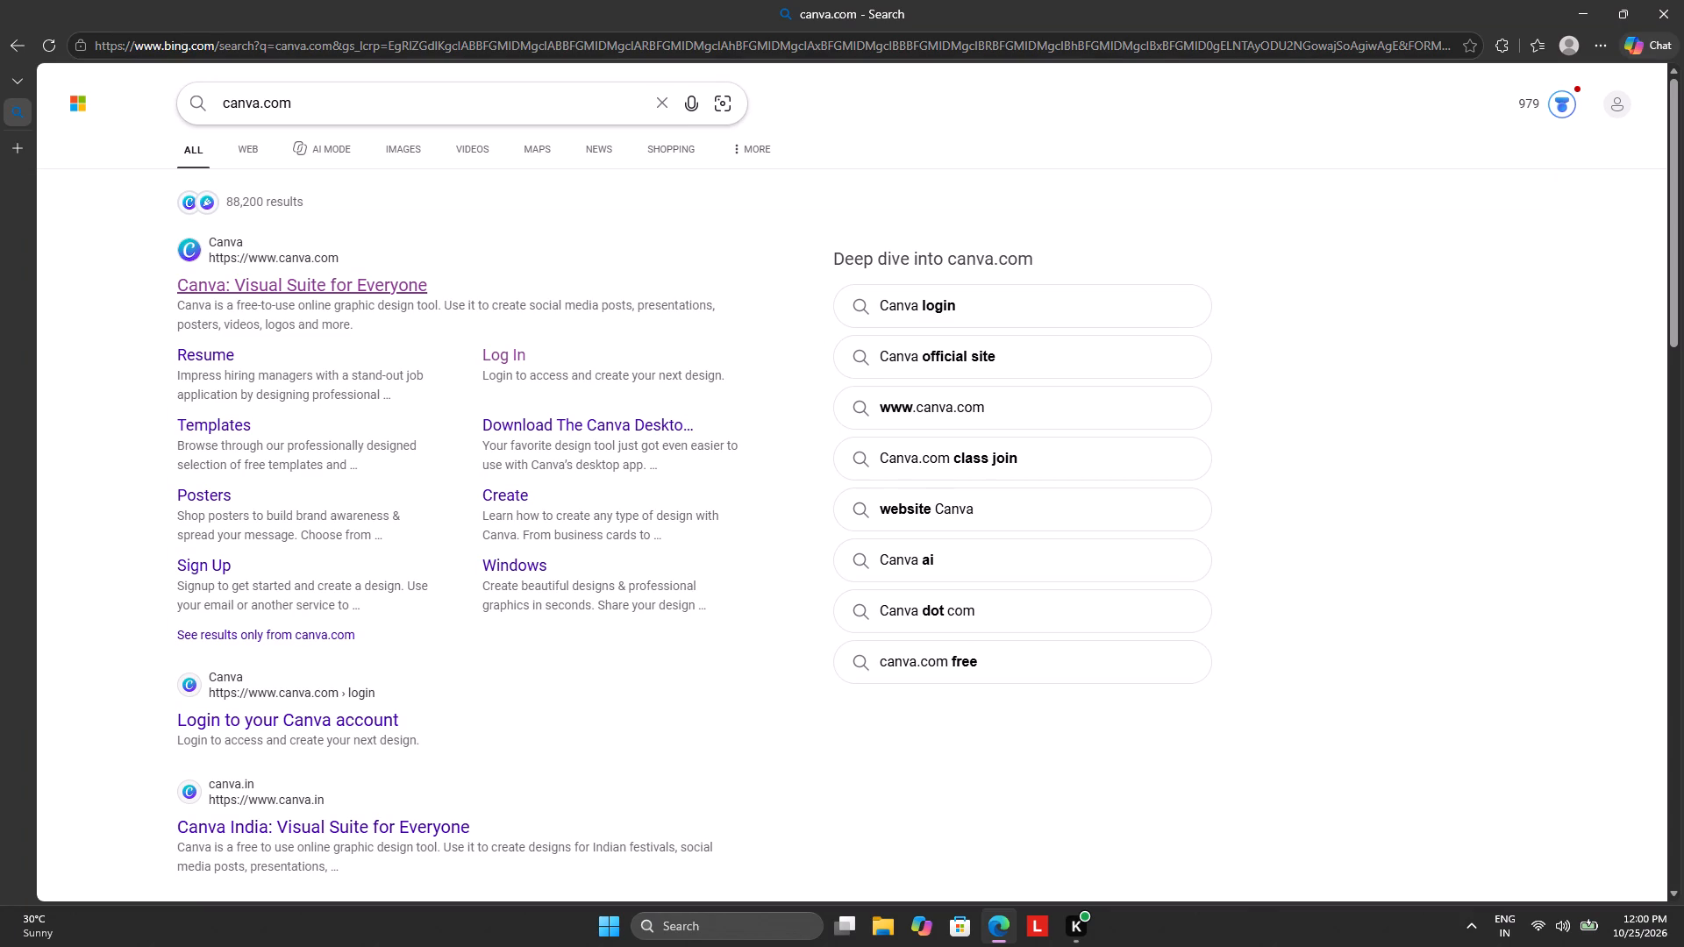
Open Canva through the Log In link in the canva.com search results.
{"action": "left_click", "coordinate": [509, 347]}
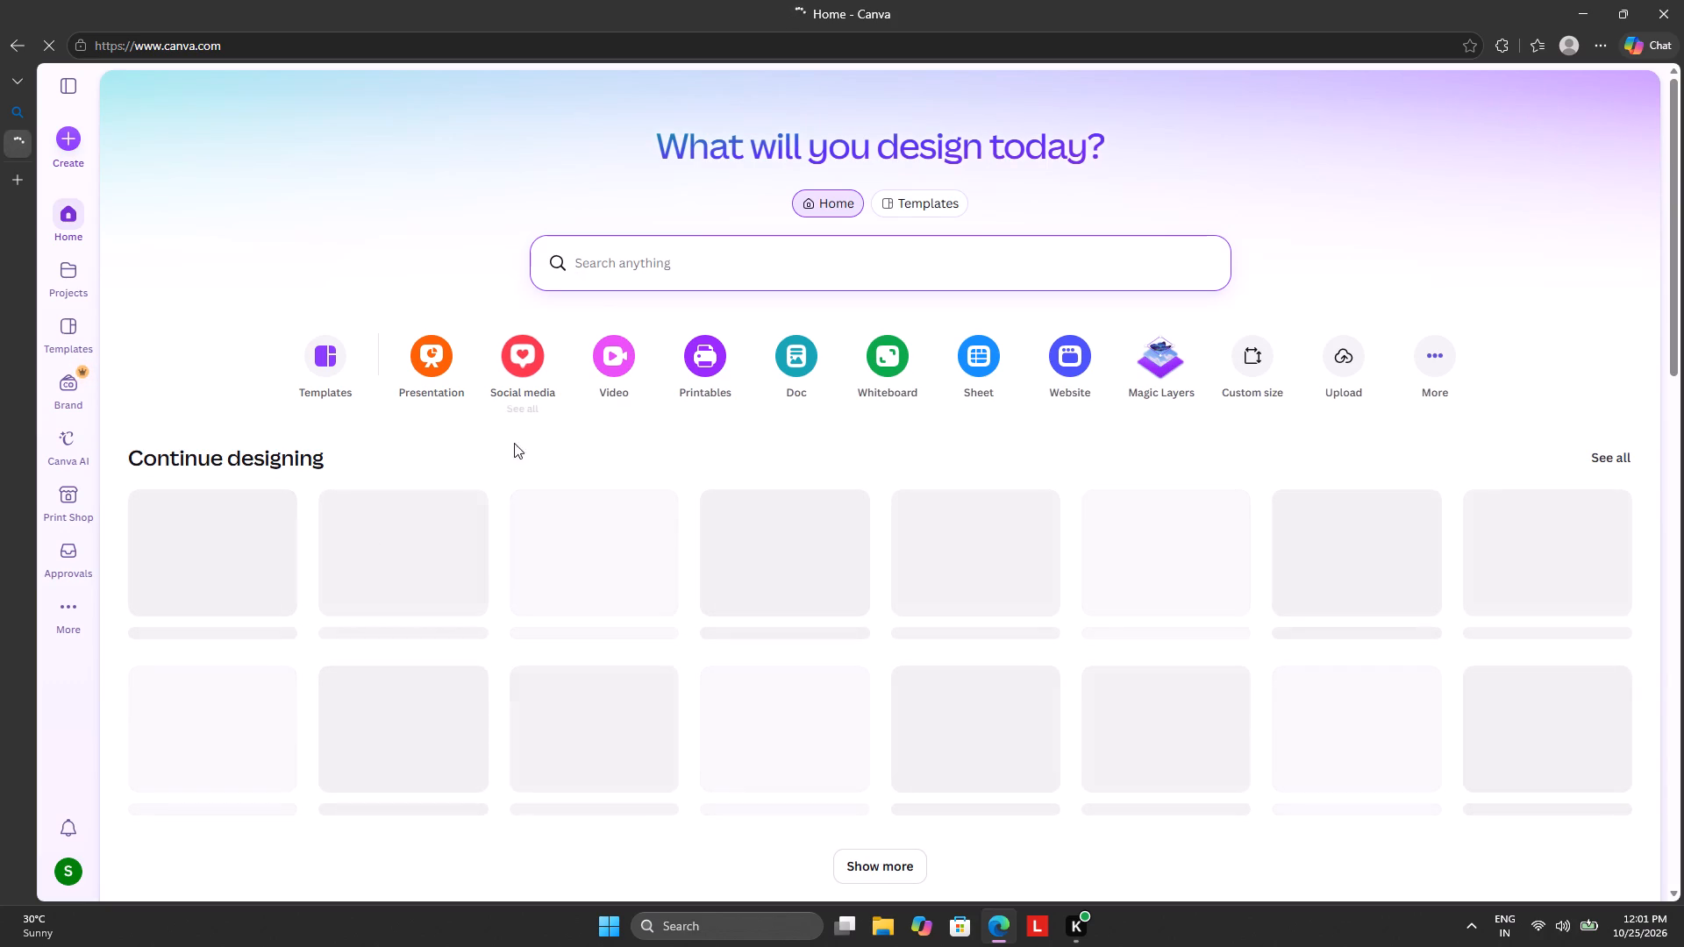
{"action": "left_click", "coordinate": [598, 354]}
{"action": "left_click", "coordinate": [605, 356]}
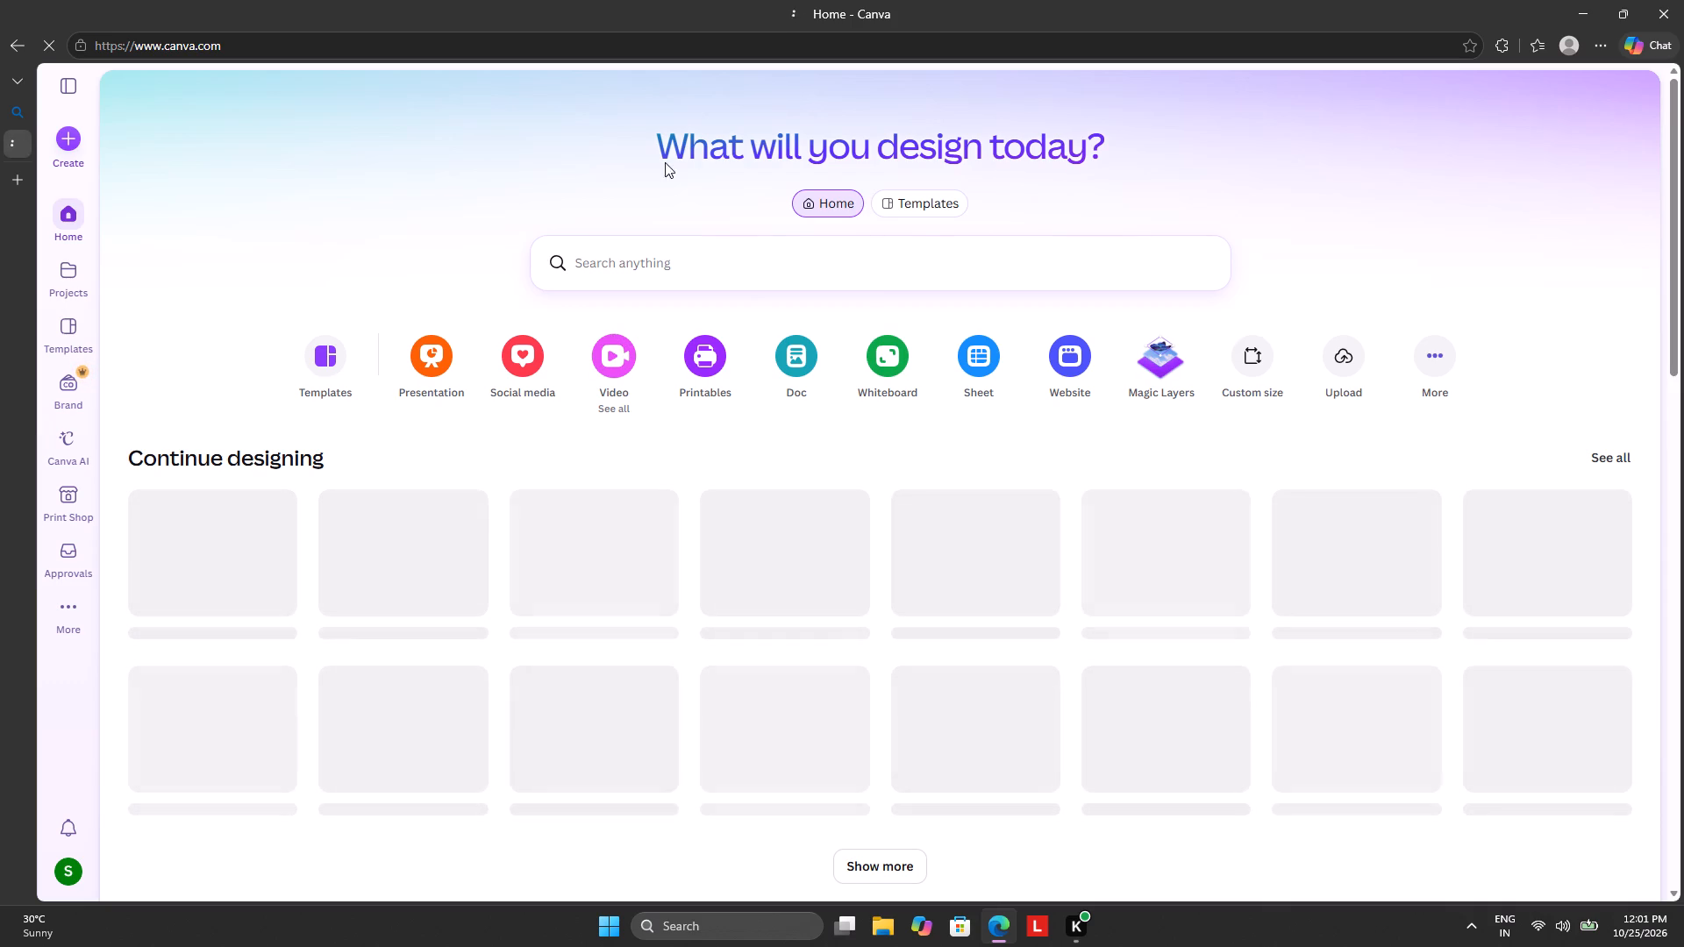
Create a blank Instagram Reel design from the Videos category.
{"action": "left_click", "coordinate": [629, 351]}
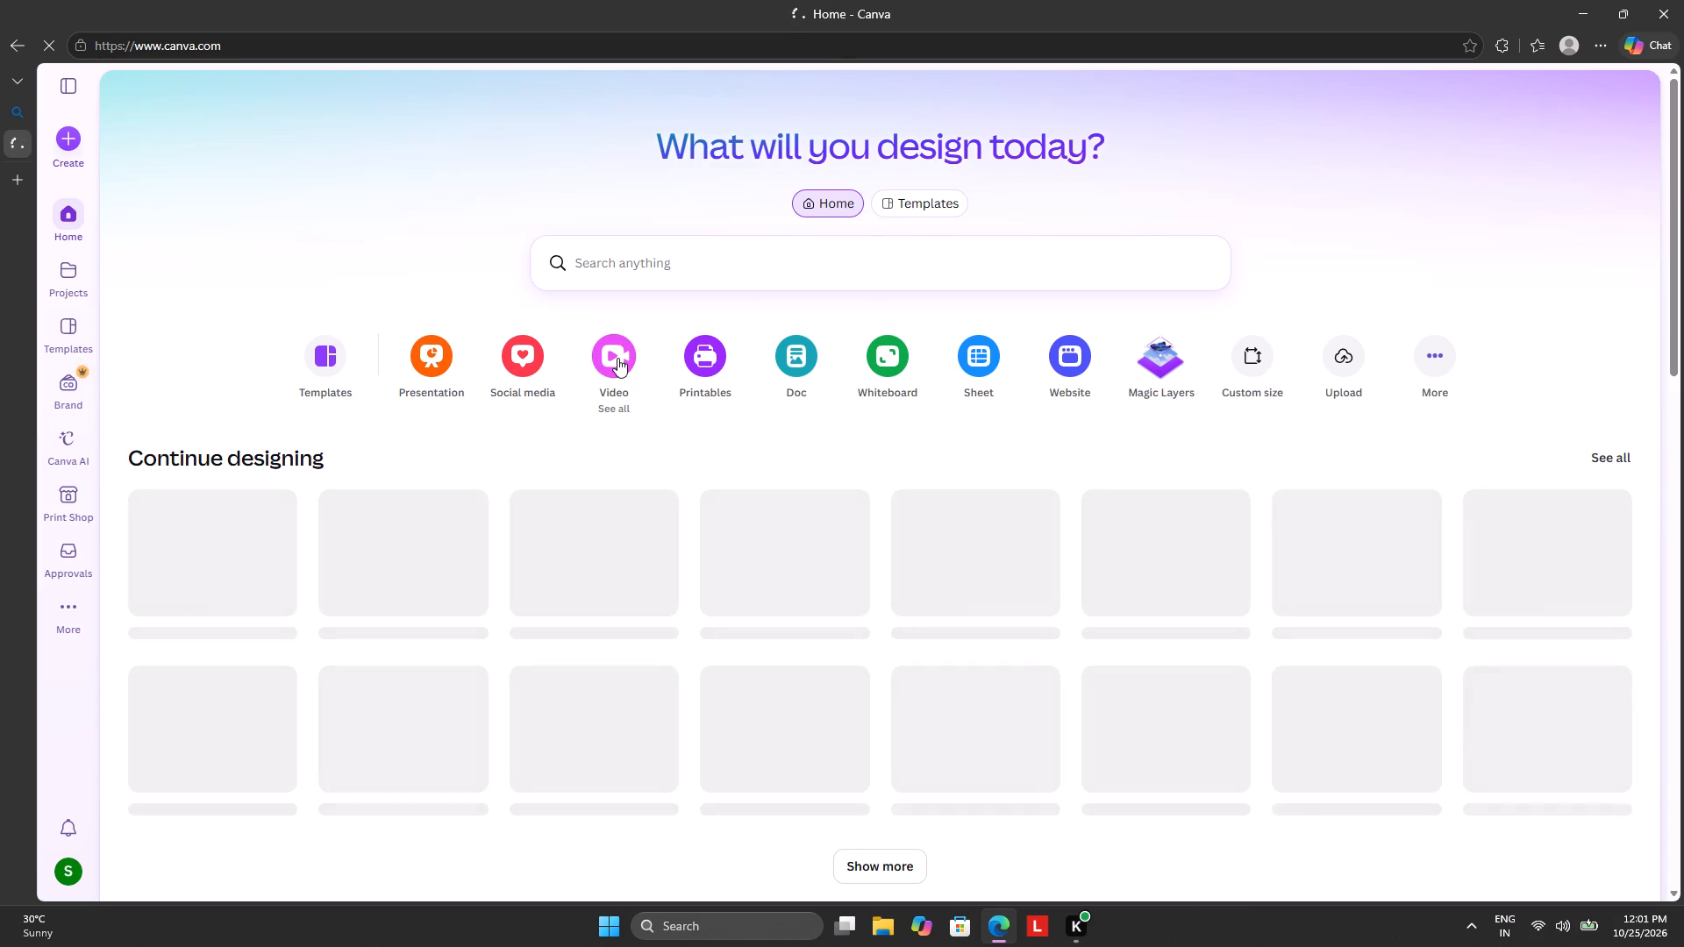
{"action": "left_click", "coordinate": [617, 359]}
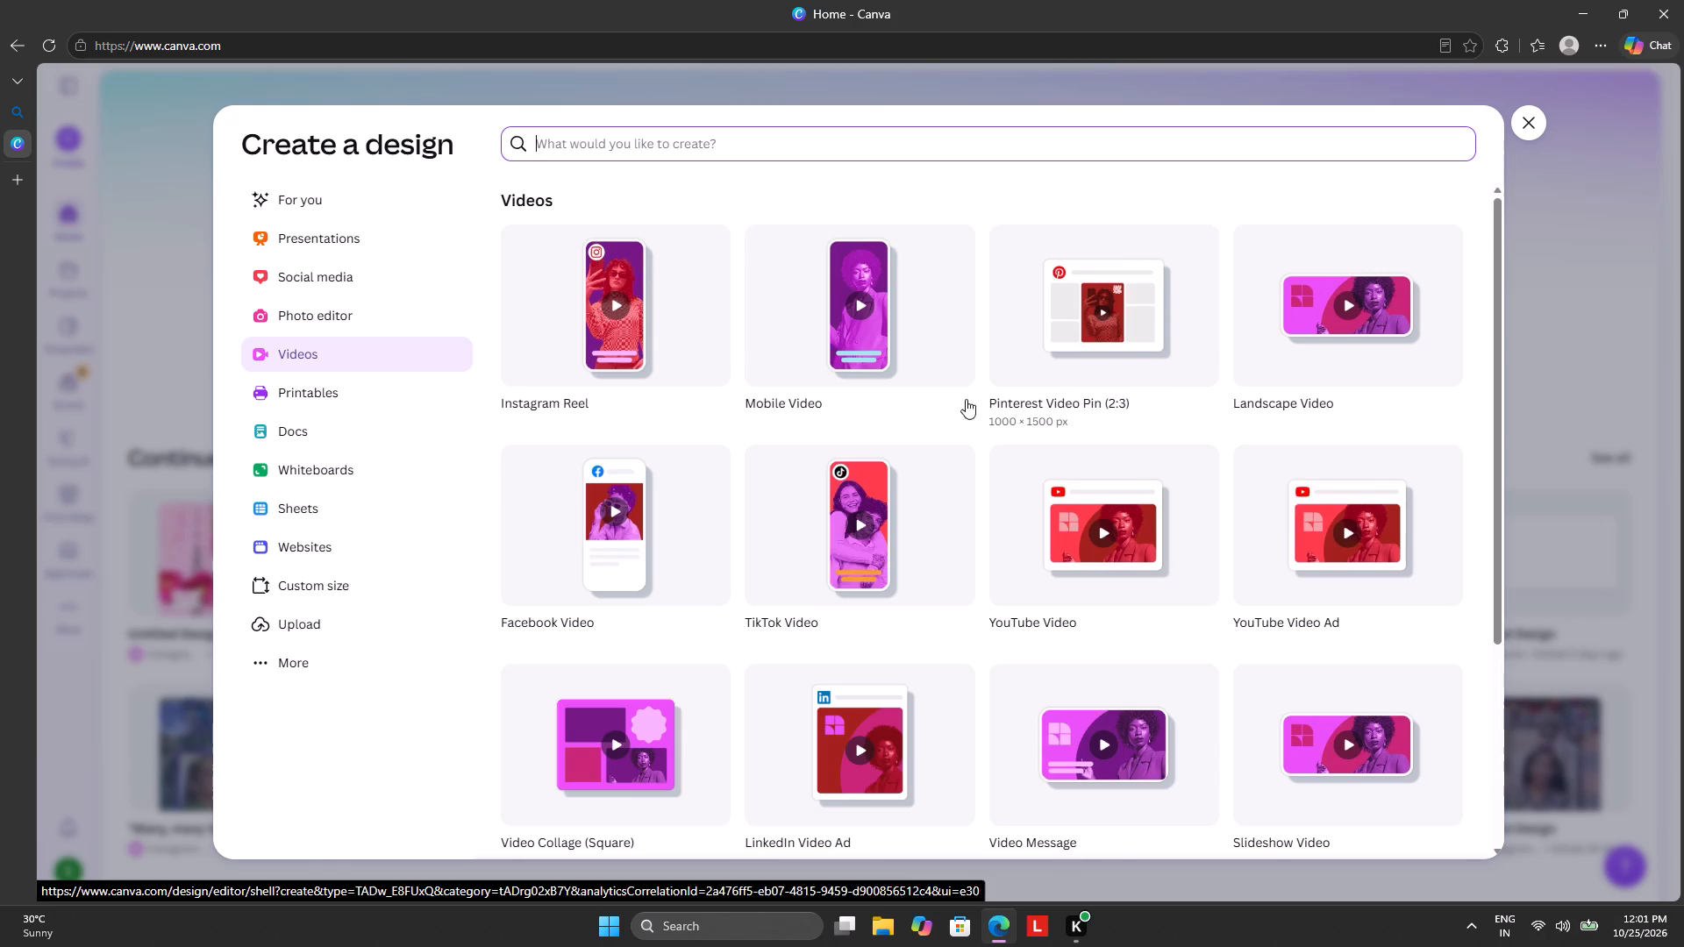
{"action": "left_click", "coordinate": [603, 304]}
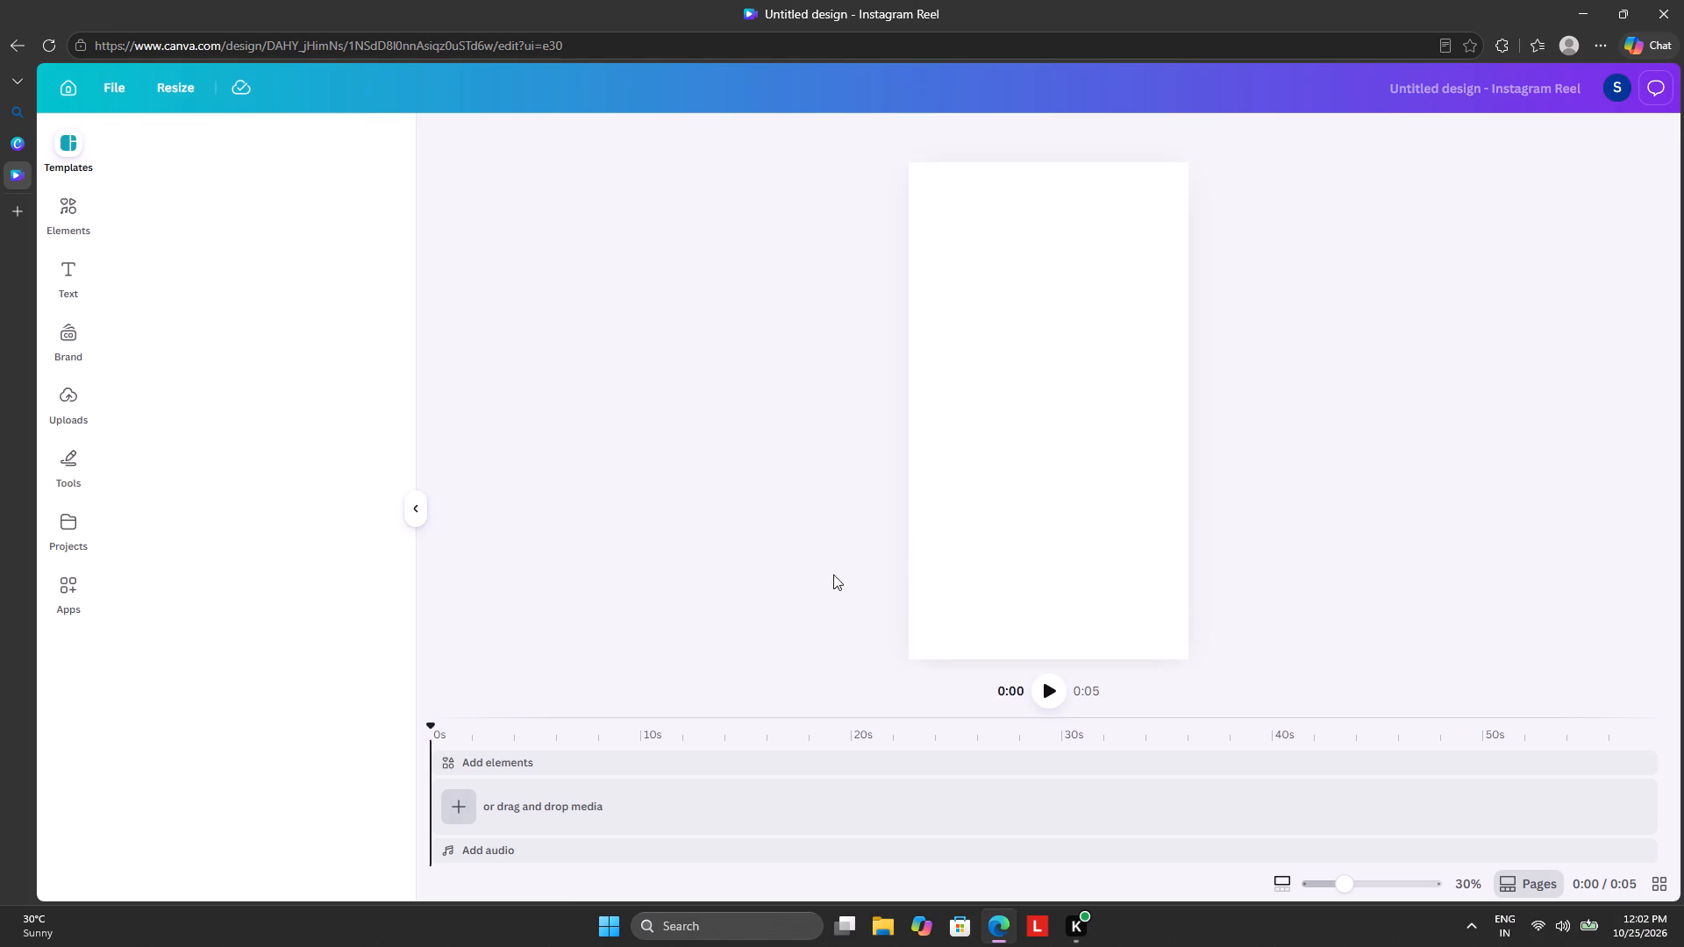
Leave the blank Reel for the Canva home page and open the Videos category for creating a new design.
{"action": "left_click", "coordinate": [69, 87]}
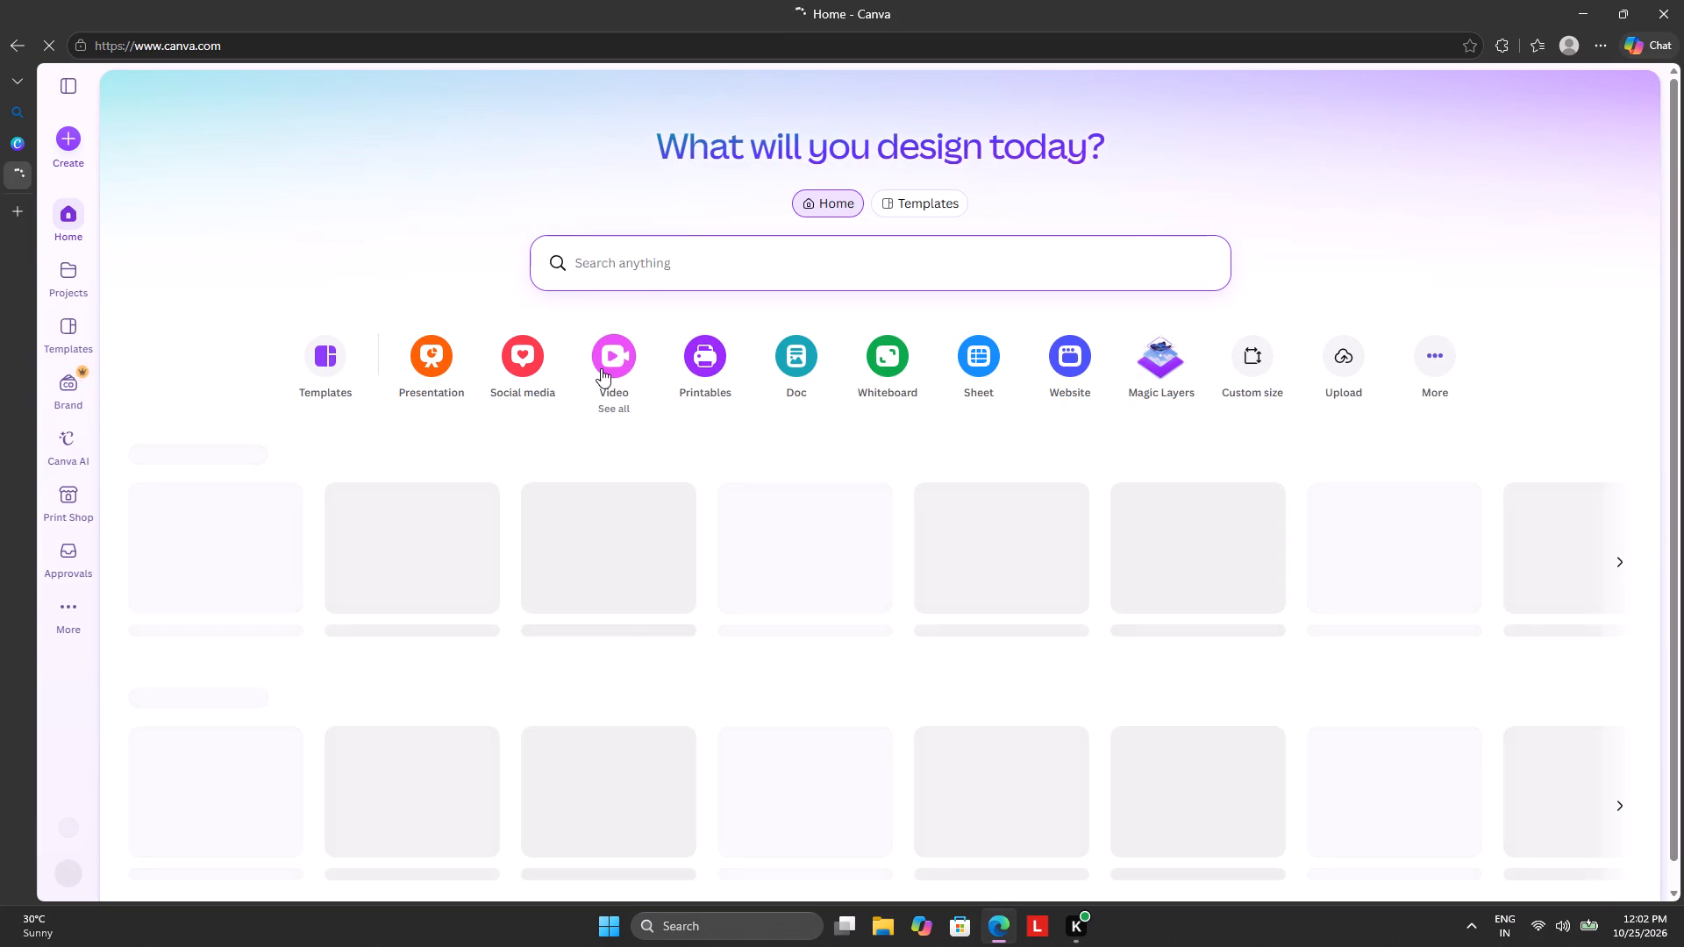
{"action": "left_click", "coordinate": [600, 367]}
{"action": "left_click", "coordinate": [616, 352]}
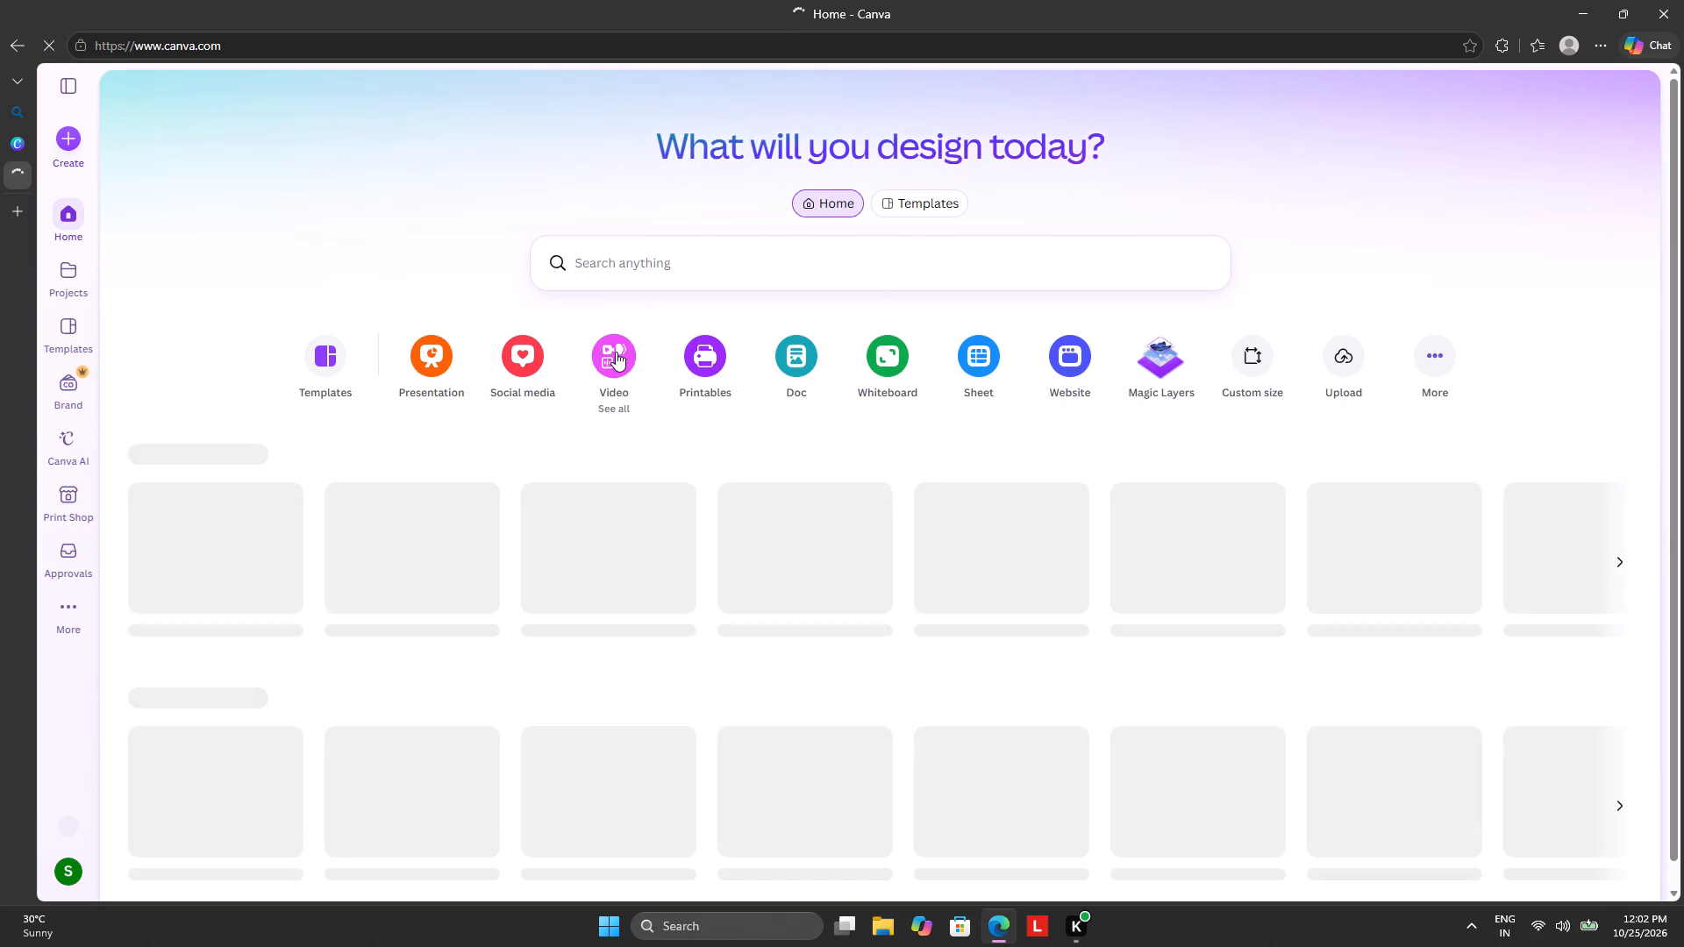
{"action": "left_click", "coordinate": [604, 358]}
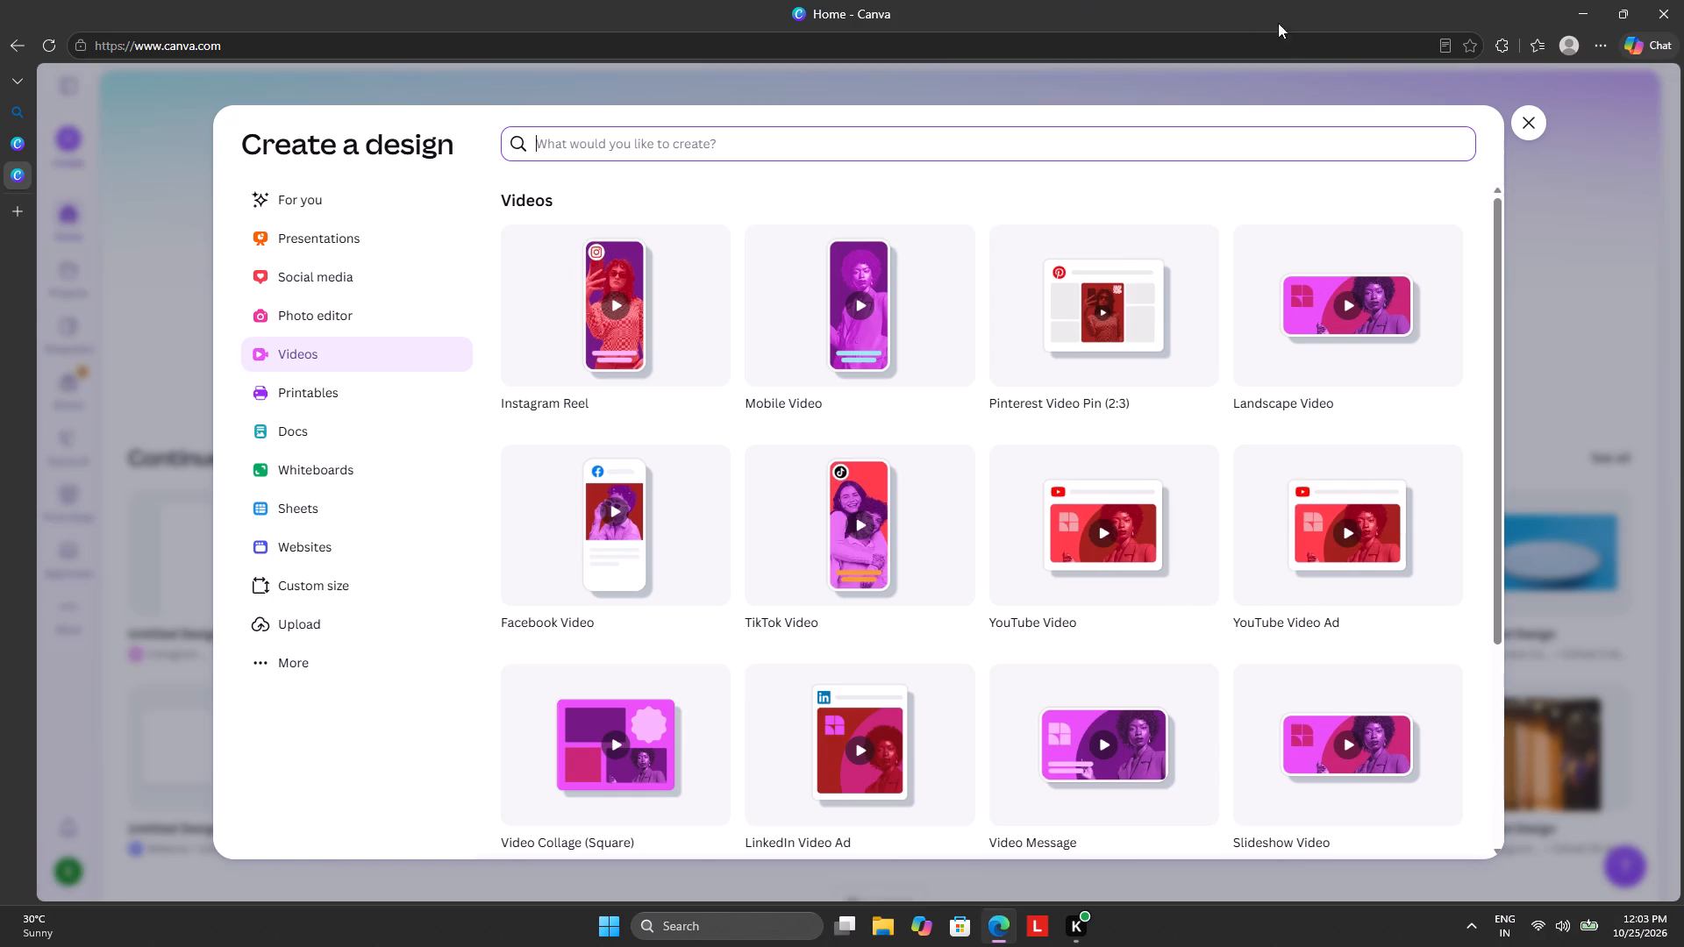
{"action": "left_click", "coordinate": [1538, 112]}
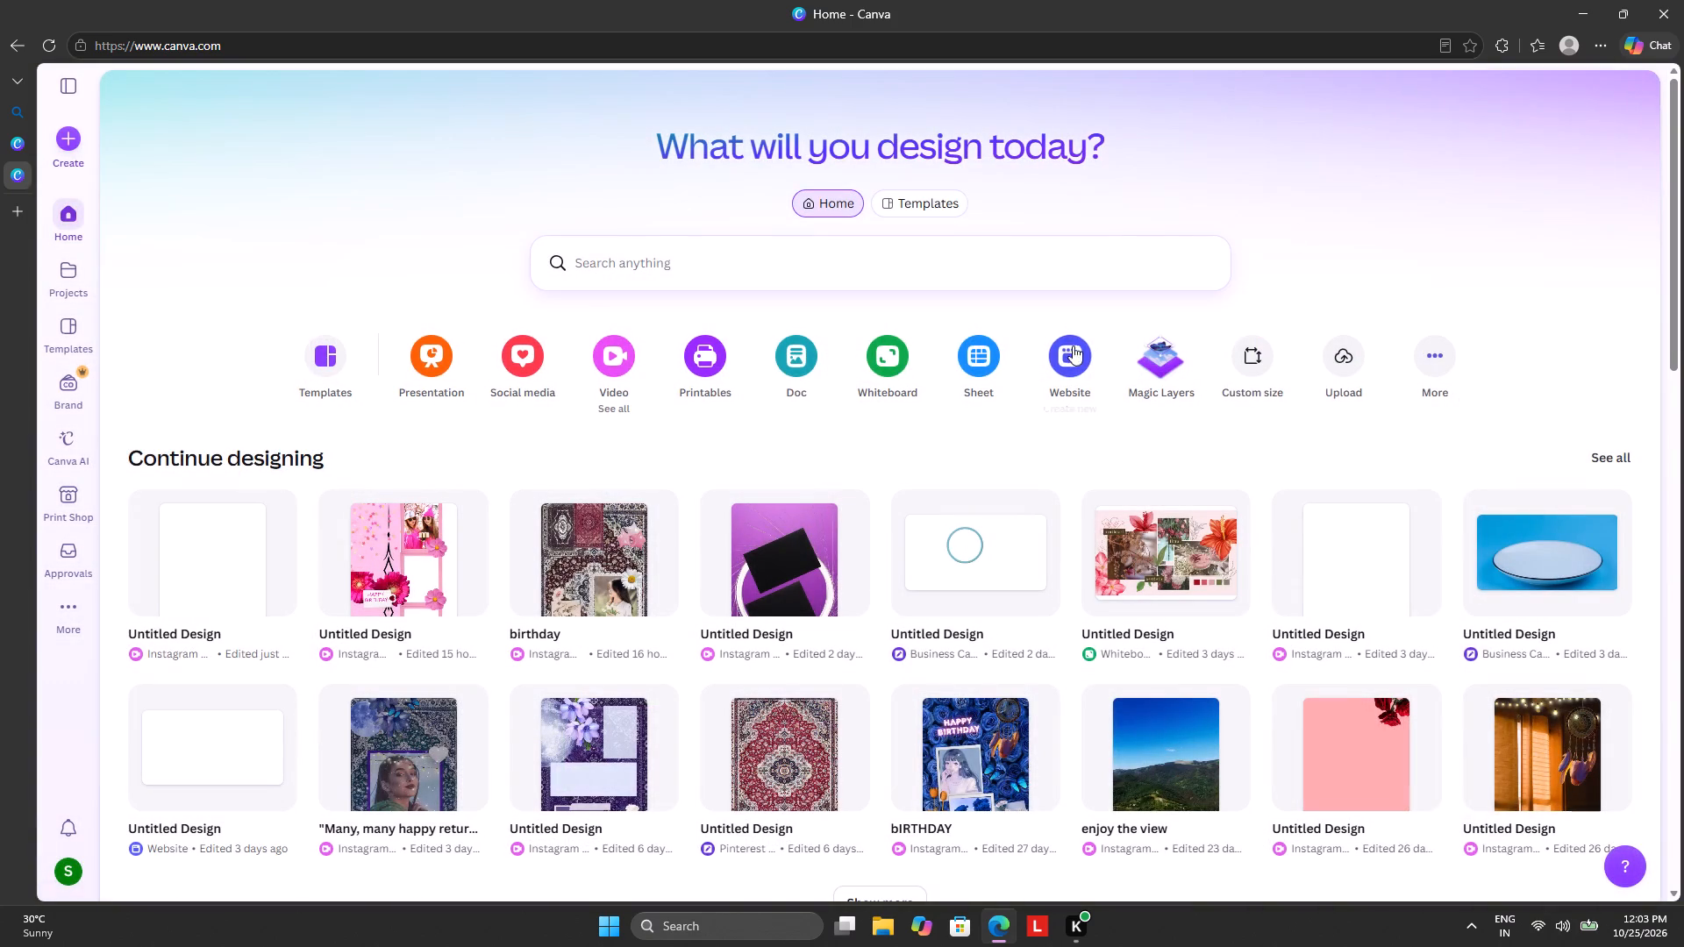
Create a blank Instagram Post design, starting from the home page search.
{"action": "left_click", "coordinate": [869, 269]}
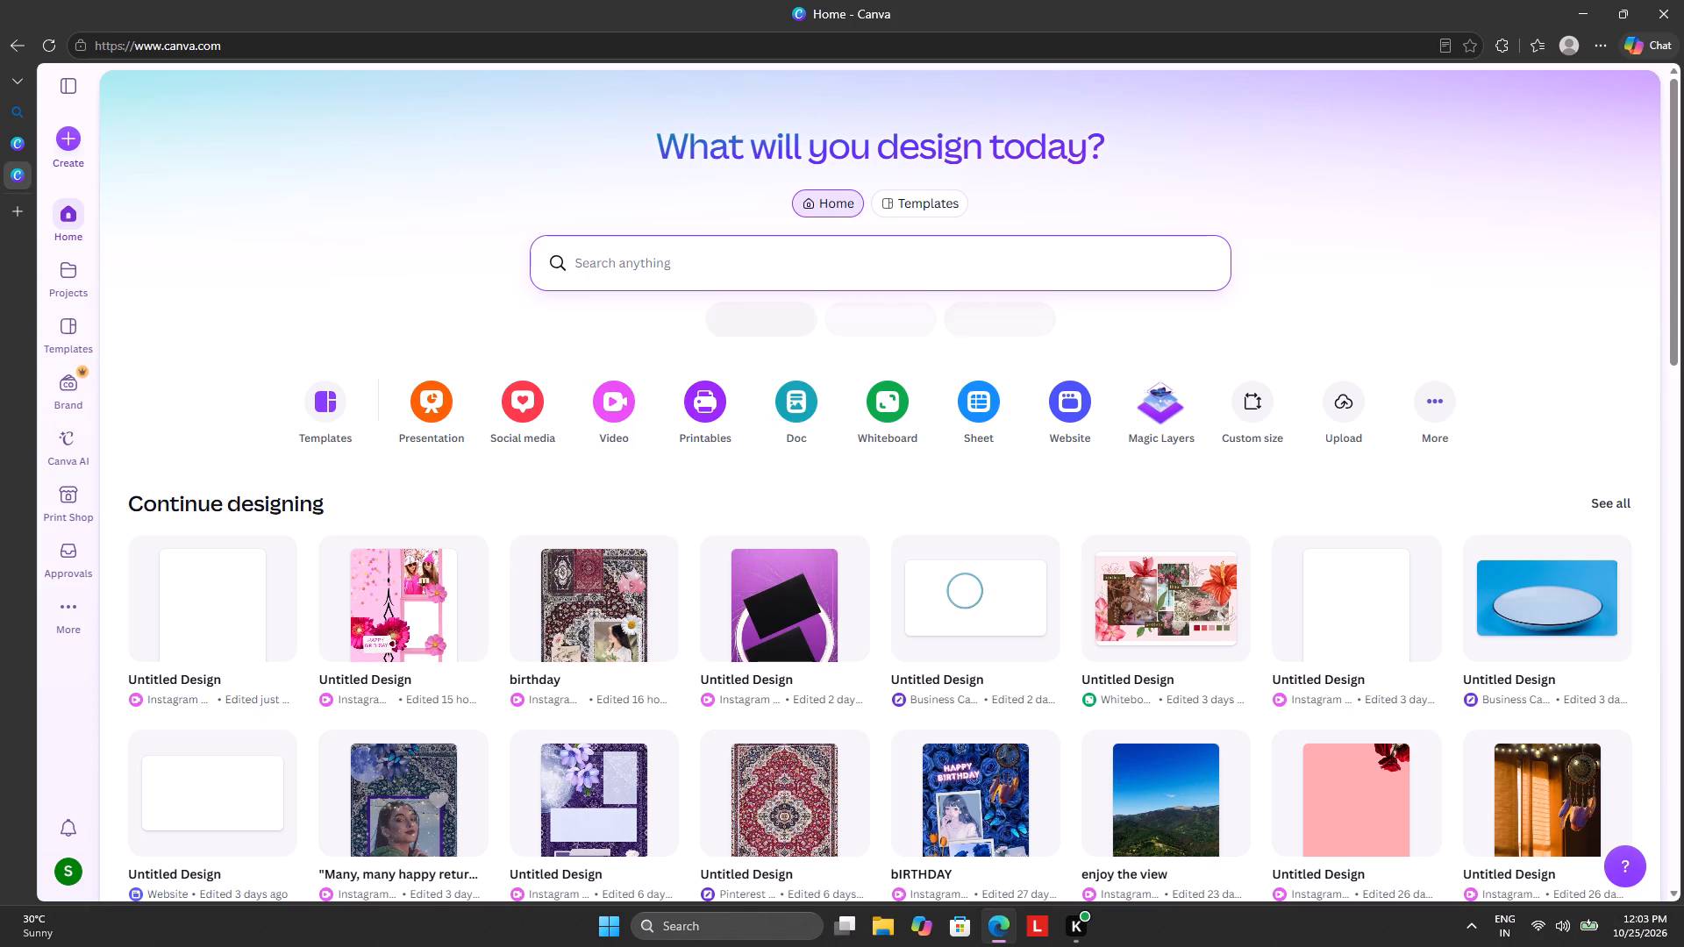
{"action": "left_click", "coordinate": [665, 265]}
{"action": "left_click", "coordinate": [650, 260]}
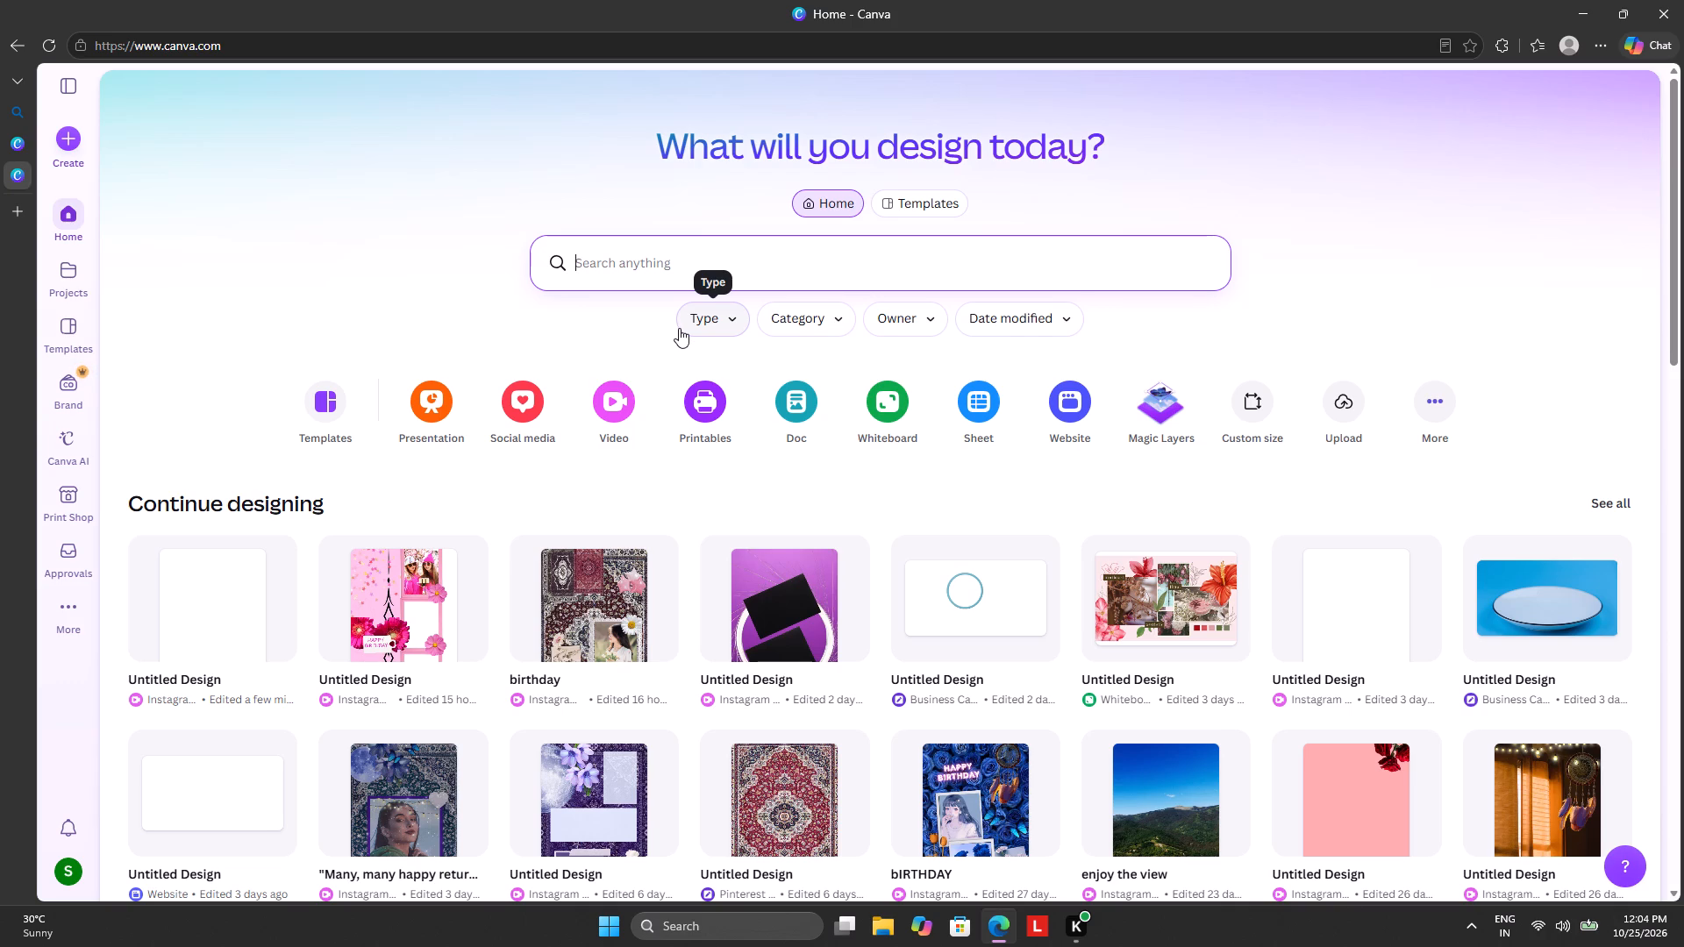
Search the home page for "instagram post" and look through the designs and templates found.
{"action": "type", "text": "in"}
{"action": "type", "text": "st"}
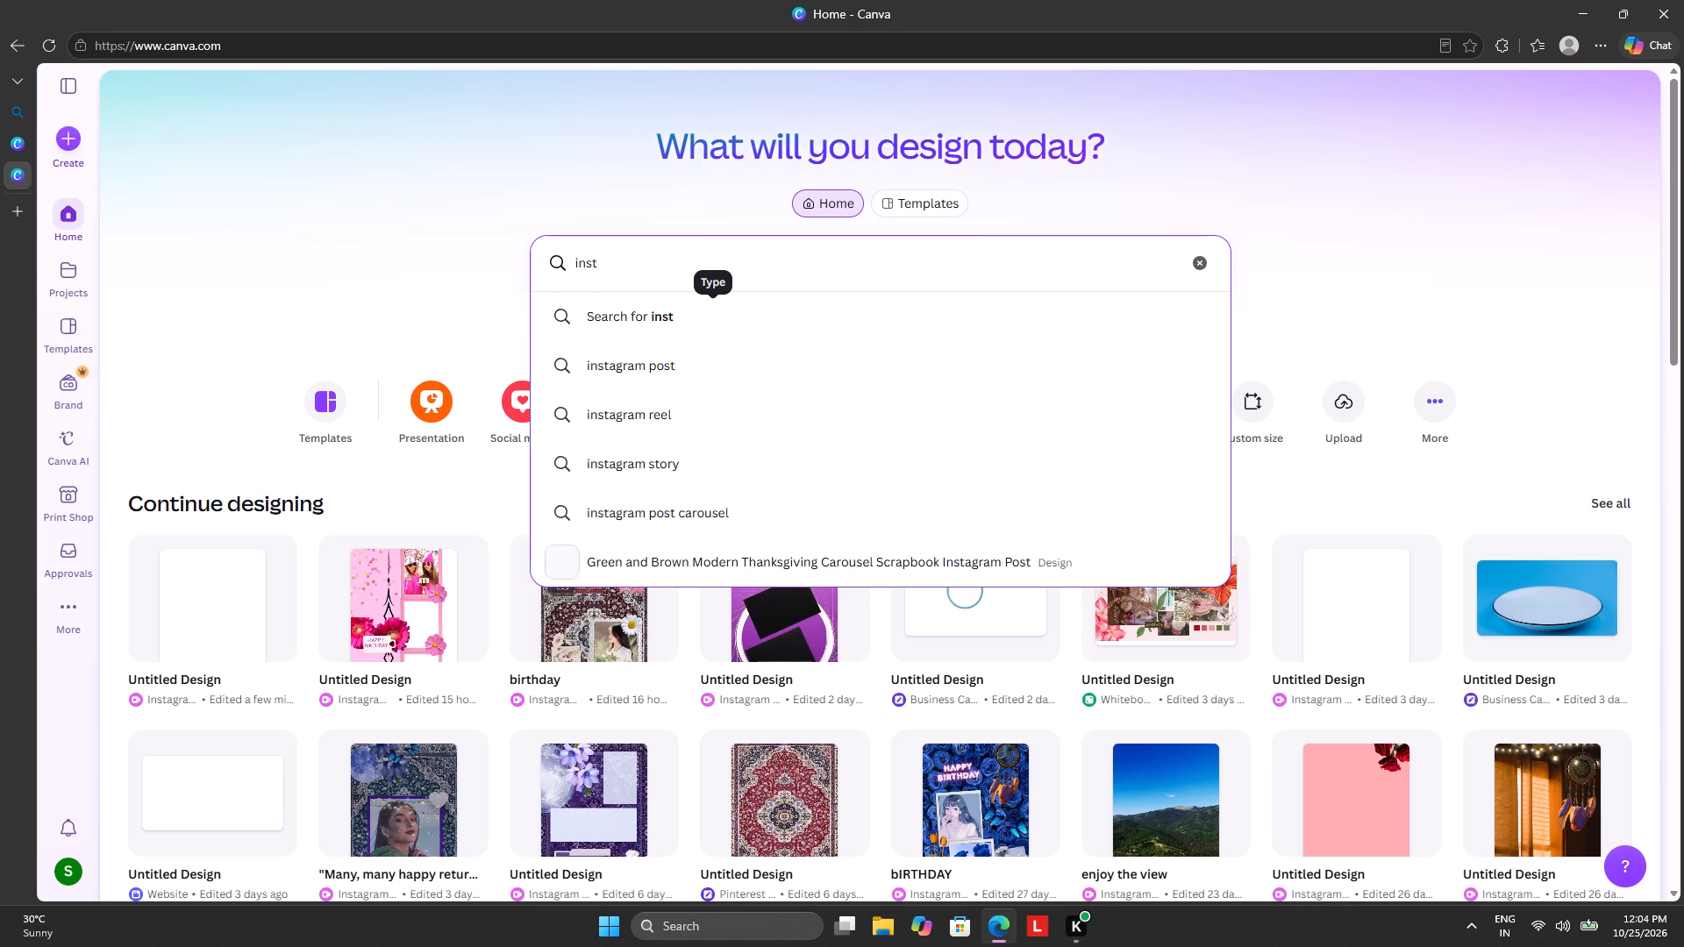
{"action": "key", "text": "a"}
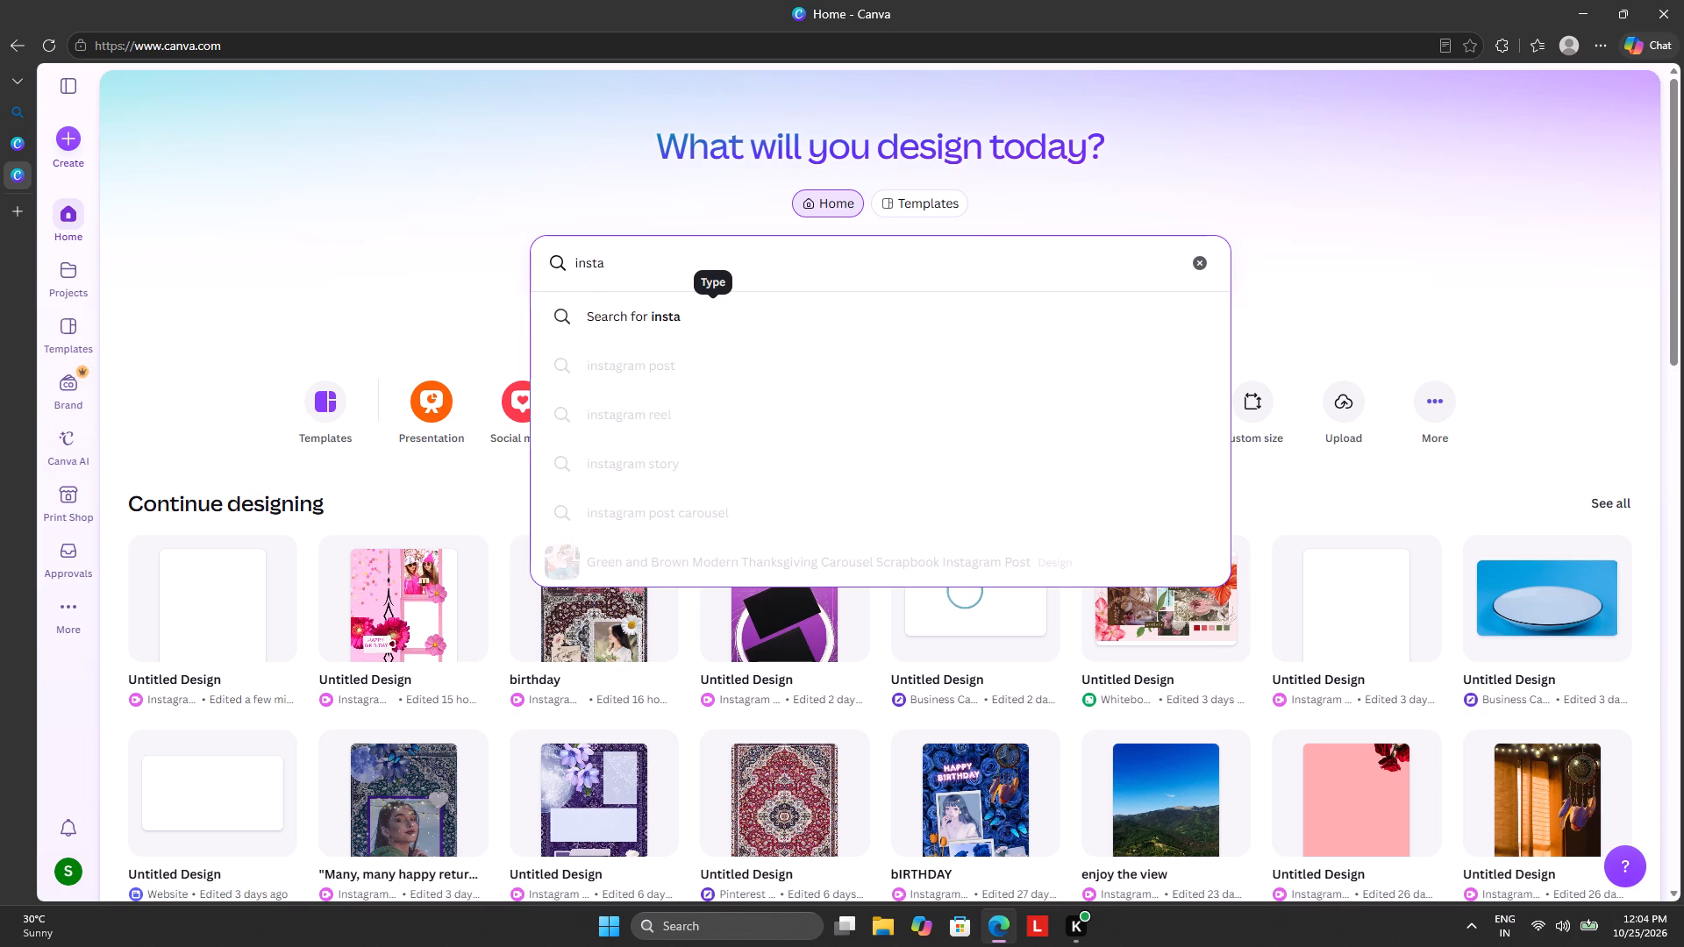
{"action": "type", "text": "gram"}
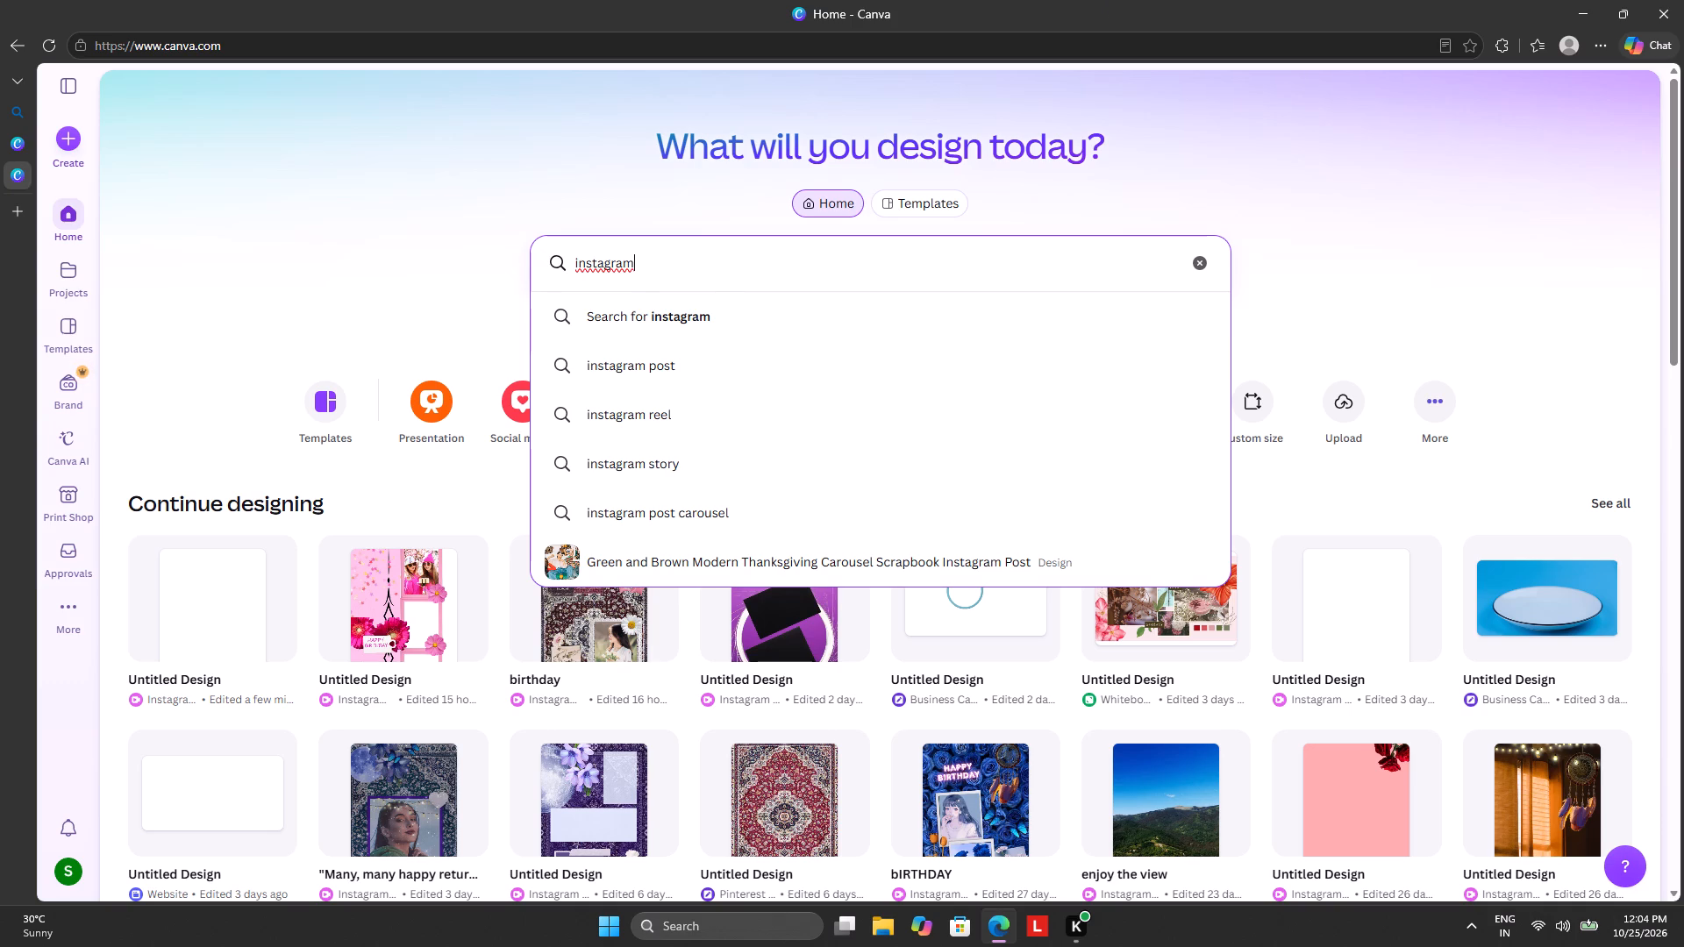
{"action": "left_click", "coordinate": [668, 365]}
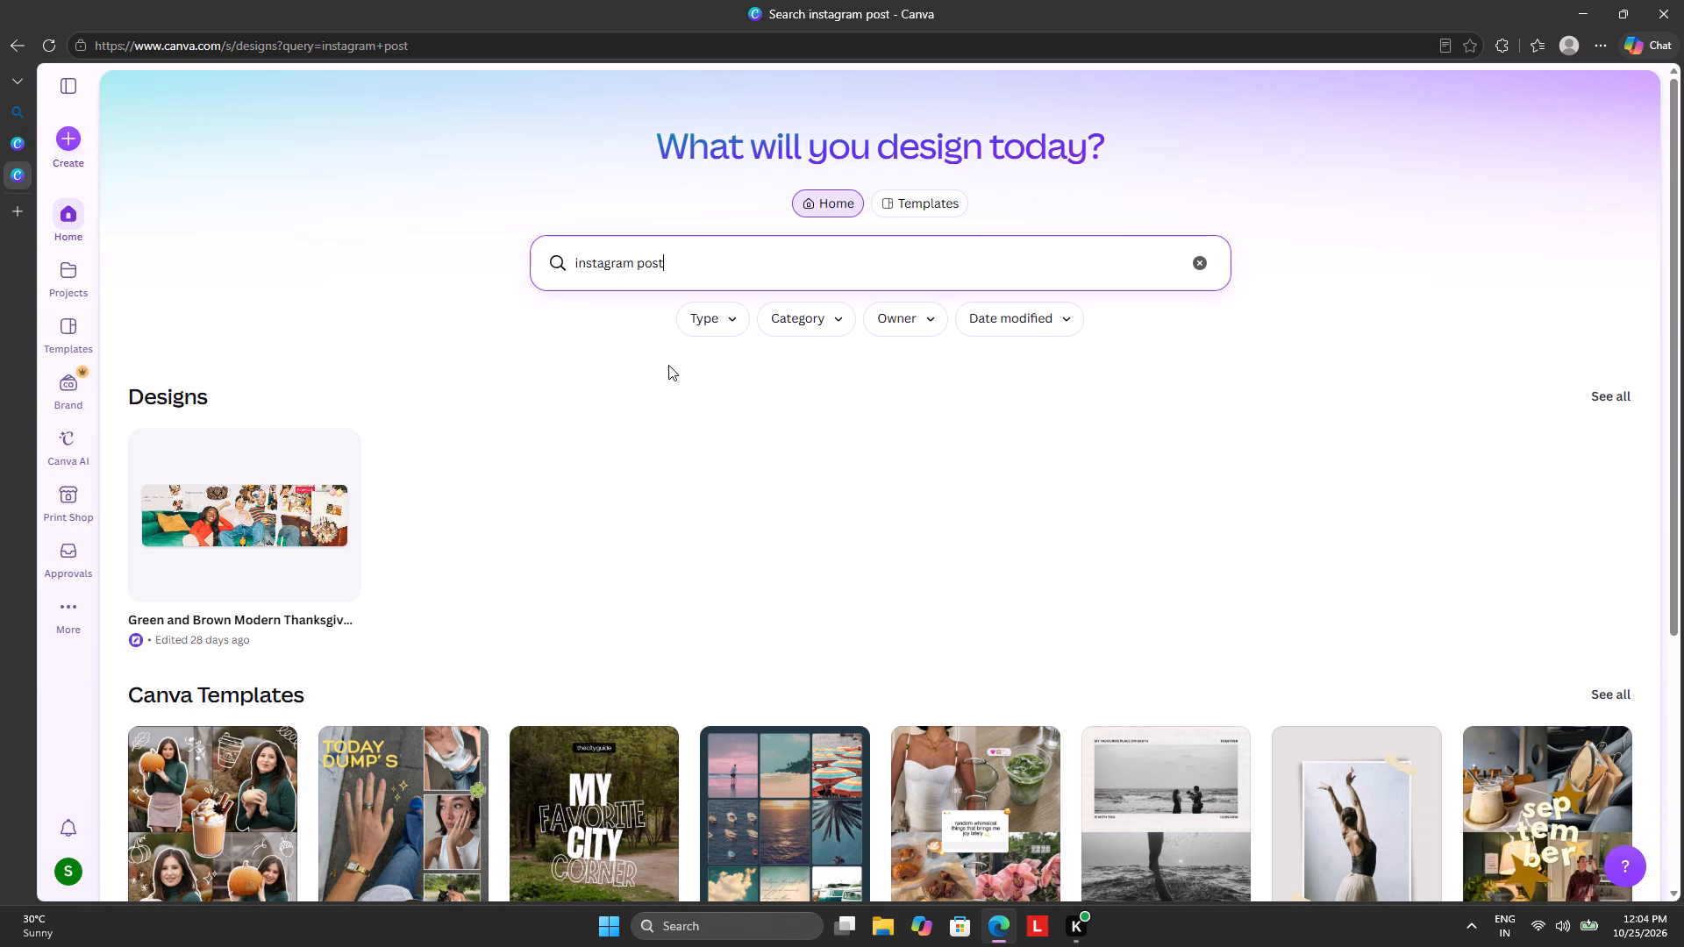
{"action": "left_click", "coordinate": [681, 265]}
{"action": "key", "text": "Return"}
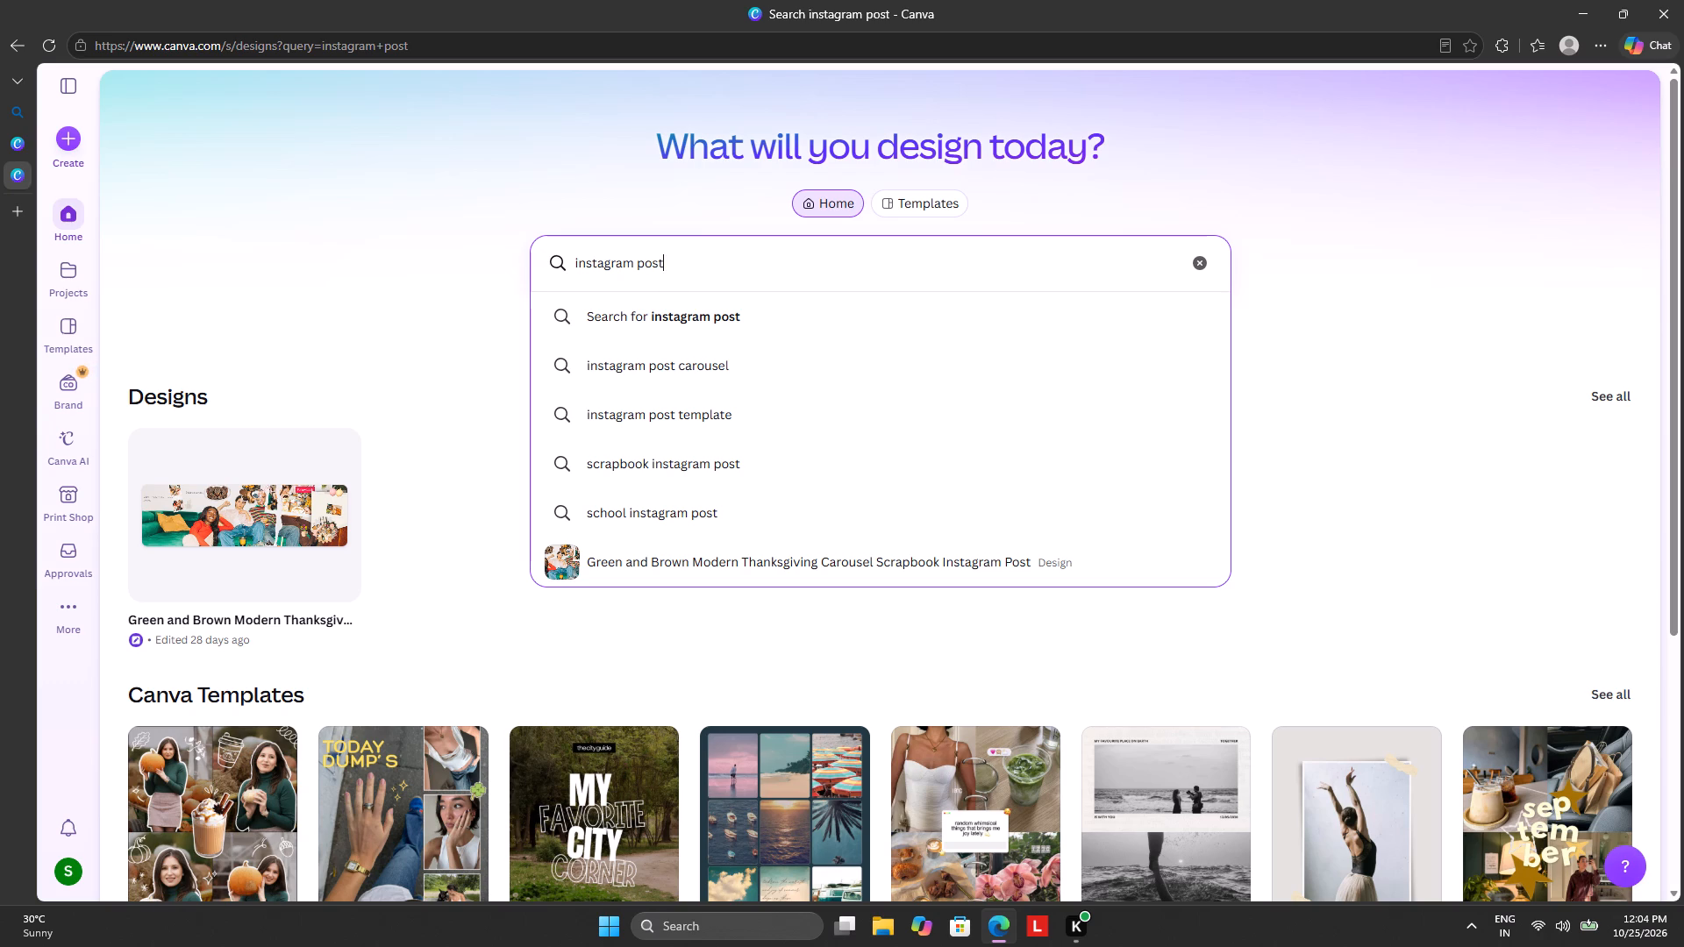
{"action": "left_click", "coordinate": [630, 322]}
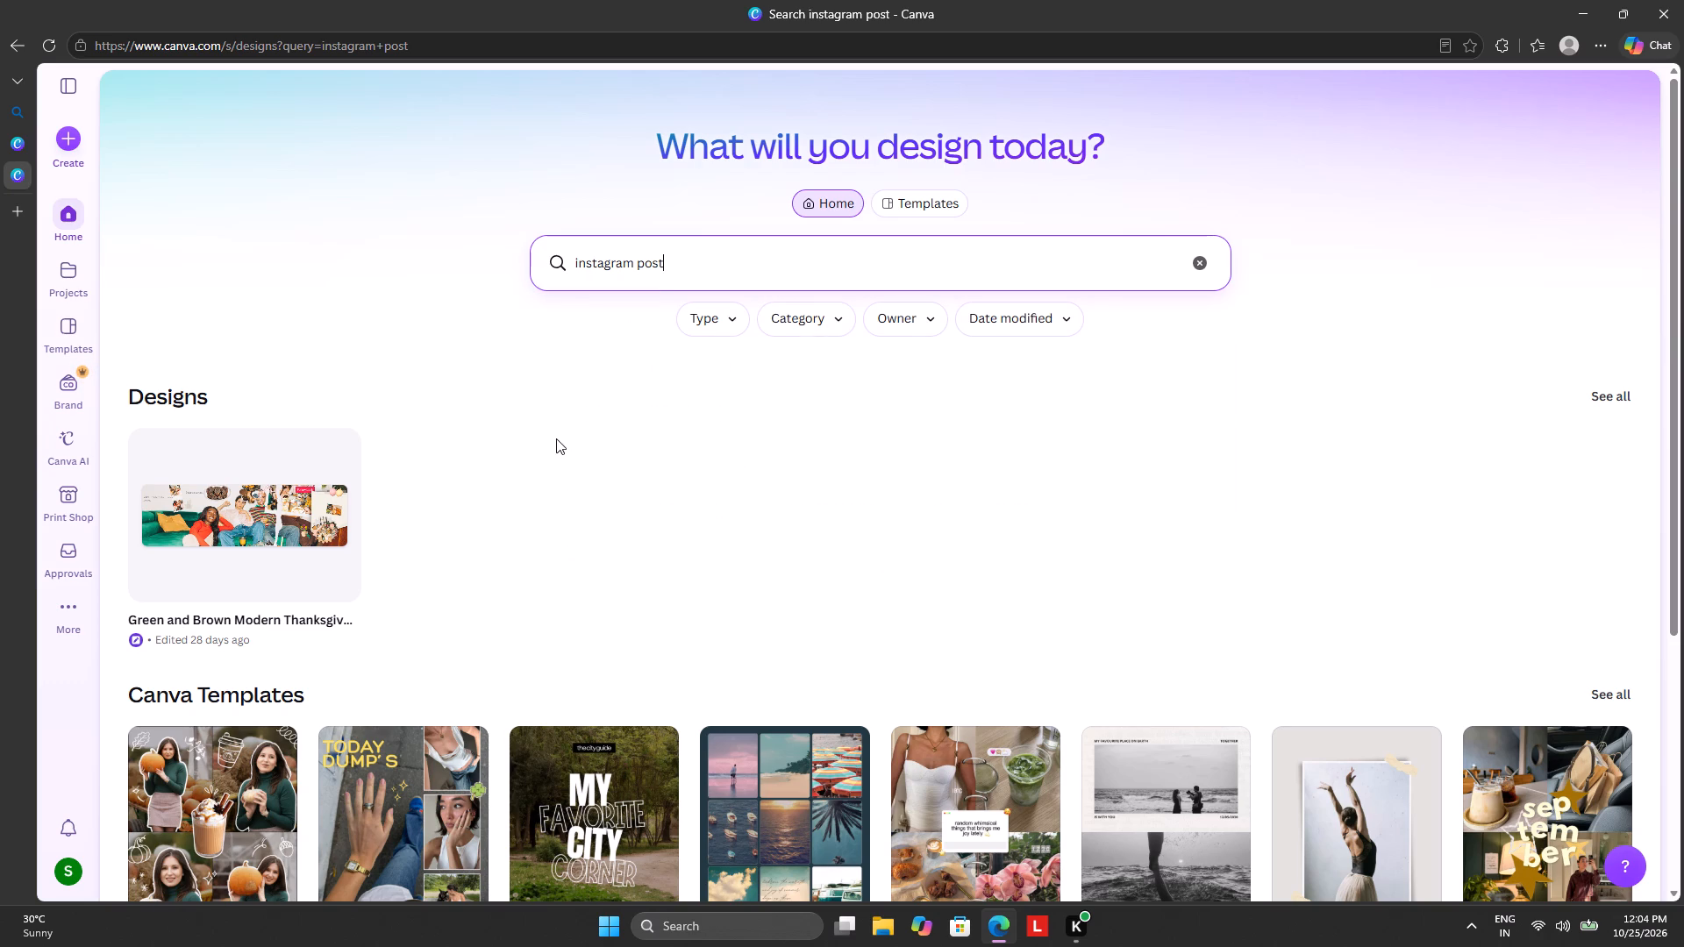
{"action": "scroll", "coordinate": [560, 434], "scroll_direction": "down", "scroll_amount": 7}
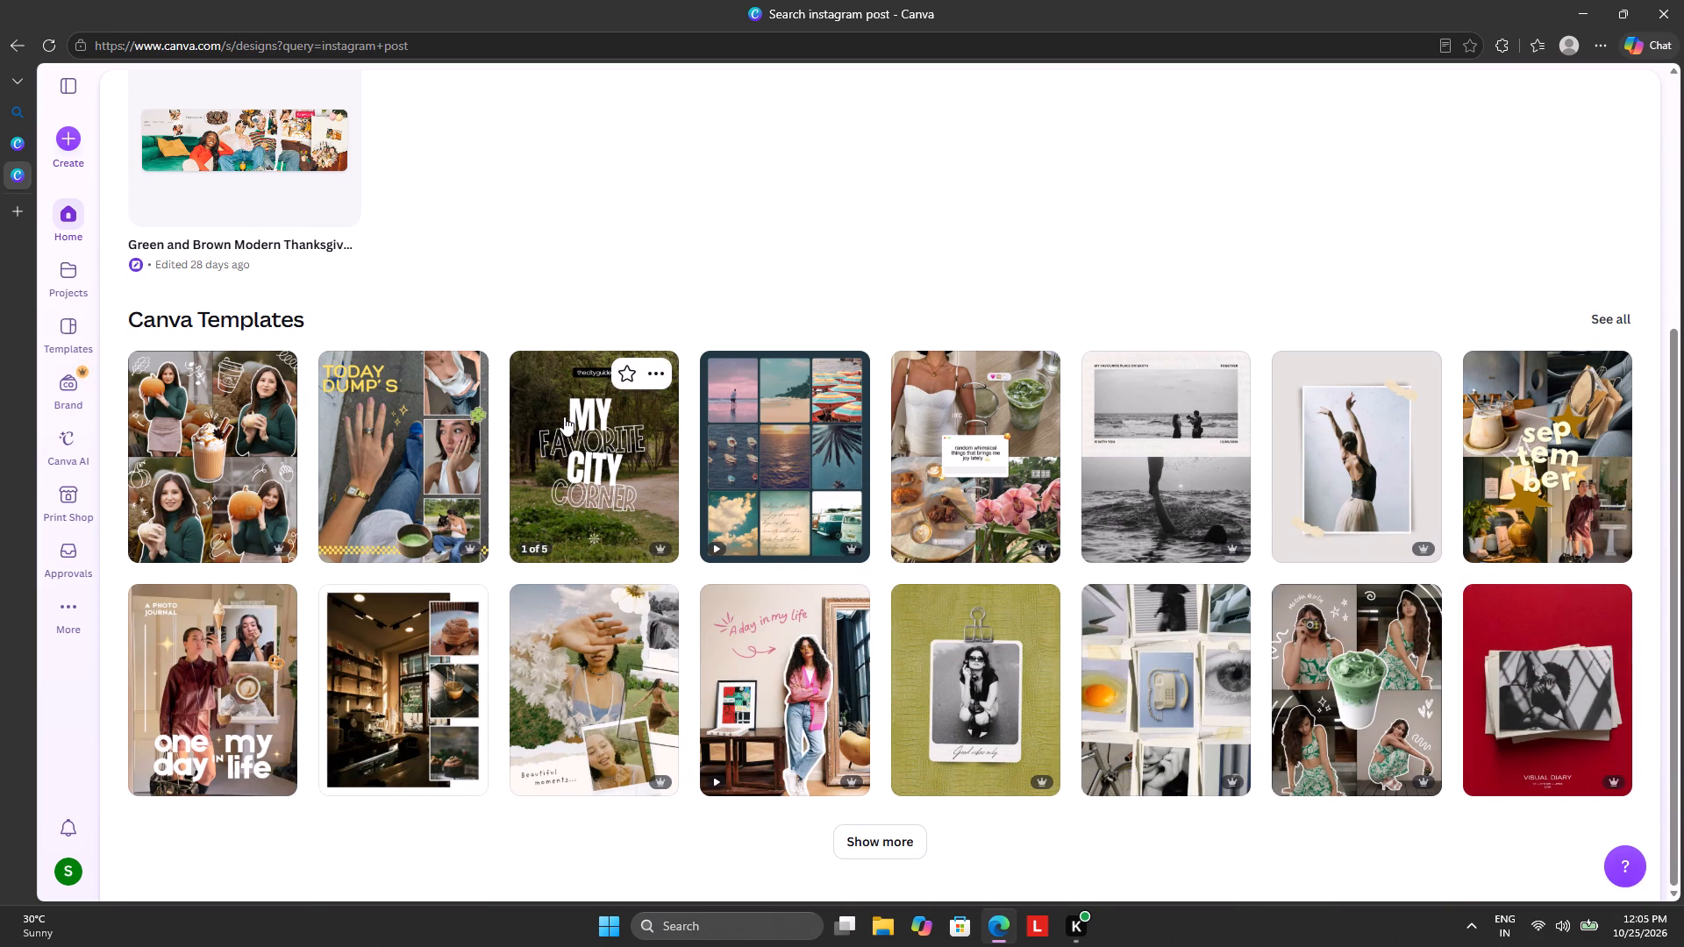
{"action": "scroll", "coordinate": [564, 417], "scroll_direction": "down", "scroll_amount": 1}
{"action": "scroll", "coordinate": [564, 417], "scroll_direction": "up", "scroll_amount": 4}
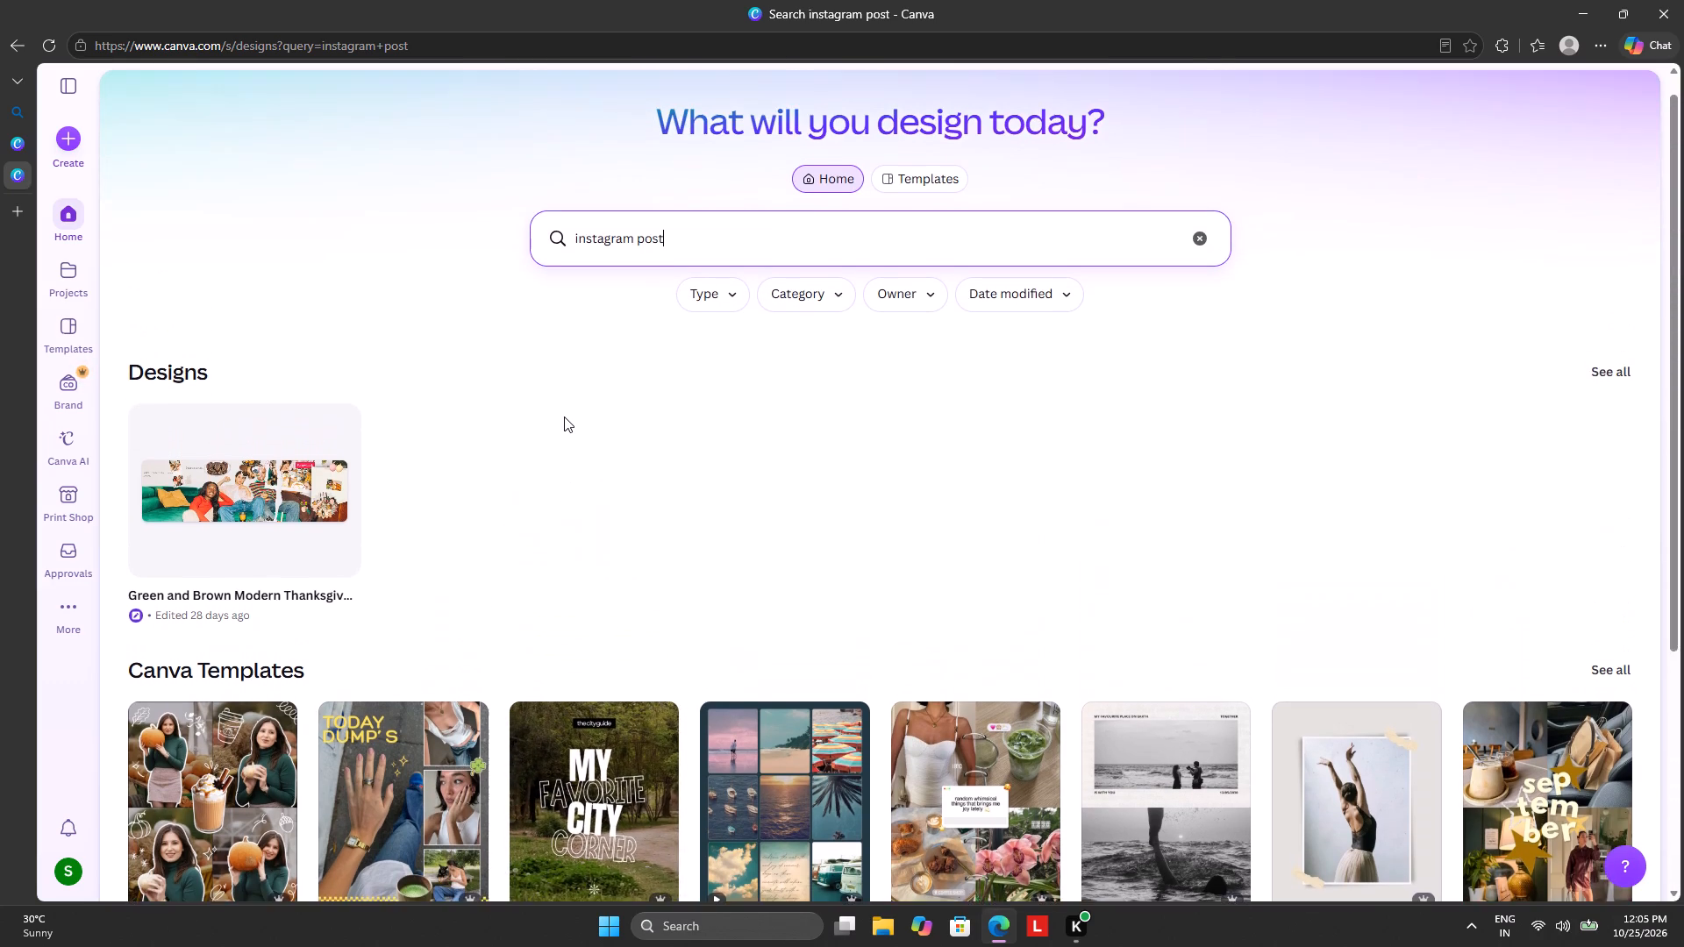
{"action": "scroll", "coordinate": [564, 417], "scroll_direction": "up", "scroll_amount": 1}
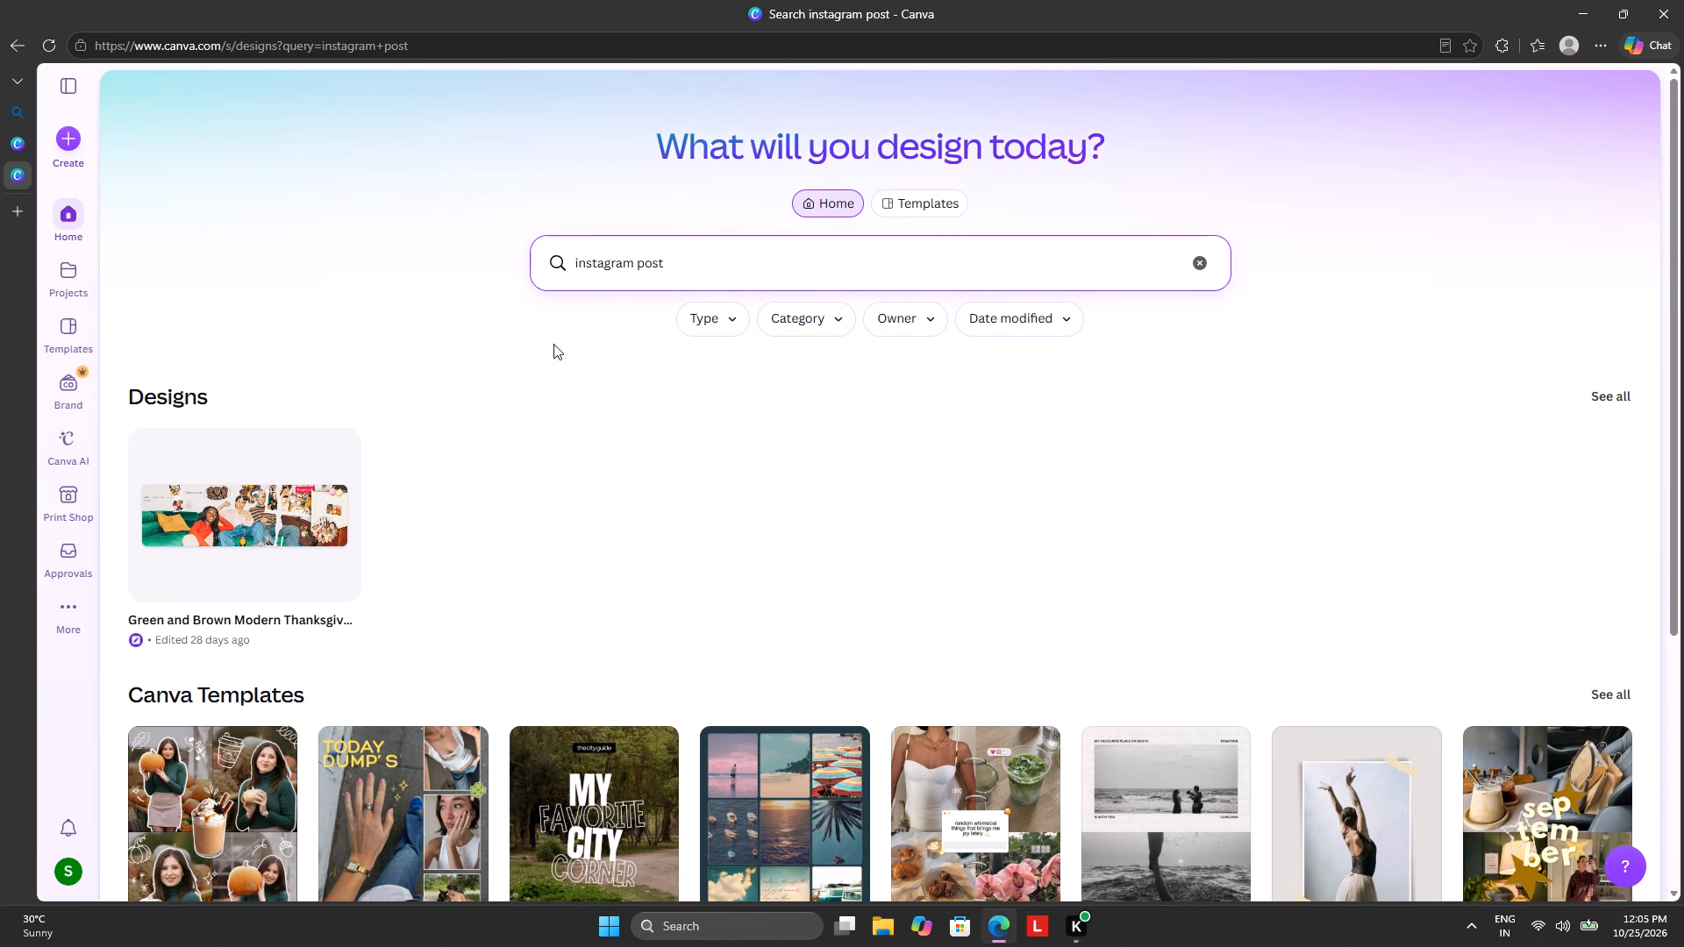
Return to the home page and create a blank Instagram Post (Square) design, searching the design formats for "instagram".
{"action": "left_click", "coordinate": [67, 228]}
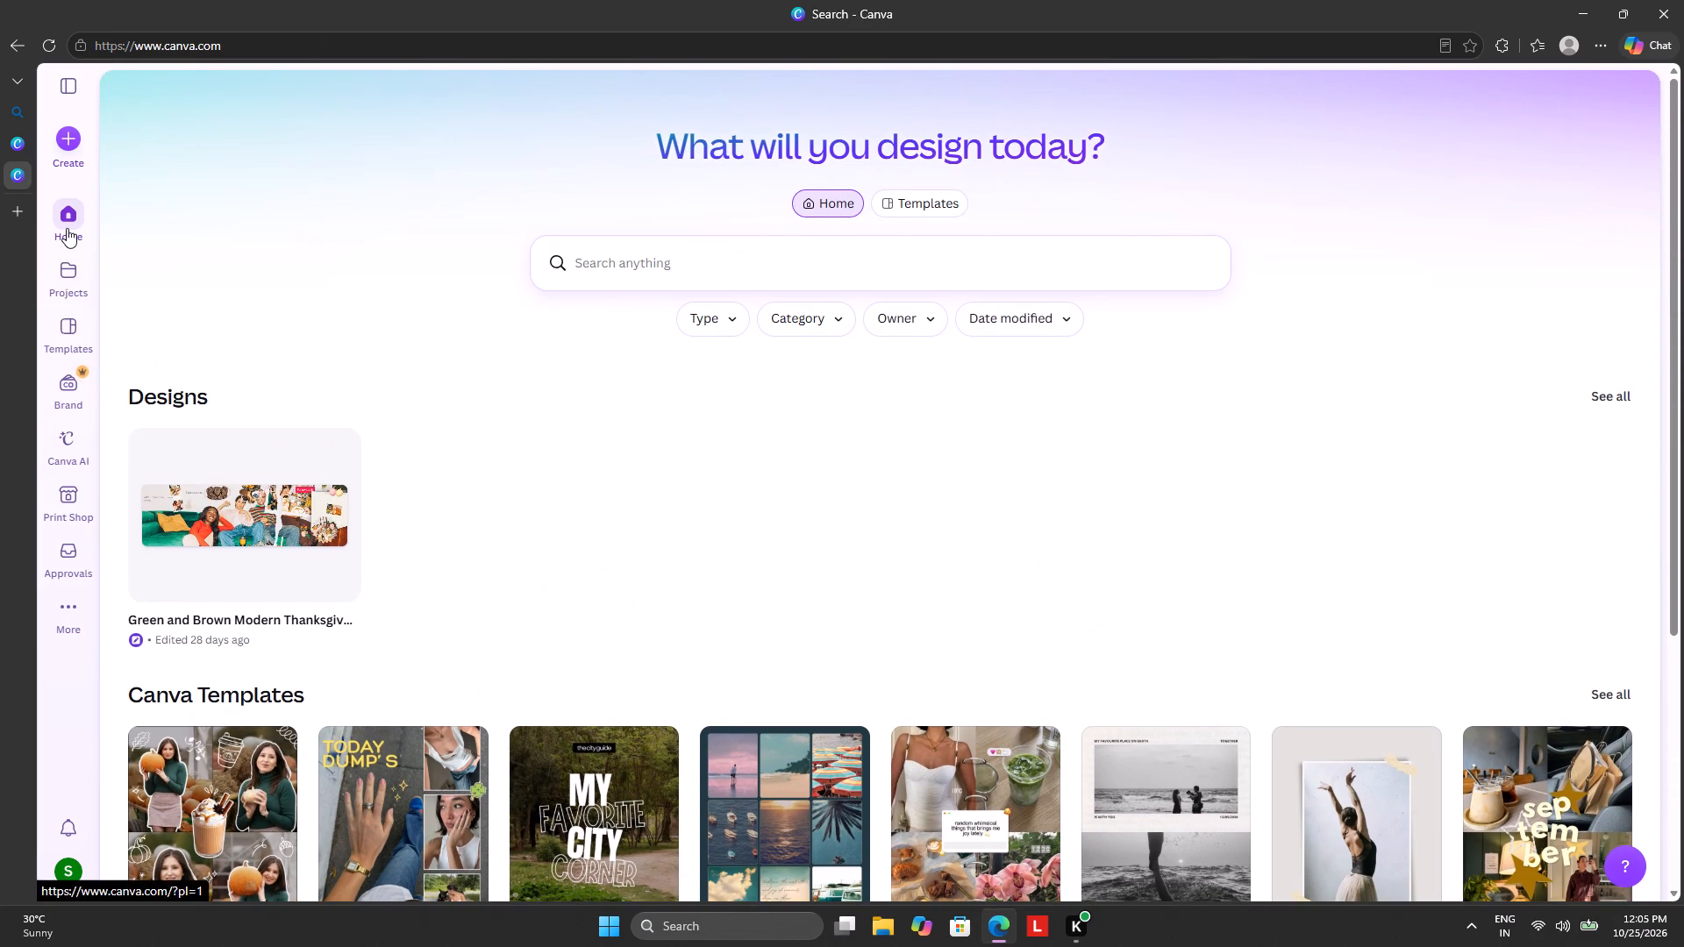
{"action": "left_click", "coordinate": [607, 399]}
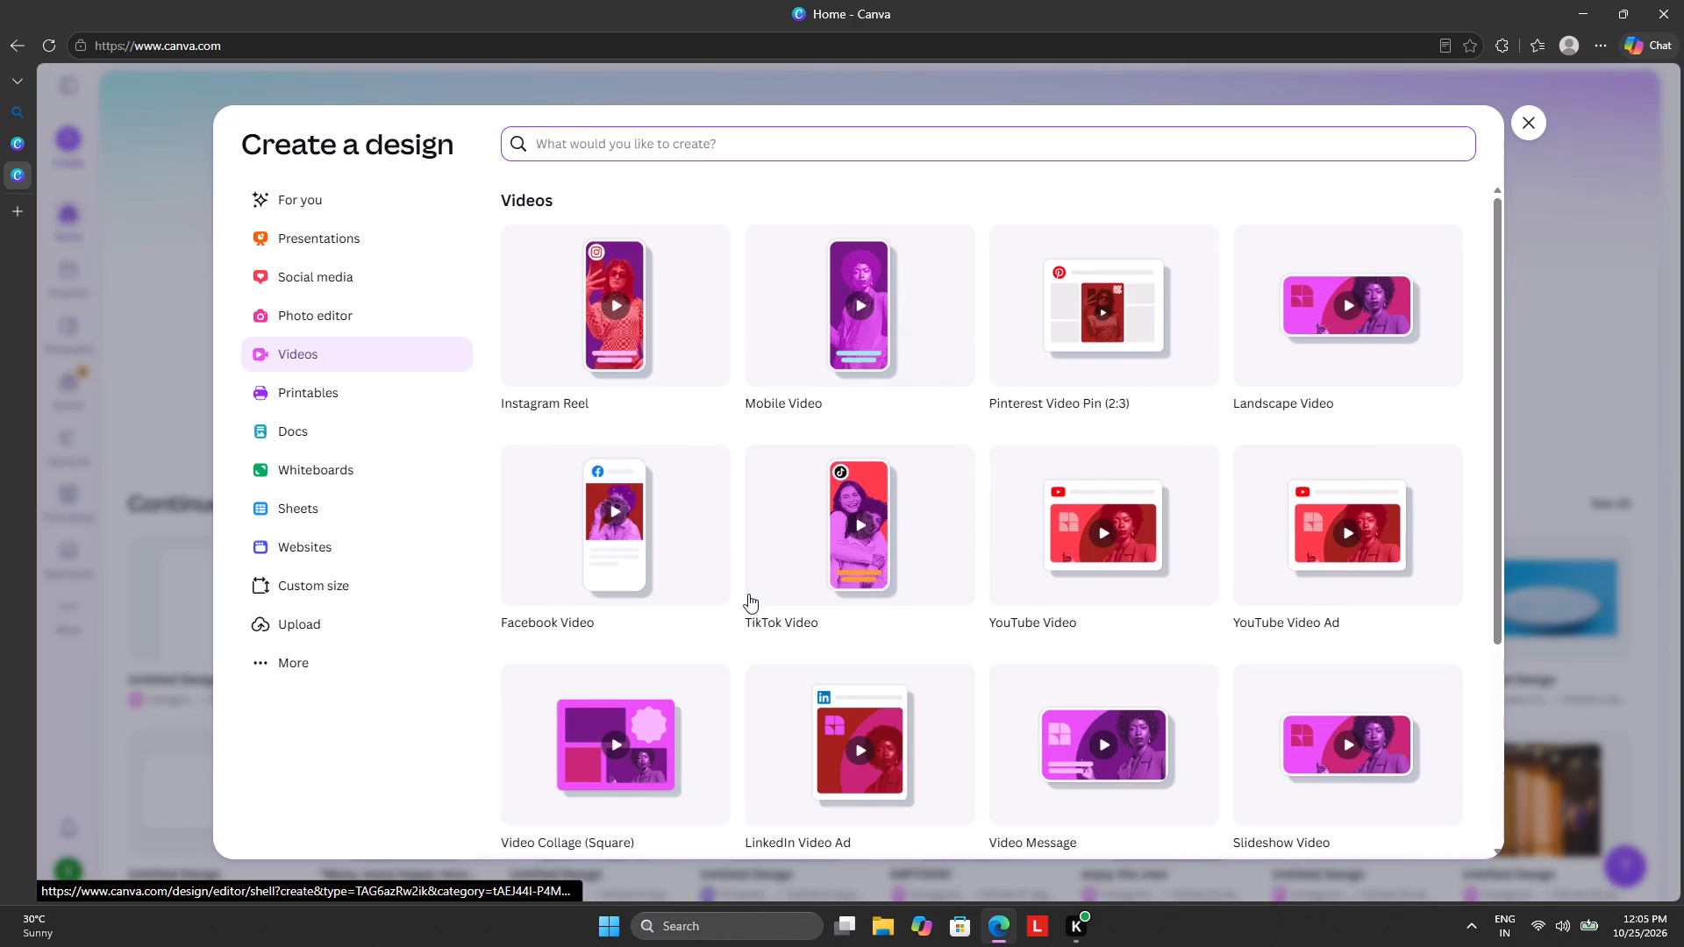
{"action": "scroll", "coordinate": [890, 559], "scroll_direction": "down", "scroll_amount": 3}
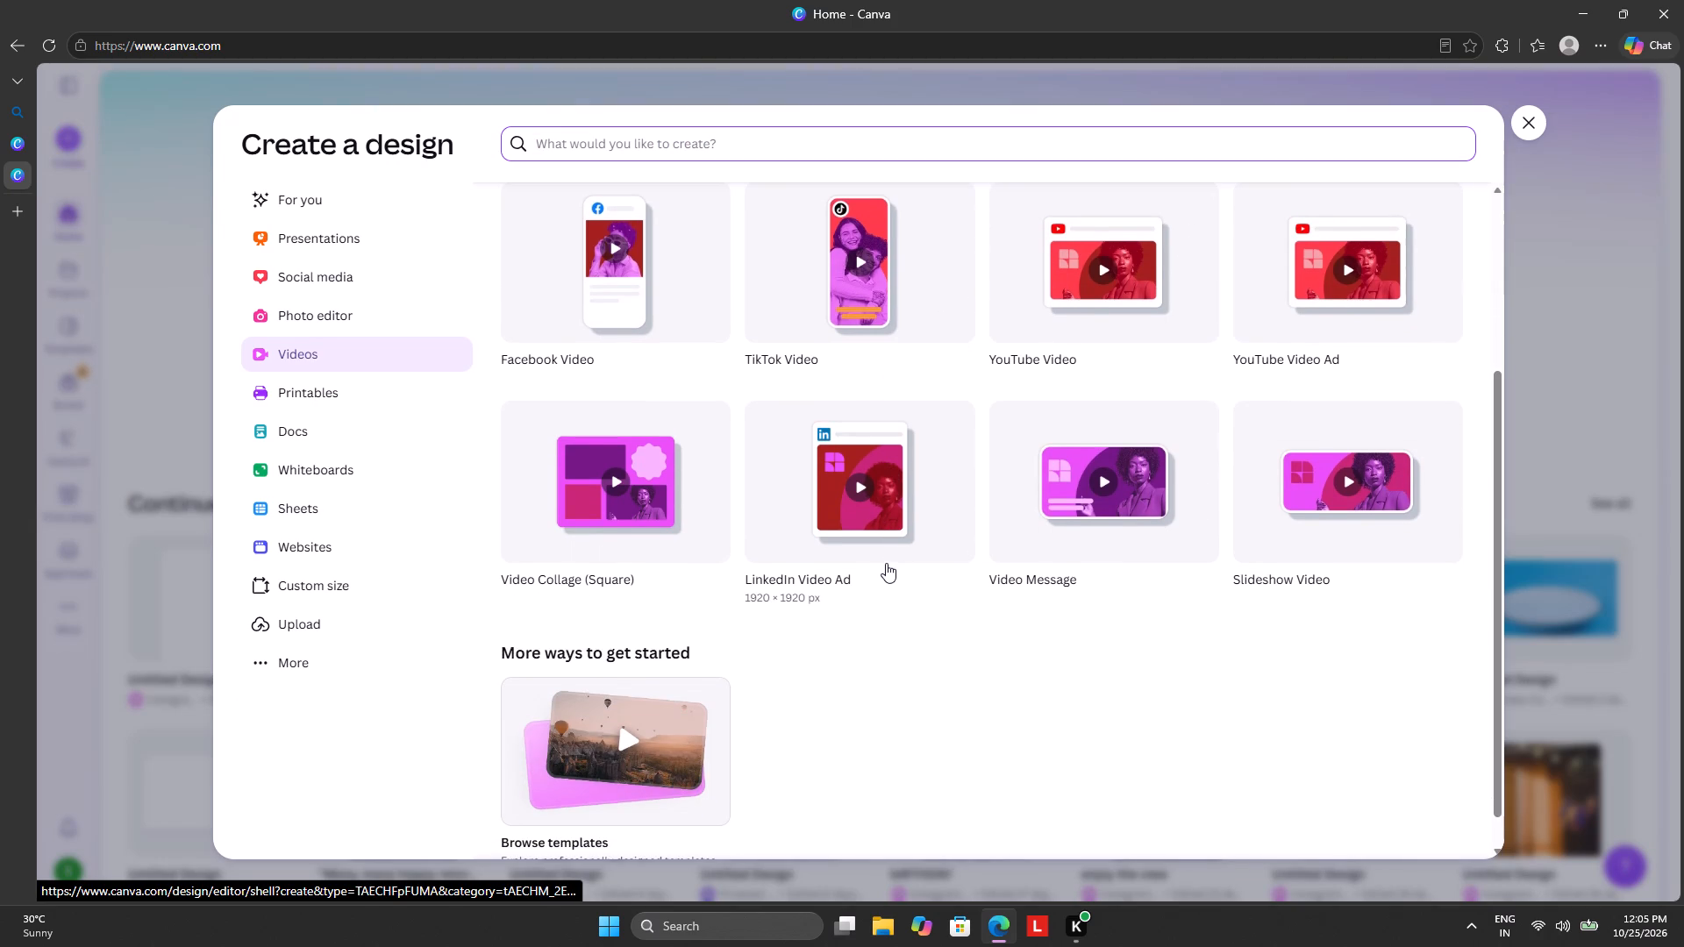
{"action": "scroll", "coordinate": [883, 566], "scroll_direction": "up", "scroll_amount": 1}
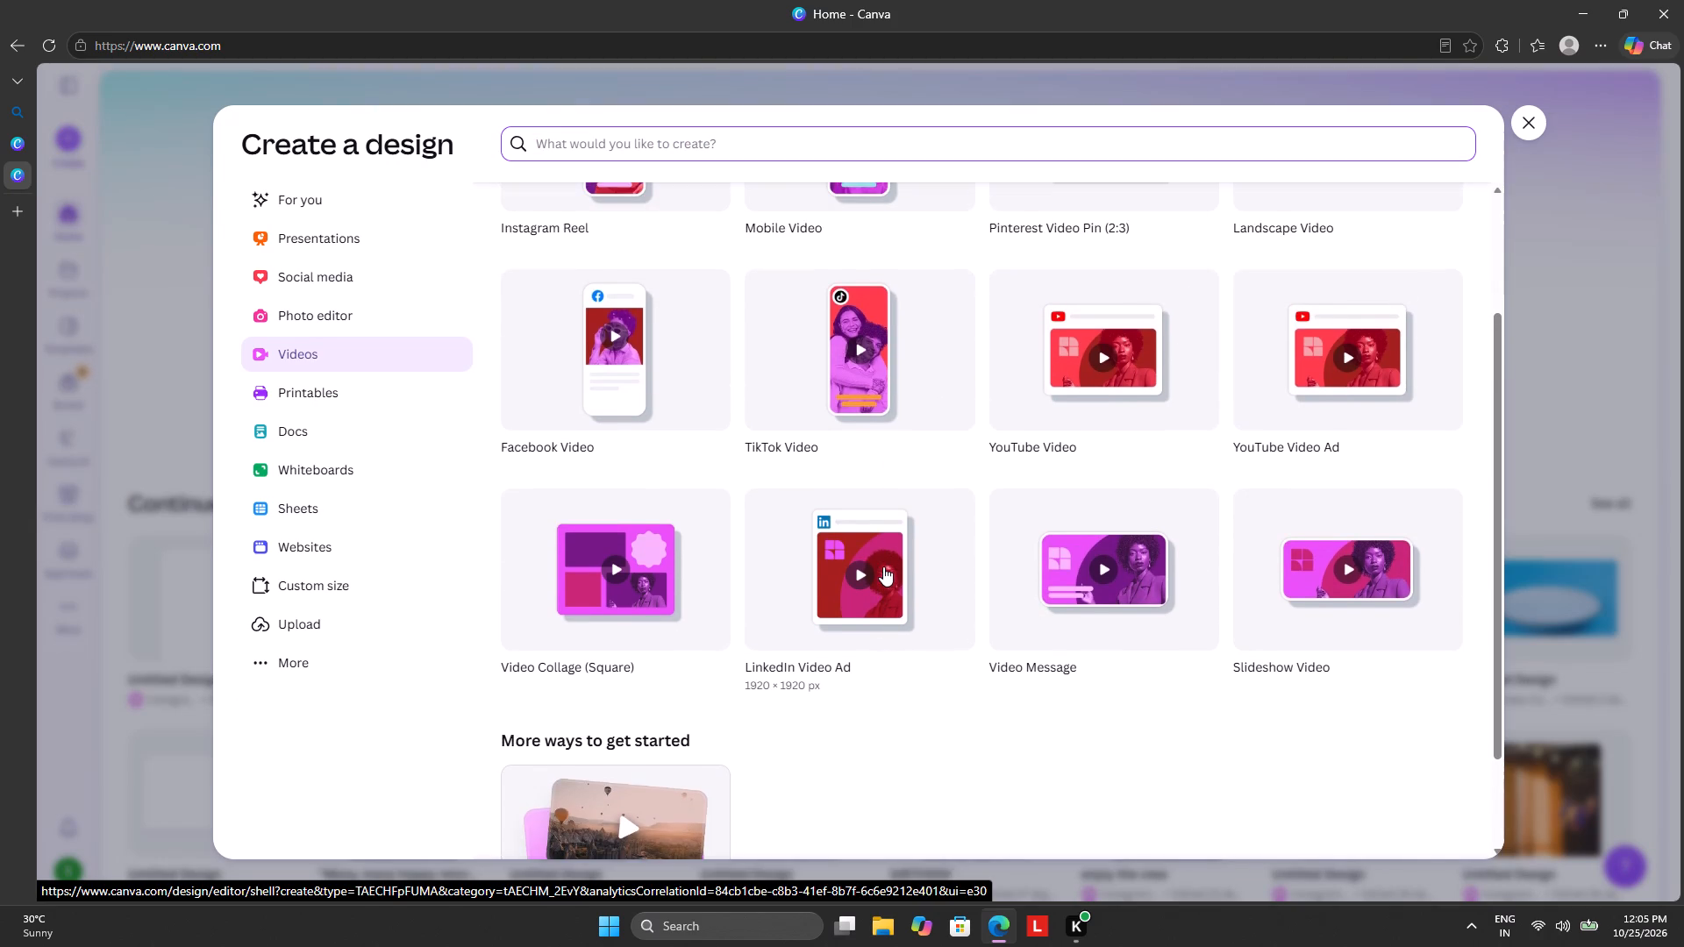
{"action": "scroll", "coordinate": [883, 566], "scroll_direction": "up", "scroll_amount": 5}
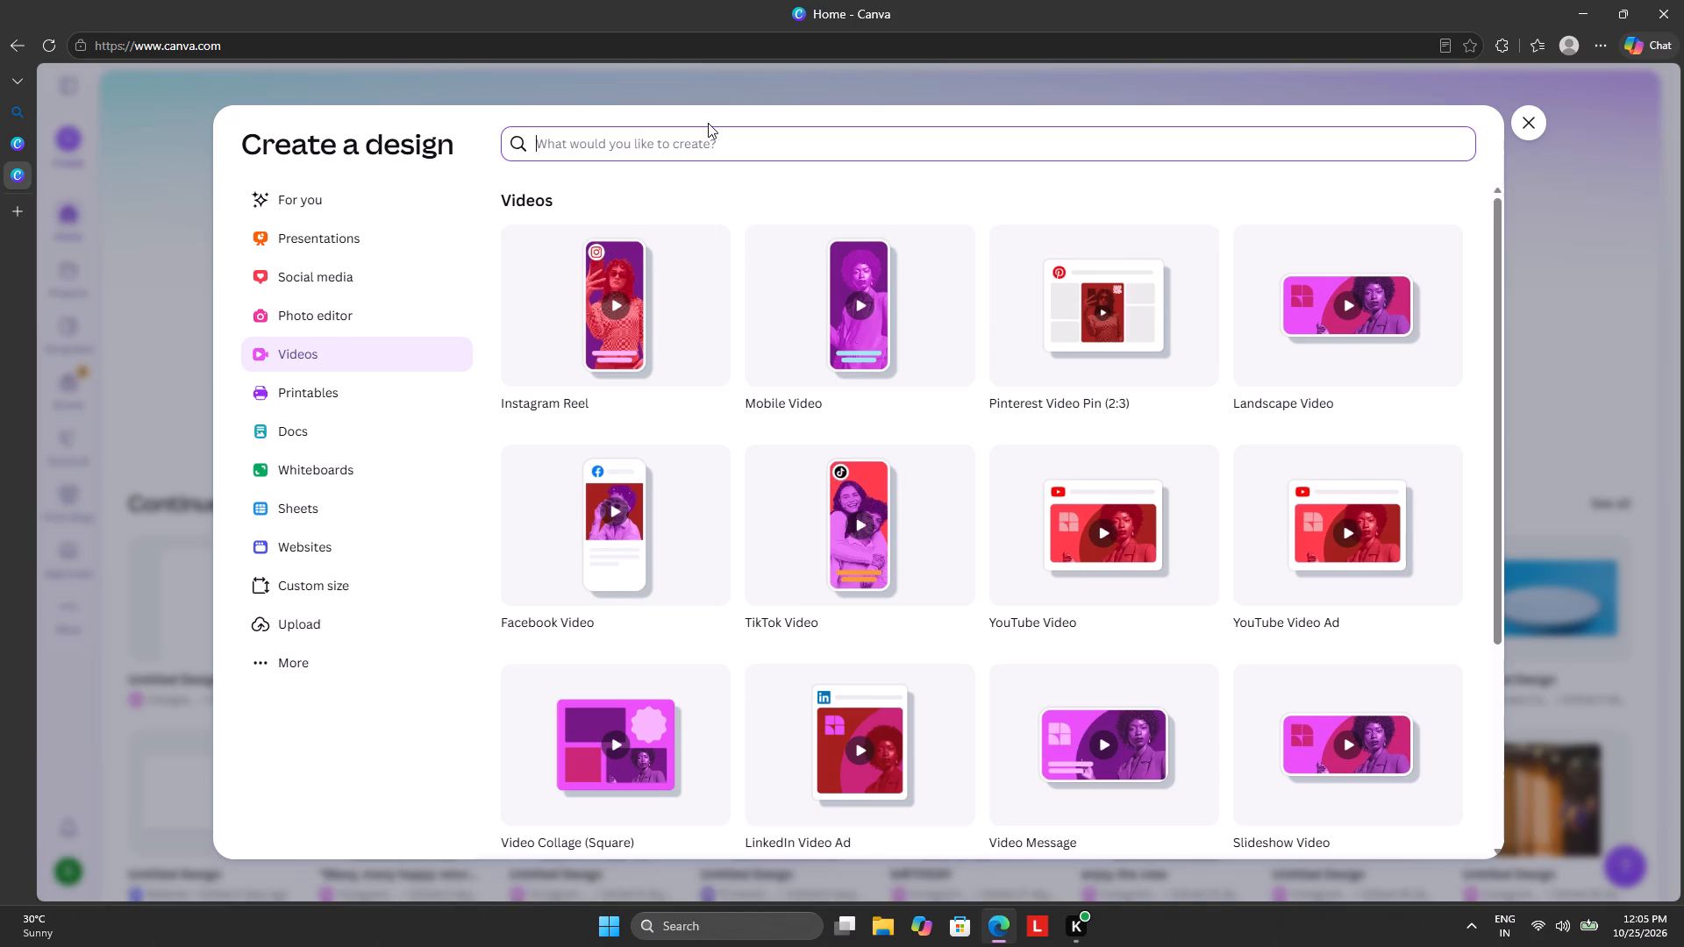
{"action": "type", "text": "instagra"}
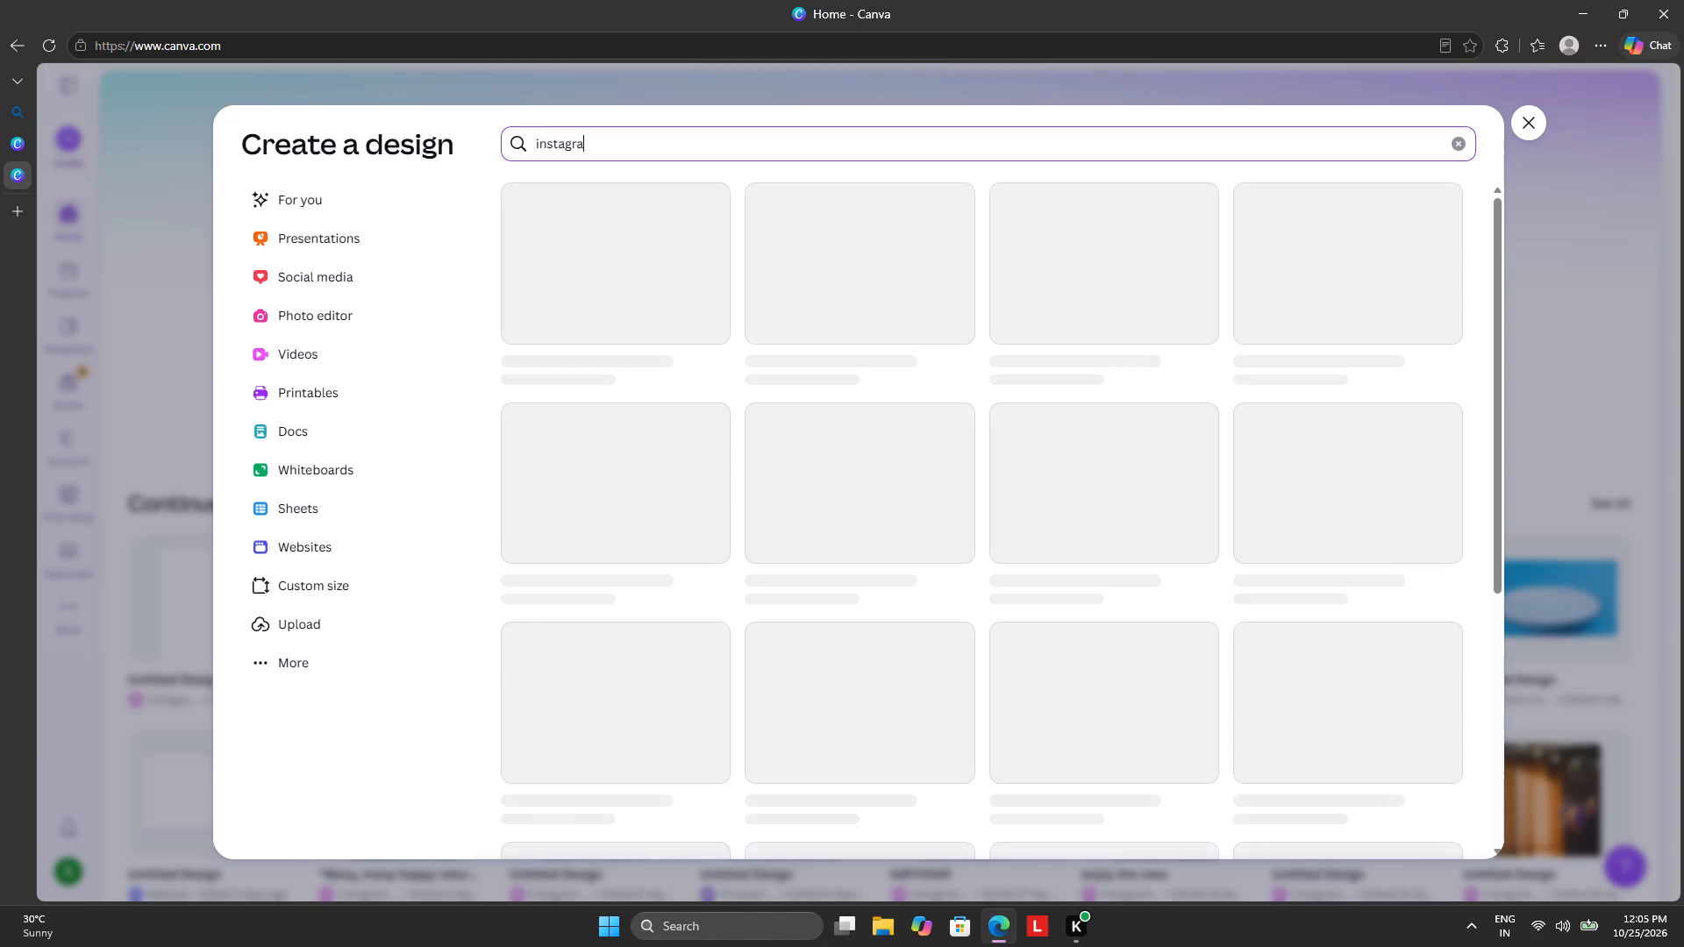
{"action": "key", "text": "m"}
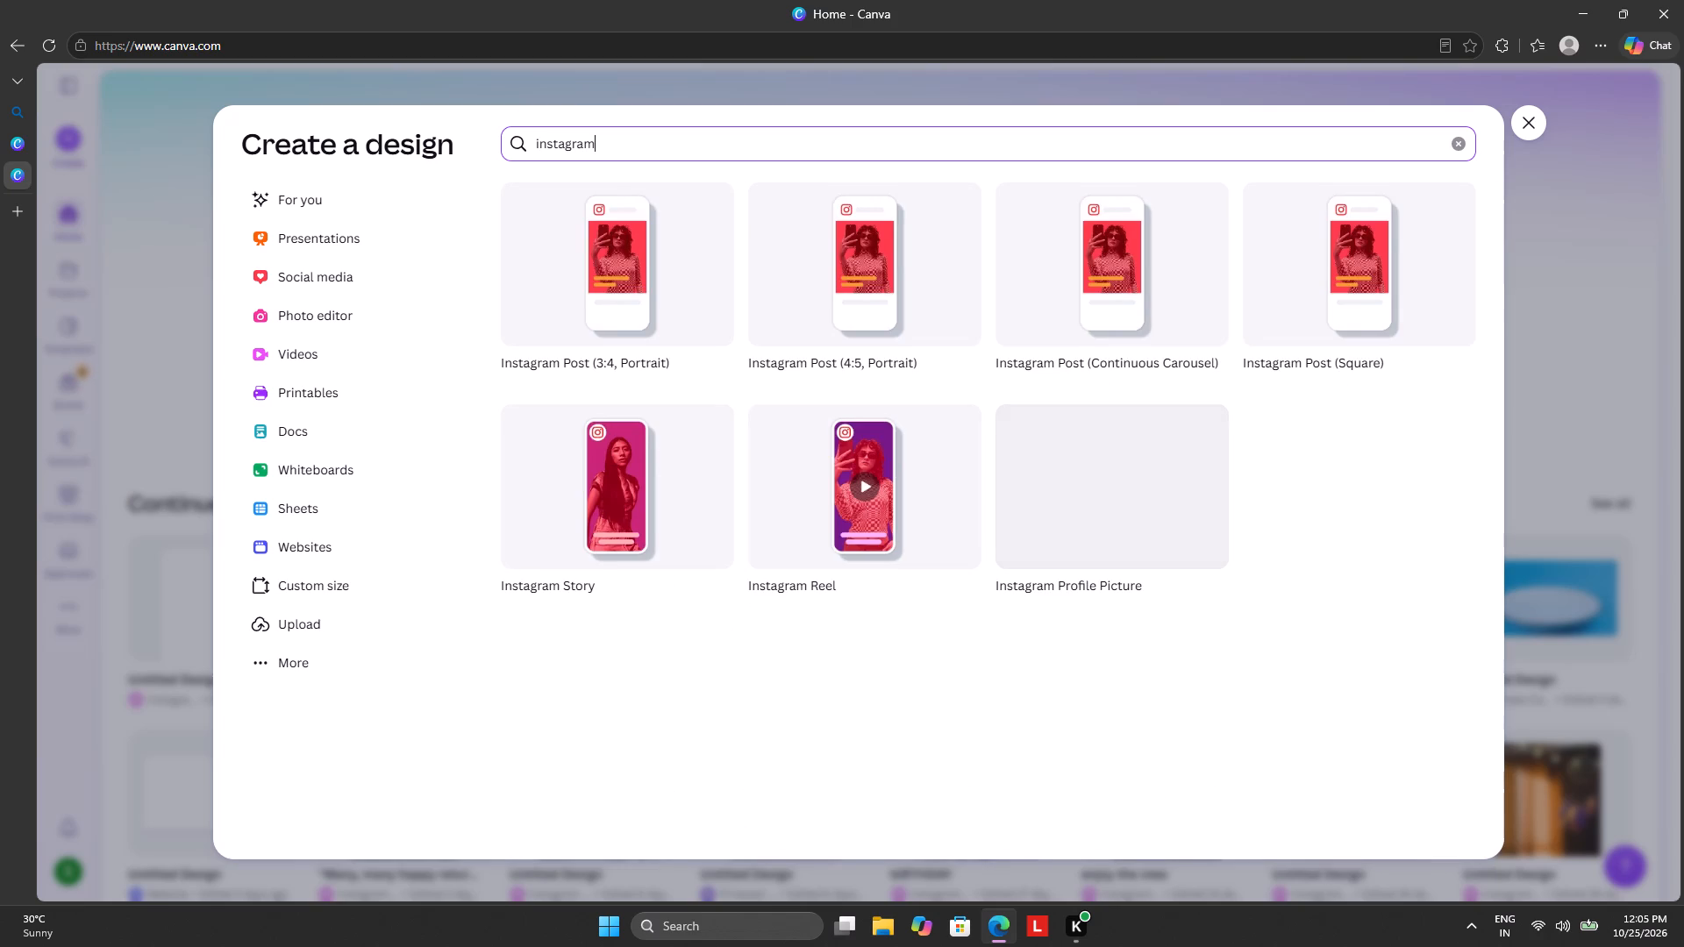
{"action": "left_click", "coordinate": [1356, 302]}
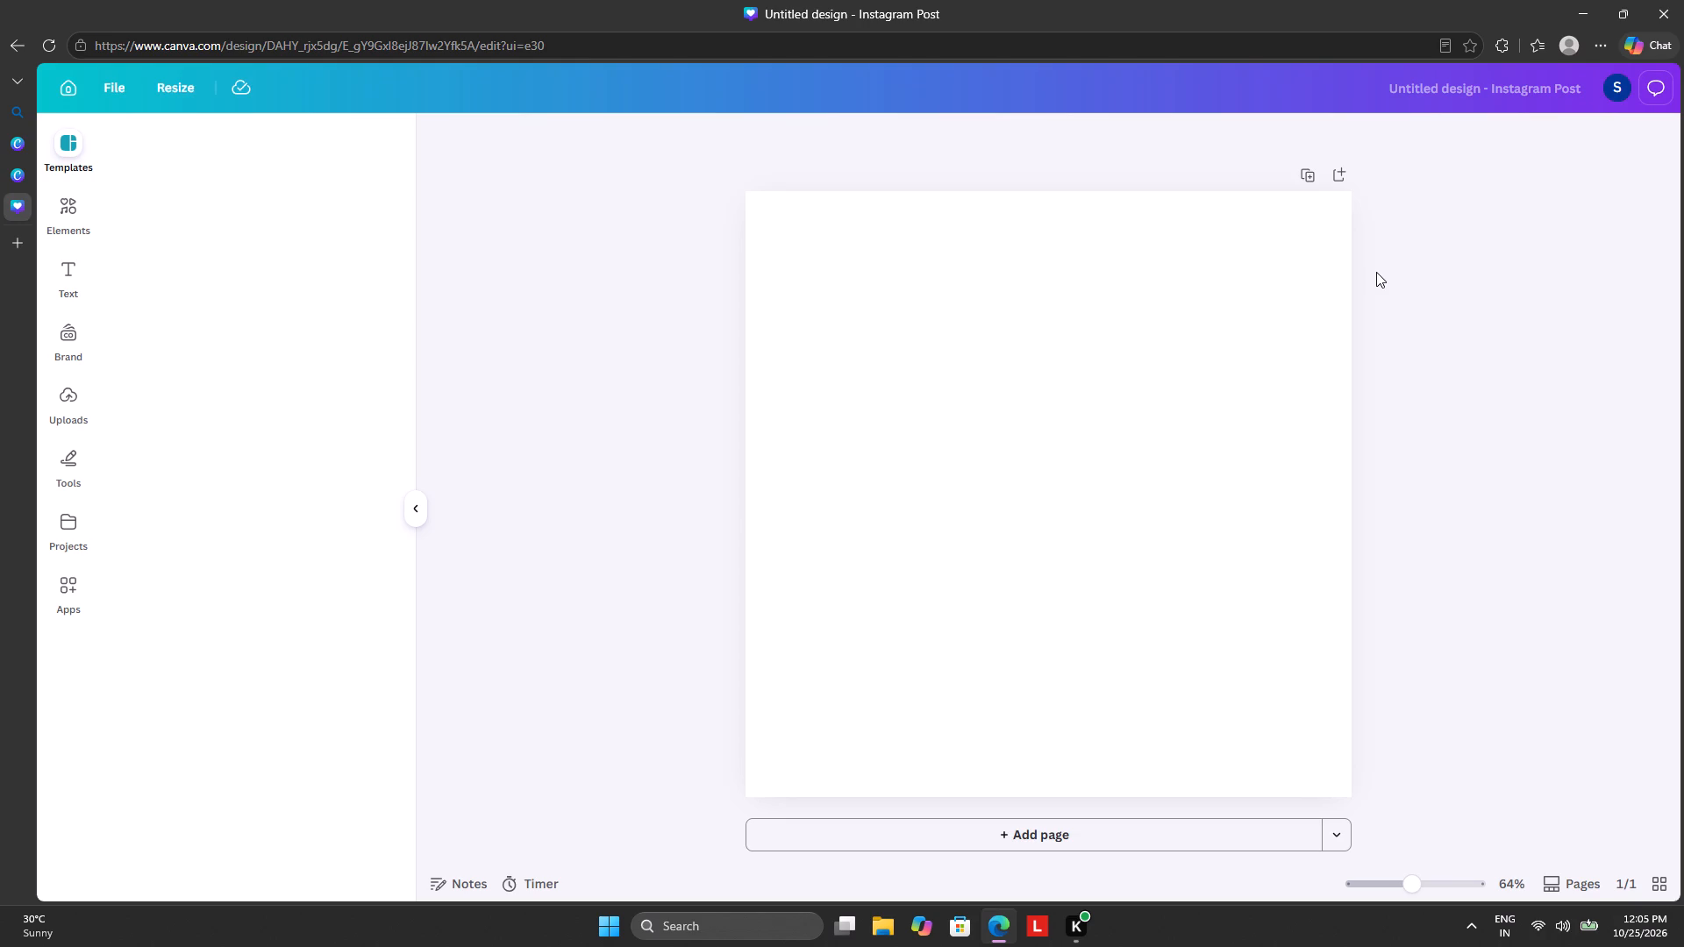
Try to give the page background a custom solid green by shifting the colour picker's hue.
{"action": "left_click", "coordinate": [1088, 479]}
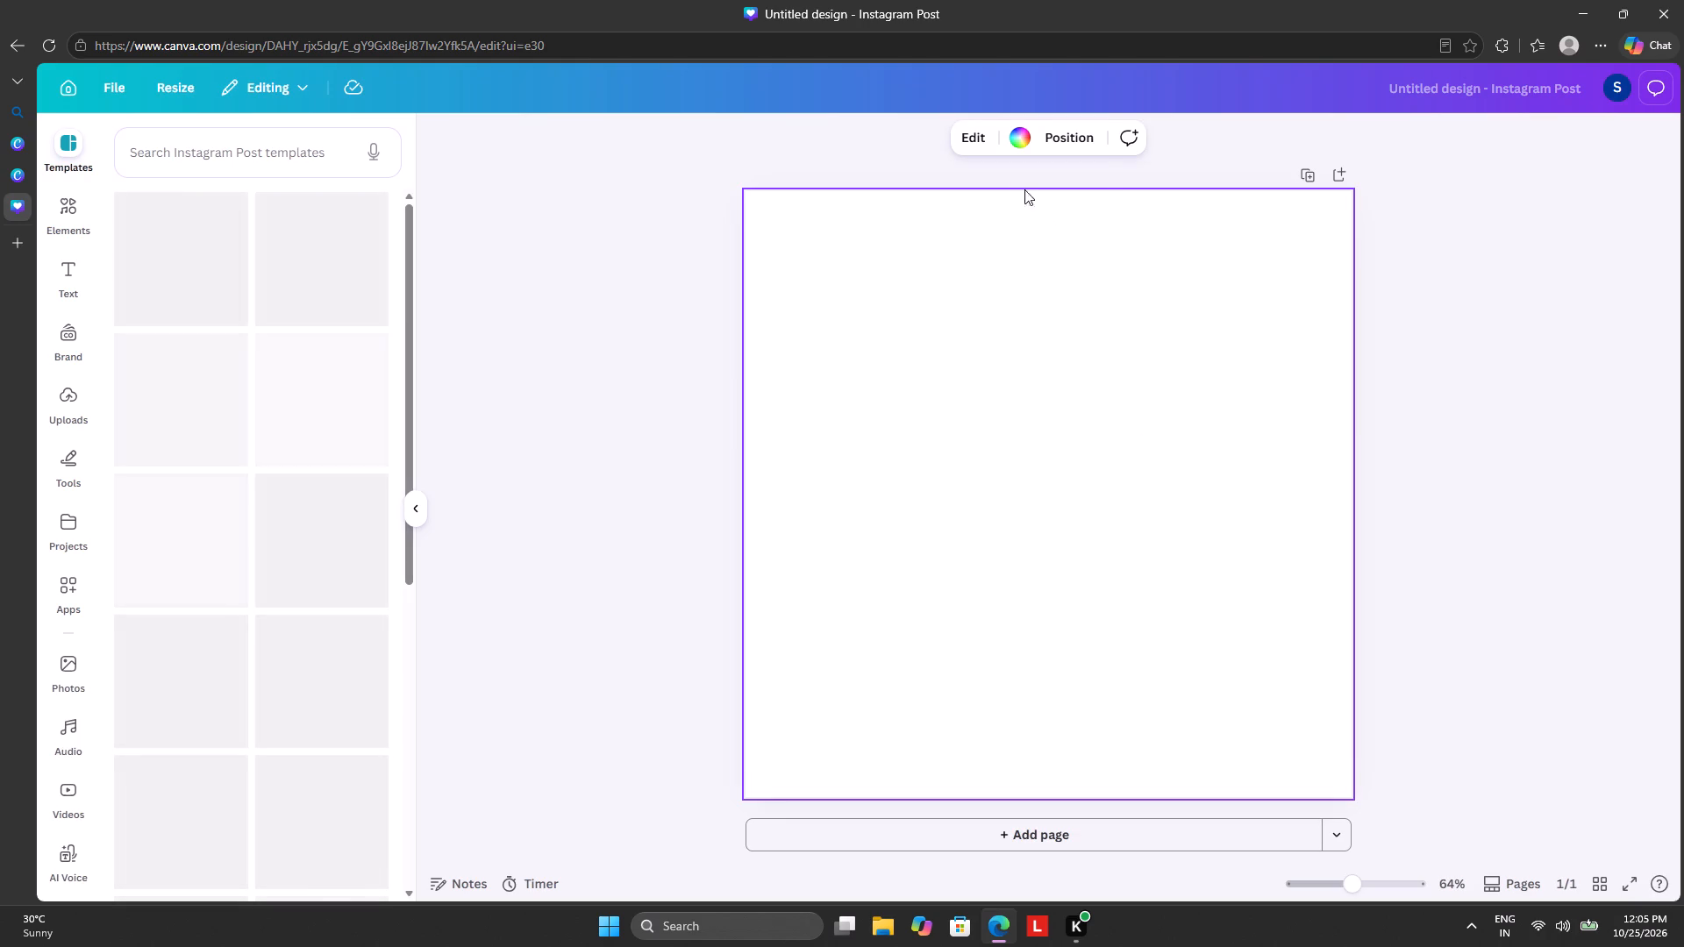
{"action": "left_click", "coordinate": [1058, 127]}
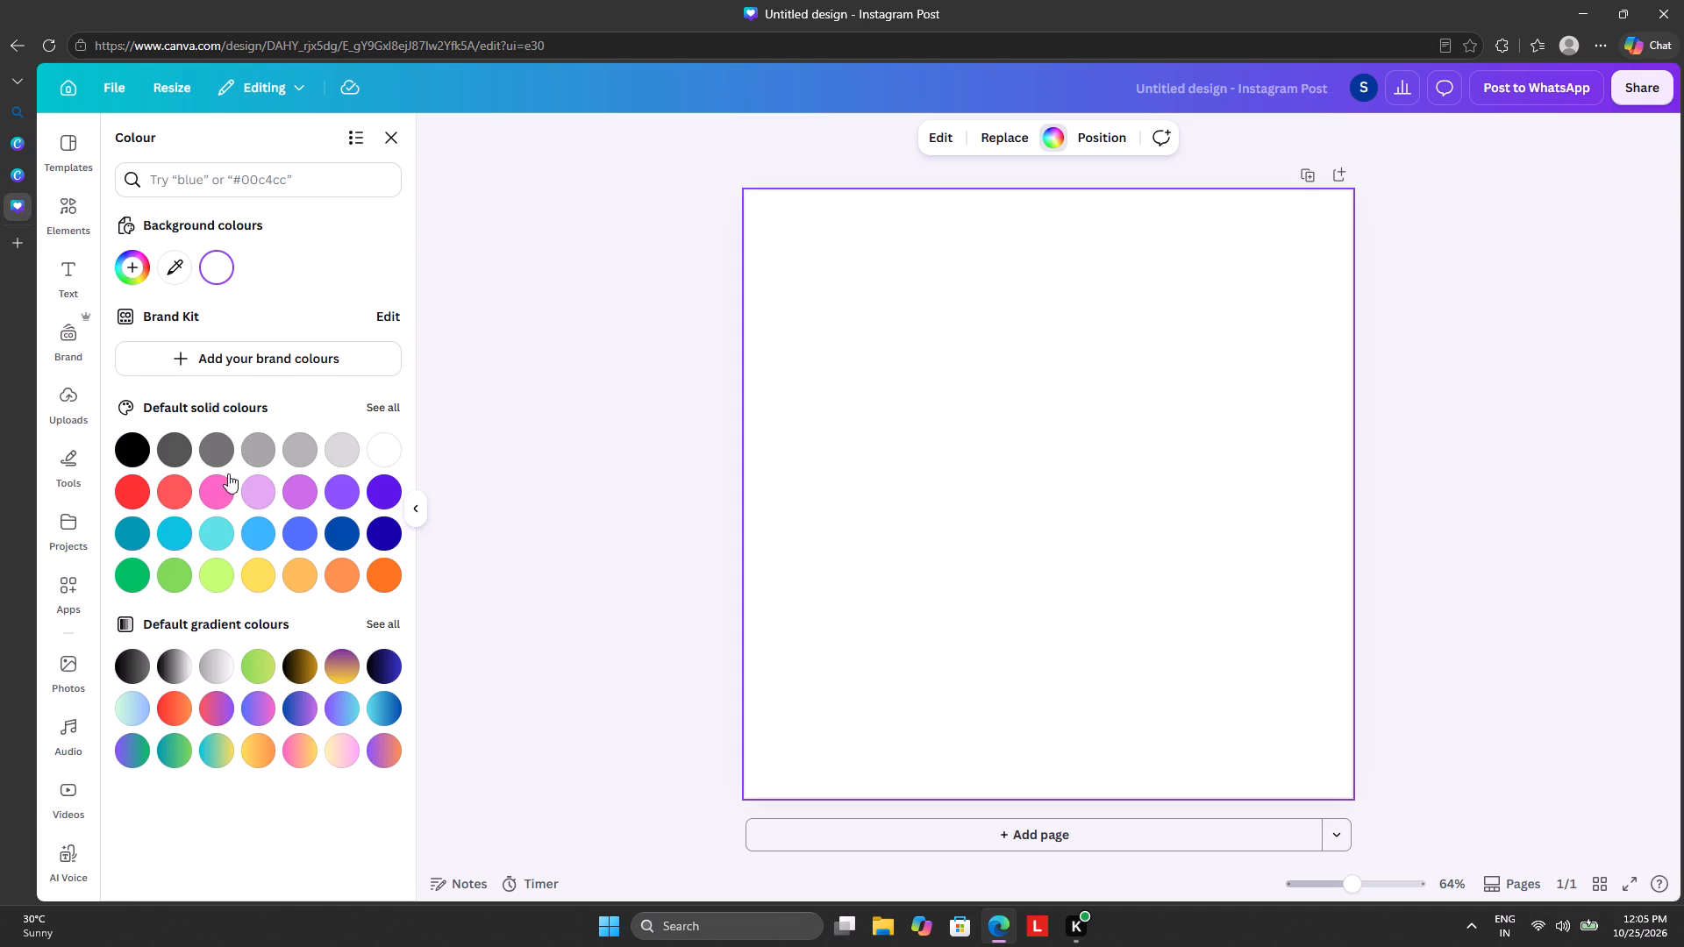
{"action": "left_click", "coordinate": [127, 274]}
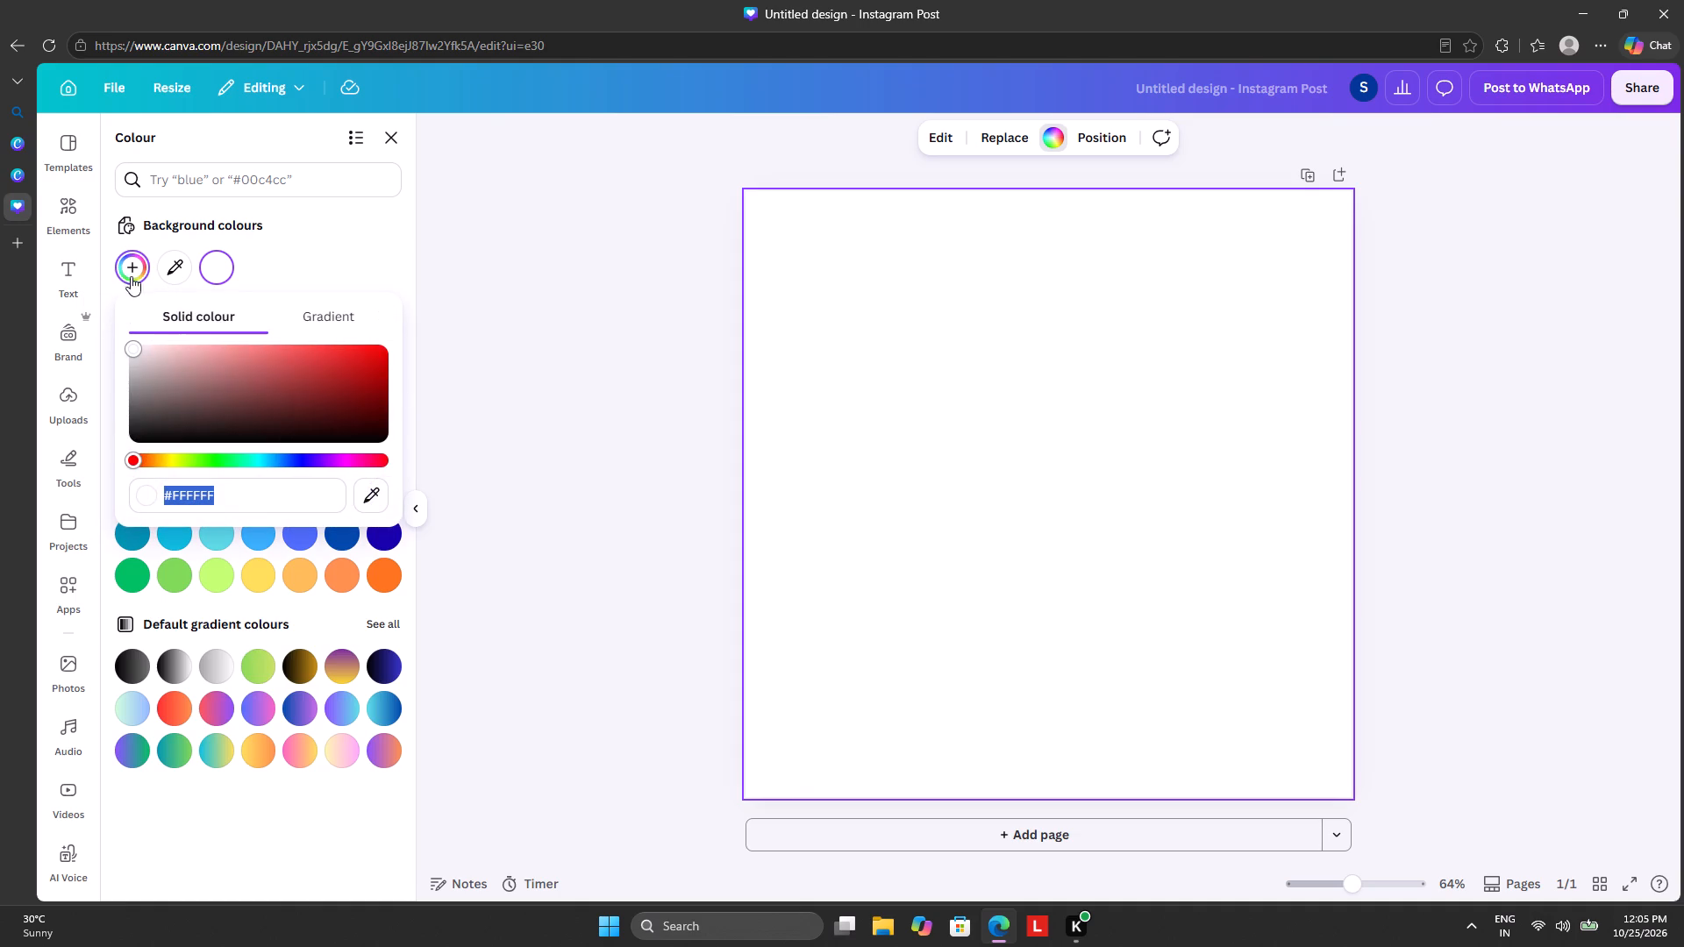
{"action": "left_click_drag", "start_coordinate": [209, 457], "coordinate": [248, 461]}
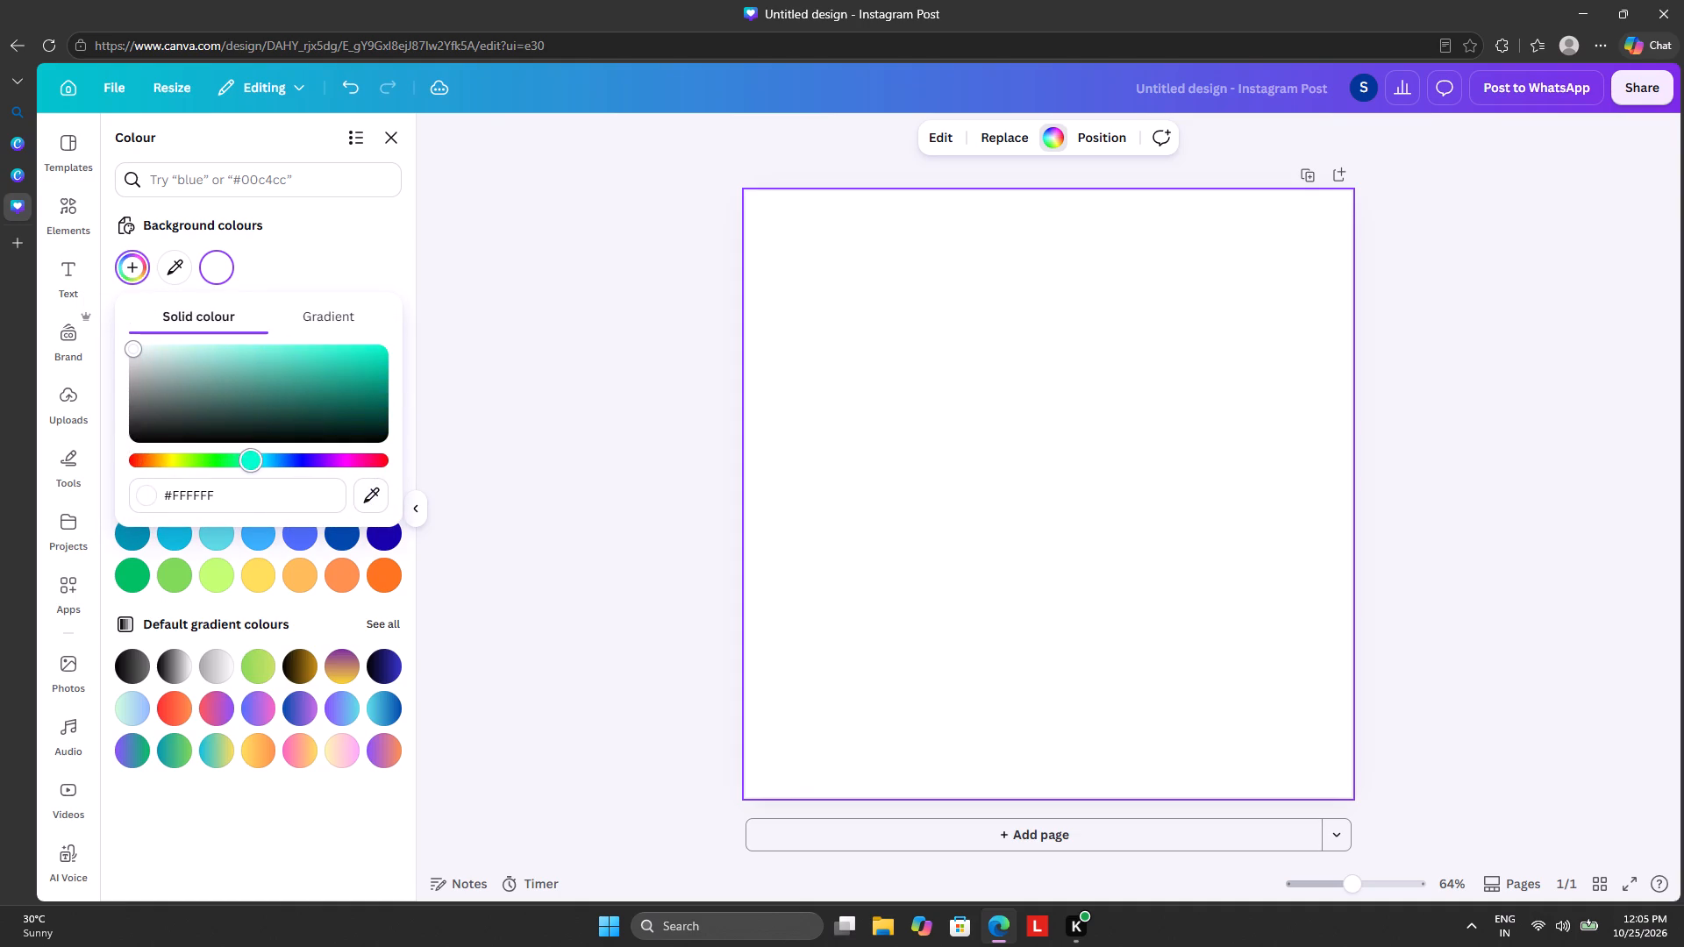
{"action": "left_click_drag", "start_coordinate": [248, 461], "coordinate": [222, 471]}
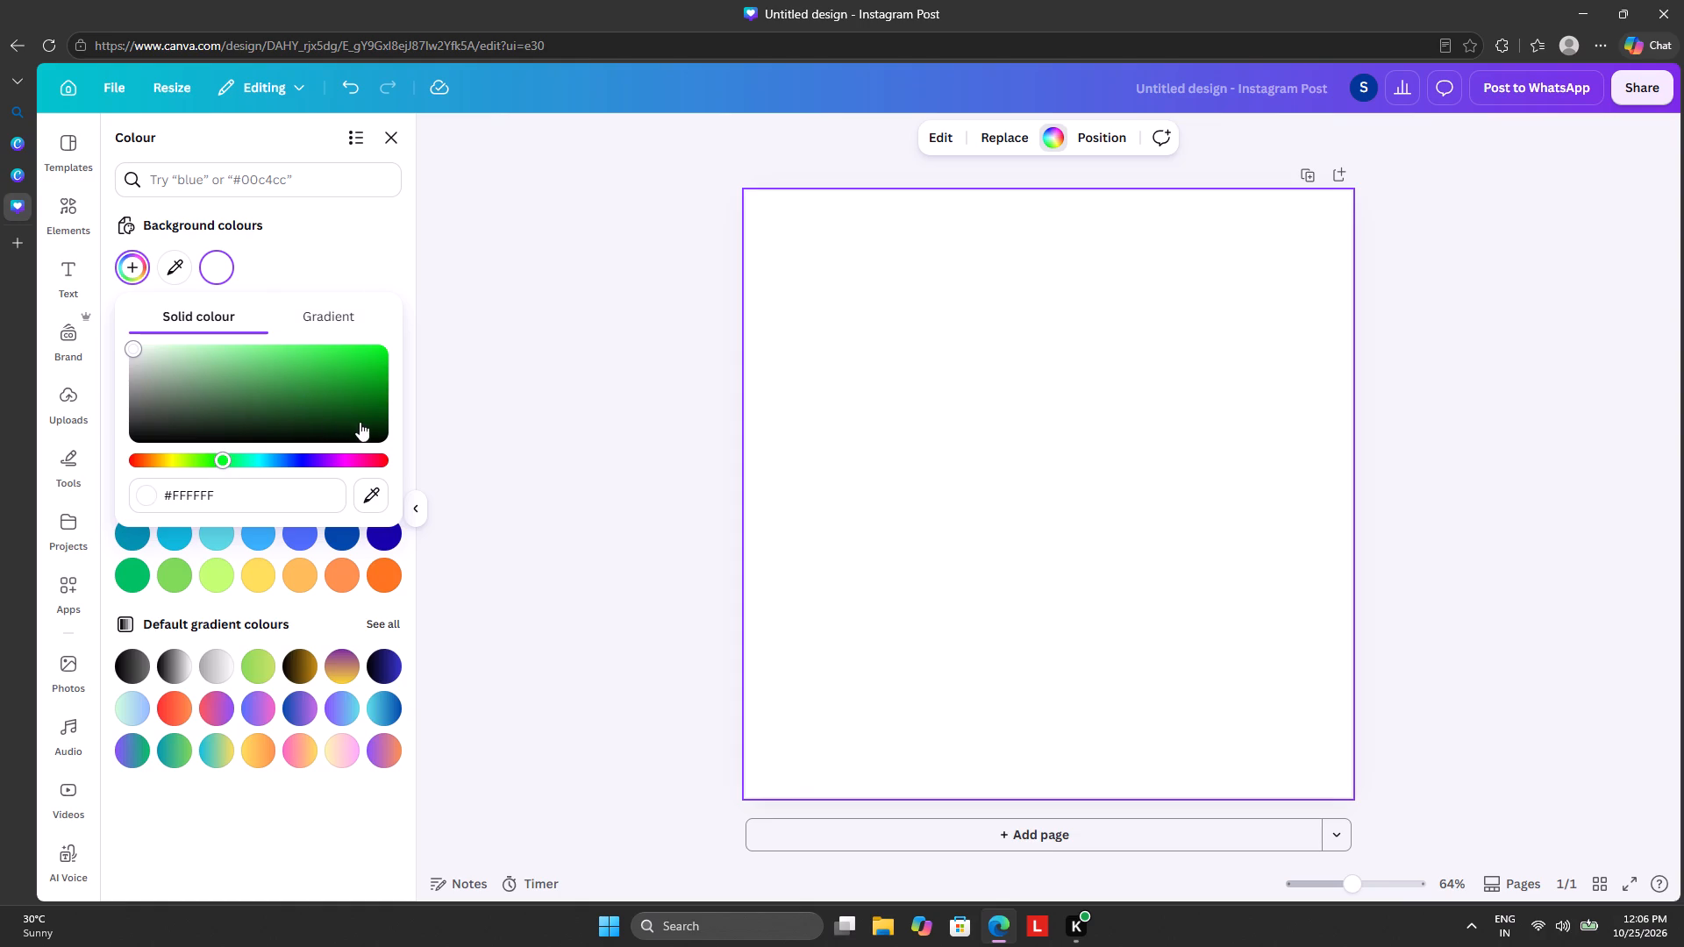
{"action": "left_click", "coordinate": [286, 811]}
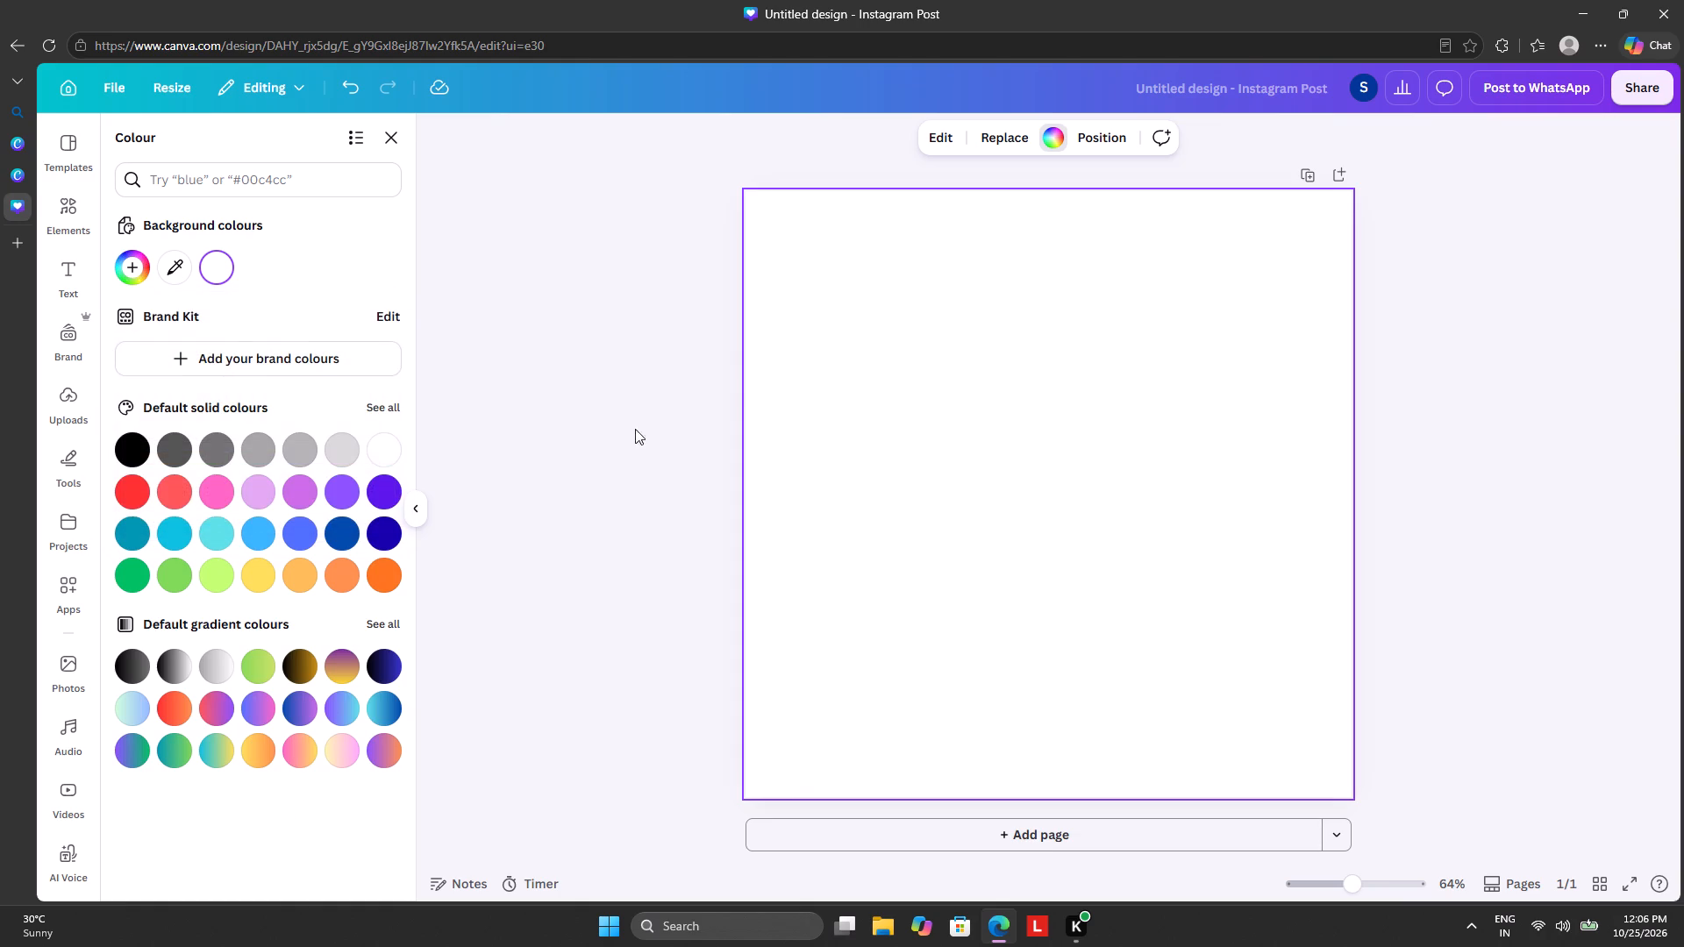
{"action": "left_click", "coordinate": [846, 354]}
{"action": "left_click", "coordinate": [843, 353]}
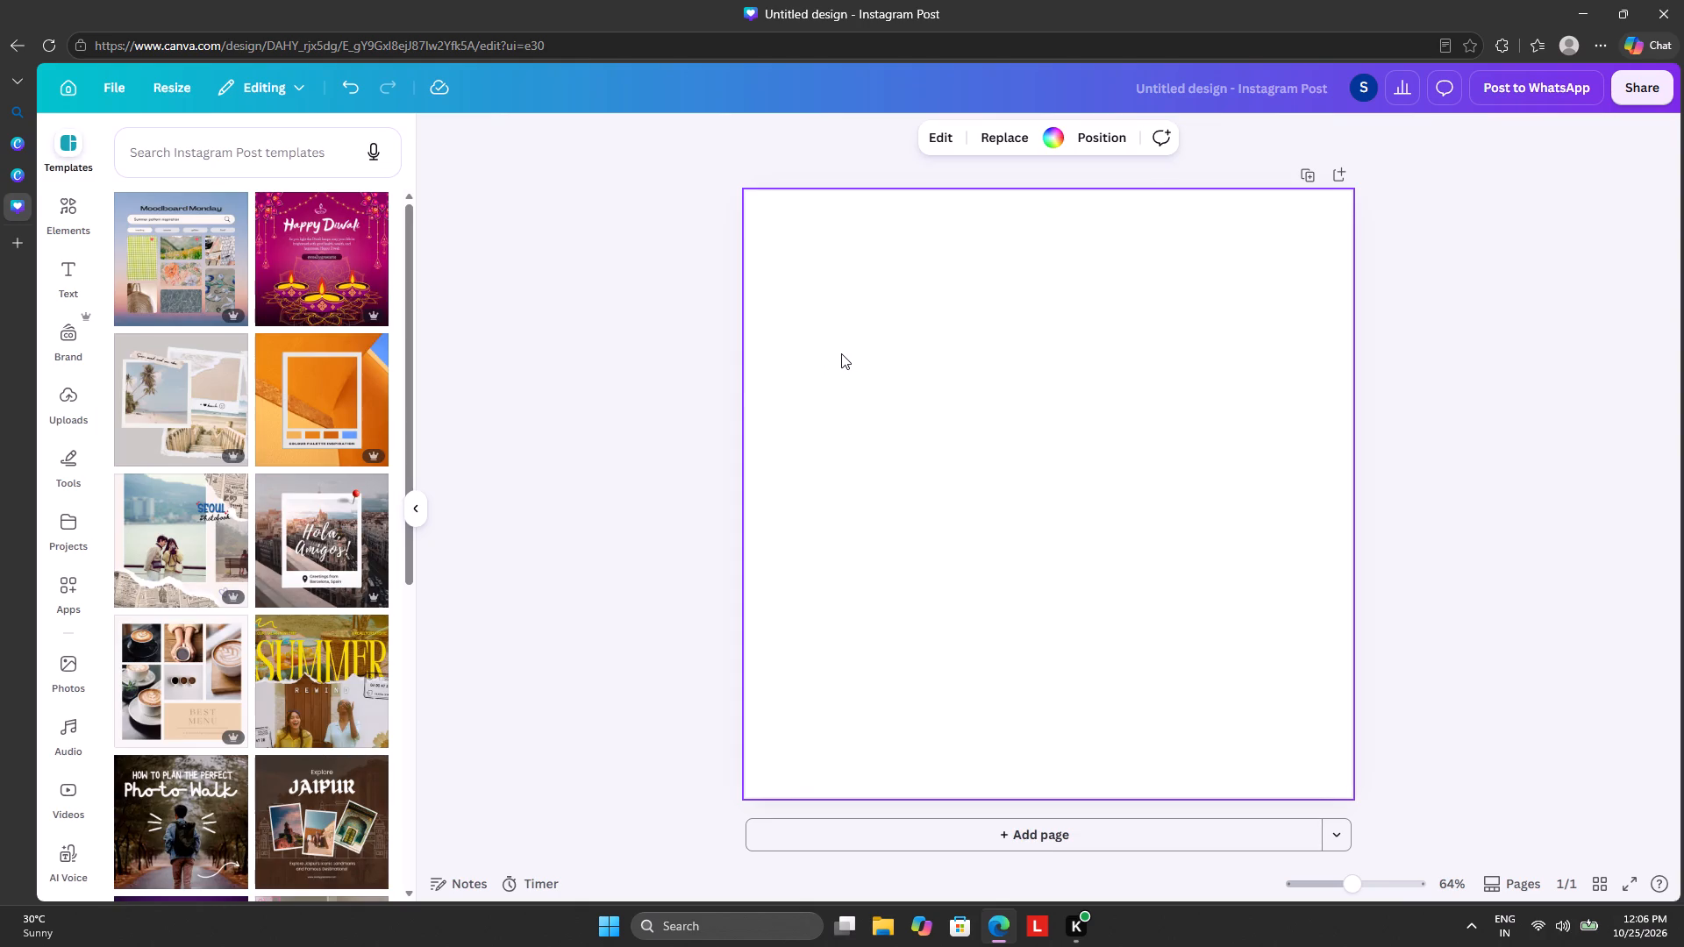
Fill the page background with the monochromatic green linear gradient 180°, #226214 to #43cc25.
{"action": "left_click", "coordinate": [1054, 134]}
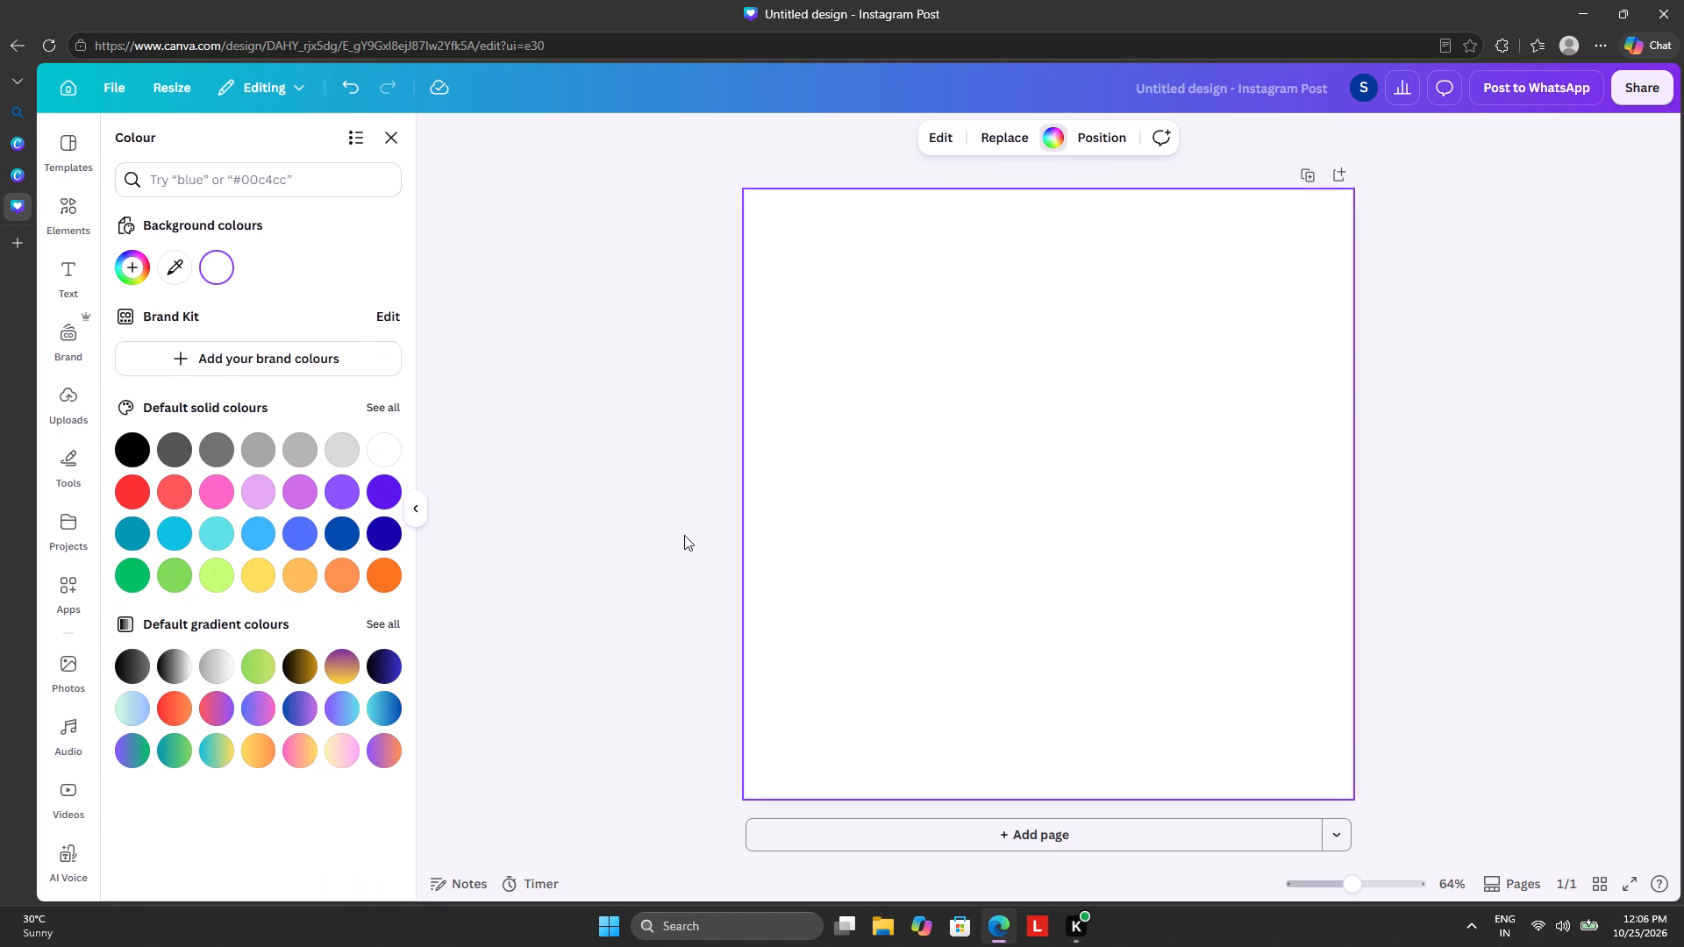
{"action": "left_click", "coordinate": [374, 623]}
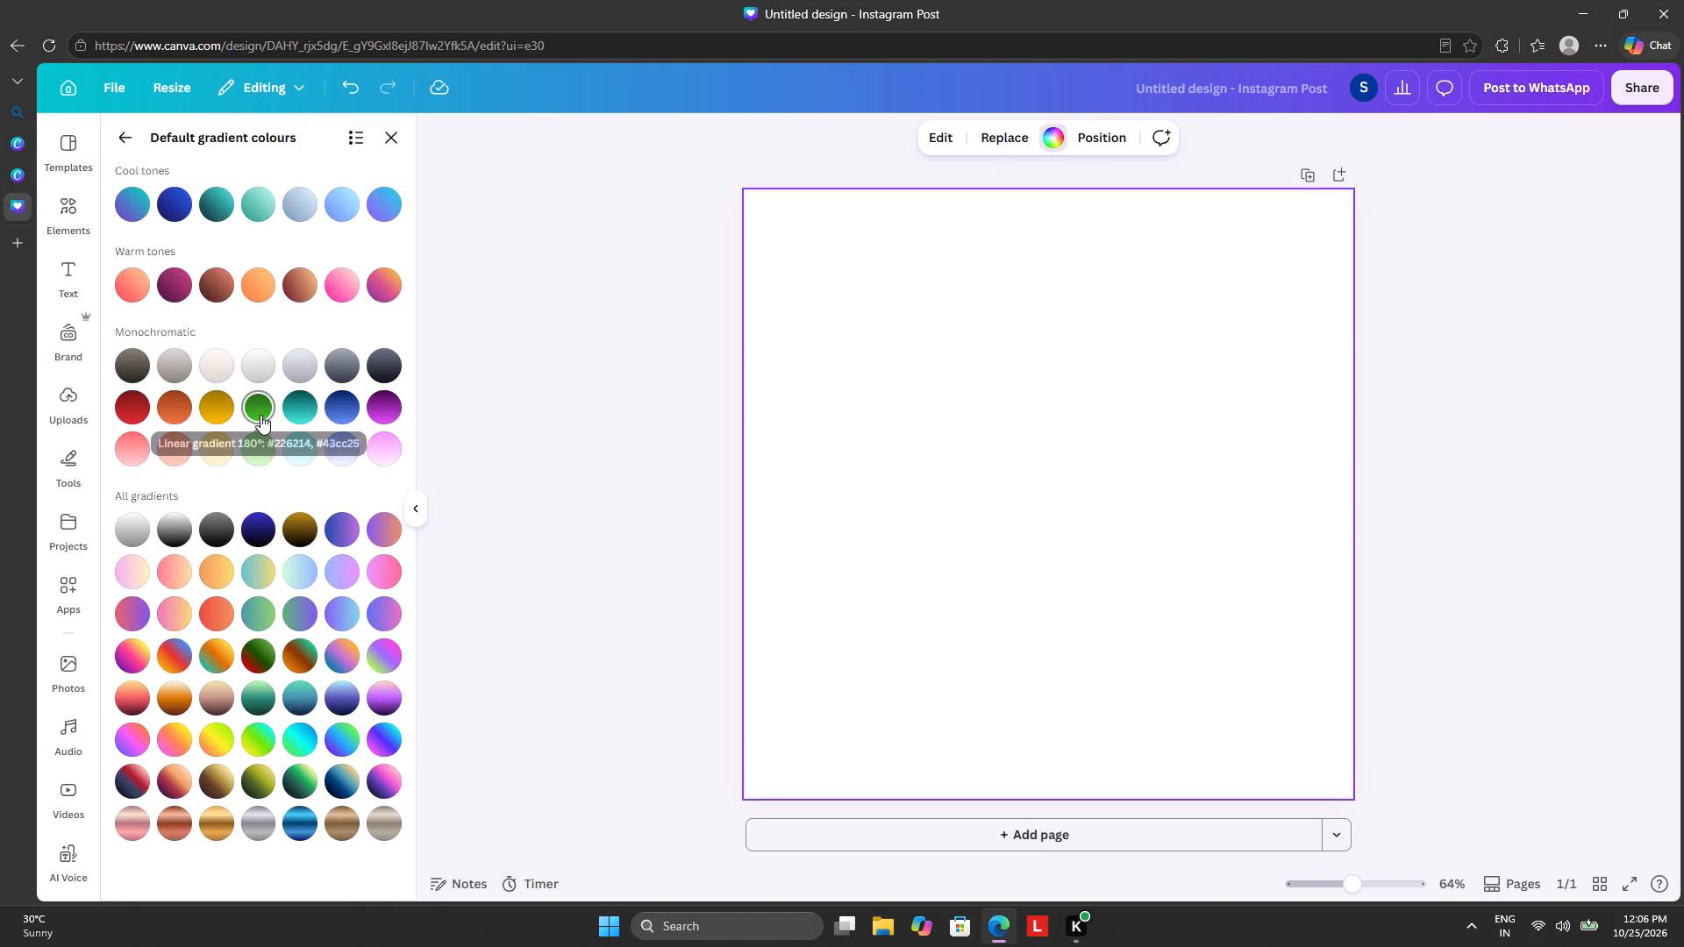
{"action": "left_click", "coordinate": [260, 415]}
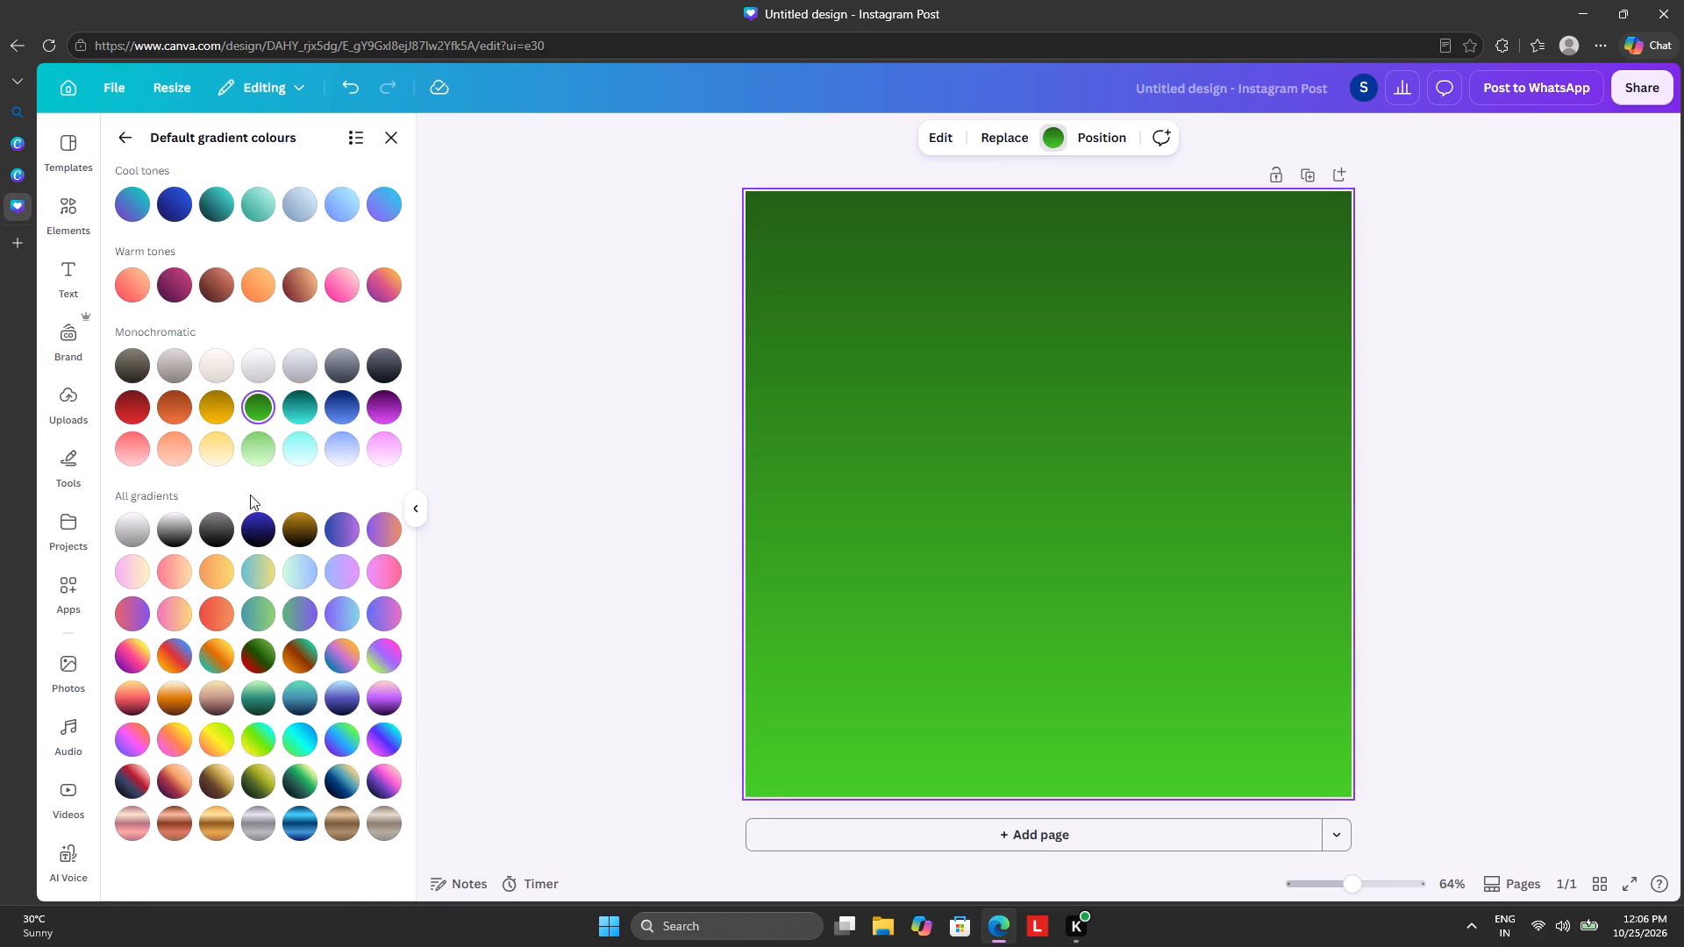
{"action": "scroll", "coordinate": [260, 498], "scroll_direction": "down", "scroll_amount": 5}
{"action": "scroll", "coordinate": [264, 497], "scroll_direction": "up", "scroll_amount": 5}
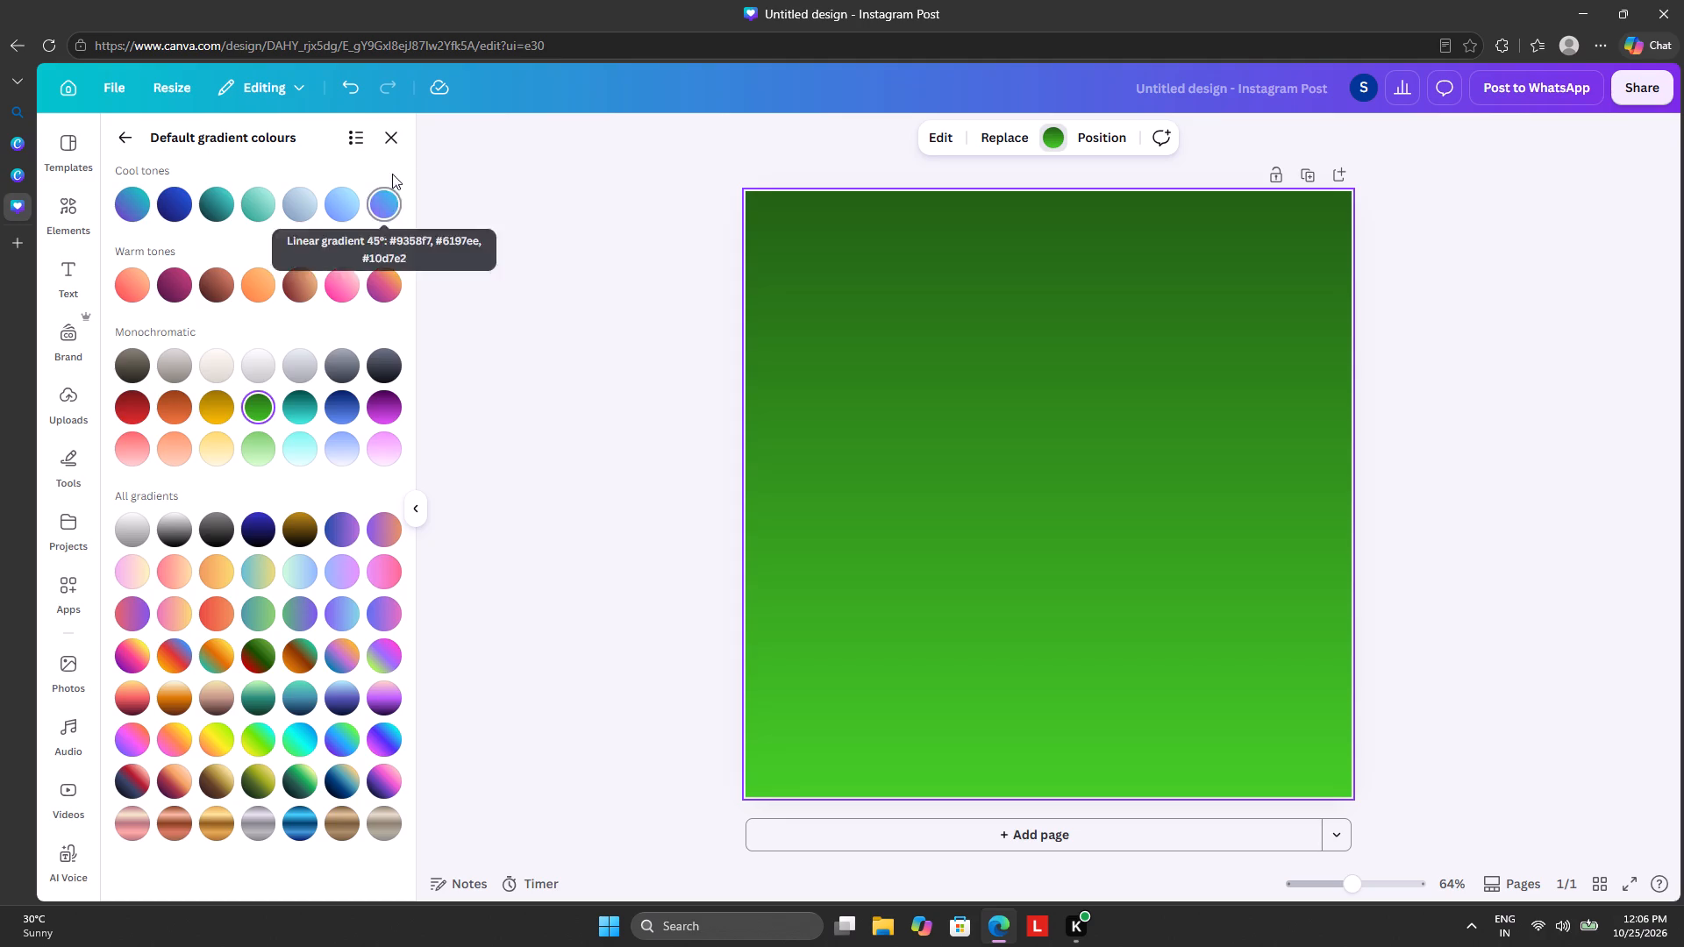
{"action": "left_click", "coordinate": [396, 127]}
Examine the page's layers, both all and overlapping, and the options available for the background layer.
{"action": "left_click", "coordinate": [1078, 134]}
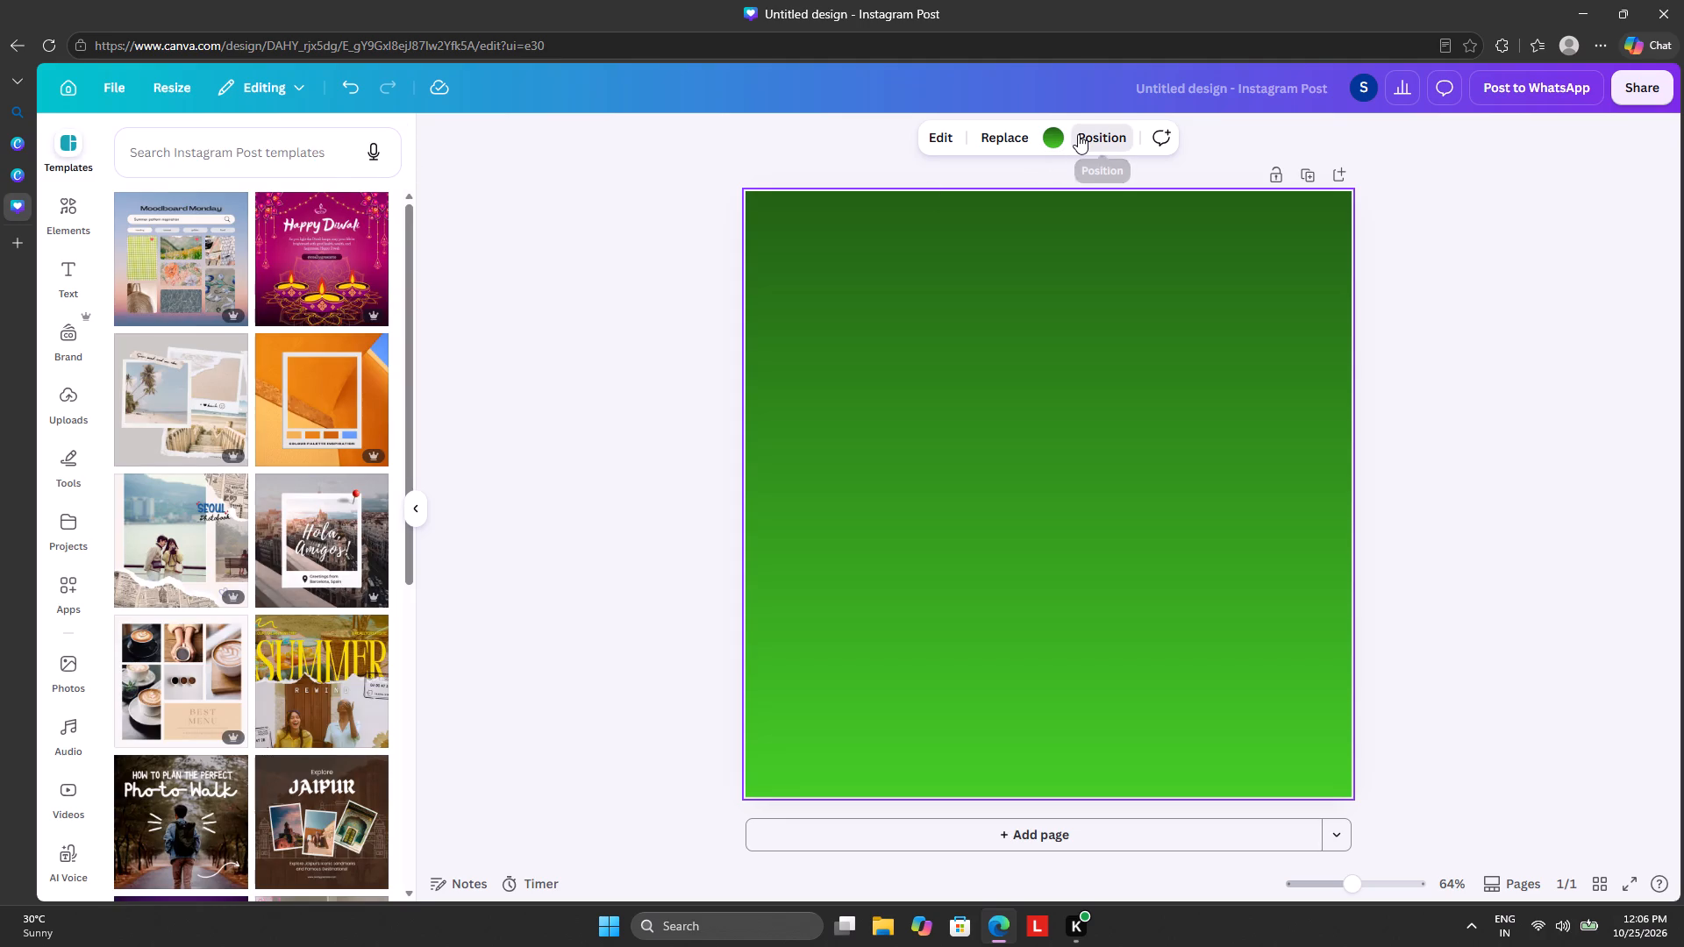
{"action": "left_click_drag", "start_coordinate": [339, 292], "coordinate": [305, 292]}
{"action": "left_click", "coordinate": [305, 291]}
{"action": "left_click", "coordinate": [213, 225]}
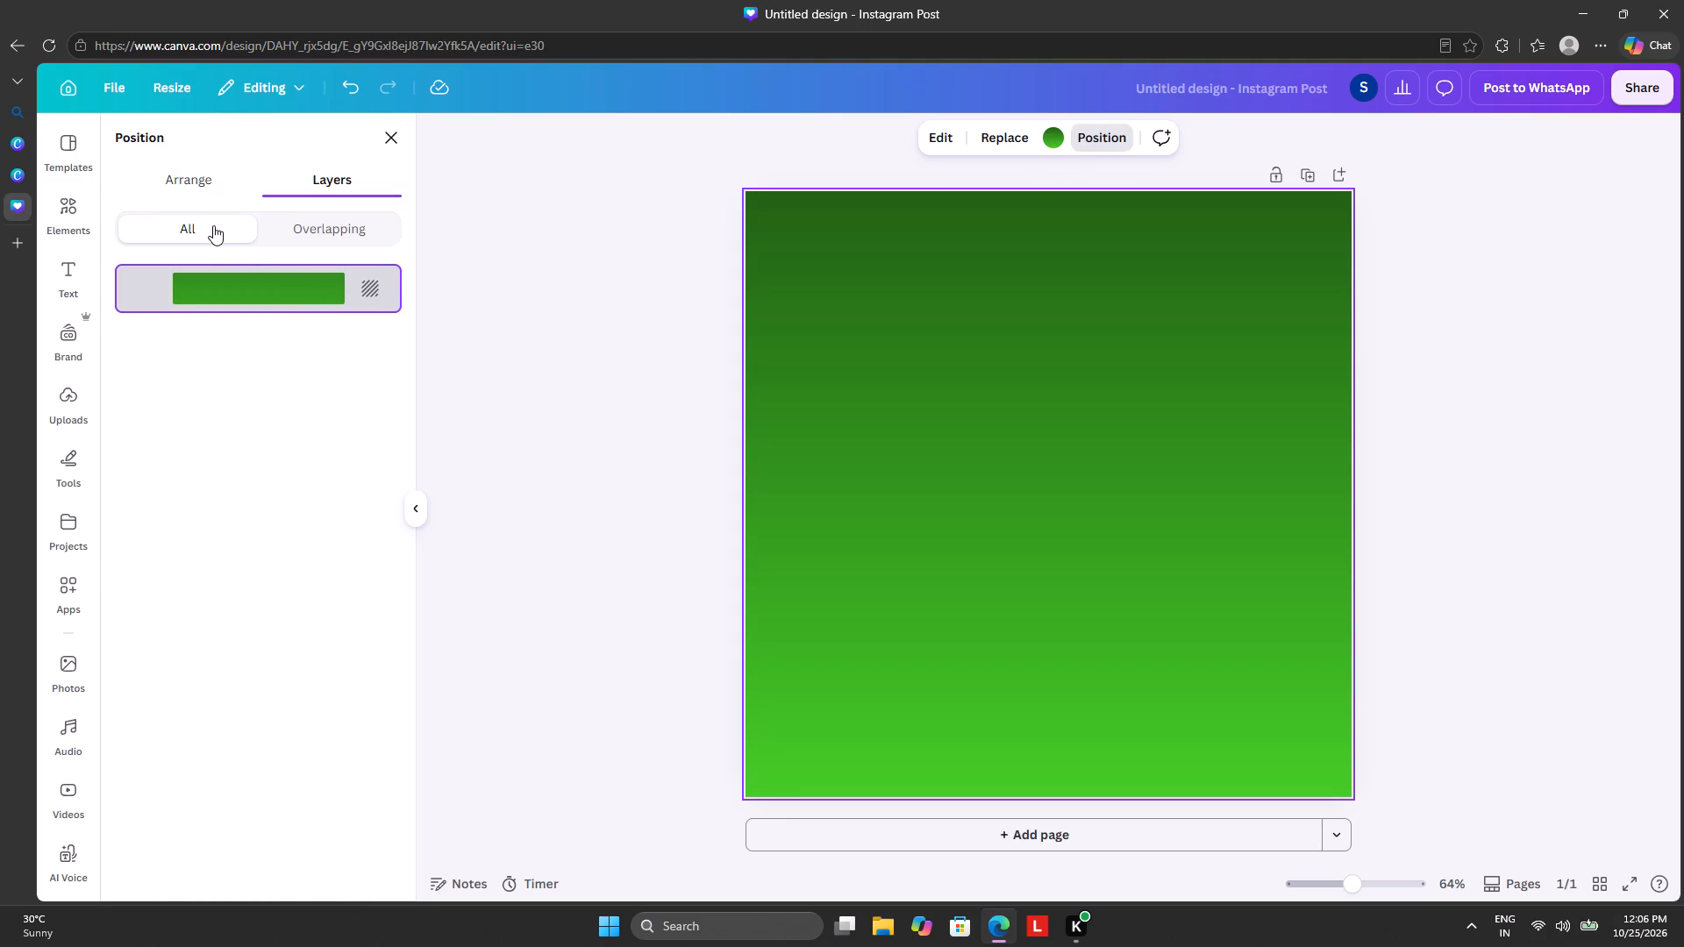
{"action": "left_click", "coordinate": [306, 230]}
{"action": "left_click", "coordinate": [208, 229]}
{"action": "left_click", "coordinate": [365, 283]}
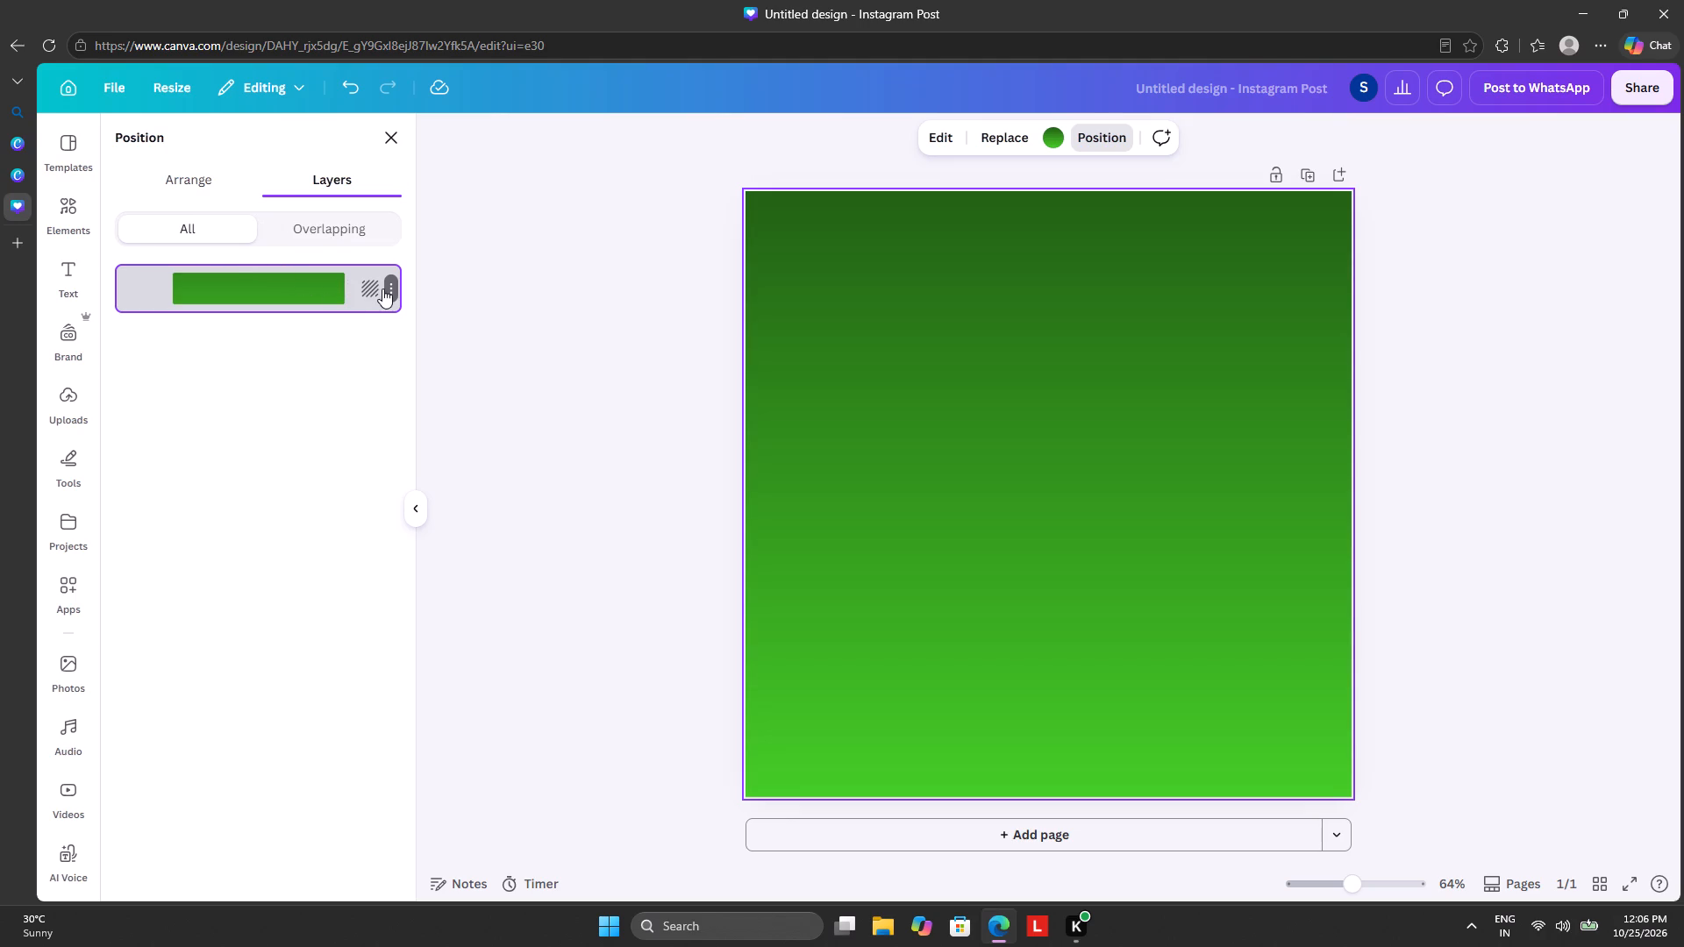
{"action": "left_click", "coordinate": [382, 288]}
{"action": "left_click", "coordinate": [389, 284]}
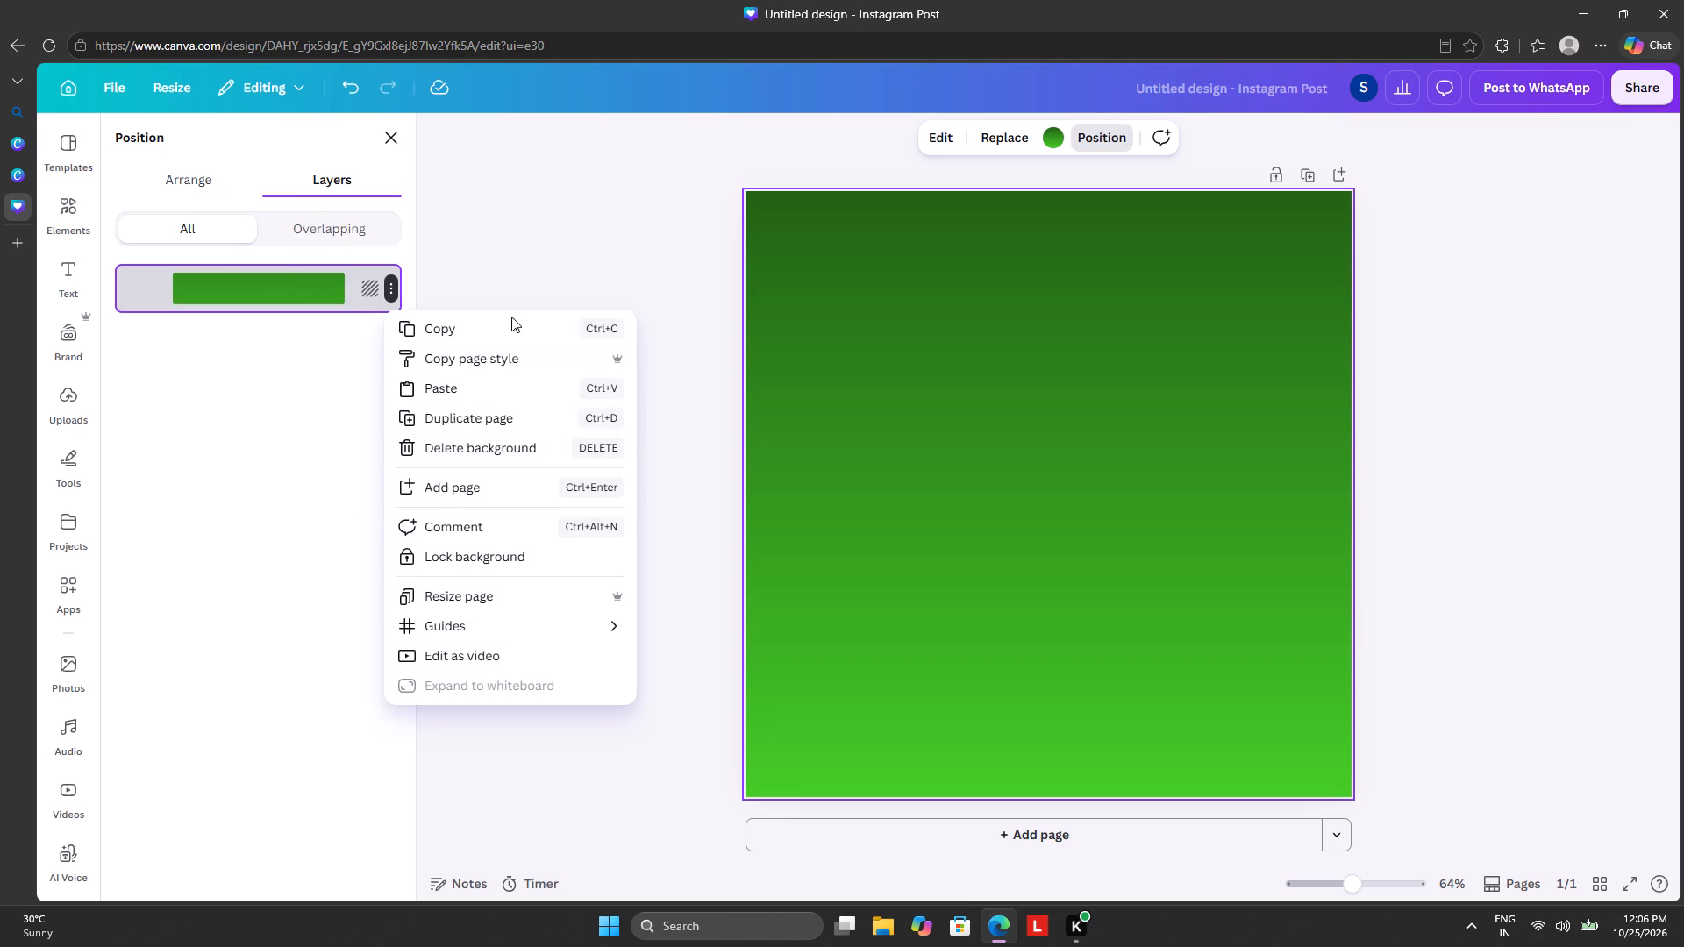
{"action": "left_click", "coordinate": [567, 196]}
{"action": "left_click", "coordinate": [393, 141]}
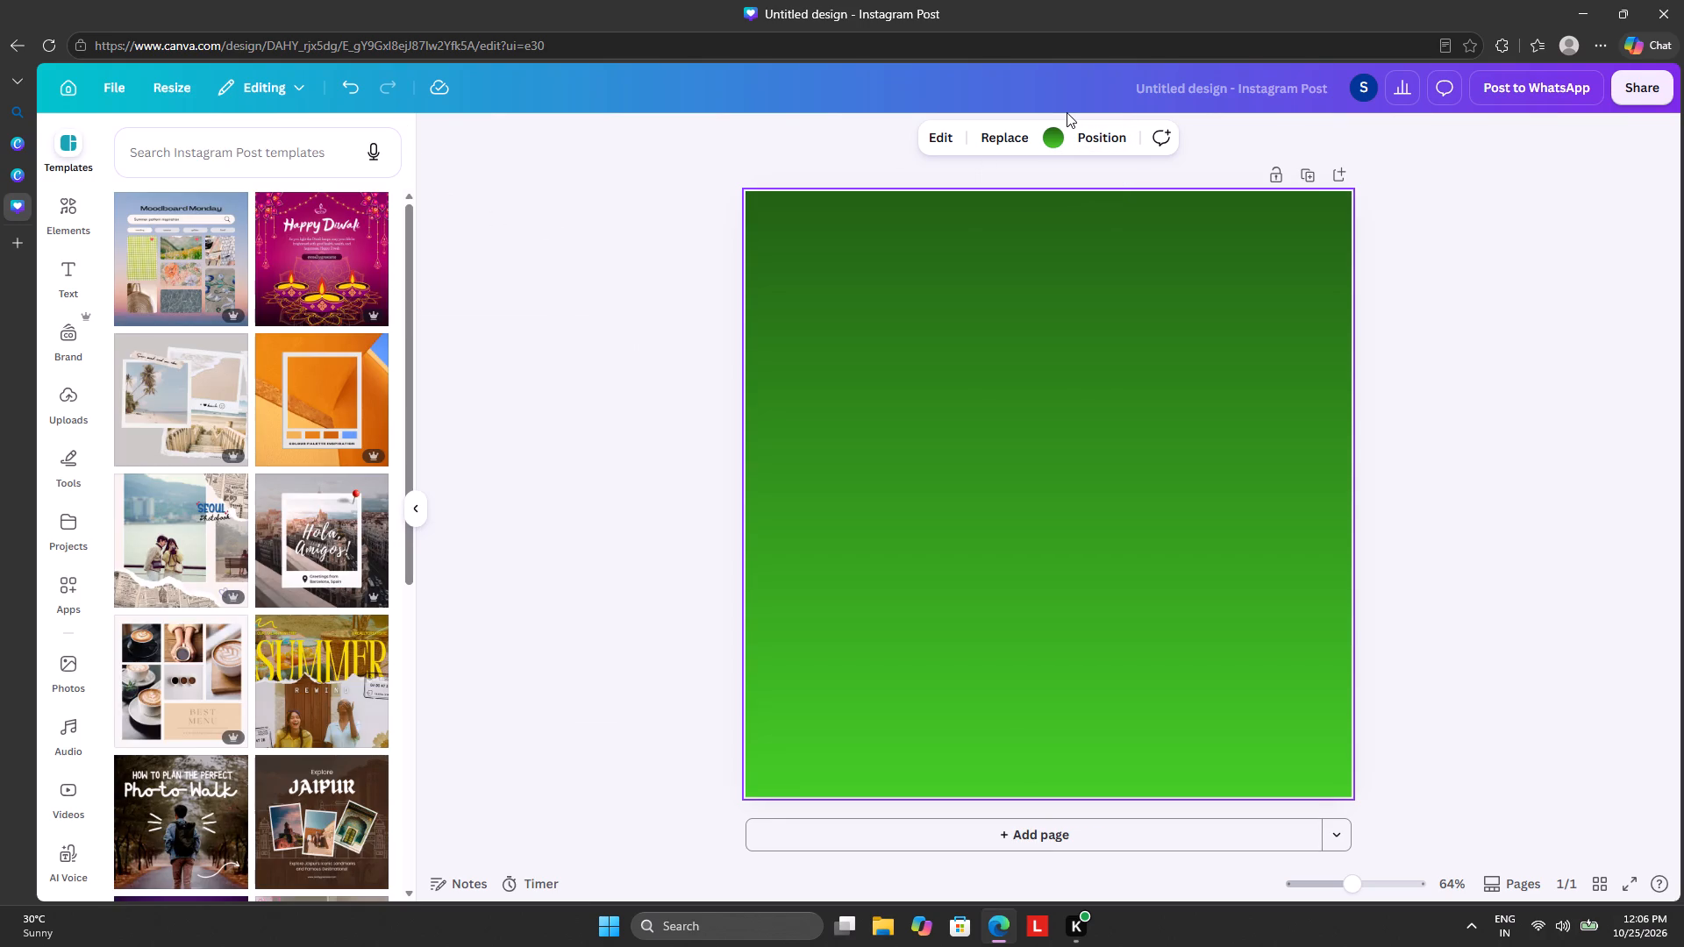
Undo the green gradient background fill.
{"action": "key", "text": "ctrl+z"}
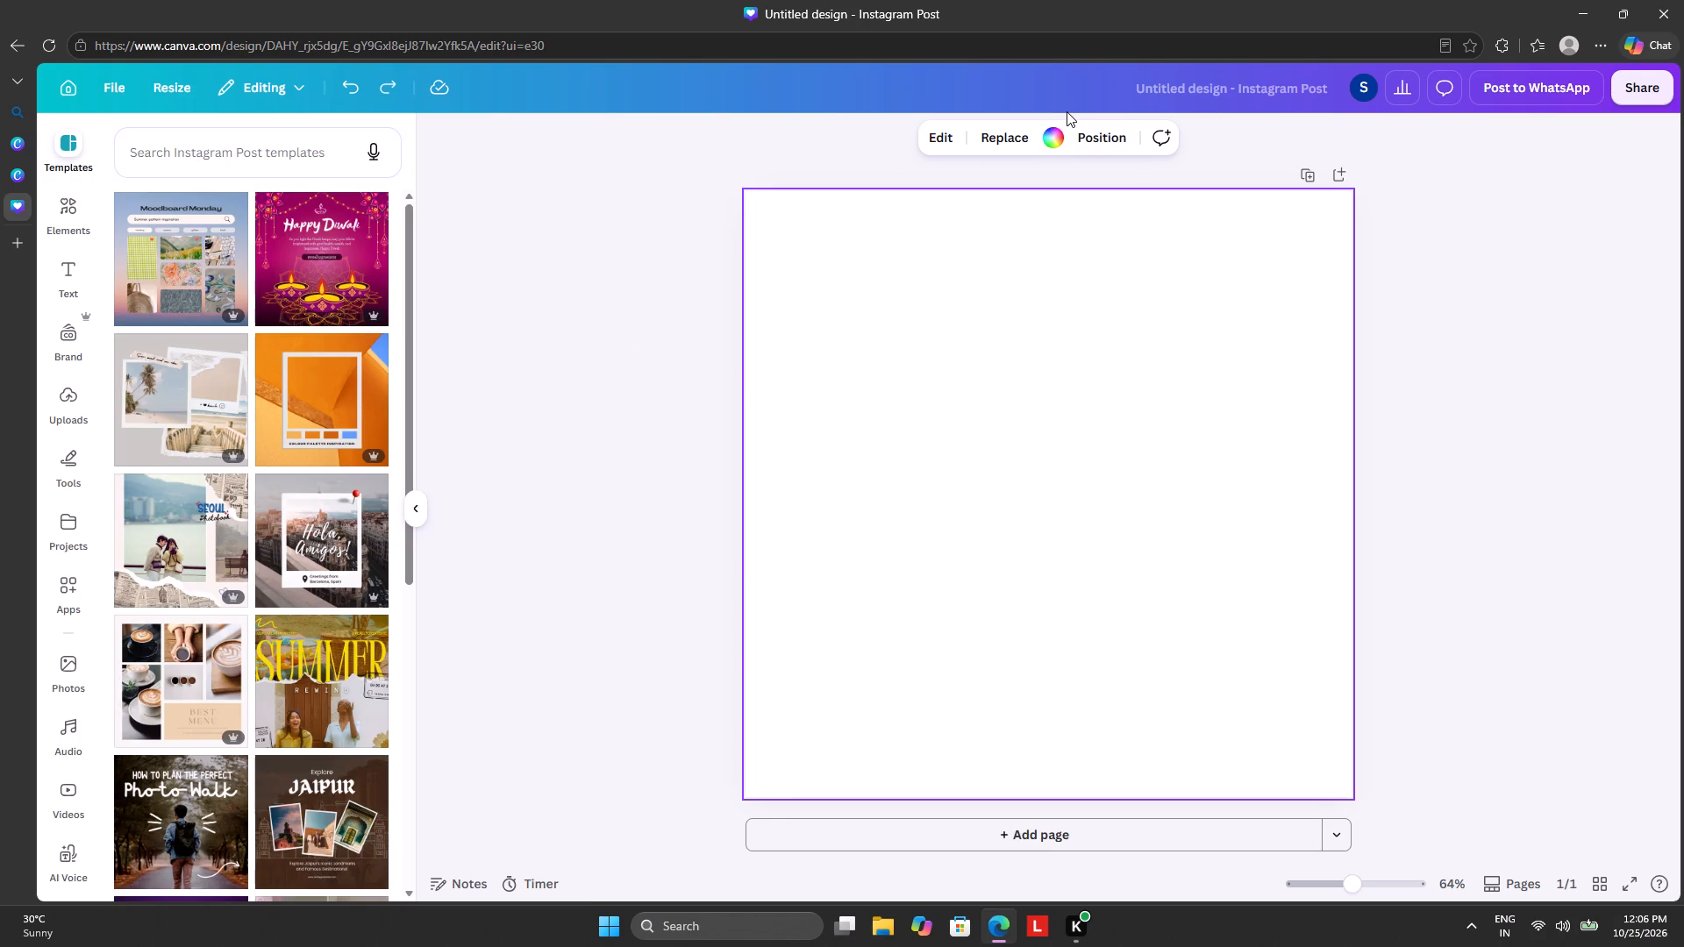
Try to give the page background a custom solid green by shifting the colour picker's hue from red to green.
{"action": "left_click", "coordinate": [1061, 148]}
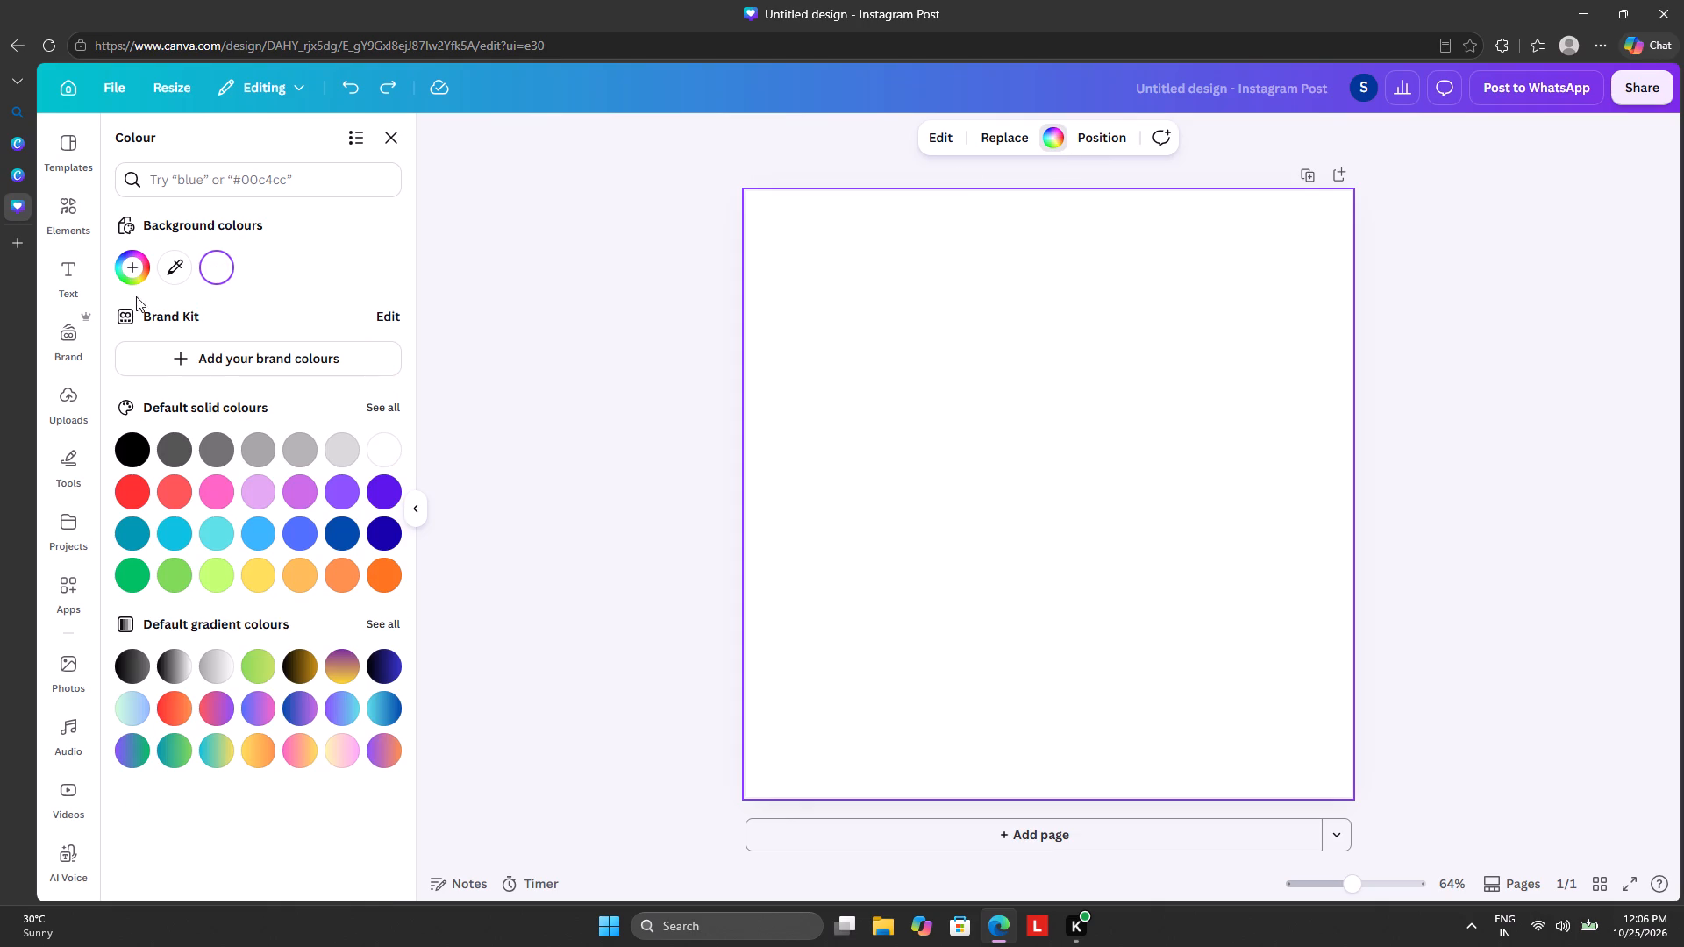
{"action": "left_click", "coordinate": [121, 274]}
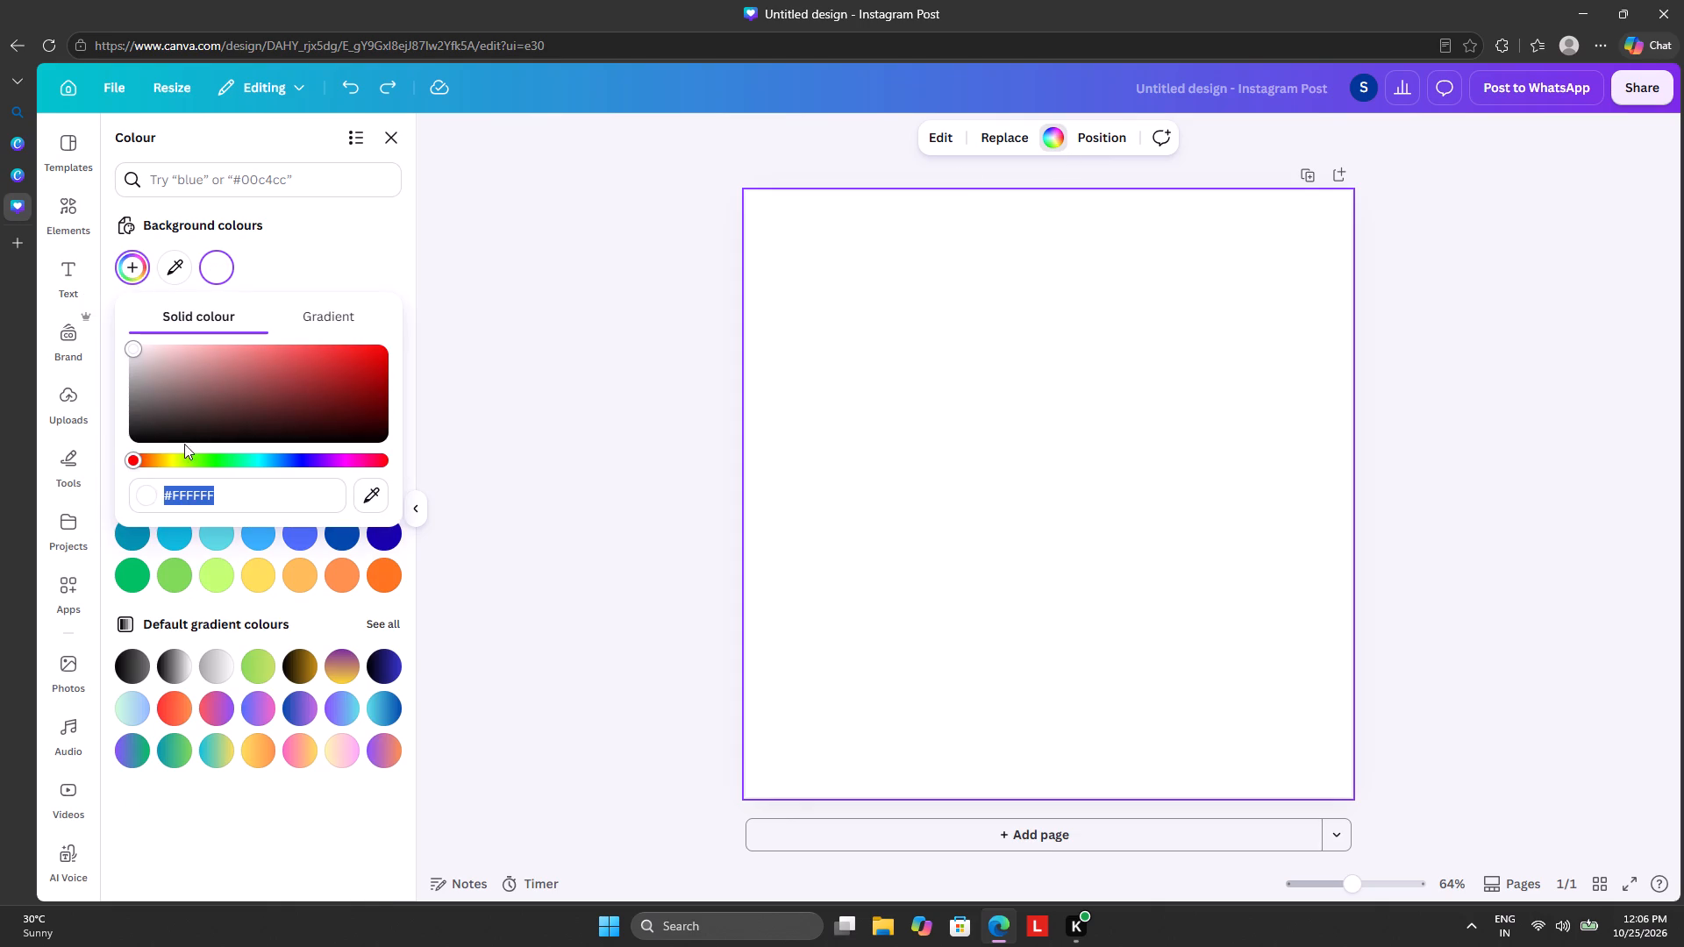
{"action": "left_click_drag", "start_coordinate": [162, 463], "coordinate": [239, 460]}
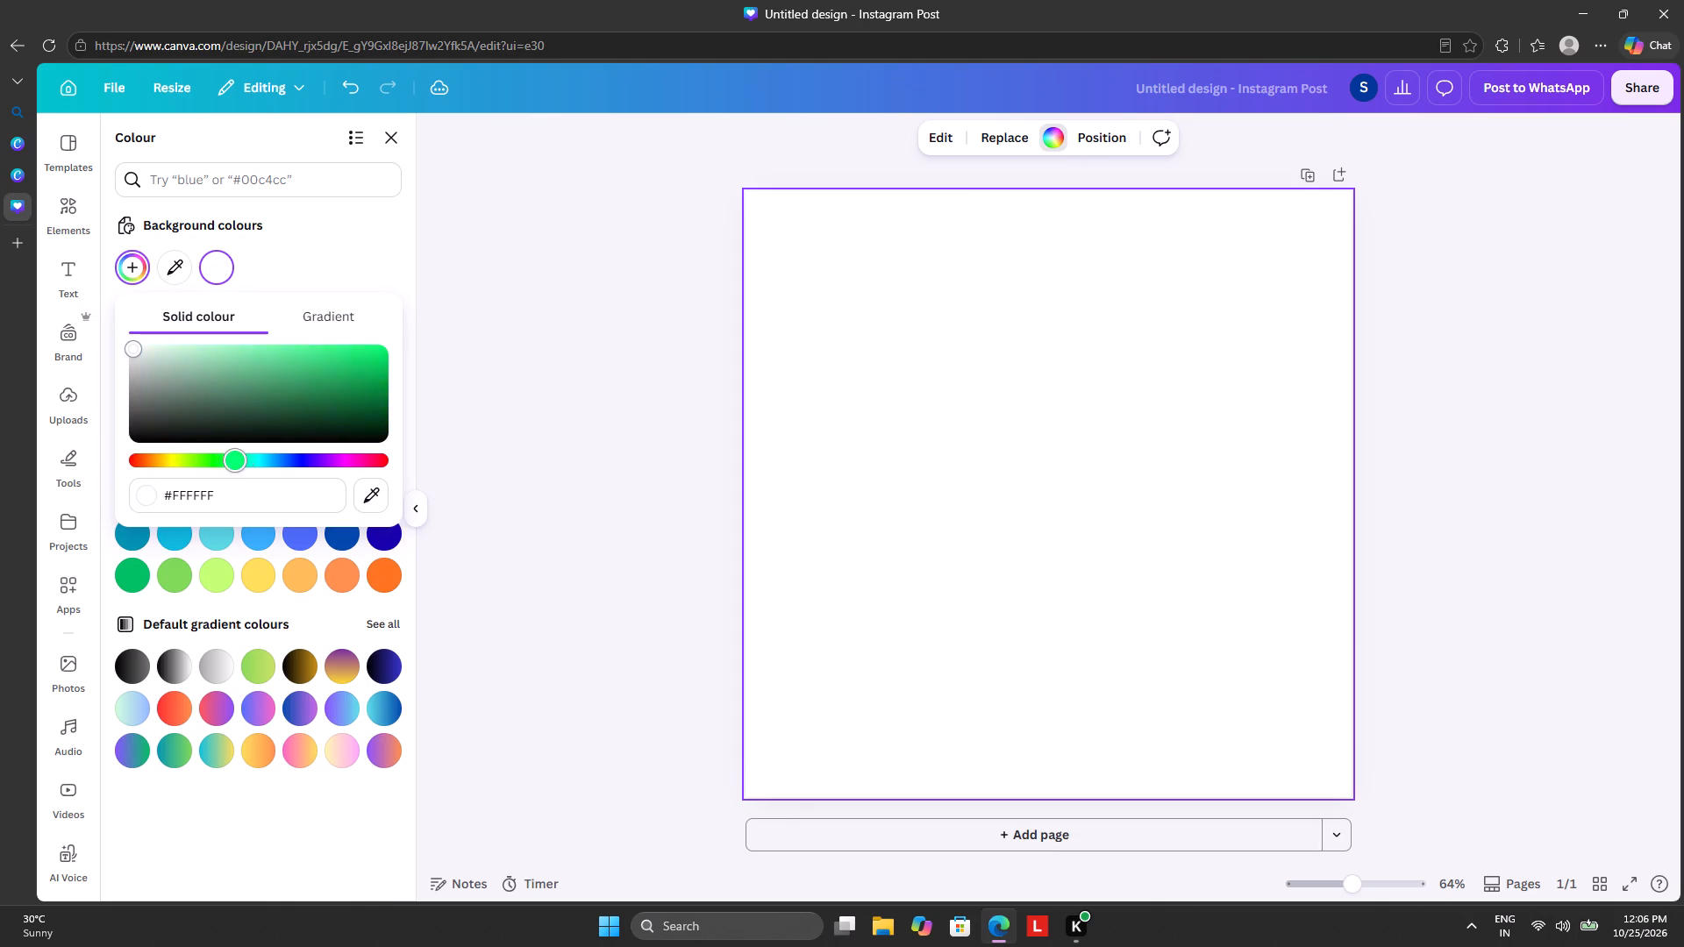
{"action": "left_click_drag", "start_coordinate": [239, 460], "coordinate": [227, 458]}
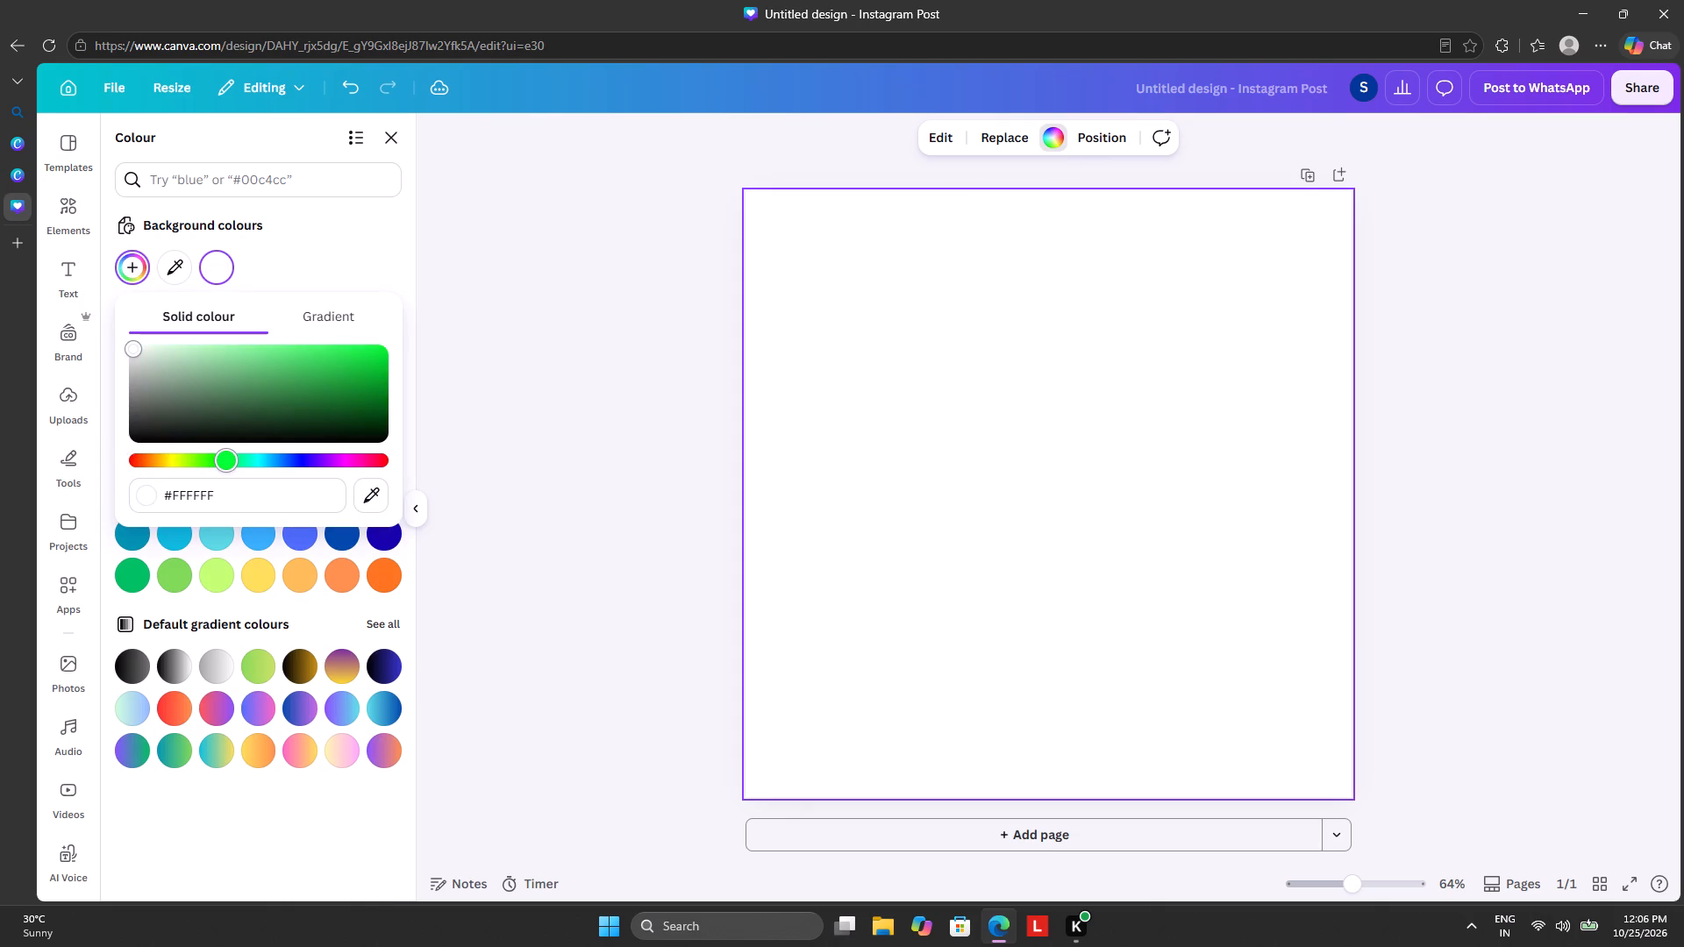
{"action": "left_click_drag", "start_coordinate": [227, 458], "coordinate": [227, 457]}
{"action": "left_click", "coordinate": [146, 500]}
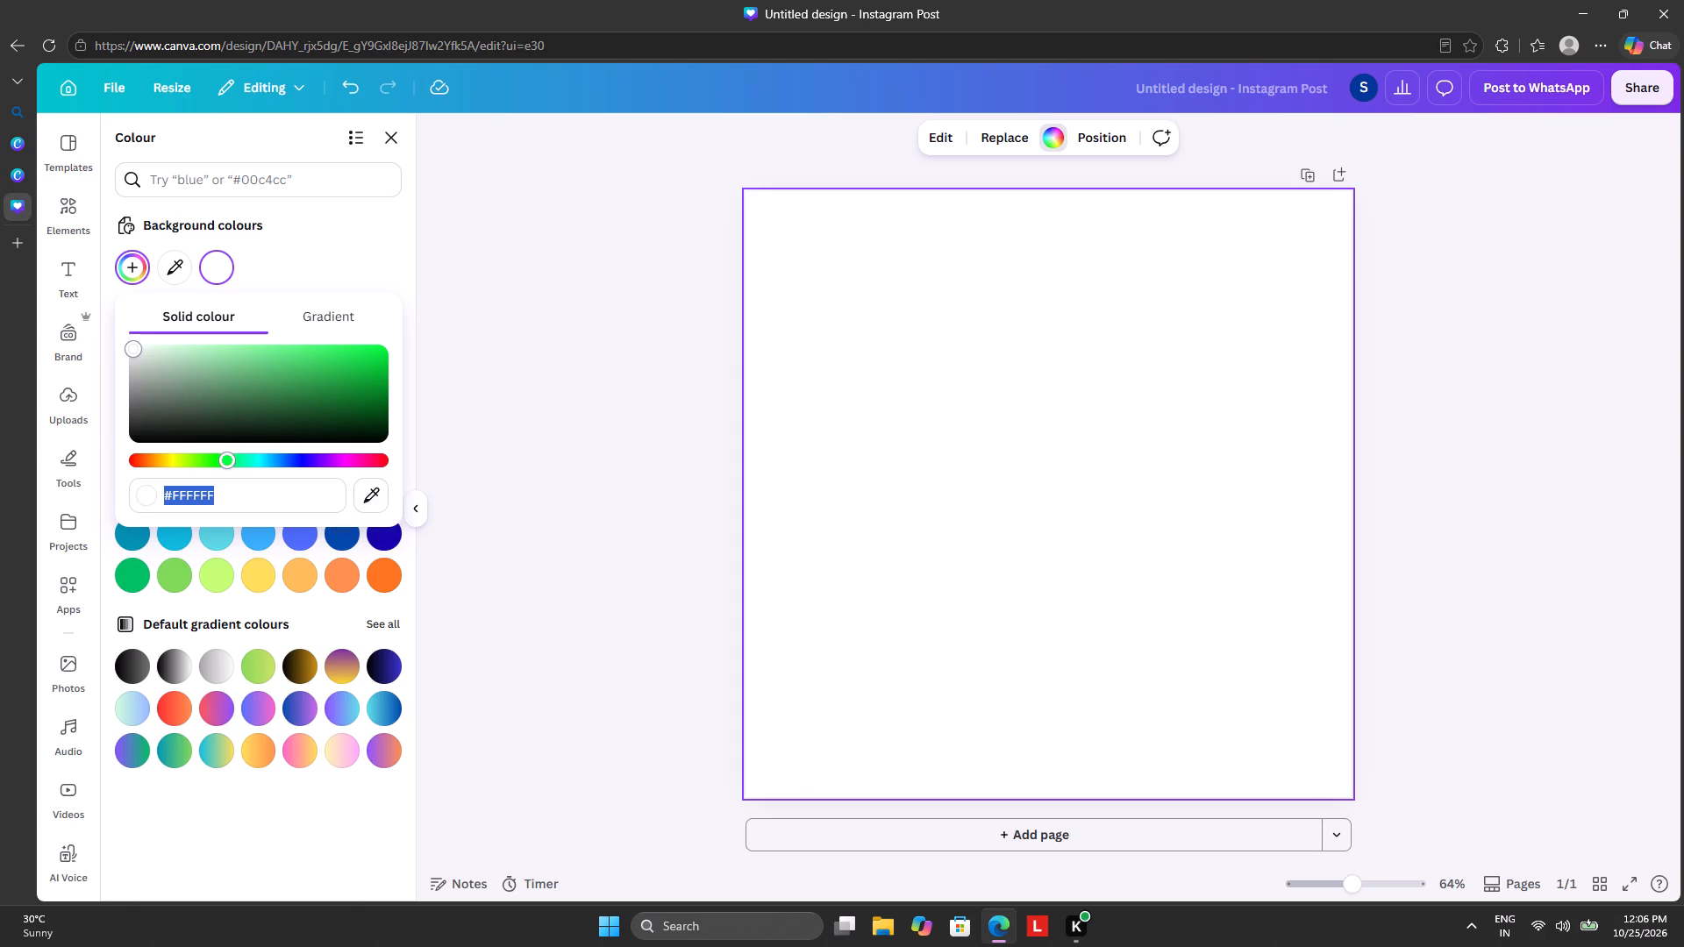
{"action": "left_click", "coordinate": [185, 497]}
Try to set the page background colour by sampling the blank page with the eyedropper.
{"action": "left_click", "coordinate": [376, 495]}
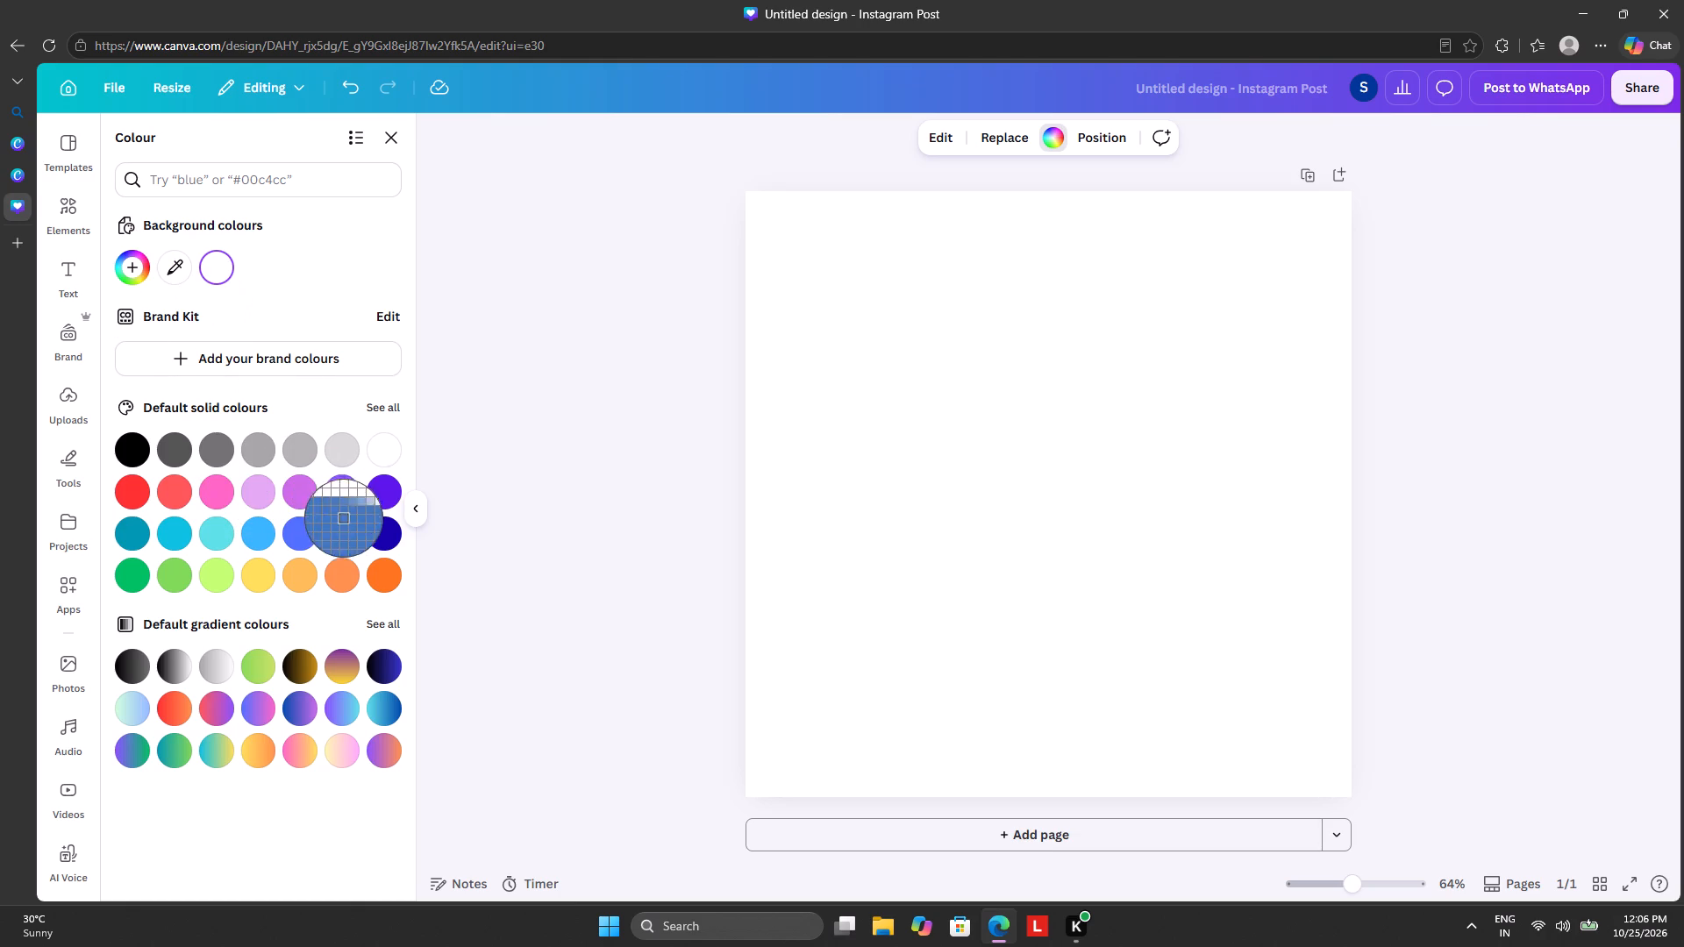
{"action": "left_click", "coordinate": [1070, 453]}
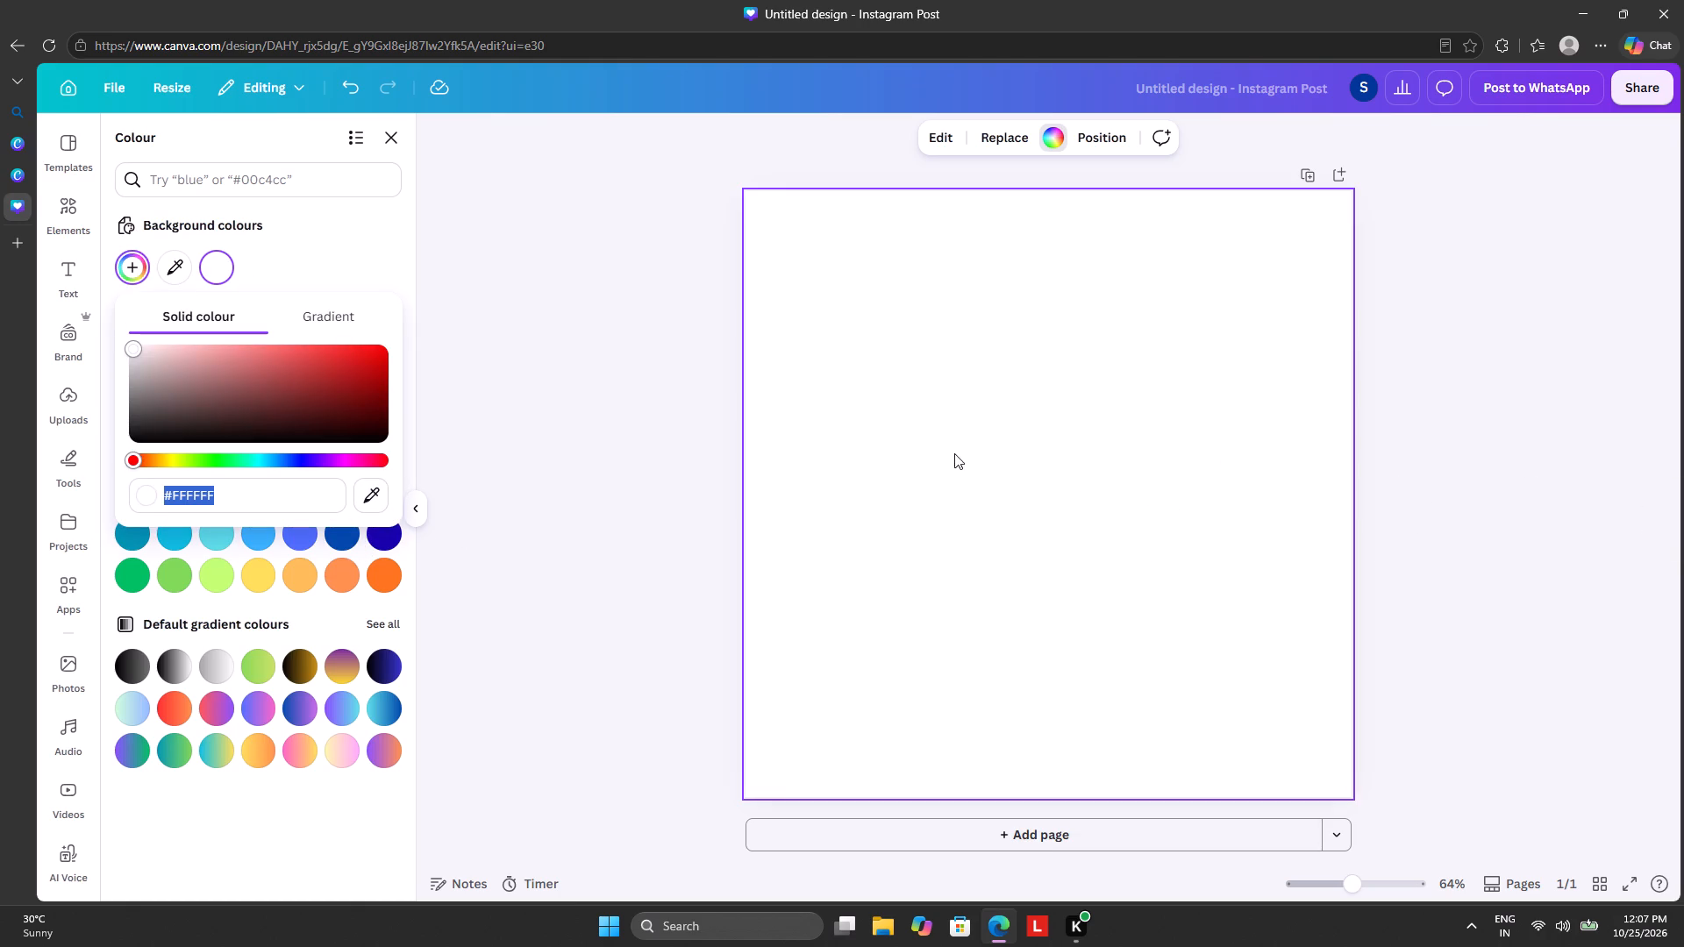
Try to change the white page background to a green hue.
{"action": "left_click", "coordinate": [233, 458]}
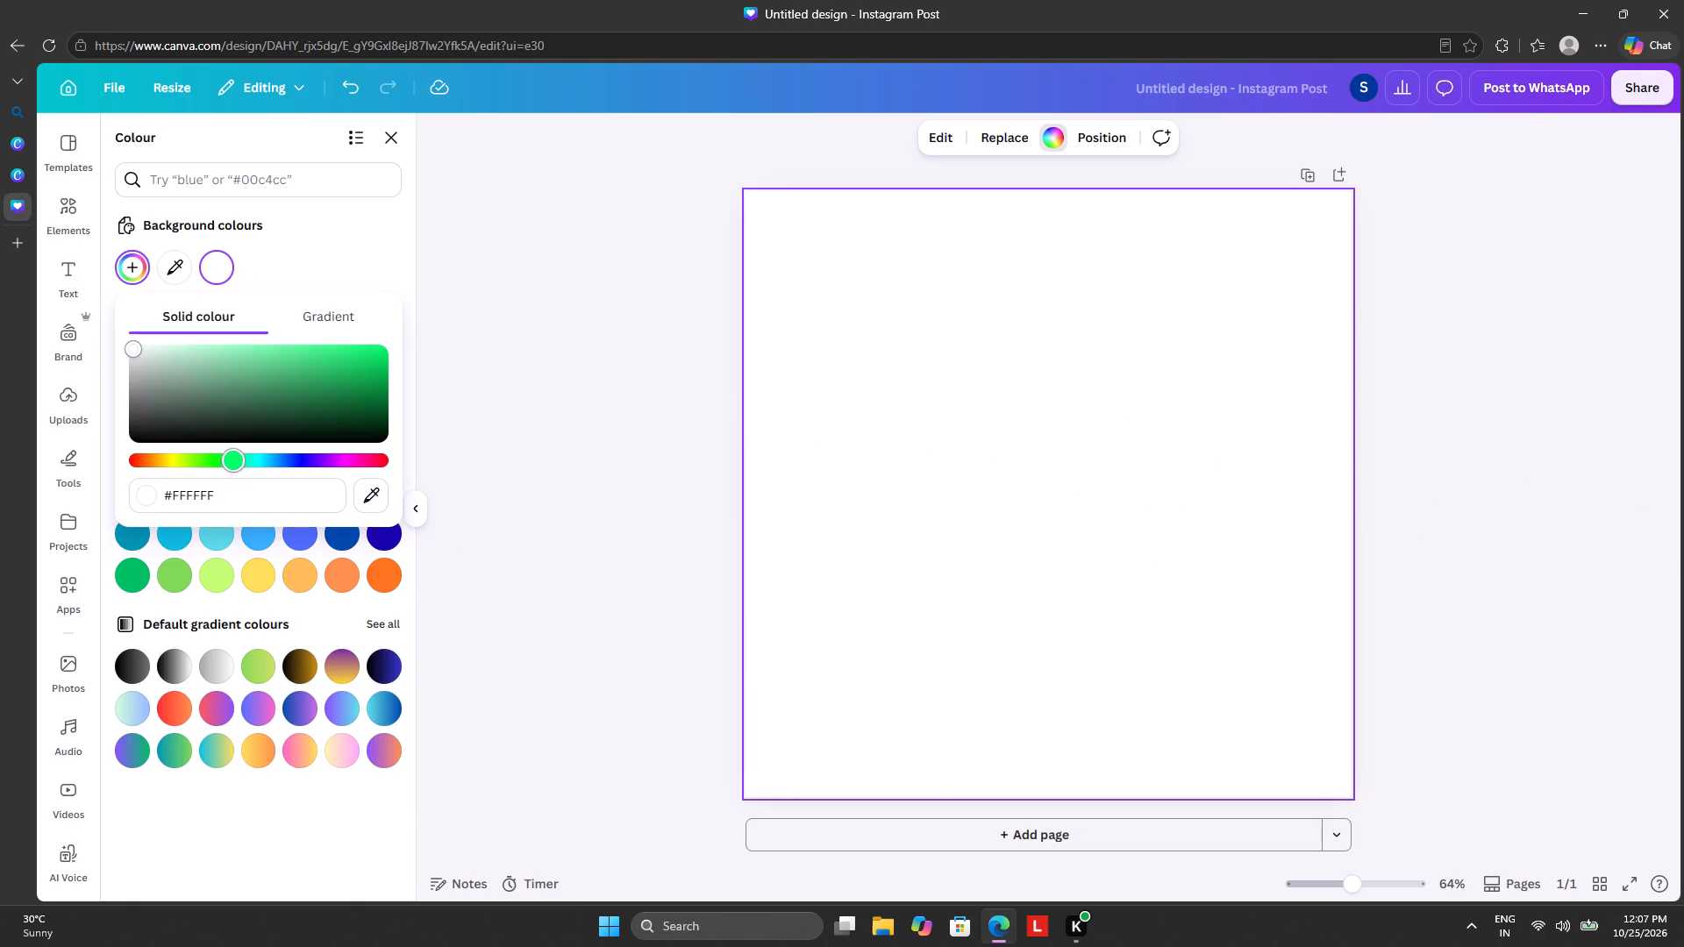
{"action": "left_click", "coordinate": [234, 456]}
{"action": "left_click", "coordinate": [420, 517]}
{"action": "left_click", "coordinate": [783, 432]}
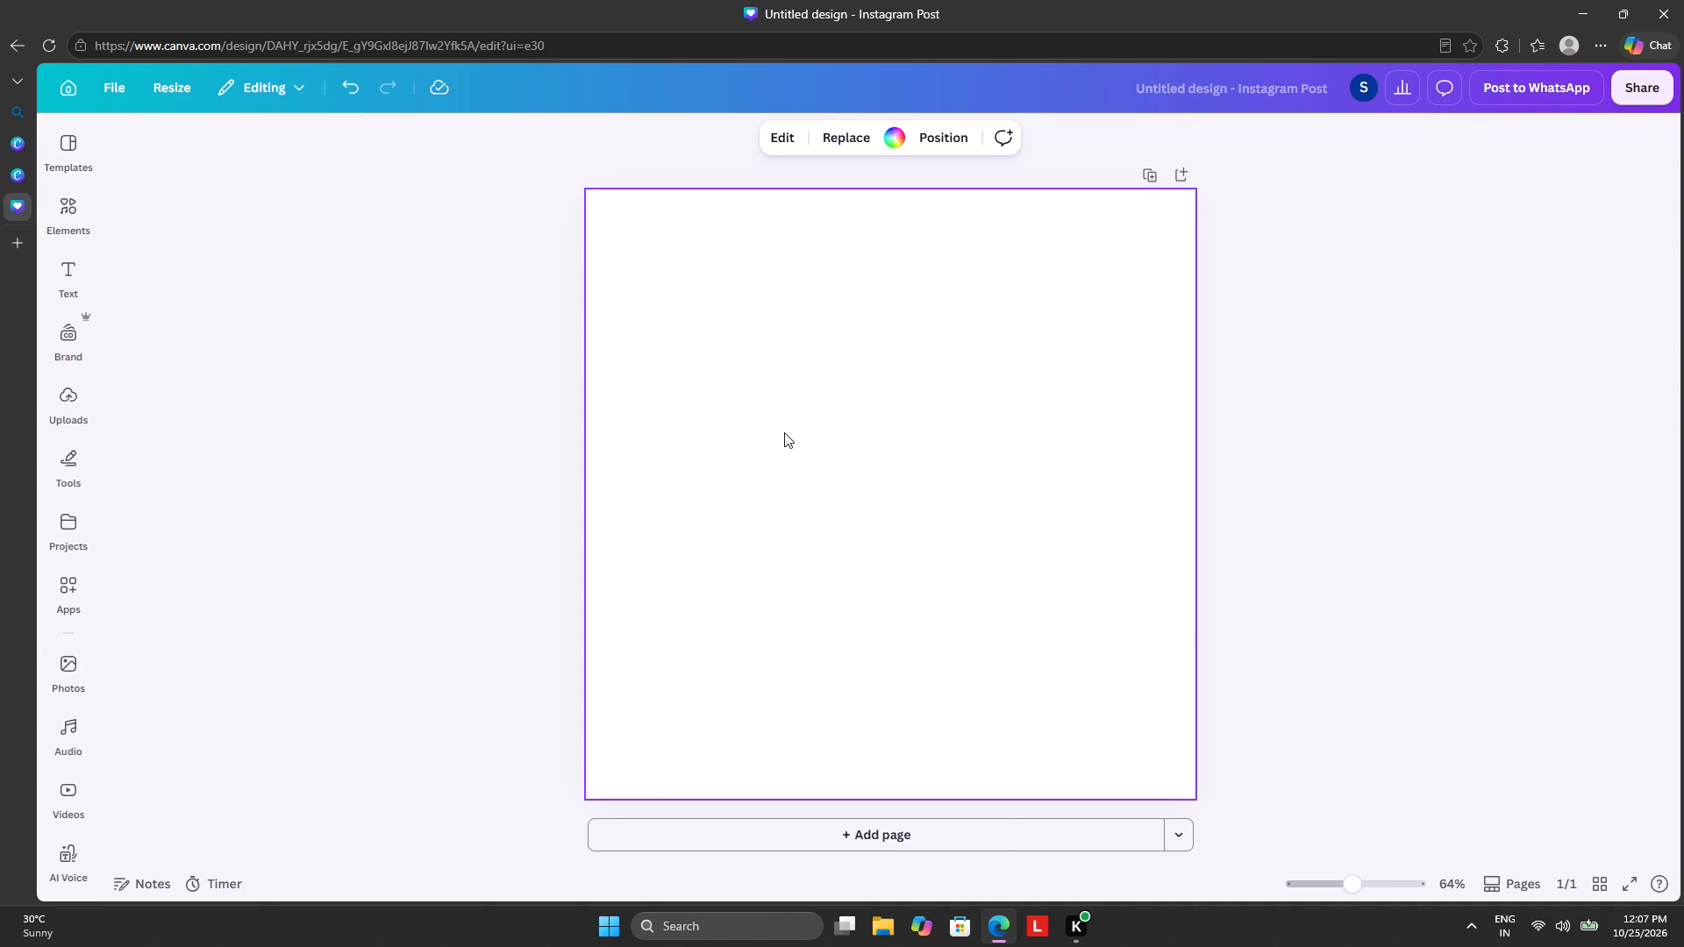
Set the page background to the default solid green #00BF63.
{"action": "left_click_drag", "start_coordinate": [867, 330], "coordinate": [867, 338]}
{"action": "left_click", "coordinate": [893, 335]}
{"action": "left_click", "coordinate": [885, 133]}
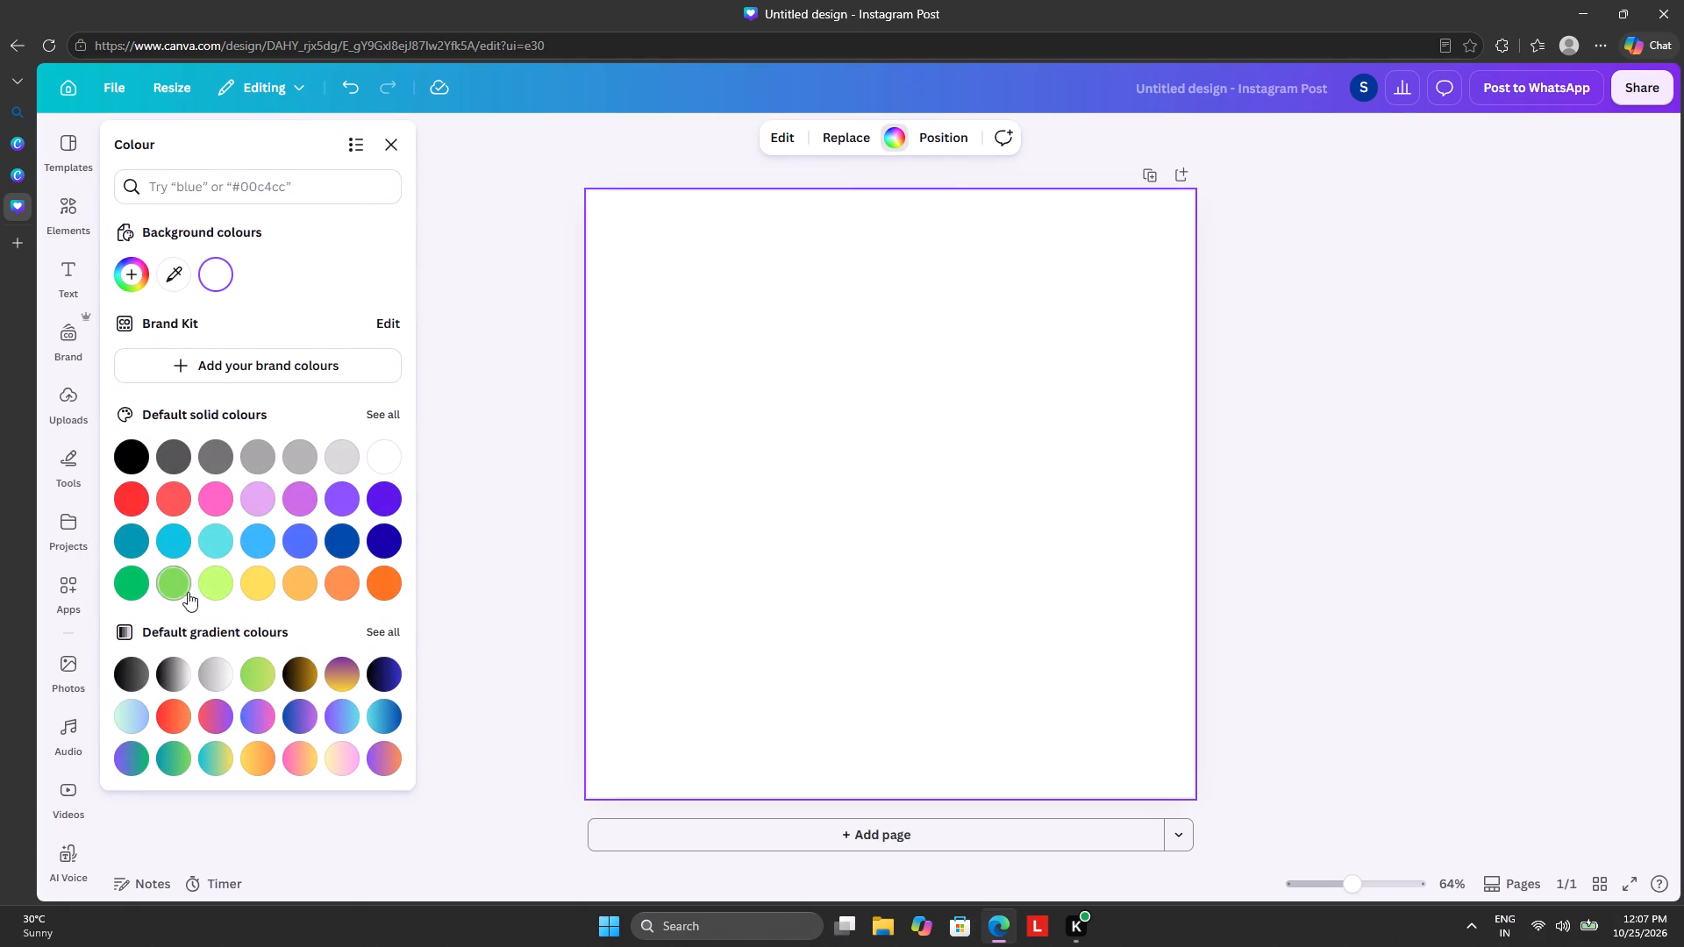
{"action": "left_click", "coordinate": [127, 575]}
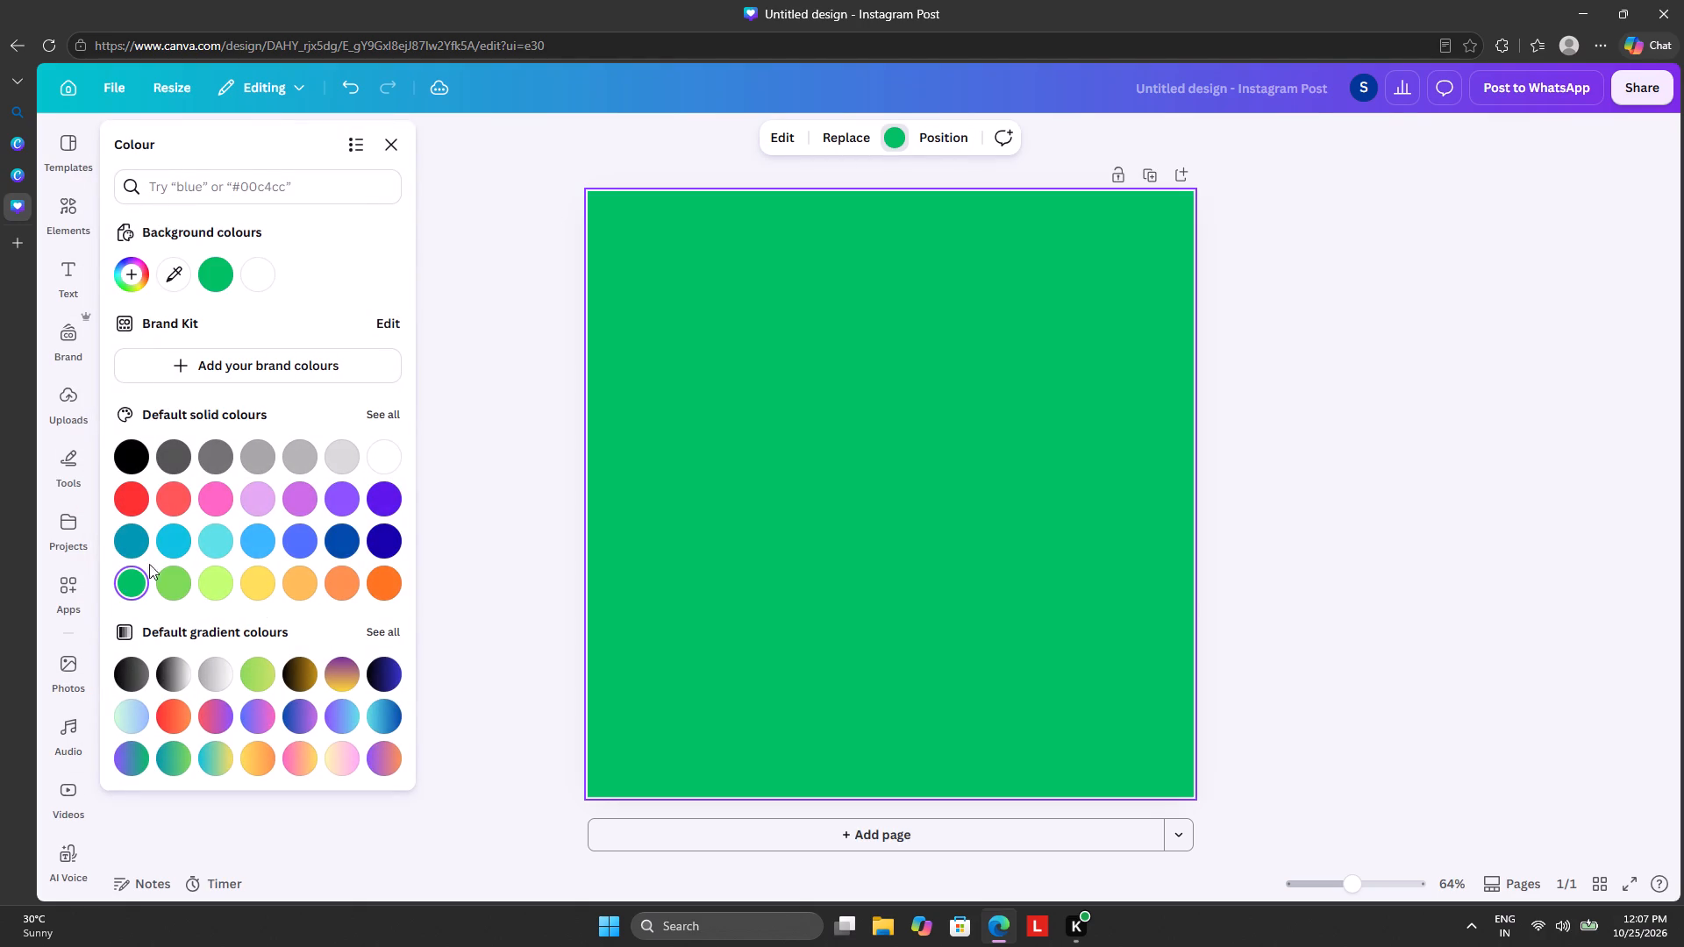
Fine-tune the hue and shade of the page background to a darker green, #169248.
{"action": "left_click", "coordinate": [218, 274]}
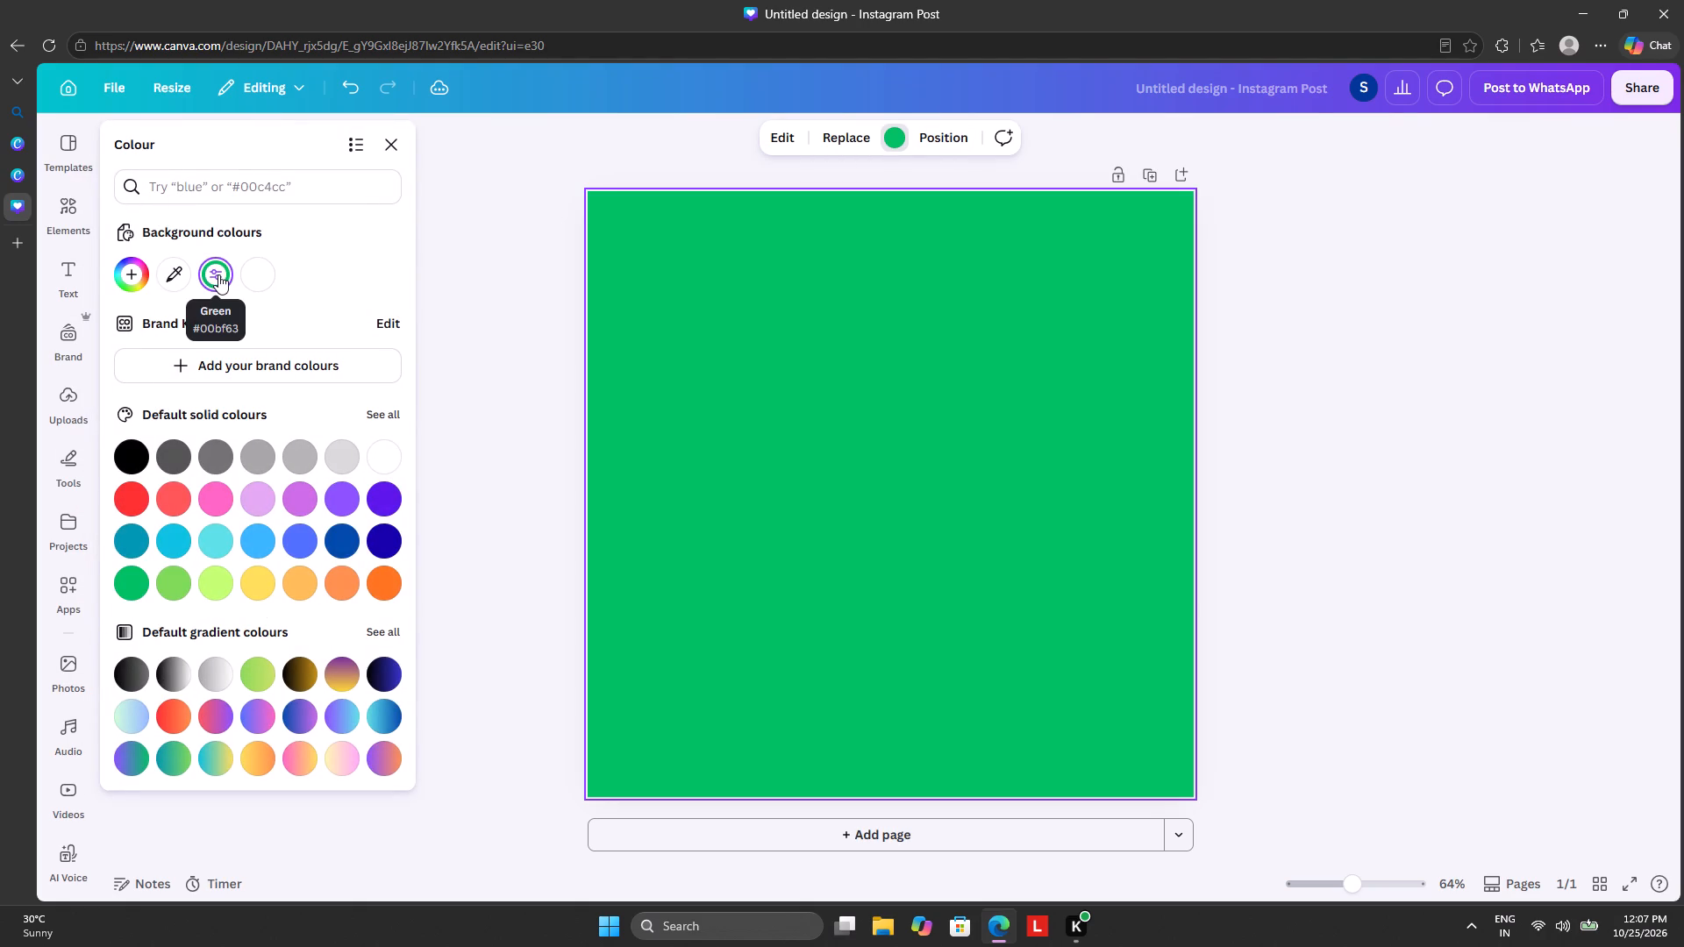
{"action": "left_click", "coordinate": [218, 274]}
{"action": "left_click_drag", "start_coordinate": [237, 459], "coordinate": [254, 464]}
{"action": "left_click_drag", "start_coordinate": [244, 468], "coordinate": [276, 473]}
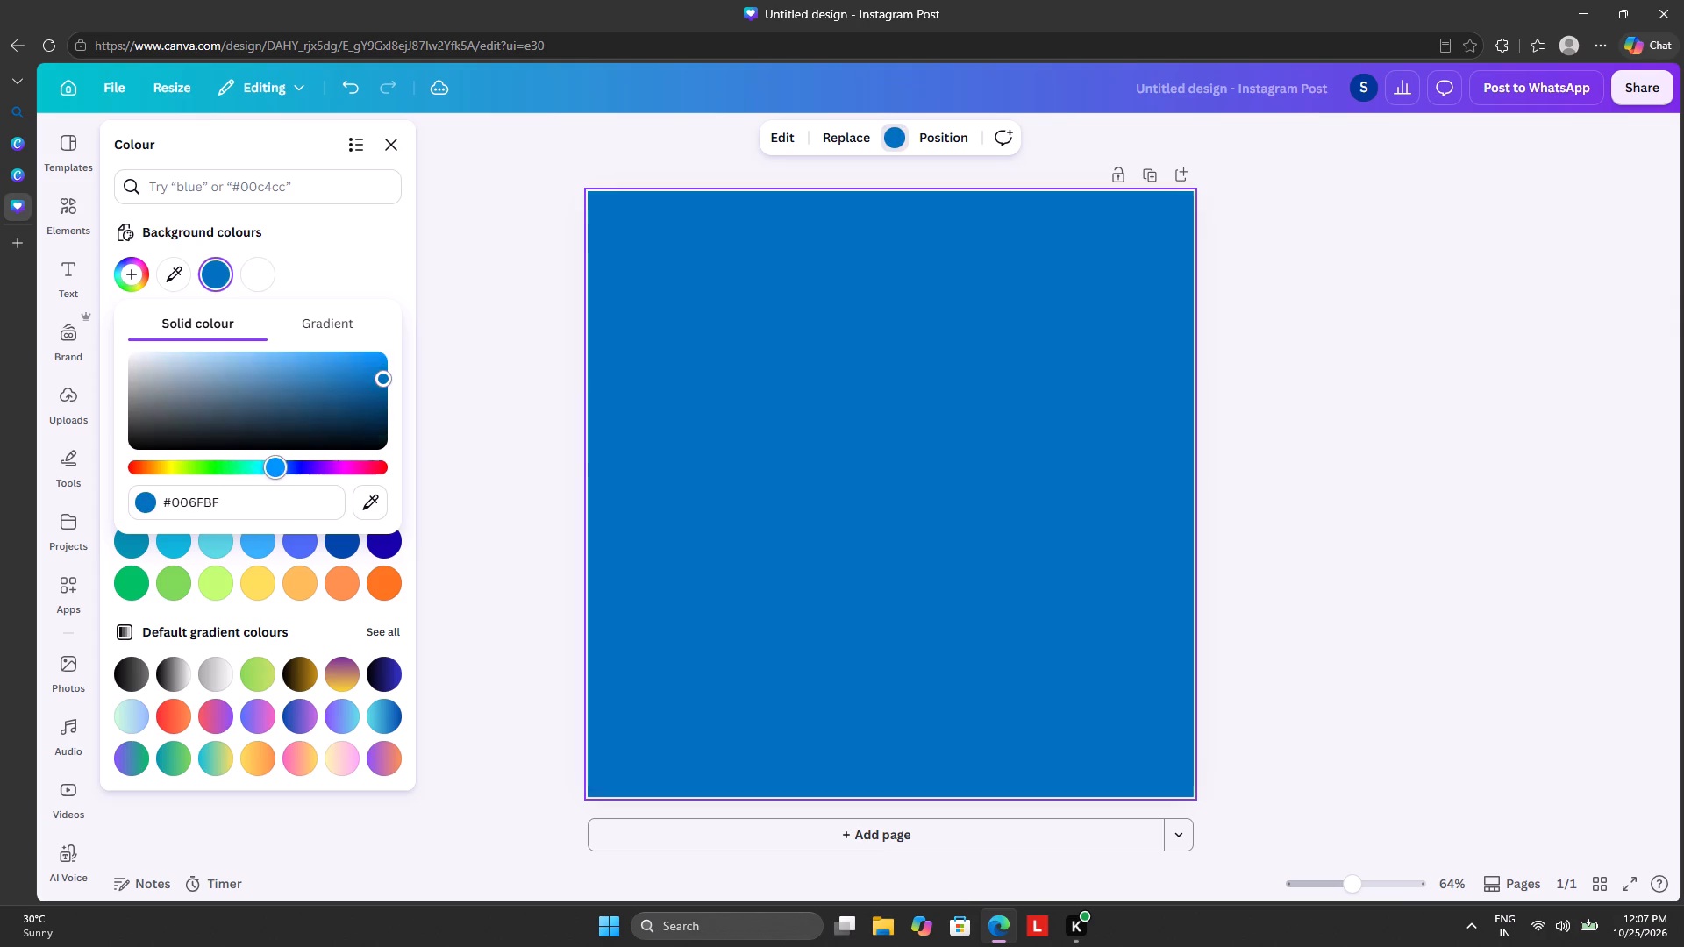
{"action": "left_click_drag", "start_coordinate": [276, 473], "coordinate": [211, 479]}
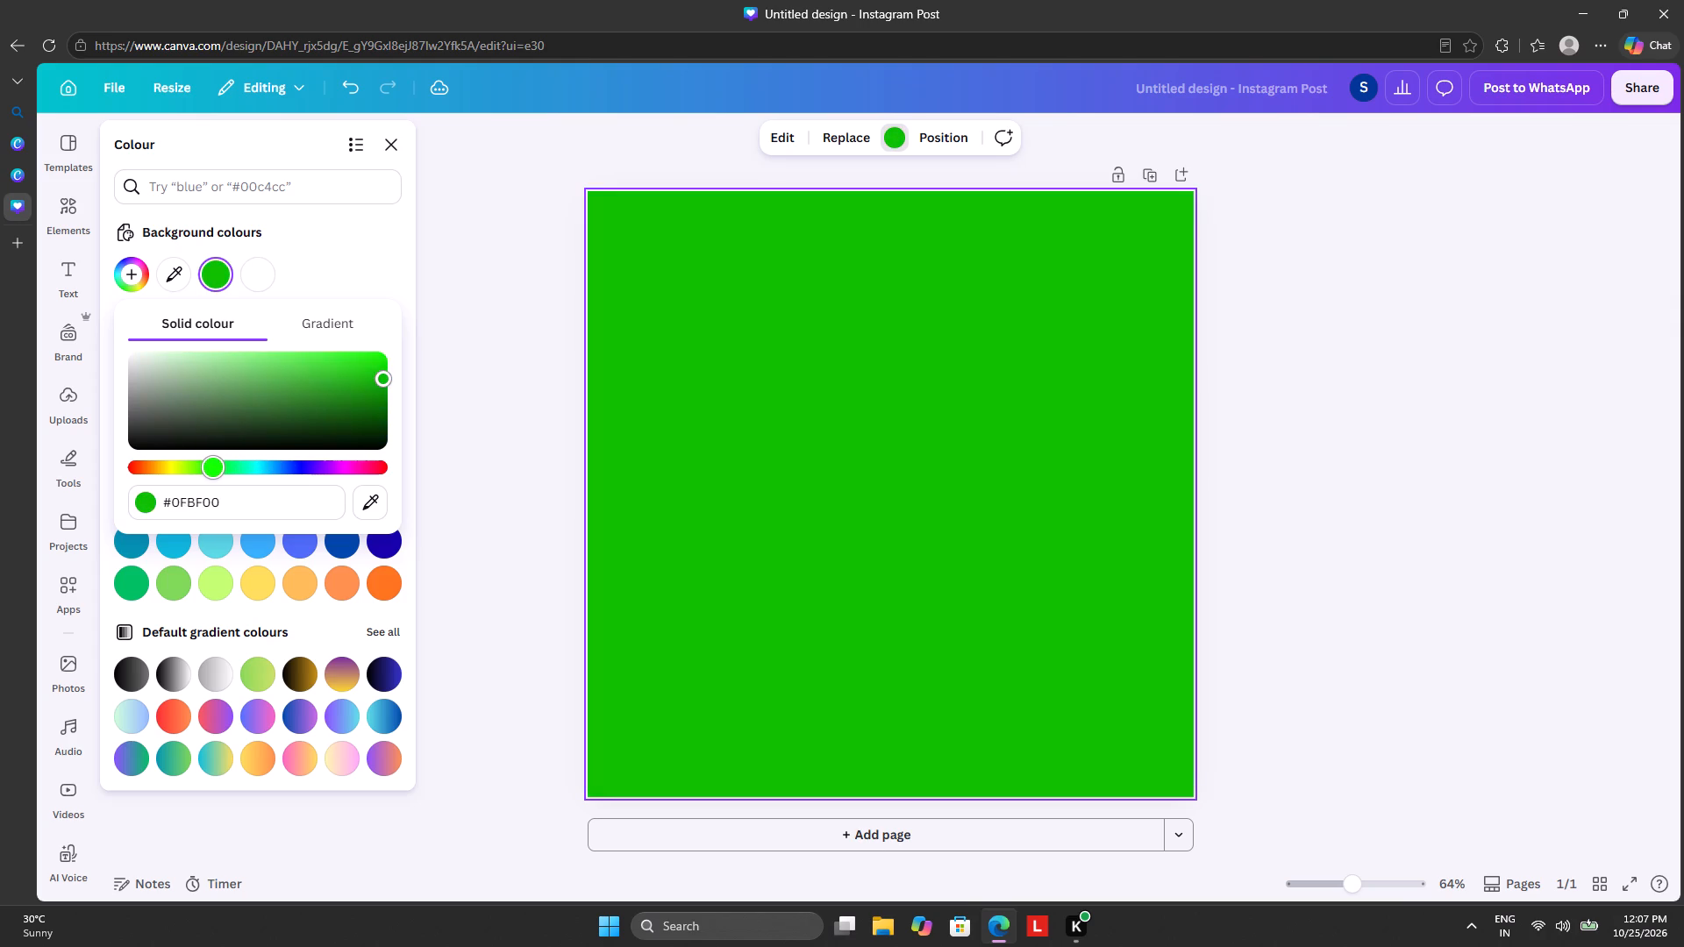
{"action": "left_click_drag", "start_coordinate": [211, 479], "coordinate": [252, 480]}
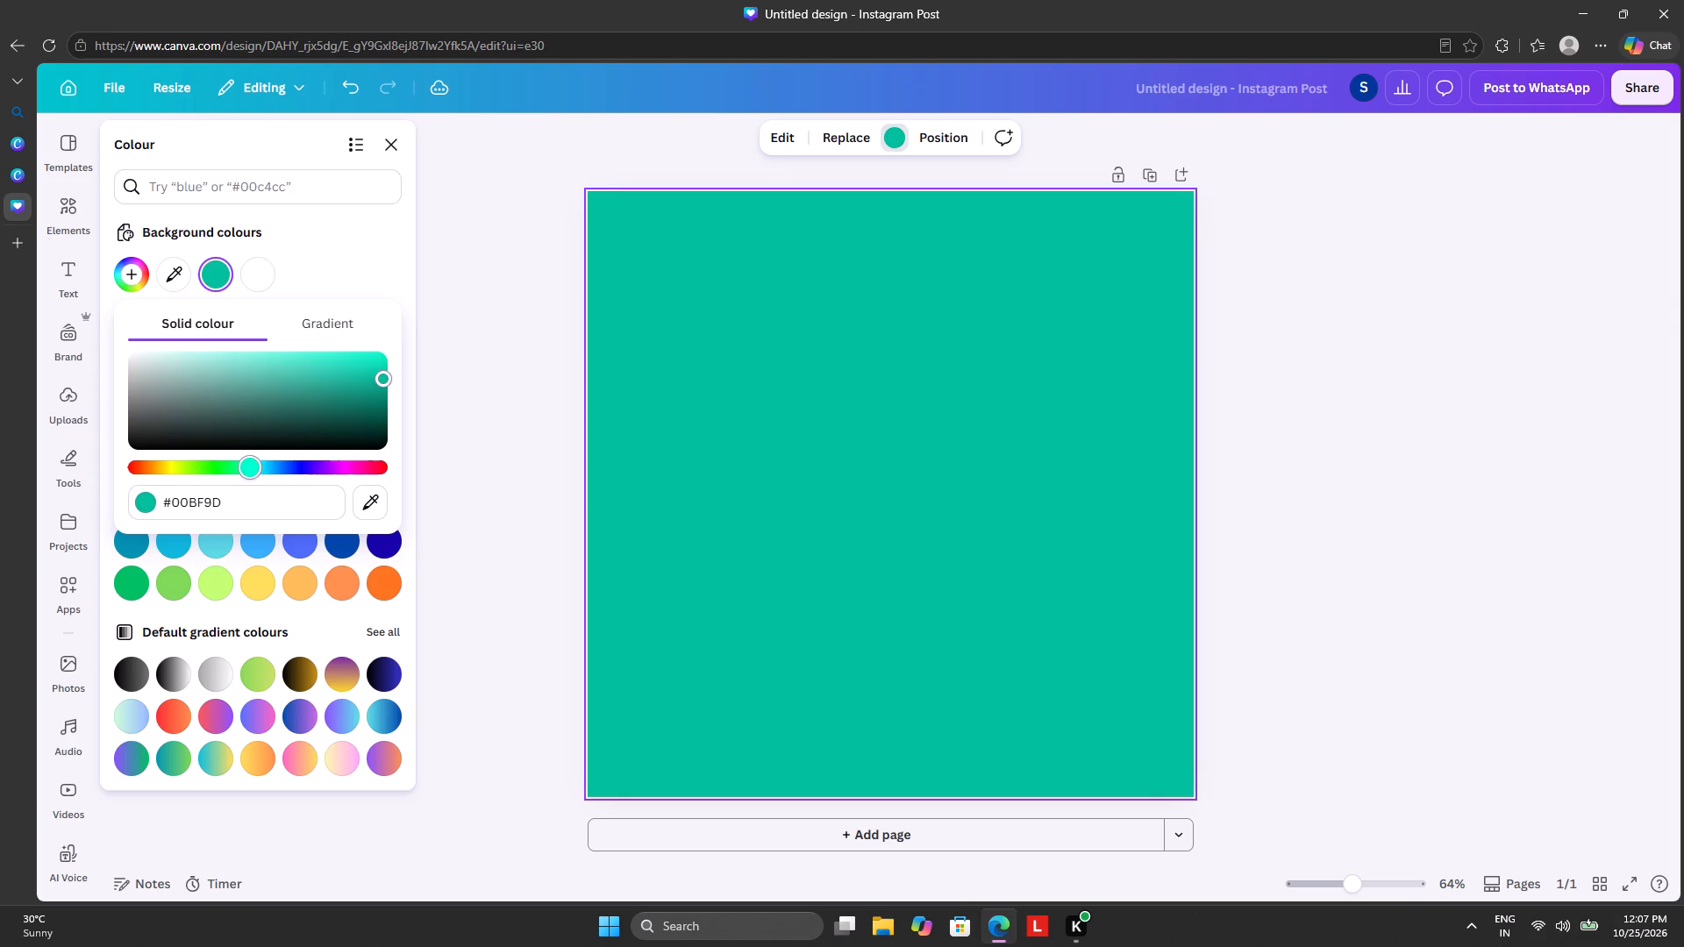
{"action": "left_click_drag", "start_coordinate": [252, 480], "coordinate": [232, 481]}
{"action": "left_click_drag", "start_coordinate": [386, 375], "coordinate": [386, 374]}
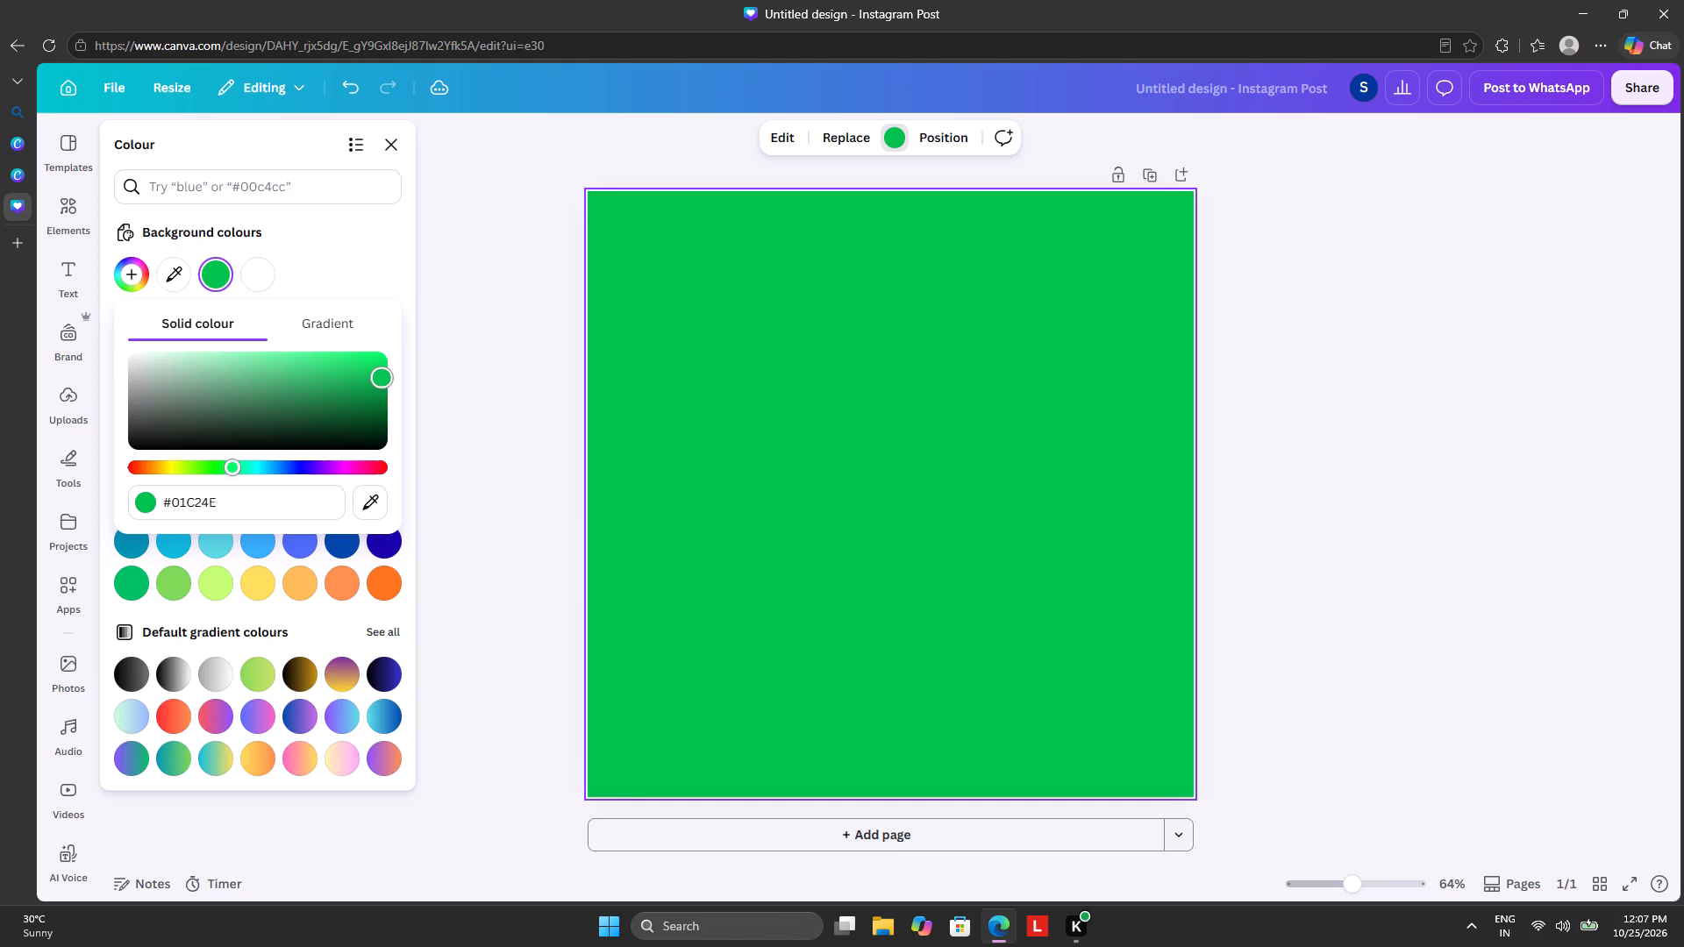
{"action": "left_click_drag", "start_coordinate": [386, 374], "coordinate": [348, 394]}
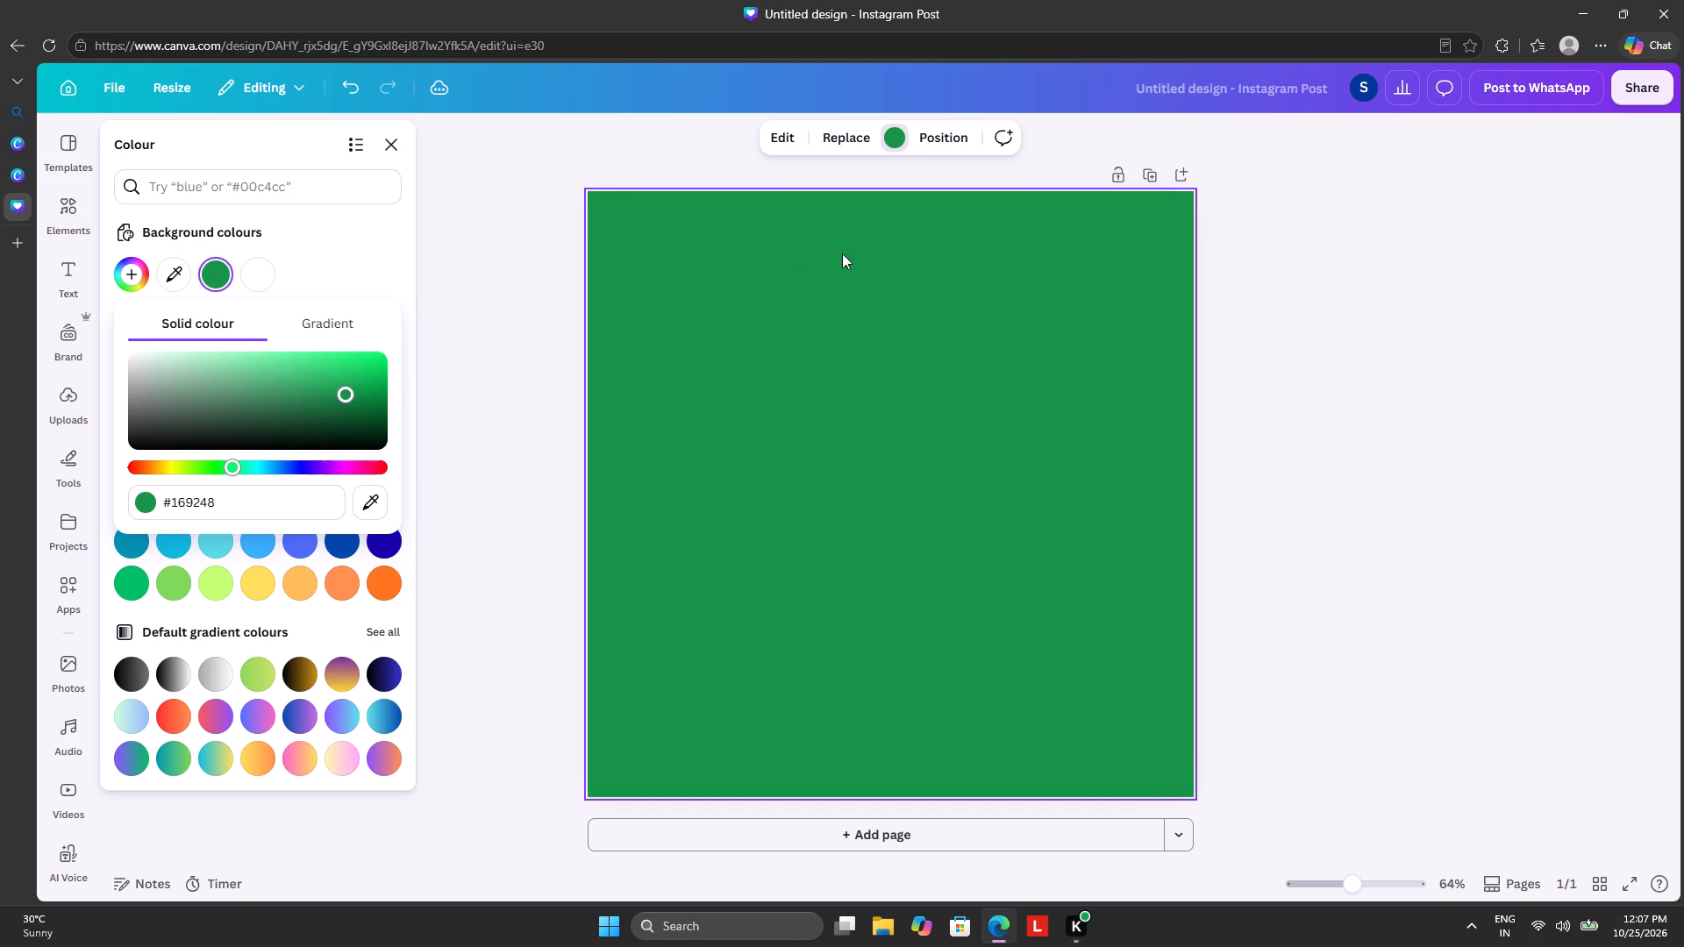
{"action": "left_click", "coordinate": [983, 275]}
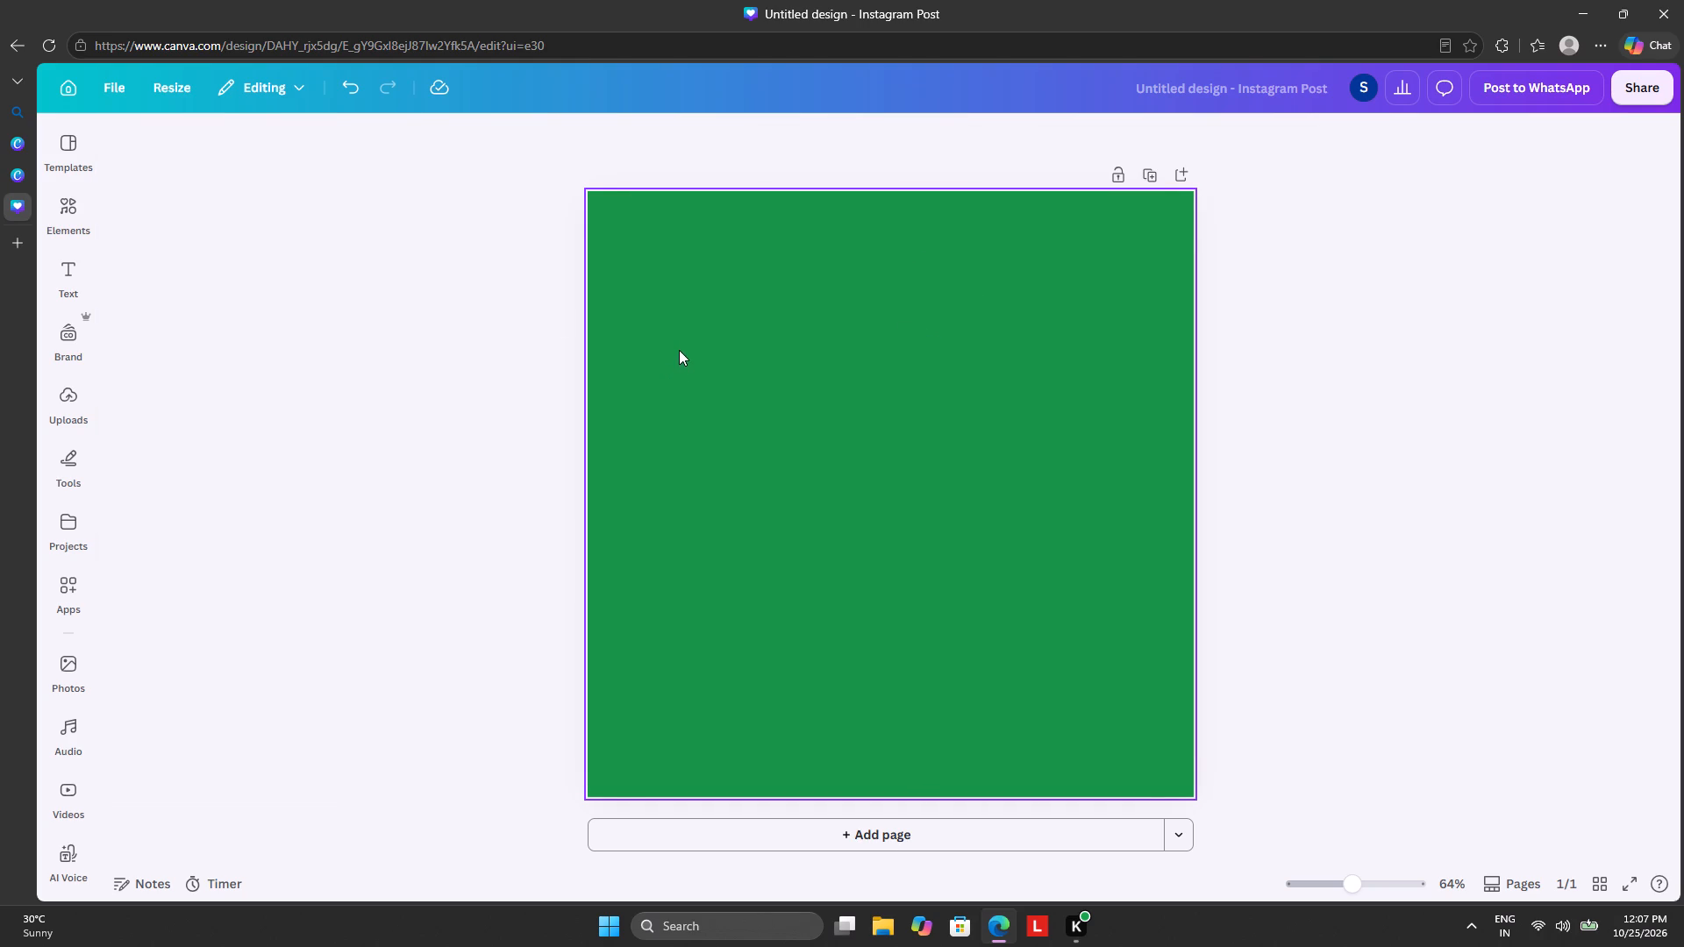
Adjust the page background green to a deeper, more saturated dark green.
{"action": "left_click", "coordinate": [677, 338]}
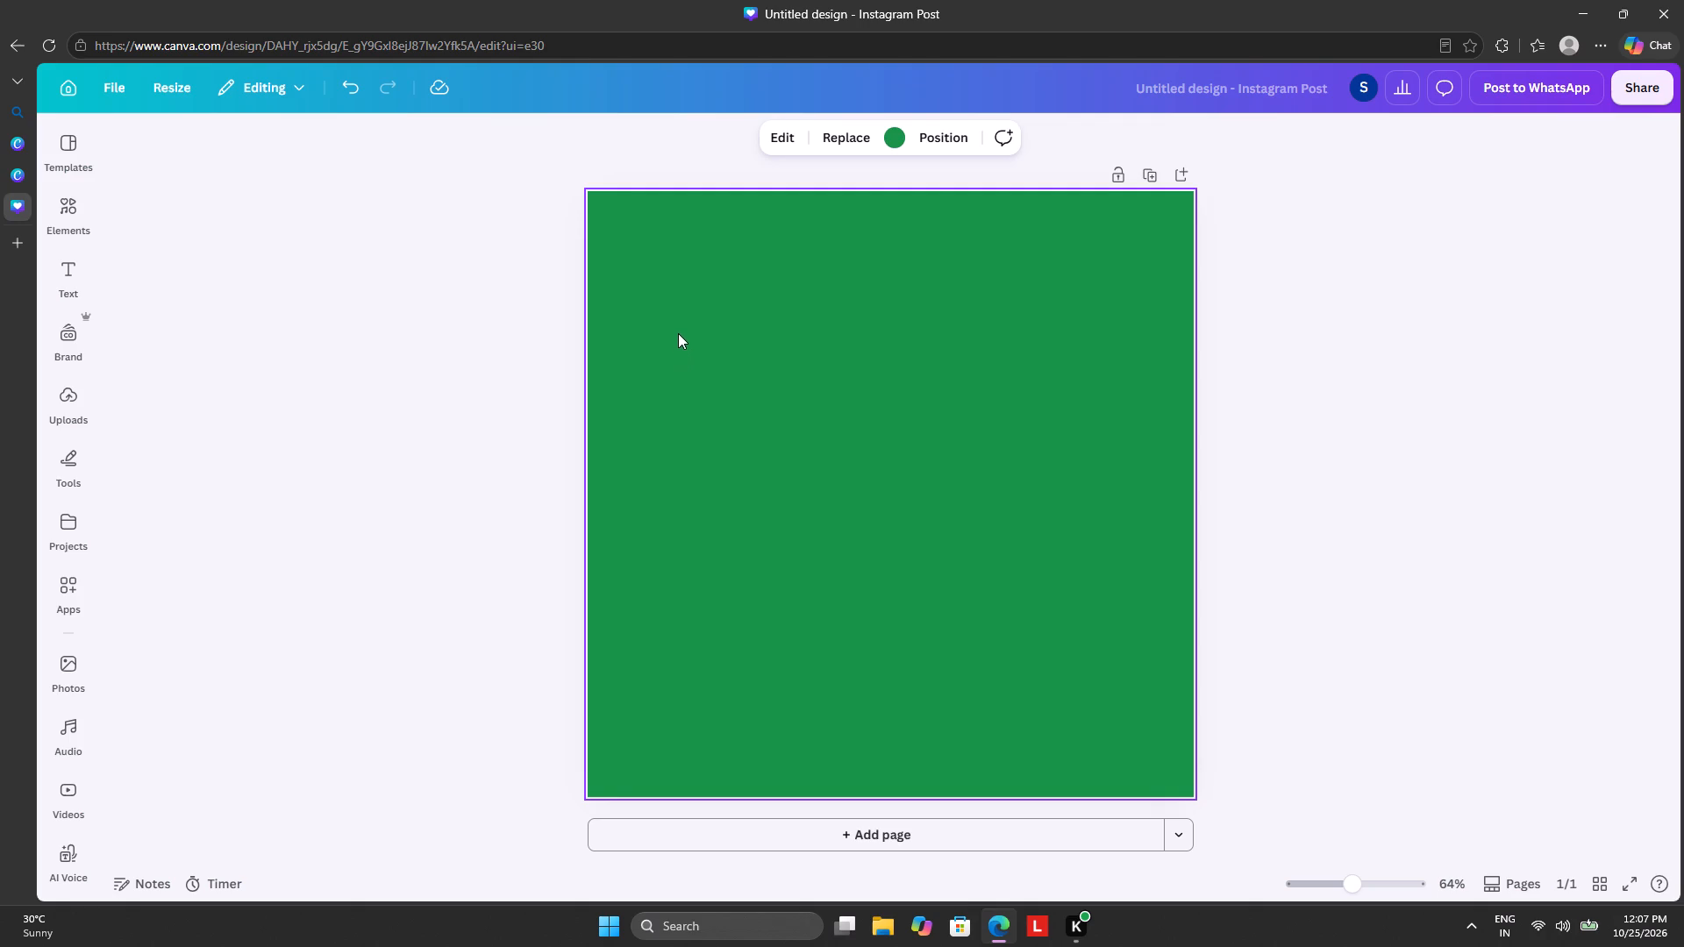
{"action": "left_click", "coordinate": [897, 132]}
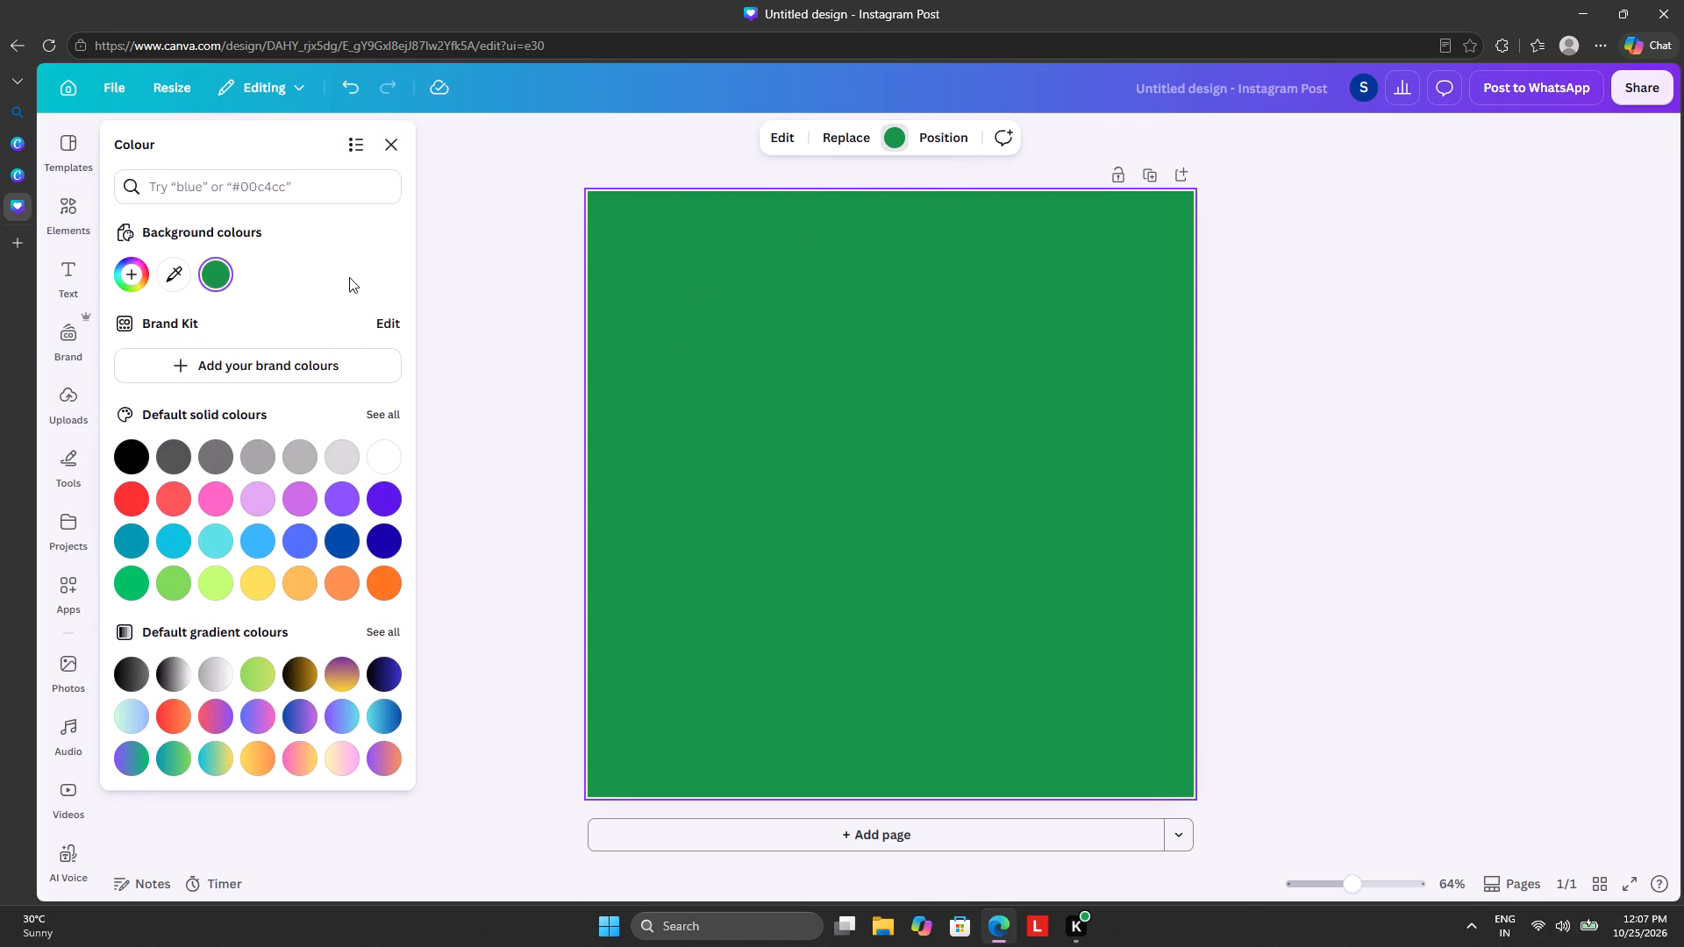
{"action": "left_click", "coordinate": [210, 280]}
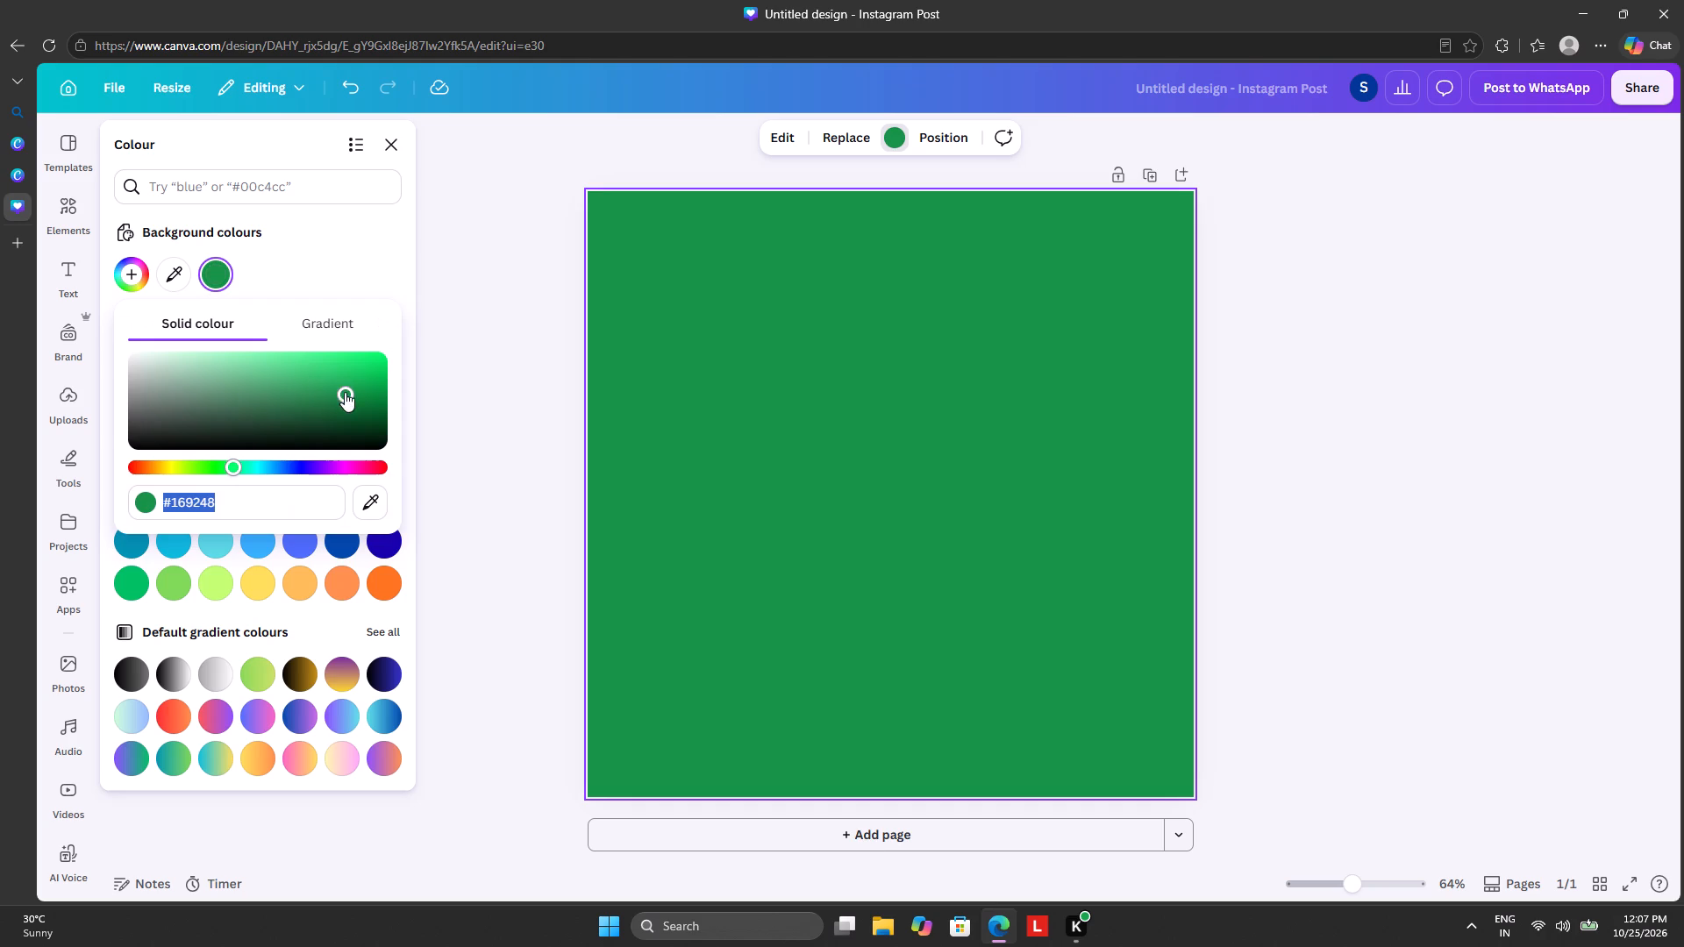
{"action": "left_click_drag", "start_coordinate": [346, 392], "coordinate": [378, 401]}
{"action": "left_click", "coordinate": [500, 374]}
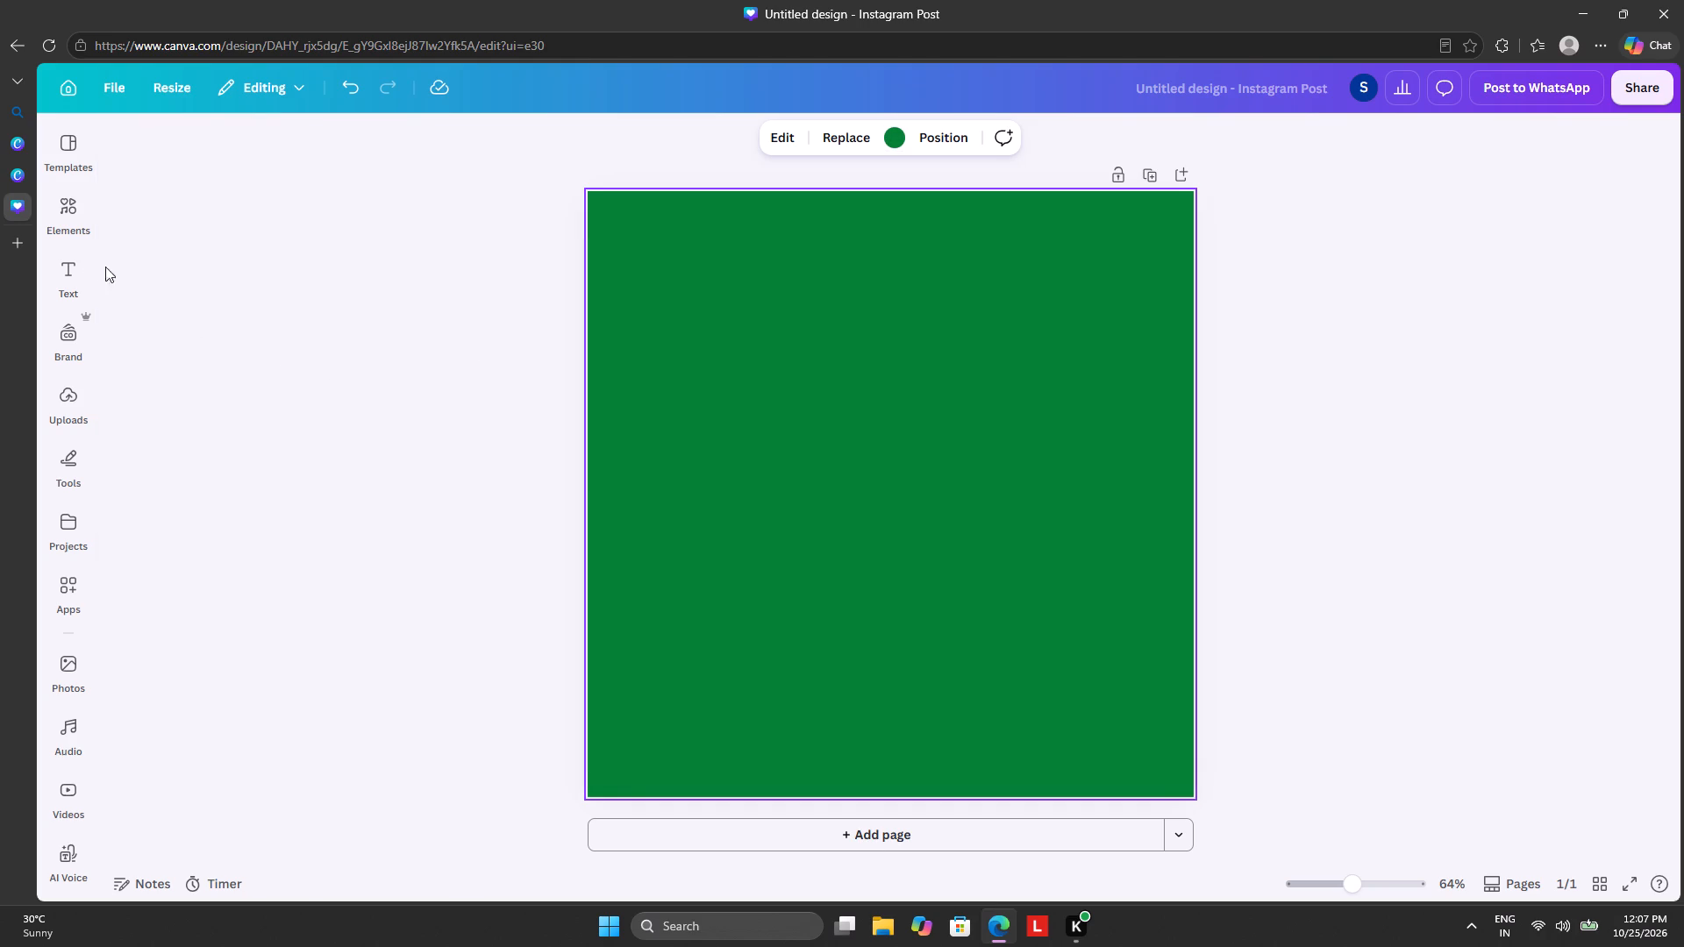
Search the elements library for "right angls", rerunning the search if it does not load.
{"action": "left_click", "coordinate": [59, 206]}
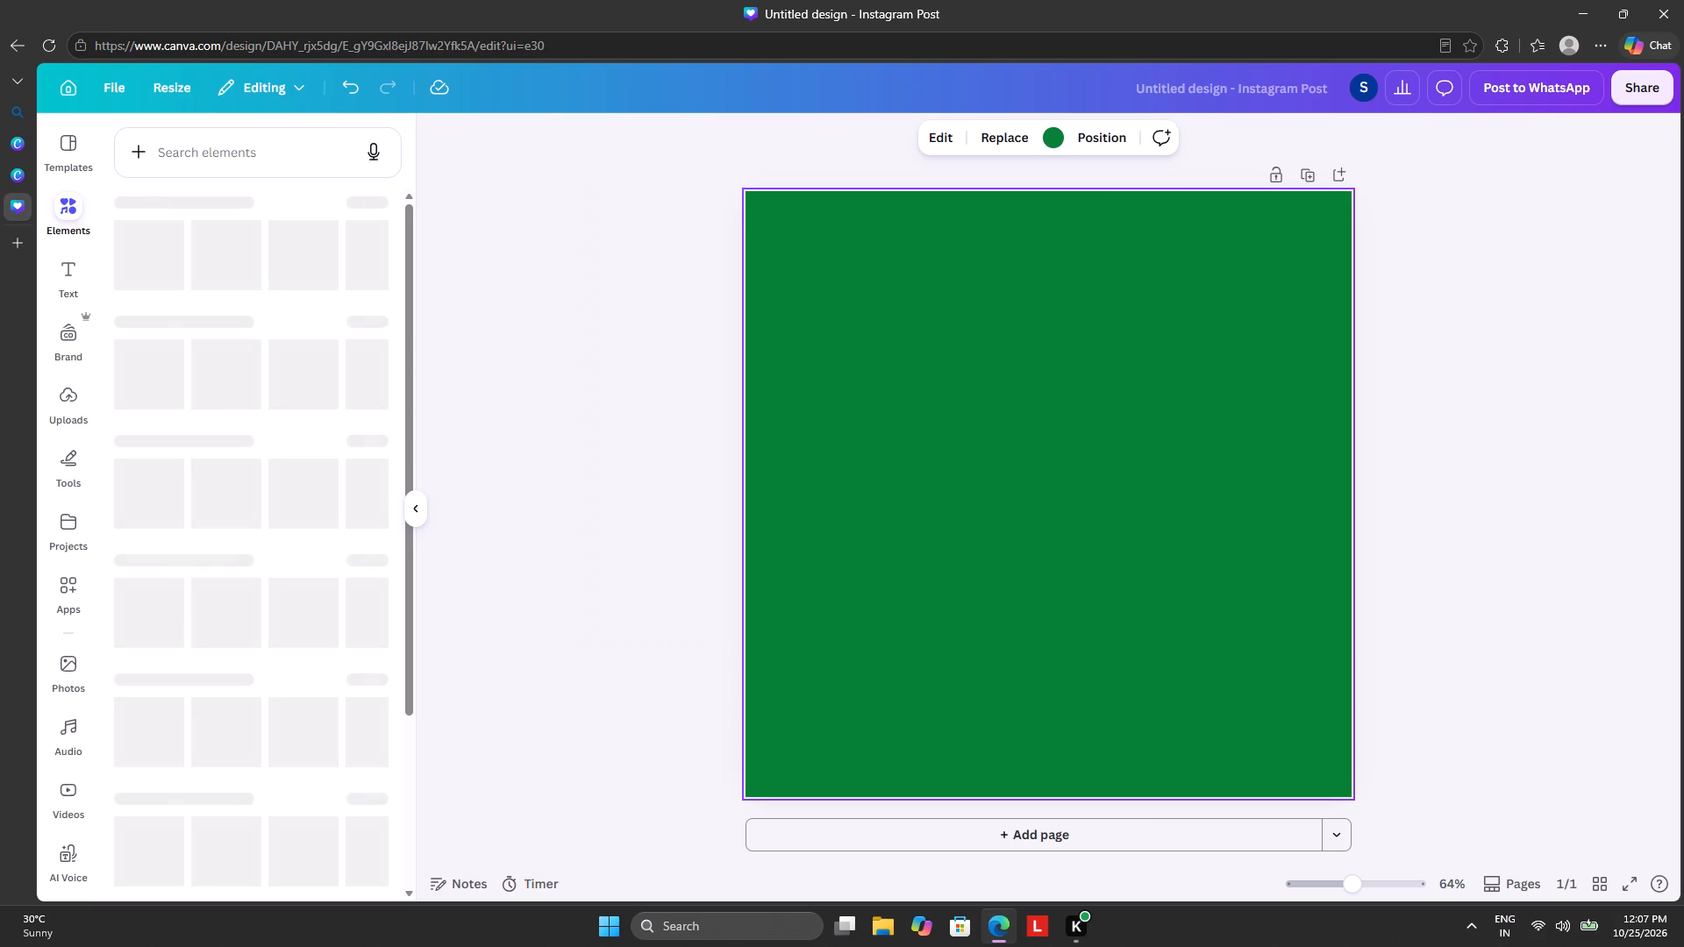
{"action": "left_click", "coordinate": [187, 157]}
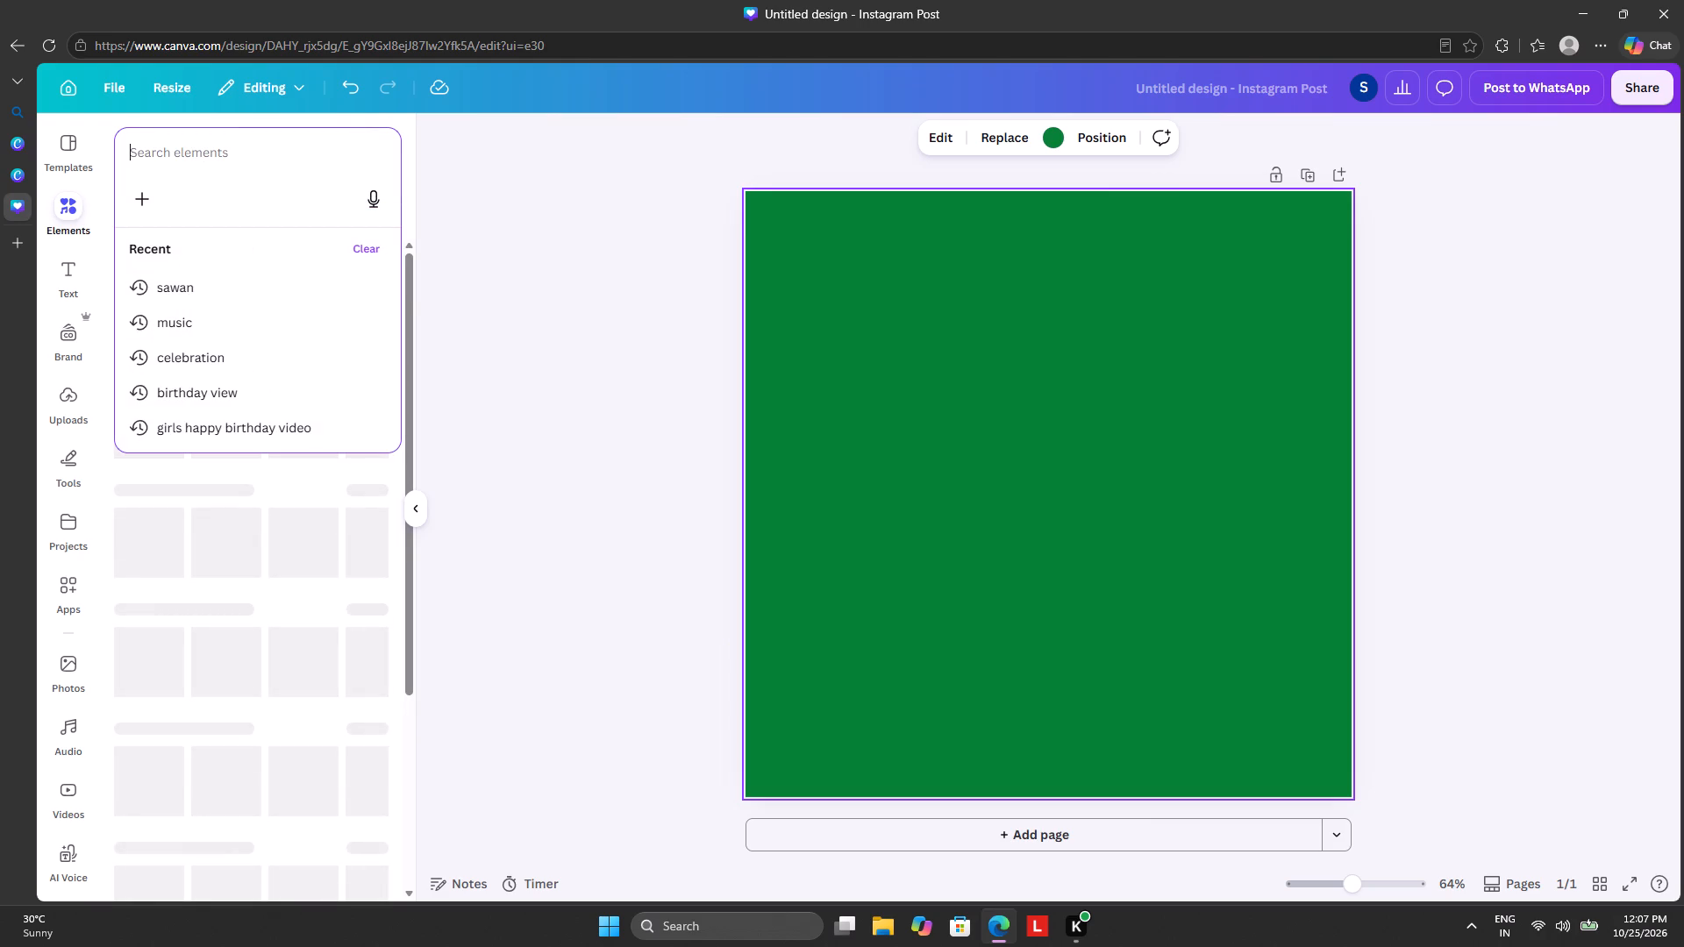
{"action": "type", "text": "right"}
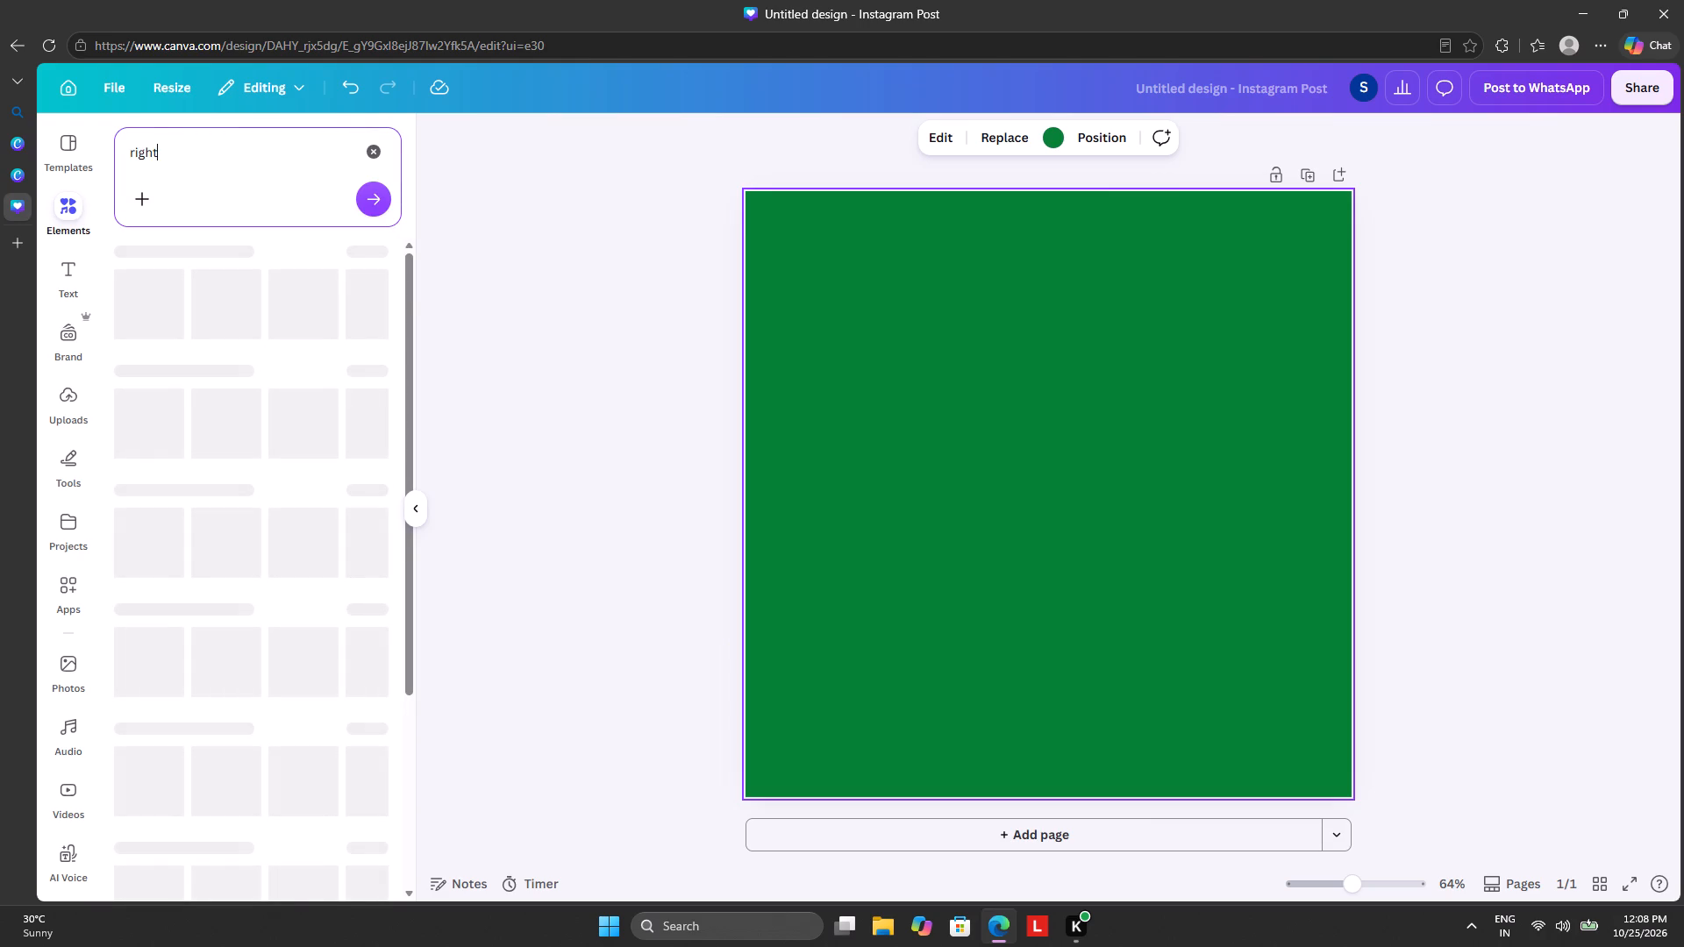
{"action": "key", "text": "space"}
{"action": "key", "text": "a"}
{"action": "type", "text": "ngls"}
{"action": "key", "text": "Return"}
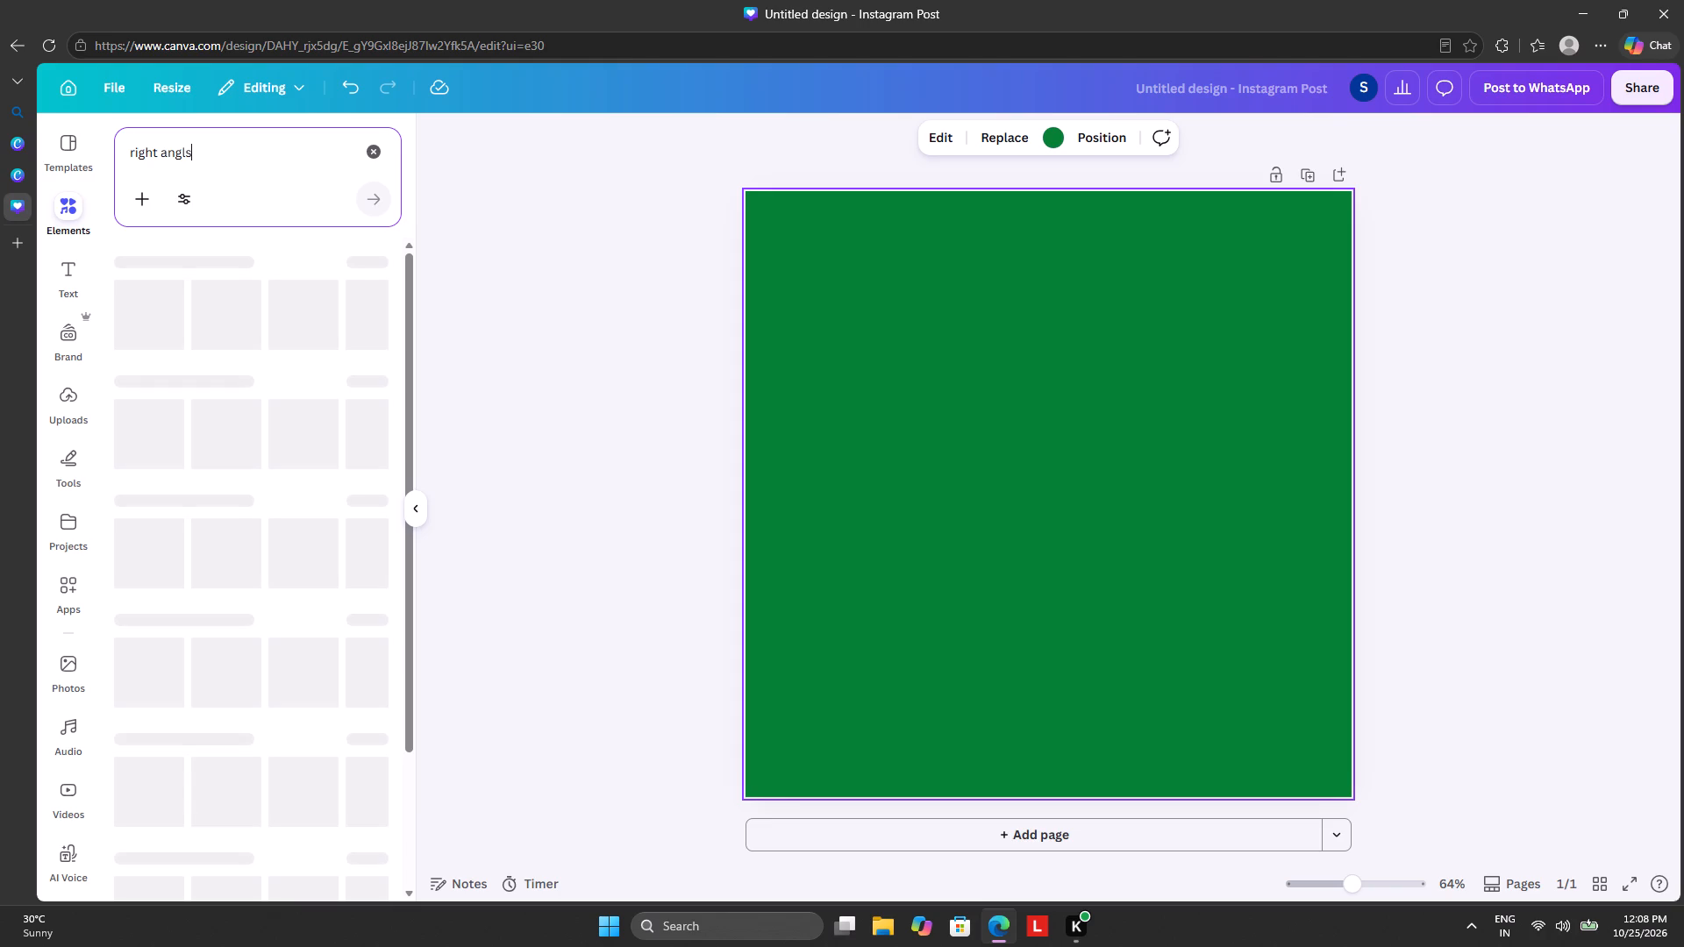
{"action": "left_click", "coordinate": [199, 154]}
{"action": "key", "text": "Return"}
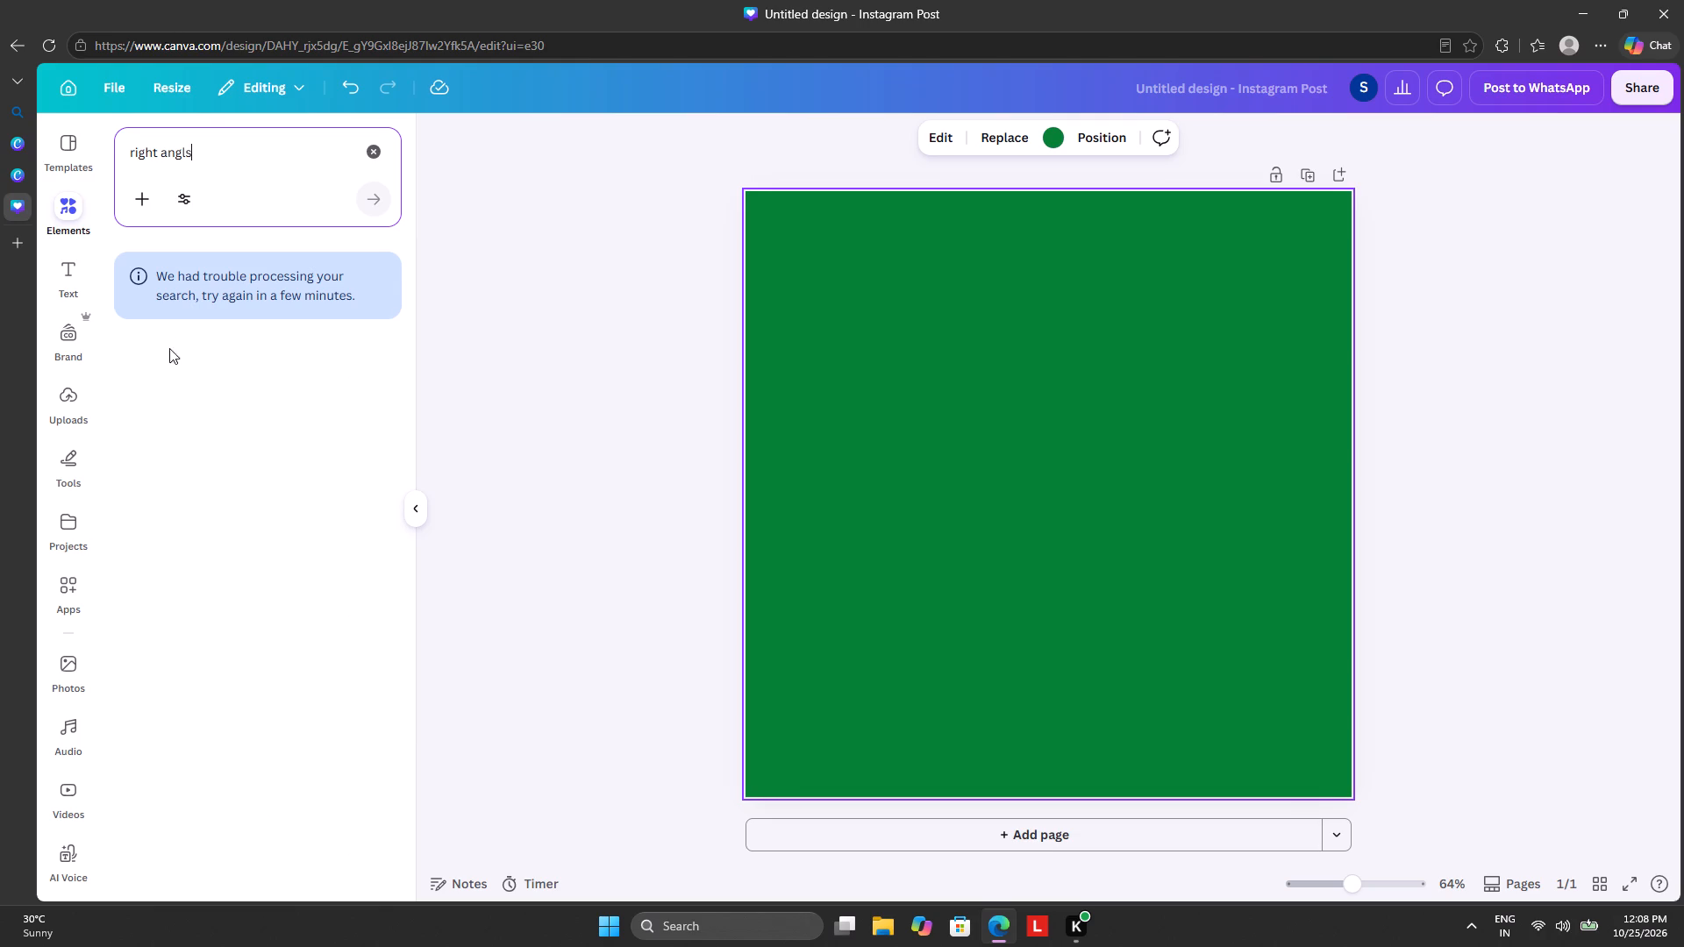
{"action": "left_click", "coordinate": [198, 153]}
{"action": "left_click_drag", "start_coordinate": [198, 153], "coordinate": [126, 169]}
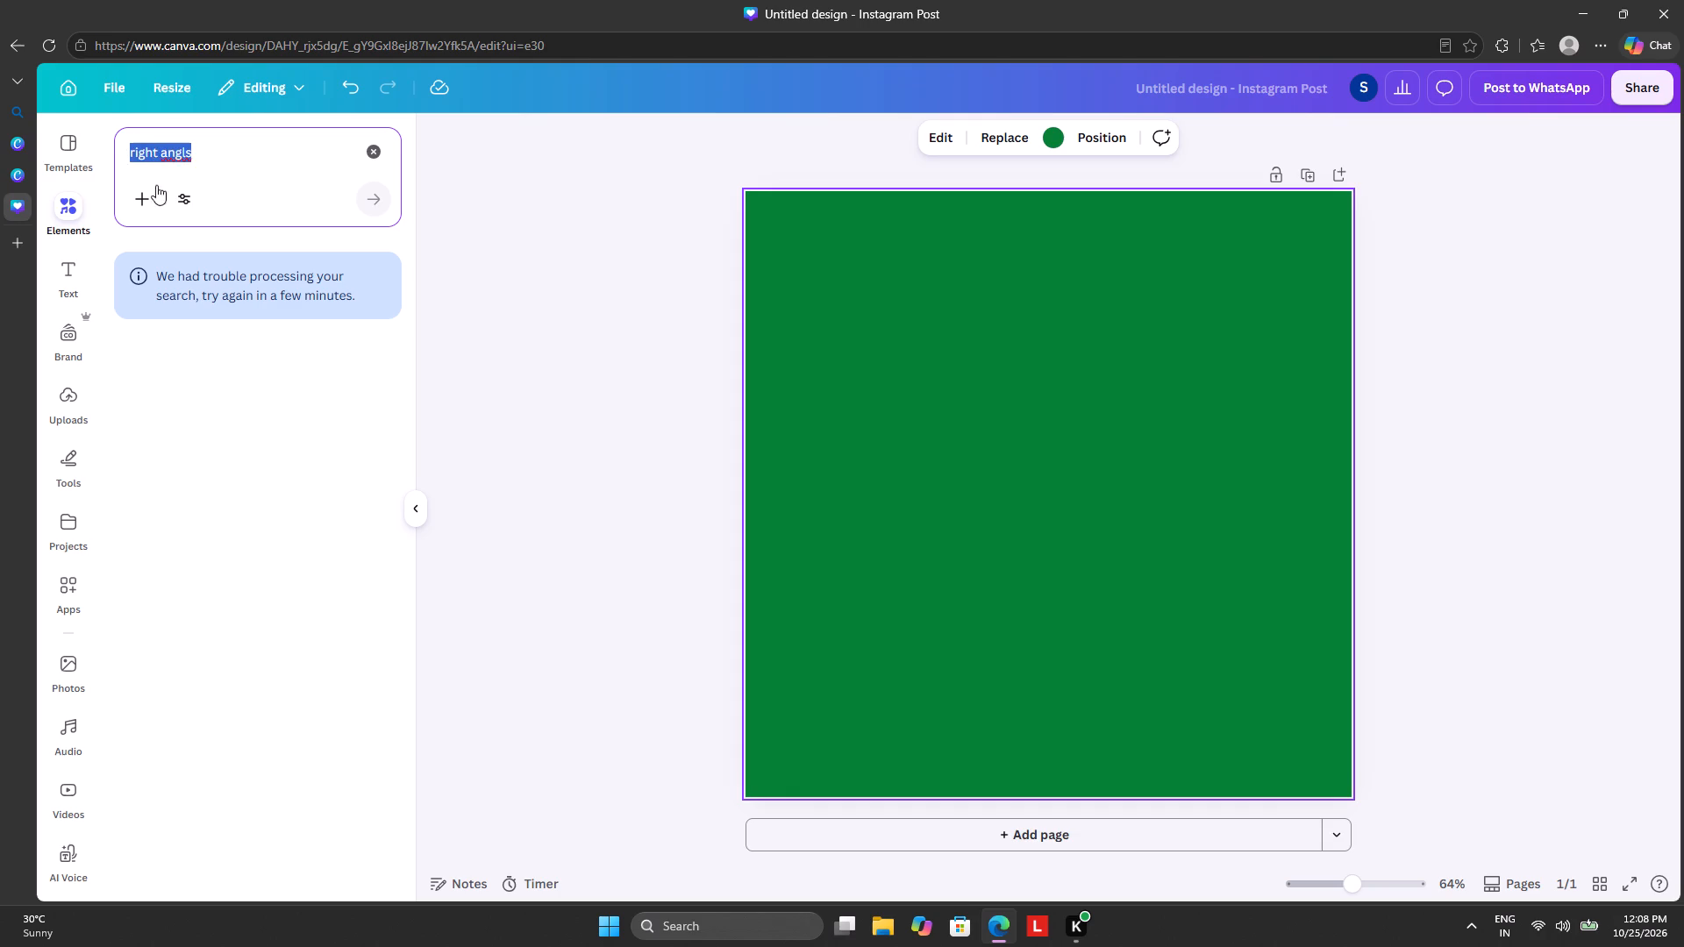
{"action": "key", "text": "BackSpace"}
{"action": "left_click", "coordinate": [203, 294]}
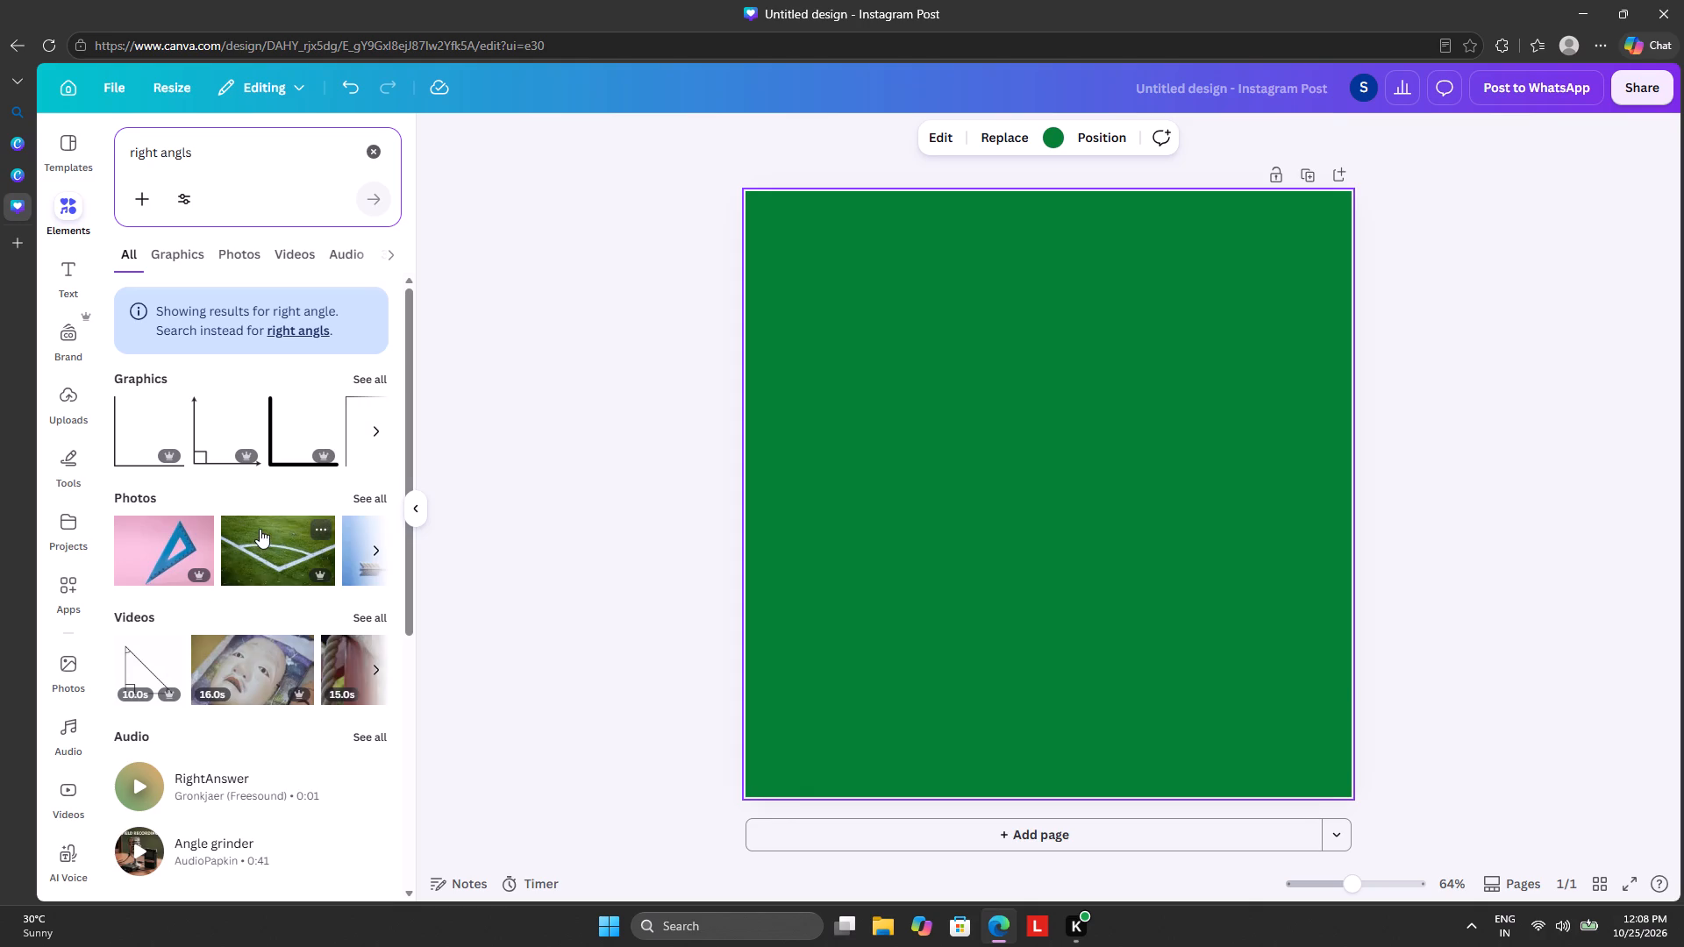
Browse the shape and frame results of the right-angle search for a suitable element.
{"action": "scroll", "coordinate": [260, 528], "scroll_direction": "down", "scroll_amount": 10}
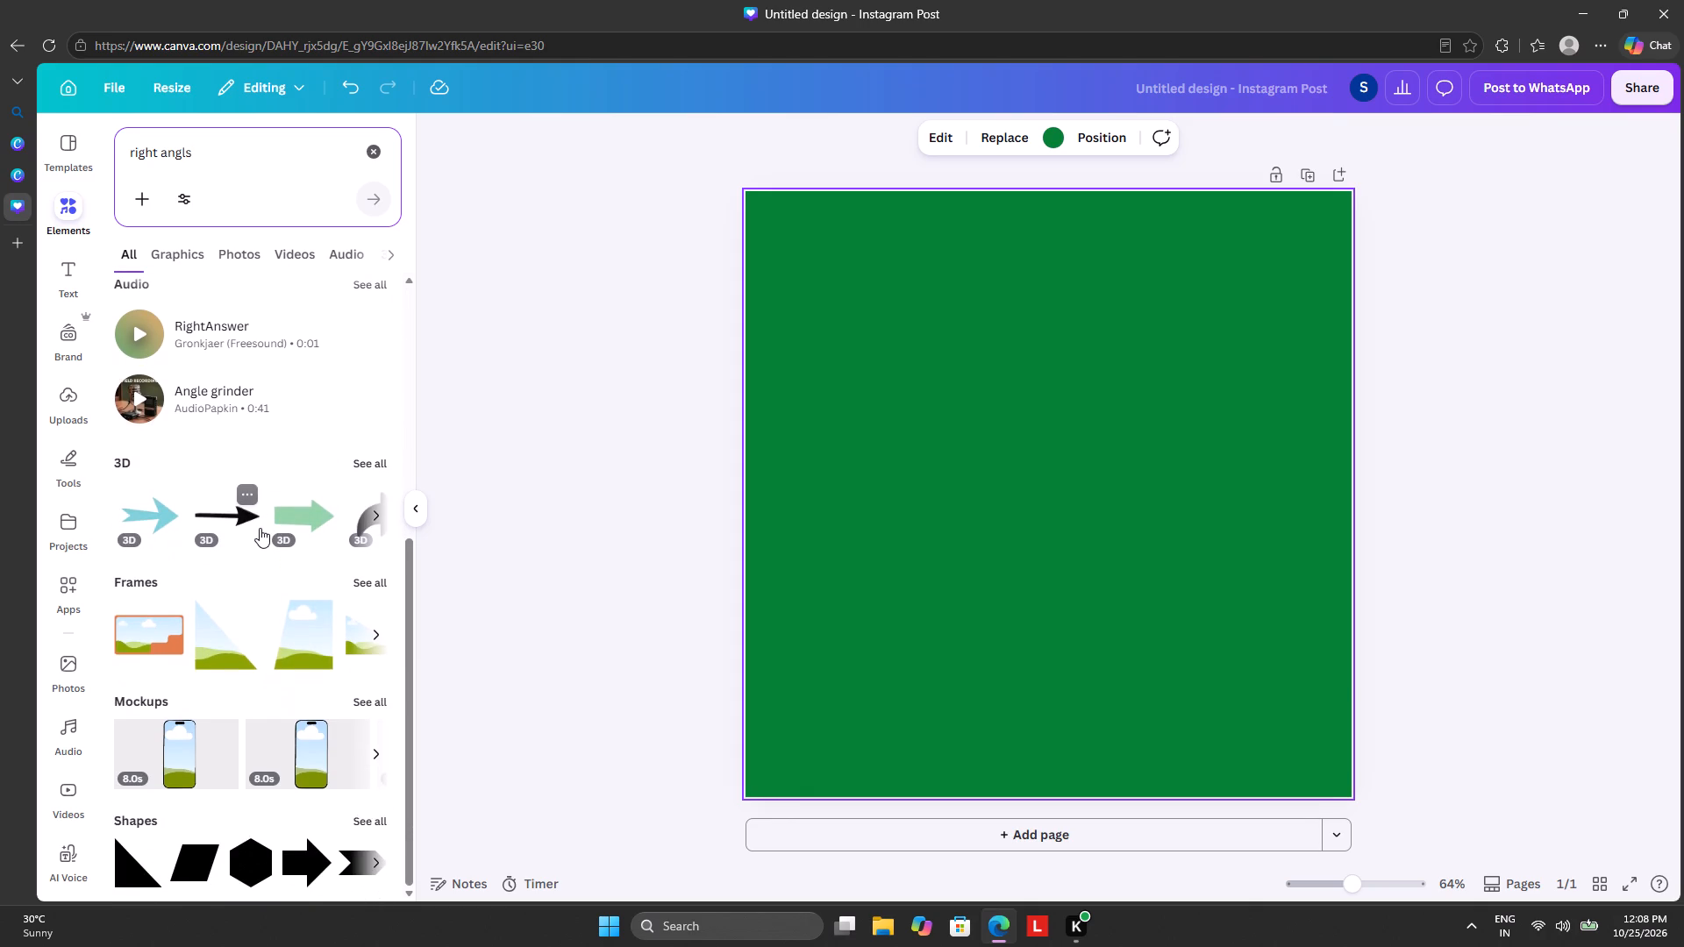
{"action": "scroll", "coordinate": [260, 528], "scroll_direction": "down", "scroll_amount": 2}
{"action": "left_click", "coordinate": [368, 824]}
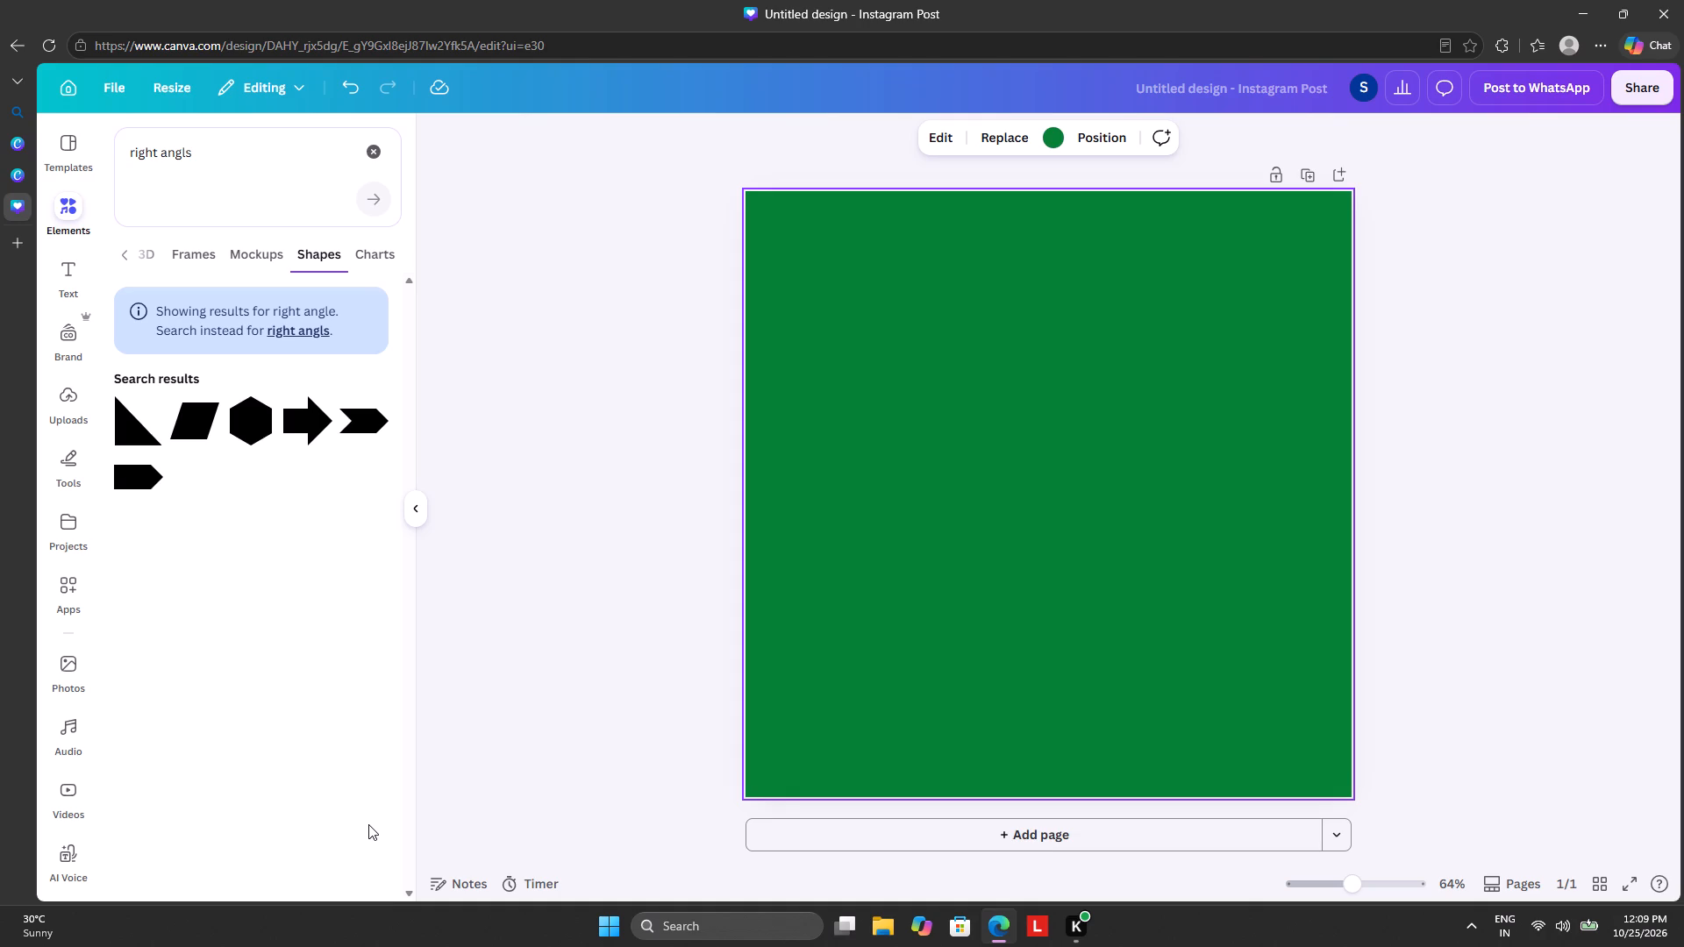
{"action": "left_click", "coordinate": [178, 253]}
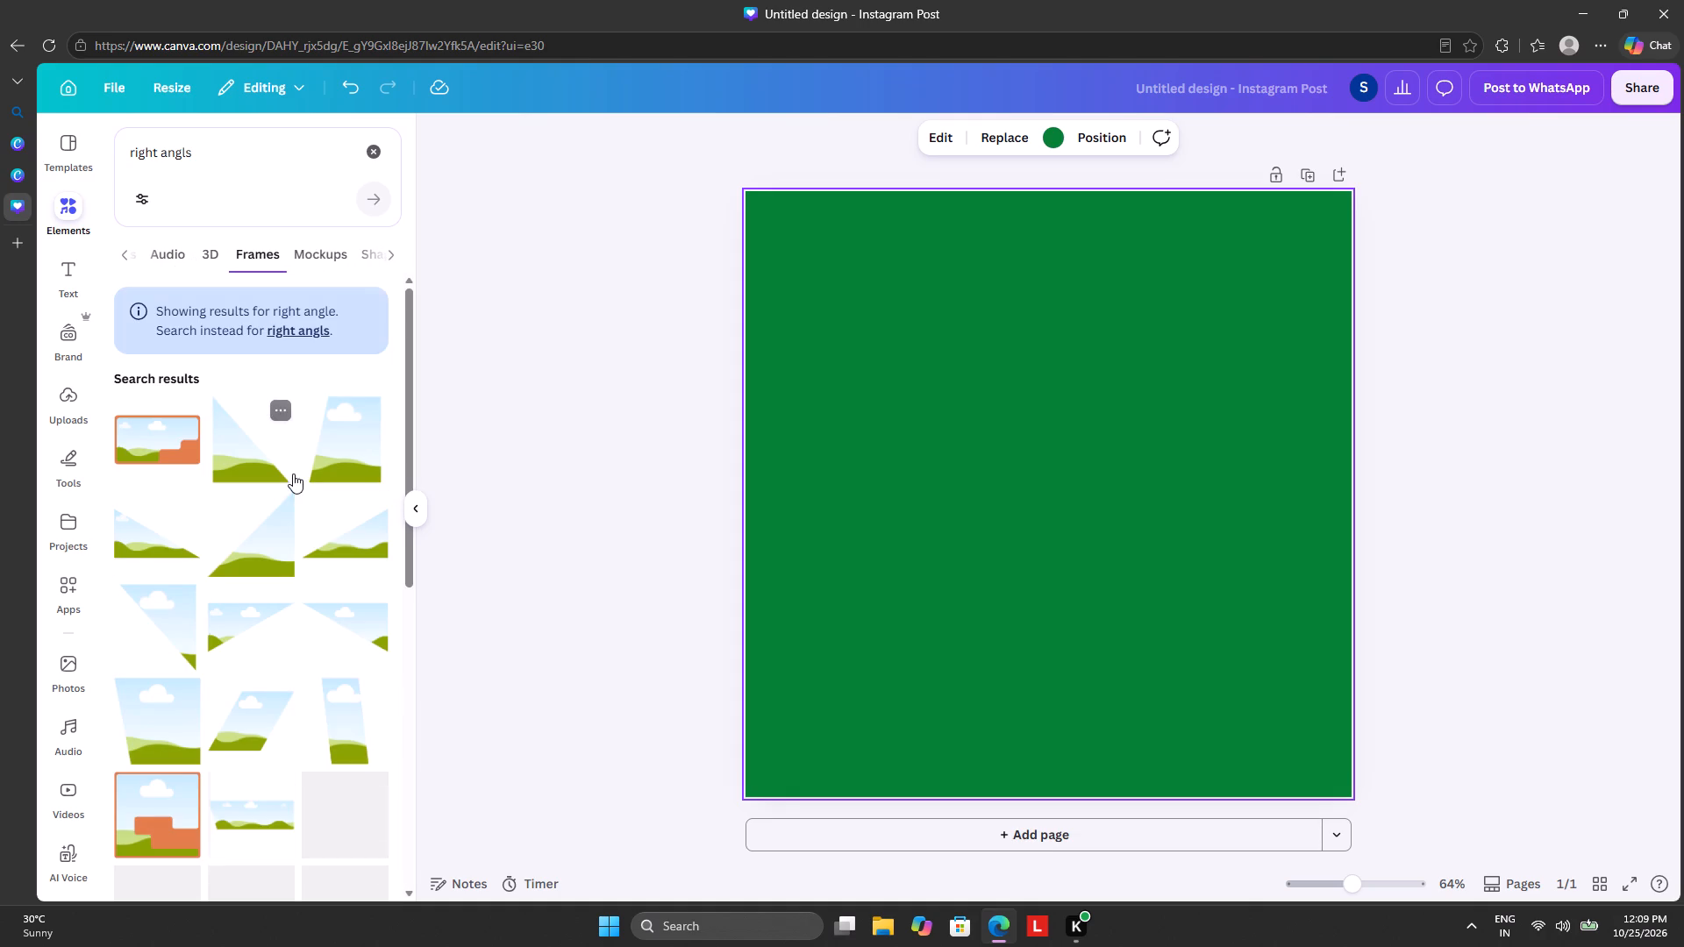
{"action": "scroll", "coordinate": [293, 473], "scroll_direction": "down", "scroll_amount": 6}
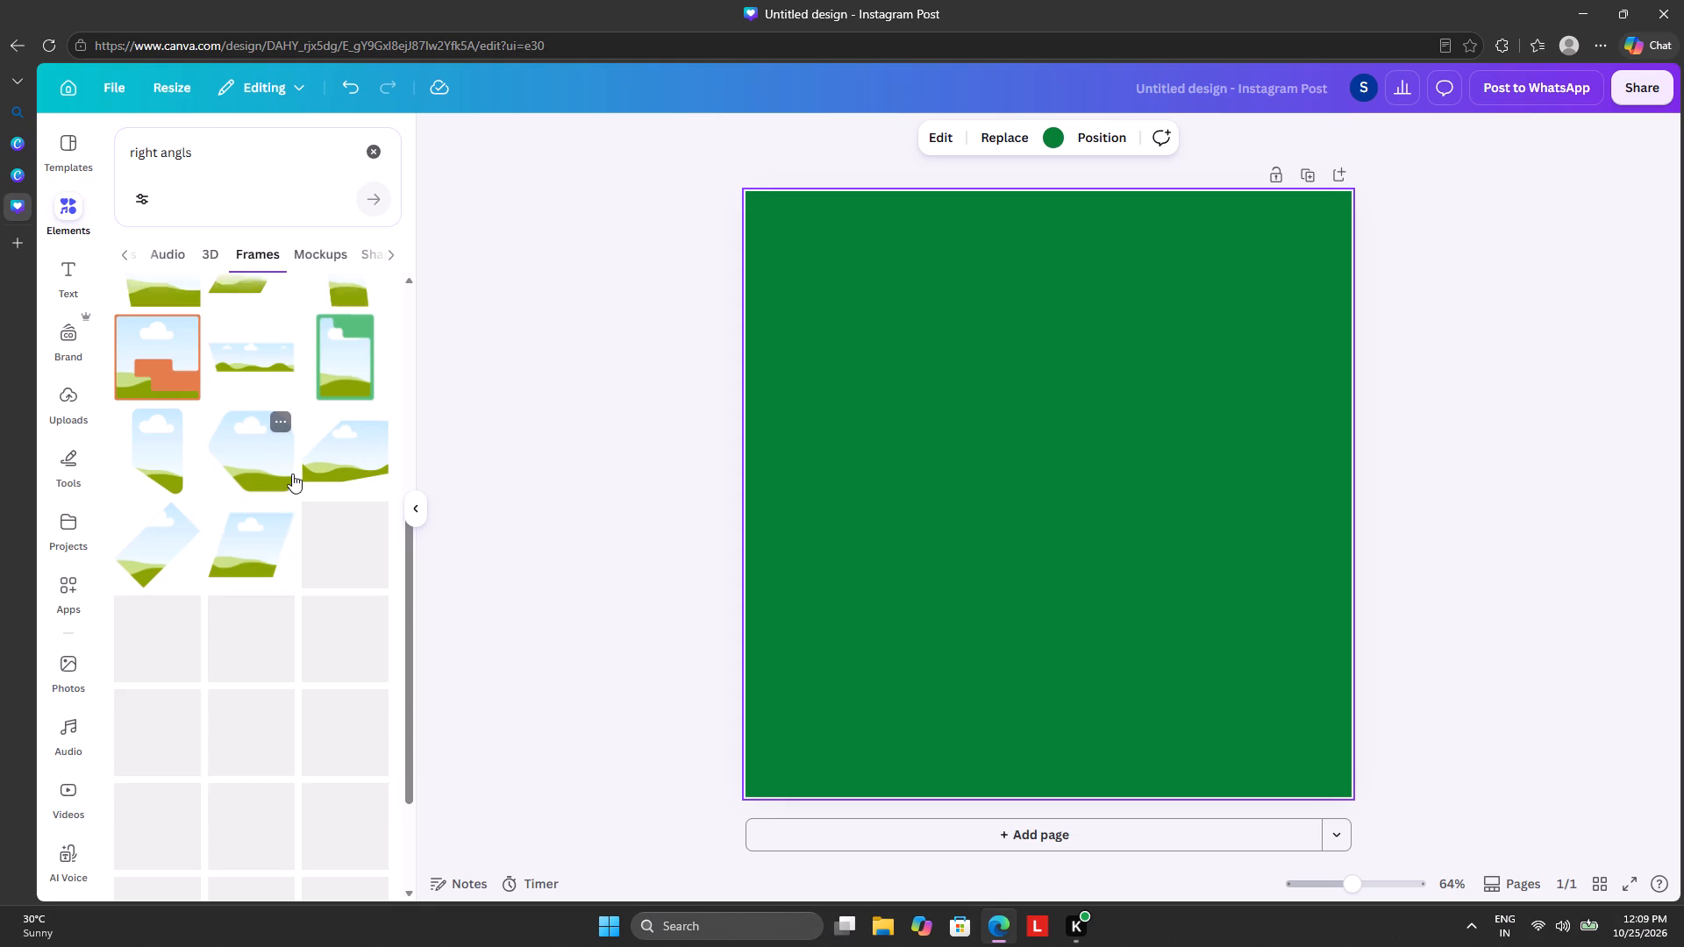
{"action": "scroll", "coordinate": [292, 473], "scroll_direction": "down", "scroll_amount": 1}
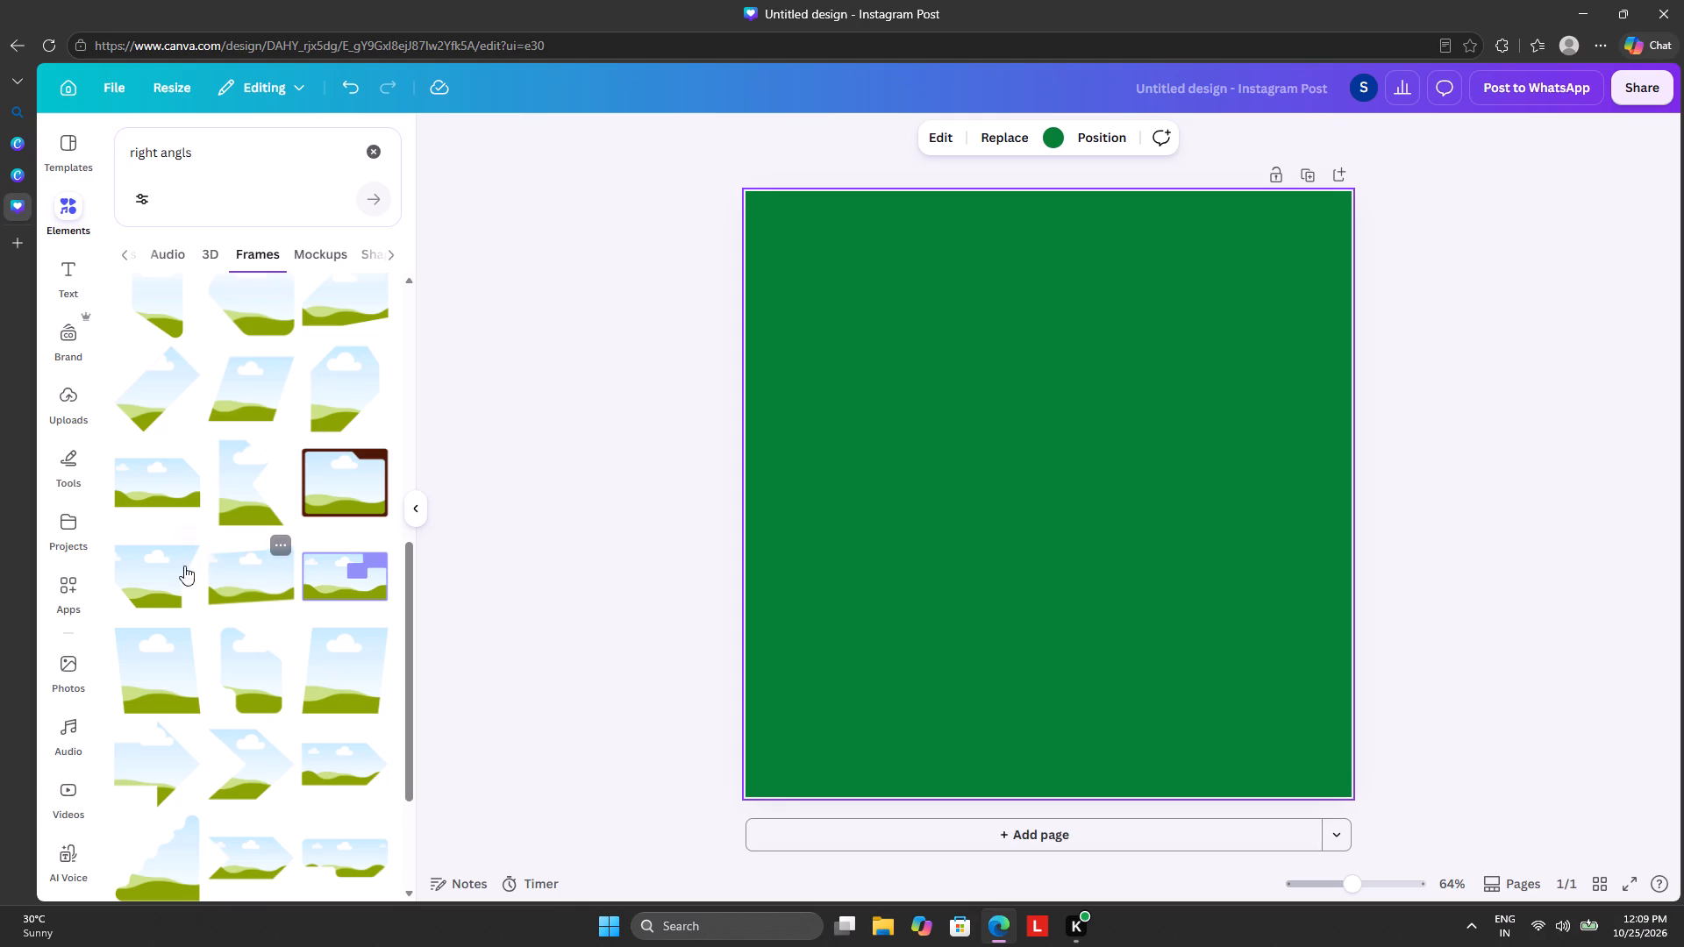
{"action": "scroll", "coordinate": [207, 526], "scroll_direction": "down", "scroll_amount": 8}
{"action": "scroll", "coordinate": [207, 526], "scroll_direction": "up", "scroll_amount": 6}
{"action": "scroll", "coordinate": [207, 526], "scroll_direction": "down", "scroll_amount": 3}
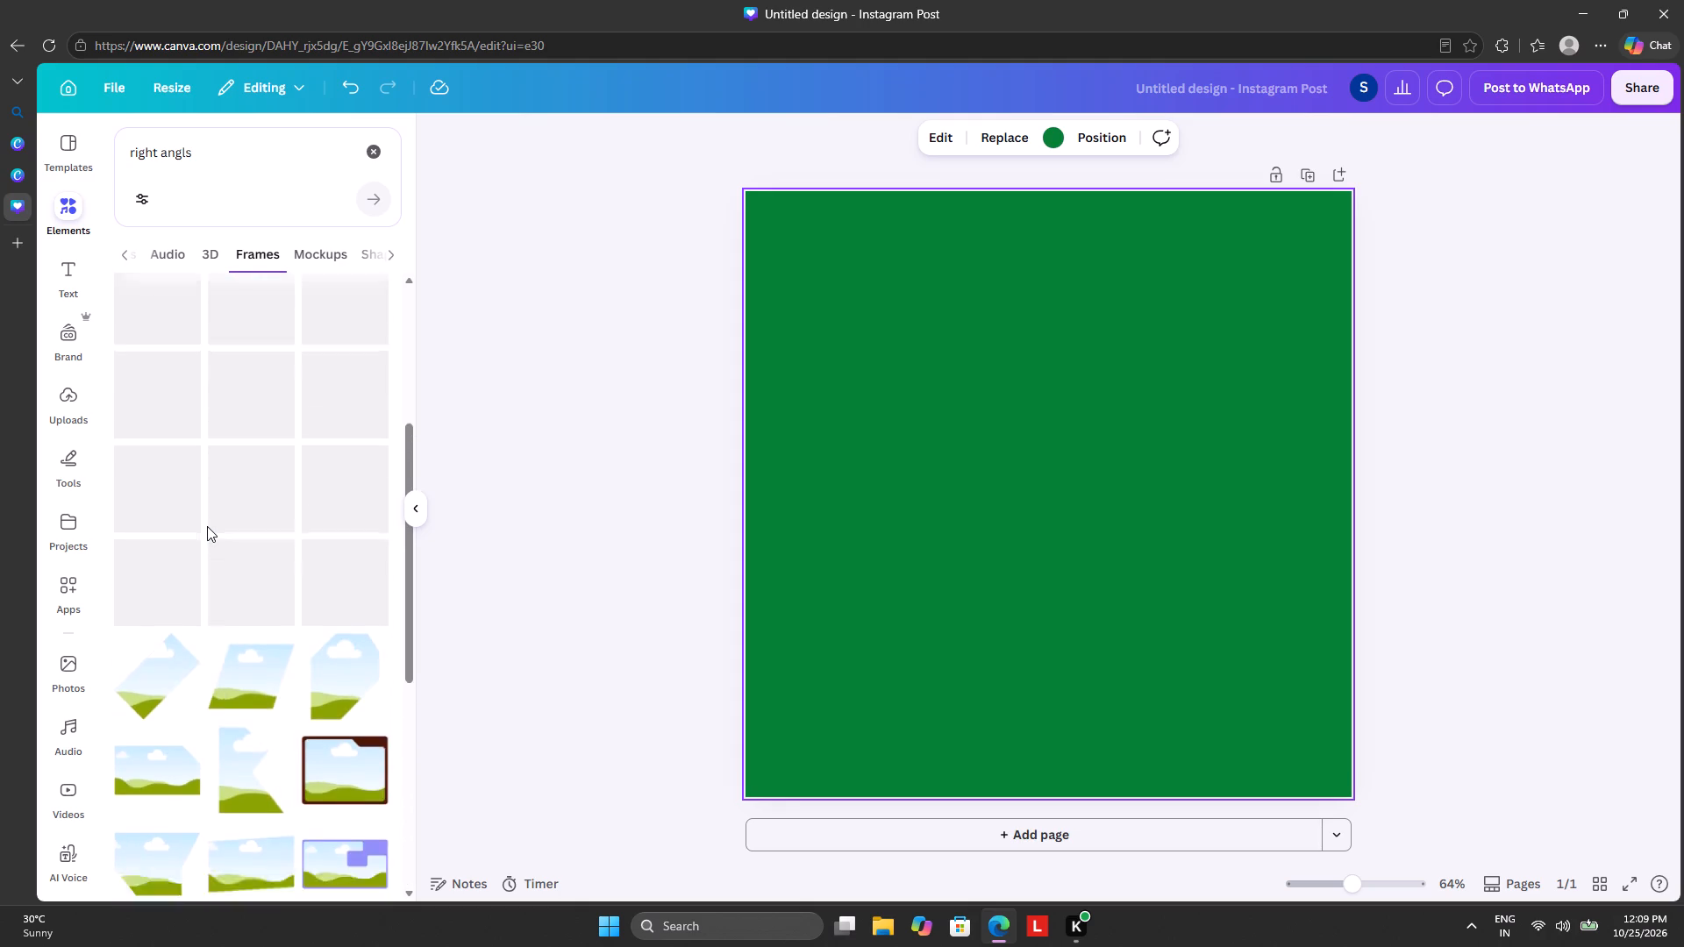
{"action": "scroll", "coordinate": [207, 526], "scroll_direction": "down", "scroll_amount": 3}
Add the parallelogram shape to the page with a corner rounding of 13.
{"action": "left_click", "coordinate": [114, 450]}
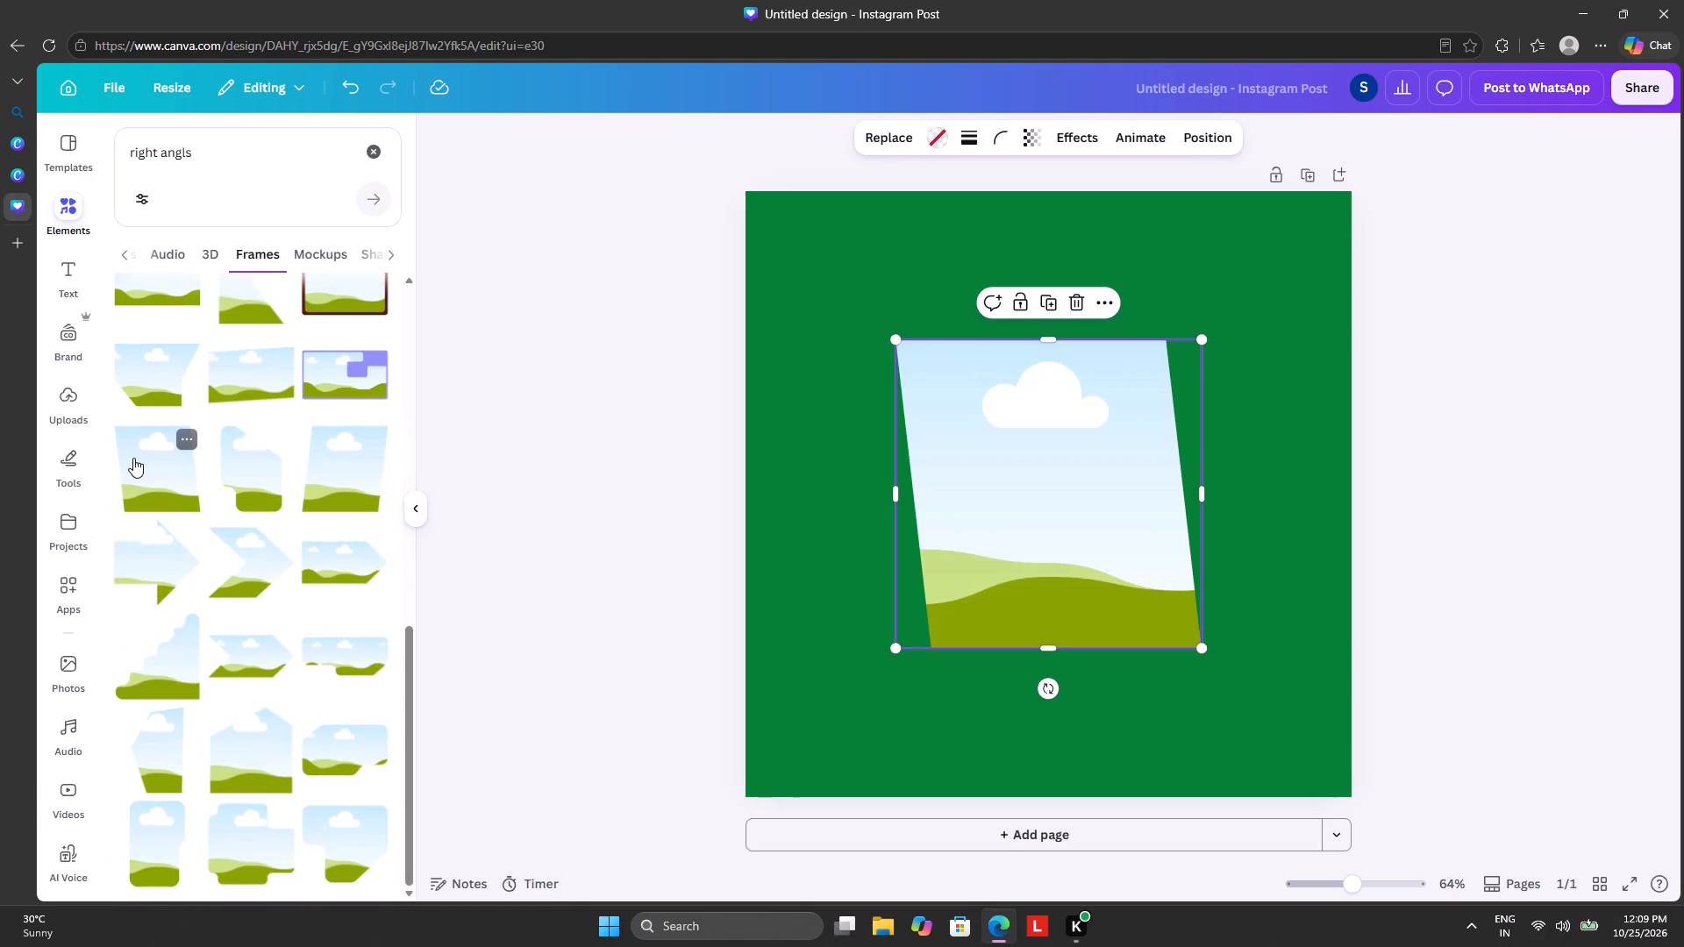
Delete the slanted landscape picture frame from the green page.
{"action": "left_click_drag", "start_coordinate": [1090, 605], "coordinate": [997, 572]}
{"action": "left_click", "coordinate": [994, 567]}
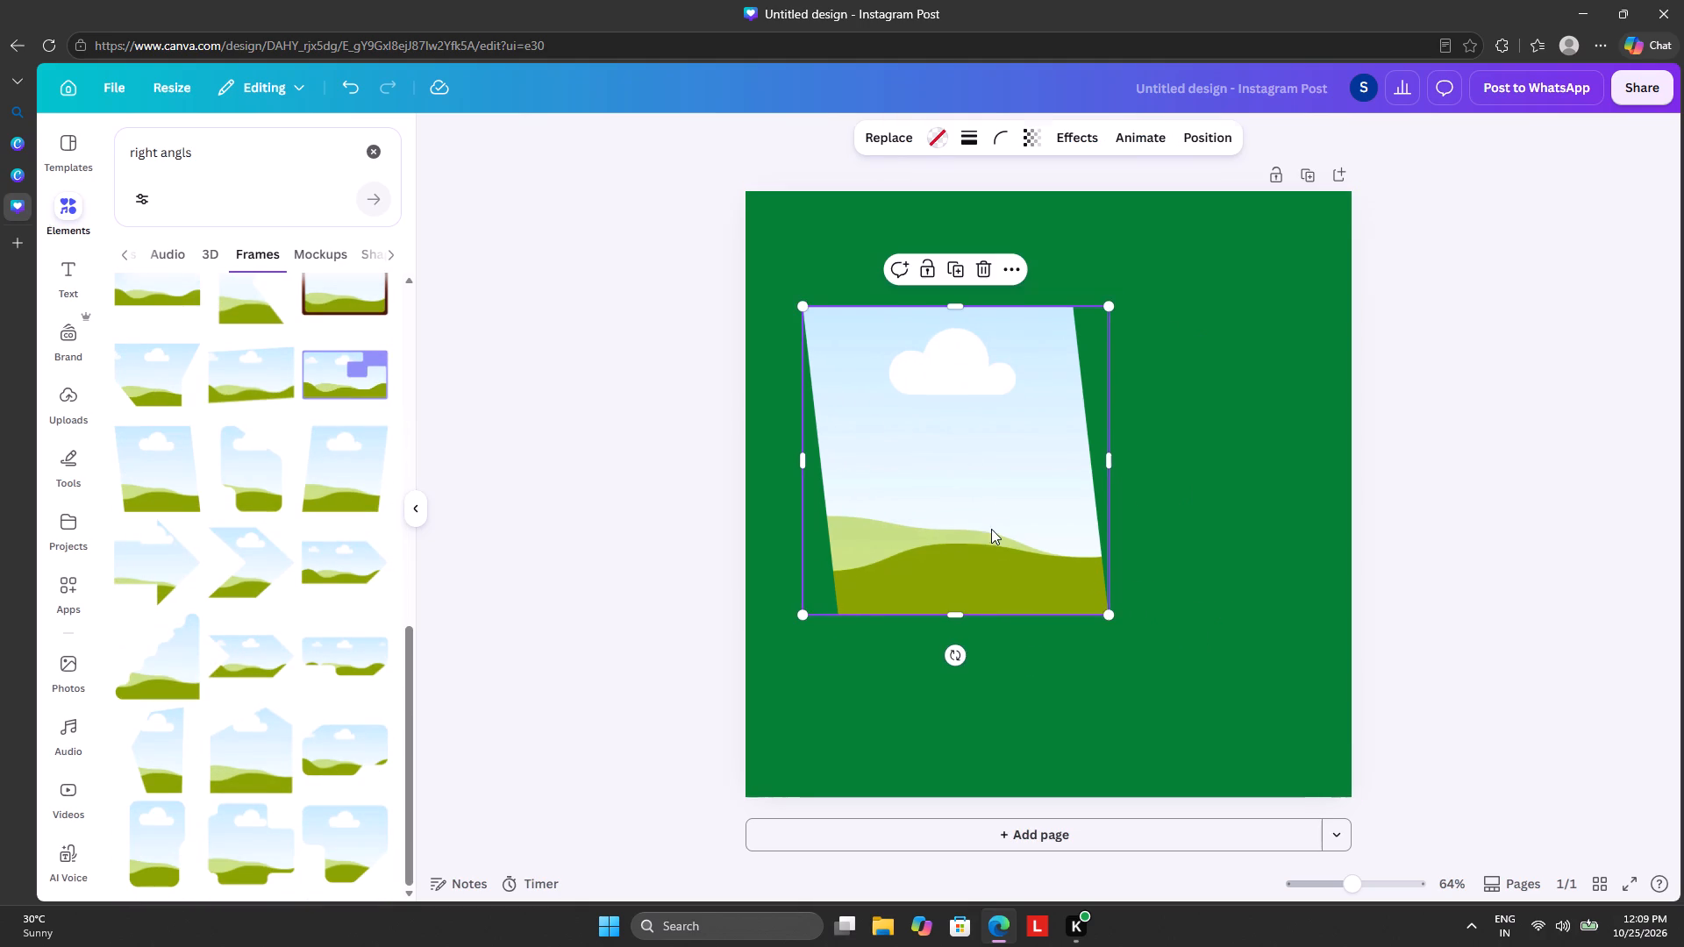
{"action": "left_click", "coordinate": [908, 395]}
{"action": "left_click", "coordinate": [982, 265]}
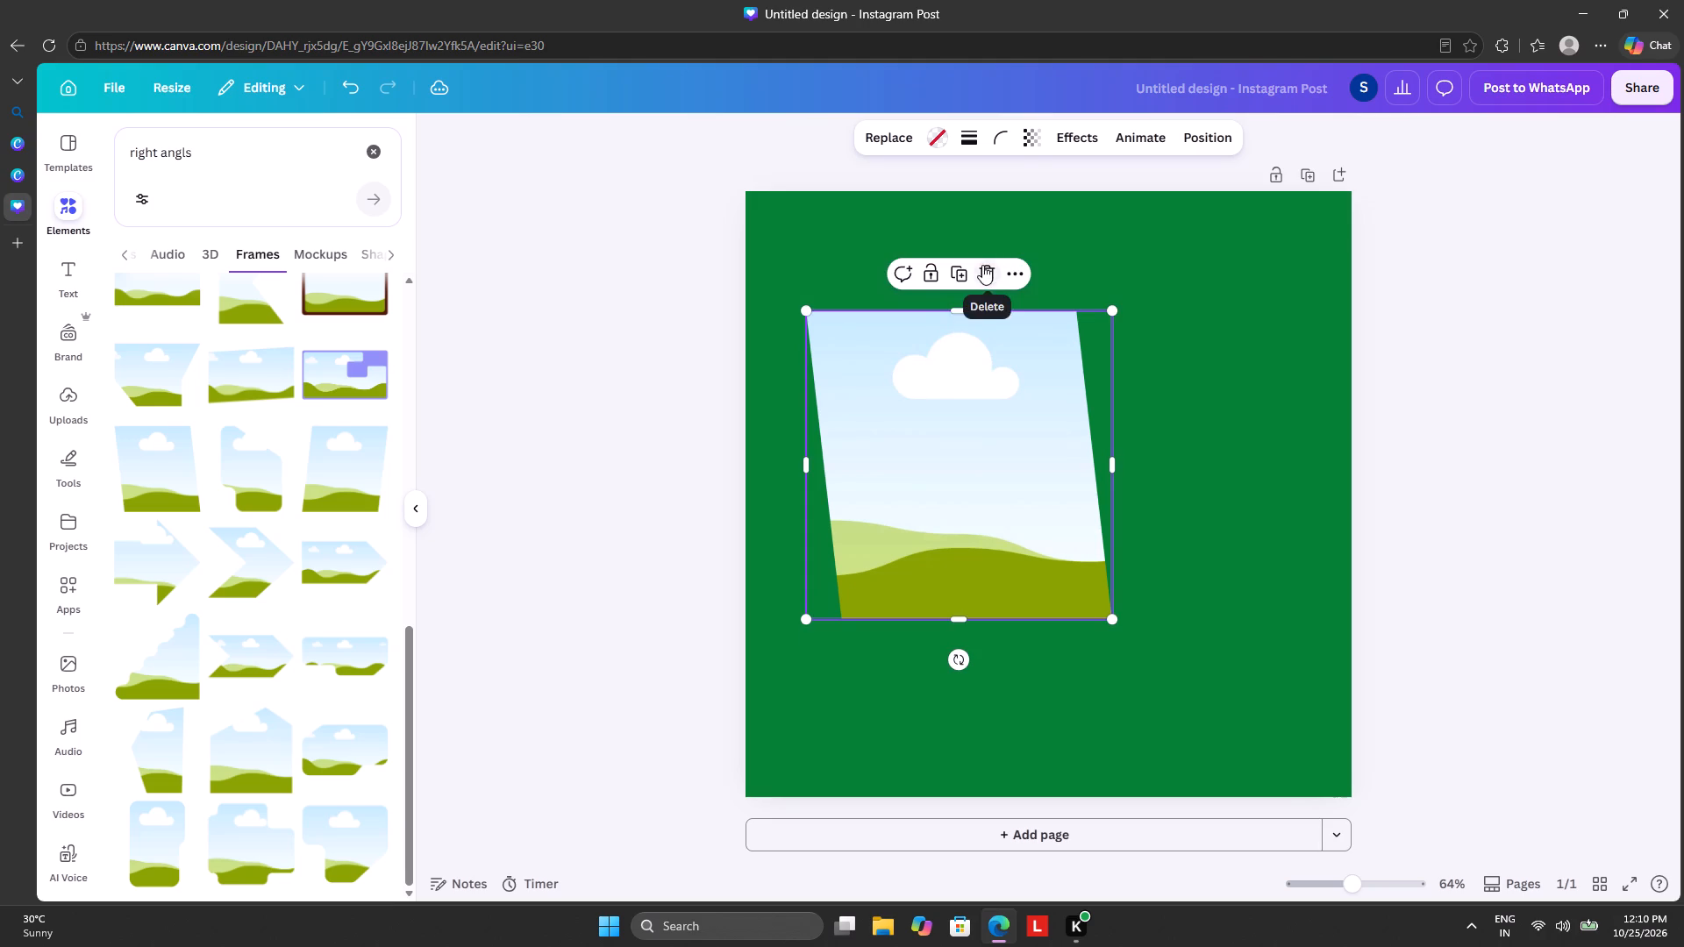
Add the parallelogram from the shape results of the "right angls" search to the page.
{"action": "left_click", "coordinate": [194, 165]}
{"action": "left_click", "coordinate": [384, 202]}
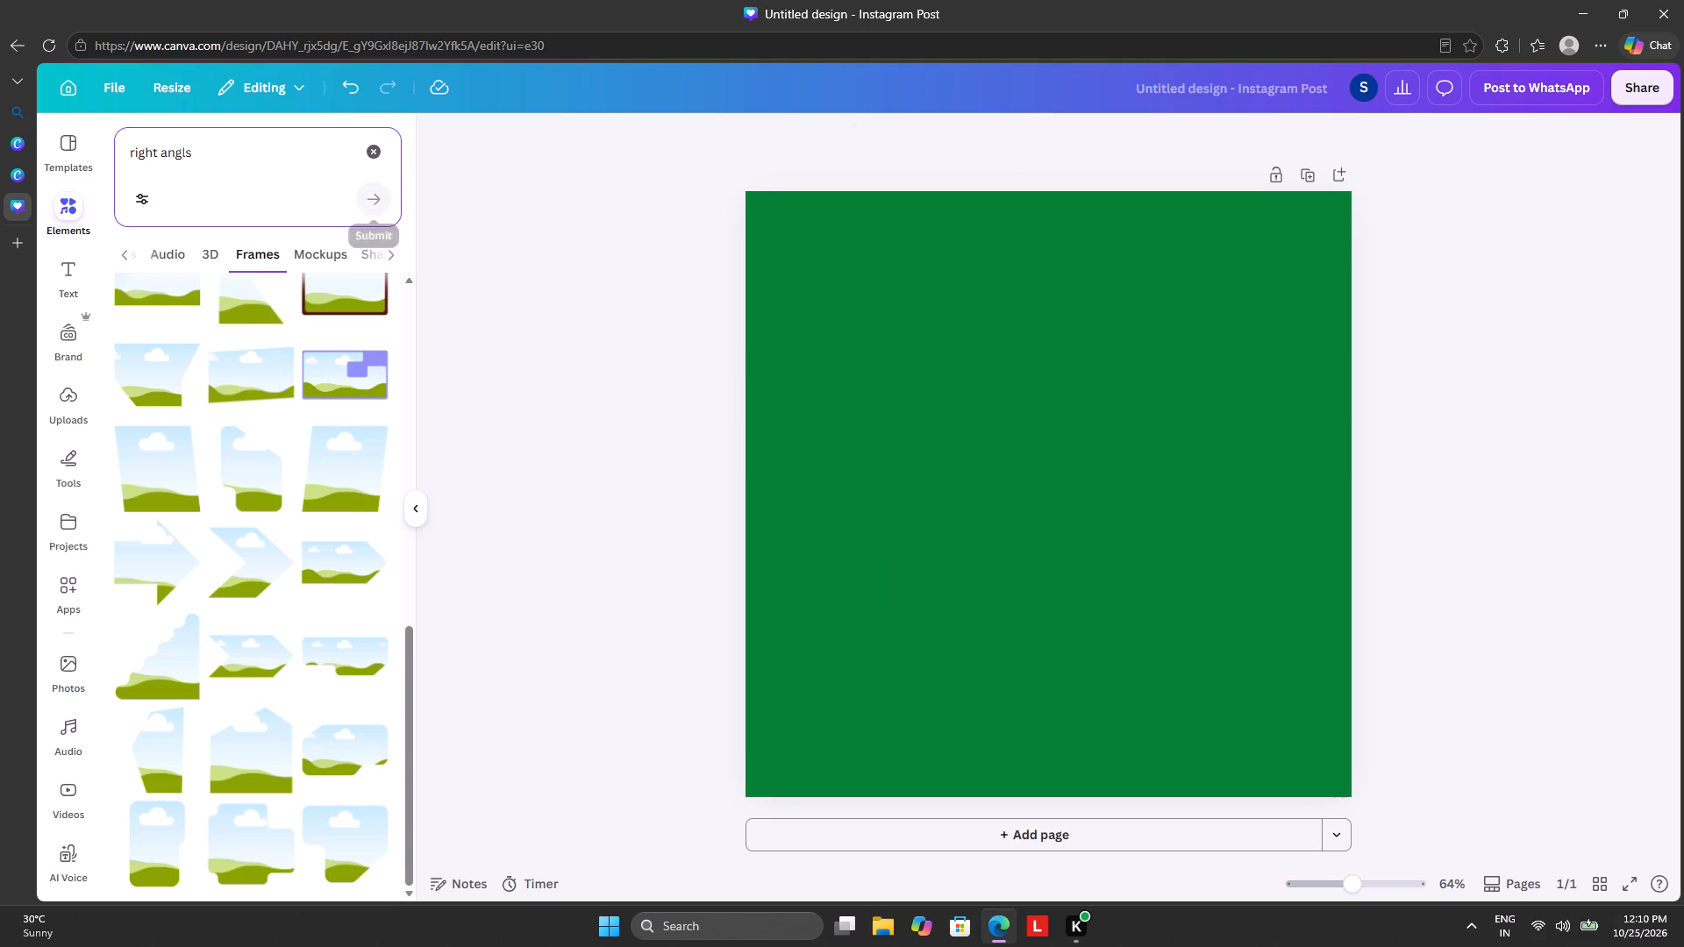
{"action": "left_click", "coordinate": [239, 174]}
{"action": "scroll", "coordinate": [239, 477], "scroll_direction": "up", "scroll_amount": 8}
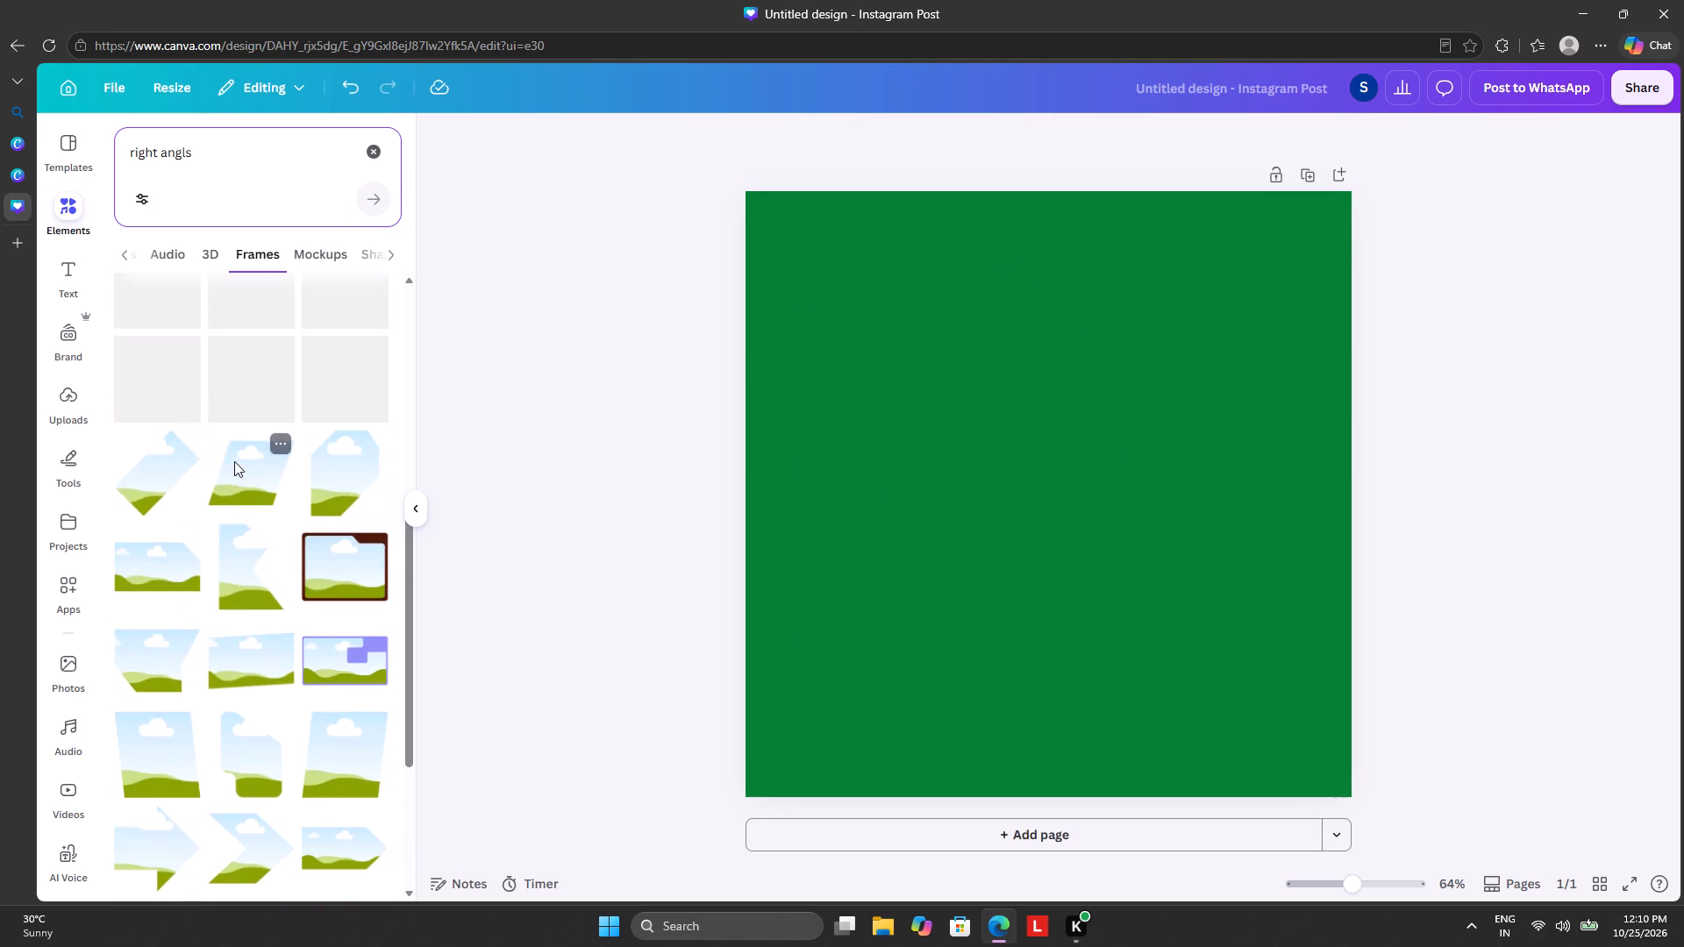
{"action": "scroll", "coordinate": [234, 461], "scroll_direction": "up", "scroll_amount": 9}
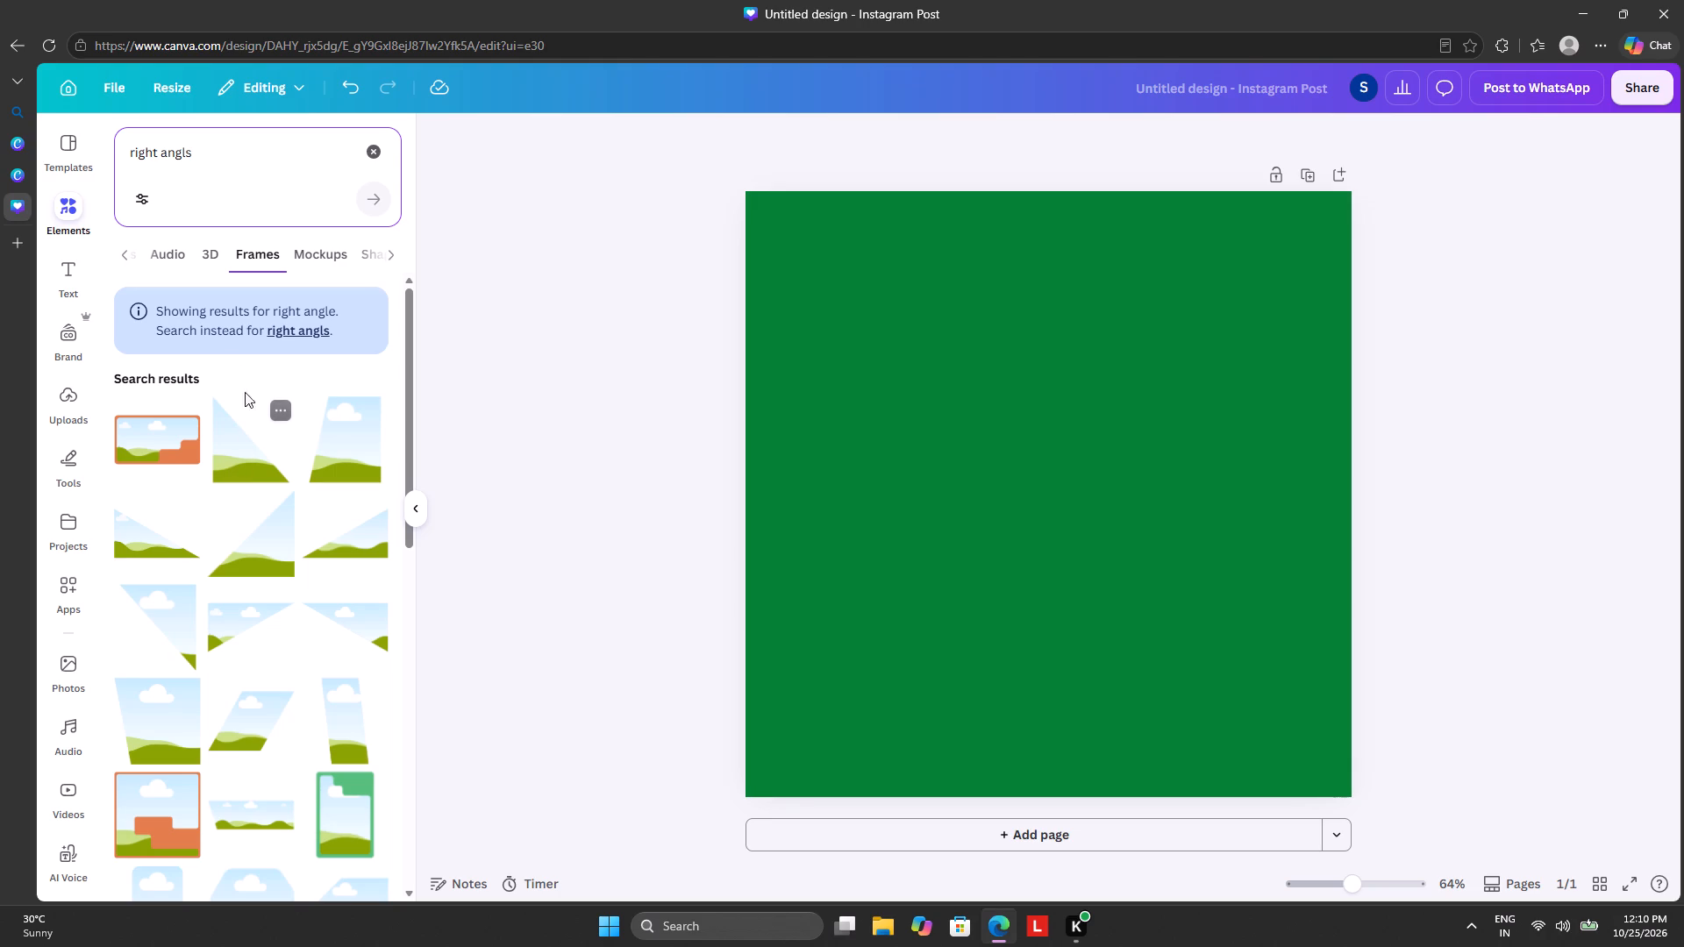
{"action": "left_click", "coordinate": [203, 256]}
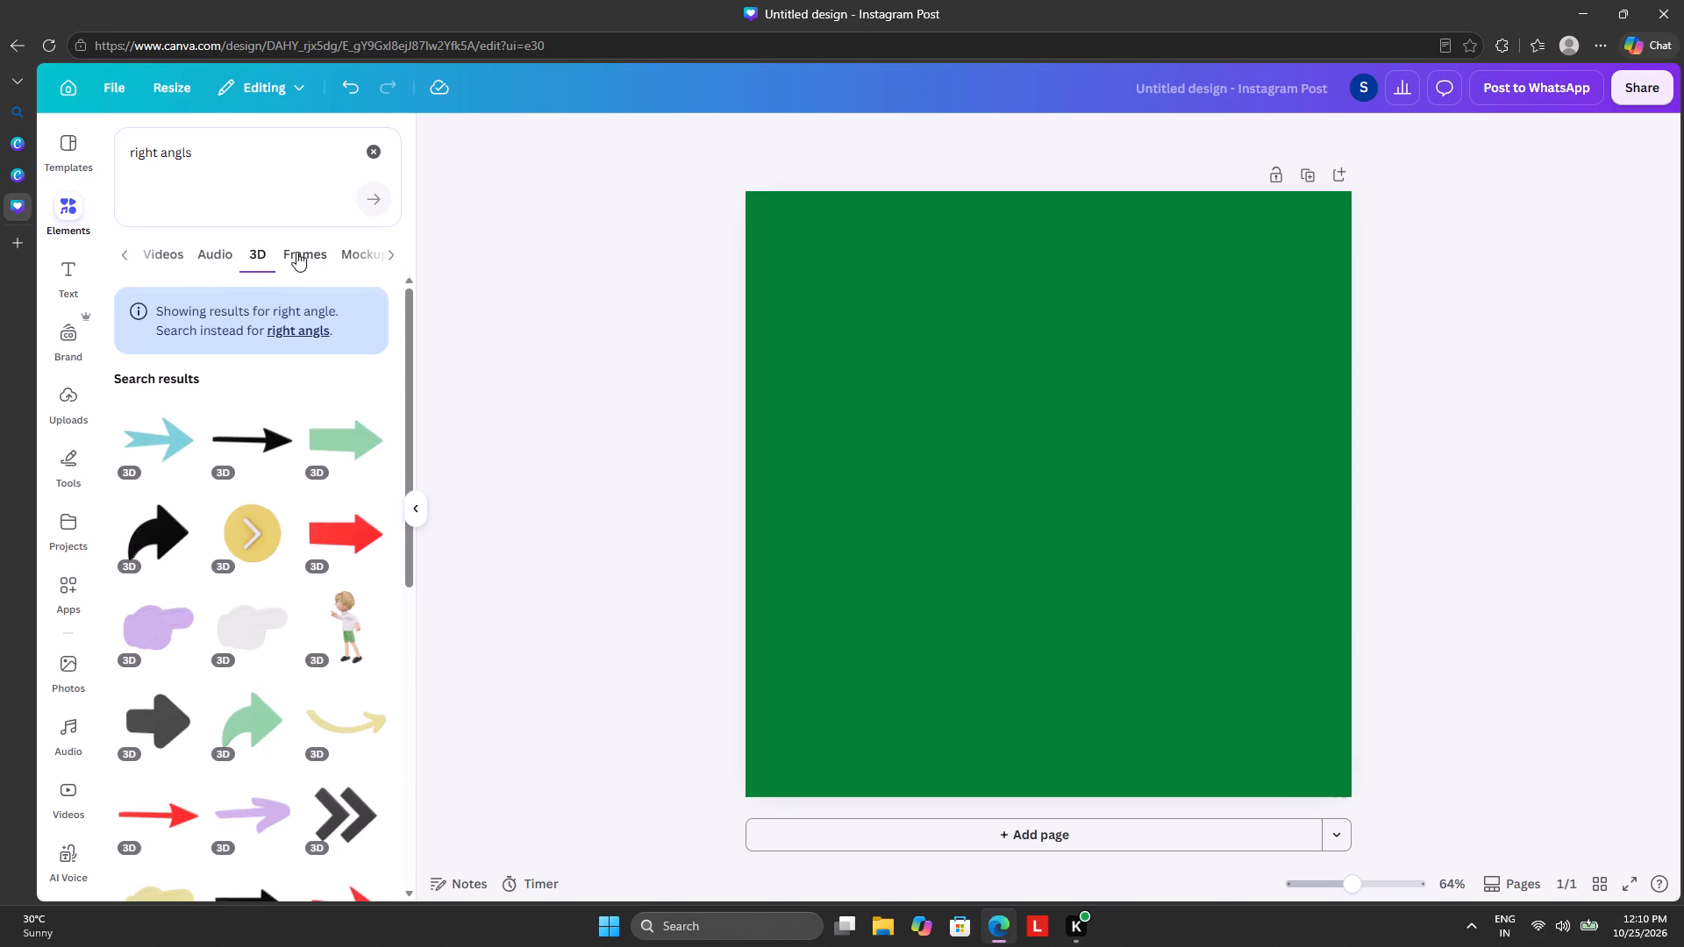
{"action": "left_click", "coordinate": [353, 250]}
{"action": "left_click", "coordinate": [325, 253]}
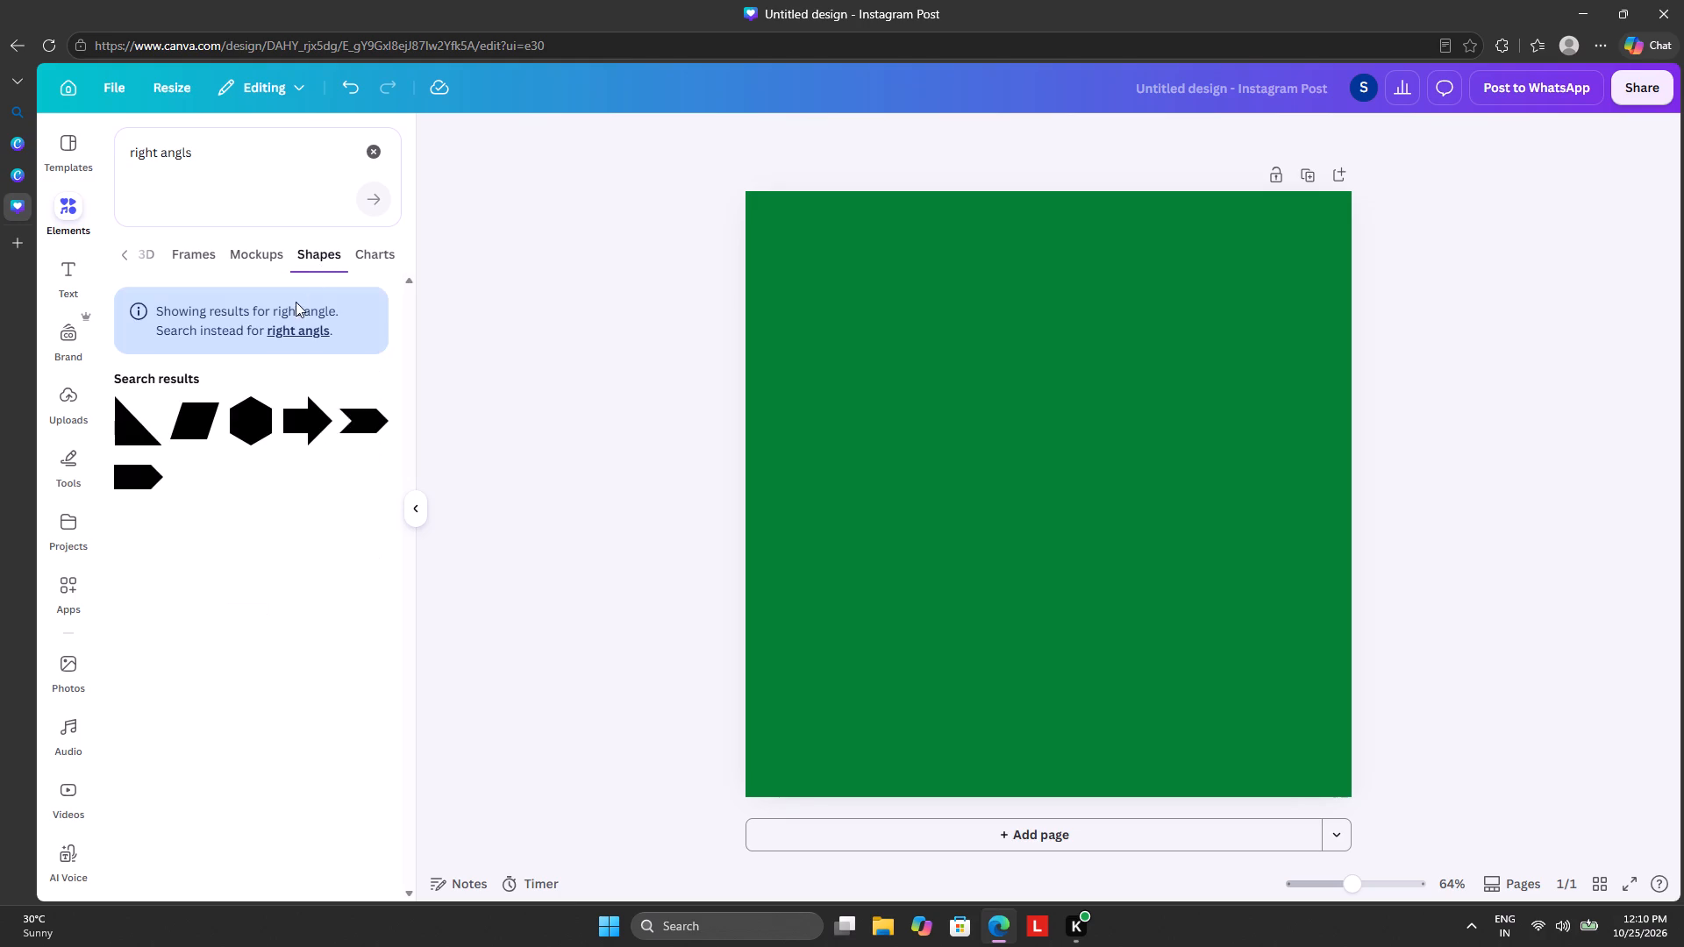
{"action": "left_click", "coordinate": [188, 431]}
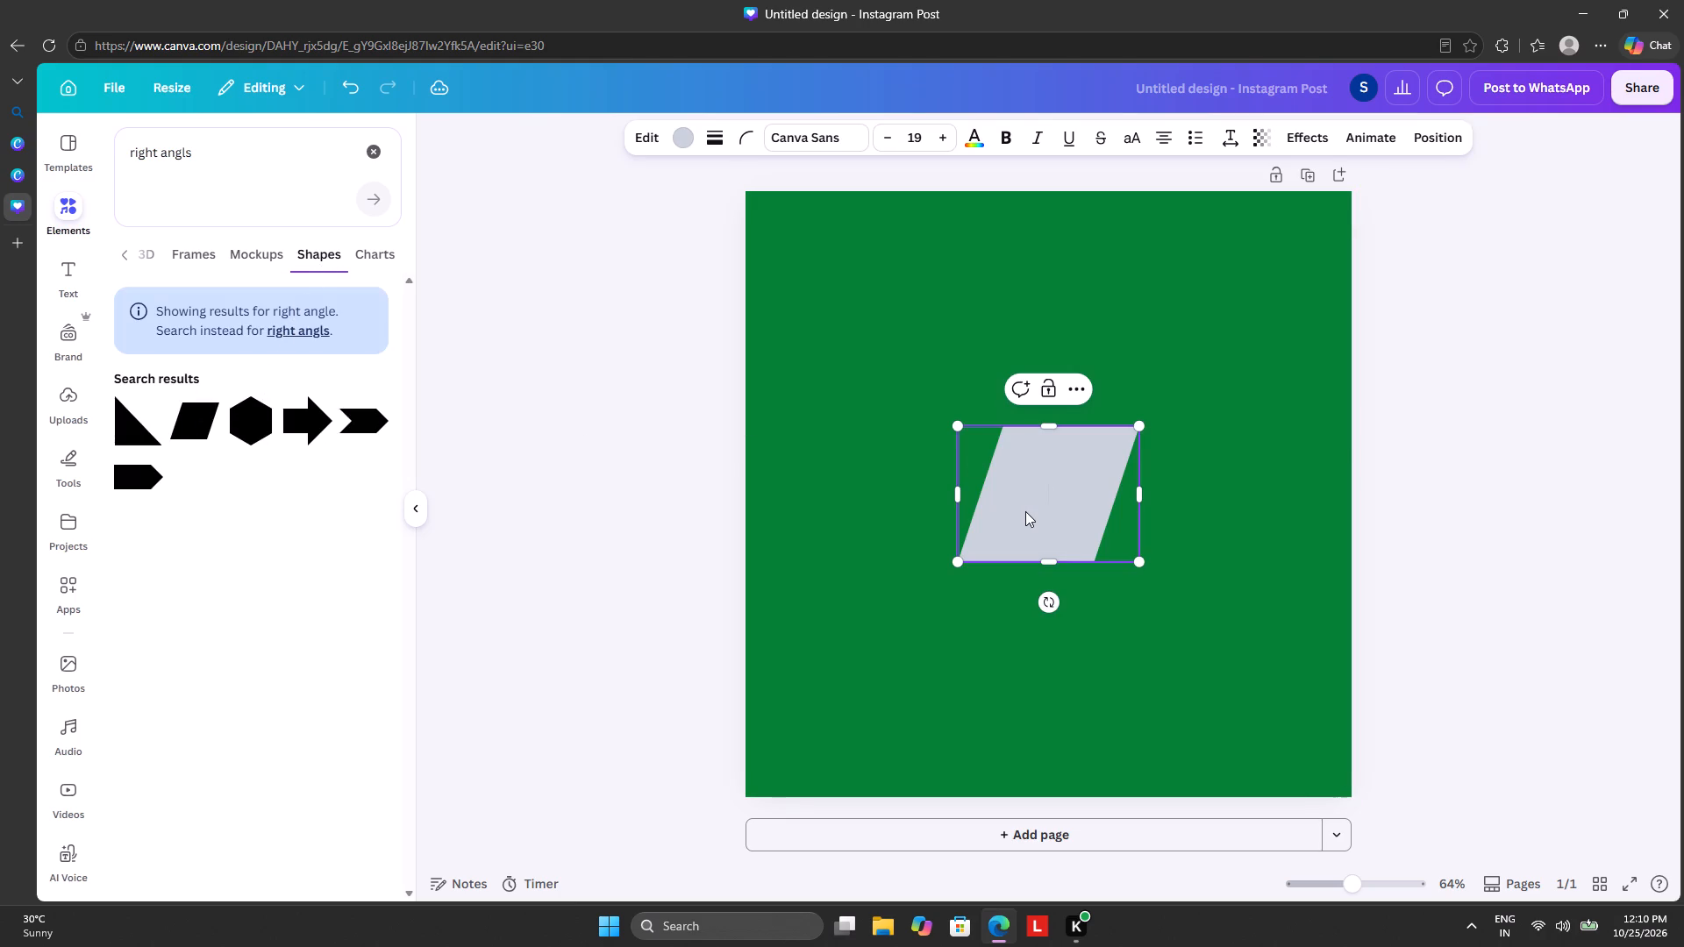
Set the parallelogram's corner rounding to 13.
{"action": "left_click", "coordinate": [755, 132]}
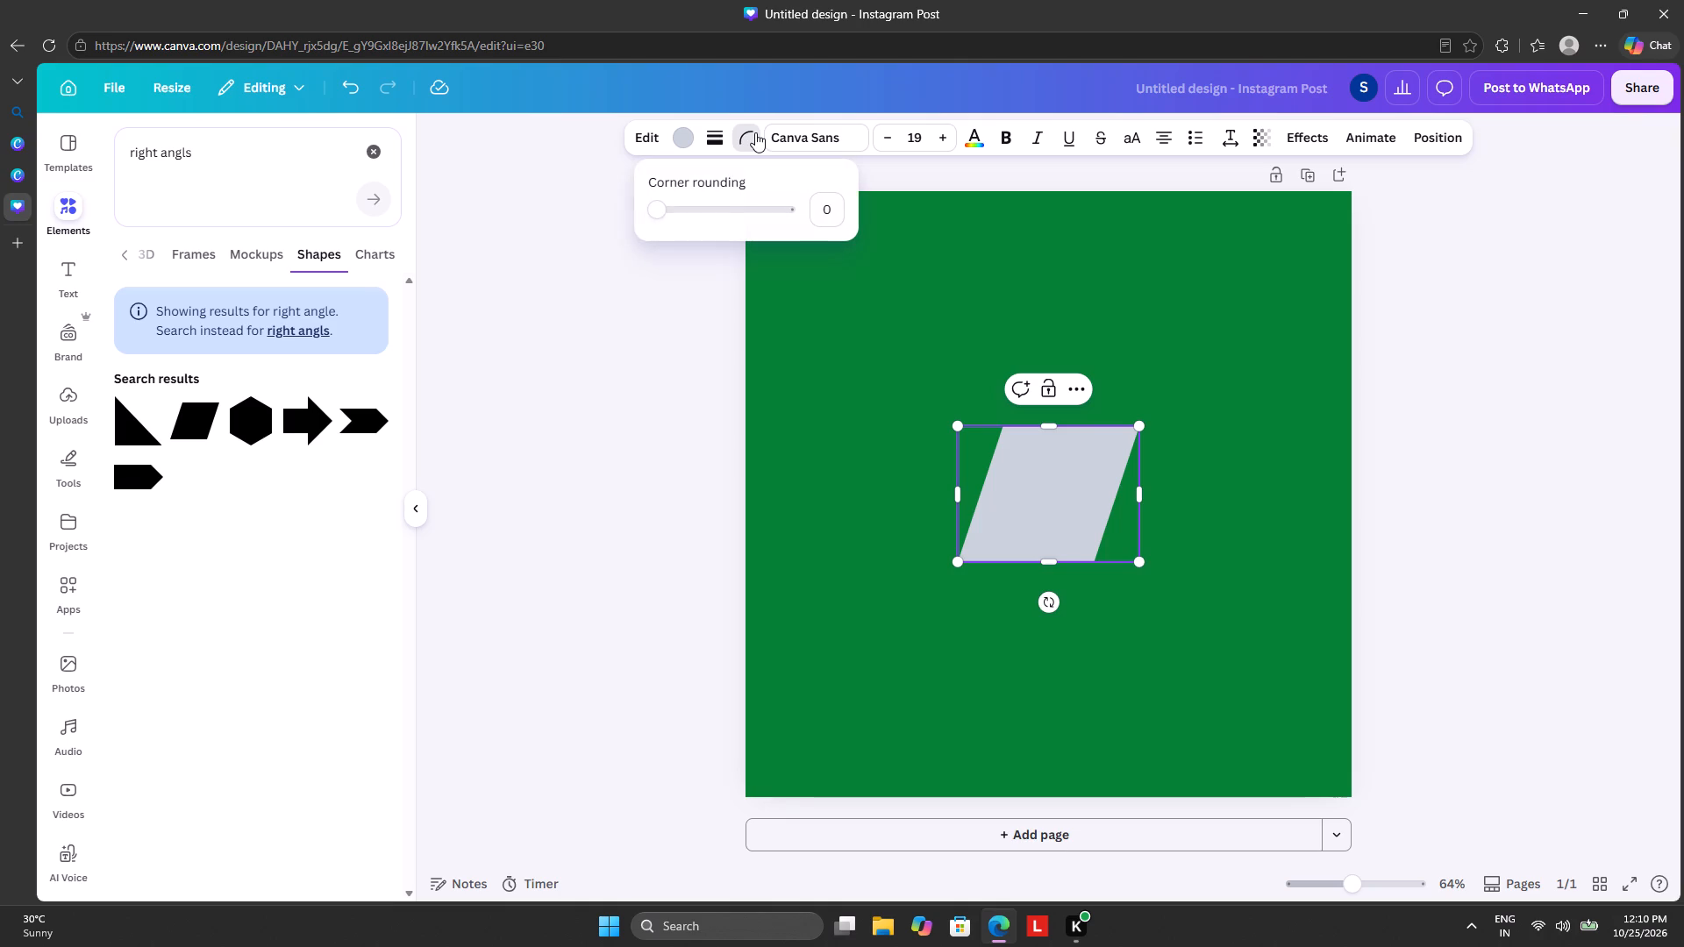
{"action": "left_click_drag", "start_coordinate": [722, 205], "coordinate": [703, 233]}
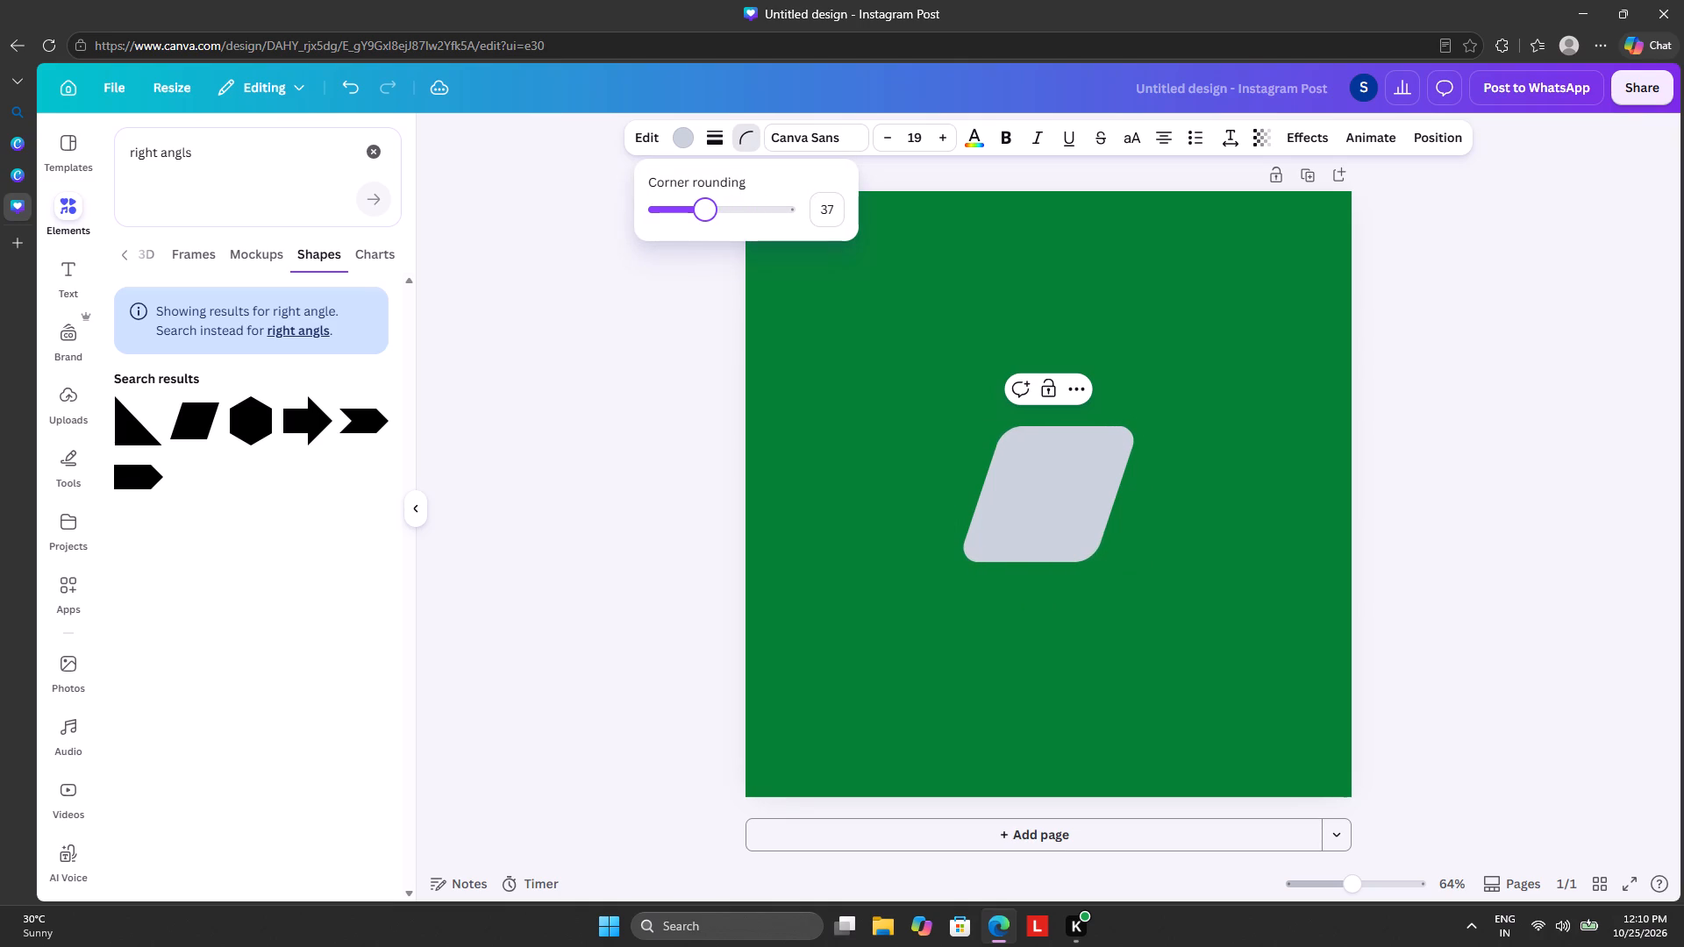
{"action": "left_click_drag", "start_coordinate": [703, 233], "coordinate": [695, 239]}
{"action": "left_click_drag", "start_coordinate": [695, 239], "coordinate": [646, 250]}
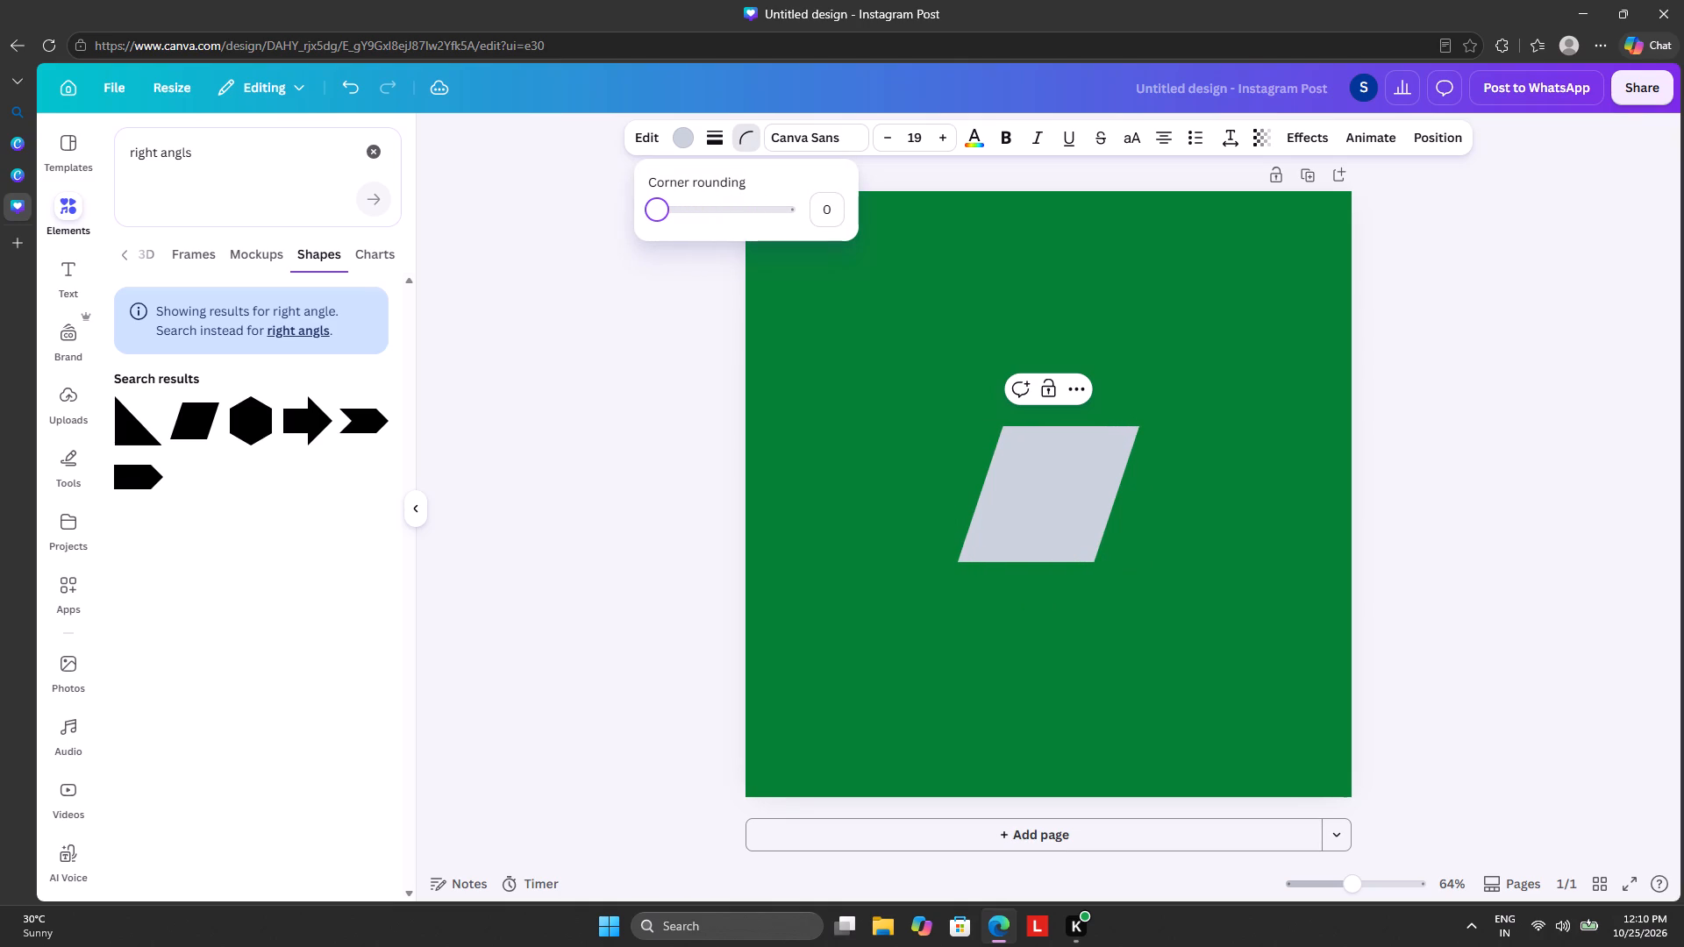
{"action": "left_click_drag", "start_coordinate": [646, 250], "coordinate": [673, 249]}
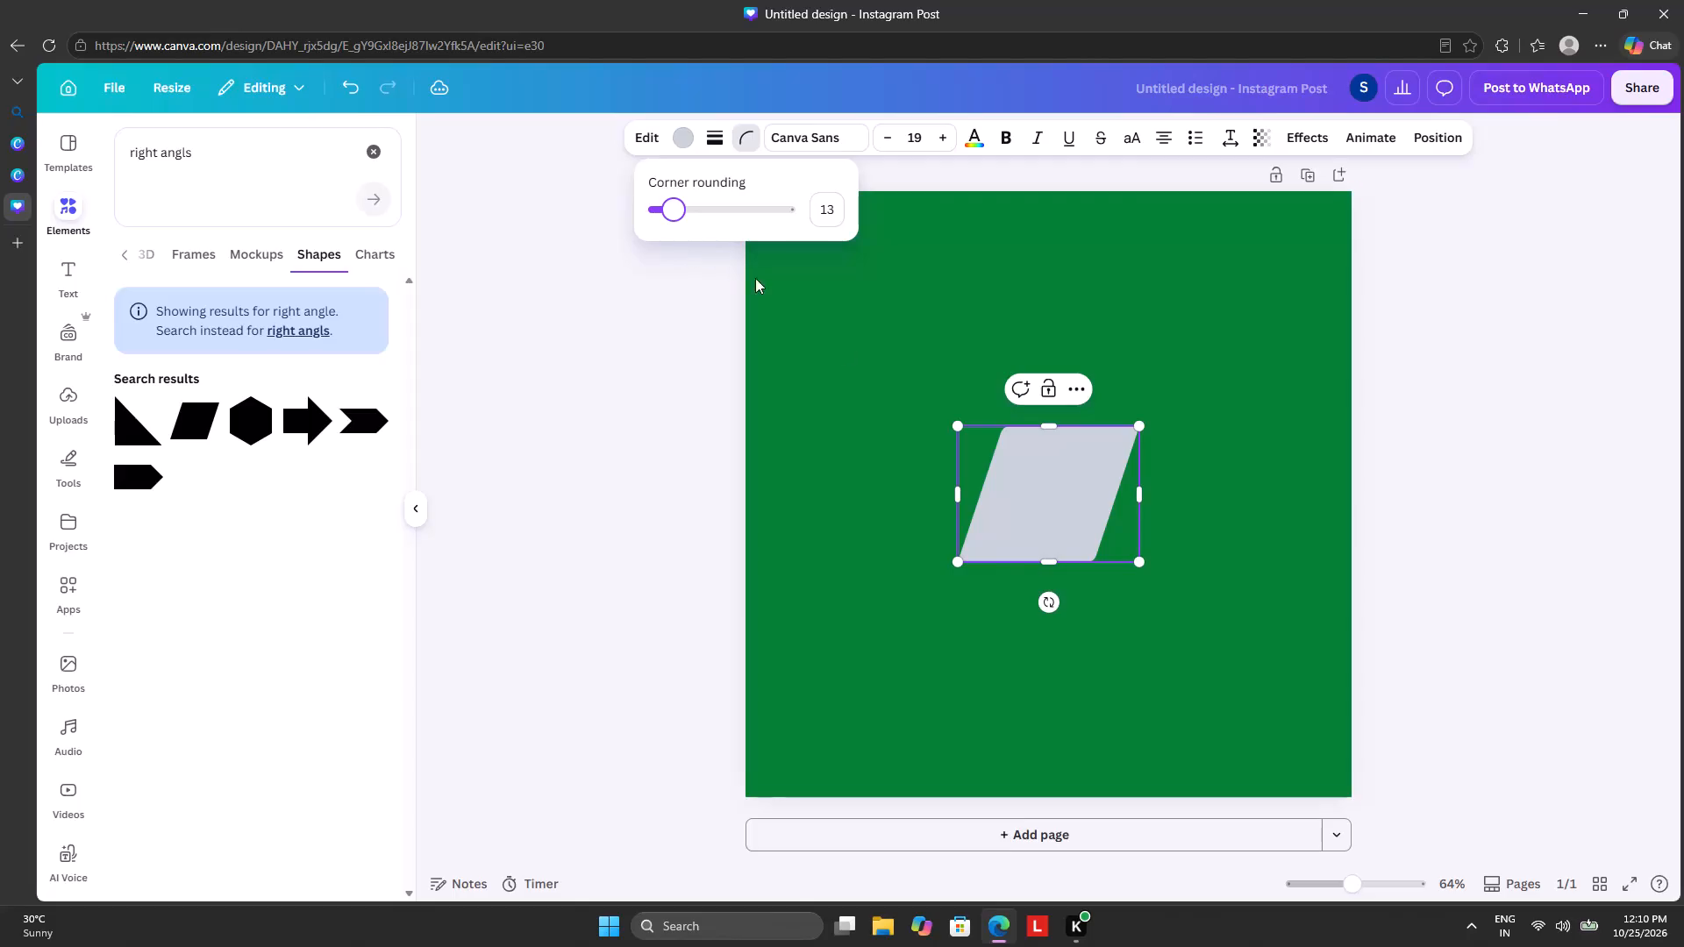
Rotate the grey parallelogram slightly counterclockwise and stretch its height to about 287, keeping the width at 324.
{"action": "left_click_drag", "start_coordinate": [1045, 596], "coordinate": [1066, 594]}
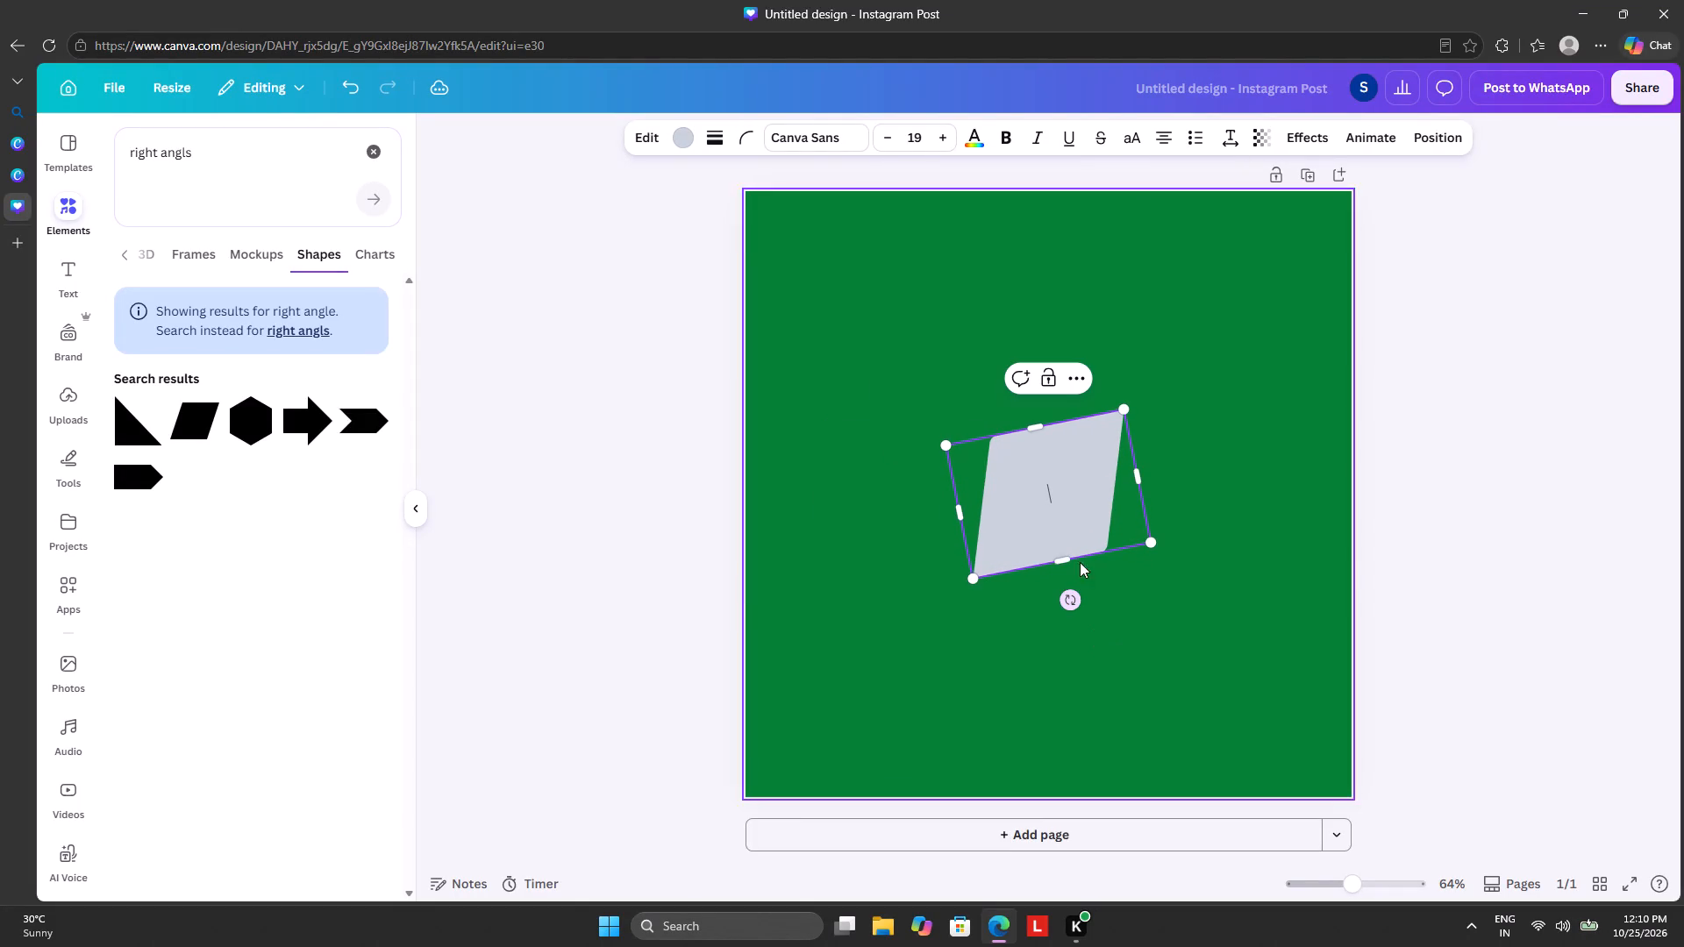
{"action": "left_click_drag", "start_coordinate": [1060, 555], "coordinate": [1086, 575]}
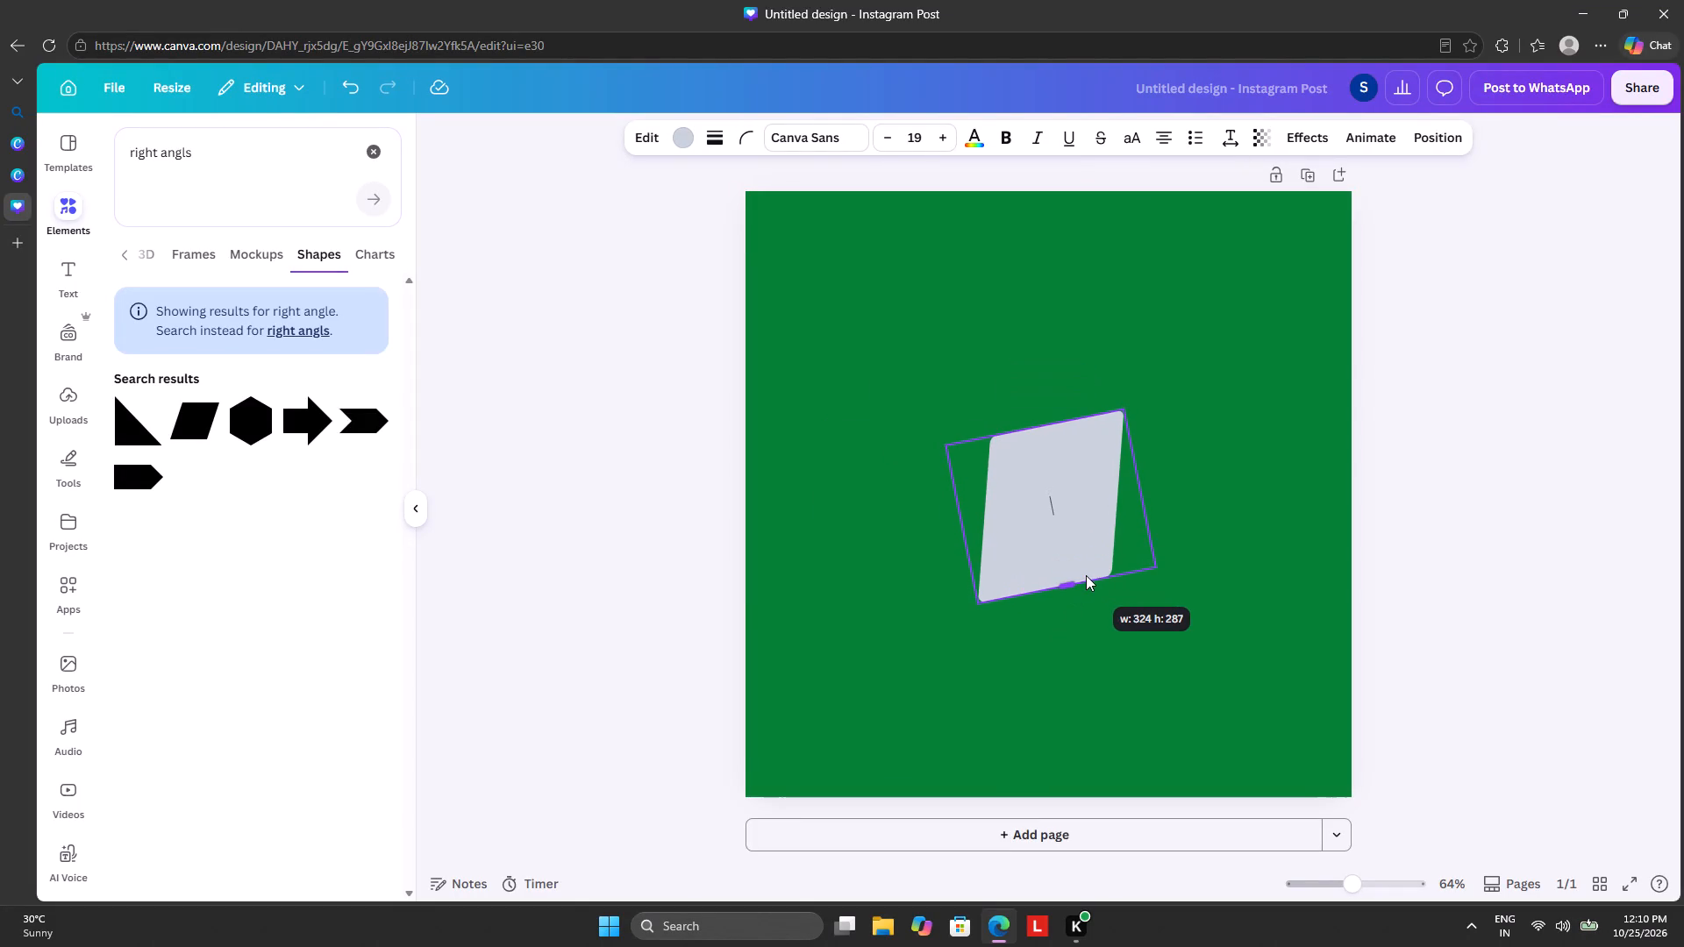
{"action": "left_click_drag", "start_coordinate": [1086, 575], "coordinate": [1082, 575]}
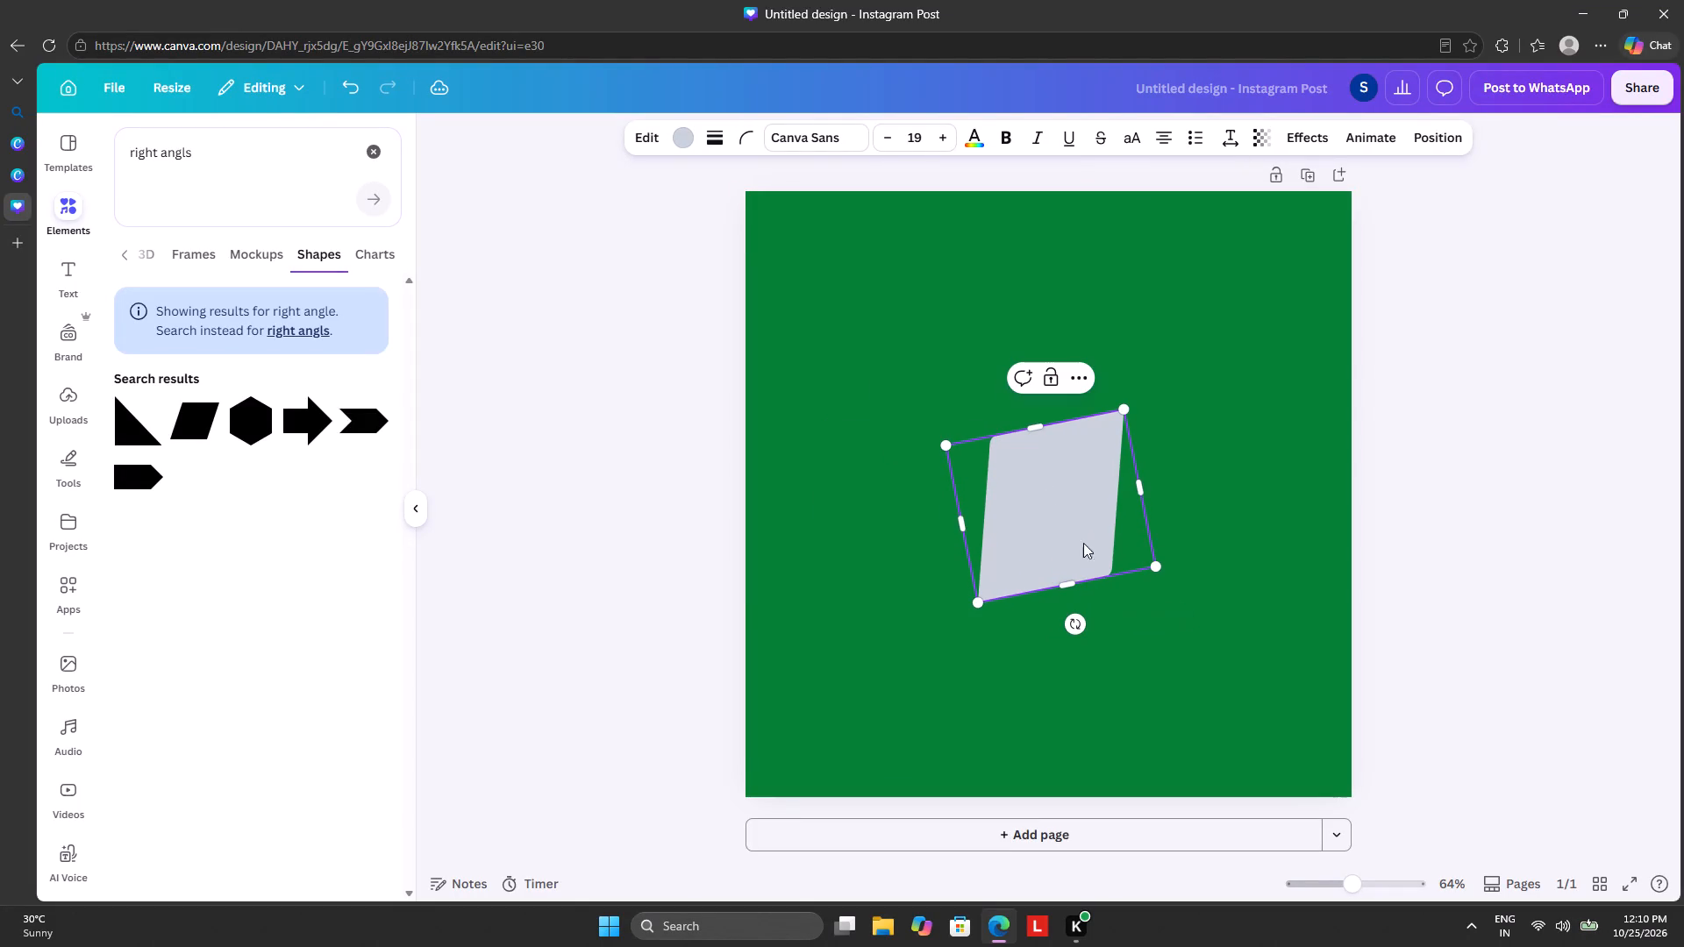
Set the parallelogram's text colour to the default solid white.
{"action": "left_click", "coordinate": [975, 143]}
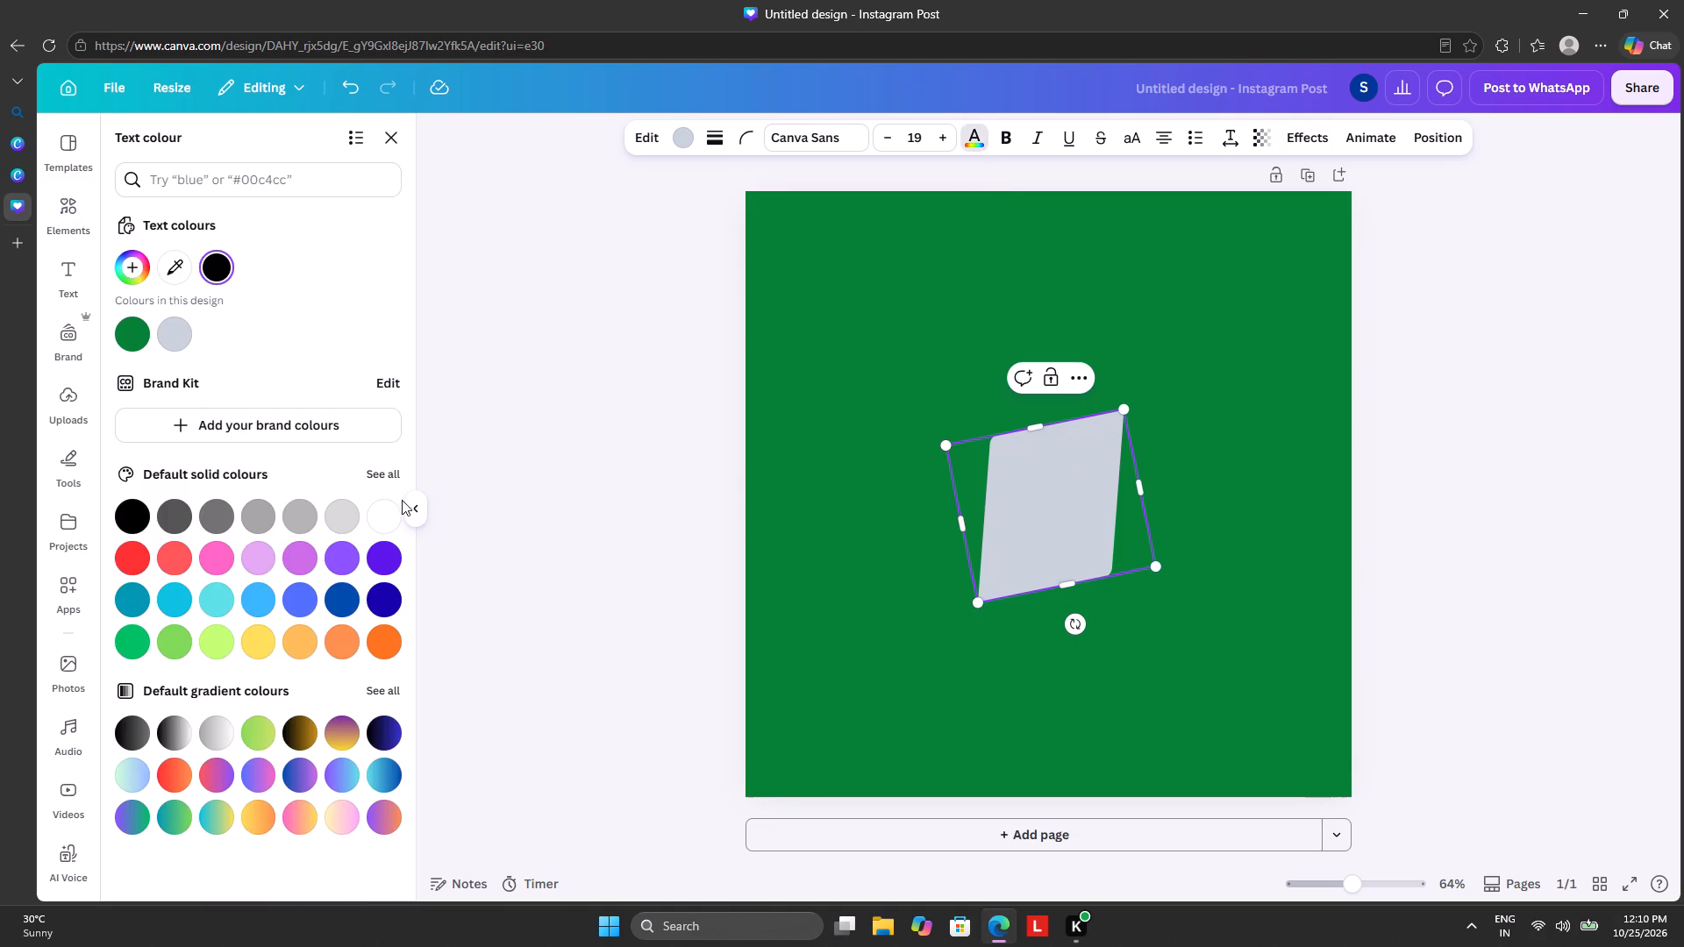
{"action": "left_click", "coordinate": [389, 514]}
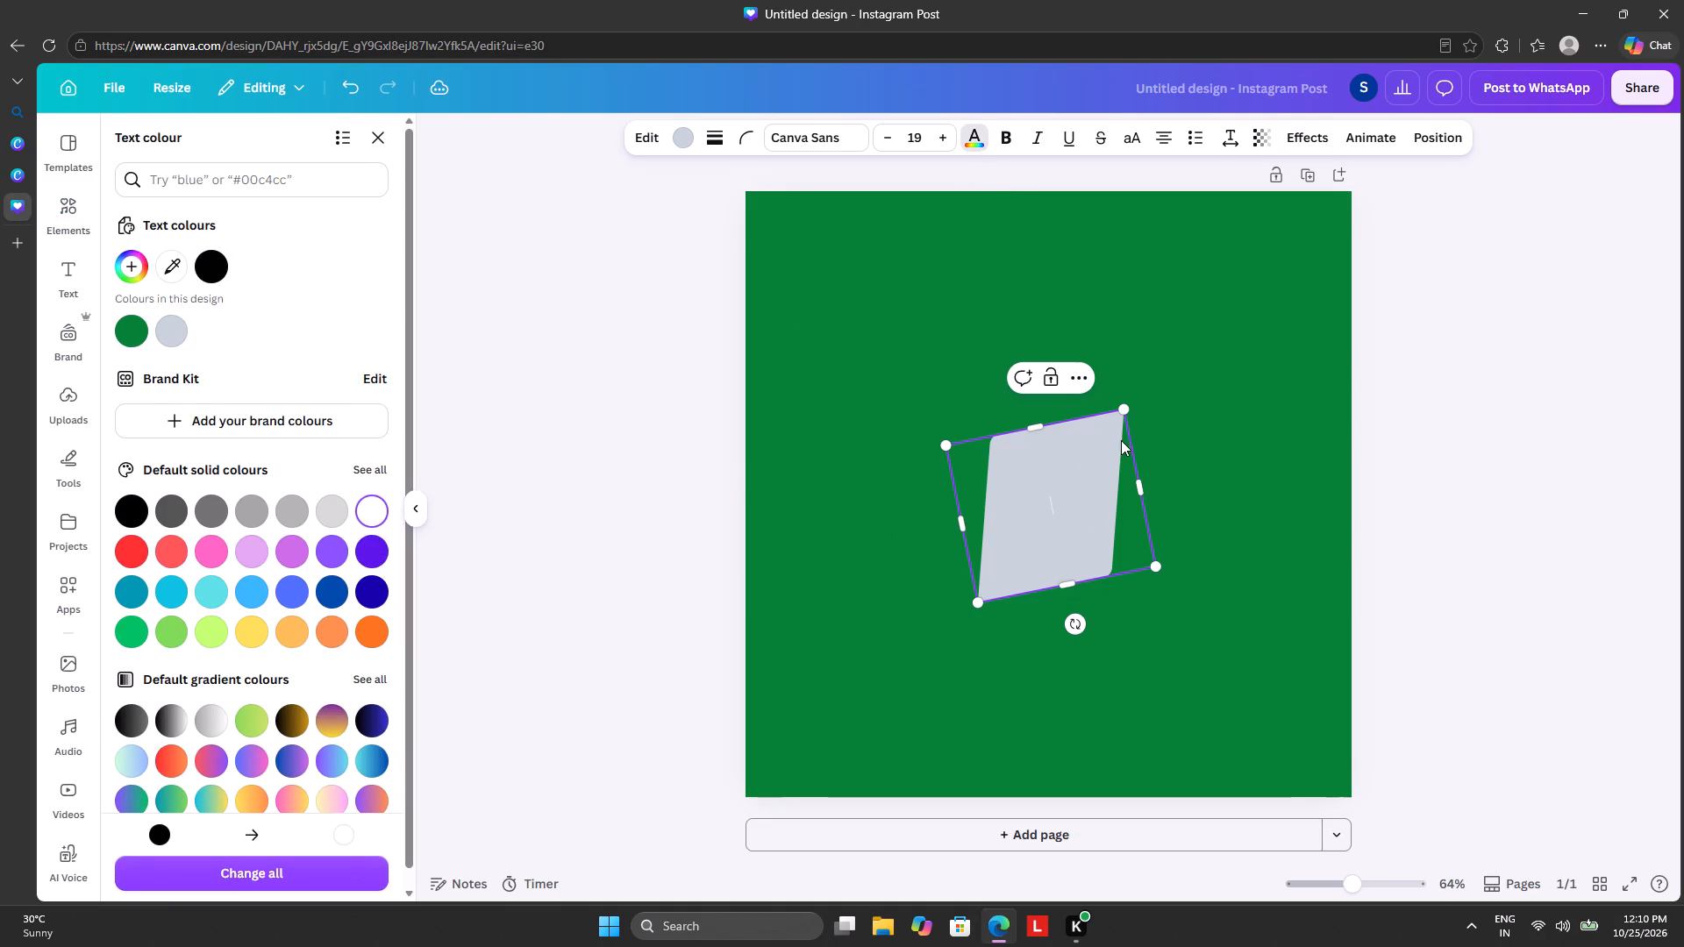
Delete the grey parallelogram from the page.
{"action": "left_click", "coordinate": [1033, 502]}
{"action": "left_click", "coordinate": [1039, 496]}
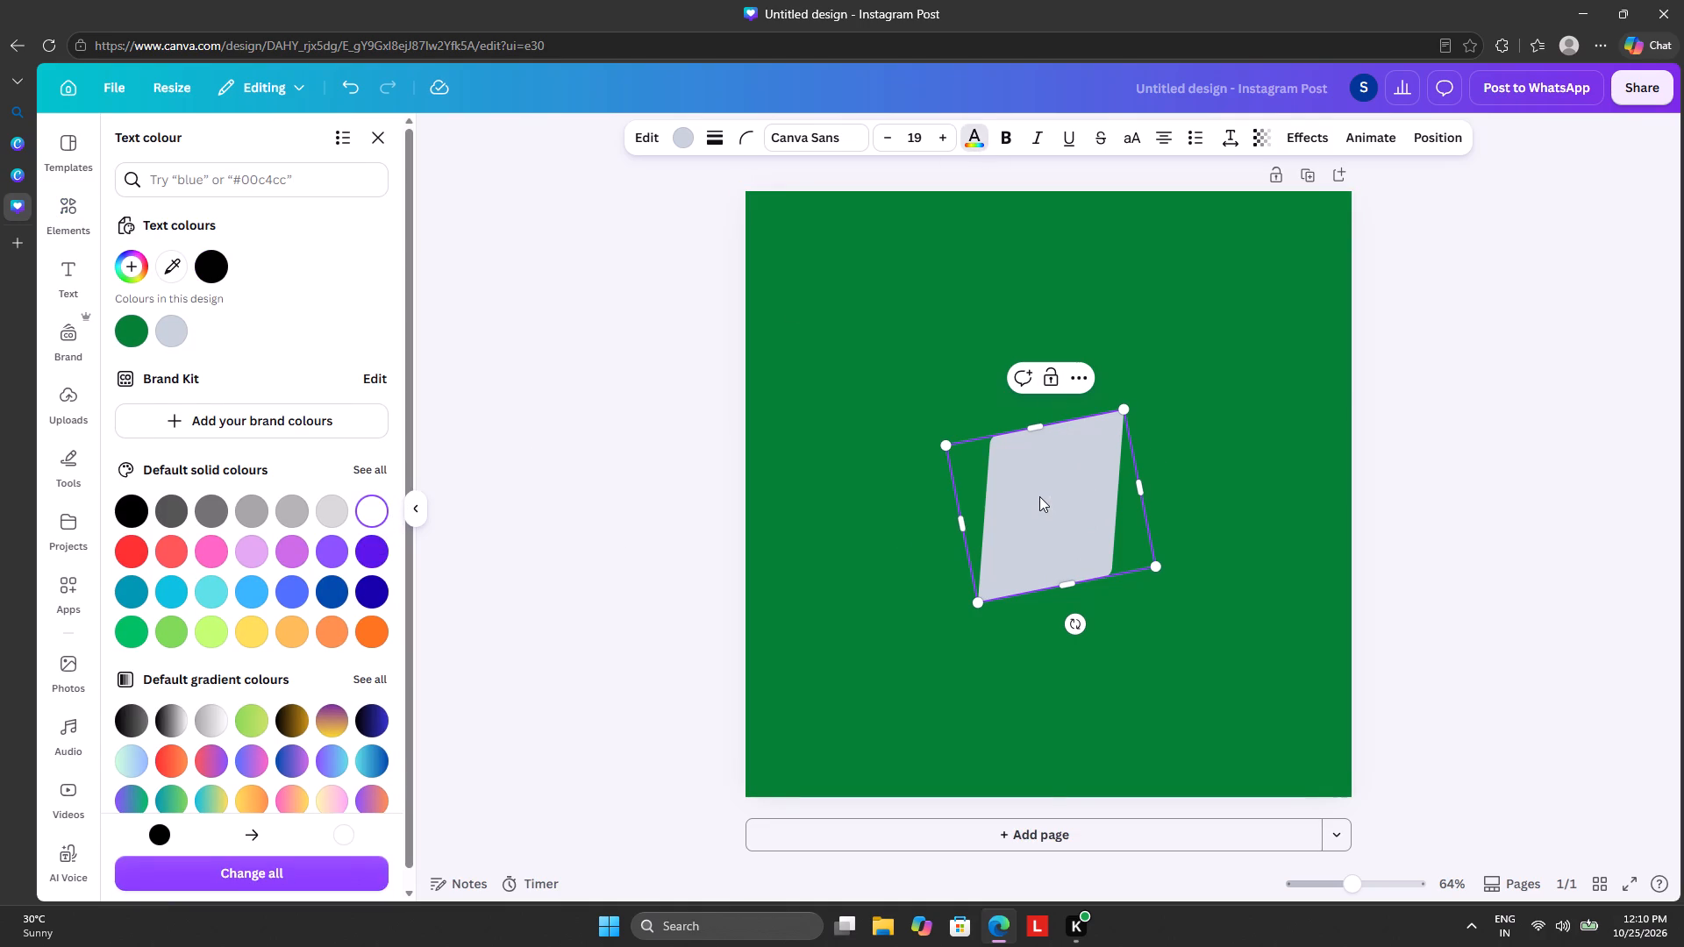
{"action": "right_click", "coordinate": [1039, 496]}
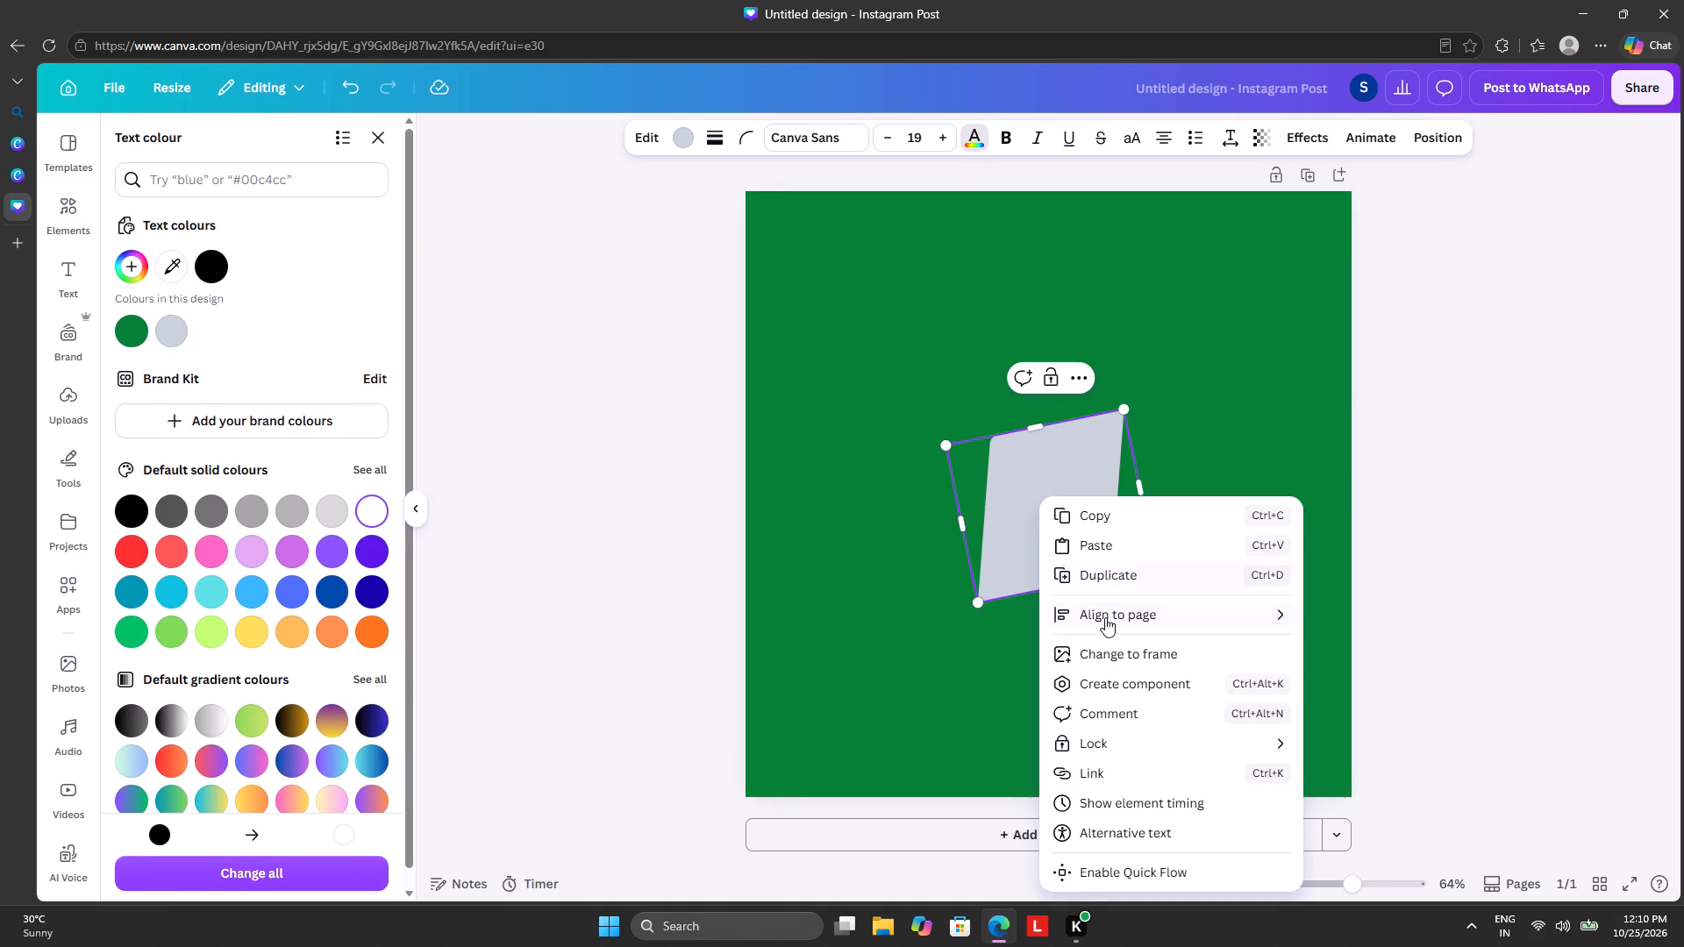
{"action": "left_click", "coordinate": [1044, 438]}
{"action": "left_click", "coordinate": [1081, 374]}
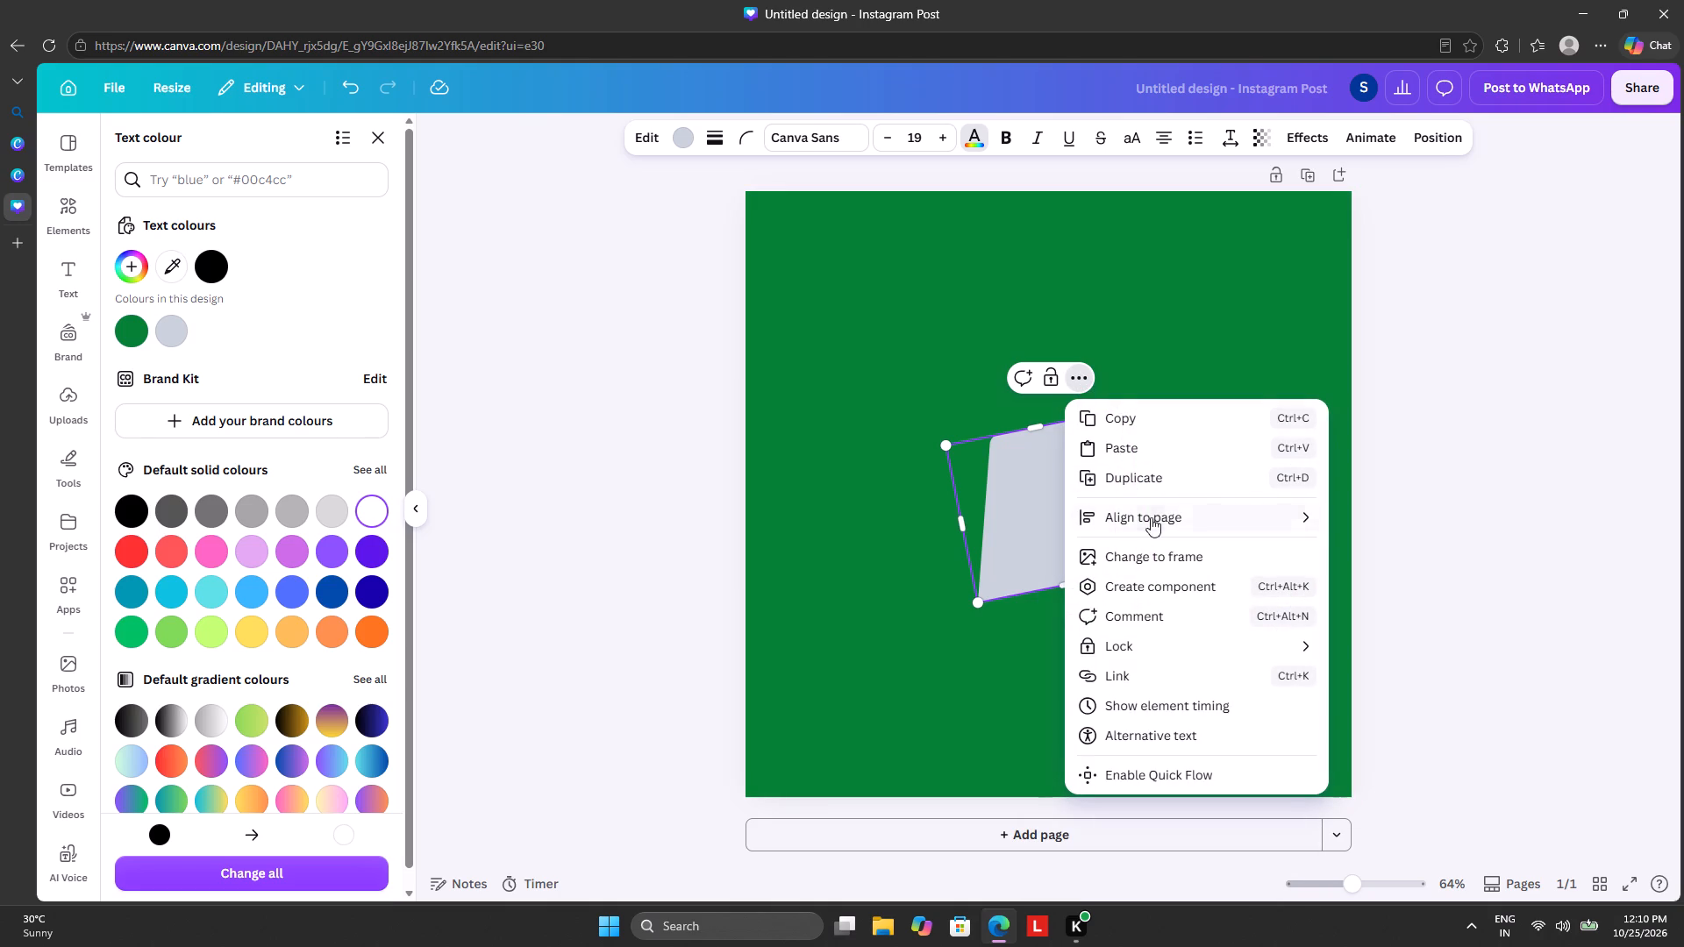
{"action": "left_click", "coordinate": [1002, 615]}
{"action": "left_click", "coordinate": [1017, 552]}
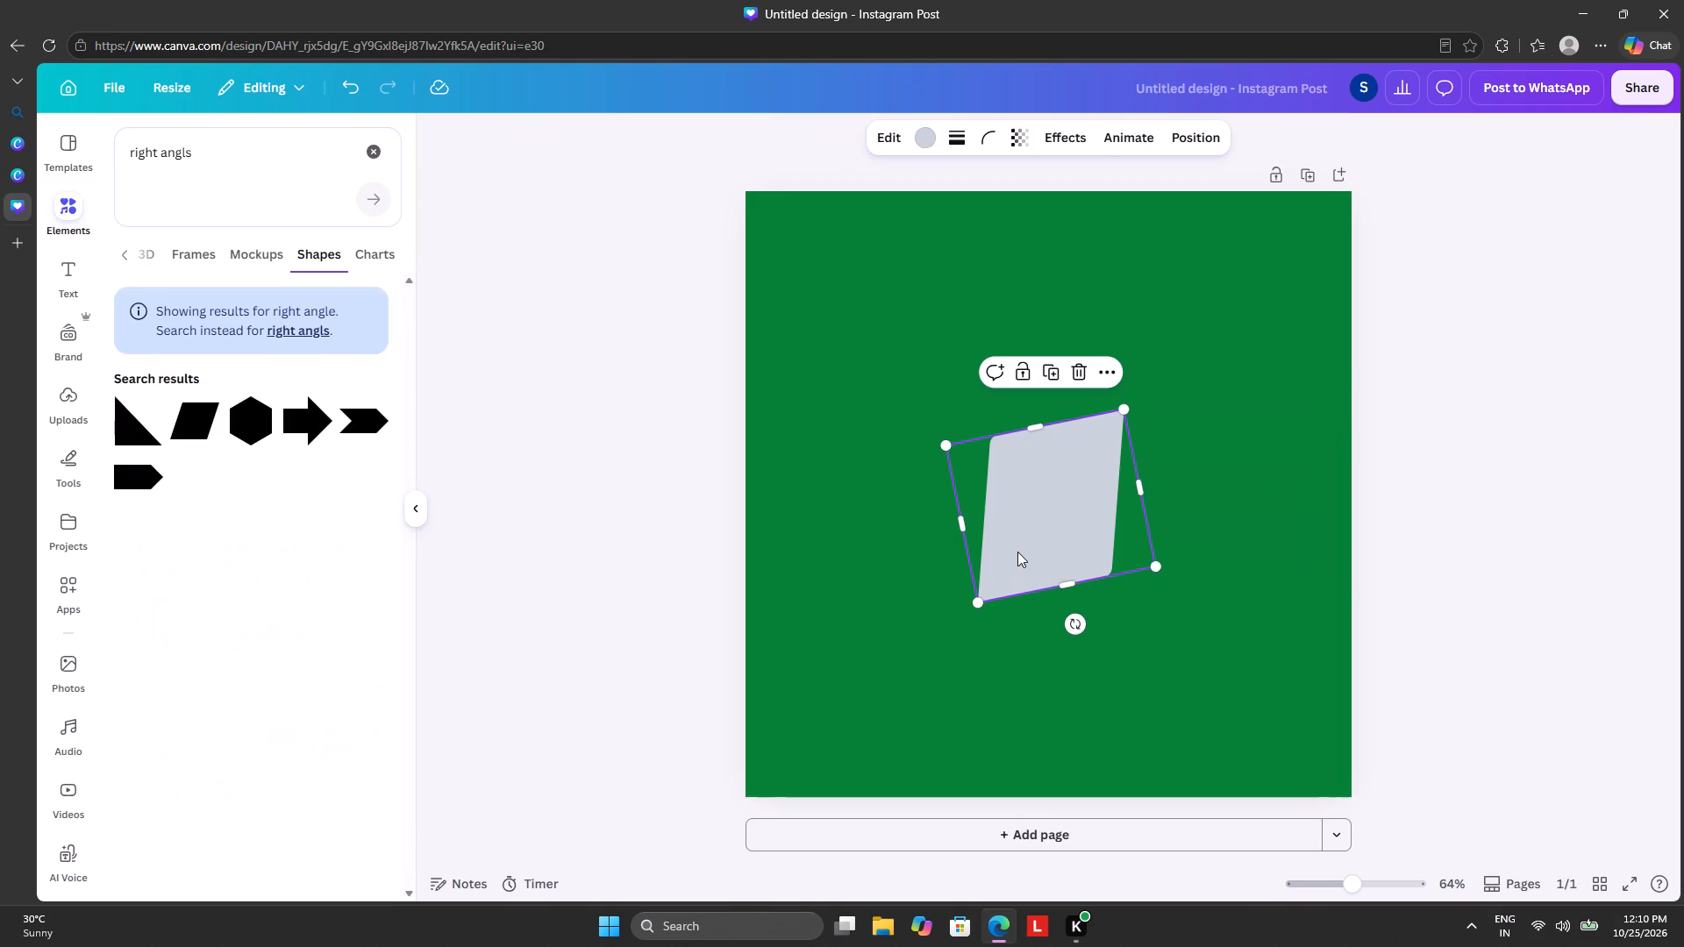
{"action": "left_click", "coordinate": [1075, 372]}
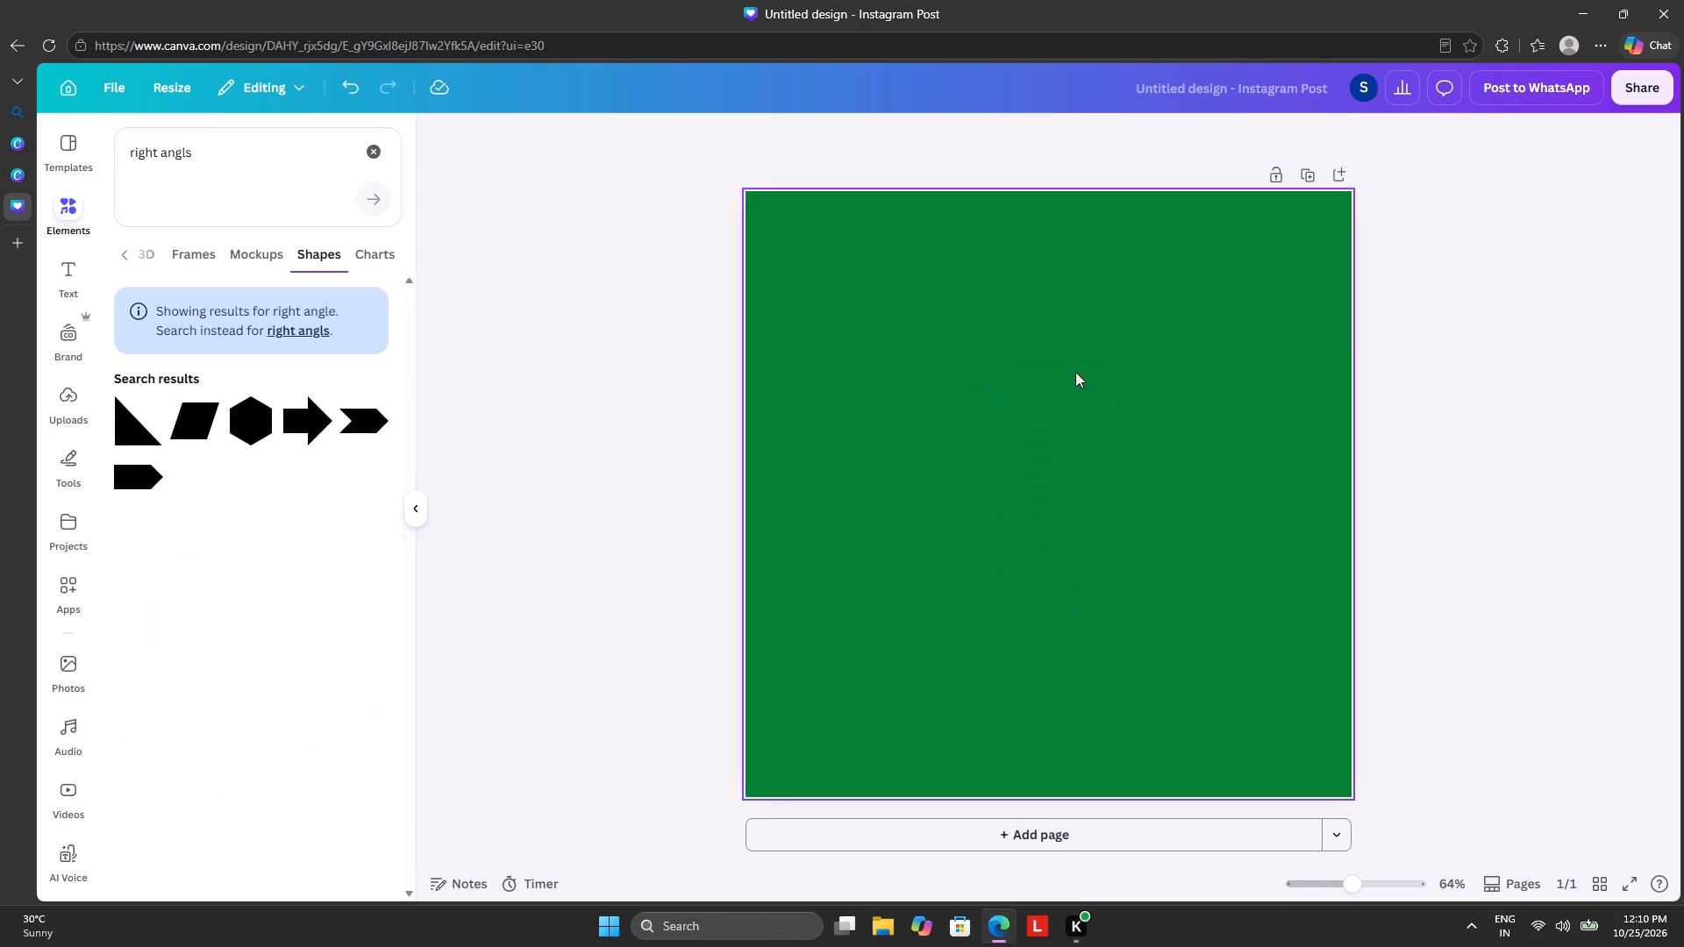
Open the shape search query "right angls" for editing.
{"action": "left_click", "coordinate": [242, 177]}
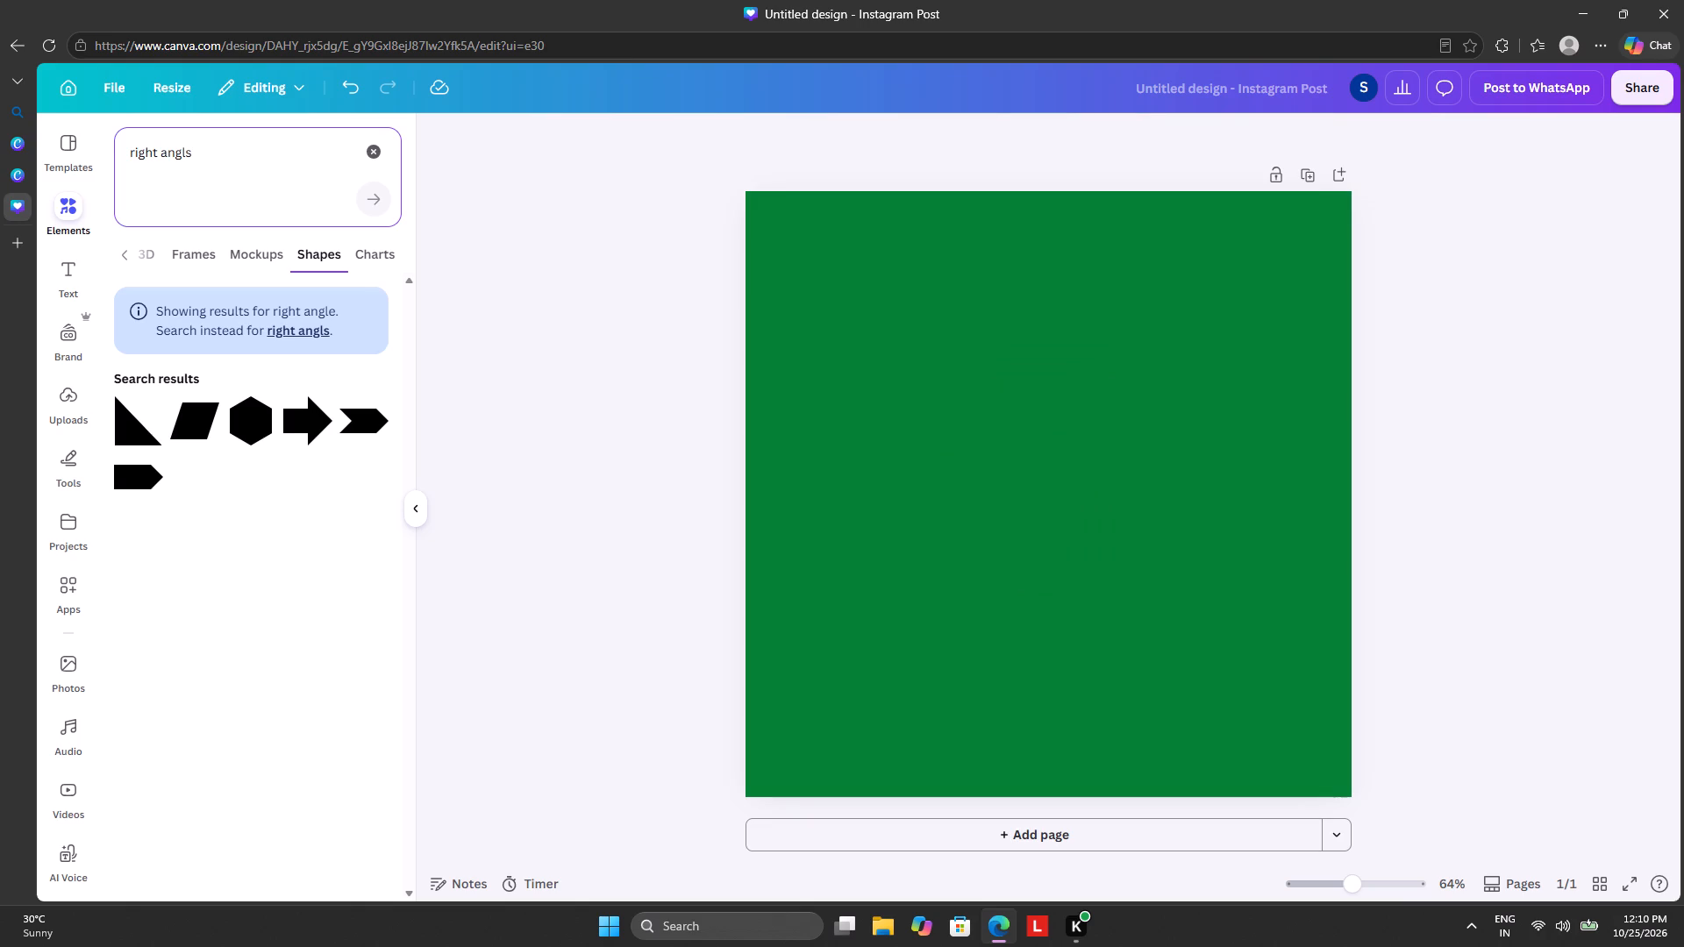
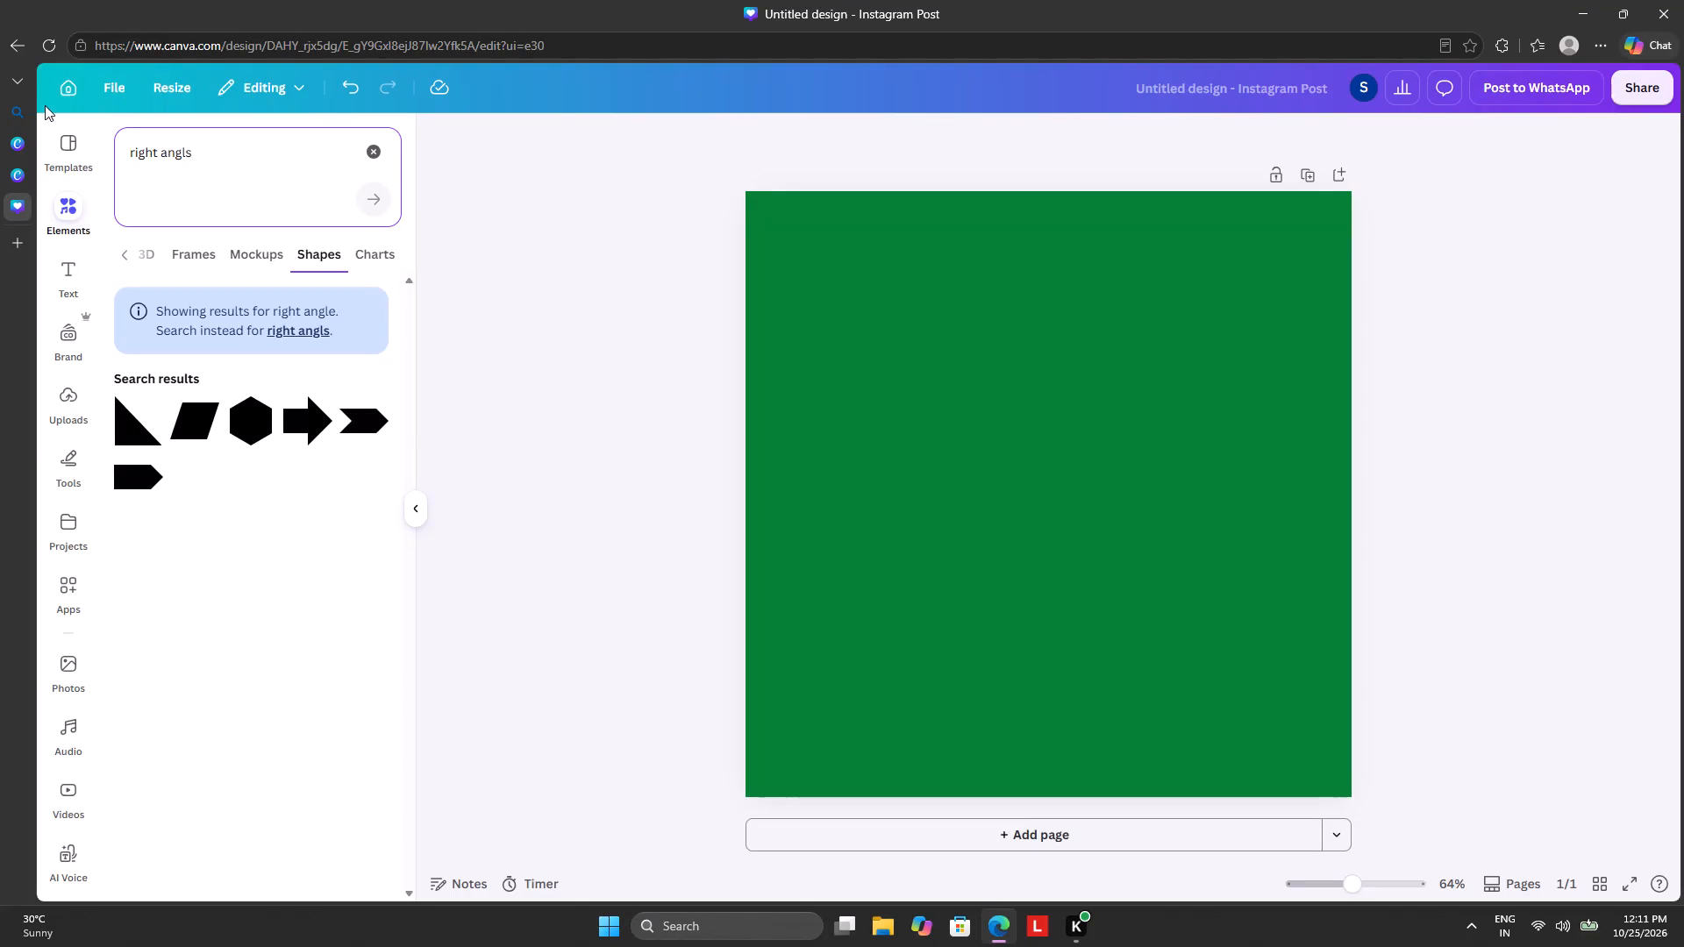
Clear the "right angls" search term from the elements search.
{"action": "left_click", "coordinate": [375, 153]}
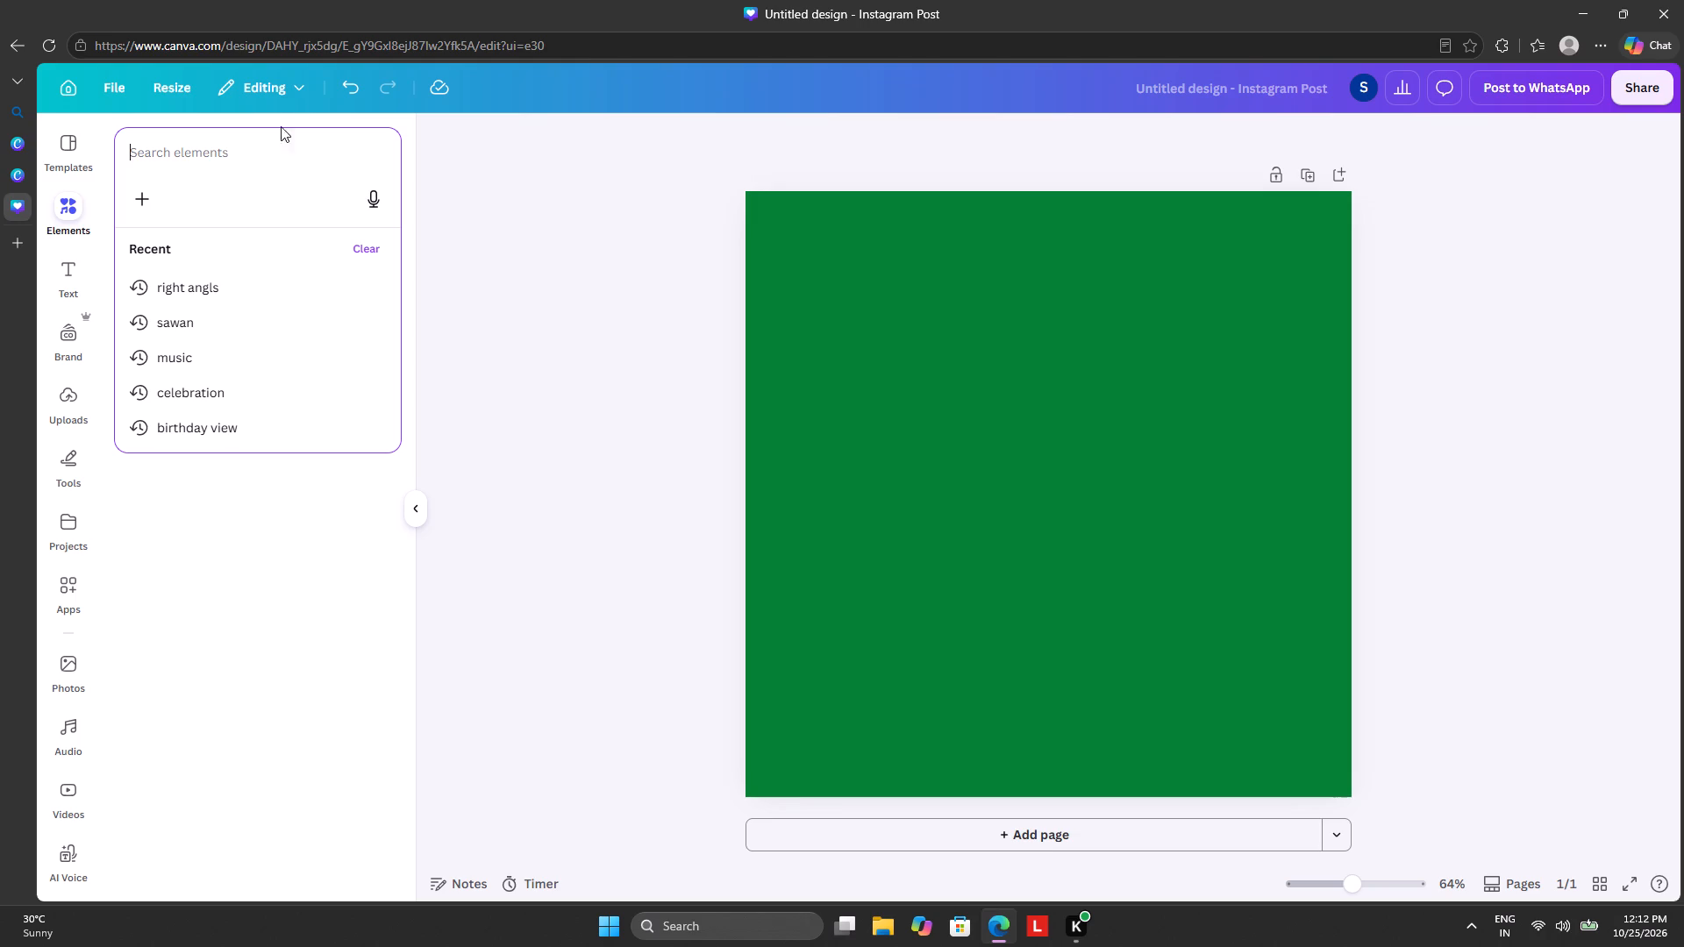
Rerun the recent elements search "right angls" and examine the full set of graphics for a suitable right-angle shape.
{"action": "left_click", "coordinate": [200, 156]}
{"action": "left_click", "coordinate": [188, 283]}
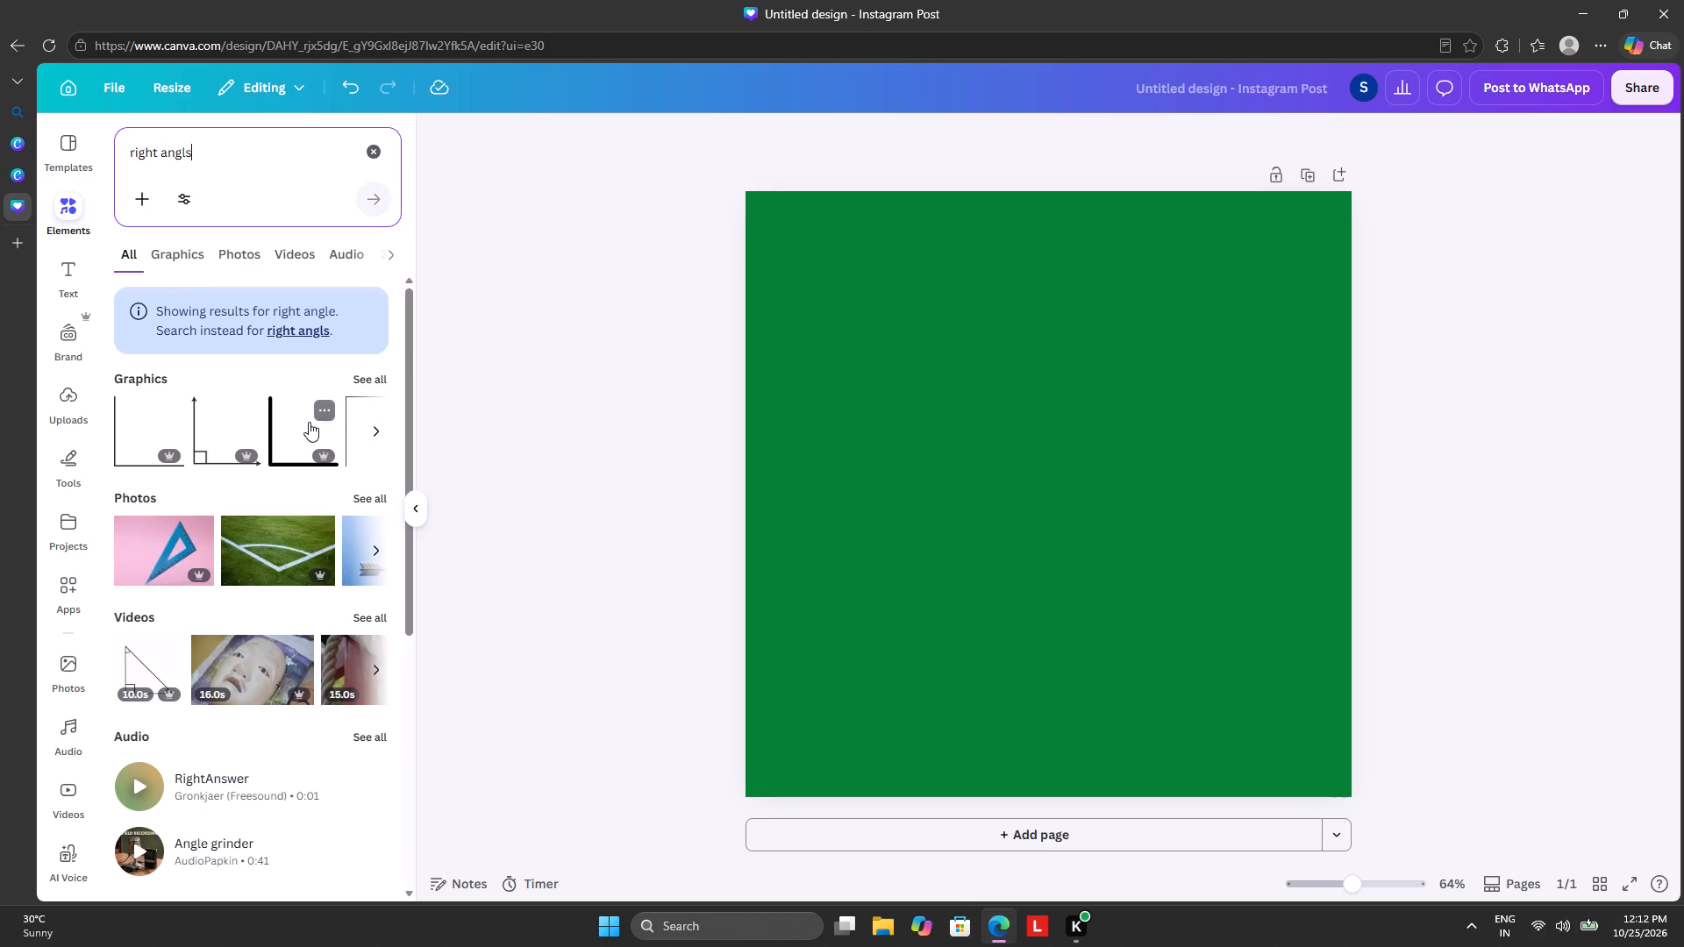
{"action": "left_click", "coordinate": [376, 381]}
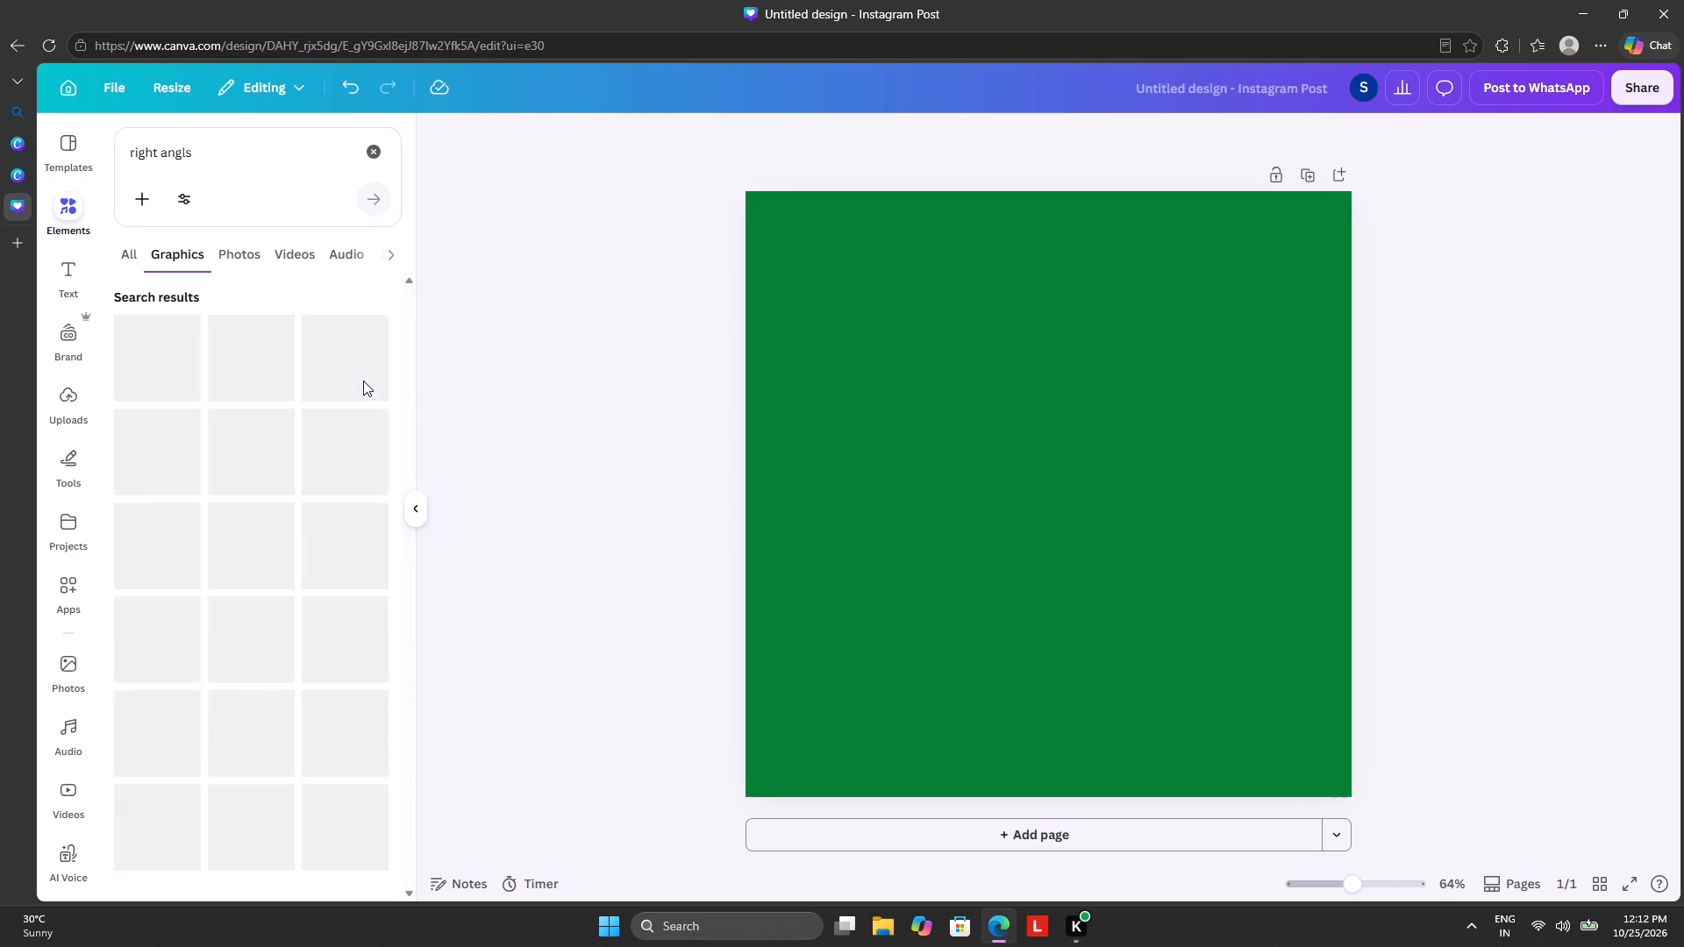
{"action": "scroll", "coordinate": [299, 538], "scroll_direction": "down", "scroll_amount": 4}
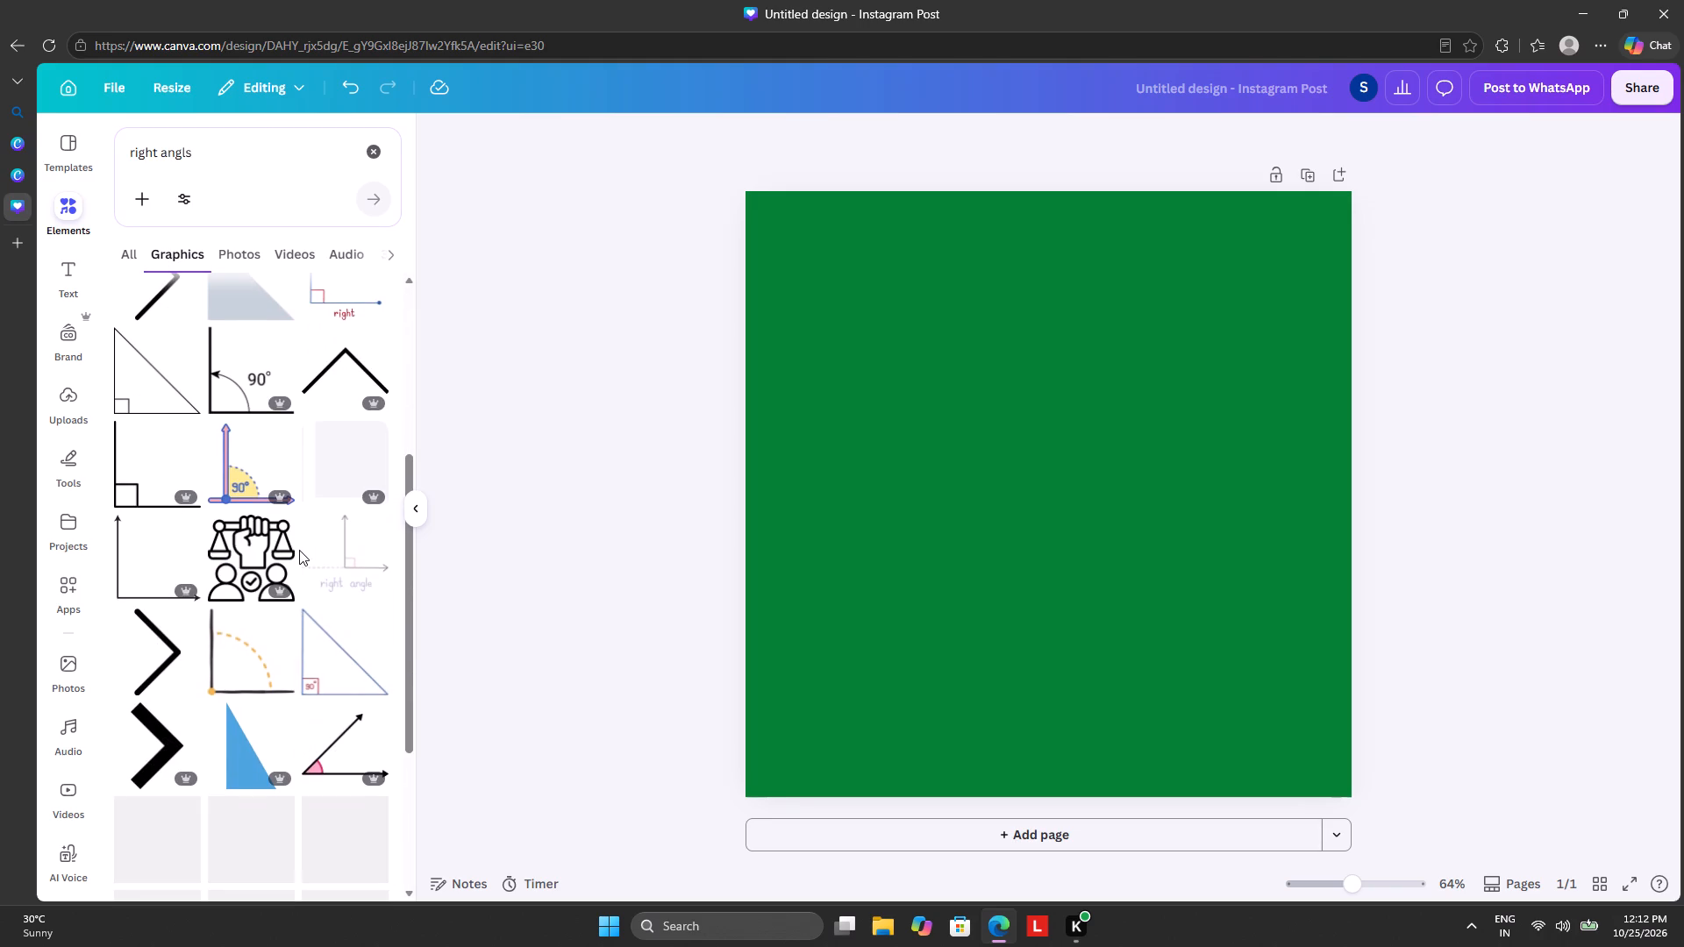
{"action": "scroll", "coordinate": [298, 550], "scroll_direction": "down", "scroll_amount": 9}
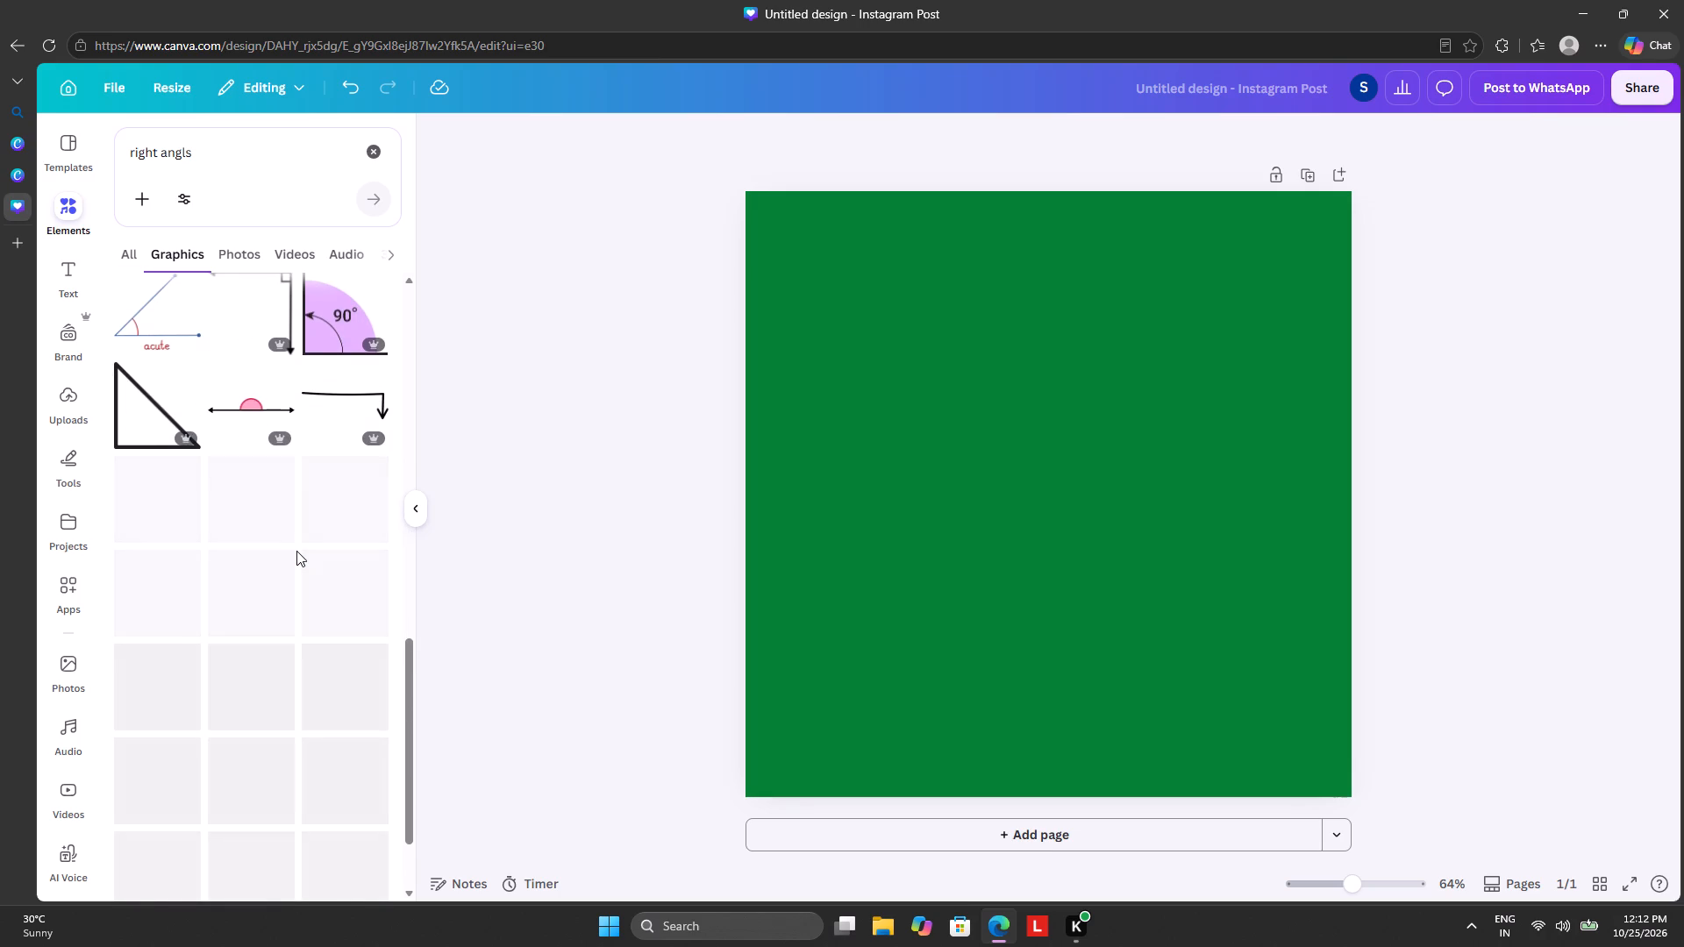
{"action": "scroll", "coordinate": [296, 551], "scroll_direction": "down", "scroll_amount": 2}
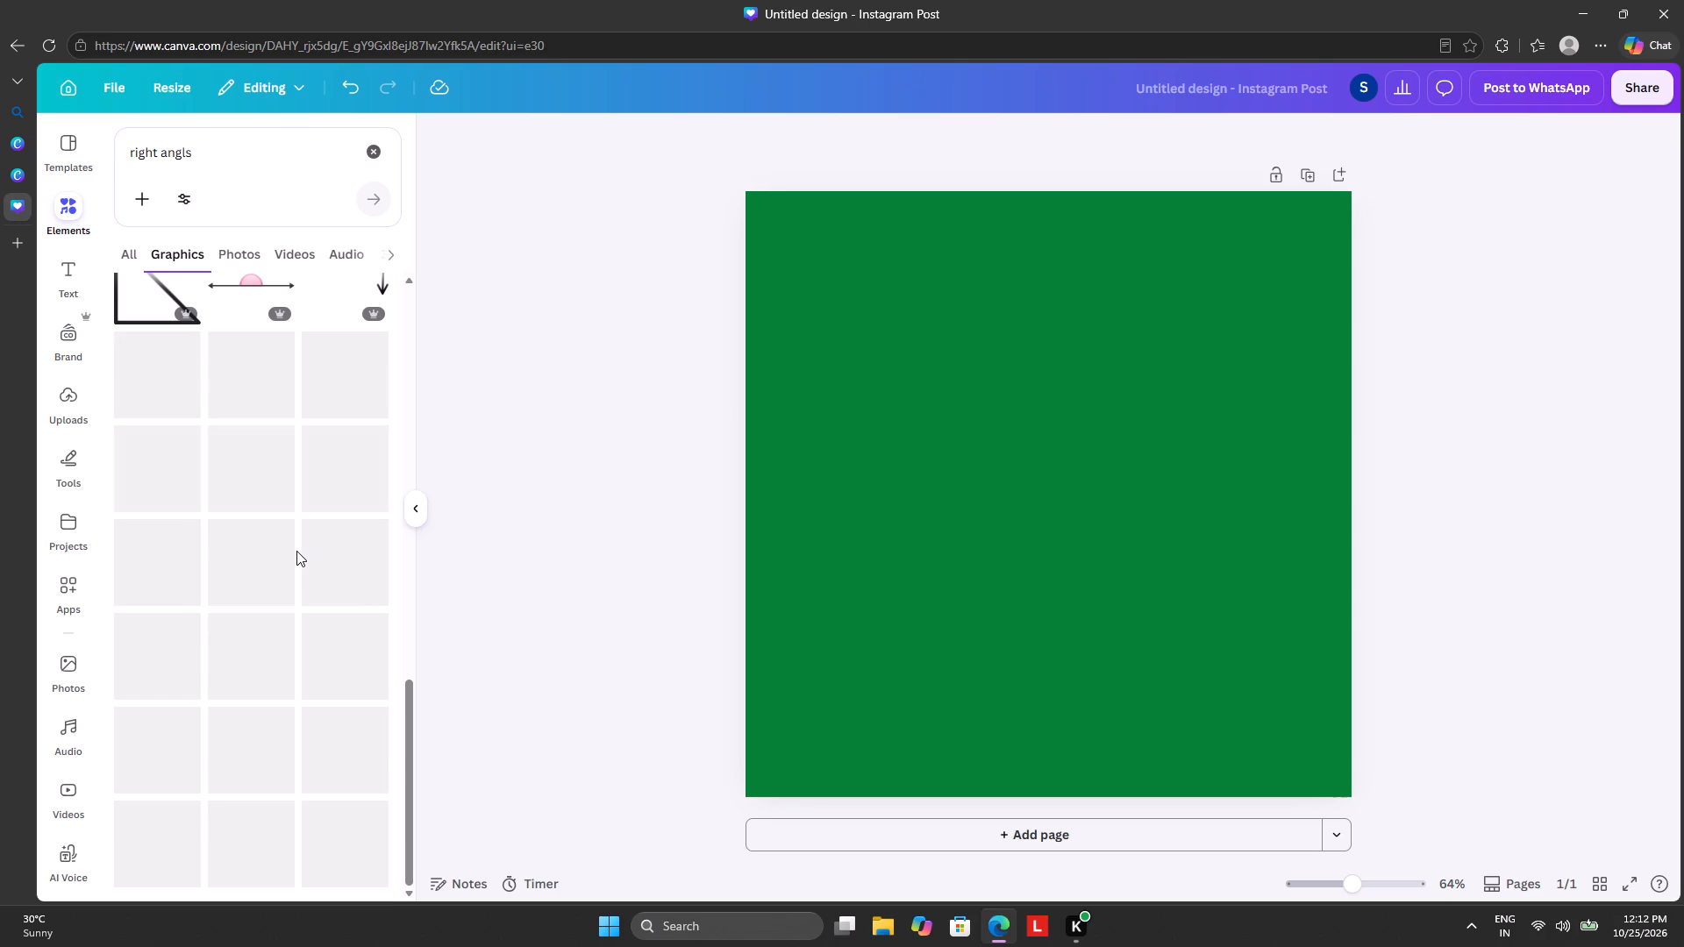
{"action": "scroll", "coordinate": [286, 553], "scroll_direction": "up", "scroll_amount": 5}
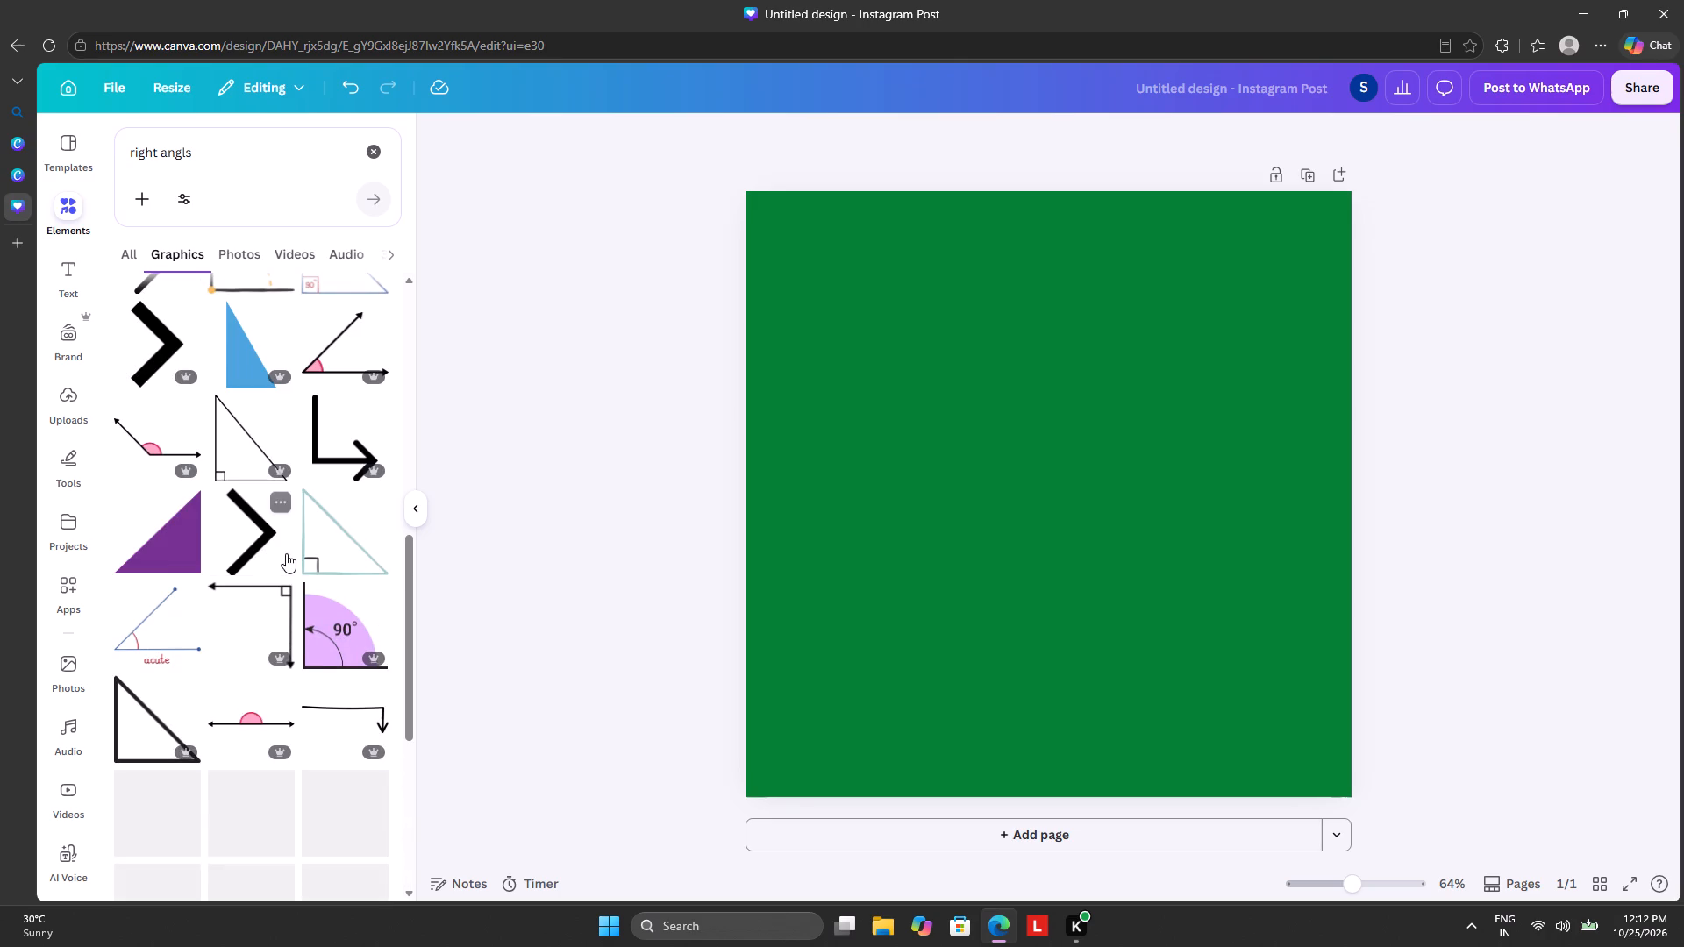
{"action": "scroll", "coordinate": [286, 553], "scroll_direction": "up", "scroll_amount": 1}
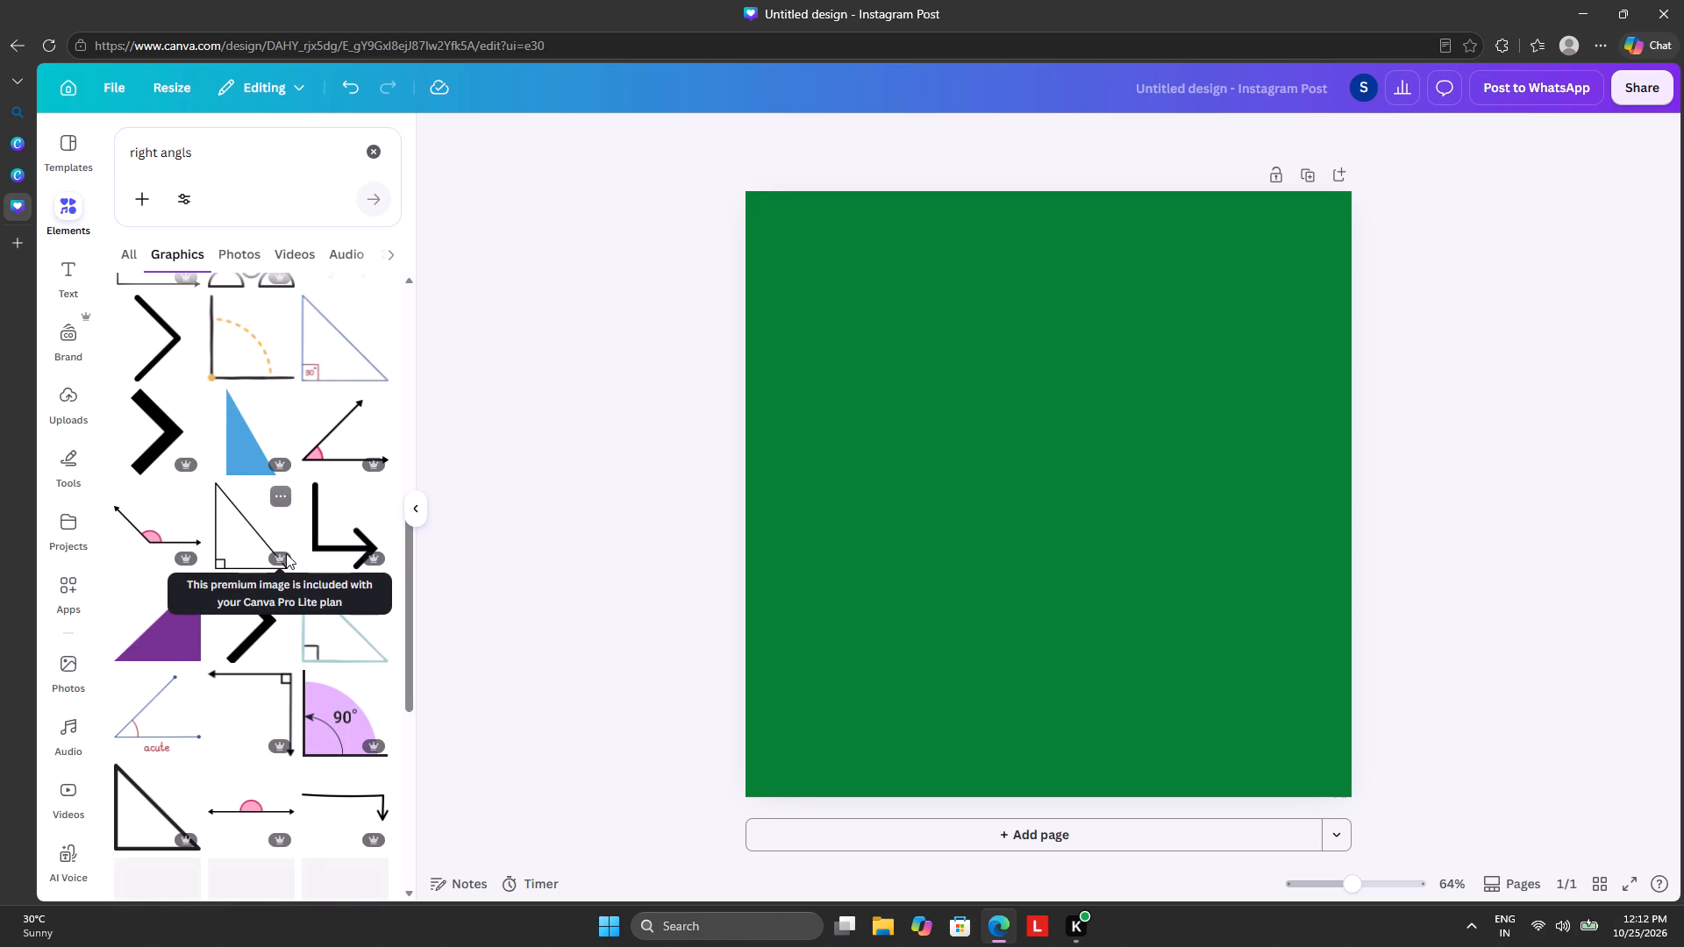
Shorten the elements search to "angls" and run it on graphics.
{"action": "scroll", "coordinate": [286, 553], "scroll_direction": "up", "scroll_amount": 5}
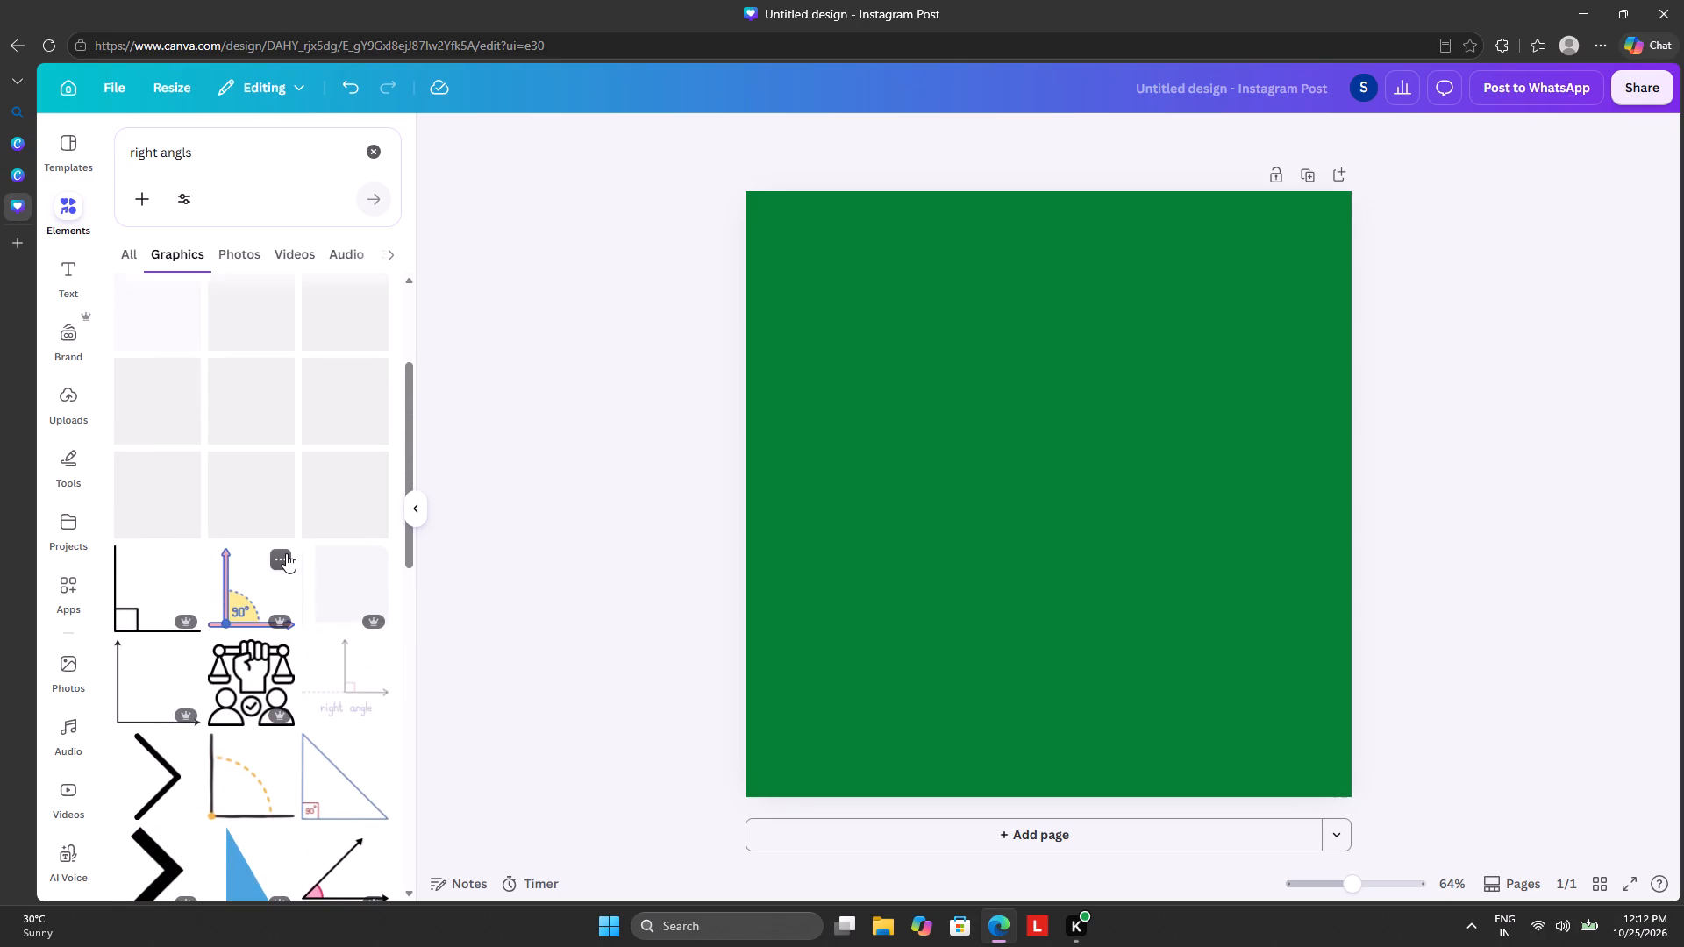
{"action": "scroll", "coordinate": [286, 553], "scroll_direction": "up", "scroll_amount": 10}
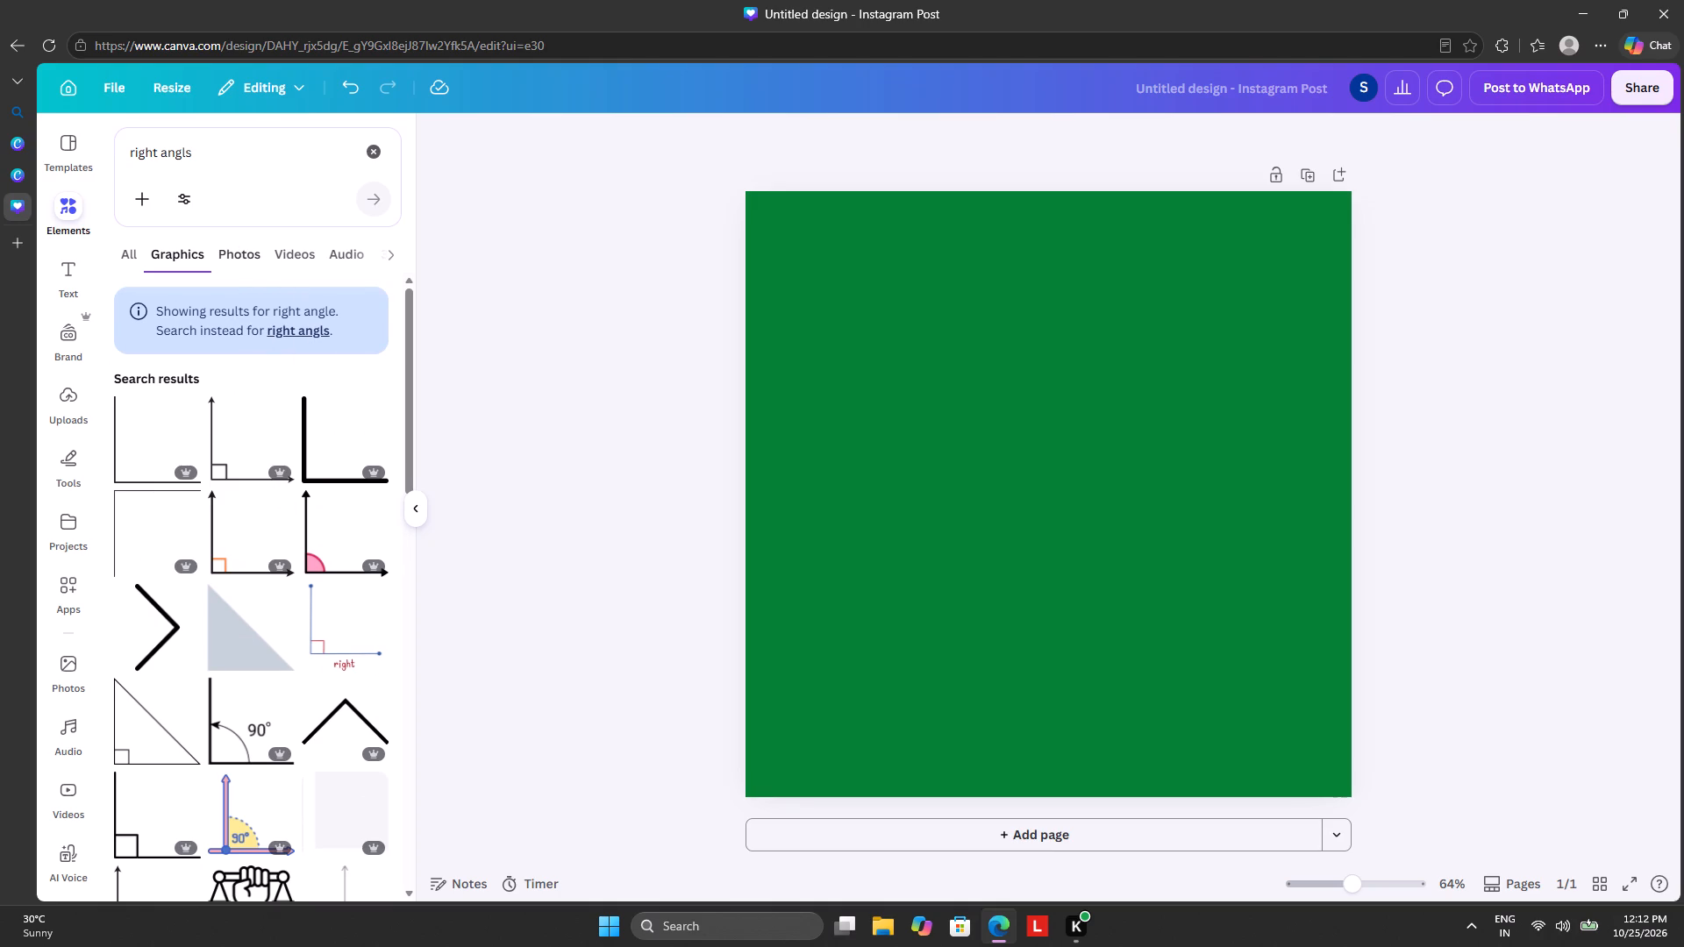
{"action": "left_click", "coordinate": [157, 147]}
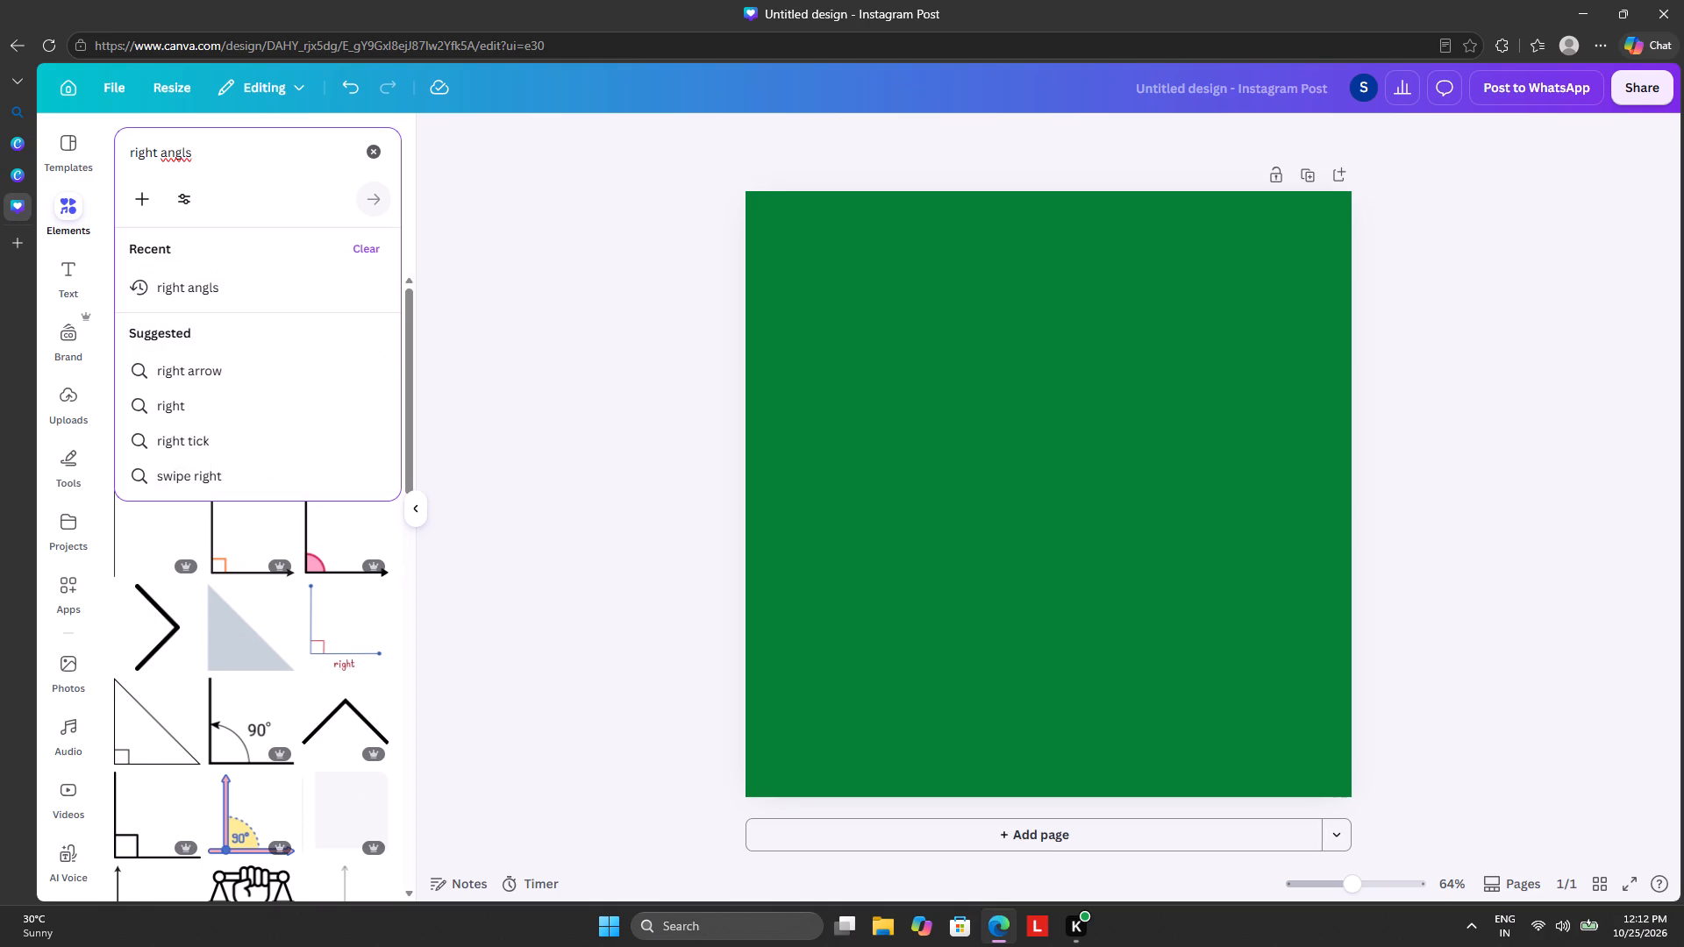
{"action": "key", "text": "BackSpace"}
{"action": "key", "text": "BackSpace"}
{"action": "key", "text": "BackSpace"}
{"action": "key", "text": "BackSpace"}
{"action": "key", "text": "BackSpace"}
{"action": "key", "text": "BackSpace"}
{"action": "key", "text": "BackSpace"}
{"action": "key", "text": "BackSpace"}
{"action": "key", "text": "BackSpace"}
{"action": "key", "text": "BackSpace"}
{"action": "key", "text": "BackSpace"}
{"action": "key", "text": "BackSpace"}
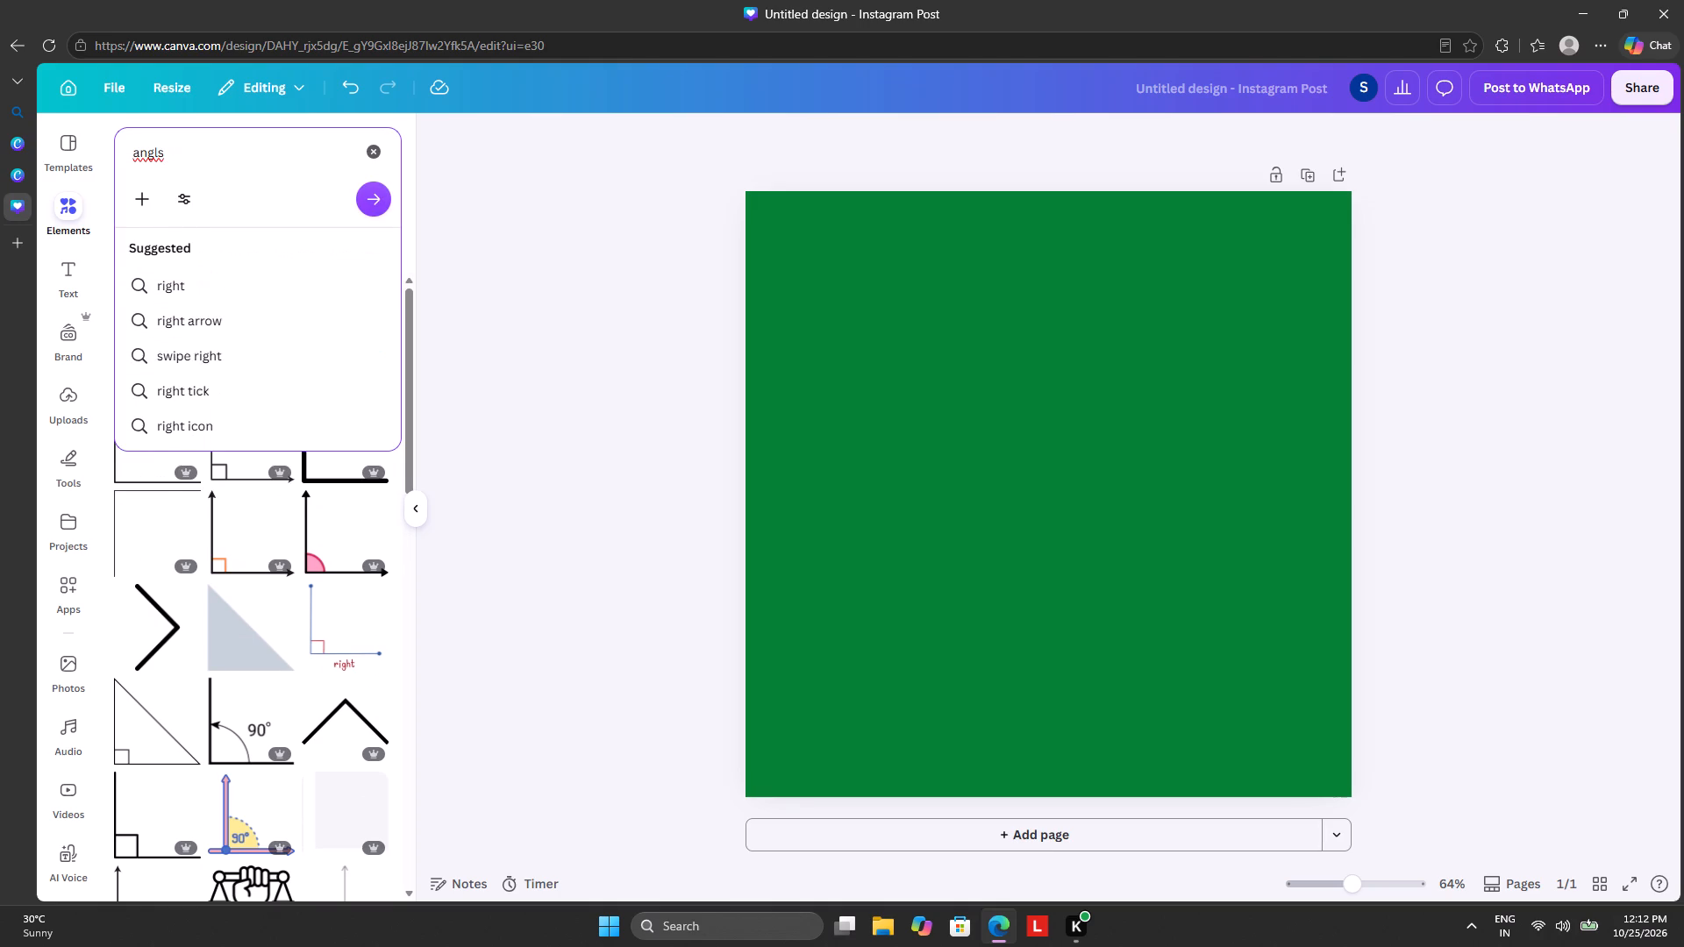
{"action": "key", "text": "Return"}
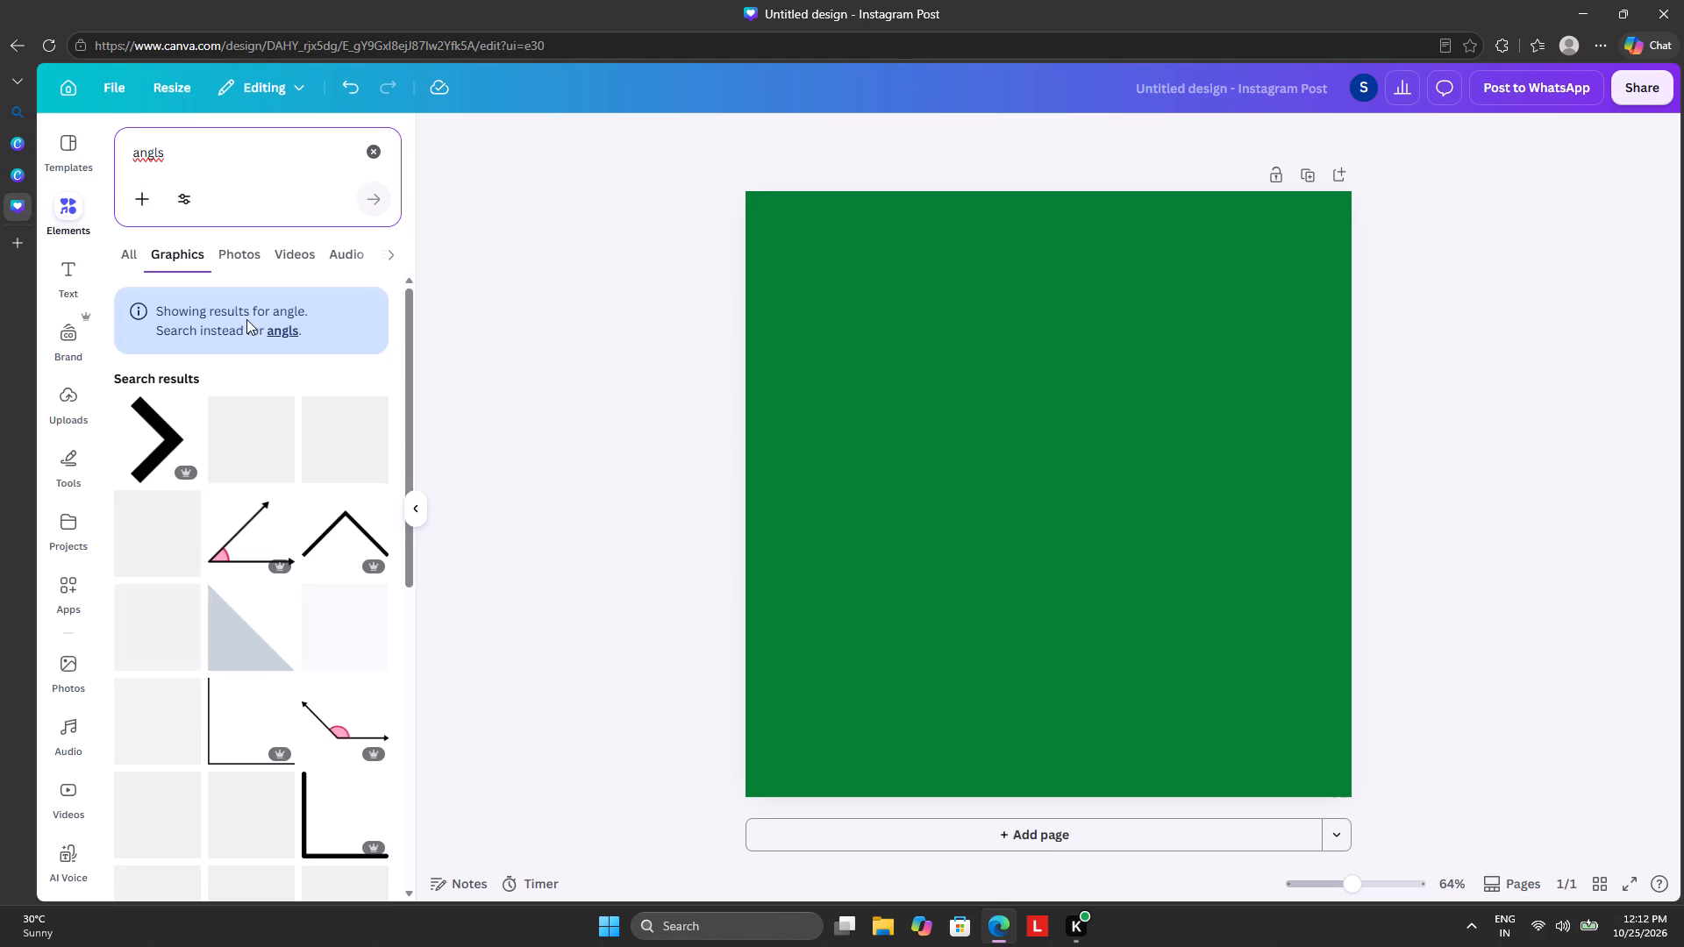
Examine the angle graphics for a shape suited to the green page's layout.
{"action": "scroll", "coordinate": [282, 522], "scroll_direction": "down", "scroll_amount": 4}
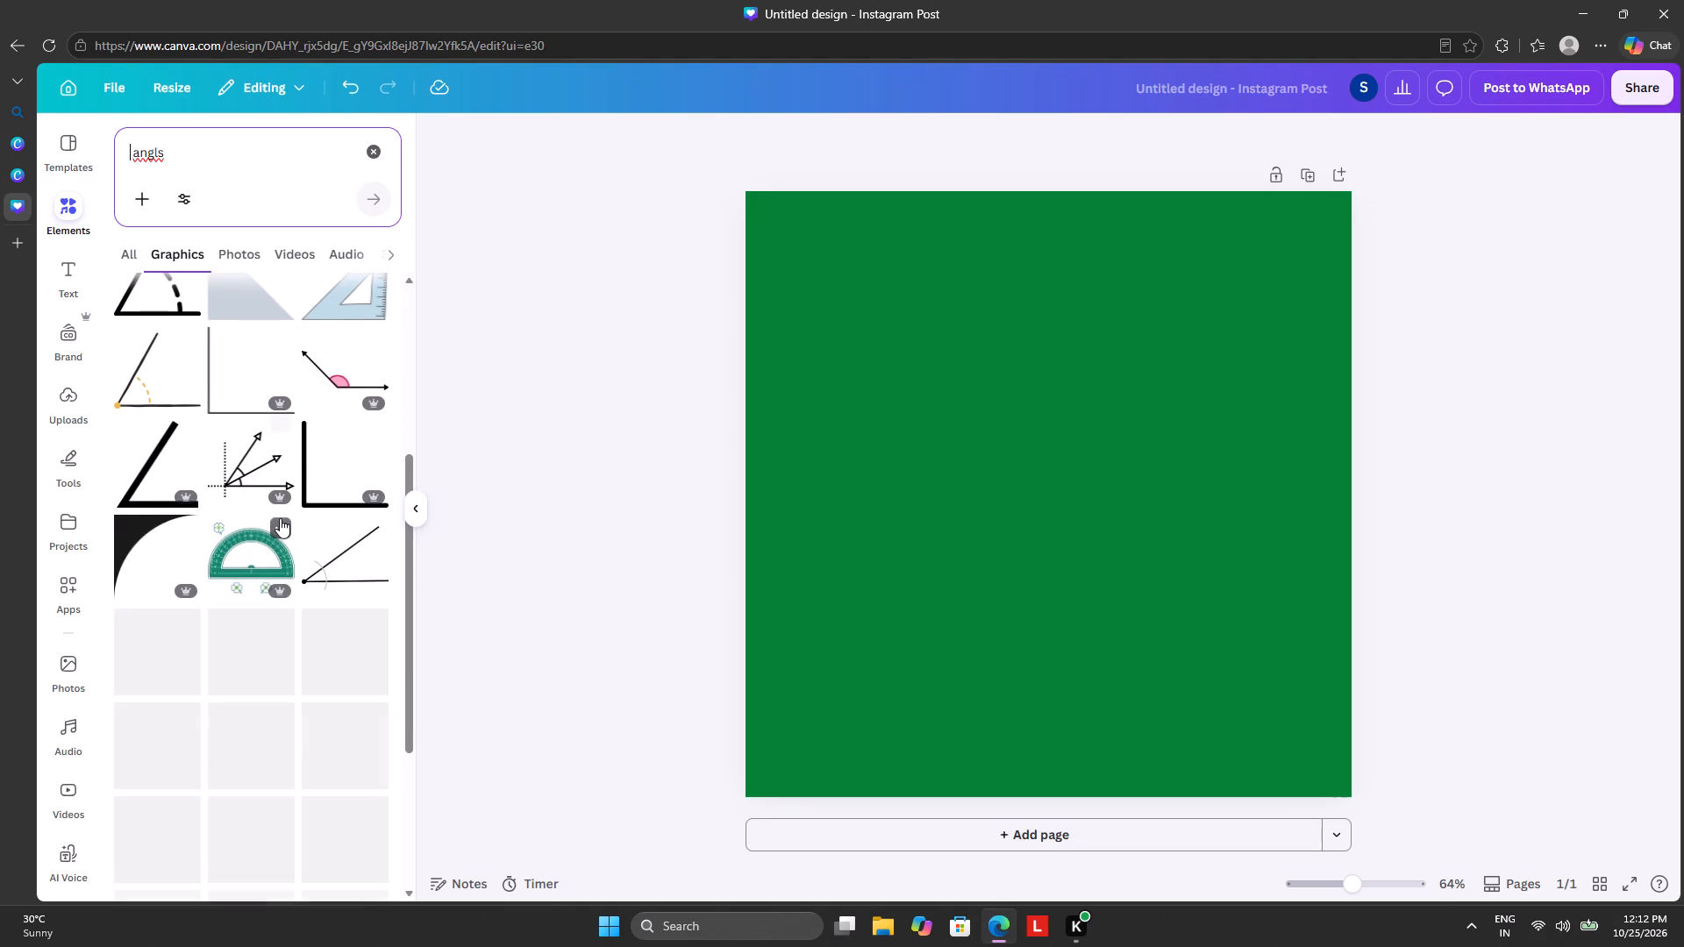
{"action": "scroll", "coordinate": [280, 516], "scroll_direction": "down", "scroll_amount": 2}
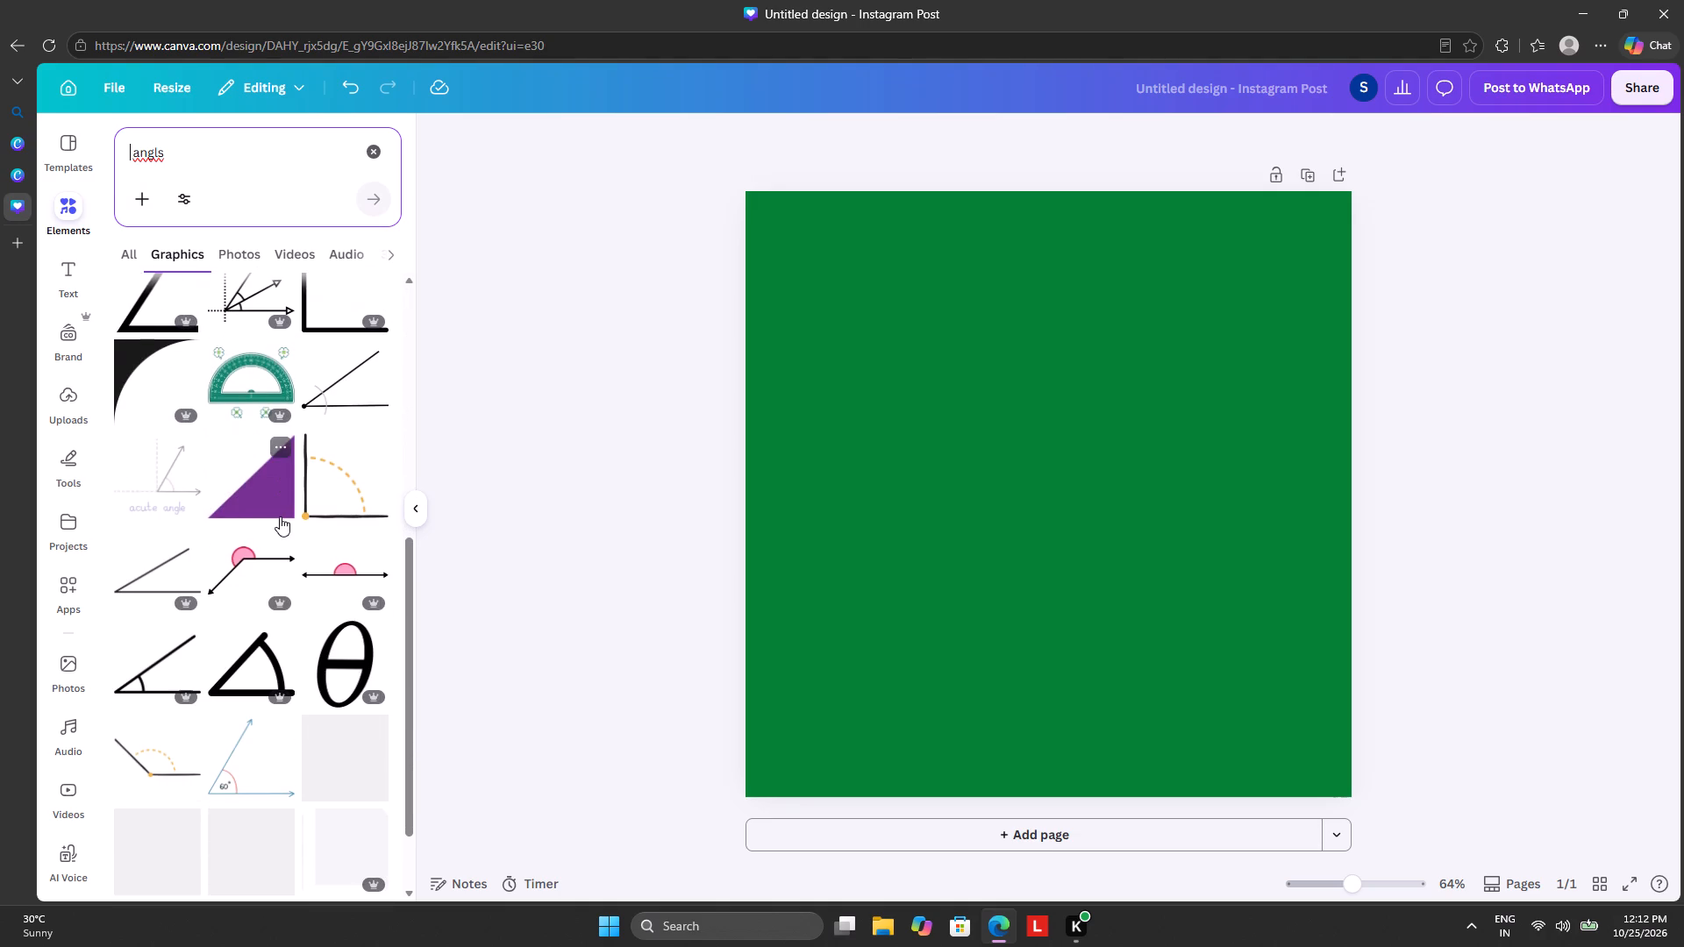
{"action": "scroll", "coordinate": [280, 516], "scroll_direction": "down", "scroll_amount": 4}
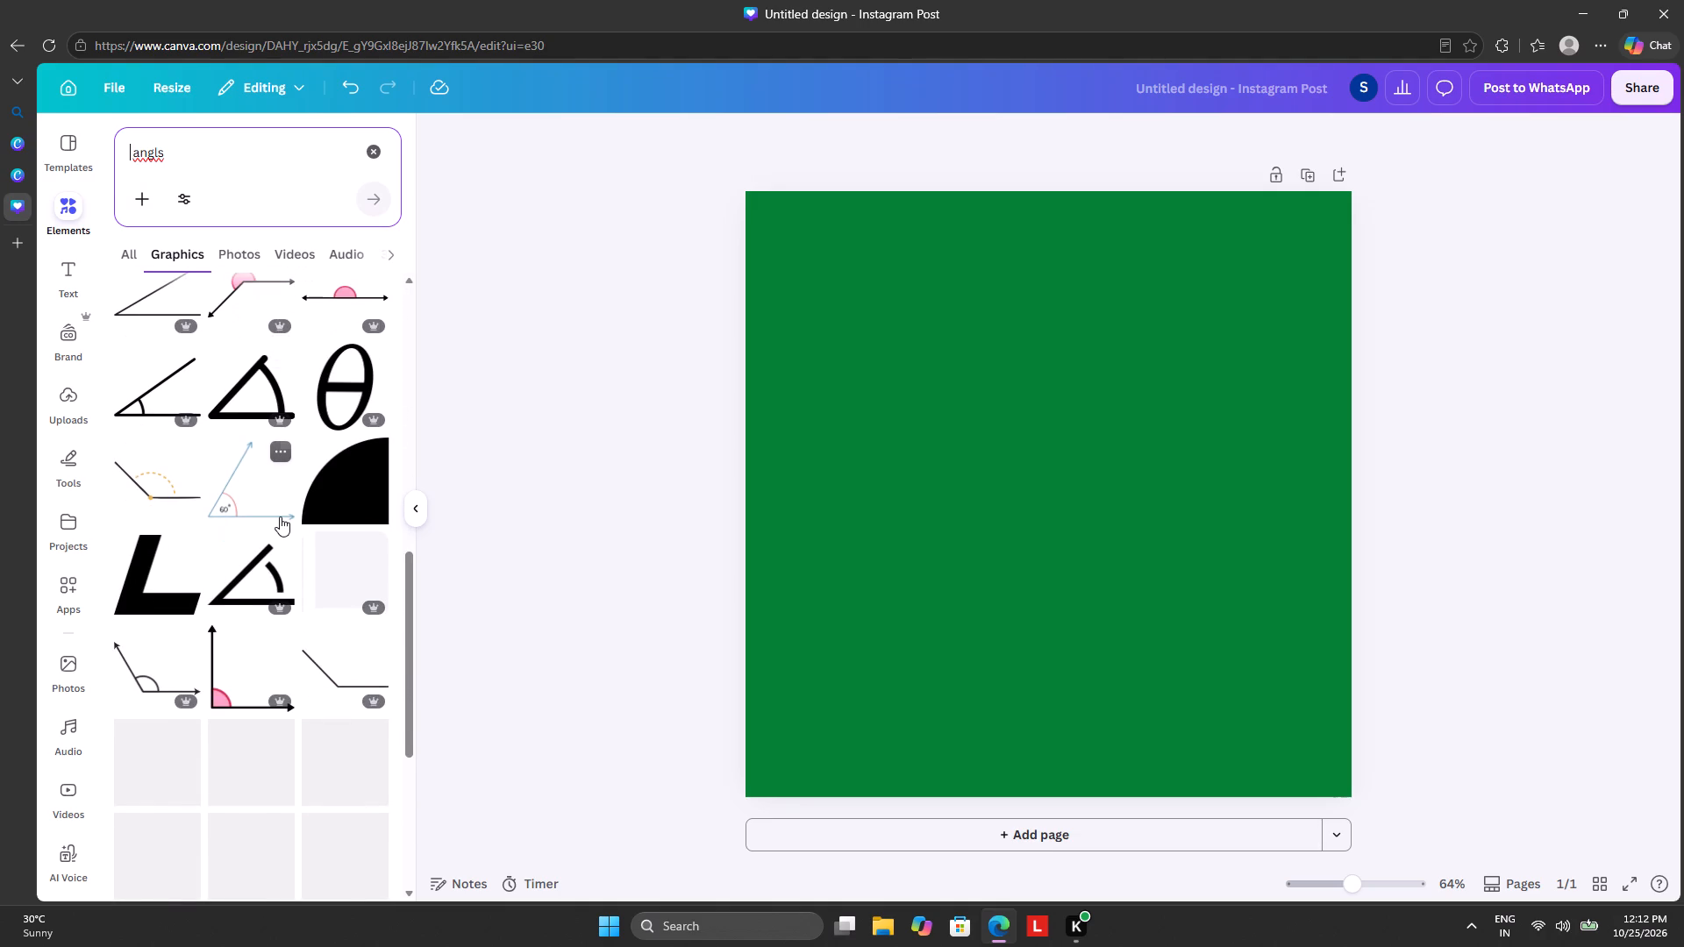
{"action": "scroll", "coordinate": [280, 516], "scroll_direction": "down", "scroll_amount": 5}
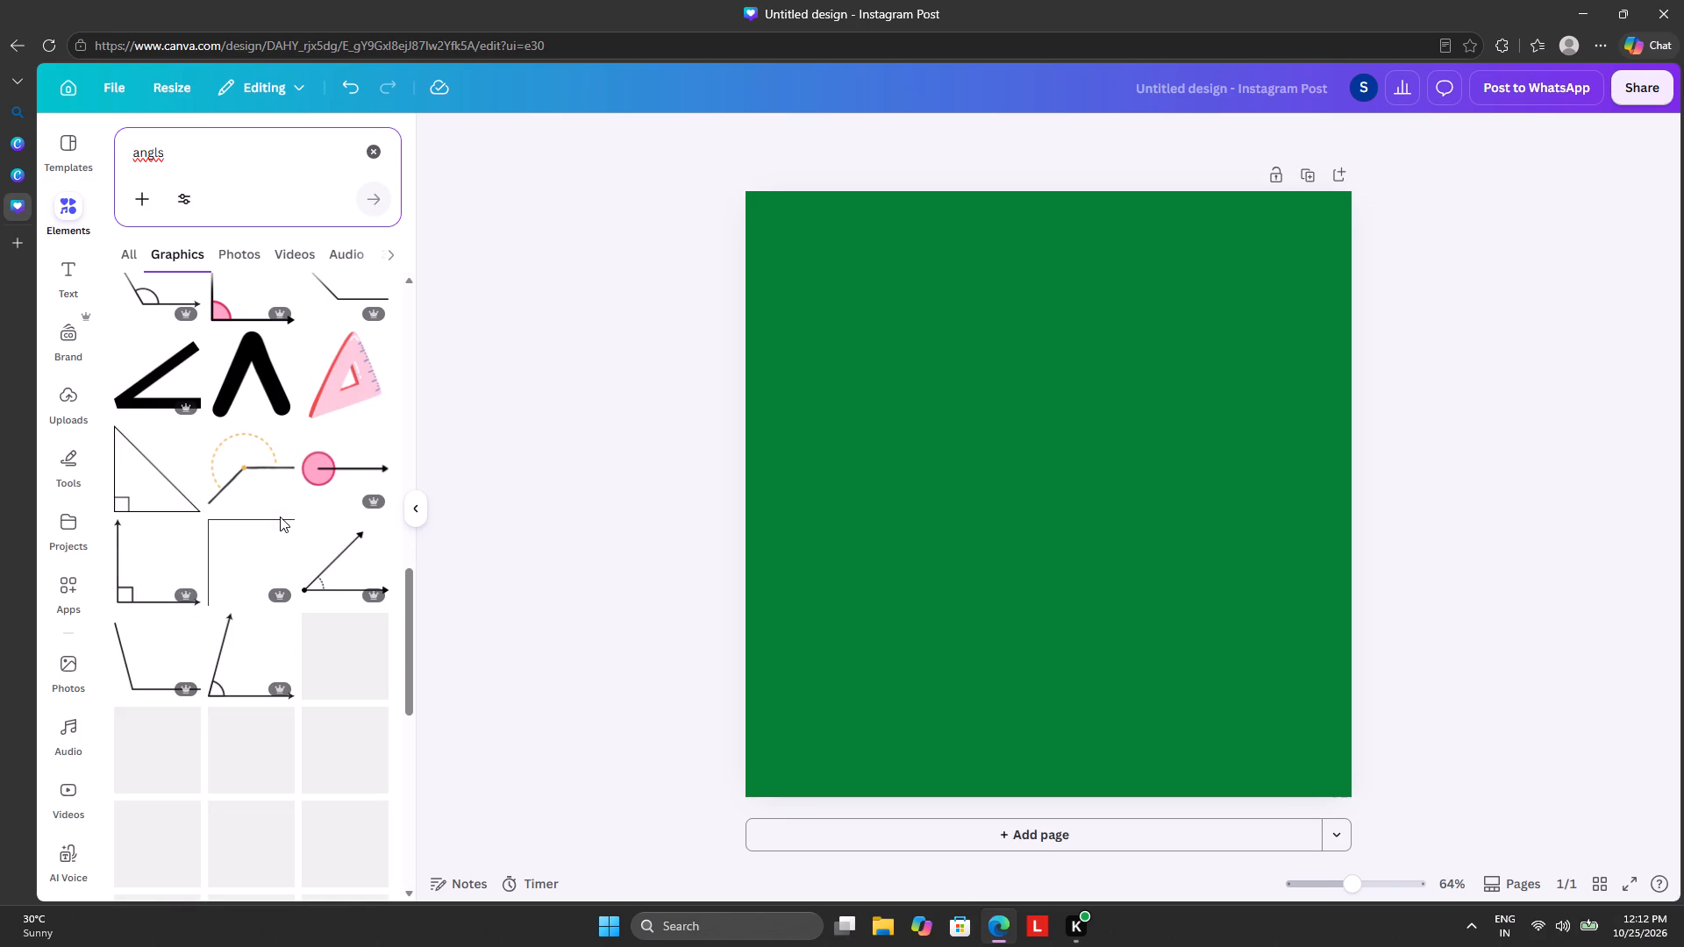
{"action": "scroll", "coordinate": [280, 516], "scroll_direction": "down", "scroll_amount": 7}
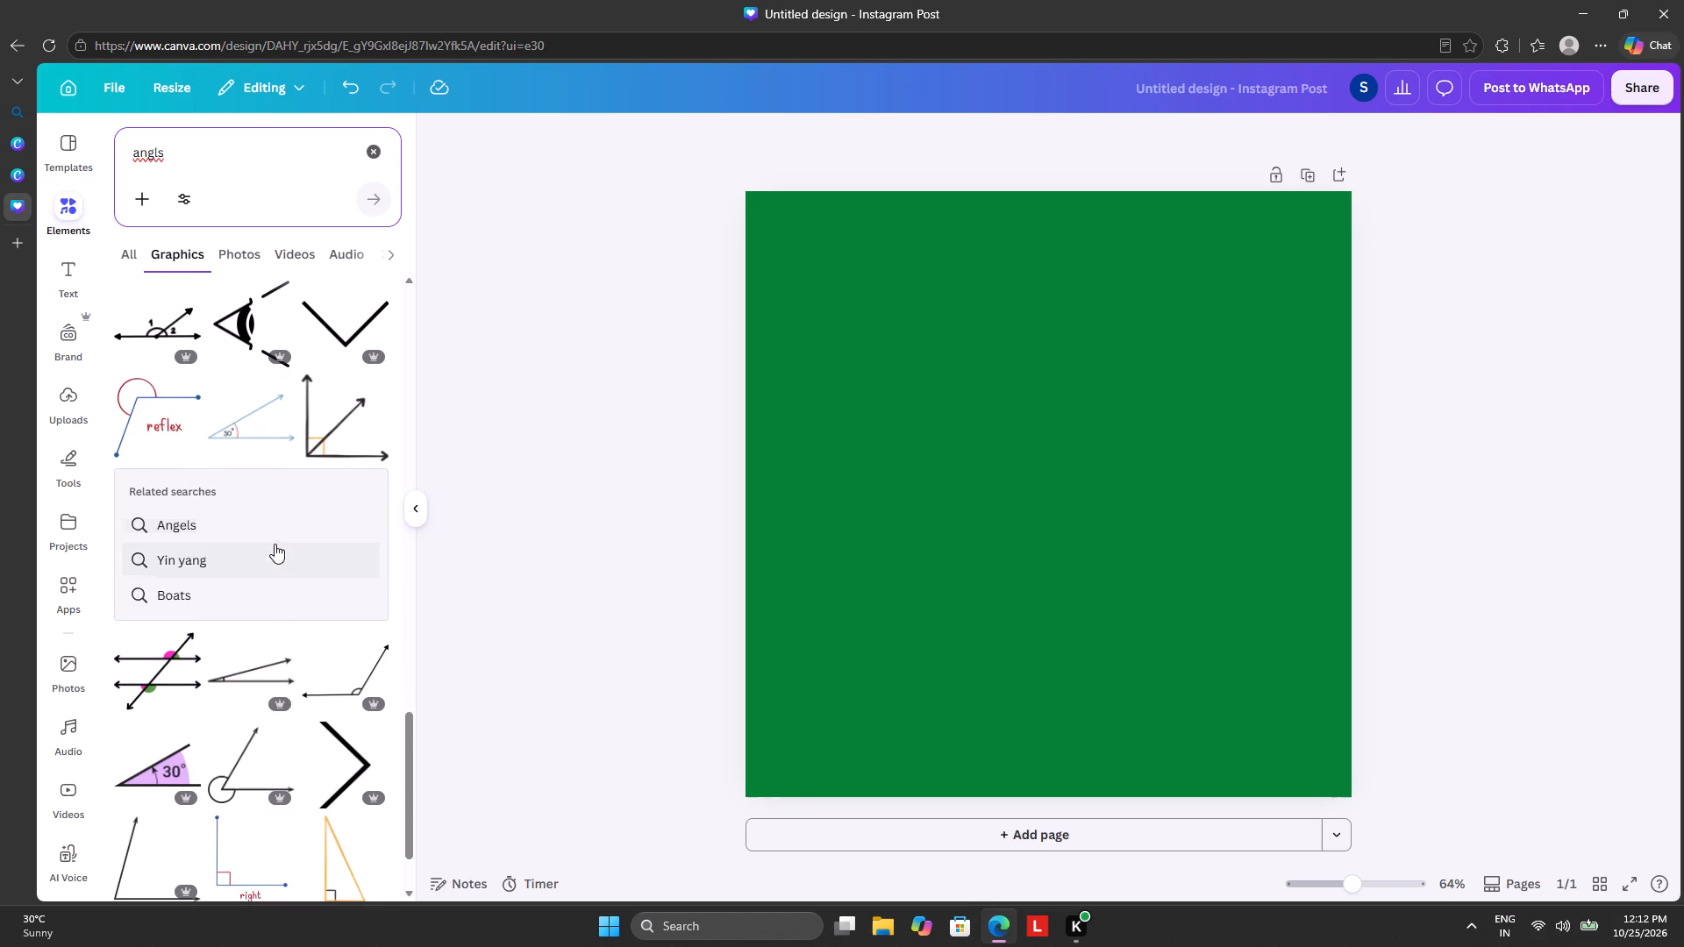
Run the related search "Yin yang" for graphics.
{"action": "left_click", "coordinate": [271, 553]}
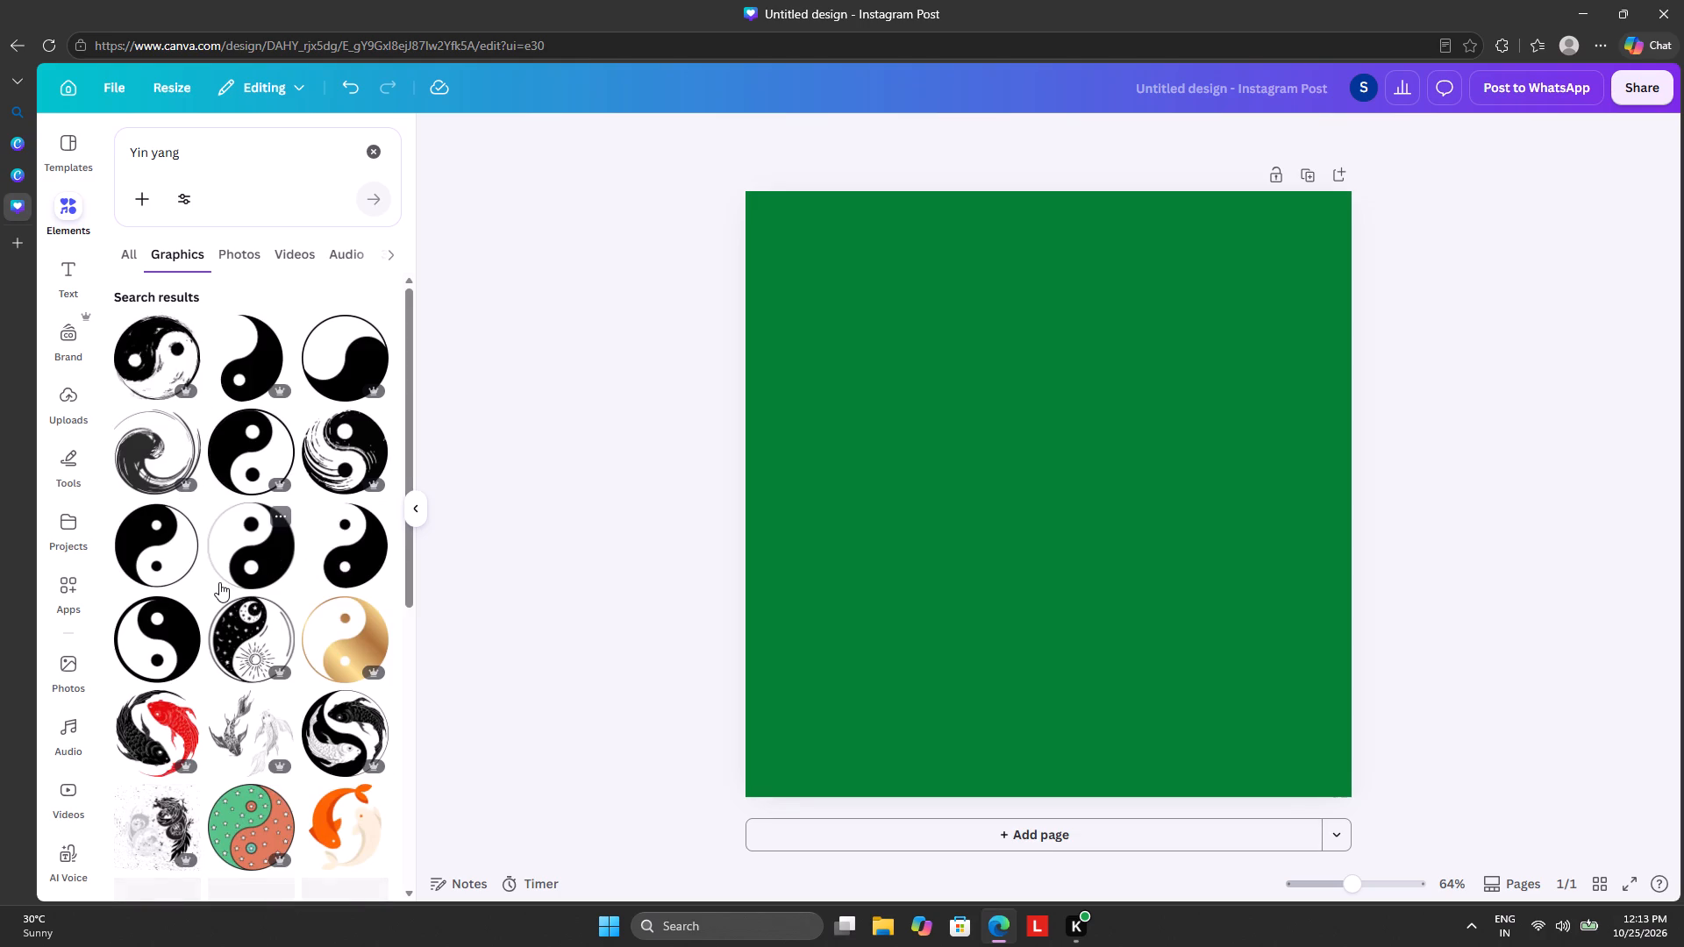
Replace the "Yin yang" search with "frame" and examine the full set of frame graphics.
{"action": "left_click", "coordinate": [175, 157]}
{"action": "left_click", "coordinate": [369, 153]}
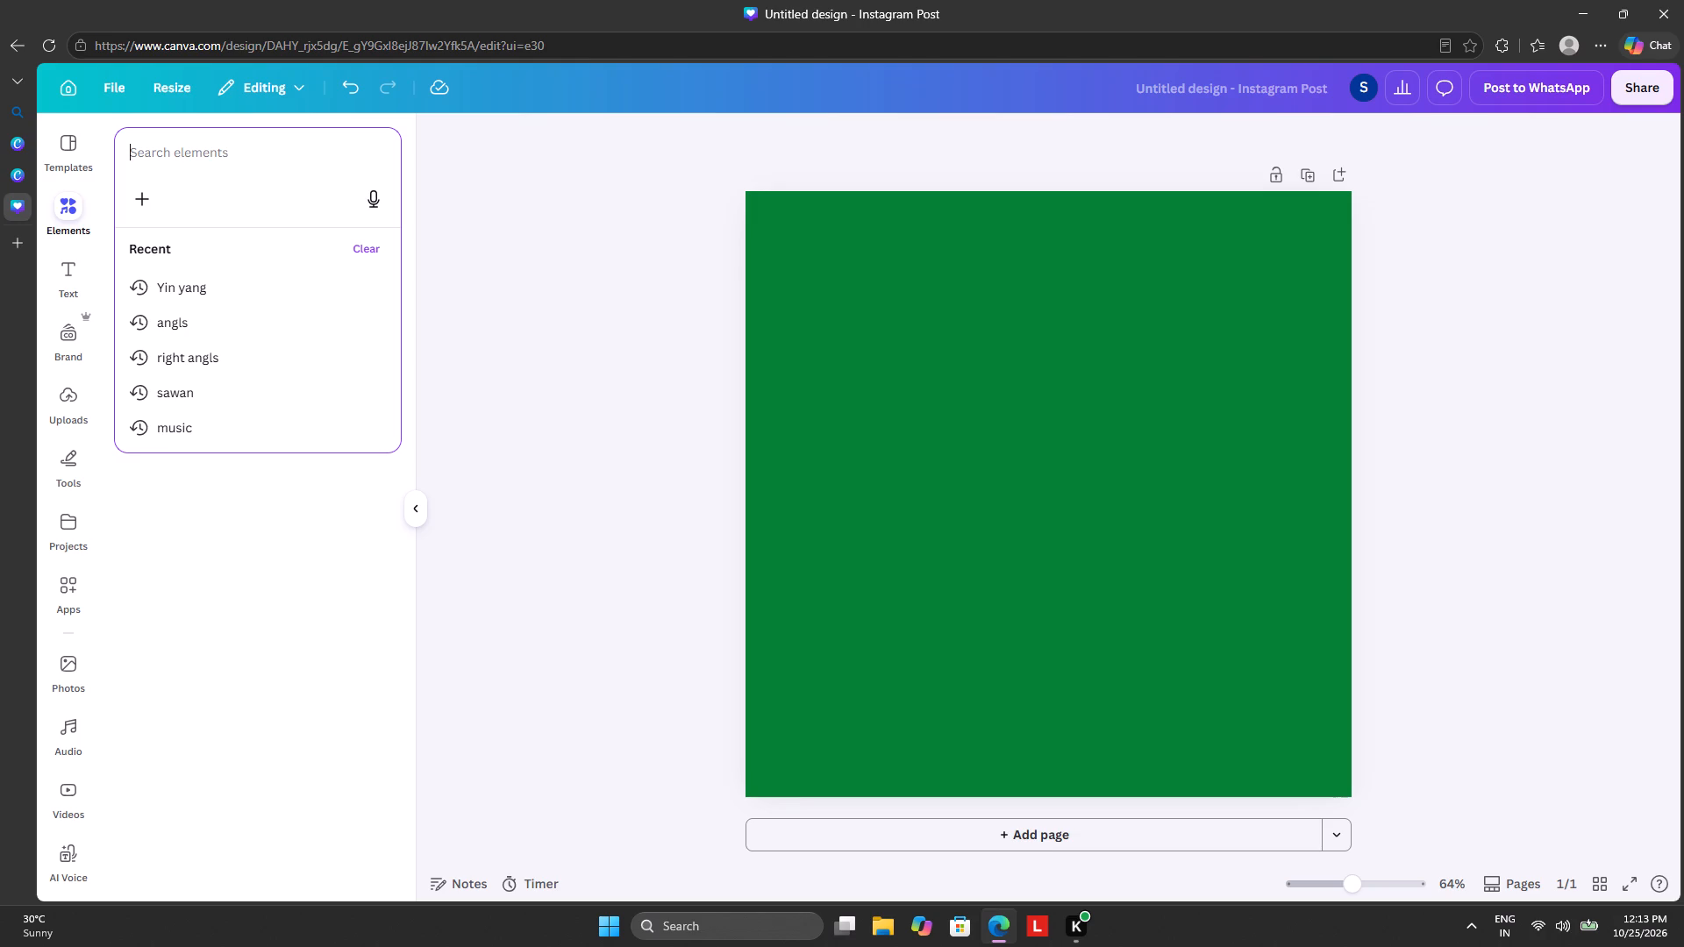
{"action": "left_click", "coordinate": [239, 160]}
{"action": "type", "text": "frame"}
{"action": "key", "text": "Return"}
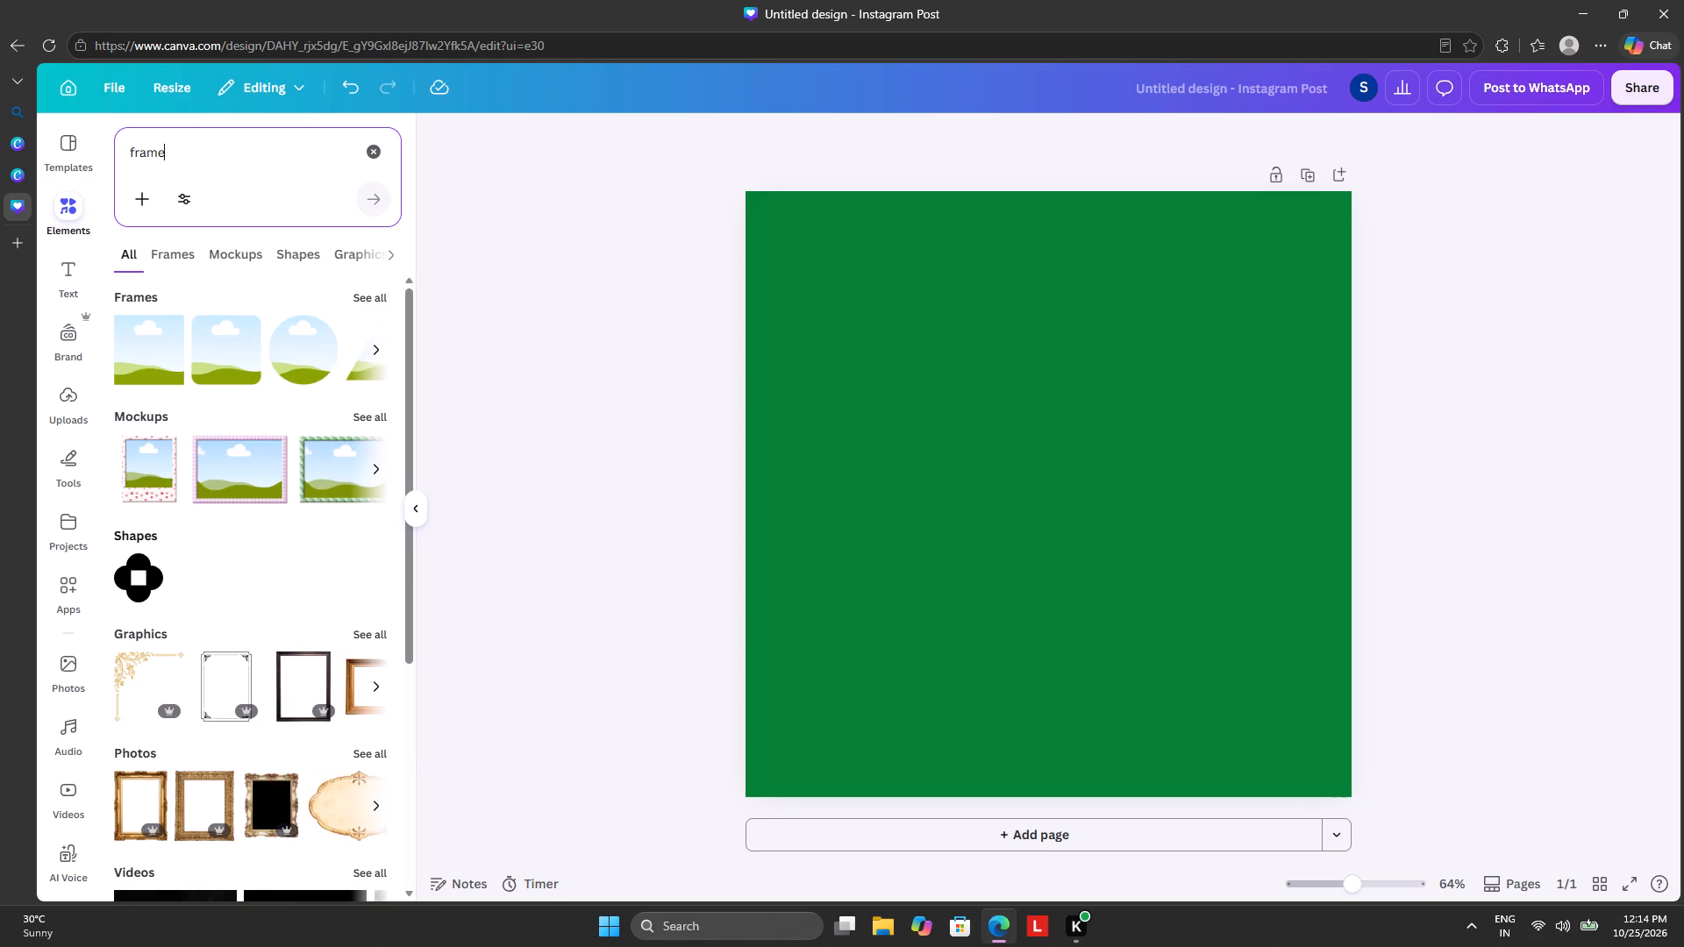
{"action": "left_click", "coordinate": [363, 637]}
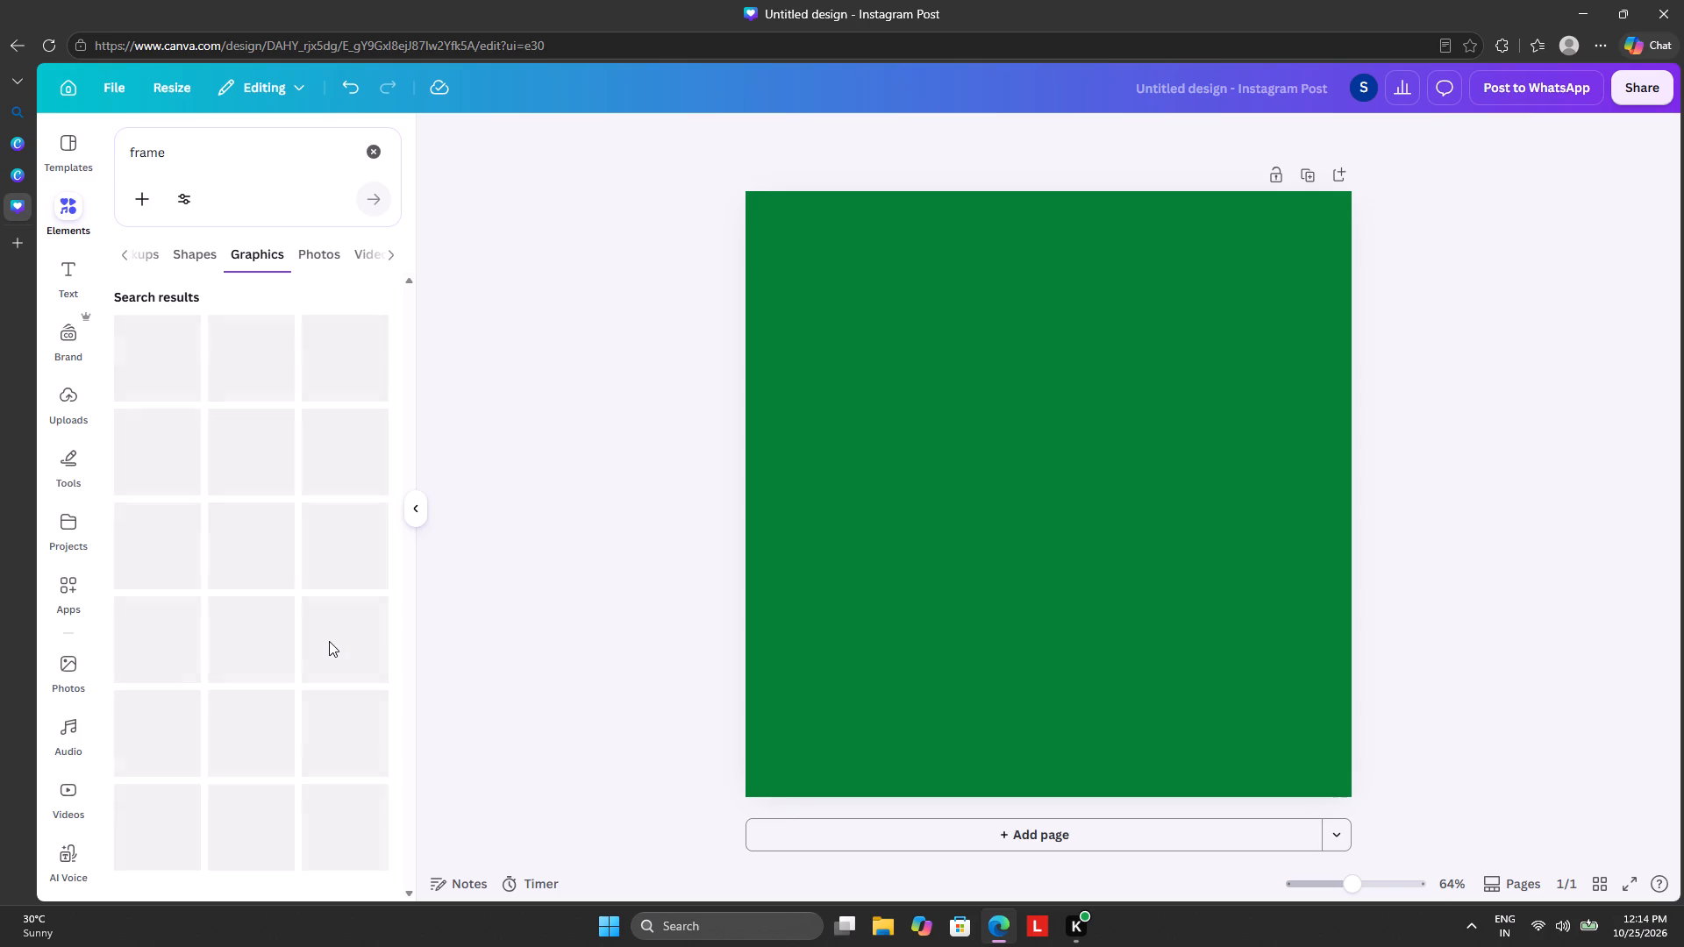
{"action": "scroll", "coordinate": [302, 647], "scroll_direction": "down", "scroll_amount": 3}
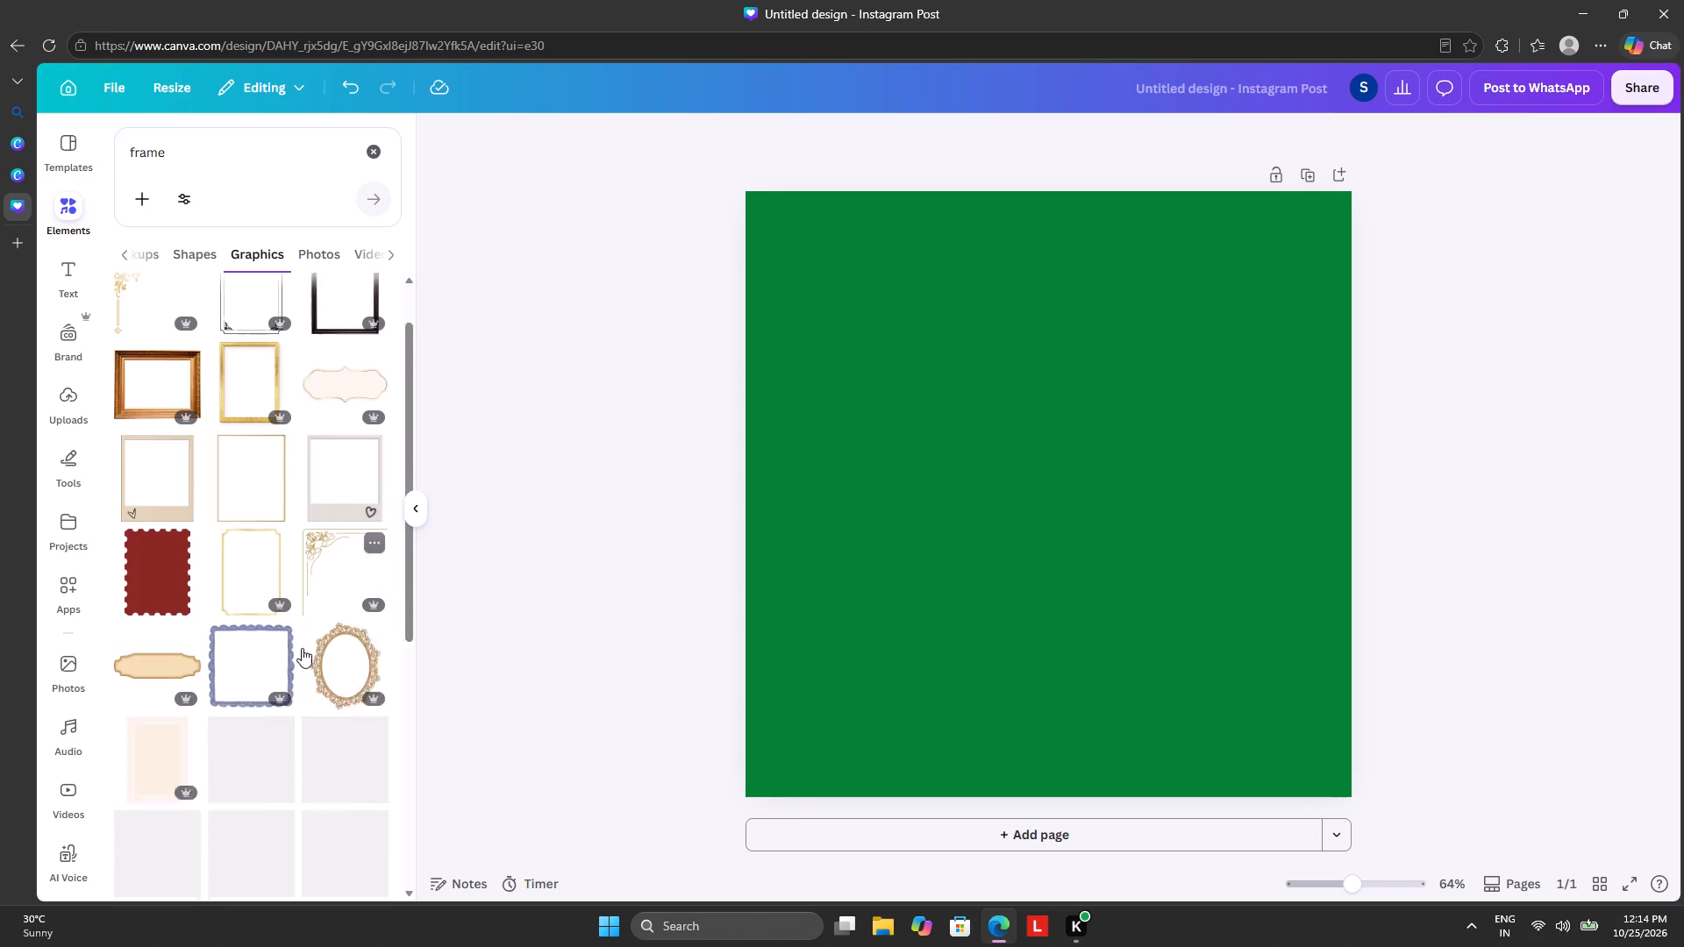
{"action": "scroll", "coordinate": [302, 648], "scroll_direction": "down", "scroll_amount": 1}
{"action": "scroll", "coordinate": [301, 650], "scroll_direction": "up", "scroll_amount": 1}
{"action": "scroll", "coordinate": [301, 650], "scroll_direction": "down", "scroll_amount": 5}
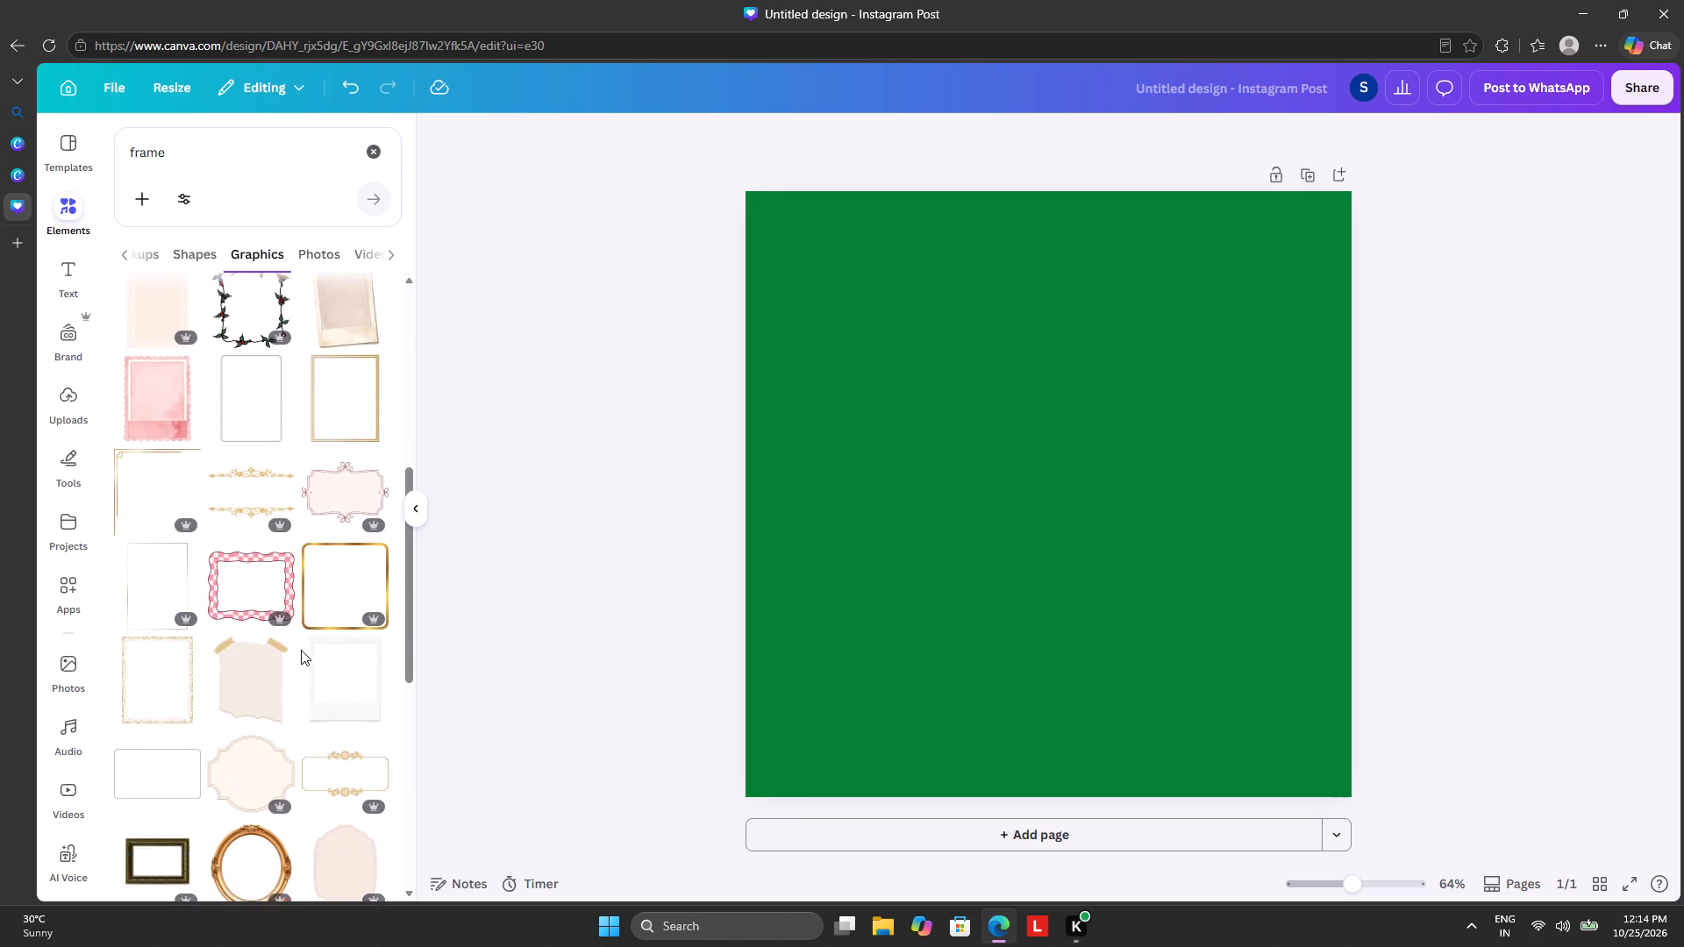
{"action": "scroll", "coordinate": [299, 651], "scroll_direction": "down", "scroll_amount": 6}
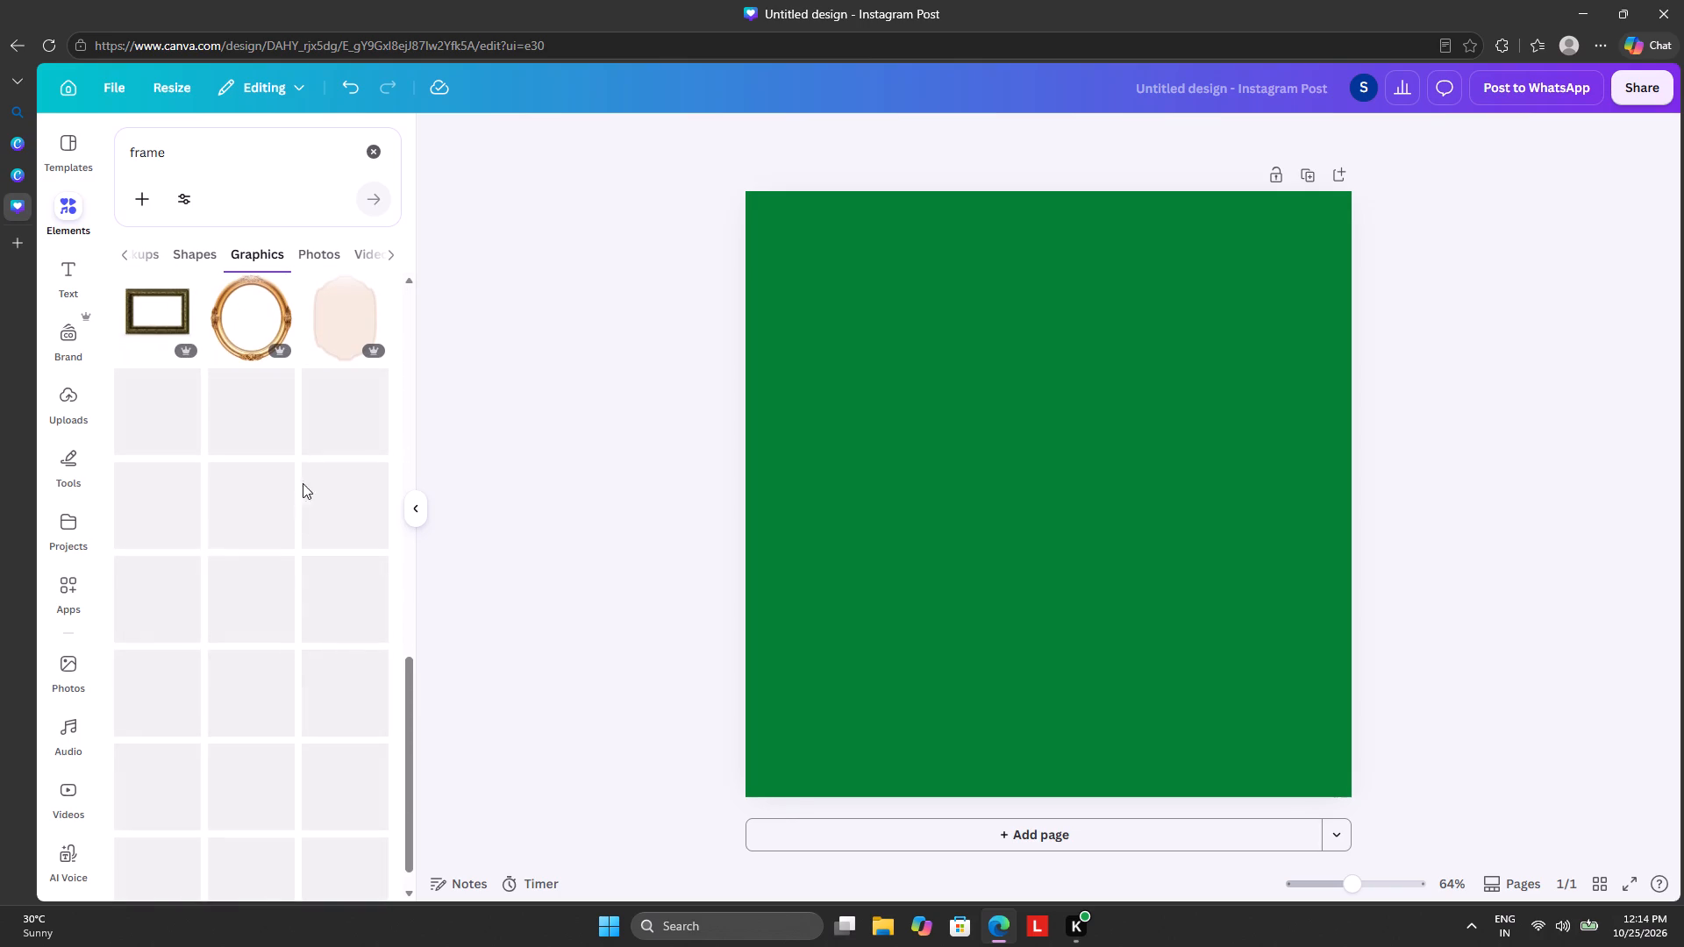
Replace the elements search term with "complete angle".
{"action": "left_click", "coordinate": [180, 155]}
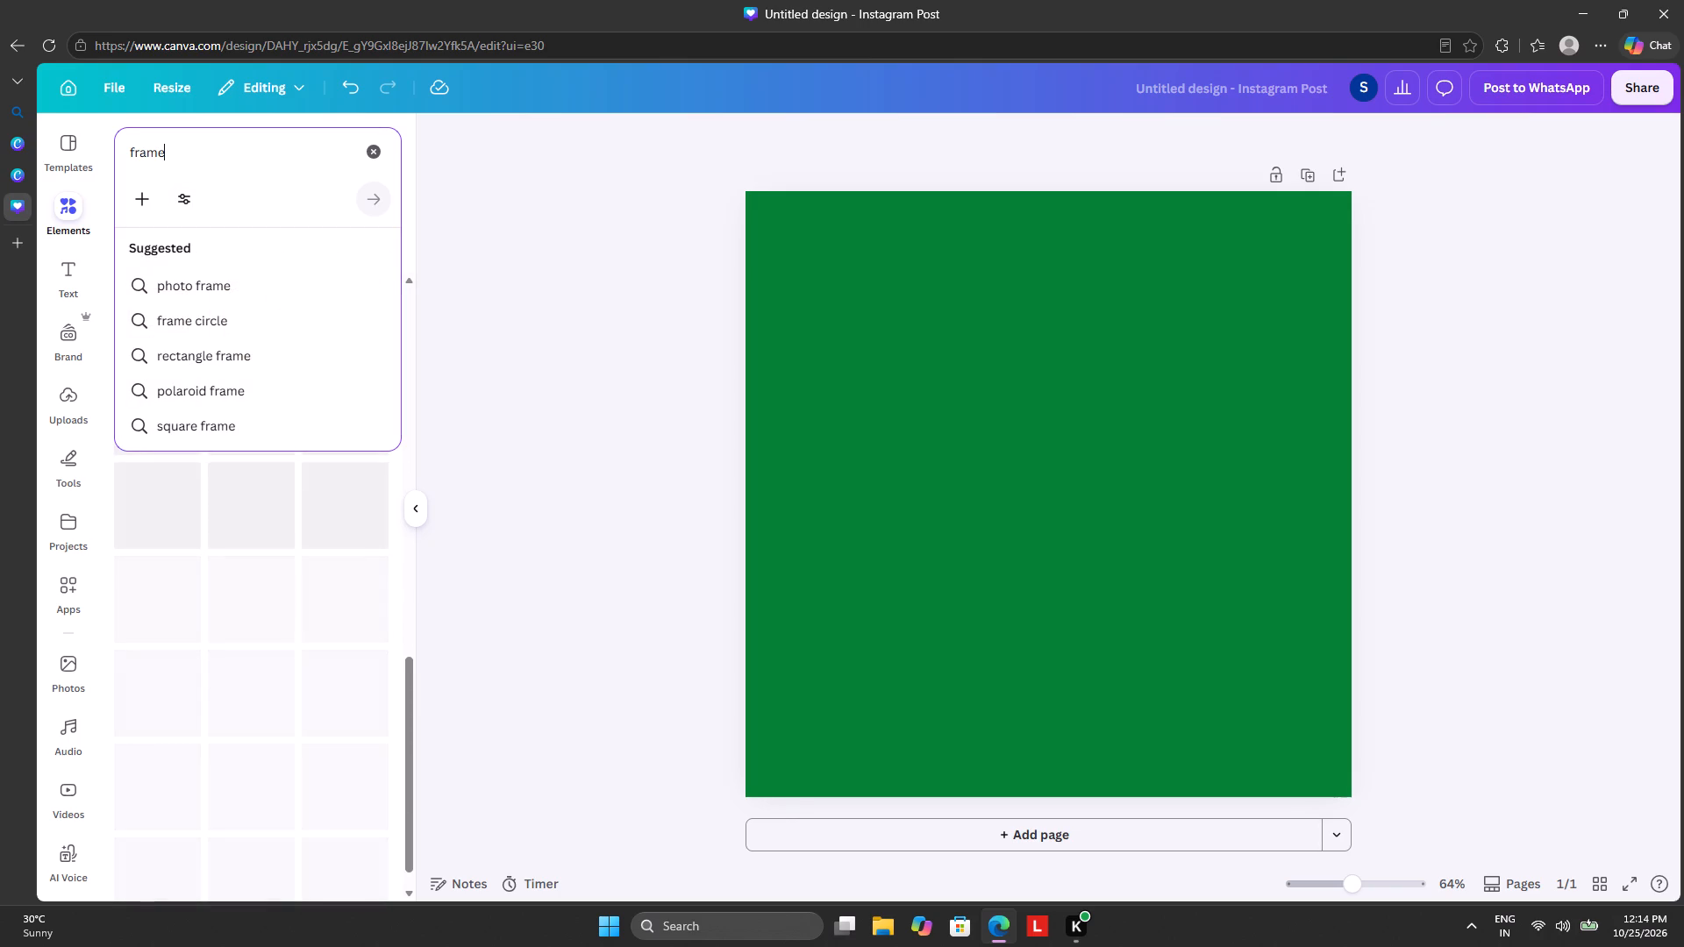
{"action": "key", "text": "BackSpace"}
{"action": "key", "text": "BackSpace"}
{"action": "key", "text": "BackSpace"}
{"action": "key", "text": "BackSpace"}
{"action": "key", "text": "BackSpace"}
{"action": "key", "text": "BackSpace"}
{"action": "key", "text": "BackSpace"}
{"action": "key", "text": "BackSpace"}
{"action": "key", "text": "BackSpace"}
{"action": "key", "text": "BackSpace"}
{"action": "key", "text": "BackSpace"}
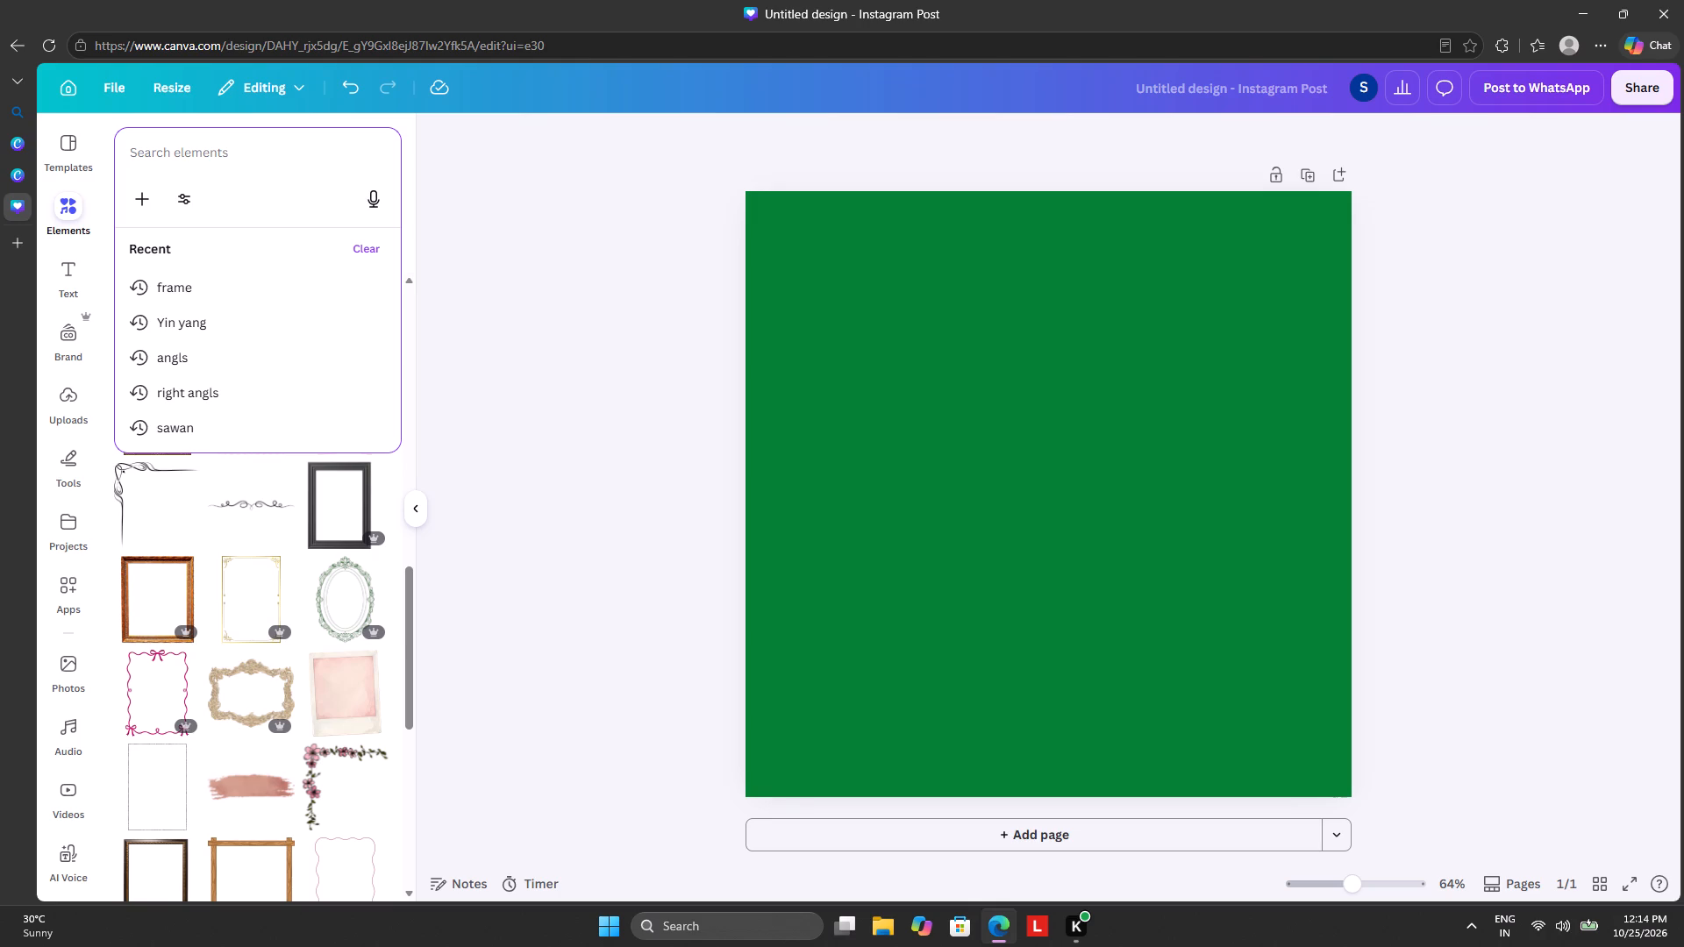
{"action": "key", "text": "c"}
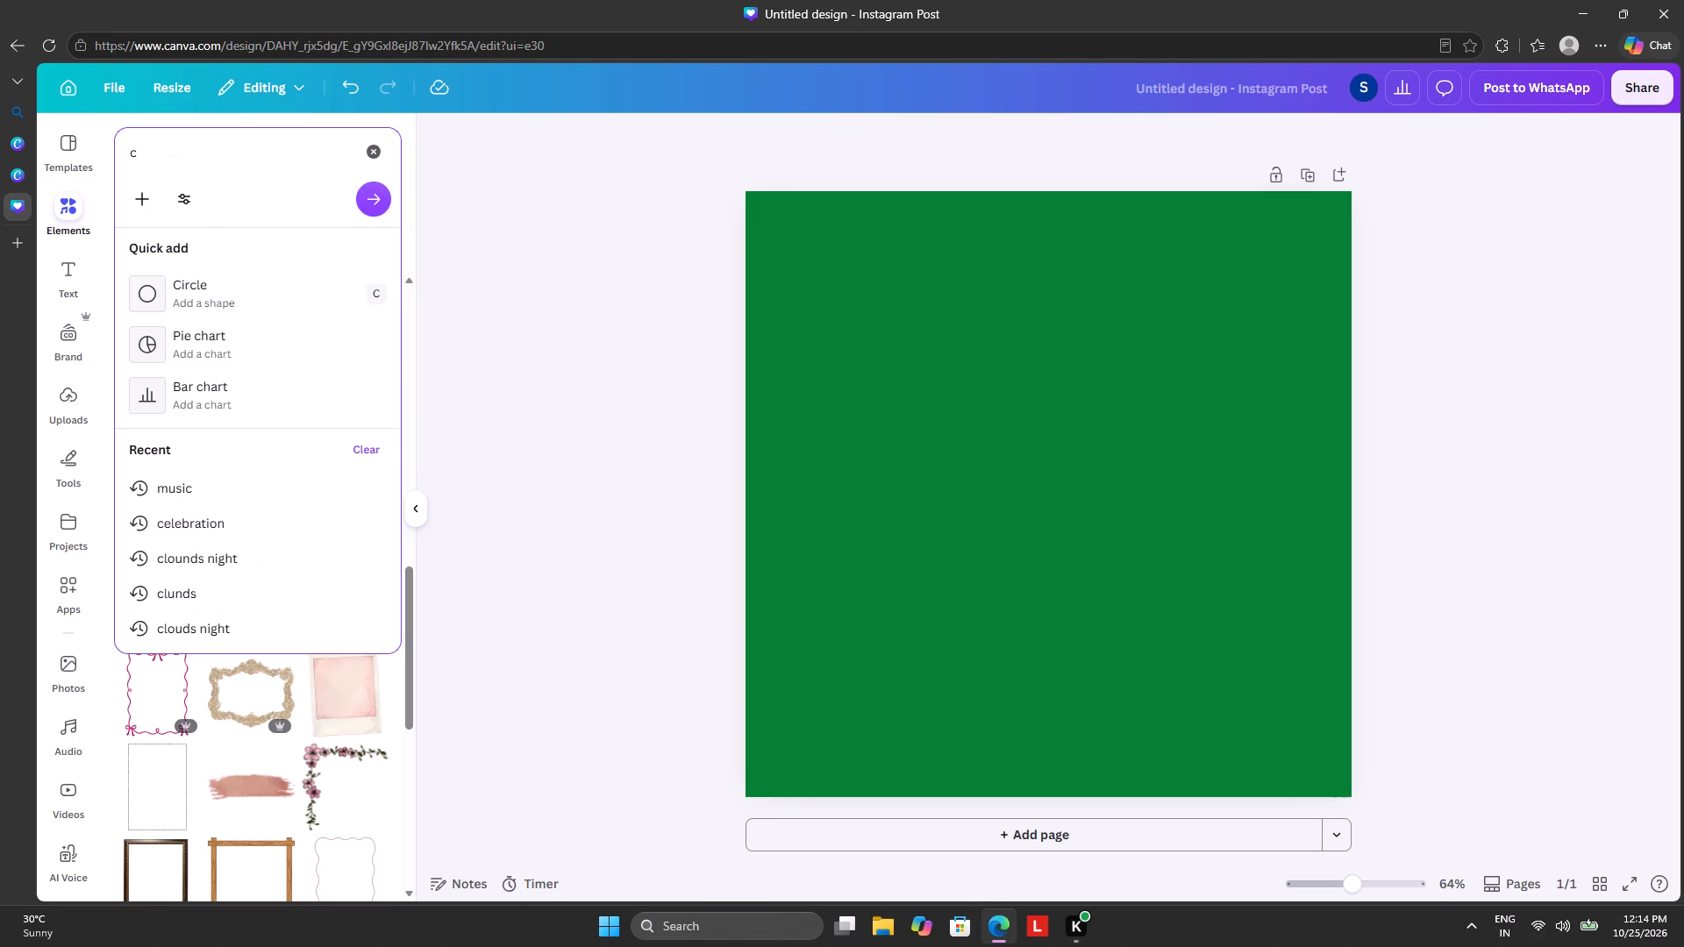
{"action": "key", "text": "o"}
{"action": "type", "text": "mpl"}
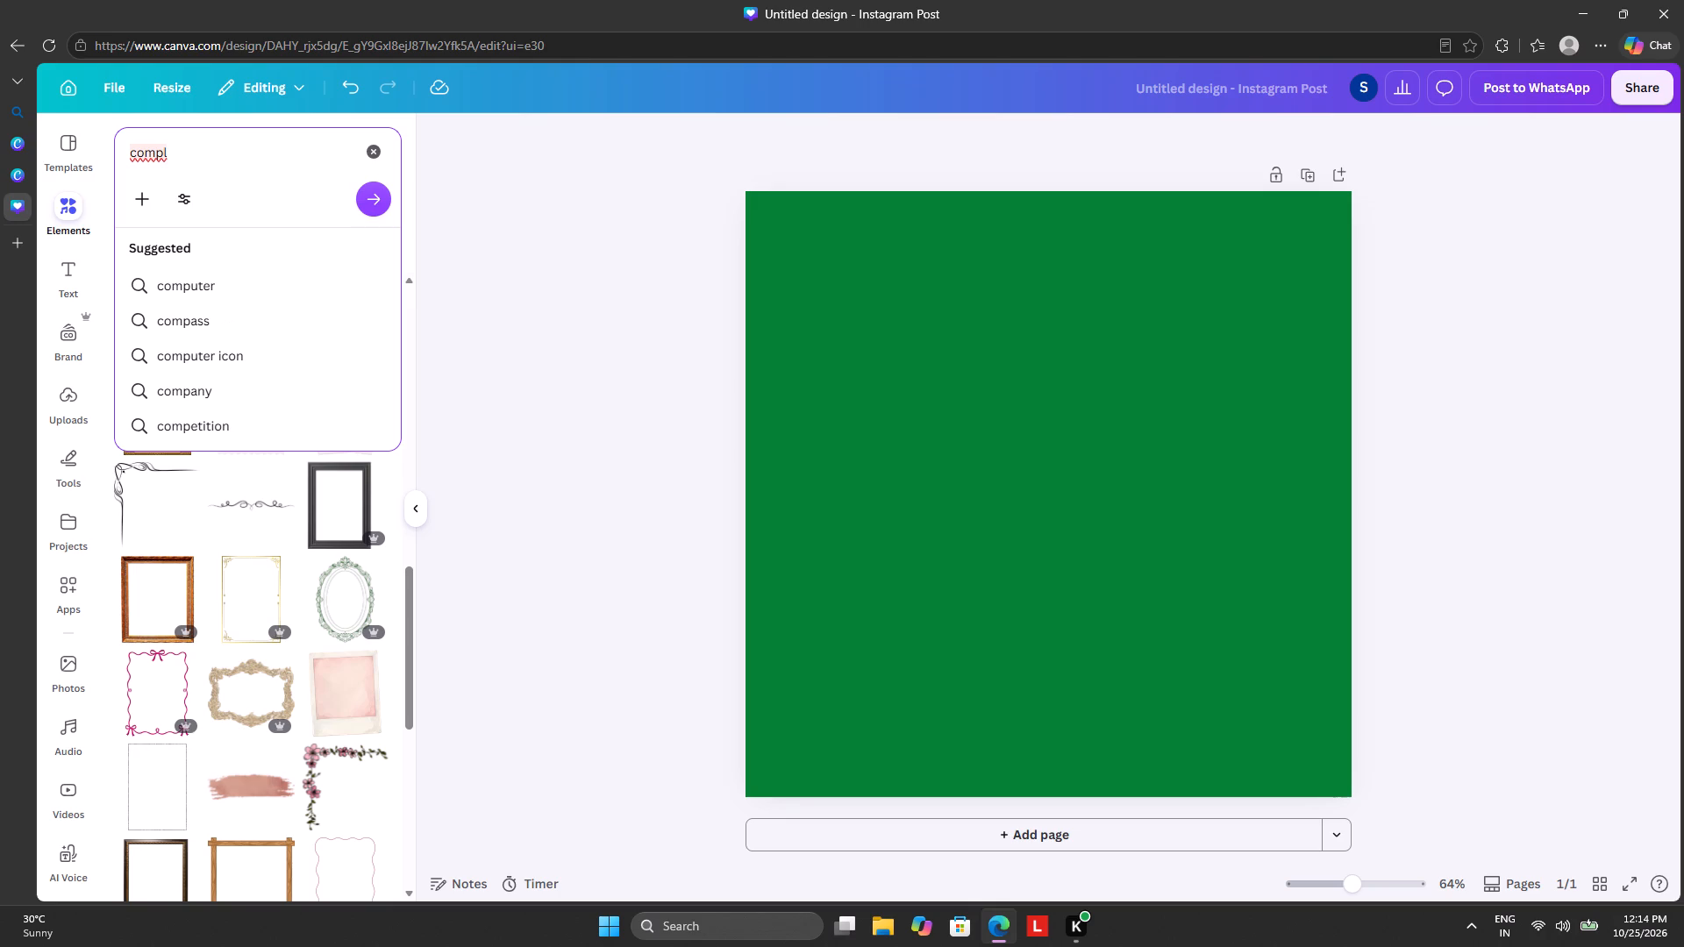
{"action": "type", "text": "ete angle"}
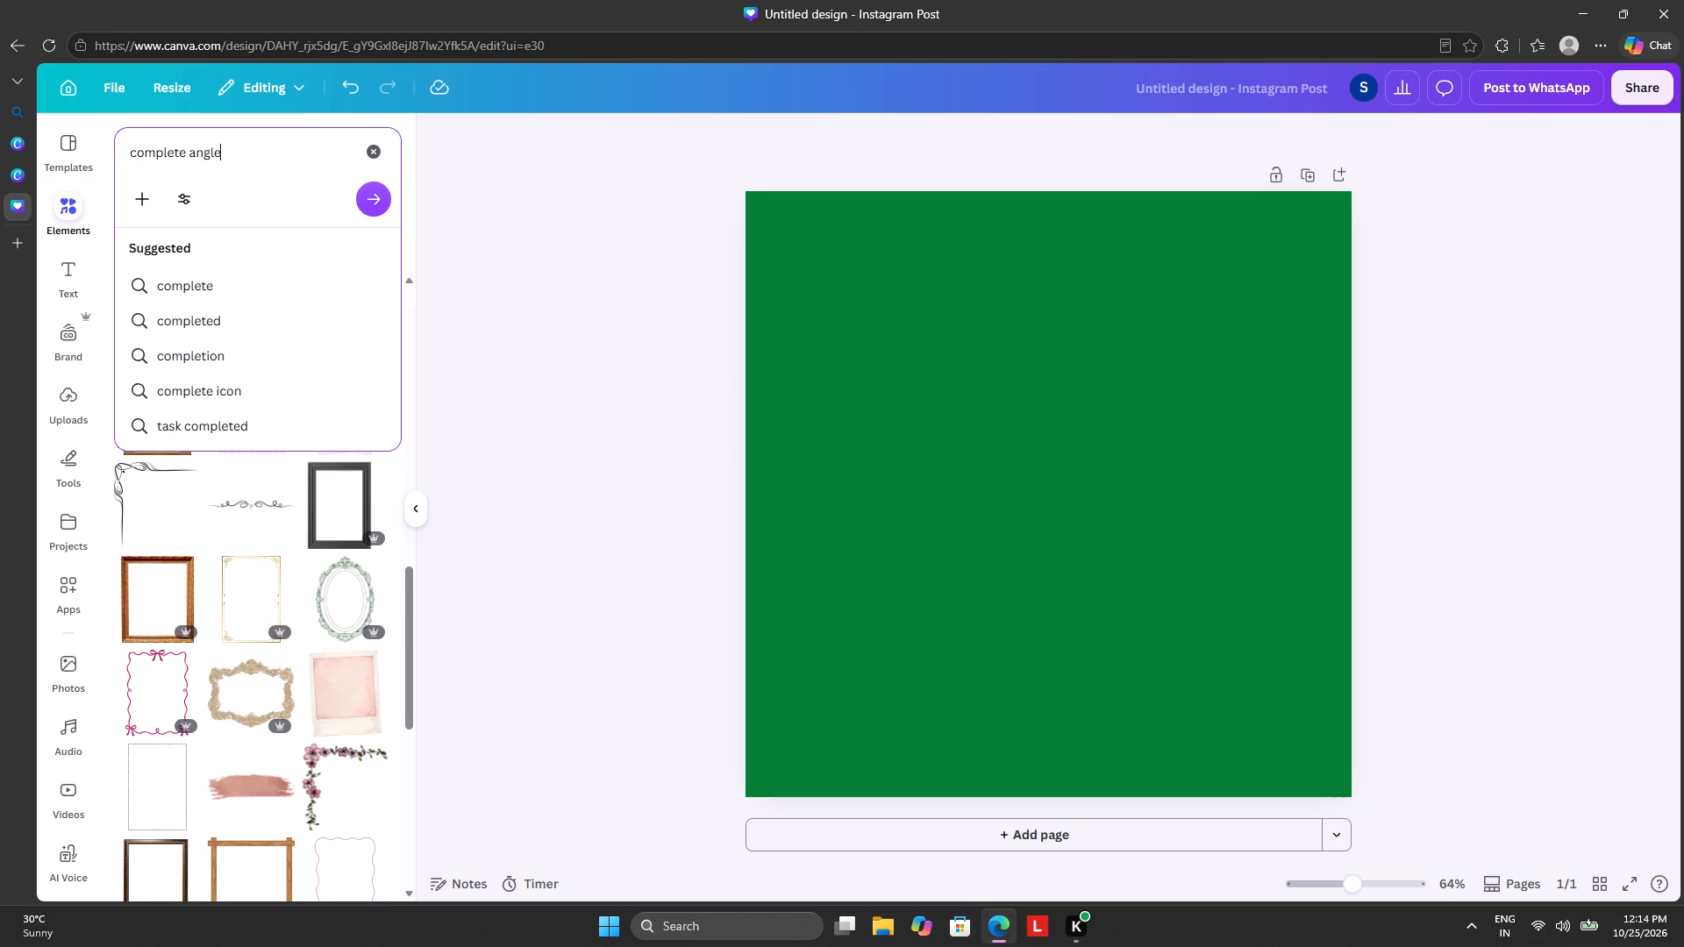
Run the "complete angle" elements search and examine the graphics for a suitable angular shape.
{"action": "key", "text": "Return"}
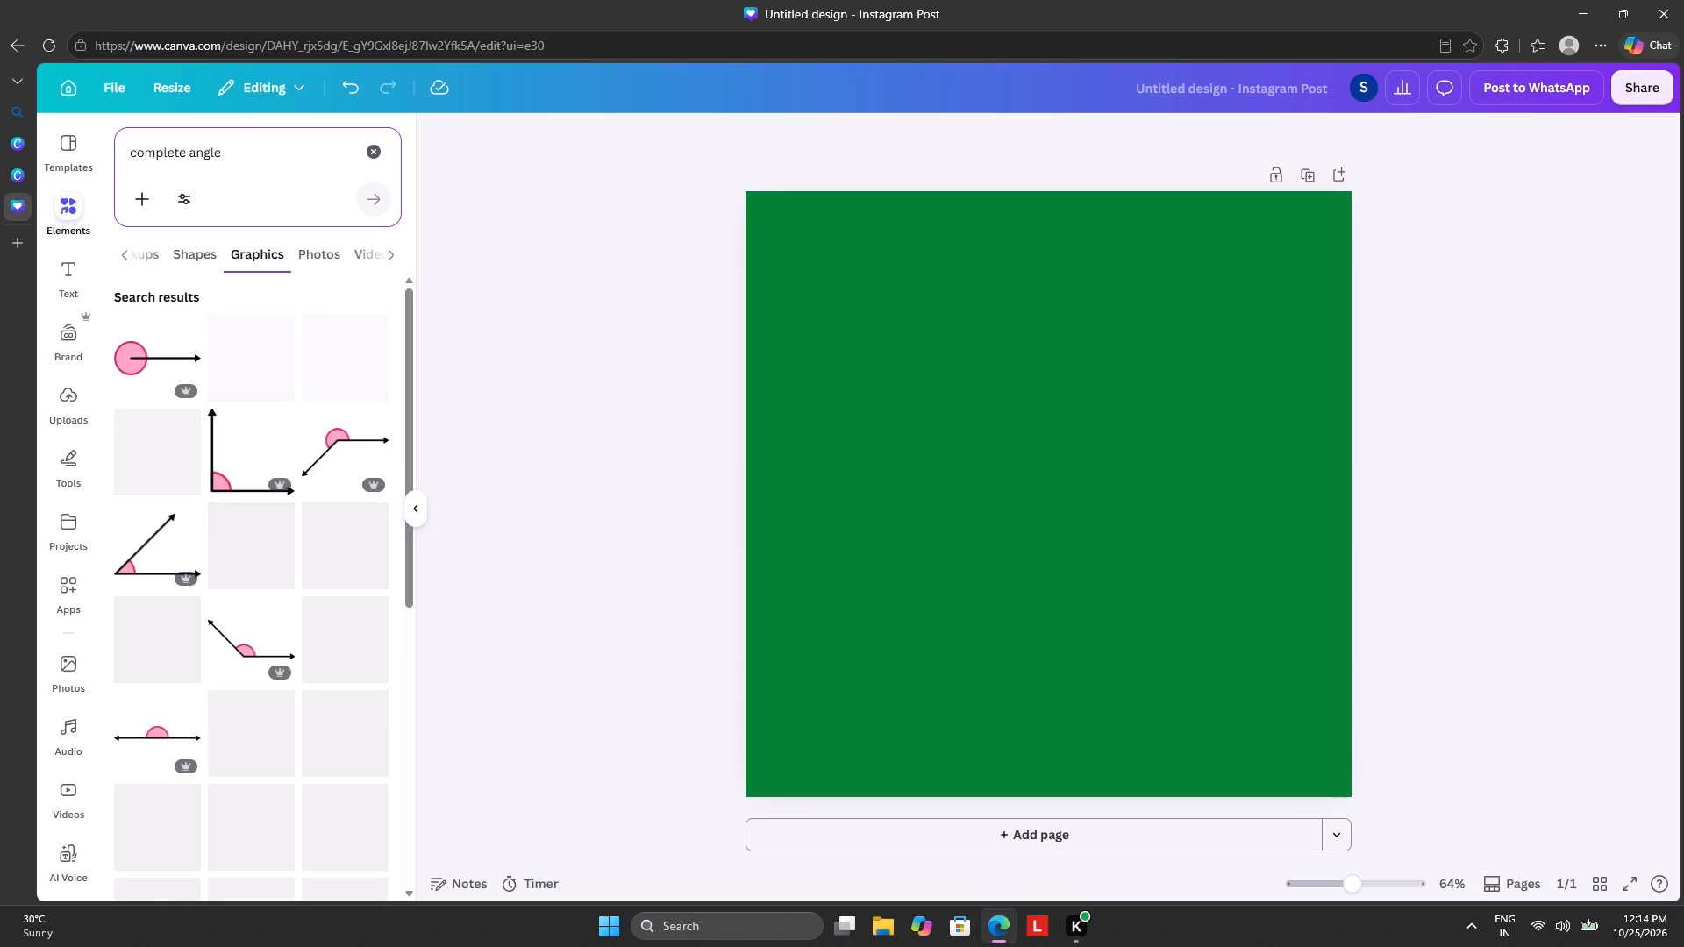
{"action": "scroll", "coordinate": [315, 496], "scroll_direction": "down", "scroll_amount": 4}
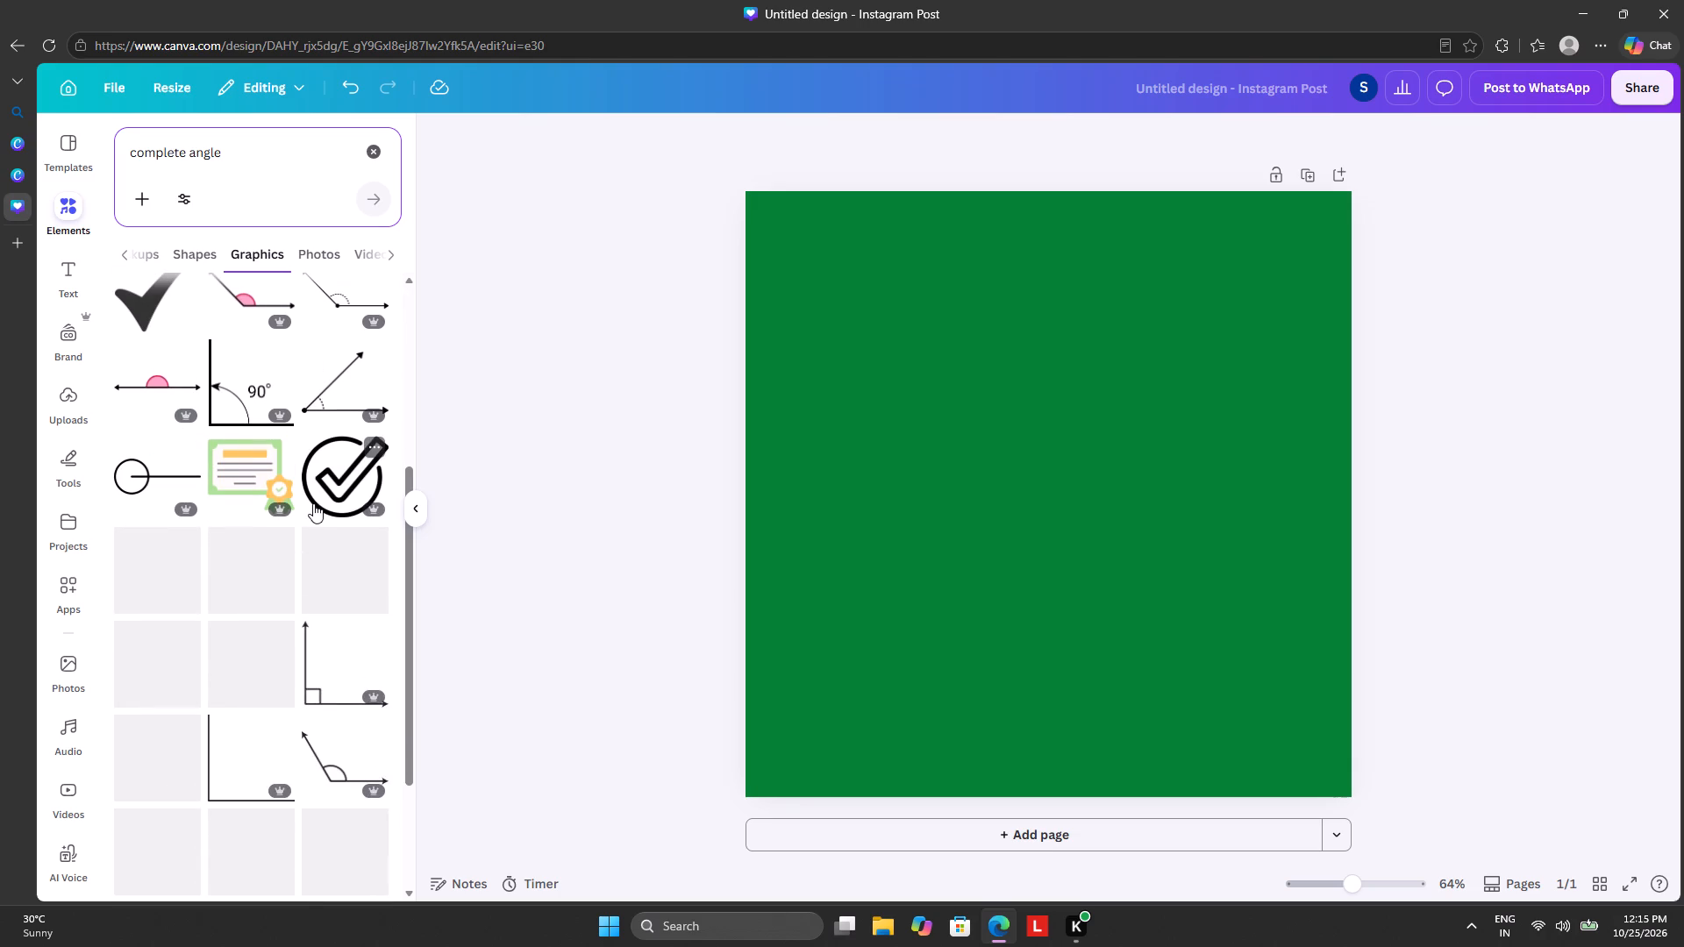
{"action": "scroll", "coordinate": [313, 503], "scroll_direction": "down", "scroll_amount": 12}
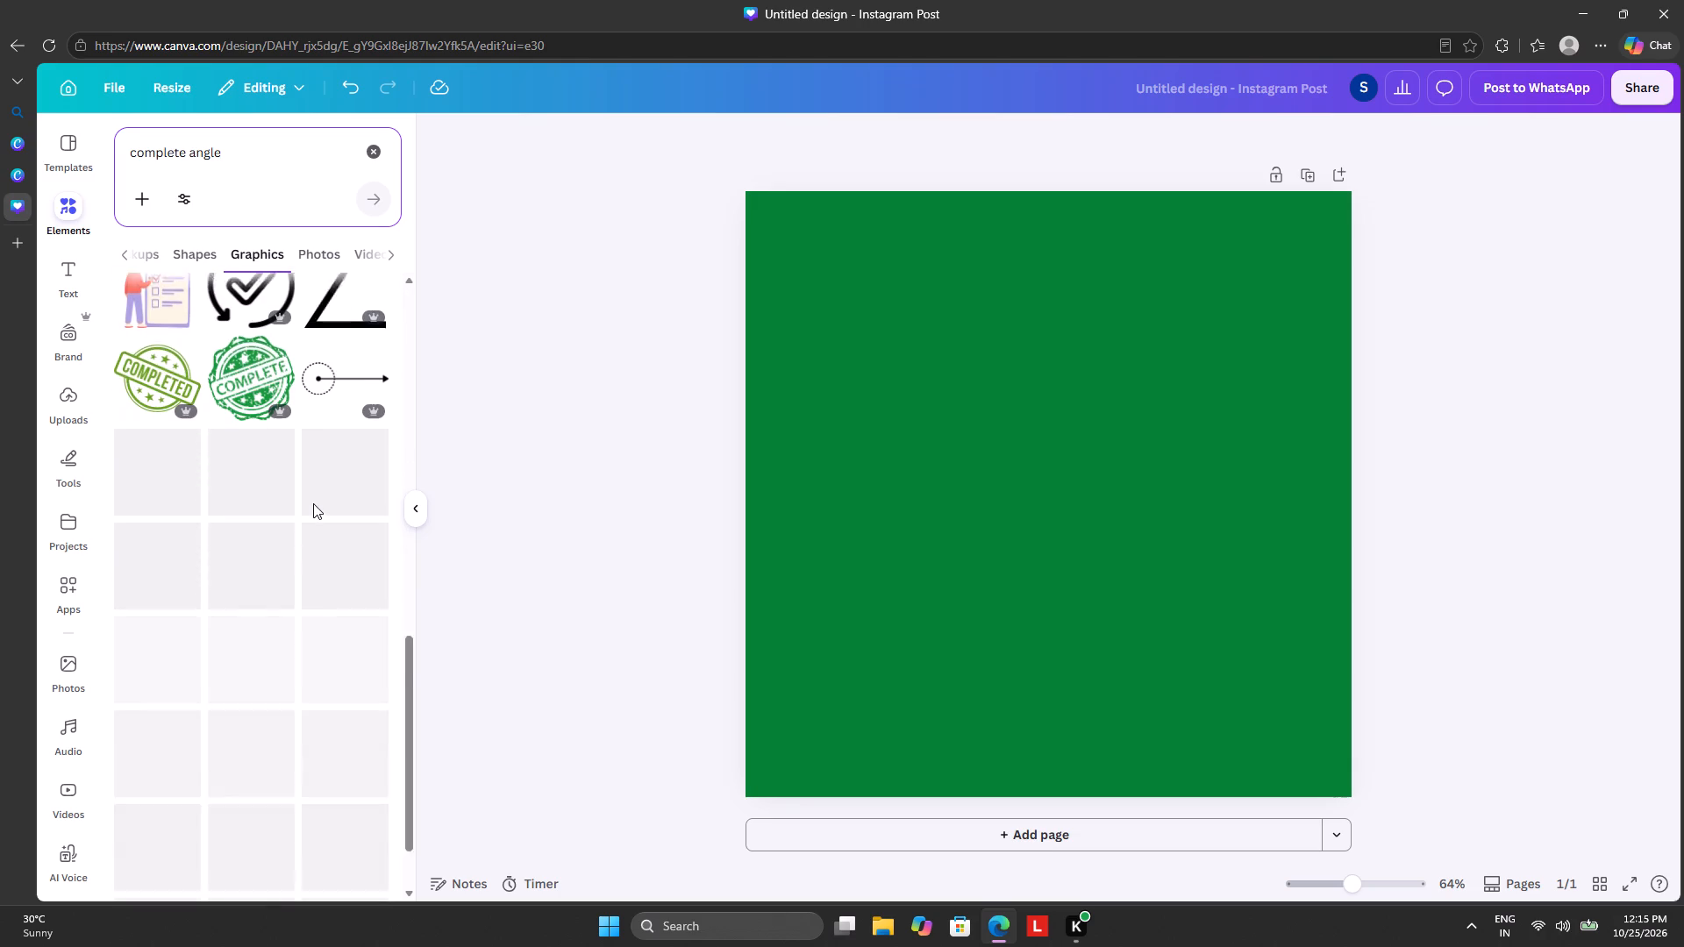
{"action": "scroll", "coordinate": [313, 503], "scroll_direction": "down", "scroll_amount": 5}
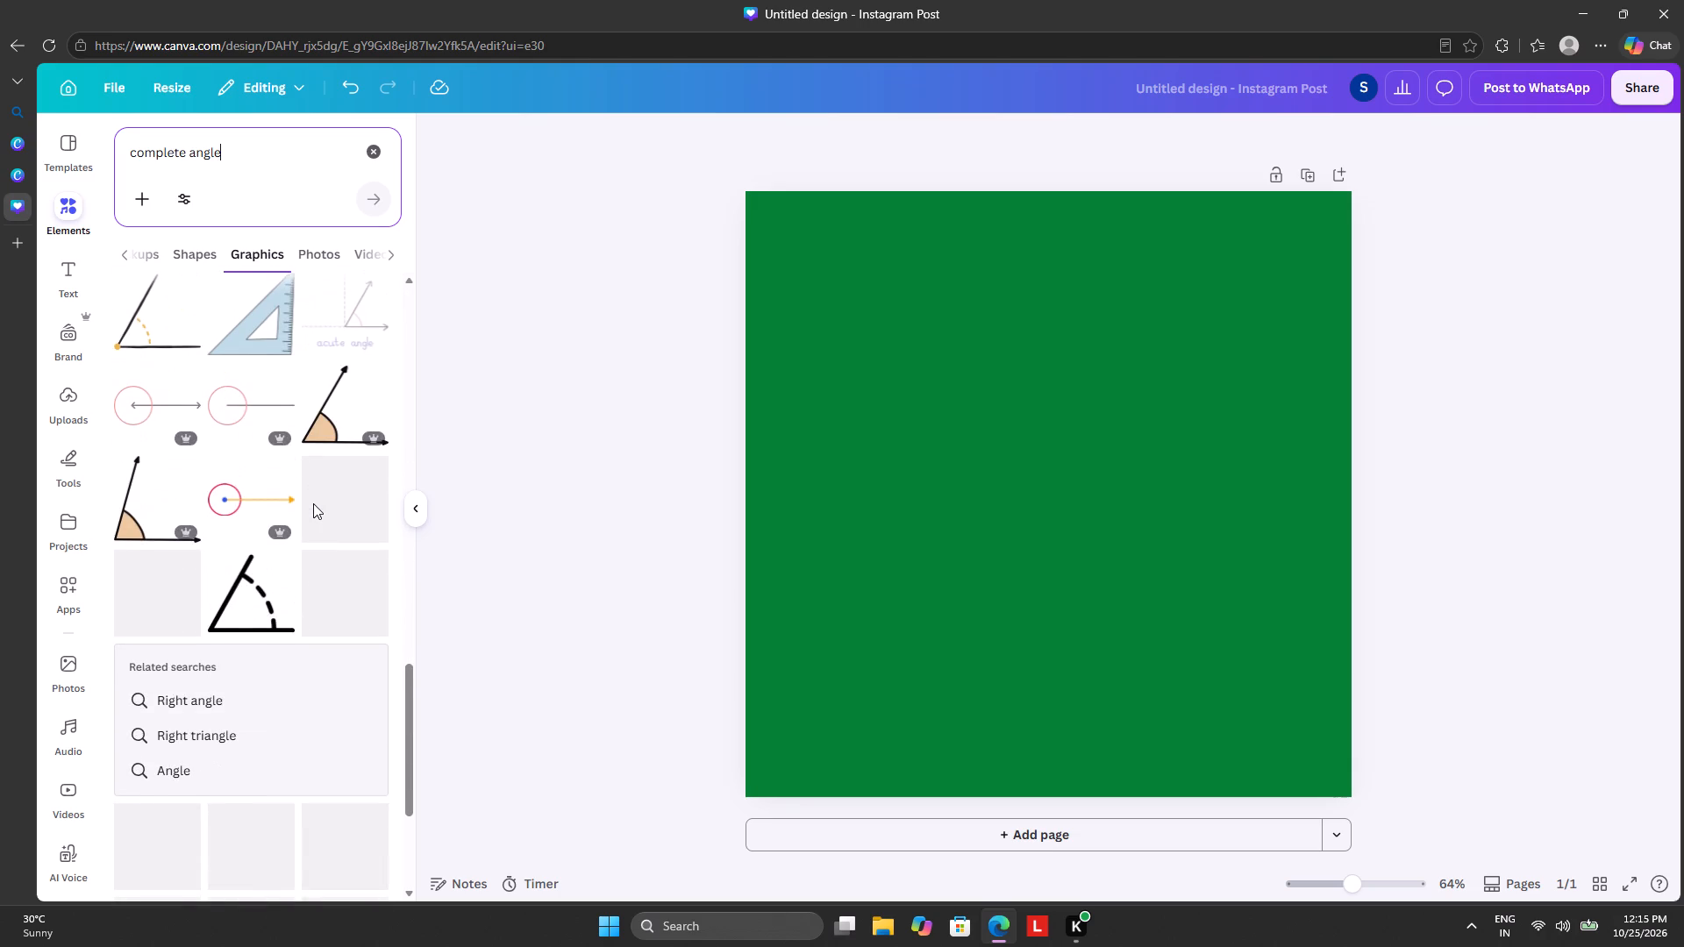
{"action": "scroll", "coordinate": [313, 503], "scroll_direction": "down", "scroll_amount": 8}
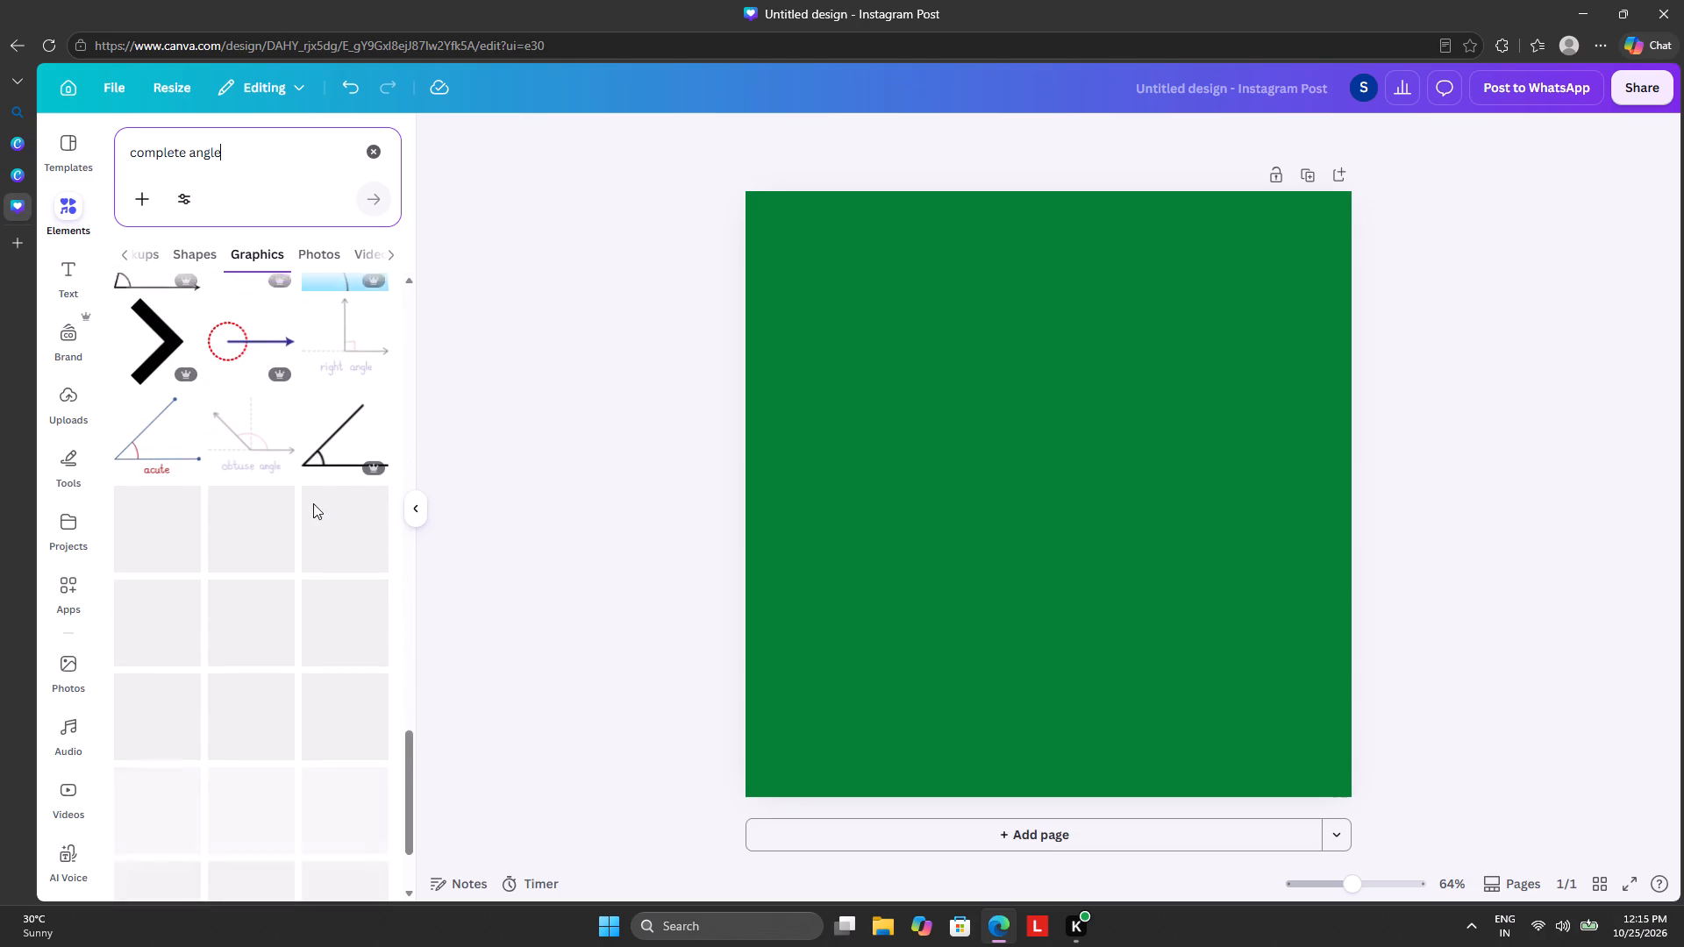
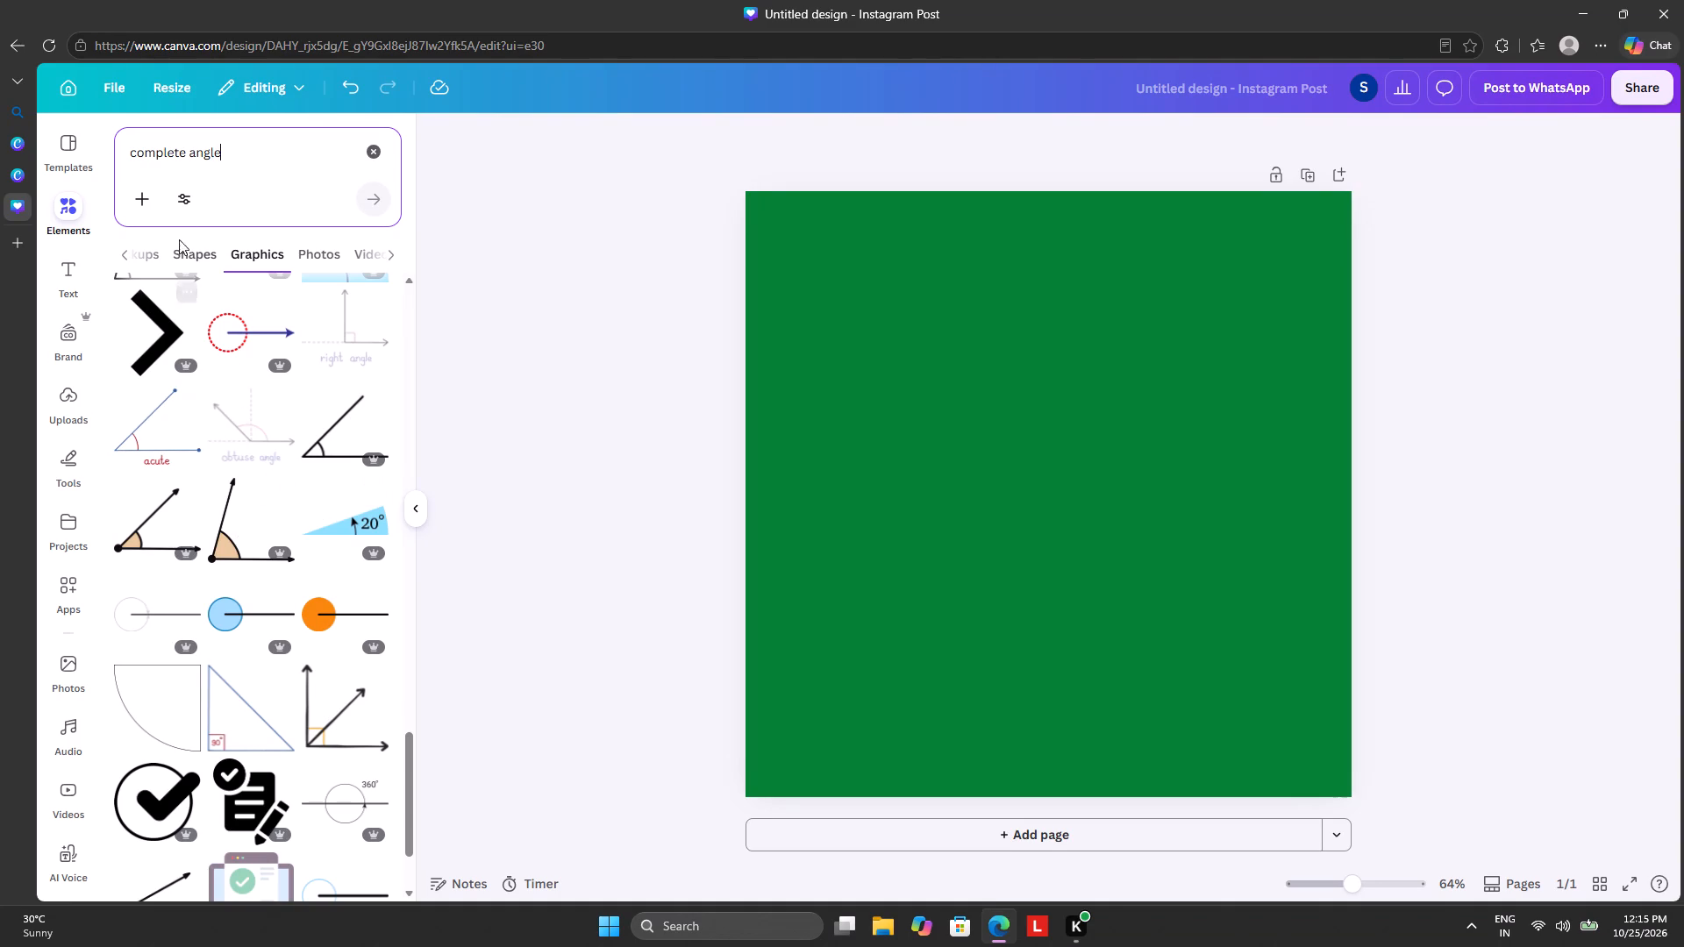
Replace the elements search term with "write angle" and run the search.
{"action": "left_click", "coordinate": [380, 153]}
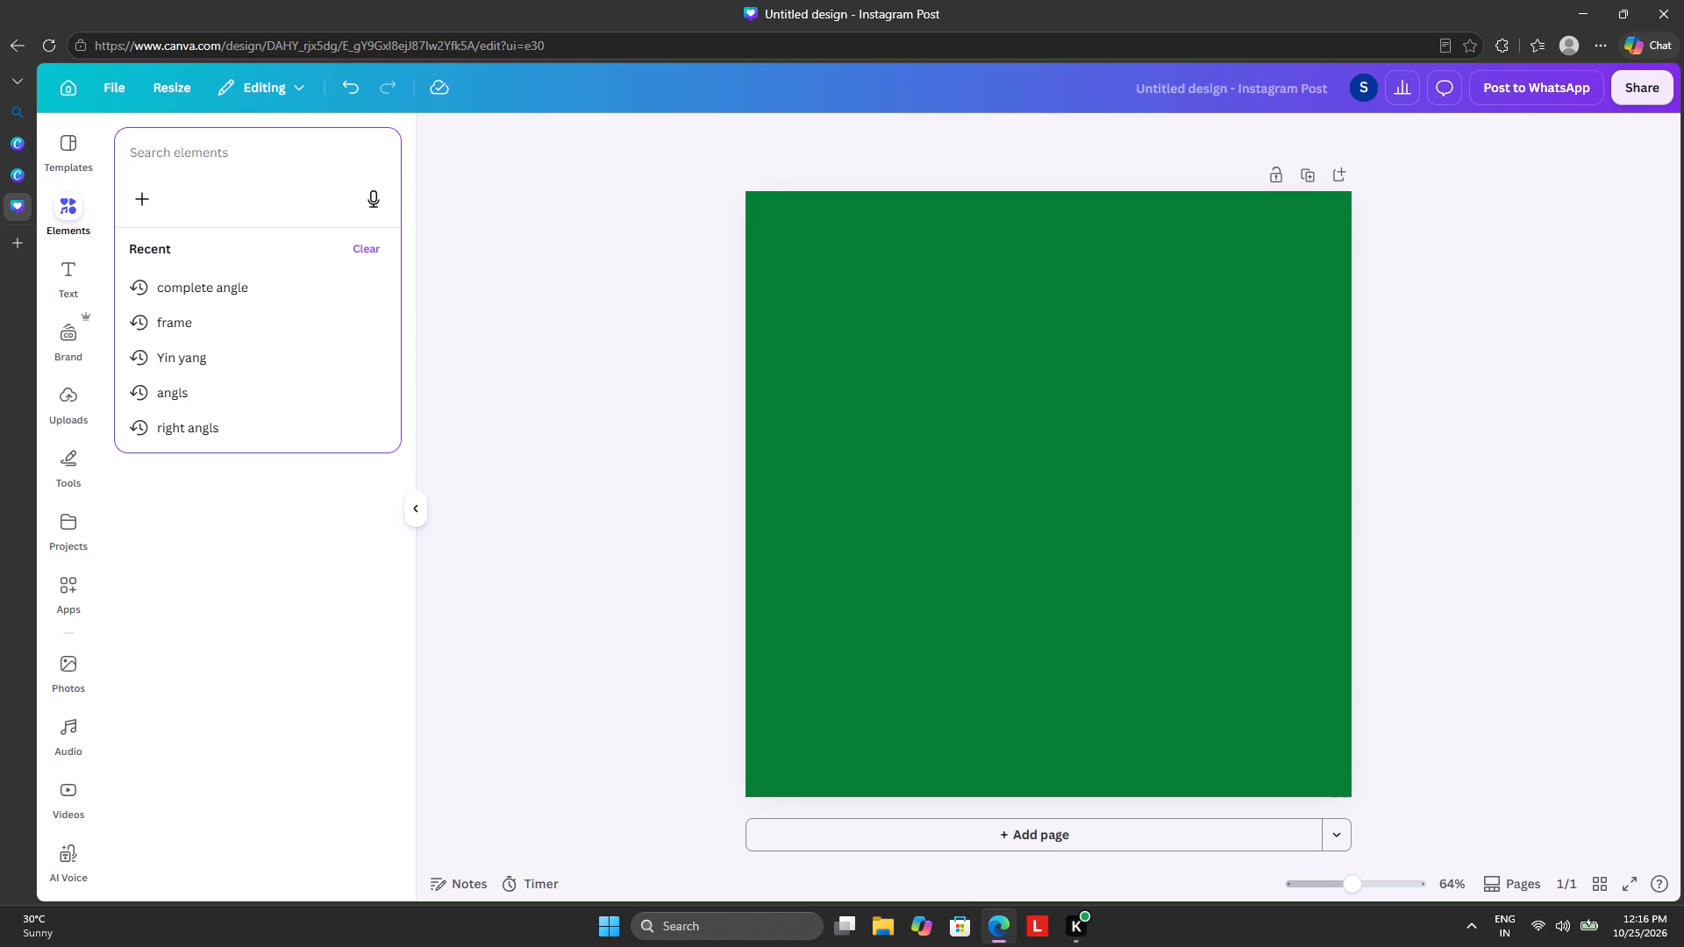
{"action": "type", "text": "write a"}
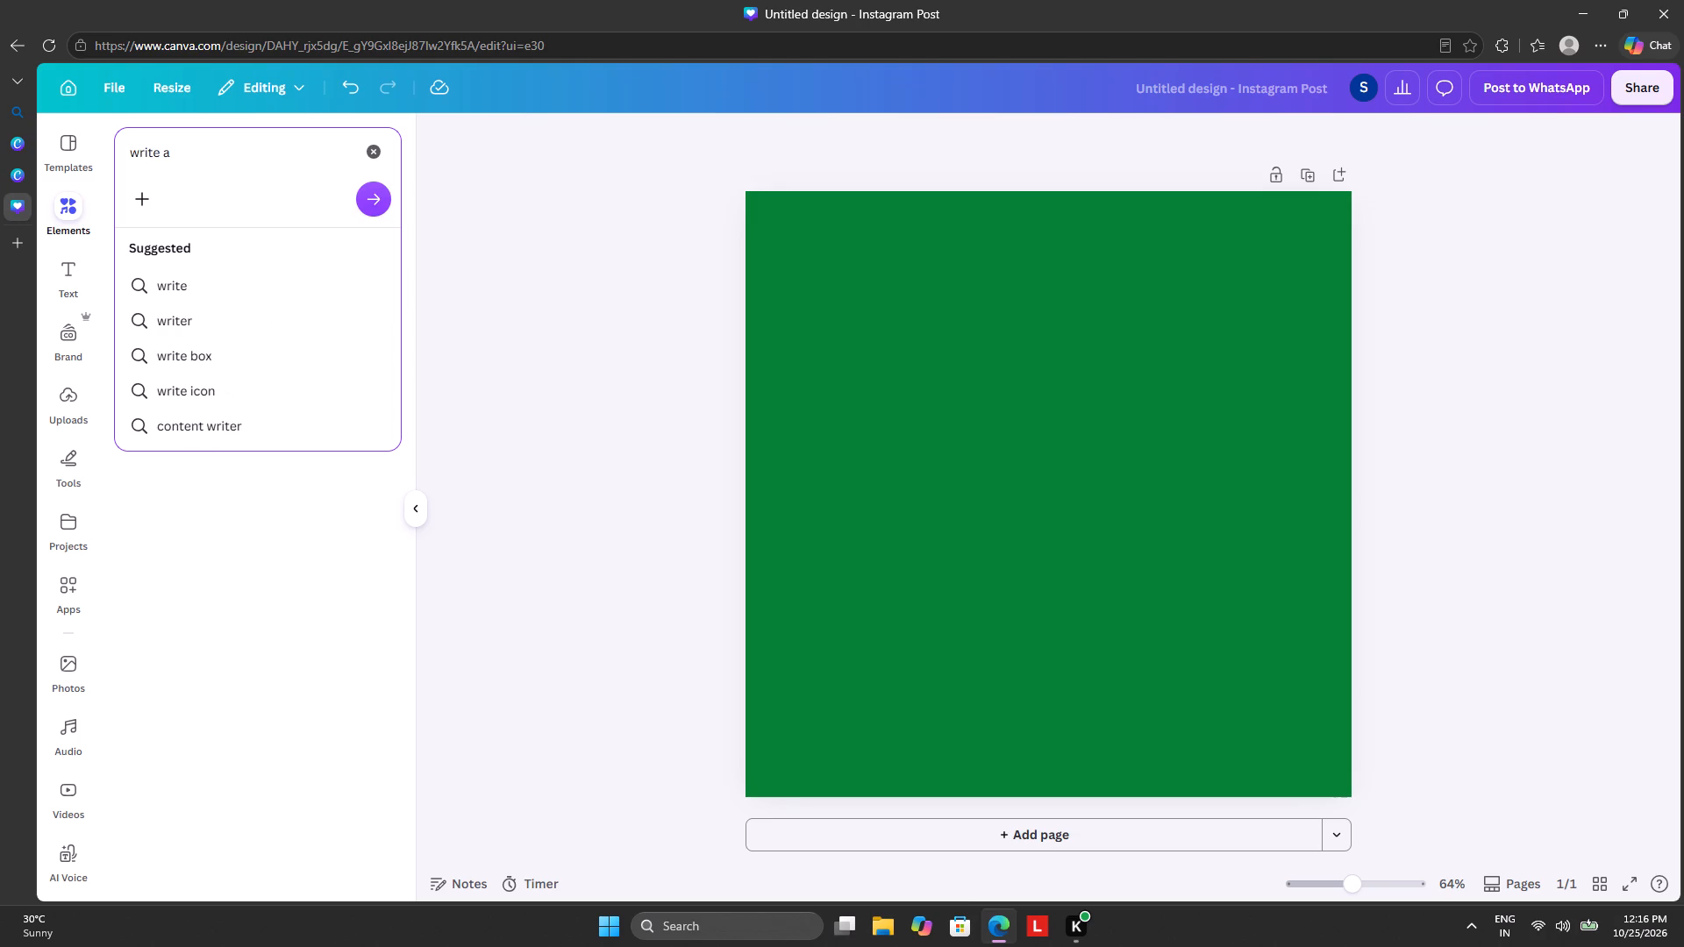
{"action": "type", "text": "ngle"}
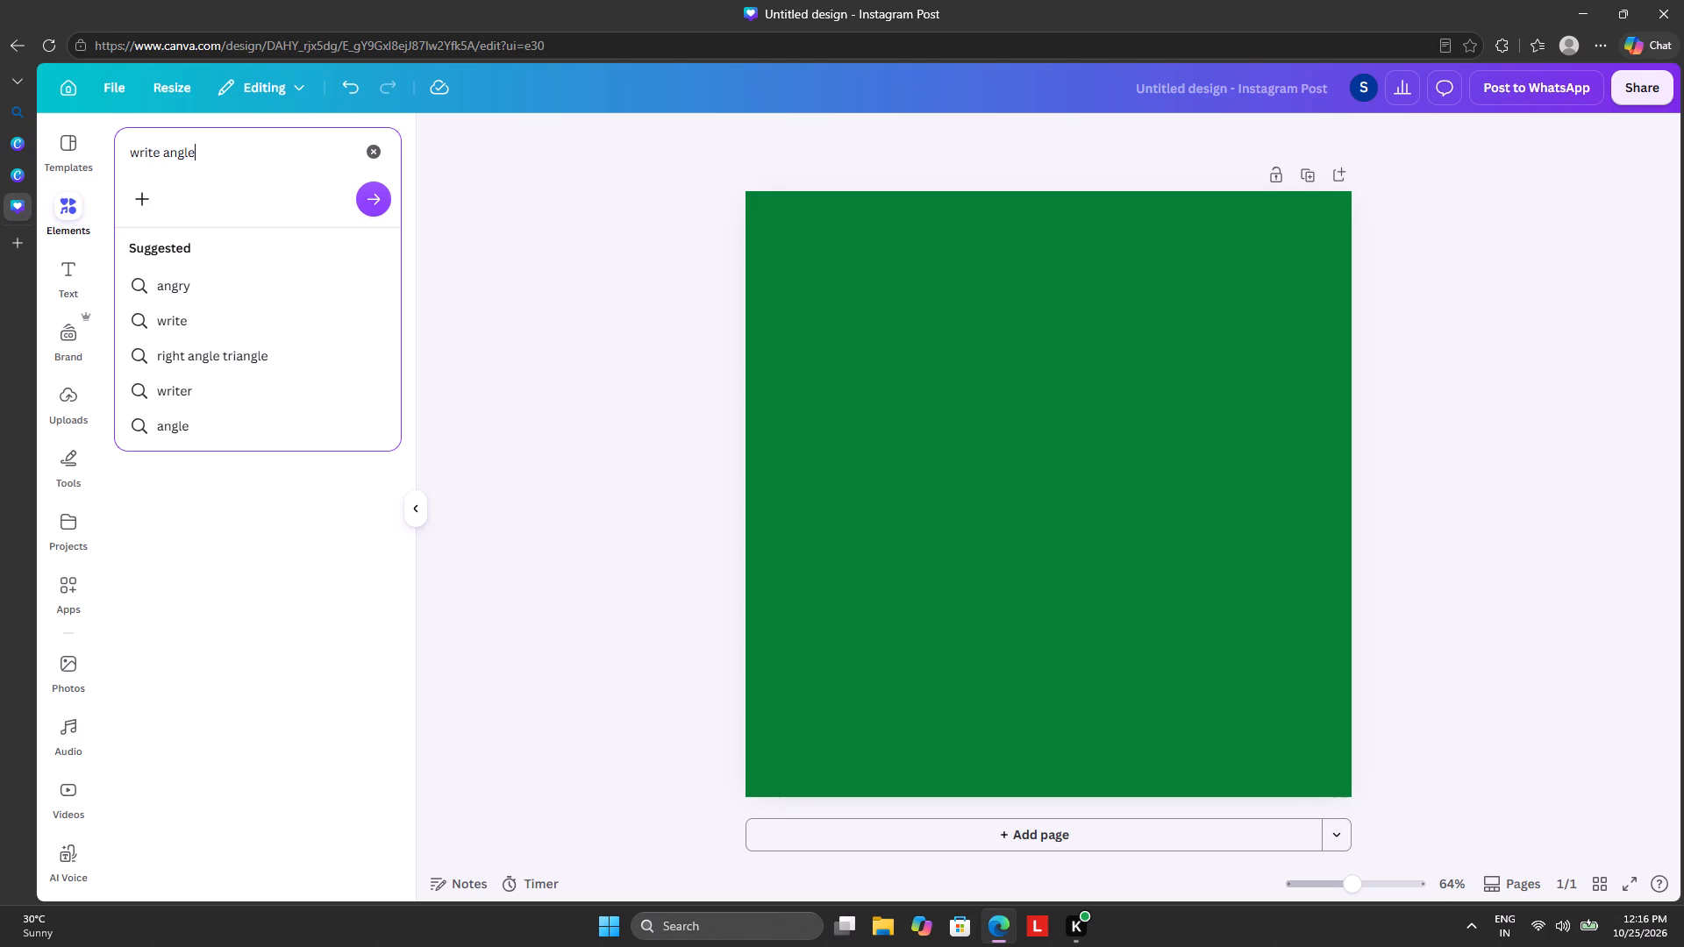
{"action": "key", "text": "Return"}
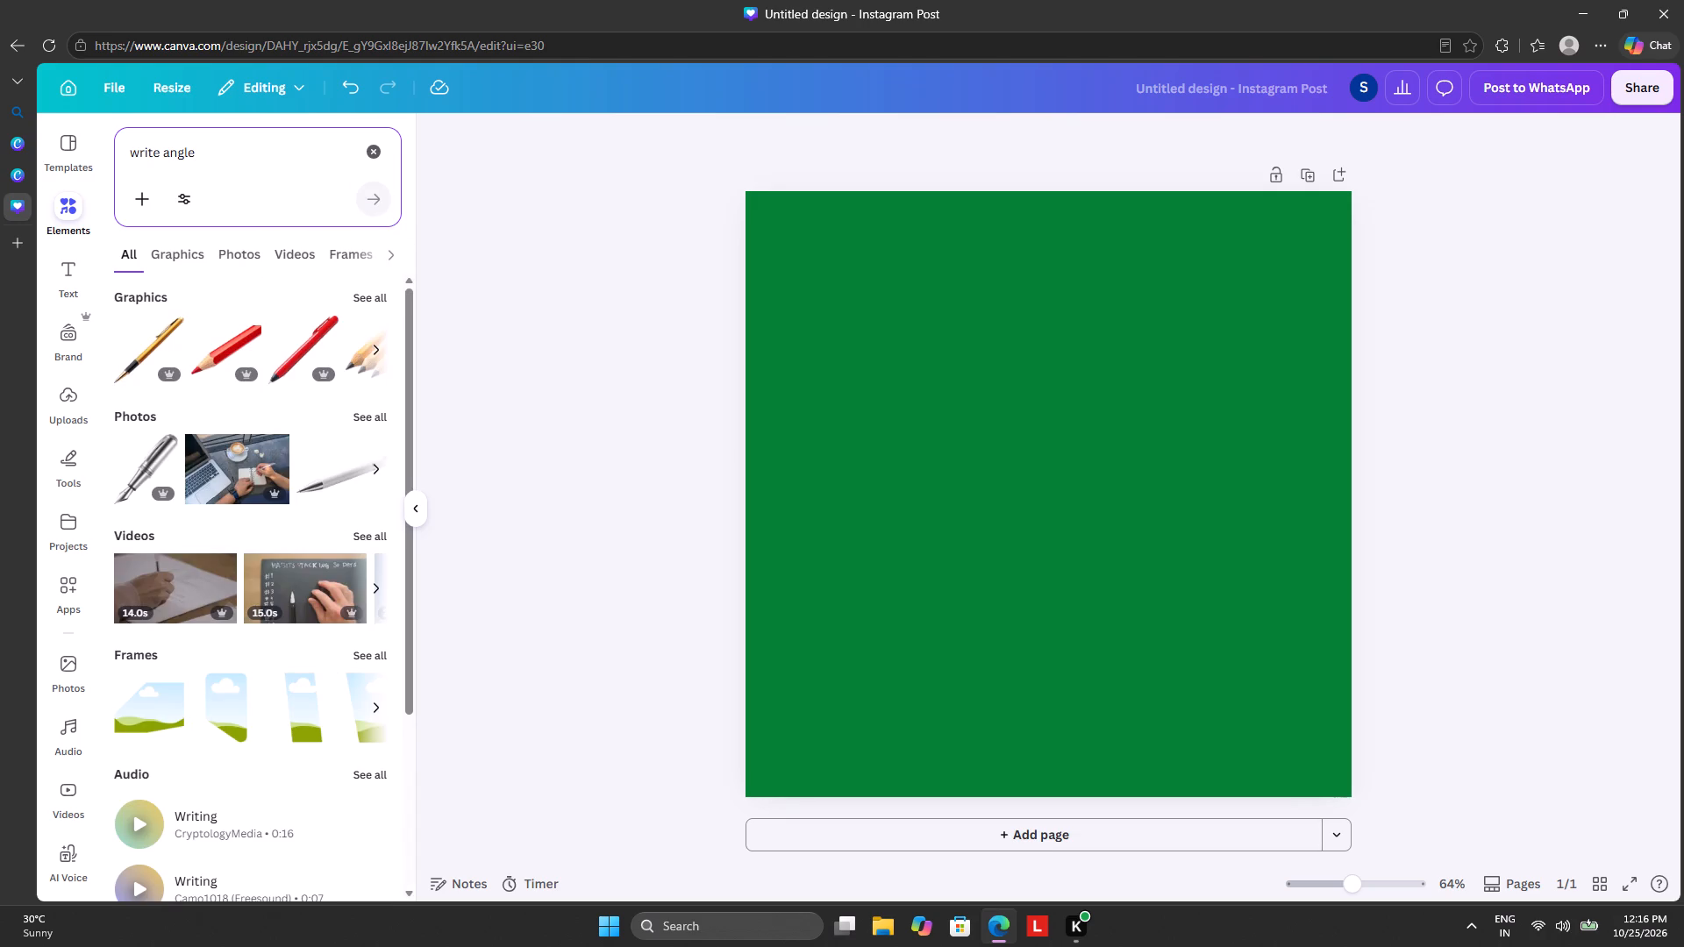
Search the elements for "right angle" instead and add the parallelogram from the shape results to the page.
{"action": "key", "text": "BackSpace"}
{"action": "key", "text": "BackSpace"}
{"action": "key", "text": "BackSpace"}
{"action": "key", "text": "BackSpace"}
{"action": "key", "text": "BackSpace"}
{"action": "key", "text": "BackSpace"}
{"action": "key", "text": "BackSpace"}
{"action": "key", "text": "BackSpace"}
{"action": "key", "text": "BackSpace"}
{"action": "key", "text": "BackSpace"}
{"action": "key", "text": "BackSpace"}
{"action": "key", "text": "BackSpace"}
{"action": "key", "text": "BackSpace"}
{"action": "key", "text": "BackSpace"}
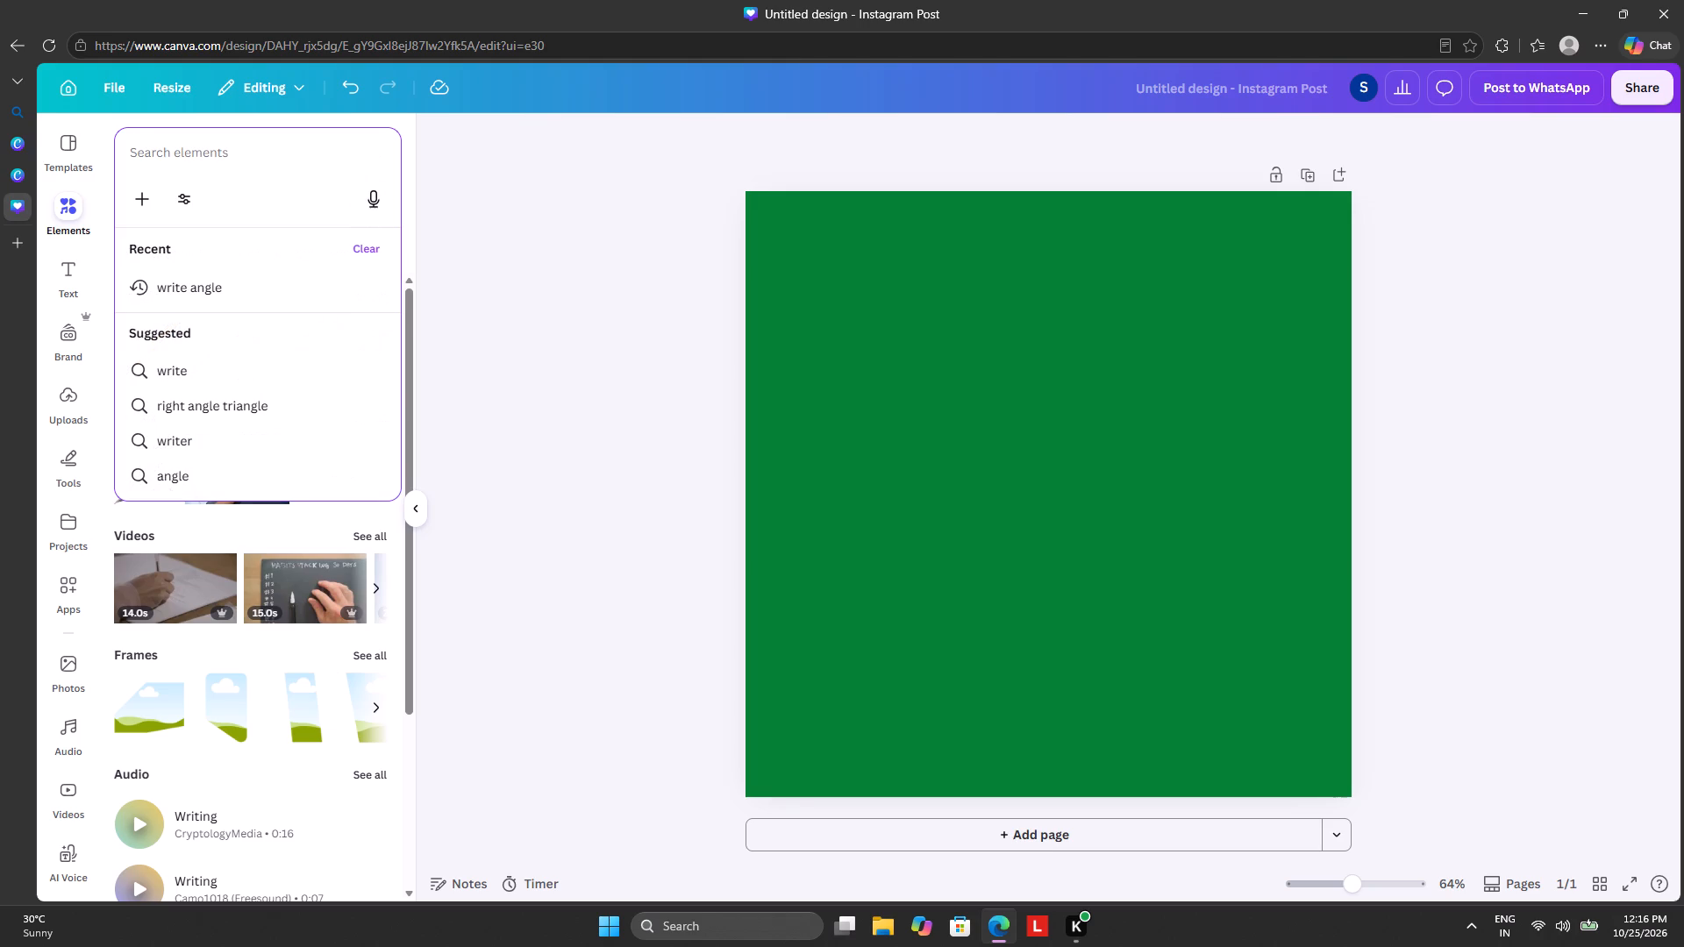
{"action": "type", "text": "right angle"}
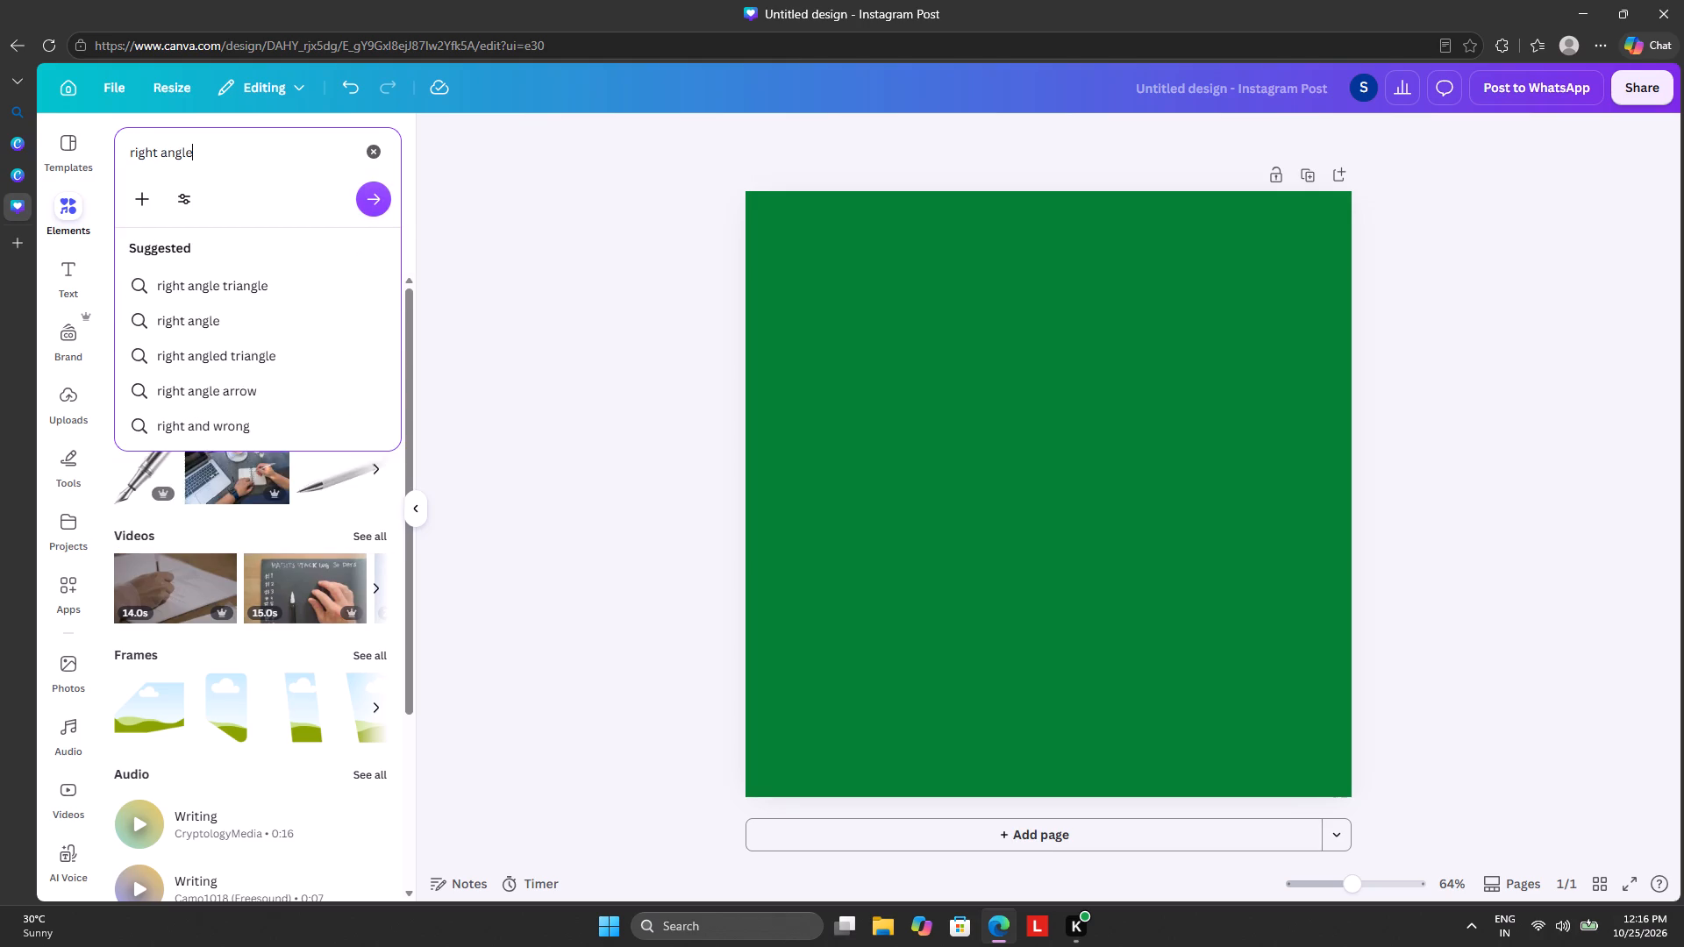
{"action": "key", "text": "Return"}
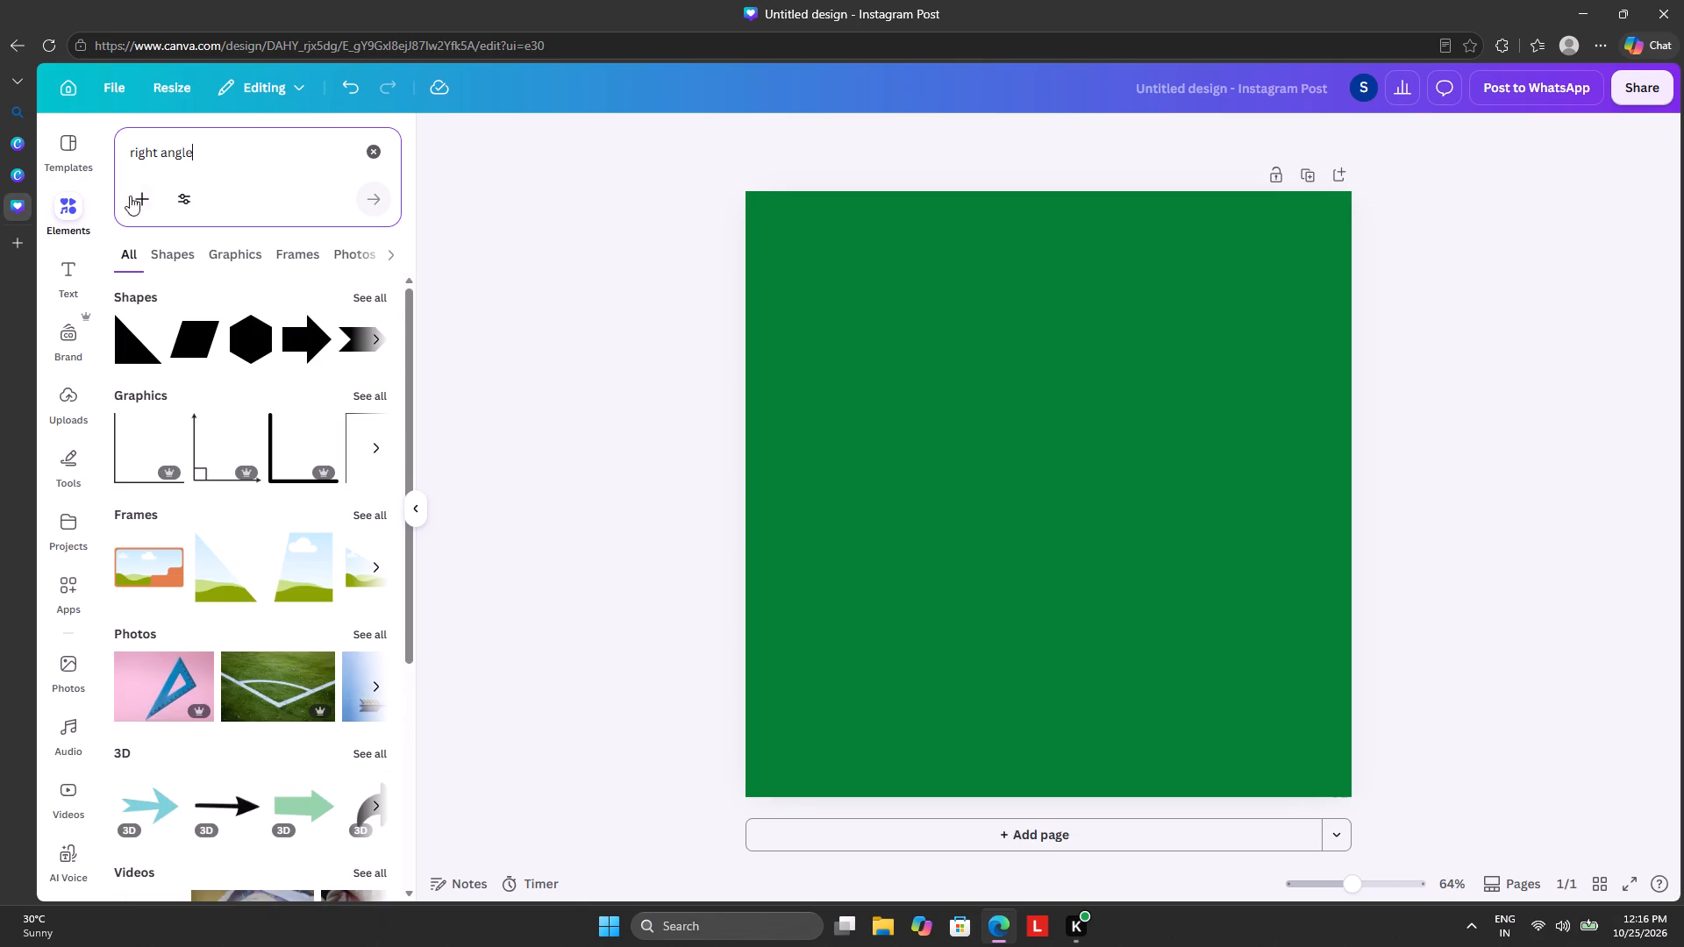
{"action": "left_click", "coordinate": [198, 345]}
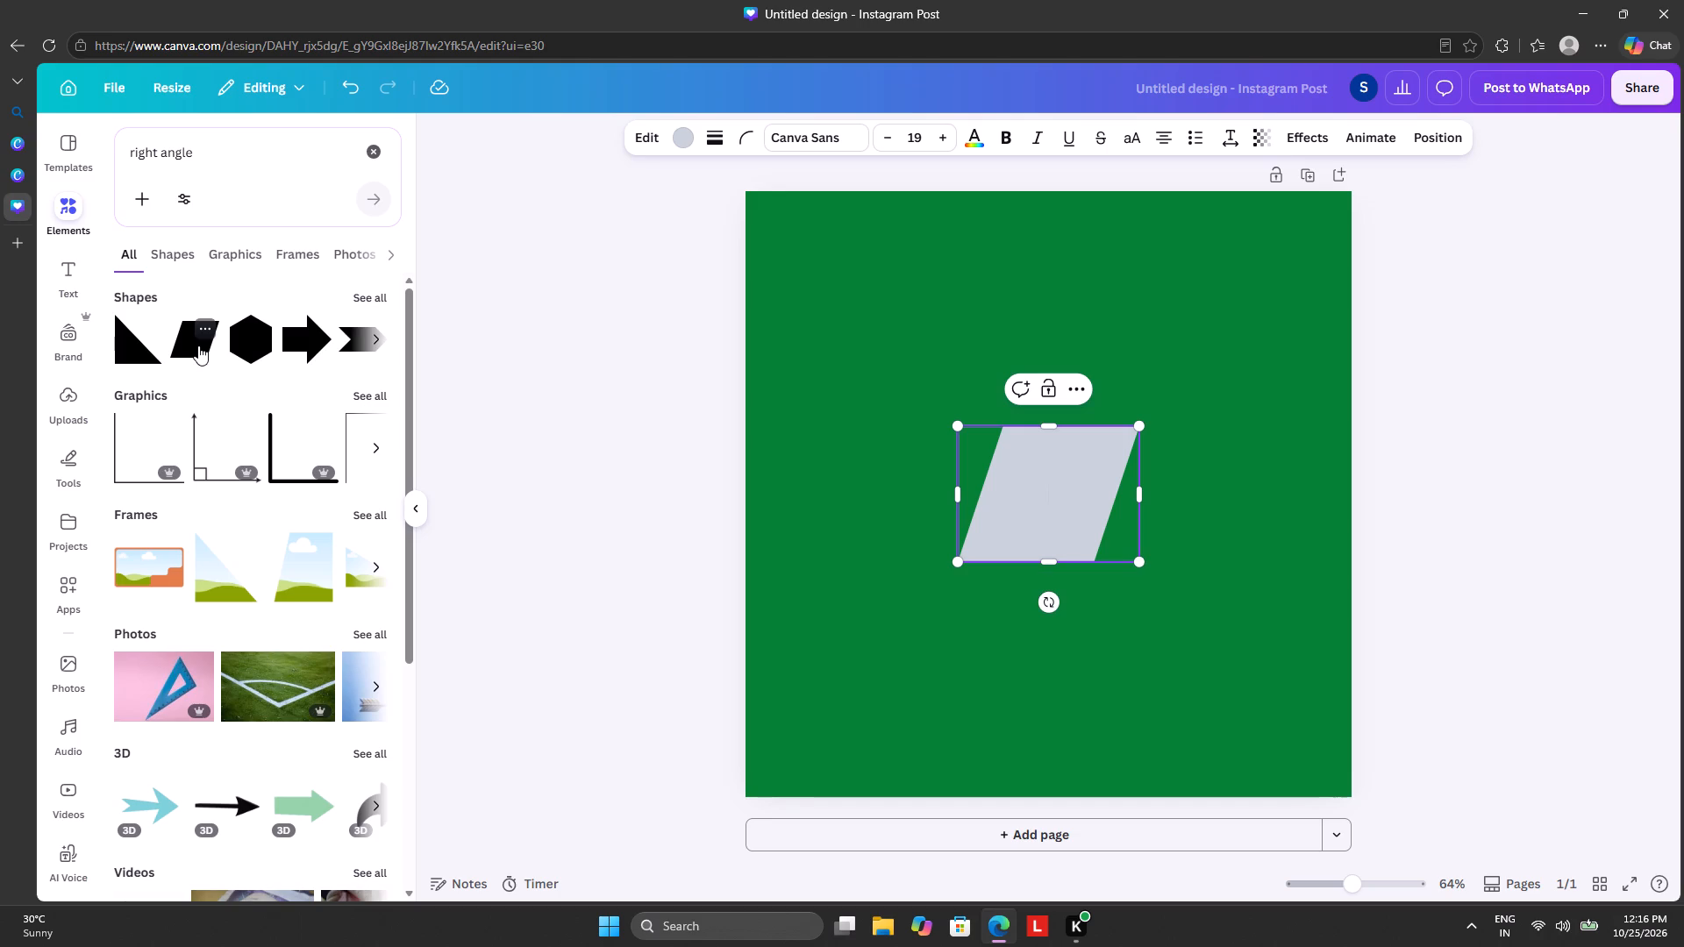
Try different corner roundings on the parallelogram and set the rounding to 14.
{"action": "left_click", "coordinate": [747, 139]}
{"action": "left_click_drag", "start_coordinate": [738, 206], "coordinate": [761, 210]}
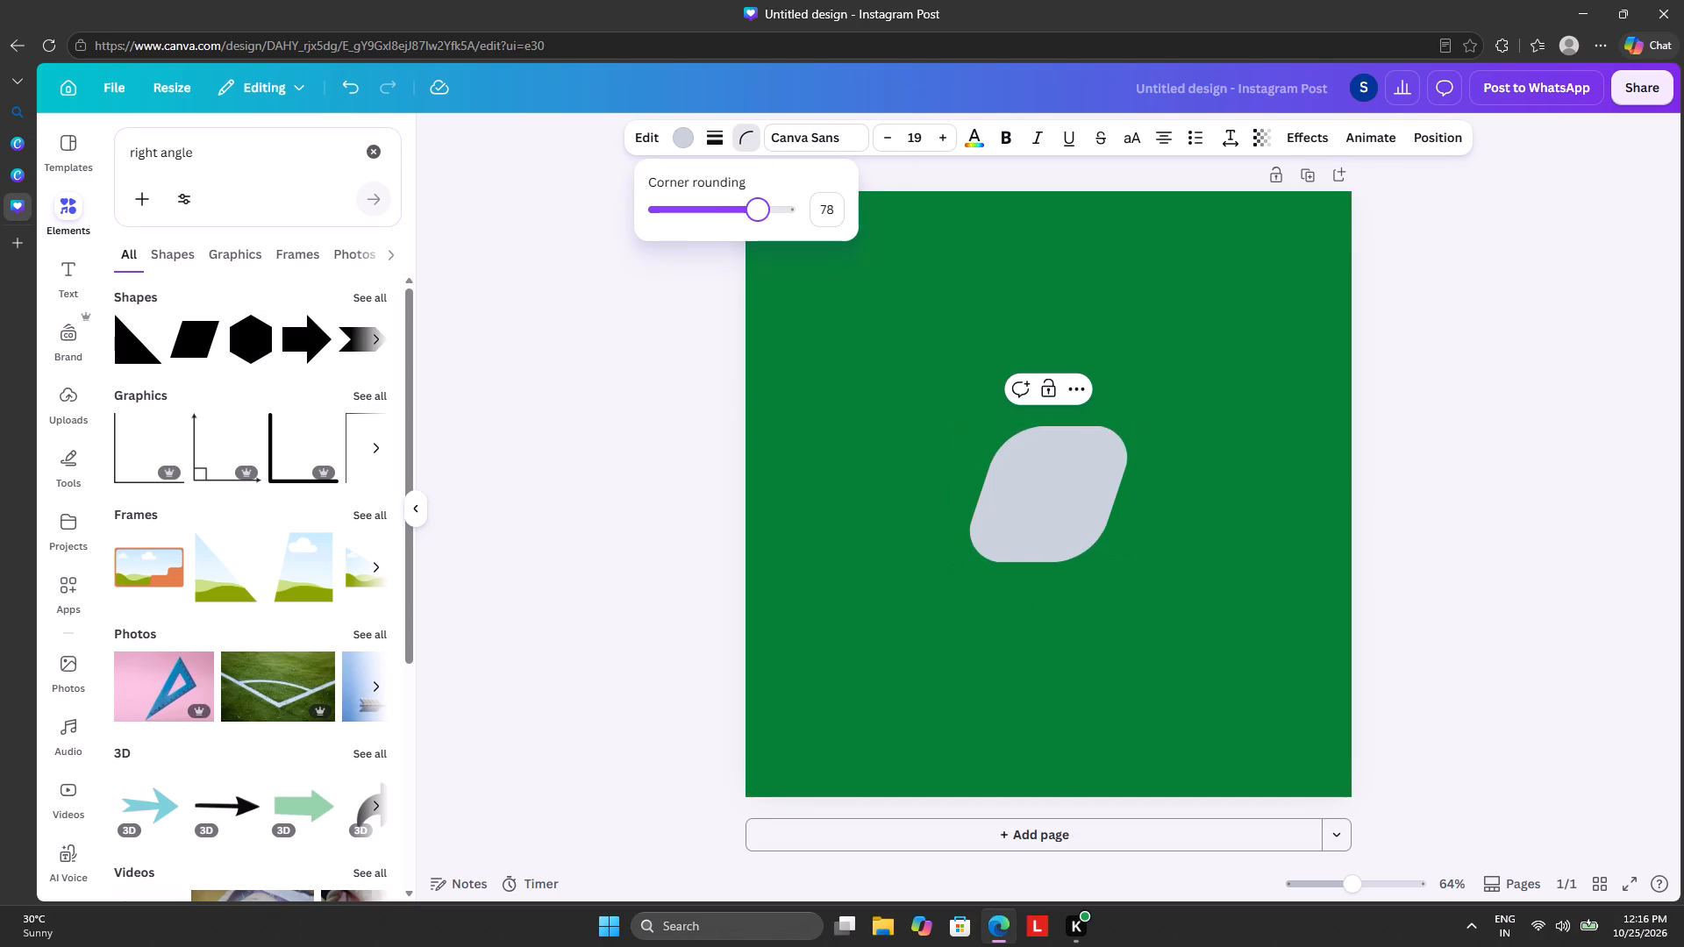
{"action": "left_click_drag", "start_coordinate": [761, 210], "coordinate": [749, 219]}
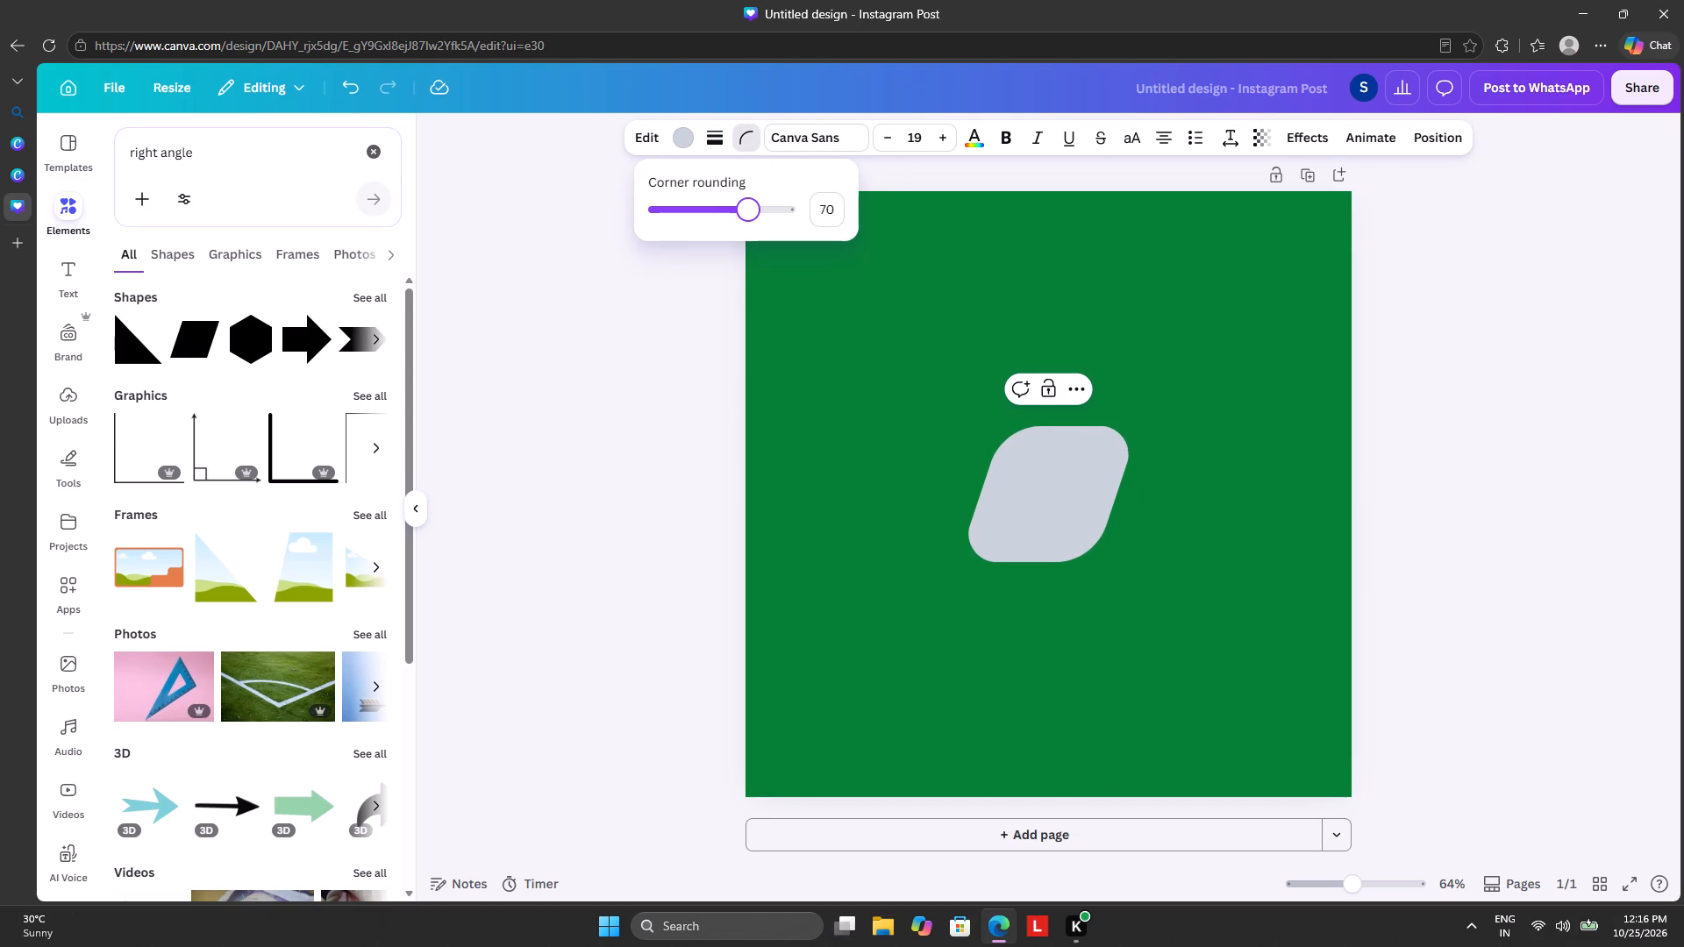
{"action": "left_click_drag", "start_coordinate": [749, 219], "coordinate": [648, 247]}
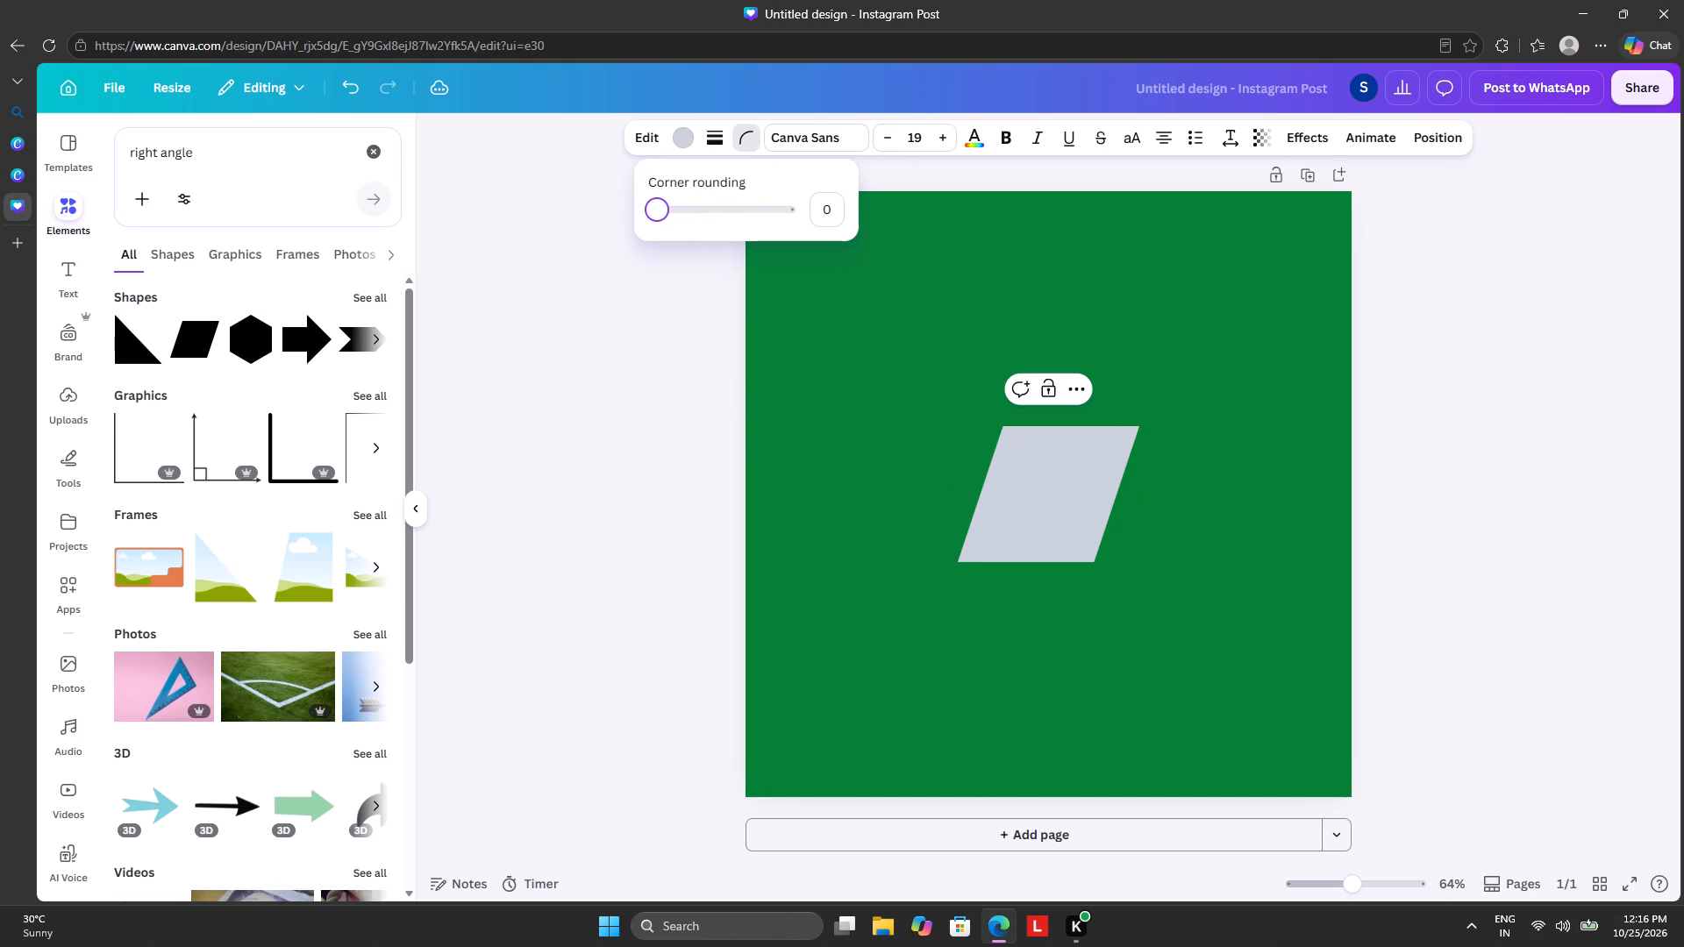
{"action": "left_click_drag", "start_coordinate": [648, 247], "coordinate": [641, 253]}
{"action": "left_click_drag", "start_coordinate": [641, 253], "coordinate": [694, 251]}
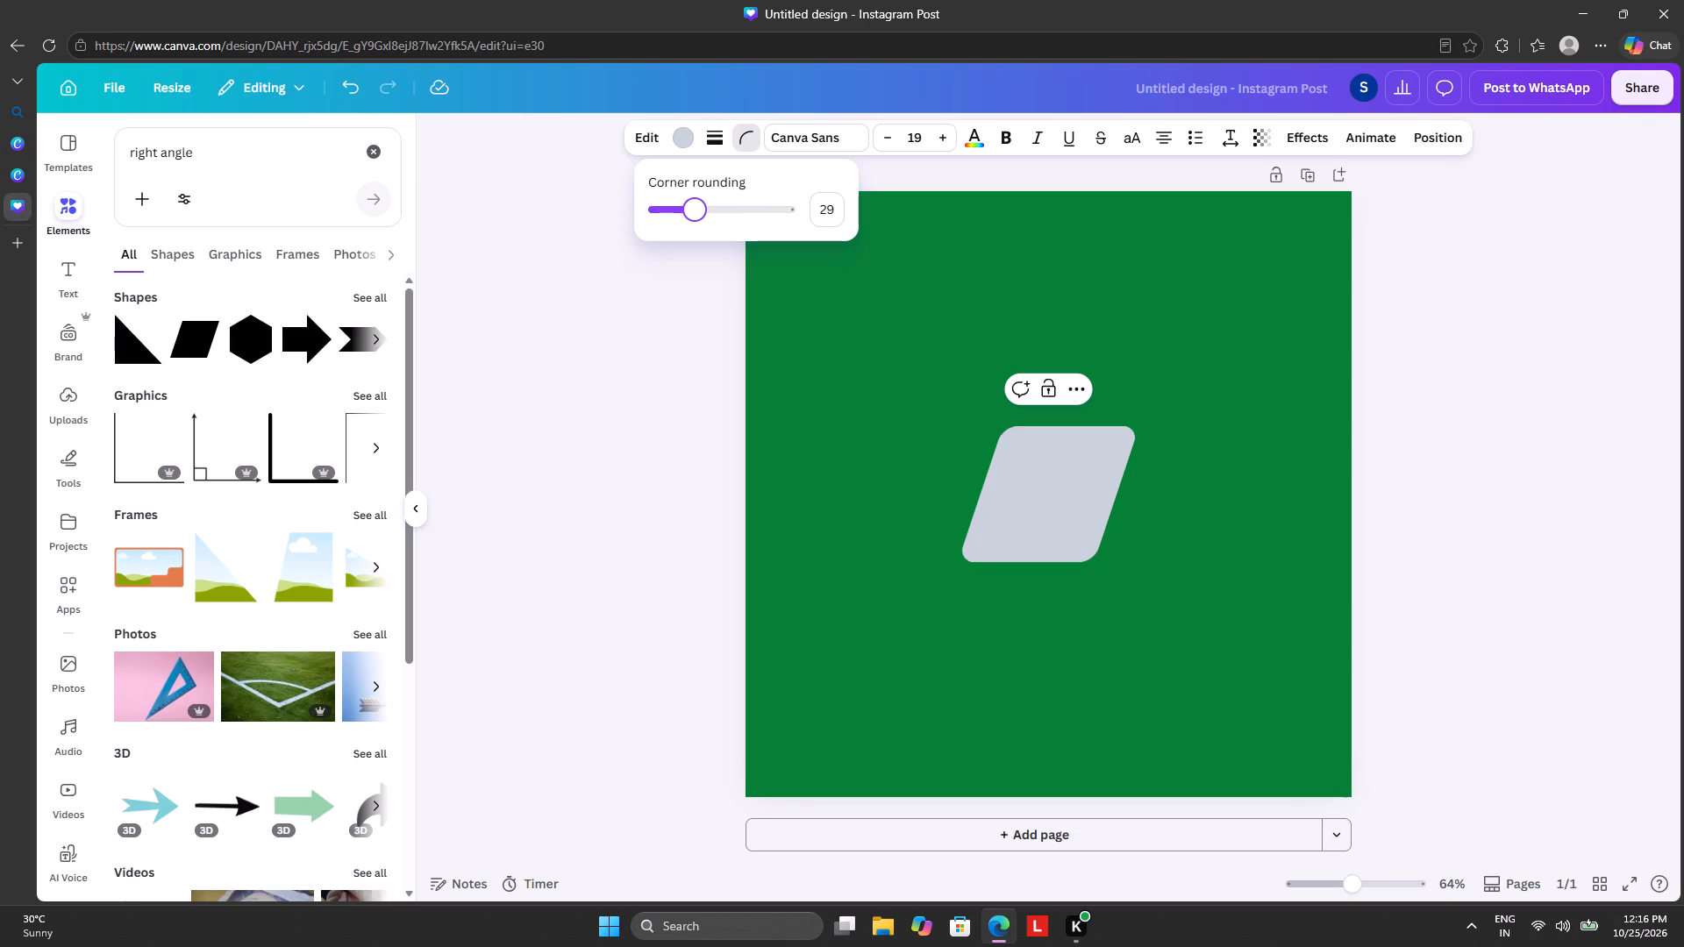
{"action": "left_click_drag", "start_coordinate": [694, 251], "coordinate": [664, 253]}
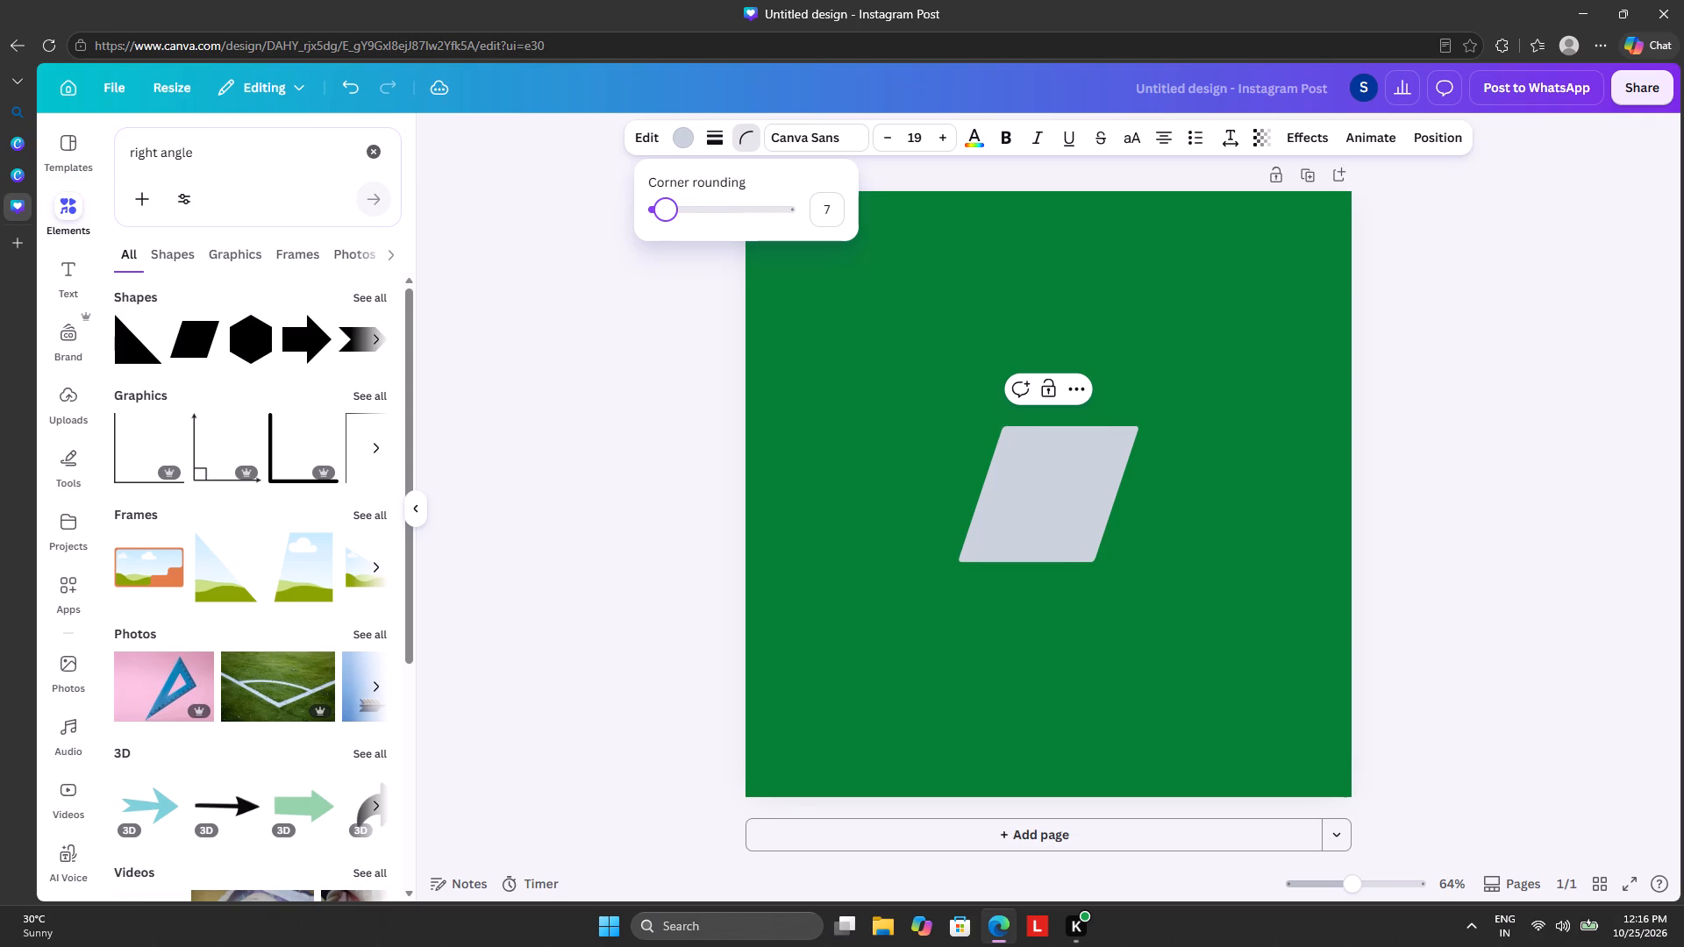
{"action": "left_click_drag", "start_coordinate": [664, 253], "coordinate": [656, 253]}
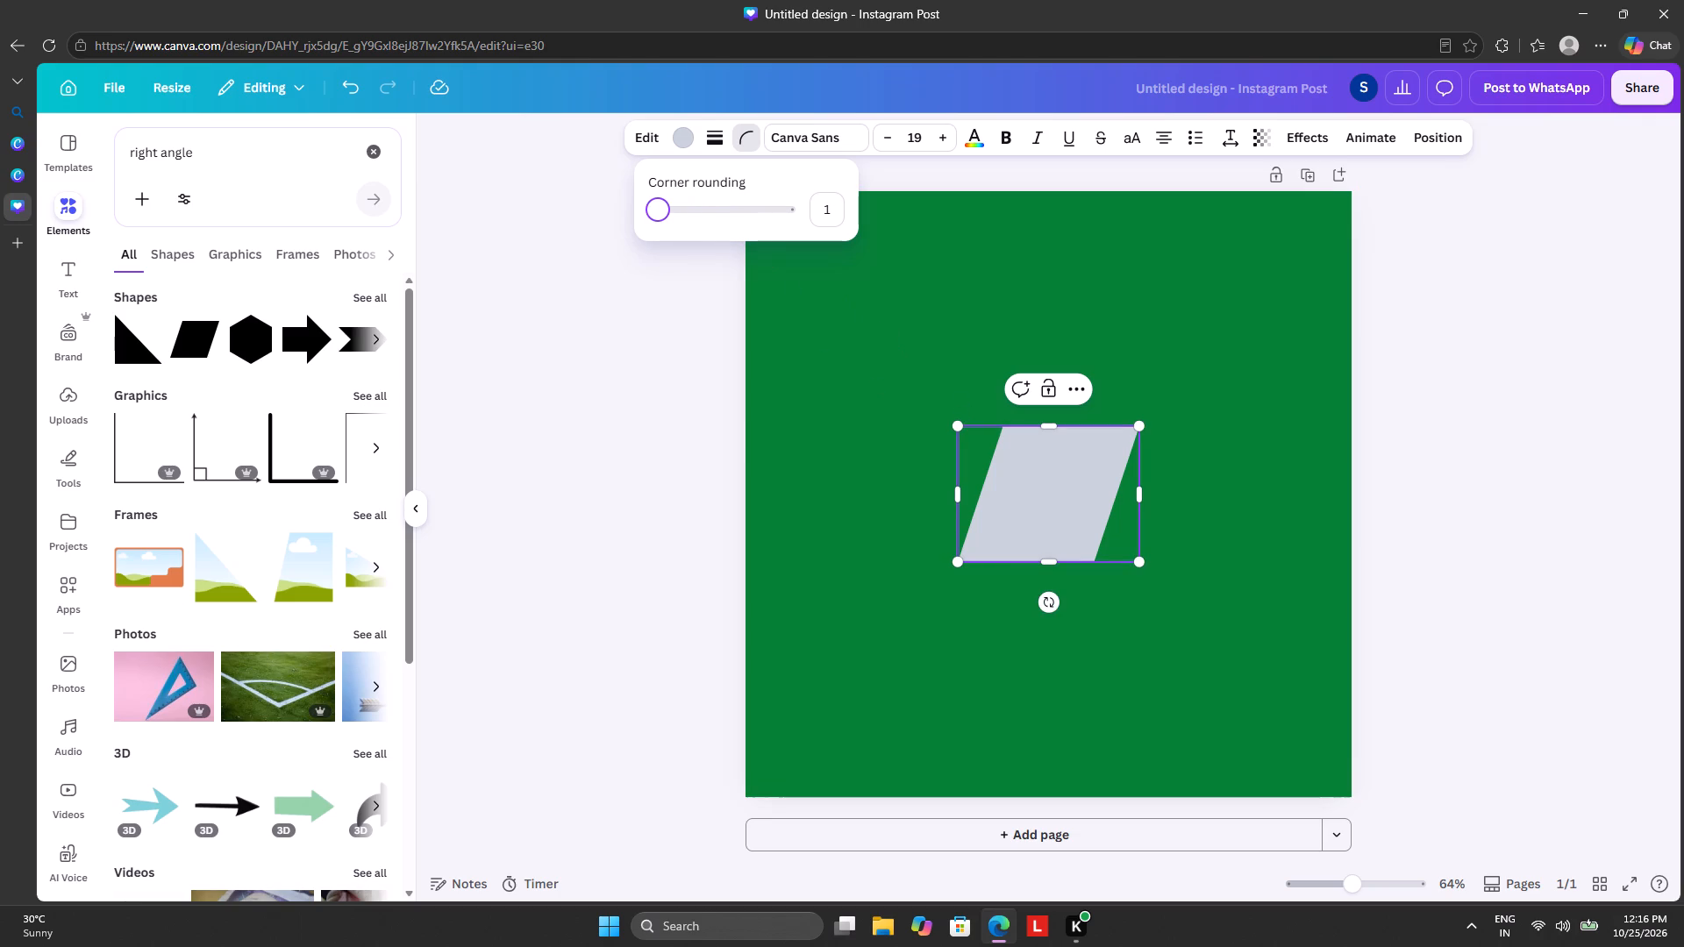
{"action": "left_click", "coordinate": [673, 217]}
Change the parallelogram on the page into the plain square from the basic shapes.
{"action": "left_click", "coordinate": [1019, 502]}
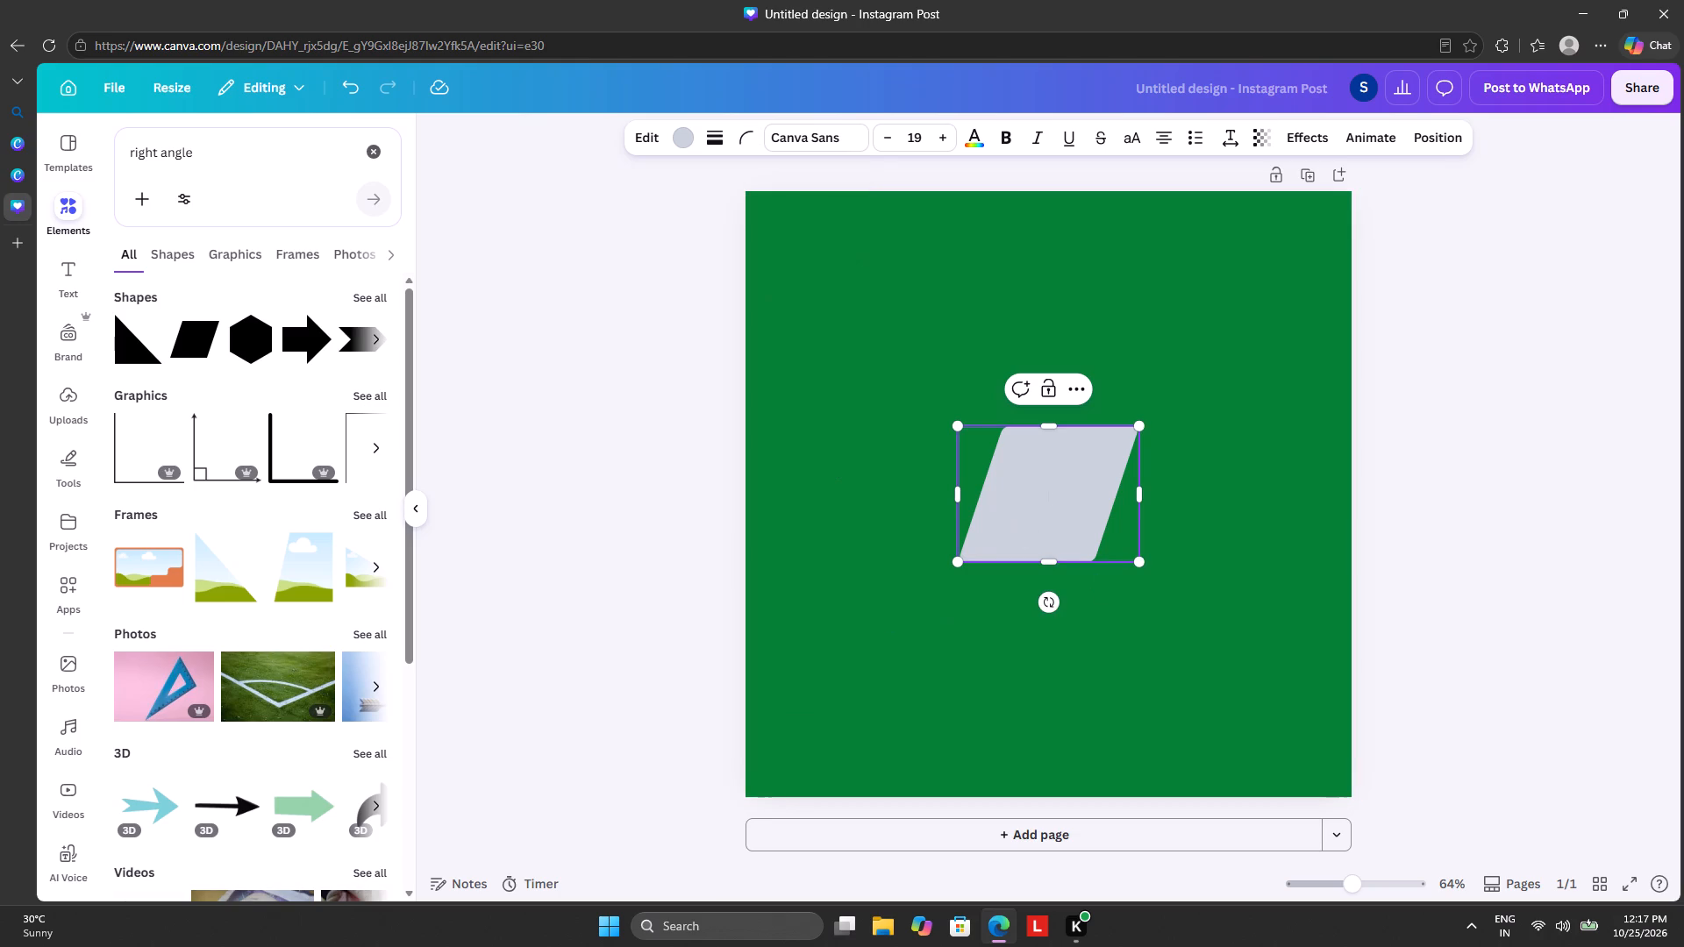
{"action": "left_click", "coordinate": [634, 126]}
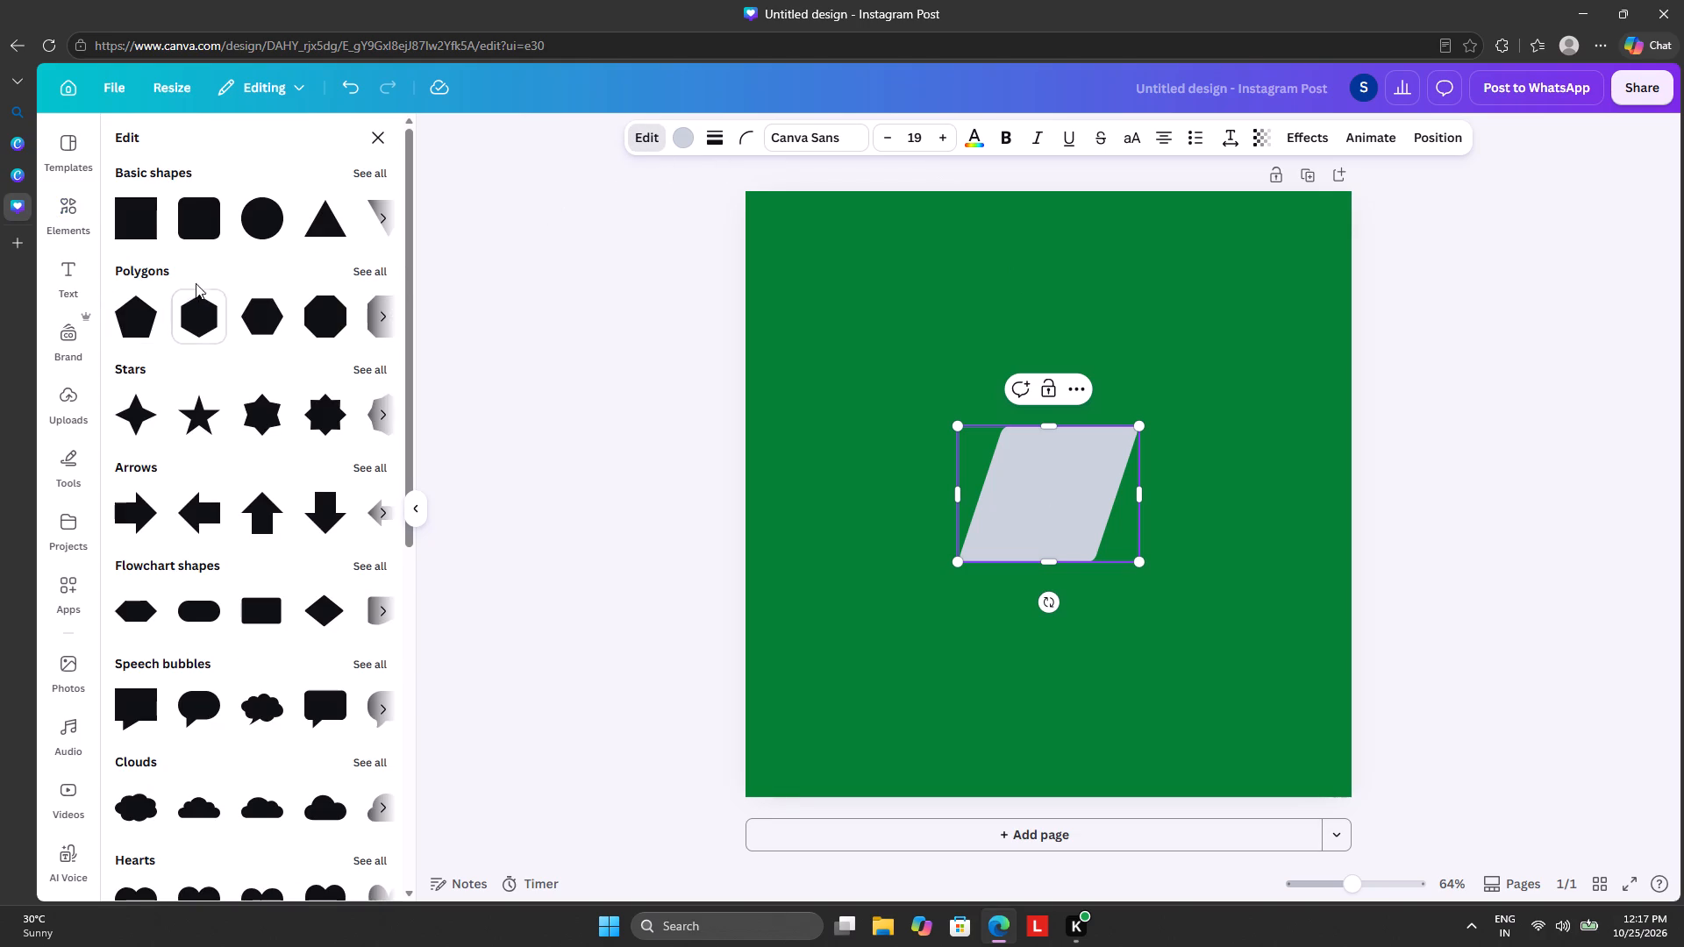
{"action": "left_click", "coordinate": [141, 215]}
{"action": "left_click_drag", "start_coordinate": [1047, 518], "coordinate": [963, 522]}
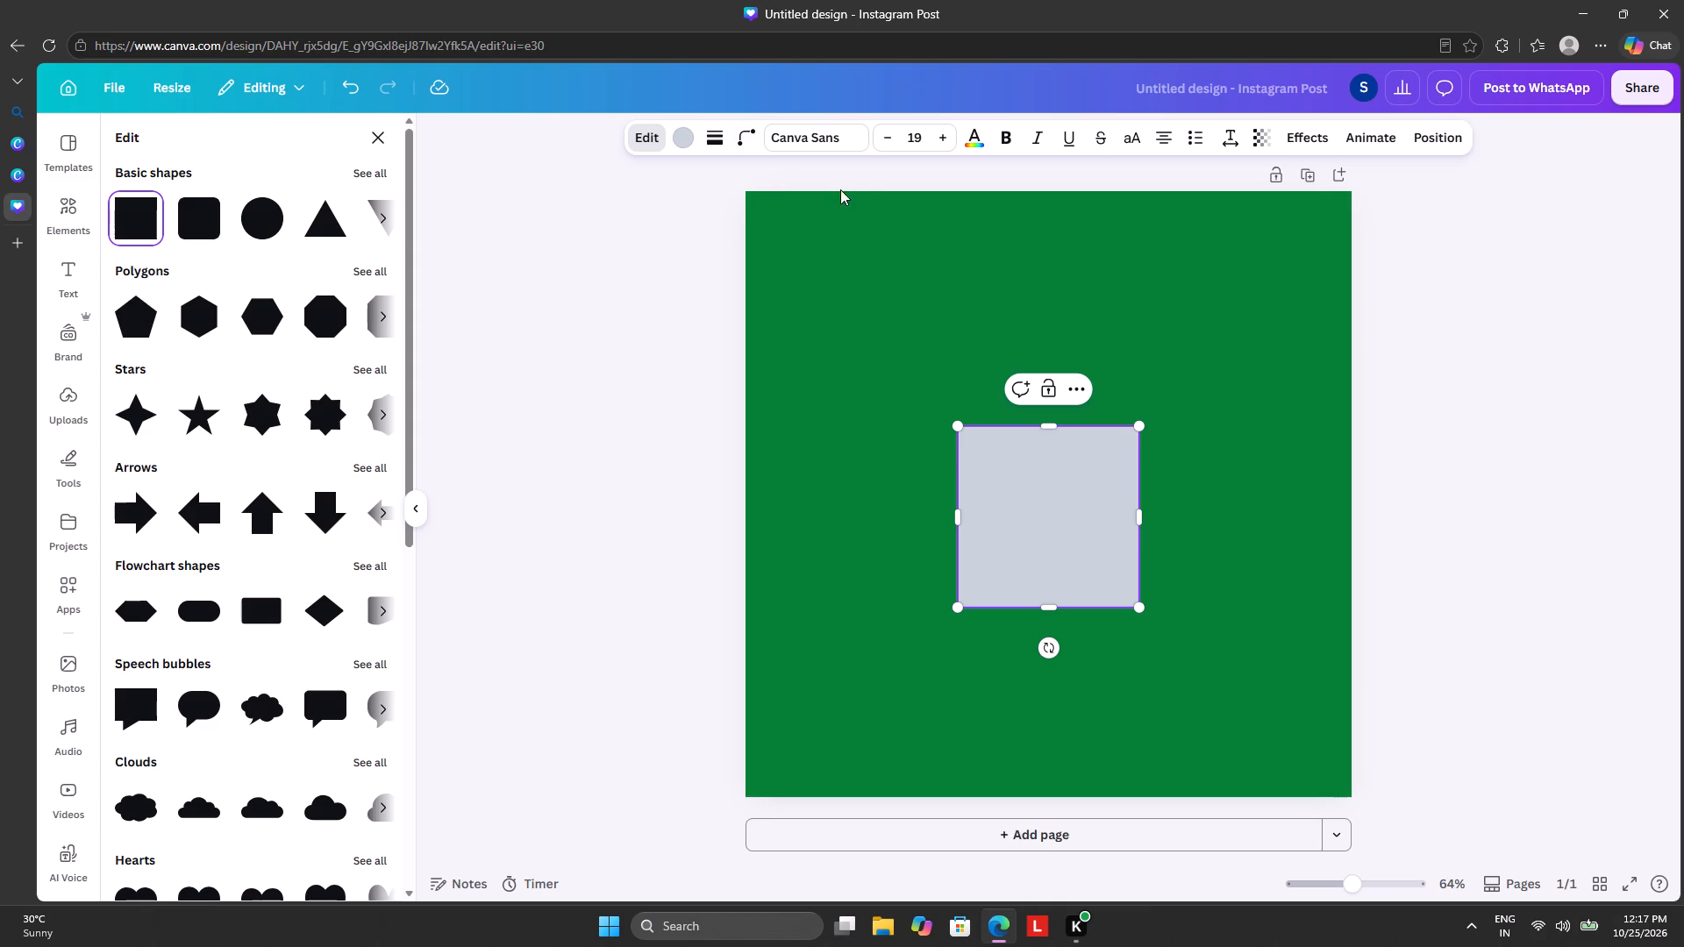
Set the square's text colour to white and apply the change to all matching black text.
{"action": "left_click", "coordinate": [976, 146]}
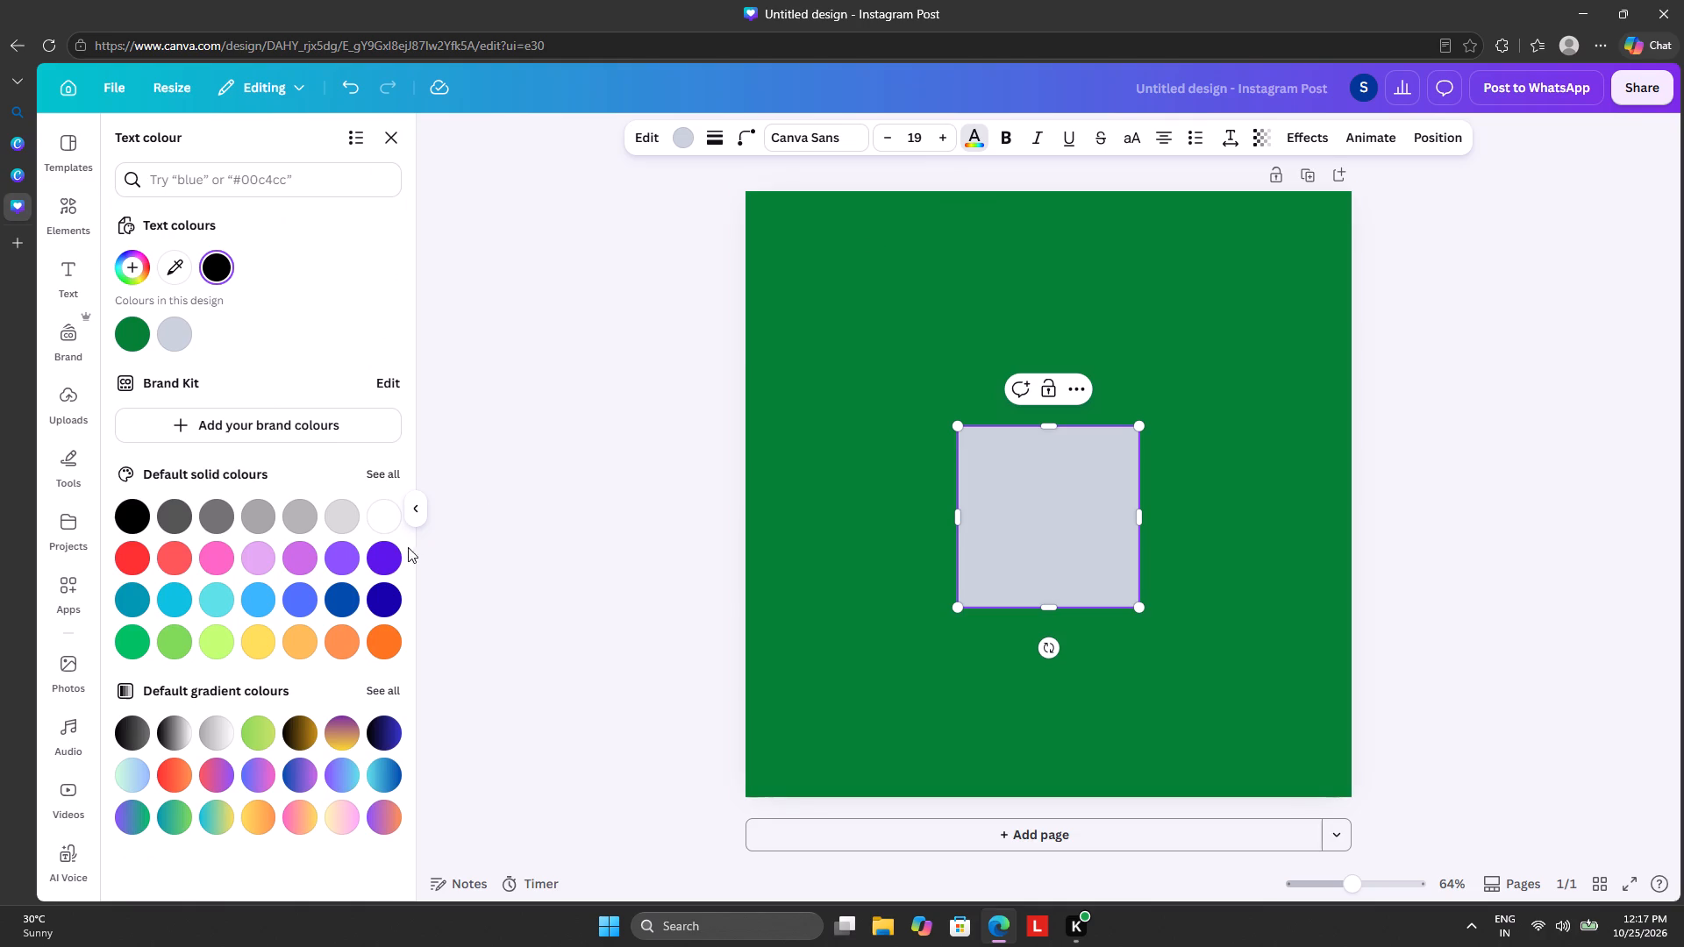
{"action": "left_click", "coordinate": [387, 520]}
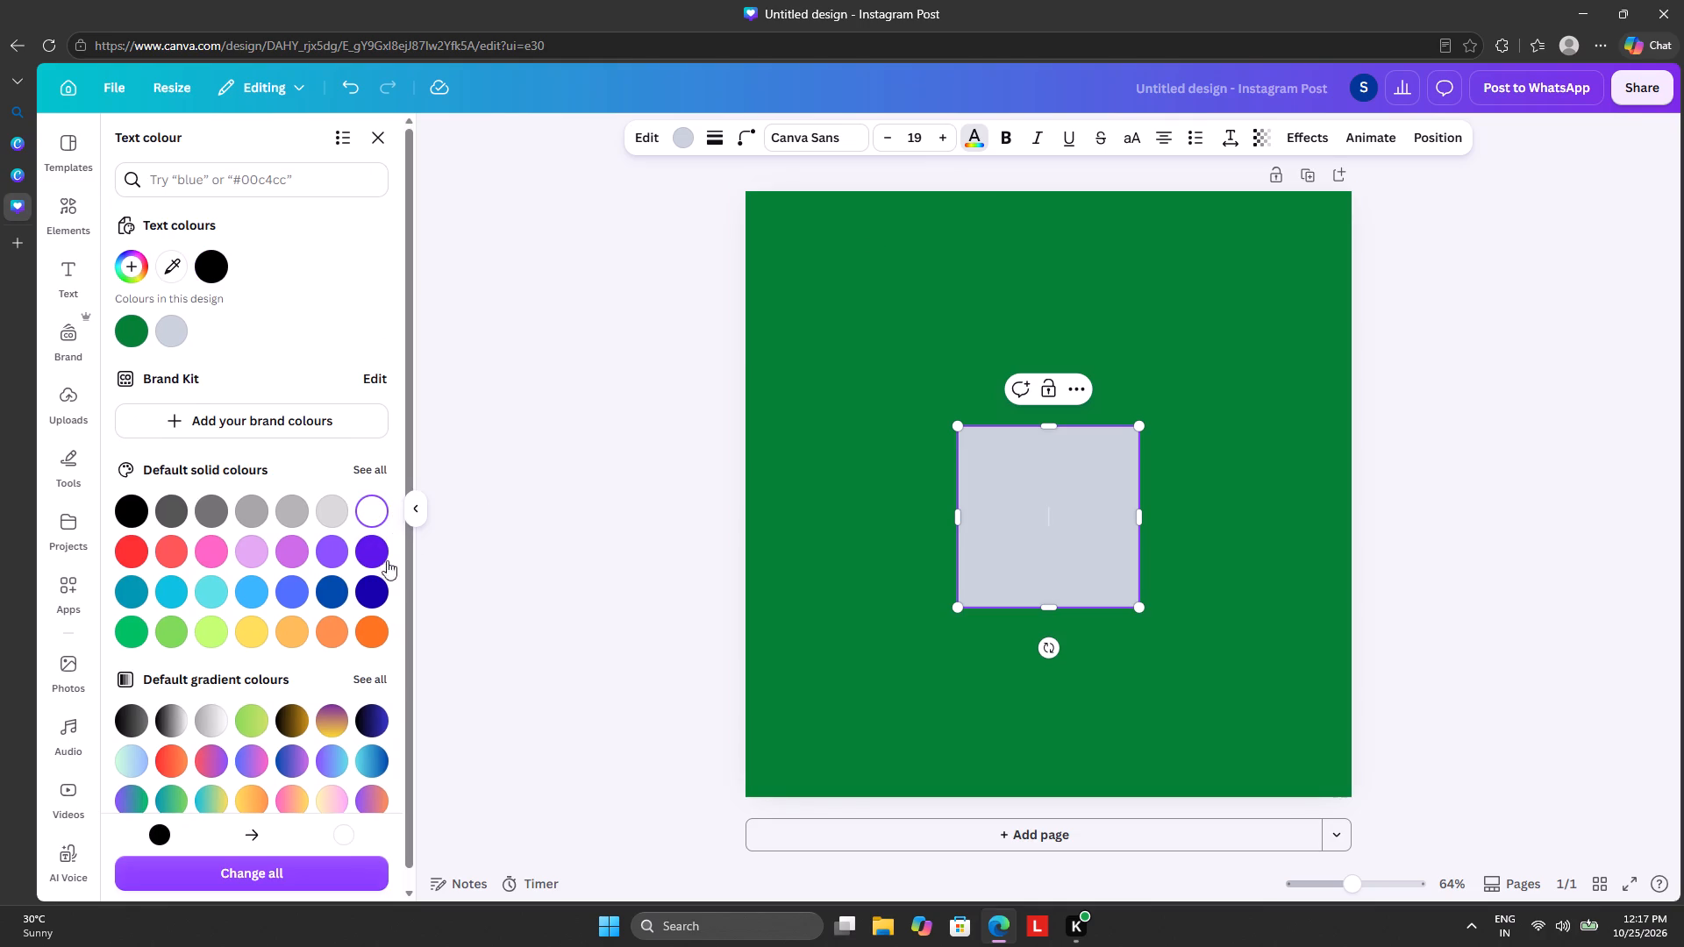
{"action": "left_click", "coordinate": [339, 836]}
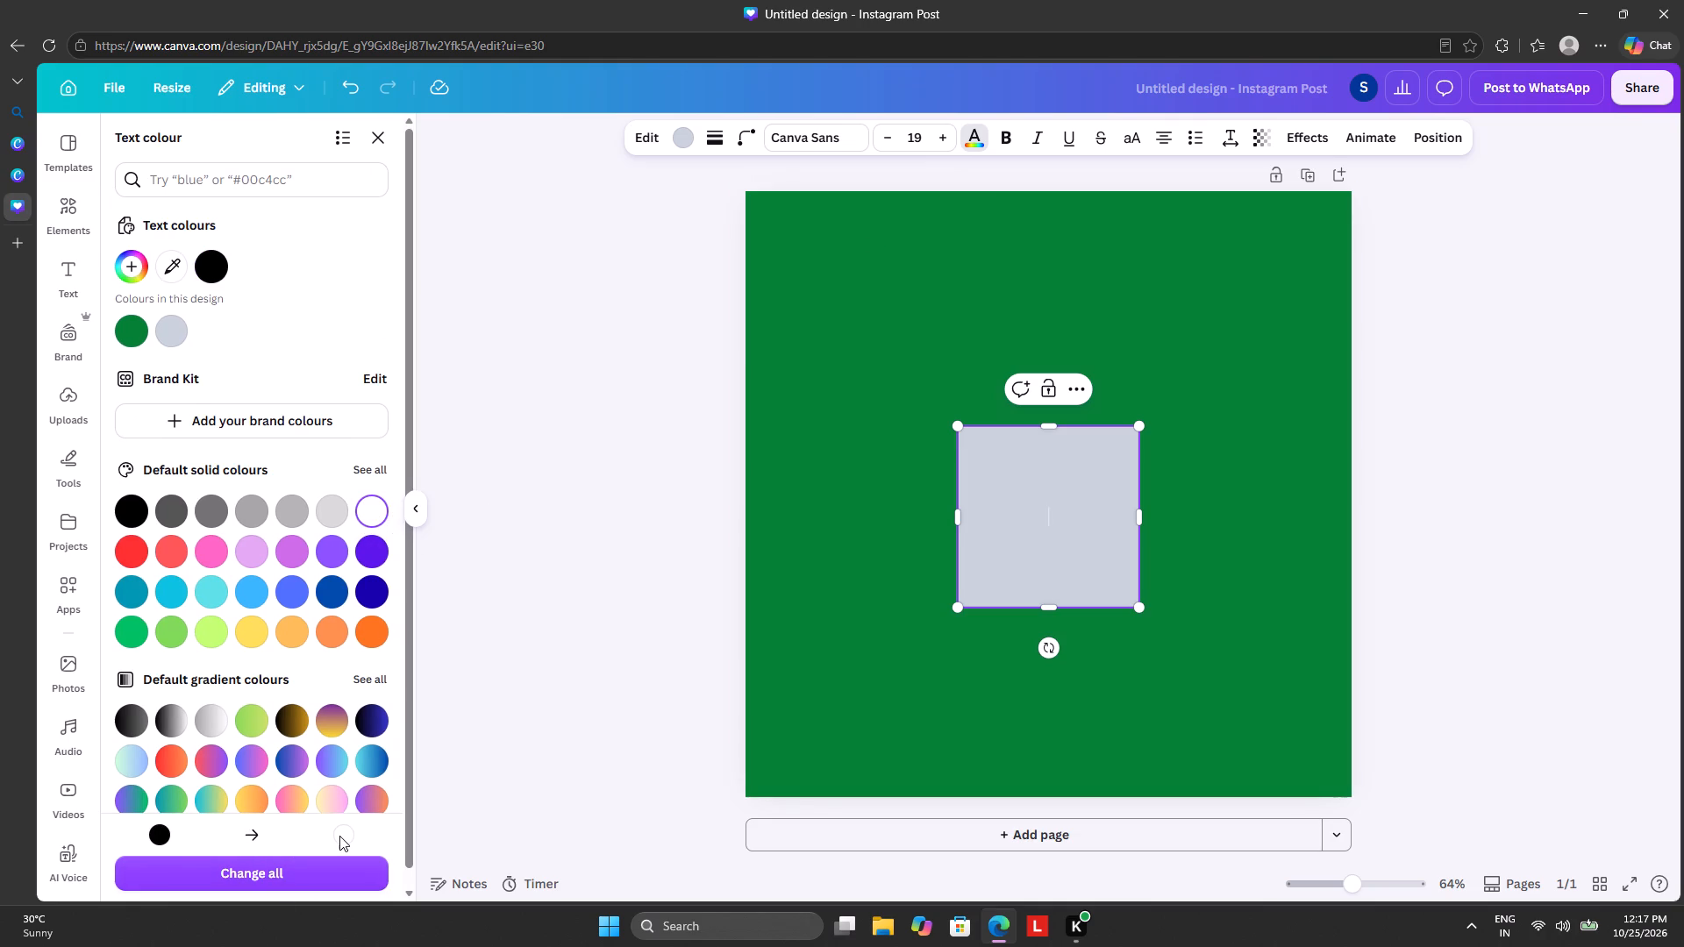
{"action": "left_click", "coordinate": [339, 835]}
{"action": "left_click", "coordinate": [324, 871]}
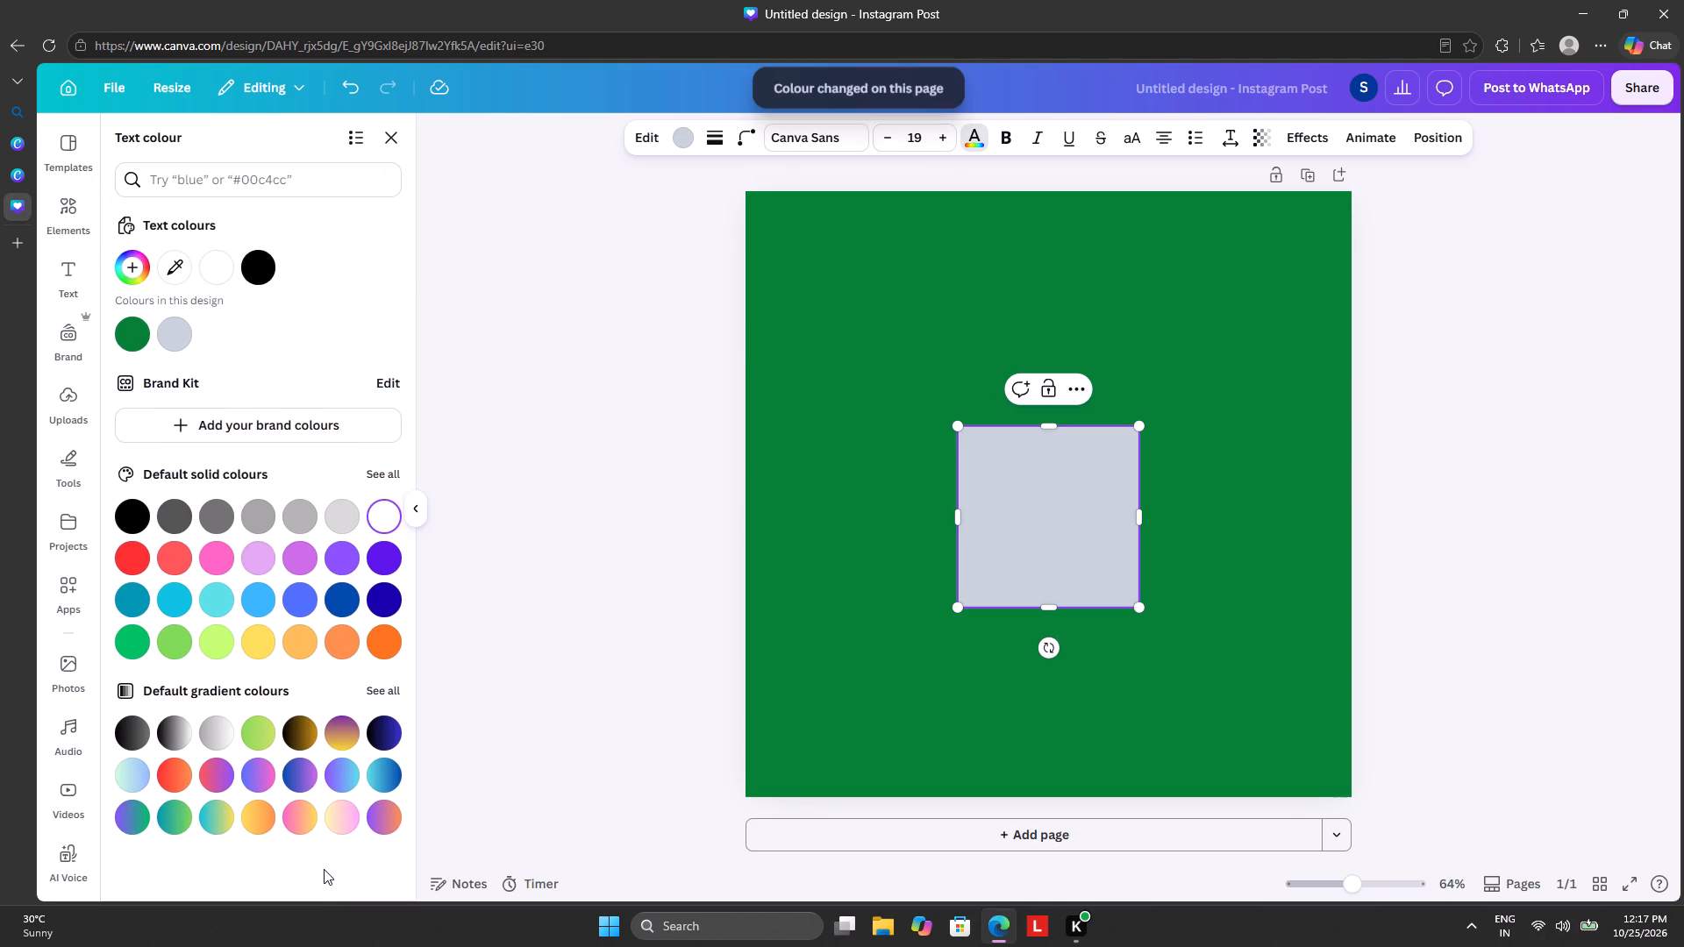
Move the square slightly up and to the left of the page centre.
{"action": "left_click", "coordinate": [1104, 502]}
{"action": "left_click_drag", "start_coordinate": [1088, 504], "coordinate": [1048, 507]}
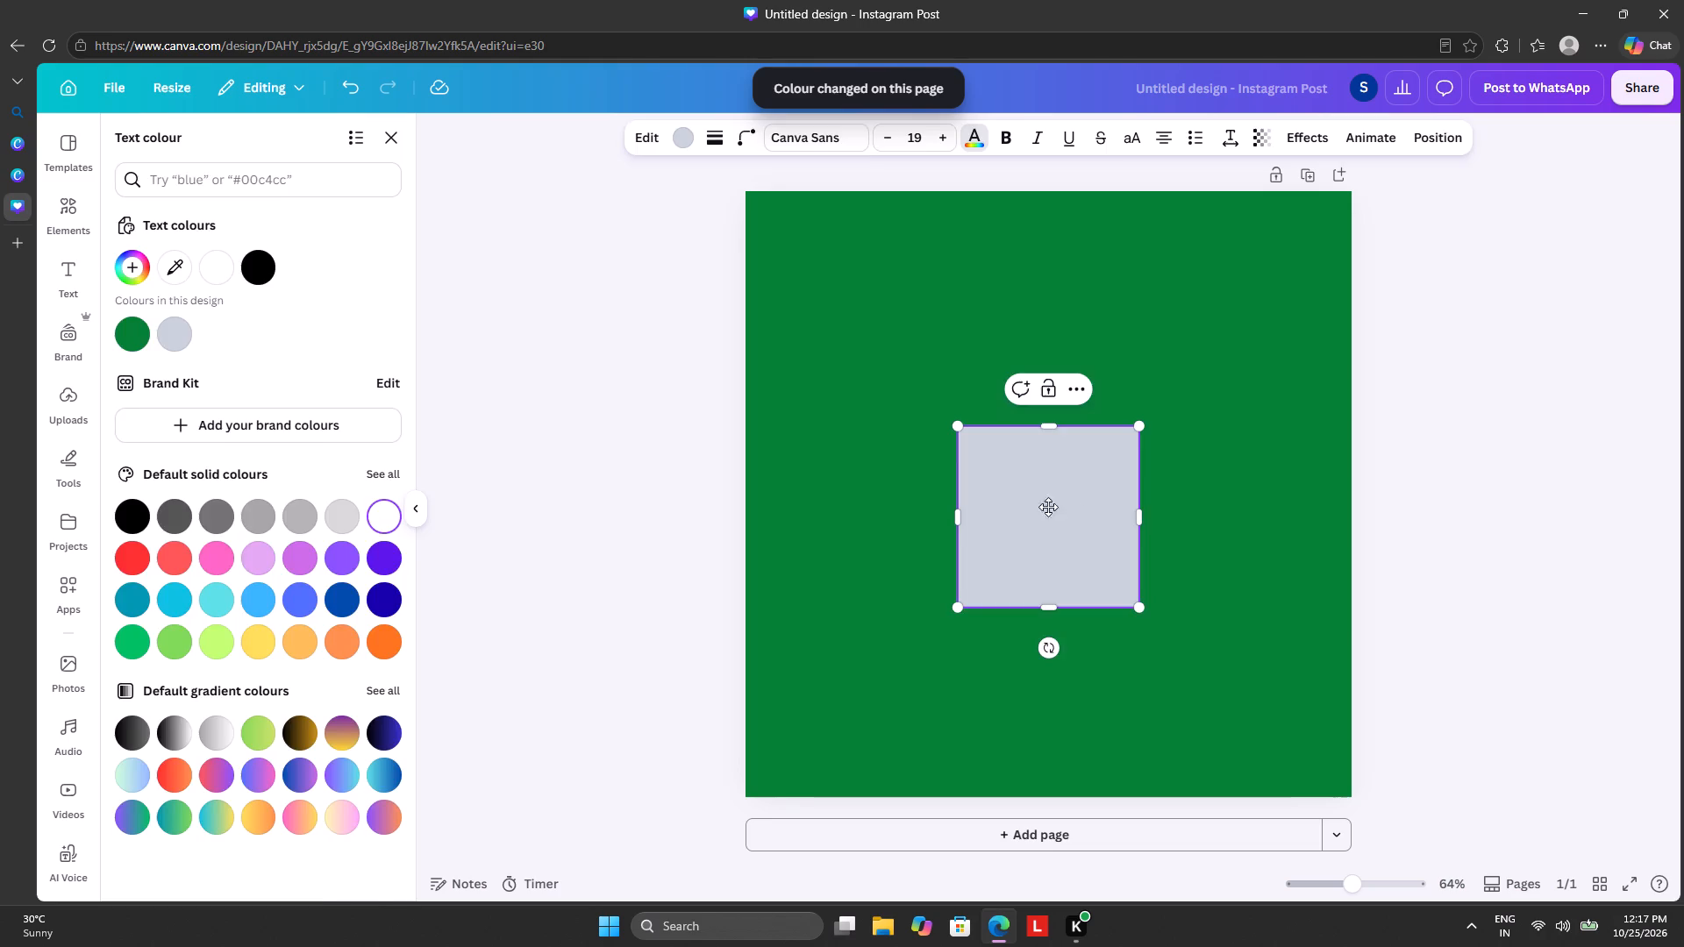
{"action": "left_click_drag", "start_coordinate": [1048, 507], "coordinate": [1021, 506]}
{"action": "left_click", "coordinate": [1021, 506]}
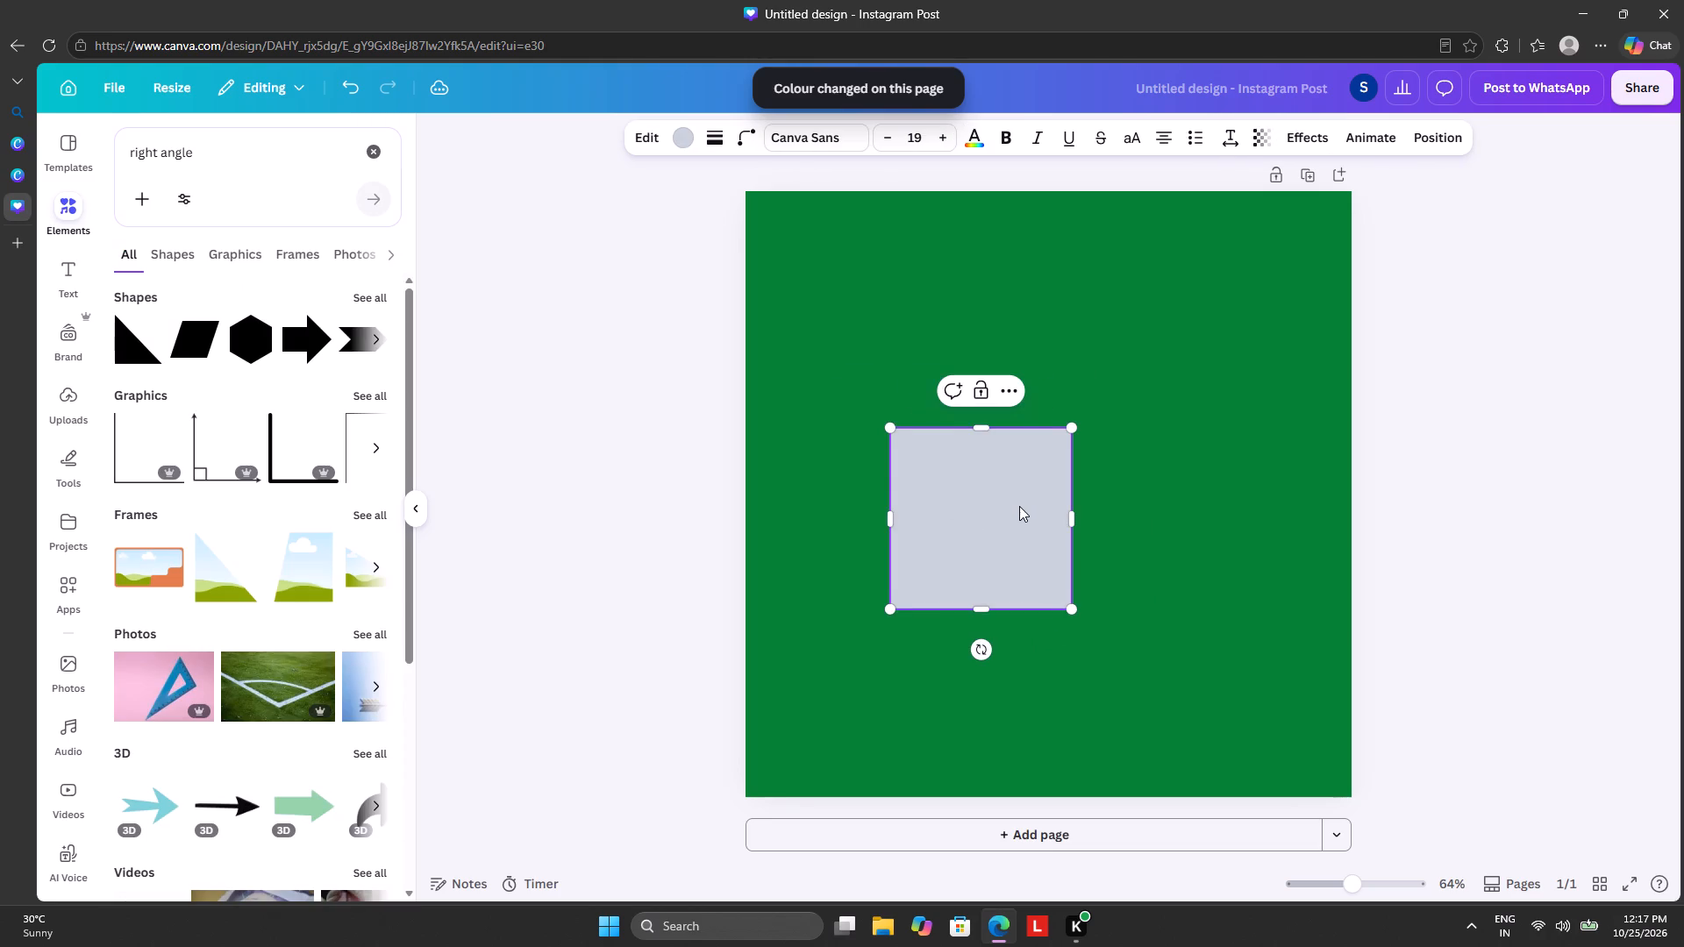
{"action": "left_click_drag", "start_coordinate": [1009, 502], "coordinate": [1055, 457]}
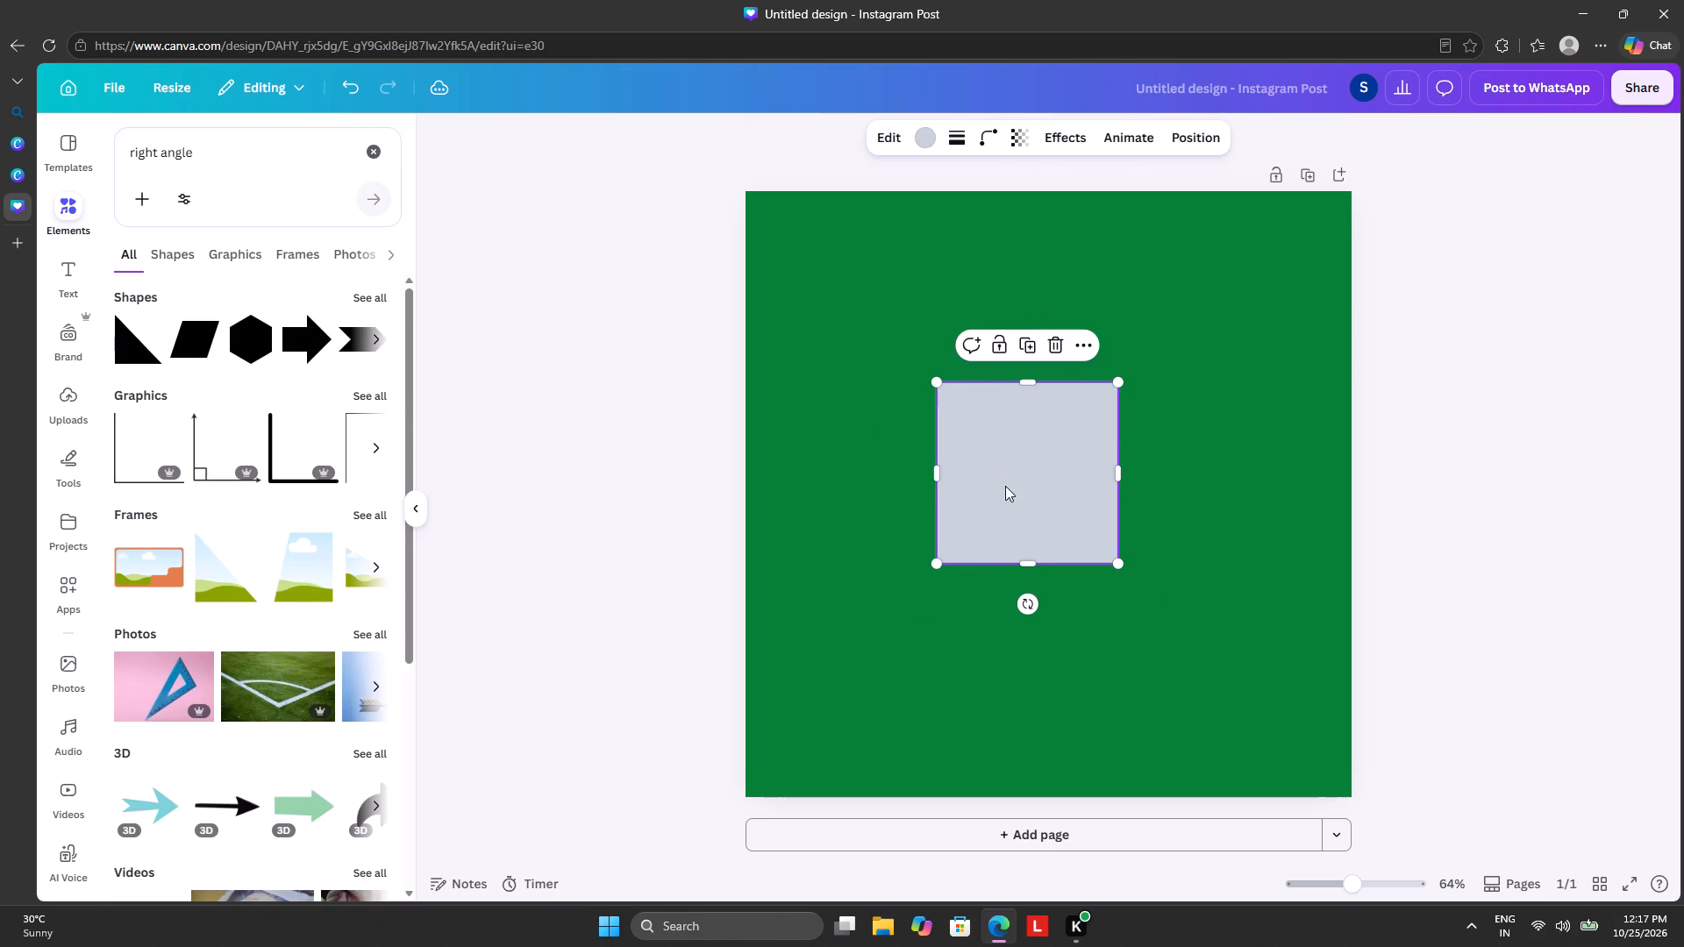
Try pinkish hues for the square's fill, and finally set it to white #FFFFFF by sampling with the eyedropper.
{"action": "left_click", "coordinate": [914, 134]}
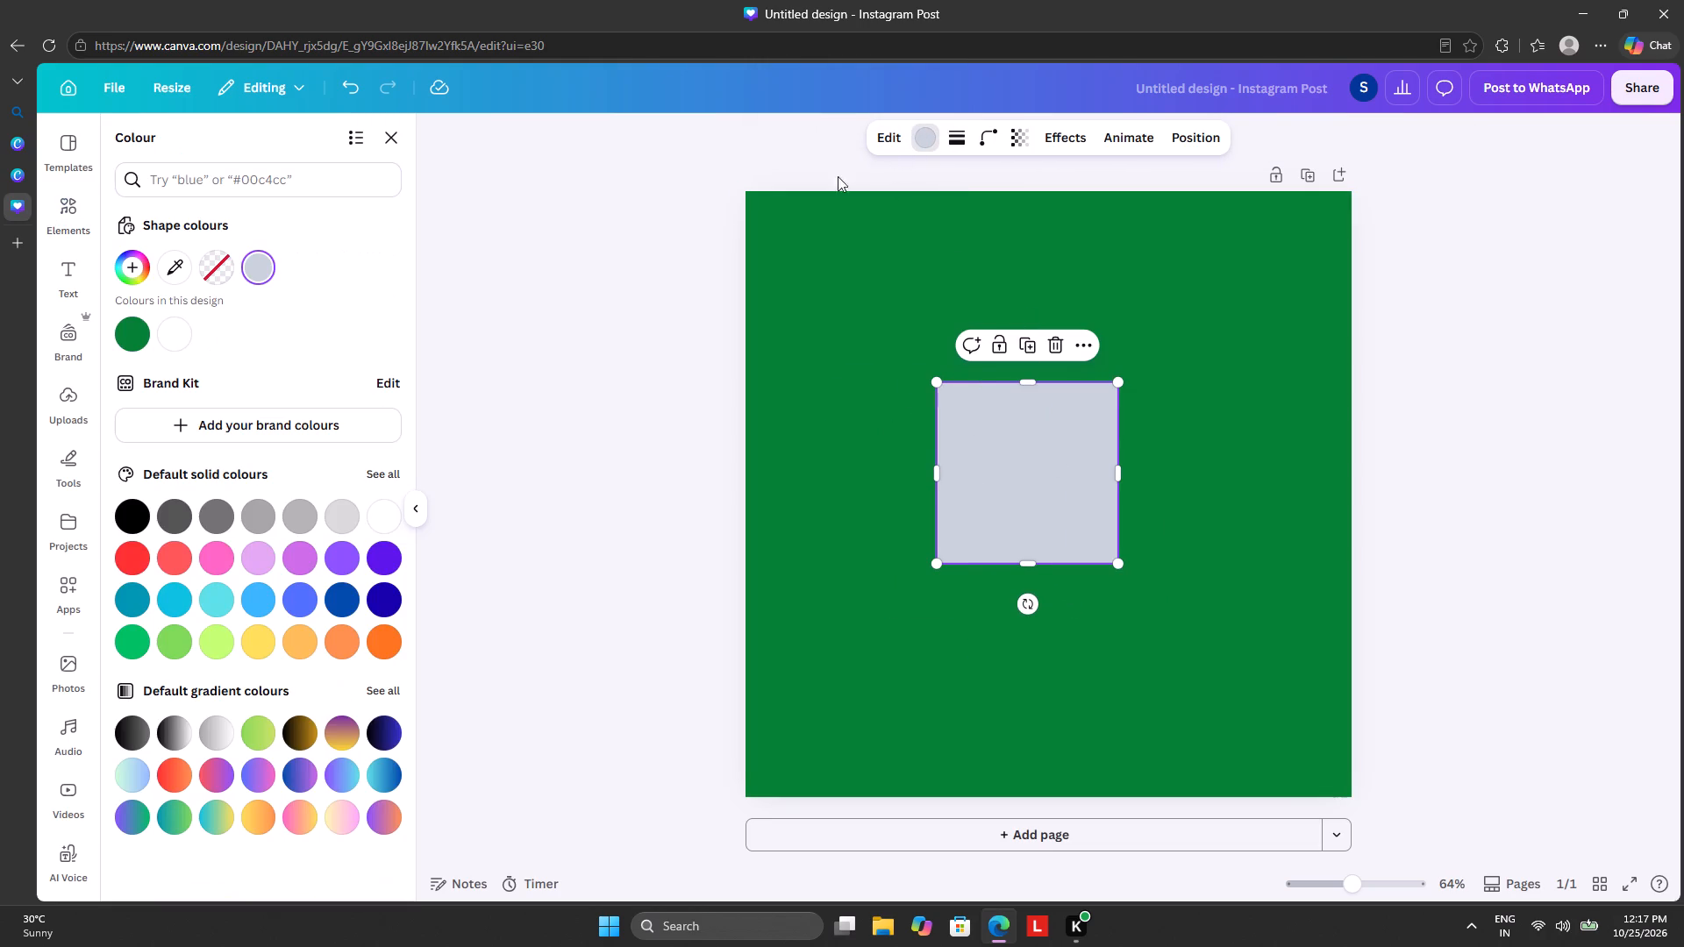
{"action": "left_click", "coordinate": [261, 255]}
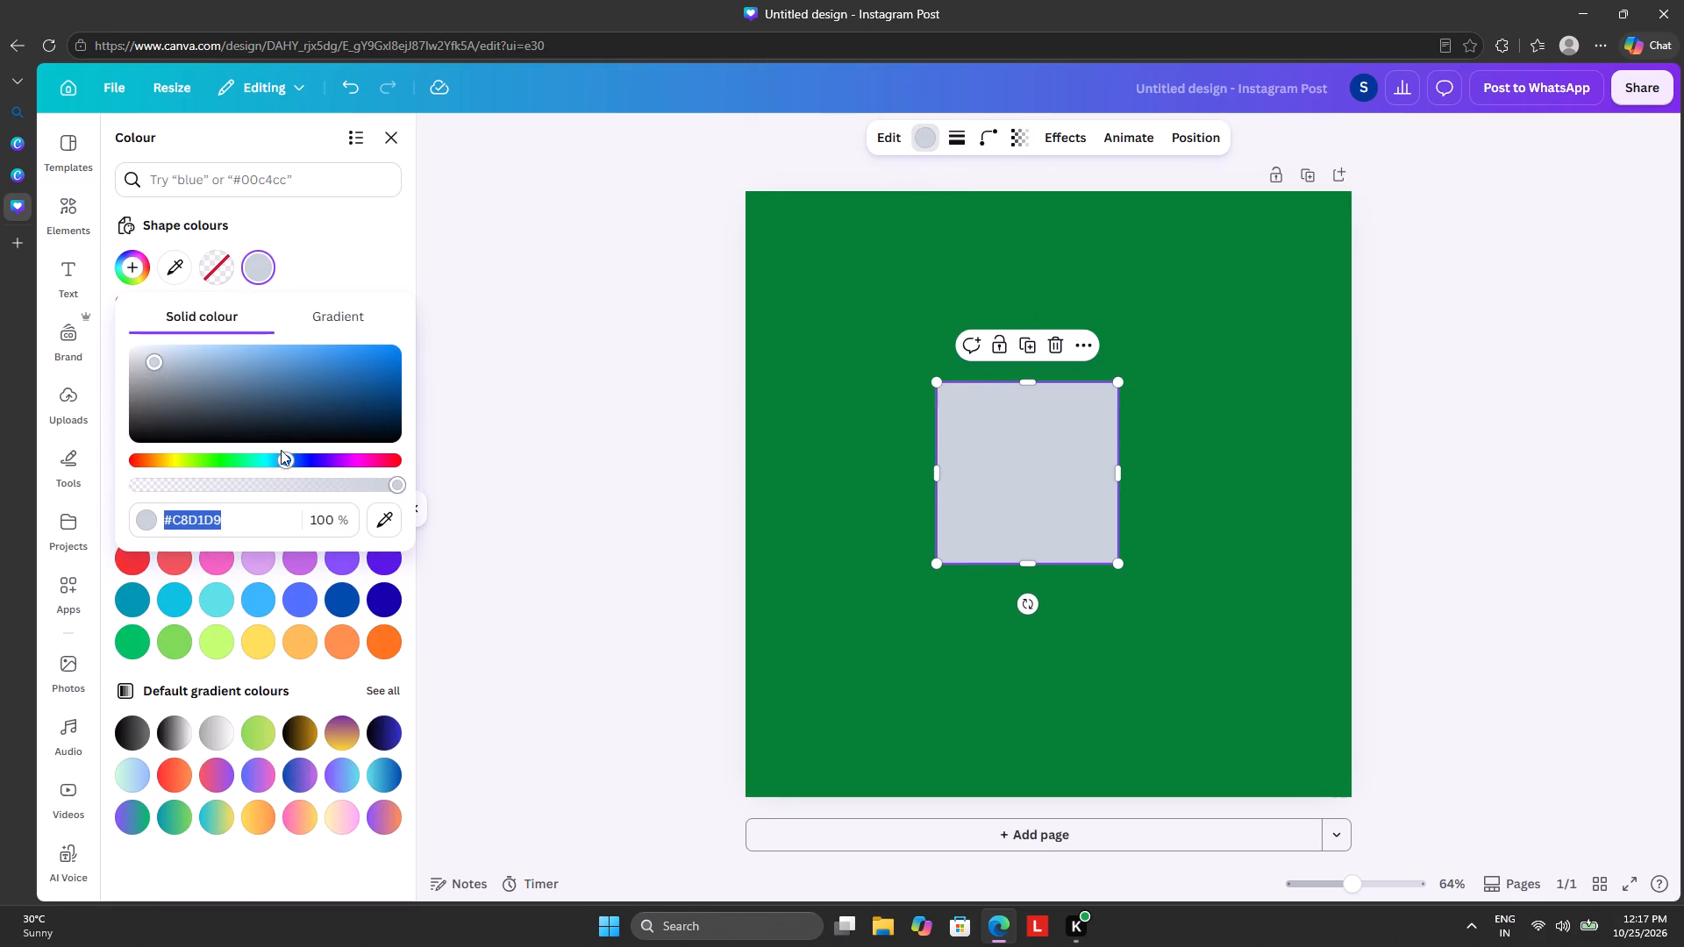
{"action": "left_click_drag", "start_coordinate": [283, 453], "coordinate": [388, 466]}
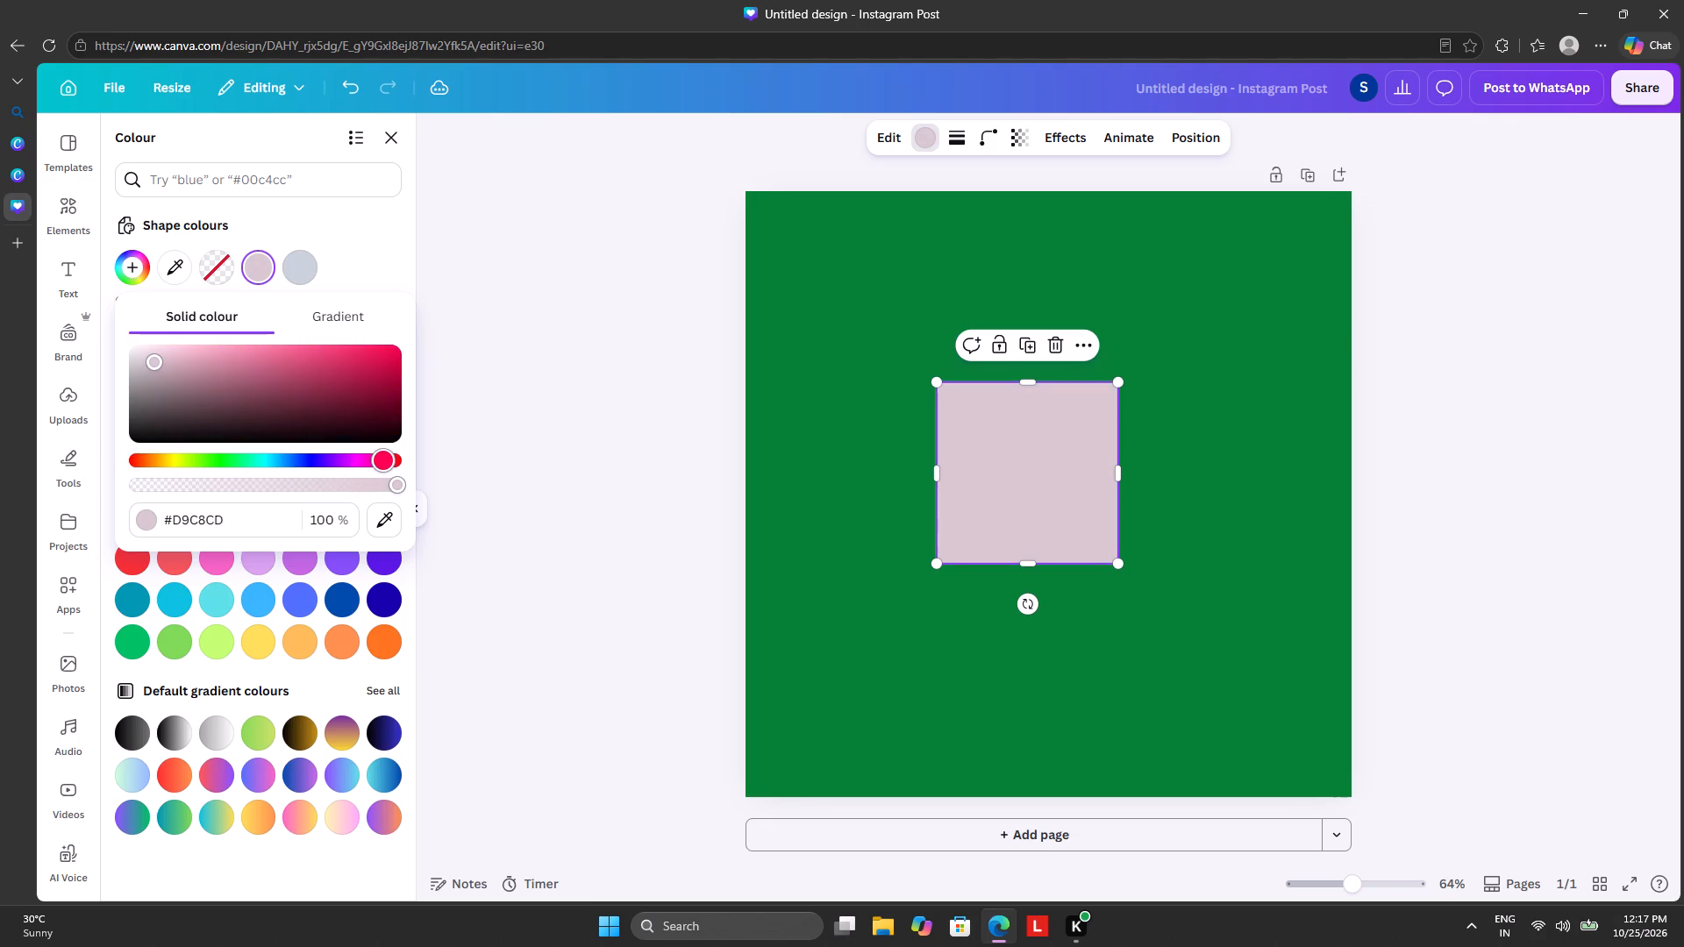
{"action": "left_click_drag", "start_coordinate": [388, 466], "coordinate": [398, 463]}
{"action": "left_click", "coordinate": [389, 516]}
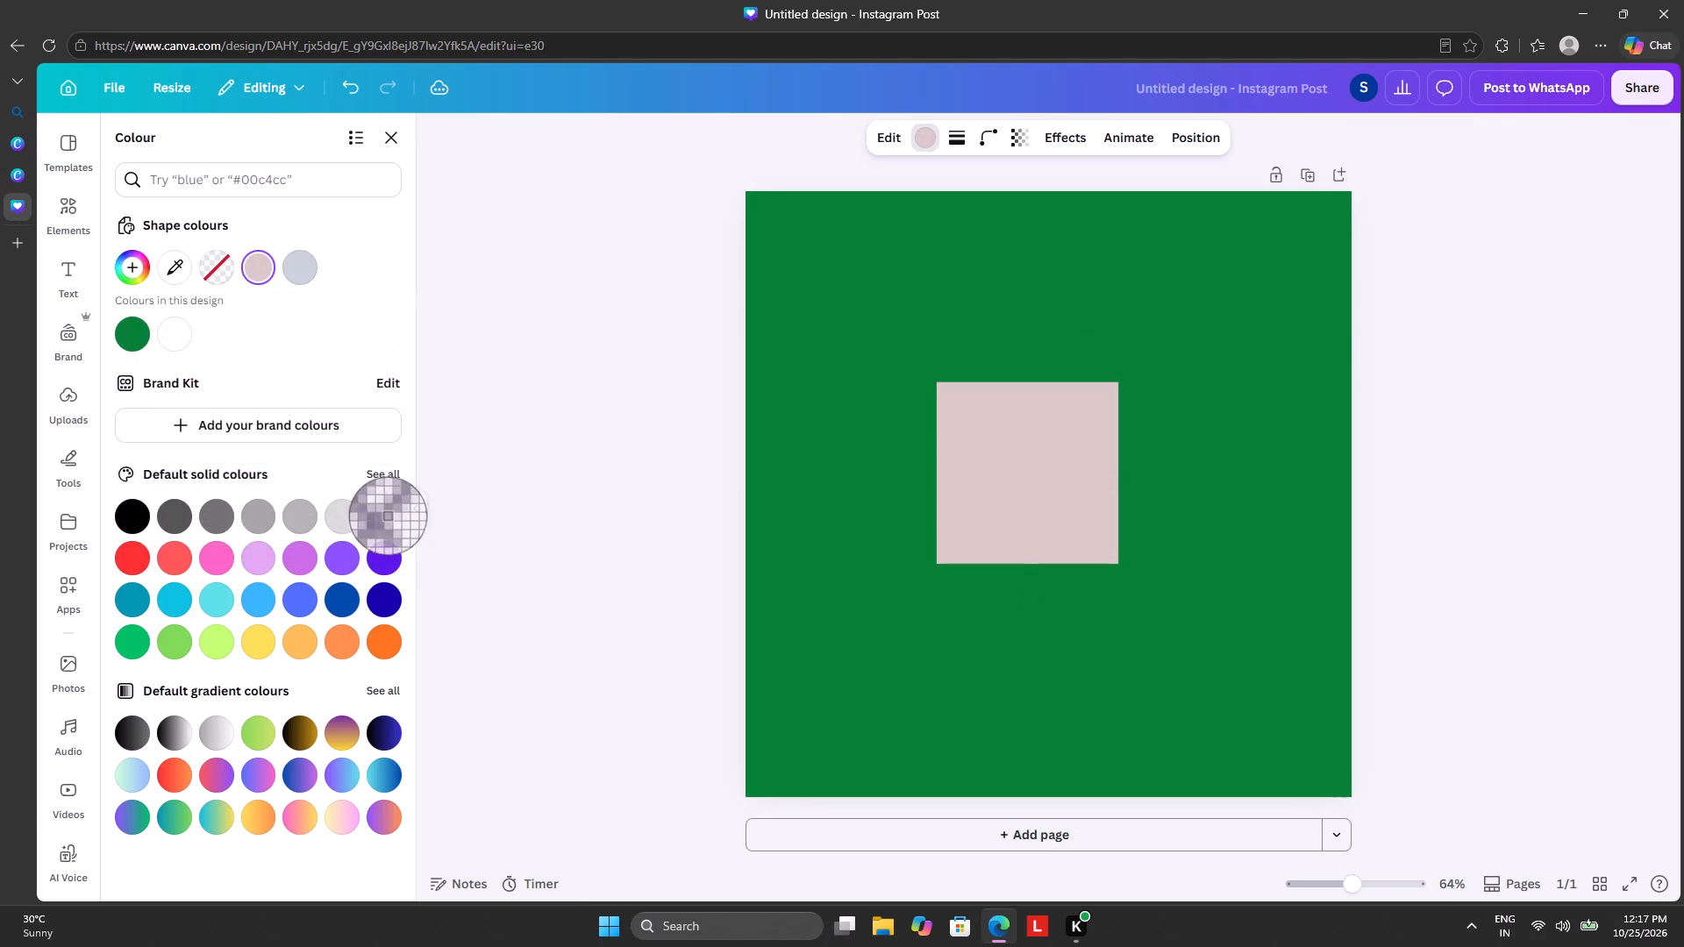
{"action": "left_click", "coordinate": [334, 338]}
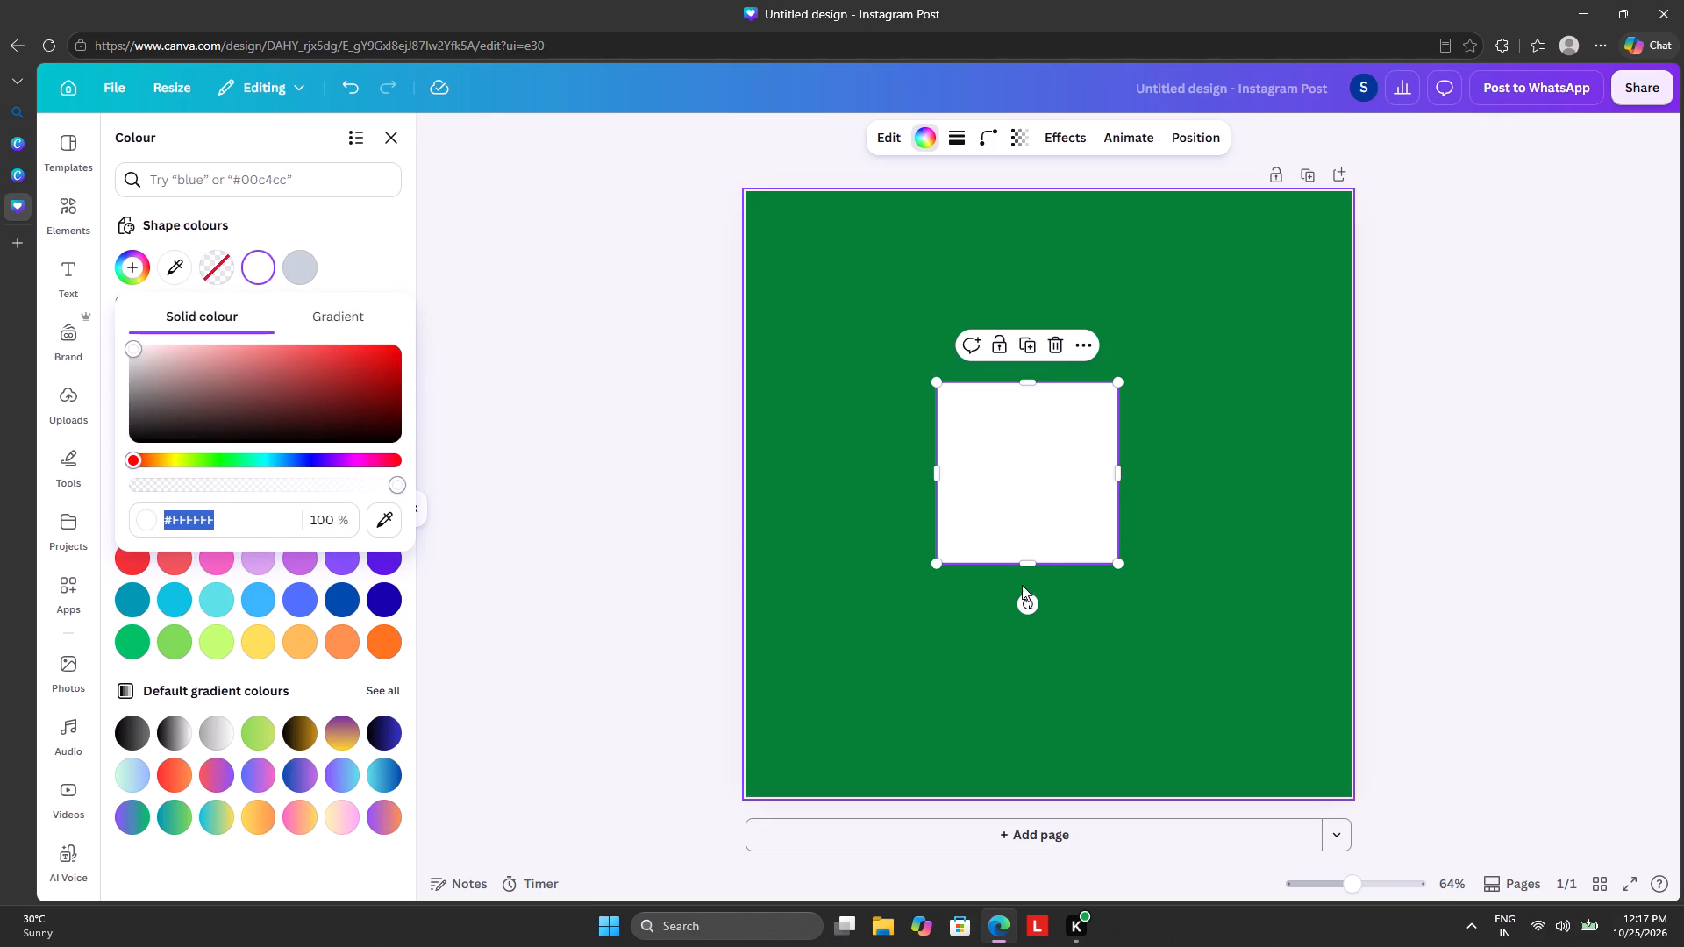
Move the white square to the page's top-left corner so it overhangs the top and left edges.
{"action": "left_click_drag", "start_coordinate": [1020, 491], "coordinate": [790, 302]}
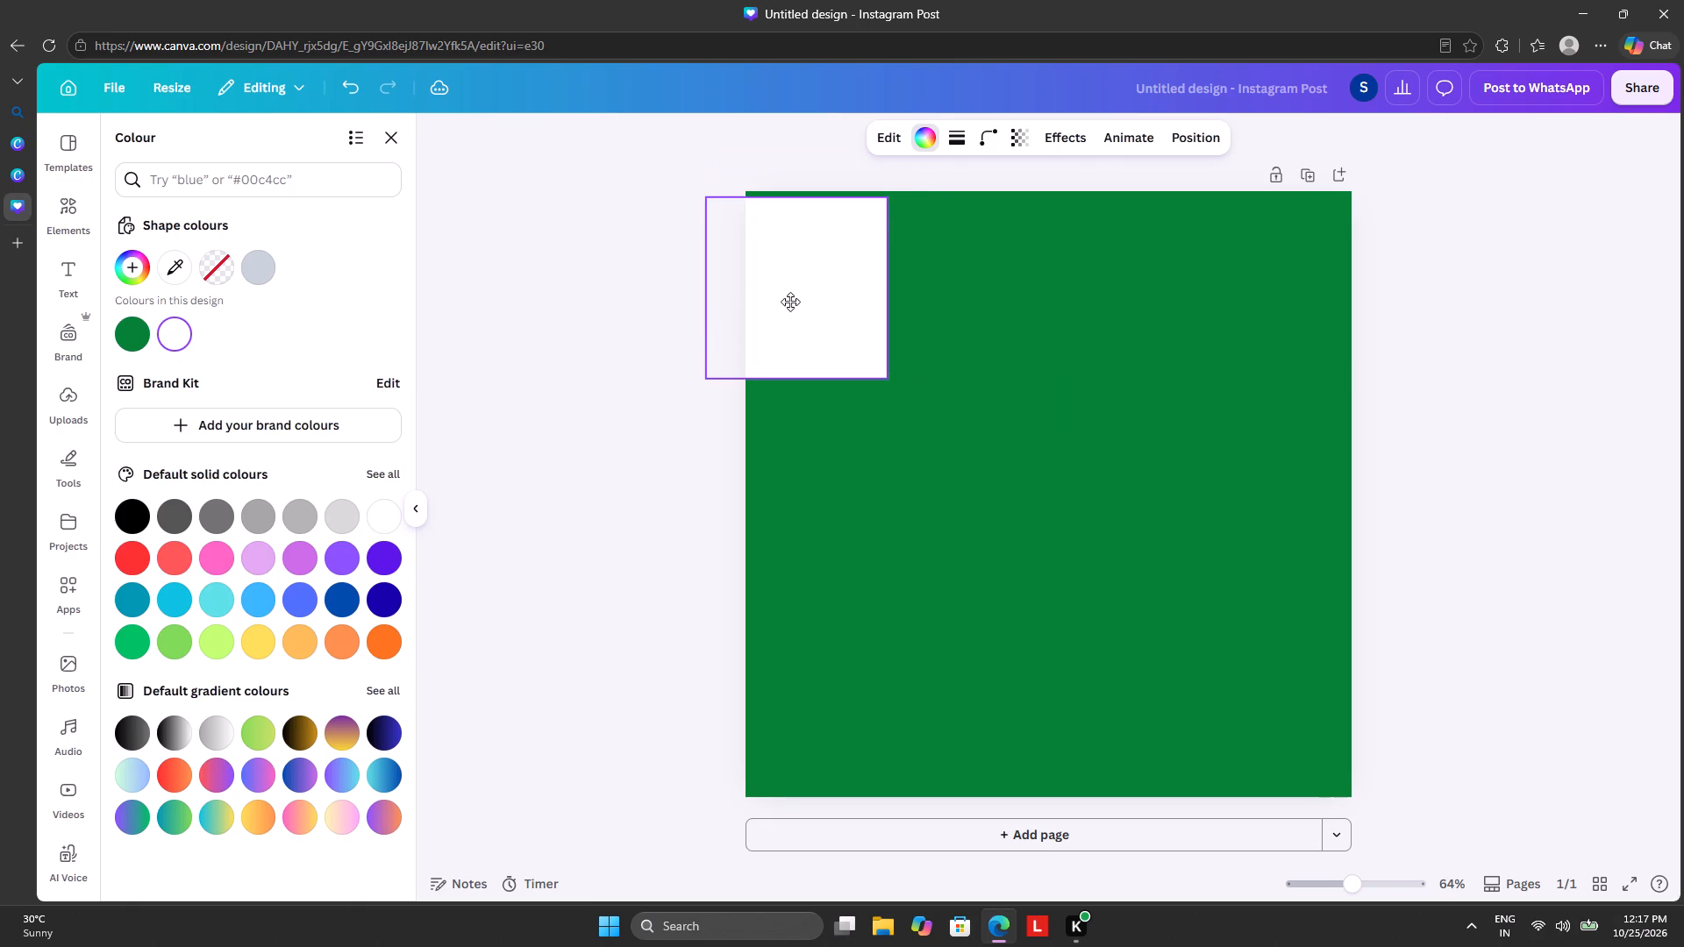
{"action": "left_click_drag", "start_coordinate": [790, 302], "coordinate": [791, 291]}
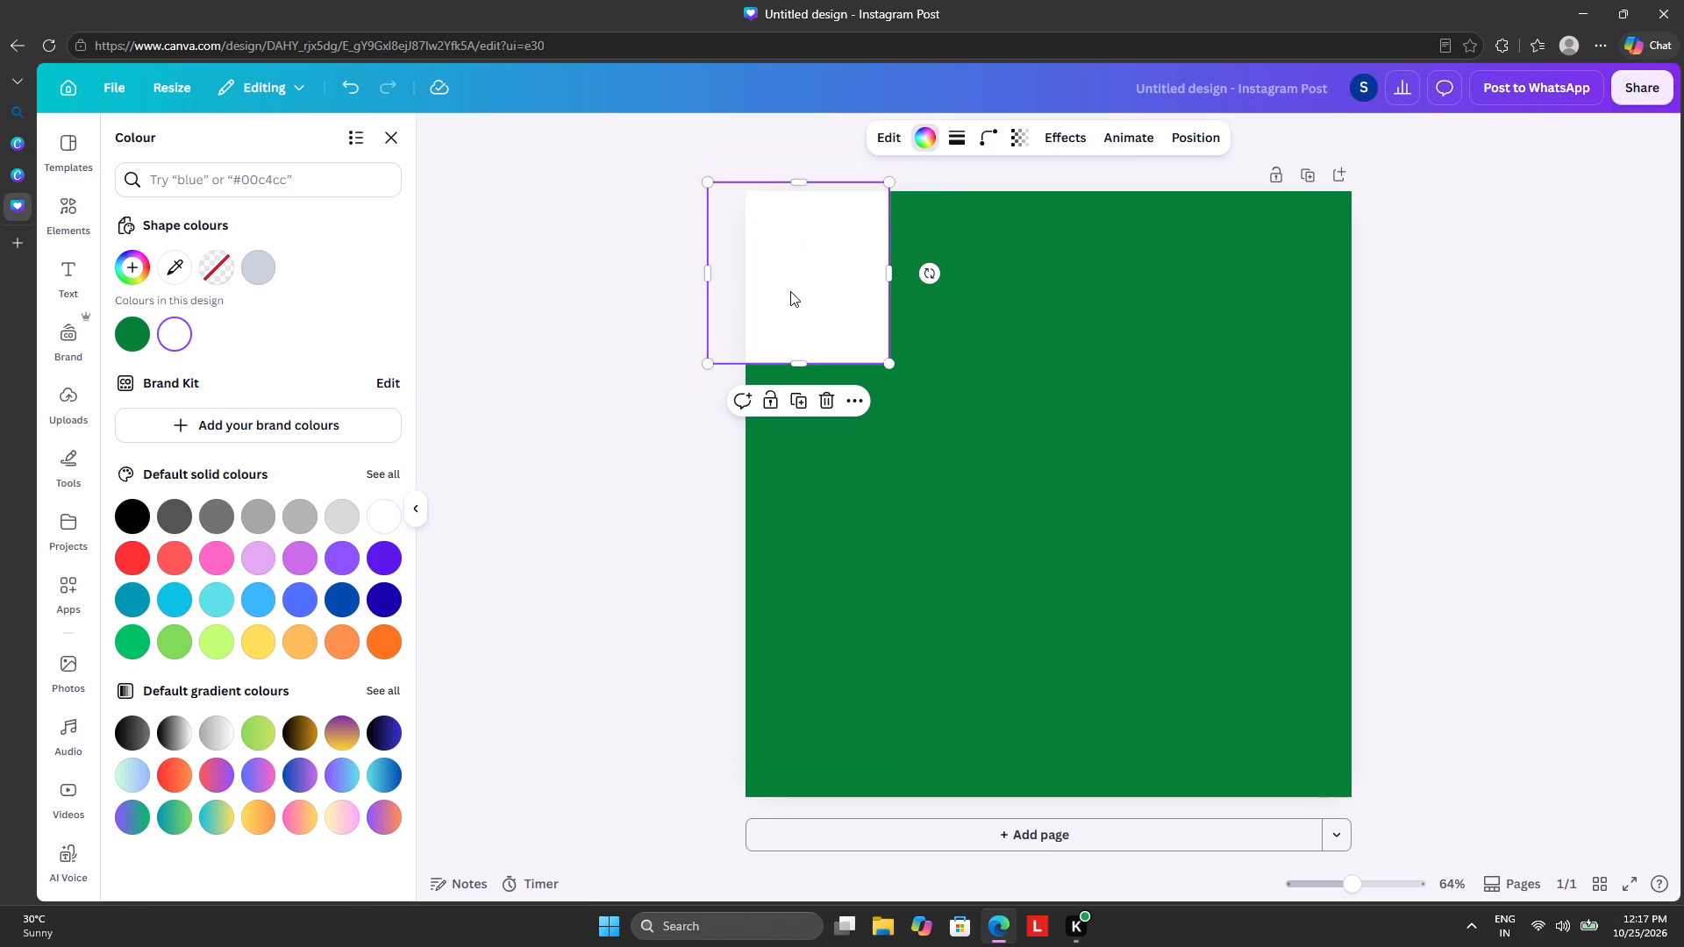
Set the white square's corner rounding to 20, keeping 4 sides.
{"action": "left_click", "coordinate": [985, 135]}
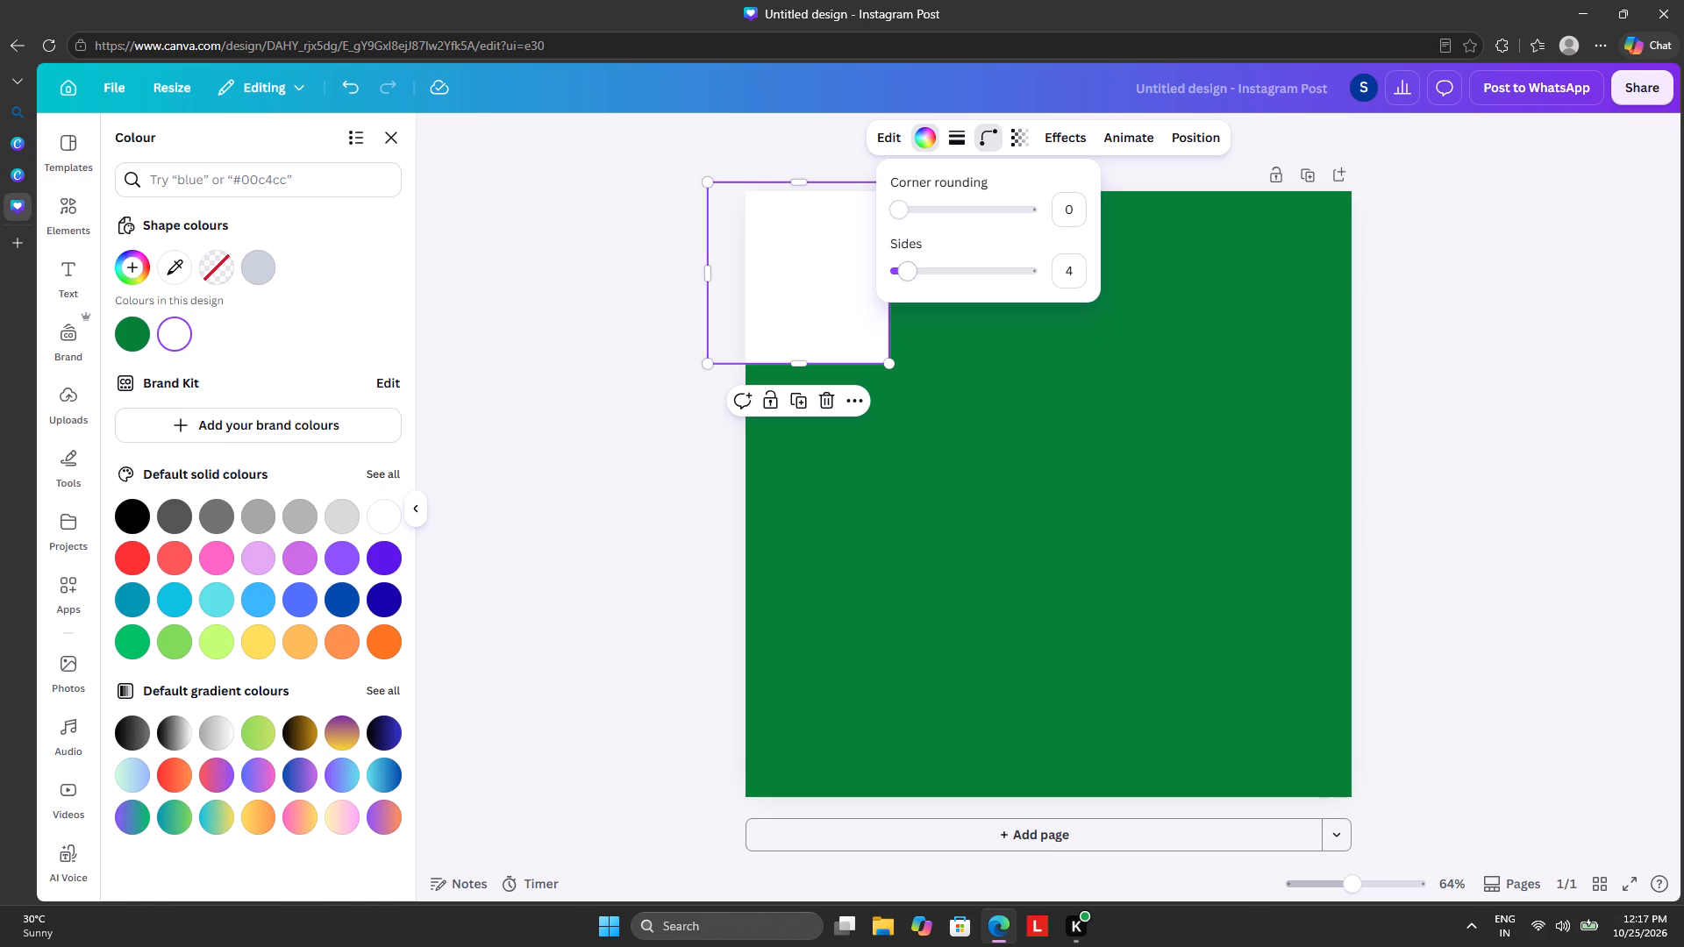
{"action": "left_click_drag", "start_coordinate": [904, 218], "coordinate": [924, 221]}
Tilt the white square counterclockwise and reposition it partly off the page at the upper-left corner.
{"action": "left_click_drag", "start_coordinate": [825, 293], "coordinate": [900, 332]}
{"action": "left_click_drag", "start_coordinate": [872, 436], "coordinate": [875, 442]}
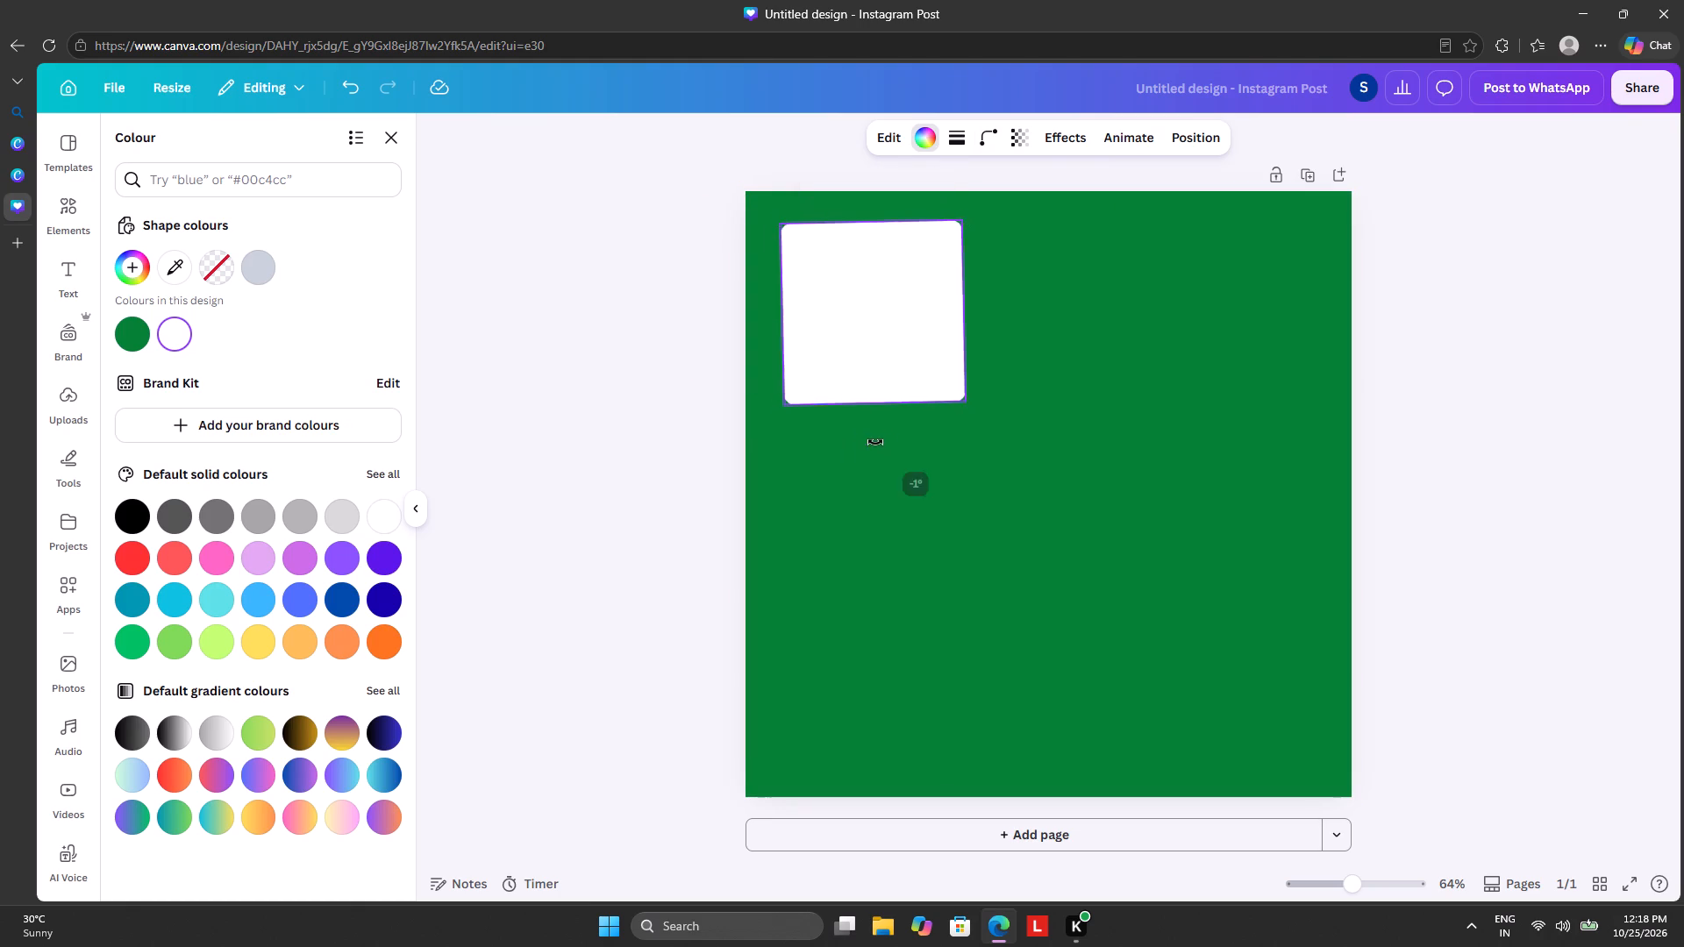
{"action": "left_click_drag", "start_coordinate": [875, 442], "coordinate": [911, 431]}
{"action": "left_click_drag", "start_coordinate": [895, 290], "coordinate": [828, 260]}
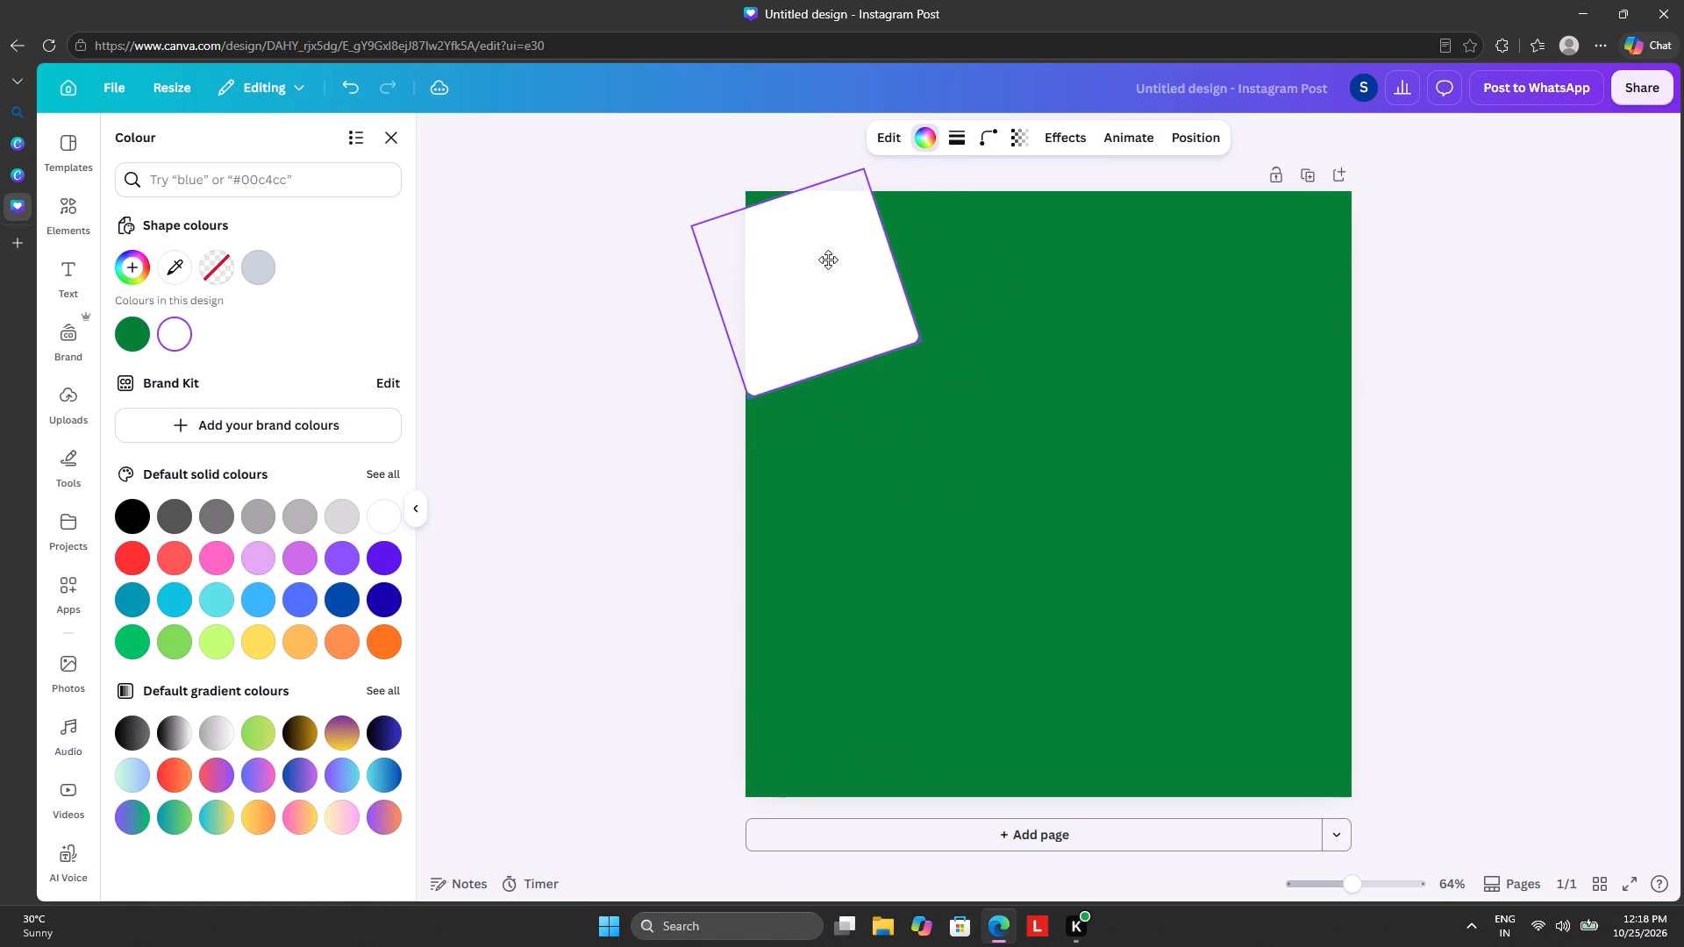
{"action": "left_click_drag", "start_coordinate": [828, 260], "coordinate": [777, 249]}
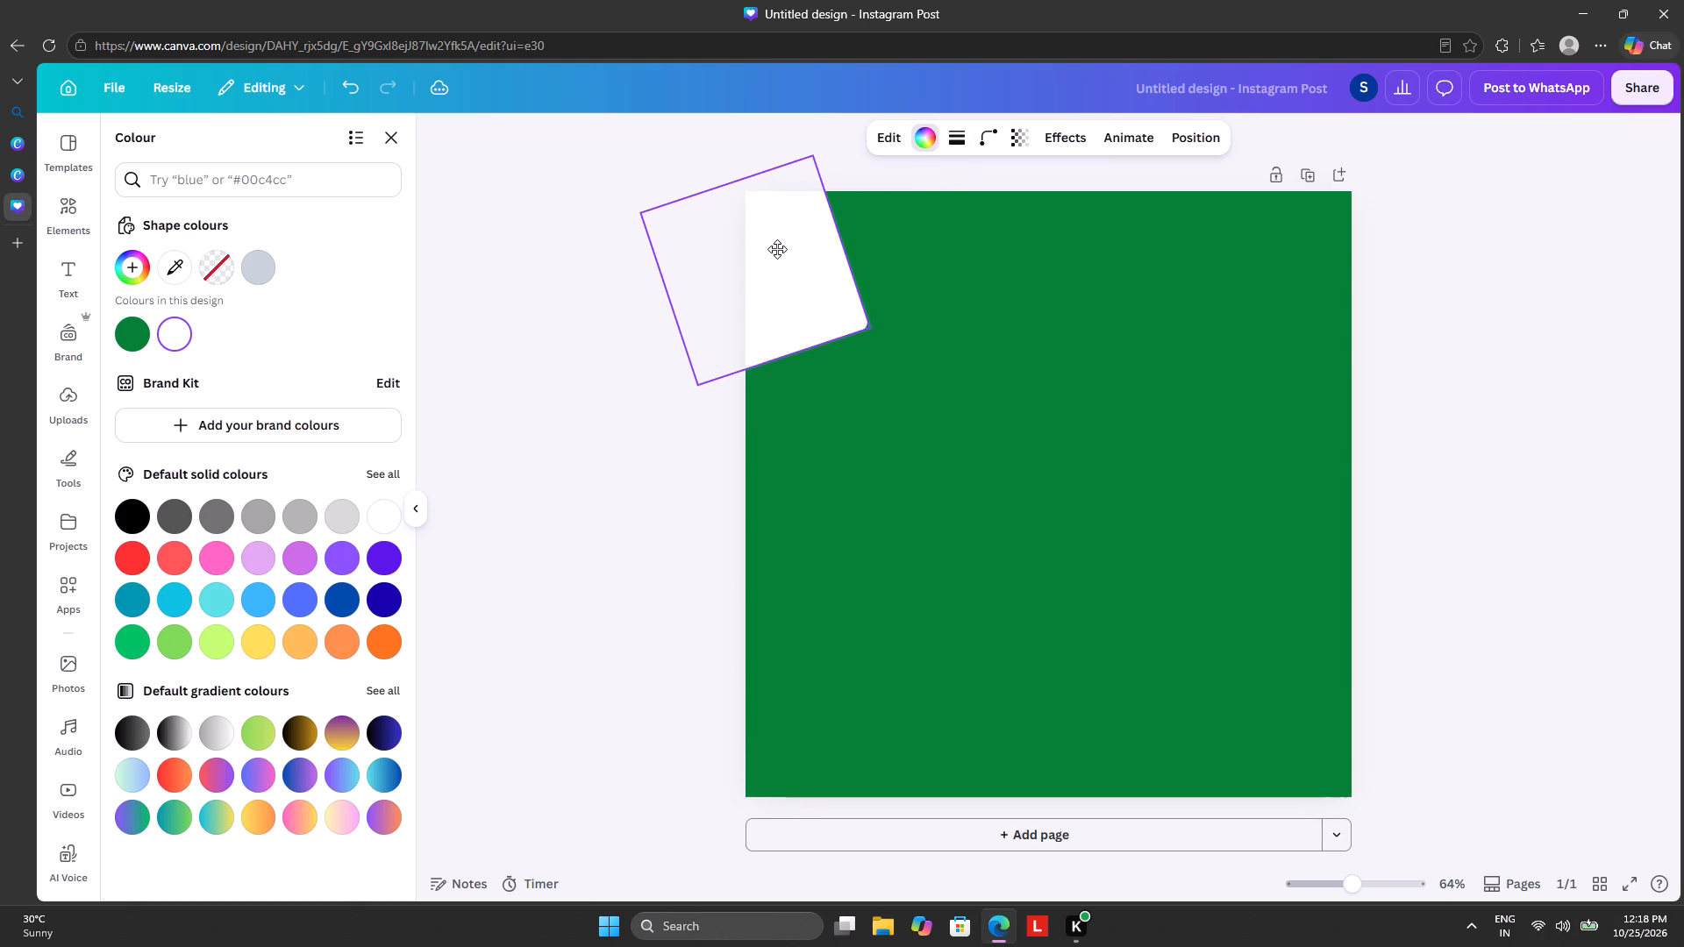
{"action": "left_click_drag", "start_coordinate": [777, 249], "coordinate": [849, 299]}
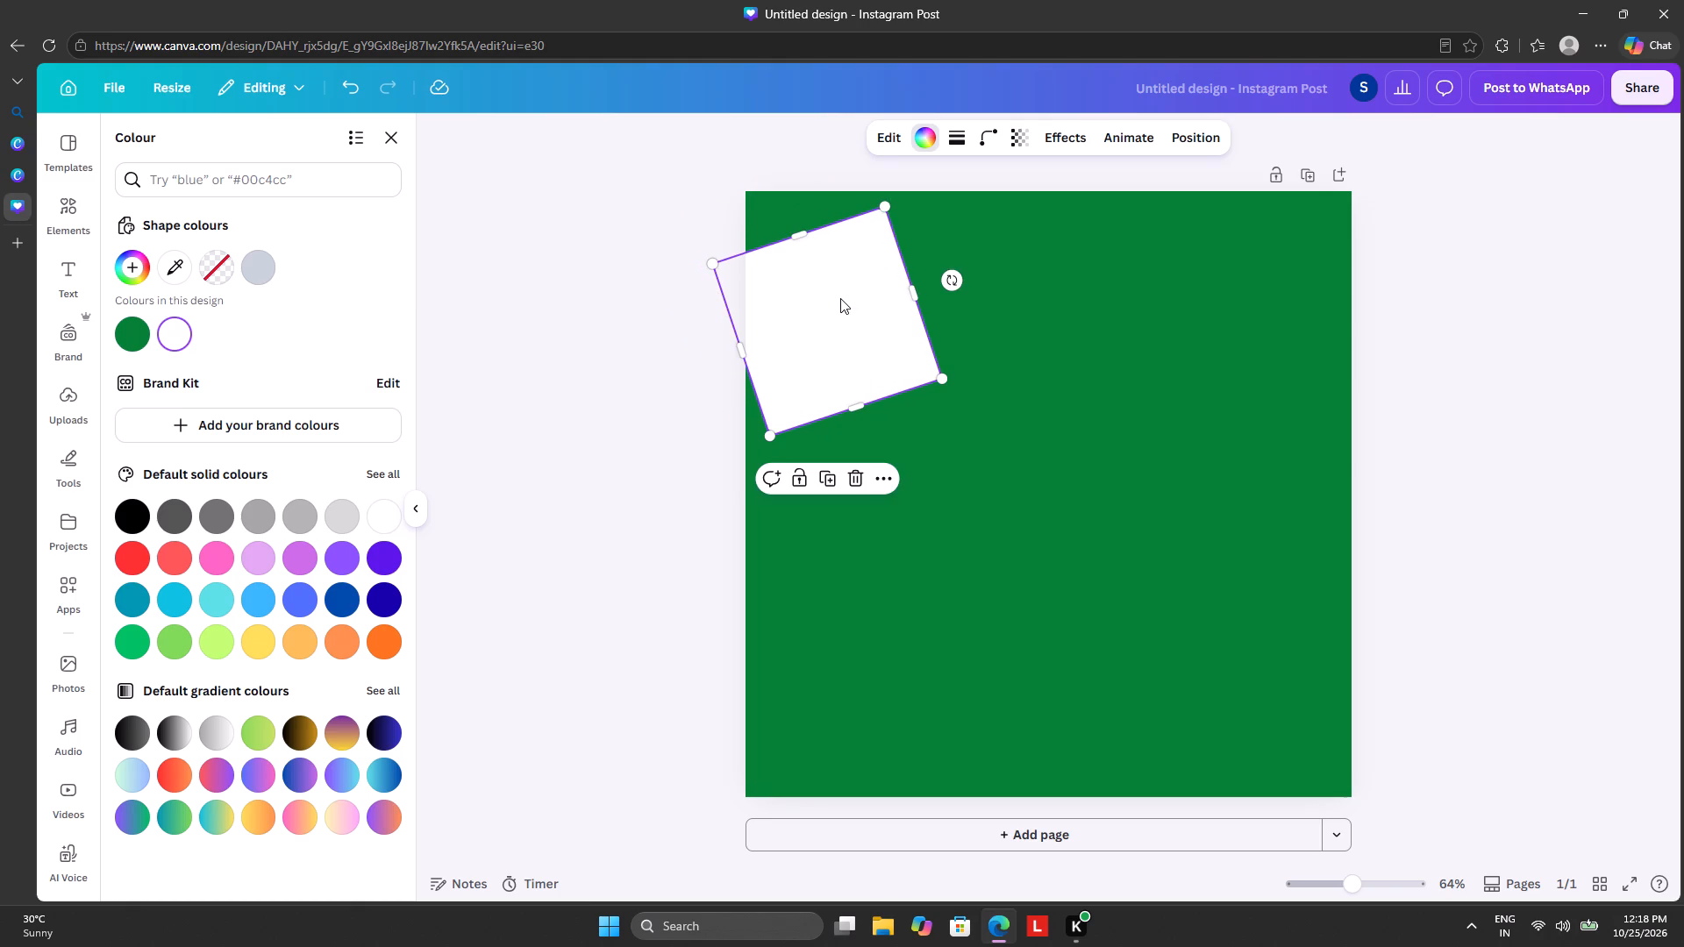
{"action": "left_click_drag", "start_coordinate": [841, 296], "coordinate": [725, 224]}
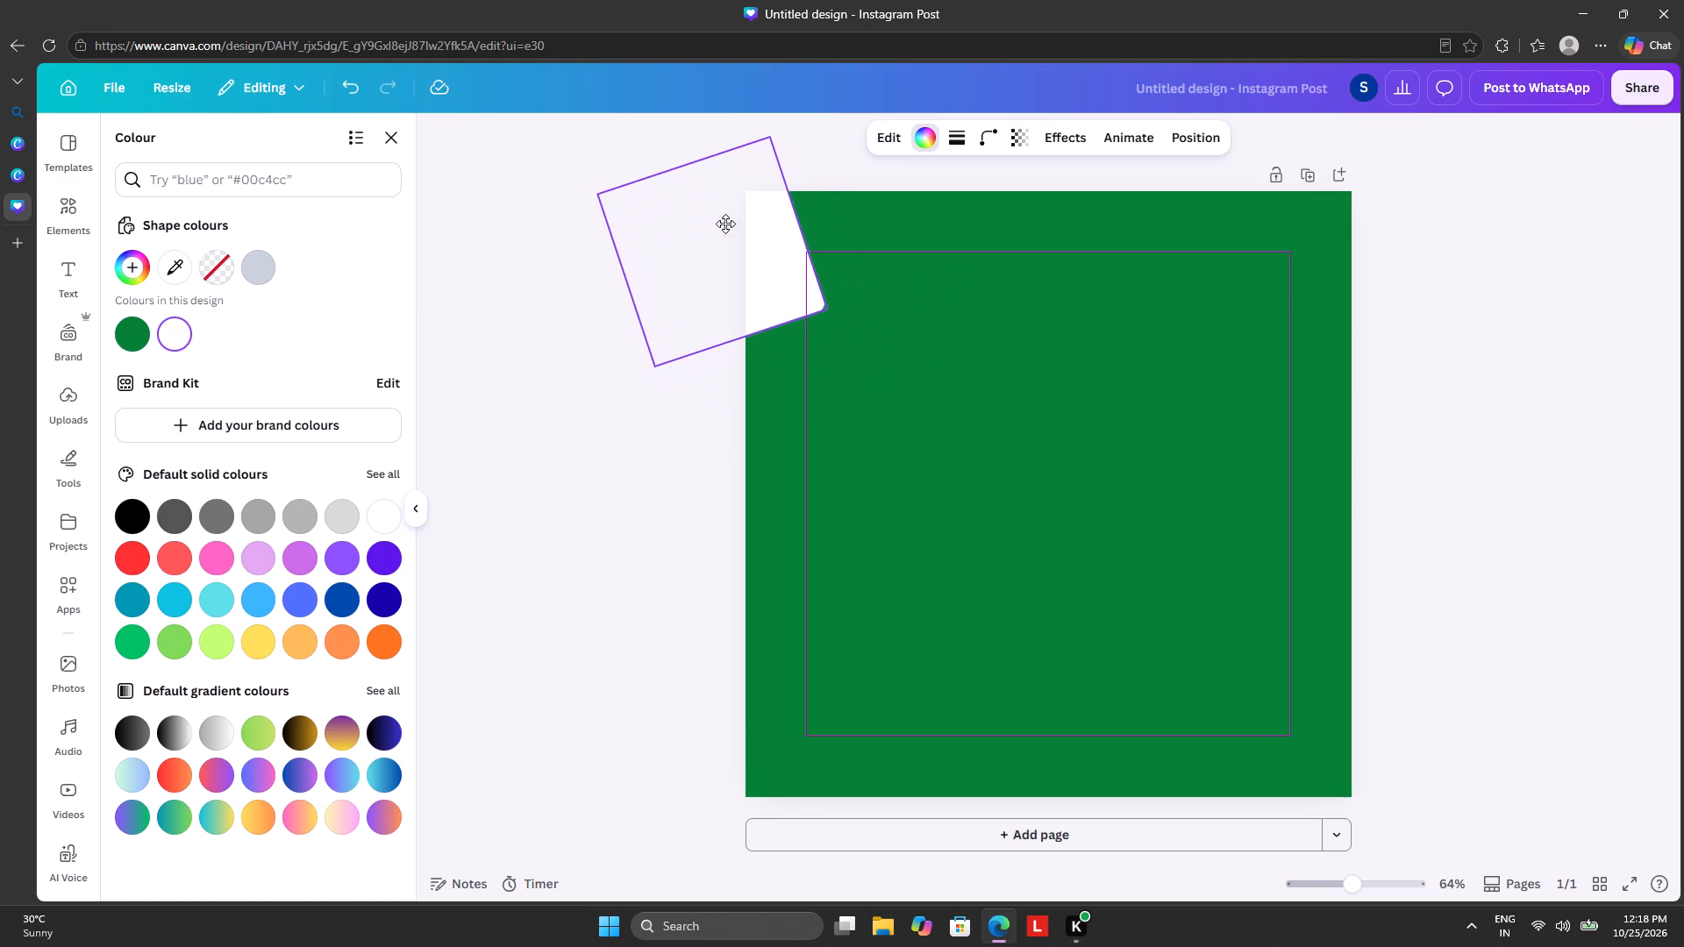
{"action": "left_click_drag", "start_coordinate": [725, 224], "coordinate": [744, 241]}
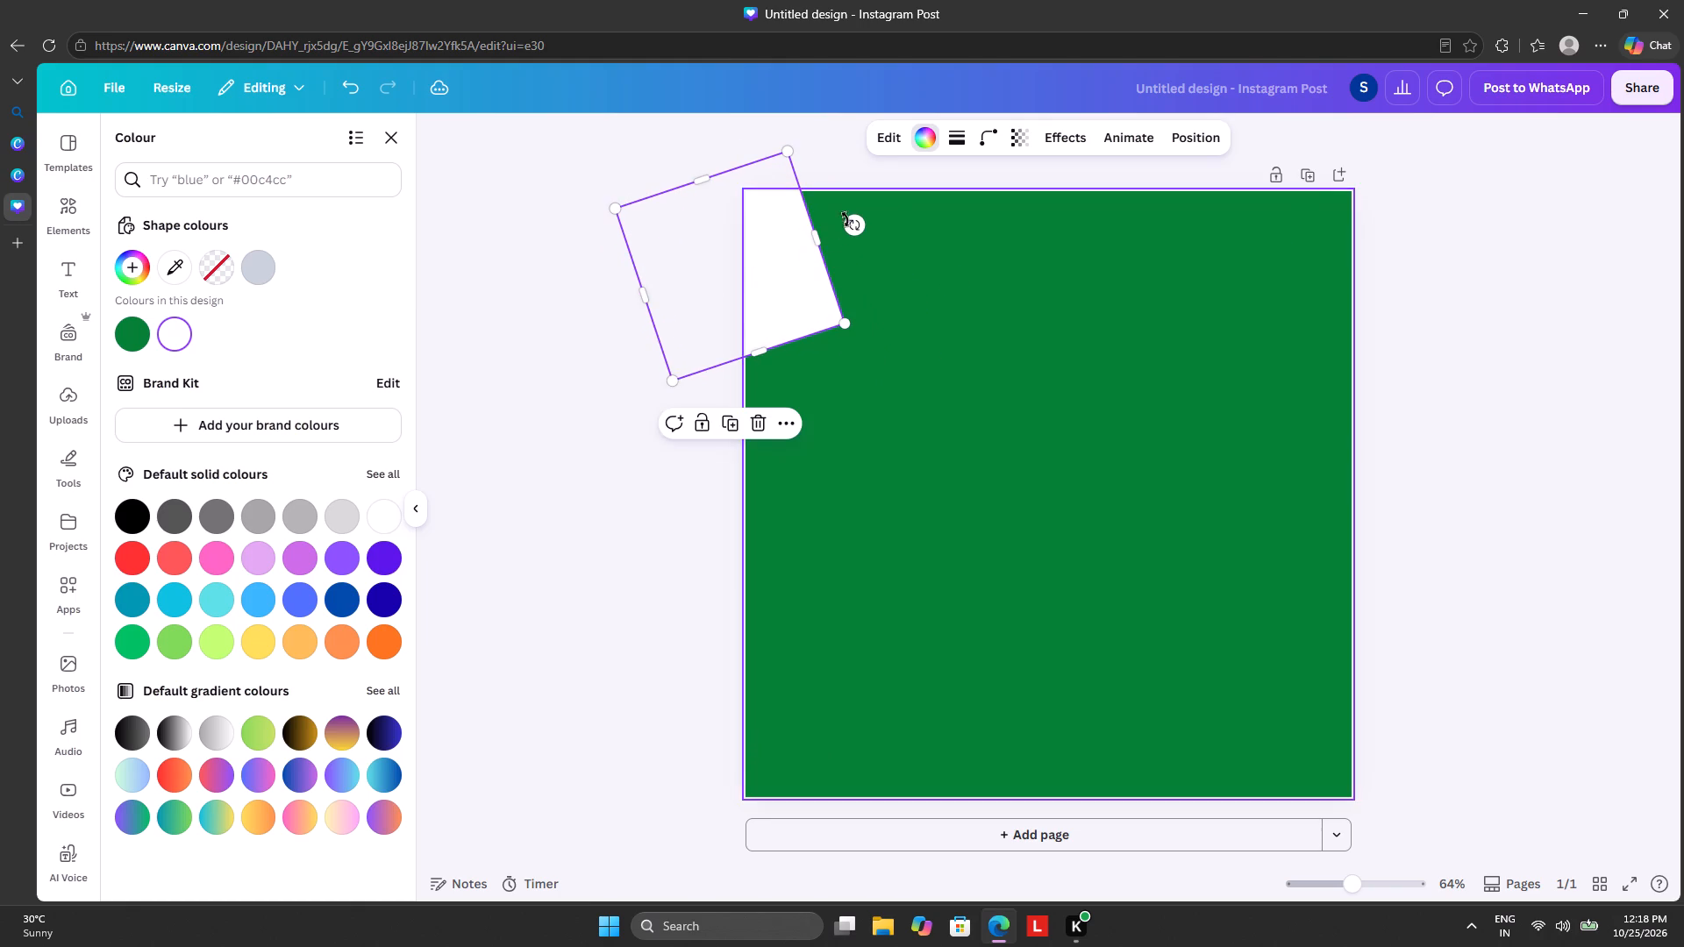
Rotate the white square further counterclockwise into a diamond and place it half off the page's left edge, near the upper corner.
{"action": "left_click_drag", "start_coordinate": [856, 218], "coordinate": [809, 188]}
{"action": "left_click_drag", "start_coordinate": [781, 264], "coordinate": [766, 272]}
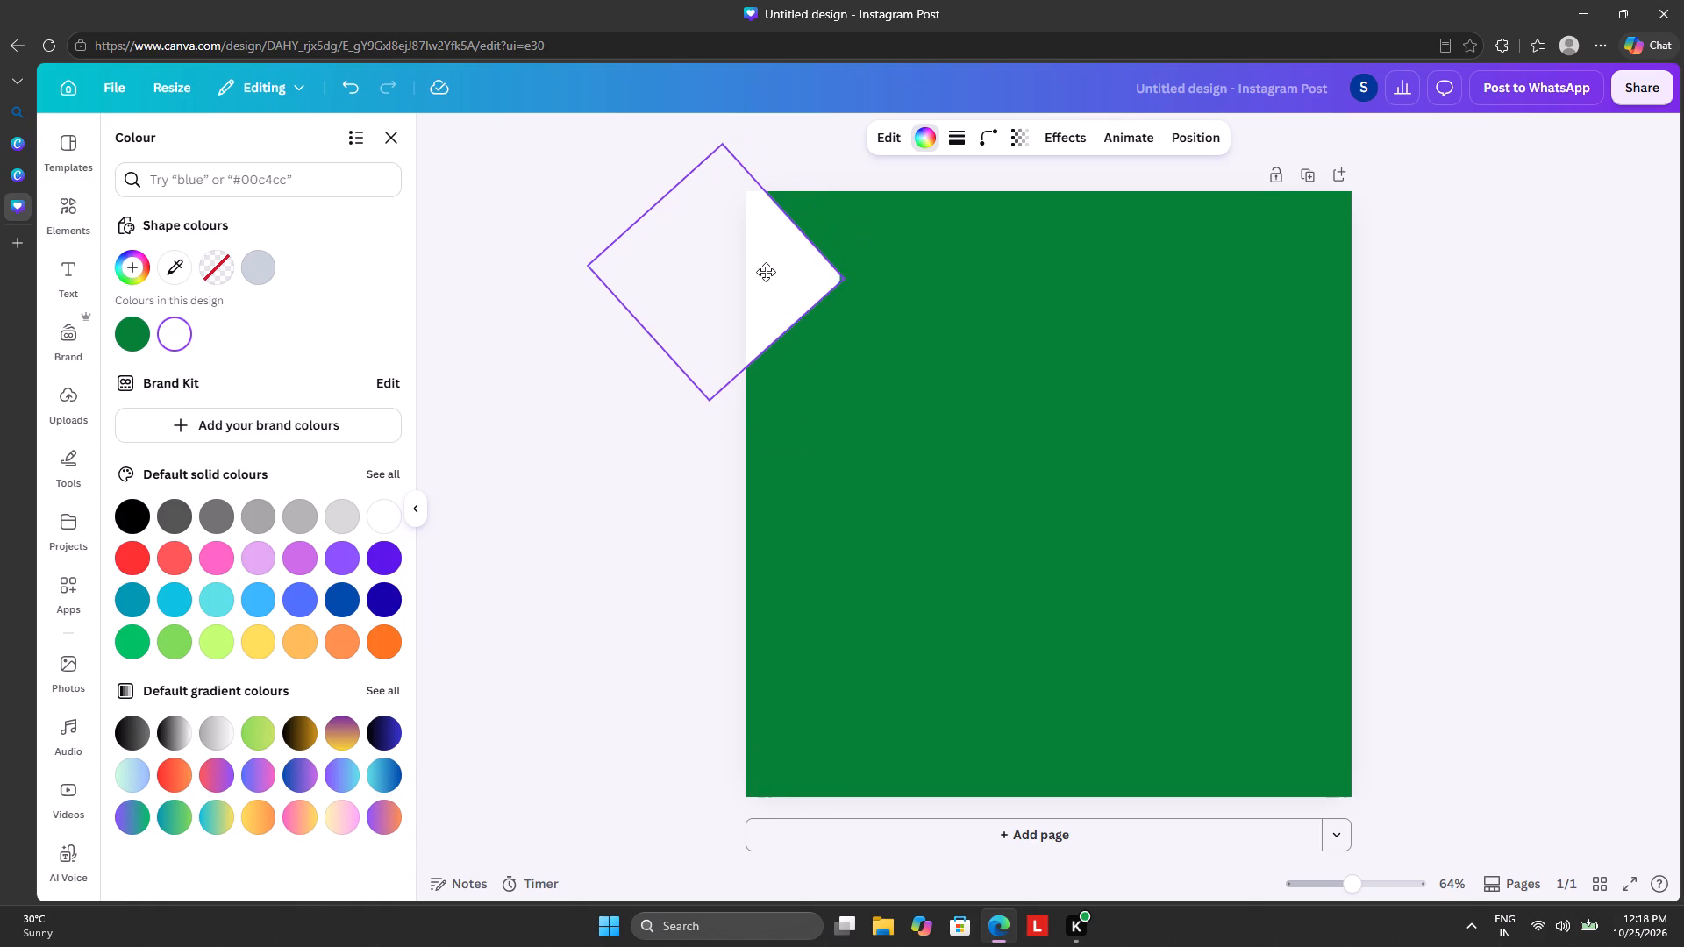
{"action": "left_click_drag", "start_coordinate": [766, 272], "coordinate": [788, 271]}
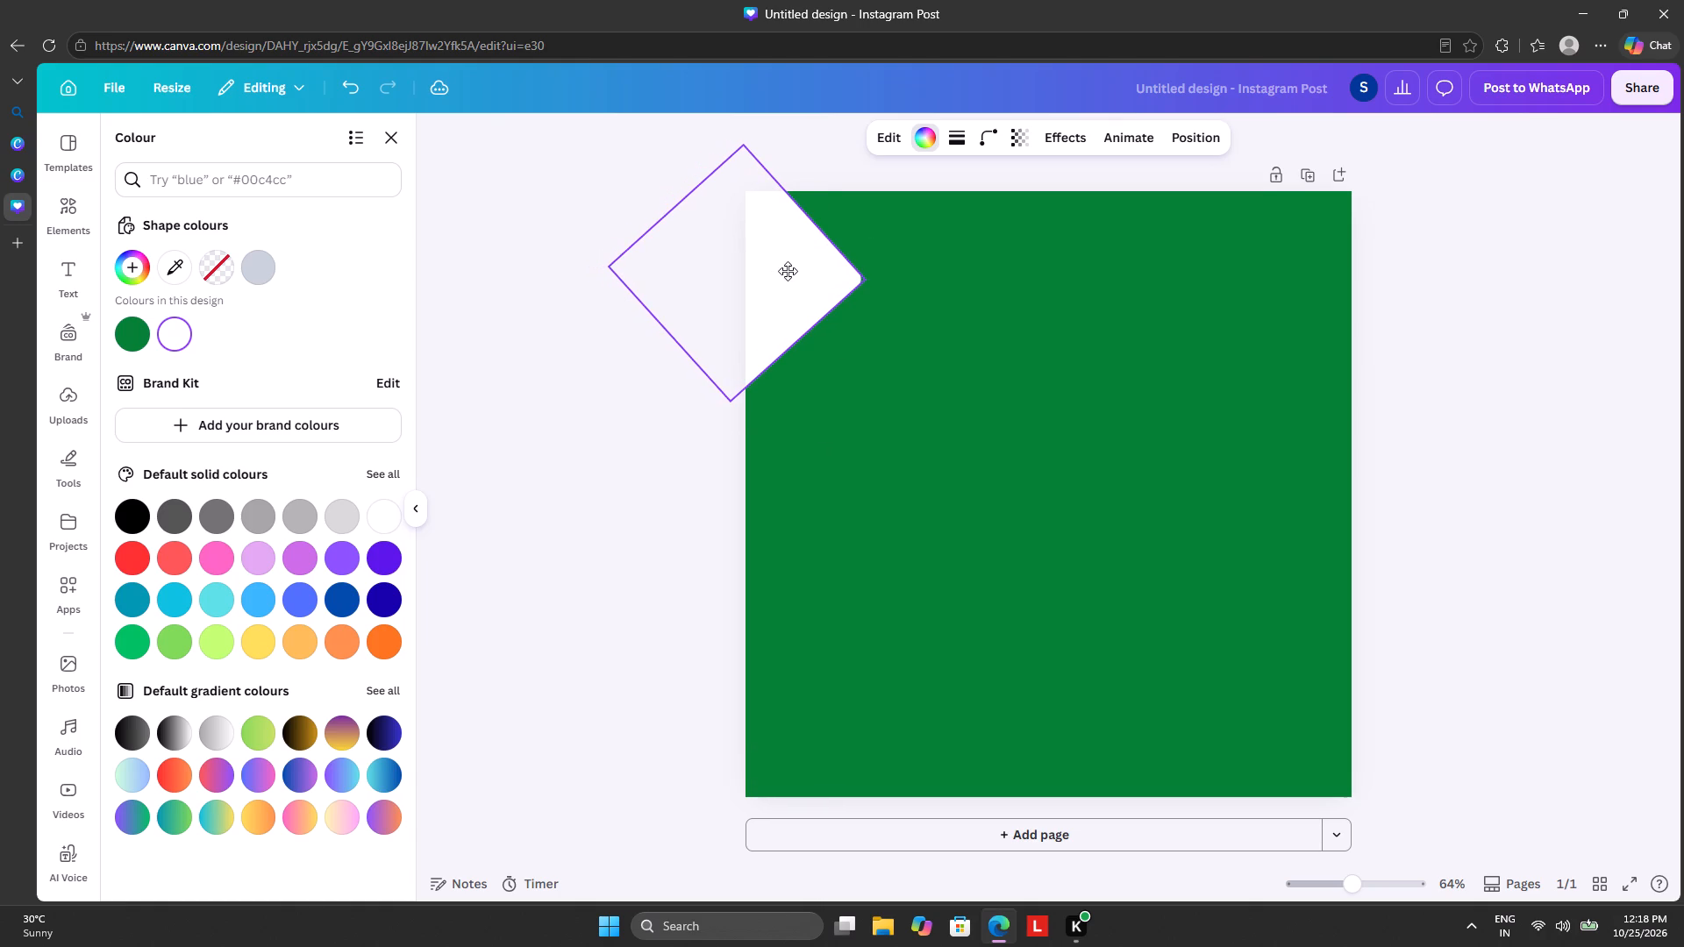
{"action": "left_click_drag", "start_coordinate": [788, 271], "coordinate": [805, 295]}
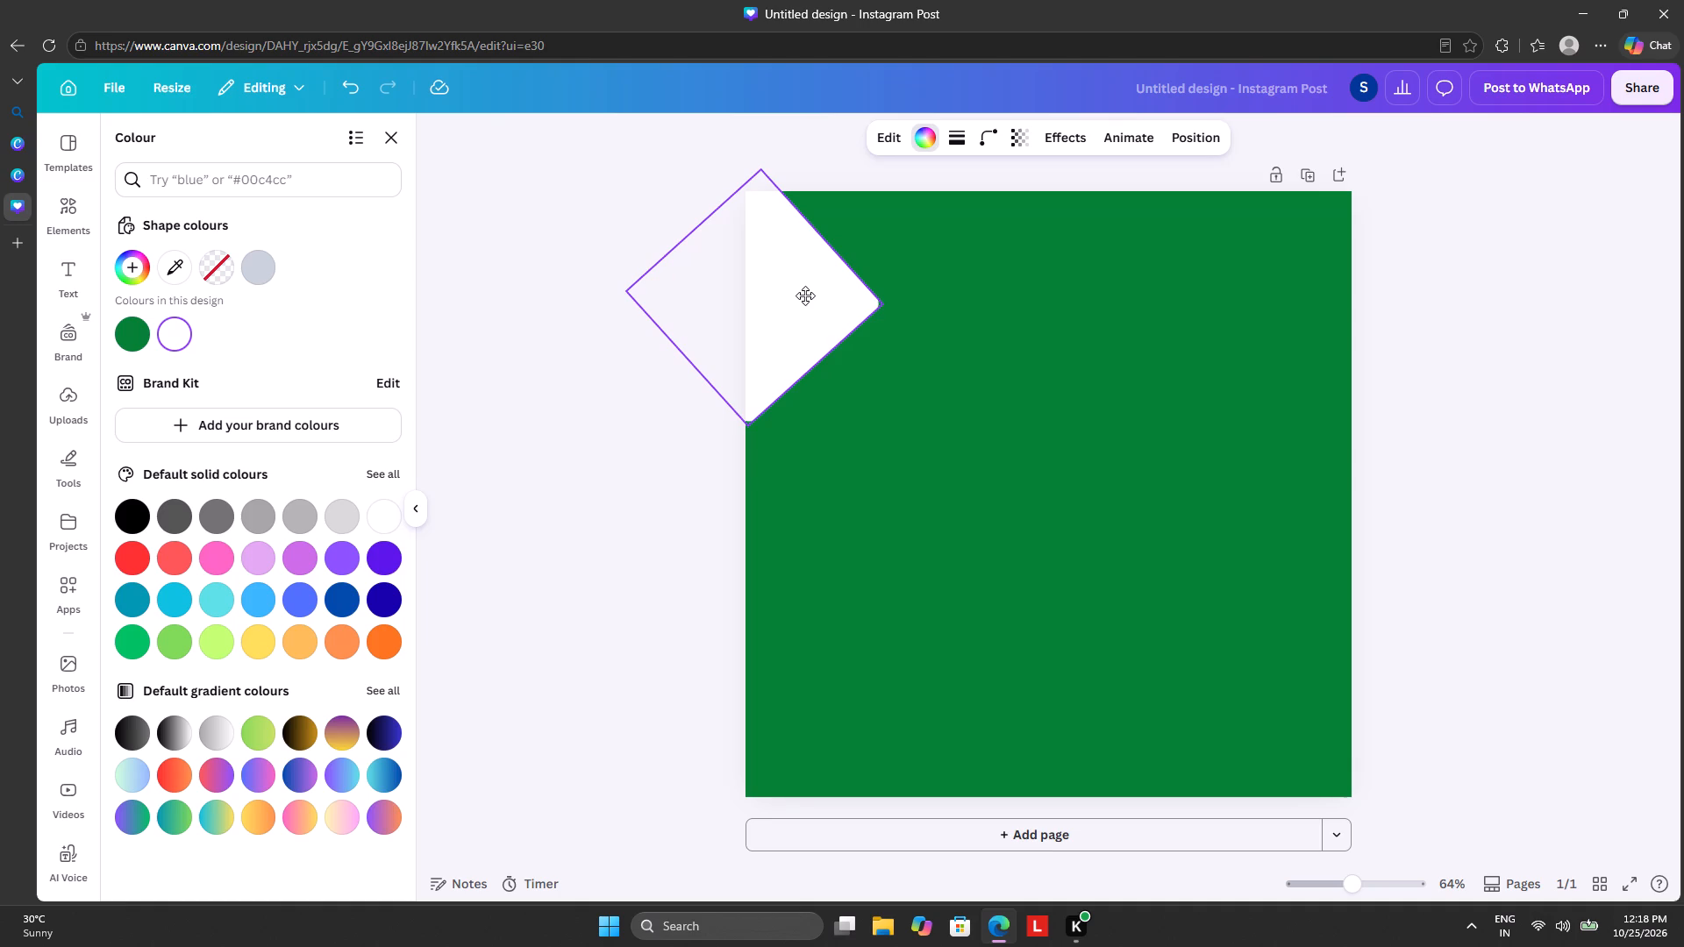
{"action": "left_click_drag", "start_coordinate": [805, 295], "coordinate": [793, 286]}
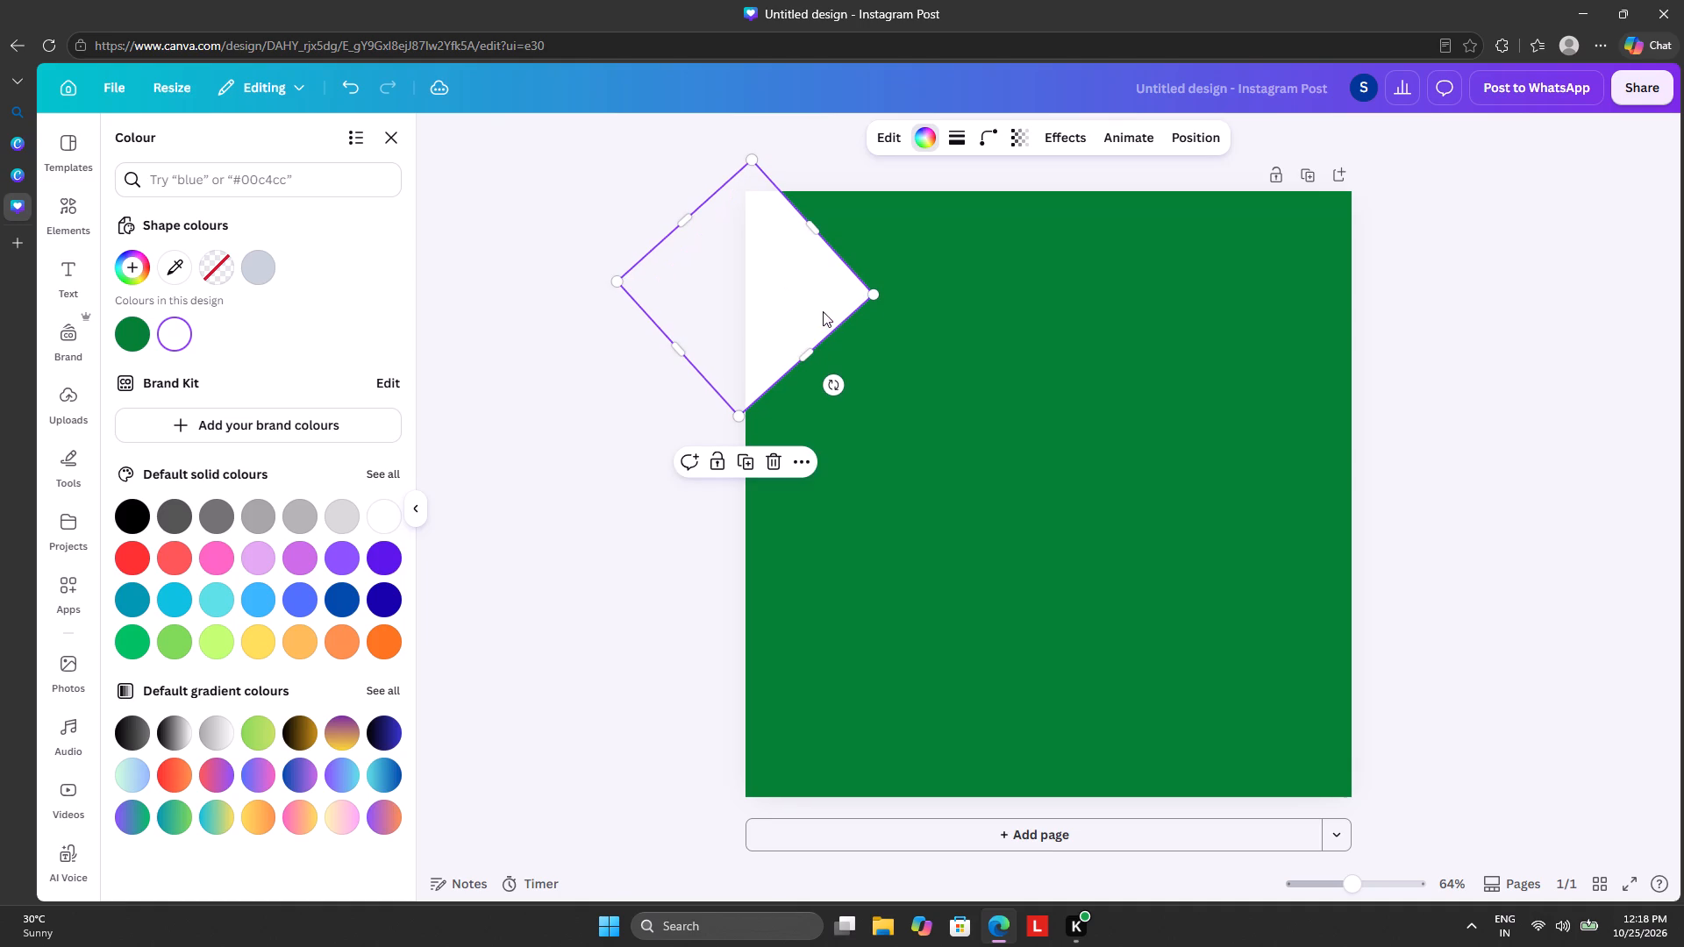
{"action": "left_click_drag", "start_coordinate": [817, 288], "coordinate": [808, 298]}
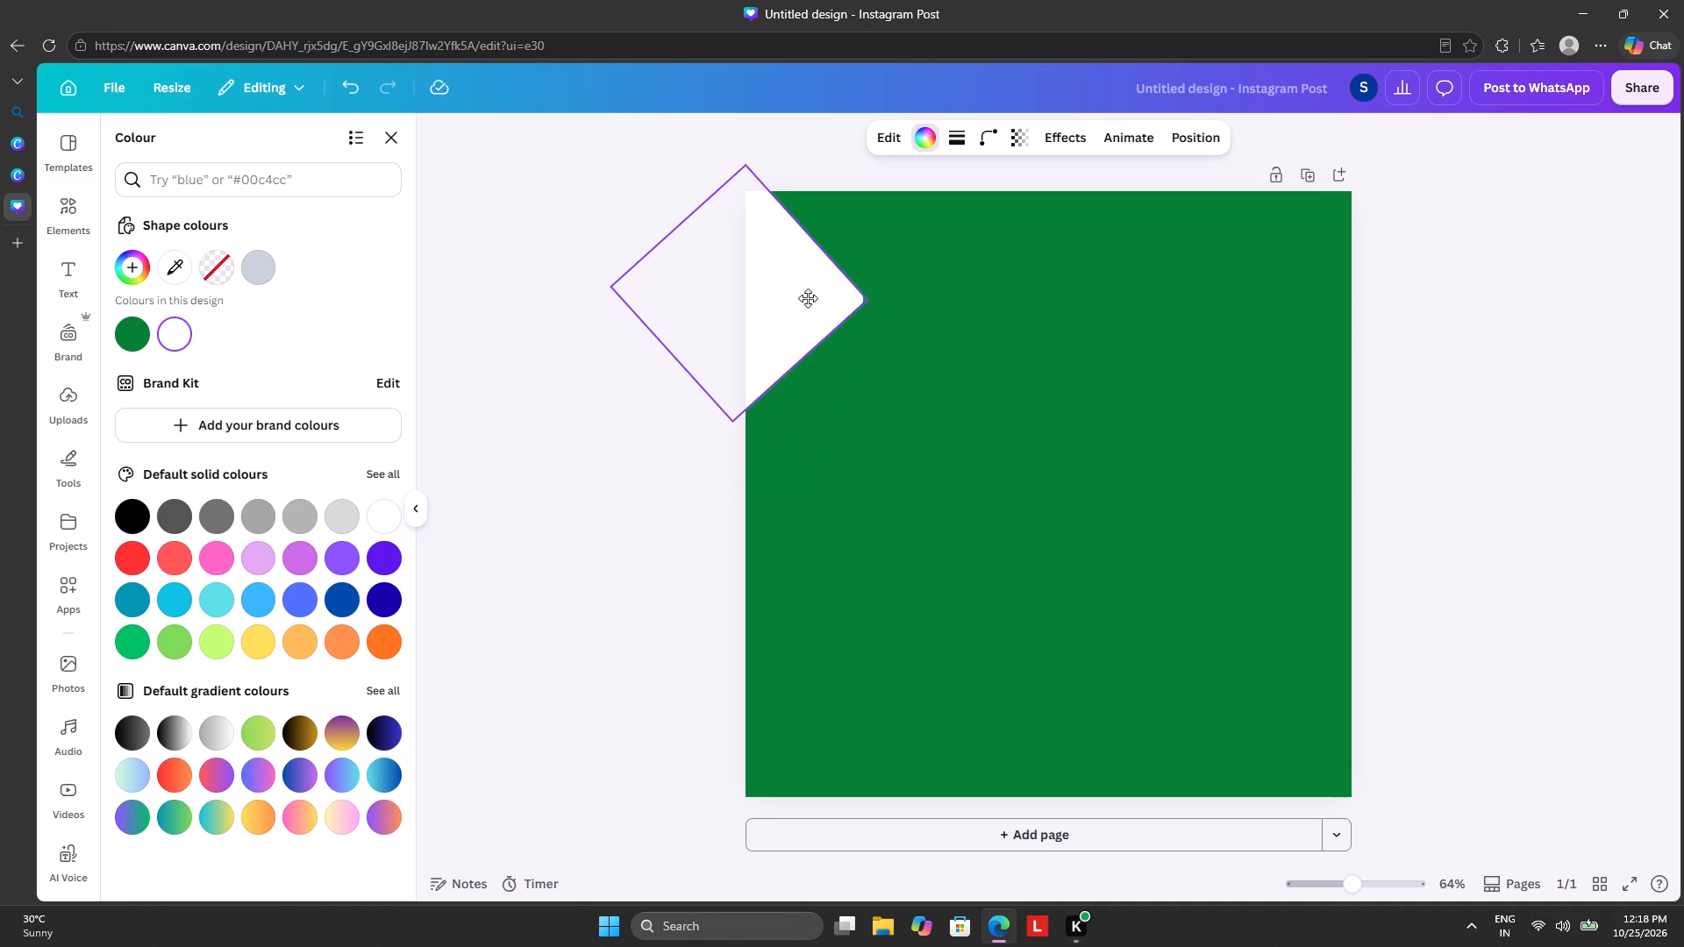
{"action": "left_click_drag", "start_coordinate": [808, 298], "coordinate": [816, 297]}
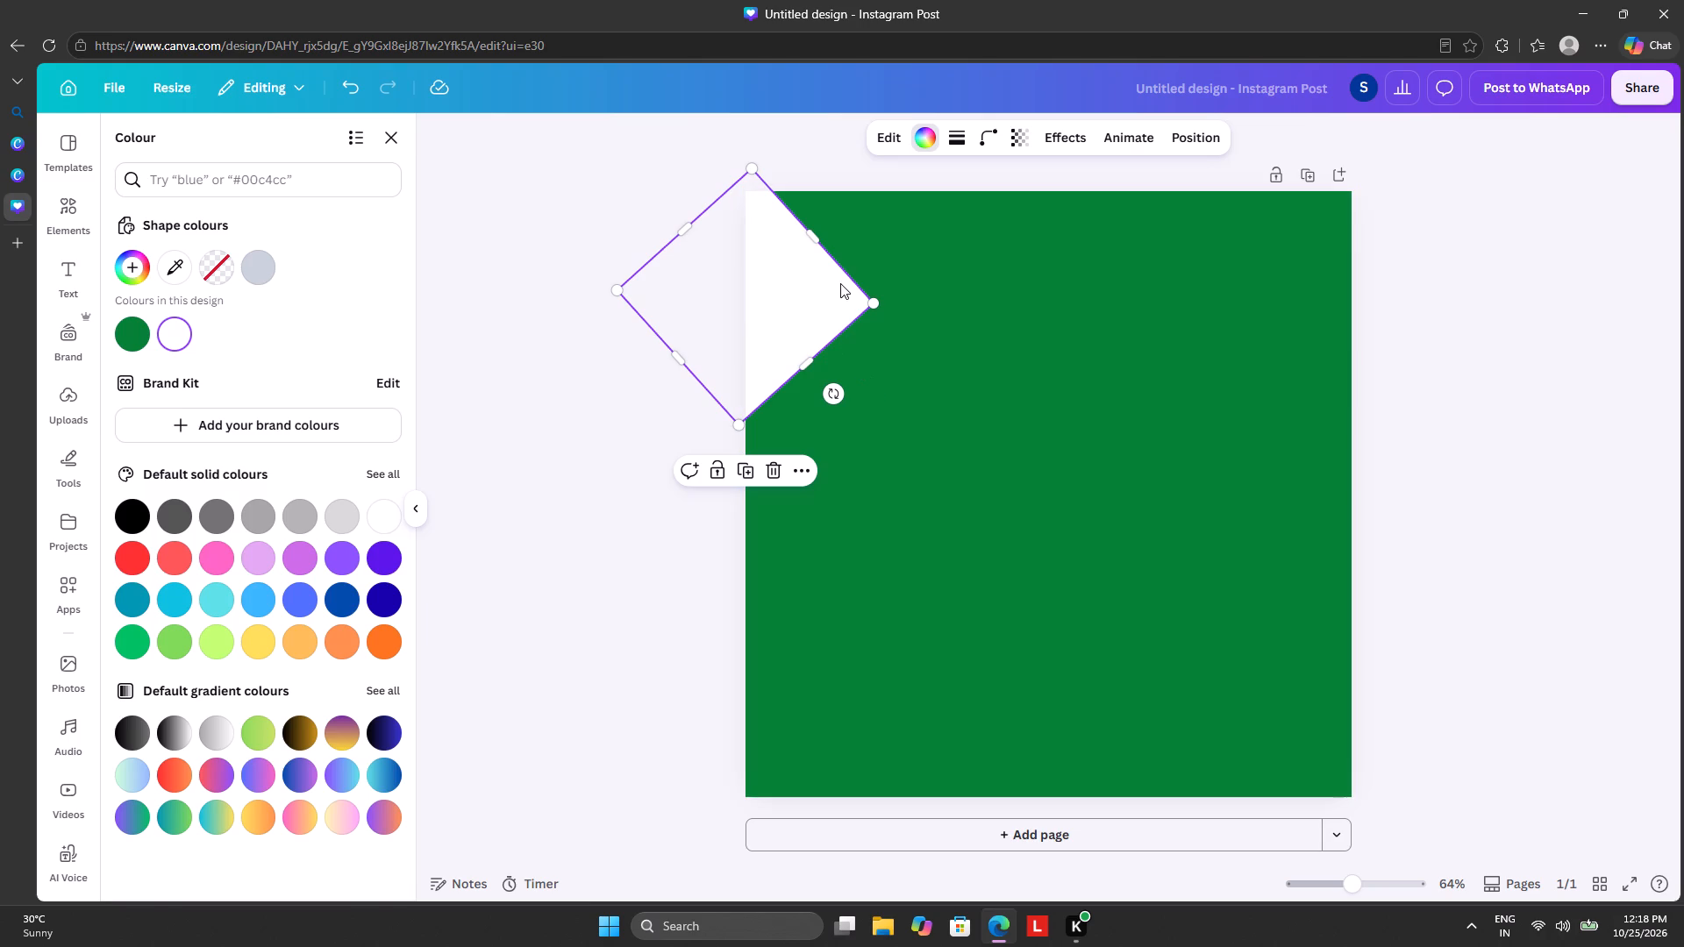
Duplicate the white rounded diamond and place the copy near the page's lower-right corner, slightly over the right edge.
{"action": "key", "text": "ctrl+c"}
{"action": "key", "text": "ctrl+v"}
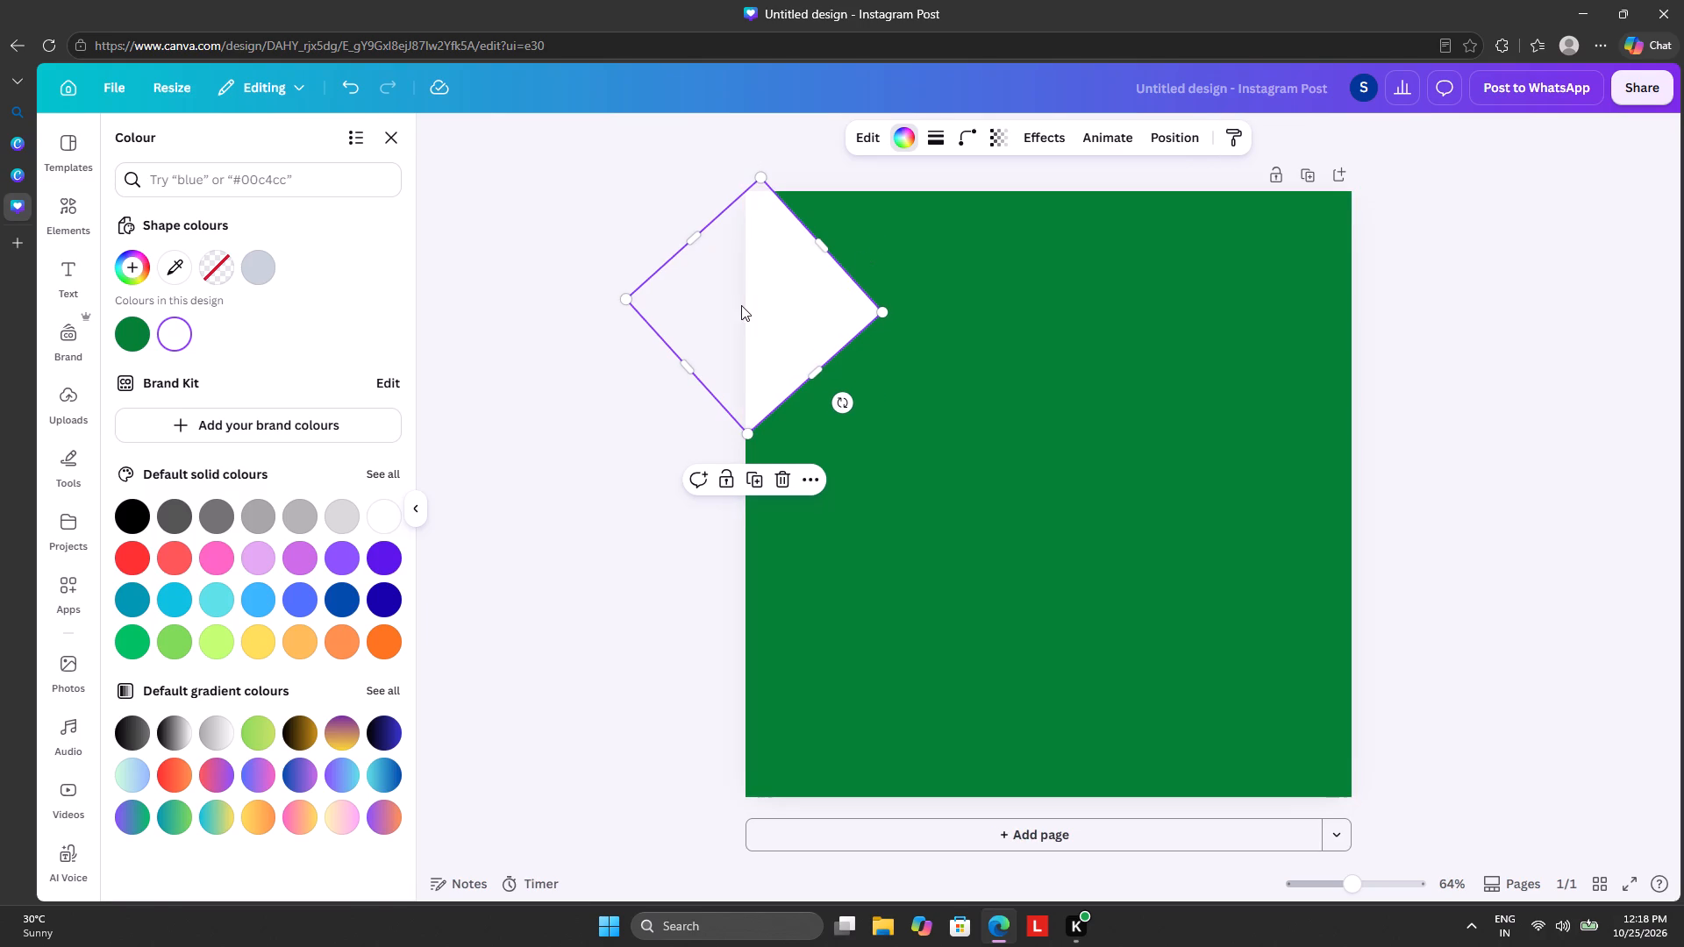
{"action": "left_click_drag", "start_coordinate": [742, 305], "coordinate": [1188, 628]}
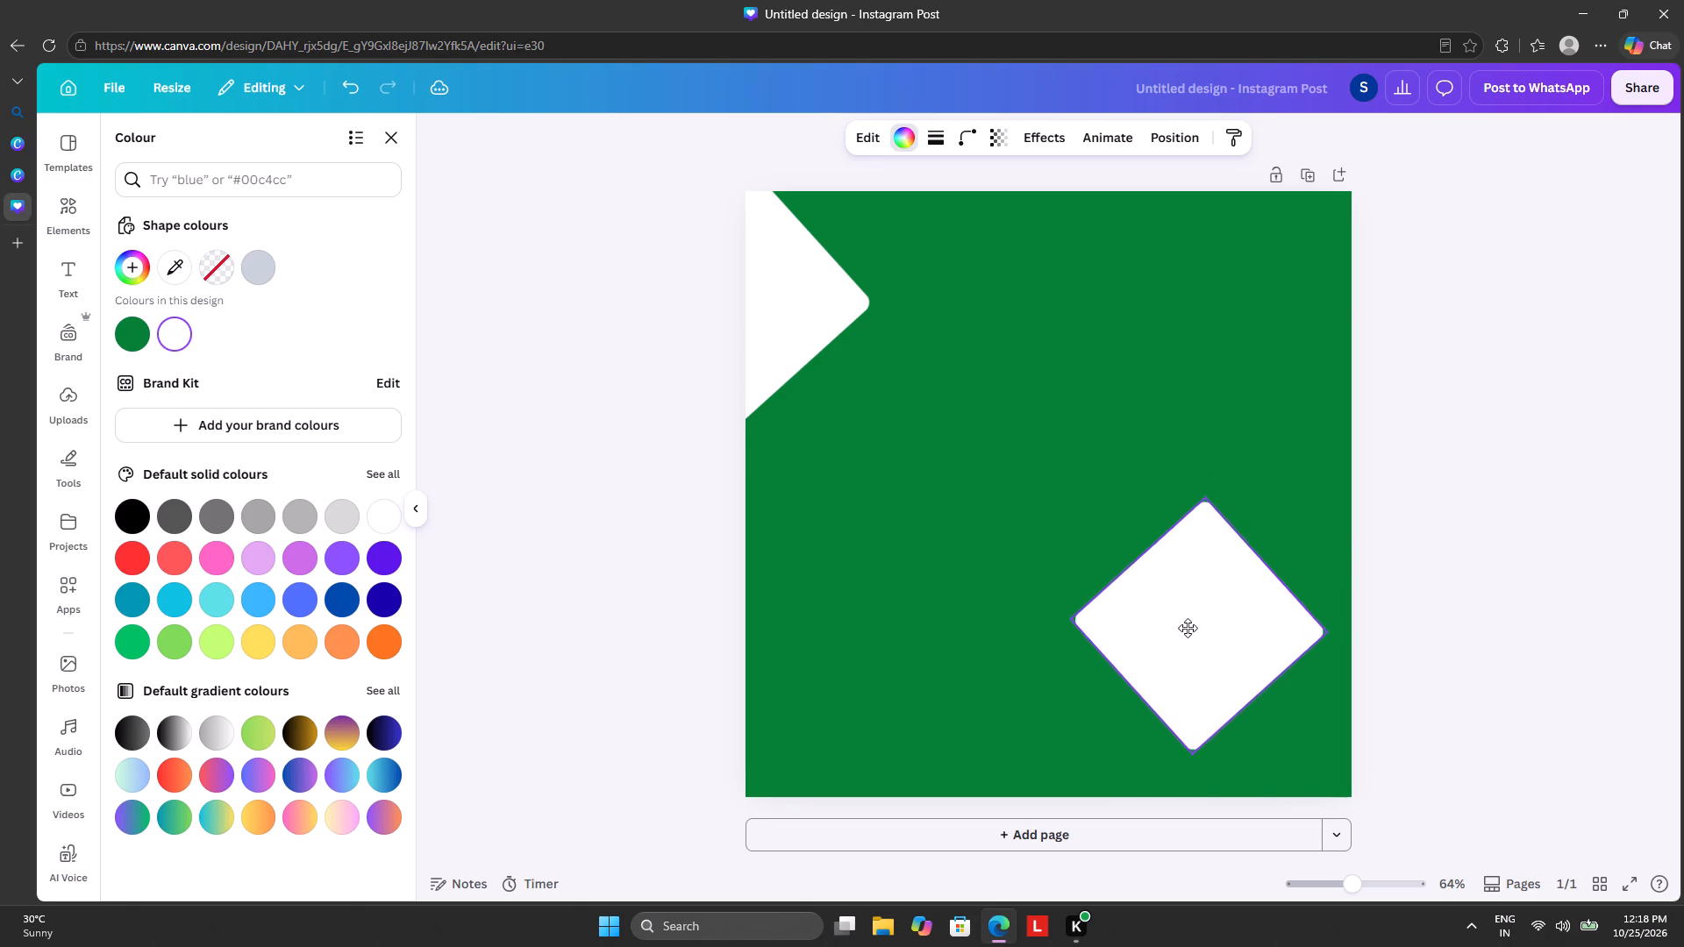
{"action": "left_click_drag", "start_coordinate": [1188, 628], "coordinate": [1245, 659]}
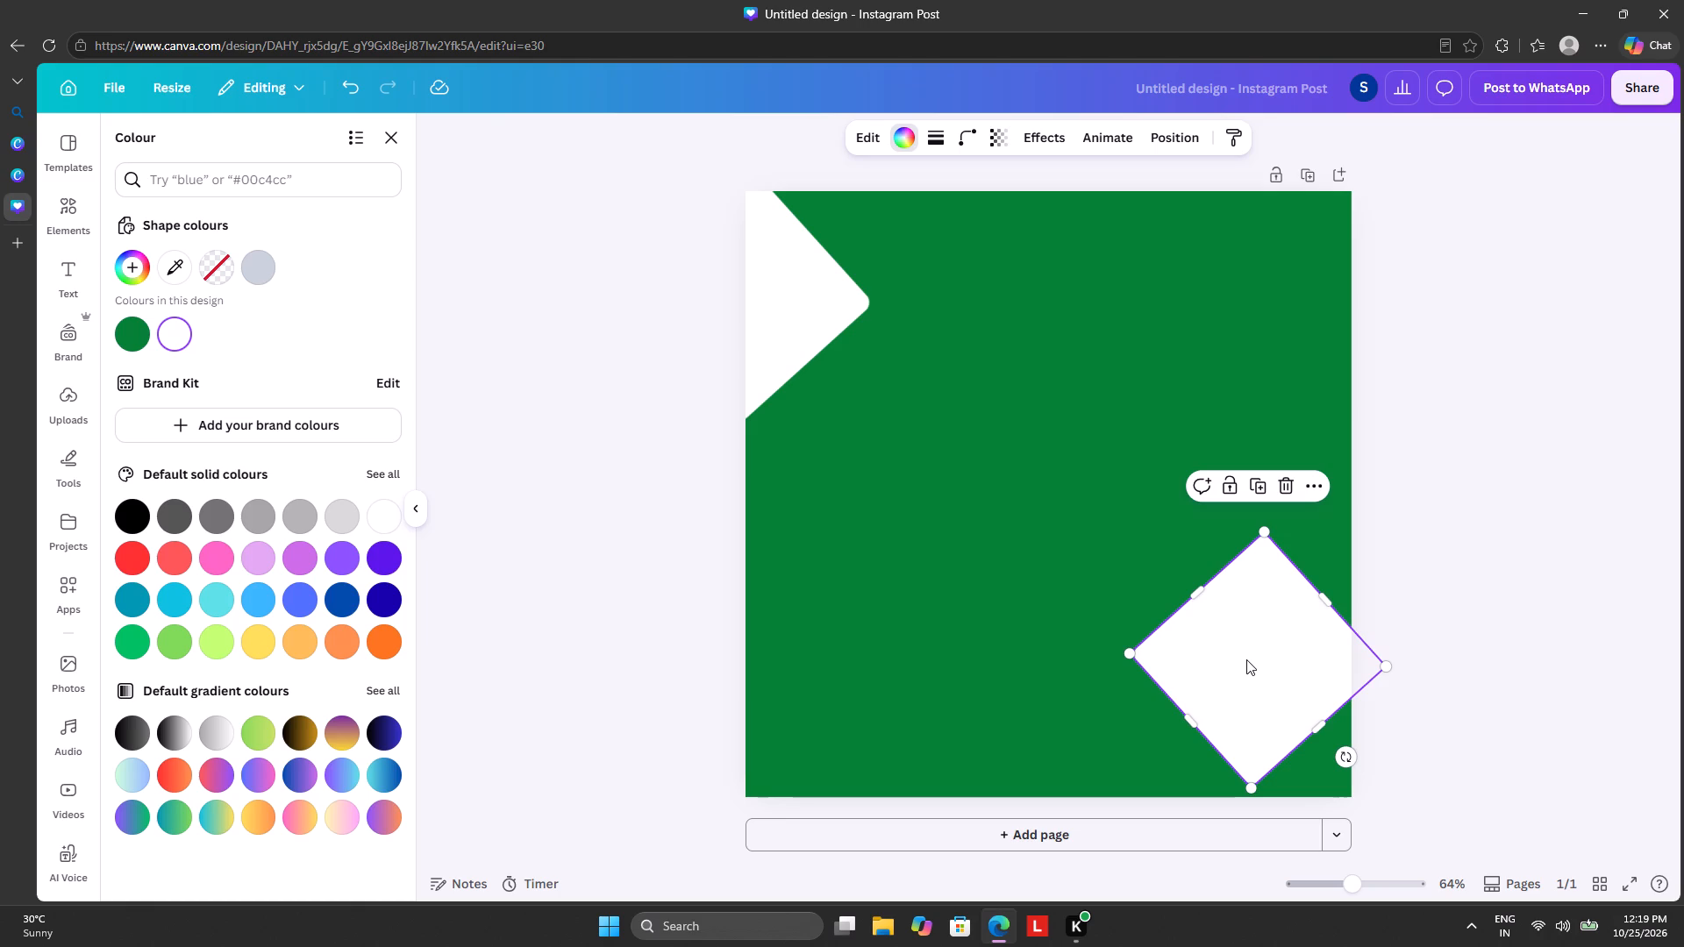
Enlarge the copied diamond to roughly the full page height and position it about half off the page's right edge.
{"action": "left_click_drag", "start_coordinate": [1388, 665], "coordinate": [1492, 670], "text": "alt"}
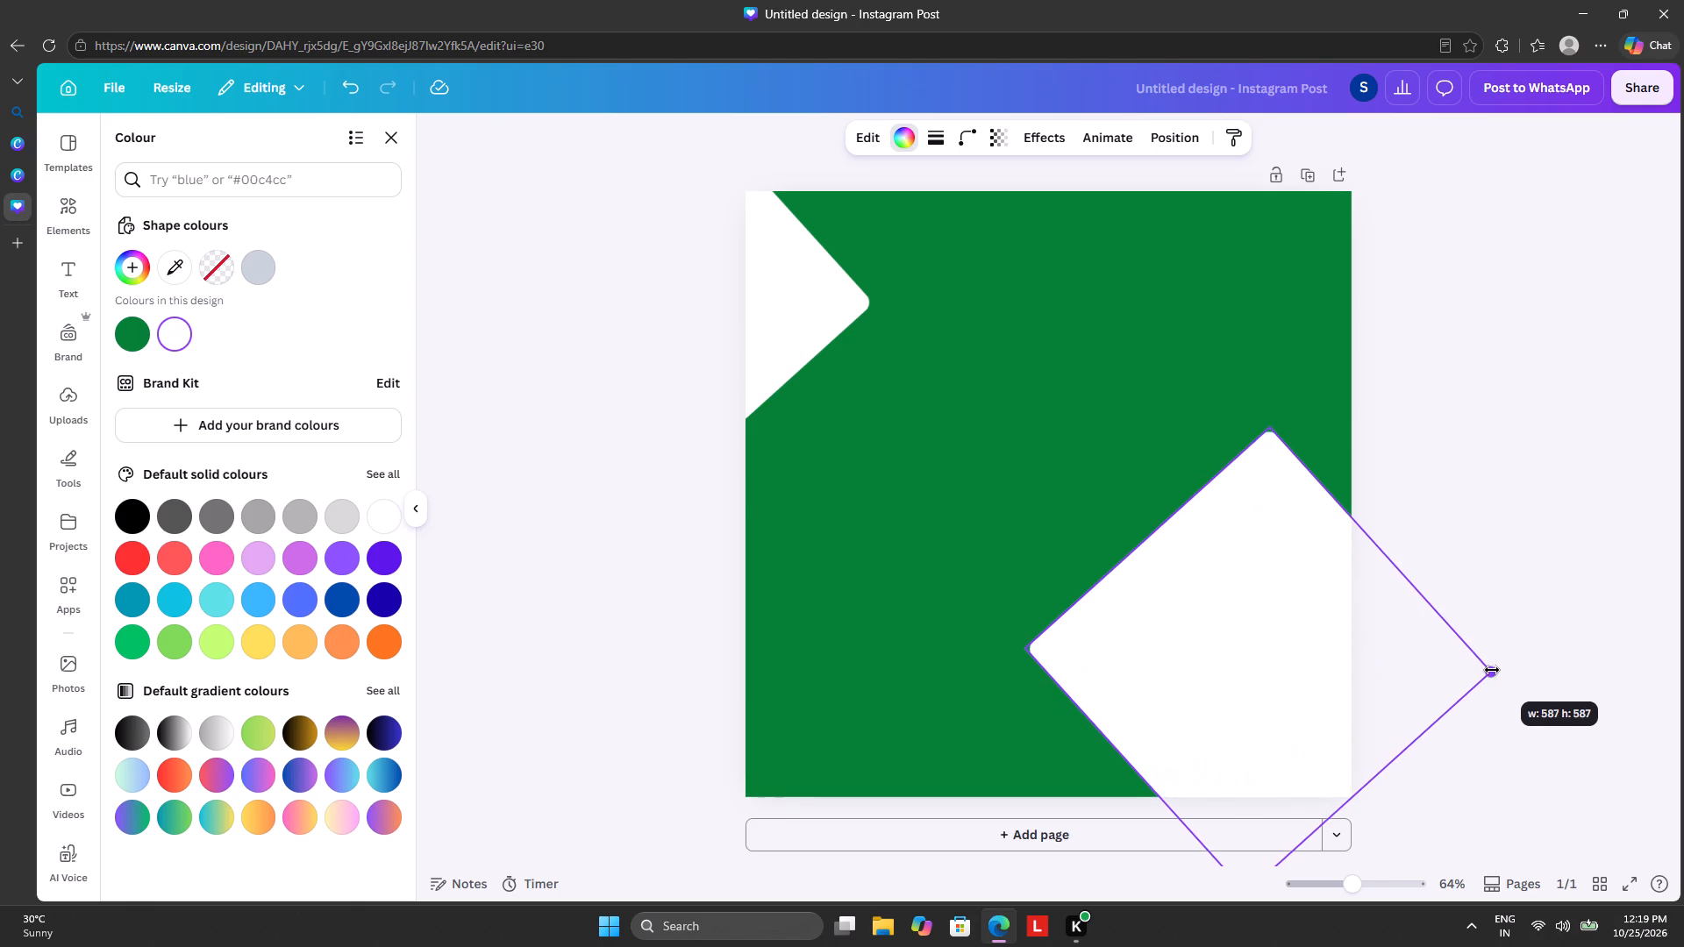
{"action": "left_click_drag", "start_coordinate": [1492, 670], "coordinate": [1492, 669], "text": "alt"}
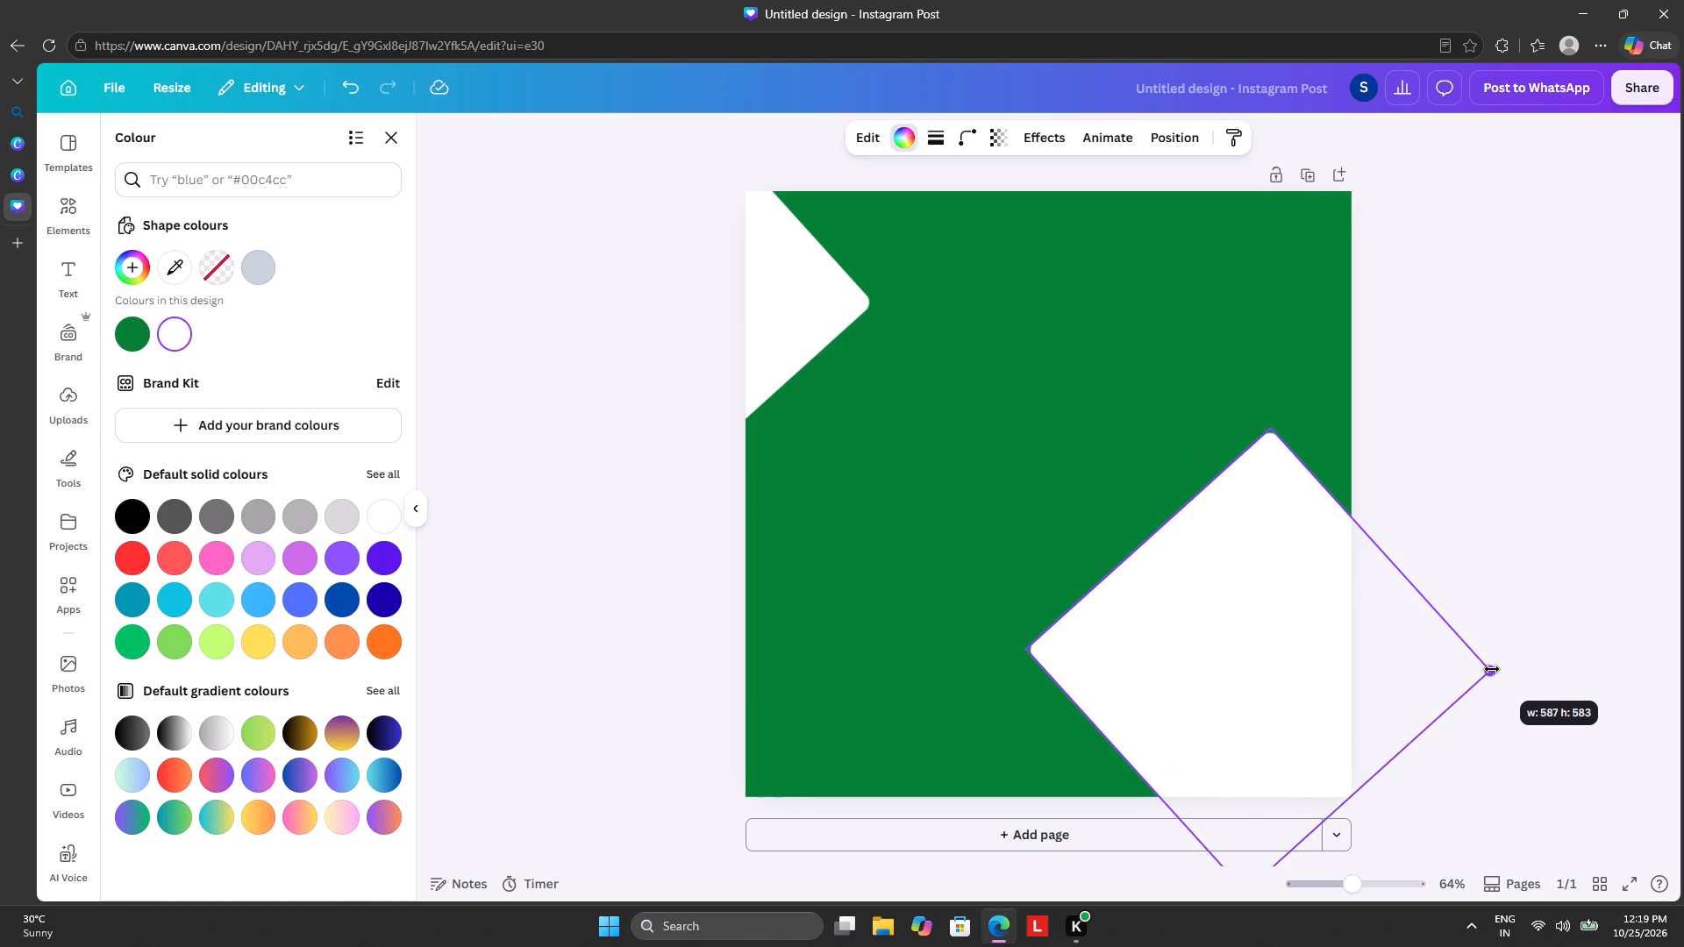
{"action": "left_click_drag", "start_coordinate": [1492, 669], "coordinate": [1552, 661], "text": "alt"}
{"action": "left_click_drag", "start_coordinate": [1286, 680], "coordinate": [1342, 491]}
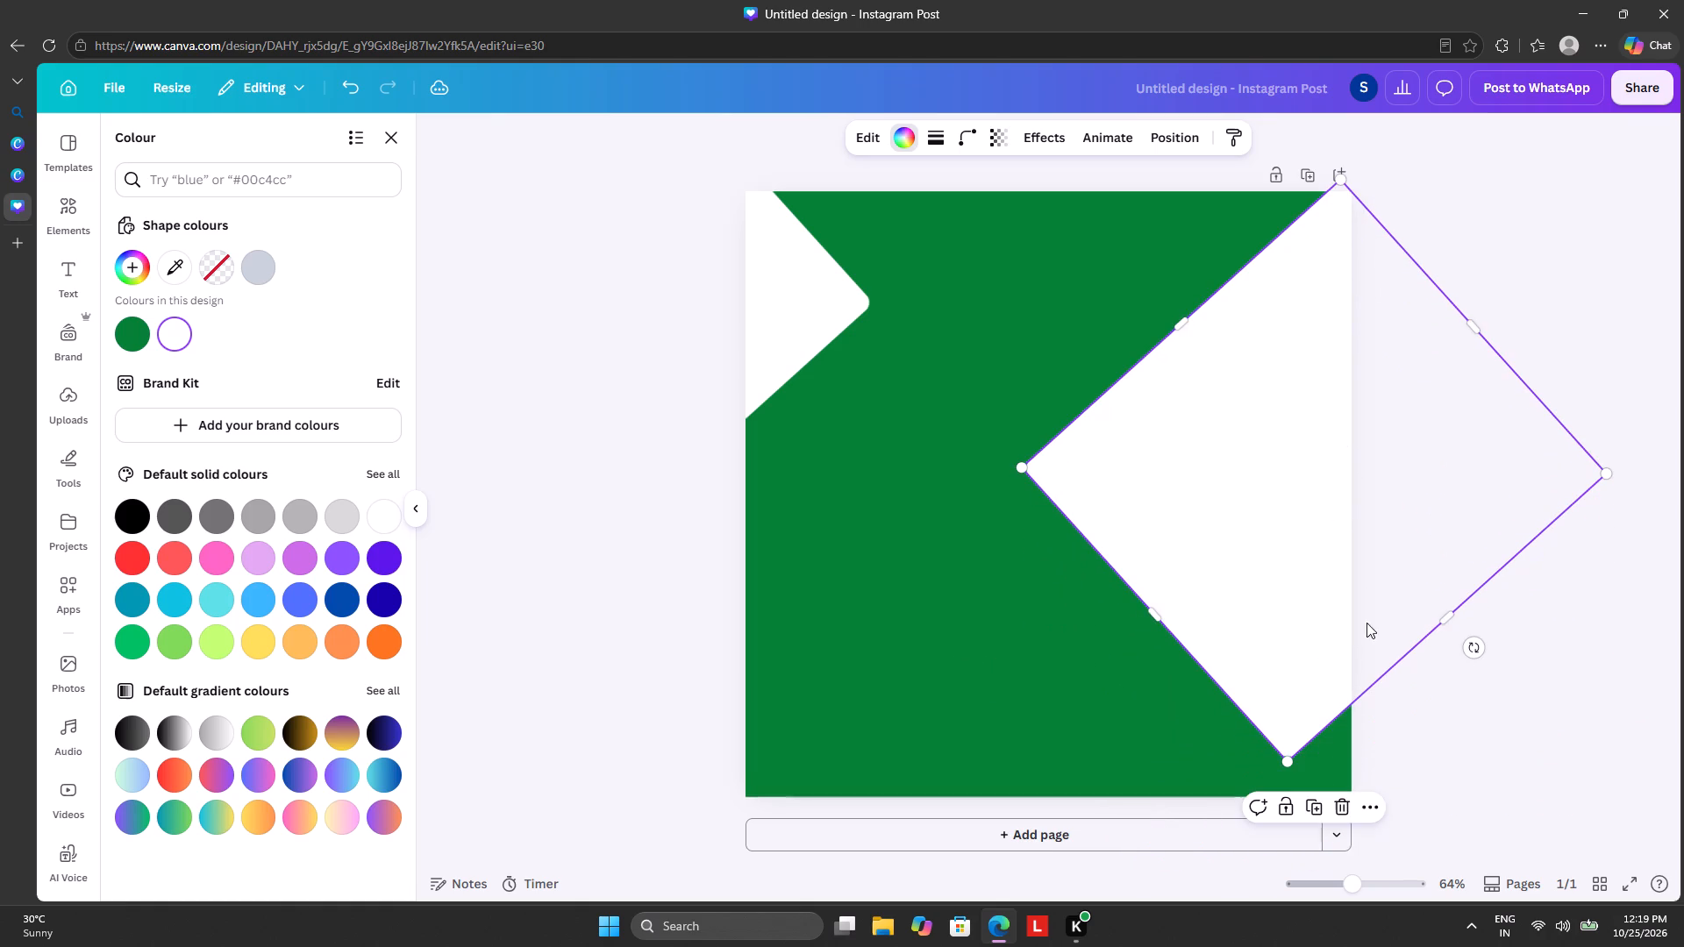
{"action": "left_click", "coordinate": [1288, 765]}
{"action": "left_click_drag", "start_coordinate": [1288, 765], "coordinate": [1292, 818], "text": "alt"}
{"action": "left_click_drag", "start_coordinate": [1323, 619], "coordinate": [1342, 615], "text": "alt"}
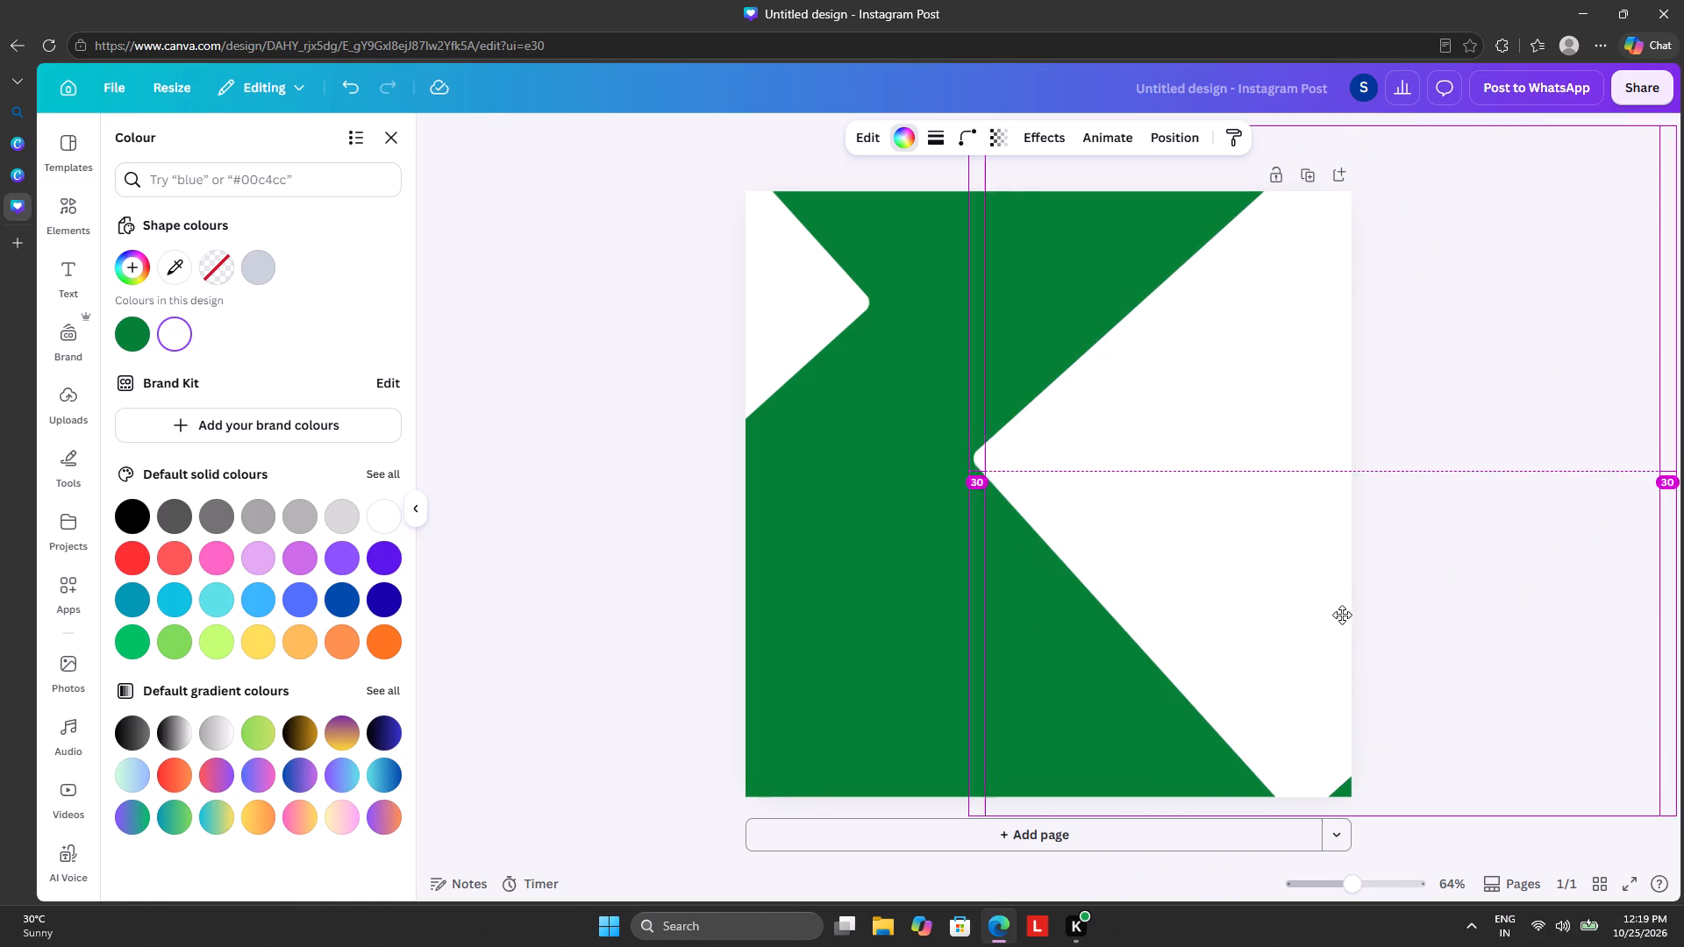
{"action": "left_click_drag", "start_coordinate": [1342, 615], "coordinate": [1314, 612], "text": "alt"}
Pull apart the stacked copies of the large white diamond and delete the extras, leaving only one.
{"action": "left_click", "coordinate": [1309, 575], "text": "alt"}
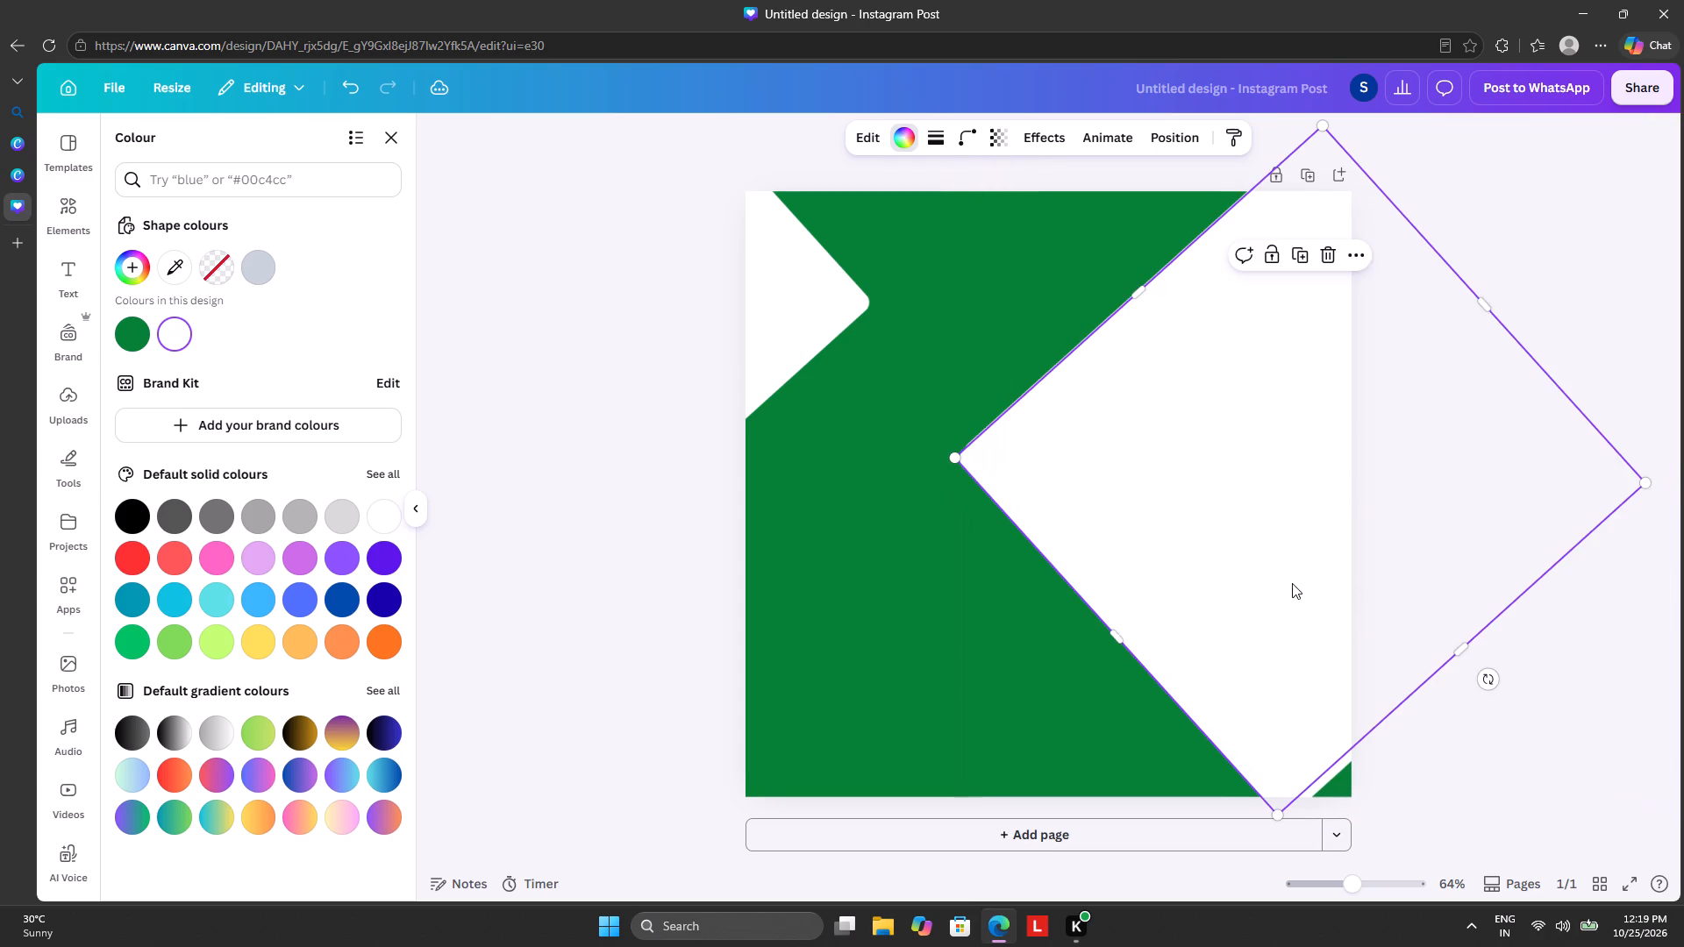
{"action": "left_click", "coordinate": [1284, 573], "text": "alt"}
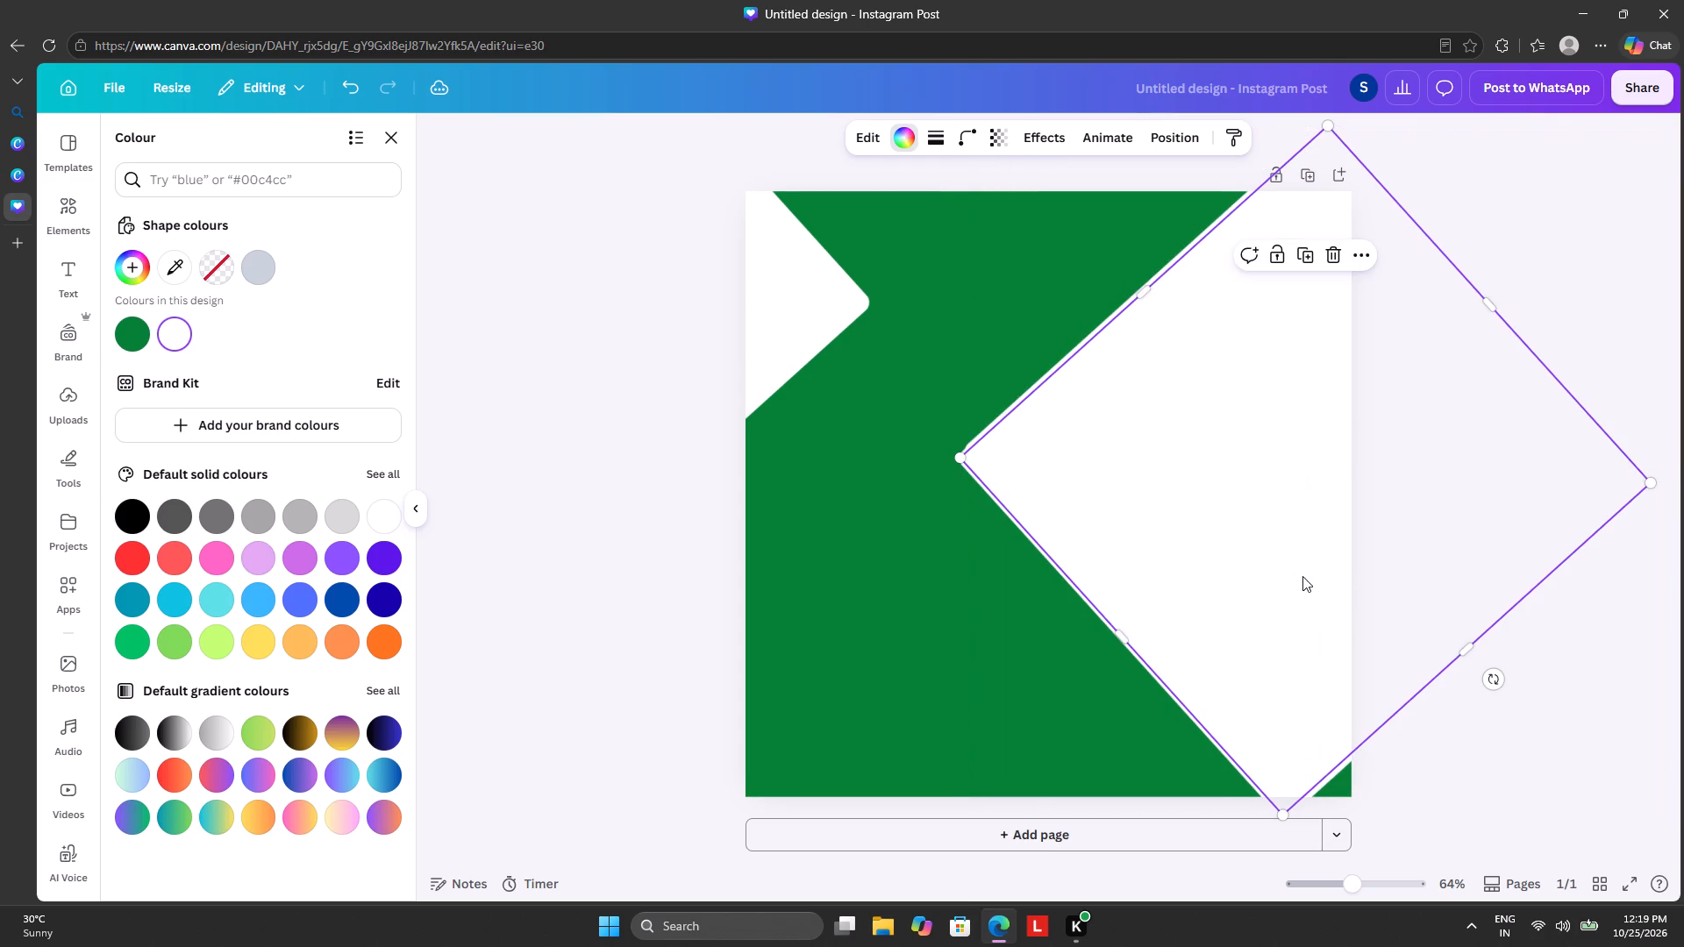
{"action": "left_click_drag", "start_coordinate": [1301, 577], "coordinate": [1342, 616]}
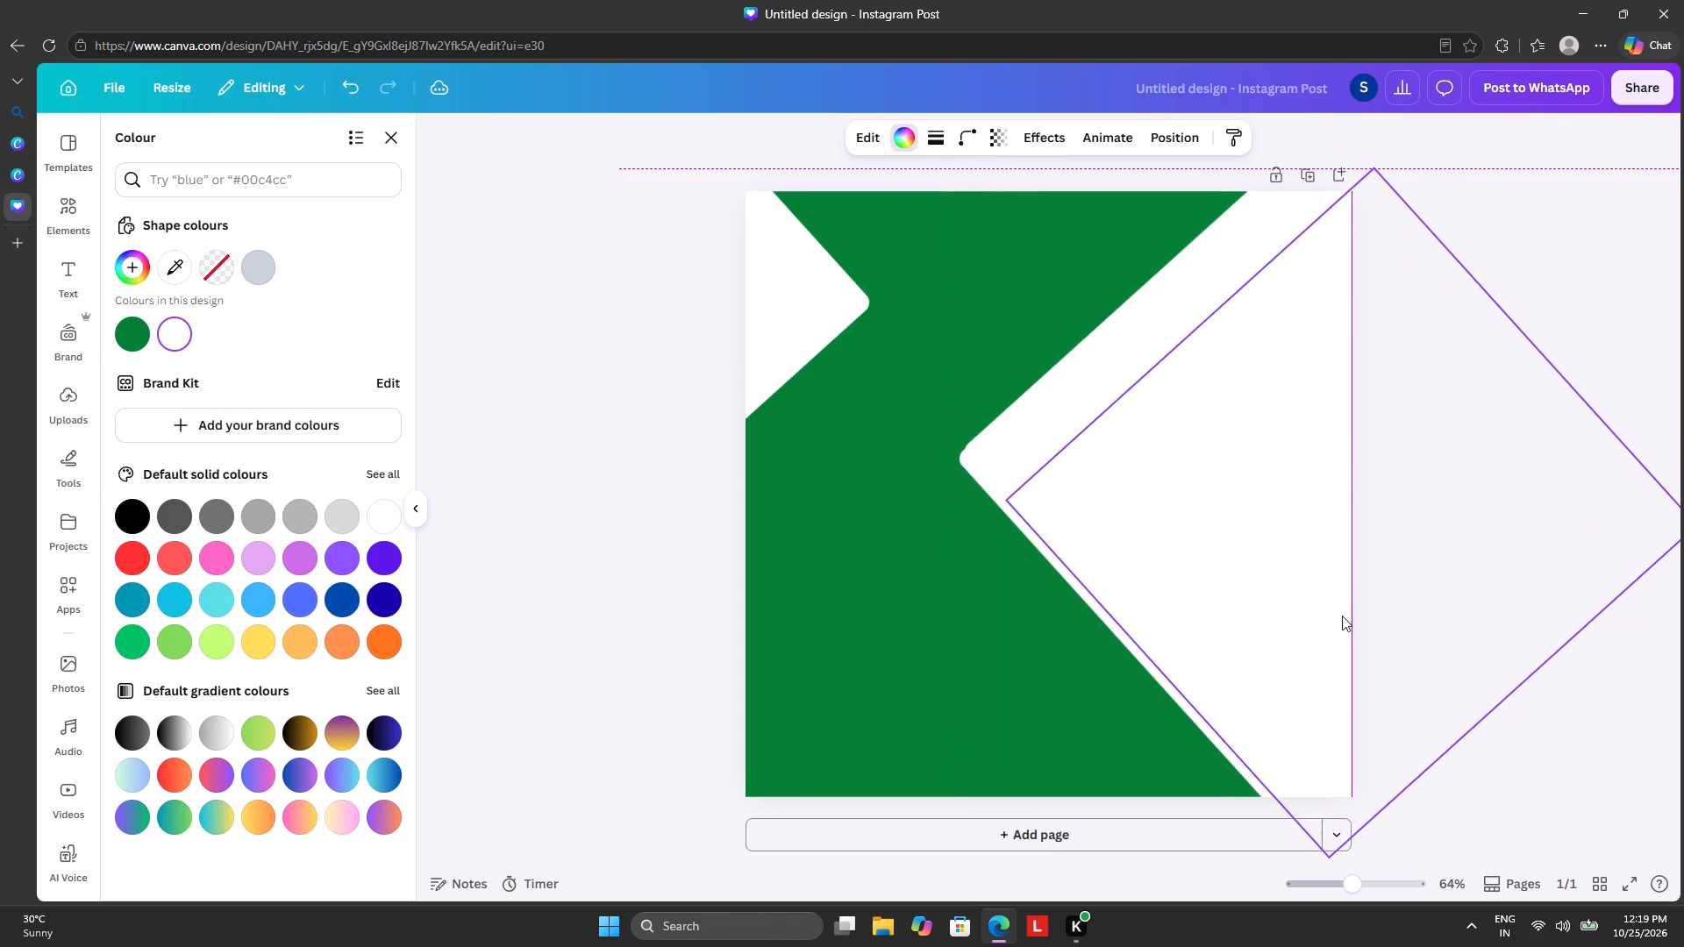
{"action": "left_click_drag", "start_coordinate": [1342, 616], "coordinate": [1009, 588]}
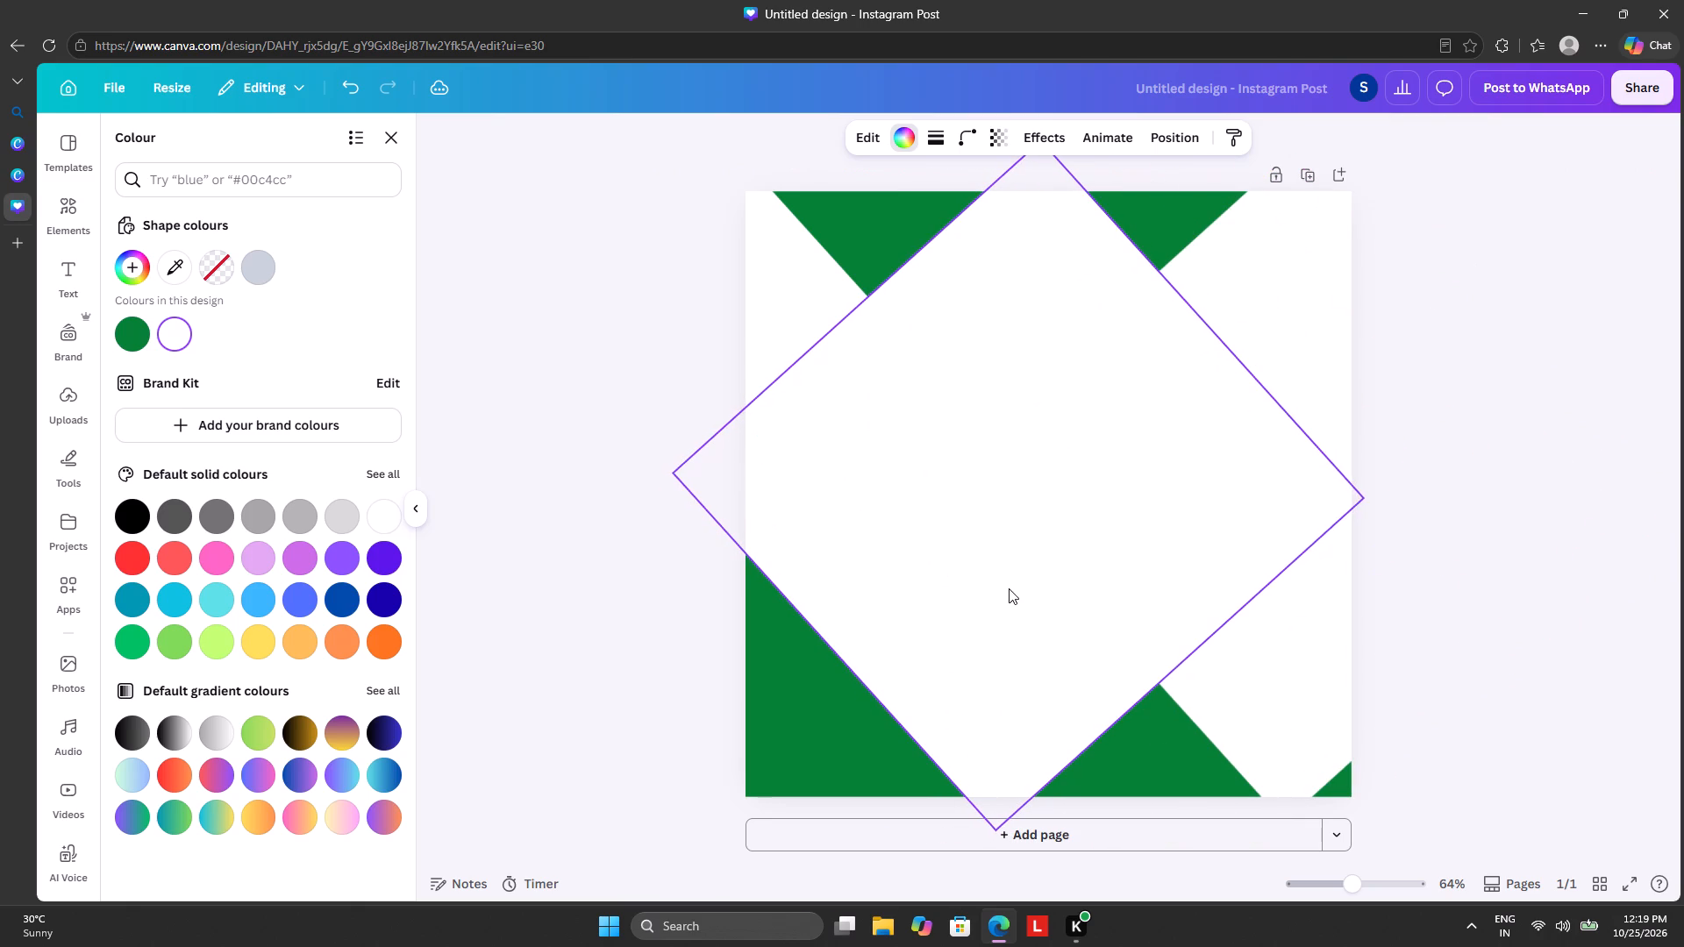
{"action": "left_click", "coordinate": [1045, 276]}
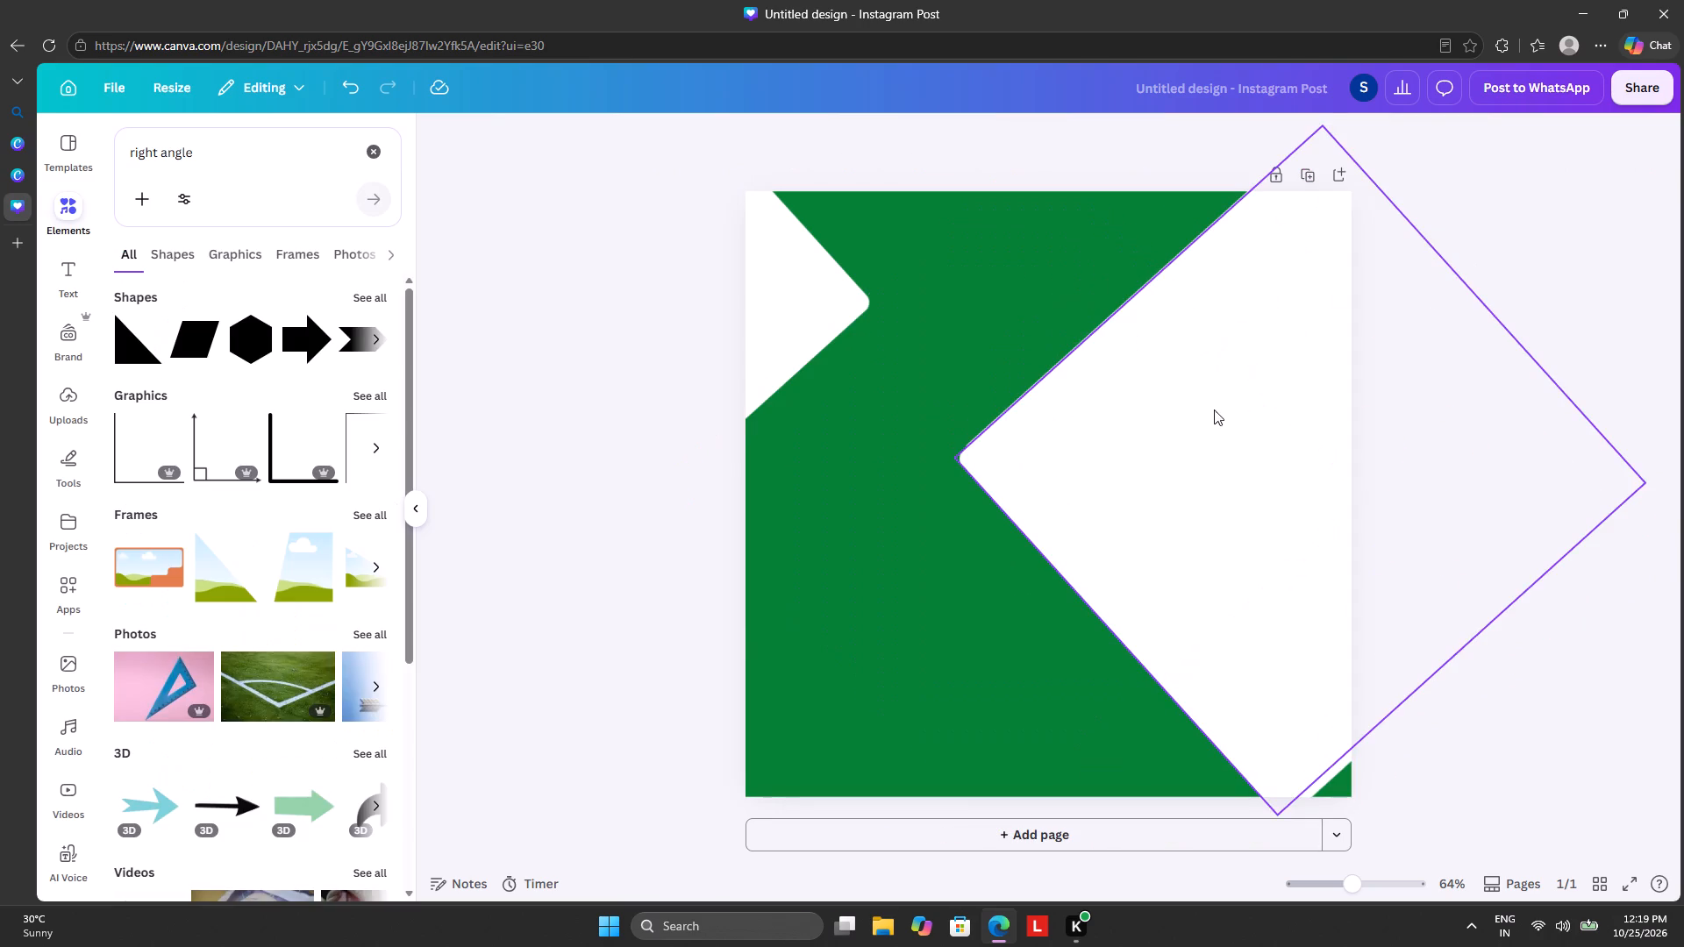
{"action": "left_click_drag", "start_coordinate": [1217, 417], "coordinate": [1271, 431]}
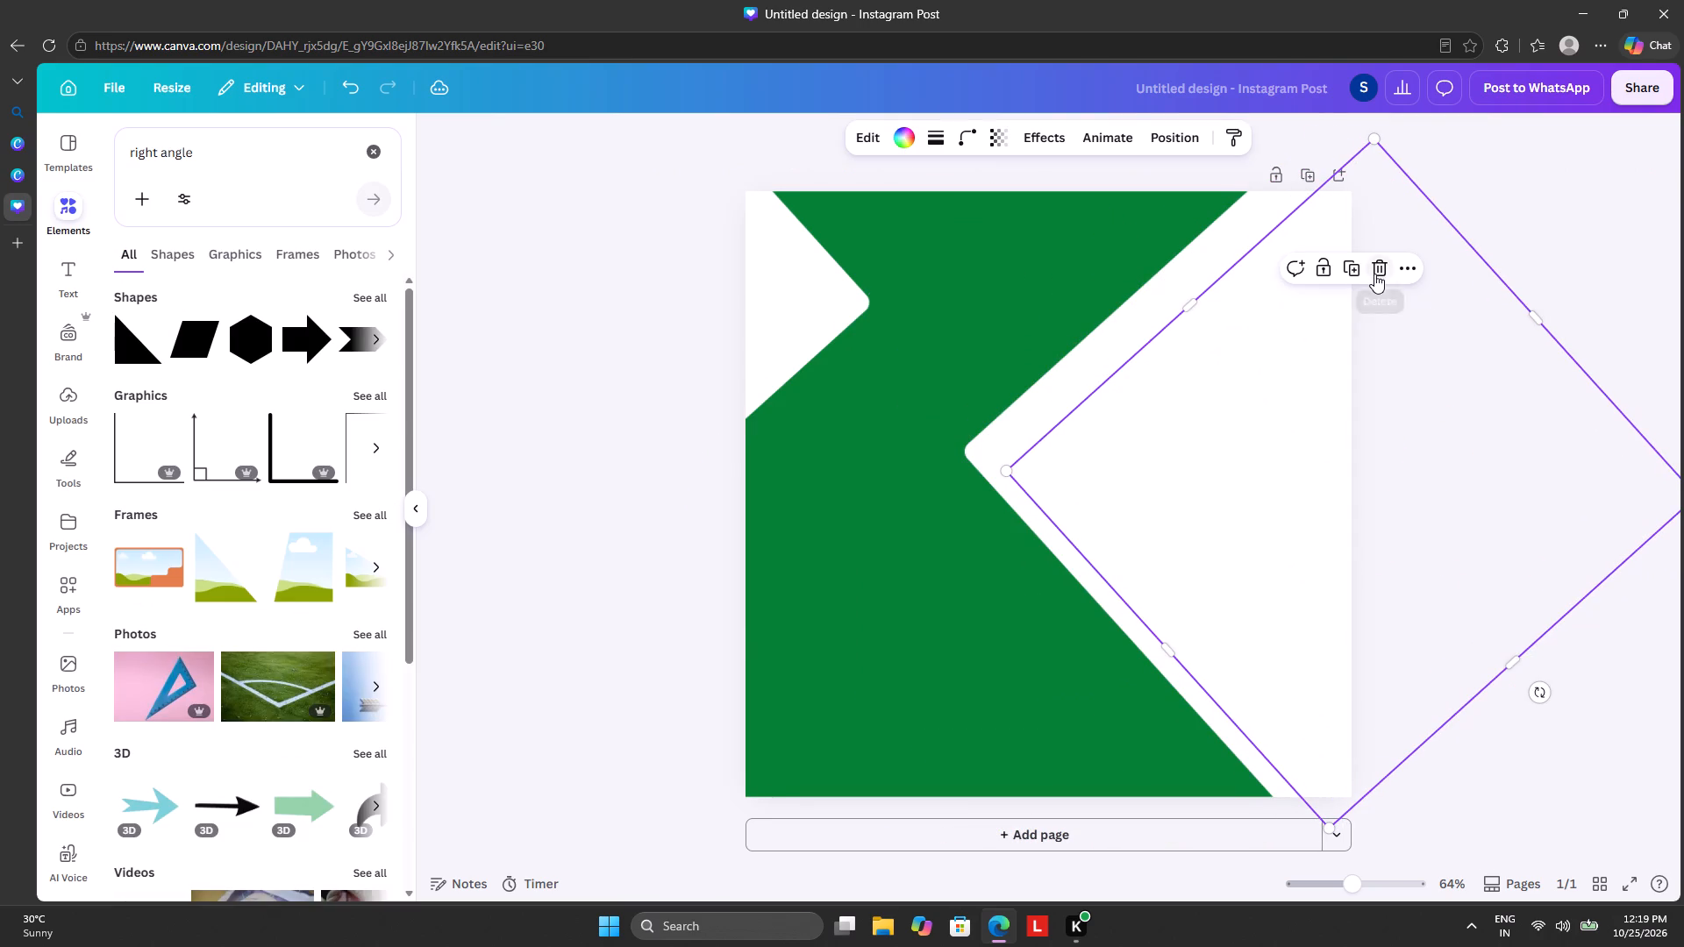
{"action": "left_click", "coordinate": [1375, 273]}
{"action": "left_click_drag", "start_coordinate": [1252, 413], "coordinate": [1352, 401]}
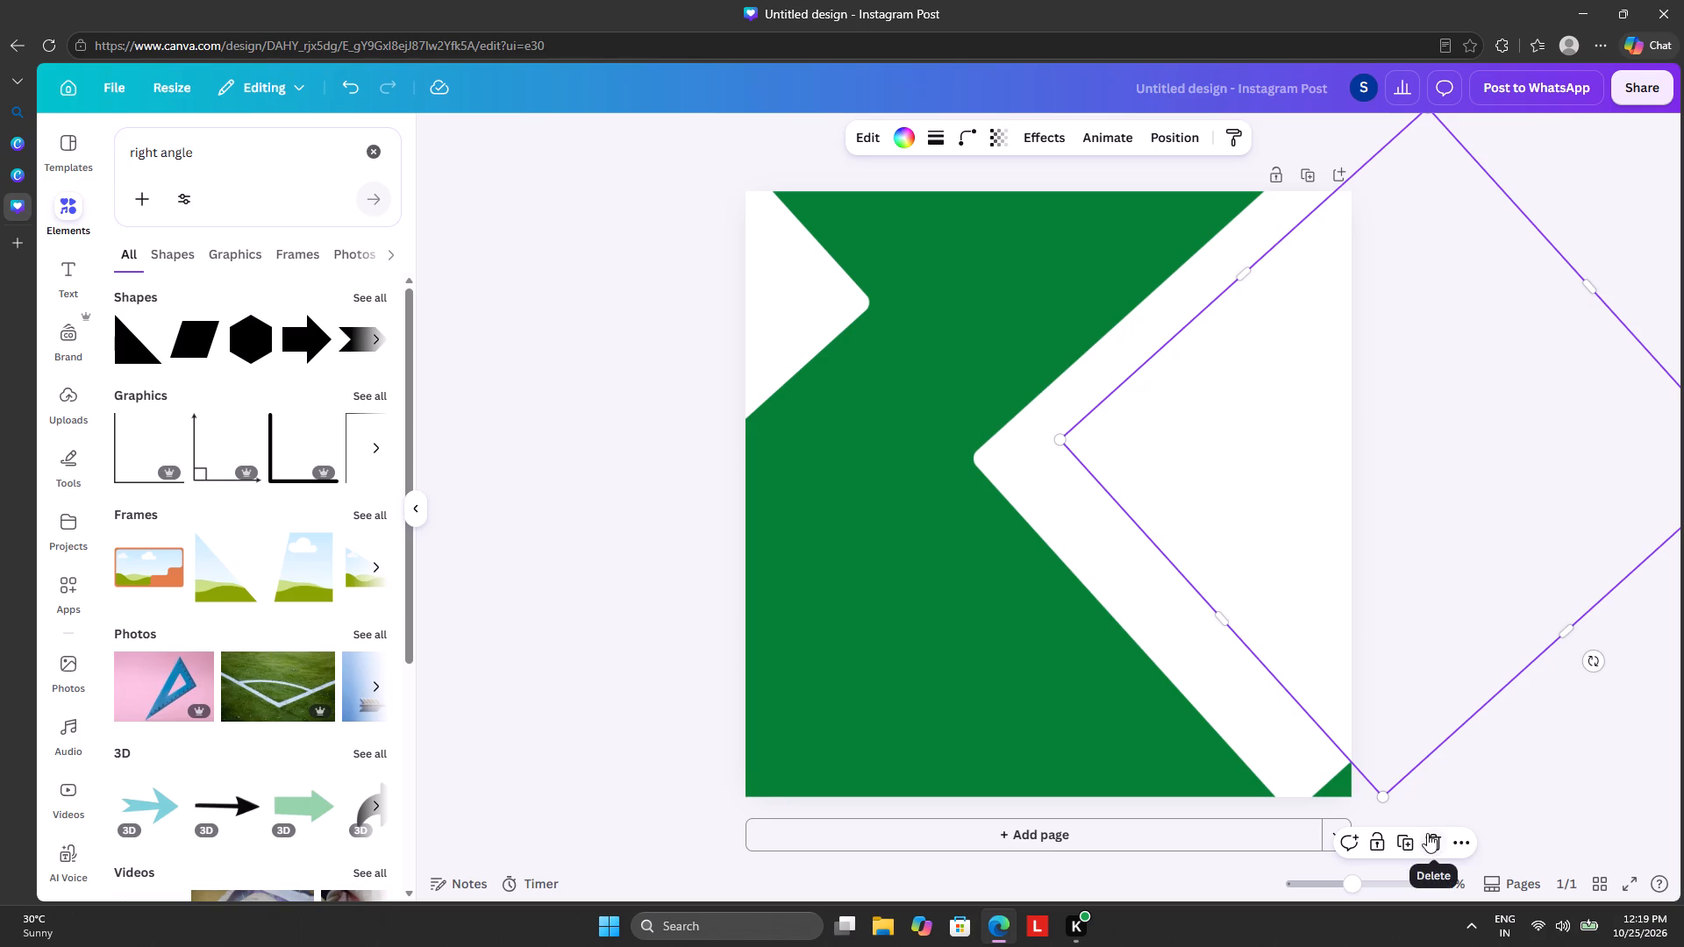
{"action": "left_click", "coordinate": [1427, 833]}
Reposition the remaining large diamond over the page's right edge, with its inner tip just short of the page's vertical centre line.
{"action": "left_click_drag", "start_coordinate": [1235, 527], "coordinate": [1314, 532]}
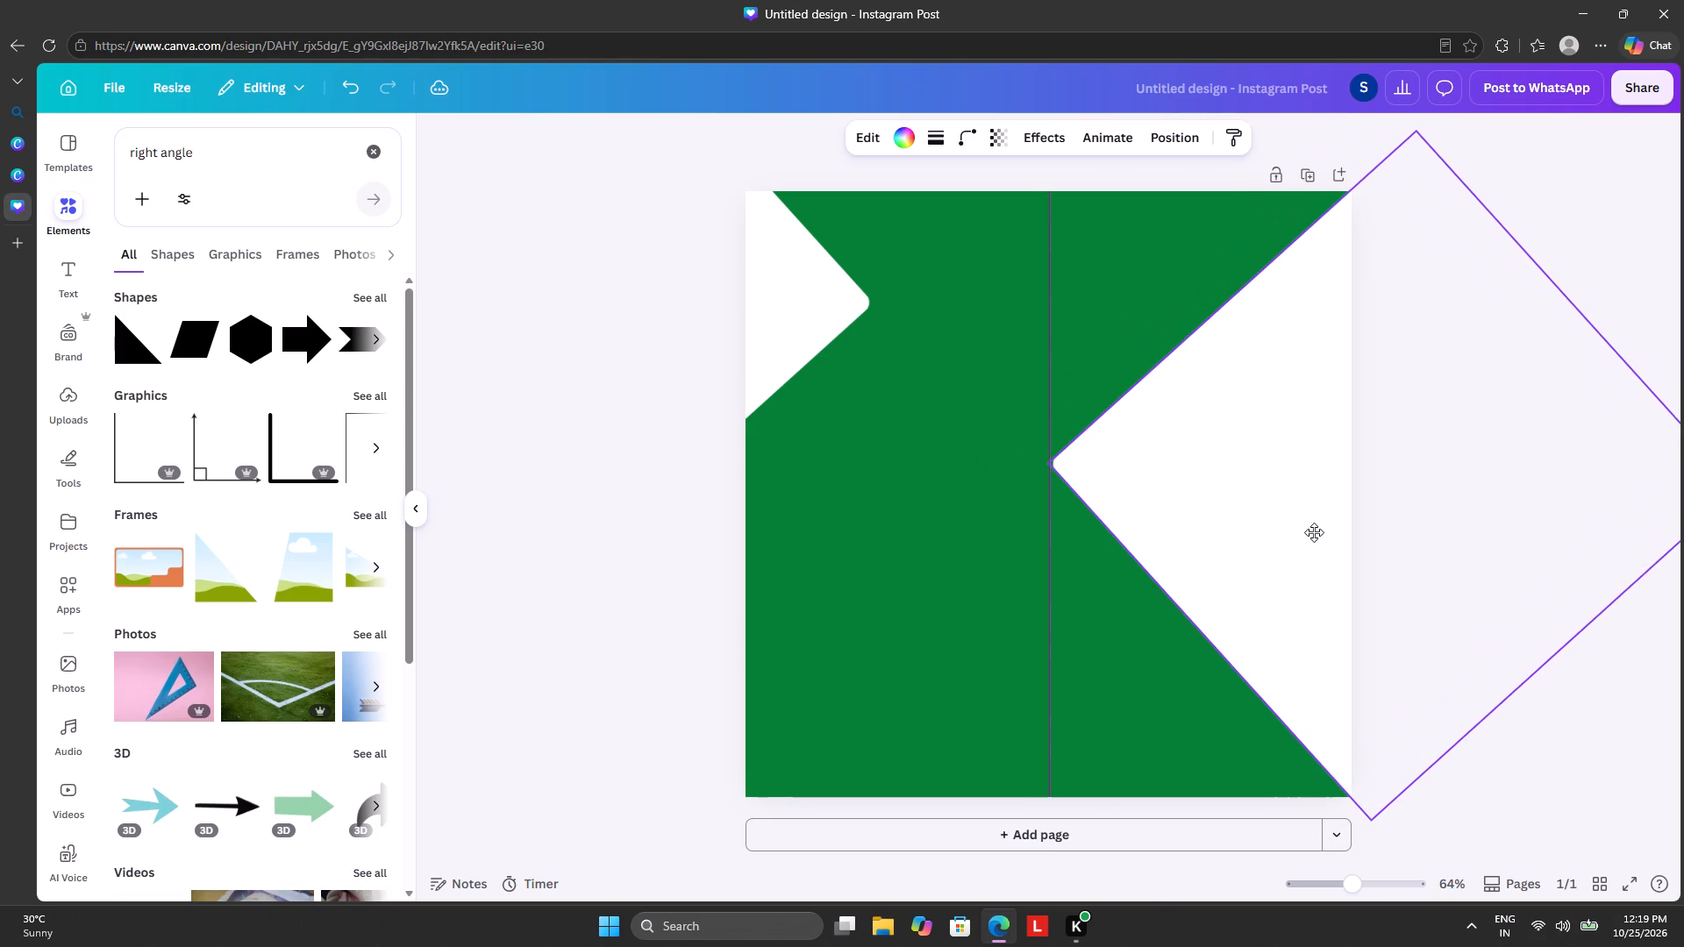
{"action": "left_click_drag", "start_coordinate": [1314, 532], "coordinate": [1310, 532]}
{"action": "left_click_drag", "start_coordinate": [1310, 532], "coordinate": [1277, 525]}
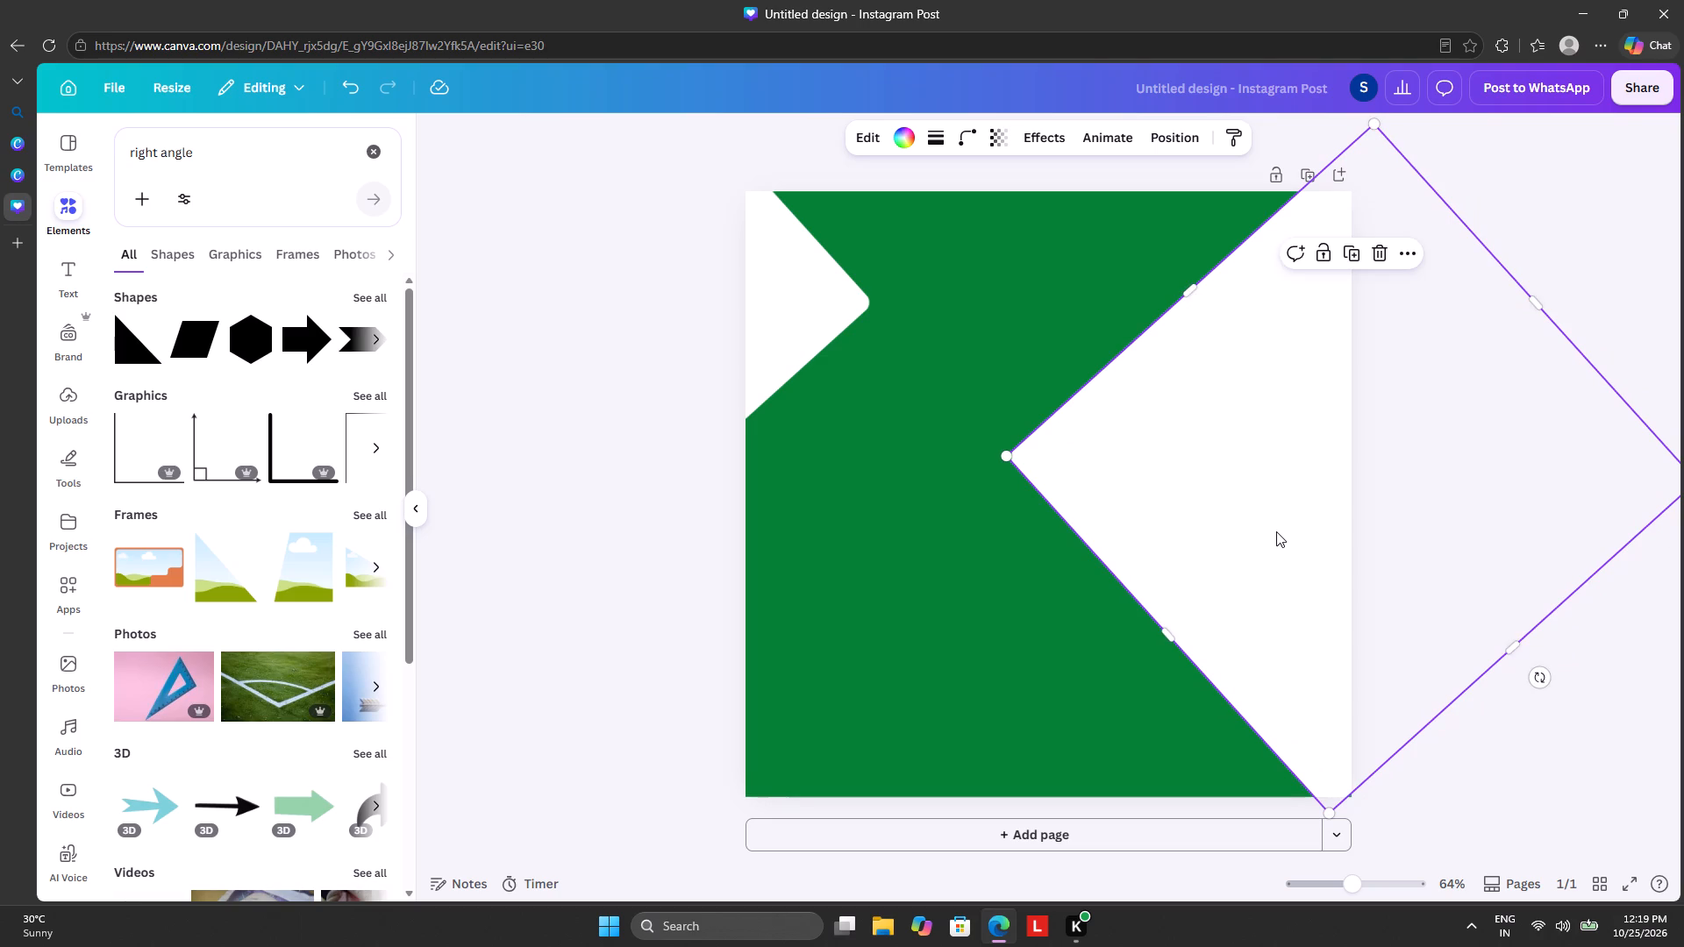
{"action": "left_click_drag", "start_coordinate": [1273, 532], "coordinate": [1286, 526]}
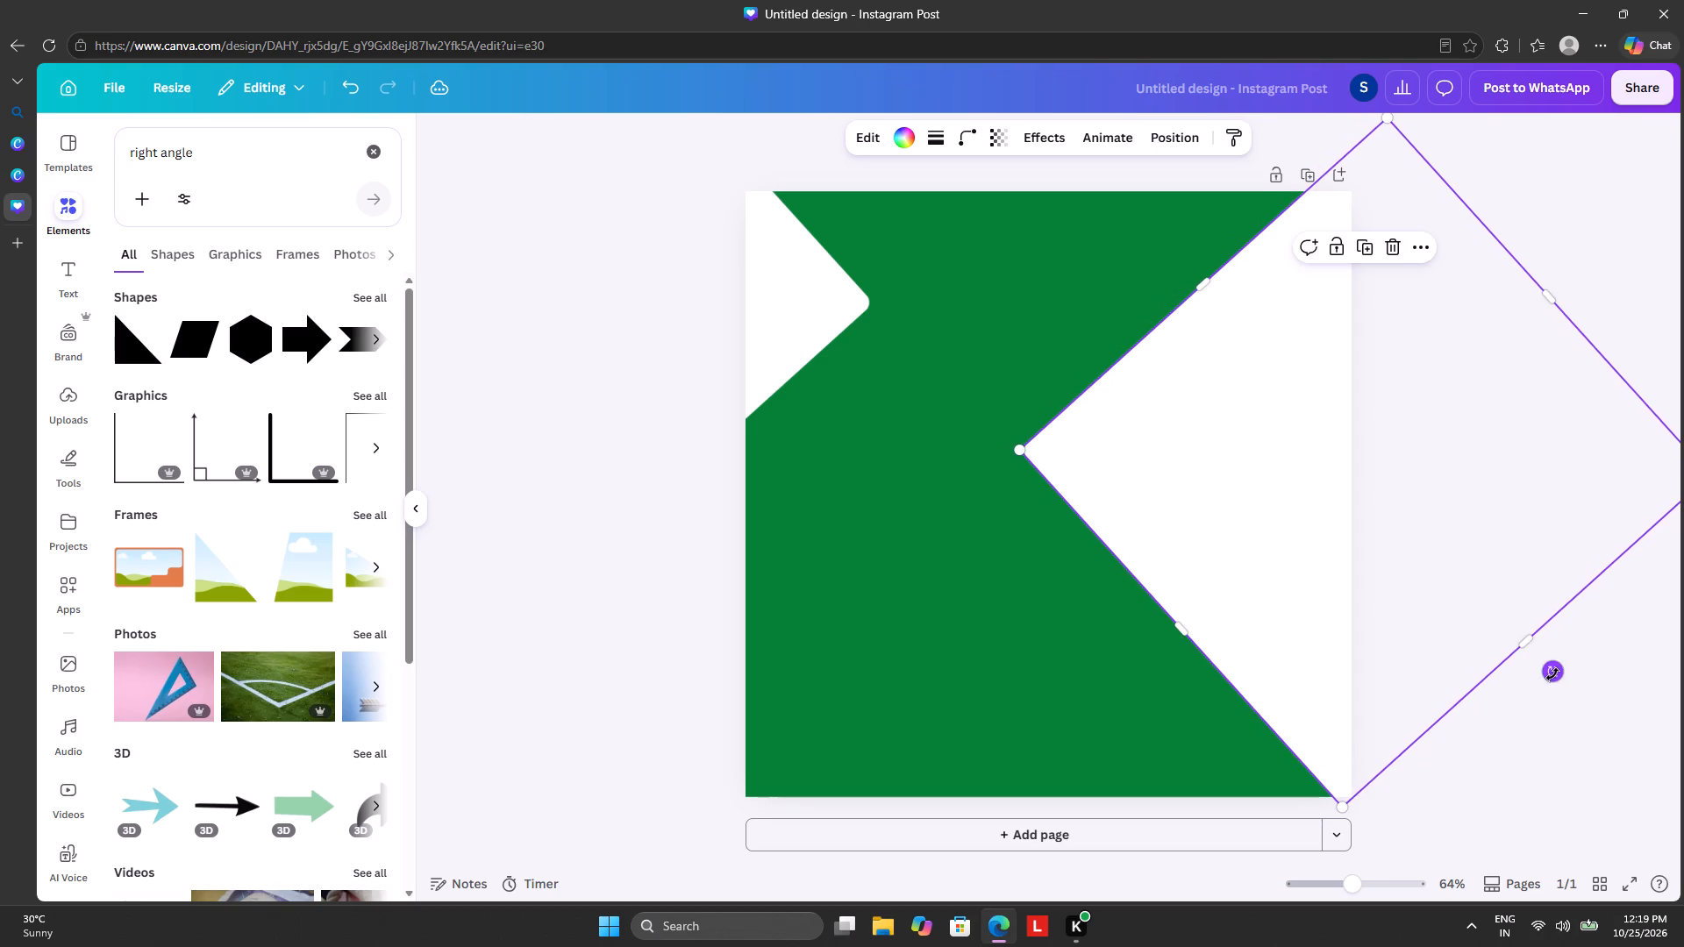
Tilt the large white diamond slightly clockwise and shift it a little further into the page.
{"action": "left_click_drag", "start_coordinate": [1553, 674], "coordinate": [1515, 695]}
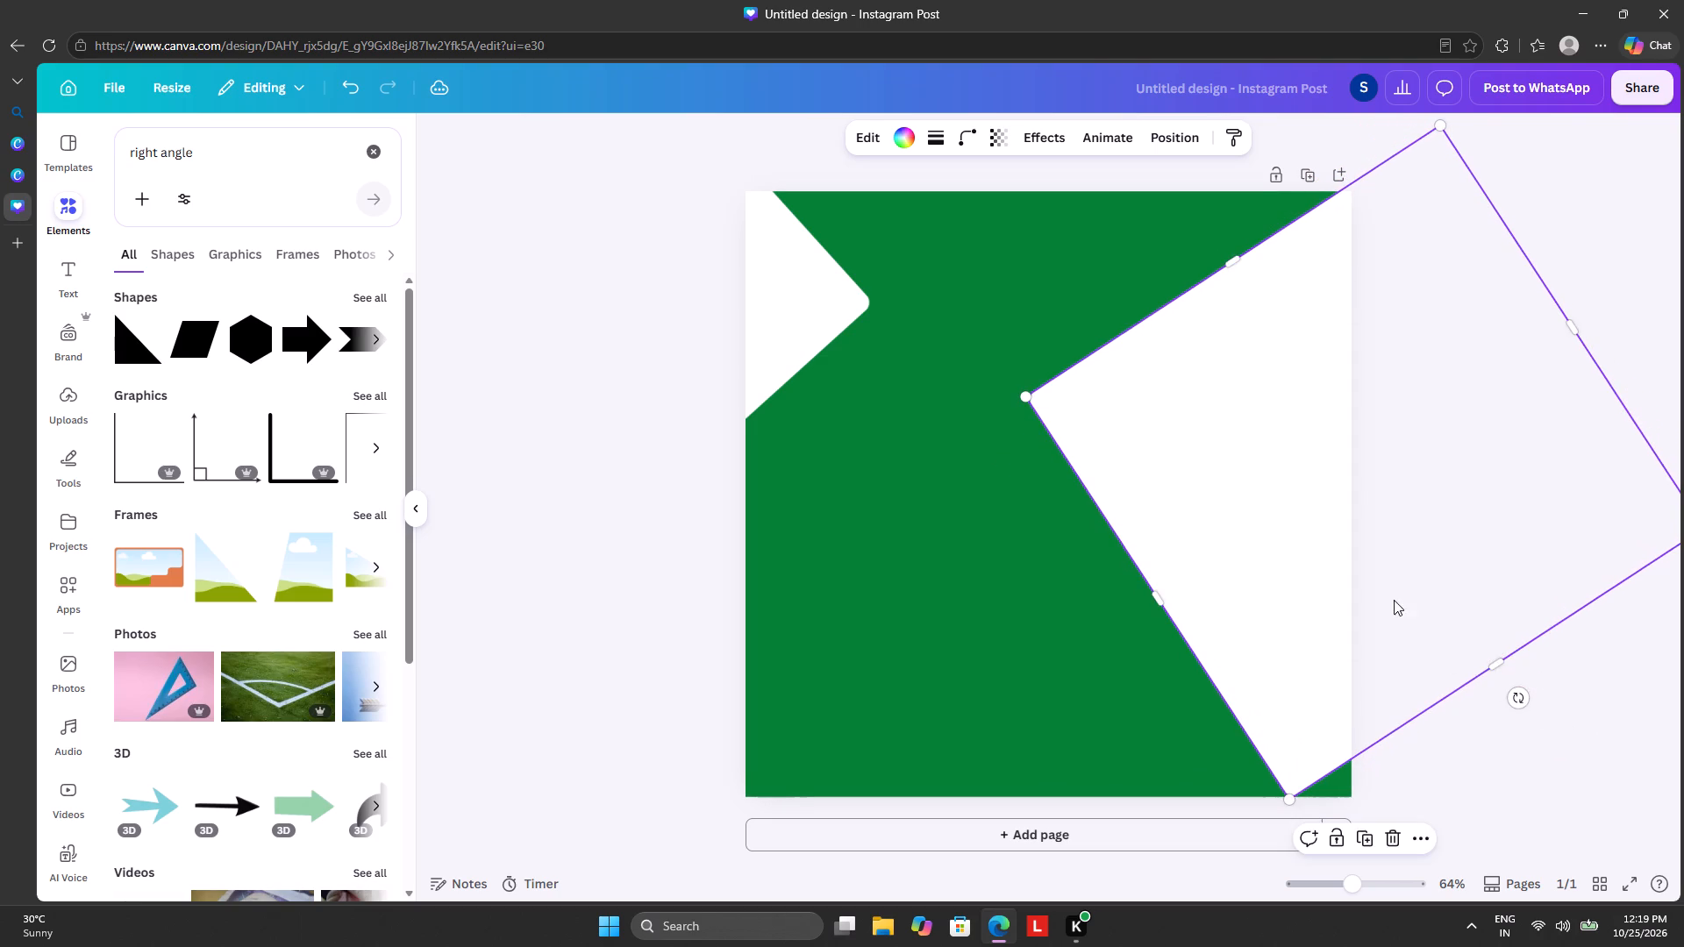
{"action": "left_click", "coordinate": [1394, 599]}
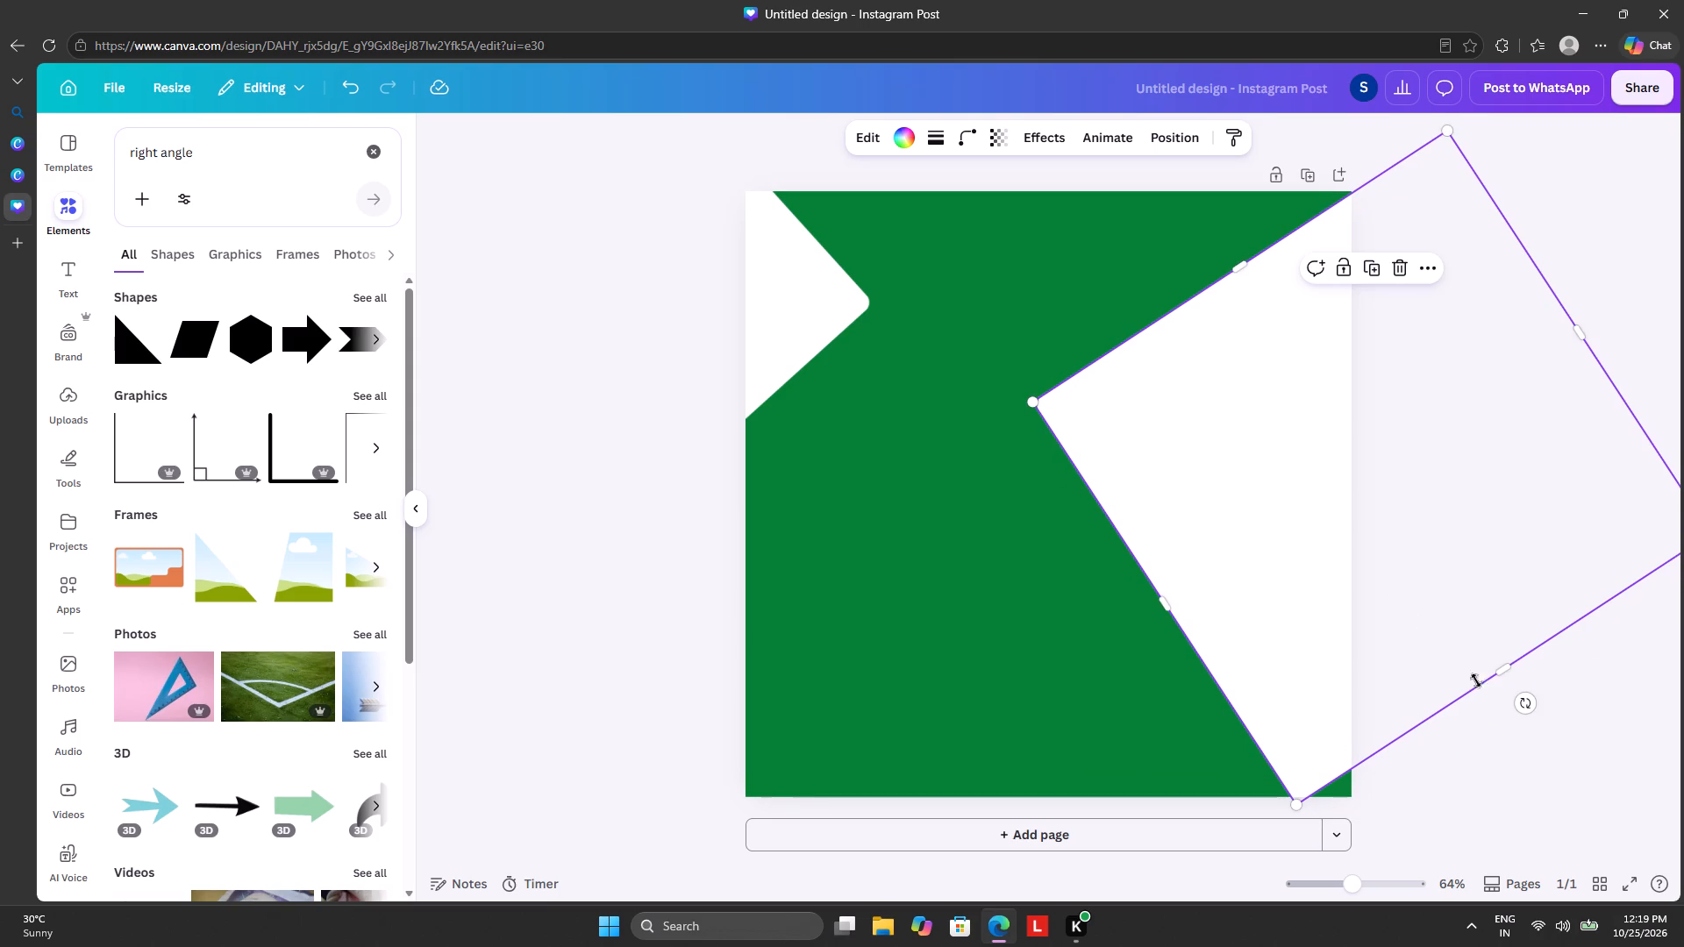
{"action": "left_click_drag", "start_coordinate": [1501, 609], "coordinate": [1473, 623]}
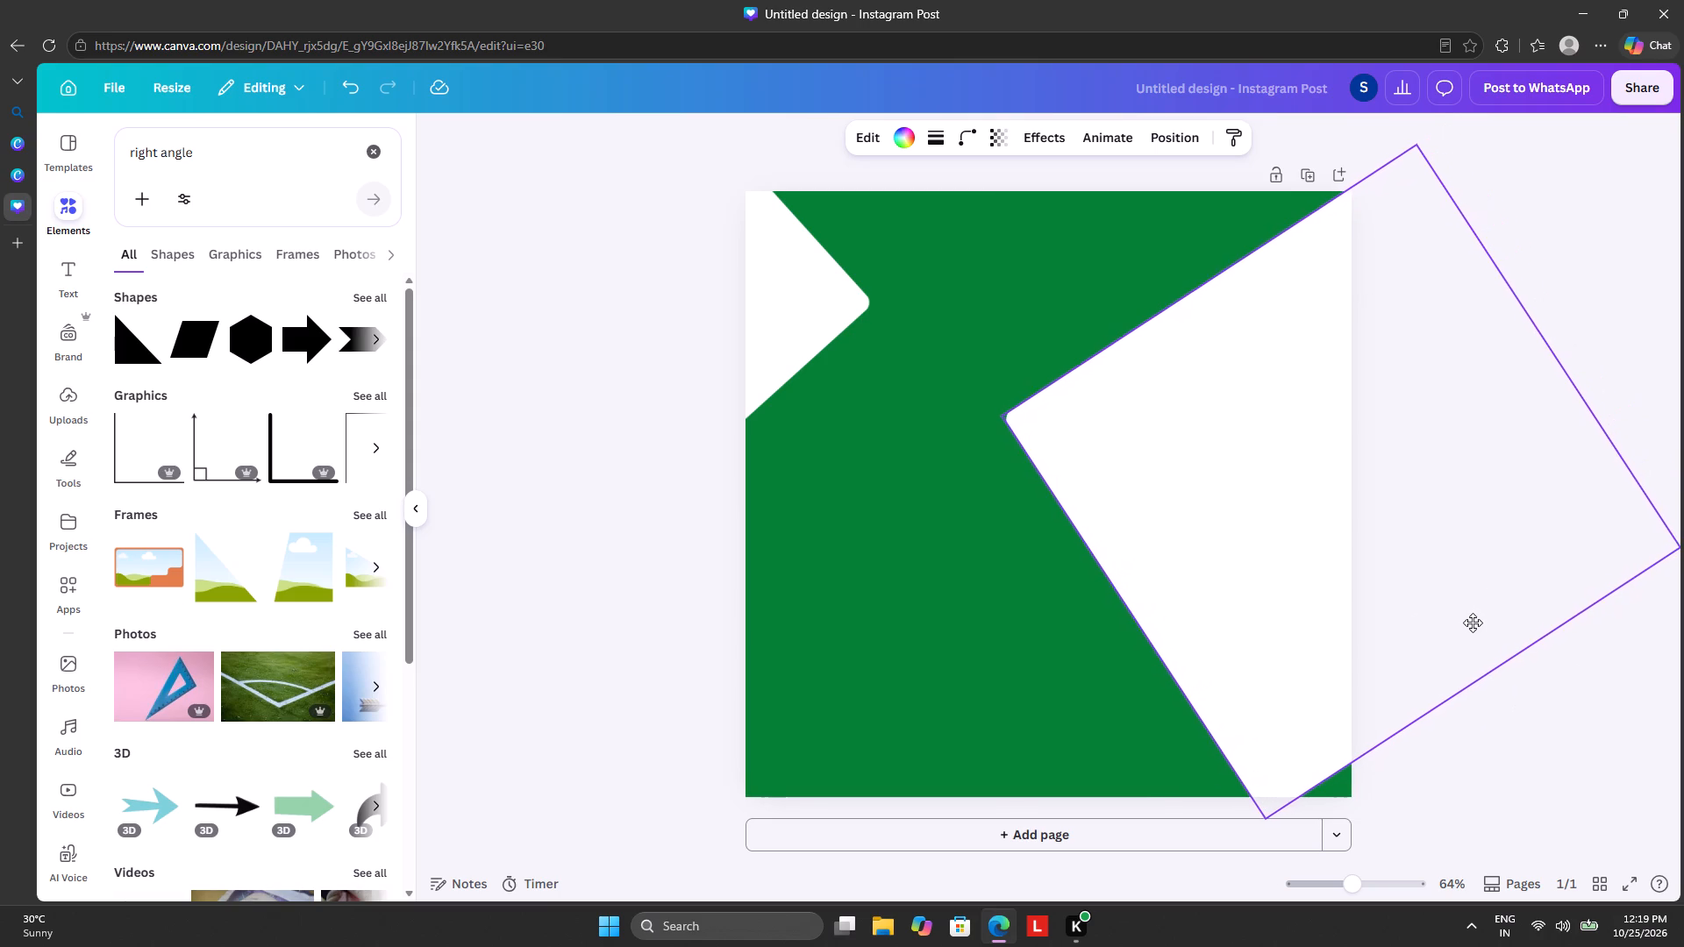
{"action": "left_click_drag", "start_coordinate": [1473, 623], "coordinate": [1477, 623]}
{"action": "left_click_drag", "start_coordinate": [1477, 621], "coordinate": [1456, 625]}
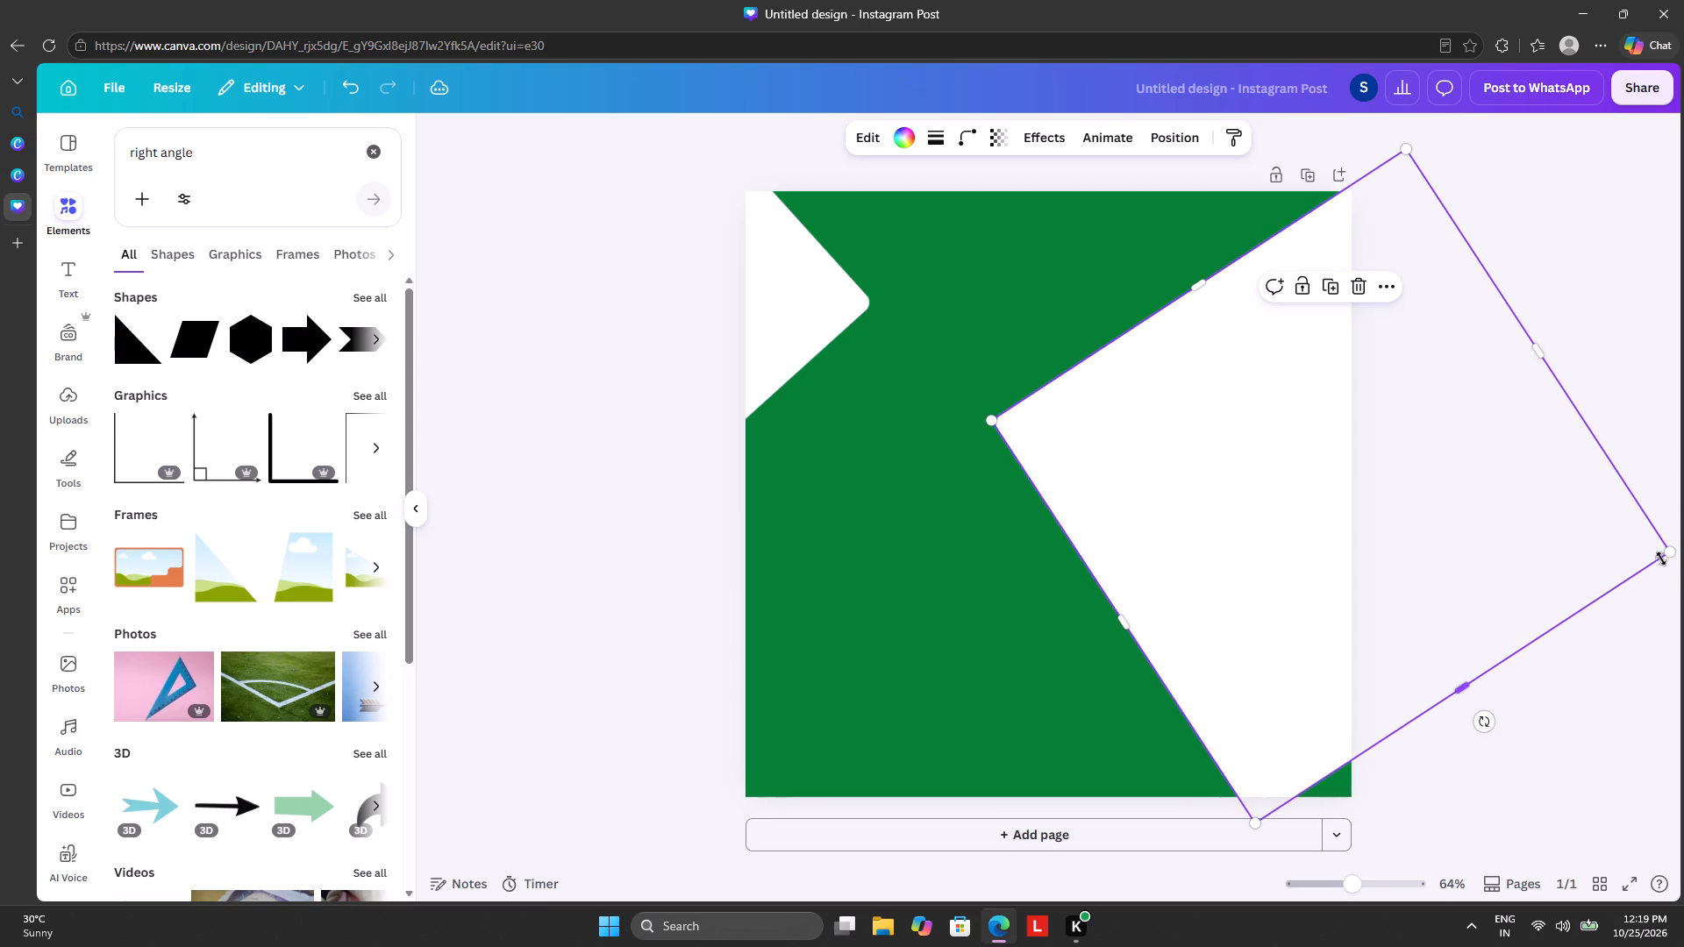
Enlarge the large white diamond to about 870 by 930, extending past the page's lower edge.
{"action": "left_click_drag", "start_coordinate": [1668, 551], "coordinate": [1683, 591]}
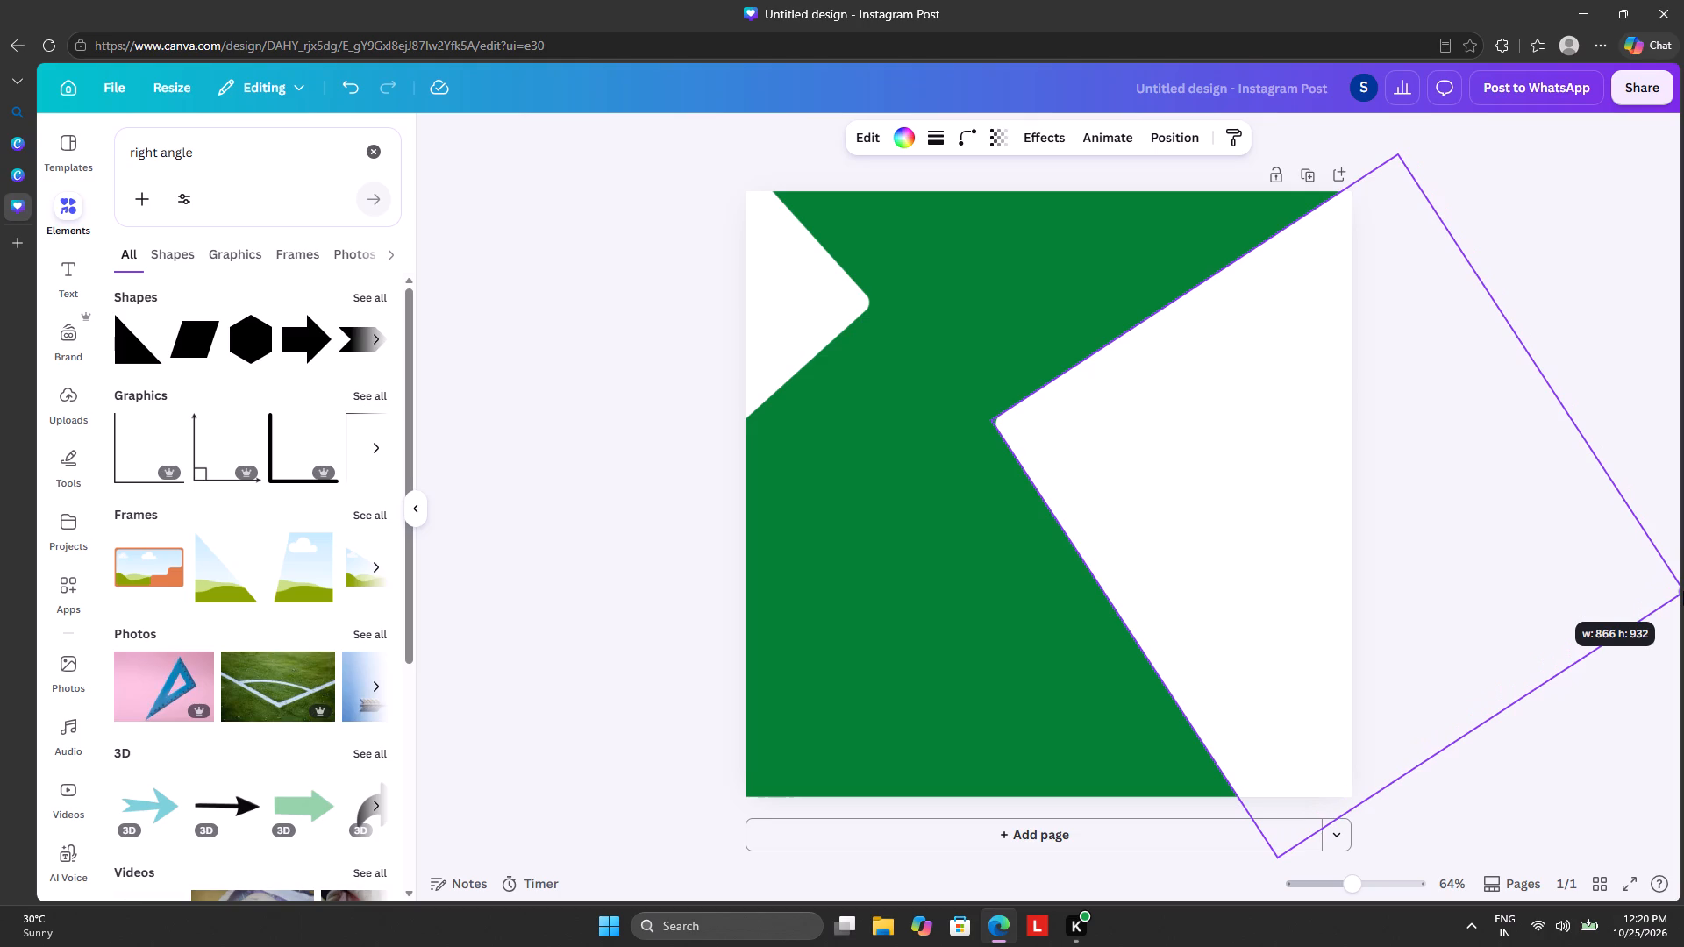
{"action": "left_click_drag", "start_coordinate": [1683, 591], "coordinate": [1681, 582]}
{"action": "left_click", "coordinate": [1554, 549]}
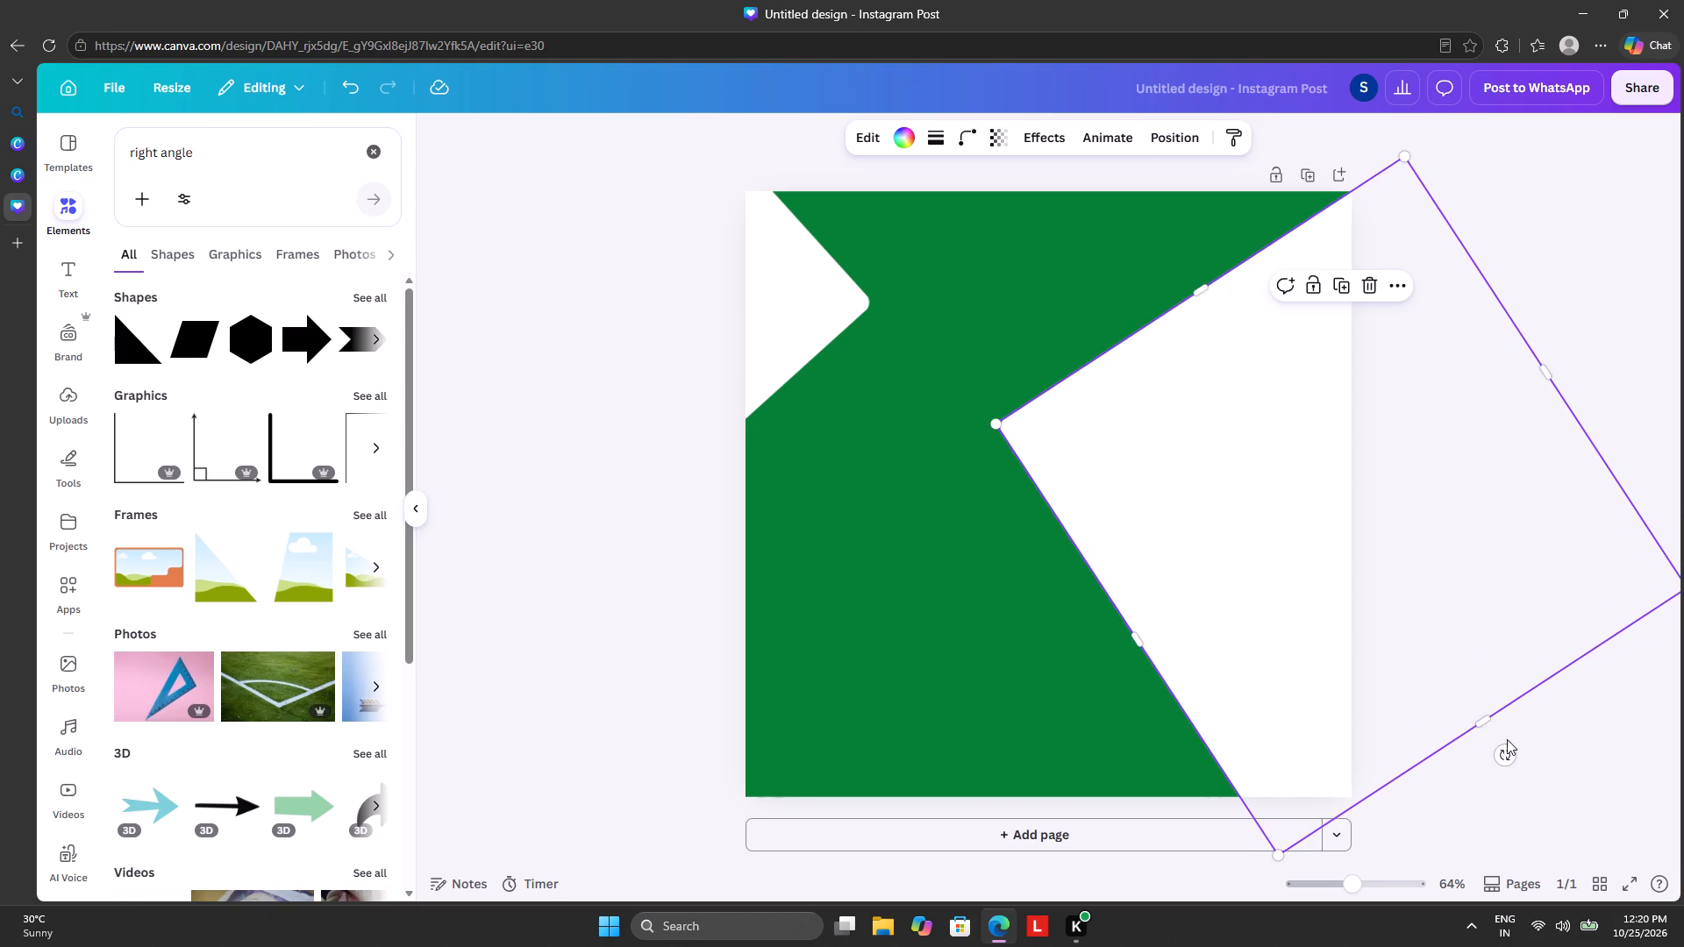
Rotate the large diamond to about -40° and move it down so its upper edge meets the page's upper-right corner.
{"action": "left_click_drag", "start_coordinate": [1505, 750], "coordinate": [1528, 721]}
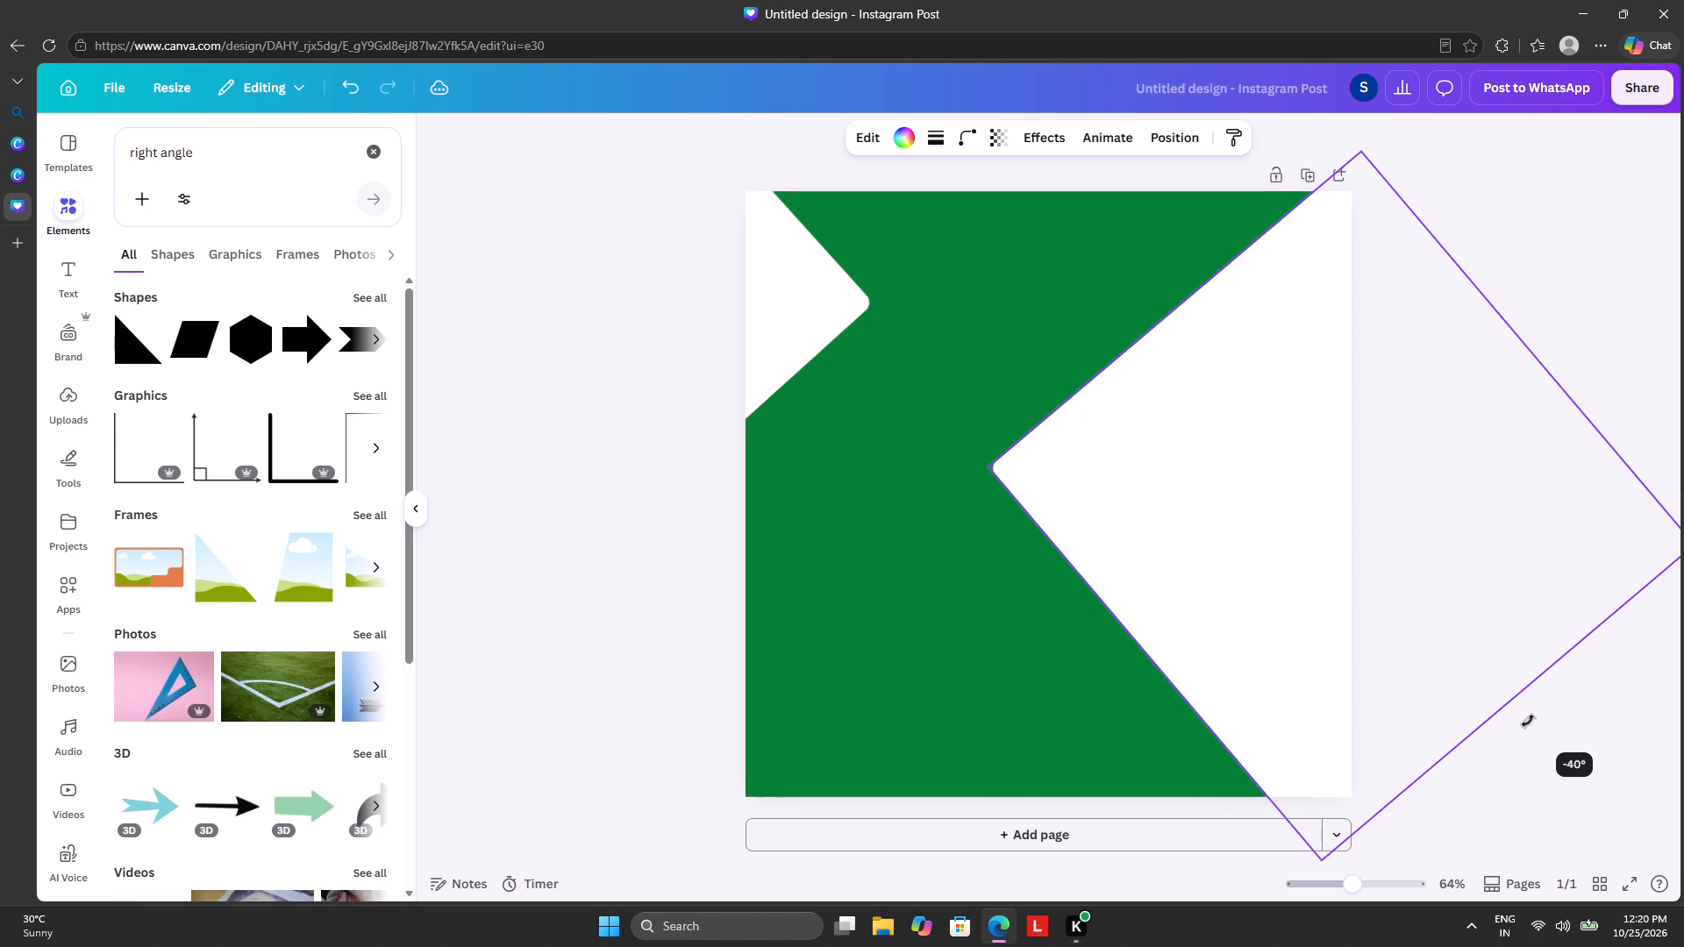
{"action": "left_click_drag", "start_coordinate": [1528, 721], "coordinate": [1525, 713]}
{"action": "left_click_drag", "start_coordinate": [1515, 574], "coordinate": [1528, 600]}
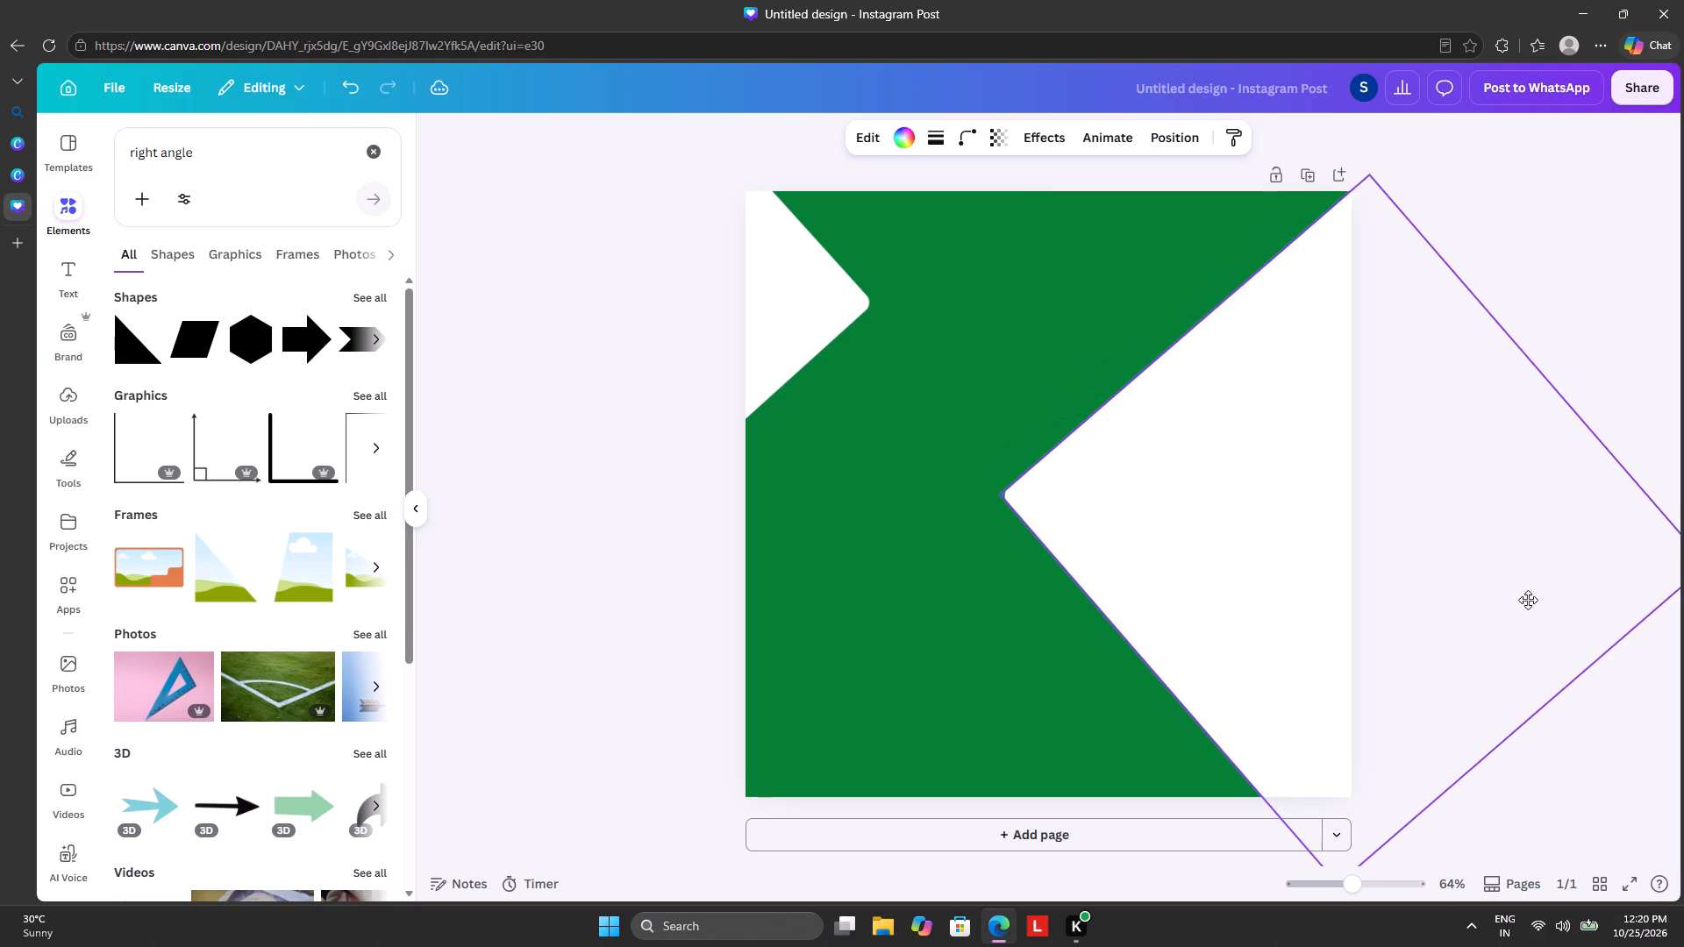
{"action": "left_click_drag", "start_coordinate": [1528, 600], "coordinate": [1529, 601]}
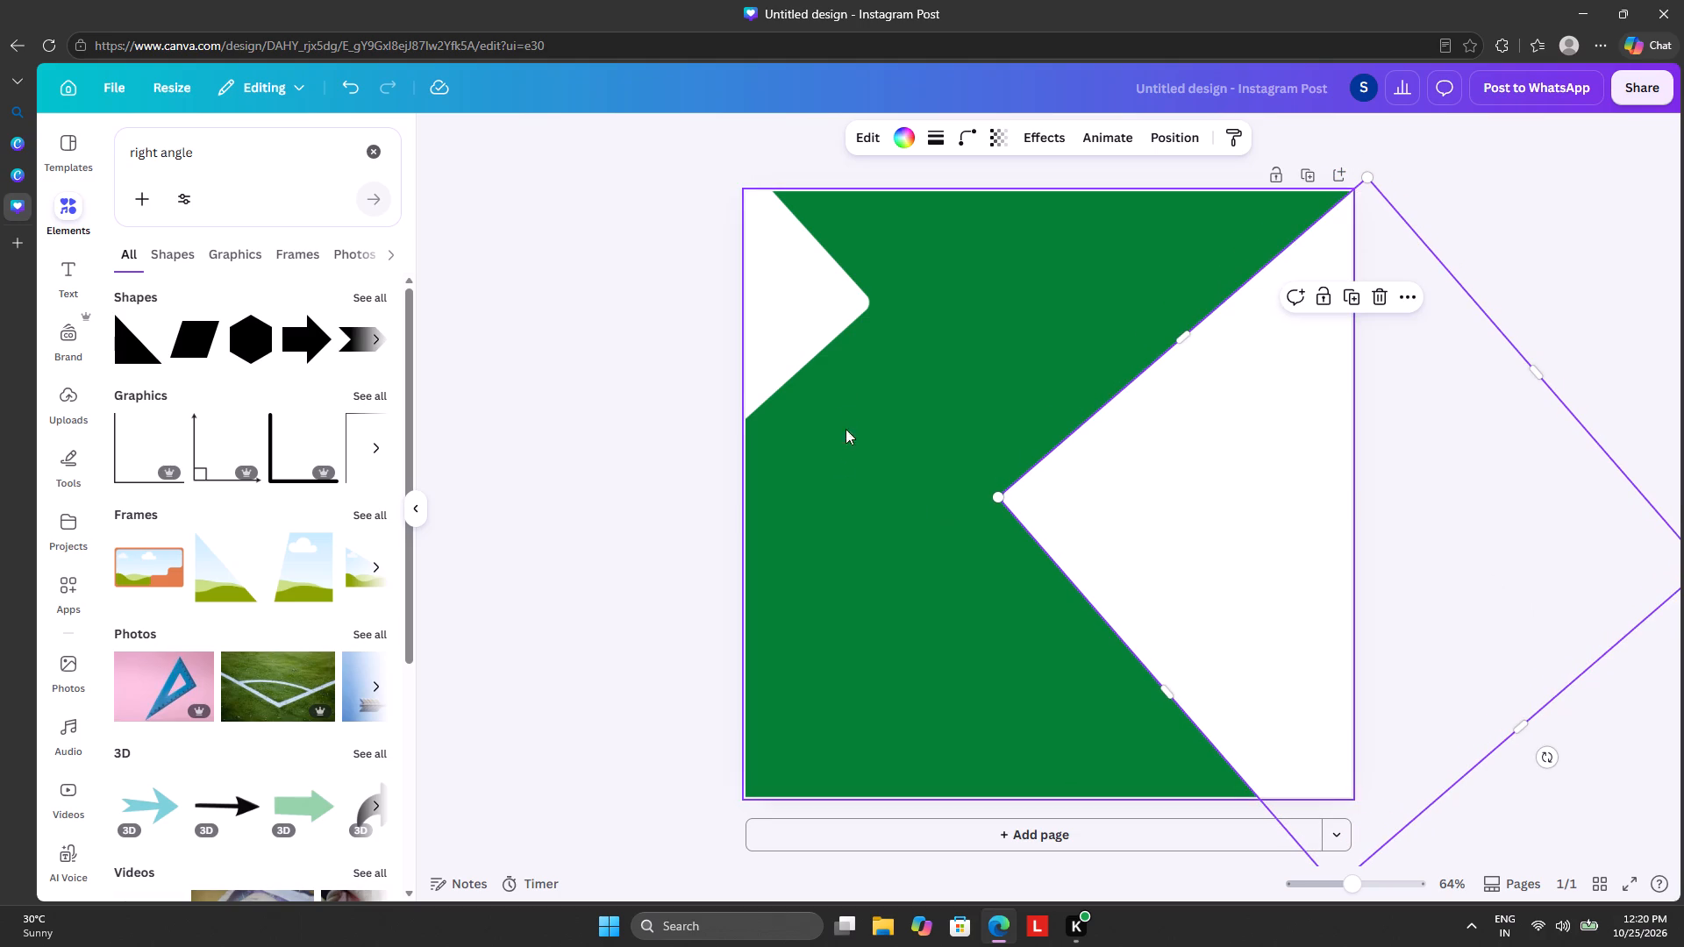
Enlarge the small white diamond at the page's upper left slightly and reposition it half off the page's left edge.
{"action": "left_click", "coordinate": [811, 319]}
{"action": "left_click_drag", "start_coordinate": [809, 319], "coordinate": [833, 331]}
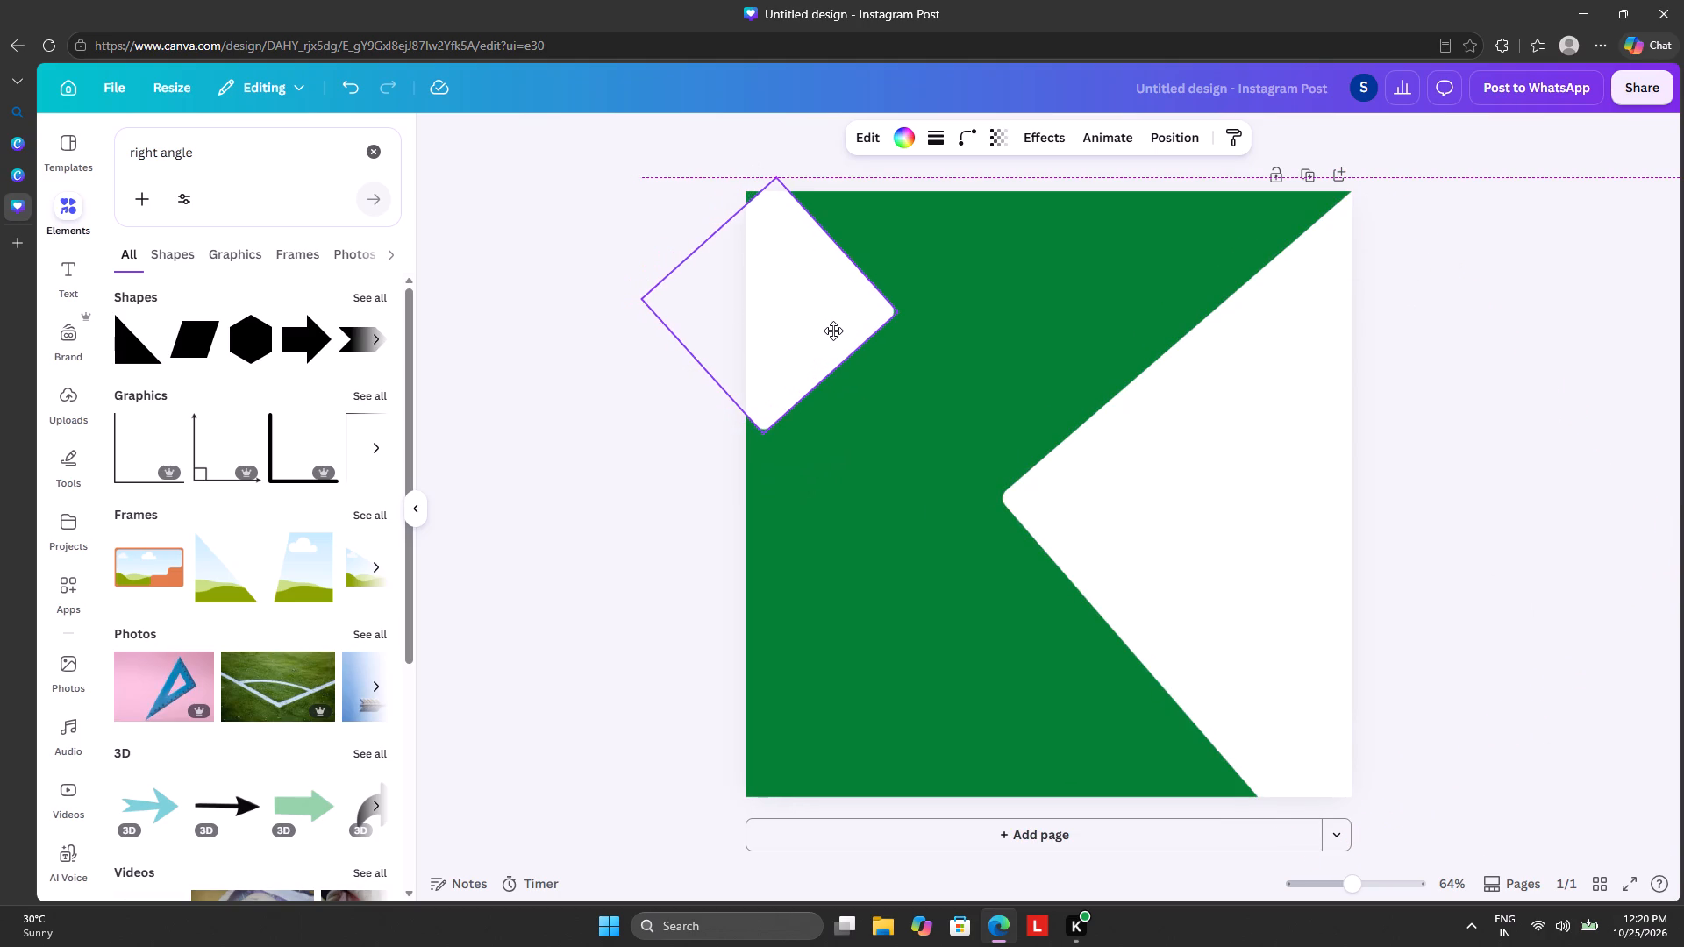
{"action": "left_click_drag", "start_coordinate": [833, 331], "coordinate": [831, 315]}
{"action": "left_click_drag", "start_coordinate": [896, 296], "coordinate": [917, 308]}
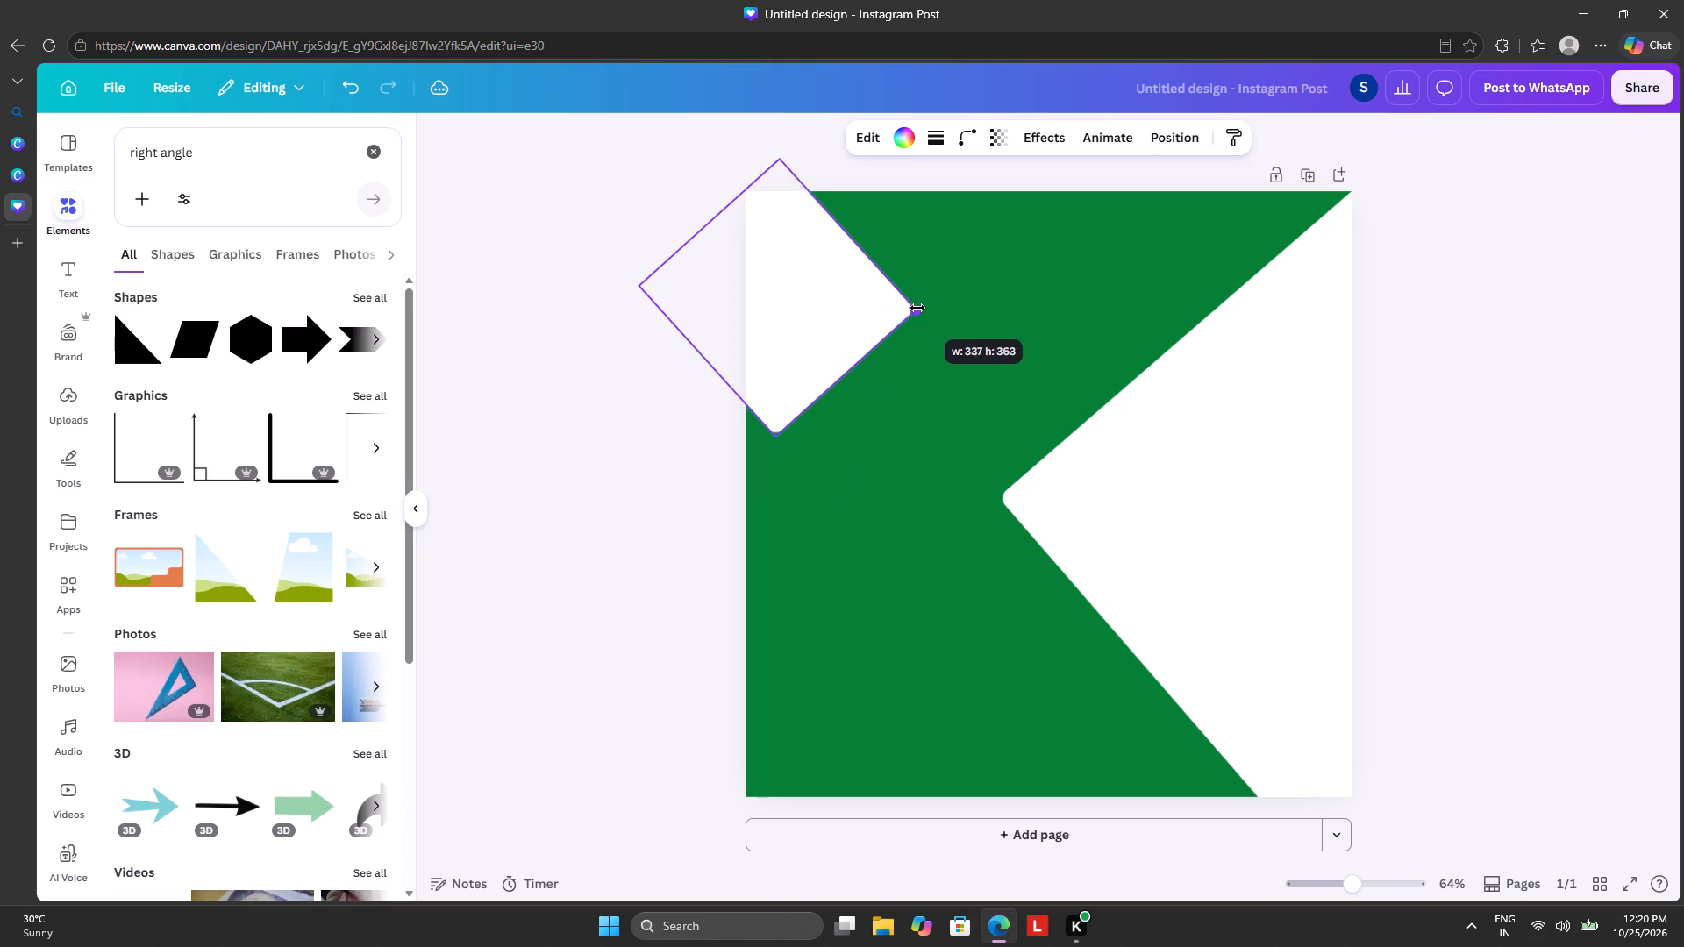
{"action": "left_click_drag", "start_coordinate": [917, 308], "coordinate": [931, 313]}
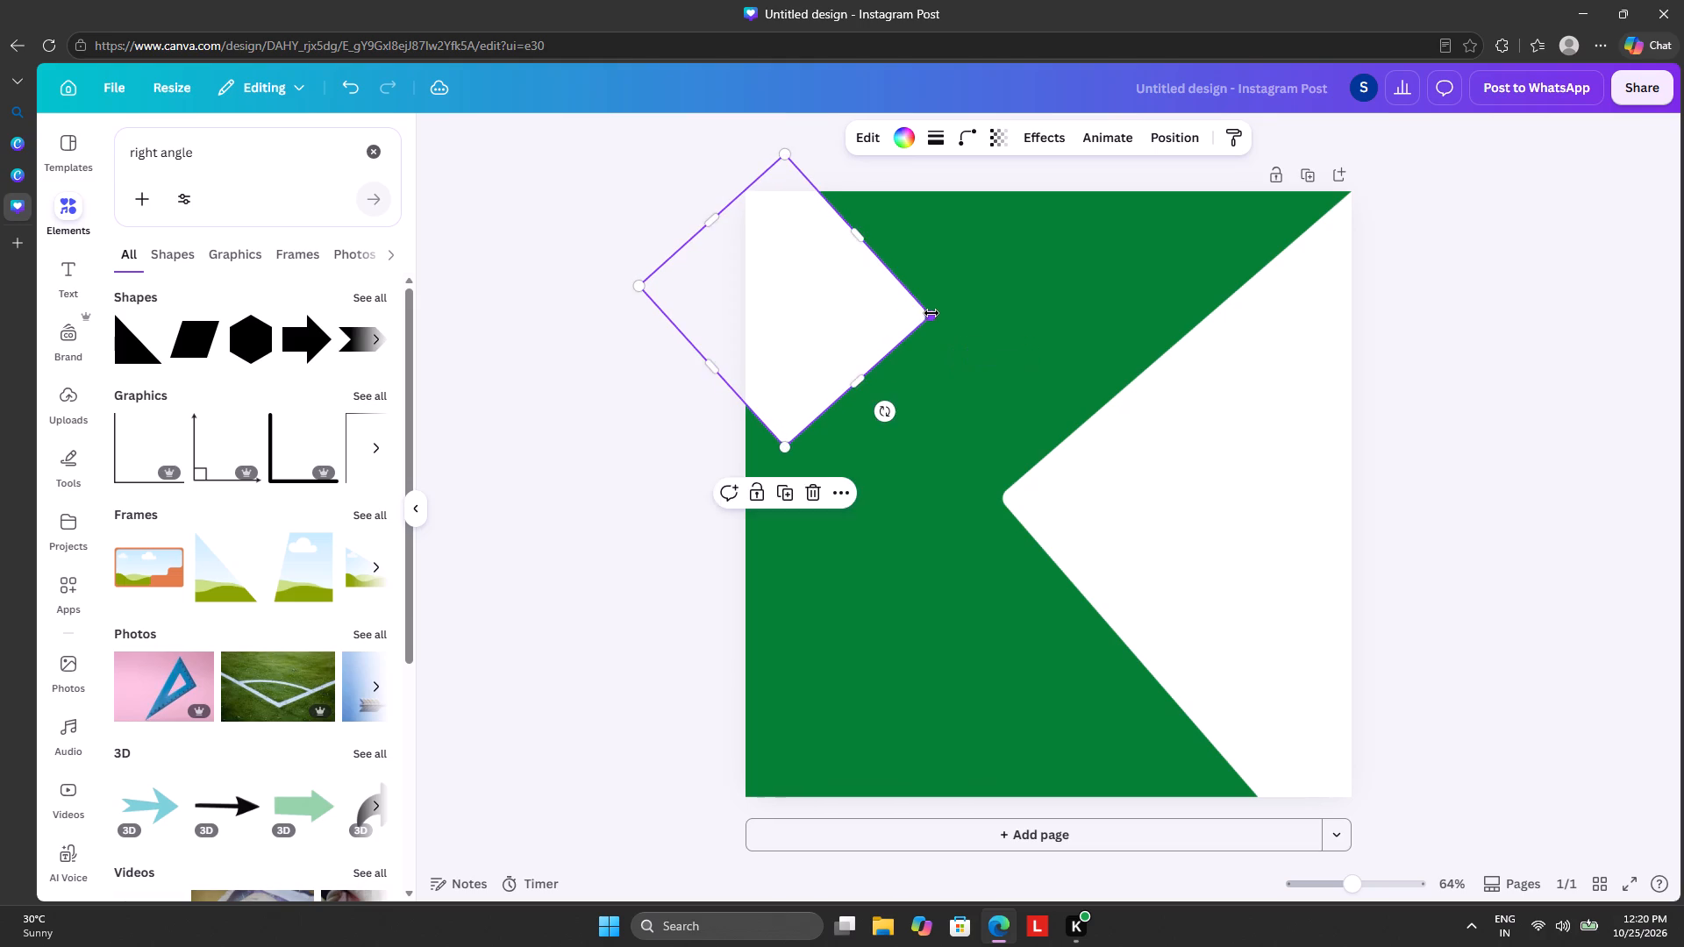
{"action": "left_click_drag", "start_coordinate": [897, 320], "coordinate": [872, 331]}
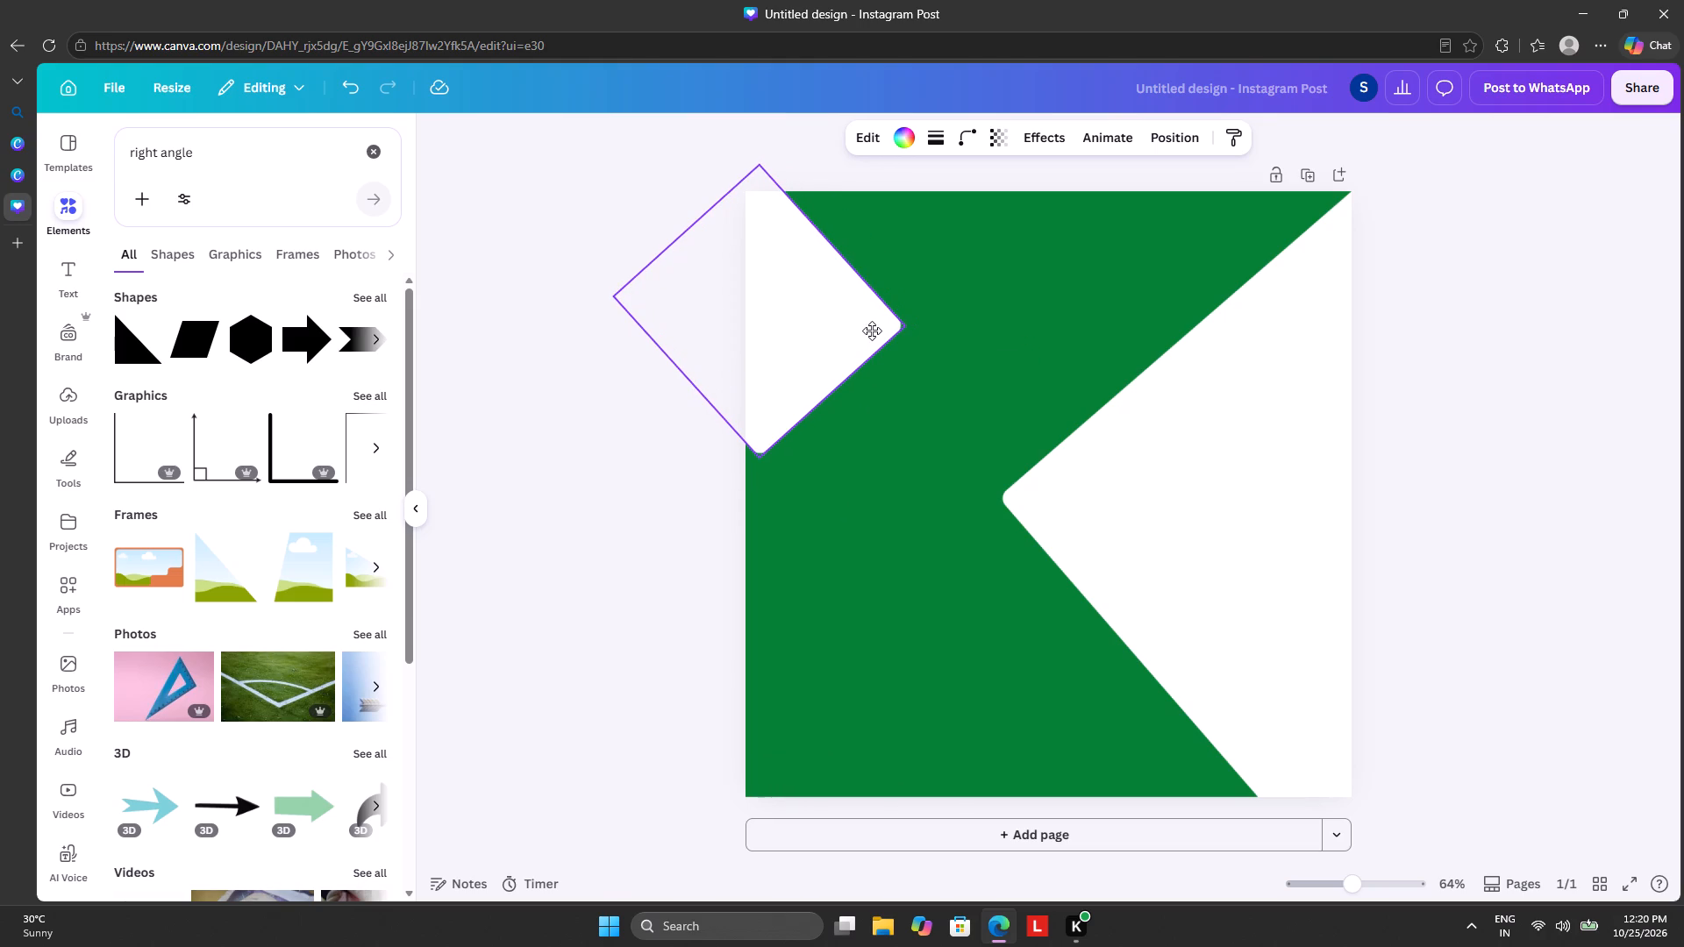
{"action": "left_click_drag", "start_coordinate": [872, 331], "coordinate": [873, 320]}
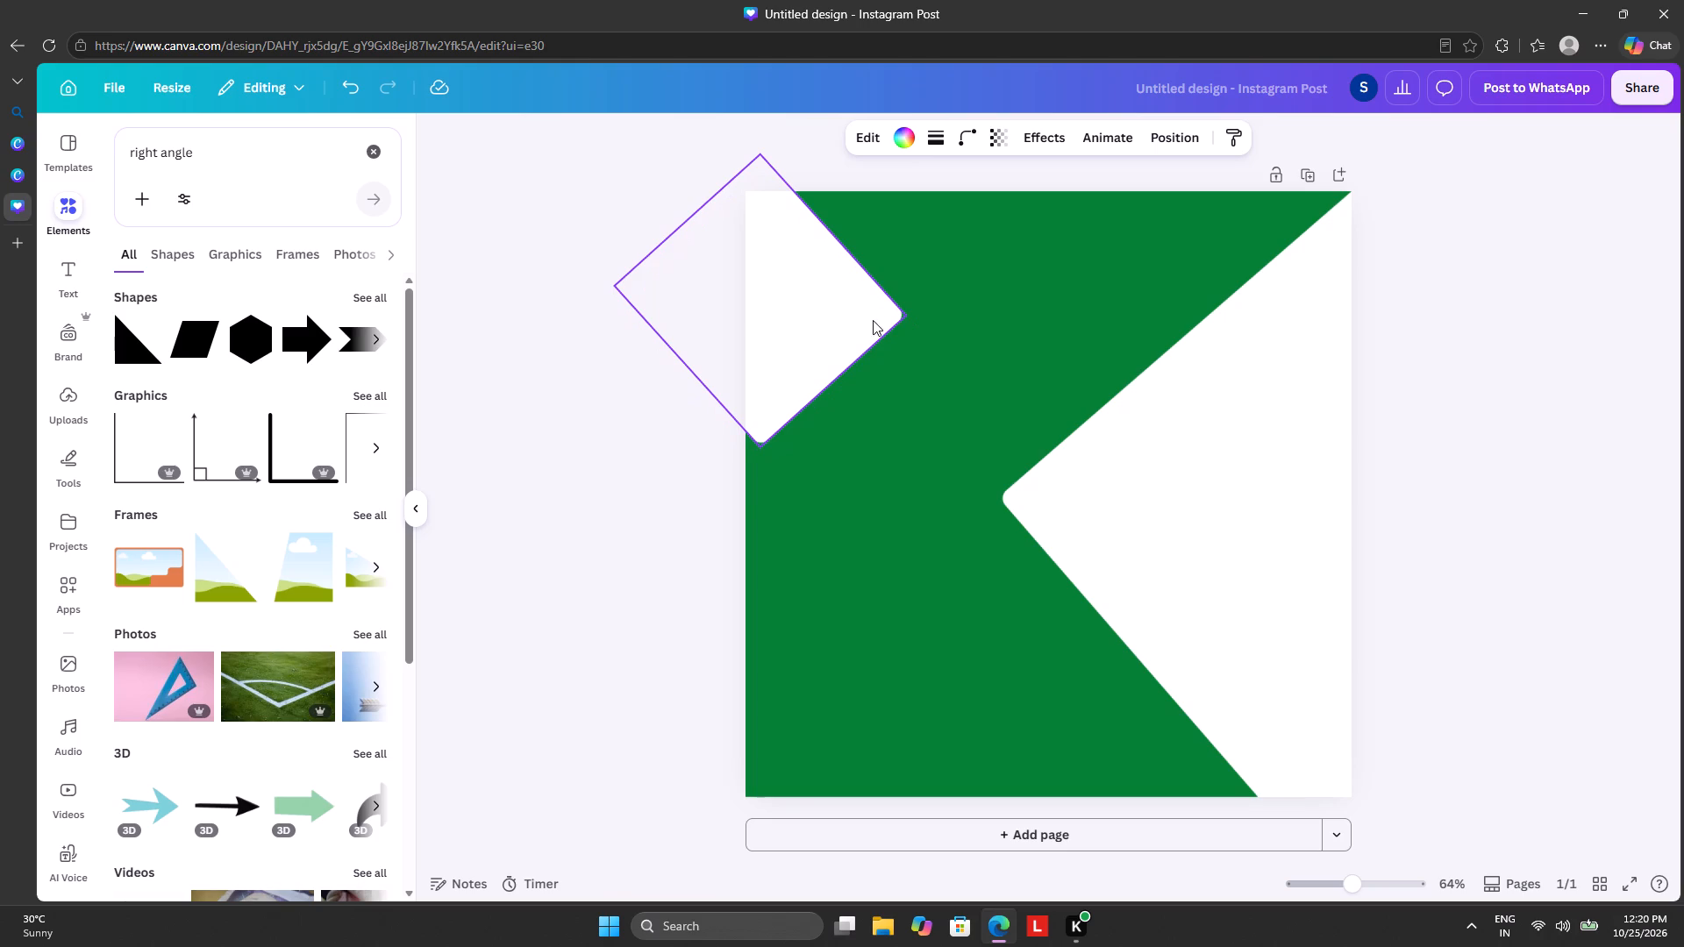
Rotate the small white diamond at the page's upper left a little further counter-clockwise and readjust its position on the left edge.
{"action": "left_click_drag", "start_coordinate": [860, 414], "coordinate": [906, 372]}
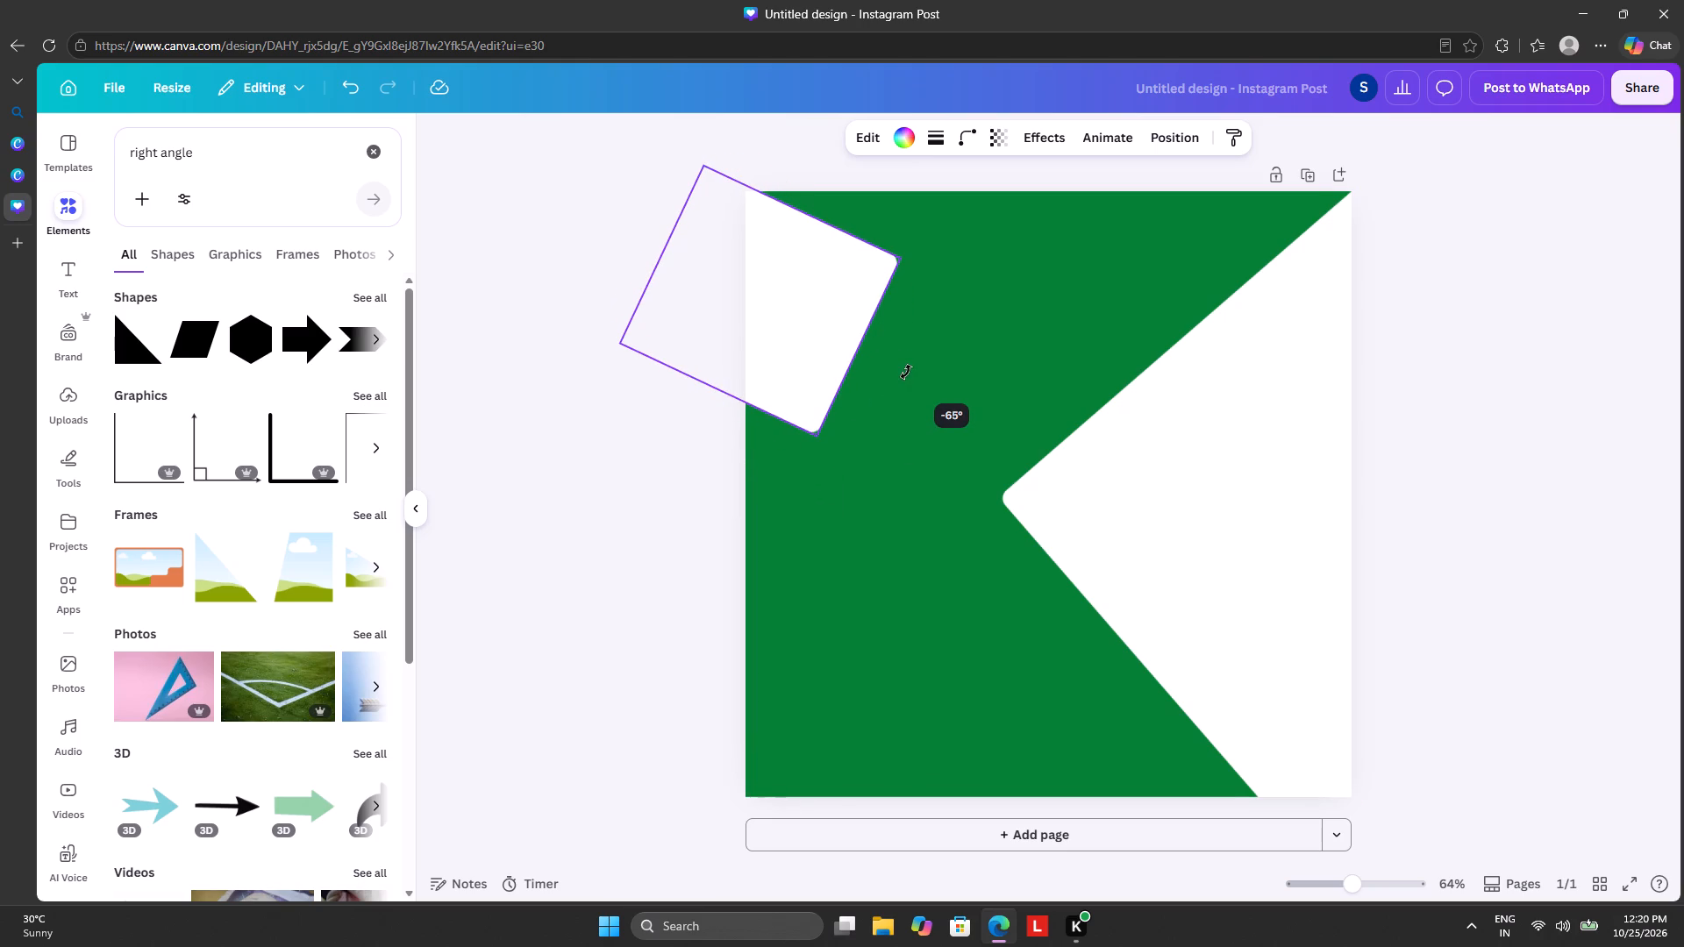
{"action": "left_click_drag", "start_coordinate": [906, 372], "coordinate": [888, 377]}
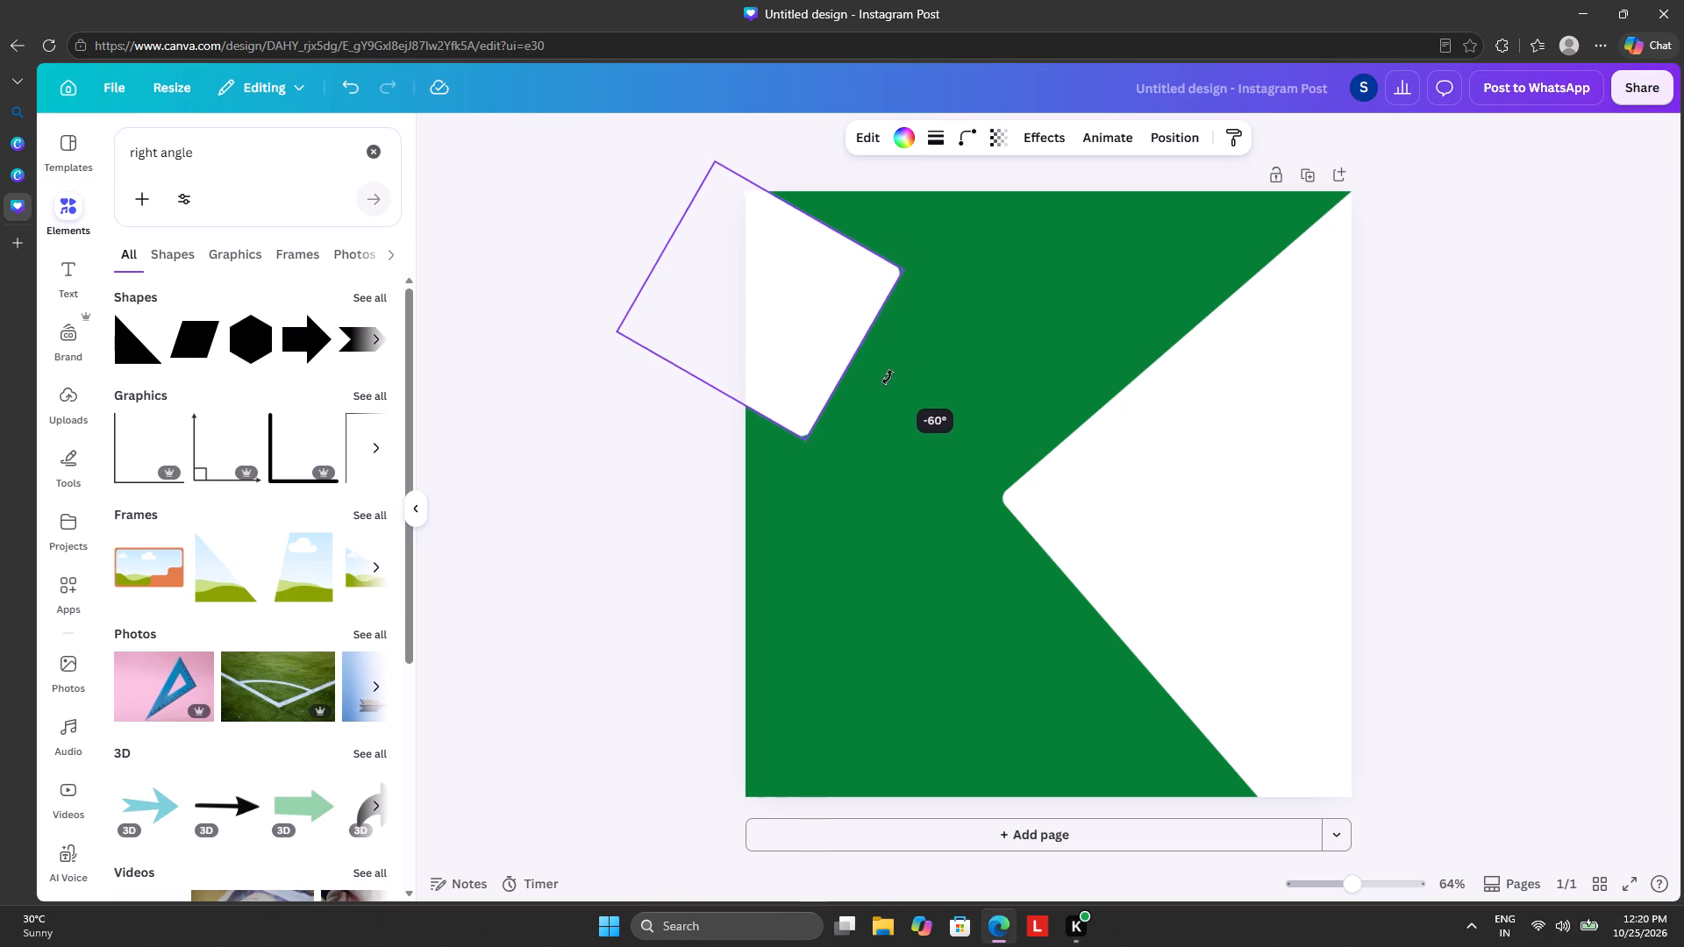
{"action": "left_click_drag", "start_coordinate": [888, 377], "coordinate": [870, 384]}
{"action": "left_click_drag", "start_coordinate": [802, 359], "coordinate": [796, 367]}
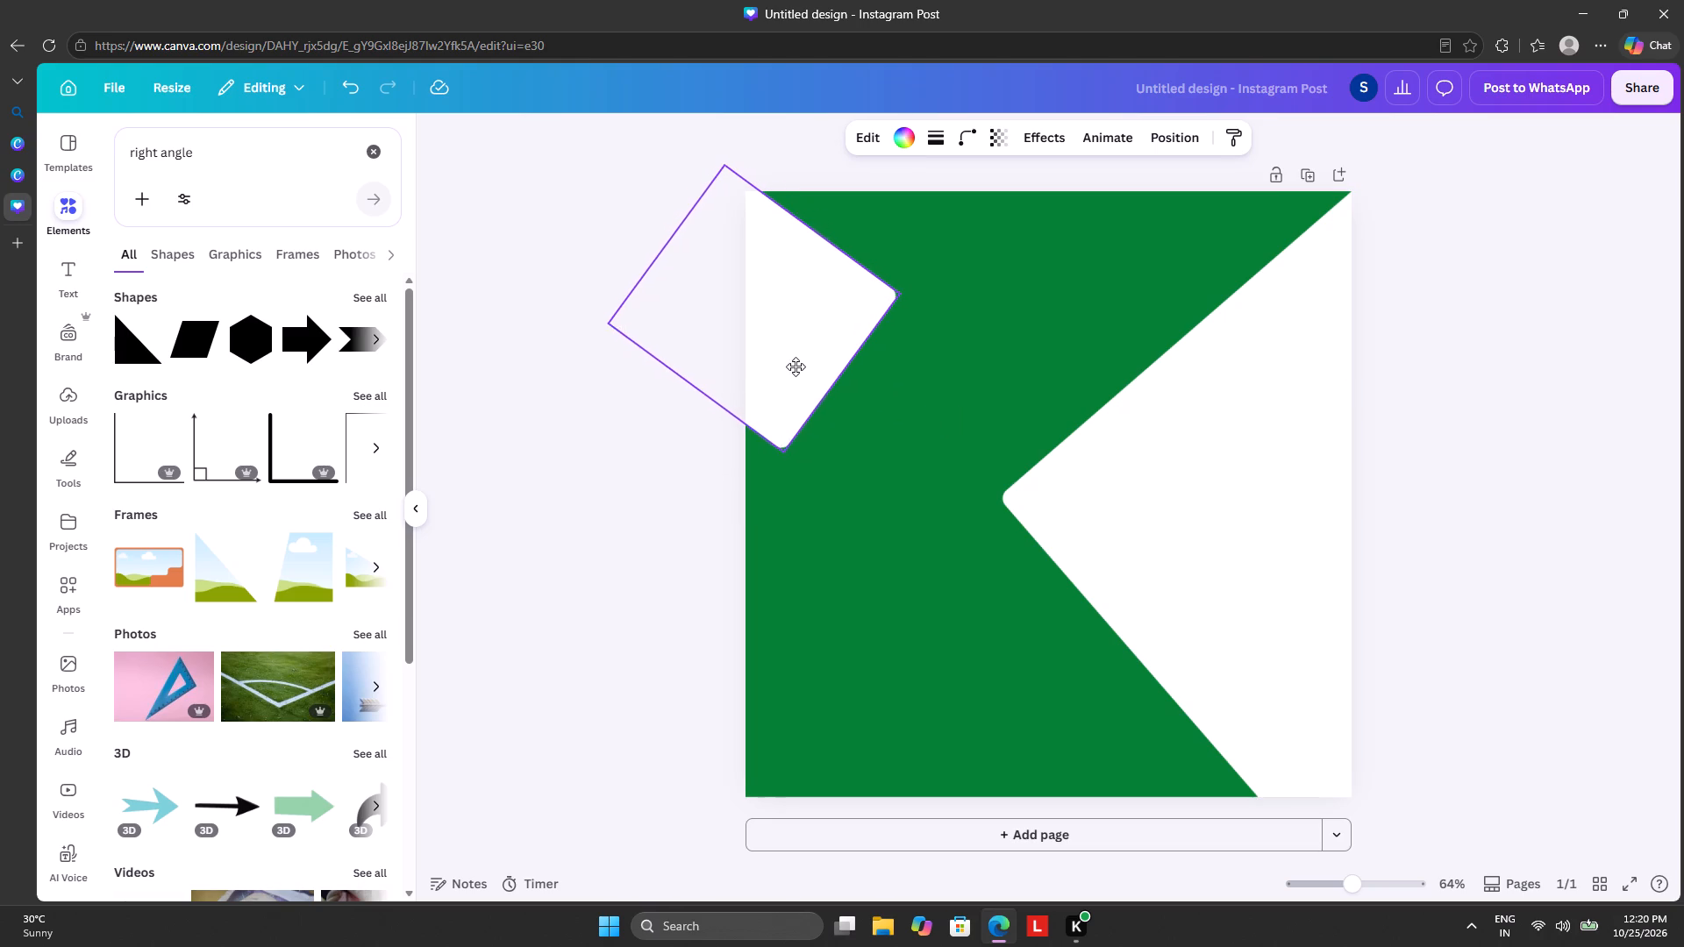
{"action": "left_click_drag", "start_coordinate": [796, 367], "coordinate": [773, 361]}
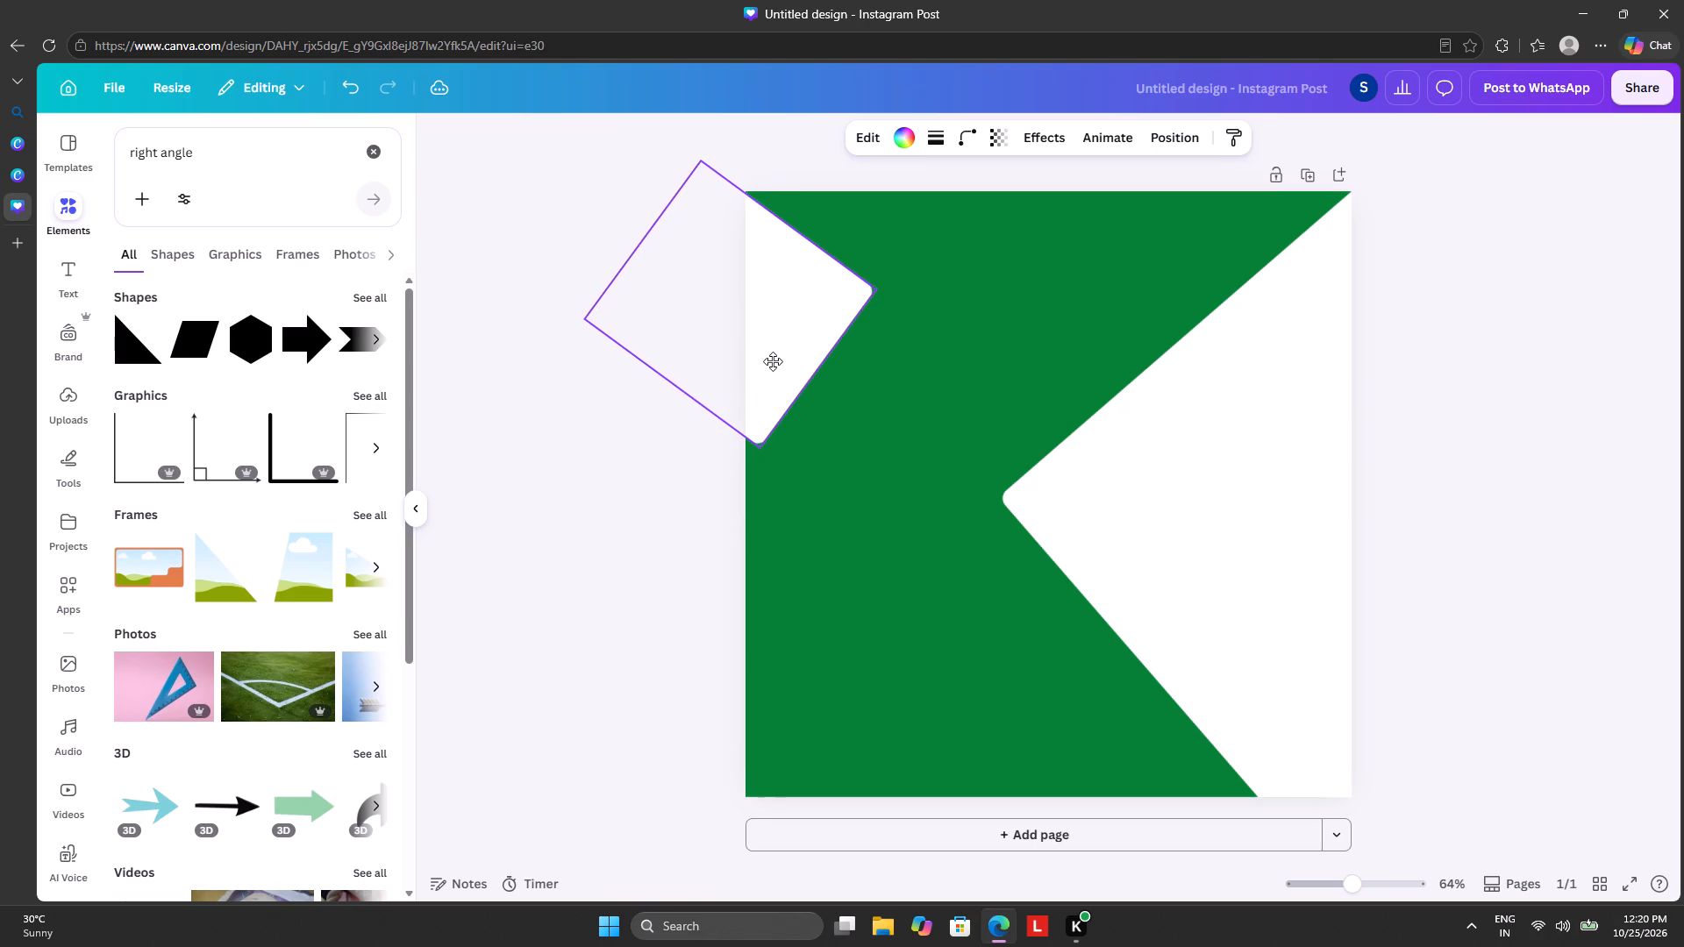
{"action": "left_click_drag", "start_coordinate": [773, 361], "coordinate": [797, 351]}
Enlarge the small white diamond from its lower corner so it reaches further down the page's left edge.
{"action": "left_click_drag", "start_coordinate": [784, 437], "coordinate": [768, 478]}
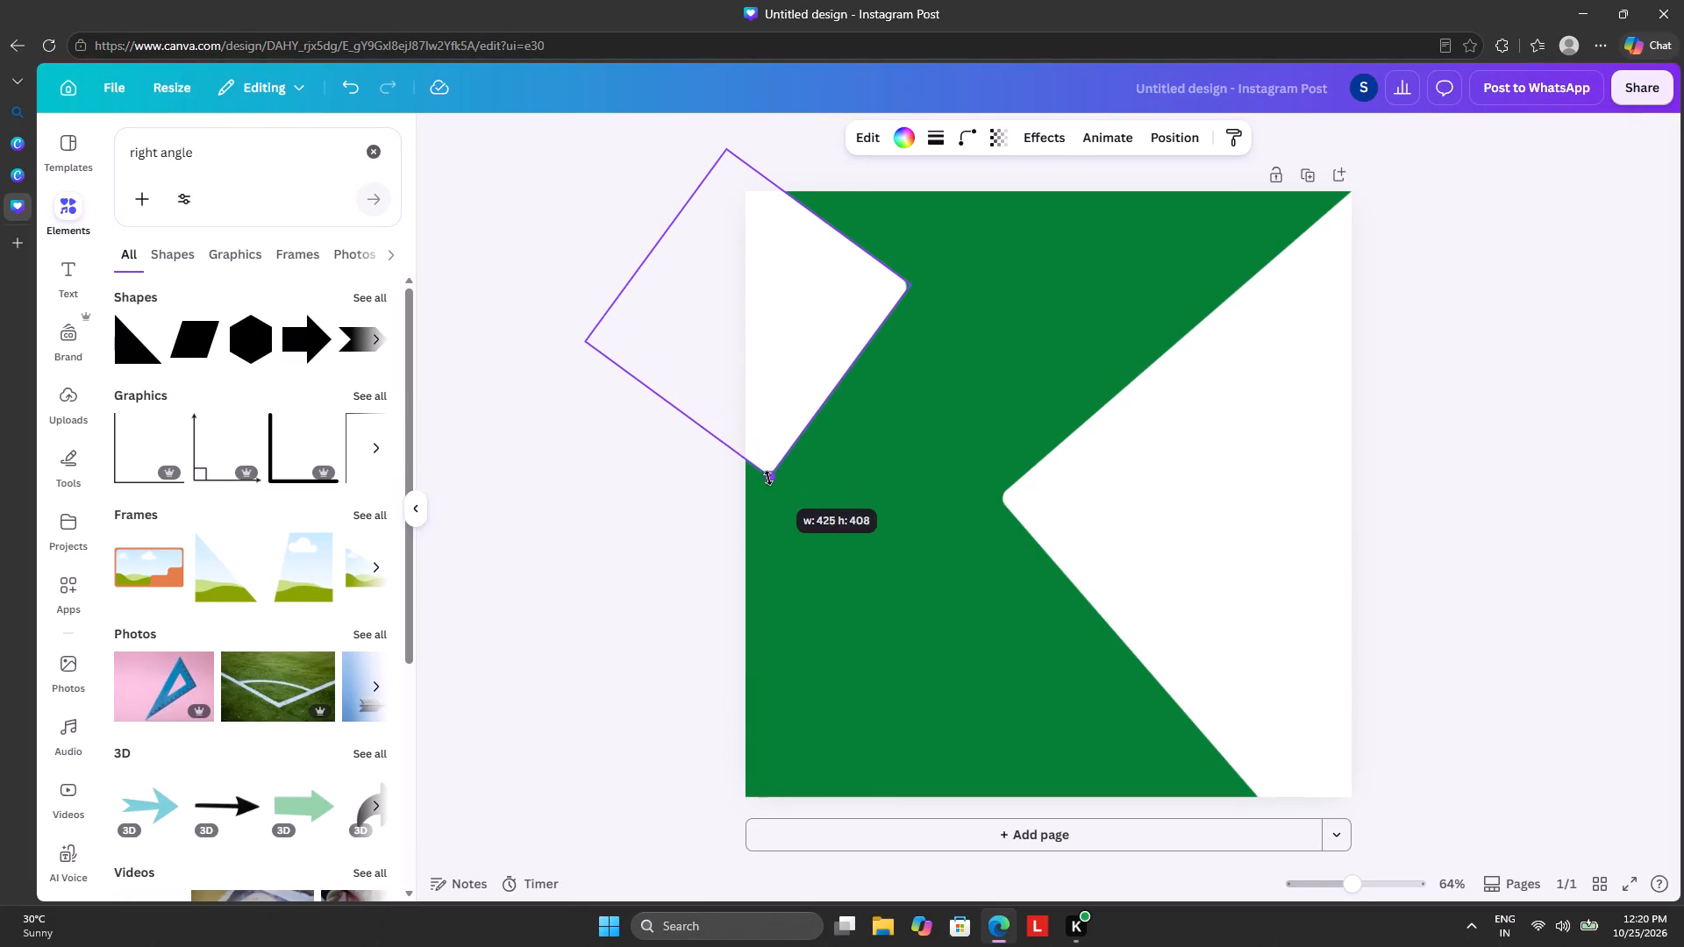
{"action": "left_click_drag", "start_coordinate": [768, 478], "coordinate": [741, 521]}
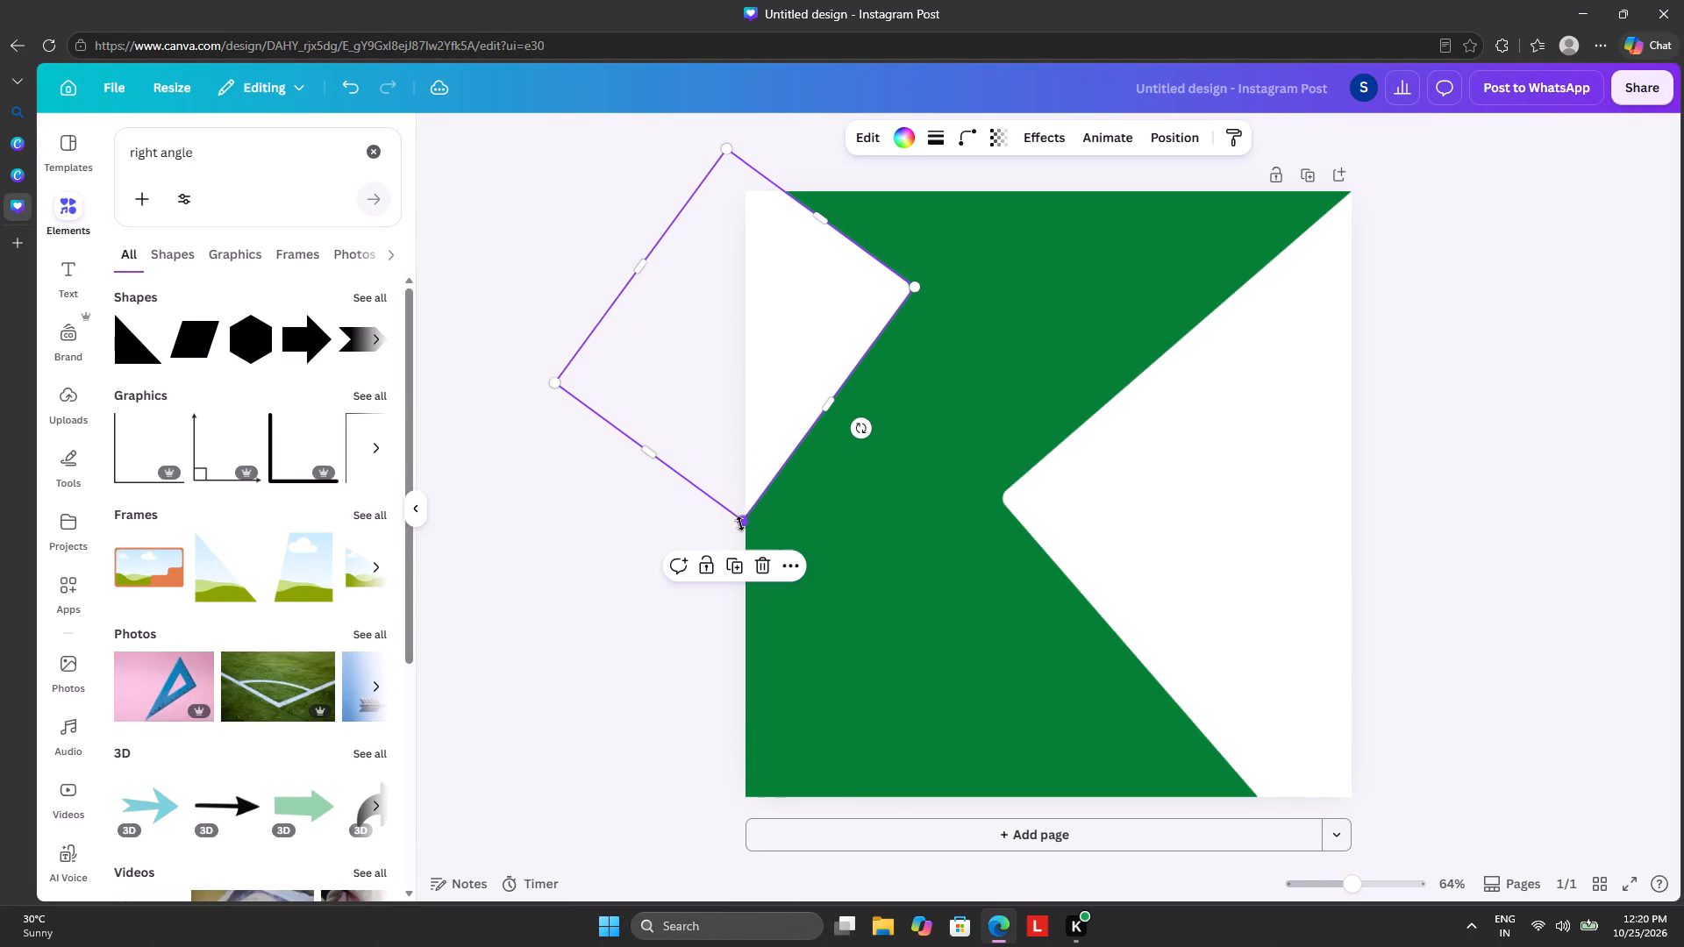
{"action": "left_click", "coordinate": [739, 422]}
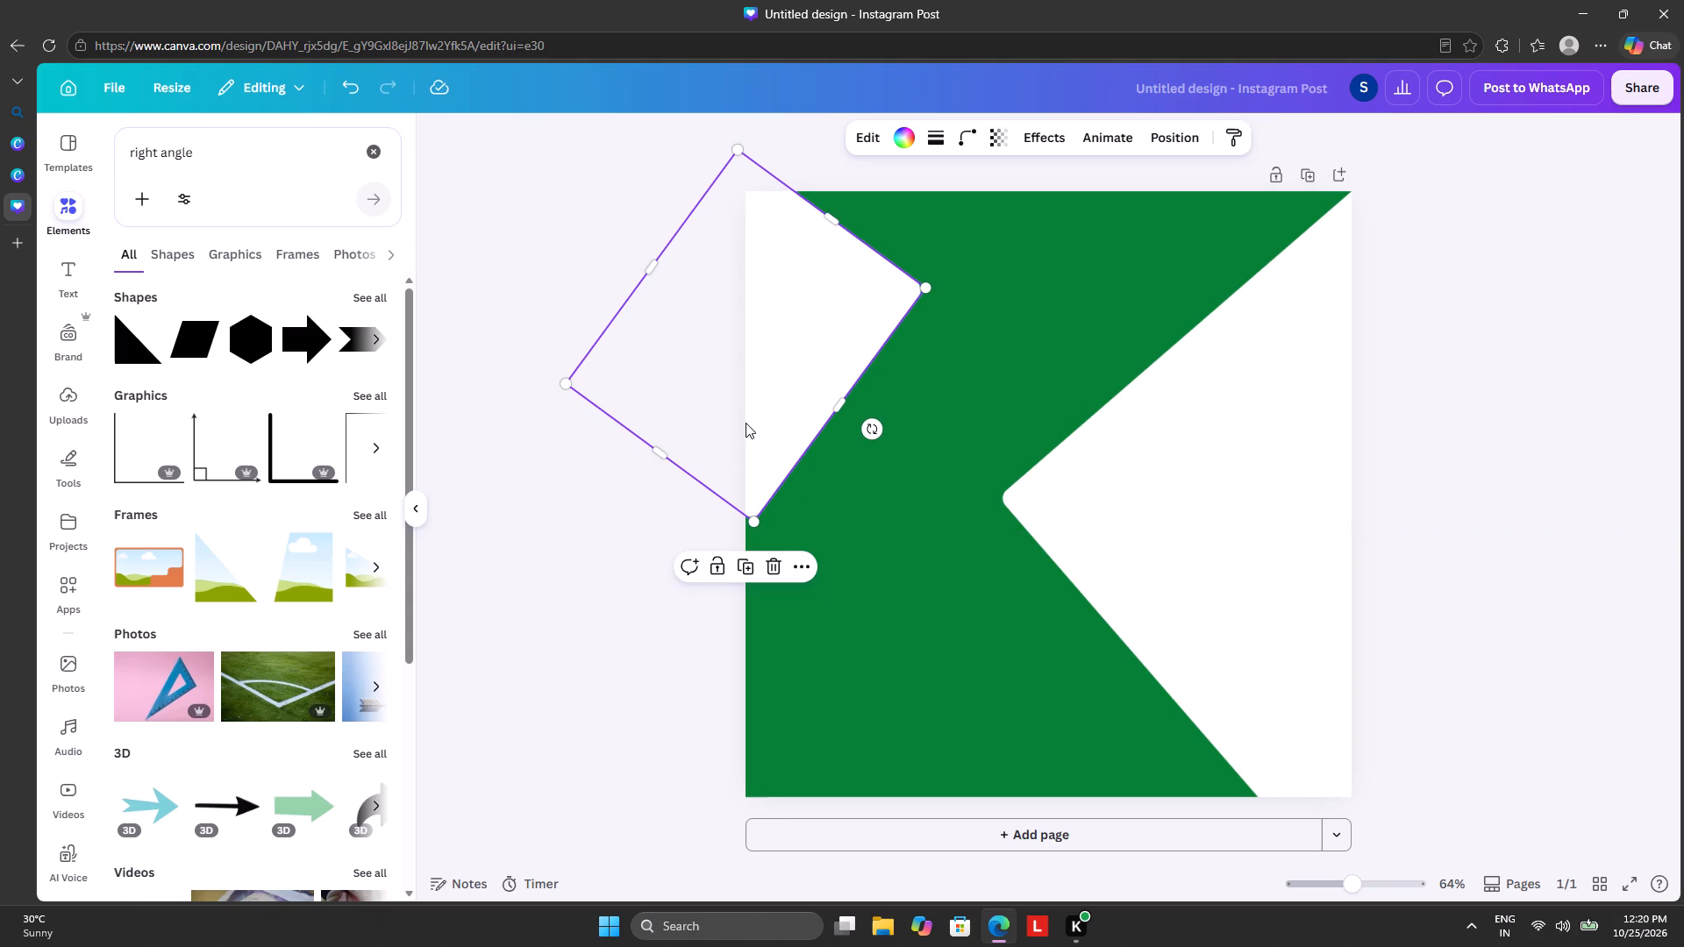
{"action": "left_click", "coordinate": [604, 576]}
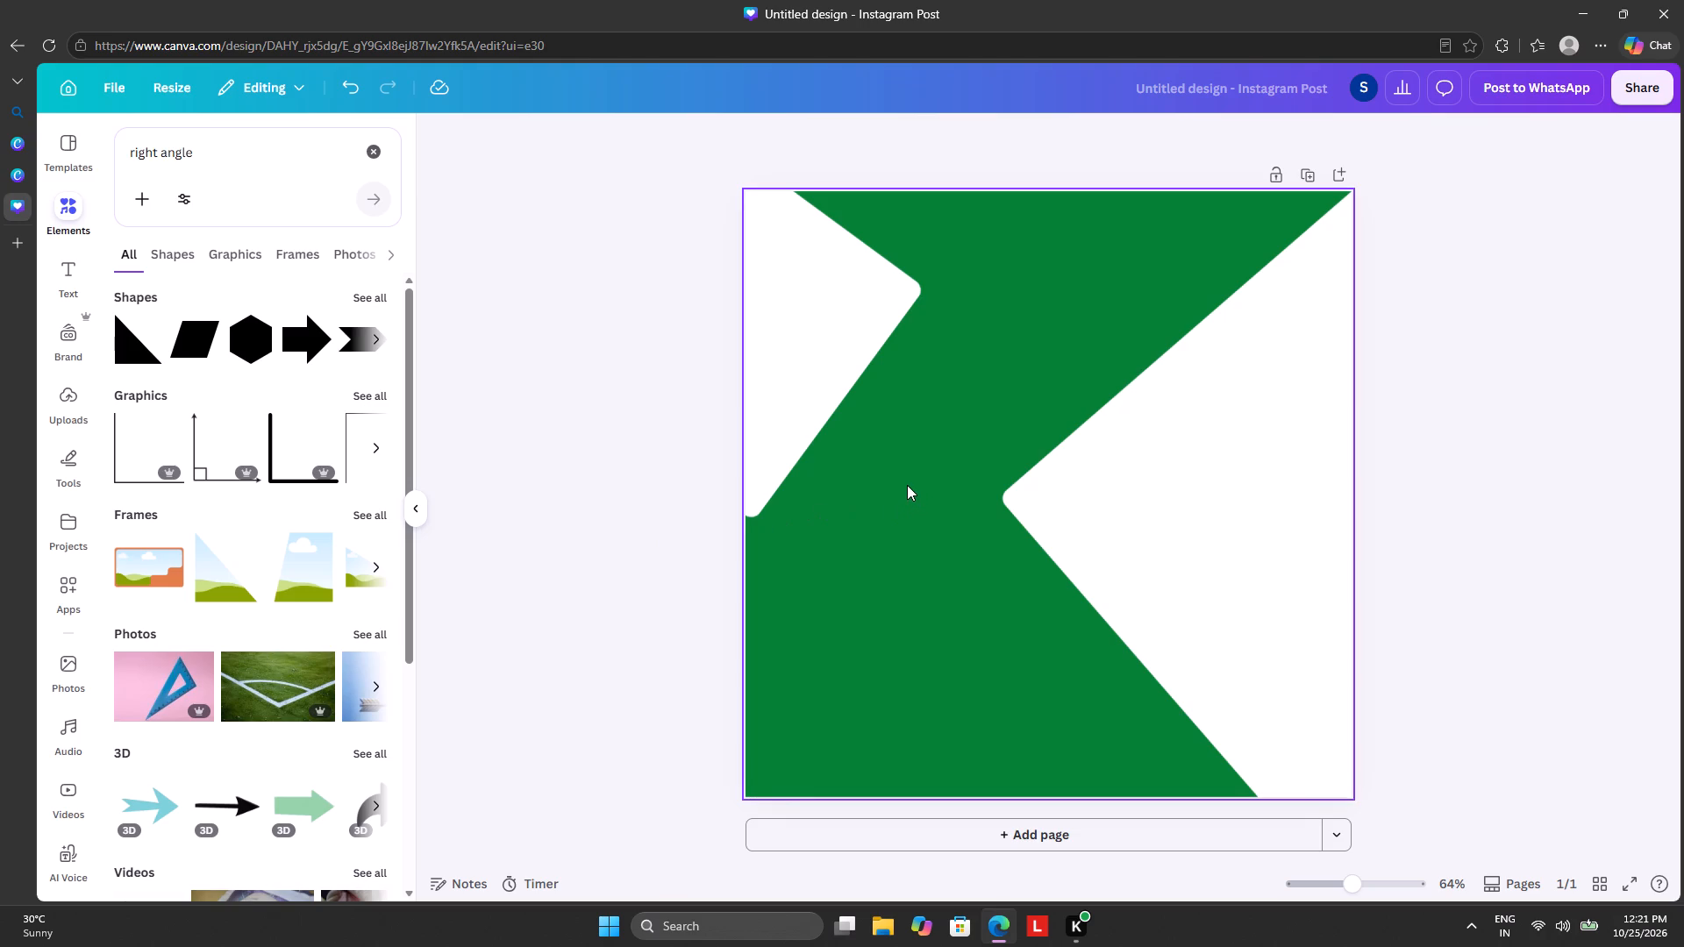
Rotate the enlarged left diamond to about -45° and move it up and further off the page's upper-left corner.
{"action": "left_click", "coordinate": [826, 371]}
{"action": "left_click_drag", "start_coordinate": [826, 371], "coordinate": [824, 389]}
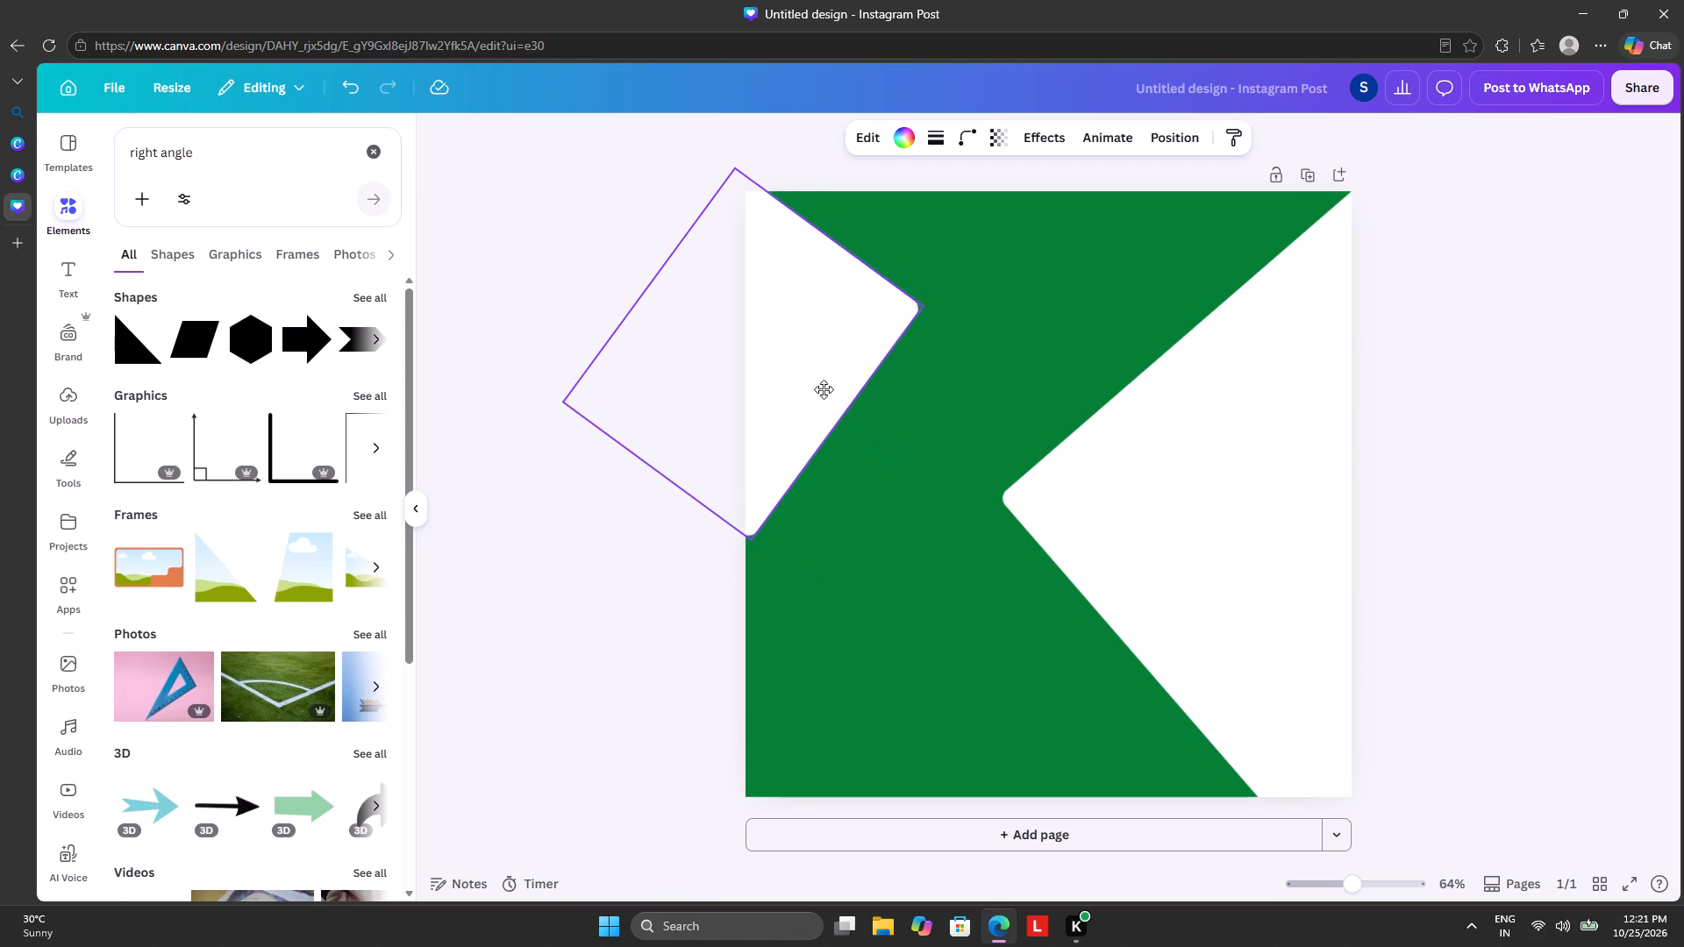
{"action": "left_click_drag", "start_coordinate": [824, 389], "coordinate": [826, 388]}
{"action": "left_click_drag", "start_coordinate": [868, 437], "coordinate": [865, 470]}
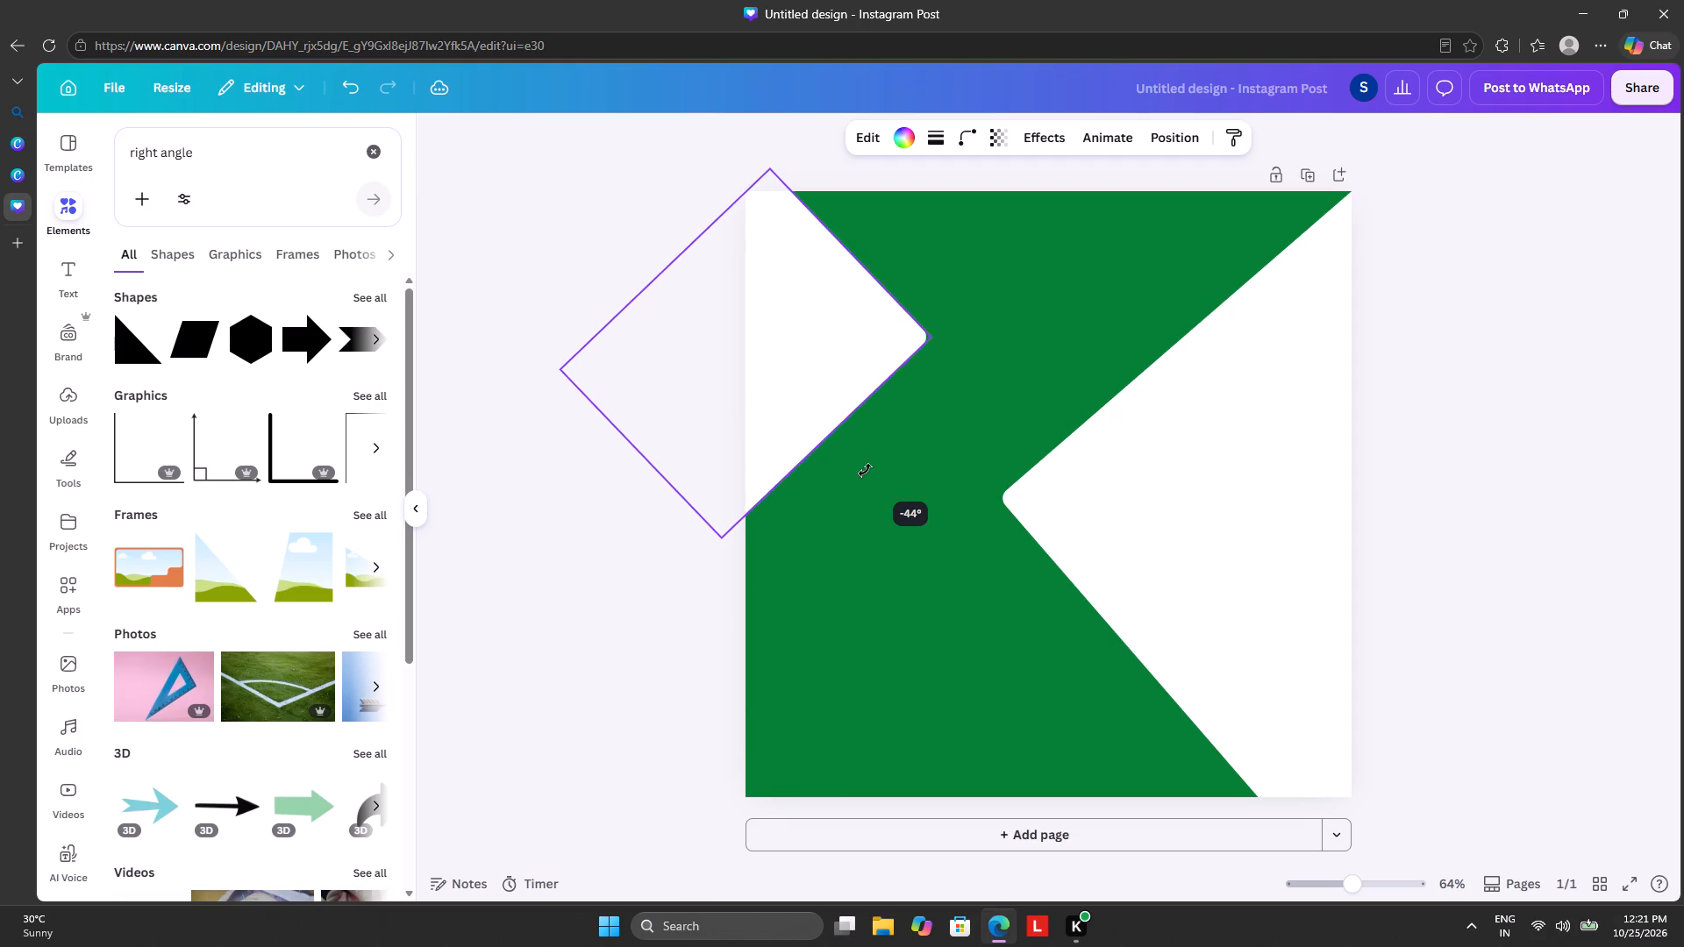
{"action": "left_click_drag", "start_coordinate": [865, 470], "coordinate": [869, 463]}
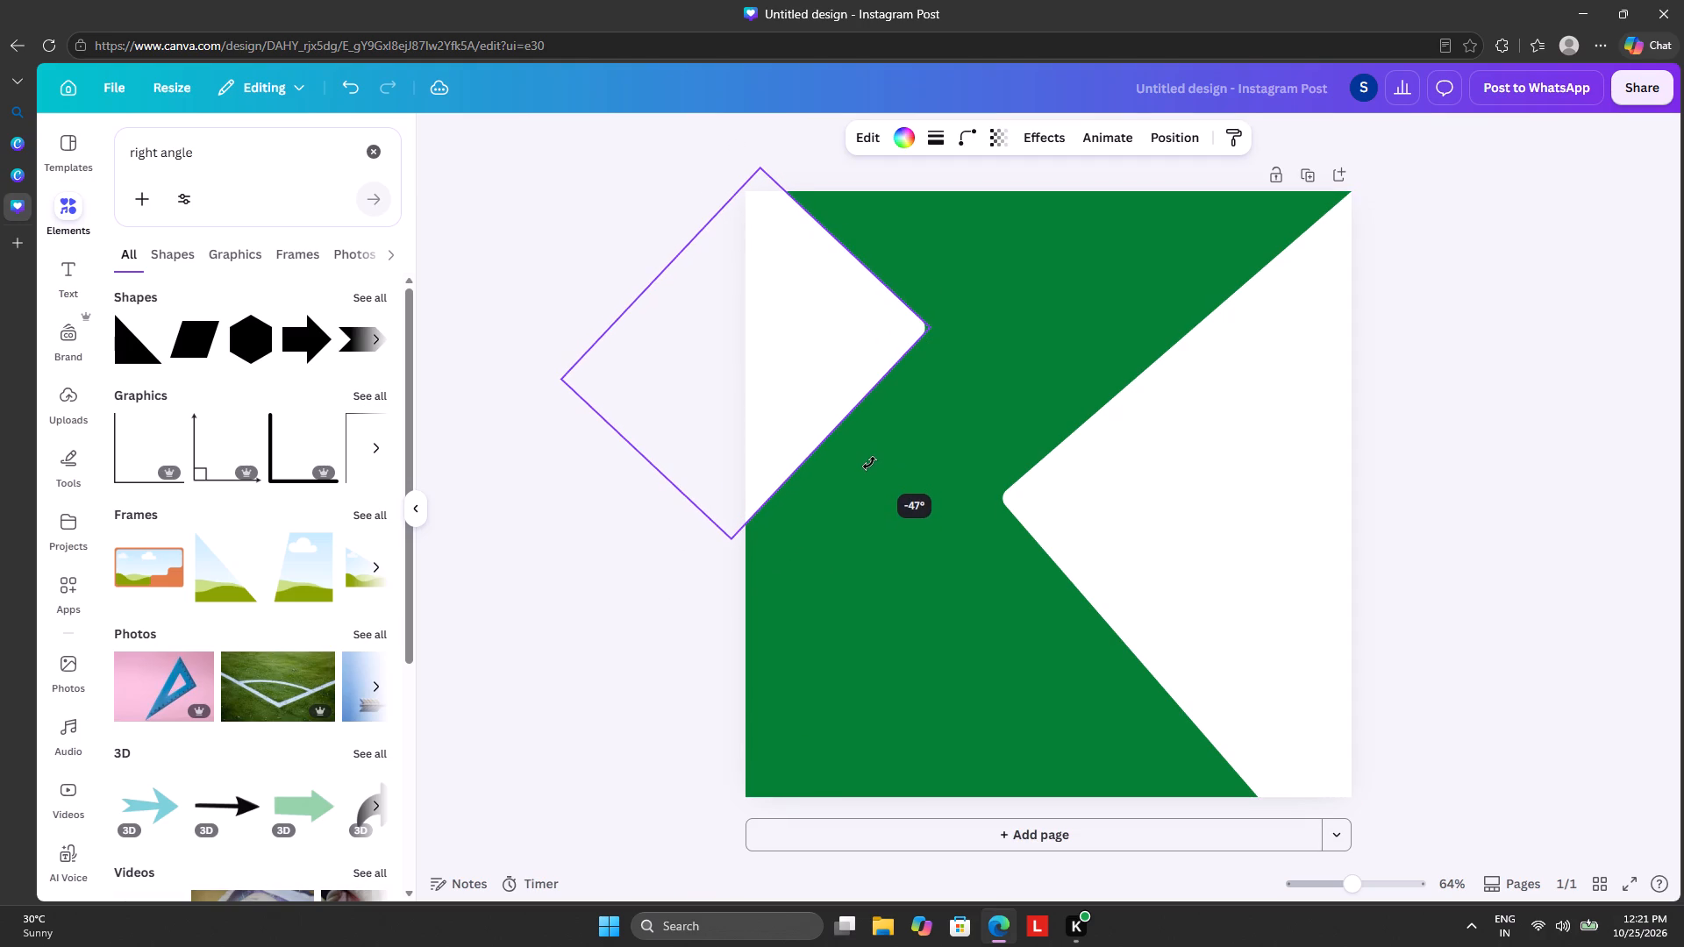
{"action": "left_click_drag", "start_coordinate": [869, 463], "coordinate": [867, 465]}
{"action": "left_click_drag", "start_coordinate": [789, 393], "coordinate": [792, 374]}
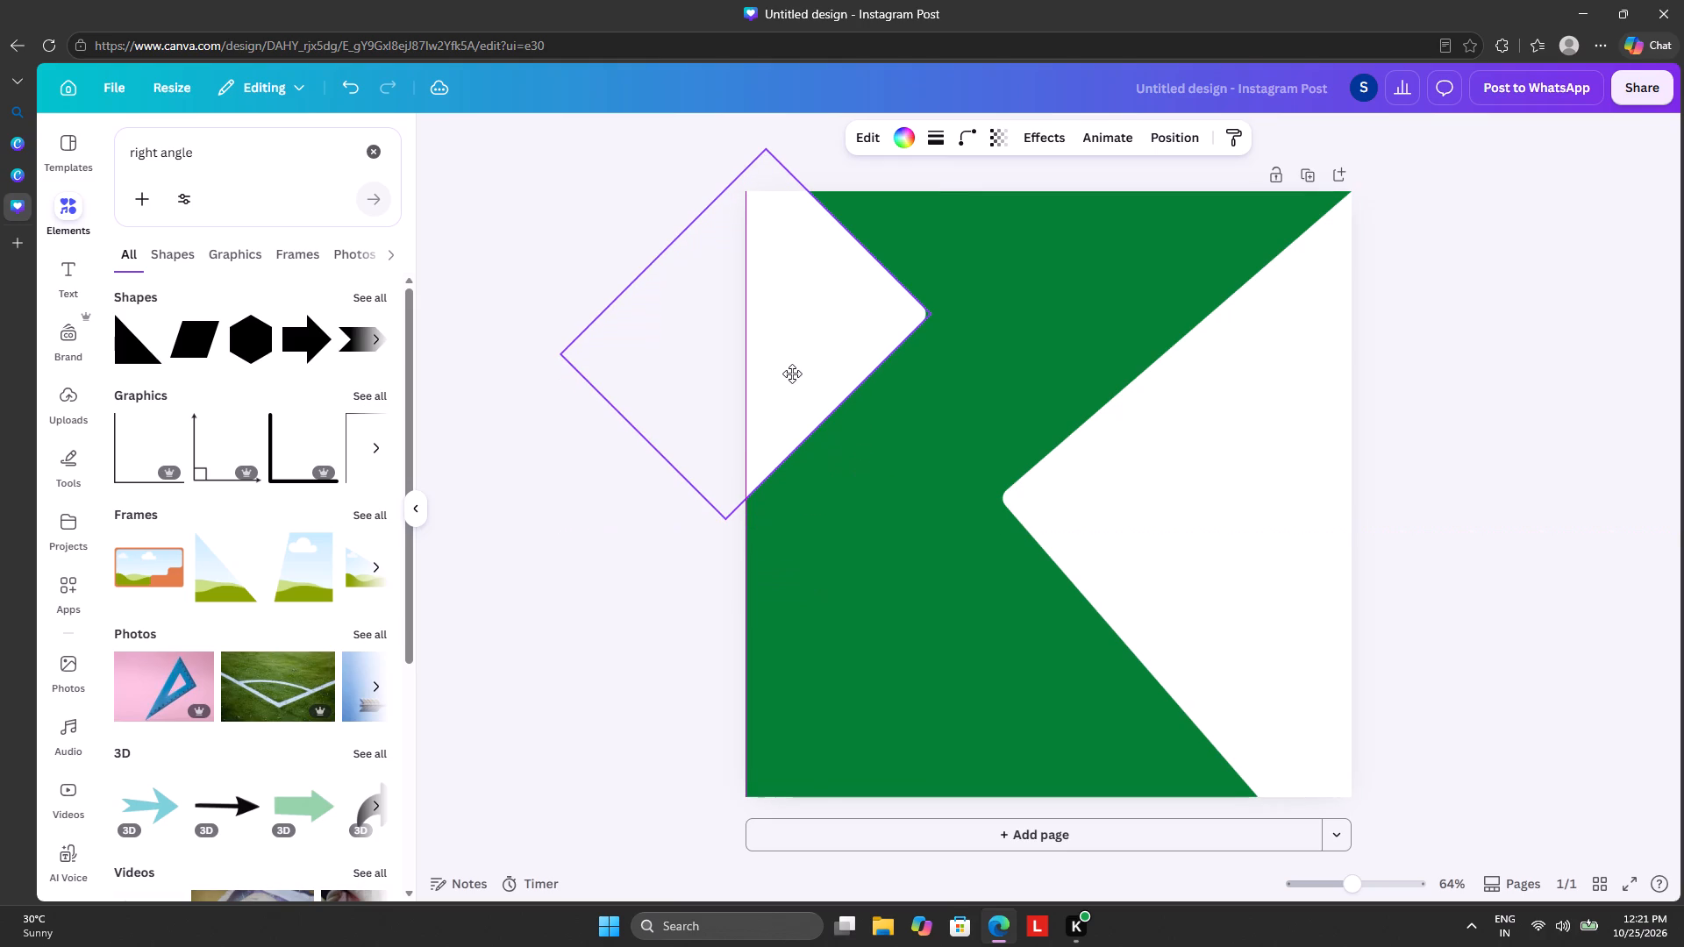
{"action": "left_click_drag", "start_coordinate": [792, 374], "coordinate": [794, 376]}
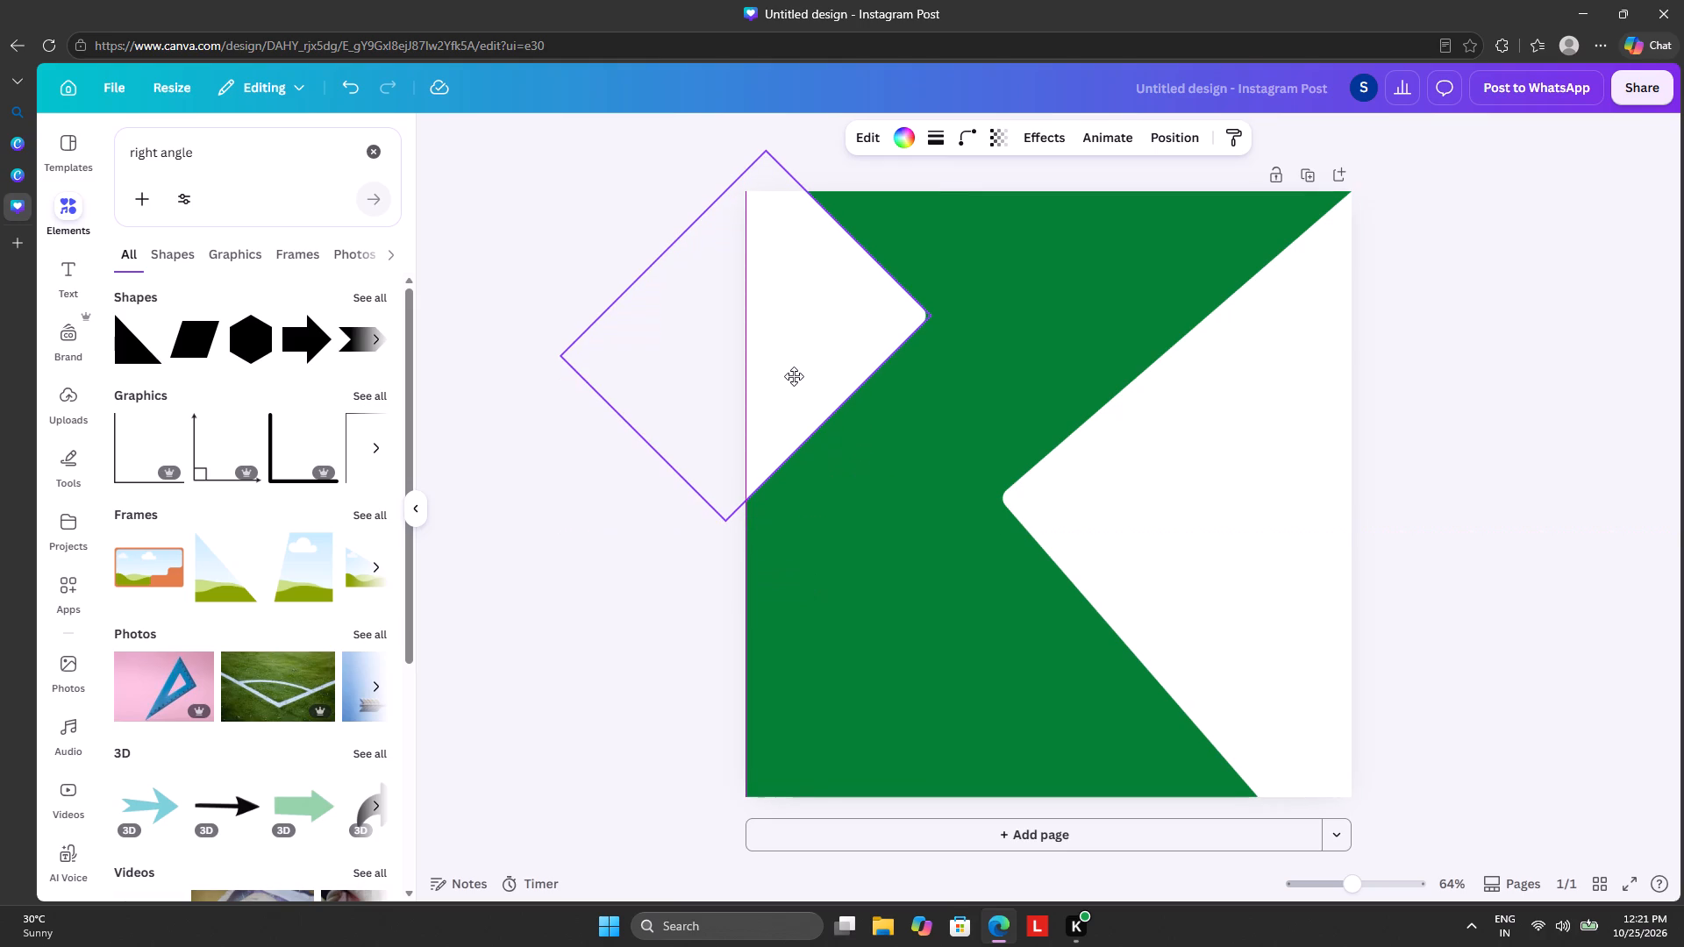
{"action": "left_click_drag", "start_coordinate": [794, 376], "coordinate": [757, 359]}
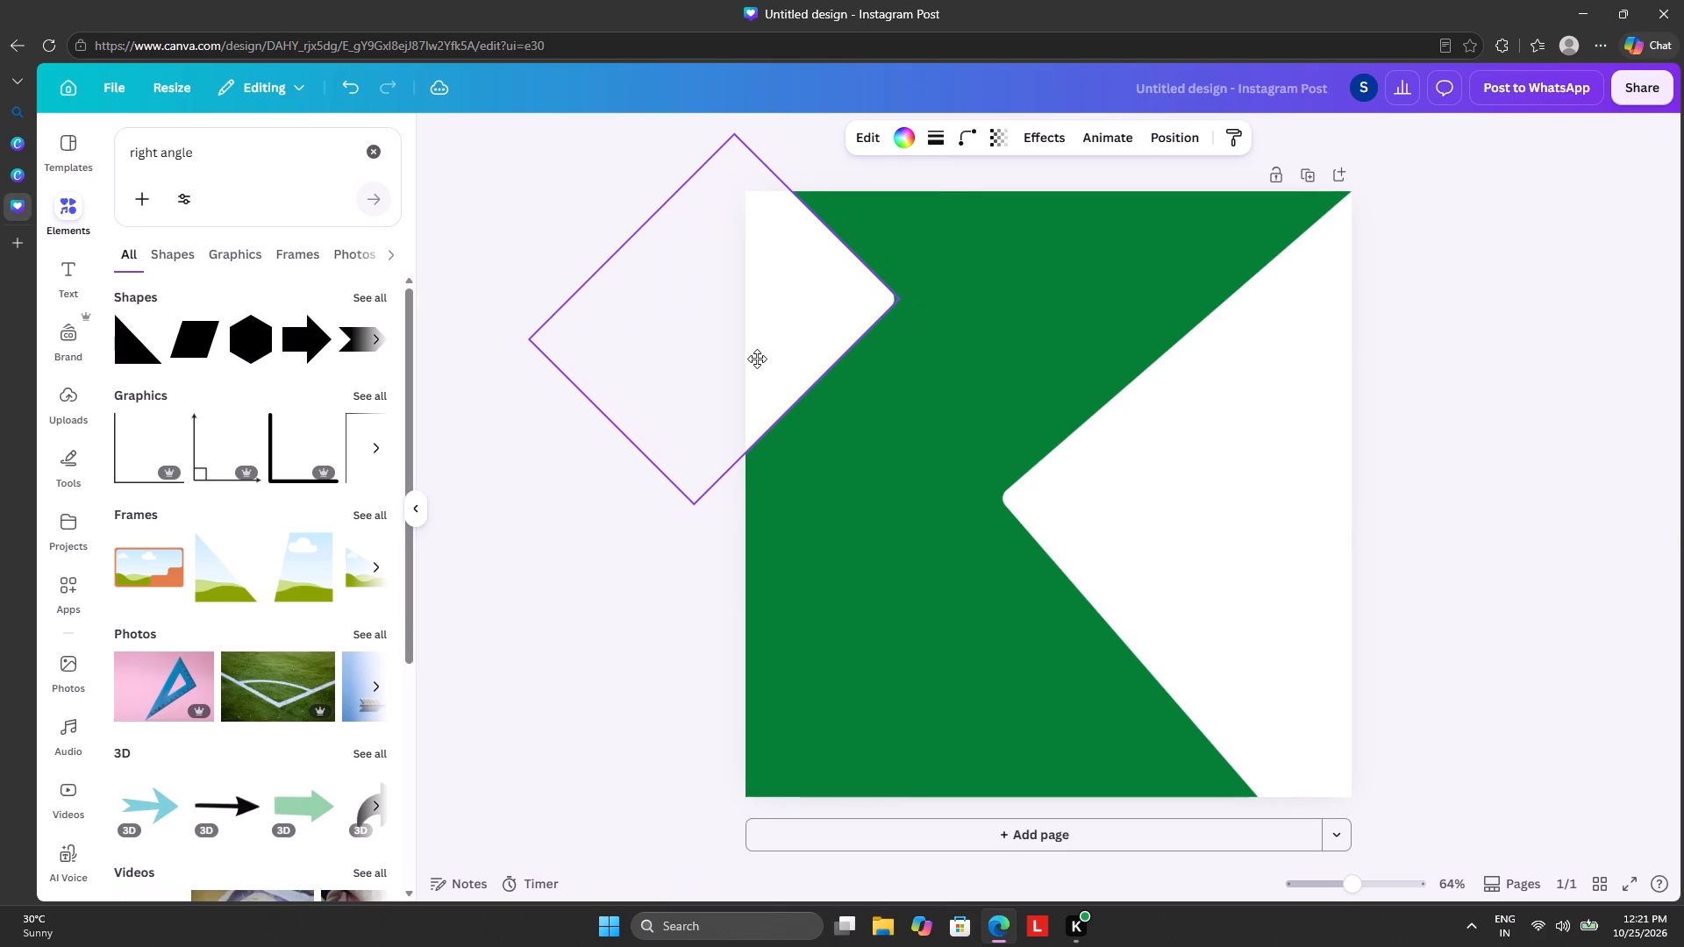
{"action": "left_click_drag", "start_coordinate": [757, 359], "coordinate": [758, 359]}
{"action": "left_click_drag", "start_coordinate": [758, 359], "coordinate": [759, 360]}
{"action": "left_click", "coordinate": [928, 409]}
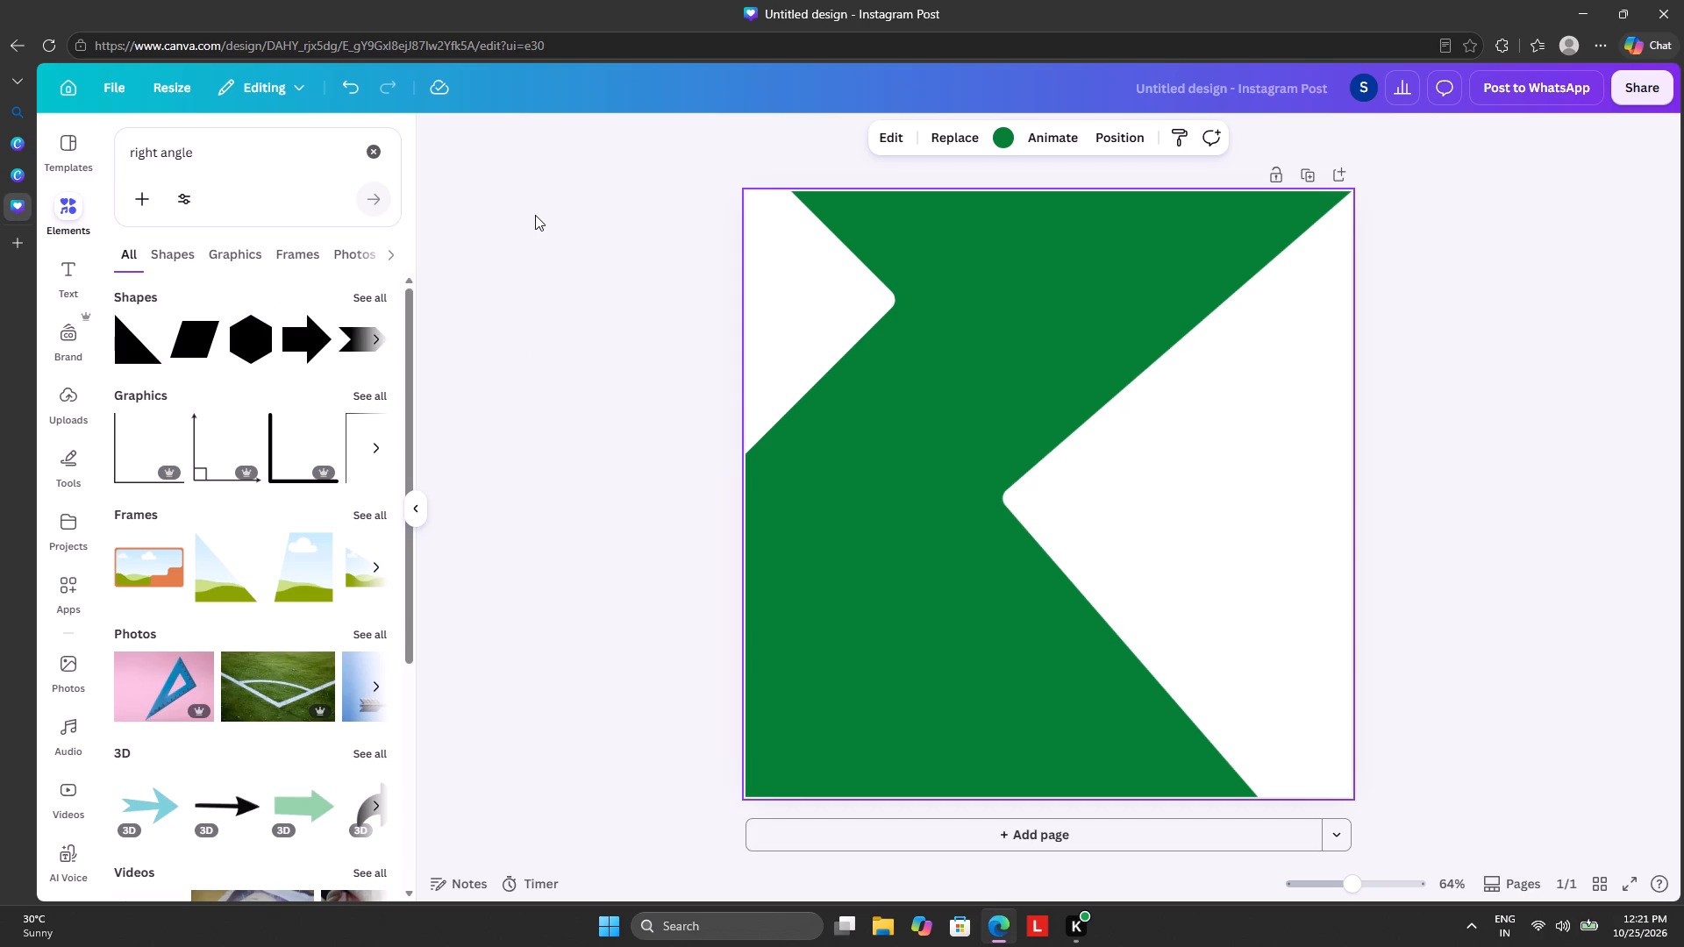
Search the uploaded images for "samosha".
{"action": "left_click", "coordinate": [67, 666]}
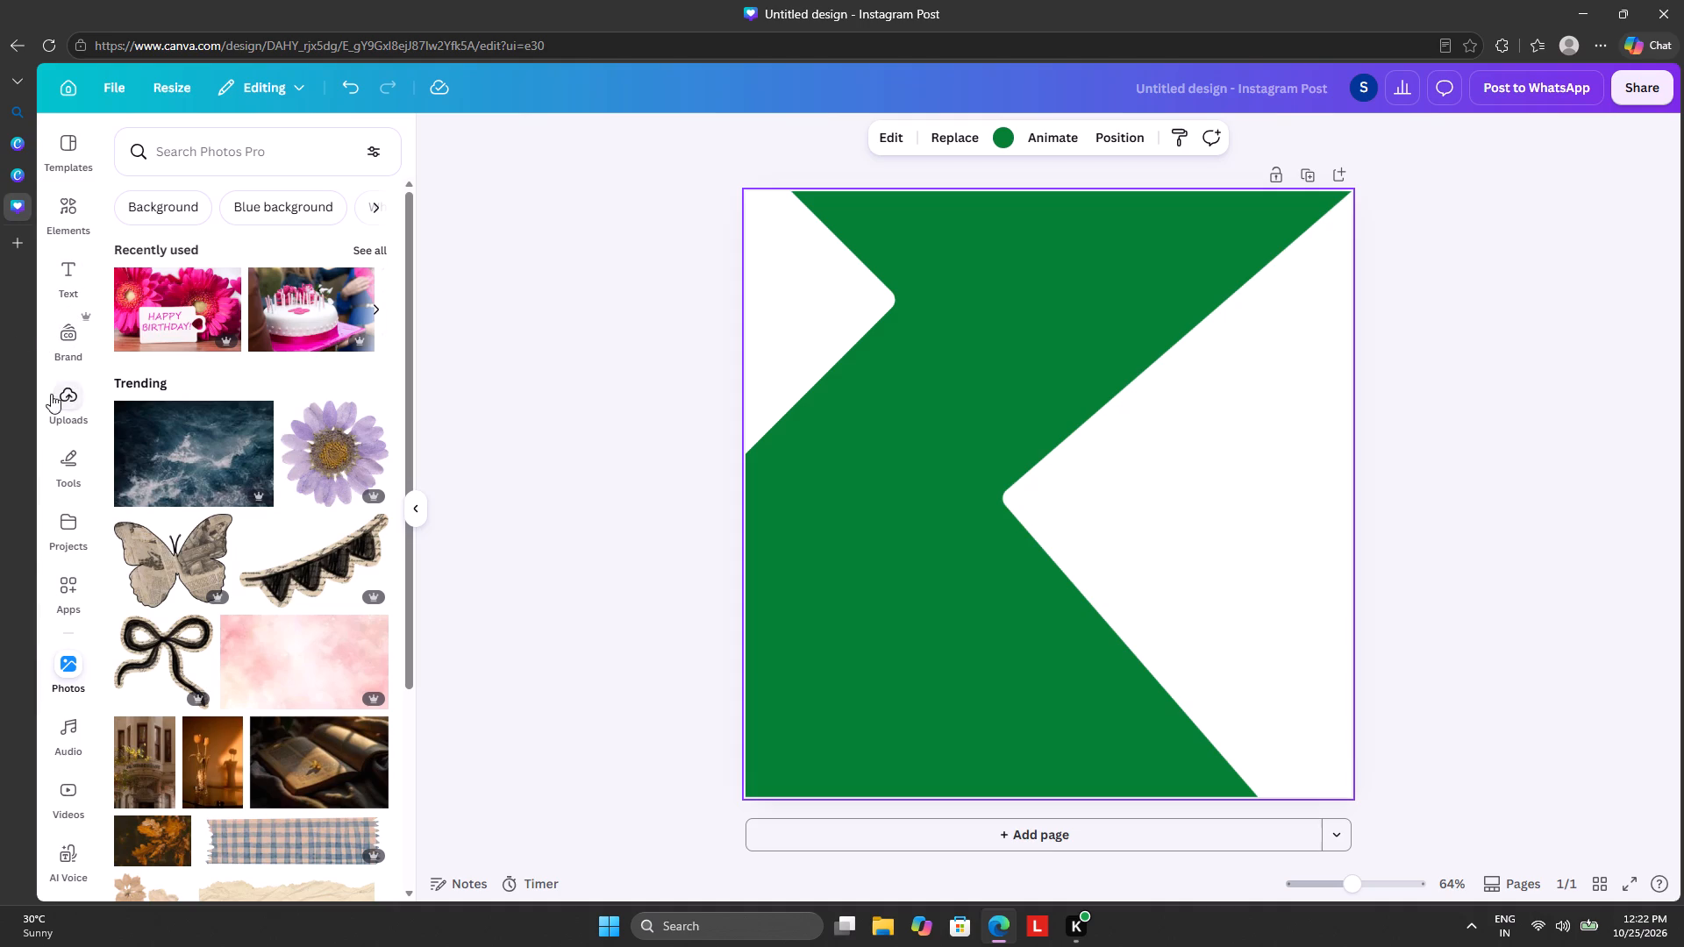
{"action": "left_click", "coordinate": [71, 403]}
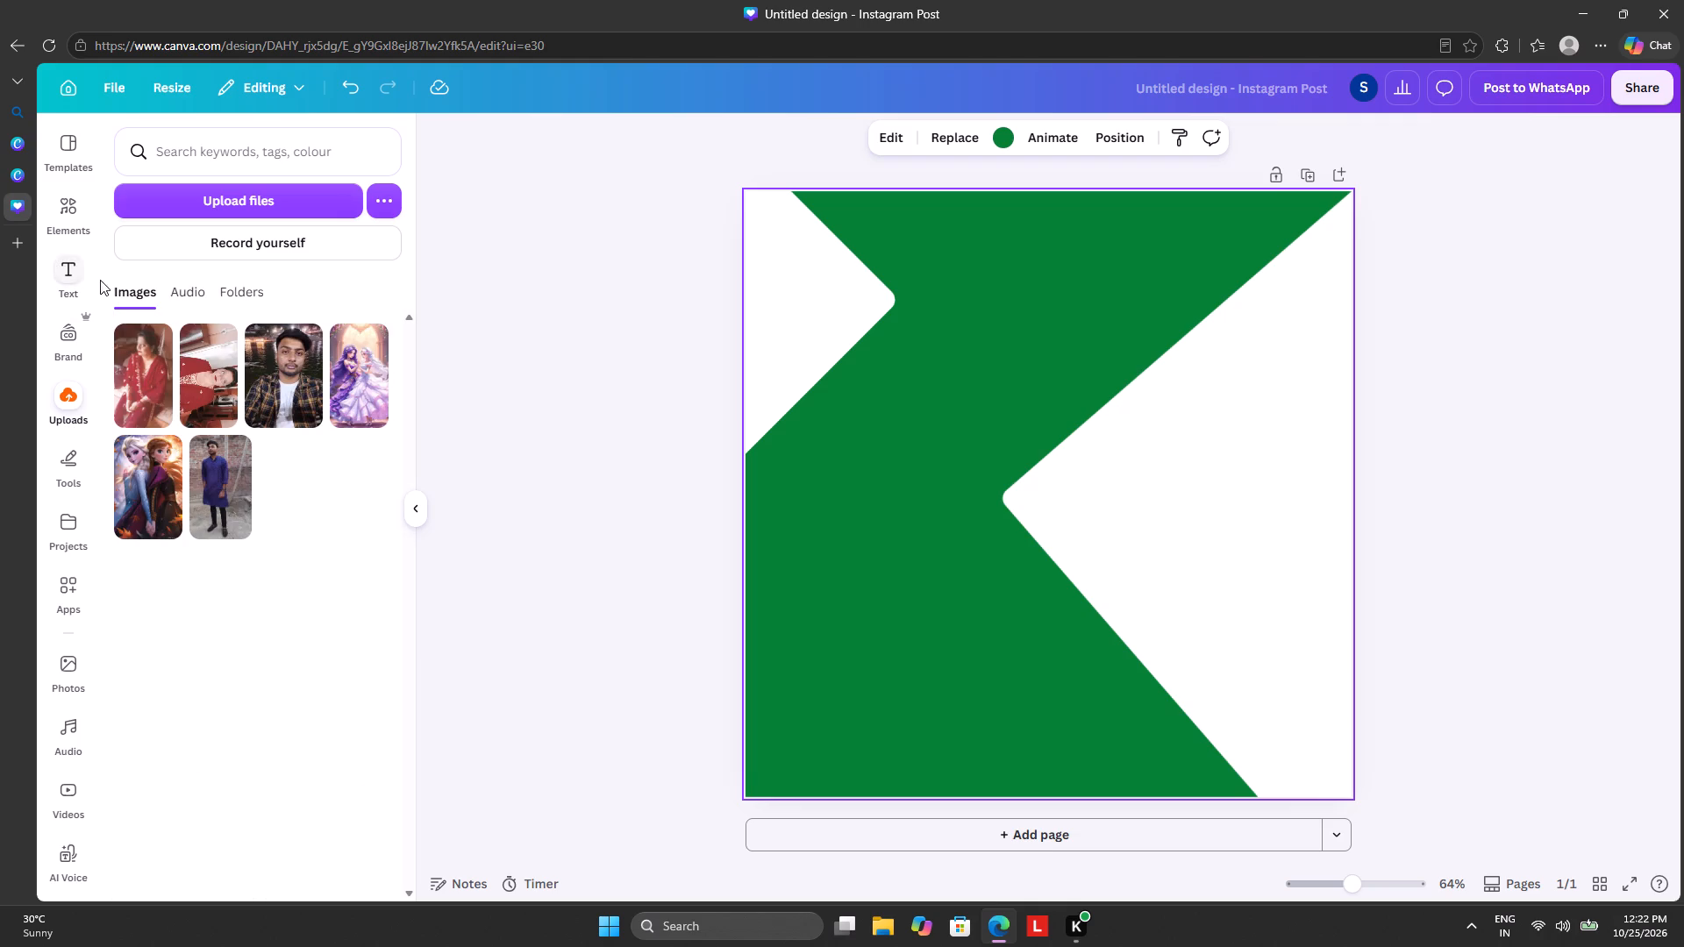
{"action": "left_click", "coordinate": [228, 147]}
{"action": "type", "text": "sa"}
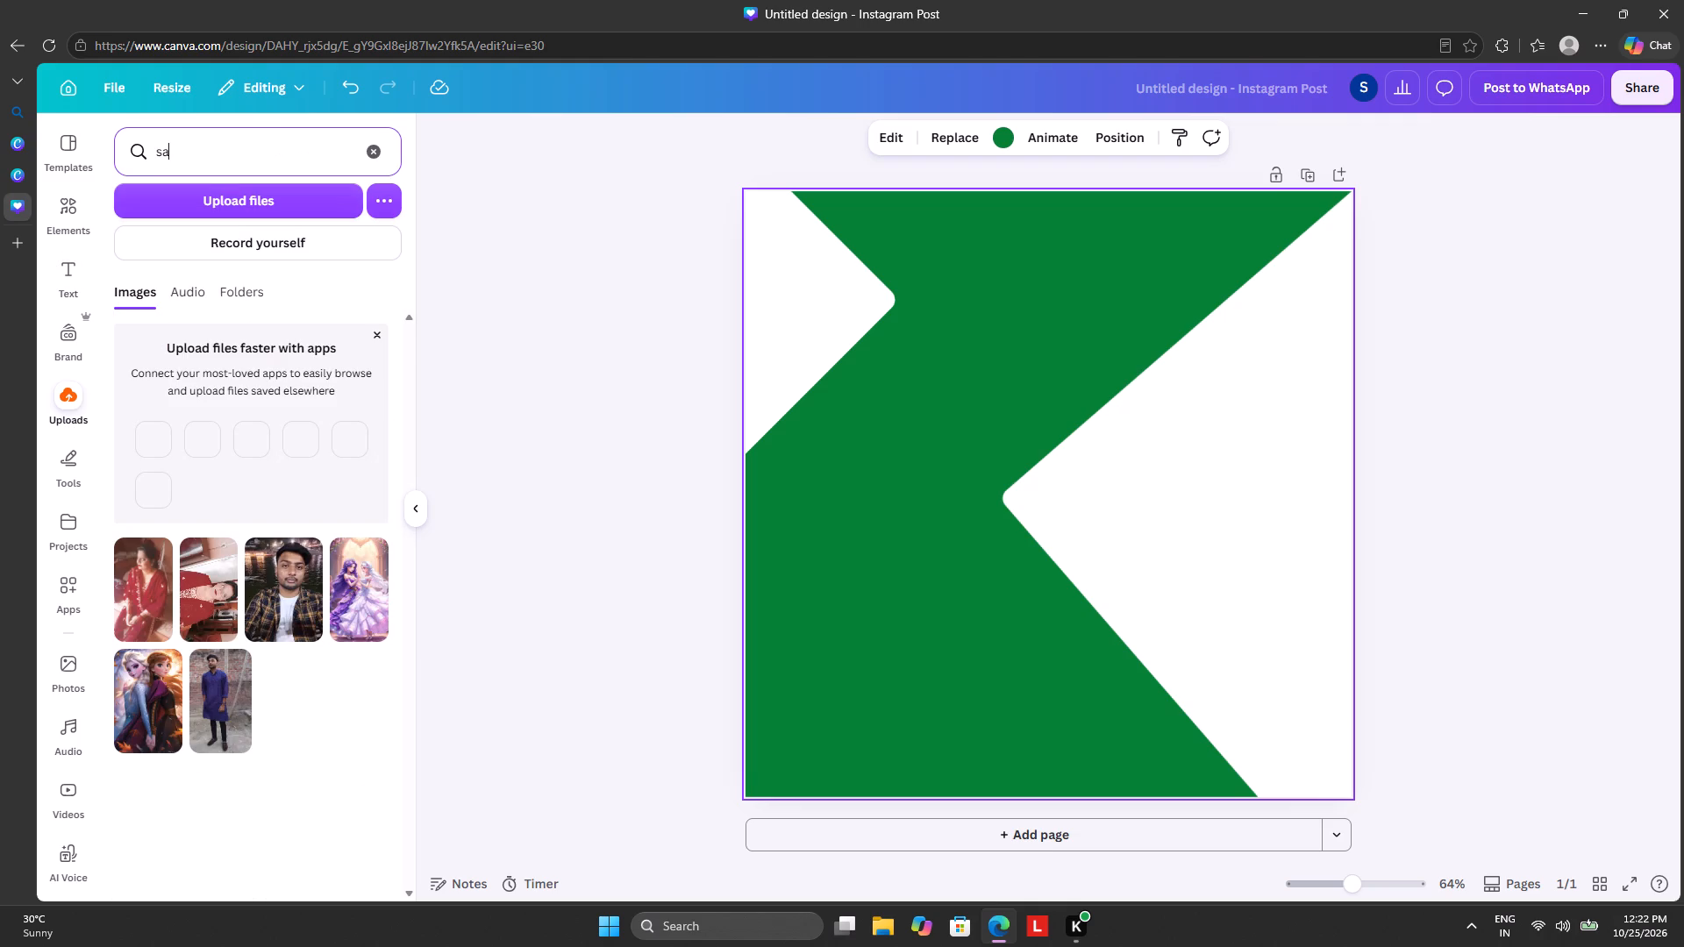
{"action": "type", "text": "mosha"}
{"action": "key", "text": "Return"}
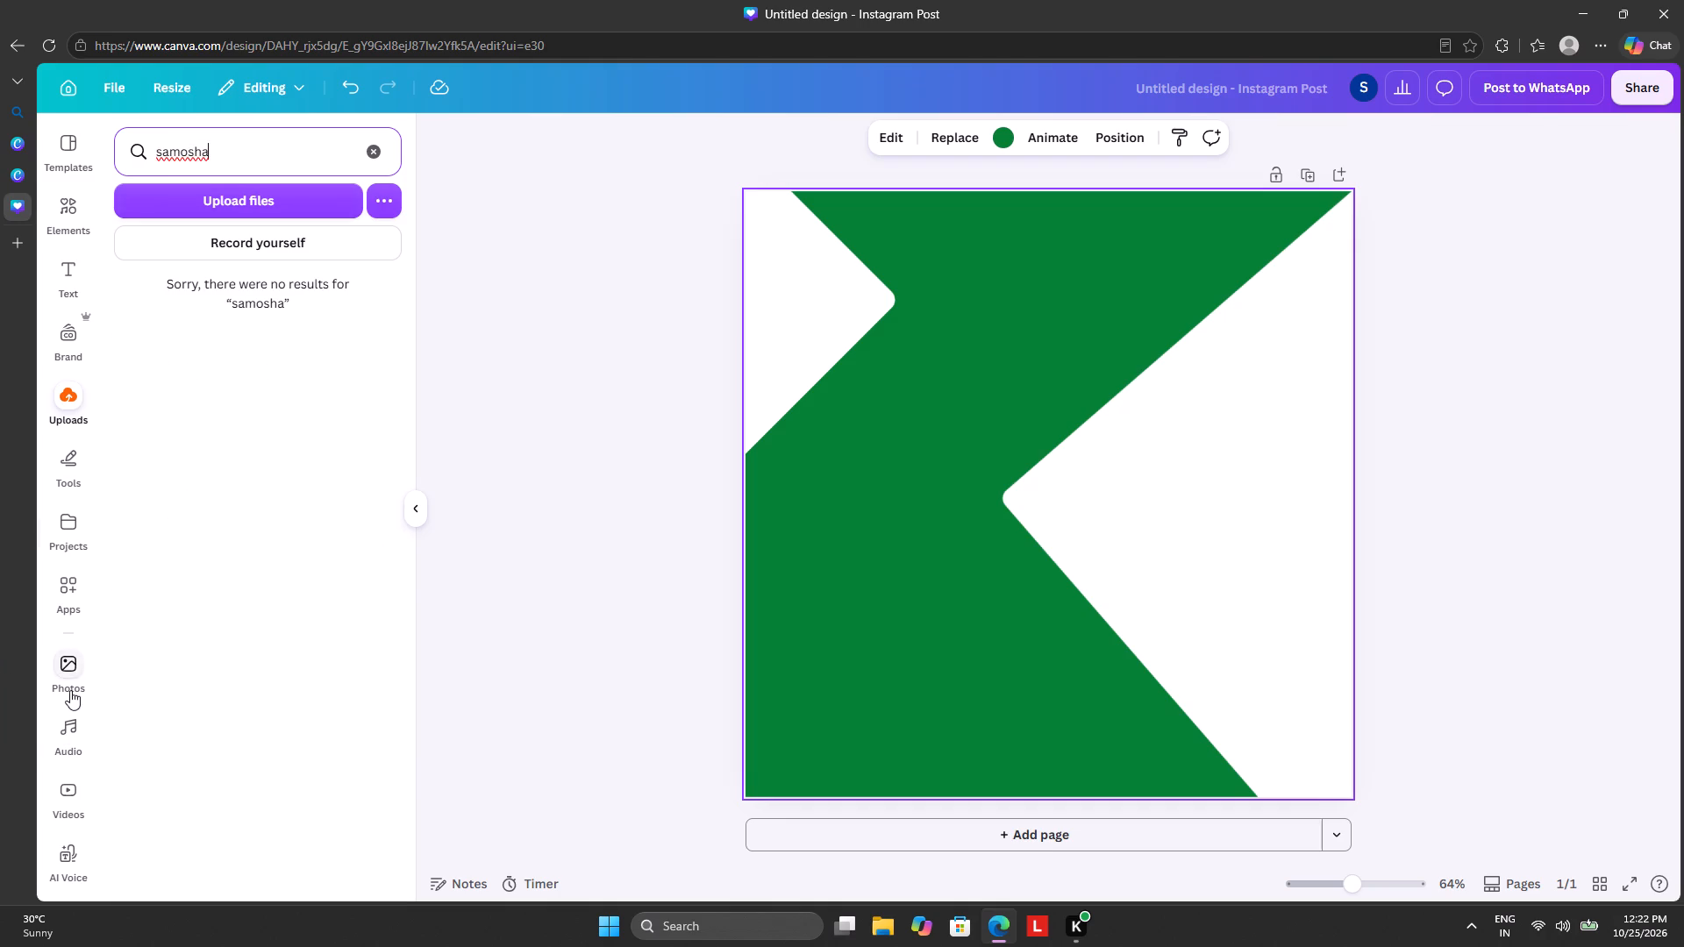
Search the stock photos for "samosha" and add the picture of samosas on a round brown plate with two chutneys.
{"action": "left_click", "coordinate": [64, 679]}
{"action": "left_click", "coordinate": [227, 150]}
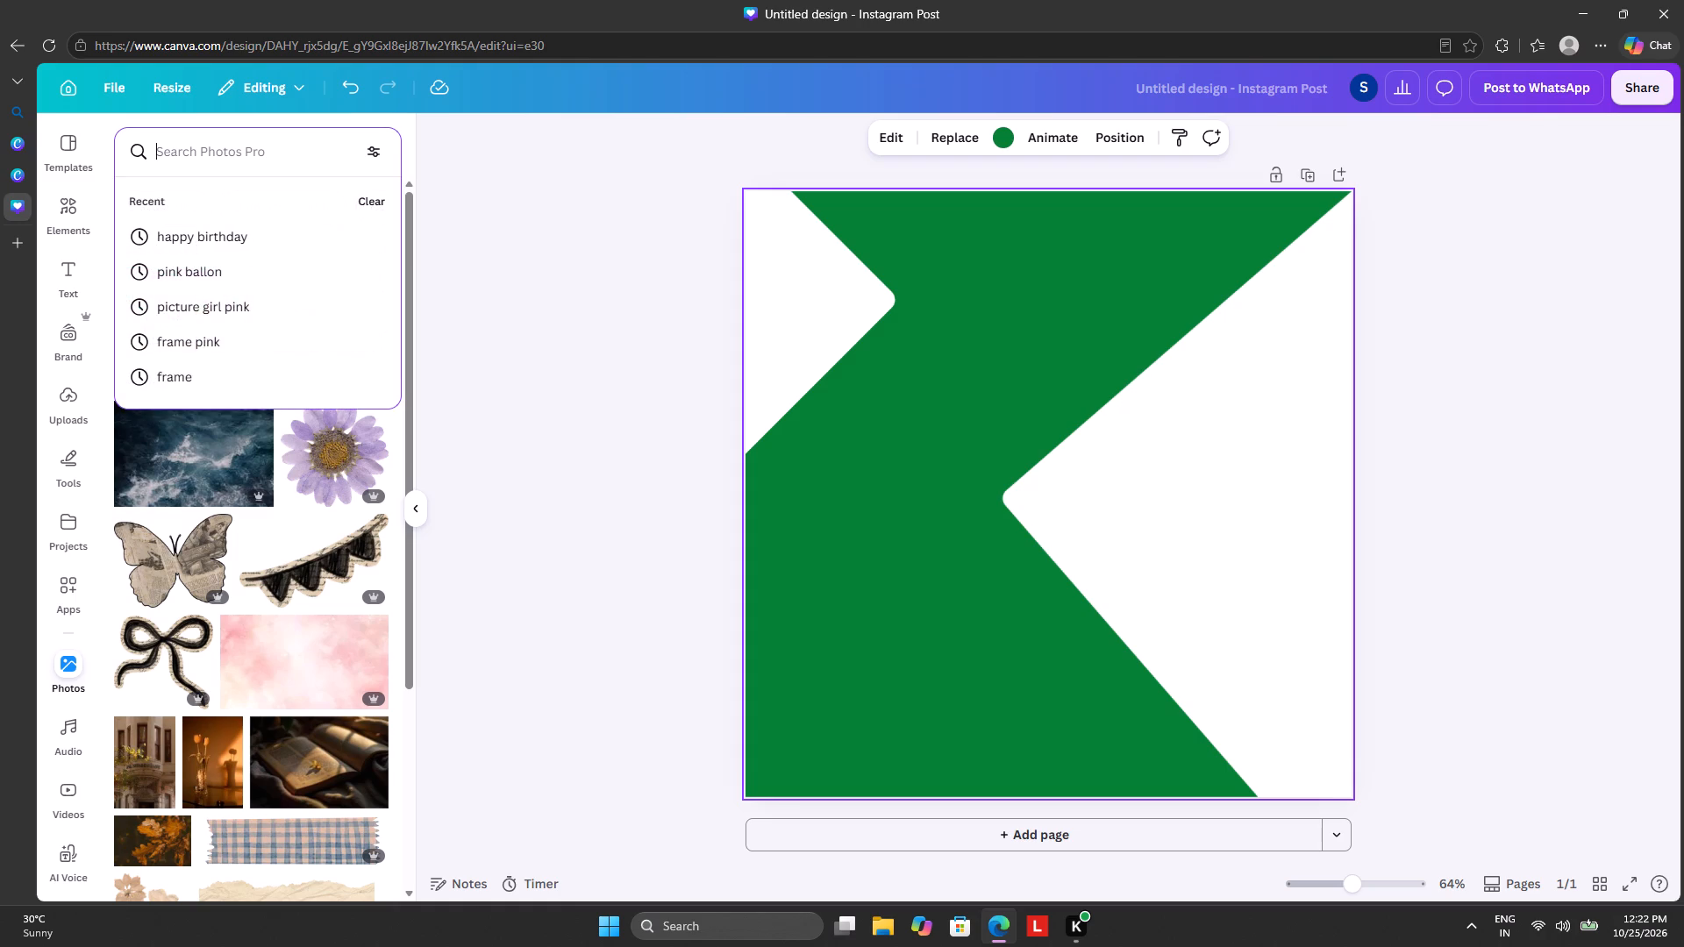
{"action": "type", "text": "samosha"}
{"action": "key", "text": "Return"}
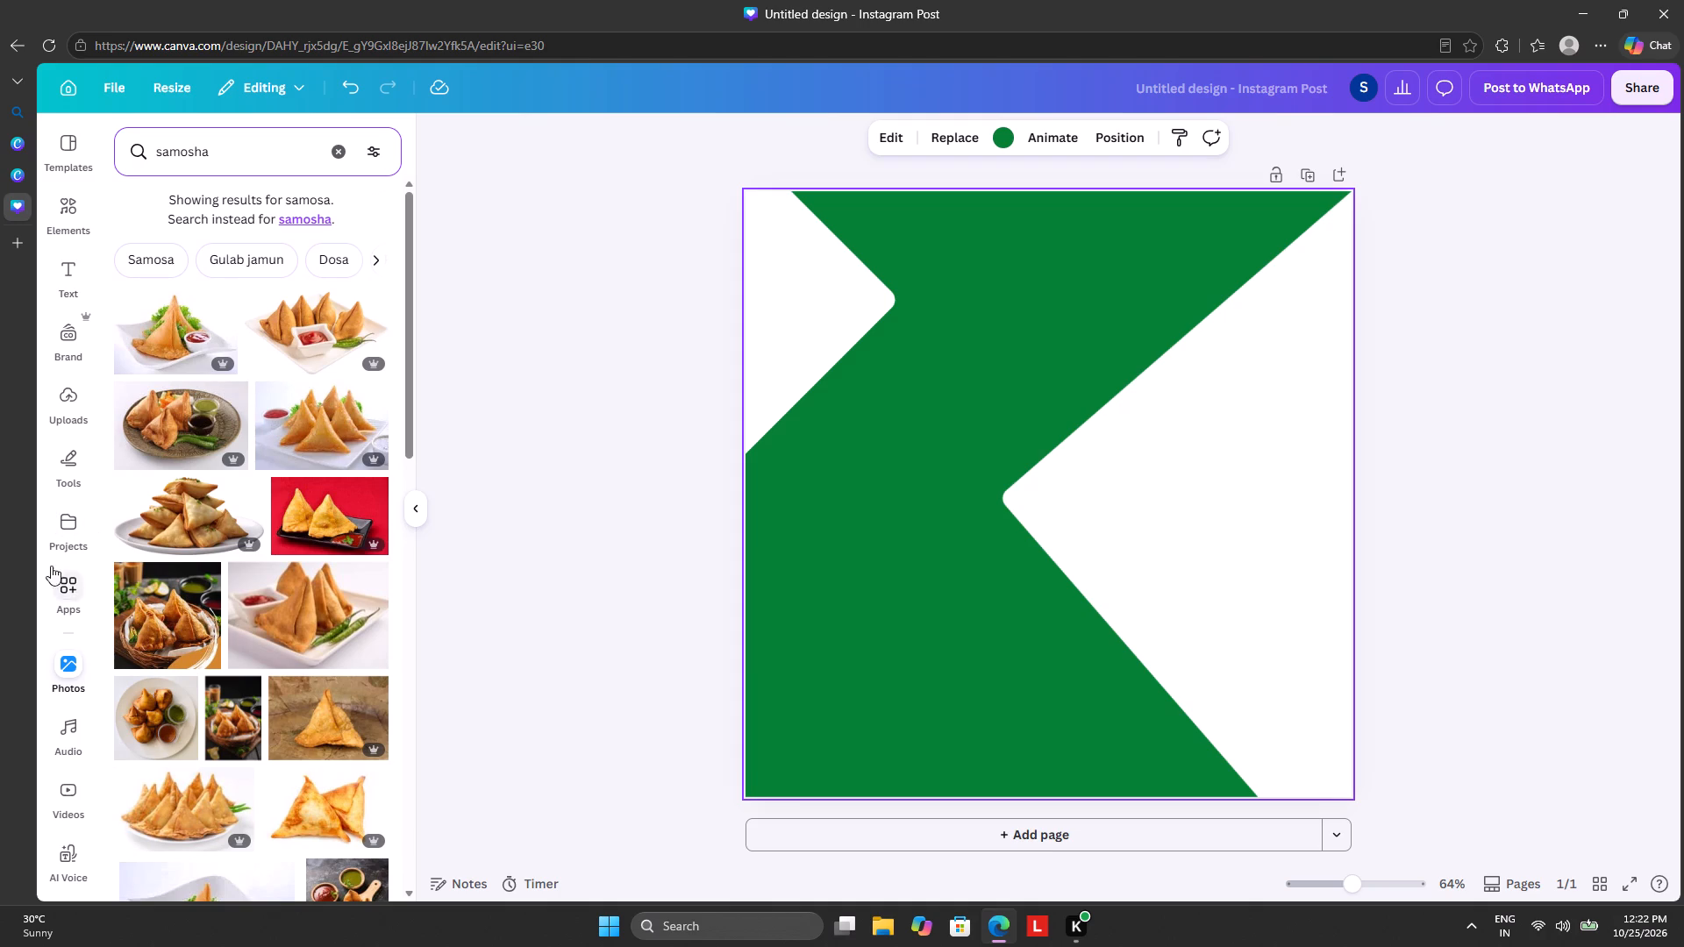
{"action": "left_click", "coordinate": [182, 435]}
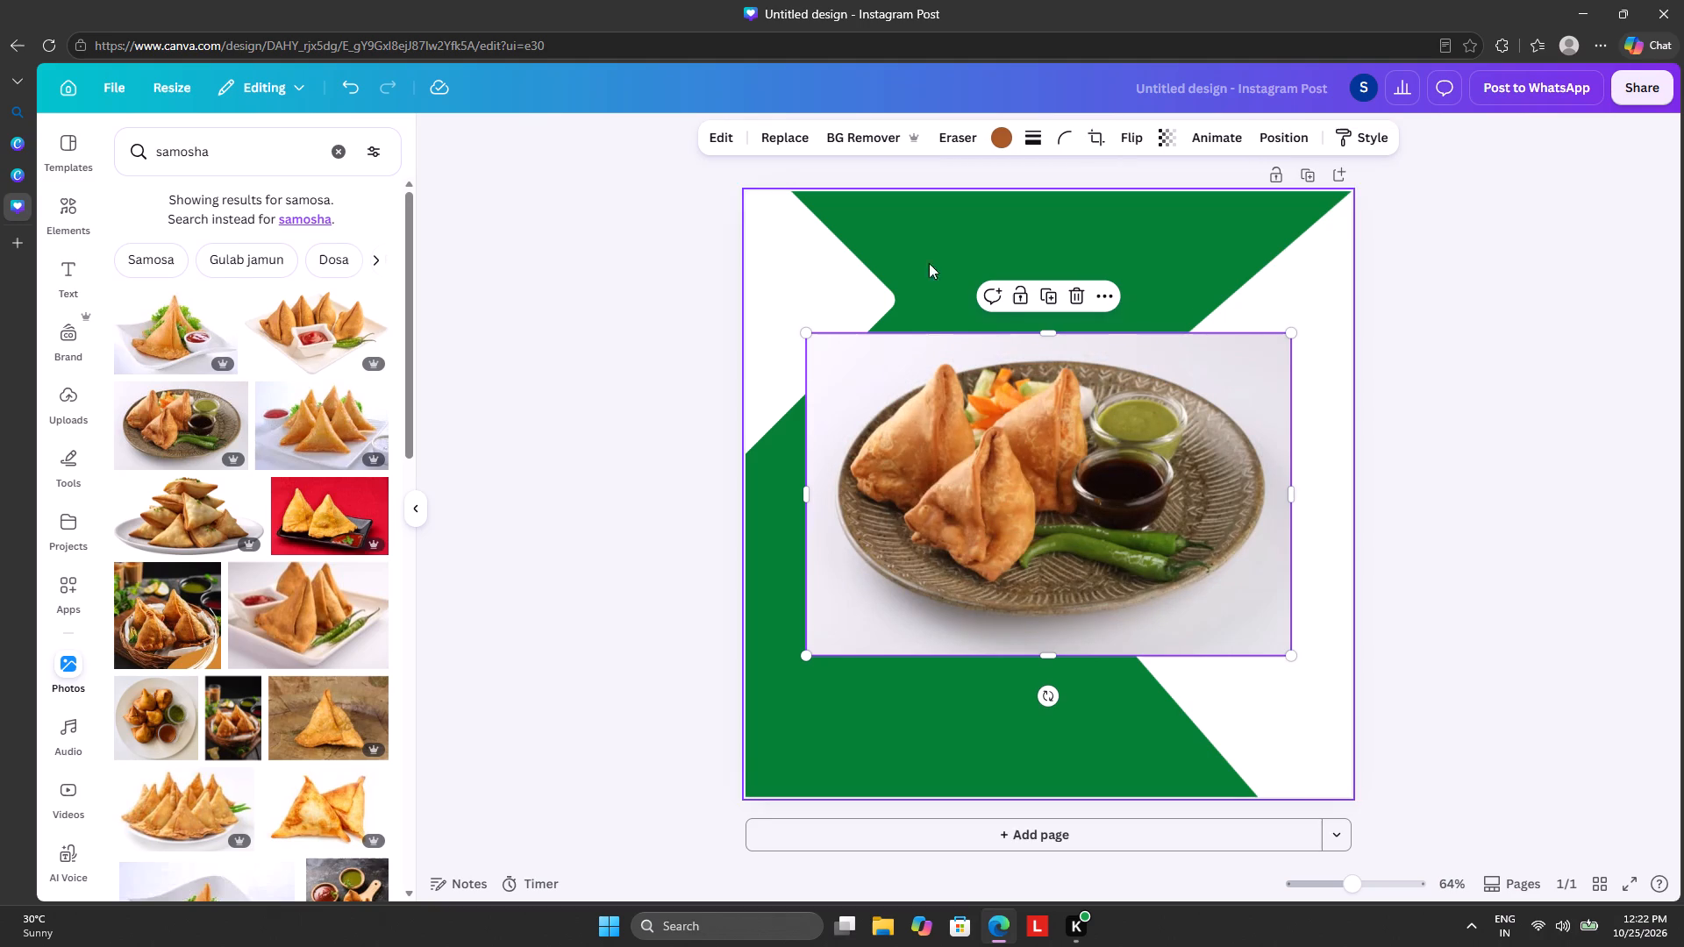
Remove the background from the samosa plate photo.
{"action": "left_click", "coordinate": [852, 135]}
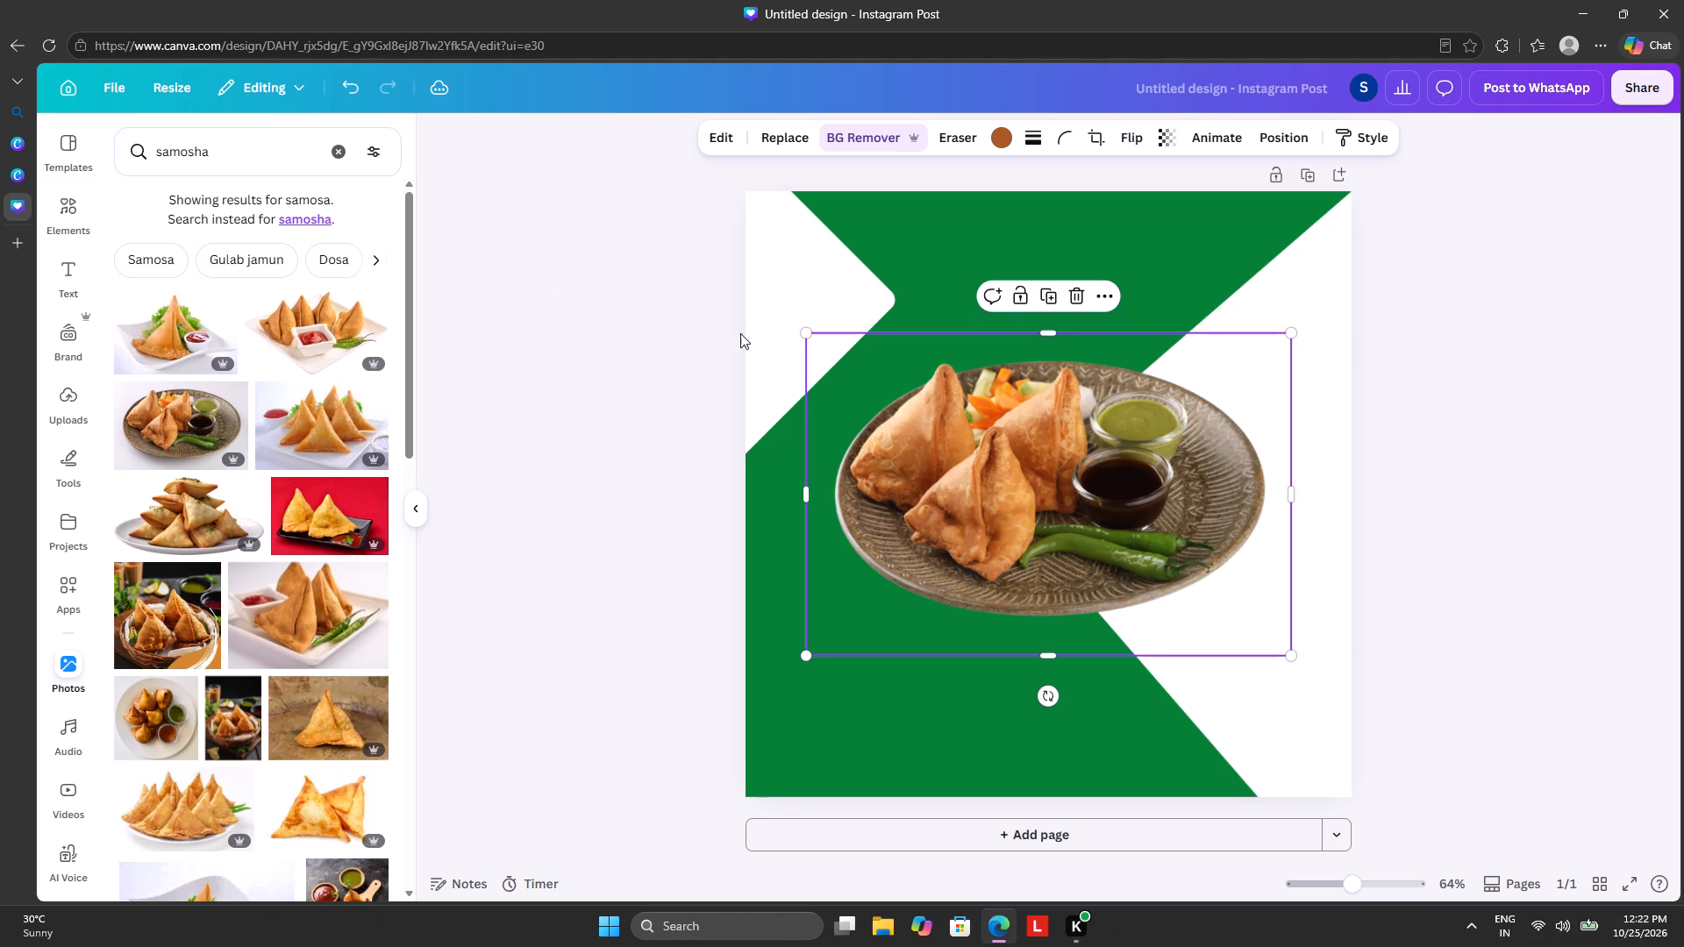
Shrink the samosa plate slightly and move it up to the page's upper middle, overlapping the tips of both white diamonds.
{"action": "left_click_drag", "start_coordinate": [804, 328], "coordinate": [874, 386]}
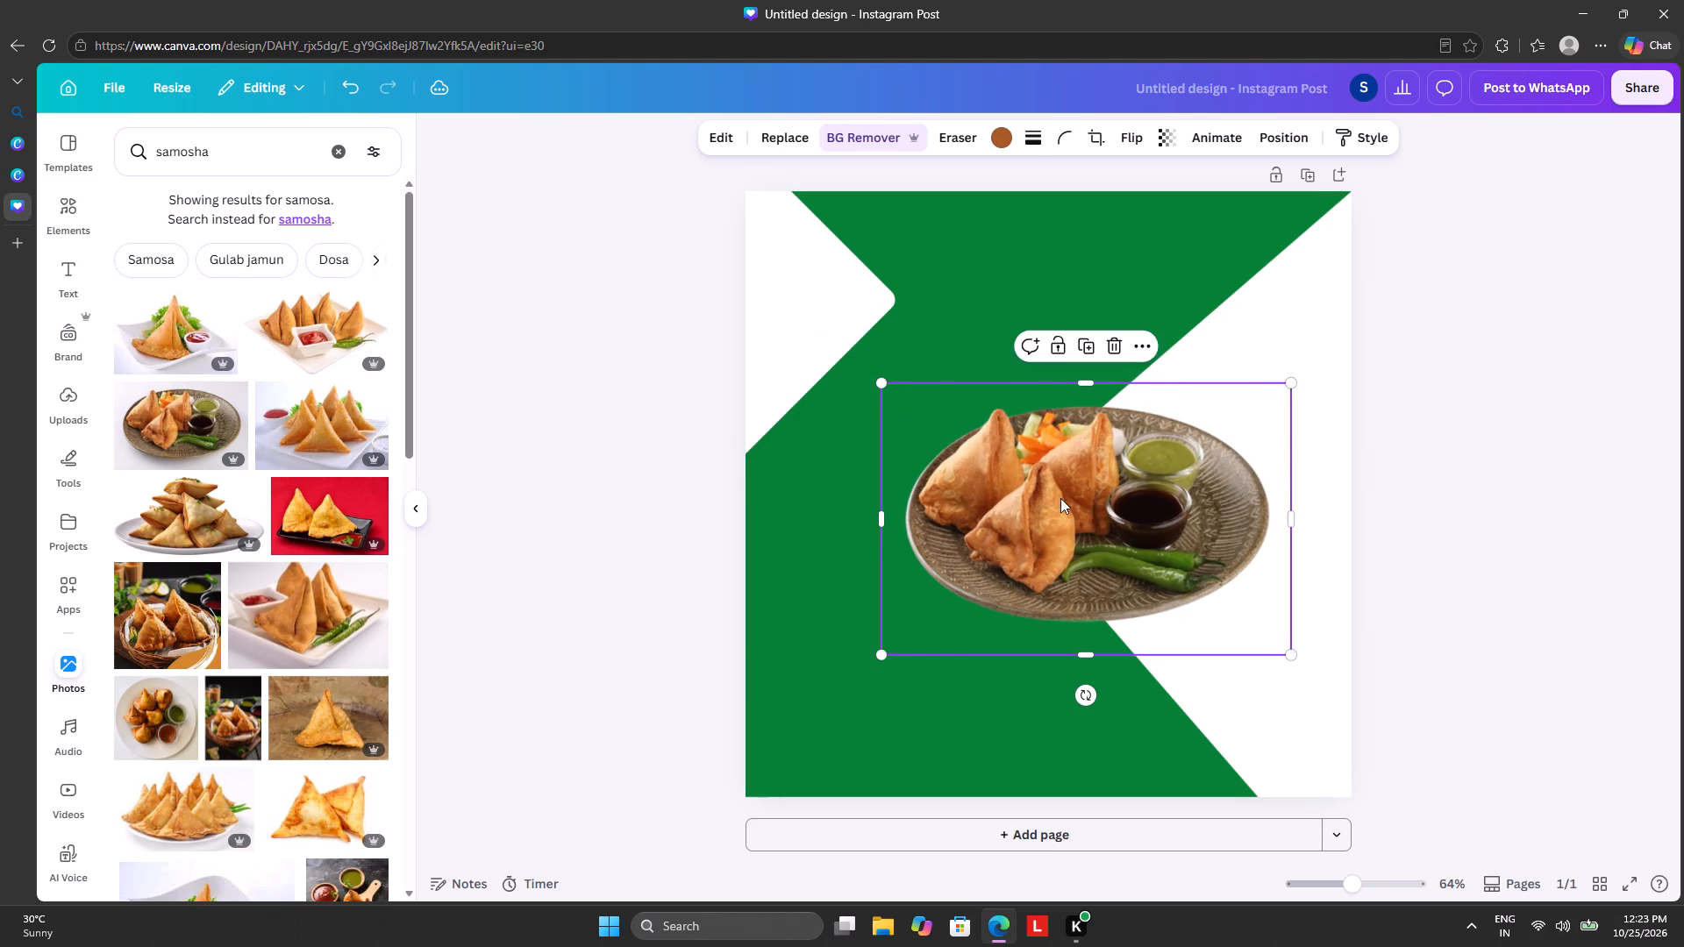
{"action": "left_click_drag", "start_coordinate": [1060, 518], "coordinate": [949, 408]}
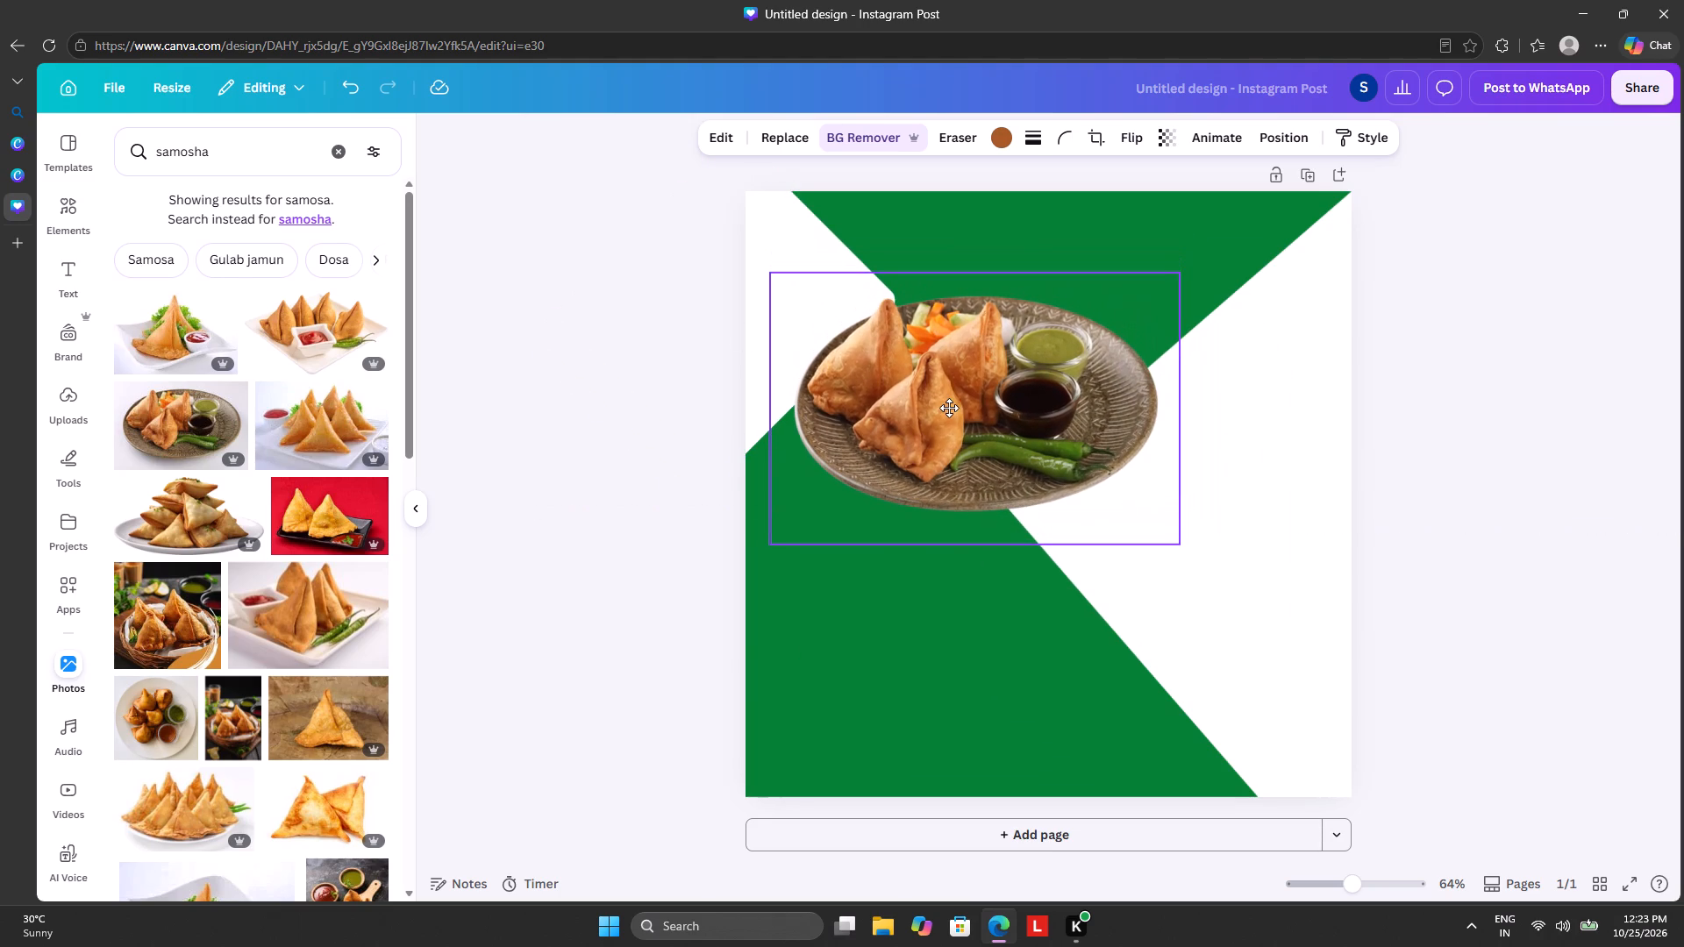
{"action": "left_click_drag", "start_coordinate": [949, 408], "coordinate": [955, 425]}
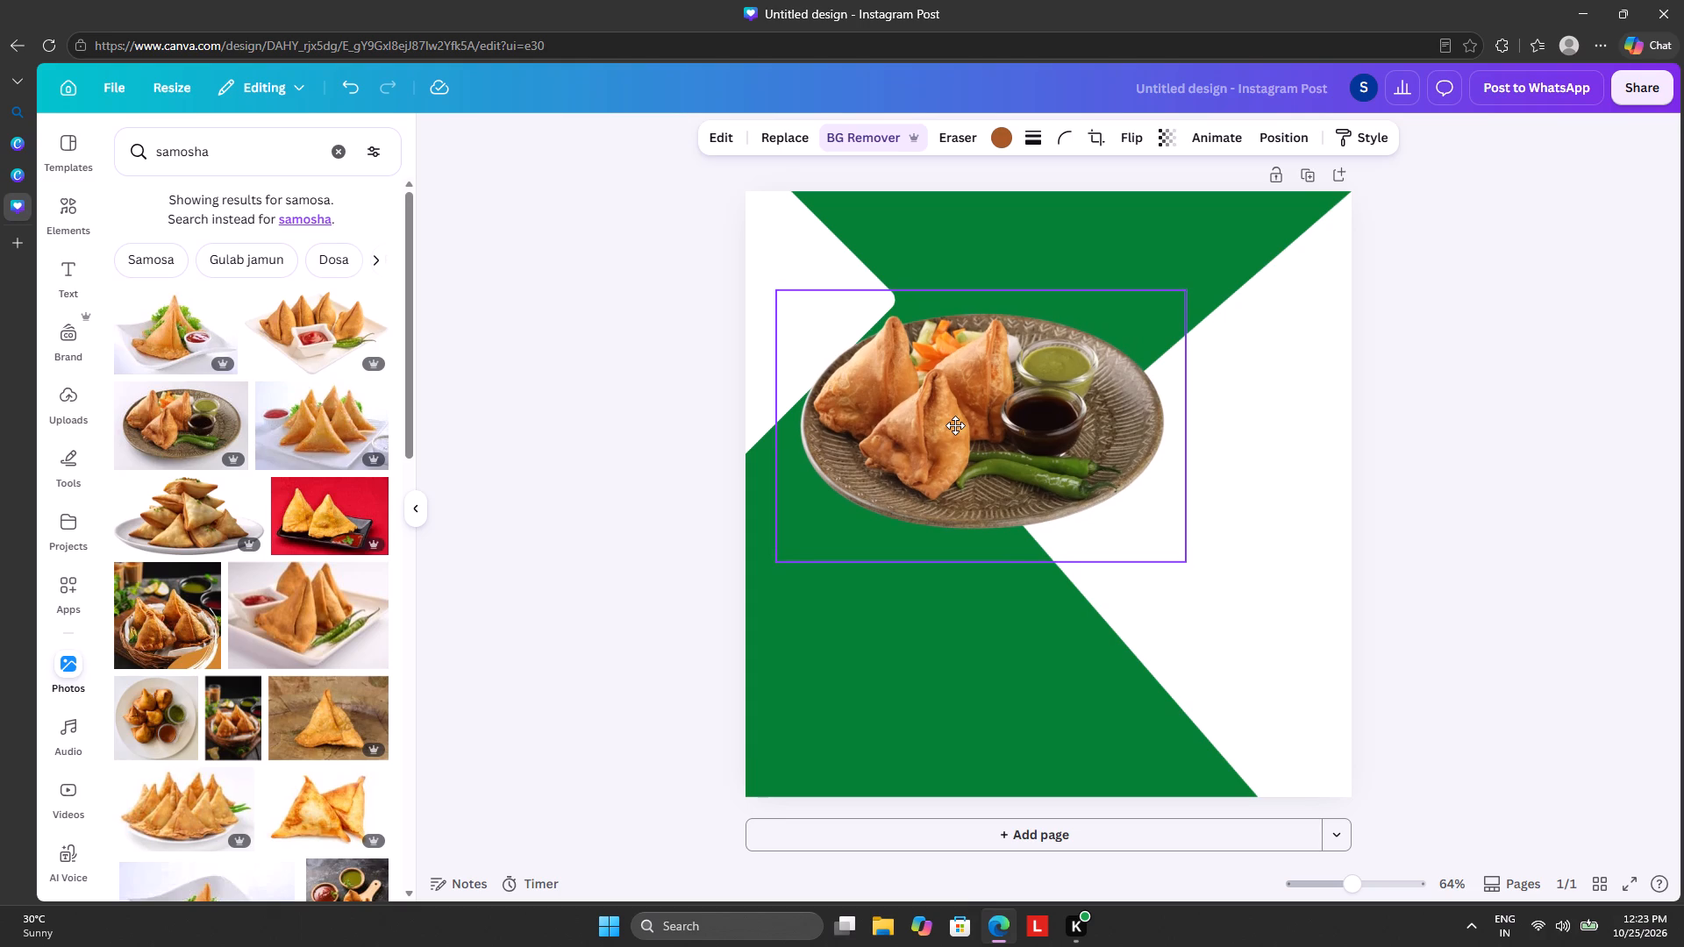
{"action": "left_click_drag", "start_coordinate": [955, 425], "coordinate": [977, 419]}
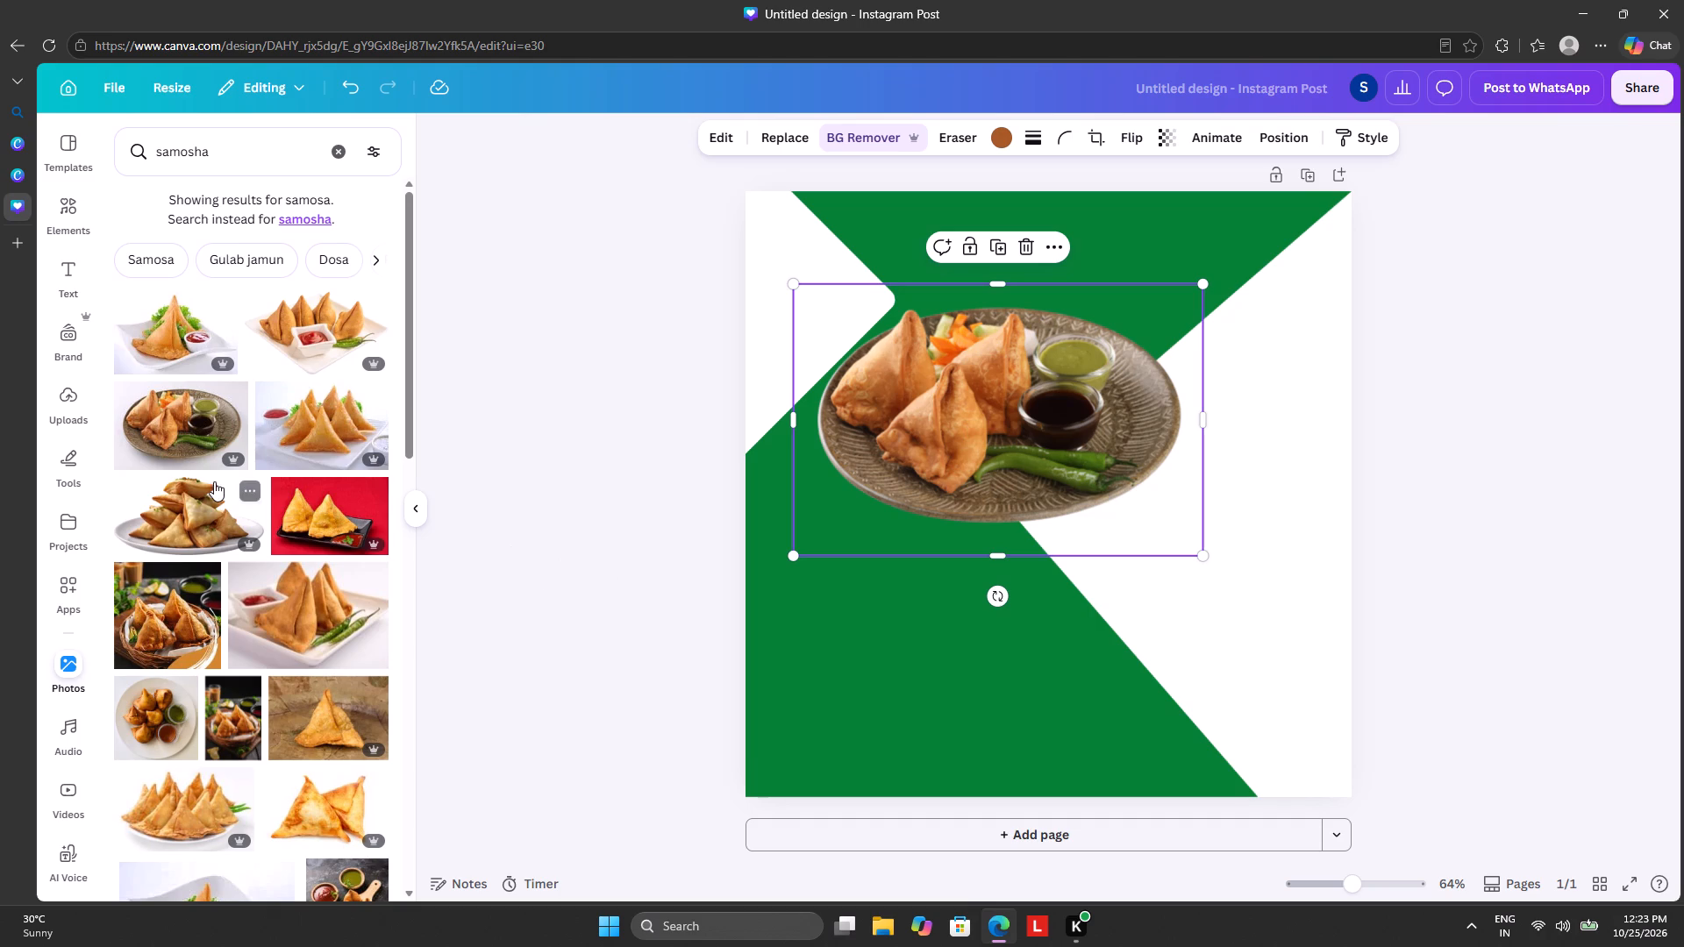
Add the stock photo of samosas with lettuce and three small dip bowls on a dark plate, and widen it slightly.
{"action": "scroll", "coordinate": [214, 481], "scroll_direction": "down", "scroll_amount": 3}
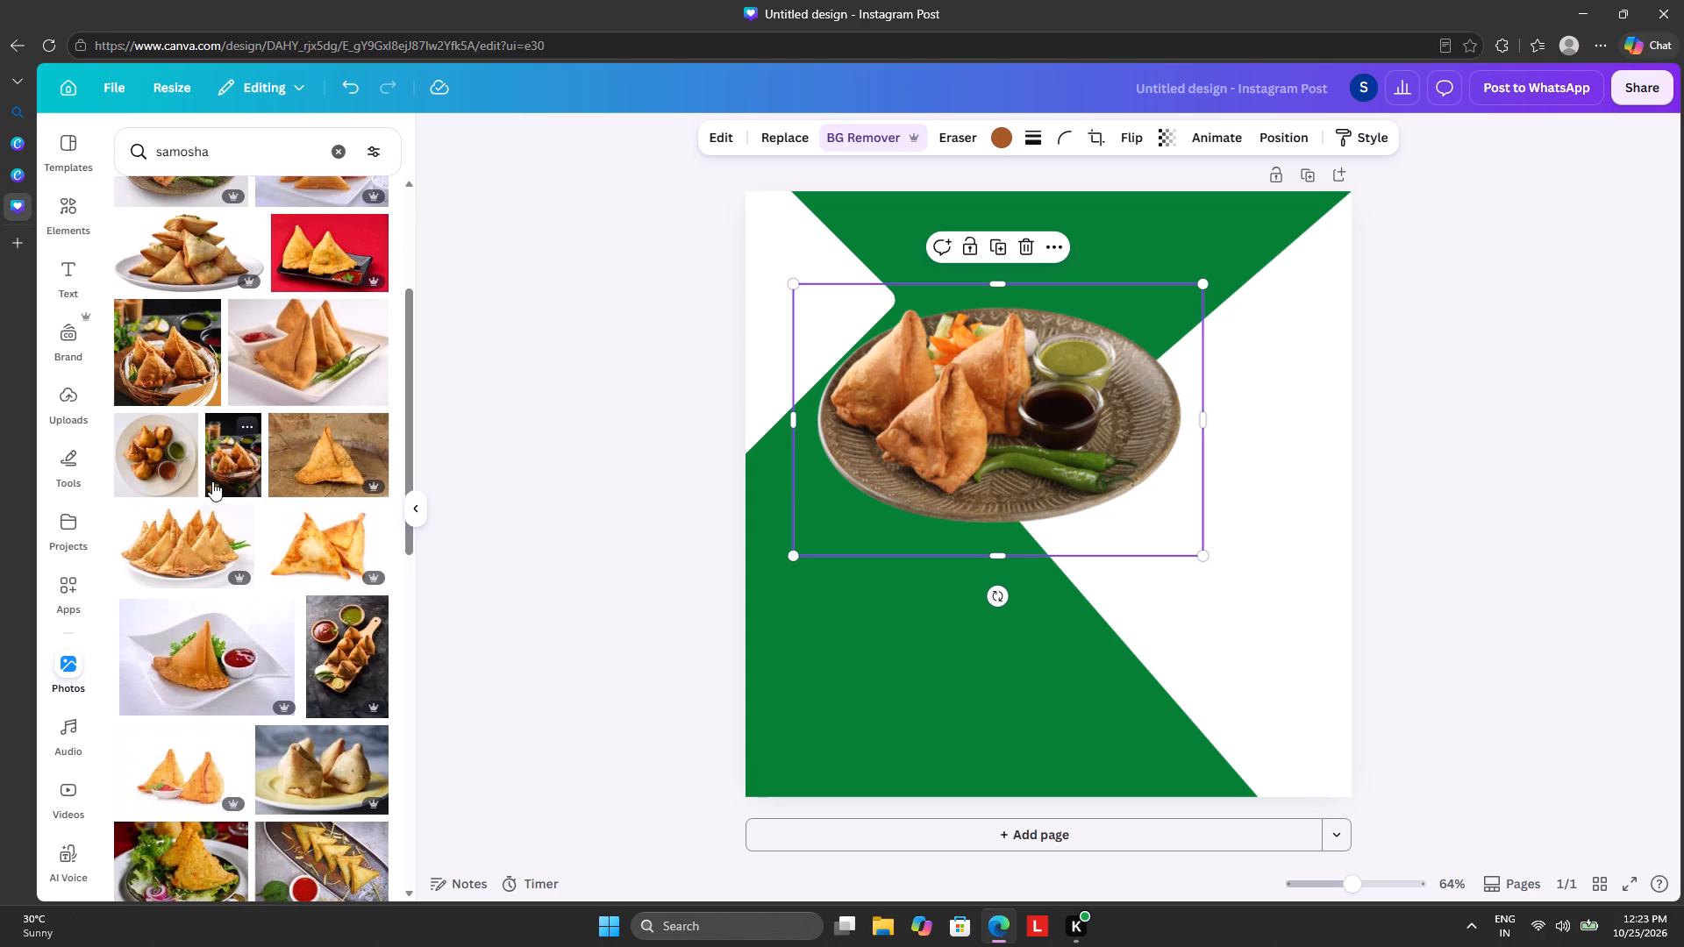
{"action": "scroll", "coordinate": [239, 499], "scroll_direction": "down", "scroll_amount": 4}
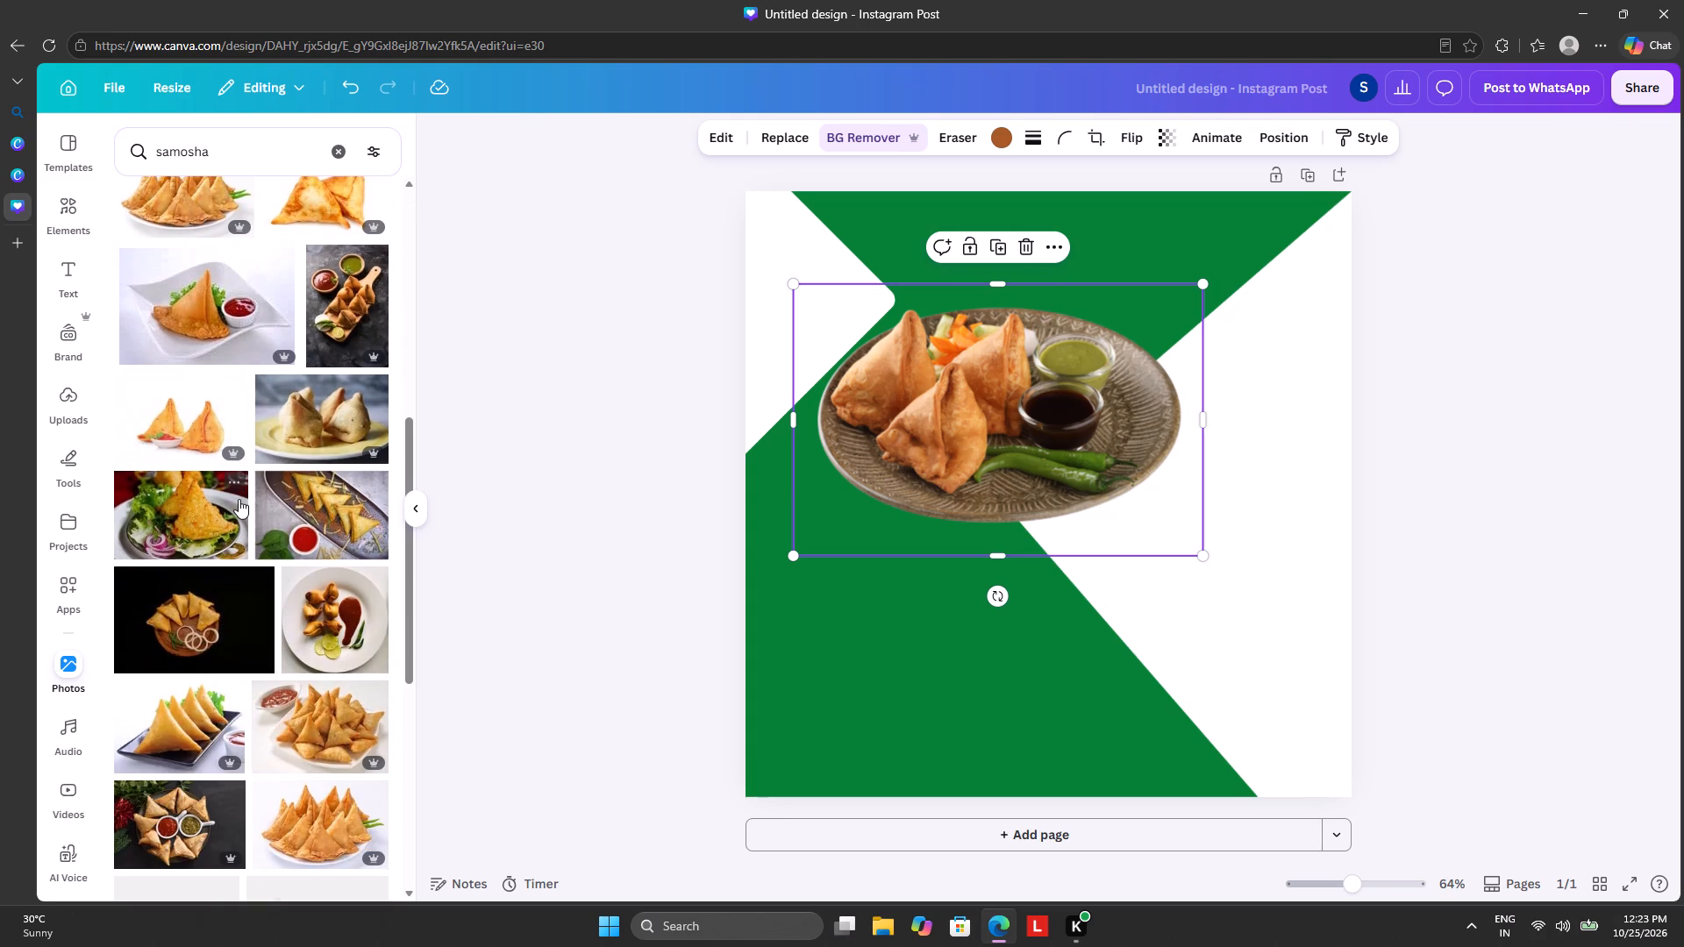
{"action": "scroll", "coordinate": [239, 499], "scroll_direction": "down", "scroll_amount": 6}
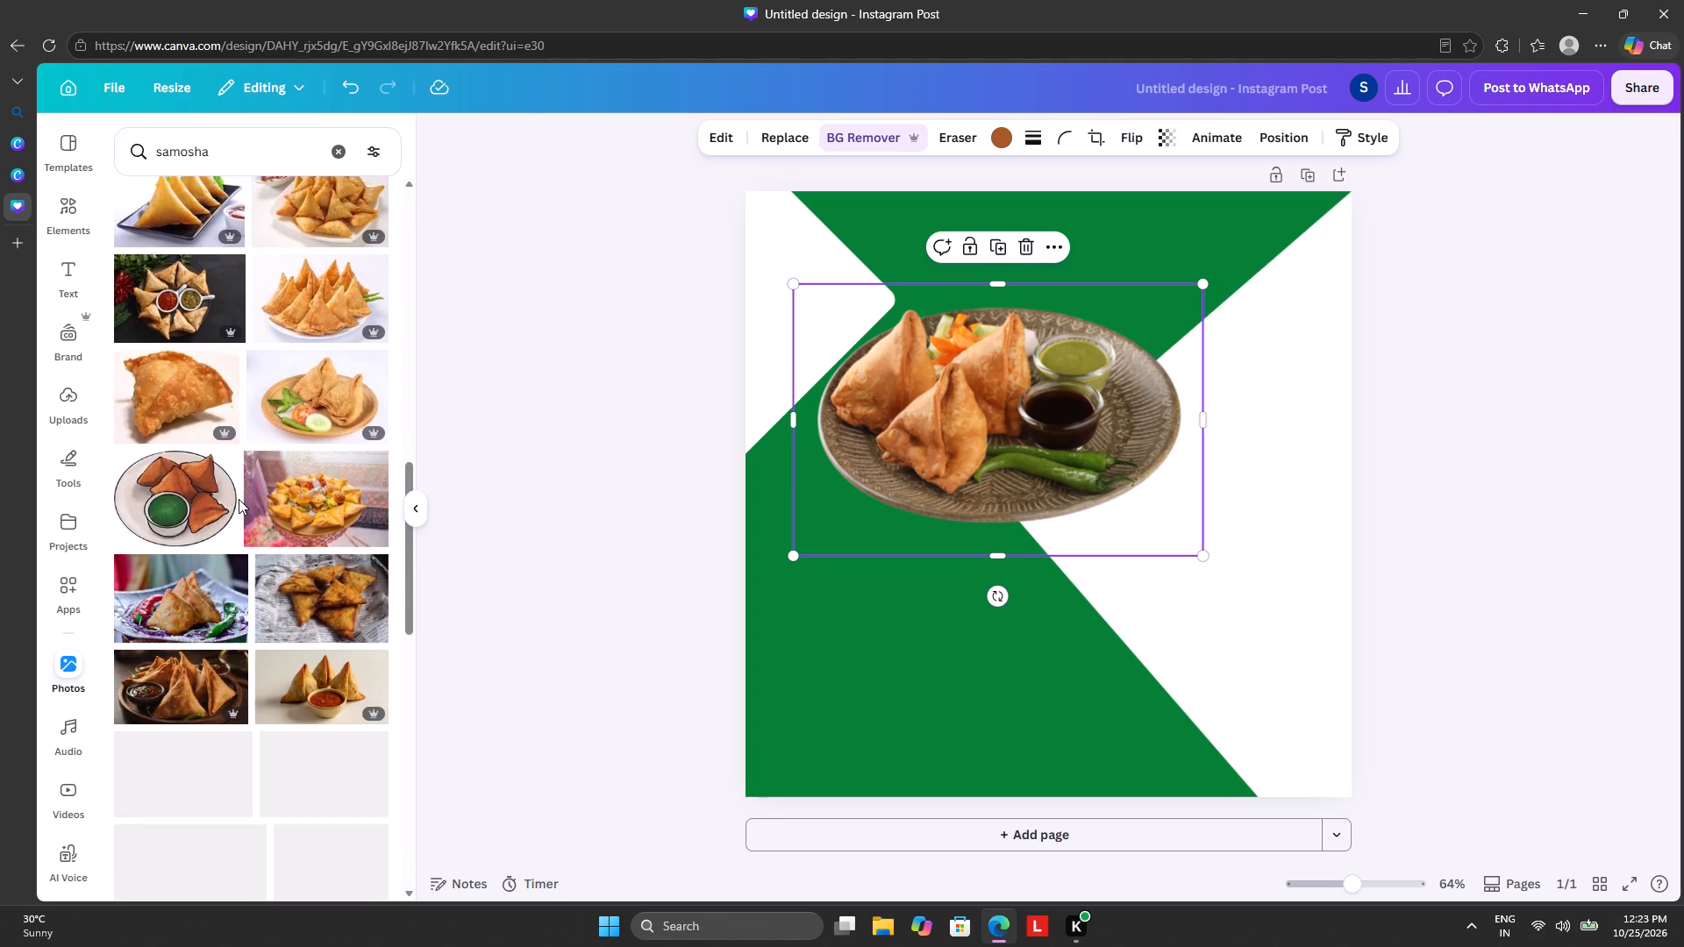
{"action": "scroll", "coordinate": [239, 499], "scroll_direction": "down", "scroll_amount": 4}
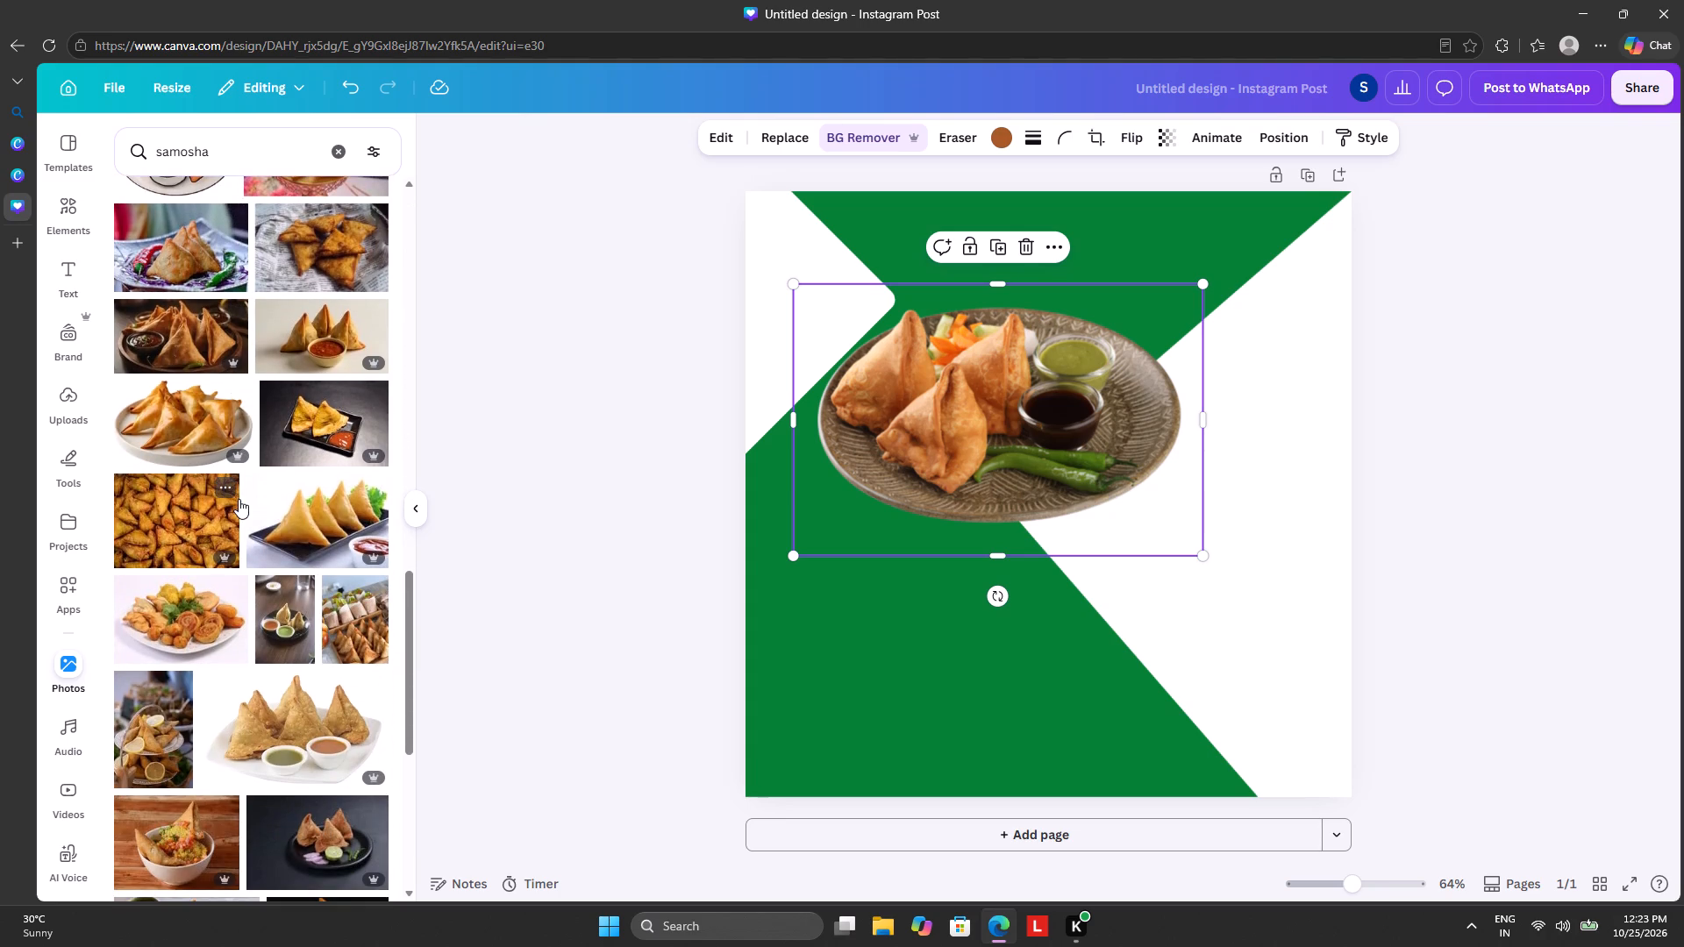
{"action": "scroll", "coordinate": [239, 499], "scroll_direction": "down", "scroll_amount": 7}
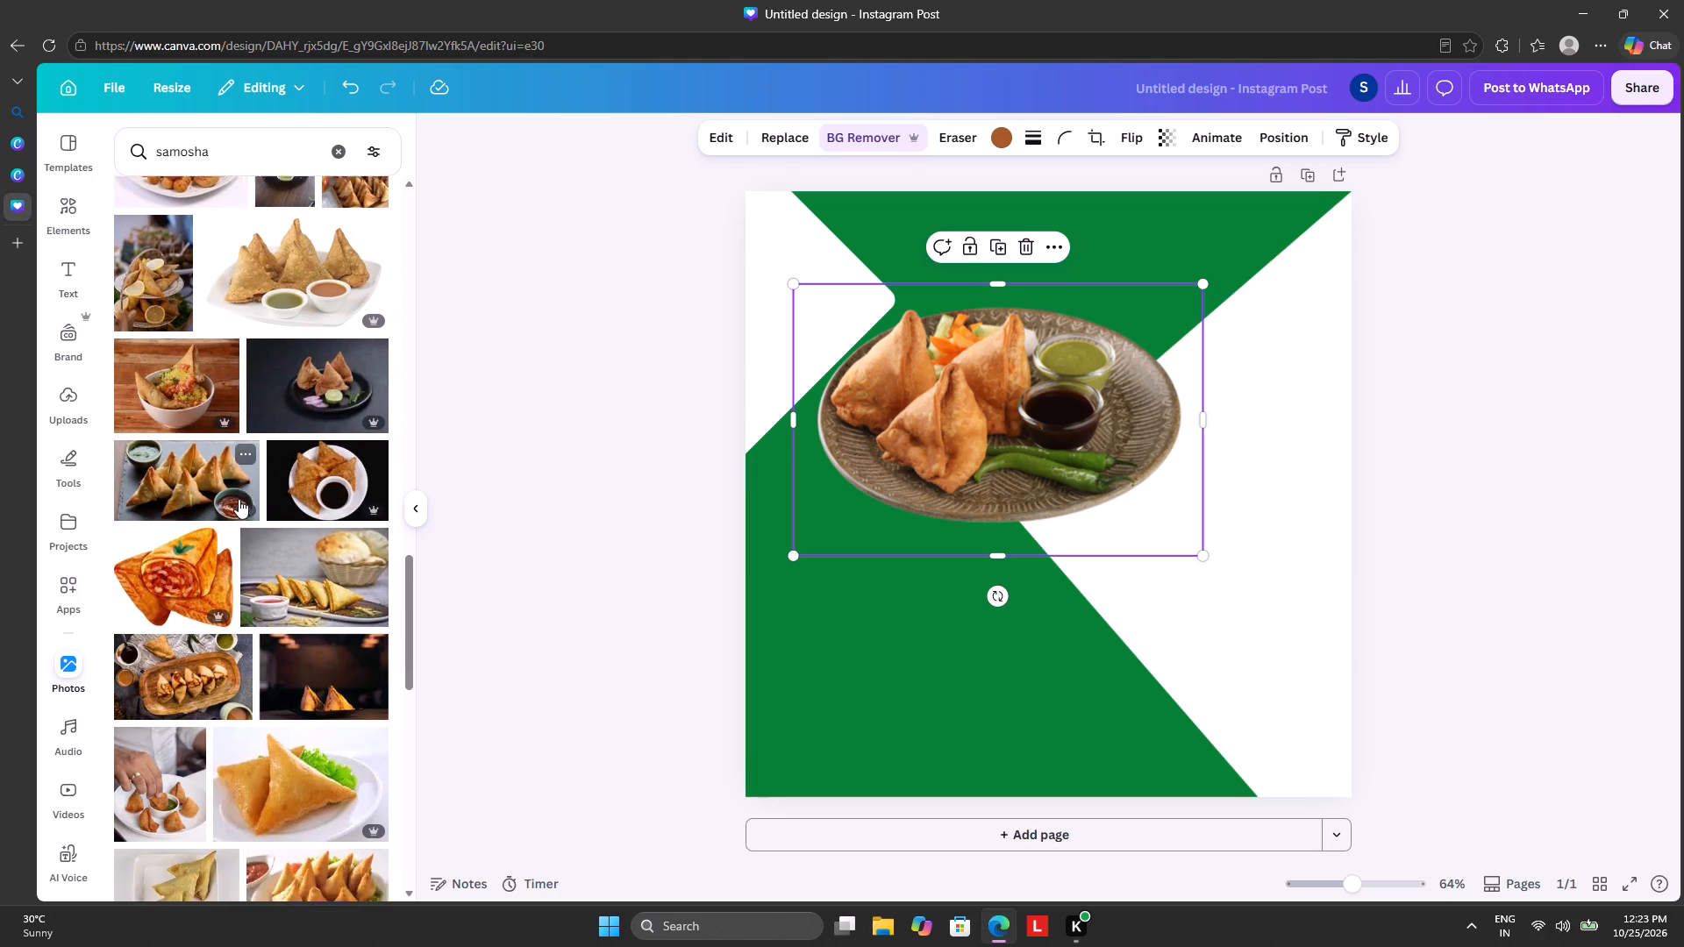
{"action": "scroll", "coordinate": [239, 499], "scroll_direction": "down", "scroll_amount": 5}
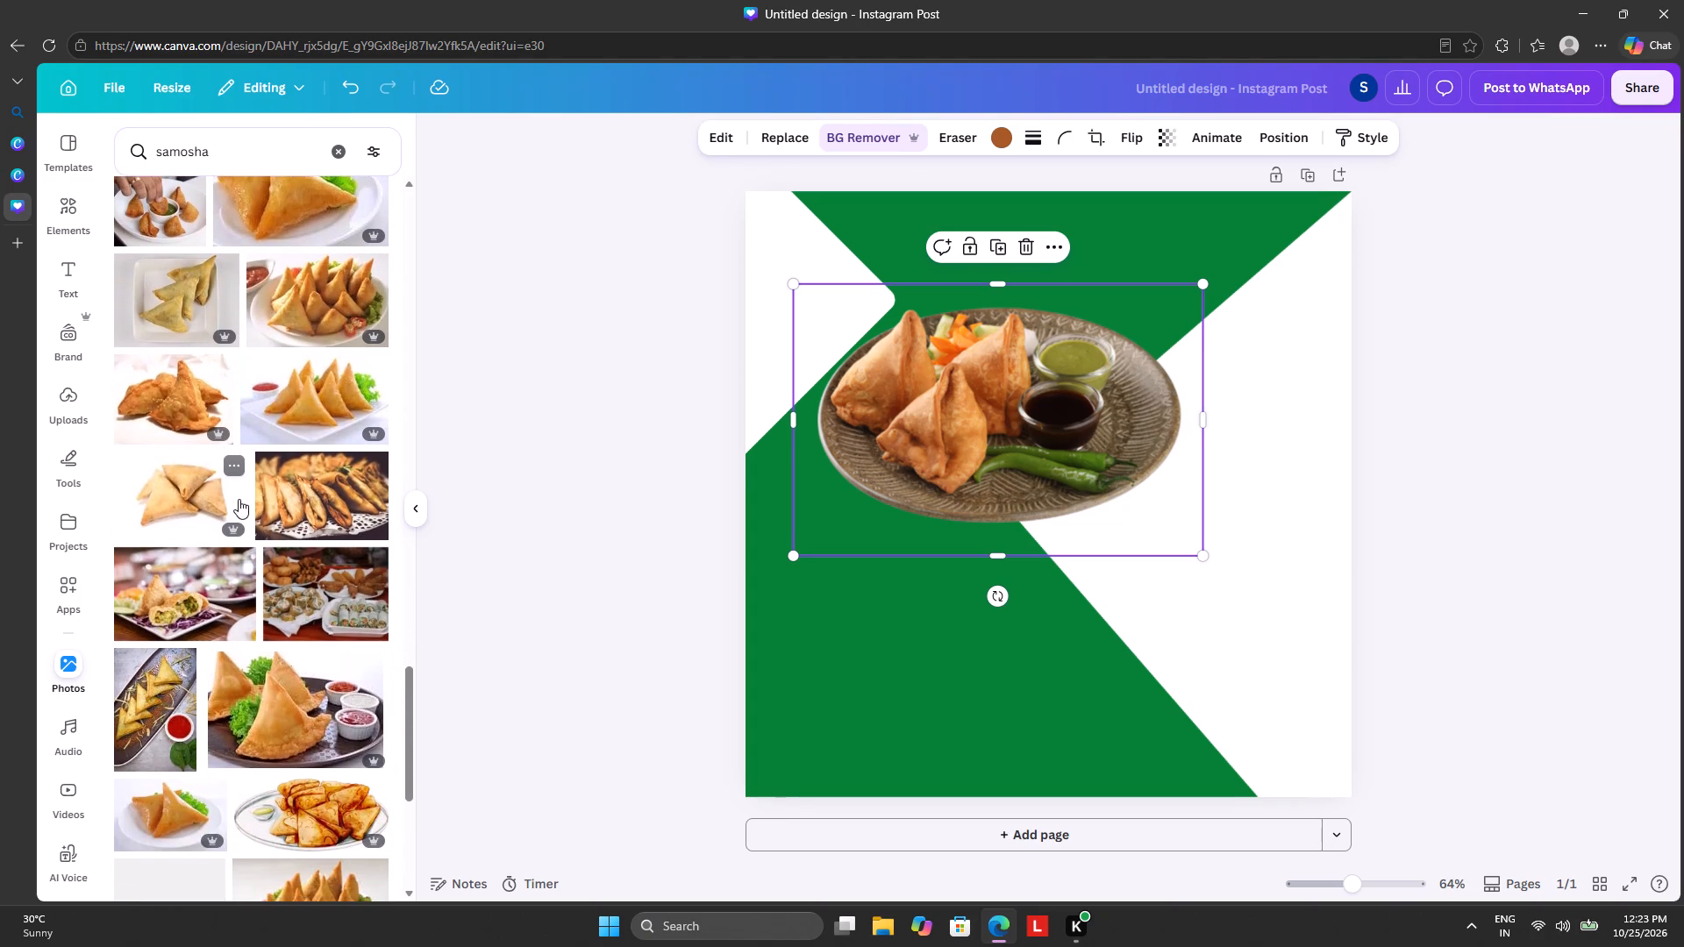
{"action": "scroll", "coordinate": [239, 499], "scroll_direction": "down", "scroll_amount": 2}
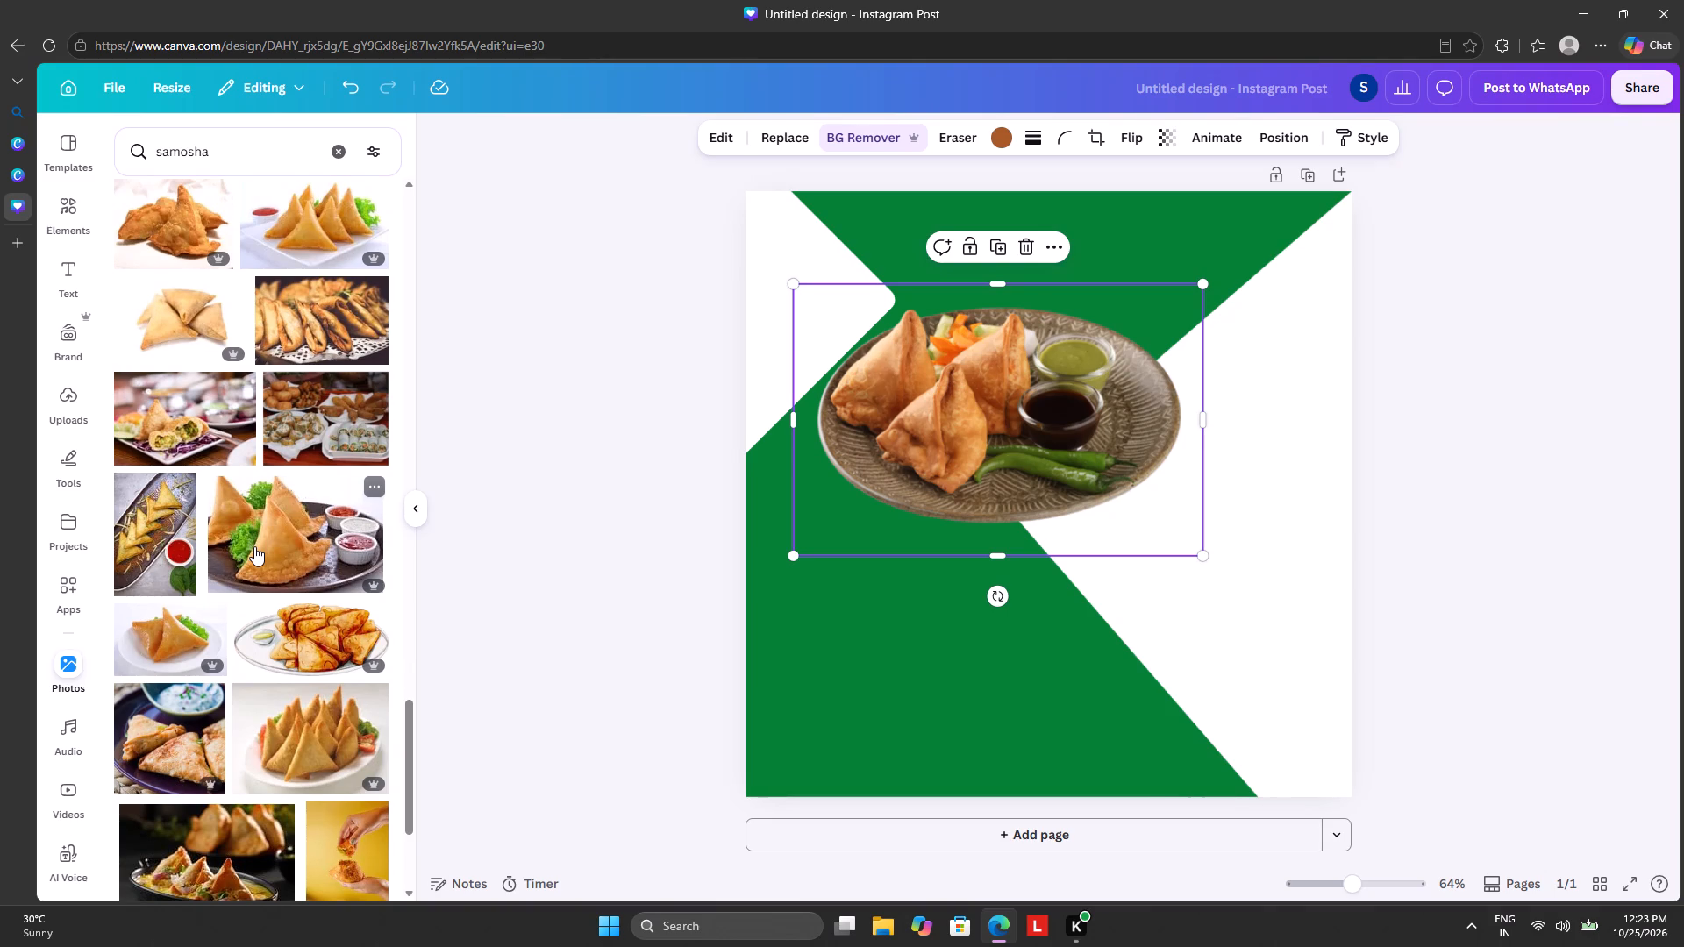
{"action": "scroll", "coordinate": [254, 546], "scroll_direction": "down", "scroll_amount": 8}
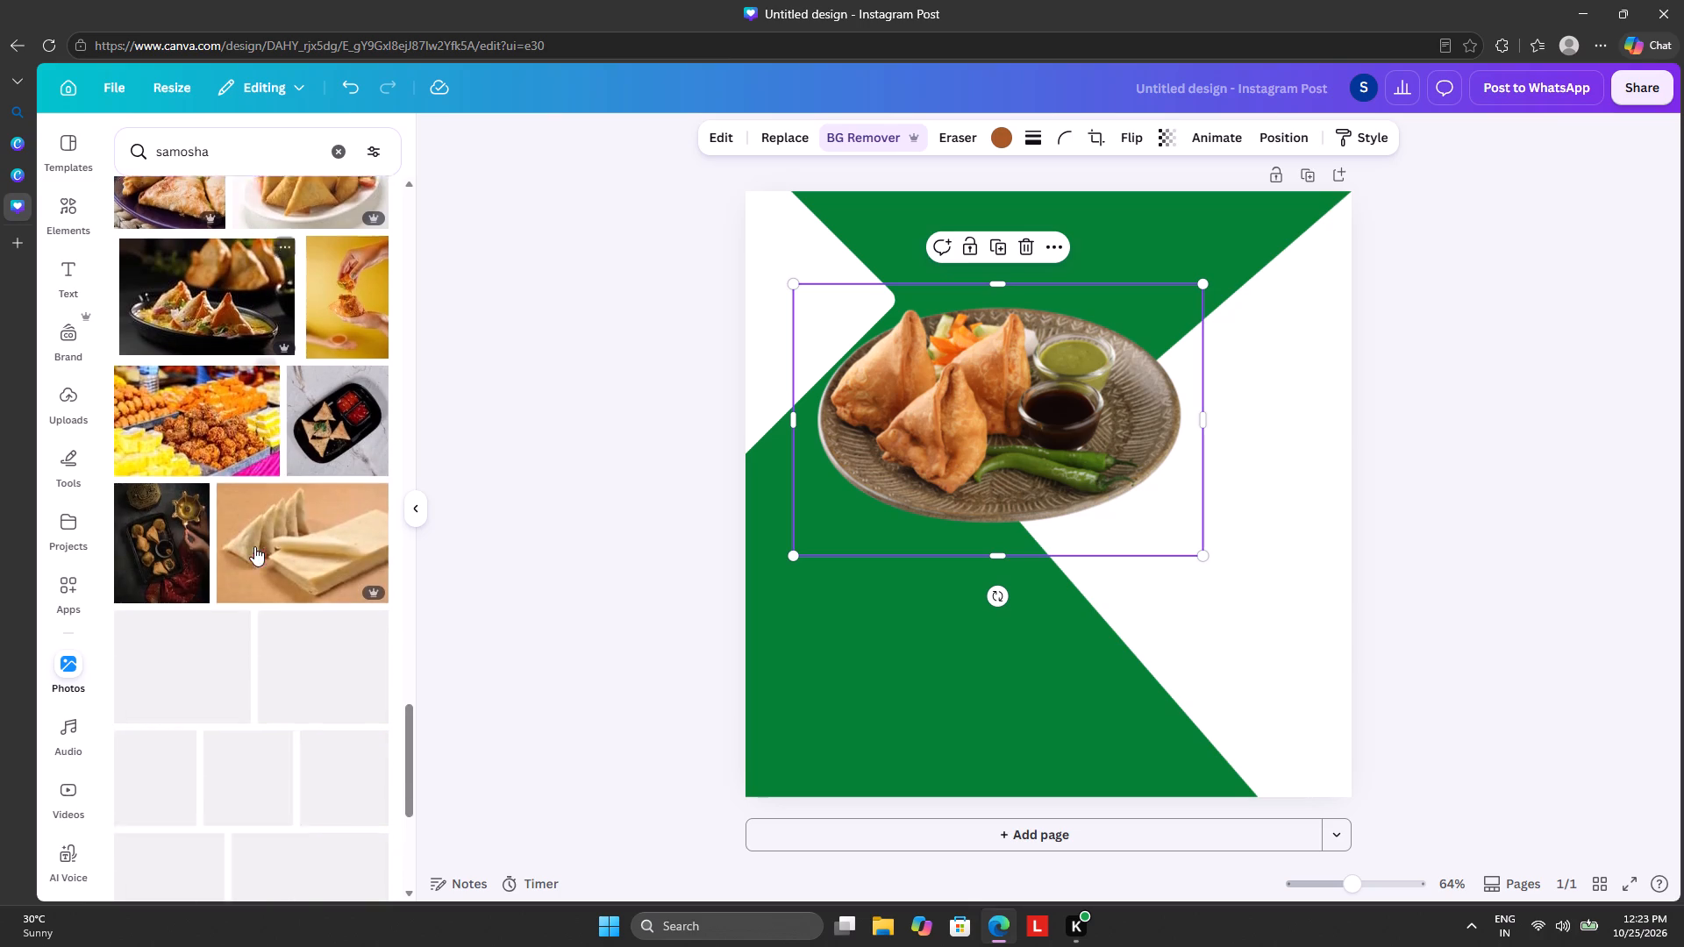
{"action": "scroll", "coordinate": [254, 546], "scroll_direction": "down", "scroll_amount": 2}
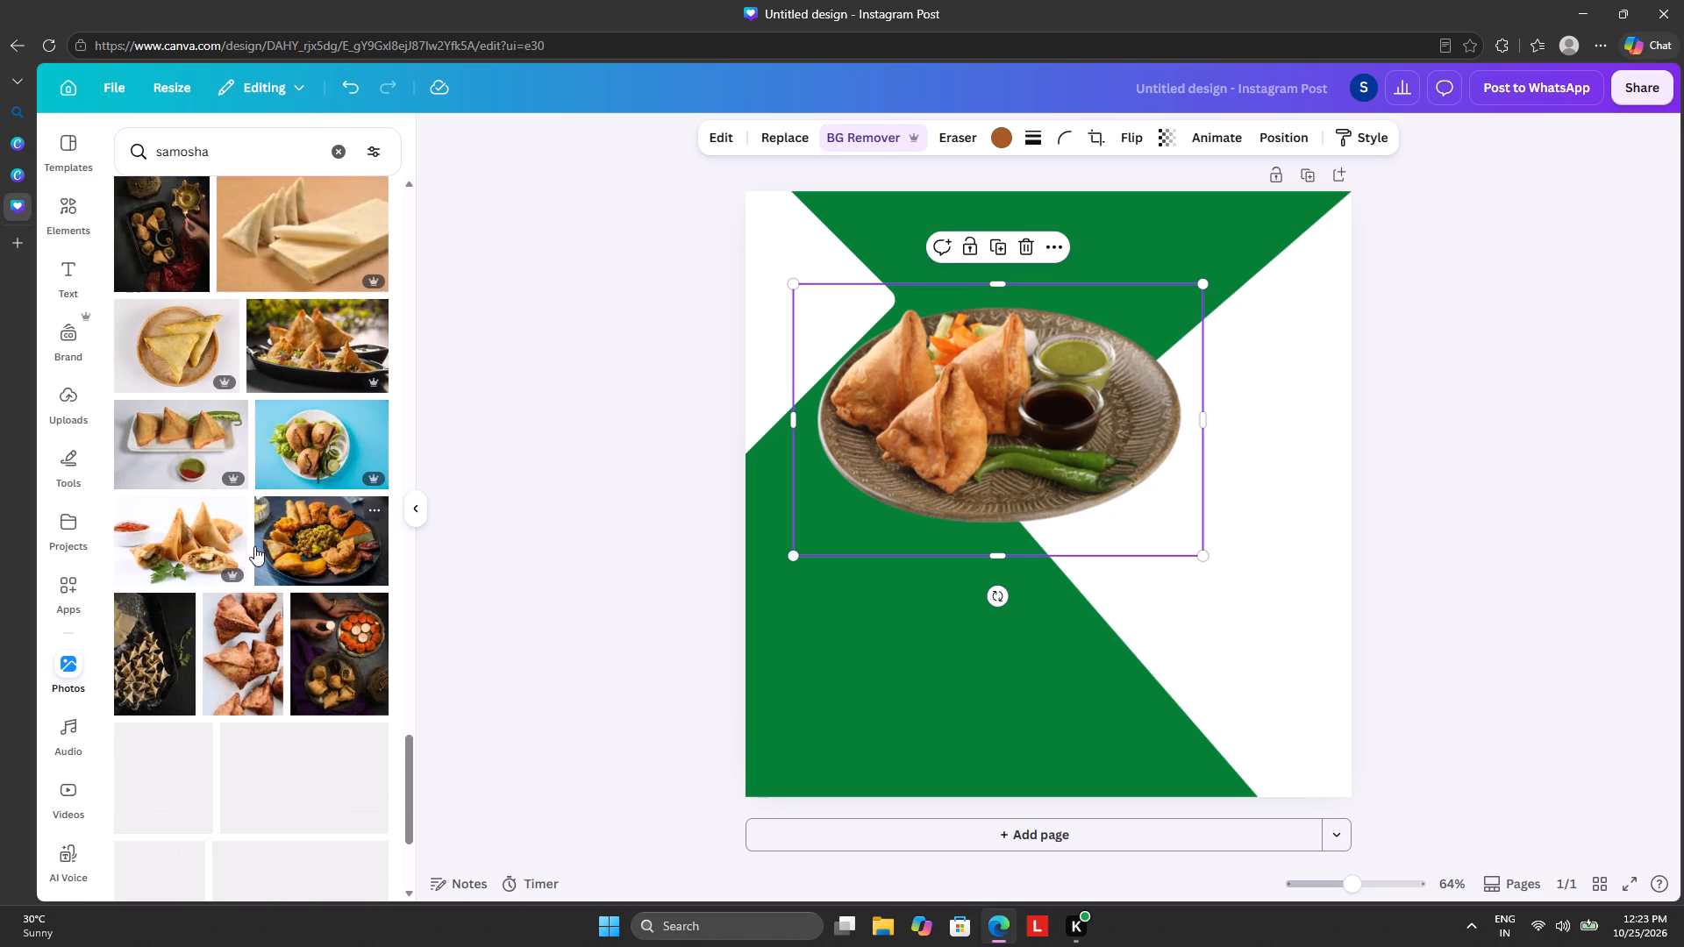
{"action": "scroll", "coordinate": [254, 546], "scroll_direction": "up", "scroll_amount": 7}
{"action": "scroll", "coordinate": [281, 465], "scroll_direction": "up", "scroll_amount": 2}
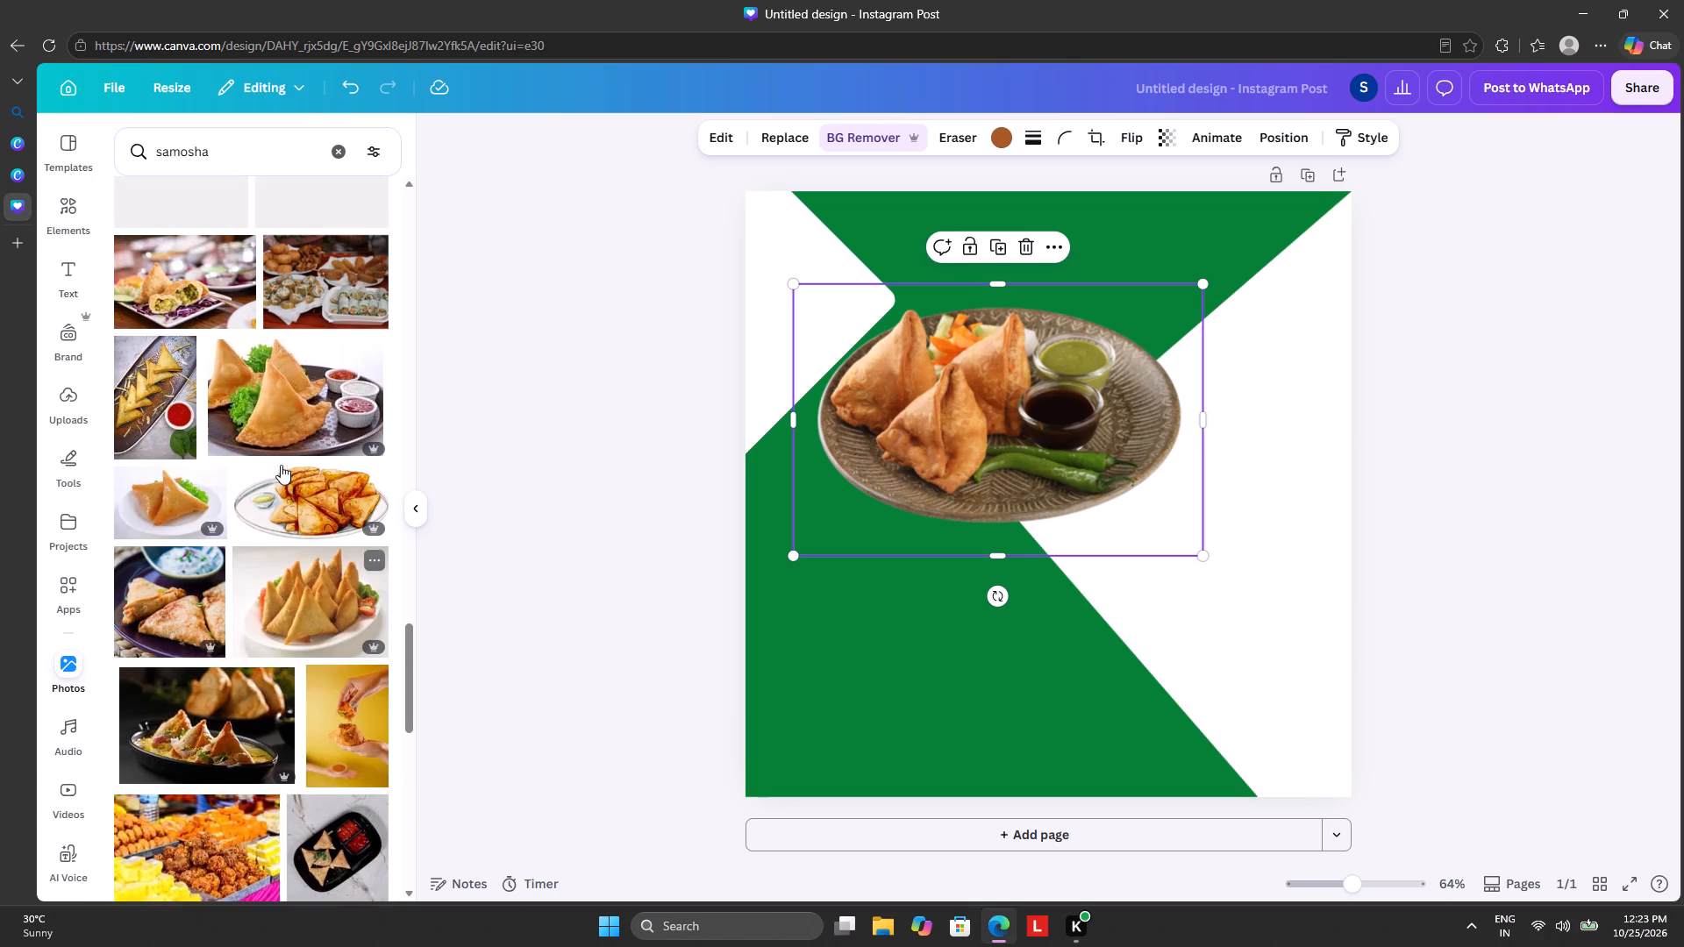
{"action": "left_click", "coordinate": [281, 461]}
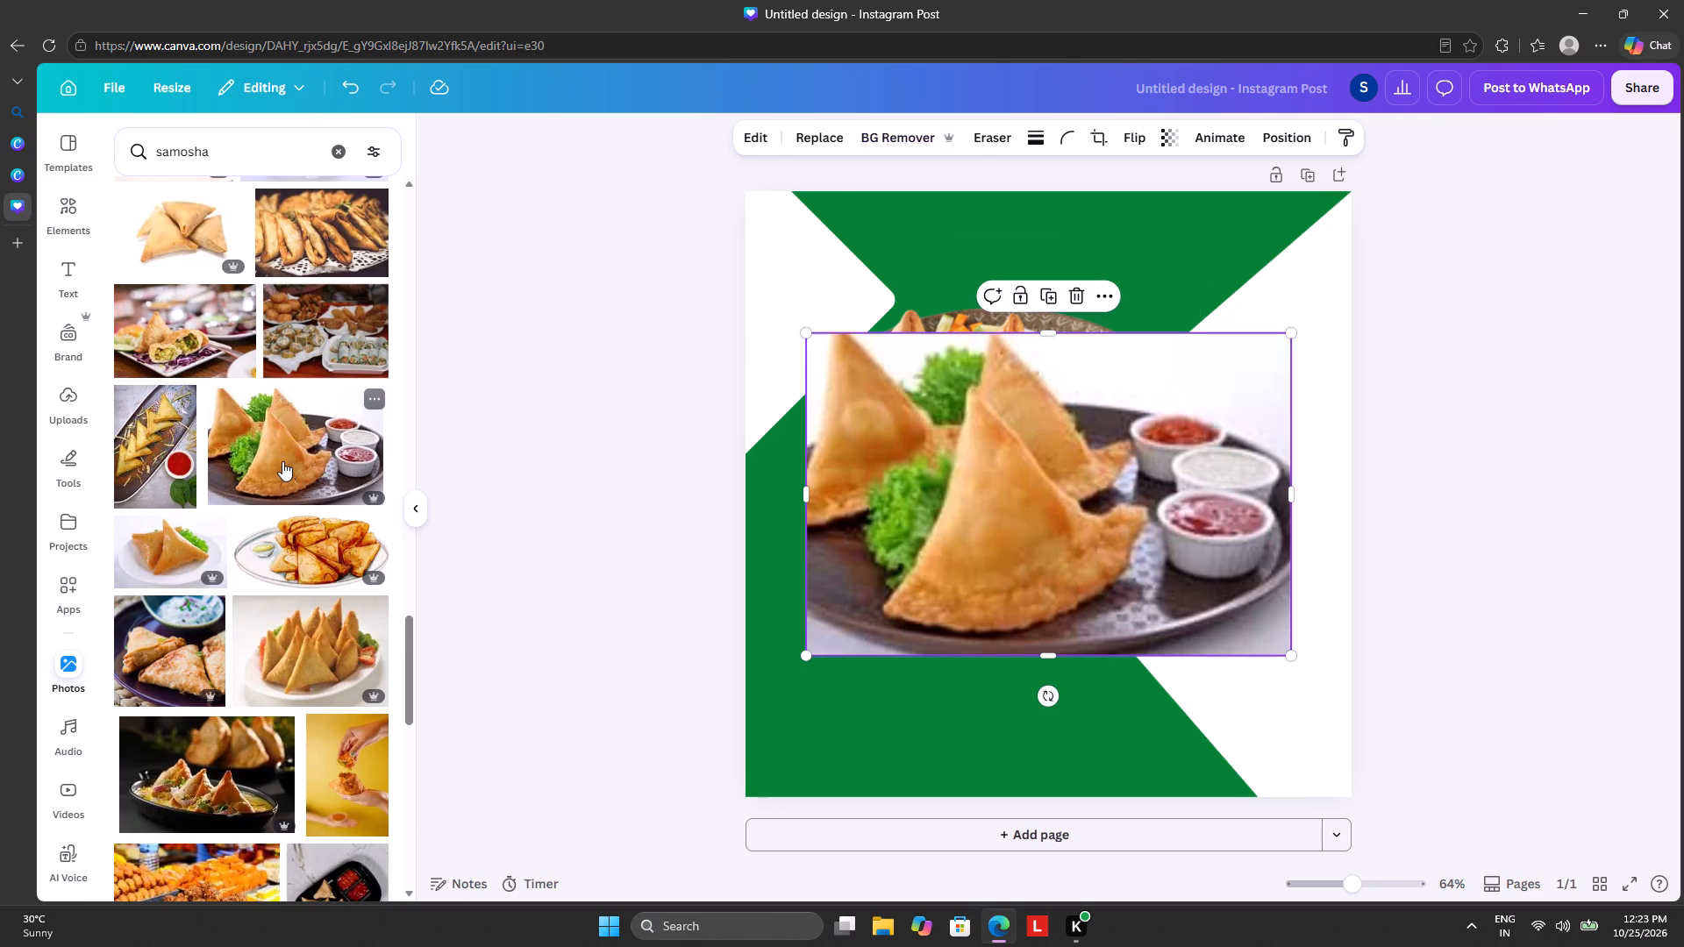
{"action": "left_click_drag", "start_coordinate": [803, 494], "coordinate": [766, 502]}
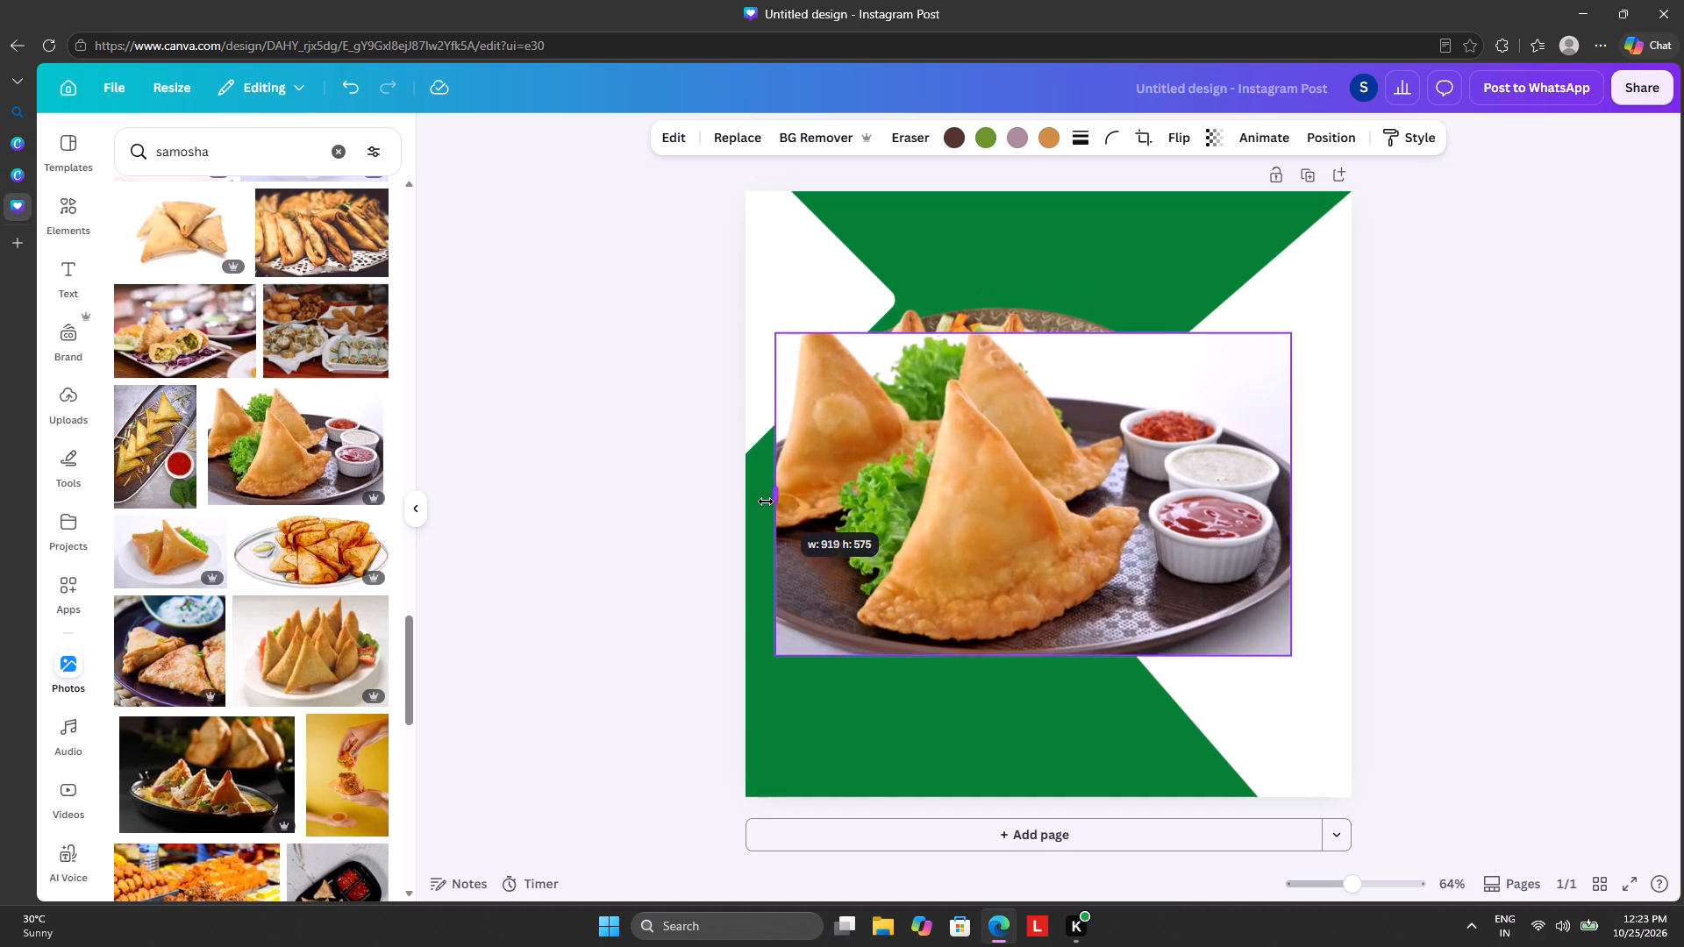
{"action": "left_click_drag", "start_coordinate": [766, 502], "coordinate": [794, 498]}
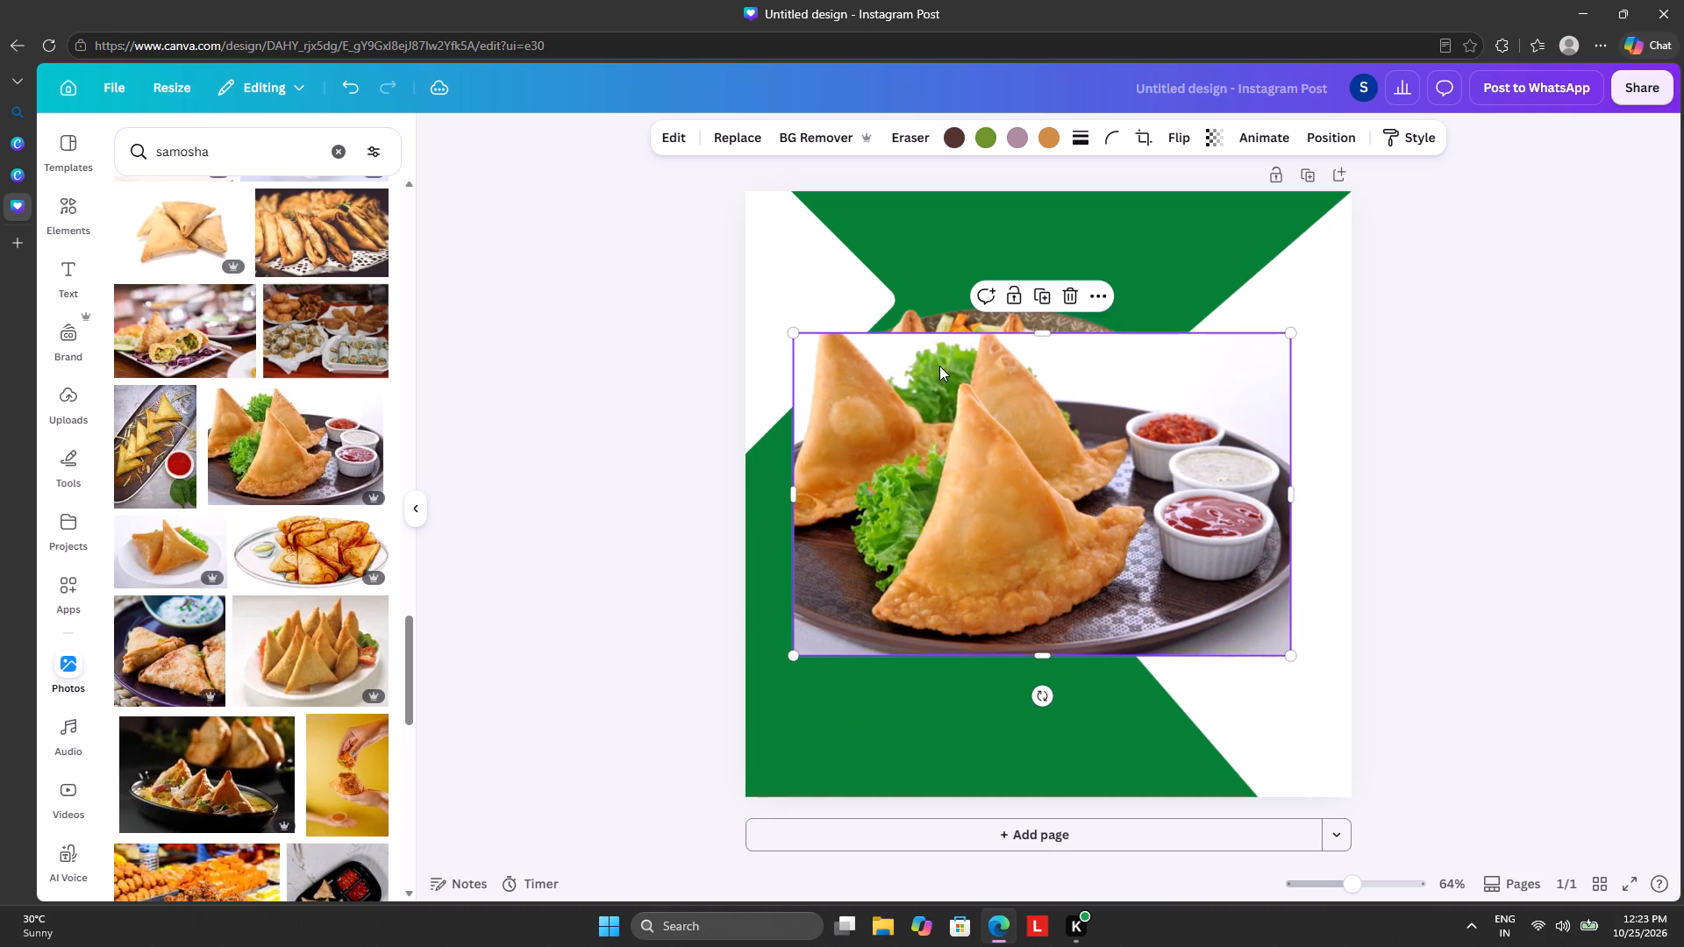
Remove the background from the dark-plate samosa photo.
{"action": "left_click", "coordinate": [847, 128]}
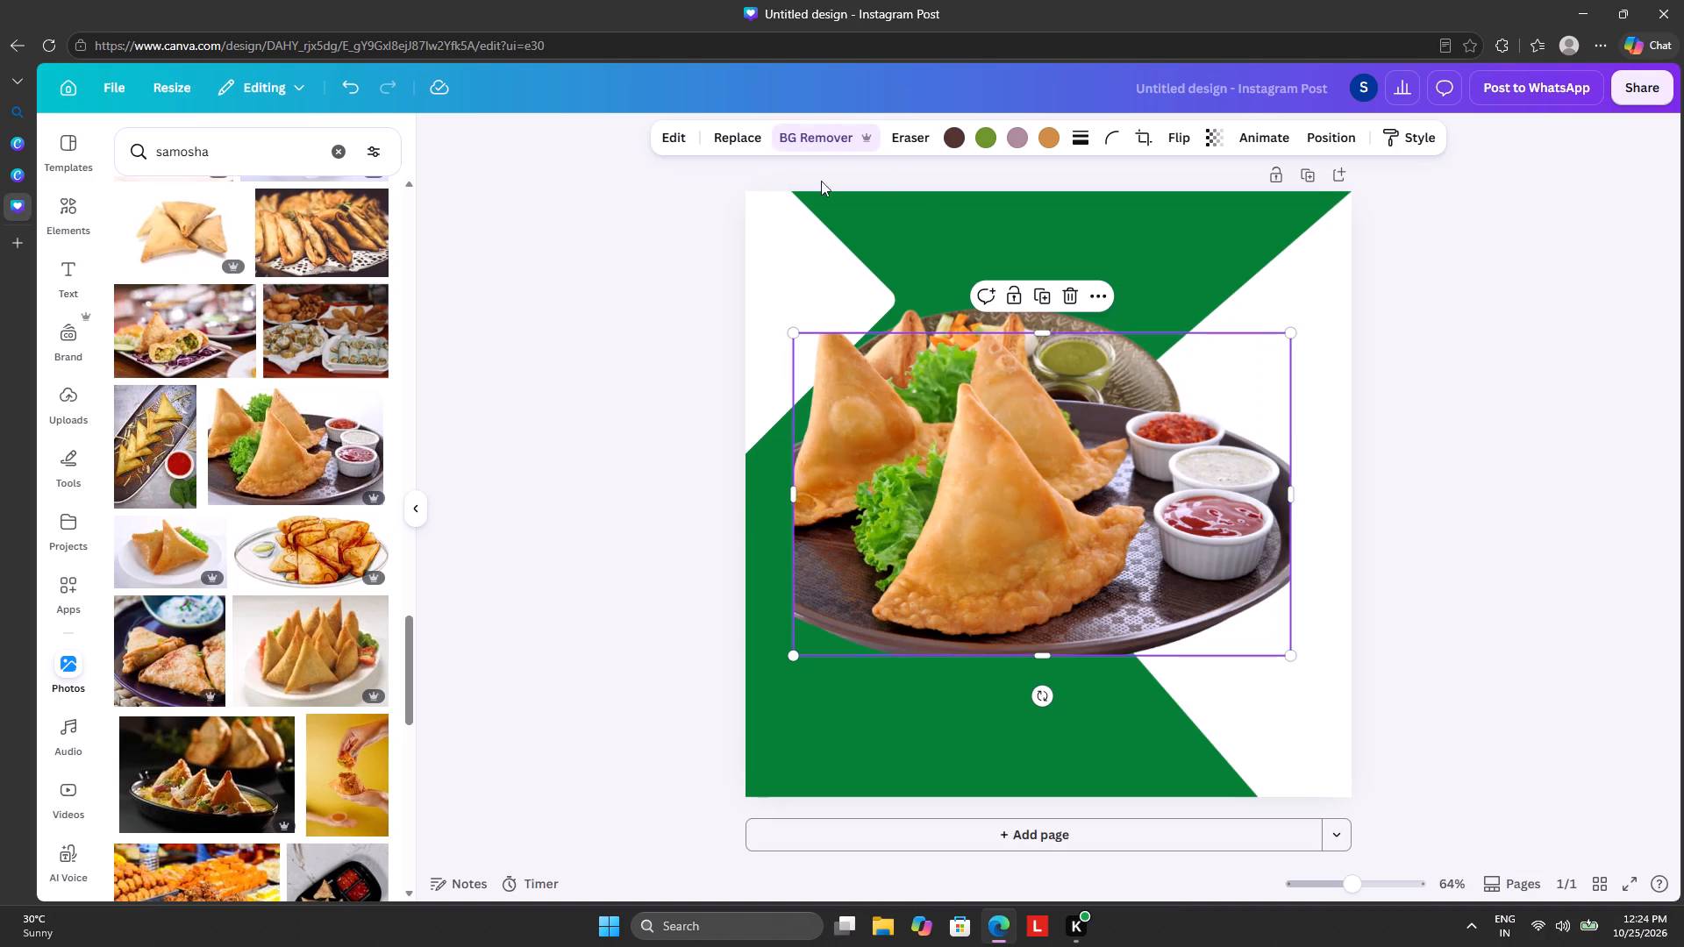
Move the dark-plate photo down out of the way and delete the earlier cut-out of samosas on the round brown plate.
{"action": "left_click_drag", "start_coordinate": [928, 468], "coordinate": [957, 576]}
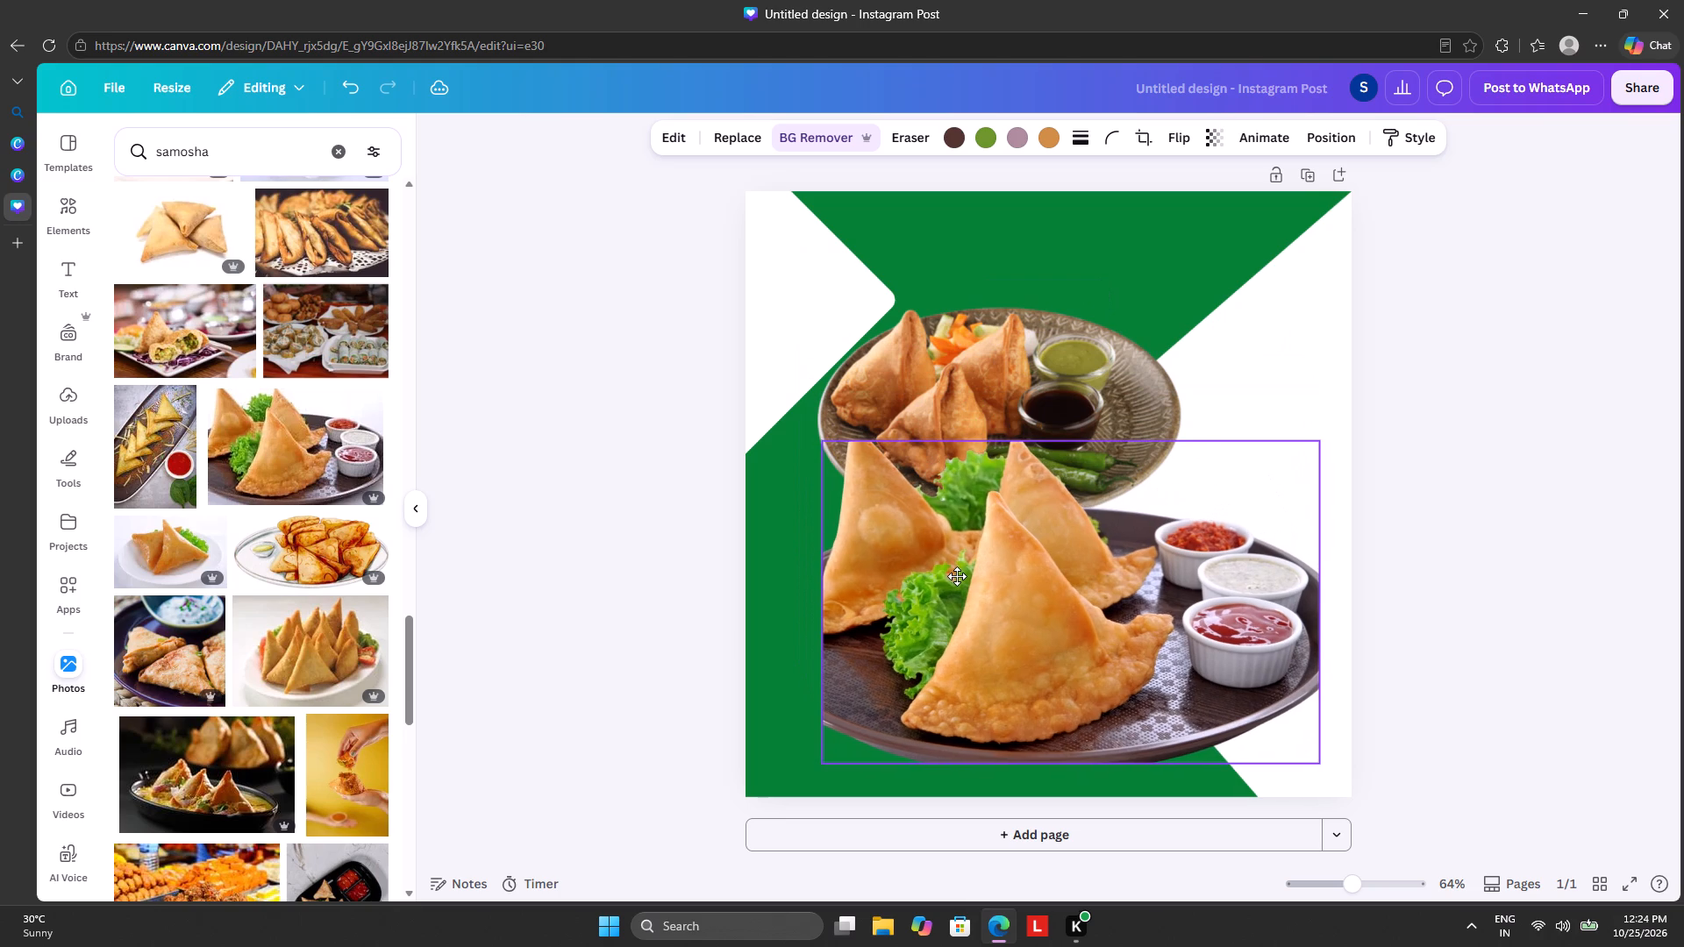
{"action": "left_click_drag", "start_coordinate": [957, 576], "coordinate": [956, 576]}
{"action": "left_click", "coordinate": [1071, 439]}
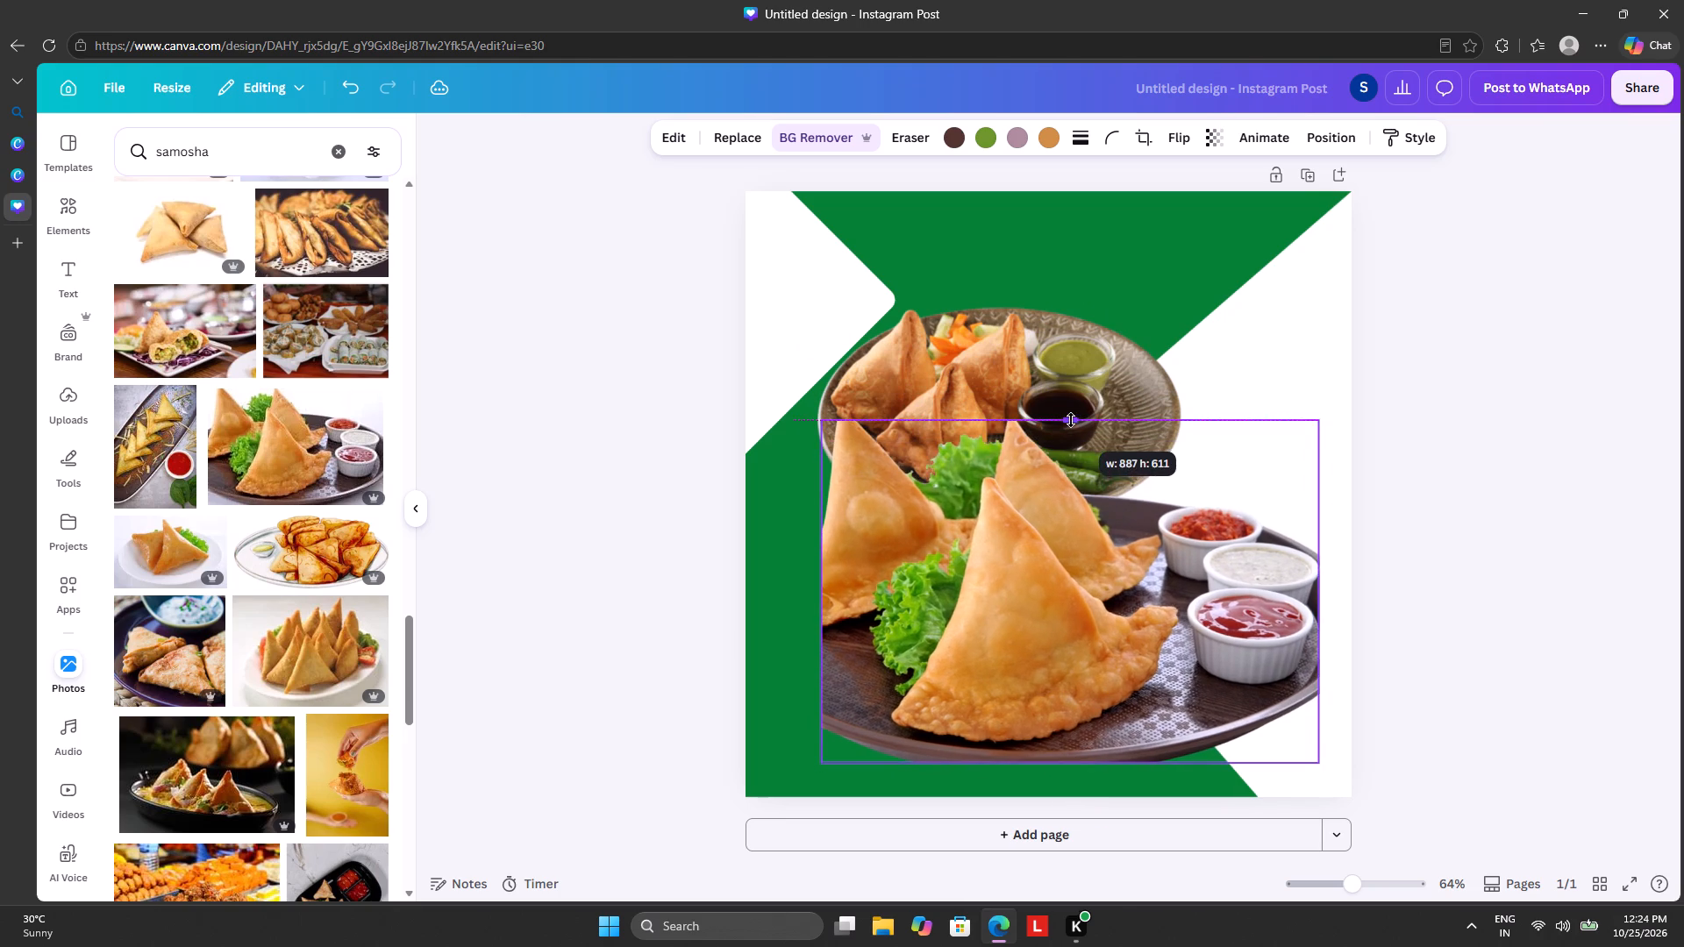
{"action": "left_click", "coordinate": [986, 377]}
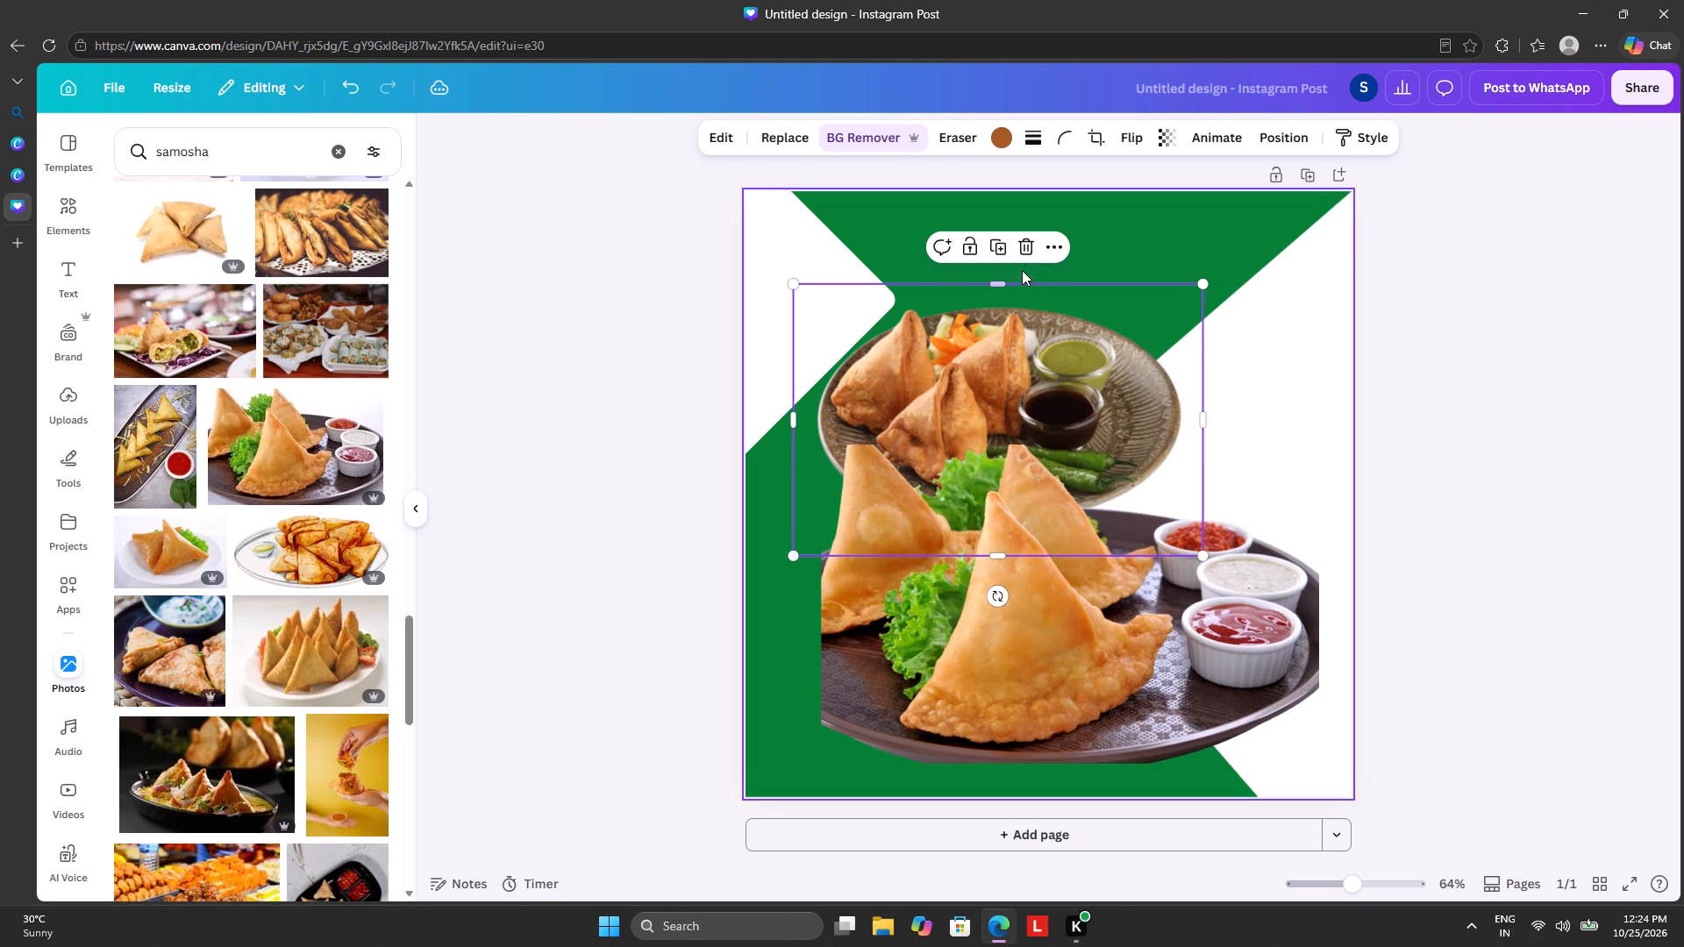
{"action": "left_click", "coordinate": [1026, 243]}
Move the dark-plate samosa cut-out to the page's upper middle and enlarge it to about 909 by 595.
{"action": "left_click_drag", "start_coordinate": [1014, 656], "coordinate": [989, 484]}
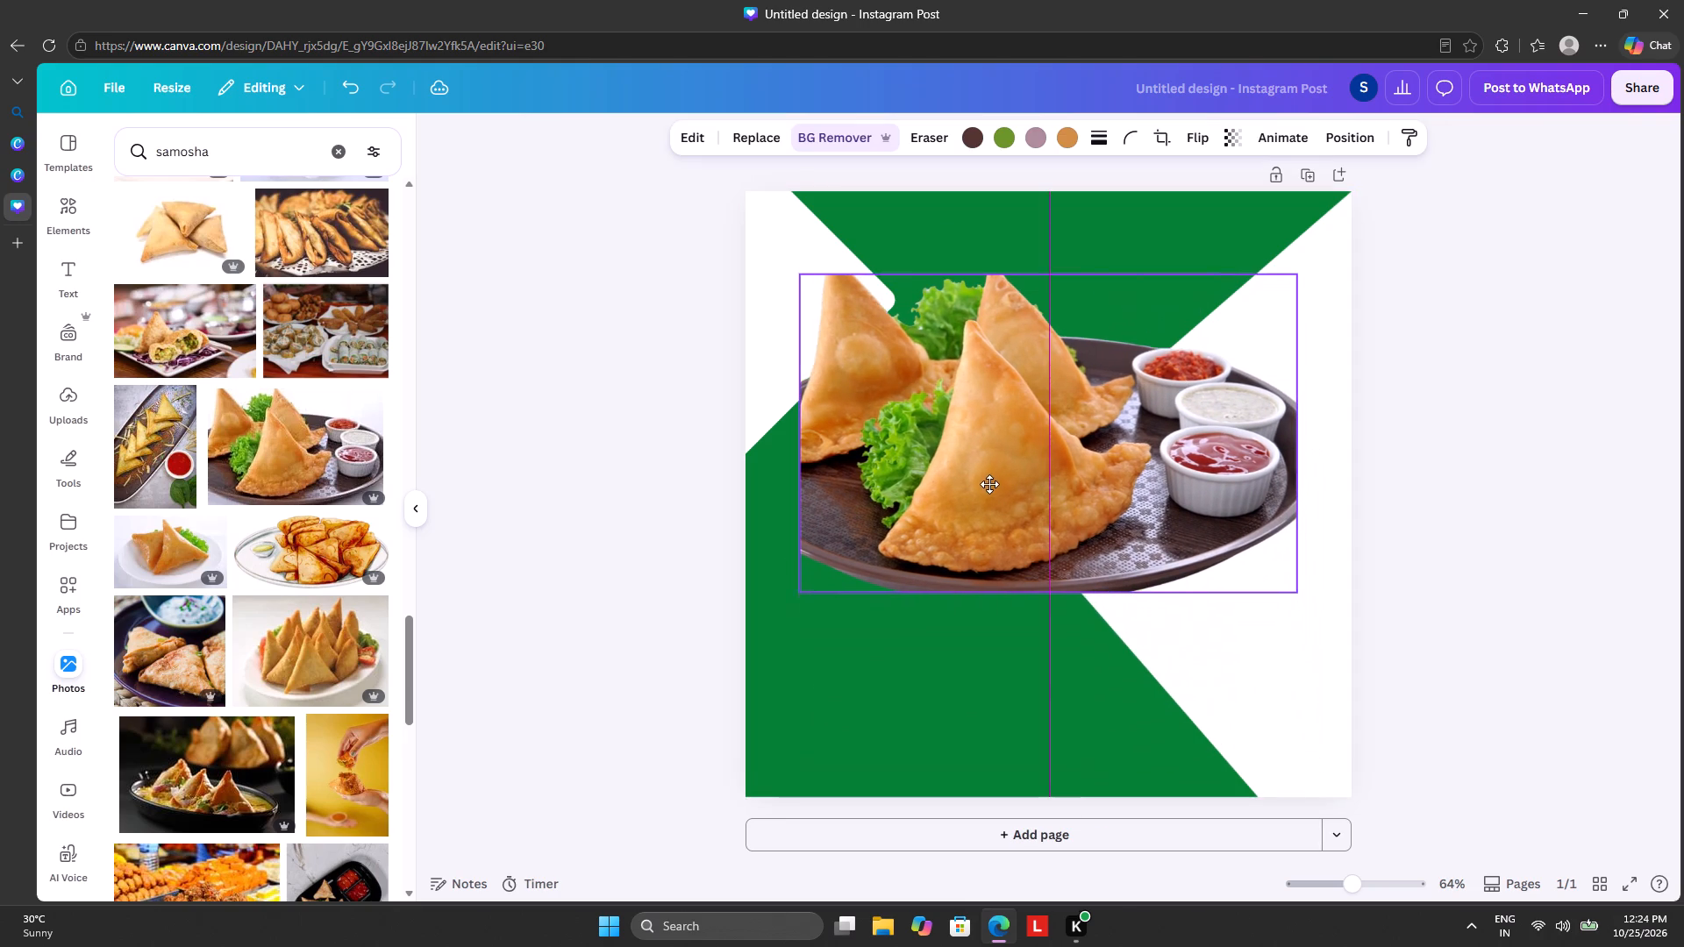
{"action": "left_click_drag", "start_coordinate": [989, 484], "coordinate": [963, 471]}
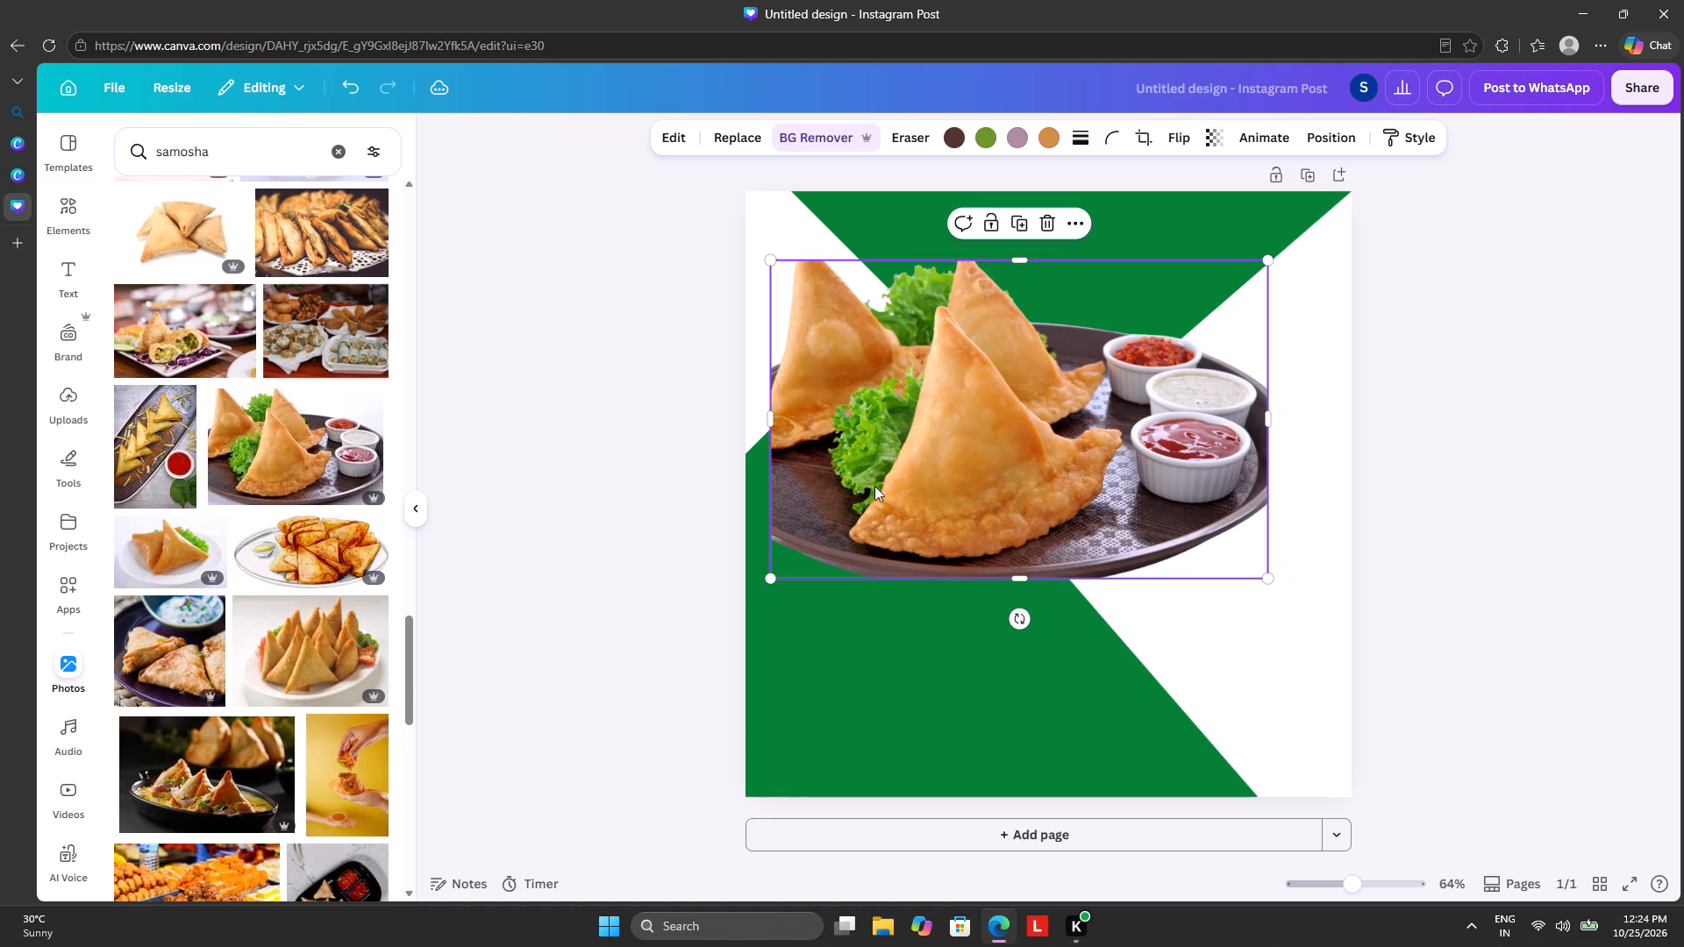
{"action": "left_click_drag", "start_coordinate": [774, 419], "coordinate": [779, 425]}
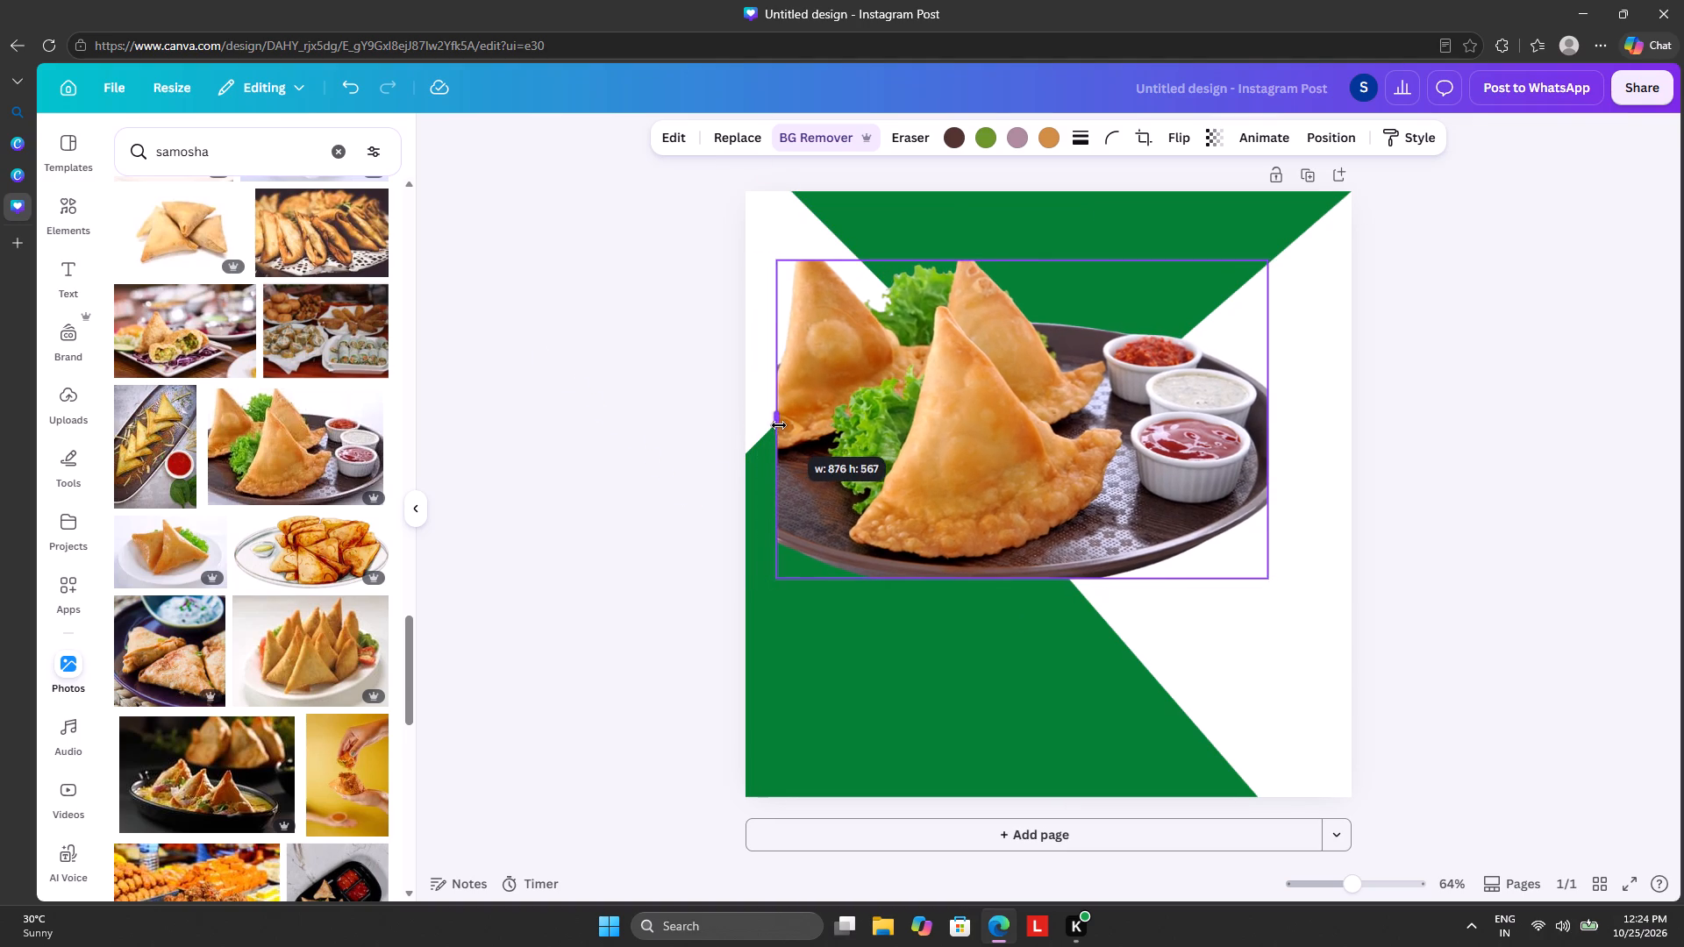
{"action": "left_click_drag", "start_coordinate": [779, 425], "coordinate": [761, 429]}
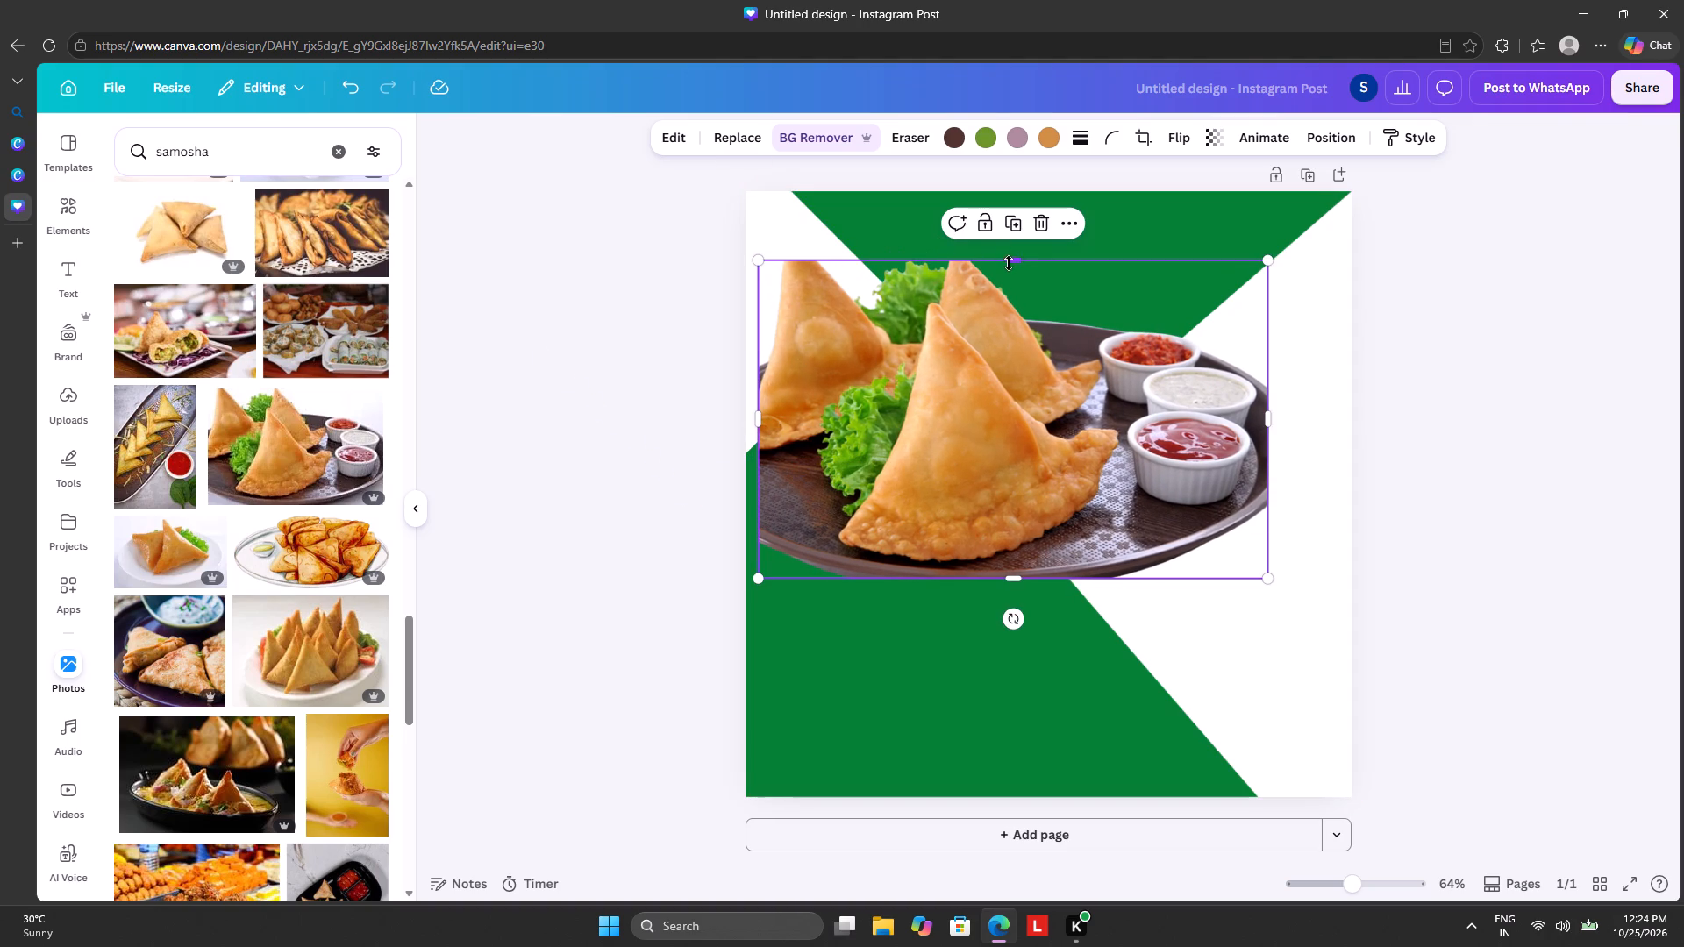
{"action": "left_click_drag", "start_coordinate": [1010, 264], "coordinate": [1004, 248]}
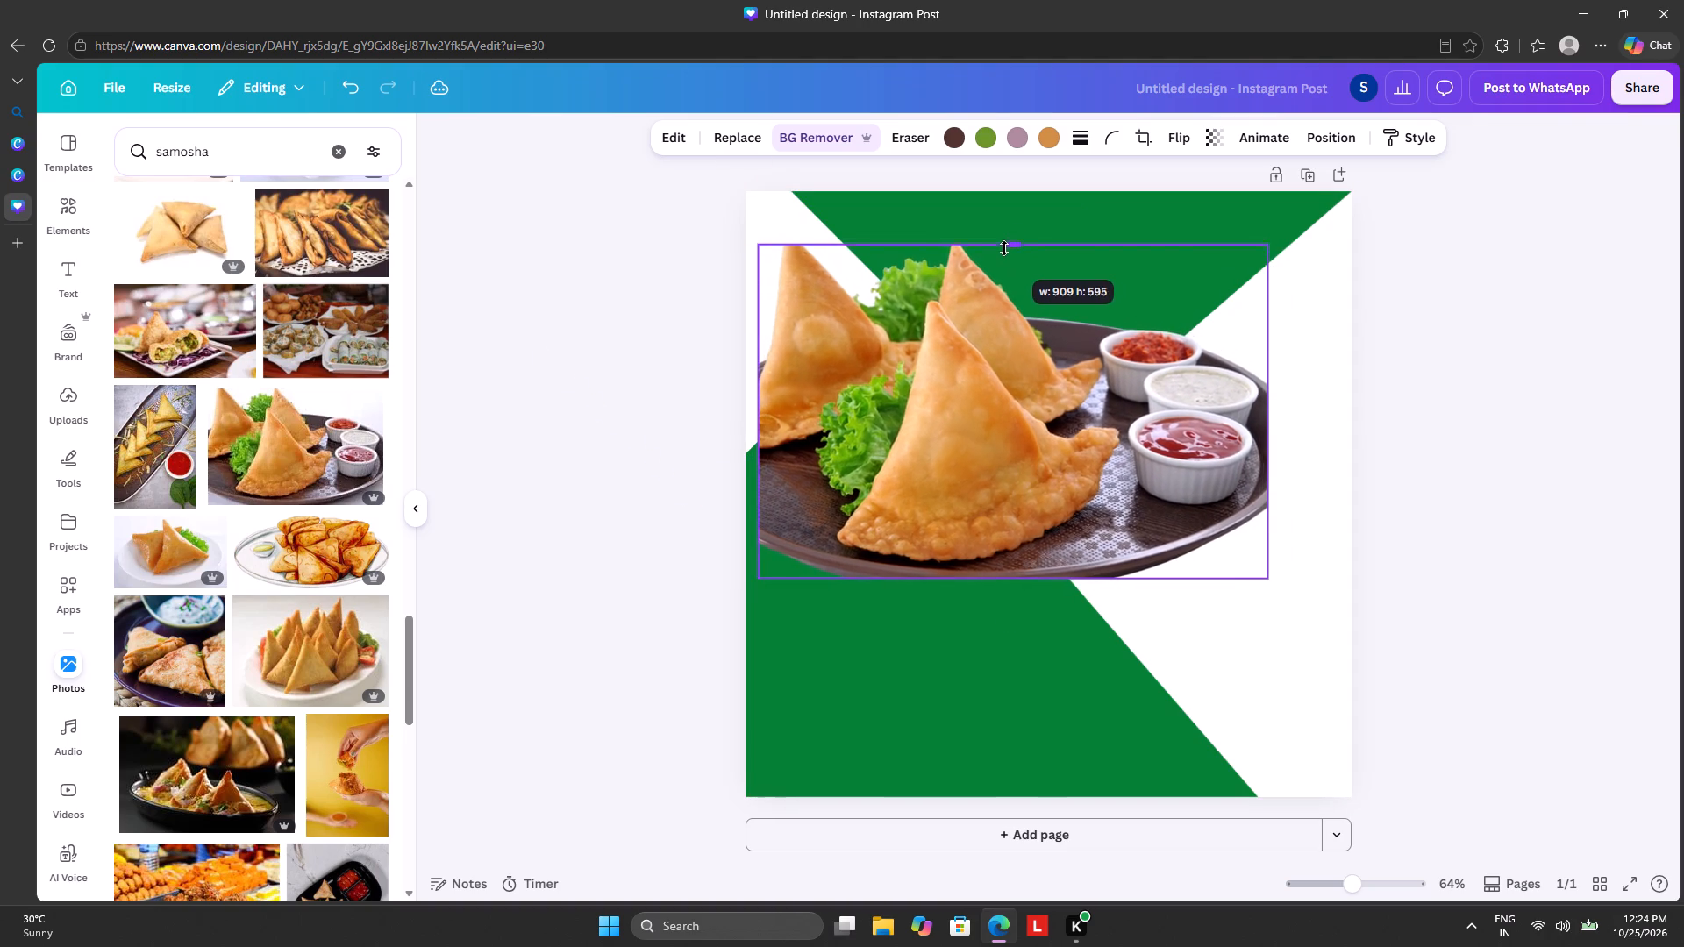
{"action": "left_click_drag", "start_coordinate": [1004, 248], "coordinate": [1004, 249]}
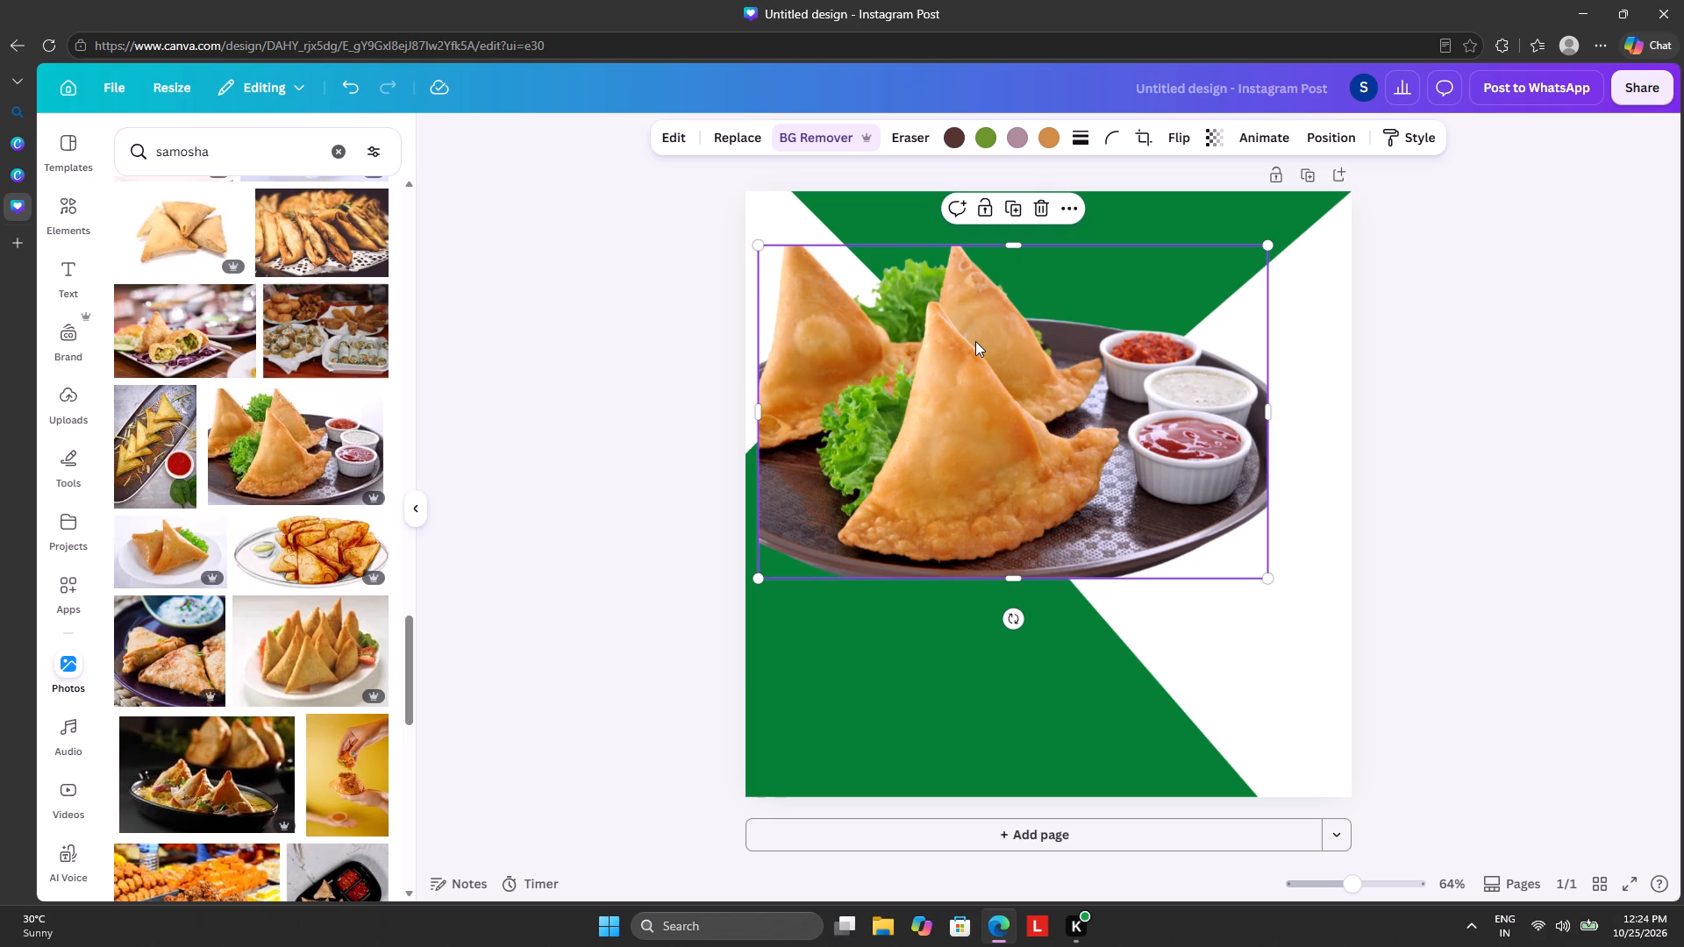
Look through the samosa photo results for another plate photo to use as the main picture.
{"action": "scroll", "coordinate": [361, 603], "scroll_direction": "down", "scroll_amount": 5}
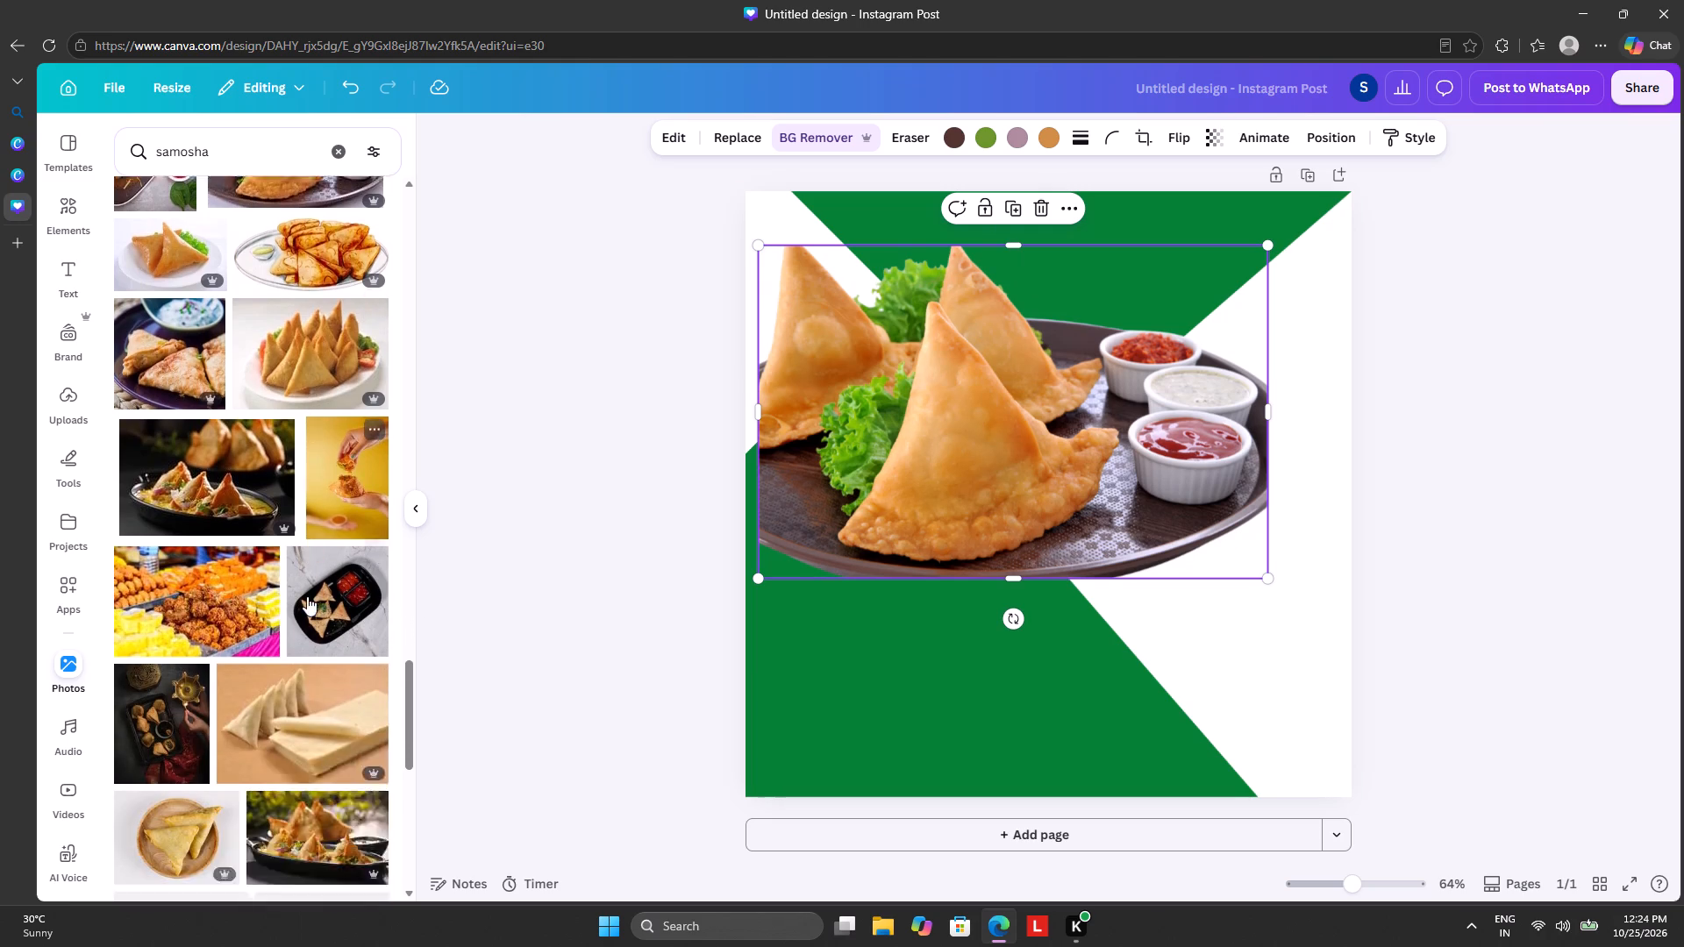
{"action": "scroll", "coordinate": [307, 596], "scroll_direction": "down", "scroll_amount": 5}
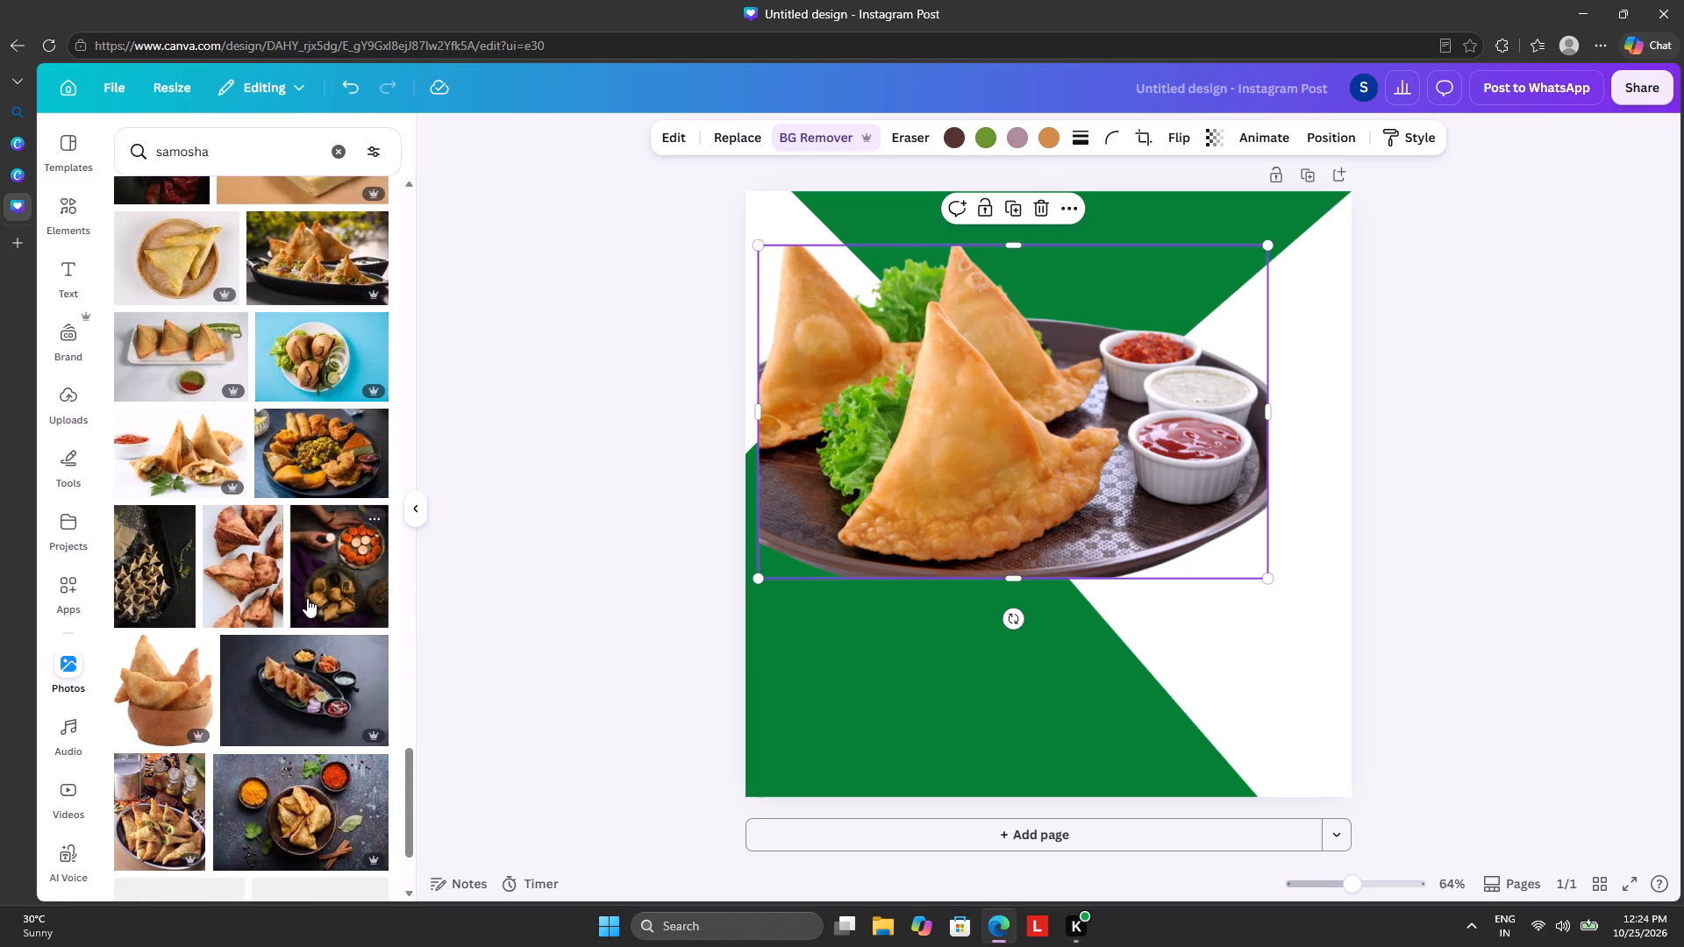
{"action": "scroll", "coordinate": [307, 598], "scroll_direction": "down", "scroll_amount": 9}
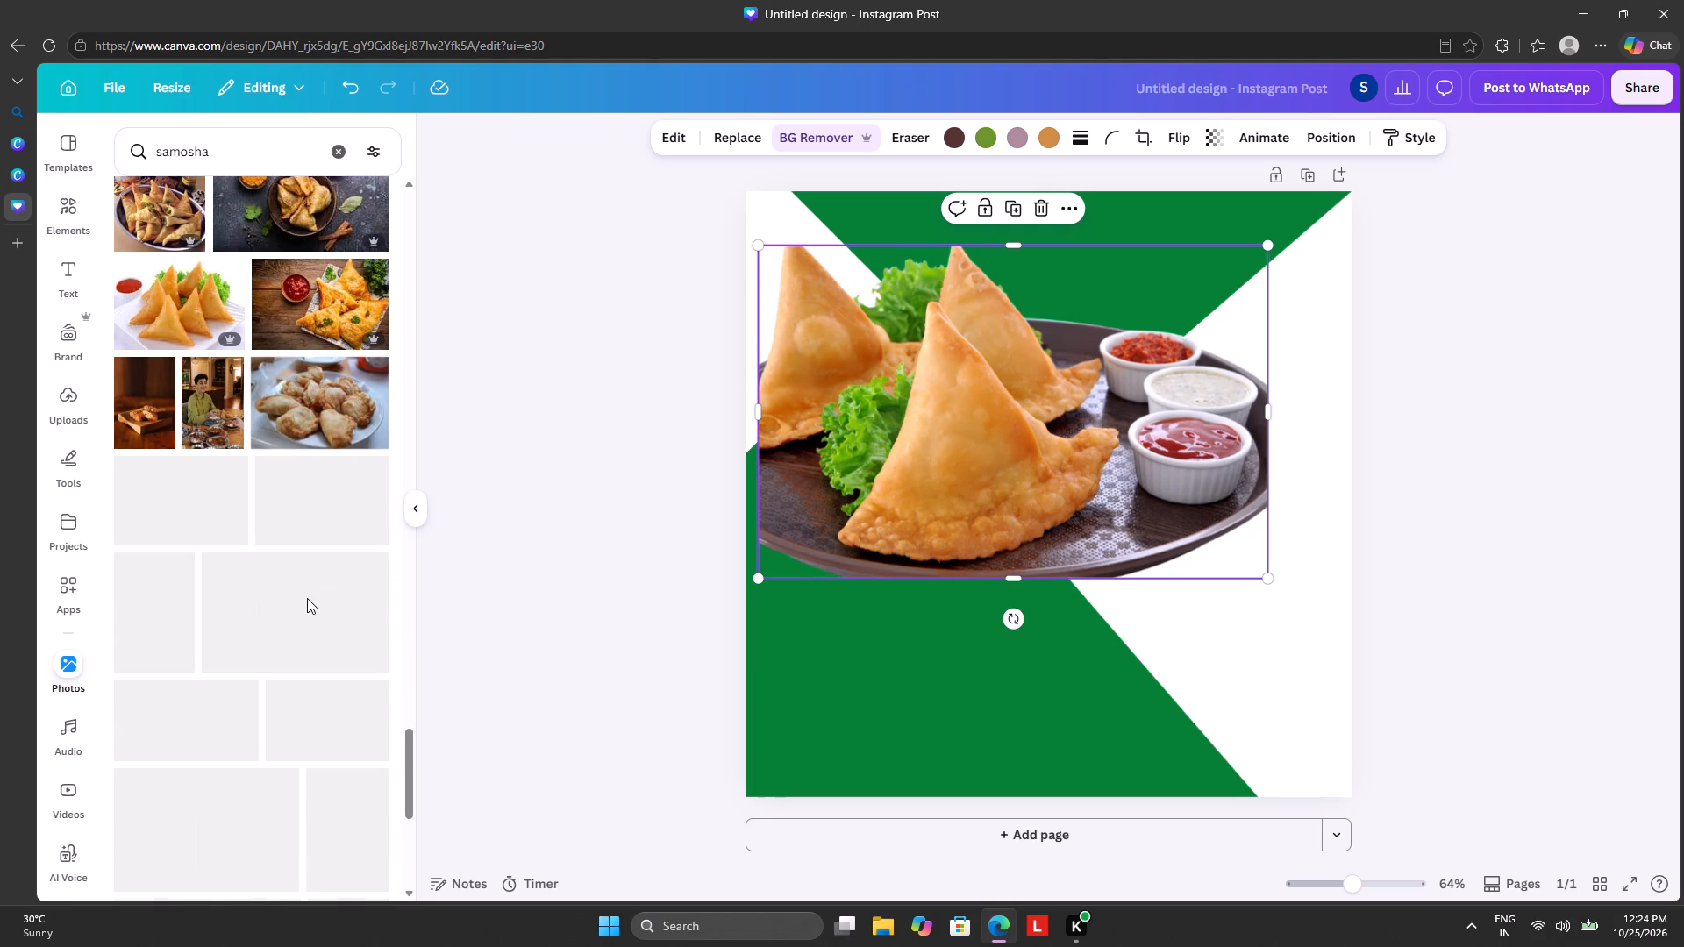
{"action": "scroll", "coordinate": [307, 598], "scroll_direction": "down", "scroll_amount": 3}
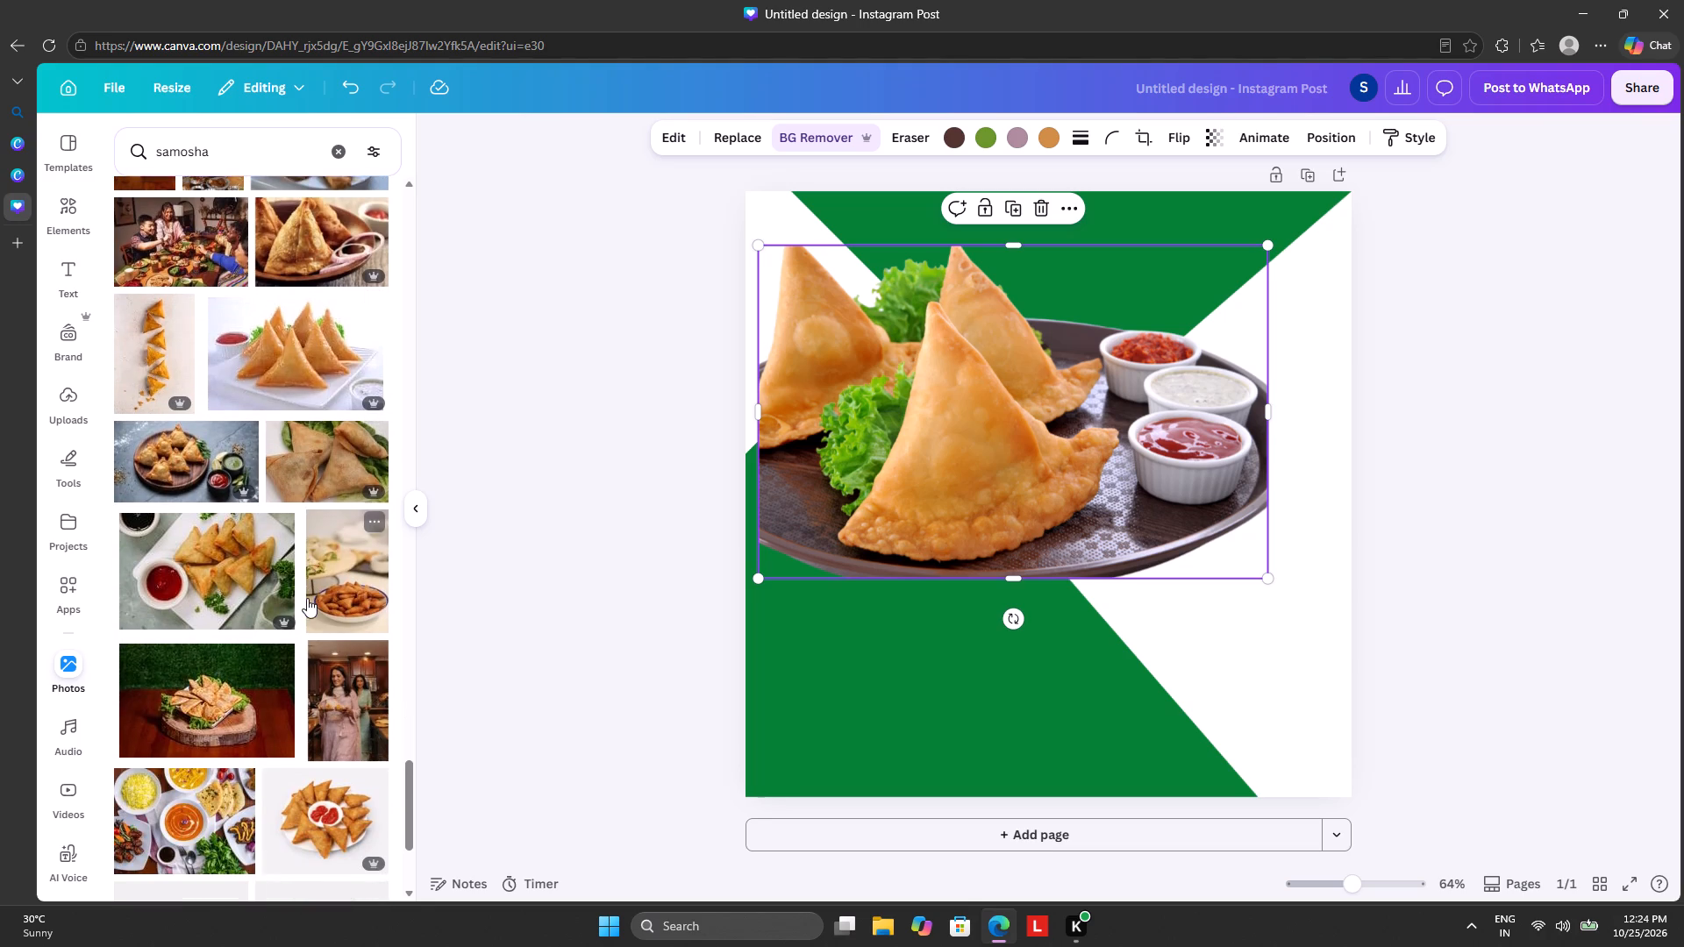
{"action": "scroll", "coordinate": [307, 598], "scroll_direction": "down", "scroll_amount": 5}
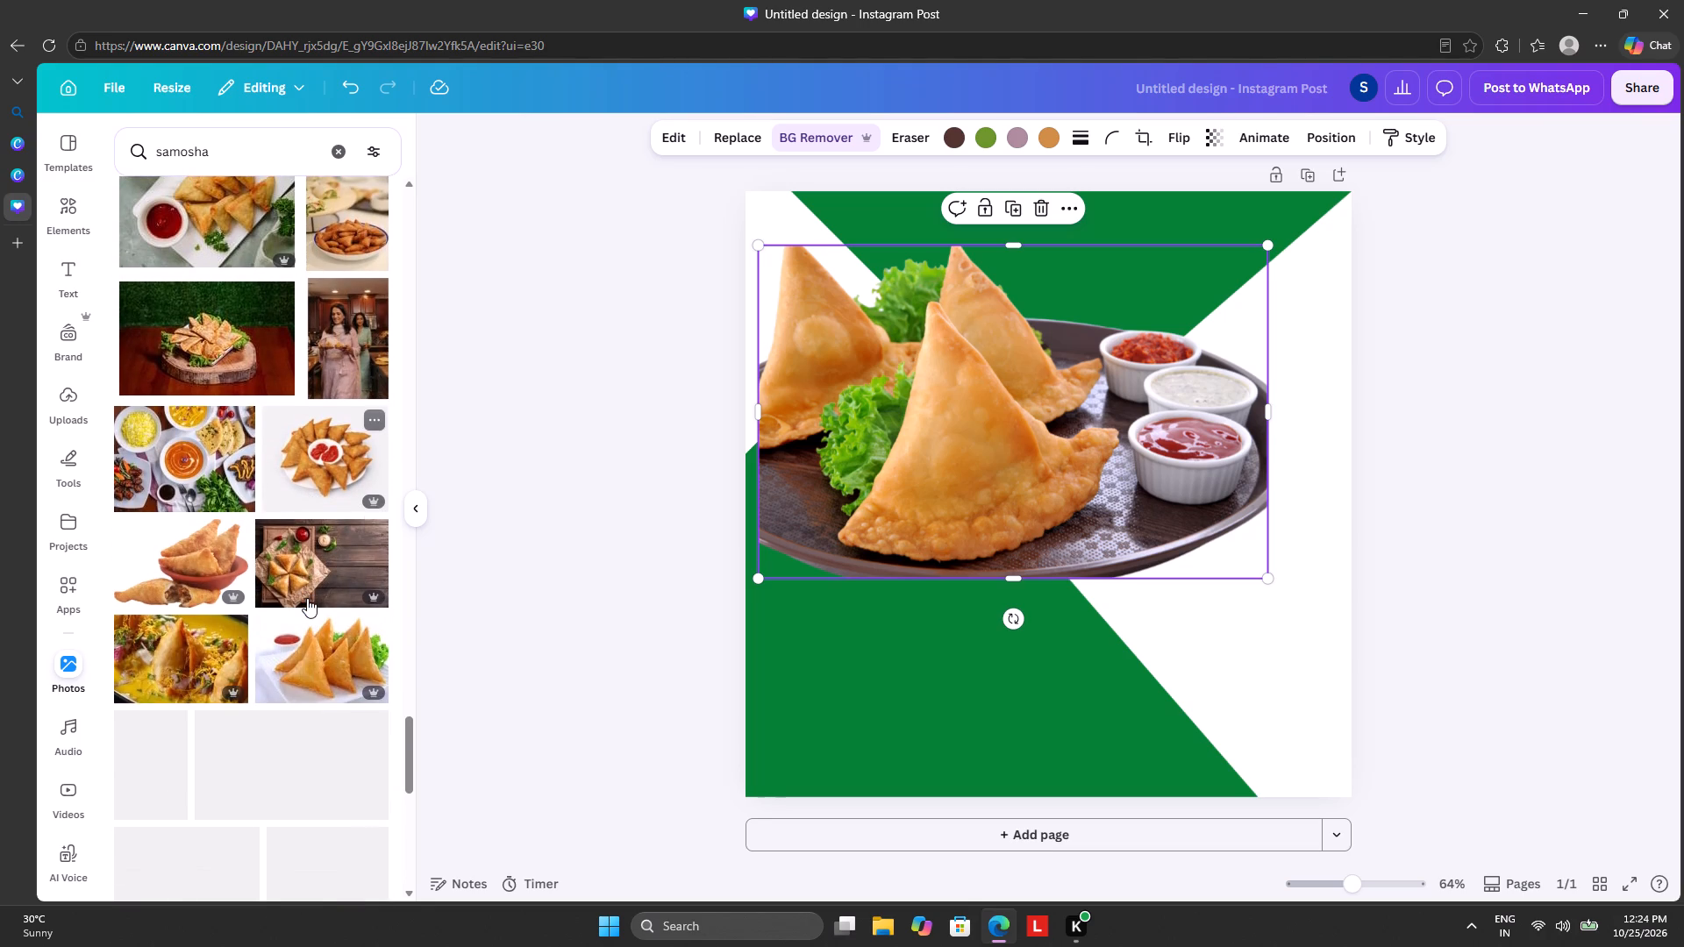
{"action": "scroll", "coordinate": [307, 598], "scroll_direction": "down", "scroll_amount": 4}
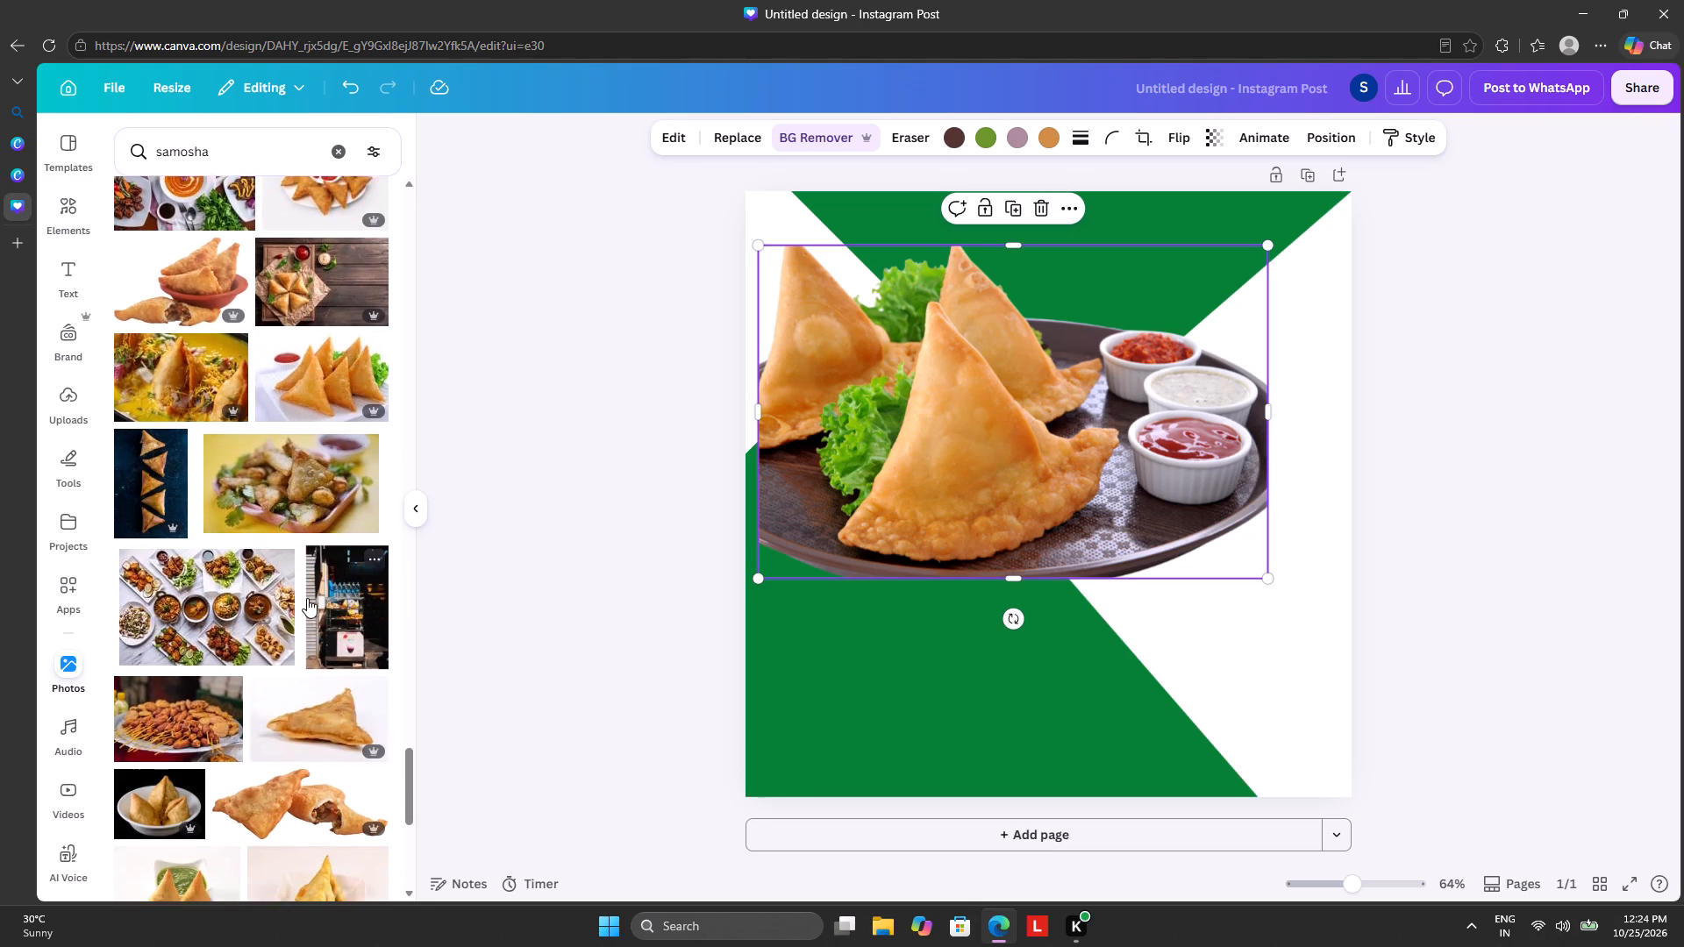
{"action": "scroll", "coordinate": [307, 598], "scroll_direction": "down", "scroll_amount": 9}
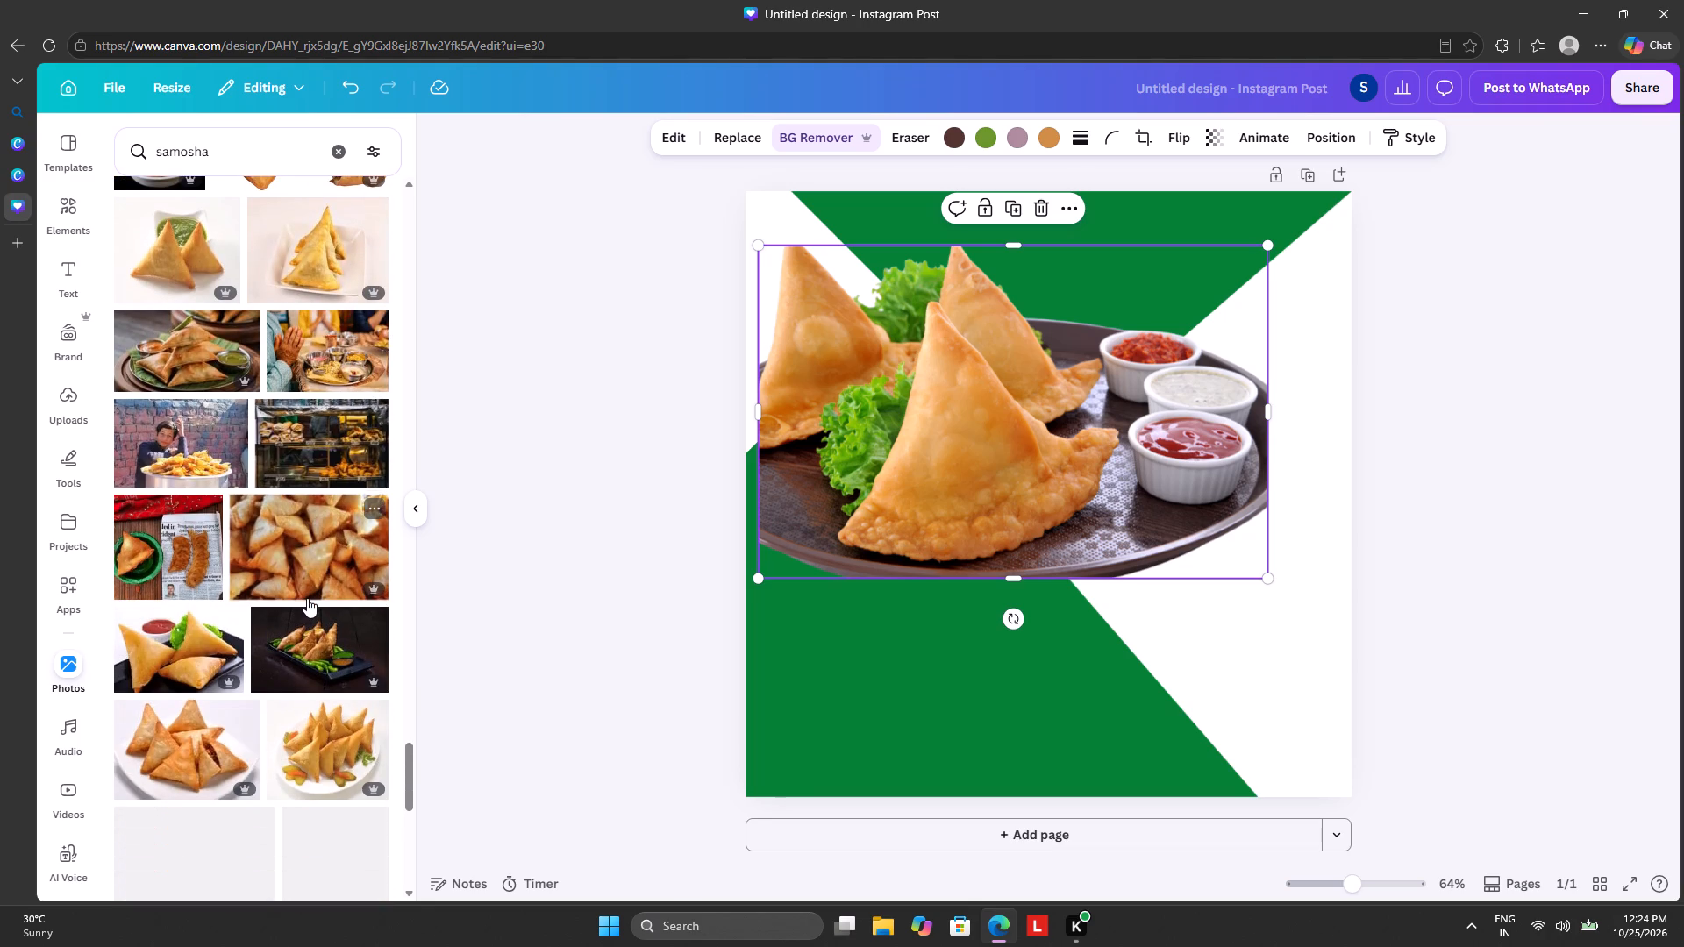
{"action": "scroll", "coordinate": [307, 598], "scroll_direction": "down", "scroll_amount": 11}
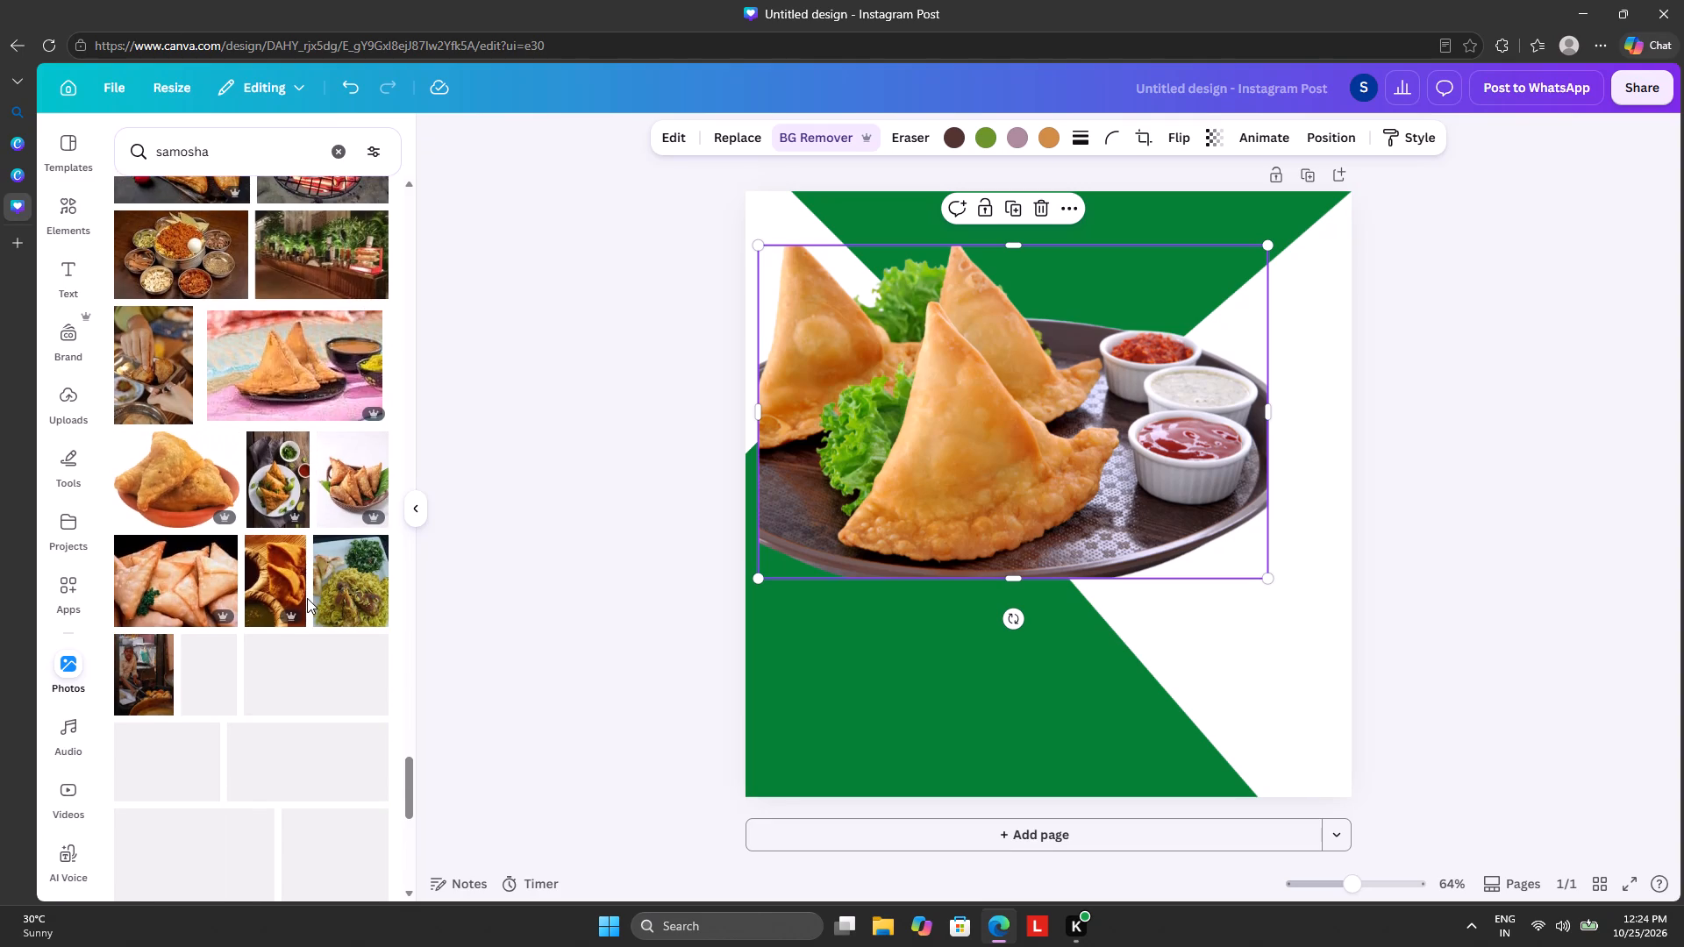
{"action": "scroll", "coordinate": [307, 598], "scroll_direction": "down", "scroll_amount": 7}
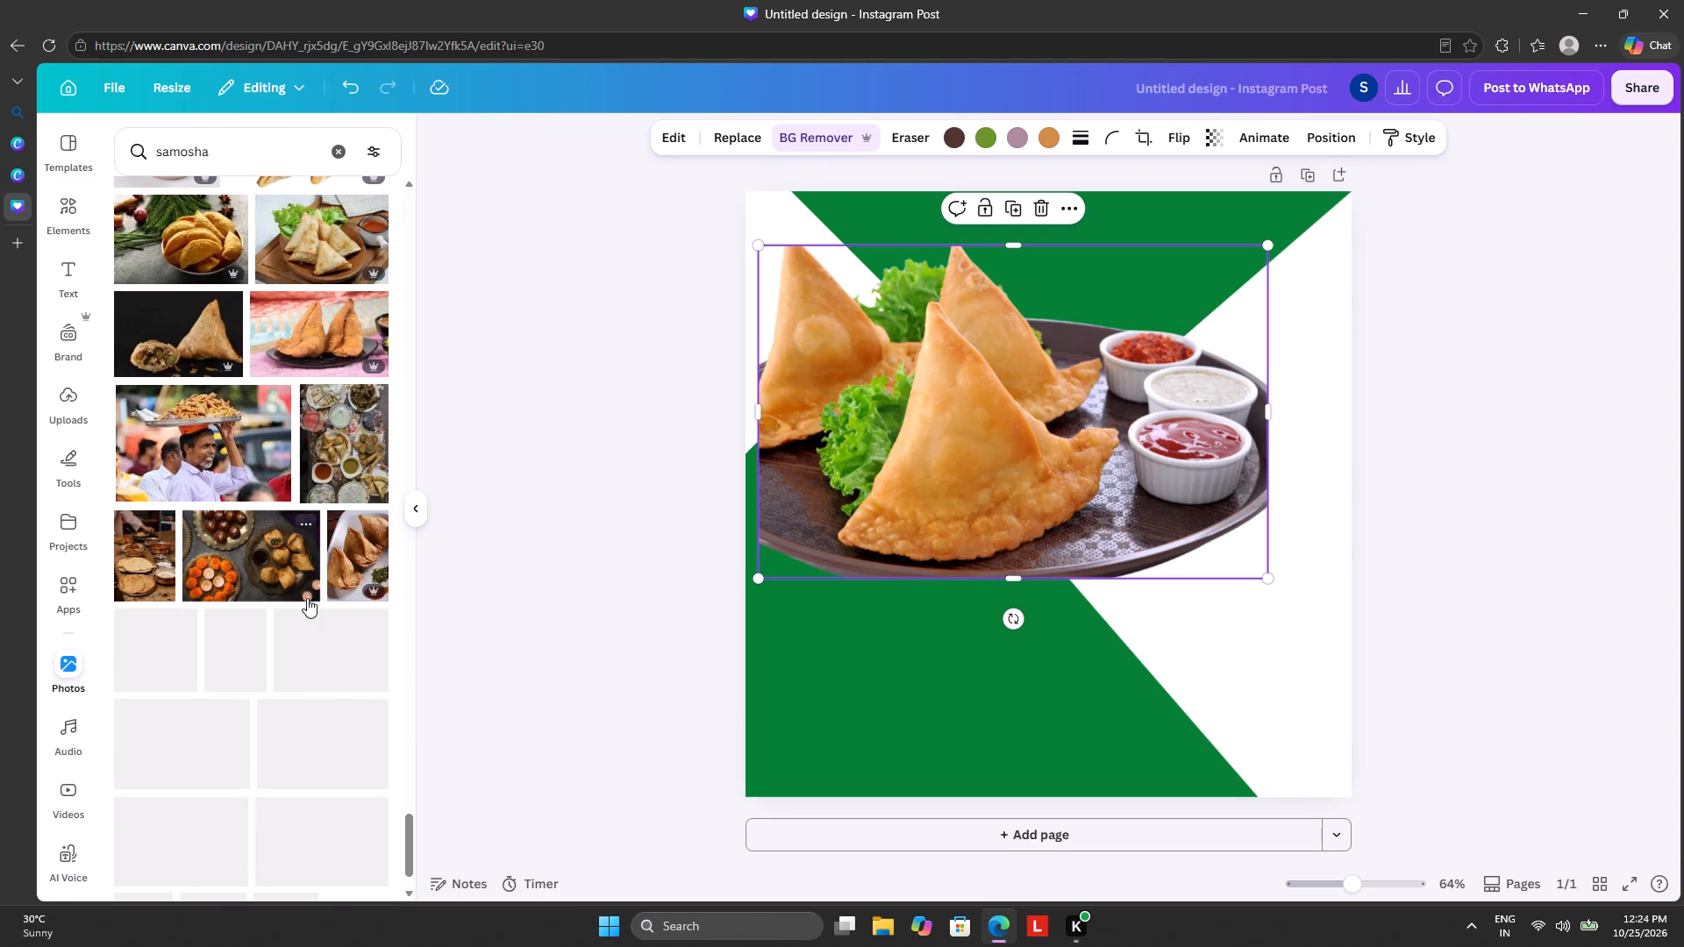
{"action": "scroll", "coordinate": [307, 598], "scroll_direction": "down", "scroll_amount": 7}
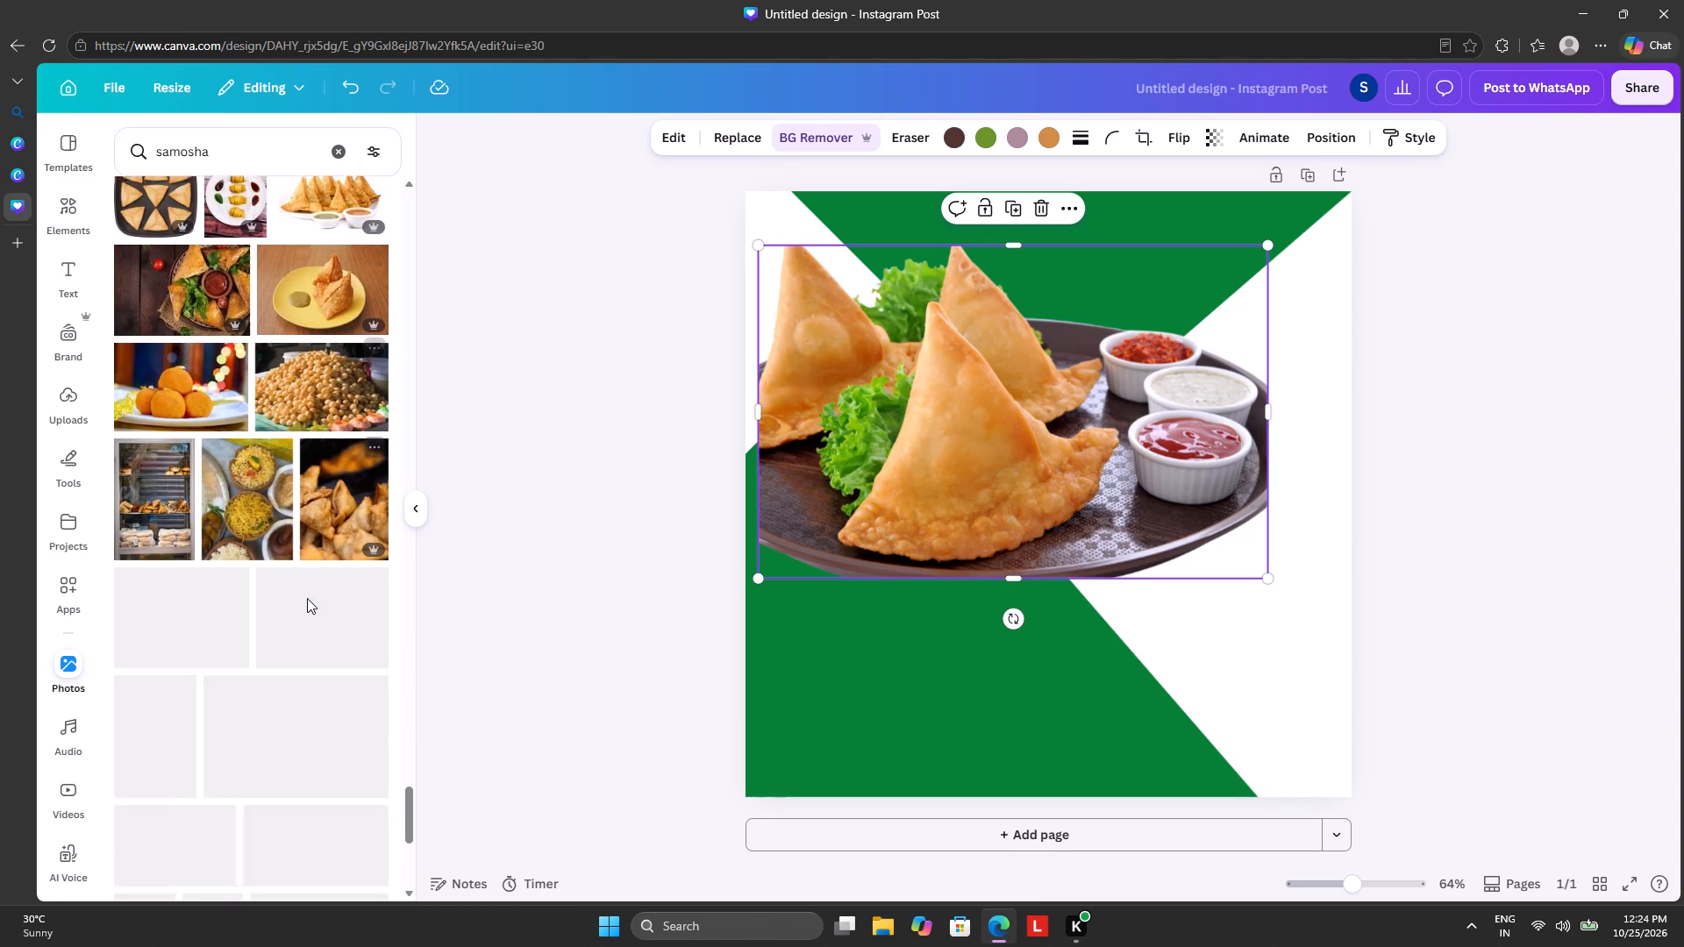
{"action": "scroll", "coordinate": [307, 598], "scroll_direction": "down", "scroll_amount": 2}
{"action": "scroll", "coordinate": [307, 598], "scroll_direction": "up", "scroll_amount": 8}
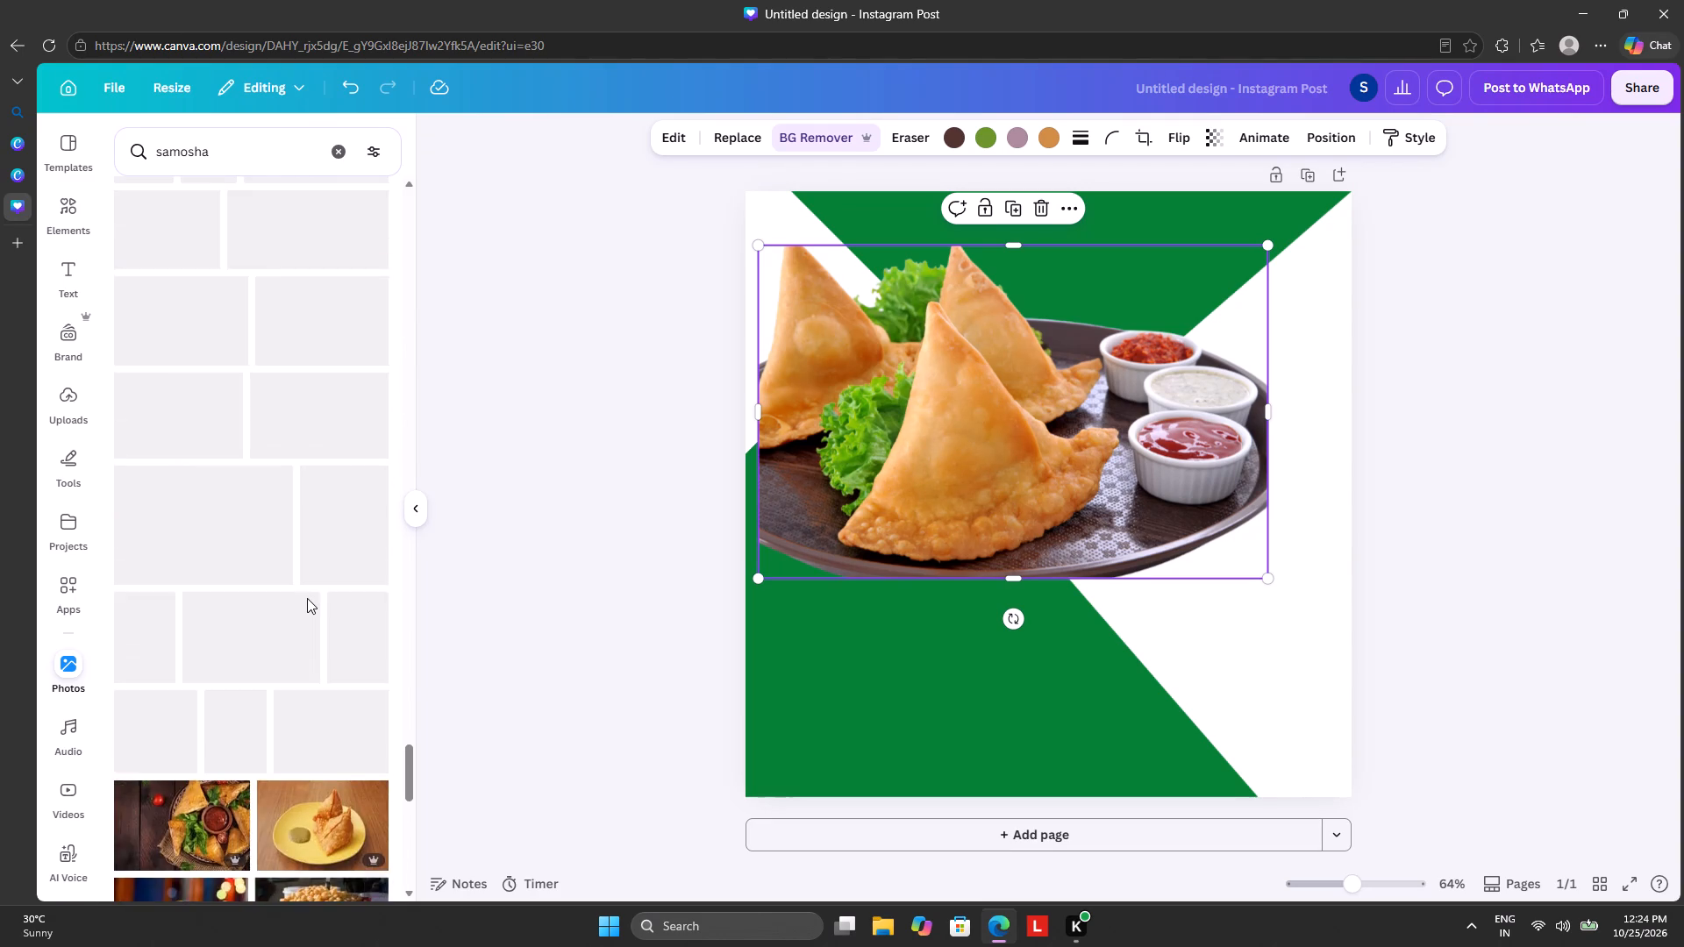
{"action": "scroll", "coordinate": [307, 598], "scroll_direction": "up", "scroll_amount": 16}
{"action": "scroll", "coordinate": [307, 598], "scroll_direction": "up", "scroll_amount": 14}
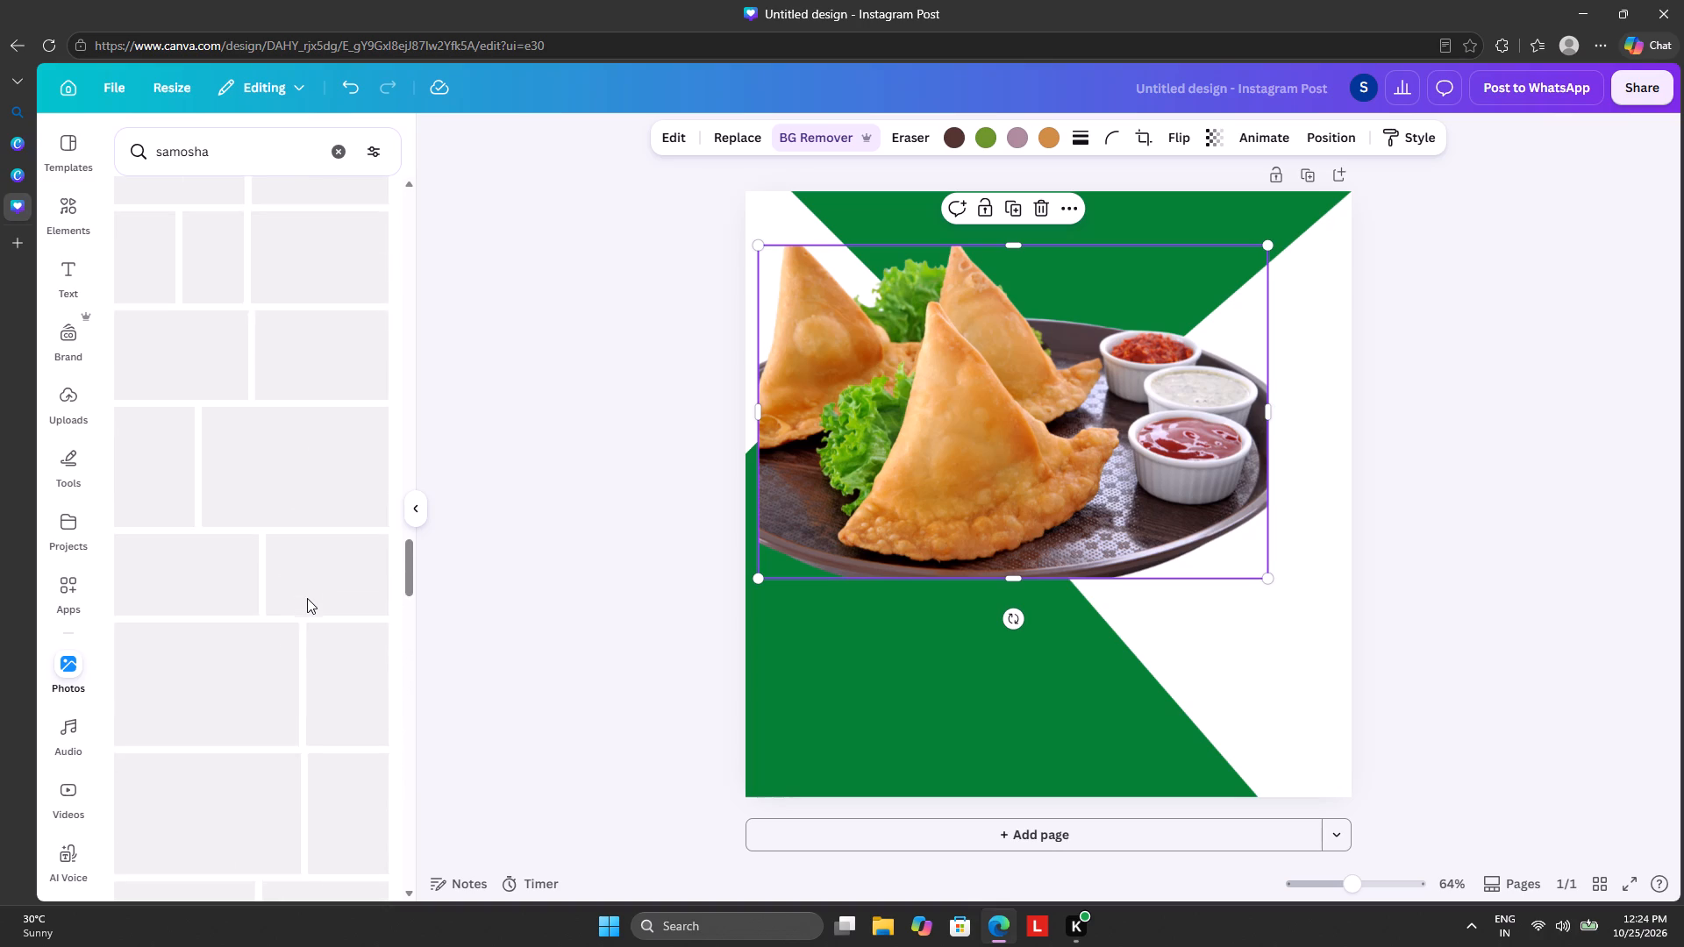
{"action": "scroll", "coordinate": [307, 598], "scroll_direction": "up", "scroll_amount": 16}
{"action": "scroll", "coordinate": [307, 598], "scroll_direction": "up", "scroll_amount": 12}
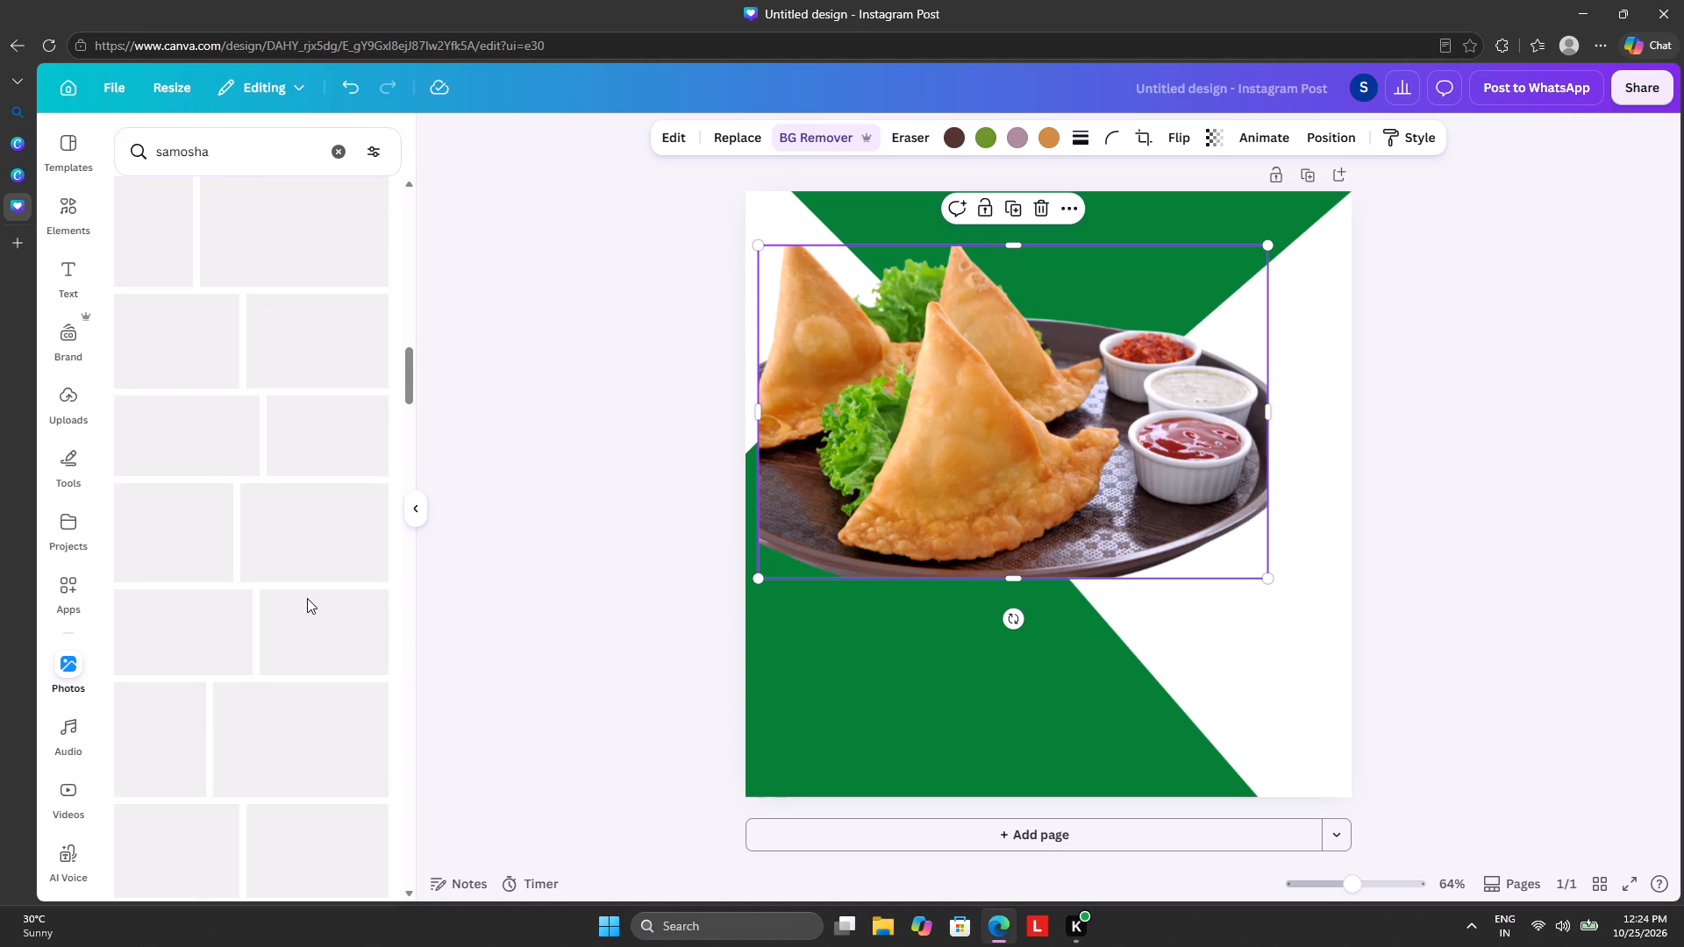
{"action": "scroll", "coordinate": [307, 598], "scroll_direction": "up", "scroll_amount": 19}
{"action": "scroll", "coordinate": [307, 598], "scroll_direction": "up", "scroll_amount": 13}
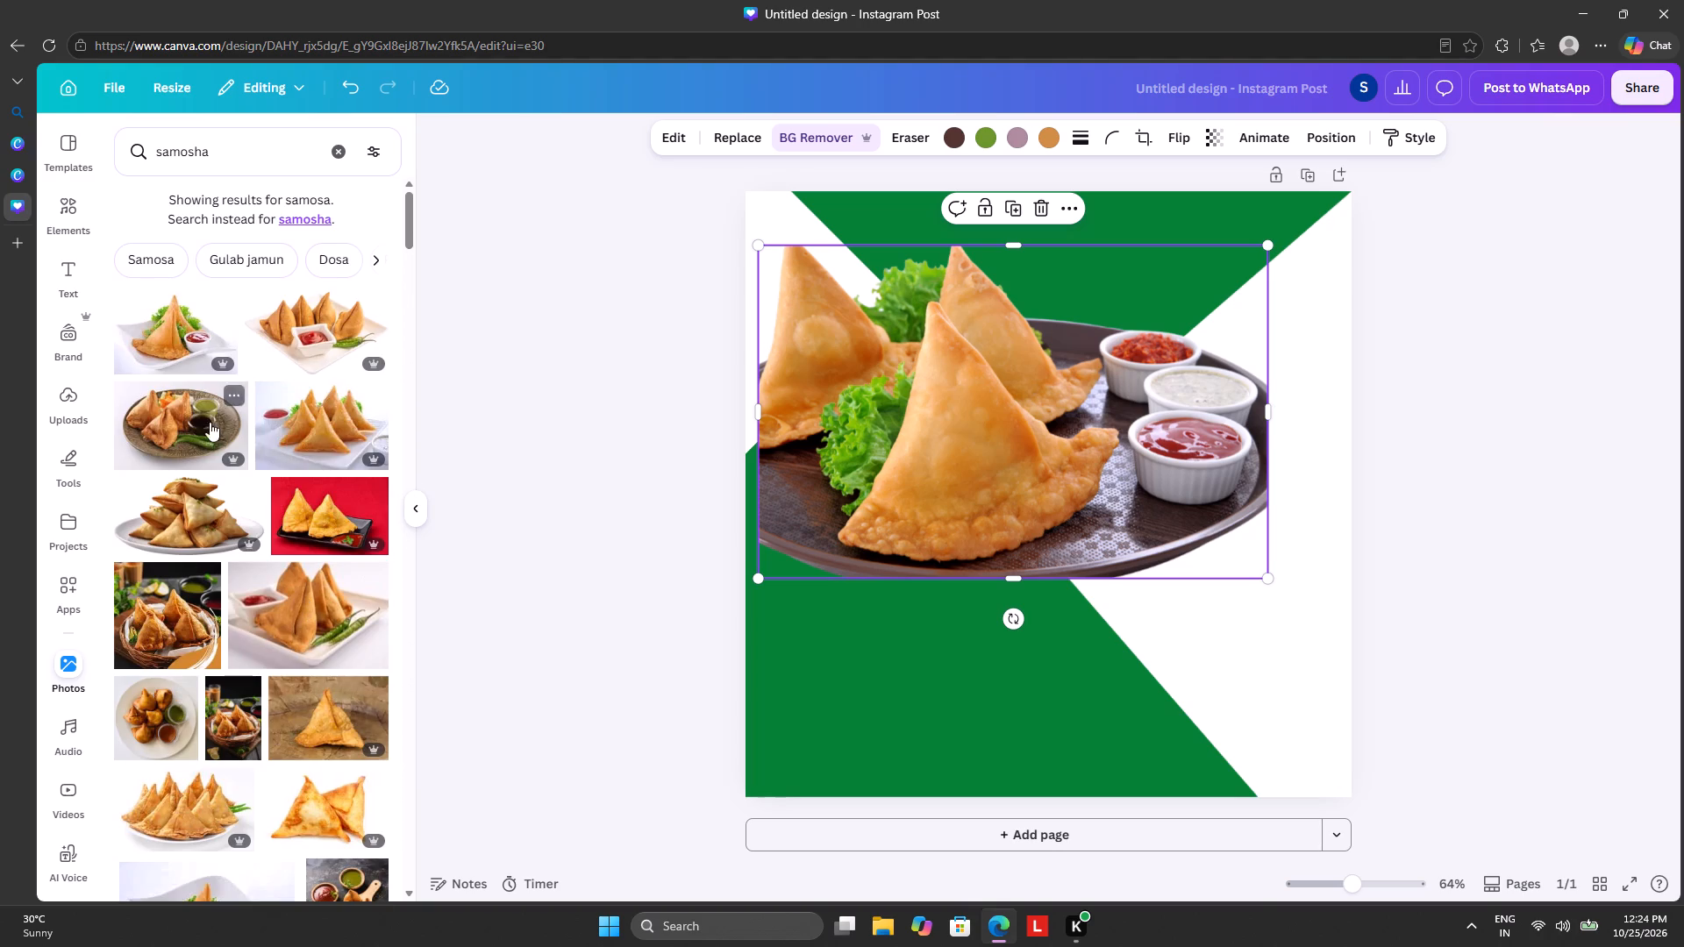
Add the stock photo of samosas with lettuce and a ketchup bowl on a wavy white plate, and remove its background.
{"action": "left_click", "coordinate": [155, 337]}
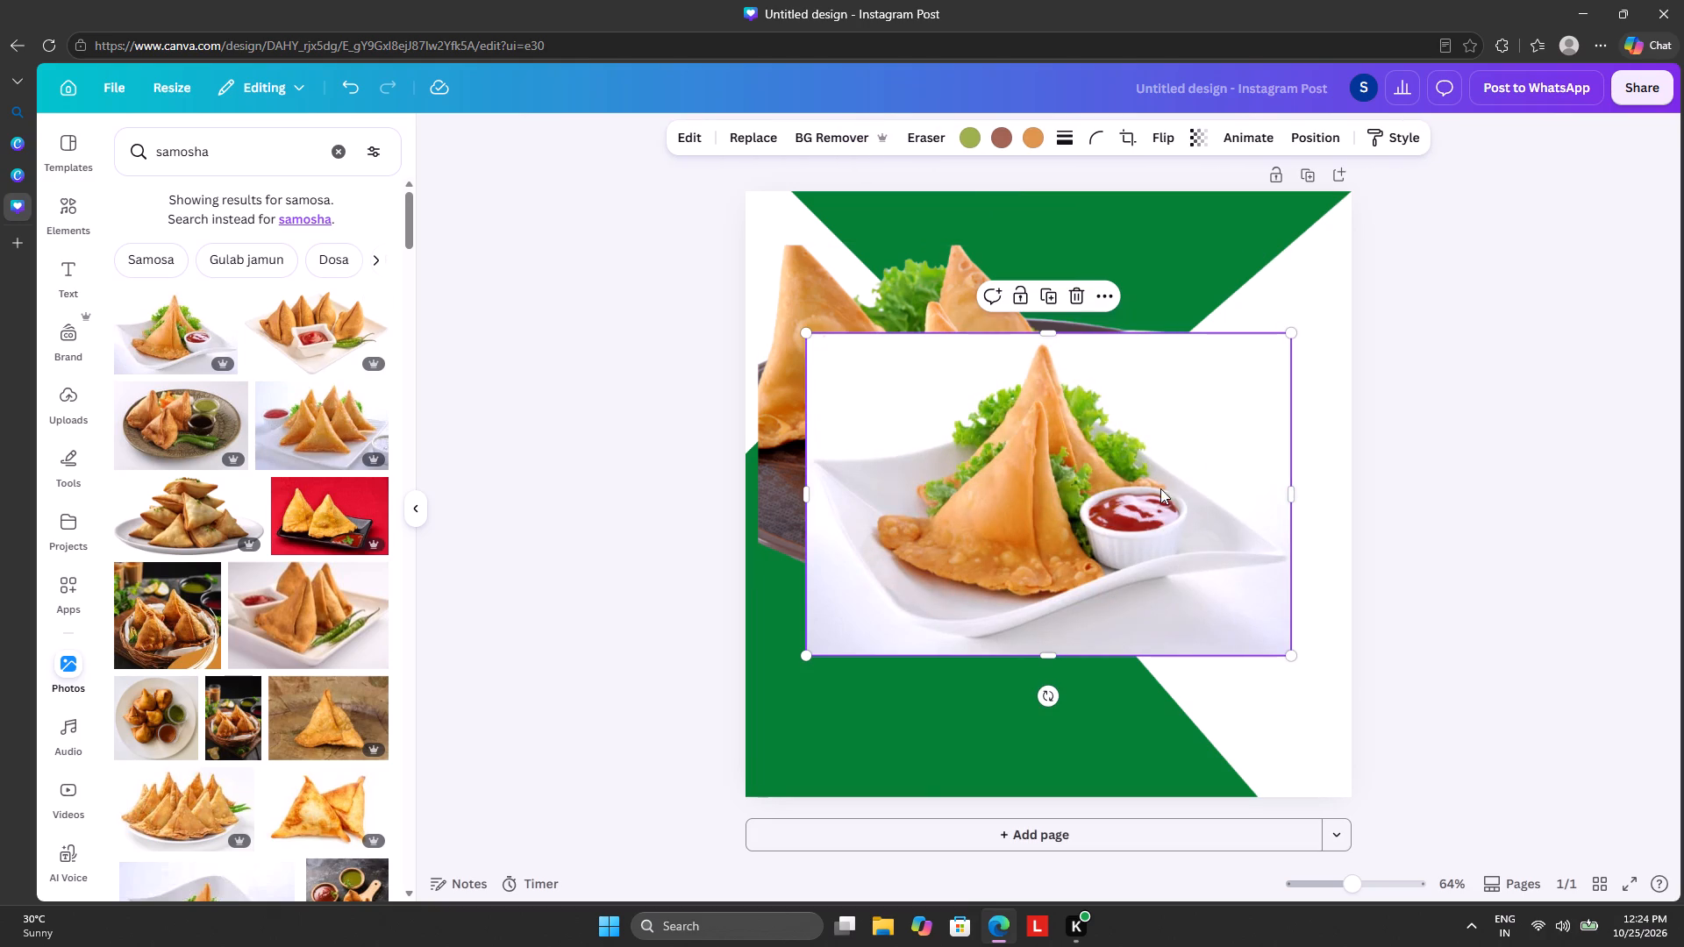
{"action": "left_click", "coordinate": [851, 133]}
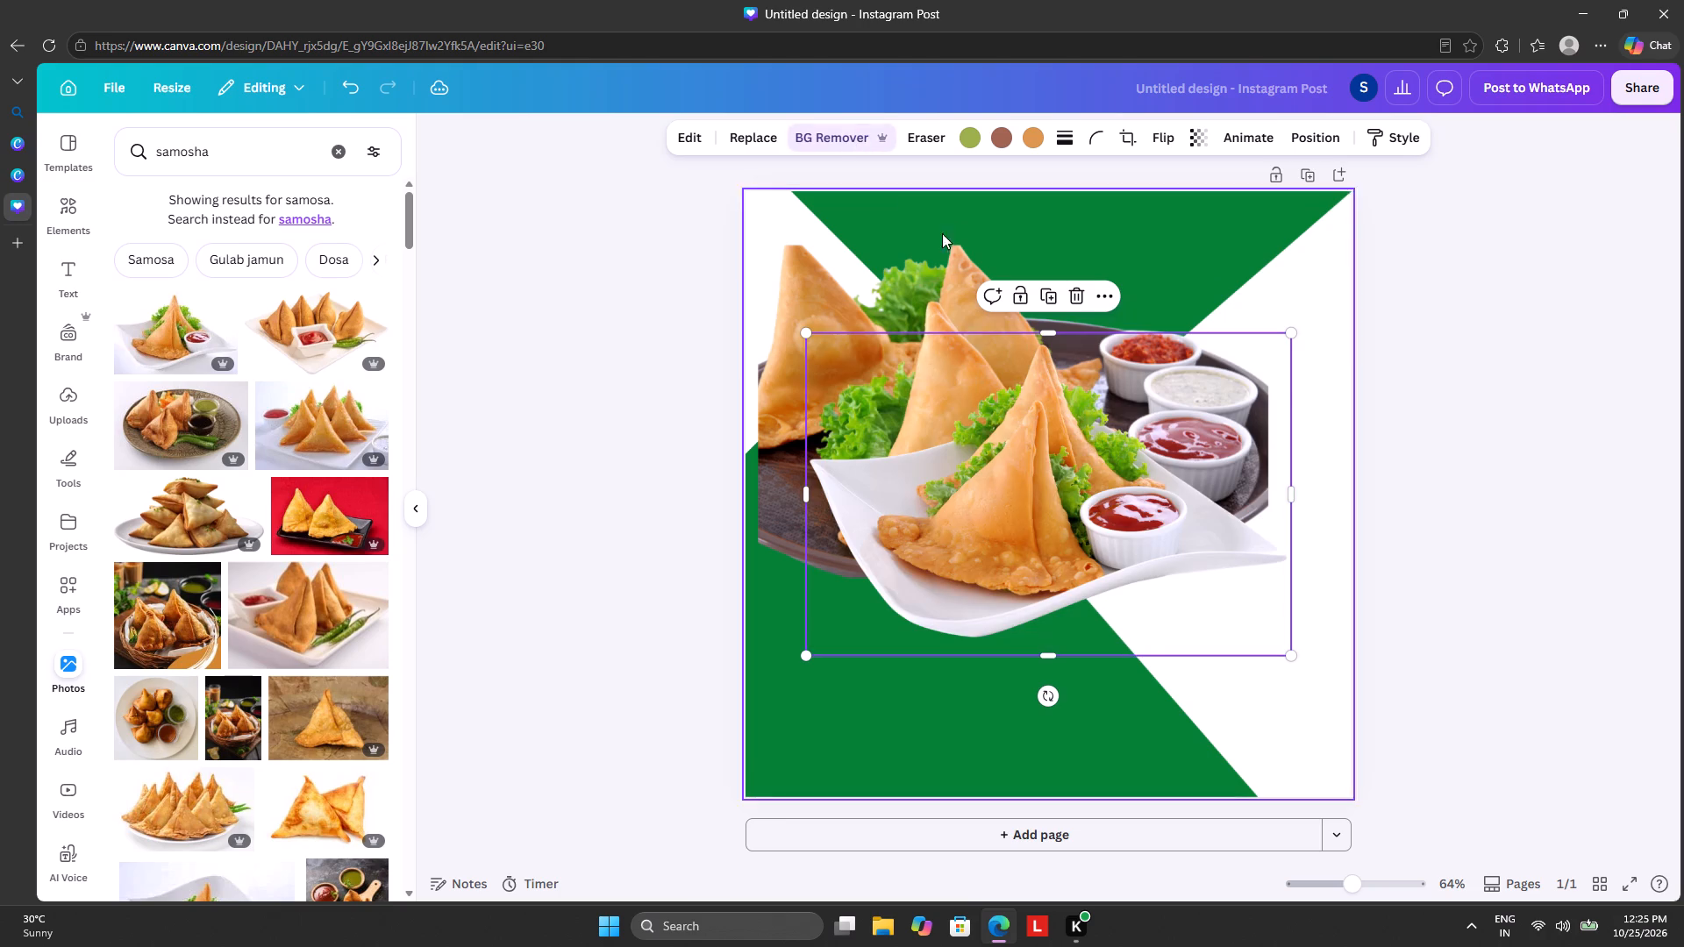
Move the white-plate samosa cut-out down out of the way and delete the dark-plate samosa cut-out behind it.
{"action": "left_click_drag", "start_coordinate": [928, 424], "coordinate": [1059, 534]}
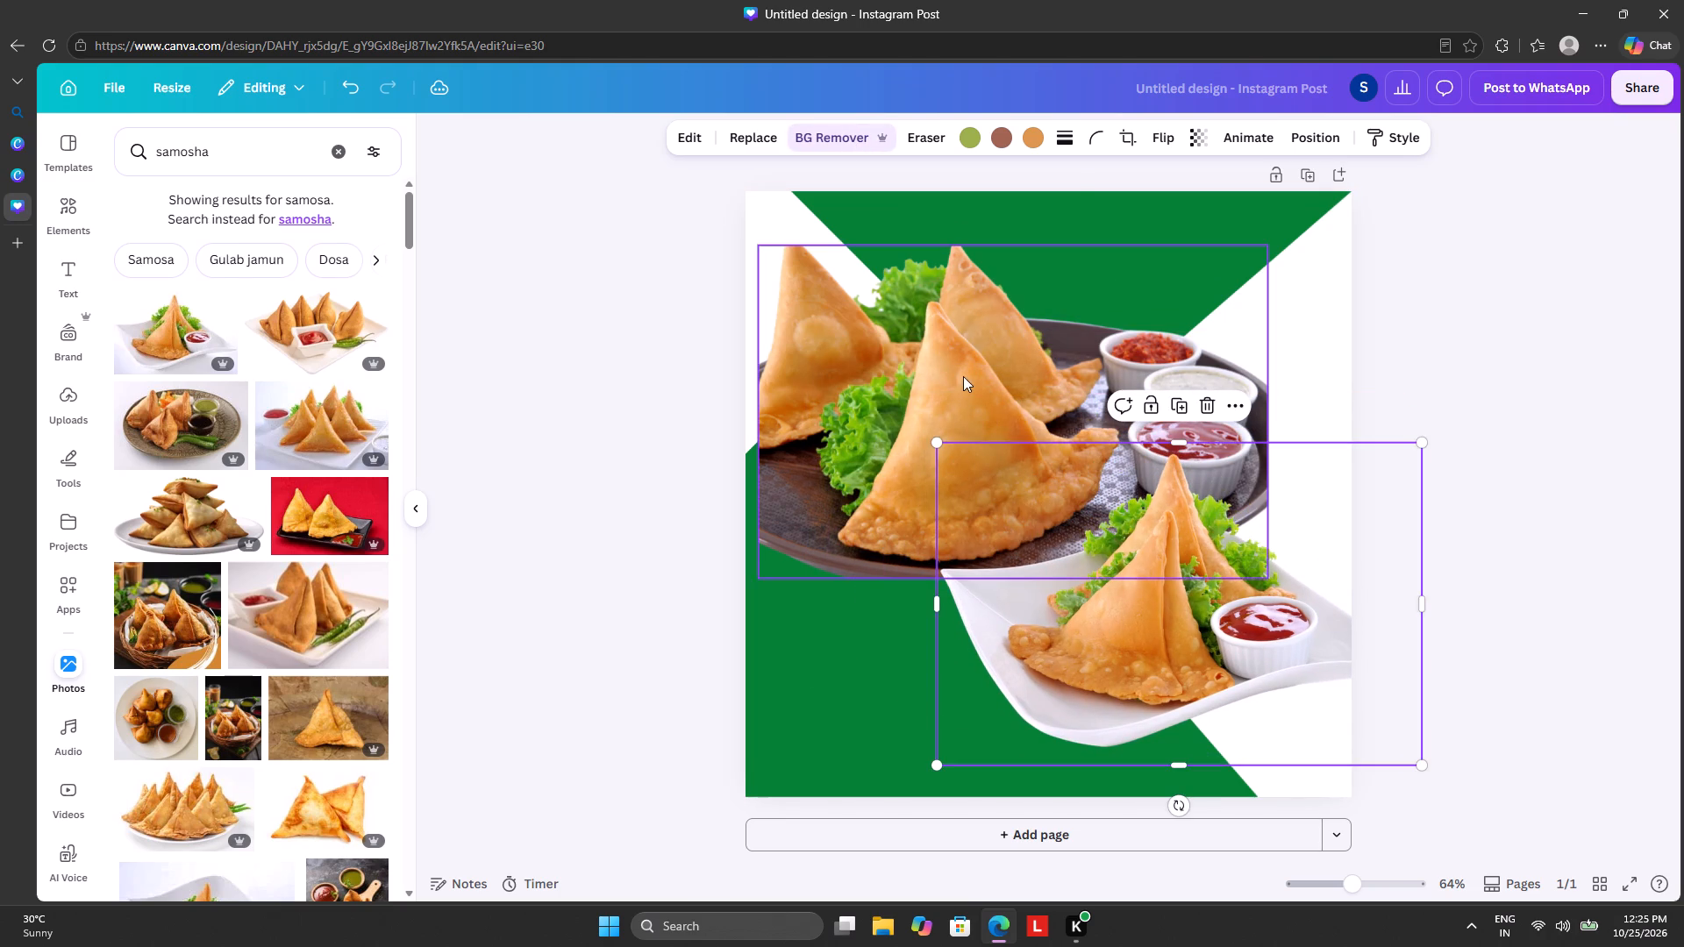
{"action": "left_click", "coordinate": [963, 376]}
{"action": "left_click", "coordinate": [1039, 196]}
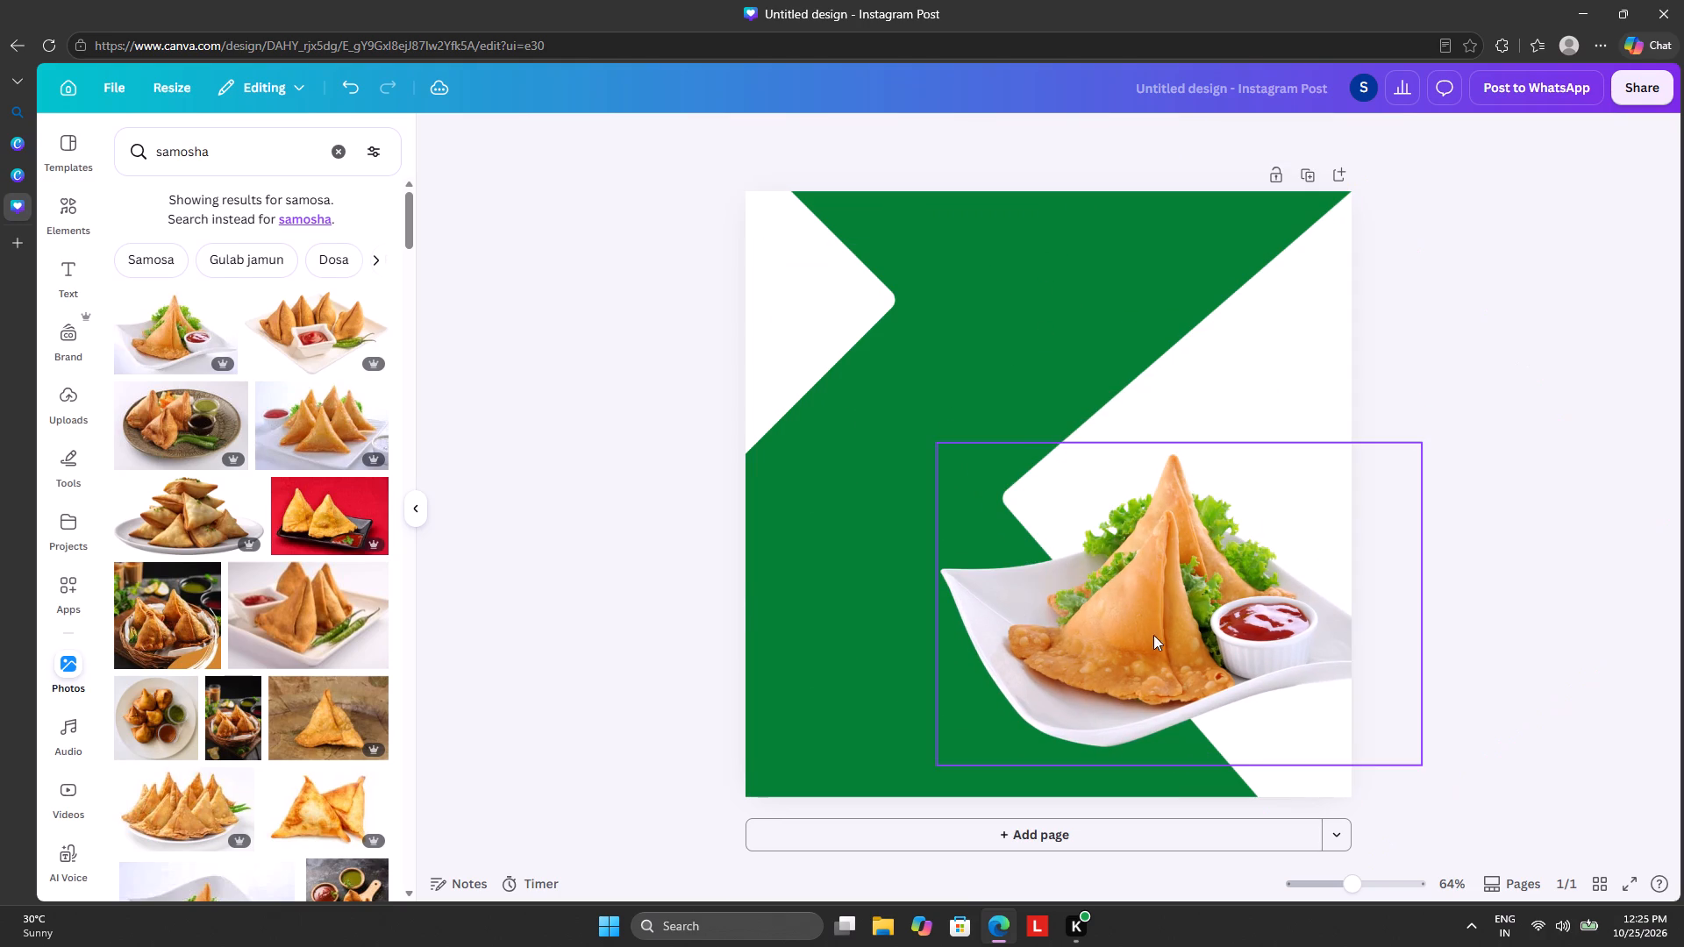
Centre the white-plate samosa cut-out horizontally in the page's upper middle and enlarge it to span most of the page width.
{"action": "left_click_drag", "start_coordinate": [1152, 630], "coordinate": [1019, 450]}
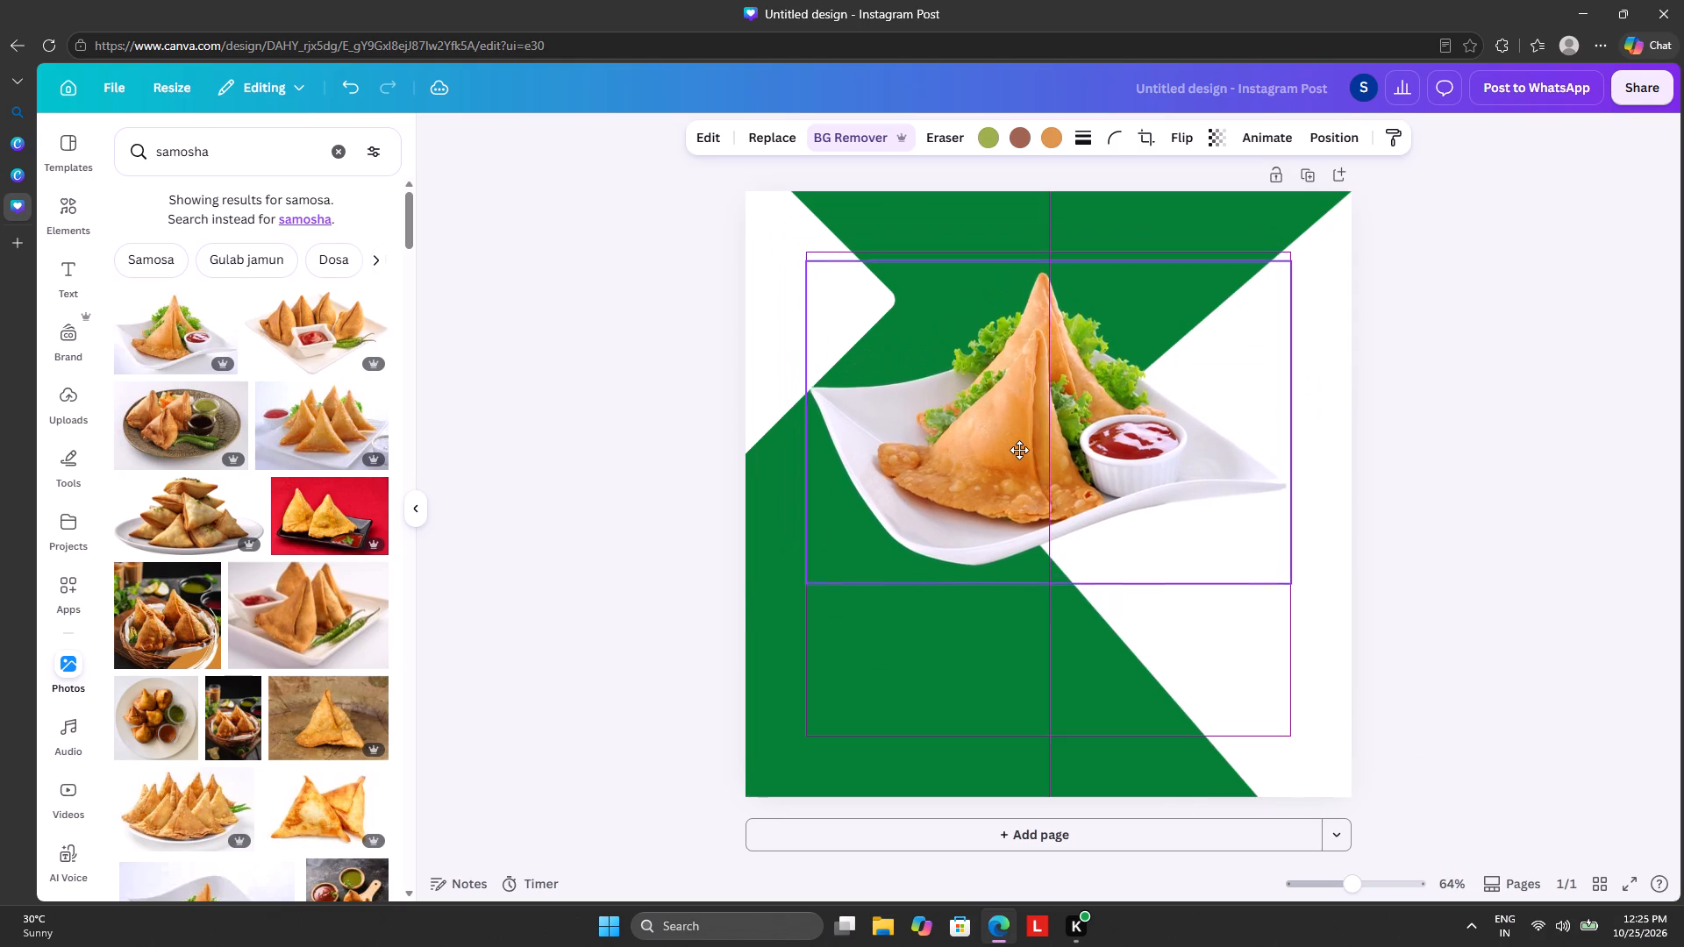
{"action": "left_click_drag", "start_coordinate": [1019, 450], "coordinate": [1017, 461]}
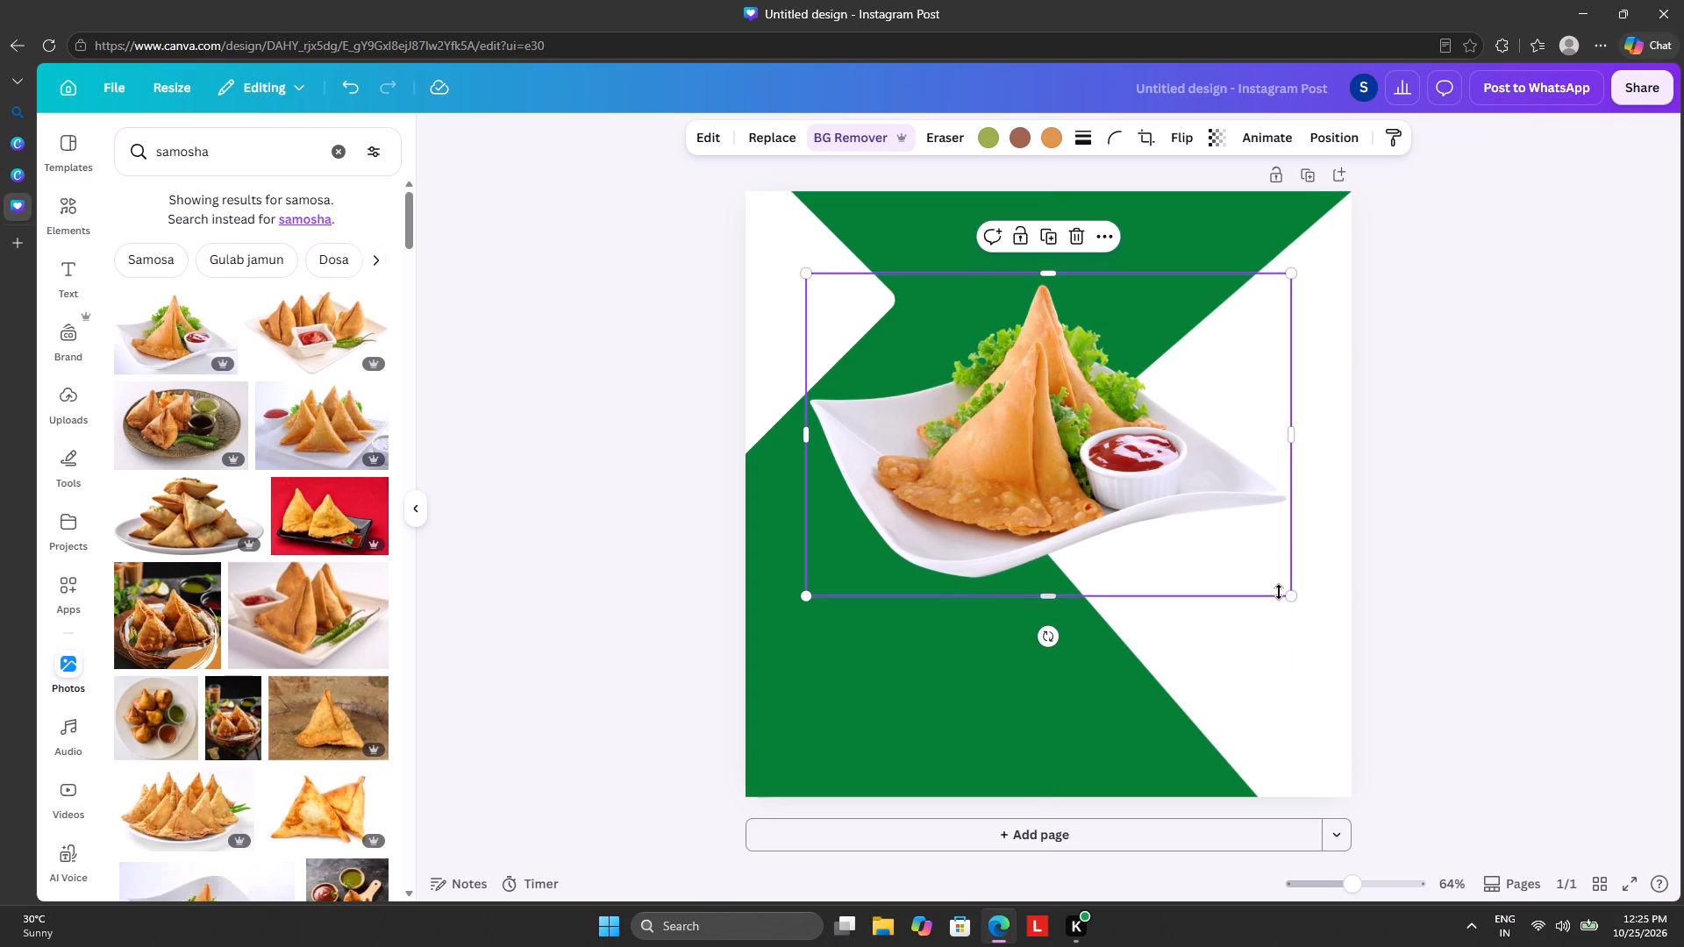
{"action": "left_click_drag", "start_coordinate": [1291, 599], "coordinate": [1338, 674]}
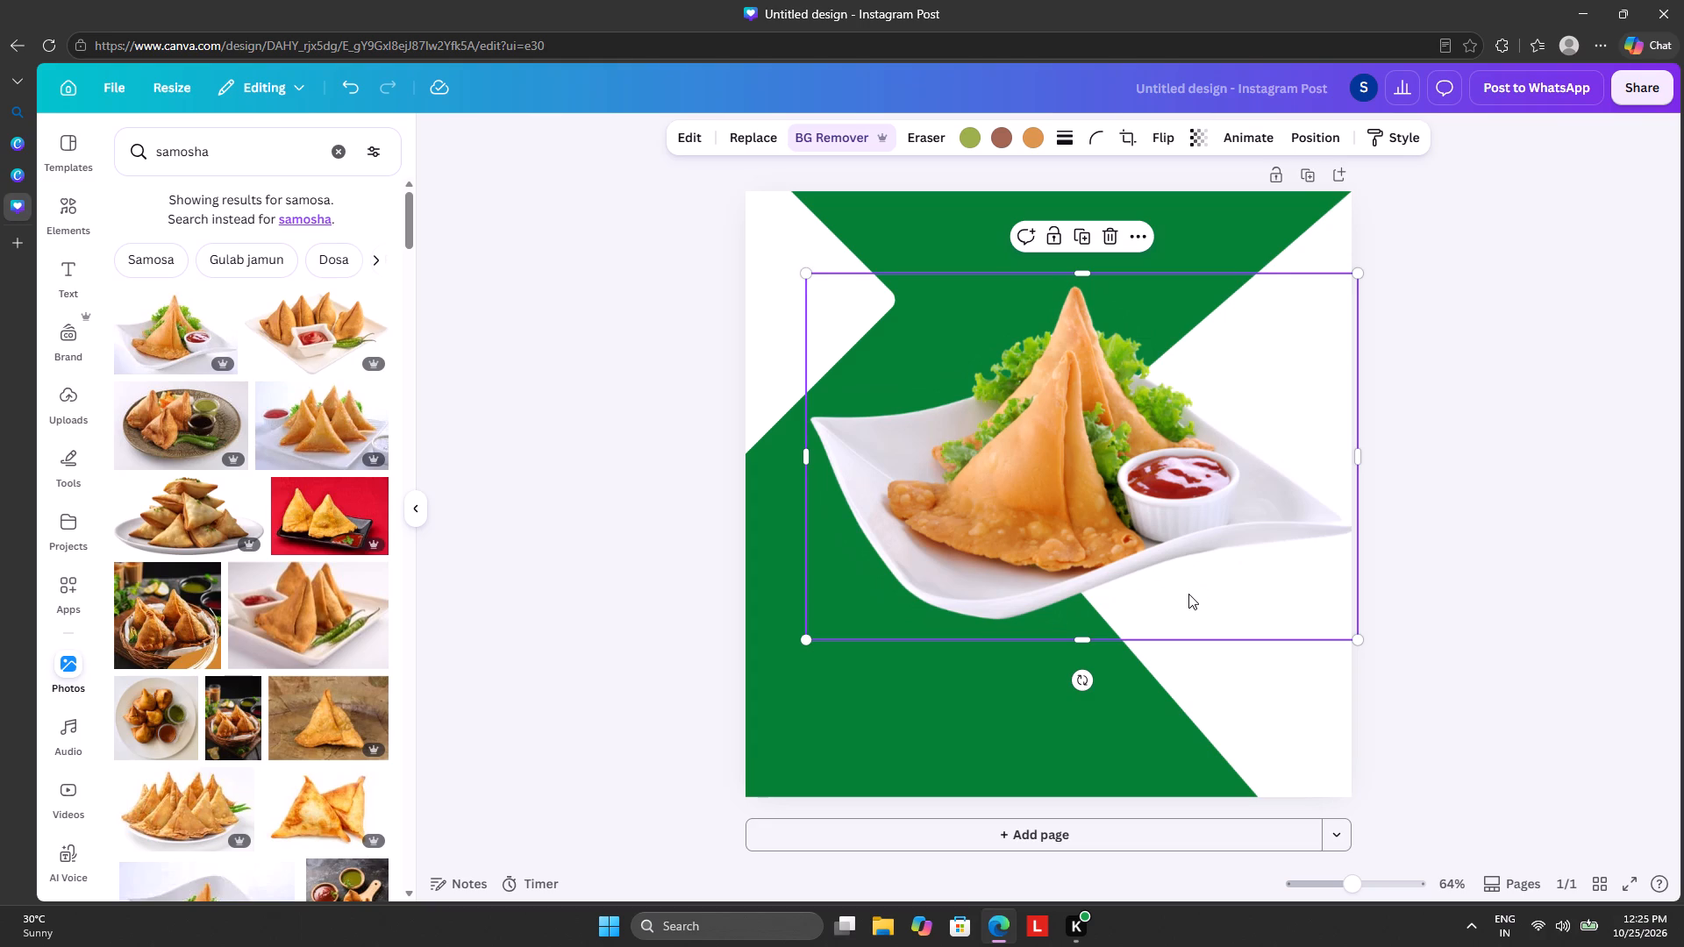
{"action": "left_click_drag", "start_coordinate": [1191, 582], "coordinate": [1162, 558]}
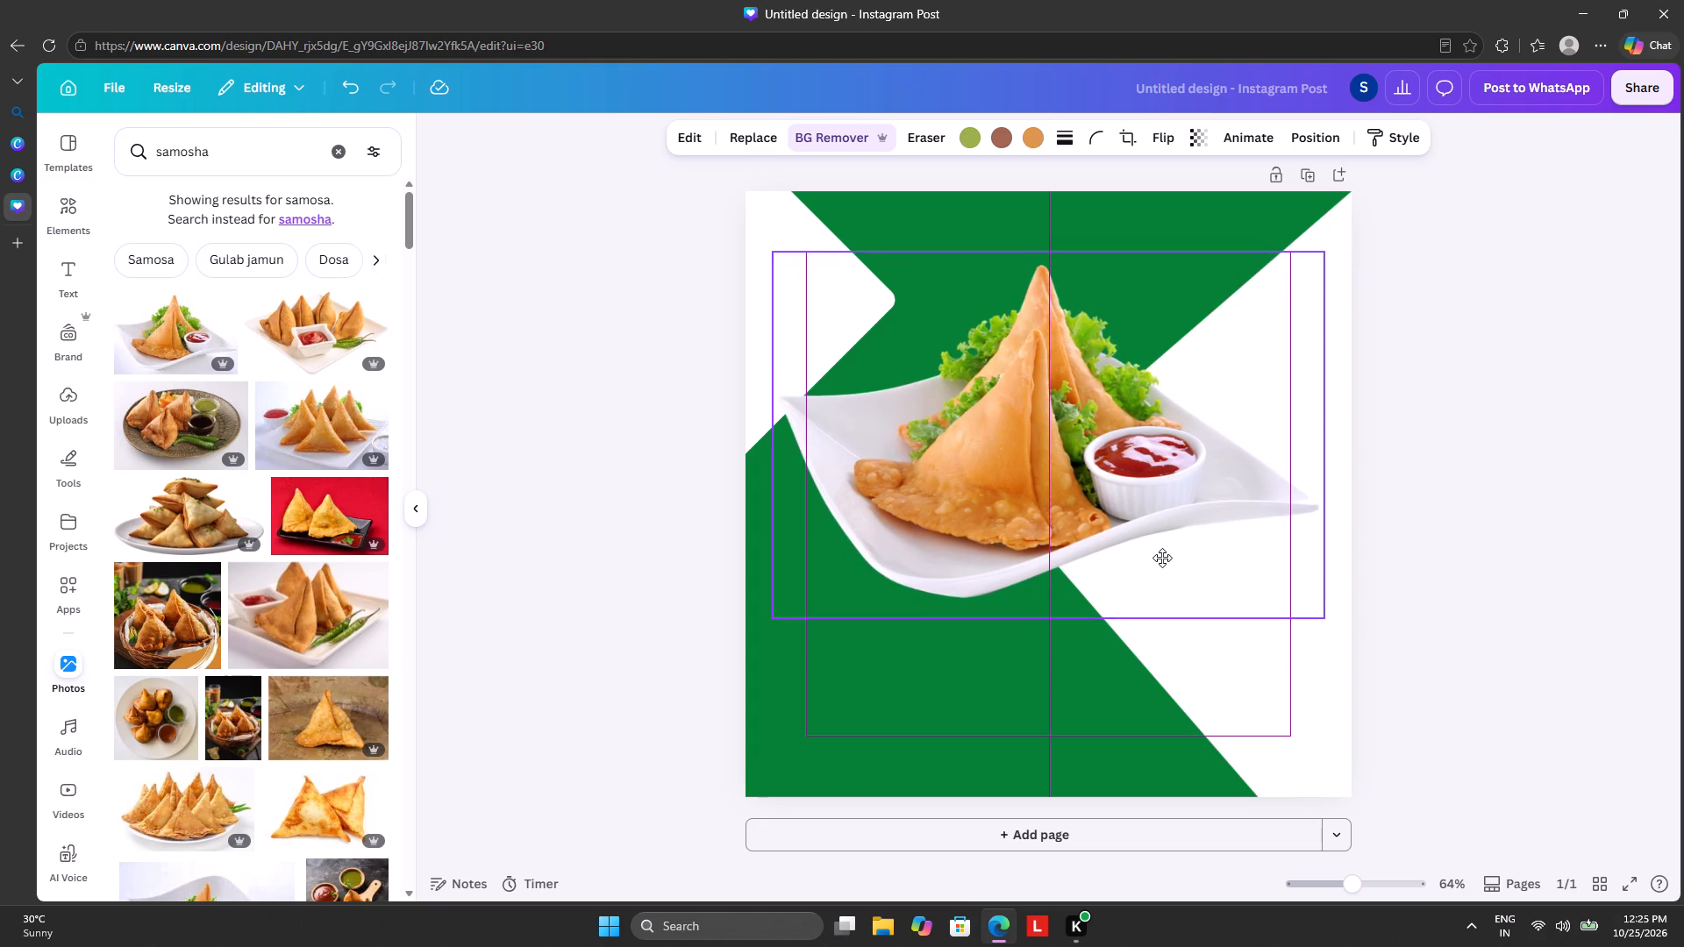
{"action": "left_click_drag", "start_coordinate": [1162, 558], "coordinate": [1152, 571]}
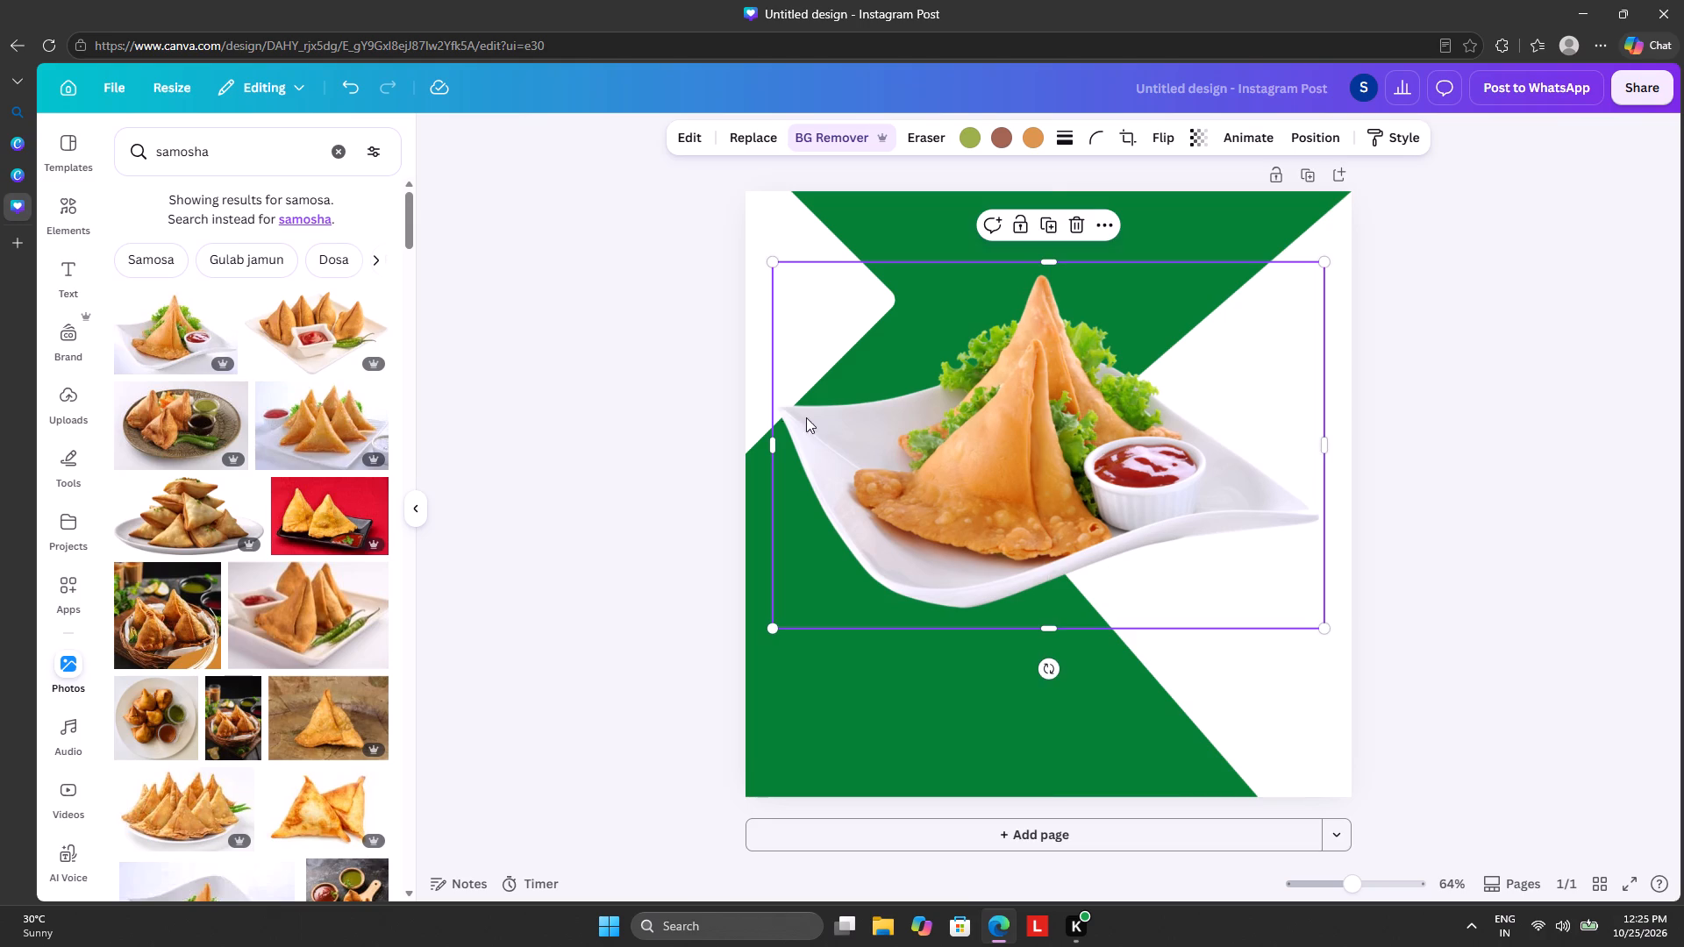
Search the photo library for "tacher".
{"action": "left_click", "coordinate": [341, 146]}
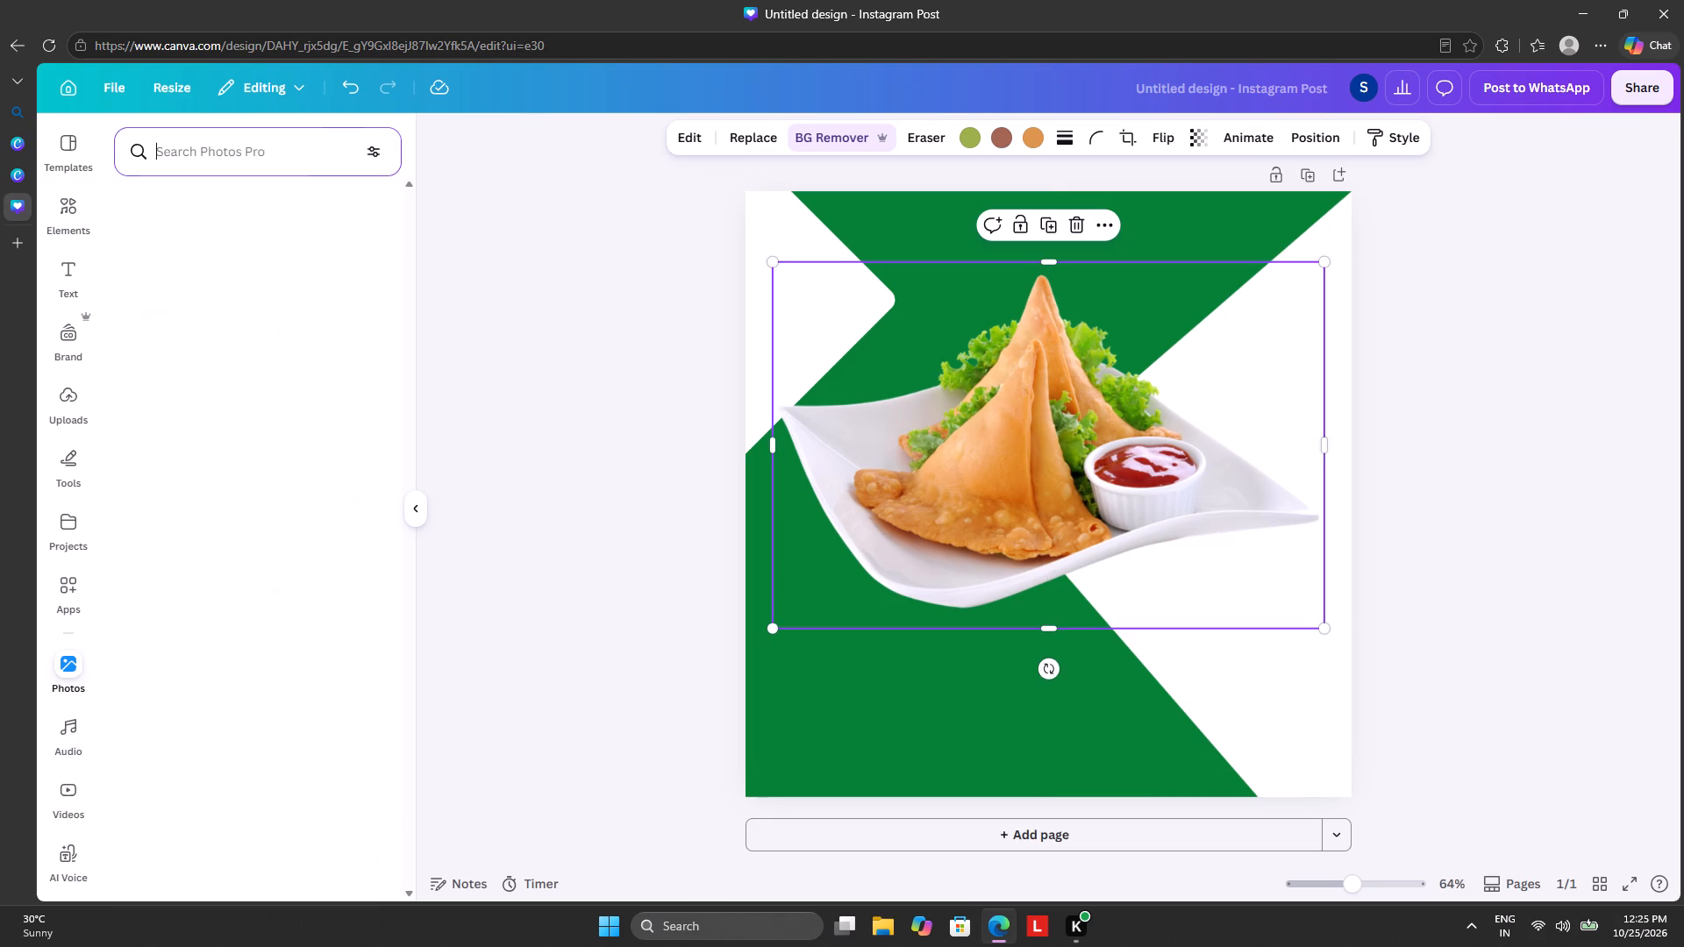
{"action": "type", "text": "tac"}
{"action": "type", "text": "her"}
{"action": "key", "text": "Return"}
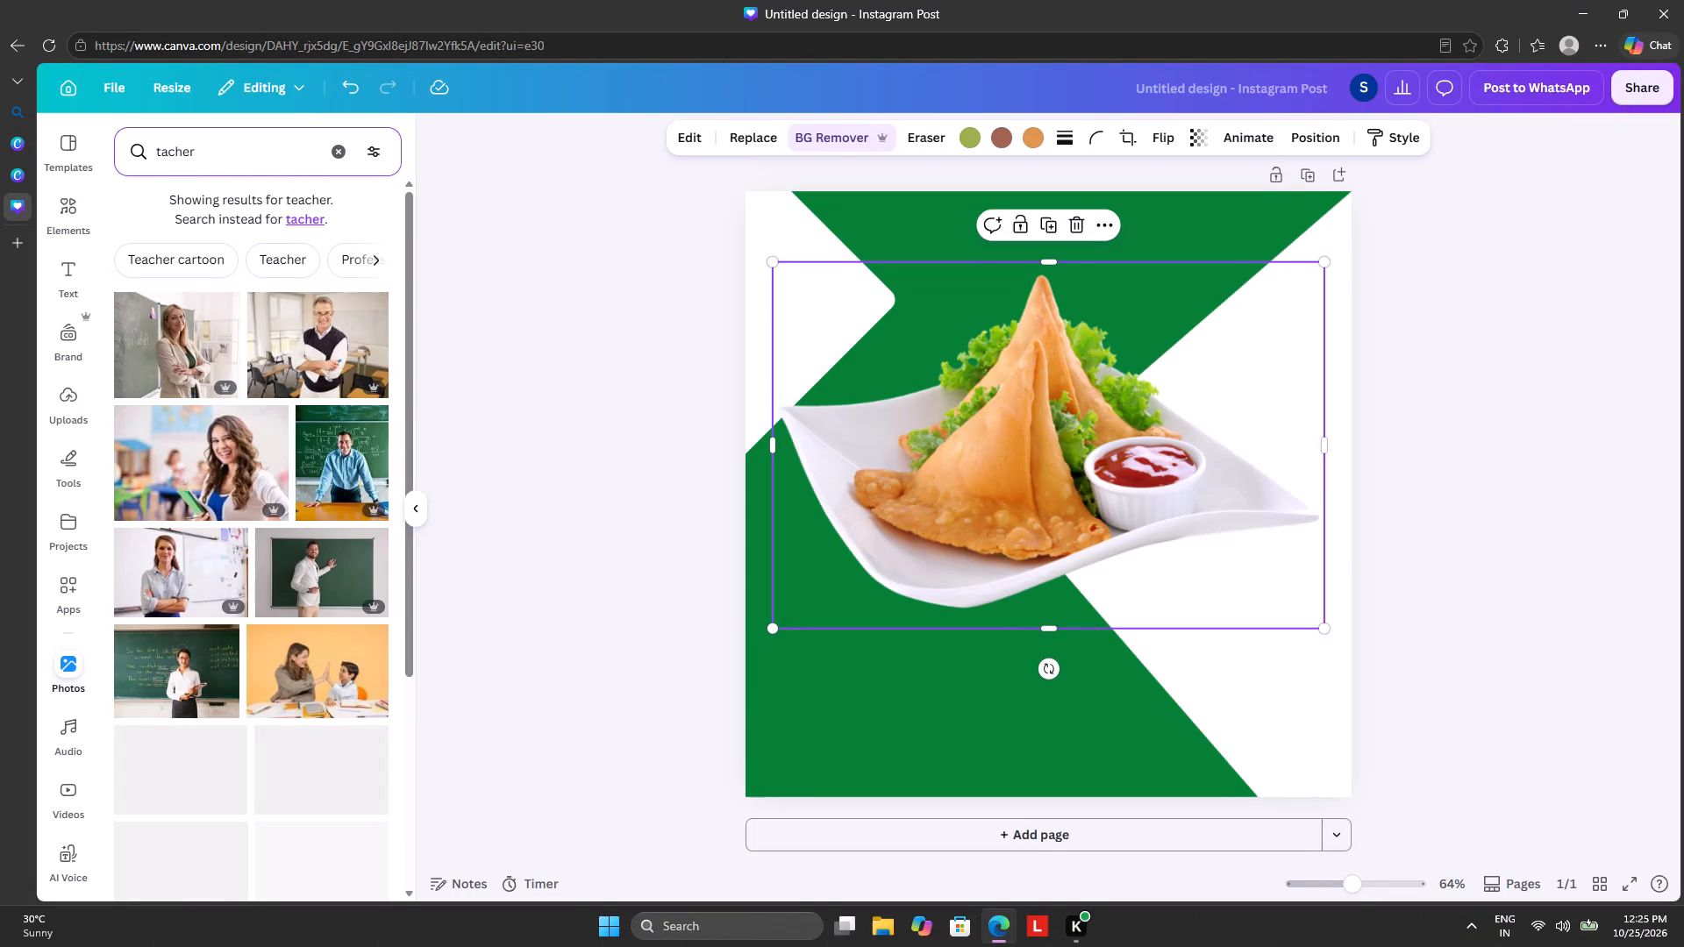
Search the photo library for "tackchar" in place of the previous search term.
{"action": "left_click", "coordinate": [335, 148]}
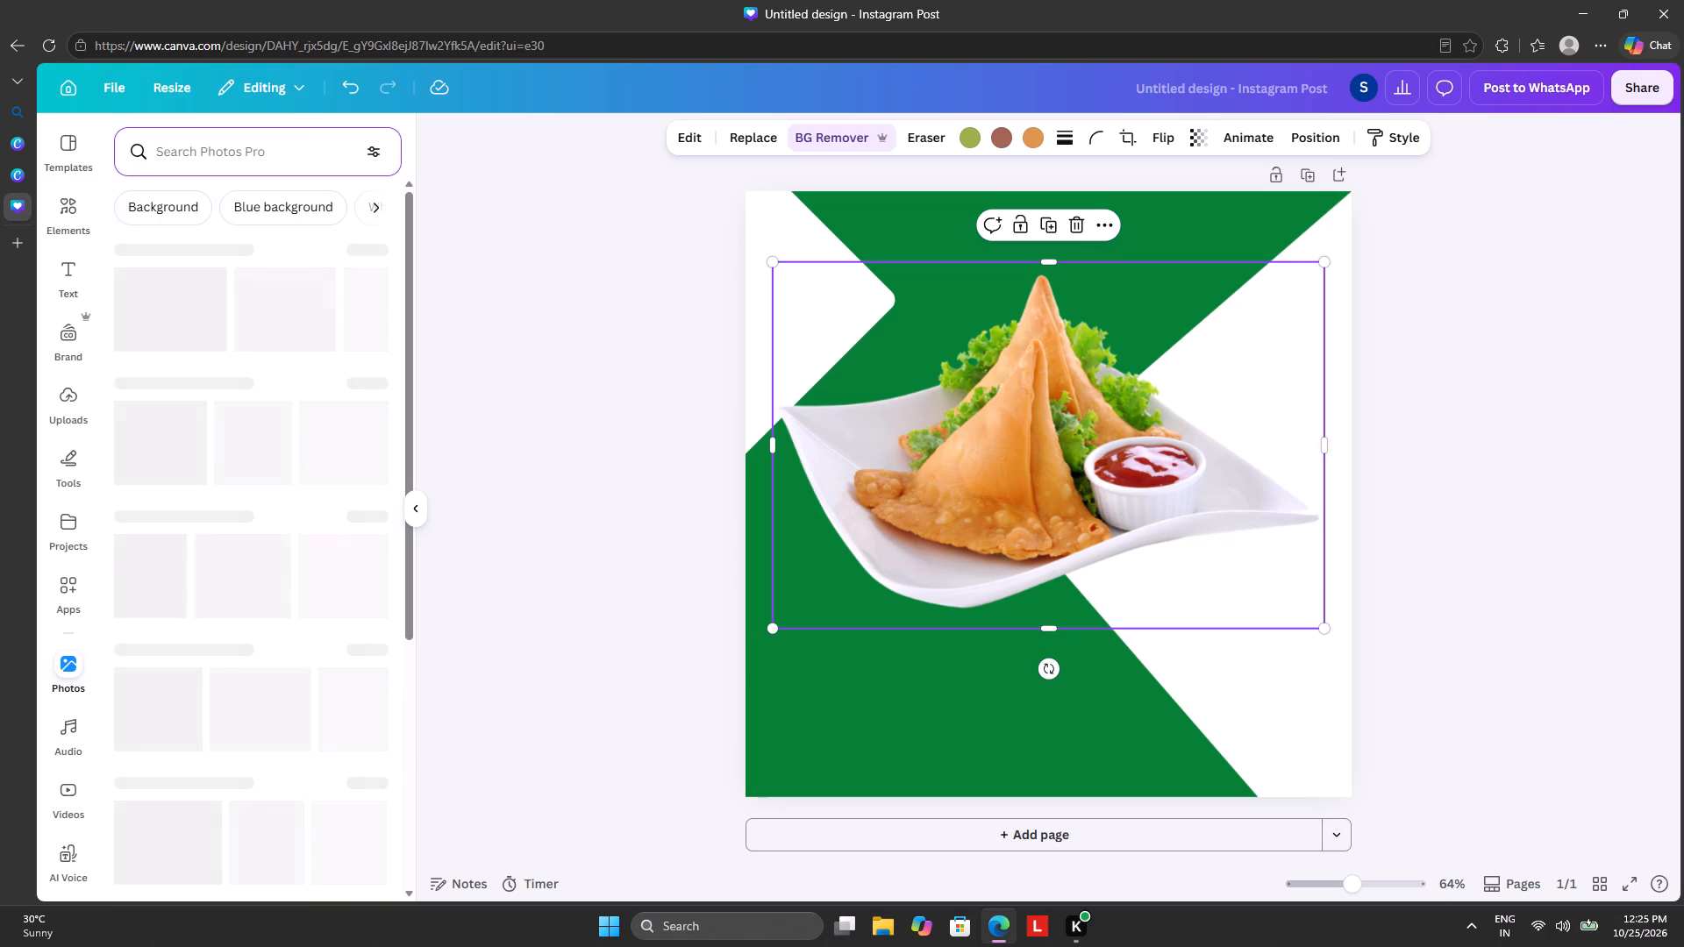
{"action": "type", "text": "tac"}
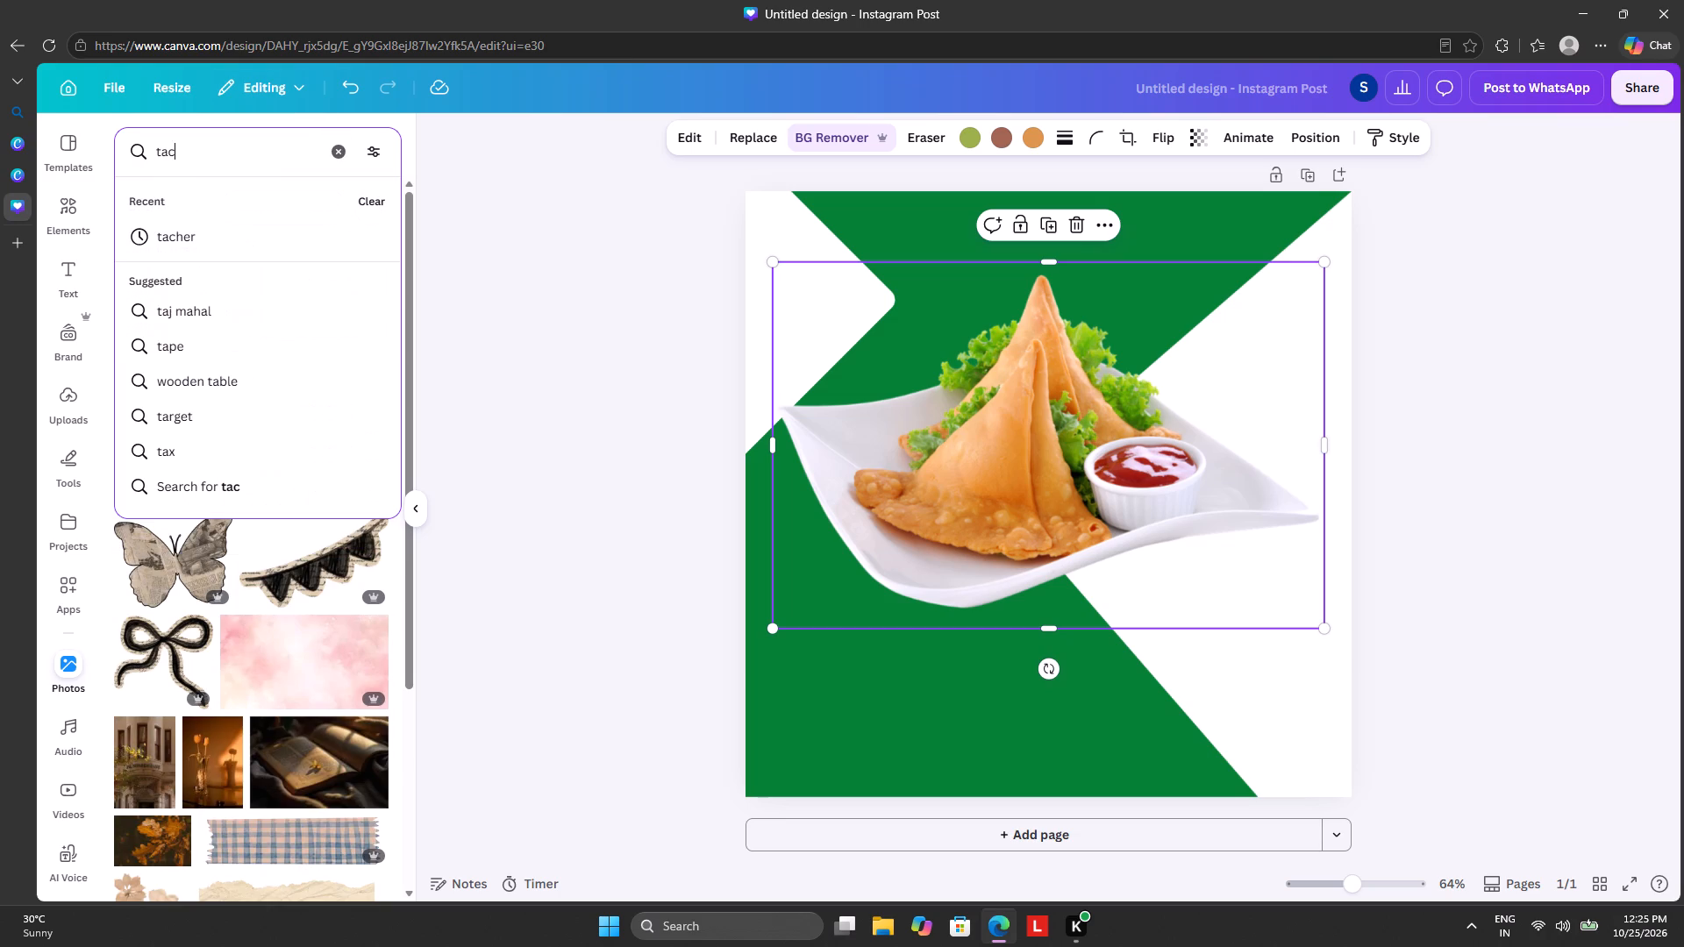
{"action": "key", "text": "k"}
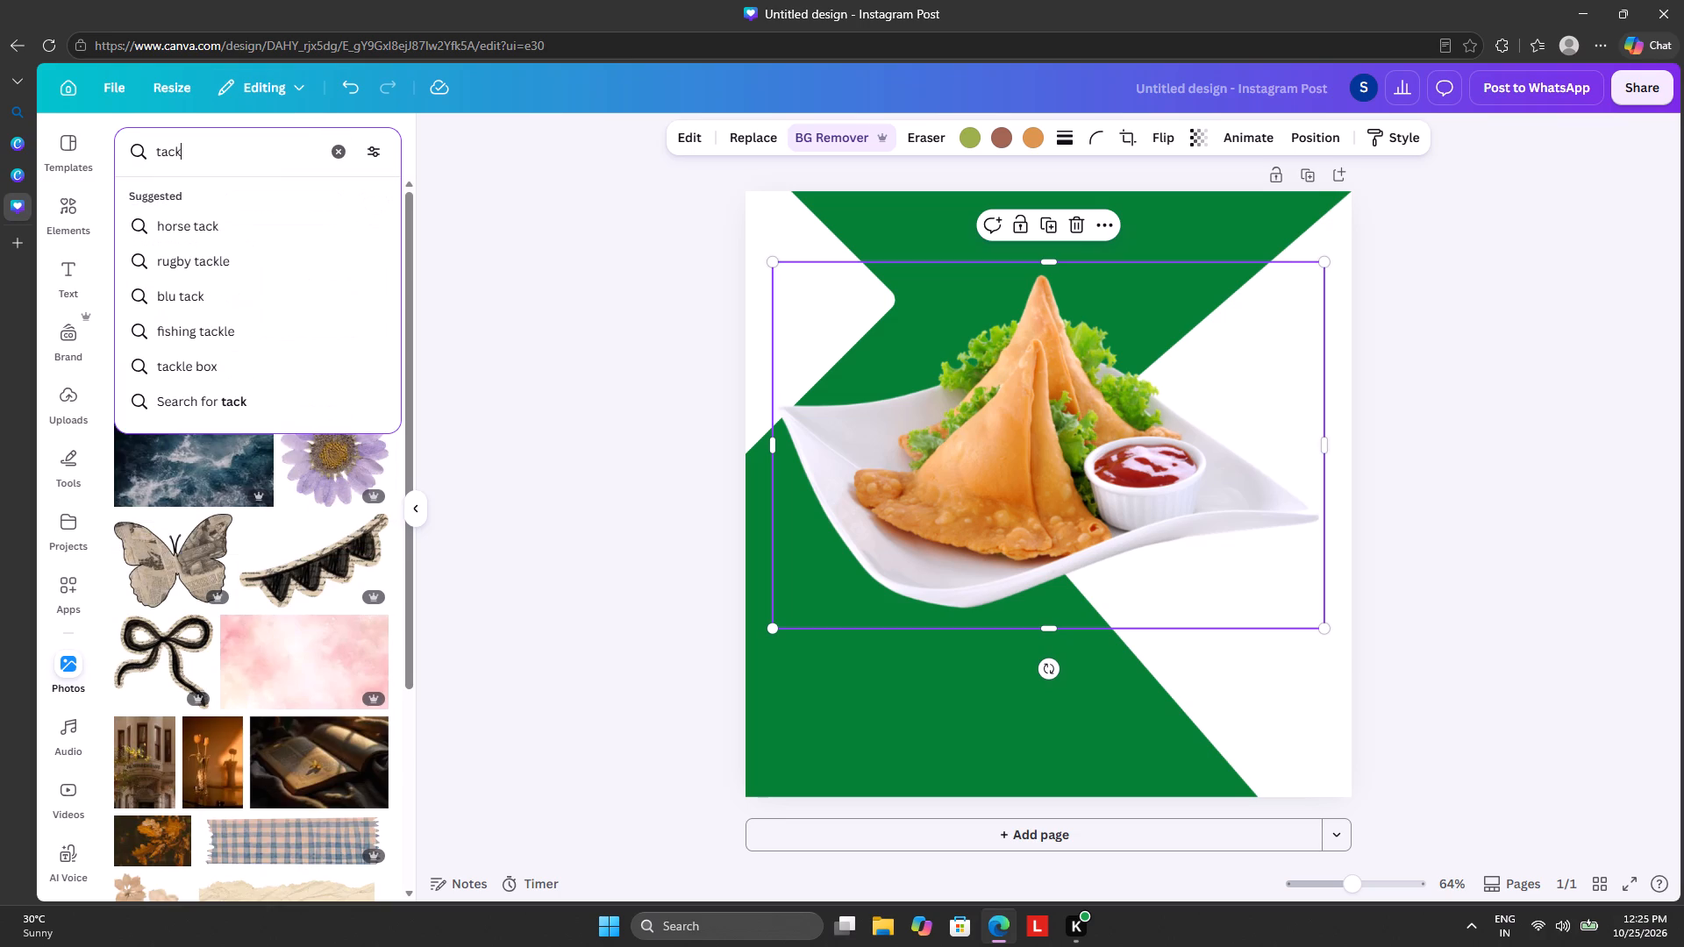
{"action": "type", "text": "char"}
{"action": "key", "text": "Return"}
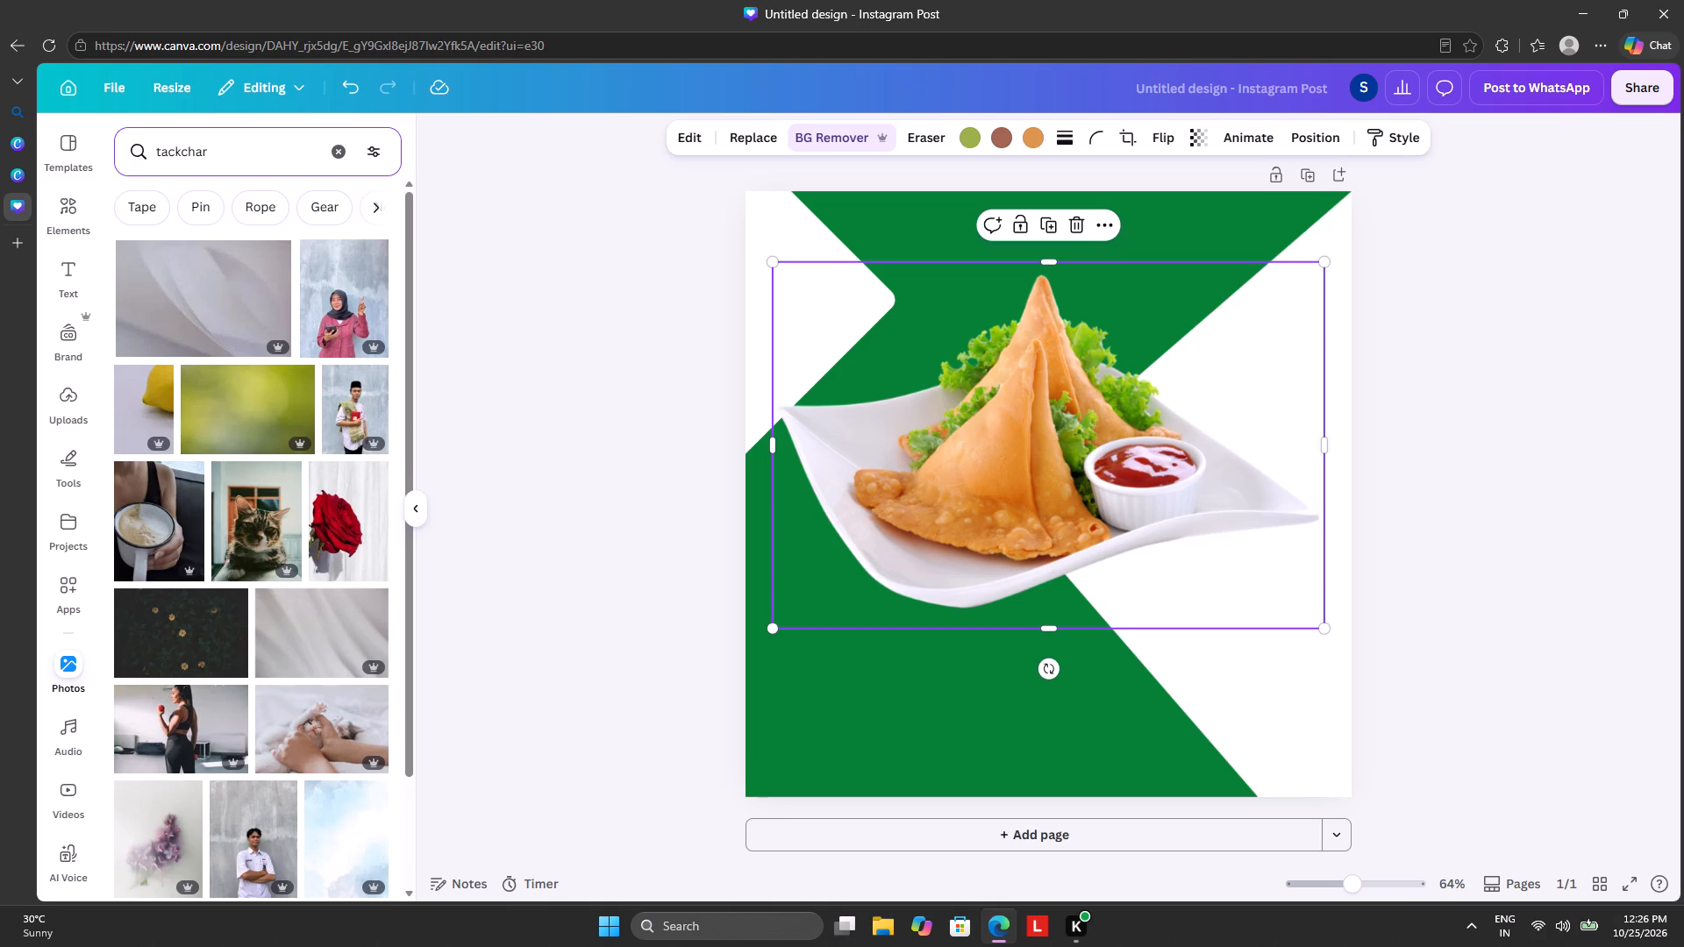
Connect the computer to the open Wi-Fi network "iQOO Neo7 Pro 2" and return to the design.
{"action": "left_click", "coordinate": [1550, 929]}
{"action": "left_click", "coordinate": [1549, 928]}
{"action": "left_click", "coordinate": [1564, 928]}
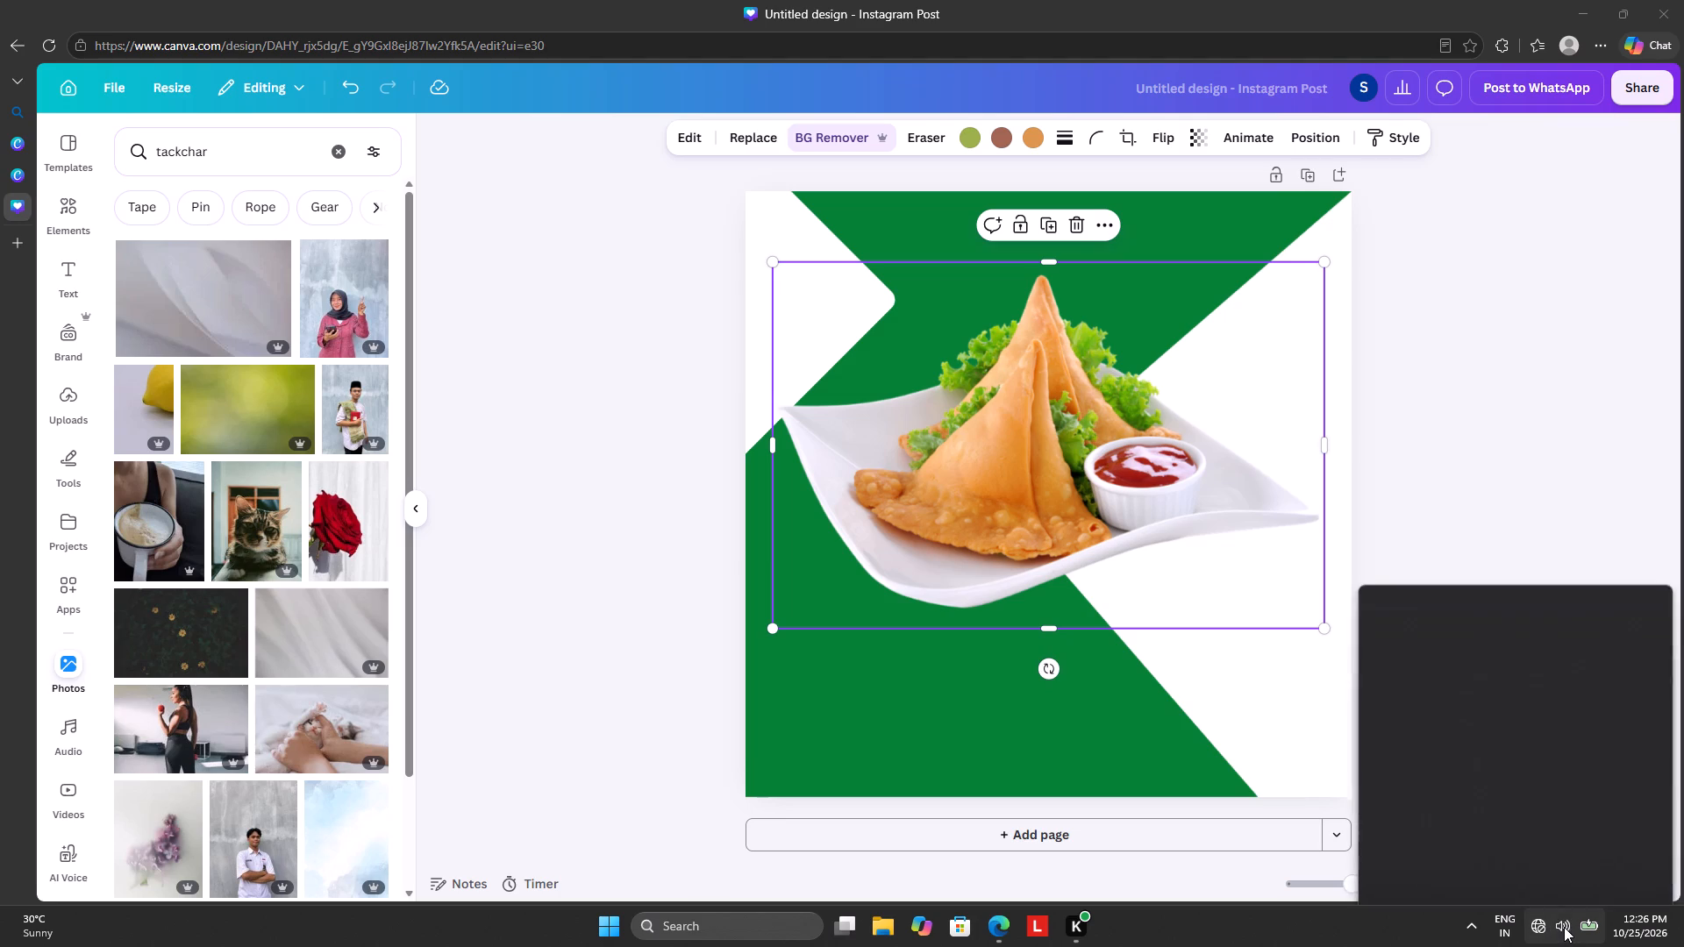
{"action": "left_click", "coordinate": [1534, 608]}
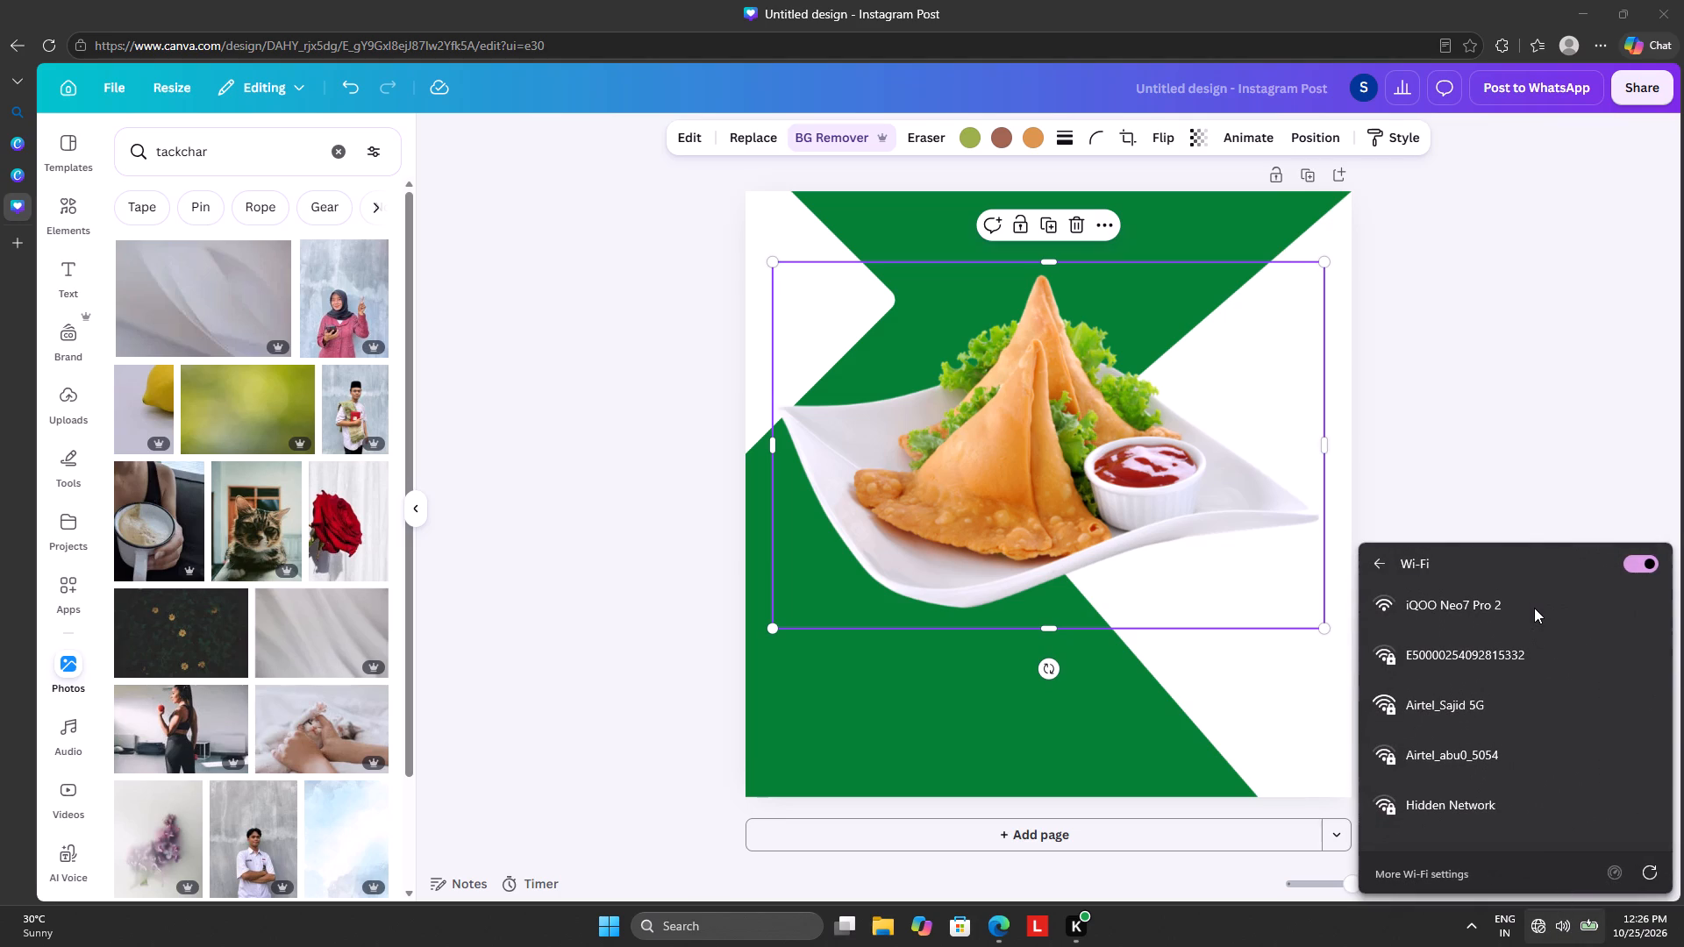
{"action": "left_click", "coordinate": [1489, 628]}
{"action": "left_click", "coordinate": [1548, 733]}
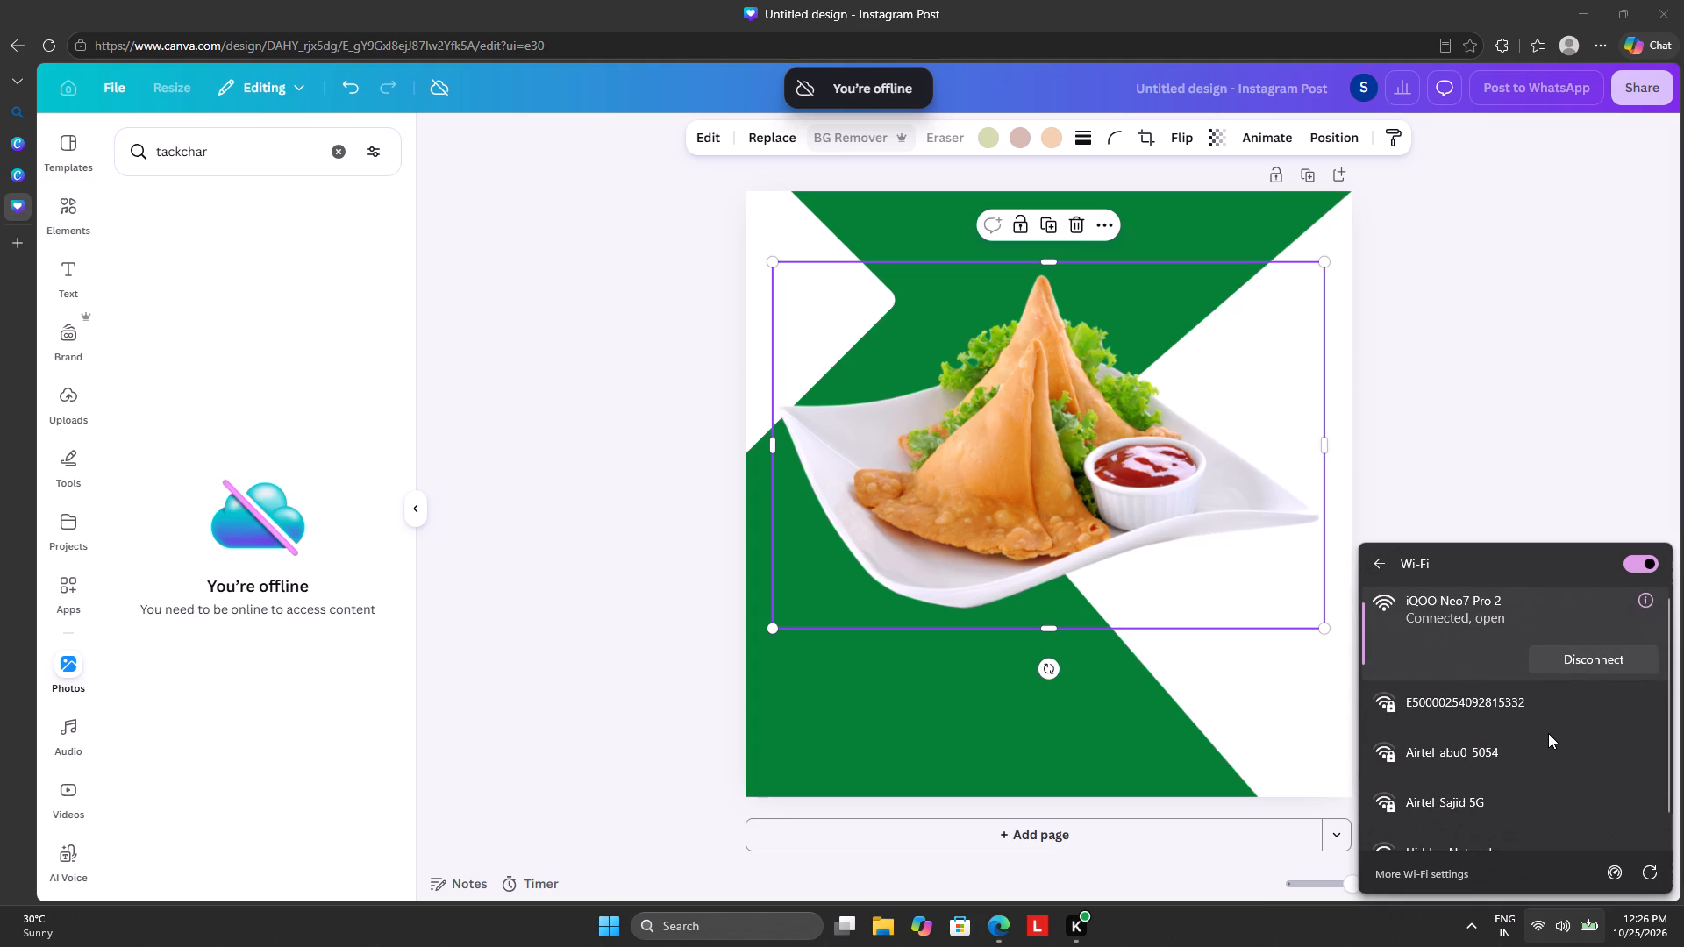
{"action": "left_click", "coordinate": [1552, 494]}
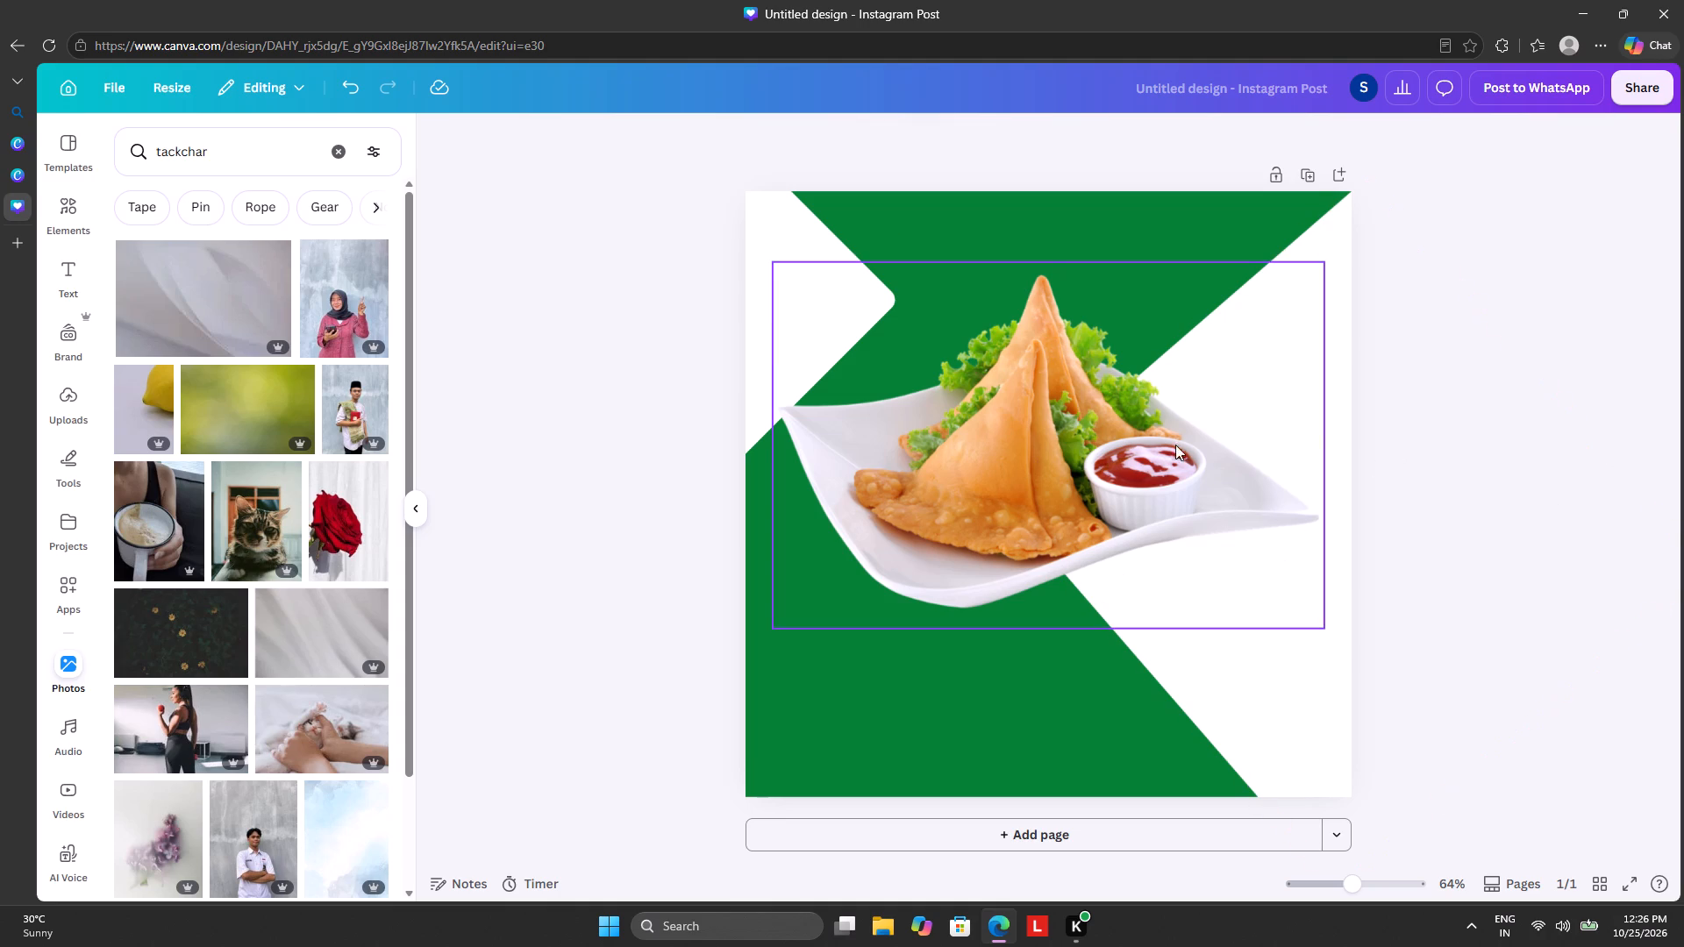
Look through the "tackchar" photo results for a suitable picture.
{"action": "scroll", "coordinate": [273, 460], "scroll_direction": "down", "scroll_amount": 3}
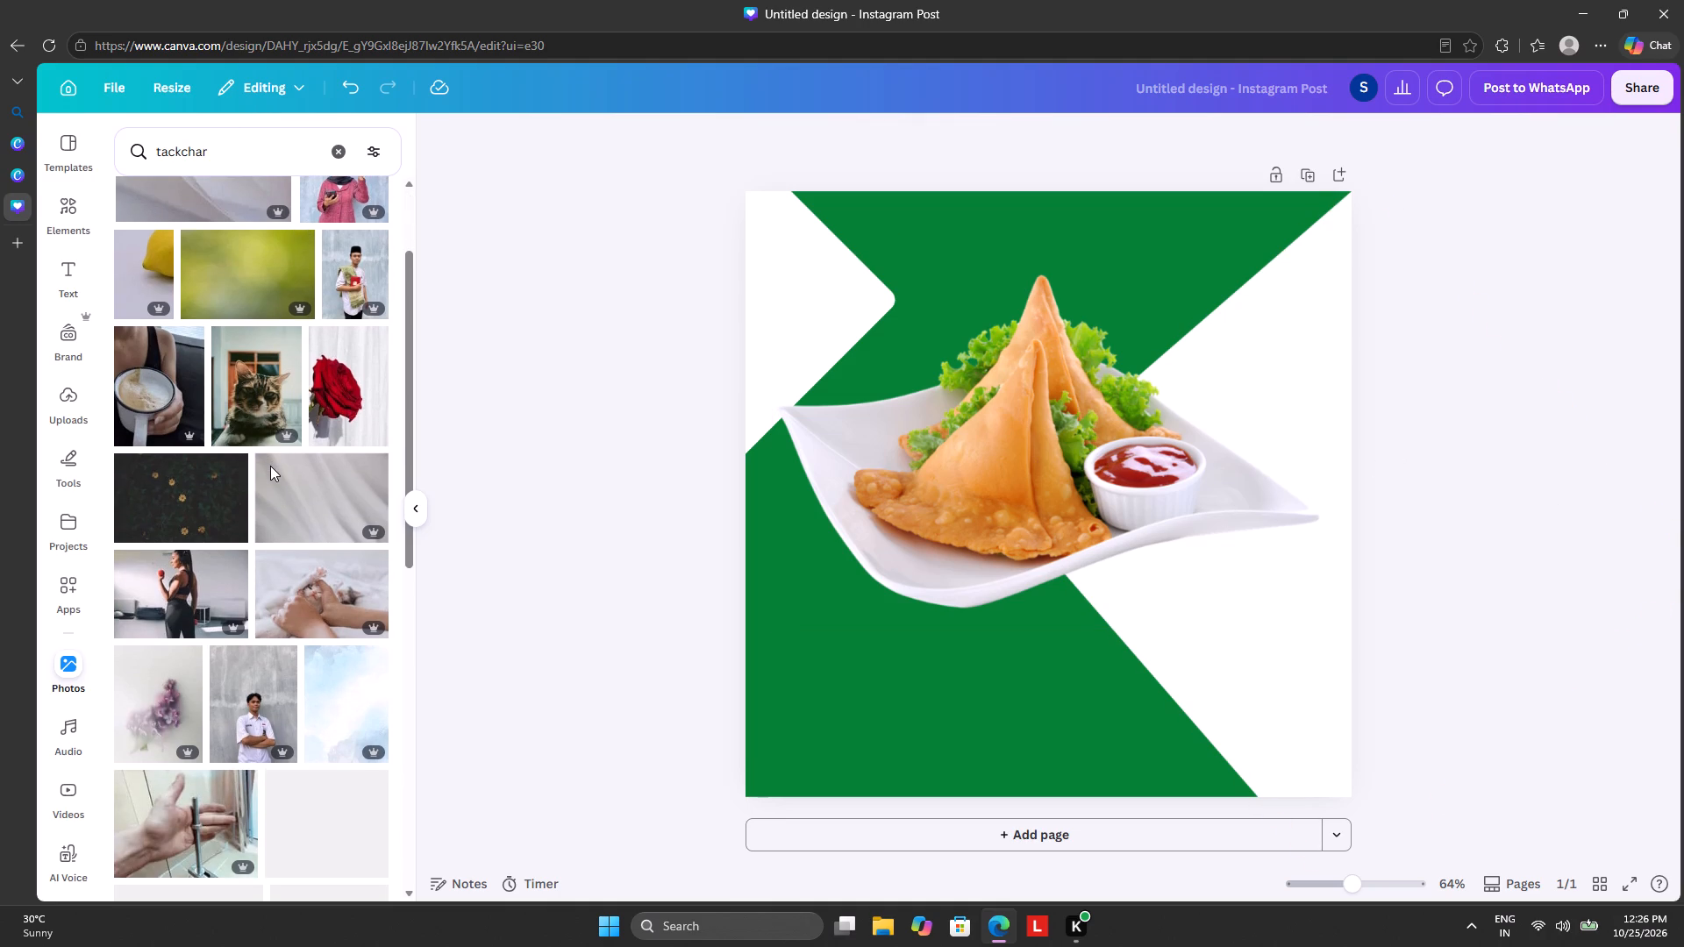
{"action": "scroll", "coordinate": [270, 466], "scroll_direction": "down", "scroll_amount": 3}
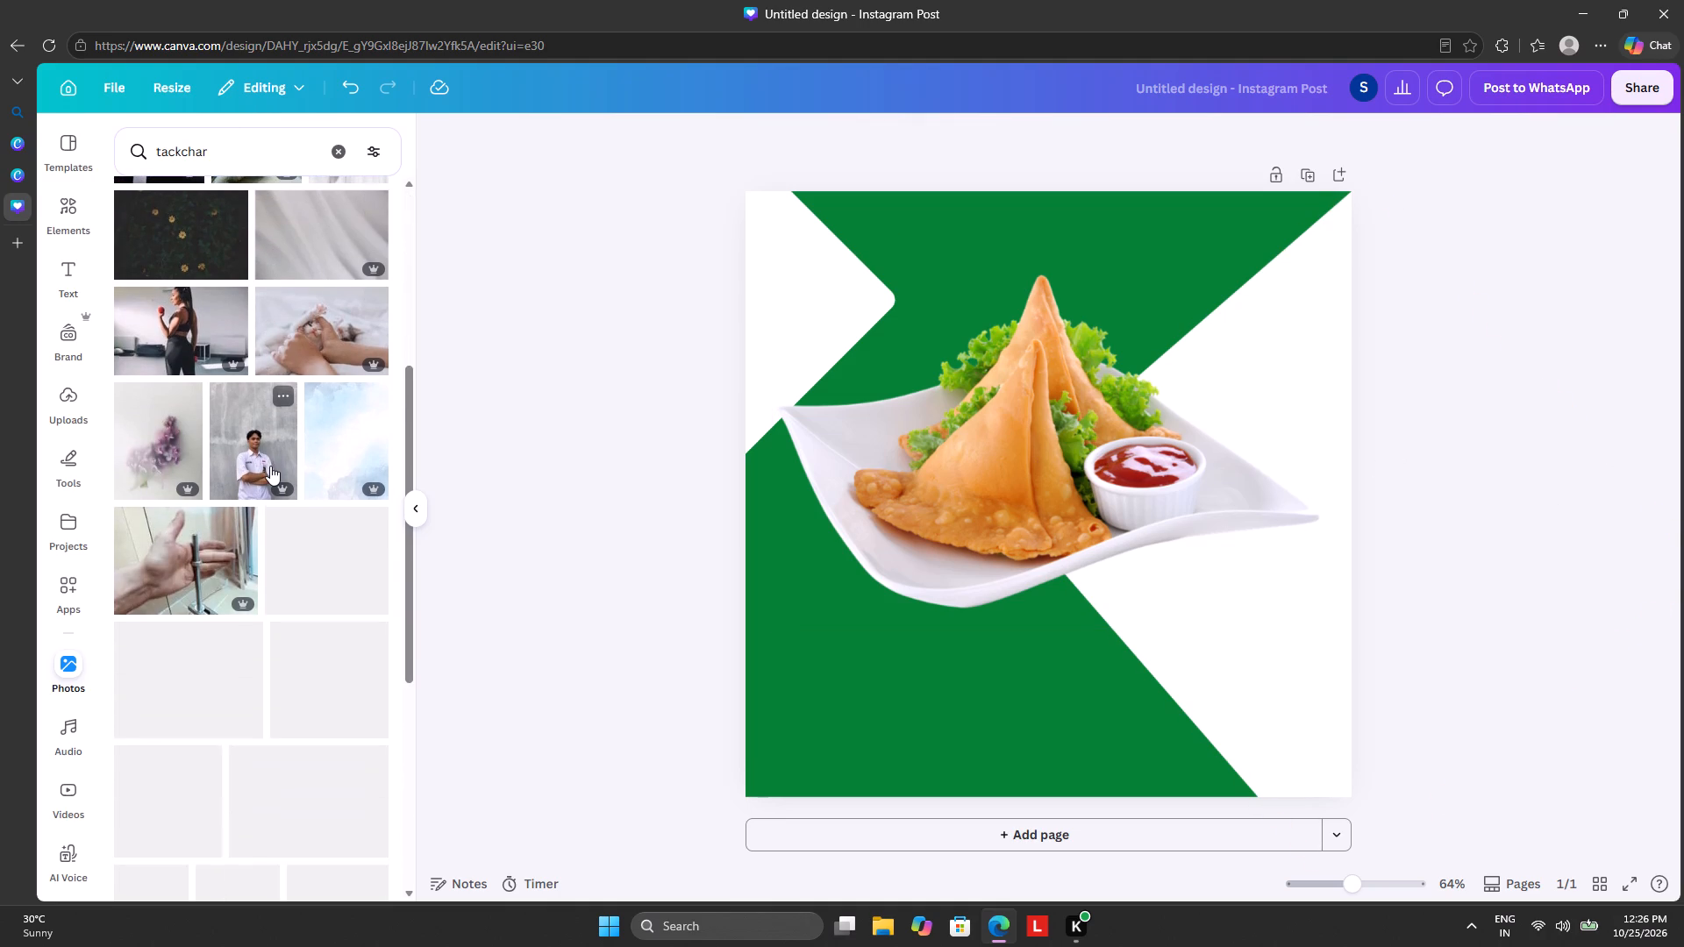
{"action": "scroll", "coordinate": [270, 466], "scroll_direction": "down", "scroll_amount": 1}
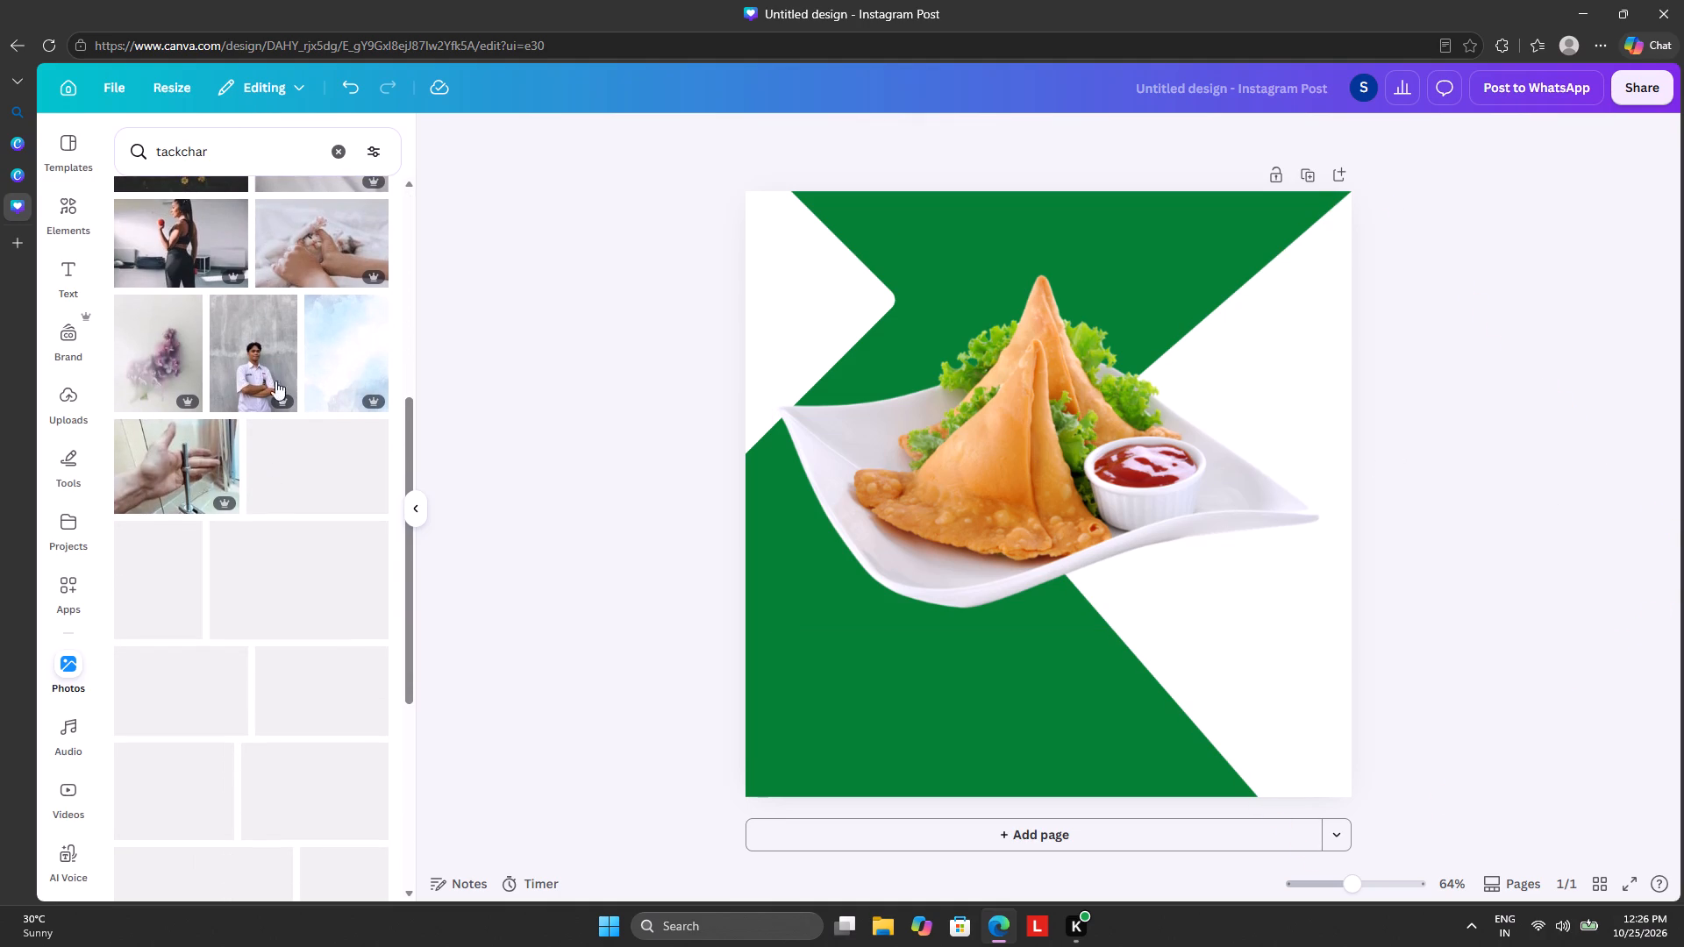
Search the photo library for "pepar", then clear the search.
{"action": "left_click", "coordinate": [344, 139]}
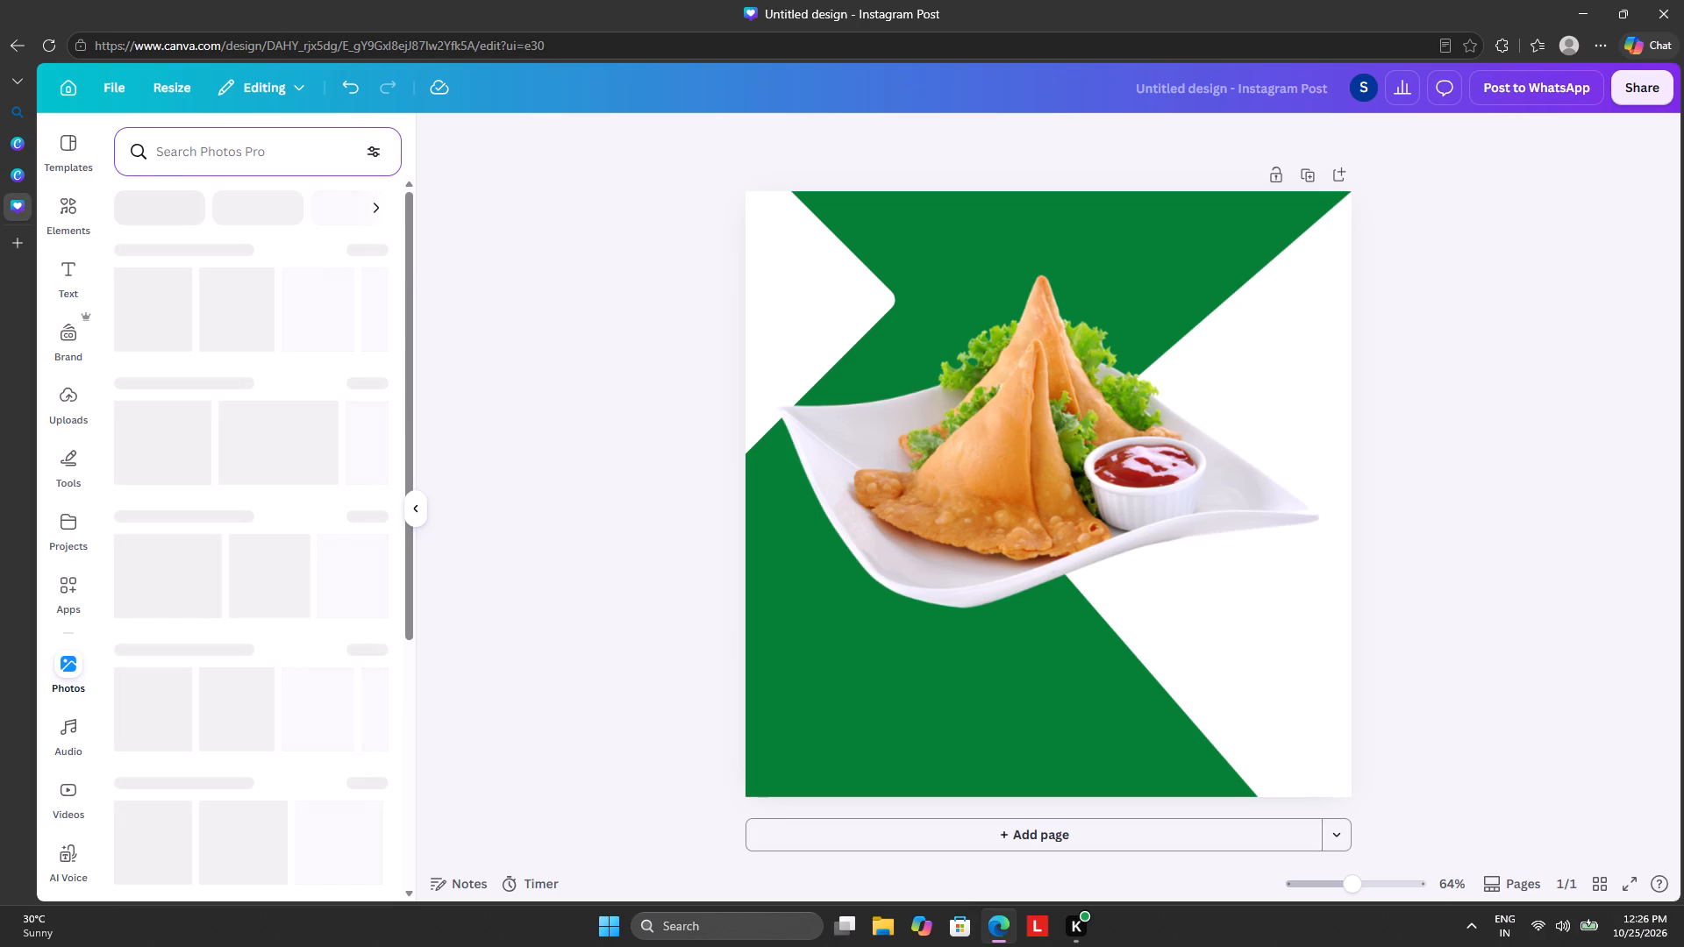
{"action": "key", "text": "p"}
{"action": "type", "text": "epar"}
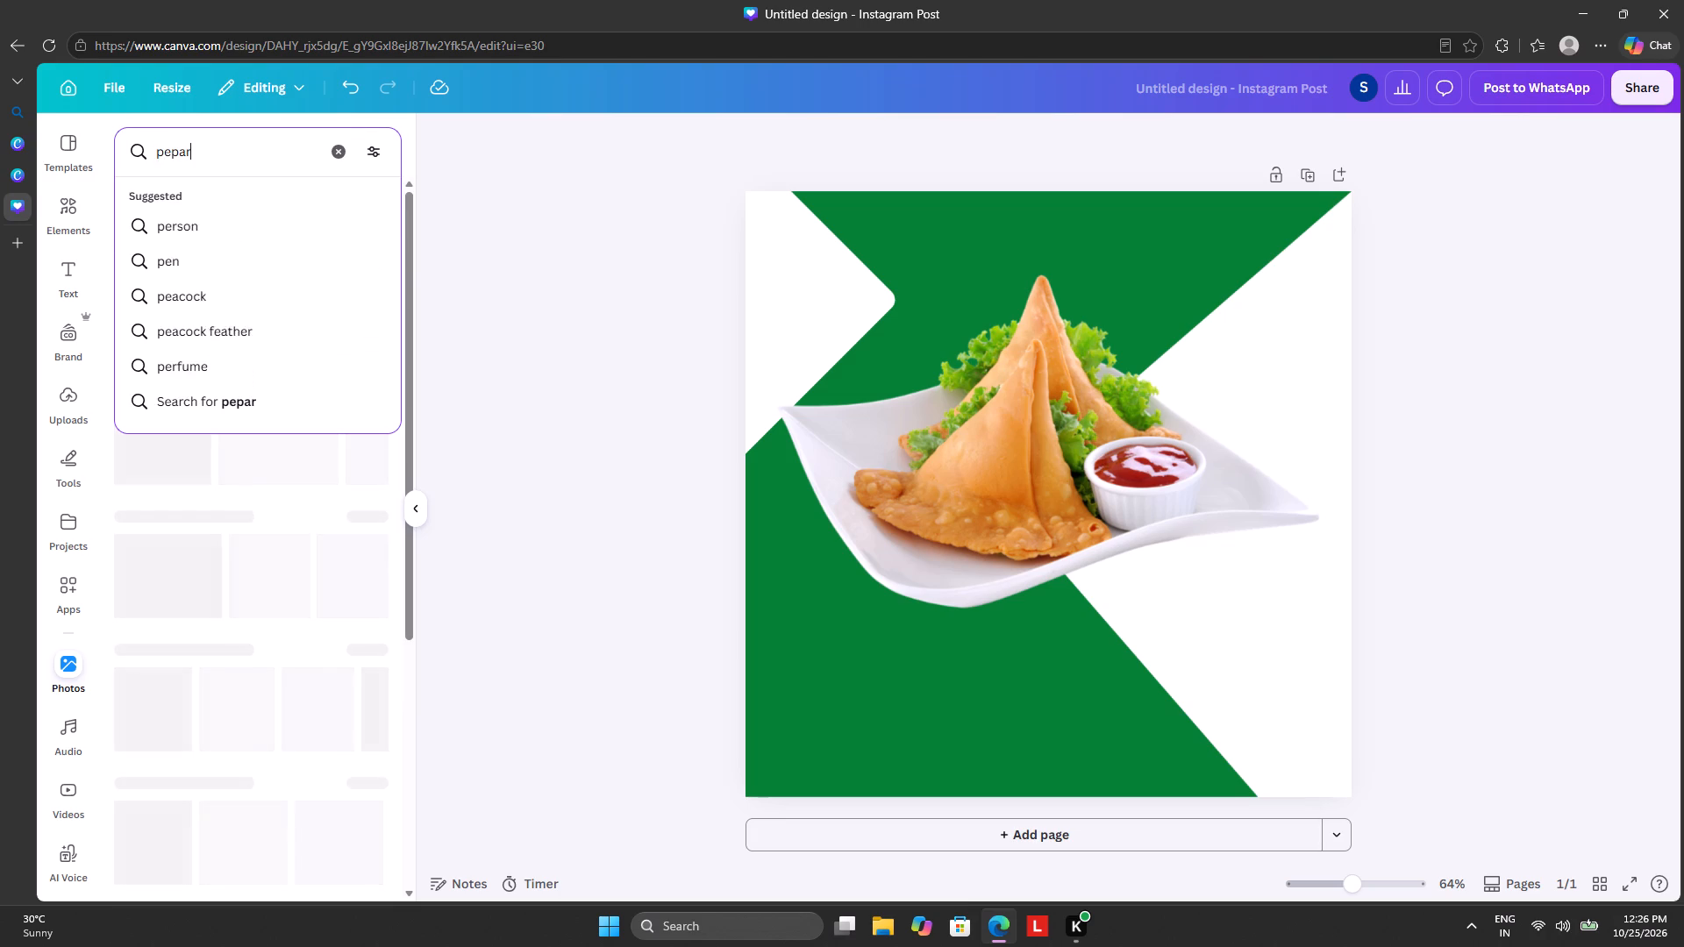
{"action": "key", "text": "Return"}
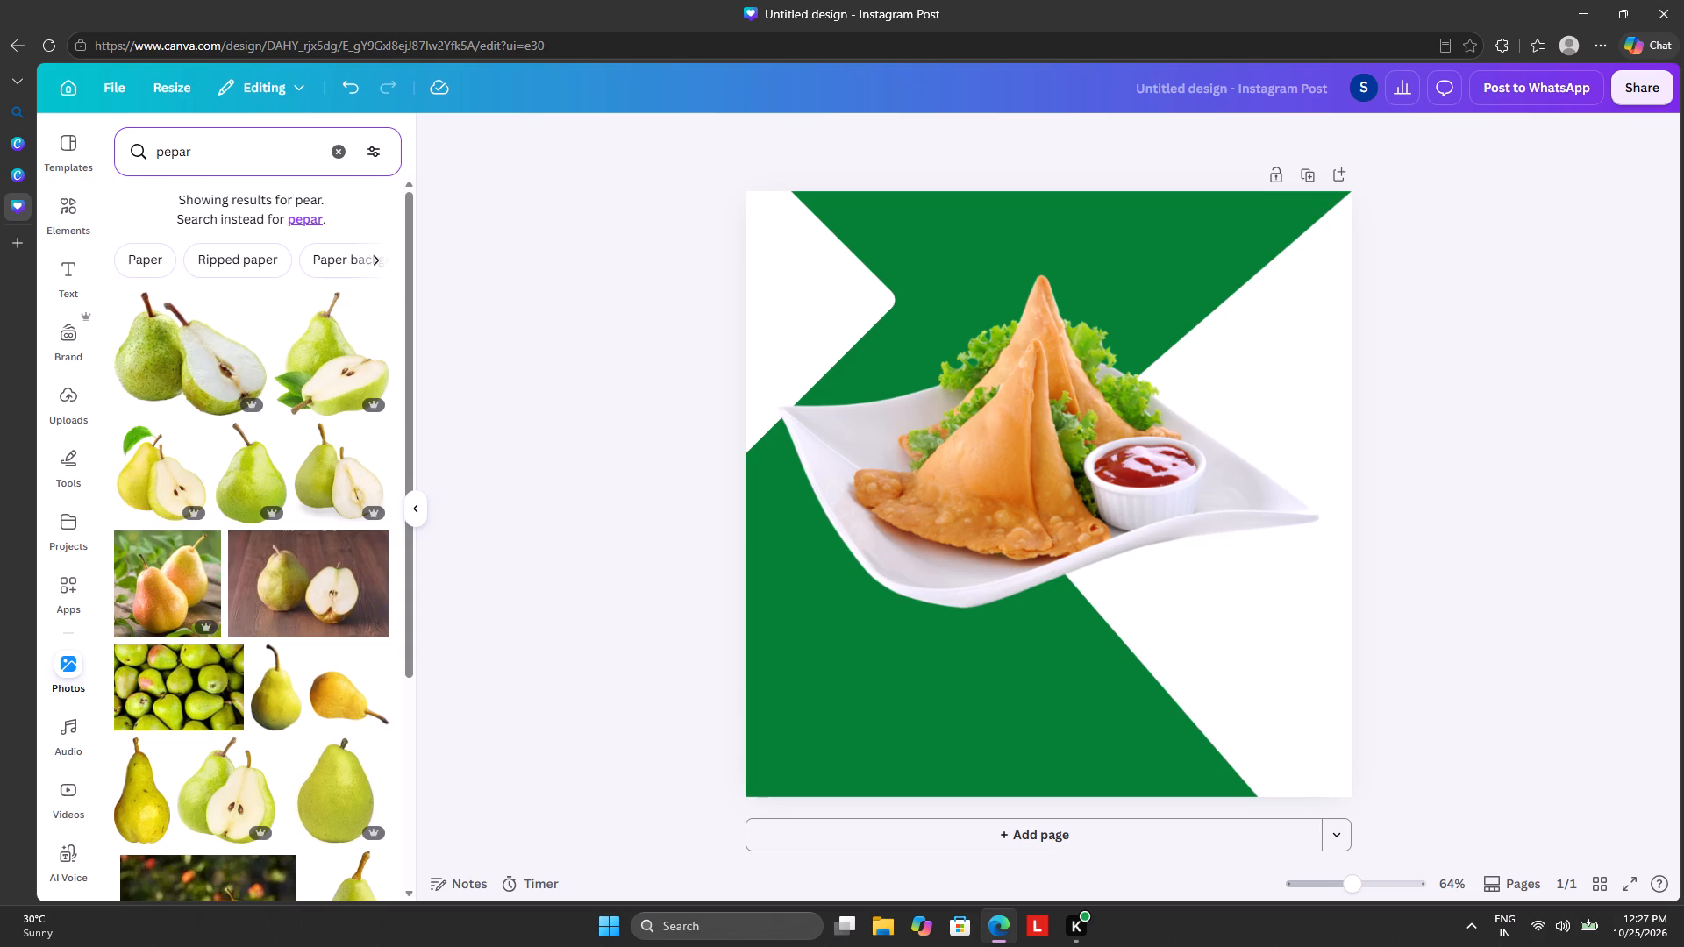
{"action": "left_click", "coordinate": [333, 145]}
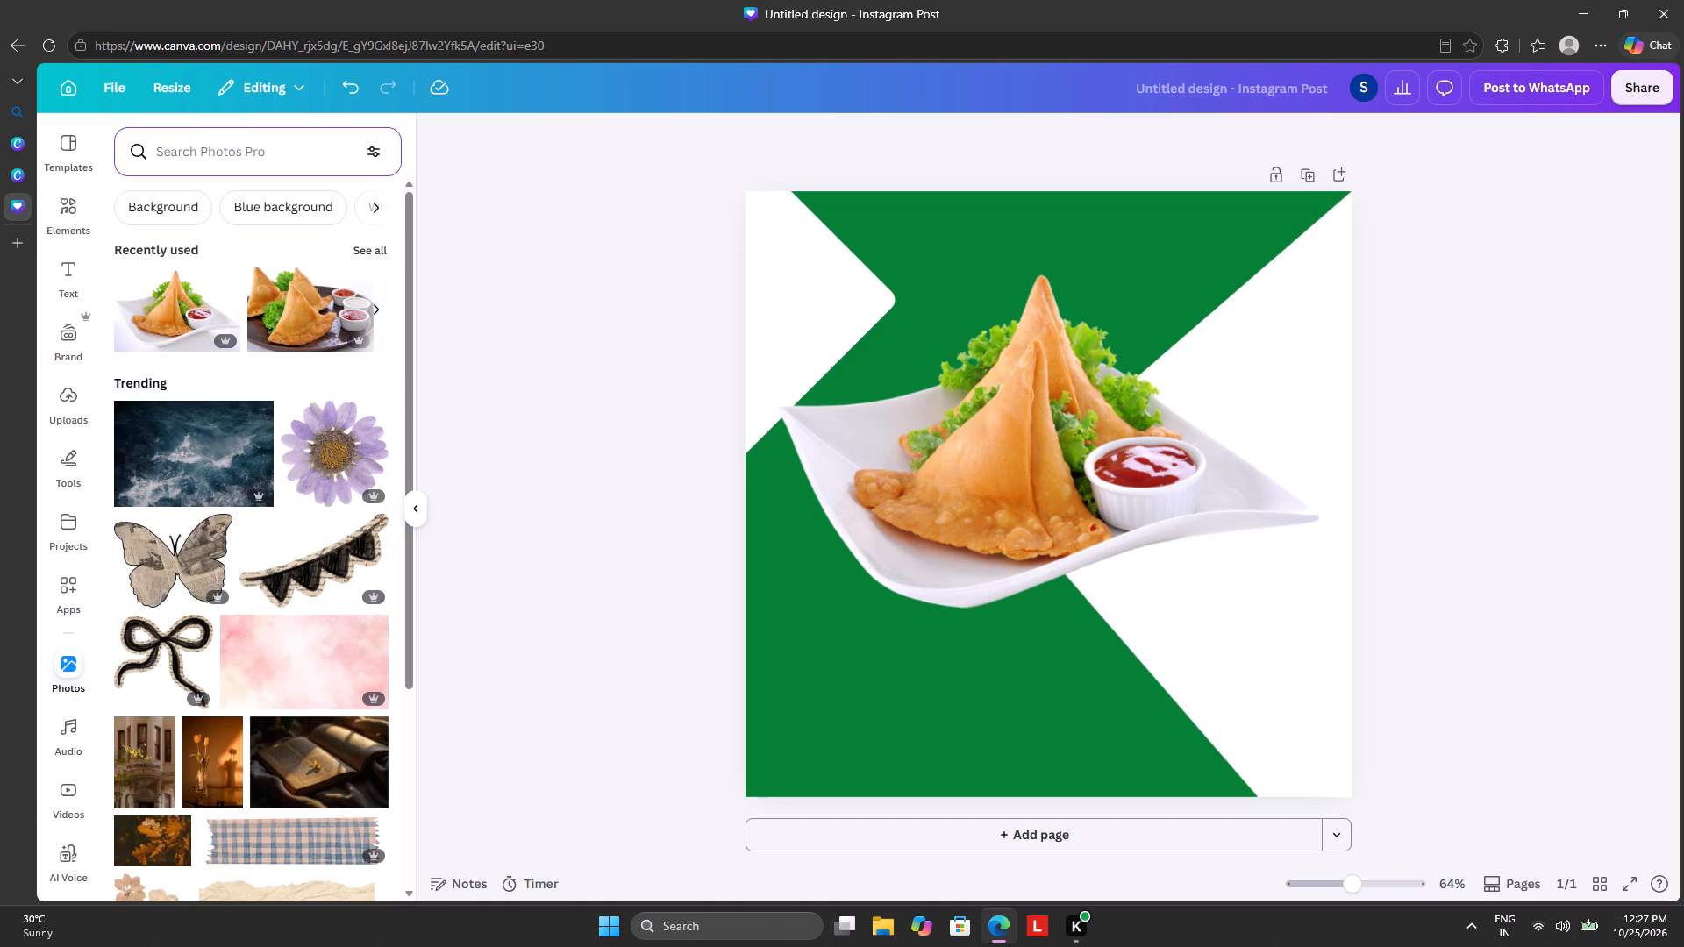
Nudge the white-plate samosa cut-out slightly down and to the left on the page.
{"action": "left_click_drag", "start_coordinate": [882, 533], "coordinate": [830, 545]}
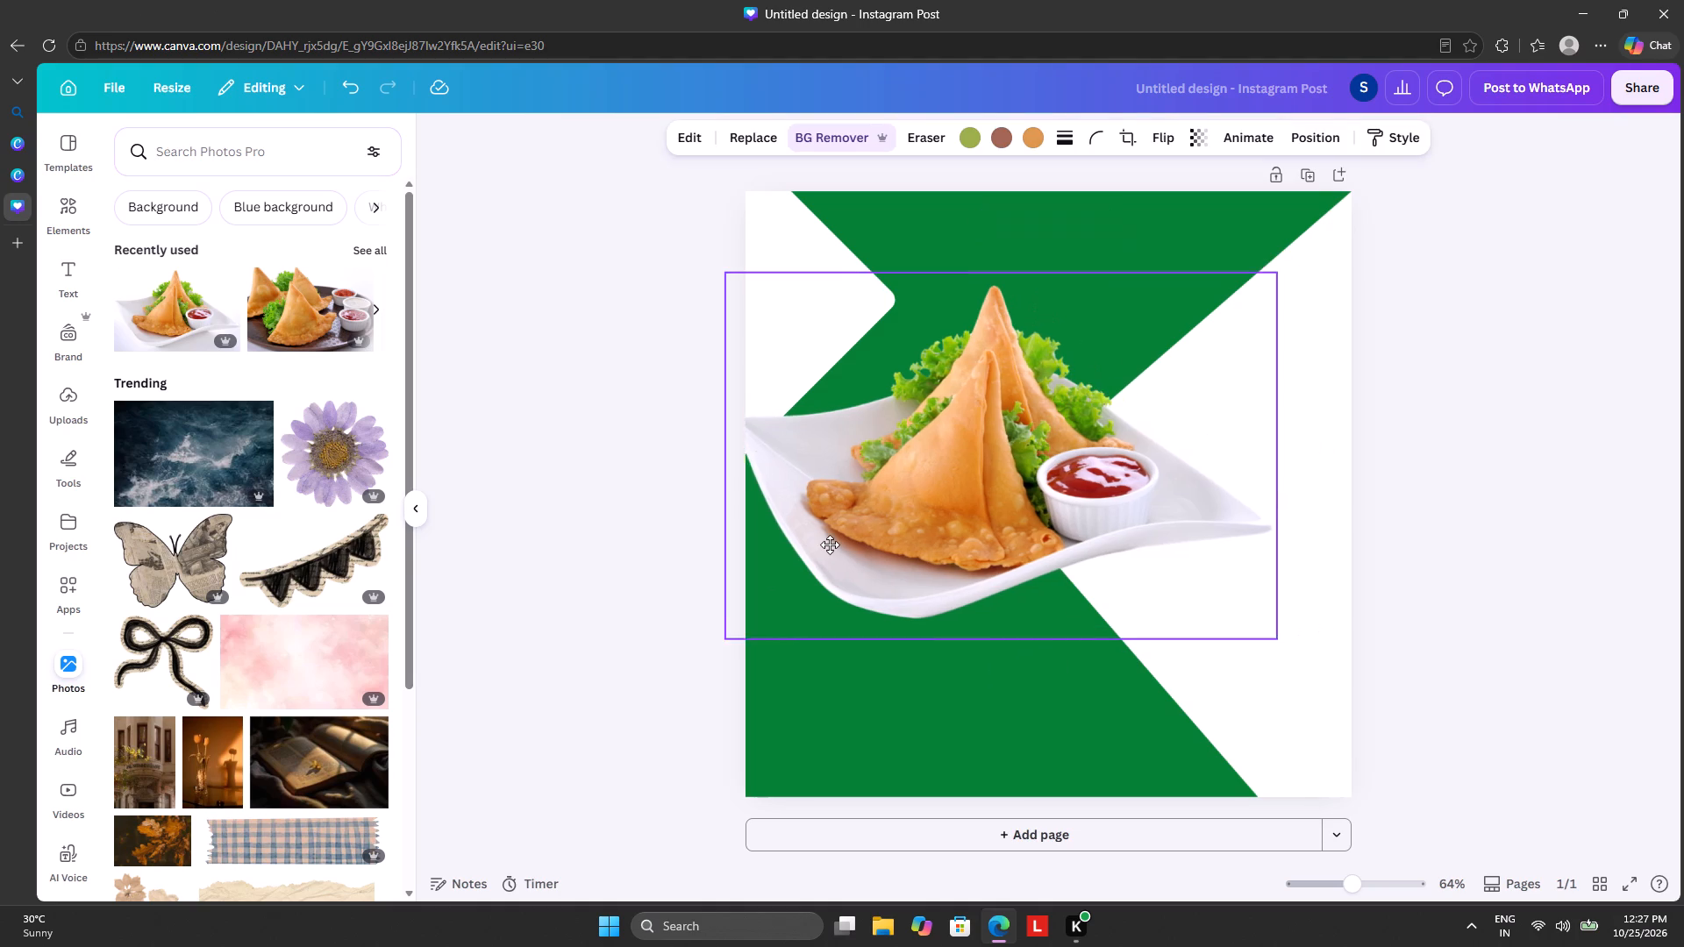
Move the white-plate samosa cut-out to the right so it sits roughly centred across the page width.
{"action": "left_click_drag", "start_coordinate": [830, 545], "coordinate": [879, 546]}
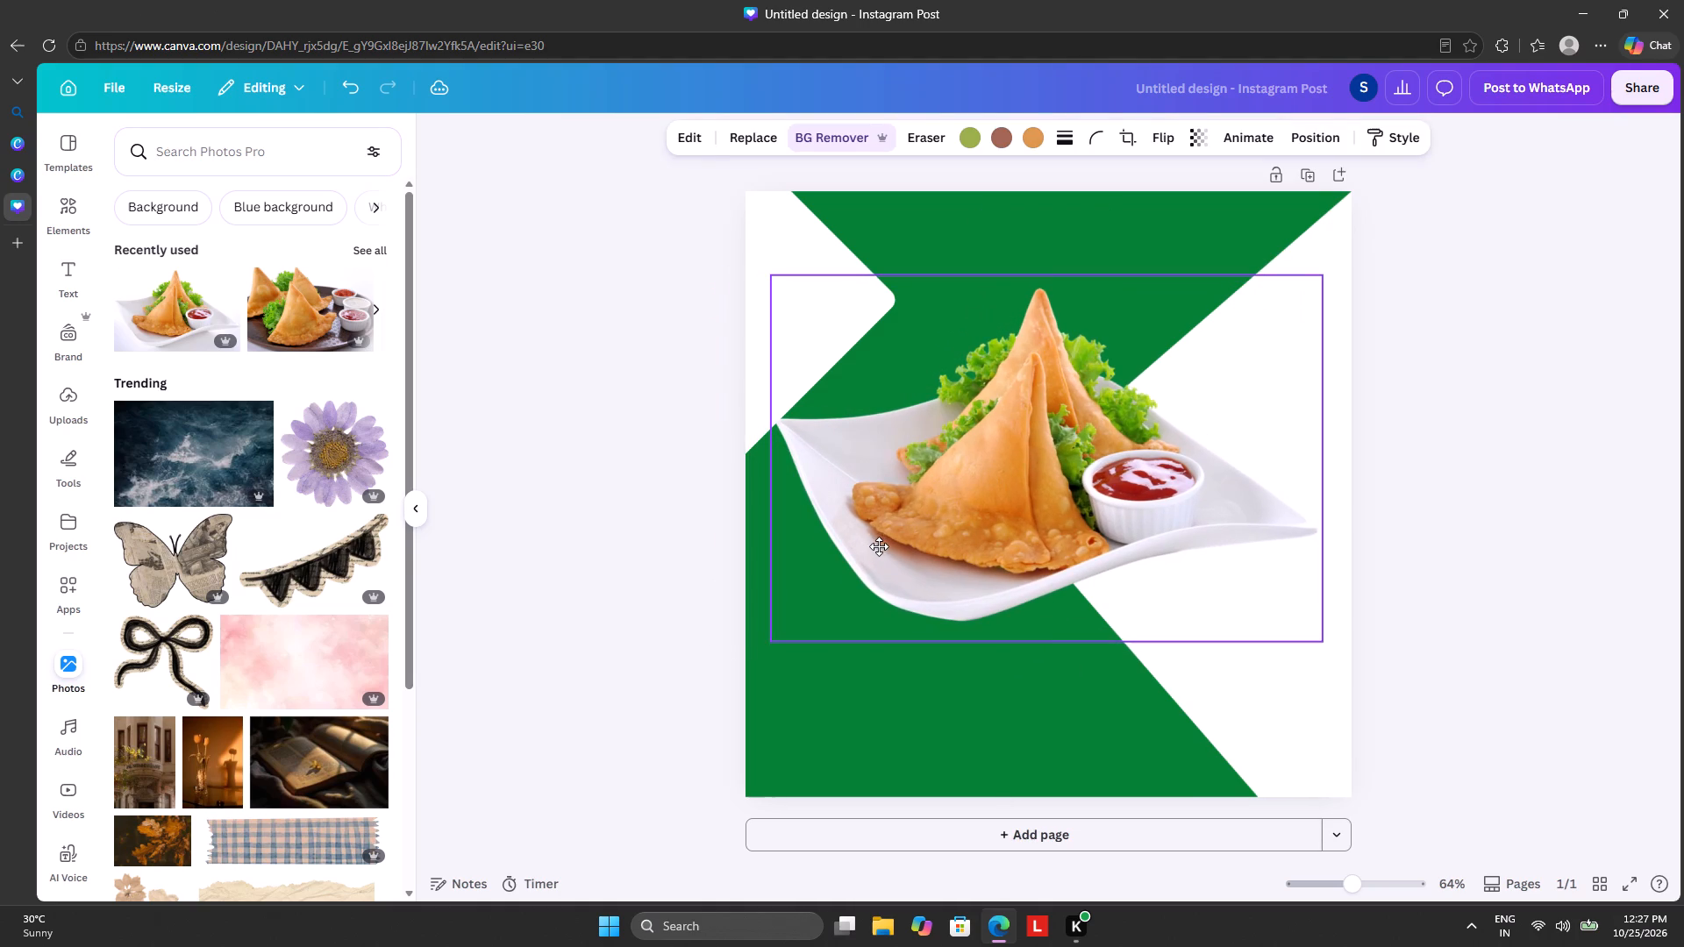
{"action": "left_click_drag", "start_coordinate": [879, 546], "coordinate": [877, 546]}
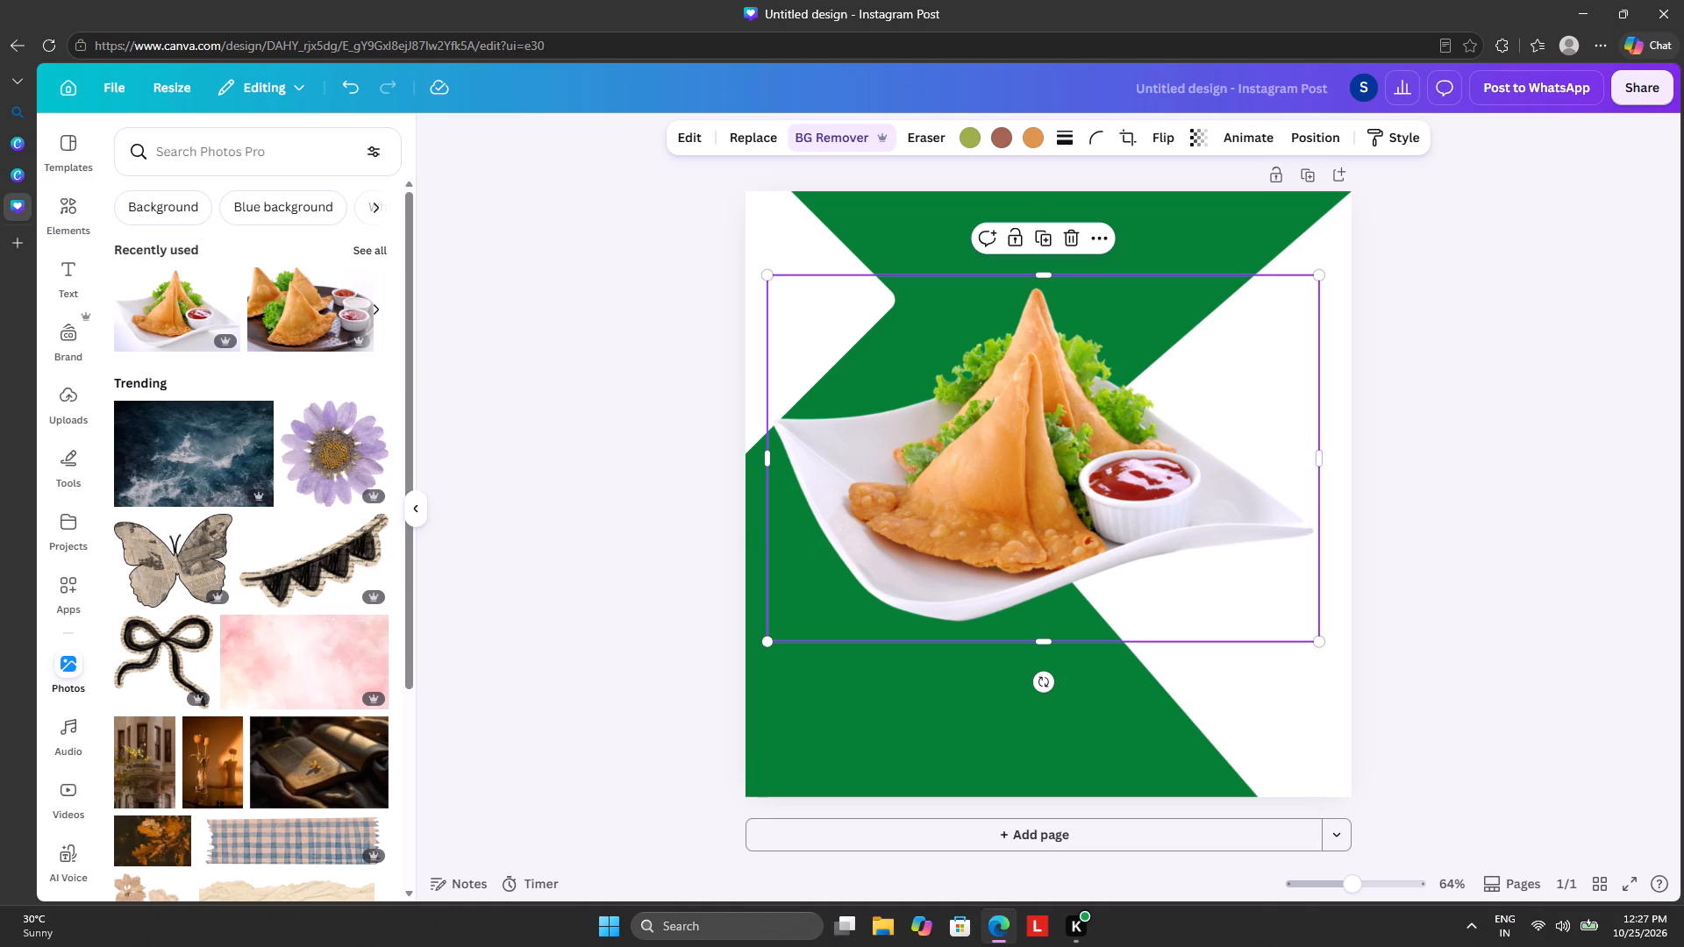
Enter a new photo library search term beginning with "t".
{"action": "left_click", "coordinate": [212, 147]}
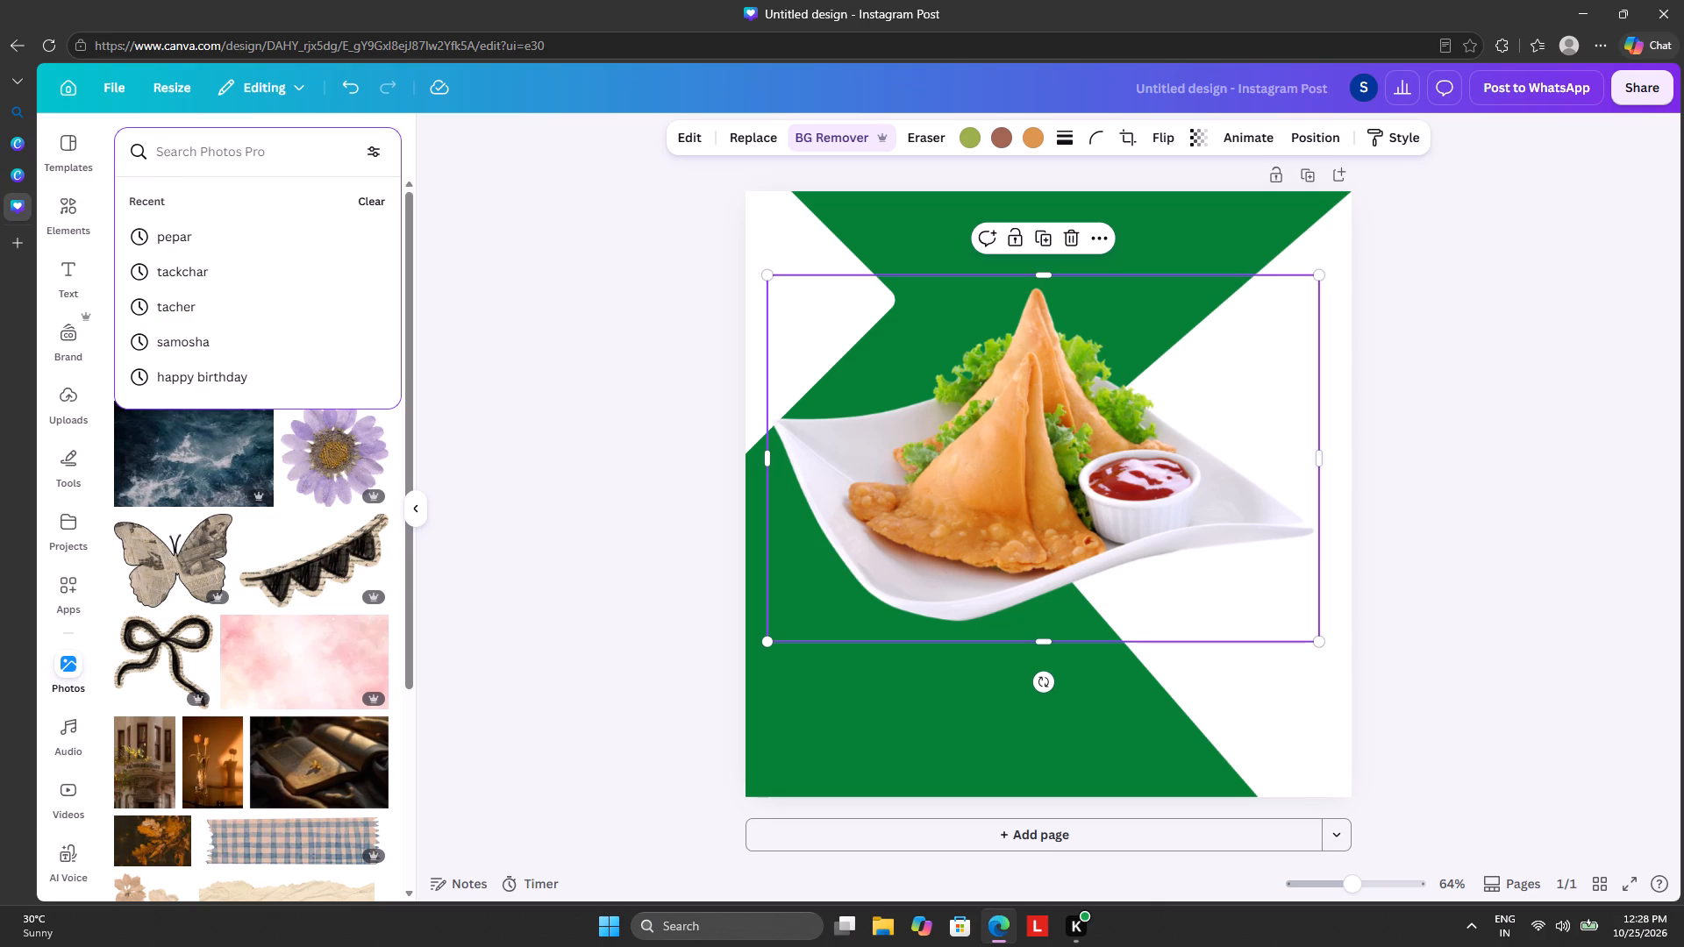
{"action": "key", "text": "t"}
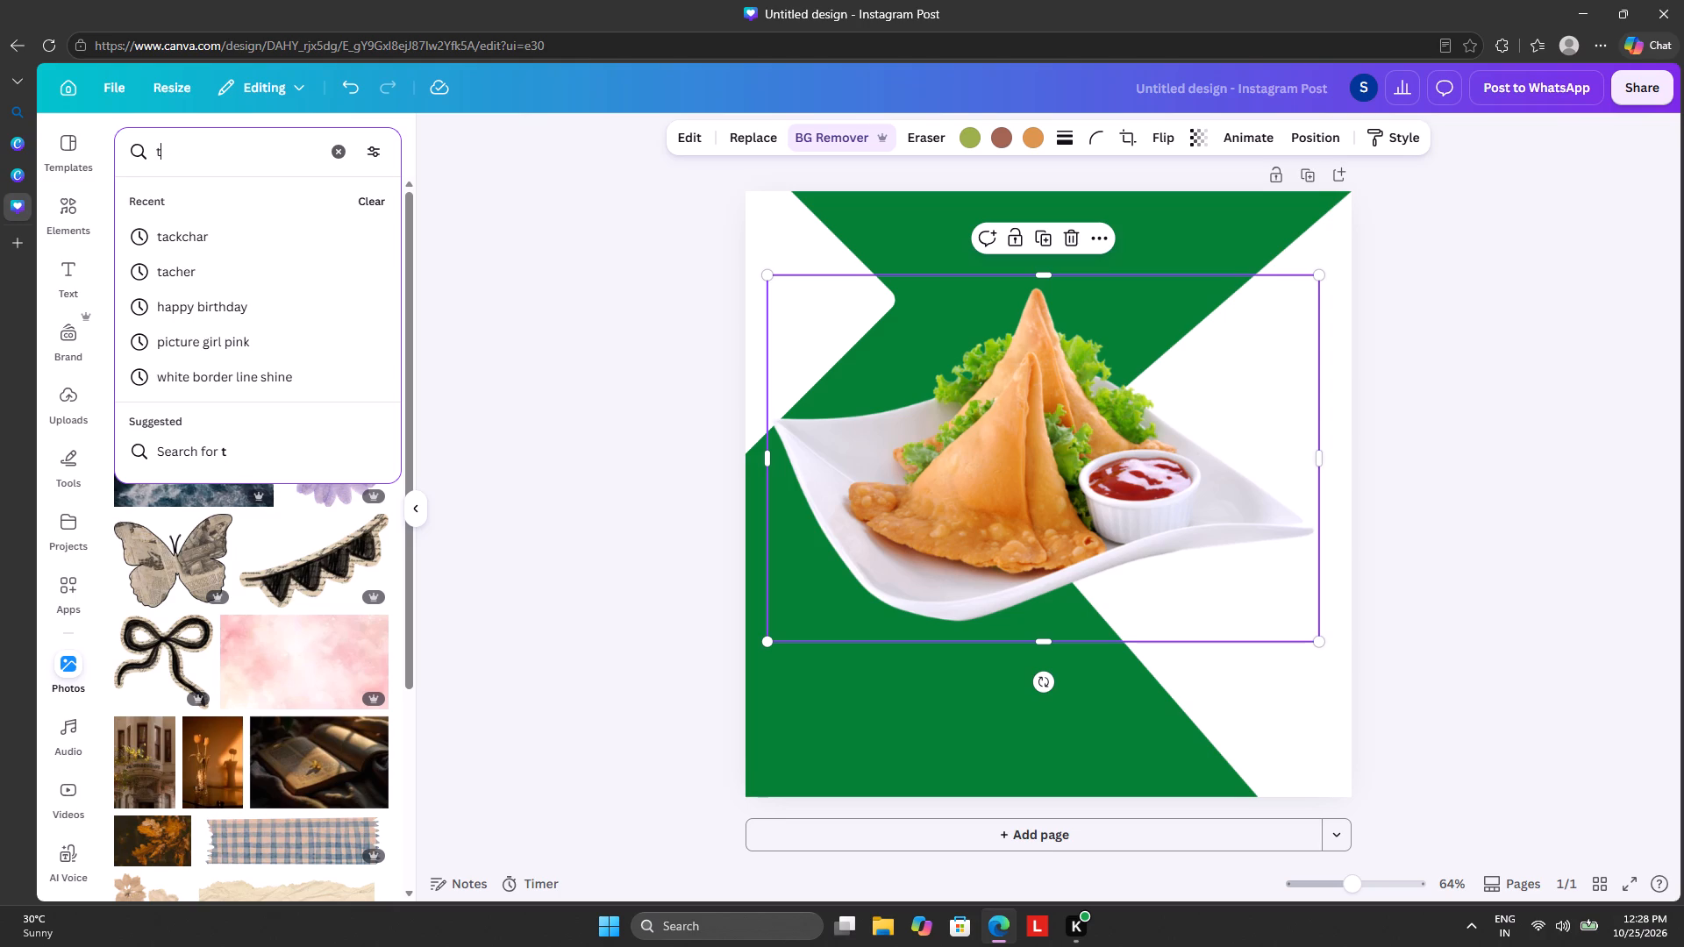
Search the photo library for "texture" and look through the results for a suitable background texture.
{"action": "type", "text": "ex"}
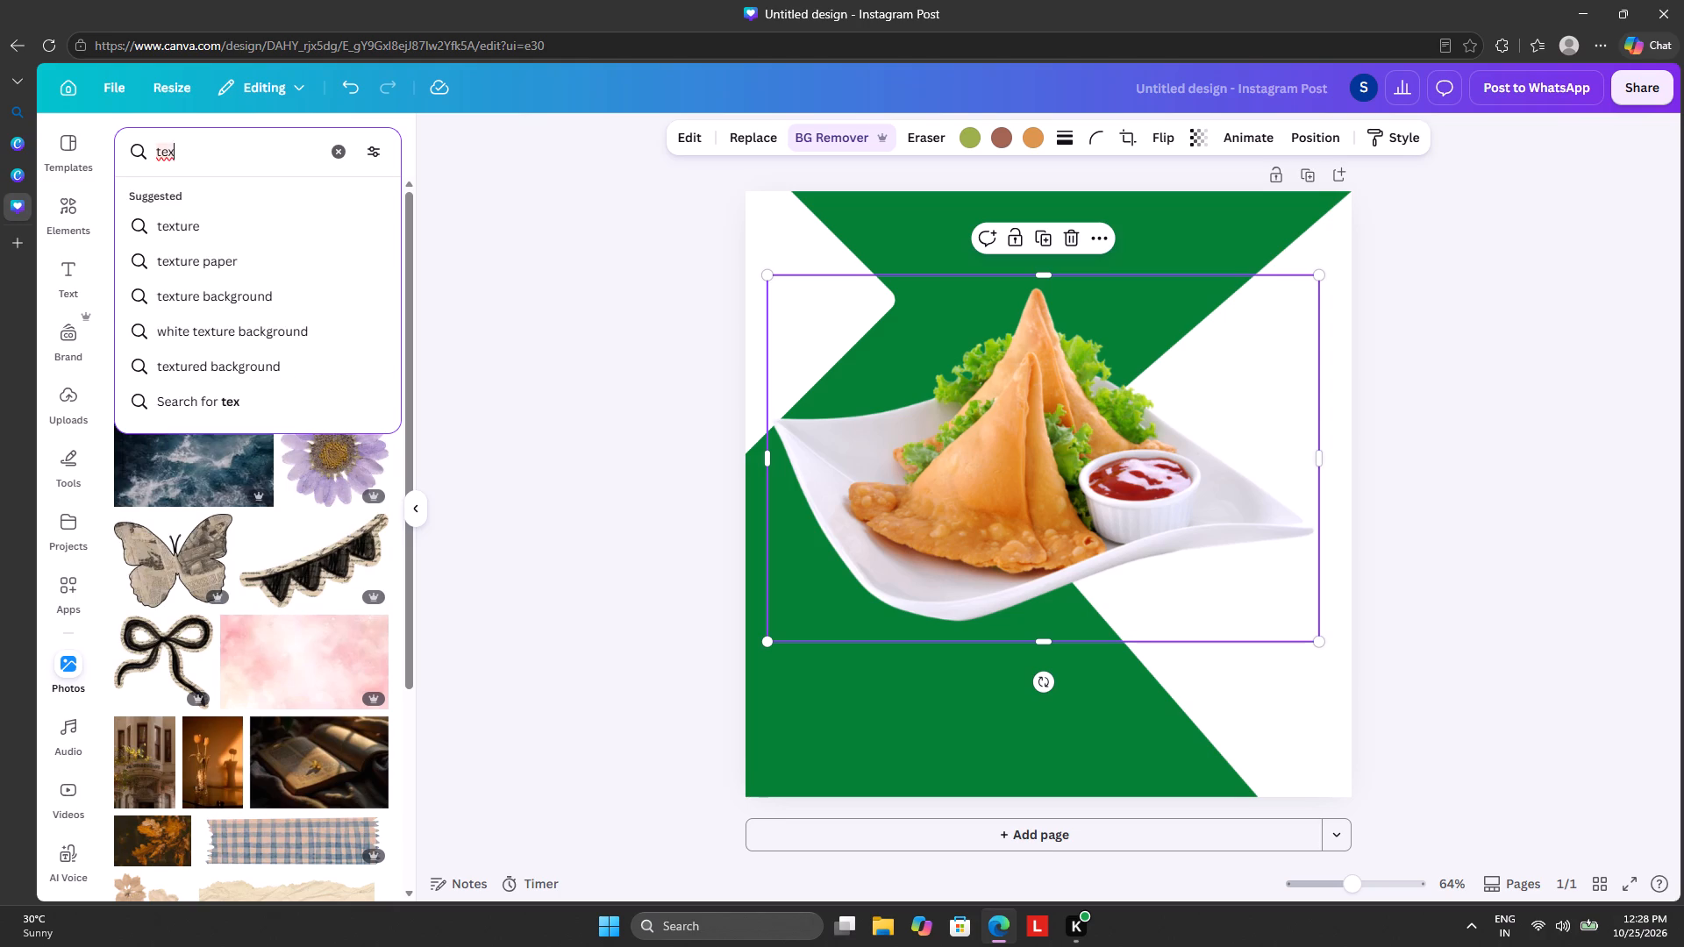
{"action": "key", "text": "t"}
{"action": "type", "text": "ure"}
{"action": "key", "text": "Return"}
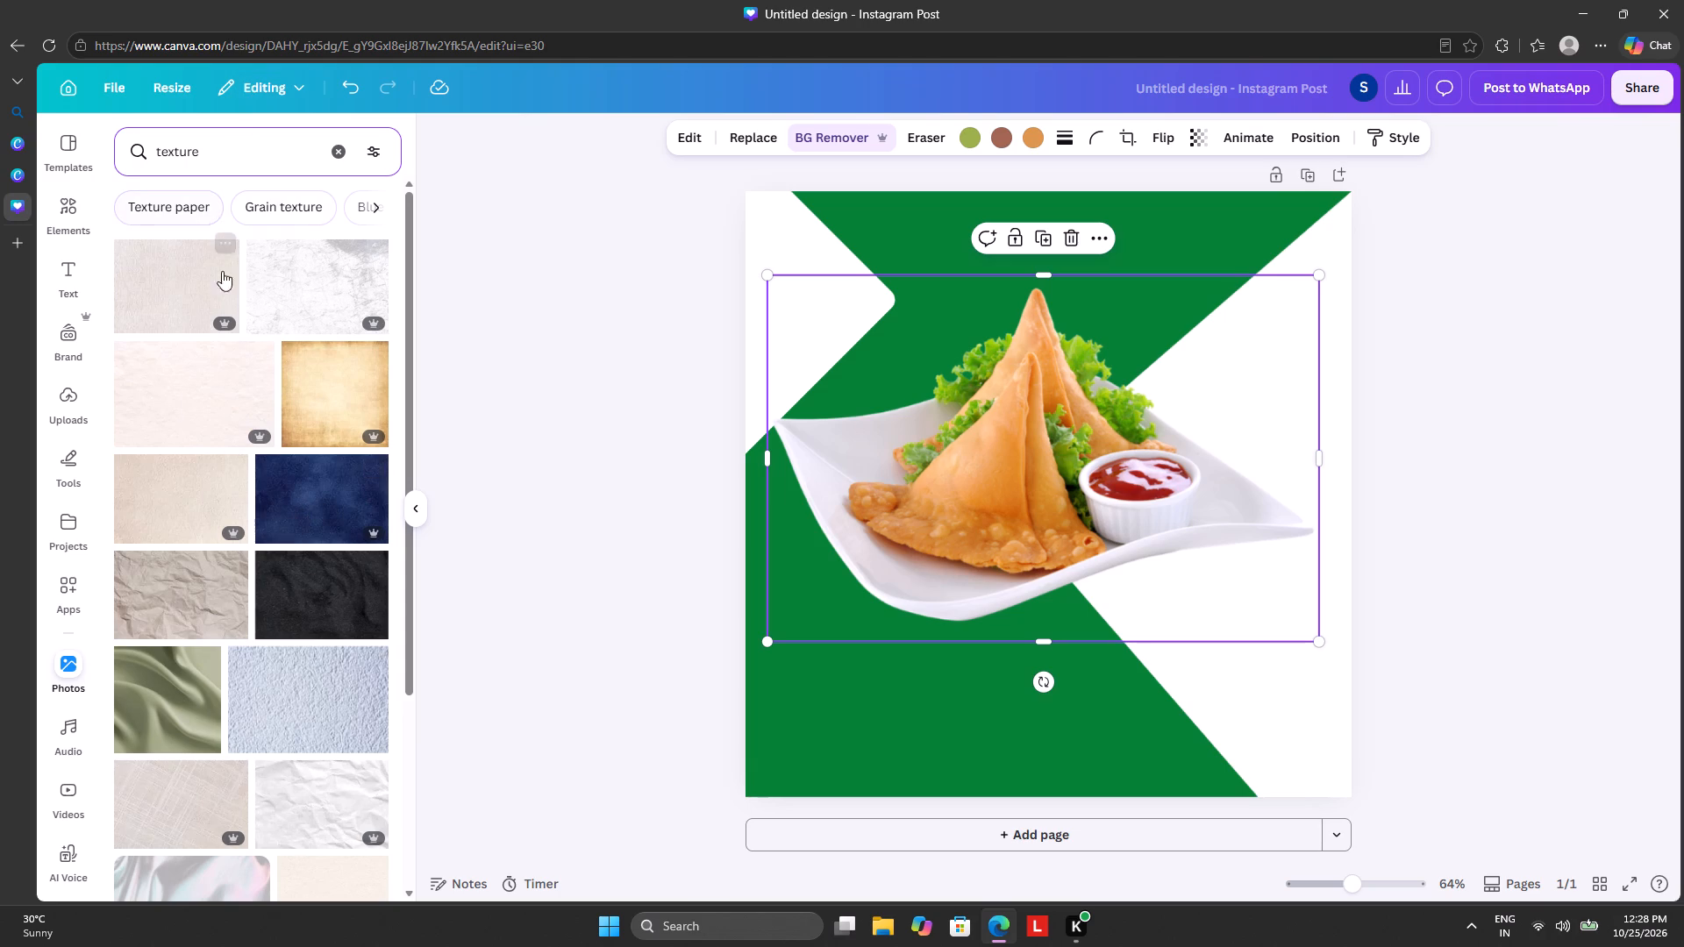
{"action": "scroll", "coordinate": [277, 405], "scroll_direction": "down", "scroll_amount": 1}
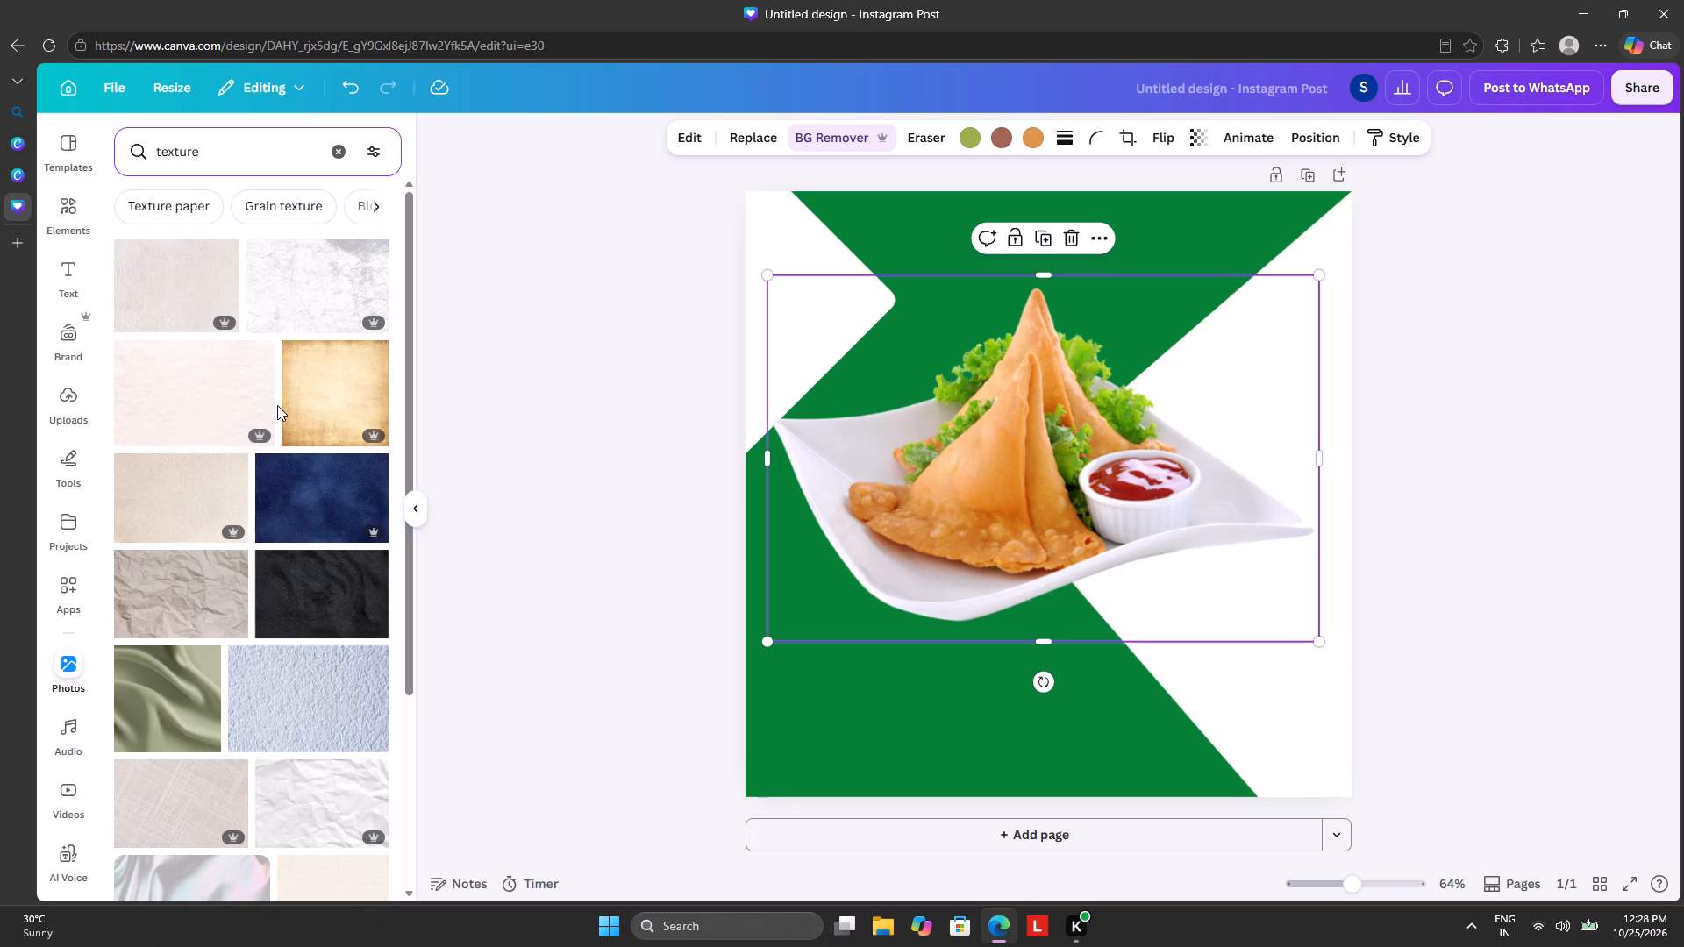
{"action": "scroll", "coordinate": [277, 405], "scroll_direction": "down", "scroll_amount": 5}
{"action": "scroll", "coordinate": [276, 404], "scroll_direction": "up", "scroll_amount": 1}
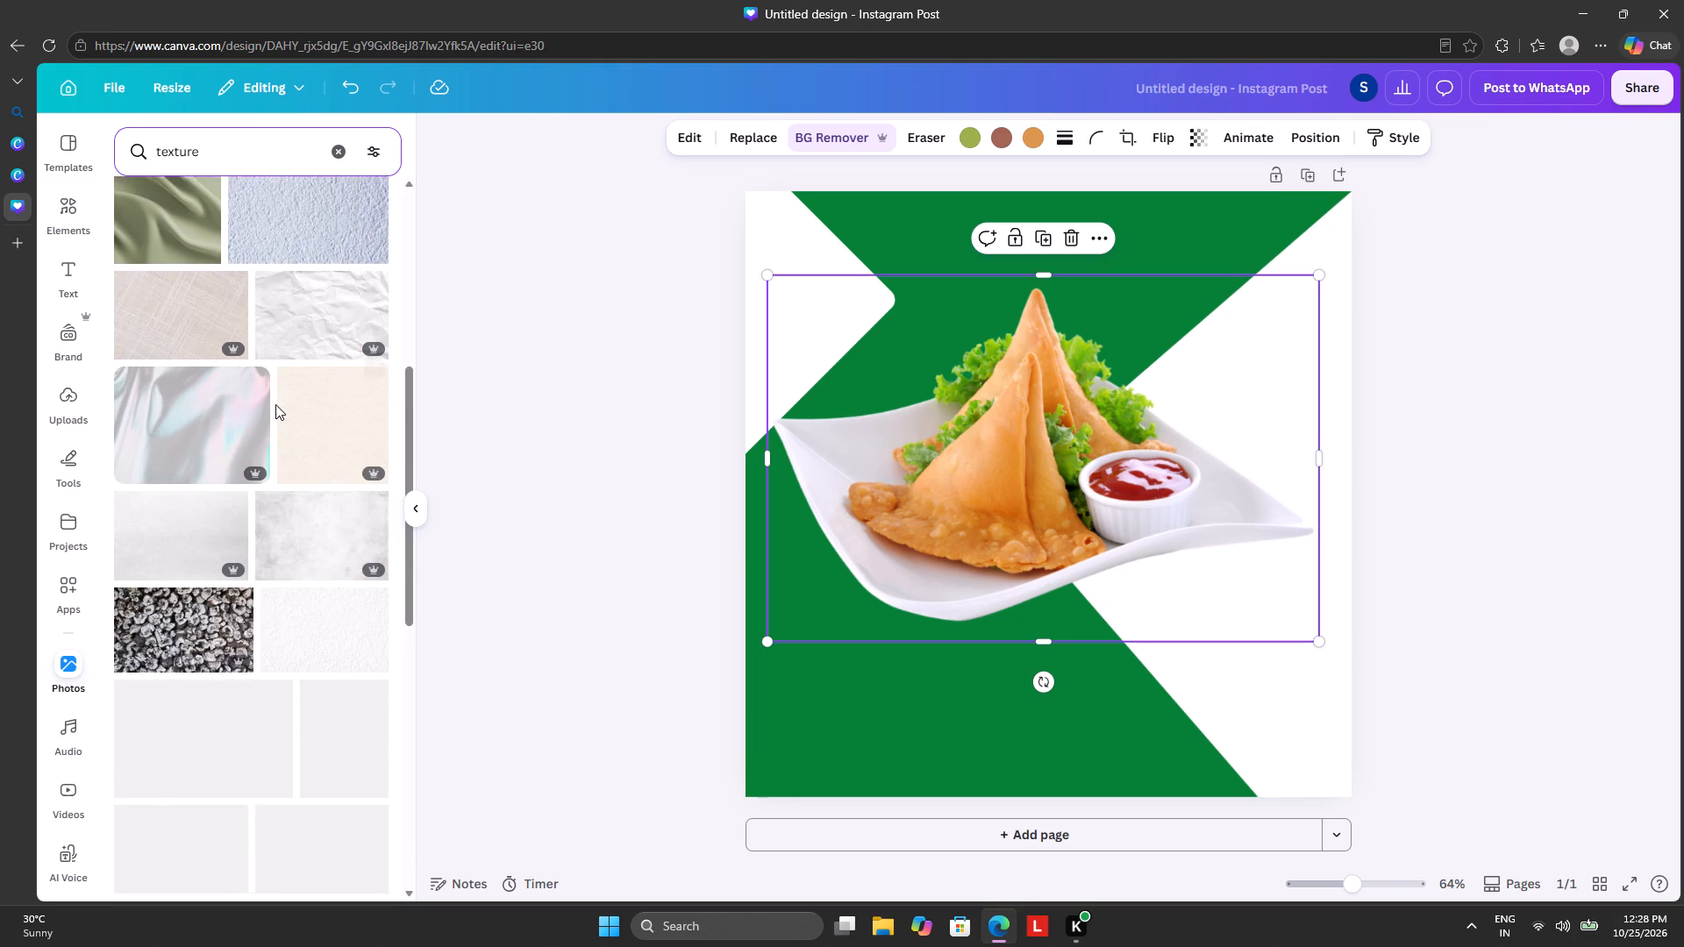
{"action": "scroll", "coordinate": [275, 404], "scroll_direction": "up", "scroll_amount": 2}
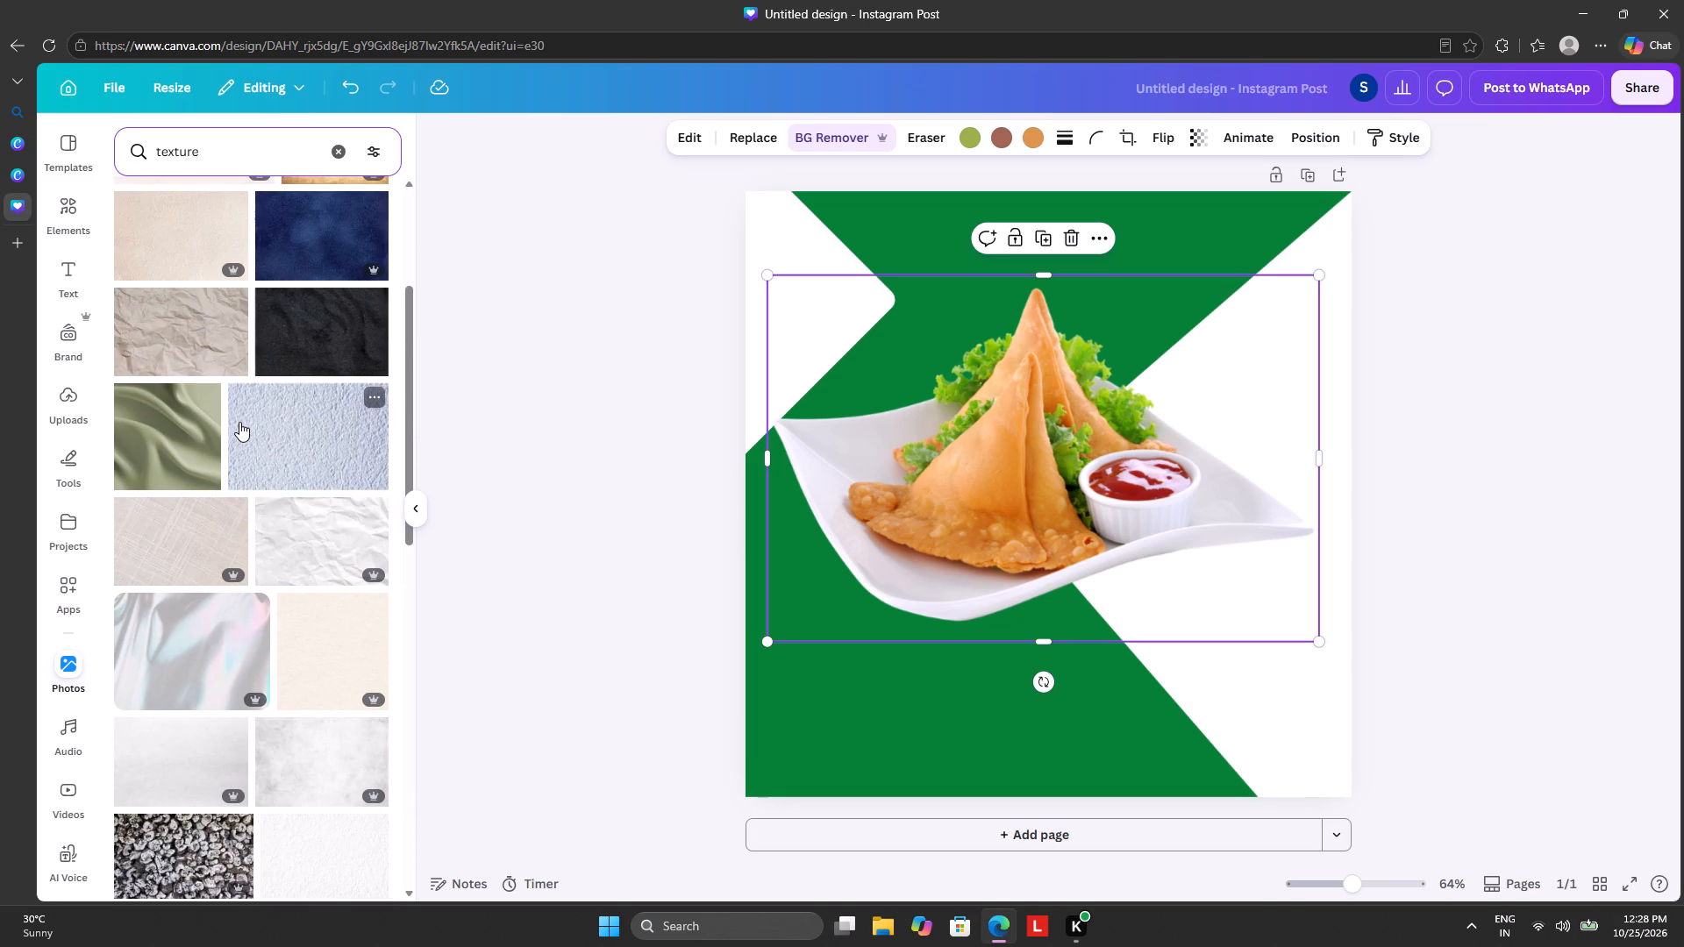
Add the pale blue rough plaster texture photo, then enlarge and position it to cover the whole page.
{"action": "left_click", "coordinate": [246, 424]}
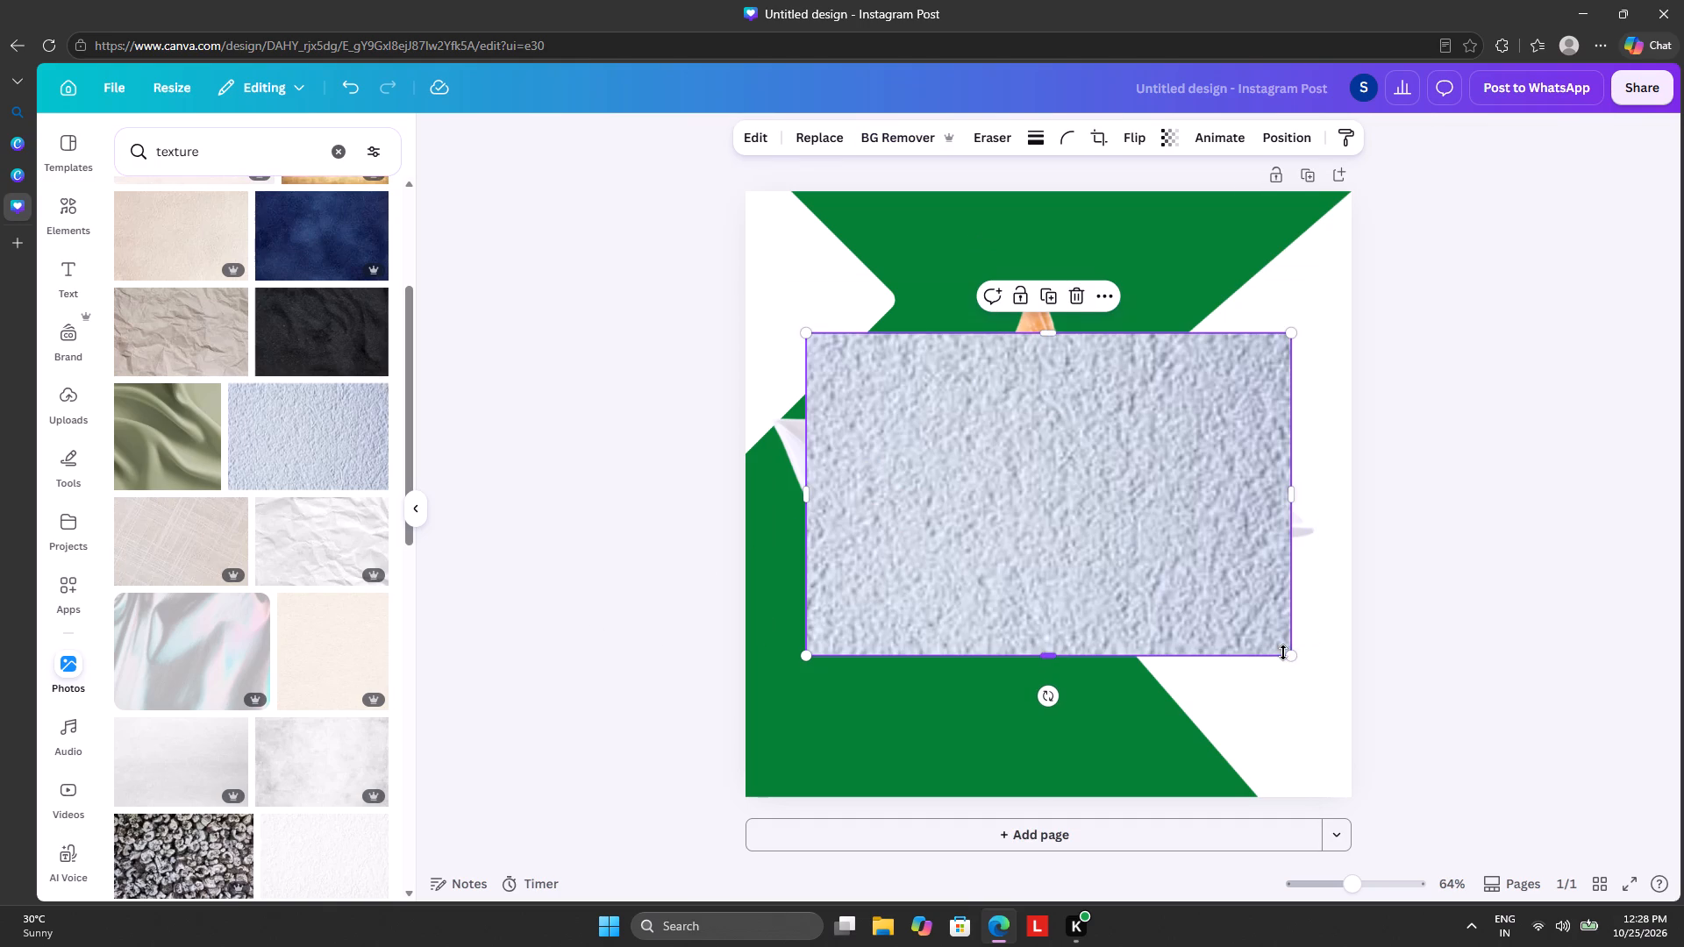
{"action": "left_click_drag", "start_coordinate": [1287, 653], "coordinate": [1565, 830]}
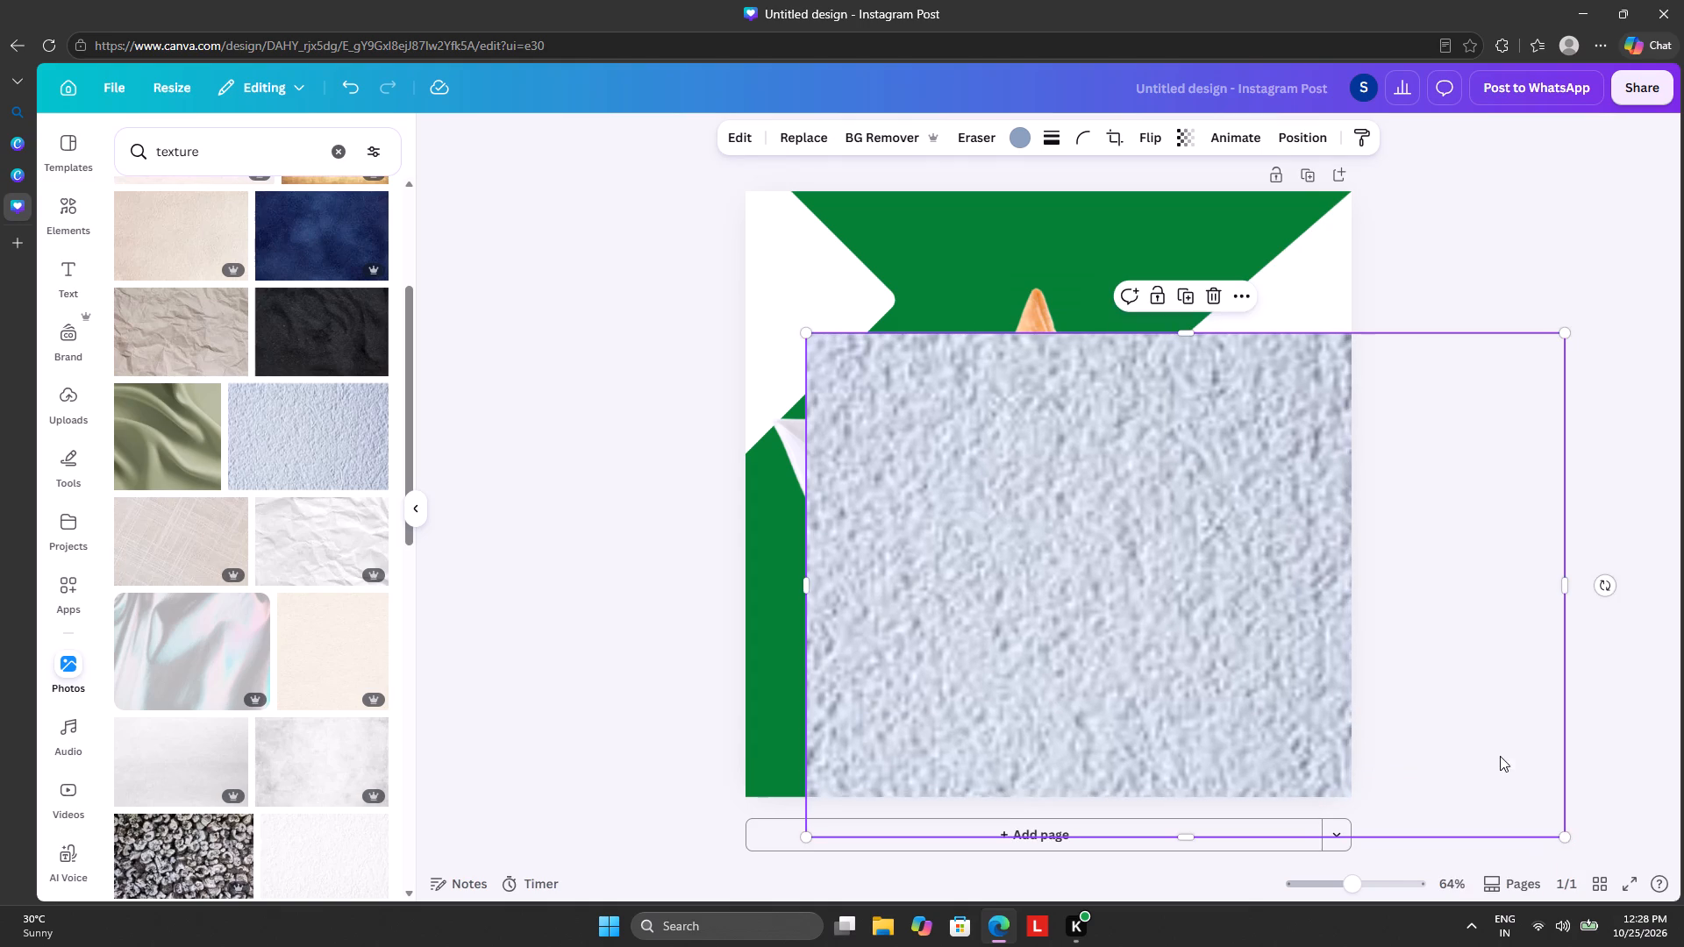
{"action": "left_click_drag", "start_coordinate": [1499, 749], "coordinate": [1366, 630]}
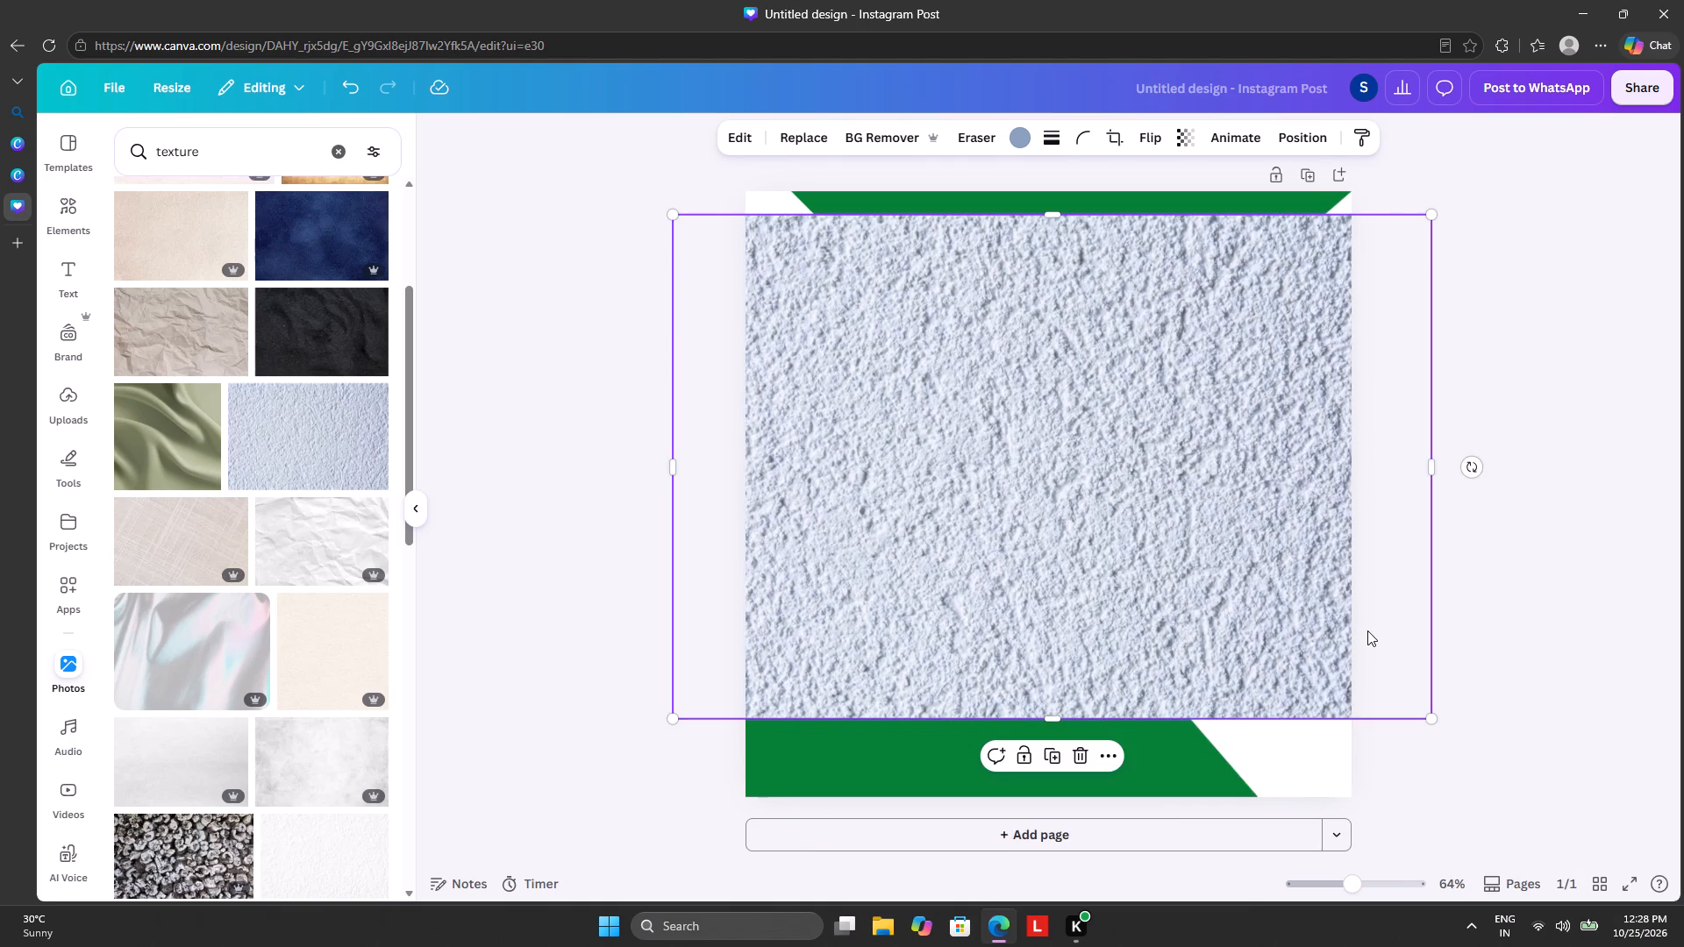
{"action": "left_click_drag", "start_coordinate": [1433, 721], "coordinate": [1581, 849]}
{"action": "left_click_drag", "start_coordinate": [1497, 708], "coordinate": [1460, 684]}
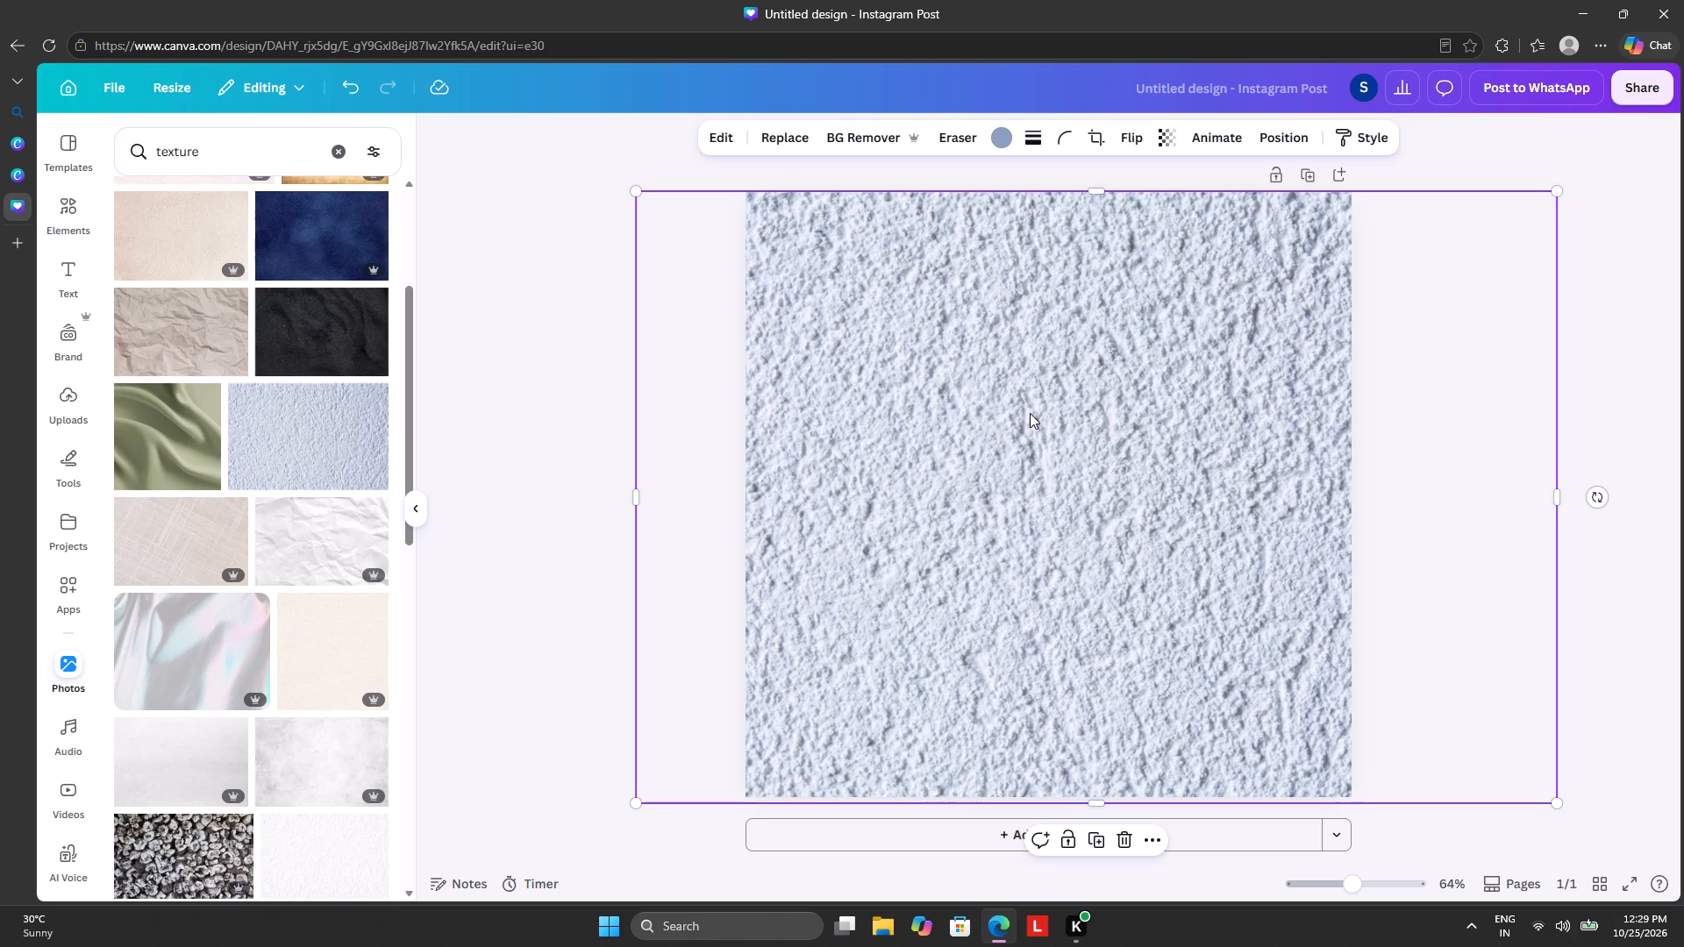
Shift the plaster texture photo slightly down and to the left on the page.
{"action": "left_click", "coordinate": [946, 452]}
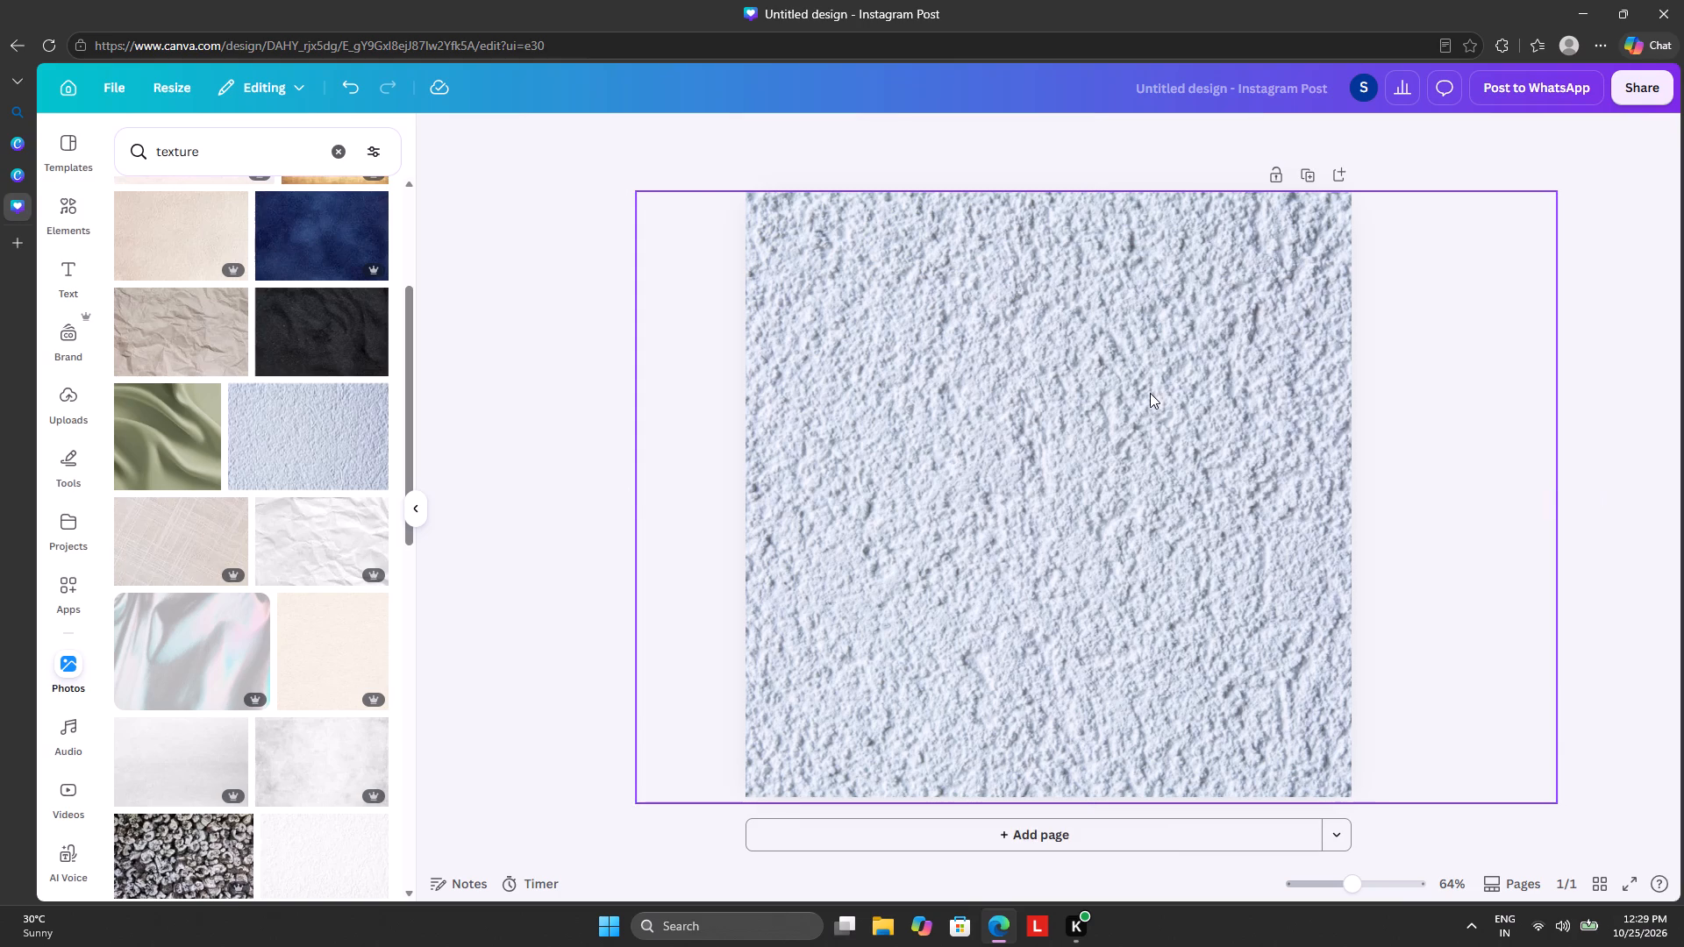
{"action": "left_click", "coordinate": [1147, 395]}
{"action": "left_click_drag", "start_coordinate": [1145, 395], "coordinate": [1103, 442]}
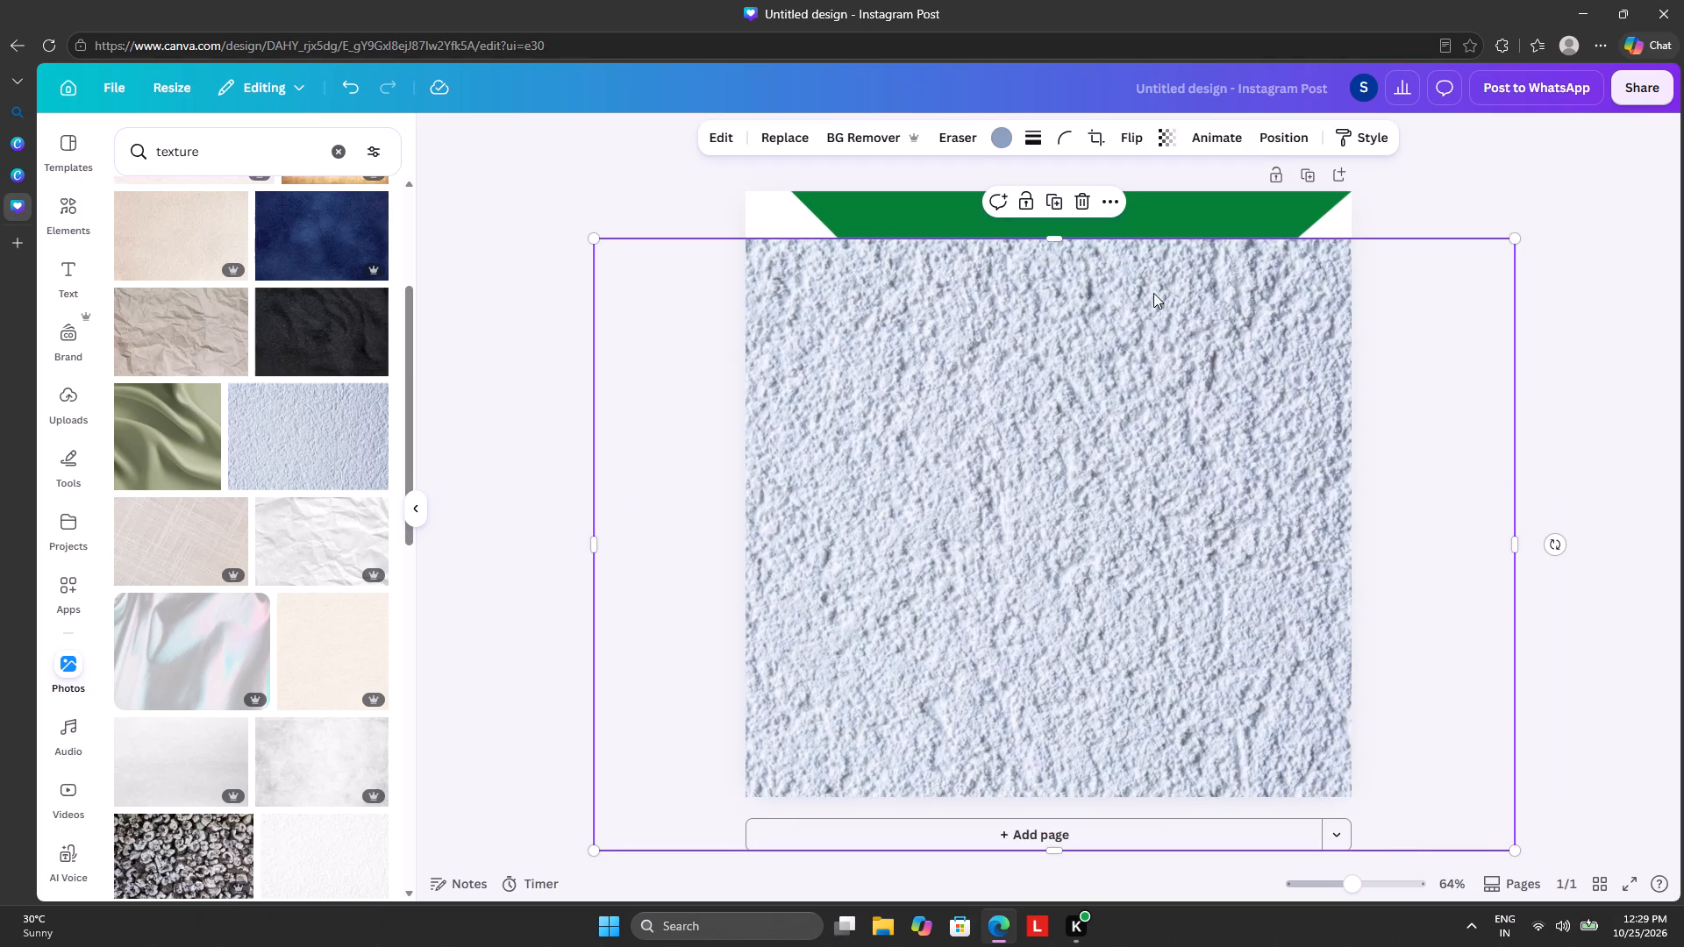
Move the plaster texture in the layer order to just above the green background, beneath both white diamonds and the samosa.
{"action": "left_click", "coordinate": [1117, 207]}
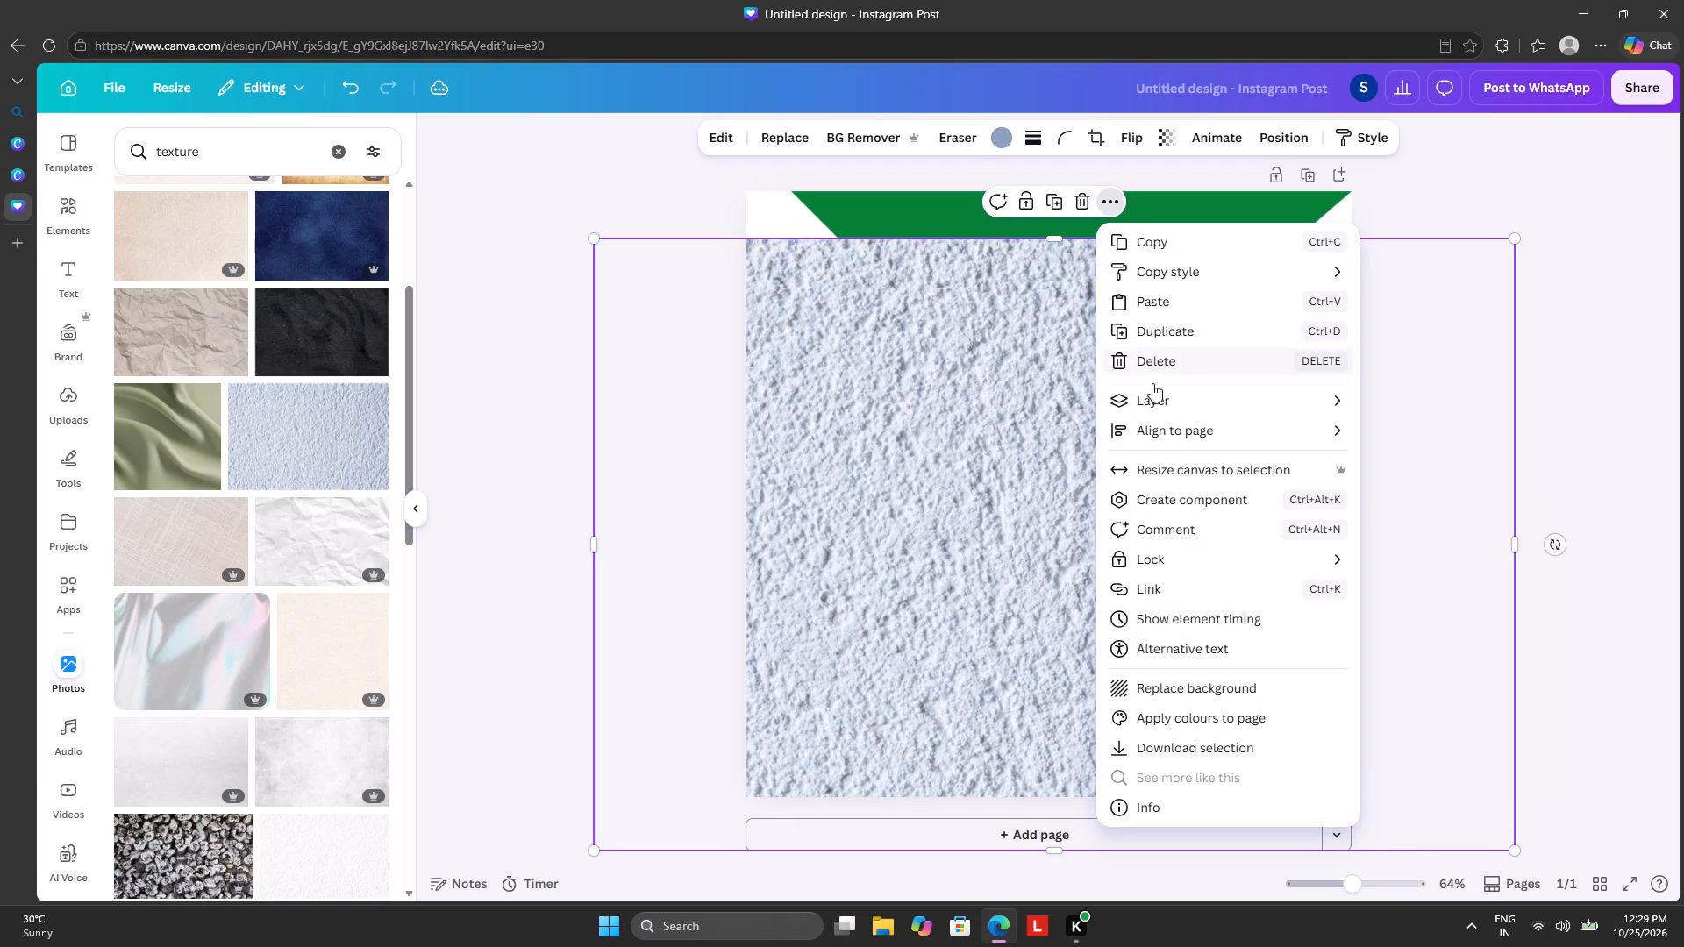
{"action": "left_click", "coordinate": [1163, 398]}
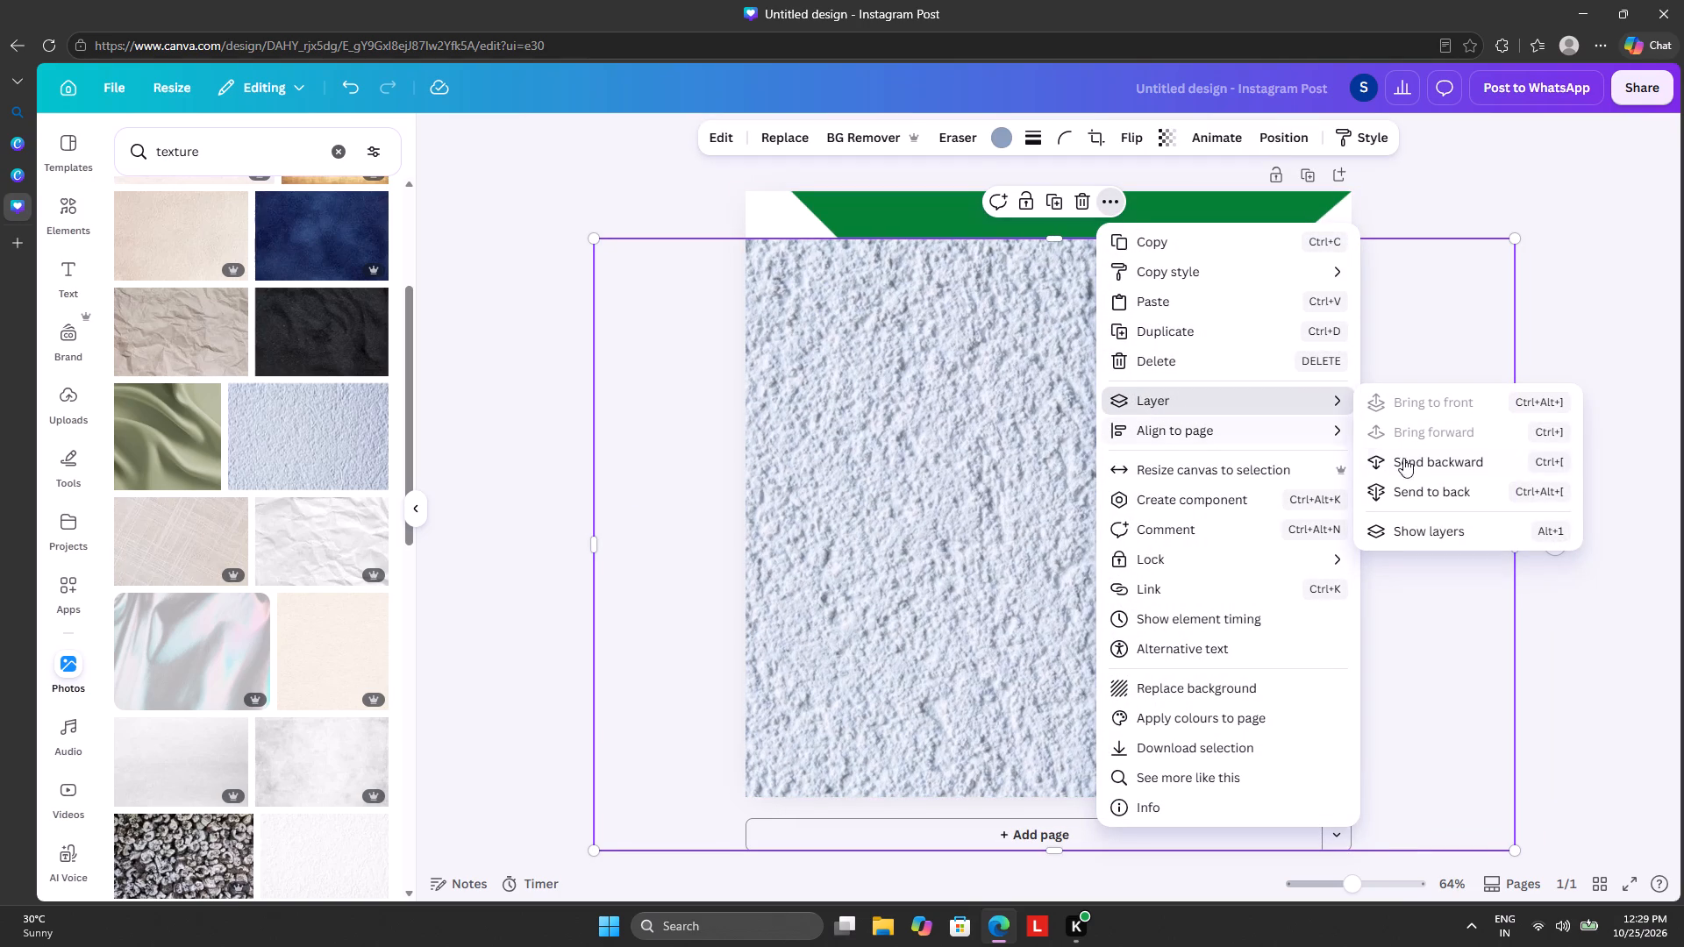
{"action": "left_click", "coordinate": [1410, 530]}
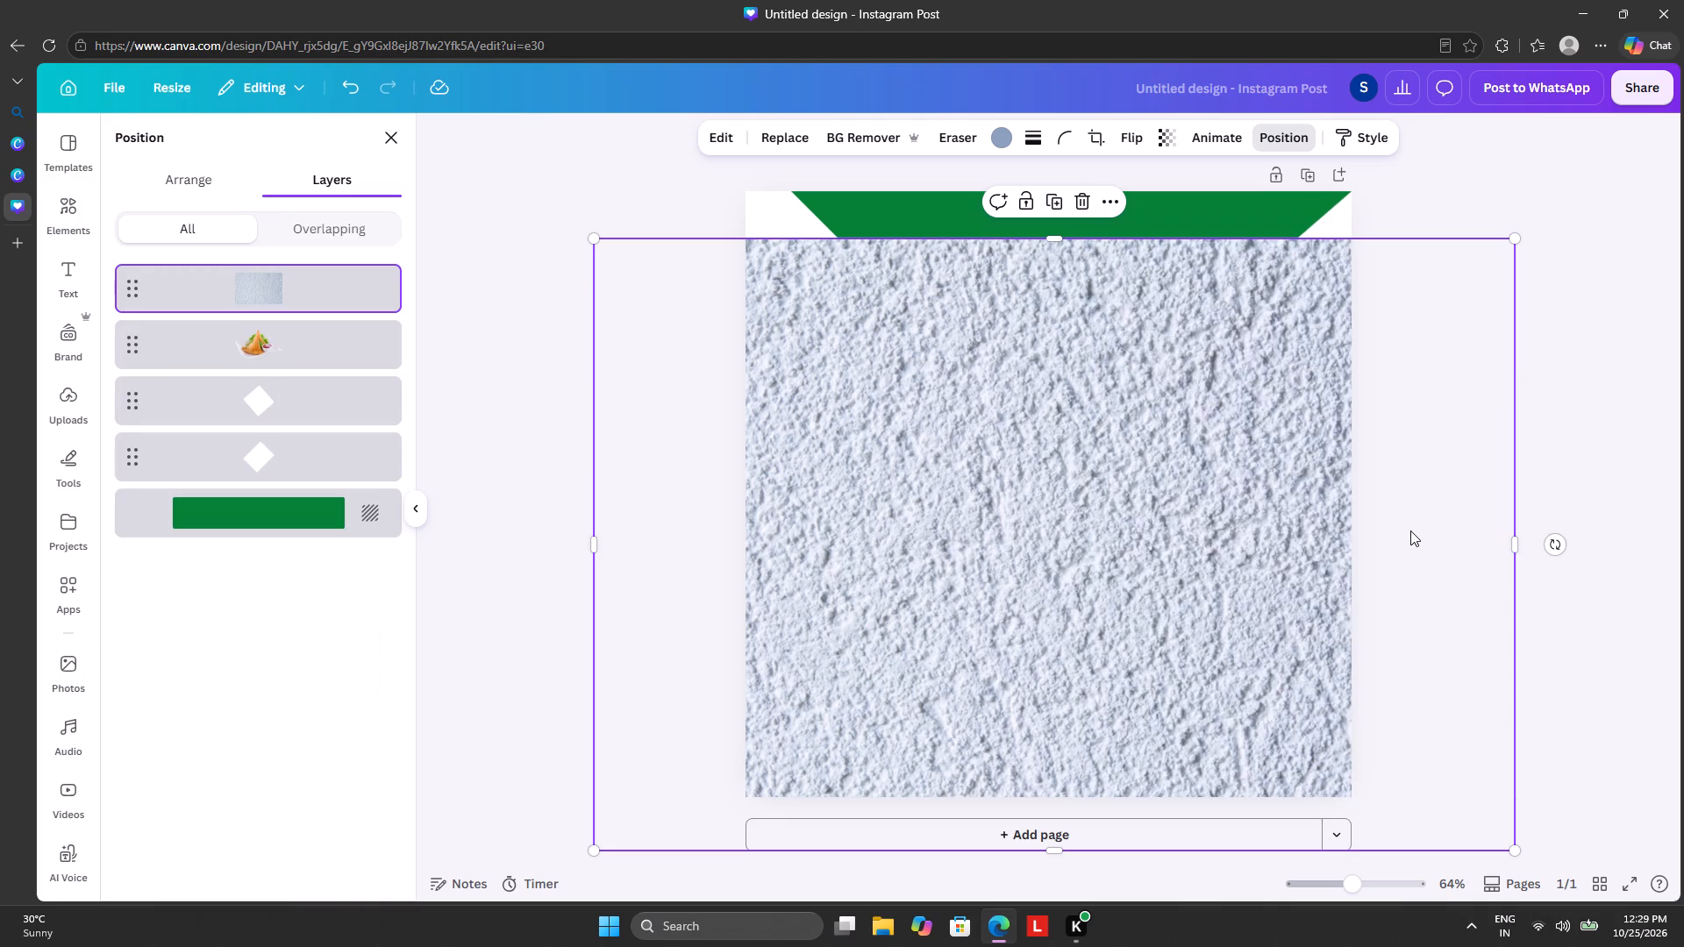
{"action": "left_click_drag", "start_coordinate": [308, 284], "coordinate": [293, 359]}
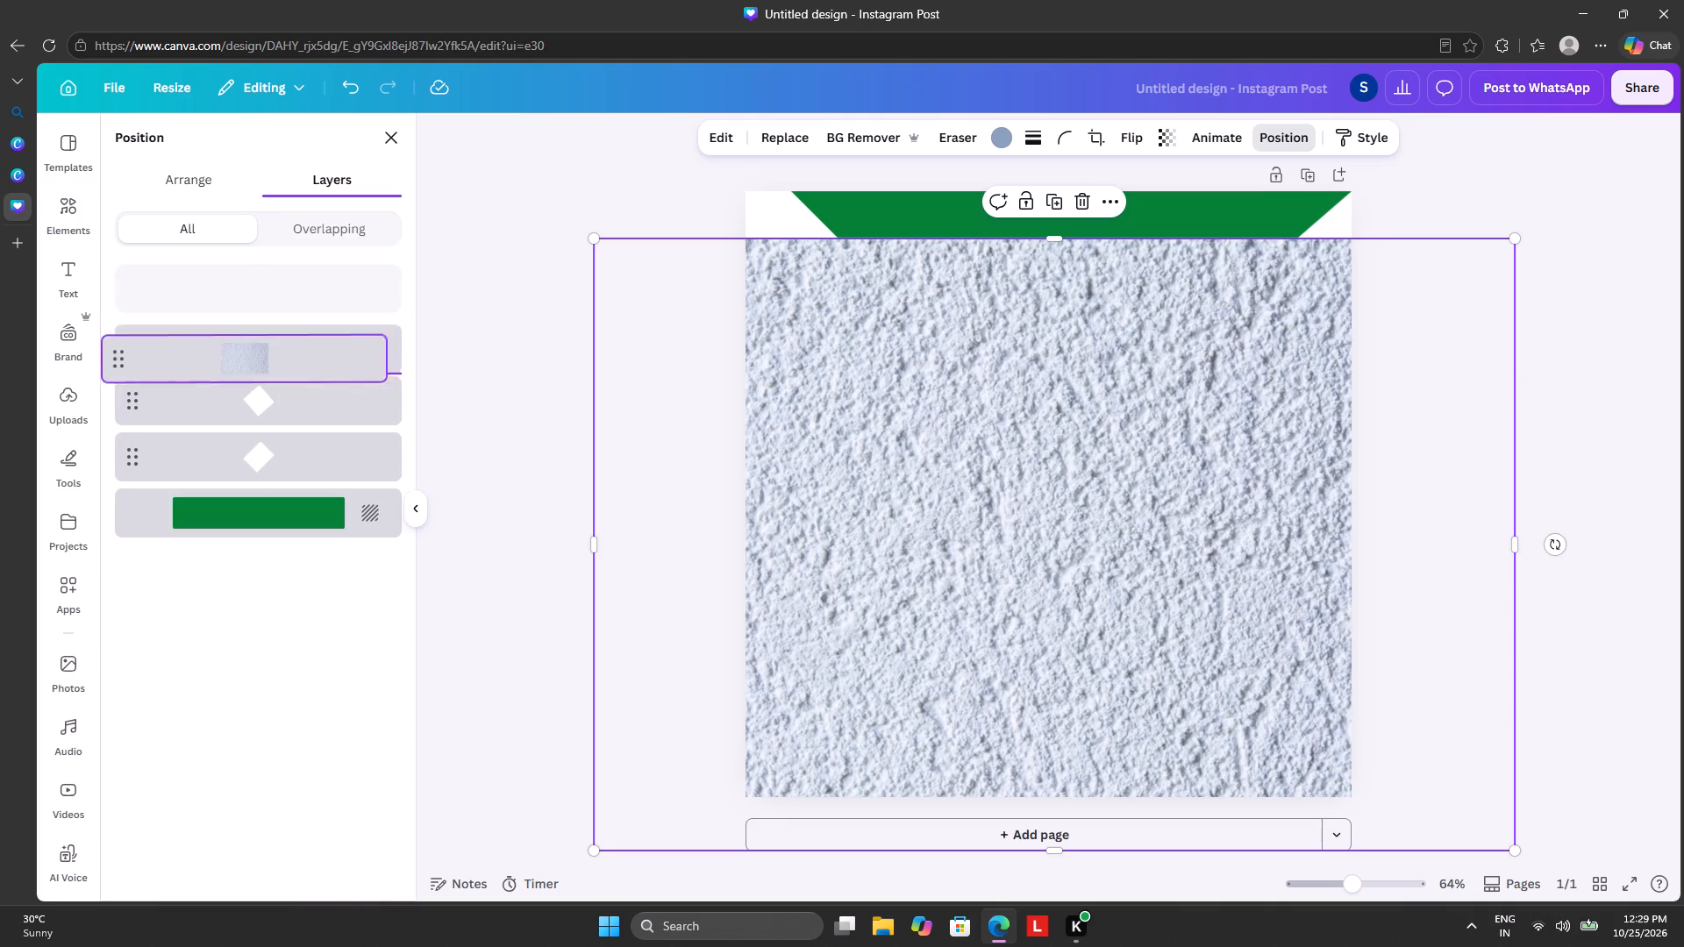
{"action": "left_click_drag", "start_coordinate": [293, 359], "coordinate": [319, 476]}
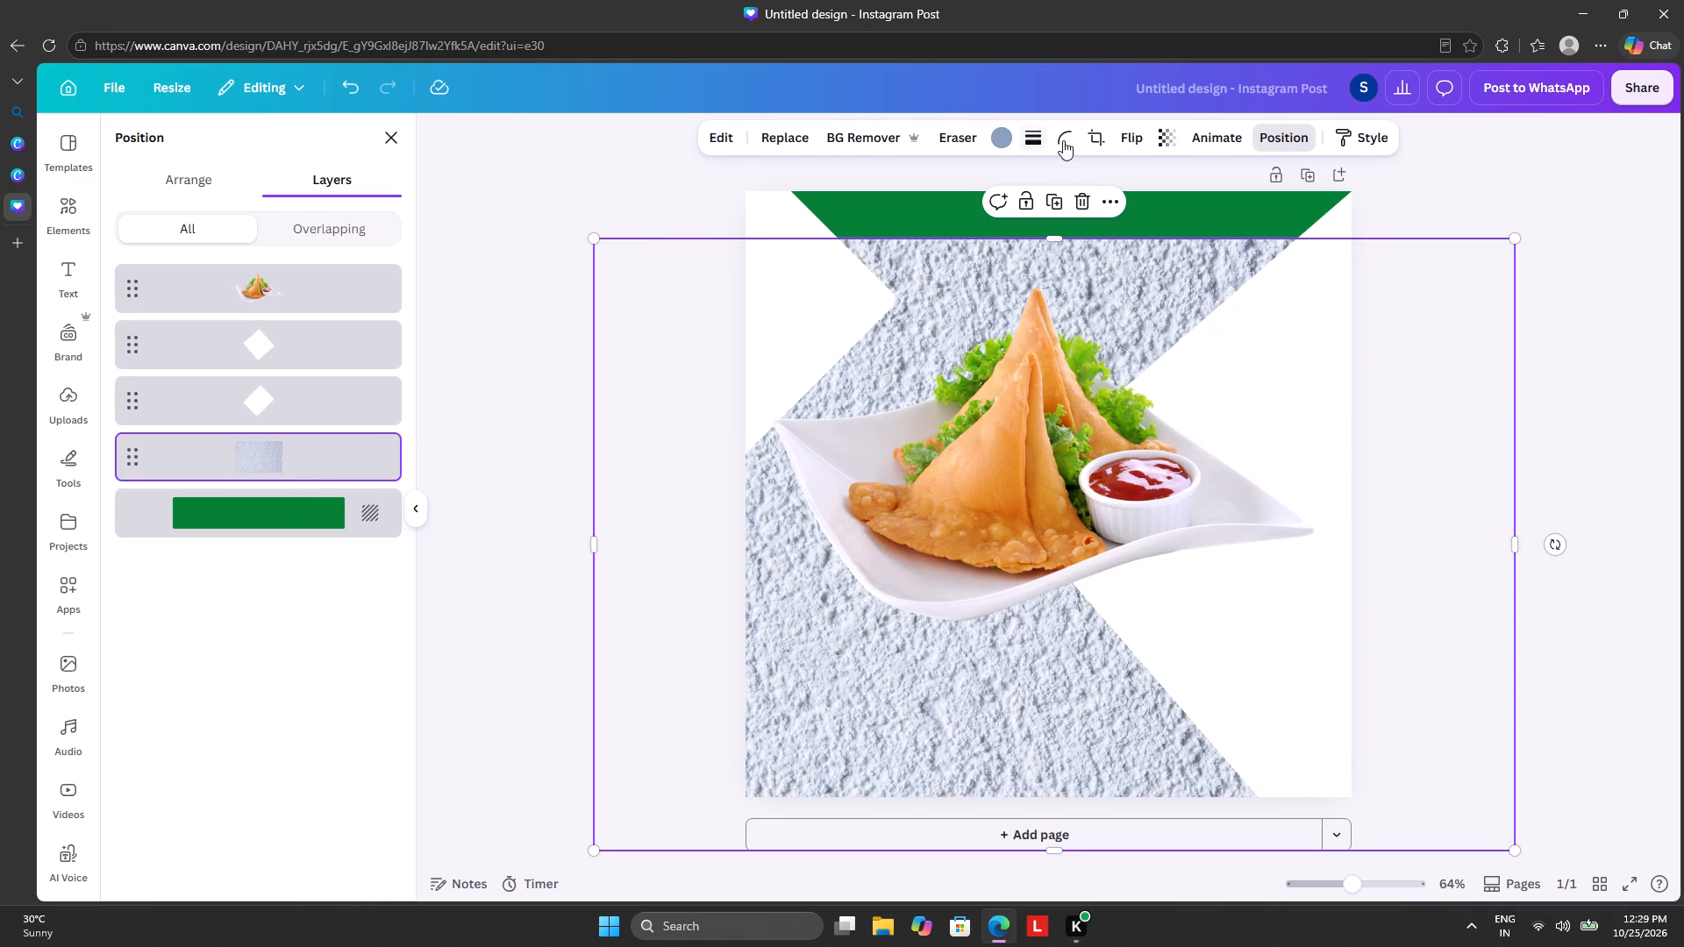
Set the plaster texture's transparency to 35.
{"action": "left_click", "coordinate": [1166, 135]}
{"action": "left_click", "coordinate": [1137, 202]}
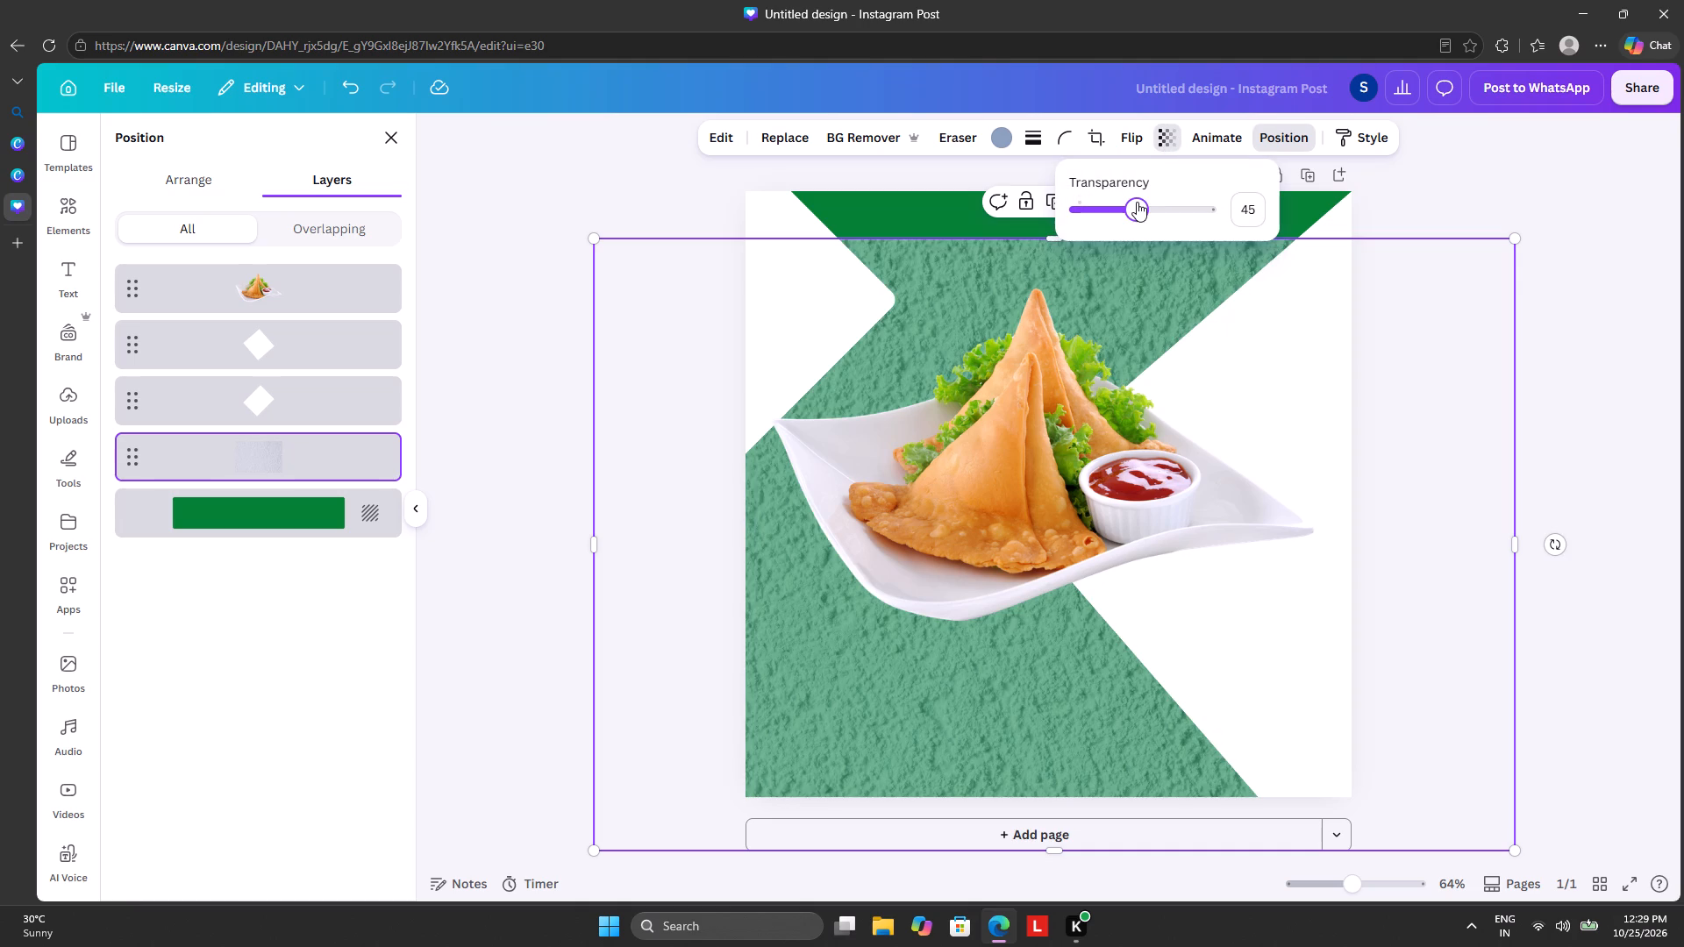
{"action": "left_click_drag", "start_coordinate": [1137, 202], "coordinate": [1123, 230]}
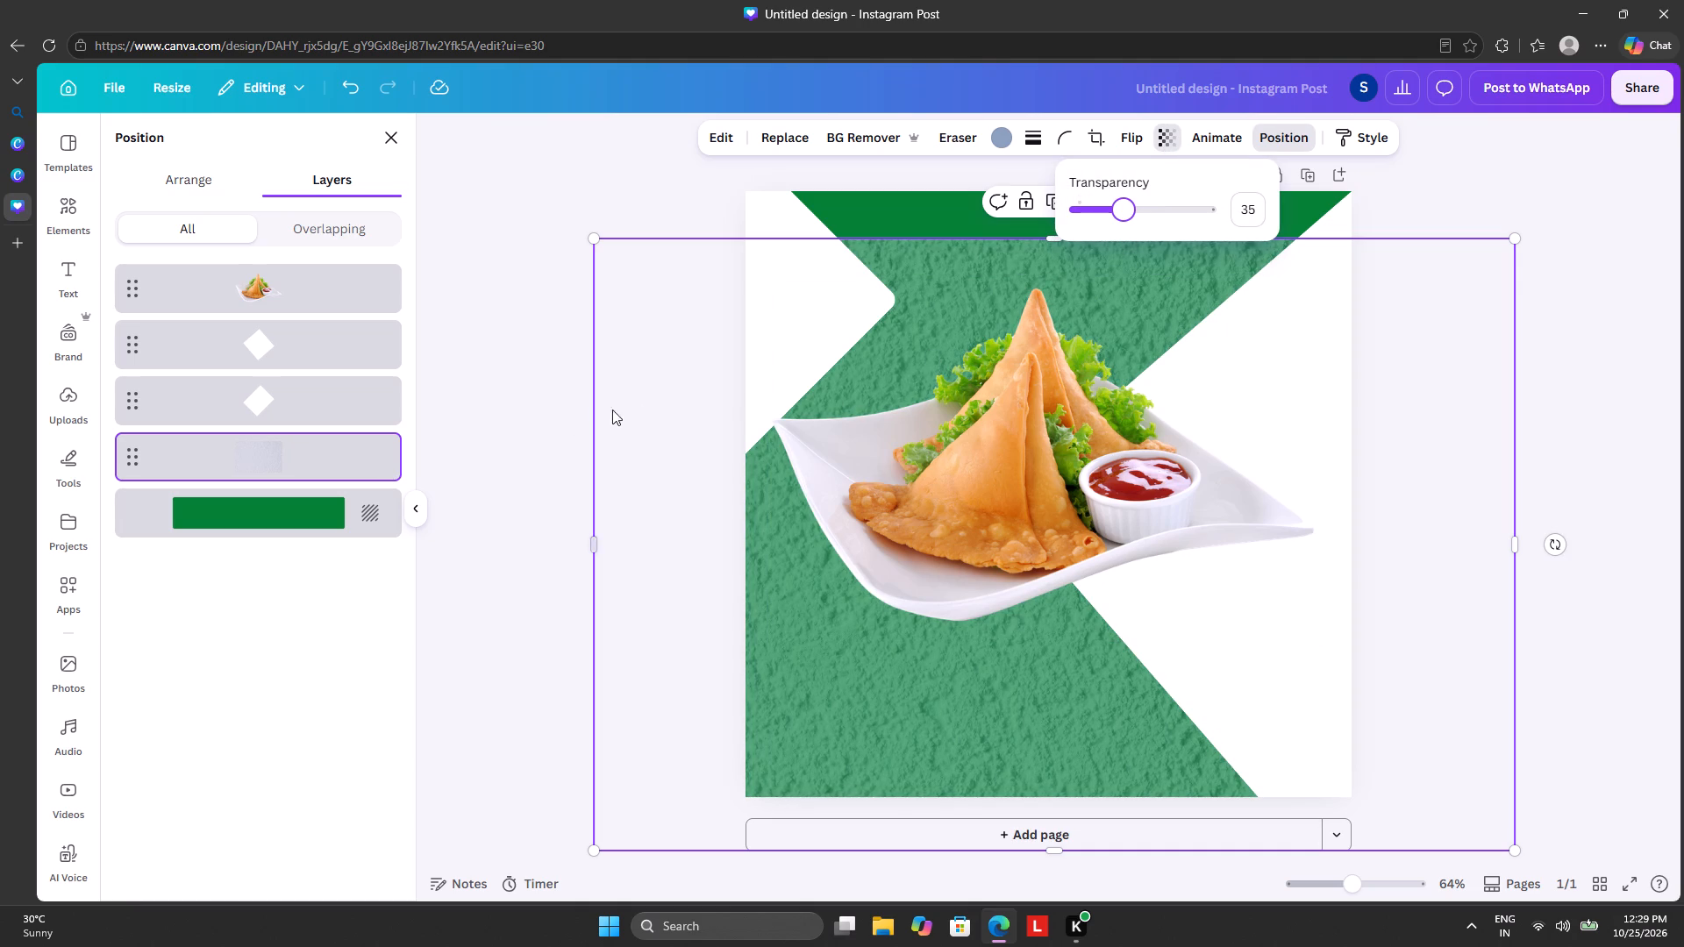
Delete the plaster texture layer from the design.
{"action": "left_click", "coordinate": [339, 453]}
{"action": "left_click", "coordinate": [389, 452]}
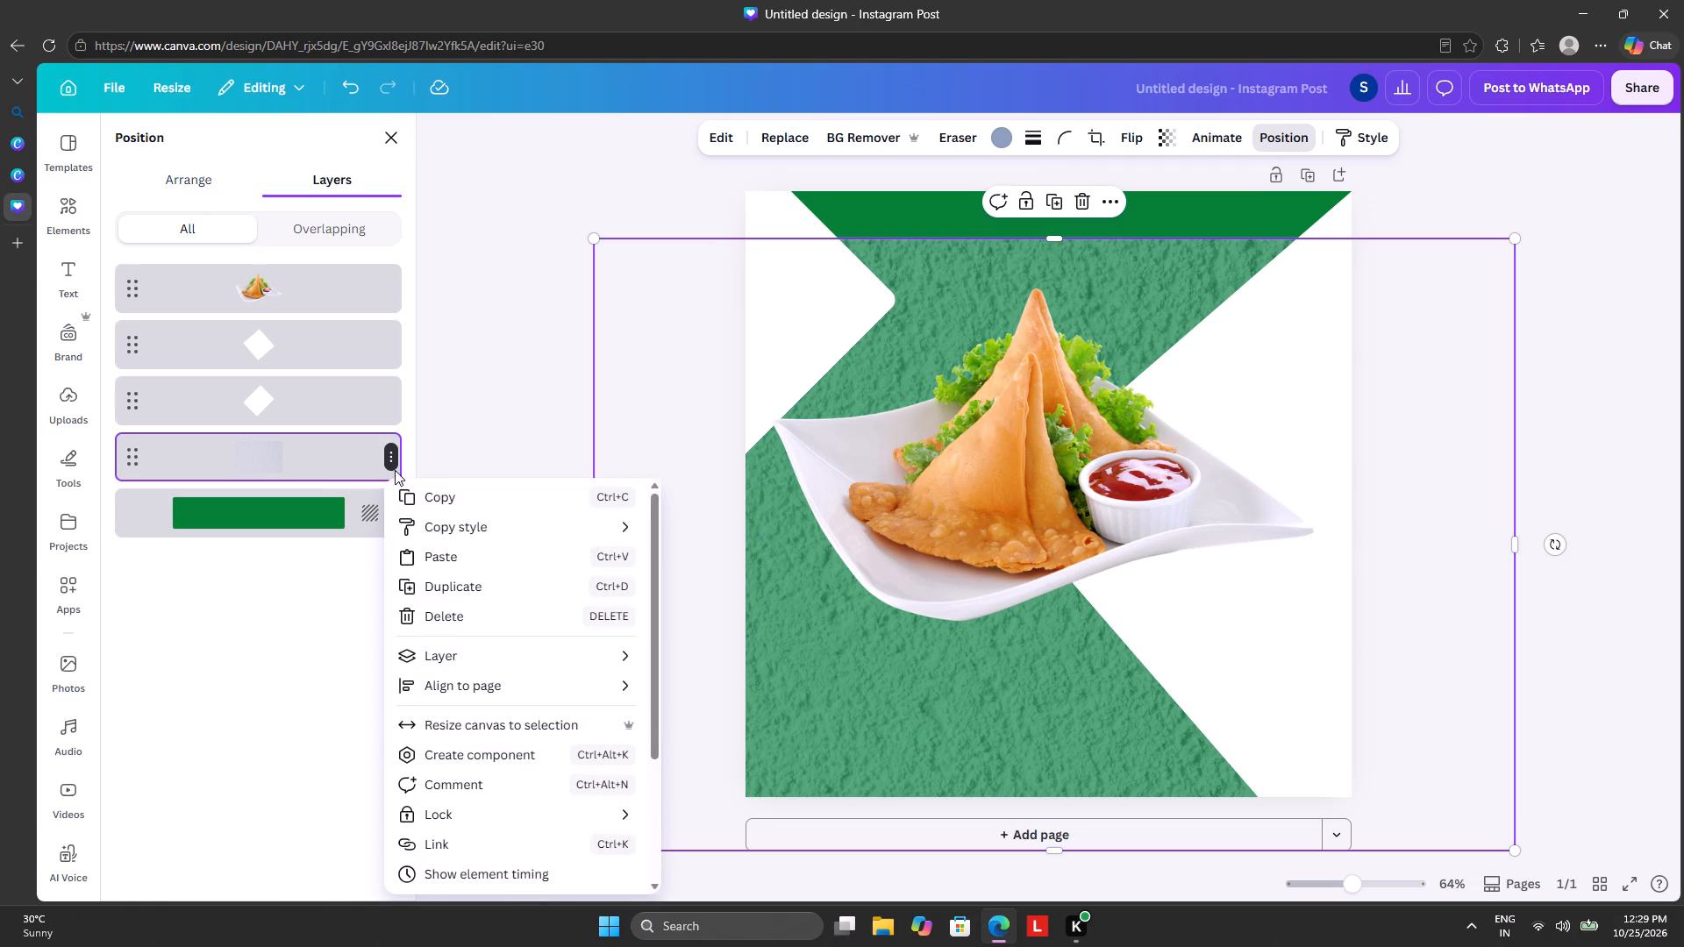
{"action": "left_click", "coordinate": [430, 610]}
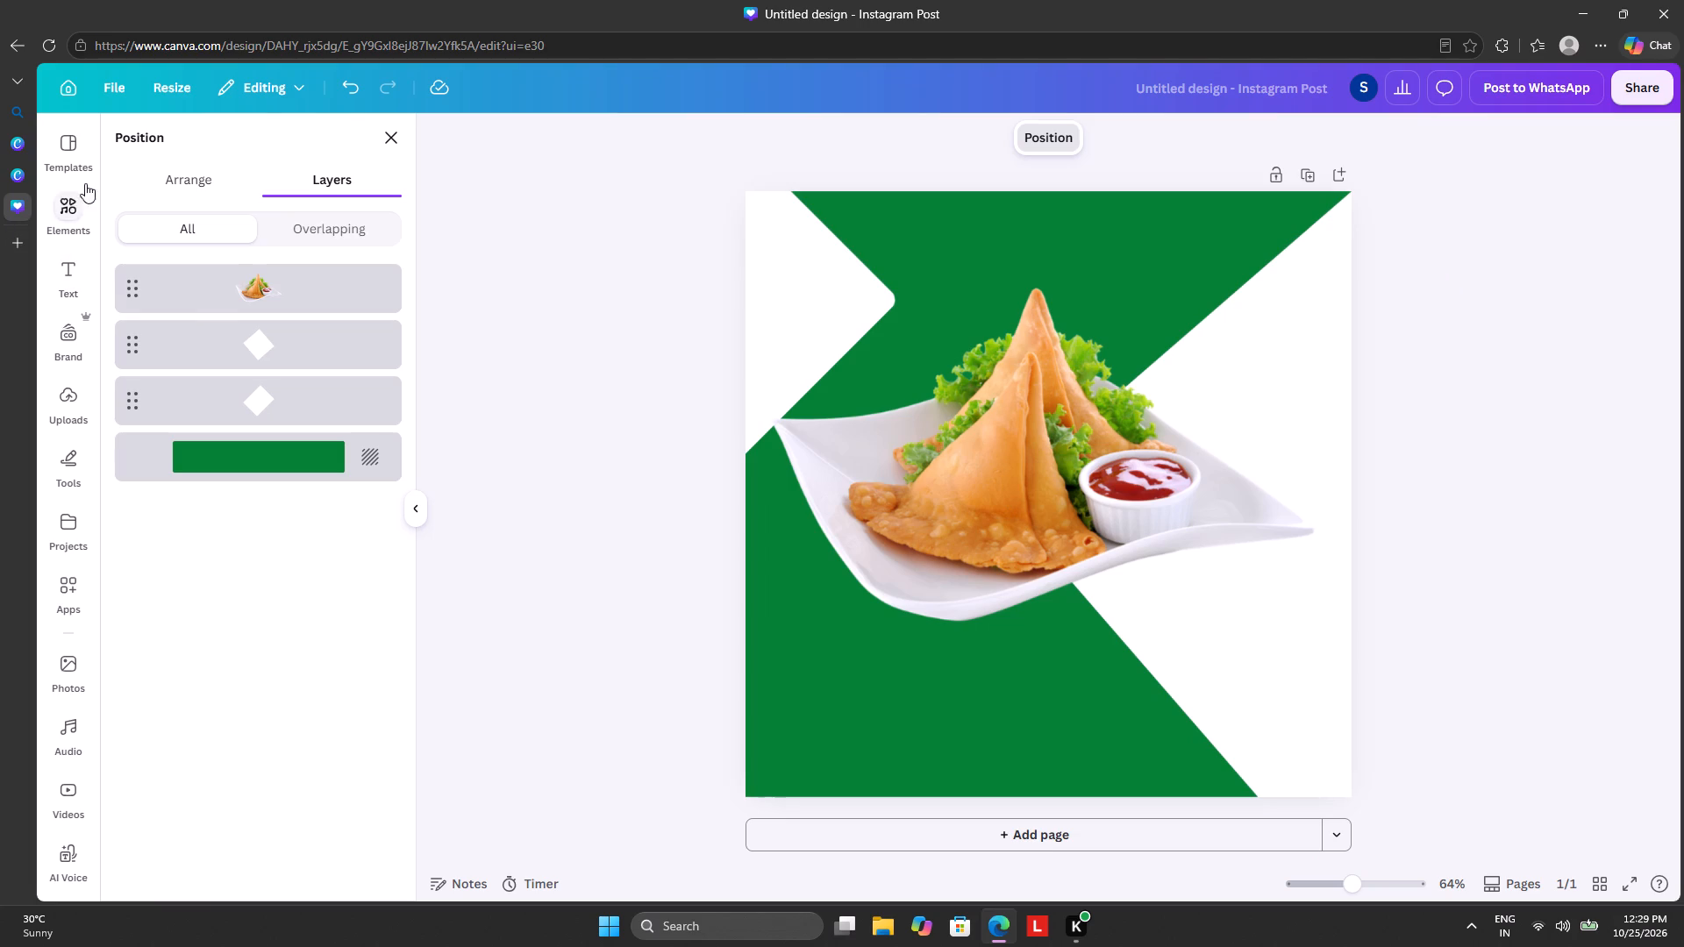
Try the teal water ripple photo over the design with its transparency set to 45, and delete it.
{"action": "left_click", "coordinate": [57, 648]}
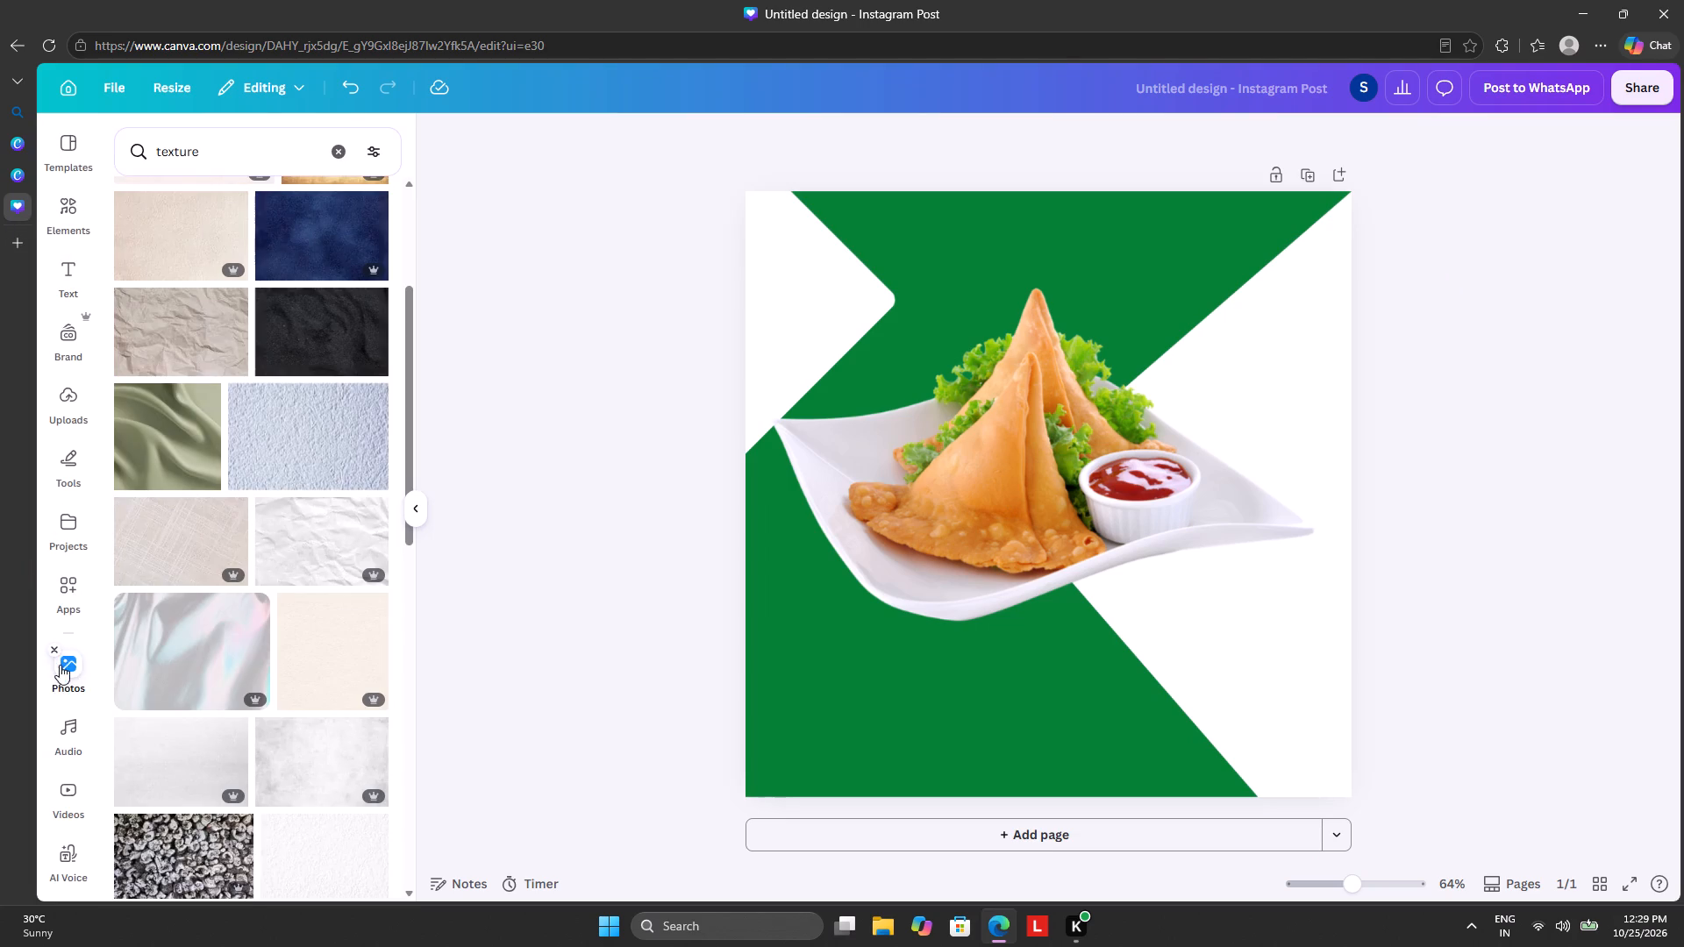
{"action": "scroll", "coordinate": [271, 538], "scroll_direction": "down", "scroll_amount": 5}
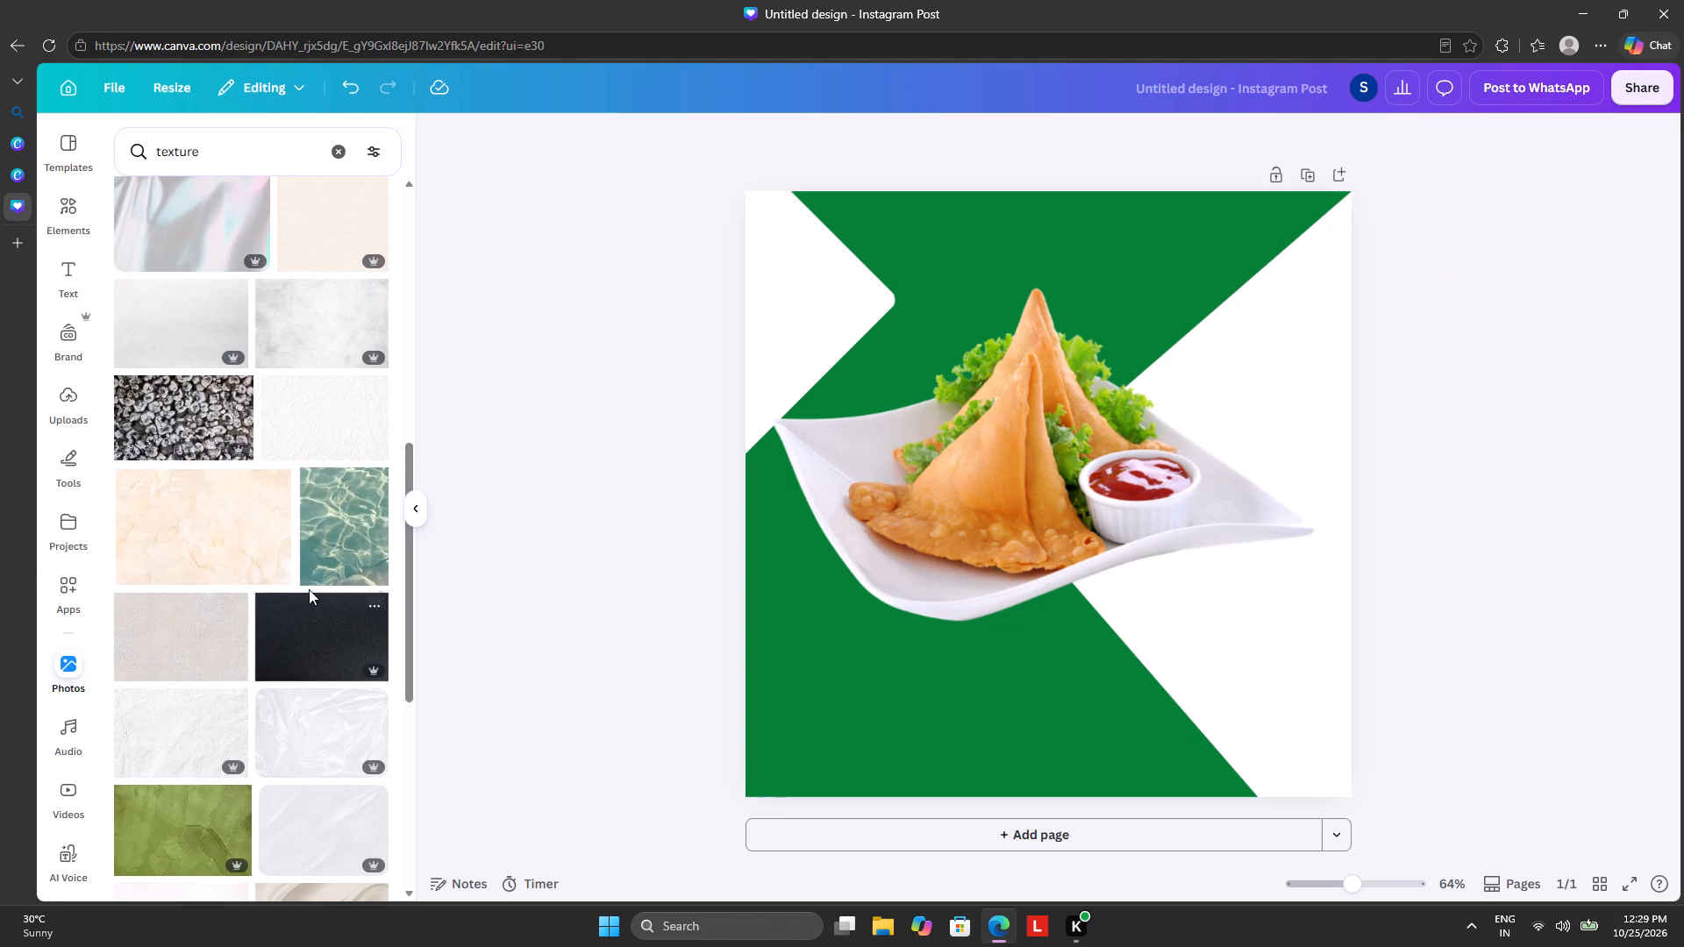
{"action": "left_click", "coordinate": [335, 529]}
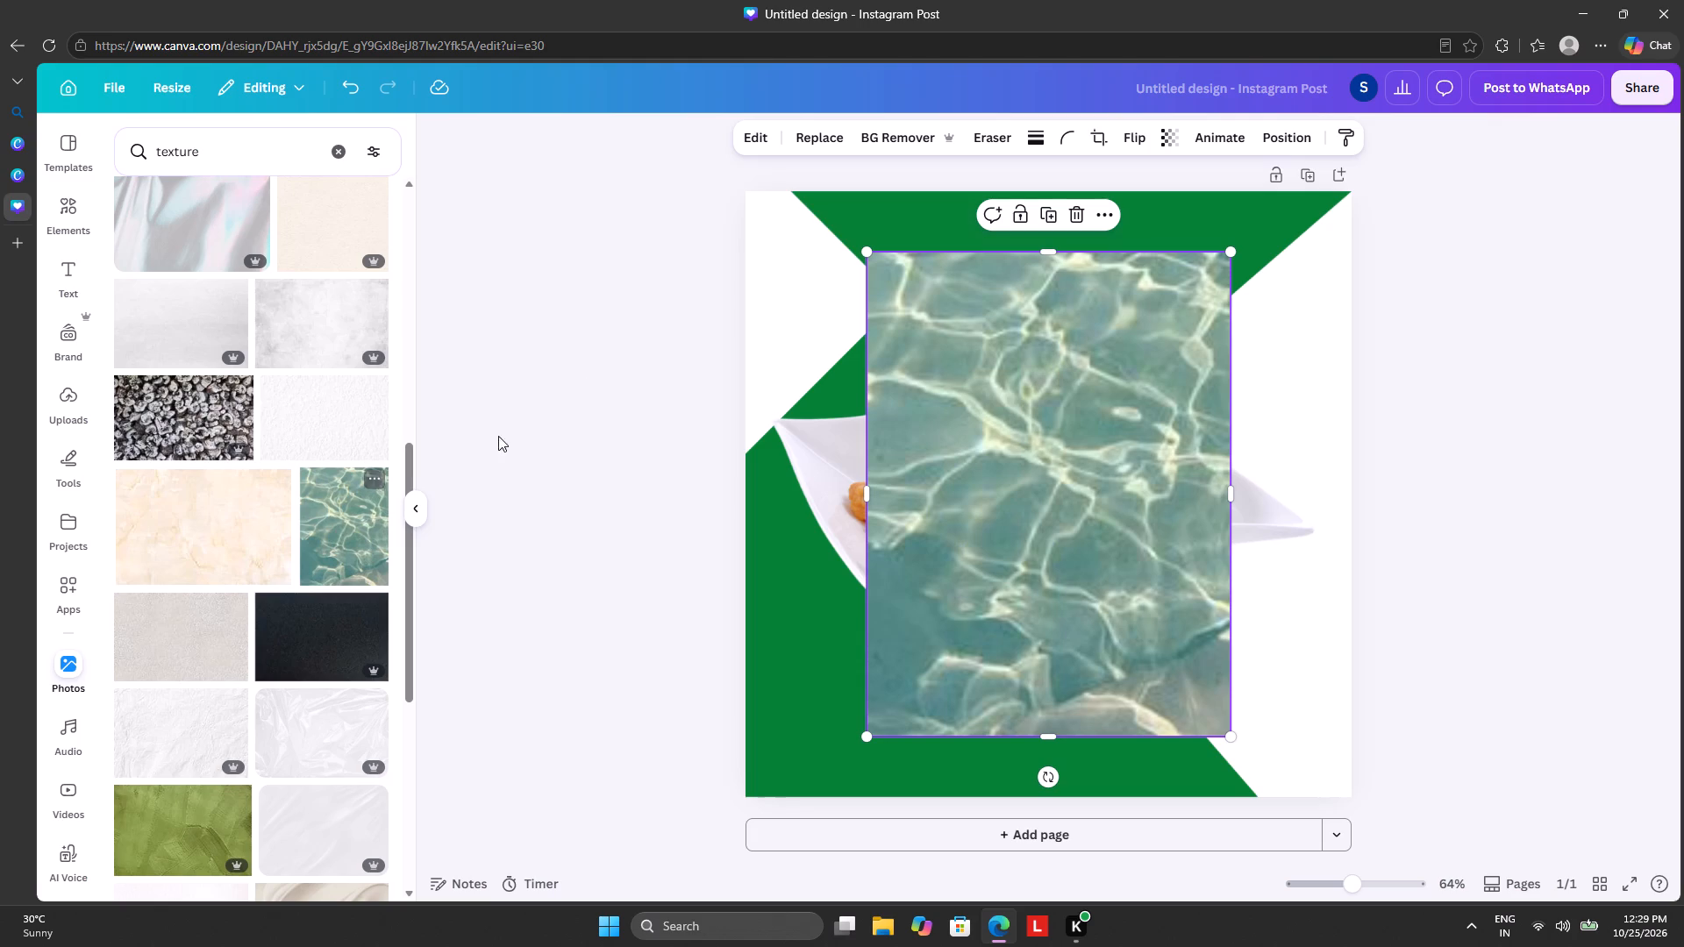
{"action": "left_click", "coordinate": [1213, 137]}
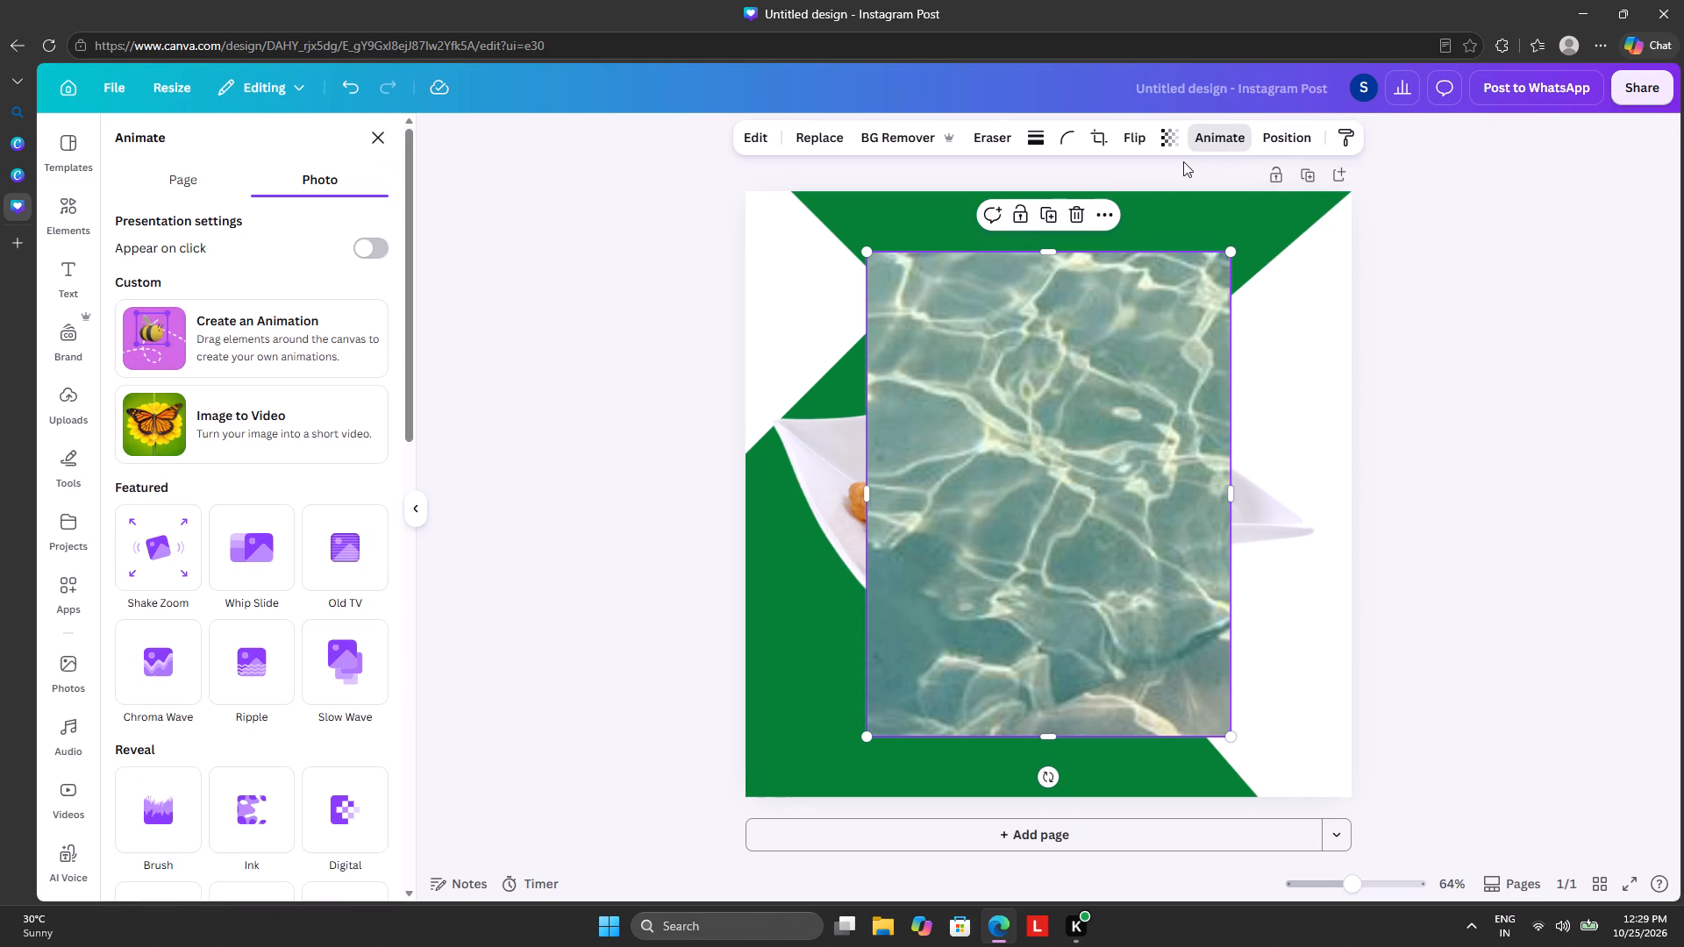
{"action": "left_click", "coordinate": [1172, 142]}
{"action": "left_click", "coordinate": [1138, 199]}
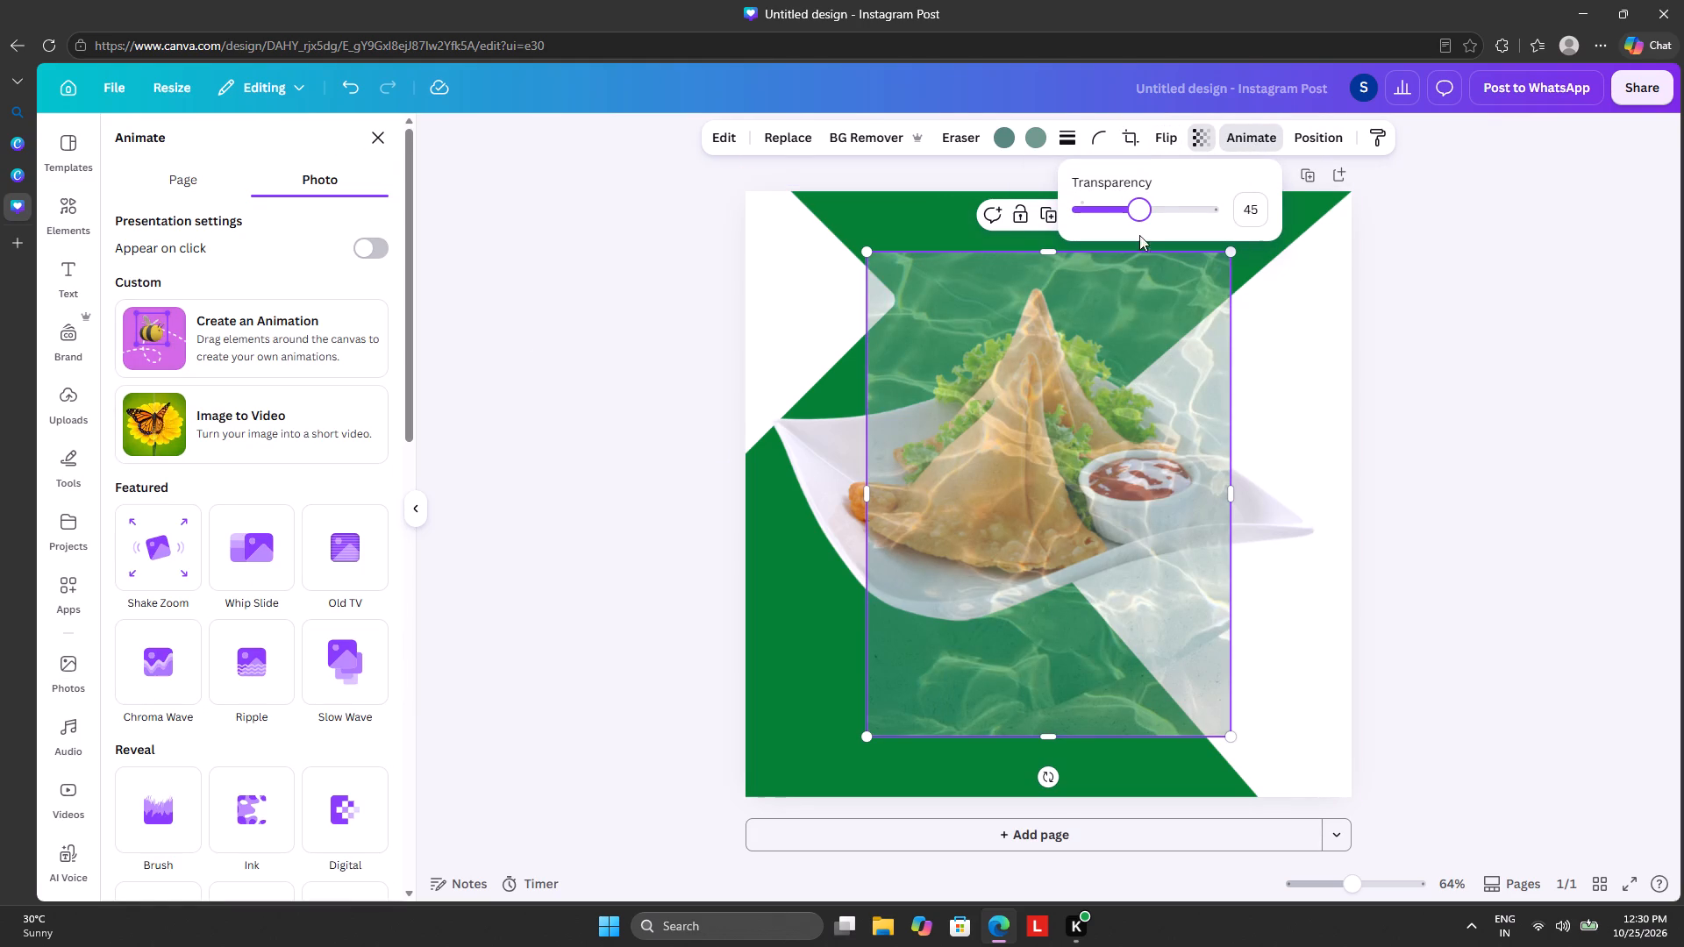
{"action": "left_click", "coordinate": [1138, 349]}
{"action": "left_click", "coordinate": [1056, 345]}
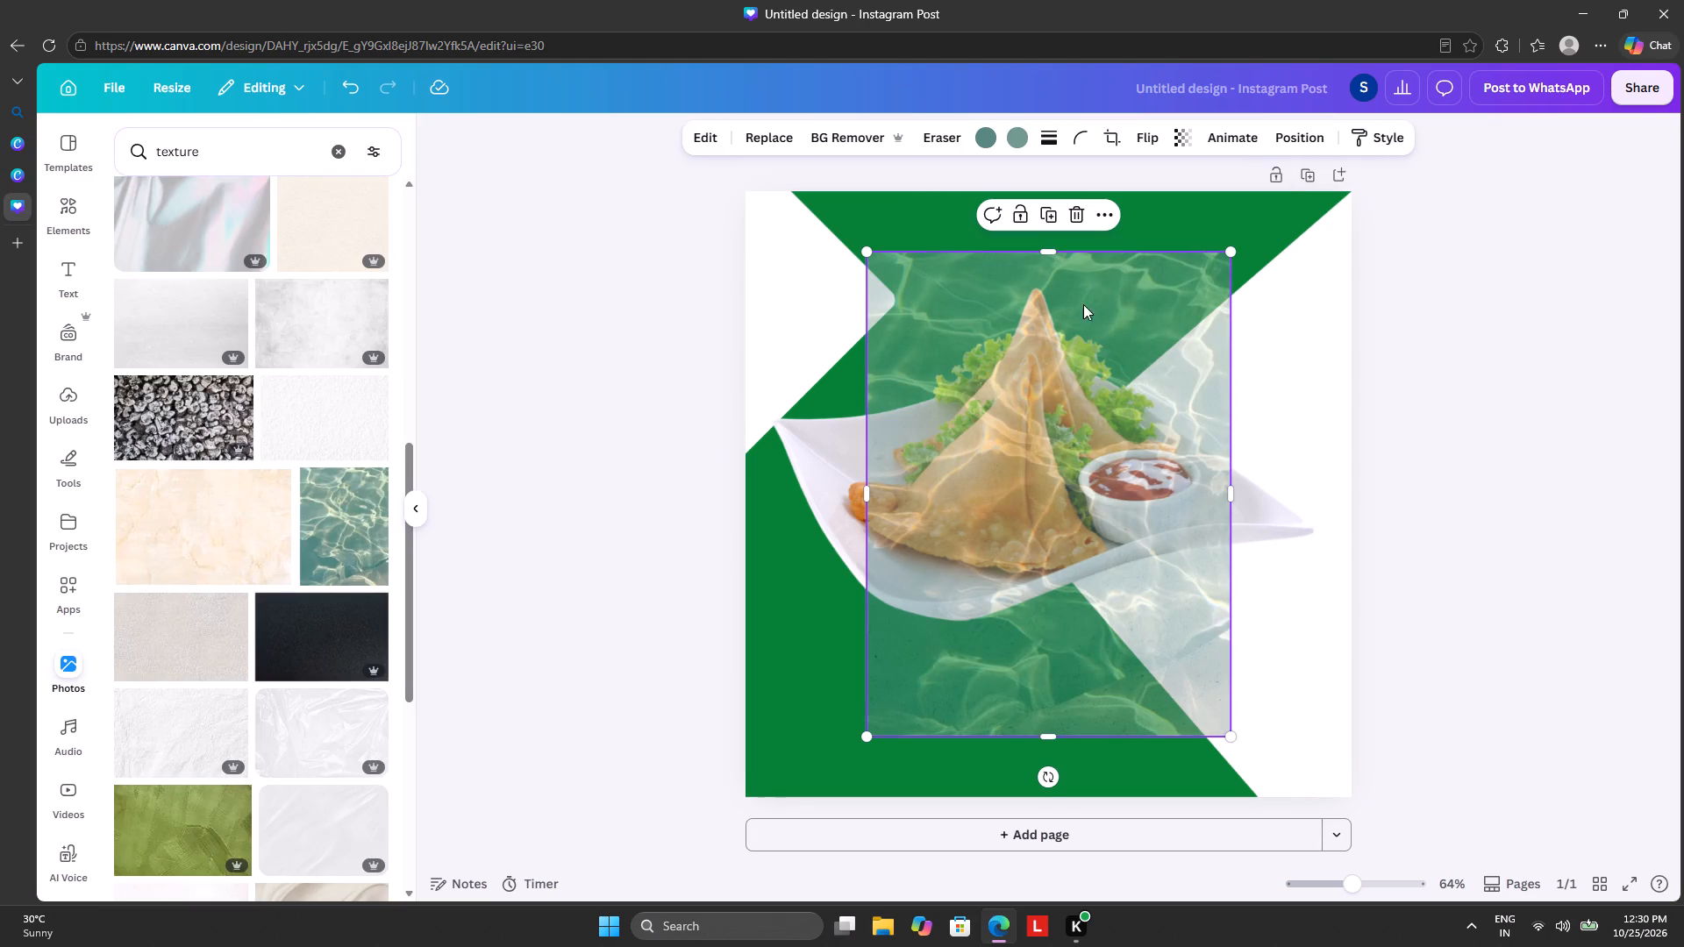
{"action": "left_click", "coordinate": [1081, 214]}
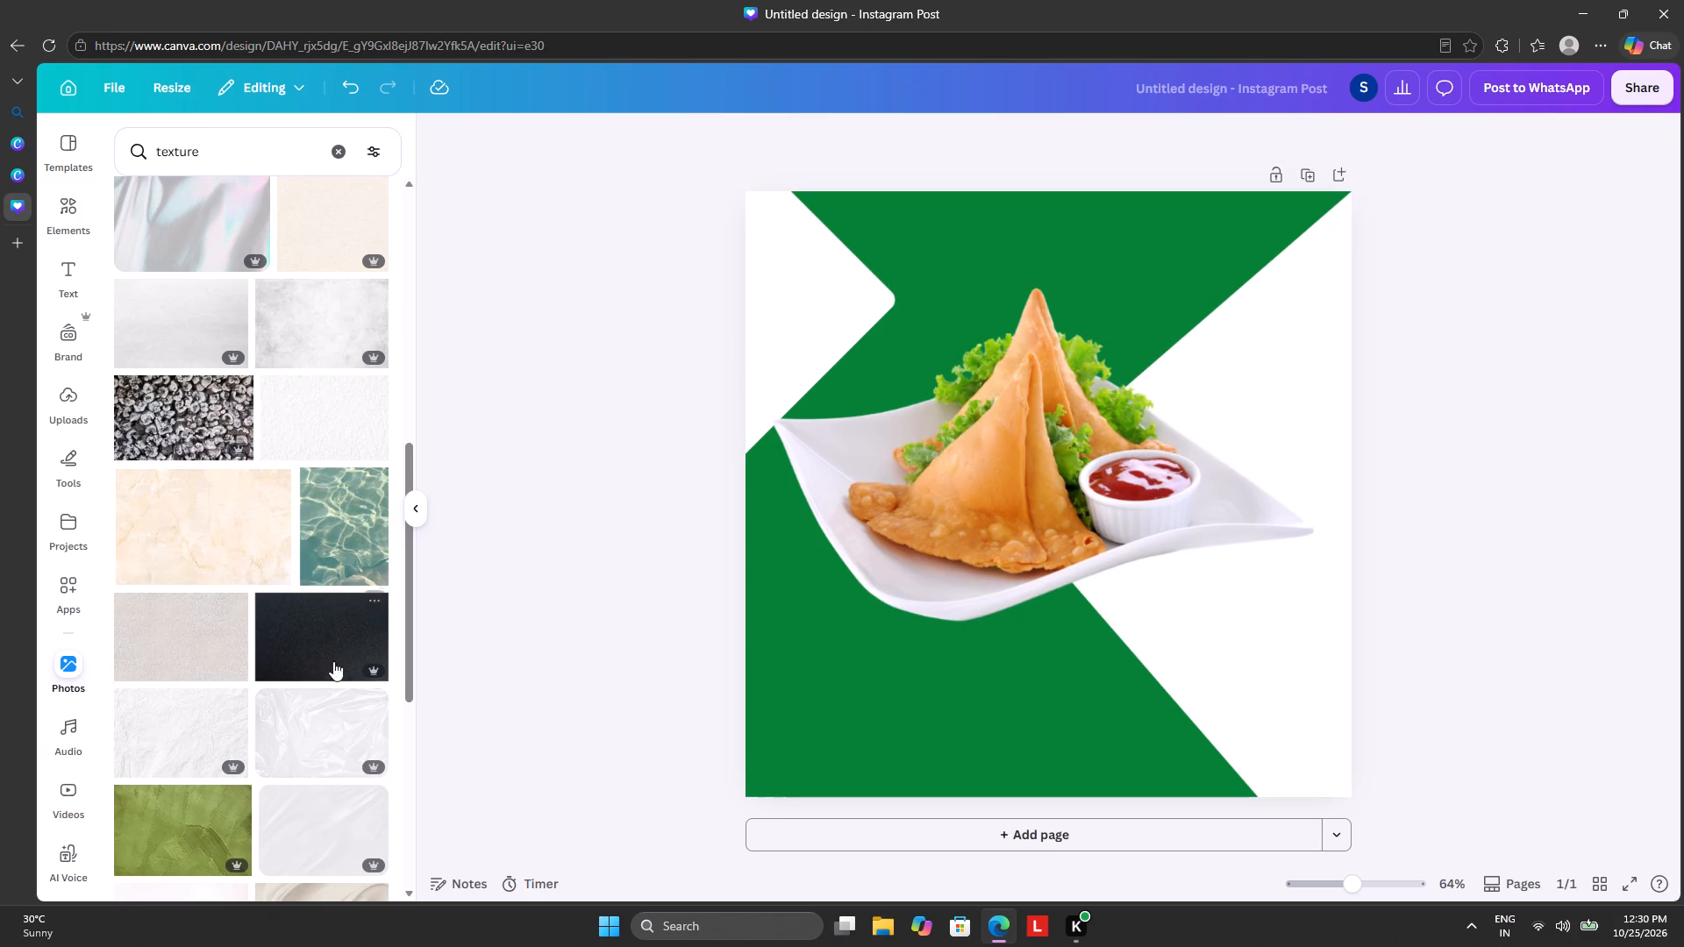
Add the white crumpled paper texture photo to the page and set its transparency to 47.
{"action": "scroll", "coordinate": [259, 623], "scroll_direction": "up", "scroll_amount": 6}
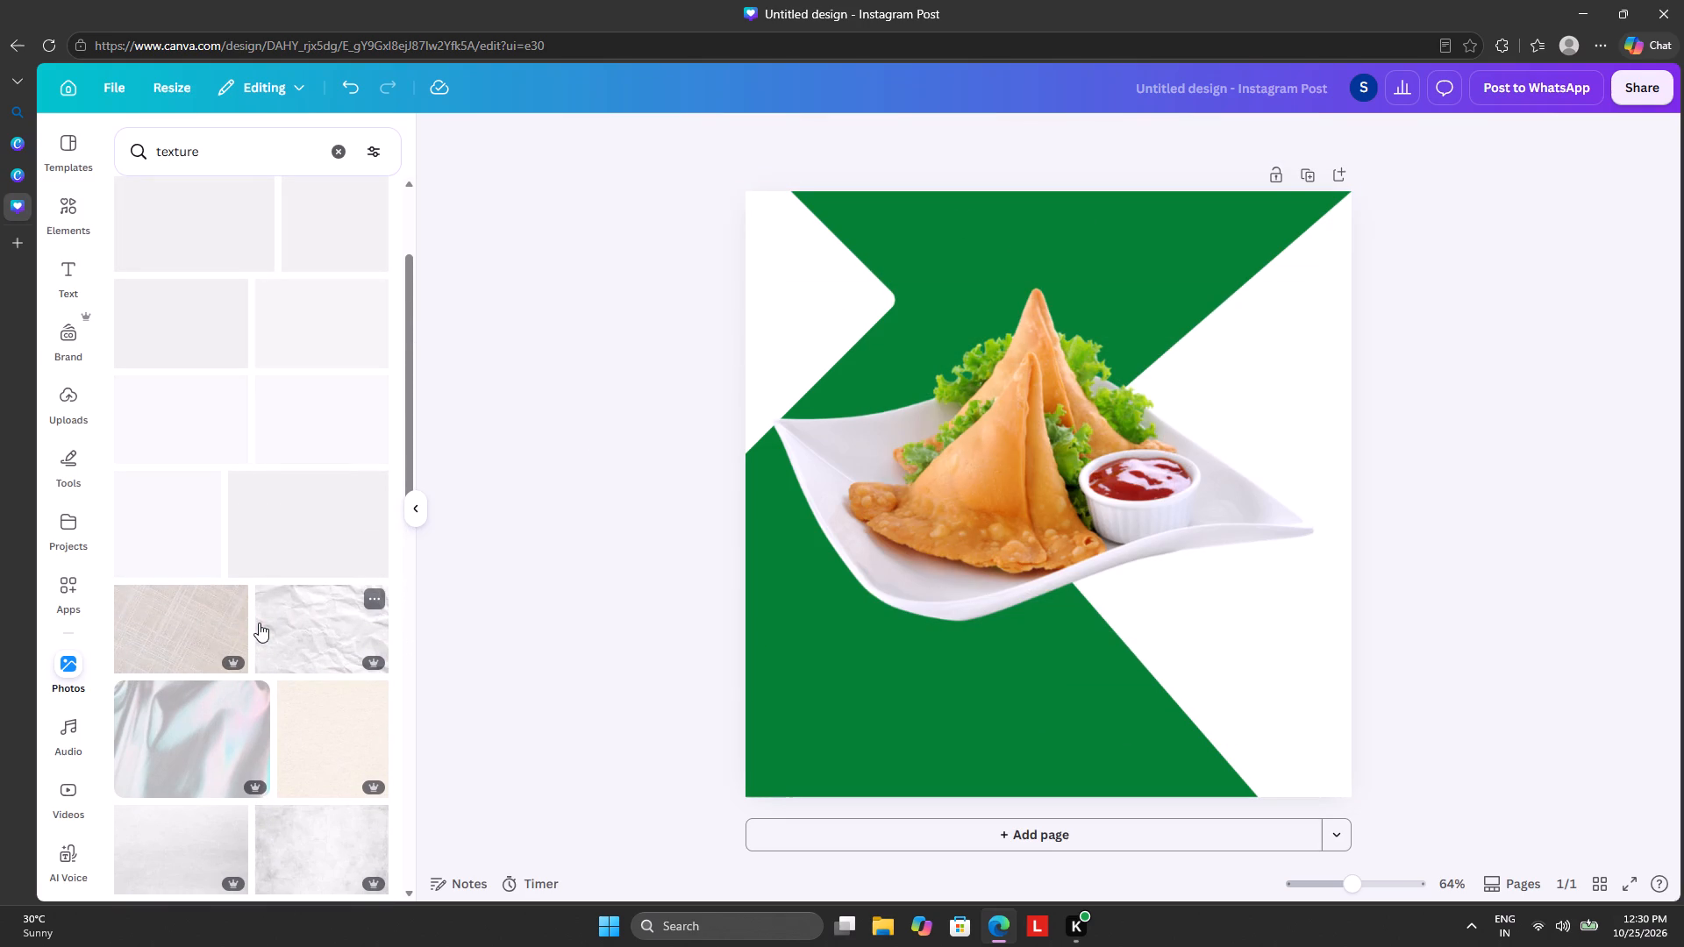
{"action": "left_click", "coordinate": [283, 627]}
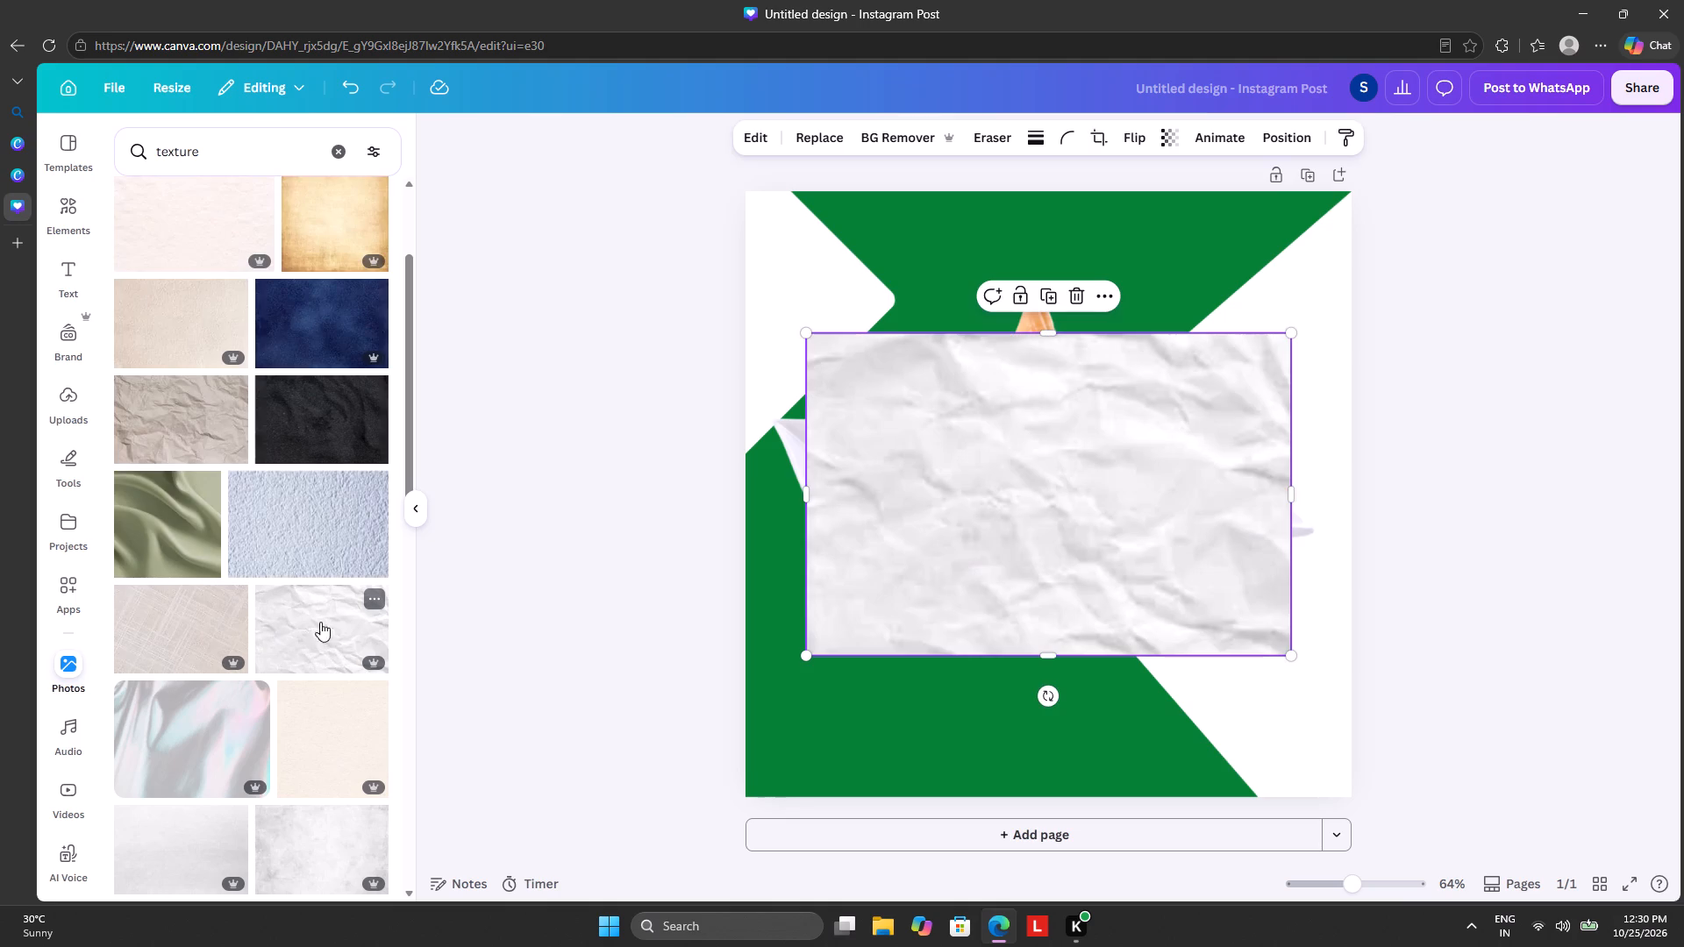
{"action": "left_click", "coordinate": [1167, 139]}
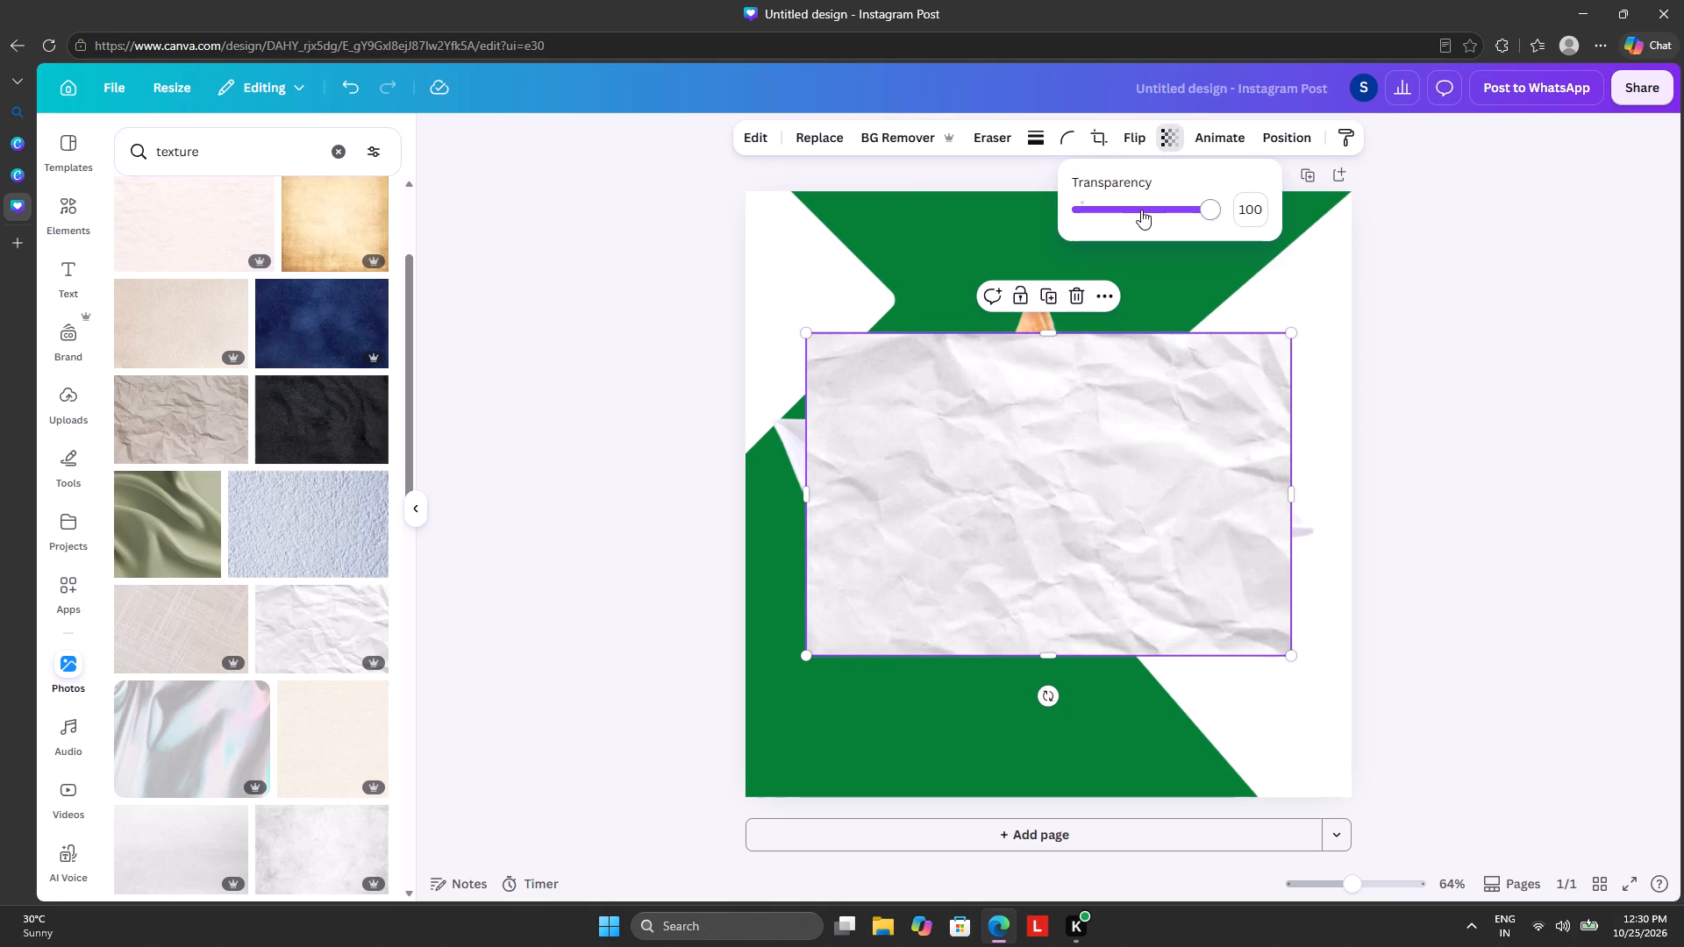
{"action": "left_click", "coordinate": [1141, 210]}
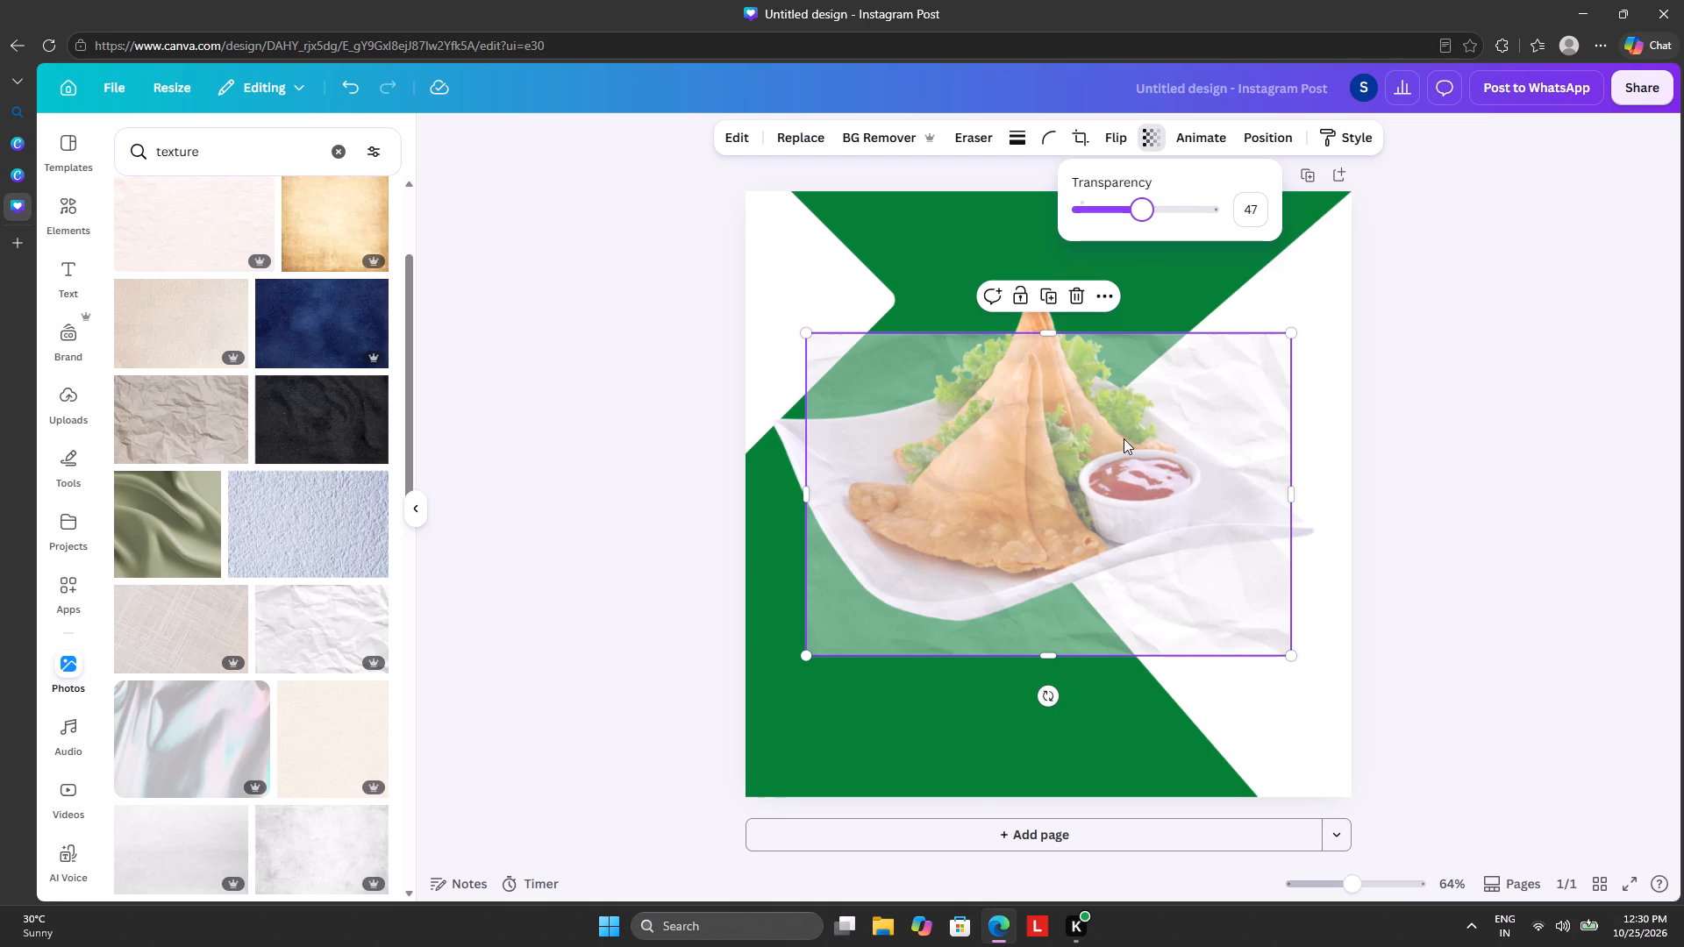
Enlarge the crumpled paper texture proportionally until it extends past all the page edges.
{"action": "left_click_drag", "start_coordinate": [1287, 655], "coordinate": [1470, 770], "text": "alt"}
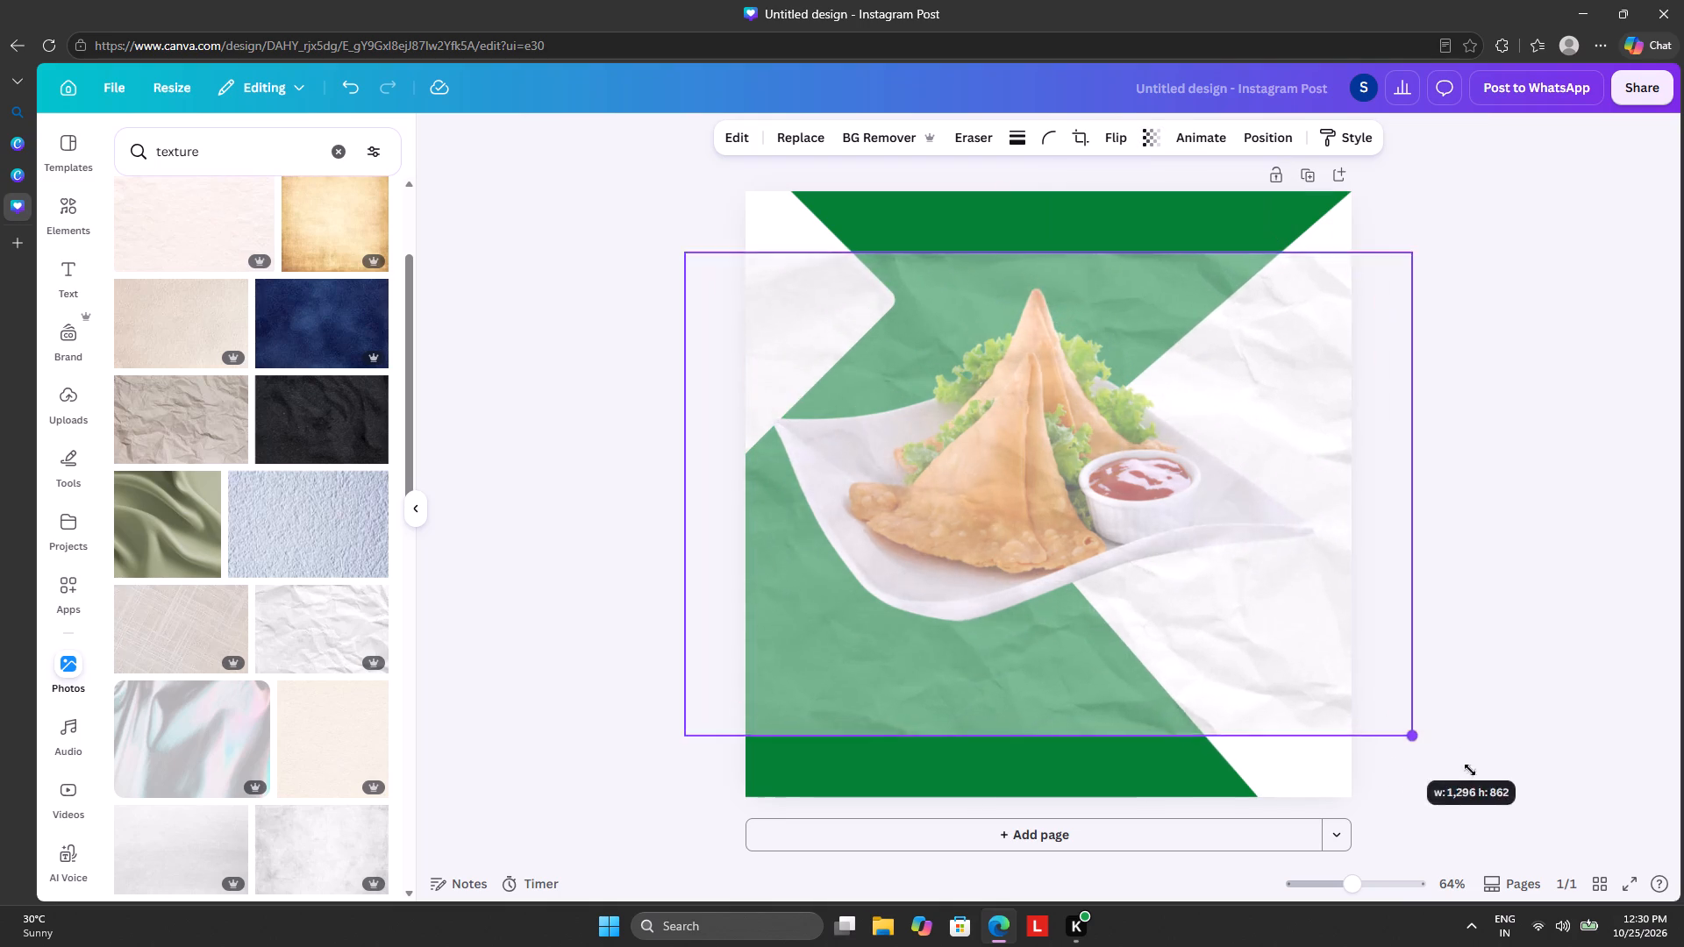
{"action": "left_click_drag", "start_coordinate": [1470, 770], "coordinate": [1610, 793], "text": "alt"}
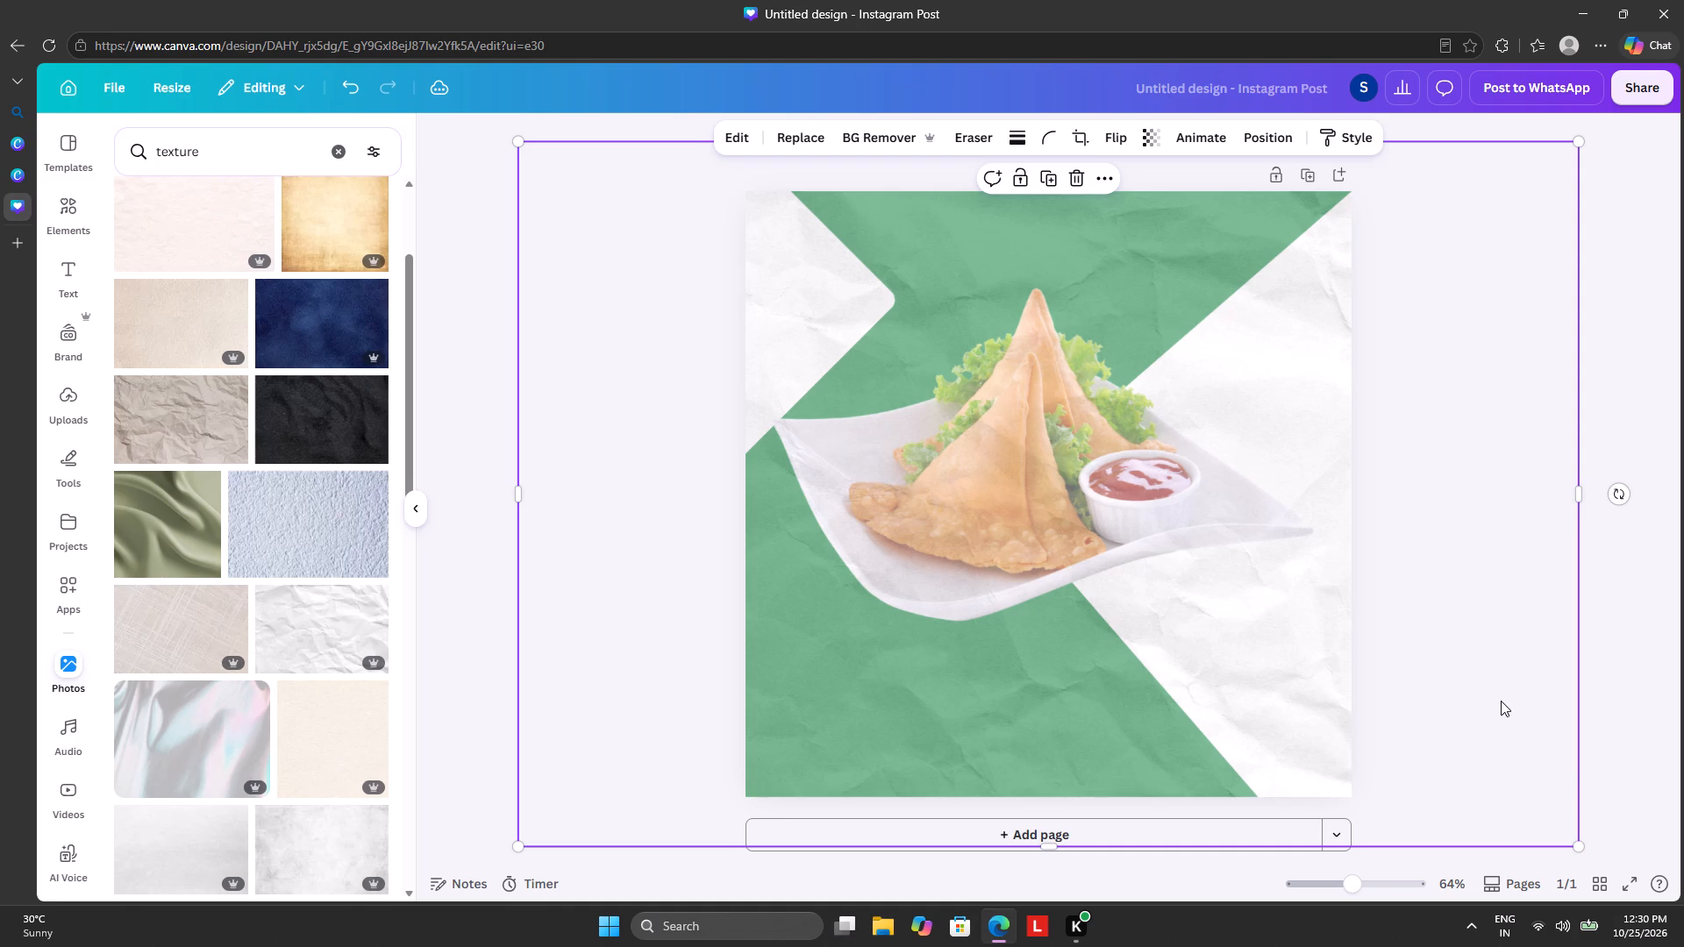
Move the crumpled-paper texture in the layer order to just above the green background, beneath the diamonds and samosa.
{"action": "left_click", "coordinate": [1108, 176]}
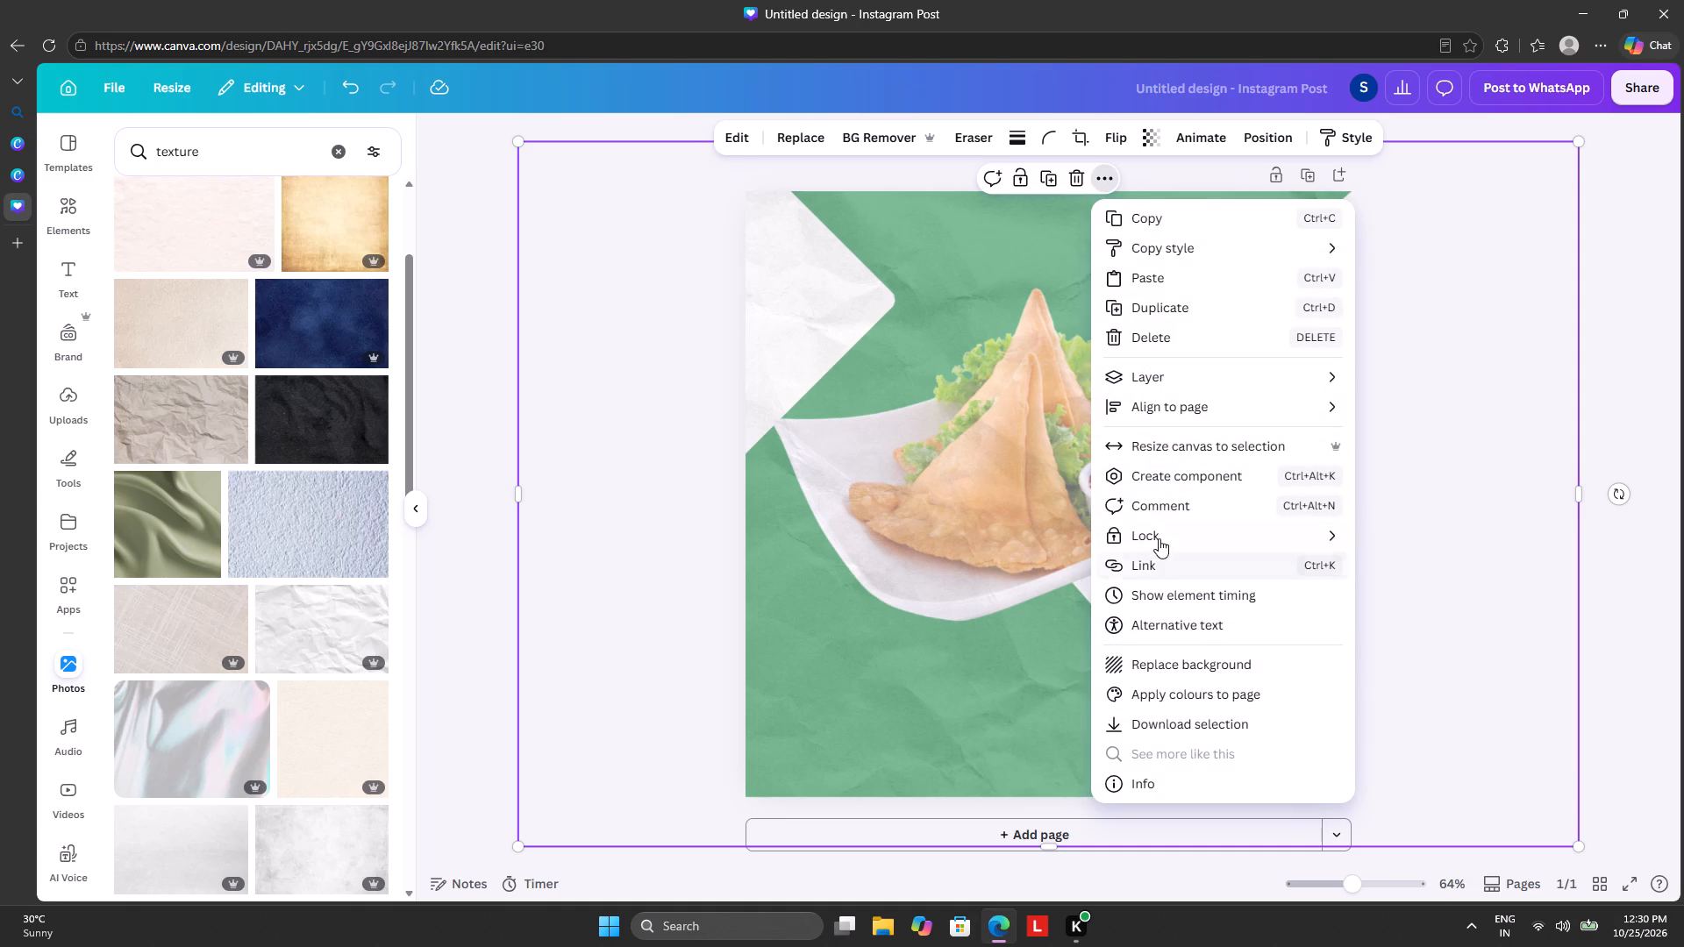
{"action": "left_click", "coordinate": [1176, 371]}
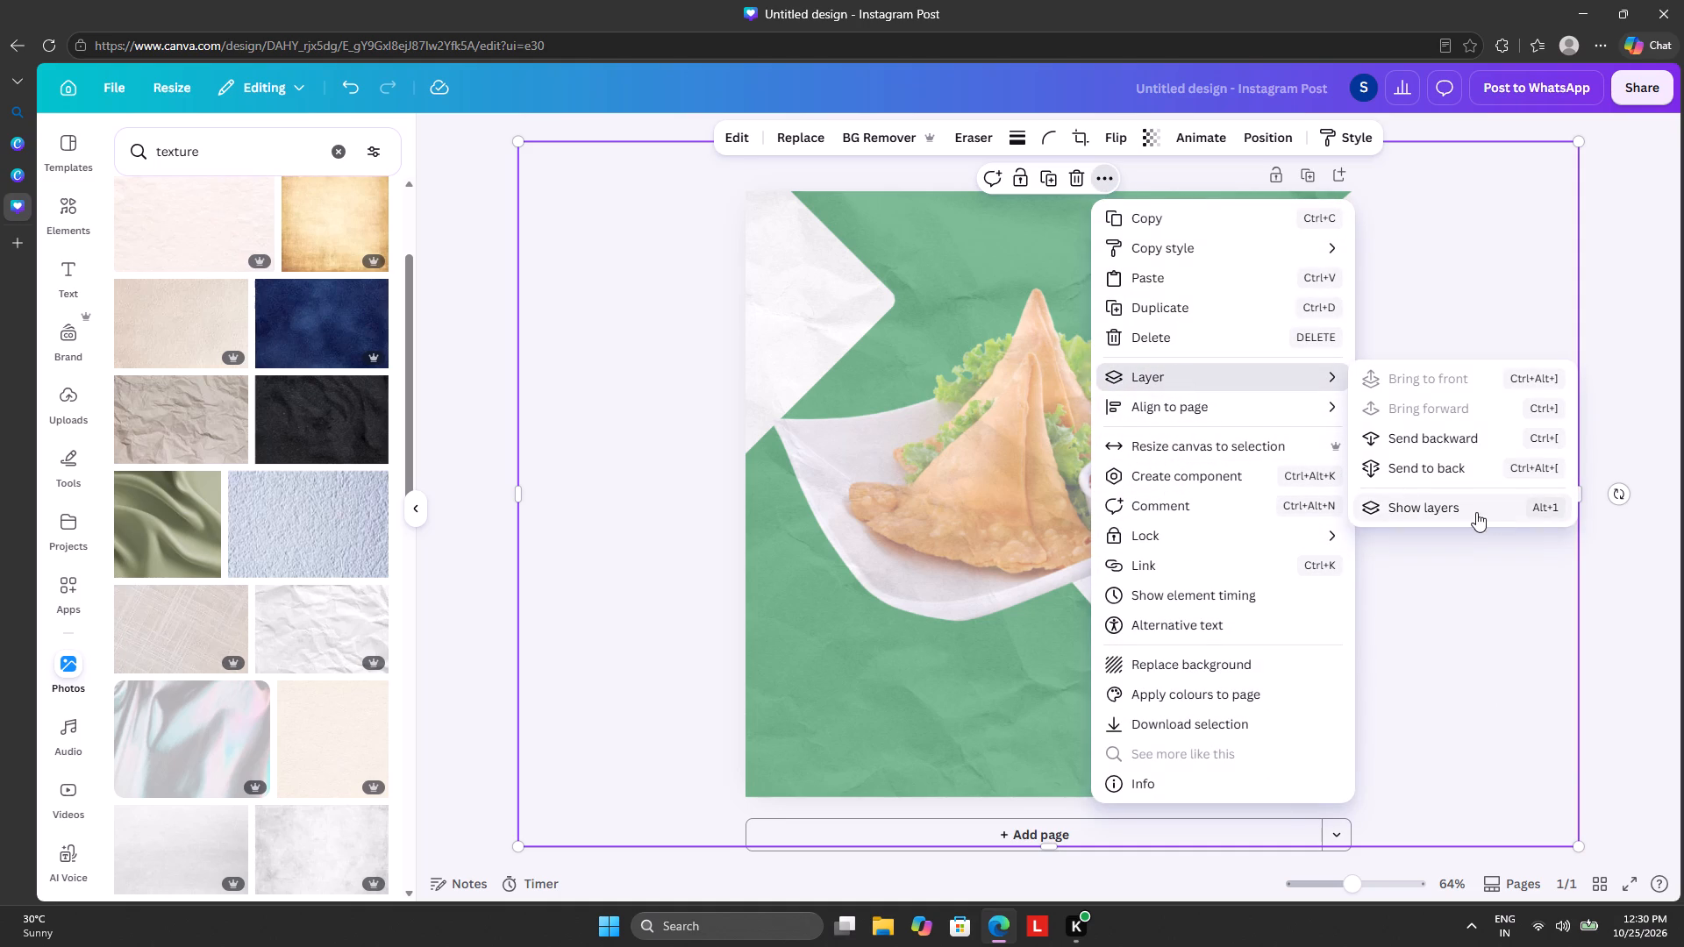
Move the crumpled-paper texture layer to just above the green background, beneath both white diamonds and the samosa plate.
{"action": "left_click", "coordinate": [1473, 511]}
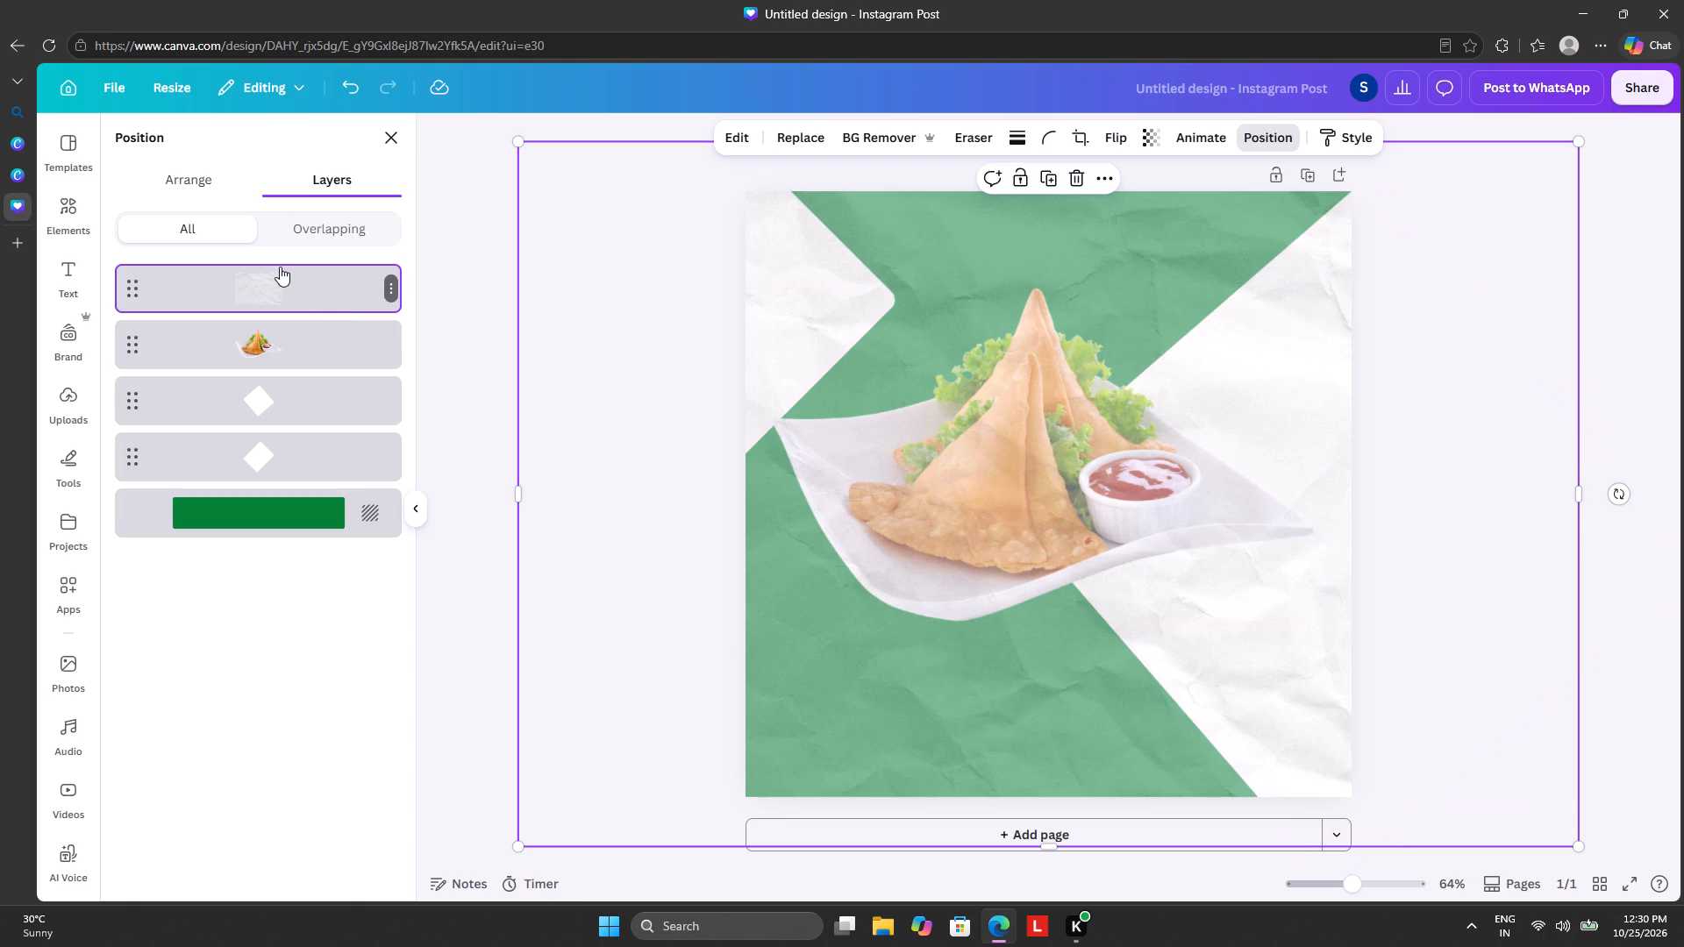
{"action": "left_click_drag", "start_coordinate": [279, 274], "coordinate": [280, 452]}
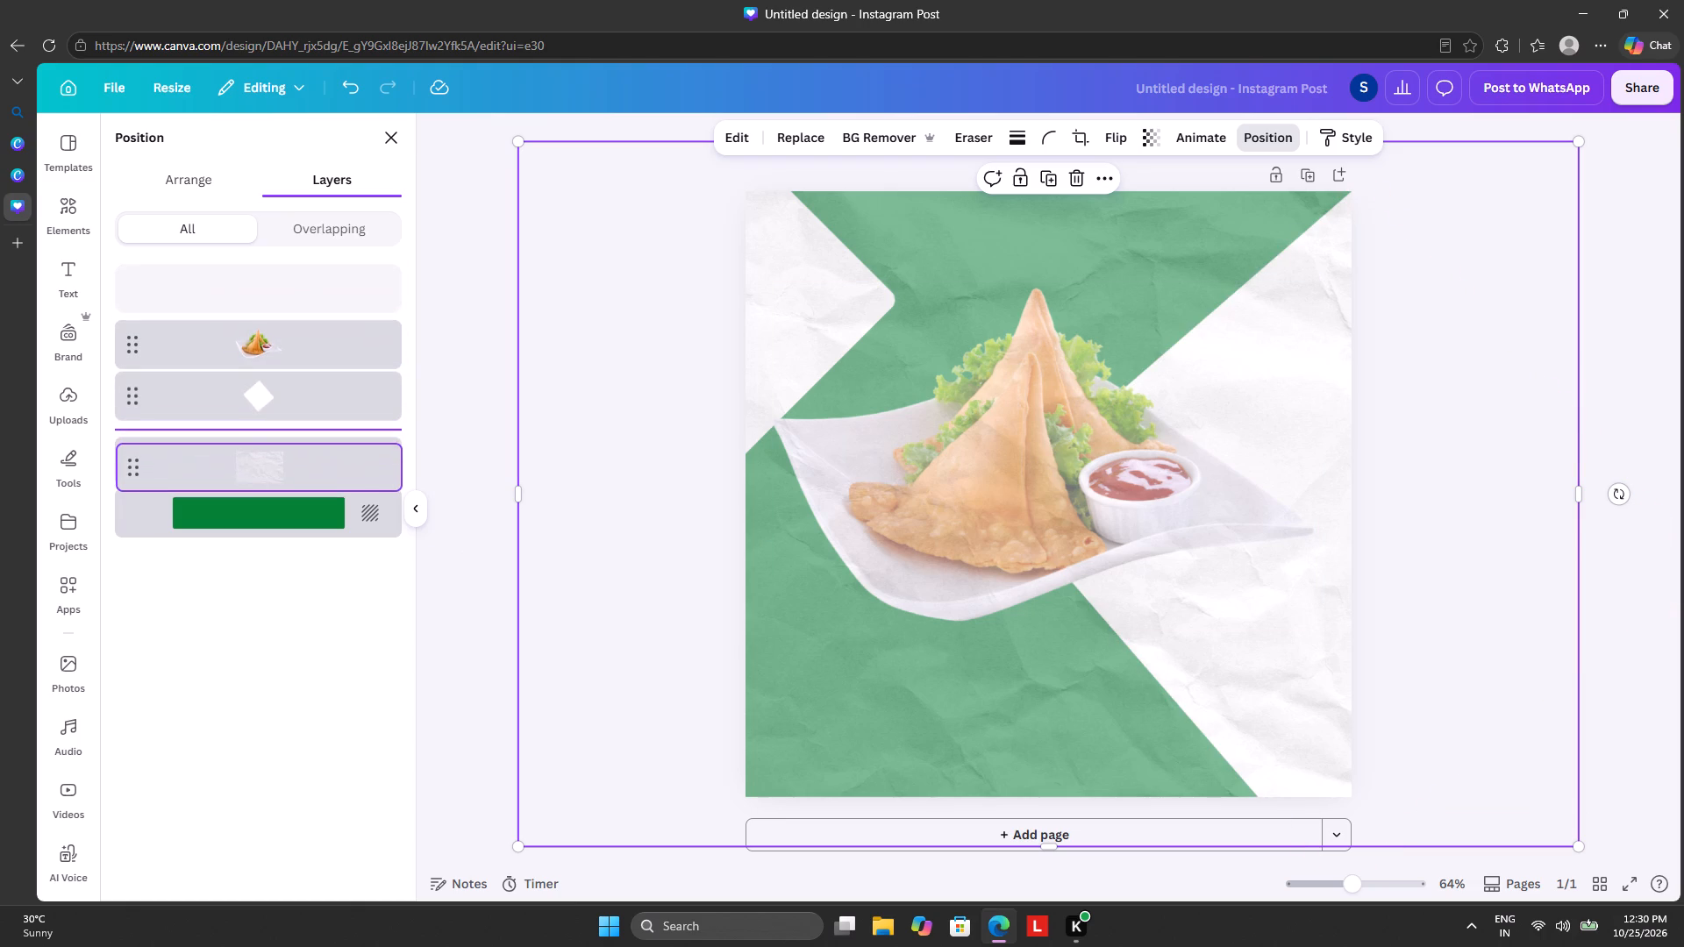
{"action": "left_click_drag", "start_coordinate": [280, 452], "coordinate": [280, 454]}
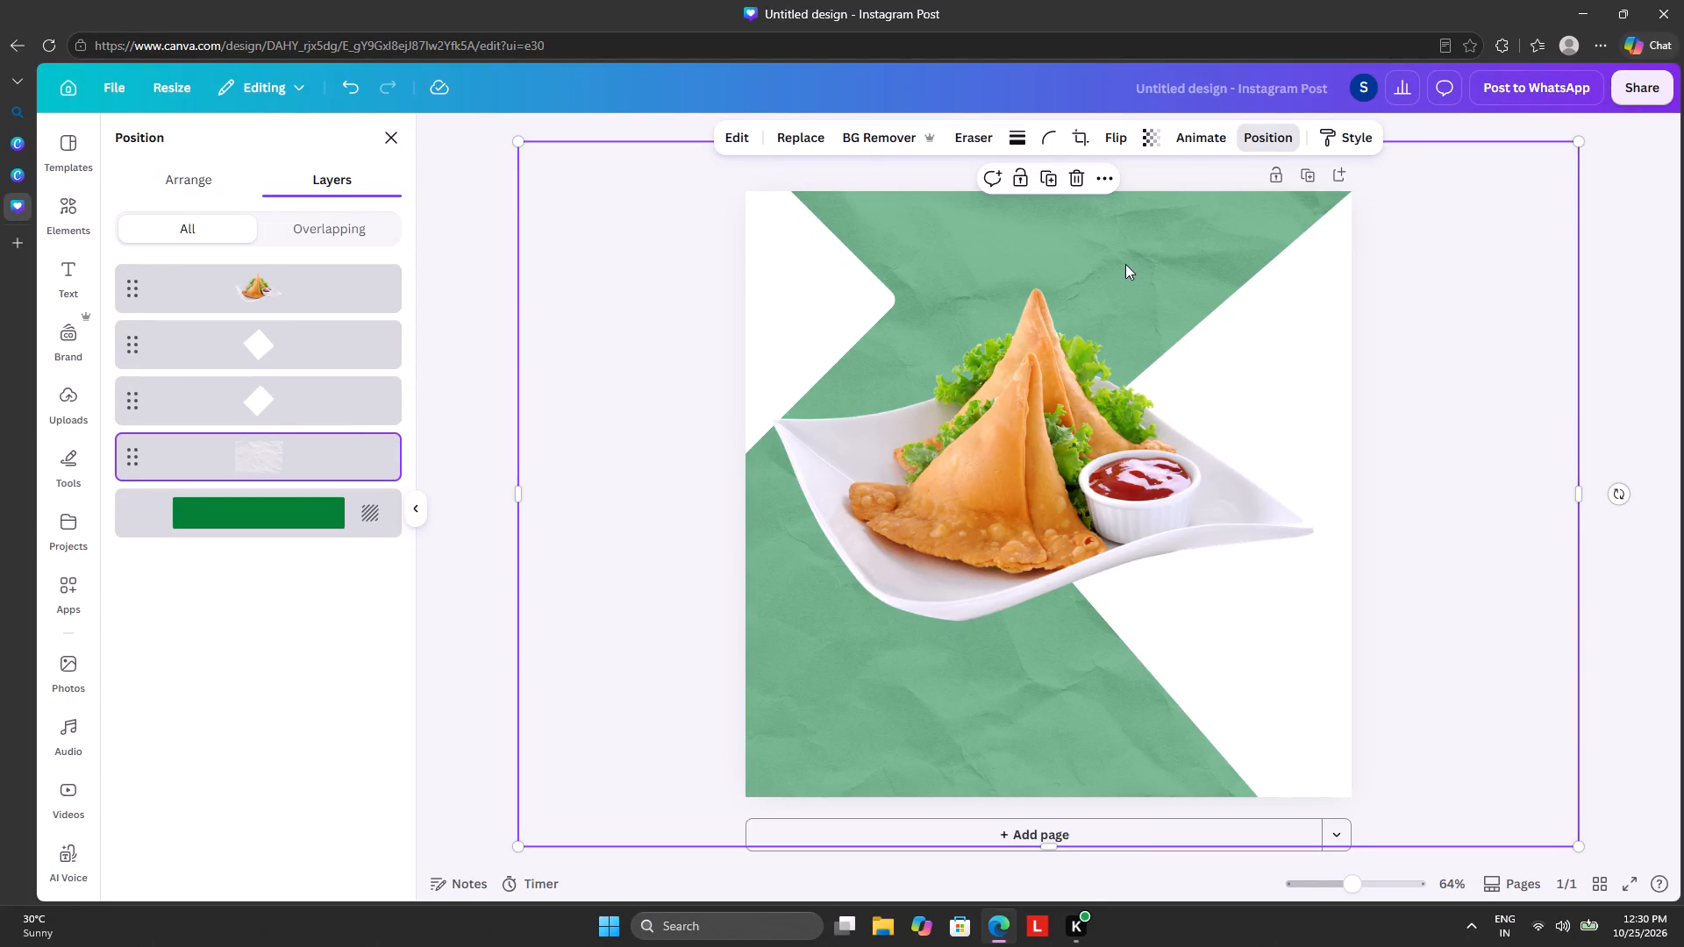
Set the crumpled-paper texture's transparency to 30.
{"action": "left_click", "coordinate": [1148, 138]}
{"action": "left_click_drag", "start_coordinate": [1138, 211], "coordinate": [1141, 212]}
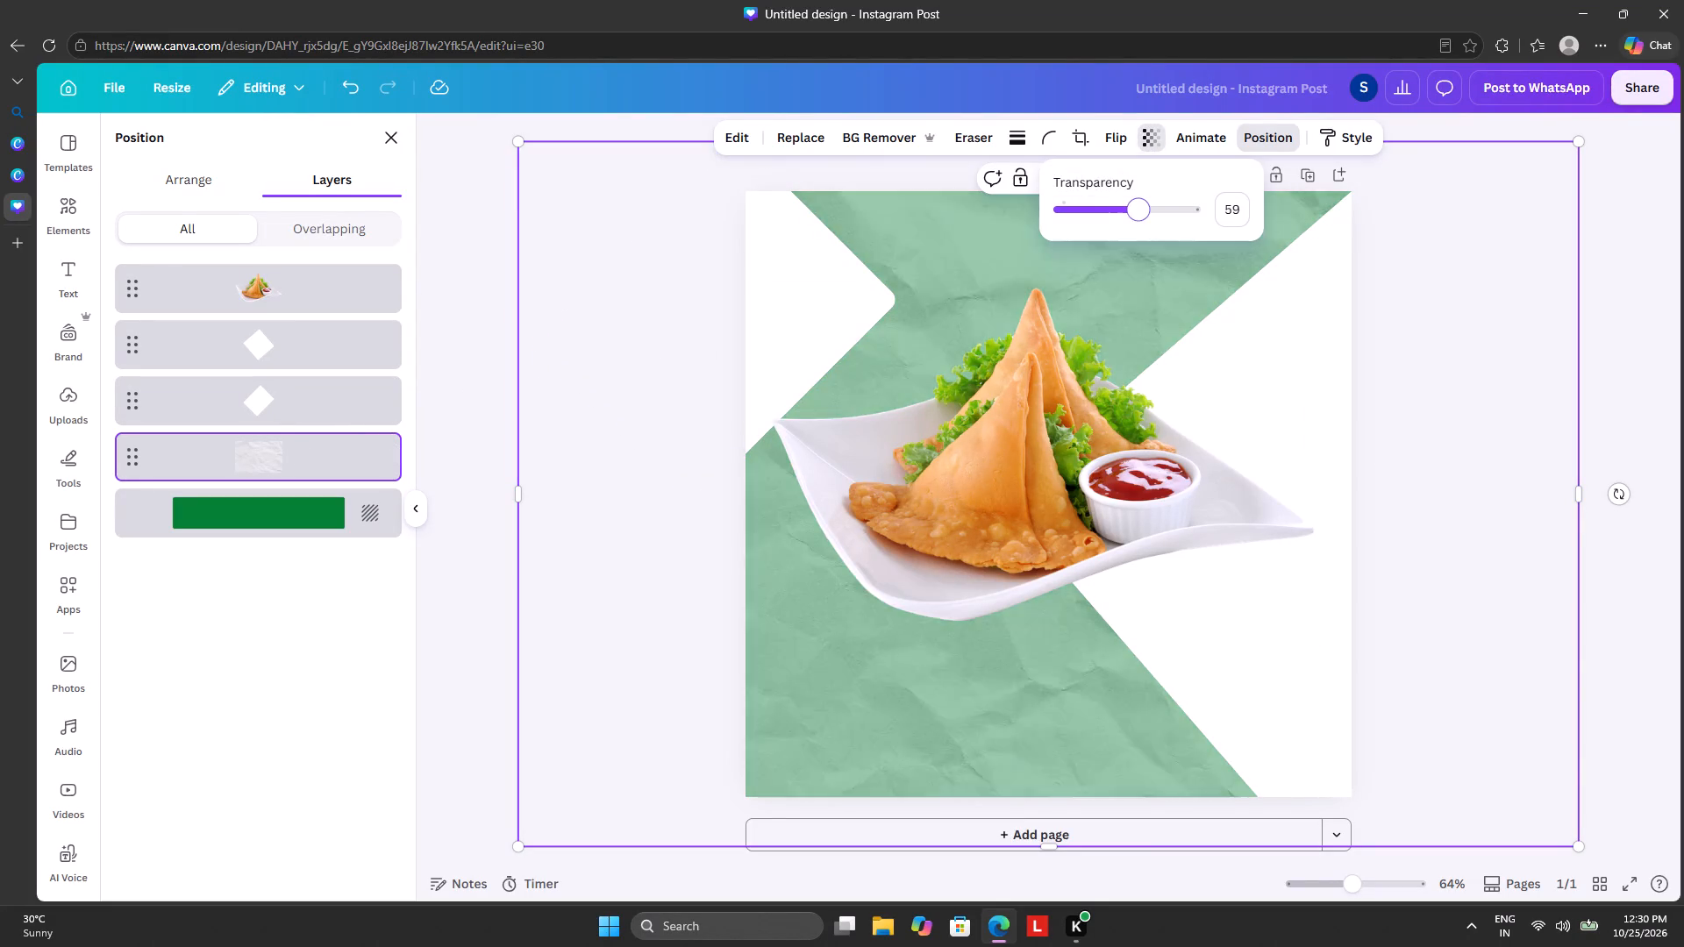
{"action": "left_click_drag", "start_coordinate": [1141, 212], "coordinate": [1102, 246]}
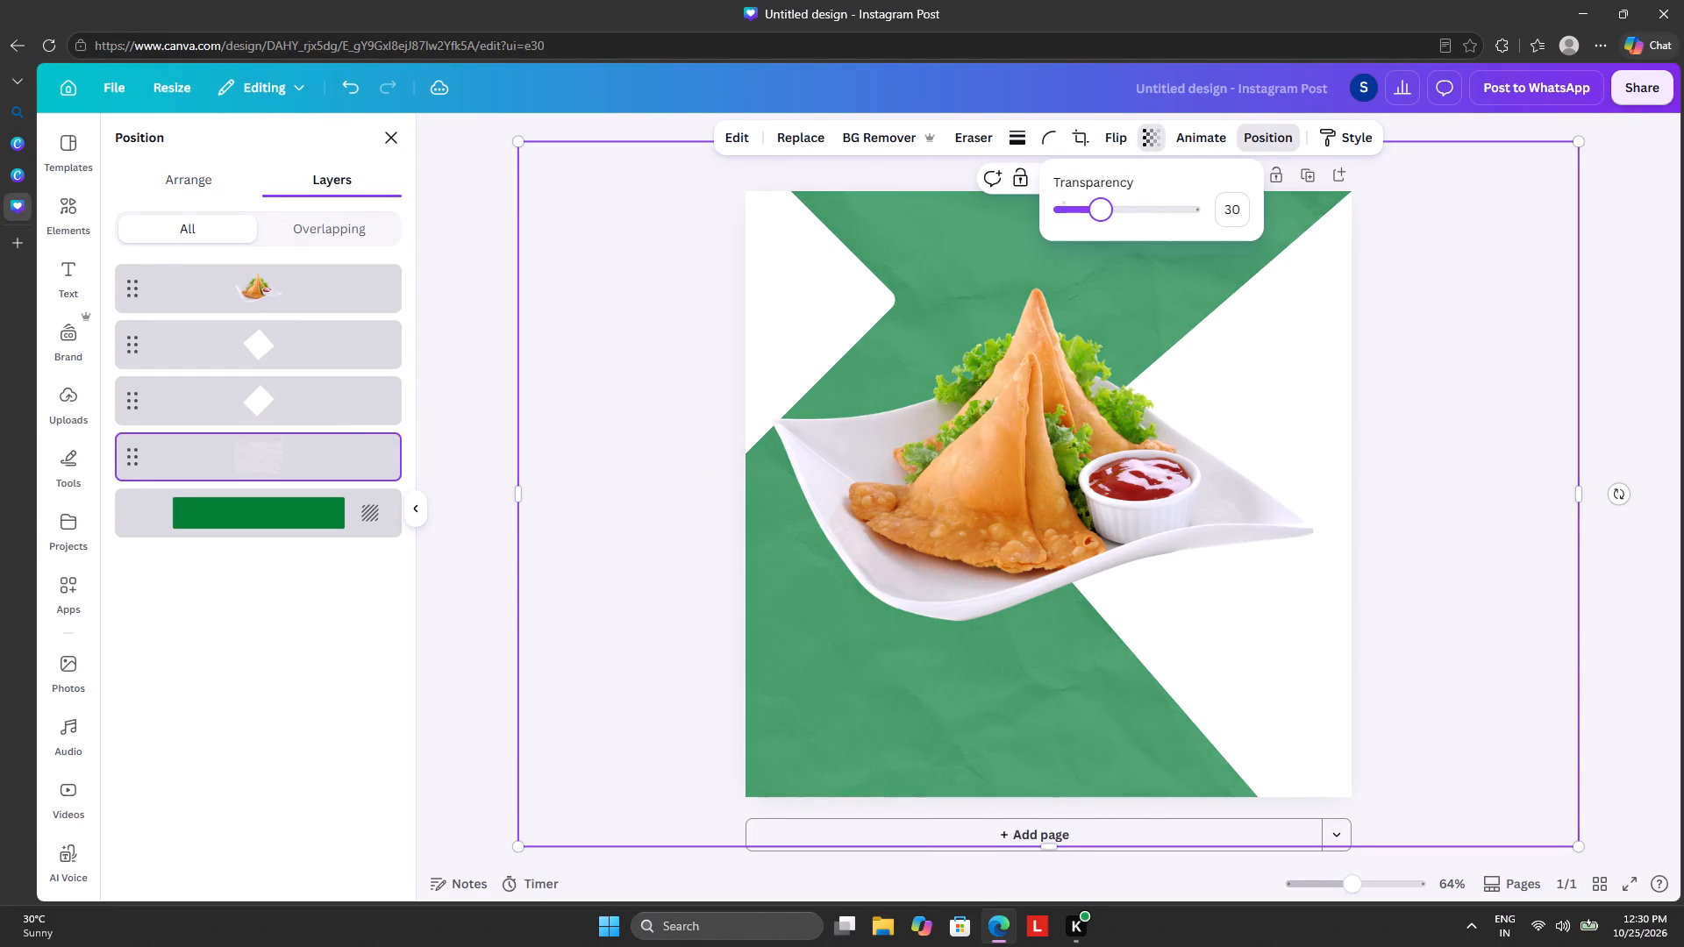
{"action": "left_click_drag", "start_coordinate": [1102, 246], "coordinate": [1107, 245]}
{"action": "left_click_drag", "start_coordinate": [1107, 245], "coordinate": [1114, 247]}
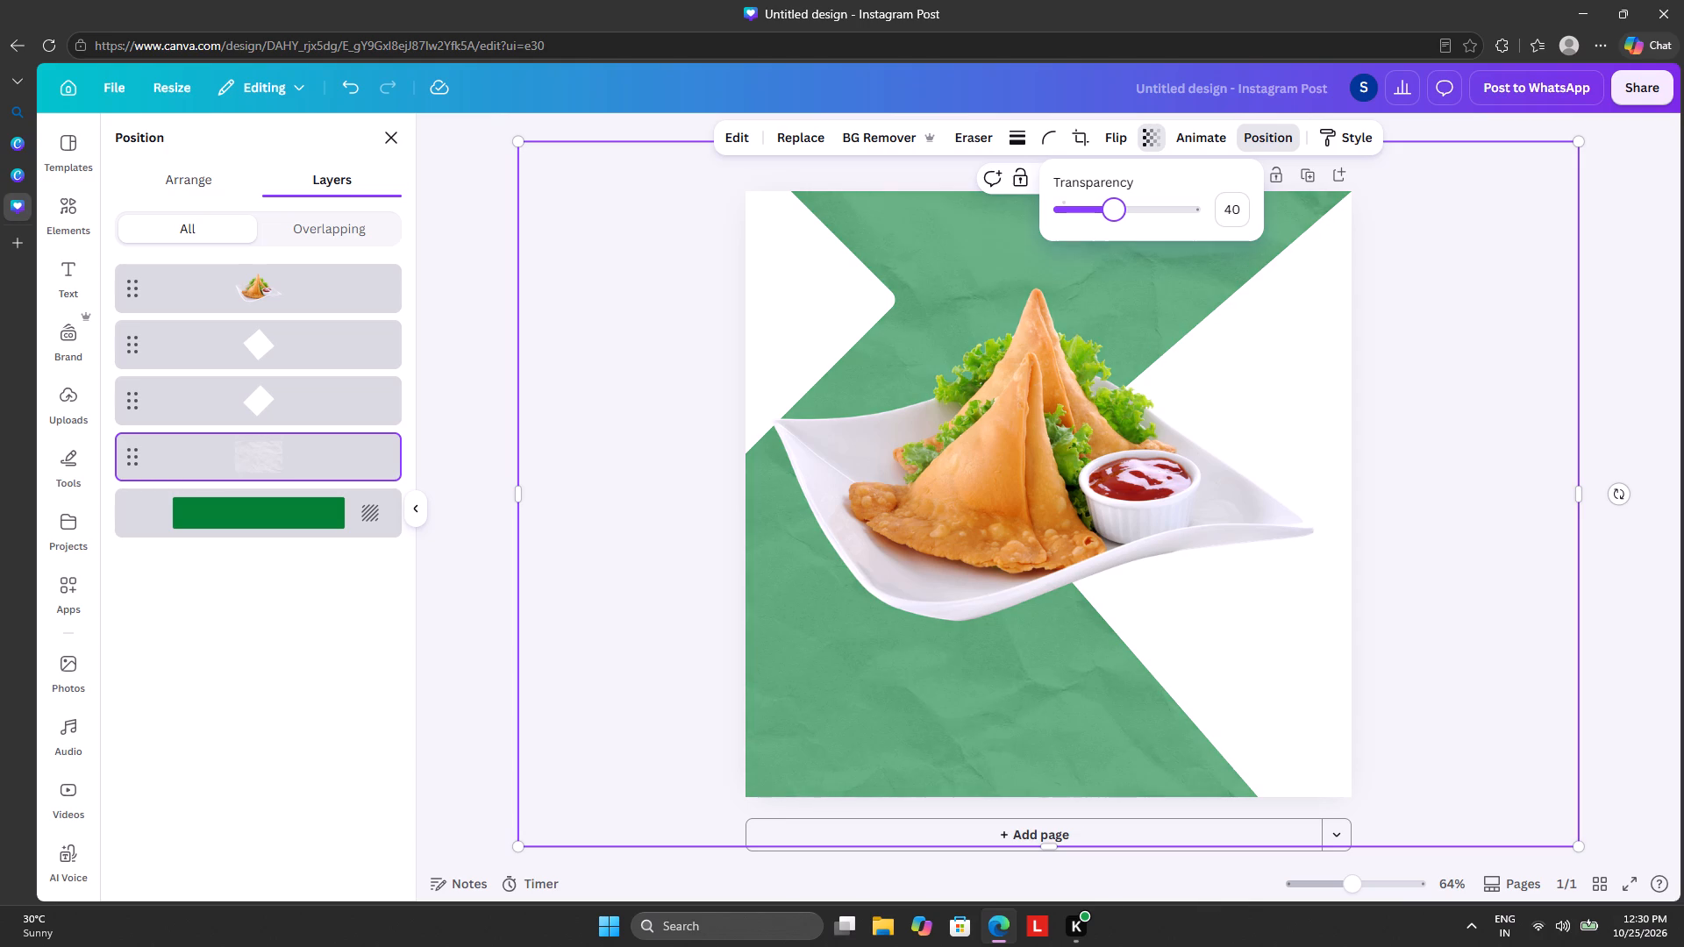
{"action": "left_click_drag", "start_coordinate": [1114, 247], "coordinate": [1100, 248]}
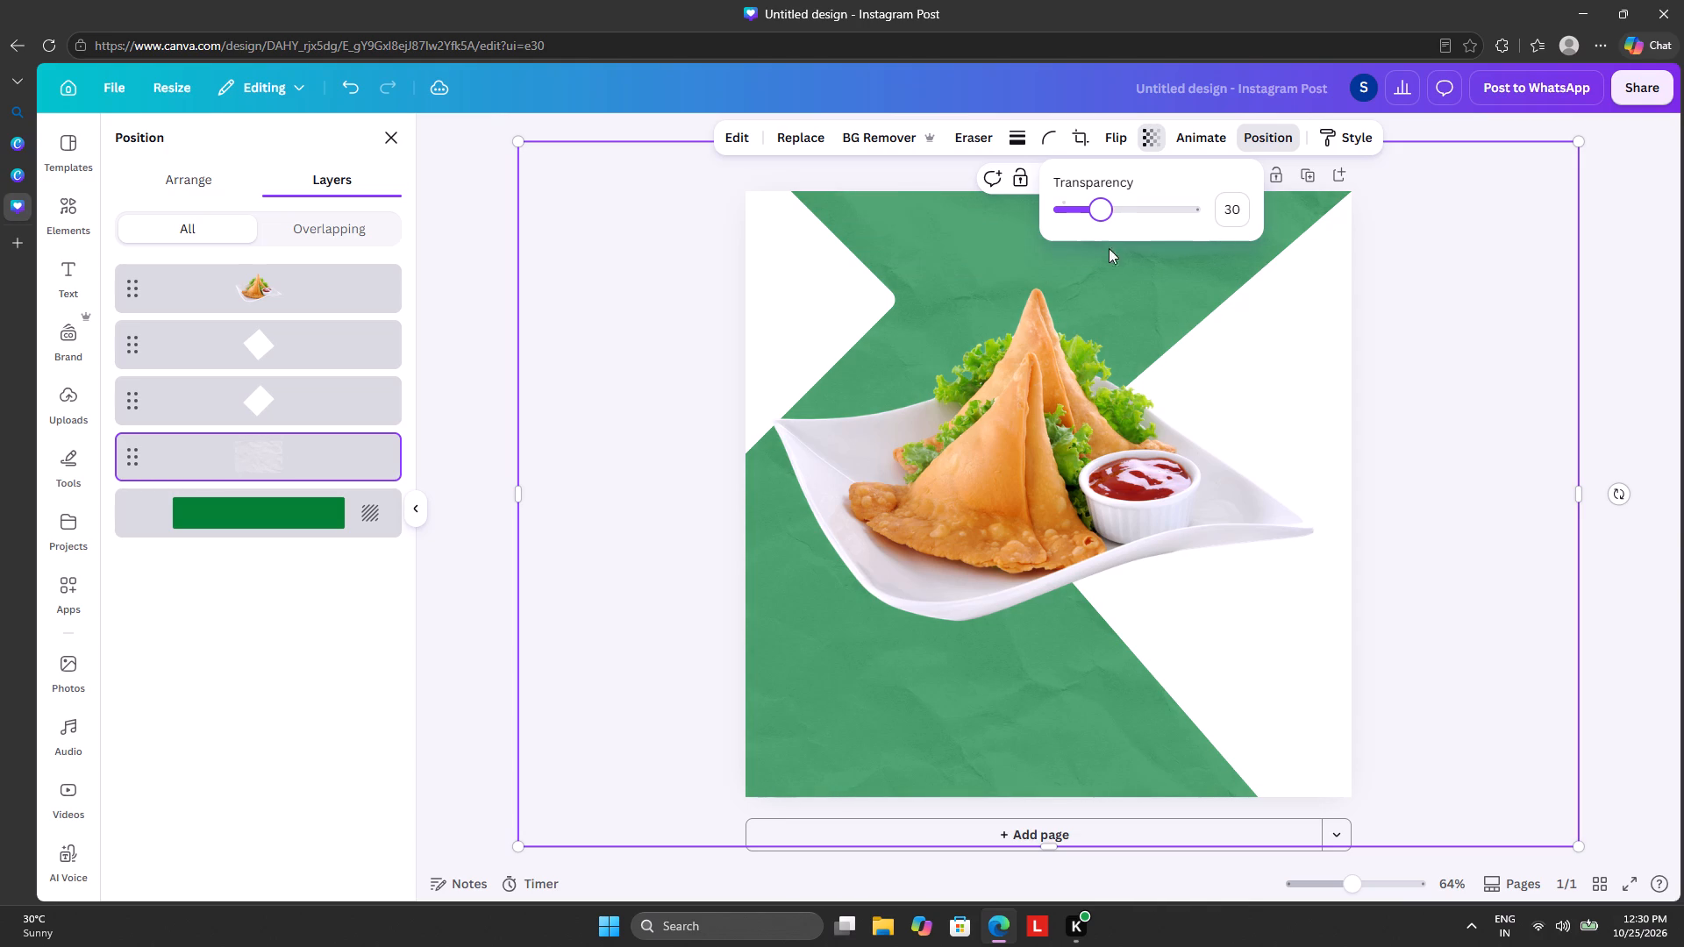
{"action": "left_click", "coordinate": [1609, 296]}
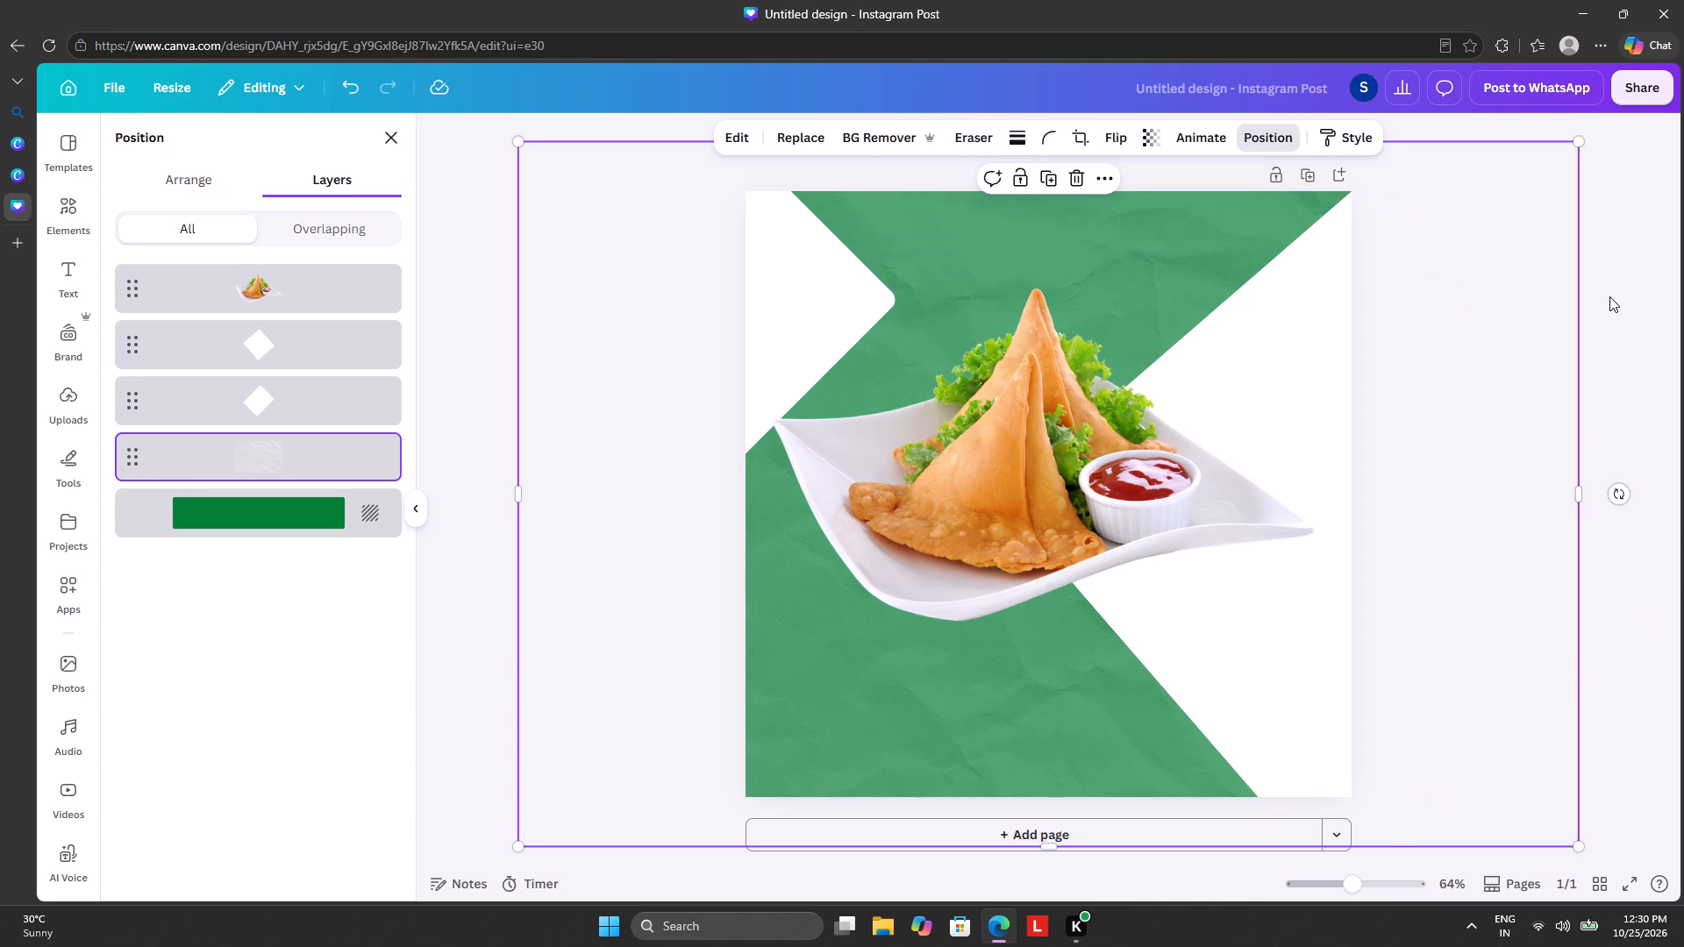
Select the samosa plate cut-out in the centre of the page.
{"action": "left_click", "coordinate": [1062, 480]}
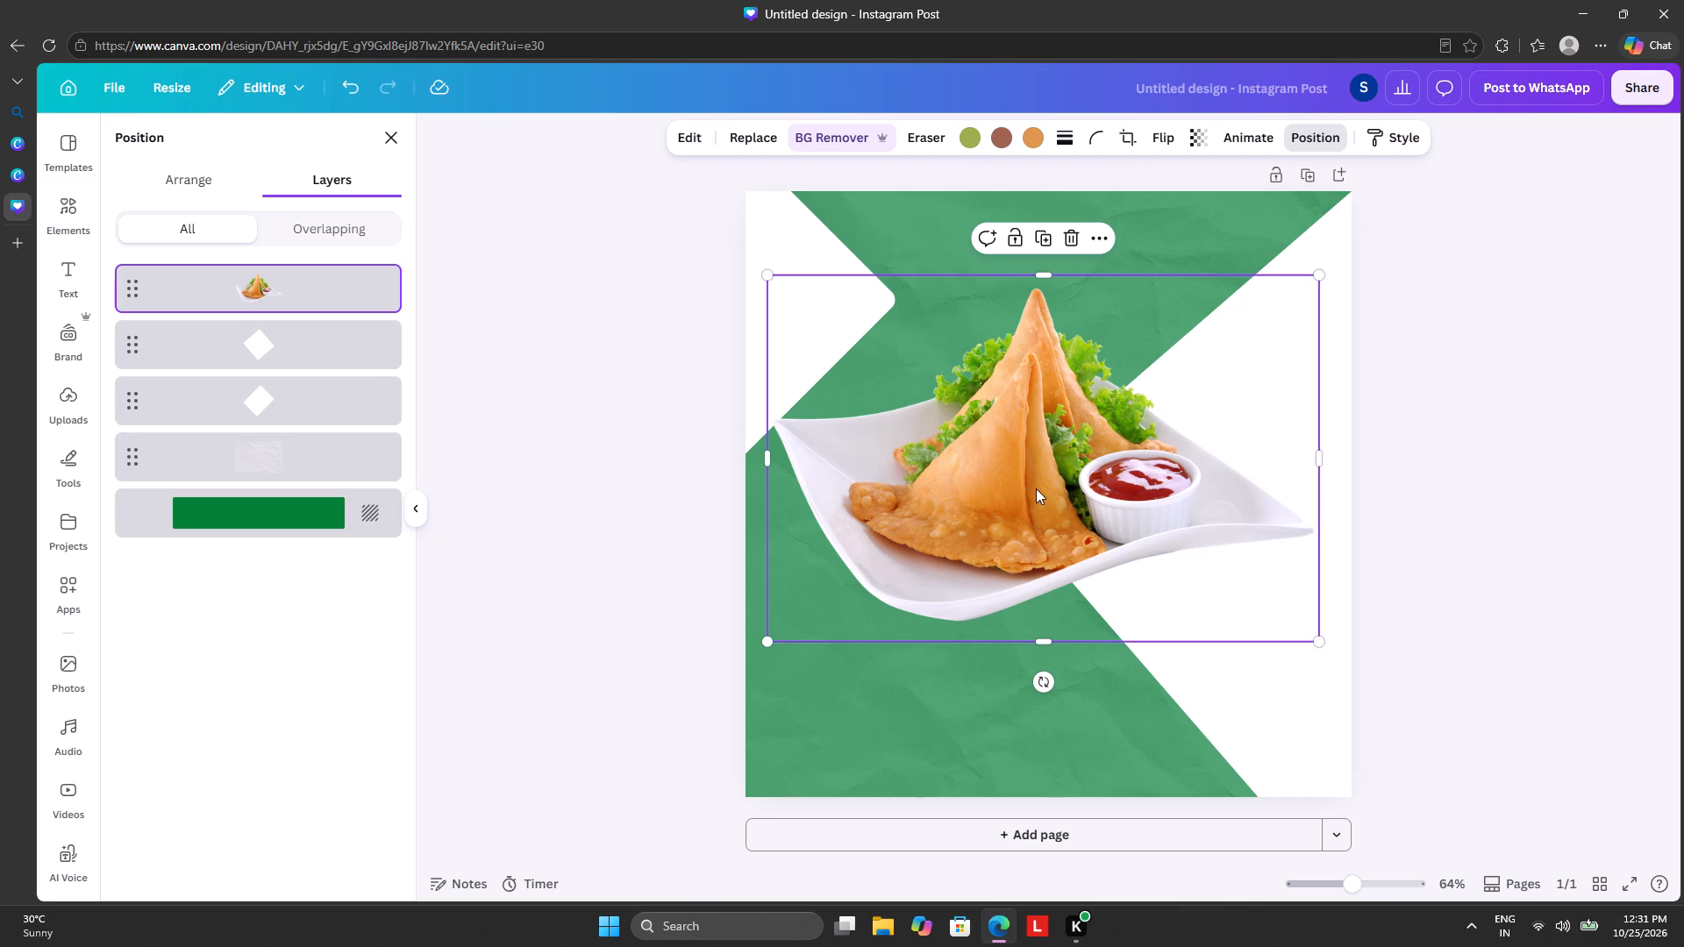
Open the image editing options for the white-plate samosa cut-out and browse the filters, apps and shadows.
{"action": "left_click", "coordinate": [697, 128]}
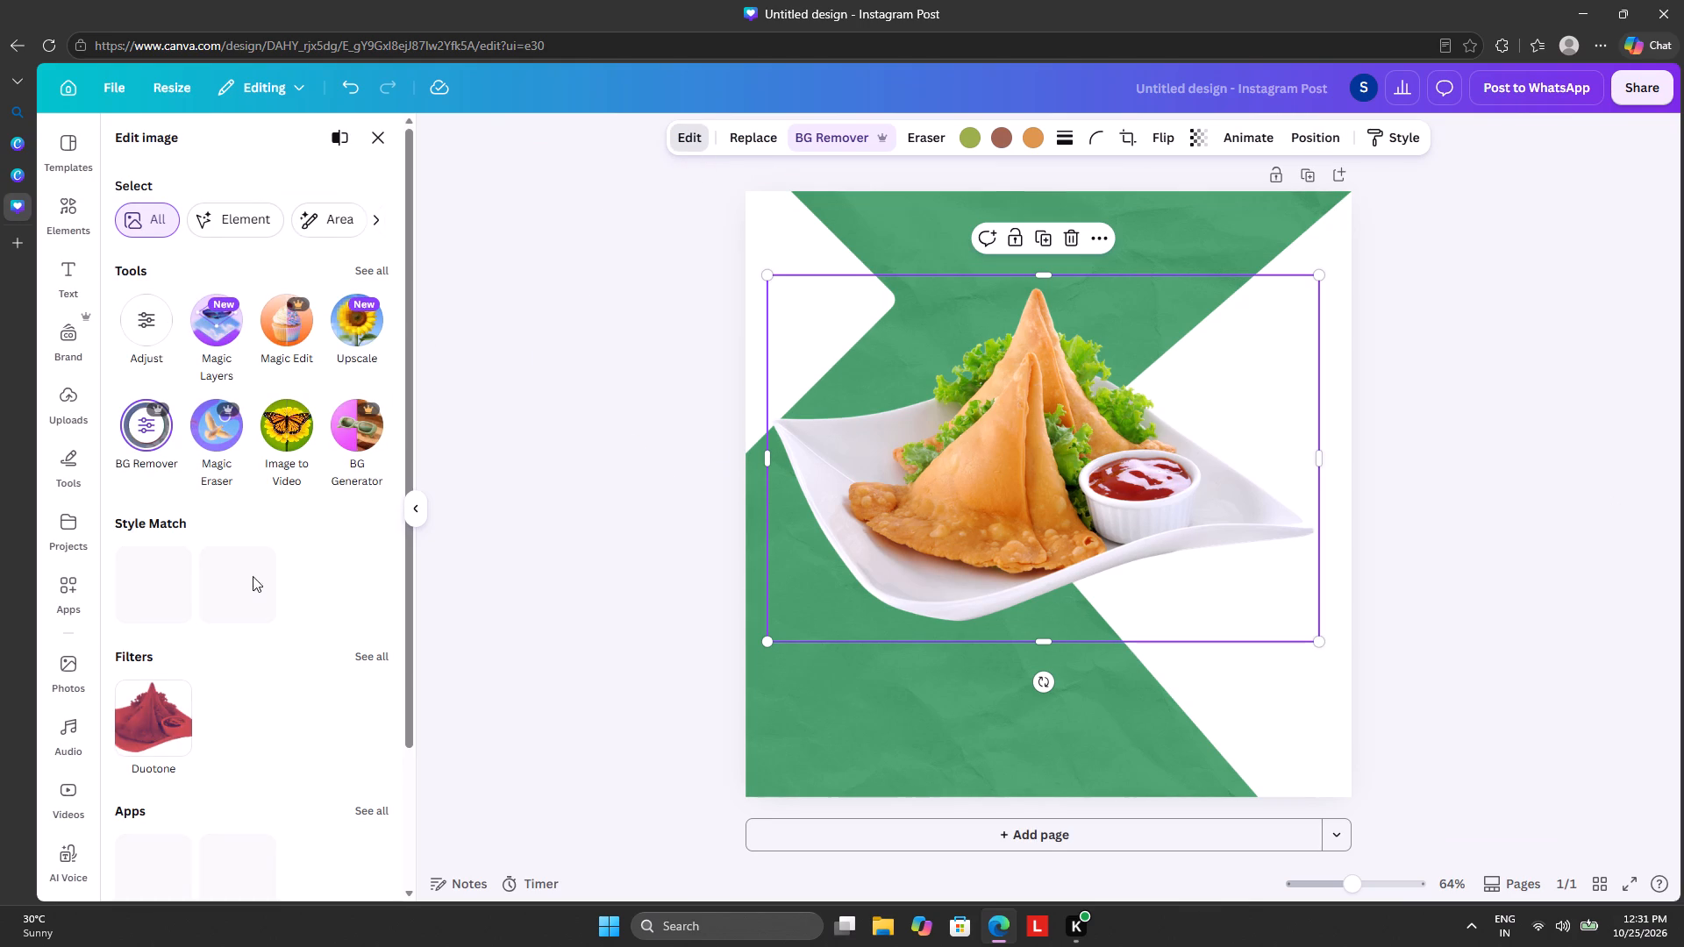
{"action": "scroll", "coordinate": [269, 677], "scroll_direction": "down", "scroll_amount": 6}
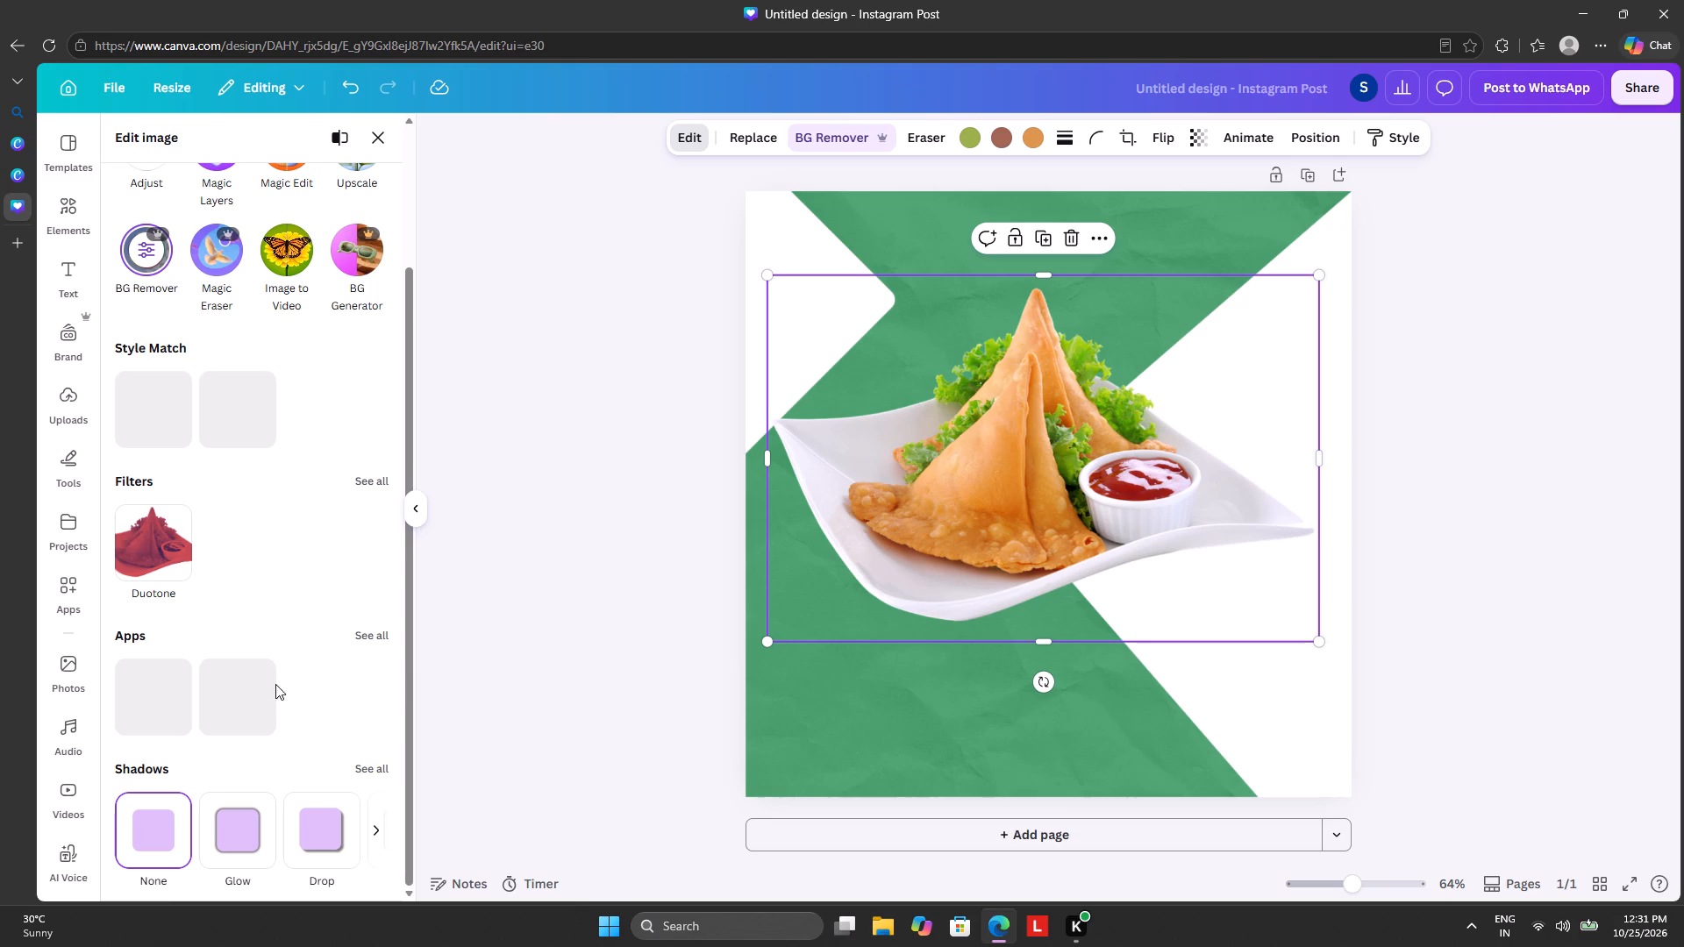
{"action": "scroll", "coordinate": [275, 696], "scroll_direction": "down", "scroll_amount": 4}
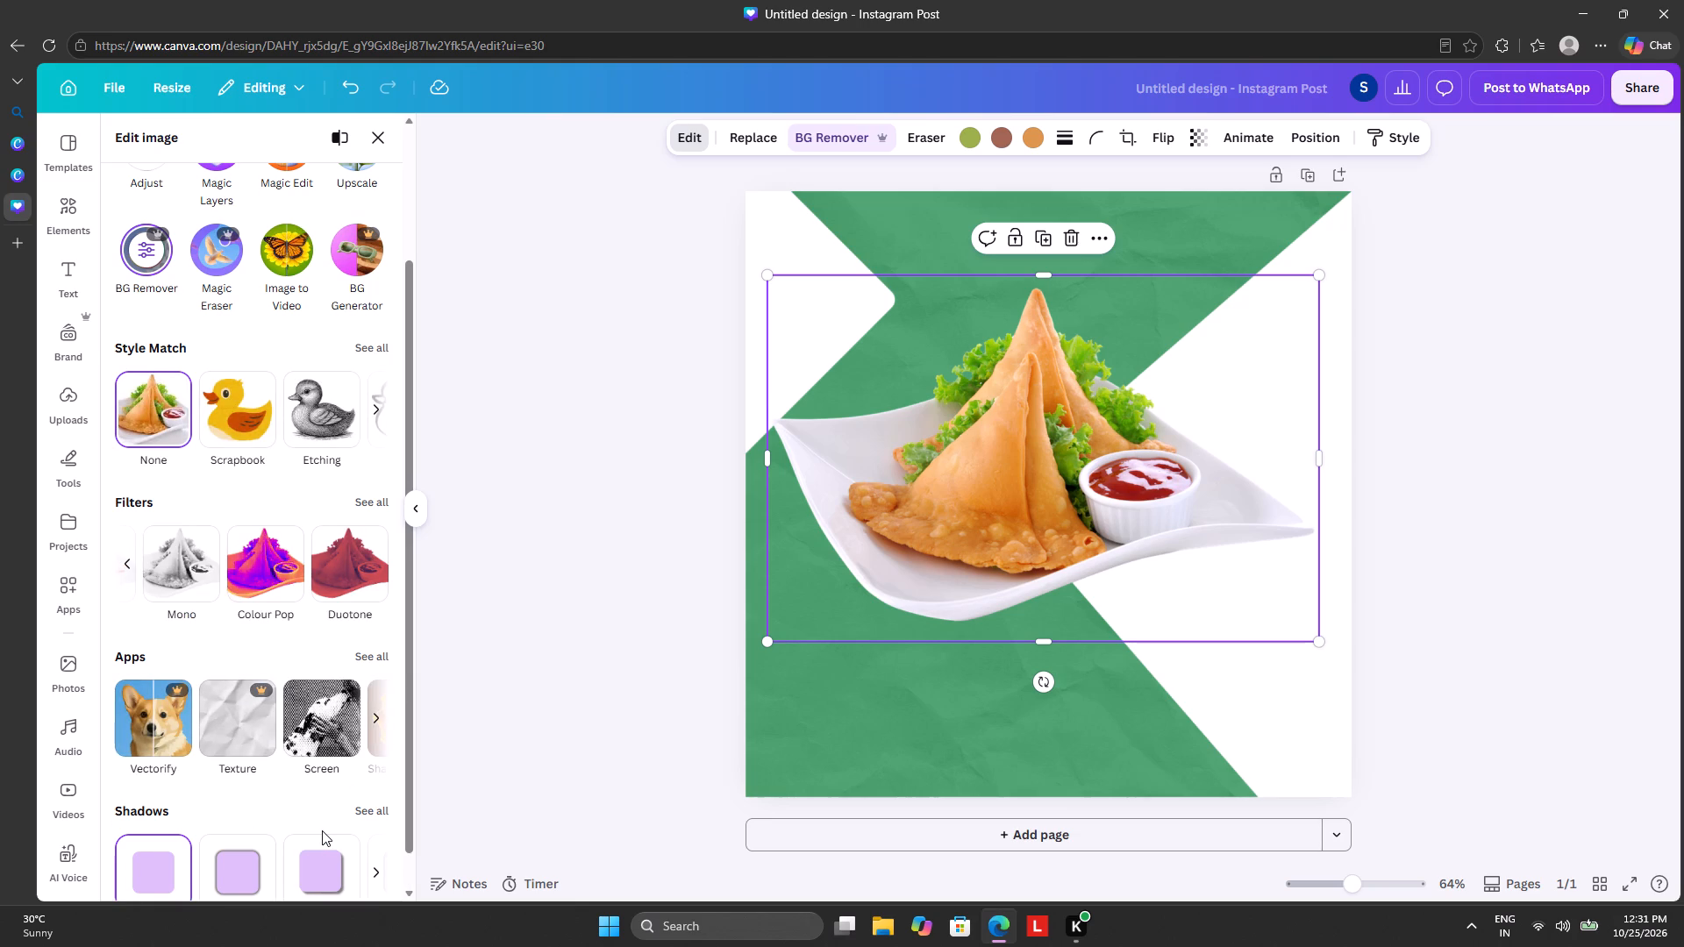
{"action": "scroll", "coordinate": [289, 631], "scroll_direction": "down", "scroll_amount": 1}
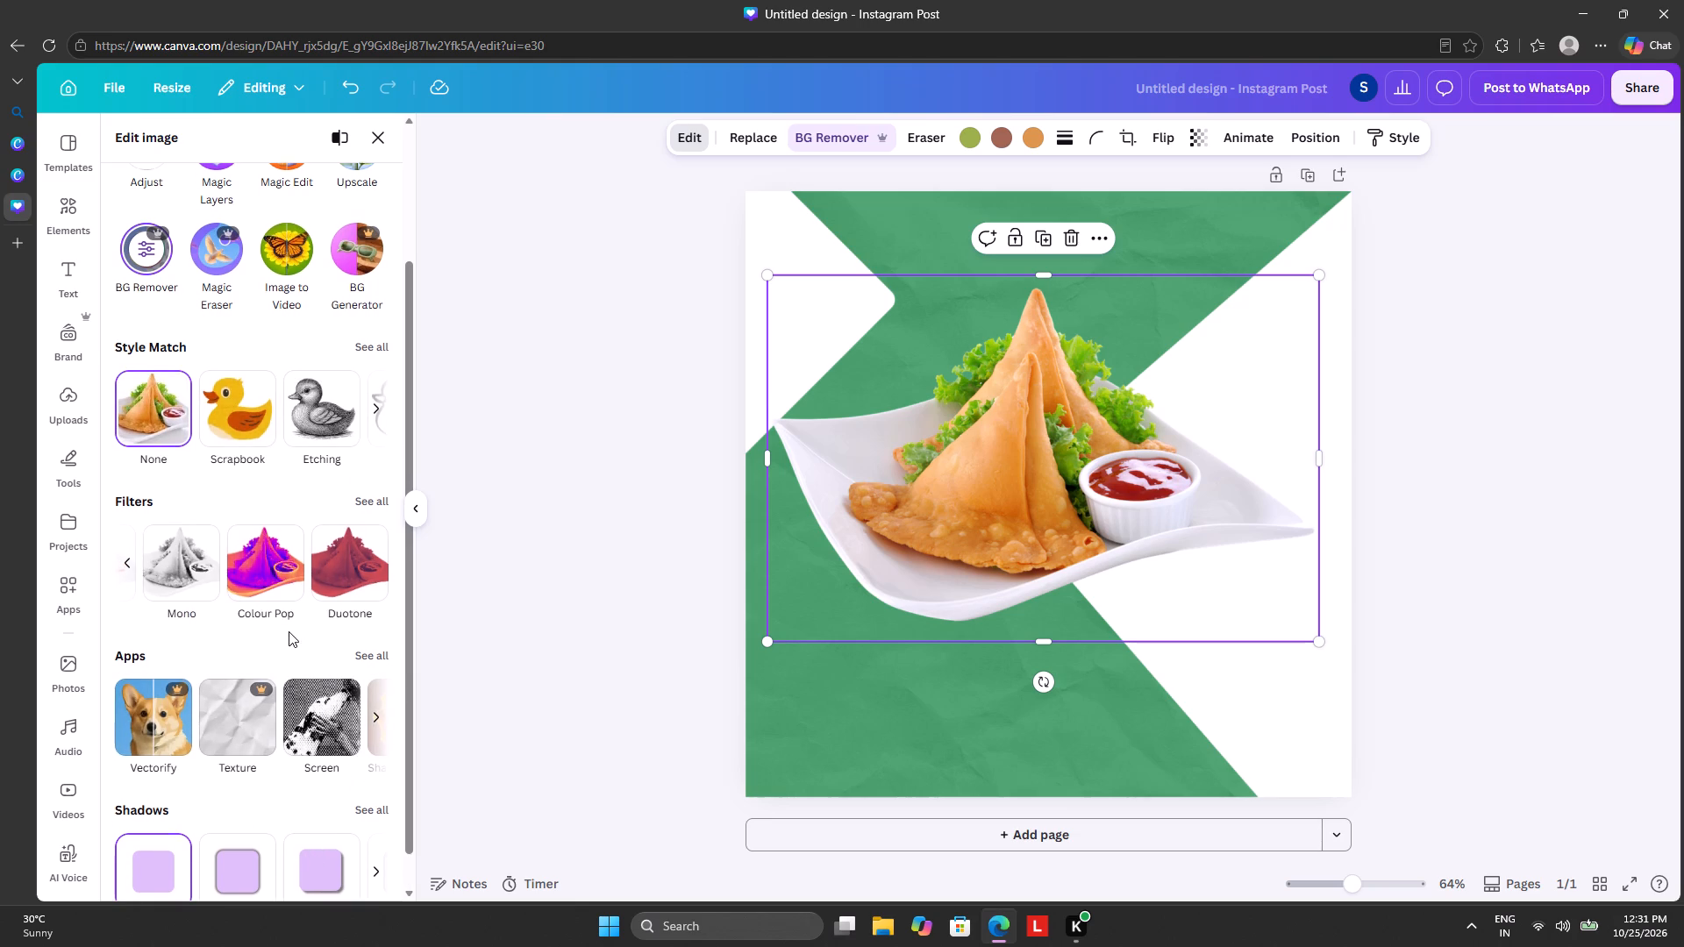
Apply the Drop shadow to the samosa plate cut-out and close the image editing options.
{"action": "scroll", "coordinate": [289, 631], "scroll_direction": "down", "scroll_amount": 5}
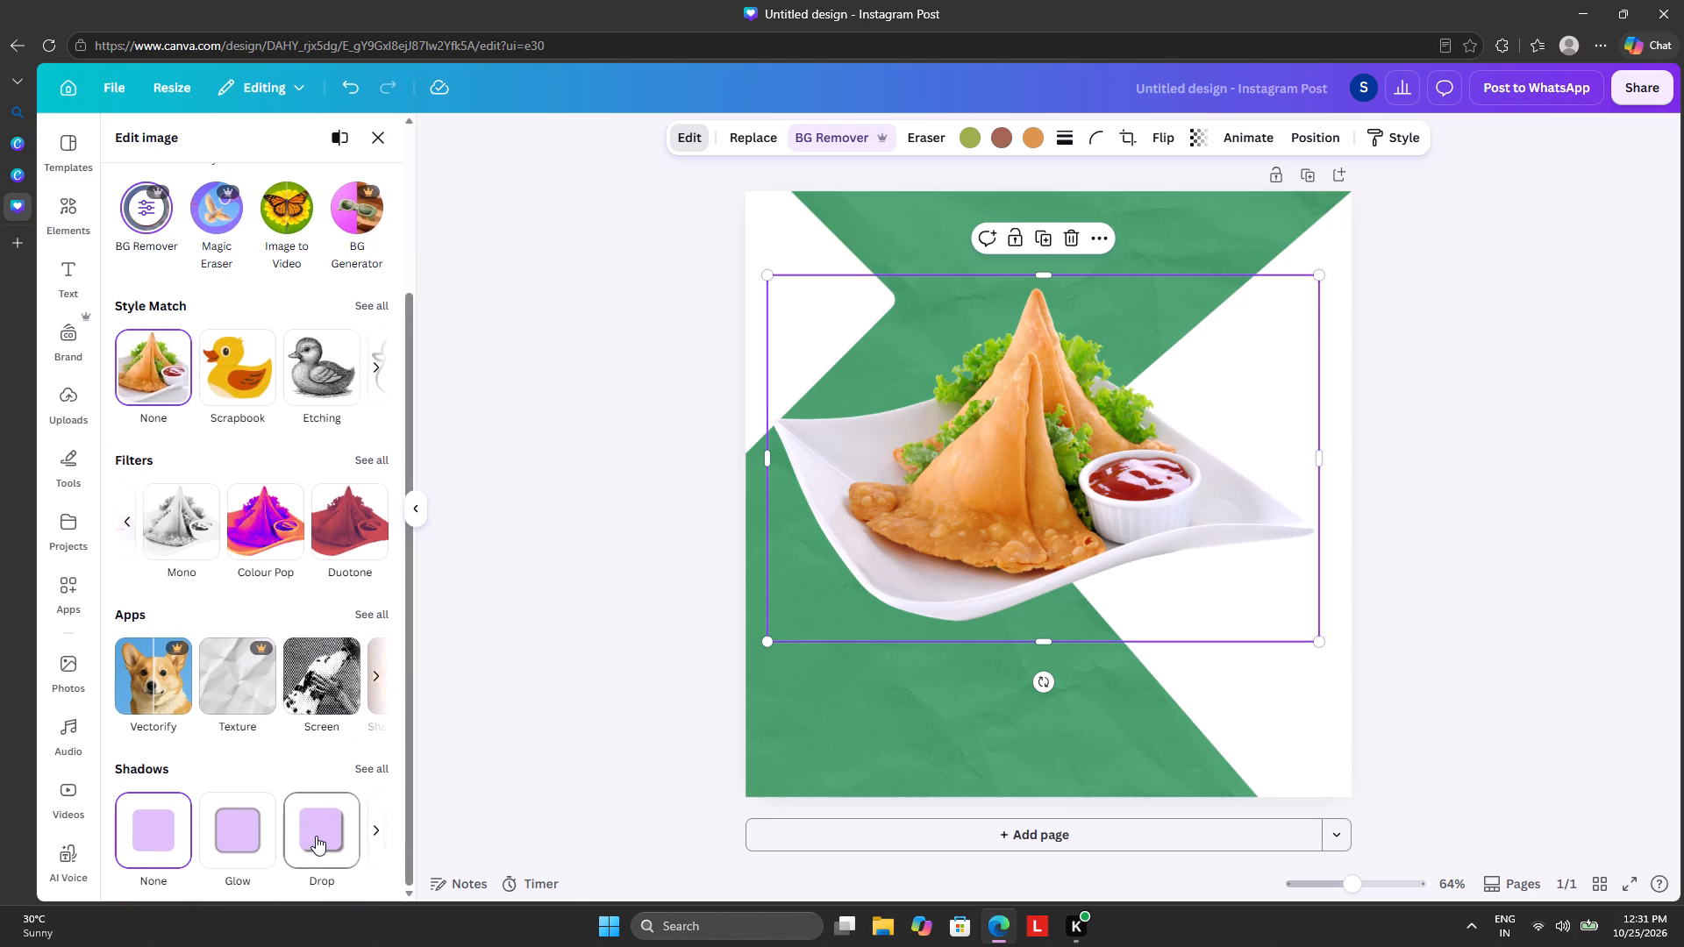
{"action": "left_click", "coordinate": [316, 835]}
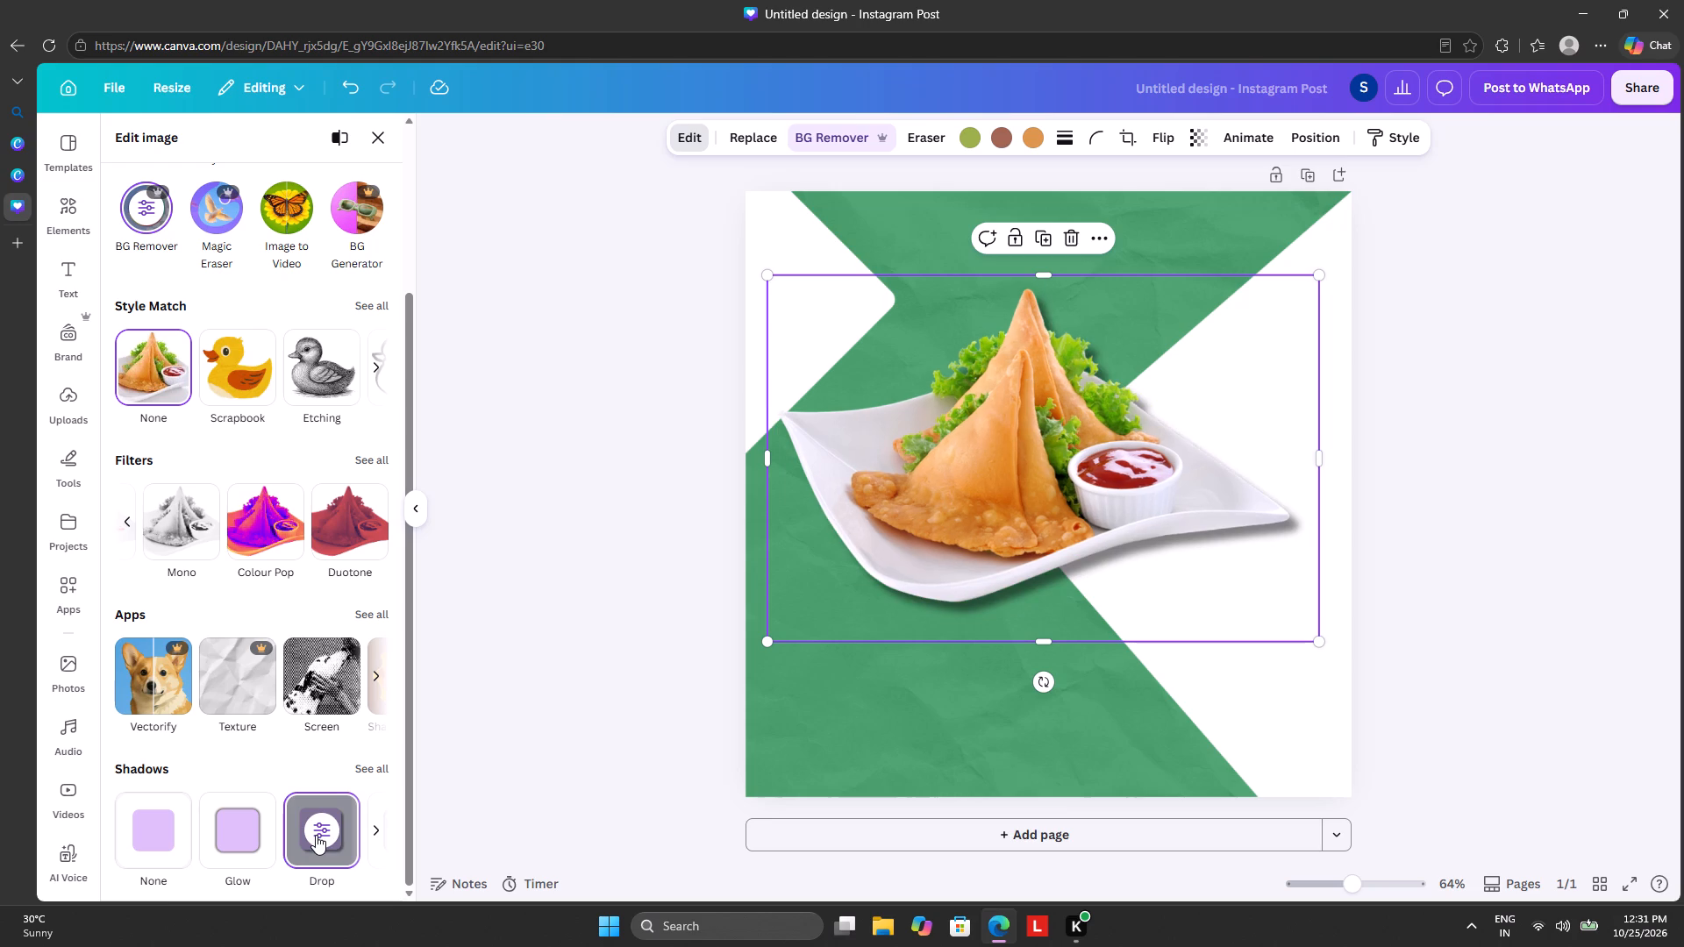
{"action": "left_click", "coordinate": [570, 641]}
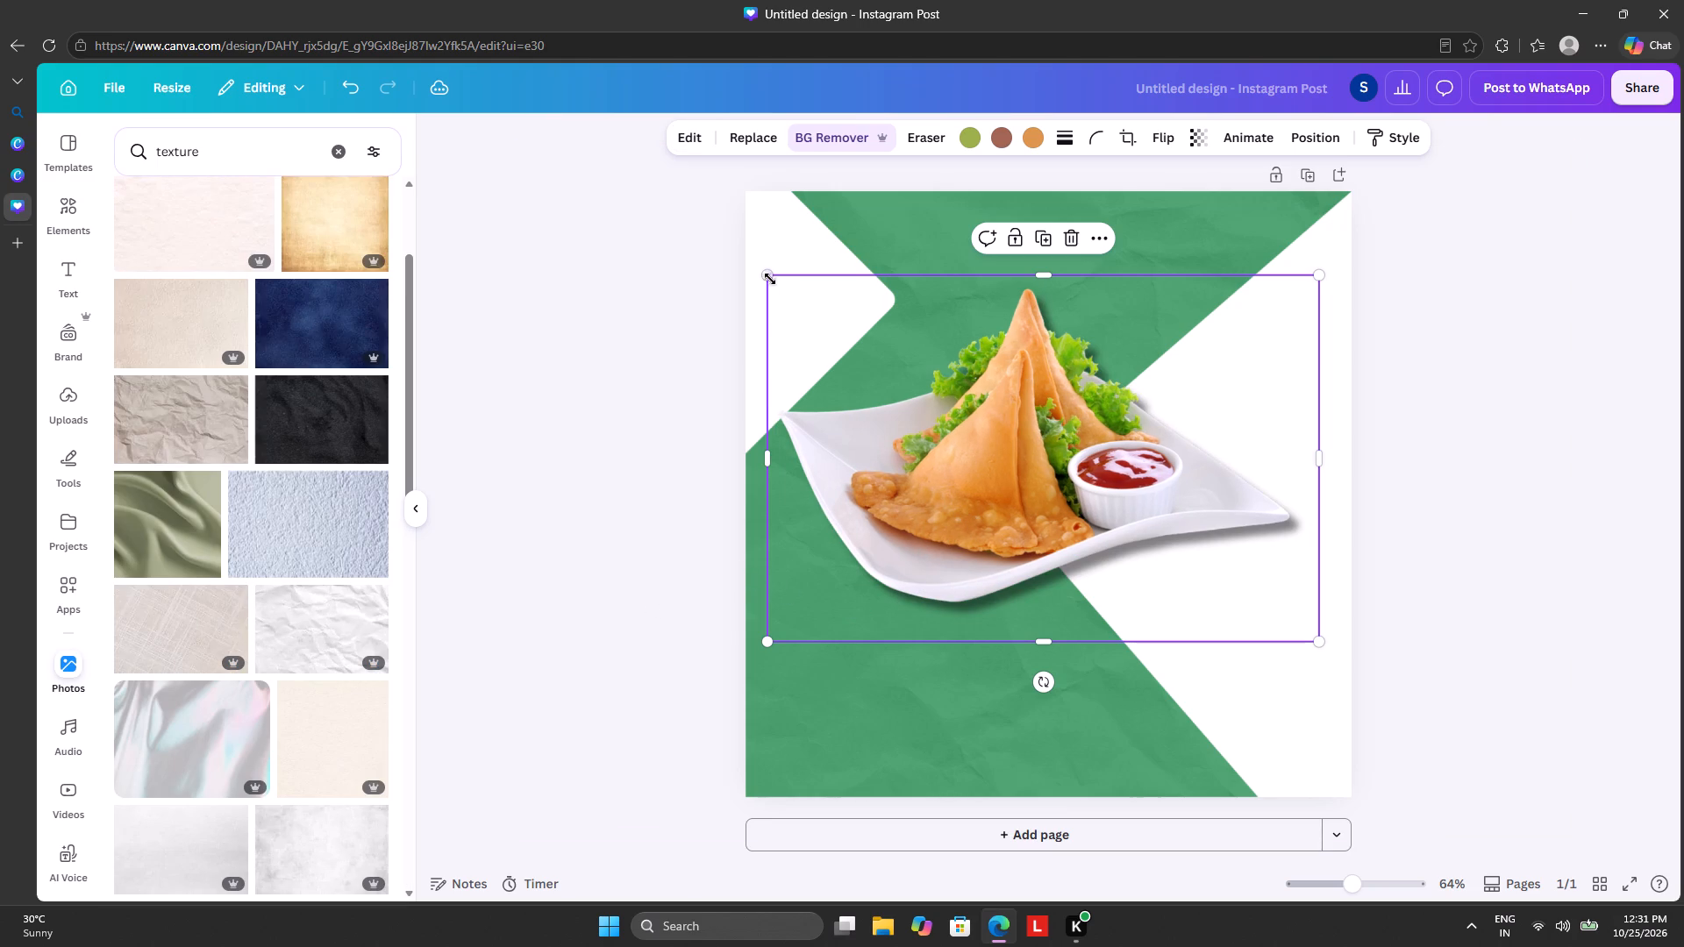
Shrink the samosa plate cut-out slightly and reposition it near the page's centre, a little towards the left edge.
{"action": "left_click_drag", "start_coordinate": [768, 278], "coordinate": [843, 327]}
{"action": "left_click_drag", "start_coordinate": [1010, 494], "coordinate": [923, 414]}
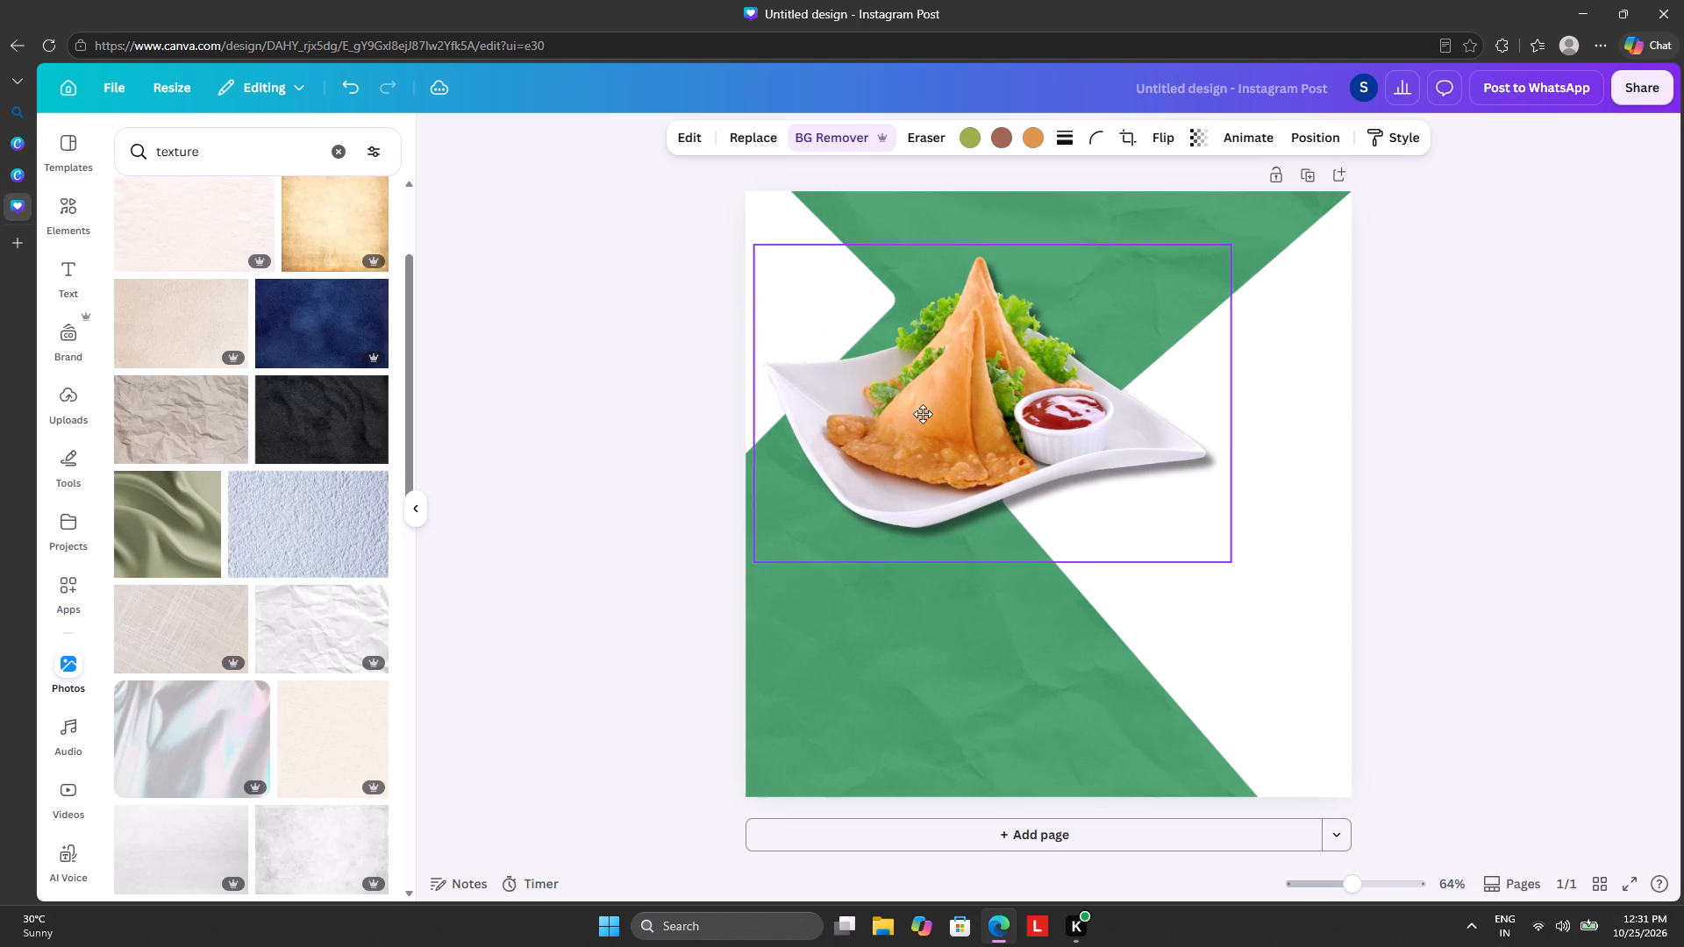
{"action": "left_click_drag", "start_coordinate": [923, 414], "coordinate": [965, 482]}
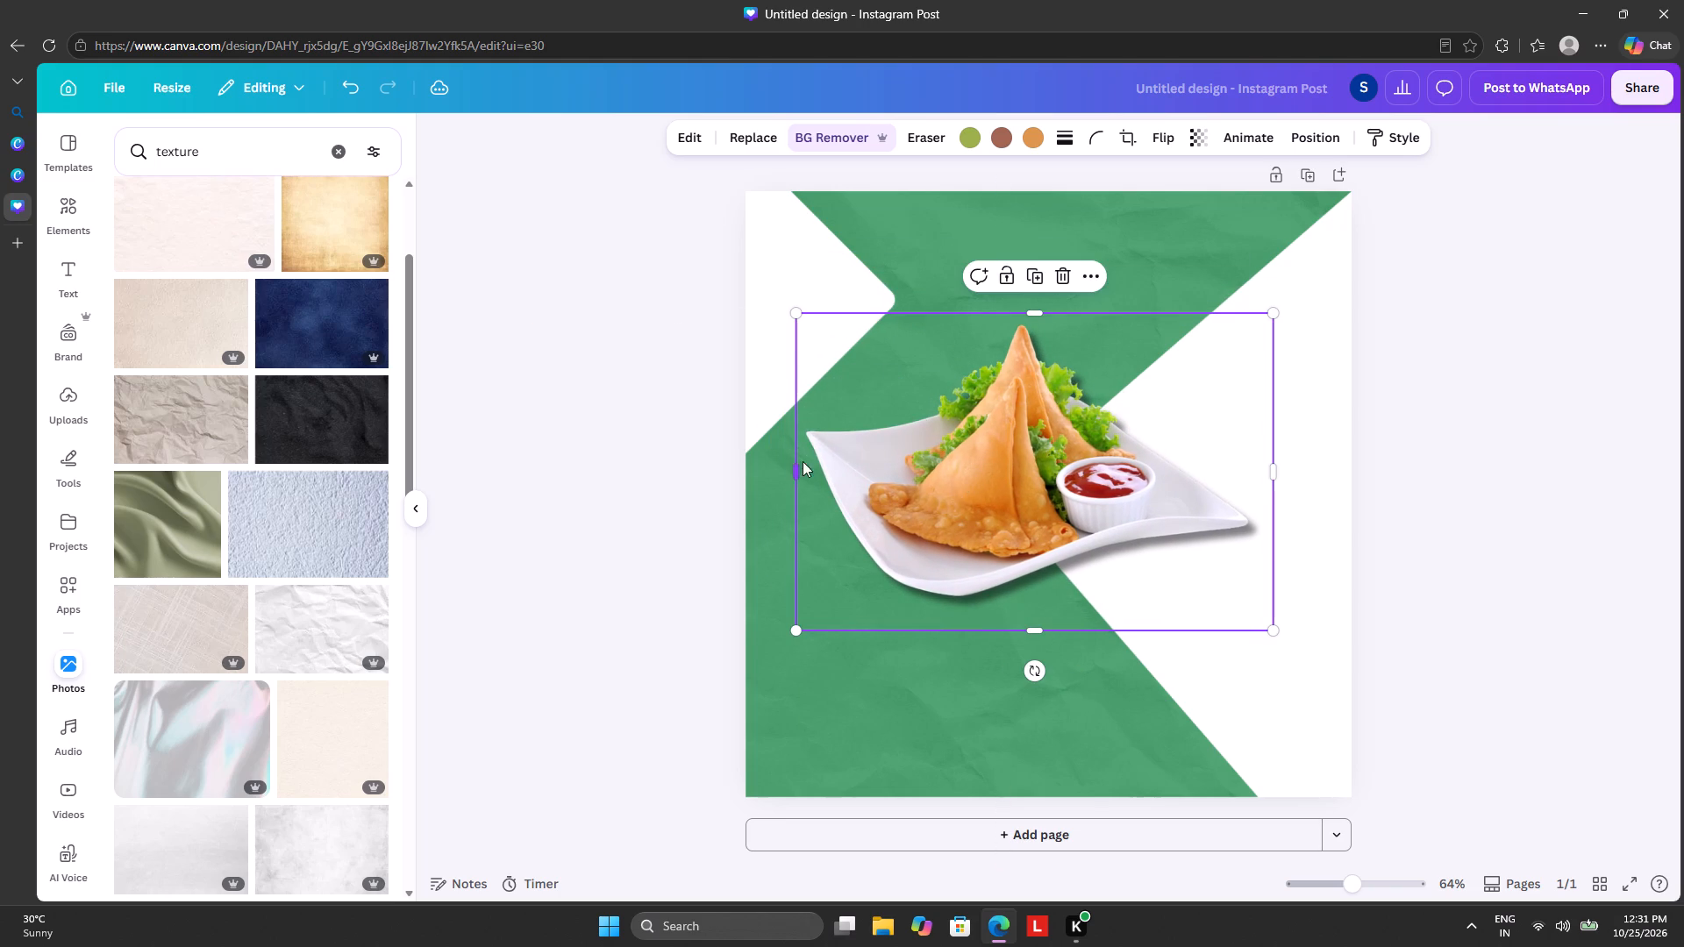
{"action": "left_click_drag", "start_coordinate": [798, 315], "coordinate": [739, 293]}
{"action": "left_click_drag", "start_coordinate": [953, 468], "coordinate": [984, 361]}
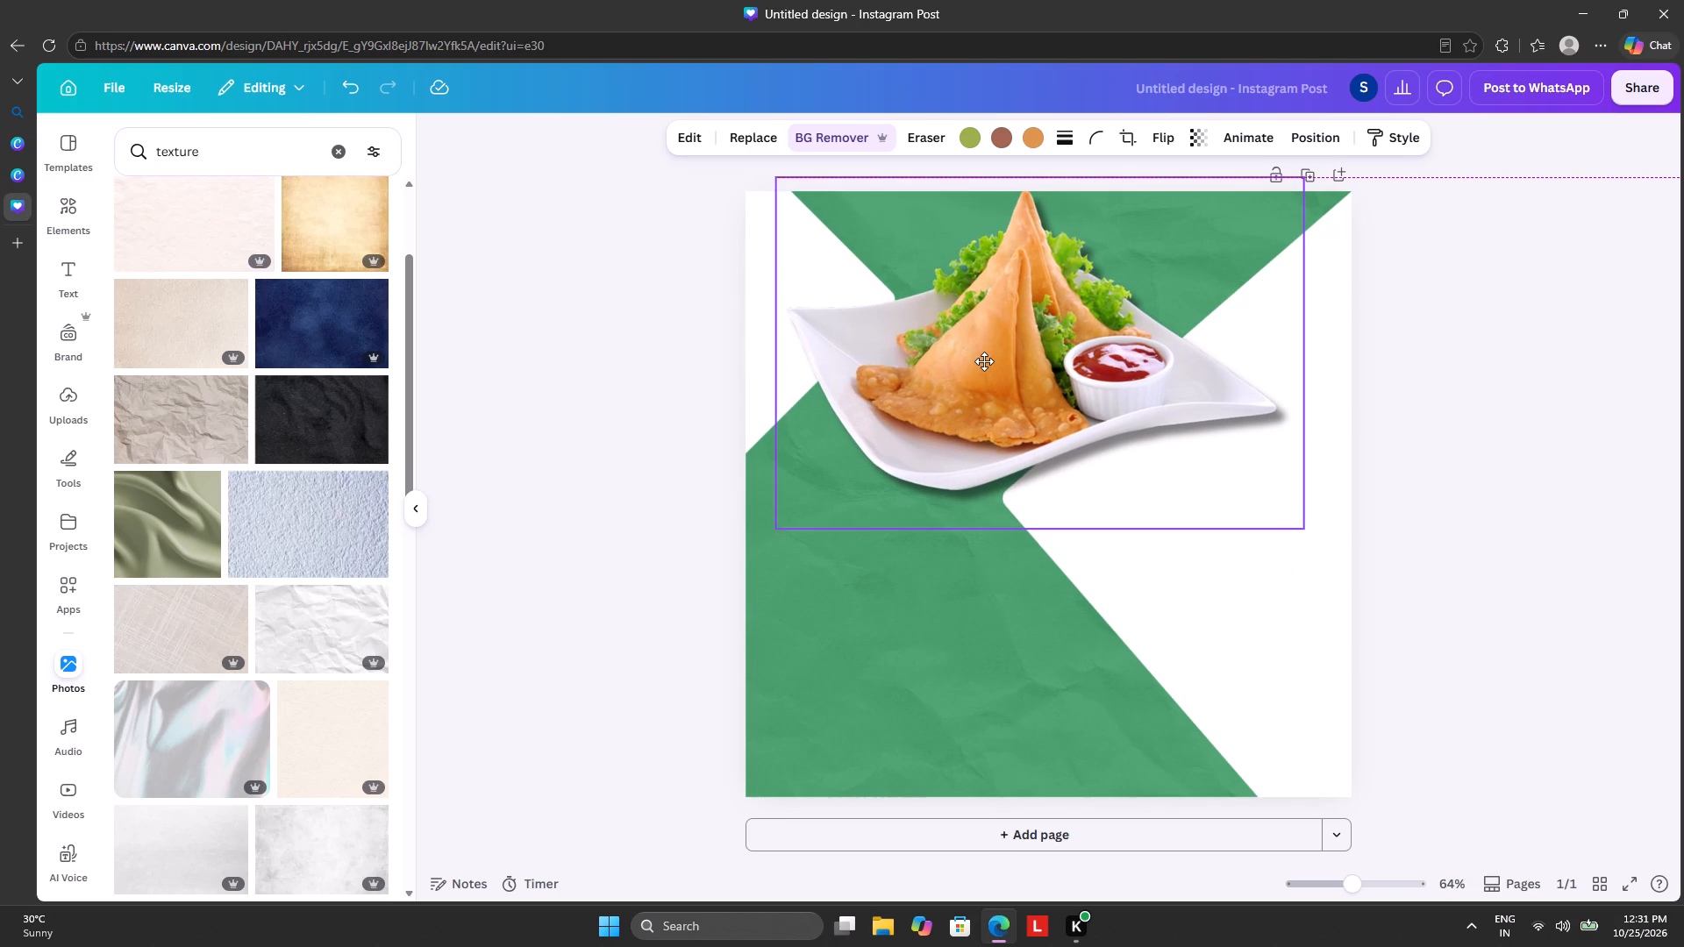
{"action": "left_click_drag", "start_coordinate": [984, 361], "coordinate": [1026, 365]}
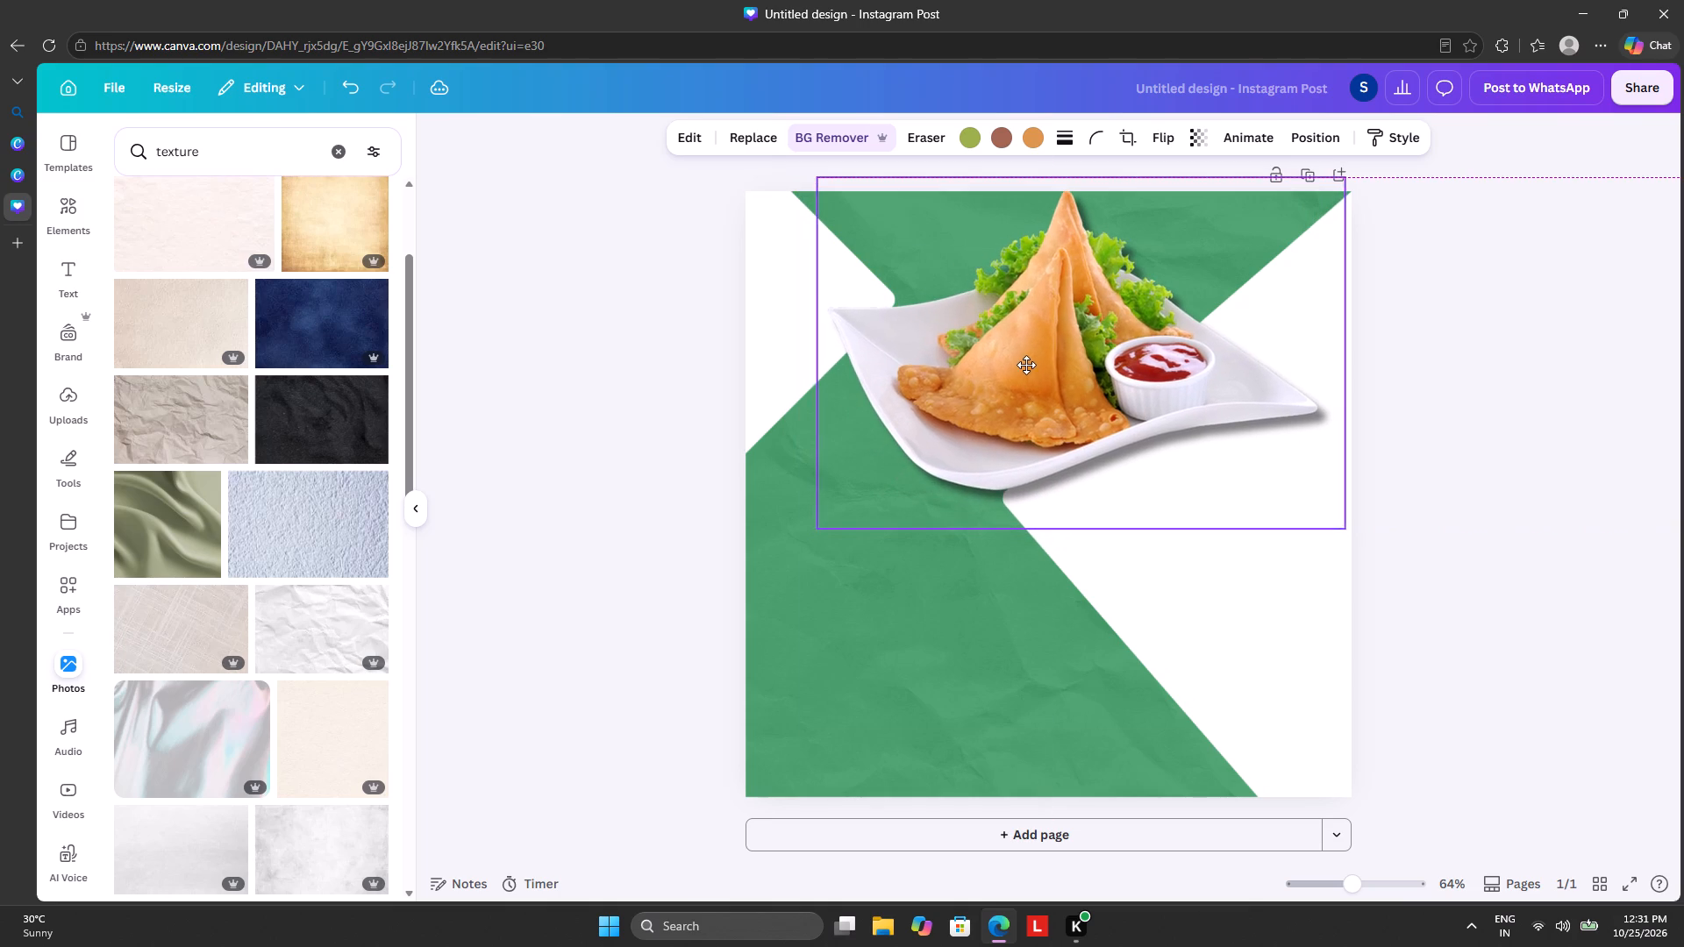
{"action": "left_click_drag", "start_coordinate": [1026, 365], "coordinate": [1012, 374]}
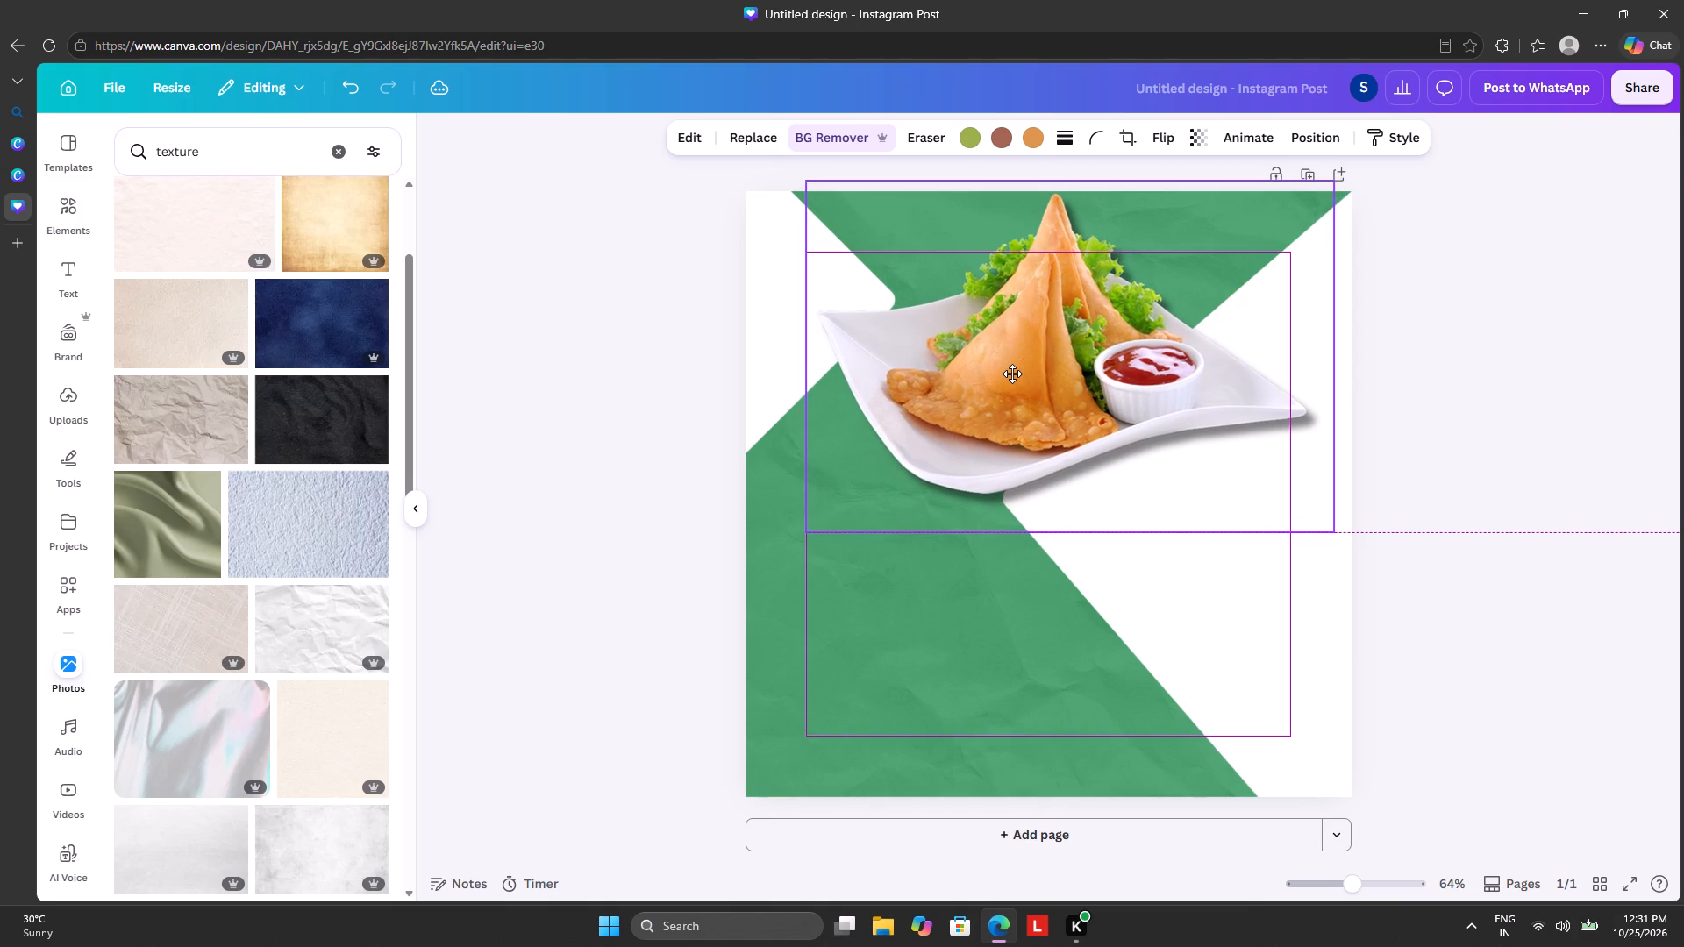
{"action": "left_click_drag", "start_coordinate": [1012, 374], "coordinate": [972, 437]}
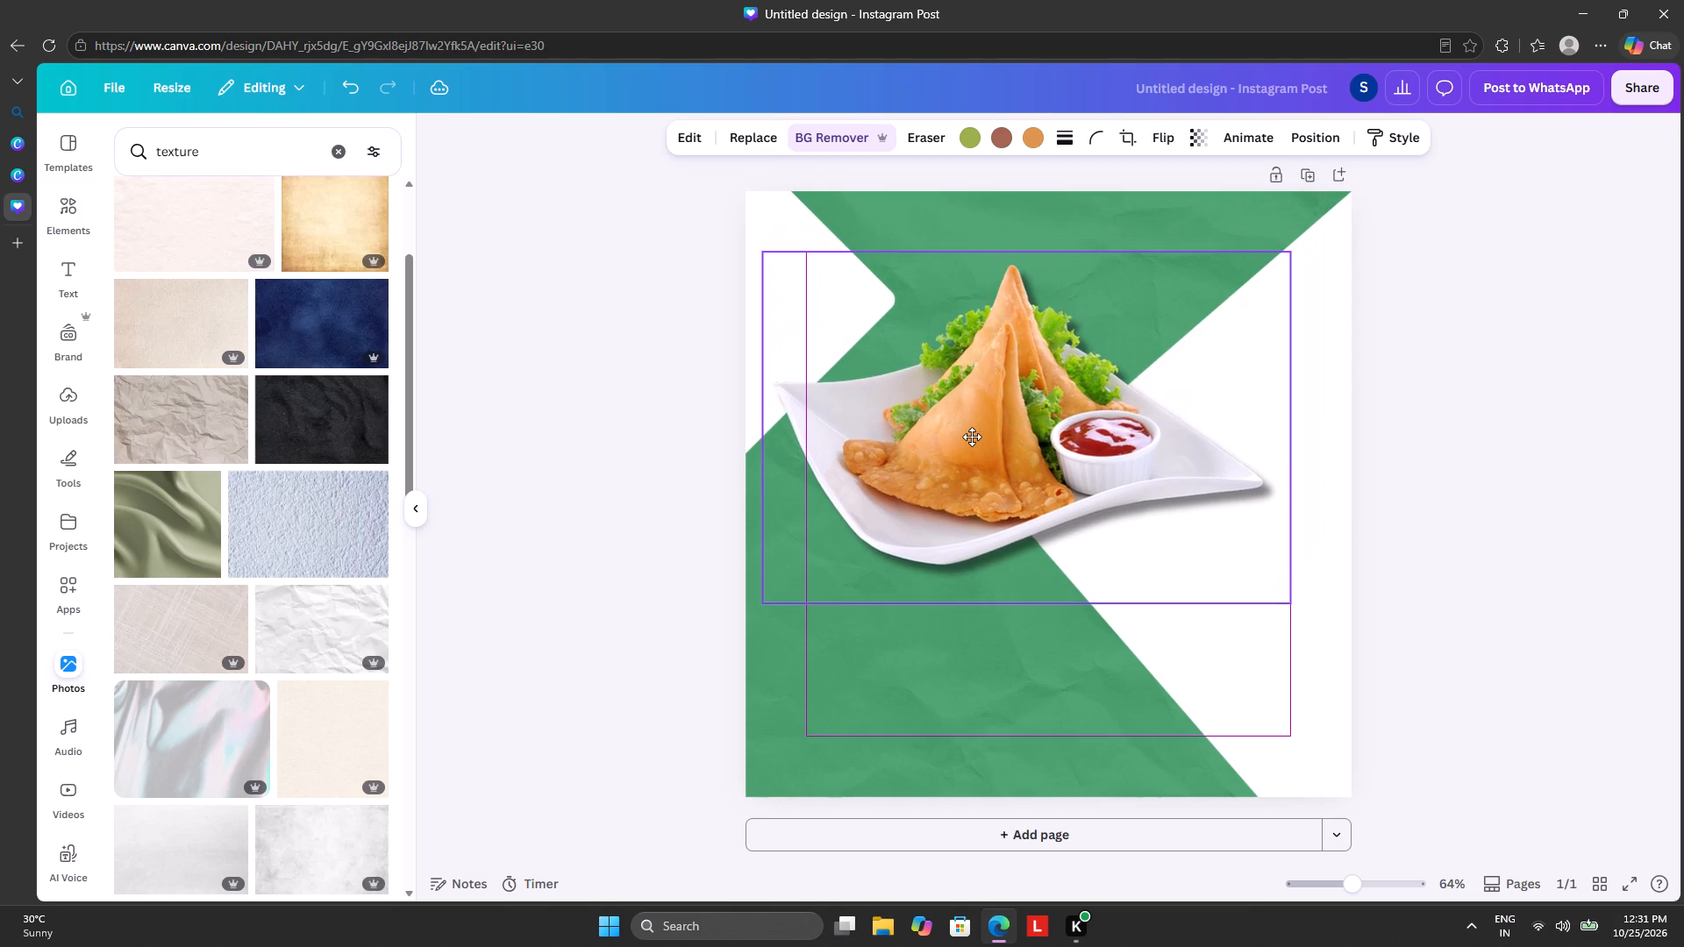
{"action": "left_click_drag", "start_coordinate": [972, 437], "coordinate": [968, 469]}
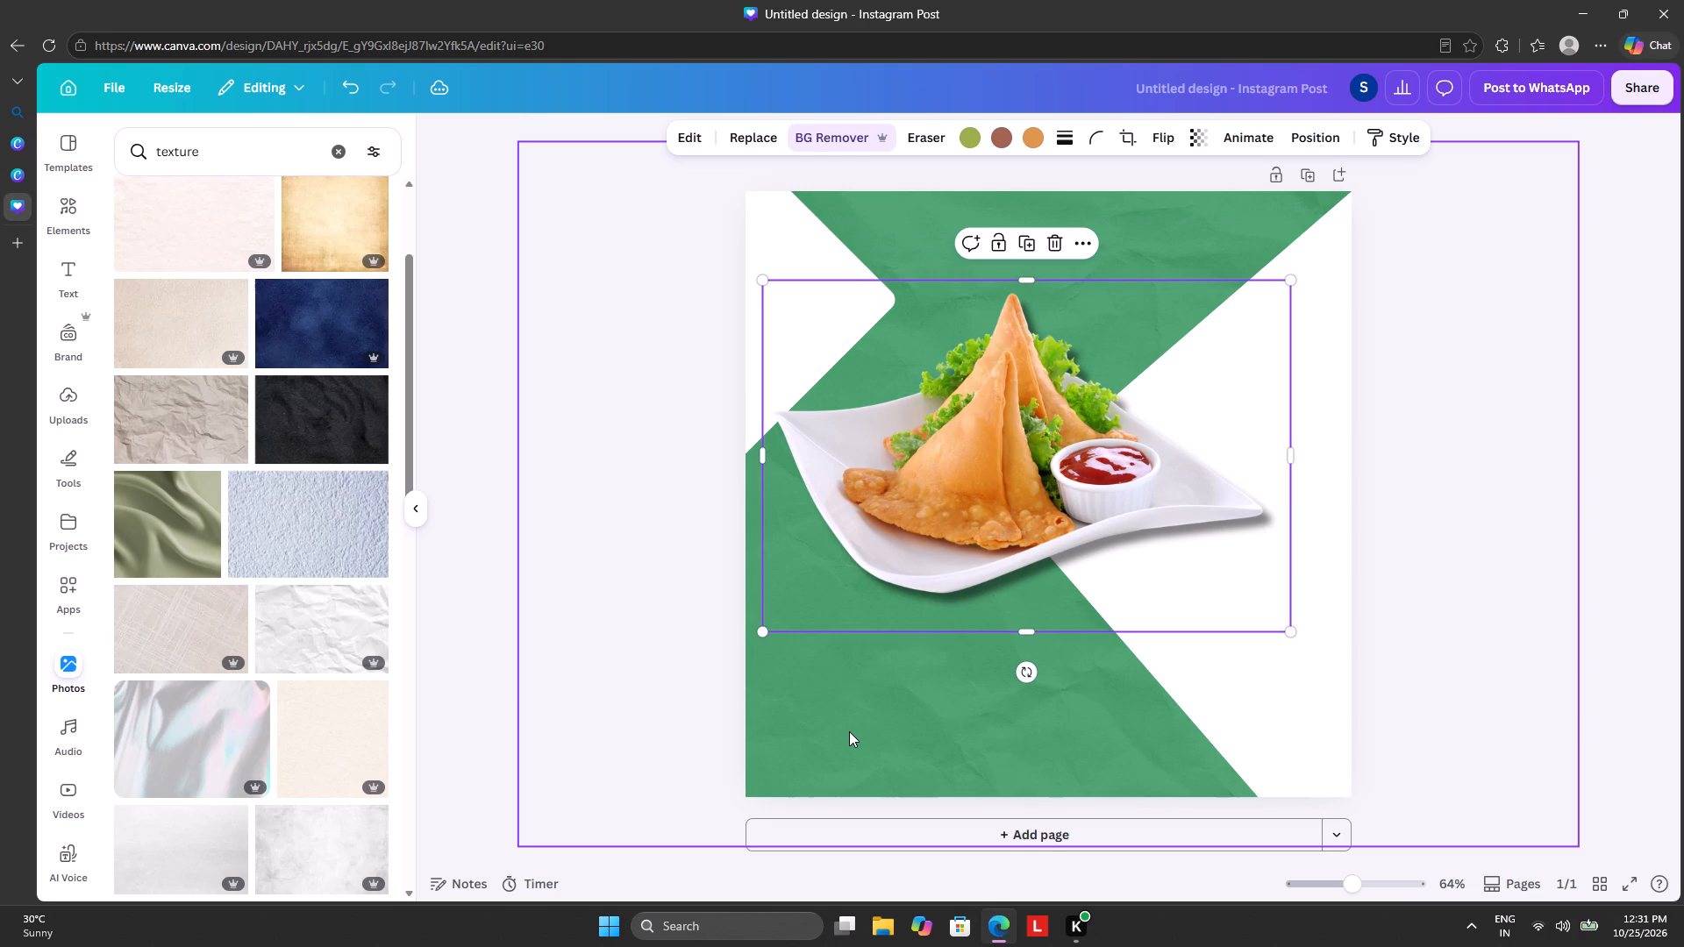
{"action": "left_click", "coordinate": [849, 730]}
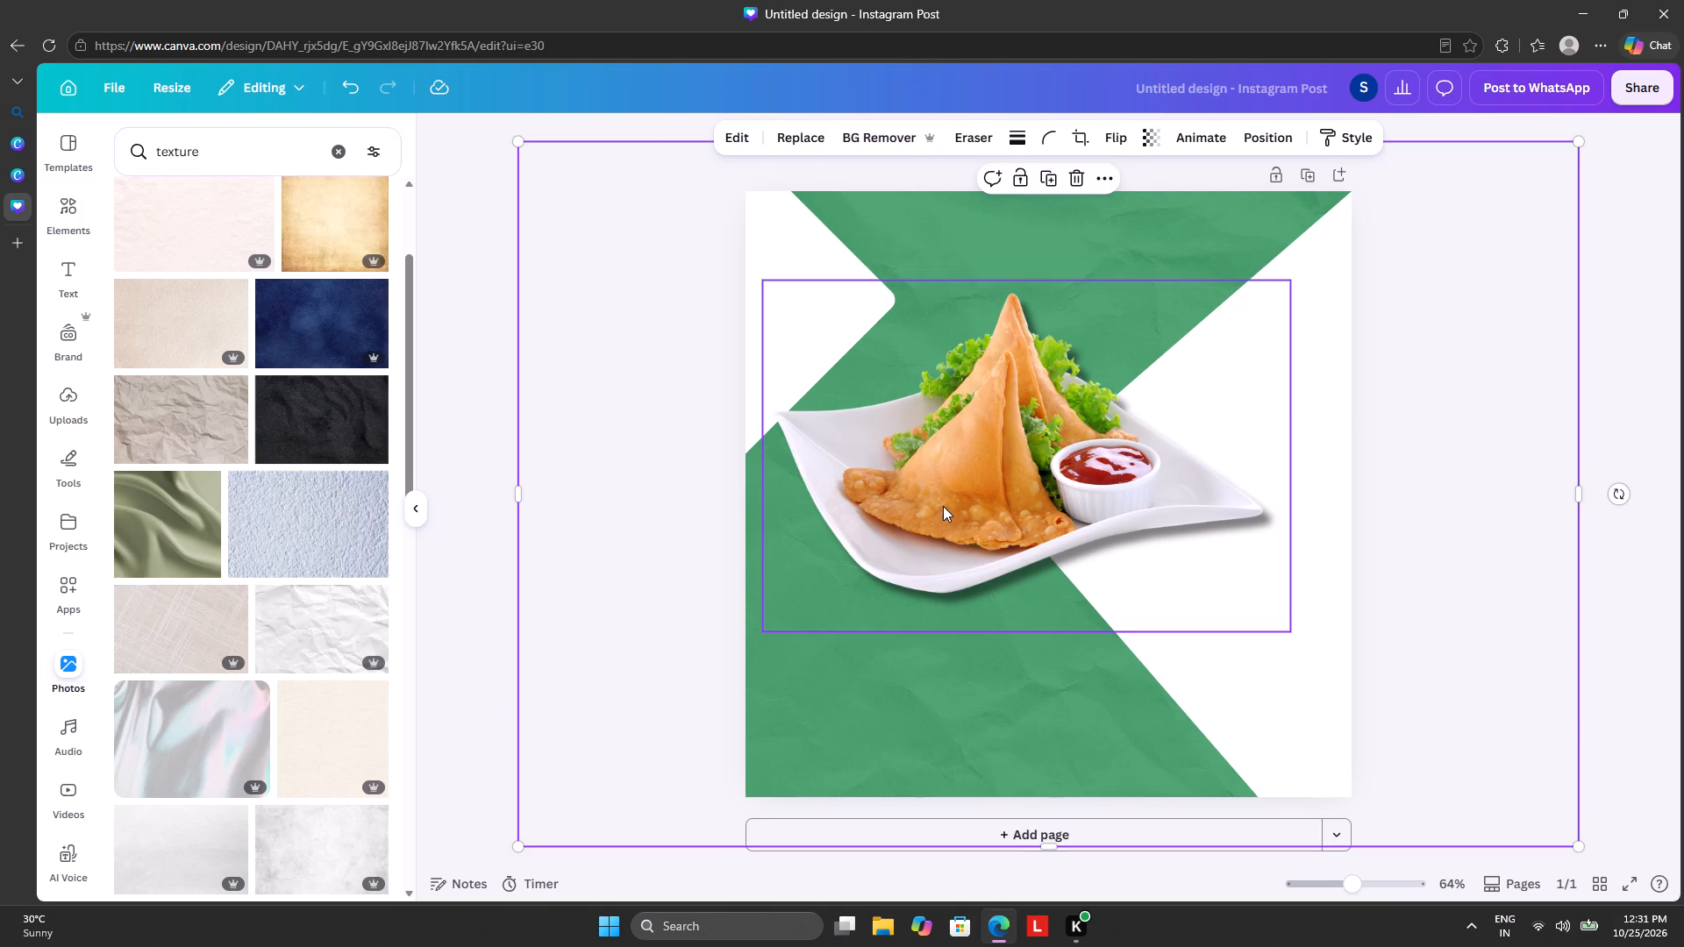
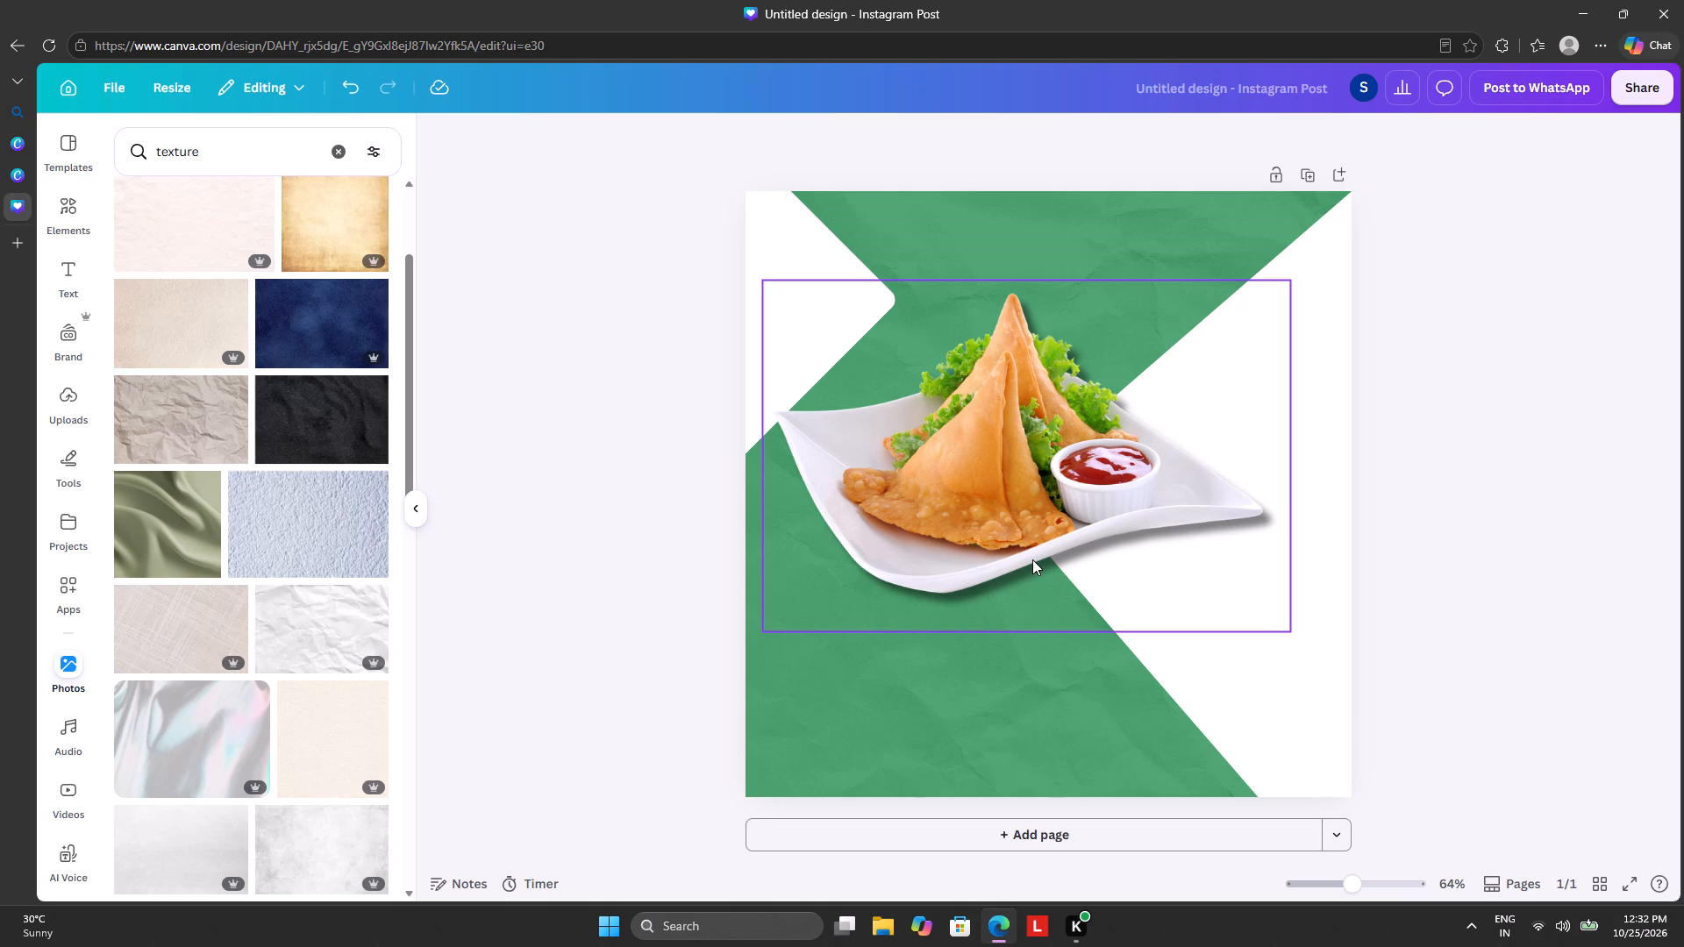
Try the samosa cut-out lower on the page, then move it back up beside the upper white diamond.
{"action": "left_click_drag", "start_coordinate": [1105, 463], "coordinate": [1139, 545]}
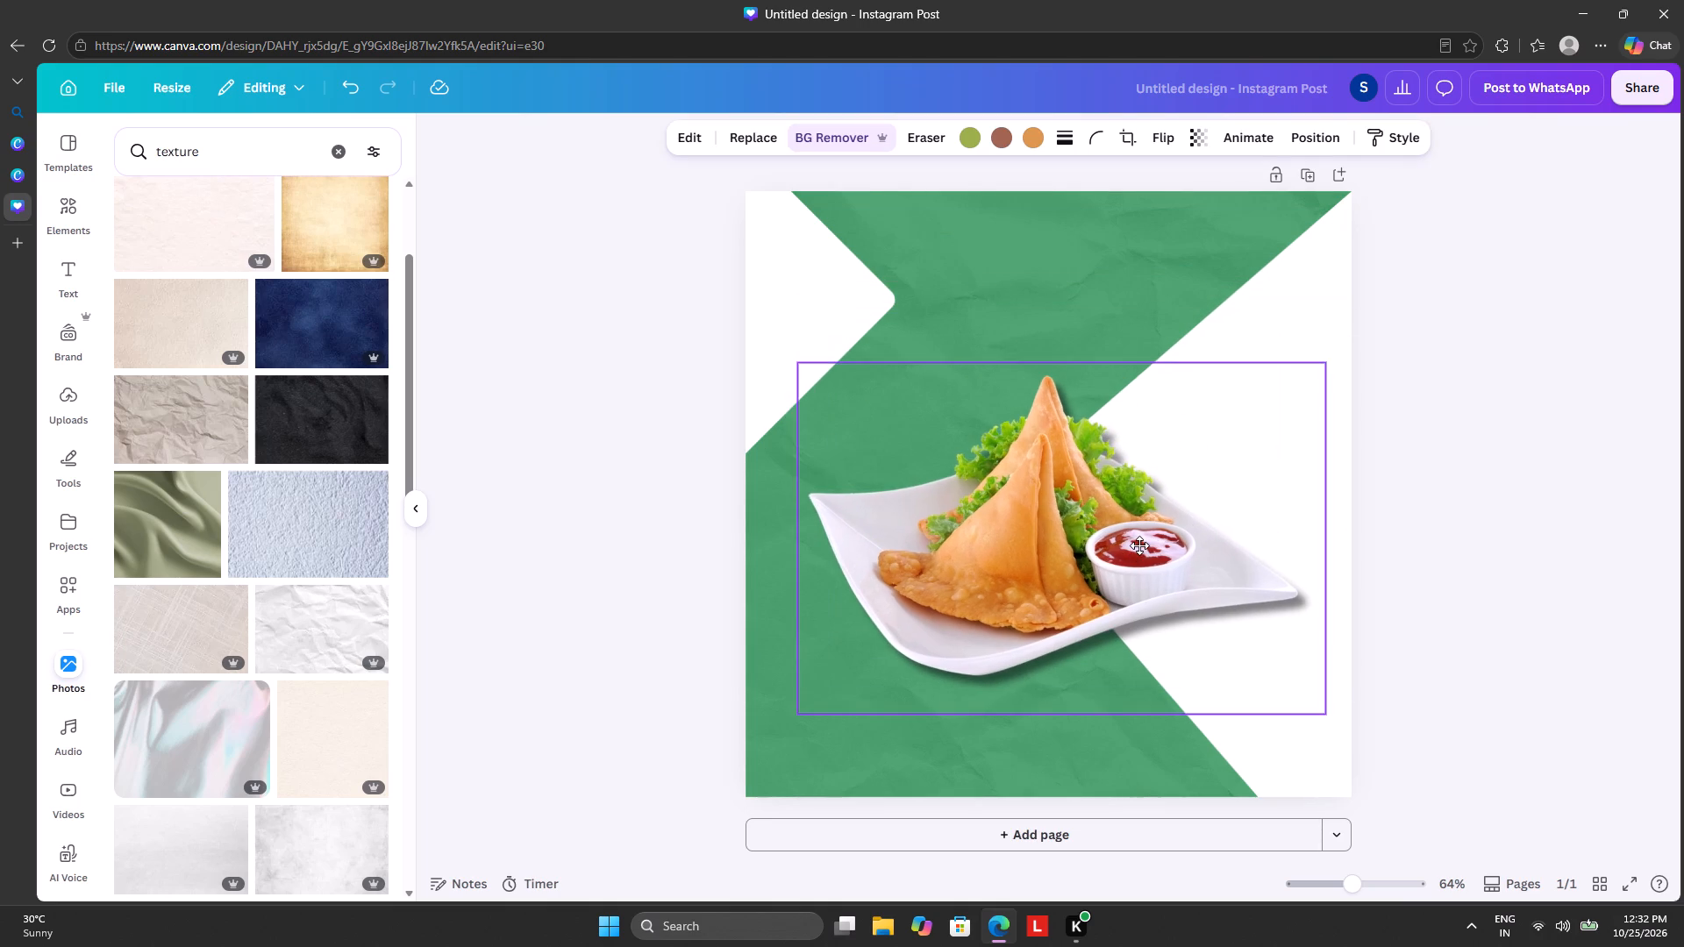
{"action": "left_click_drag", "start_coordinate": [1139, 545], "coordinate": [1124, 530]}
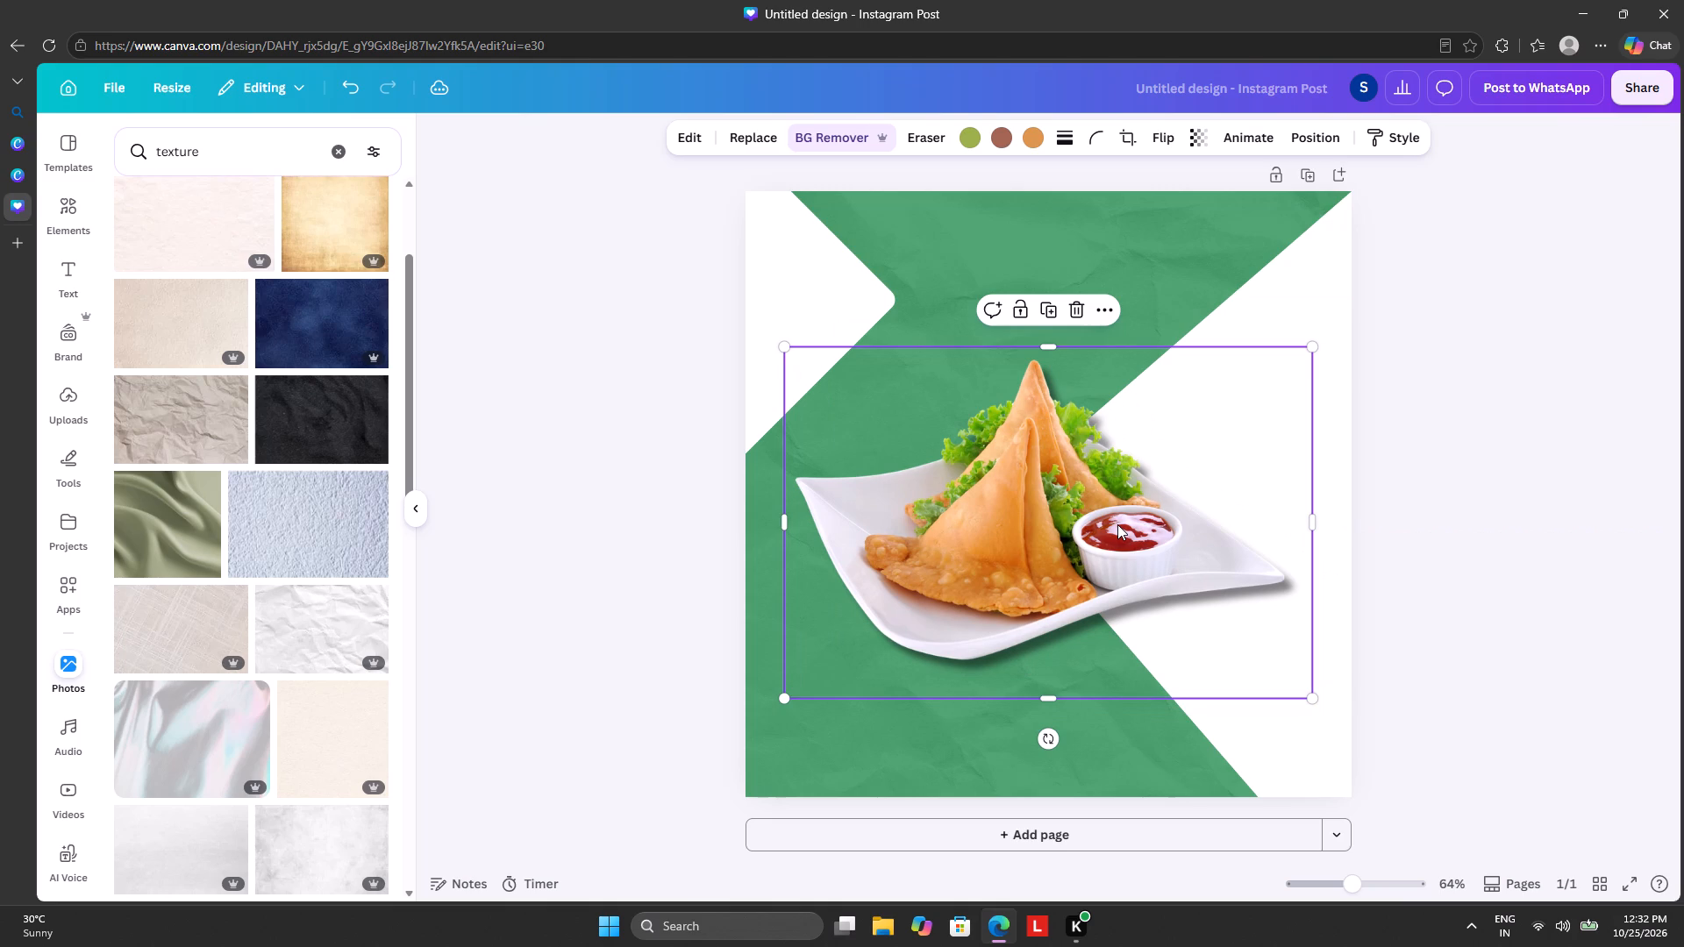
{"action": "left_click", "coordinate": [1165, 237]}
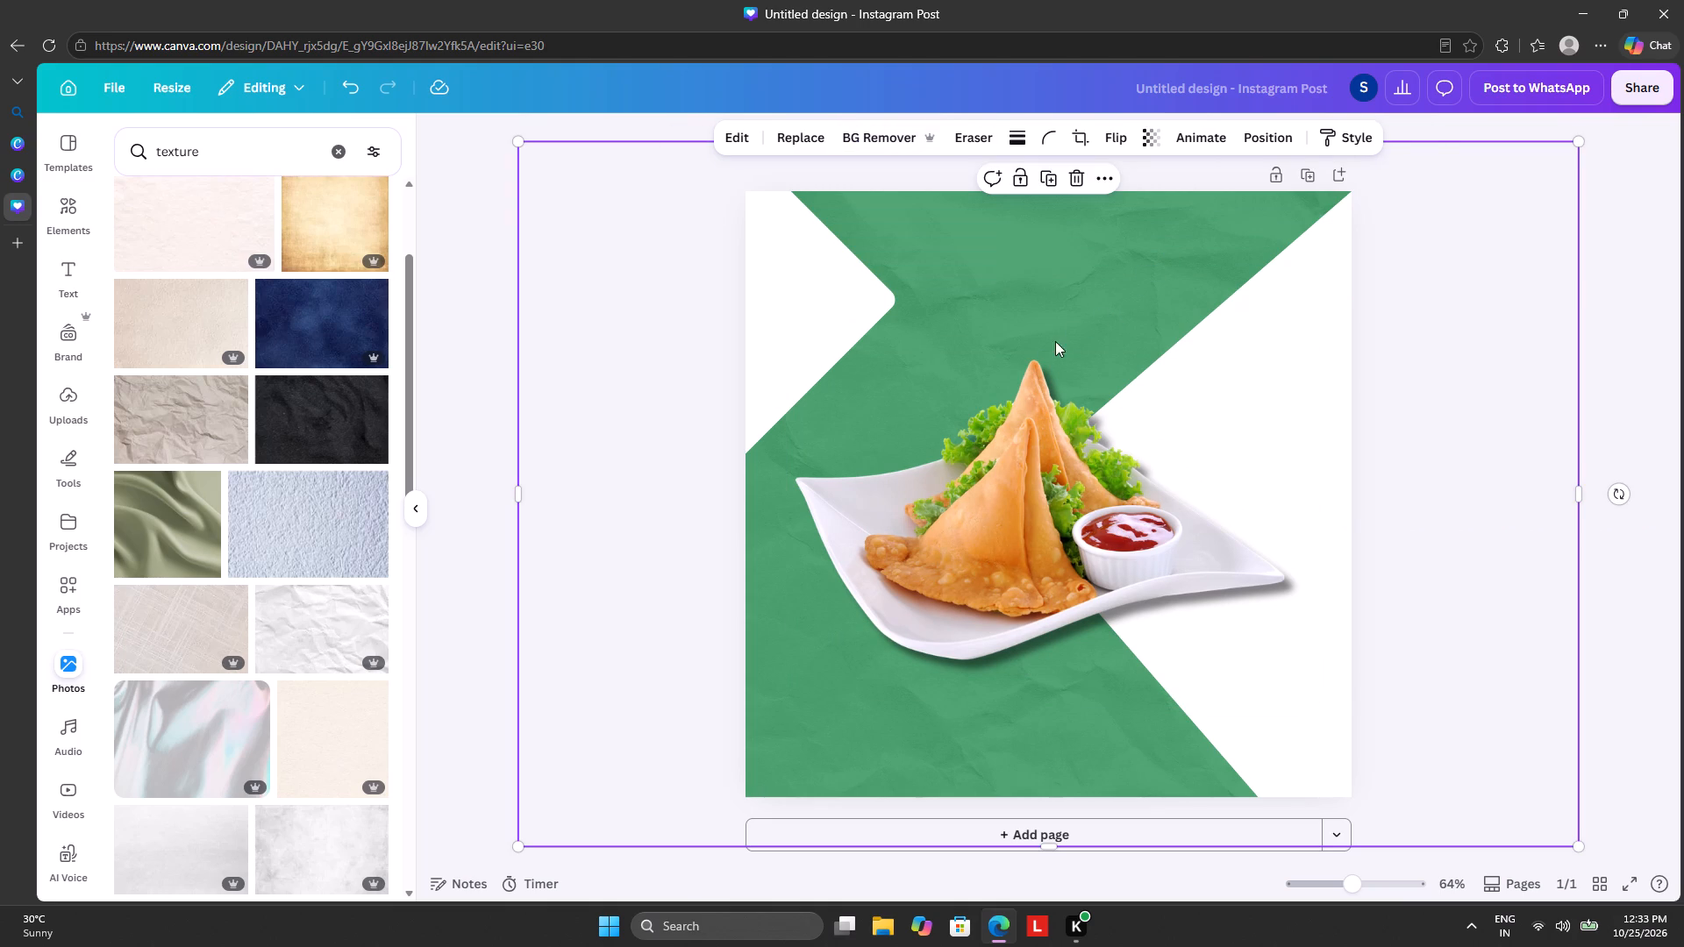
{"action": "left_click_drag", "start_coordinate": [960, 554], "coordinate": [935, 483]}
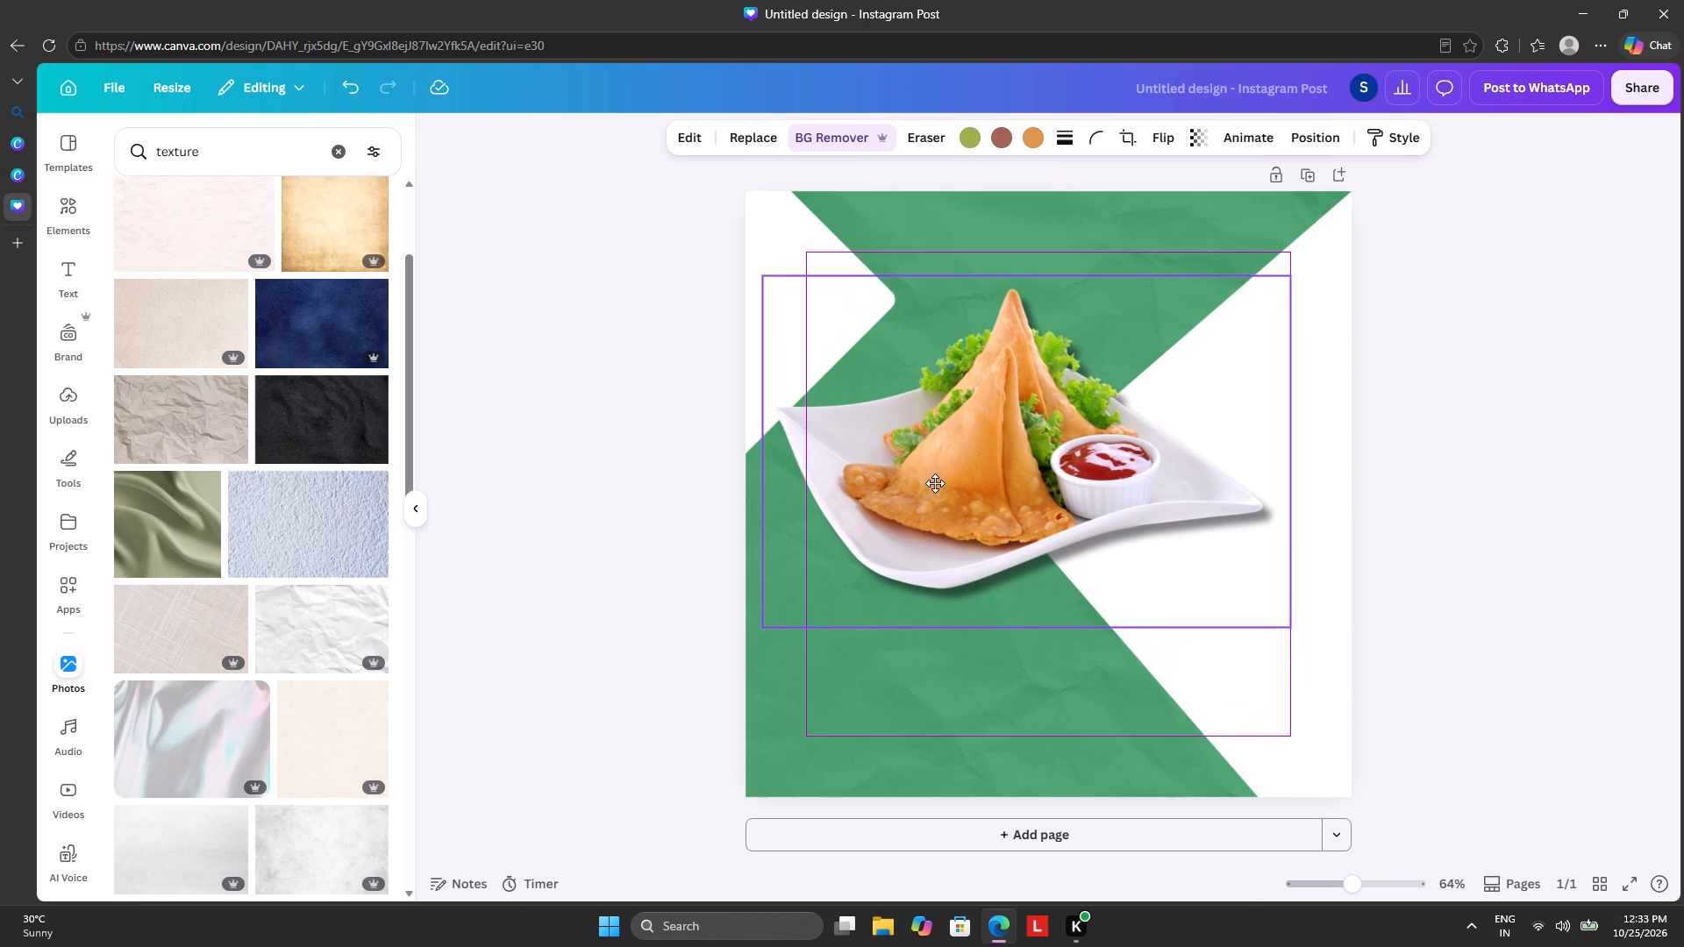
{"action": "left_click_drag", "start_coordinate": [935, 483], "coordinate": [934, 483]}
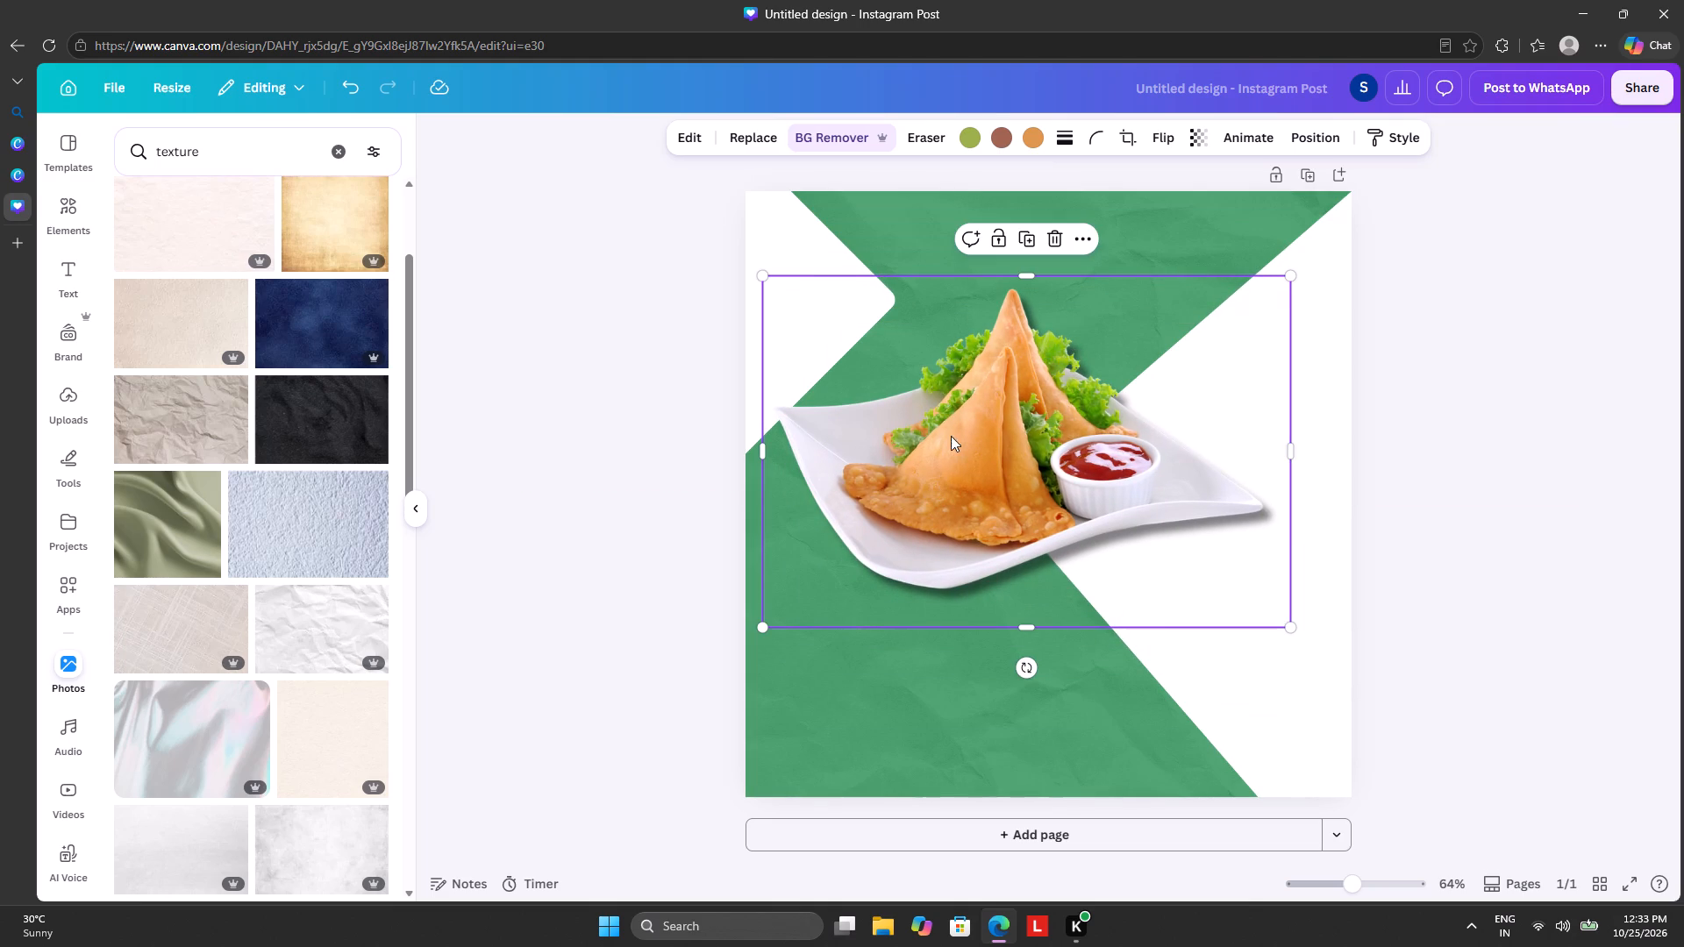
Add the red woven-fabric texture photo, set its transparency to 41 and enlarge it to cover the whole page.
{"action": "scroll", "coordinate": [278, 614], "scroll_direction": "down", "scroll_amount": 4}
{"action": "scroll", "coordinate": [274, 616], "scroll_direction": "up", "scroll_amount": 1}
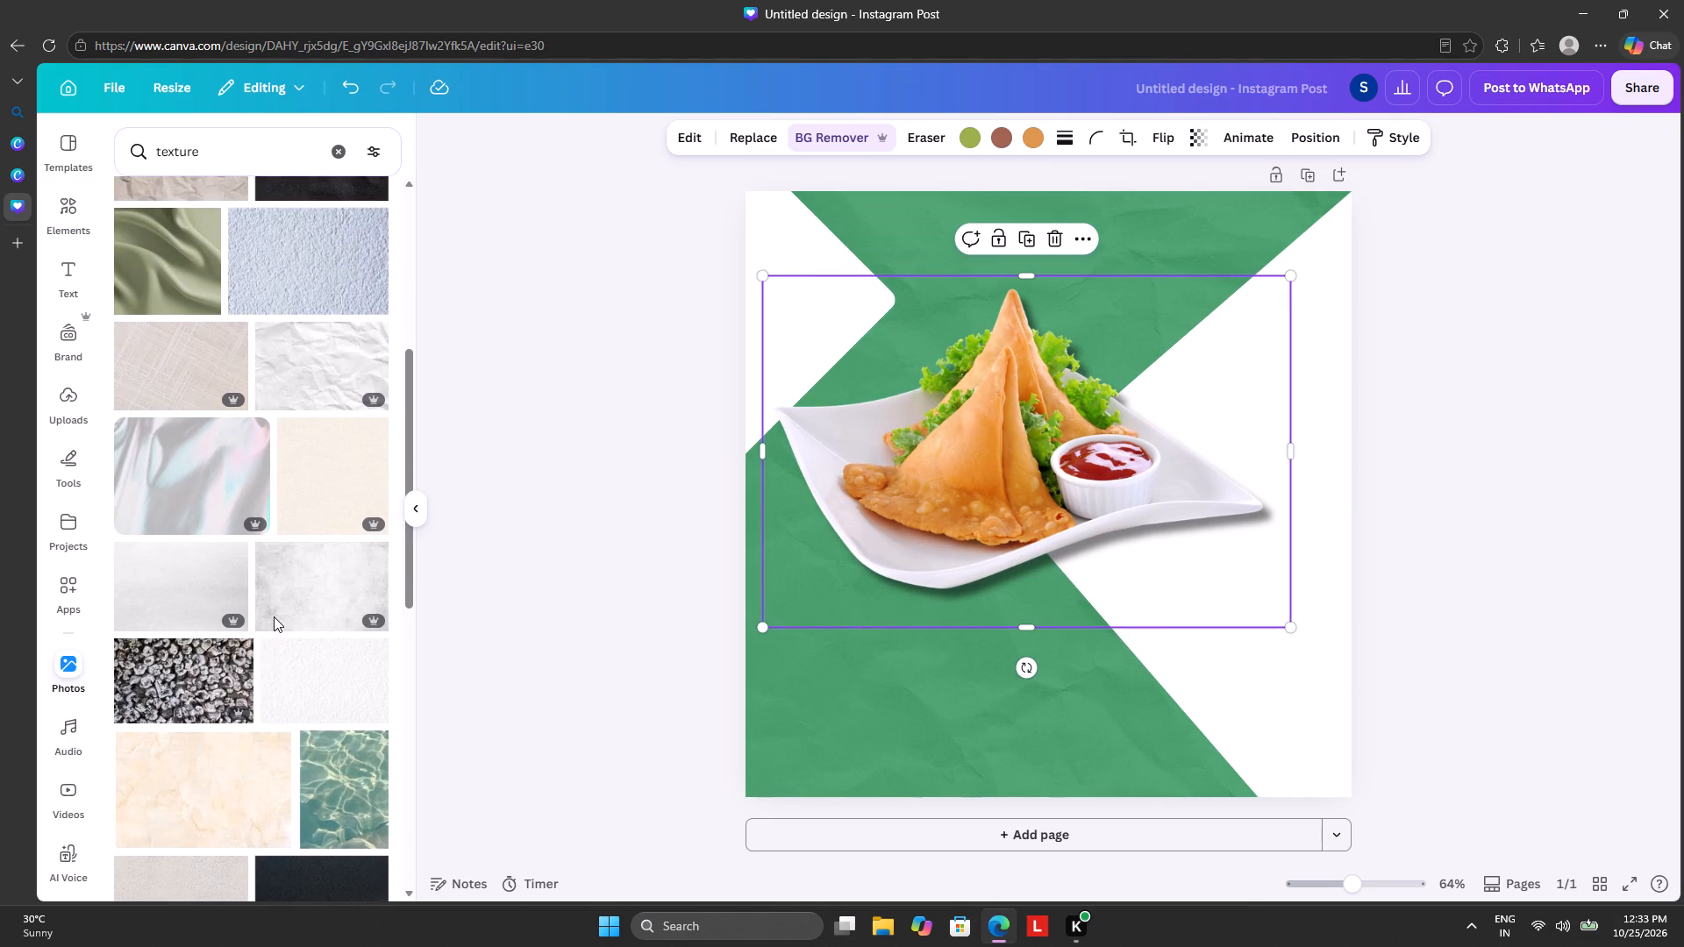
{"action": "scroll", "coordinate": [274, 616], "scroll_direction": "down", "scroll_amount": 6}
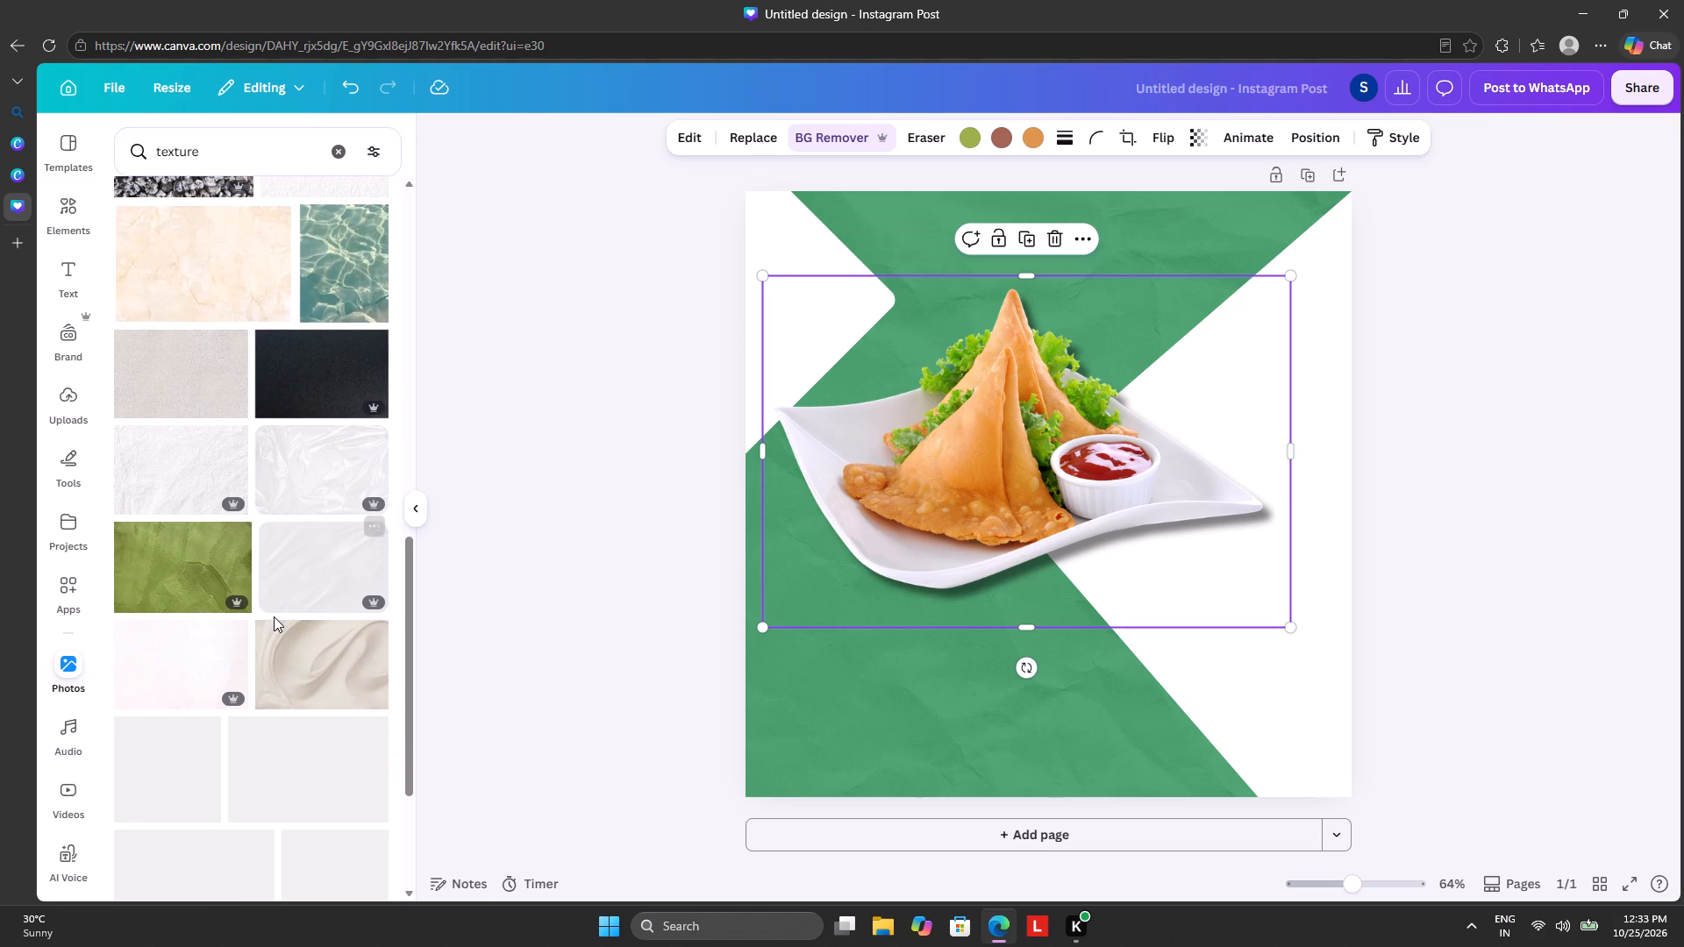
{"action": "scroll", "coordinate": [274, 616], "scroll_direction": "down", "scroll_amount": 6}
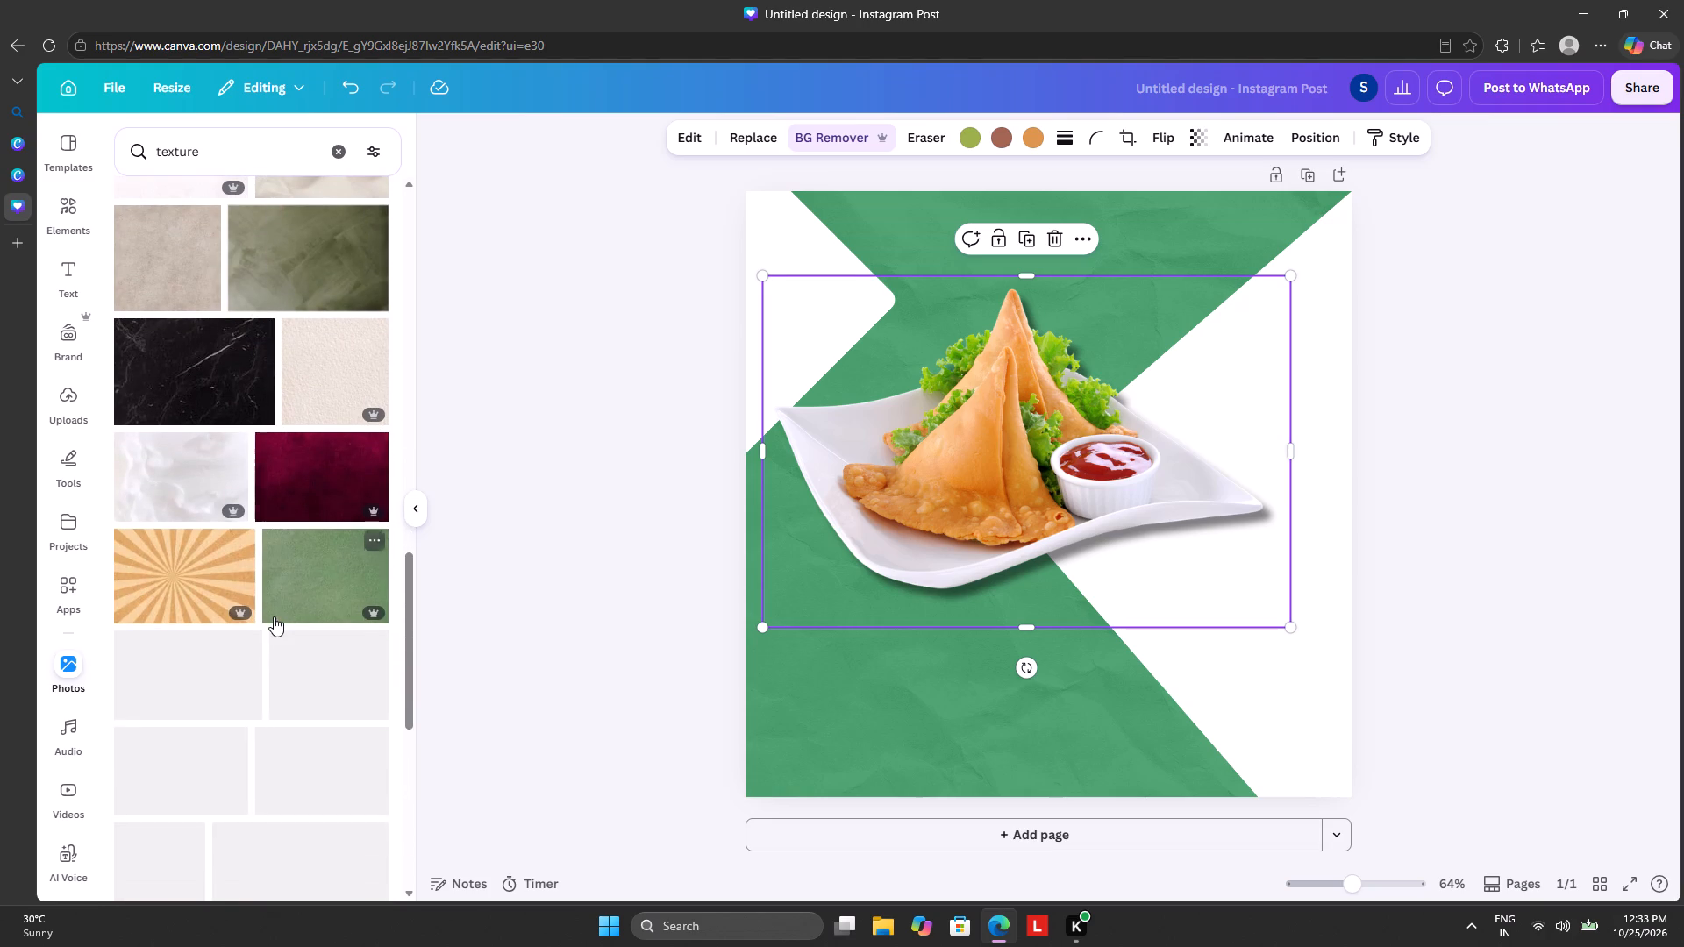
{"action": "scroll", "coordinate": [274, 616], "scroll_direction": "down", "scroll_amount": 3}
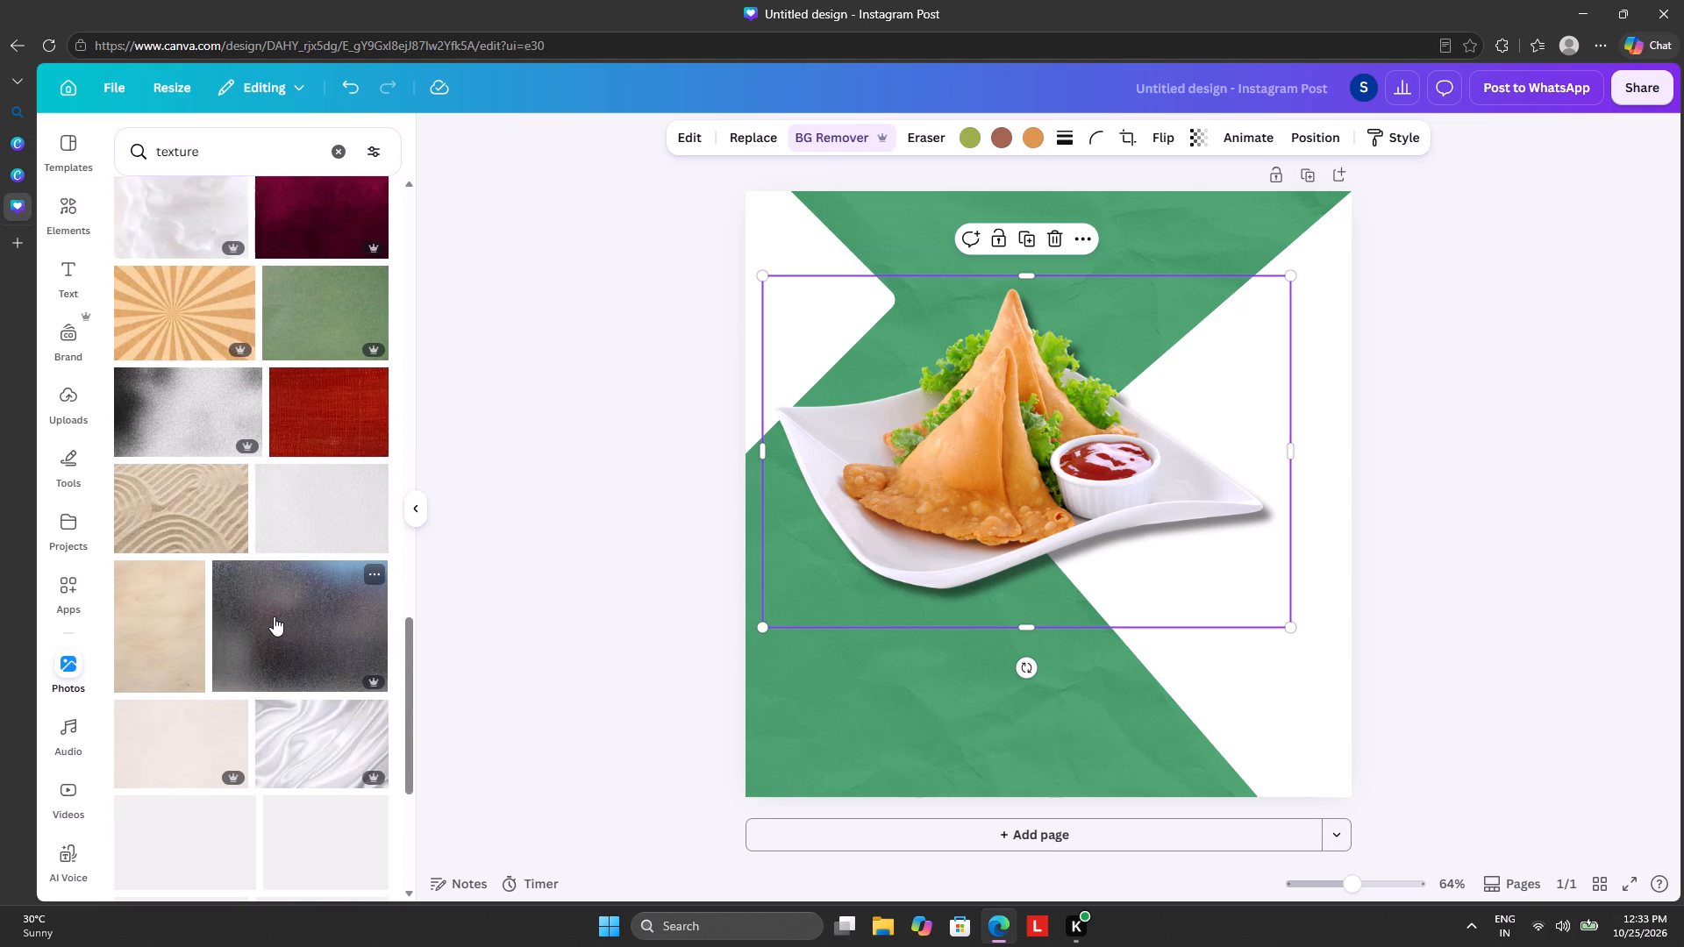
{"action": "left_click", "coordinate": [306, 429]}
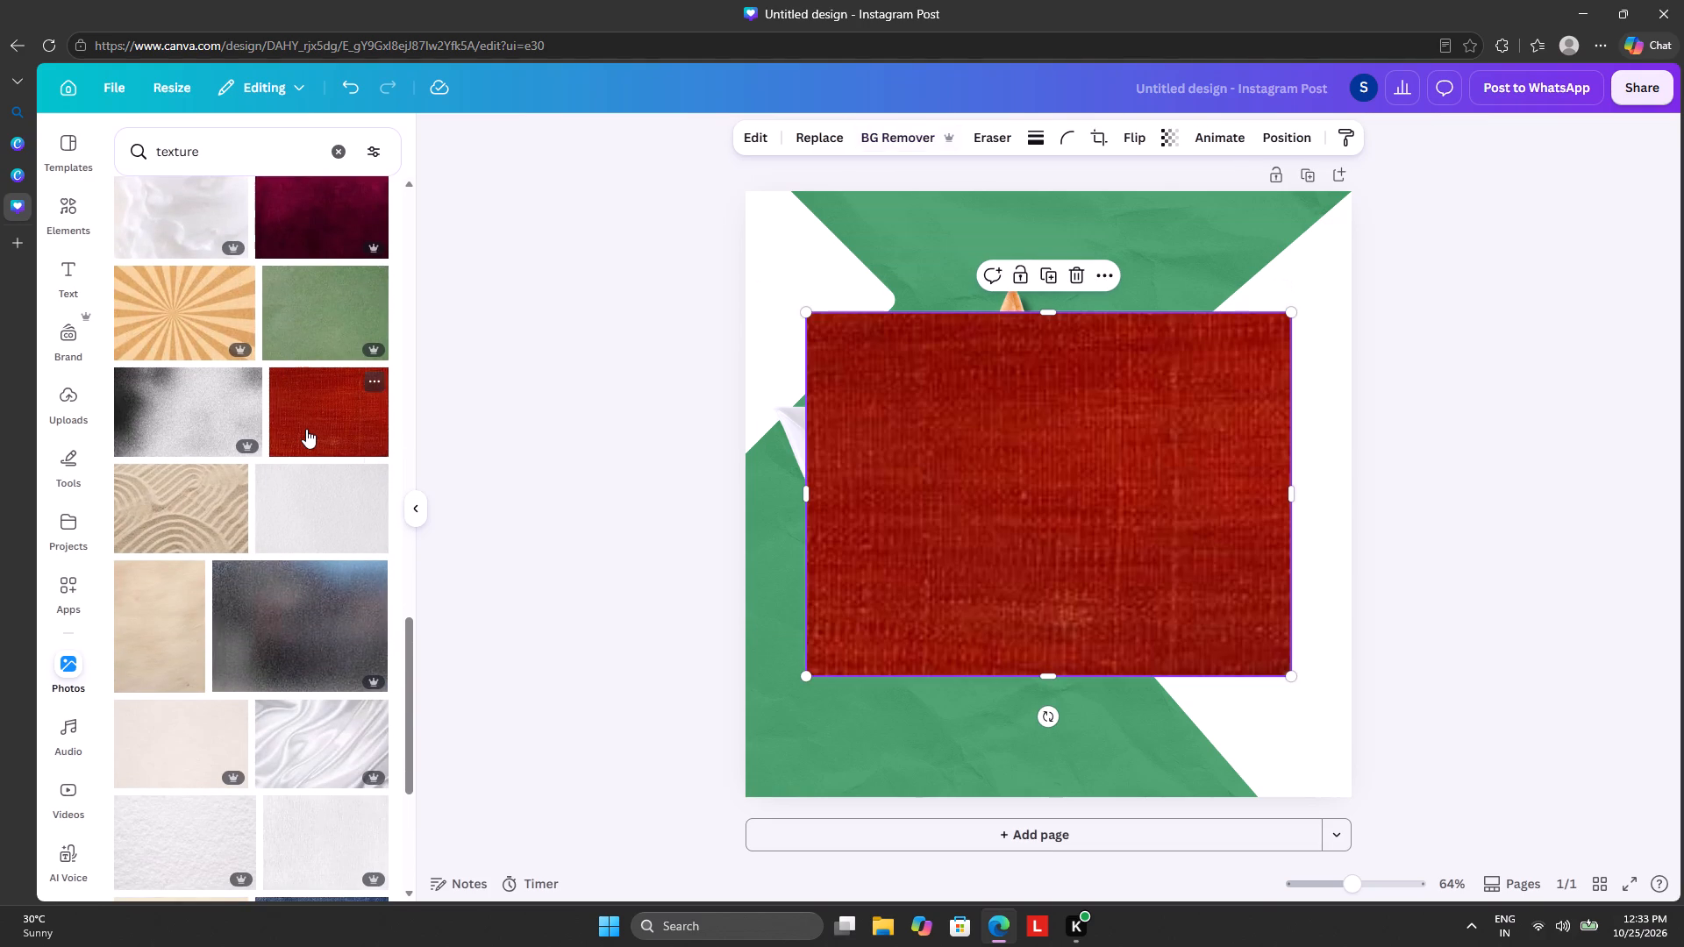
{"action": "left_click", "coordinate": [1175, 139]}
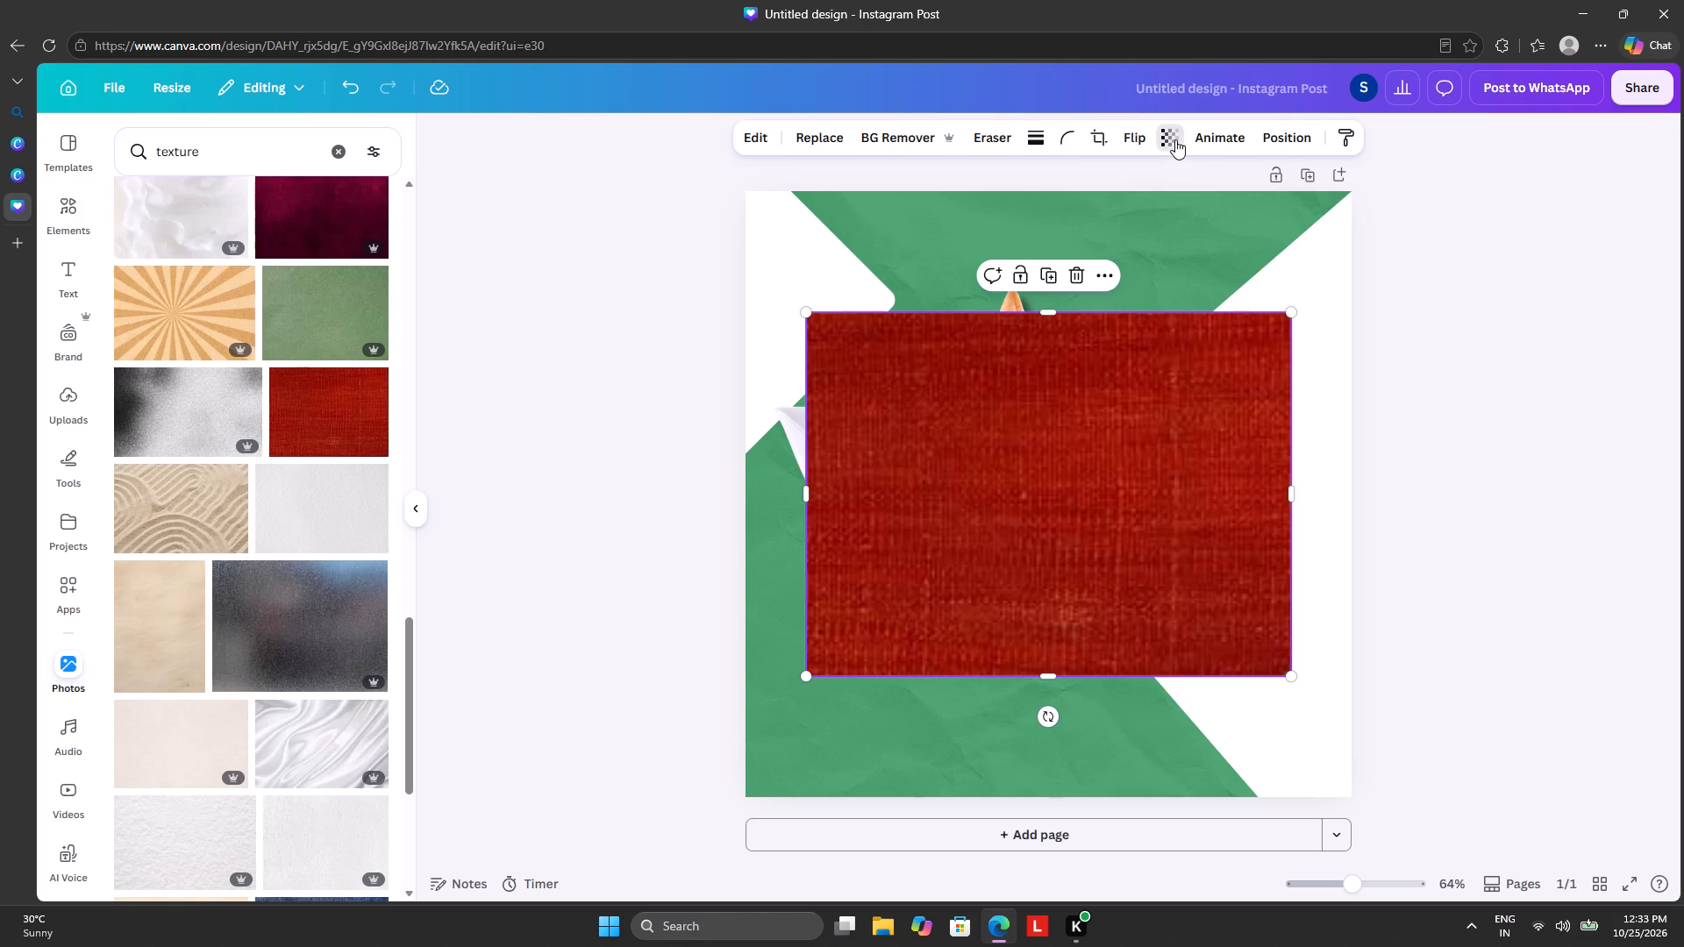
{"action": "left_click", "coordinate": [1133, 209]}
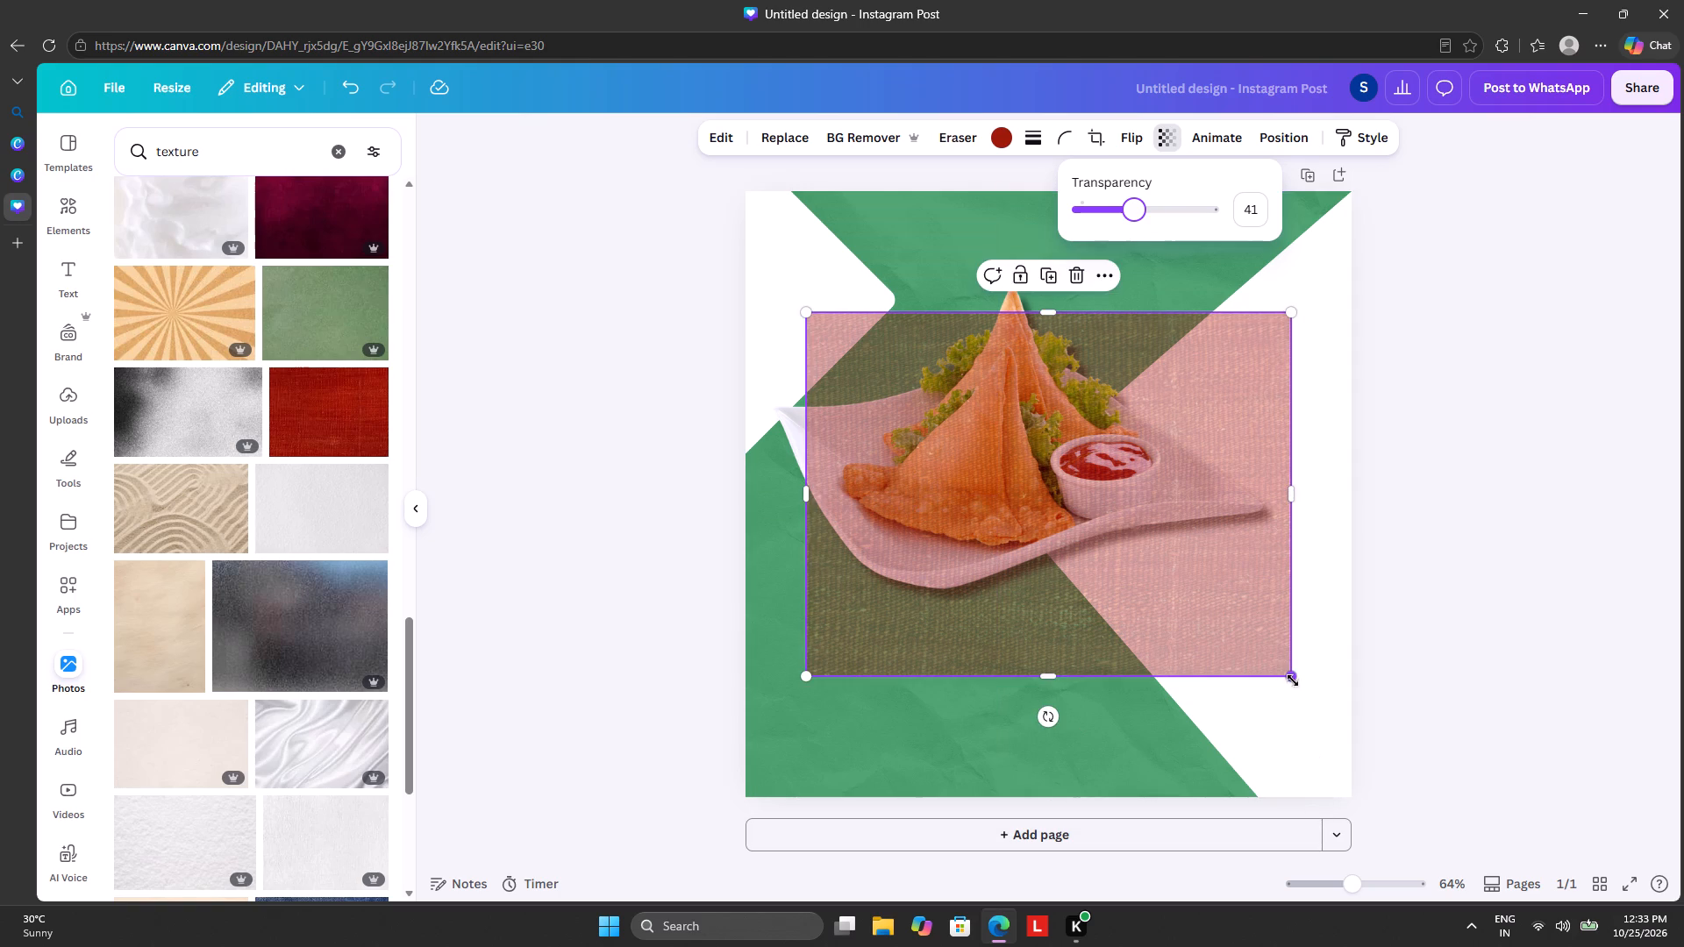
{"action": "left_click_drag", "start_coordinate": [1293, 680], "coordinate": [1552, 788], "text": "alt"}
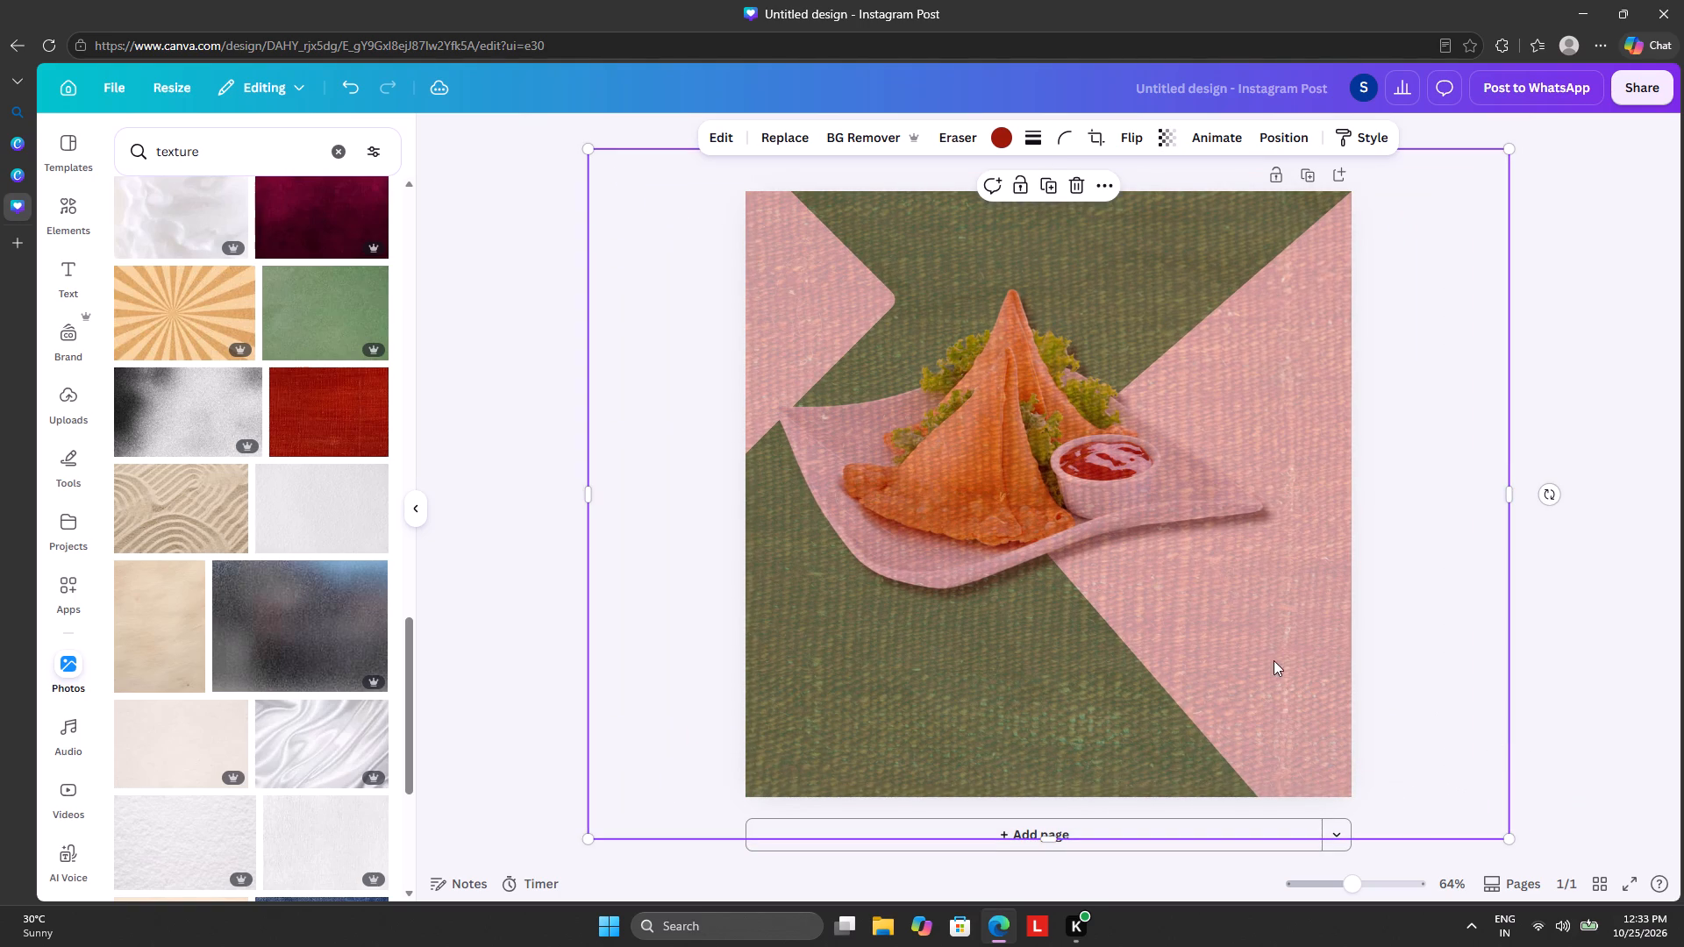
Move the red fabric texture in the layer order to just above the green background, beneath the crumpled-paper texture.
{"action": "left_click", "coordinate": [1110, 186]}
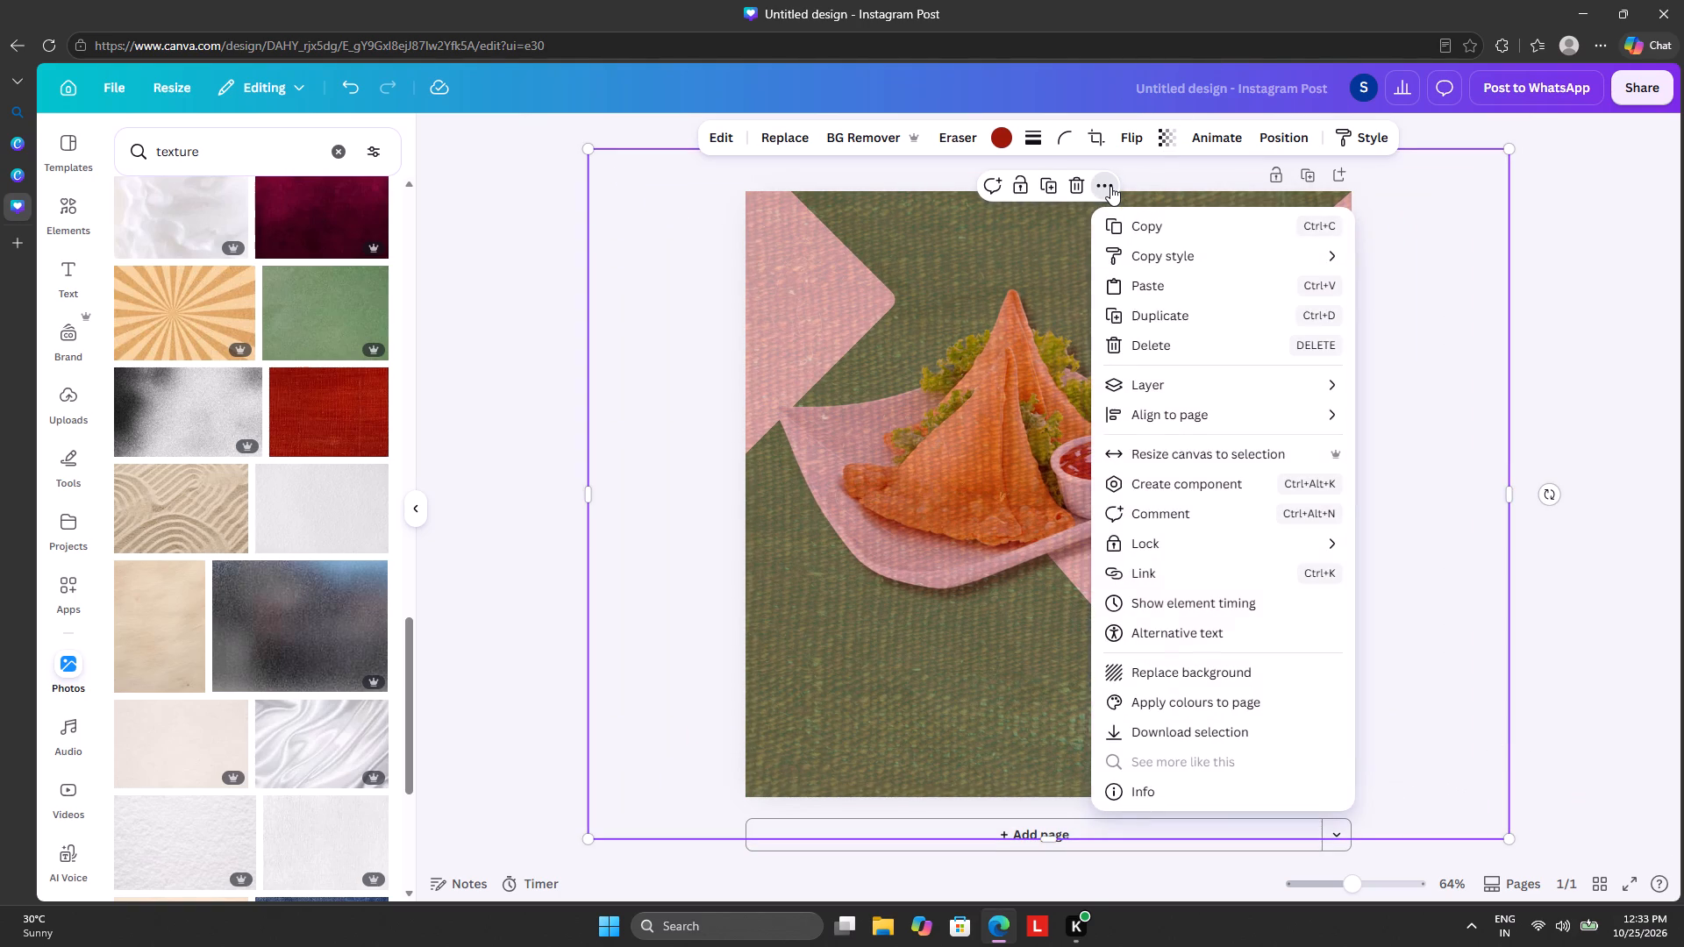
{"action": "left_click", "coordinate": [1193, 379]}
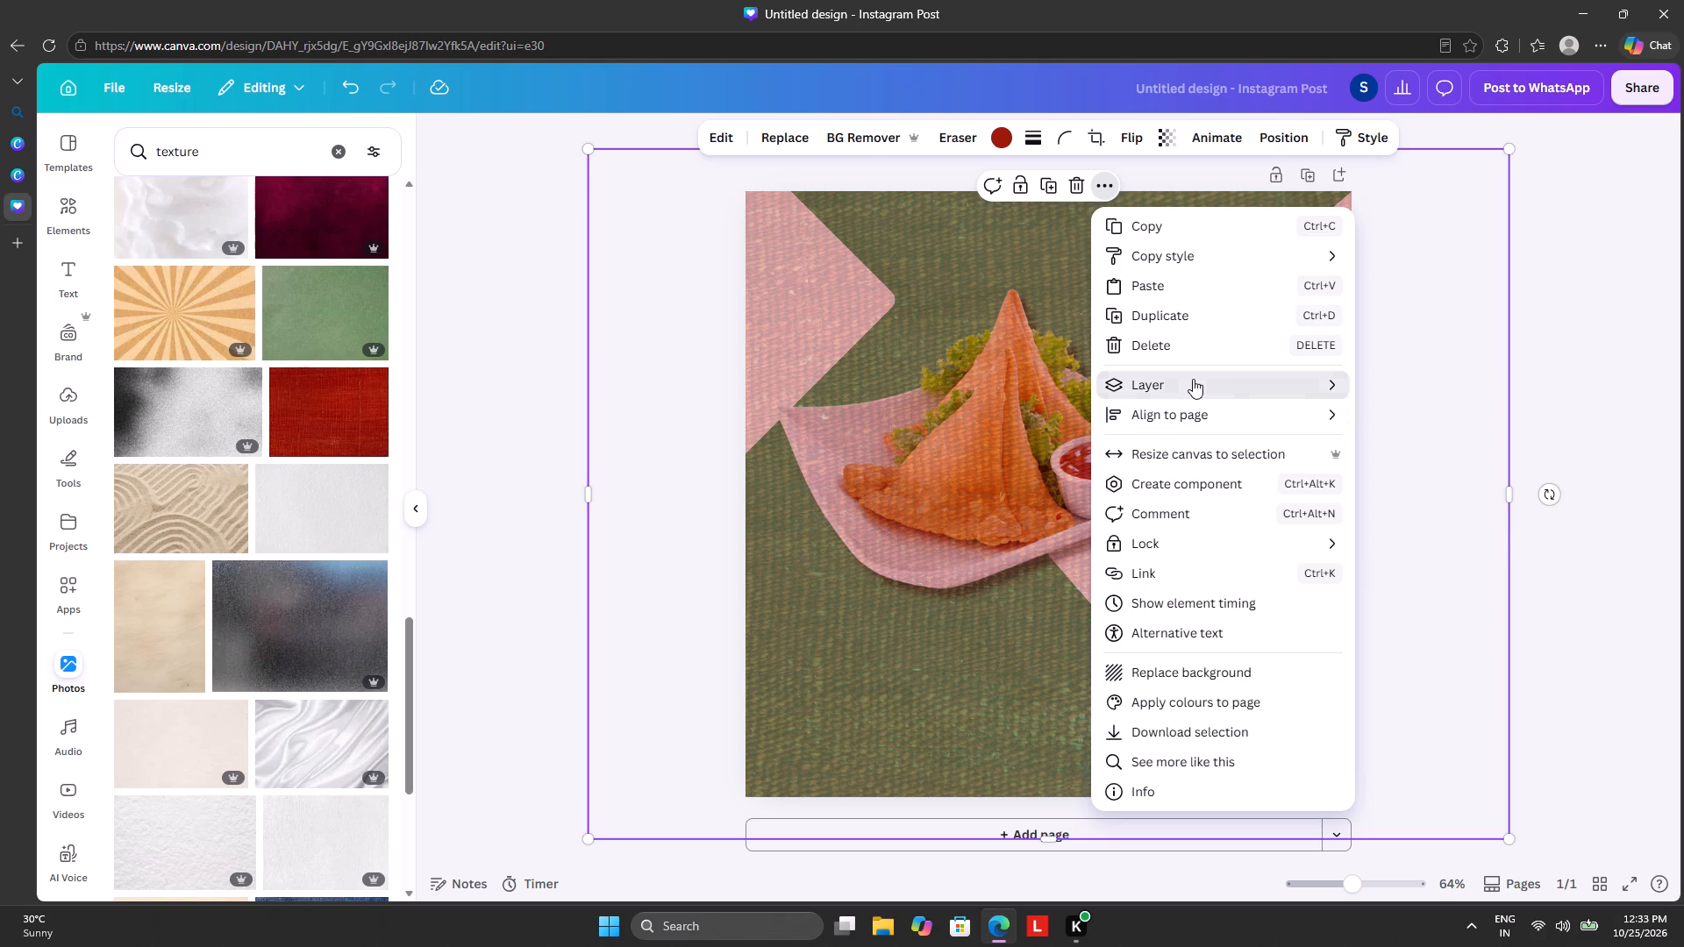
{"action": "left_click", "coordinate": [1402, 518]}
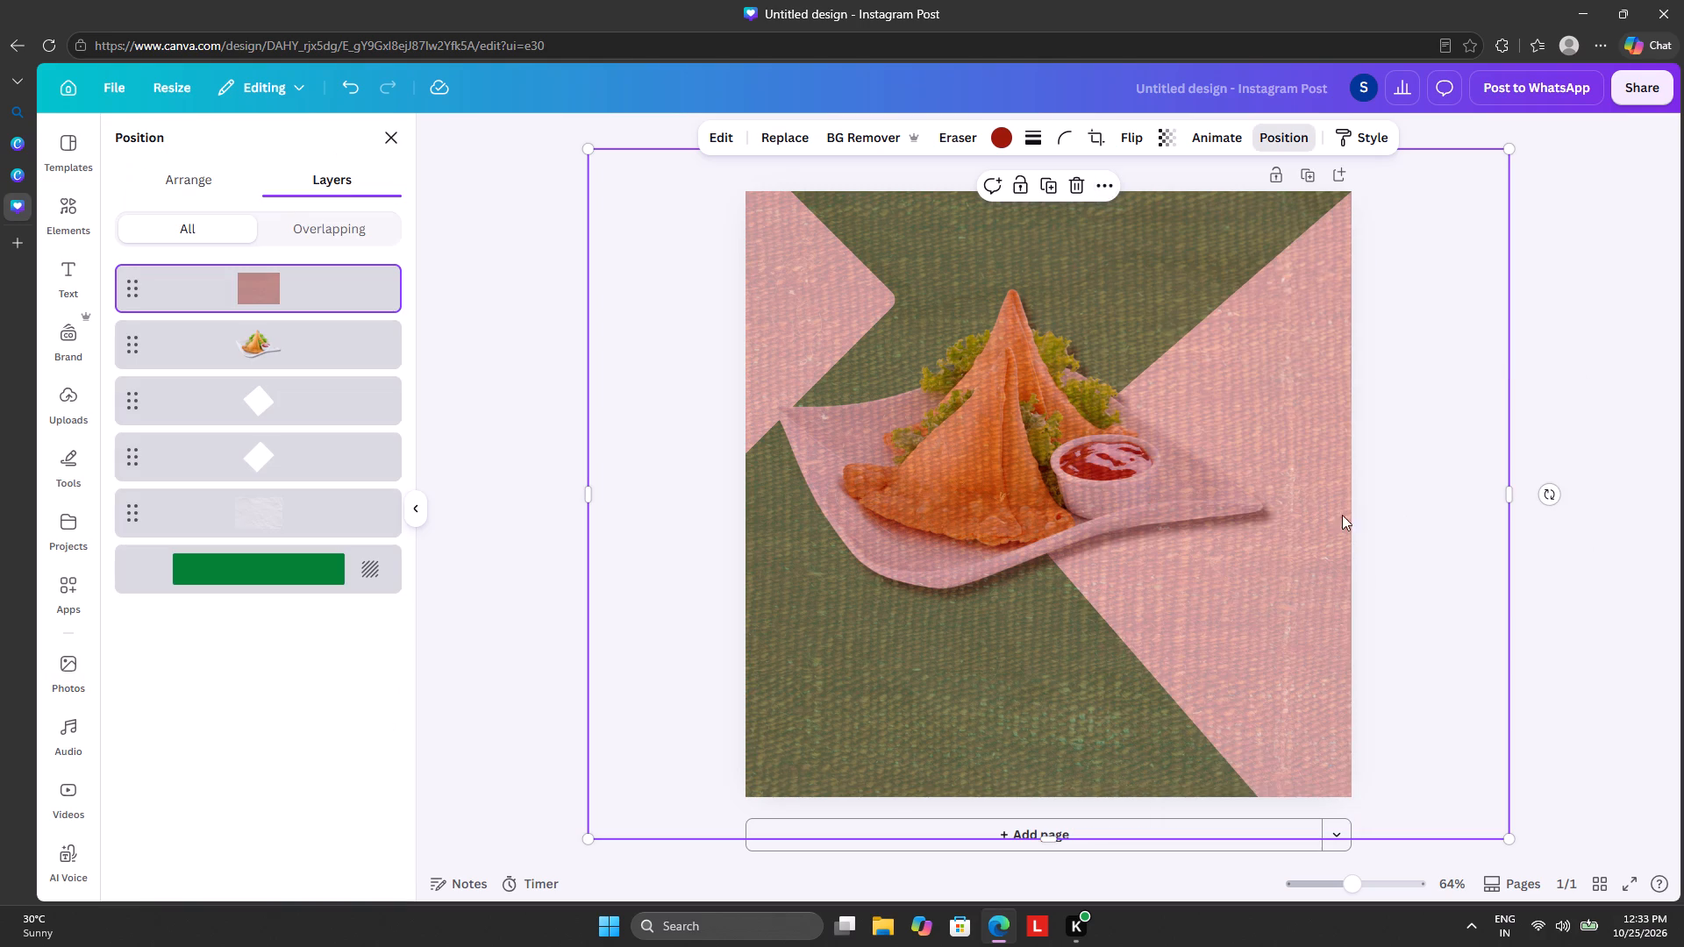
{"action": "left_click_drag", "start_coordinate": [301, 278], "coordinate": [312, 525]}
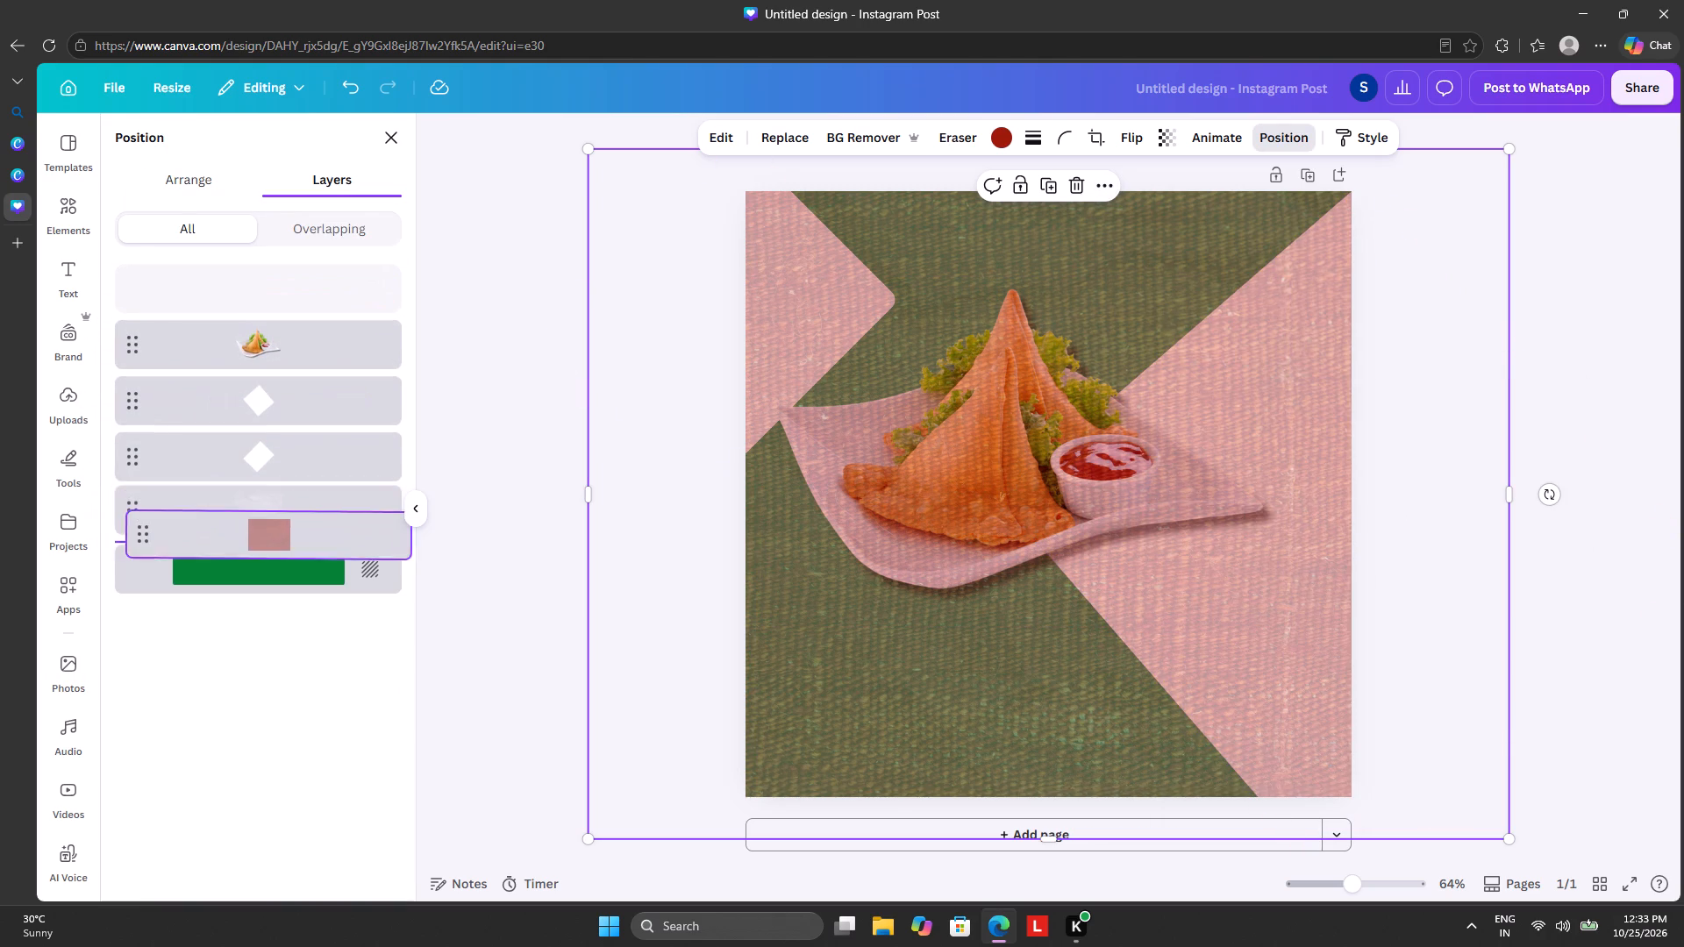
{"action": "left_click_drag", "start_coordinate": [312, 525], "coordinate": [303, 516]}
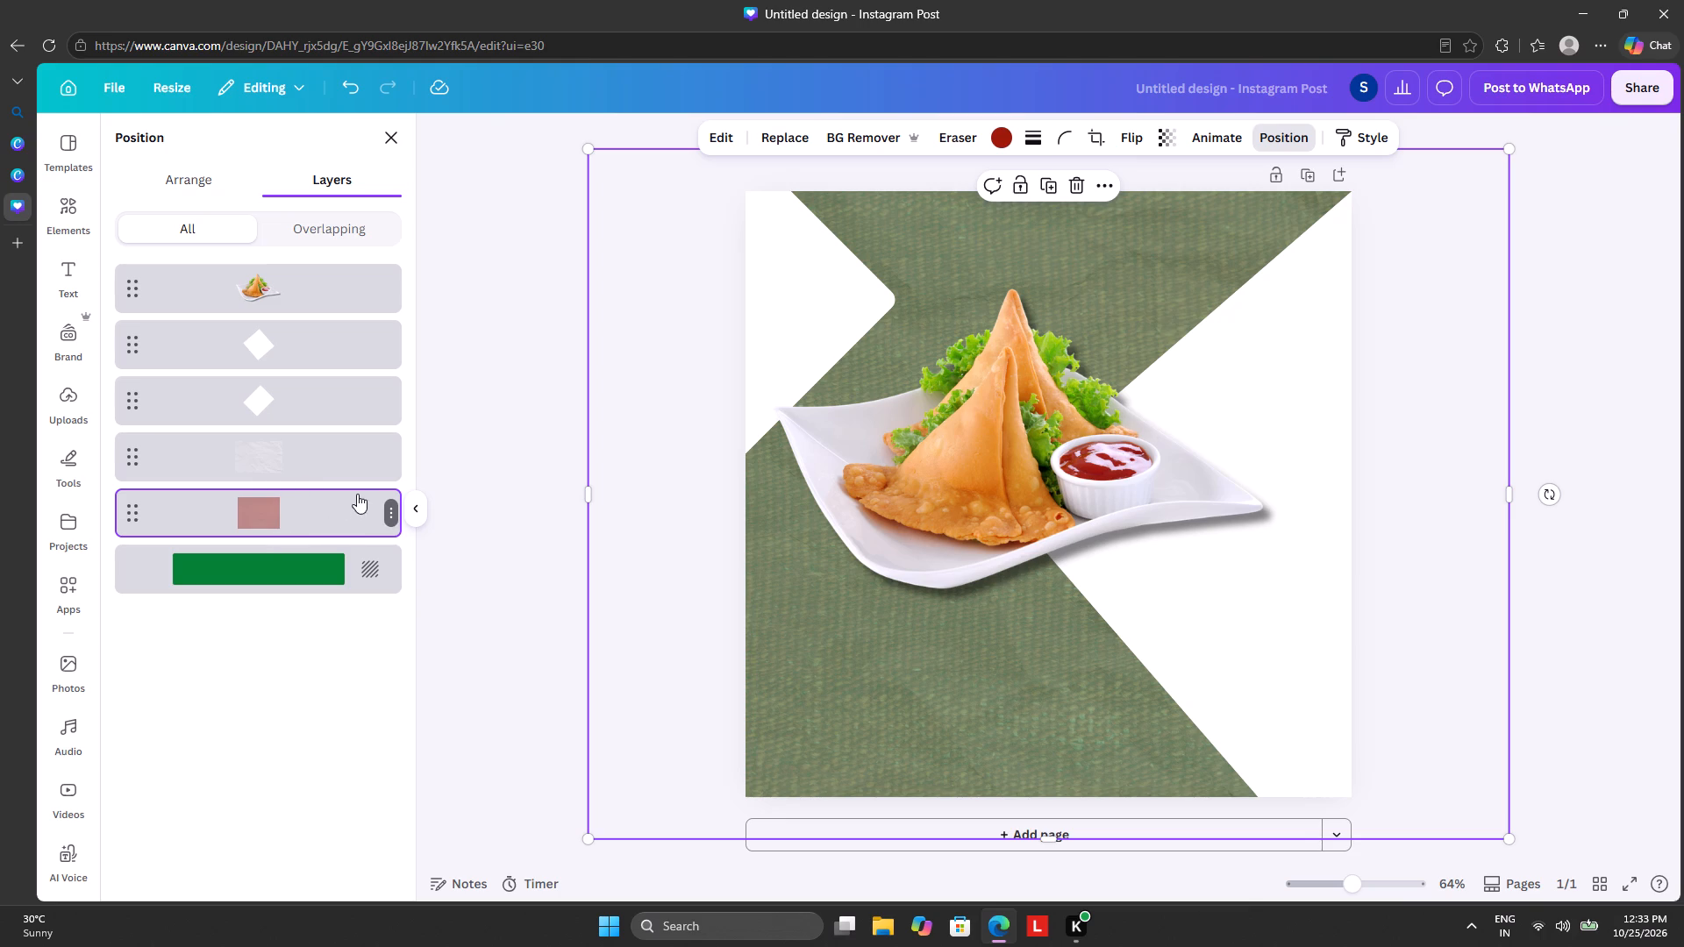
Delete the white crumpled-paper texture layer from the design.
{"action": "left_click", "coordinate": [388, 453]}
{"action": "left_click", "coordinate": [442, 609]}
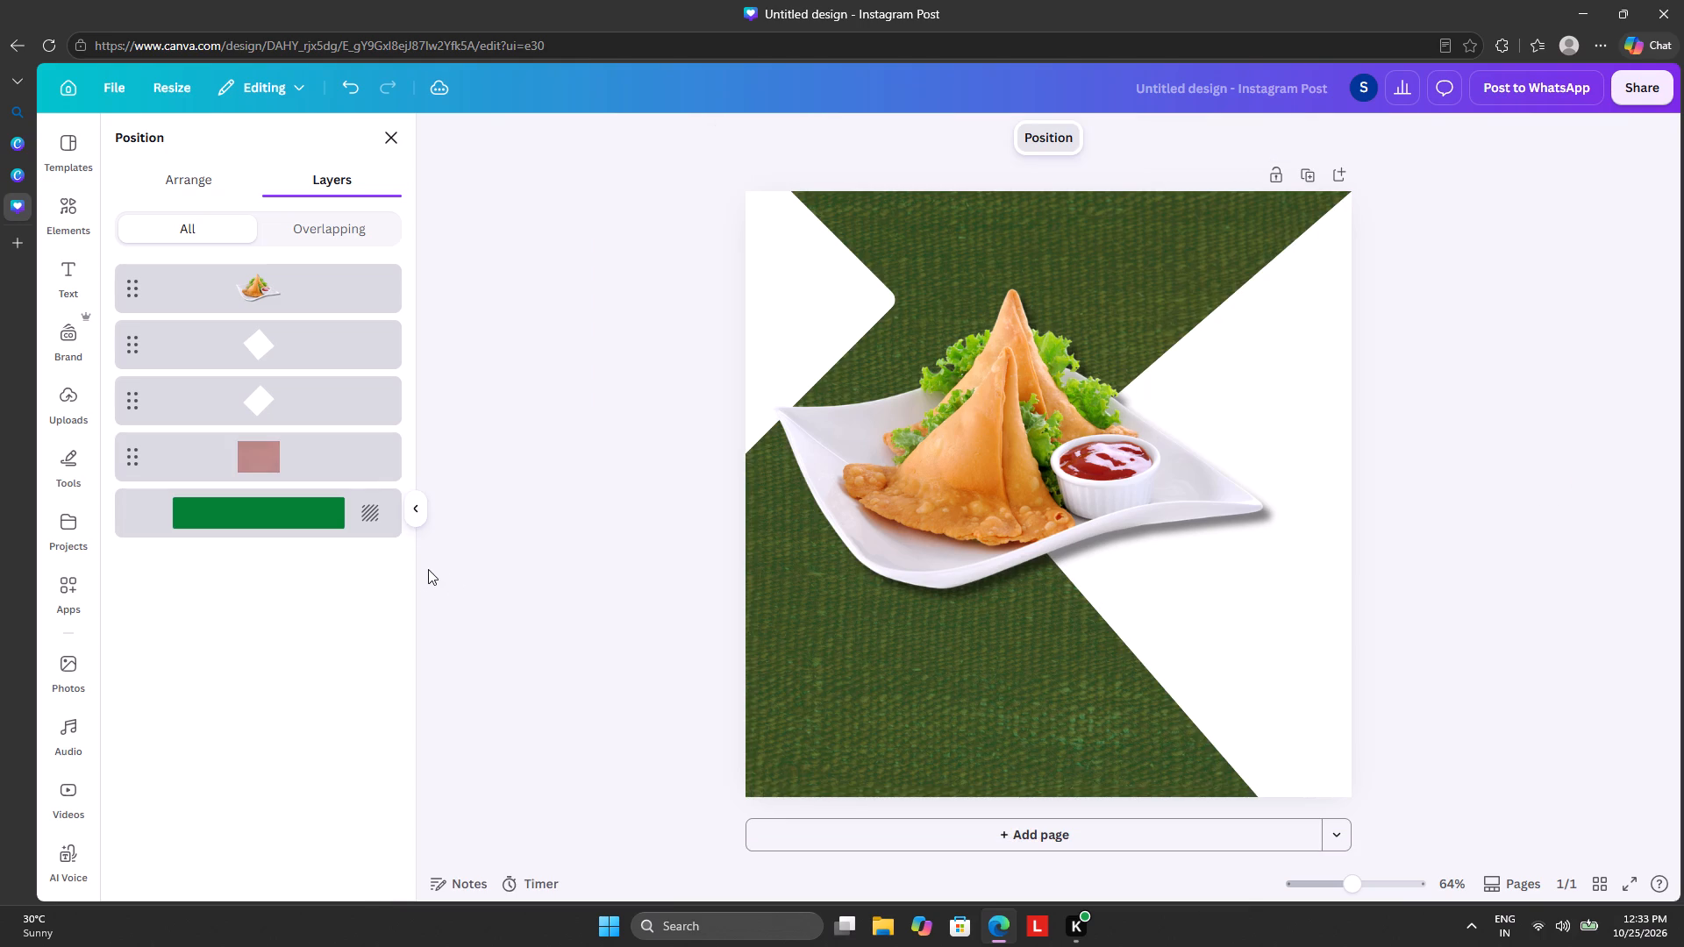
Centre the samosa cut-out horizontally on the page and place it slightly lower.
{"action": "left_click_drag", "start_coordinate": [925, 525], "coordinate": [948, 531]}
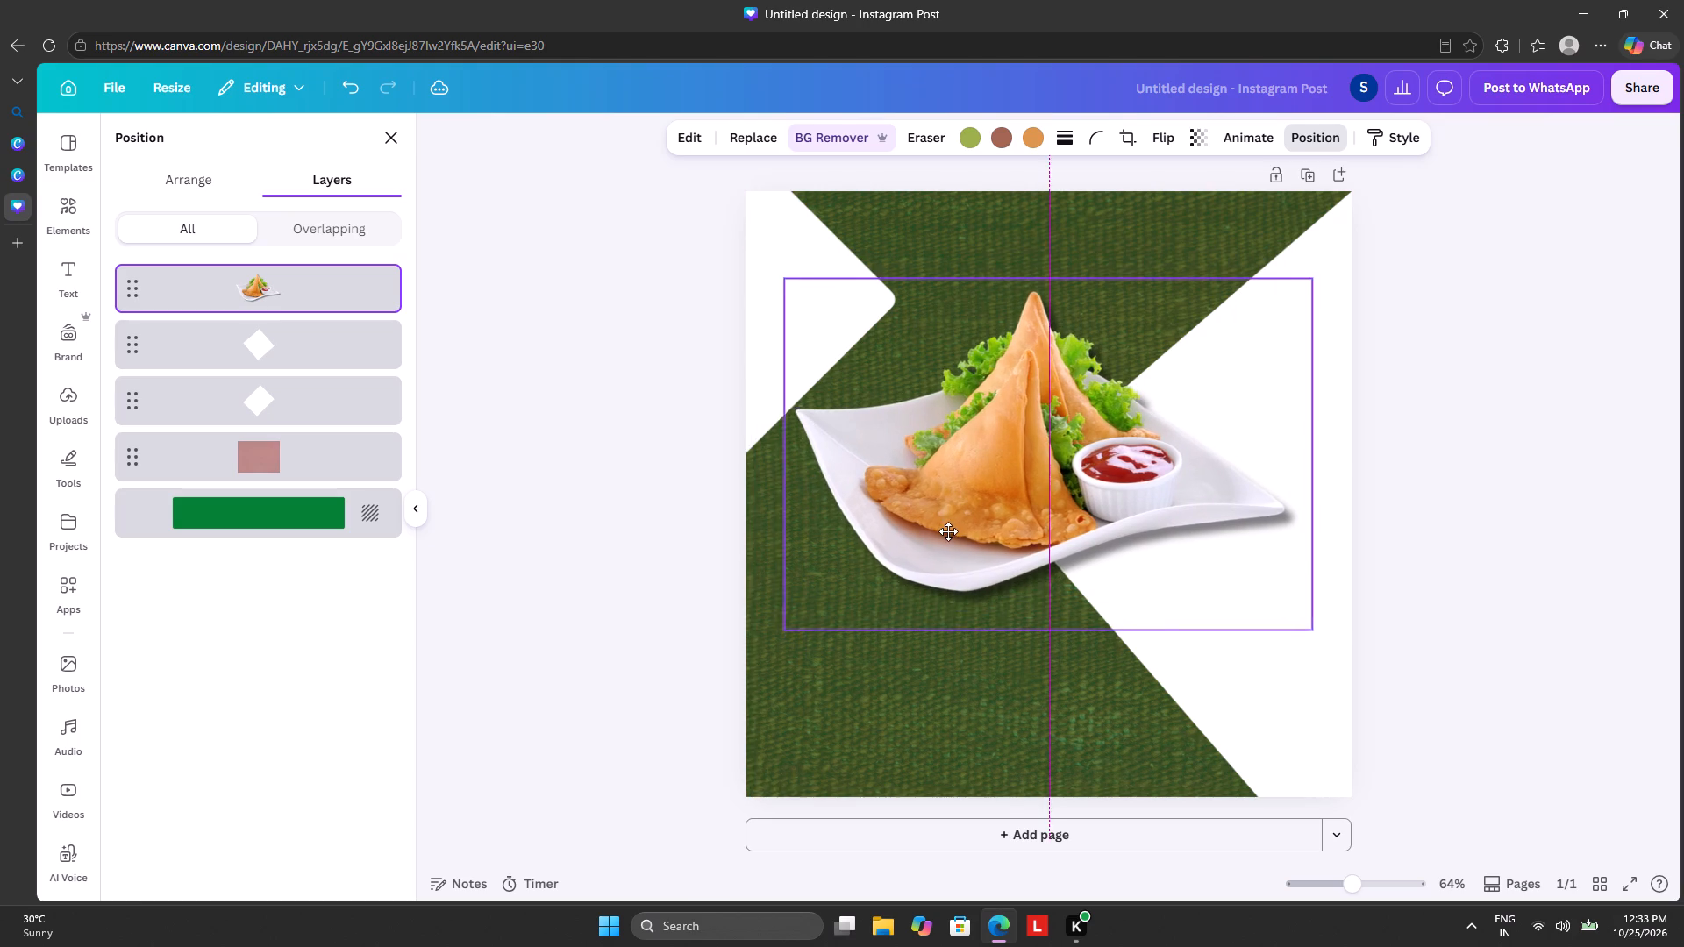
{"action": "left_click_drag", "start_coordinate": [948, 531], "coordinate": [949, 548]}
{"action": "left_click", "coordinate": [545, 561]}
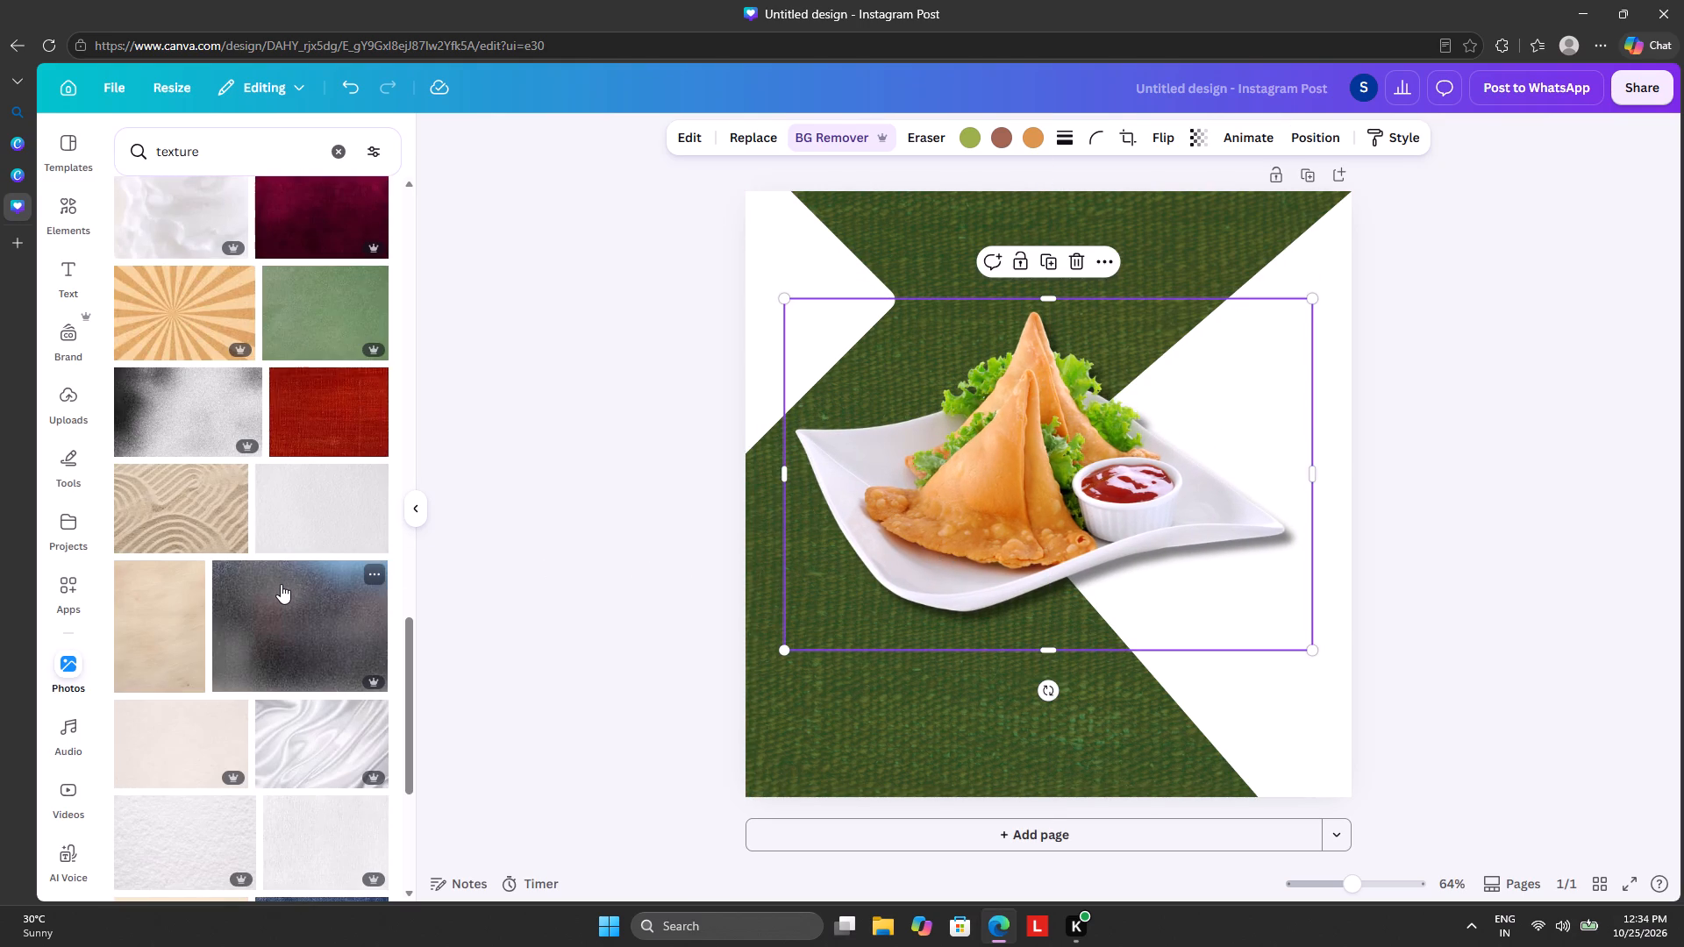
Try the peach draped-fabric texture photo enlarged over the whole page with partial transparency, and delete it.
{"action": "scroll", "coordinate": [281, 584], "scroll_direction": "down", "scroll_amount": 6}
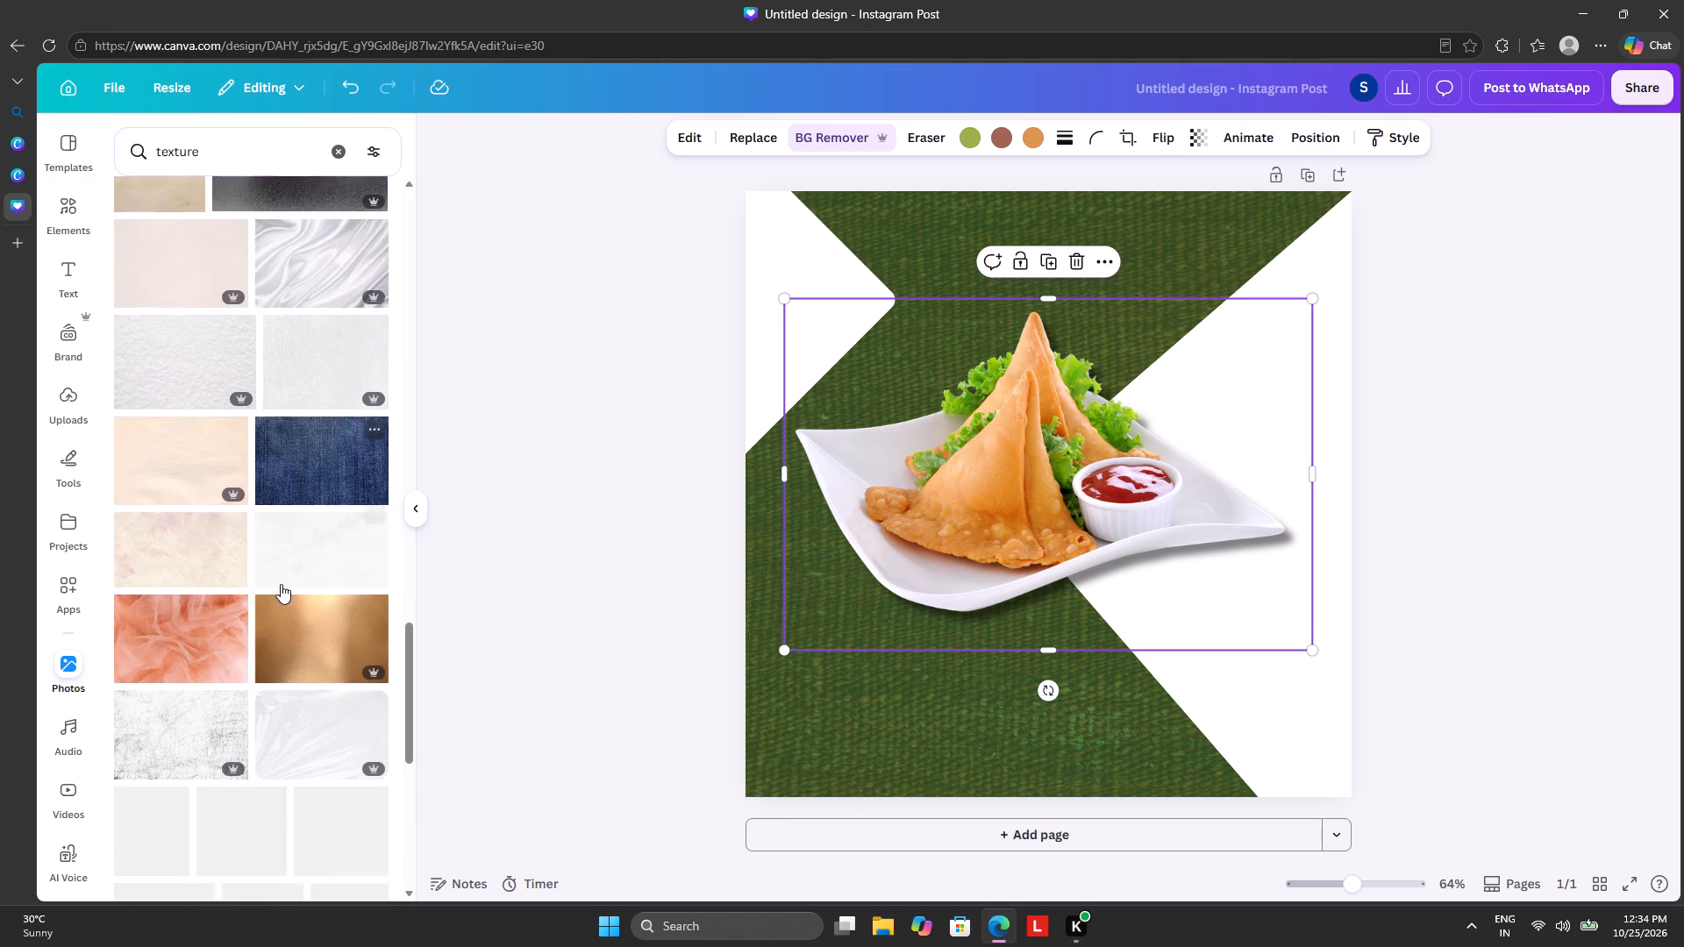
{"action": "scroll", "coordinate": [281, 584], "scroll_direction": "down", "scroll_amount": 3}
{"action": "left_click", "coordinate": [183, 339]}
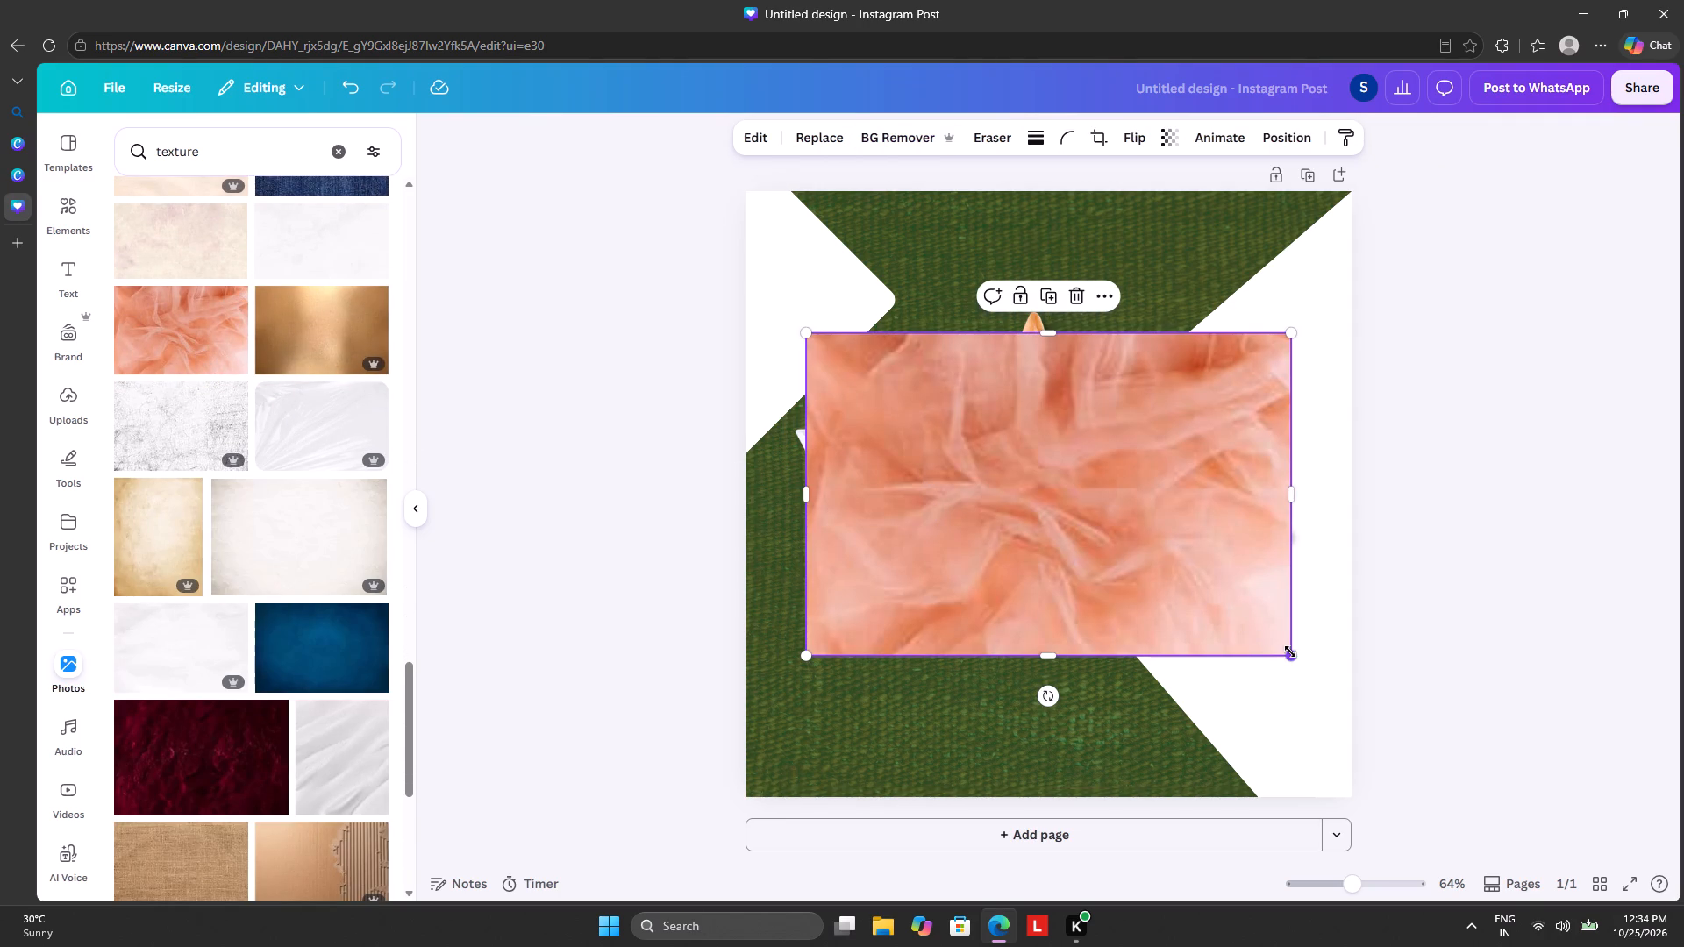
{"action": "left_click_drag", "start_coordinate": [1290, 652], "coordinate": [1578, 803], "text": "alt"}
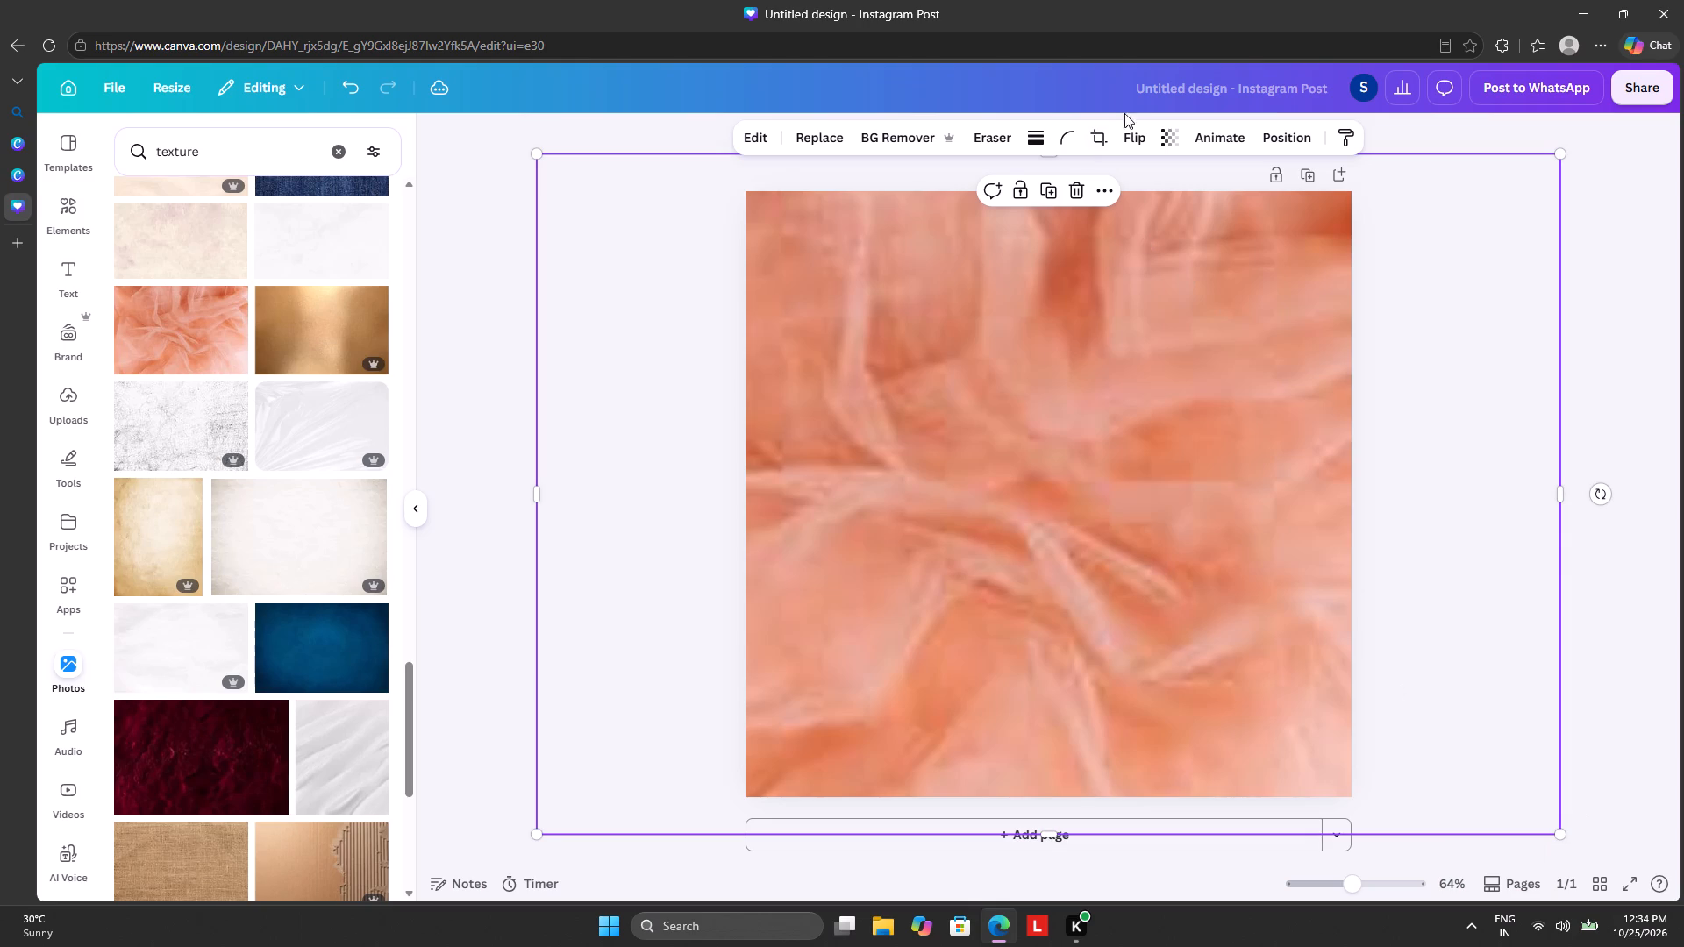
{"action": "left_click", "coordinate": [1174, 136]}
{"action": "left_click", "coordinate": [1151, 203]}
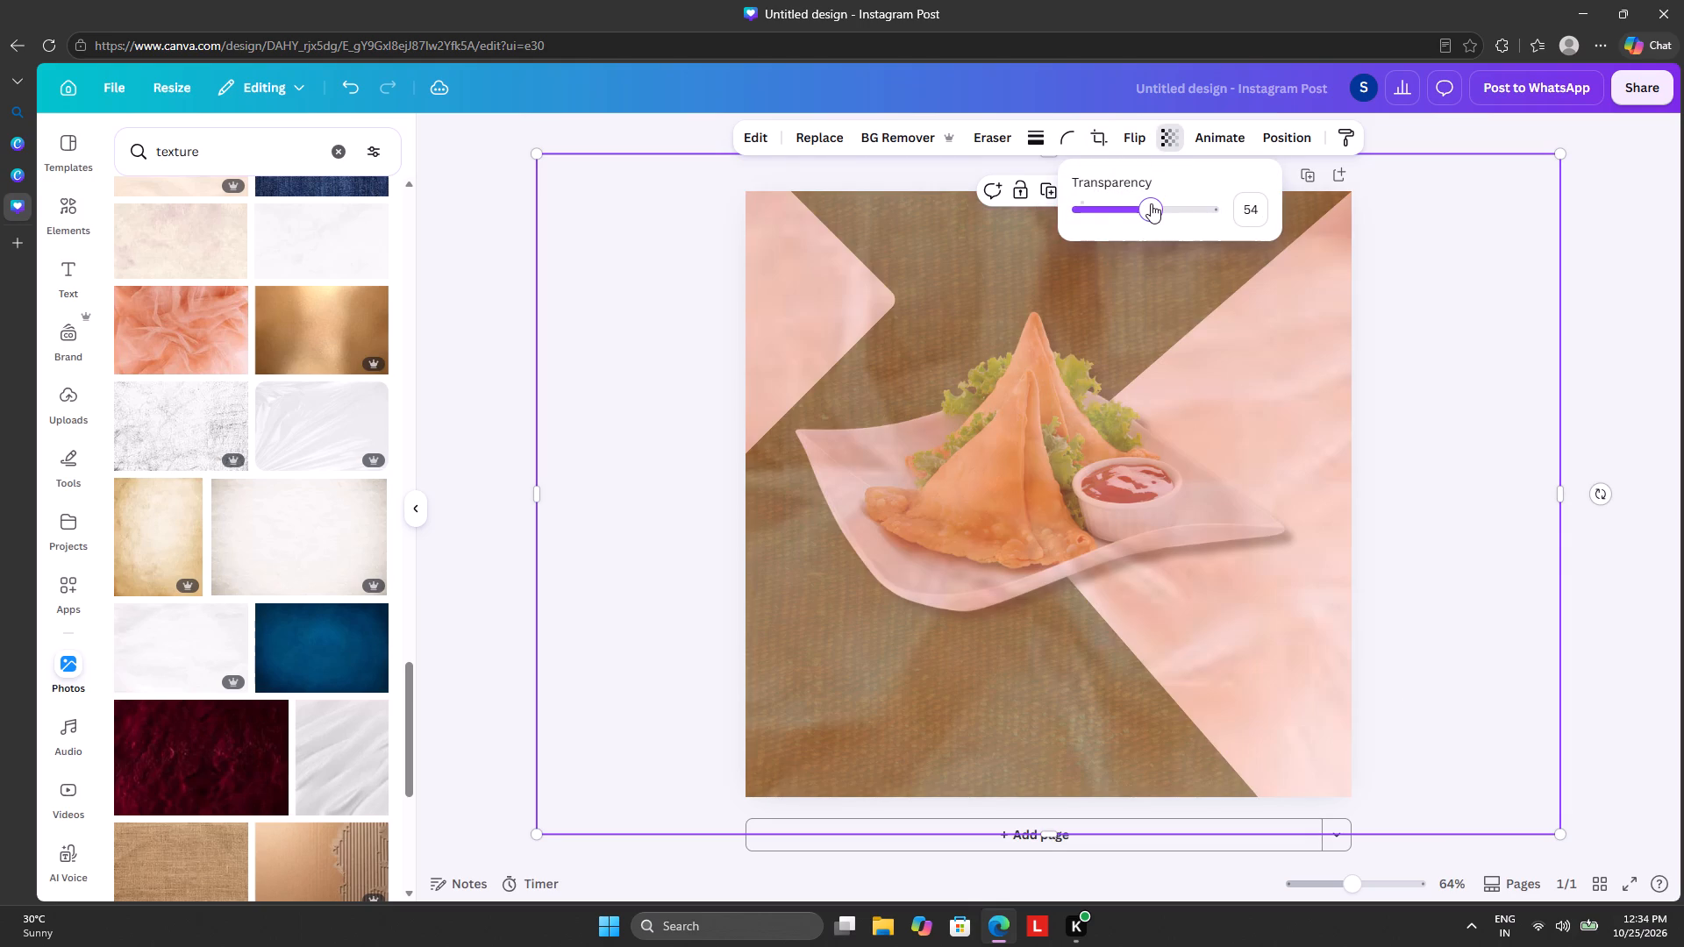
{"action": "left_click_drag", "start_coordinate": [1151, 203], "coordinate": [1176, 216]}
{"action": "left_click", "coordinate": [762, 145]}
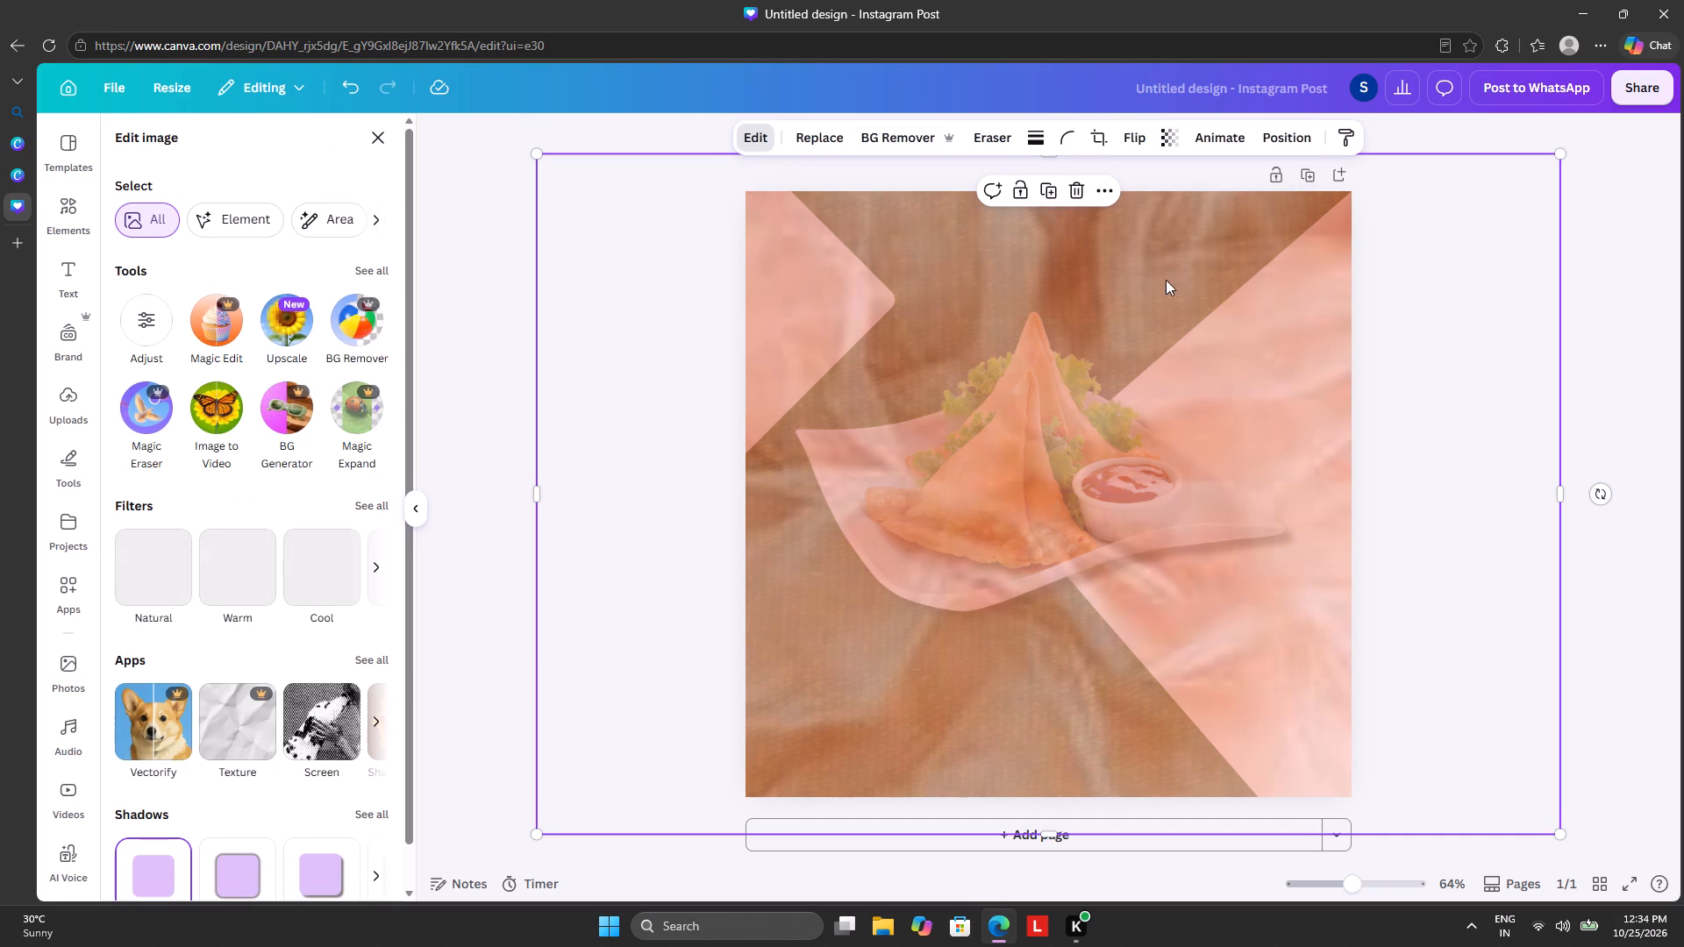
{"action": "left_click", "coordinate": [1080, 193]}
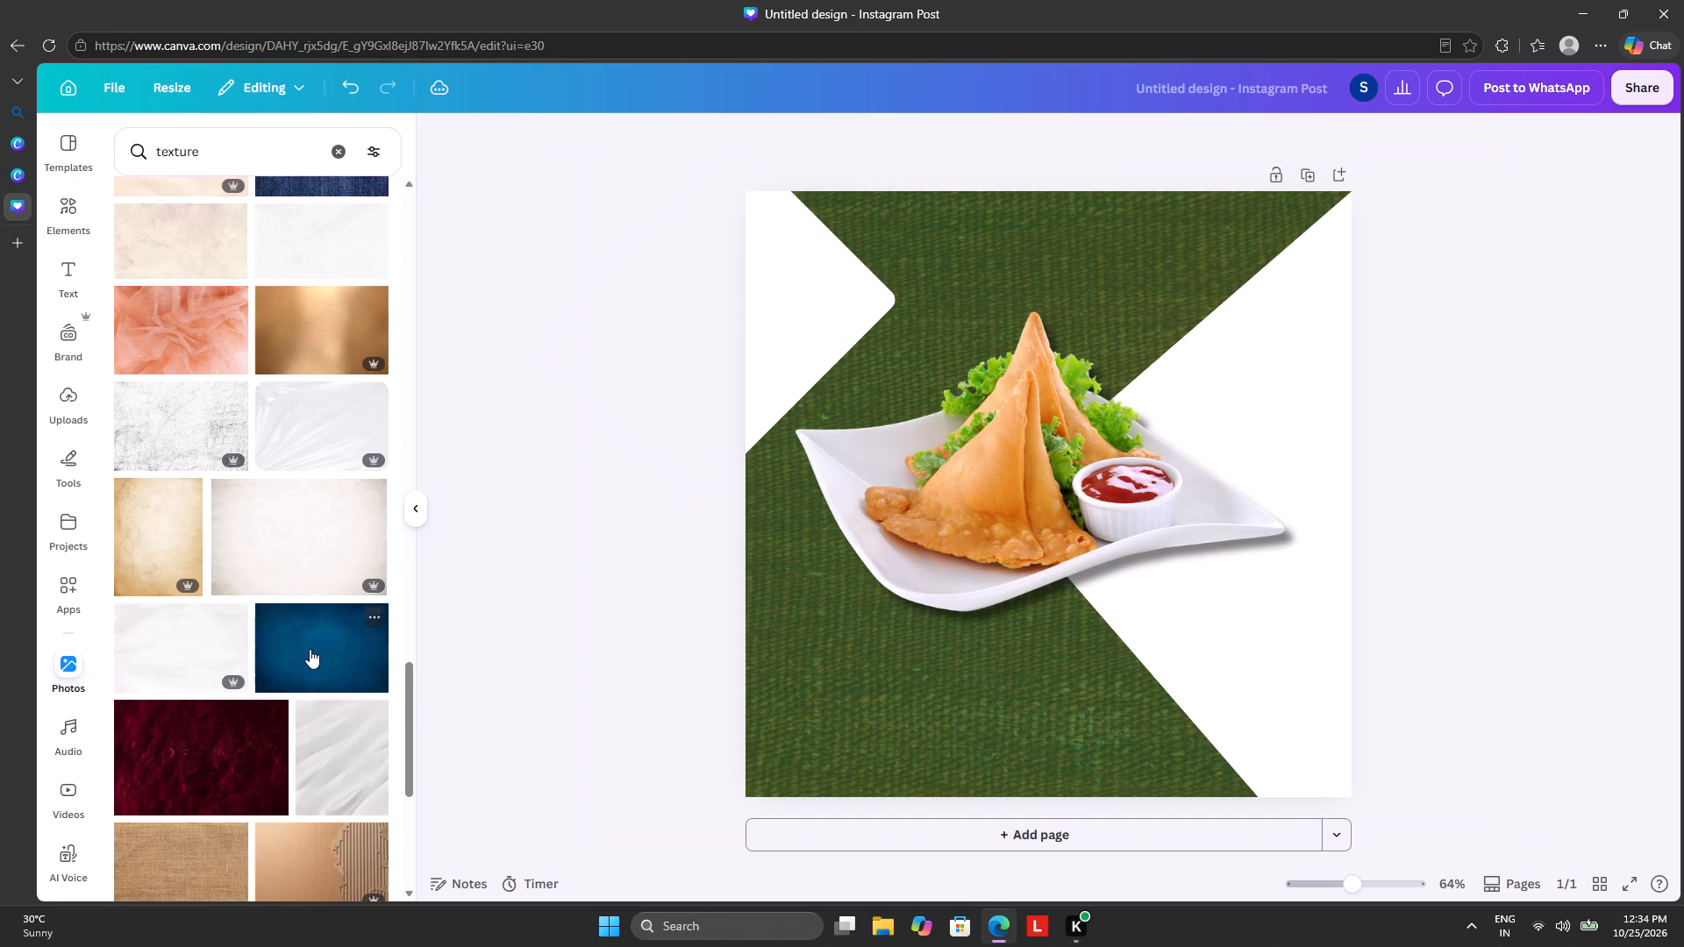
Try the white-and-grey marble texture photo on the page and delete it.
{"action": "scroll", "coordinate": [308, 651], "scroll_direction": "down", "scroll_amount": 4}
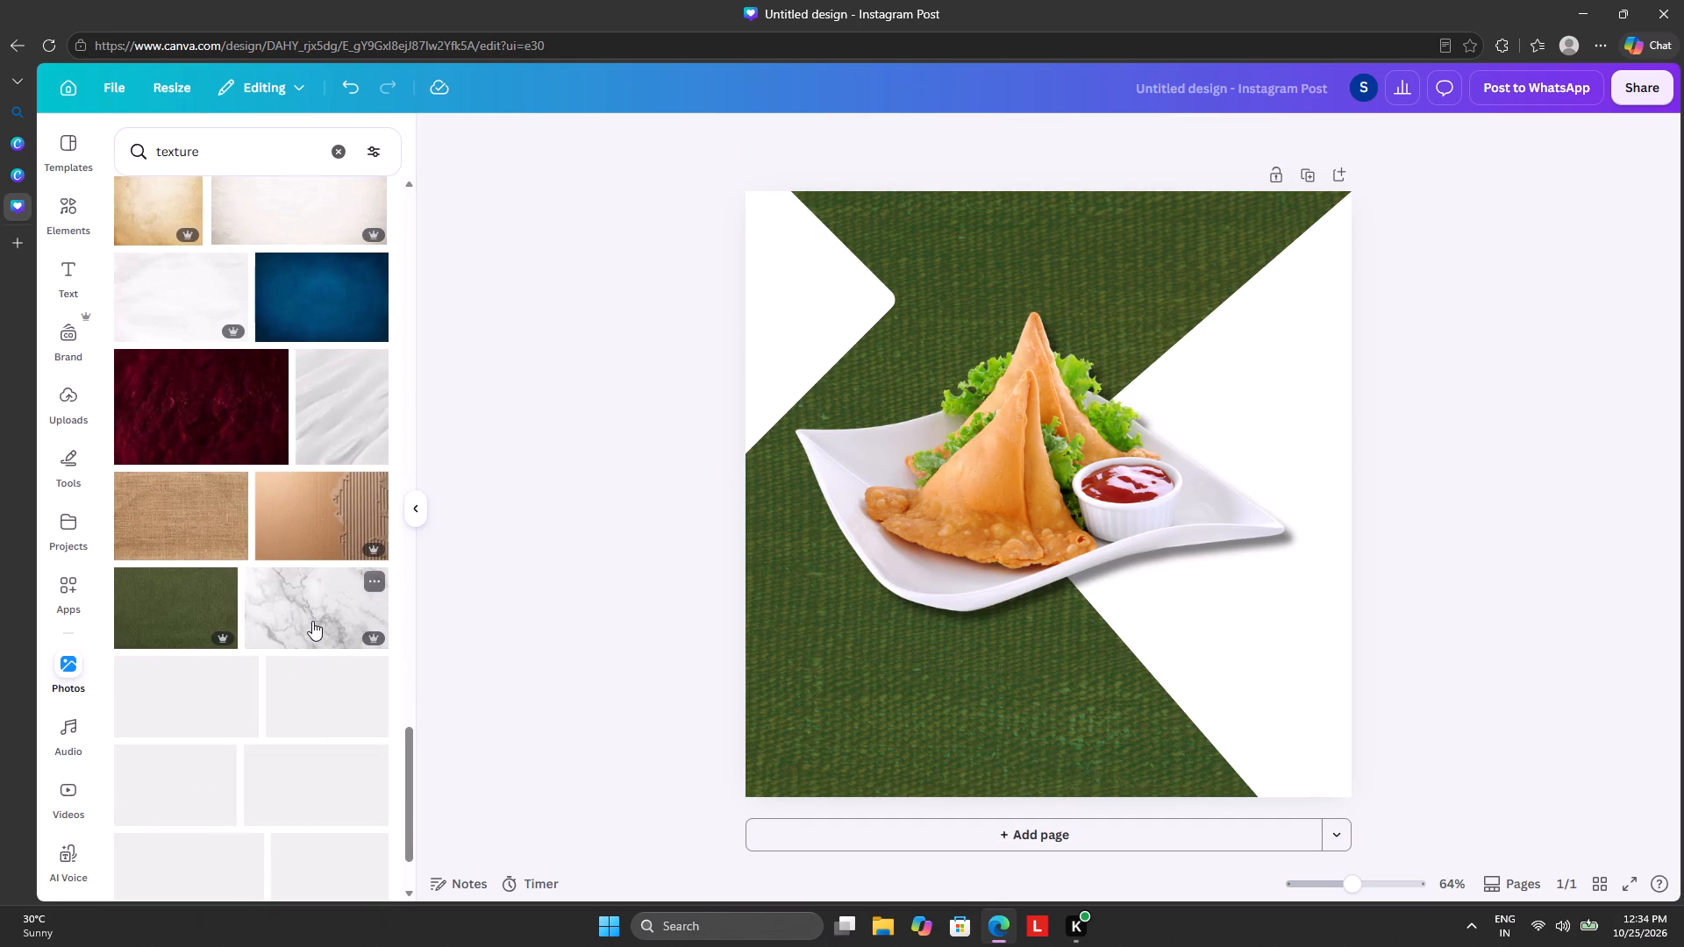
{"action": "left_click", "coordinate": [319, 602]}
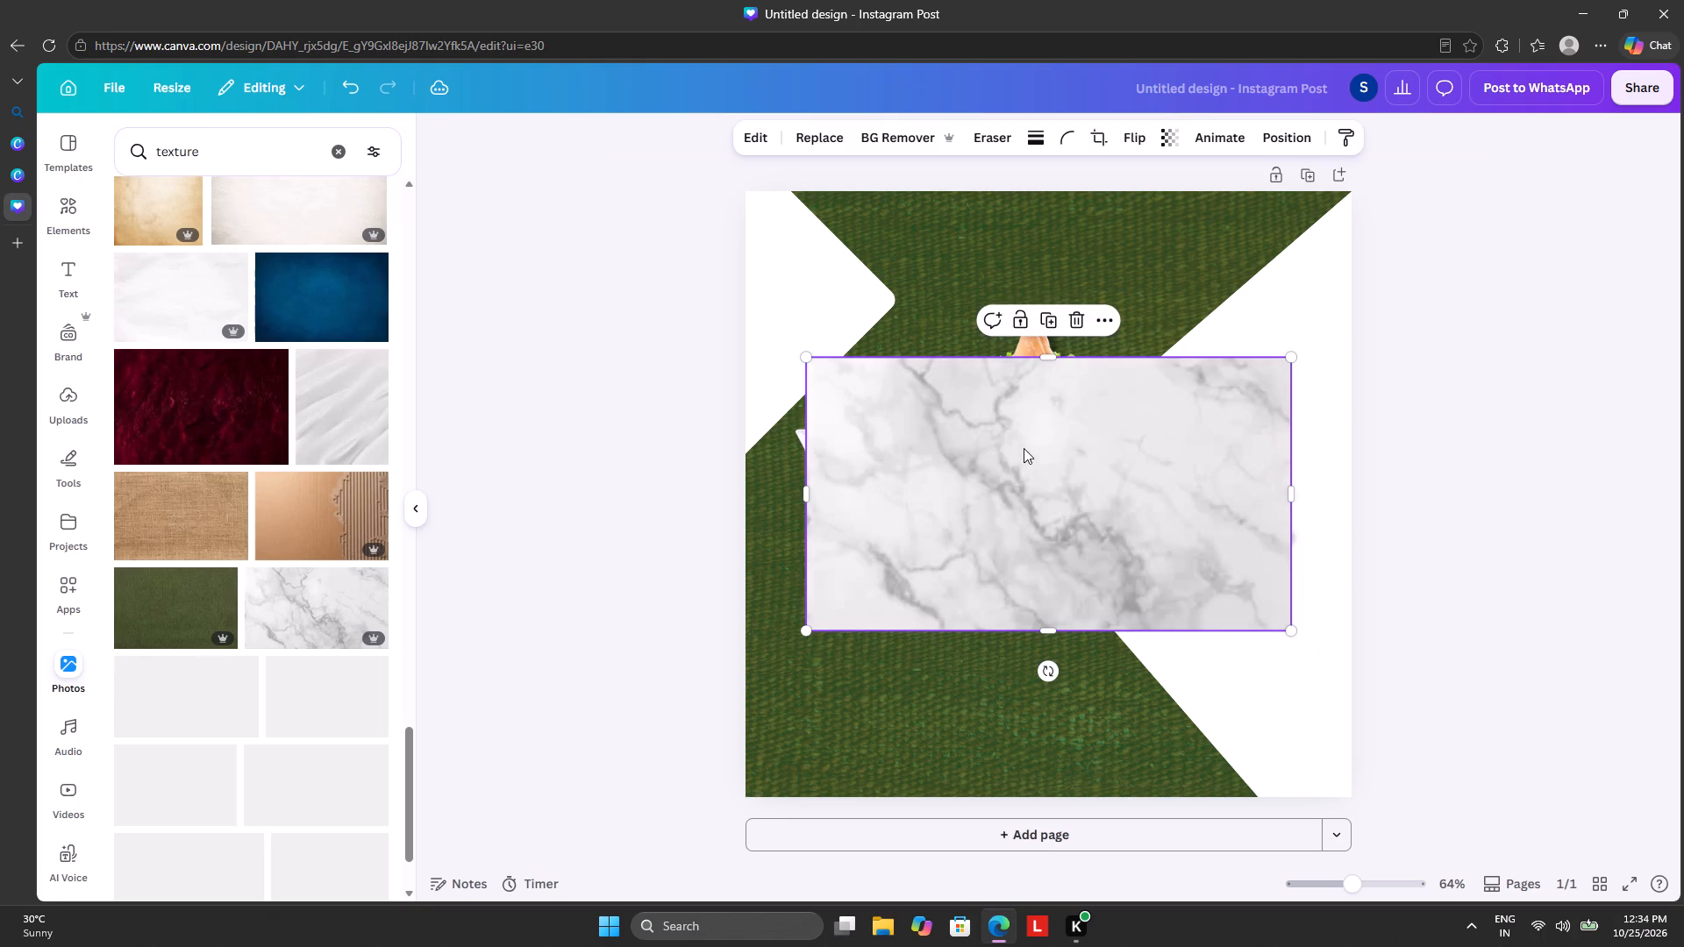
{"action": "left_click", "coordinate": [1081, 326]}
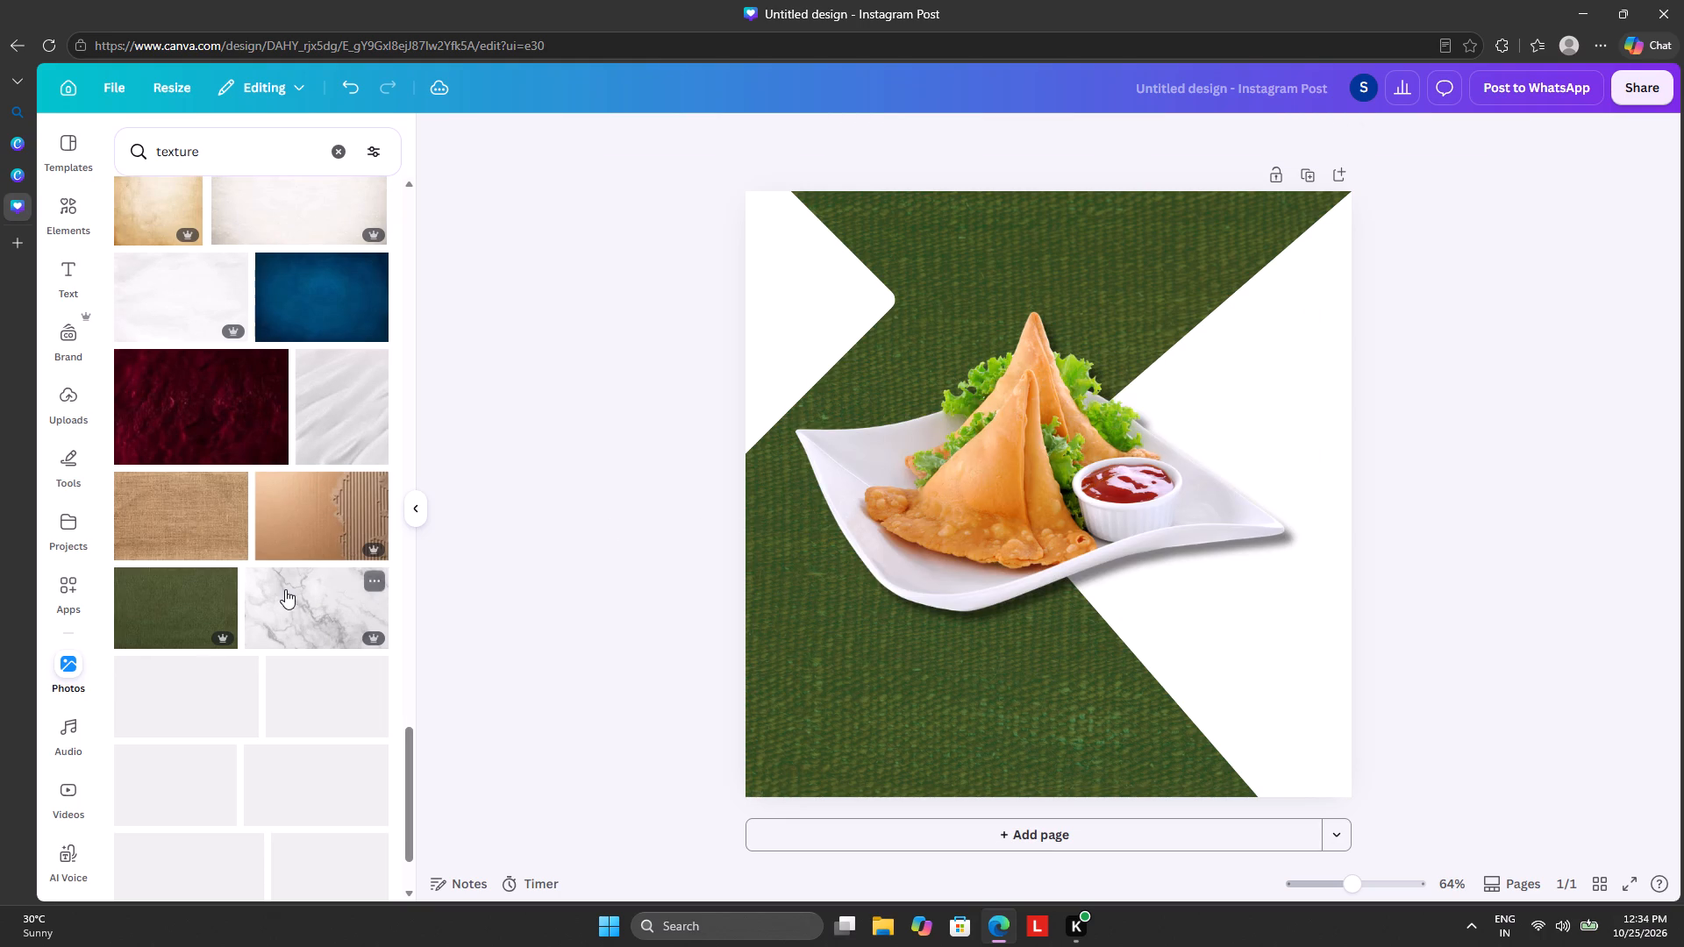
Browse further through the texture photos for another overlay for the design.
{"action": "scroll", "coordinate": [285, 589], "scroll_direction": "down", "scroll_amount": 4}
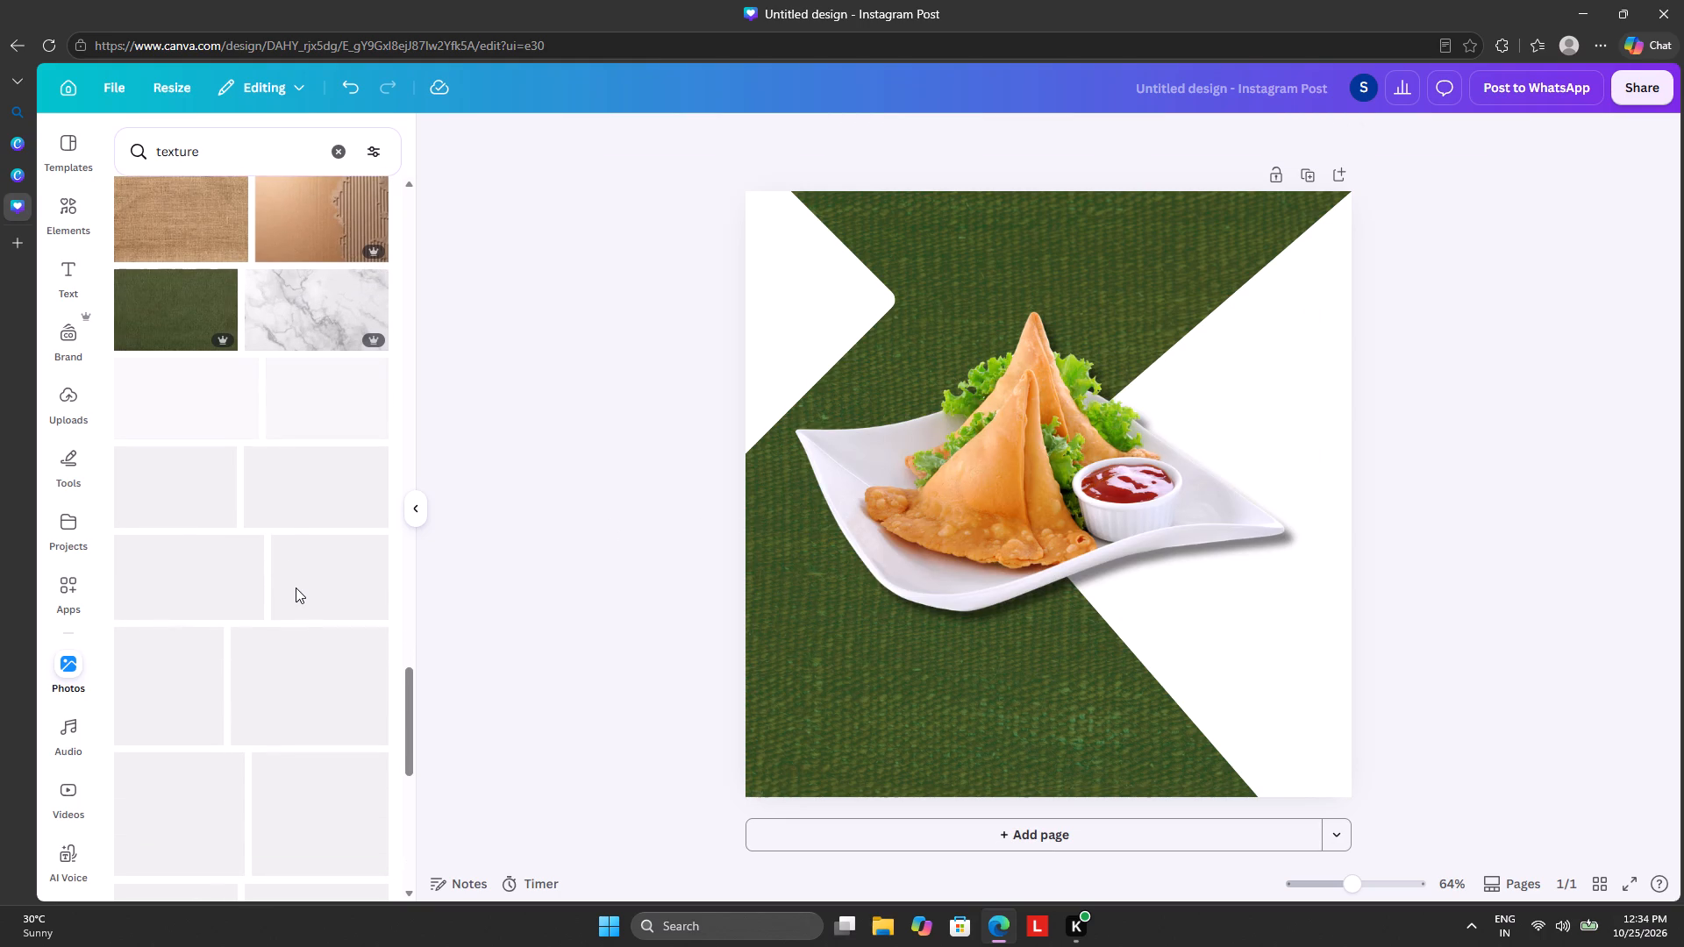
{"action": "scroll", "coordinate": [192, 359], "scroll_direction": "down", "scroll_amount": 6}
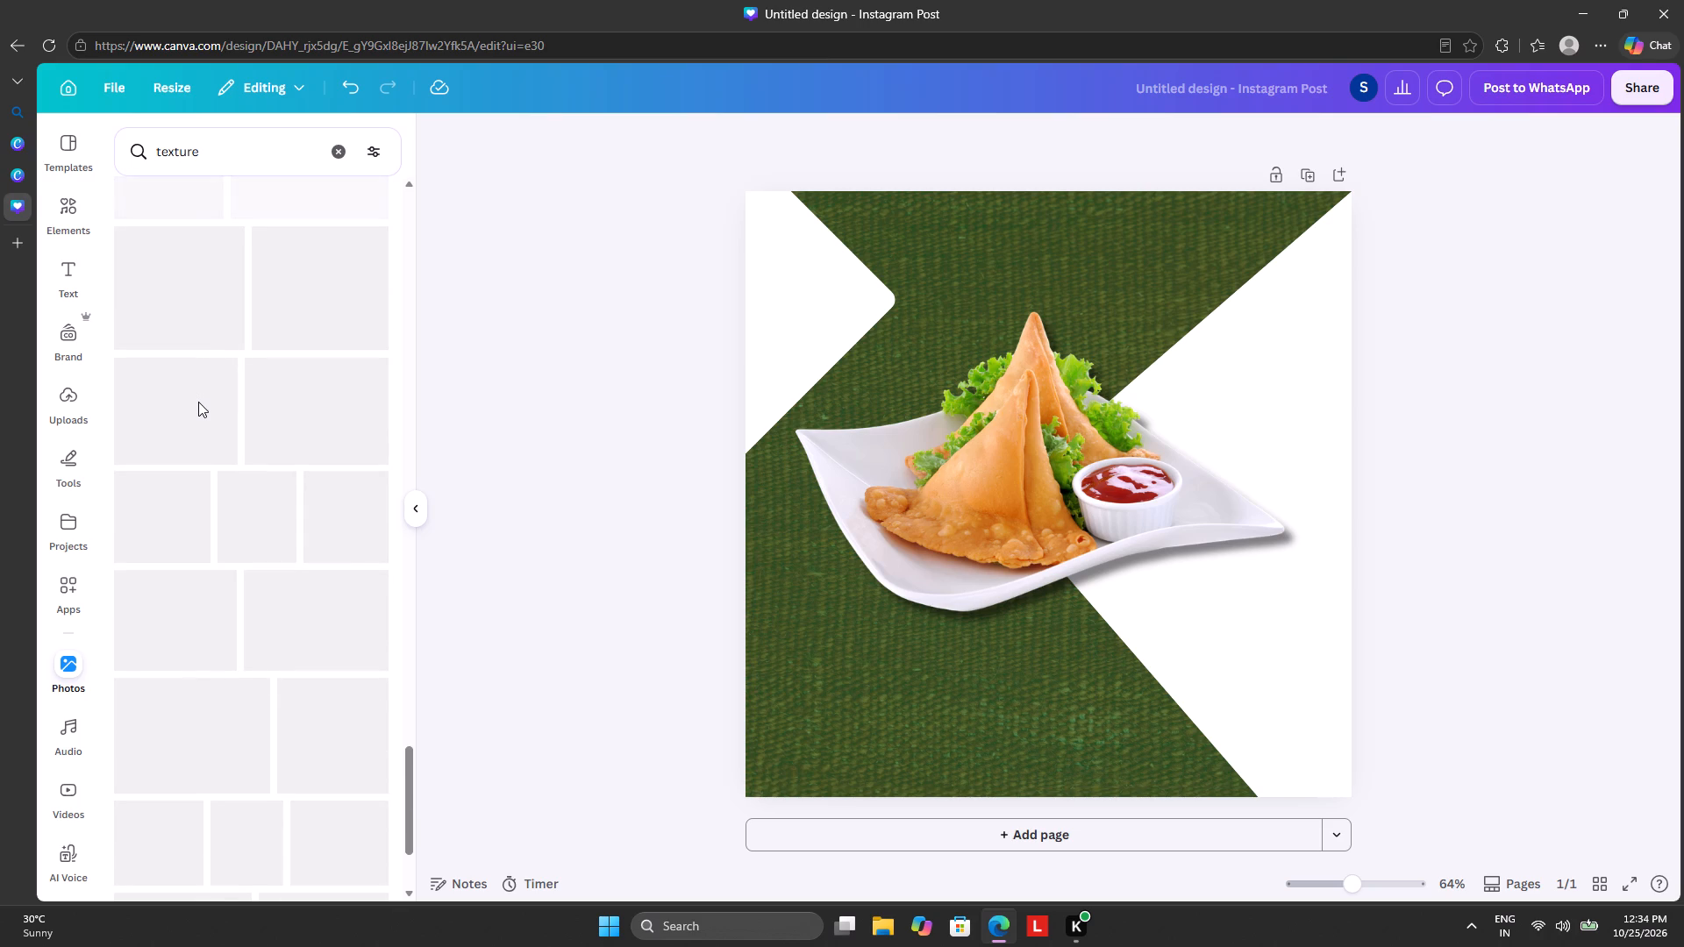
{"action": "scroll", "coordinate": [198, 402], "scroll_direction": "down", "scroll_amount": 6}
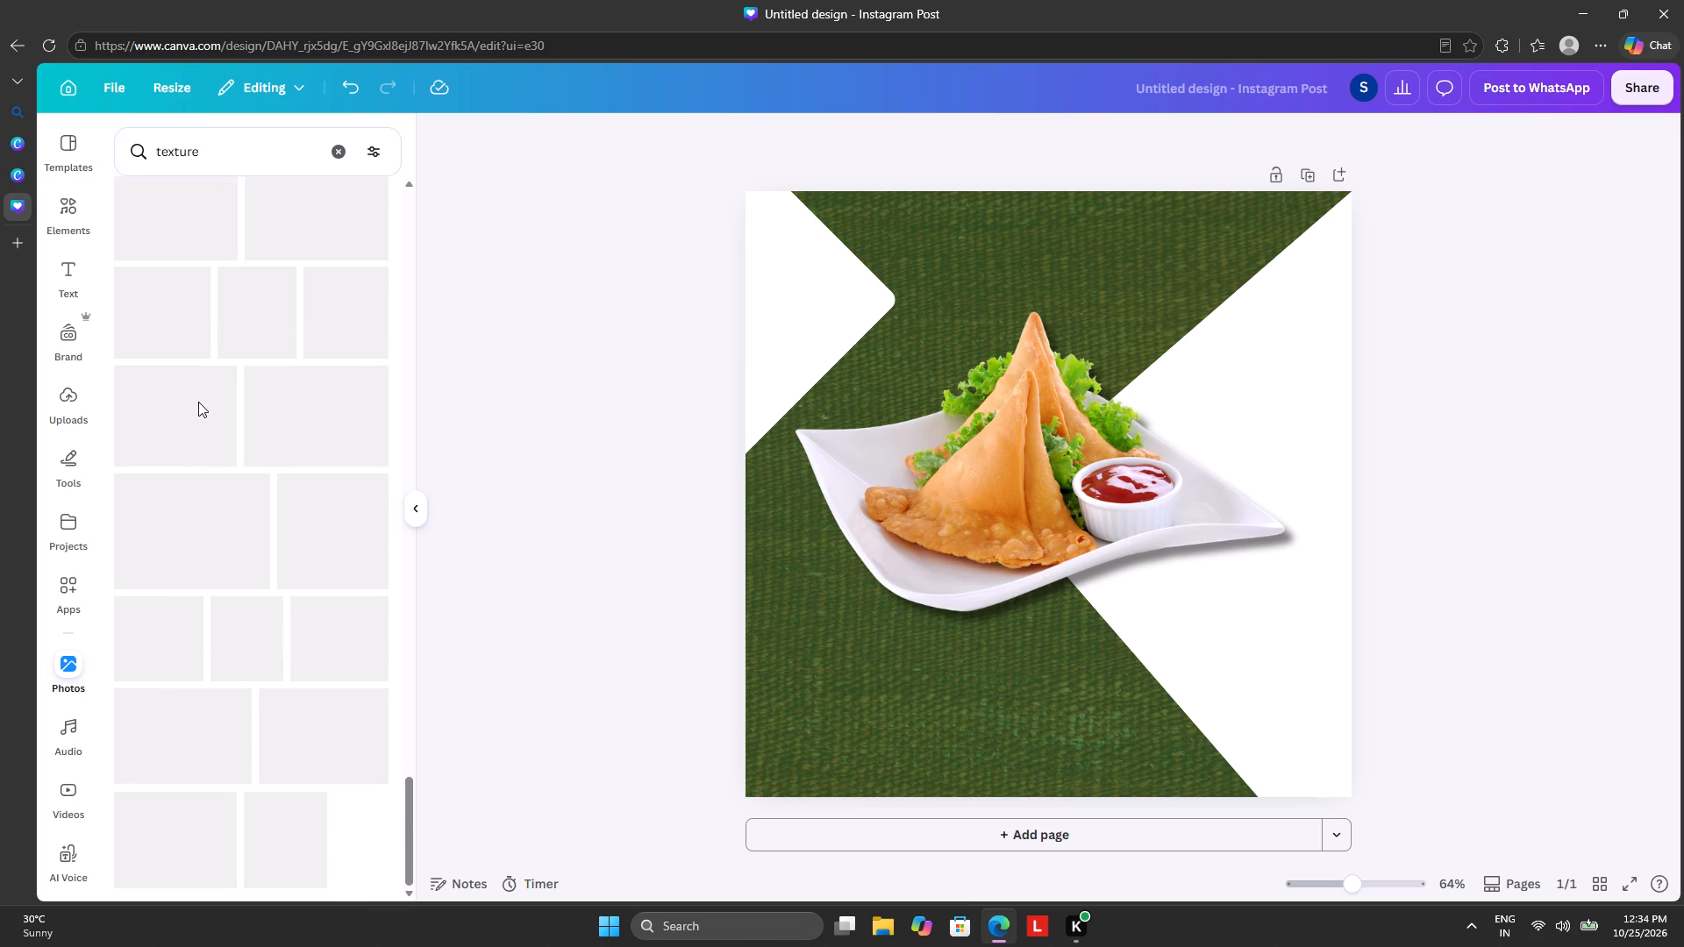
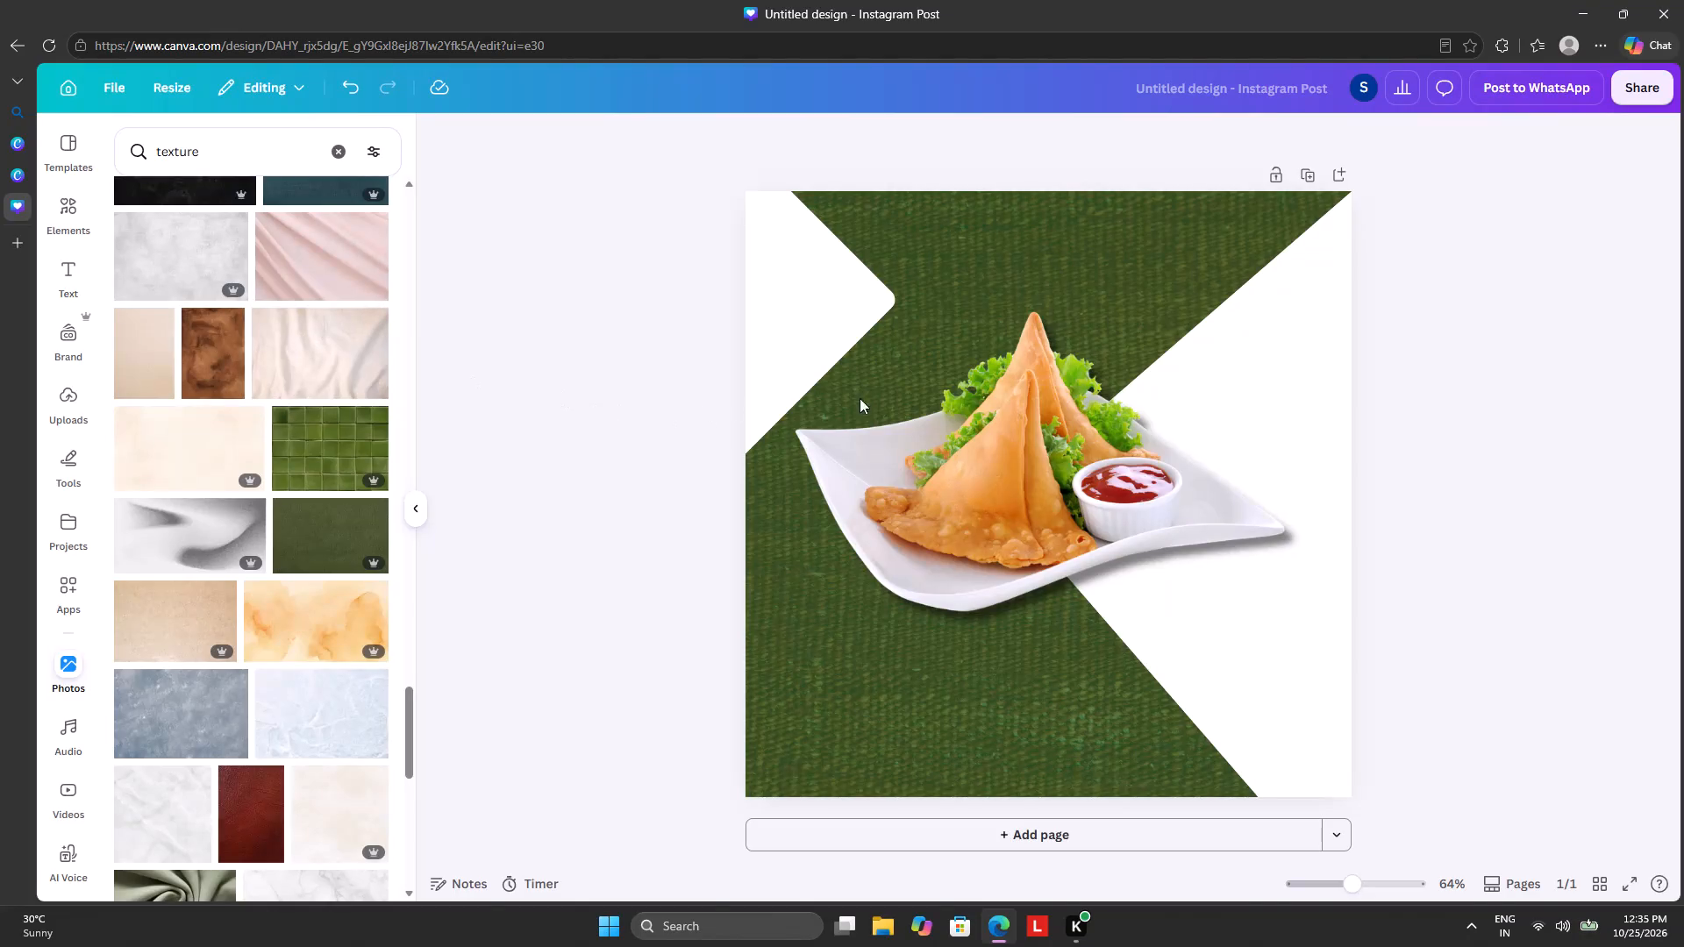
Move the white diamond shape at the page's left edge slightly lower and further inward, towards the samosa plate.
{"action": "left_click", "coordinate": [1097, 465]}
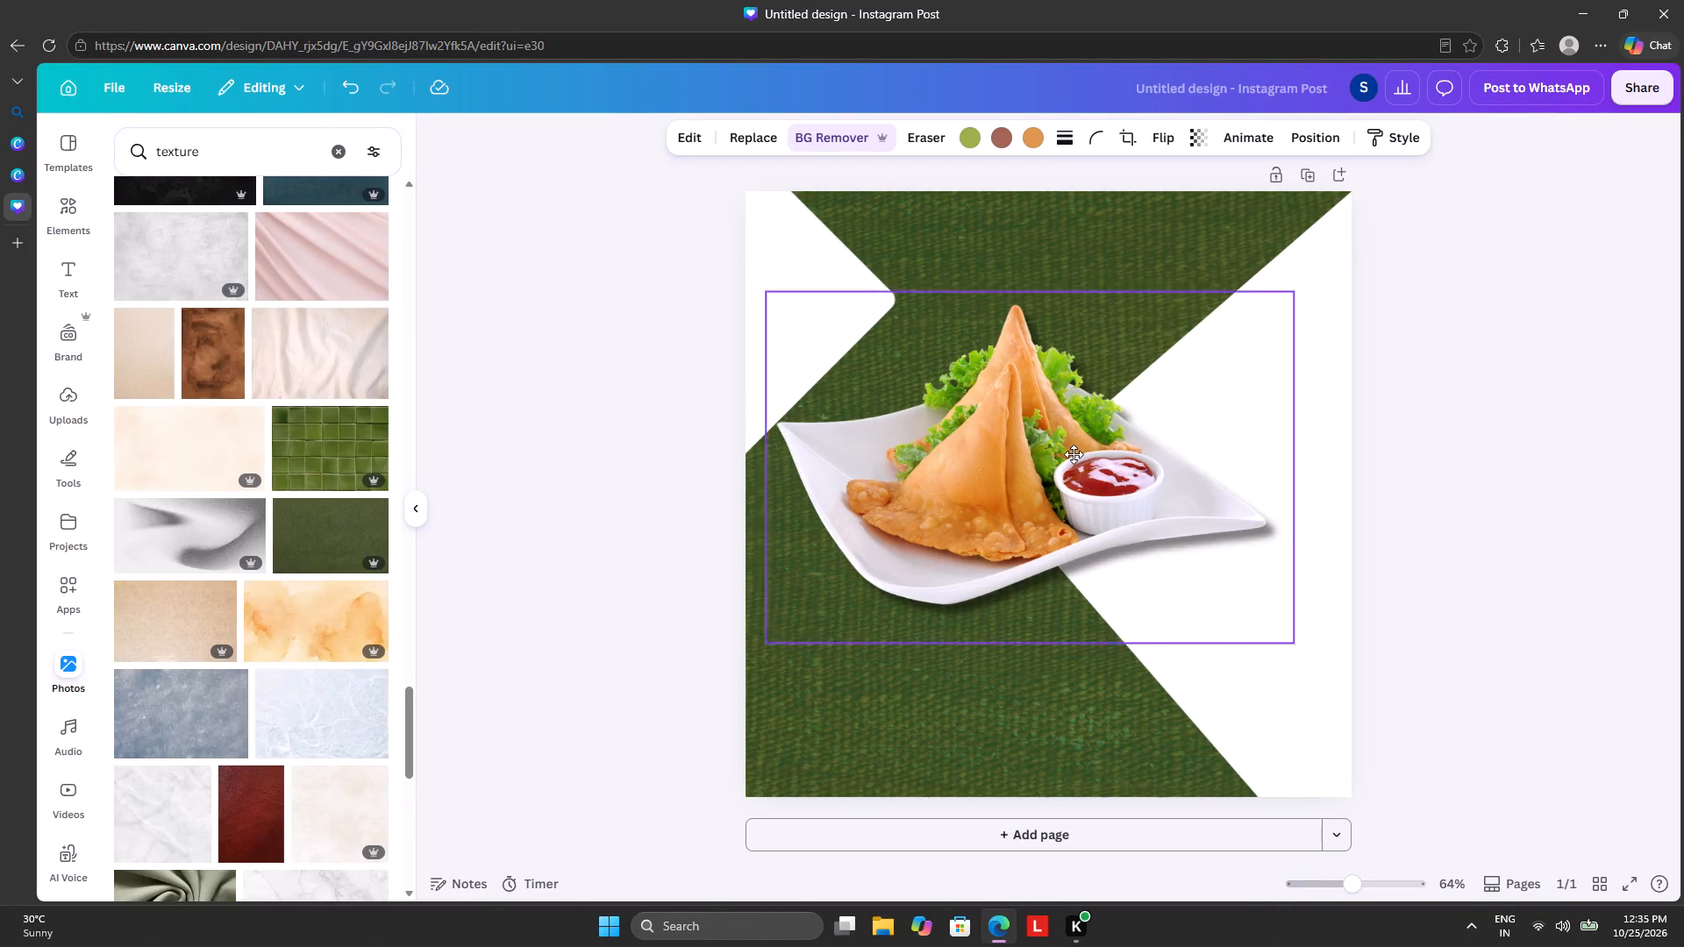
{"action": "left_click", "coordinate": [824, 277]}
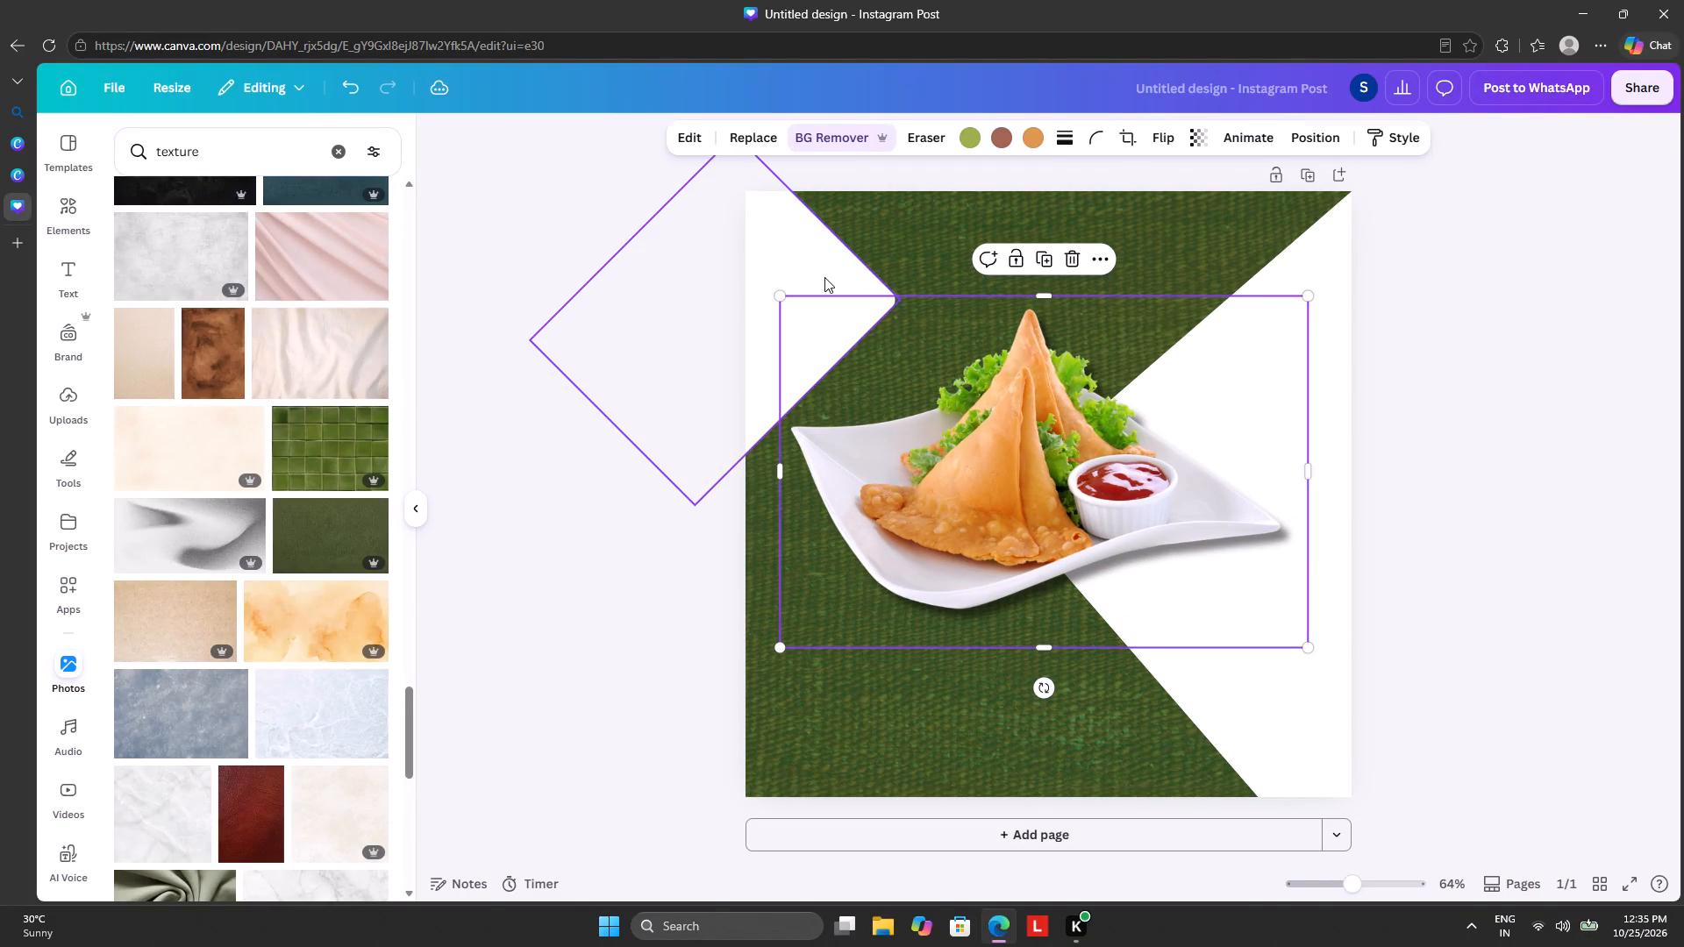
{"action": "left_click_drag", "start_coordinate": [824, 277], "coordinate": [834, 324]}
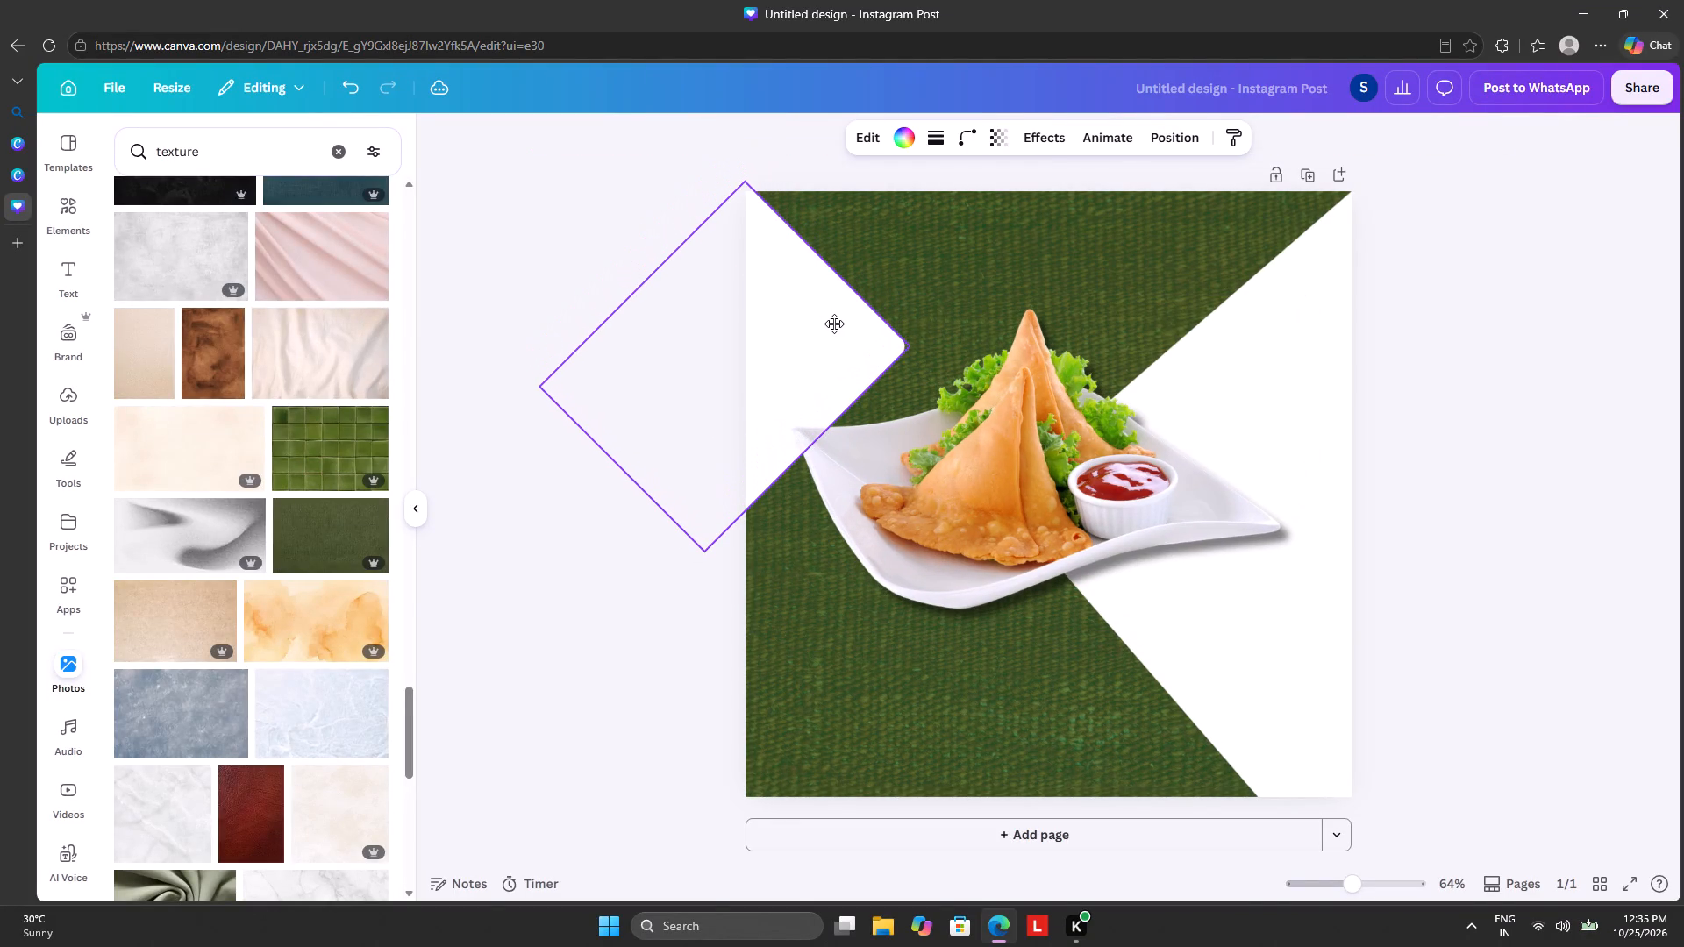
{"action": "left_click_drag", "start_coordinate": [834, 324], "coordinate": [842, 309]}
Move the samosa cut-out up into the upper half of the page, keeping it roughly centred horizontally over the white shapes' points.
{"action": "left_click_drag", "start_coordinate": [963, 466], "coordinate": [932, 351]}
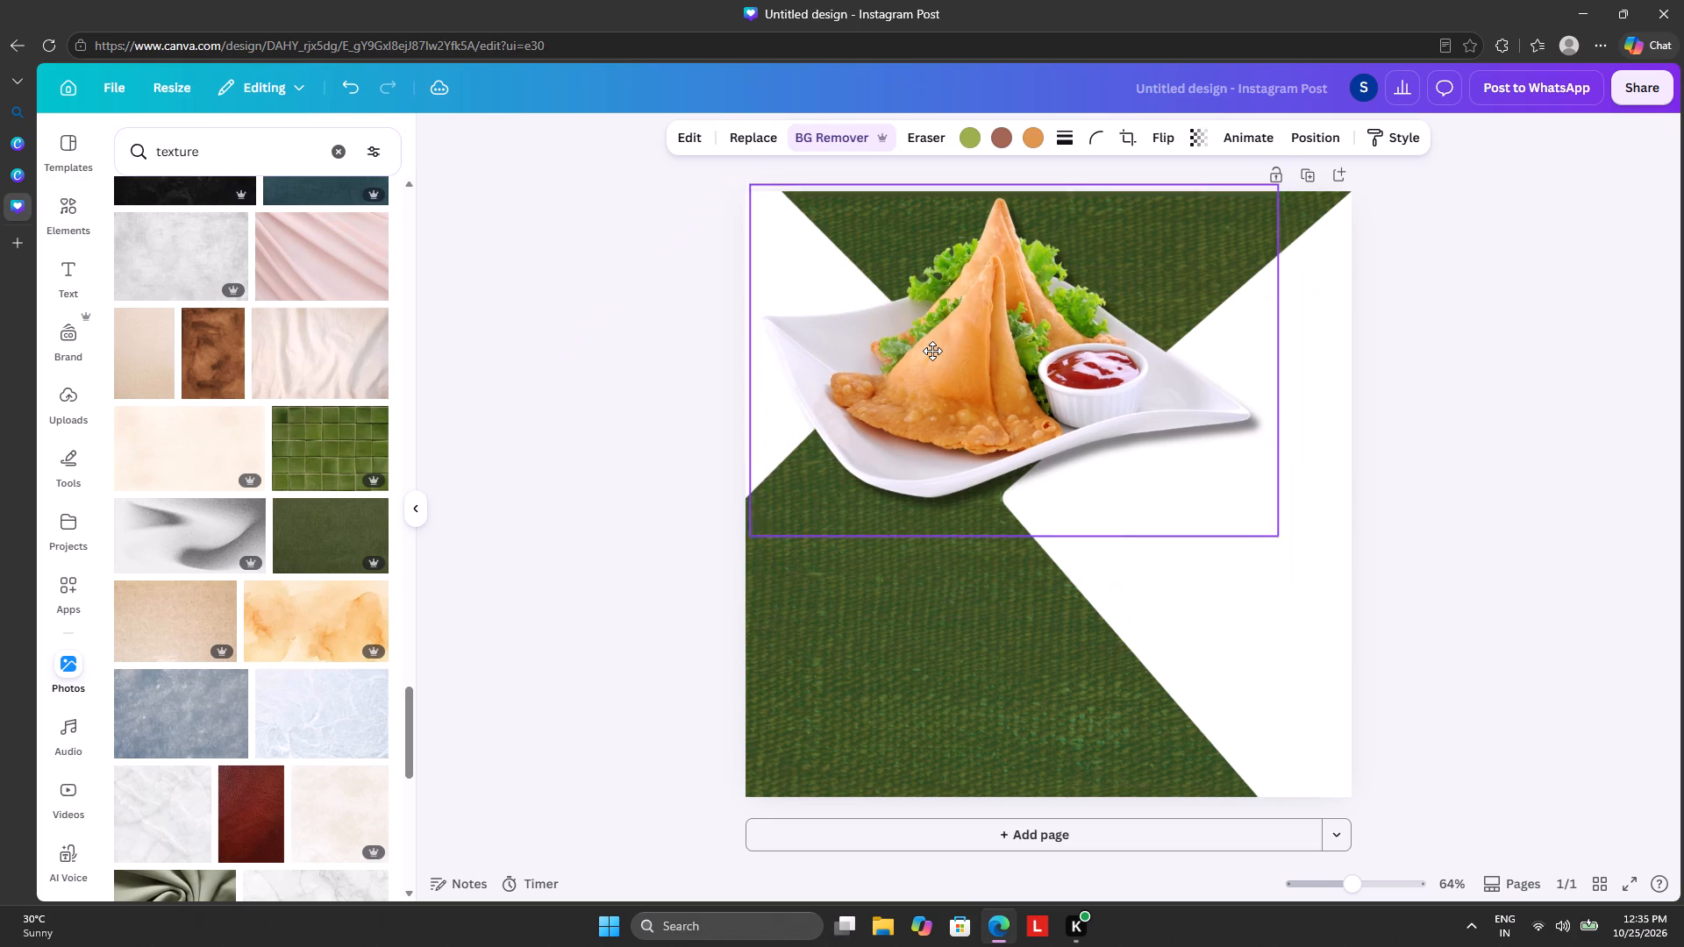
{"action": "left_click_drag", "start_coordinate": [932, 351], "coordinate": [937, 391]}
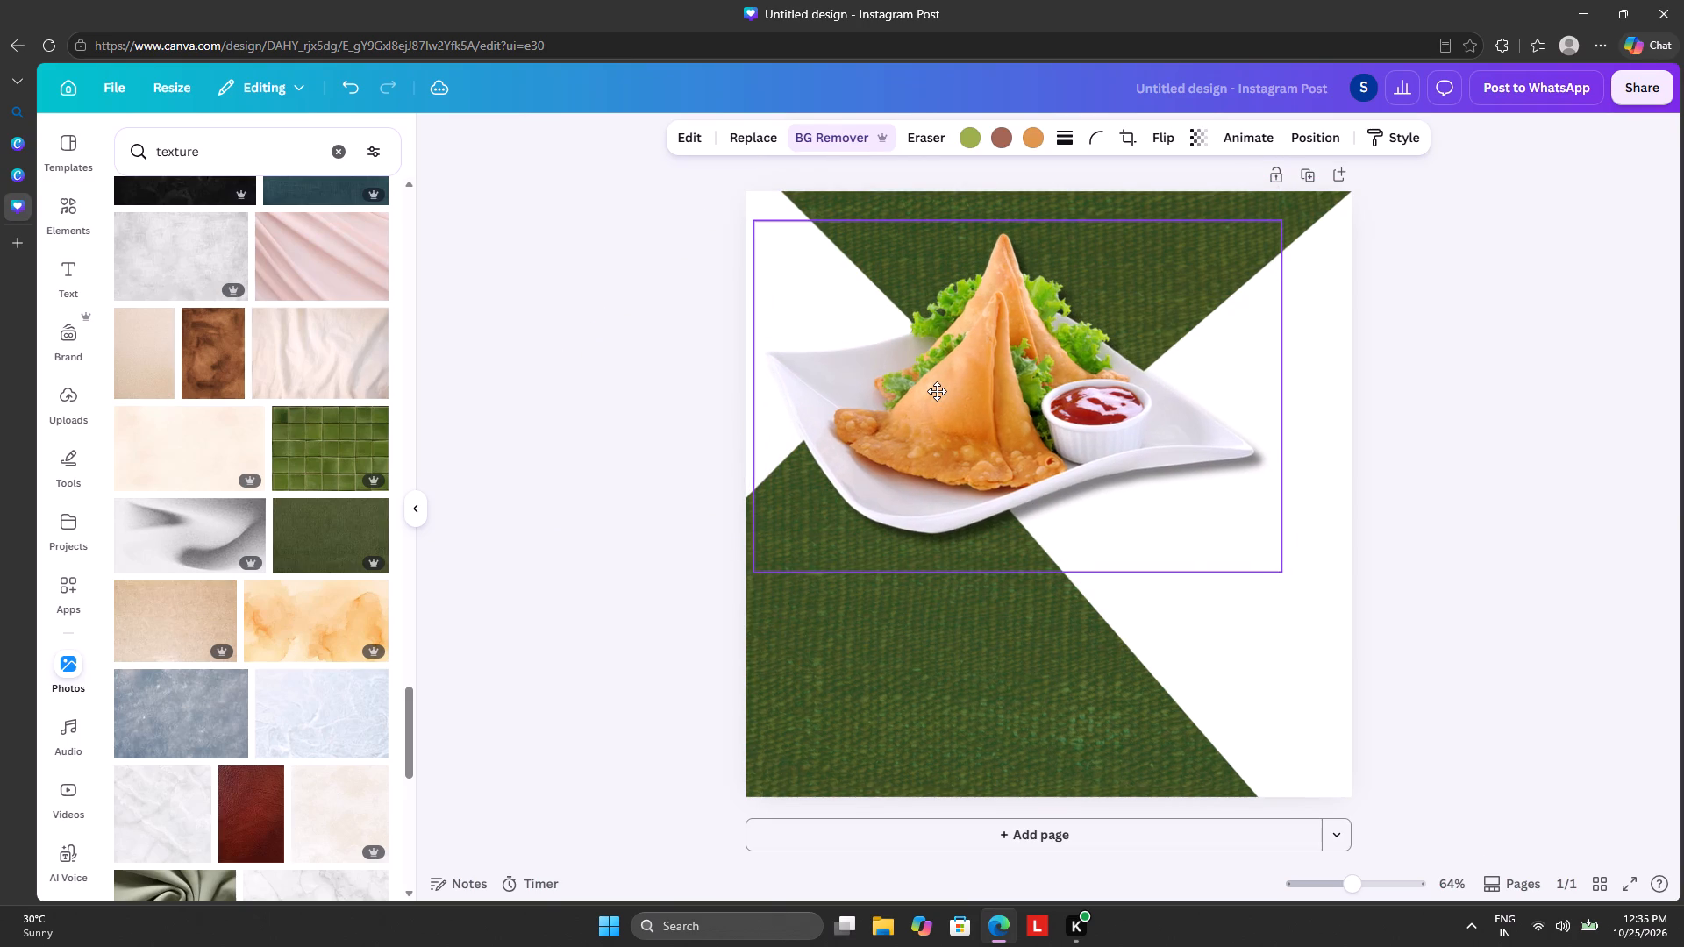
{"action": "left_click_drag", "start_coordinate": [937, 391], "coordinate": [961, 371]}
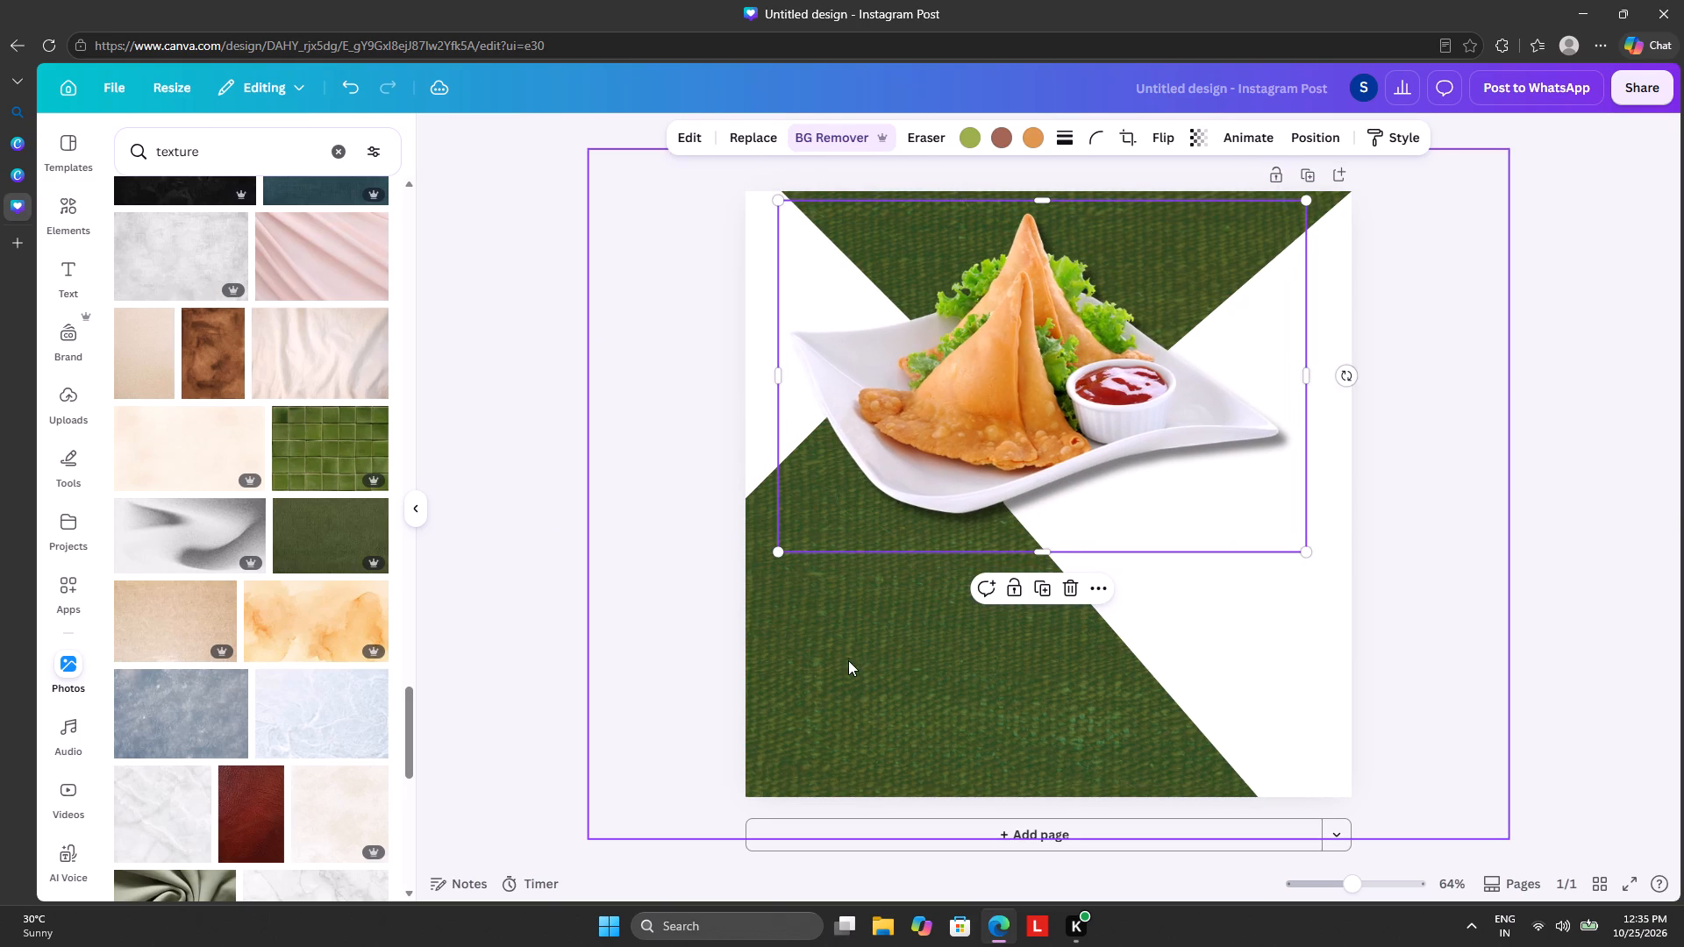
{"action": "left_click", "coordinate": [848, 660]}
{"action": "left_click", "coordinate": [519, 585]}
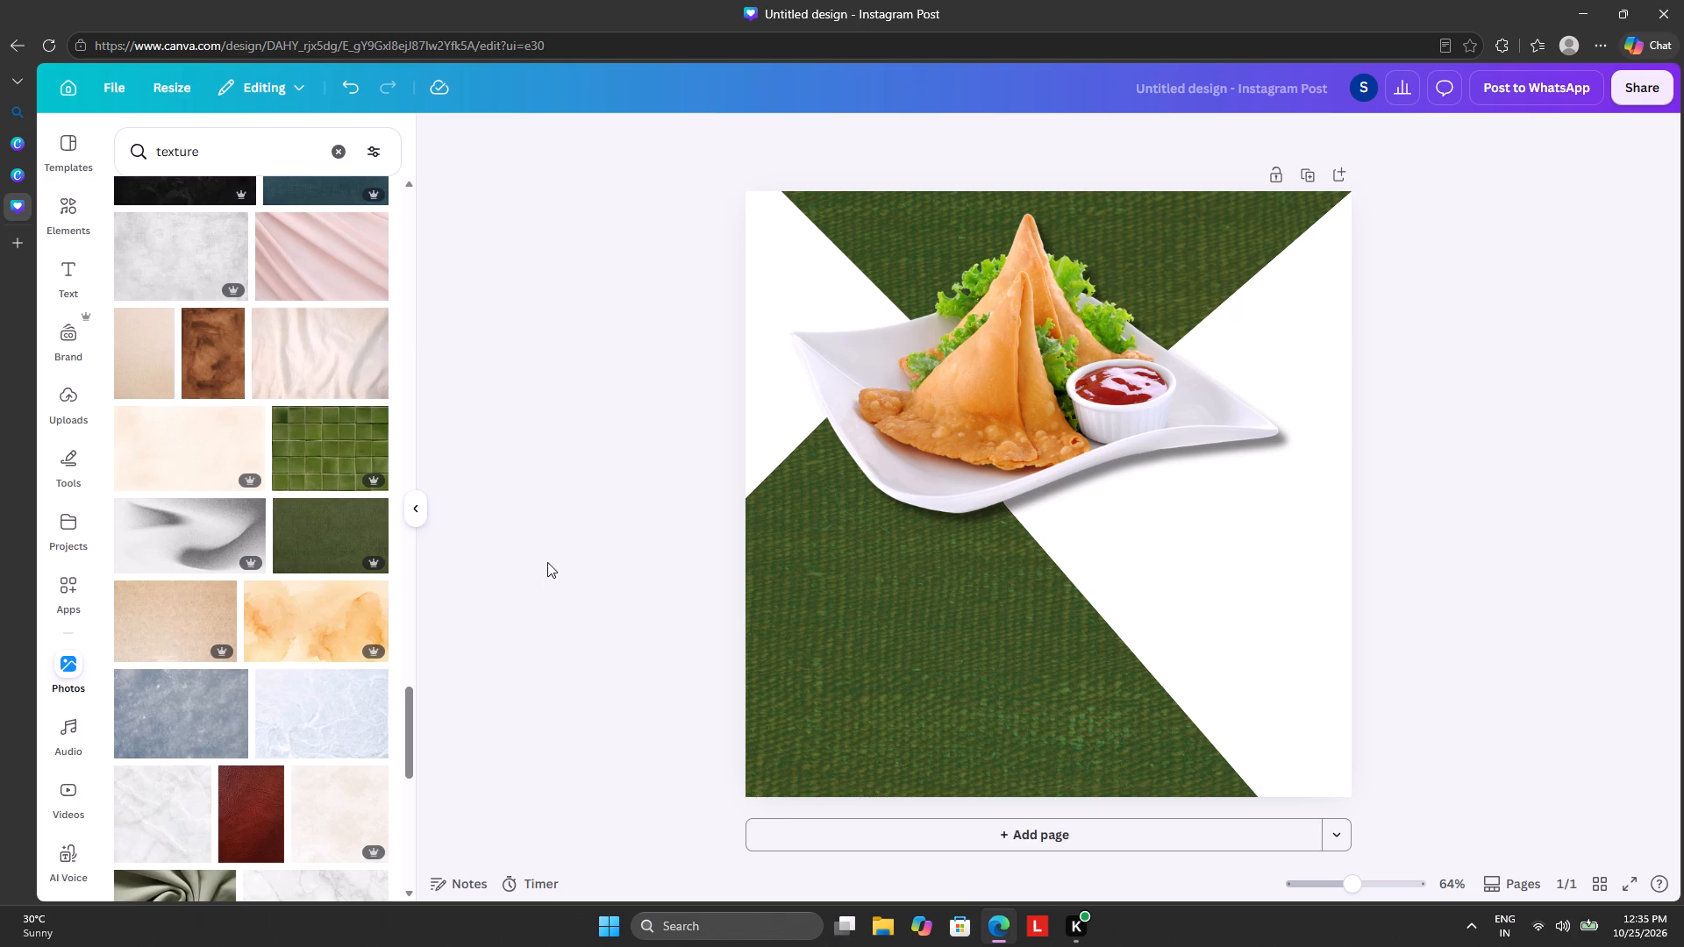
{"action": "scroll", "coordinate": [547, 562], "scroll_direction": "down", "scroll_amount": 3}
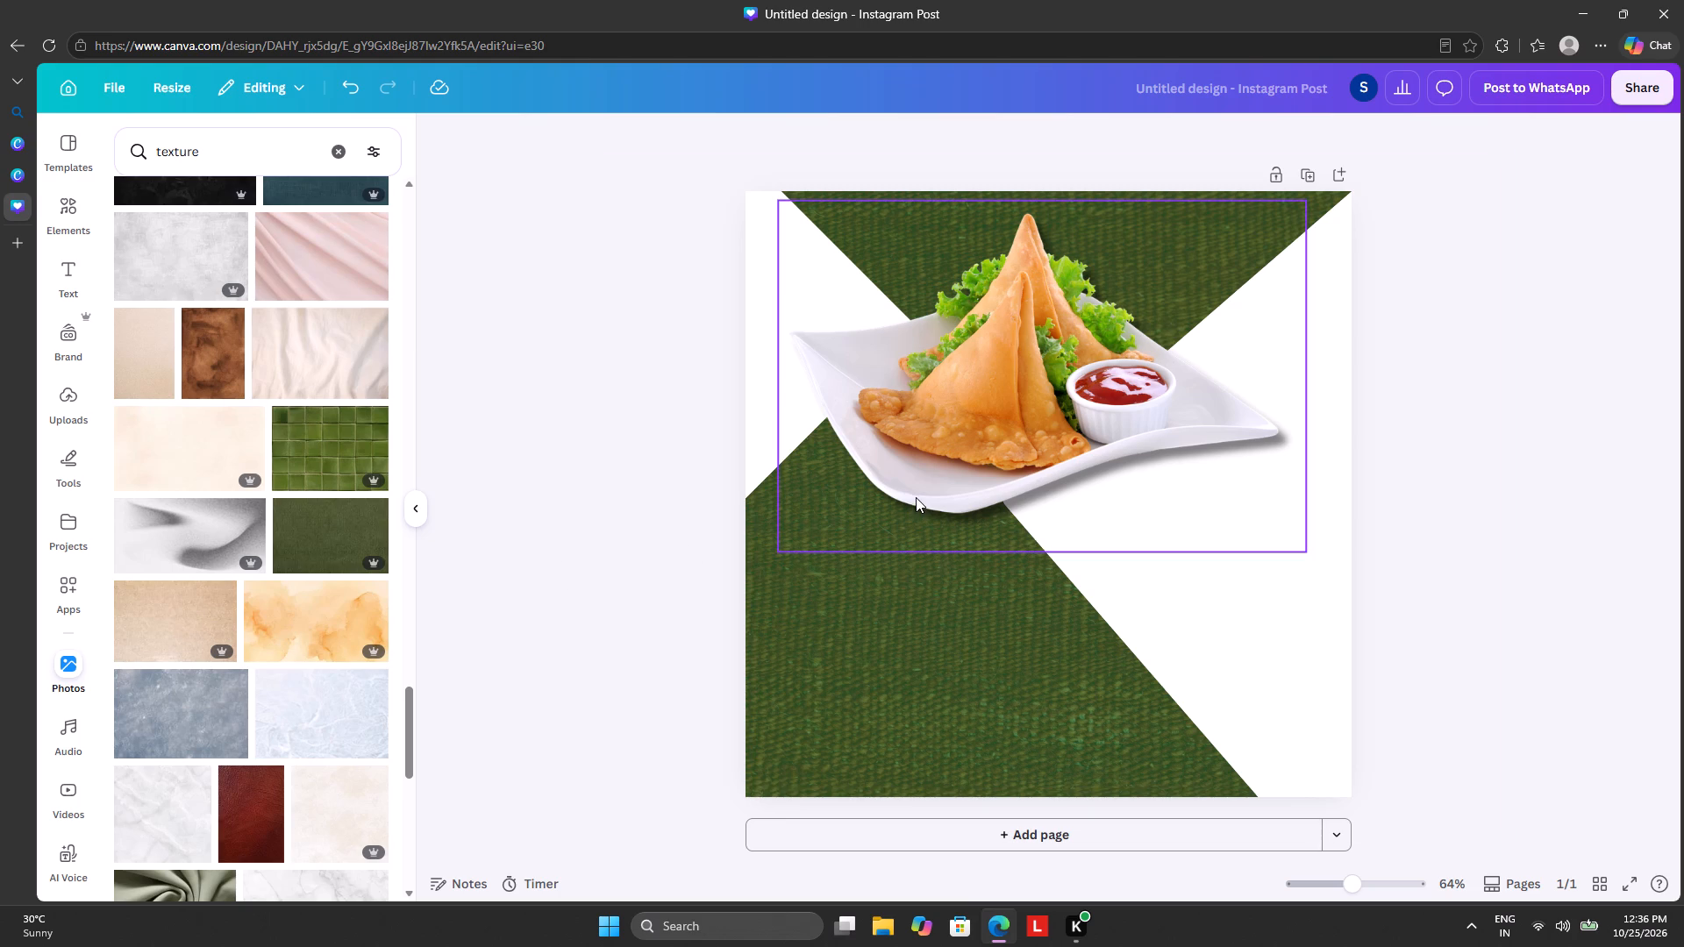
Move the samosa cut-out lower on the page, to just below its vertical middle.
{"action": "left_click_drag", "start_coordinate": [931, 490], "coordinate": [929, 538]}
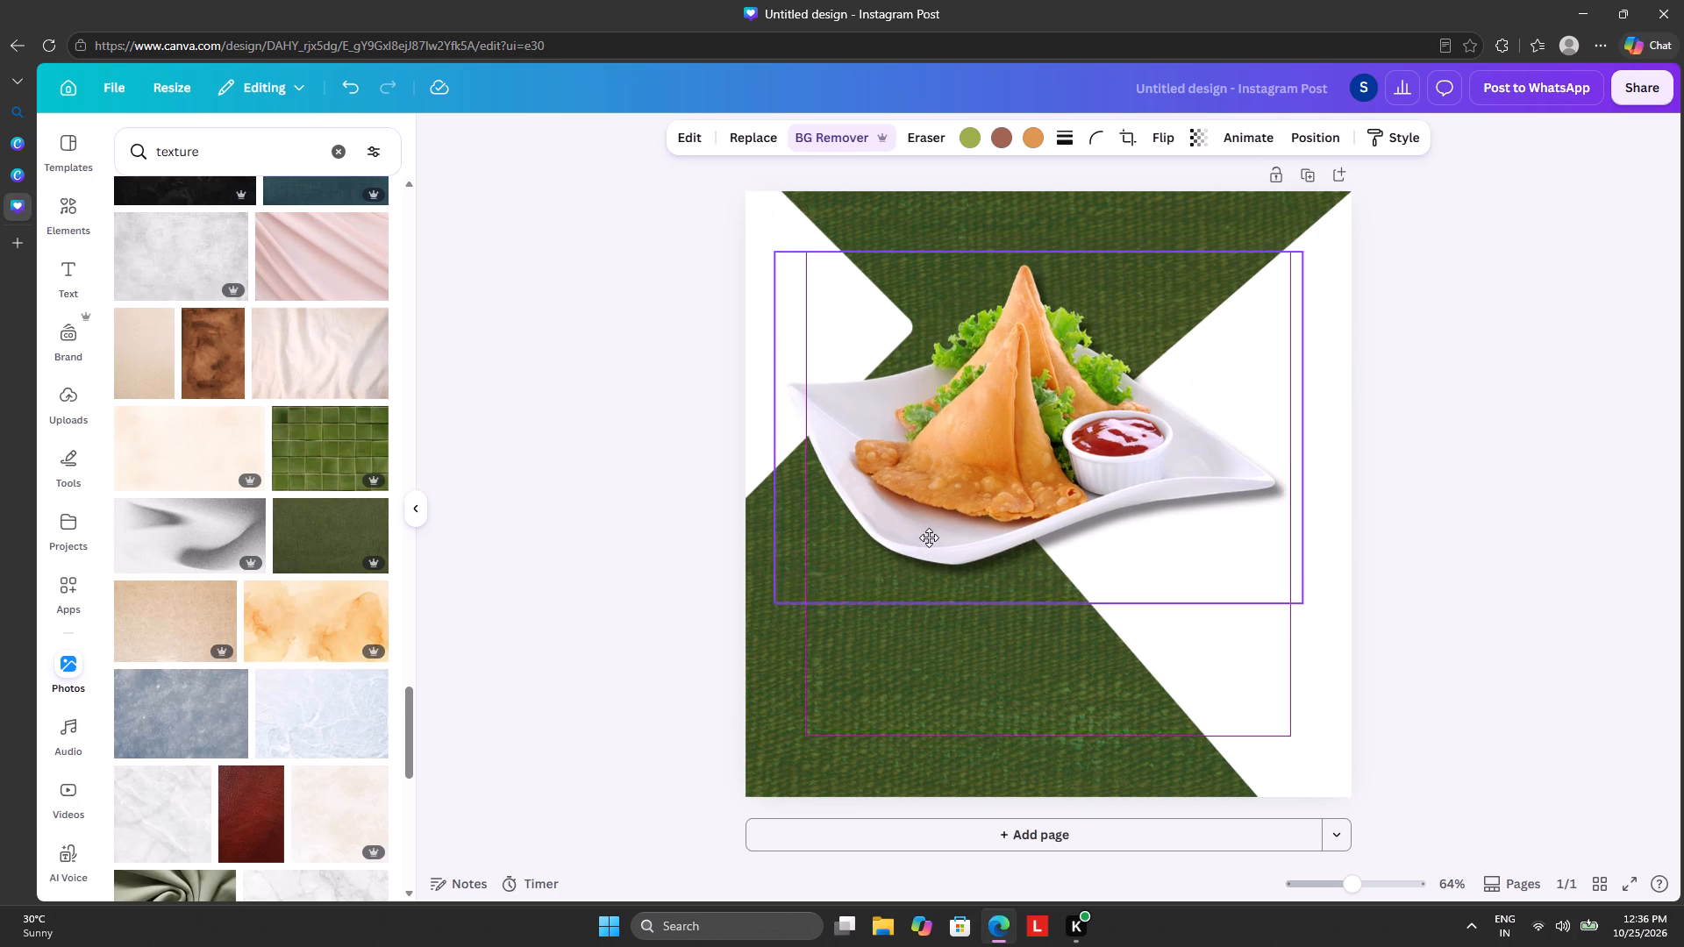
{"action": "left_click_drag", "start_coordinate": [929, 538], "coordinate": [923, 504]}
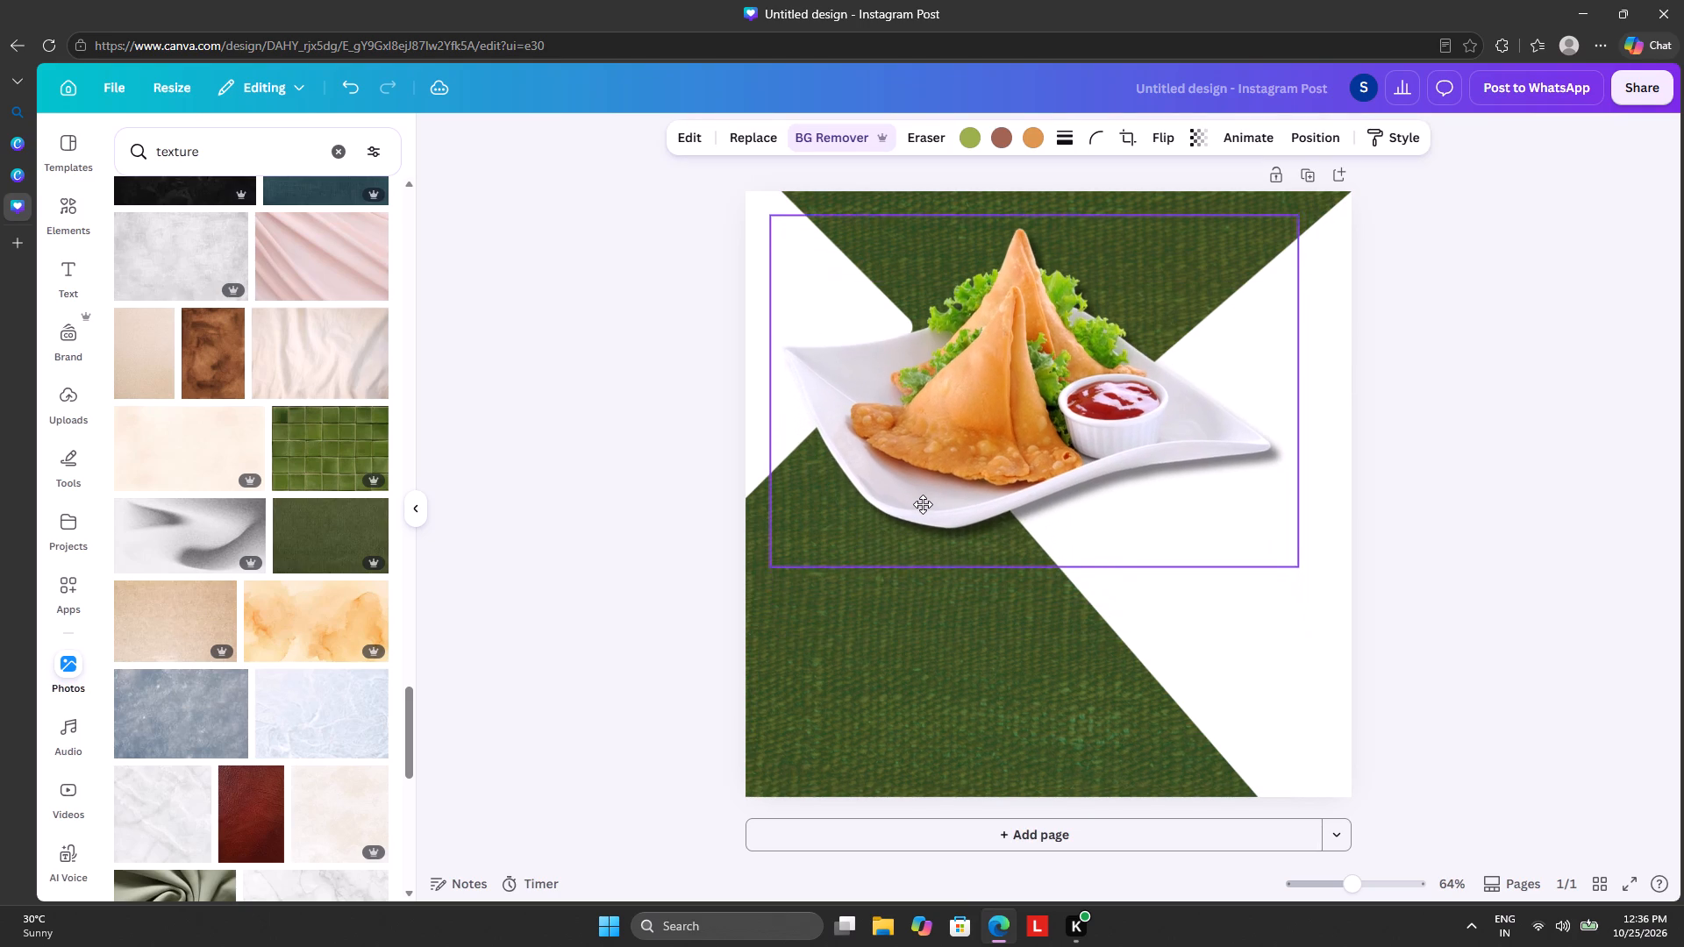
{"action": "left_click_drag", "start_coordinate": [923, 504], "coordinate": [948, 490]}
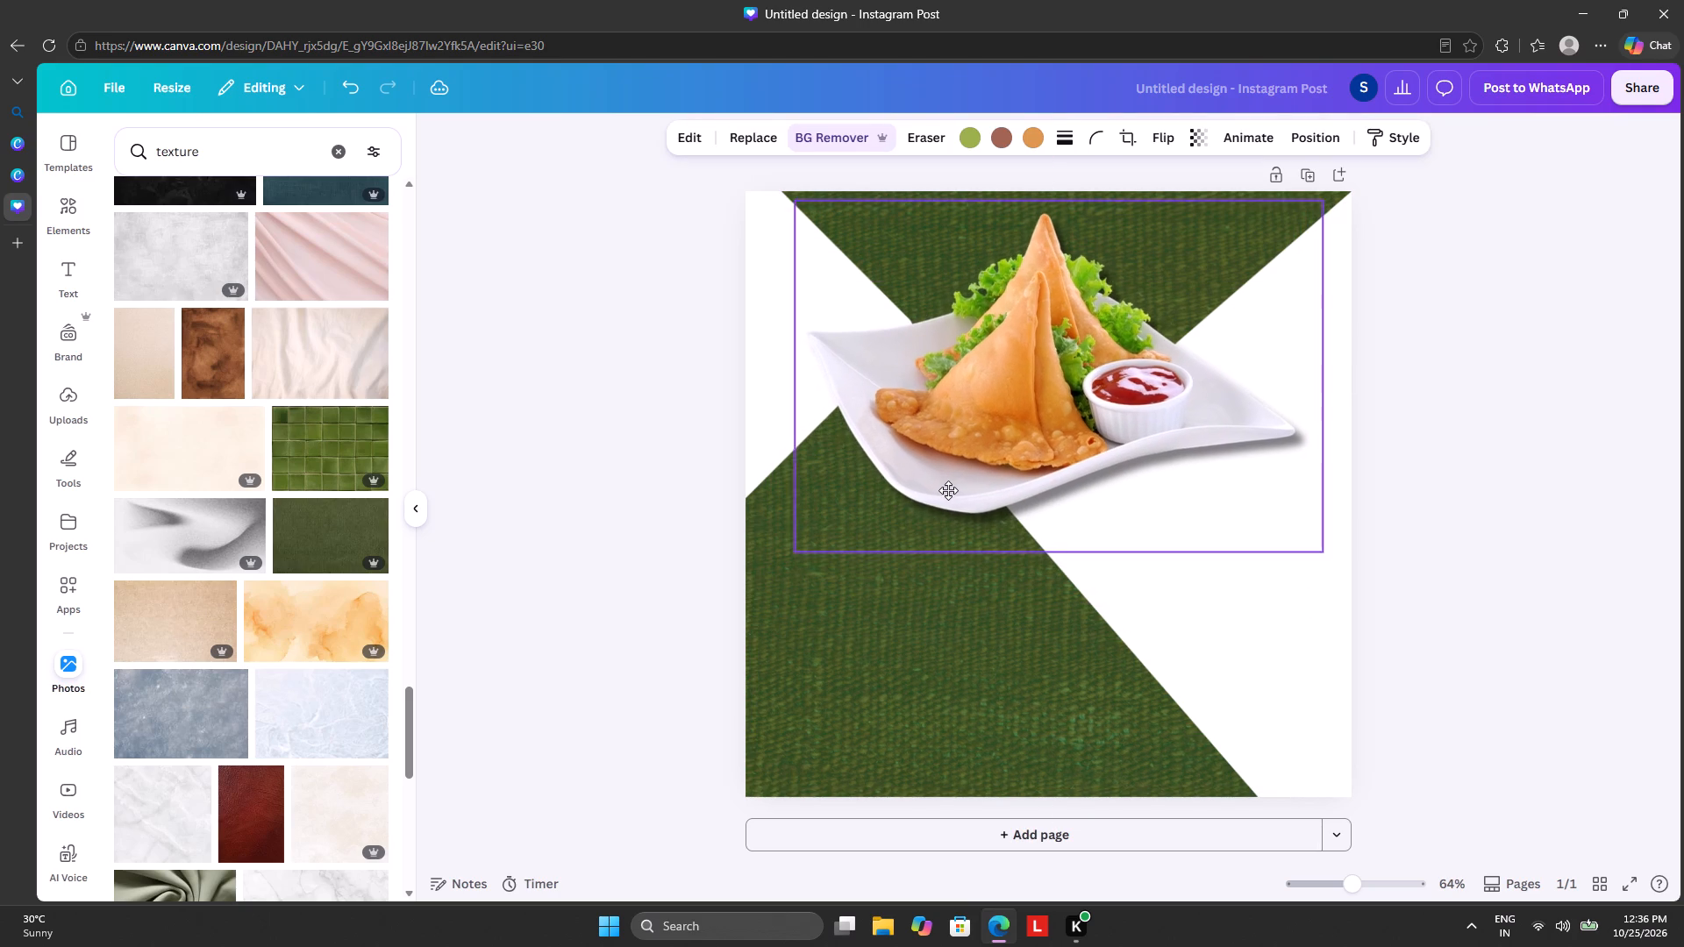
{"action": "left_click_drag", "start_coordinate": [948, 490], "coordinate": [930, 580]}
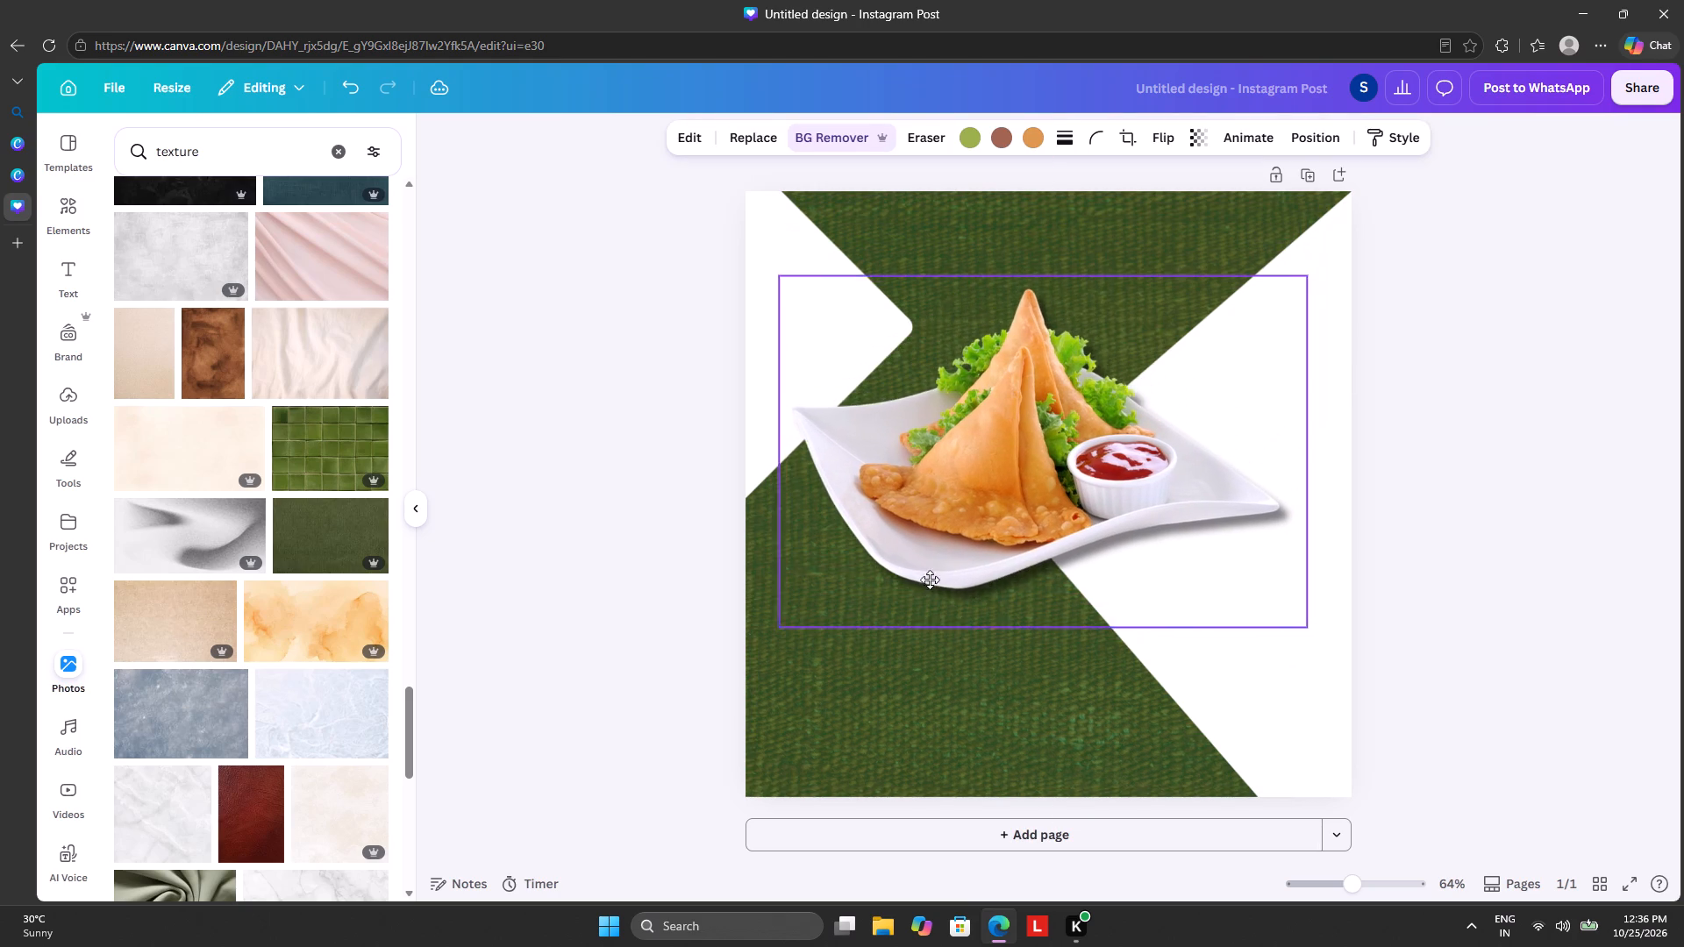
{"action": "left_click_drag", "start_coordinate": [930, 580], "coordinate": [931, 631]}
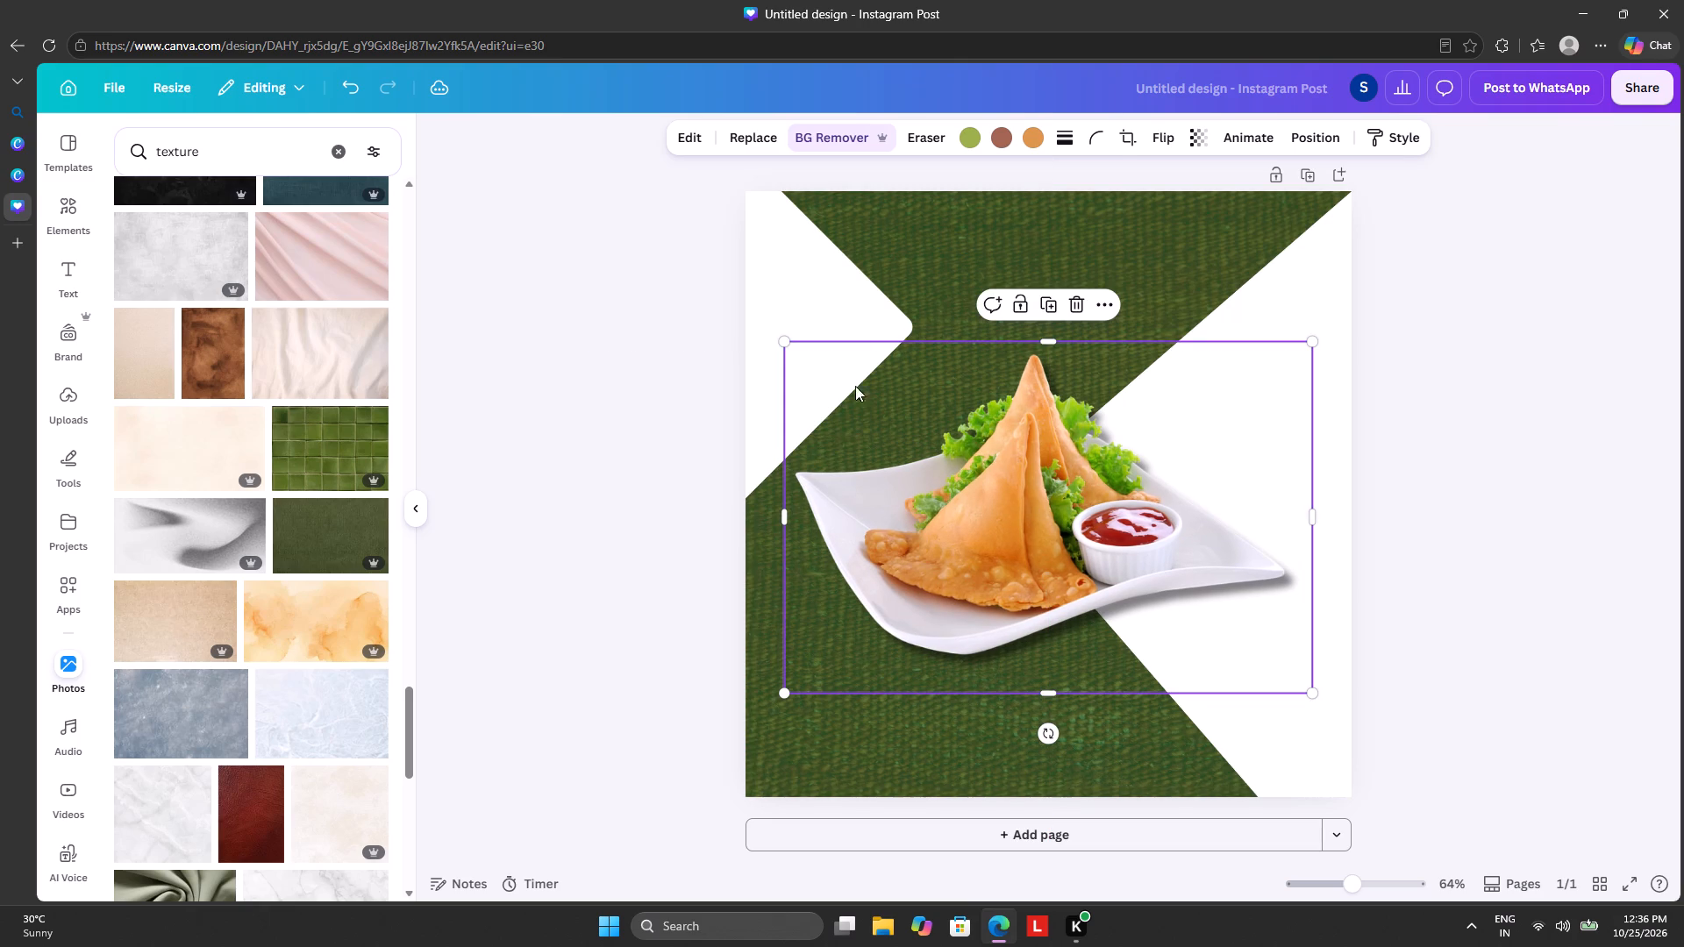
Nudge the white diamond at the page's left edge slightly further into the page.
{"action": "left_click", "coordinate": [859, 313]}
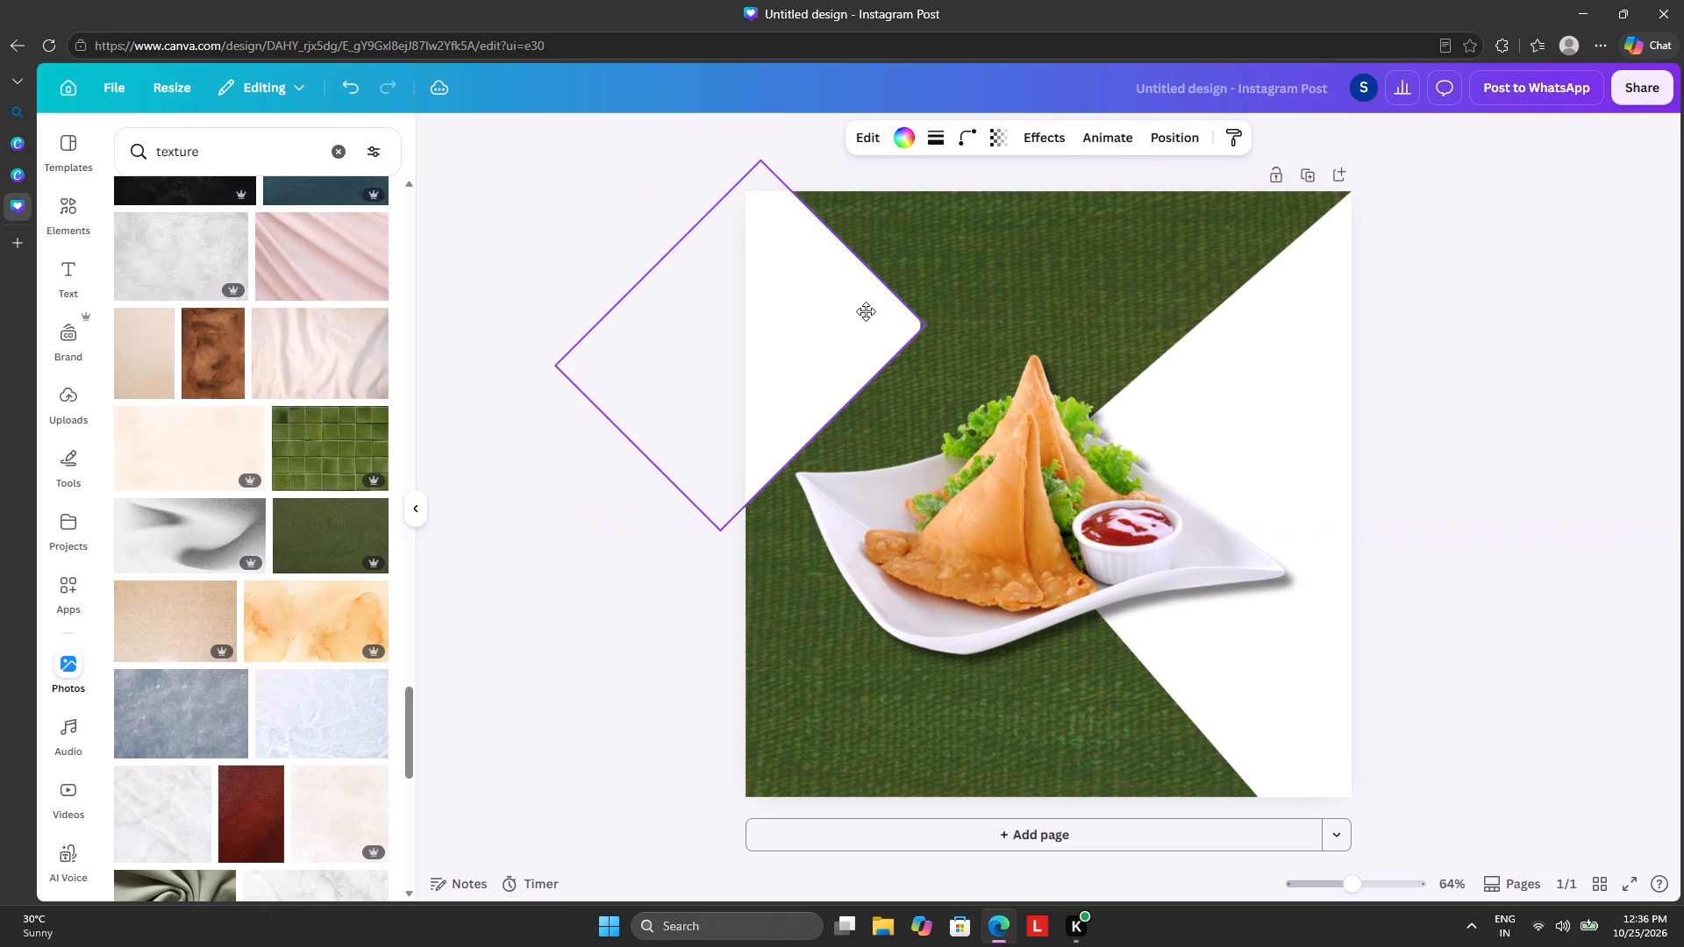
Add the pale grey water-droplet texture photo to the design and enlarge it to cover the whole page.
{"action": "left_click", "coordinate": [1010, 282]}
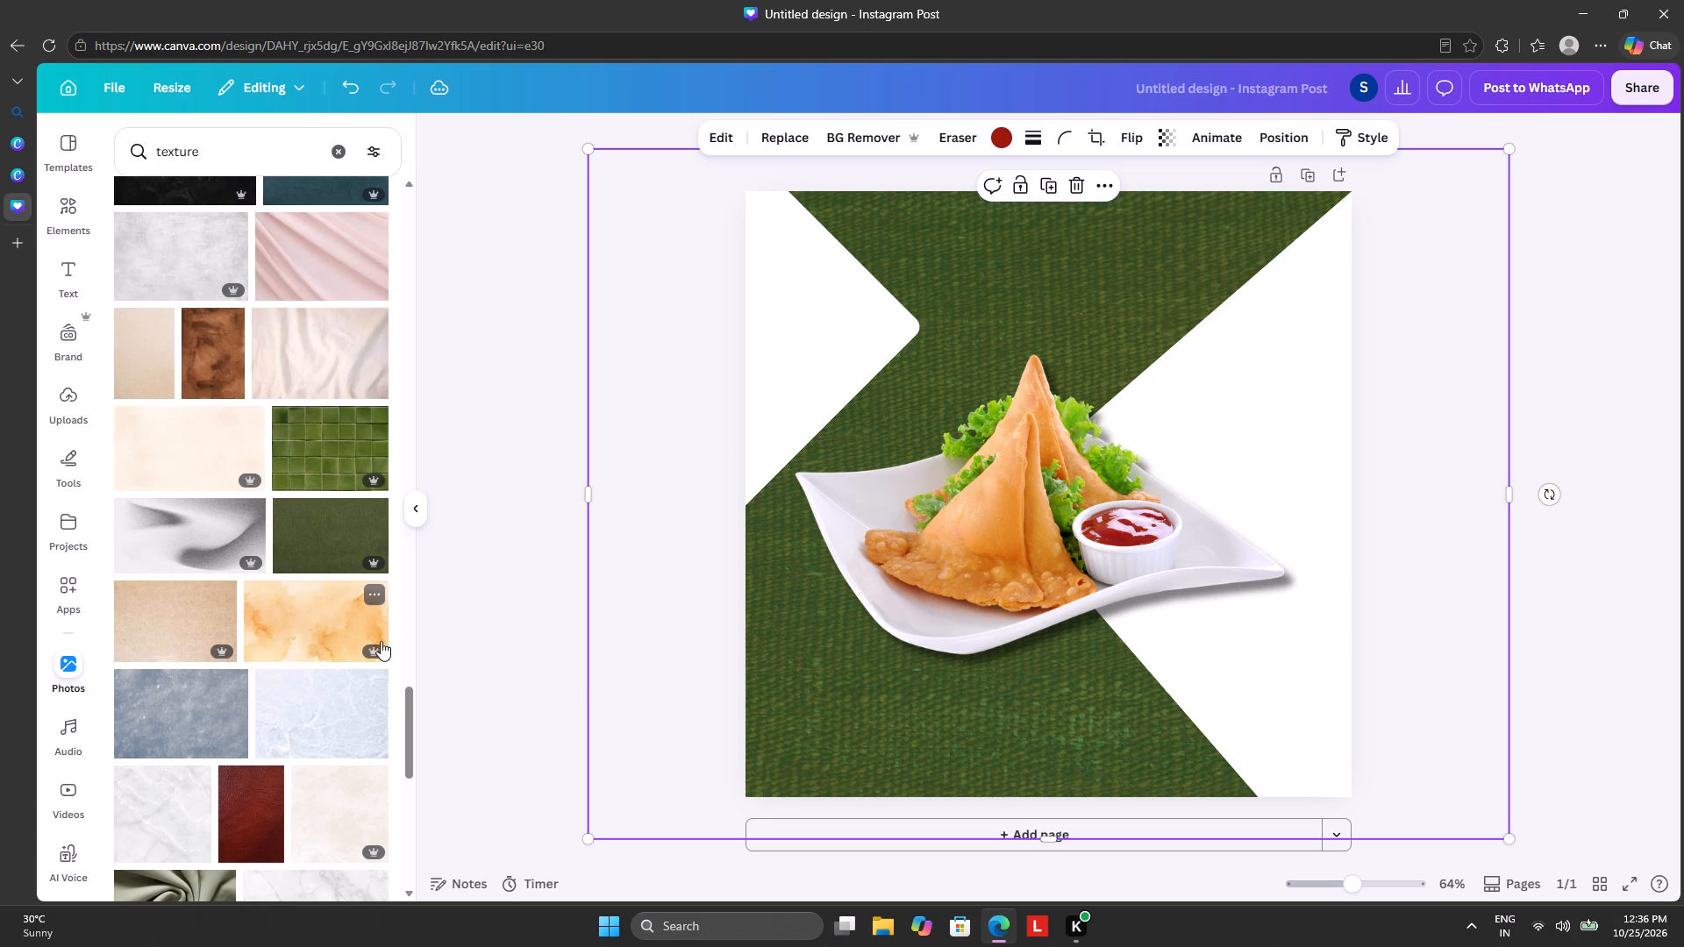
{"action": "scroll", "coordinate": [339, 616], "scroll_direction": "down", "scroll_amount": 7}
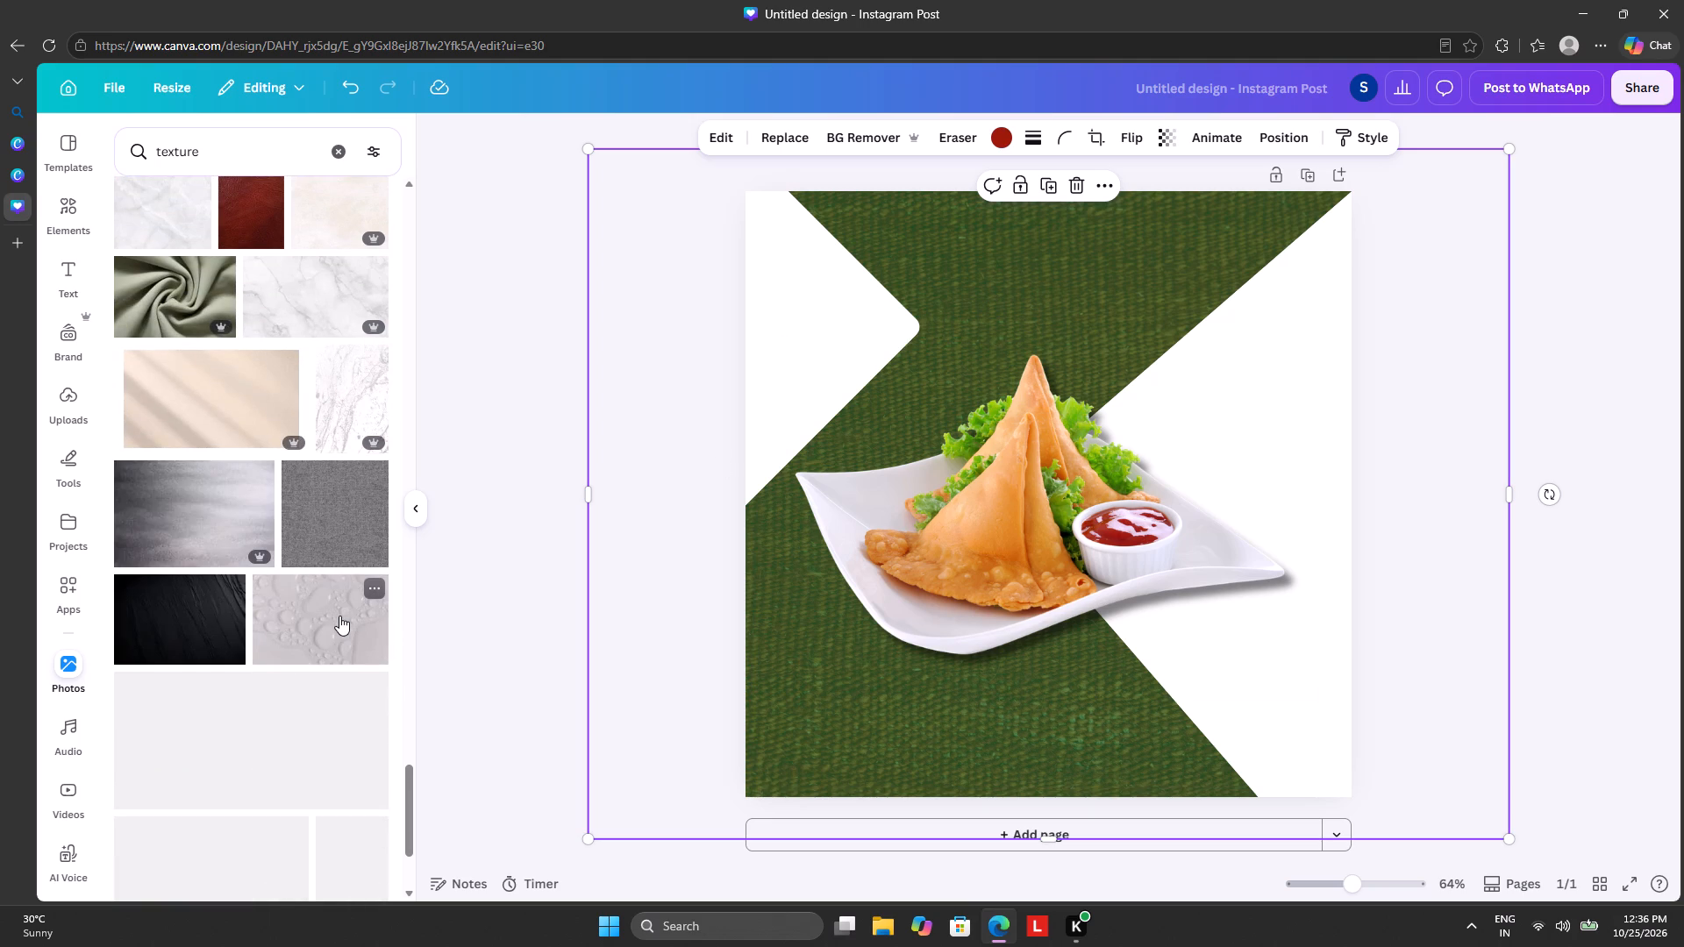
{"action": "left_click", "coordinate": [339, 616]}
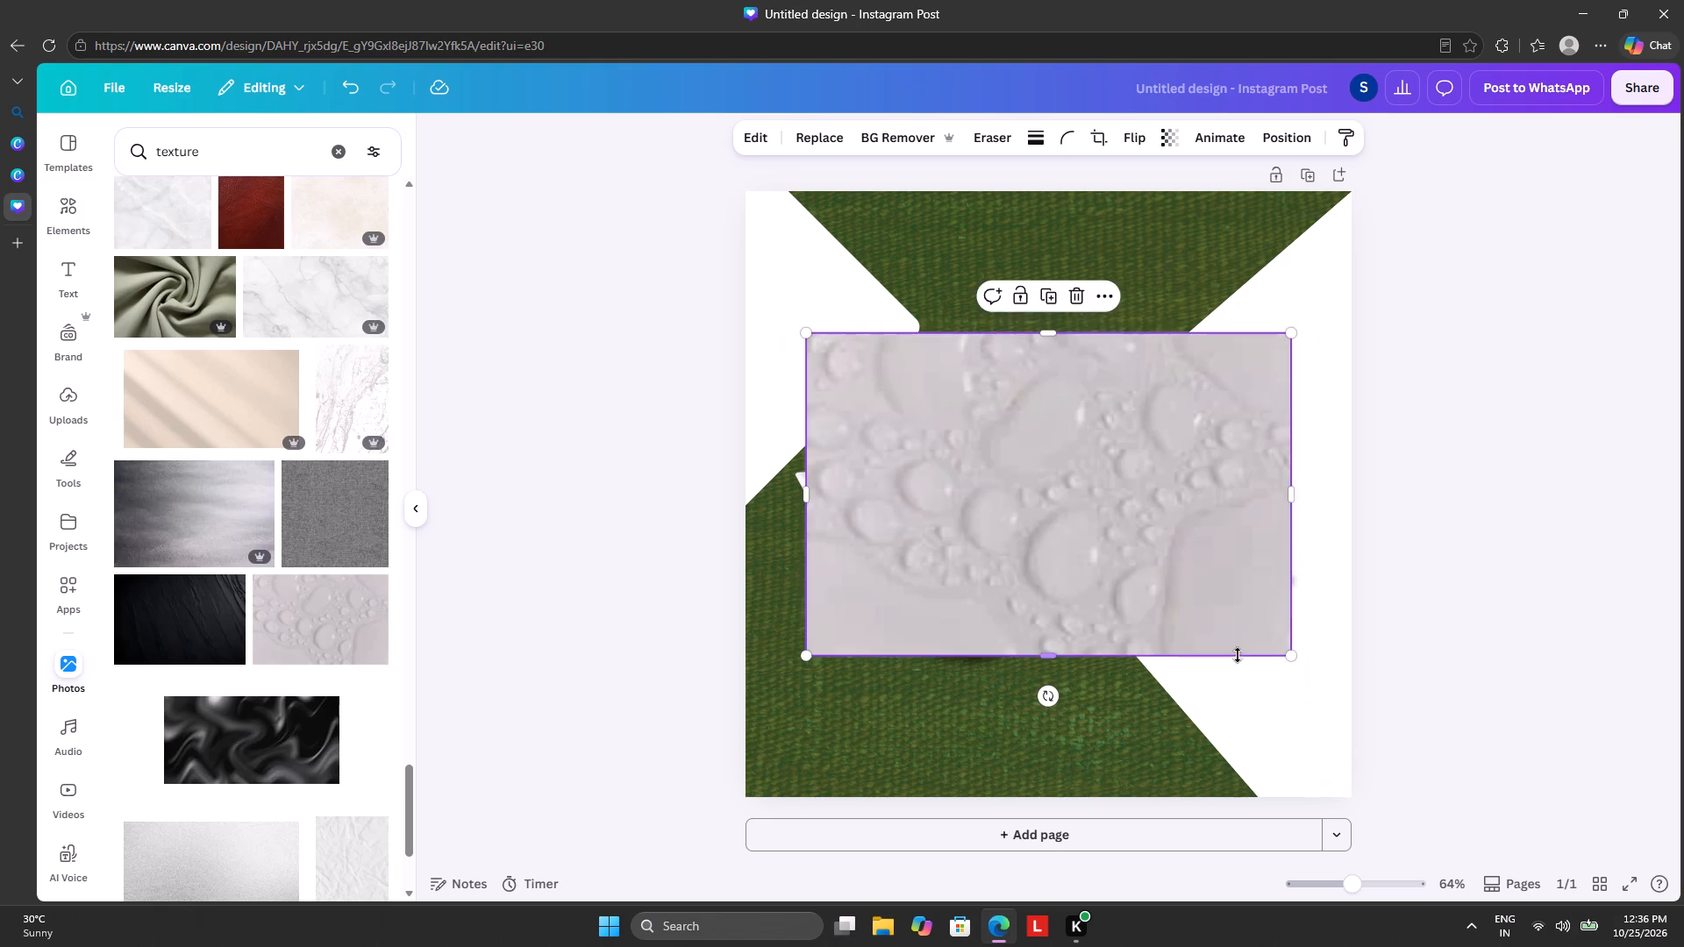
{"action": "left_click_drag", "start_coordinate": [1294, 648], "coordinate": [1597, 809], "text": "alt"}
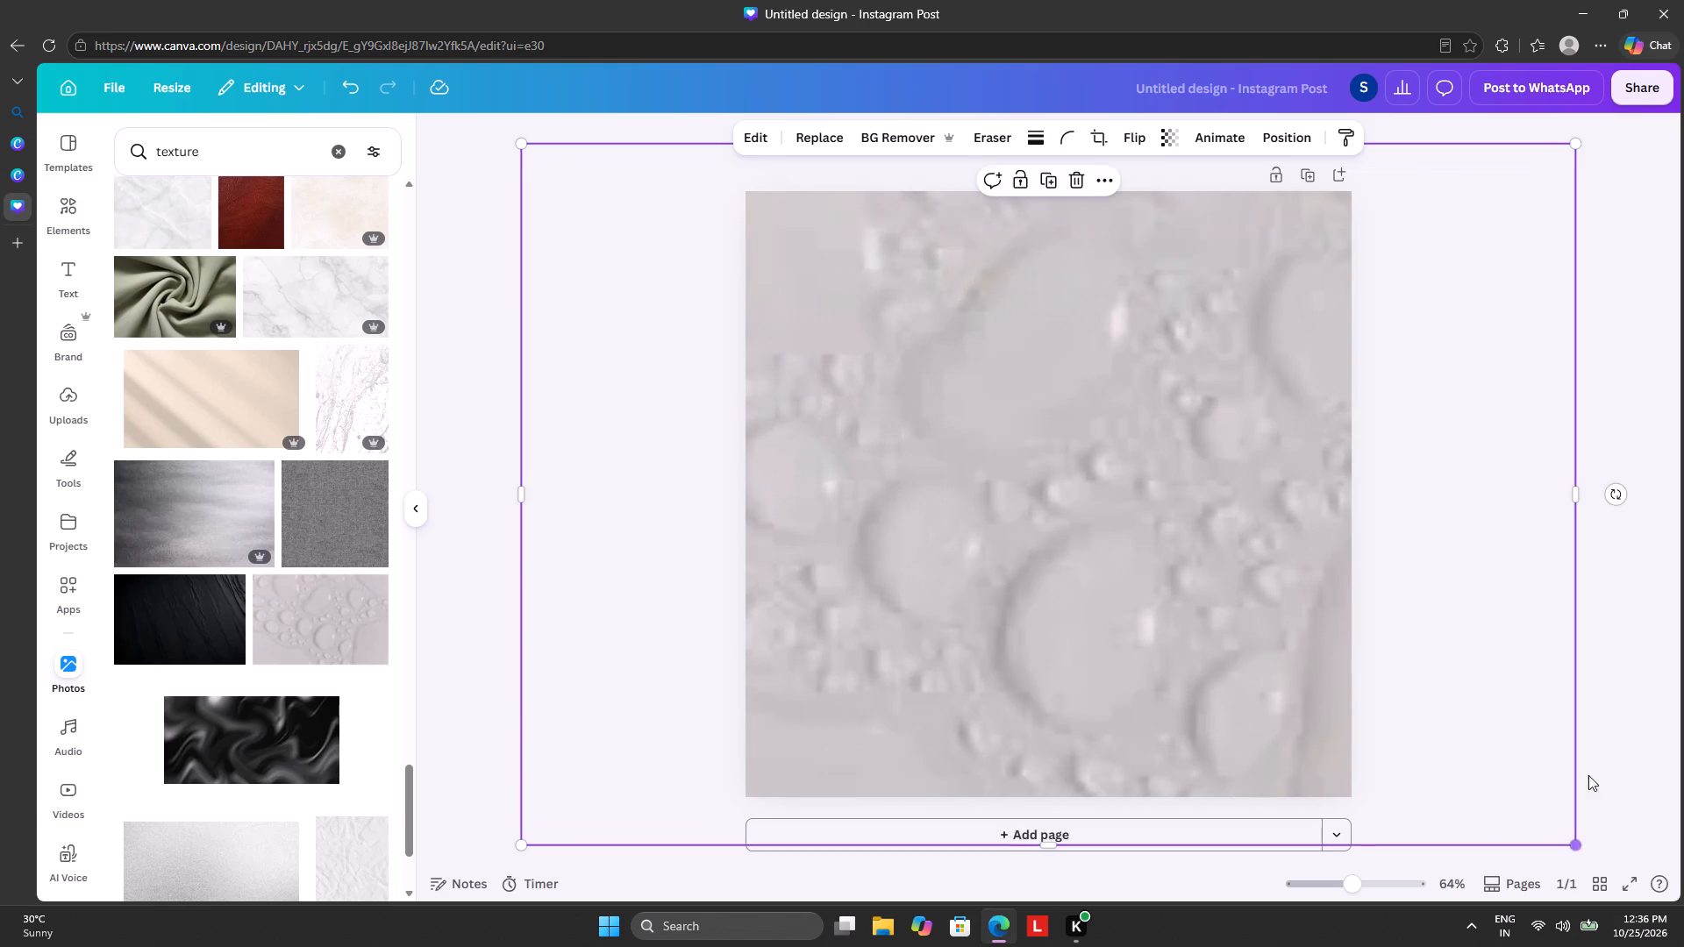
Set the water-droplet texture's transparency to 60.
{"action": "left_click", "coordinate": [1178, 139]}
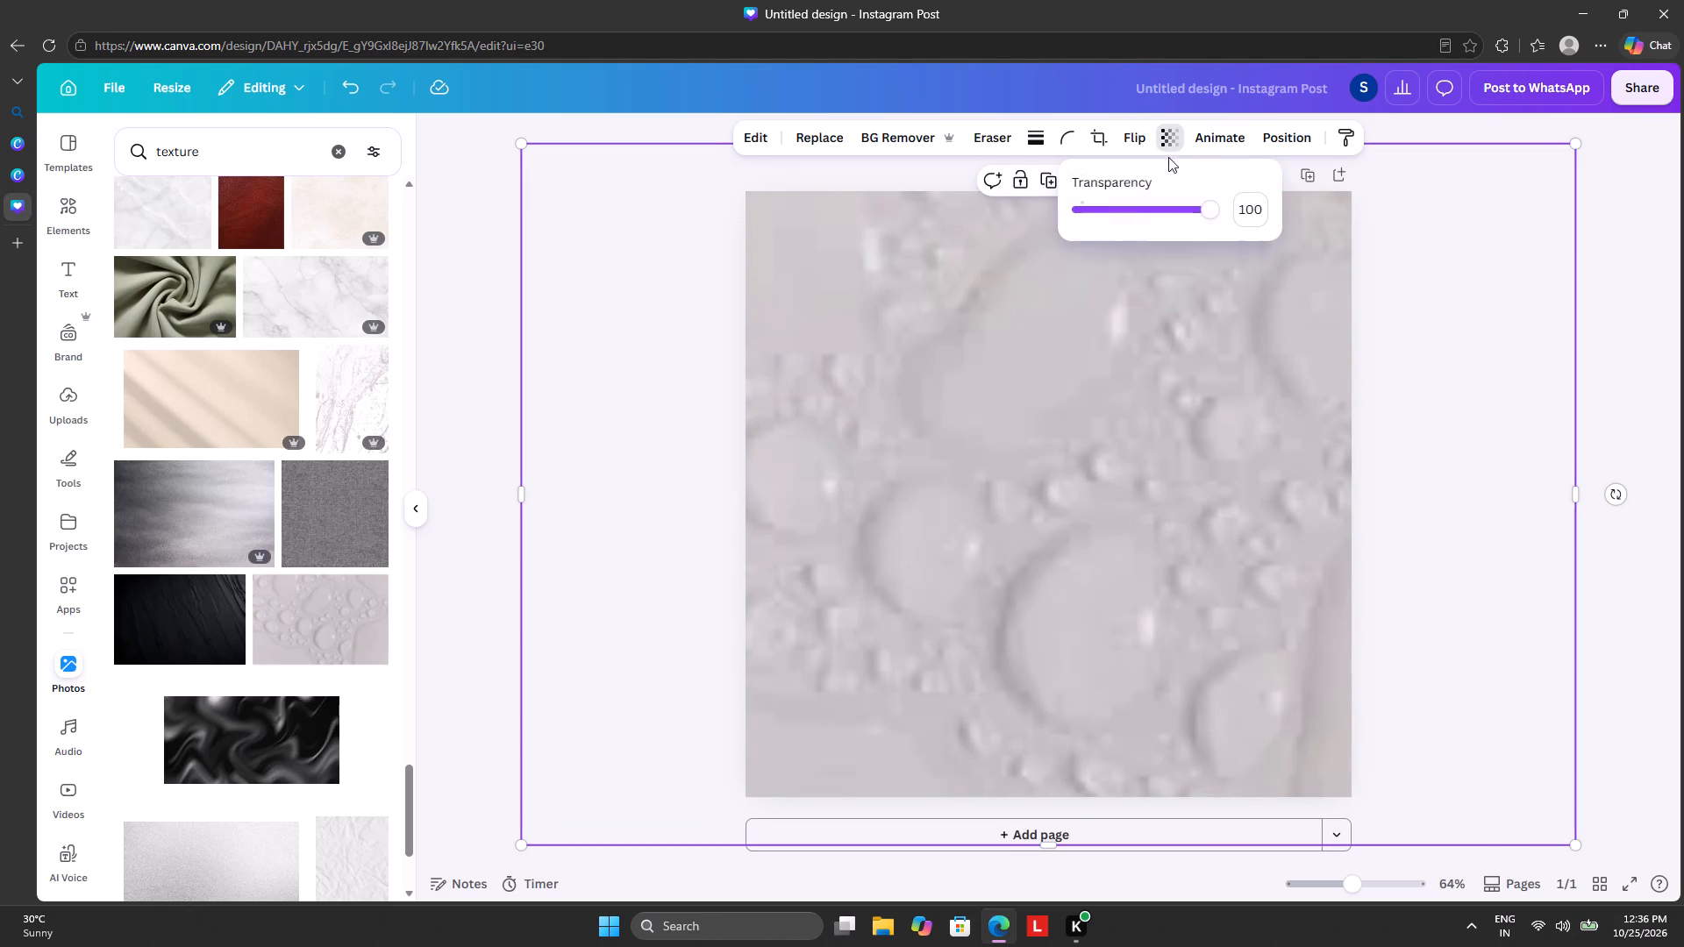
{"action": "left_click", "coordinate": [1159, 212]}
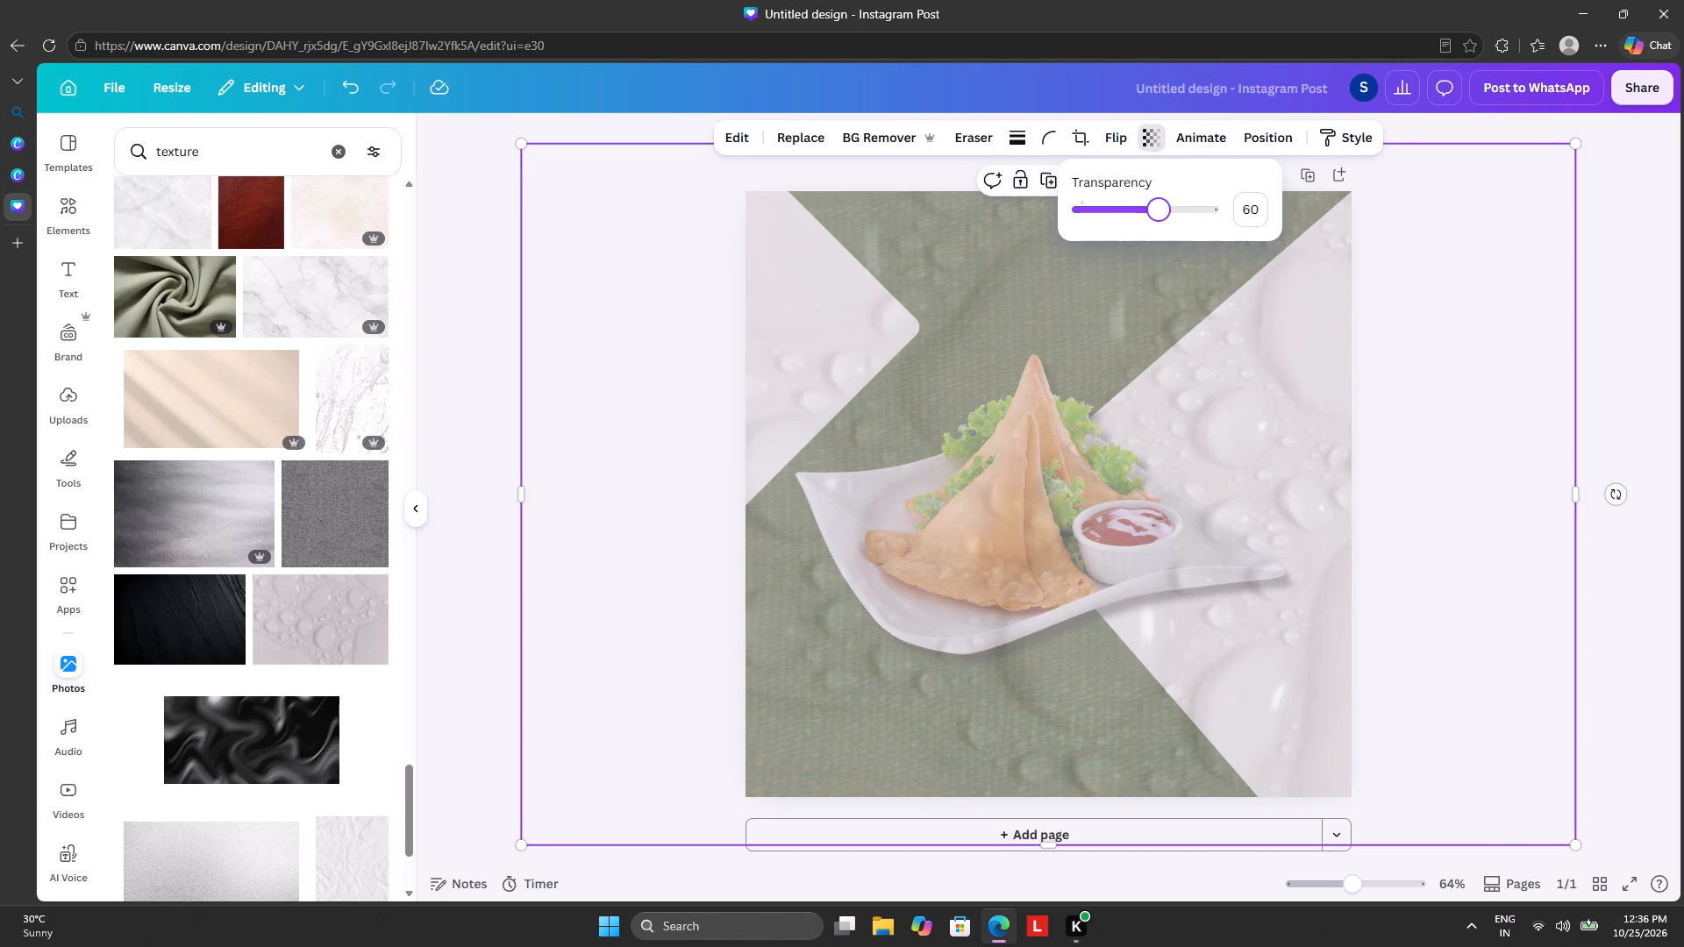
{"action": "left_click", "coordinate": [1145, 292]}
{"action": "left_click", "coordinate": [1107, 270]}
Move the water-droplet texture in the layer order to below the woven-fabric texture, directly above the green background.
{"action": "left_click", "coordinate": [1106, 181]}
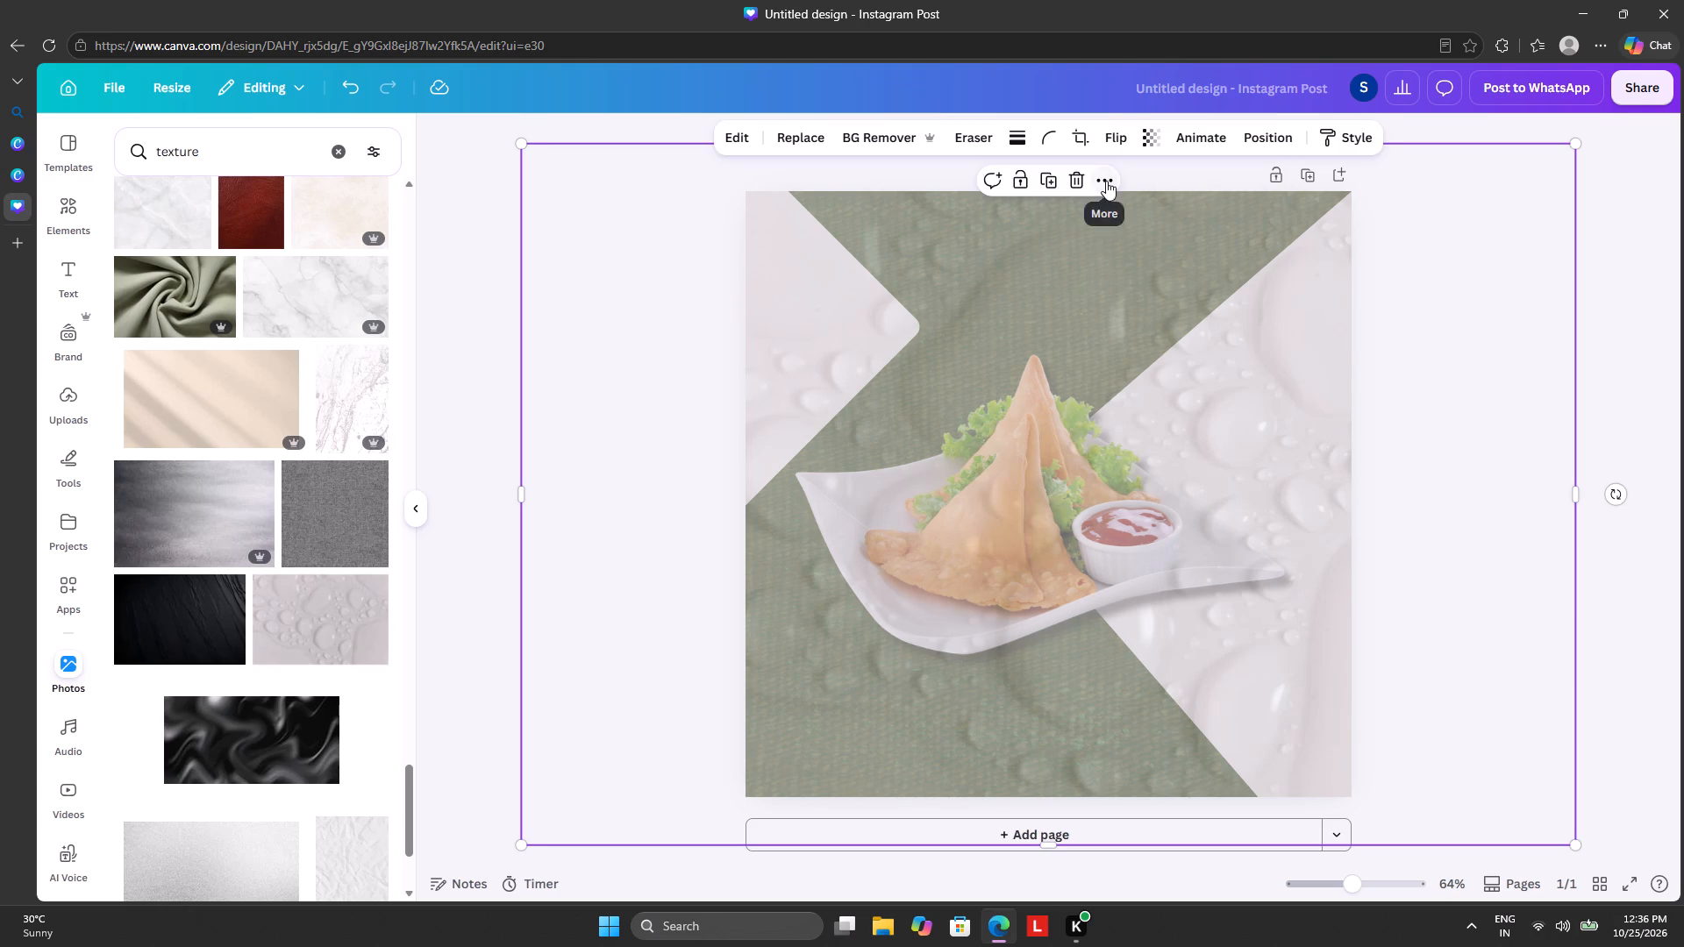
{"action": "left_click", "coordinate": [1152, 372]}
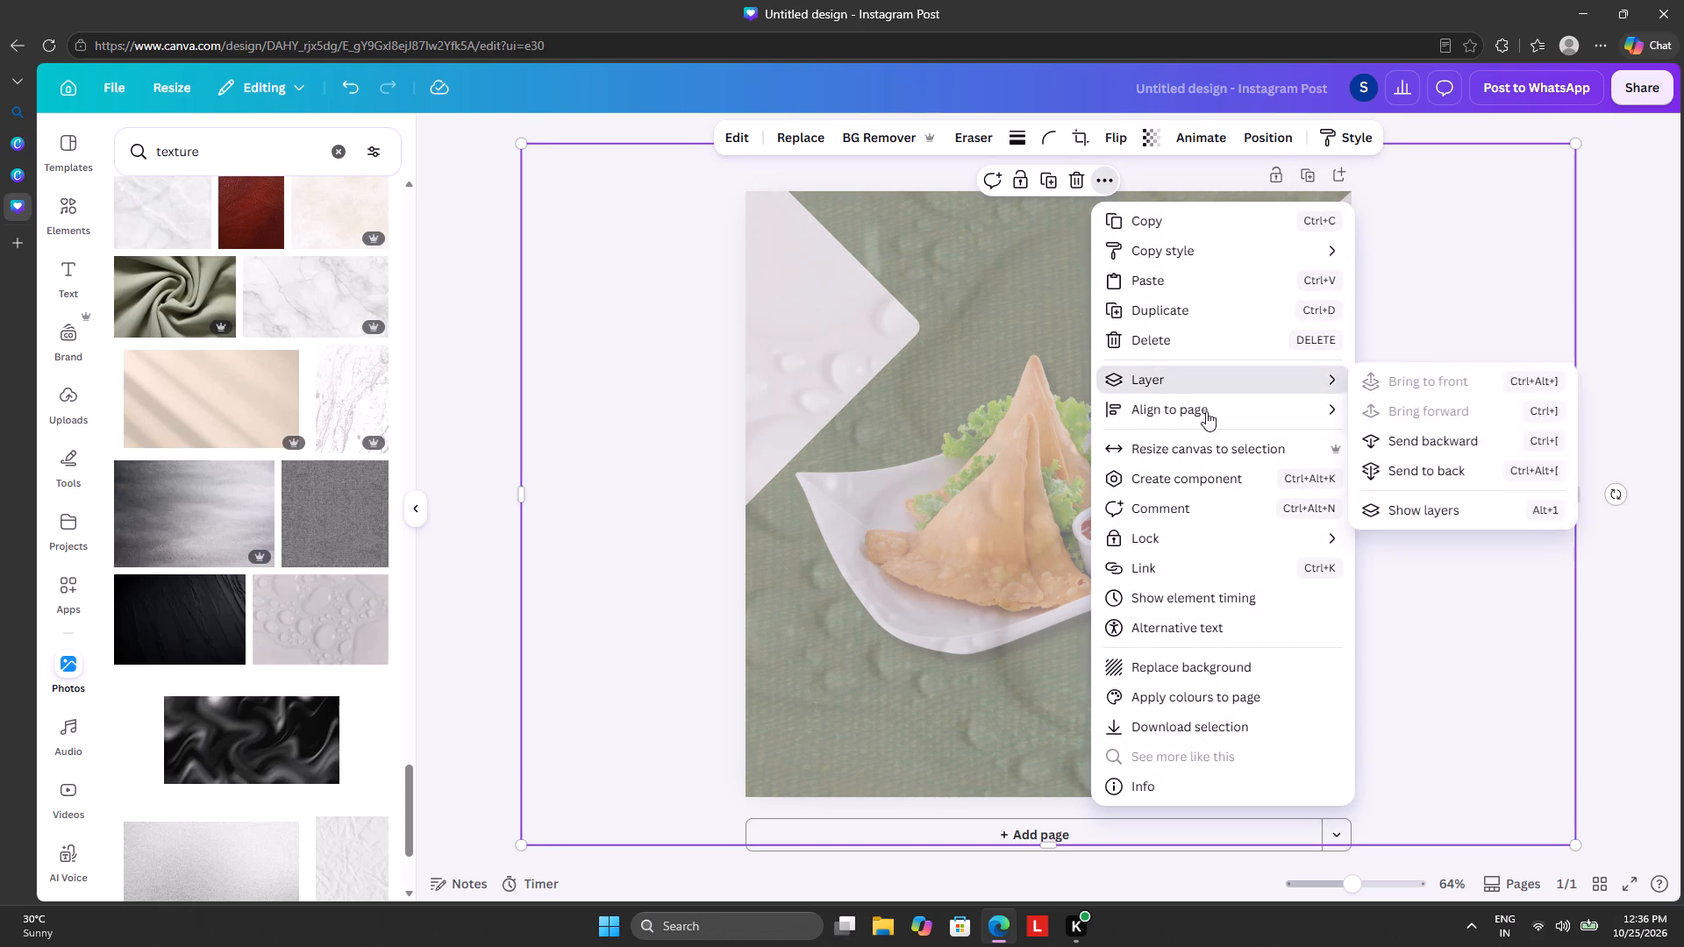
{"action": "left_click", "coordinate": [1194, 384]}
{"action": "left_click", "coordinate": [1389, 508]}
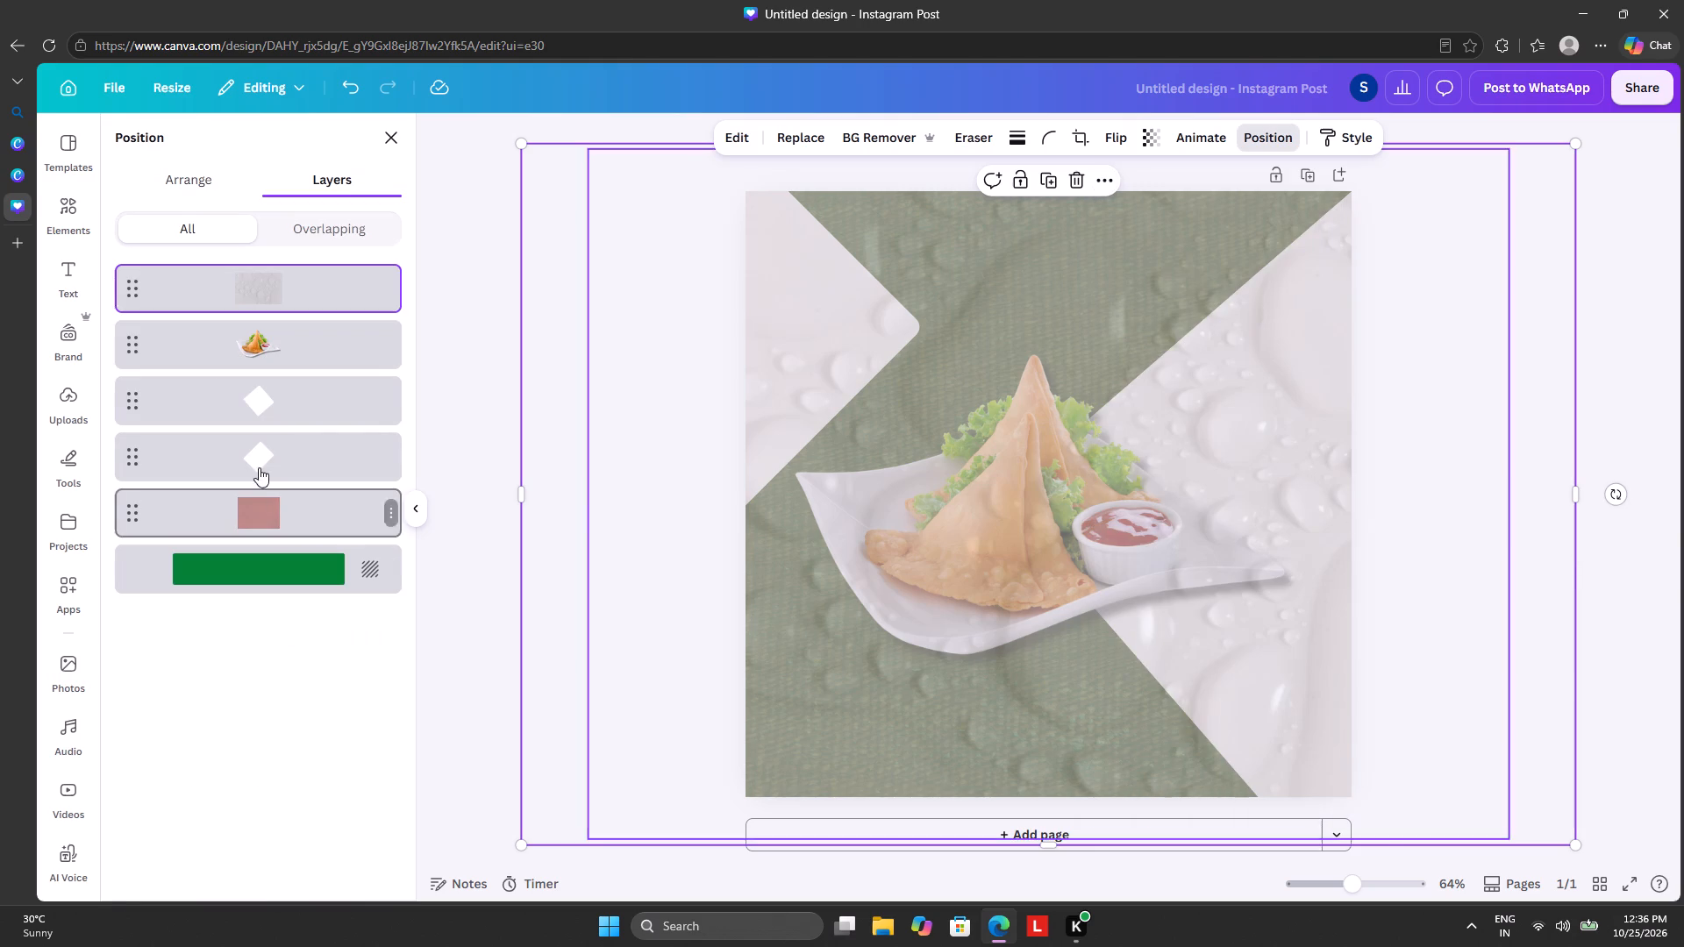
{"action": "left_click_drag", "start_coordinate": [201, 280], "coordinate": [209, 514]}
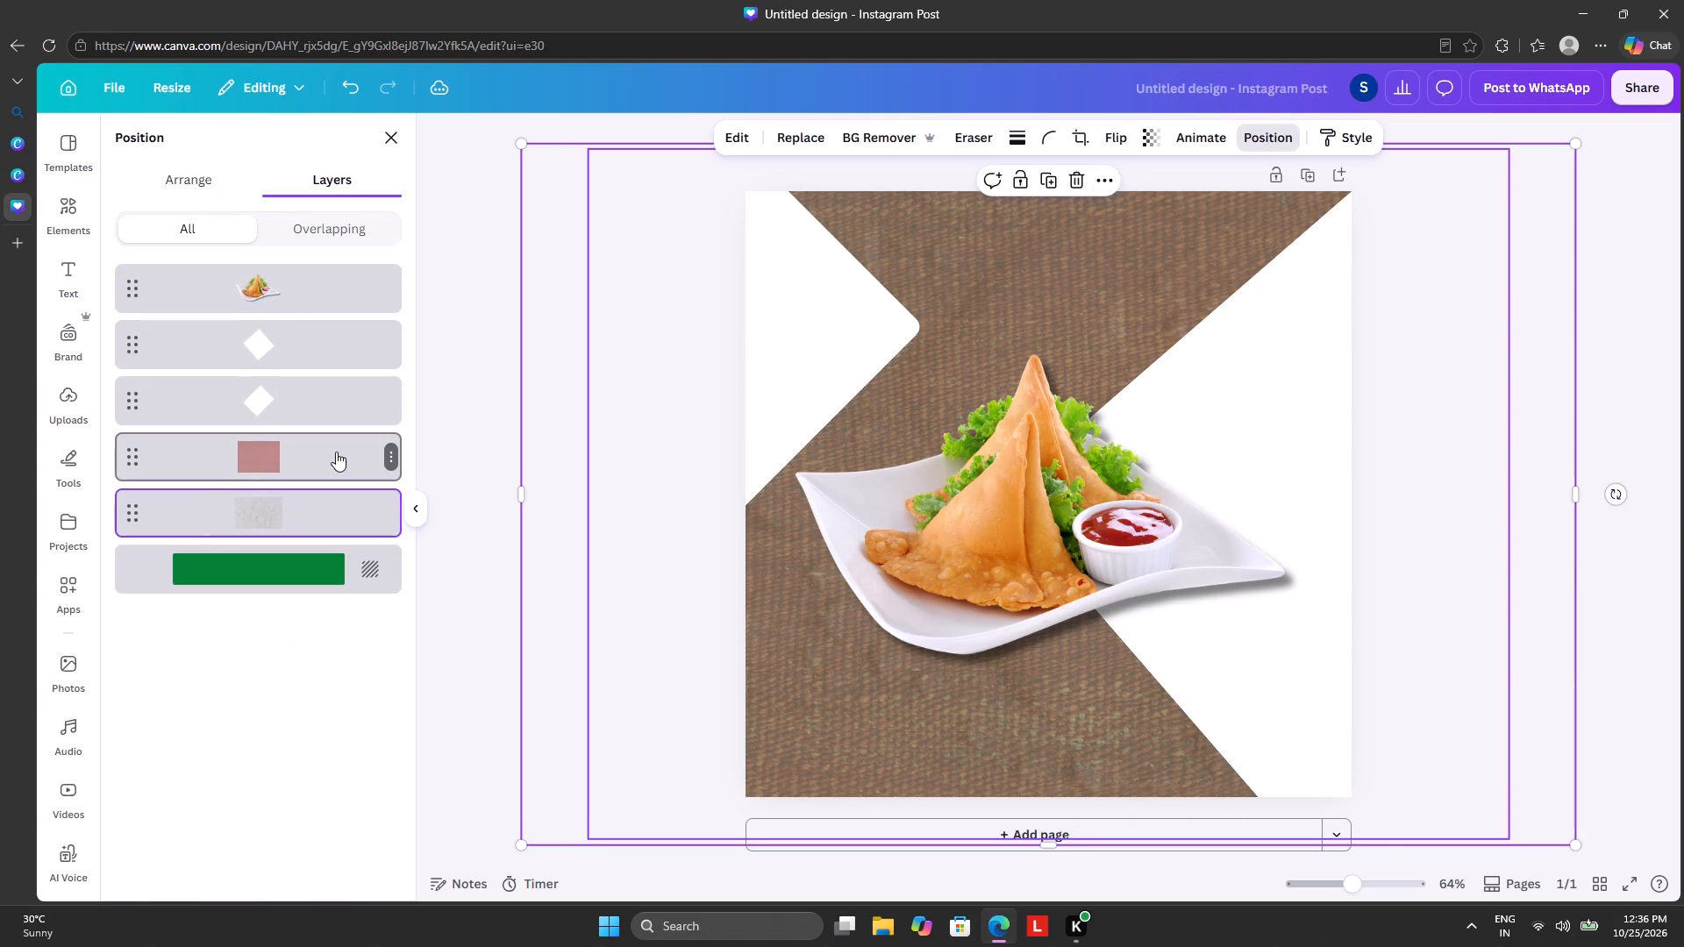
Delete the red fabric texture layer from the design.
{"action": "left_click", "coordinate": [386, 452]}
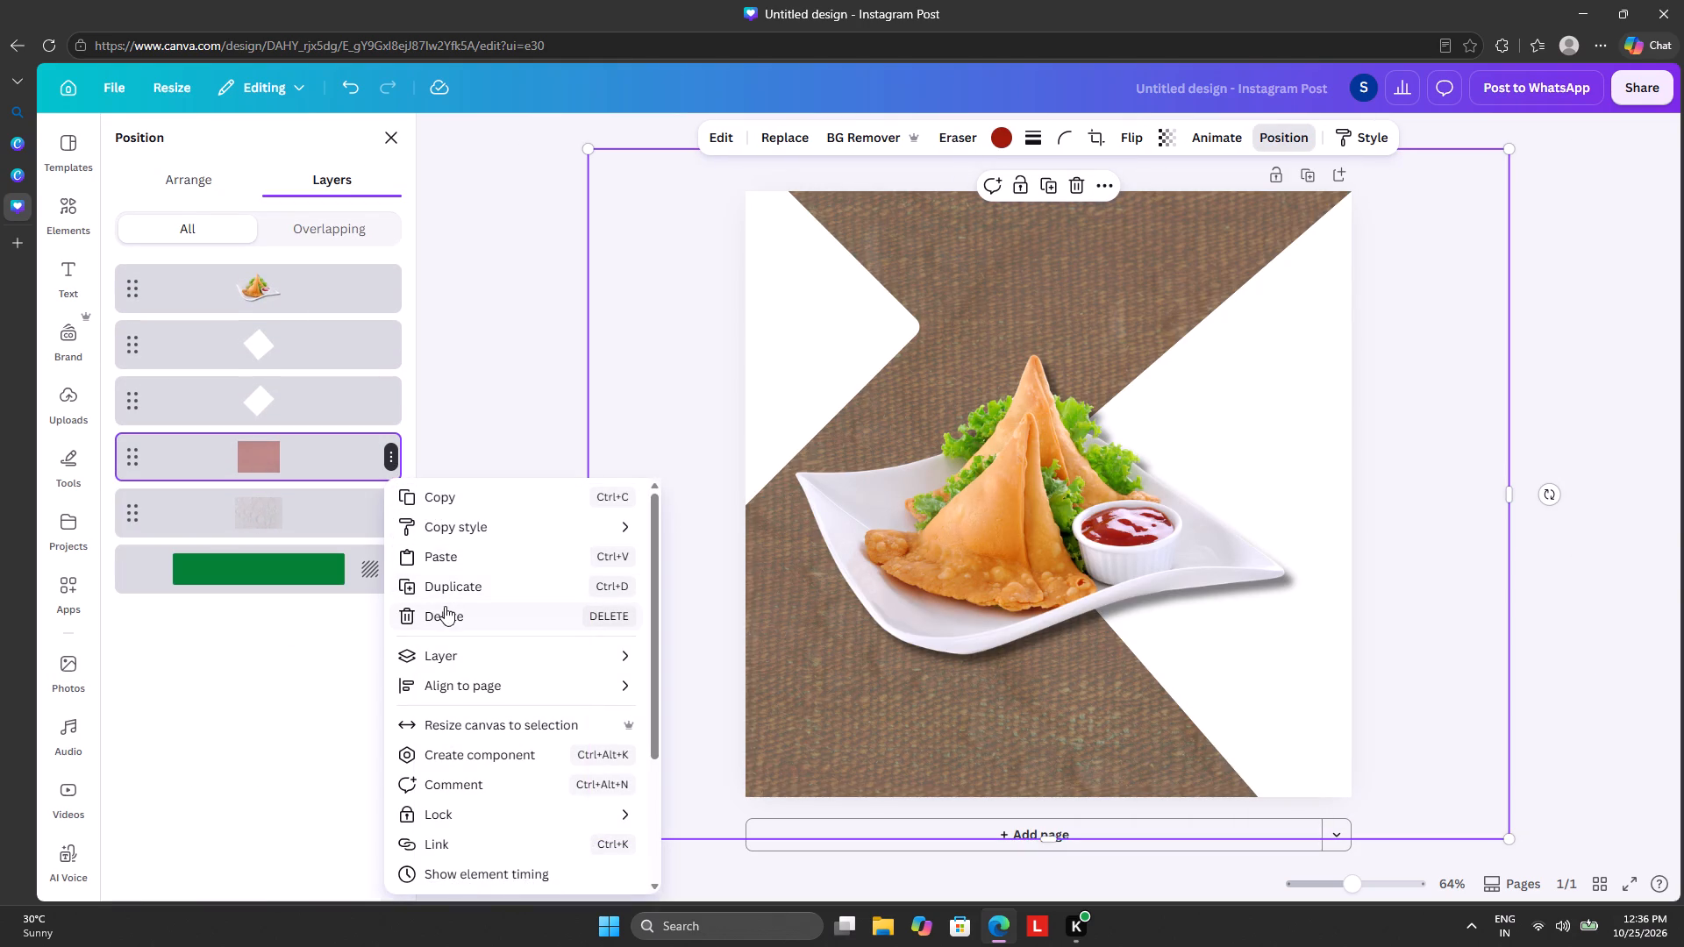
{"action": "left_click", "coordinate": [444, 606]}
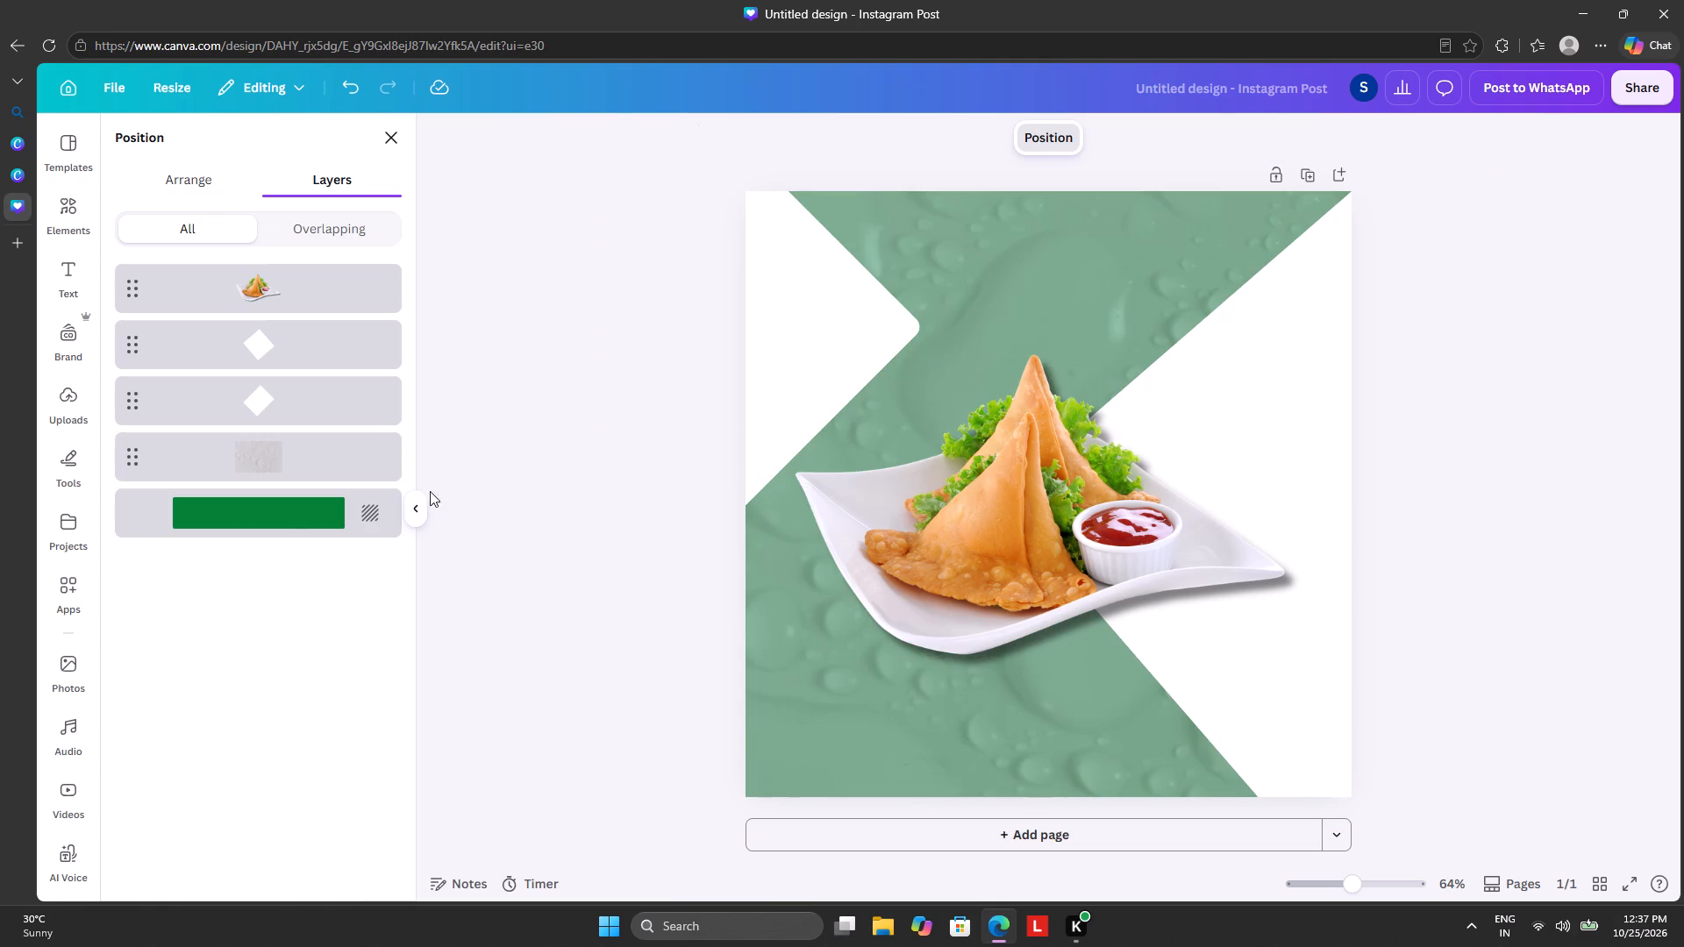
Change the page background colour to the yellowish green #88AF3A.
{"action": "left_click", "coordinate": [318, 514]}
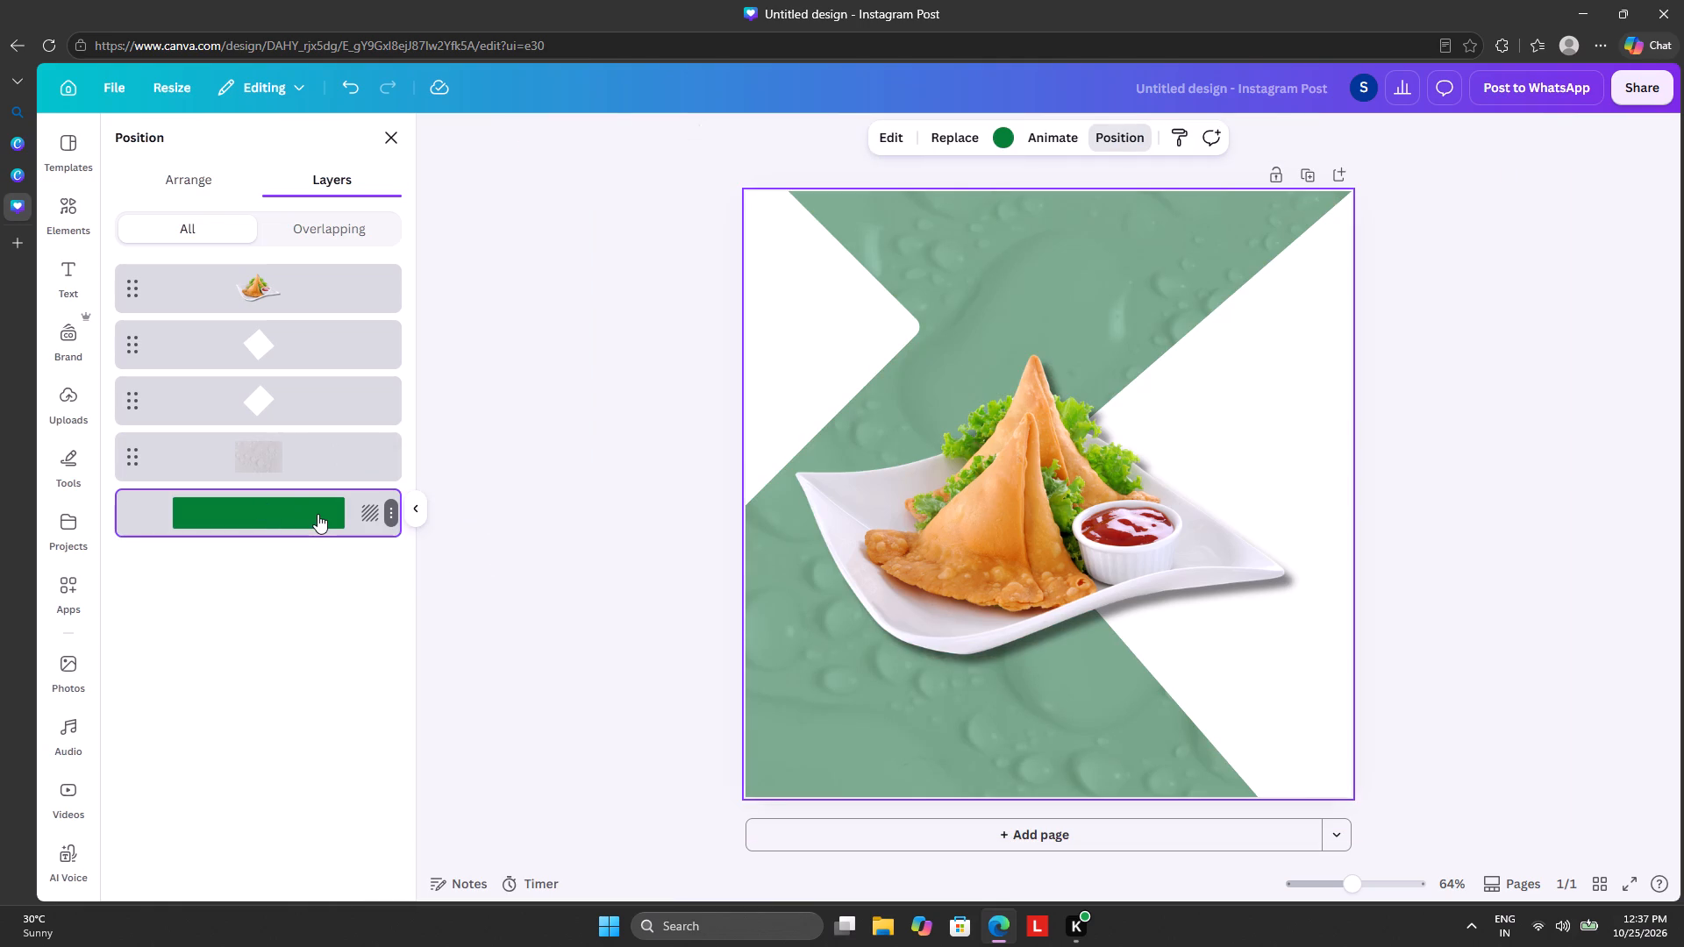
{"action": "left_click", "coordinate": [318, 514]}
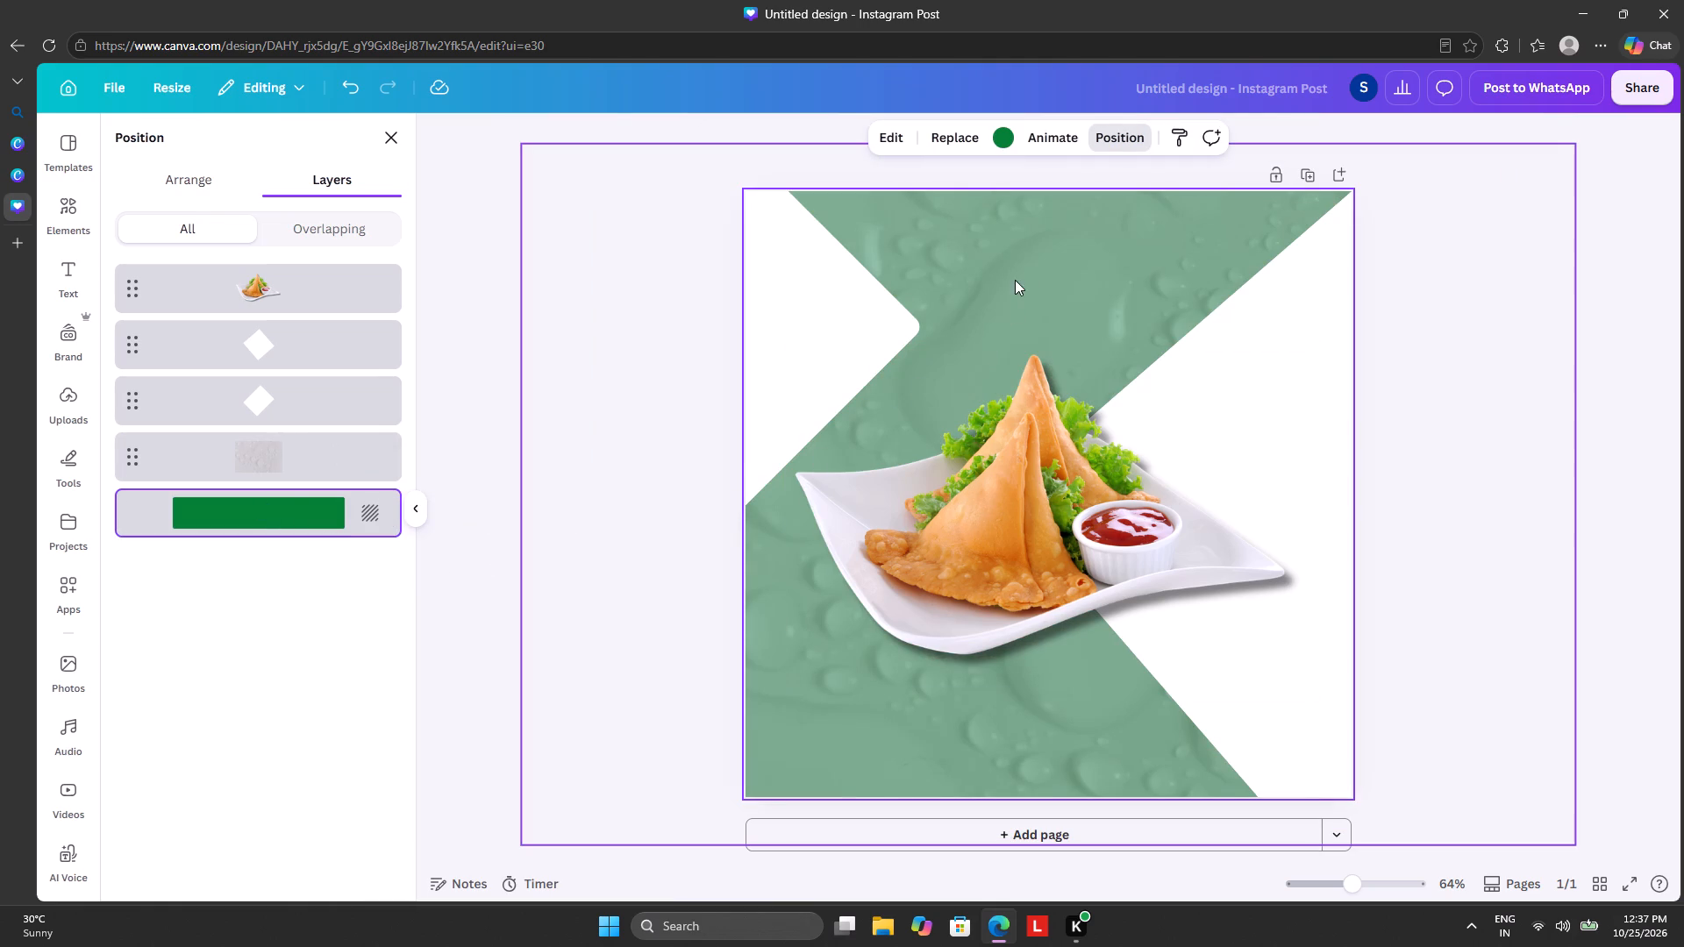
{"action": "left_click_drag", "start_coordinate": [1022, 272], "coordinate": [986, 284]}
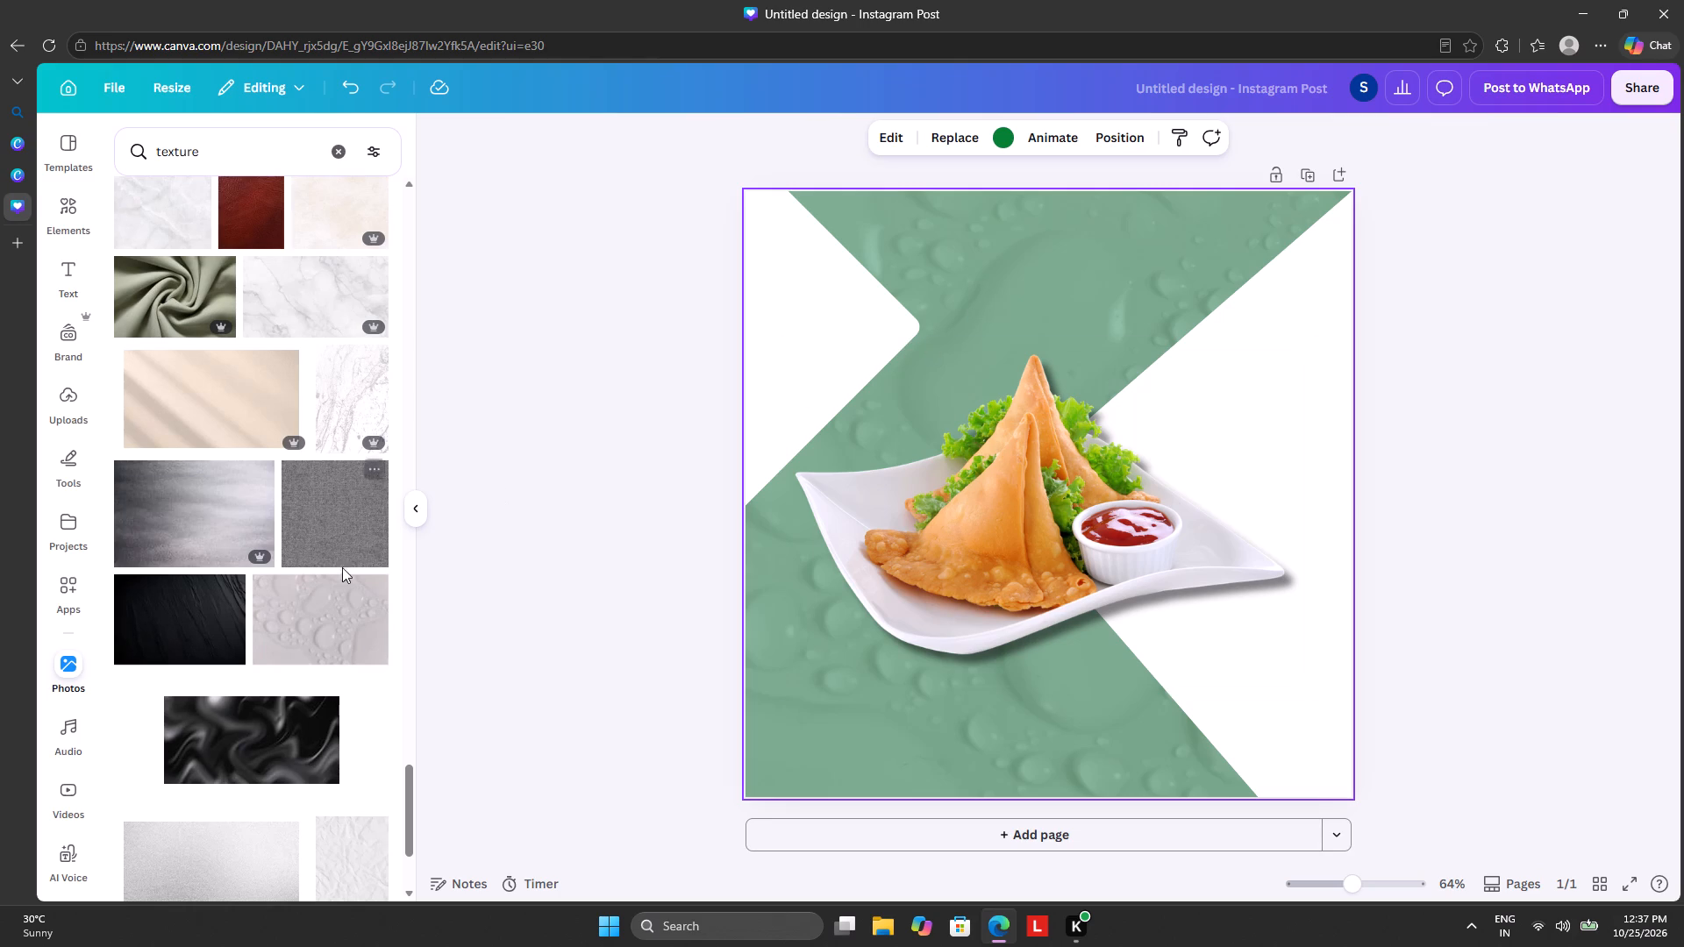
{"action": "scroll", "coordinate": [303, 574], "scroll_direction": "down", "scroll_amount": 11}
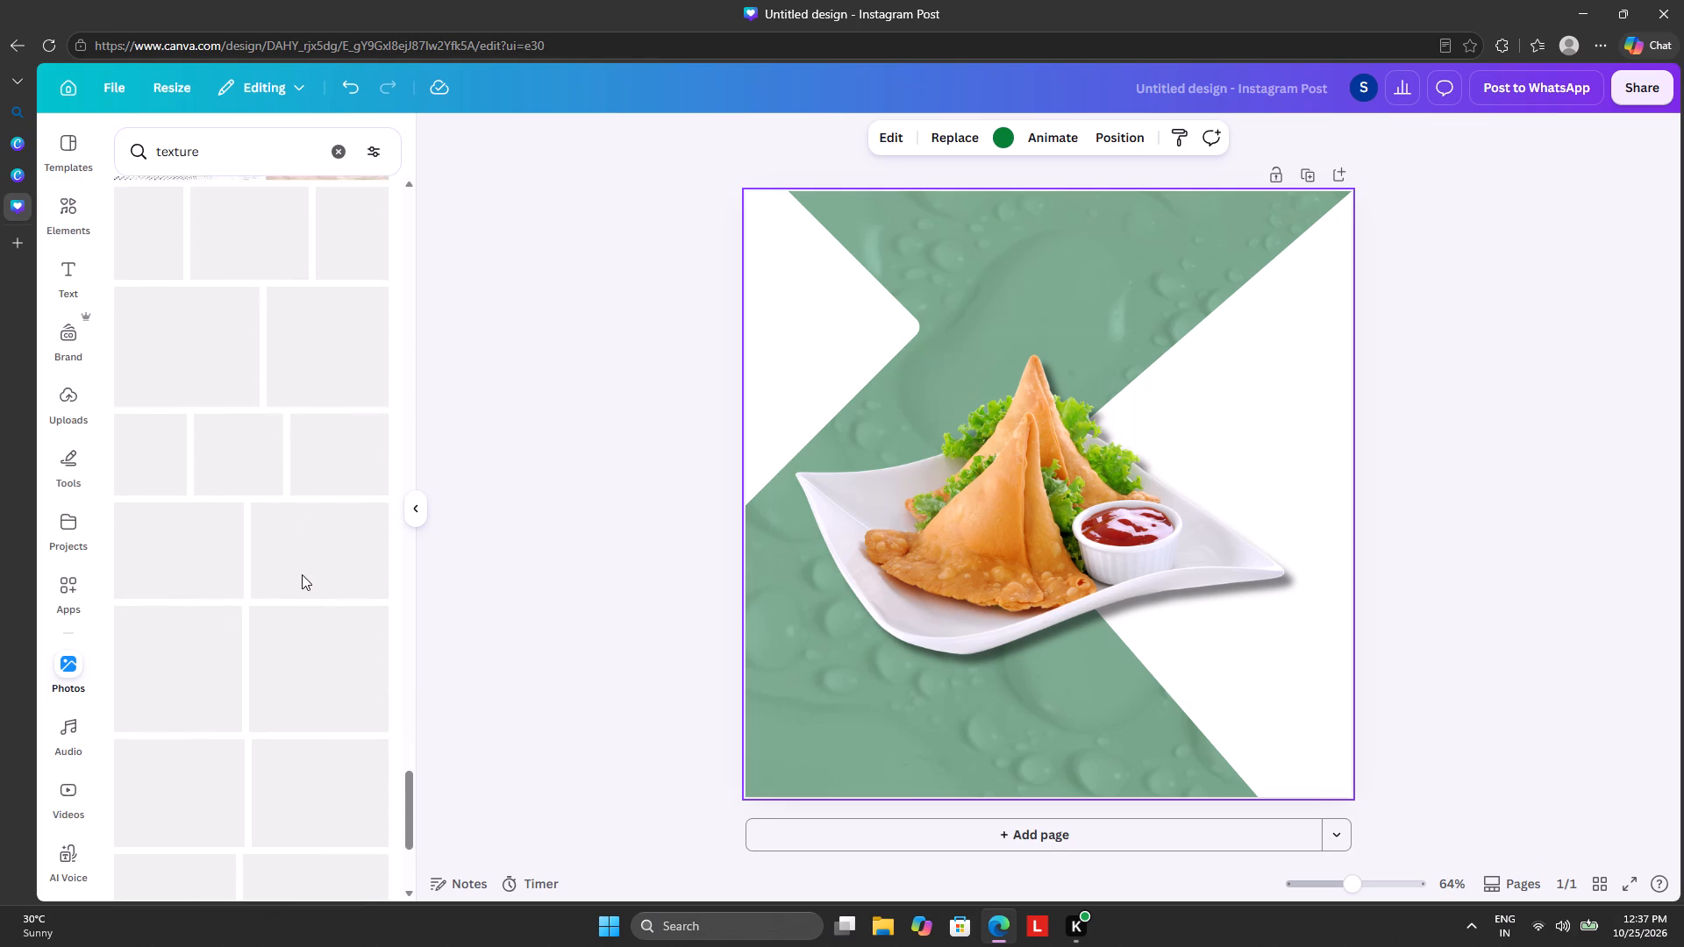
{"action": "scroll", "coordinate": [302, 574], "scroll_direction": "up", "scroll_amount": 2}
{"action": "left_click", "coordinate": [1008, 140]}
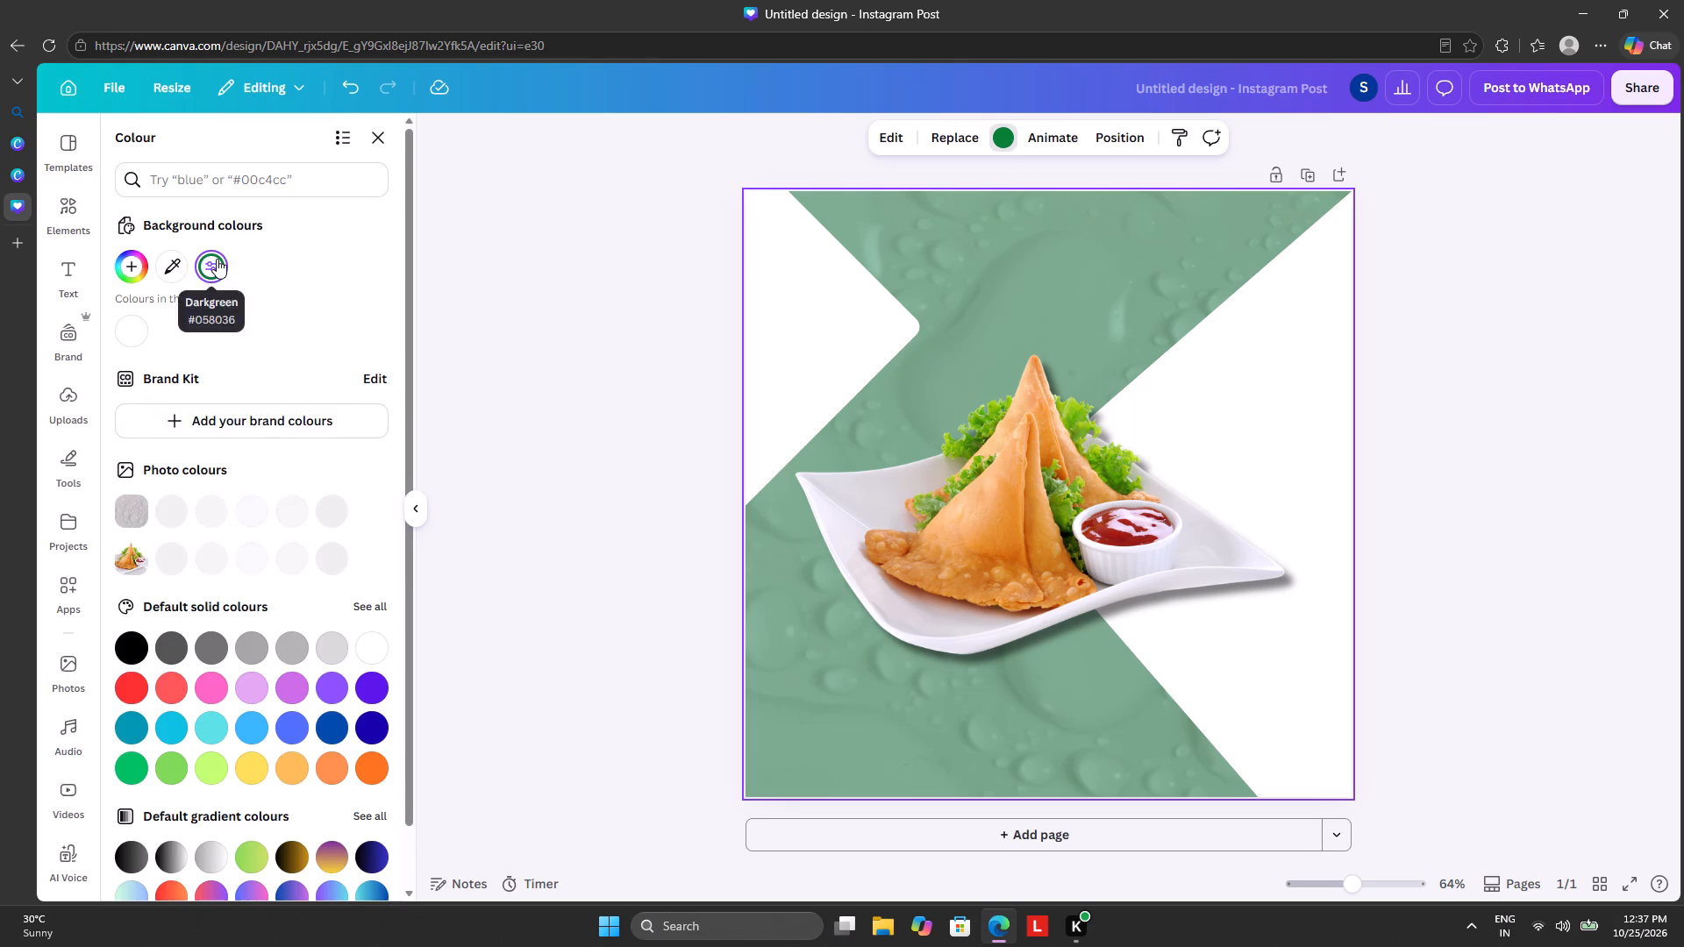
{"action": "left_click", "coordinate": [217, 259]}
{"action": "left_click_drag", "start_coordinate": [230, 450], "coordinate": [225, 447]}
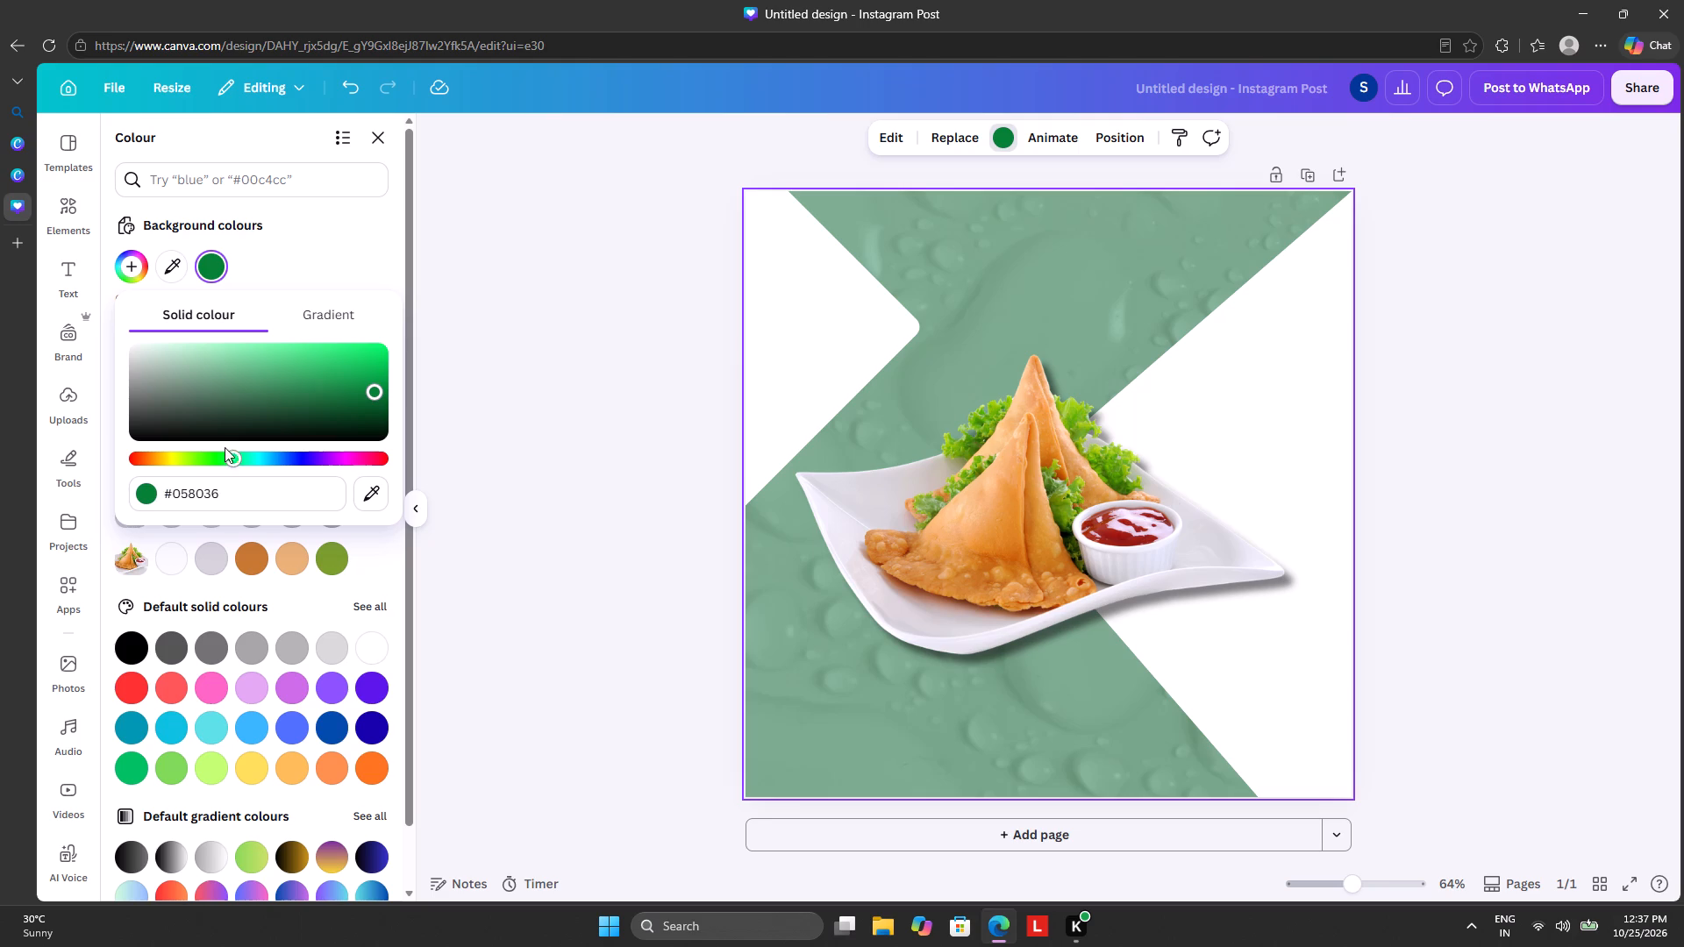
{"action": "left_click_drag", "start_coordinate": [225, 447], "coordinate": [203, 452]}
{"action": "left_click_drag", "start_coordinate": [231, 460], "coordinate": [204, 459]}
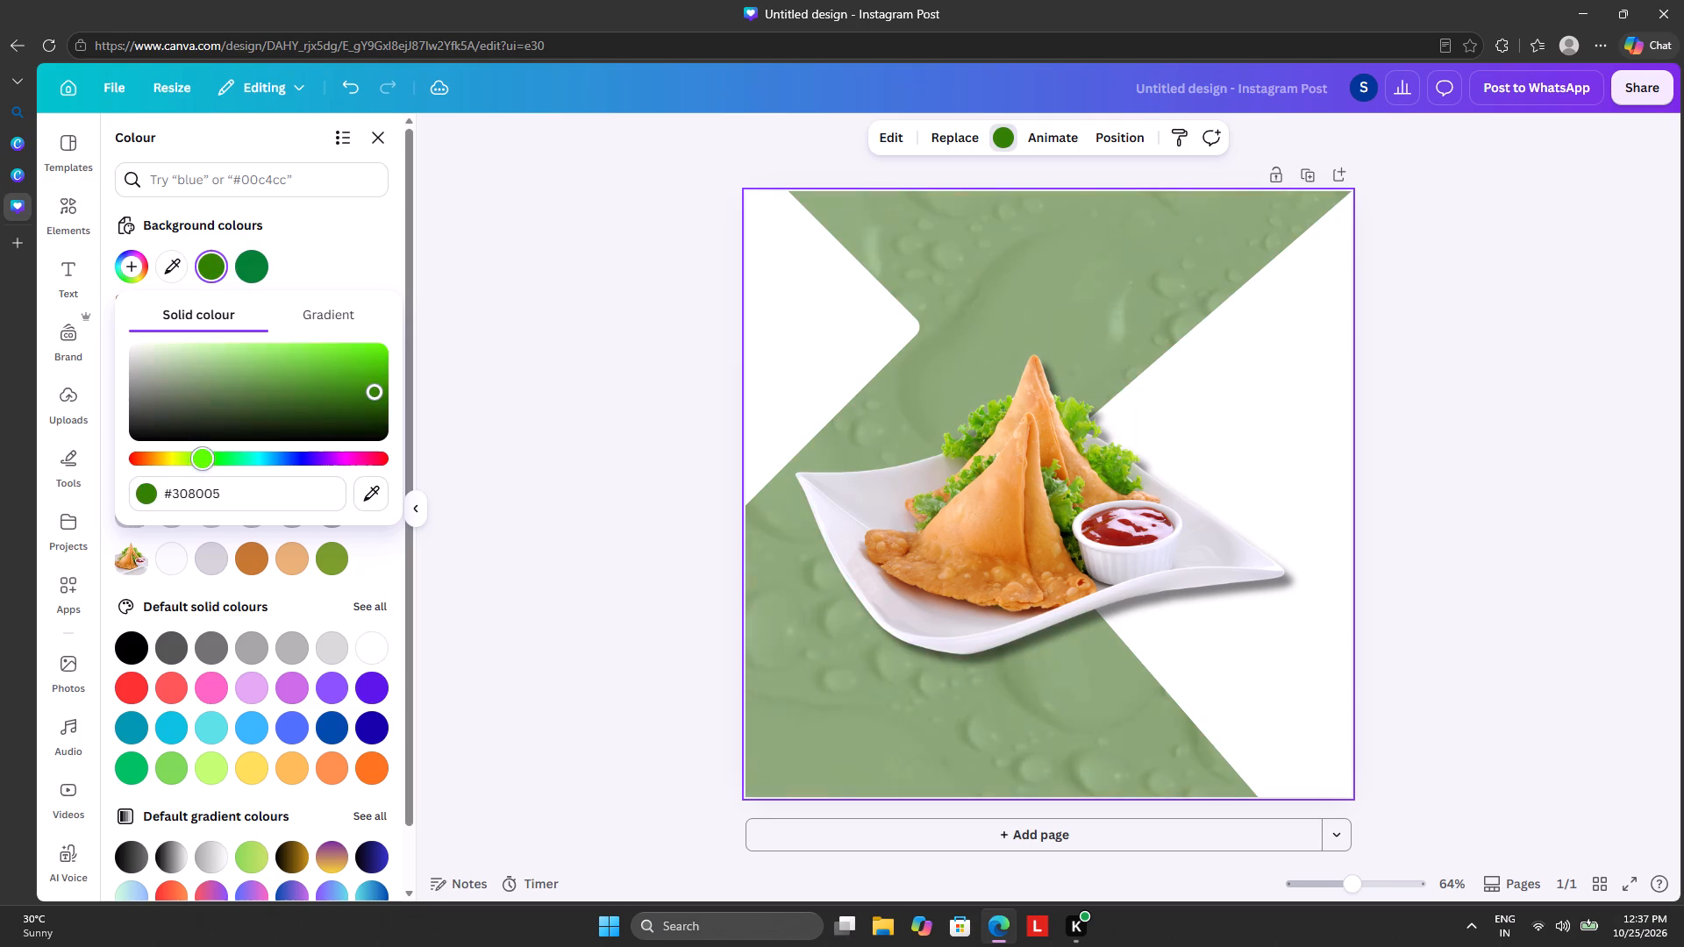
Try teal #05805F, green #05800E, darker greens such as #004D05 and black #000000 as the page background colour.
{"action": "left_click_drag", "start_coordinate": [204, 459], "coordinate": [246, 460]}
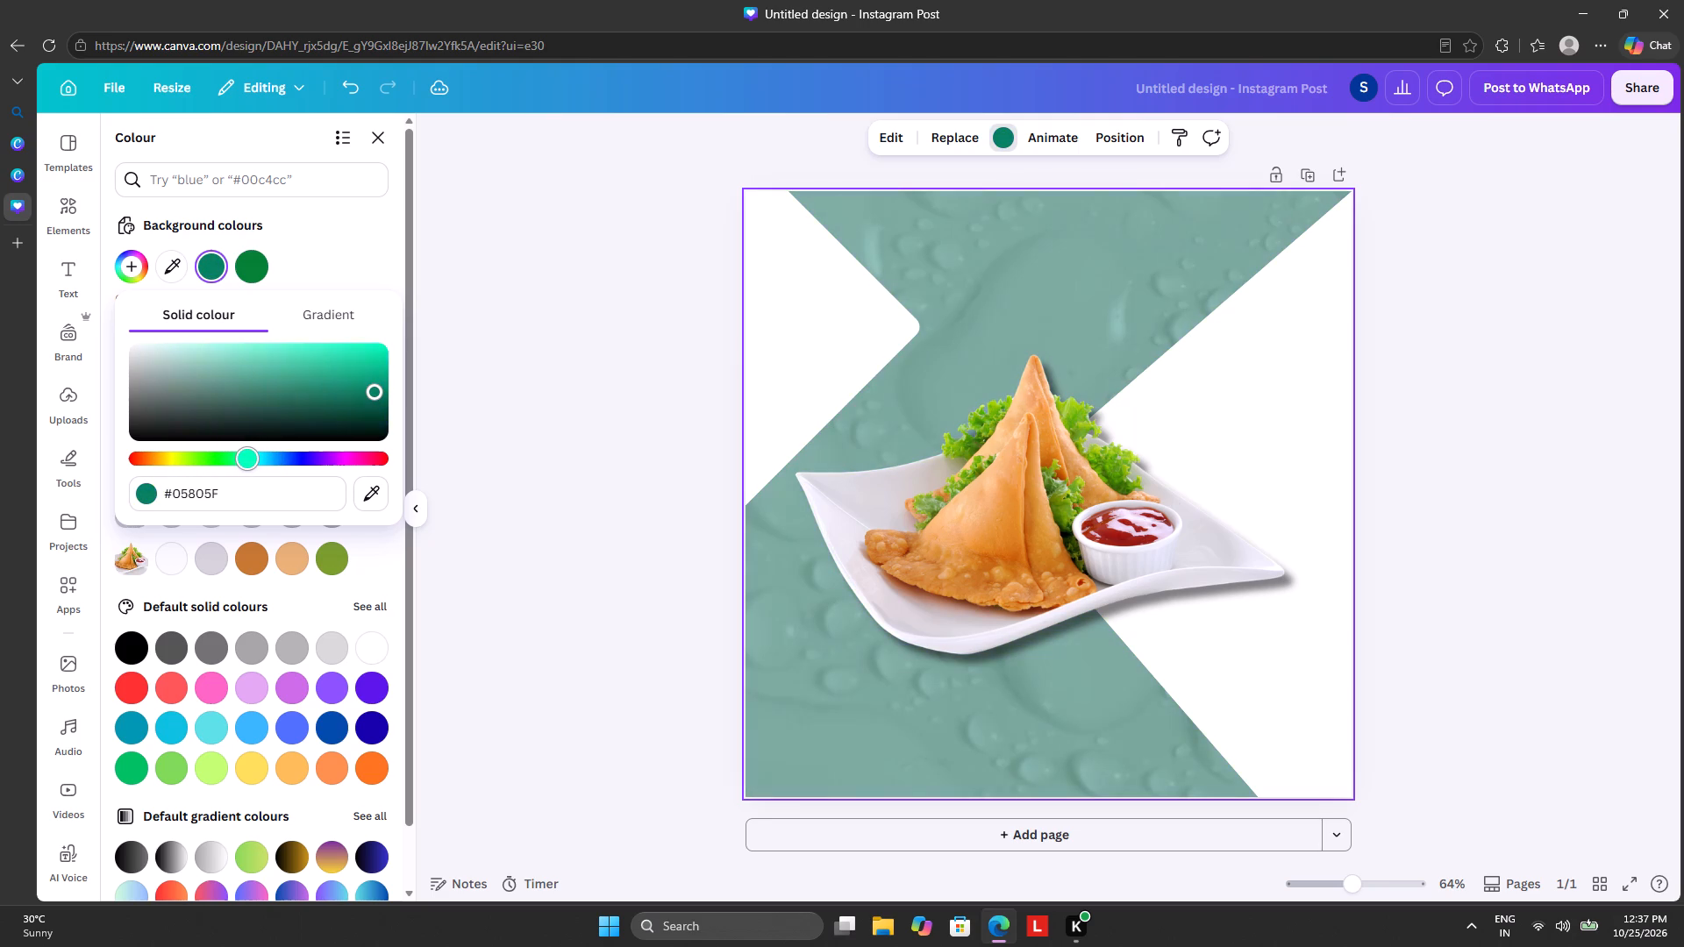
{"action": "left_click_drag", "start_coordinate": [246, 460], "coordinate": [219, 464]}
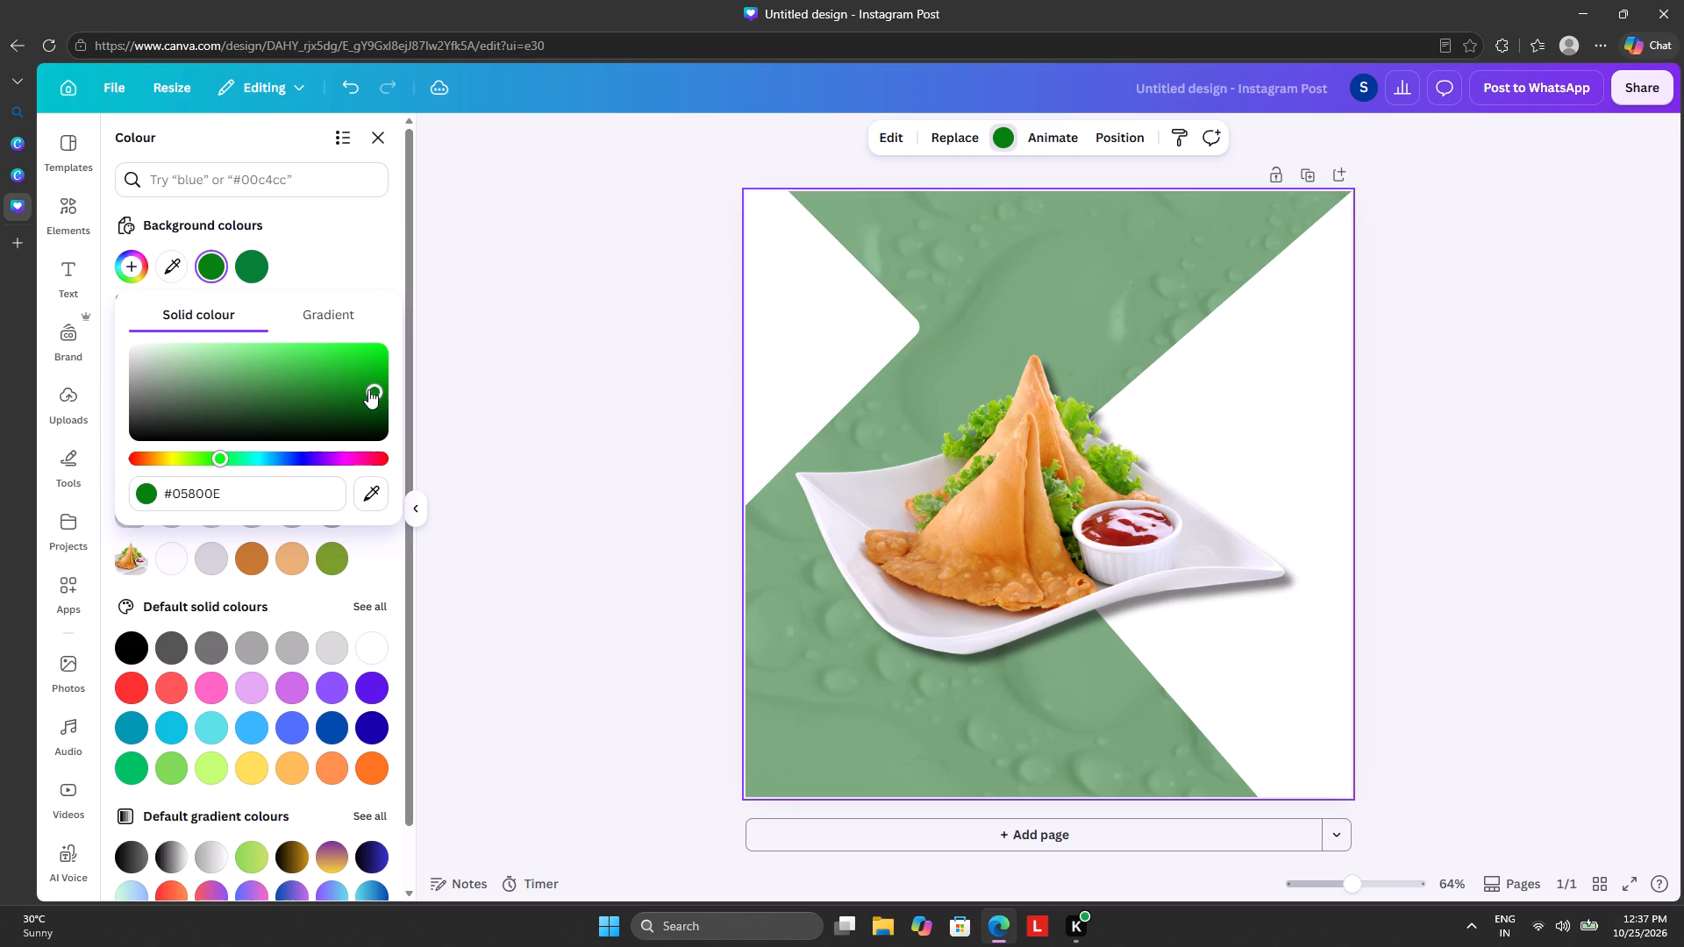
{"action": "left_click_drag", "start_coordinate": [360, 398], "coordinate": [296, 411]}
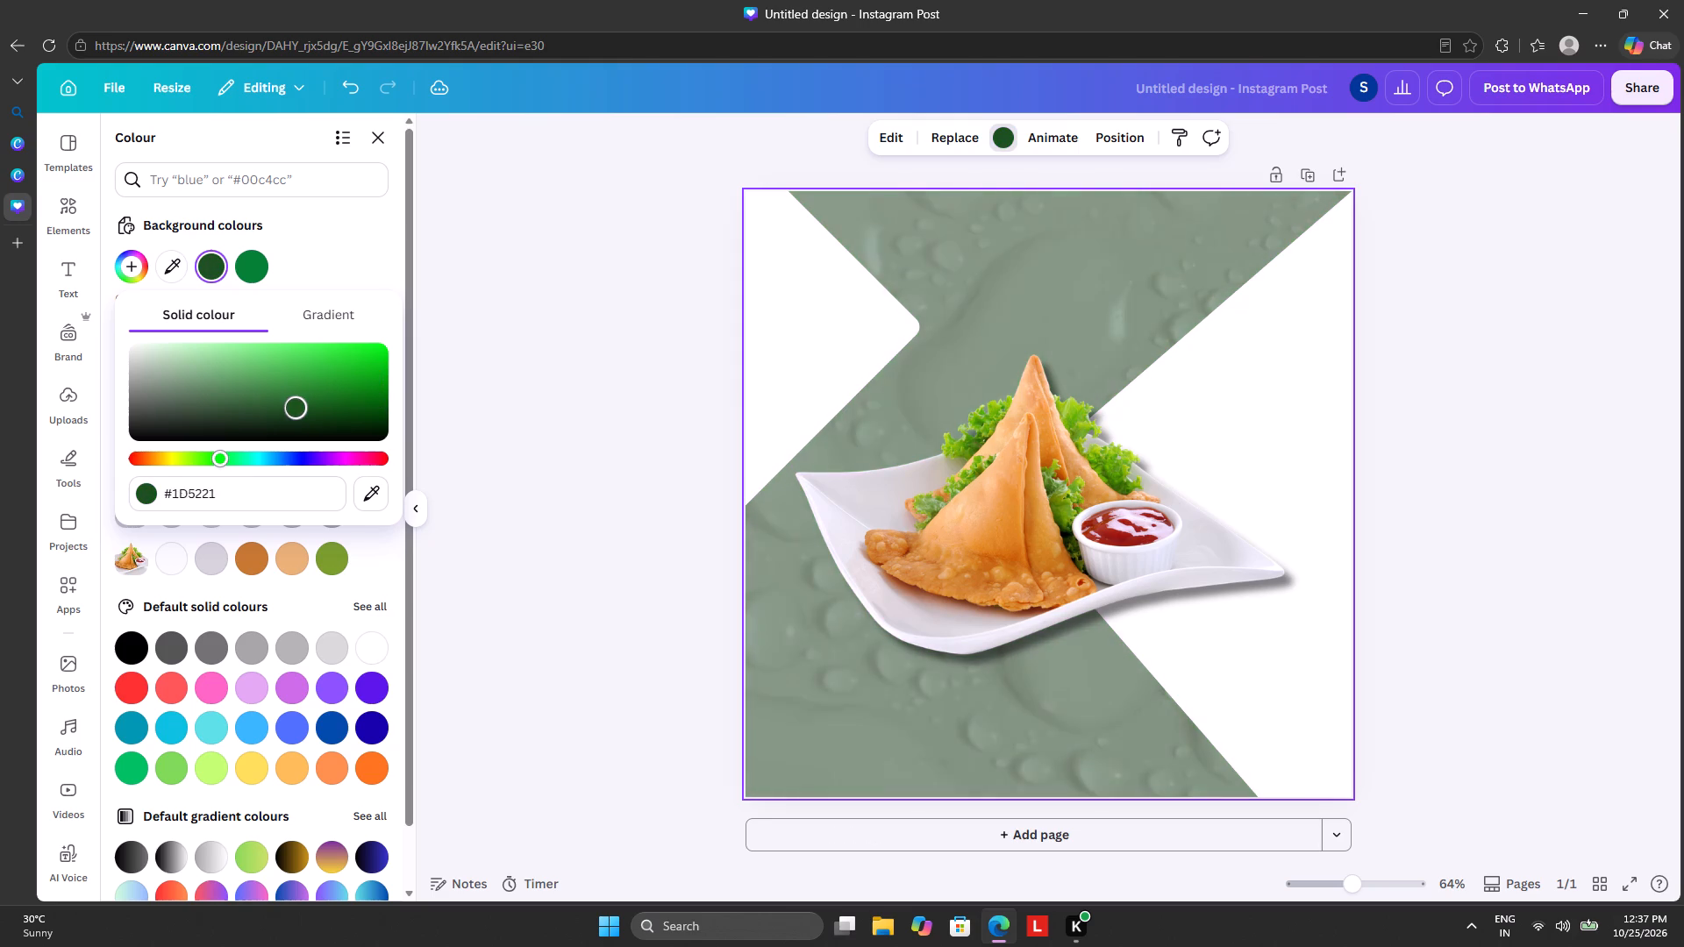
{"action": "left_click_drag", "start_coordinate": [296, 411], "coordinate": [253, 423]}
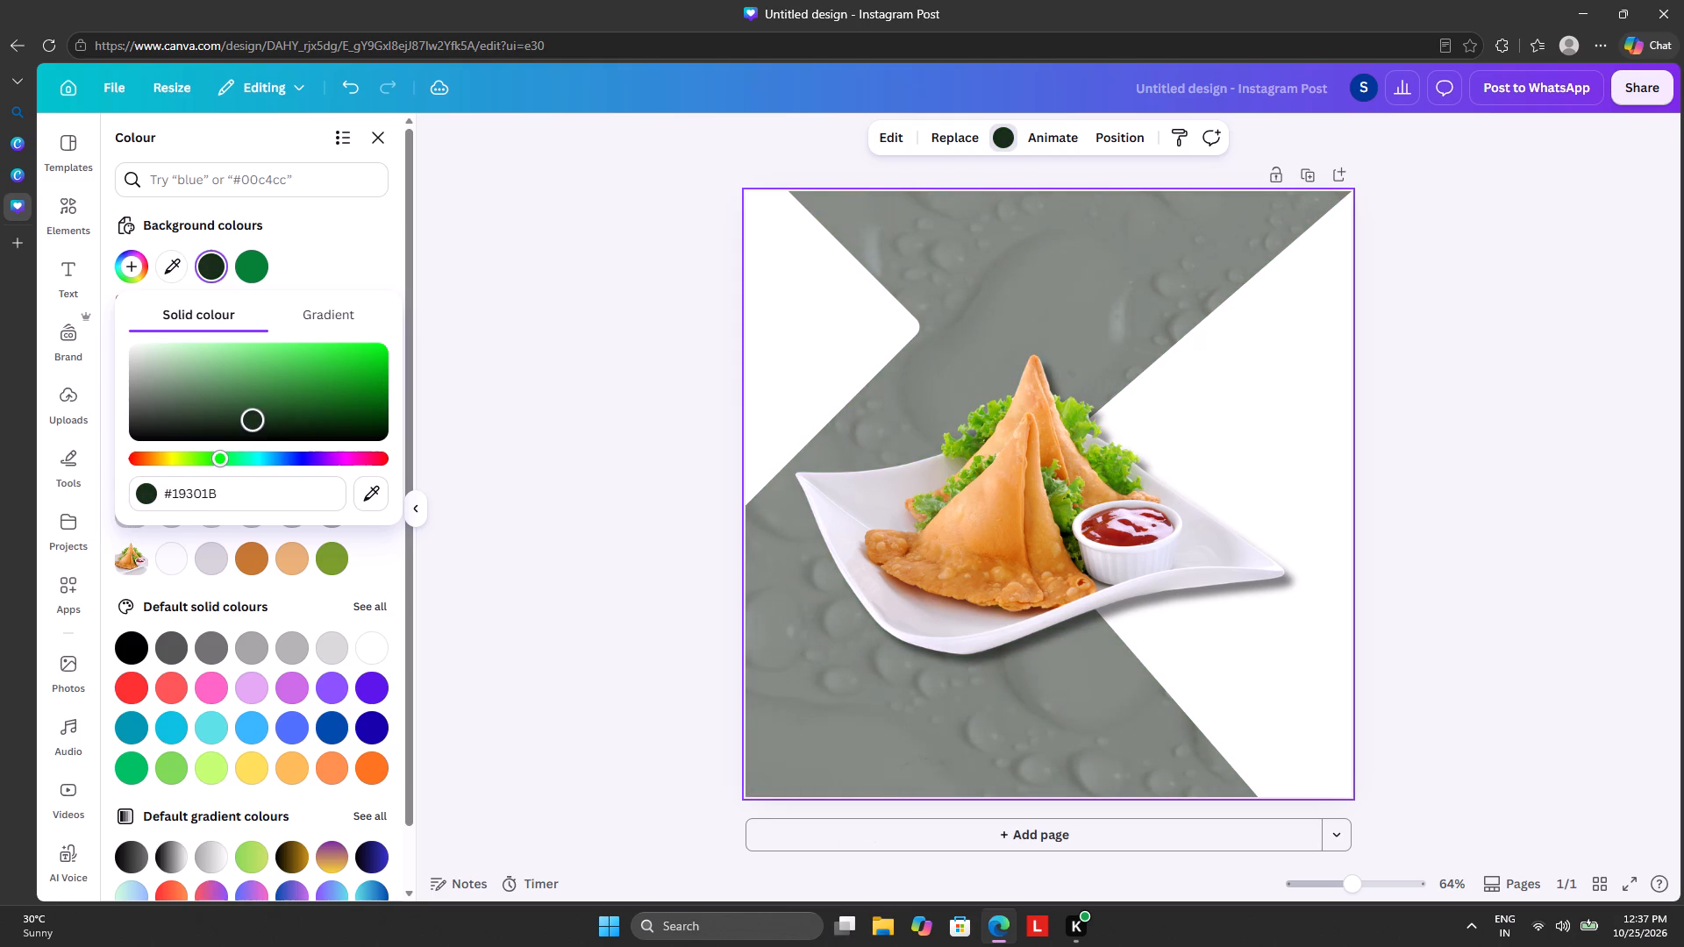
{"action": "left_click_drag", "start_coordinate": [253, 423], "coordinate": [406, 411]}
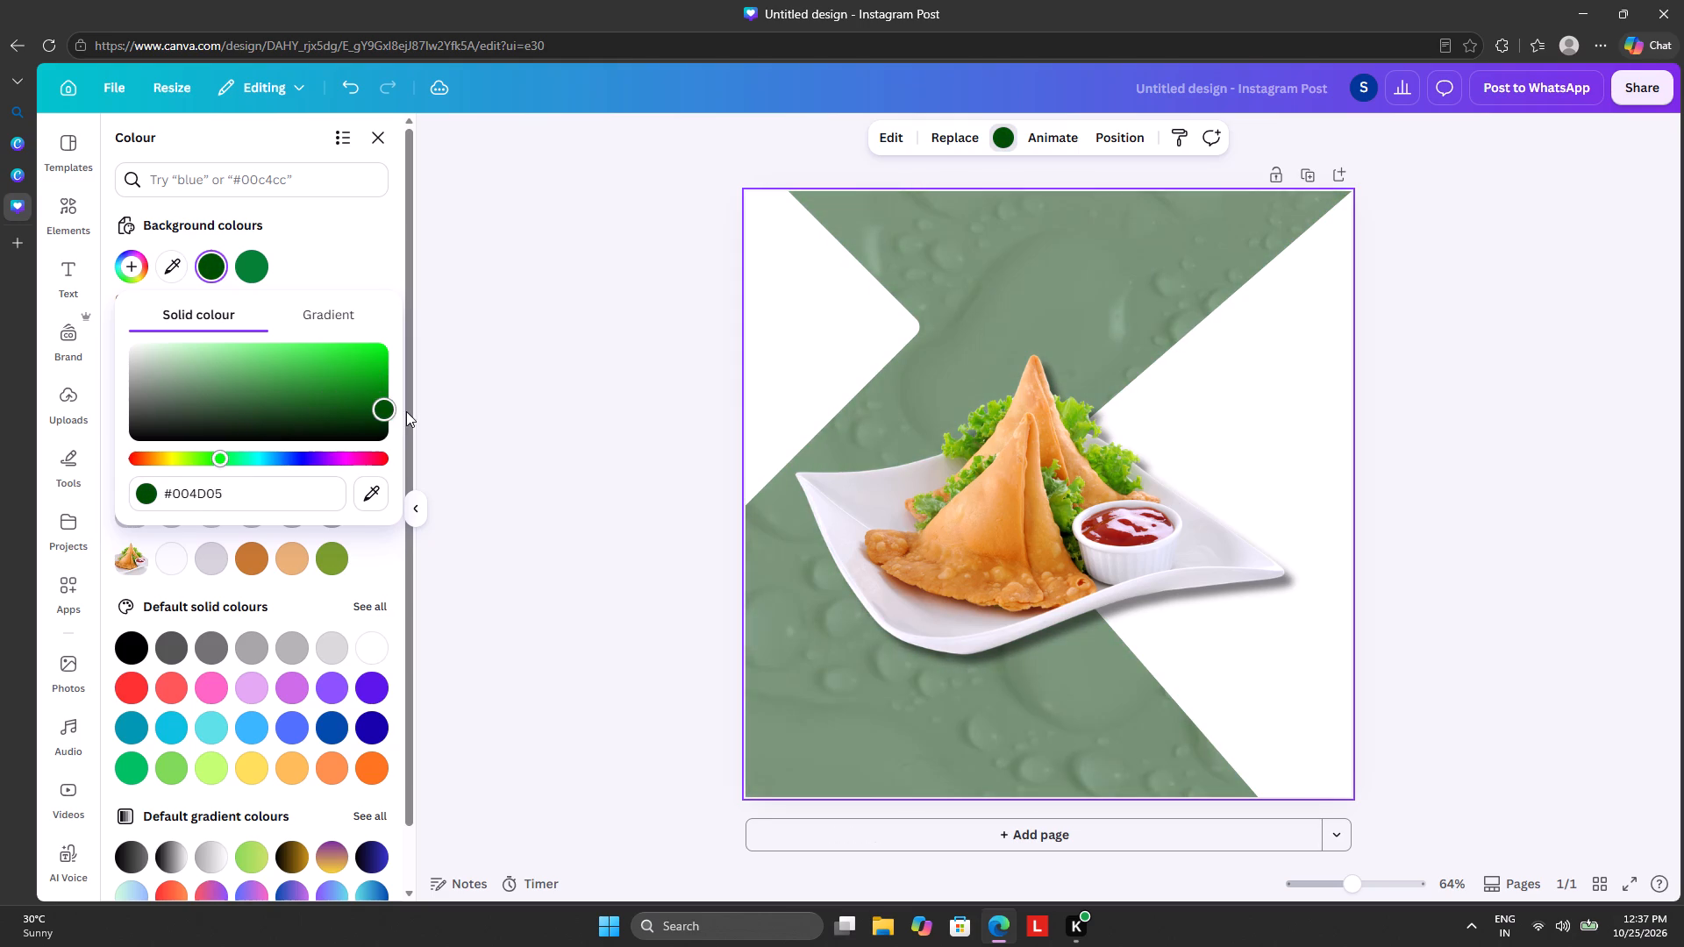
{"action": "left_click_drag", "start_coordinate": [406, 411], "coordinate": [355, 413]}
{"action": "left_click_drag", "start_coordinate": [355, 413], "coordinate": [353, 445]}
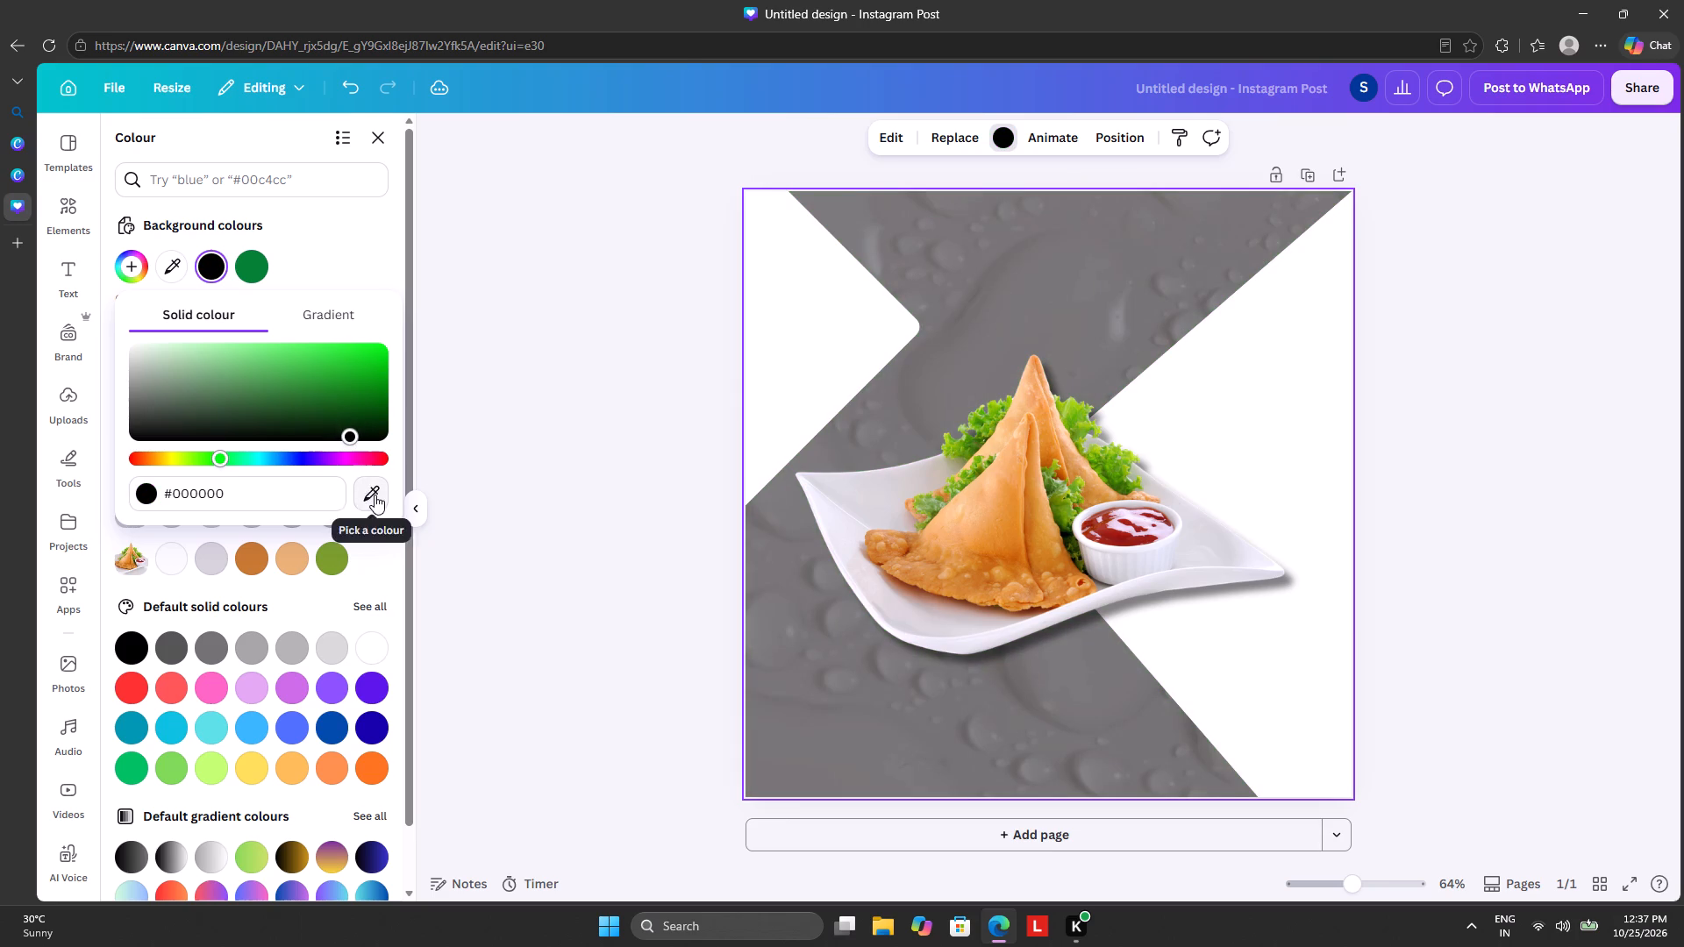
Sample the yellowish green #88AF3A from the lettuce in the samosa photo as the page background colour.
{"action": "left_click", "coordinate": [375, 493]}
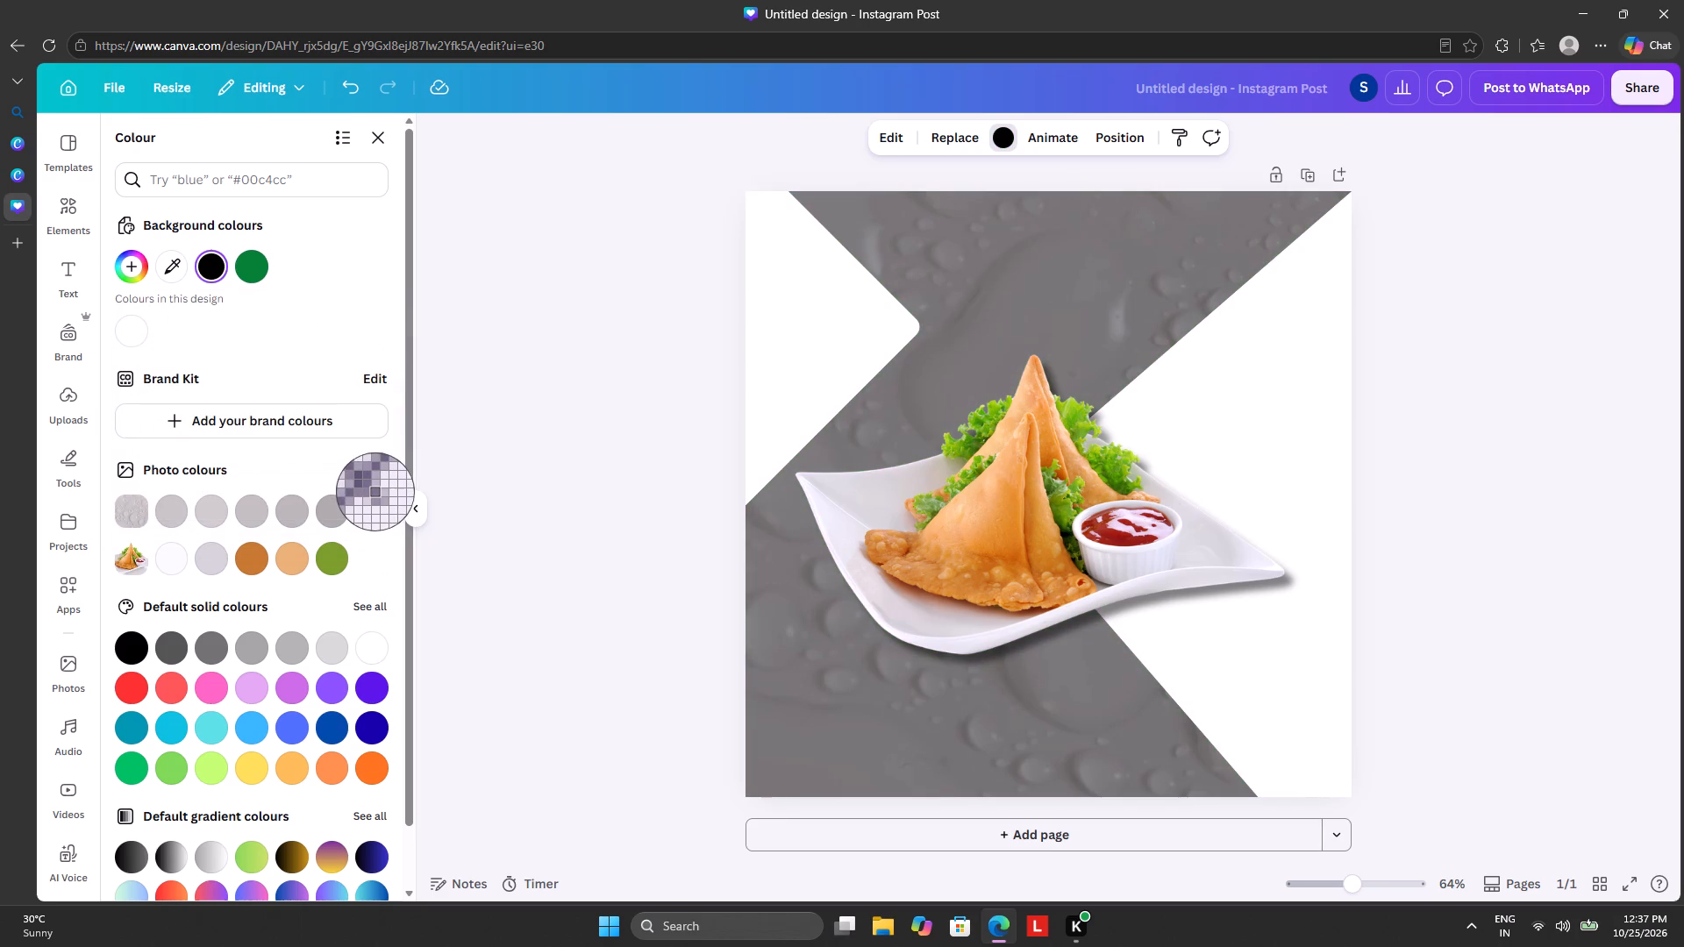
{"action": "left_click", "coordinate": [983, 424]}
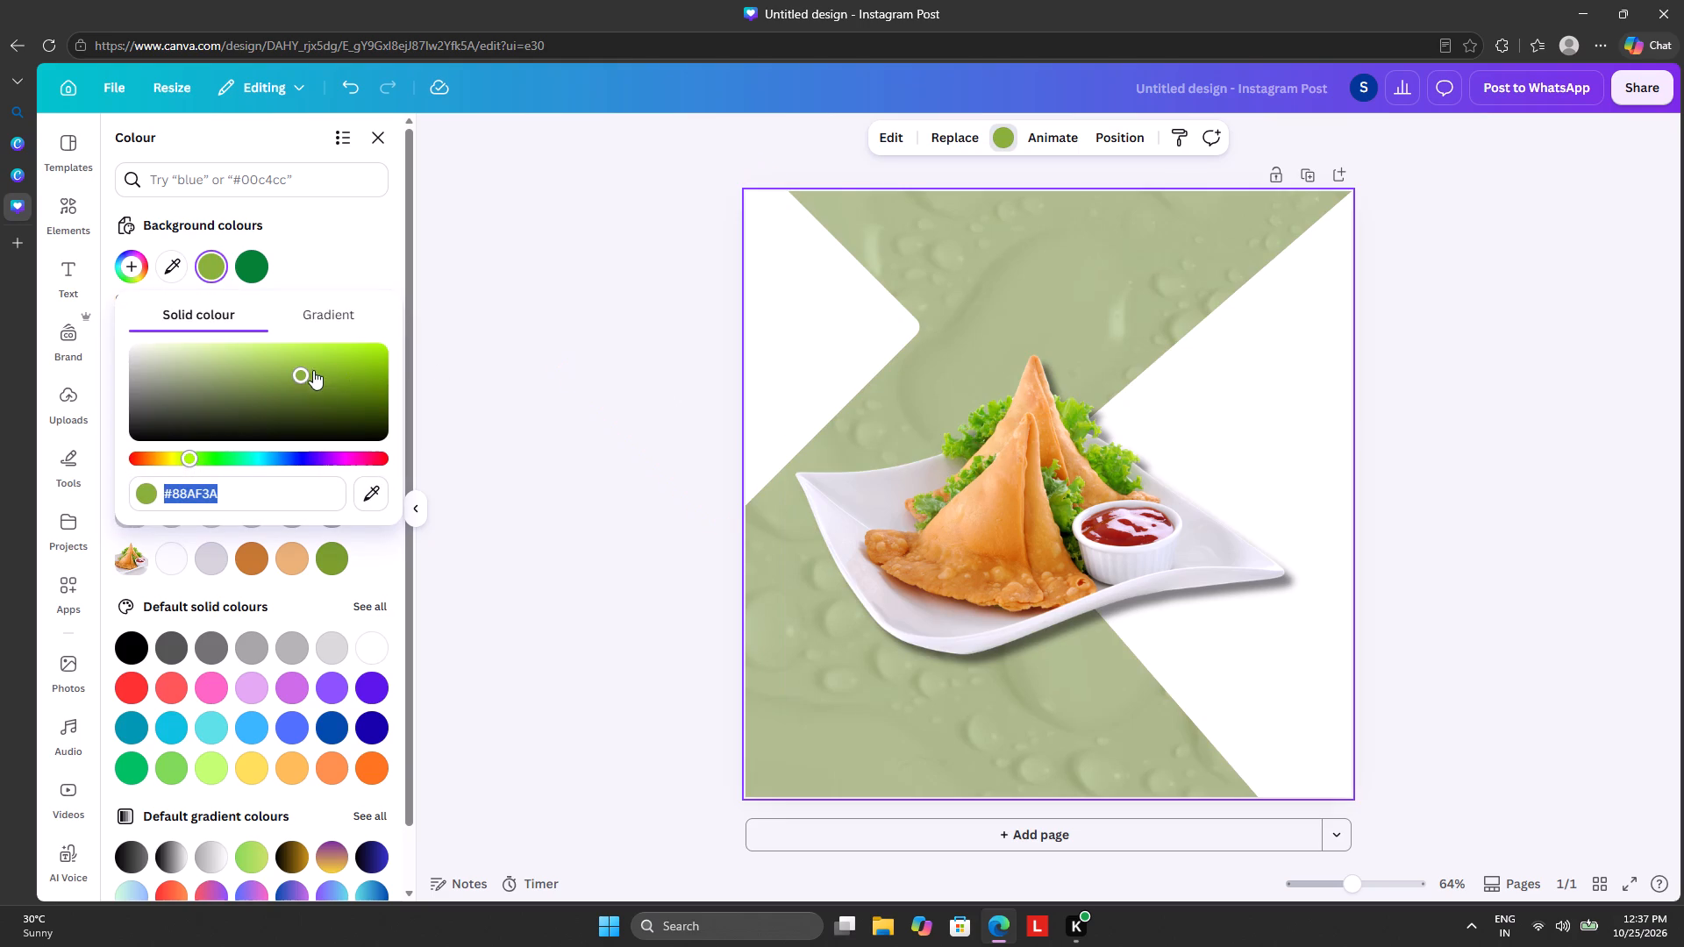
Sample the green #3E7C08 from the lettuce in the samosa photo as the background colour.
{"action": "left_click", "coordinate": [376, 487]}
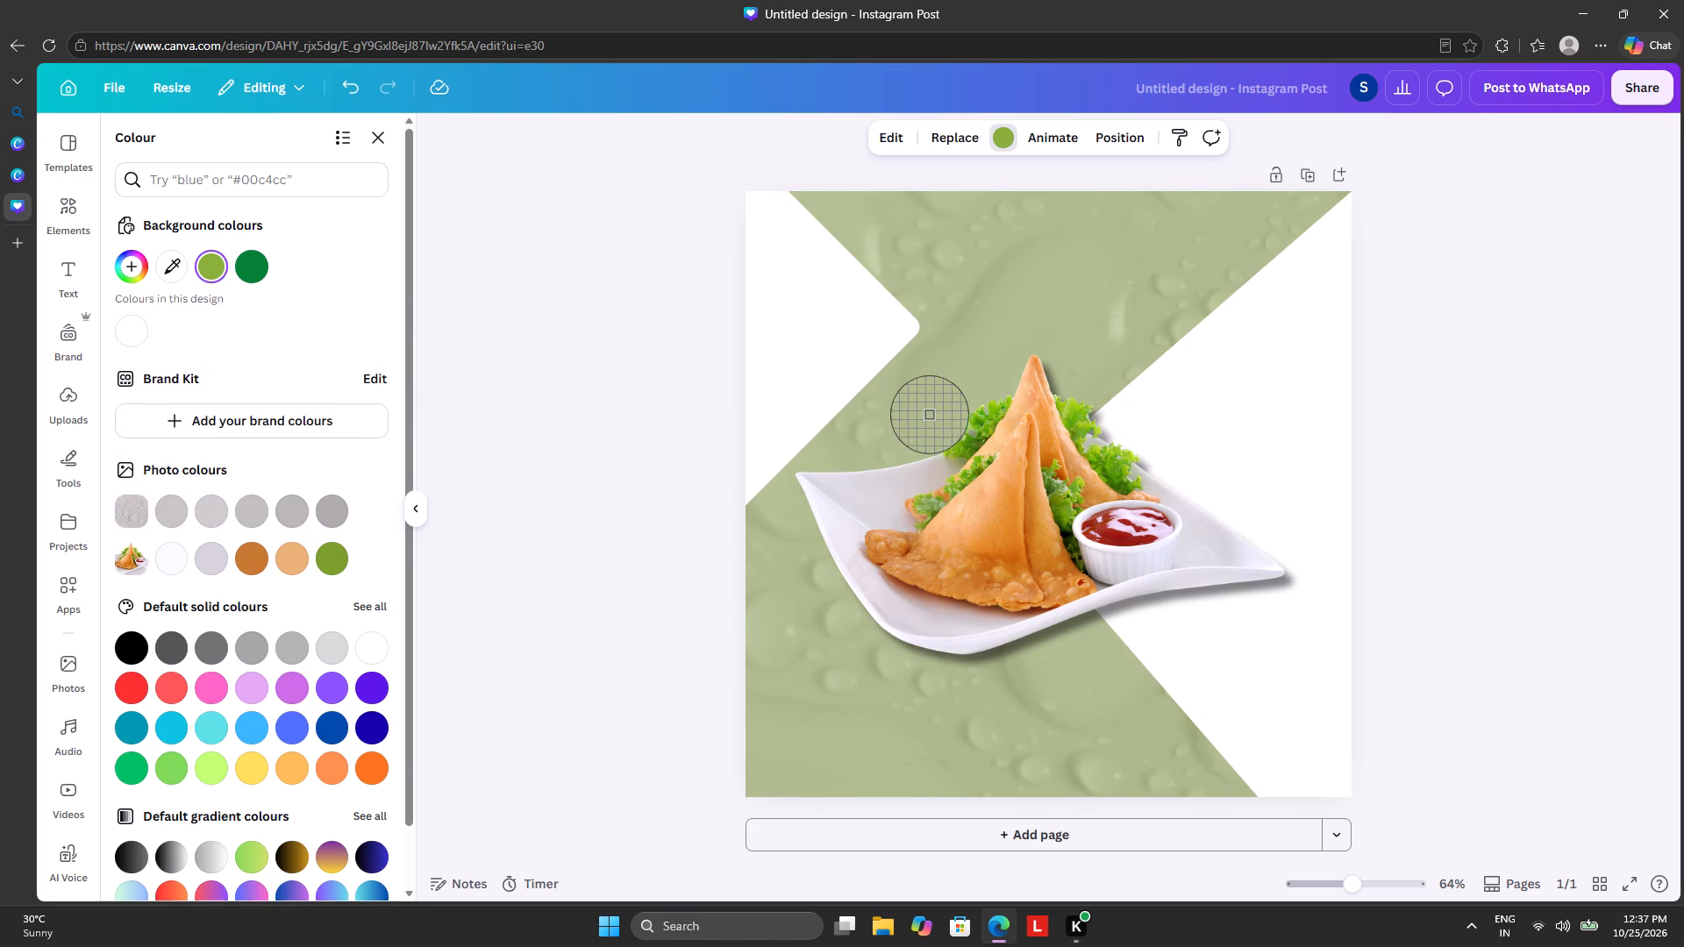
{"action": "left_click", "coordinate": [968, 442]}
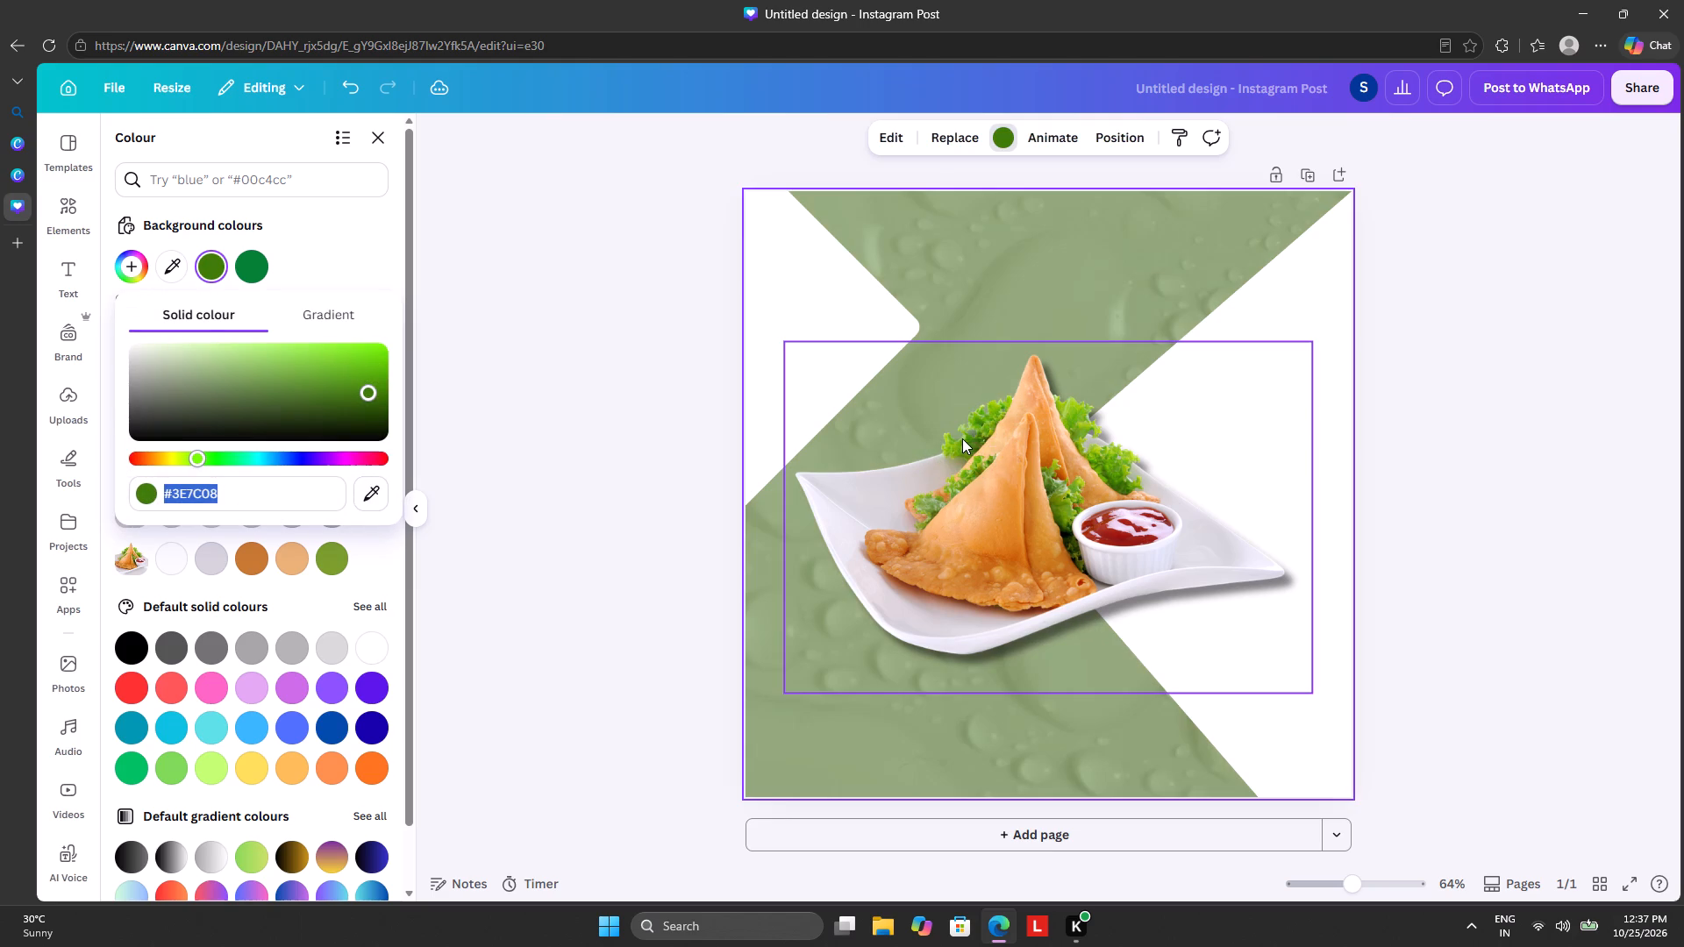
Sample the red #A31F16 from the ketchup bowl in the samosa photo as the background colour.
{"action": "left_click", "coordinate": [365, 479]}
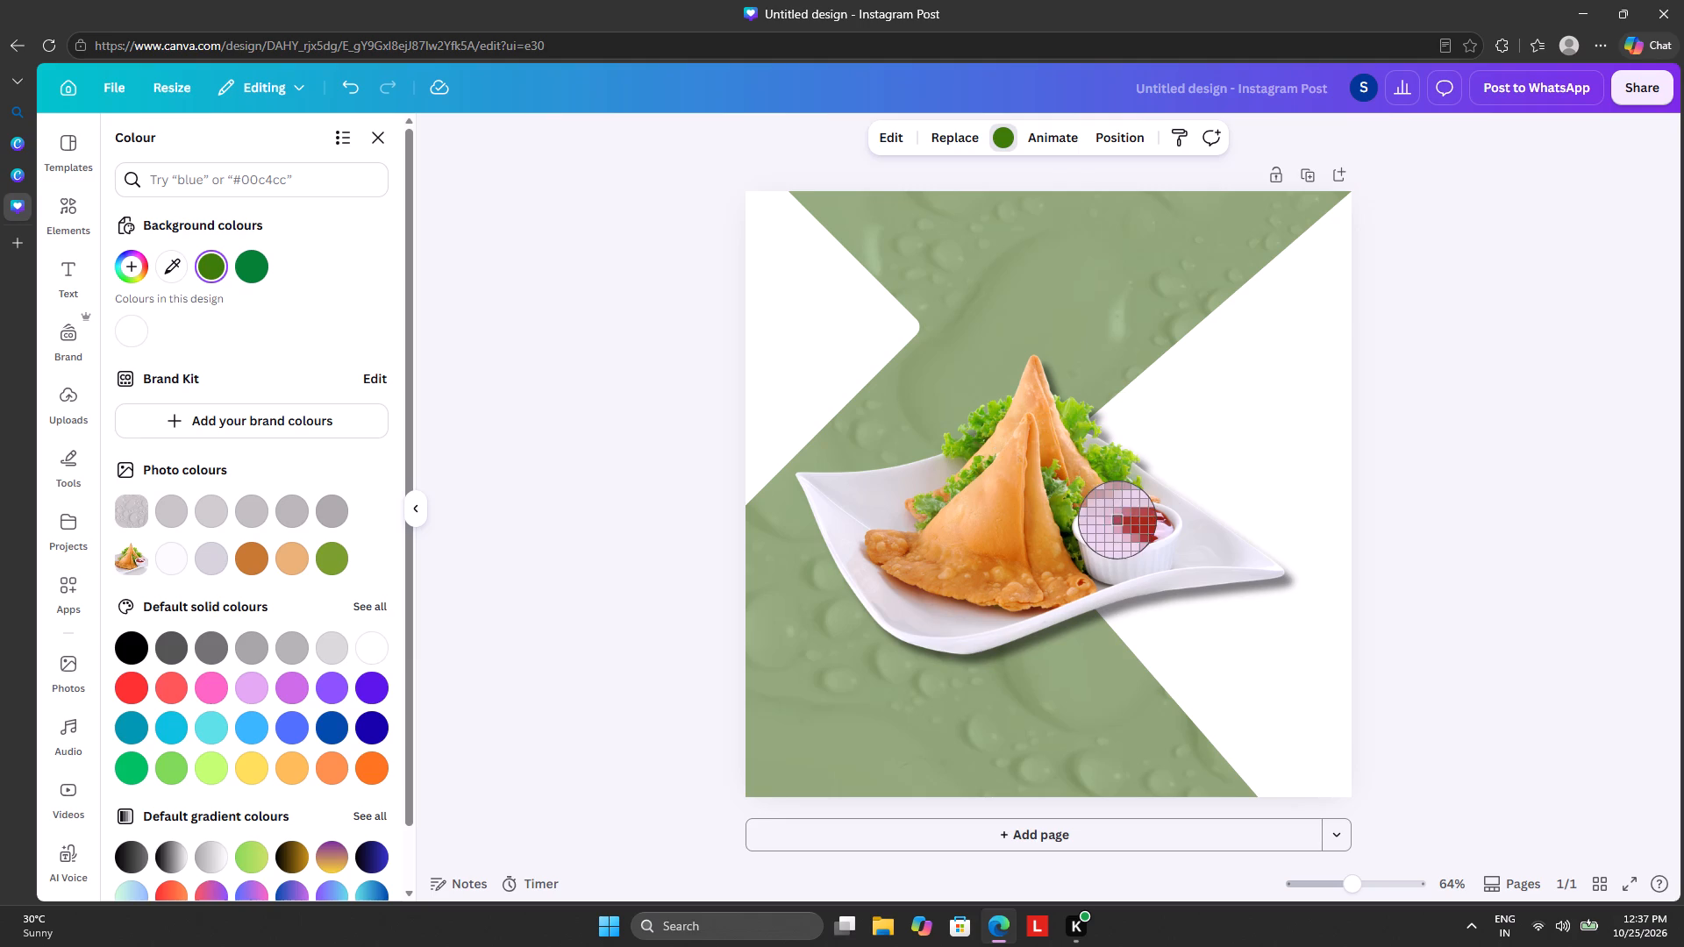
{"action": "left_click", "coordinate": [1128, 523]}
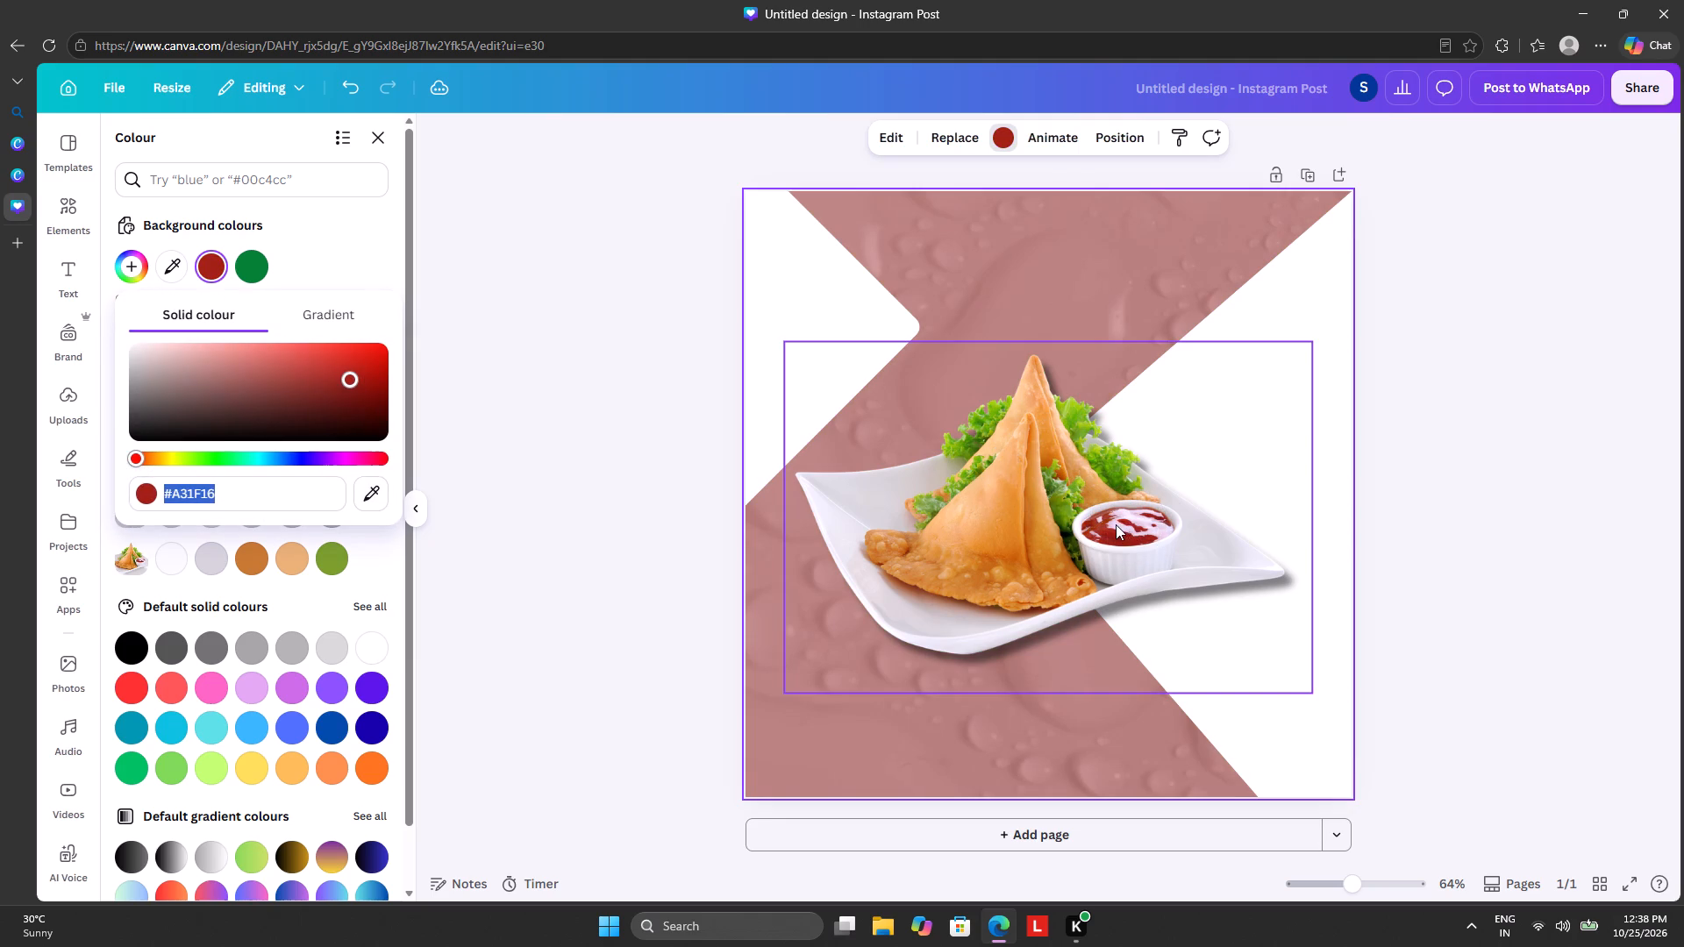
Sample the dark green #286801 from the lettuce in the samosa photo as the background colour.
{"action": "left_click", "coordinate": [369, 480]}
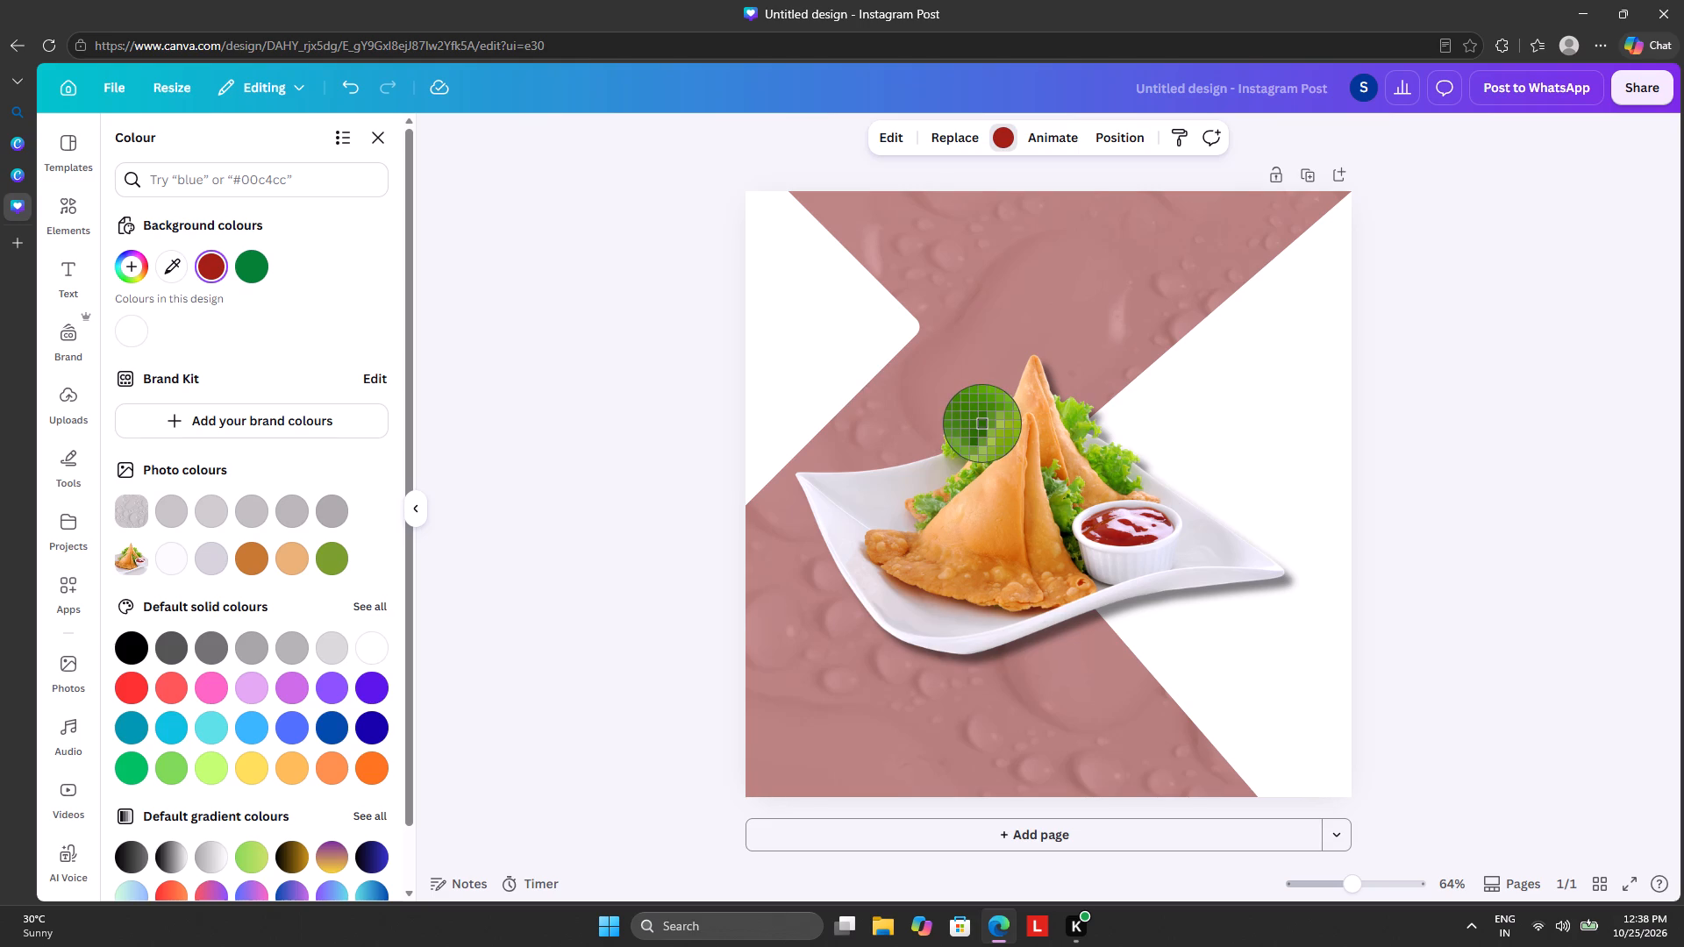
{"action": "left_click", "coordinate": [982, 424]}
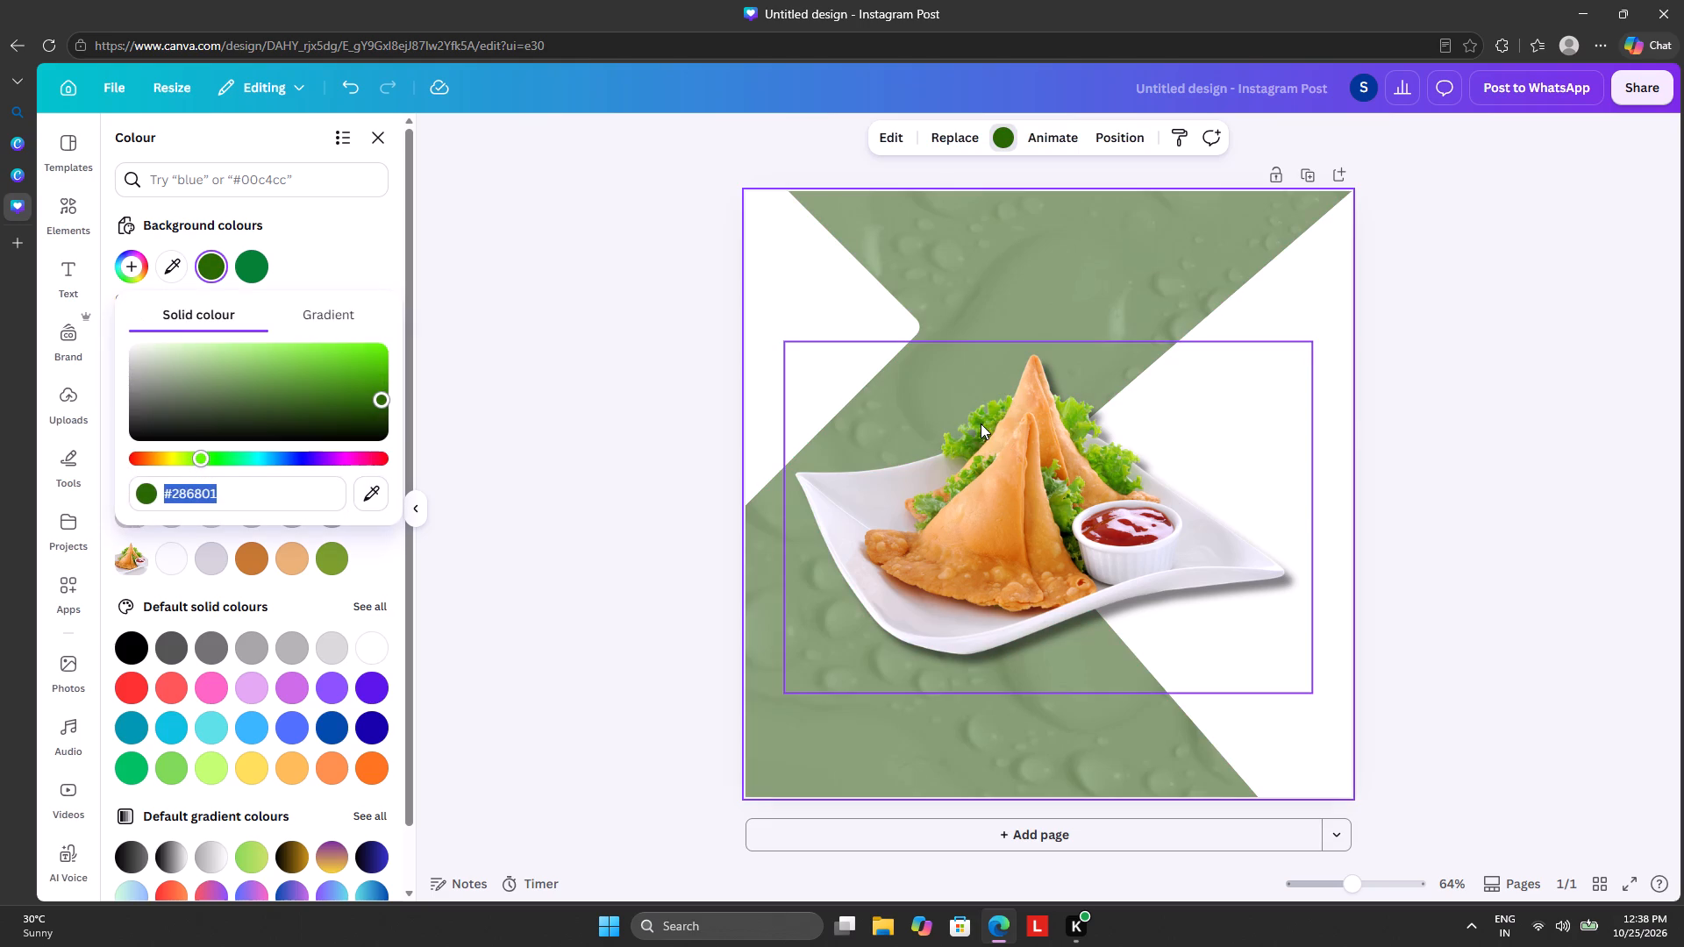
Shift the samosa cut-out slightly up and to the left on the page.
{"action": "left_click_drag", "start_coordinate": [980, 424], "coordinate": [964, 404]}
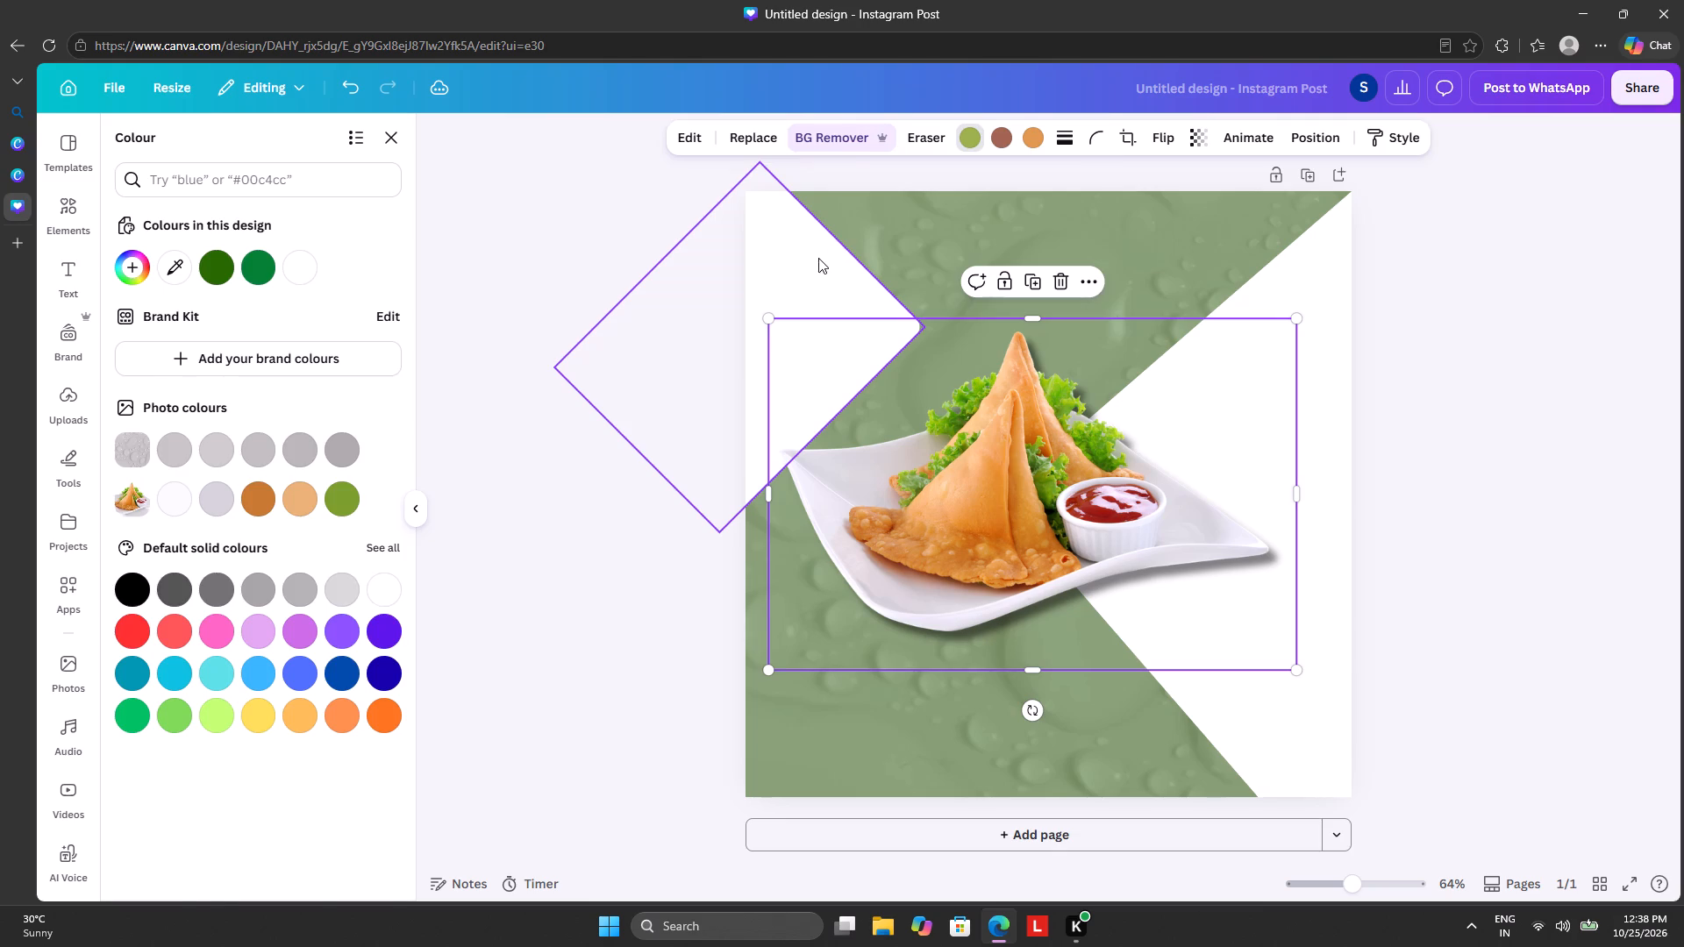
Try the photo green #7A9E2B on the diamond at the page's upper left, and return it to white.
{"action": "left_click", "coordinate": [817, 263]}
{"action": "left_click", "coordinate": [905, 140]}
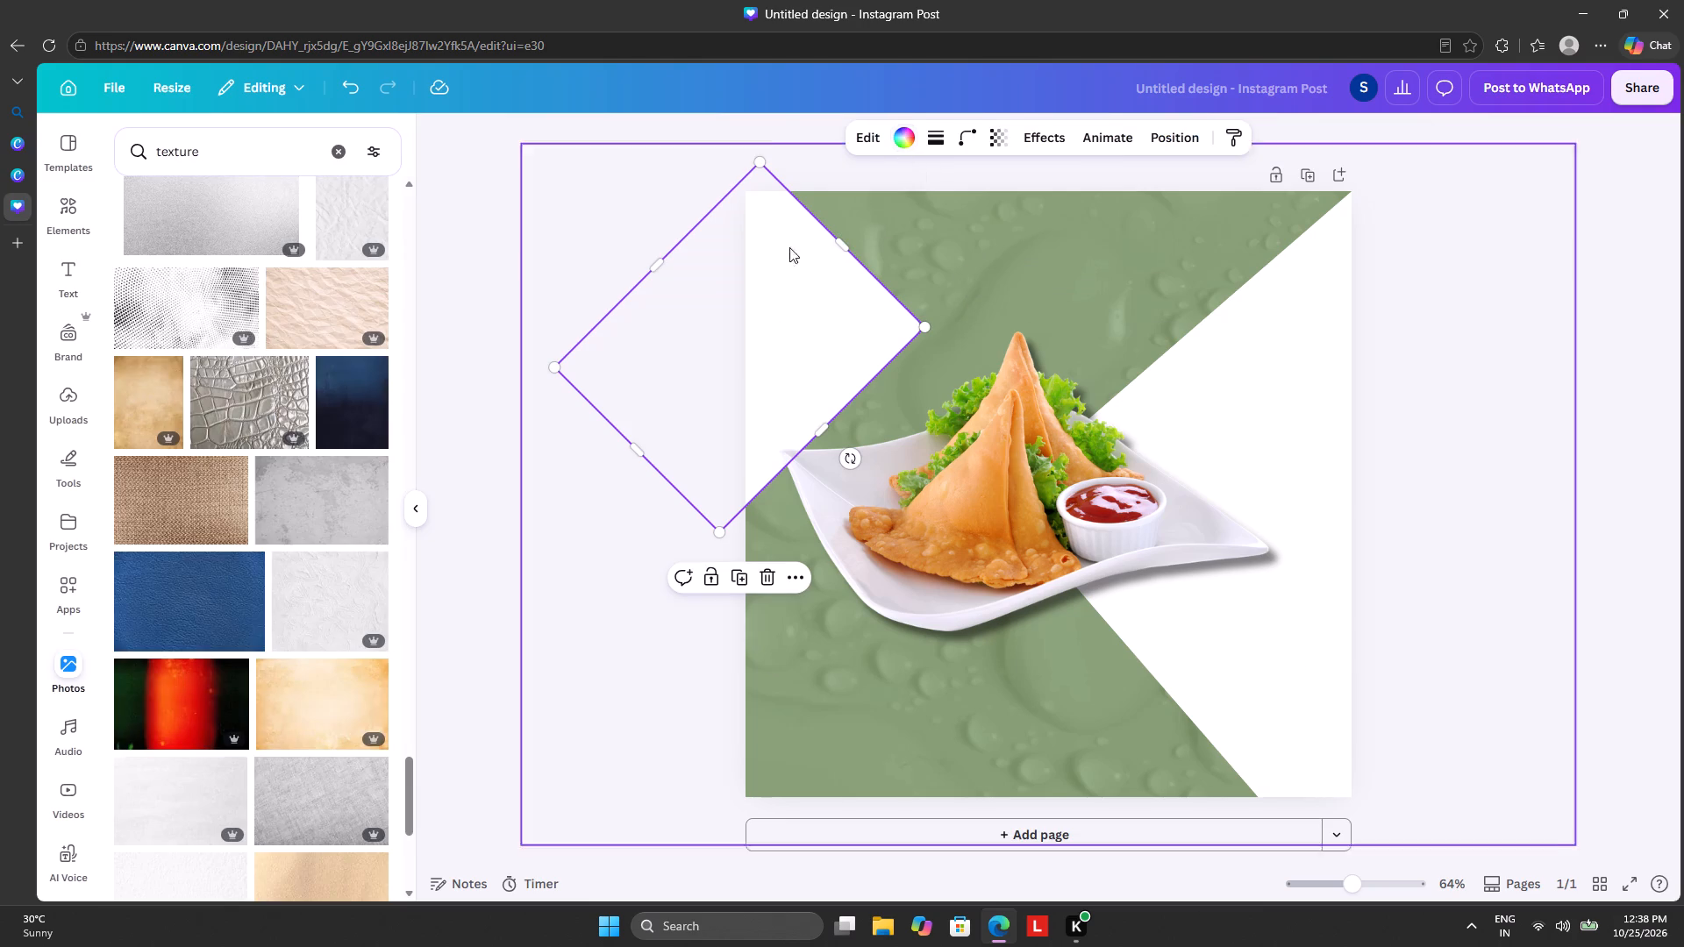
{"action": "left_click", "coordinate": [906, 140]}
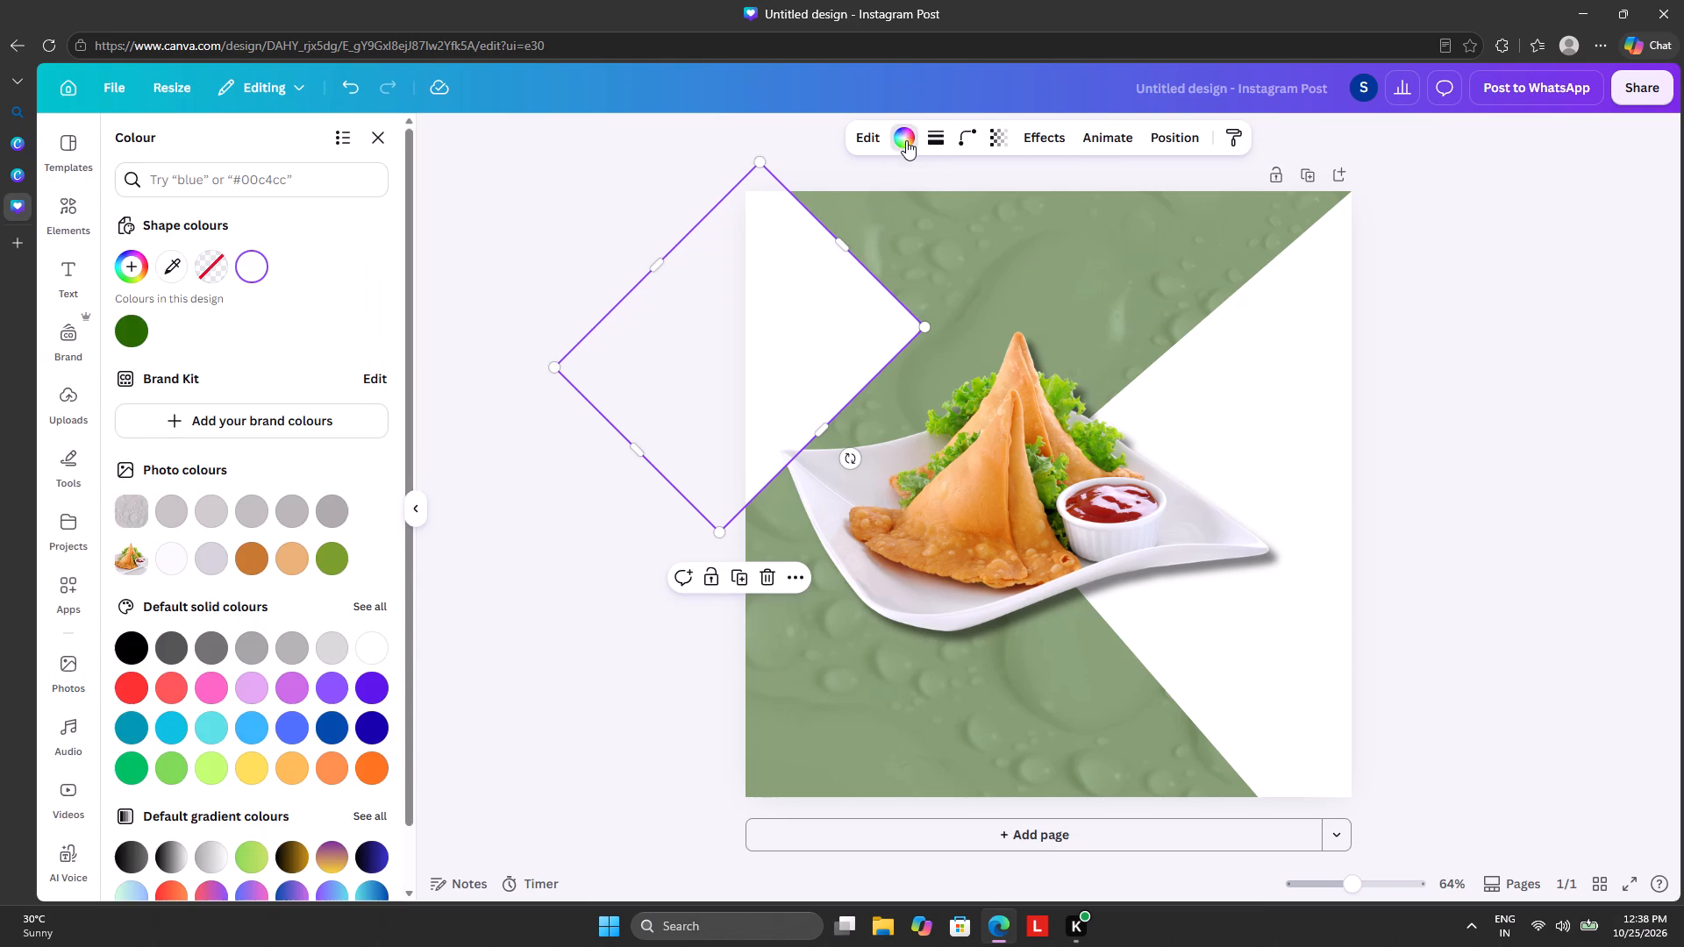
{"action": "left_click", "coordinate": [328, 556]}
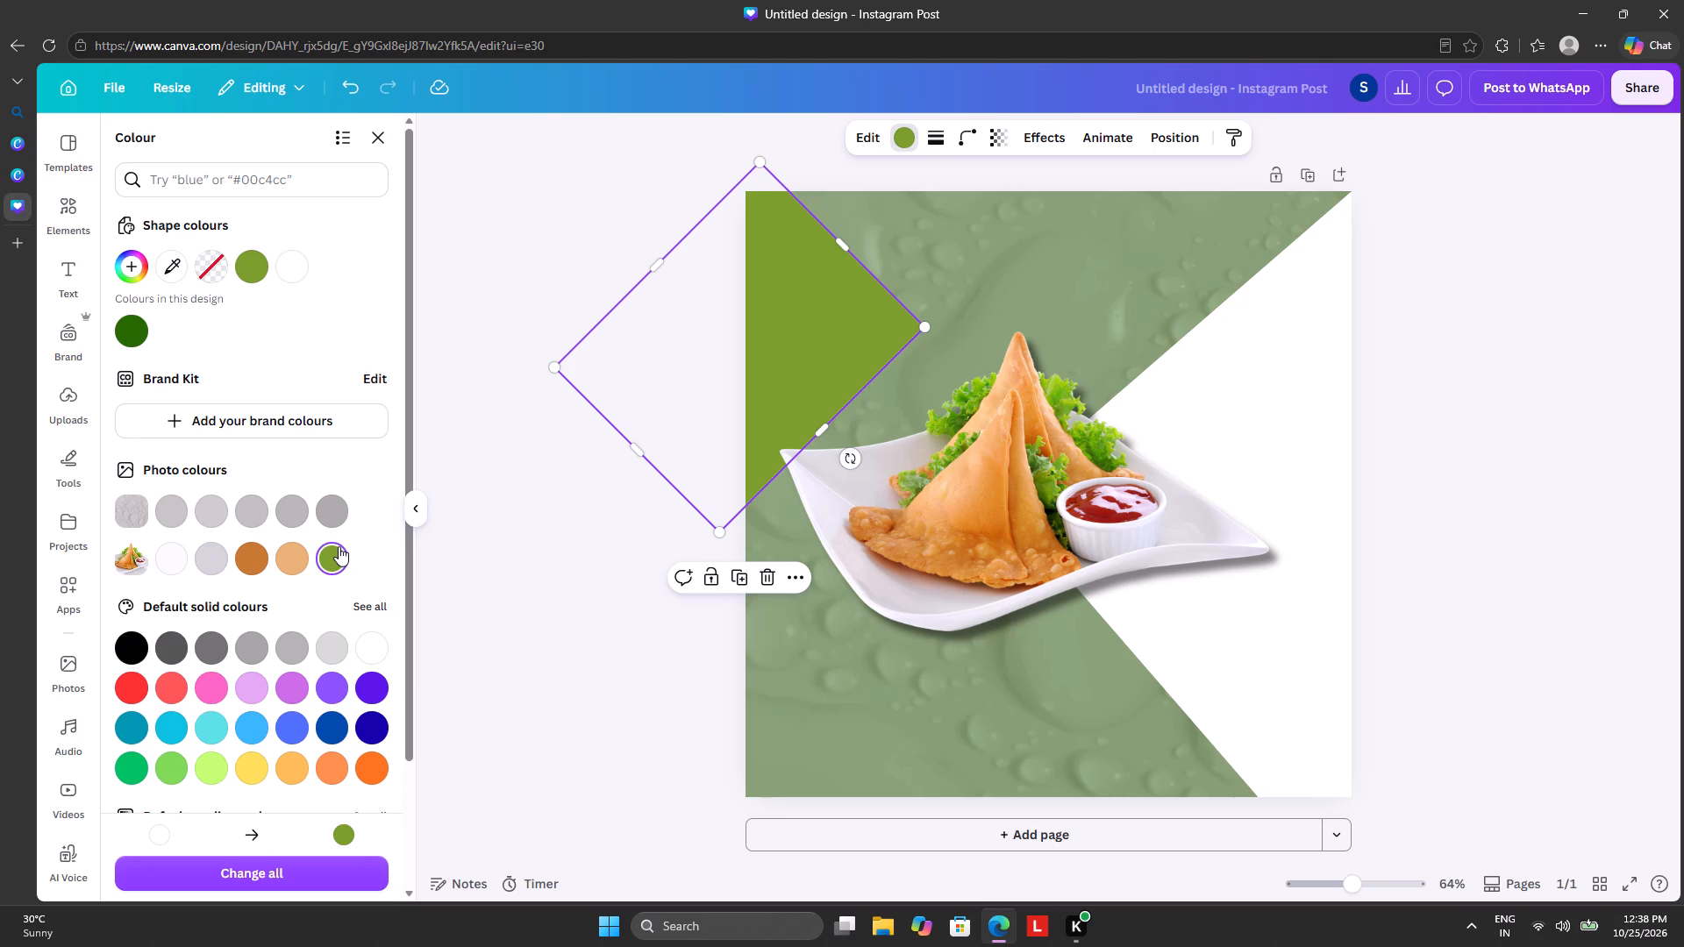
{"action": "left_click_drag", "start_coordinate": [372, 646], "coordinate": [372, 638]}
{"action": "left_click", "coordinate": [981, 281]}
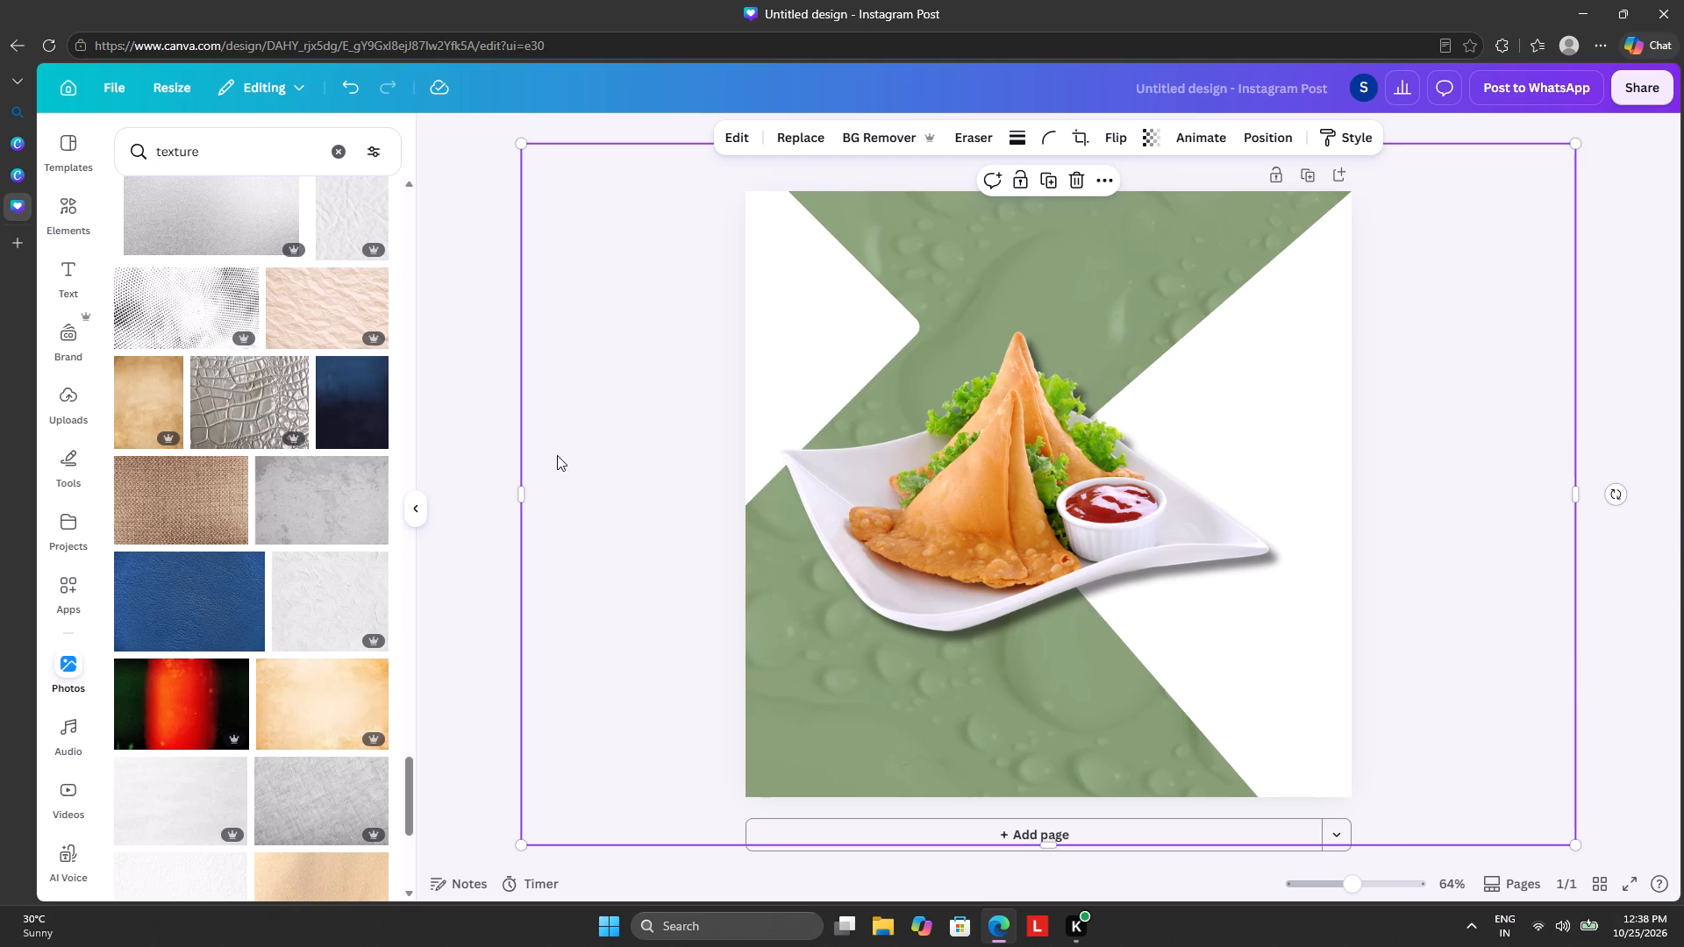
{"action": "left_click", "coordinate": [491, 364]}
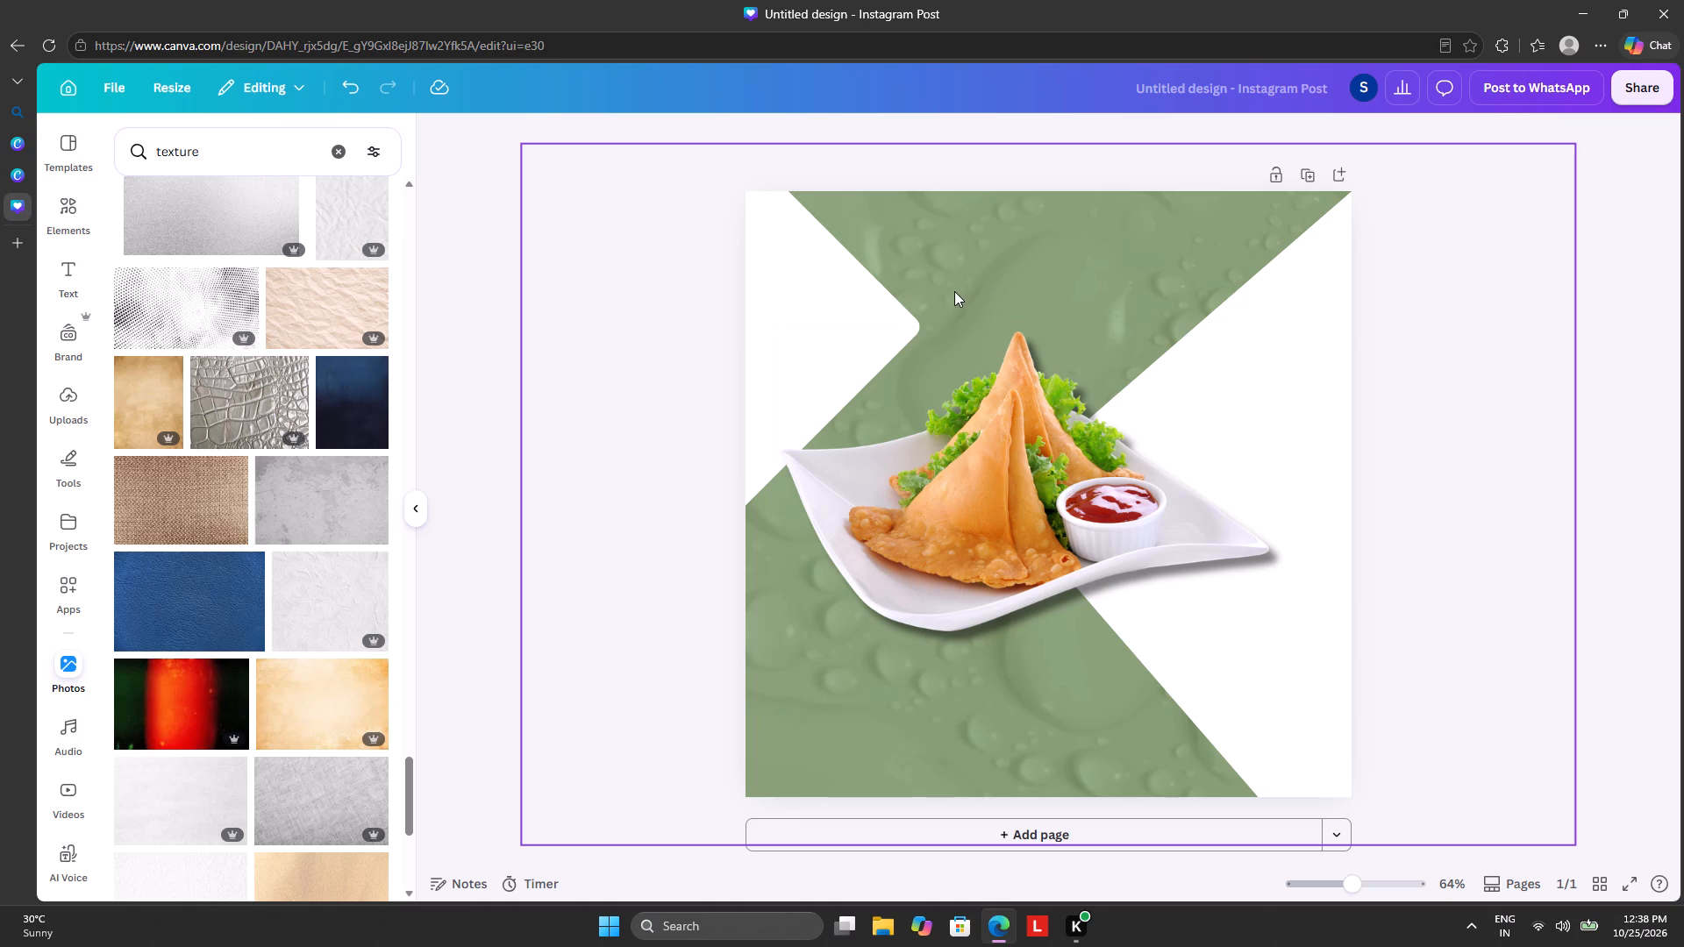
Add a new text box to the page and replace its placeholder text with DESI BITES.
{"action": "left_click", "coordinate": [61, 246]}
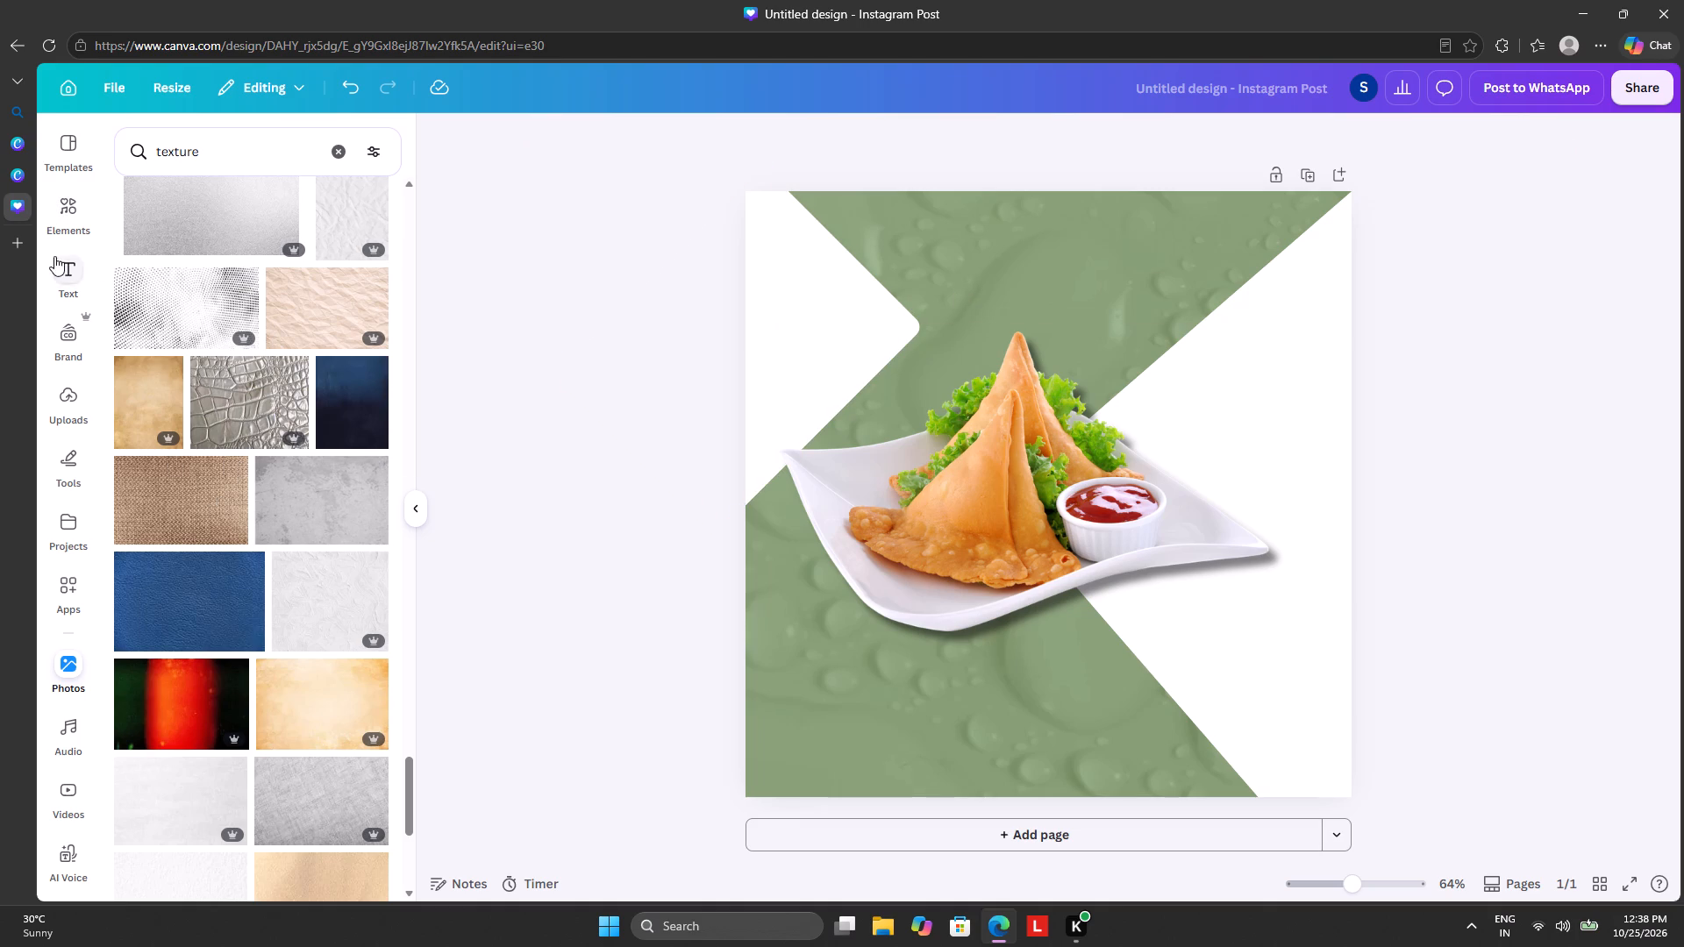
{"action": "left_click", "coordinate": [59, 271]}
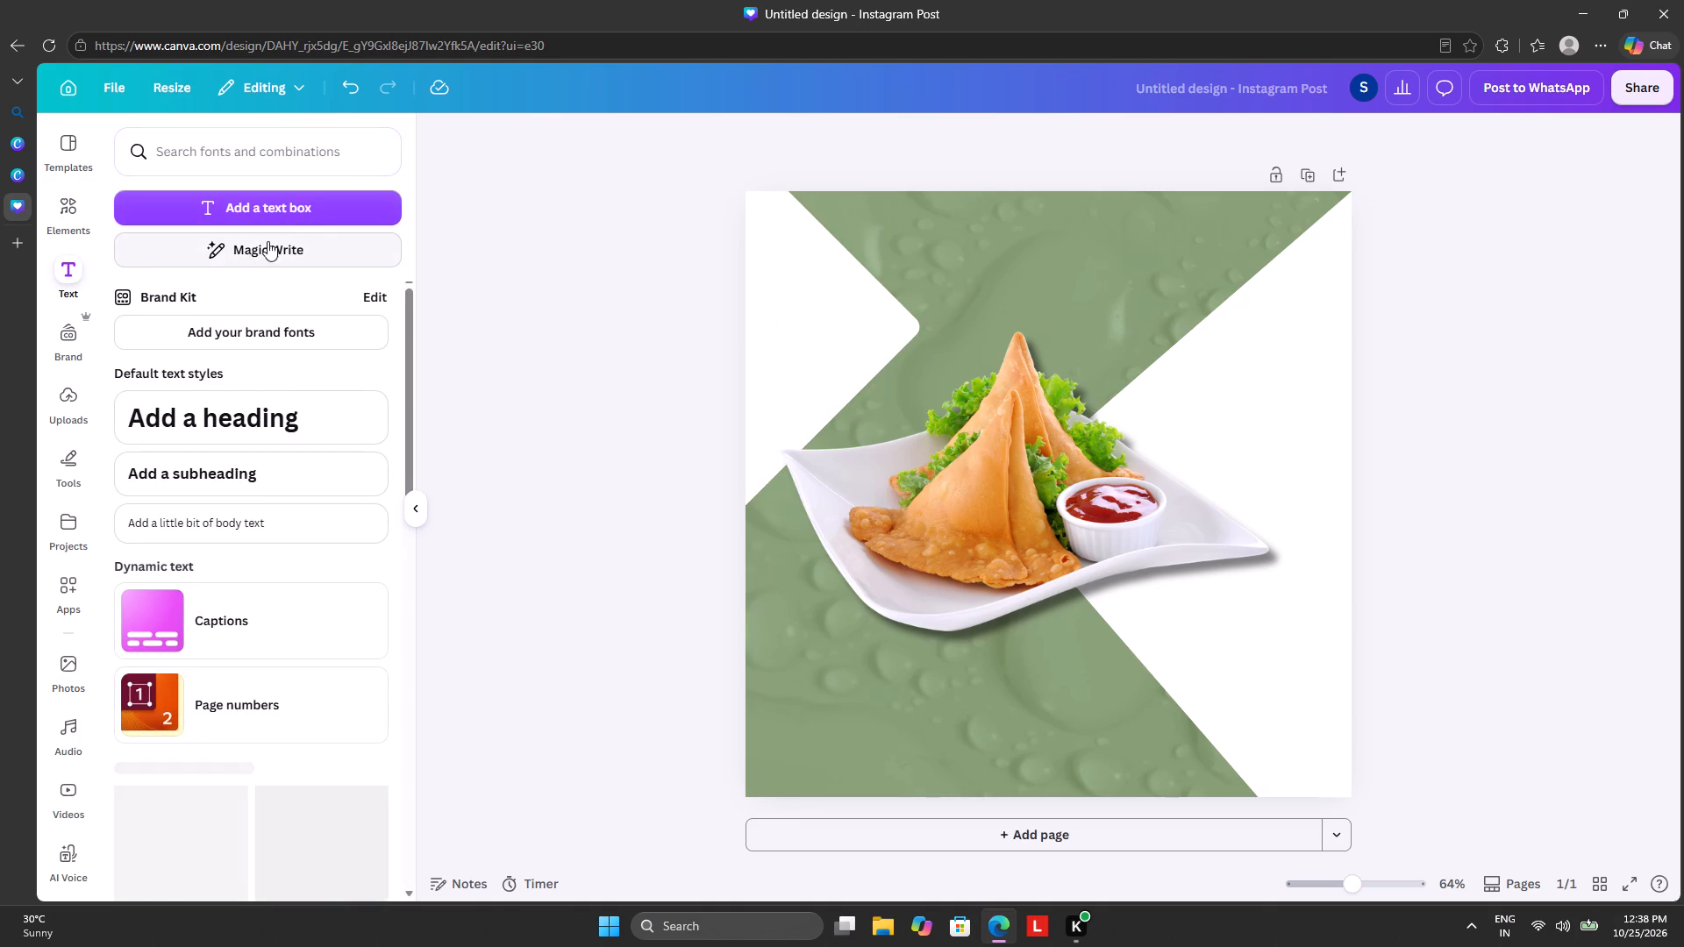
{"action": "left_click", "coordinate": [312, 210]}
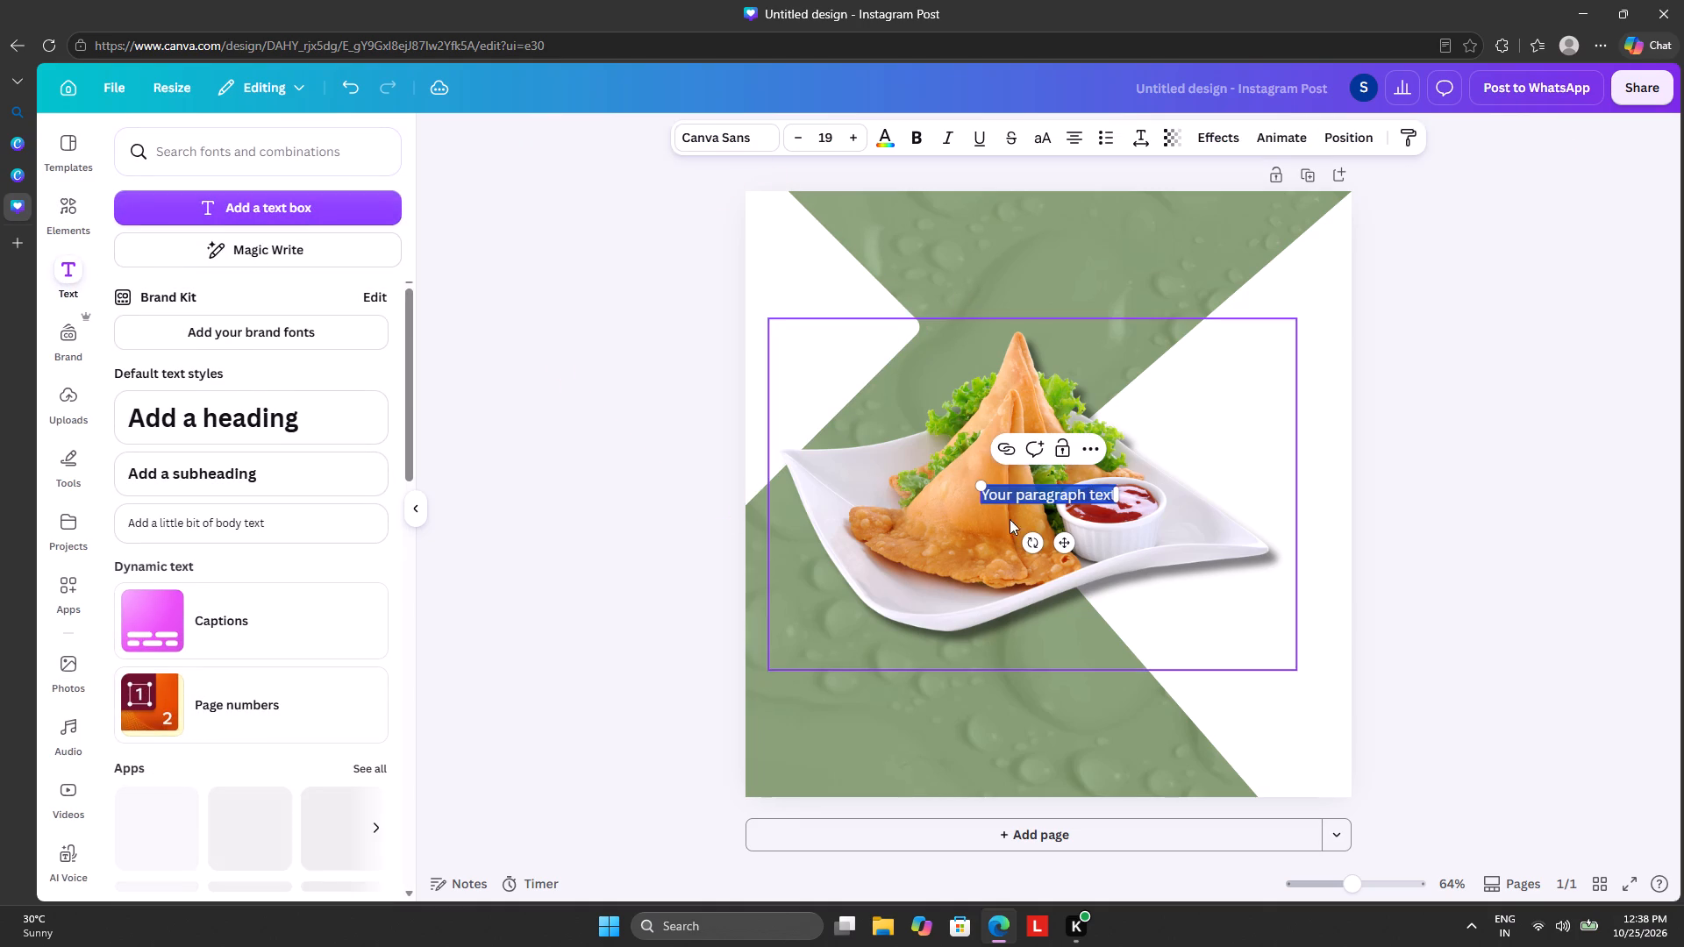
{"action": "left_click", "coordinate": [1093, 486]}
{"action": "left_click", "coordinate": [1109, 492]}
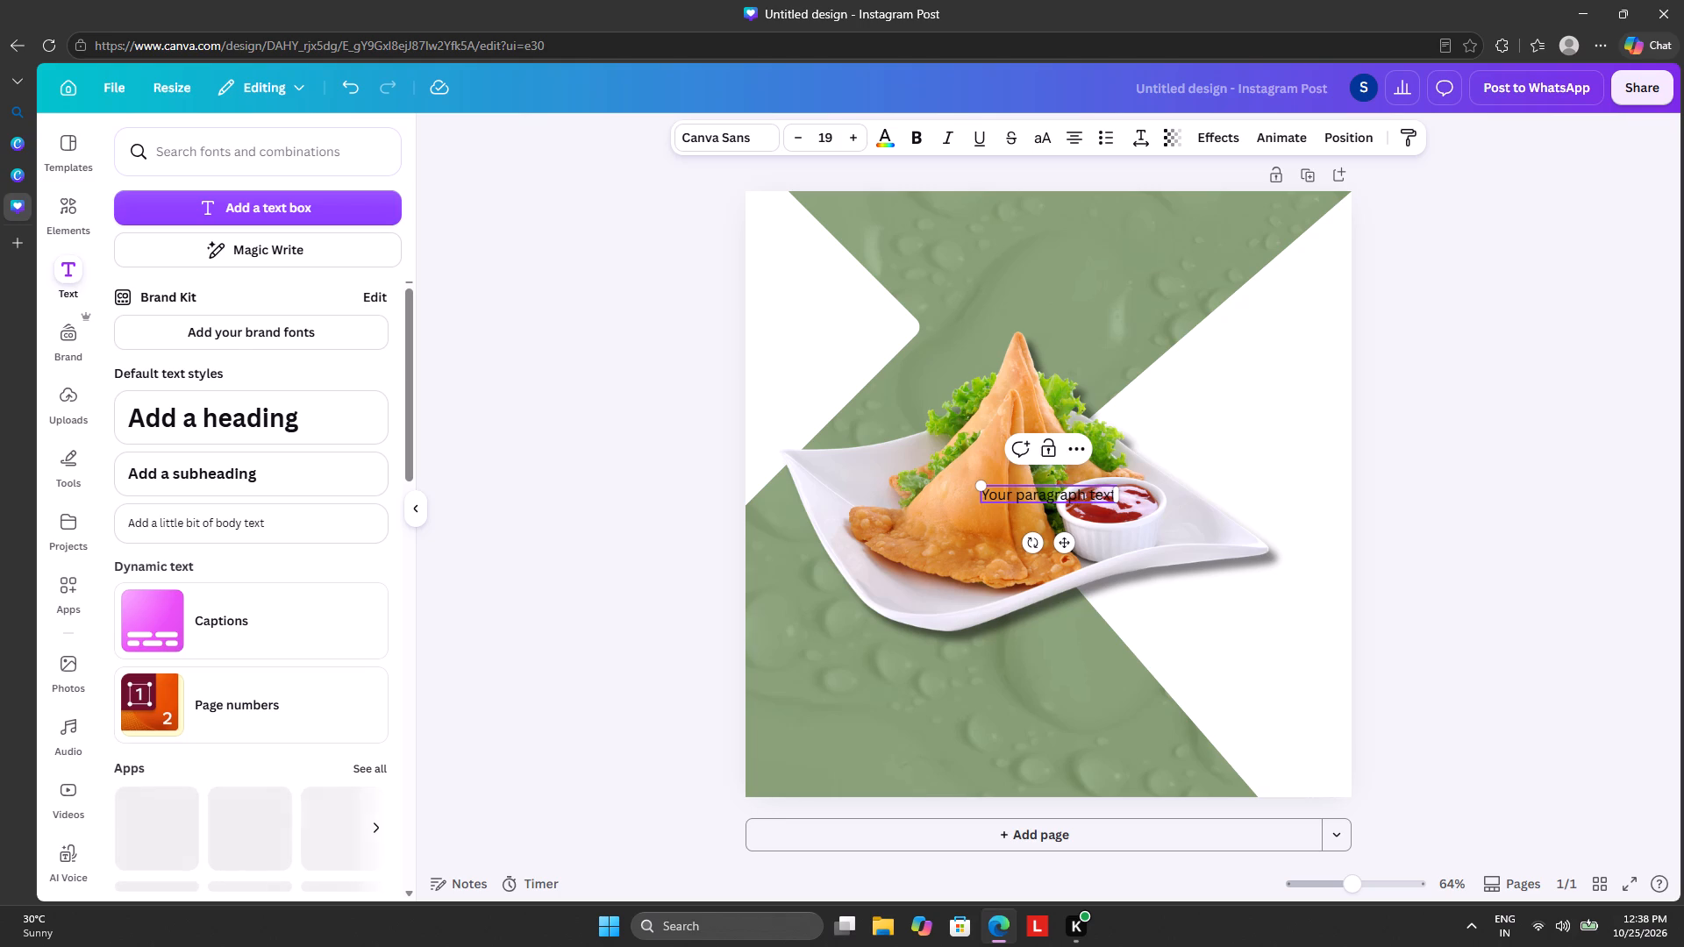
{"action": "key", "text": "BackSpace"}
{"action": "key", "text": "BackSpace"}
{"action": "key", "text": "BackSpace"}
{"action": "key", "text": "BackSpace"}
{"action": "key", "text": "BackSpace"}
{"action": "key", "text": "BackSpace"}
{"action": "key", "text": "BackSpace"}
{"action": "key", "text": "BackSpace"}
{"action": "key", "text": "BackSpace"}
{"action": "key", "text": "BackSpace"}
{"action": "key", "text": "BackSpace"}
{"action": "key", "text": "BackSpace"}
{"action": "key", "text": "BackSpace"}
{"action": "key", "text": "BackSpace"}
{"action": "key", "text": "BackSpace"}
{"action": "key", "text": "BackSpace"}
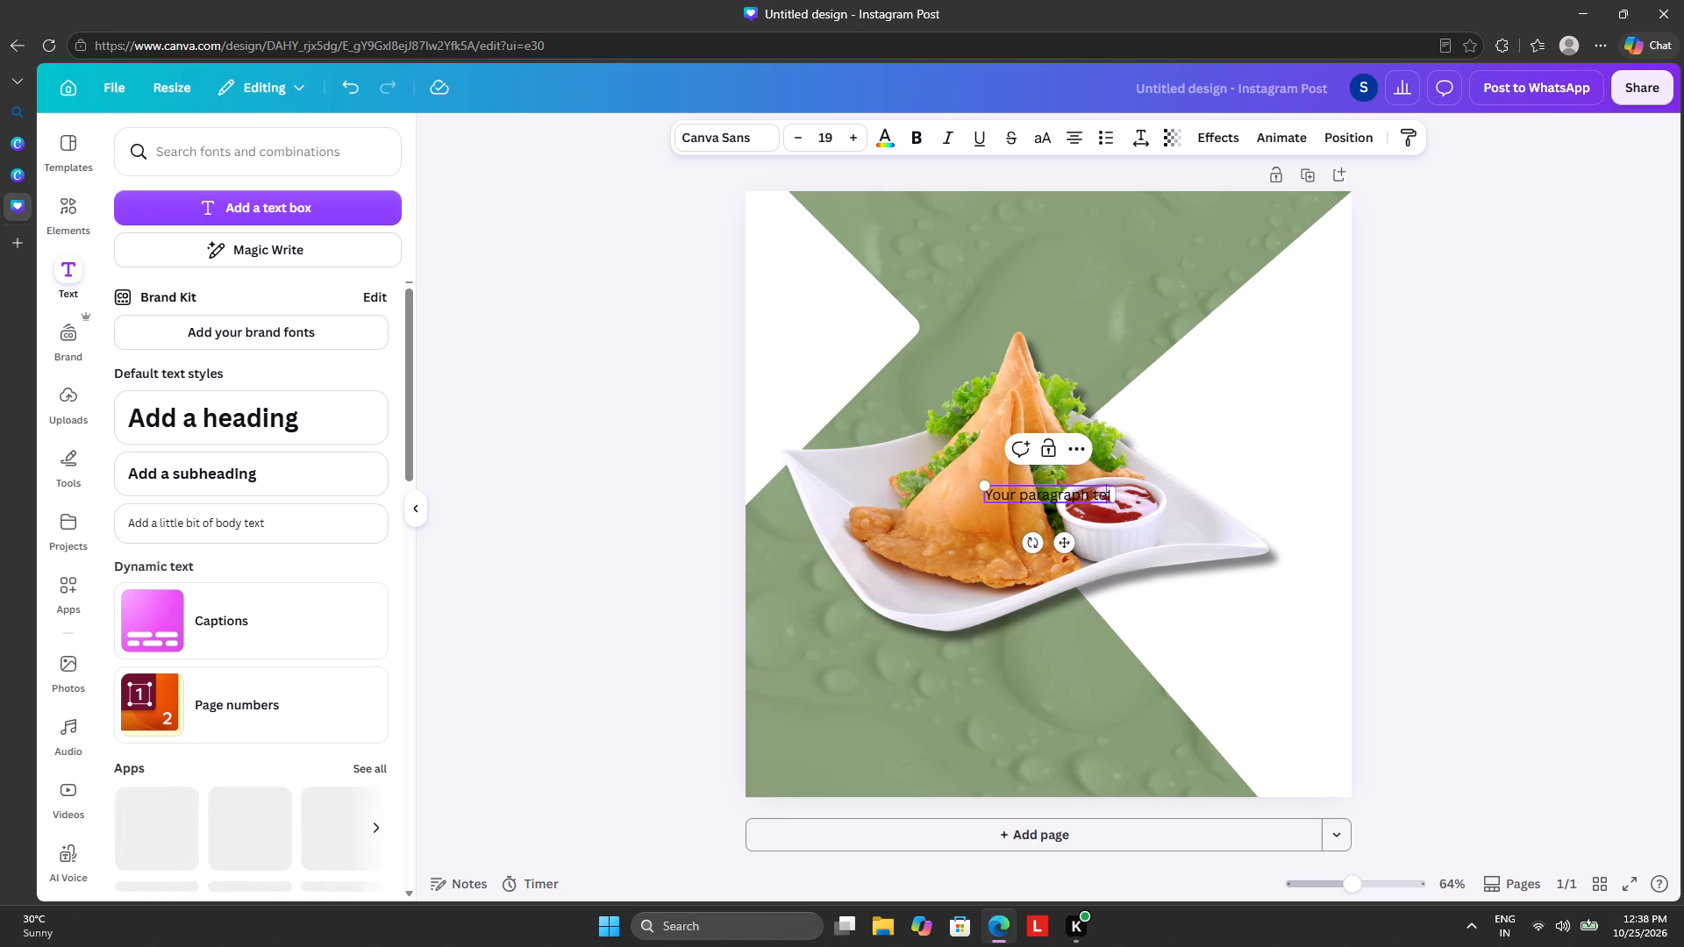
{"action": "key", "text": "BackSpace"}
{"action": "key", "text": "BackSpace"}
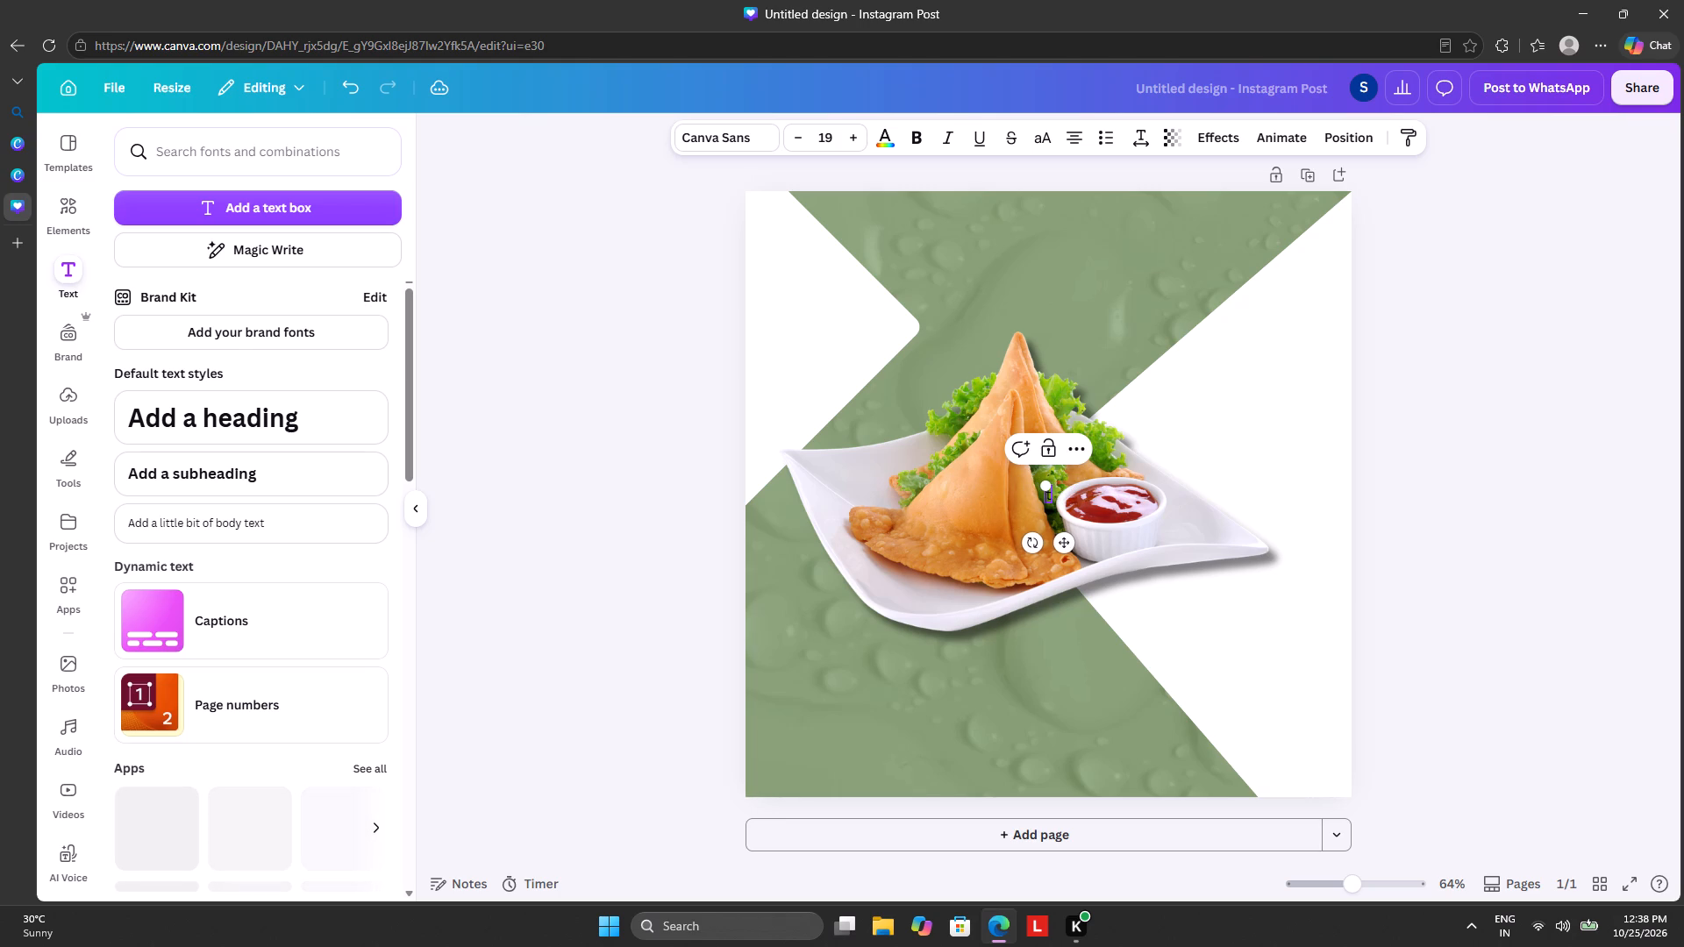
{"action": "key", "text": "BackSpace"}
{"action": "key", "text": "BackSpace"}
{"action": "key", "text": "BackSpace"}
{"action": "key", "text": "BackSpace"}
{"action": "key", "text": "e"}
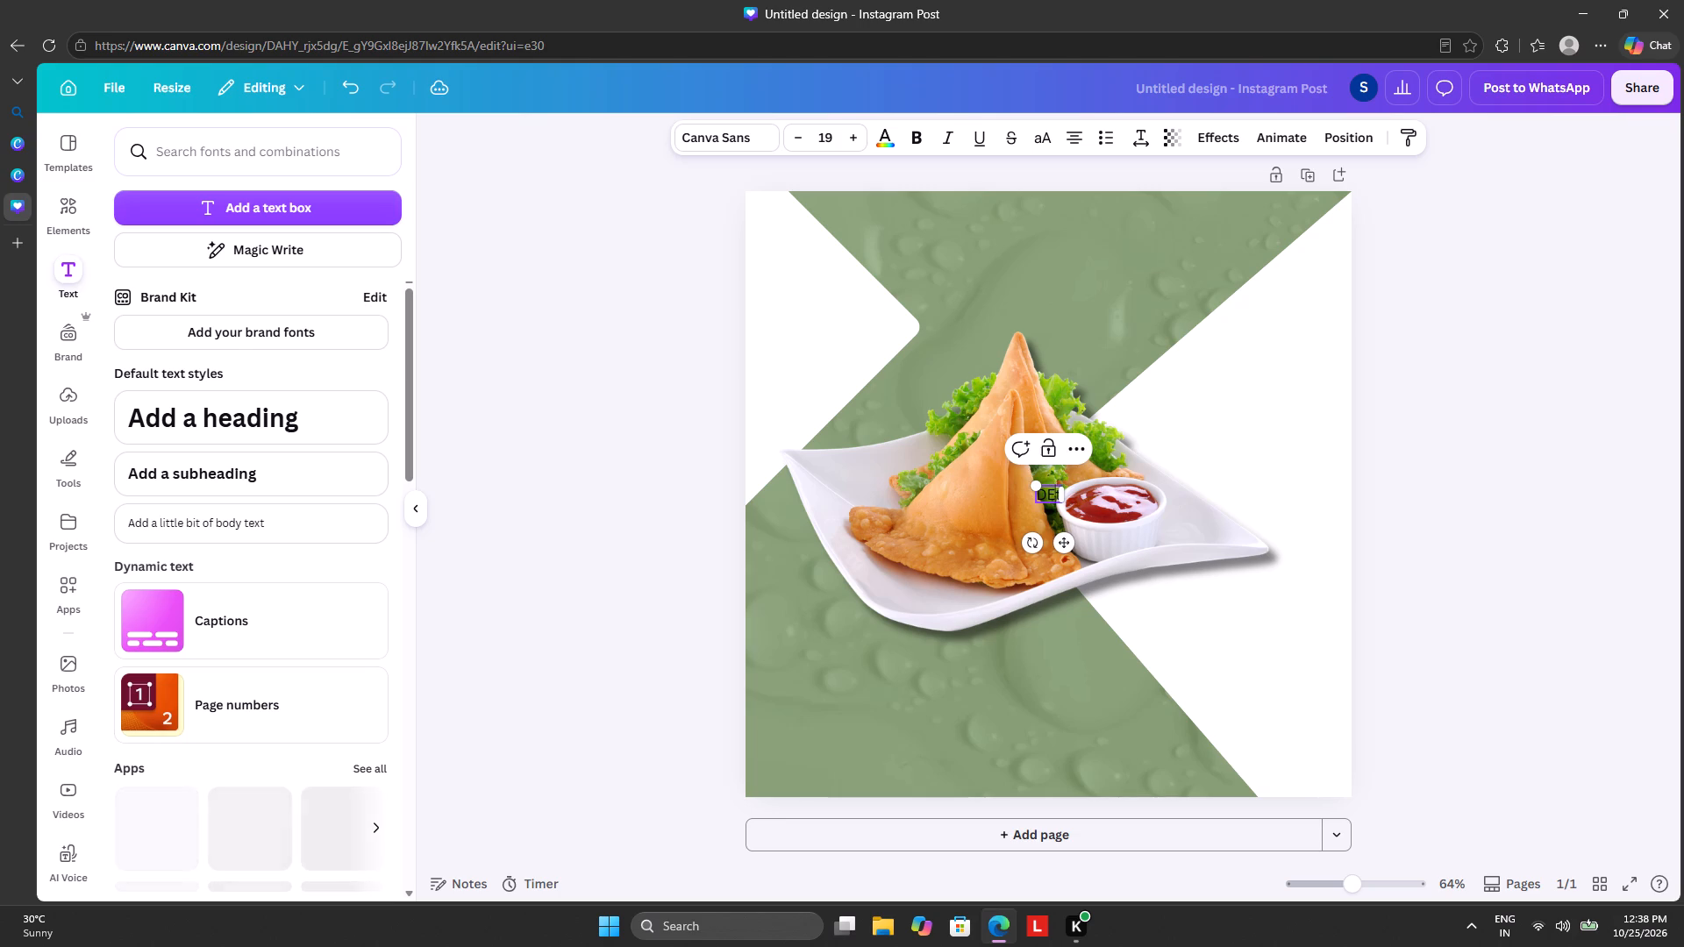
{"action": "type", "text": "SI"}
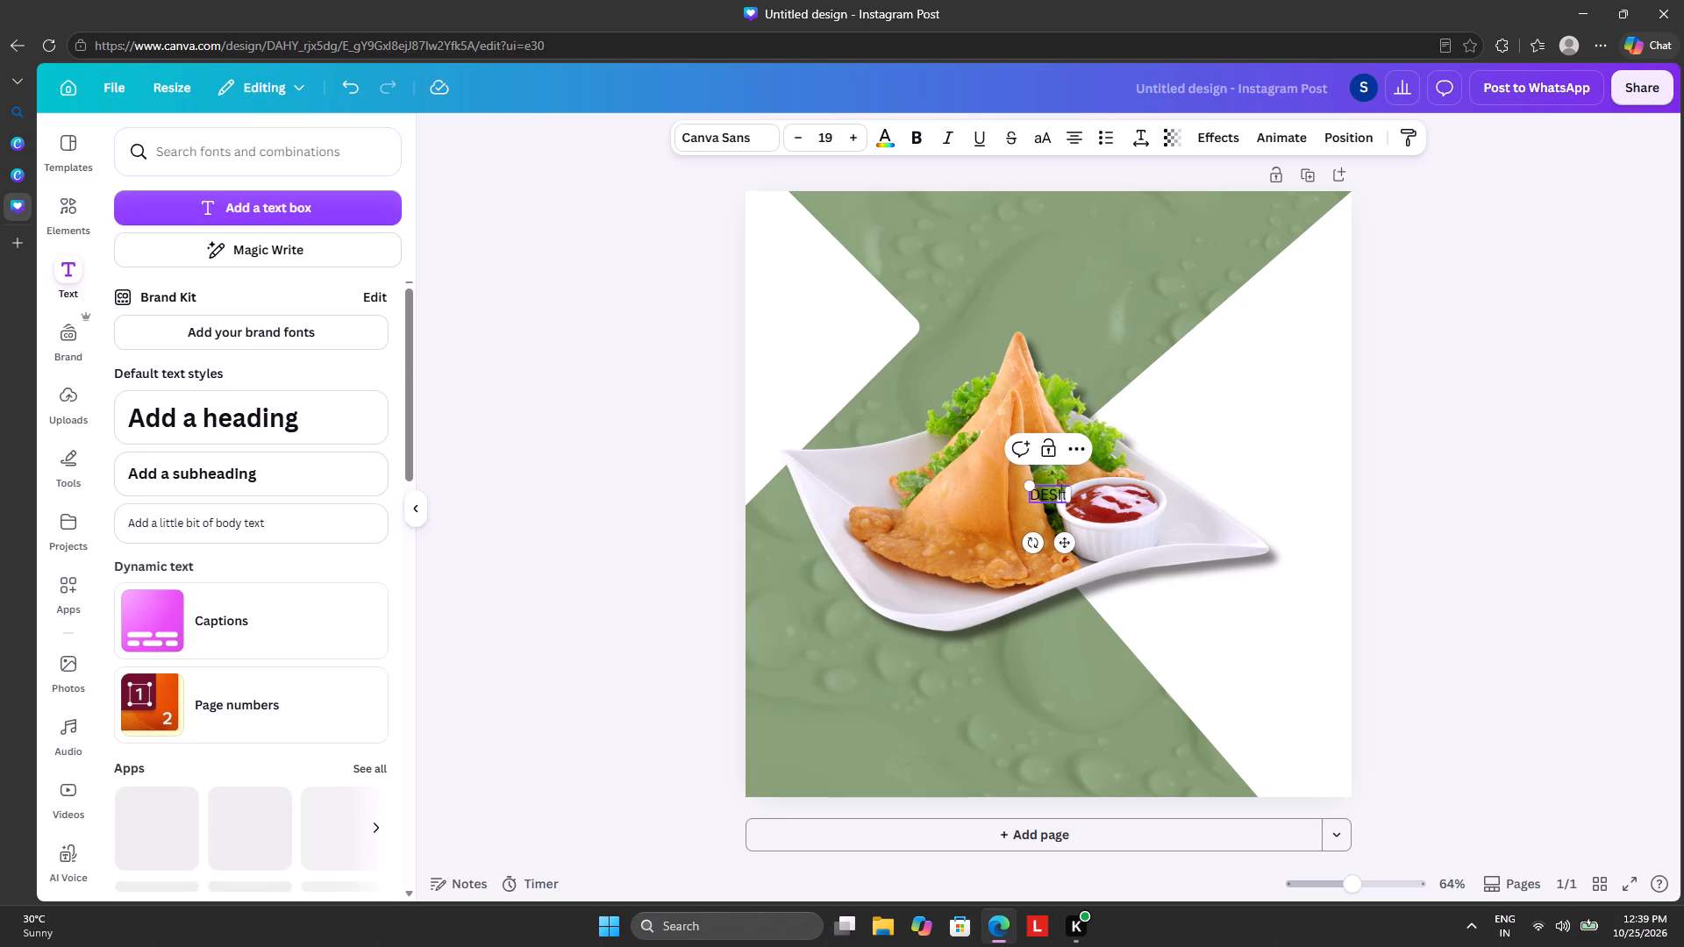
{"action": "key", "text": "space"}
{"action": "type", "text": "BI"}
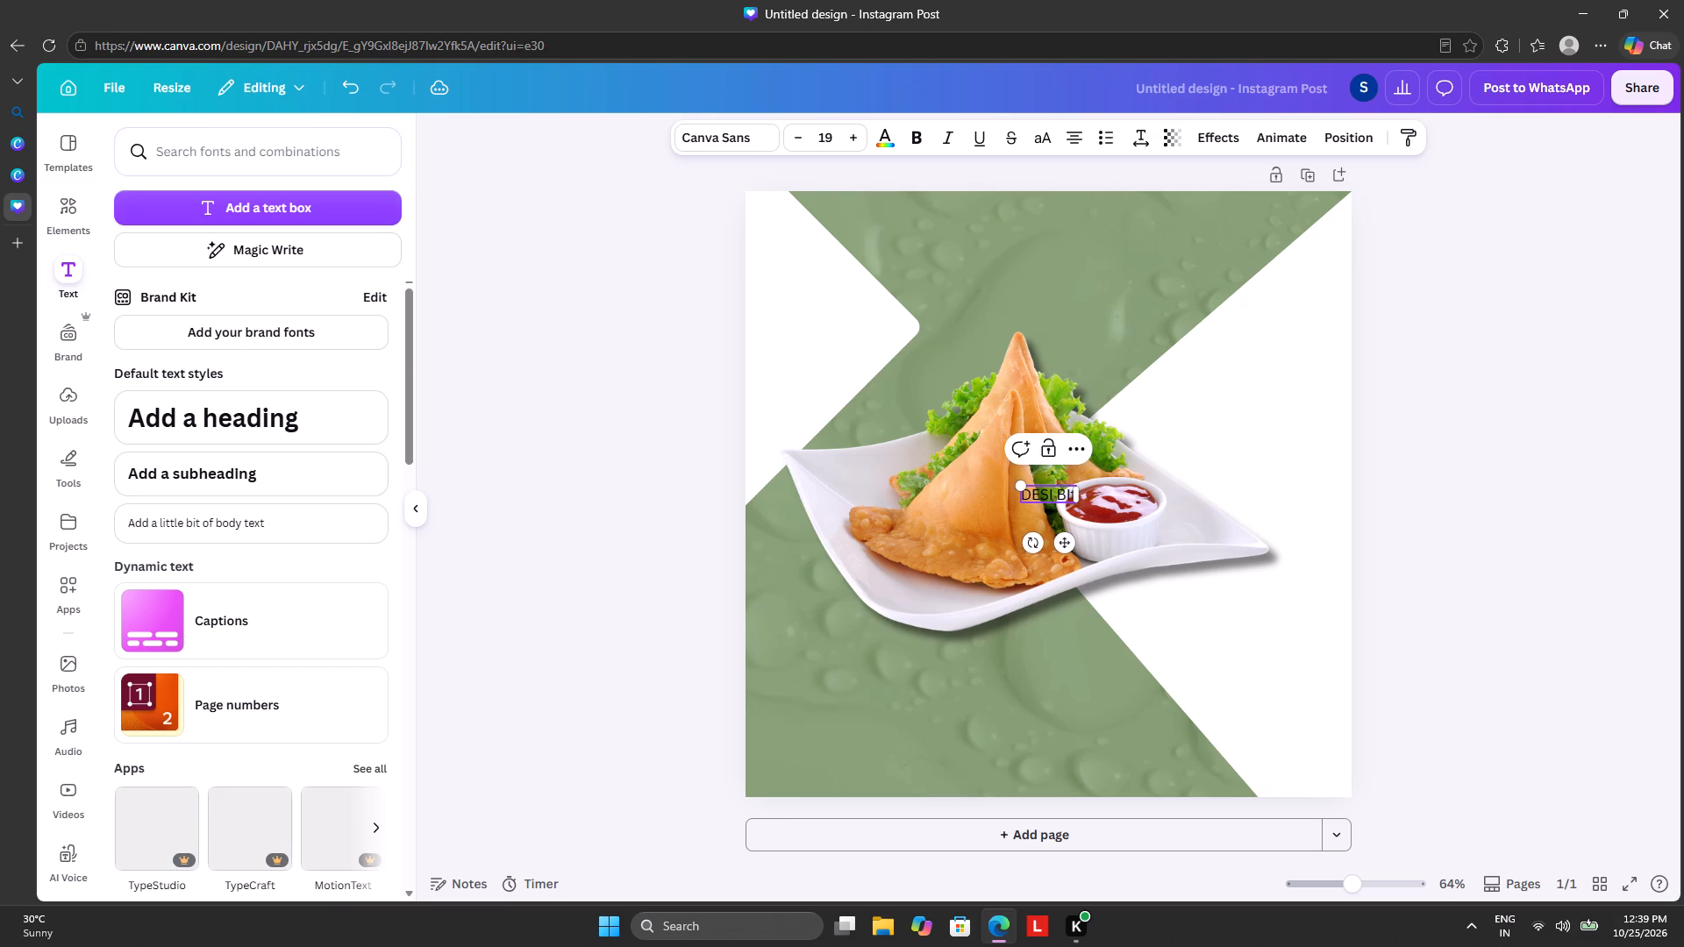
{"action": "type", "text": "TES"}
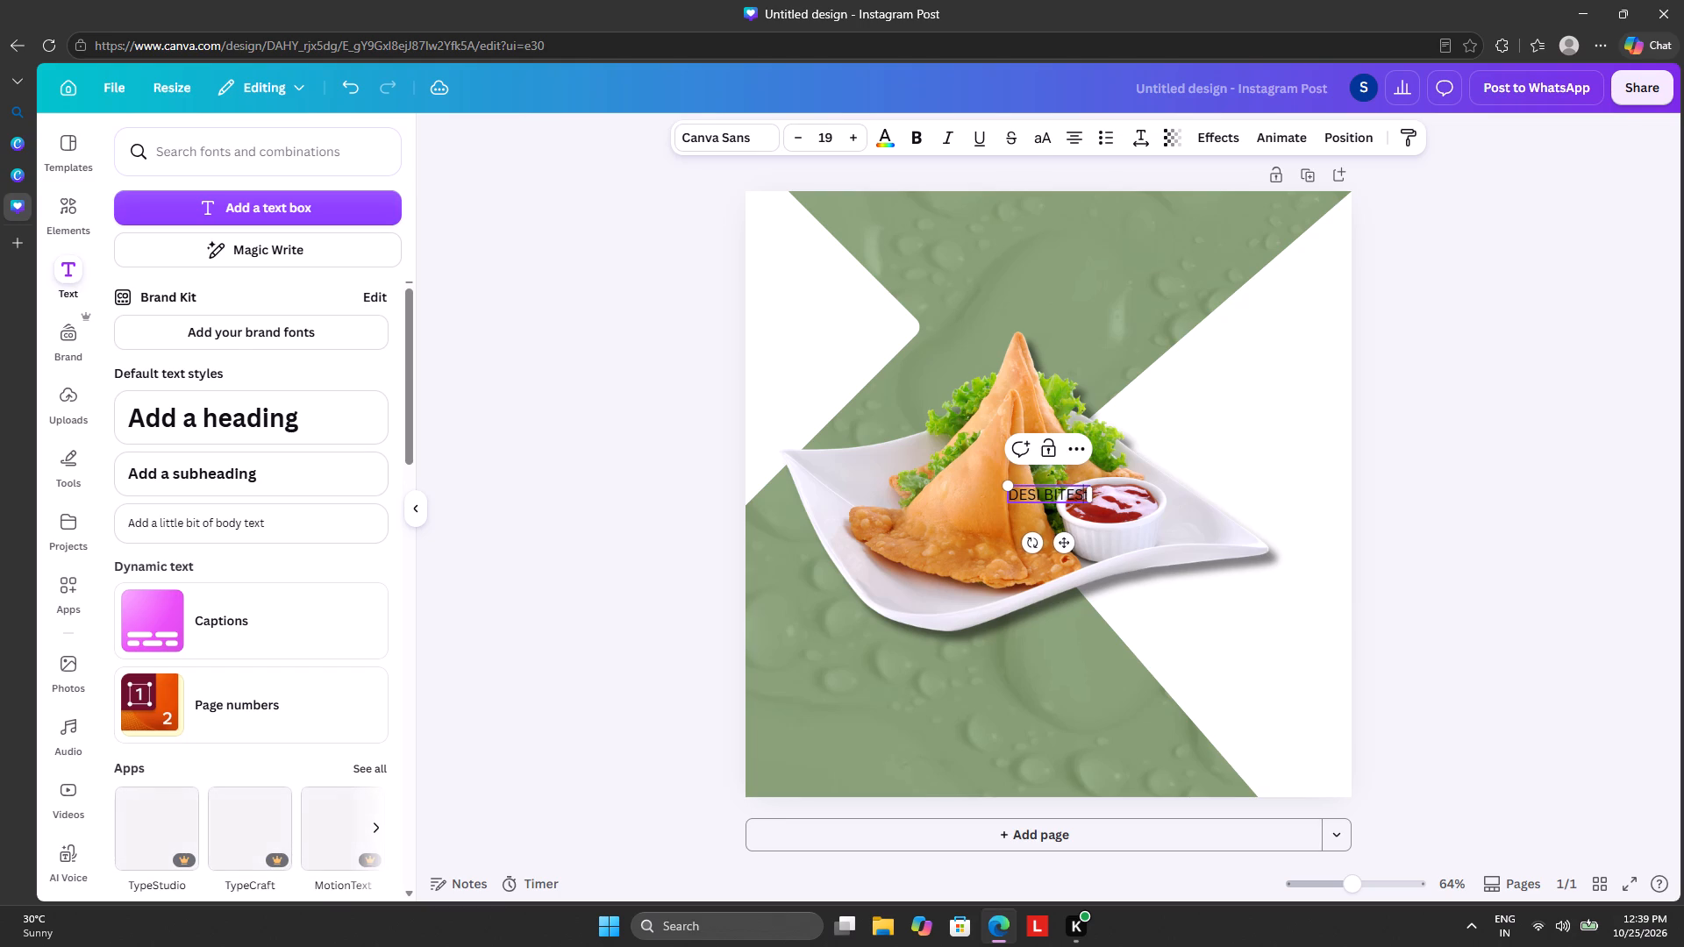
{"action": "key", "text": "space"}
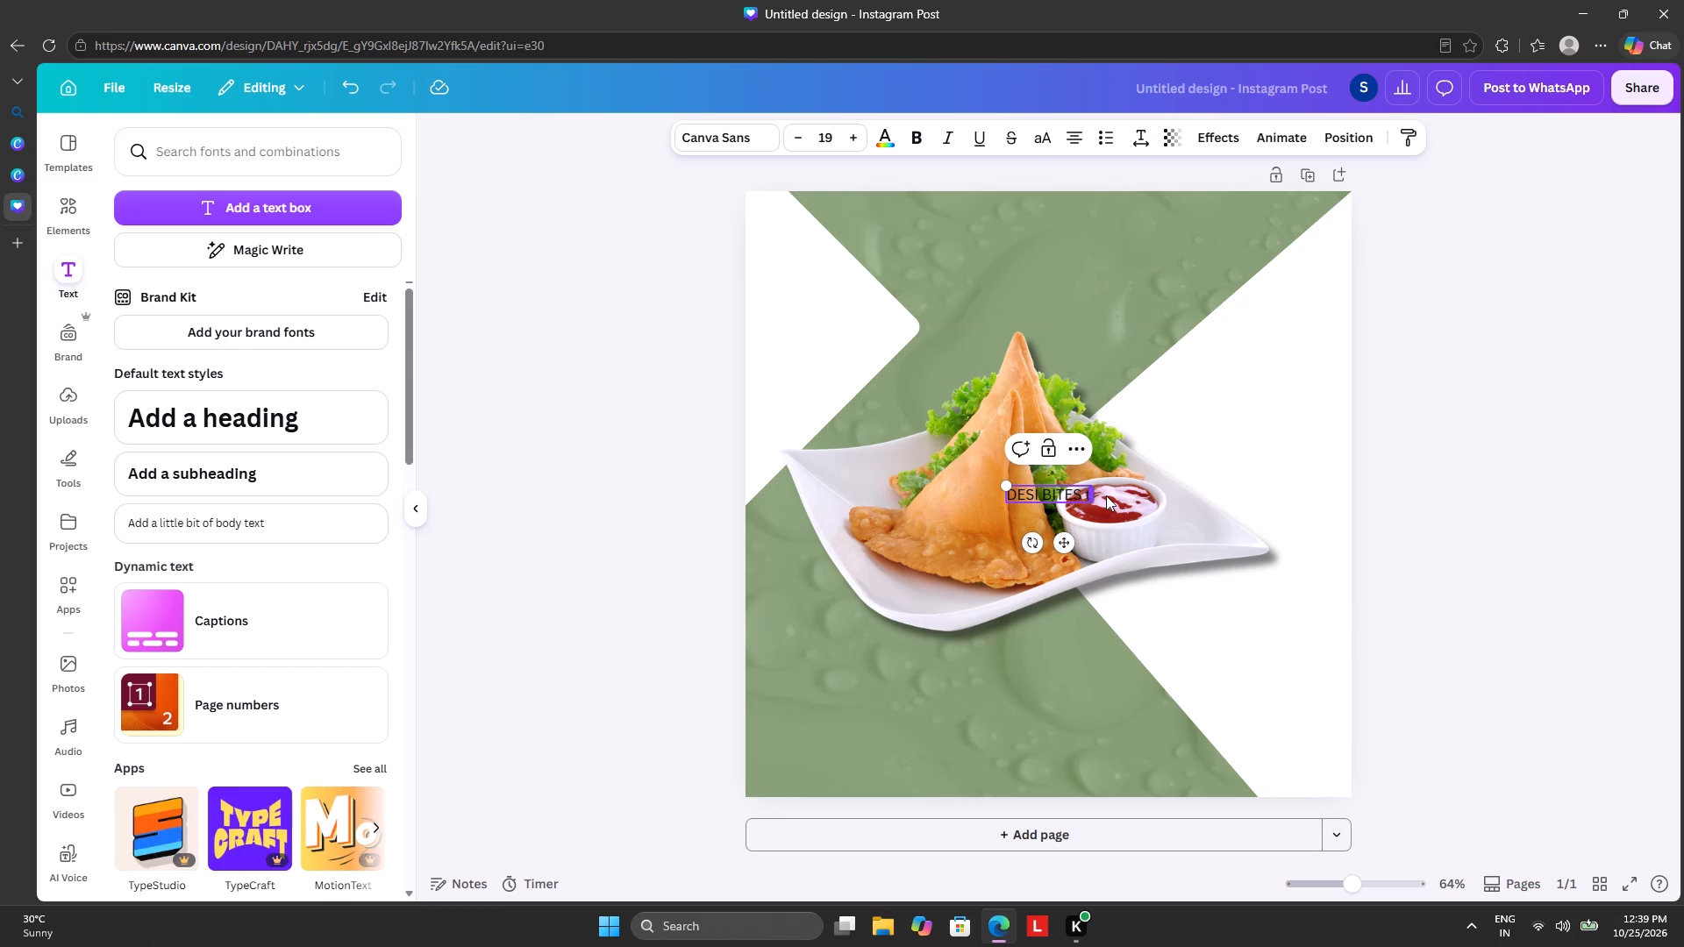
Enlarge the DESI BITES text to a font size of about 43.3.
{"action": "left_click_drag", "start_coordinate": [1010, 489], "coordinate": [907, 462]}
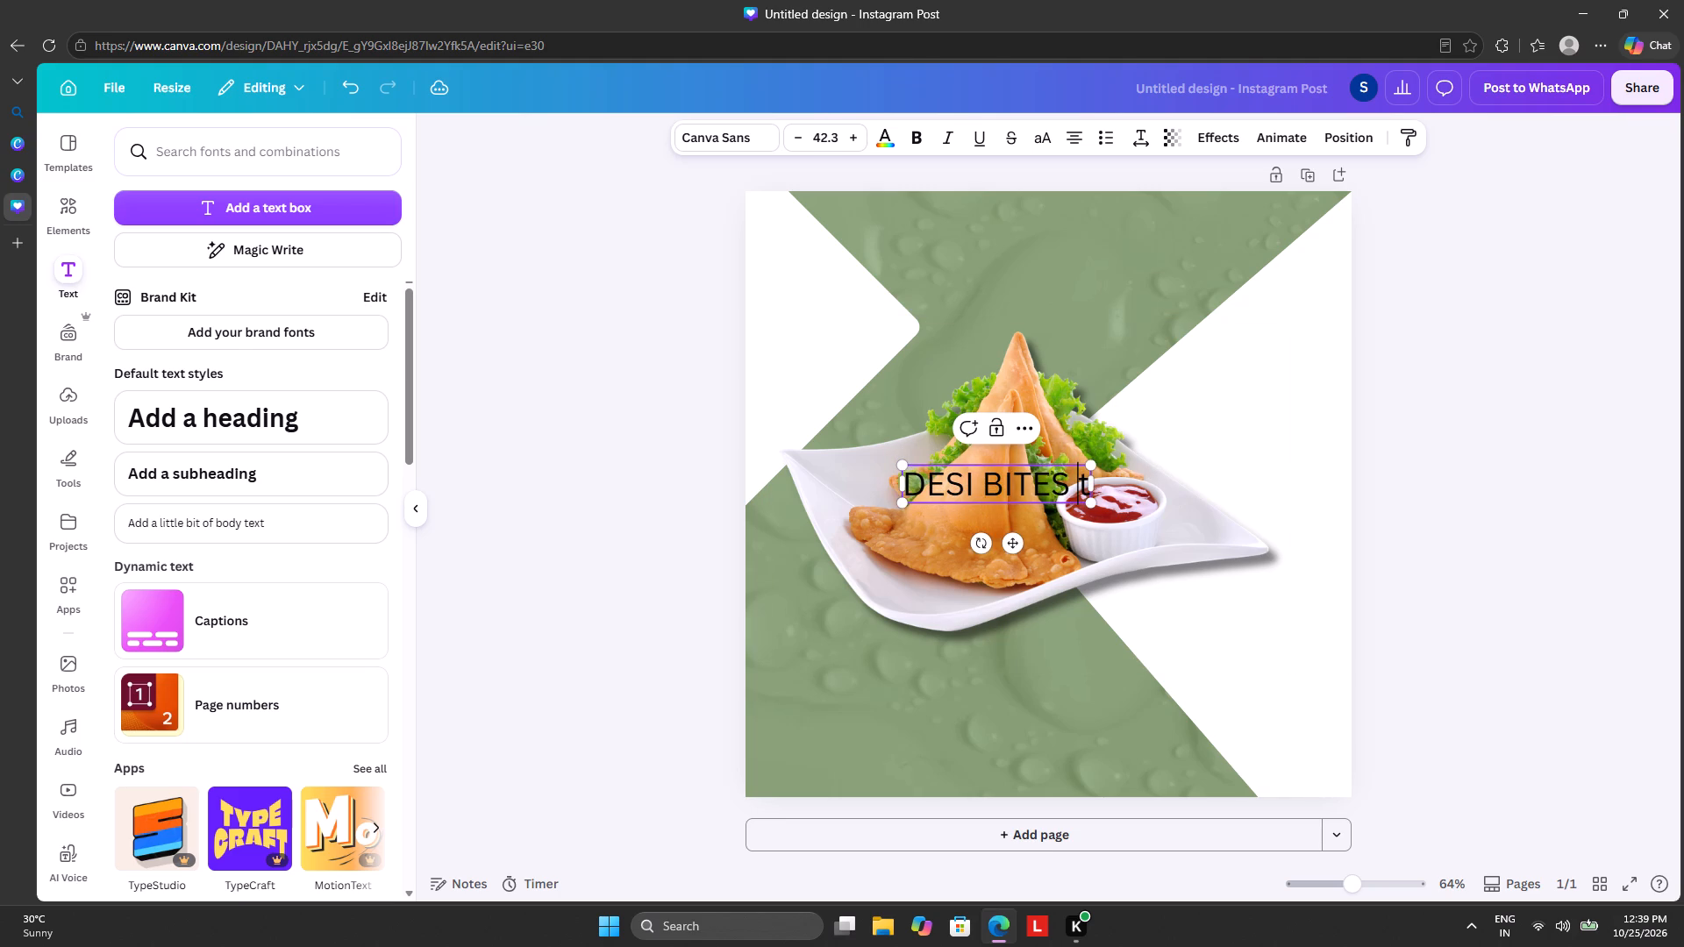
Delete the stray character after DESI BITES in the text box.
{"action": "left_click", "coordinate": [1085, 482]}
{"action": "key", "text": "BackSpace"}
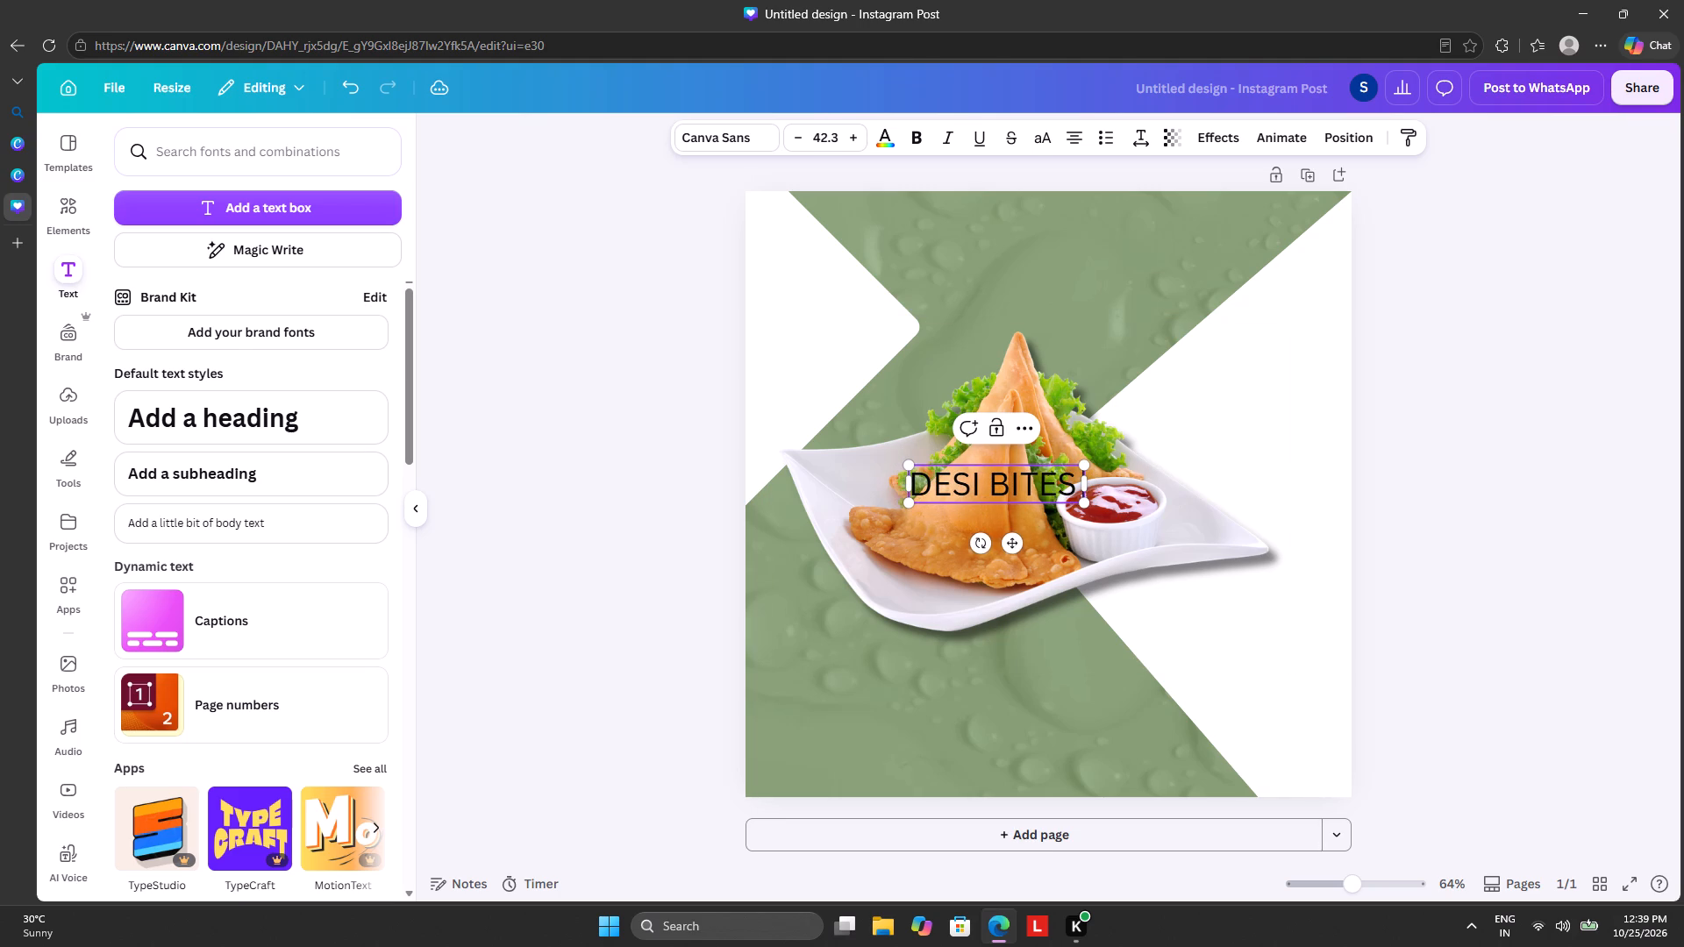
Make the whole DESI BITES text bold and increase its font size to 43.3.
{"action": "left_click_drag", "start_coordinate": [1072, 488], "coordinate": [906, 510]}
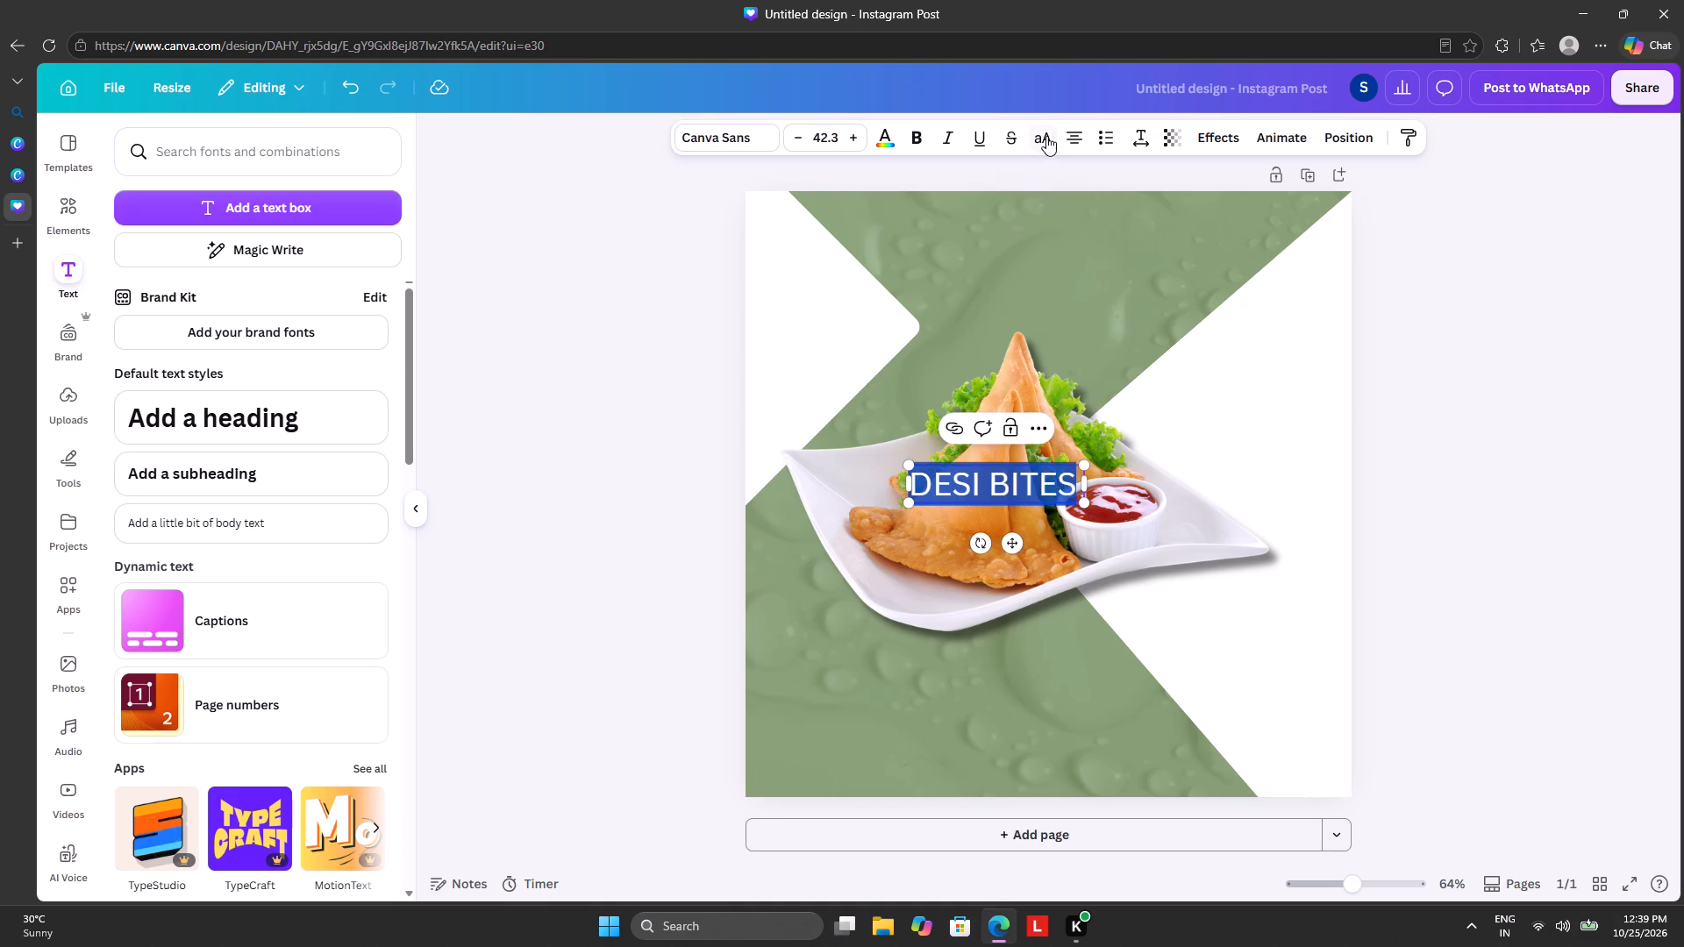
{"action": "left_click", "coordinate": [1045, 132]}
{"action": "left_click", "coordinate": [1045, 132]}
{"action": "left_click", "coordinate": [1045, 132]}
{"action": "left_click", "coordinate": [918, 143]}
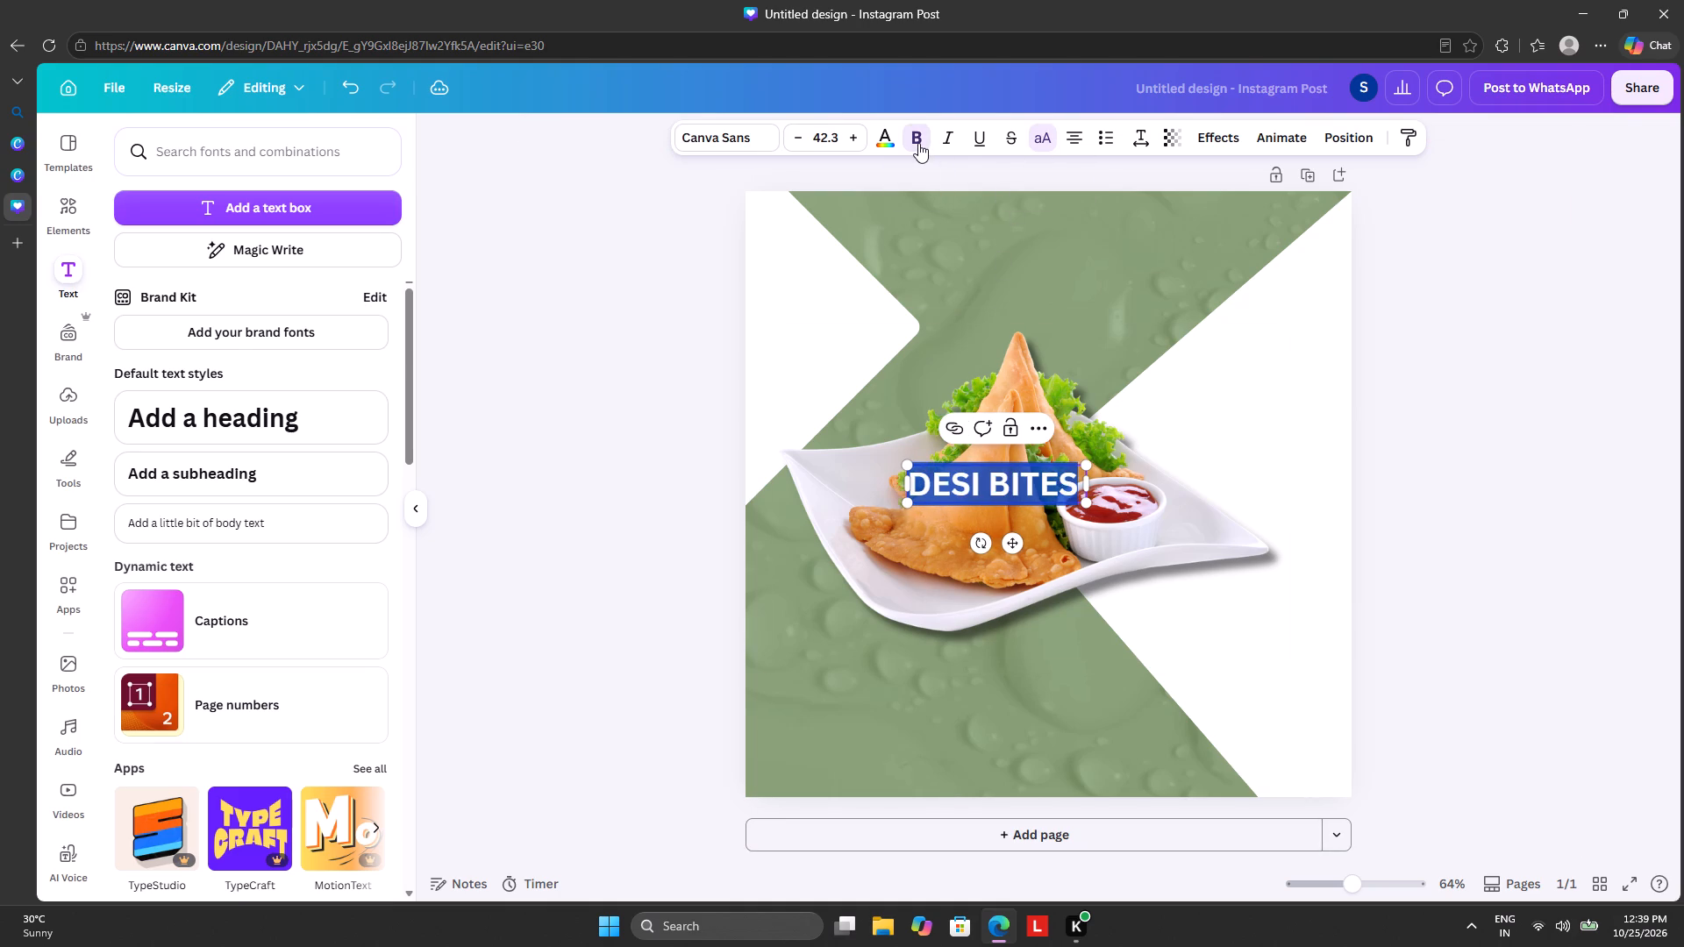
{"action": "left_click", "coordinate": [918, 143]}
{"action": "left_click", "coordinate": [918, 143]}
{"action": "left_click", "coordinate": [1042, 137]}
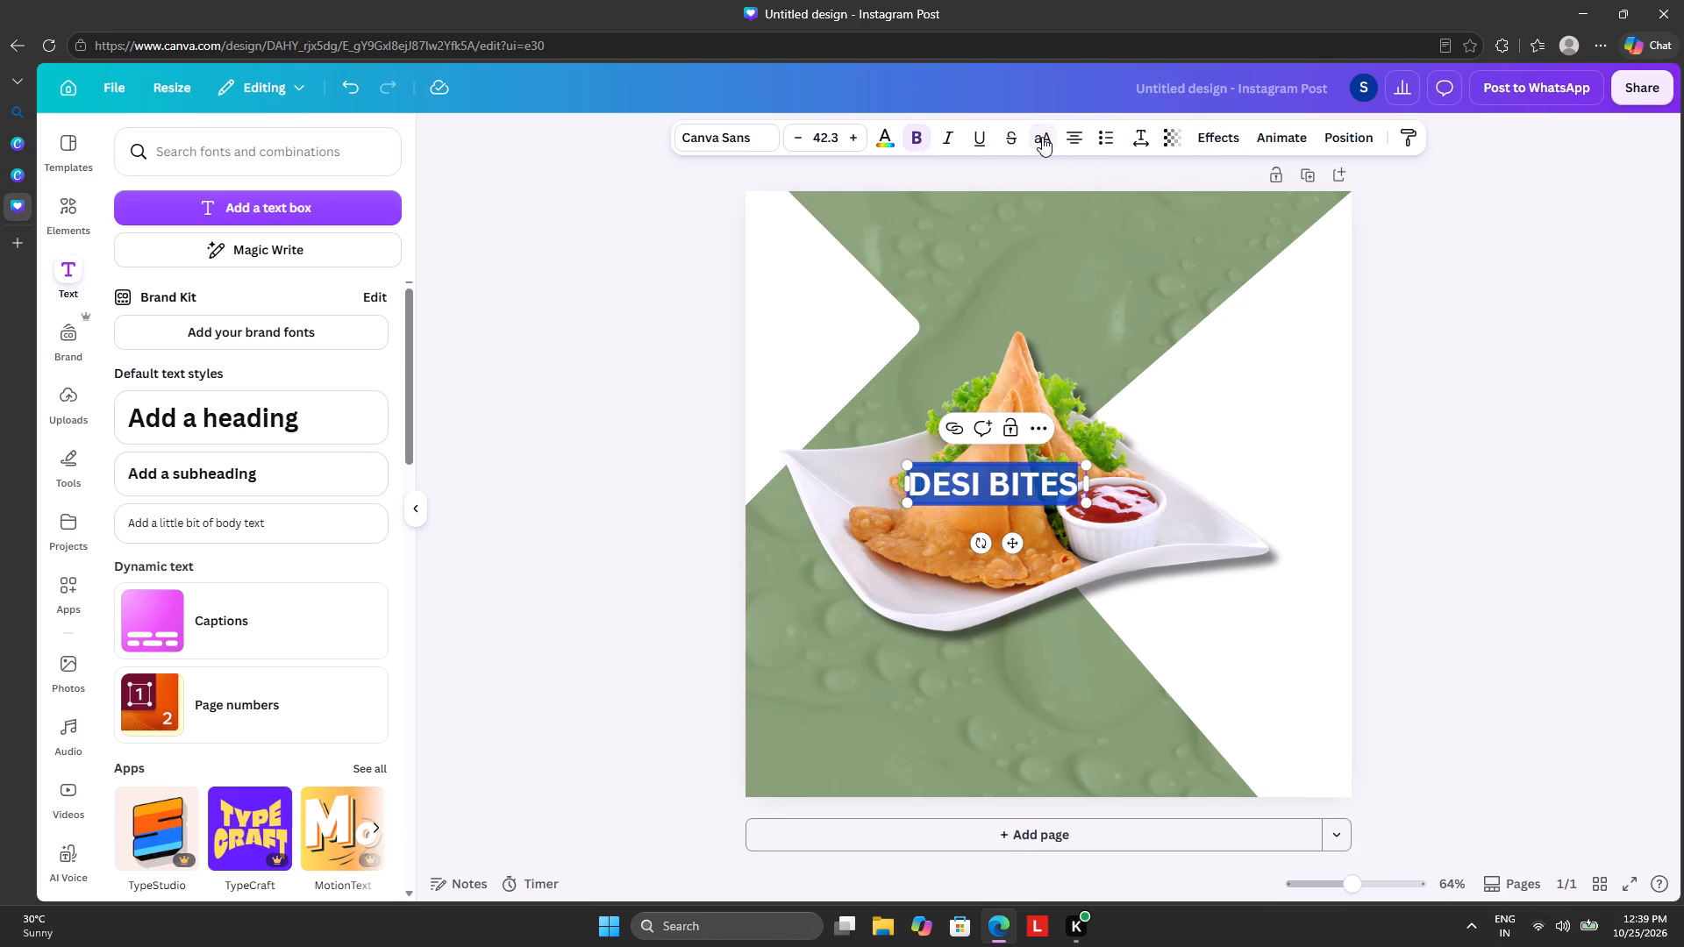
{"action": "left_click", "coordinate": [857, 132]}
Change the font of the DESI BITES text to League Spartan.
{"action": "left_click", "coordinate": [733, 139]}
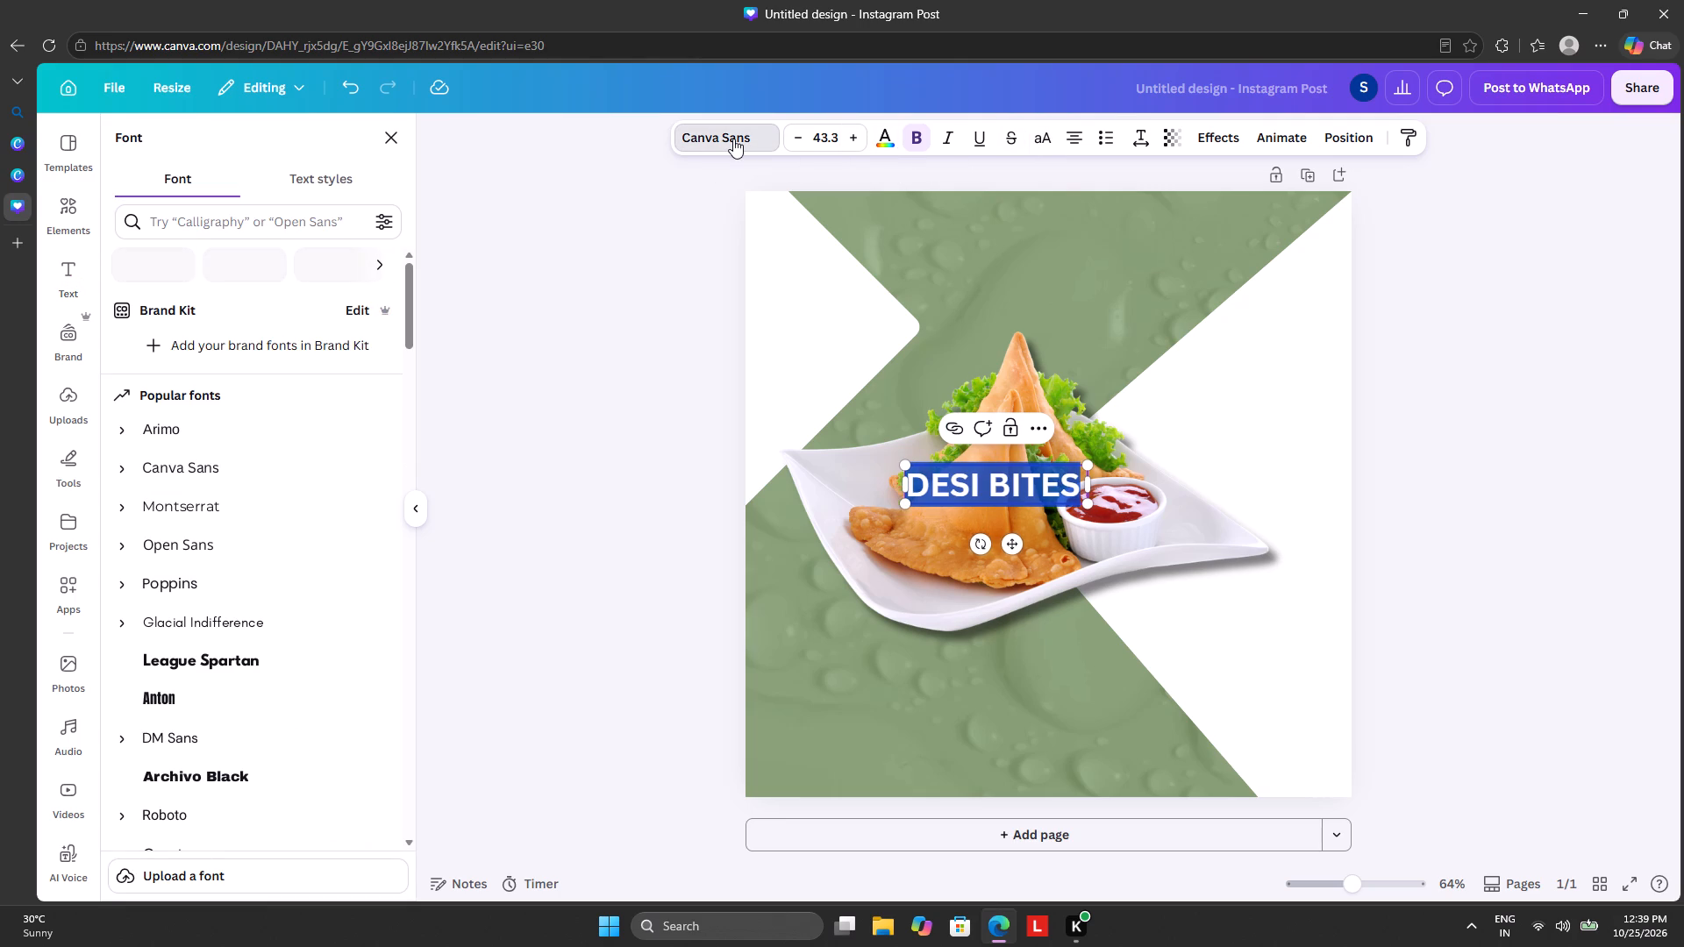
{"action": "left_click", "coordinate": [191, 665]}
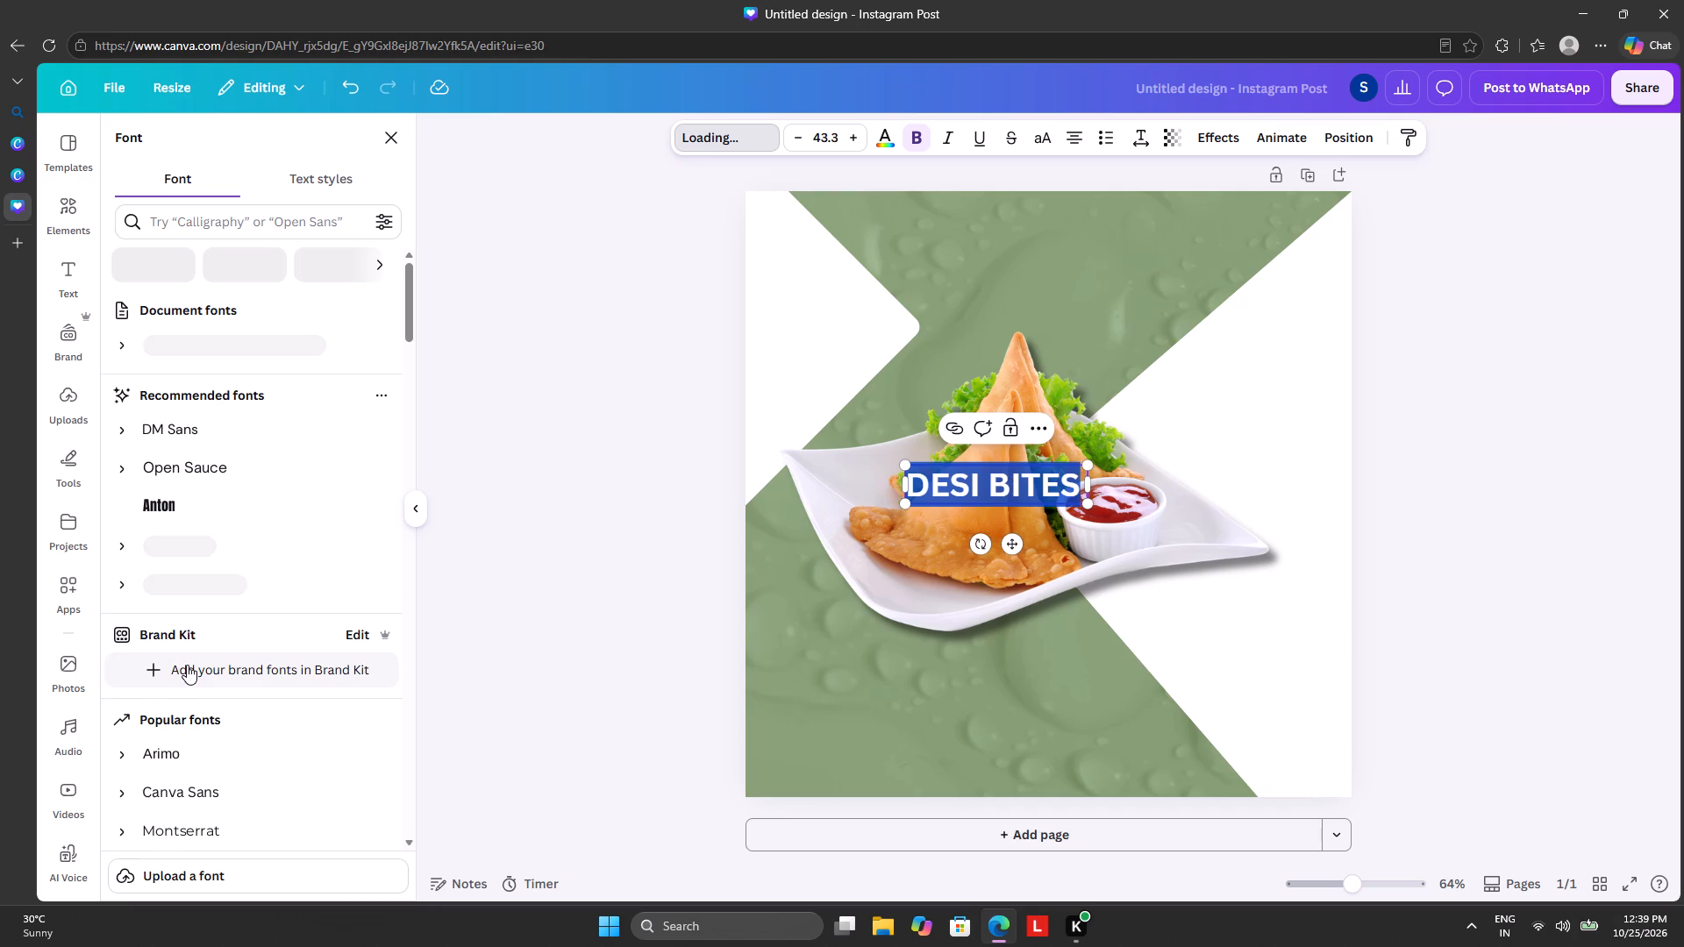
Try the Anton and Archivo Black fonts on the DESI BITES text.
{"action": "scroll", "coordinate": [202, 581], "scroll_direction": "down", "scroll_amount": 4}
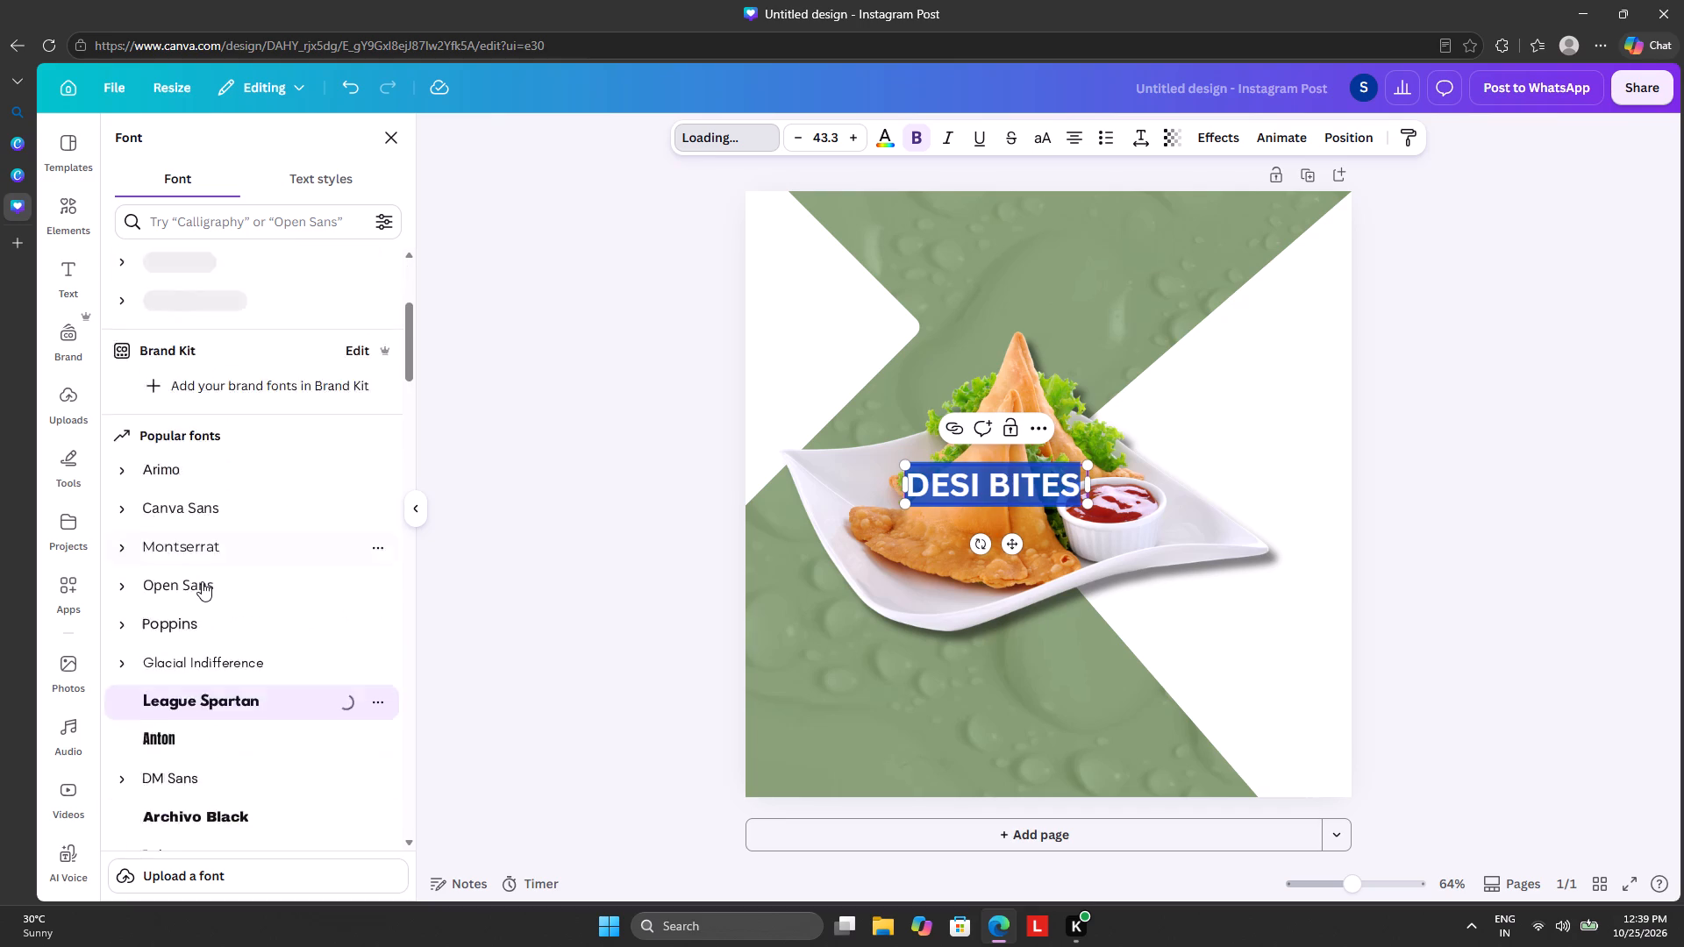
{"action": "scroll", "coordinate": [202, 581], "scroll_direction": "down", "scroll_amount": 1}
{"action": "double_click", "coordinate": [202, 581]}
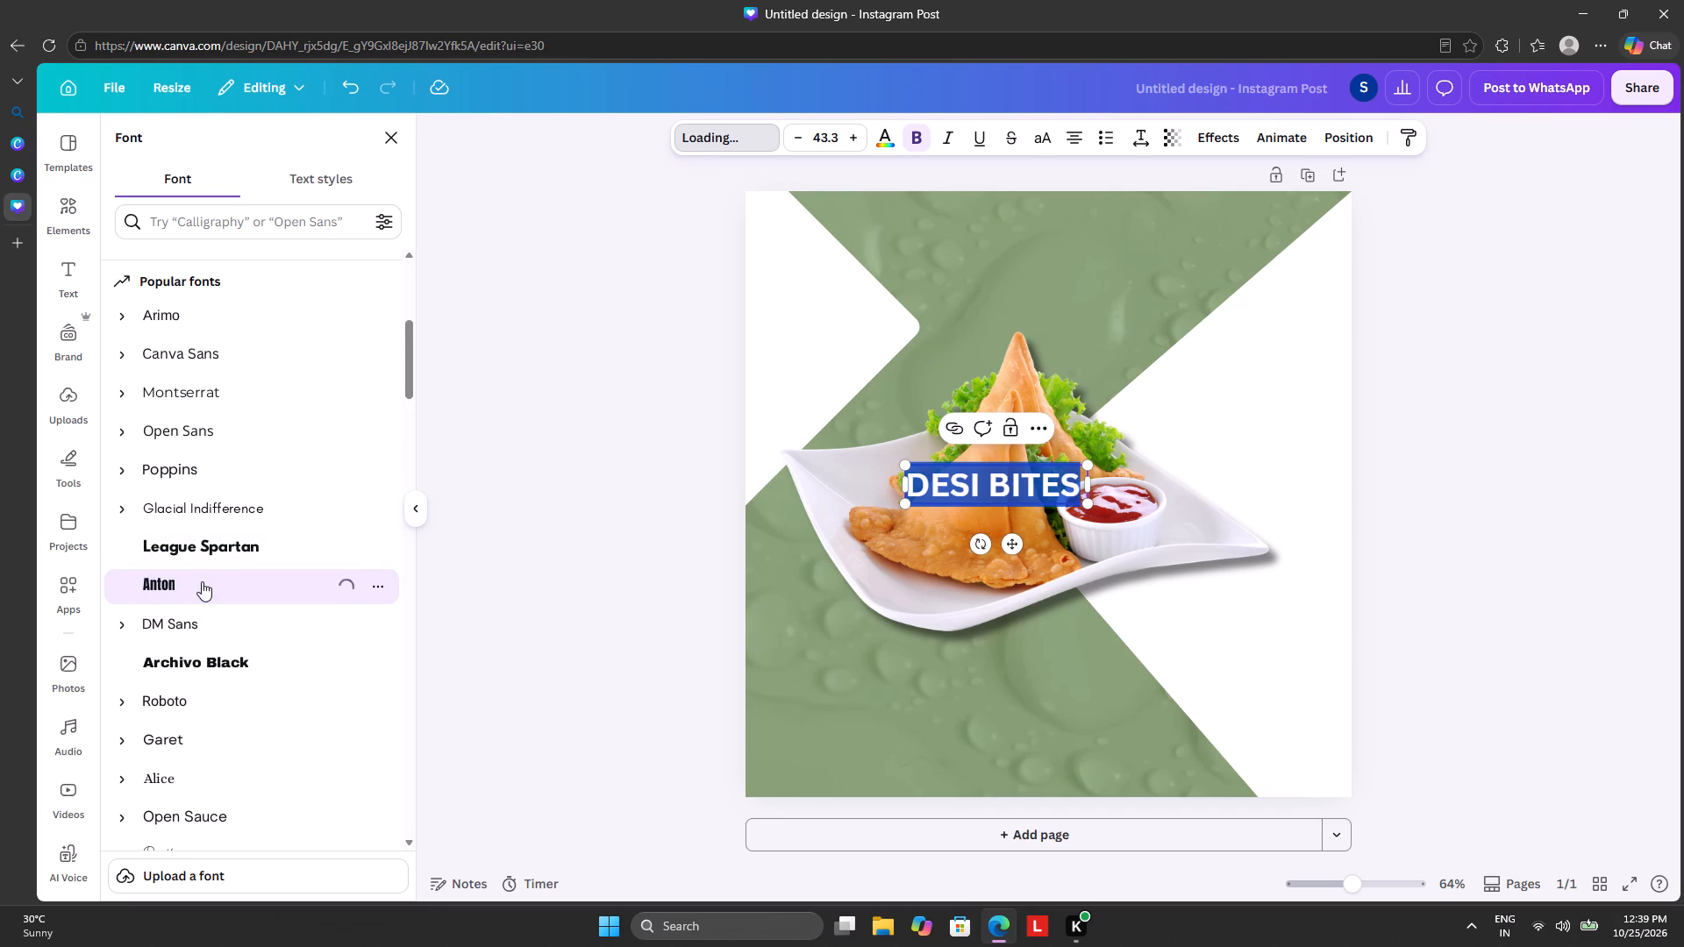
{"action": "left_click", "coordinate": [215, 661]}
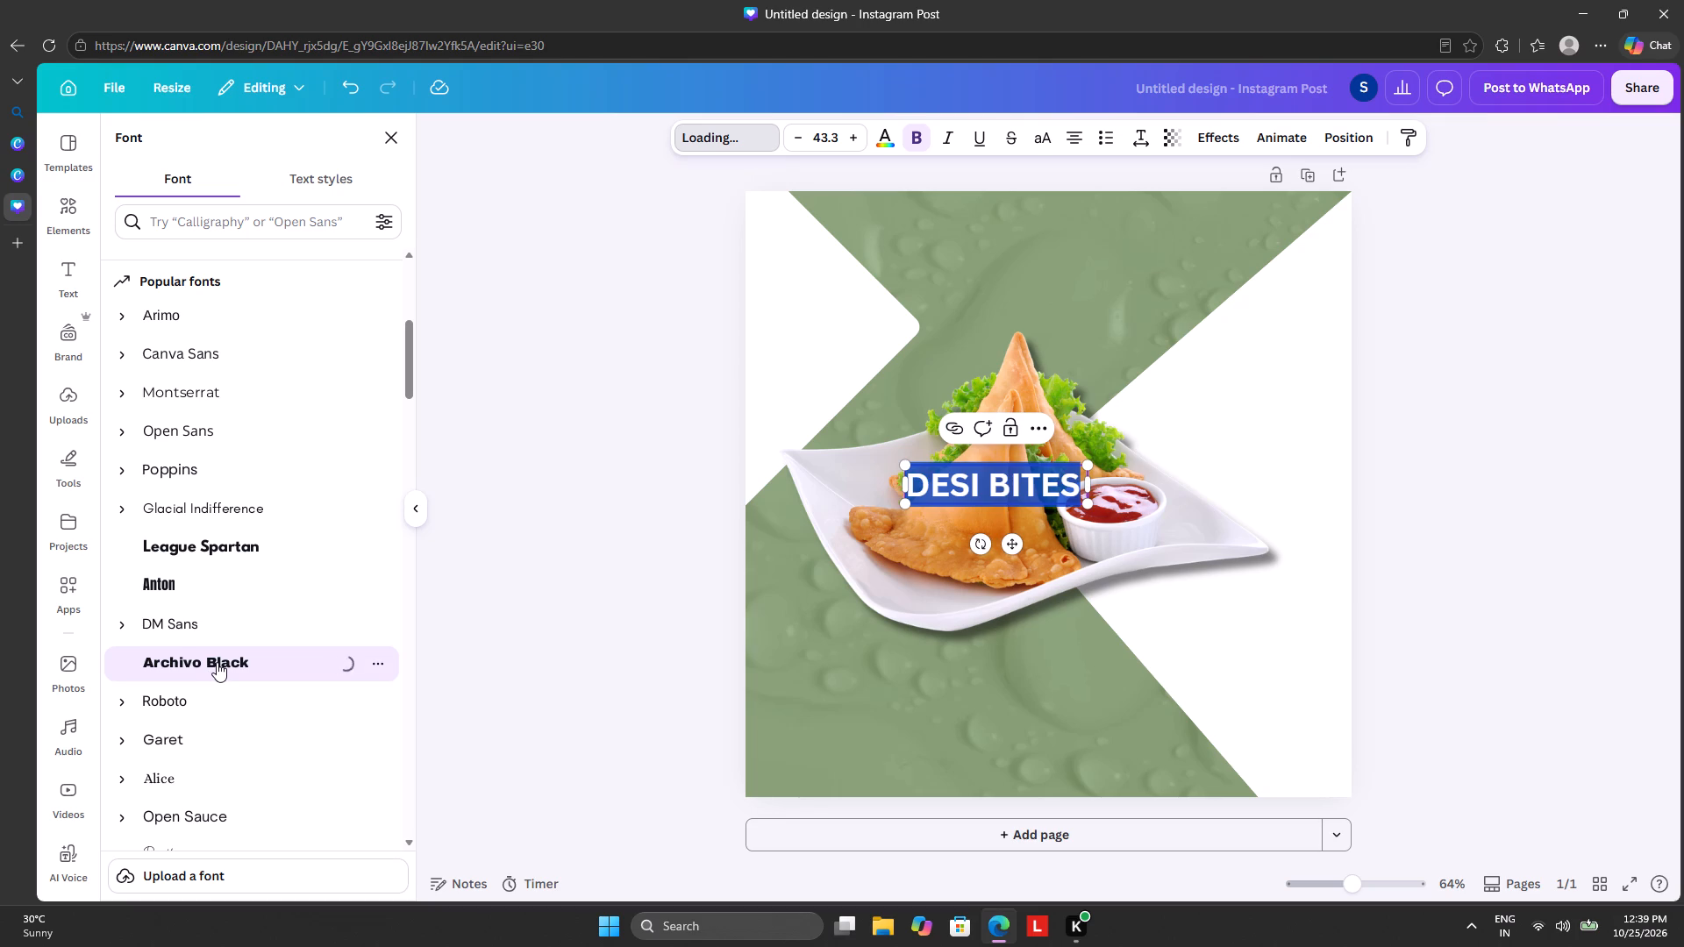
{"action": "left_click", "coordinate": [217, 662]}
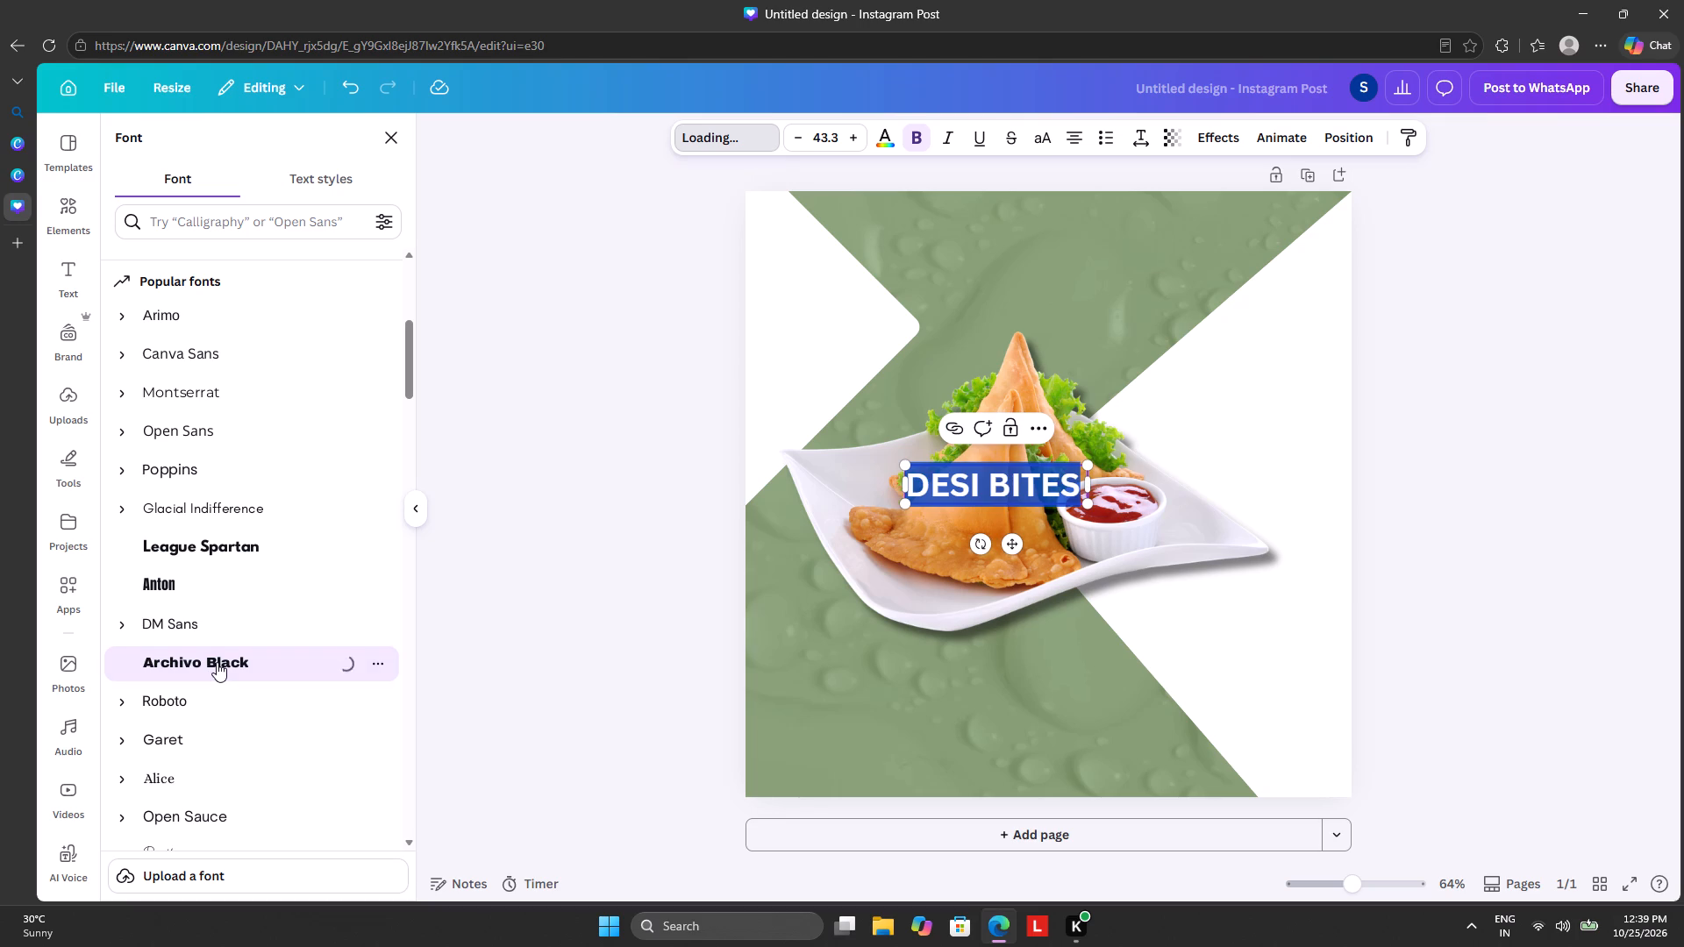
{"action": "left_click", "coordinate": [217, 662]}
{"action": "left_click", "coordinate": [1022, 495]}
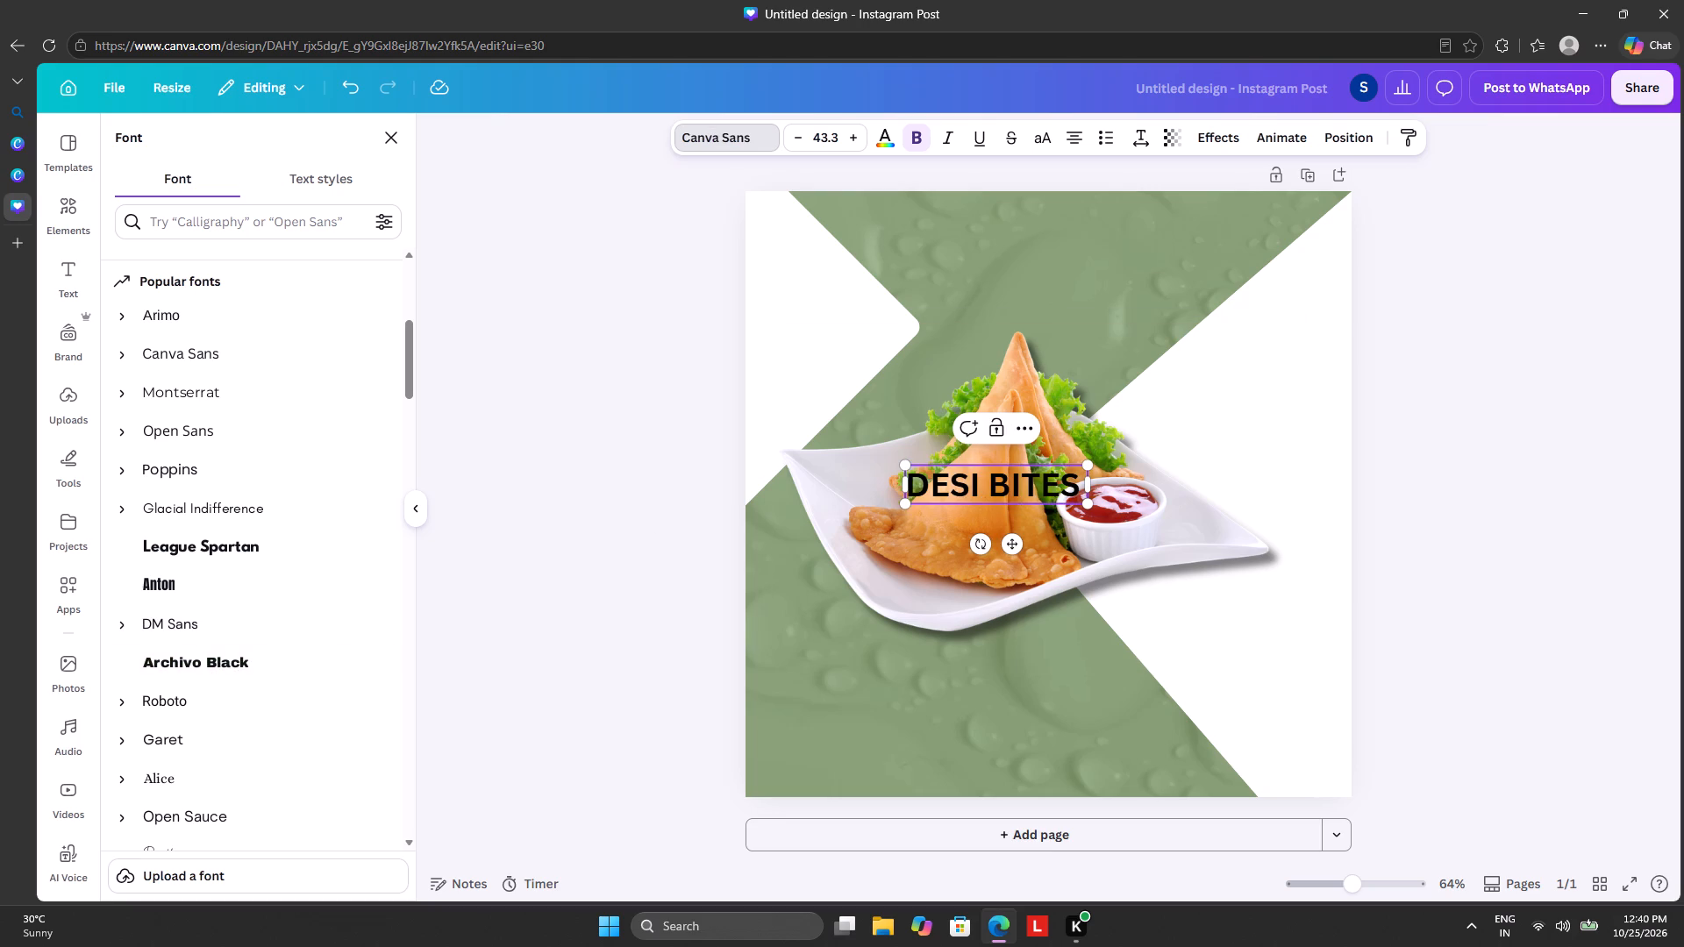
Move the DESI BITES text to the top centre of the page, above the samosa.
{"action": "left_click_drag", "start_coordinate": [1013, 538], "coordinate": [1014, 283]}
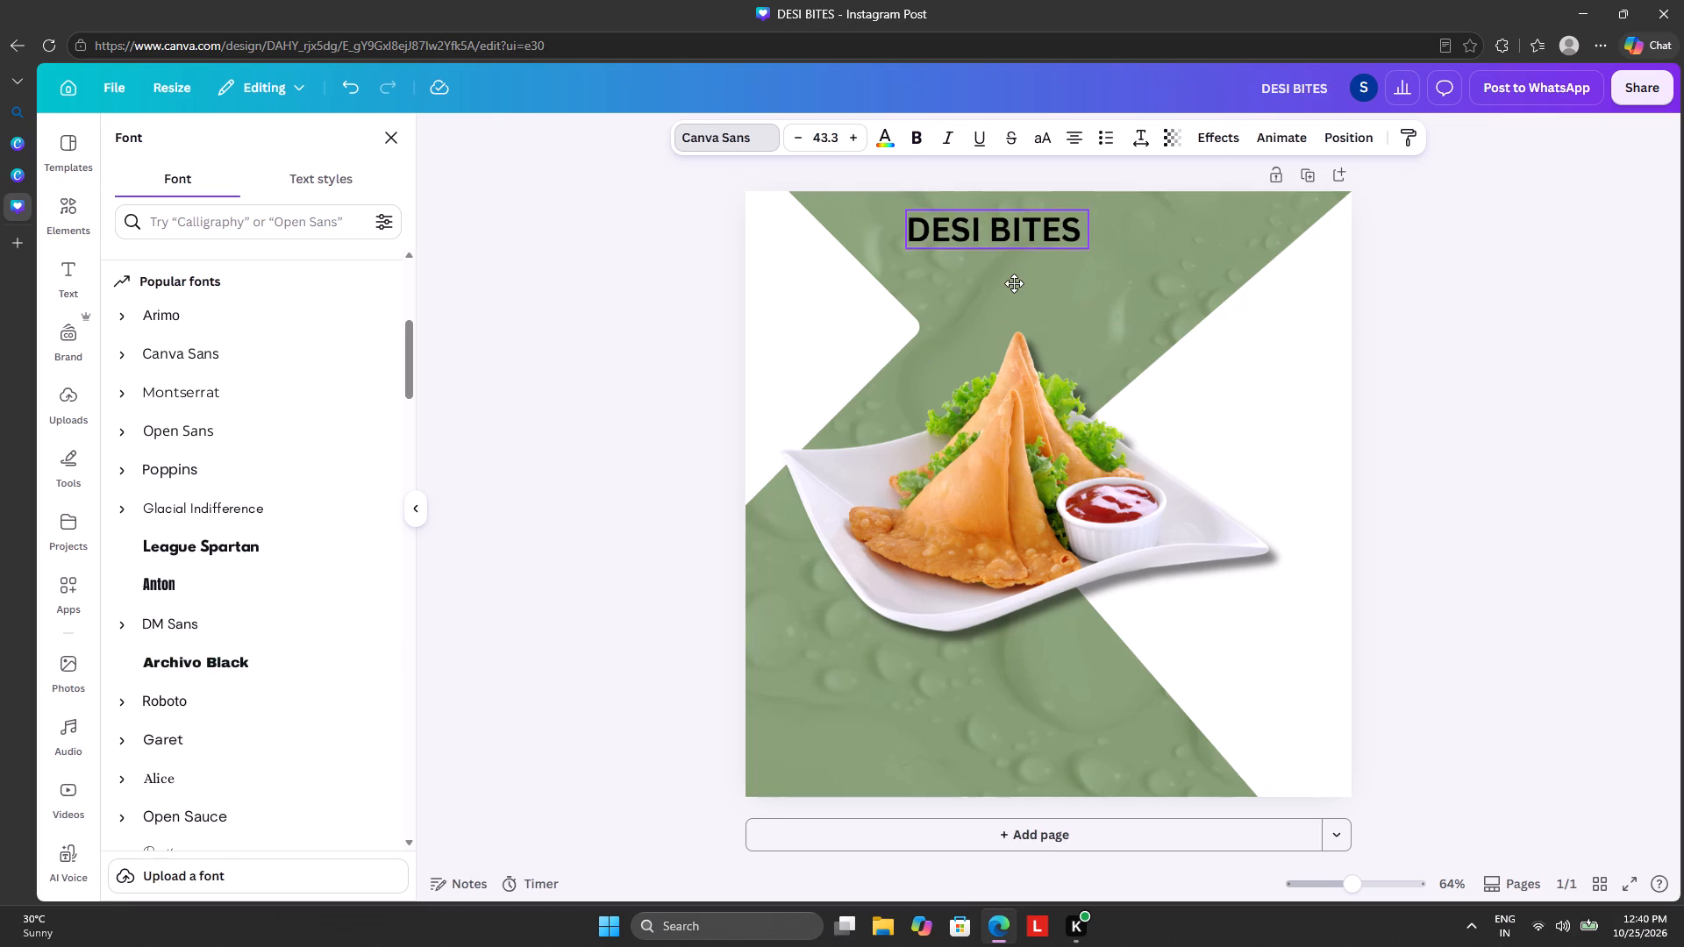
{"action": "left_click_drag", "start_coordinate": [1014, 283], "coordinate": [1061, 293]}
Change the colour of the DESI BITES text to white.
{"action": "left_click", "coordinate": [1126, 233]}
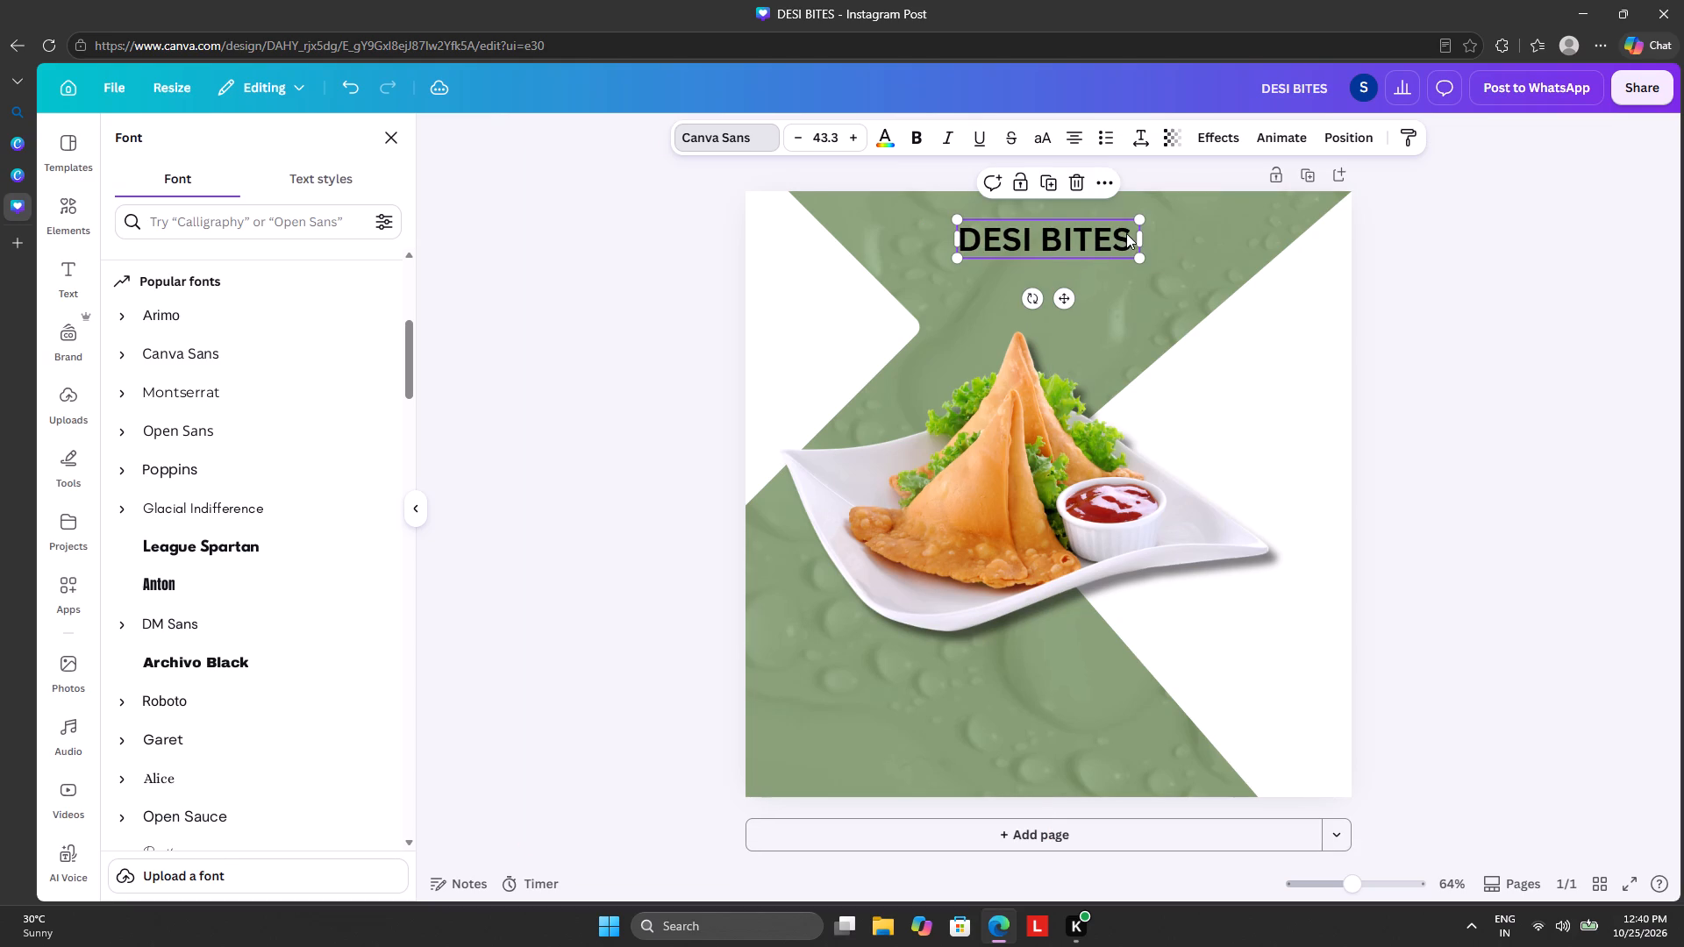
{"action": "left_click_drag", "start_coordinate": [1126, 233], "coordinate": [977, 256]}
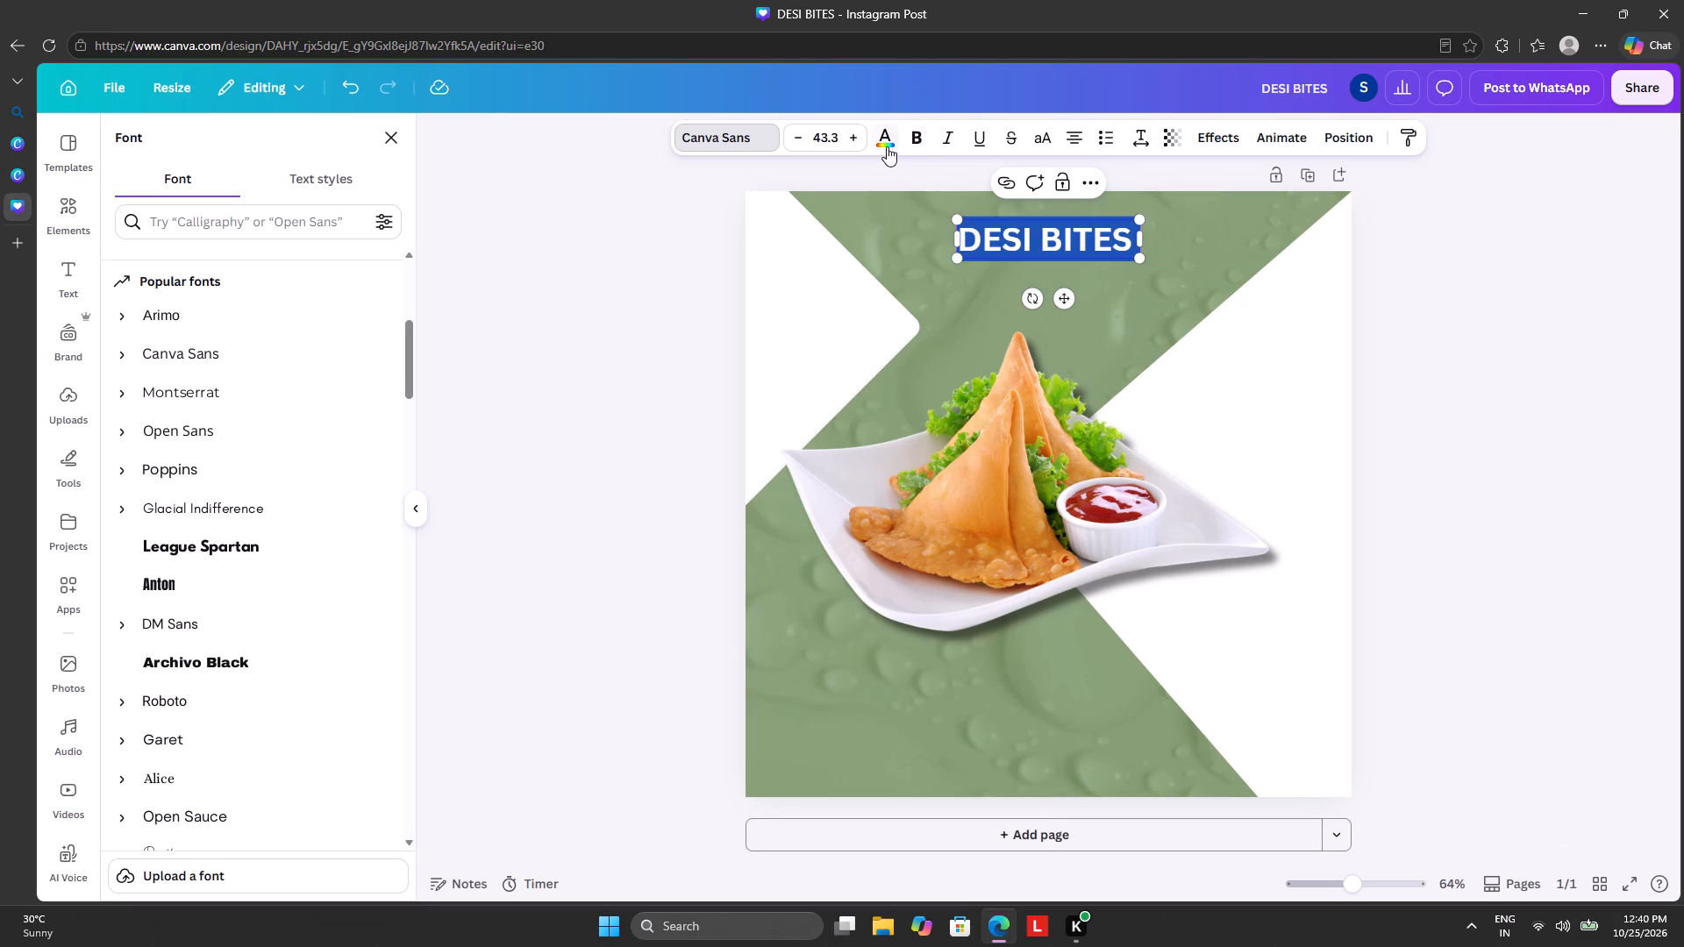
{"action": "left_click", "coordinate": [887, 146]}
{"action": "left_click", "coordinate": [367, 643]}
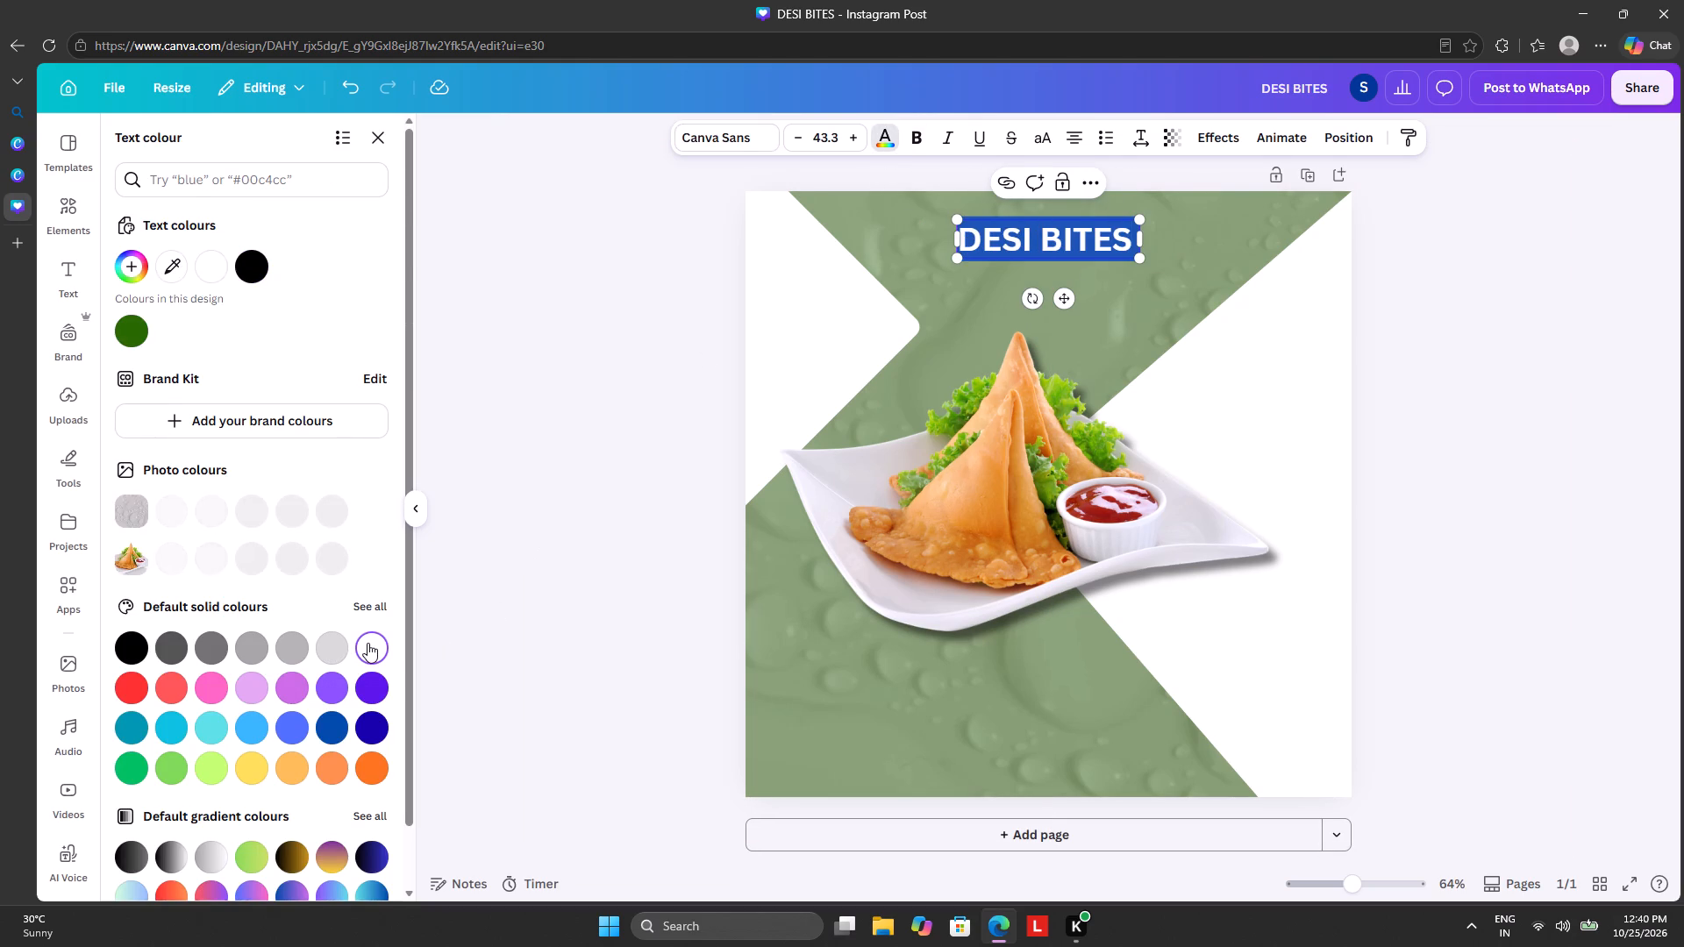
{"action": "left_click", "coordinate": [532, 542]}
{"action": "left_click", "coordinate": [910, 295]}
{"action": "left_click", "coordinate": [960, 299]}
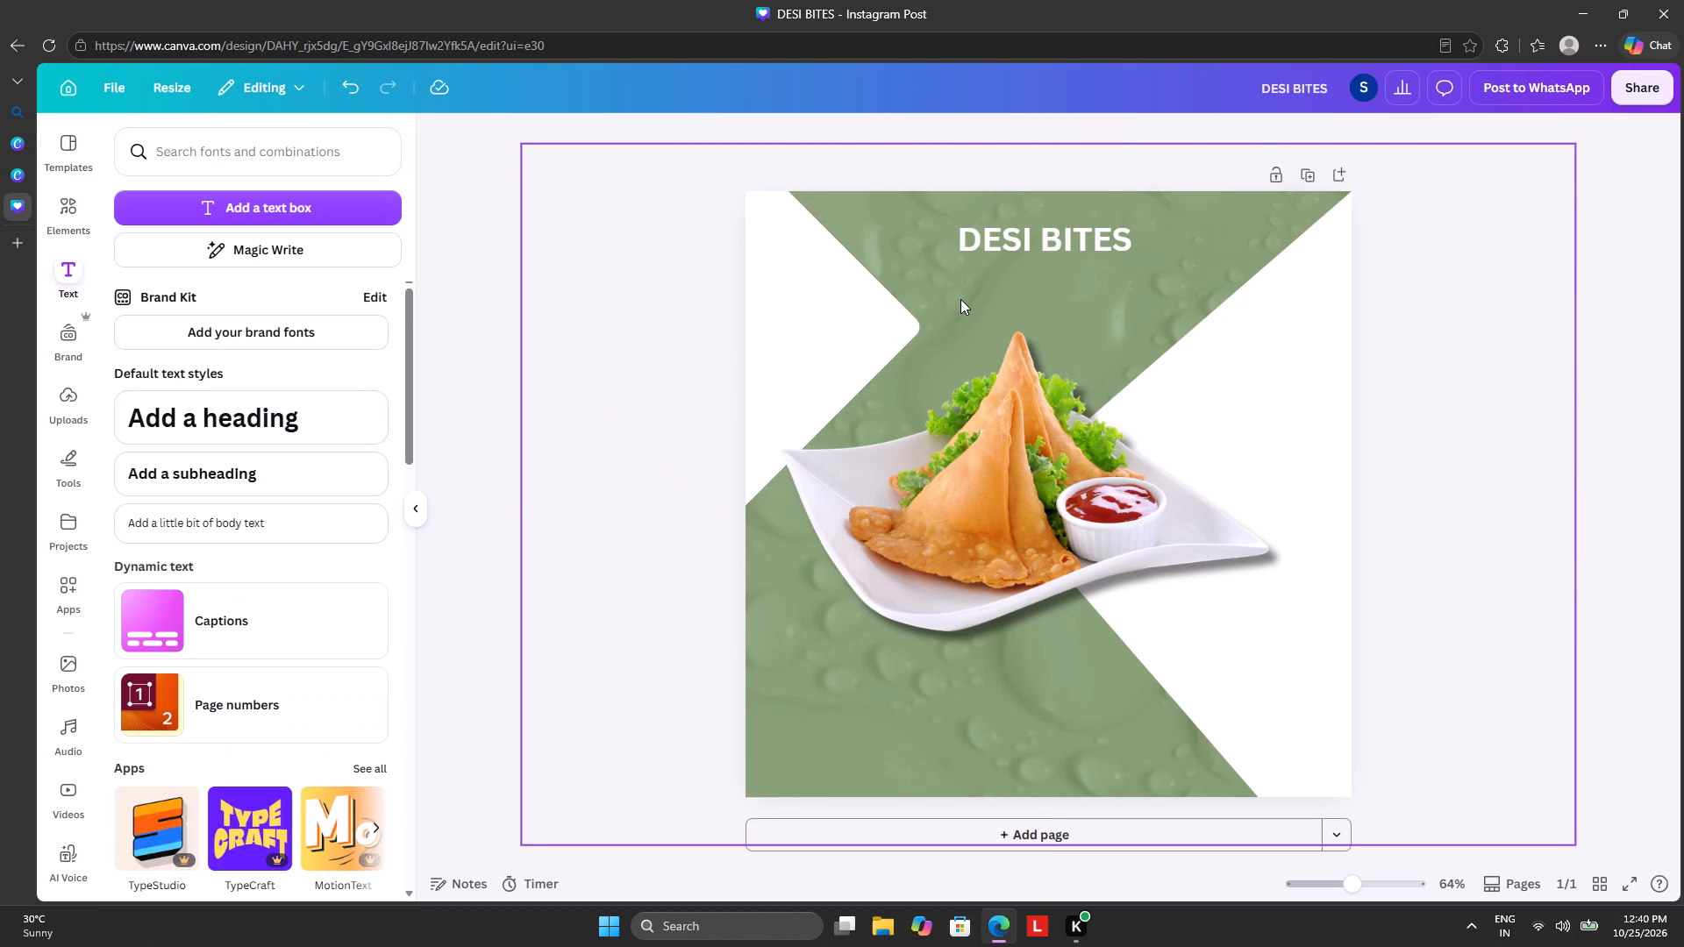
Shift the DESI BITES heading slightly to the left, above the tip of the samosa.
{"action": "left_click_drag", "start_coordinate": [1038, 233], "coordinate": [1011, 237]}
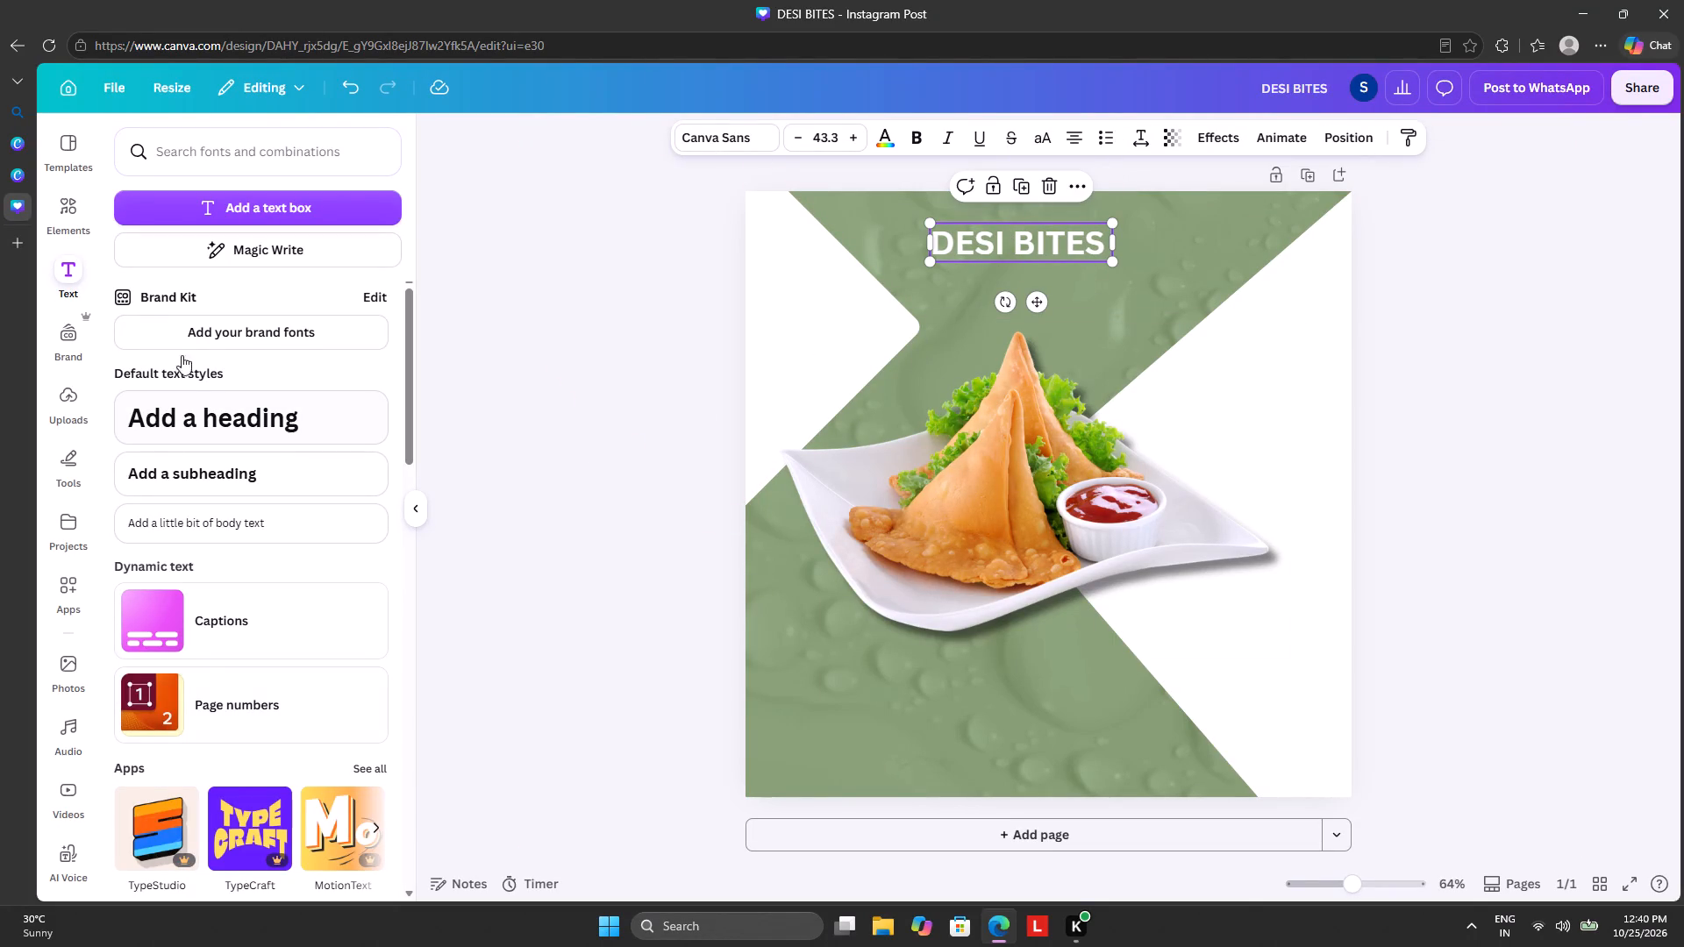
Browse the texture photo results and add the crumpled beige-grey paper photo to the page.
{"action": "left_click", "coordinate": [71, 661]}
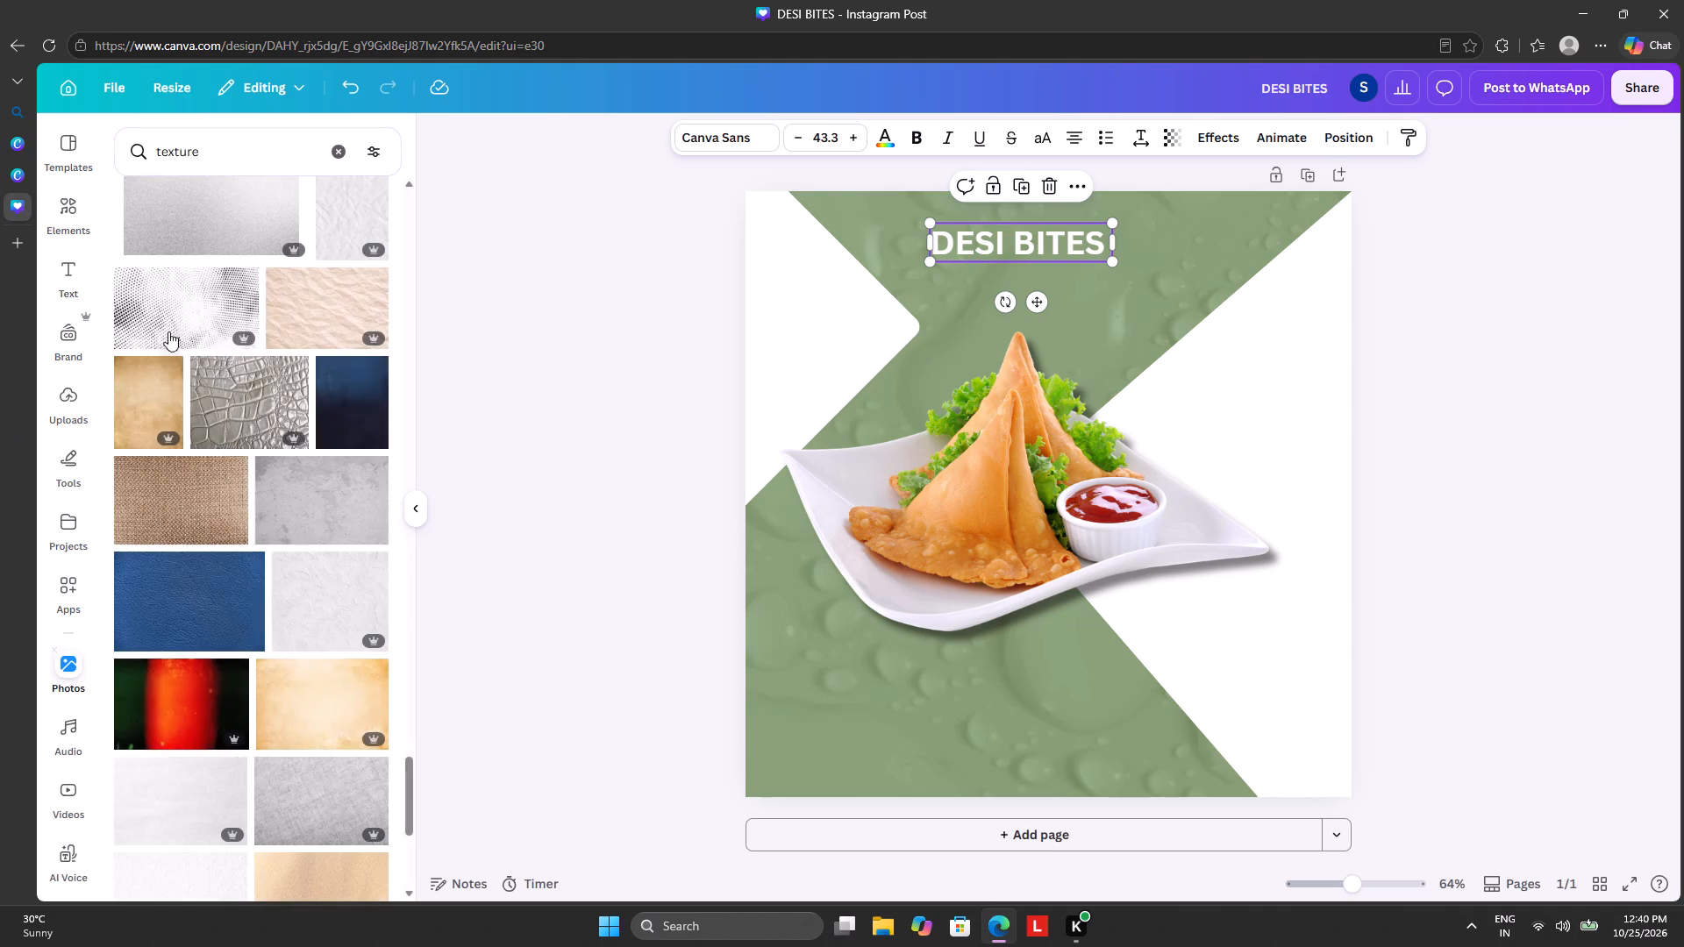
{"action": "scroll", "coordinate": [243, 533], "scroll_direction": "down", "scroll_amount": 3}
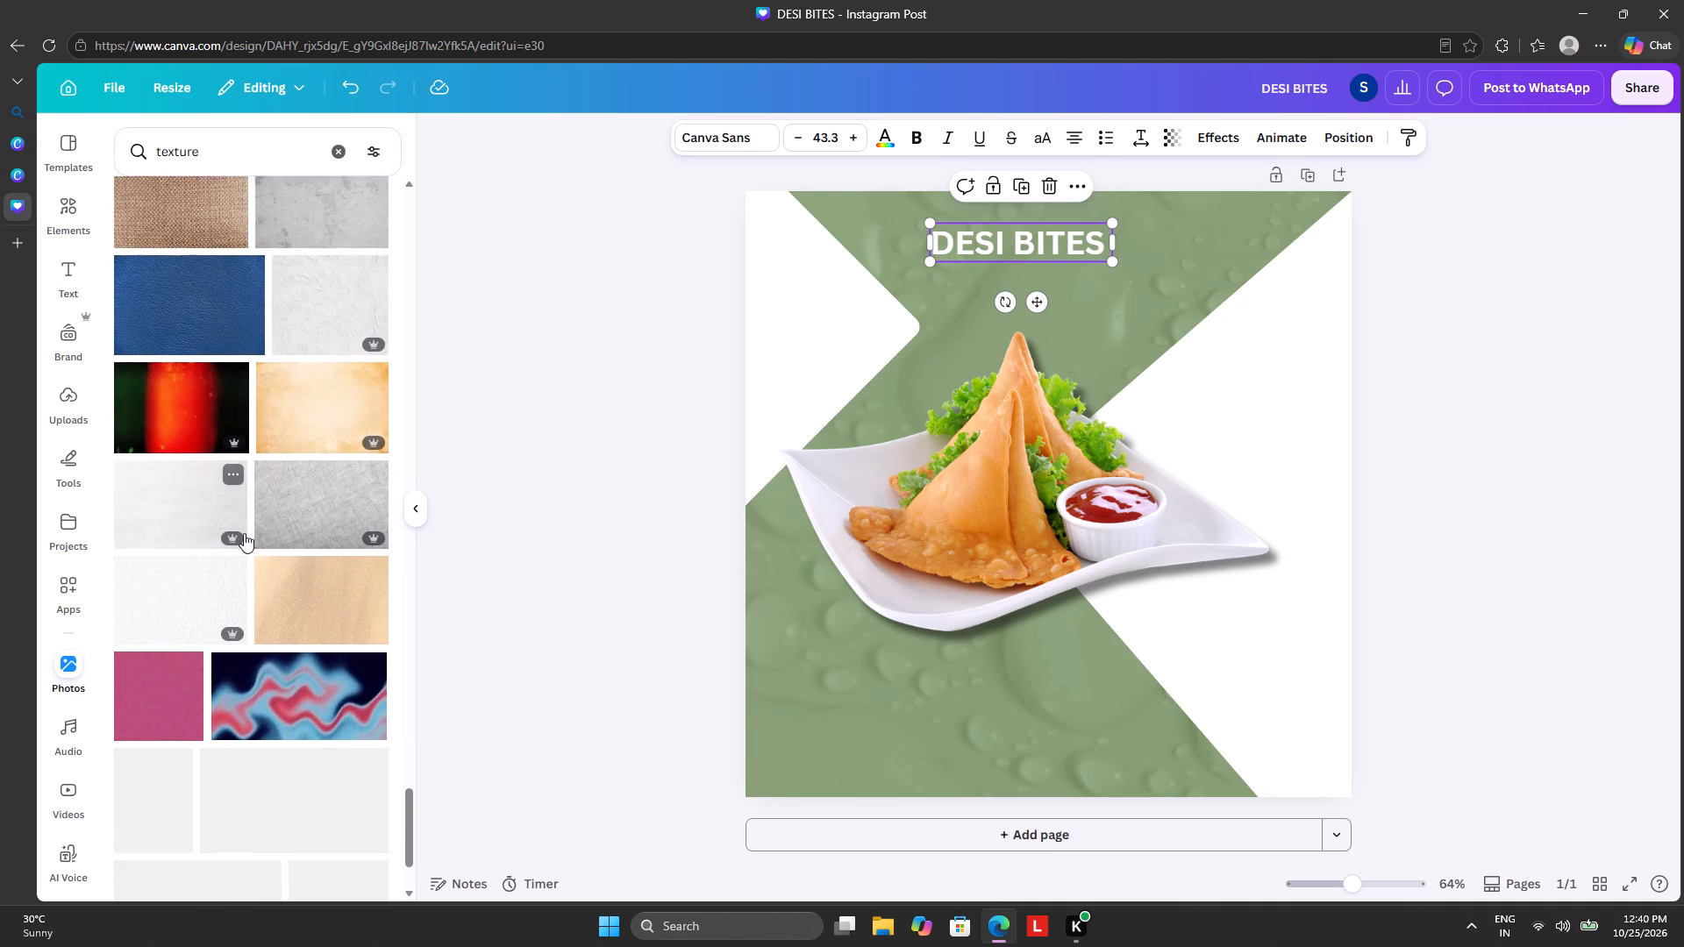
{"action": "scroll", "coordinate": [244, 533], "scroll_direction": "down", "scroll_amount": 2}
{"action": "scroll", "coordinate": [244, 533], "scroll_direction": "up", "scroll_amount": 19}
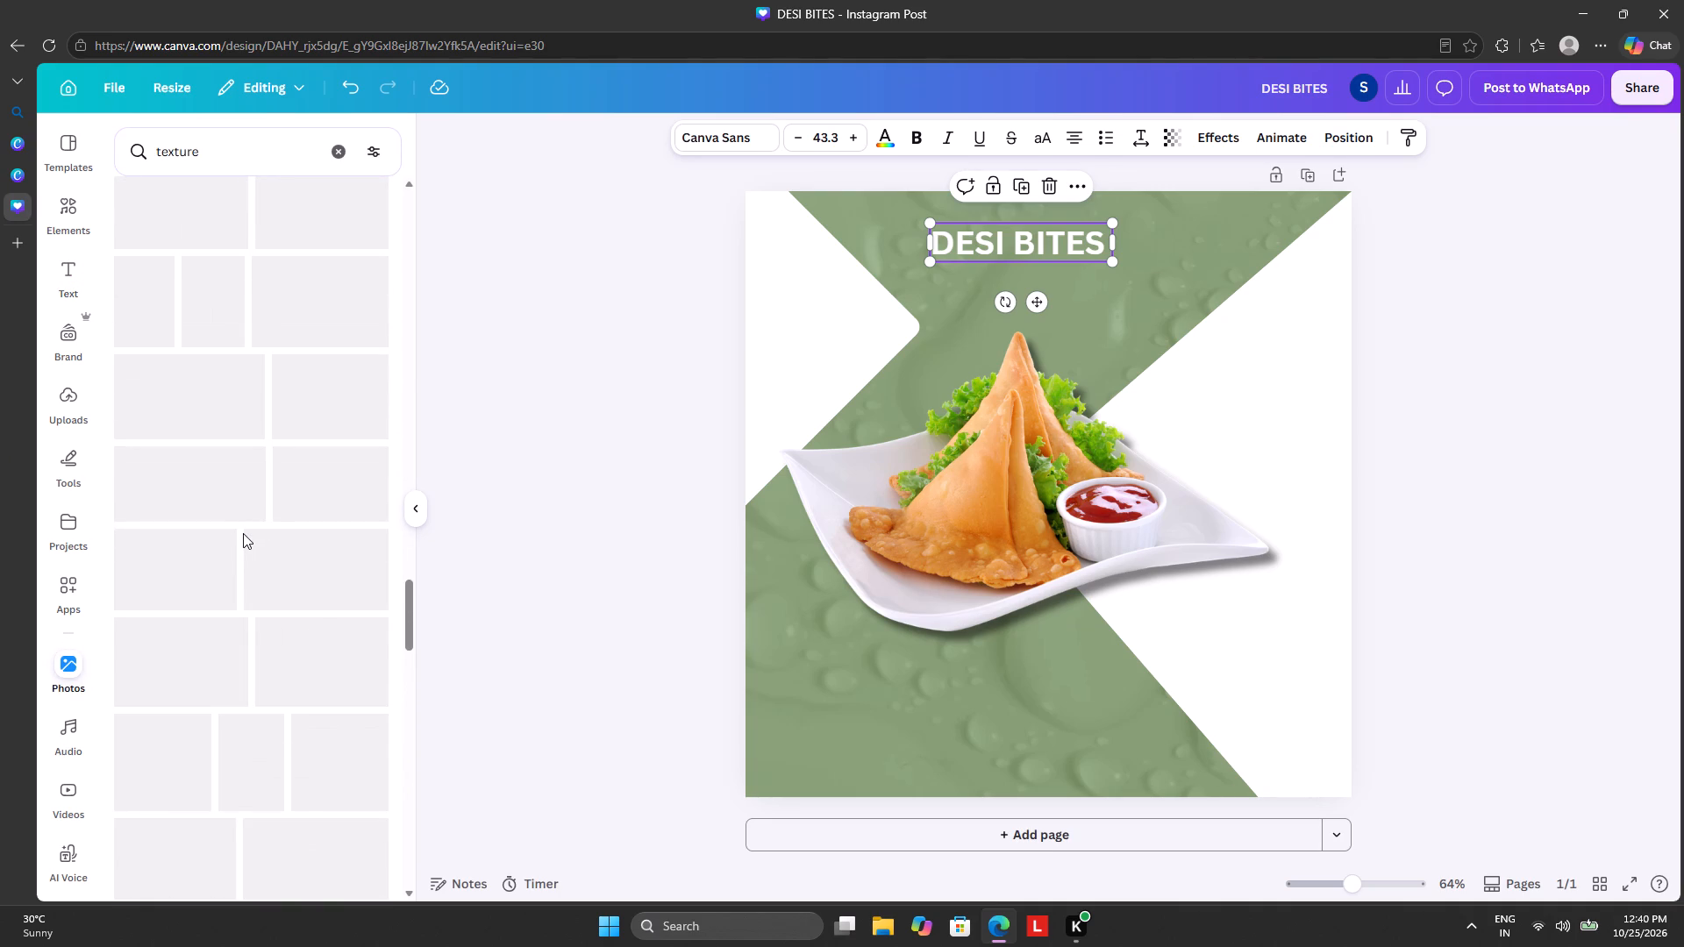
{"action": "scroll", "coordinate": [243, 533], "scroll_direction": "up", "scroll_amount": 5}
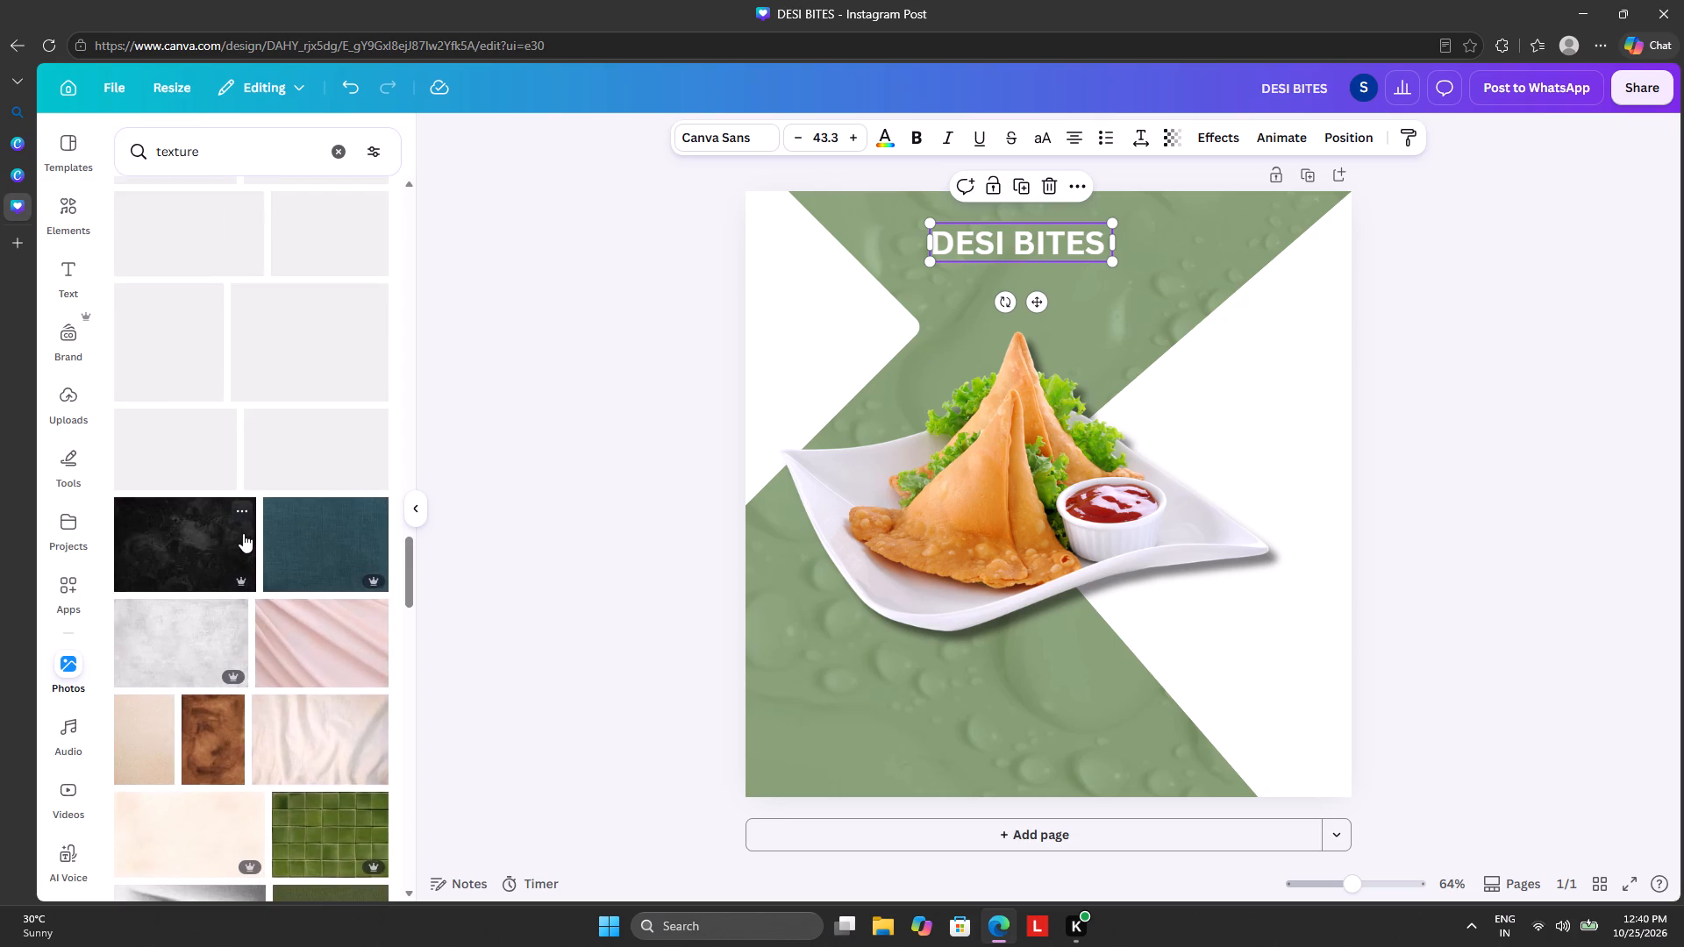
{"action": "scroll", "coordinate": [243, 533], "scroll_direction": "down", "scroll_amount": 1}
{"action": "scroll", "coordinate": [240, 547], "scroll_direction": "up", "scroll_amount": 5}
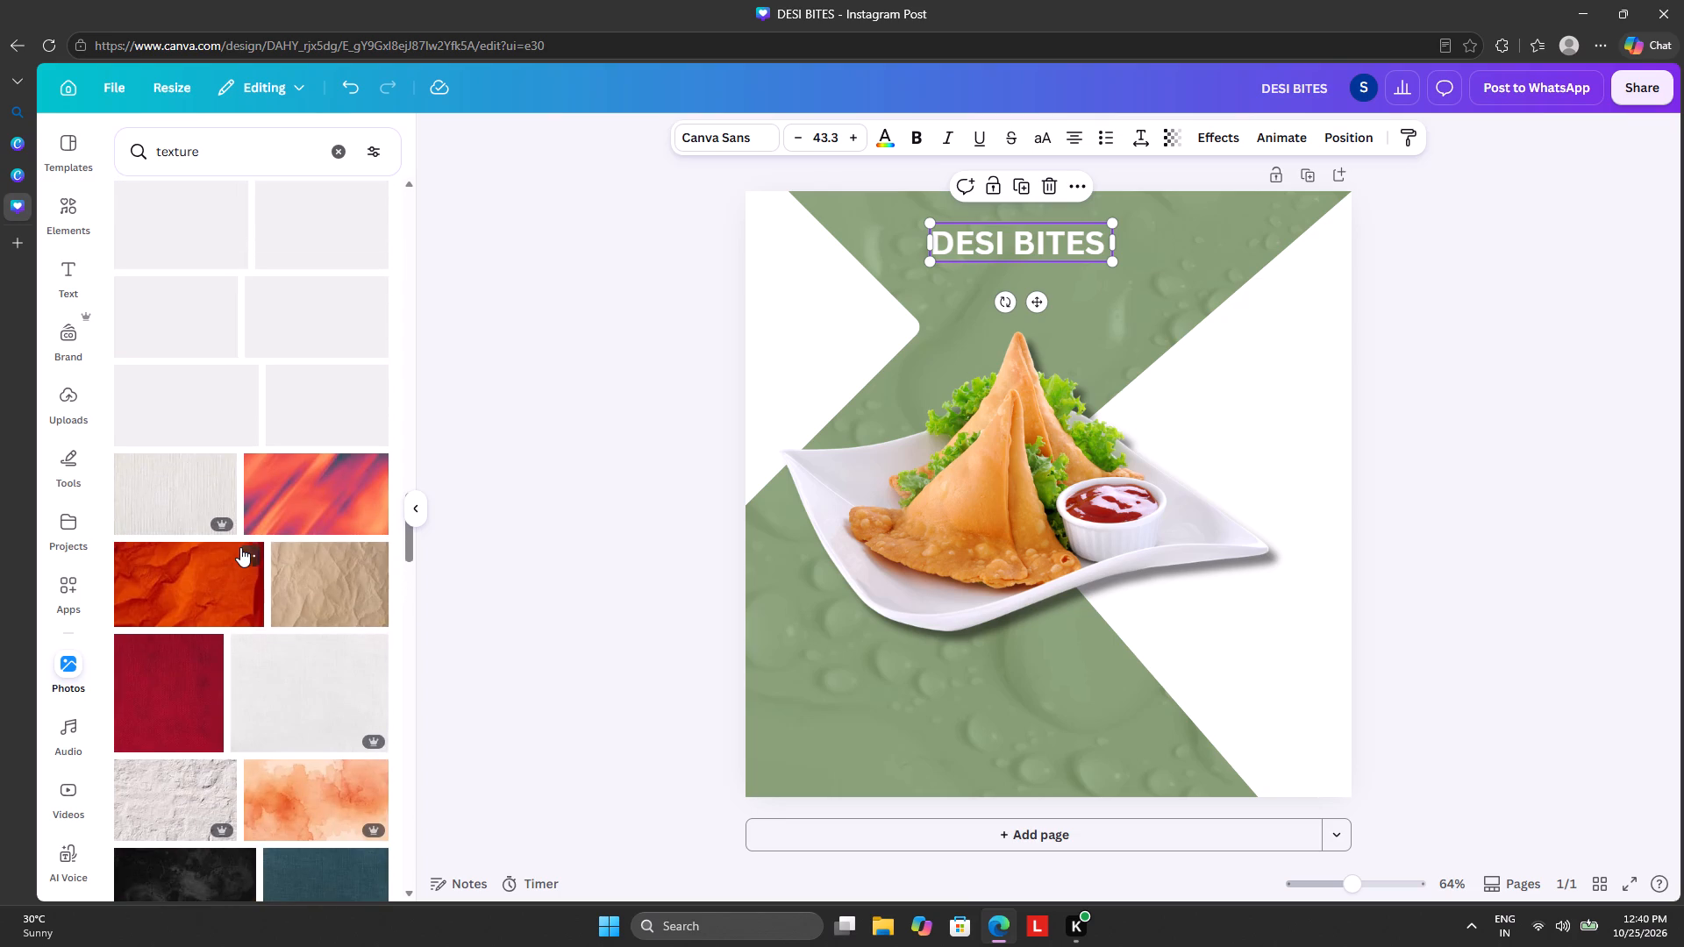
{"action": "scroll", "coordinate": [240, 547], "scroll_direction": "up", "scroll_amount": 6}
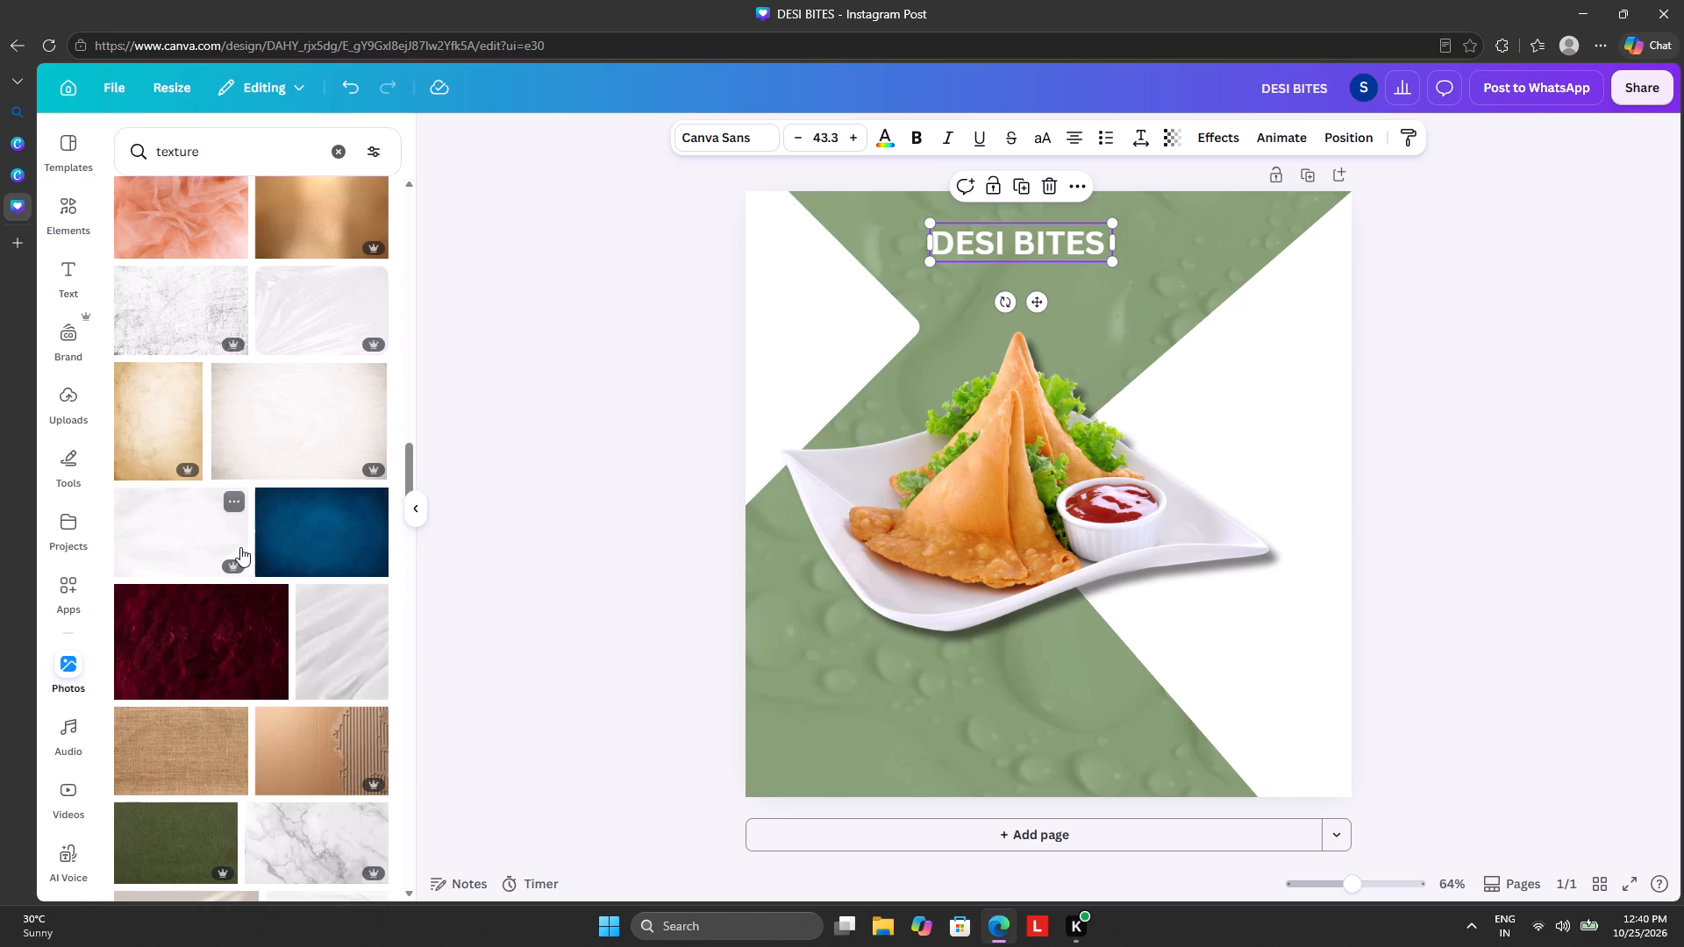
{"action": "scroll", "coordinate": [240, 547], "scroll_direction": "up", "scroll_amount": 14}
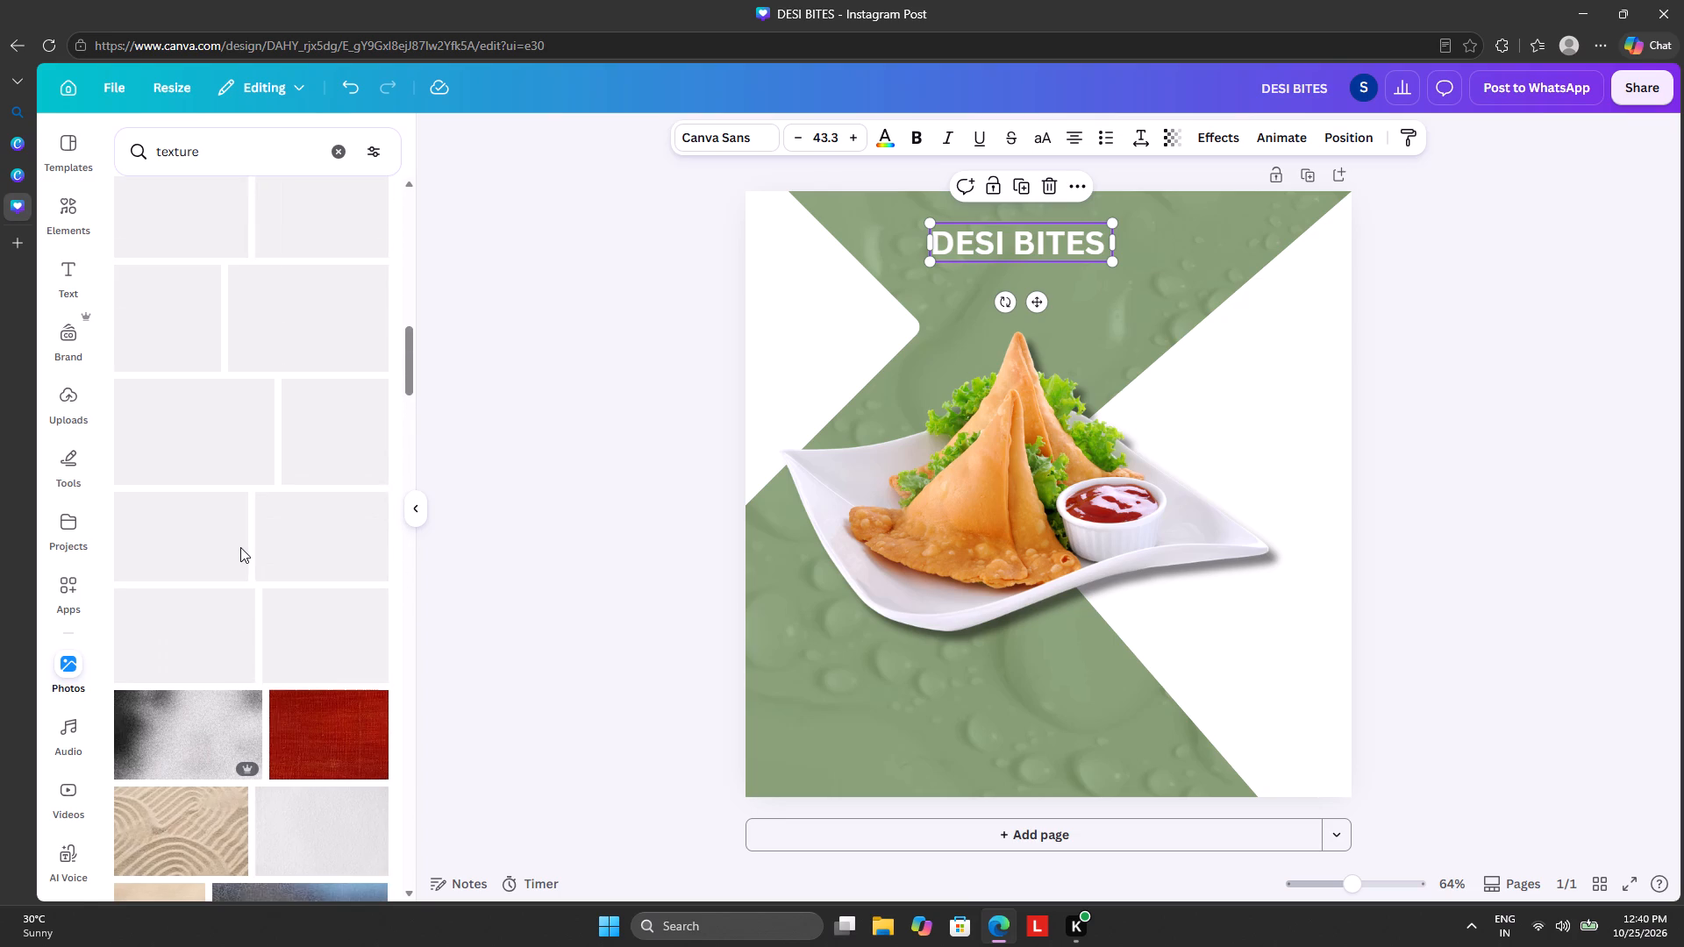
{"action": "scroll", "coordinate": [240, 547], "scroll_direction": "up", "scroll_amount": 14}
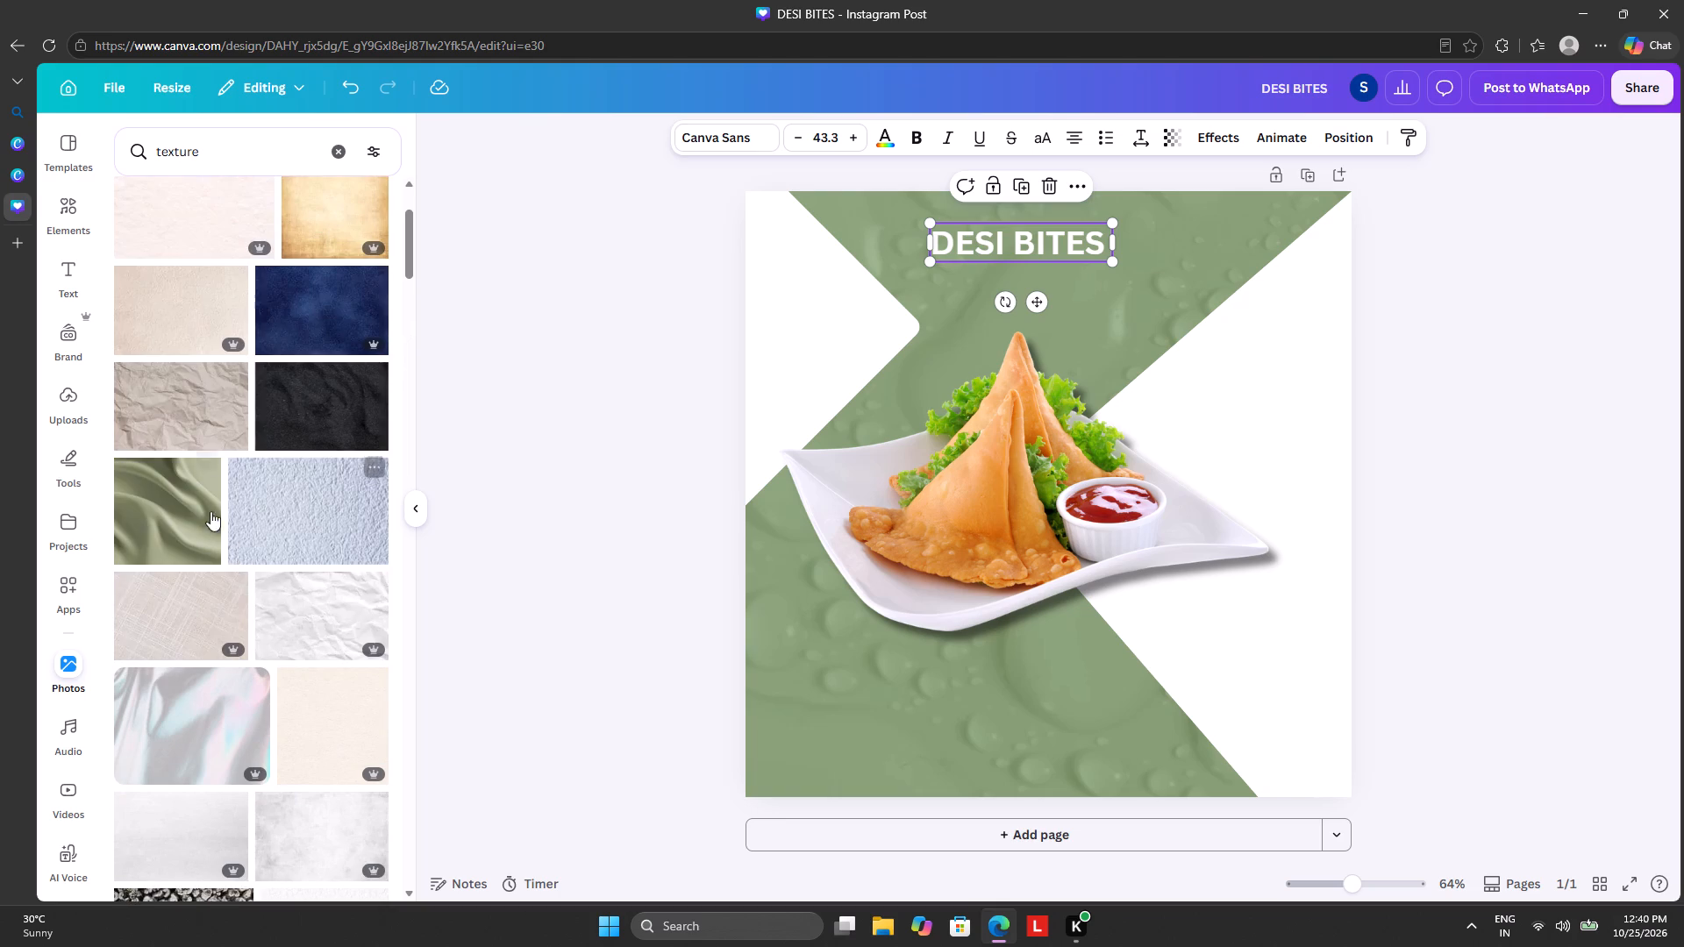
{"action": "left_click", "coordinate": [174, 374]}
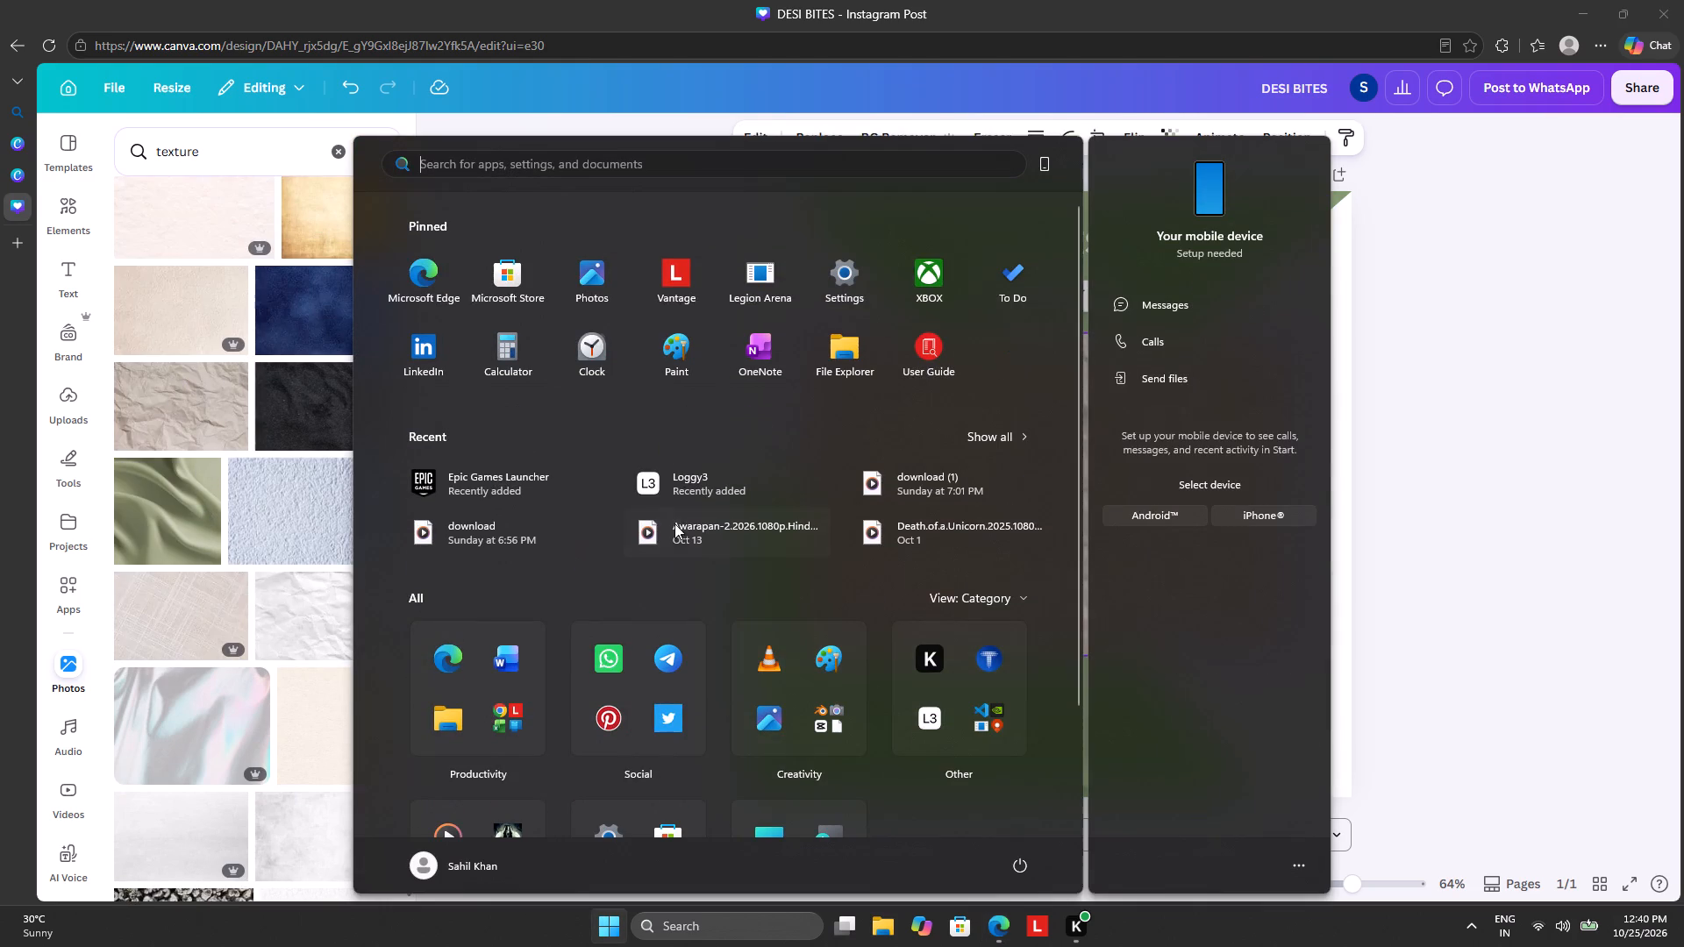
Enlarge the beige crumpled-paper texture photo until it covers the whole page.
{"action": "left_click", "coordinate": [1501, 384]}
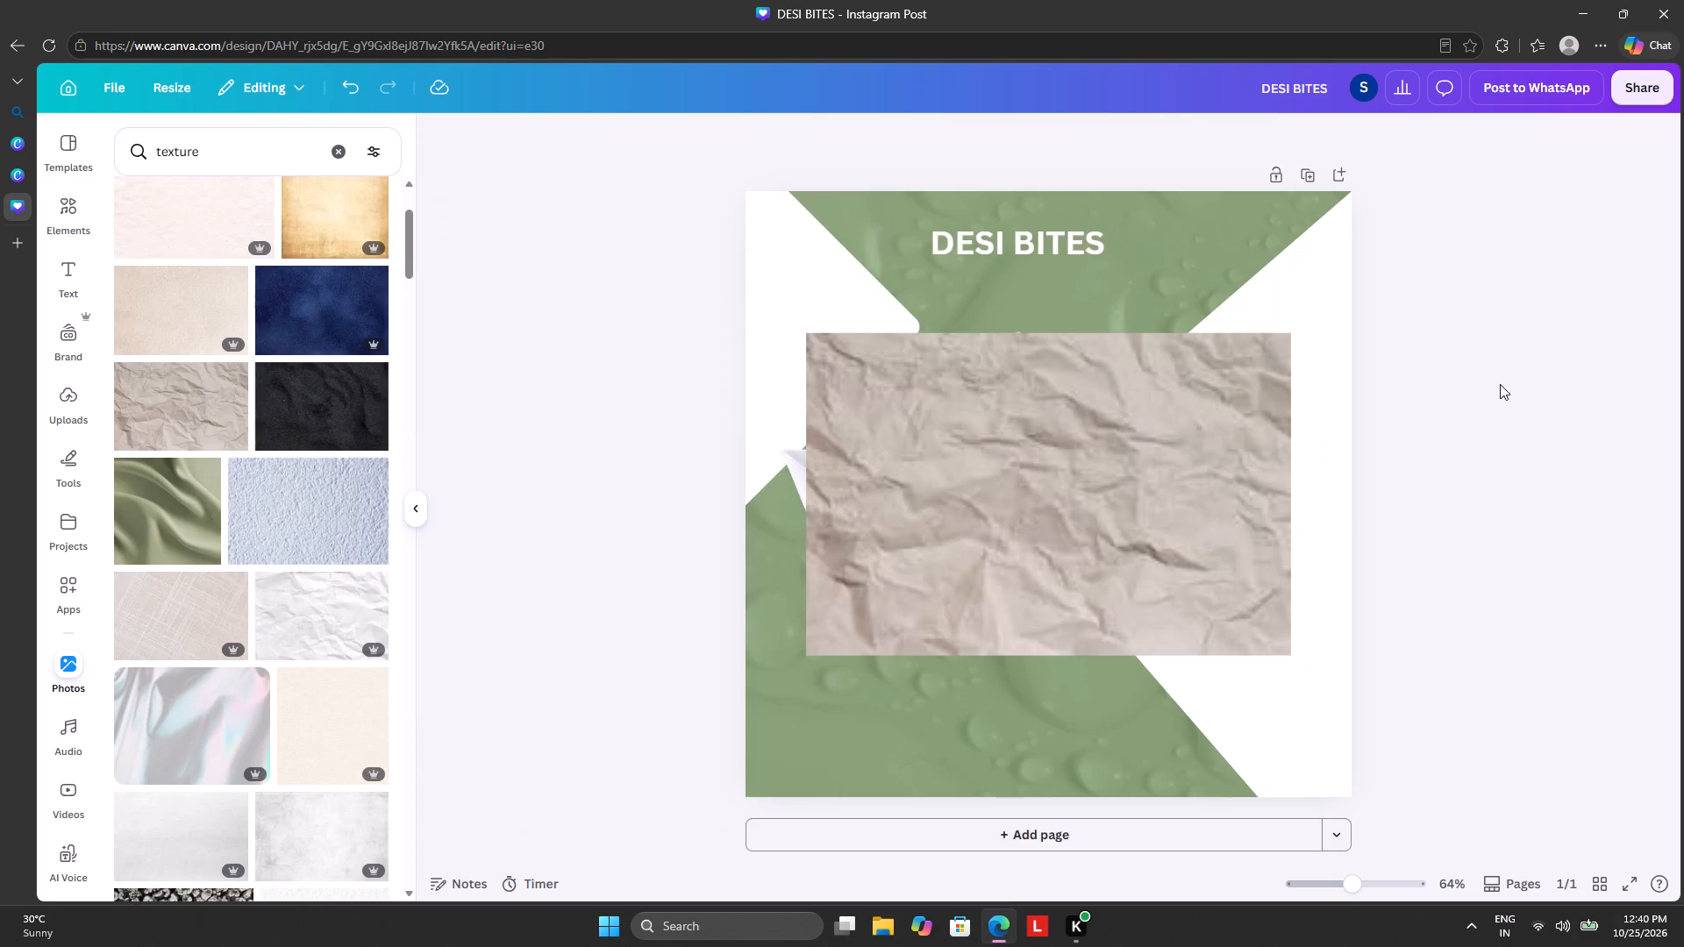
{"action": "left_click", "coordinate": [1289, 650], "text": "alt"}
{"action": "left_click_drag", "start_coordinate": [1289, 650], "coordinate": [1530, 798], "text": "alt"}
Reduce the crumpled-paper photo's transparency value to about 67 so the design shows through.
{"action": "left_click", "coordinate": [1178, 138]}
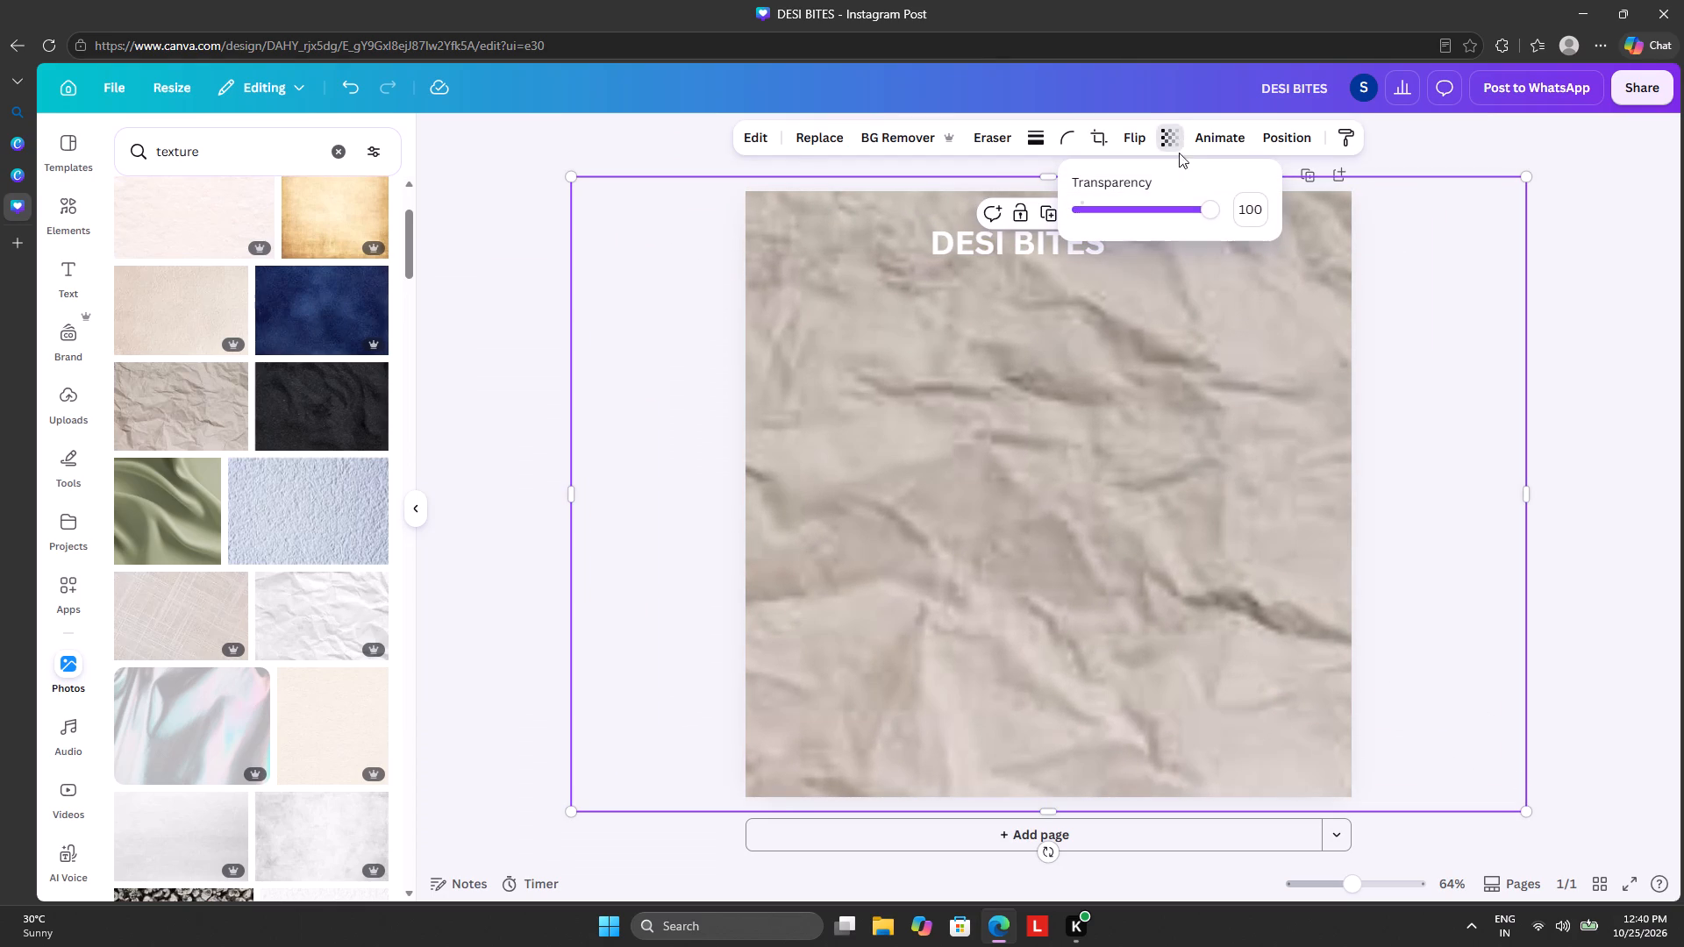
{"action": "left_click", "coordinate": [1168, 205]}
{"action": "left_click", "coordinate": [1168, 205]}
{"action": "left_click_drag", "start_coordinate": [1168, 205], "coordinate": [1167, 205]}
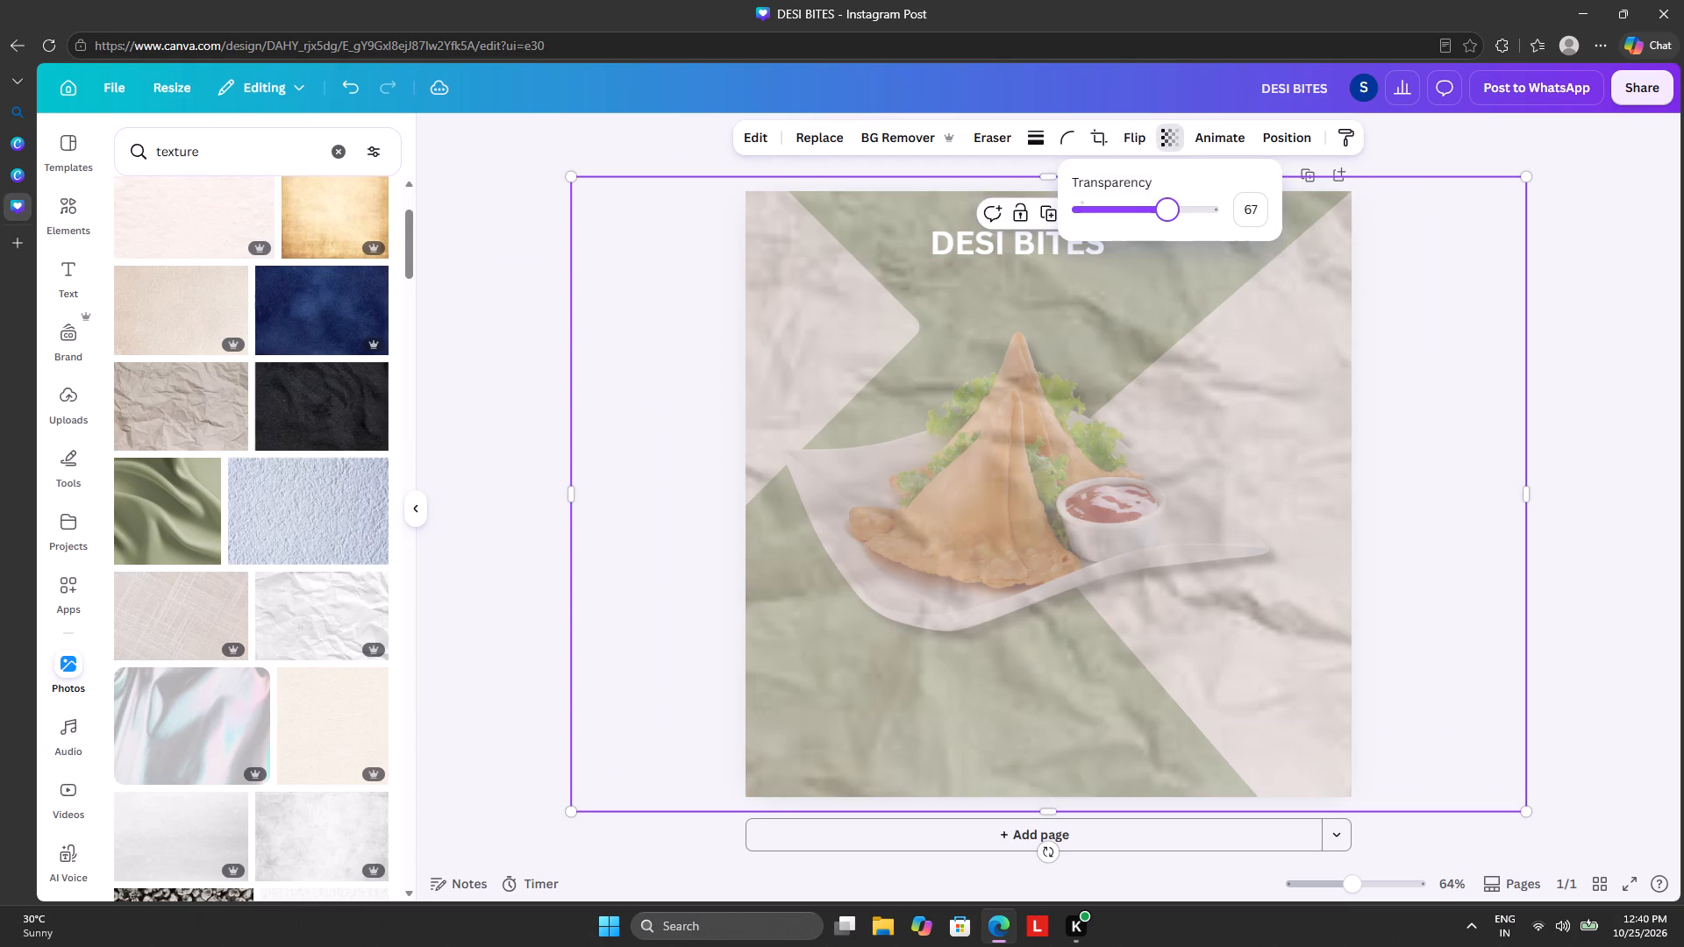
{"action": "left_click_drag", "start_coordinate": [1167, 205], "coordinate": [1160, 209]}
{"action": "left_click", "coordinate": [1185, 303]}
{"action": "left_click_drag", "start_coordinate": [1181, 315], "coordinate": [1164, 369]}
{"action": "left_click", "coordinate": [1328, 286]}
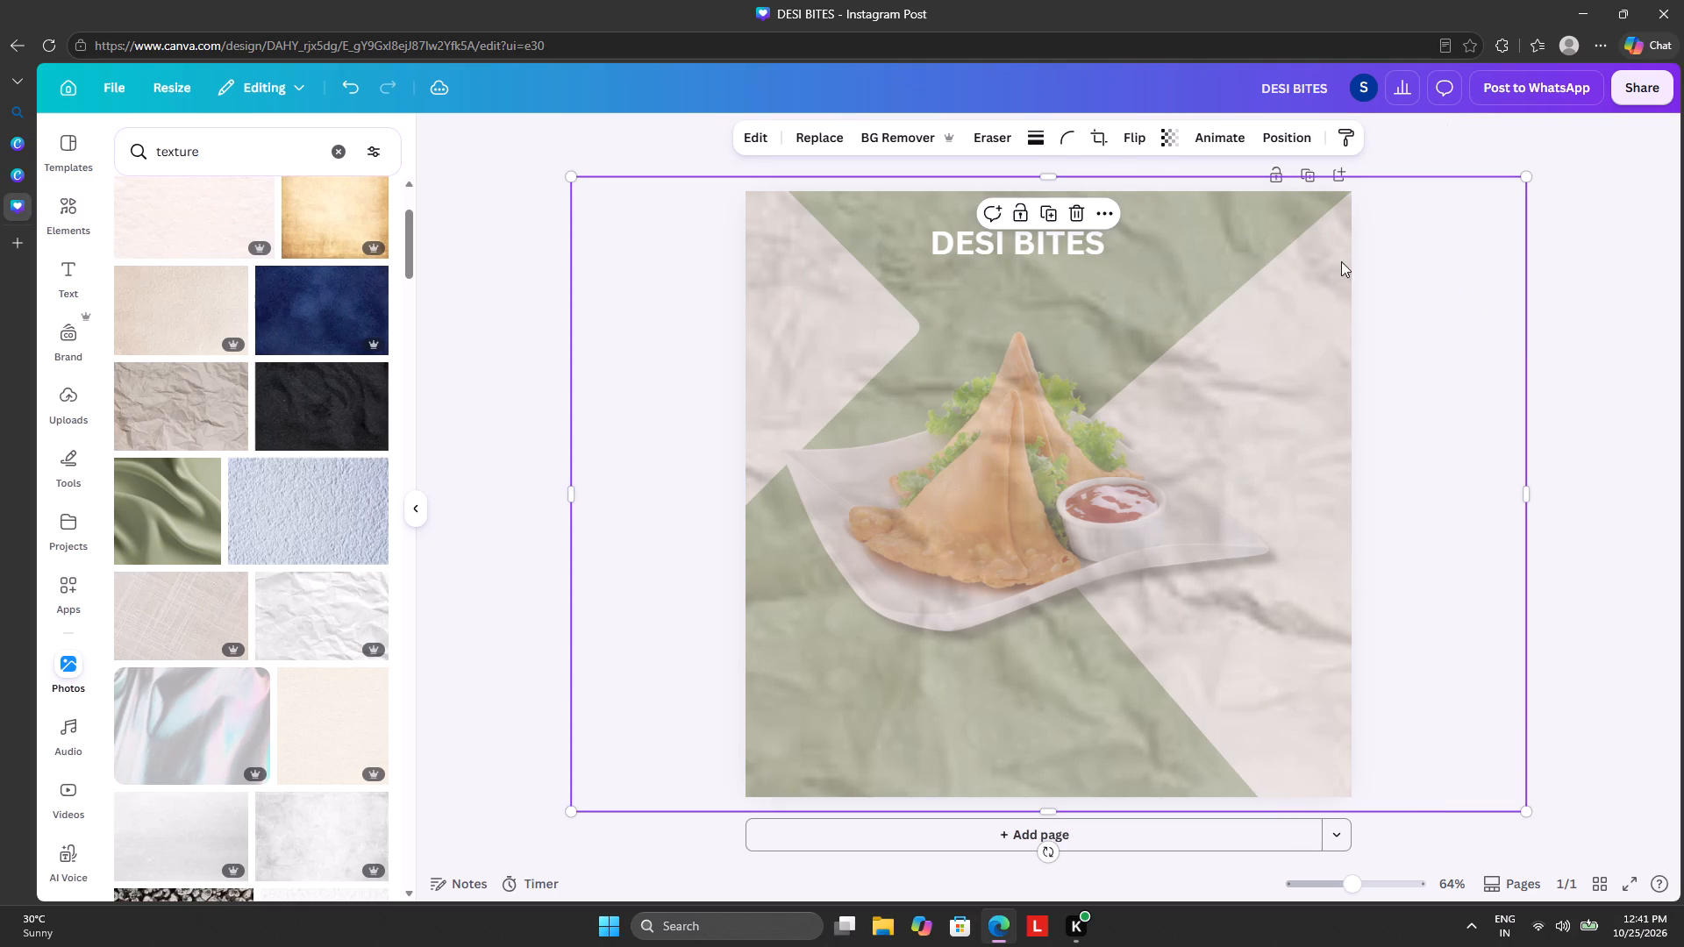
Move the crumpled-paper photo down the layer order to directly above the green background, beneath the water-droplet texture.
{"action": "left_click", "coordinate": [1107, 203]}
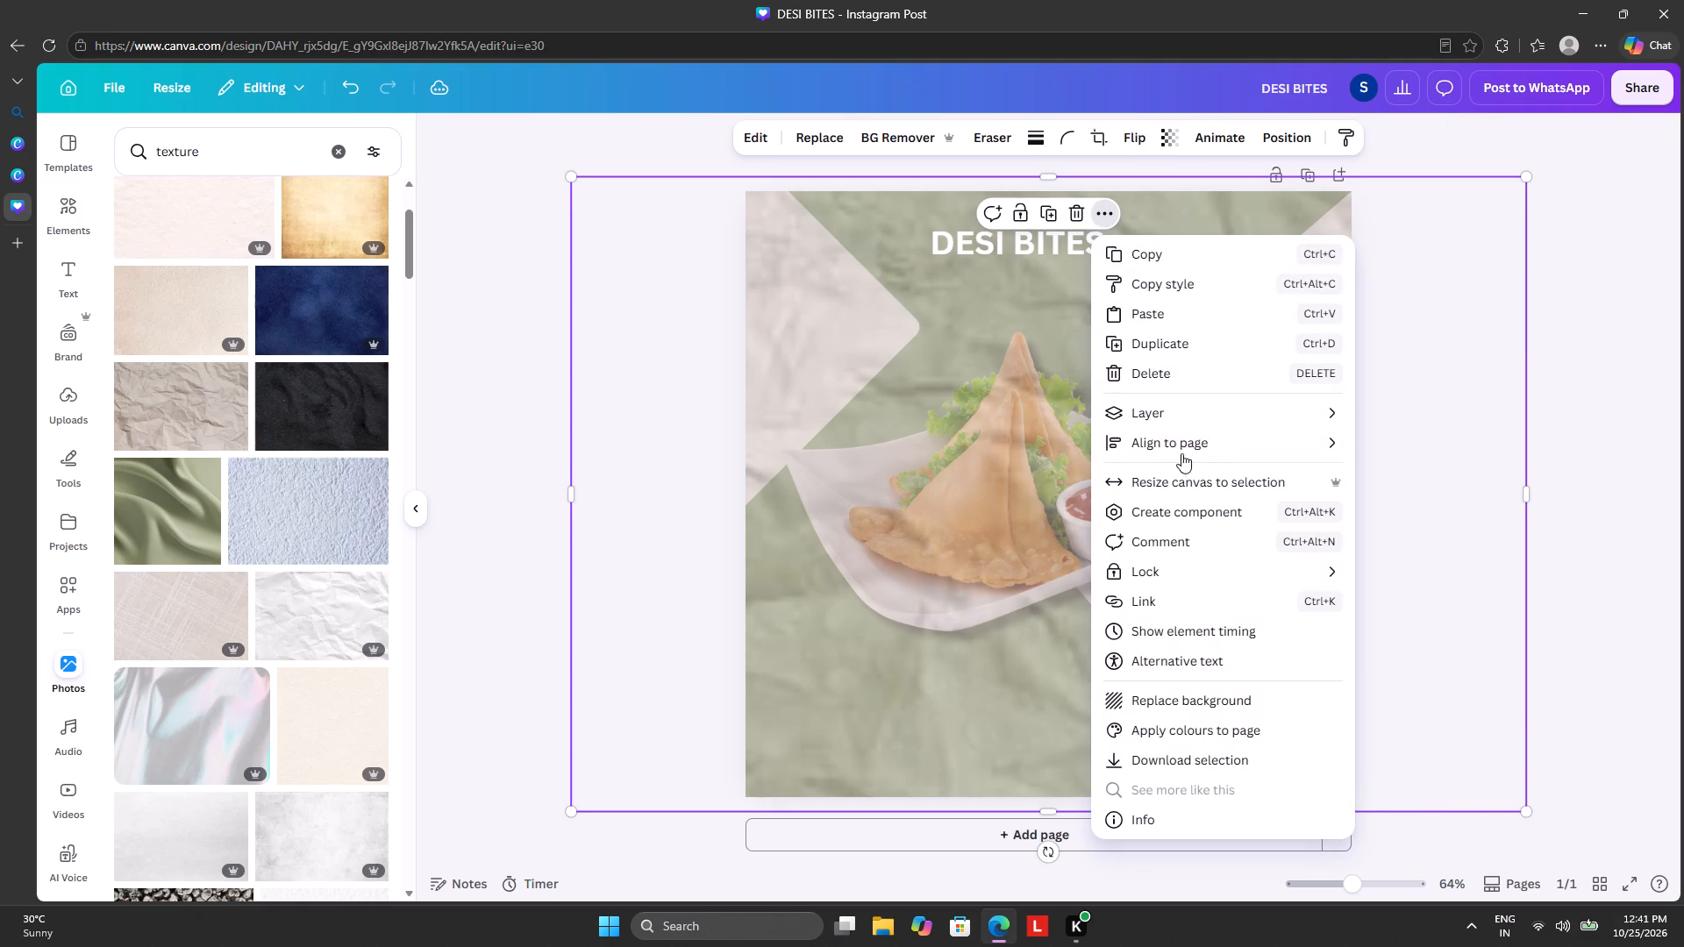
{"action": "left_click", "coordinate": [1169, 421]}
{"action": "left_click", "coordinate": [1190, 410]}
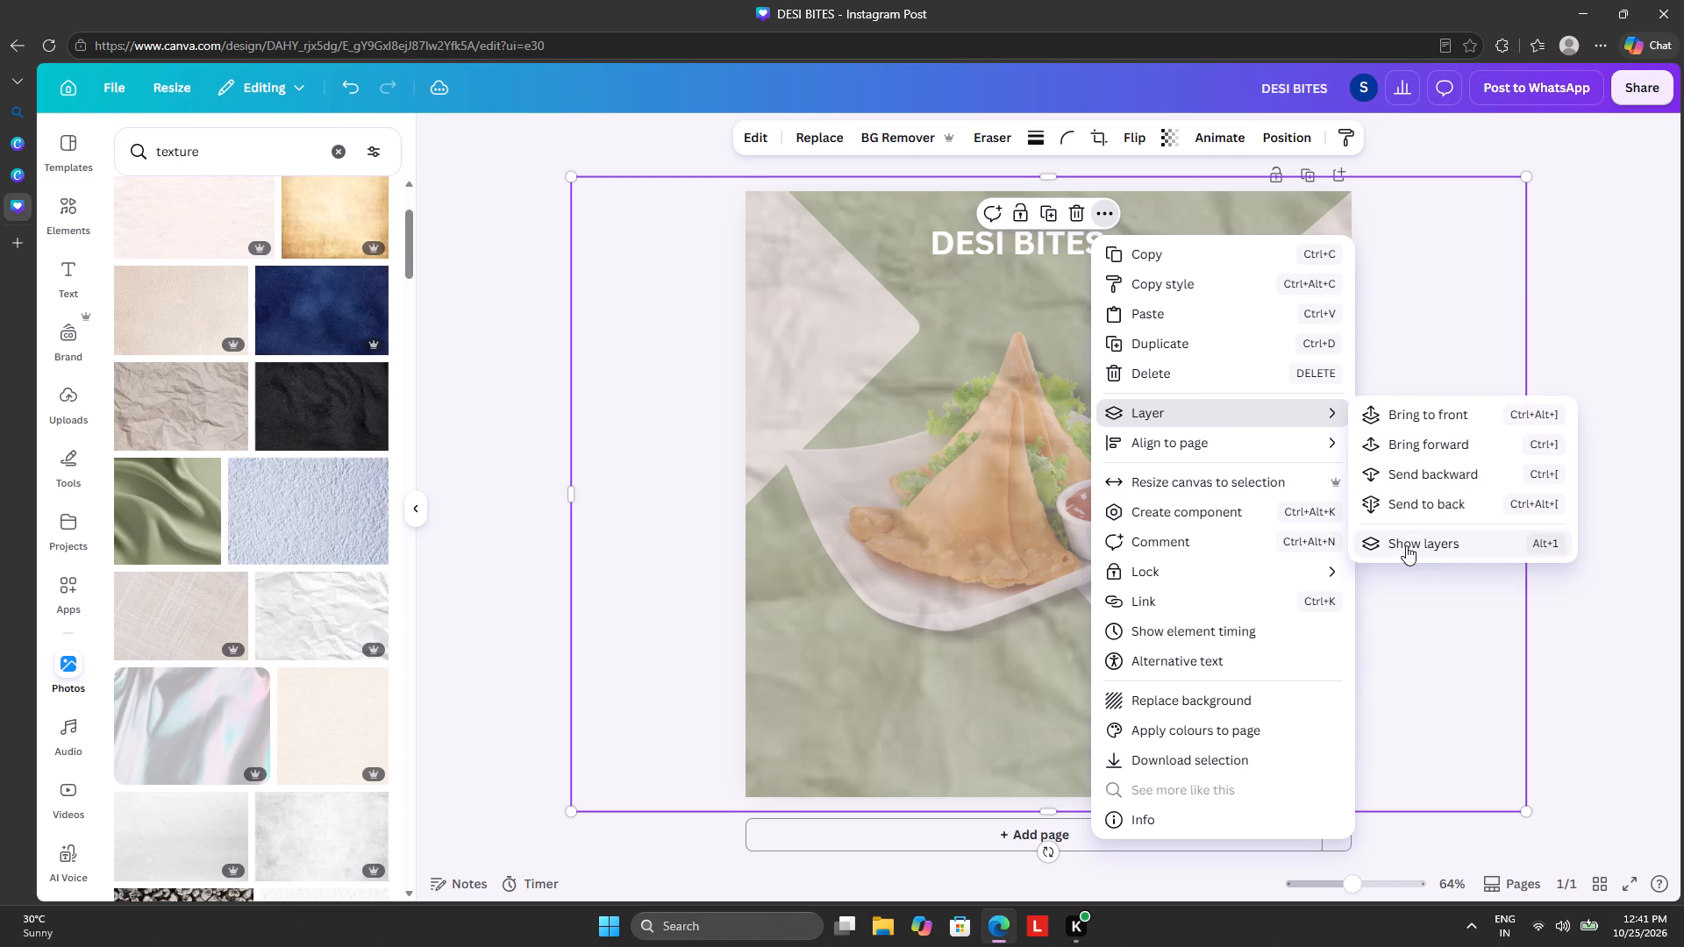
{"action": "left_click", "coordinate": [1406, 545]}
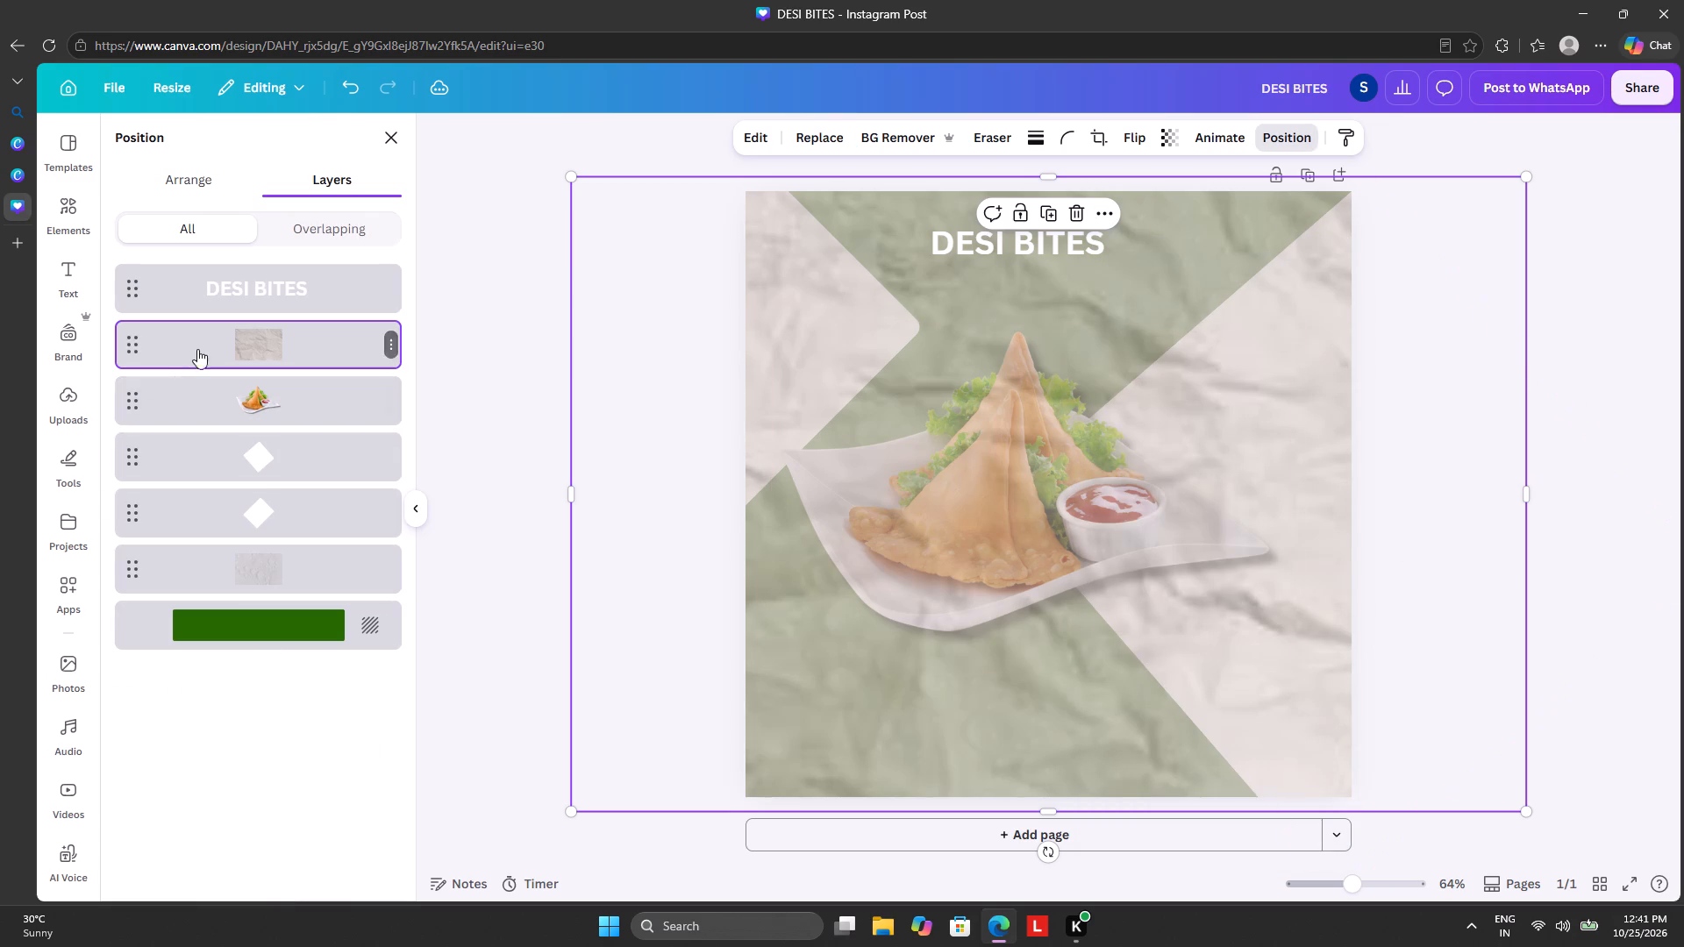
{"action": "left_click_drag", "start_coordinate": [202, 344], "coordinate": [202, 572]}
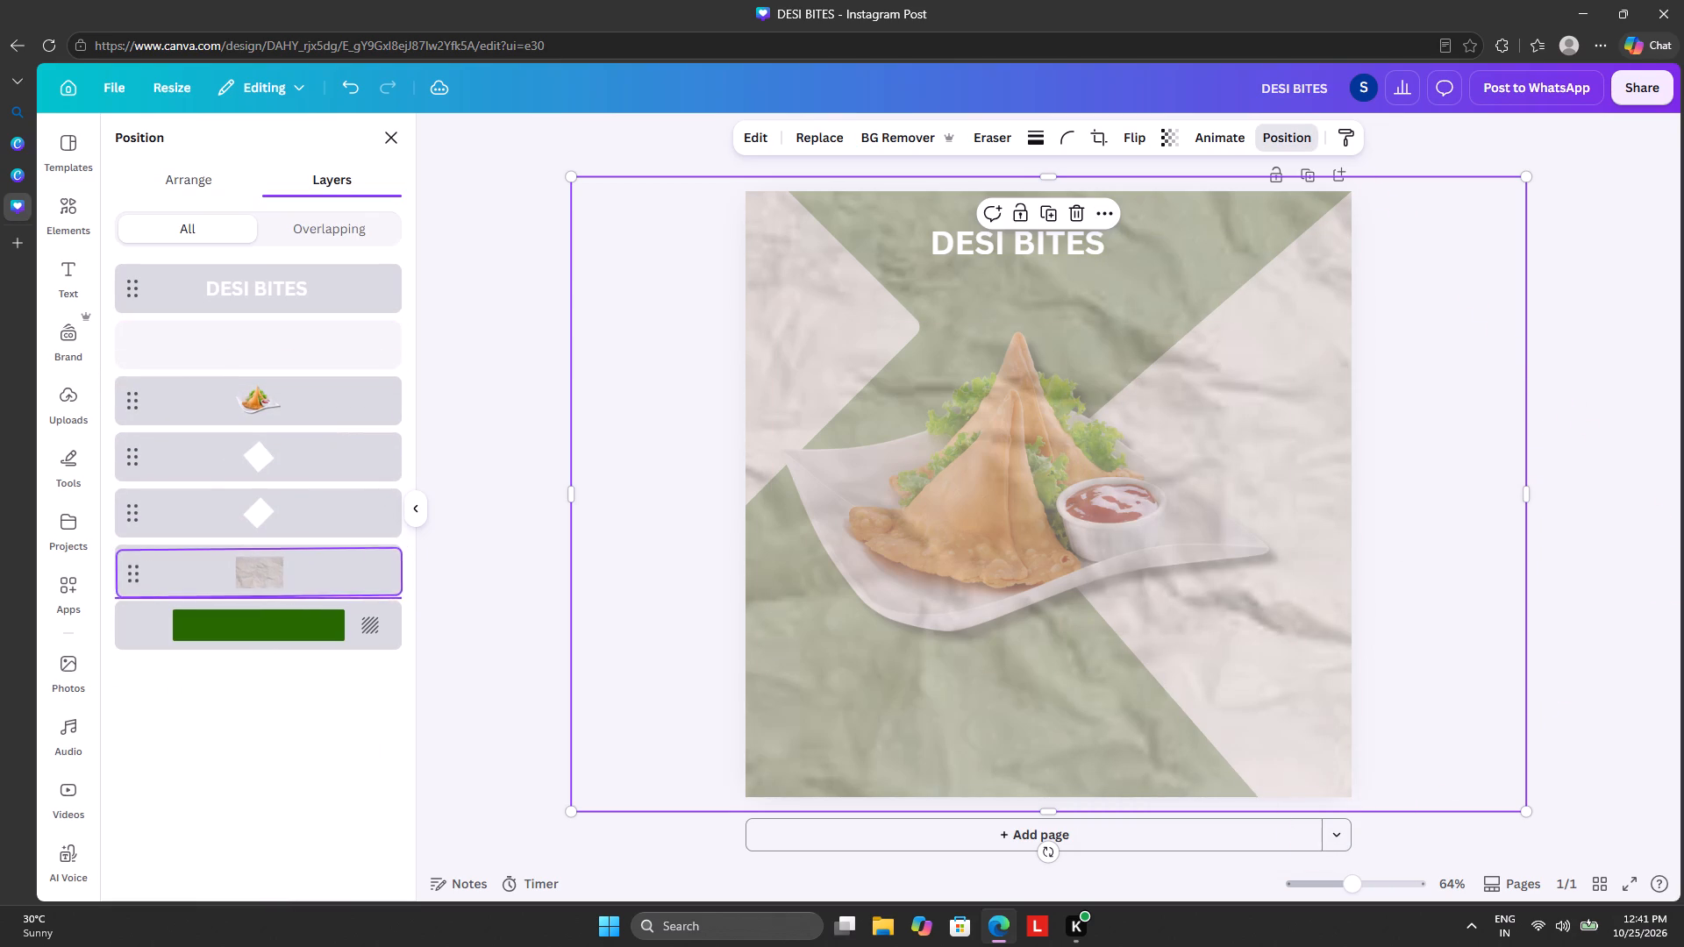
{"action": "left_click_drag", "start_coordinate": [202, 572], "coordinate": [202, 571]}
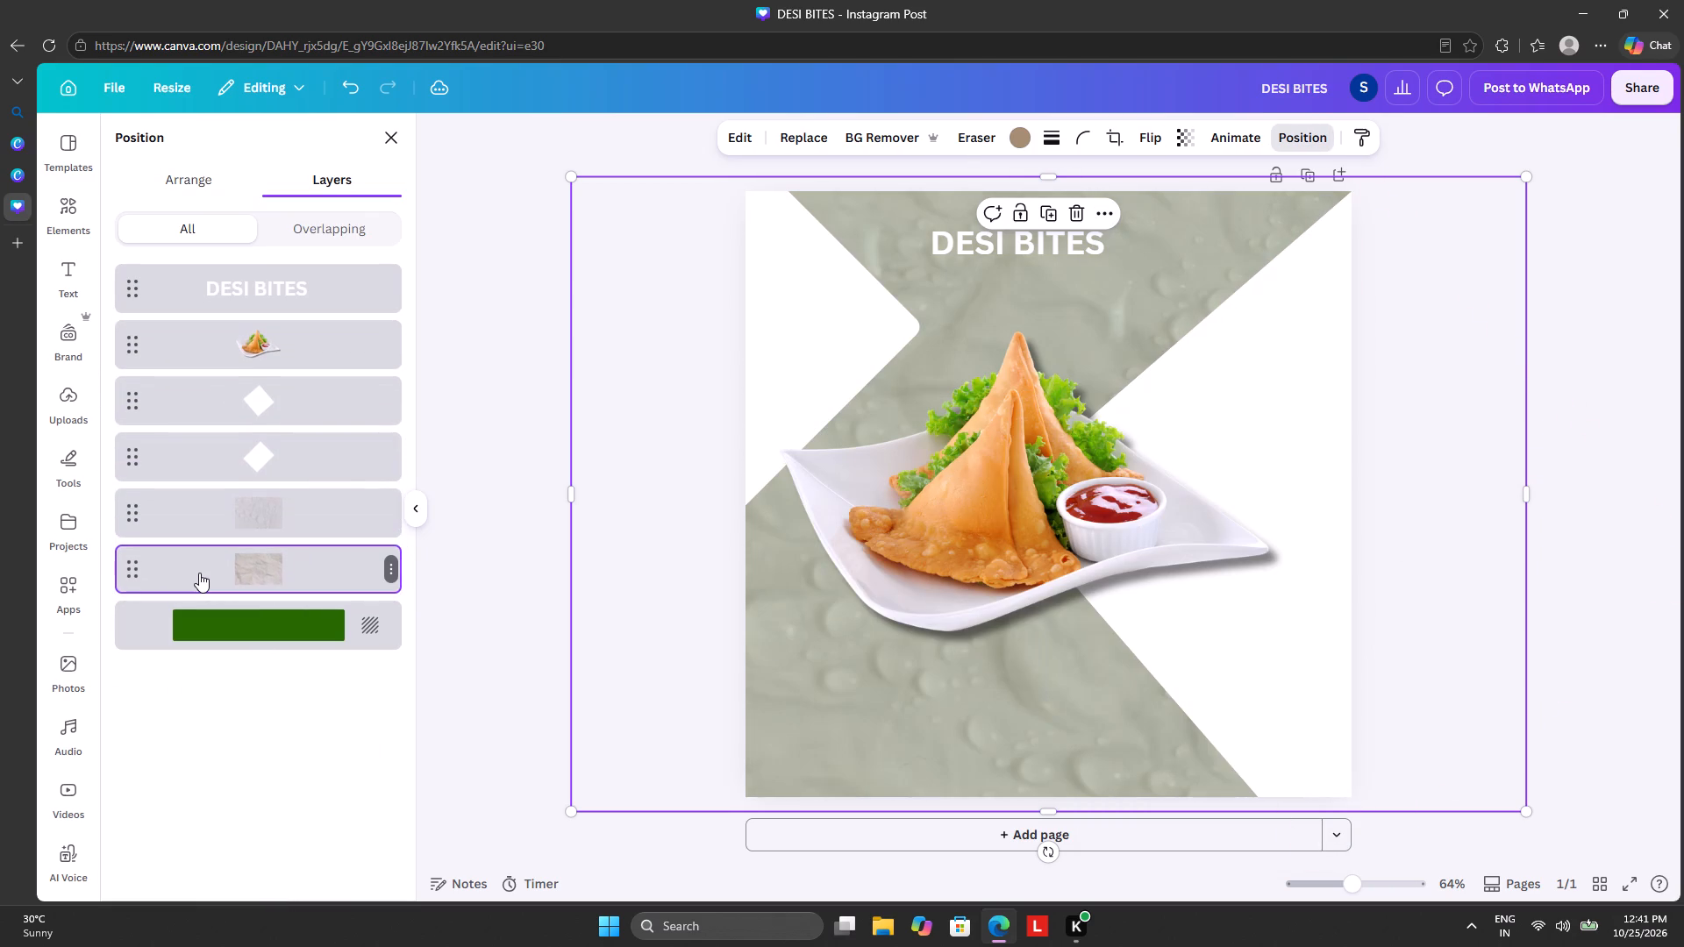
Delete the water-droplet texture layer that lies above the crumpled-paper photo.
{"action": "left_click", "coordinate": [391, 505]}
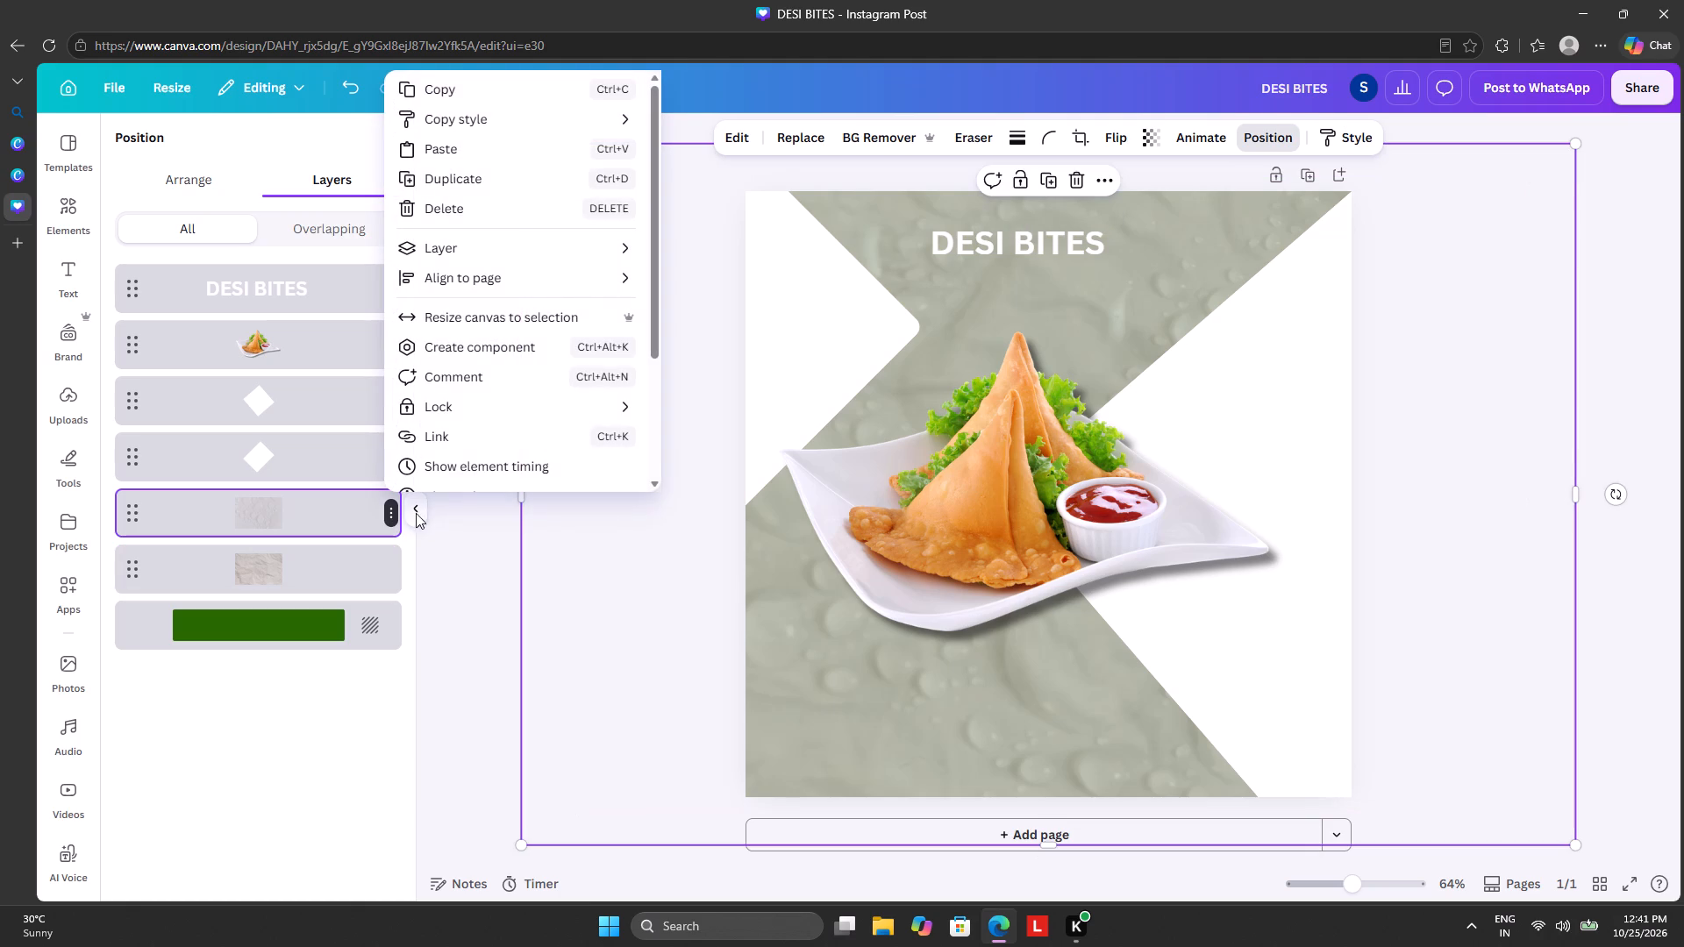
{"action": "left_click", "coordinate": [449, 203]}
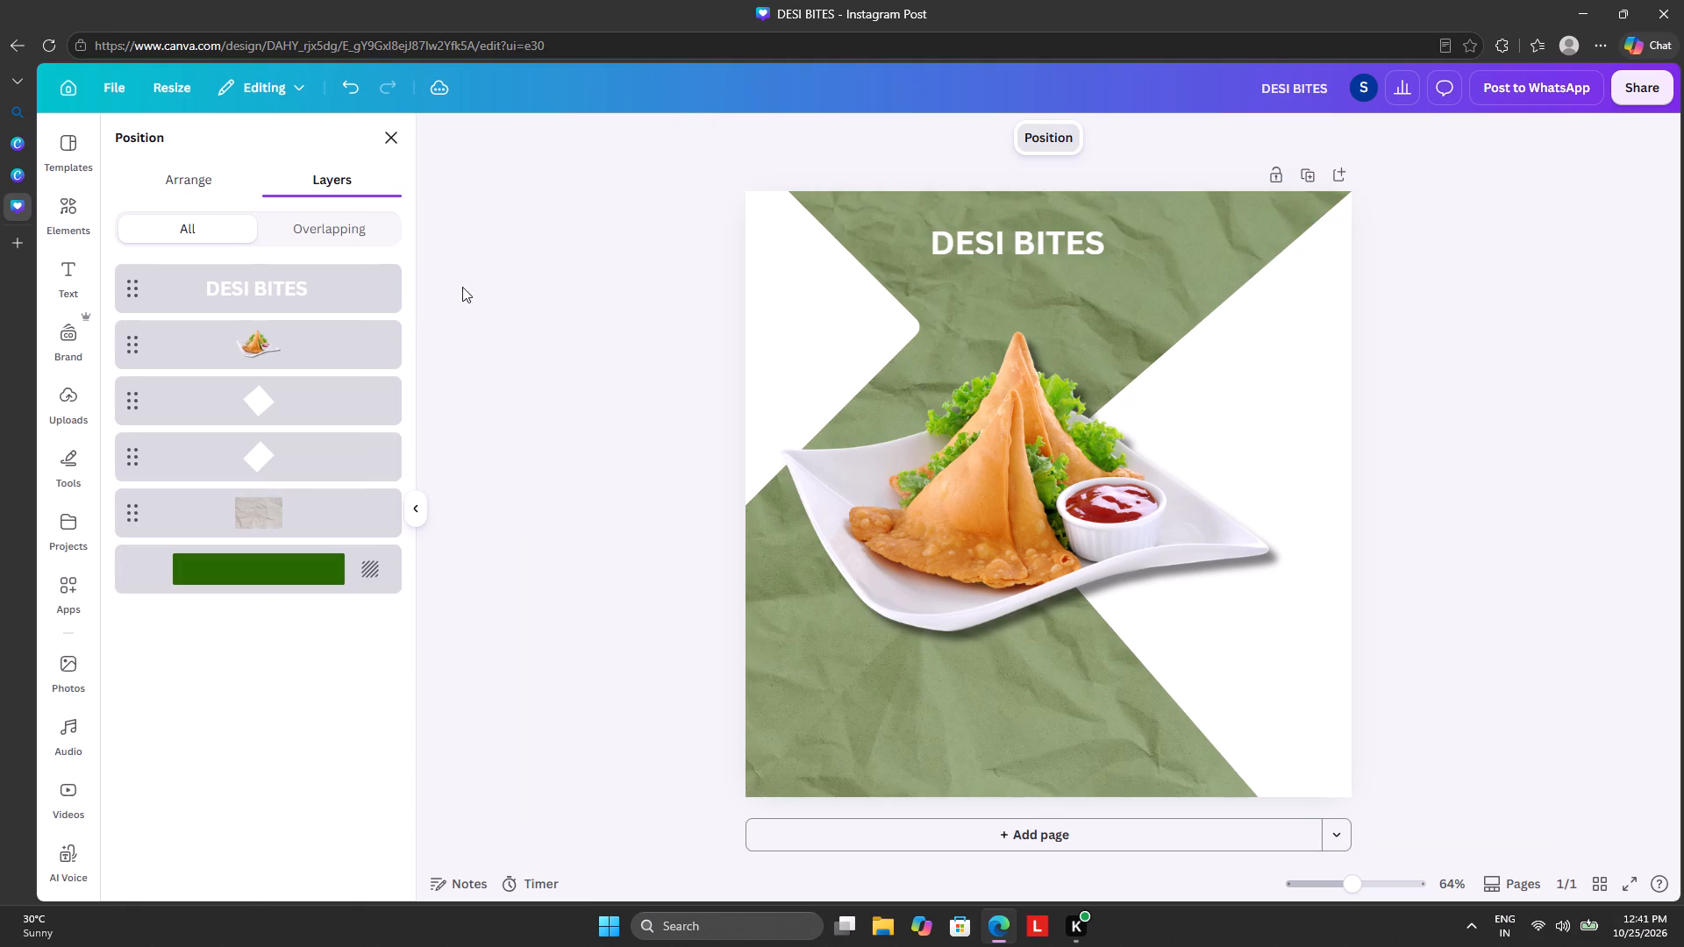
{"action": "left_click", "coordinate": [474, 332]}
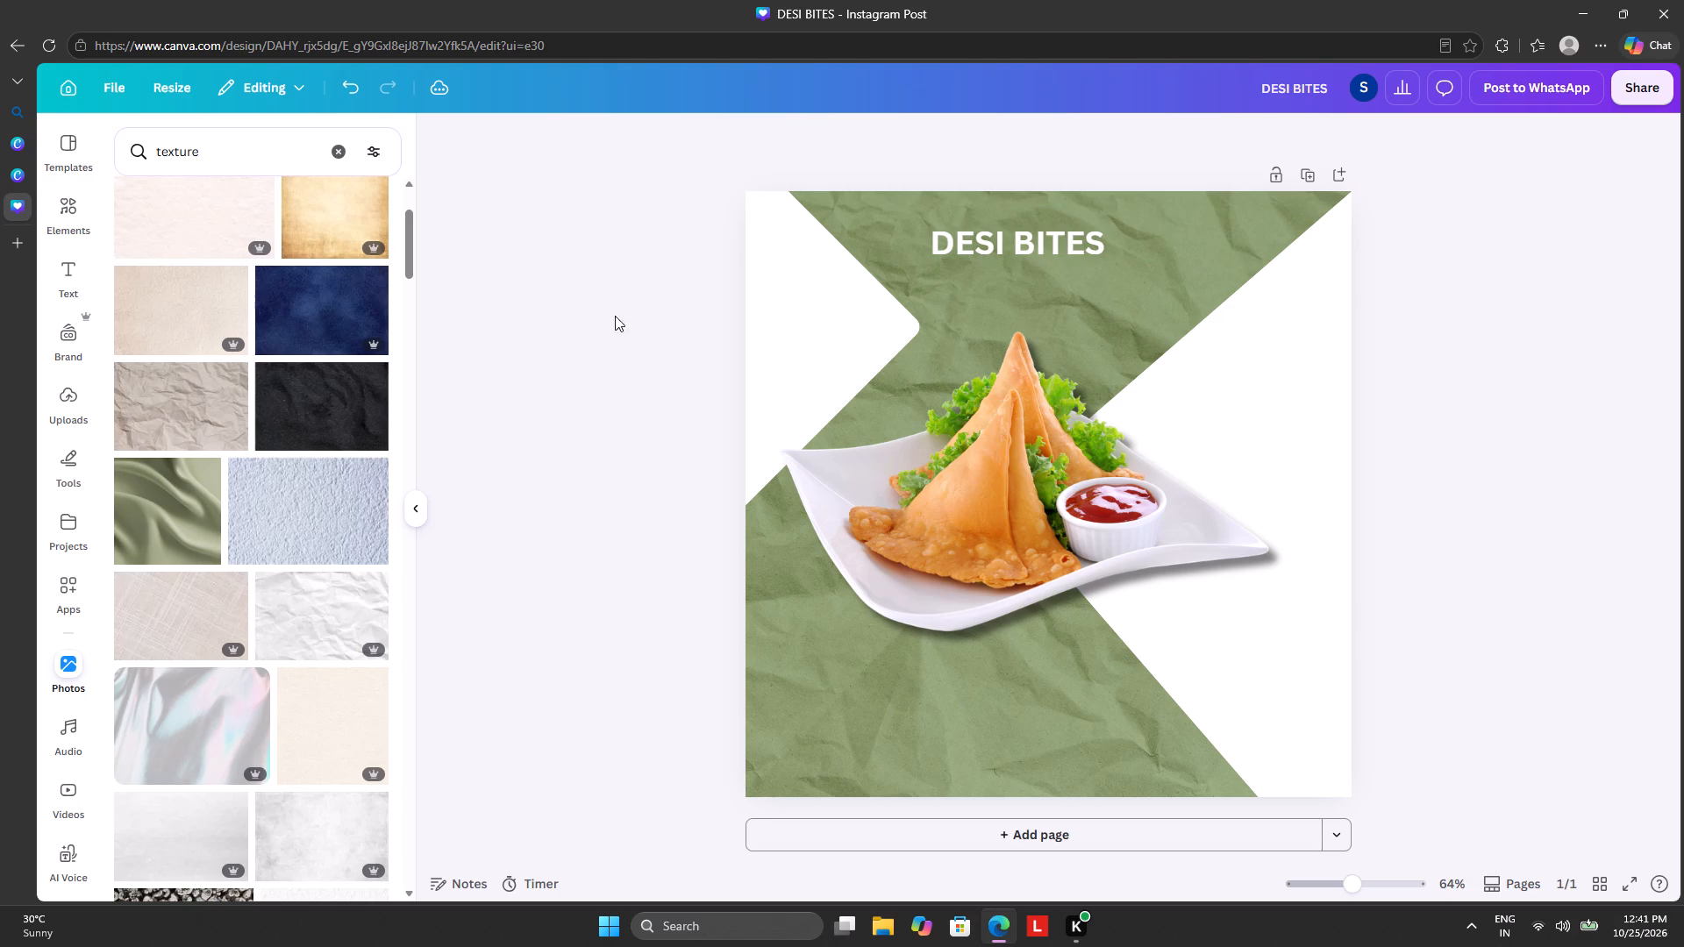
Reposition the DESI BITES heading slightly lower and further right, above the tip of the samosa.
{"action": "left_click", "coordinate": [1017, 246]}
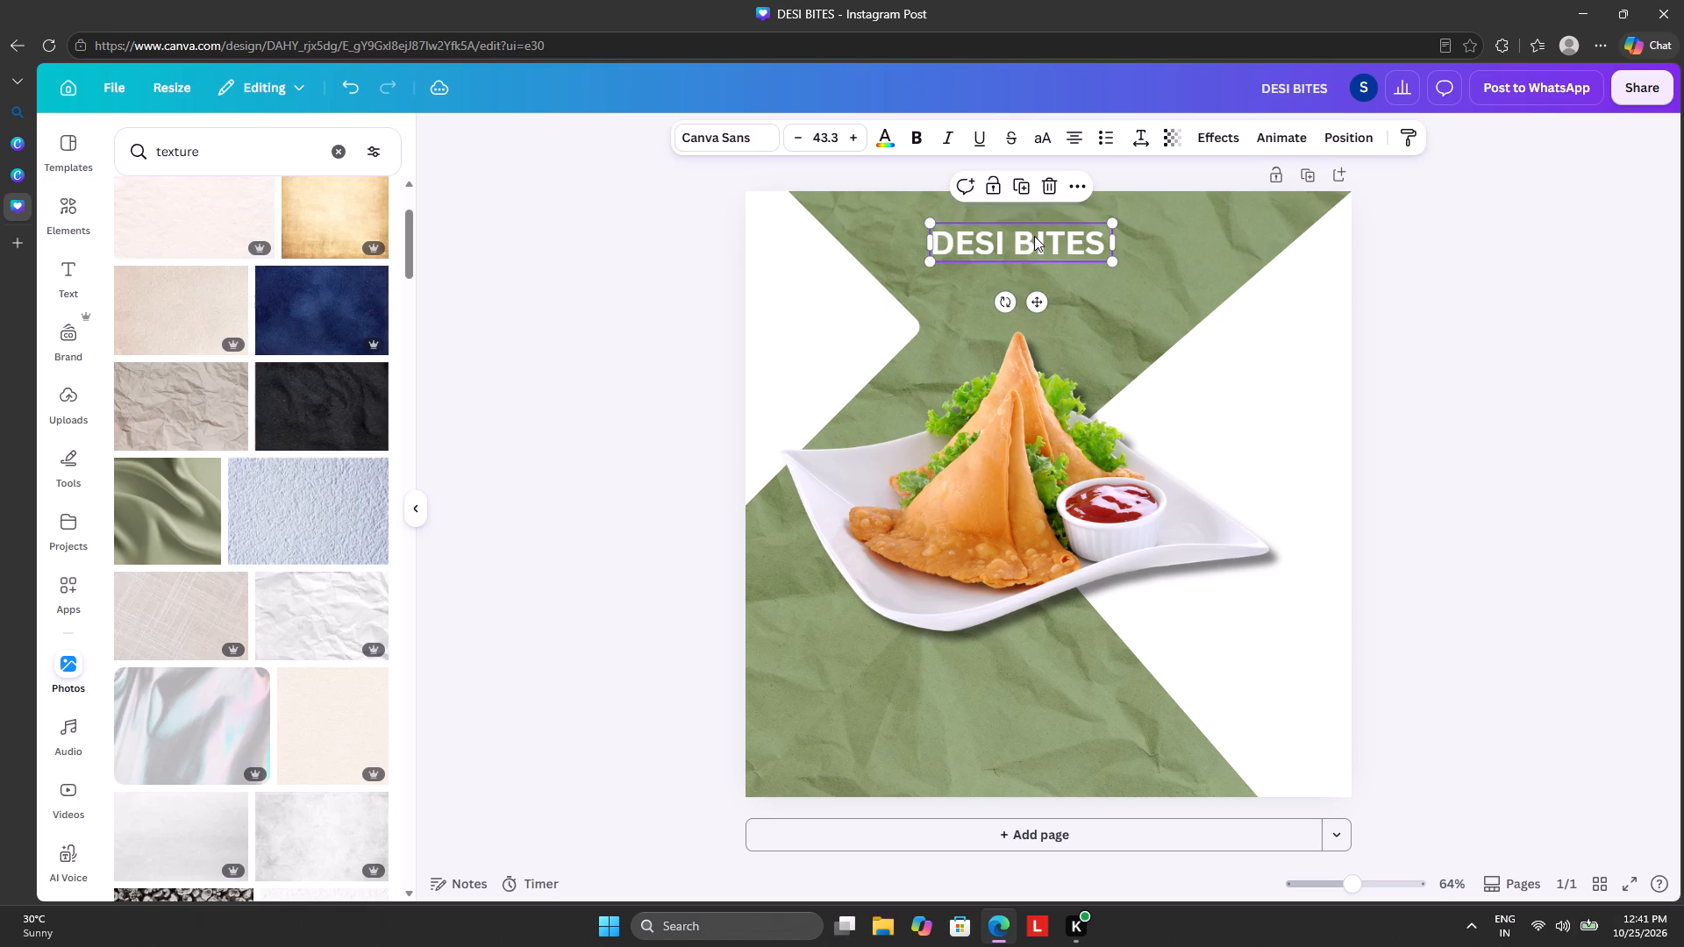
{"action": "left_click", "coordinate": [1102, 236]}
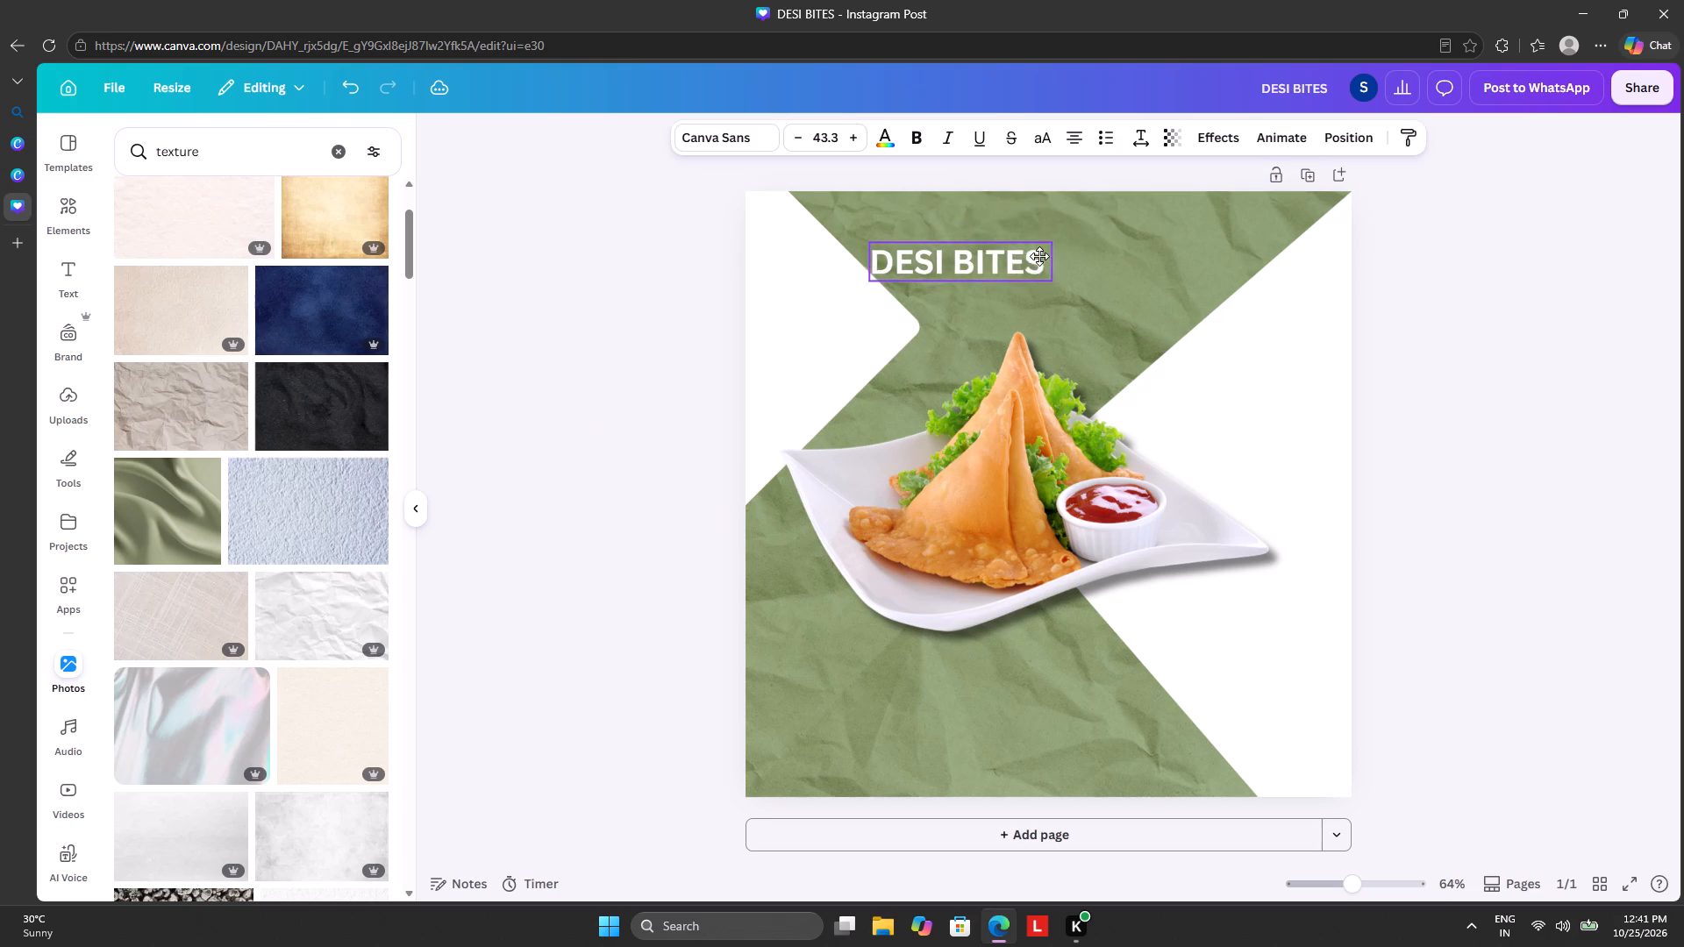
{"action": "left_click", "coordinate": [1102, 234]}
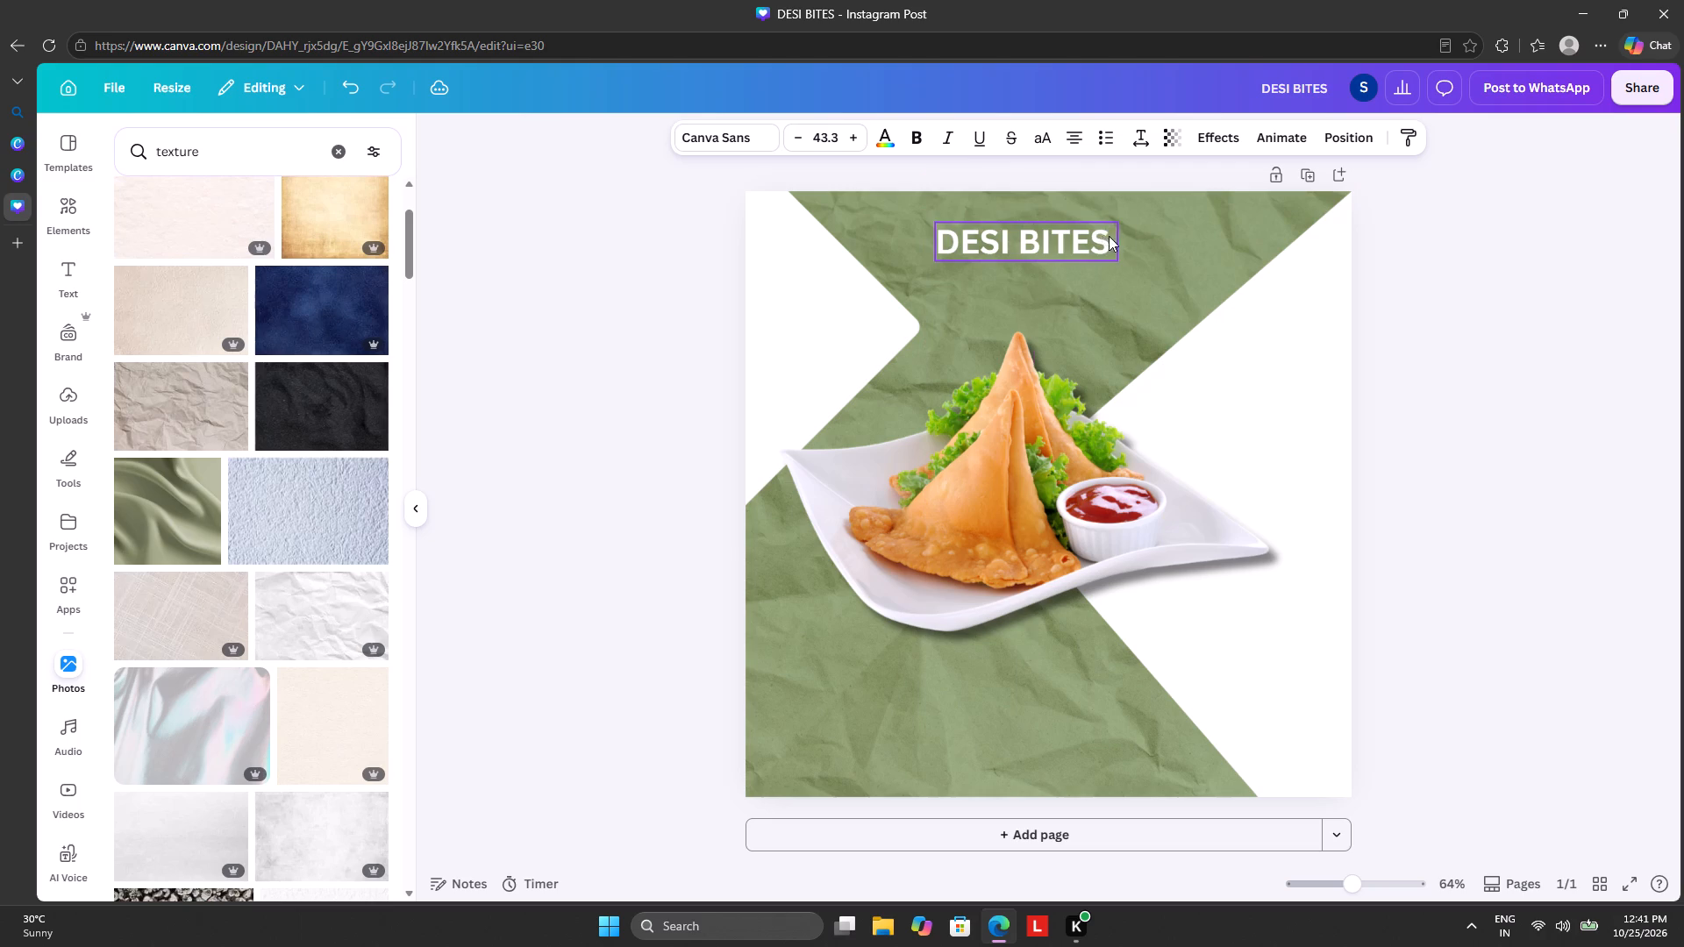
{"action": "left_click", "coordinate": [960, 233]}
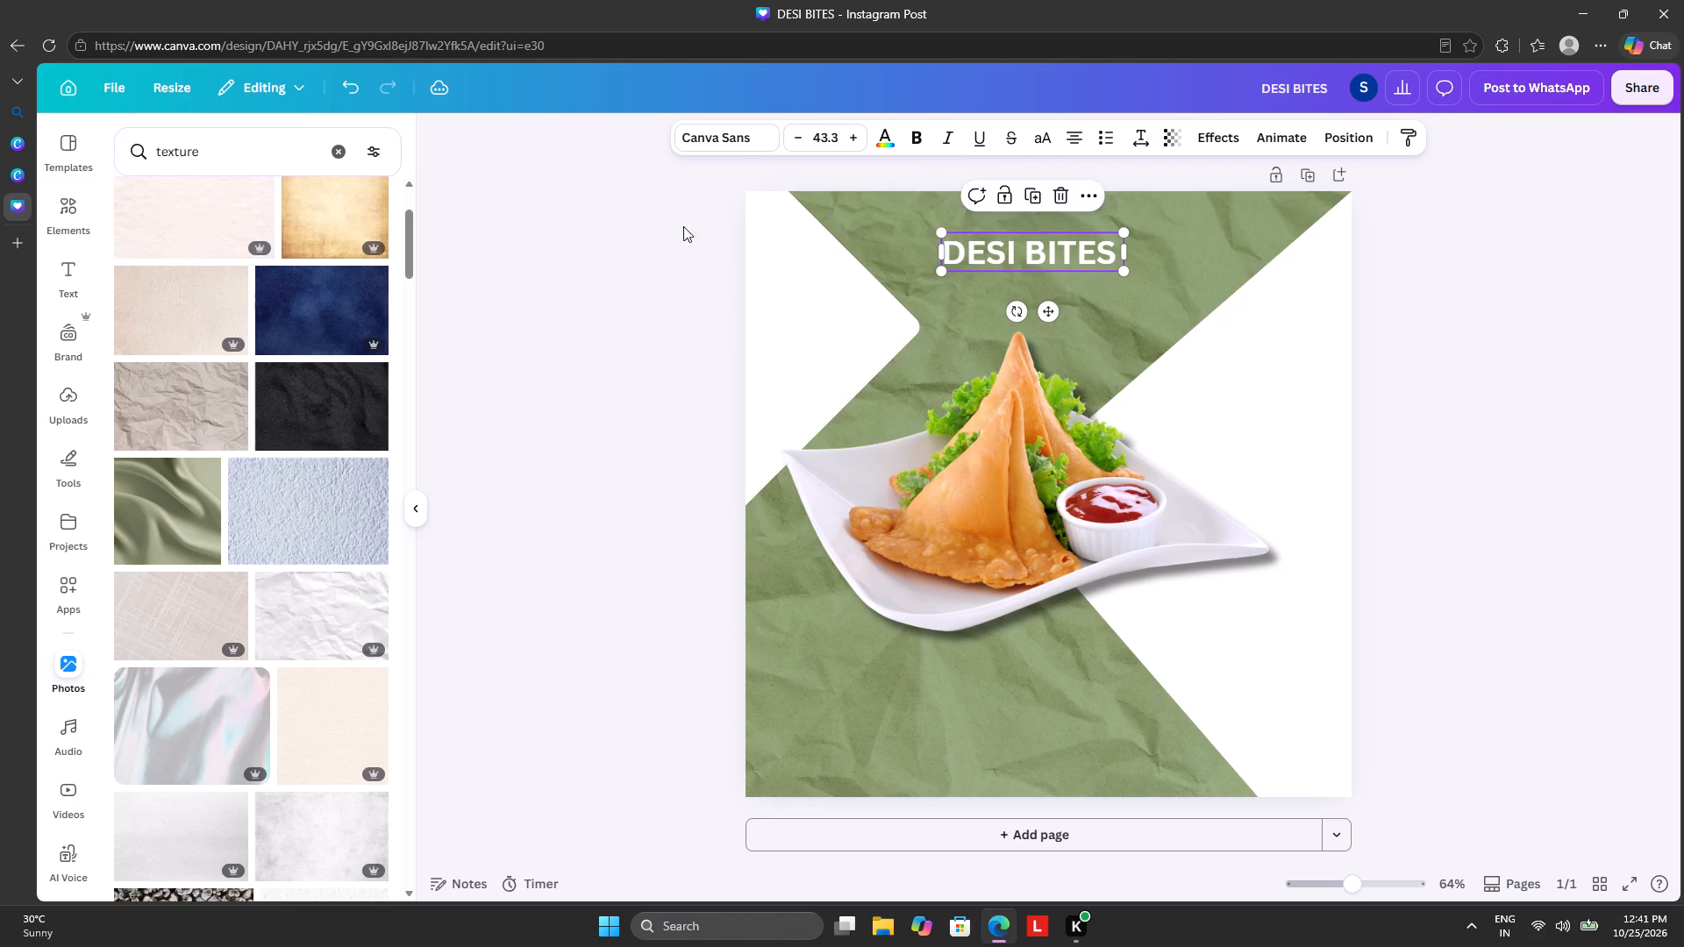
Add a new body text box directly beneath the DESI BITES heading.
{"action": "left_click", "coordinate": [68, 282]}
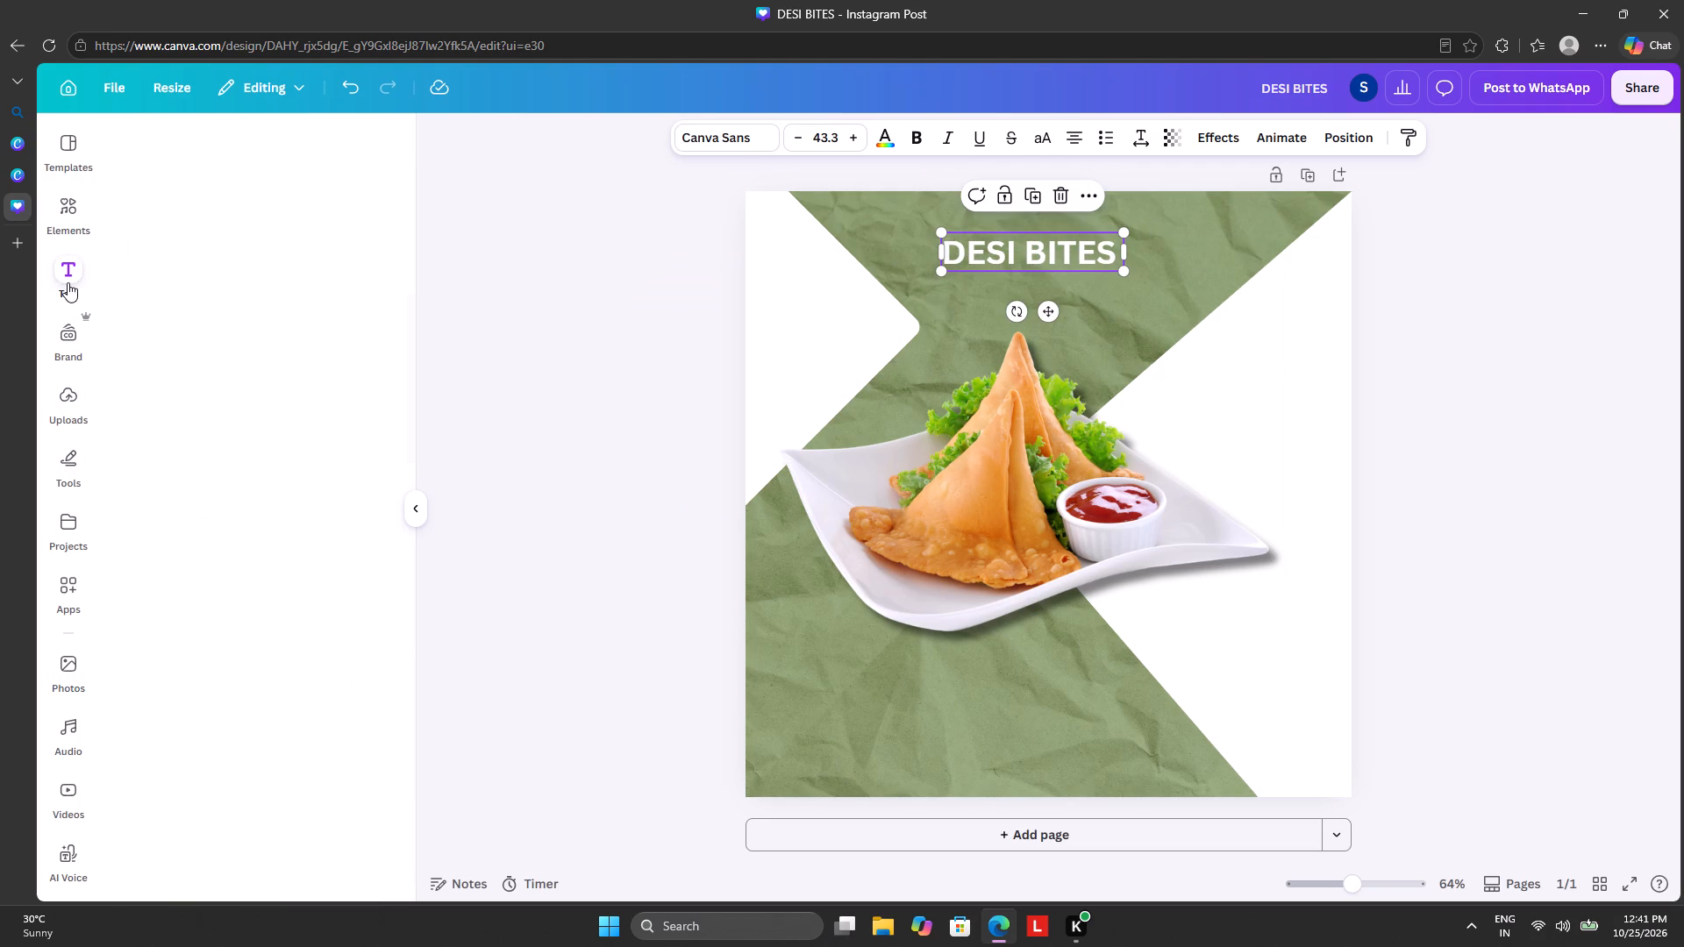
{"action": "left_click", "coordinate": [234, 246]}
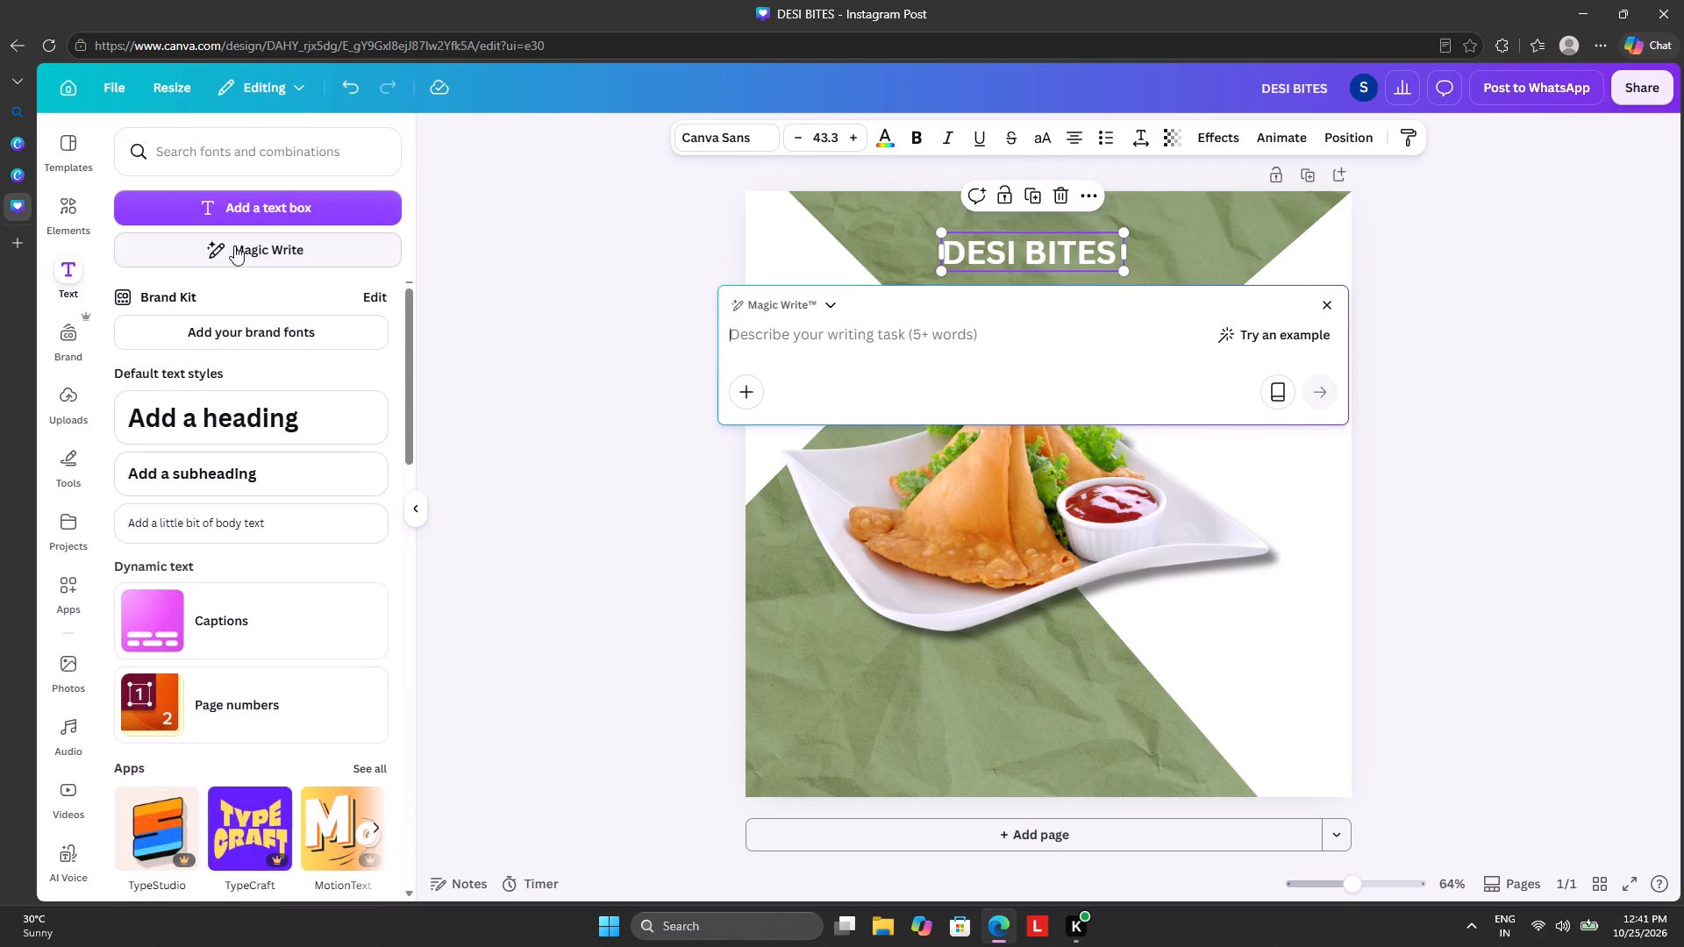
{"action": "left_click", "coordinate": [1324, 304]}
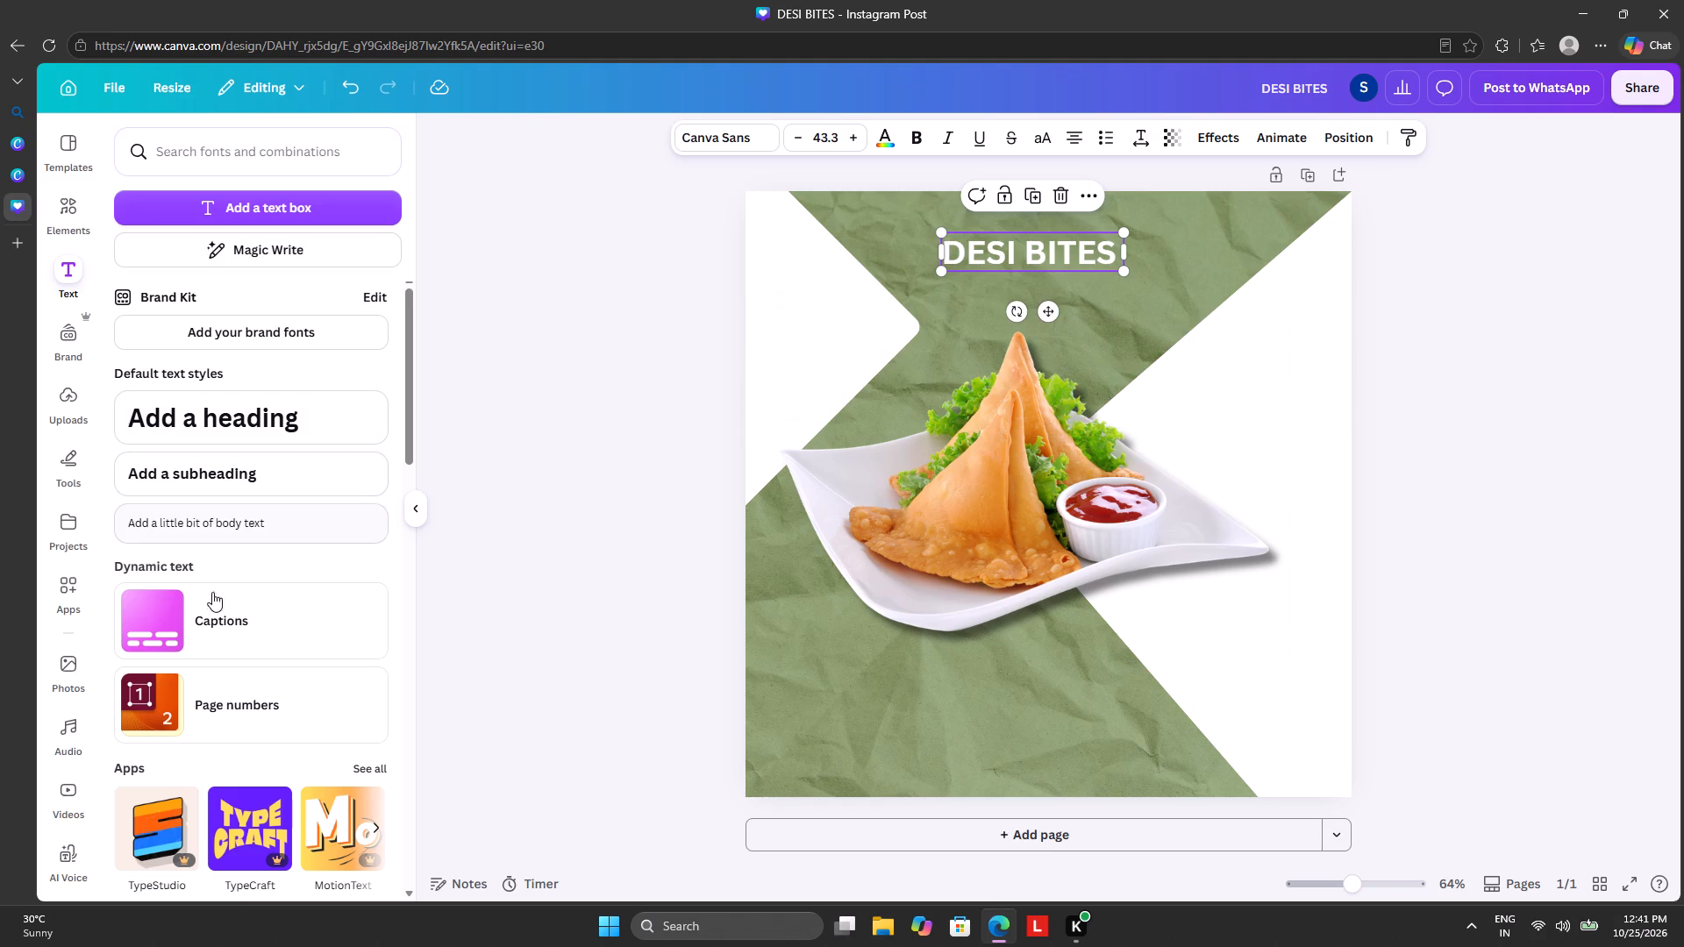
{"action": "left_click", "coordinate": [260, 203]}
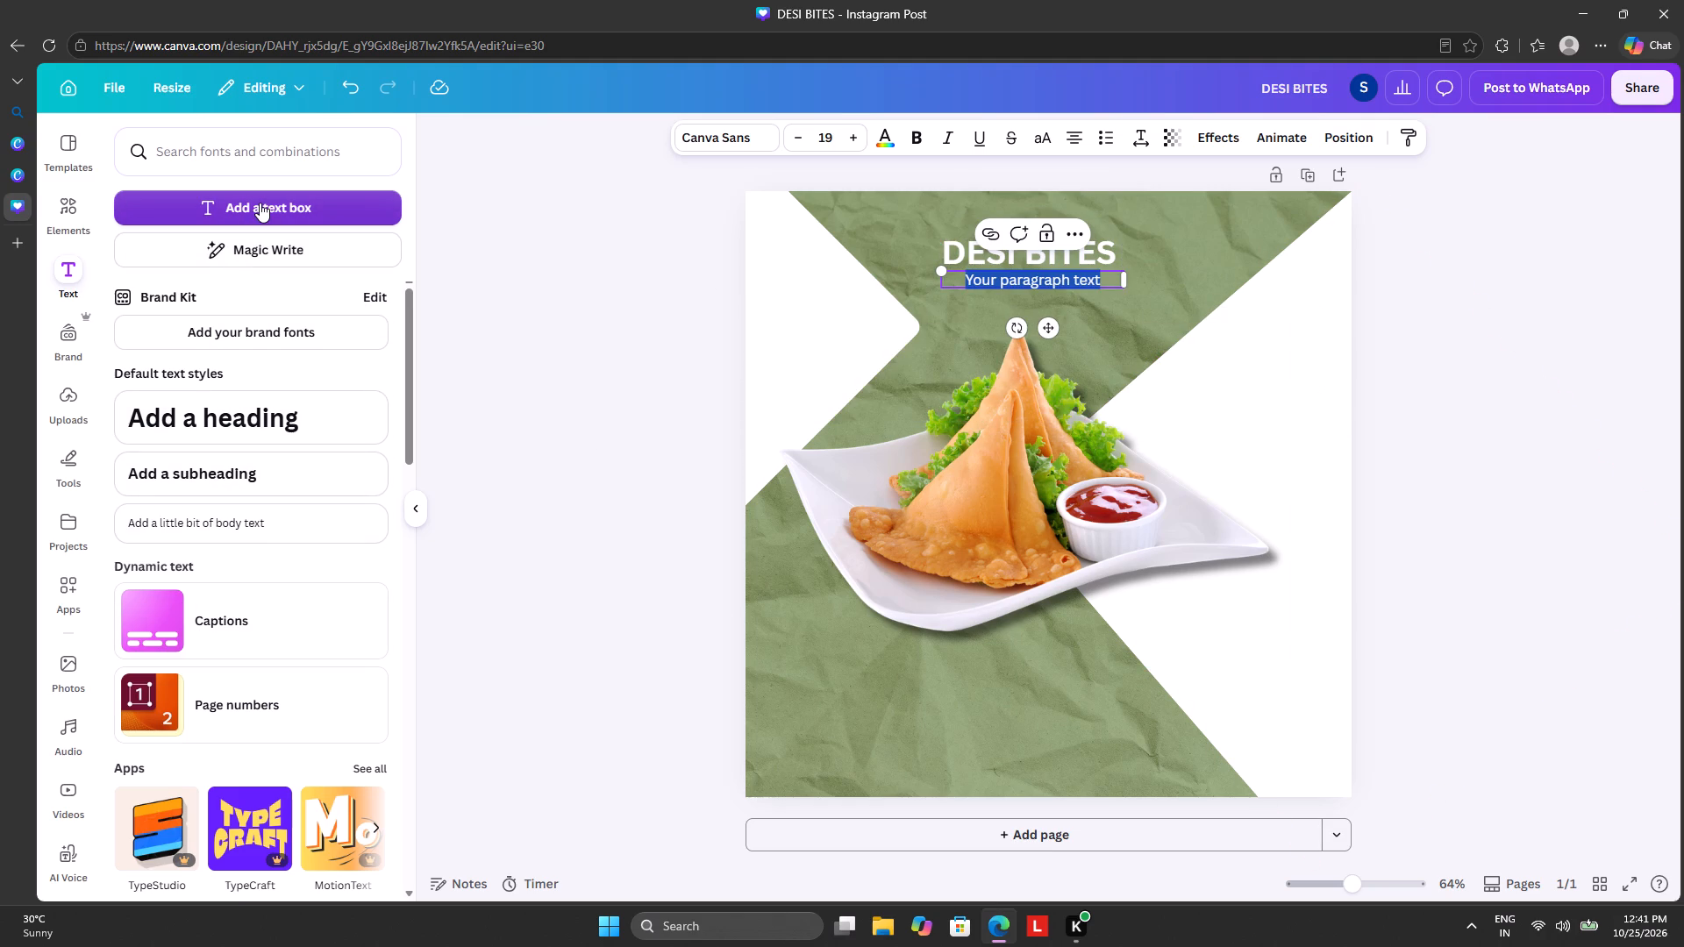
Replace the new text box's placeholder wording with the tagline "Authentic India Street Snacks".
{"action": "left_click", "coordinate": [1107, 281]}
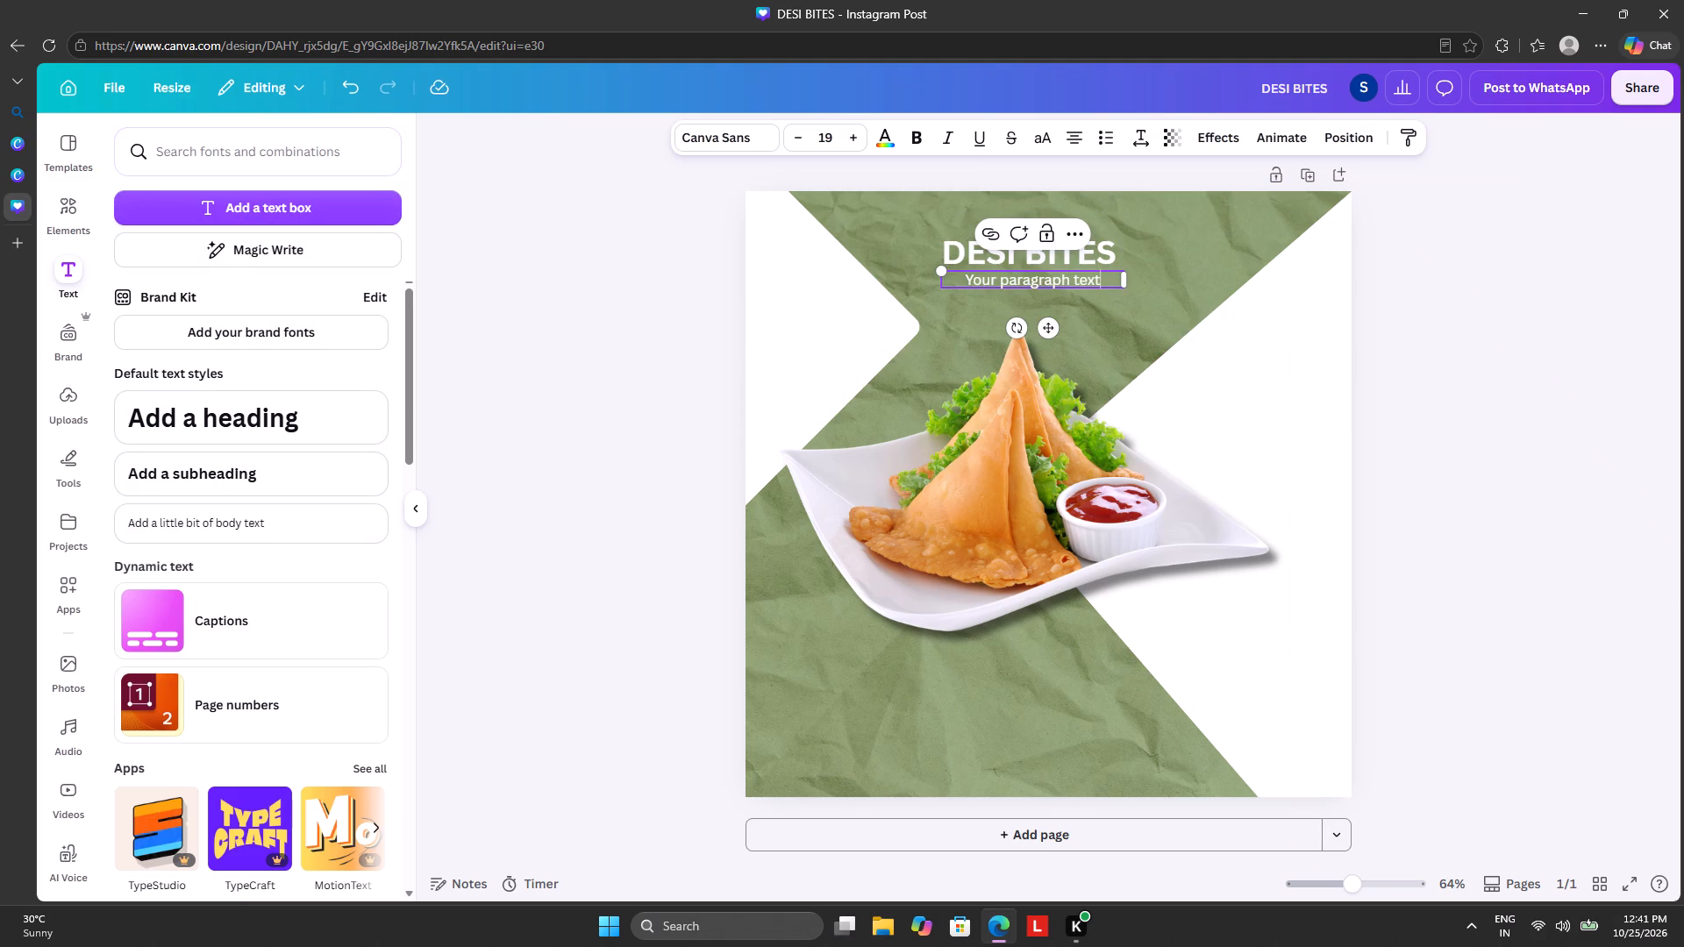
{"action": "key", "text": "BackSpace"}
{"action": "key", "text": "BackSpace"}
{"action": "key", "text": "BackSpace"}
{"action": "key", "text": "BackSpace"}
{"action": "key", "text": "BackSpace"}
{"action": "key", "text": "BackSpace"}
{"action": "key", "text": "BackSpace"}
{"action": "key", "text": "BackSpace"}
{"action": "key", "text": "BackSpace"}
{"action": "key", "text": "BackSpace"}
{"action": "key", "text": "BackSpace"}
{"action": "key", "text": "BackSpace"}
{"action": "key", "text": "BackSpace"}
{"action": "key", "text": "BackSpace"}
{"action": "key", "text": "BackSpace"}
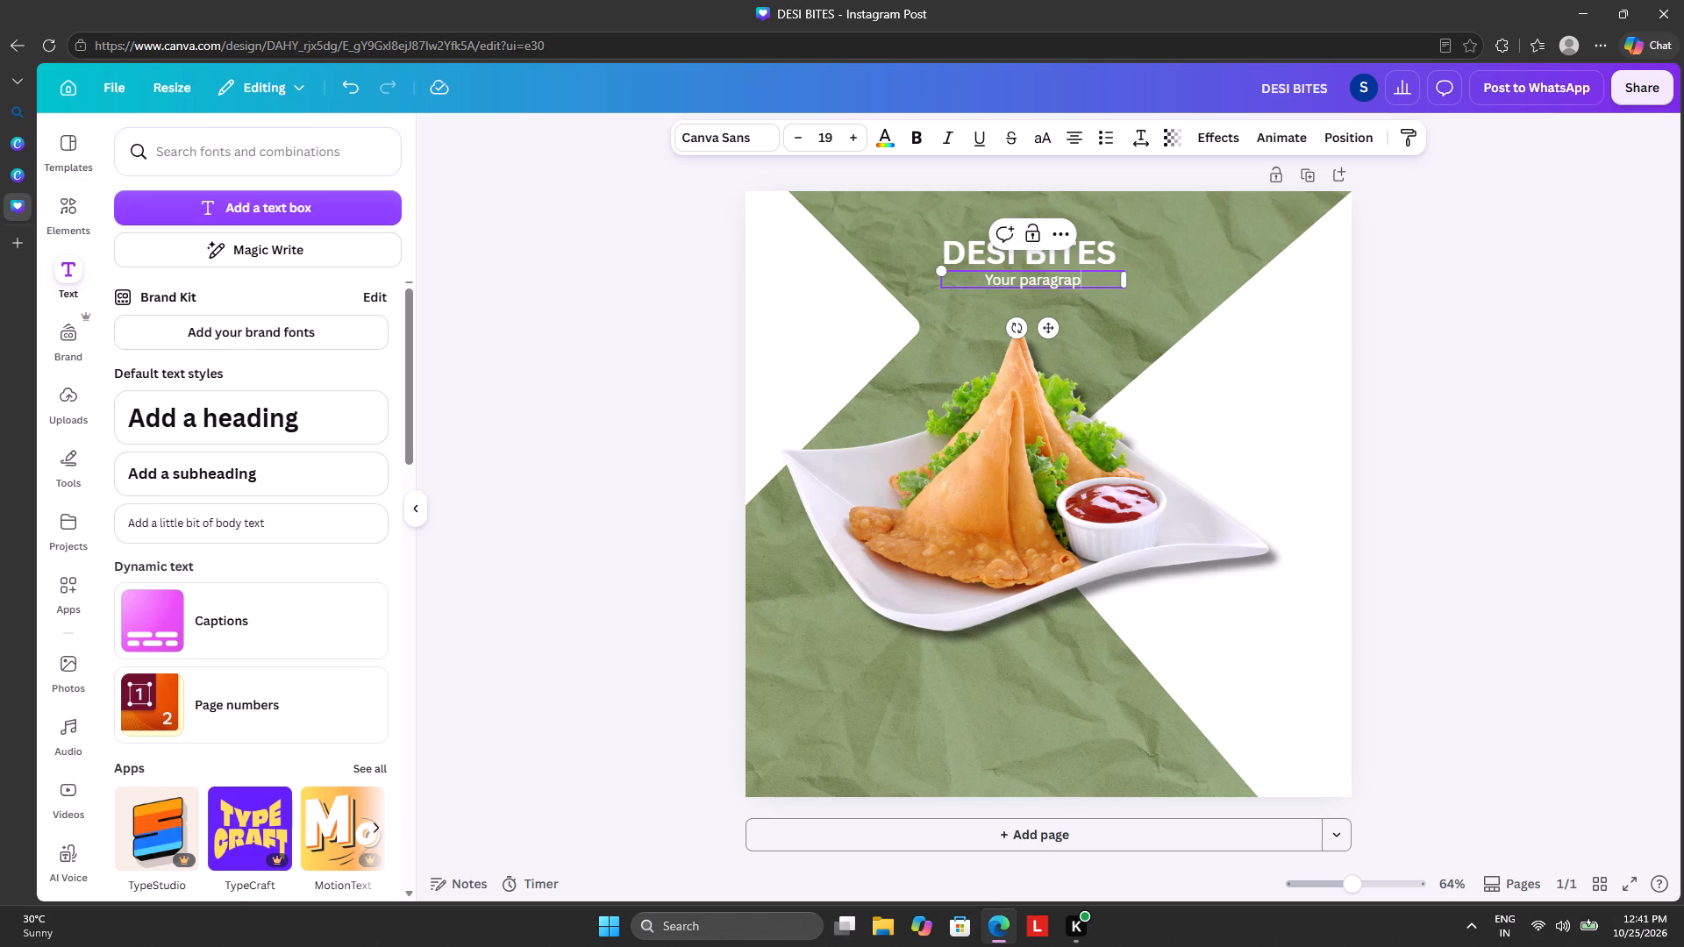
{"action": "key", "text": "BackSpace"}
{"action": "key", "text": "BackSpace"}
{"action": "key", "text": "BackSpace"}
{"action": "key", "text": "BackSpace"}
{"action": "key", "text": "a"}
{"action": "key", "text": "BackSpace"}
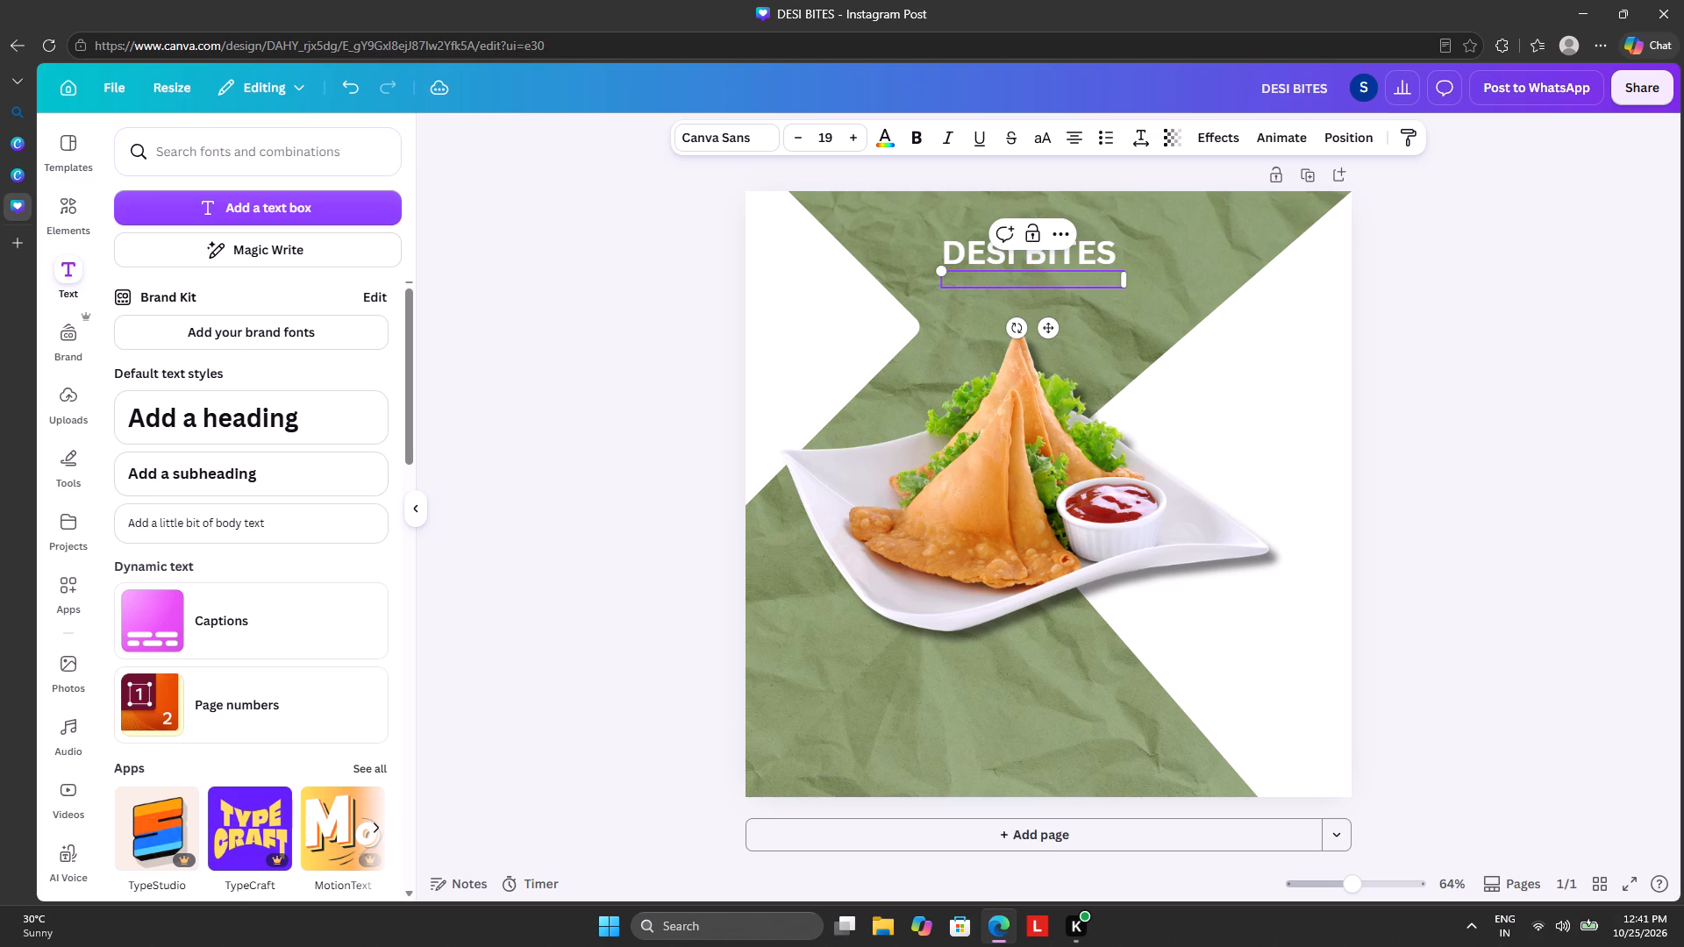
{"action": "key", "text": "a"}
{"action": "key", "text": "i"}
{"action": "key", "text": "BackSpace"}
{"action": "key", "text": "u"}
{"action": "type", "text": "then"}
{"action": "type", "text": "tic"}
{"action": "key", "text": "space"}
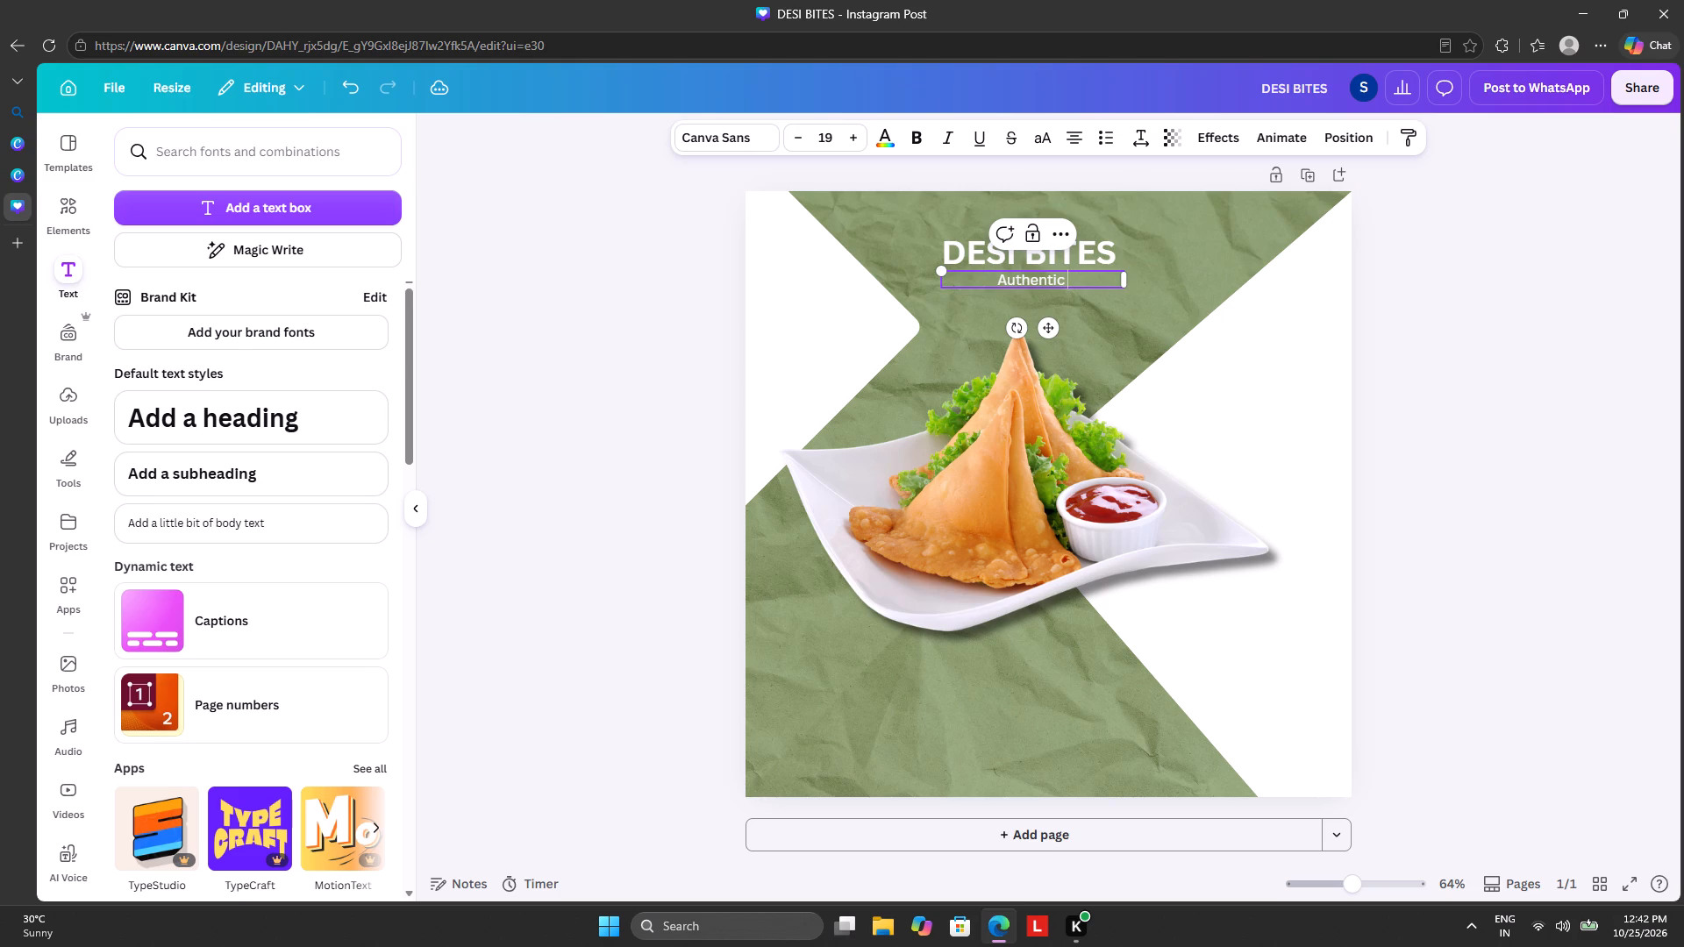
{"action": "key", "text": "i"}
{"action": "type", "text": "ndia"}
{"action": "key", "text": "space"}
{"action": "key", "text": "s"}
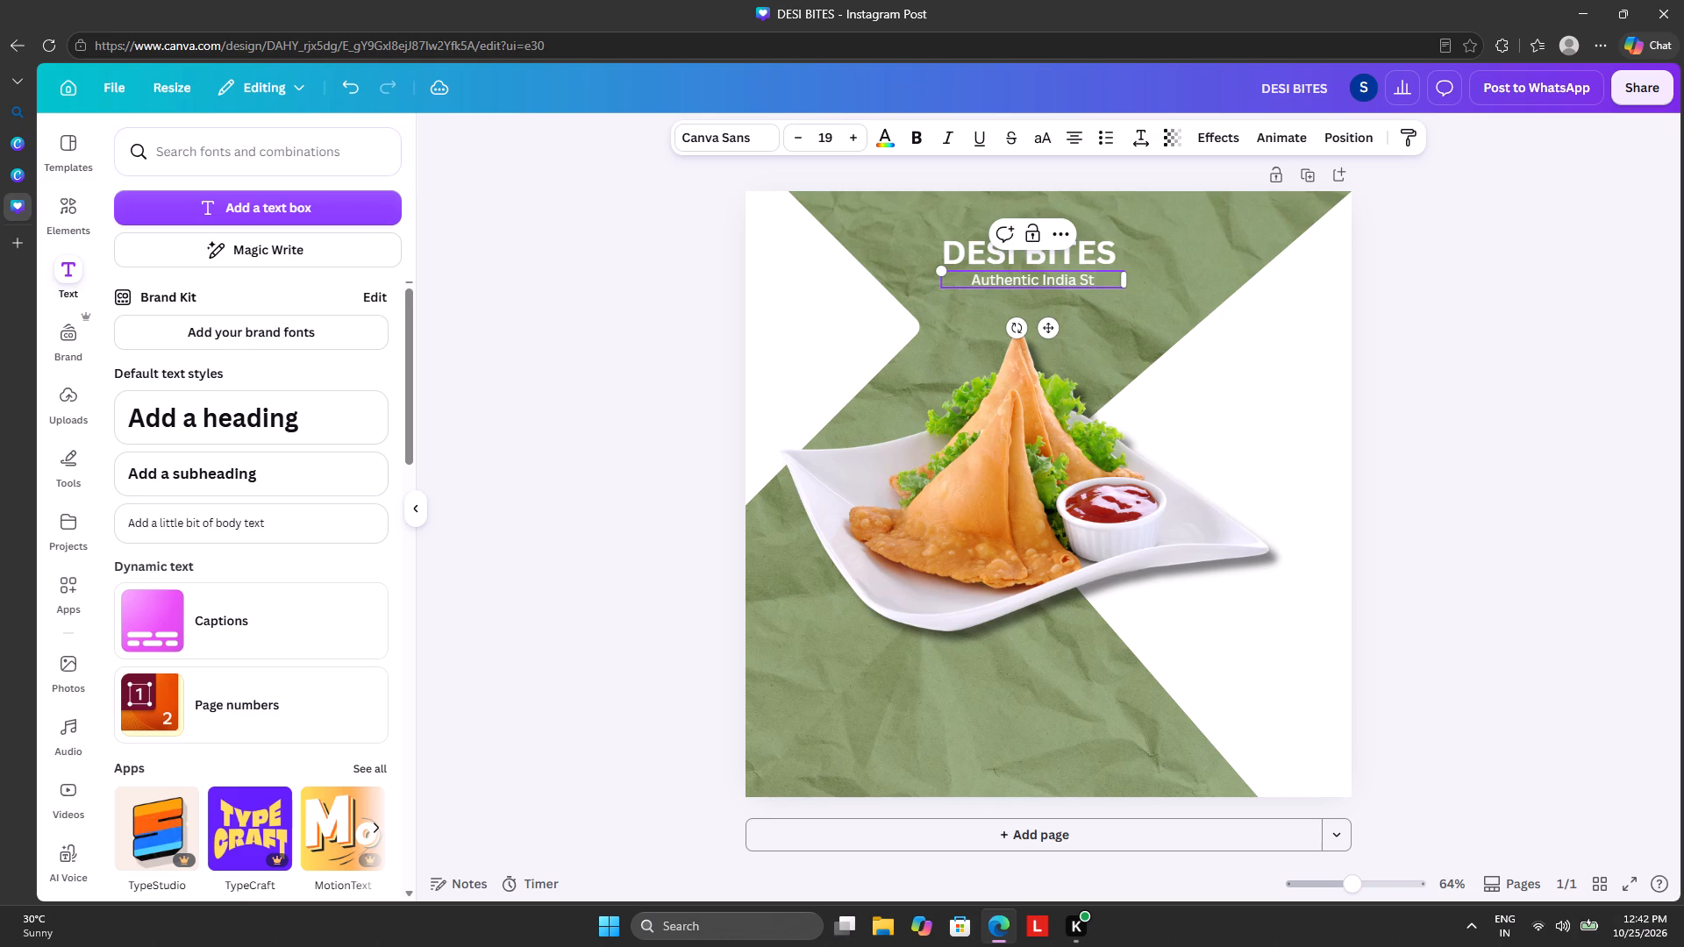
{"action": "type", "text": "reet"}
{"action": "key", "text": "space"}
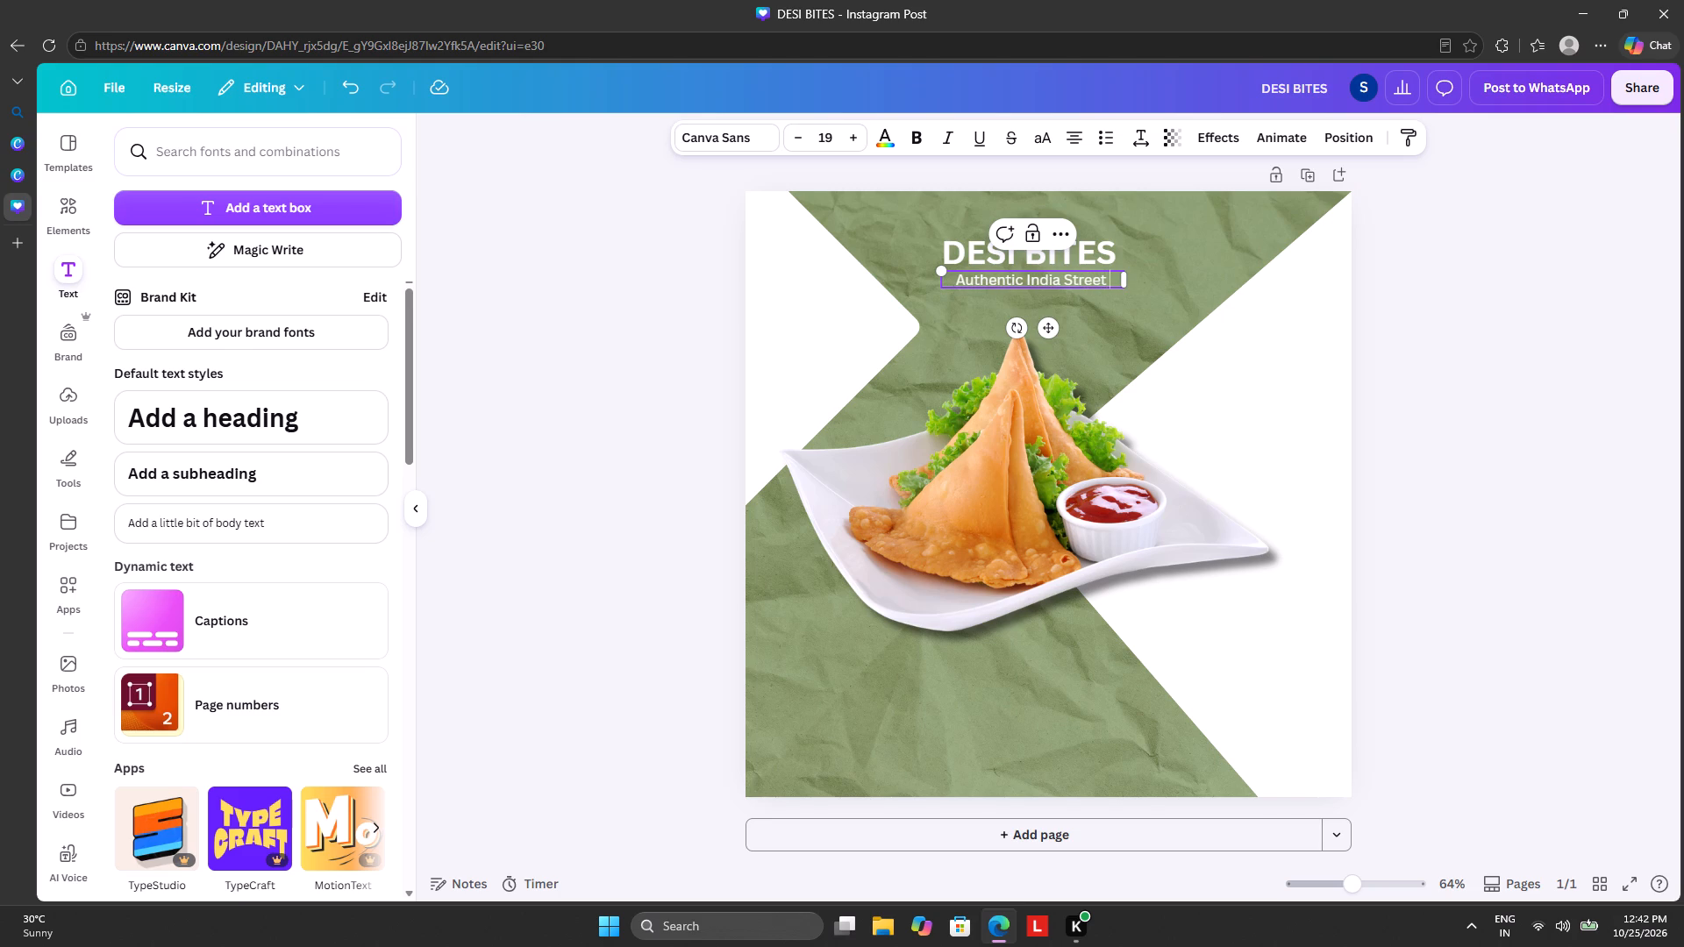
{"action": "key", "text": "s"}
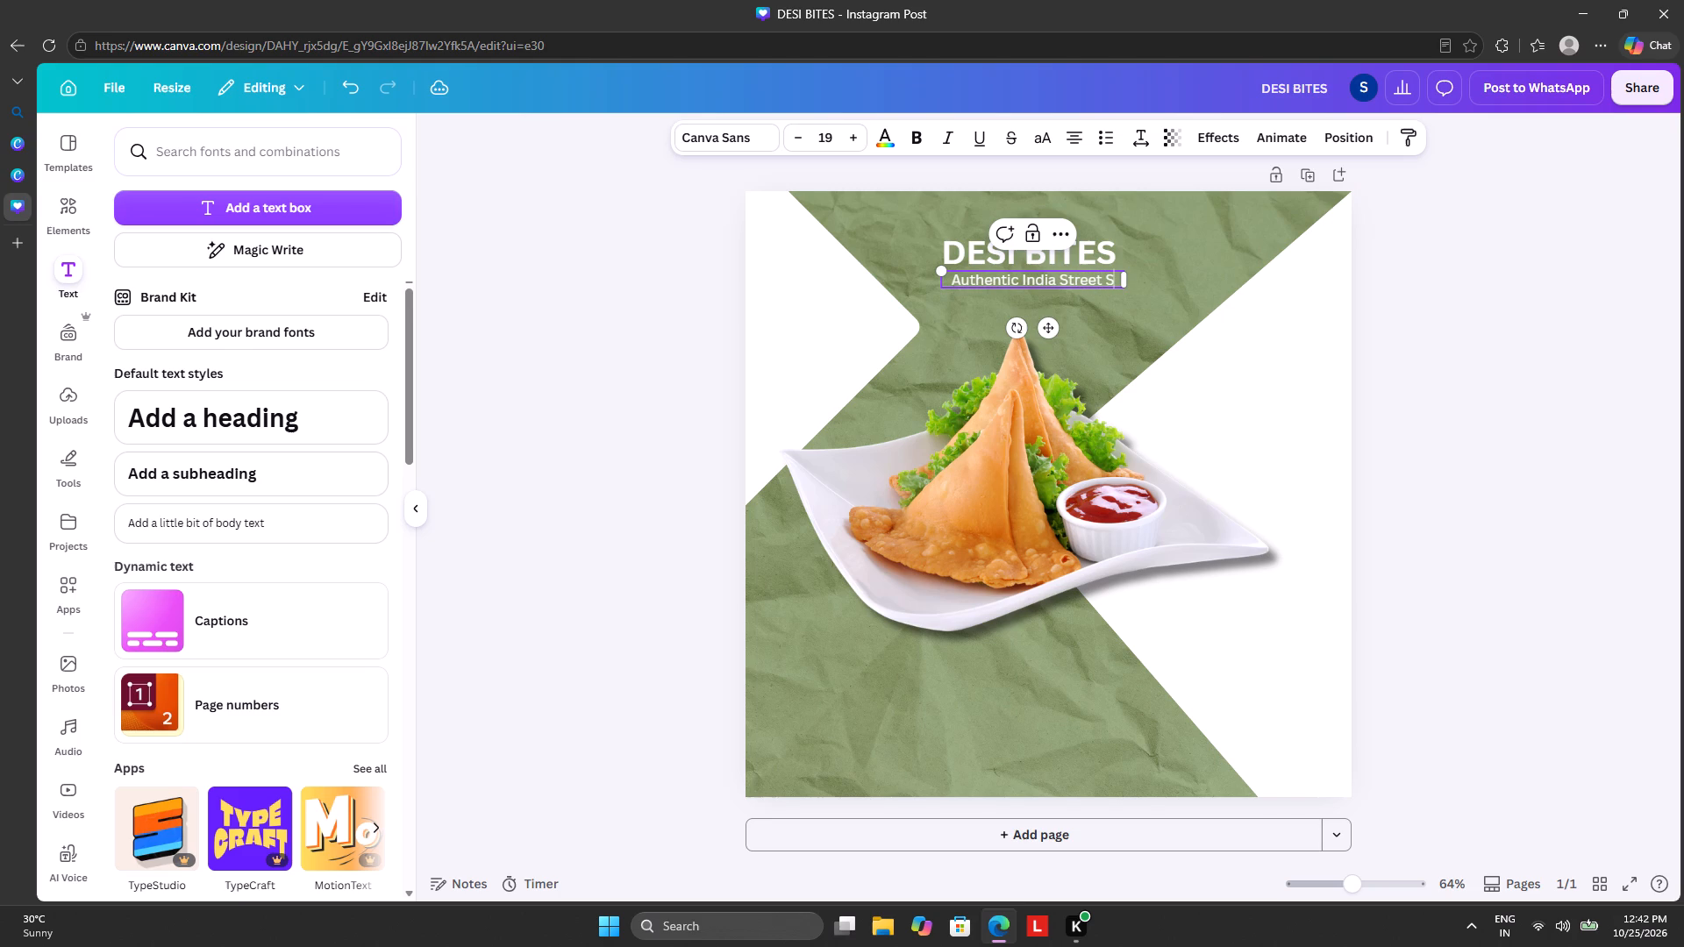
{"action": "type", "text": "na"}
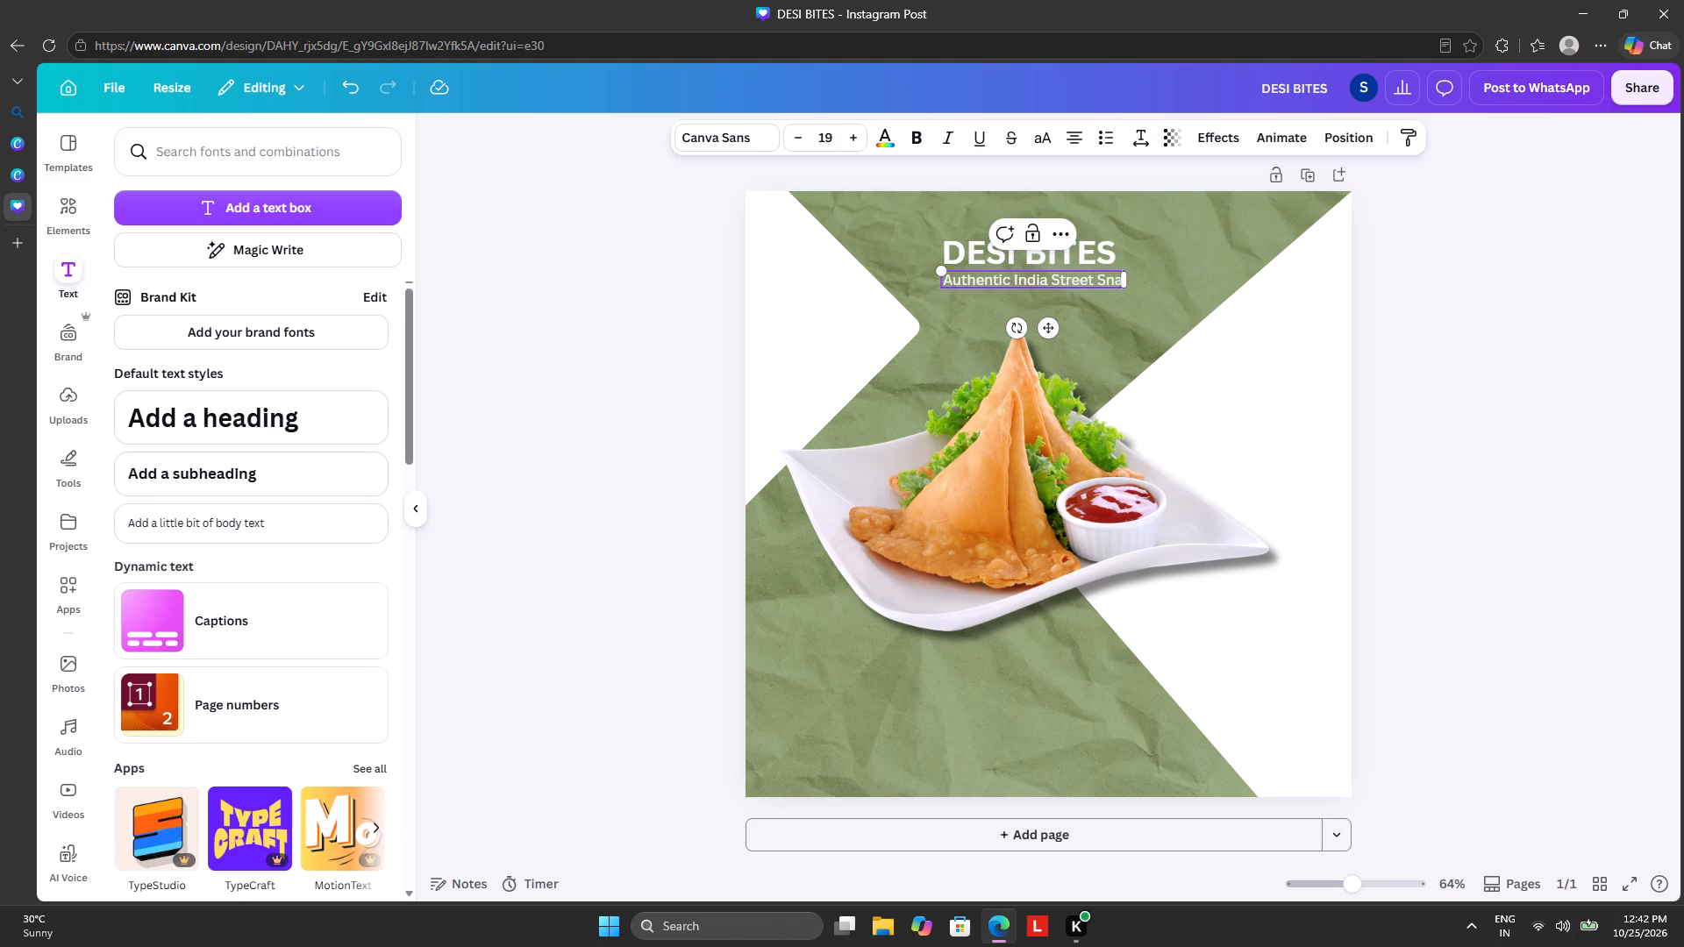
{"action": "type", "text": "cks"}
{"action": "key", "text": "space"}
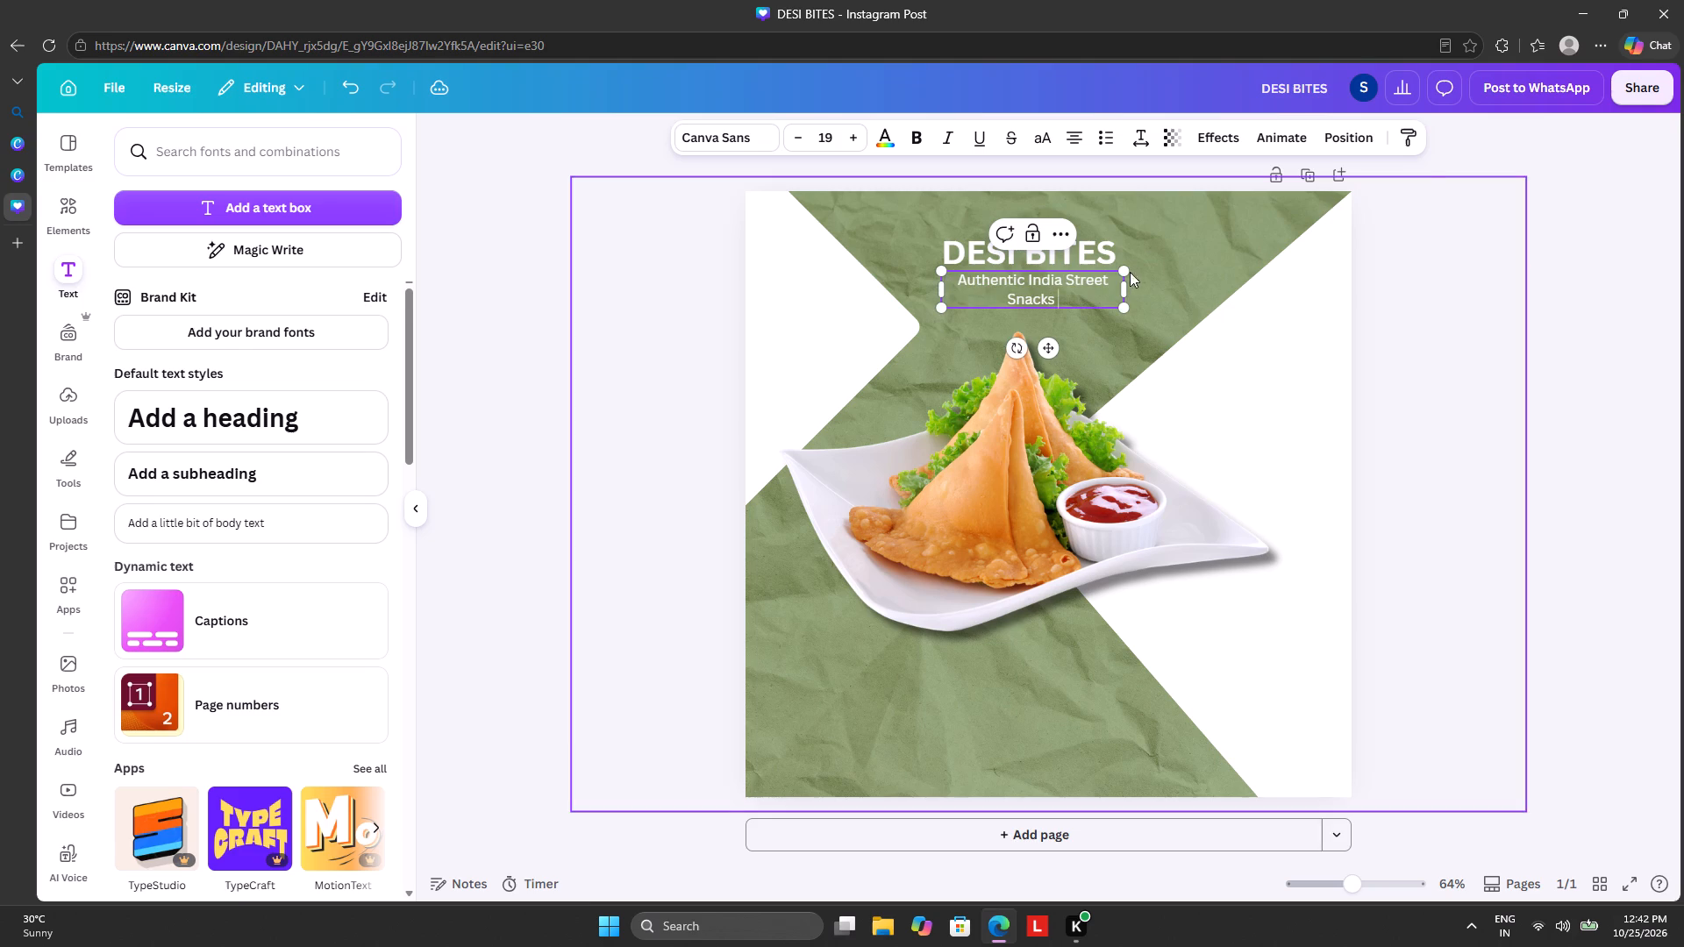
Widen the tagline's text box to the right so that "Authentic India Street Snacks" fits on one line.
{"action": "left_click_drag", "start_coordinate": [1125, 289], "coordinate": [1179, 286]}
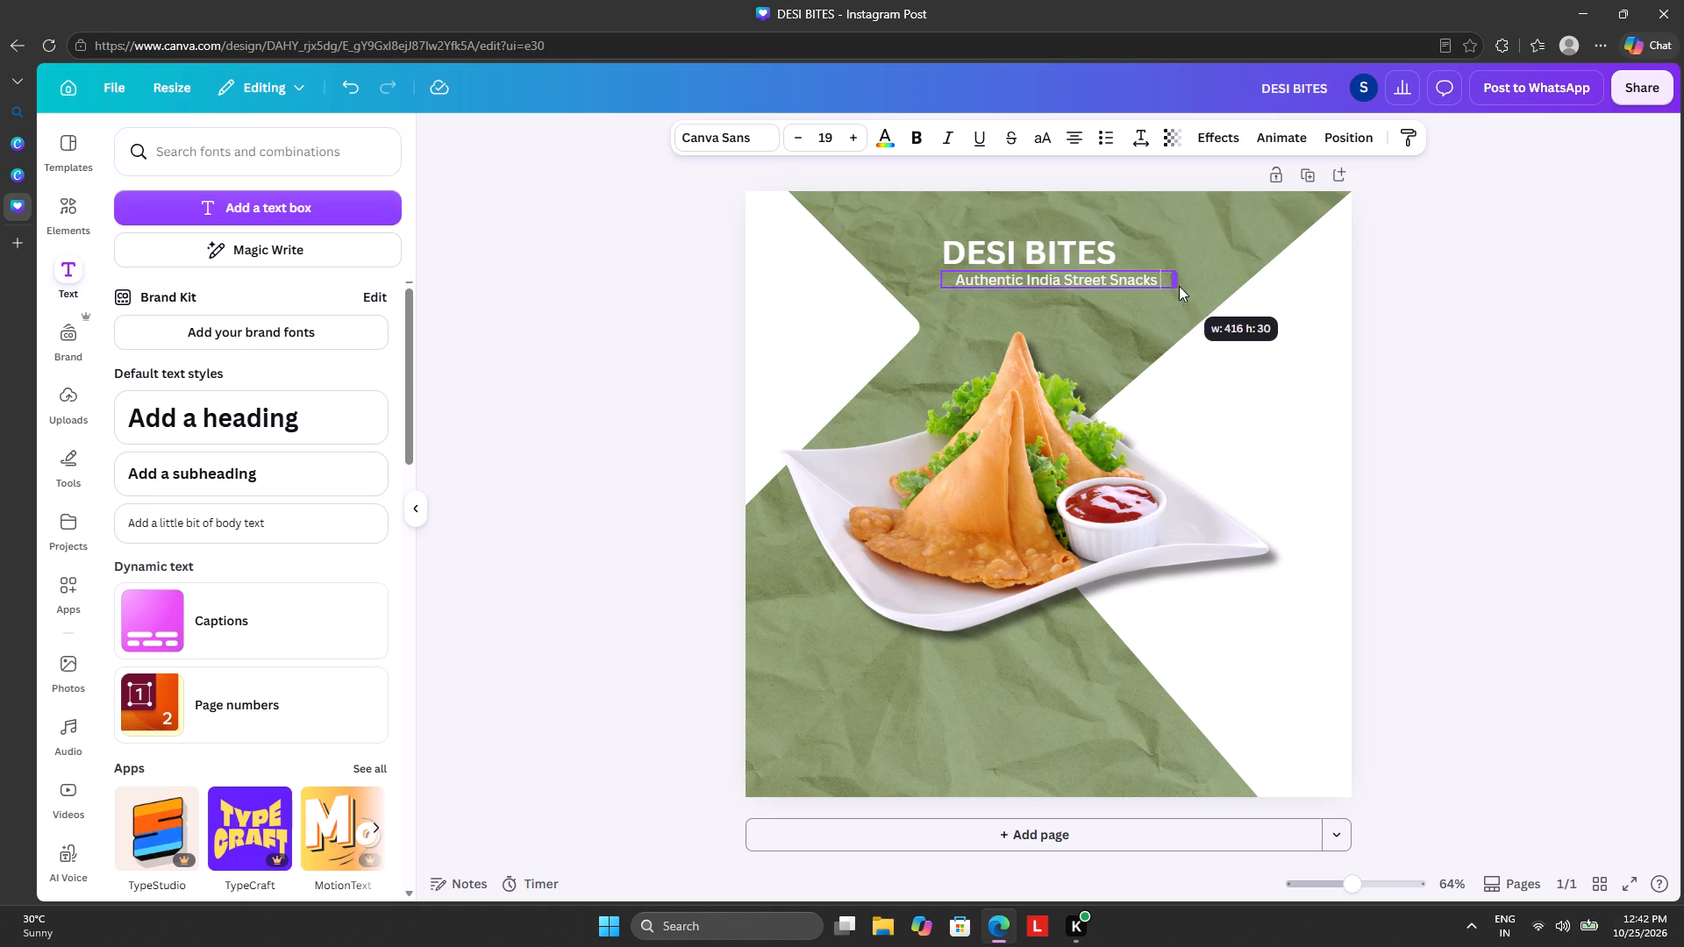
{"action": "left_click_drag", "start_coordinate": [1179, 286], "coordinate": [1233, 291]}
{"action": "left_click_drag", "start_coordinate": [1205, 281], "coordinate": [1197, 281]}
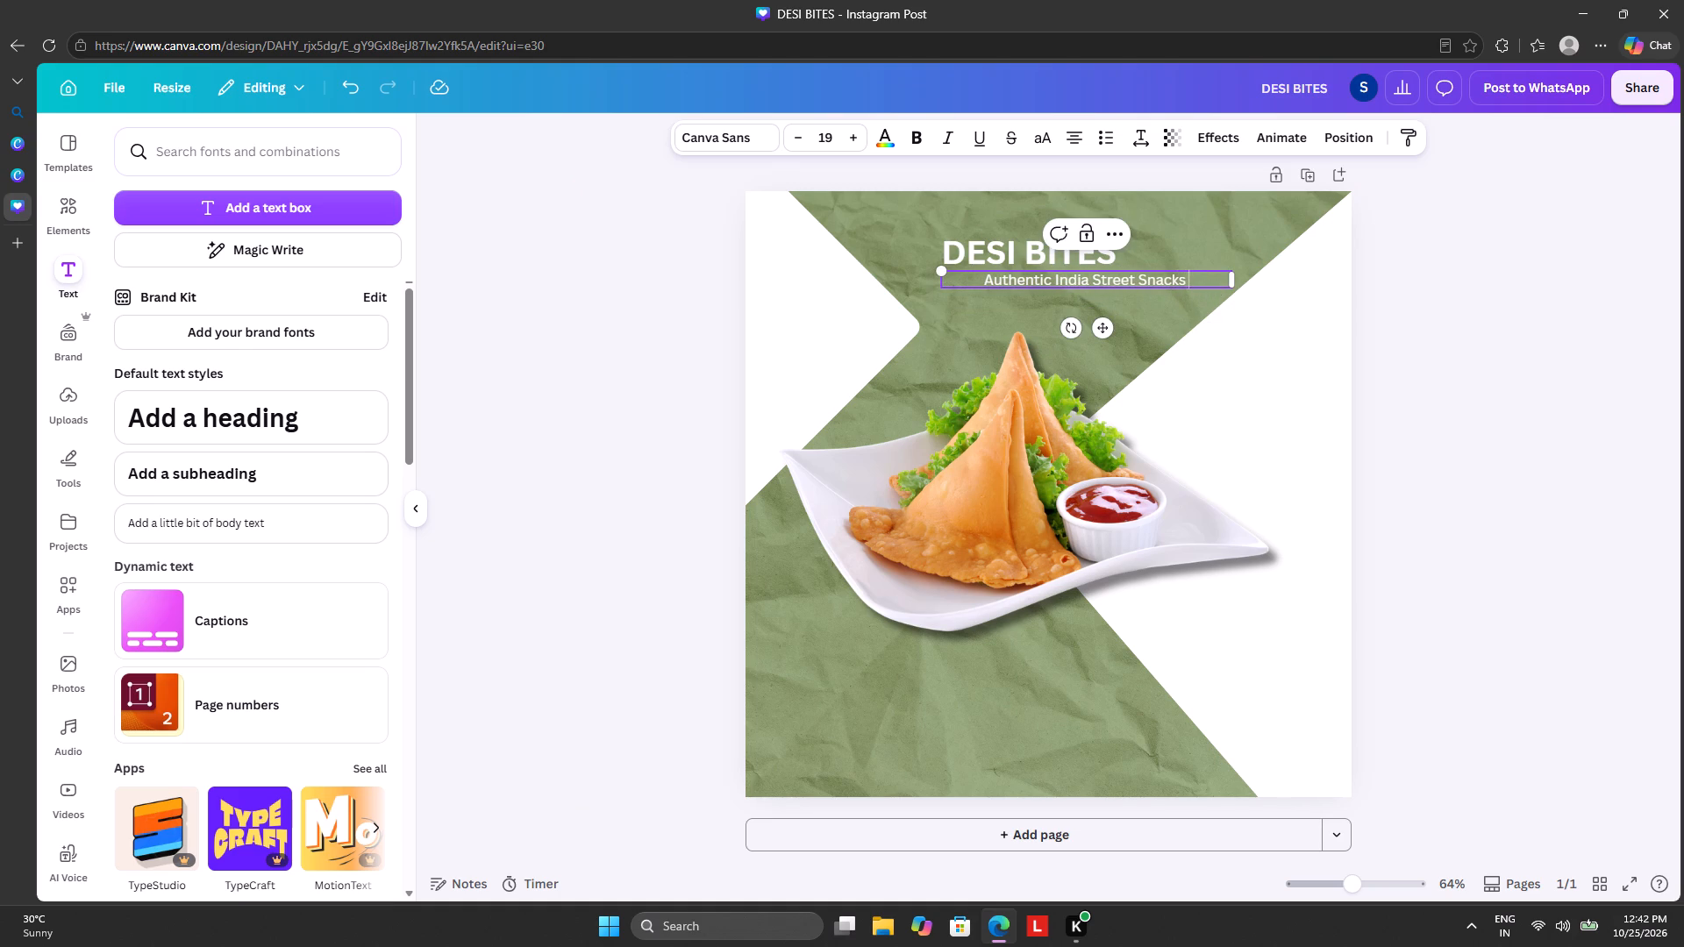
Move the "Authentic India Street Snacks" tagline left so it sits centred beneath the DESI BITES heading.
{"action": "left_click_drag", "start_coordinate": [1197, 281], "coordinate": [1187, 283]}
{"action": "left_click_drag", "start_coordinate": [1187, 283], "coordinate": [960, 293]}
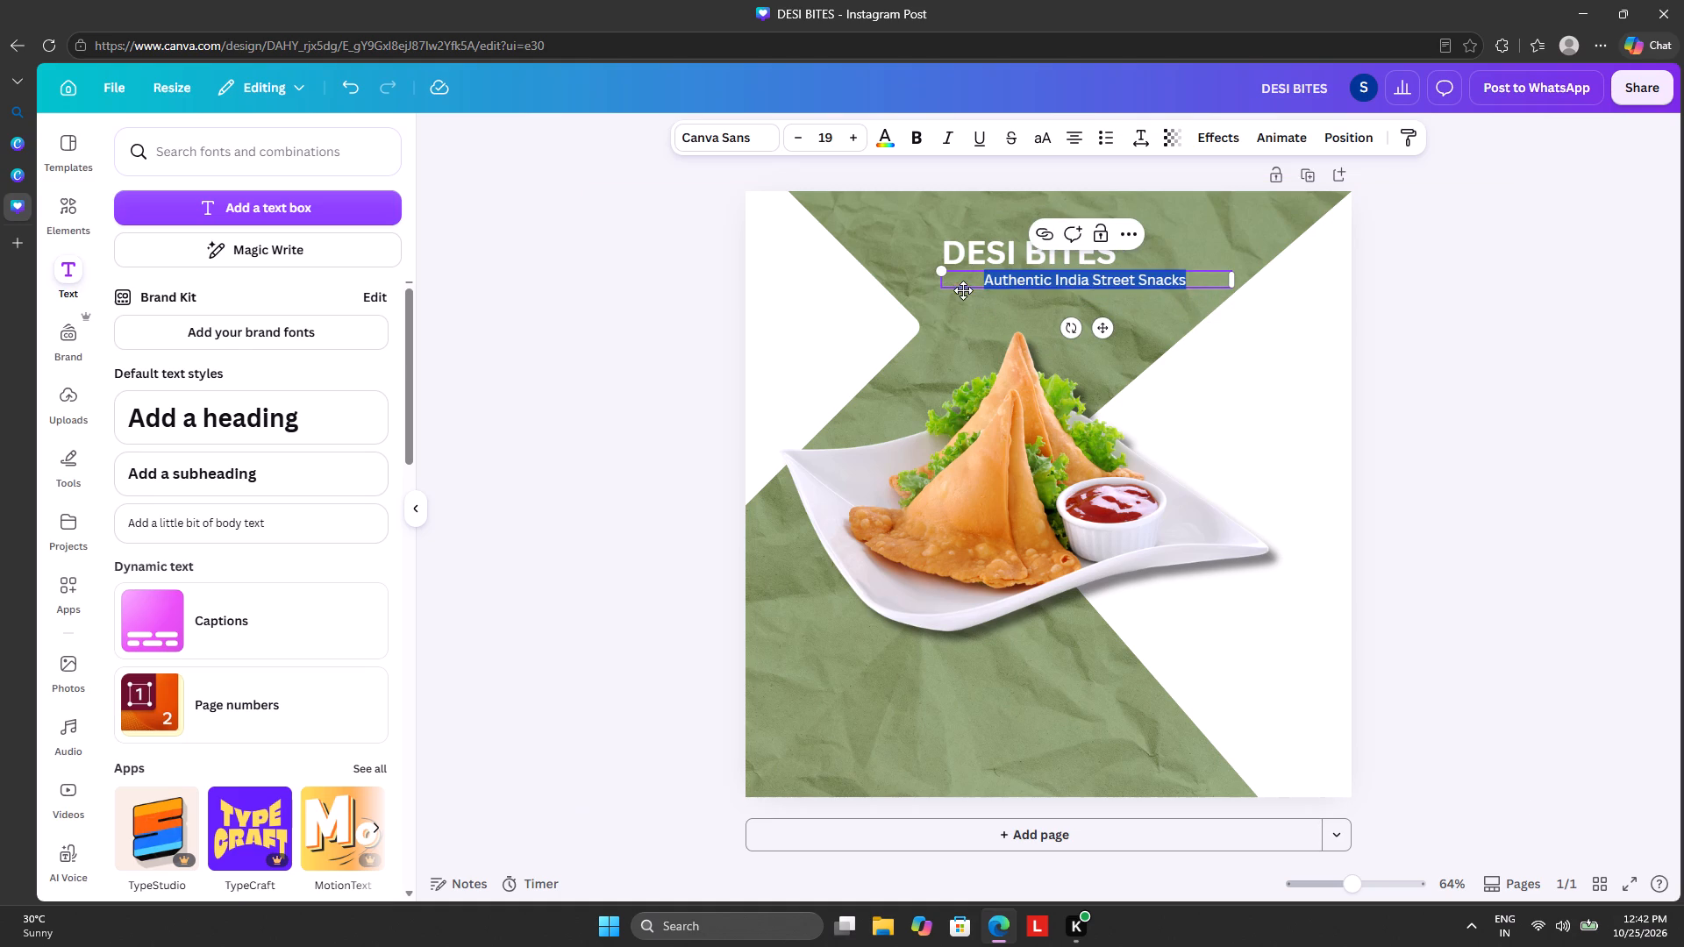
{"action": "left_click", "coordinate": [998, 274]}
{"action": "left_click_drag", "start_coordinate": [1108, 326], "coordinate": [1085, 330]}
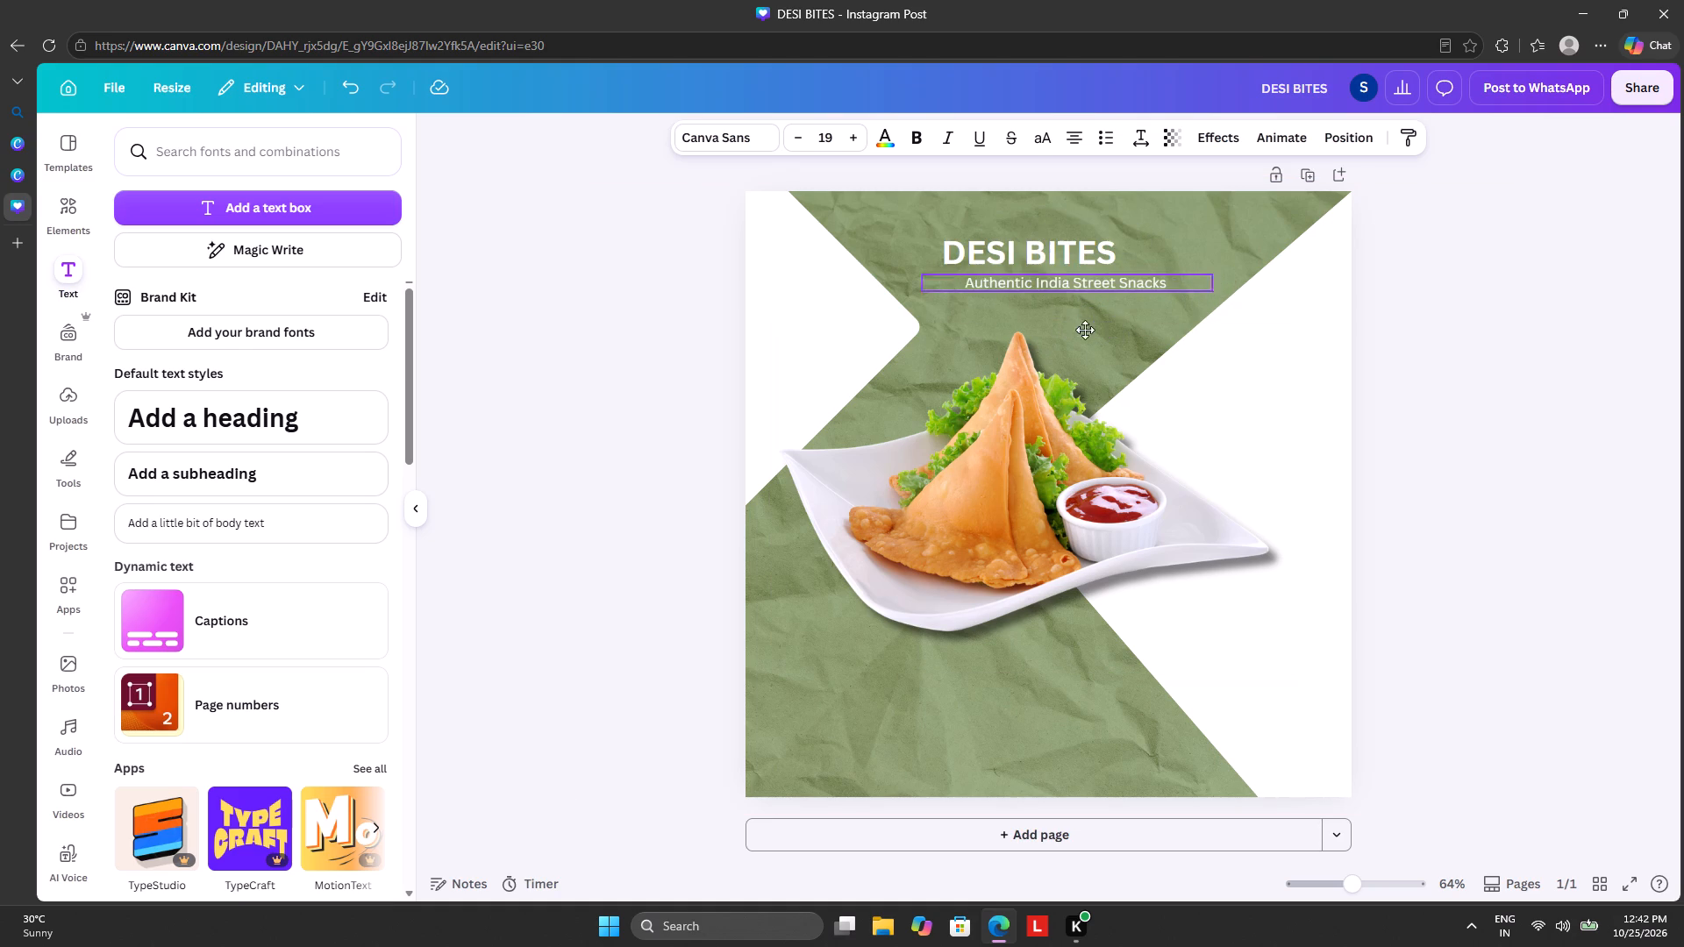
{"action": "left_click_drag", "start_coordinate": [1085, 330], "coordinate": [1053, 330]}
Change the font of the DESI BITES heading to Horizon.
{"action": "left_click", "coordinate": [1045, 248]}
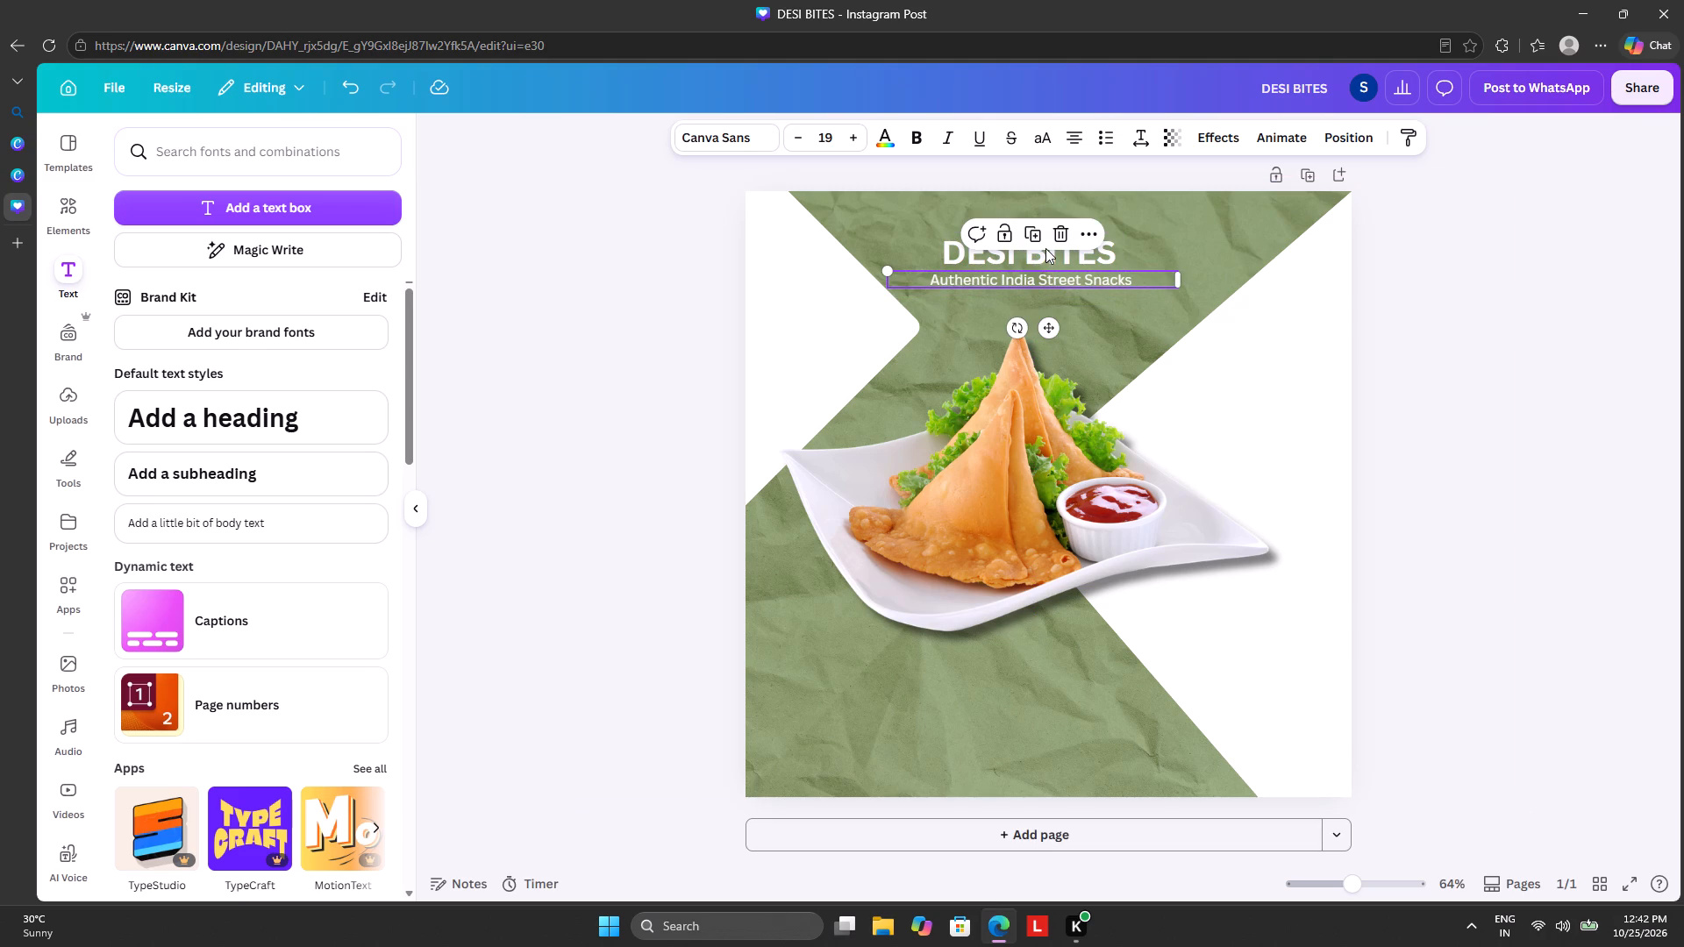
{"action": "left_click", "coordinate": [1044, 260]}
{"action": "left_click", "coordinate": [1113, 242]}
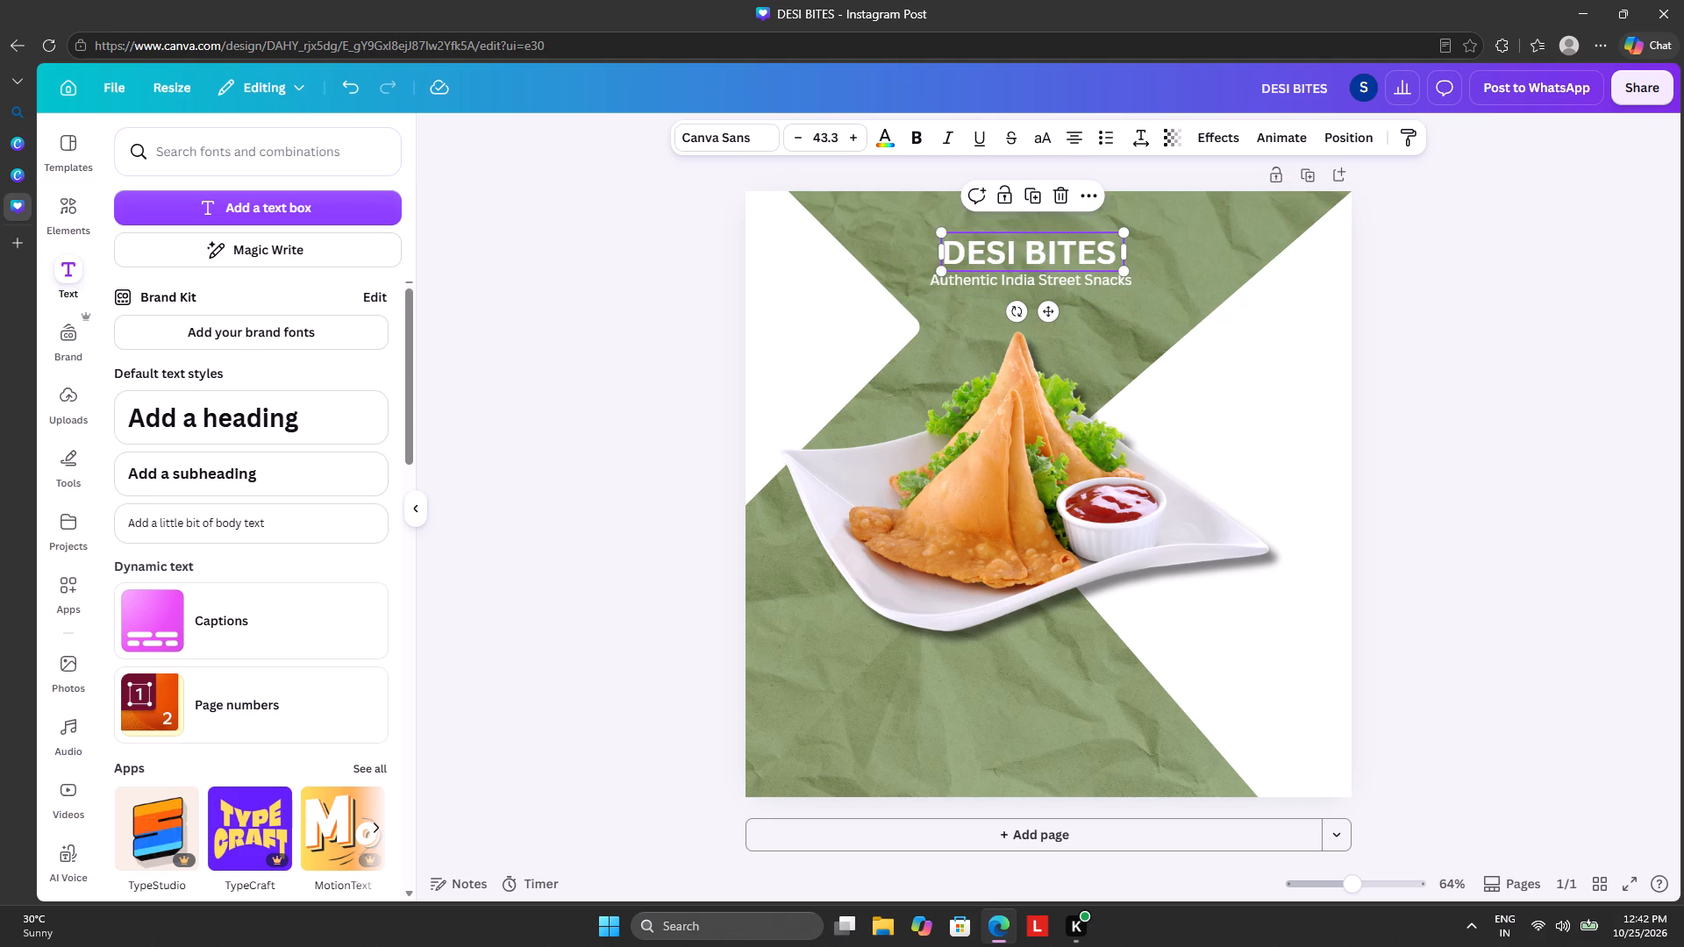
{"action": "left_click", "coordinate": [1113, 242]}
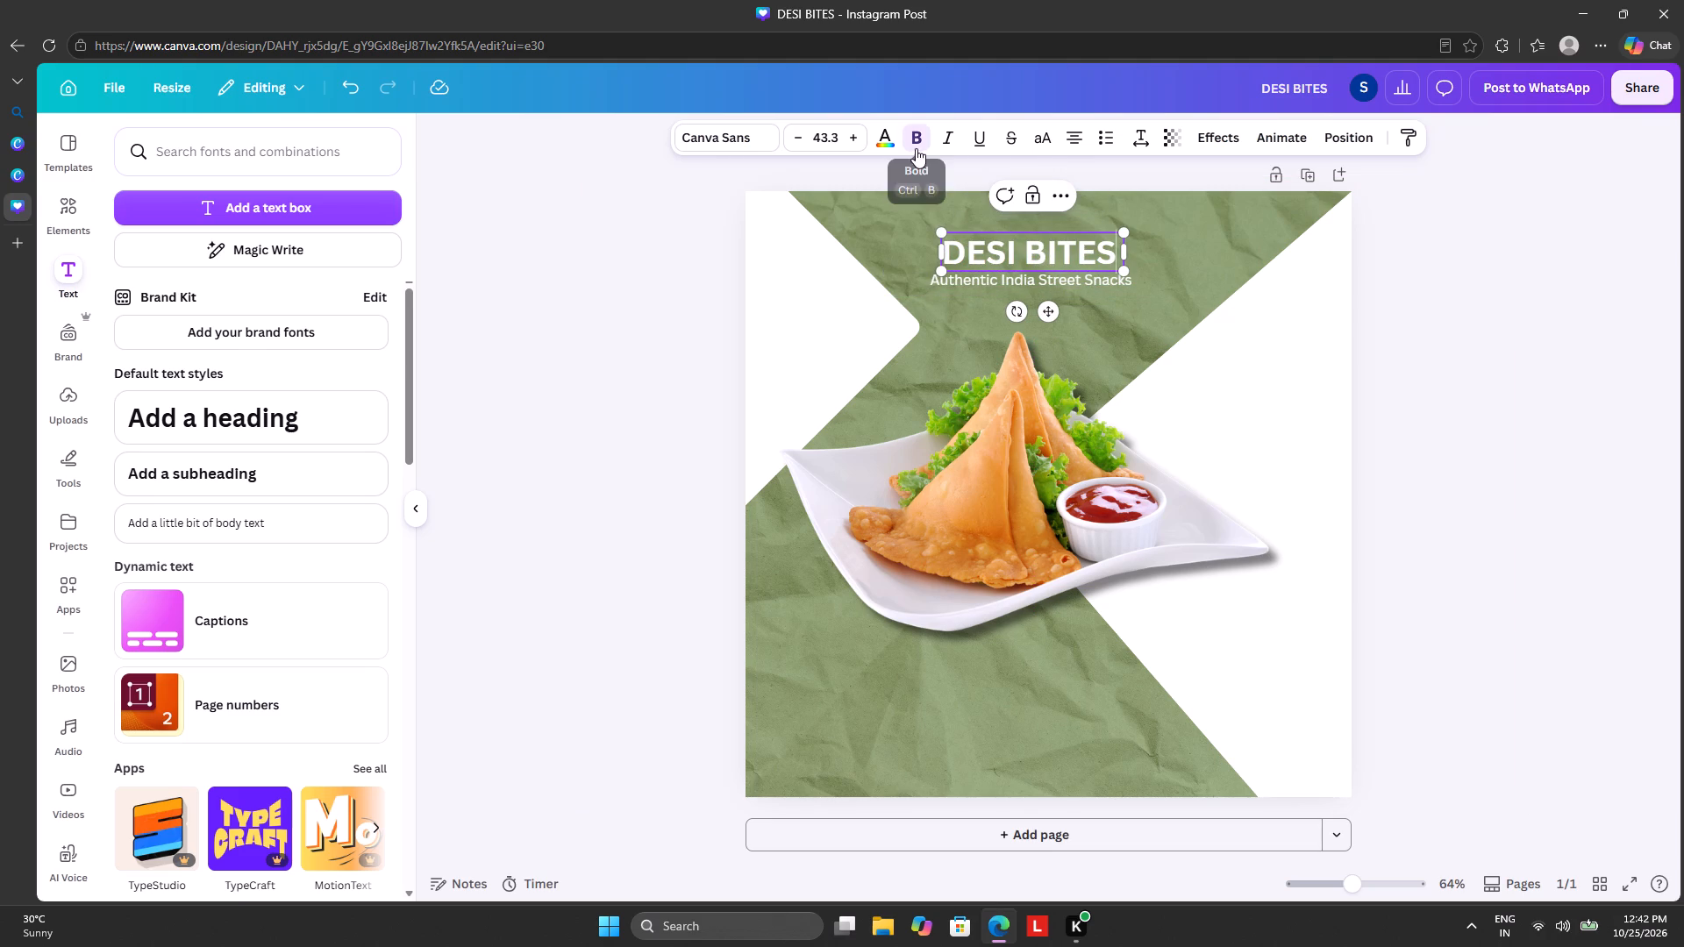
{"action": "left_click", "coordinate": [916, 141]}
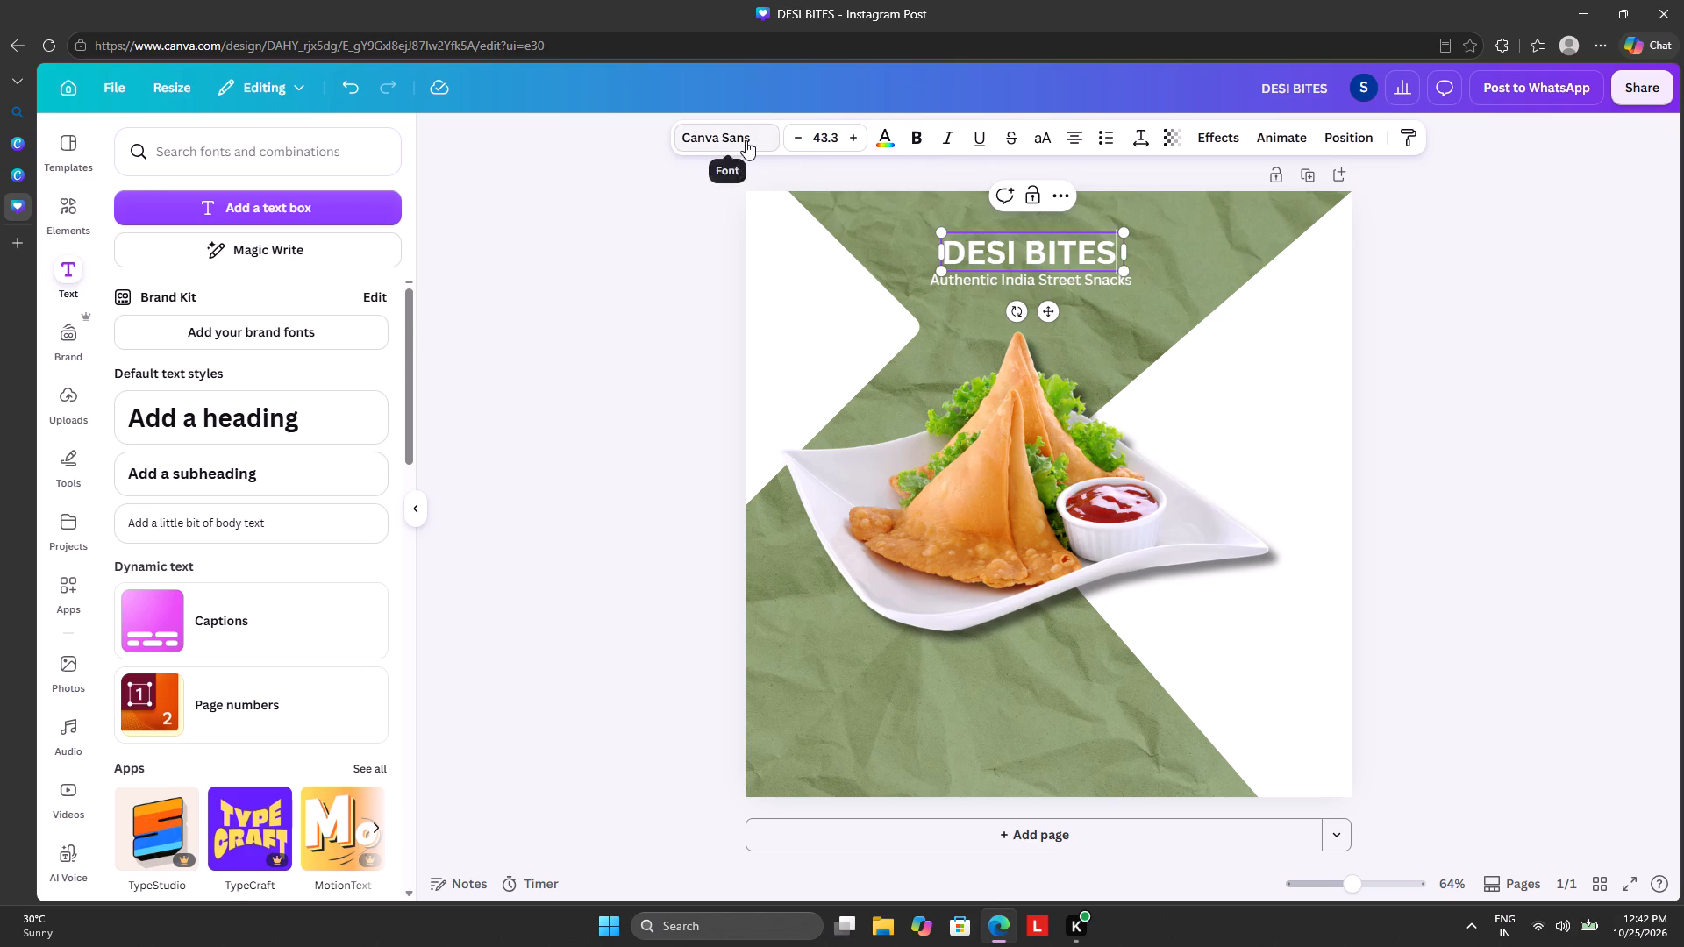
{"action": "left_click", "coordinate": [746, 140]}
{"action": "scroll", "coordinate": [239, 534], "scroll_direction": "down", "scroll_amount": 11}
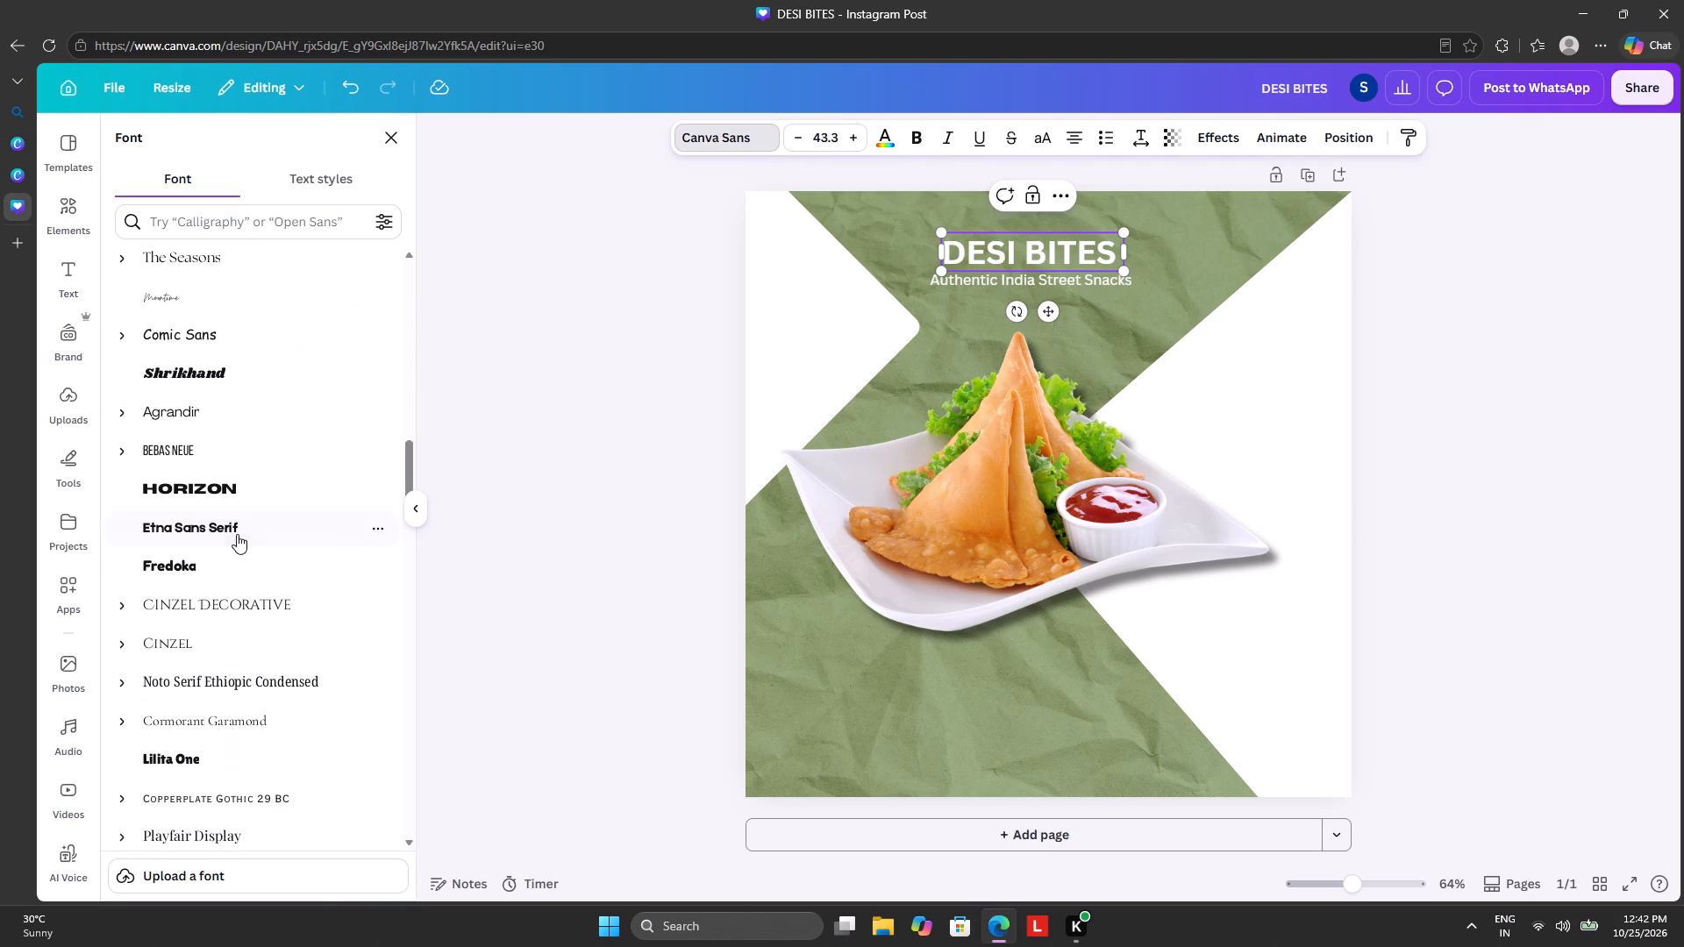
{"action": "left_click", "coordinate": [225, 490]}
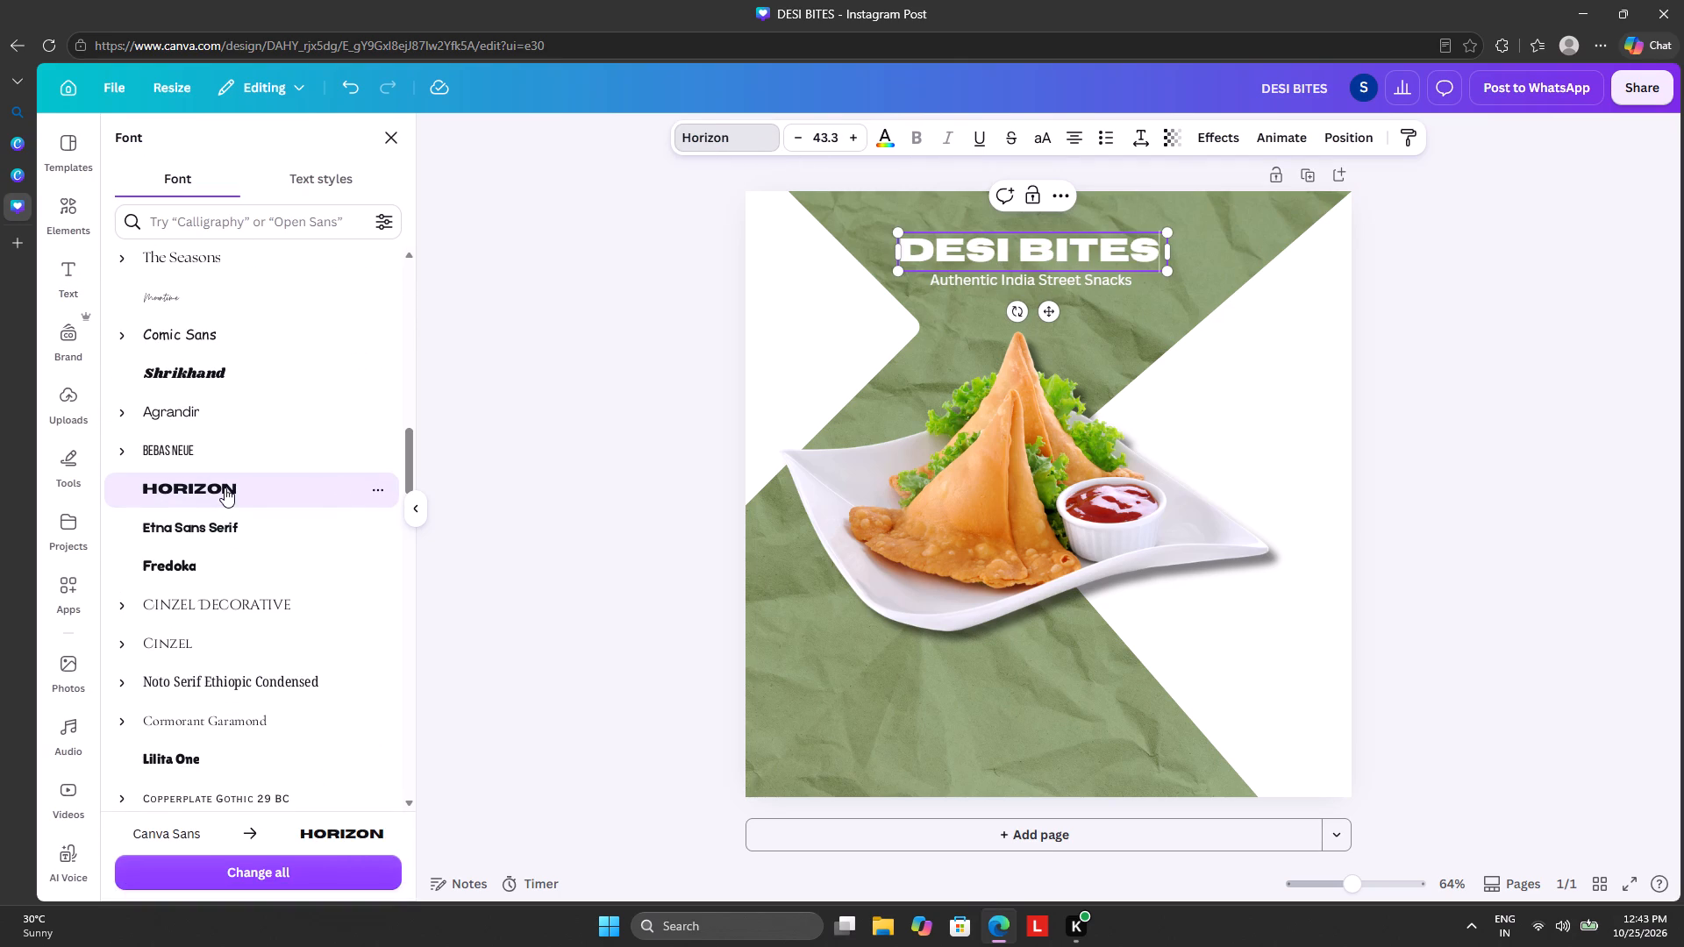
{"action": "left_click", "coordinate": [929, 313]}
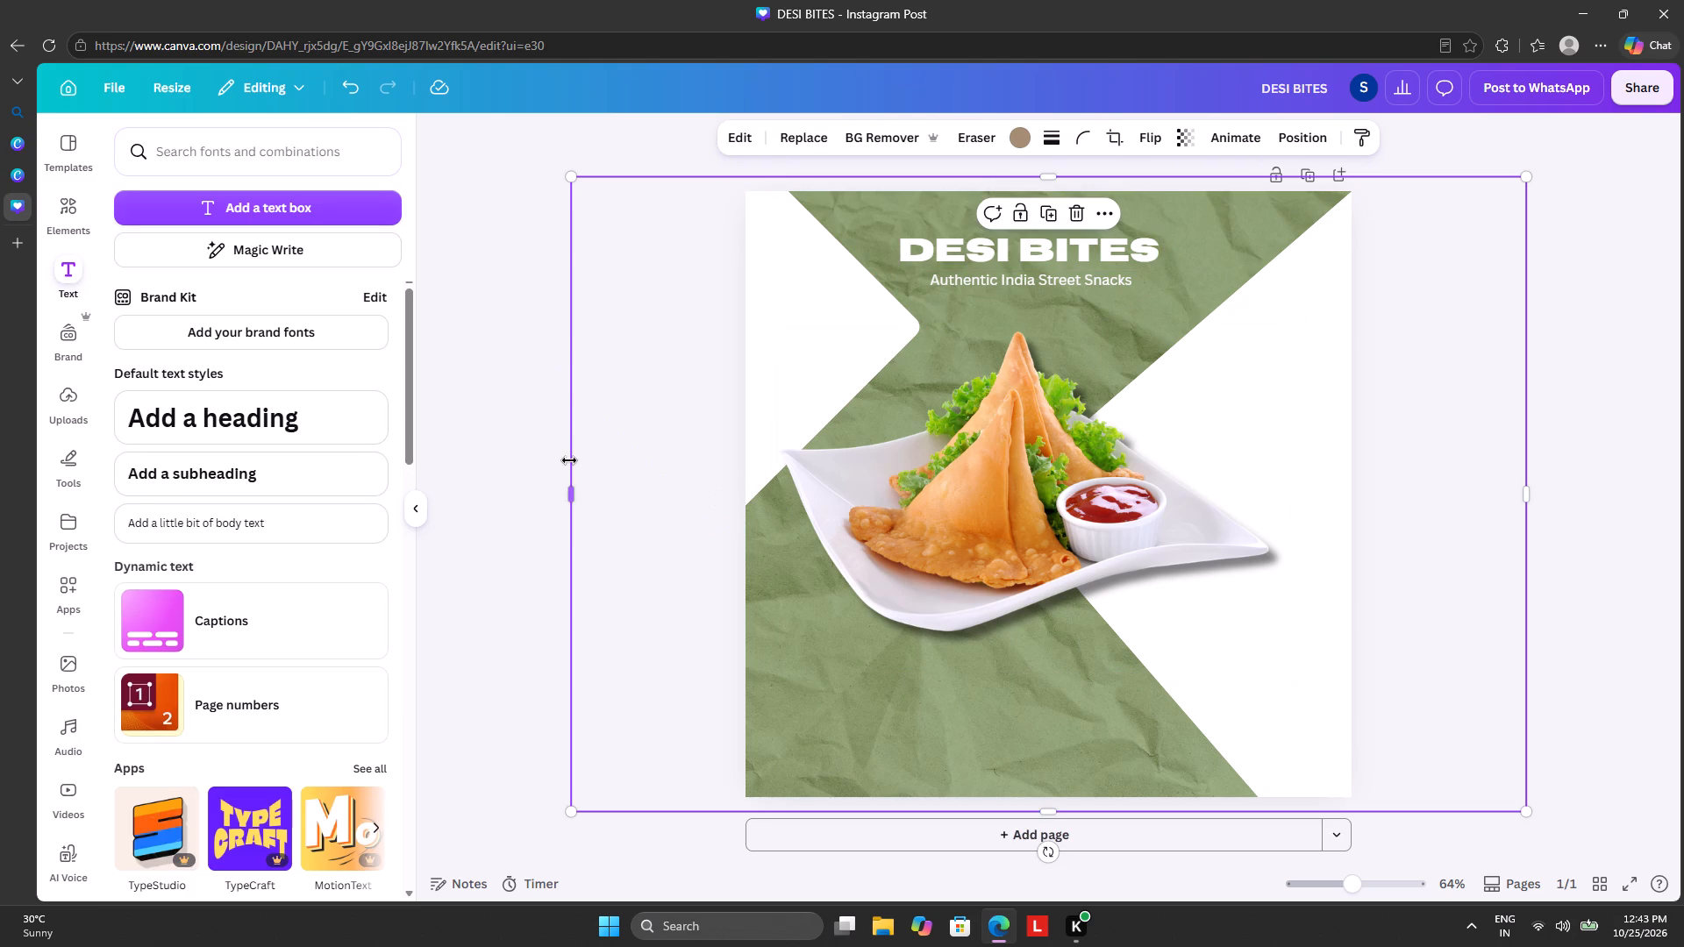
{"action": "left_click", "coordinate": [528, 442]}
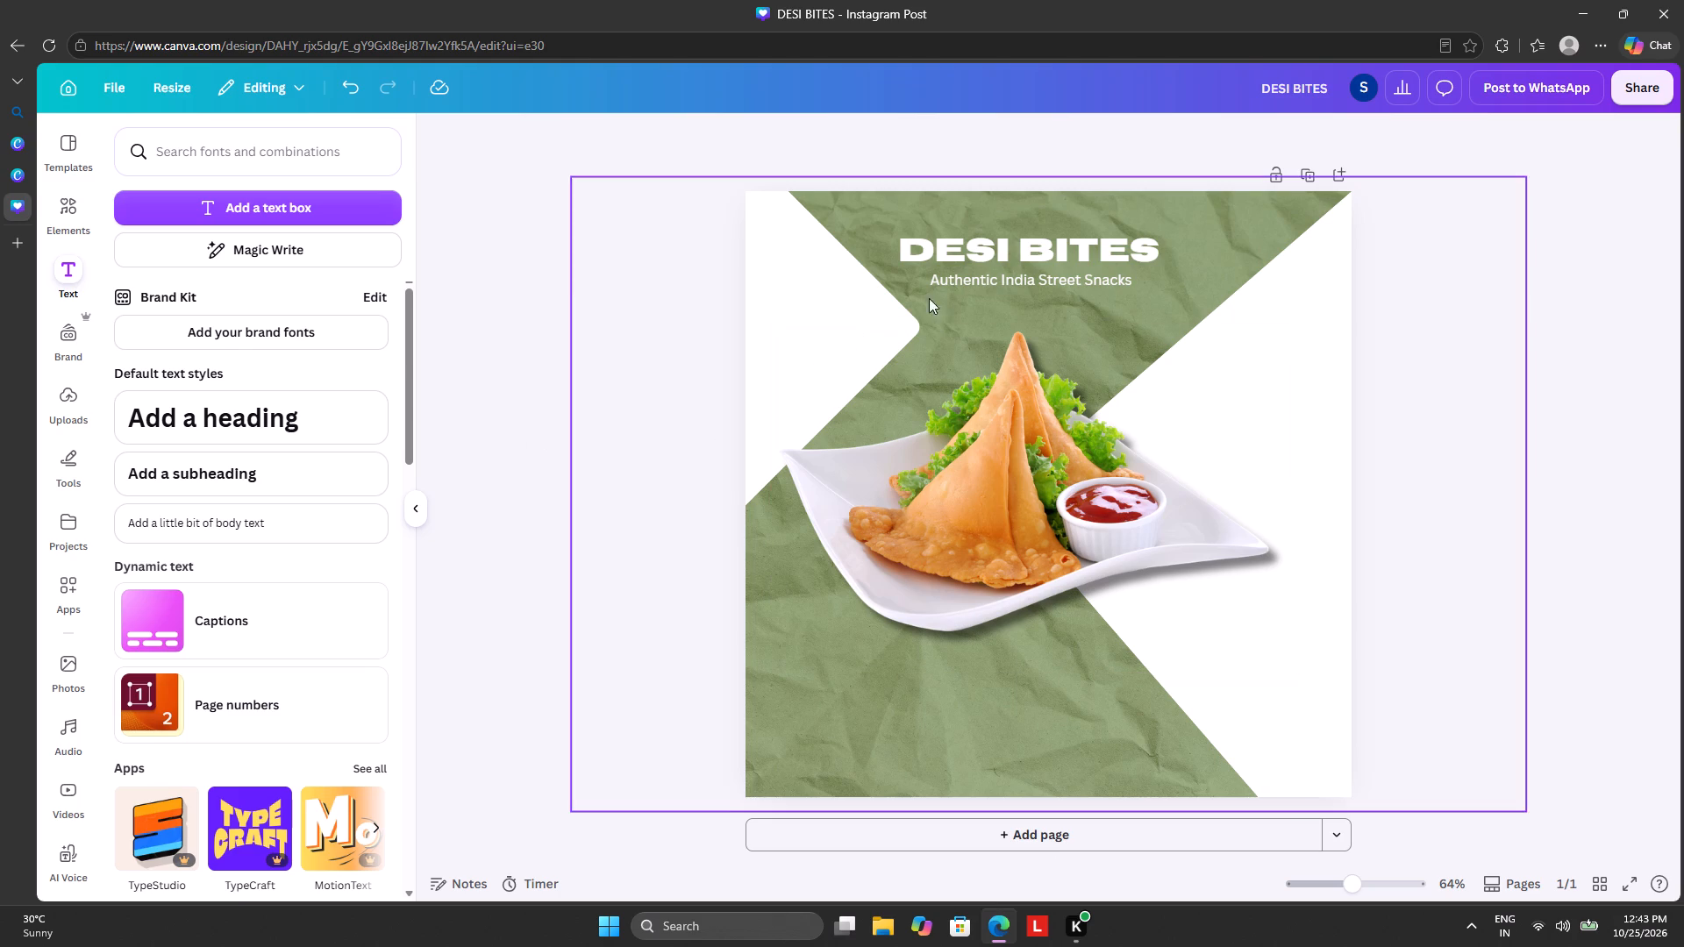
{"action": "left_click", "coordinate": [968, 274]}
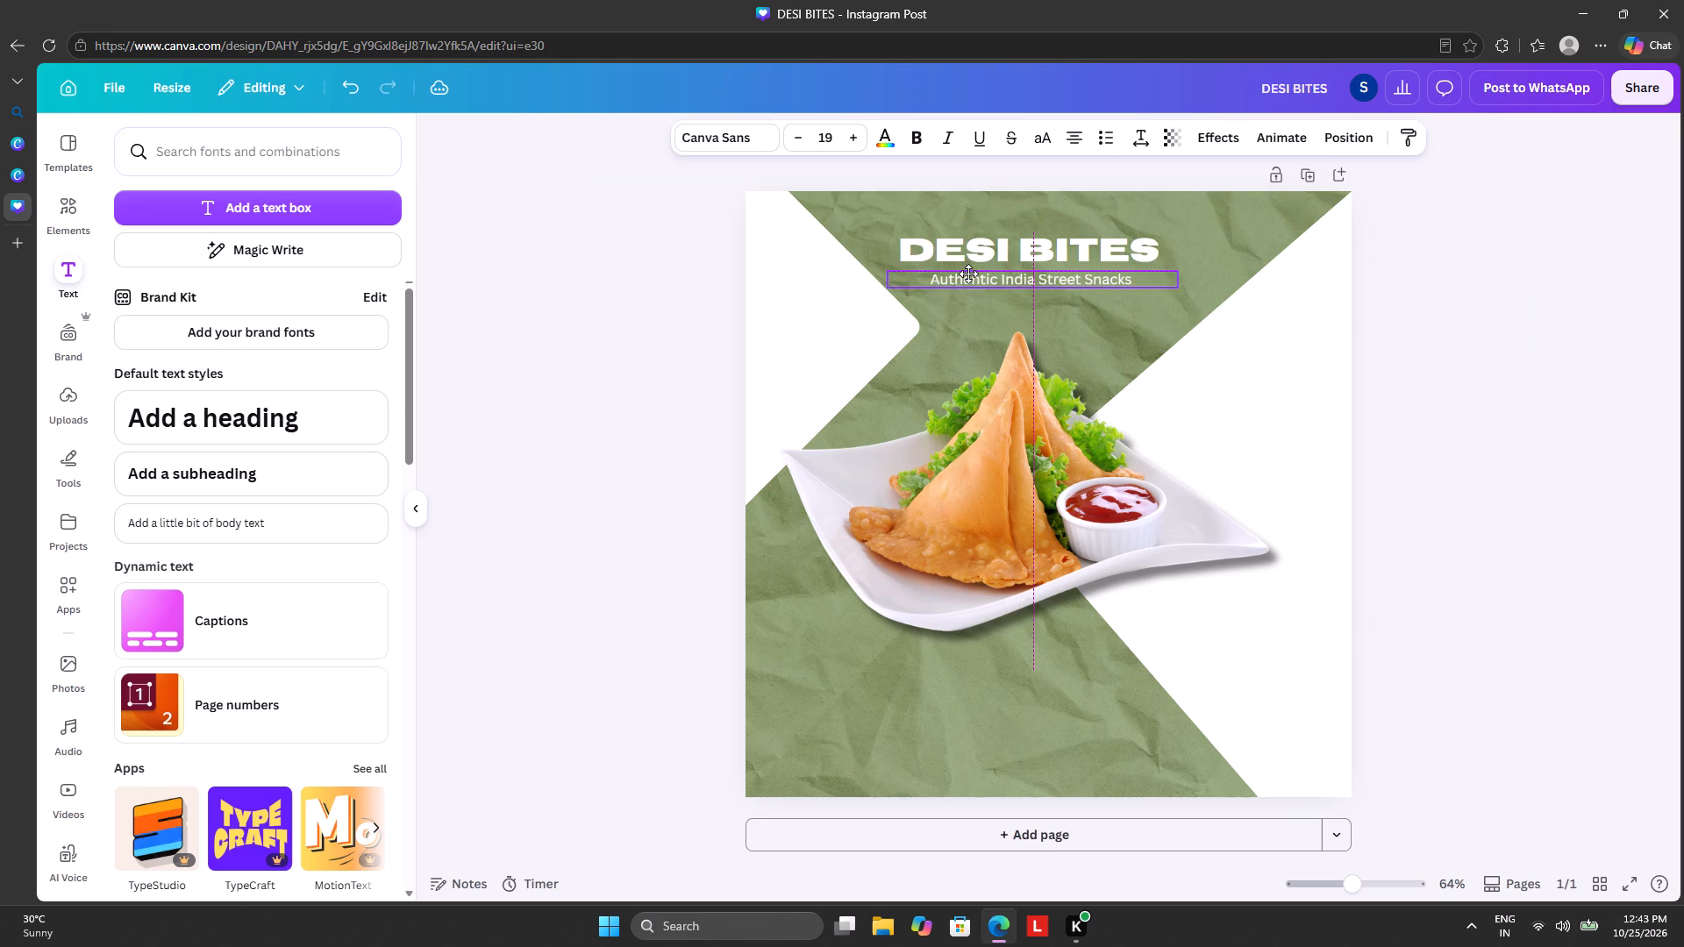
Add two new paragraph text boxes to the design, over the samosa plate.
{"action": "left_click", "coordinate": [518, 374]}
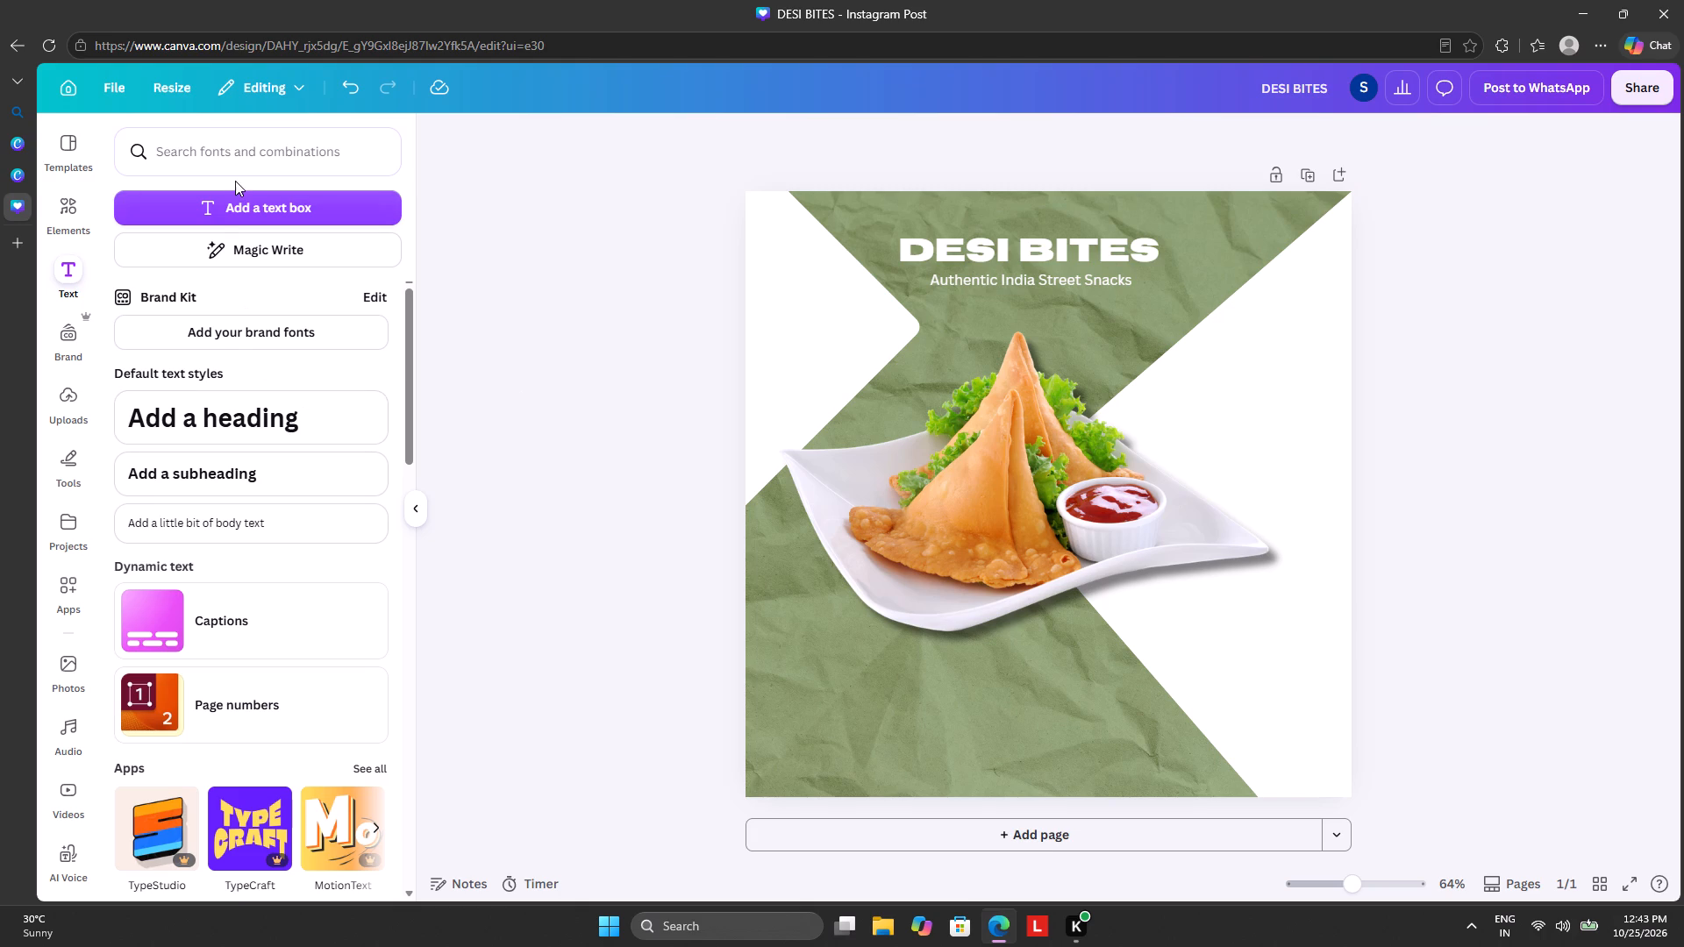
{"action": "left_click", "coordinate": [234, 206]}
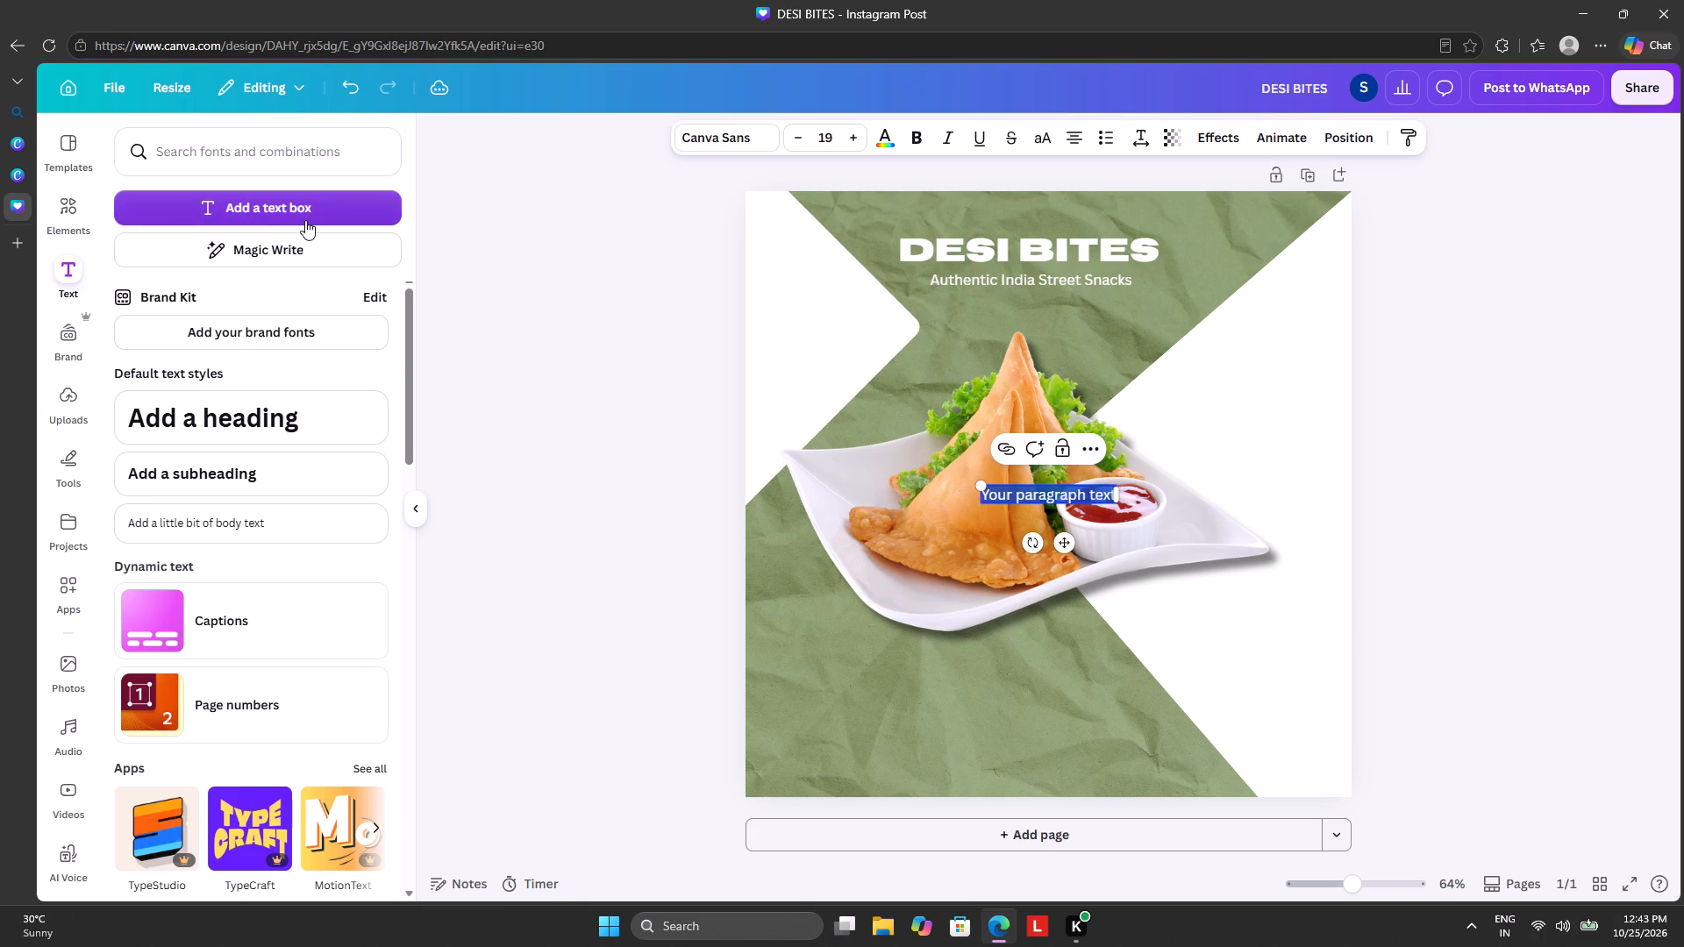
{"action": "left_click", "coordinate": [305, 220]}
Replace the lower new text box's placeholder wording with "CRISPY" and start a new line beneath it.
{"action": "left_click", "coordinate": [1037, 525]}
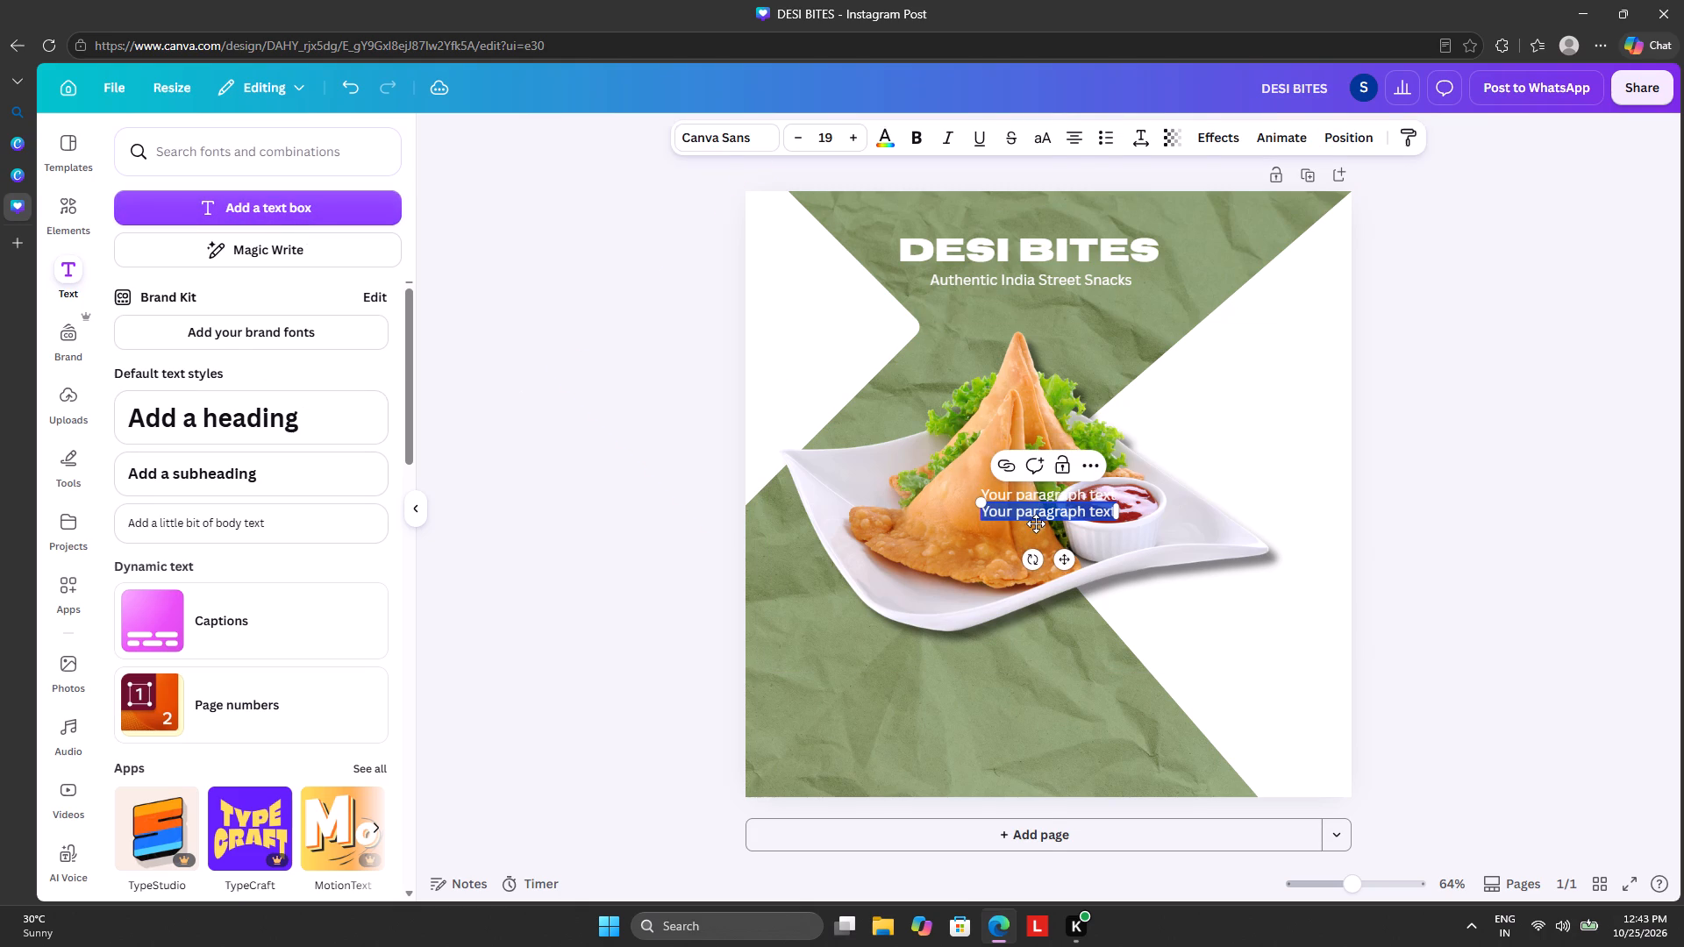
{"action": "left_click", "coordinate": [1097, 516]}
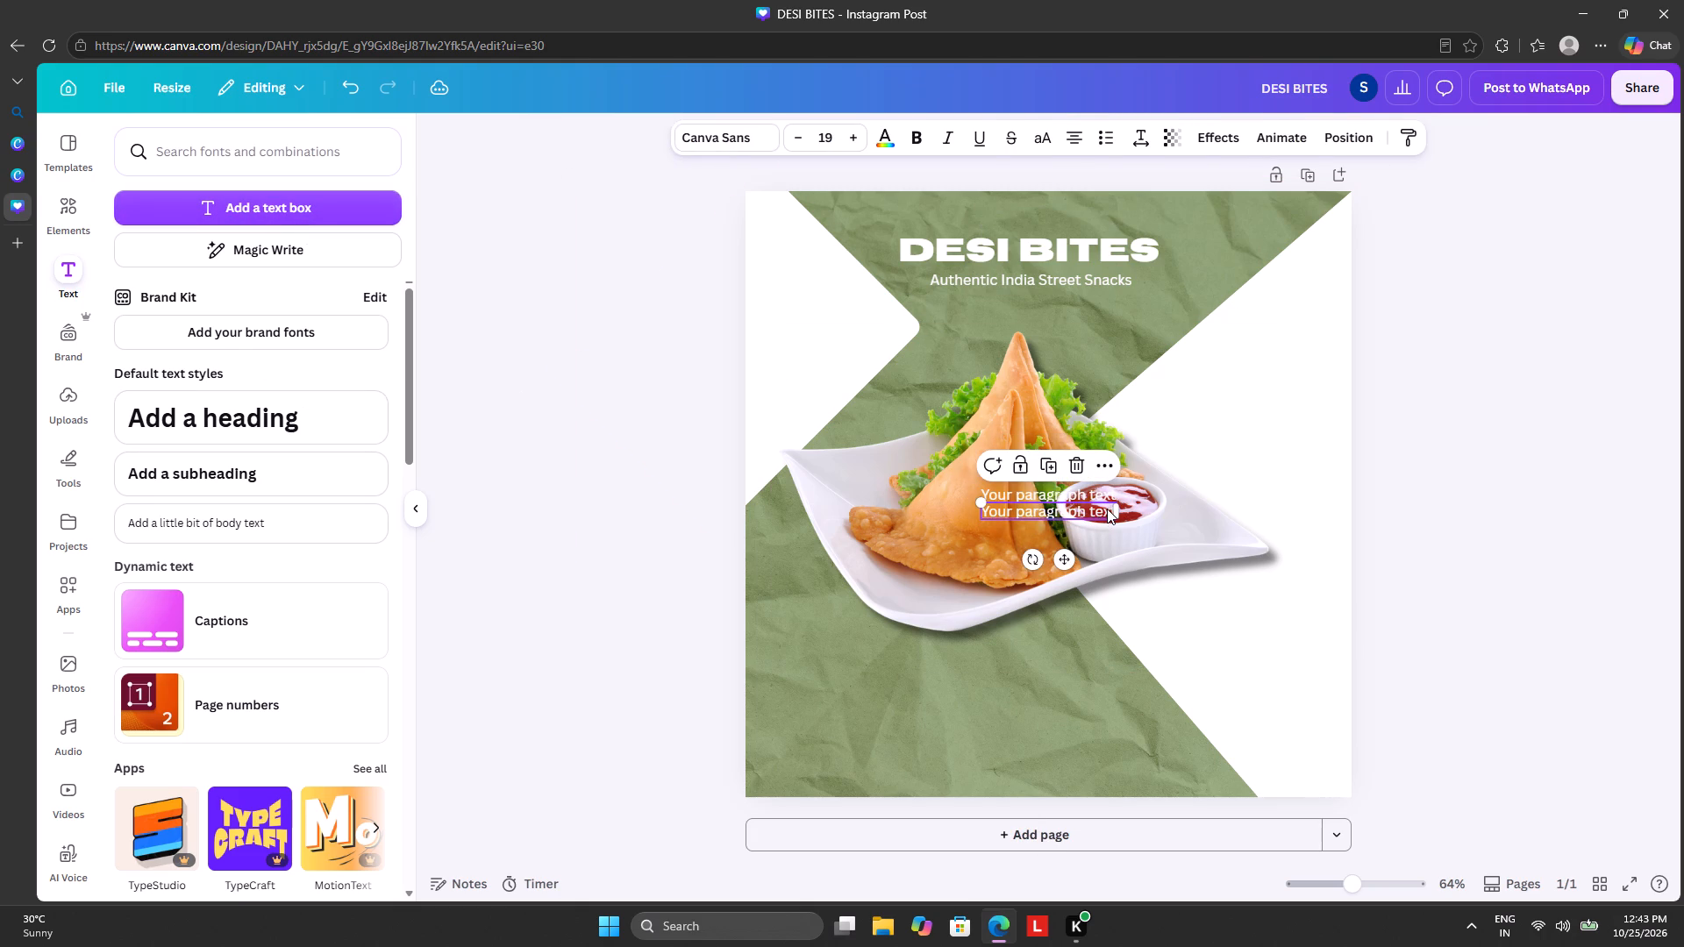
{"action": "left_click", "coordinate": [1107, 508]}
{"action": "key", "text": "BackSpace"}
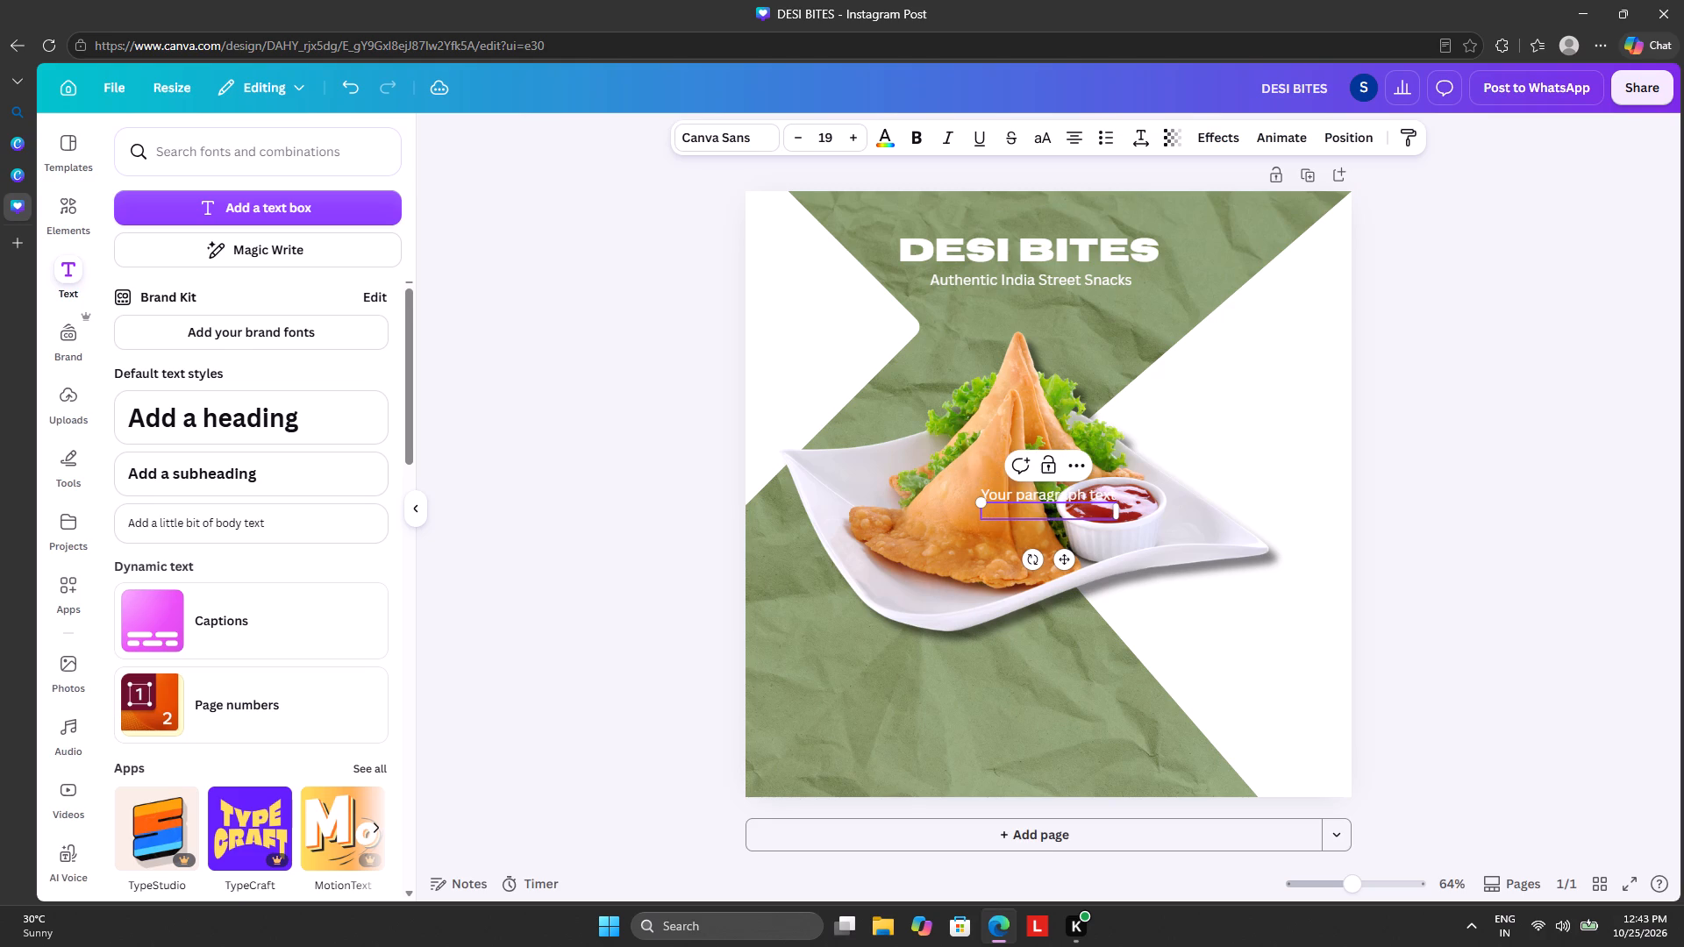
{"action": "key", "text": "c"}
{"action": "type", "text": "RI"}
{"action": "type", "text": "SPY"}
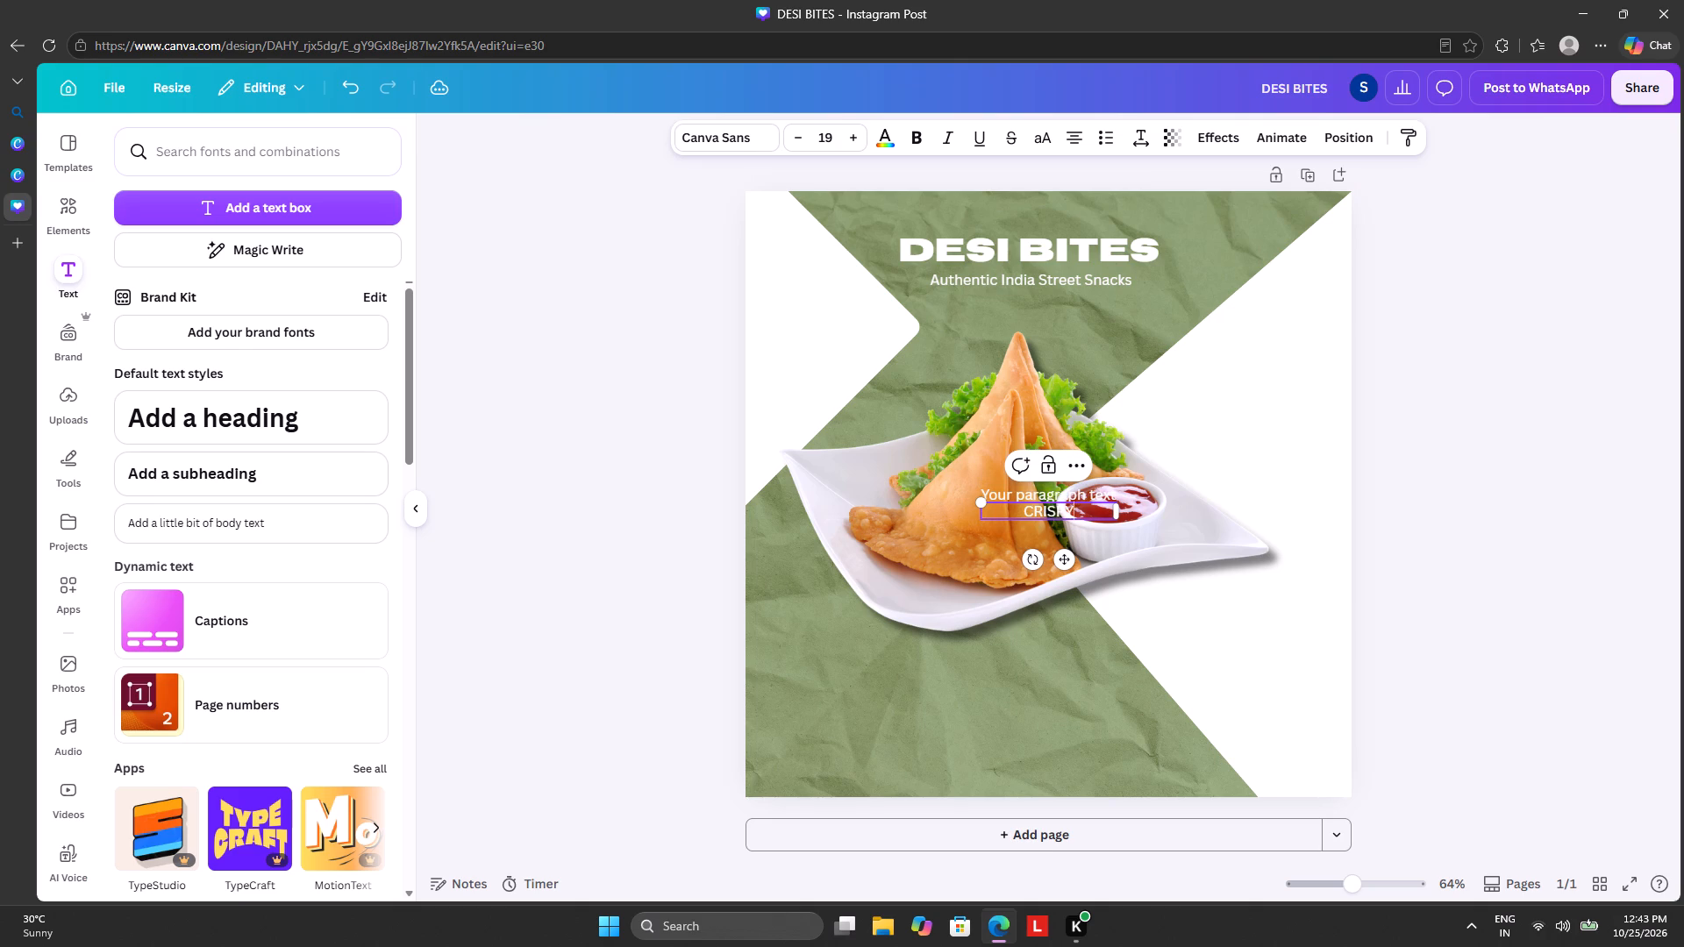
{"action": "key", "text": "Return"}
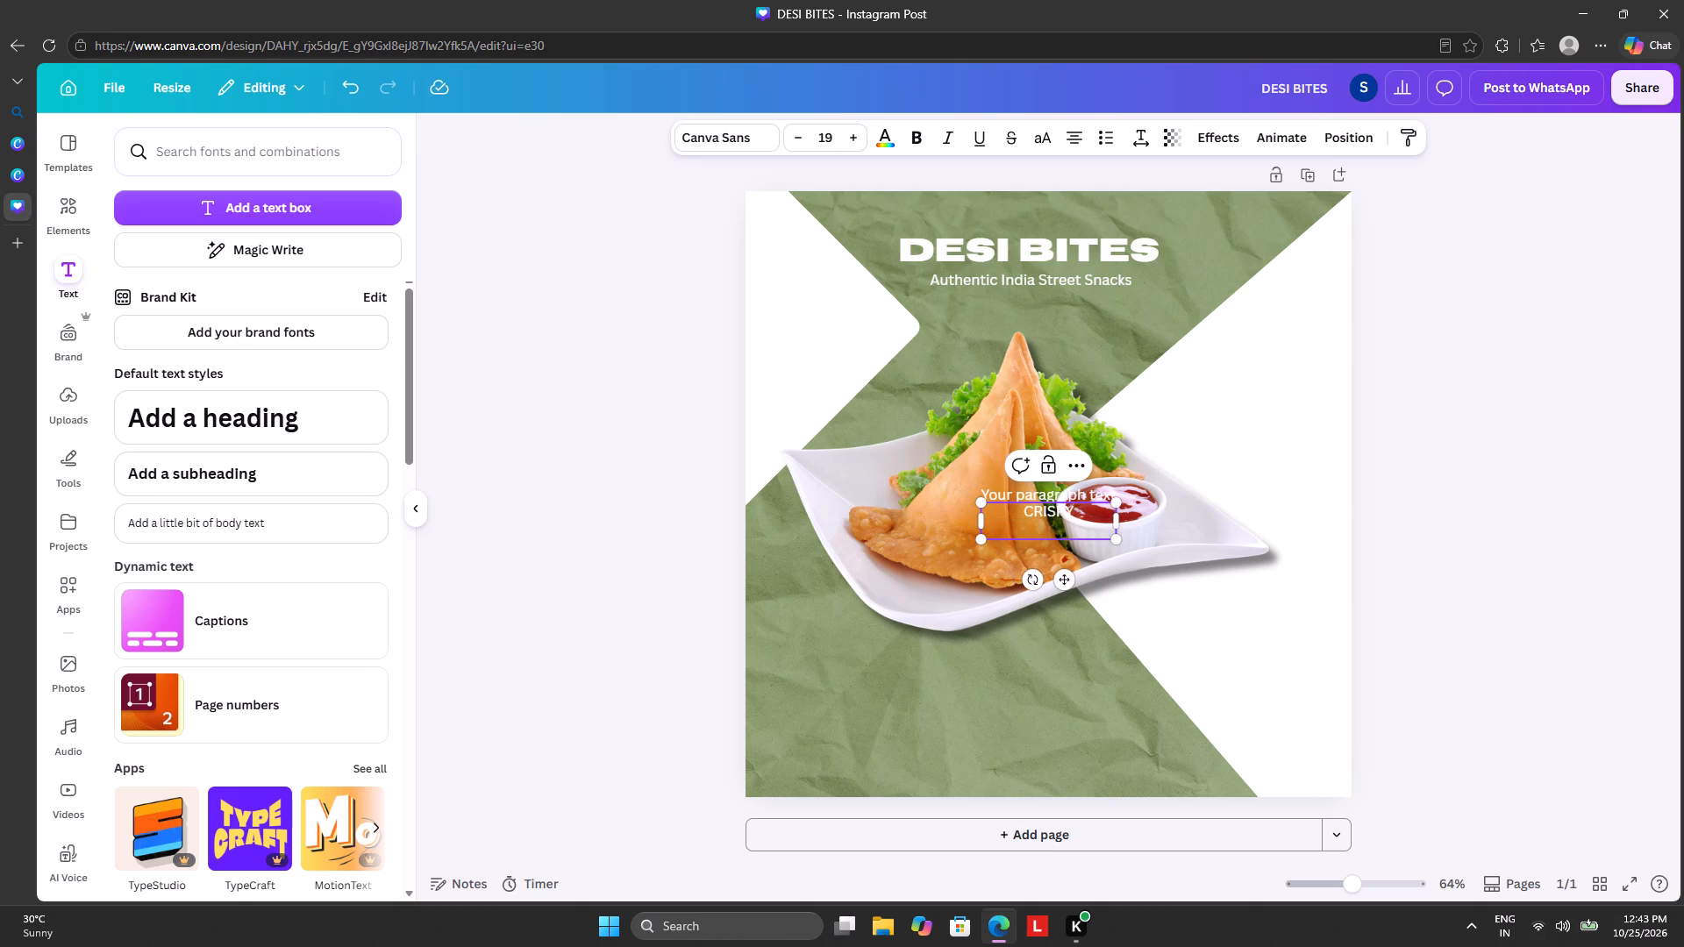
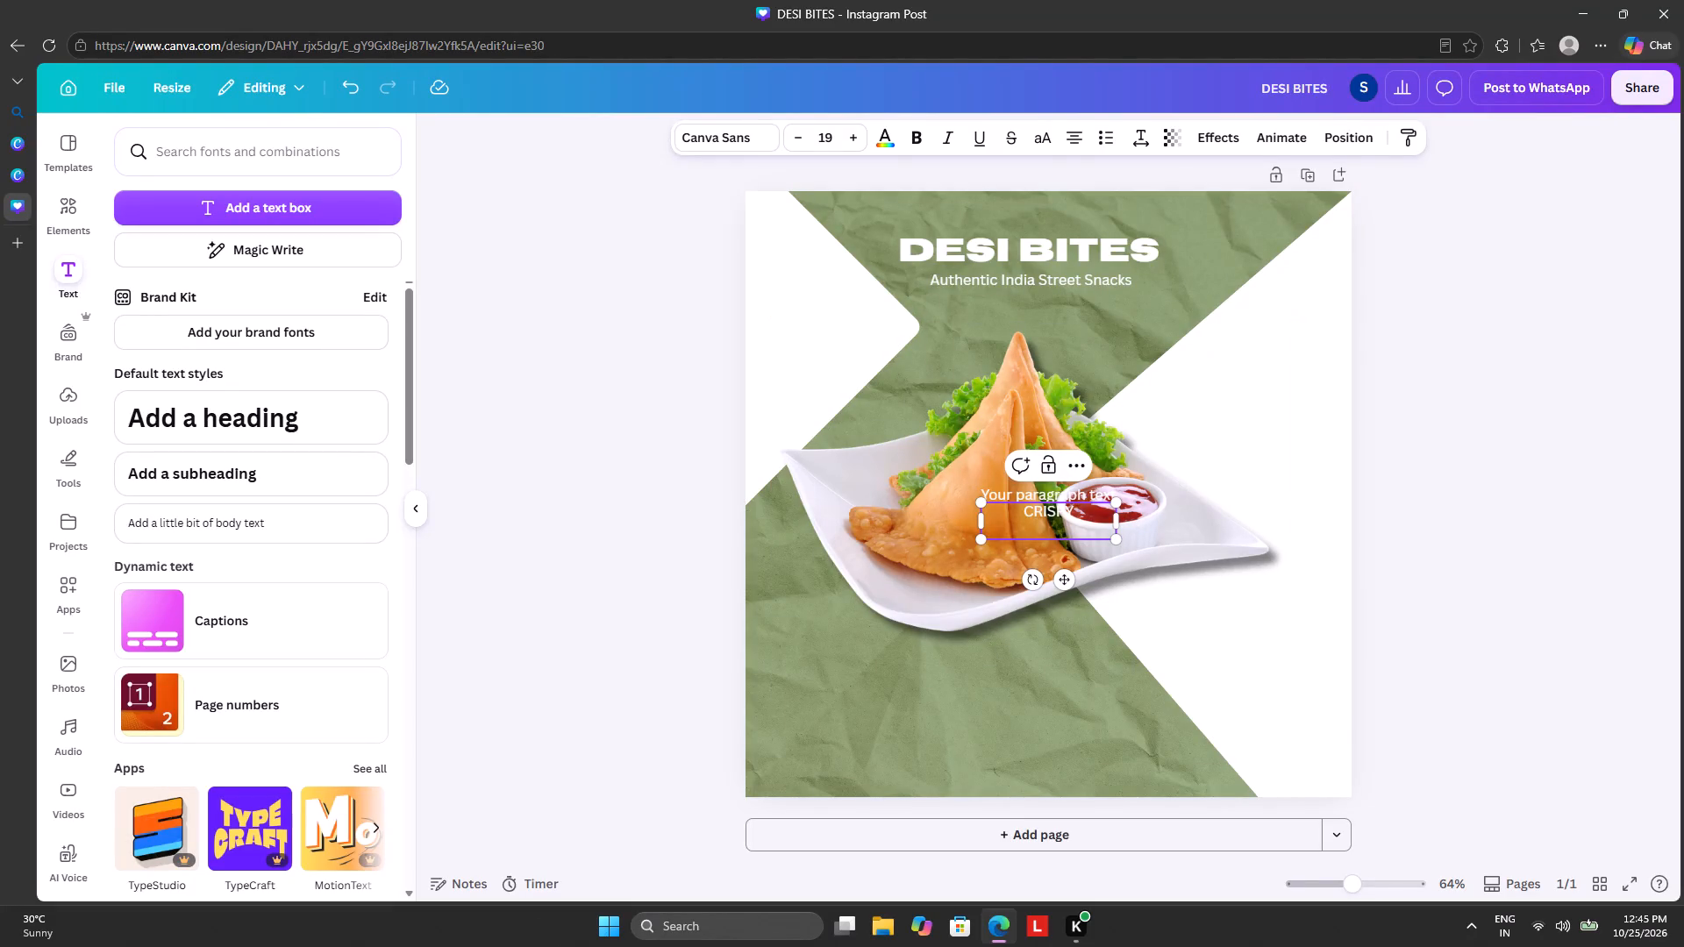
Change the font of the CRISPY text to Cheque.
{"action": "left_click", "coordinate": [1080, 509]}
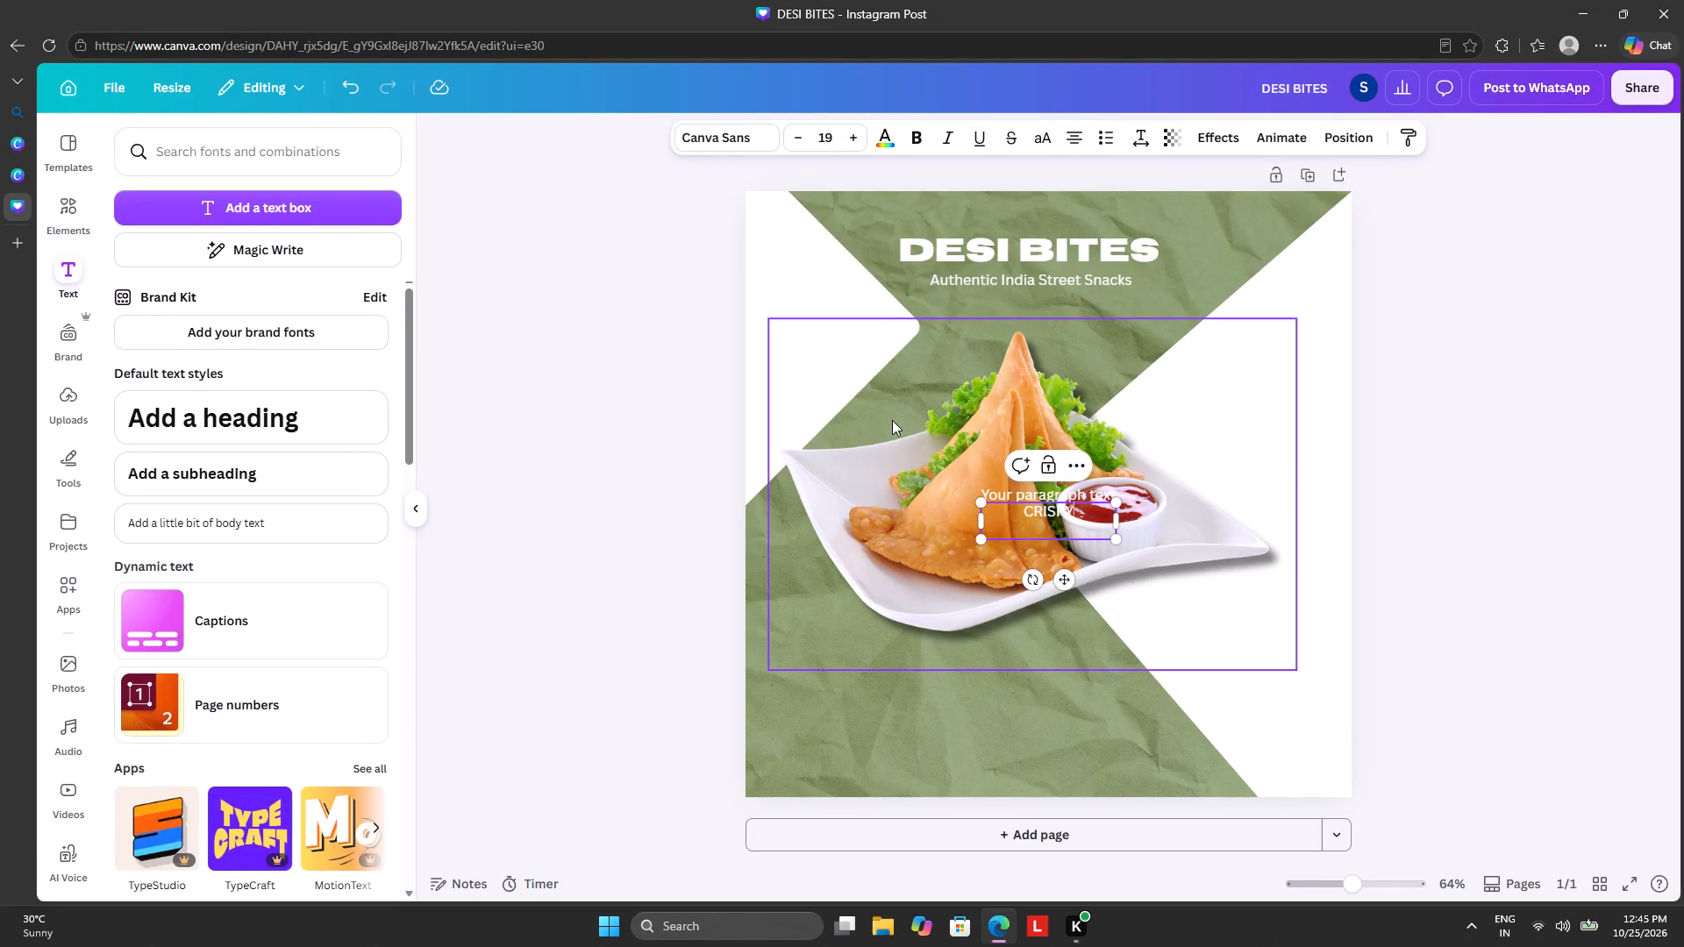
{"action": "left_click", "coordinate": [739, 132]}
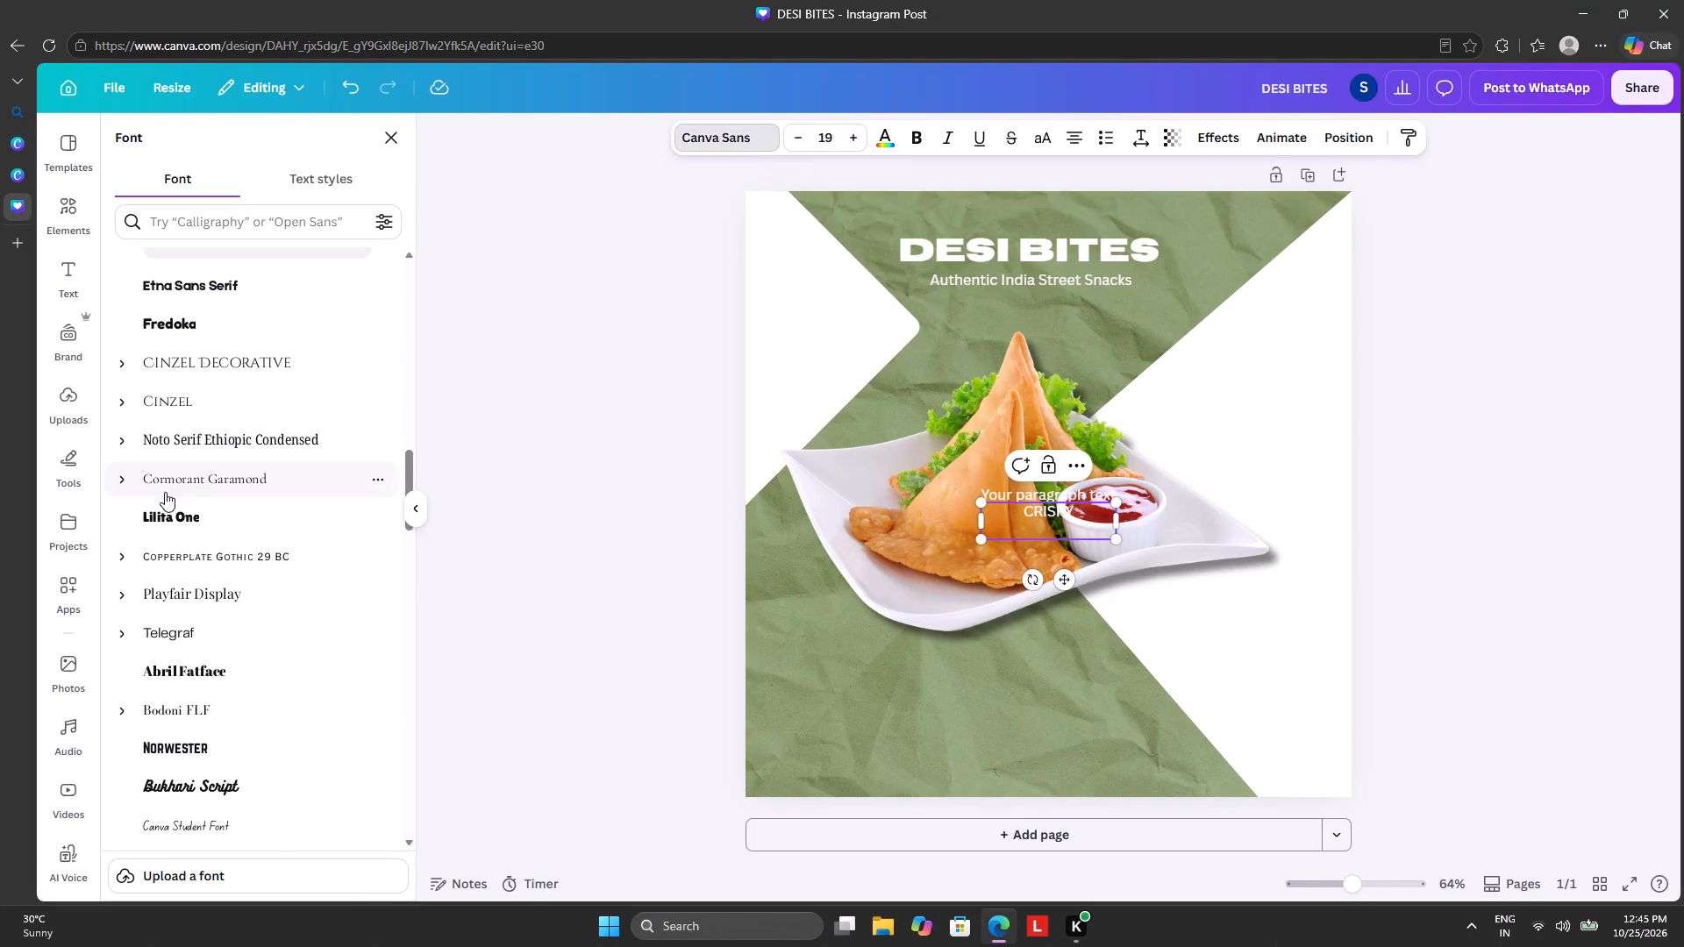
{"action": "scroll", "coordinate": [186, 506], "scroll_direction": "down", "scroll_amount": 5}
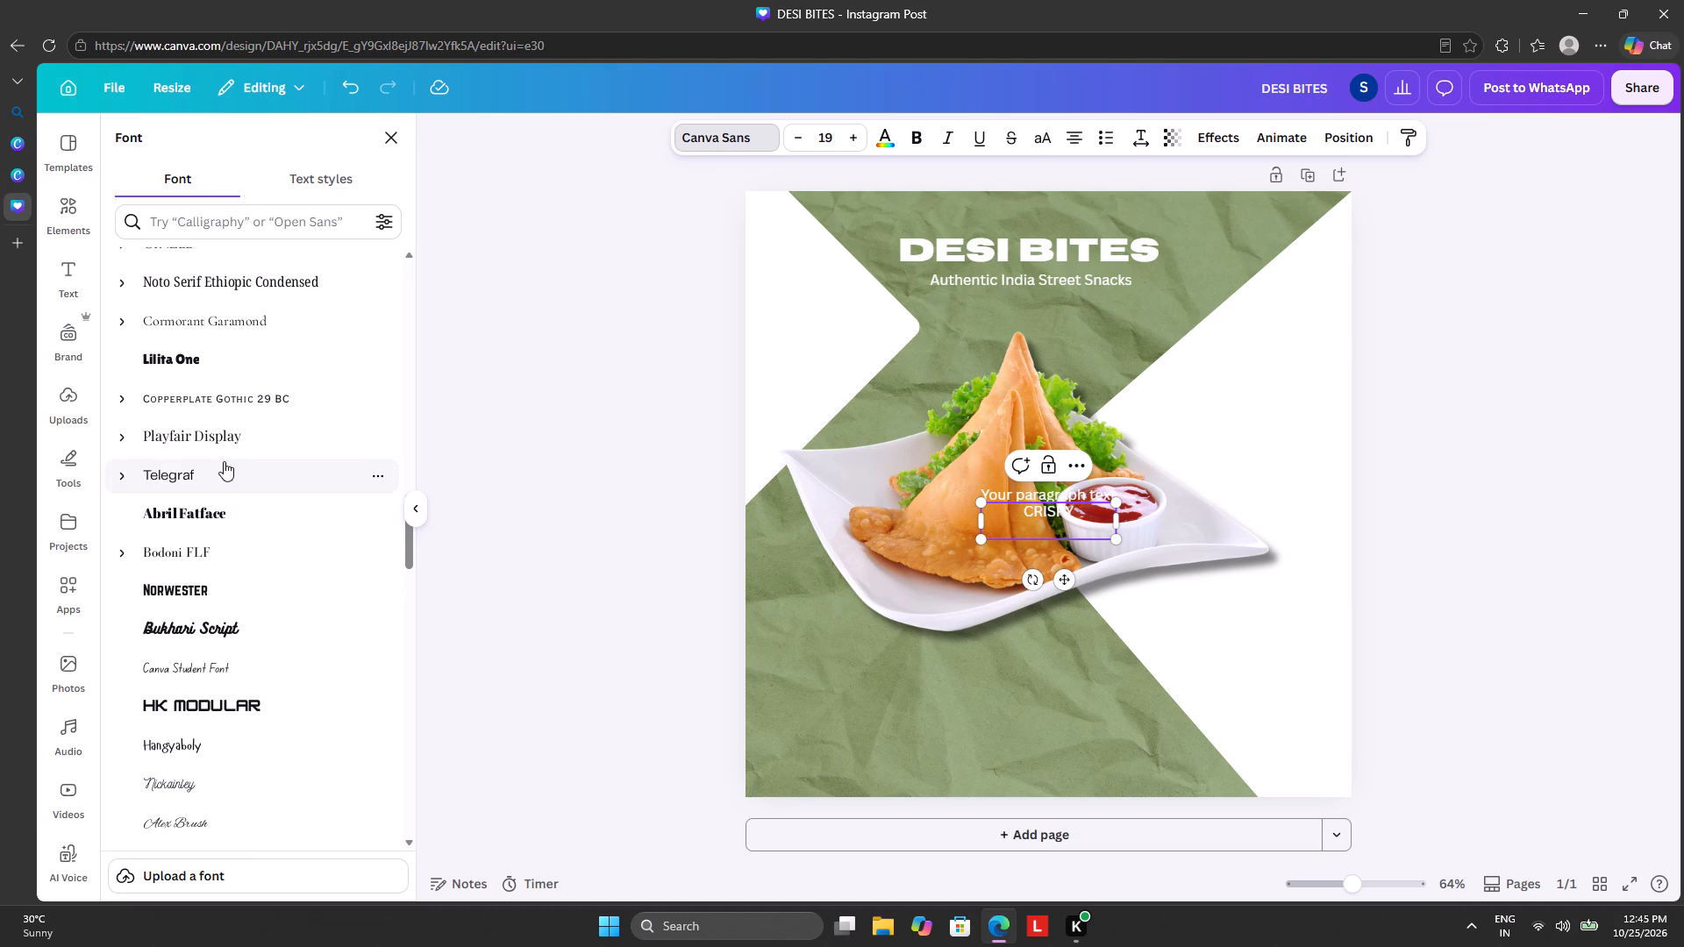
{"action": "scroll", "coordinate": [231, 680], "scroll_direction": "down", "scroll_amount": 11}
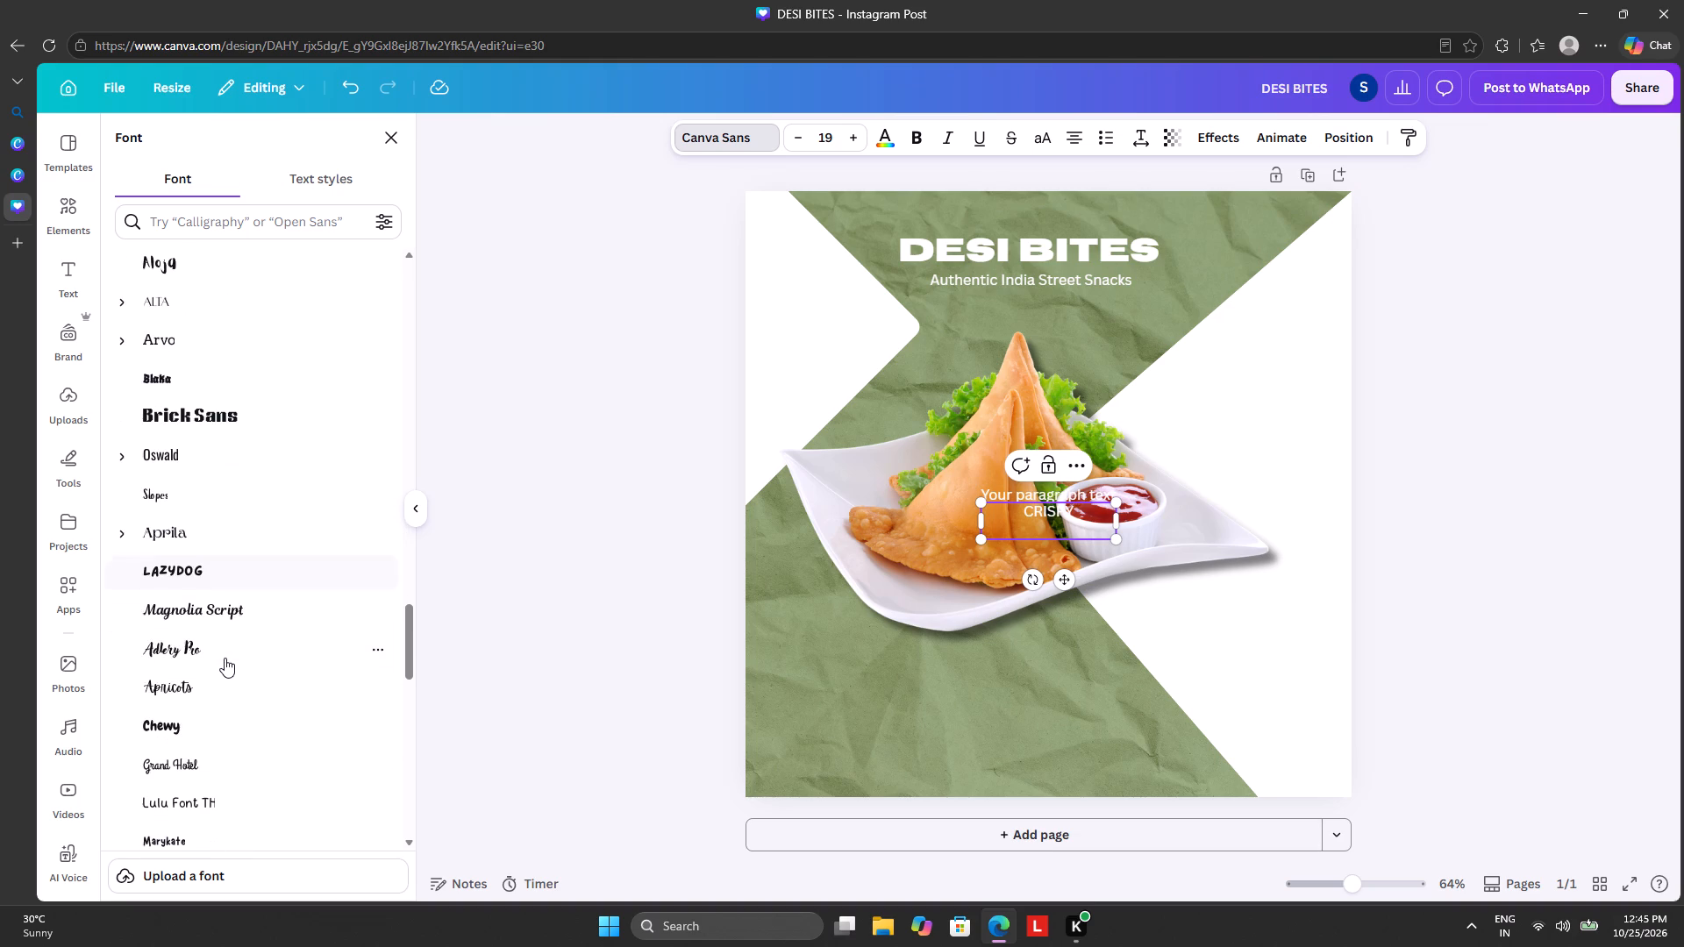
{"action": "scroll", "coordinate": [225, 658], "scroll_direction": "down", "scroll_amount": 5}
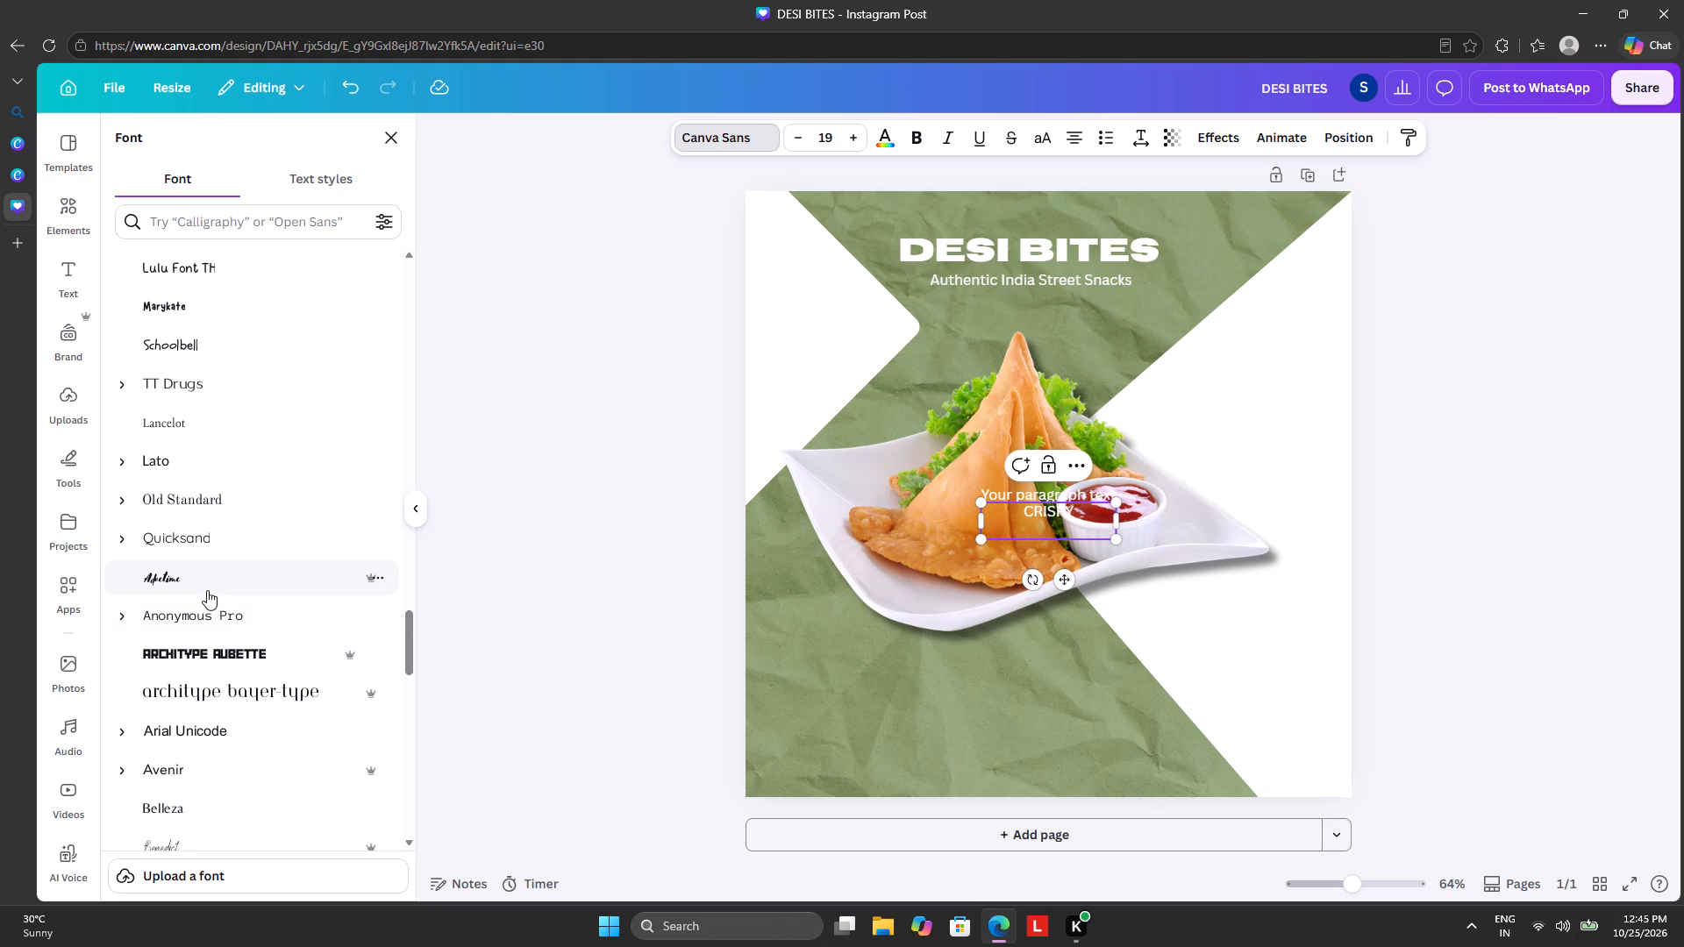
{"action": "scroll", "coordinate": [210, 617], "scroll_direction": "down", "scroll_amount": 5}
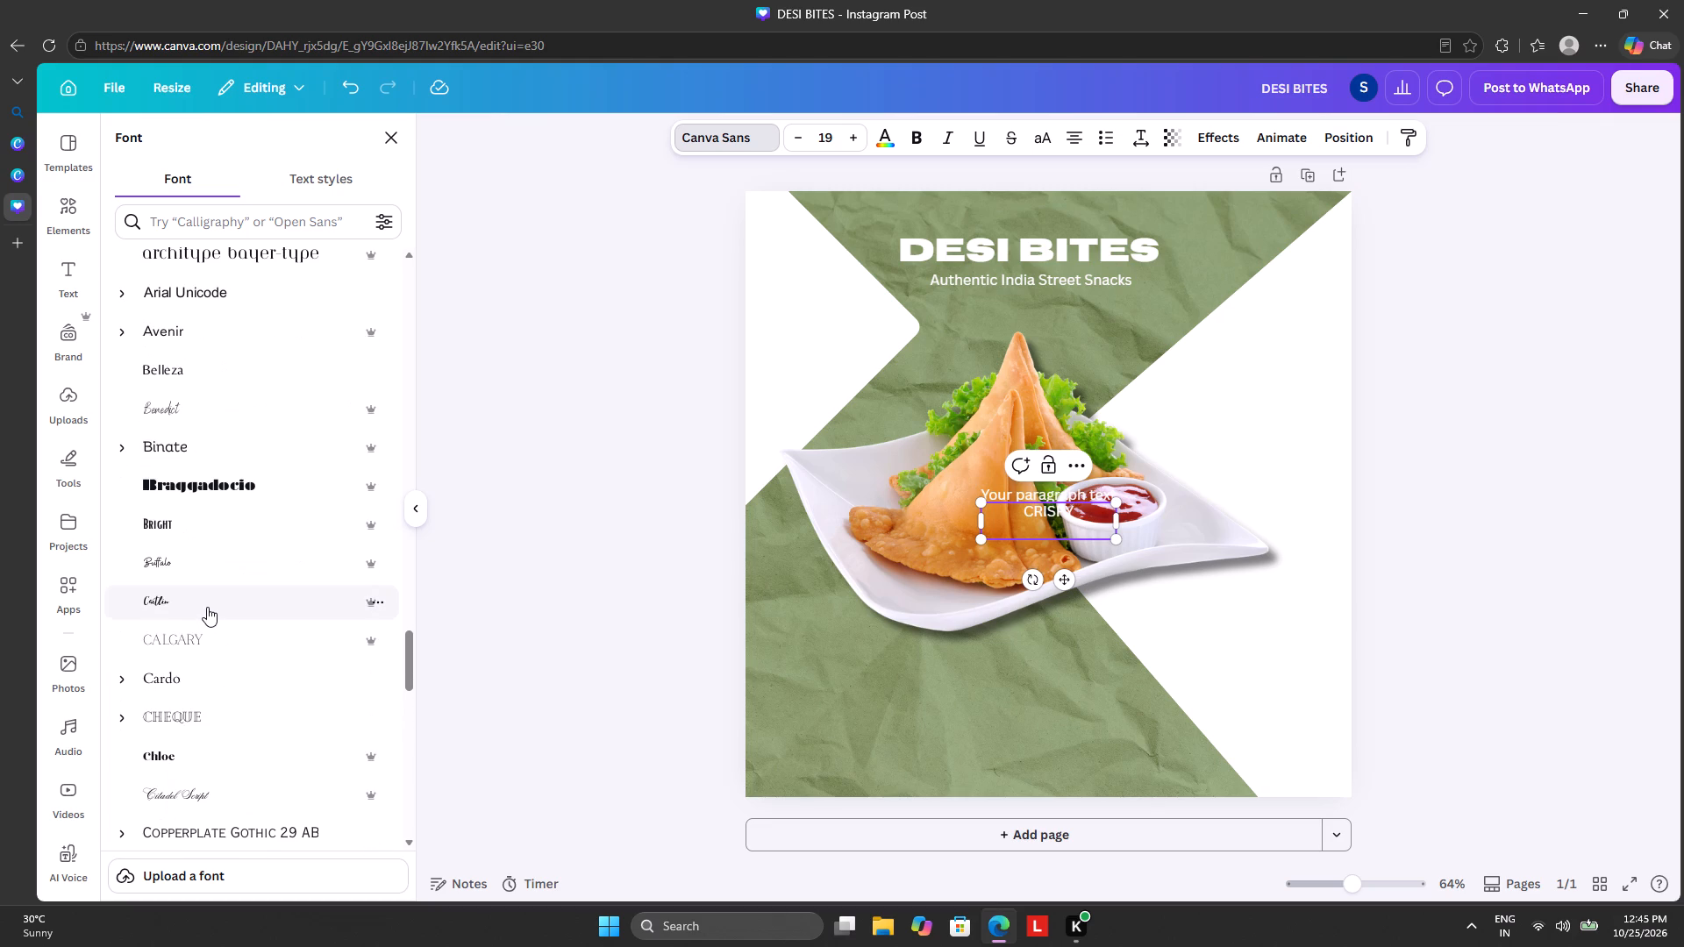
{"action": "scroll", "coordinate": [207, 607], "scroll_direction": "down", "scroll_amount": 3}
{"action": "left_click", "coordinate": [182, 454]}
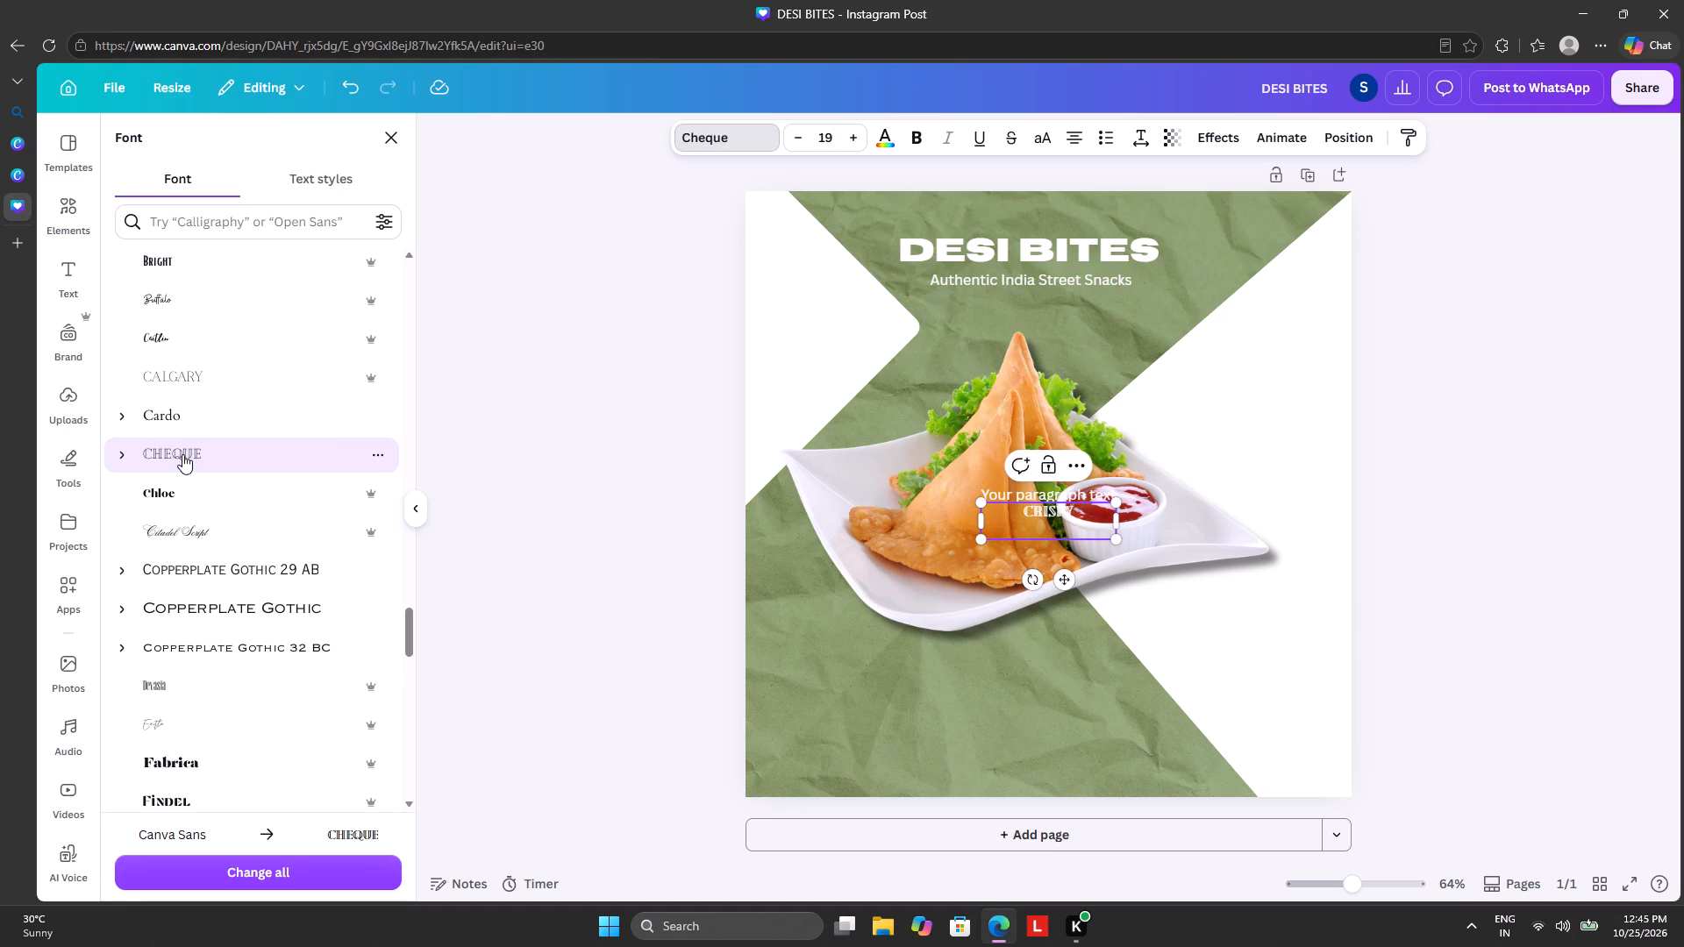
Look through the remaining fonts in the list for alternatives for the CRISPY text.
{"action": "scroll", "coordinate": [196, 559], "scroll_direction": "down", "scroll_amount": 6}
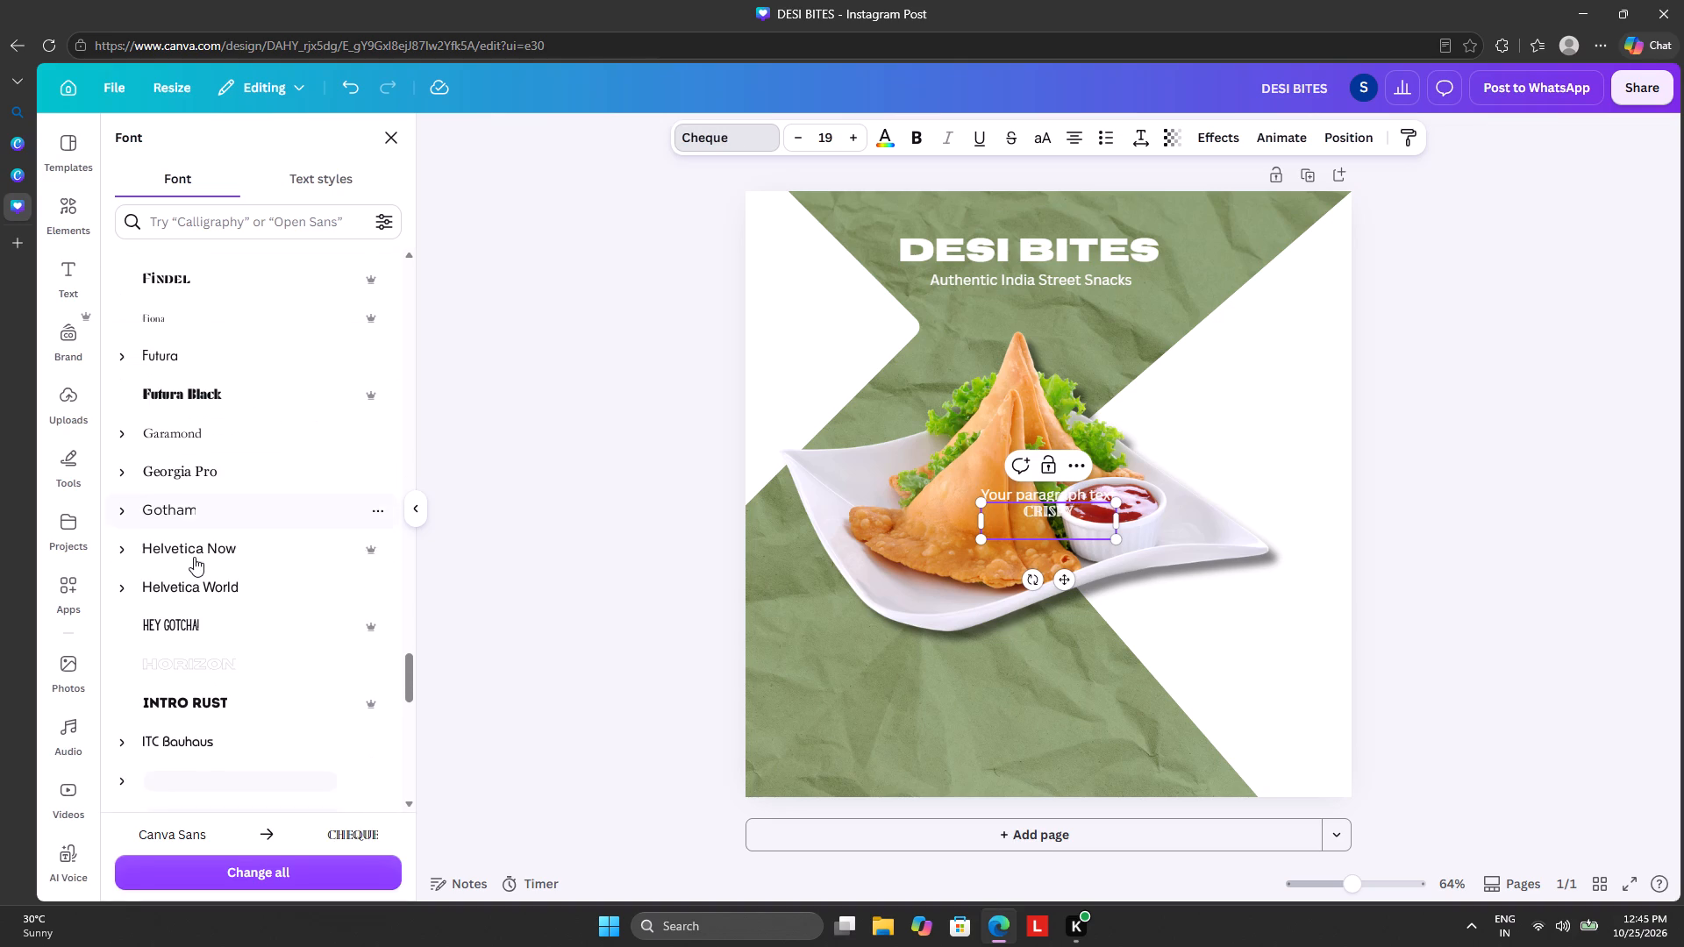
{"action": "scroll", "coordinate": [193, 553], "scroll_direction": "down", "scroll_amount": 6}
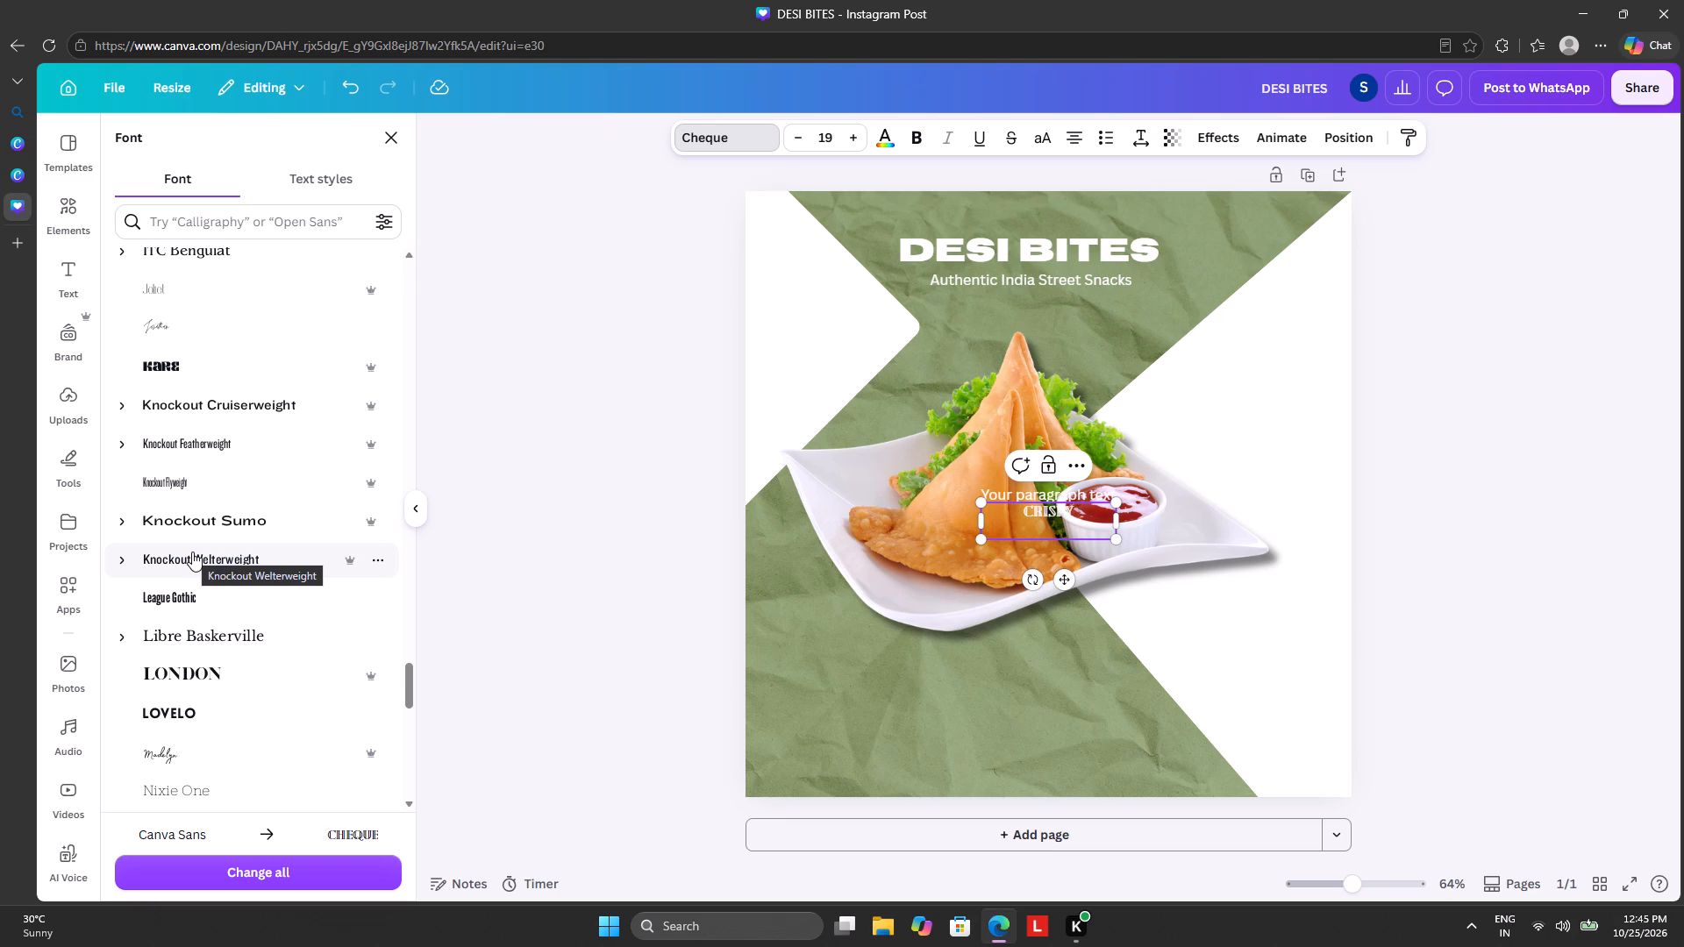
{"action": "scroll", "coordinate": [192, 552], "scroll_direction": "down", "scroll_amount": 6}
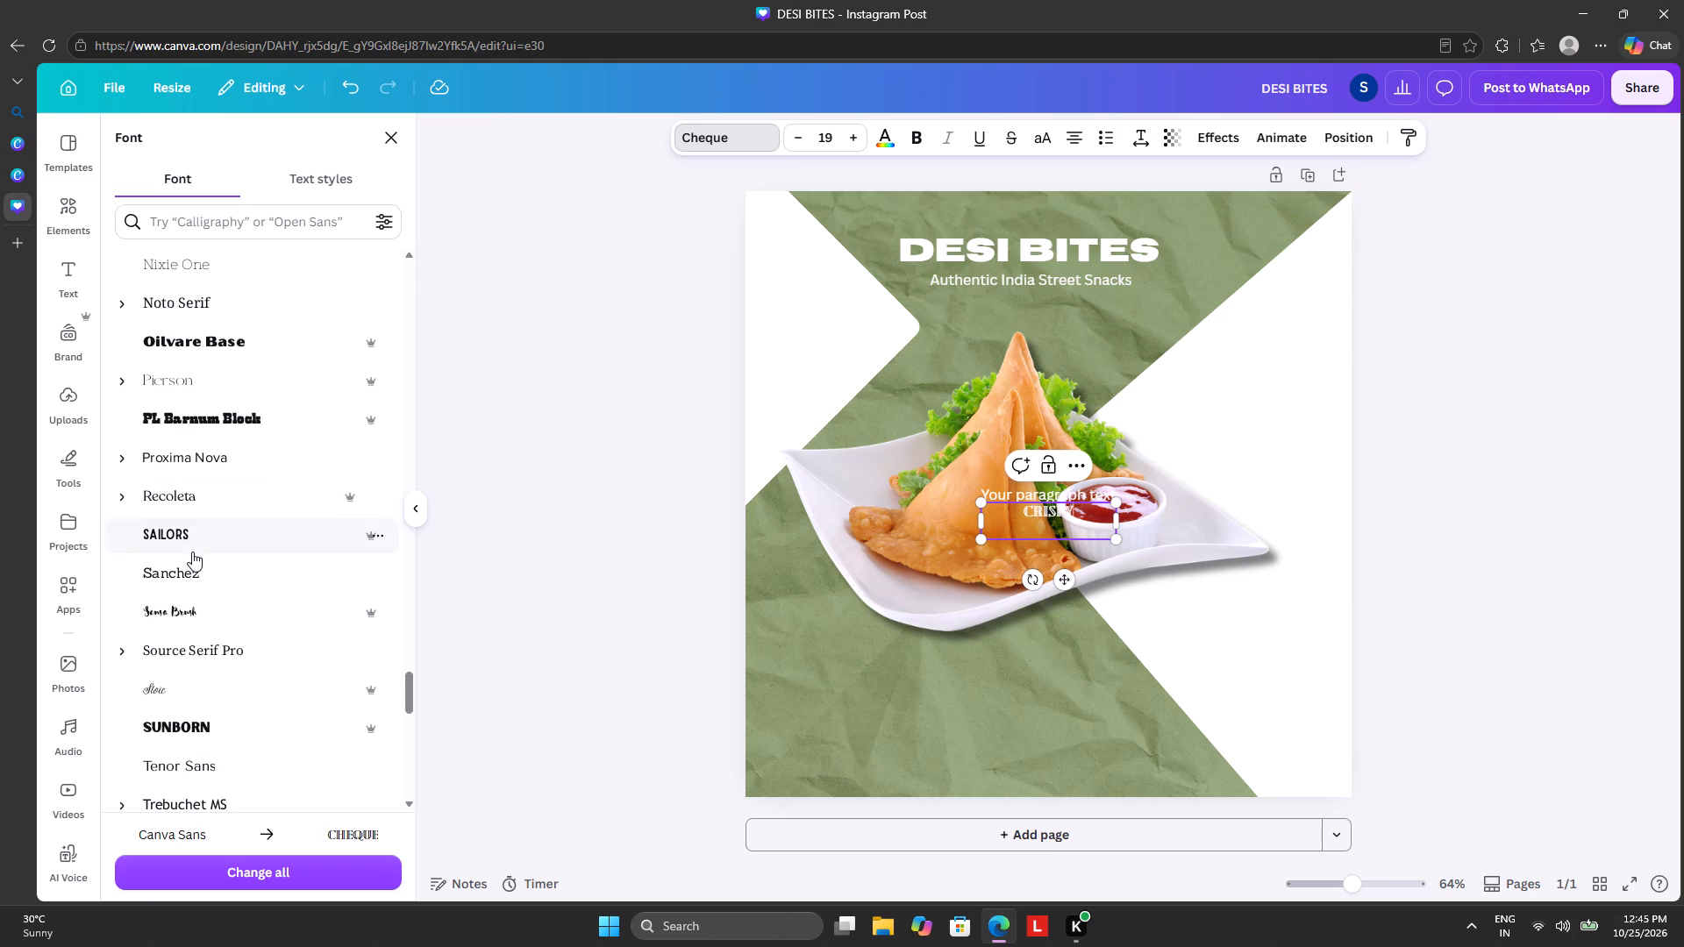
{"action": "scroll", "coordinate": [192, 552], "scroll_direction": "down", "scroll_amount": 5}
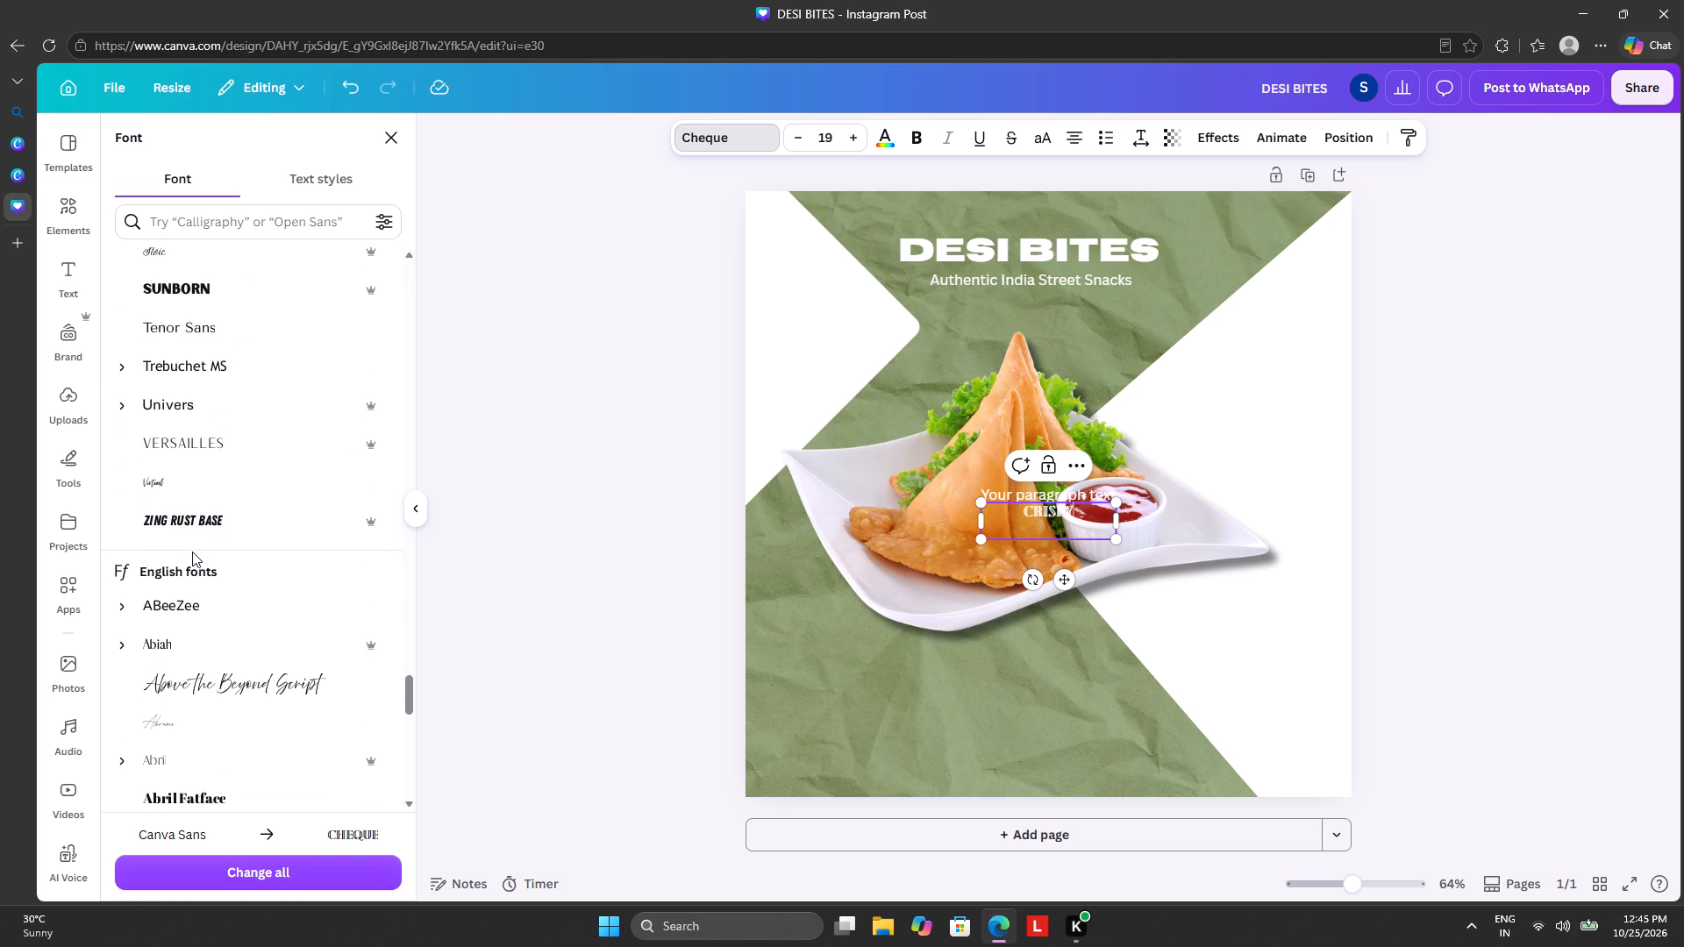
{"action": "scroll", "coordinate": [192, 552], "scroll_direction": "down", "scroll_amount": 6}
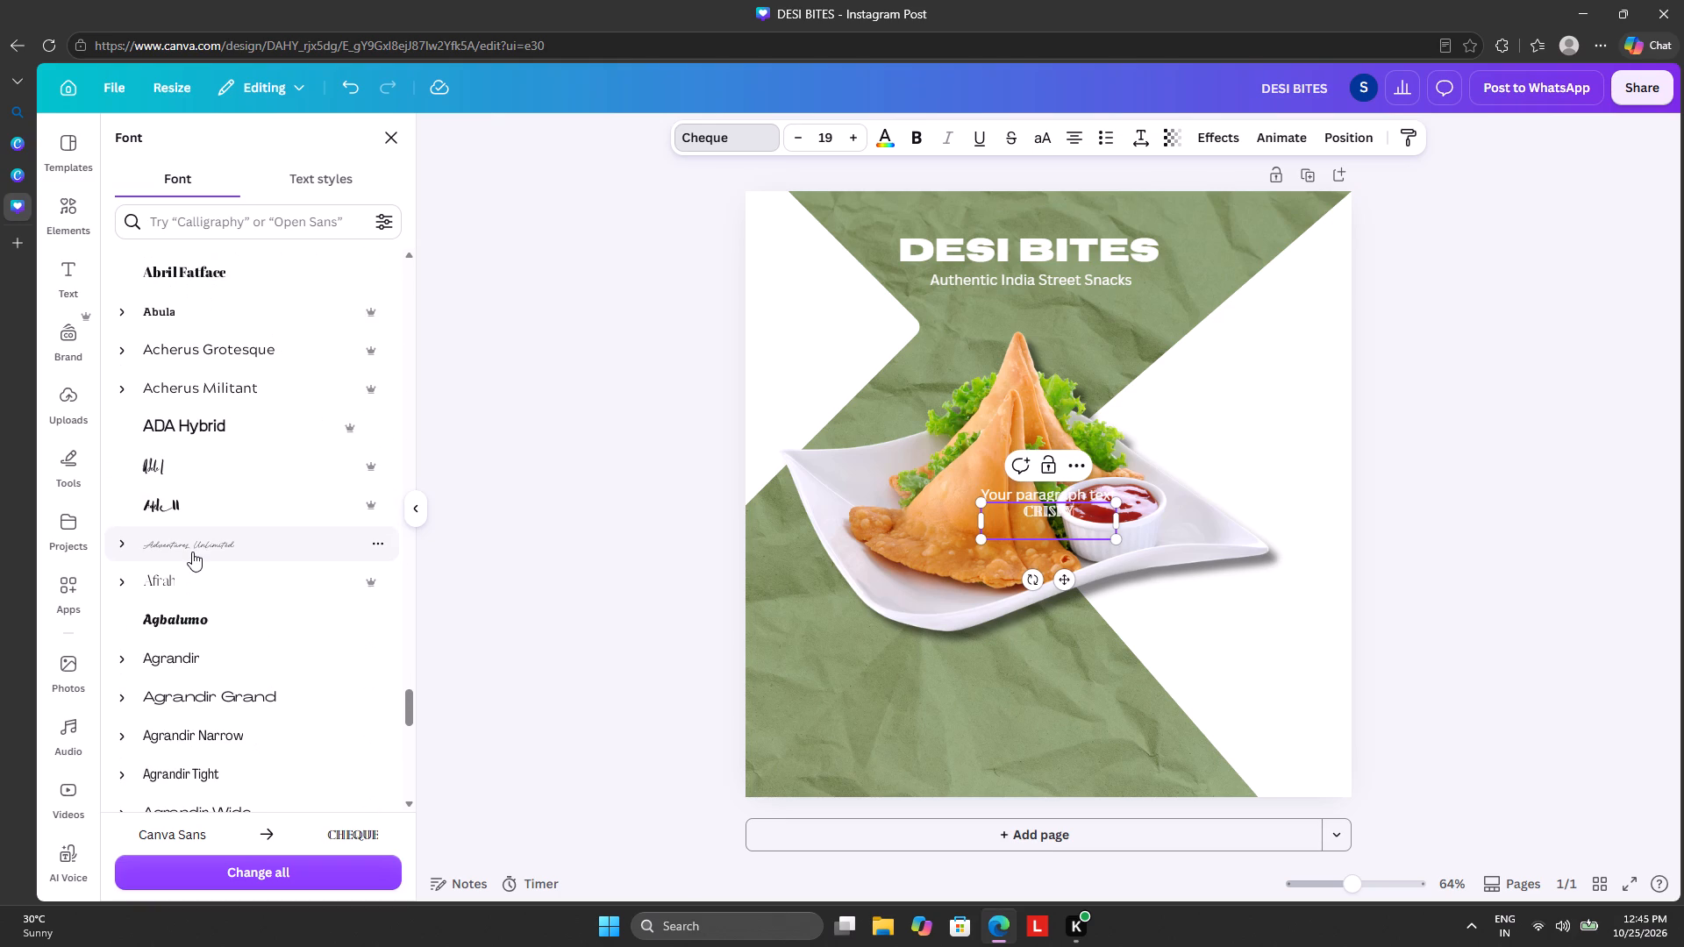
{"action": "scroll", "coordinate": [192, 552], "scroll_direction": "down", "scroll_amount": 11}
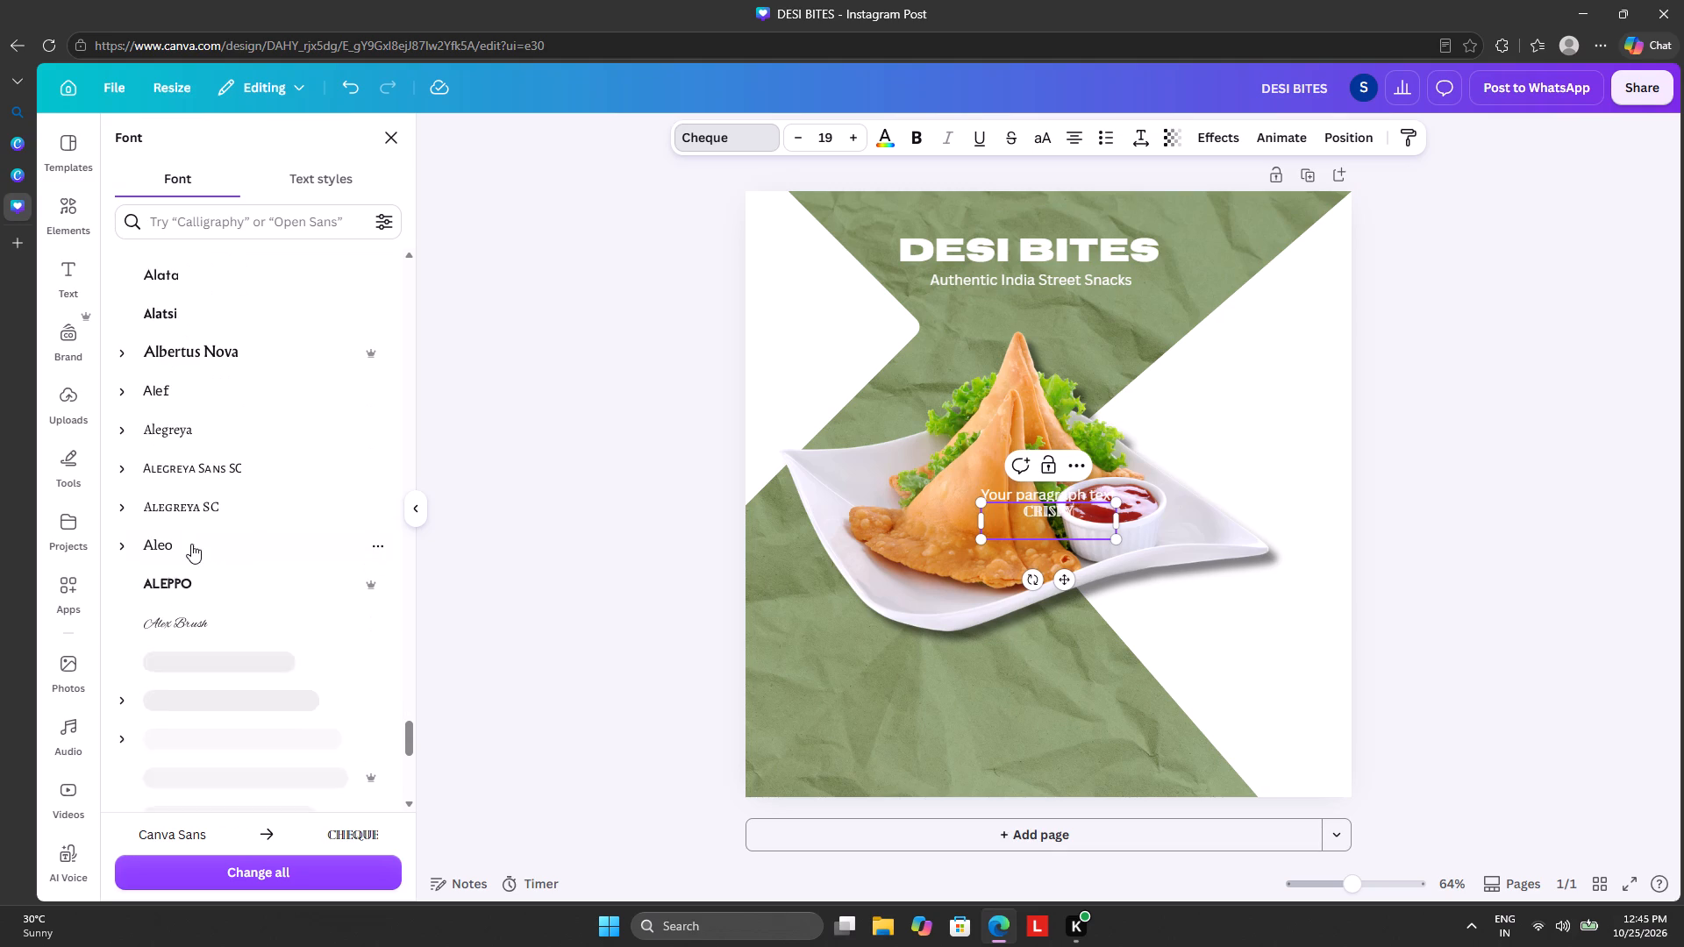
{"action": "scroll", "coordinate": [191, 542], "scroll_direction": "down", "scroll_amount": 8}
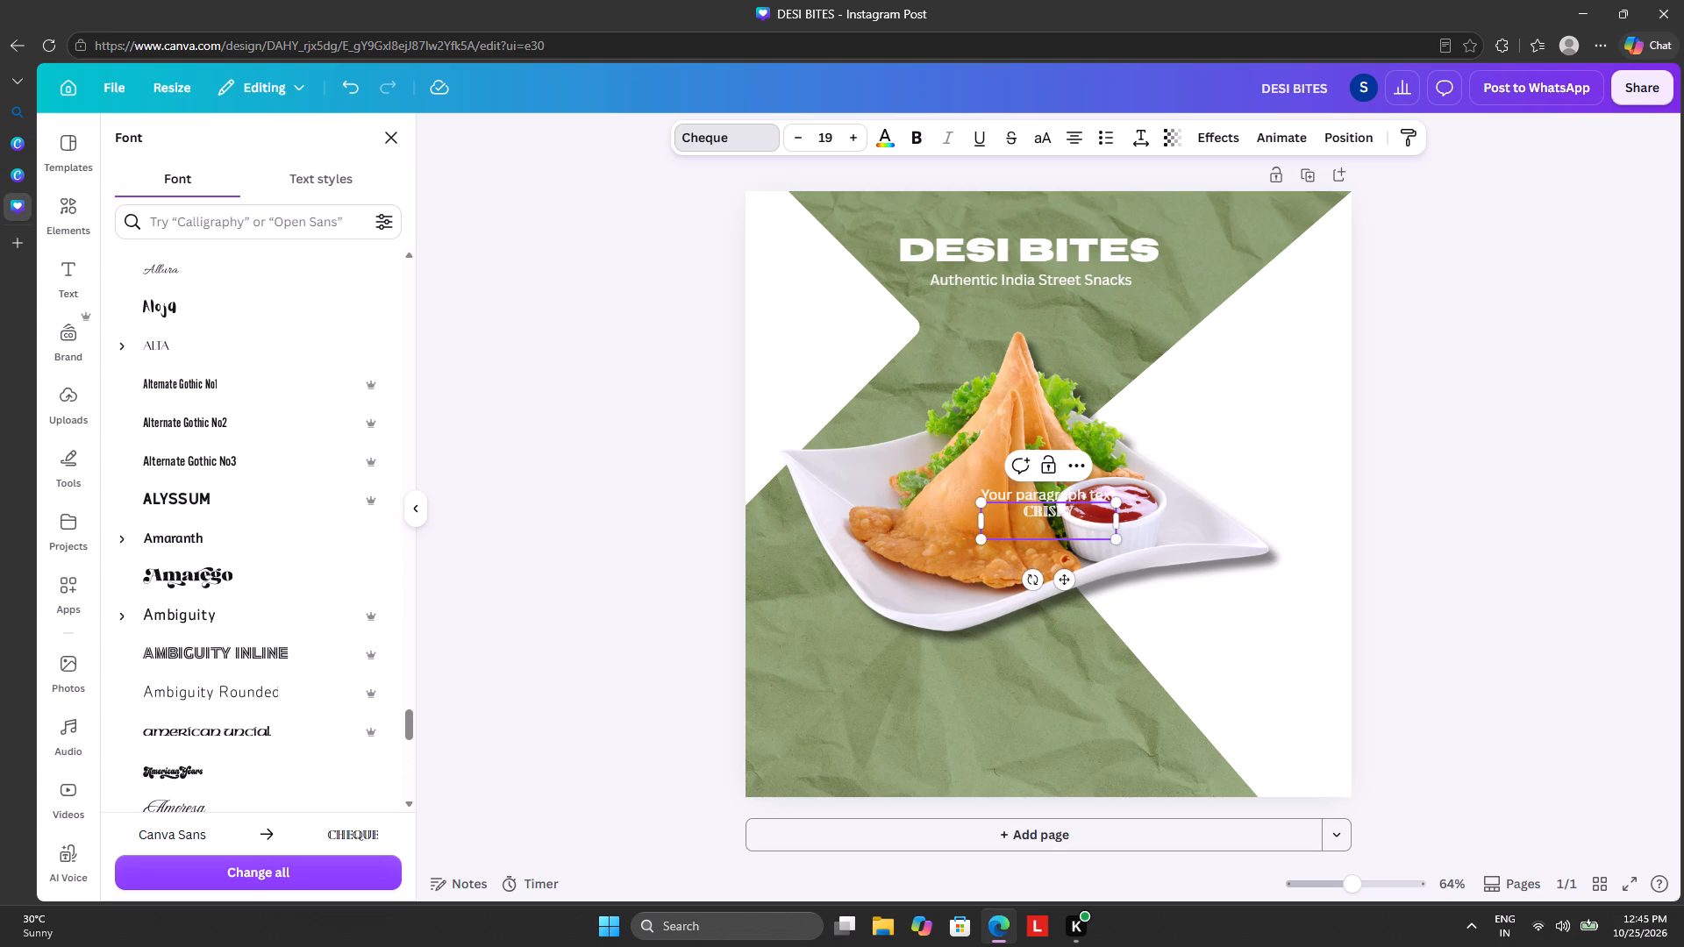
Enlarge the CRISPY text to font size 65.
{"action": "left_click_drag", "start_coordinate": [1080, 515], "coordinate": [1018, 516]}
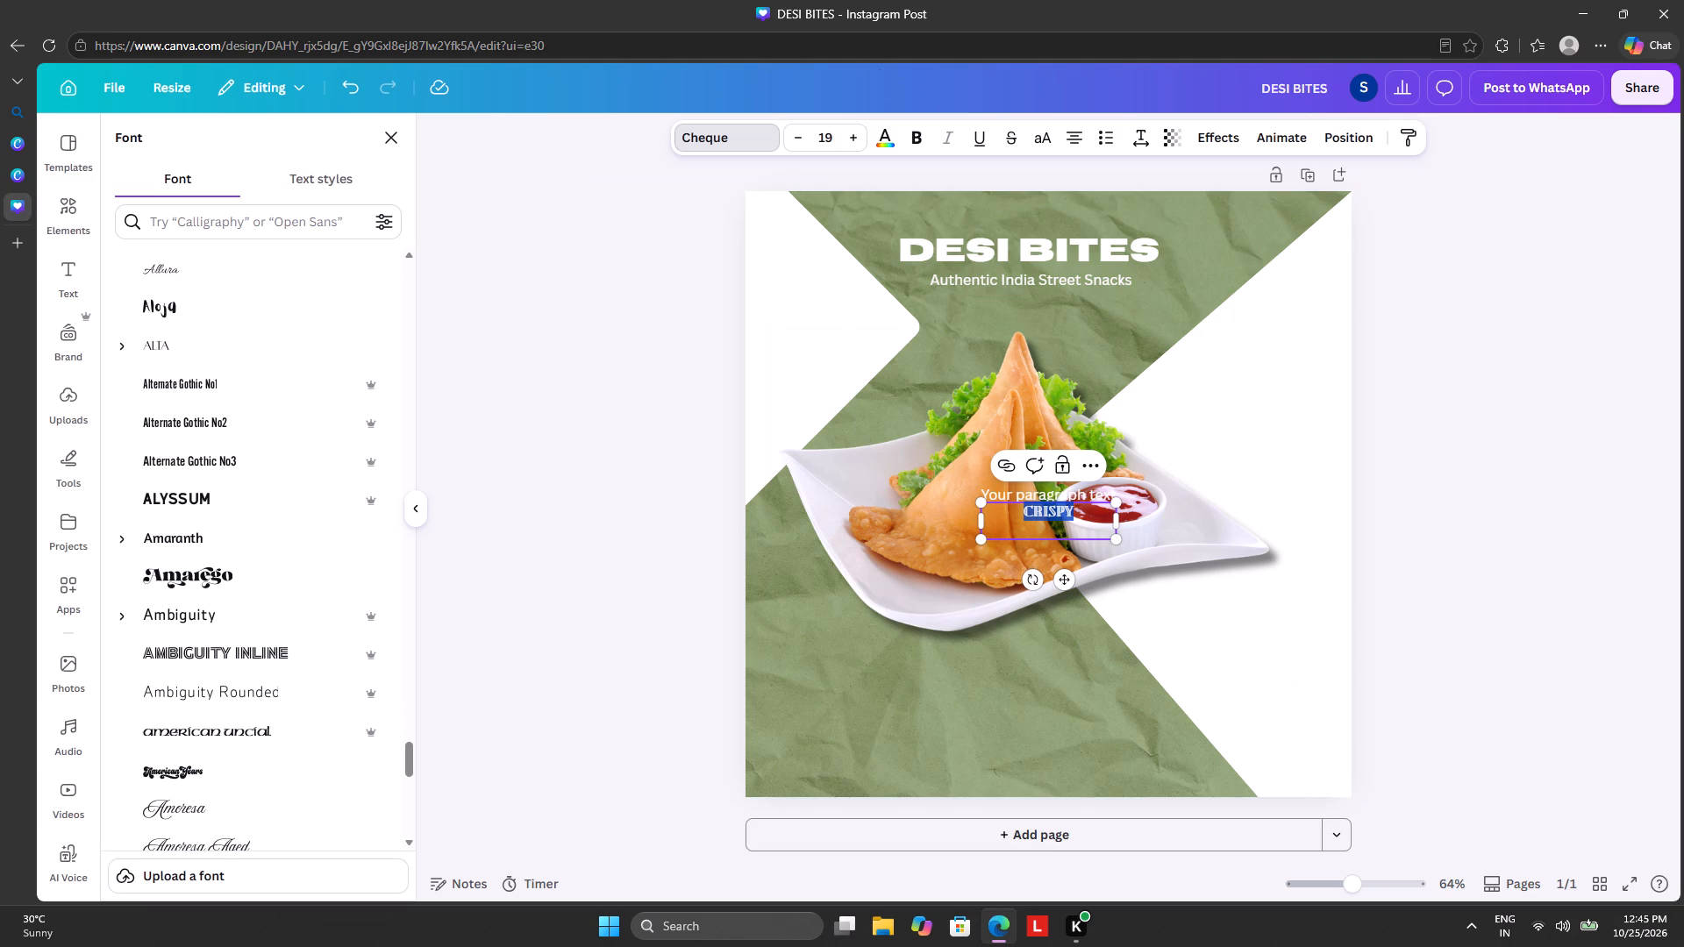
{"action": "left_click", "coordinate": [860, 136]}
{"action": "triple_click", "coordinate": [853, 138]}
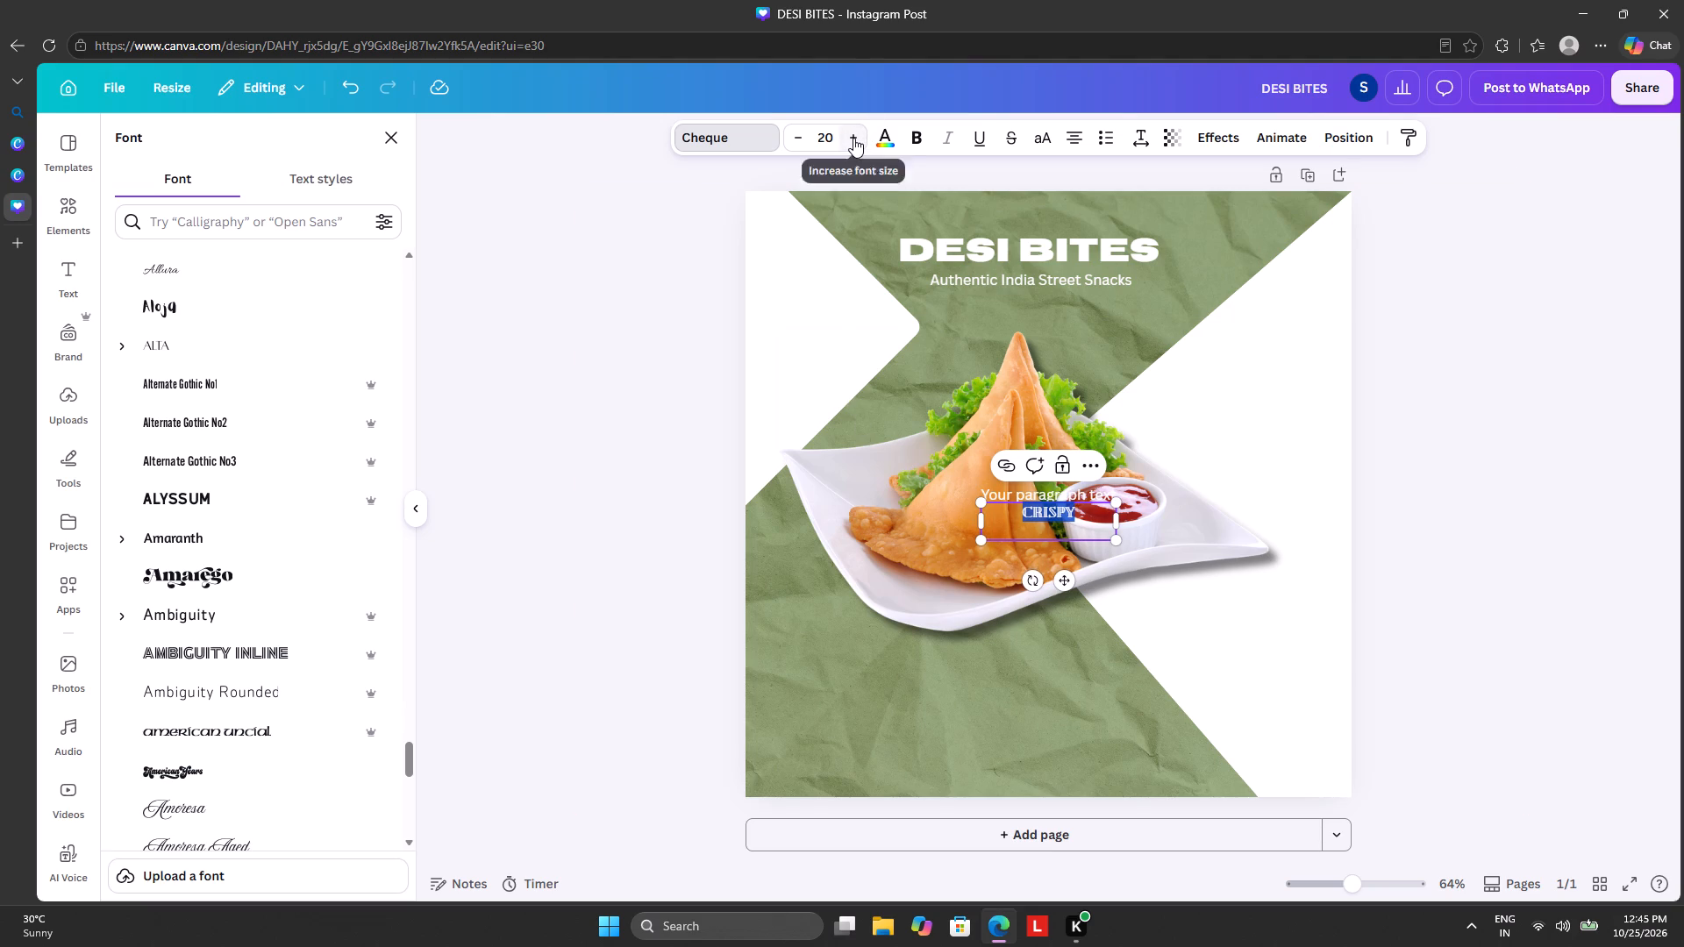
{"action": "triple_click", "coordinate": [853, 138]}
{"action": "triple_click", "coordinate": [853, 137]}
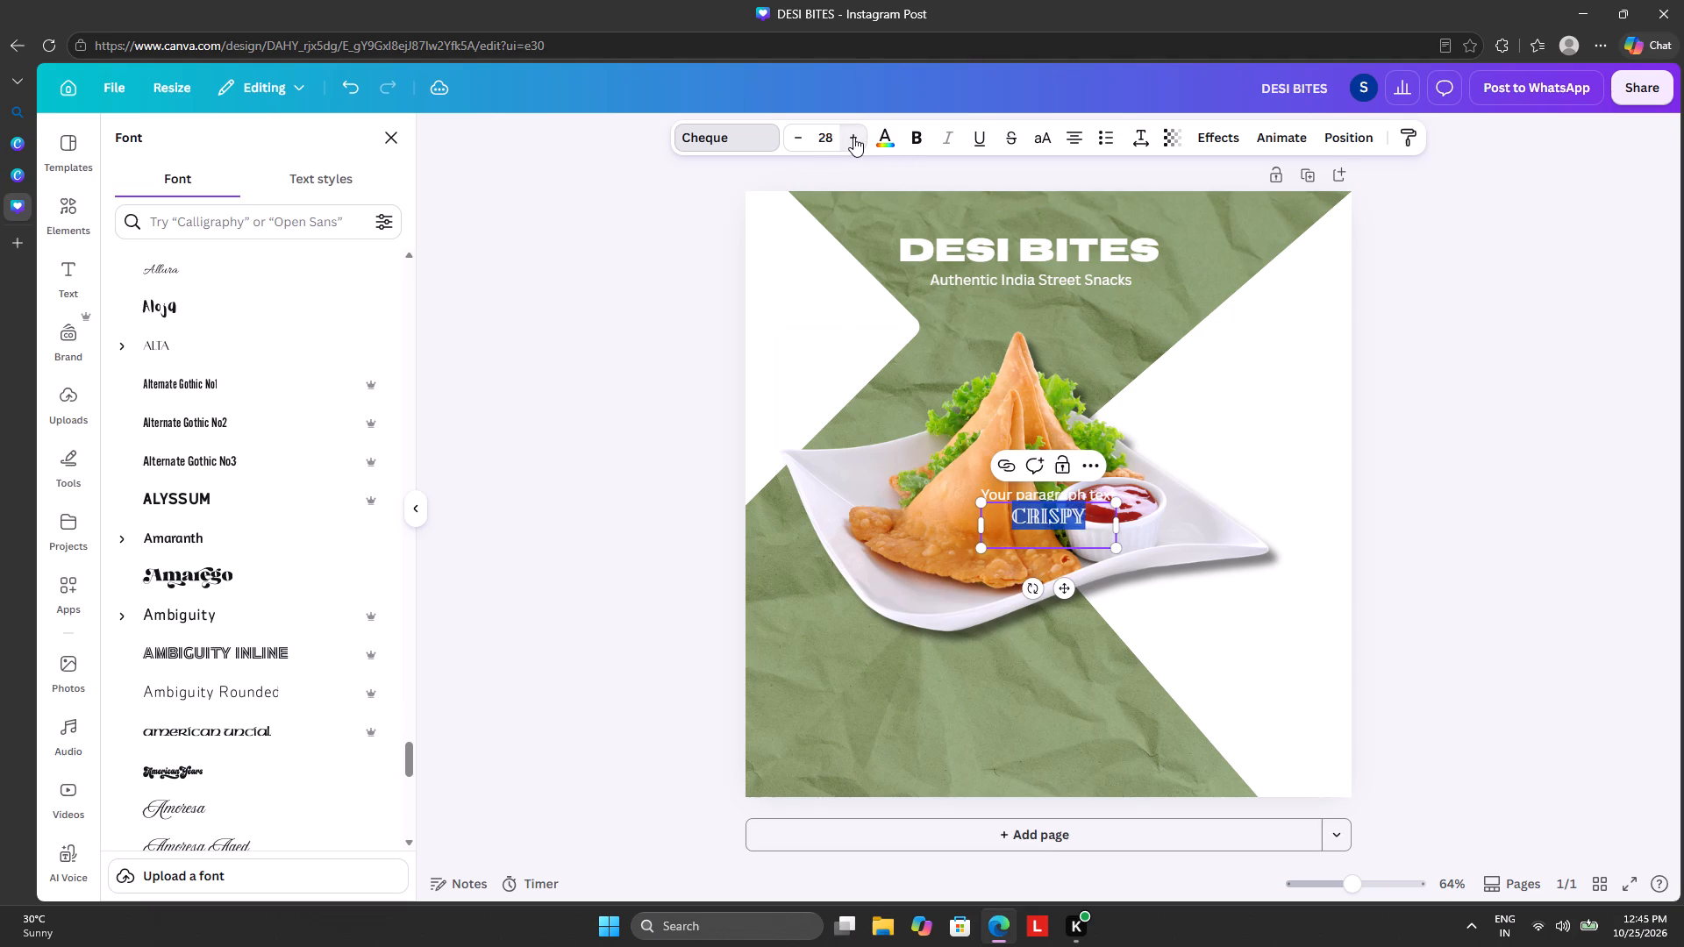
{"action": "triple_click", "coordinate": [853, 137]}
{"action": "triple_click", "coordinate": [853, 137]}
{"action": "triple_click", "coordinate": [853, 137]}
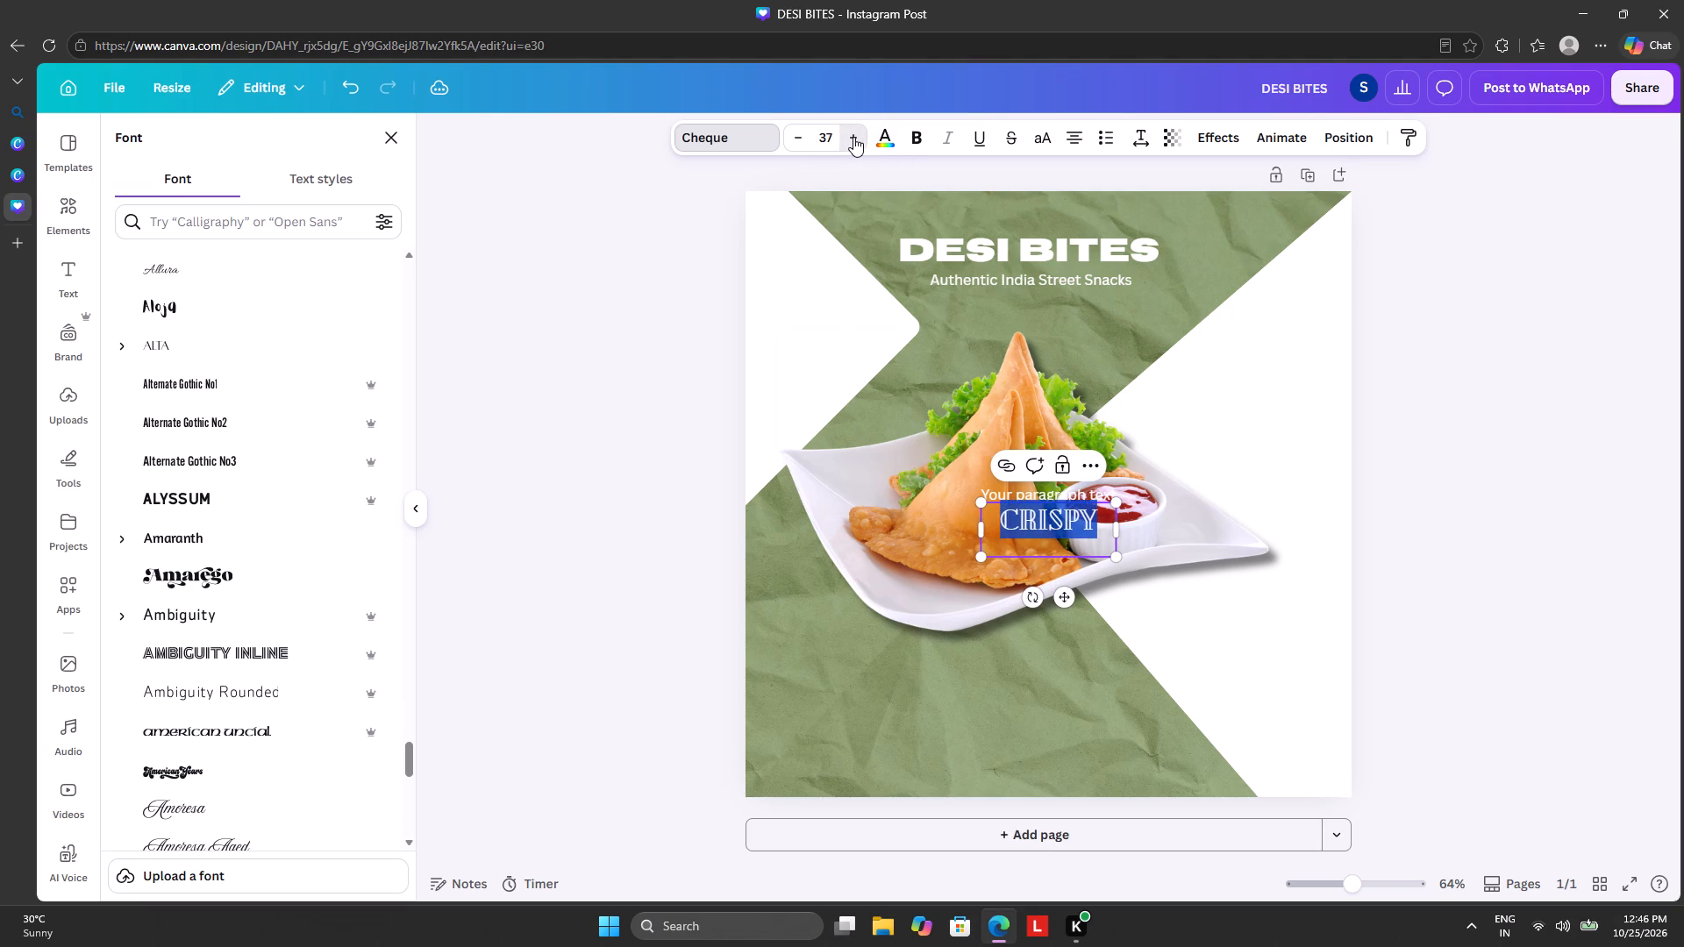
{"action": "triple_click", "coordinate": [853, 137]}
{"action": "triple_click", "coordinate": [853, 137]}
{"action": "triple_click", "coordinate": [853, 137]}
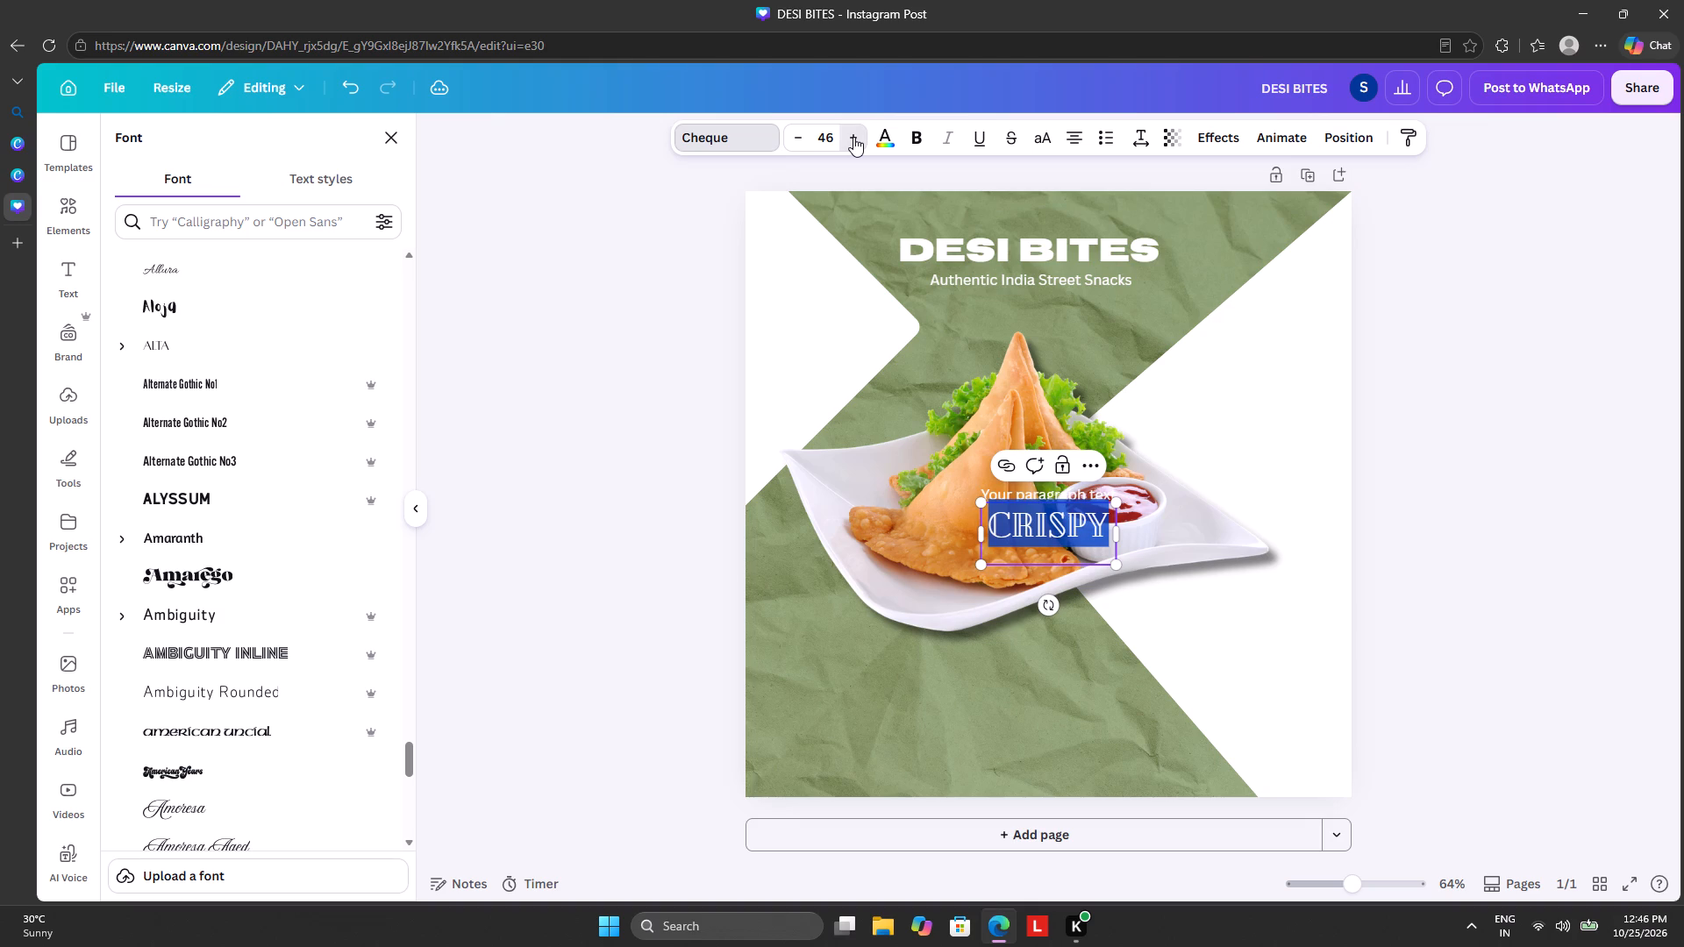
{"action": "triple_click", "coordinate": [853, 137]}
{"action": "triple_click", "coordinate": [853, 137]}
{"action": "triple_click", "coordinate": [853, 137]}
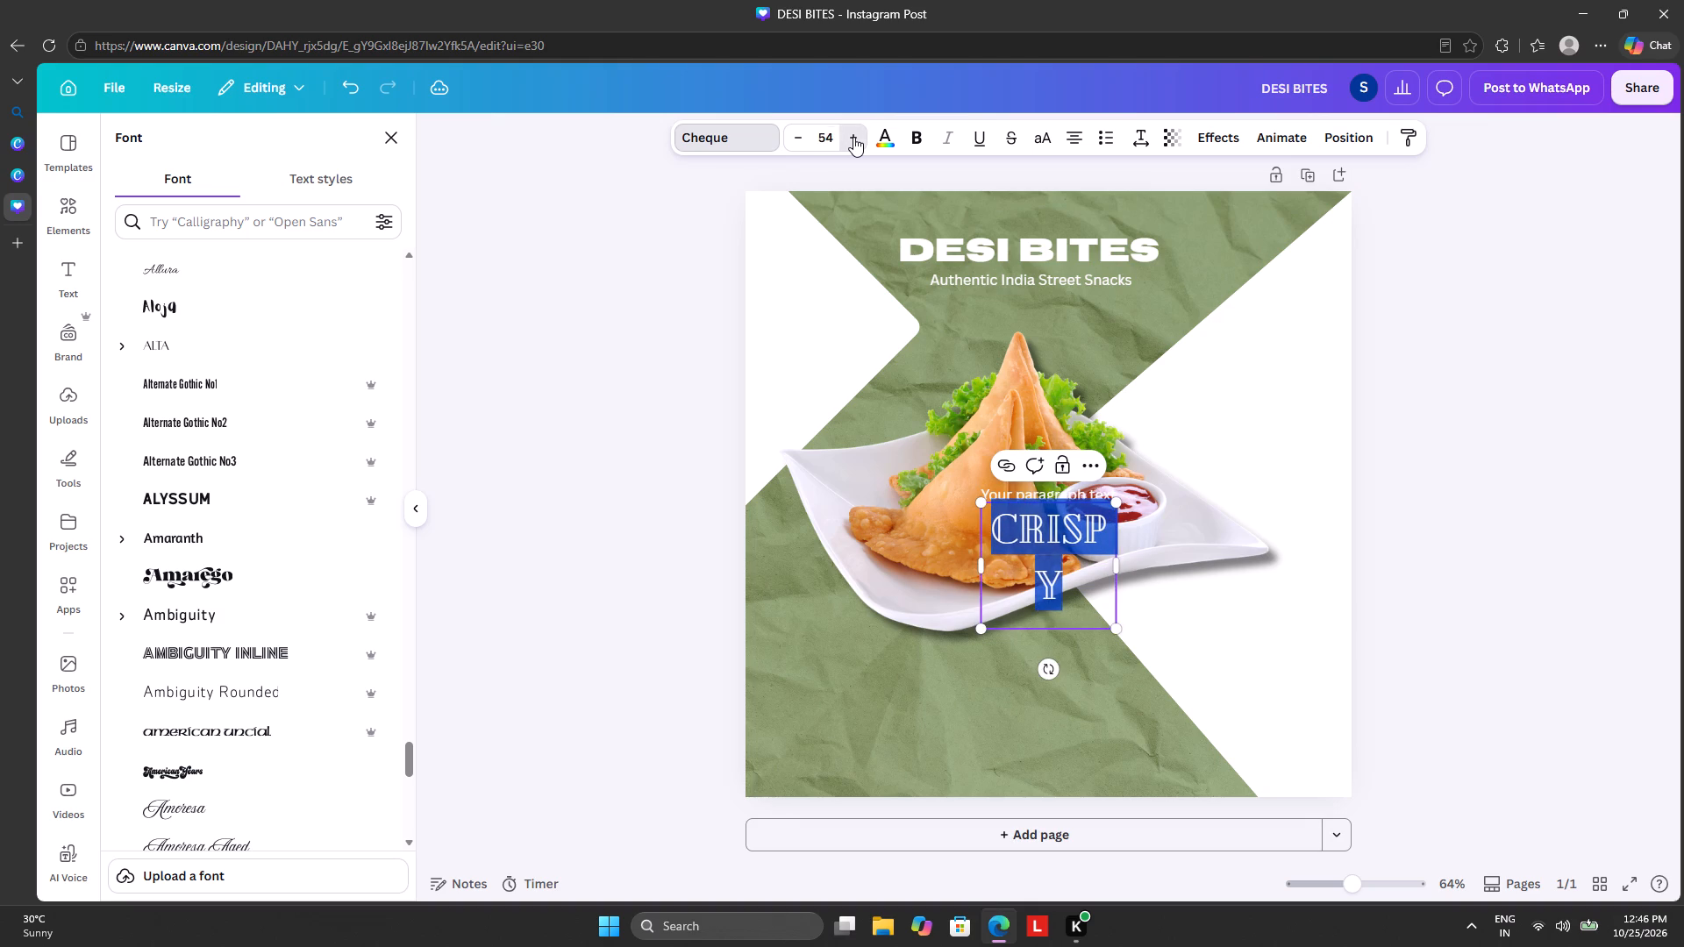
{"action": "triple_click", "coordinate": [853, 137]}
{"action": "triple_click", "coordinate": [853, 137]}
{"action": "triple_click", "coordinate": [853, 137]}
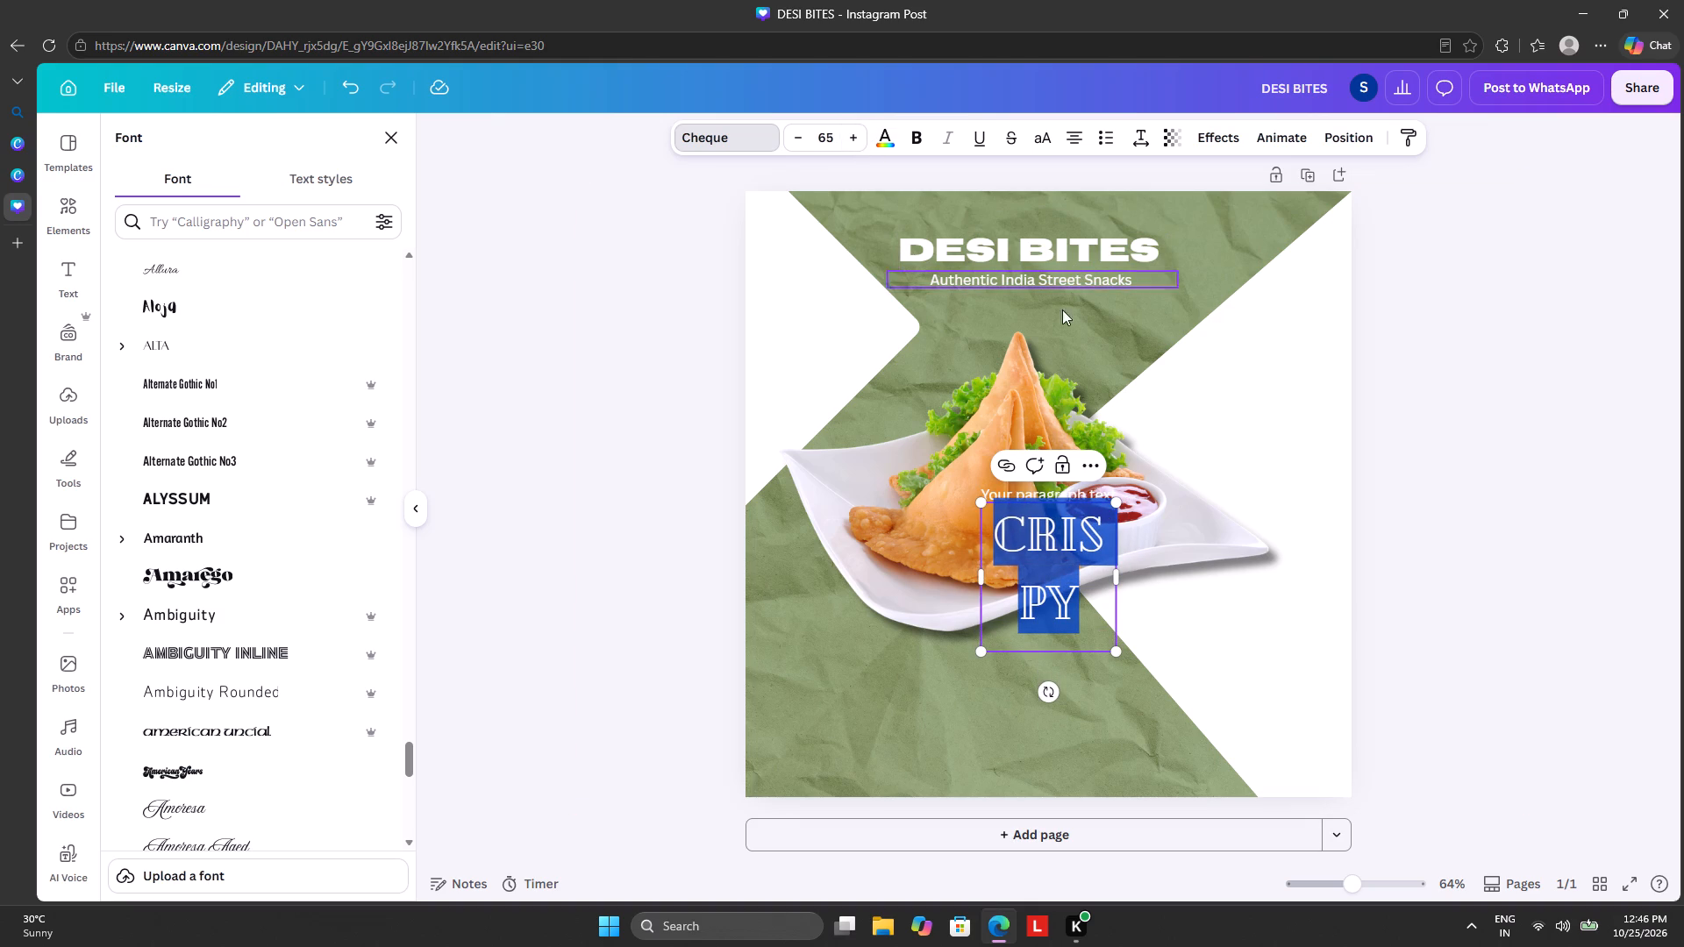
Widen the CRISPY text box to the right so that the word fits on one line.
{"action": "left_click_drag", "start_coordinate": [1117, 576], "coordinate": [1236, 566]}
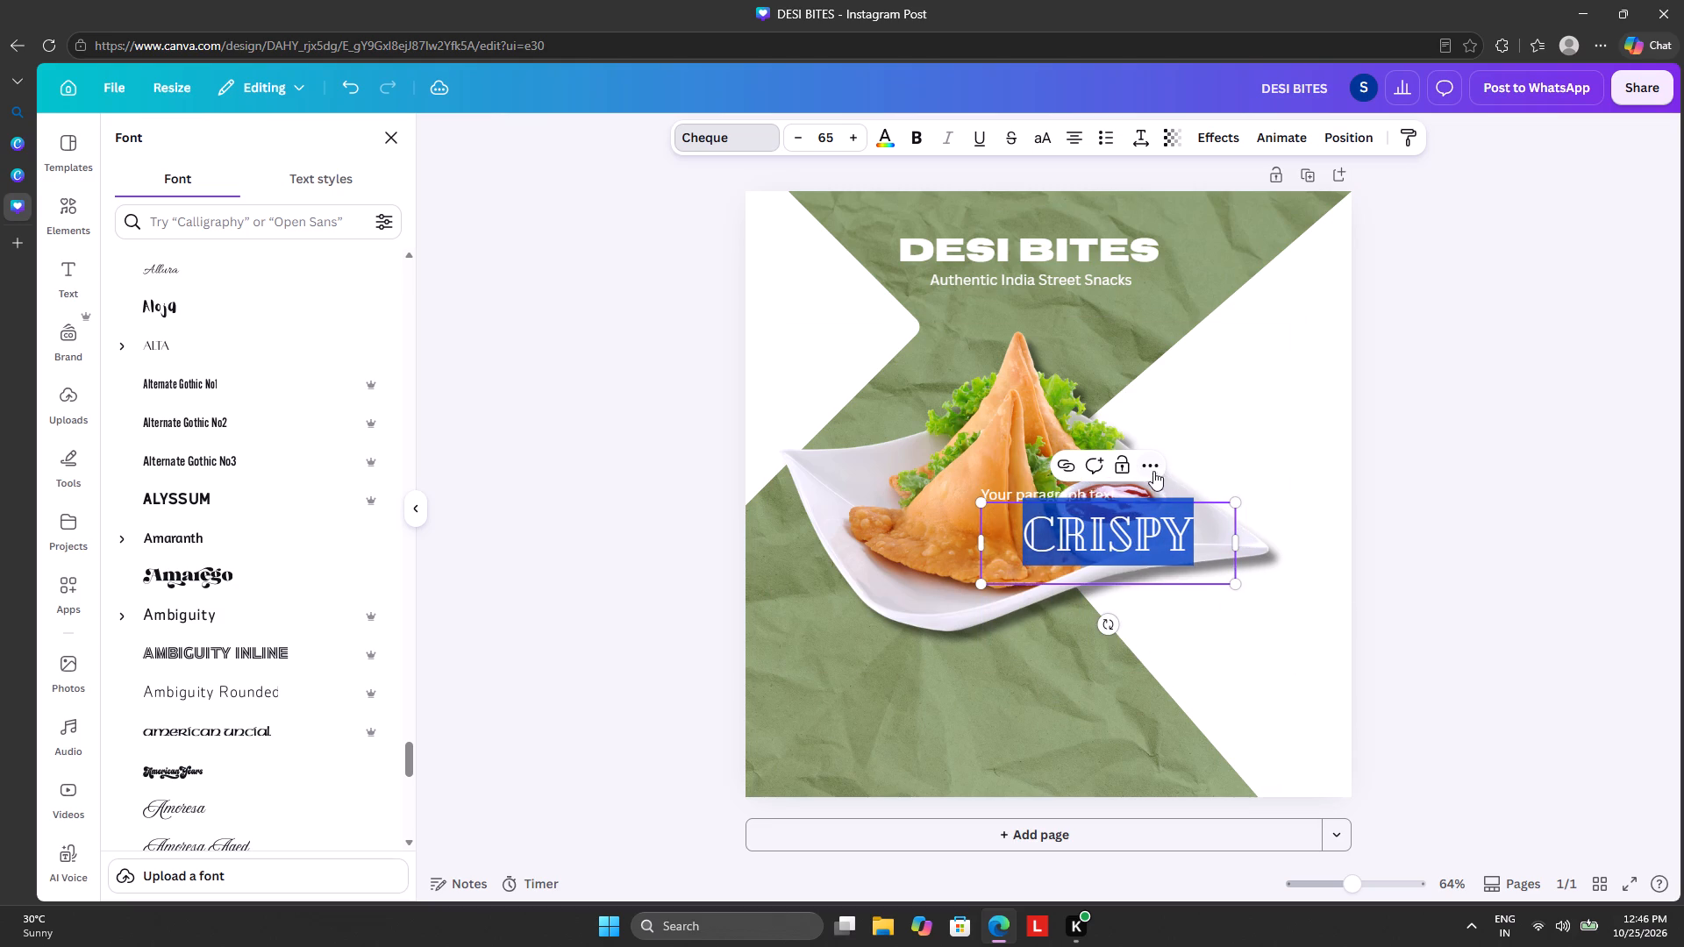
Move the CRISPY text layer directly beneath the samosa image in the layer order.
{"action": "left_click", "coordinate": [1152, 466]}
{"action": "left_click", "coordinate": [1181, 644]}
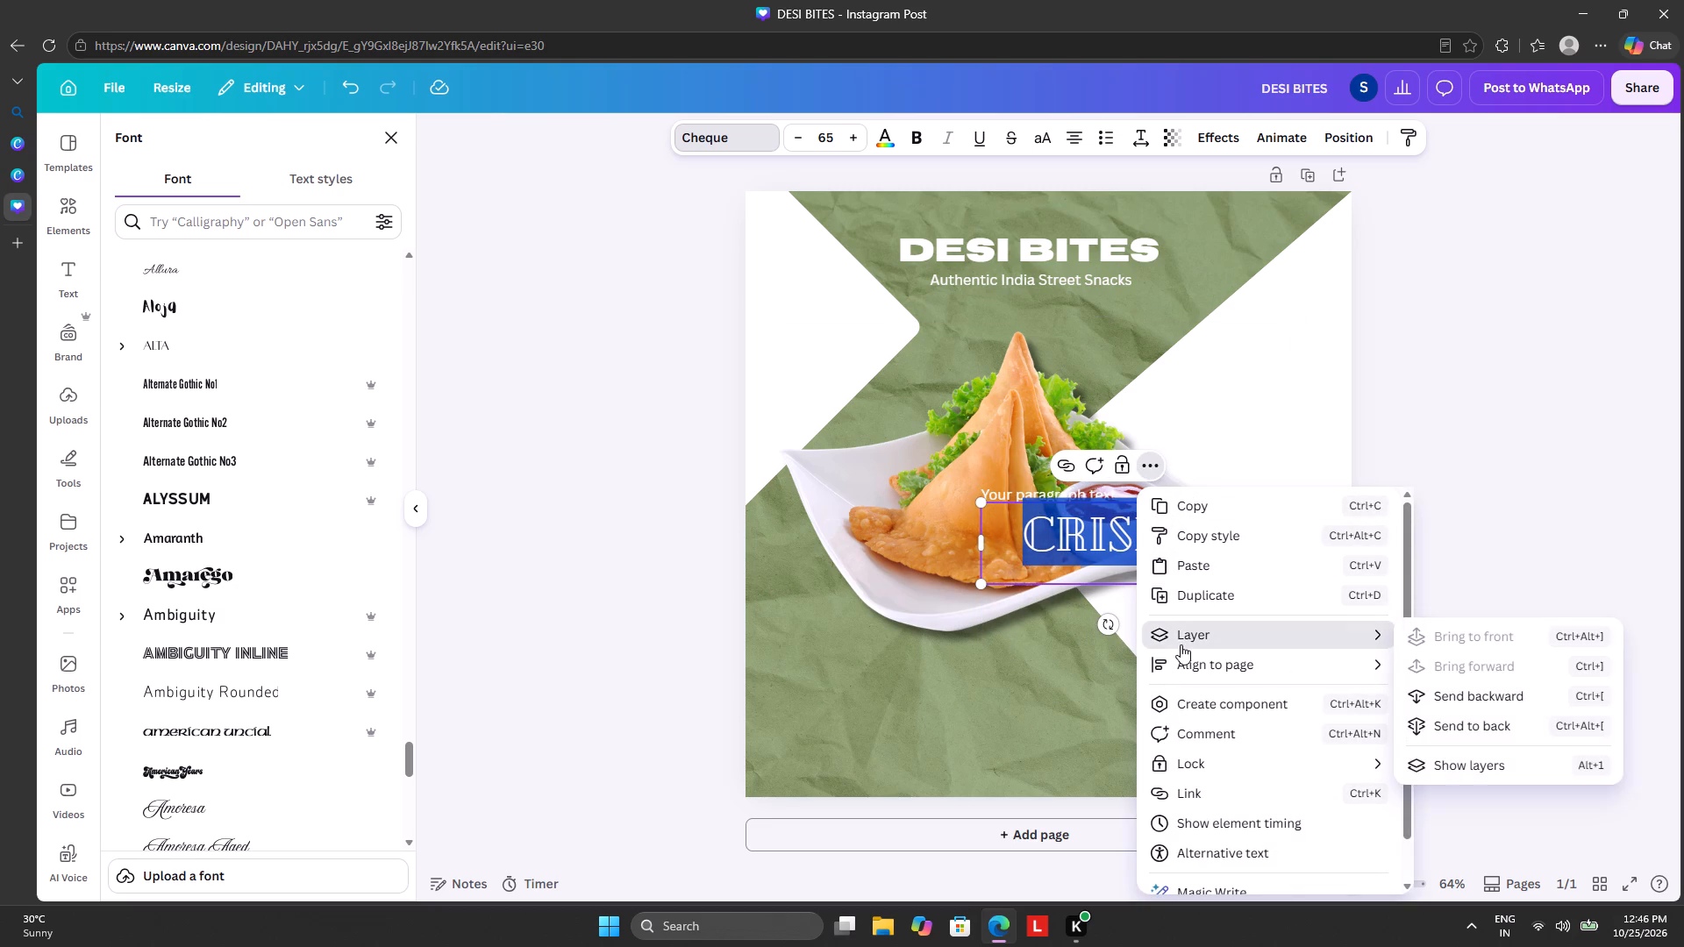
{"action": "left_click", "coordinate": [1216, 631]}
{"action": "left_click", "coordinate": [1442, 761]}
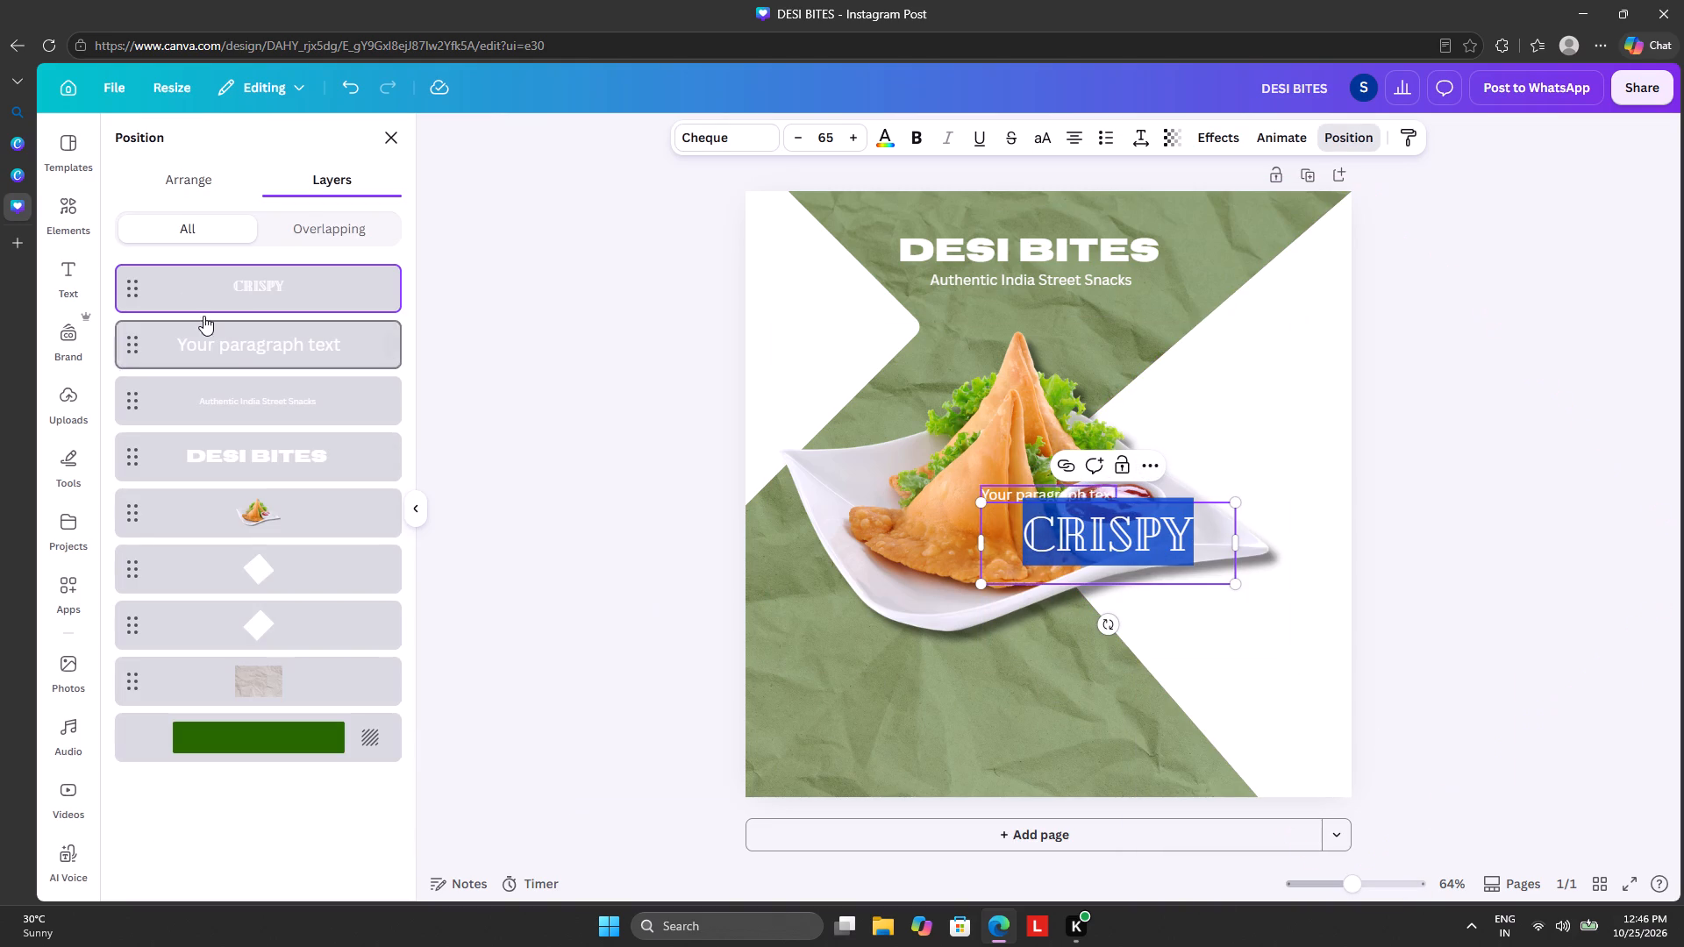
{"action": "left_click_drag", "start_coordinate": [202, 267], "coordinate": [196, 511]}
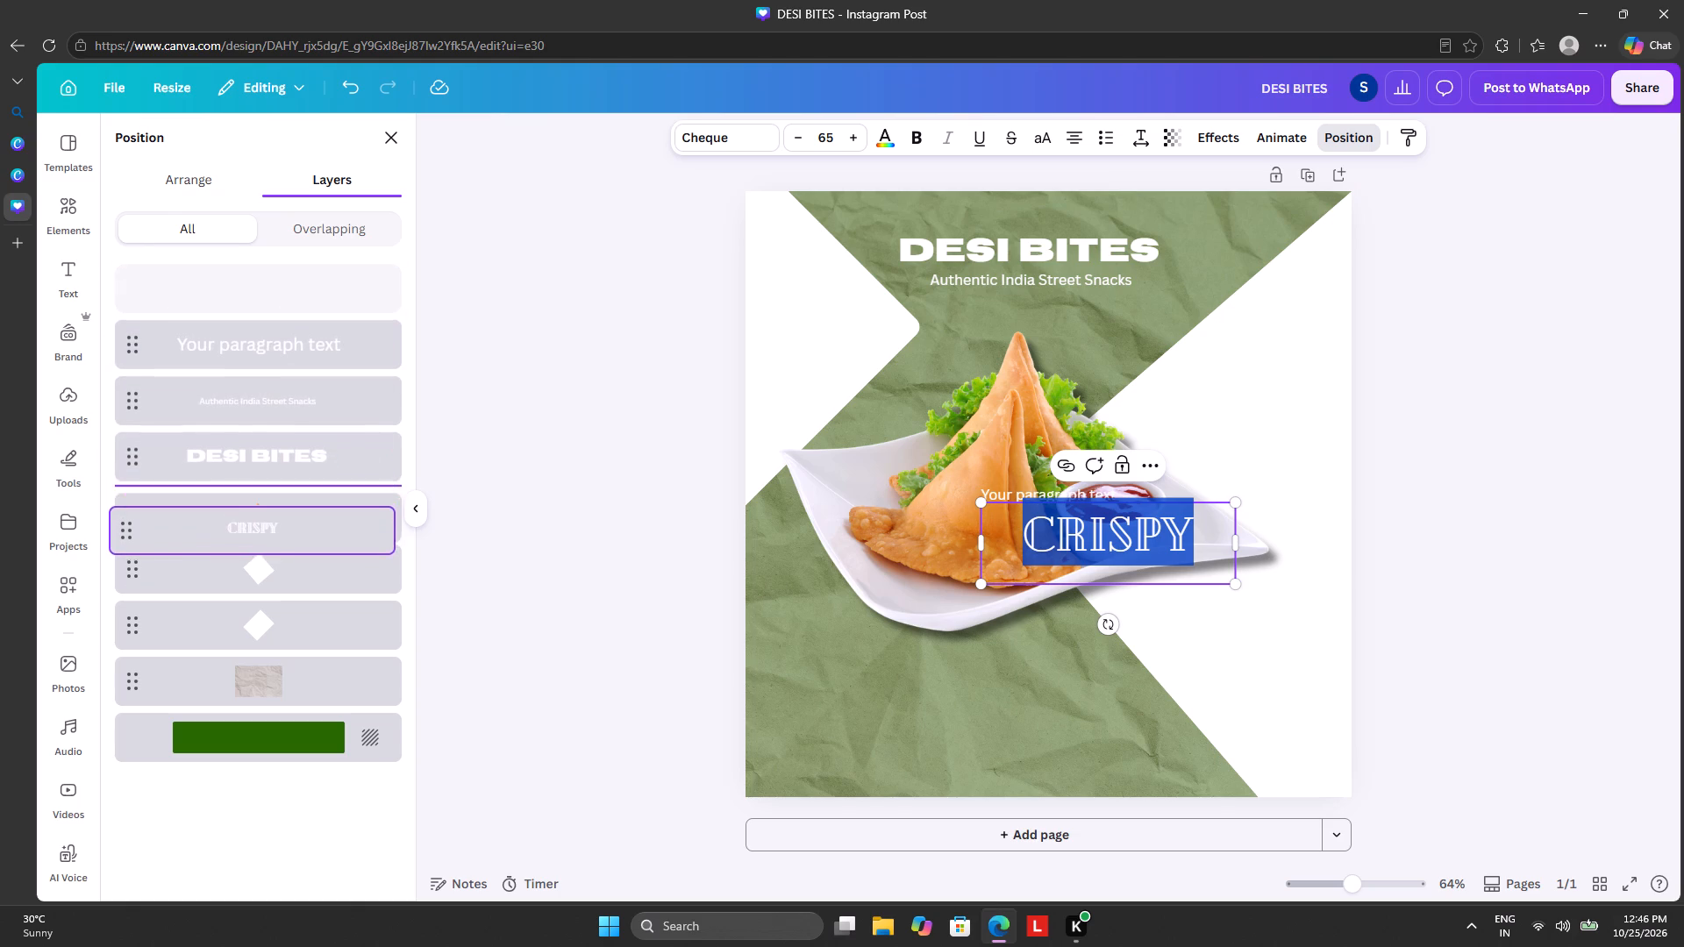
{"action": "left_click_drag", "start_coordinate": [196, 511], "coordinate": [196, 520]}
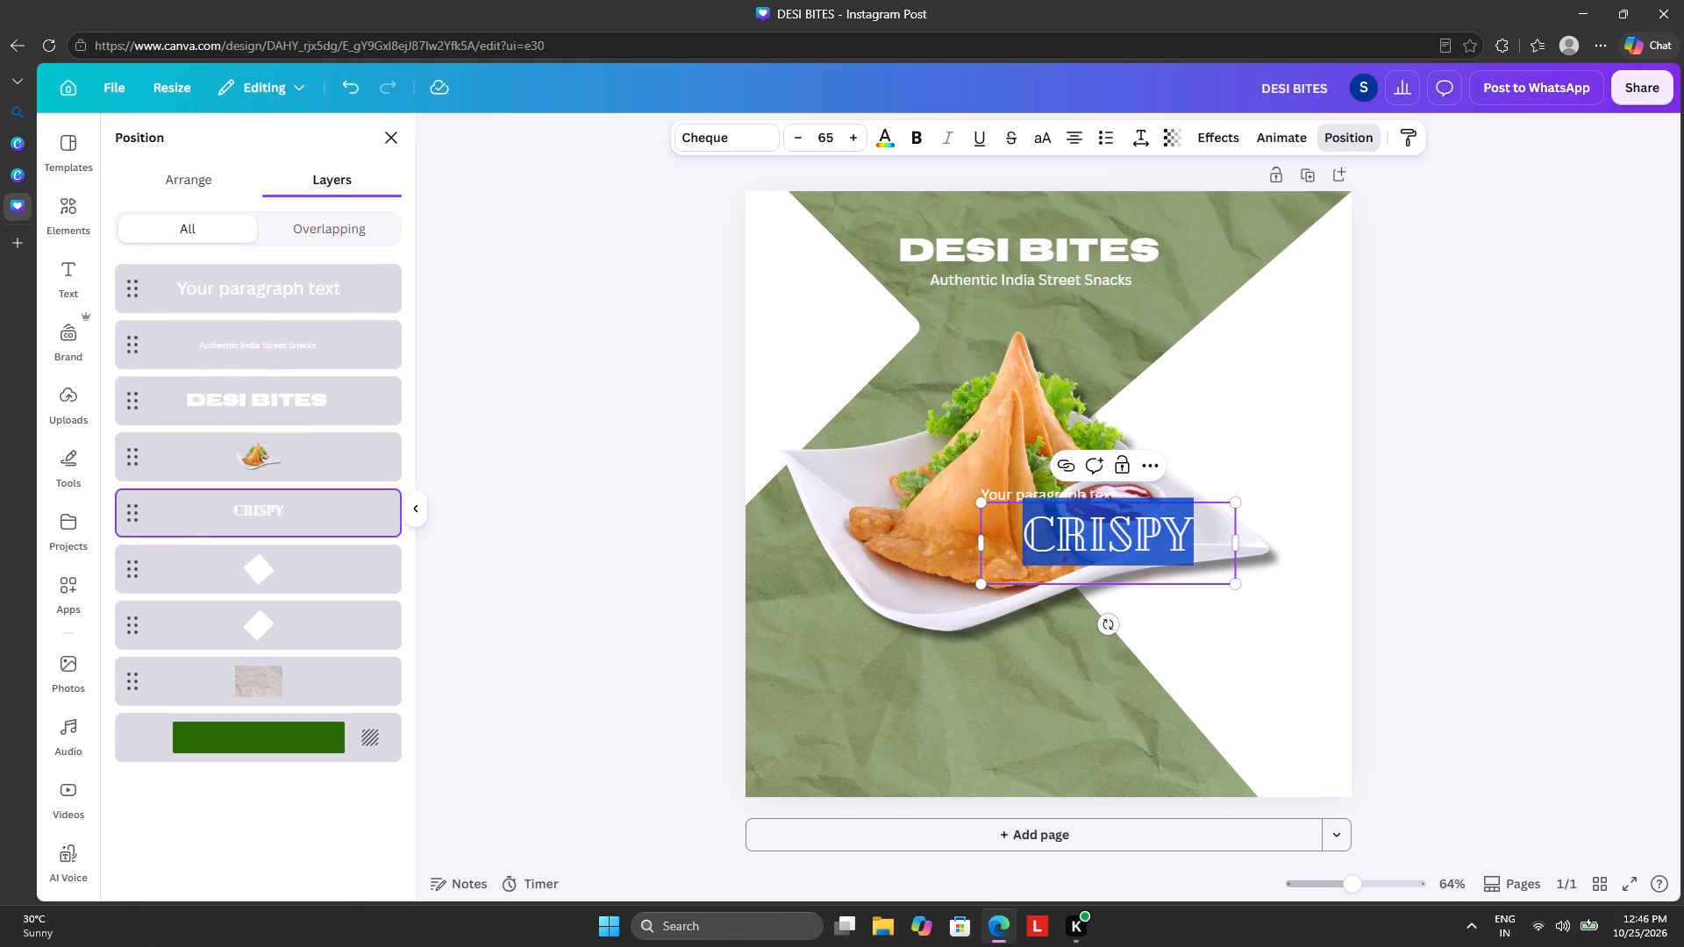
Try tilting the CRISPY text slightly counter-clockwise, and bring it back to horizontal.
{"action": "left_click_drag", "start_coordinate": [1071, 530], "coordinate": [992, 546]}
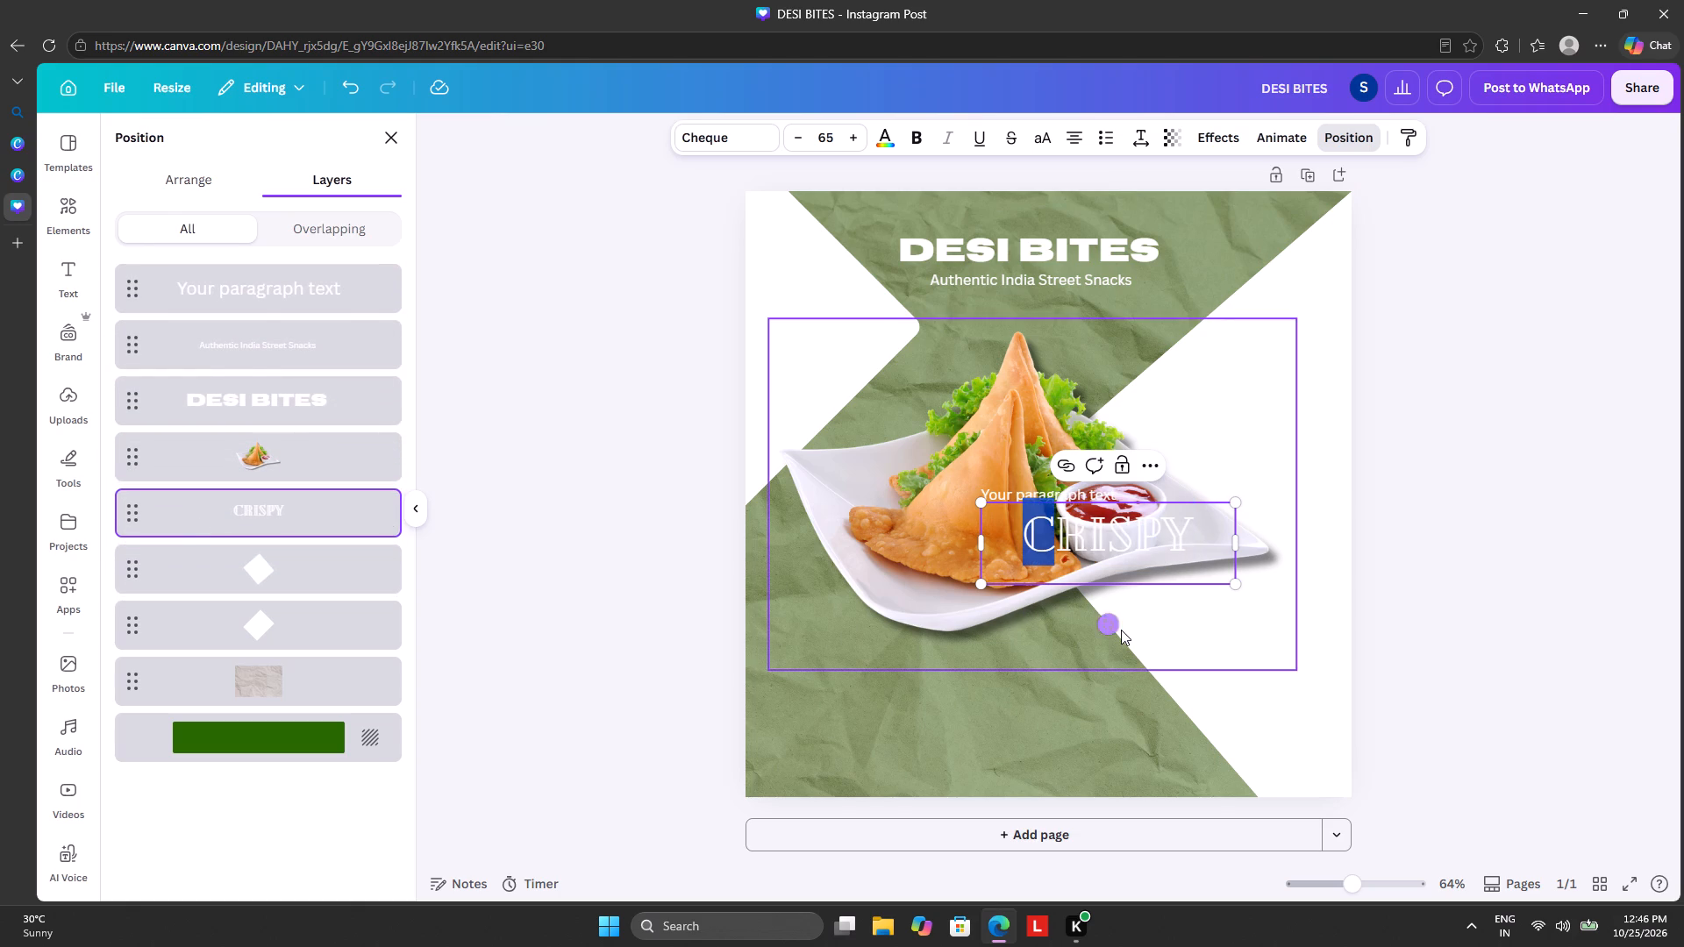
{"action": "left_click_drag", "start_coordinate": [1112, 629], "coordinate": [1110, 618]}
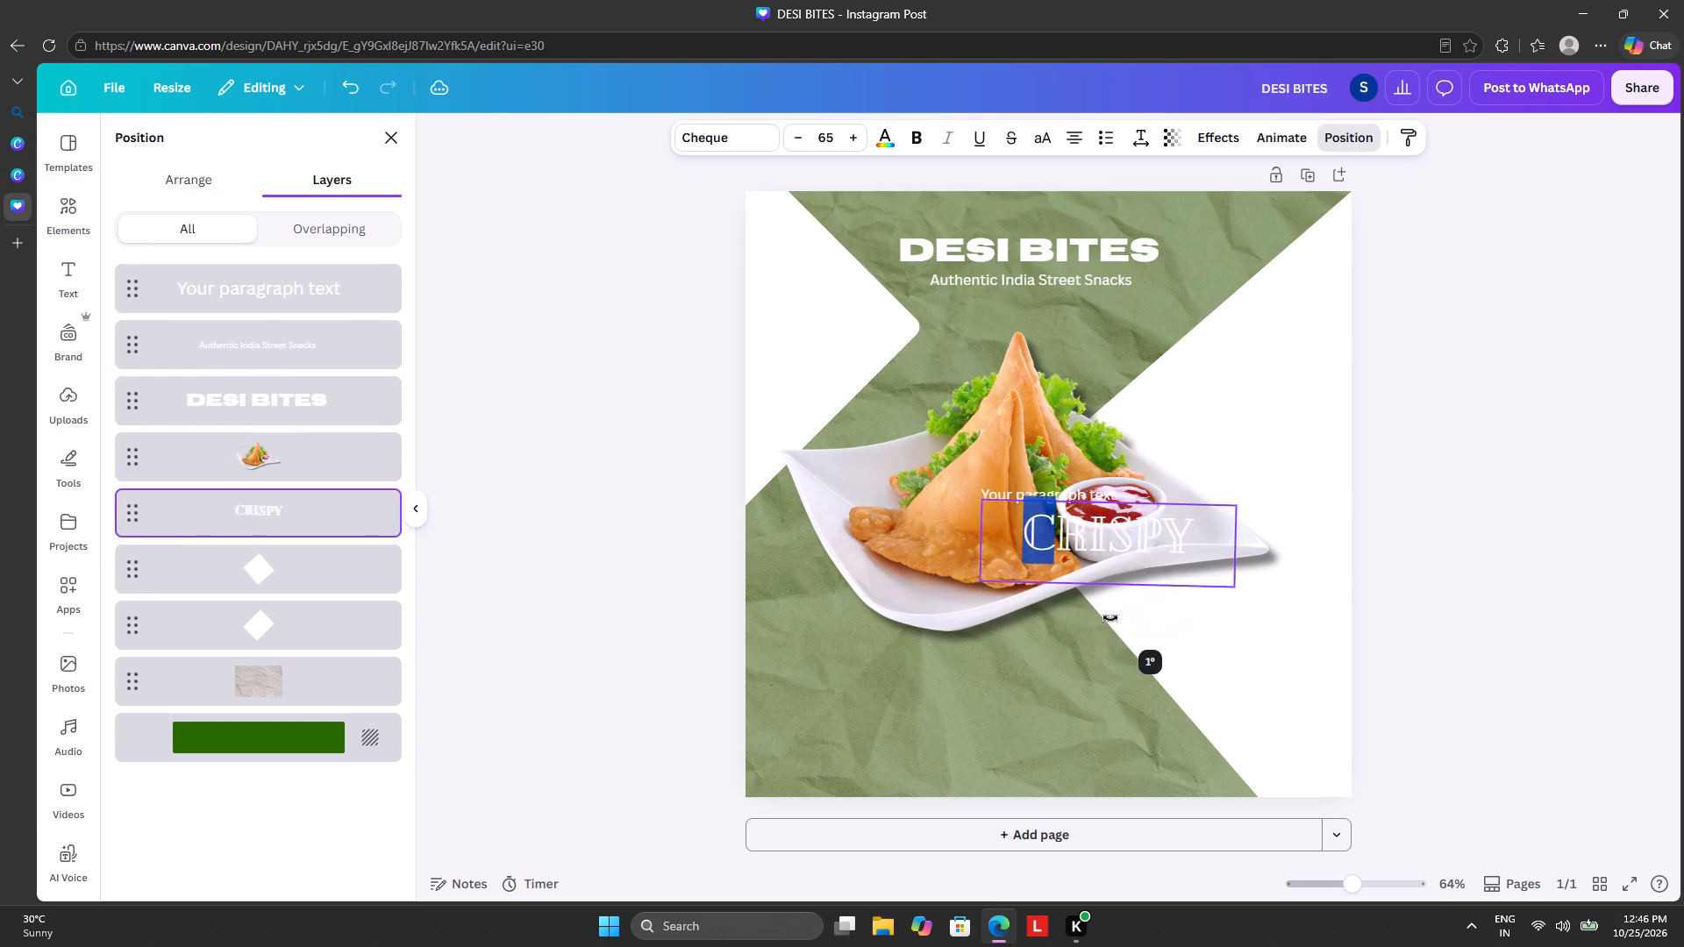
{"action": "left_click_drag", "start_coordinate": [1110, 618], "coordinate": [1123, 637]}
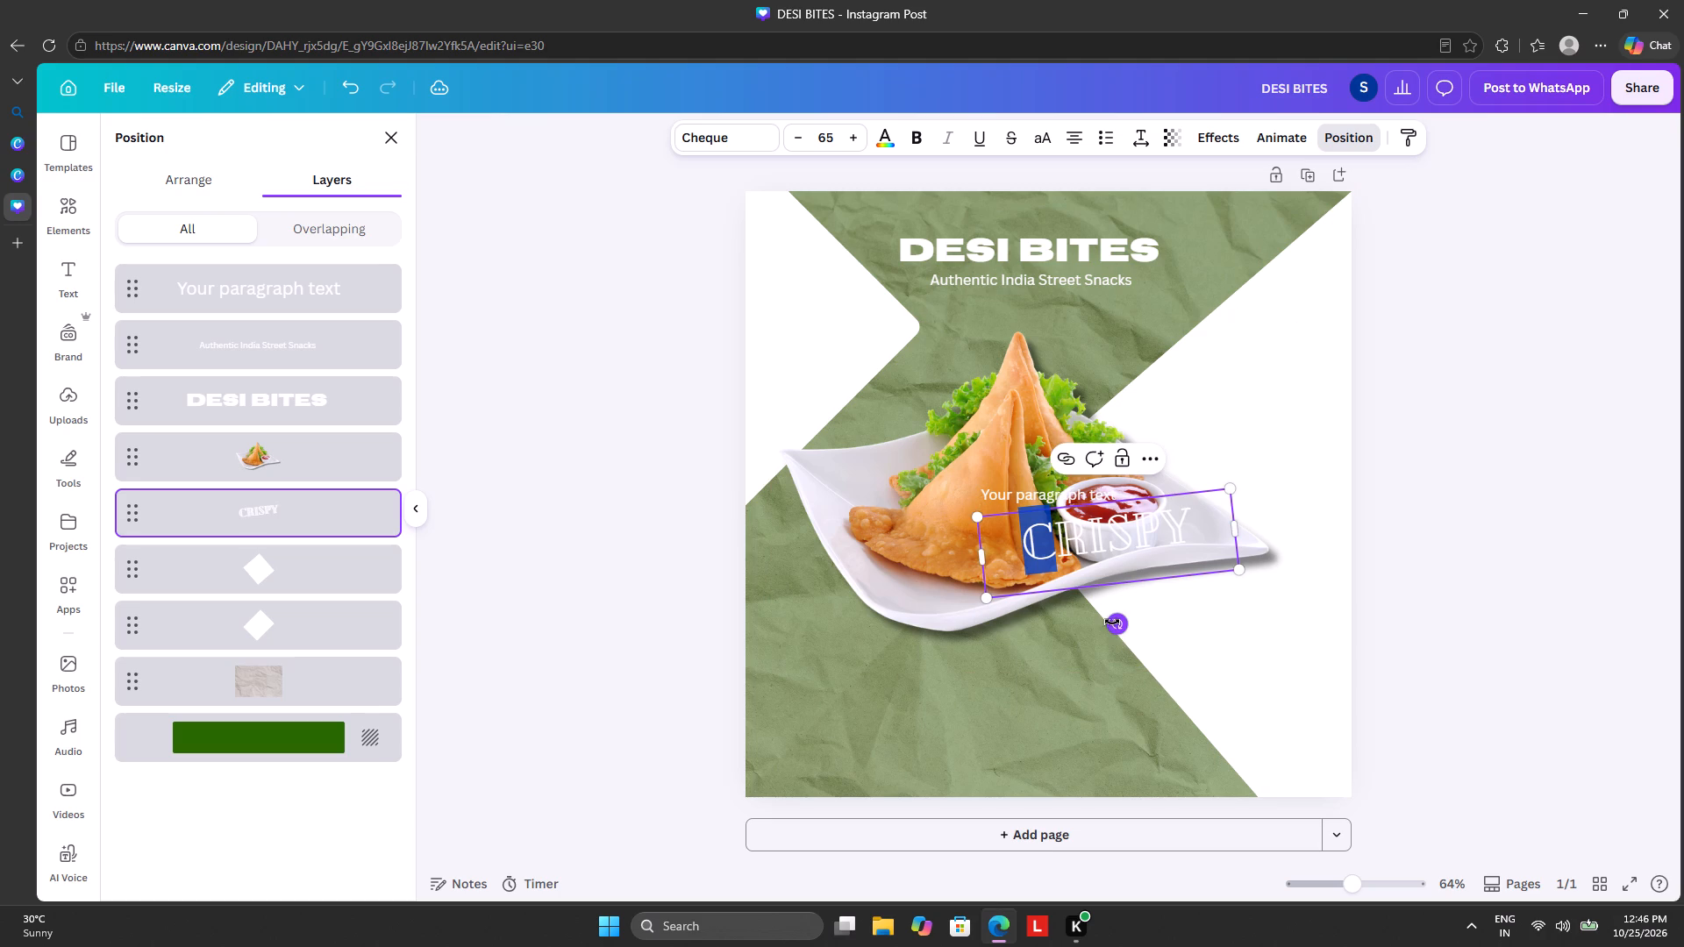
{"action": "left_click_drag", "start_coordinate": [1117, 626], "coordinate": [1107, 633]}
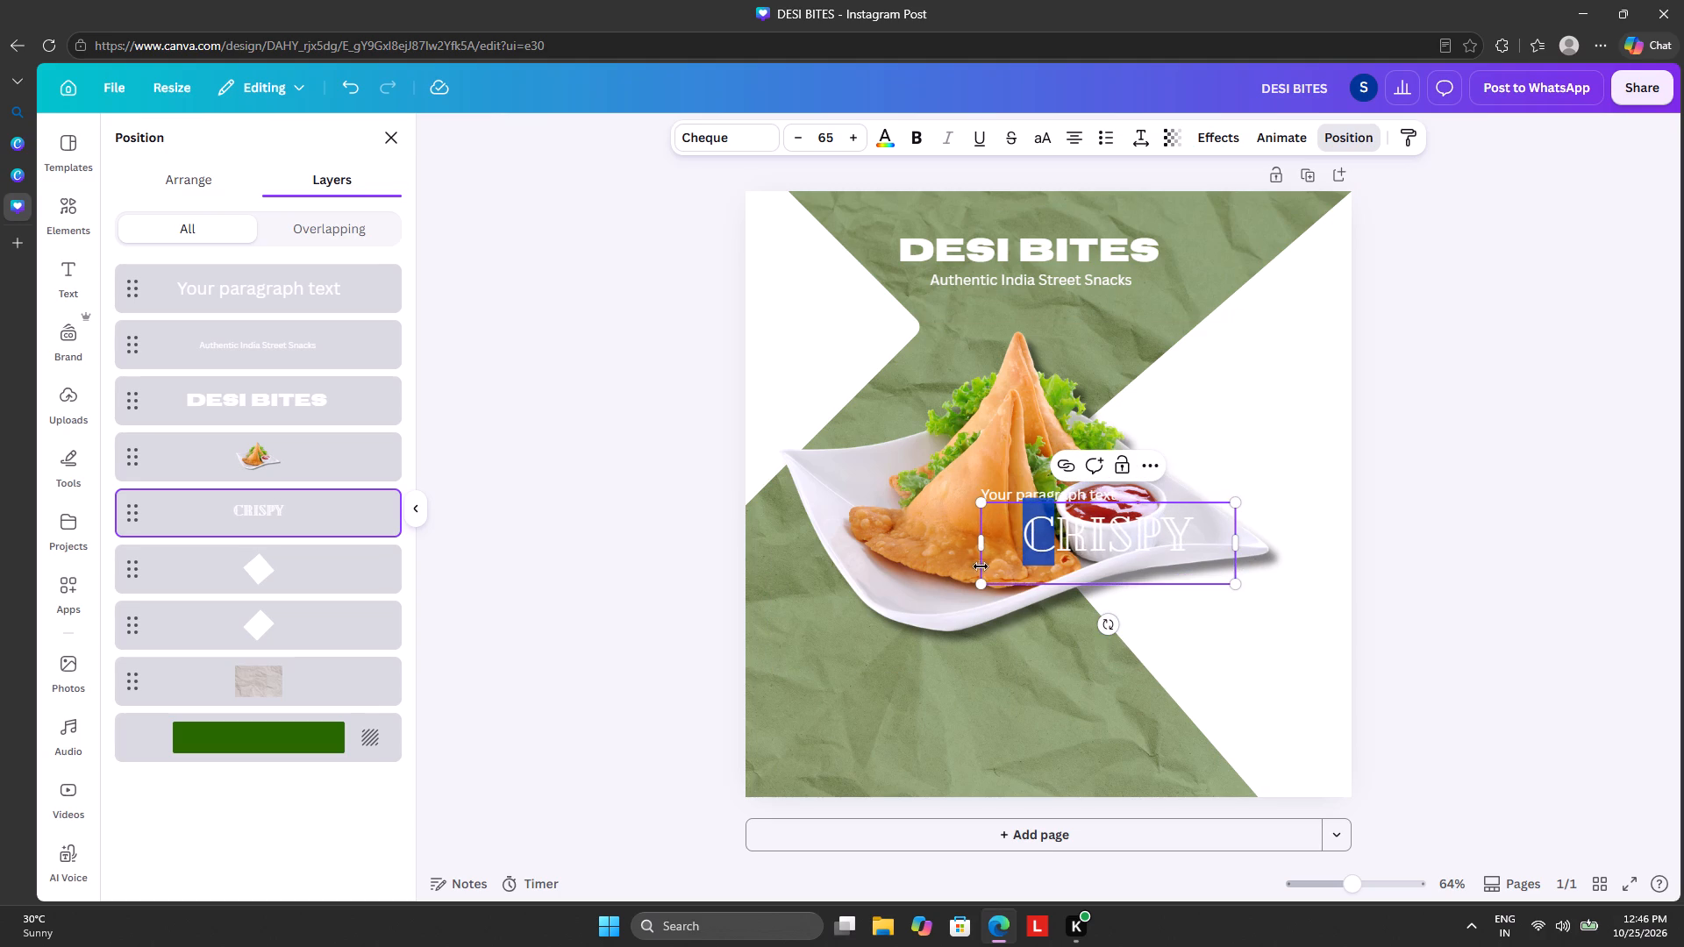
Widen the CRISPY text box leftward to the far edge of the samosa plate.
{"action": "left_click_drag", "start_coordinate": [975, 560], "coordinate": [846, 563]}
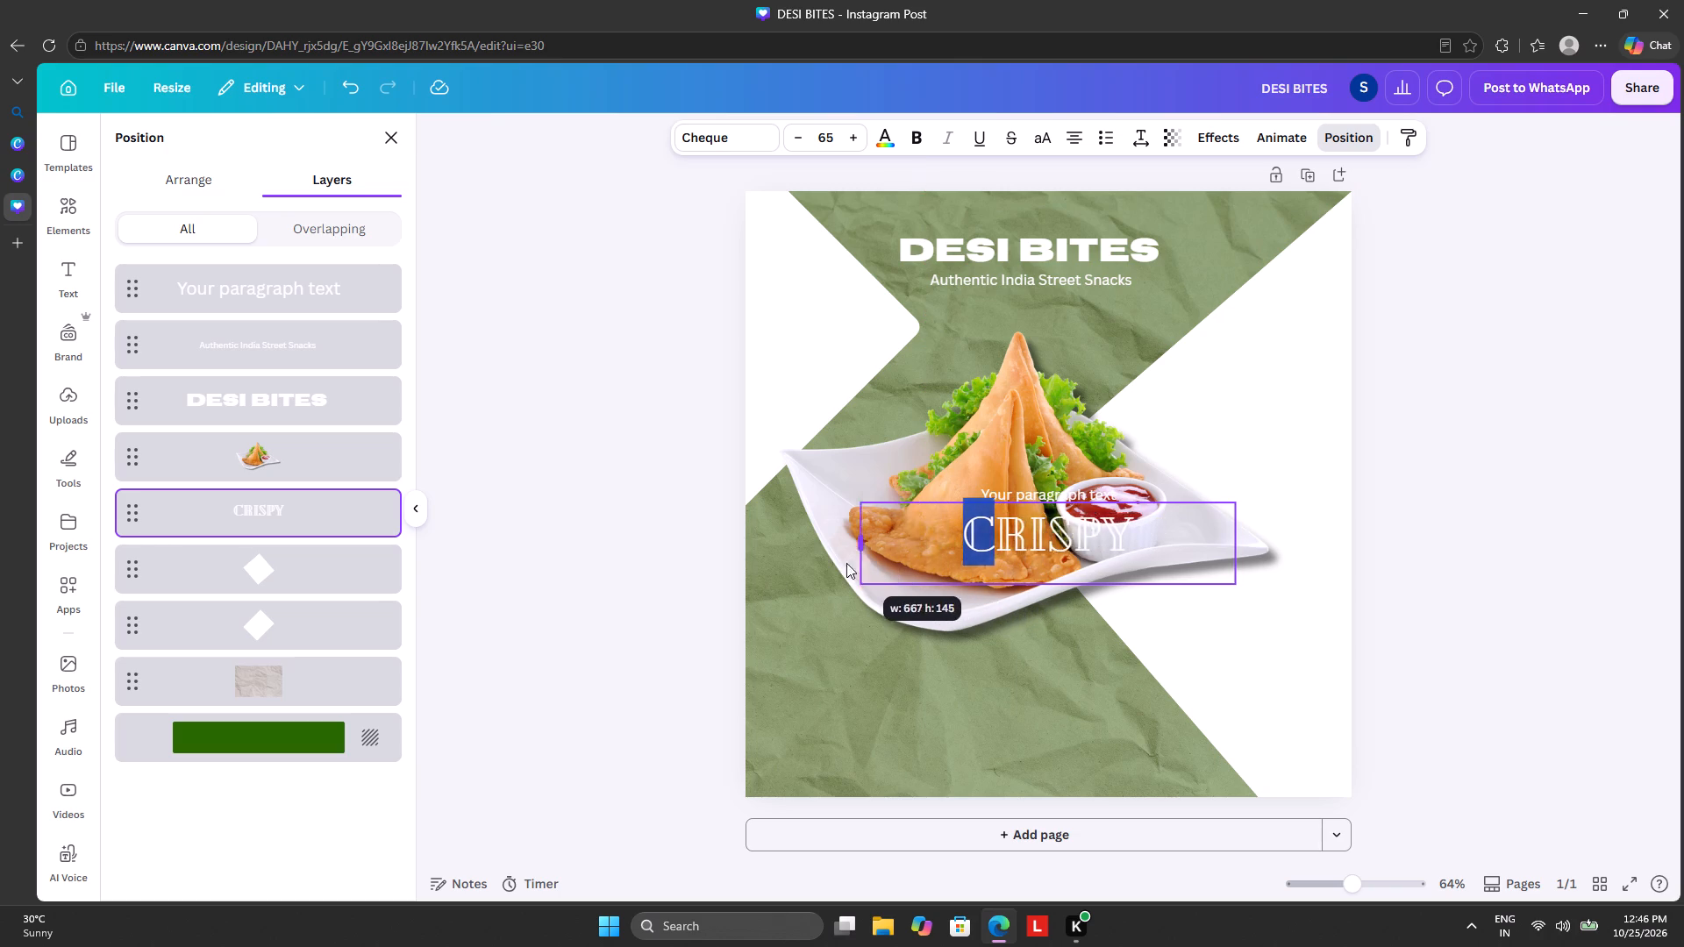
{"action": "left_click_drag", "start_coordinate": [846, 563], "coordinate": [774, 548]}
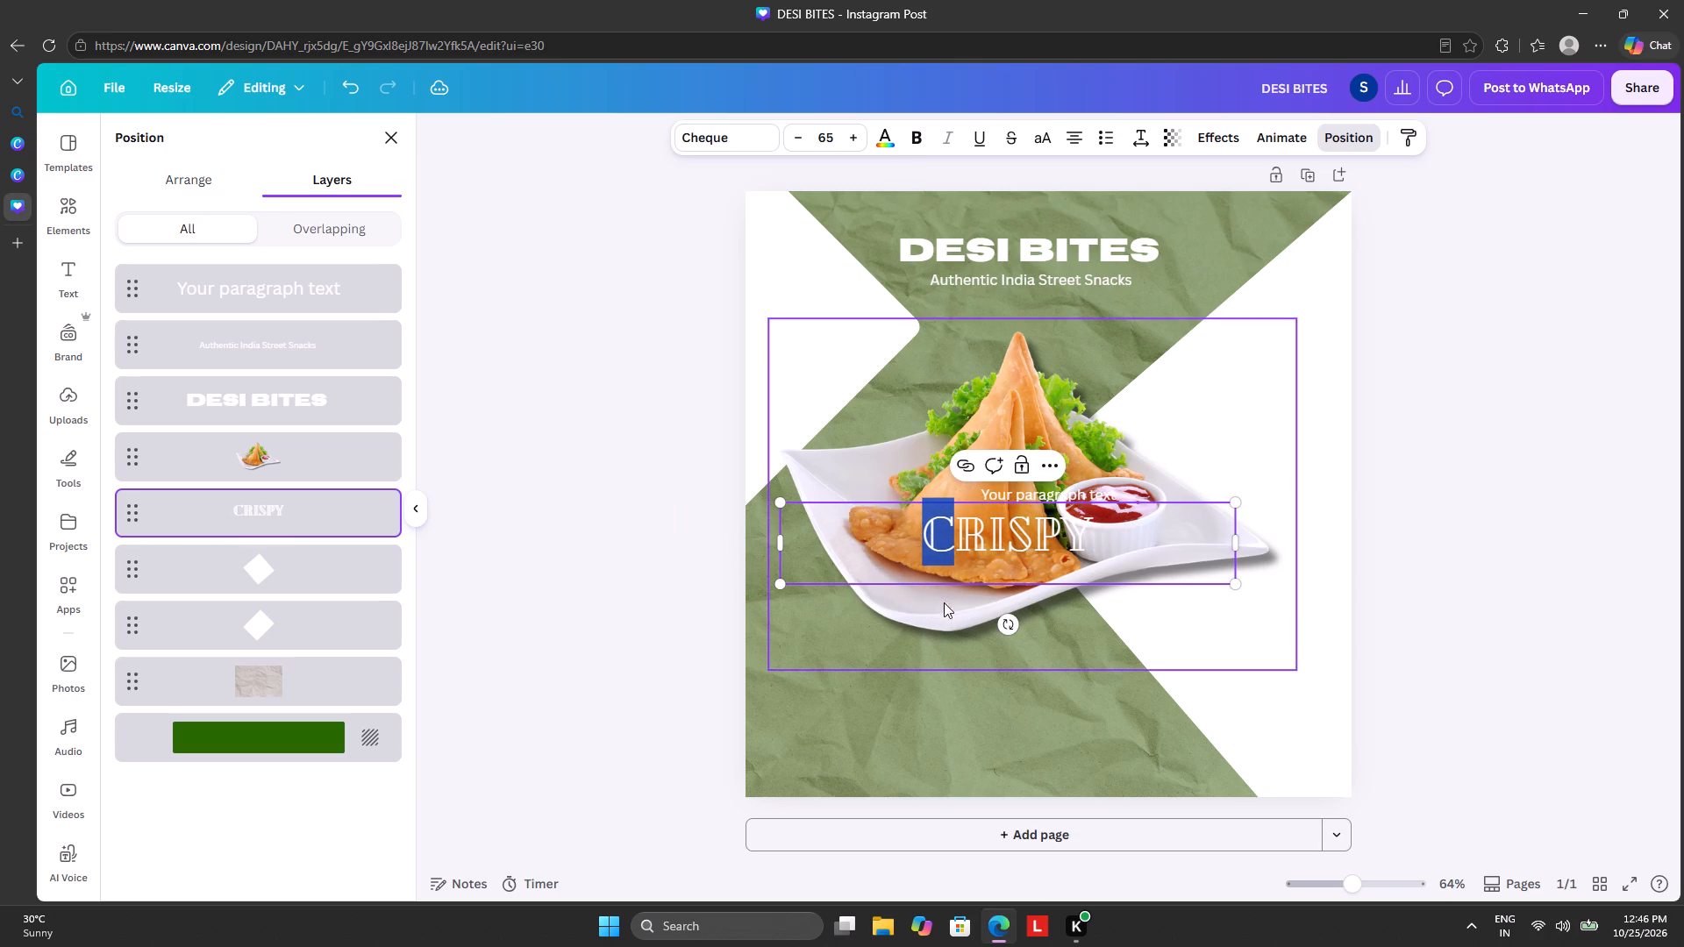
Rotate the CRISPY text counter-clockwise to vertical so that it reads from bottom to top.
{"action": "left_click_drag", "start_coordinate": [1010, 628], "coordinate": [1083, 530]}
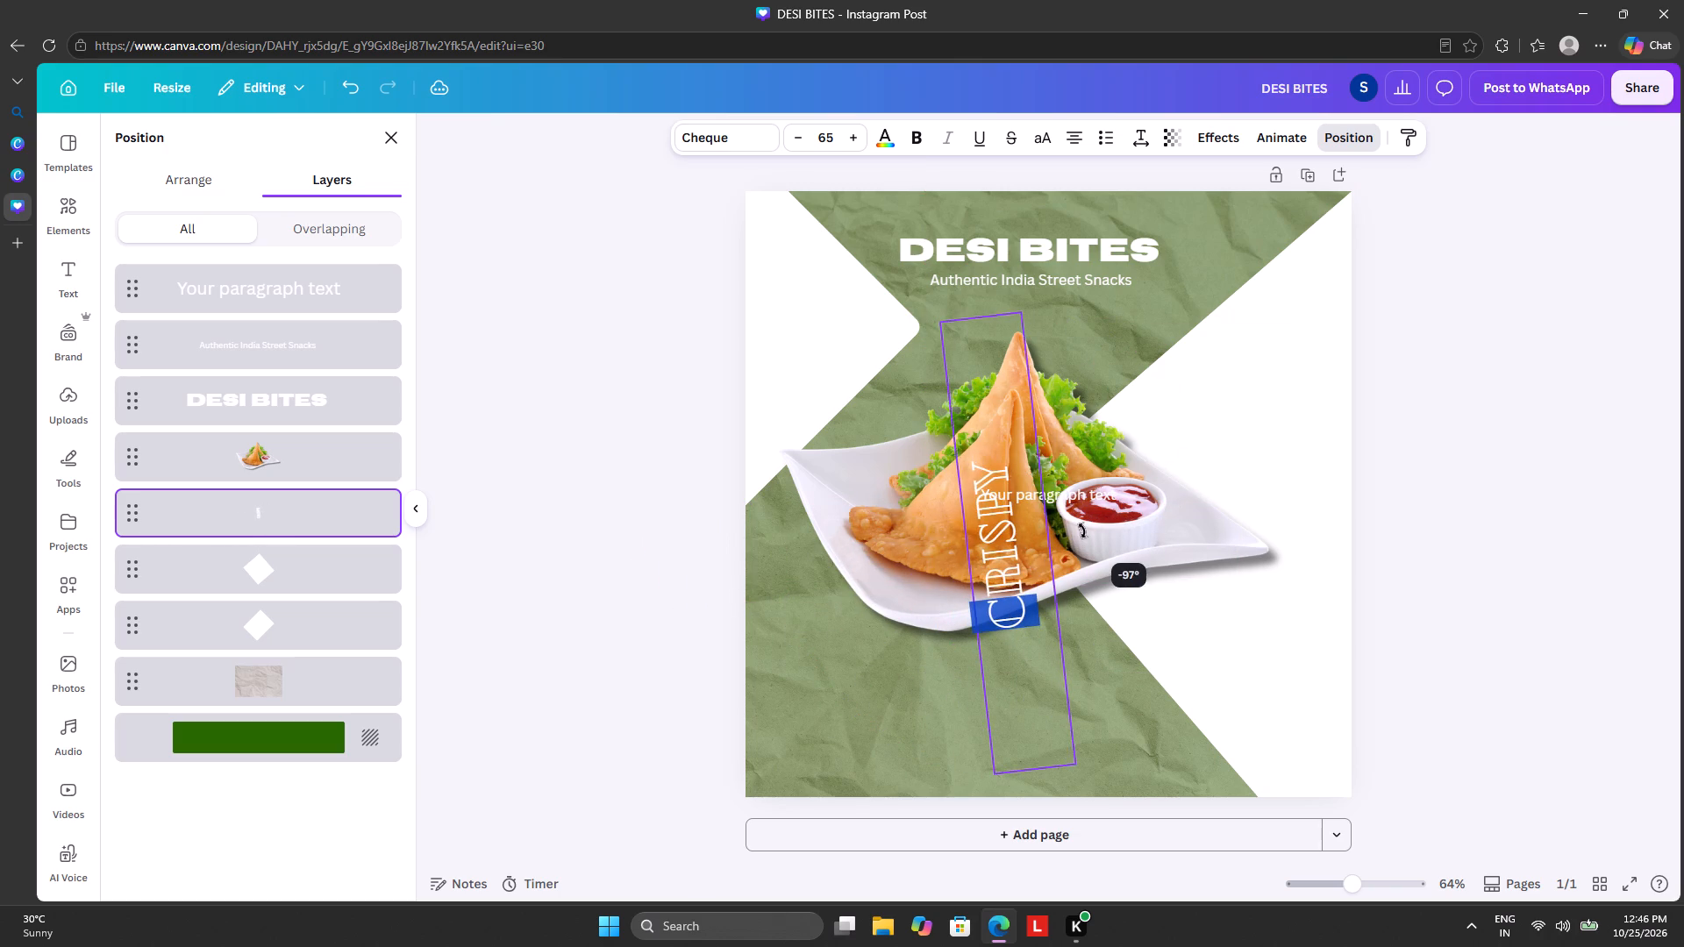
{"action": "left_click_drag", "start_coordinate": [1083, 530], "coordinate": [1082, 552]}
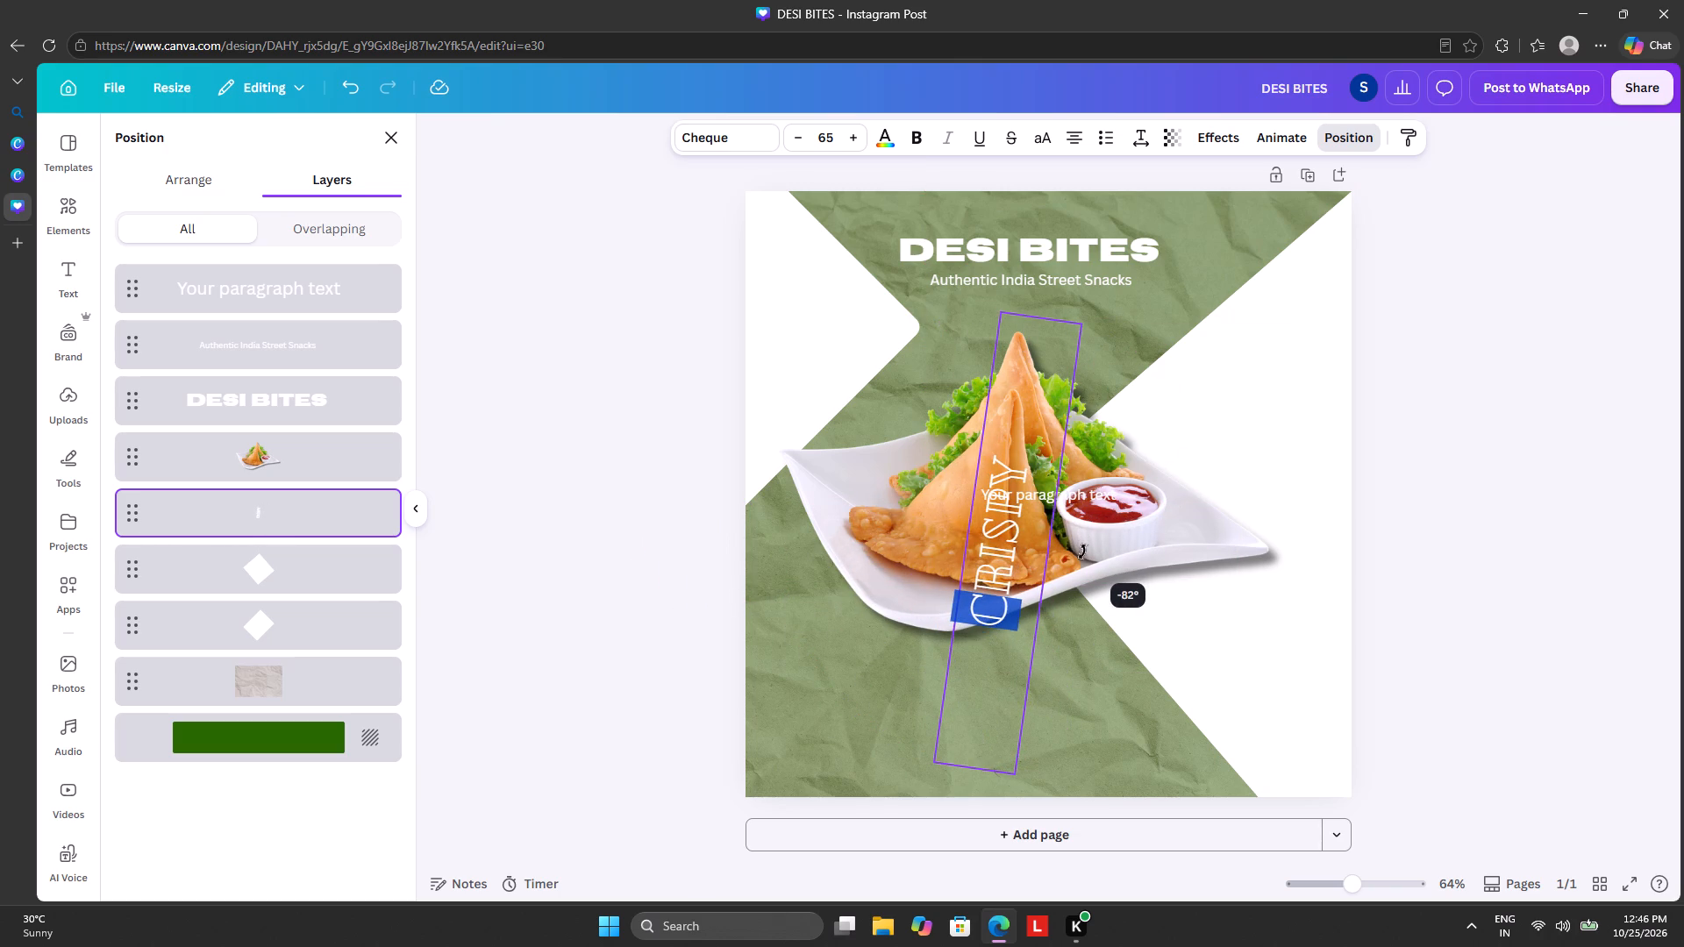
{"action": "left_click_drag", "start_coordinate": [1082, 552], "coordinate": [1069, 541]}
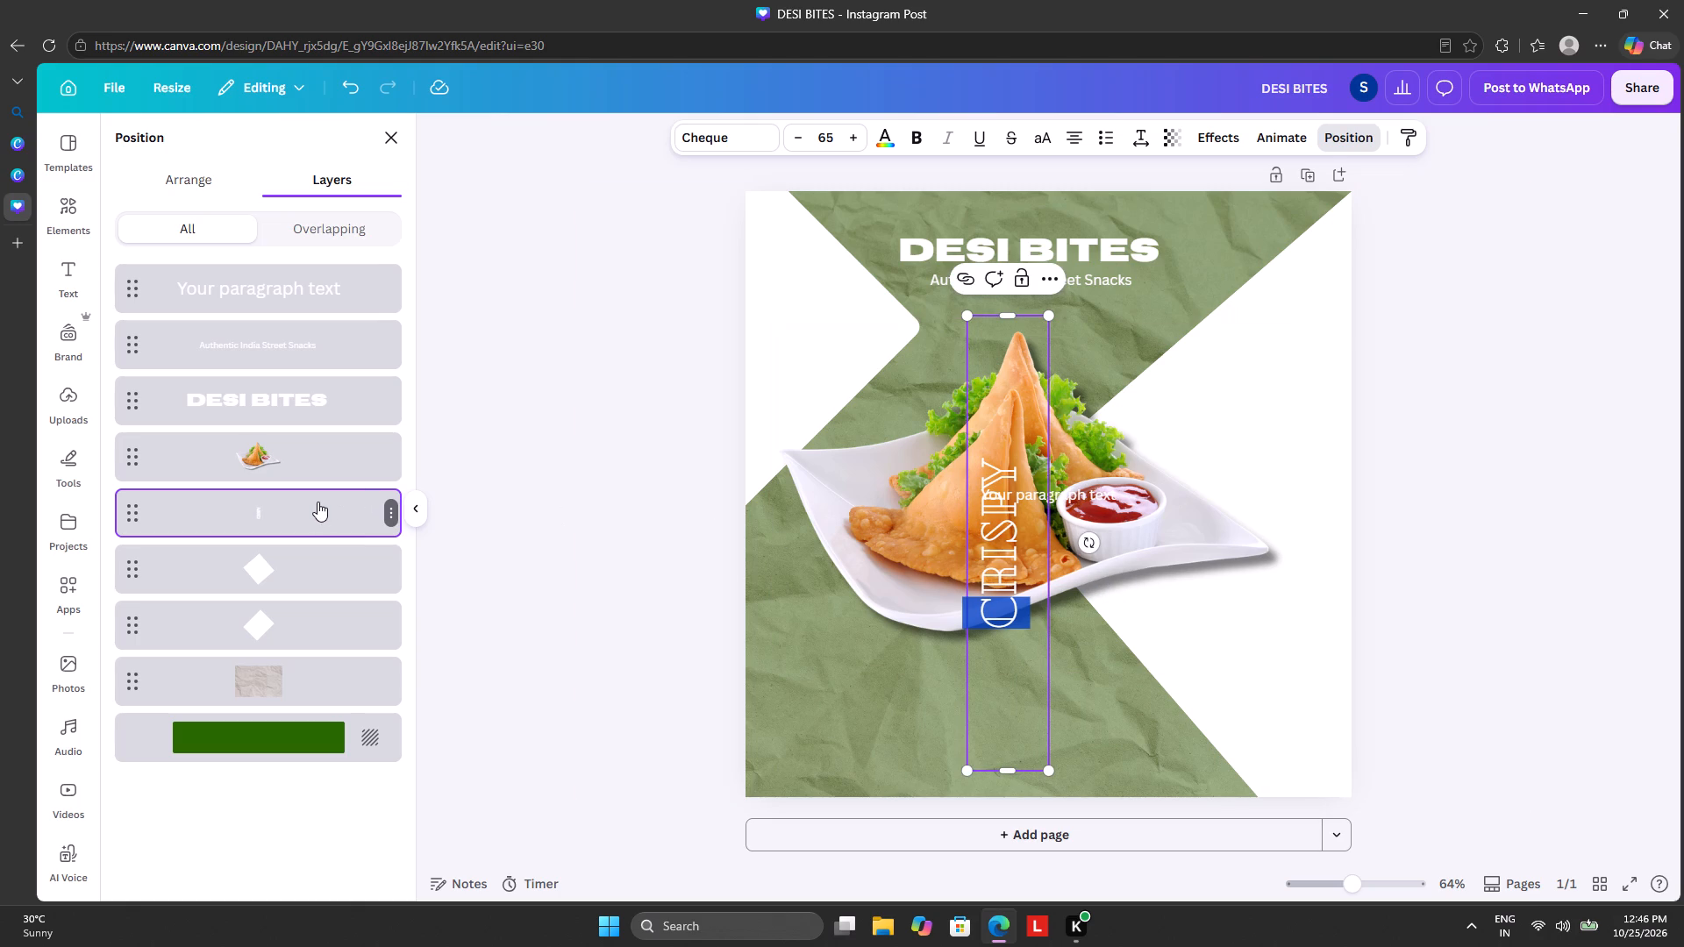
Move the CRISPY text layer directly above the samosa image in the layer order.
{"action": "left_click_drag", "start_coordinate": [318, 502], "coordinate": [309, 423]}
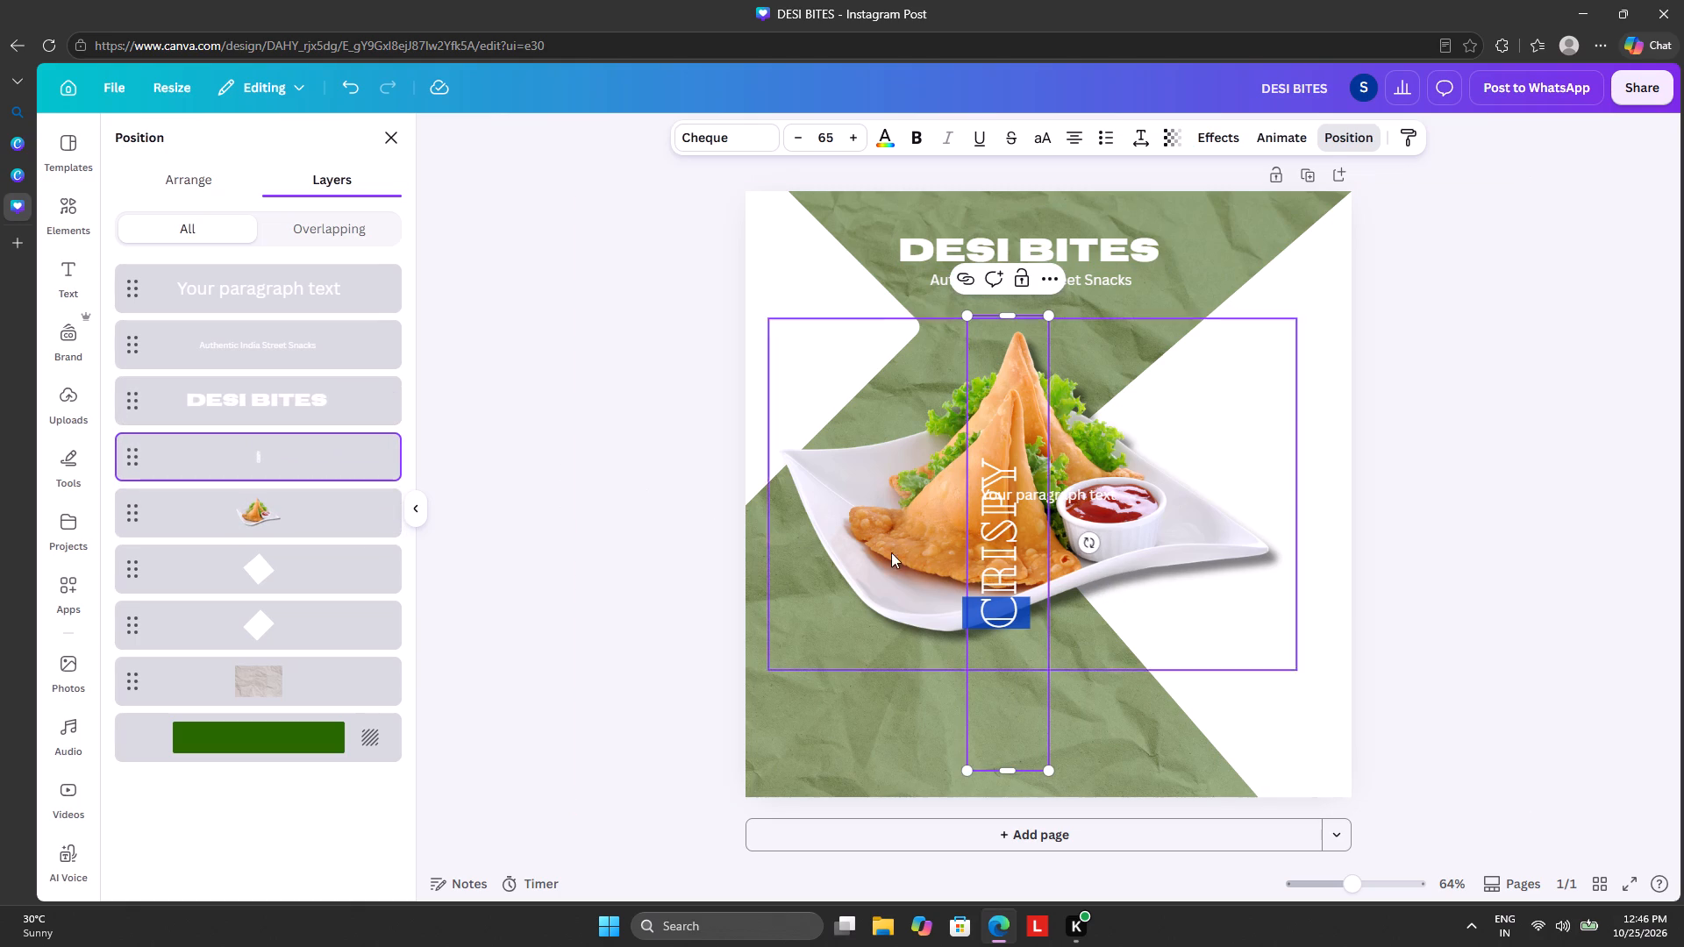
Move the vertical CRISPY text from the samosa to the left side of the design, over the plate's left tip.
{"action": "left_click_drag", "start_coordinate": [1051, 685], "coordinate": [1051, 683]}
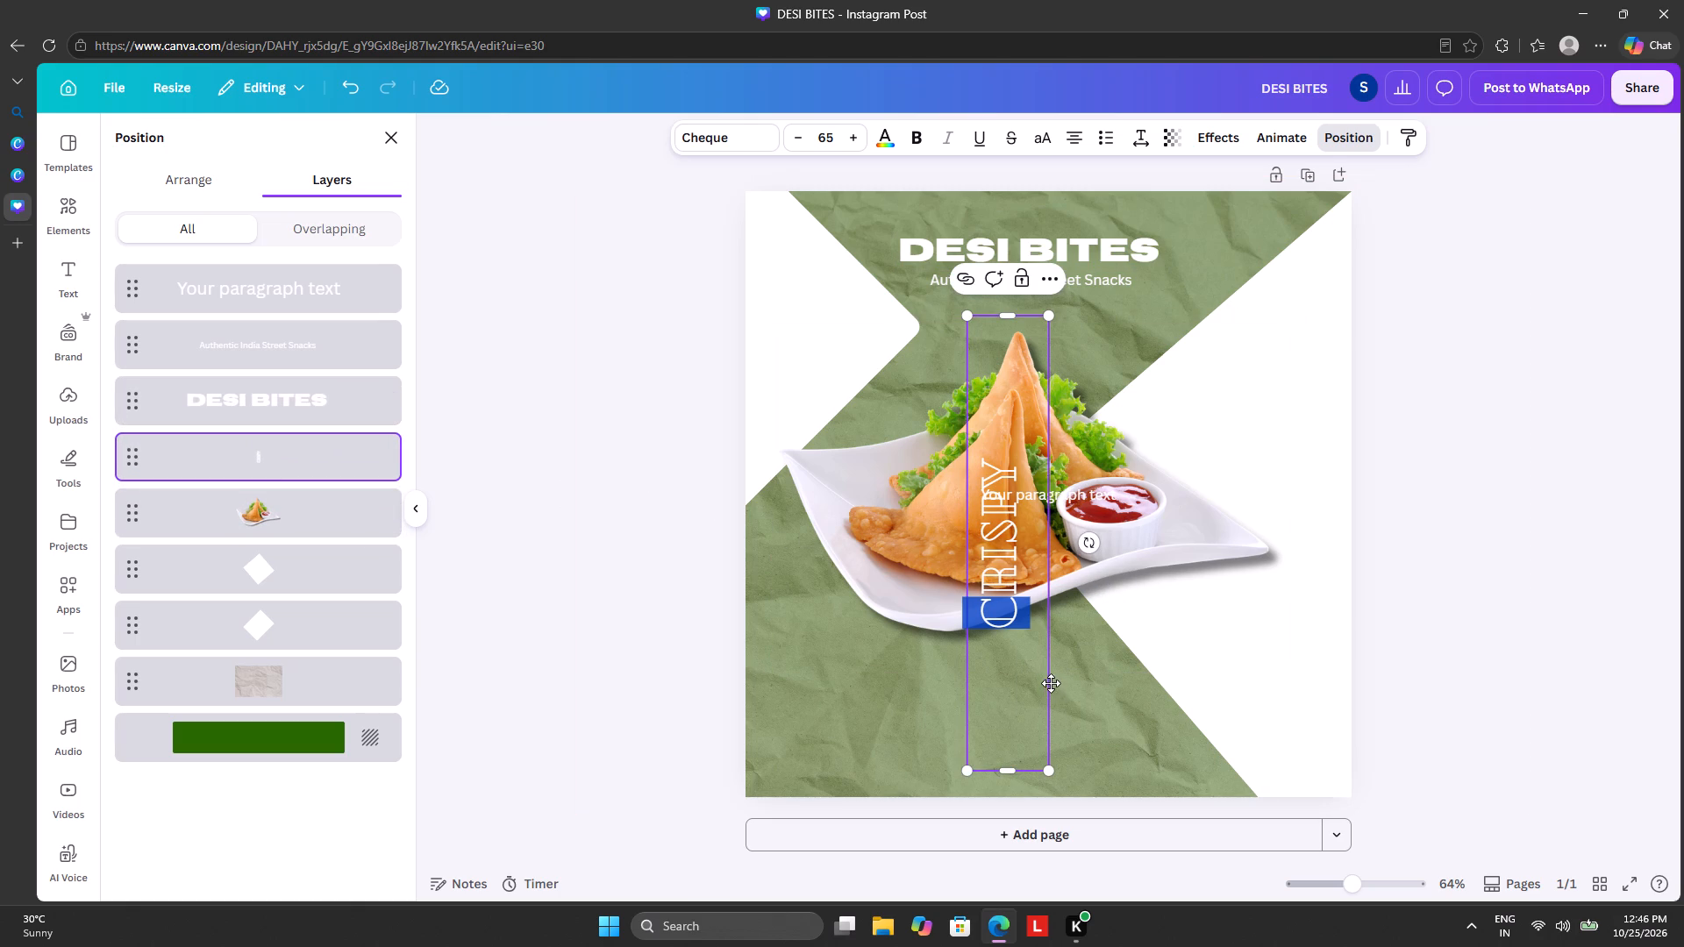
{"action": "left_click_drag", "start_coordinate": [1051, 683], "coordinate": [863, 676]}
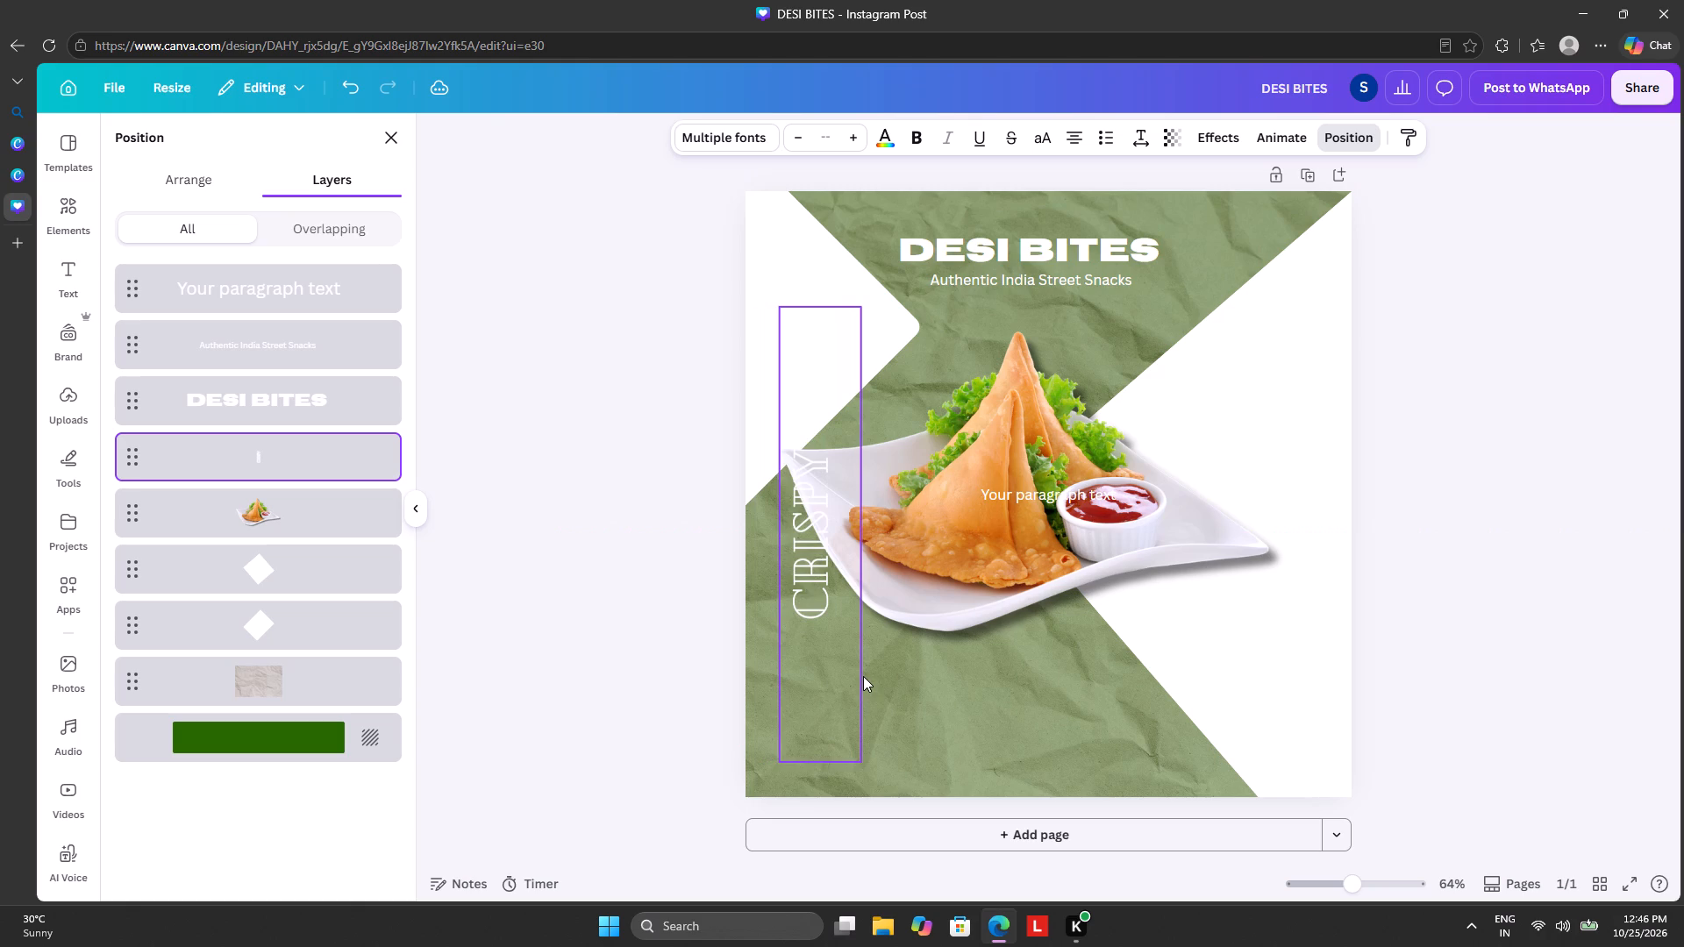
{"action": "left_click_drag", "start_coordinate": [863, 676], "coordinate": [859, 629]}
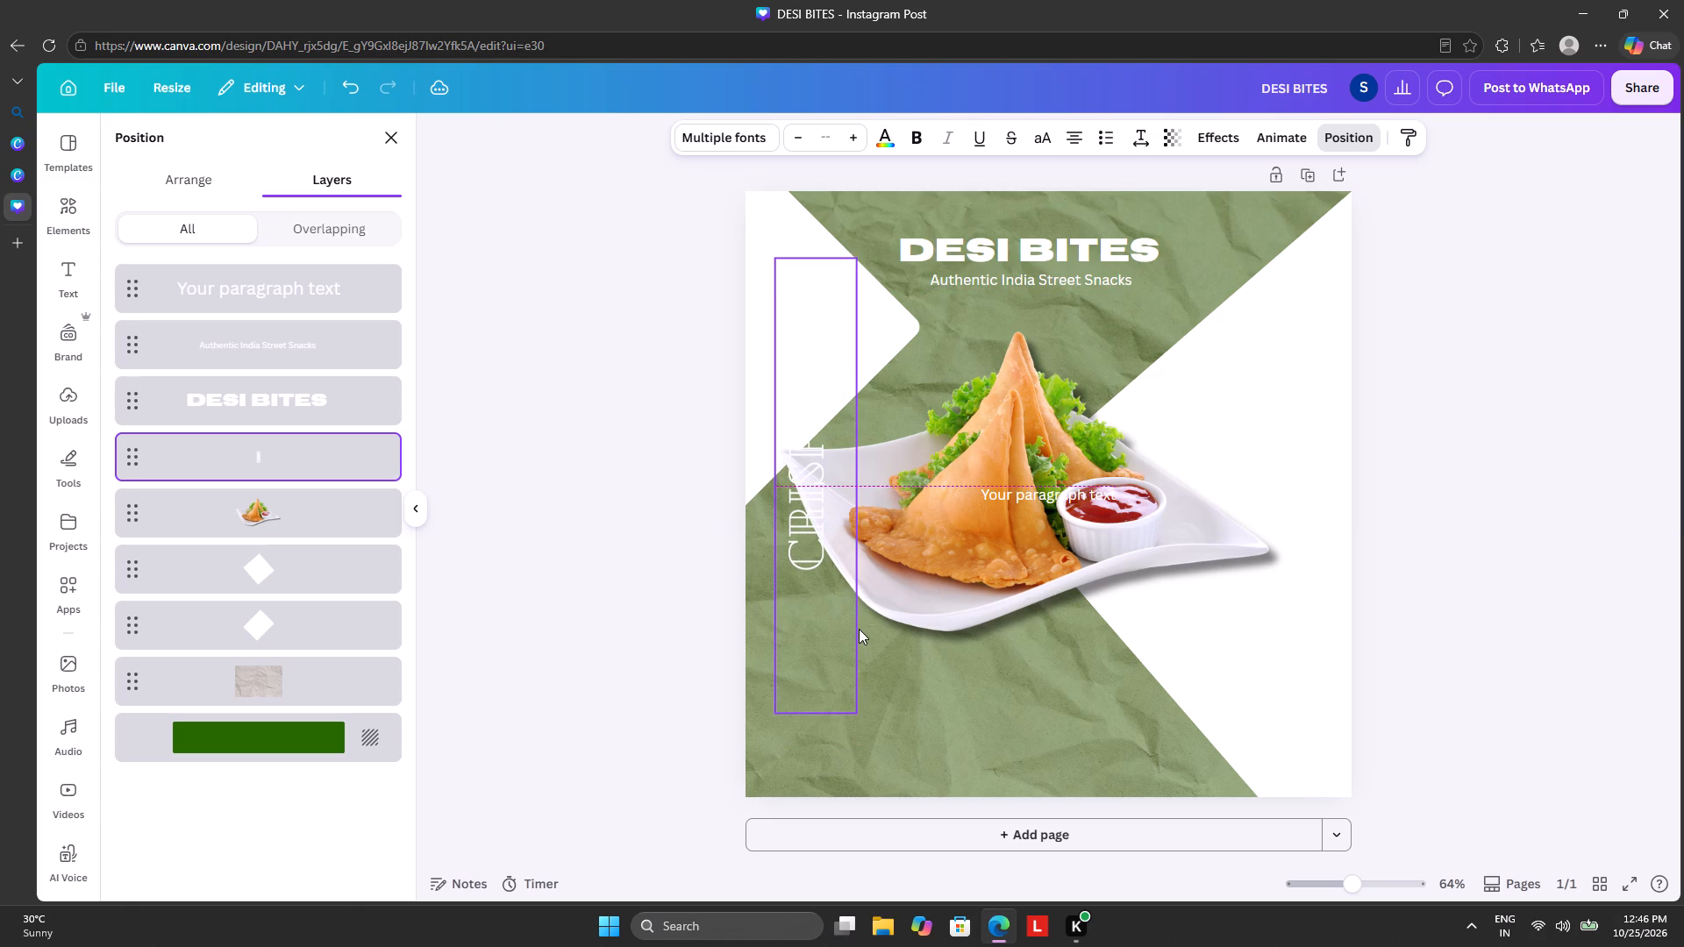
{"action": "left_click_drag", "start_coordinate": [859, 629], "coordinate": [859, 621]}
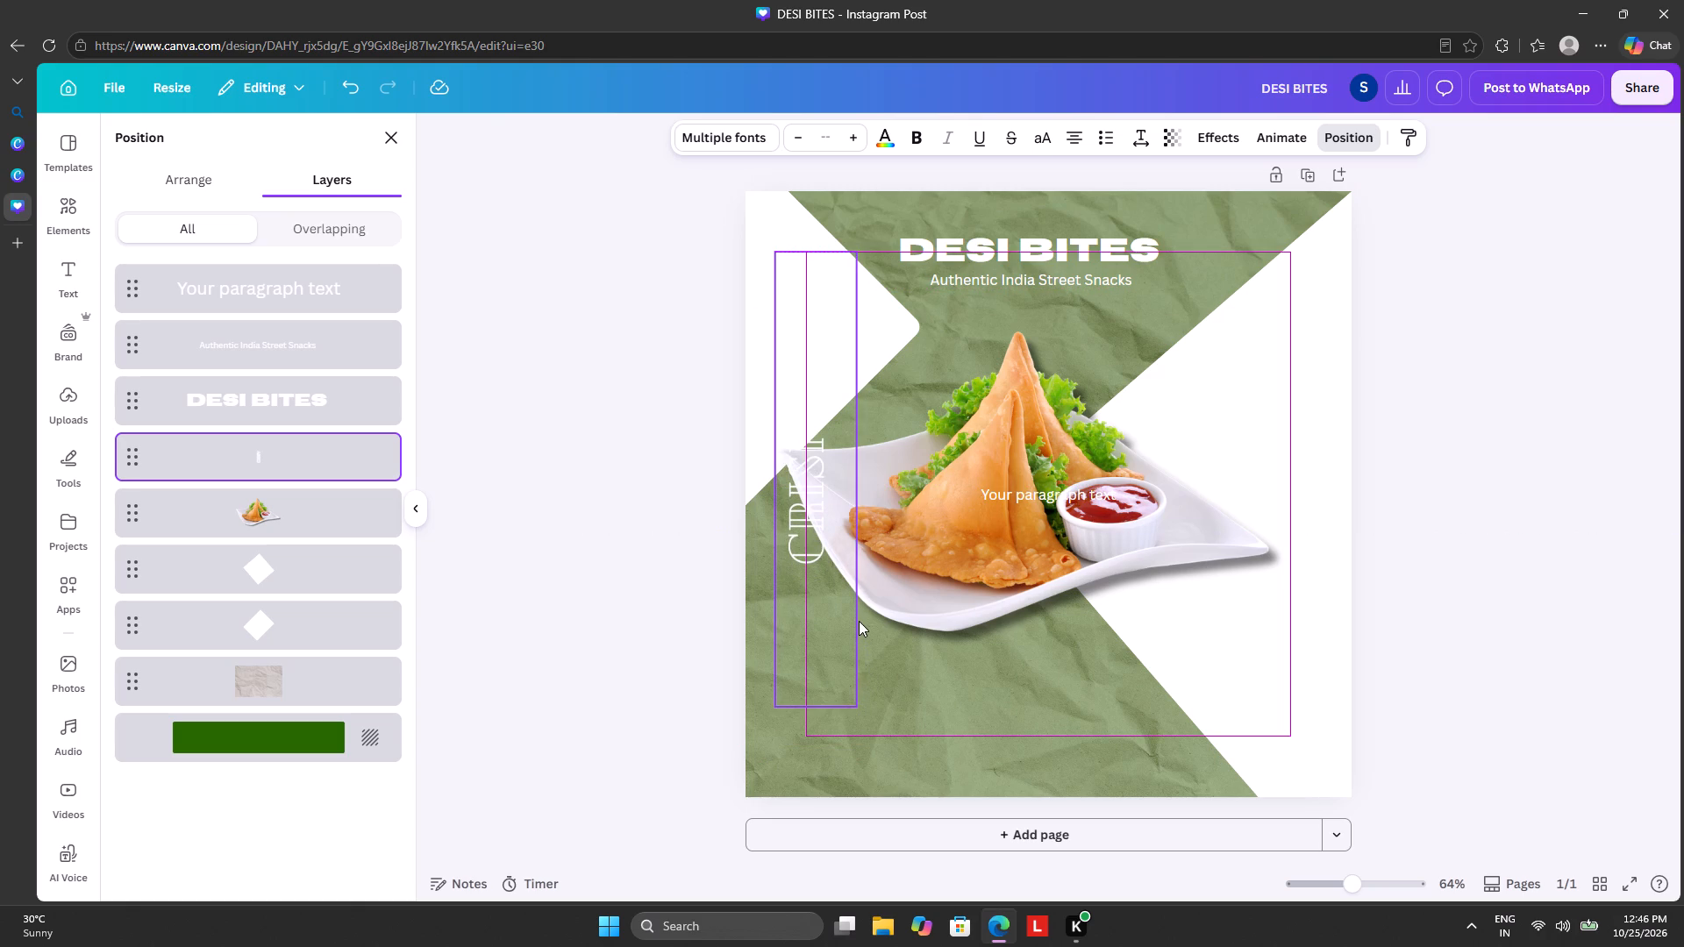
{"action": "left_click_drag", "start_coordinate": [859, 621], "coordinate": [853, 737]}
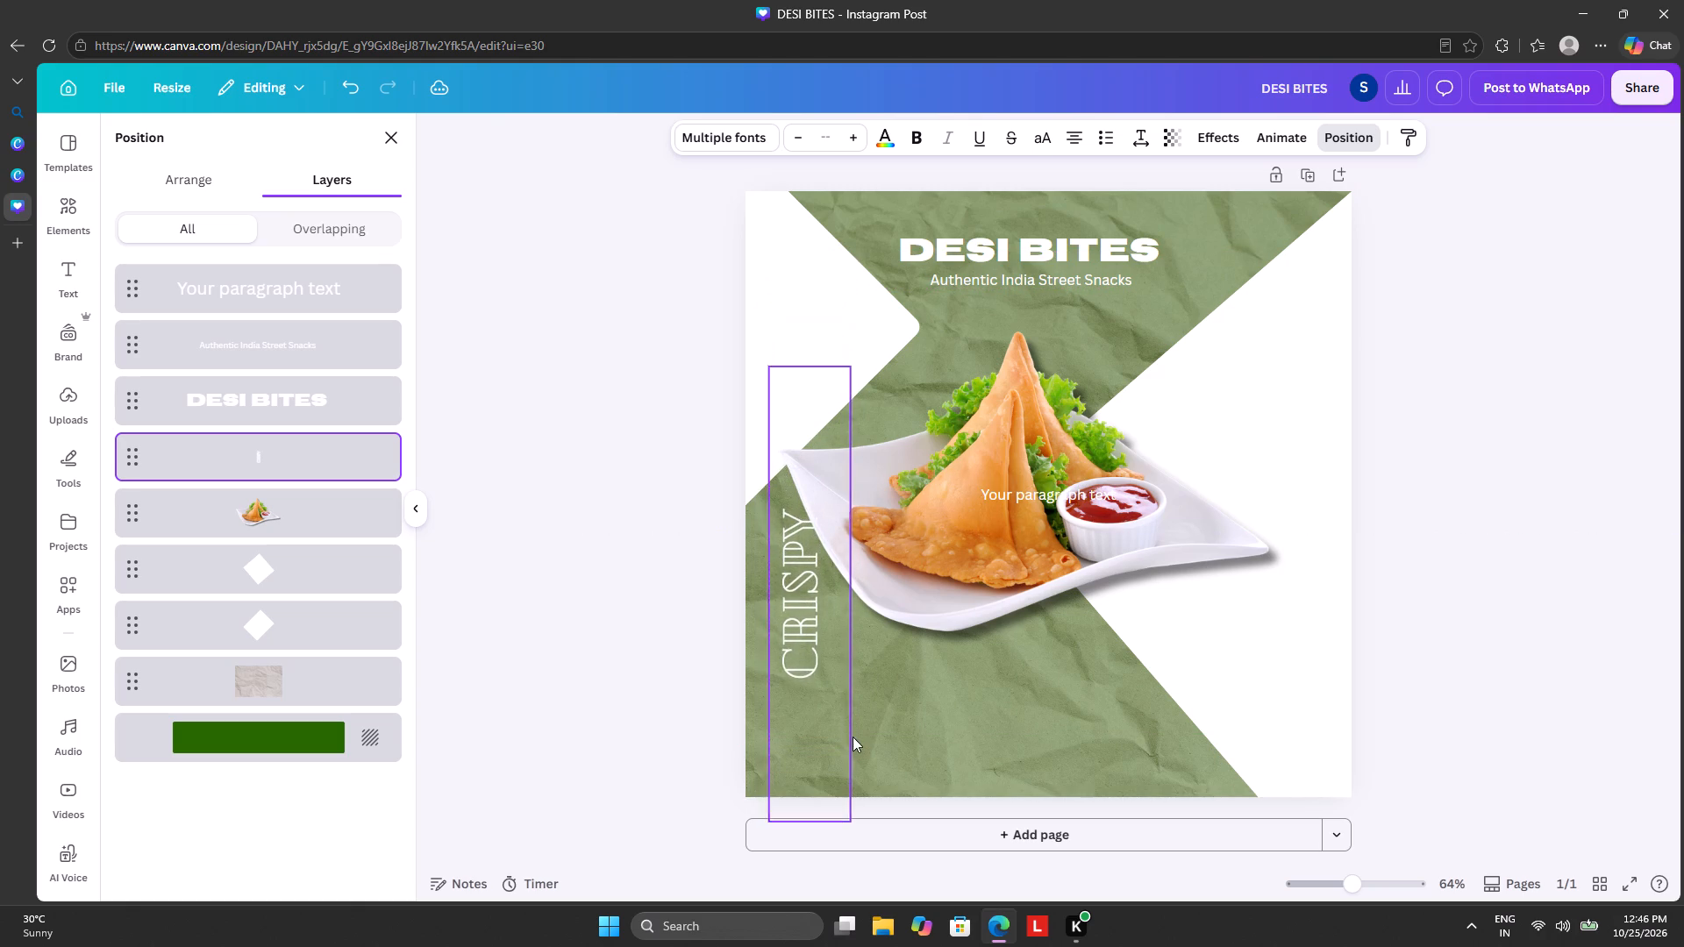
{"action": "left_click_drag", "start_coordinate": [853, 737], "coordinate": [842, 748]}
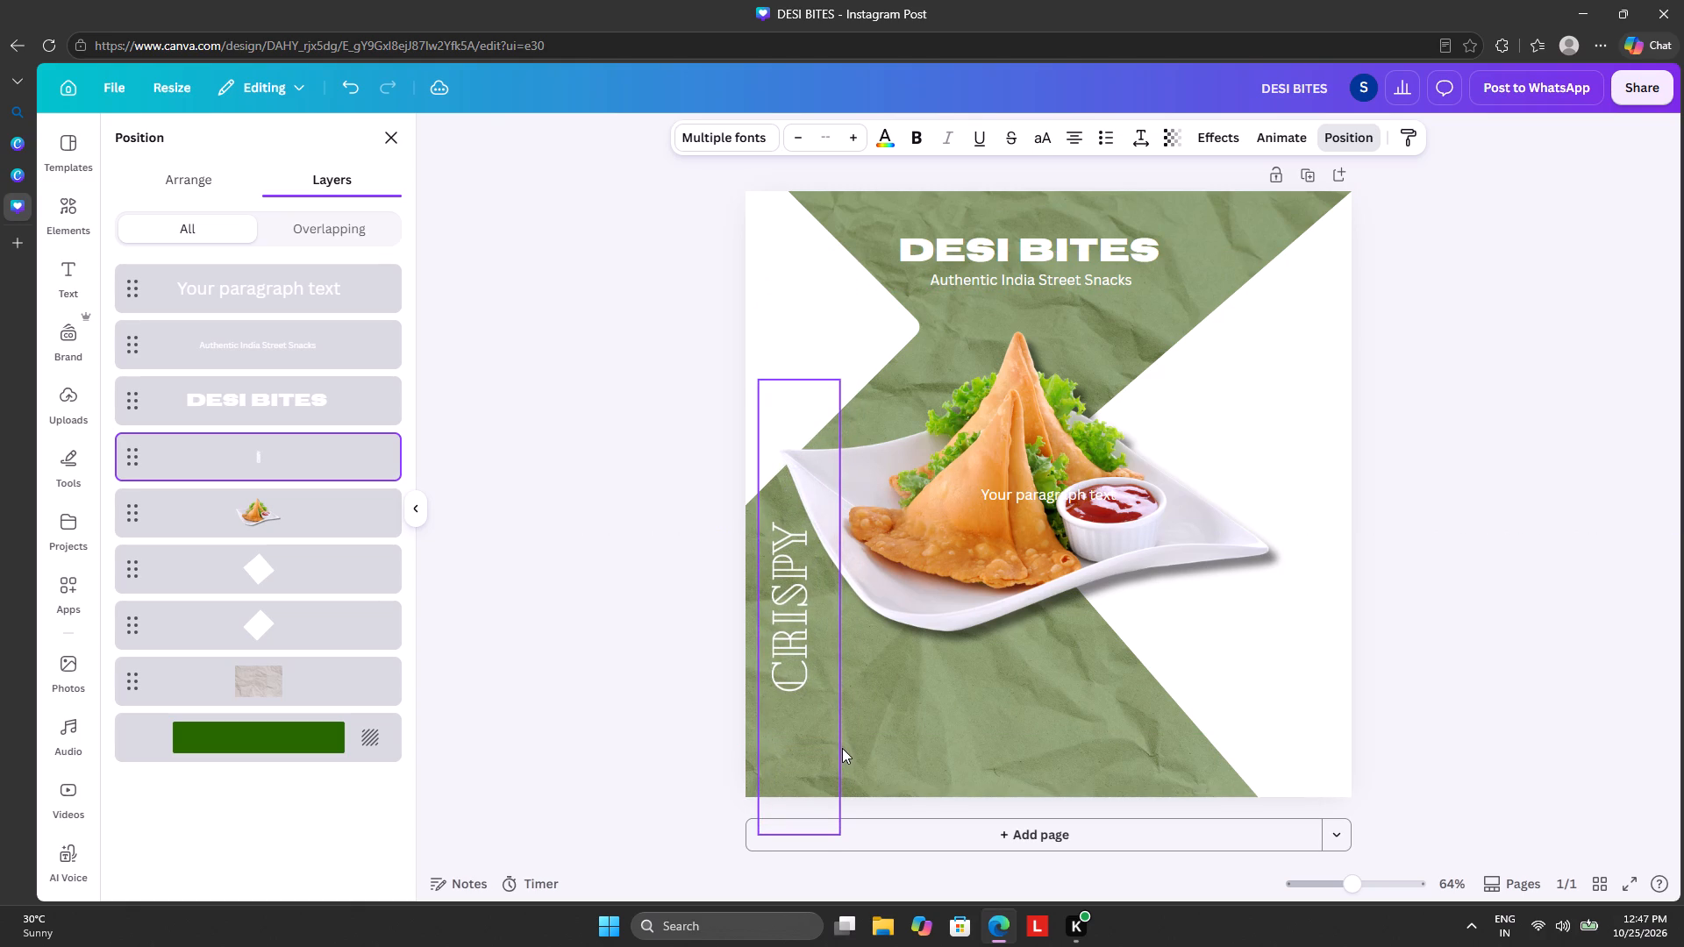
{"action": "left_click_drag", "start_coordinate": [842, 748], "coordinate": [862, 628]}
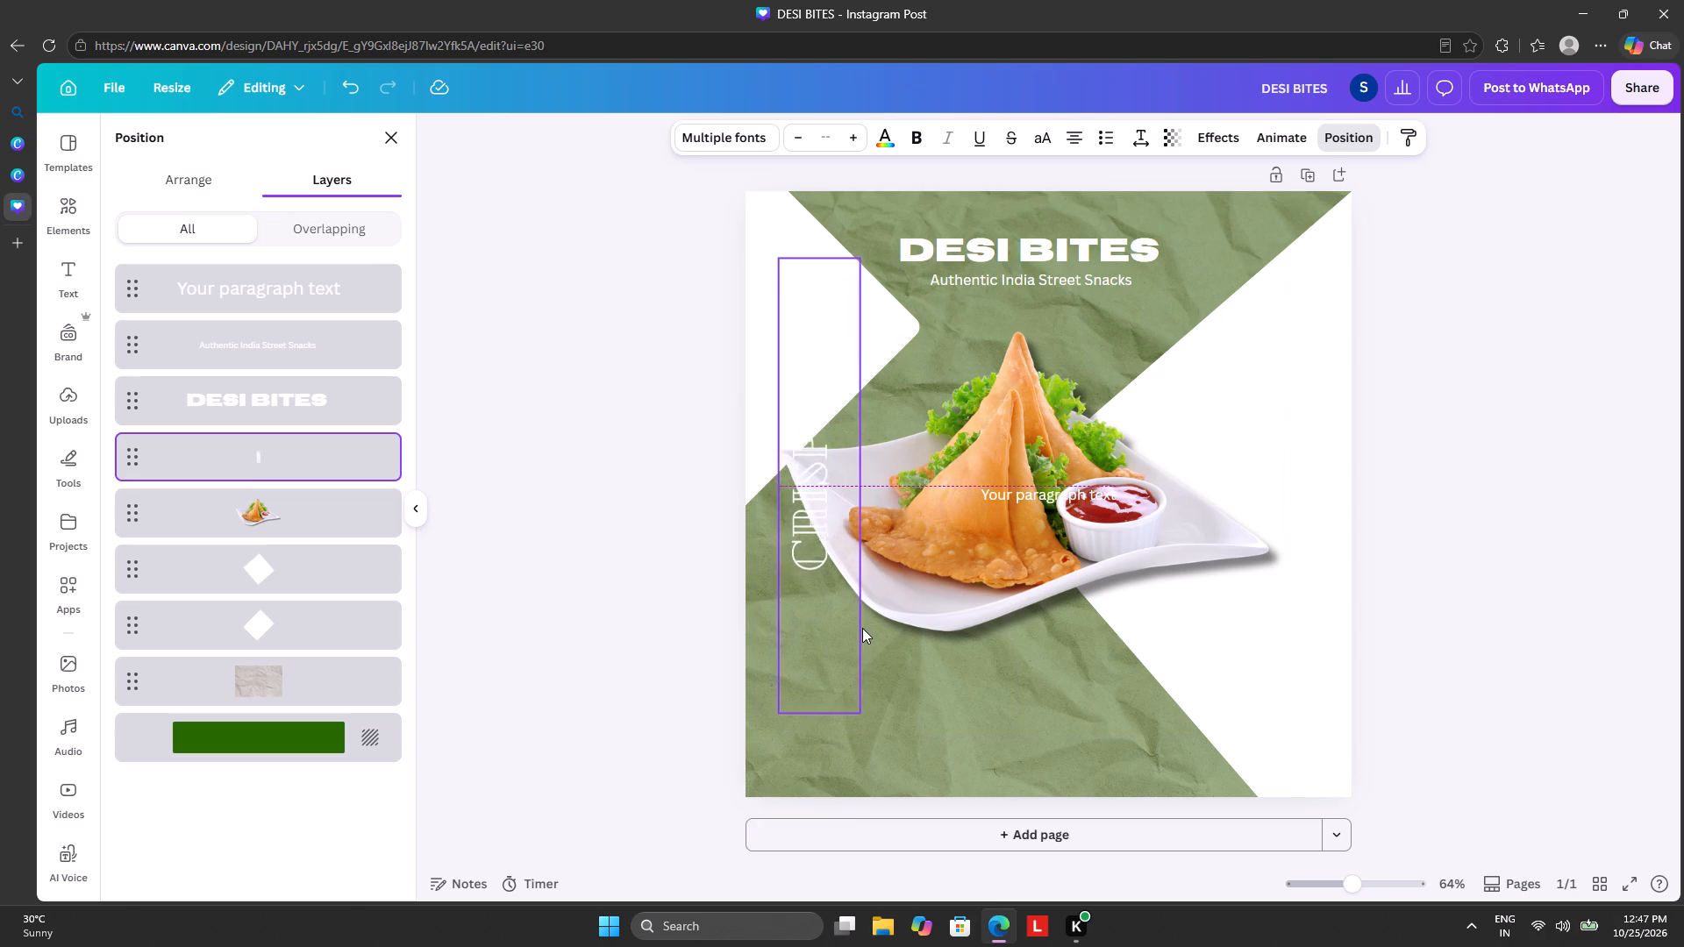
{"action": "left_click_drag", "start_coordinate": [862, 628], "coordinate": [853, 614]}
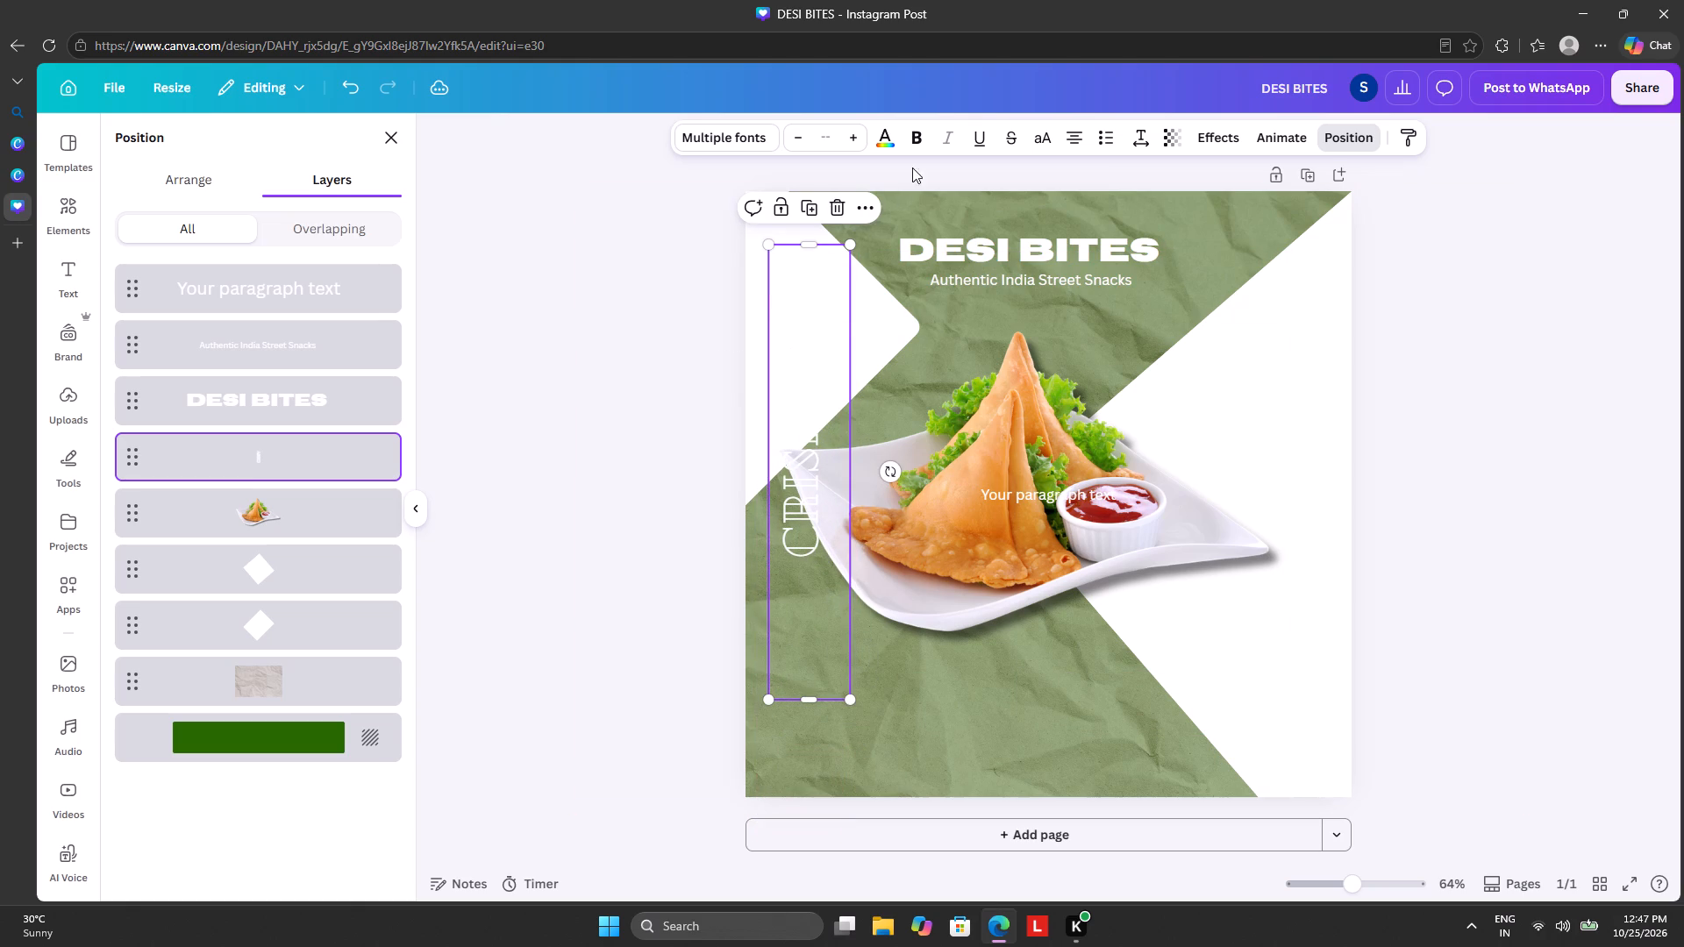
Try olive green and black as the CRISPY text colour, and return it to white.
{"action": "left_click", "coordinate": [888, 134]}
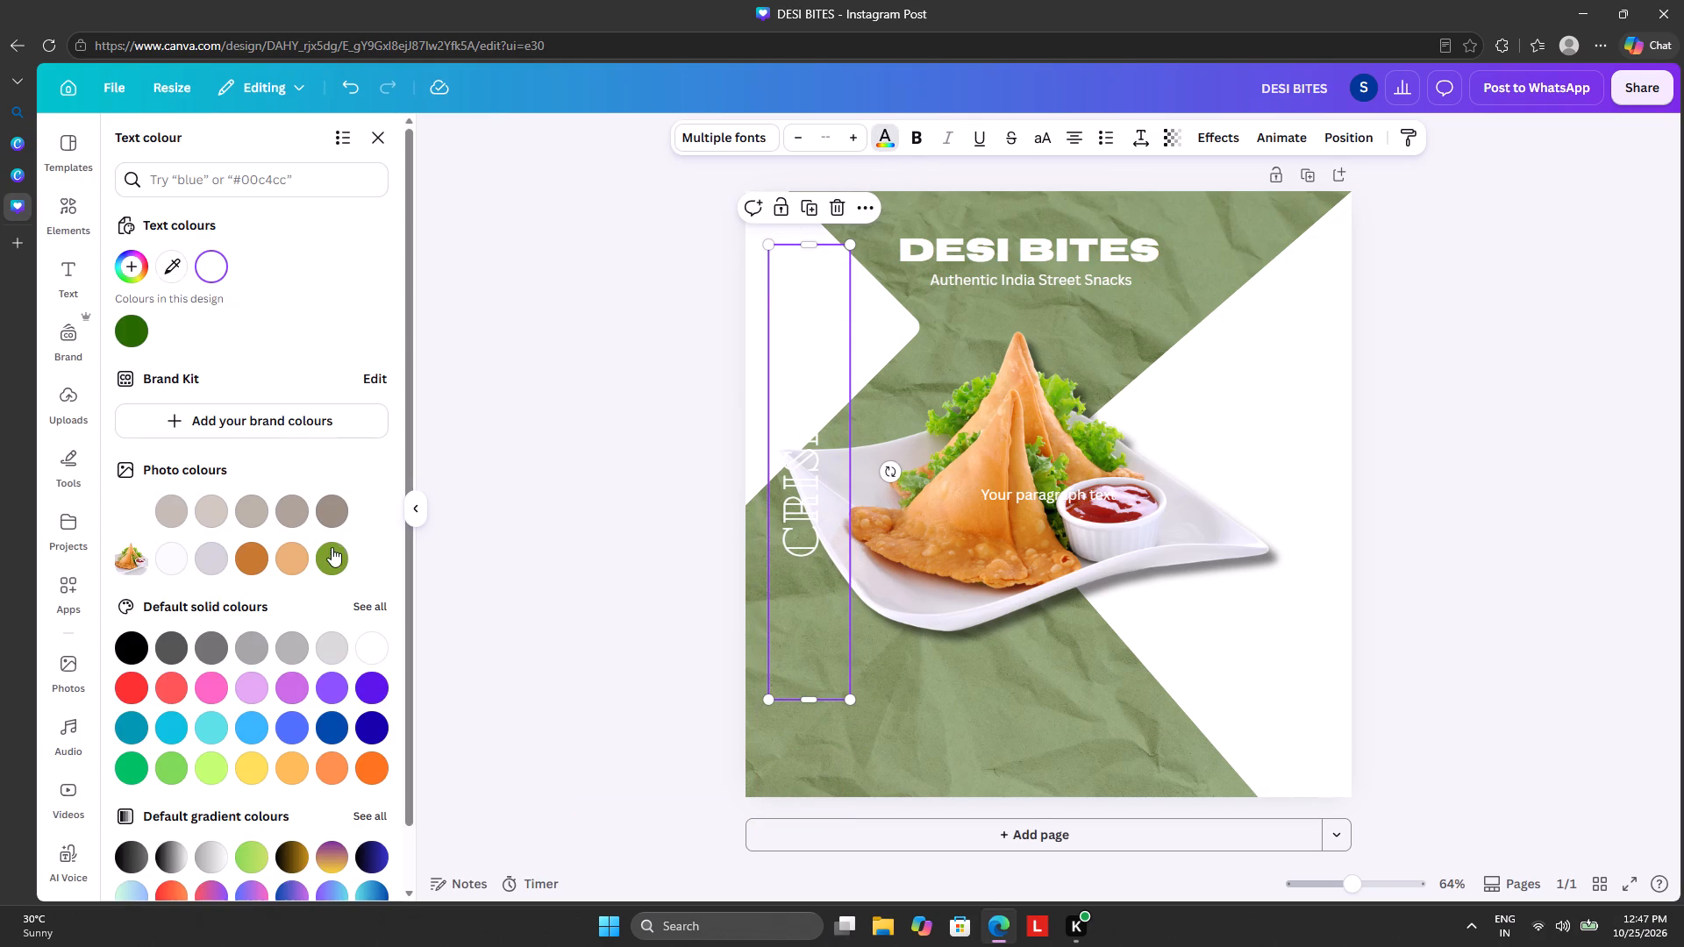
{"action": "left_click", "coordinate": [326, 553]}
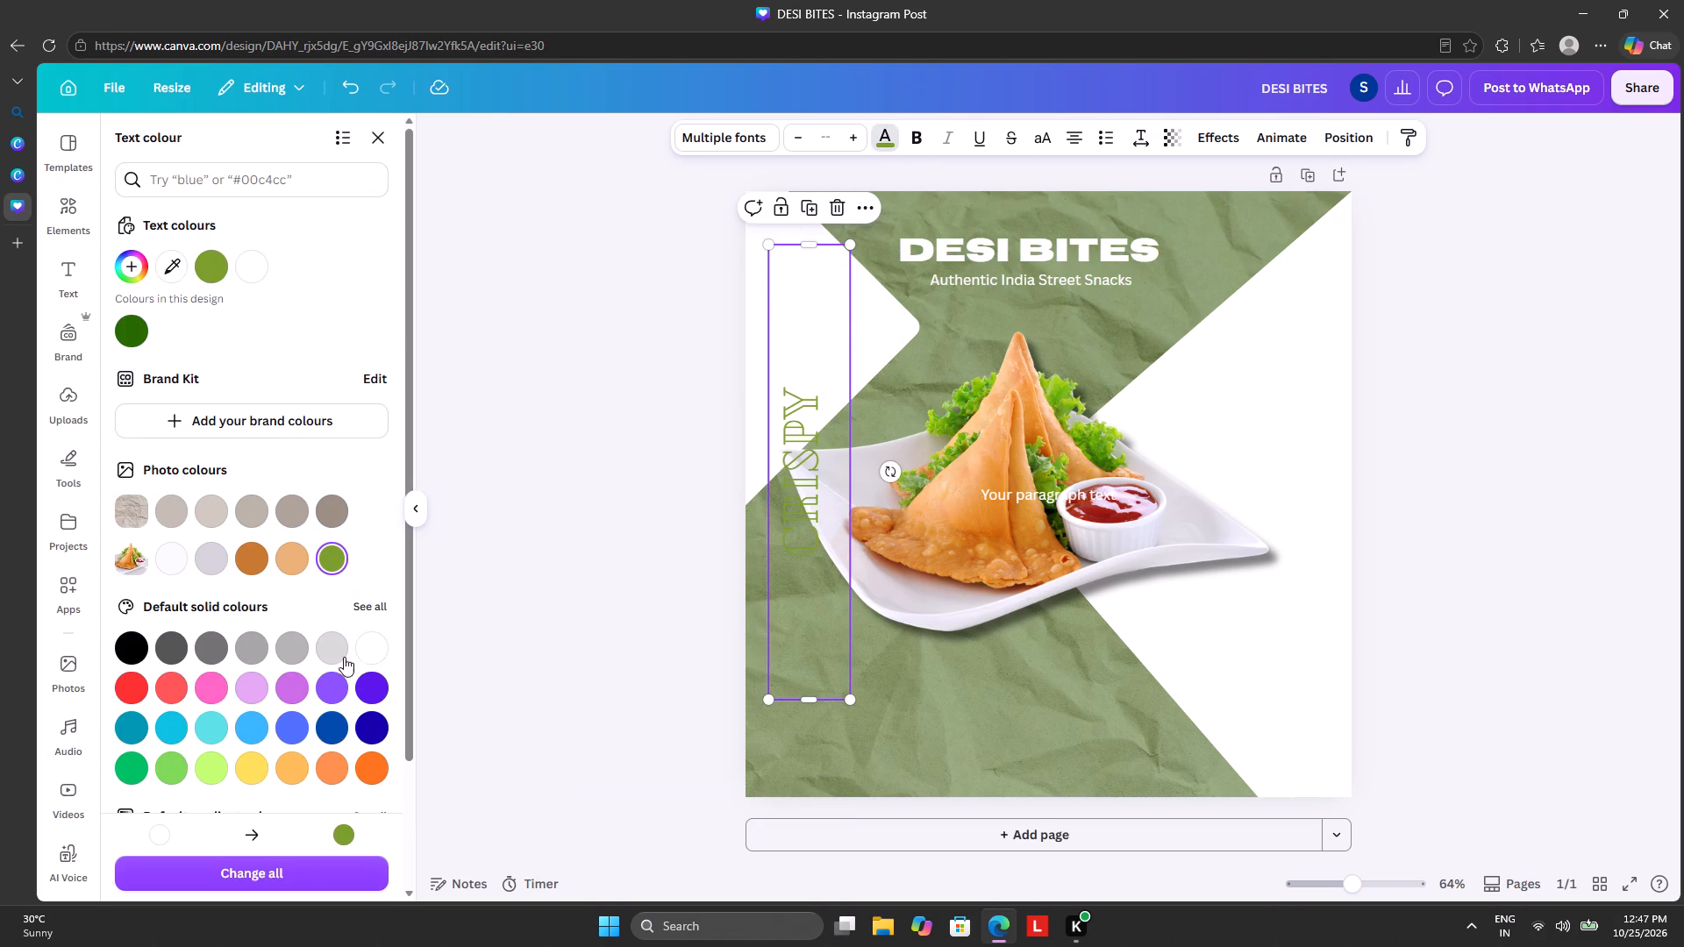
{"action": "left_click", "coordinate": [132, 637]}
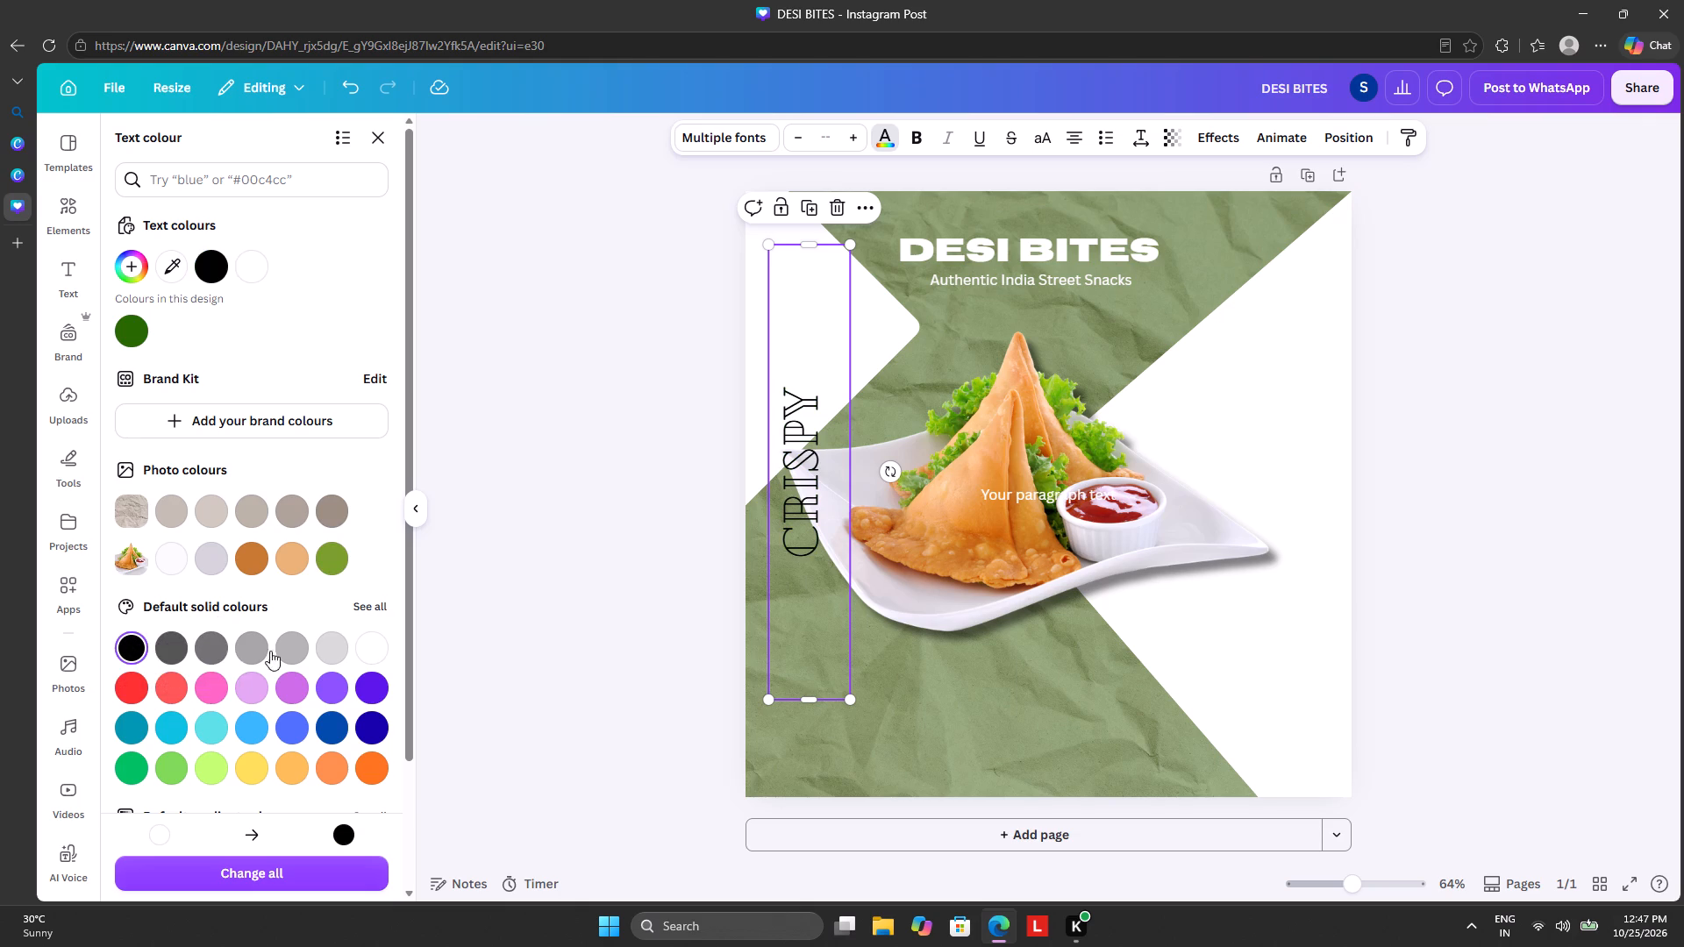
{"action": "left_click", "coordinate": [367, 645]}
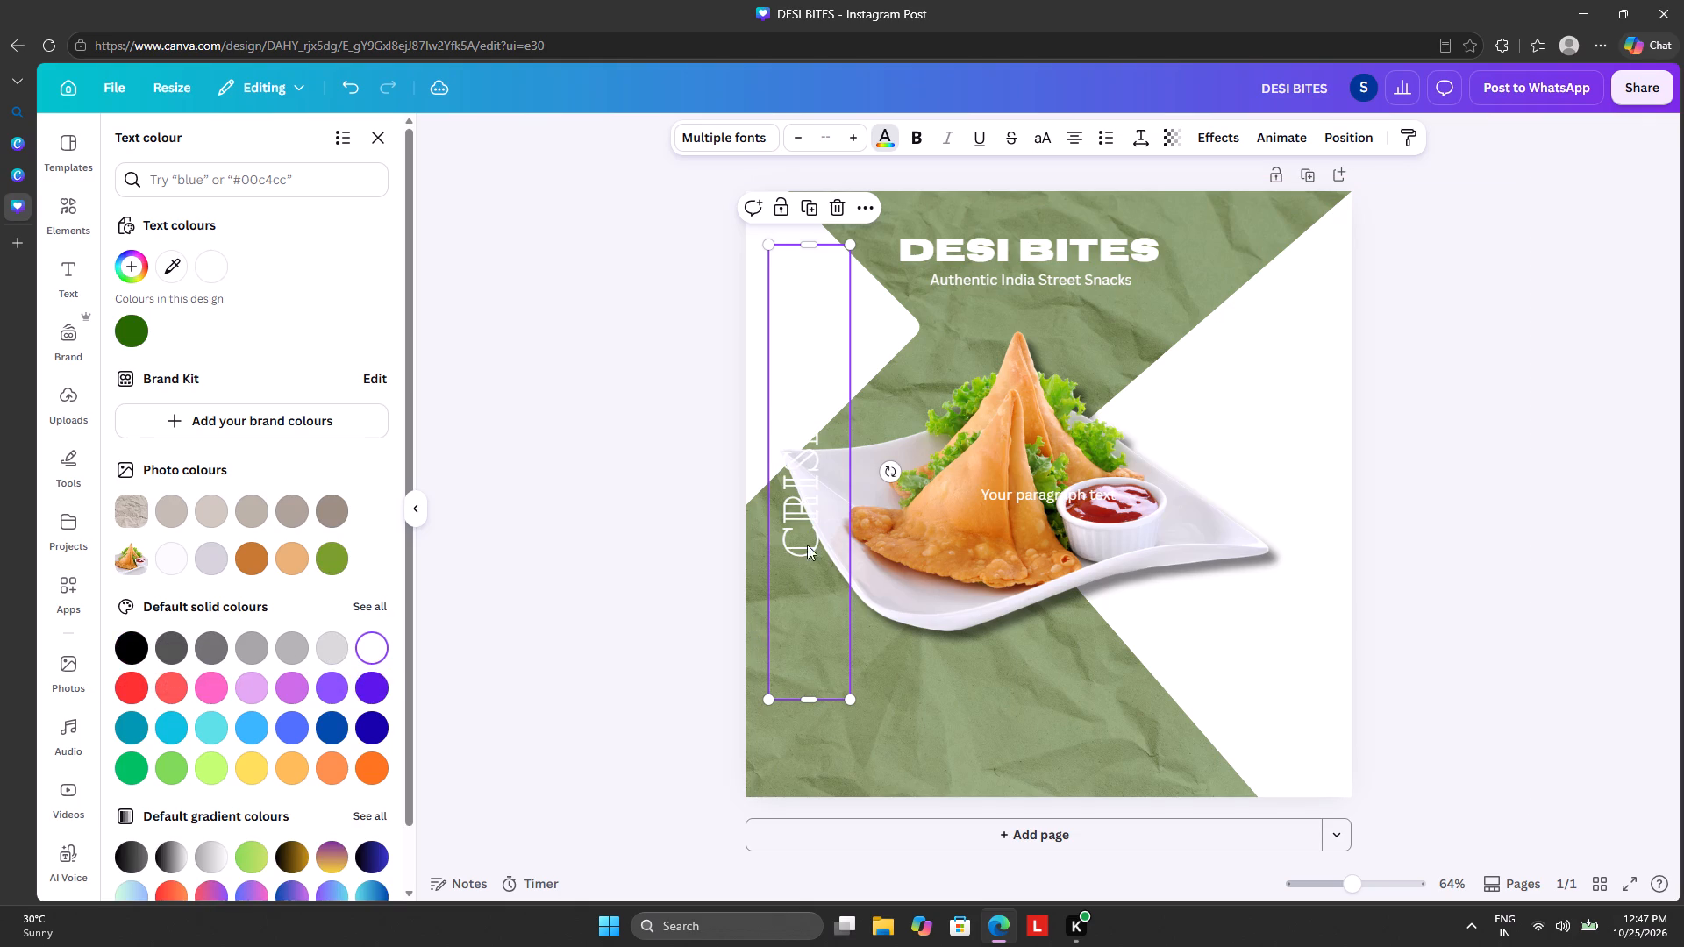
Nudge the vertical CRISPY text slightly closer to the design's left edge.
{"action": "left_click_drag", "start_coordinate": [807, 539], "coordinate": [796, 538]}
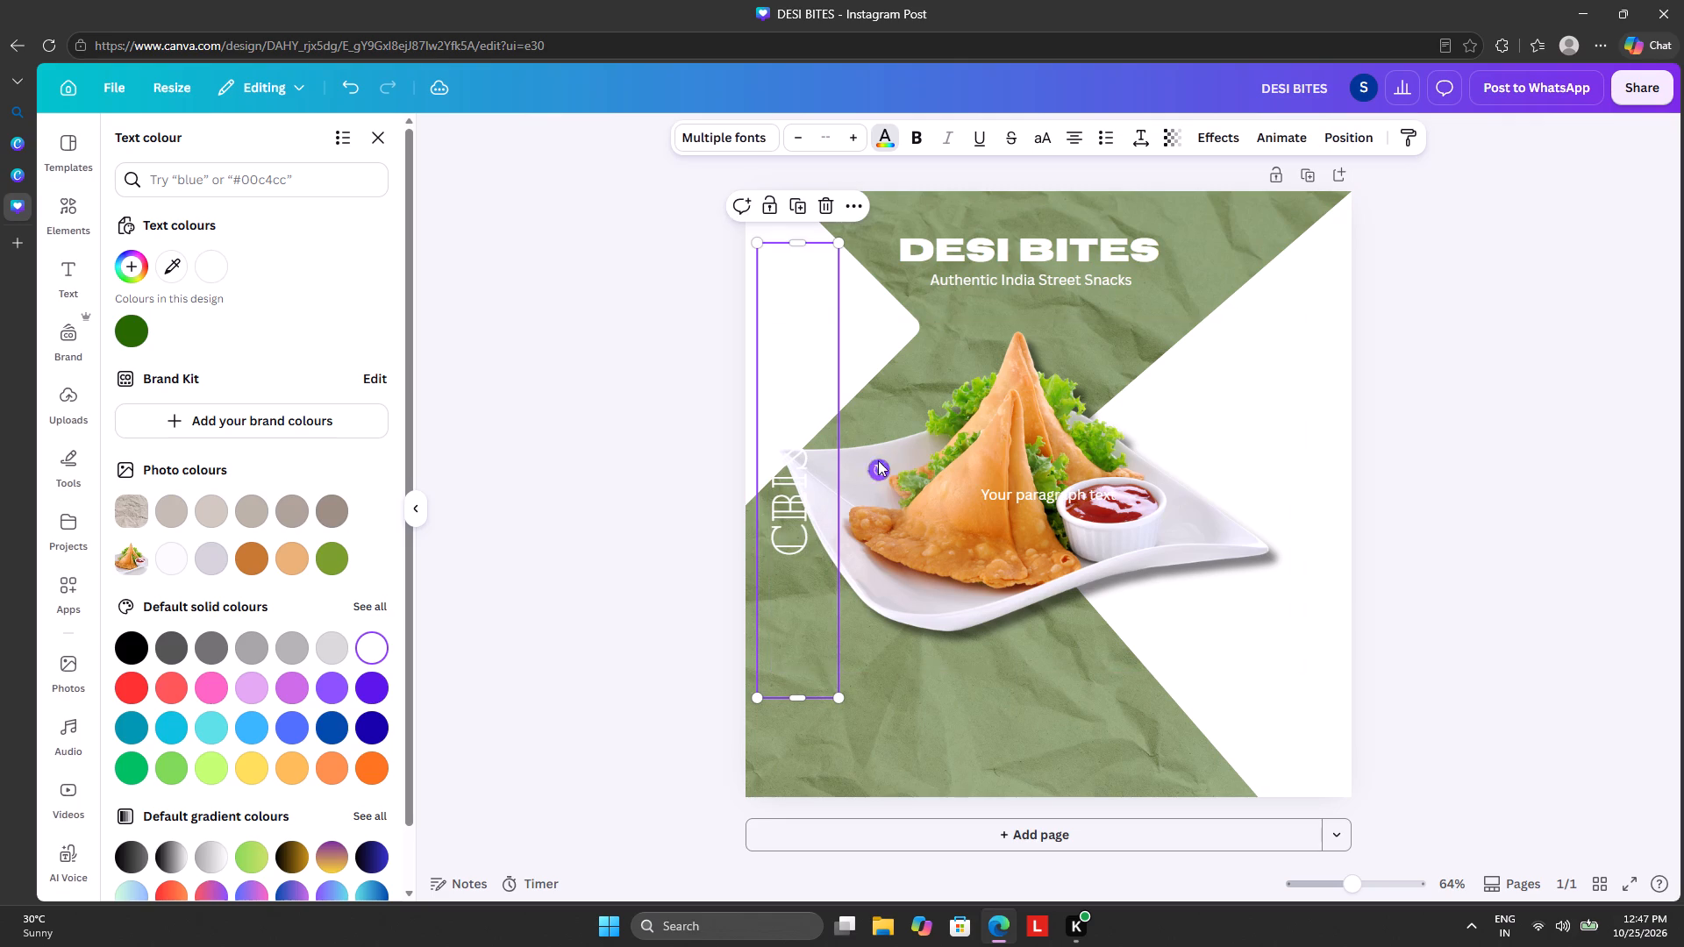
Move the CRISPY text layer directly beneath the samosa image in the layer order.
{"action": "left_click", "coordinate": [859, 205]}
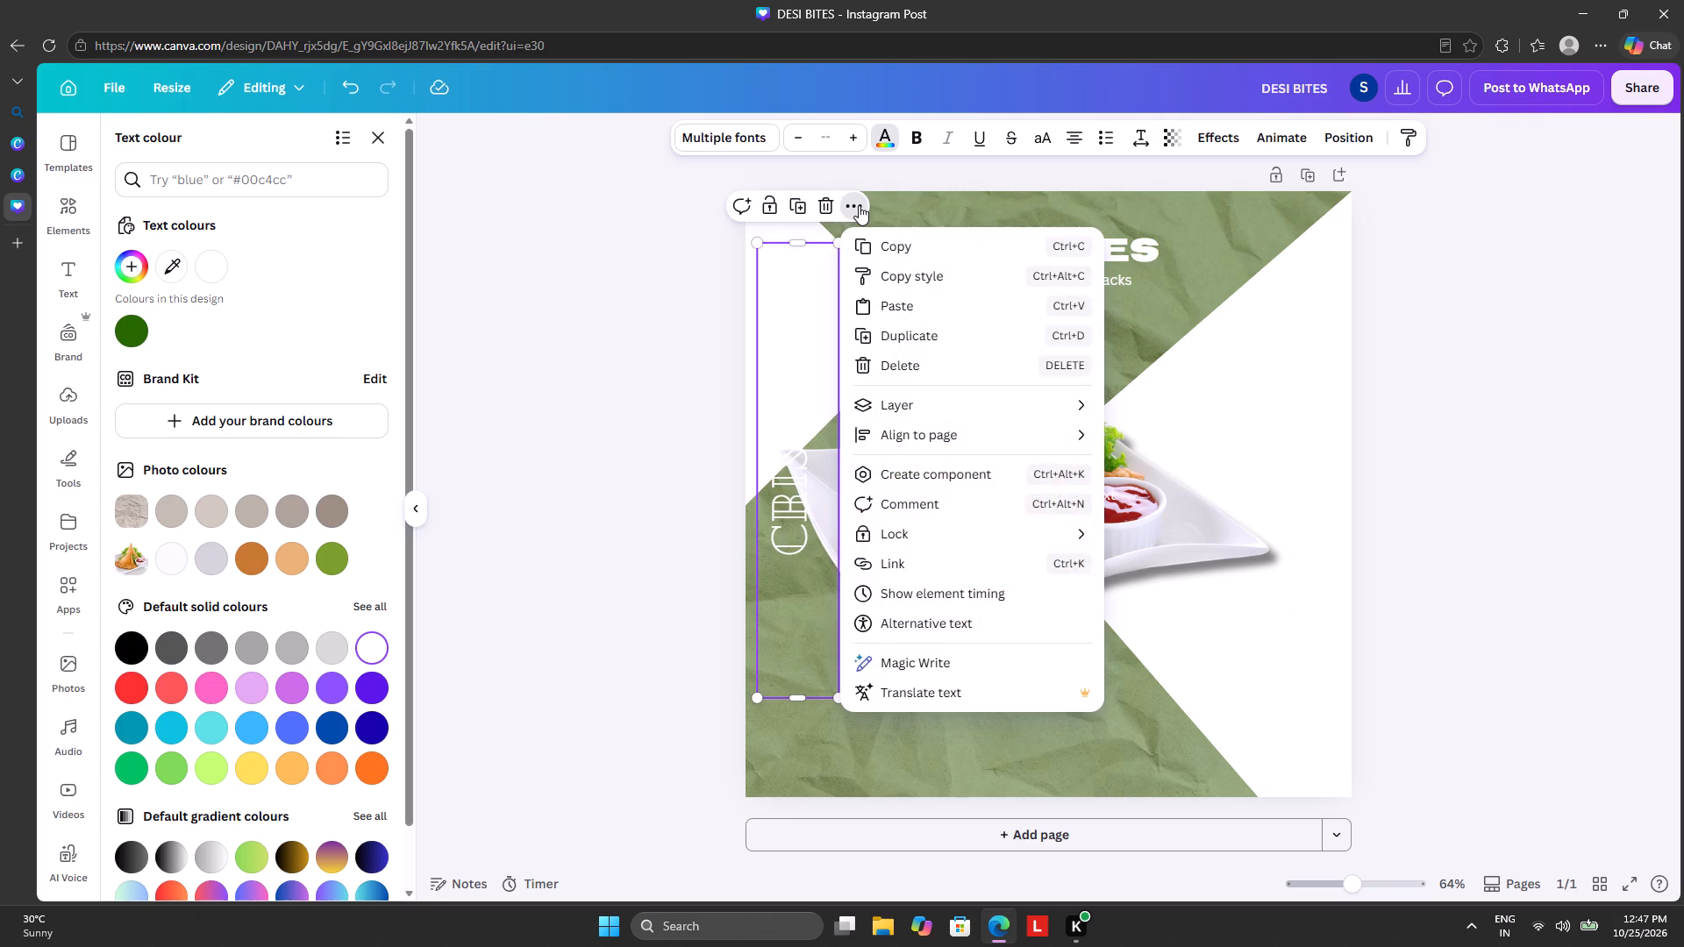
{"action": "left_click", "coordinate": [884, 410]}
{"action": "left_click", "coordinate": [1170, 530]}
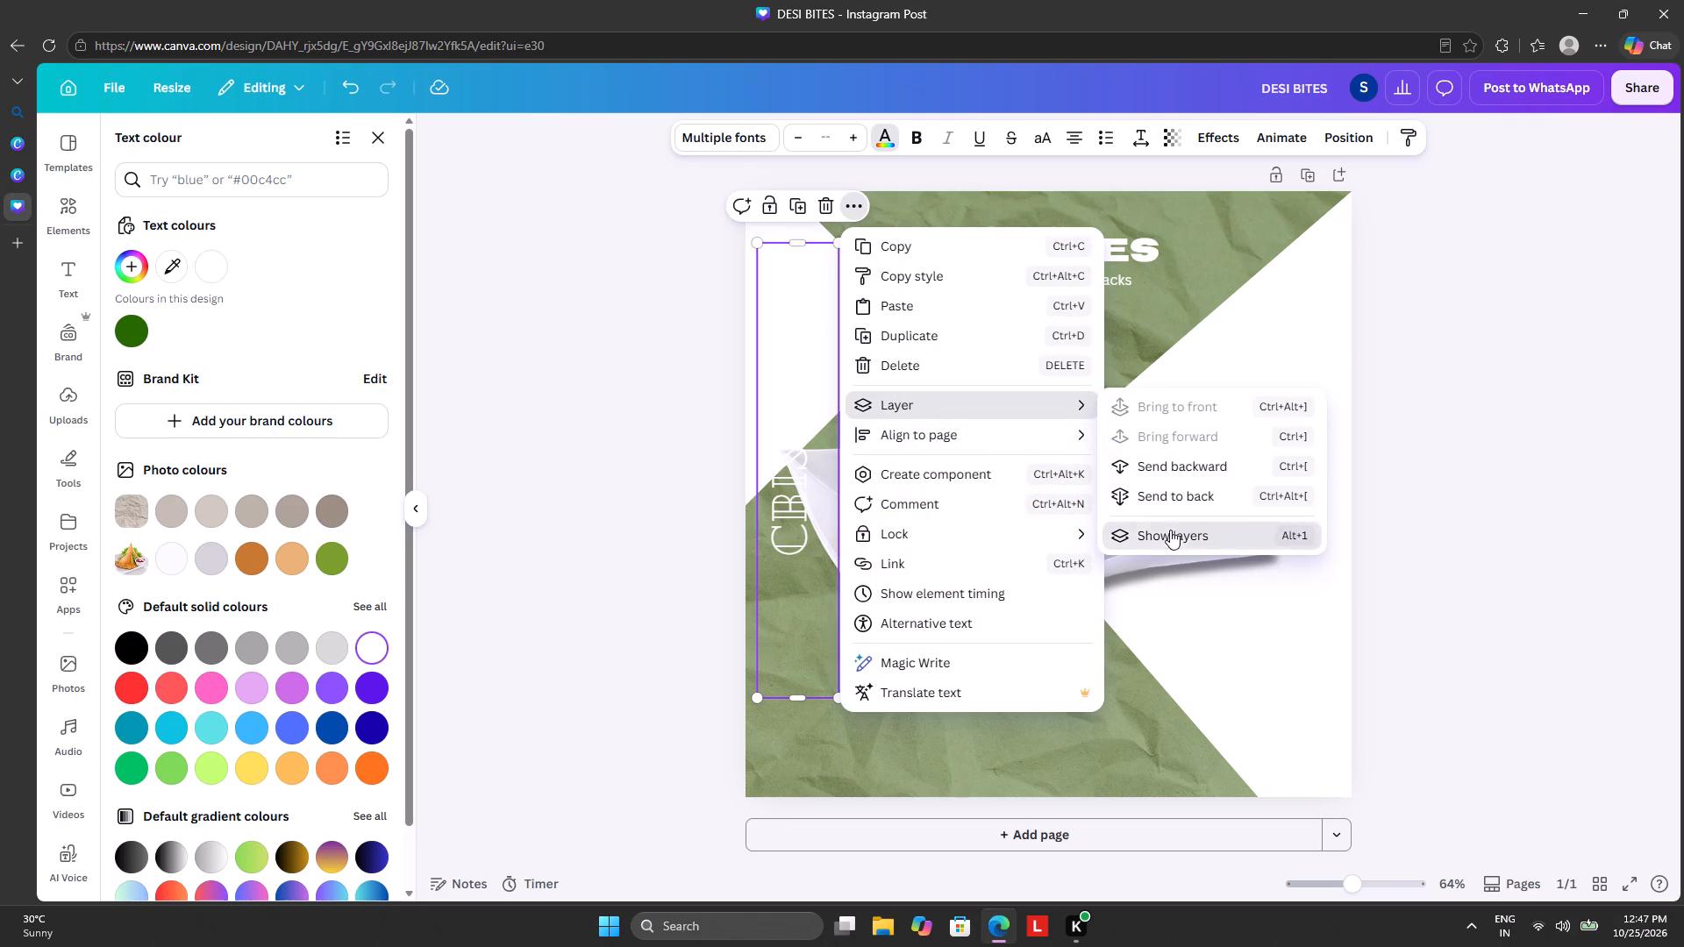
{"action": "left_click_drag", "start_coordinate": [275, 446], "coordinate": [275, 534]}
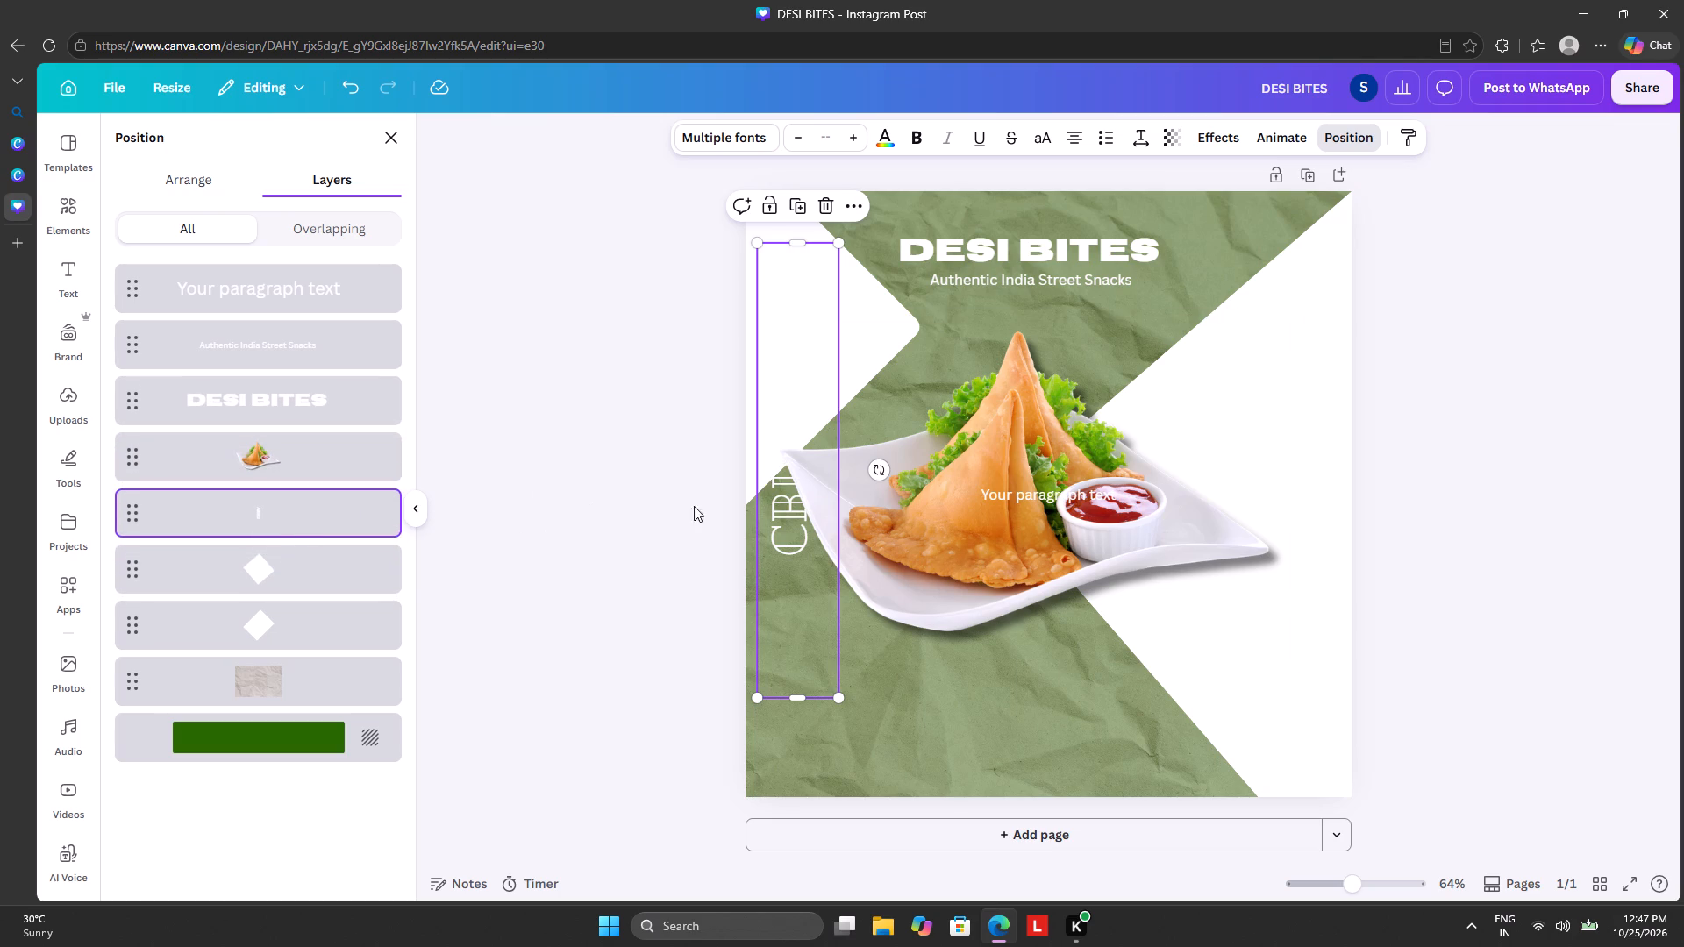
Enlarge the vertical CRISPY text proportionally until its box is nearly as tall as the page.
{"action": "left_click_drag", "start_coordinate": [836, 701], "coordinate": [996, 801]}
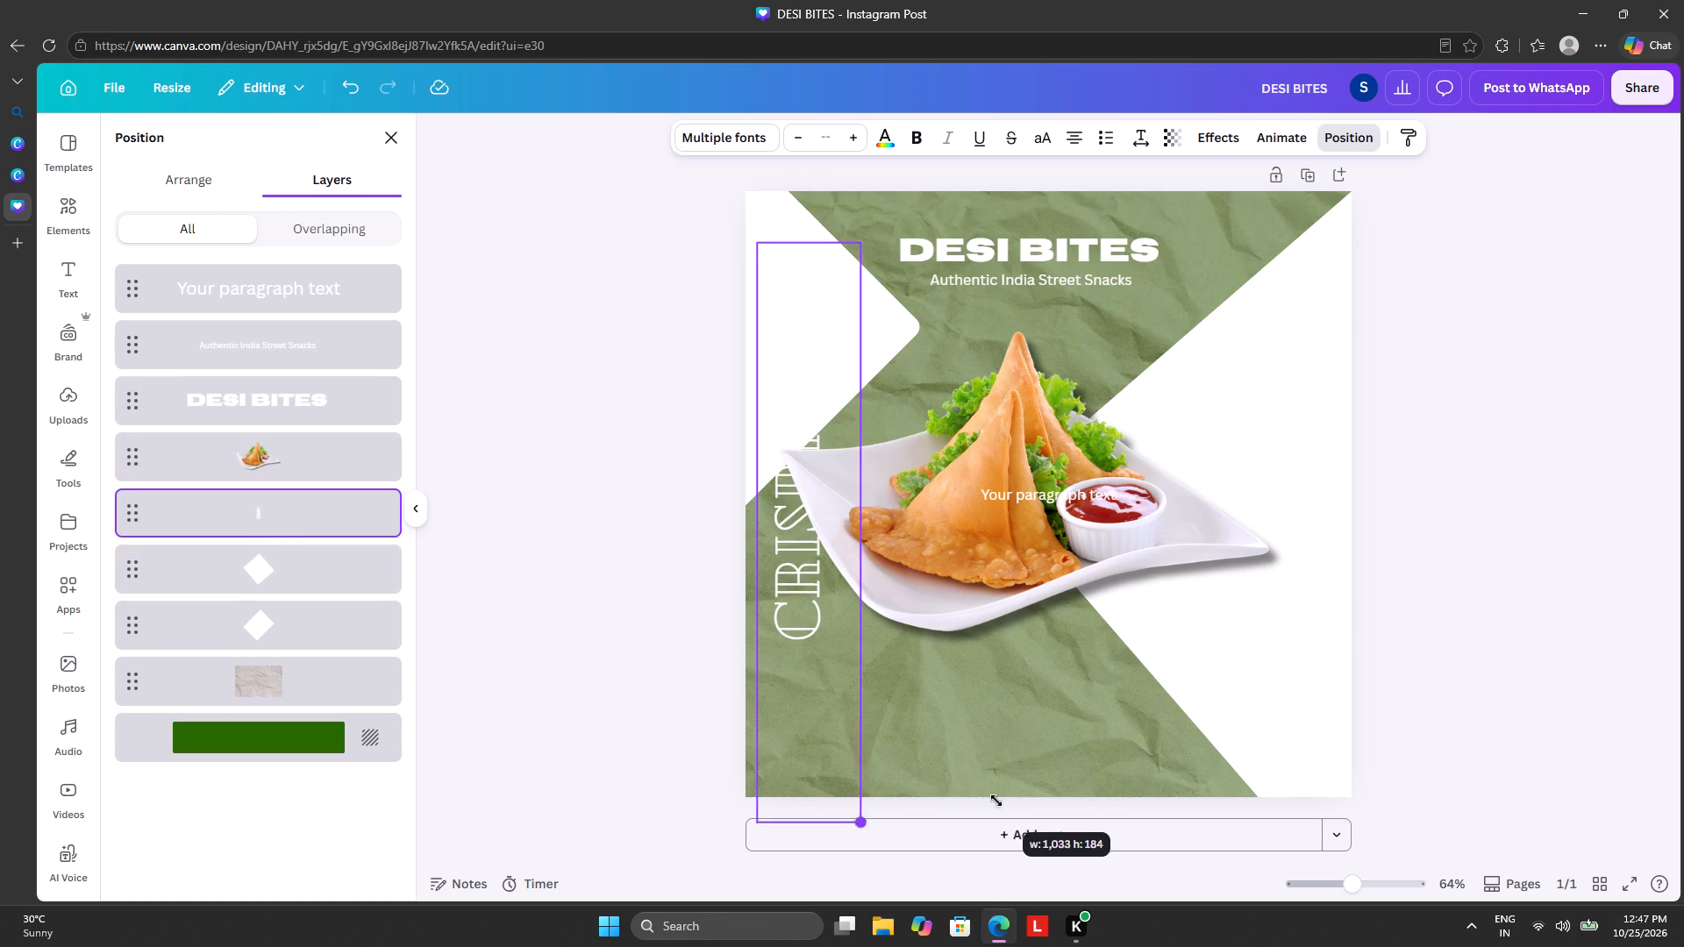
{"action": "left_click_drag", "start_coordinate": [996, 801], "coordinate": [991, 789]}
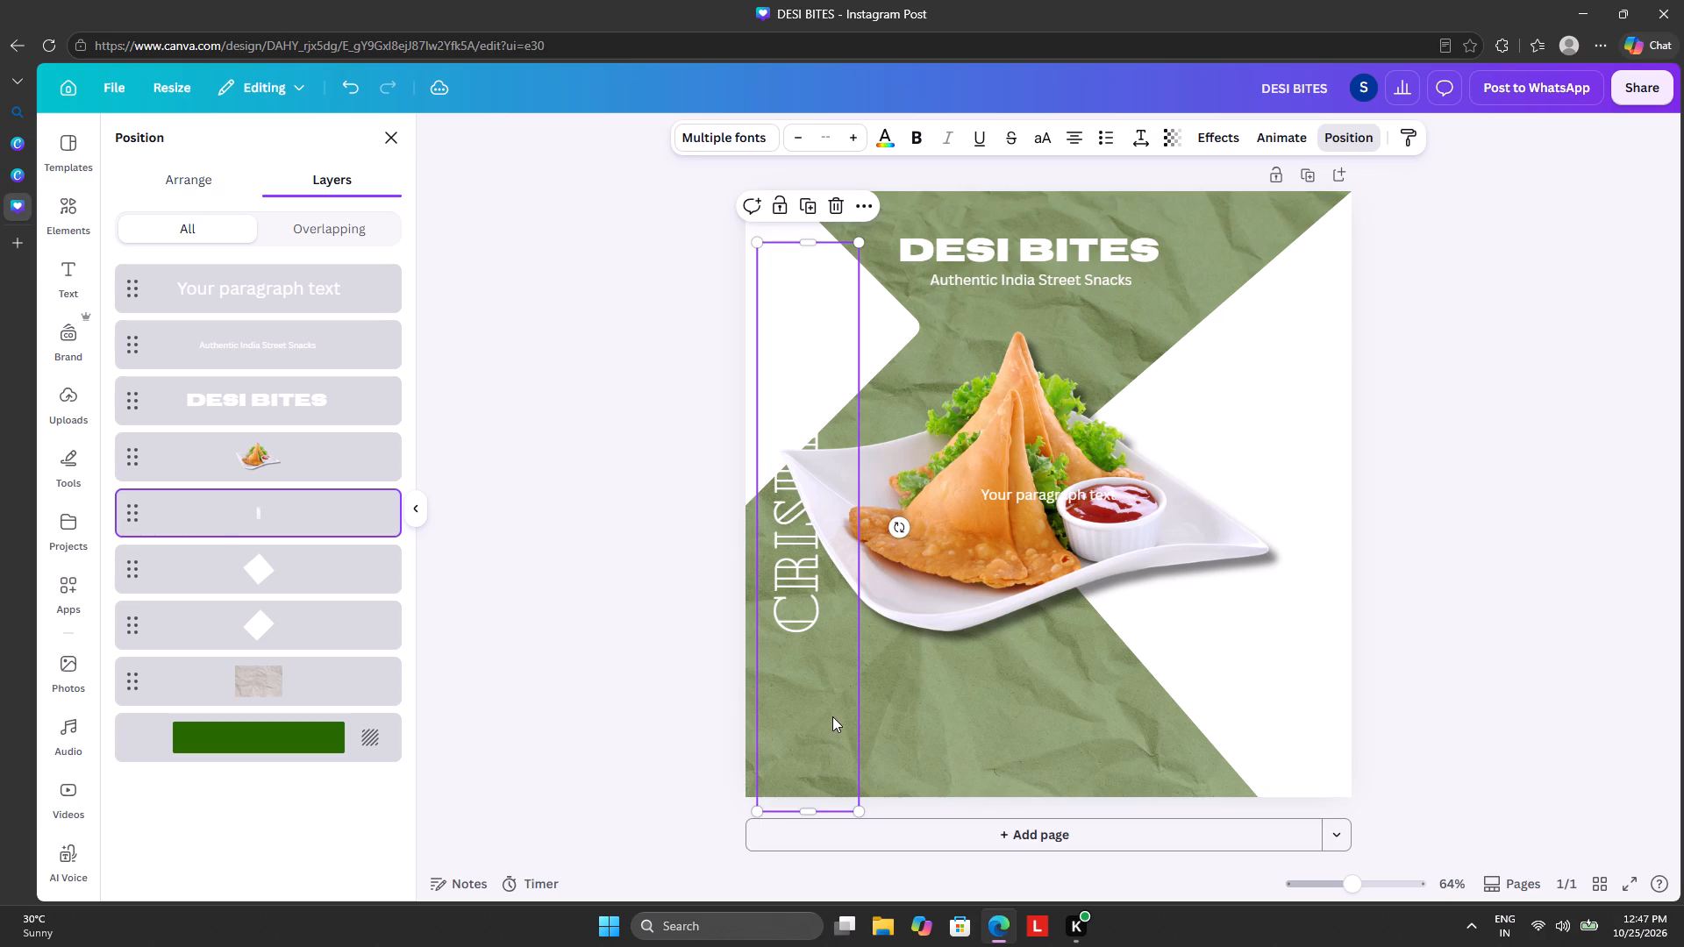
Move the enlarged CRISPY text up and left so that its box slightly overhangs the page's left edge.
{"action": "left_click_drag", "start_coordinate": [832, 716], "coordinate": [832, 643]}
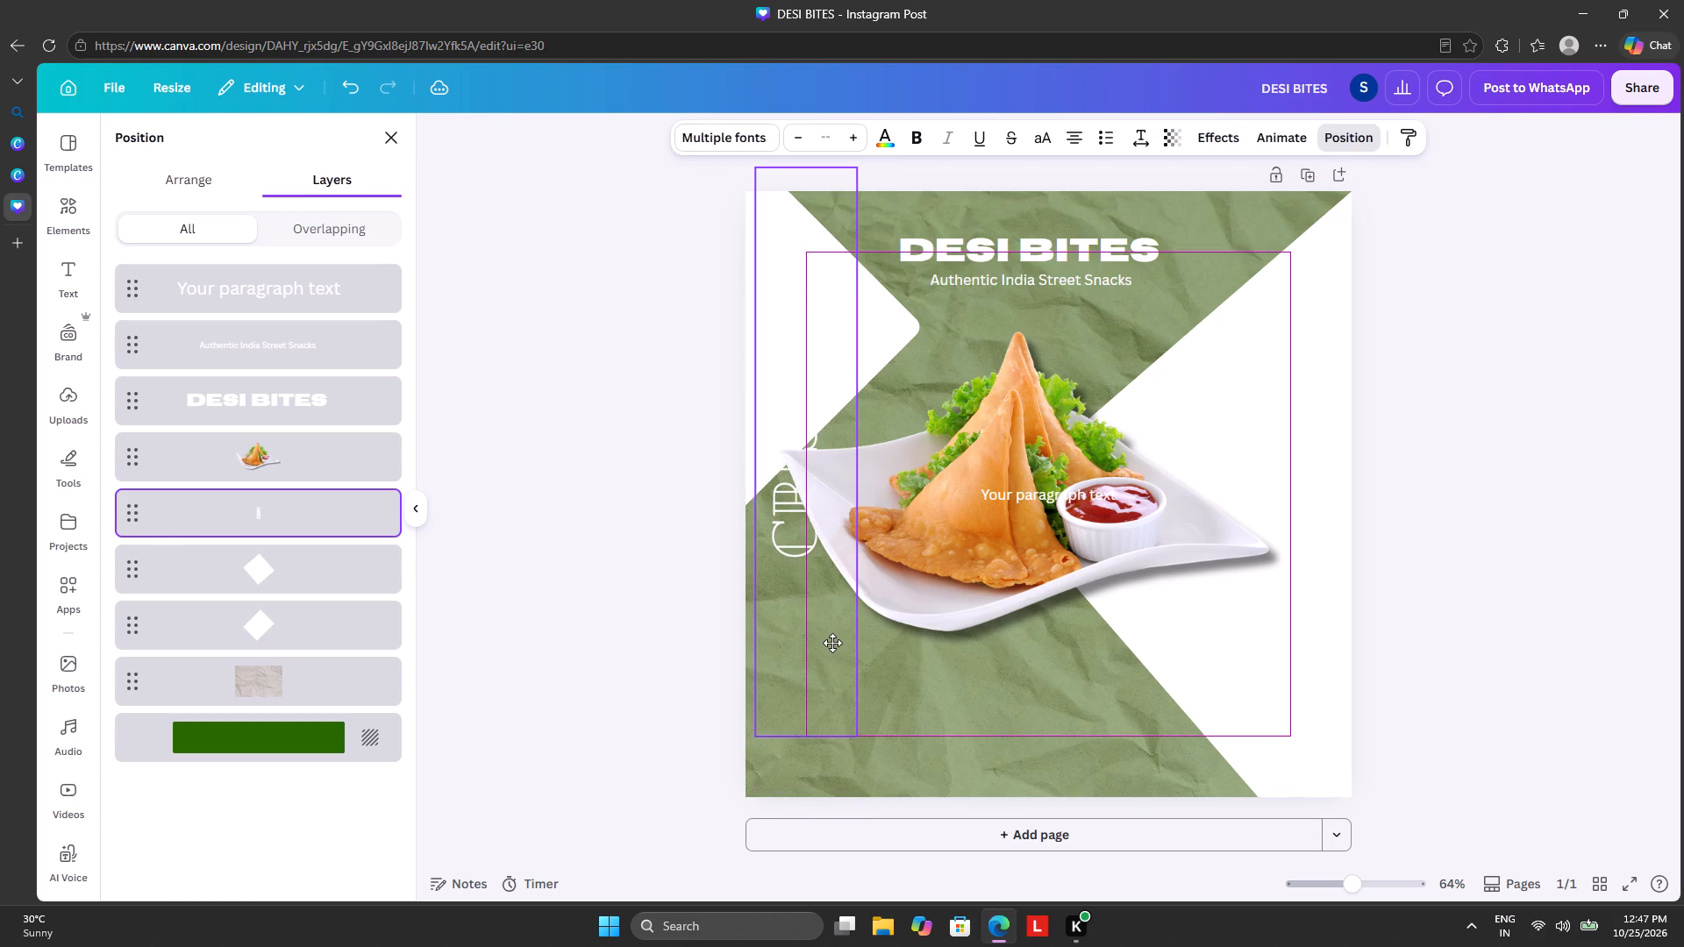
{"action": "left_click_drag", "start_coordinate": [832, 643], "coordinate": [822, 659]}
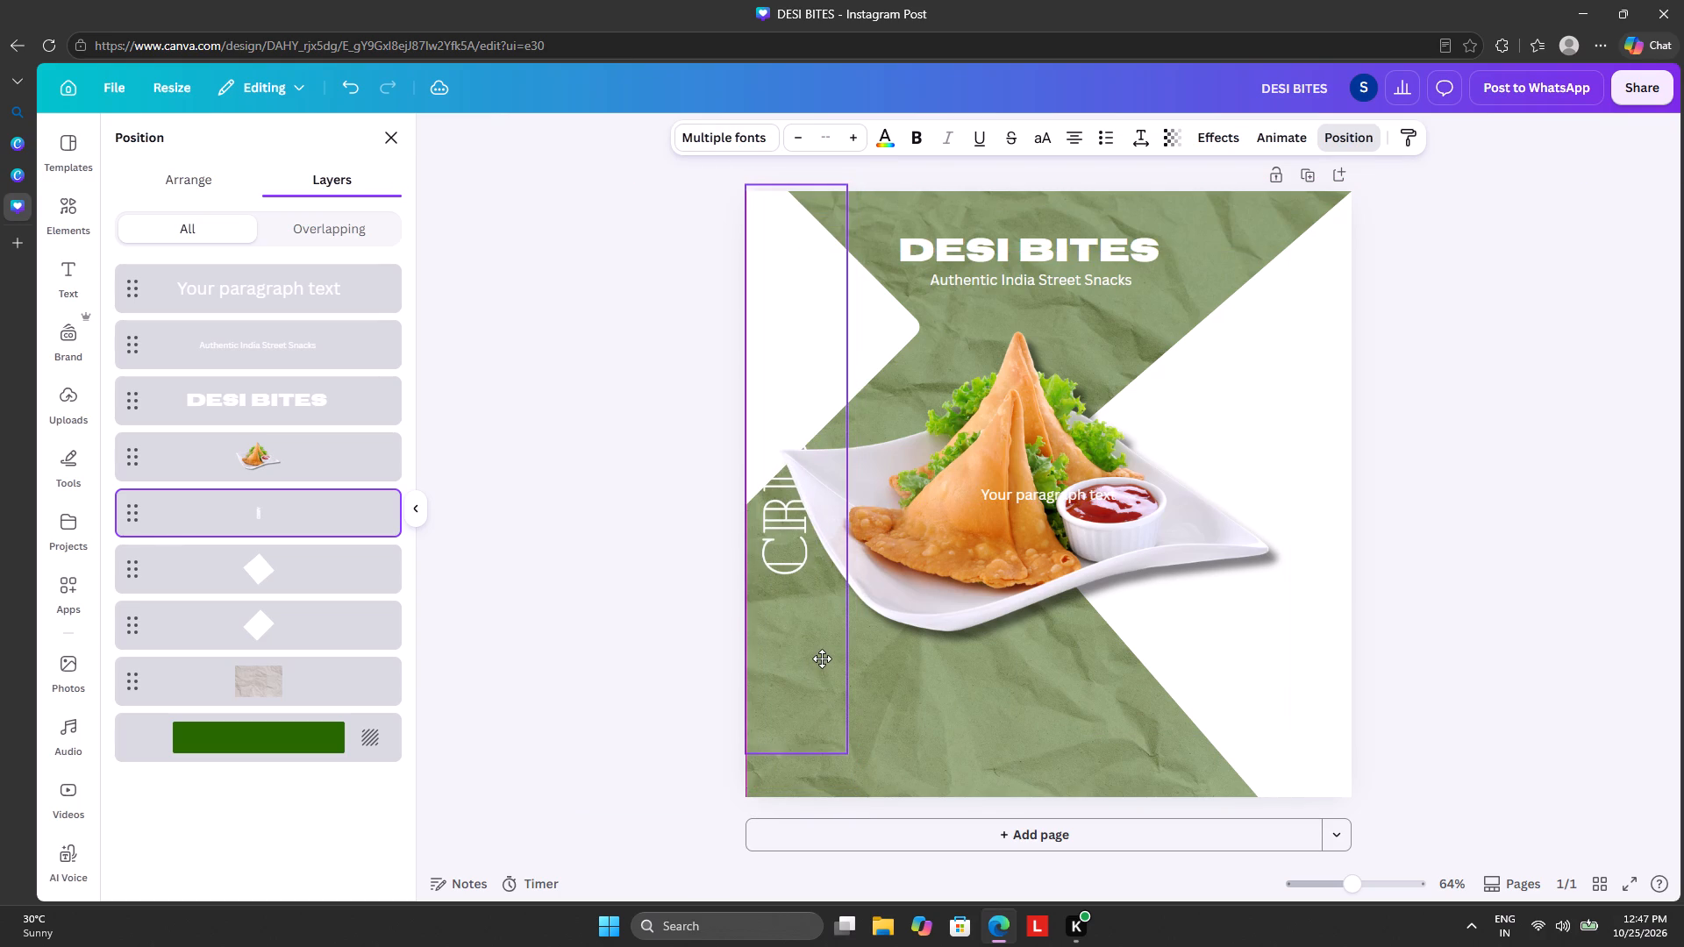
{"action": "left_click_drag", "start_coordinate": [822, 659], "coordinate": [810, 663]}
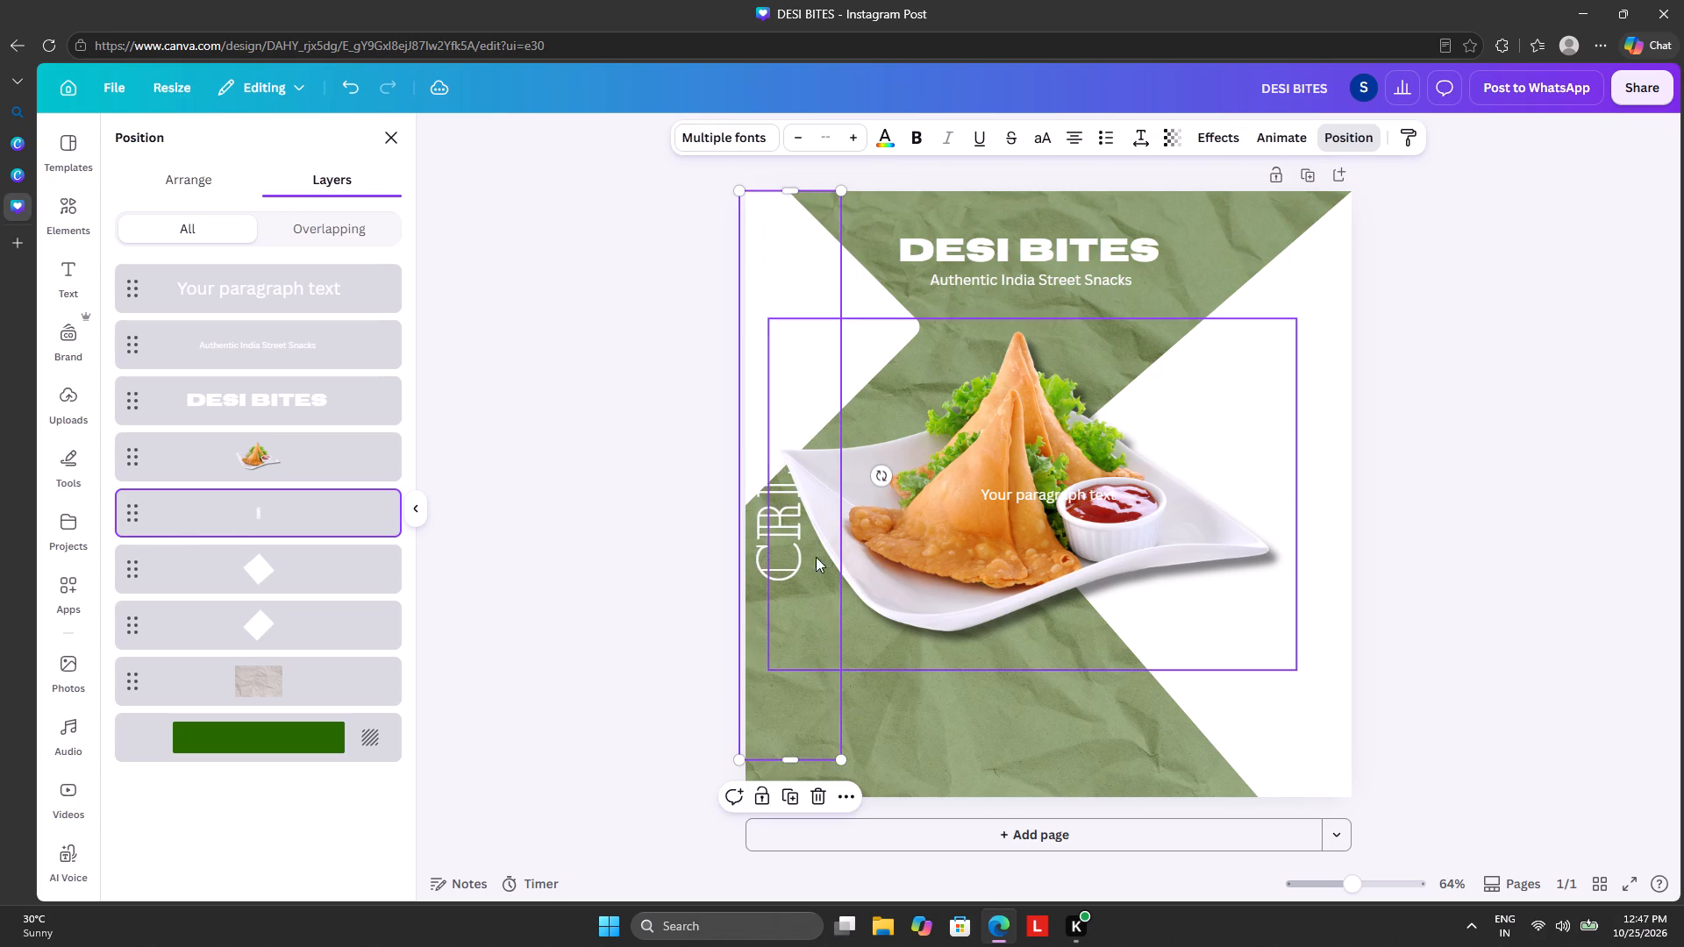
Recolour the CRISPY text dark red by sampling the ketchup in the dipping bowl.
{"action": "left_click", "coordinate": [888, 136]}
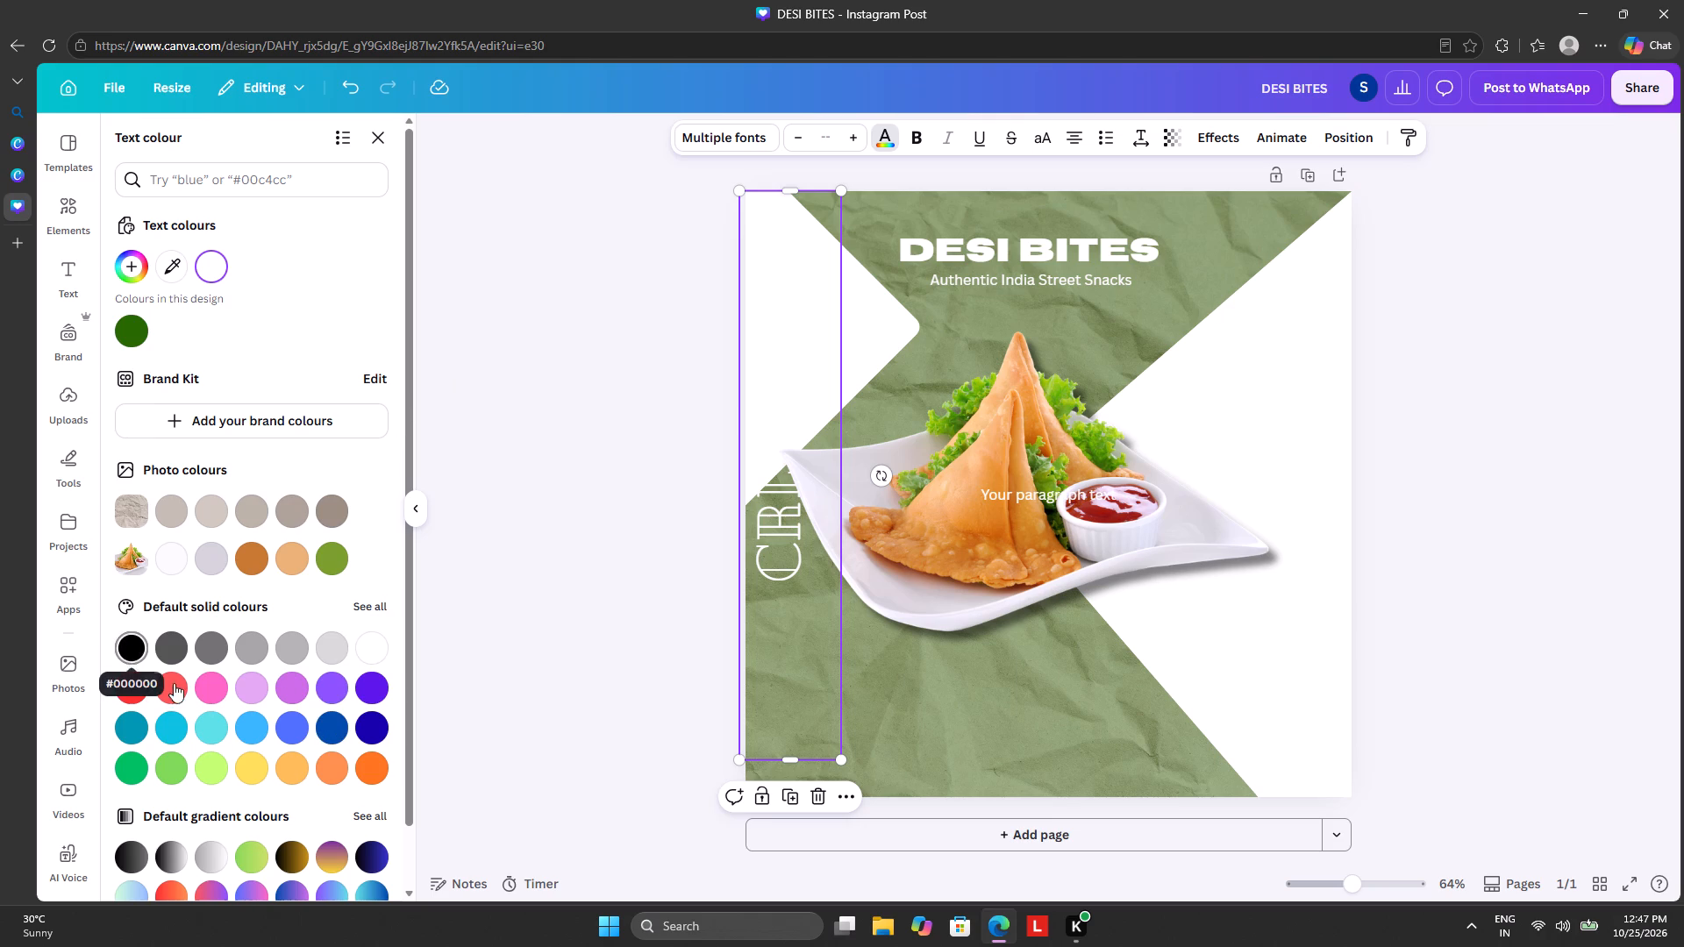
{"action": "left_click", "coordinate": [133, 692]}
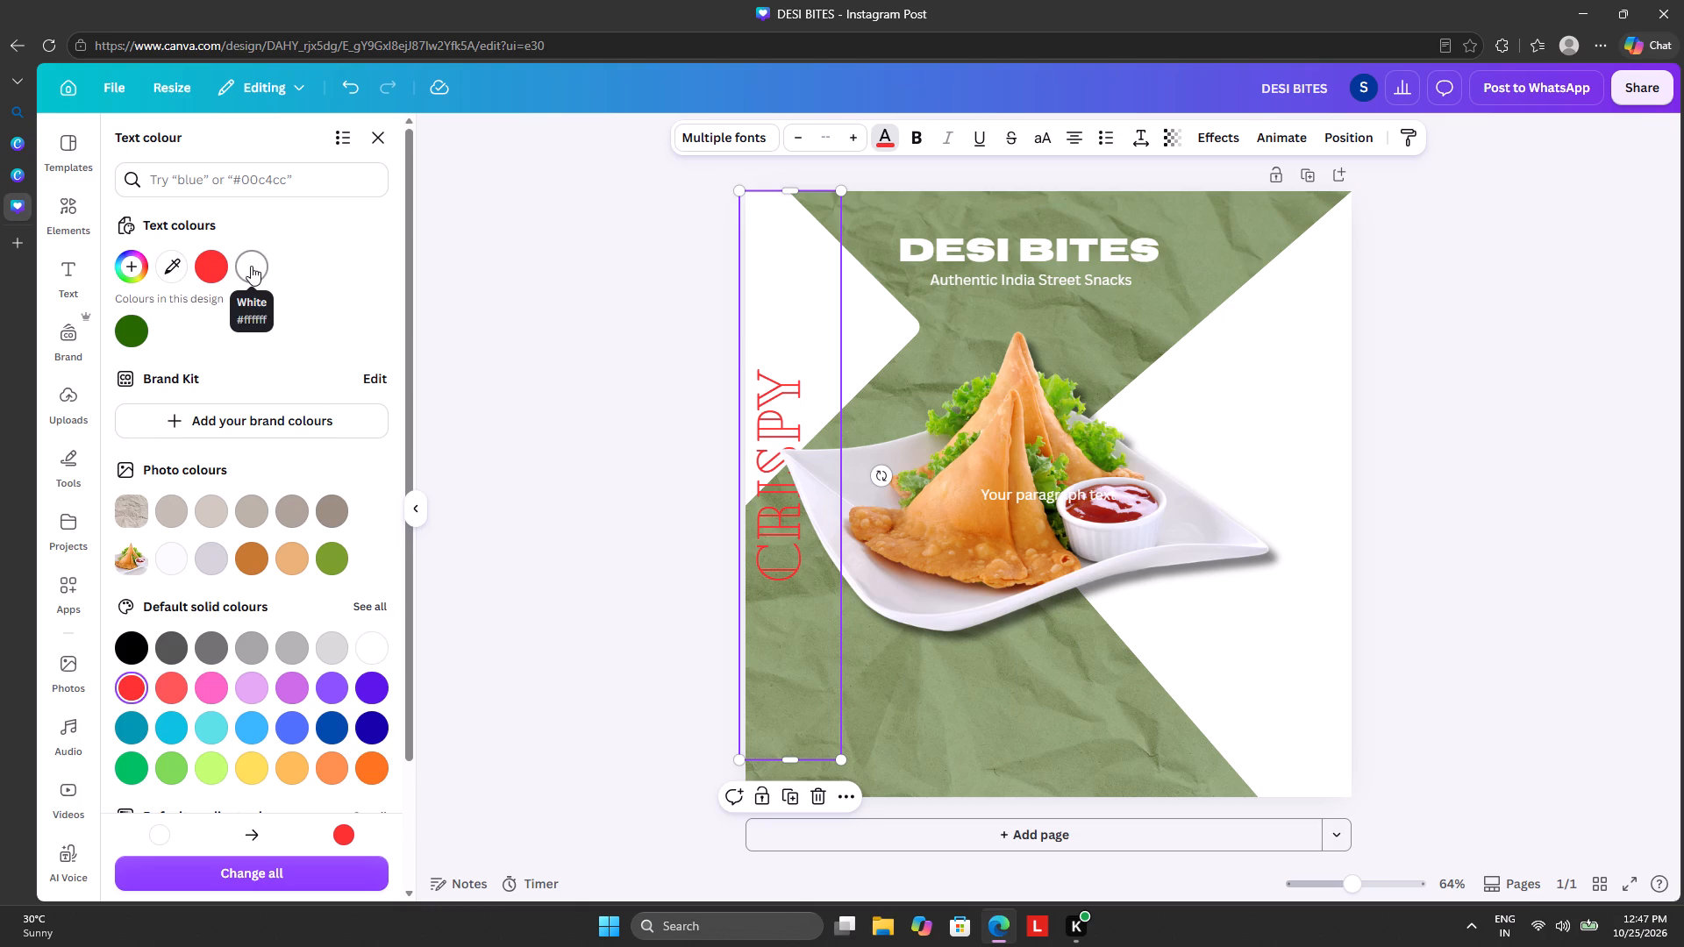
{"action": "left_click", "coordinate": [212, 258]}
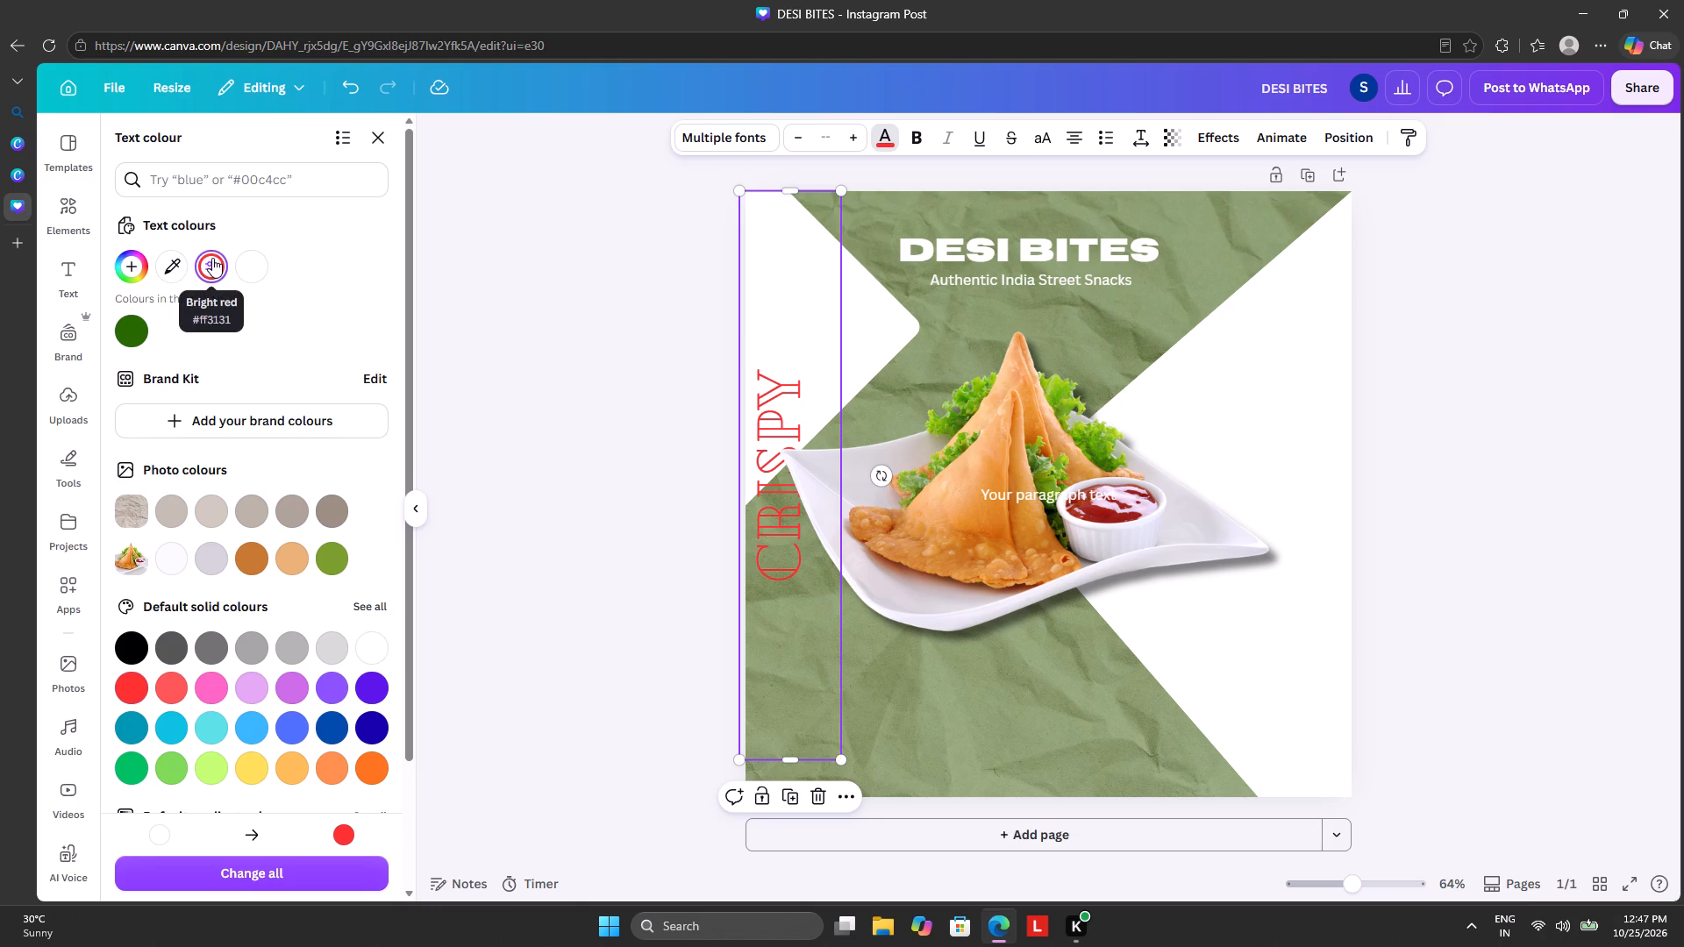
{"action": "left_click", "coordinate": [212, 258]}
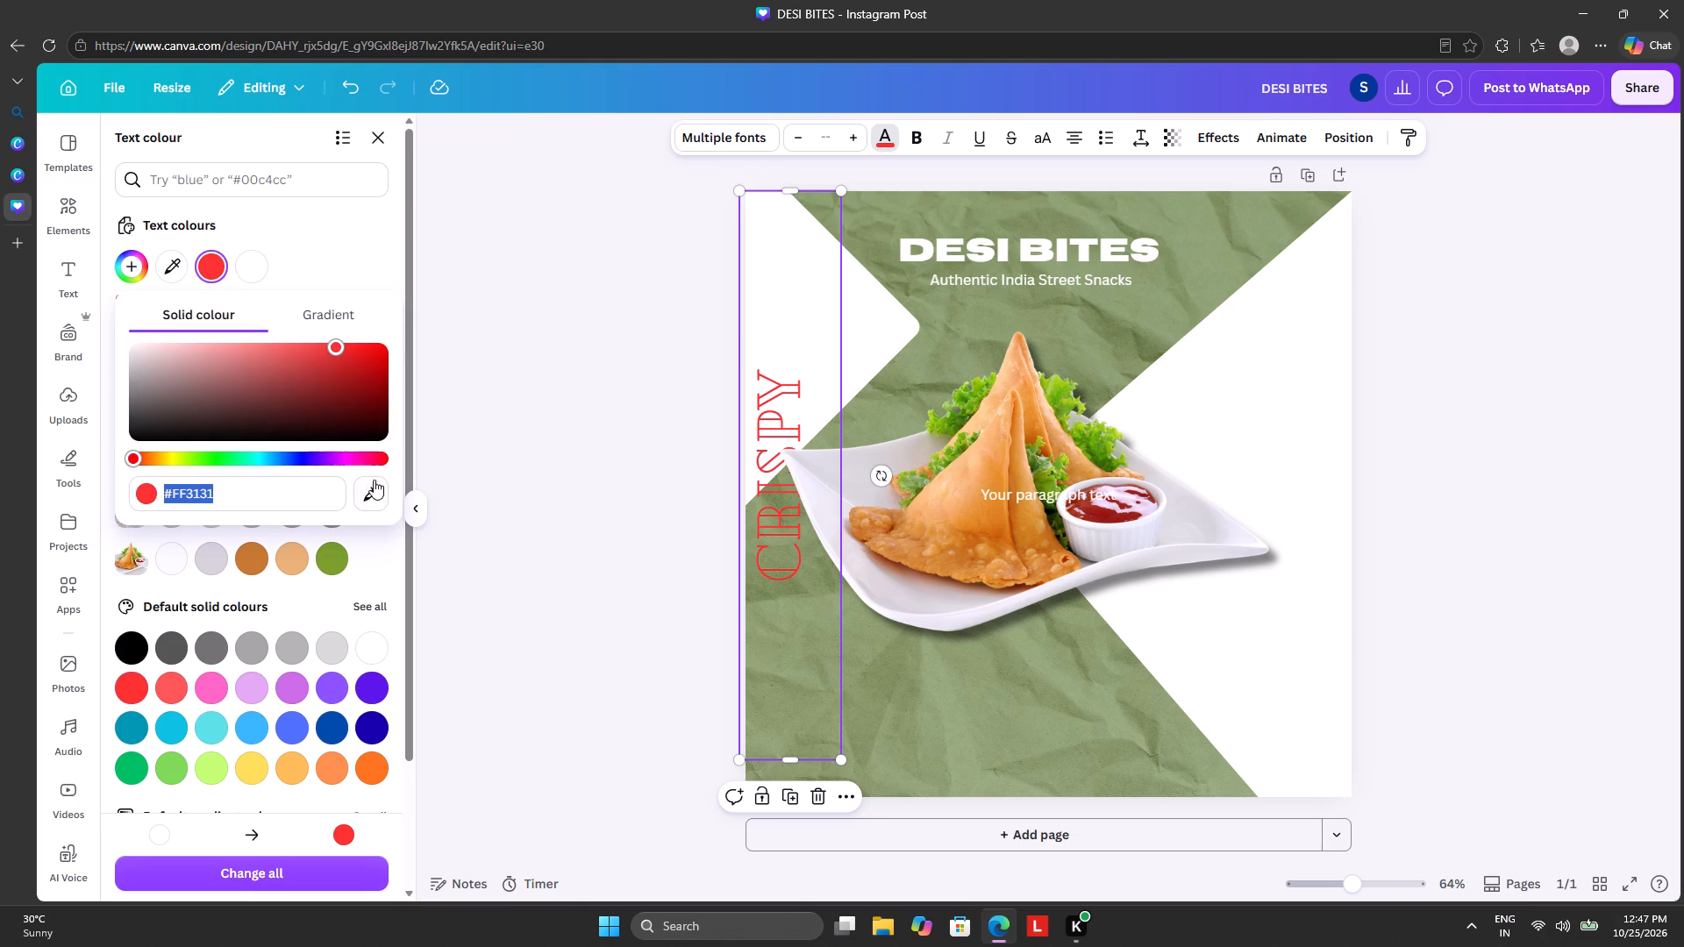
{"action": "left_click", "coordinate": [375, 489]}
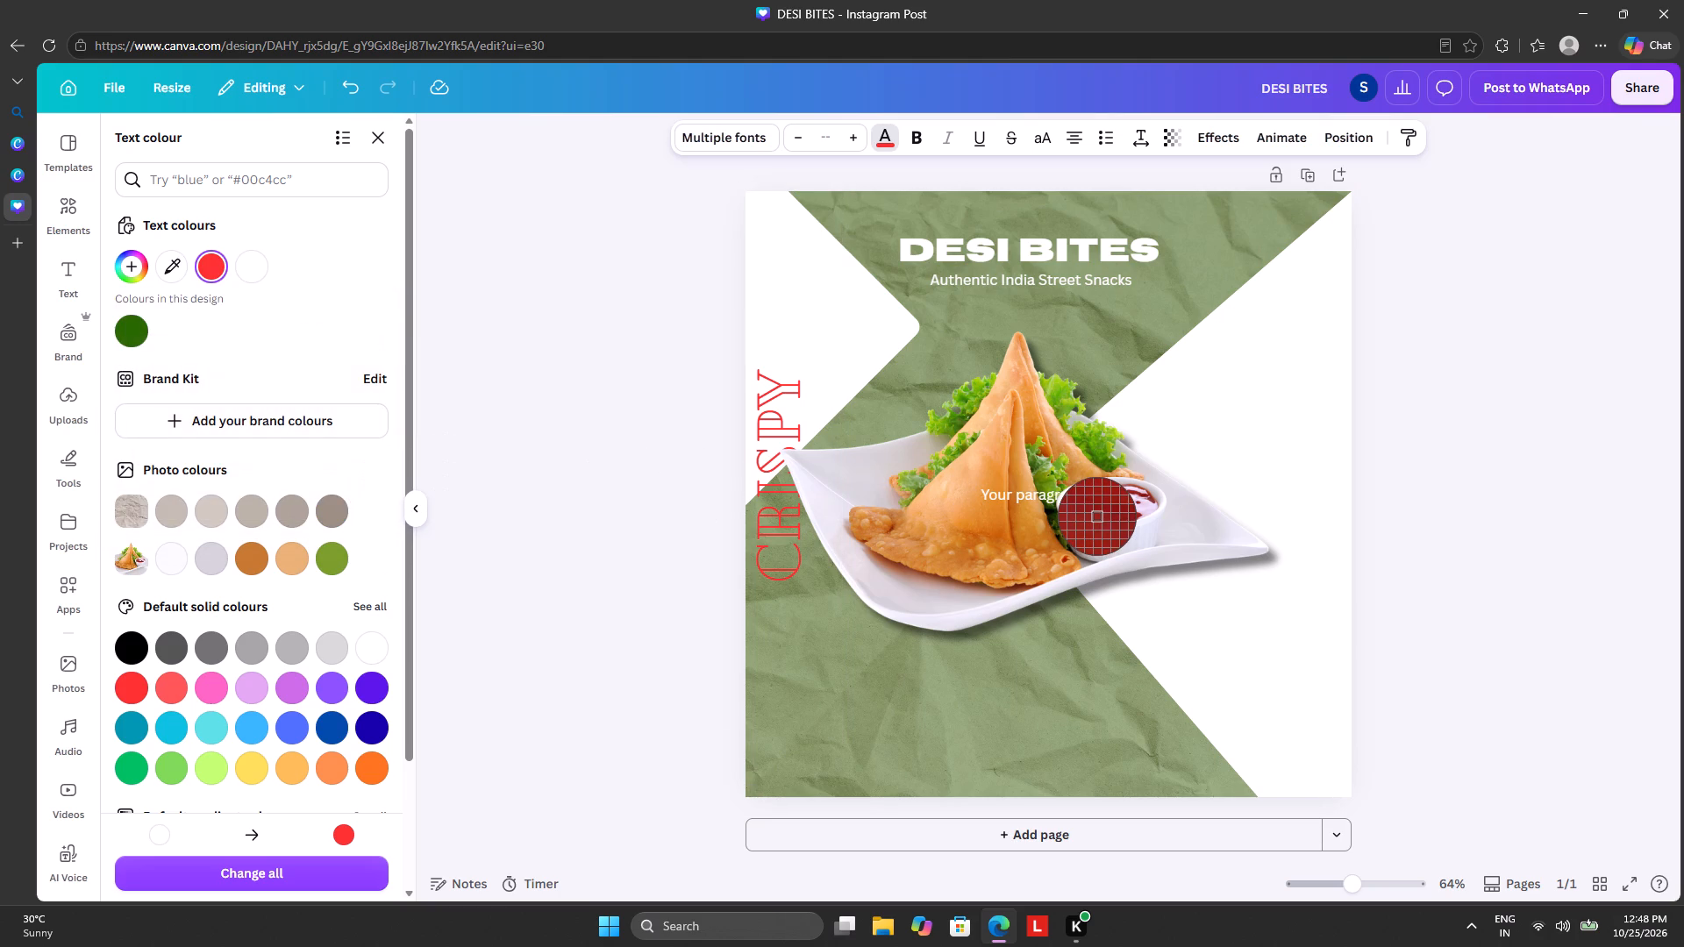
{"action": "left_click", "coordinate": [1099, 516]}
{"action": "left_click", "coordinate": [517, 534]}
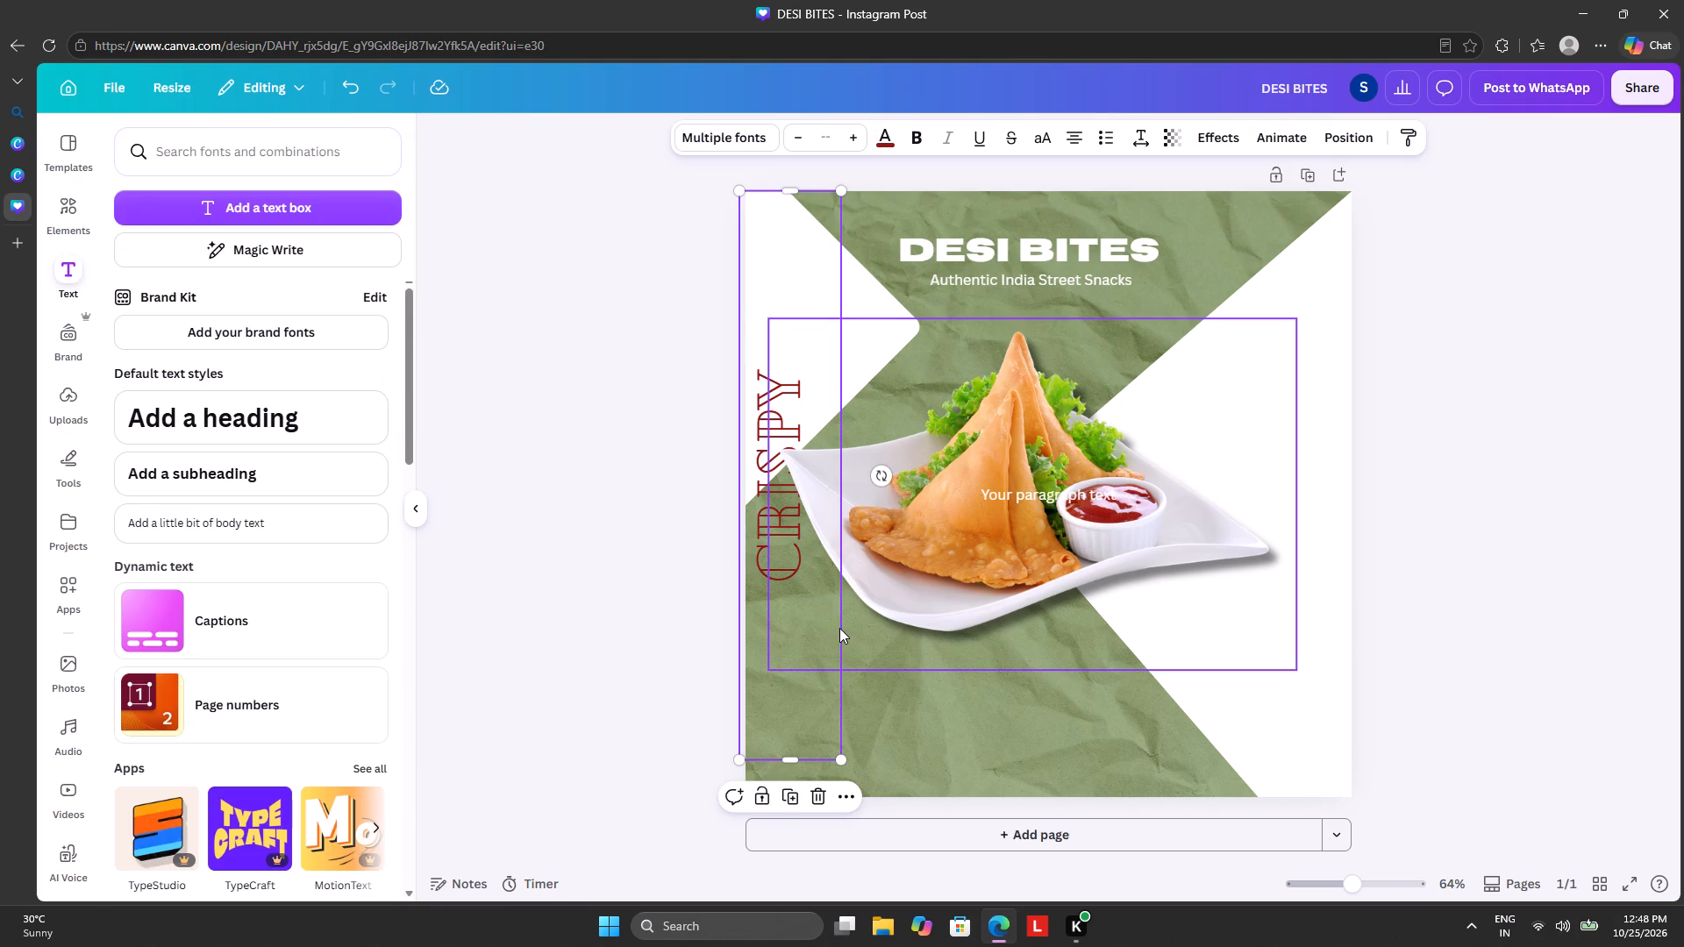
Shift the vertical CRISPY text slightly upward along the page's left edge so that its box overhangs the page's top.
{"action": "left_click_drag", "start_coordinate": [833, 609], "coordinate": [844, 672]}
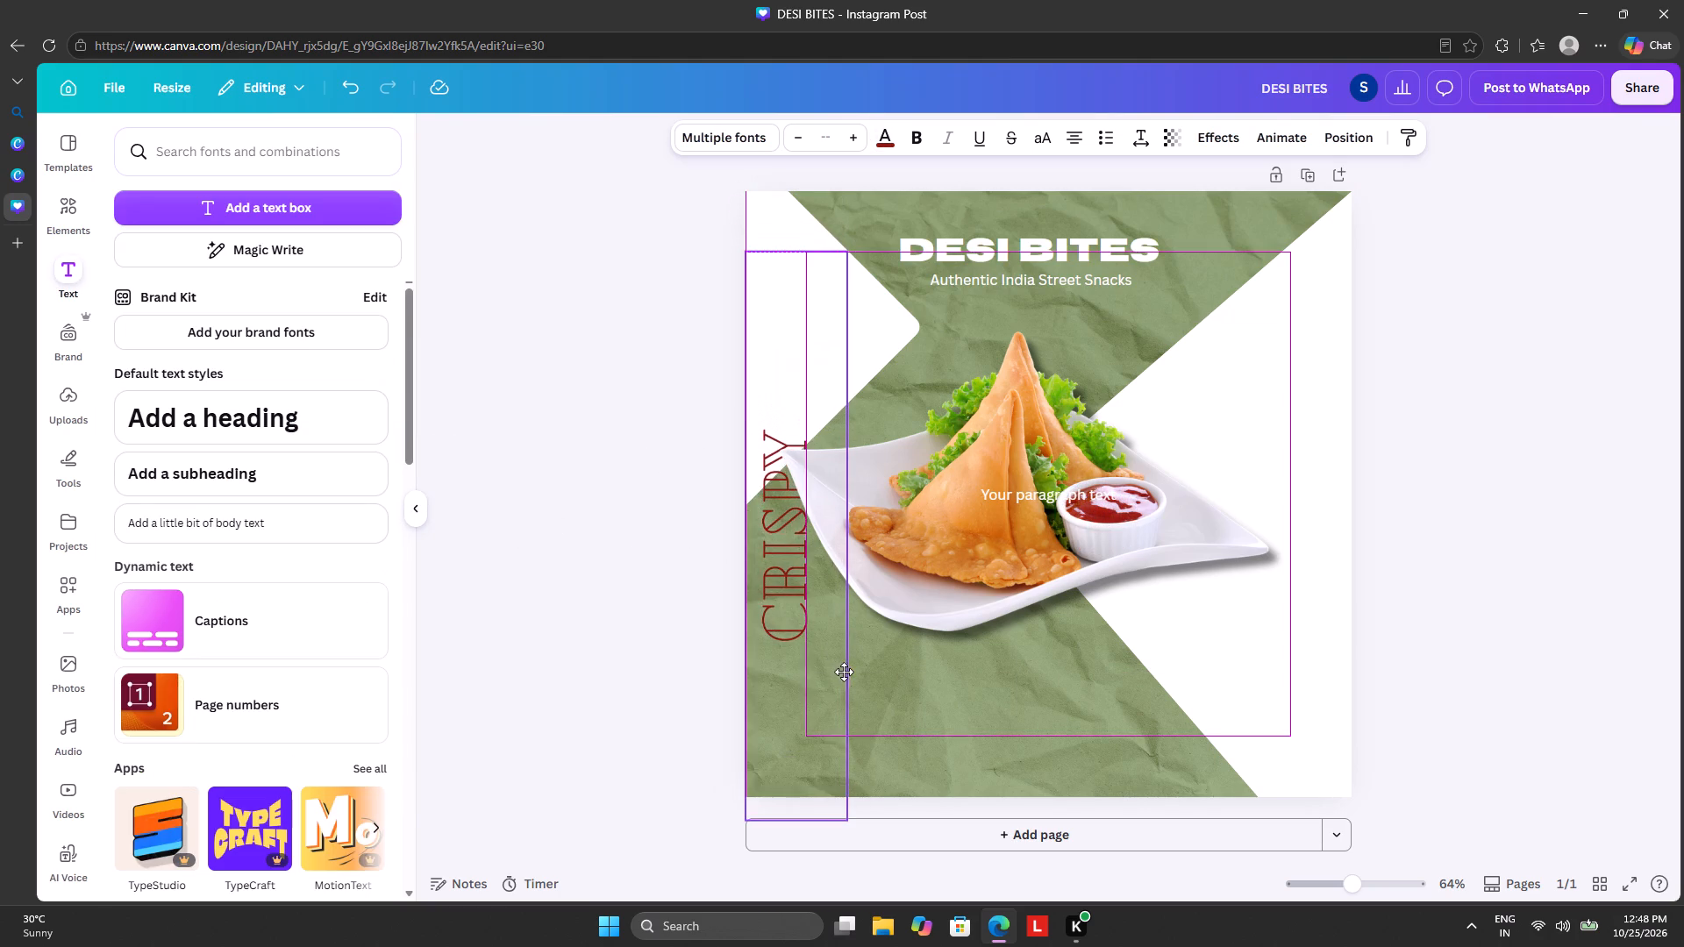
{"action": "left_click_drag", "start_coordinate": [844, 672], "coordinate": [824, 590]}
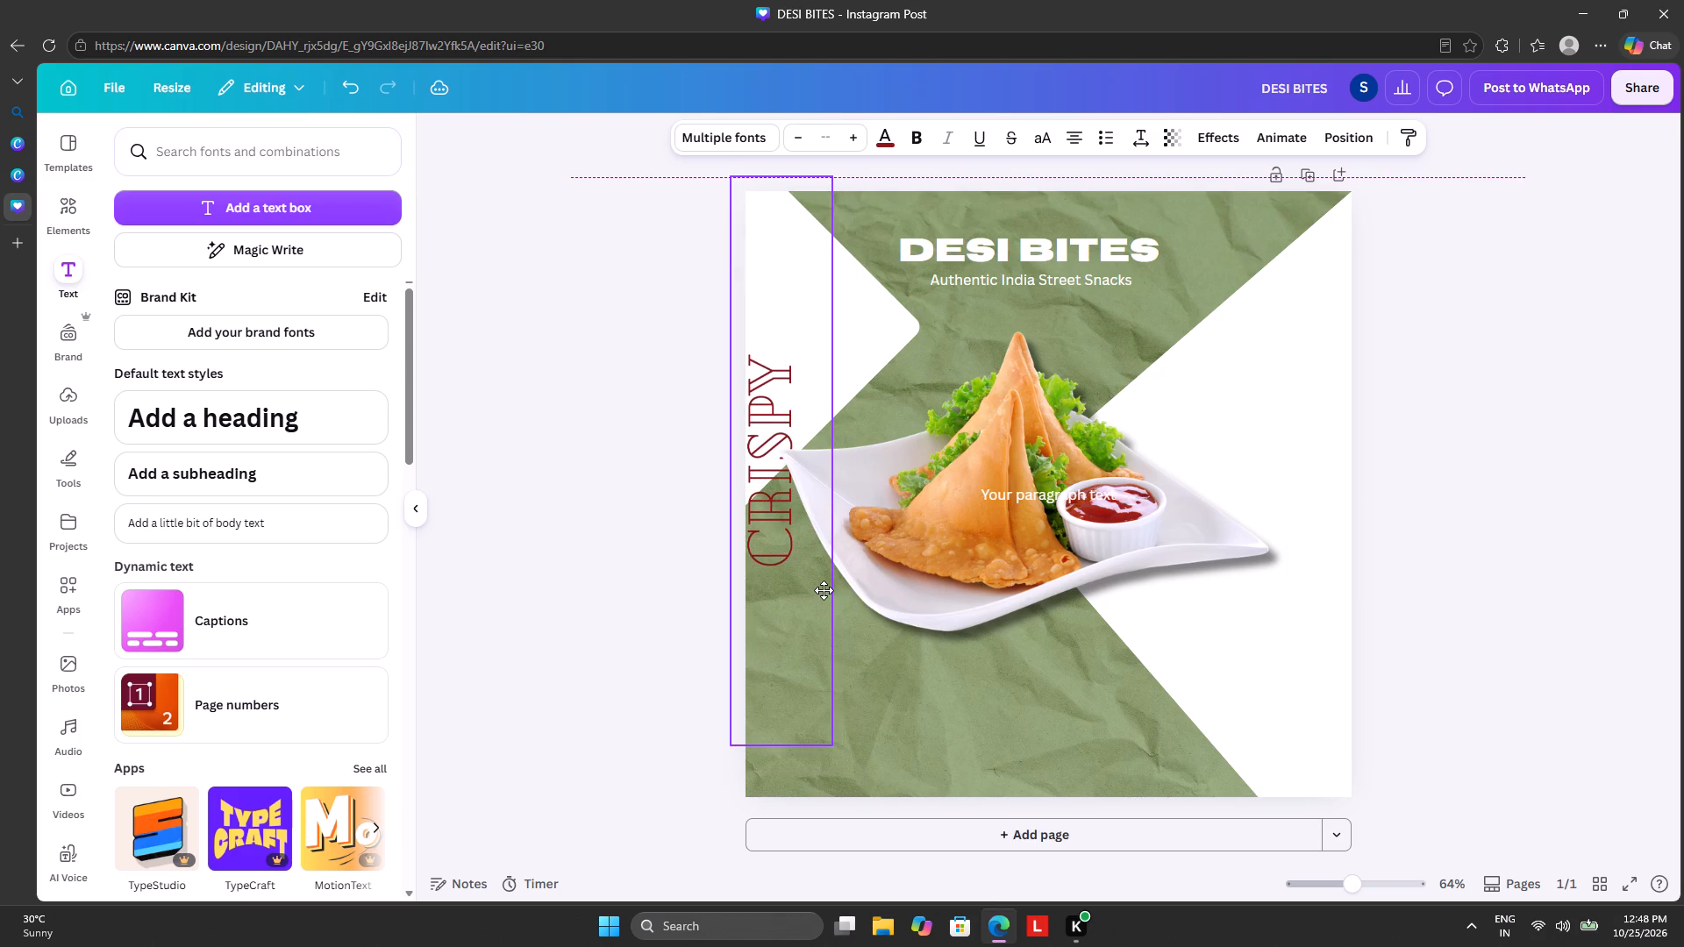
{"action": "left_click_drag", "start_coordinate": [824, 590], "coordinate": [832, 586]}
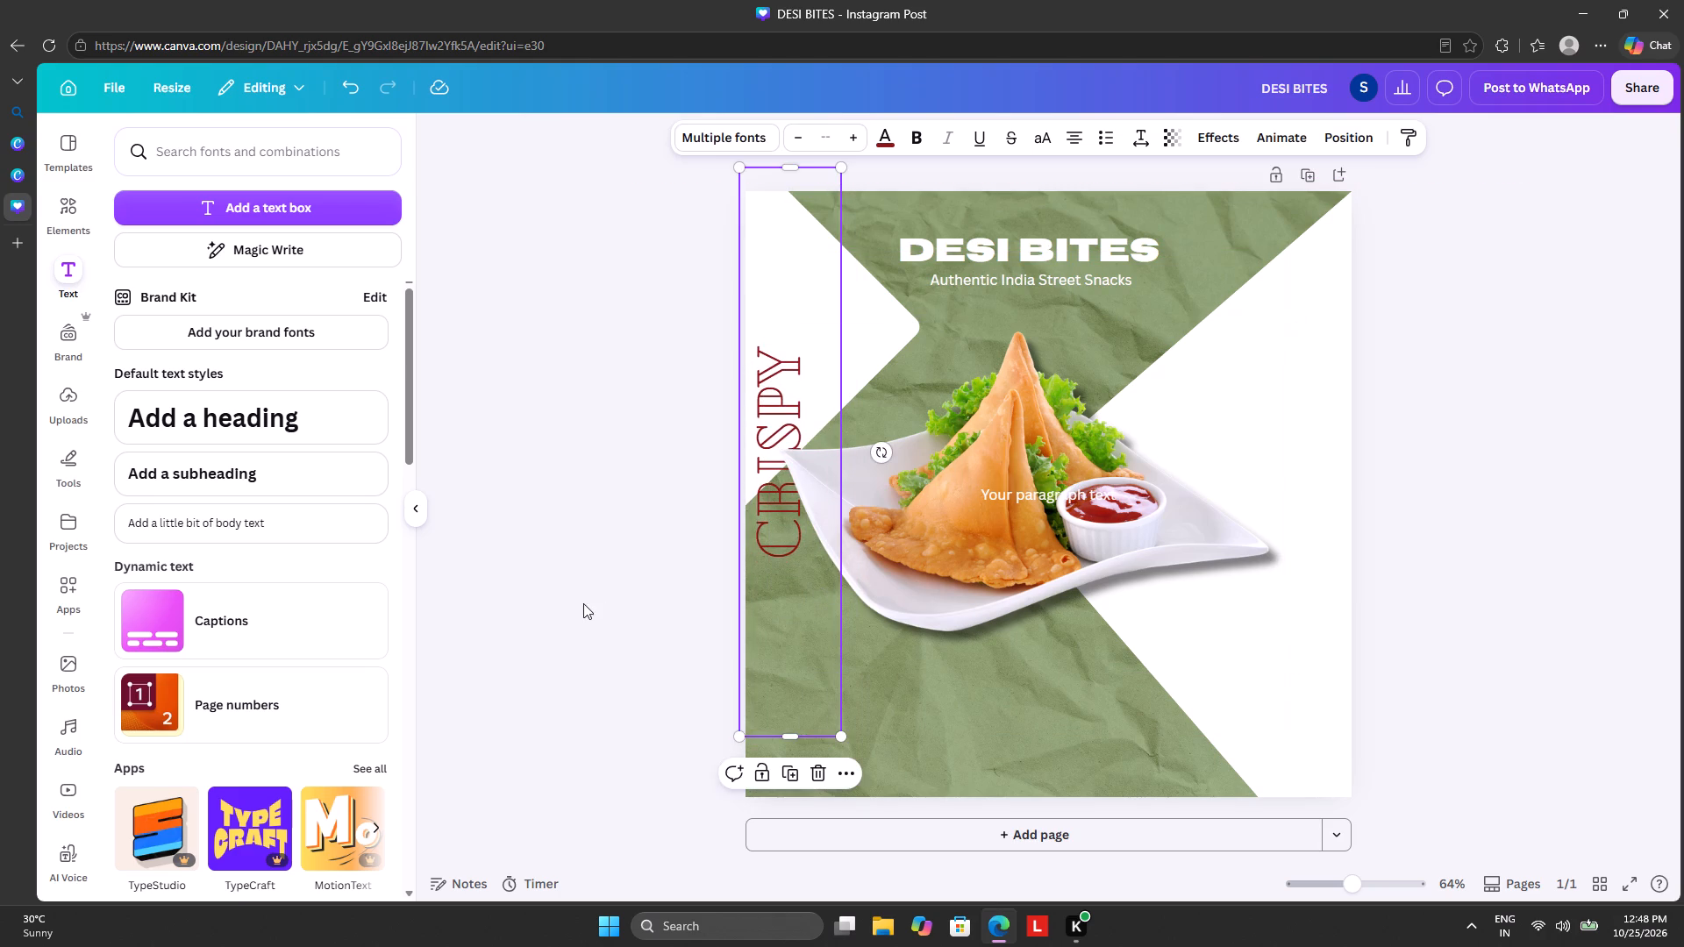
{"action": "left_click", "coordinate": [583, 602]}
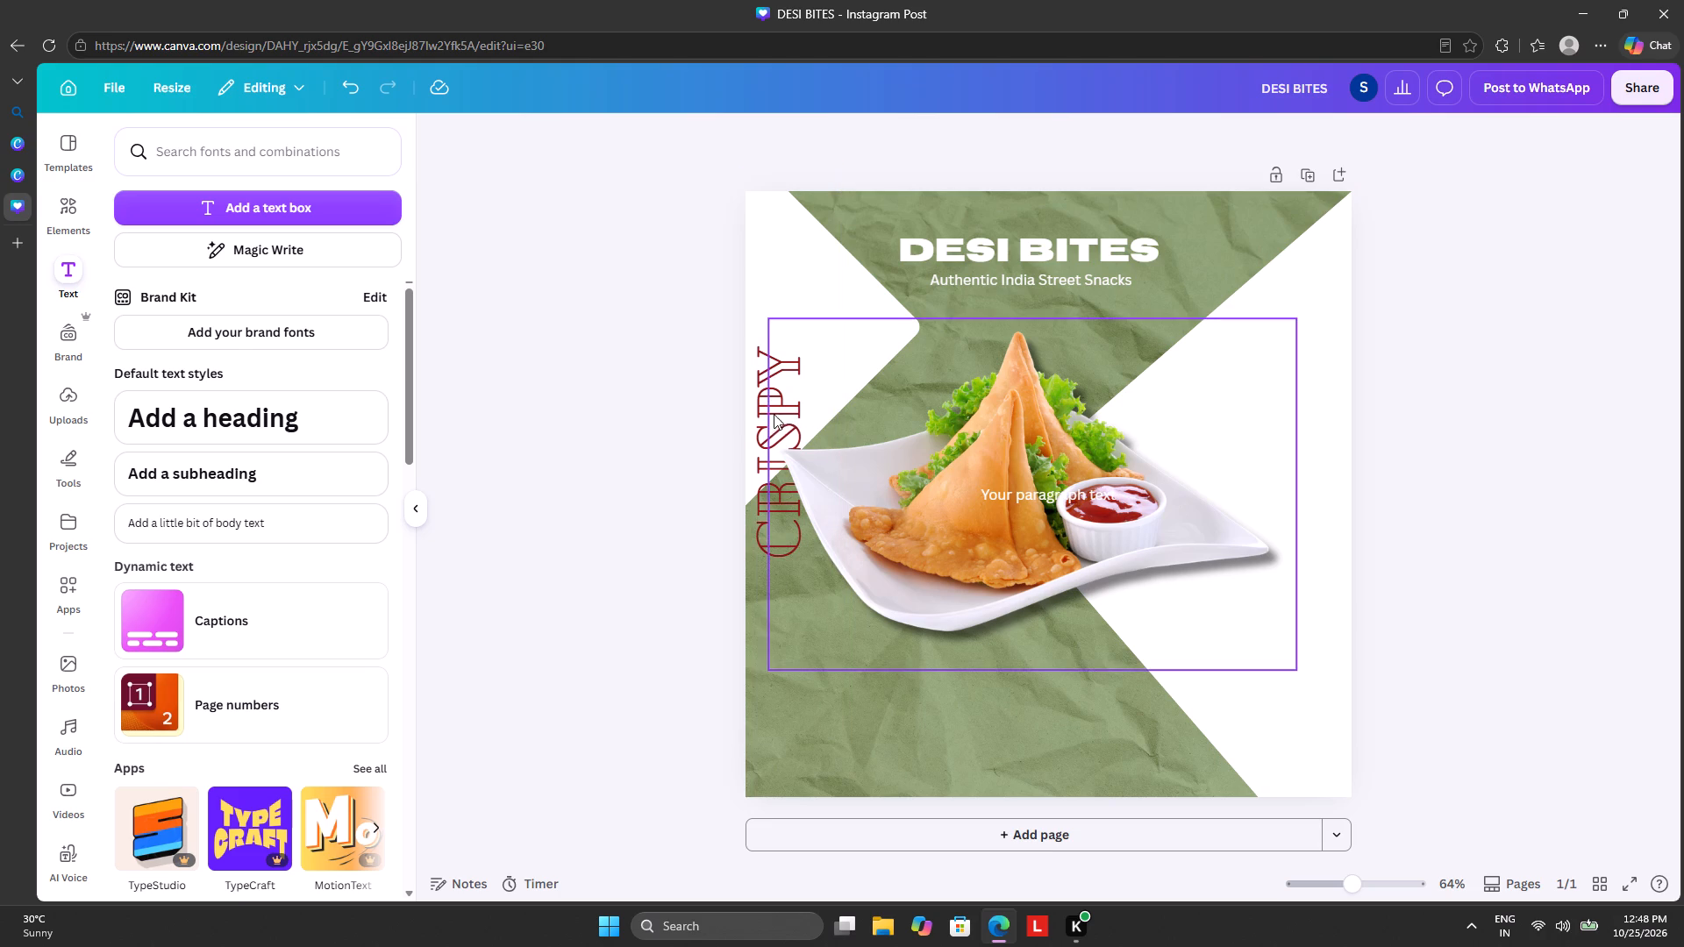
Try the CRISPY text below and above the samosas, settling it along the page's left edge beside the plate's tip, its box just above the page top.
{"action": "left_click_drag", "start_coordinate": [761, 420], "coordinate": [1100, 644]}
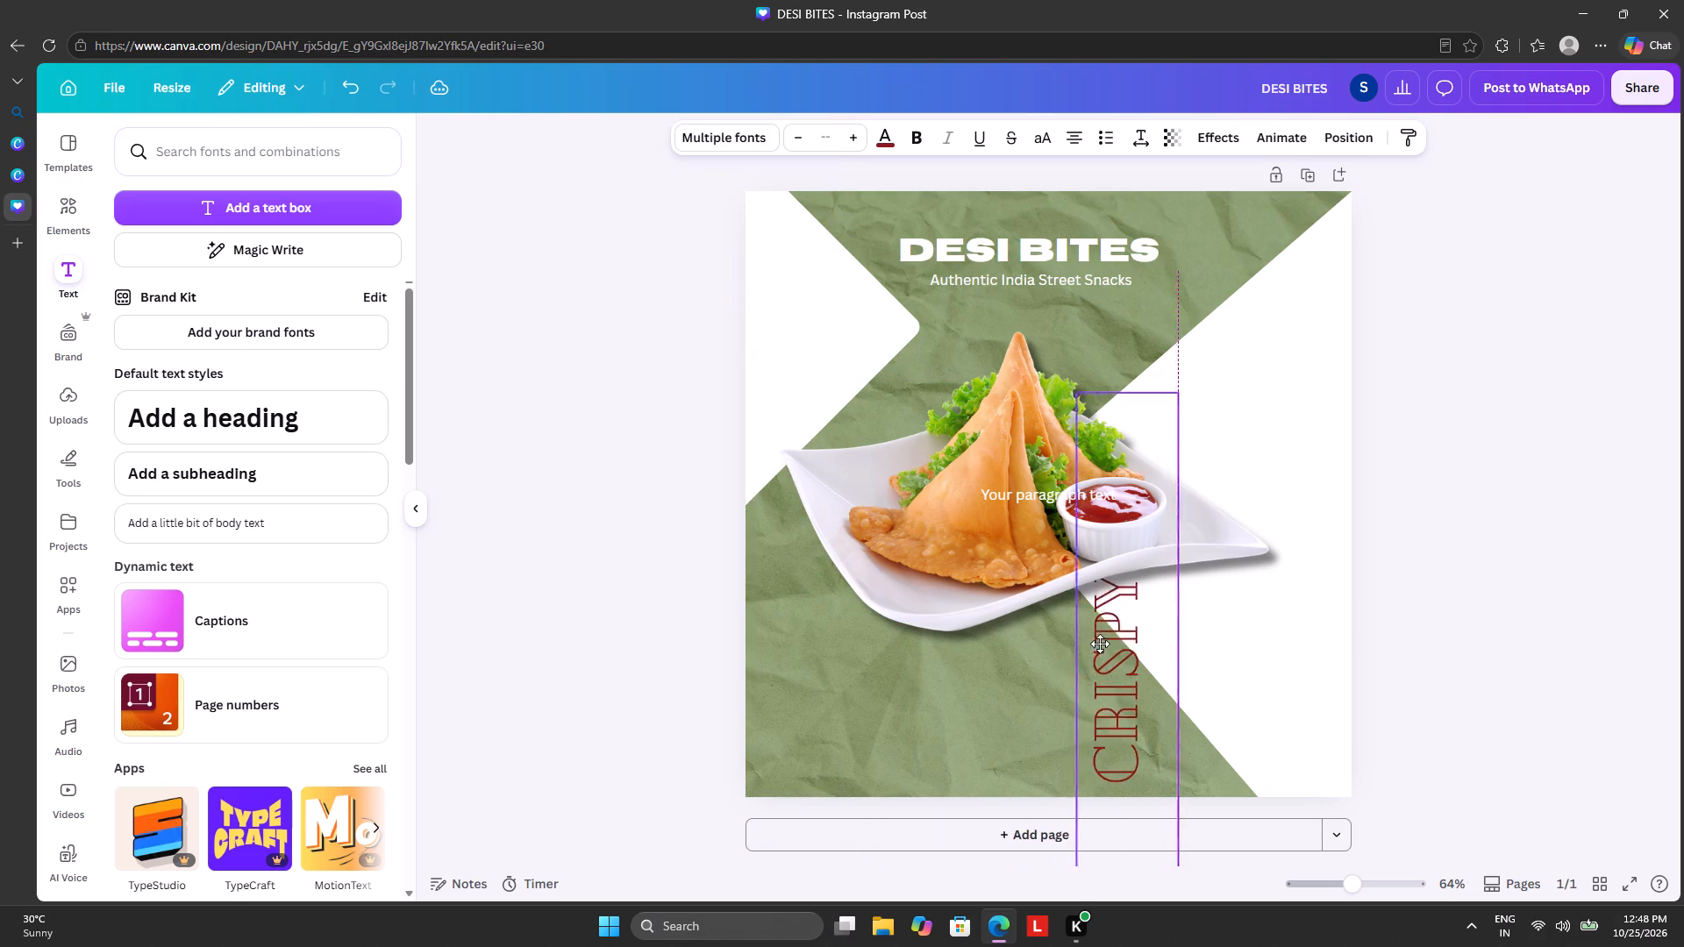
{"action": "left_click_drag", "start_coordinate": [1100, 644], "coordinate": [1128, 627]}
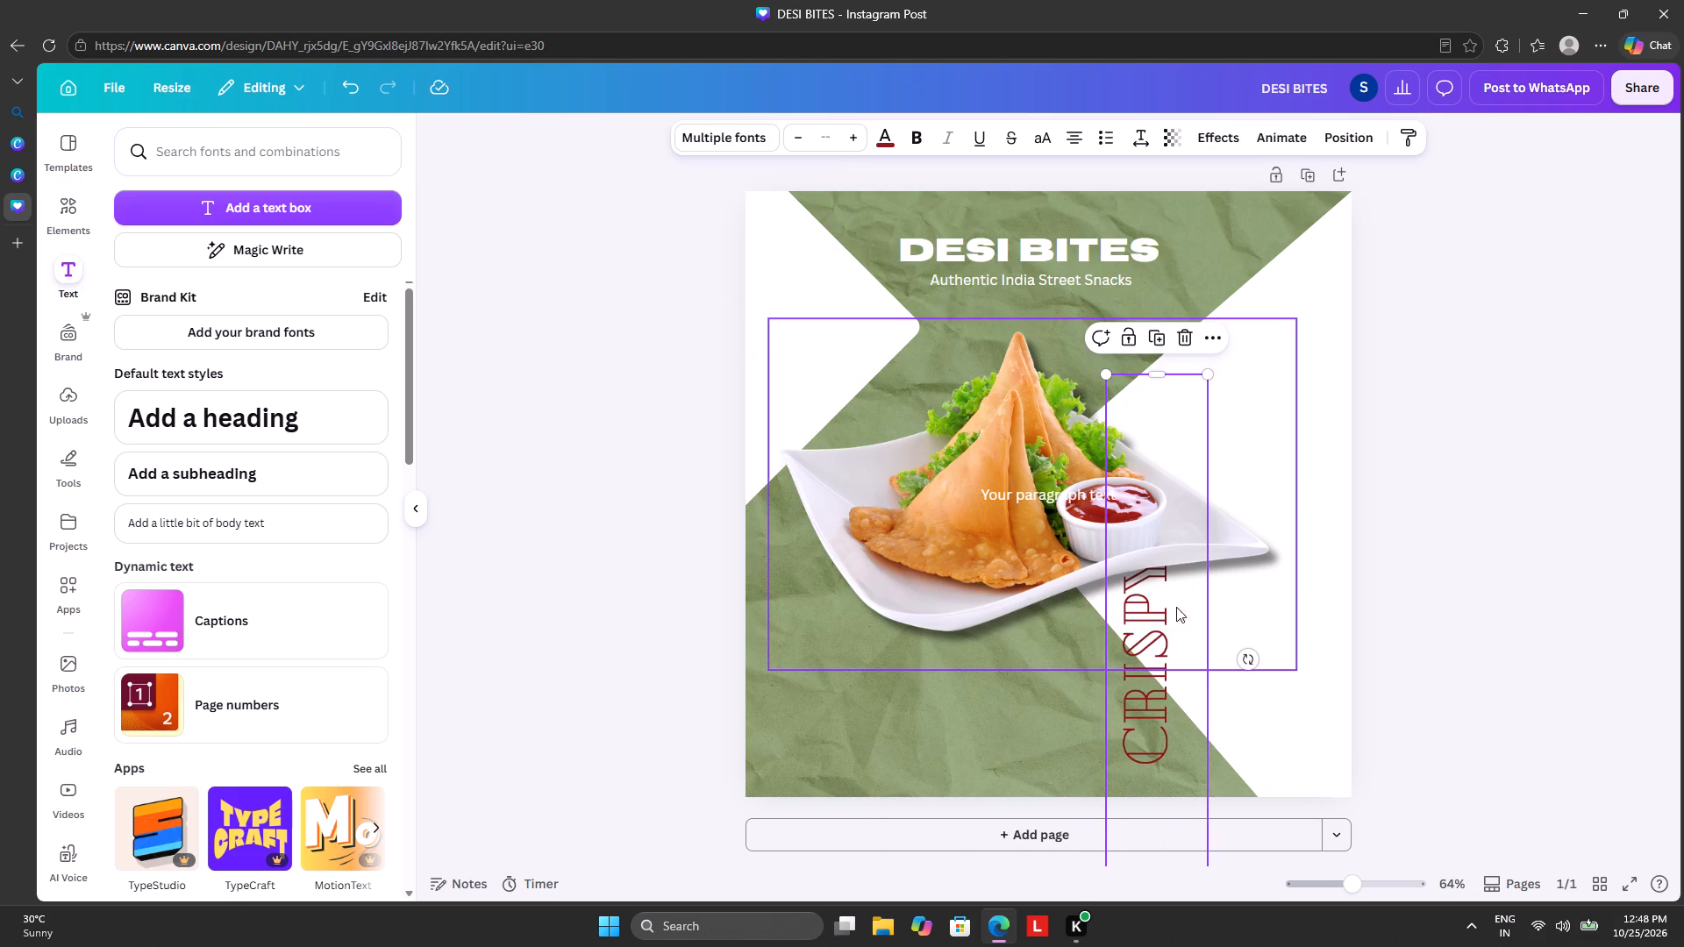
{"action": "left_click_drag", "start_coordinate": [1110, 620], "coordinate": [1030, 642]}
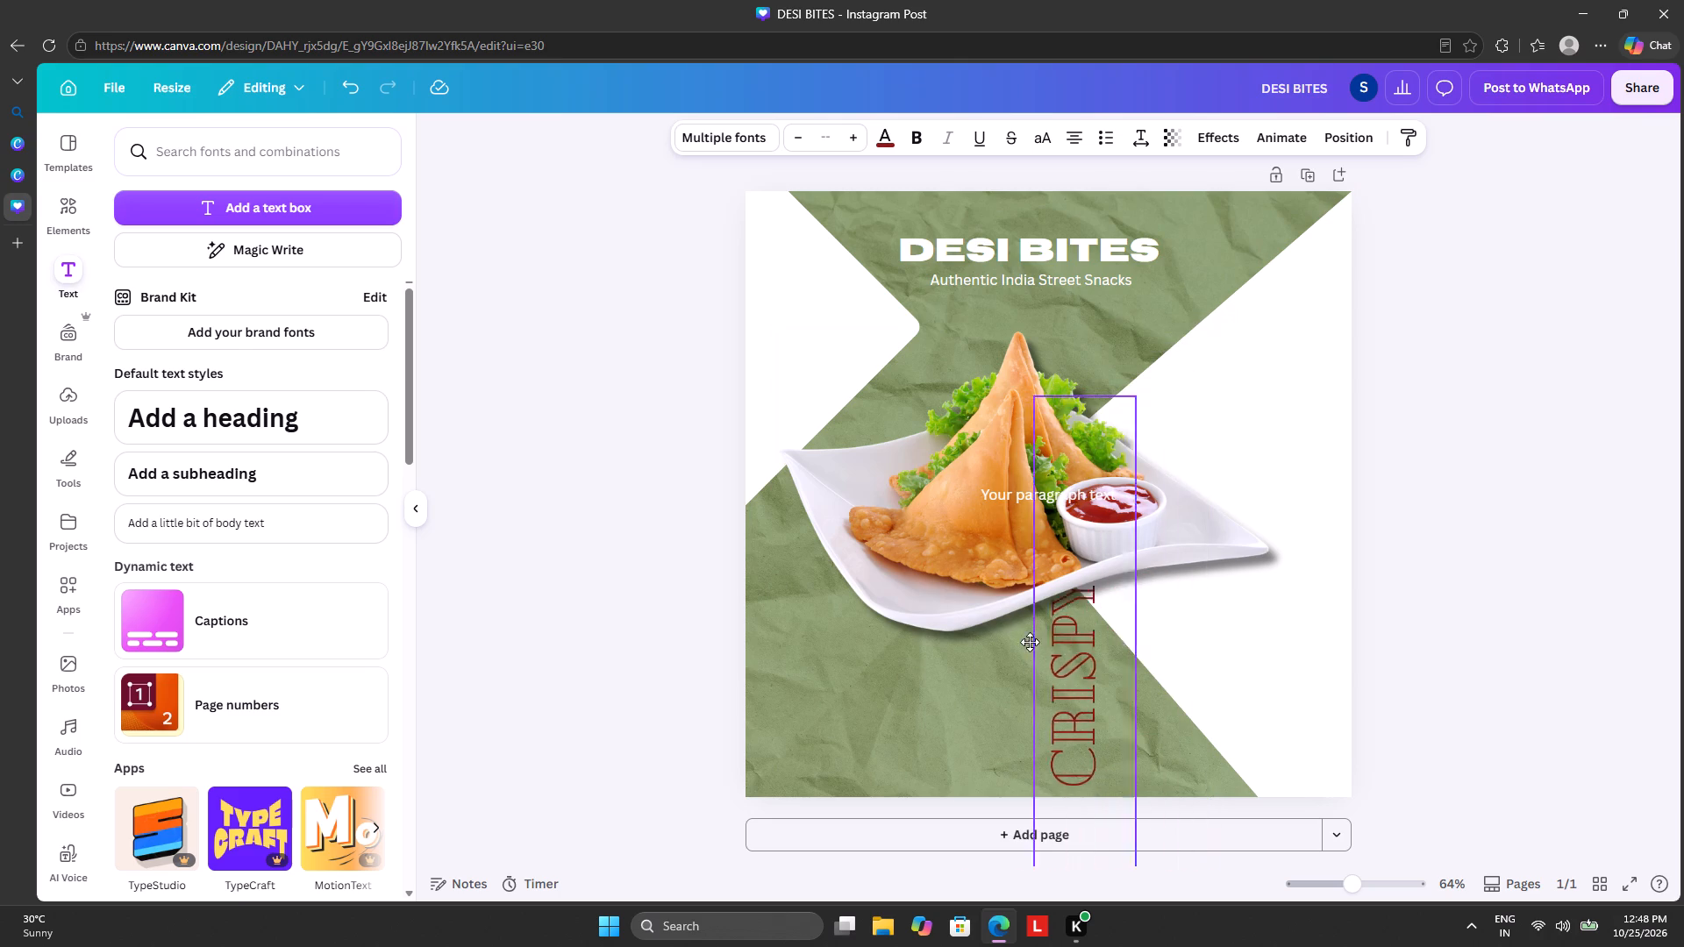
{"action": "left_click_drag", "start_coordinate": [1030, 642], "coordinate": [749, 563]}
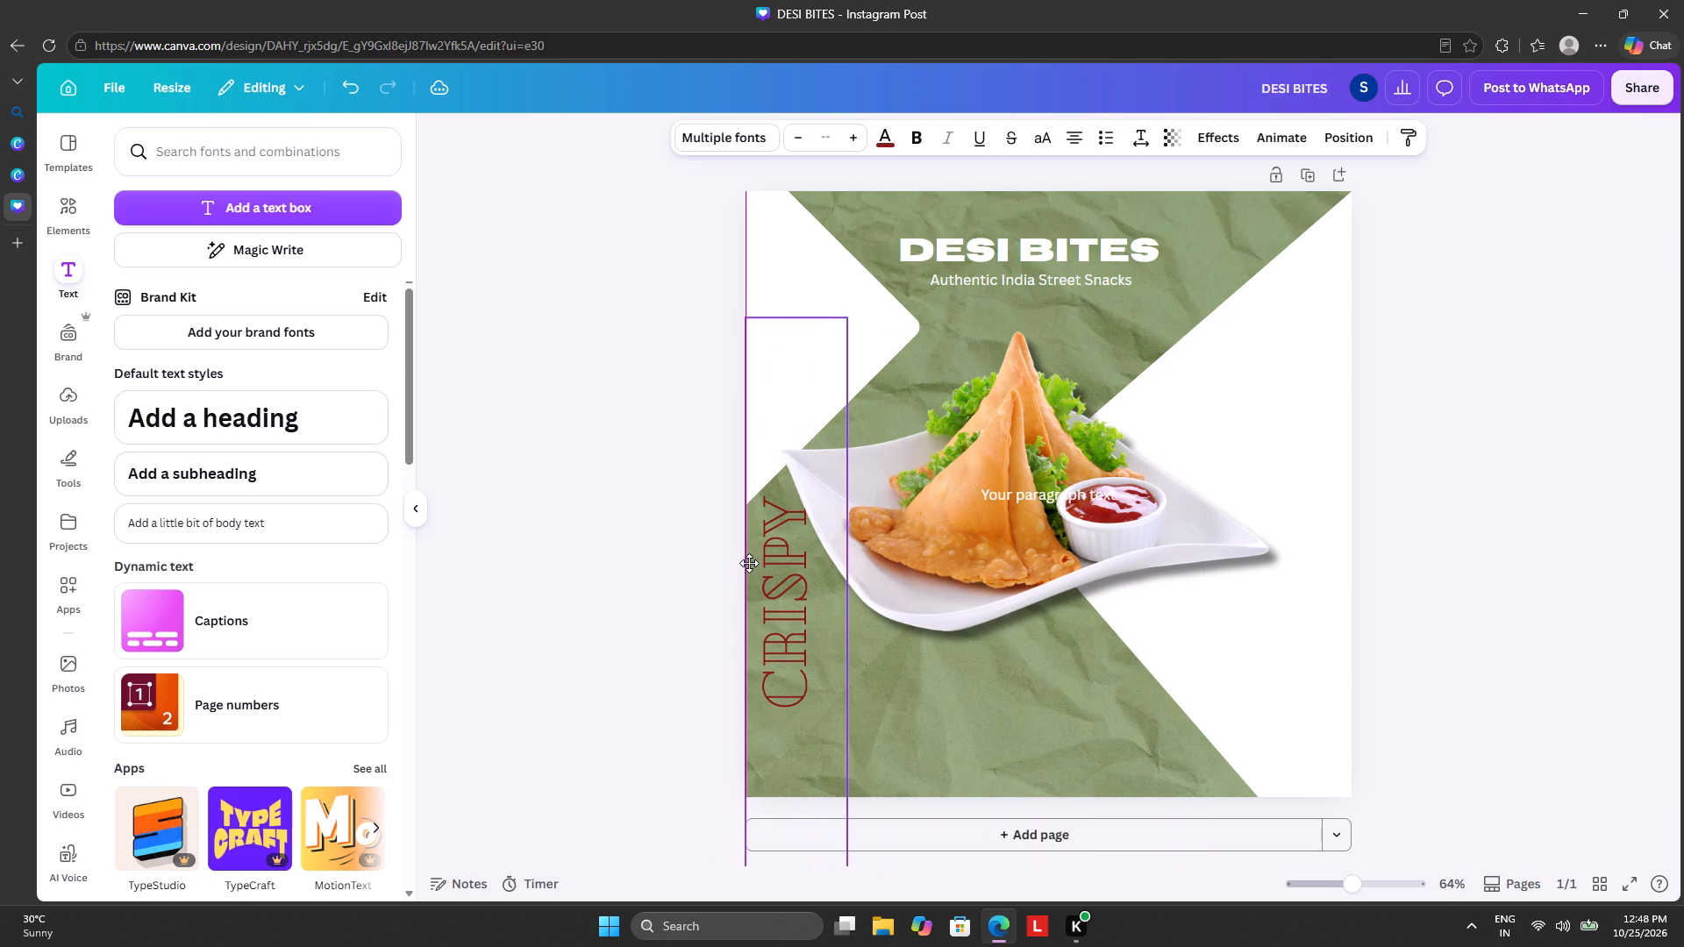
{"action": "left_click_drag", "start_coordinate": [749, 563], "coordinate": [798, 501]}
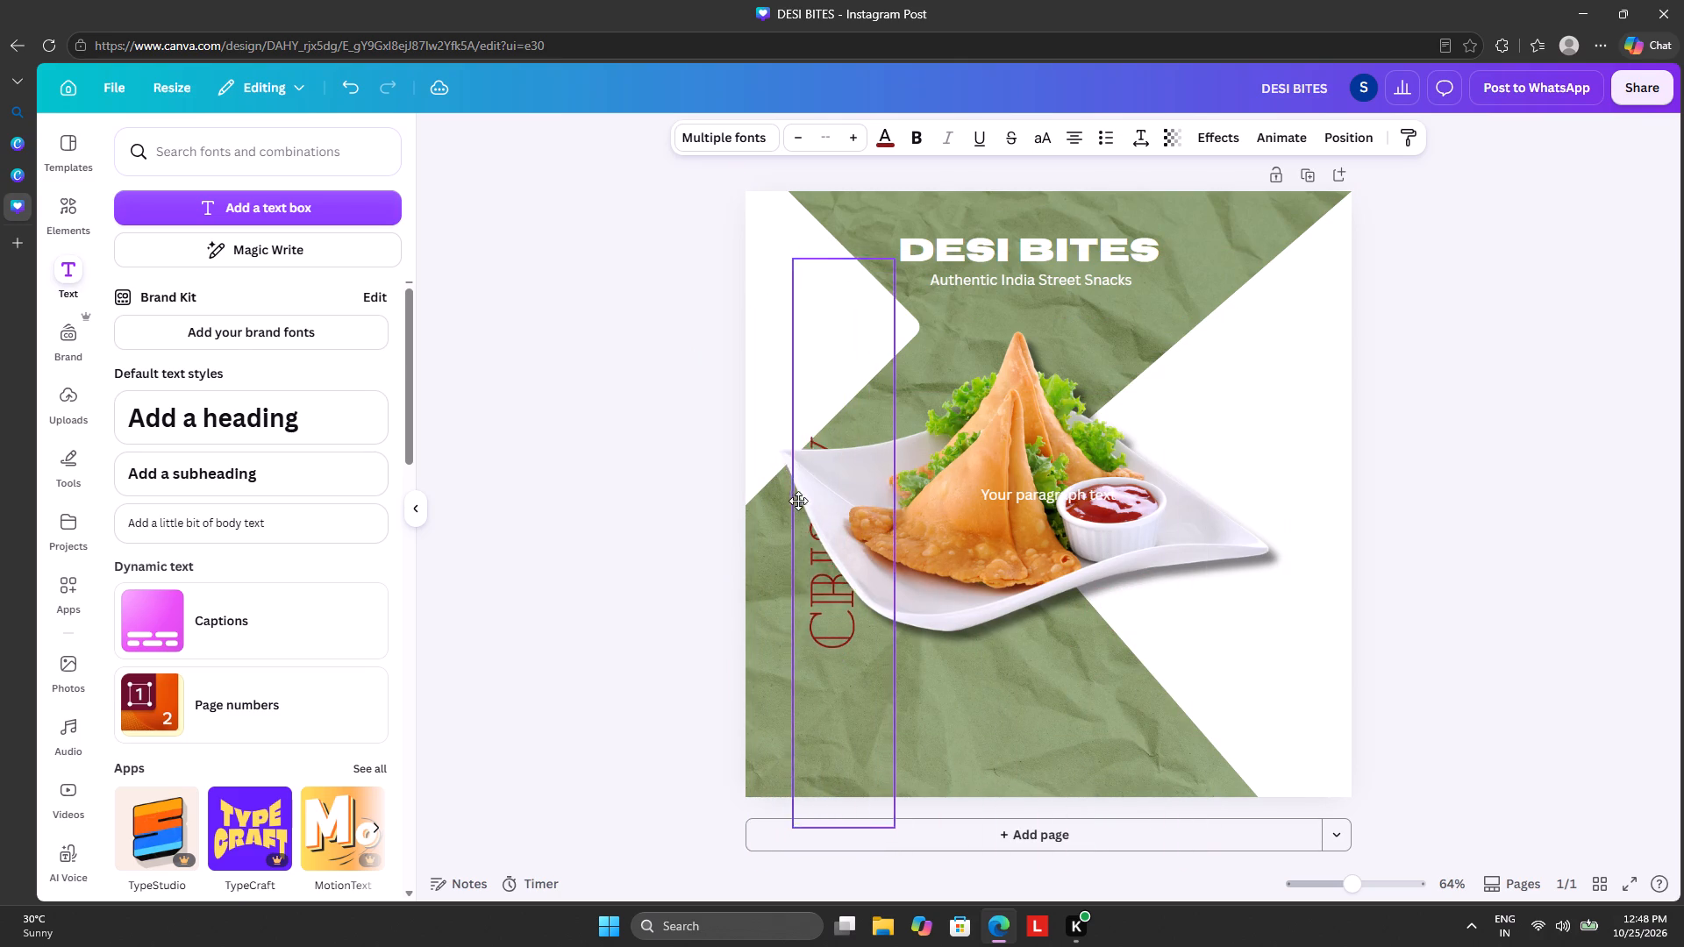
{"action": "left_click_drag", "start_coordinate": [798, 501], "coordinate": [1026, 303]}
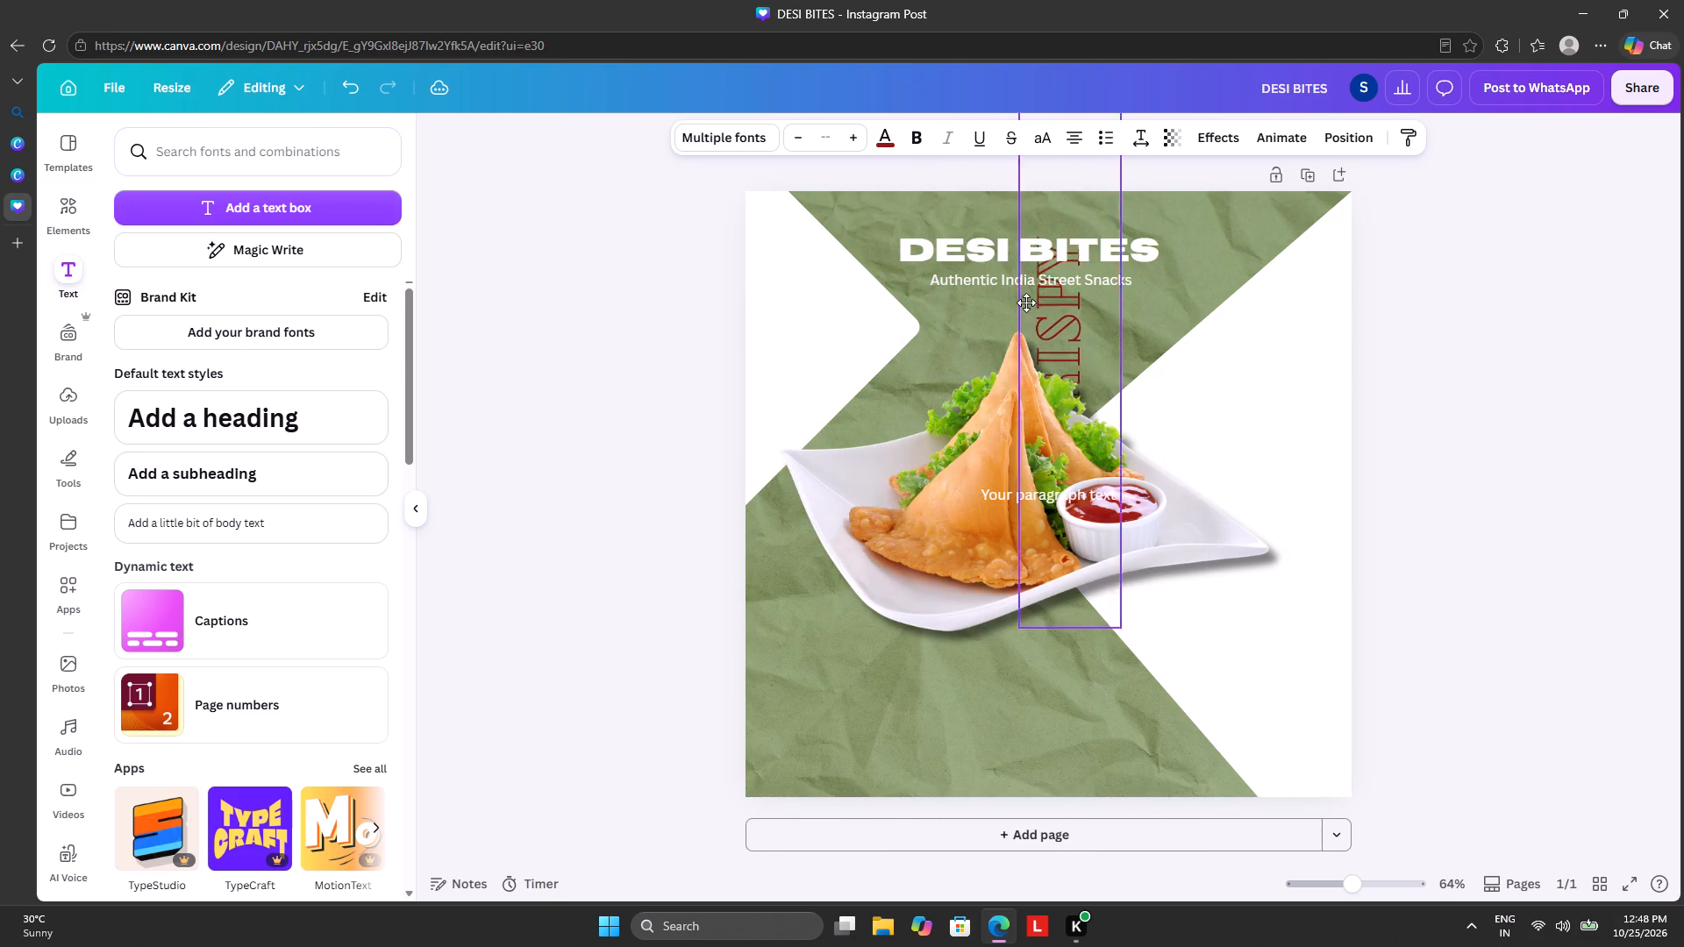
{"action": "left_click_drag", "start_coordinate": [1026, 303], "coordinate": [732, 481]}
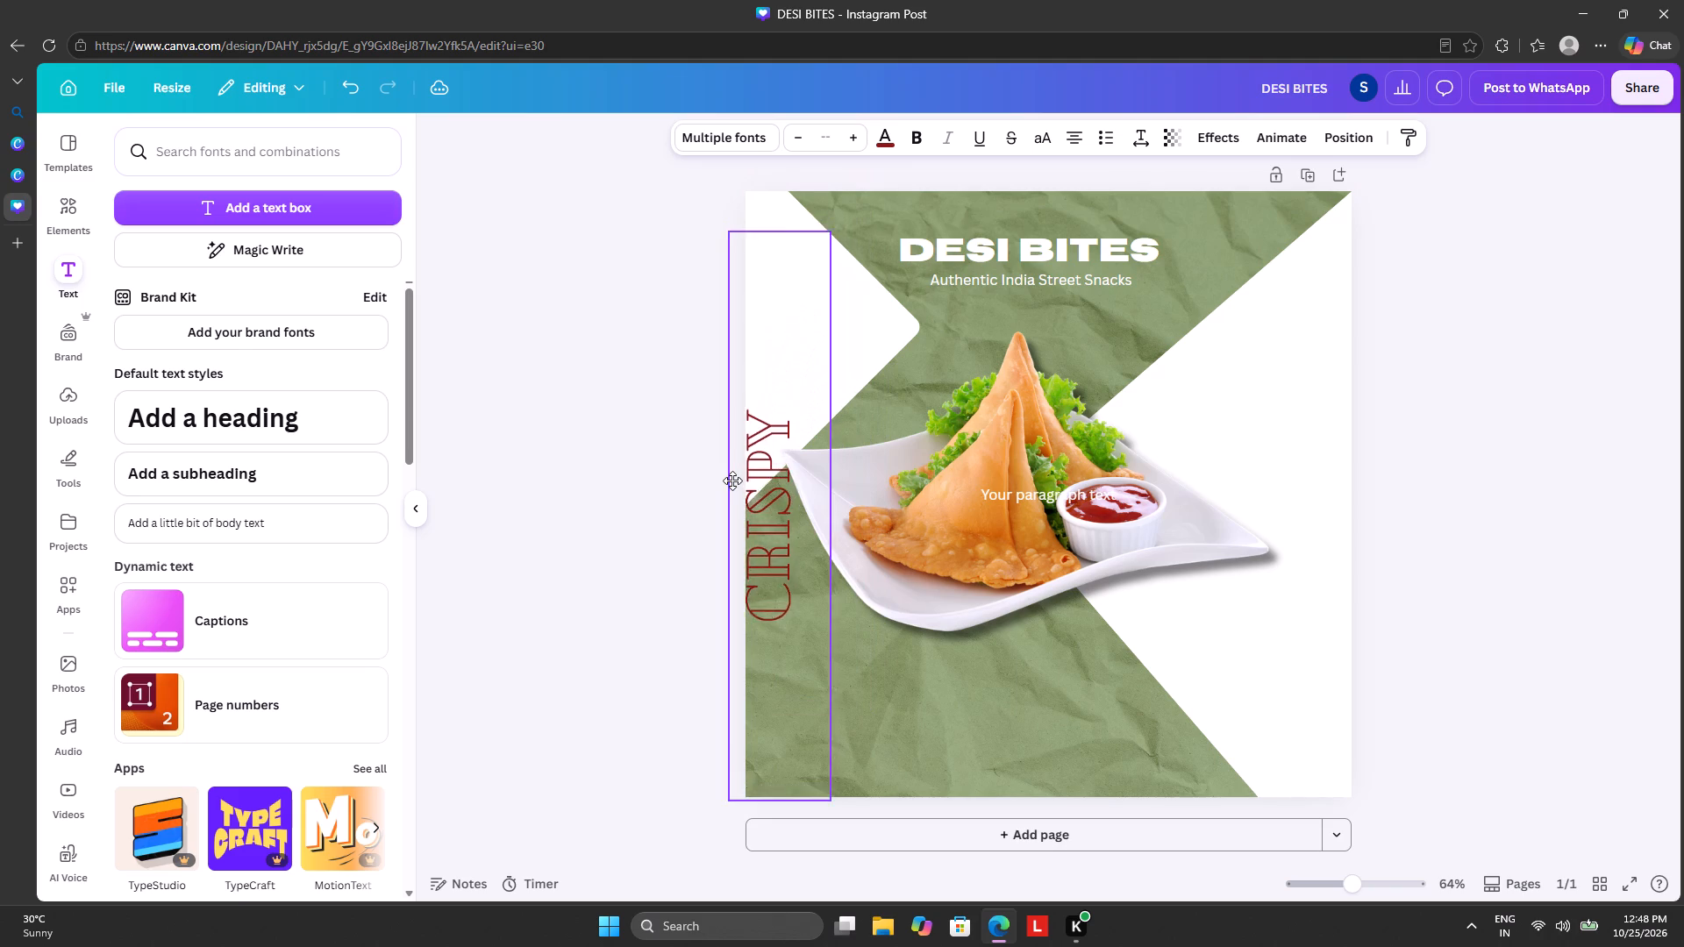
{"action": "left_click_drag", "start_coordinate": [732, 481], "coordinate": [736, 557]}
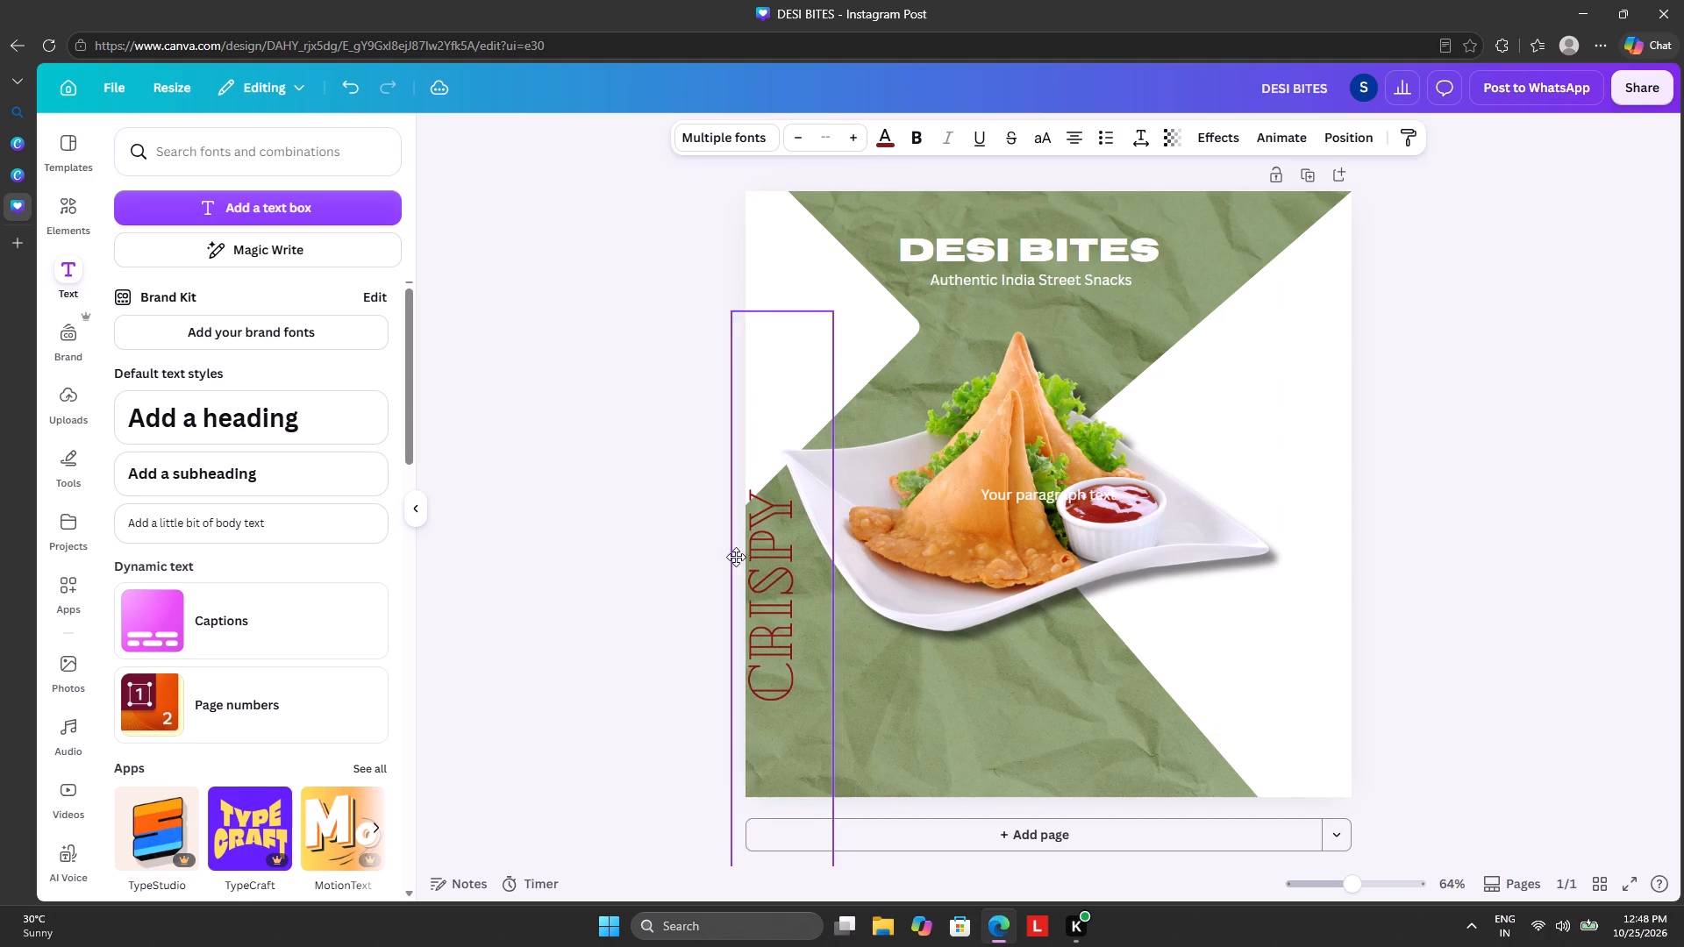
{"action": "left_click_drag", "start_coordinate": [736, 557], "coordinate": [746, 426]}
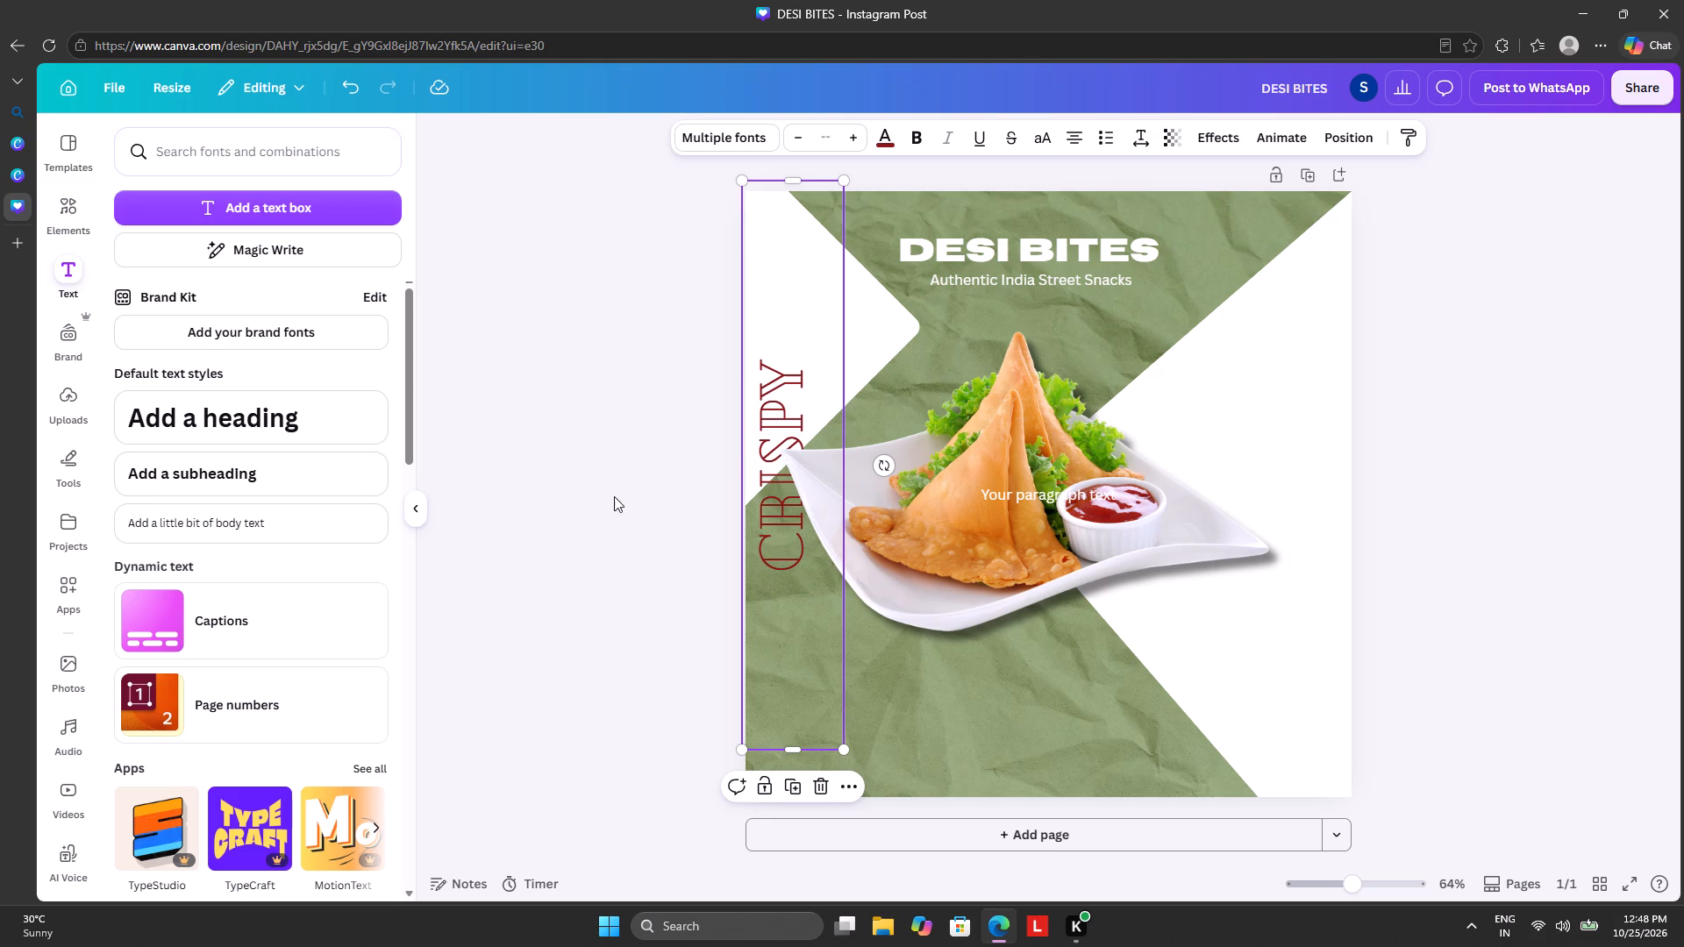
{"action": "left_click", "coordinate": [664, 479]}
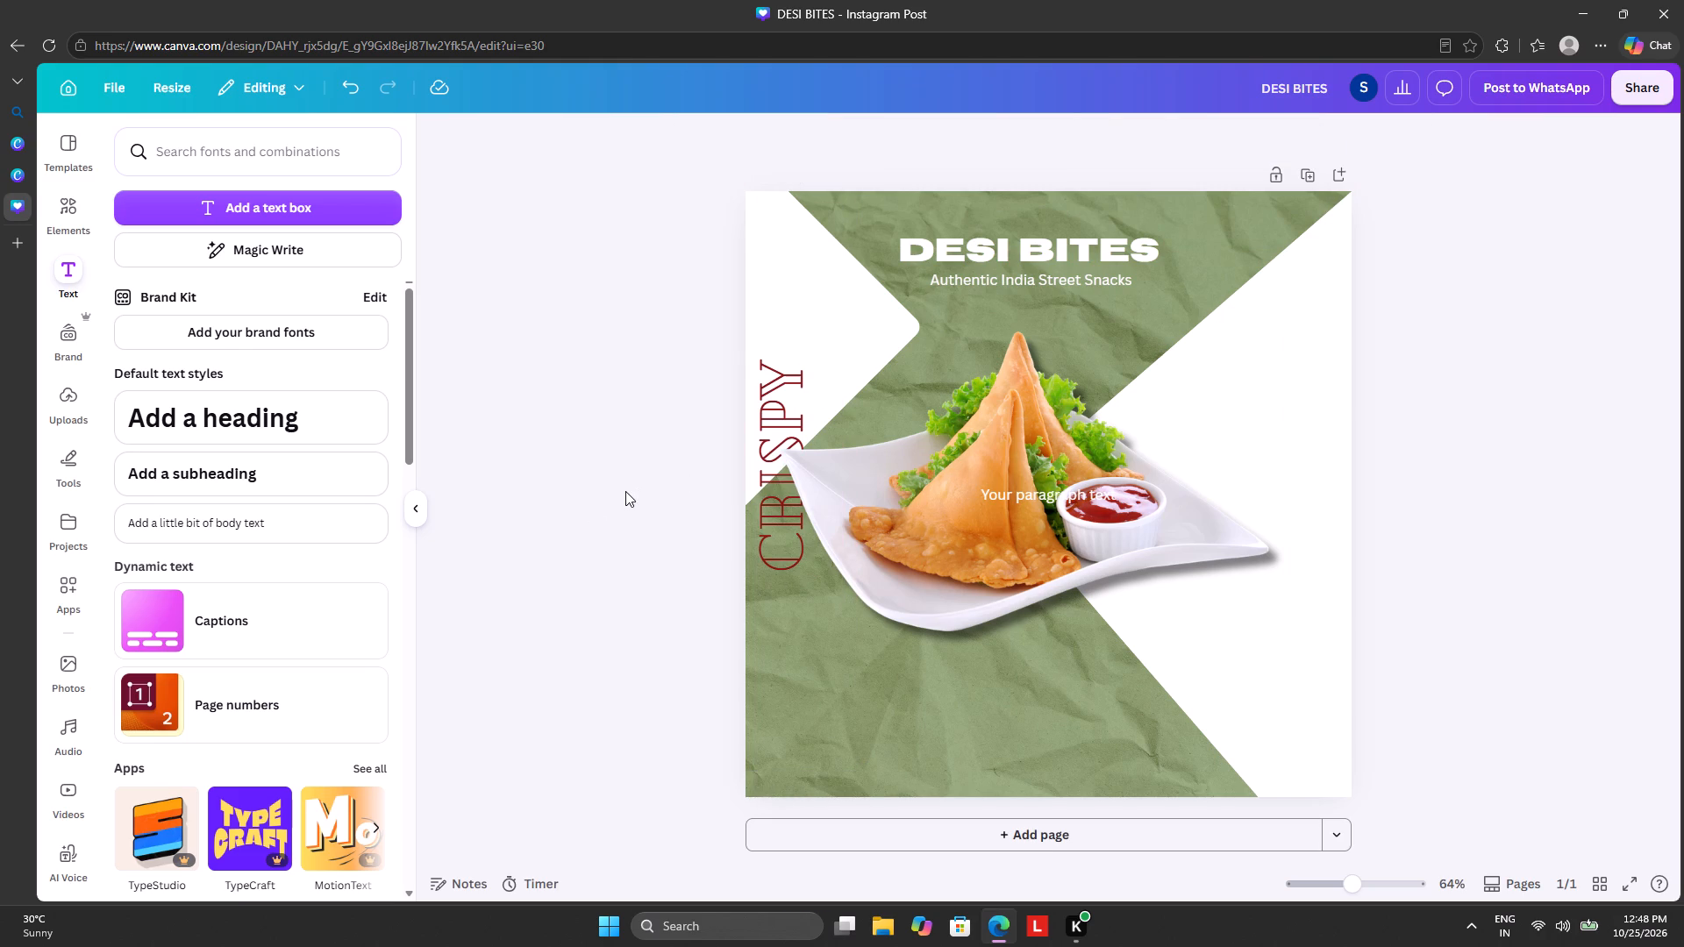
Recolour the vertical CRISPY text yellow using the default solid yellow, and deselect it.
{"action": "left_click", "coordinate": [770, 434]}
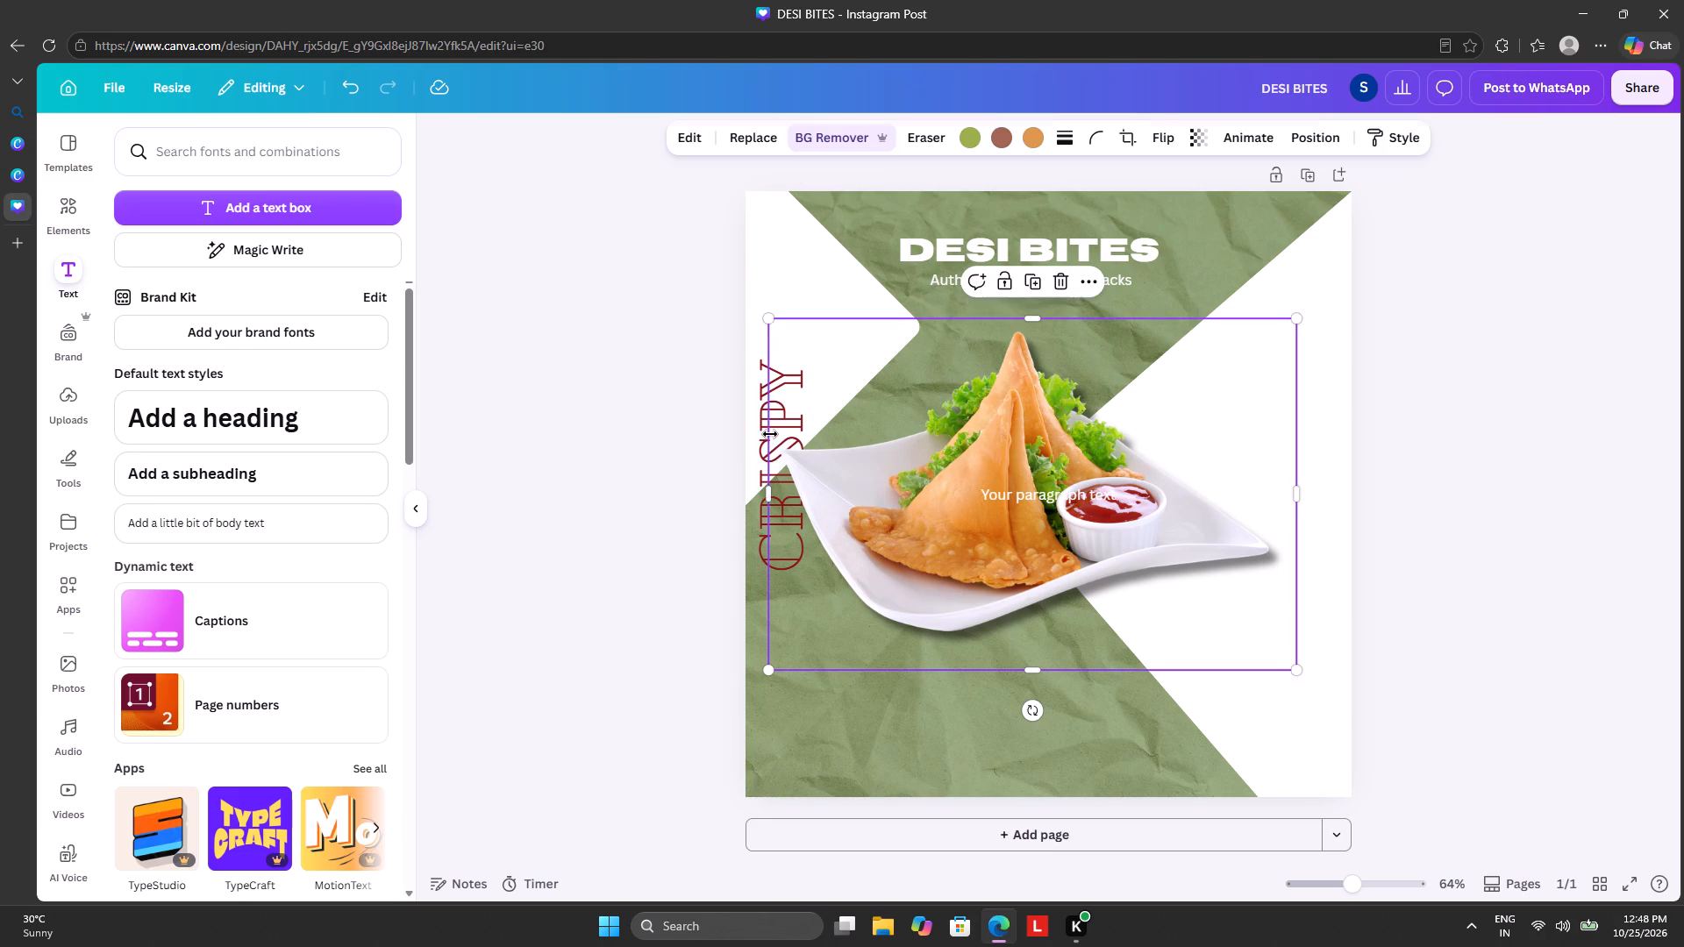
{"action": "left_click", "coordinate": [770, 434]}
{"action": "left_click", "coordinate": [773, 432]}
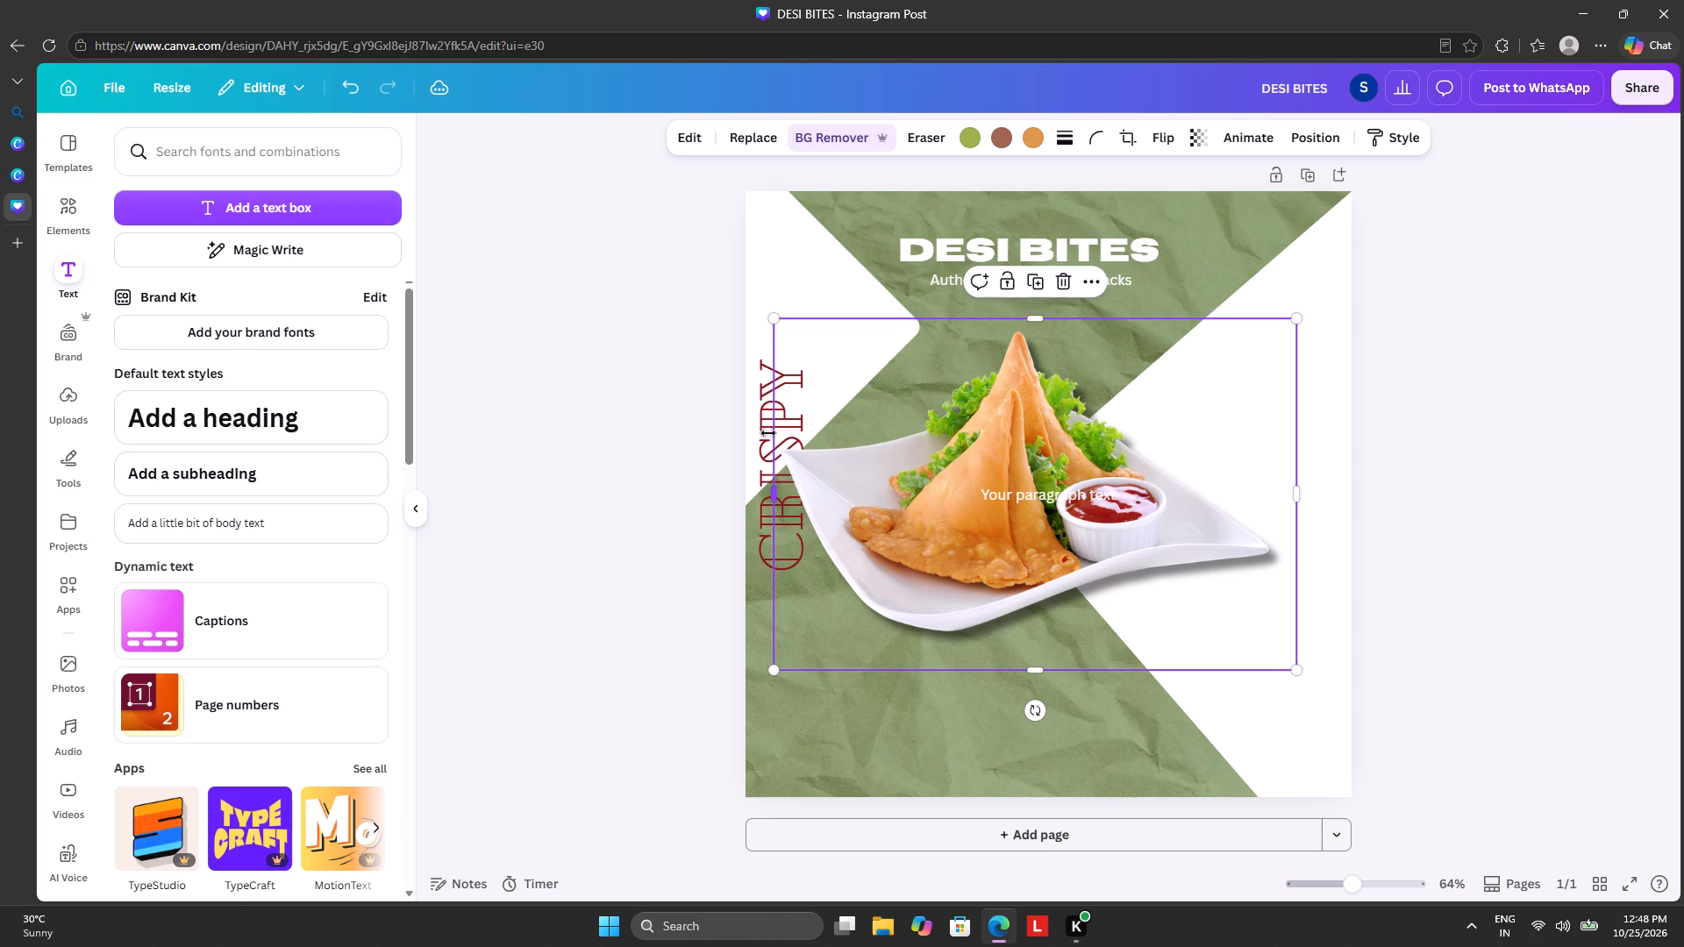
{"action": "left_click", "coordinate": [757, 438]}
{"action": "left_click", "coordinate": [770, 436]}
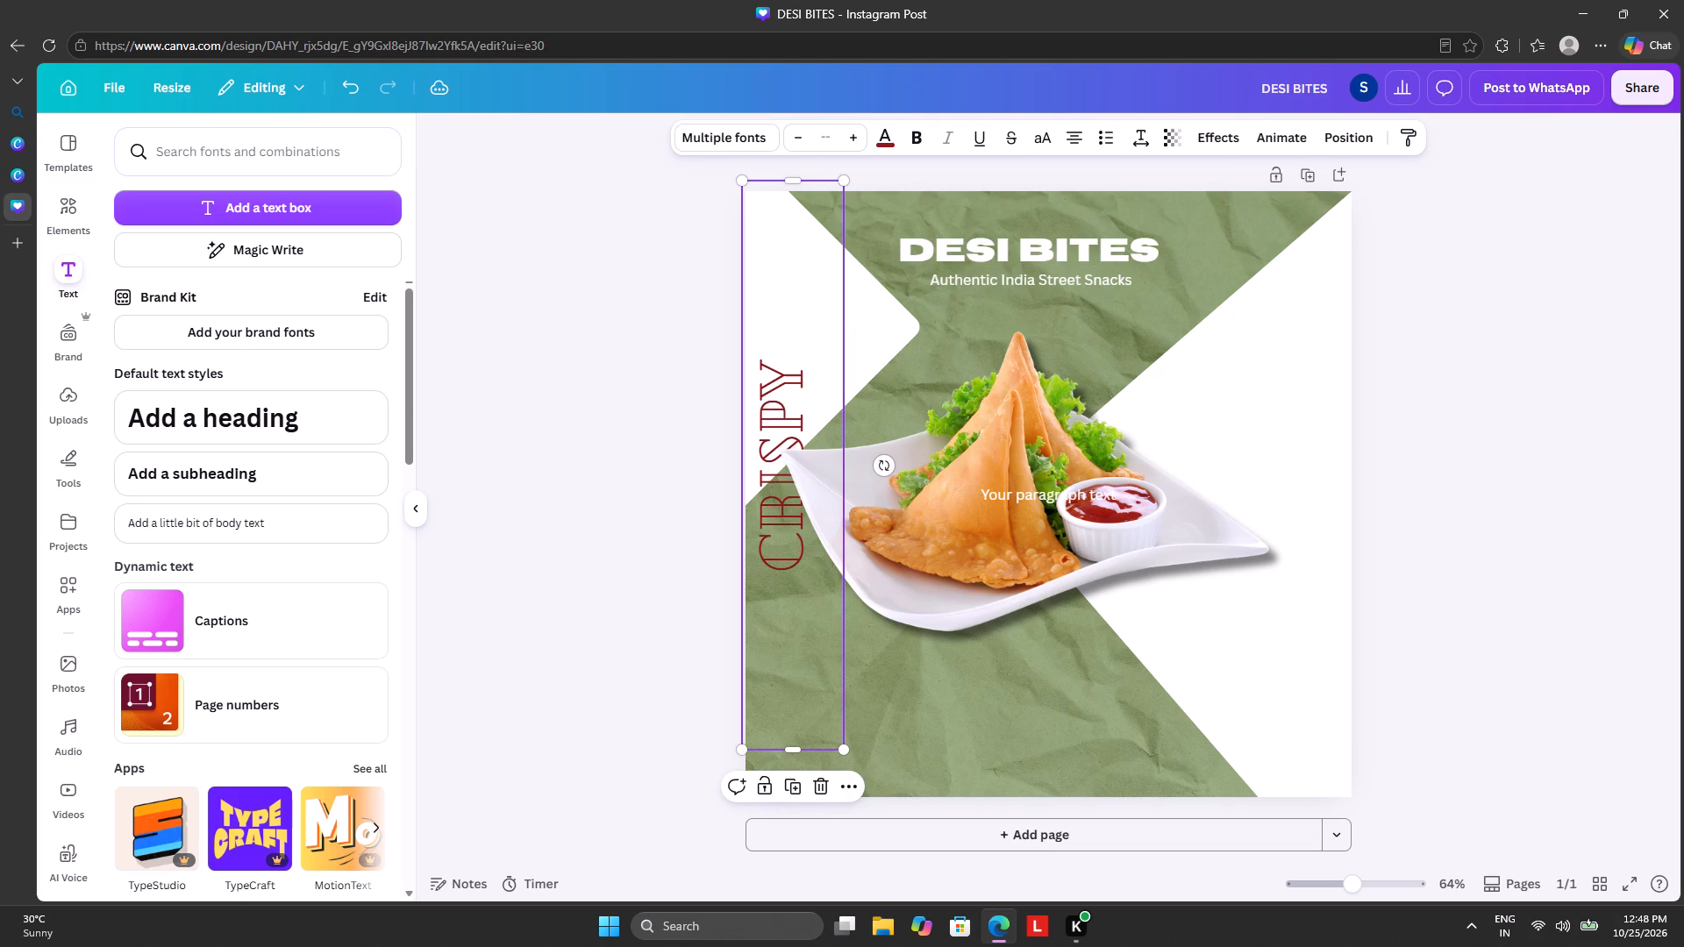
{"action": "left_click", "coordinate": [770, 415]}
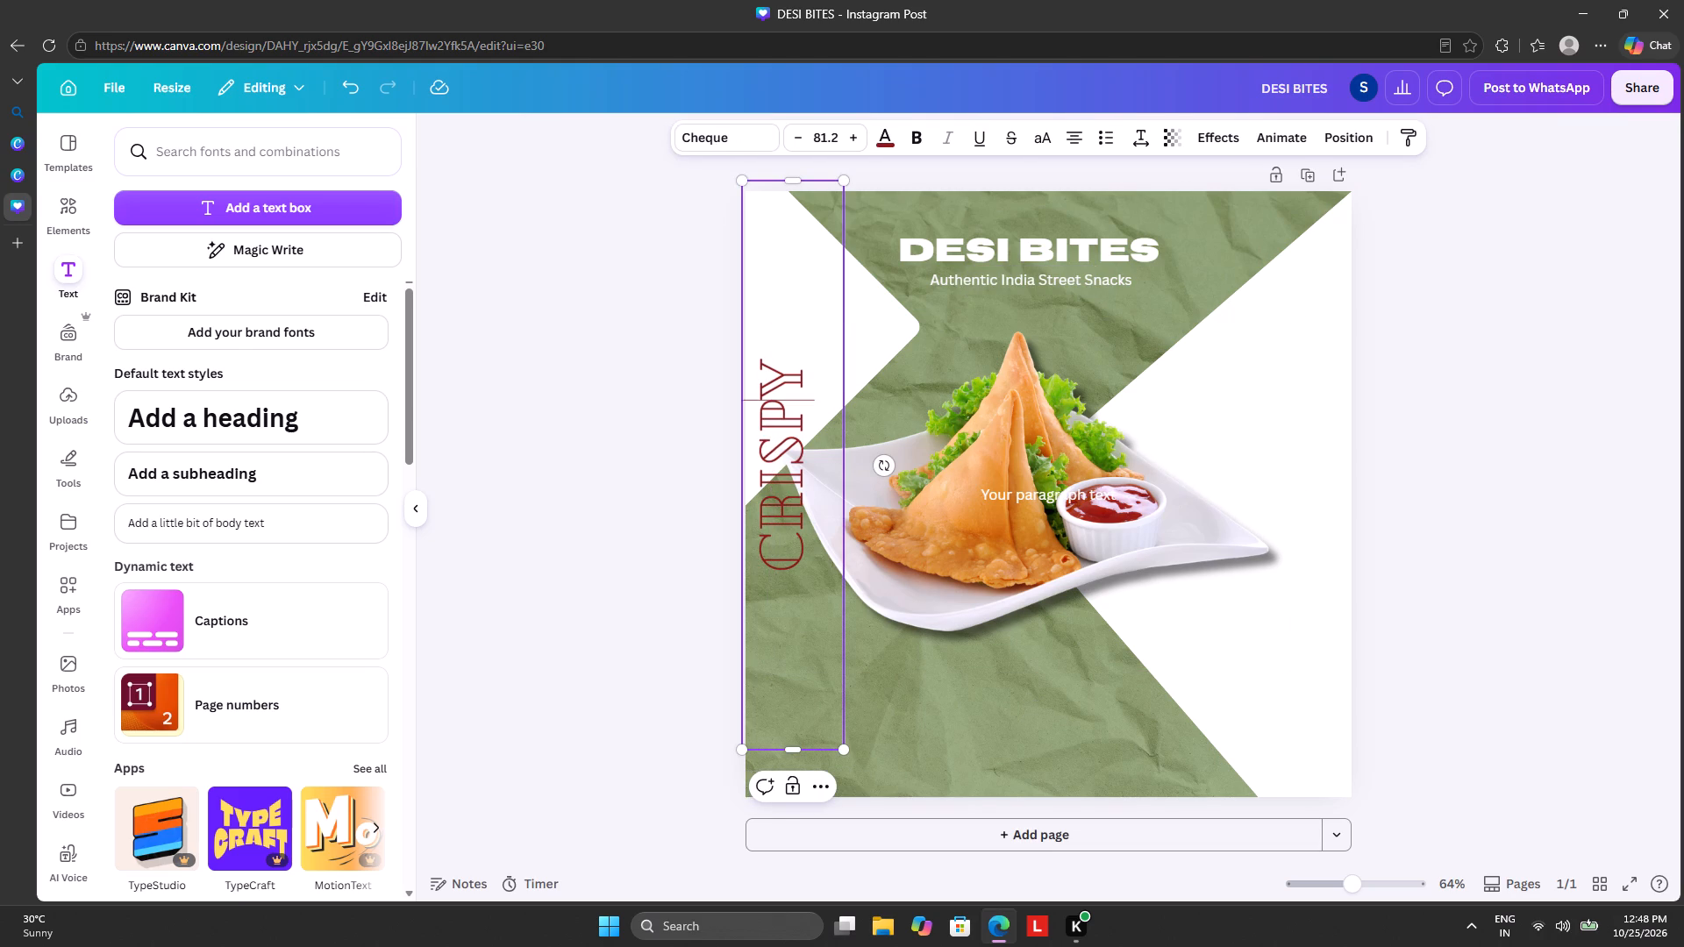
{"action": "left_click_drag", "start_coordinate": [768, 369], "coordinate": [780, 567]}
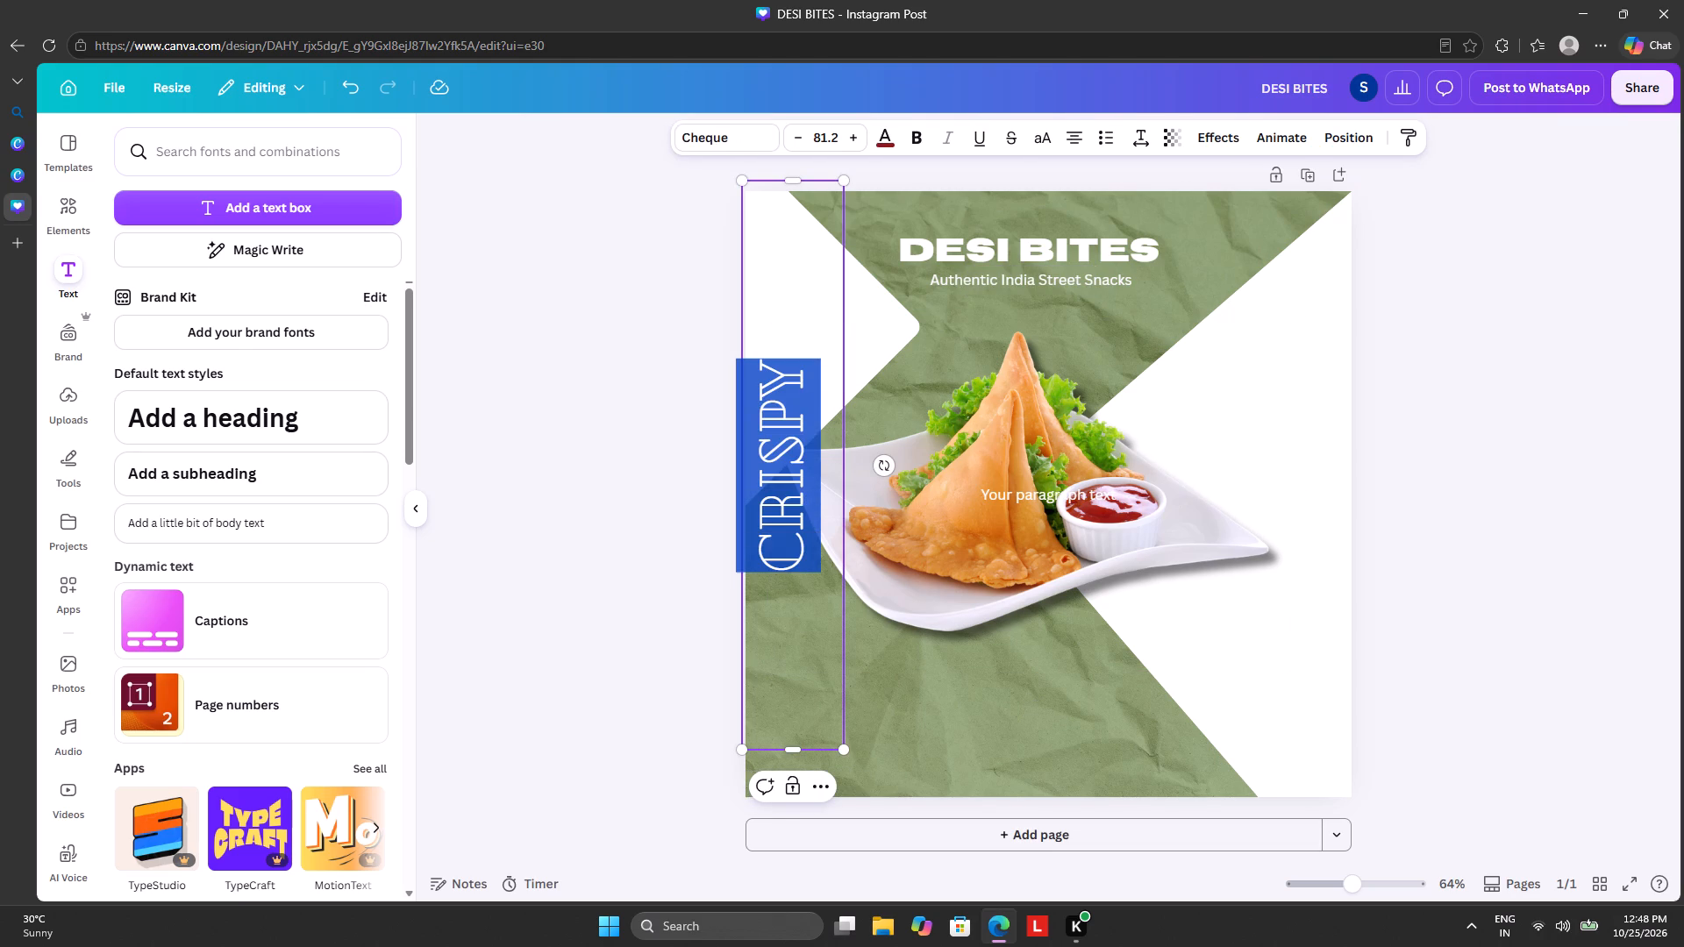
{"action": "left_click_drag", "start_coordinate": [780, 567], "coordinate": [780, 574]}
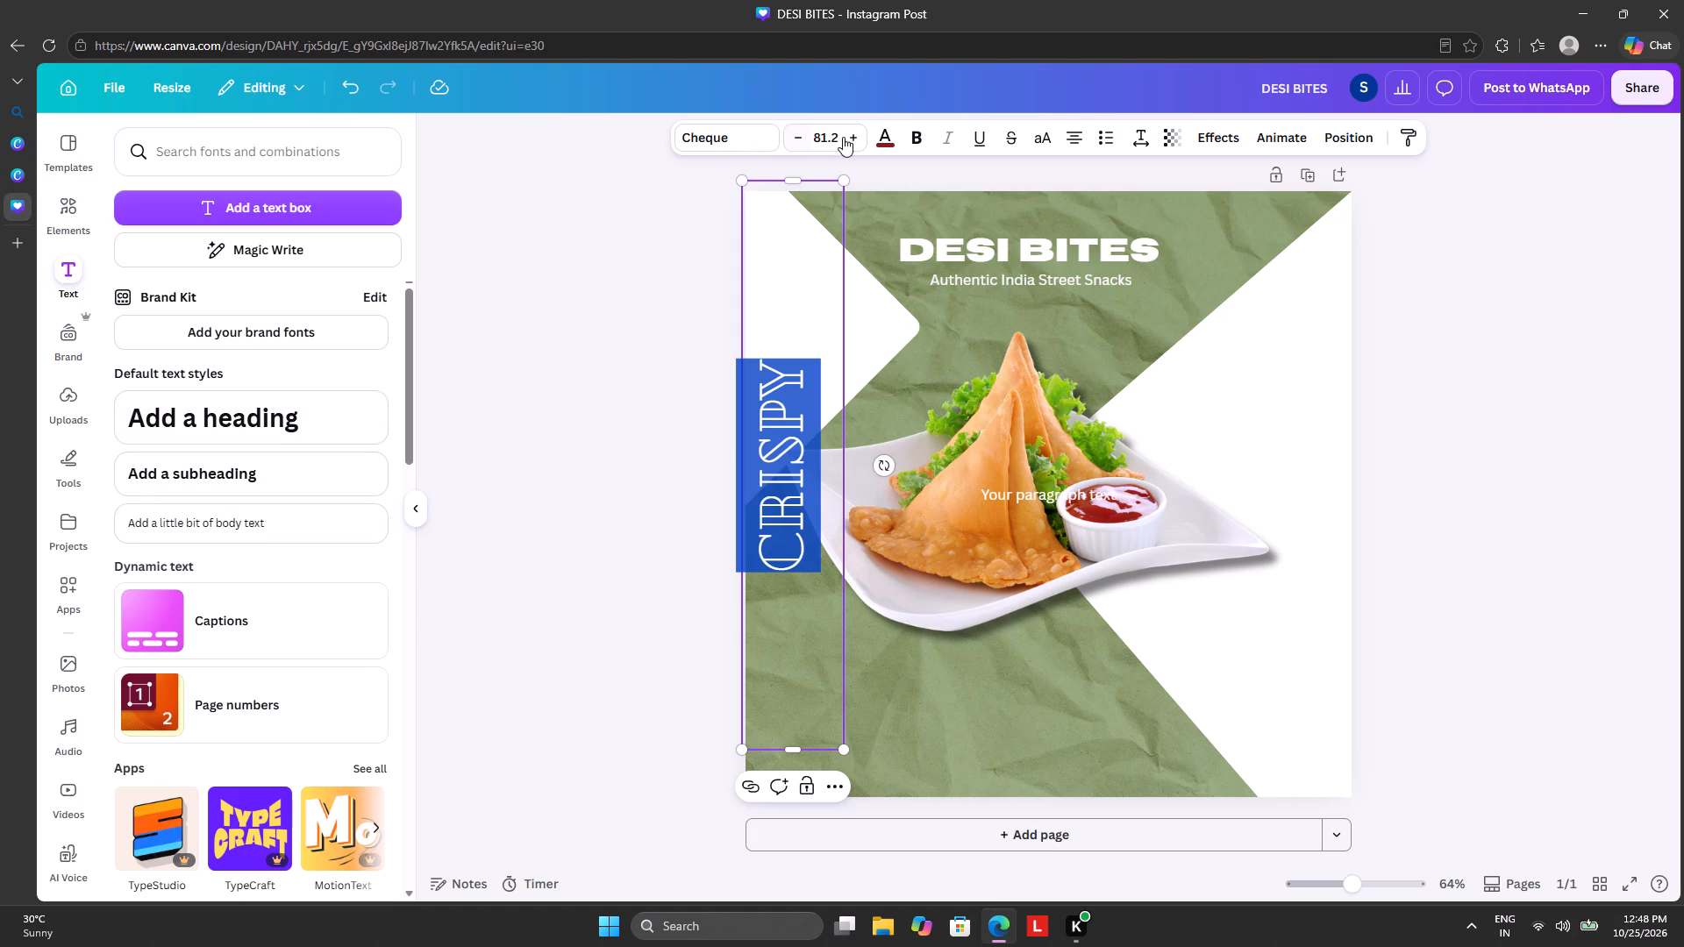
{"action": "left_click", "coordinate": [886, 141]}
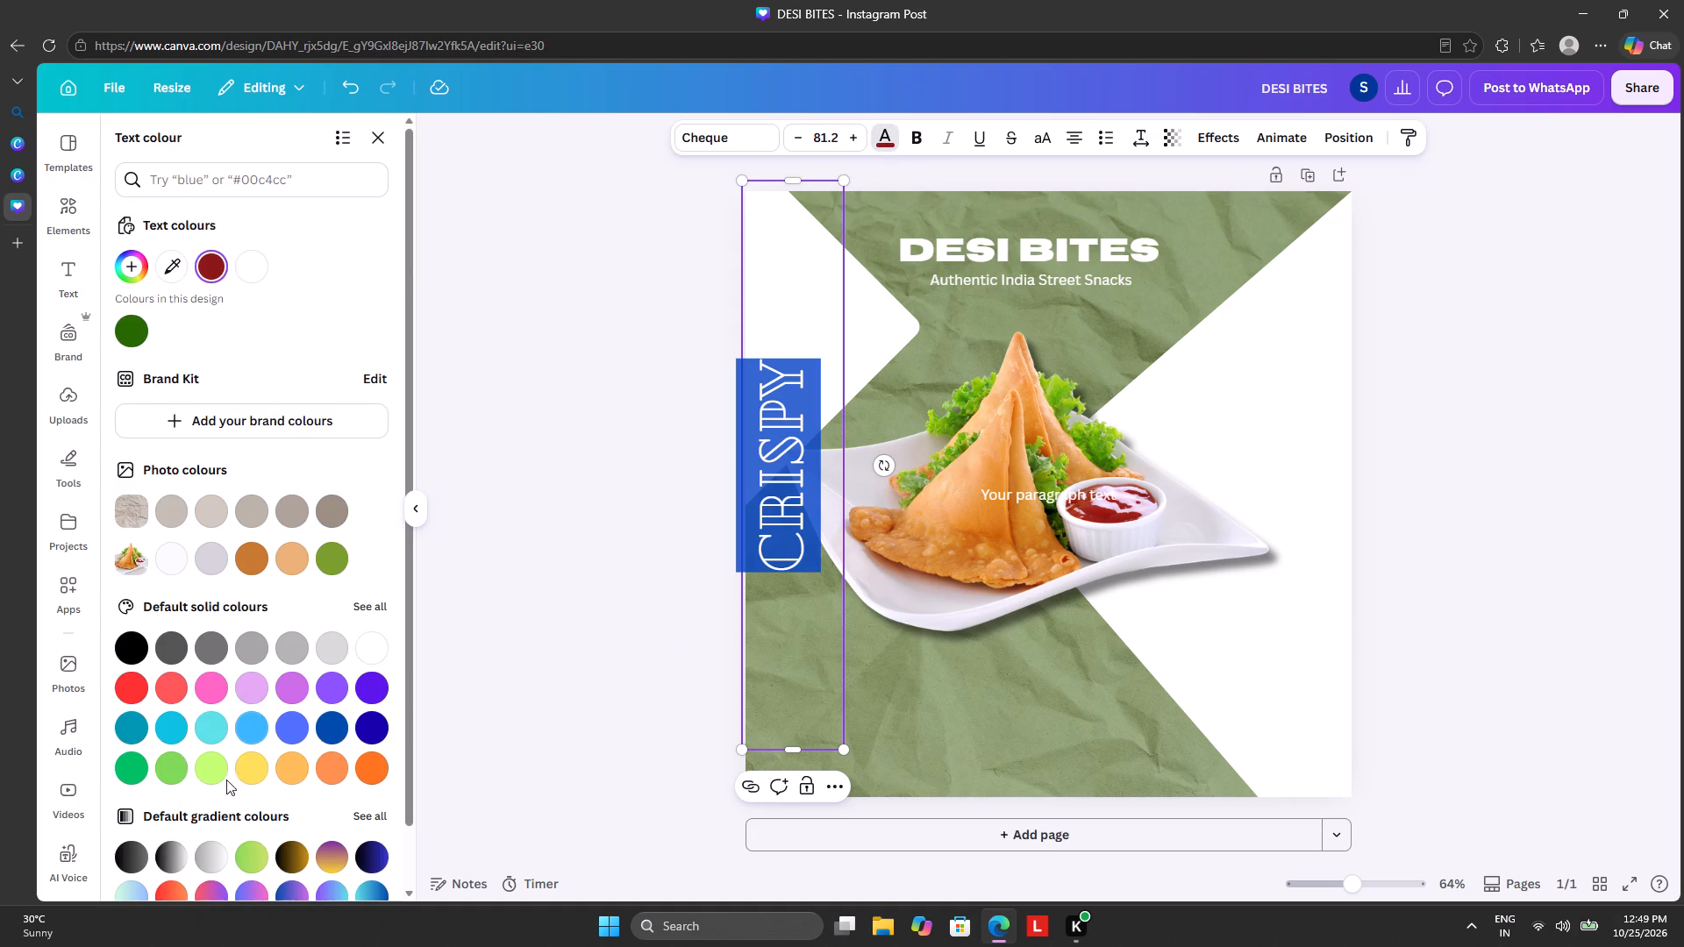
{"action": "left_click", "coordinate": [253, 760]}
{"action": "left_click", "coordinate": [253, 769]}
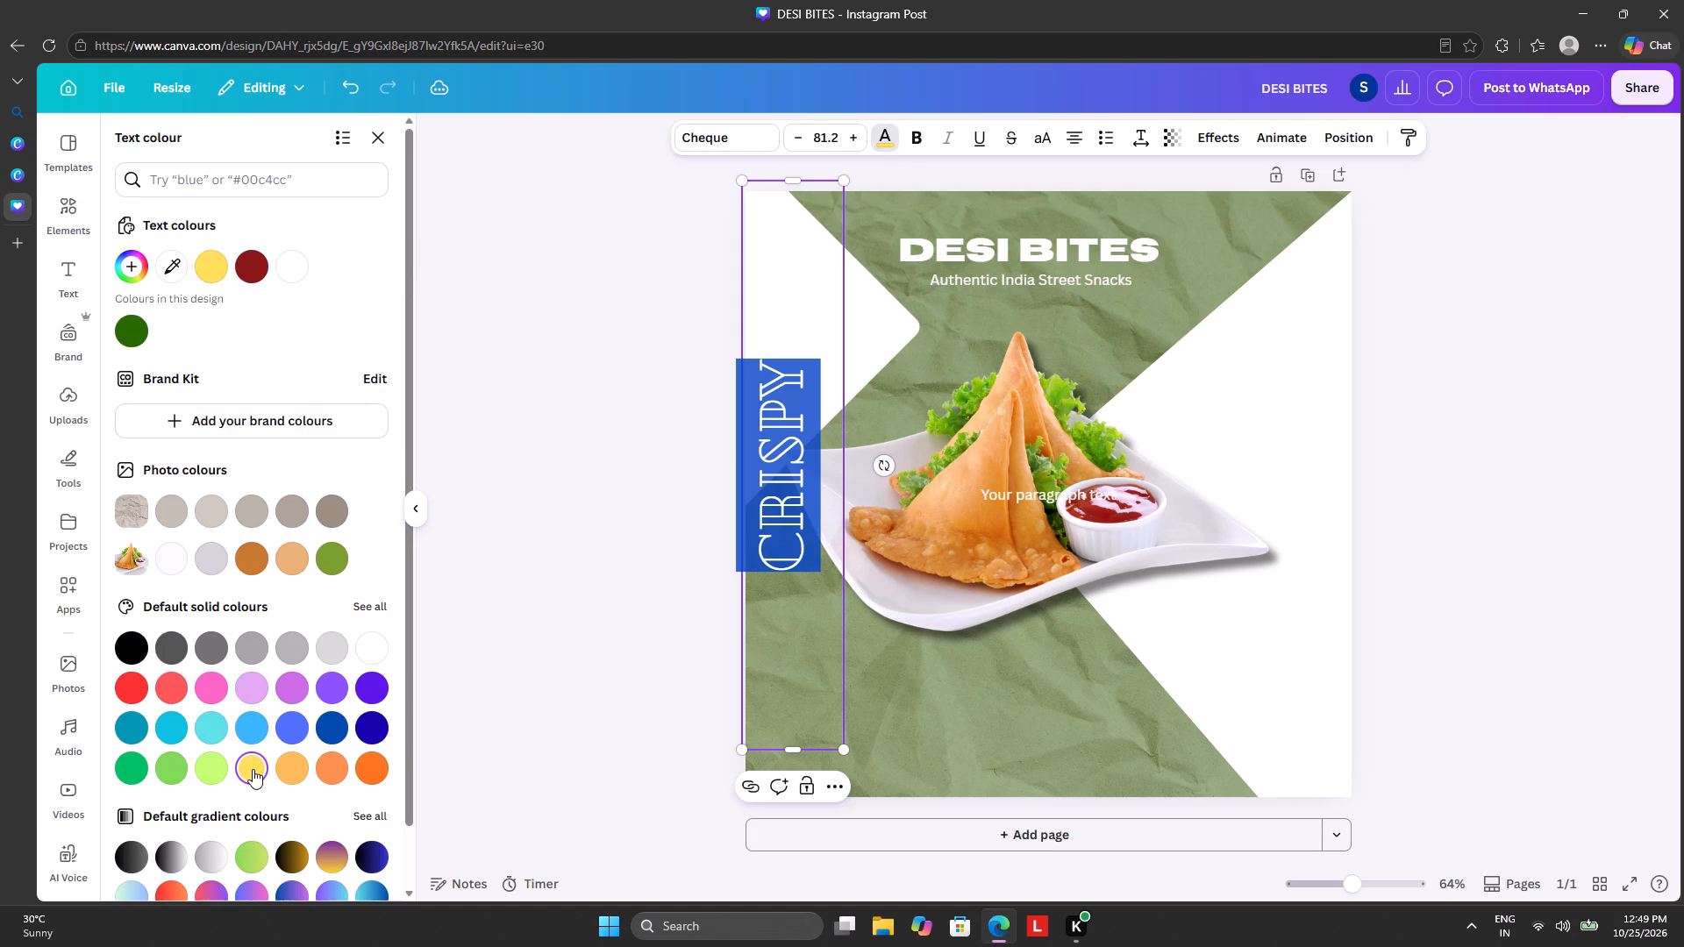
{"action": "left_click", "coordinate": [475, 711]}
{"action": "left_click", "coordinate": [574, 616]}
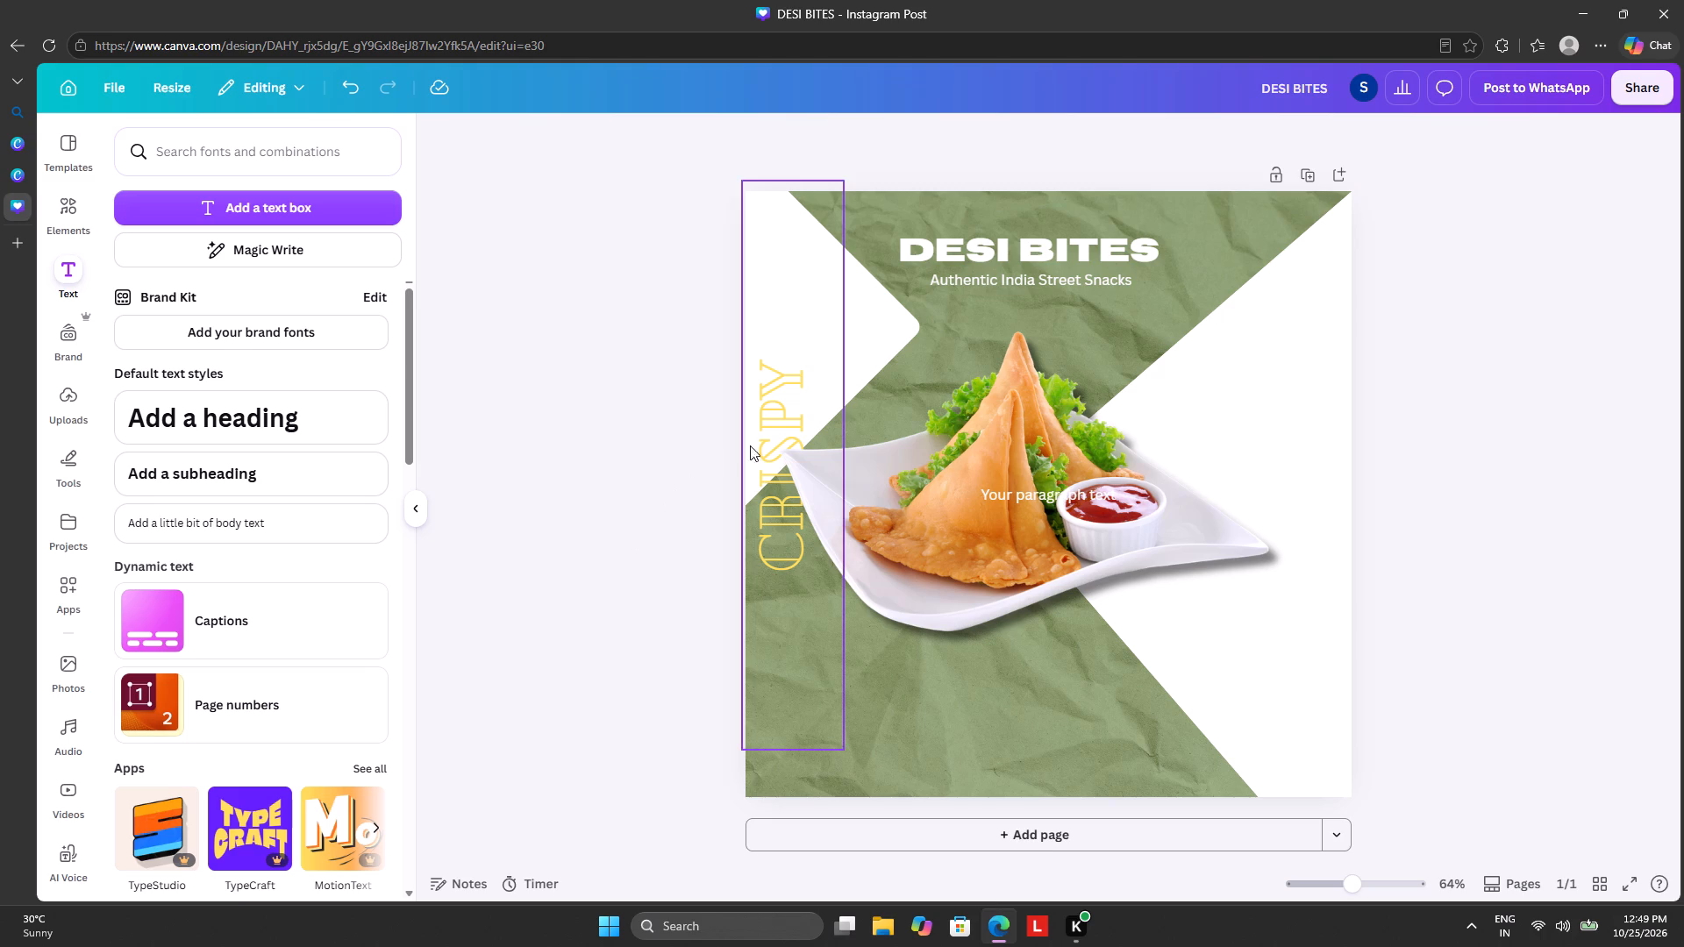
Move the yellow CRISPY text down along the page's left edge onto the green area below the white diamond.
{"action": "left_click_drag", "start_coordinate": [772, 433], "coordinate": [779, 280]}
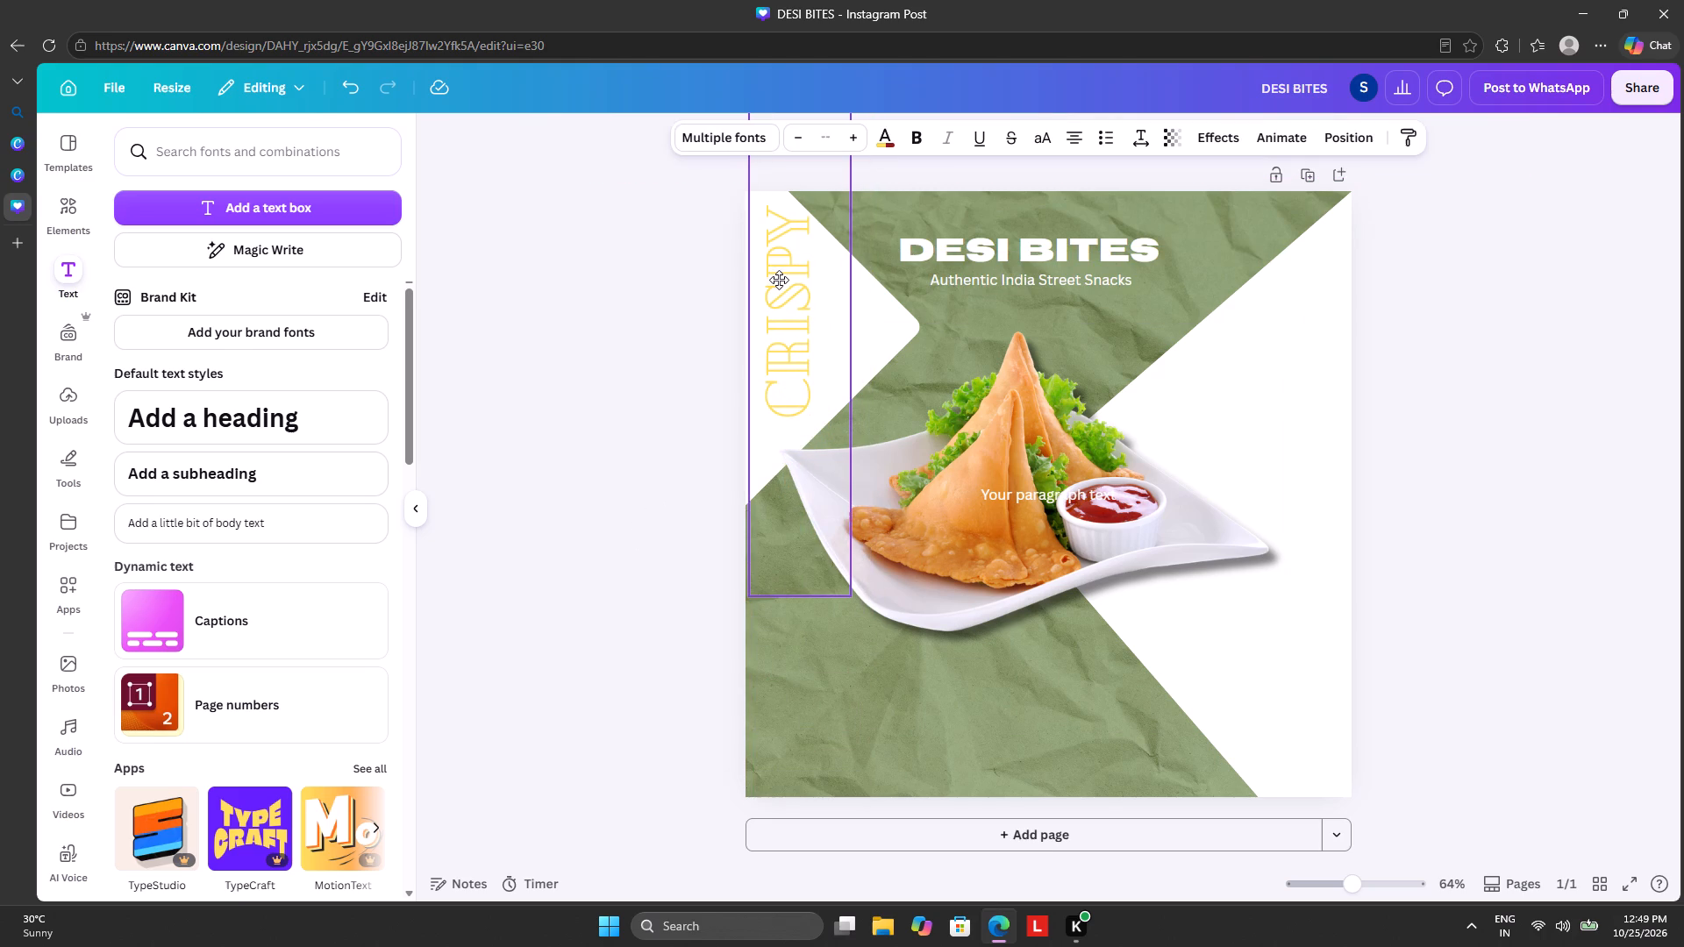
{"action": "left_click_drag", "start_coordinate": [779, 280], "coordinate": [1309, 474]}
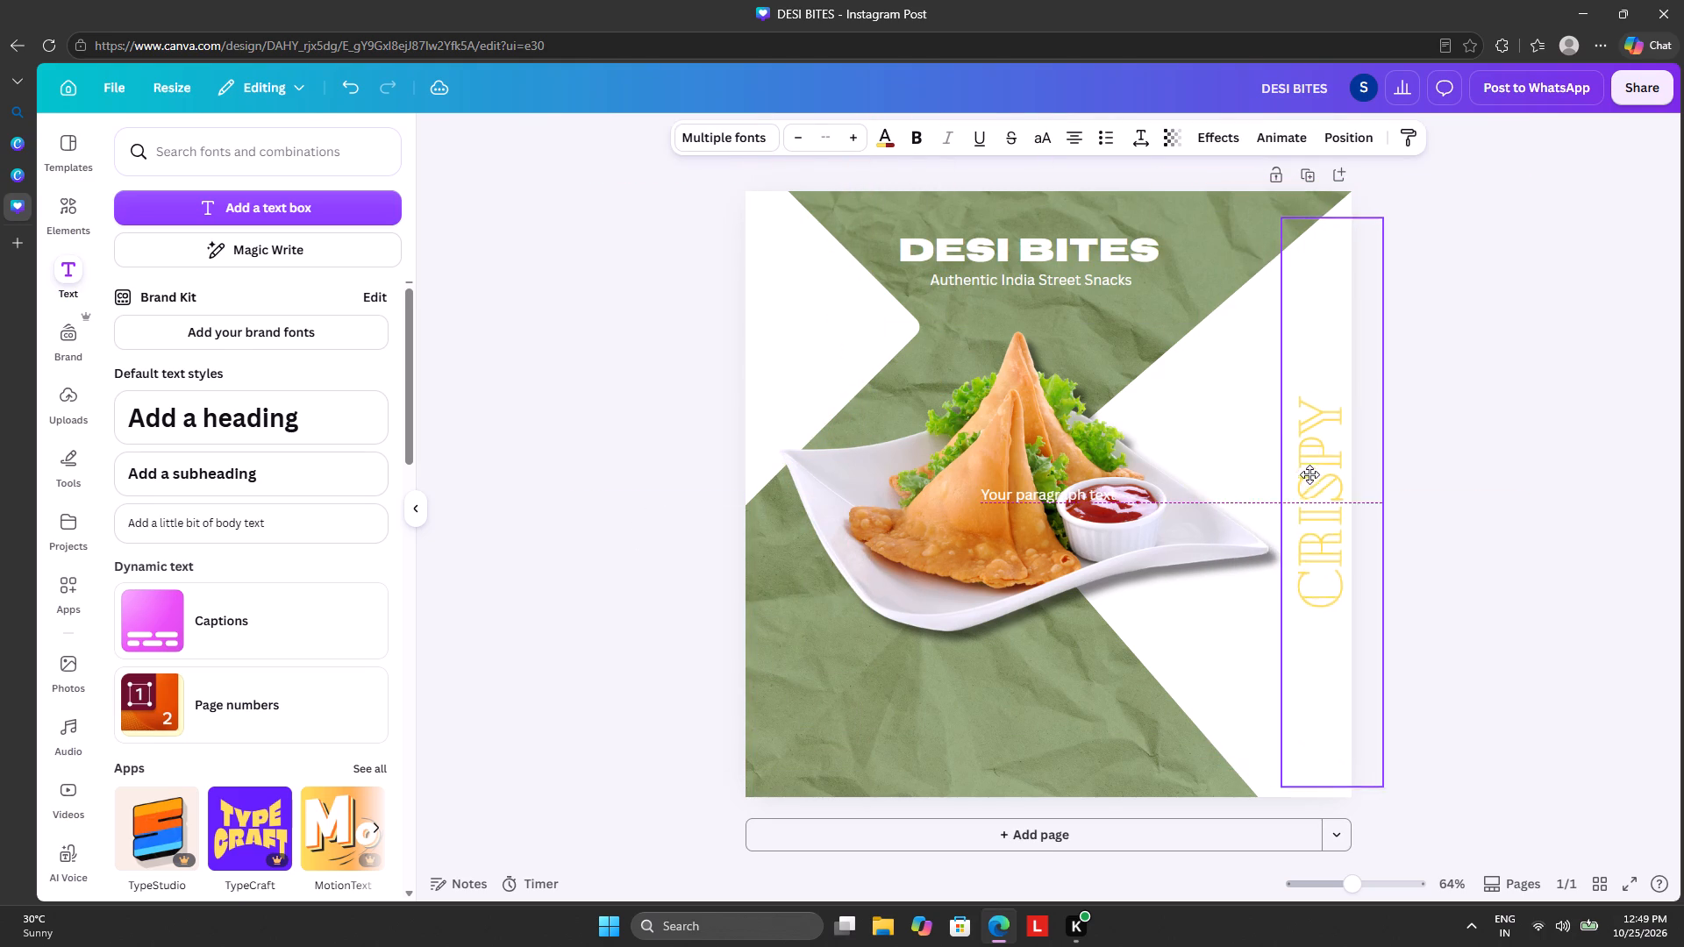
{"action": "left_click_drag", "start_coordinate": [1309, 474], "coordinate": [1273, 358]}
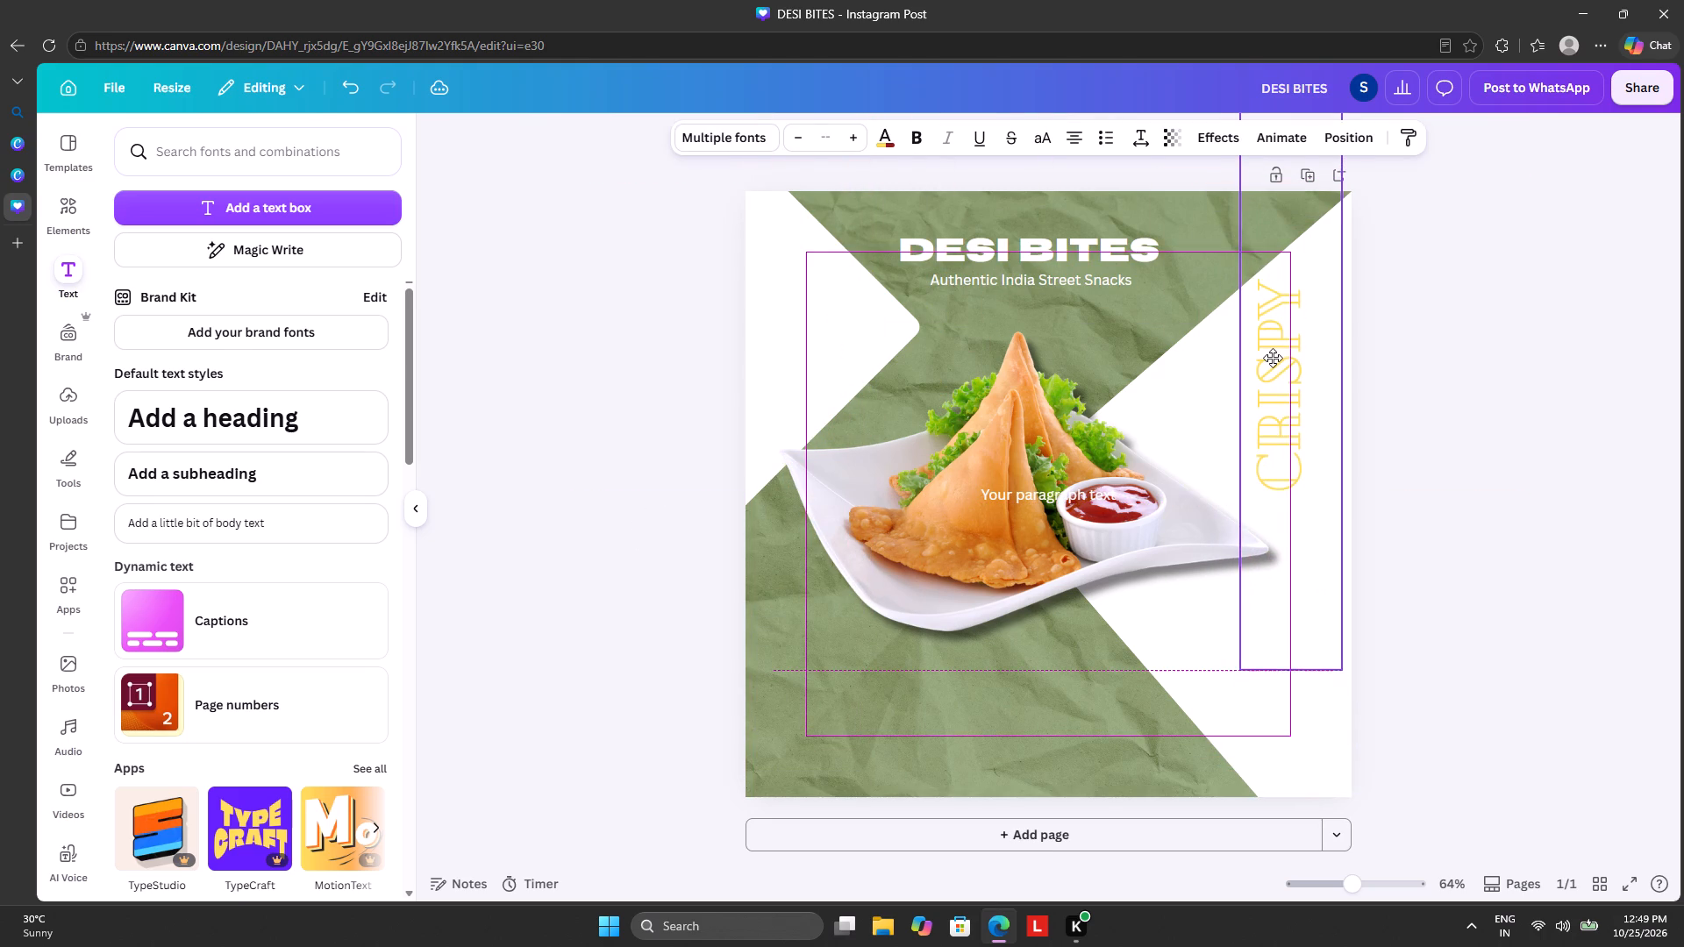
{"action": "left_click_drag", "start_coordinate": [1273, 358], "coordinate": [1276, 357]}
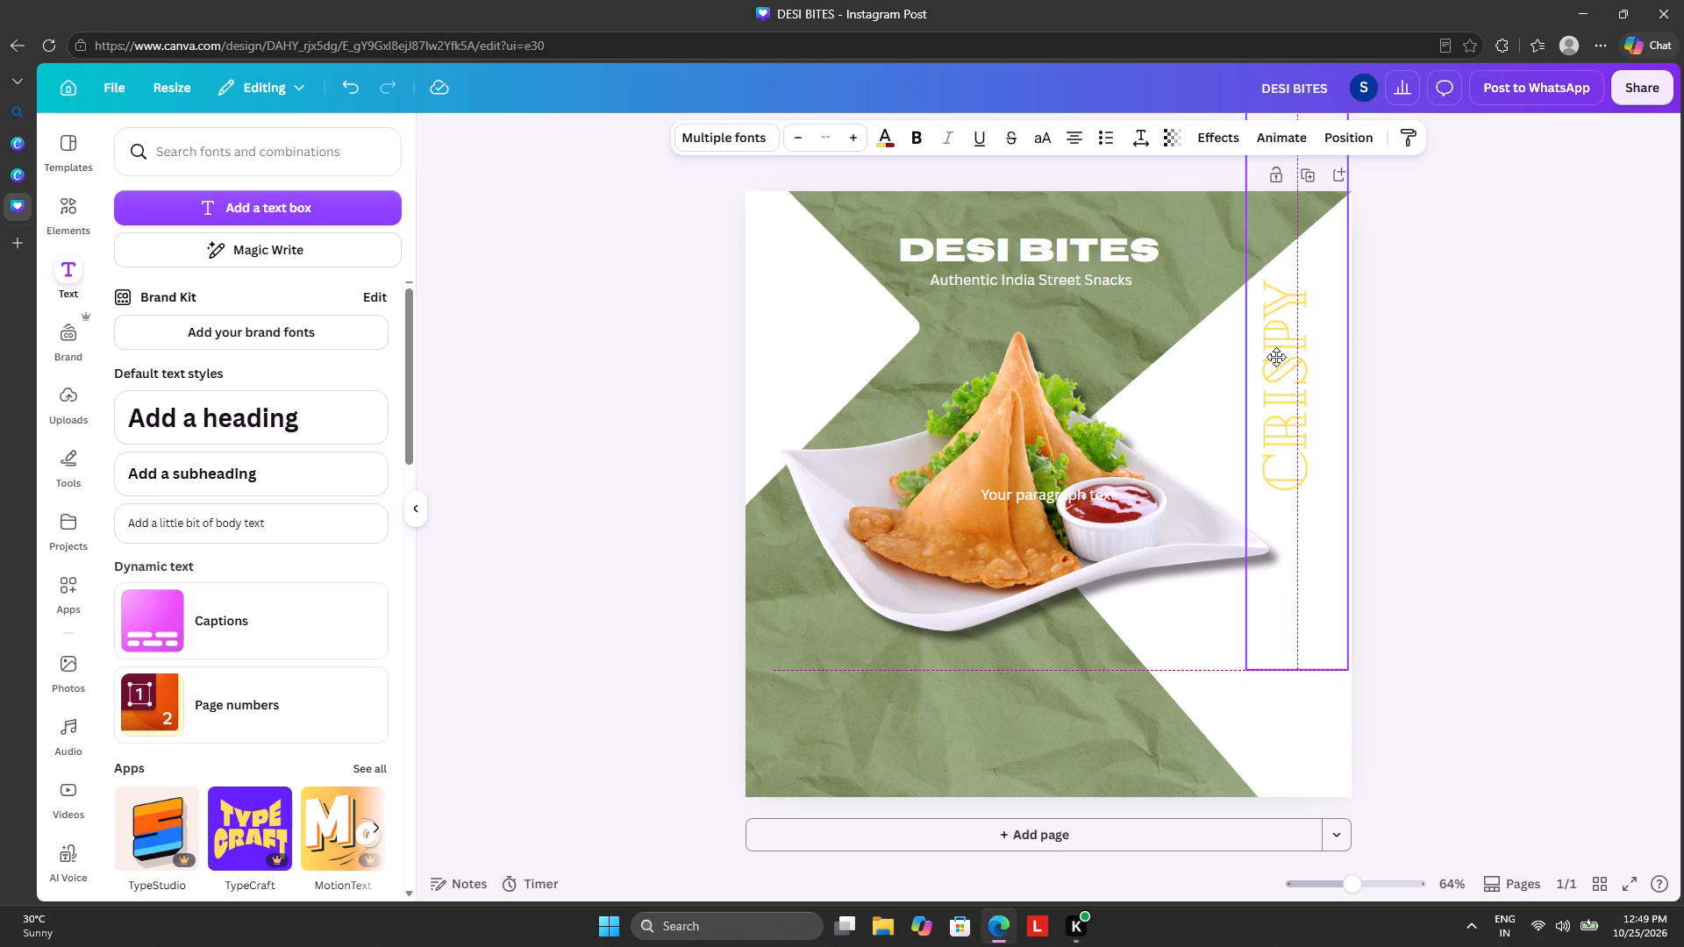
{"action": "left_click_drag", "start_coordinate": [1276, 357], "coordinate": [772, 587]}
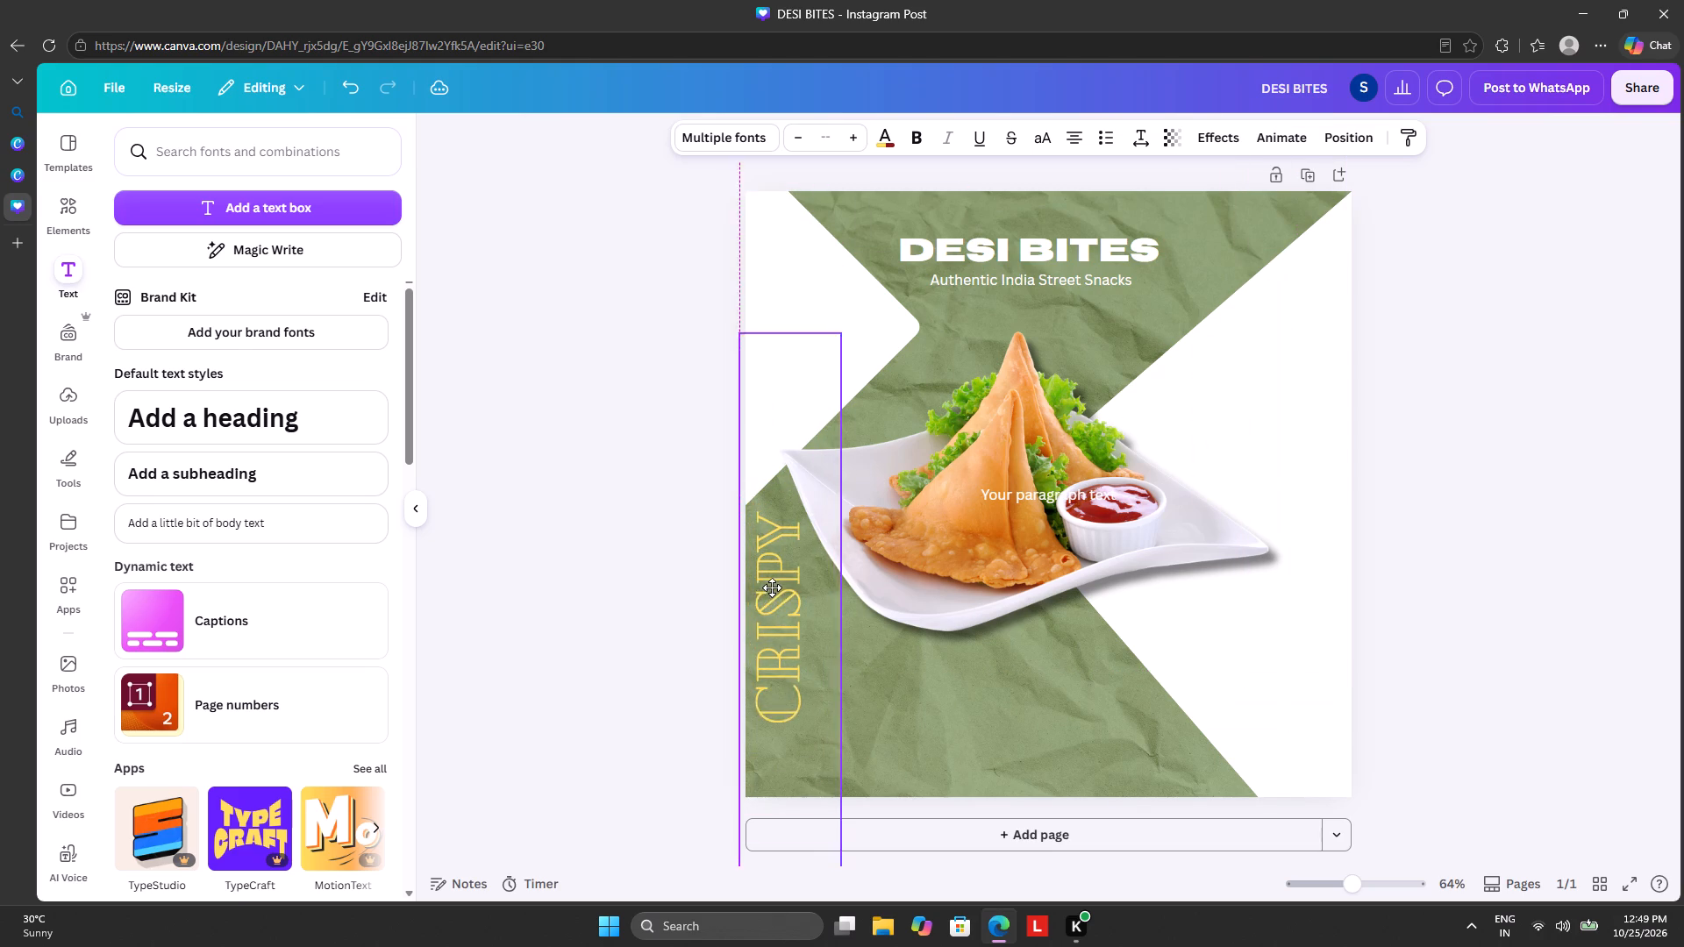
{"action": "left_click_drag", "start_coordinate": [772, 587], "coordinate": [775, 604]}
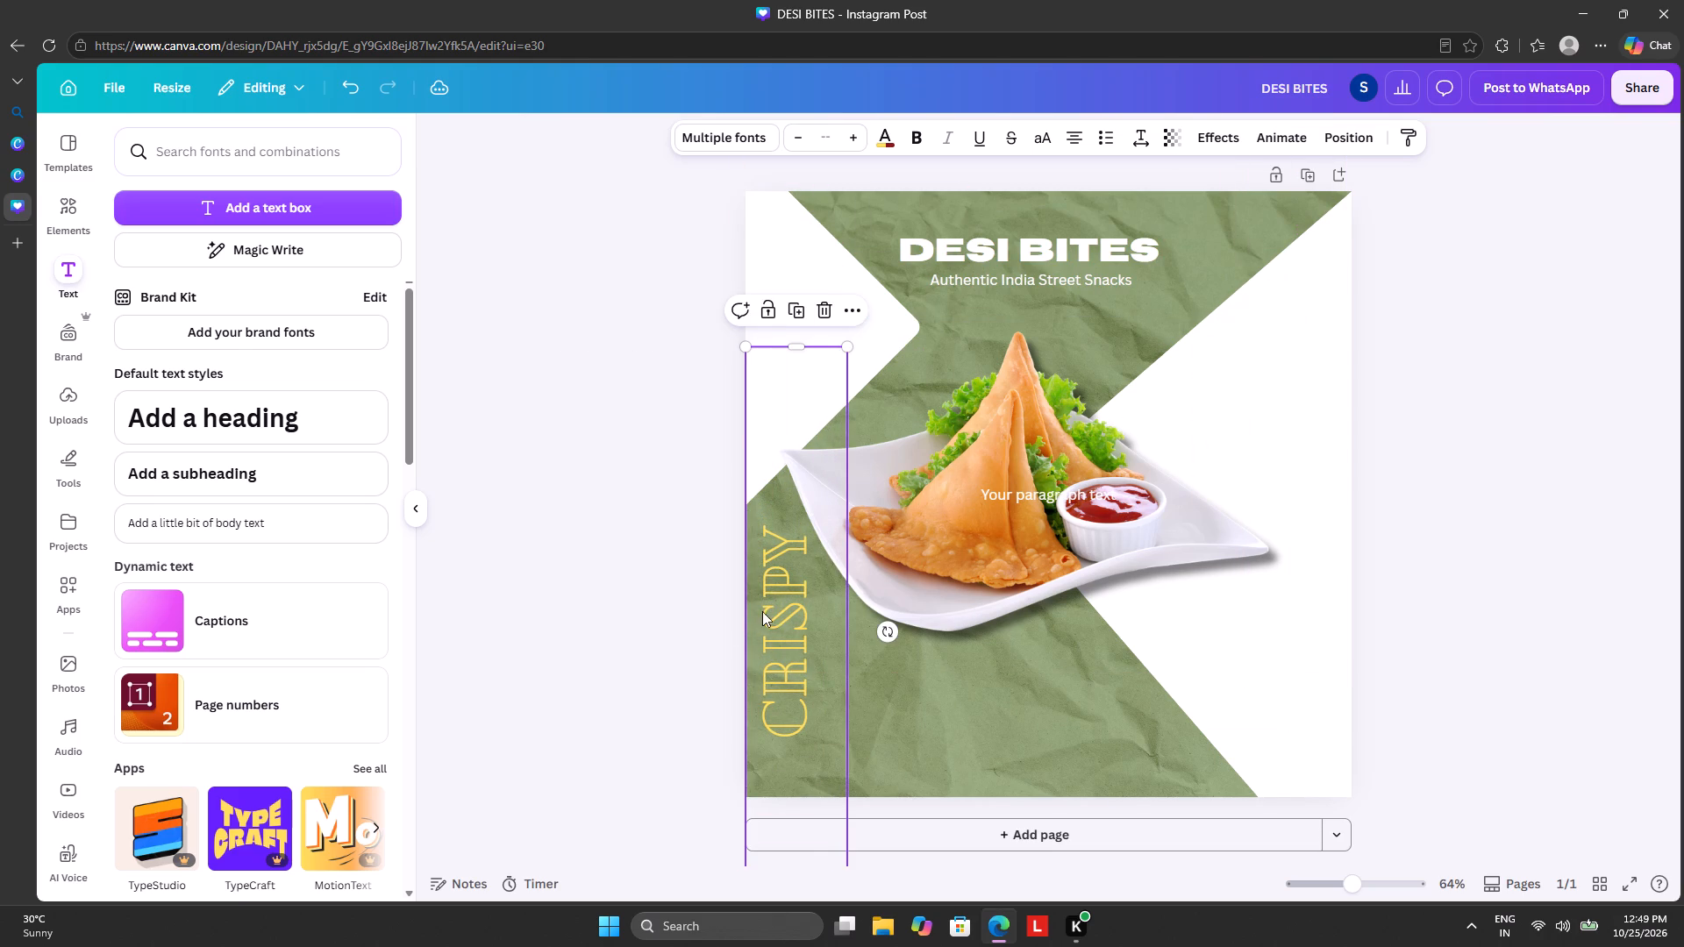
{"action": "left_click", "coordinate": [774, 605]}
Duplicate the vertical CRISPY text and move the copy over the white area beside the dipping bowl.
{"action": "left_click", "coordinate": [759, 616]}
{"action": "left_click", "coordinate": [801, 308]}
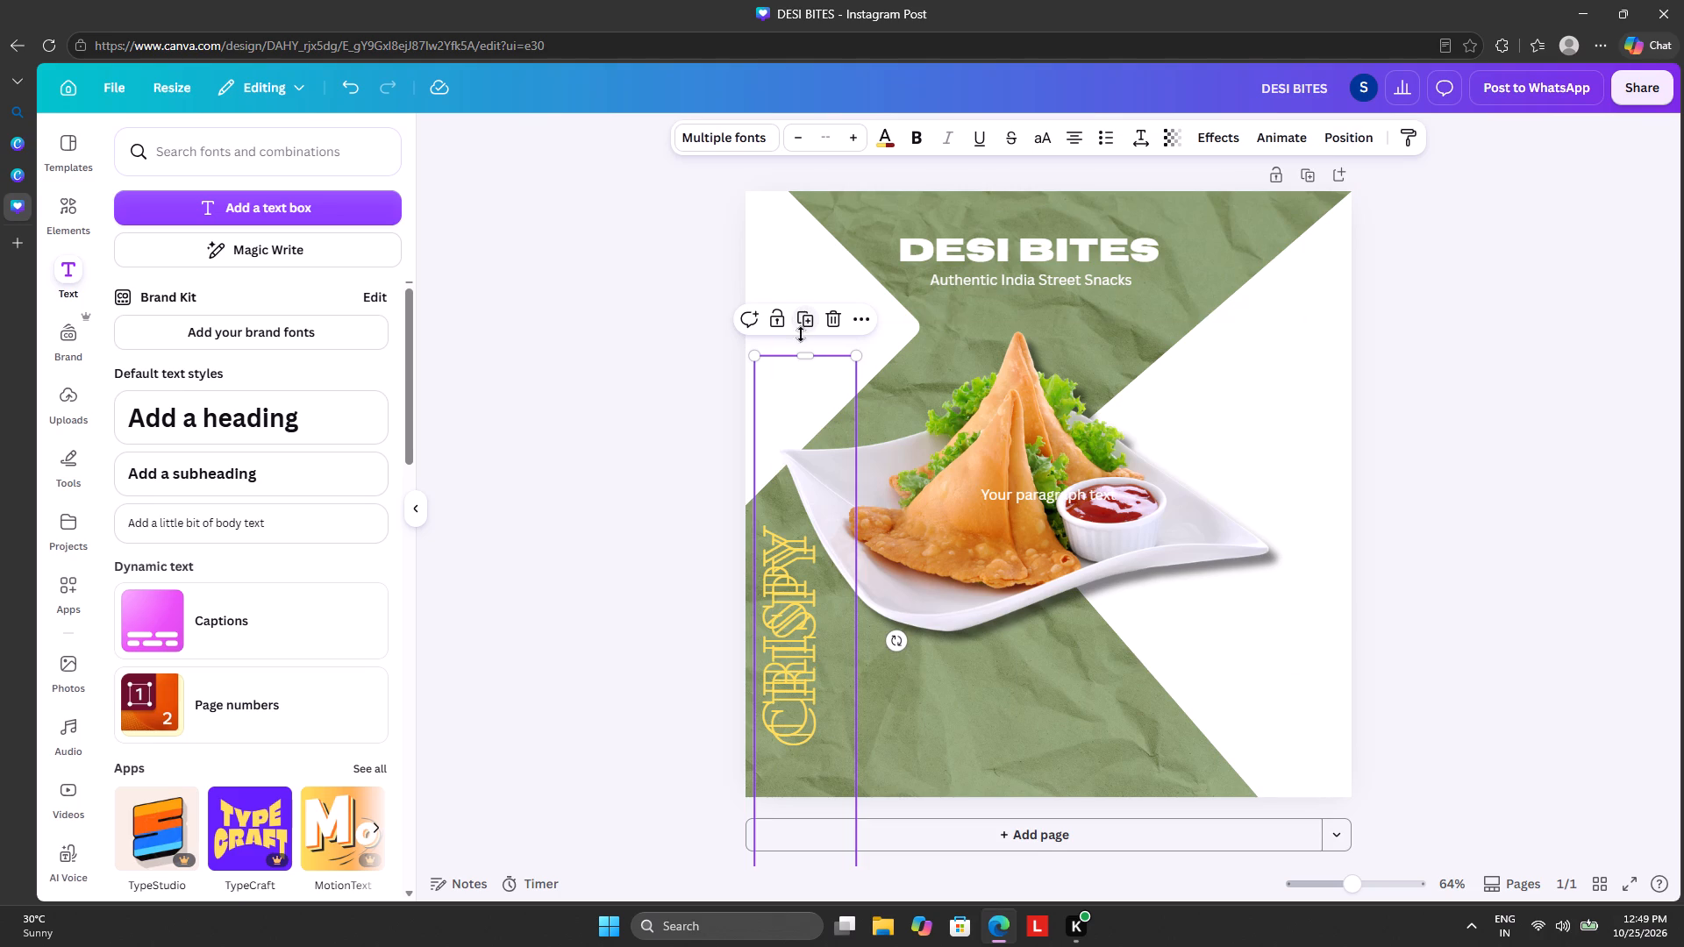
{"action": "left_click_drag", "start_coordinate": [853, 517], "coordinate": [938, 514]}
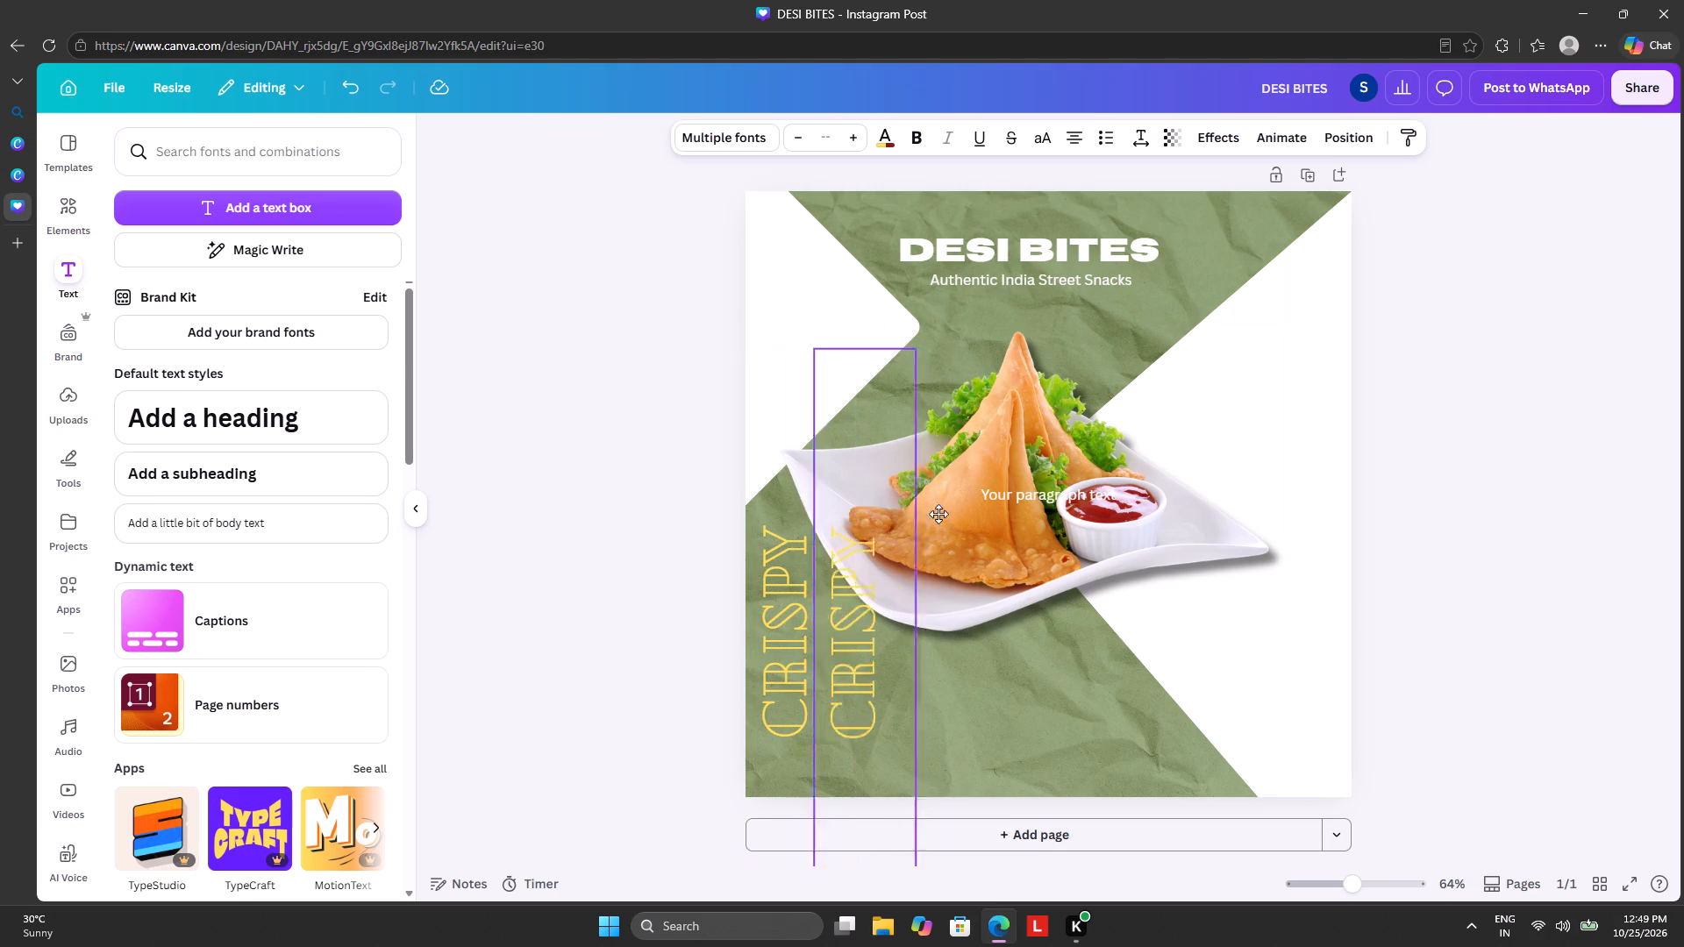
{"action": "left_click_drag", "start_coordinate": [938, 514], "coordinate": [1231, 348]}
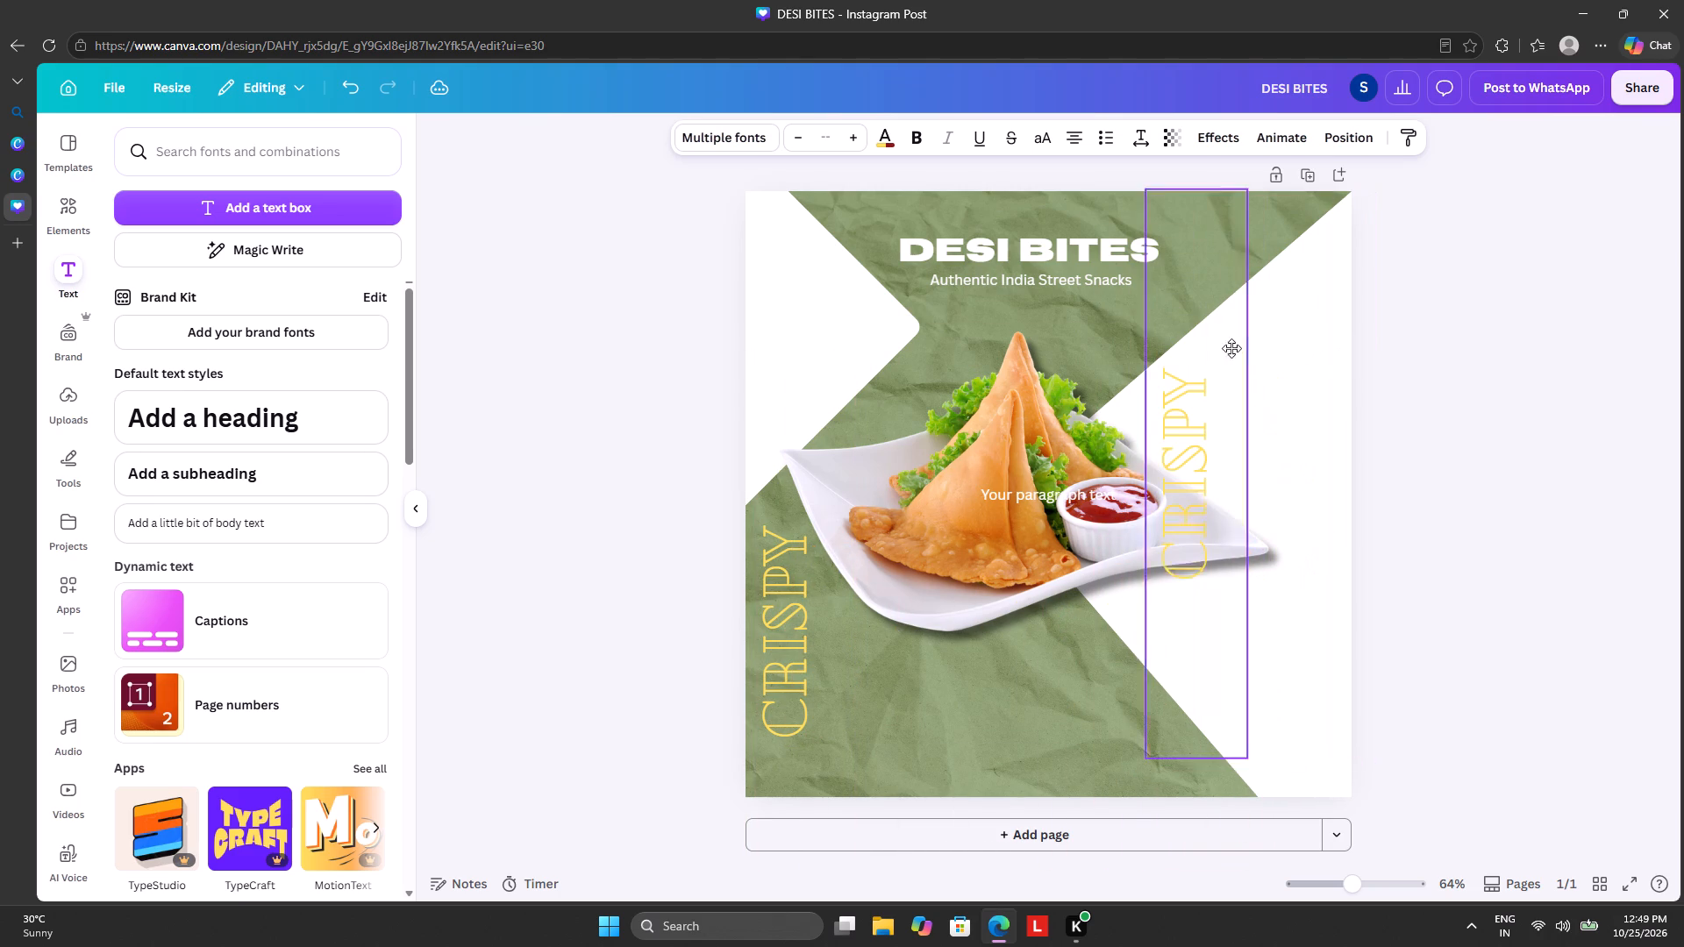
{"action": "left_click_drag", "start_coordinate": [1231, 348], "coordinate": [1230, 346]}
Rotate the CRISPY copy from vertical to a near-horizontal, slightly downward slant.
{"action": "left_click_drag", "start_coordinate": [1279, 473], "coordinate": [1105, 622]}
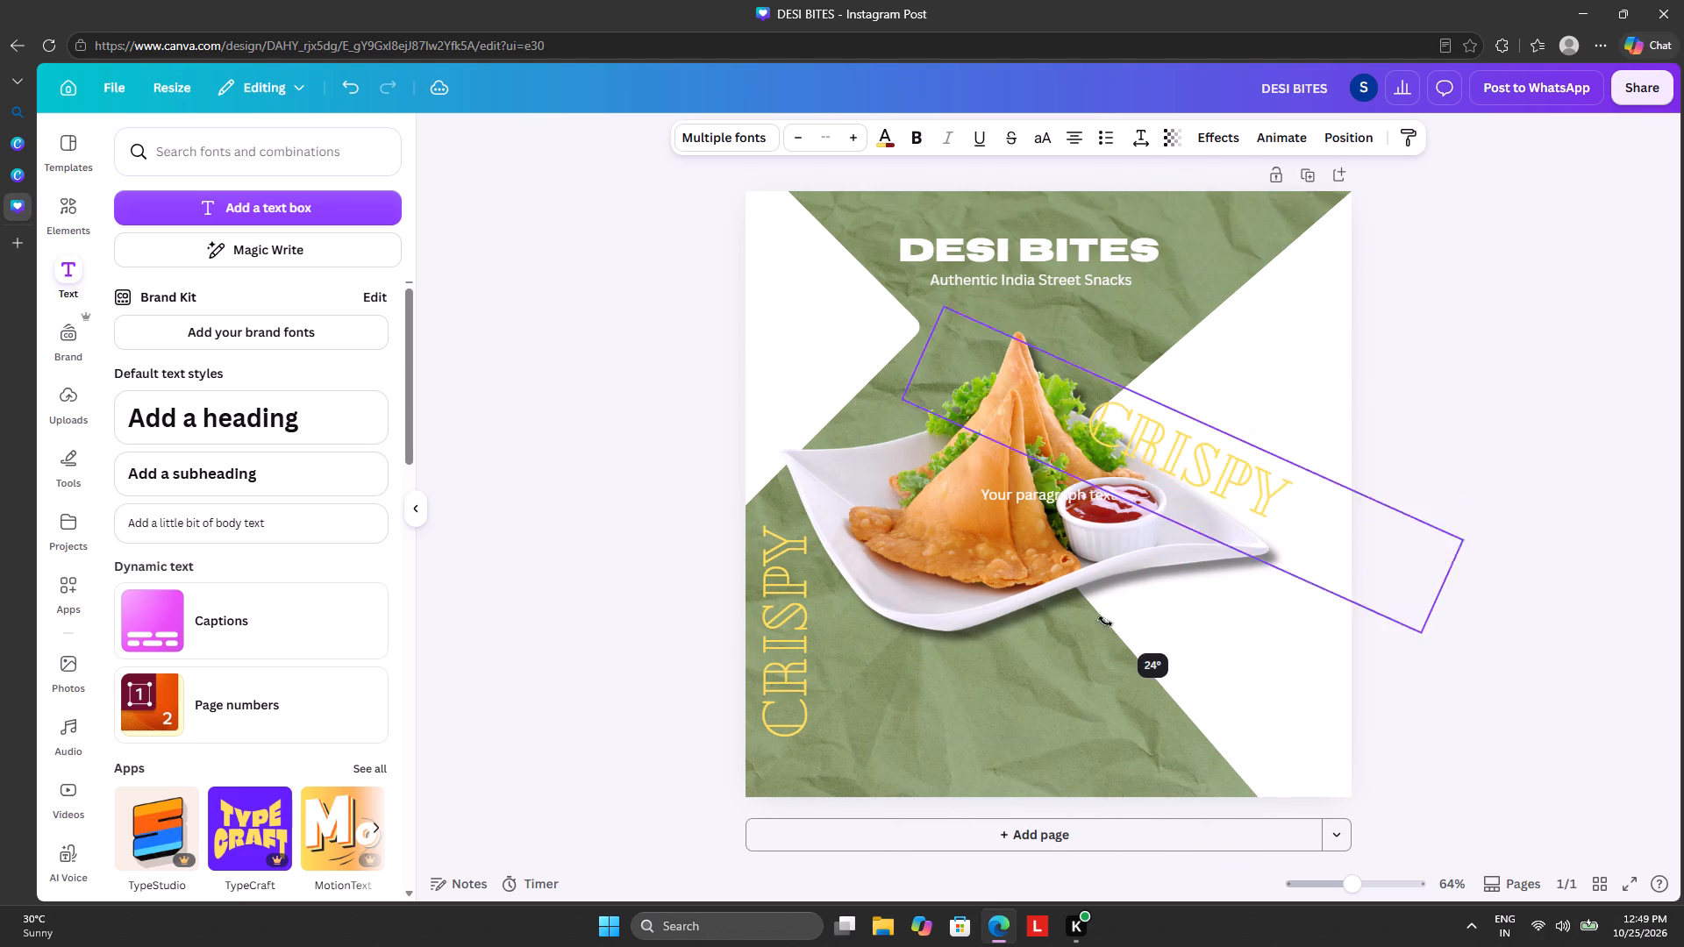
{"action": "left_click_drag", "start_coordinate": [1105, 622], "coordinate": [1153, 581]}
Replace the slanted copy's text with GOLDEN.
{"action": "left_click", "coordinate": [1287, 473]}
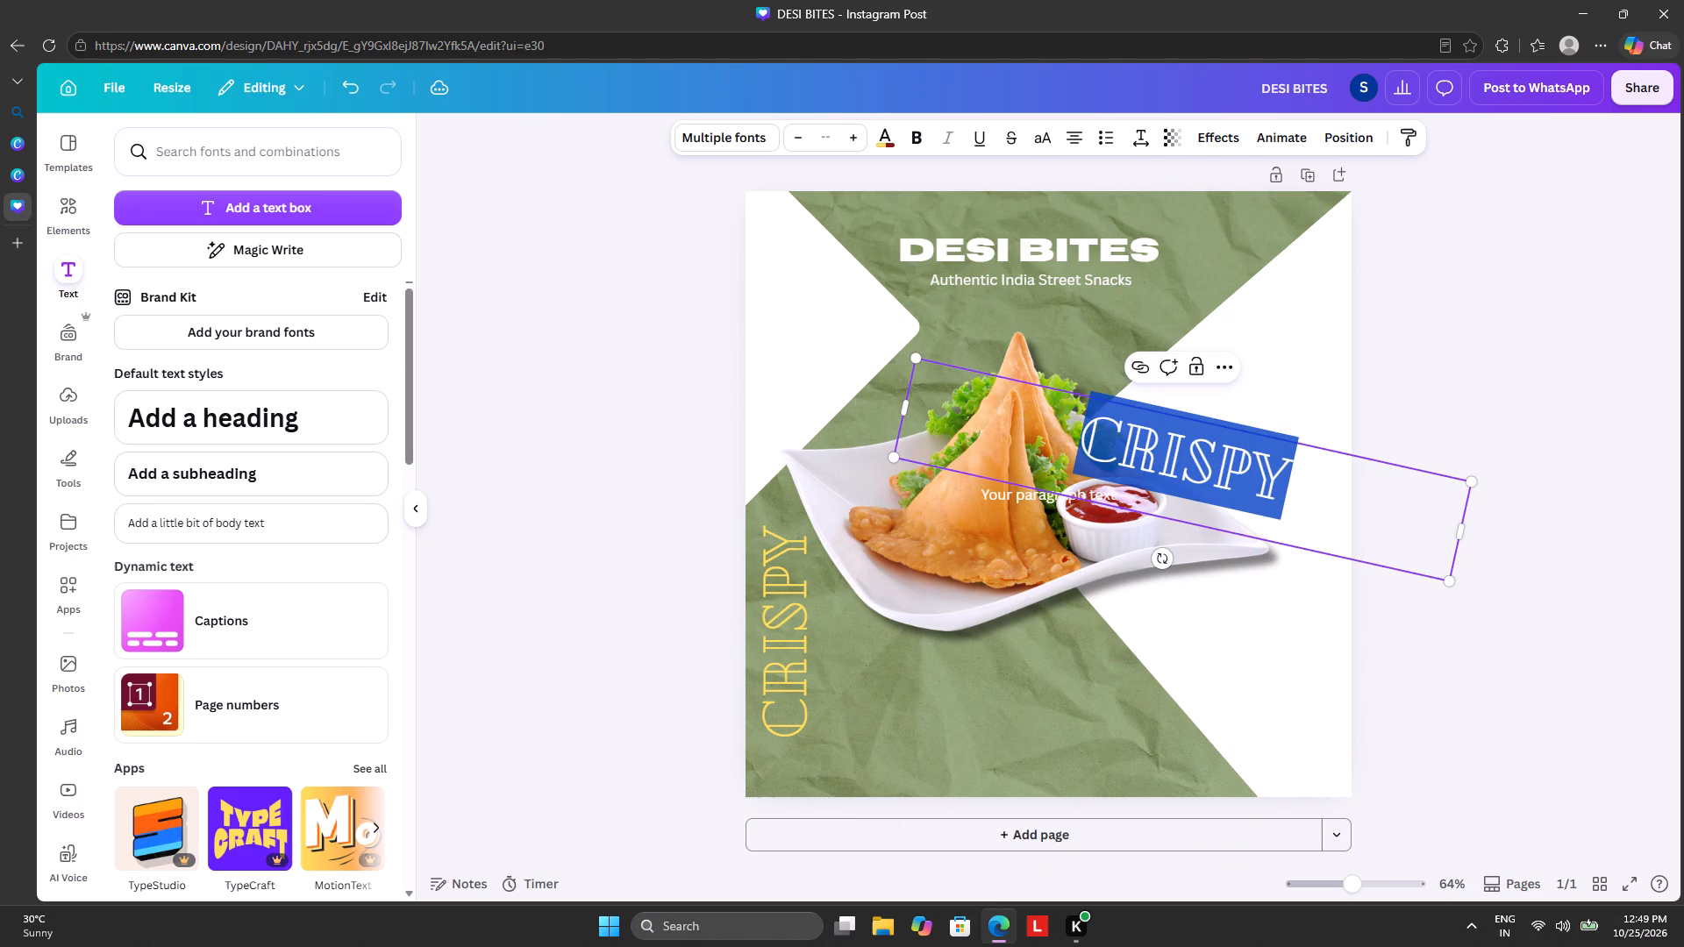
{"action": "key", "text": "BackSpace"}
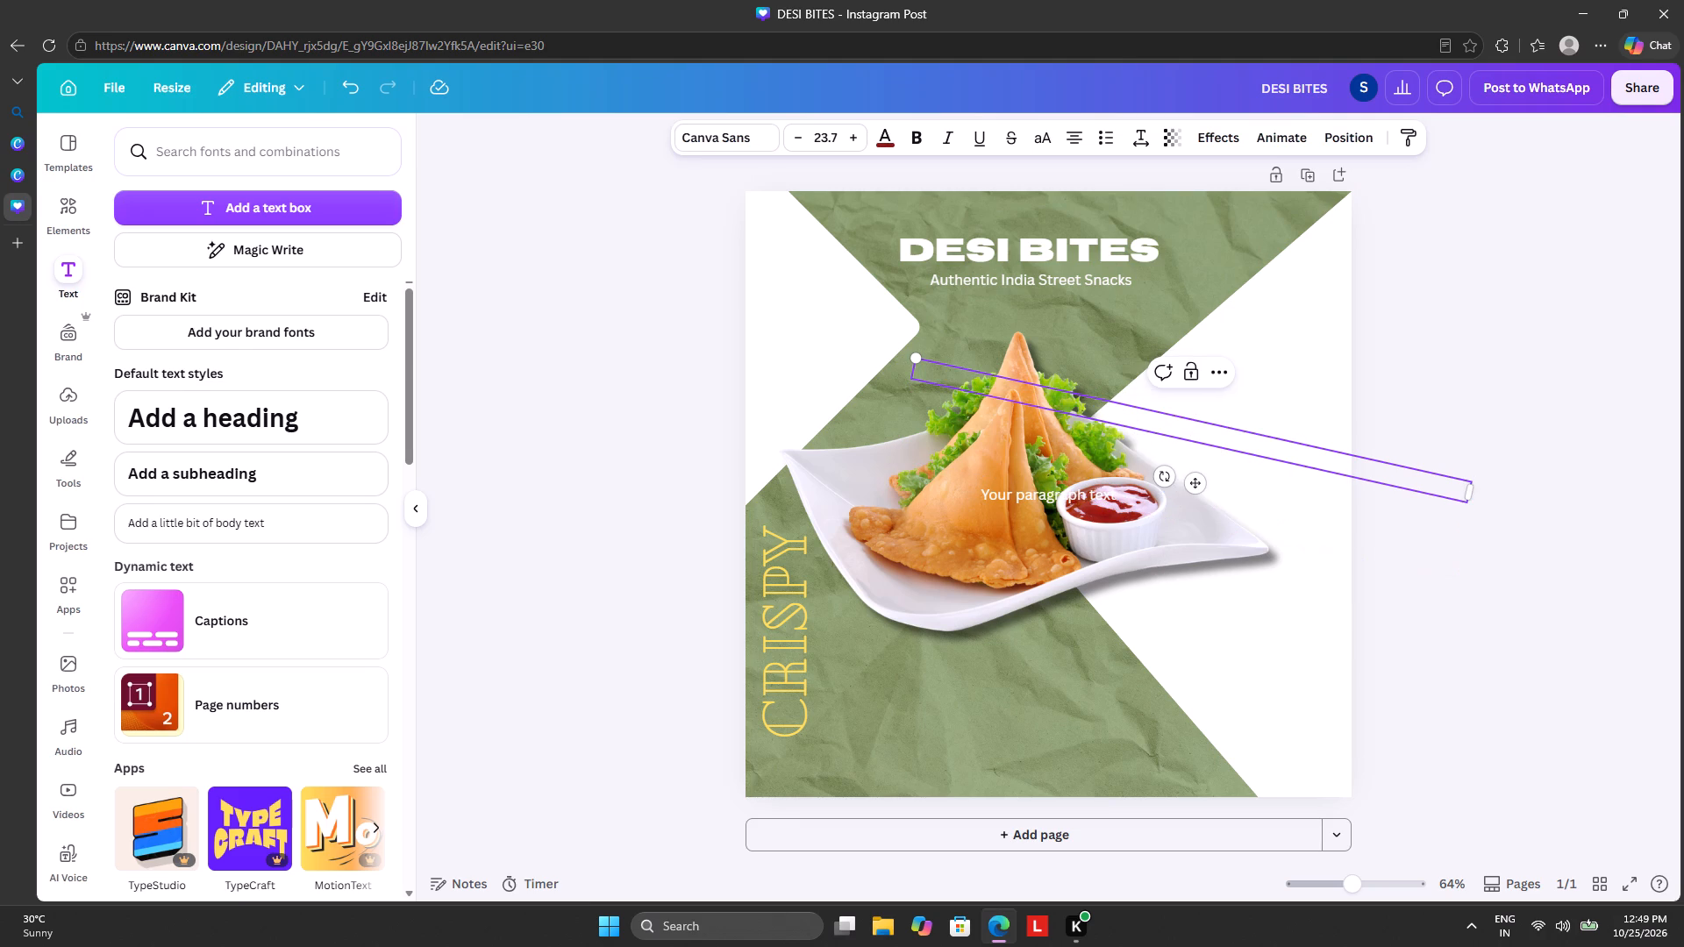
{"action": "key", "text": "g"}
{"action": "key", "text": "BackSpace"}
{"action": "key", "text": "g"}
{"action": "type", "text": "OL"}
{"action": "type", "text": "DEN"}
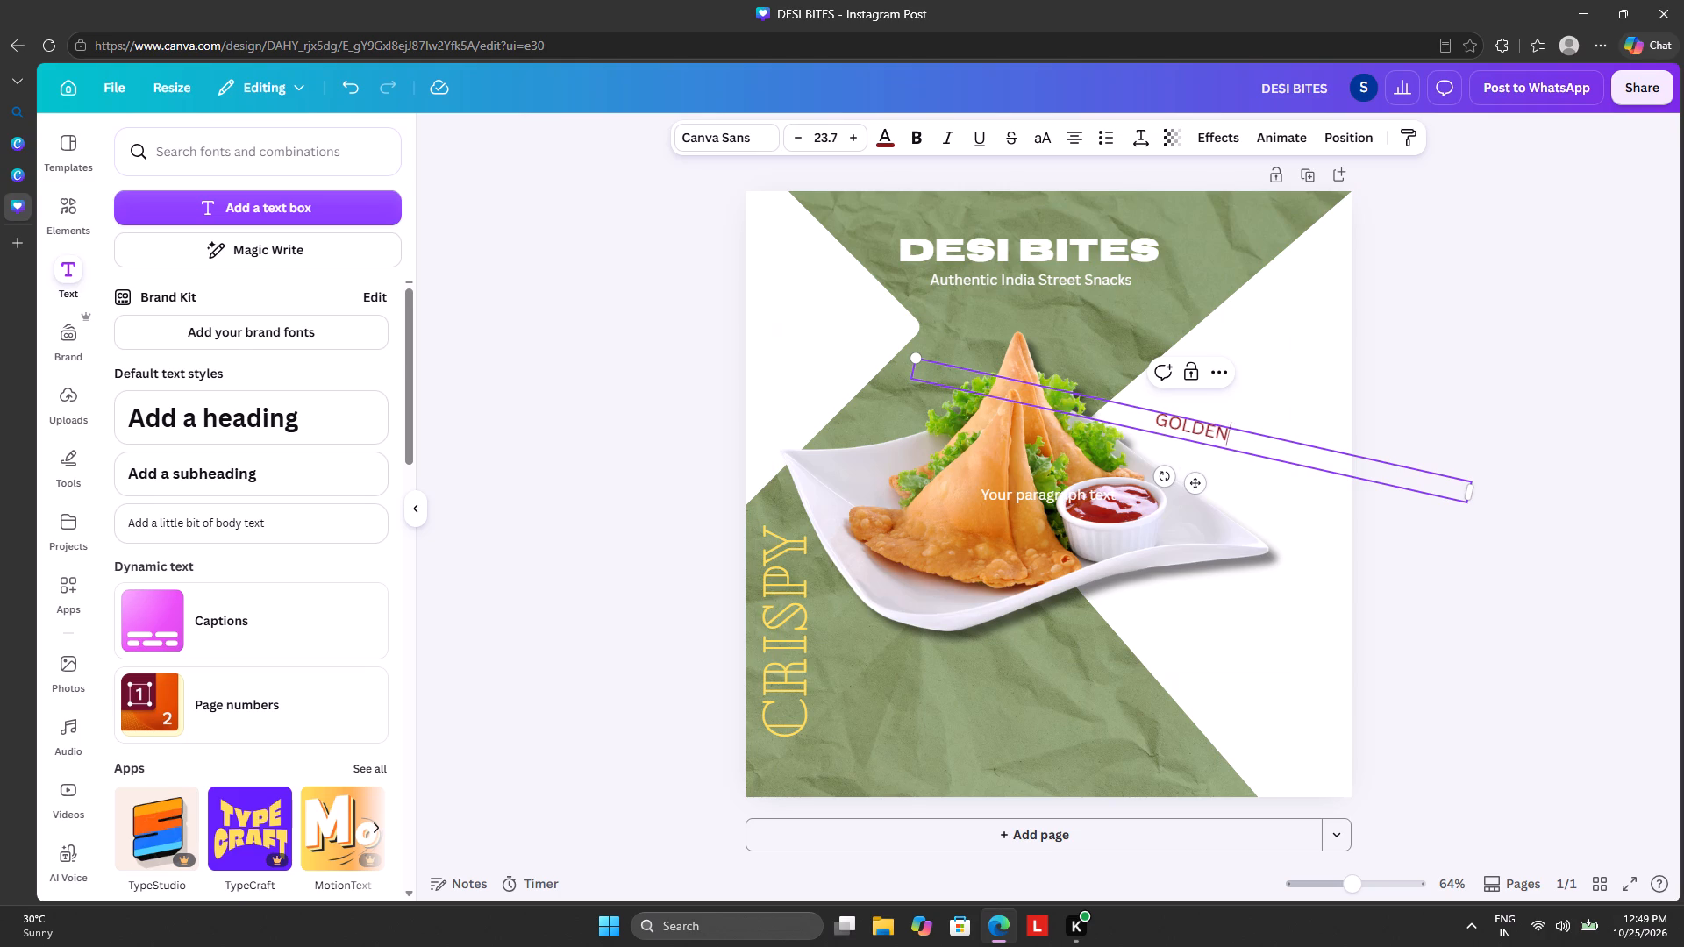
Change the GOLDEN text's font to Biff Bam Boom Outline.
{"action": "left_click_drag", "start_coordinate": [1225, 431], "coordinate": [1102, 421]}
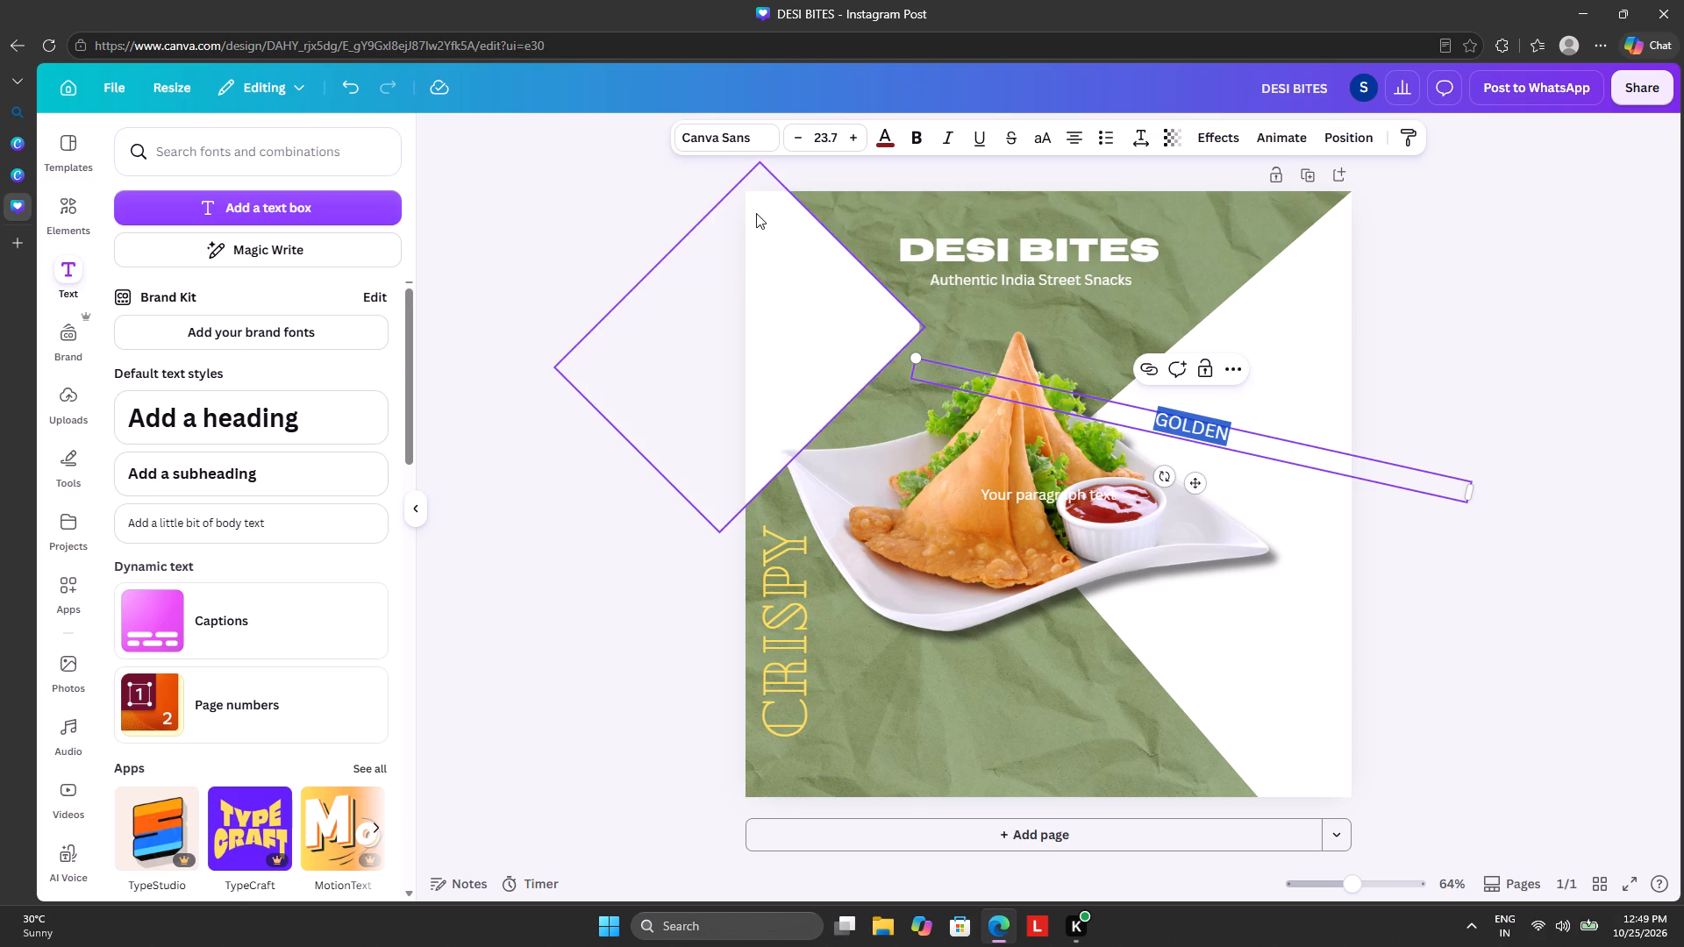
{"action": "left_click", "coordinate": [722, 138]}
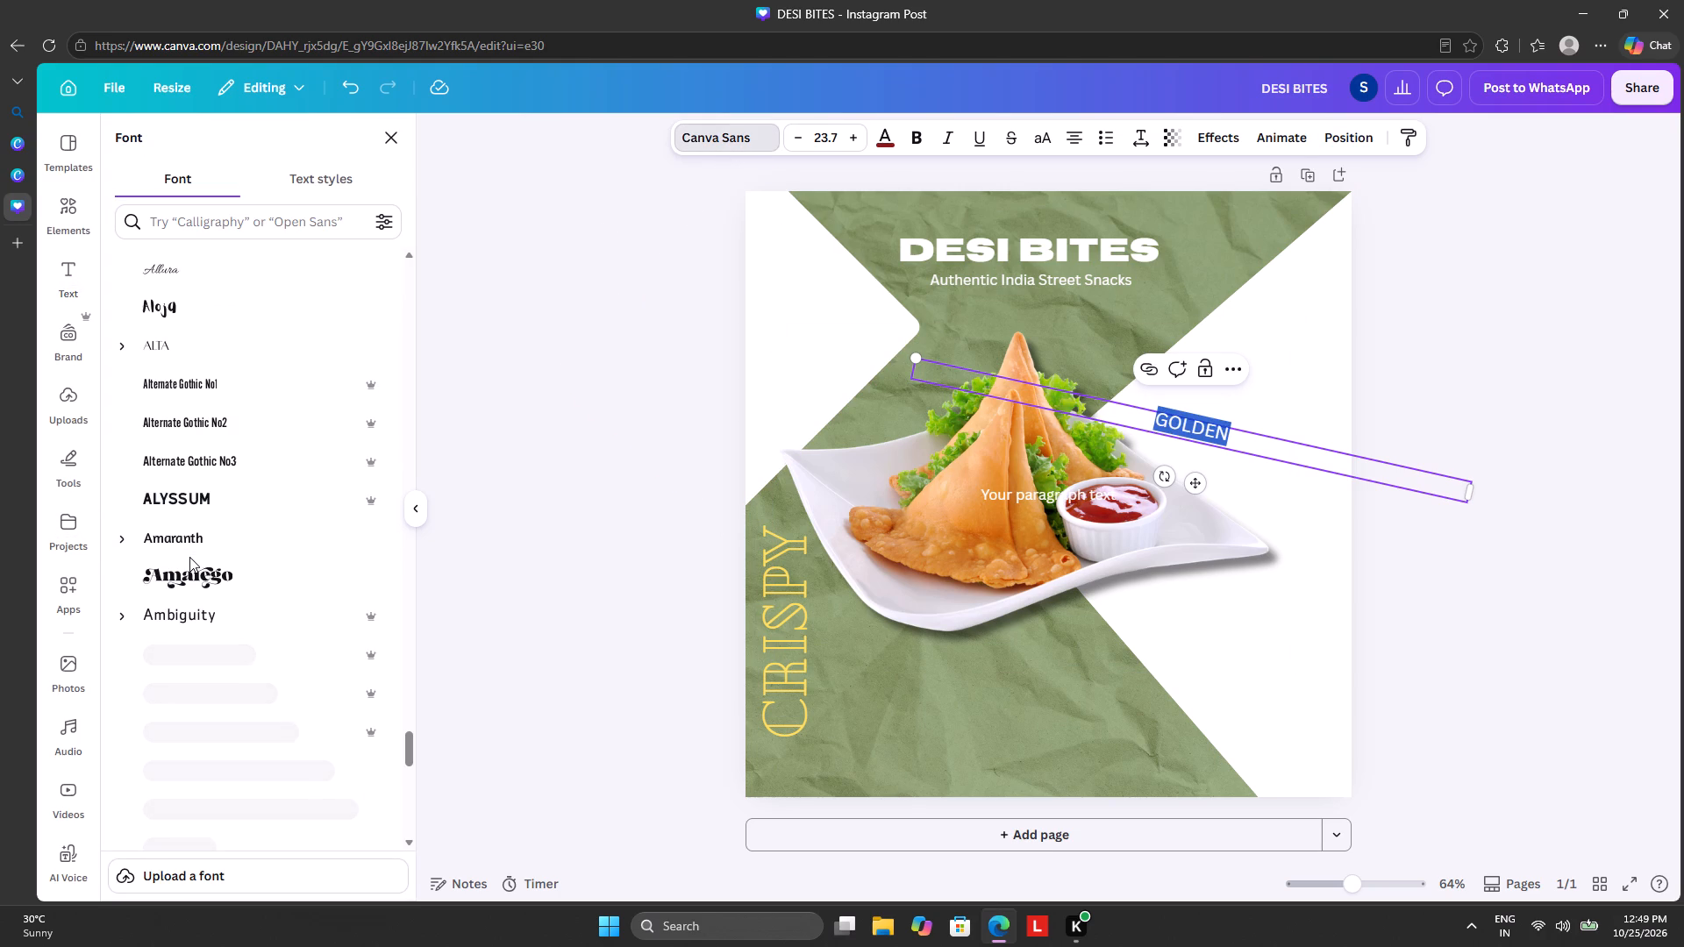
{"action": "scroll", "coordinate": [189, 557], "scroll_direction": "down", "scroll_amount": 3}
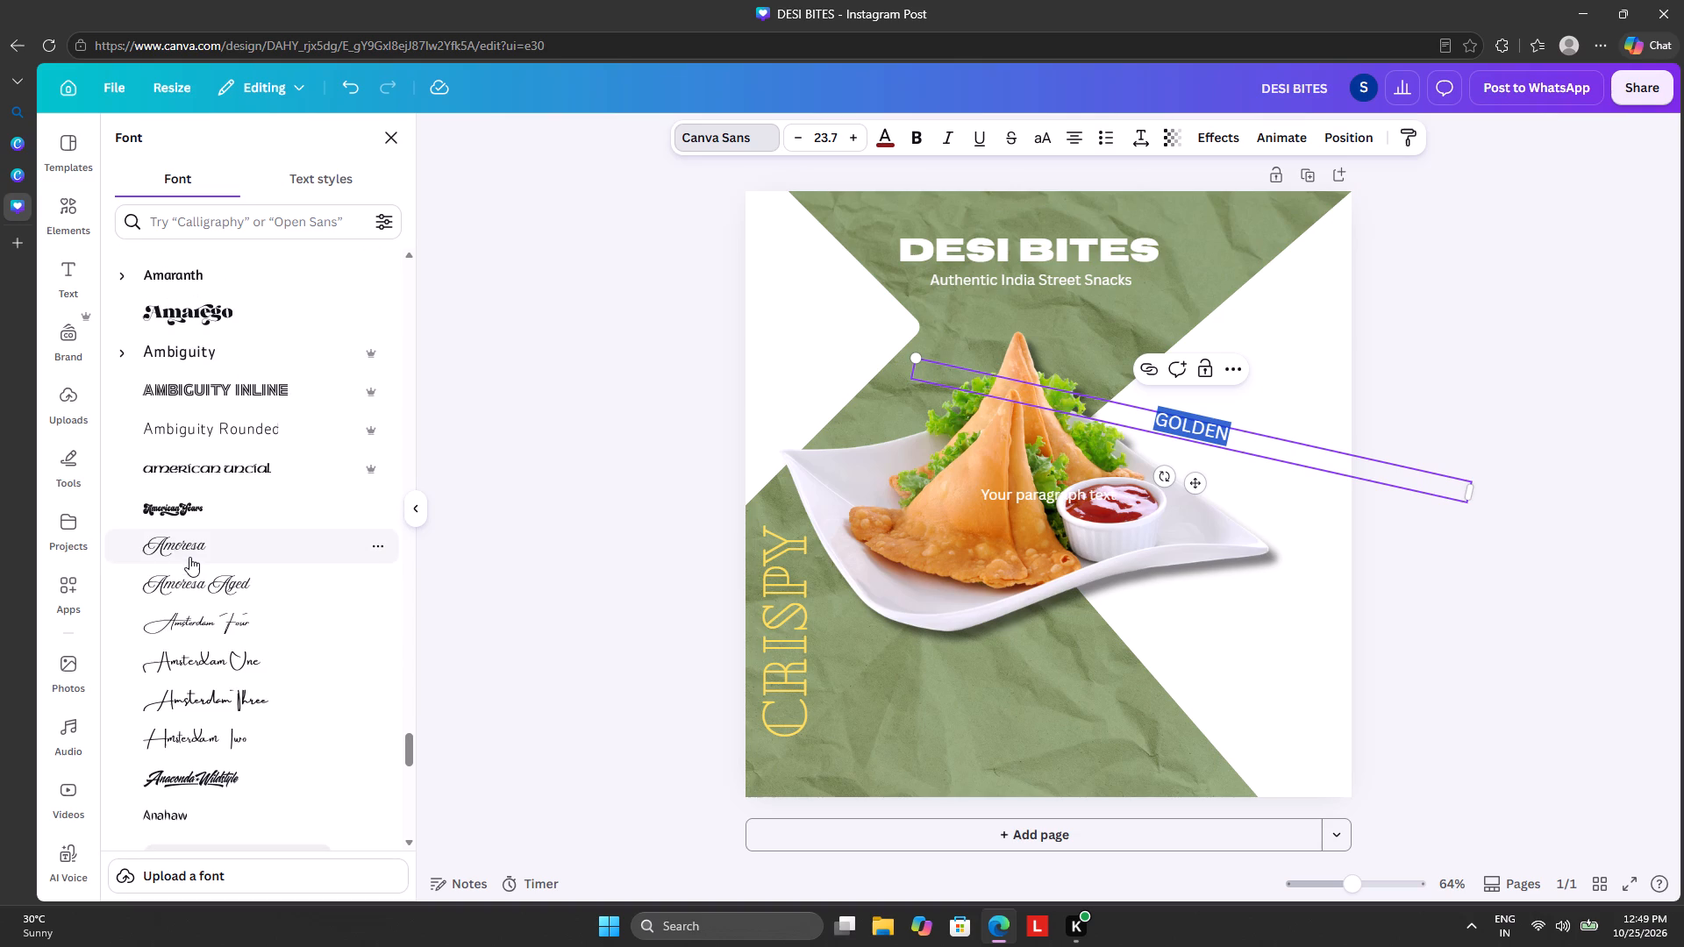
{"action": "scroll", "coordinate": [189, 557], "scroll_direction": "down", "scroll_amount": 18}
{"action": "scroll", "coordinate": [189, 557], "scroll_direction": "down", "scroll_amount": 4}
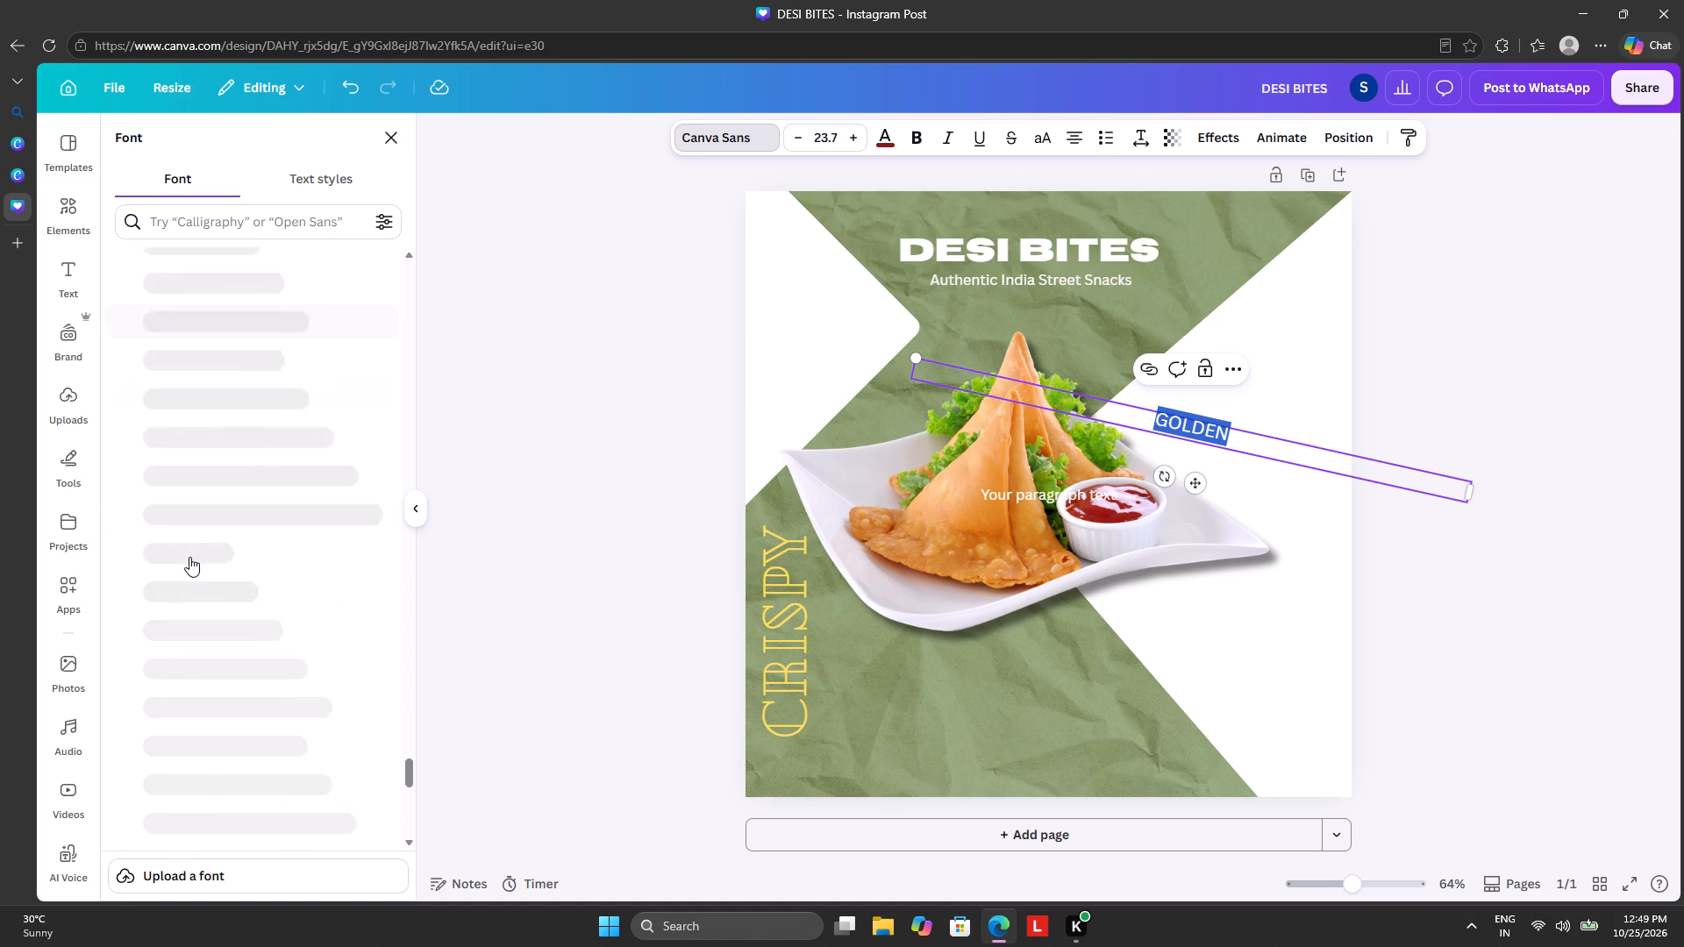
{"action": "scroll", "coordinate": [189, 557], "scroll_direction": "down", "scroll_amount": 17}
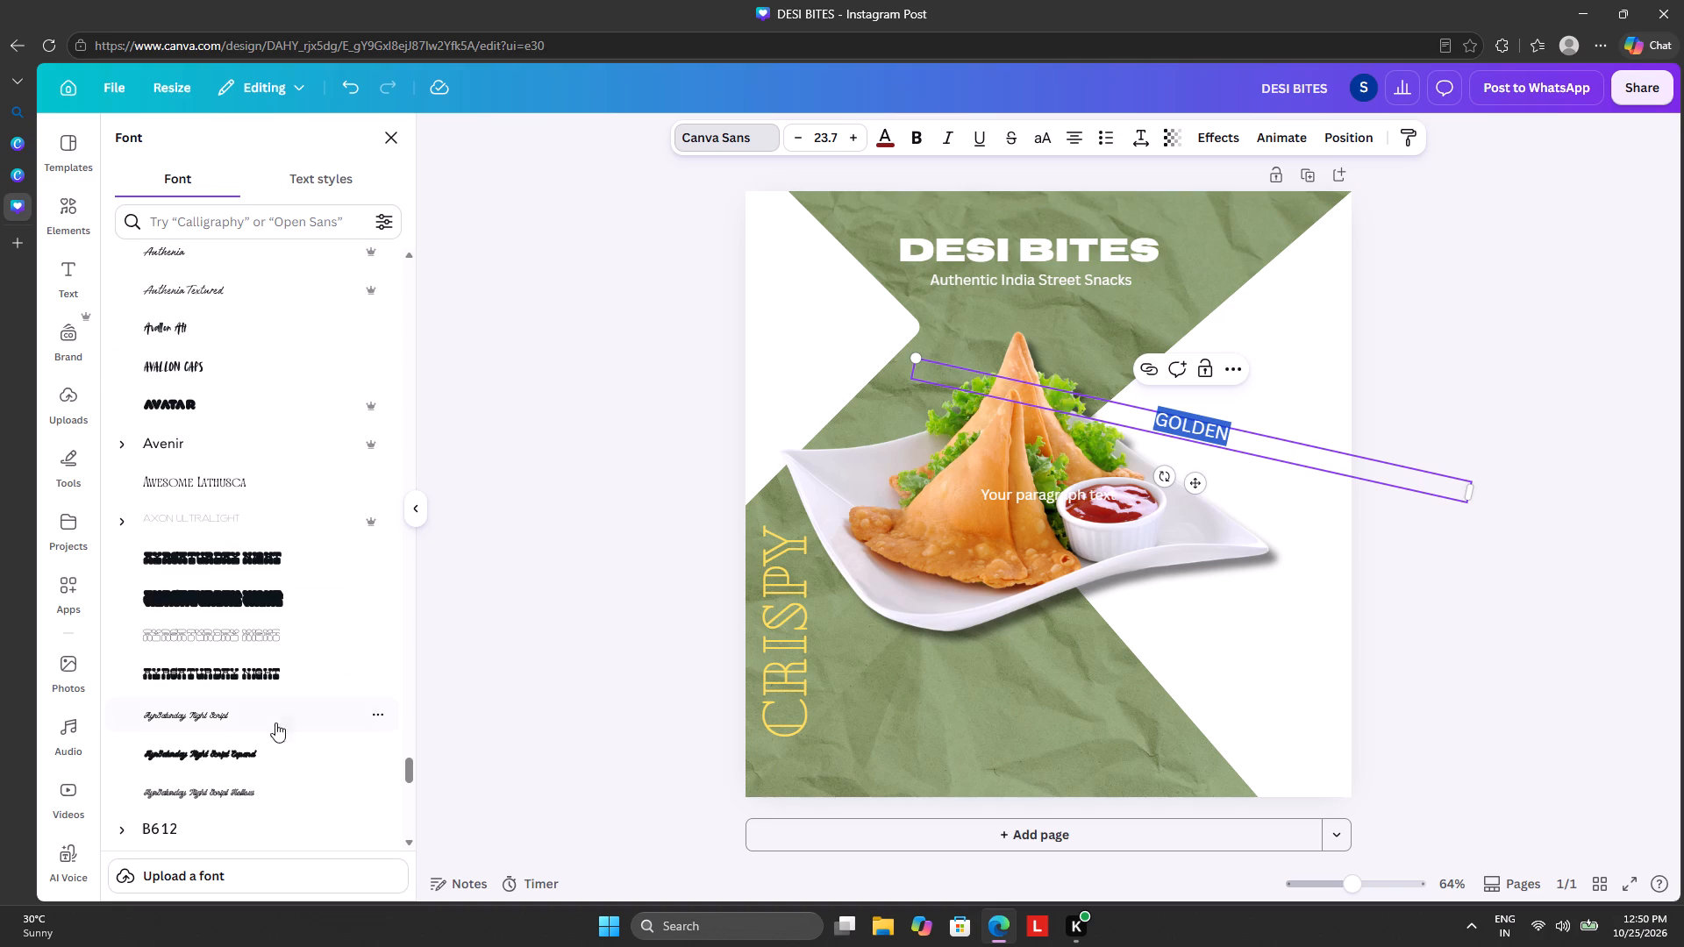
{"action": "scroll", "coordinate": [266, 709], "scroll_direction": "down", "scroll_amount": 6}
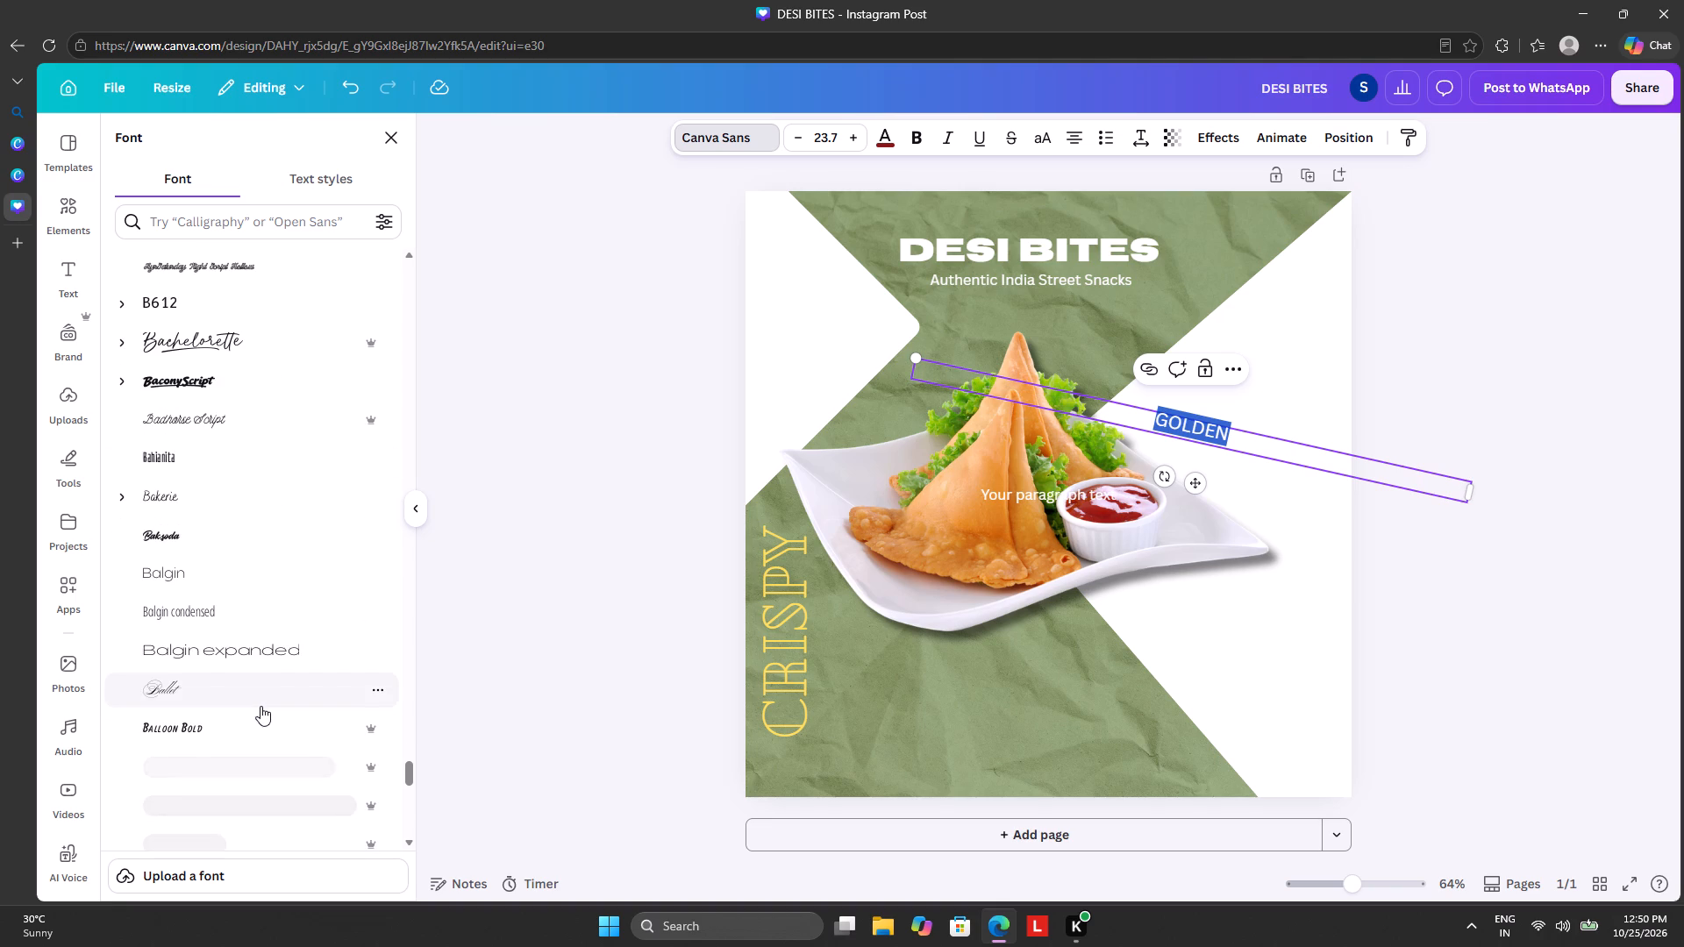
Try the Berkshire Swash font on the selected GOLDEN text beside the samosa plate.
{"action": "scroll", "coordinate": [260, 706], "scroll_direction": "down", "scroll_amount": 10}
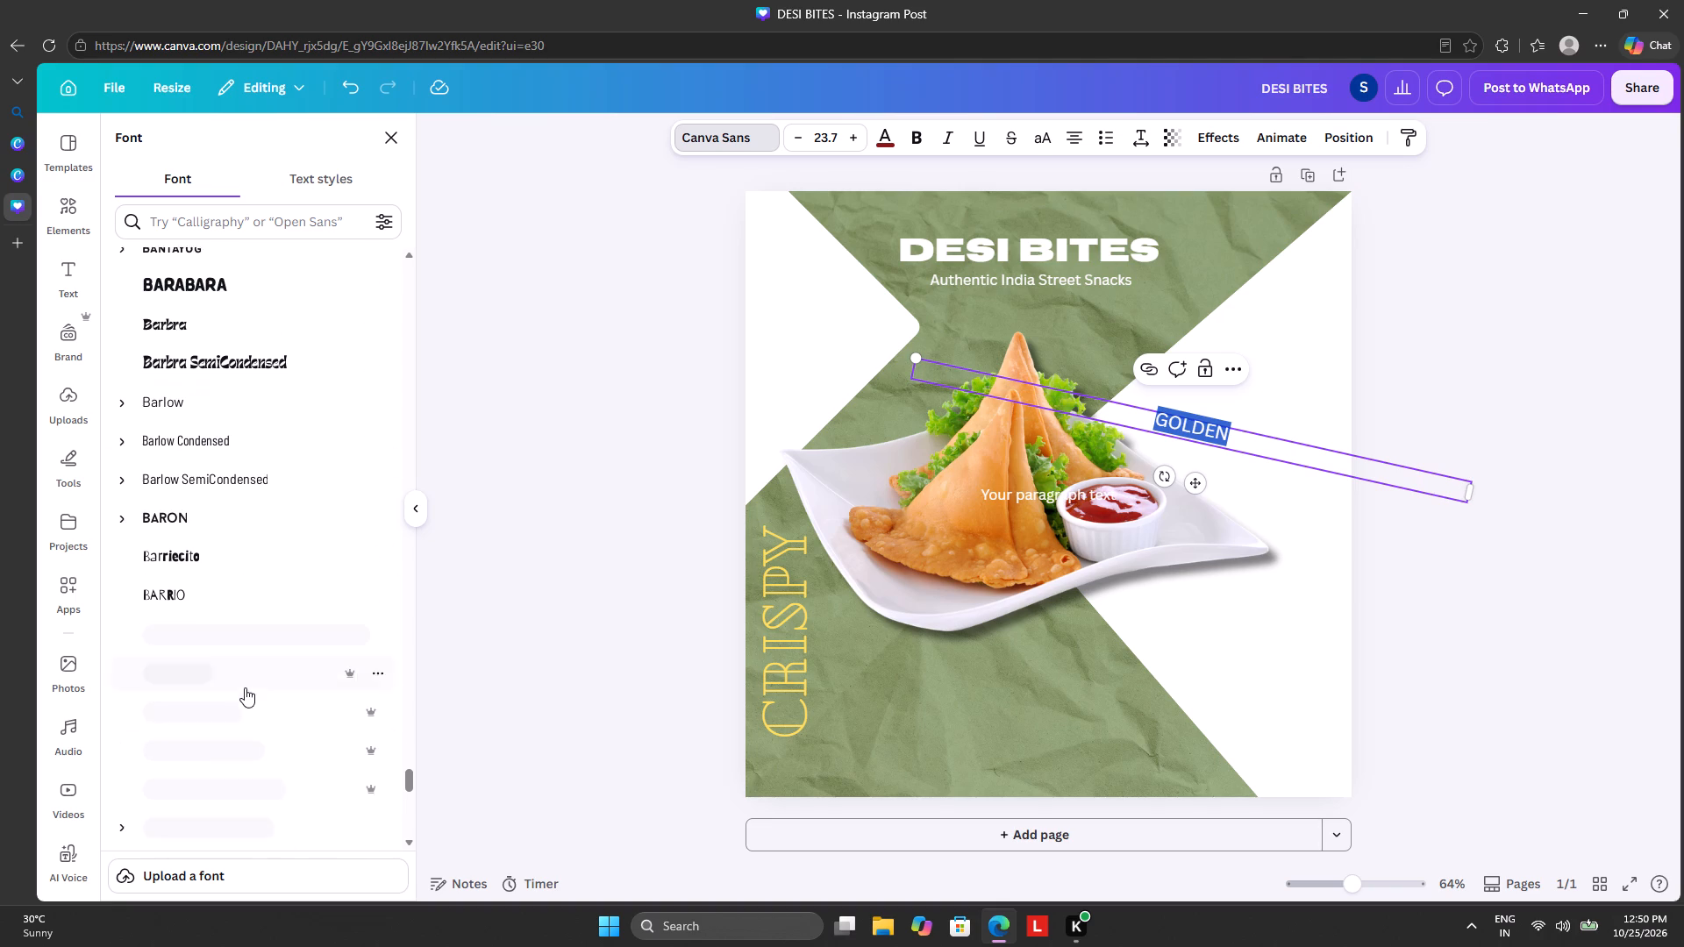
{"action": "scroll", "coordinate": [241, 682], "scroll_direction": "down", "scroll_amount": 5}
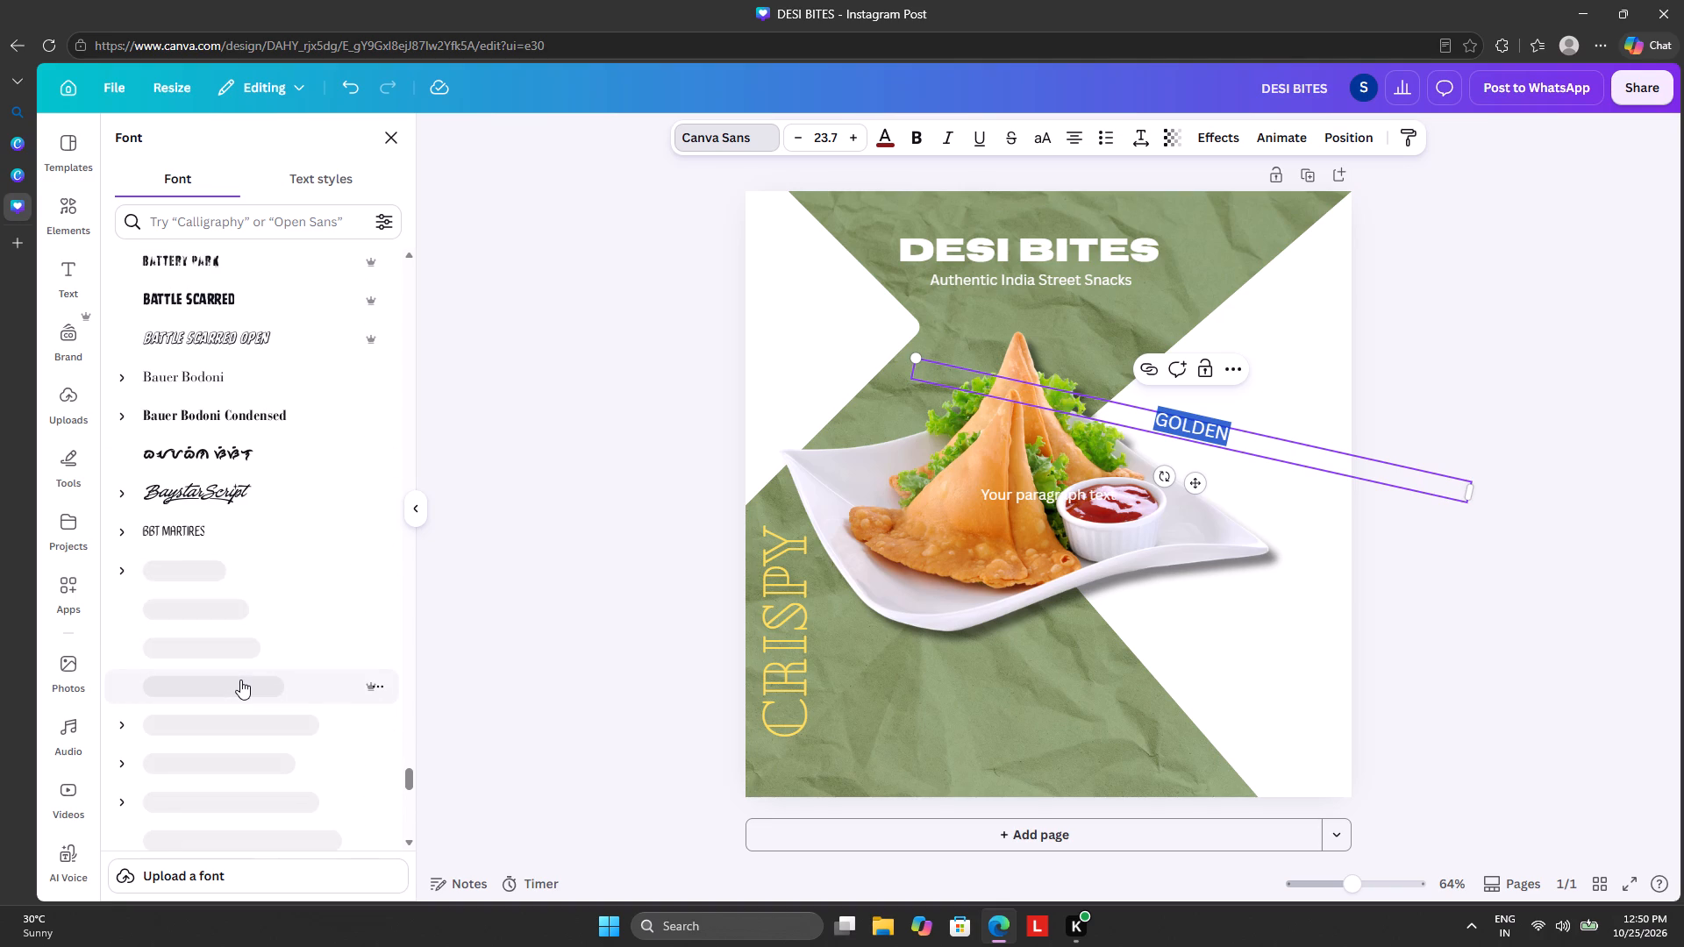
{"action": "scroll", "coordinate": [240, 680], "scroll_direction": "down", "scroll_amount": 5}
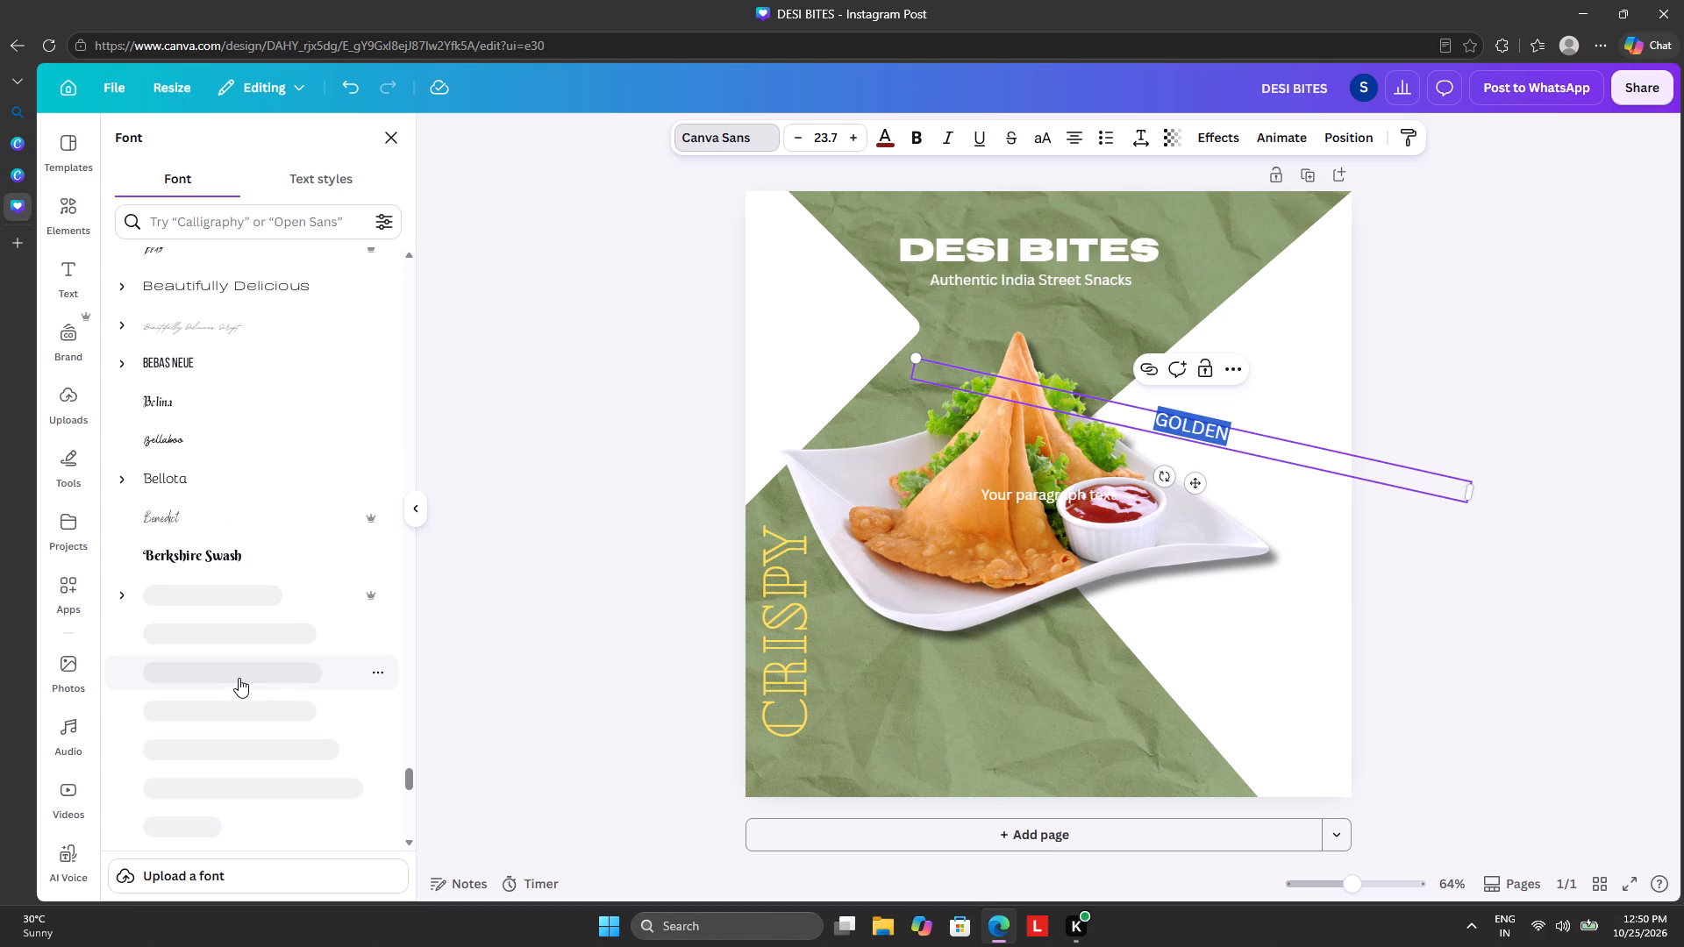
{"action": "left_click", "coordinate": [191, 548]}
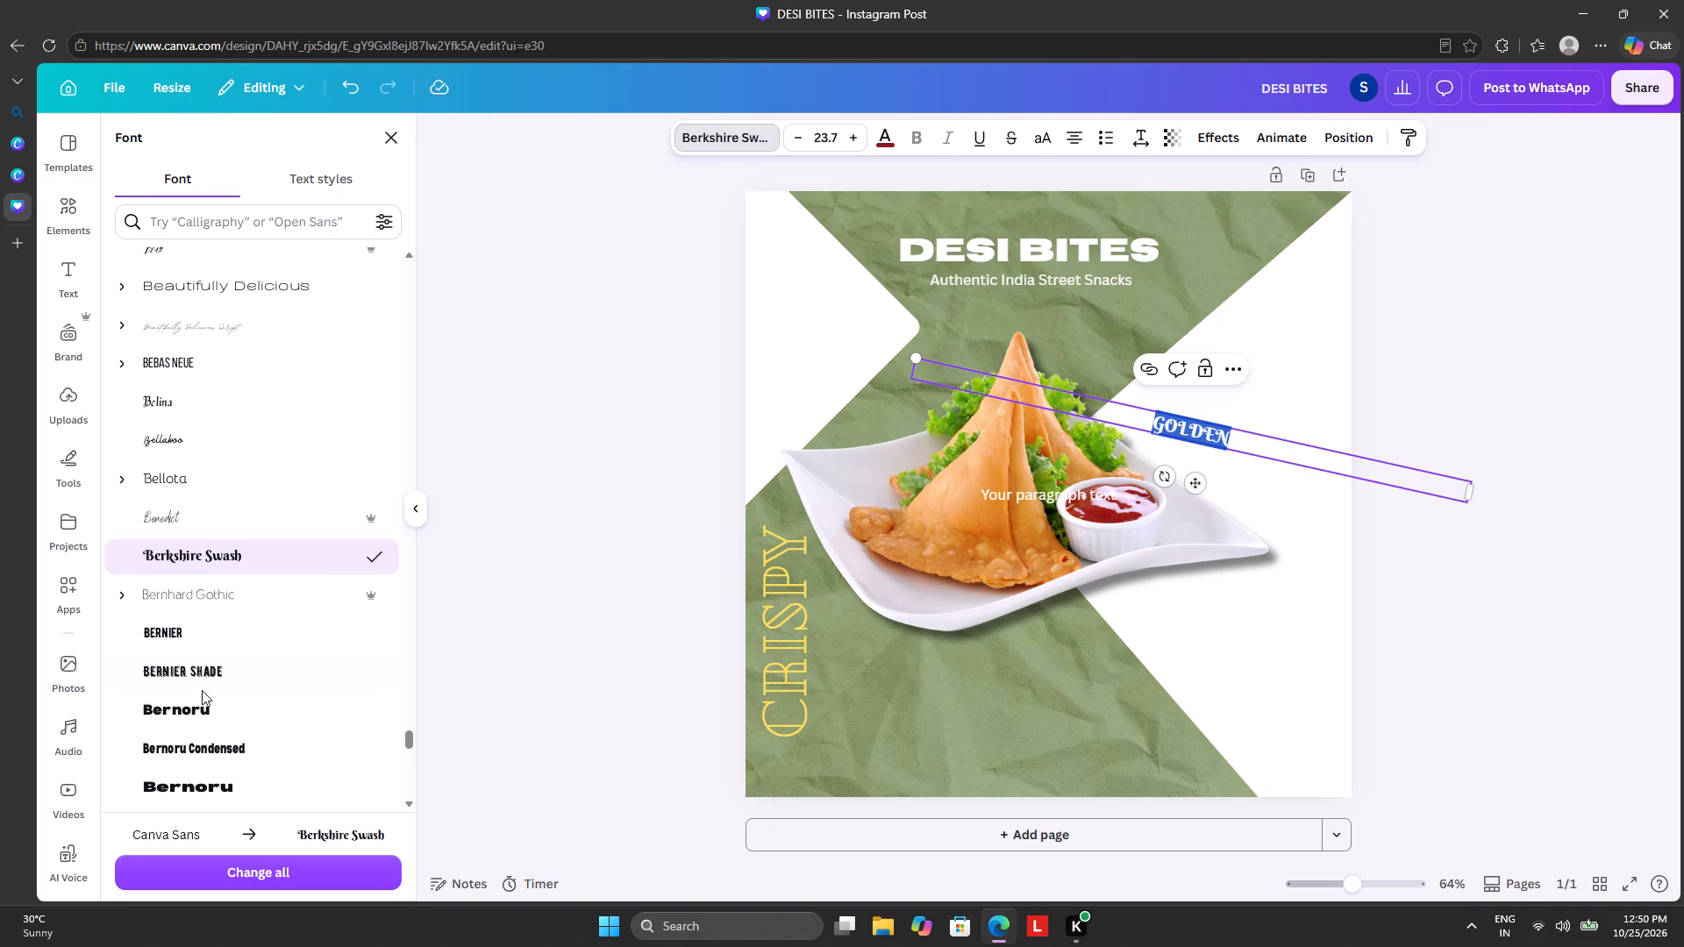
Change the slanted GOLDEN text's font to Biff Bam Boom Outline.
{"action": "scroll", "coordinate": [202, 690], "scroll_direction": "down", "scroll_amount": 5}
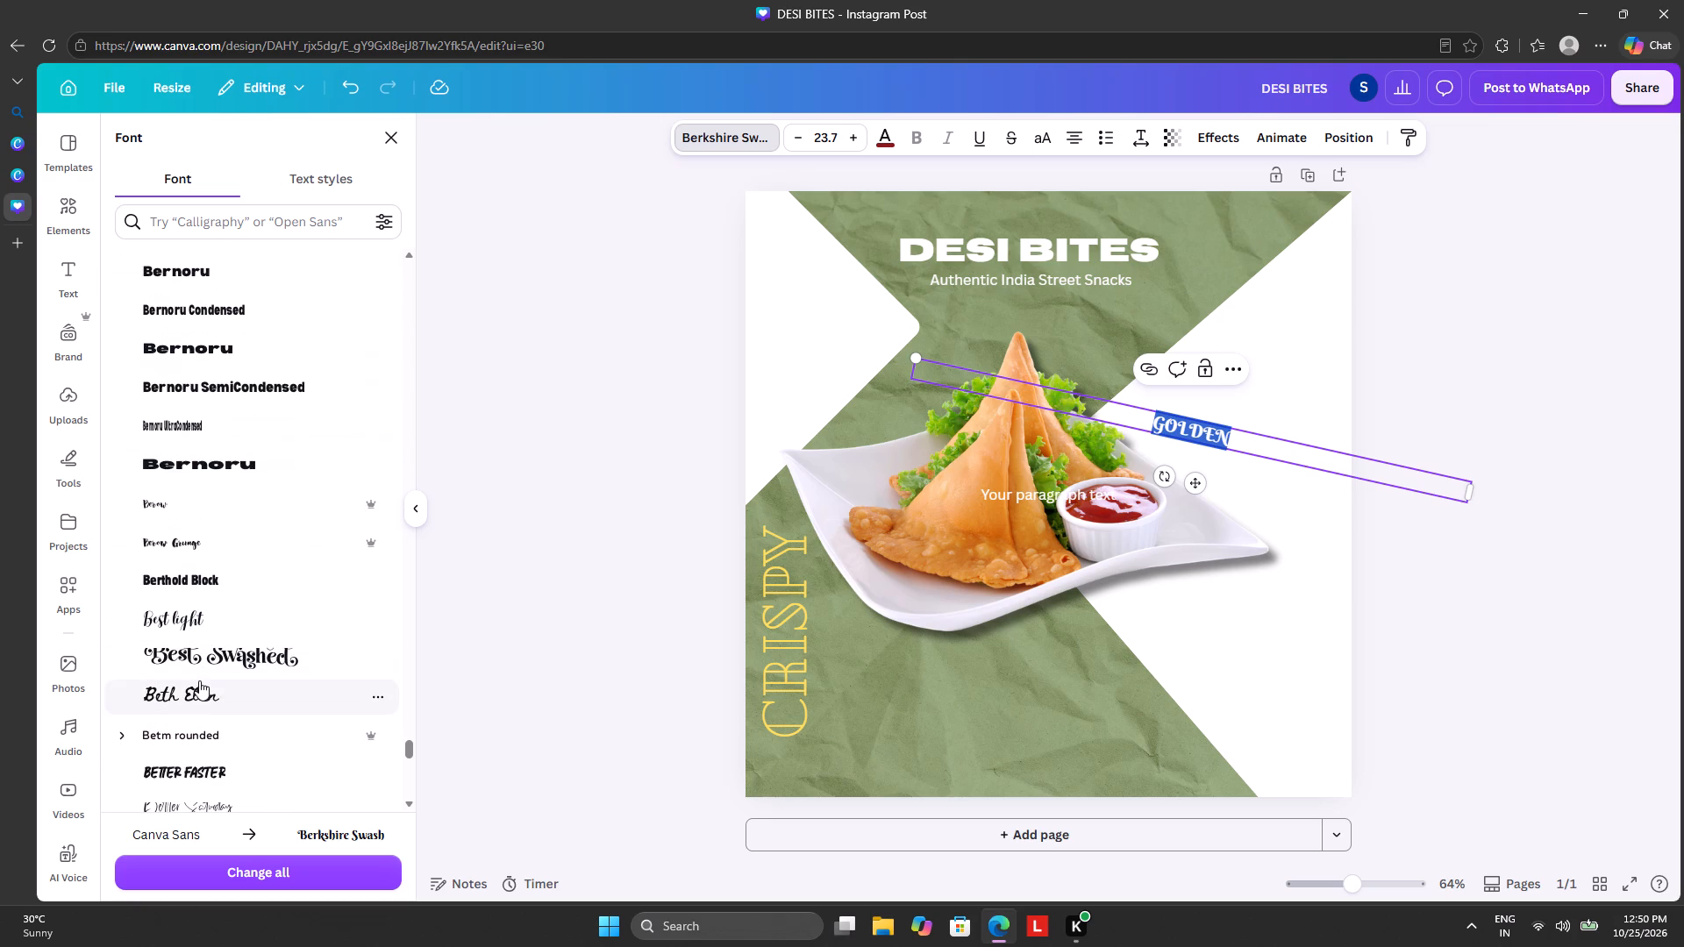
{"action": "scroll", "coordinate": [199, 680], "scroll_direction": "down", "scroll_amount": 5}
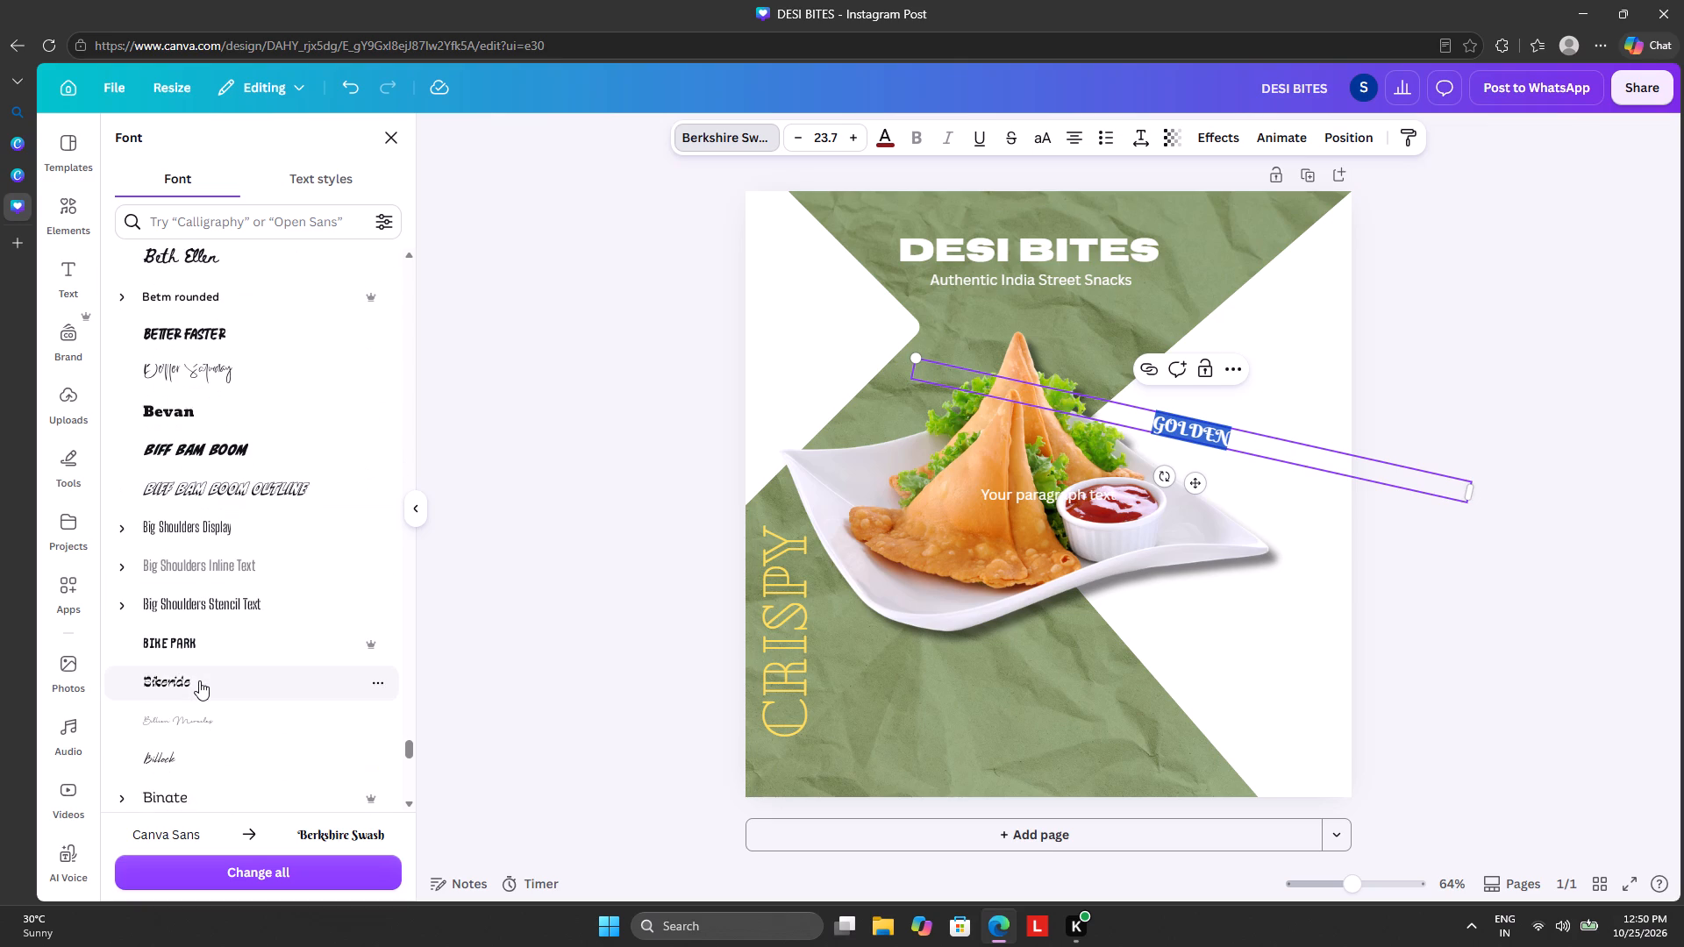
{"action": "scroll", "coordinate": [199, 680], "scroll_direction": "down", "scroll_amount": 3}
{"action": "scroll", "coordinate": [199, 680], "scroll_direction": "up", "scroll_amount": 2}
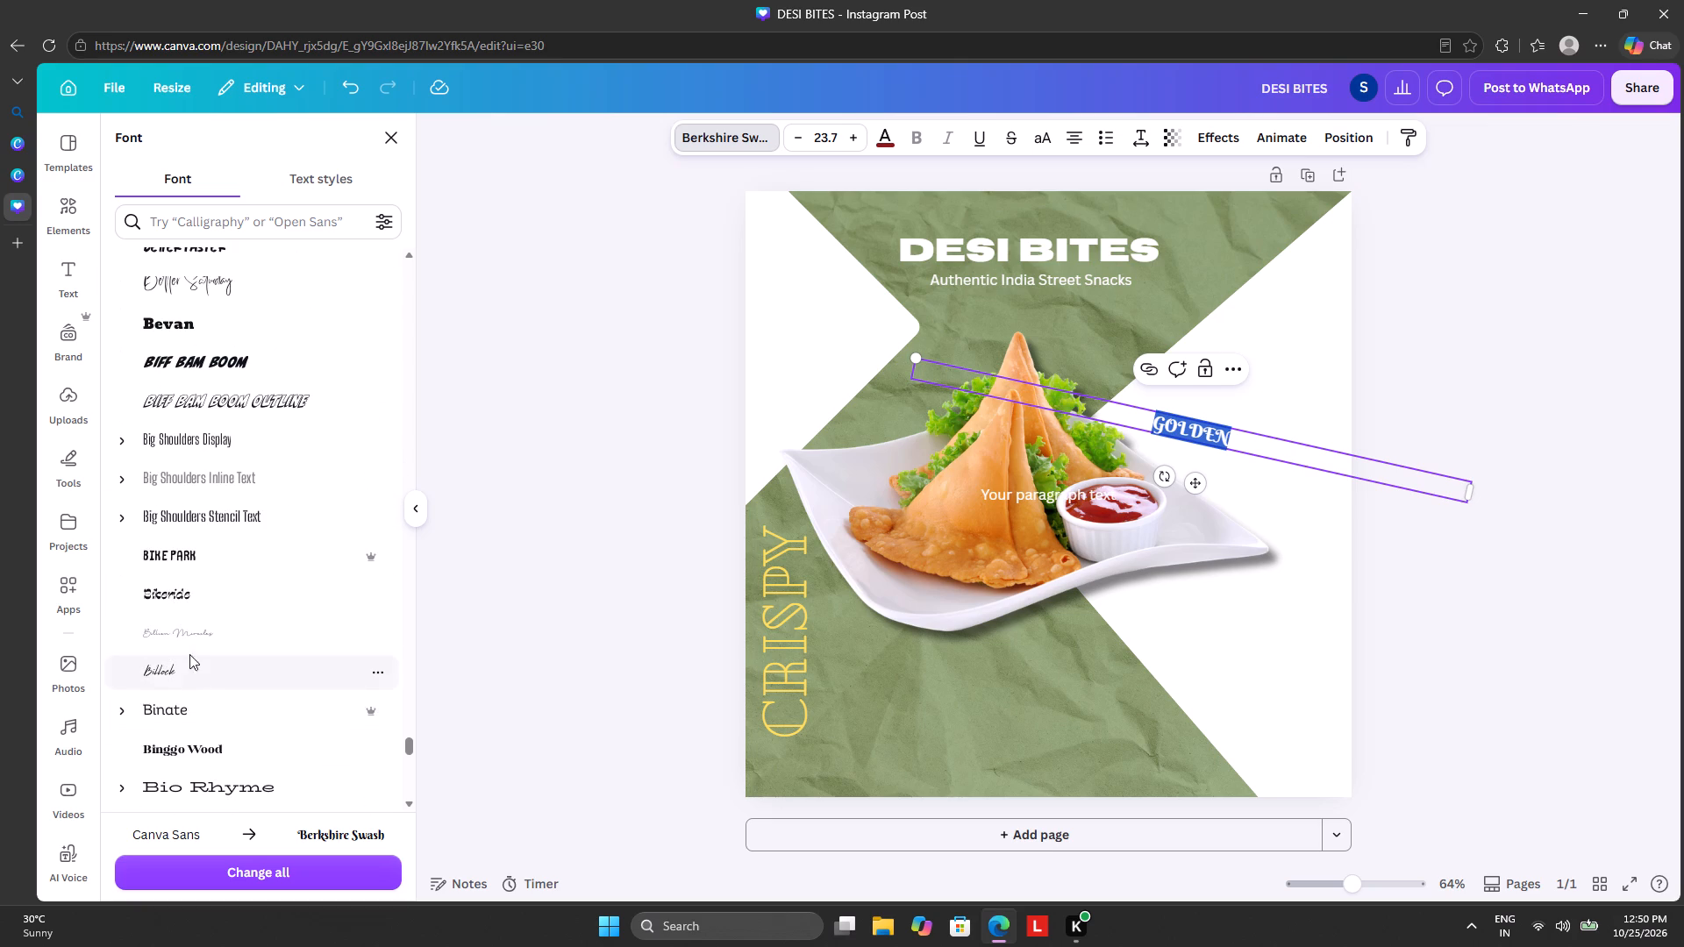
{"action": "left_click", "coordinate": [240, 402]}
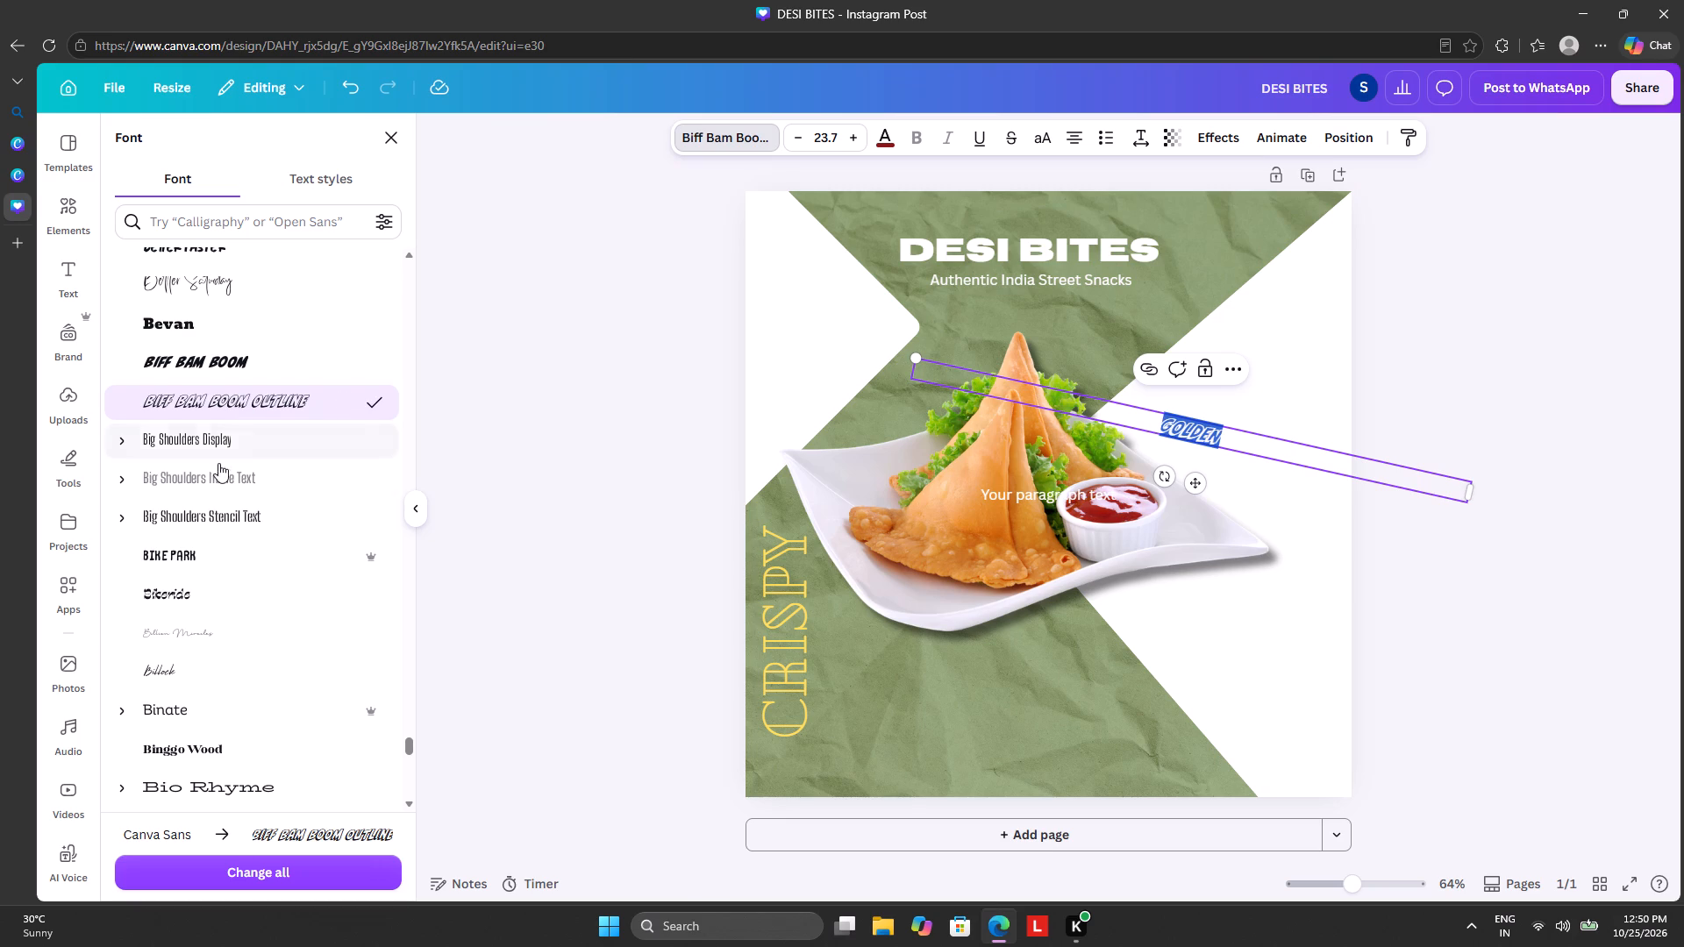
{"action": "scroll", "coordinate": [225, 623], "scroll_direction": "down", "scroll_amount": 2}
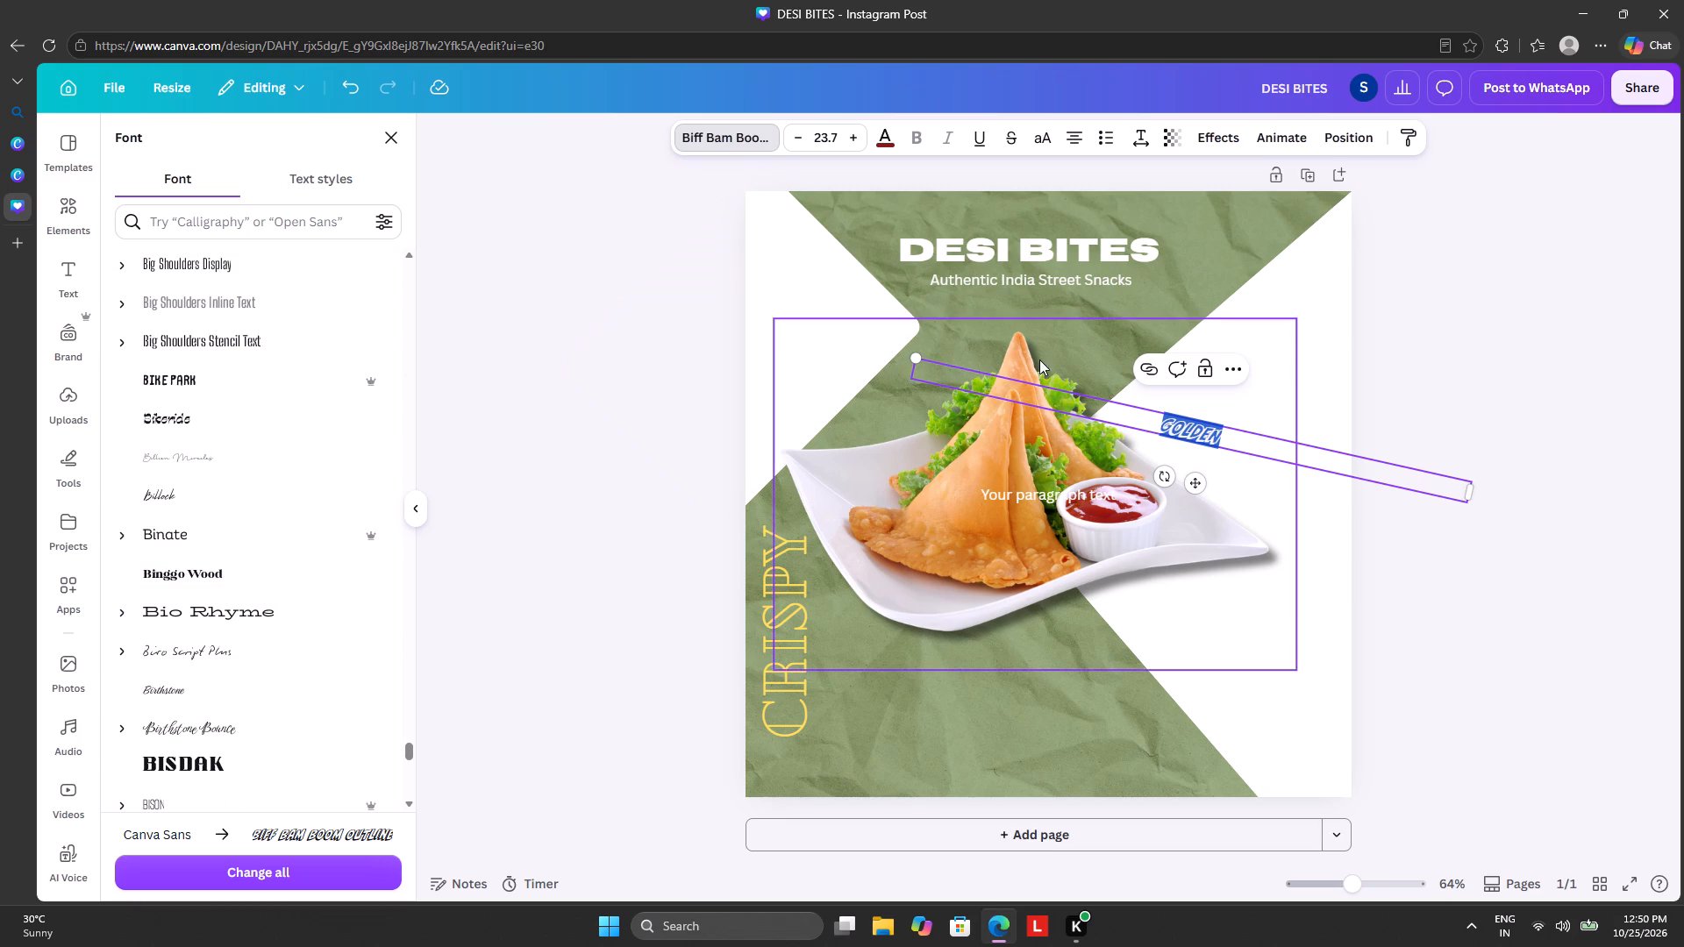
Increase the GOLDEN text's font size to 47.7.
{"action": "left_click", "coordinate": [850, 134]}
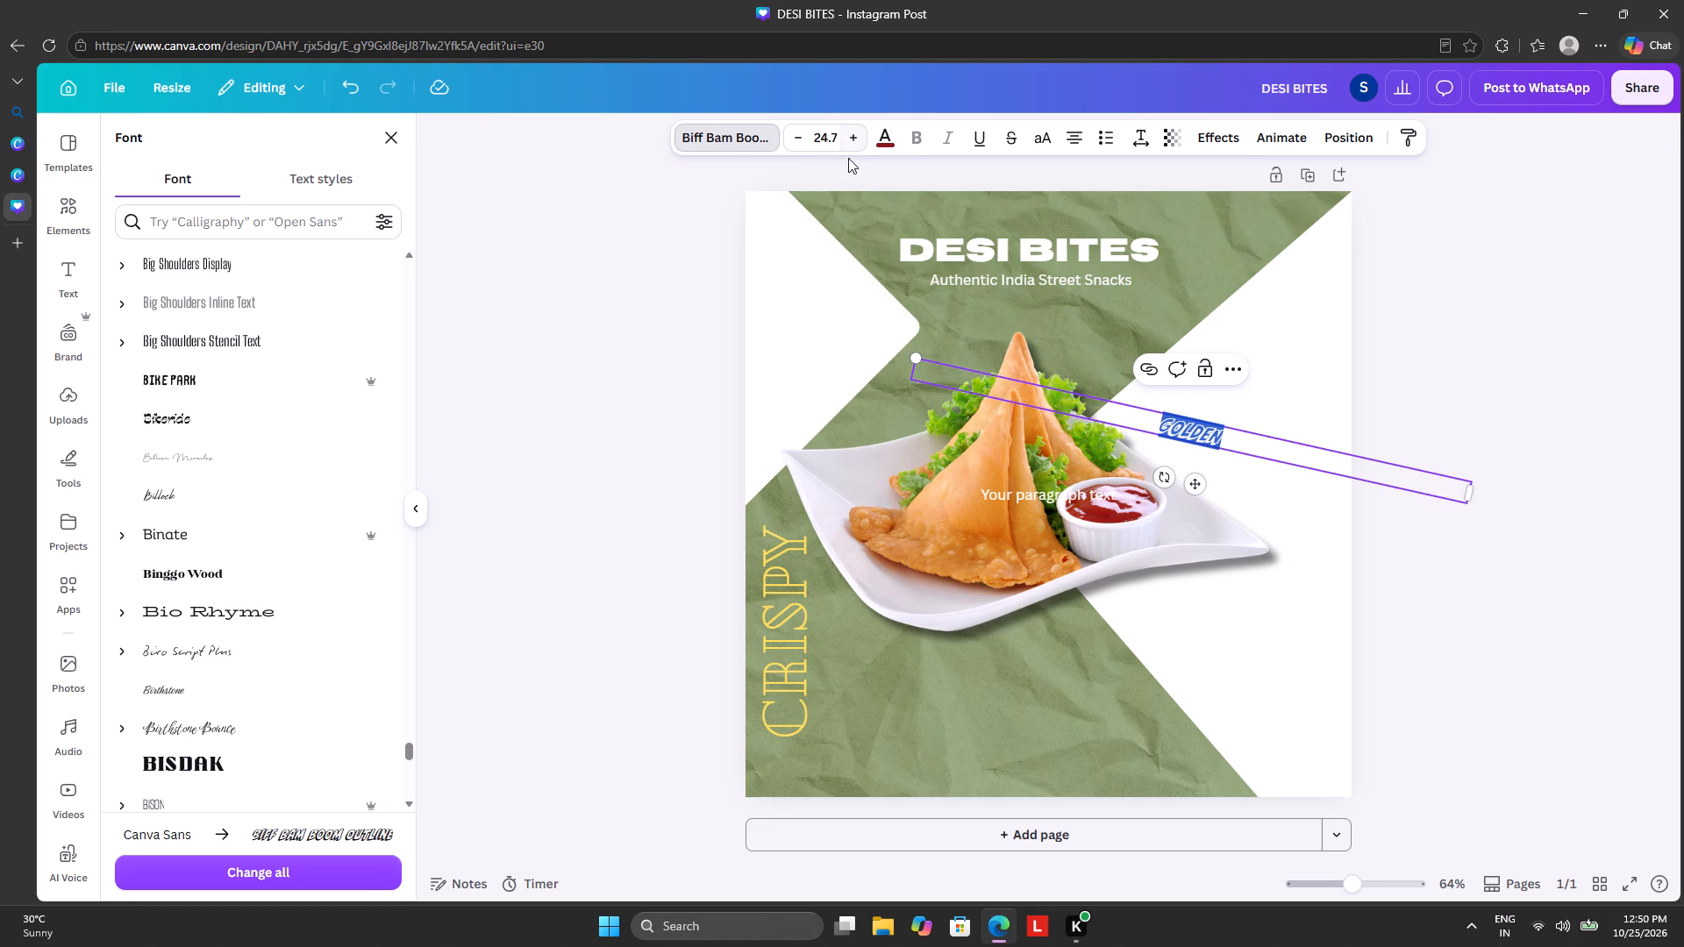
{"action": "triple_click", "coordinate": [855, 137]}
{"action": "triple_click", "coordinate": [855, 136]}
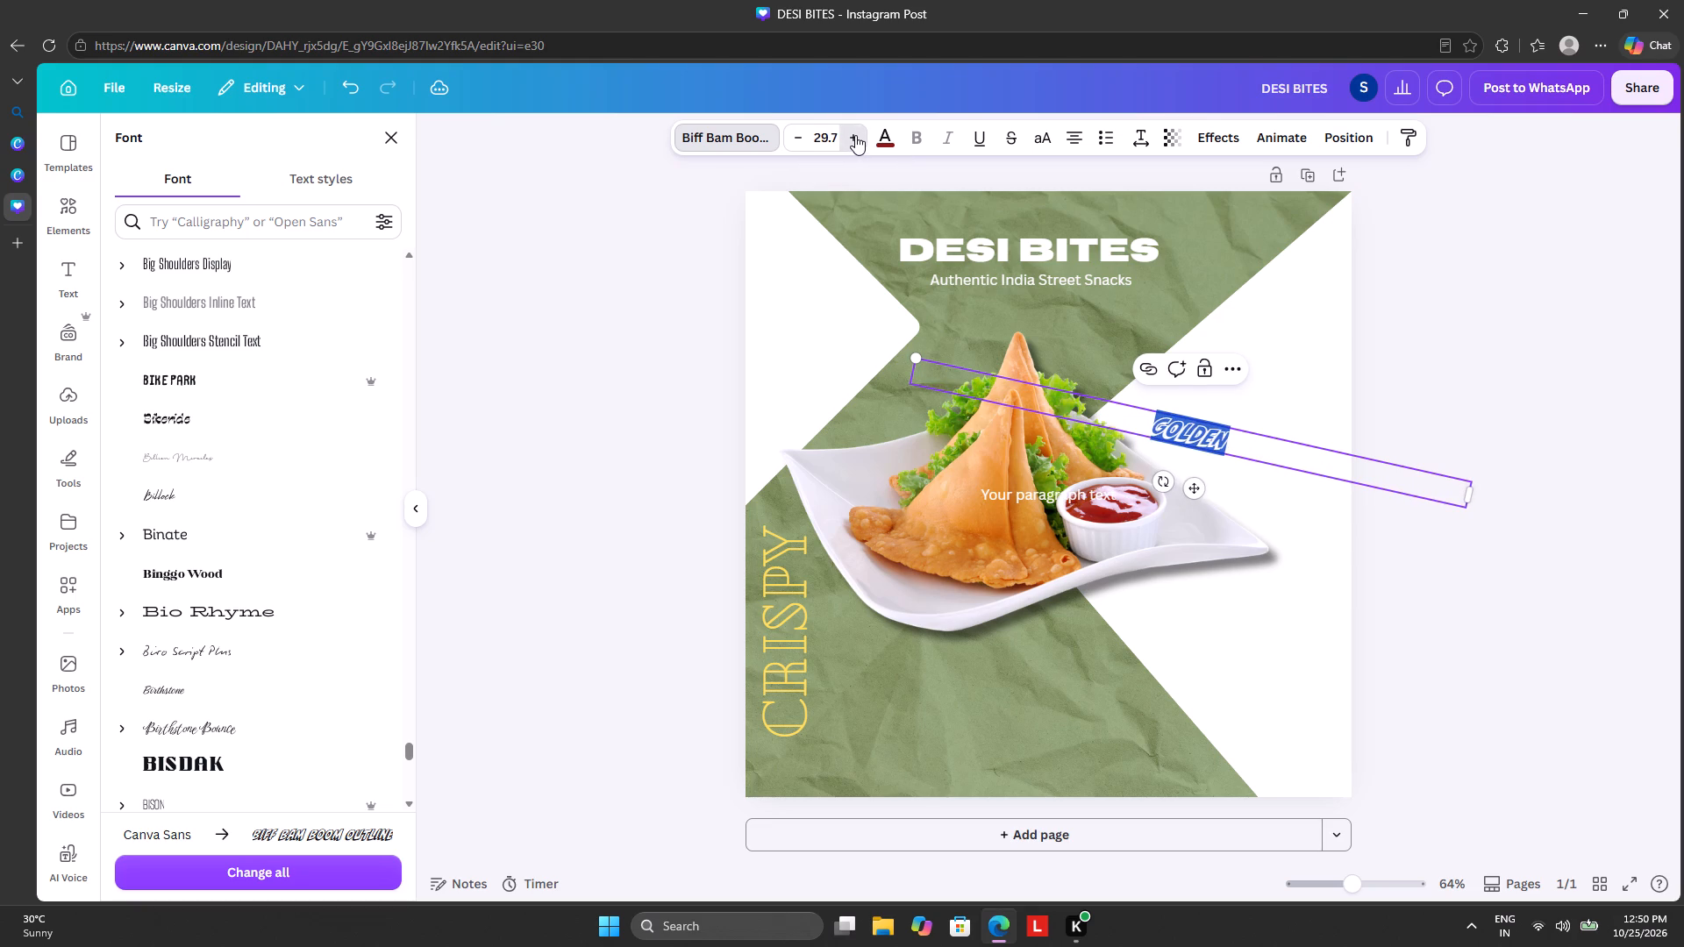
{"action": "left_click", "coordinate": [855, 135]}
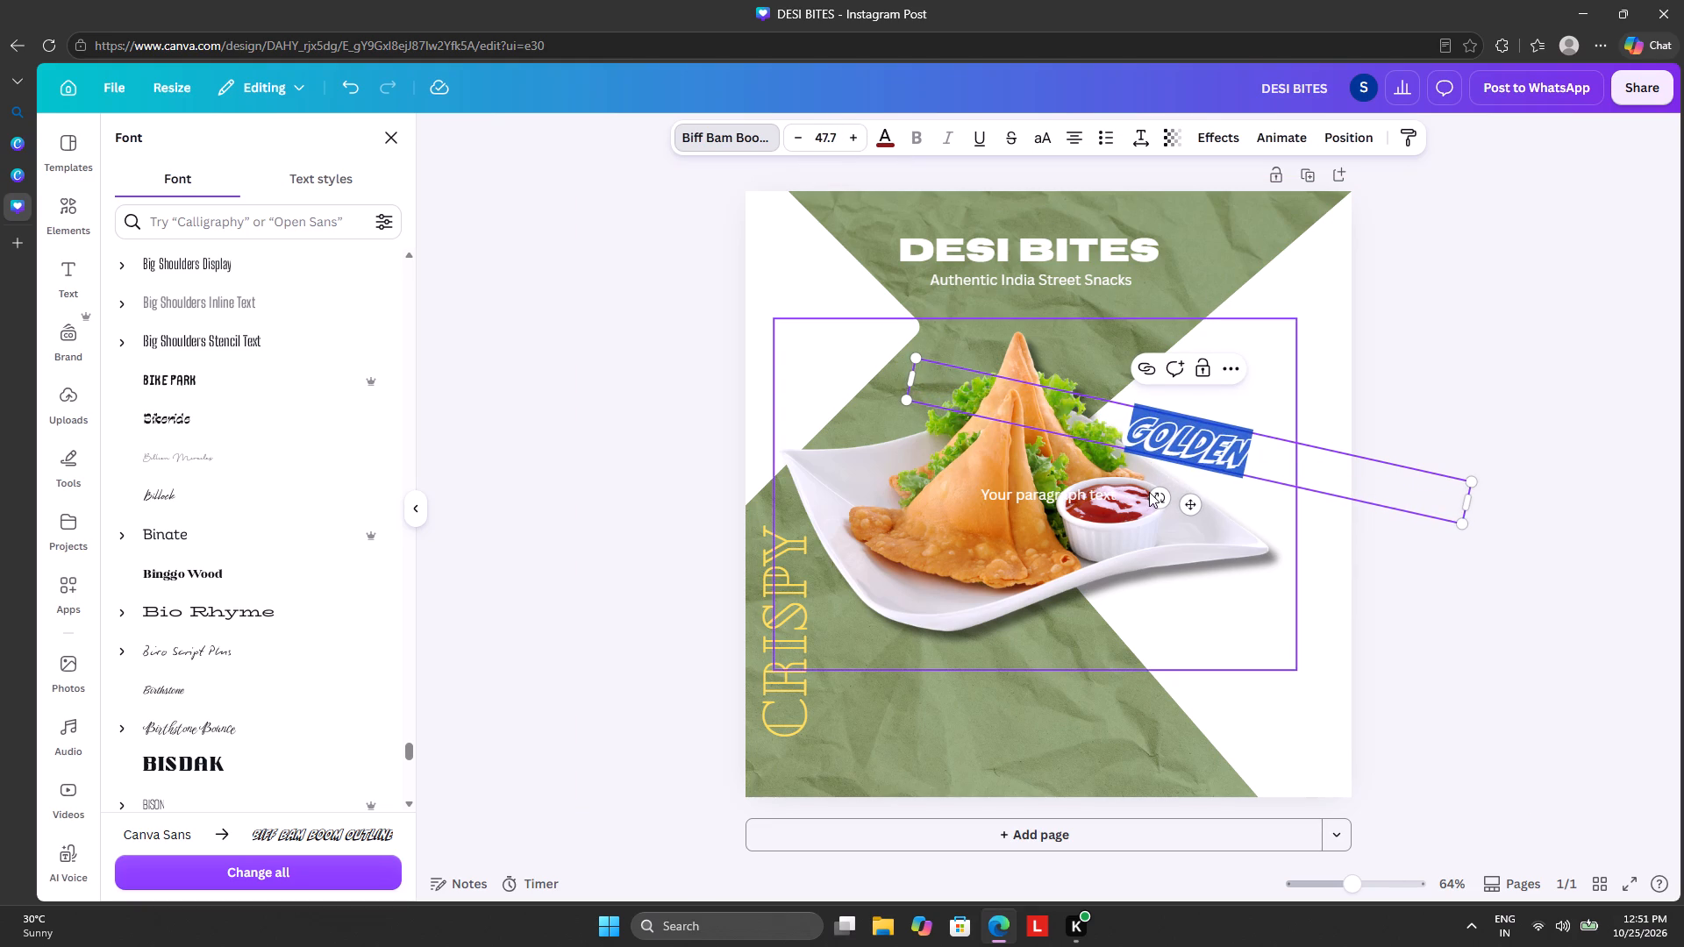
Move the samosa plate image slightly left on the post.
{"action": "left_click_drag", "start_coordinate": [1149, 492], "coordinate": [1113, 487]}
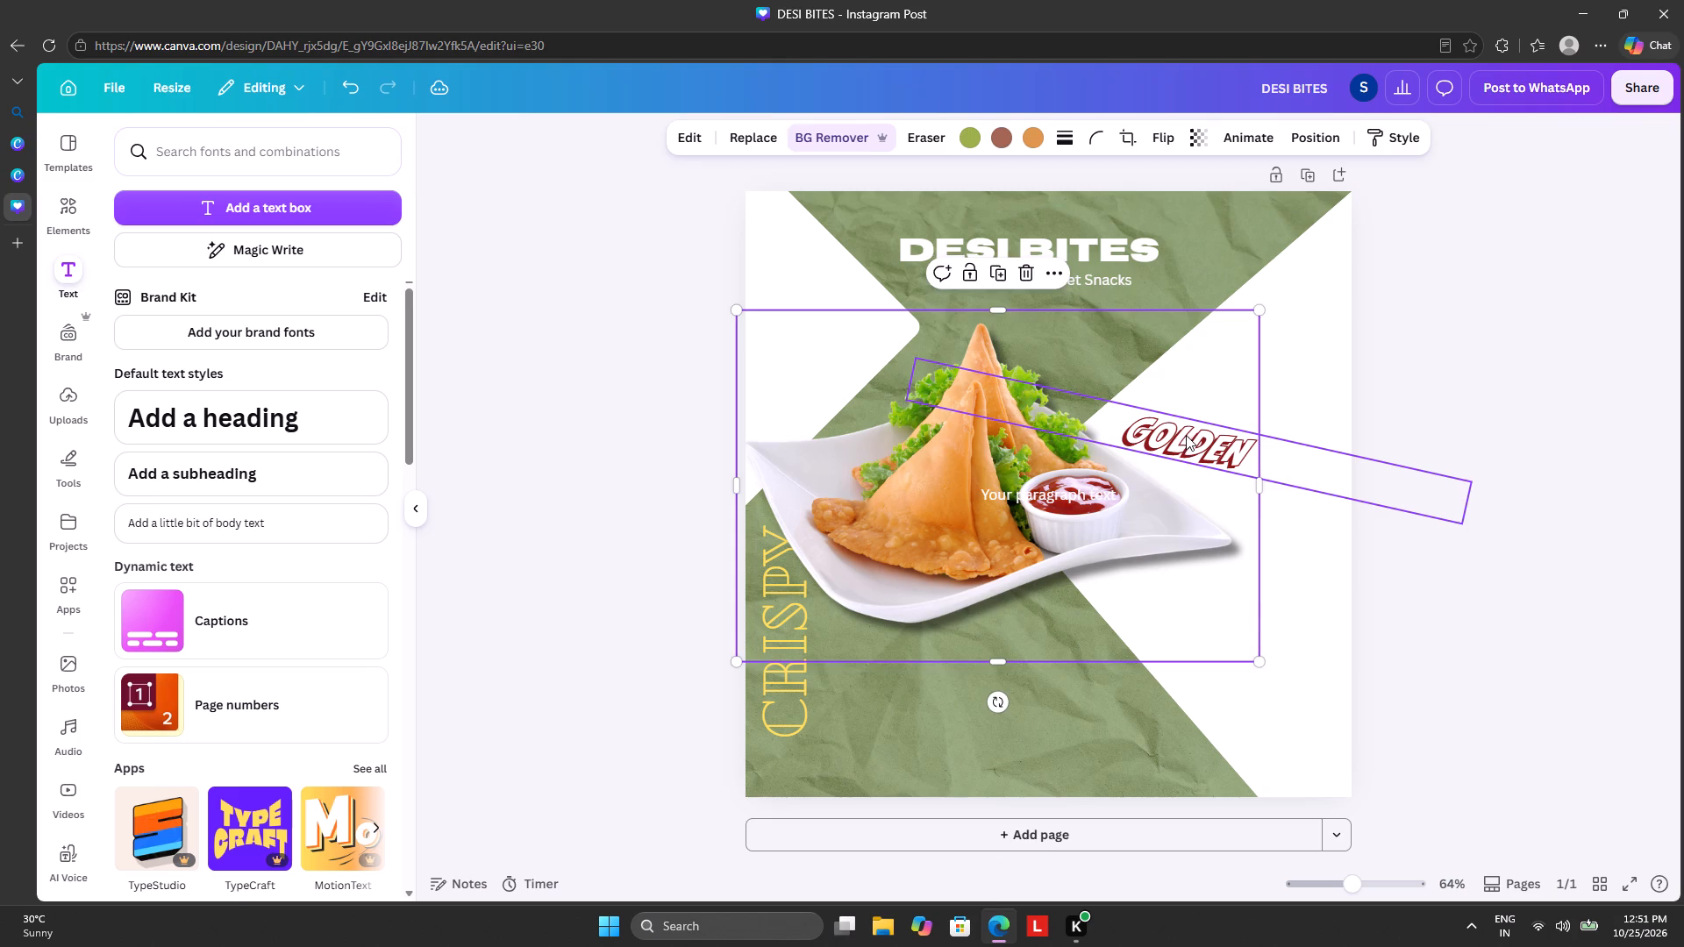
Rotate the GOLDEN text to a near-vertical, top-to-bottom direction and place it near the post's right edge, beside the plate.
{"action": "left_click", "coordinate": [1187, 432]}
{"action": "left_click_drag", "start_coordinate": [1162, 489], "coordinate": [1030, 475]}
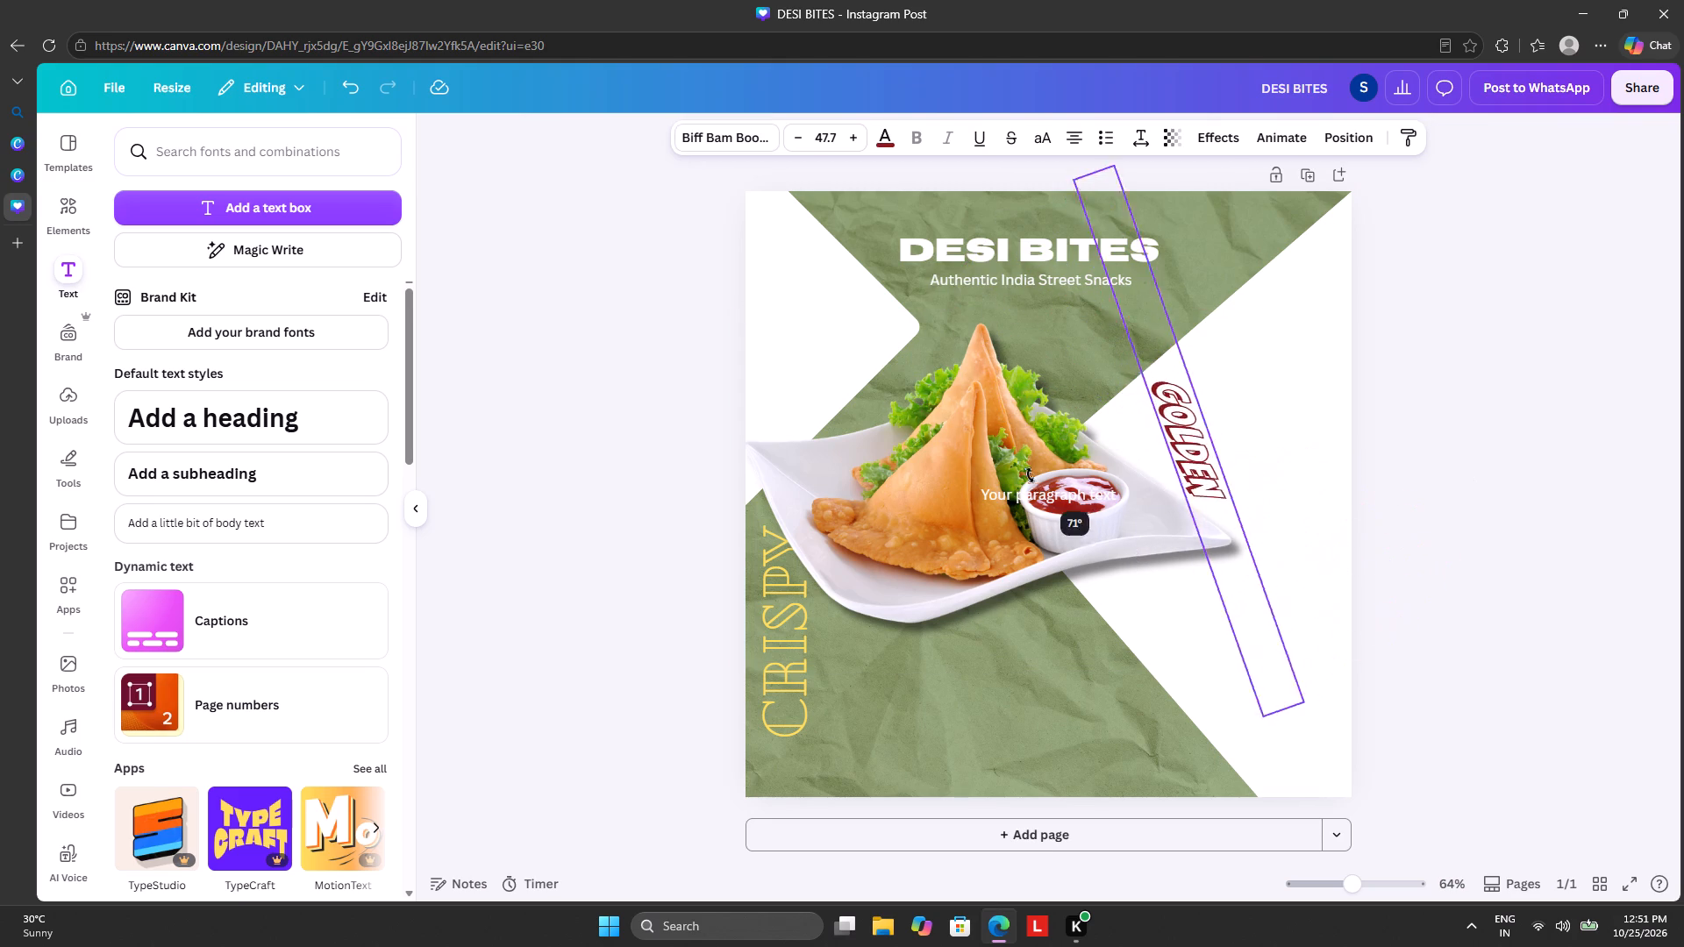
{"action": "left_click_drag", "start_coordinate": [1030, 475], "coordinate": [1000, 431]}
{"action": "left_click_drag", "start_coordinate": [1198, 415], "coordinate": [1303, 479]}
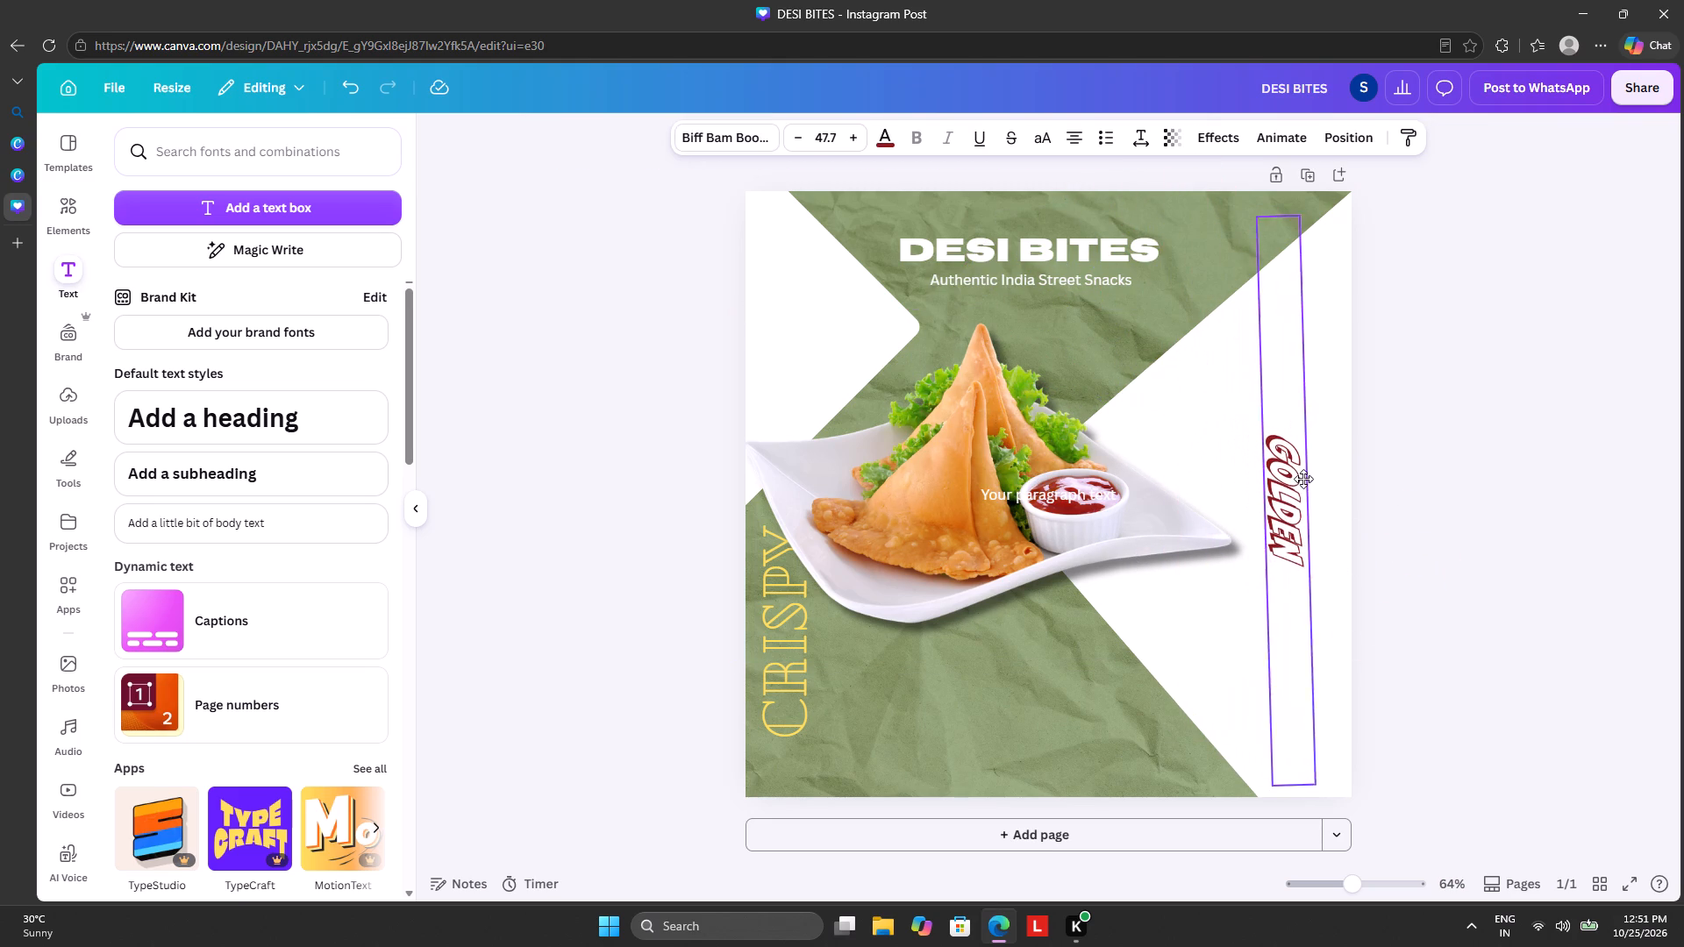
{"action": "left_click_drag", "start_coordinate": [1303, 479], "coordinate": [1315, 493]}
Move the samosa plate image right and slightly up so its tip reaches the GOLDEN text.
{"action": "left_click_drag", "start_coordinate": [995, 527], "coordinate": [998, 527]}
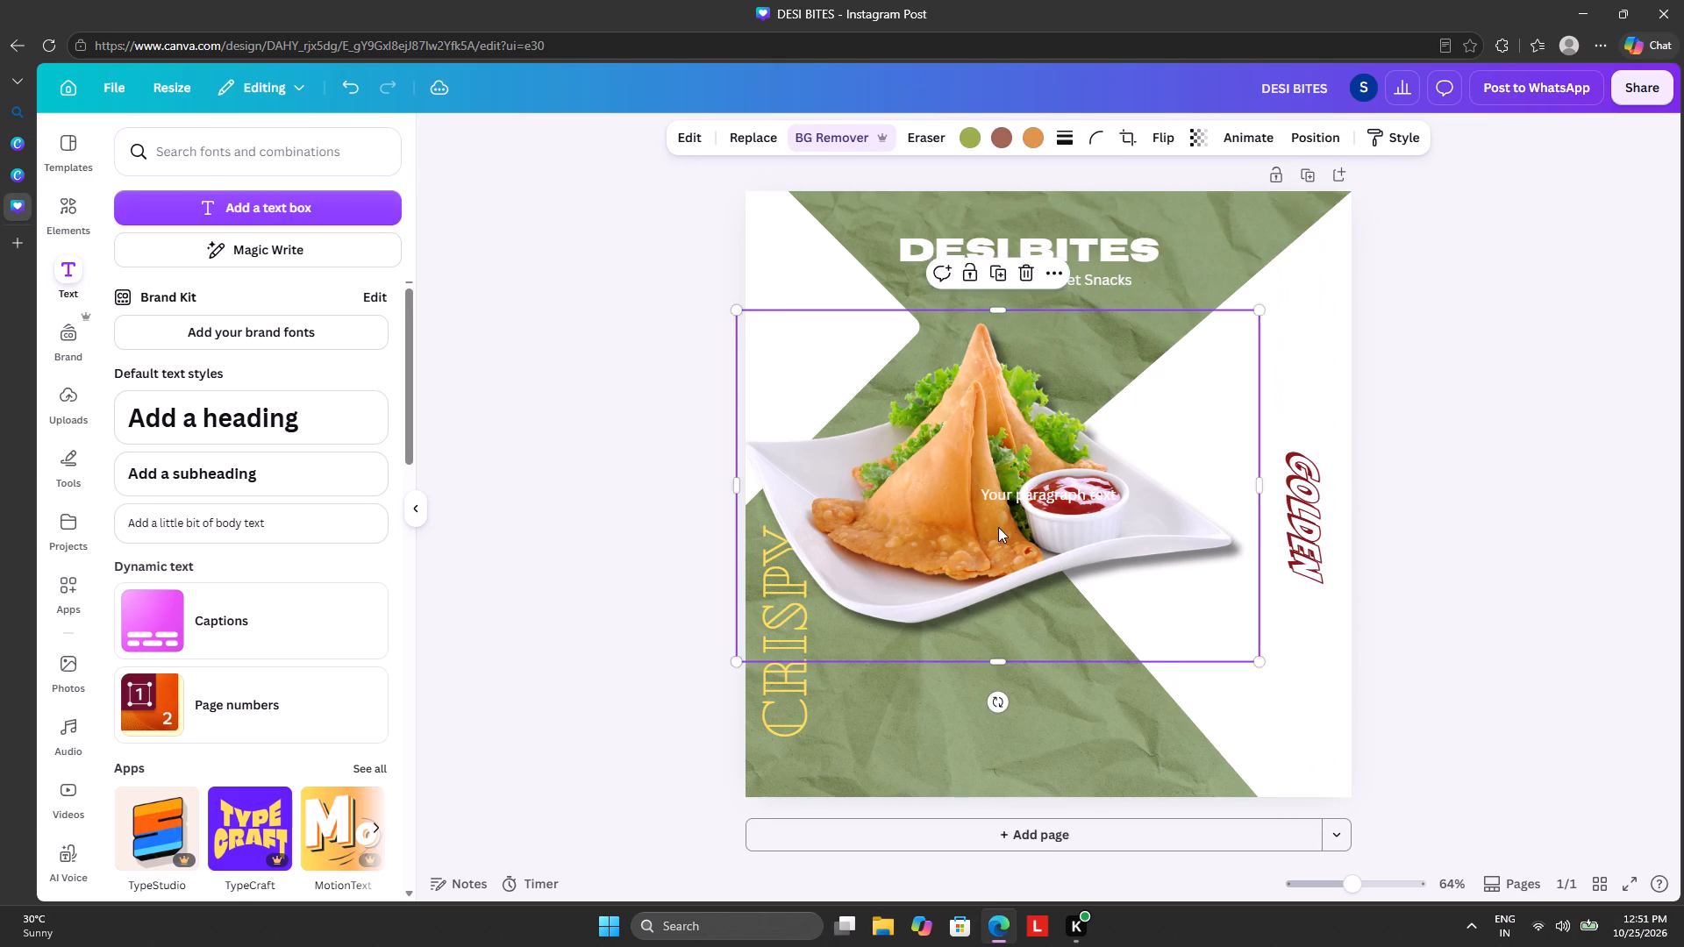
{"action": "left_click_drag", "start_coordinate": [998, 527], "coordinate": [1051, 508]}
Copy the word CRISPY from the yellow vertical text.
{"action": "left_click", "coordinate": [780, 691]}
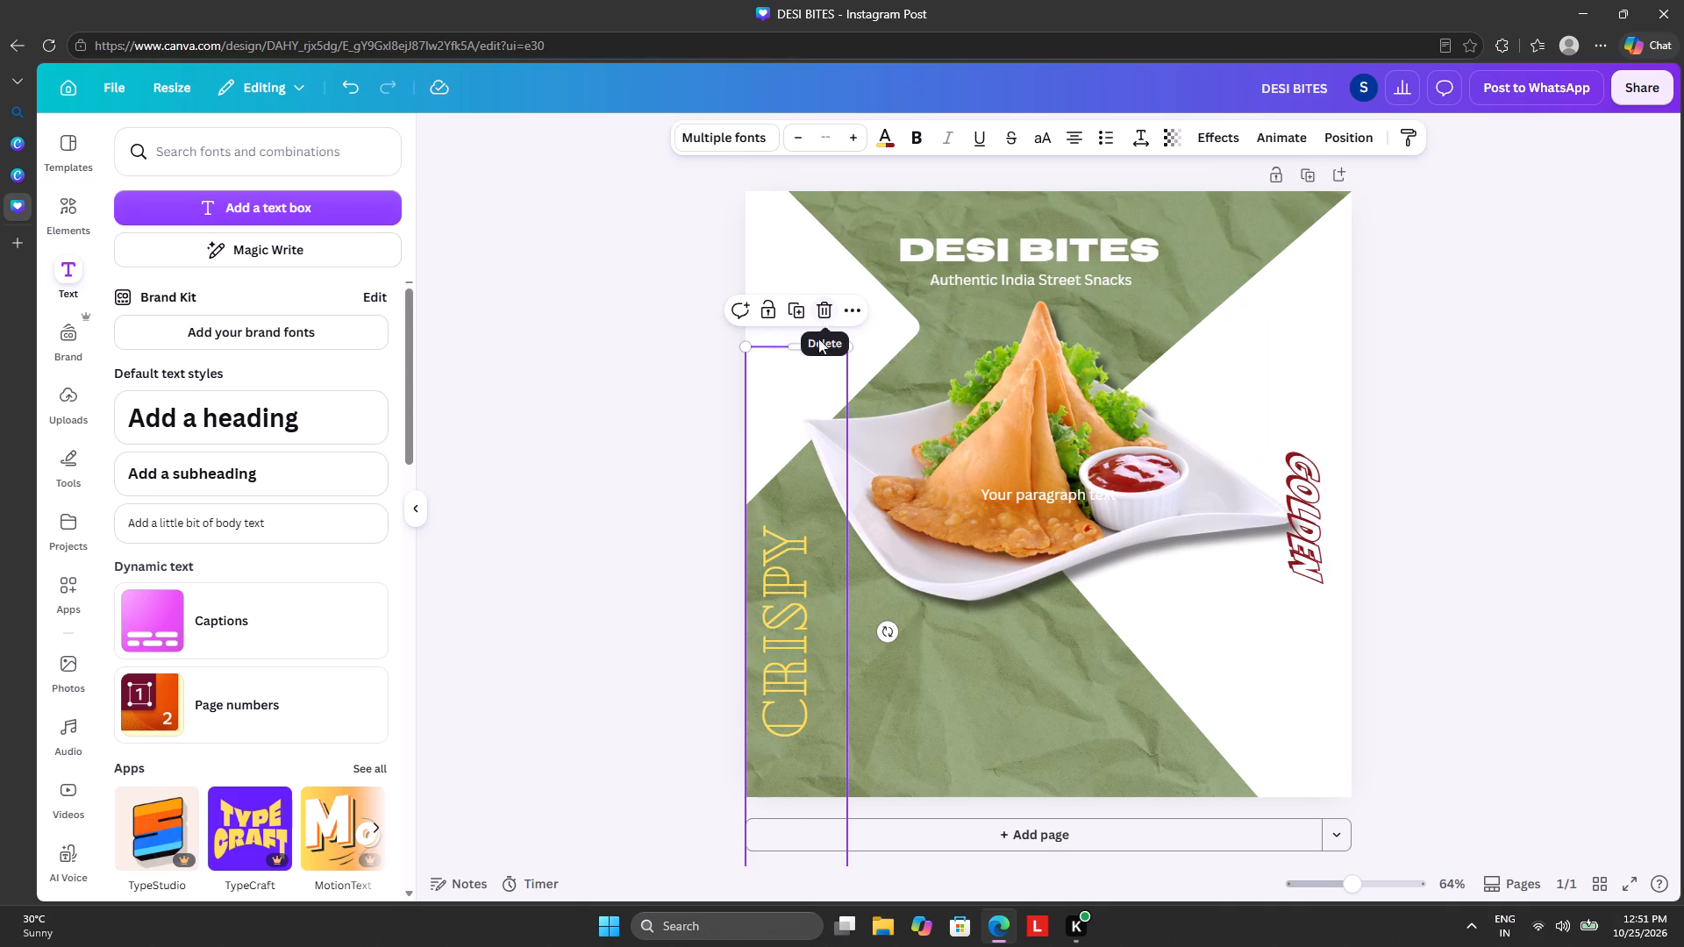
{"action": "left_click", "coordinate": [778, 528]}
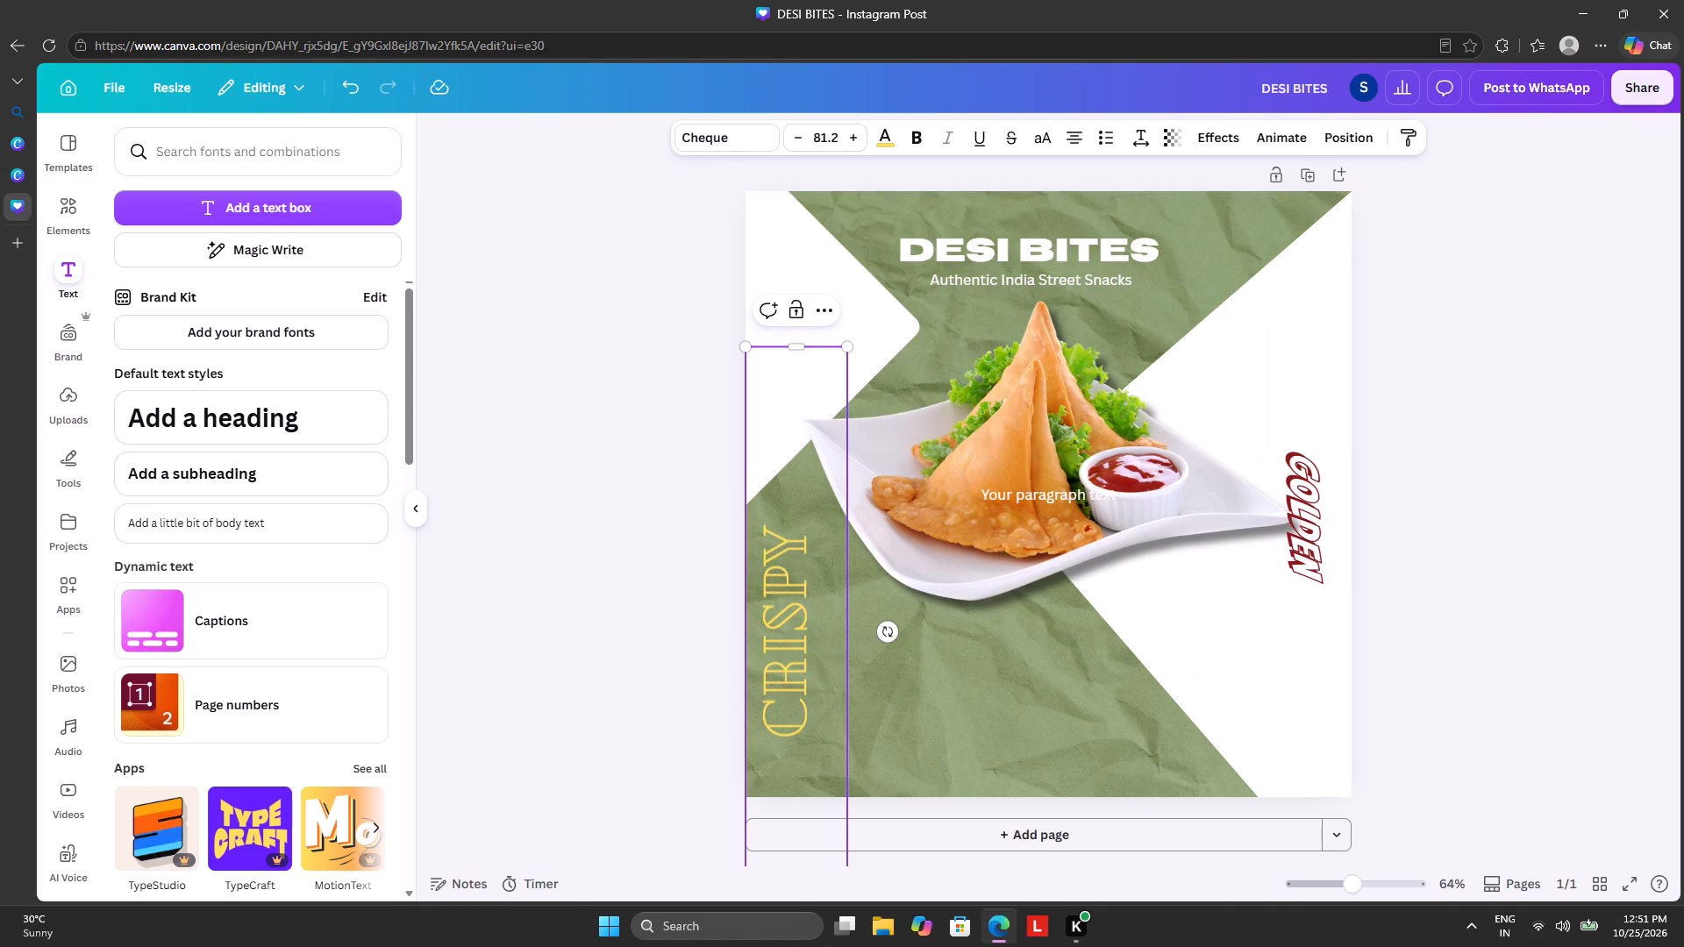
{"action": "key", "text": "ctrl+c"}
{"action": "left_click_drag", "start_coordinate": [781, 533], "coordinate": [788, 775]}
{"action": "key", "text": "ctrl+c"}
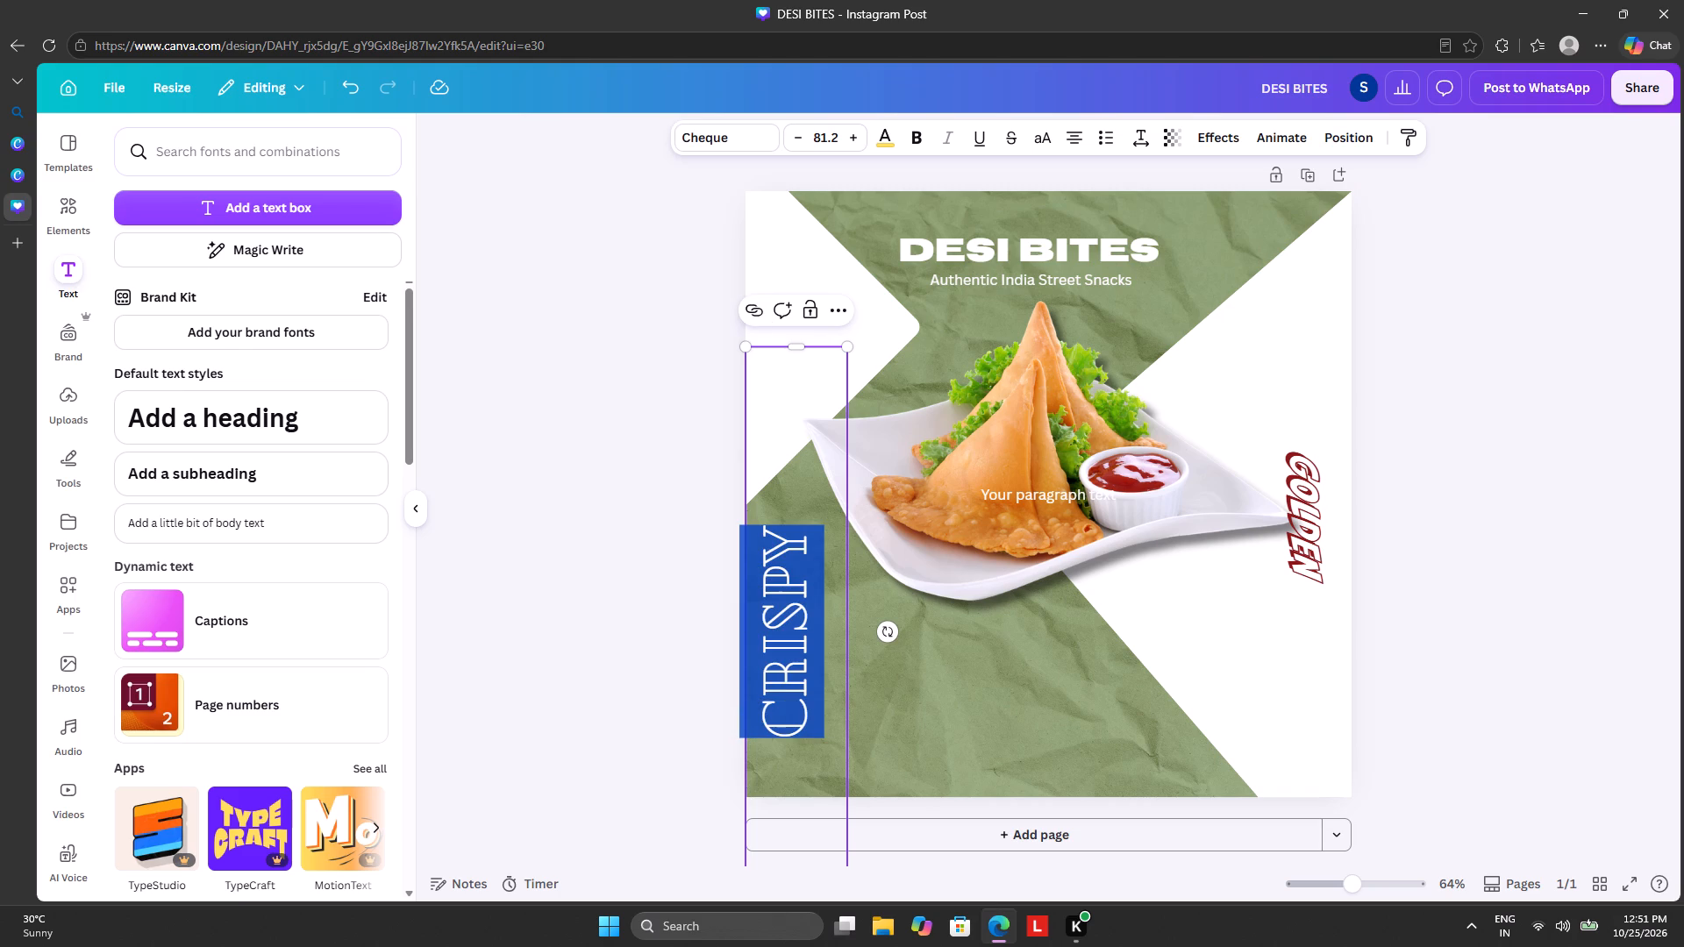
Delete the yellow vertical CRISPY text beside the samosa plate.
{"action": "left_click", "coordinate": [776, 559]}
{"action": "left_click", "coordinate": [812, 446]}
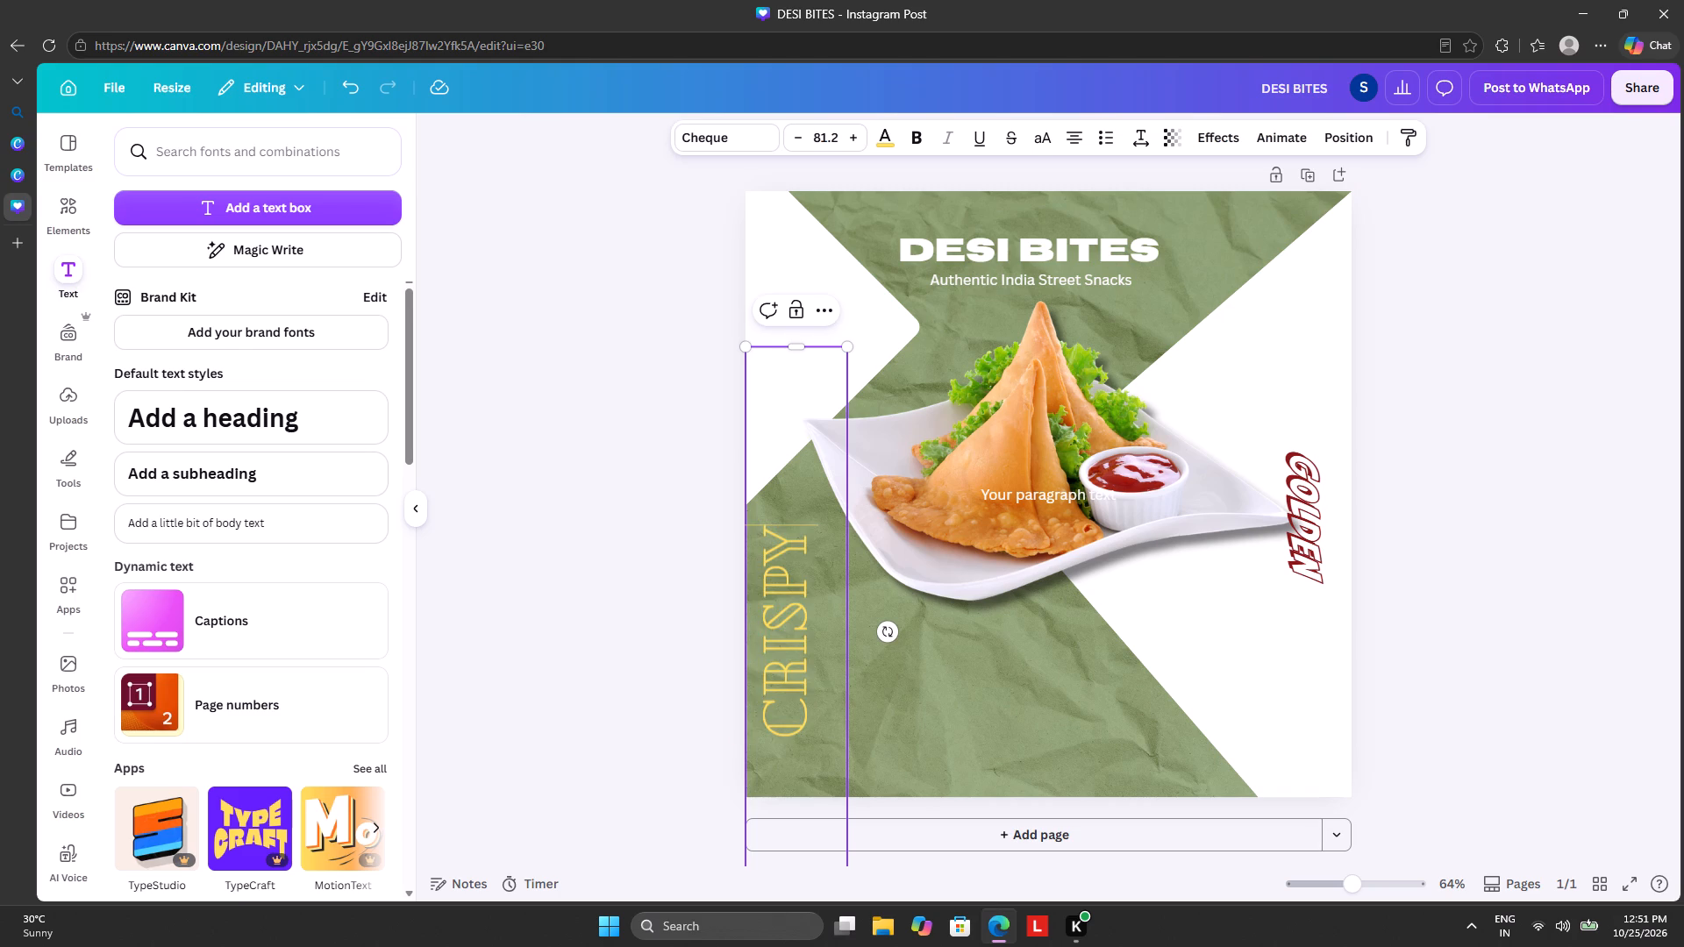
{"action": "left_click", "coordinate": [829, 351]}
{"action": "left_click", "coordinate": [823, 321]}
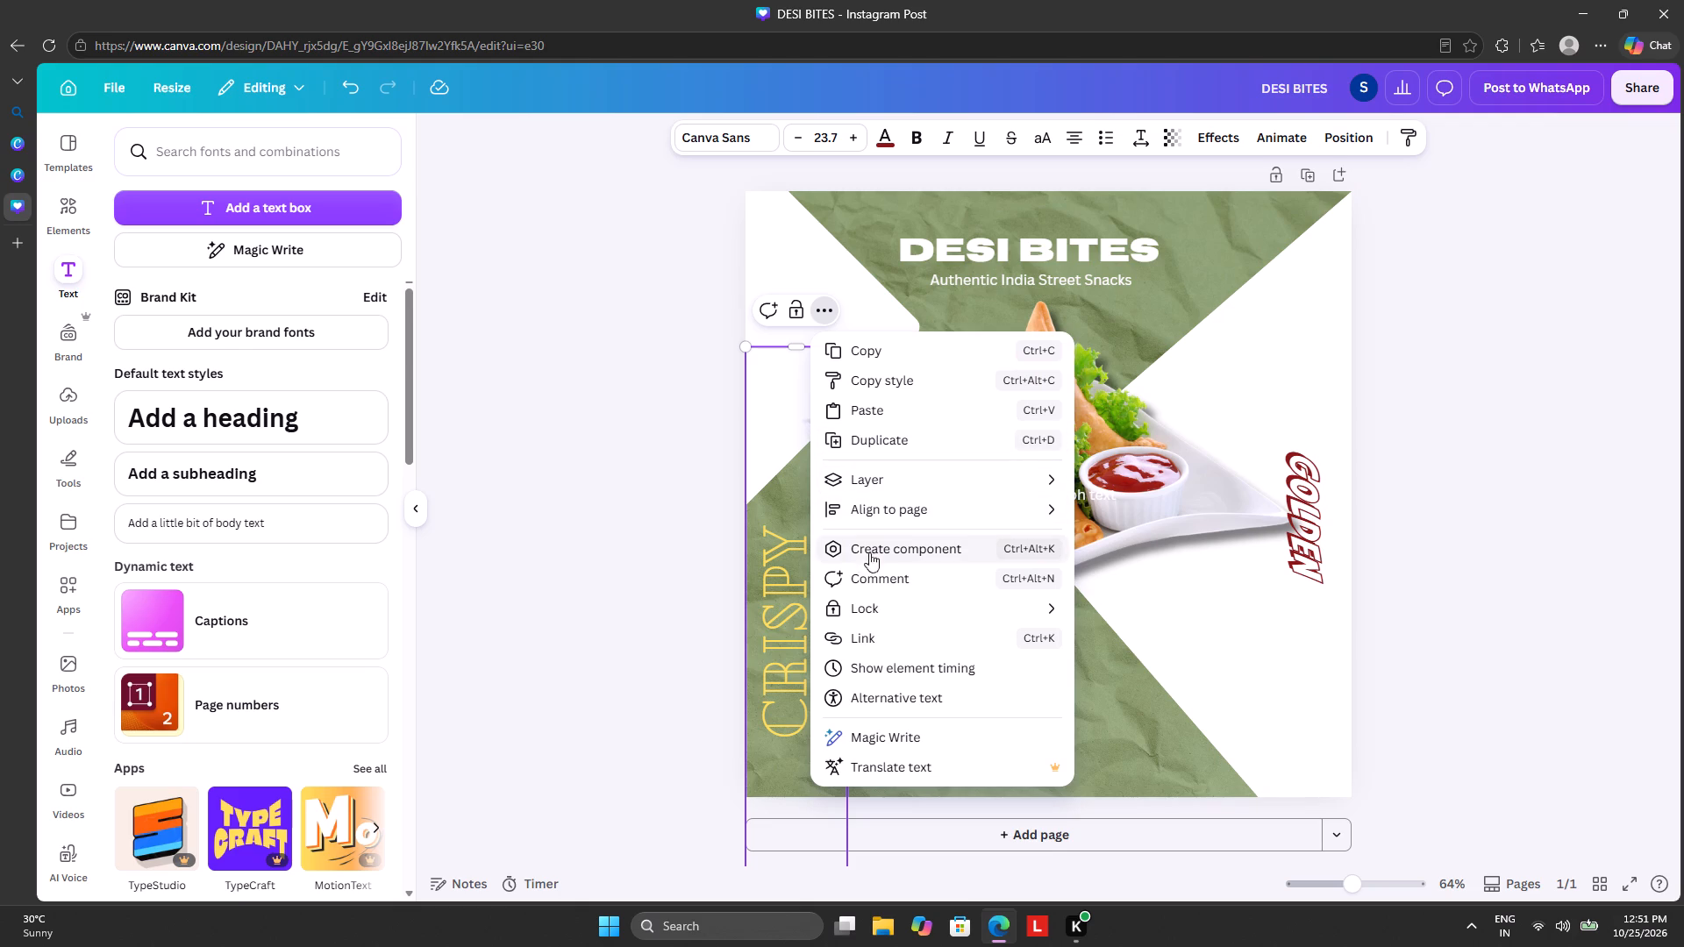
{"action": "left_click", "coordinate": [790, 602]}
{"action": "left_click", "coordinate": [852, 643]}
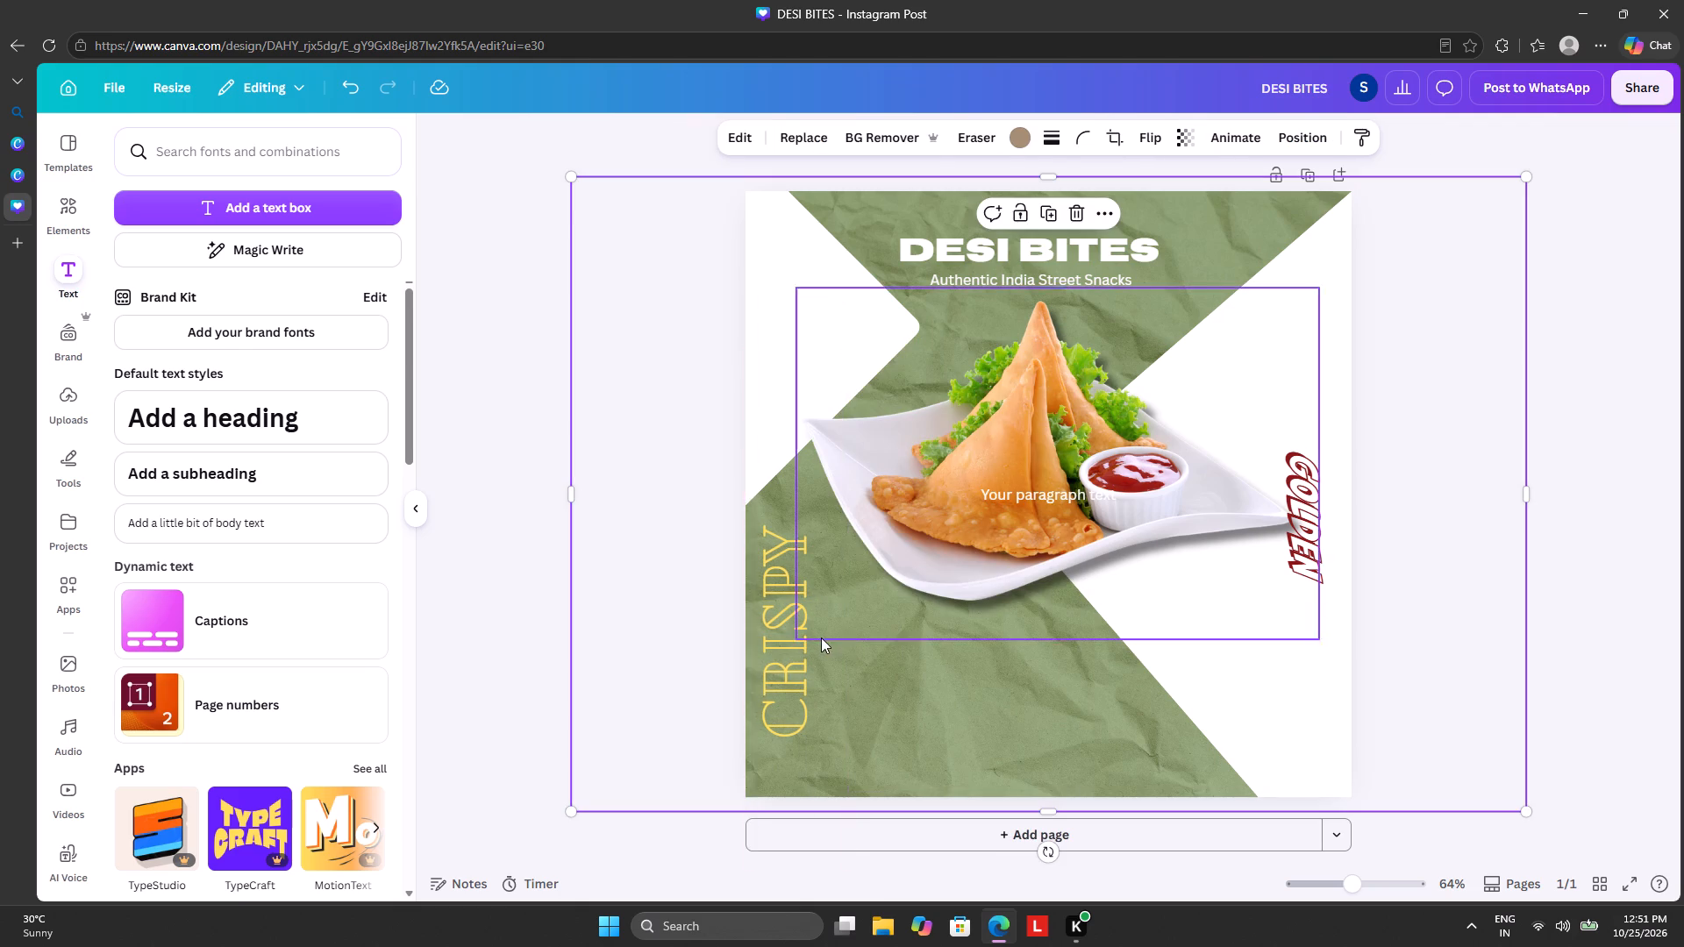
{"action": "left_click", "coordinate": [821, 637]}
{"action": "left_click", "coordinate": [794, 681]}
{"action": "left_click_drag", "start_coordinate": [794, 680], "coordinate": [799, 660]}
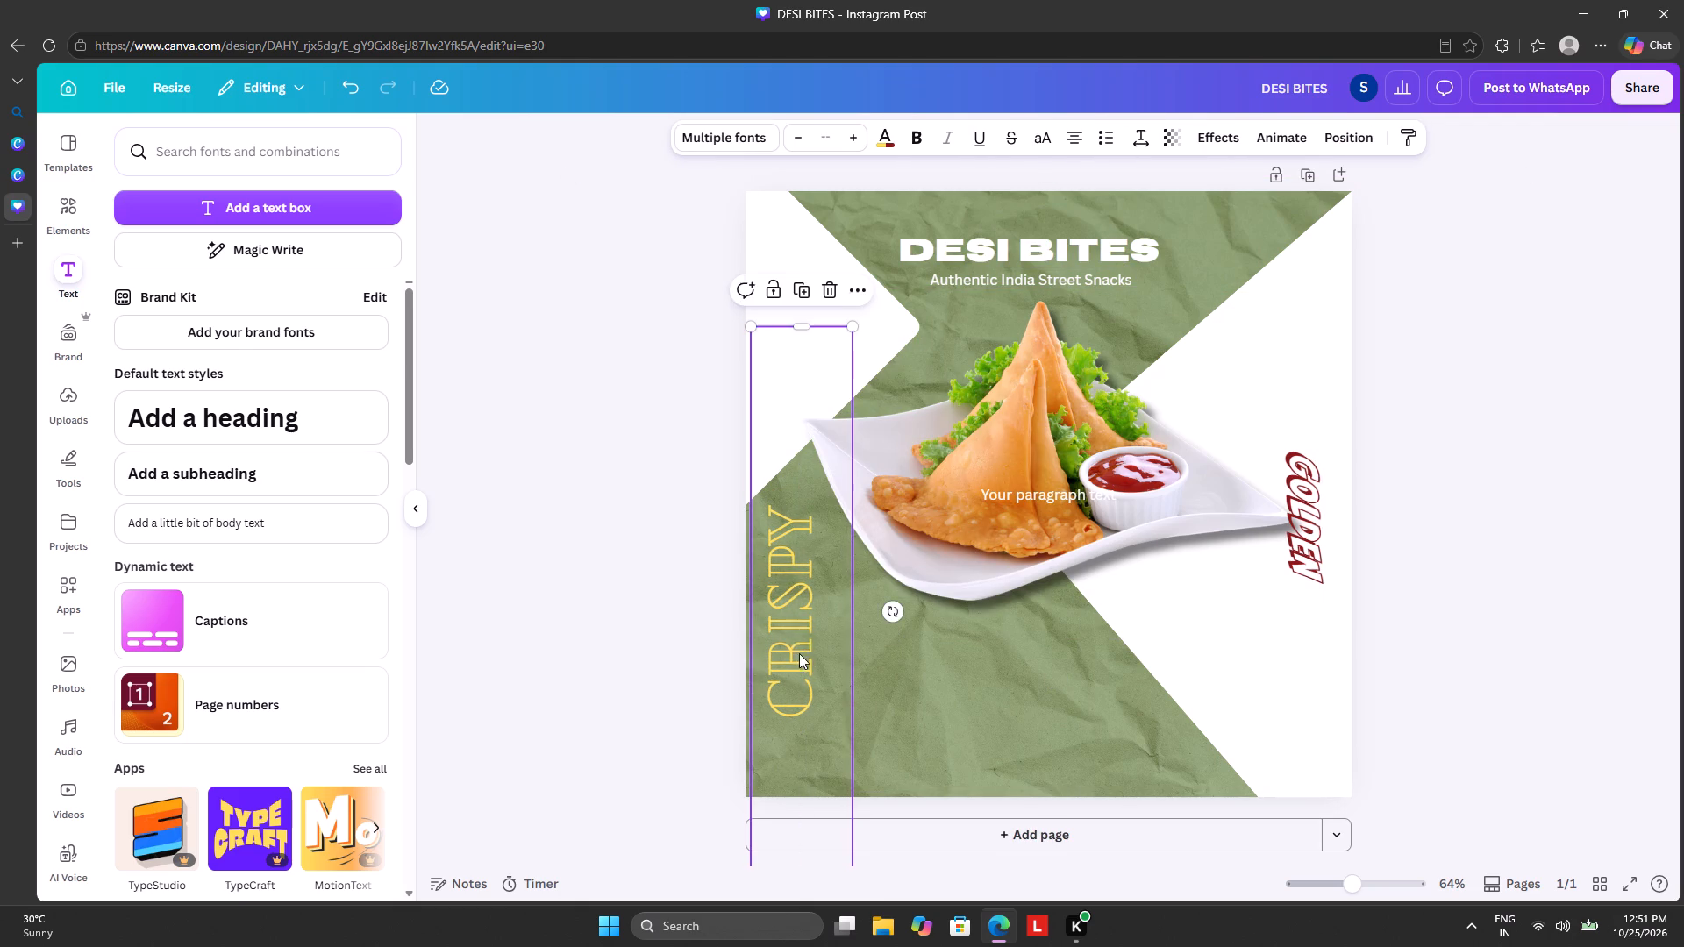
{"action": "left_click", "coordinate": [825, 289]}
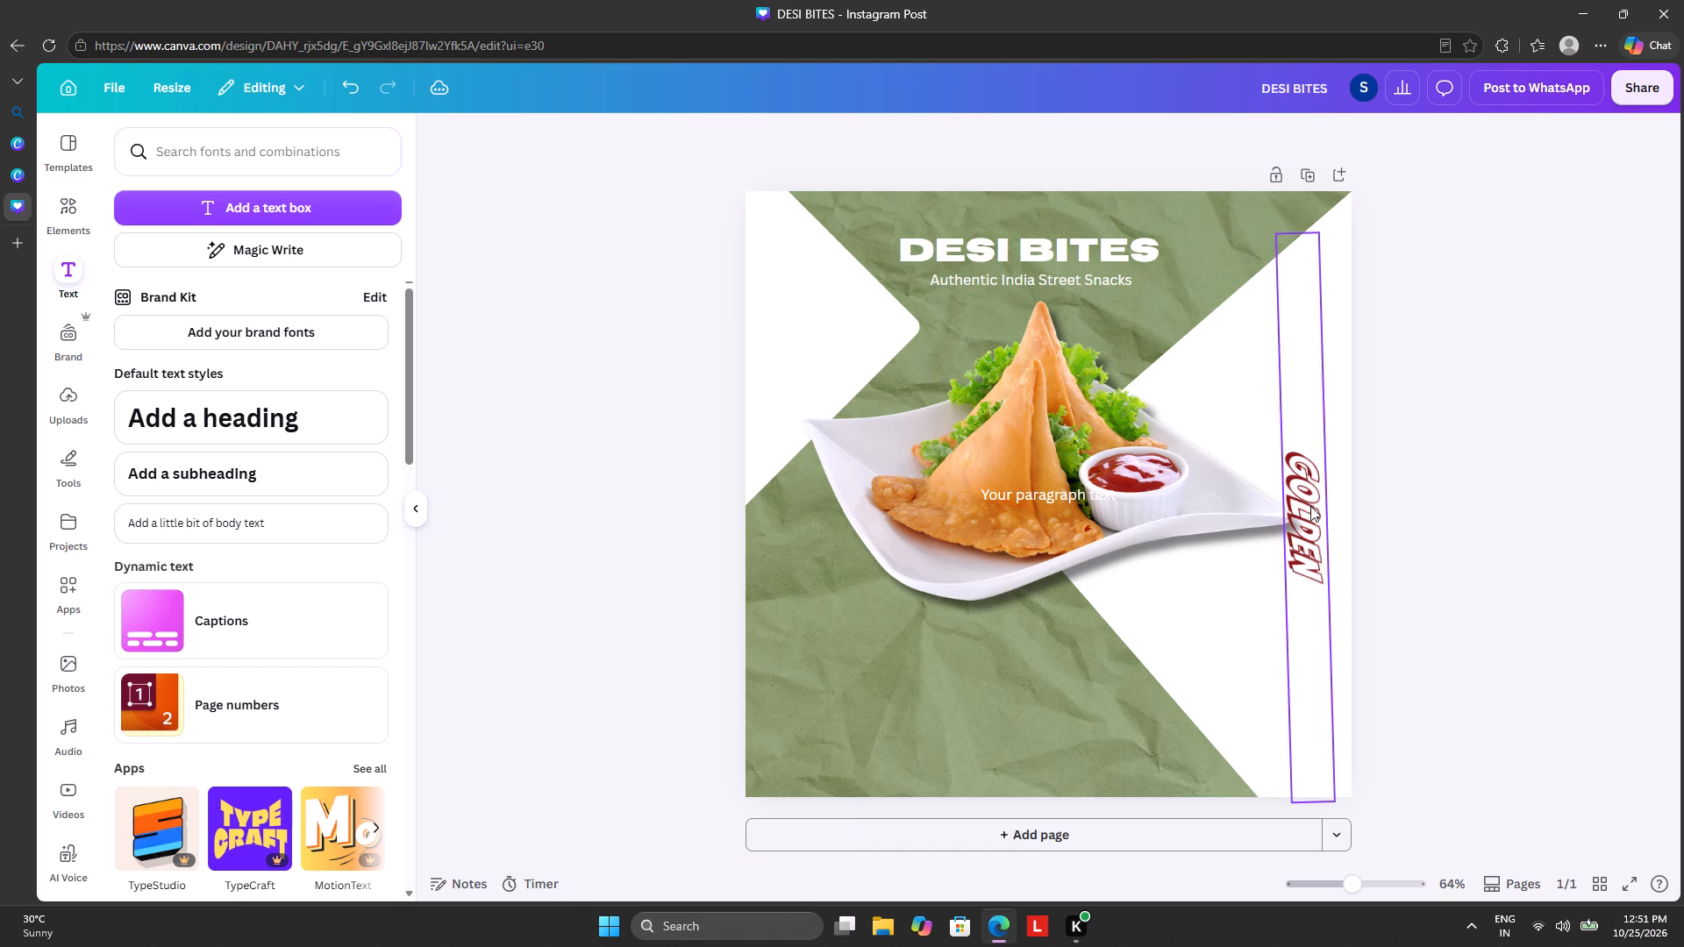
Duplicate the GOLDEN text onto the lower-left part of the plate and replace the copy's wording with the copied word CRISPY.
{"action": "left_click", "coordinate": [1299, 530]}
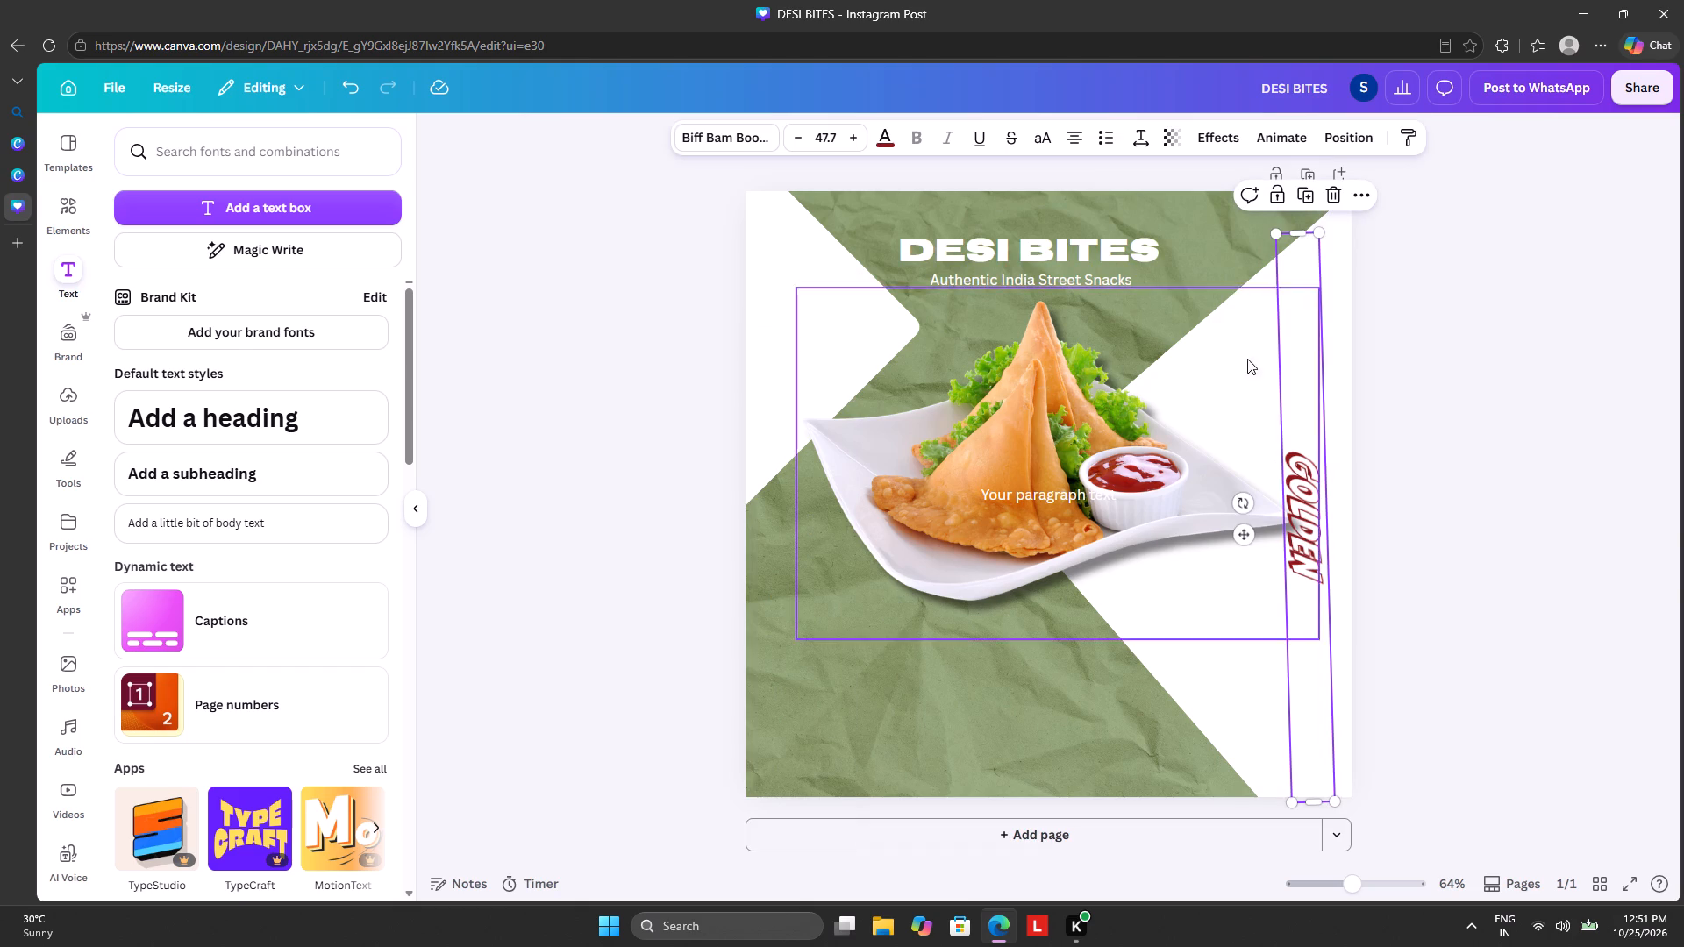
{"action": "left_click", "coordinate": [1303, 190]}
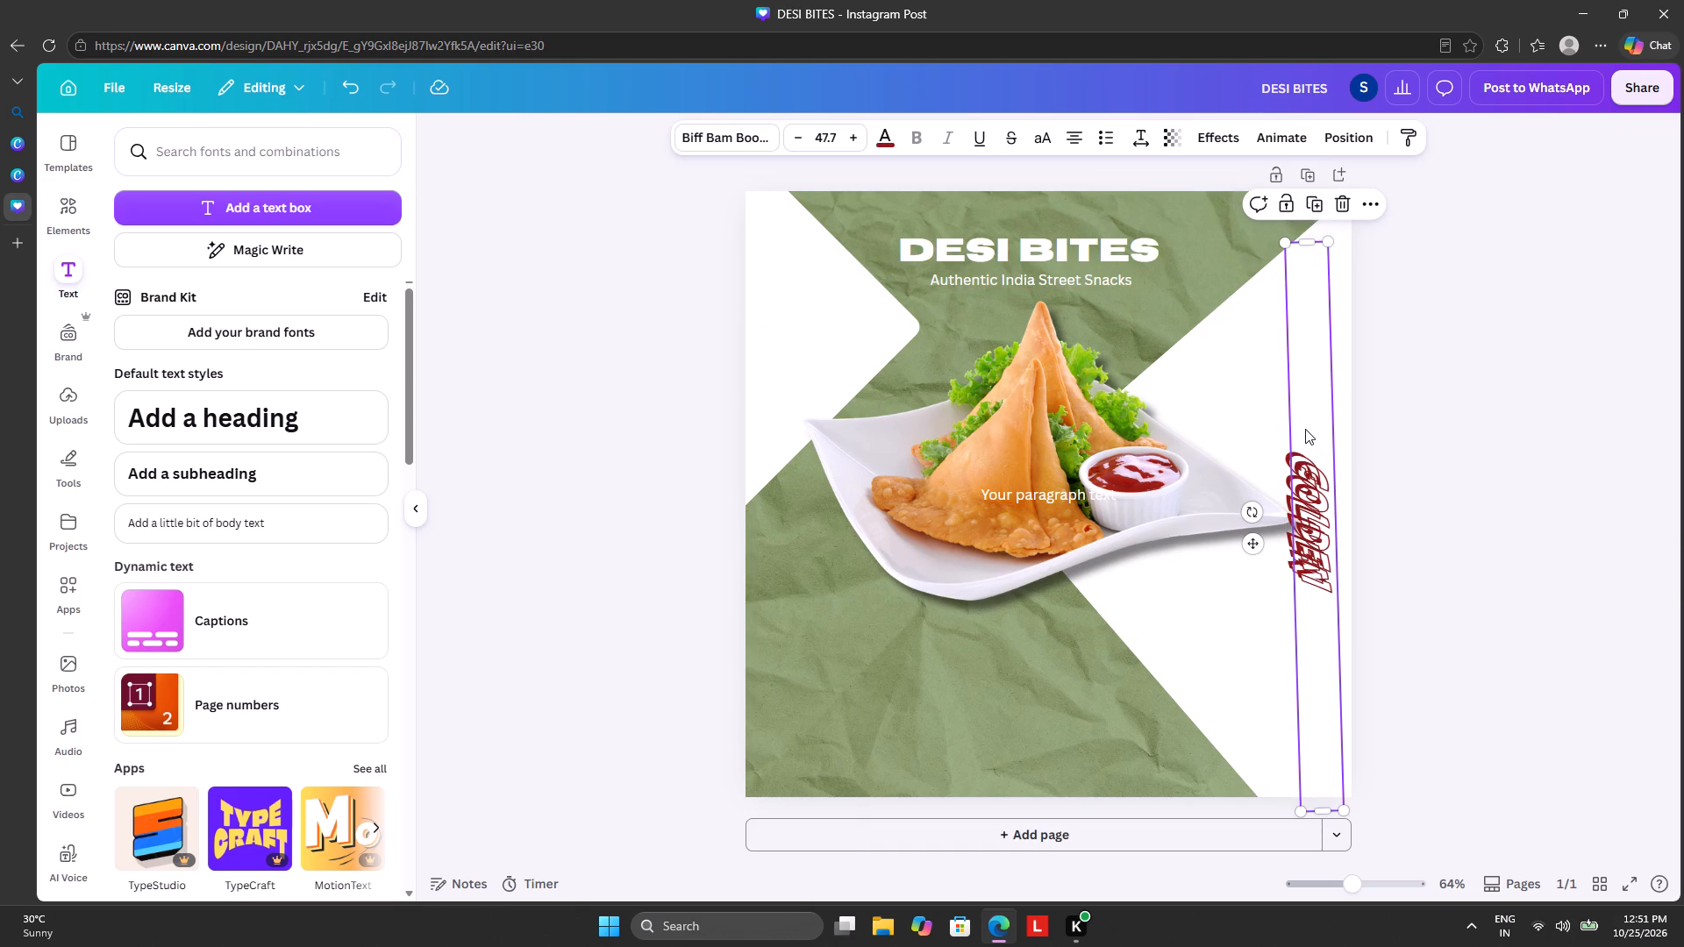
{"action": "left_click_drag", "start_coordinate": [1305, 429], "coordinate": [960, 500]}
{"action": "left_click", "coordinate": [967, 669]}
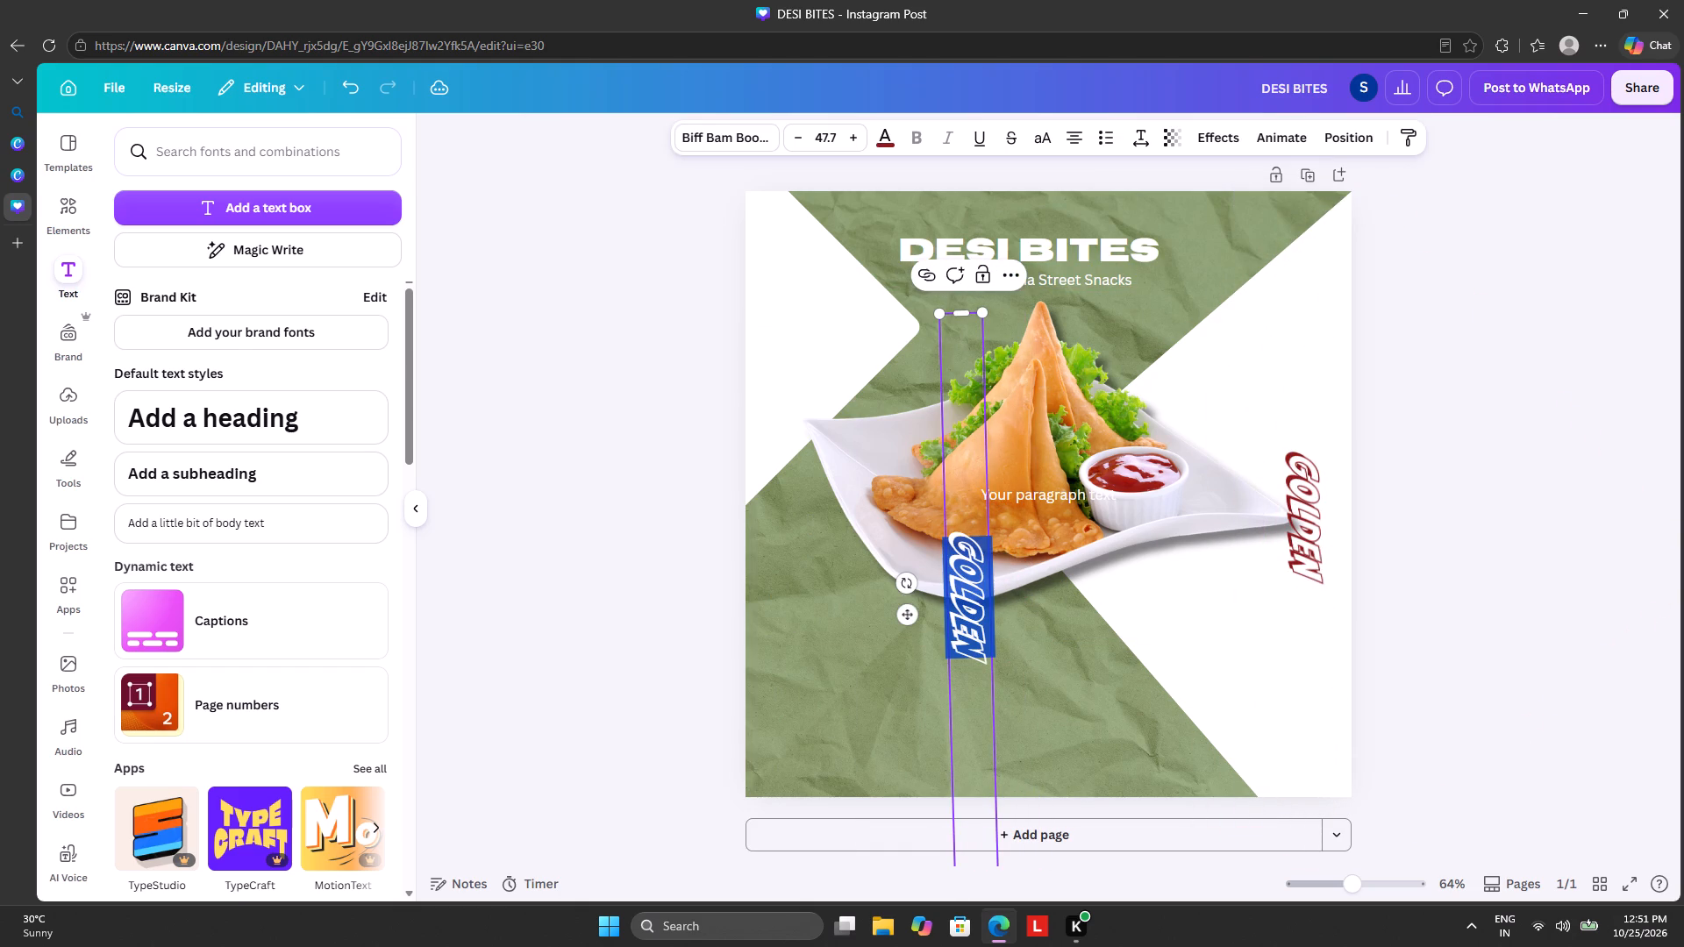
{"action": "key", "text": "BackSpace"}
{"action": "key", "text": "ctrl+v"}
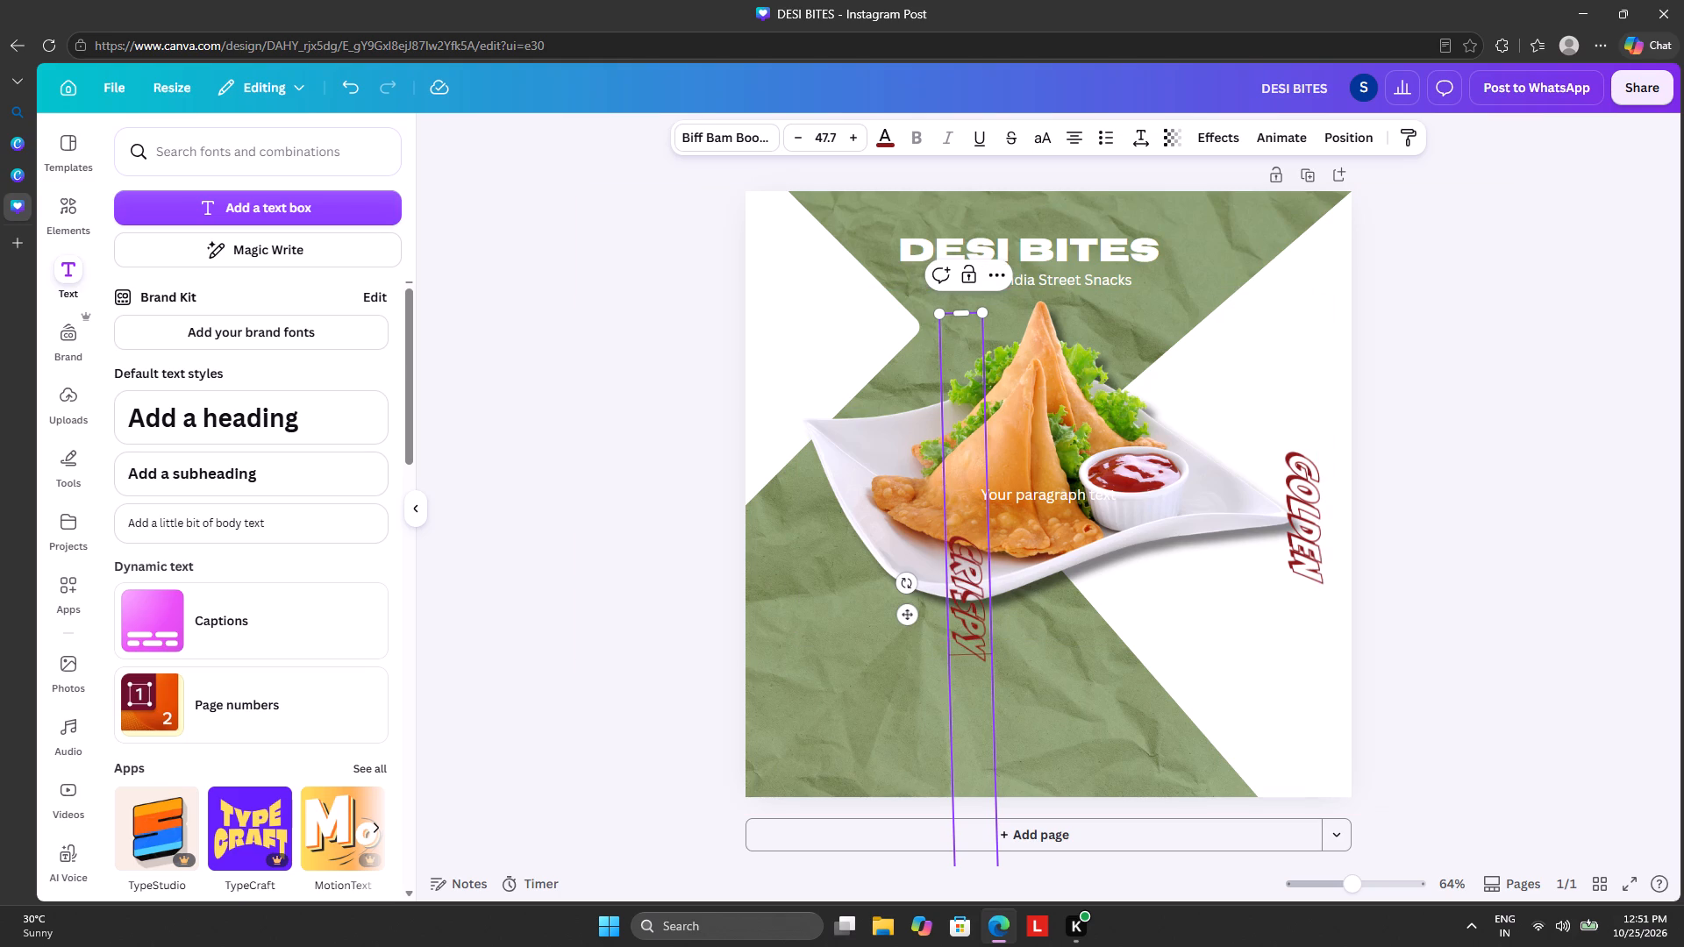
Rotate the red CRISPY text to about -73° so it reads from bottom to top.
{"action": "left_click_drag", "start_coordinate": [908, 586], "coordinate": [1032, 609]}
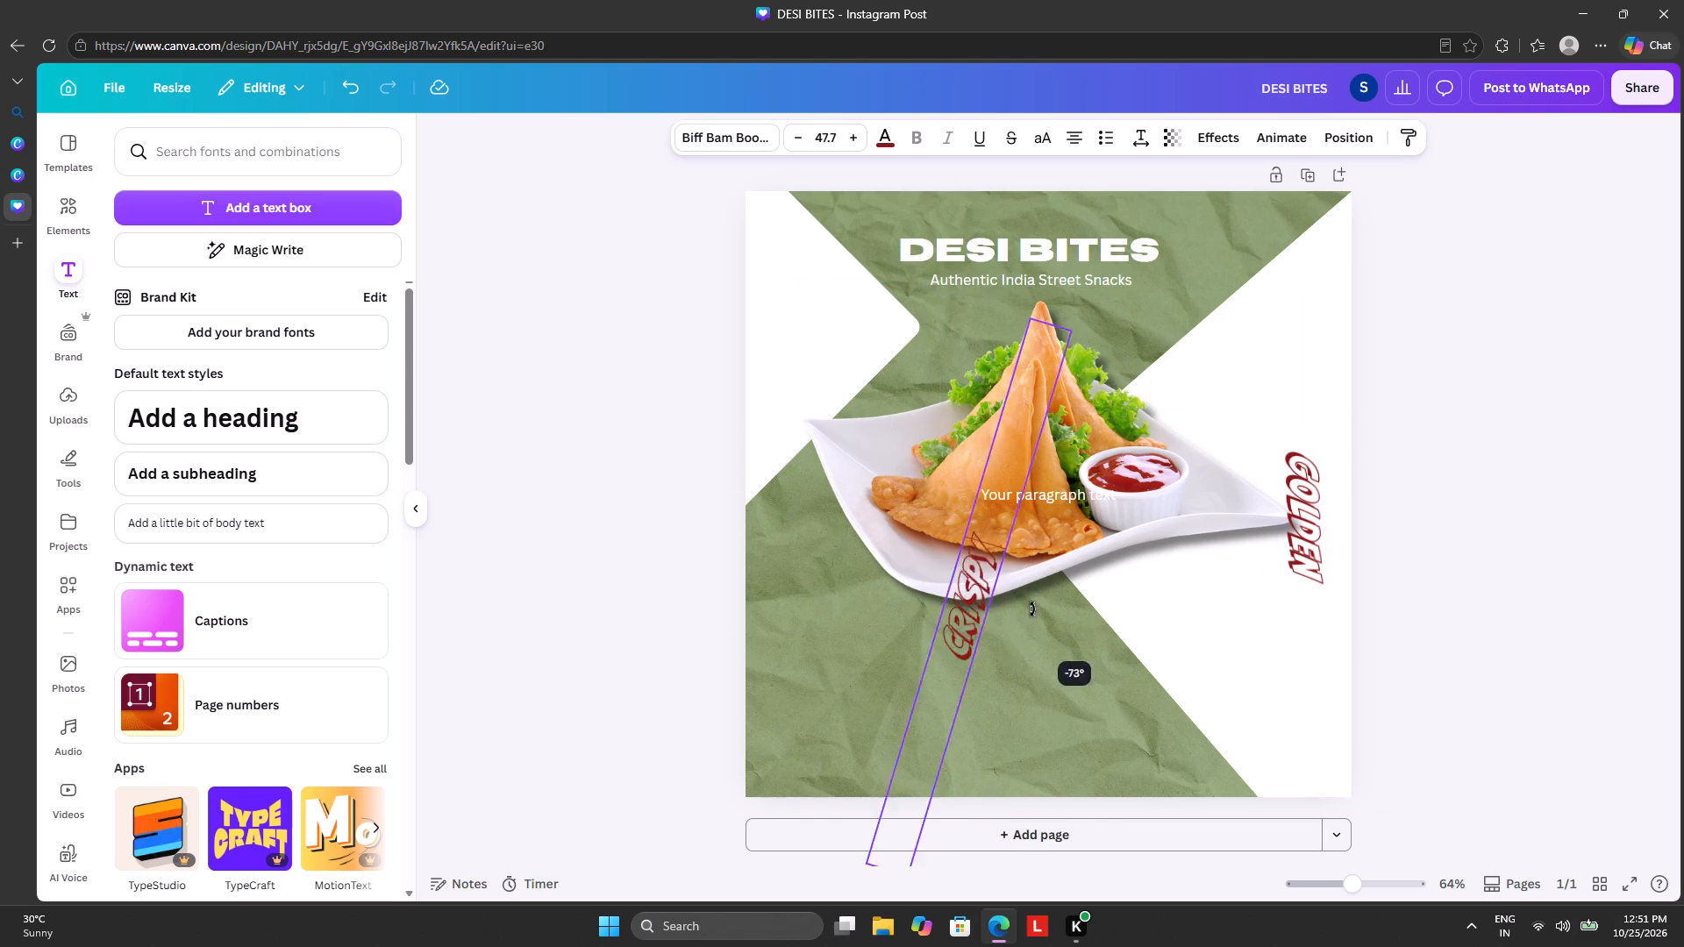
Rotate the red outlined CRISPY text to read nearly vertically upward and place it beside the plate's left edge.
{"action": "left_click_drag", "start_coordinate": [1032, 609], "coordinate": [1021, 606]}
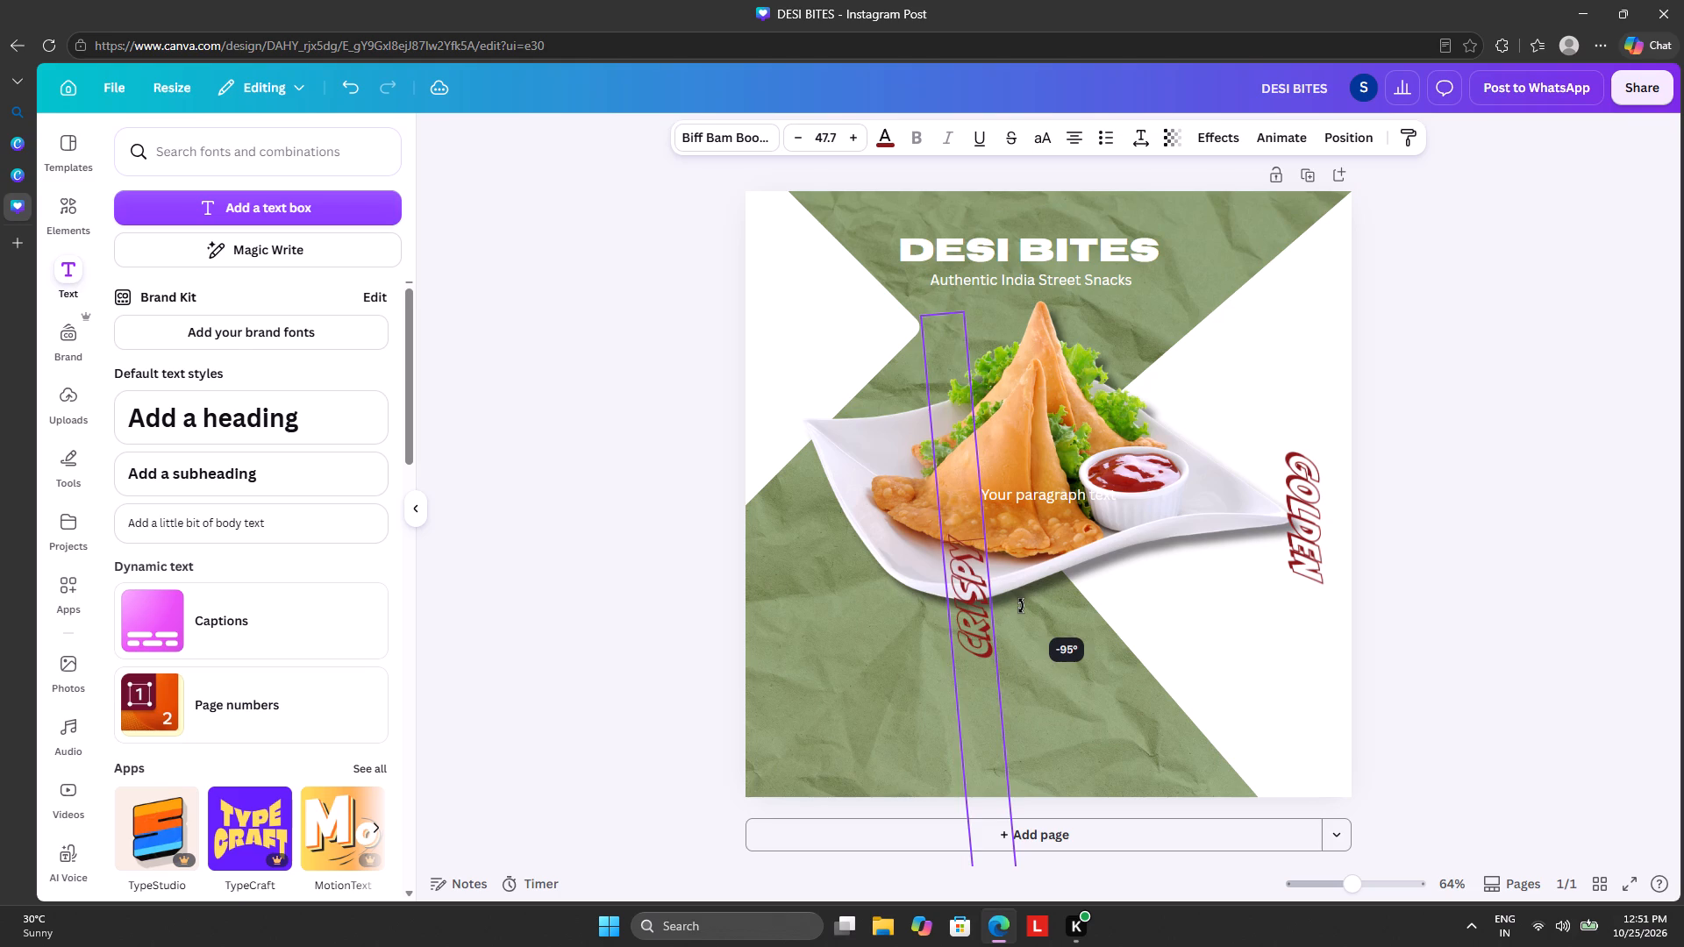
{"action": "left_click_drag", "start_coordinate": [1021, 606], "coordinate": [1020, 609]}
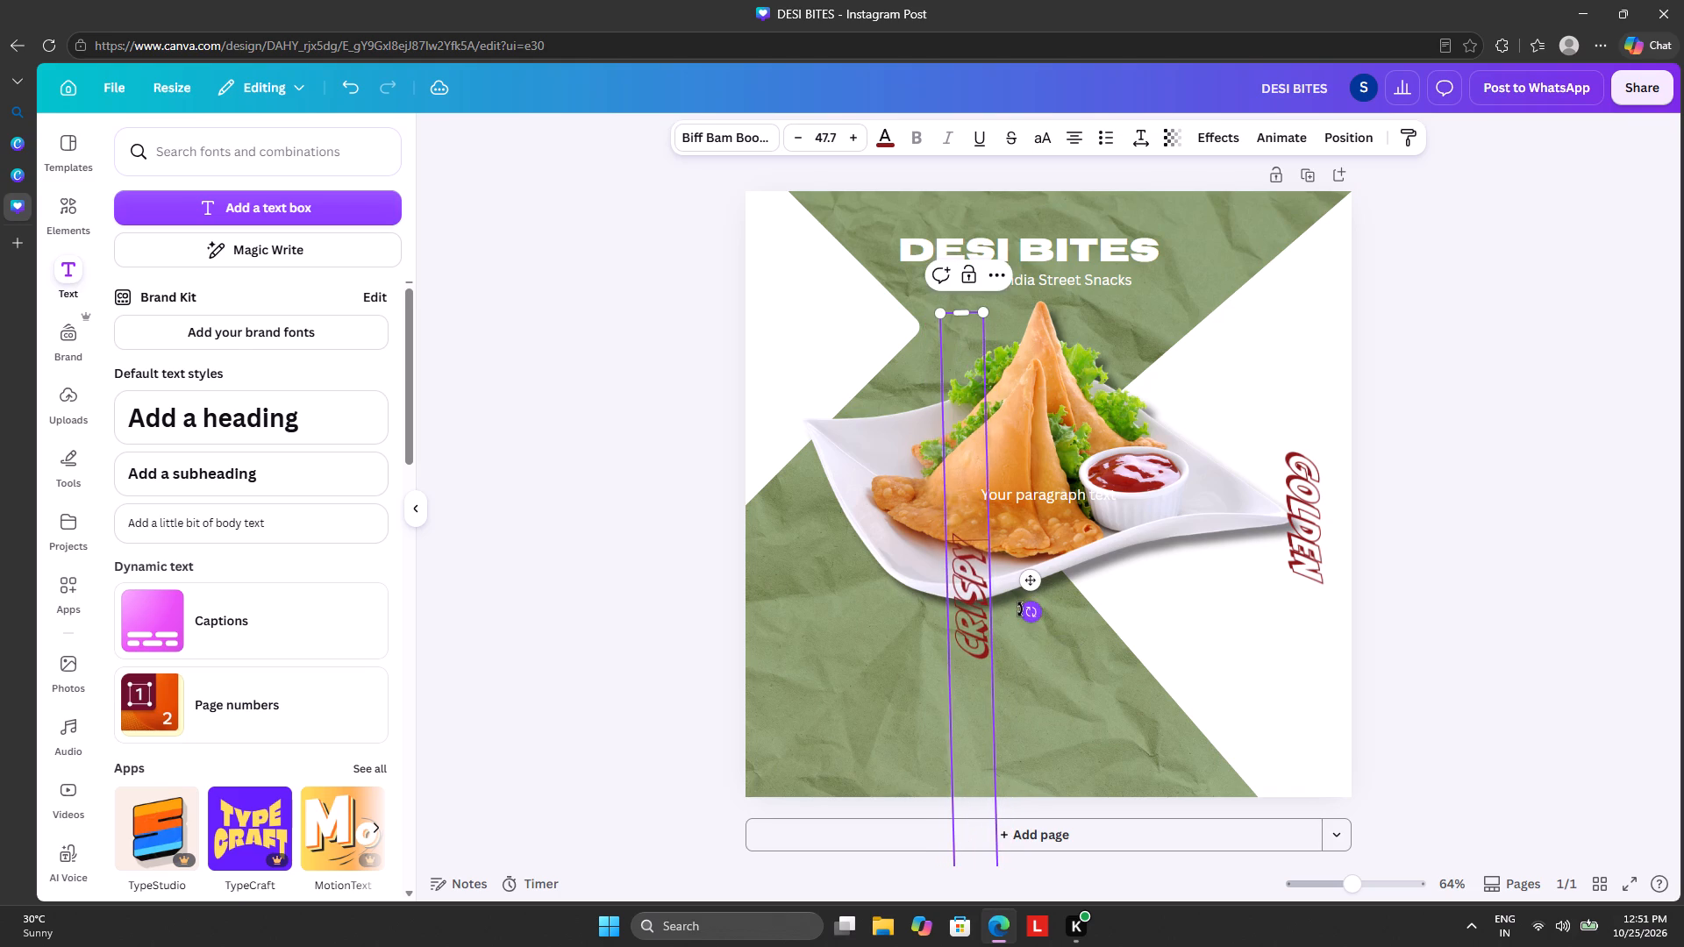
{"action": "left_click_drag", "start_coordinate": [991, 637], "coordinate": [810, 625]}
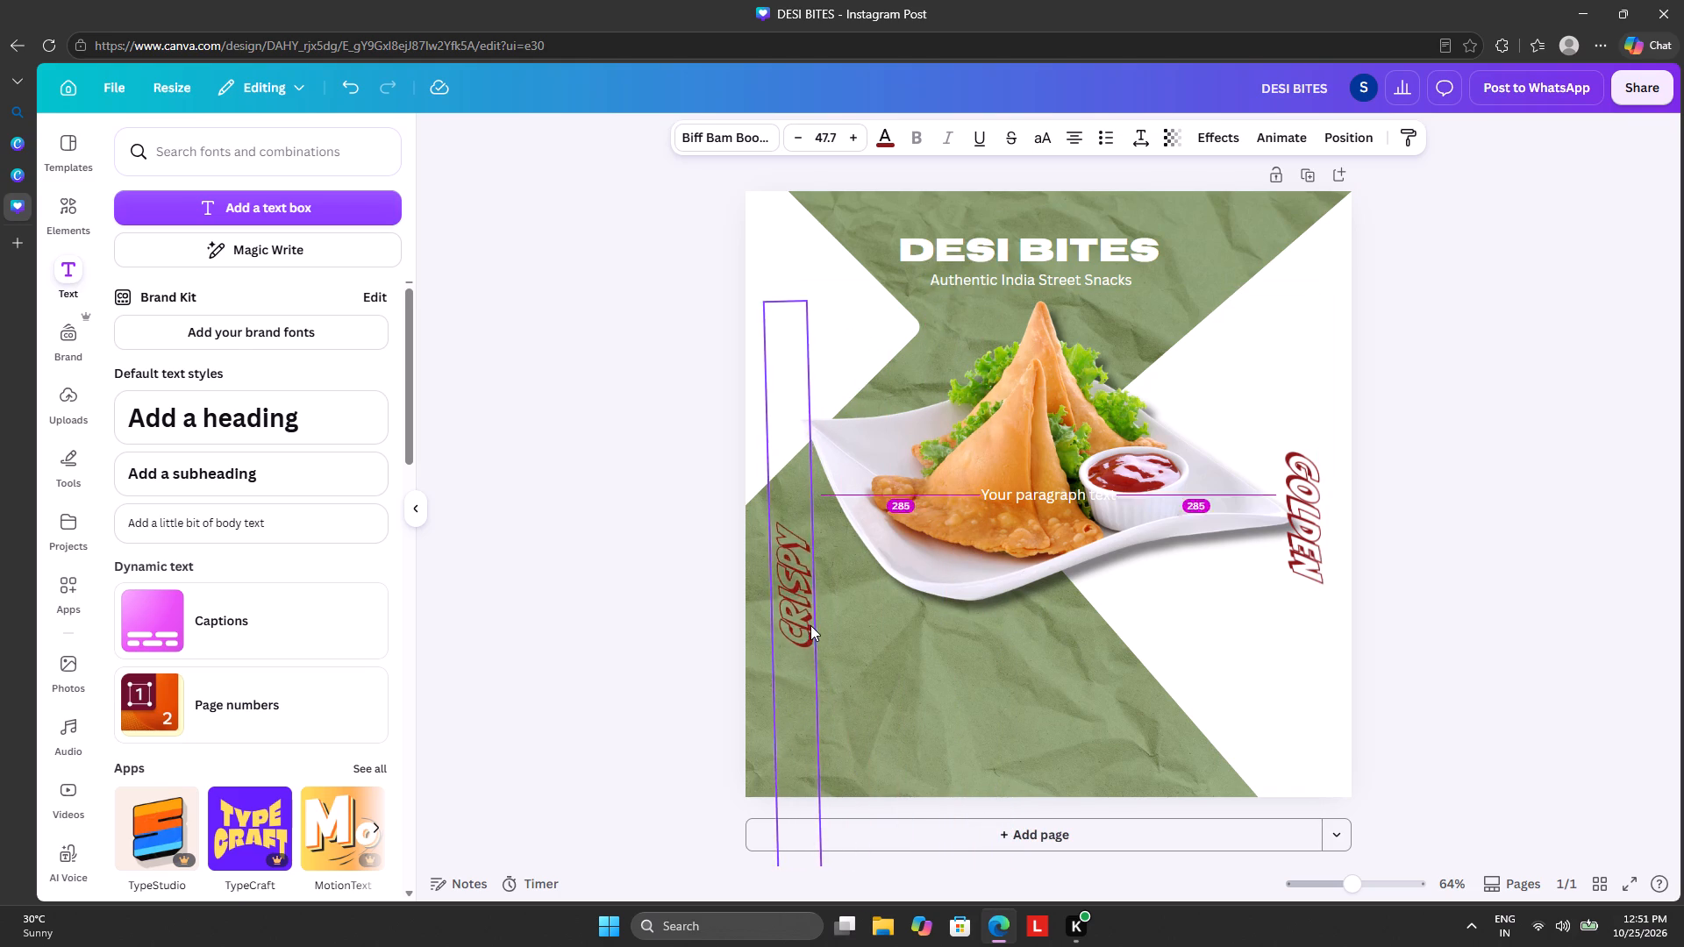
{"action": "left_click_drag", "start_coordinate": [810, 625], "coordinate": [818, 481]}
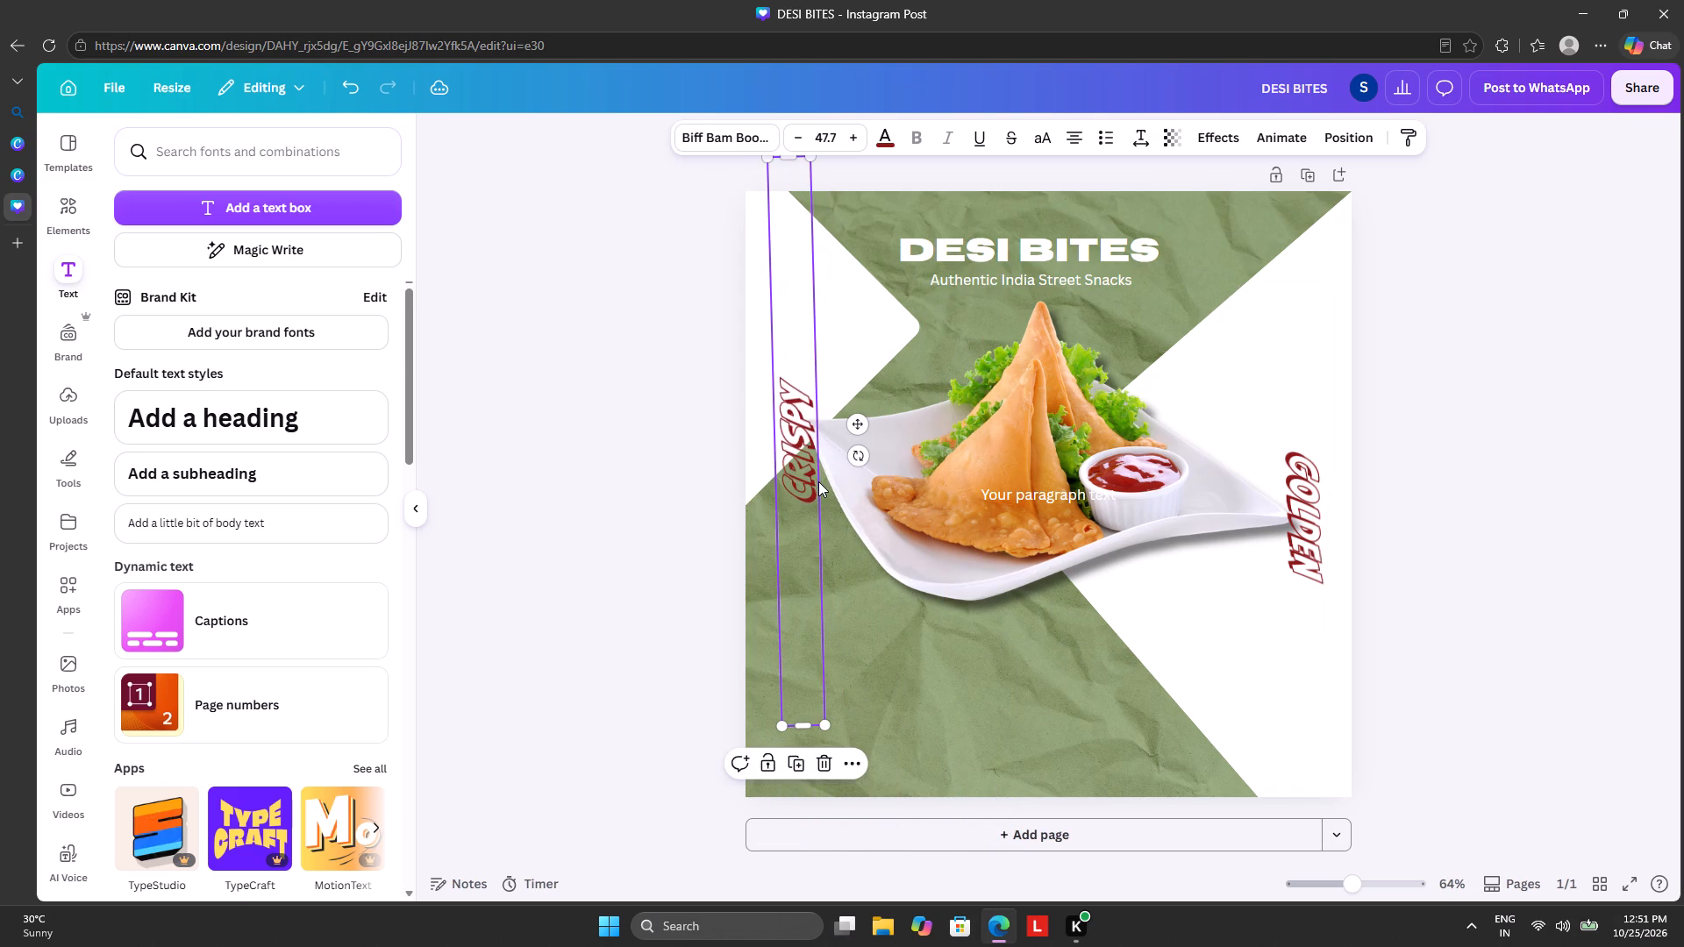
Resize the red CRISPY text to font size 77.
{"action": "left_click_drag", "start_coordinate": [827, 724], "coordinate": [1153, 805]}
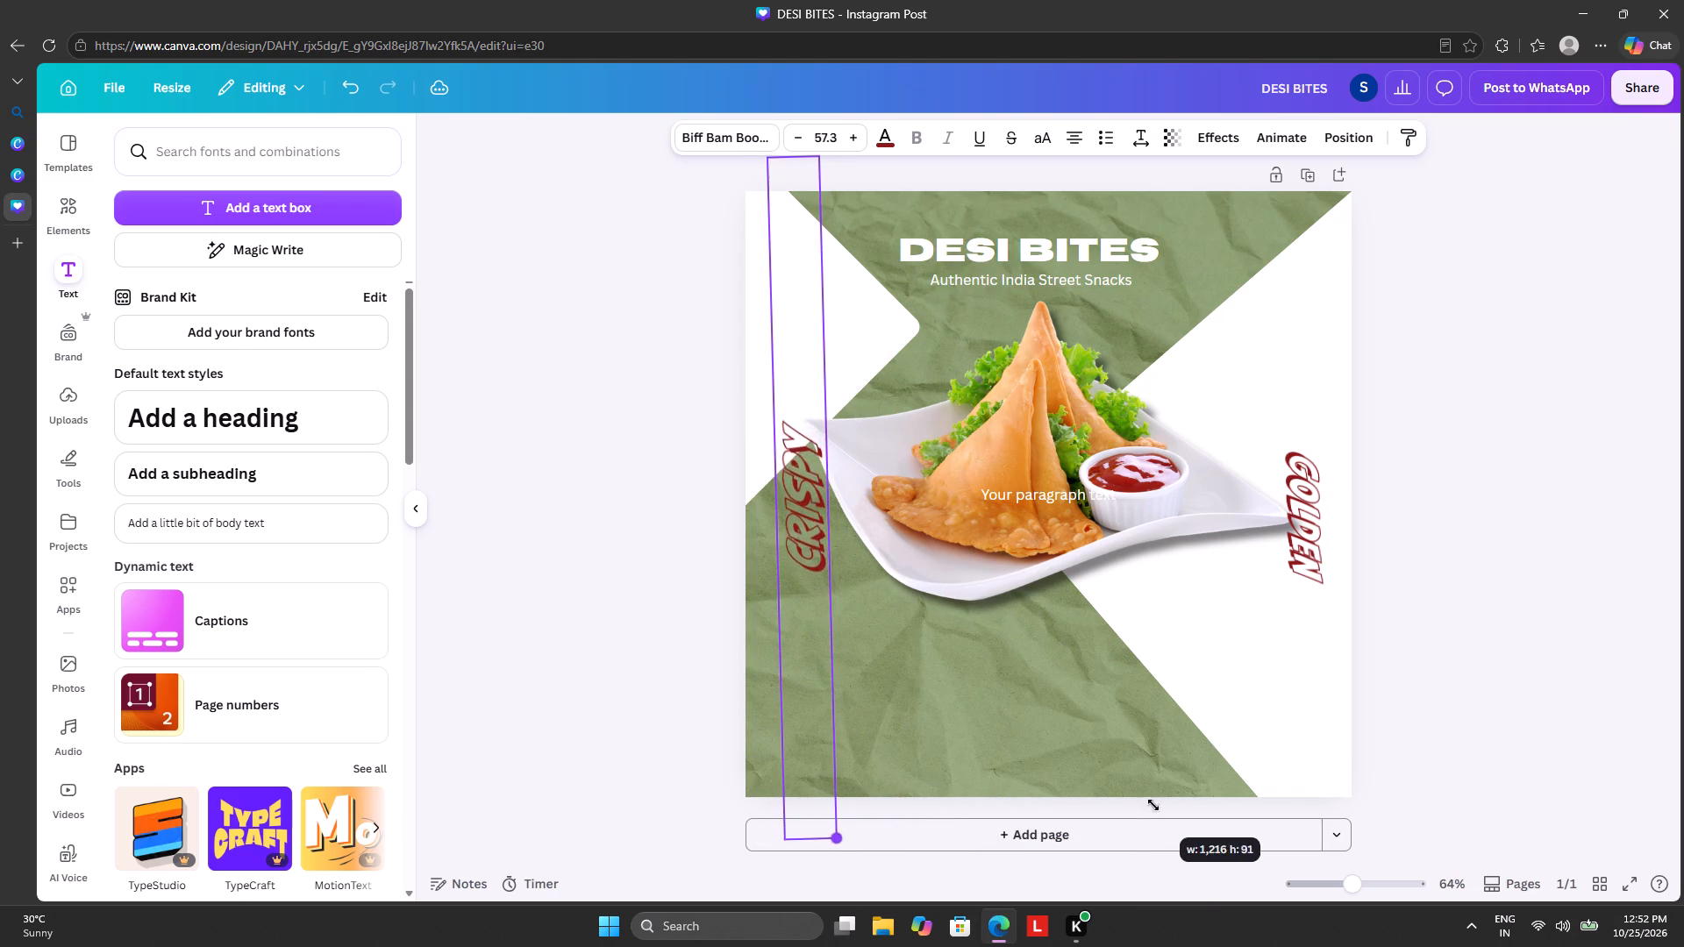
{"action": "left_click_drag", "start_coordinate": [1153, 805], "coordinate": [766, 517]}
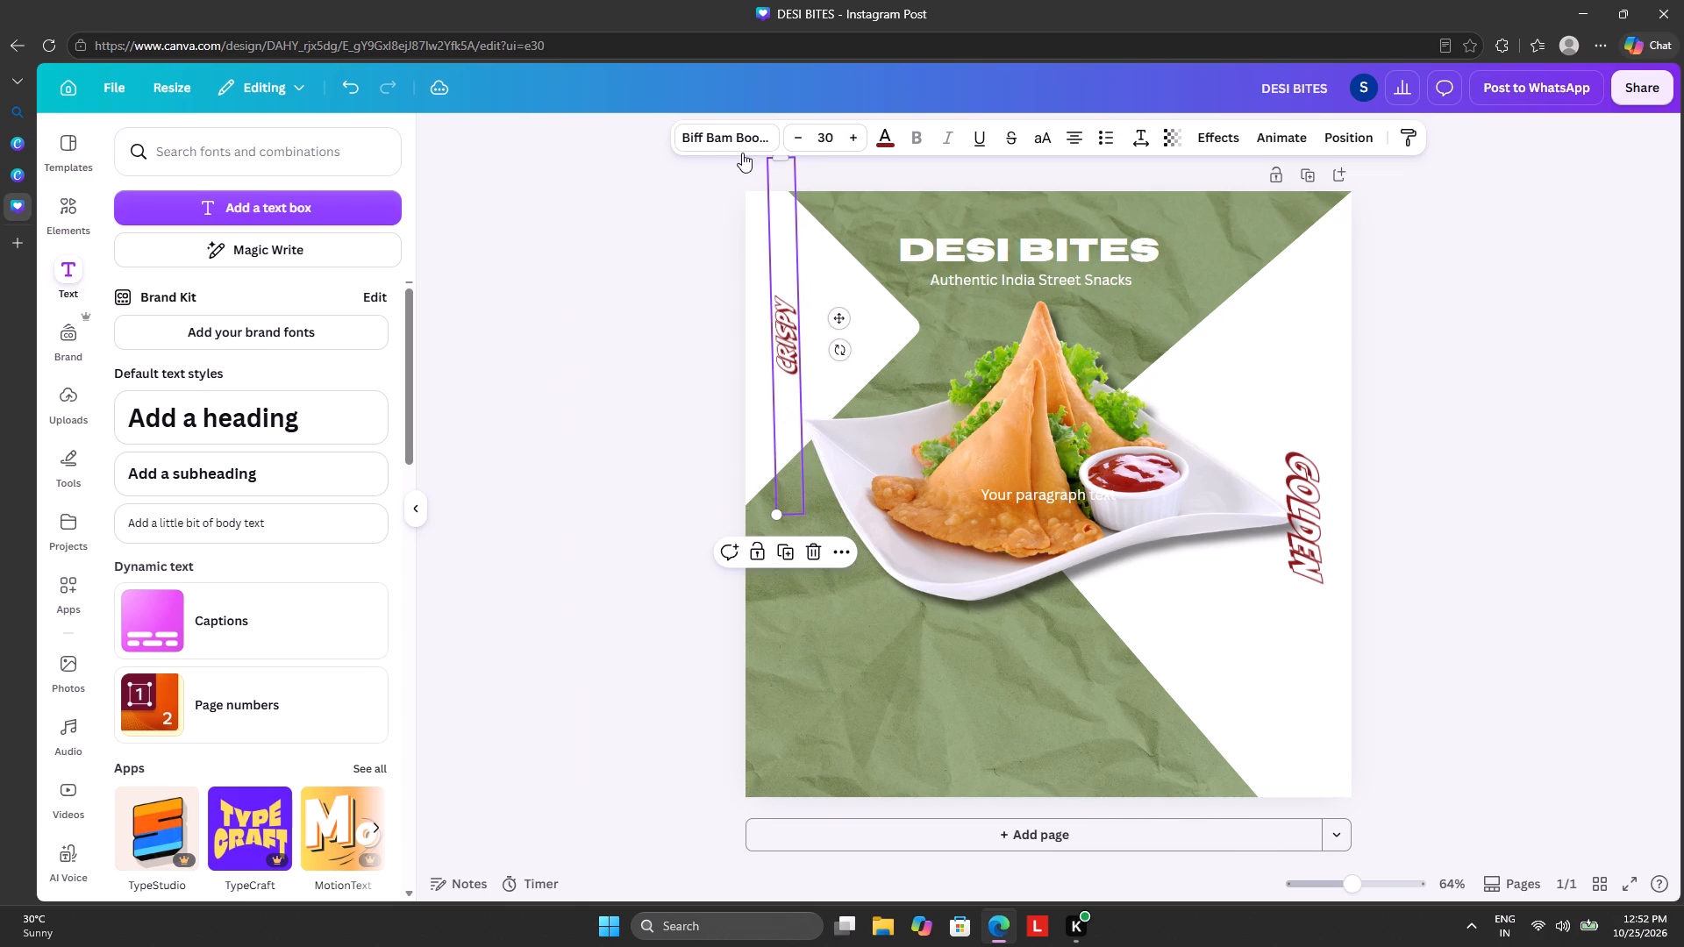
{"action": "left_click", "coordinate": [846, 133]}
{"action": "left_click", "coordinate": [849, 139]}
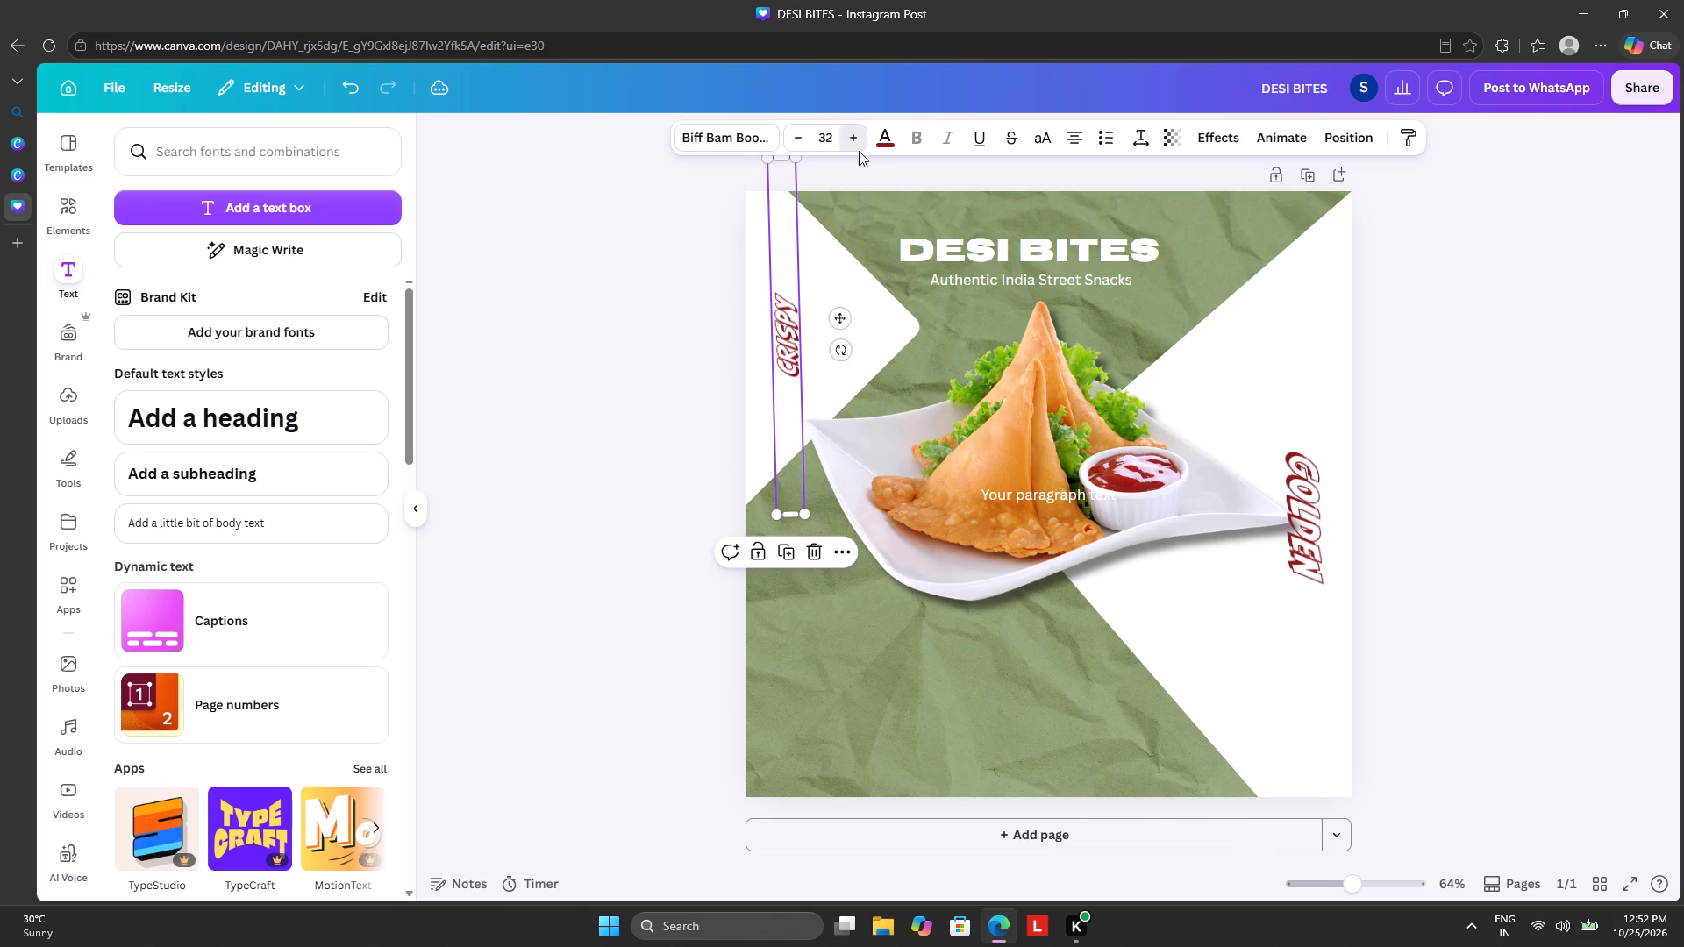
{"action": "triple_click", "coordinate": [854, 139]}
{"action": "triple_click", "coordinate": [854, 138]}
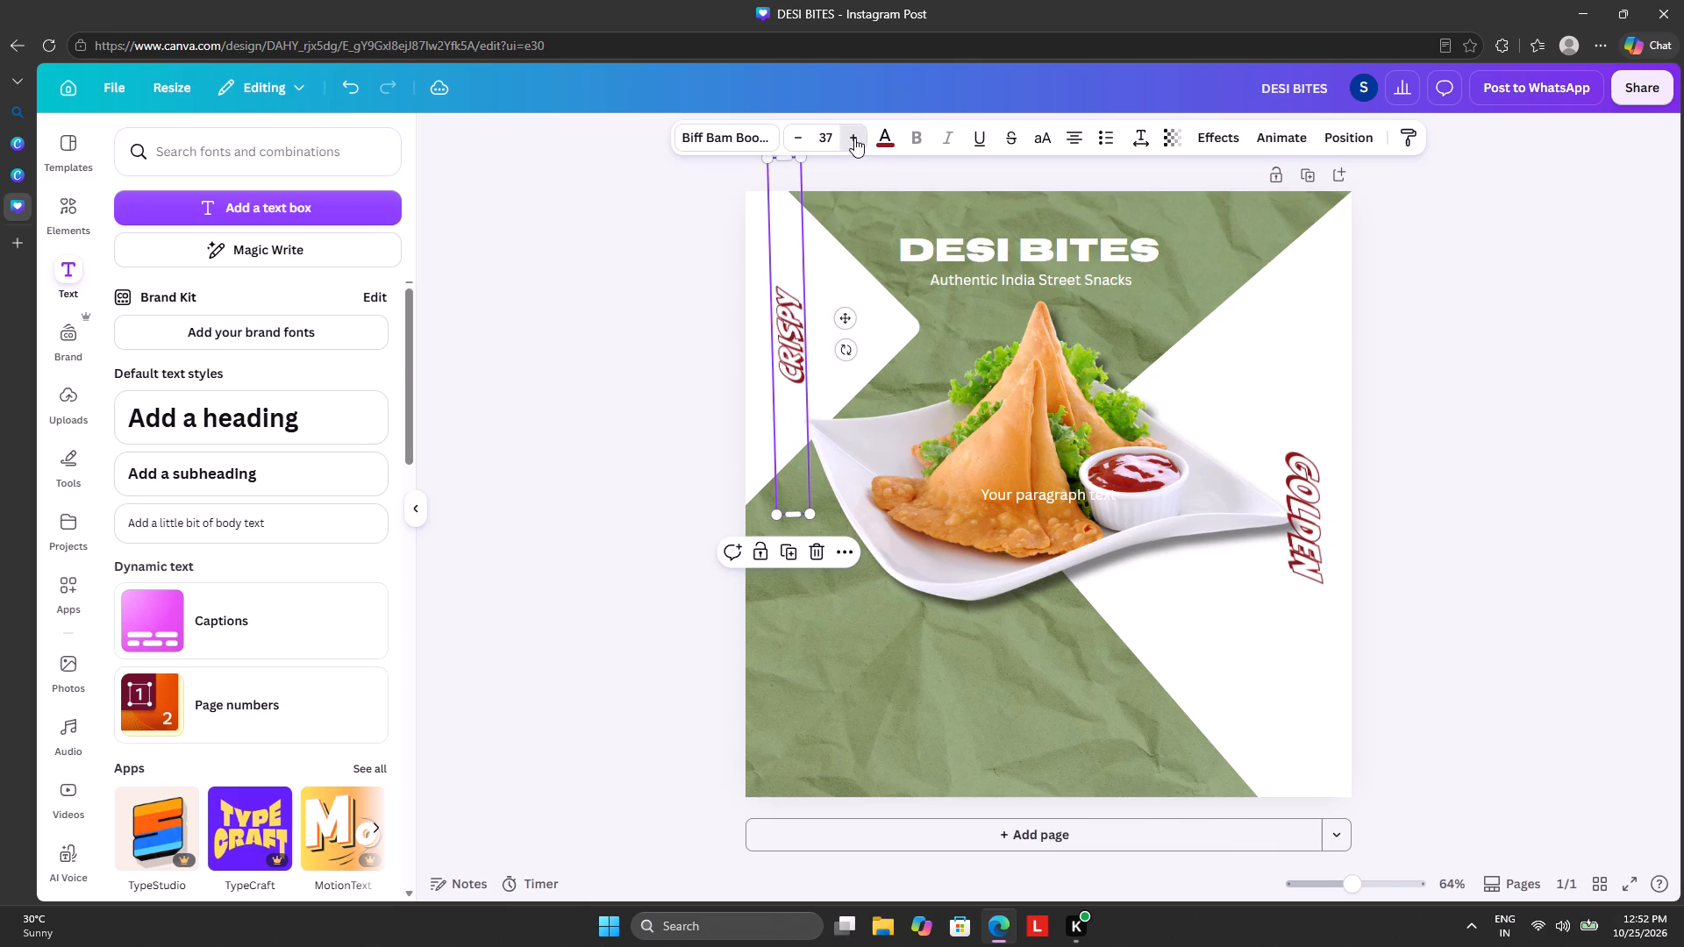
{"action": "left_click", "coordinate": [854, 138]}
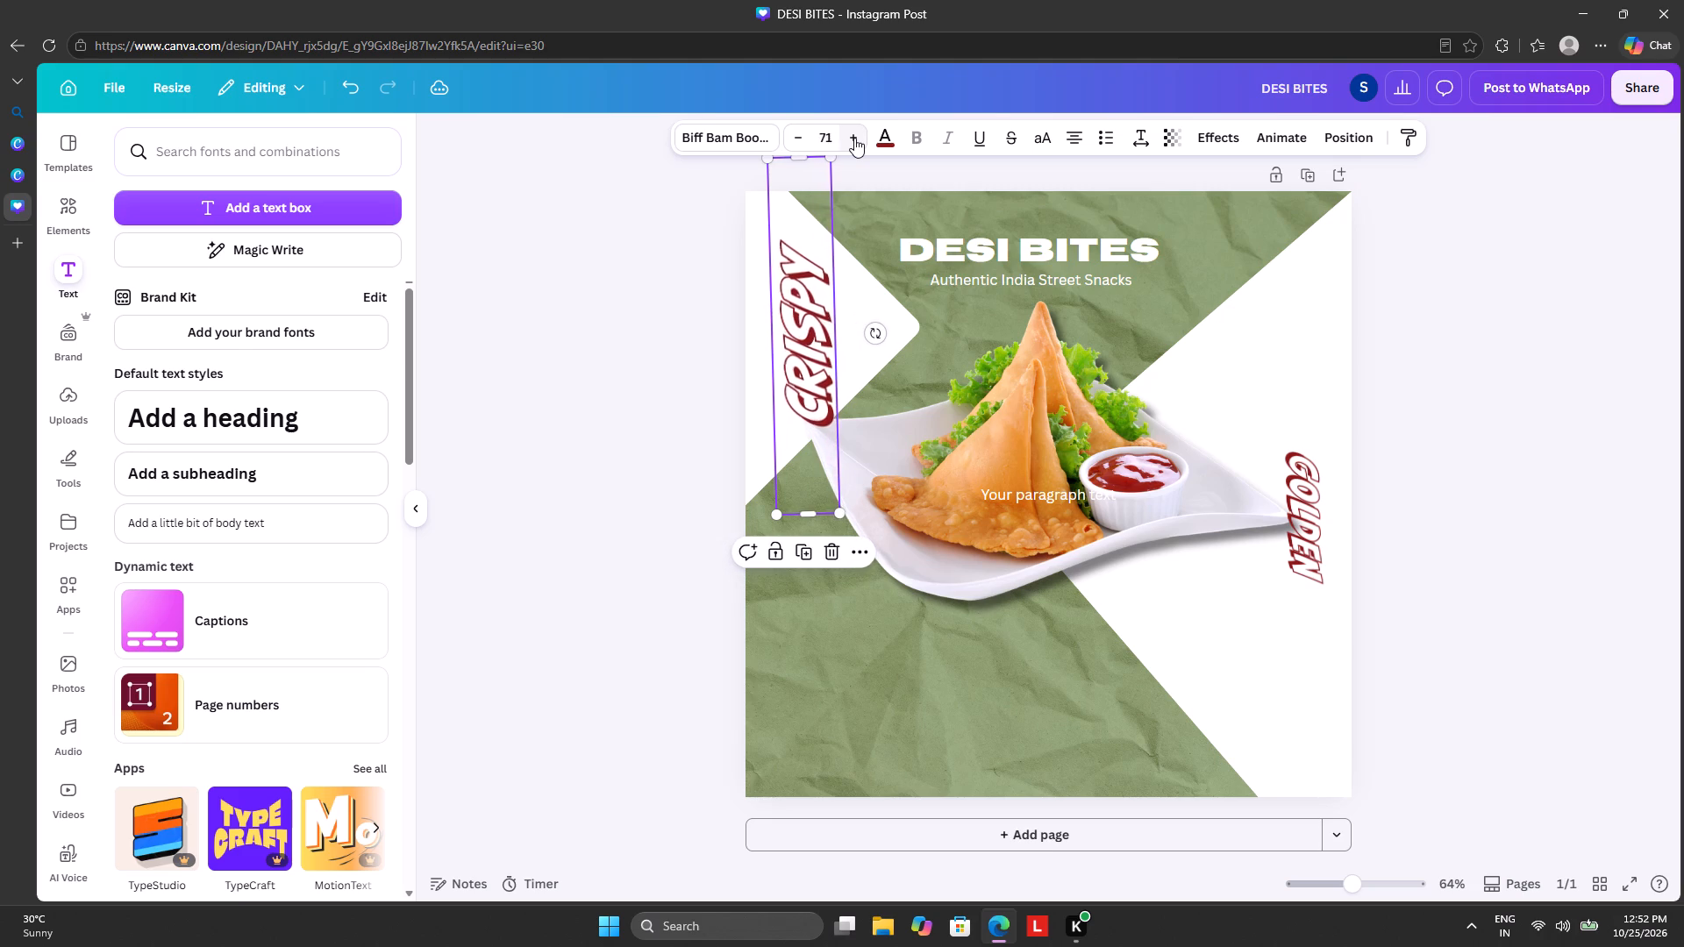
Reposition the enlarged CRISPY text so it overlaps the left rim of the samosa plate.
{"action": "left_click_drag", "start_coordinate": [810, 272], "coordinate": [781, 610]}
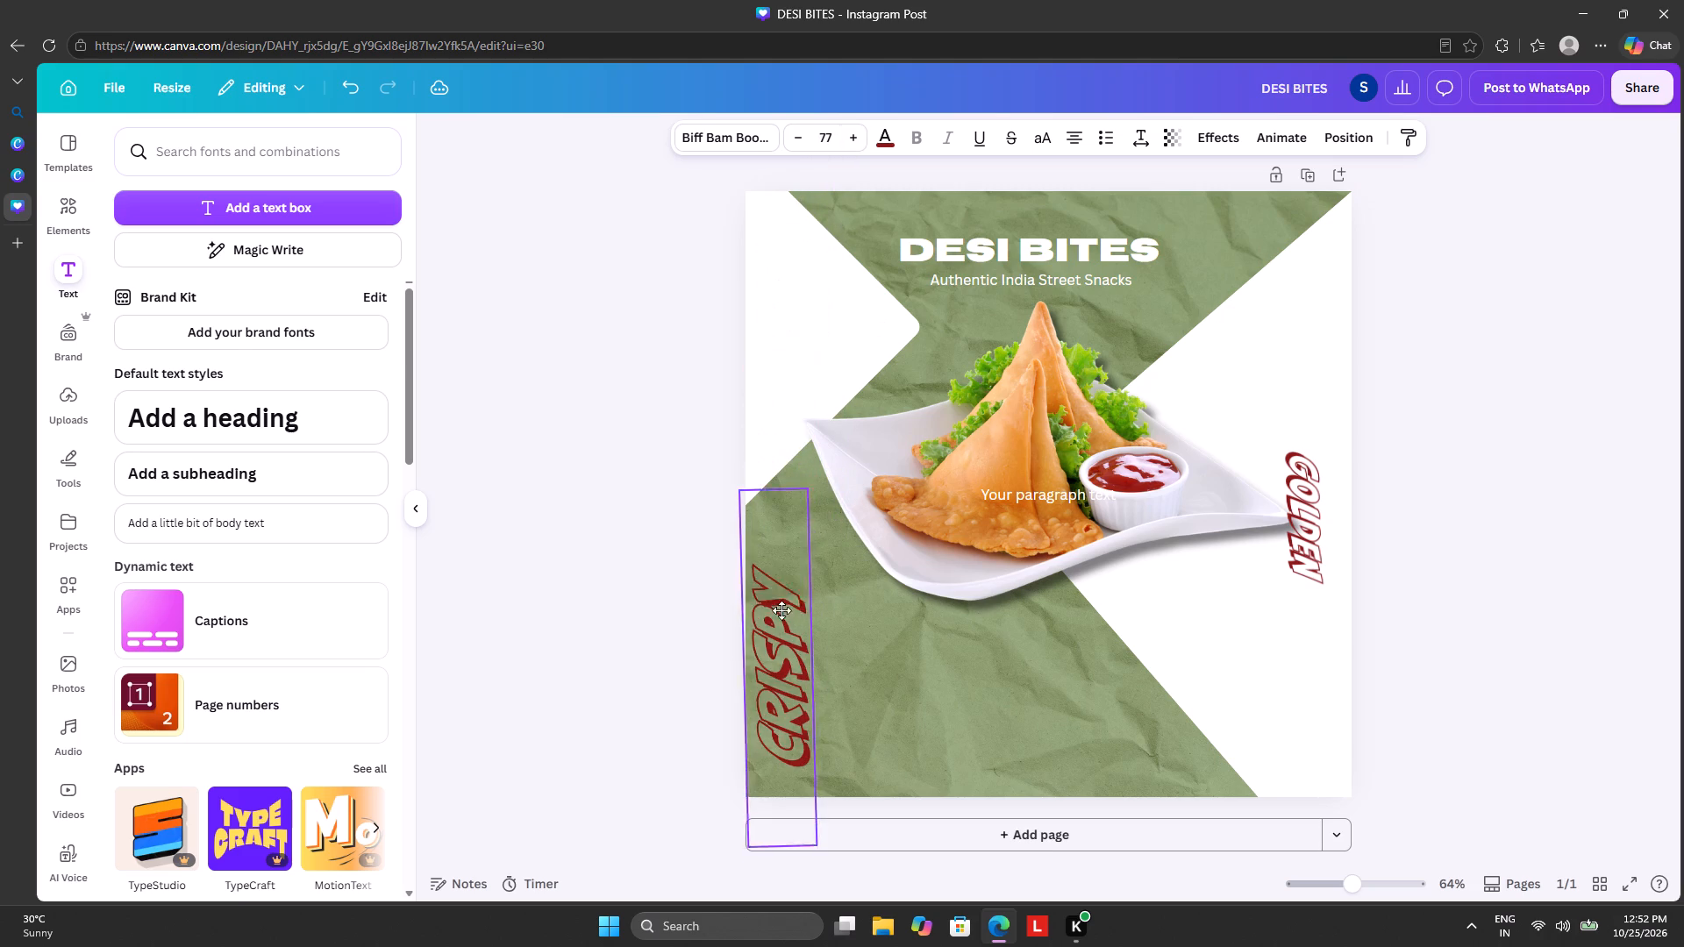
{"action": "left_click_drag", "start_coordinate": [781, 610], "coordinate": [793, 580]}
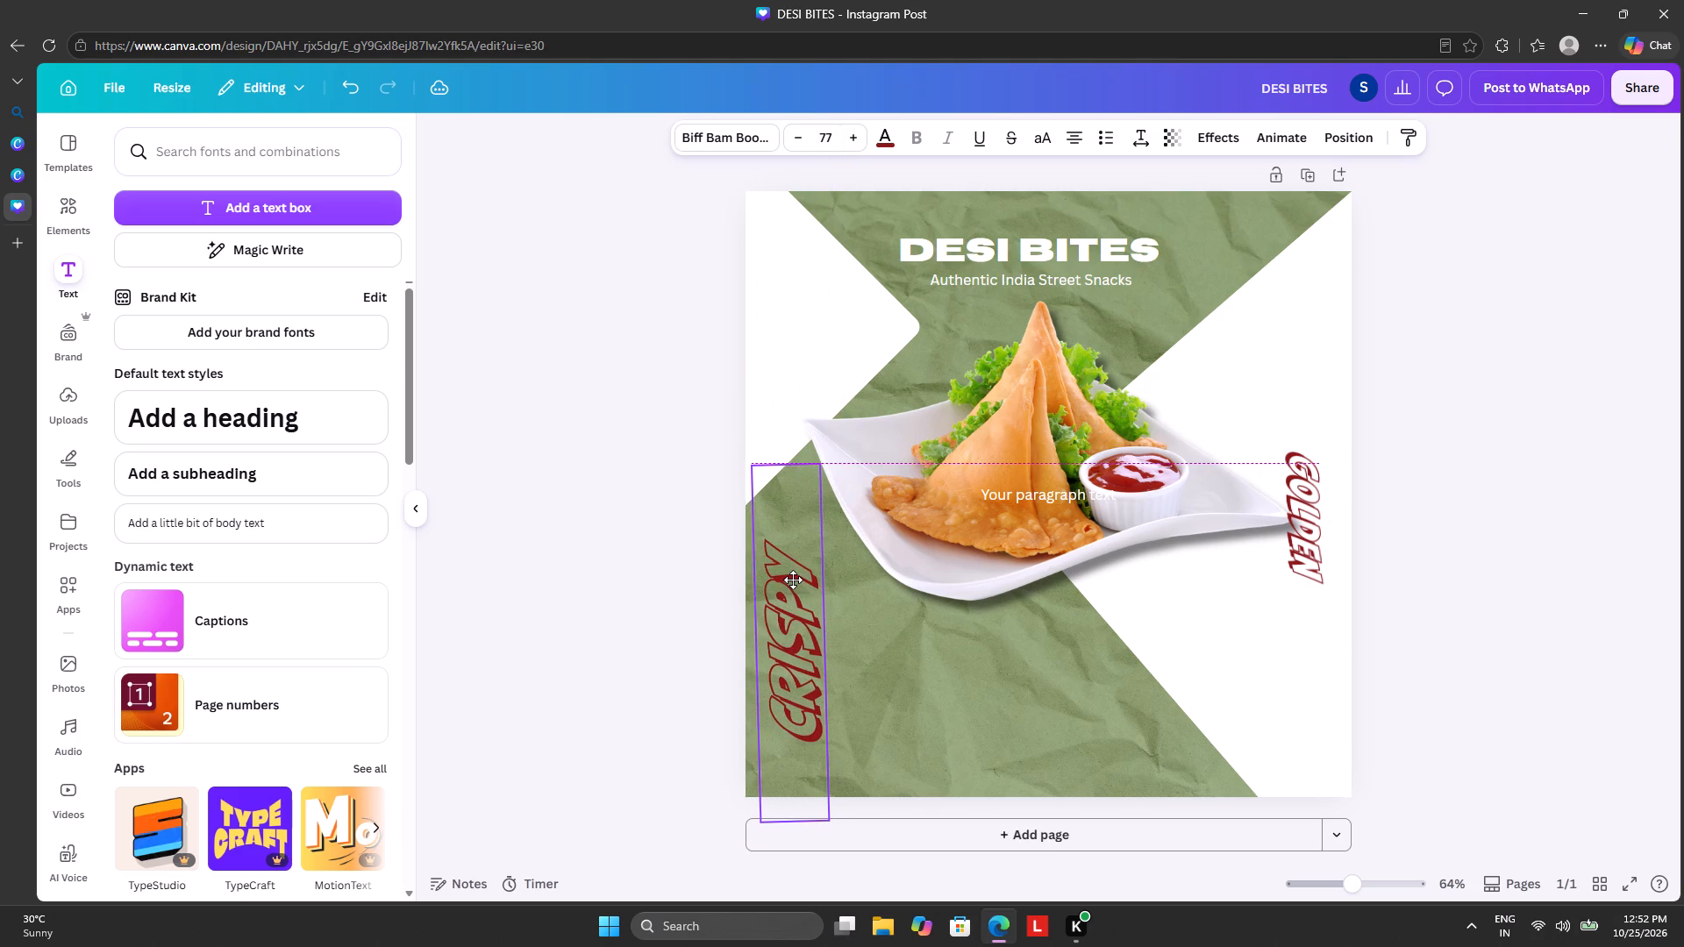
{"action": "left_click_drag", "start_coordinate": [793, 580], "coordinate": [820, 422]}
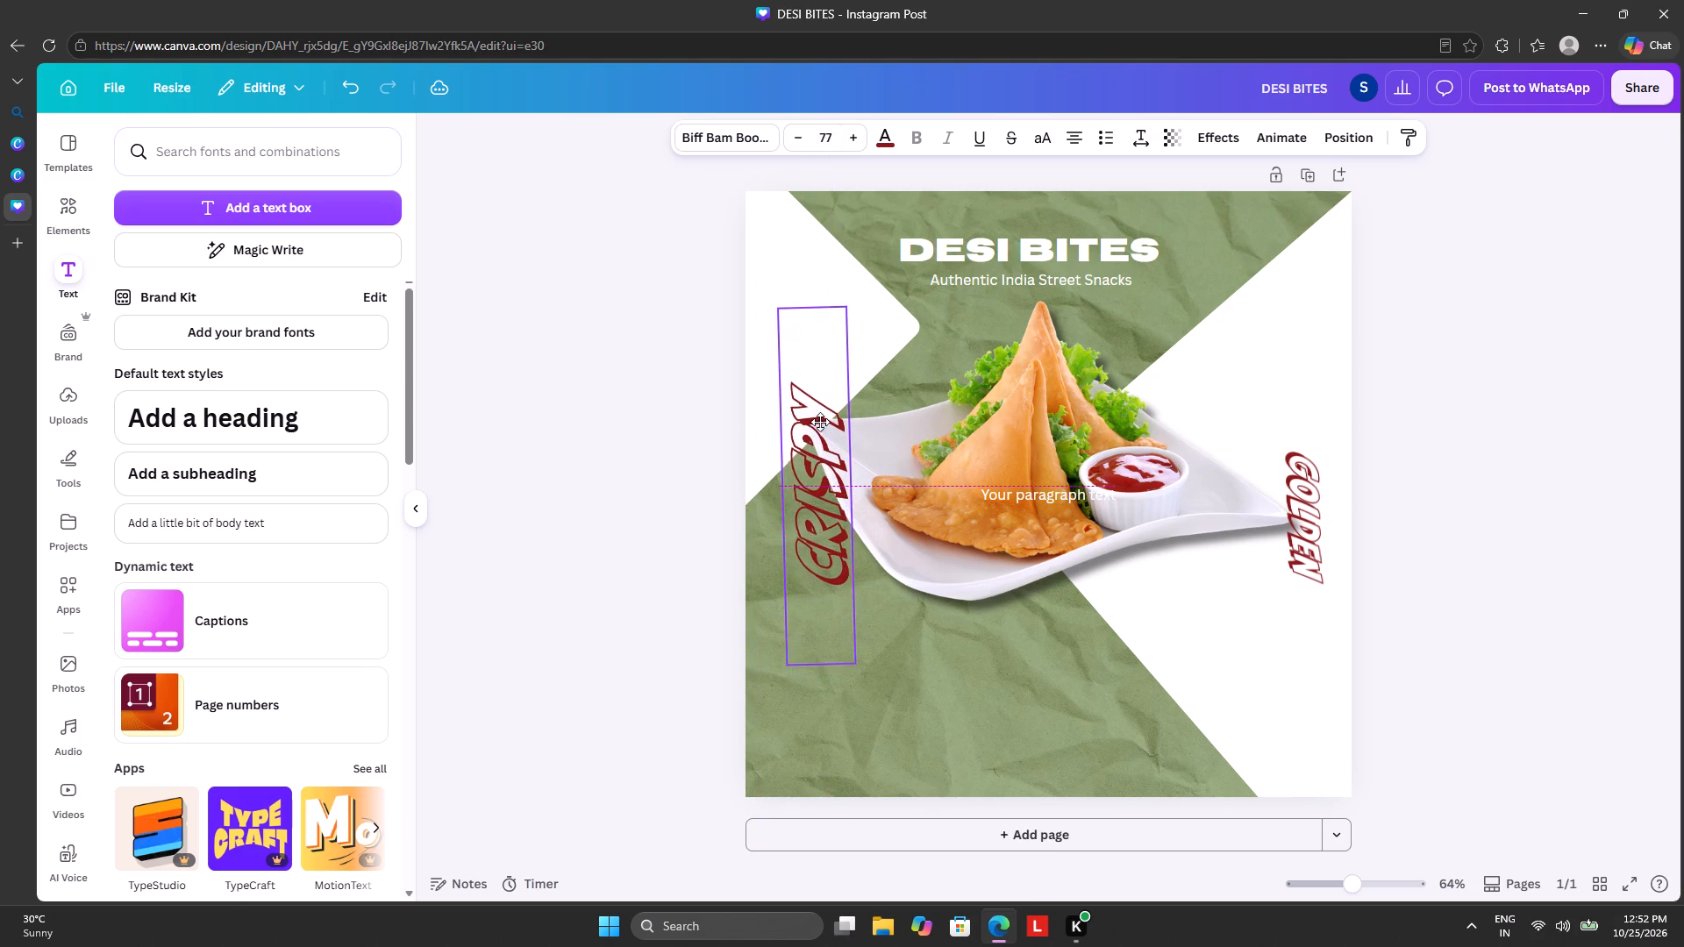
{"action": "left_click_drag", "start_coordinate": [820, 422], "coordinate": [817, 384]}
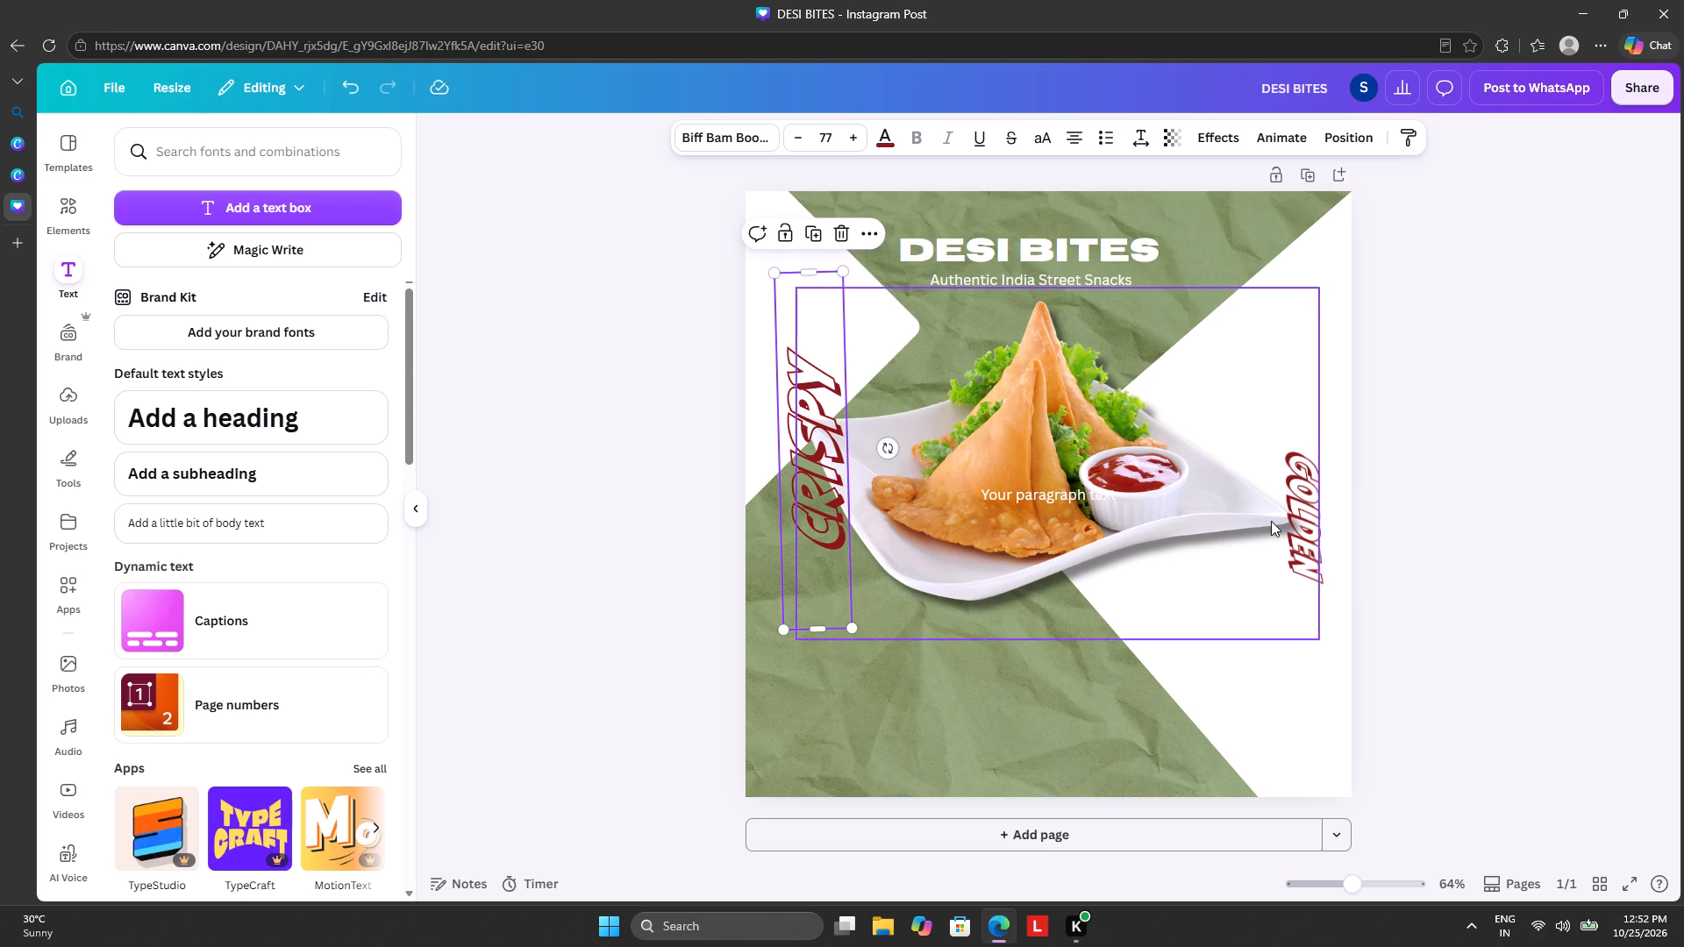
Increase the GOLDEN text's font size to 79.7.
{"action": "left_click", "coordinate": [1309, 520]}
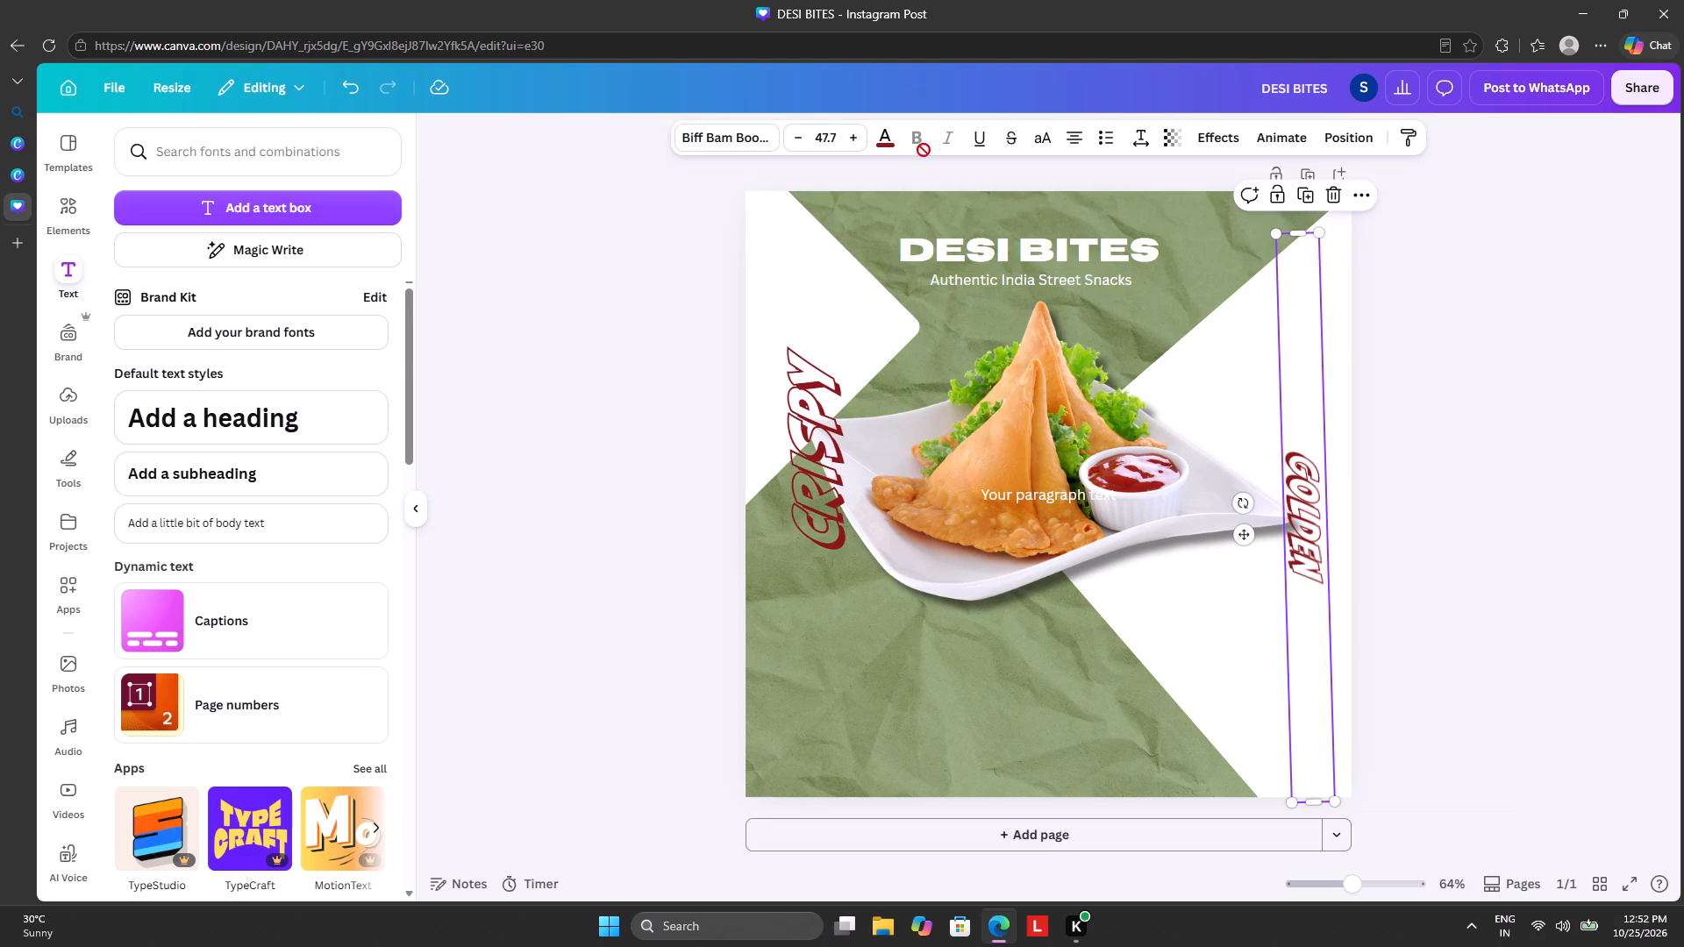
{"action": "left_click", "coordinate": [853, 138]}
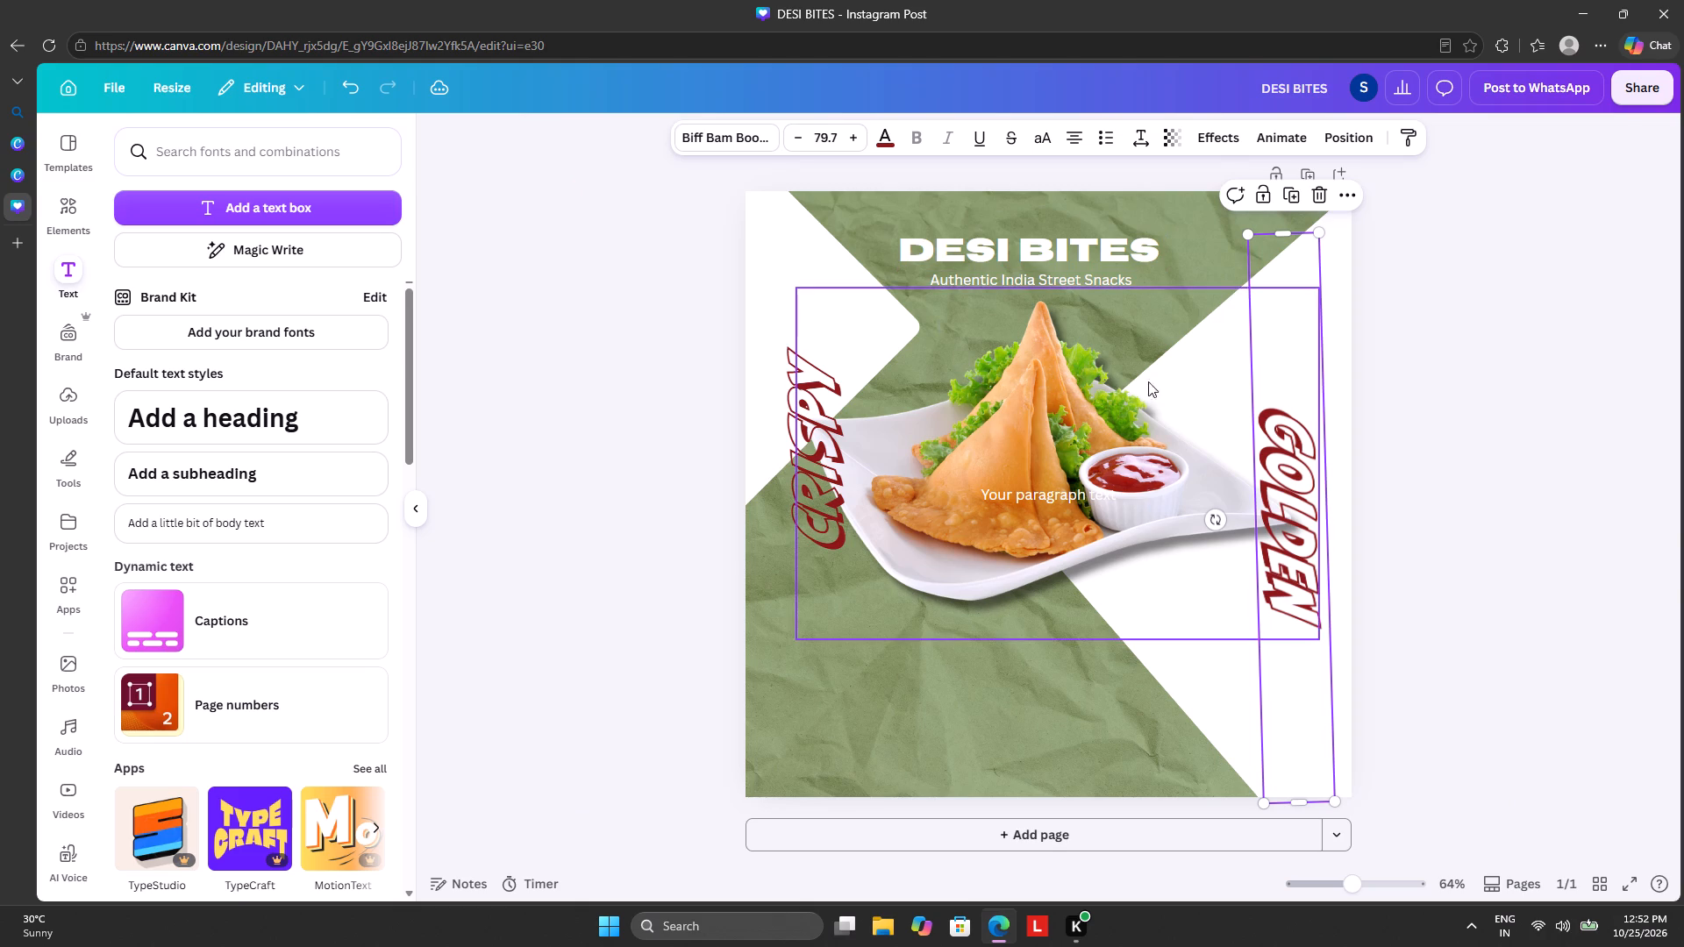
Reorder the layers so the GOLDEN text sits directly behind the samosa plate image.
{"action": "left_click", "coordinate": [1343, 190]}
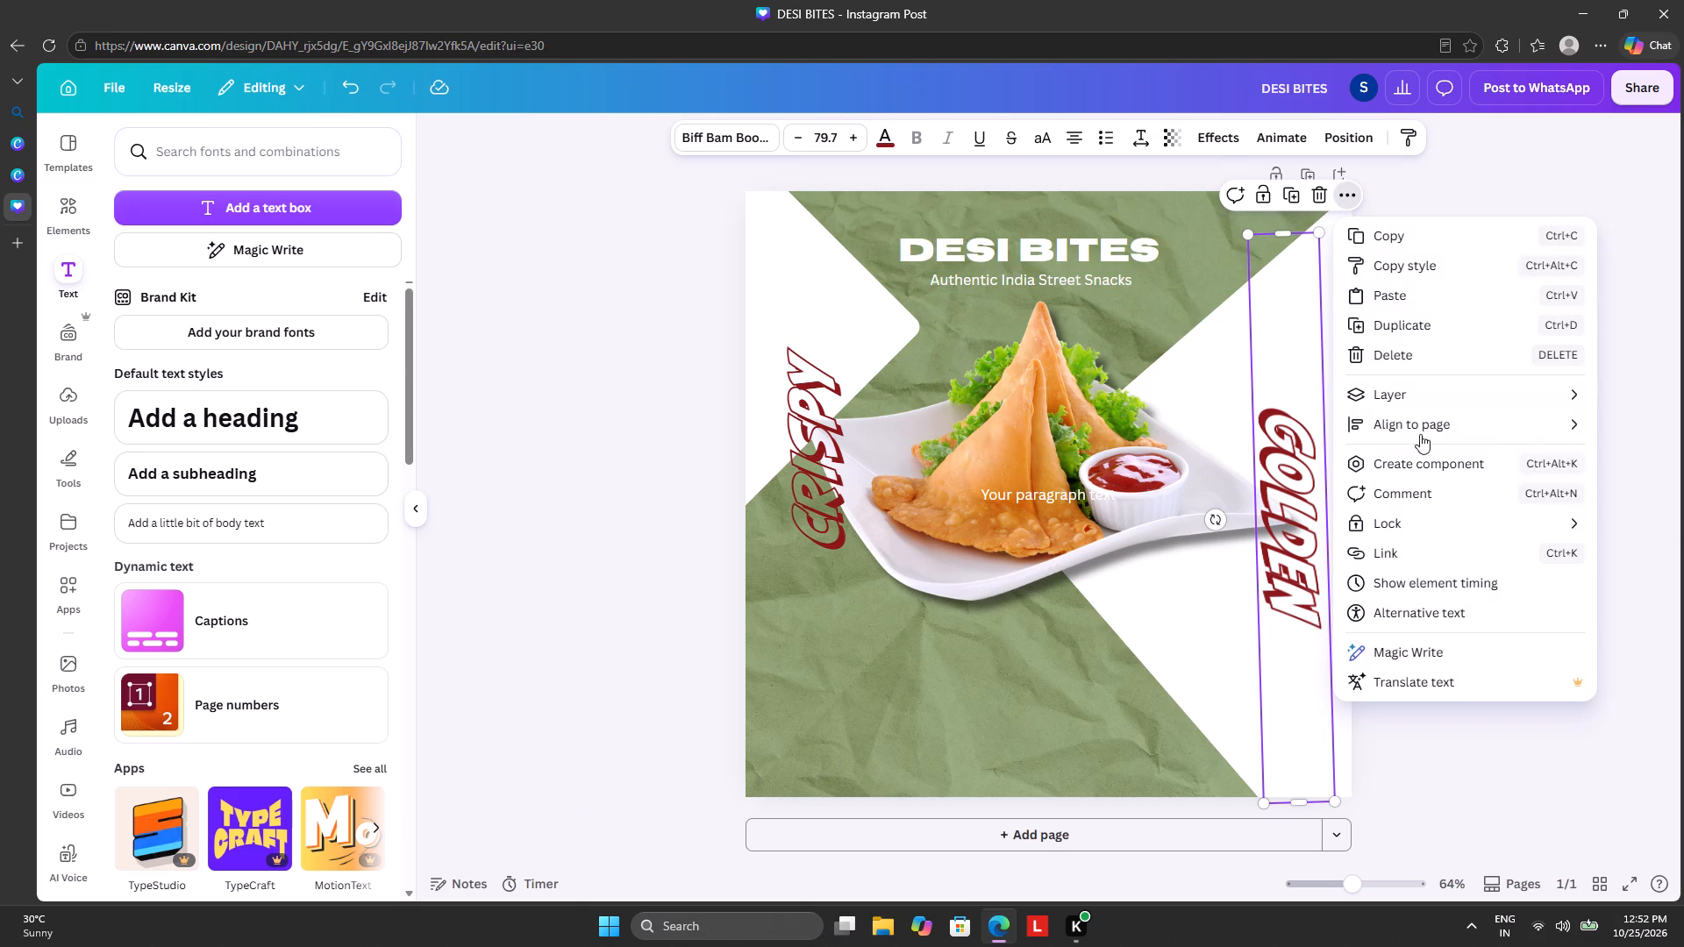
{"action": "left_click", "coordinate": [1399, 397]}
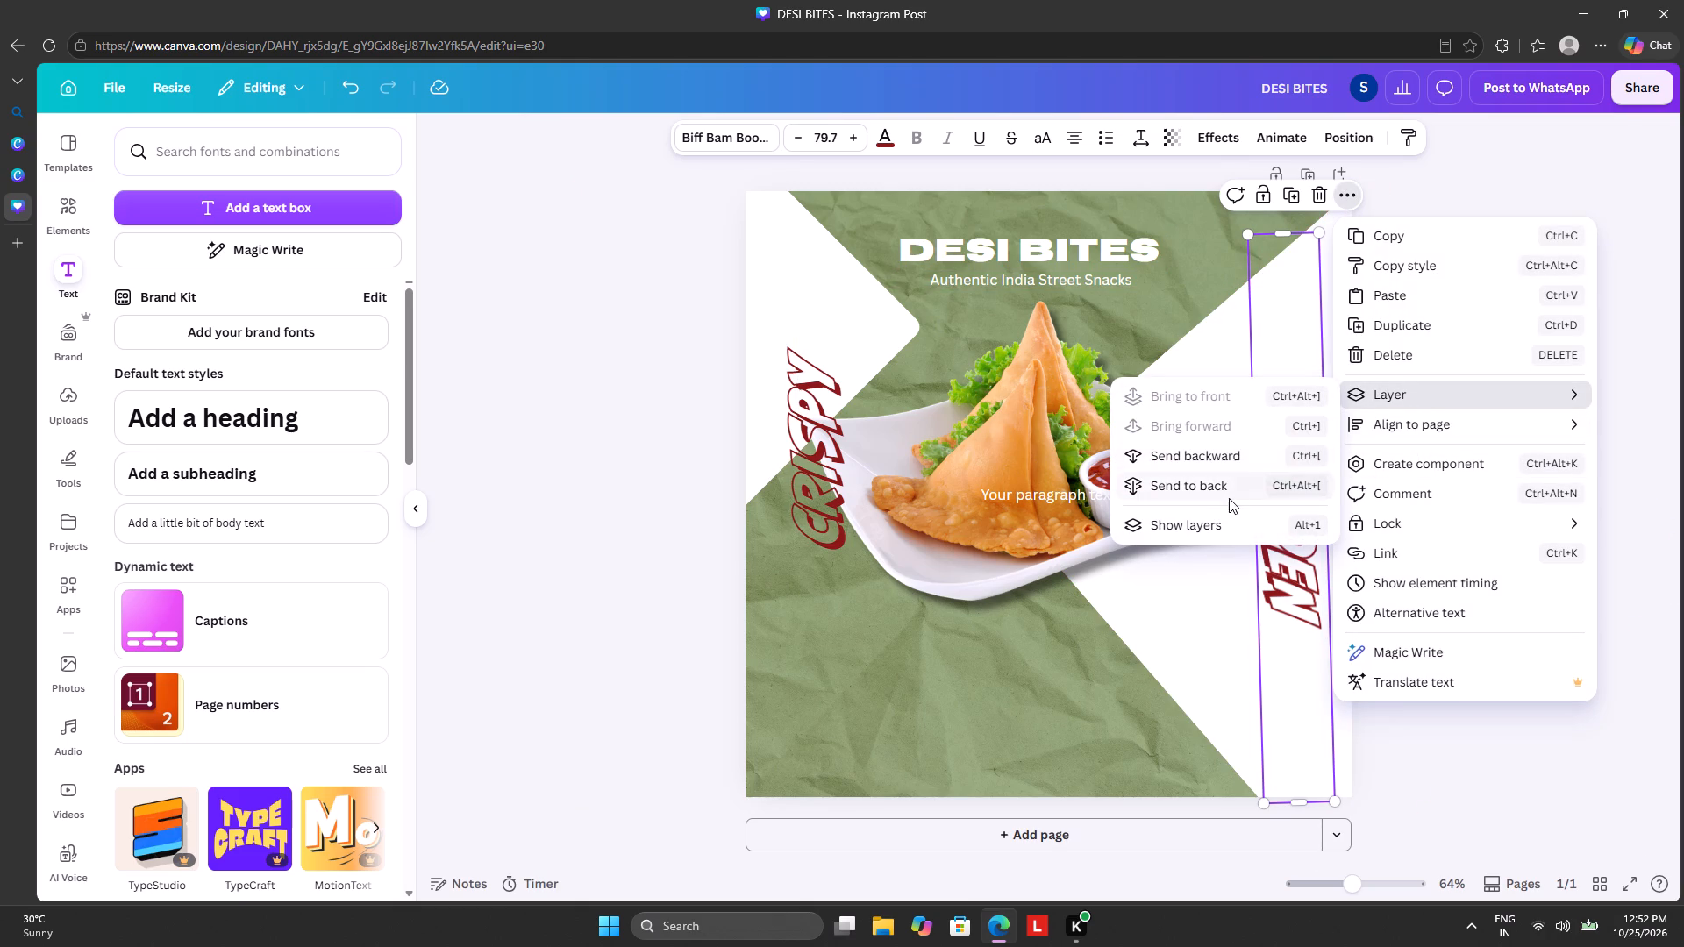
{"action": "left_click", "coordinate": [1208, 525]}
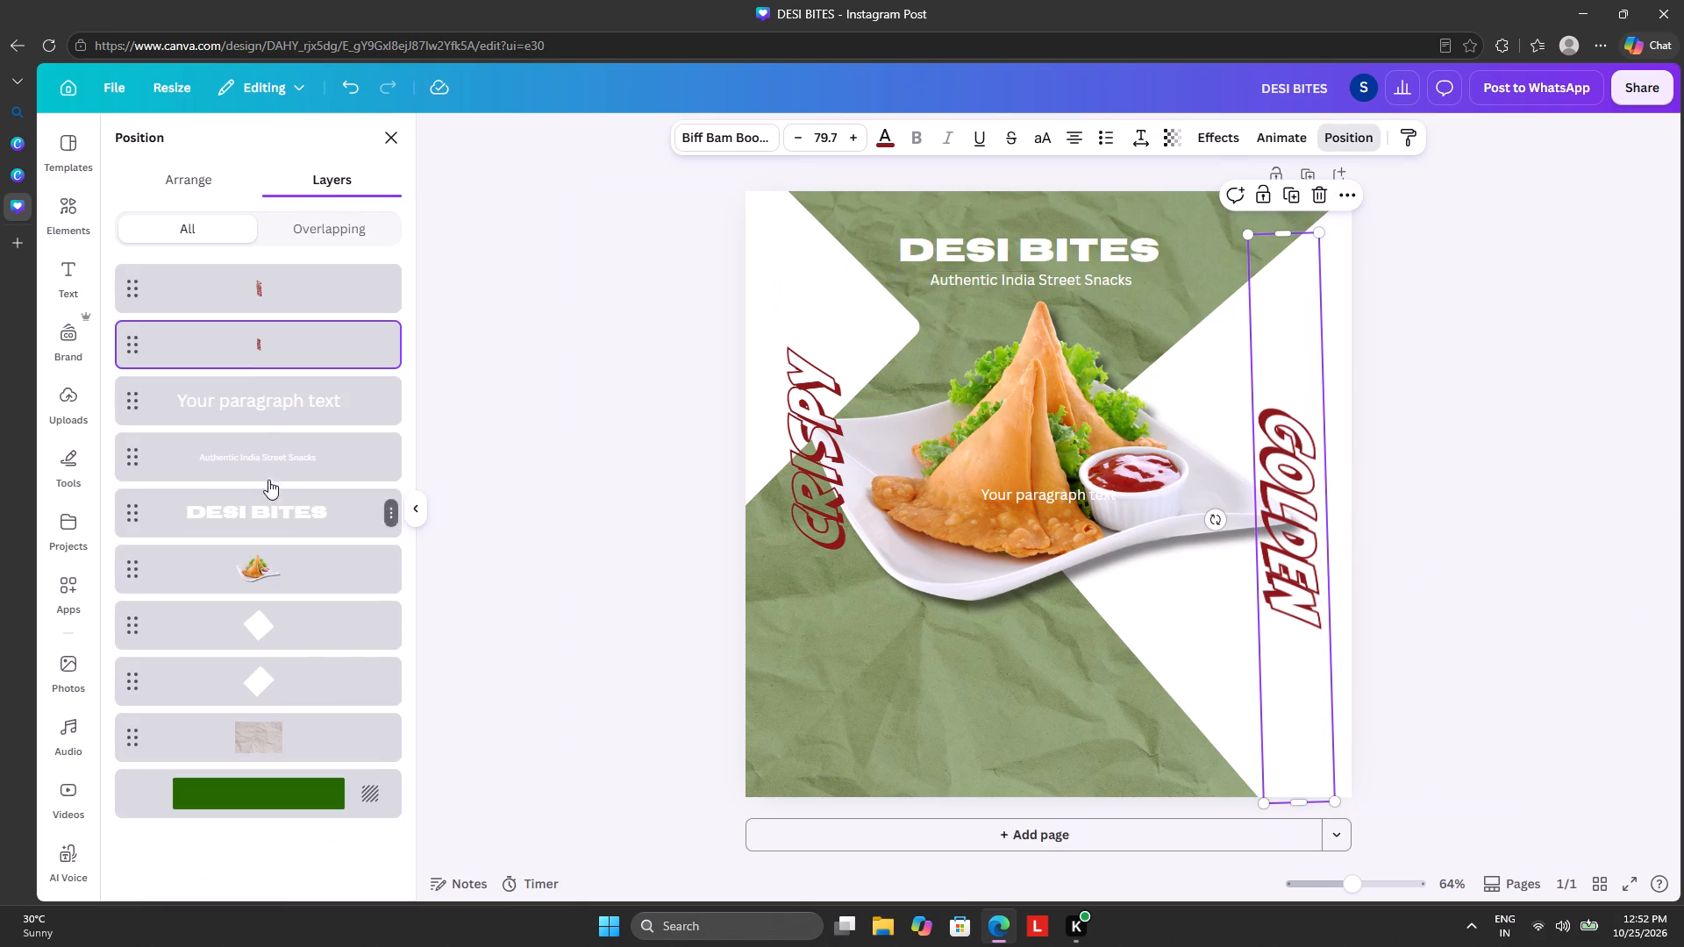
{"action": "left_click_drag", "start_coordinate": [196, 338], "coordinate": [192, 586]}
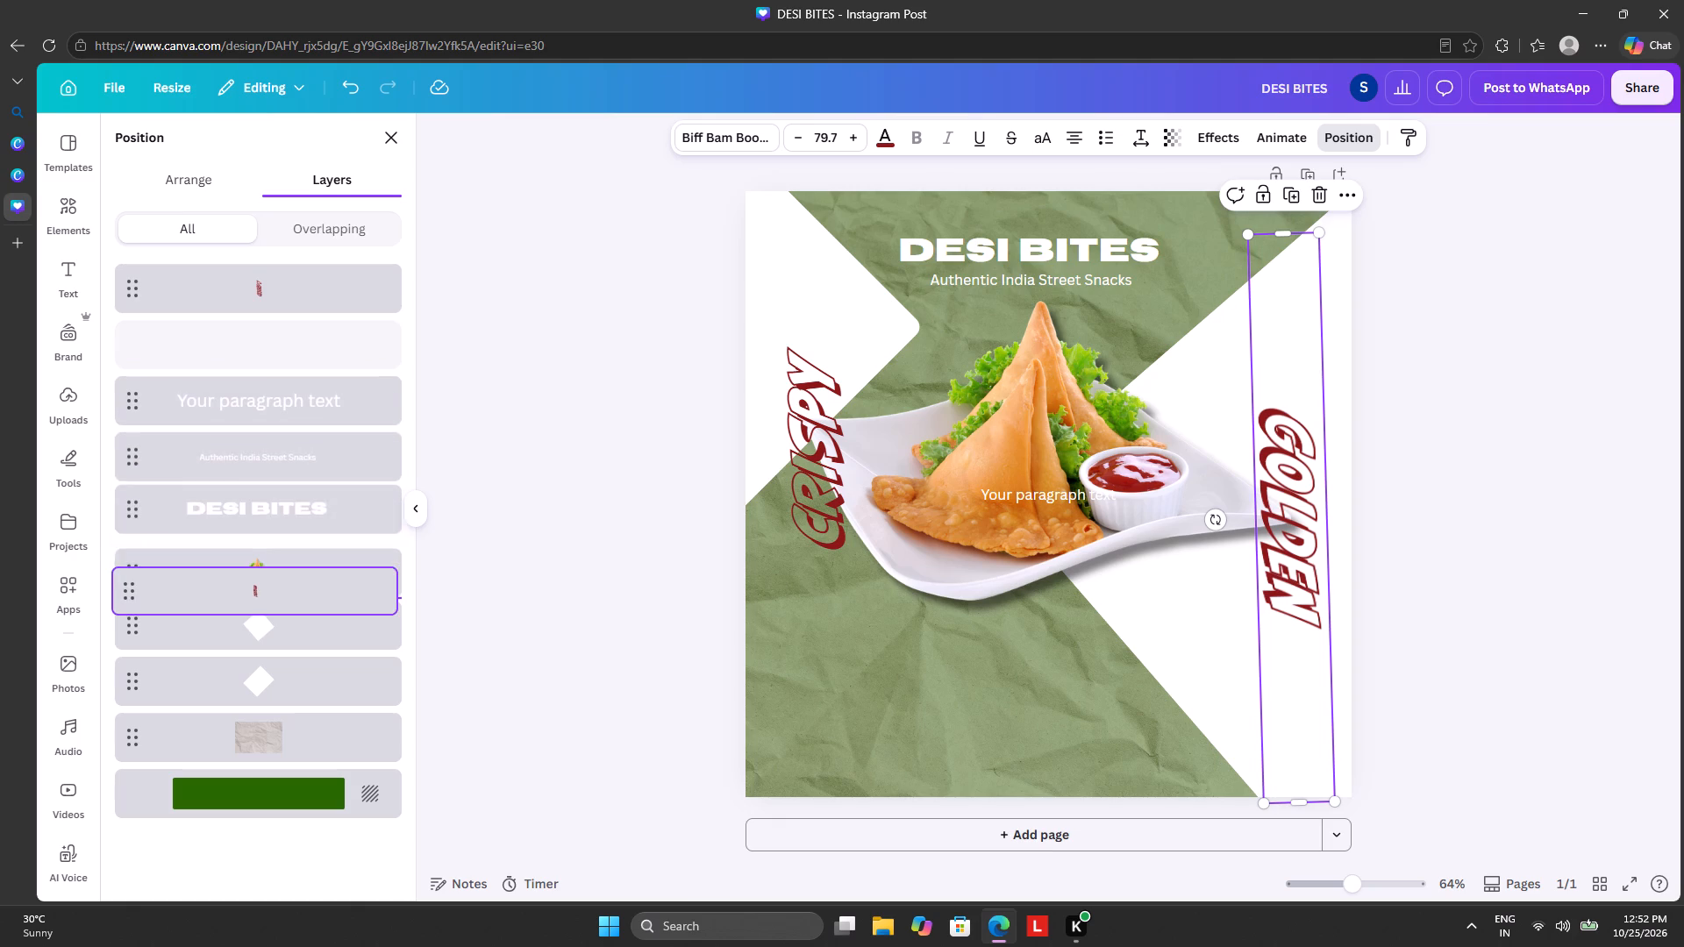
{"action": "left_click_drag", "start_coordinate": [192, 586], "coordinate": [192, 587]}
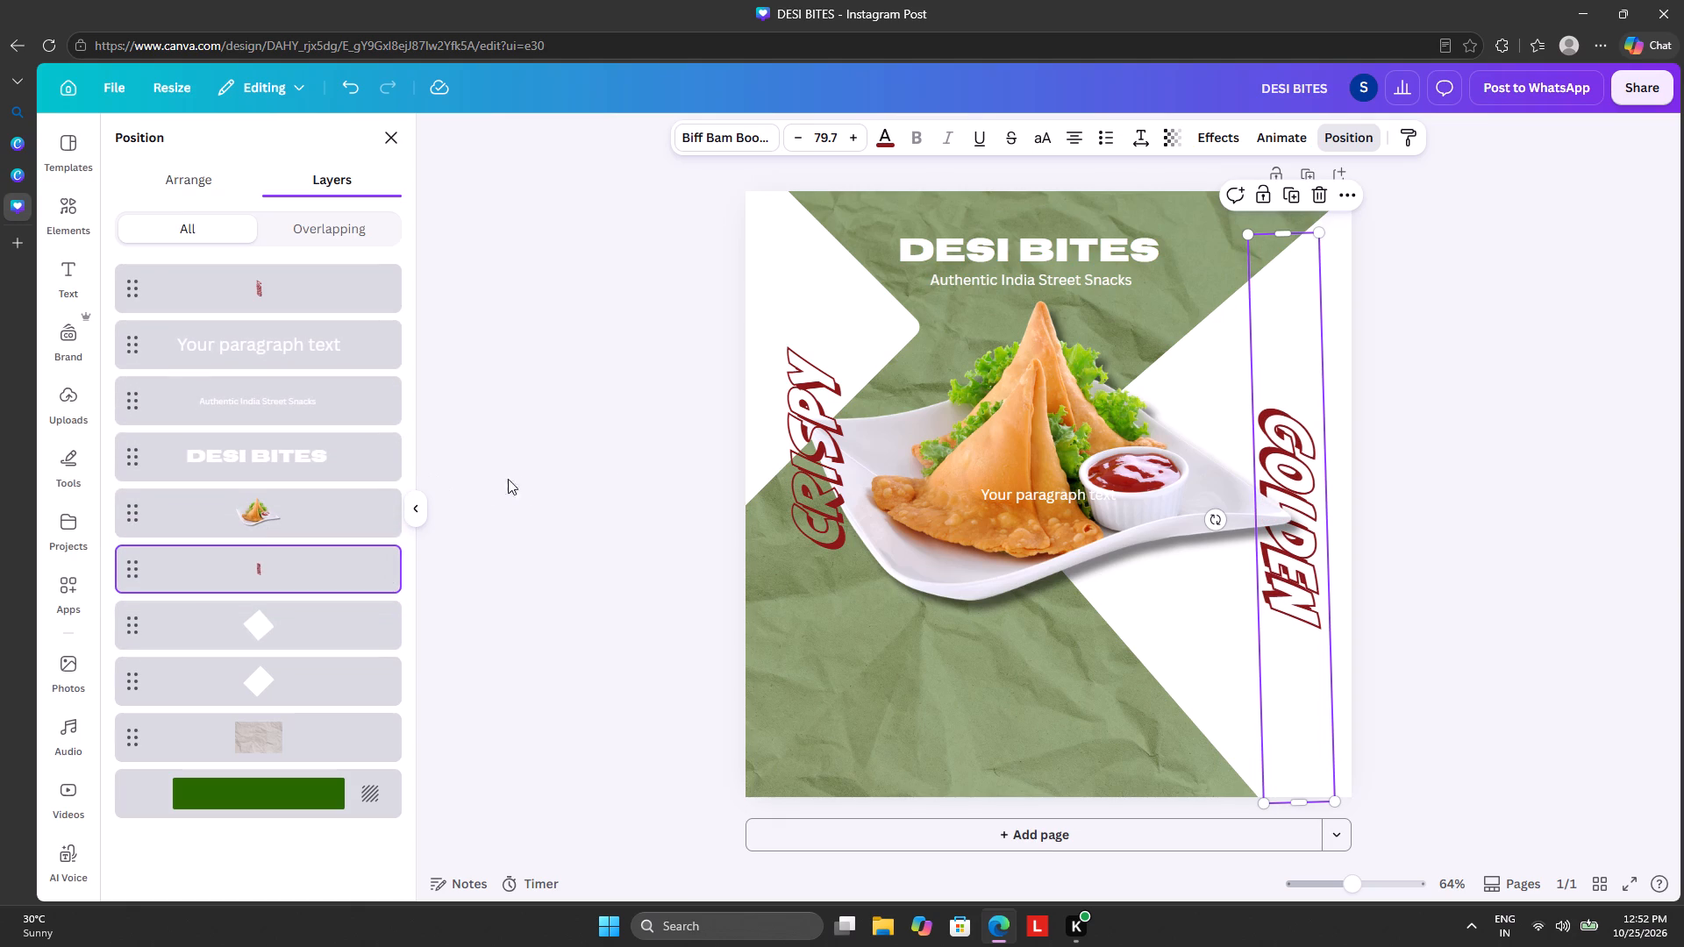
Shift the GOLDEN text slightly up so the plate's right tip crosses its lower letters.
{"action": "left_click_drag", "start_coordinate": [1308, 452], "coordinate": [1278, 444]}
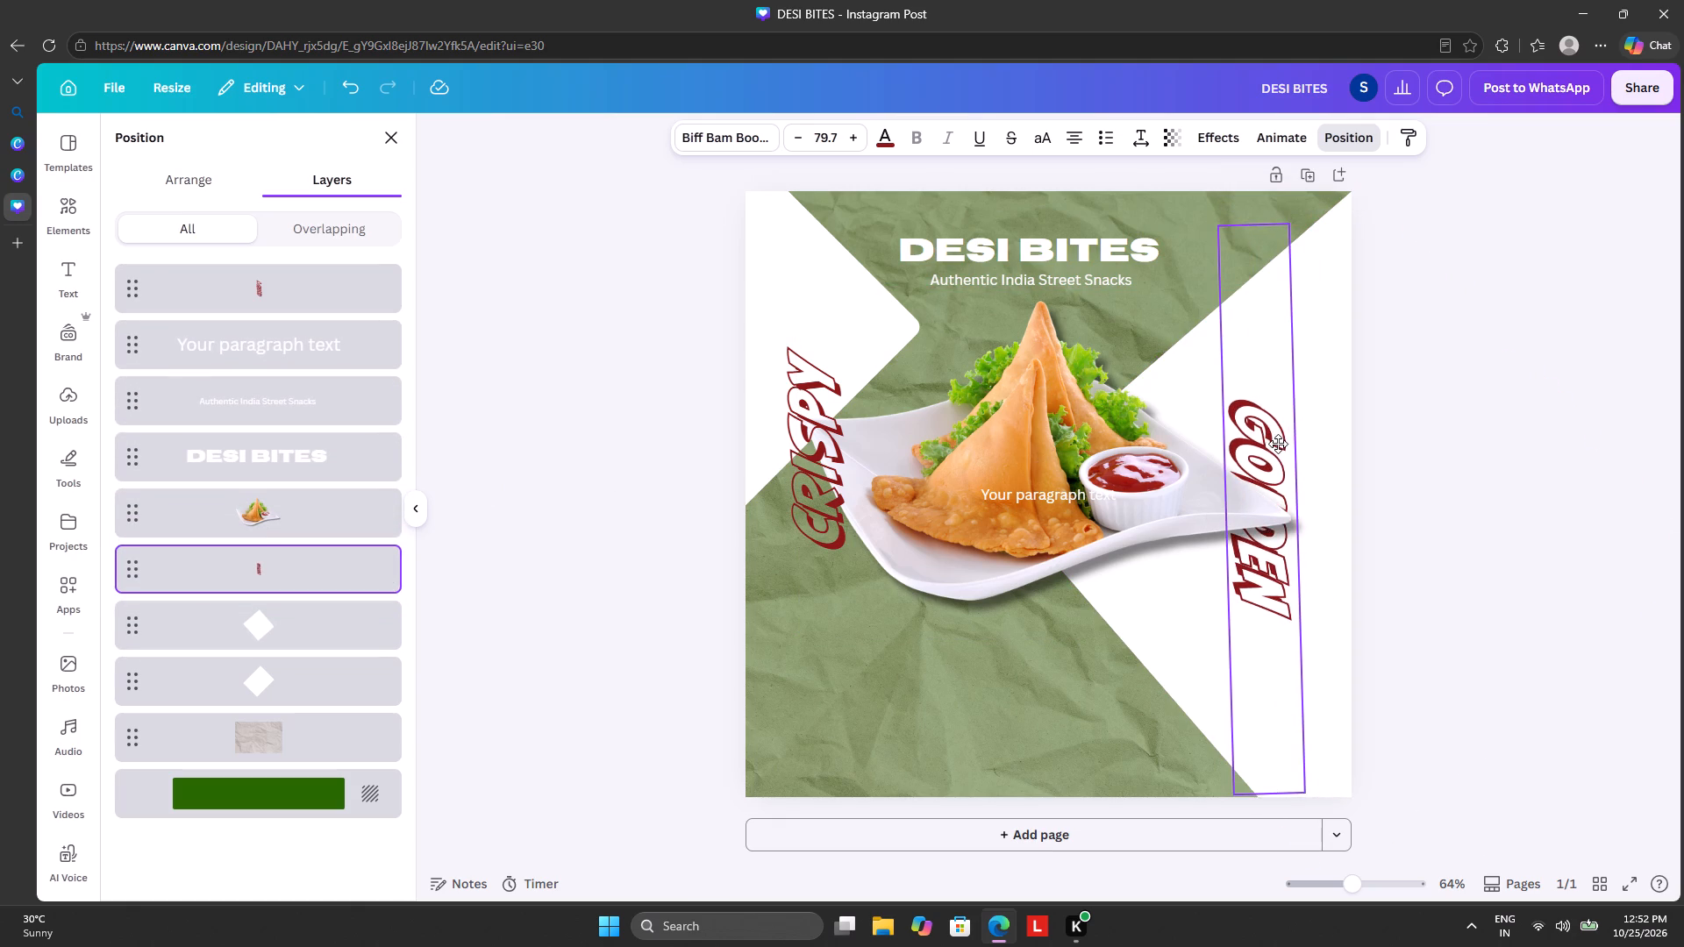
{"action": "left_click_drag", "start_coordinate": [1278, 444], "coordinate": [1314, 407]}
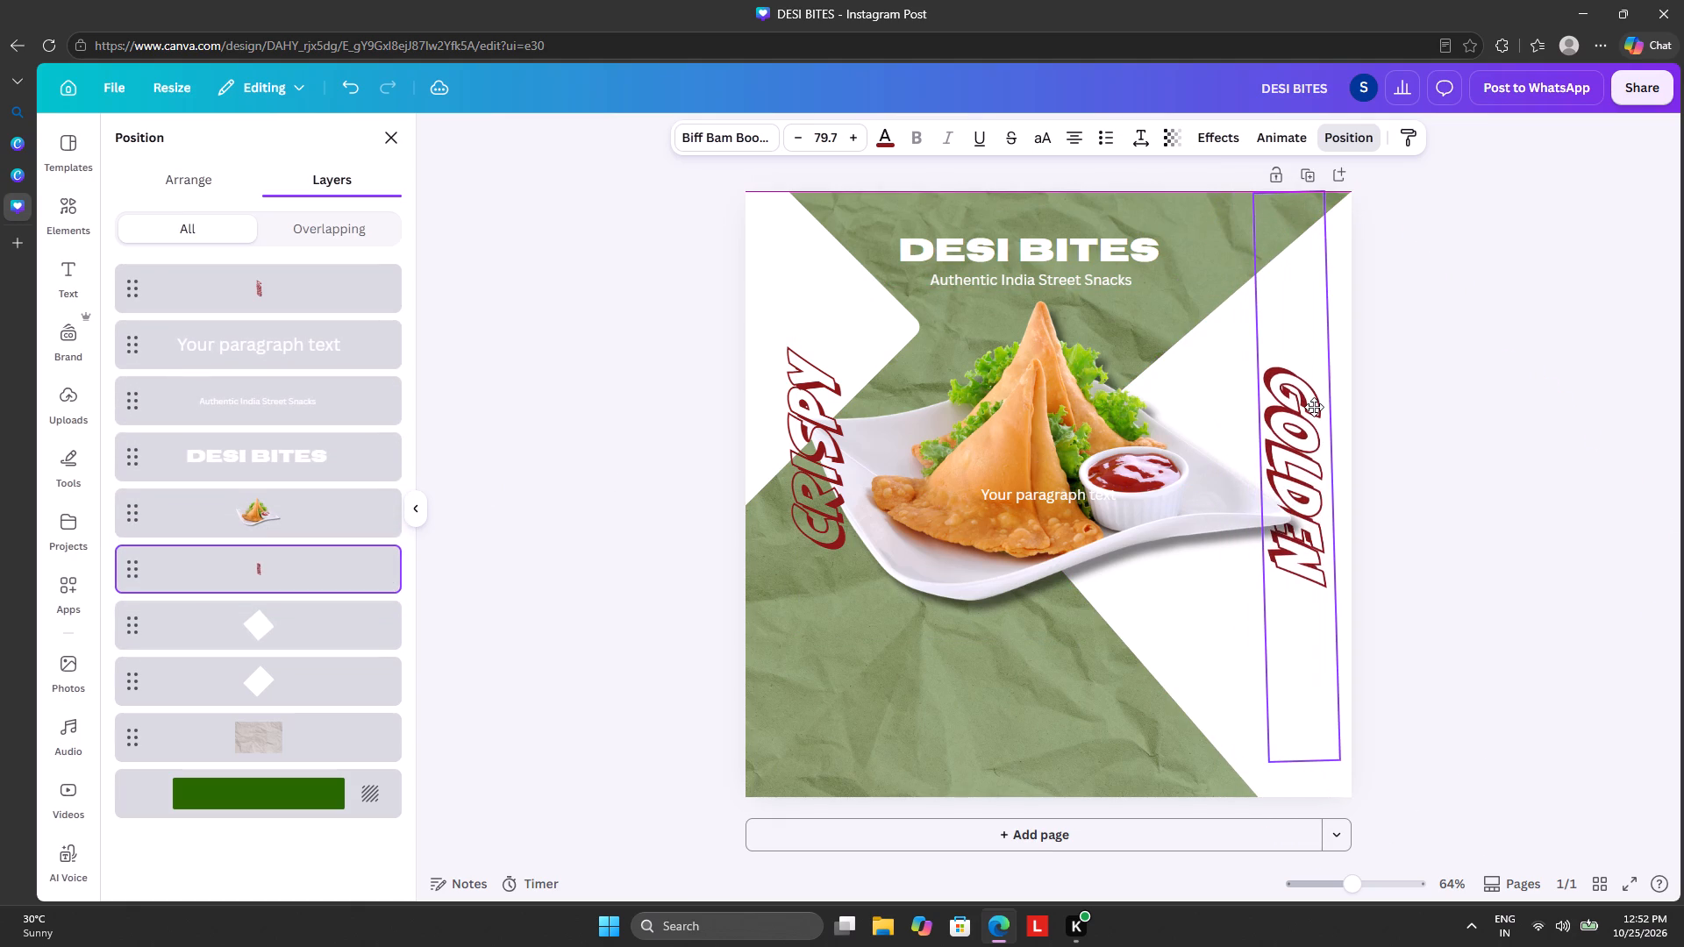
{"action": "left_click_drag", "start_coordinate": [1314, 407], "coordinate": [1317, 417]}
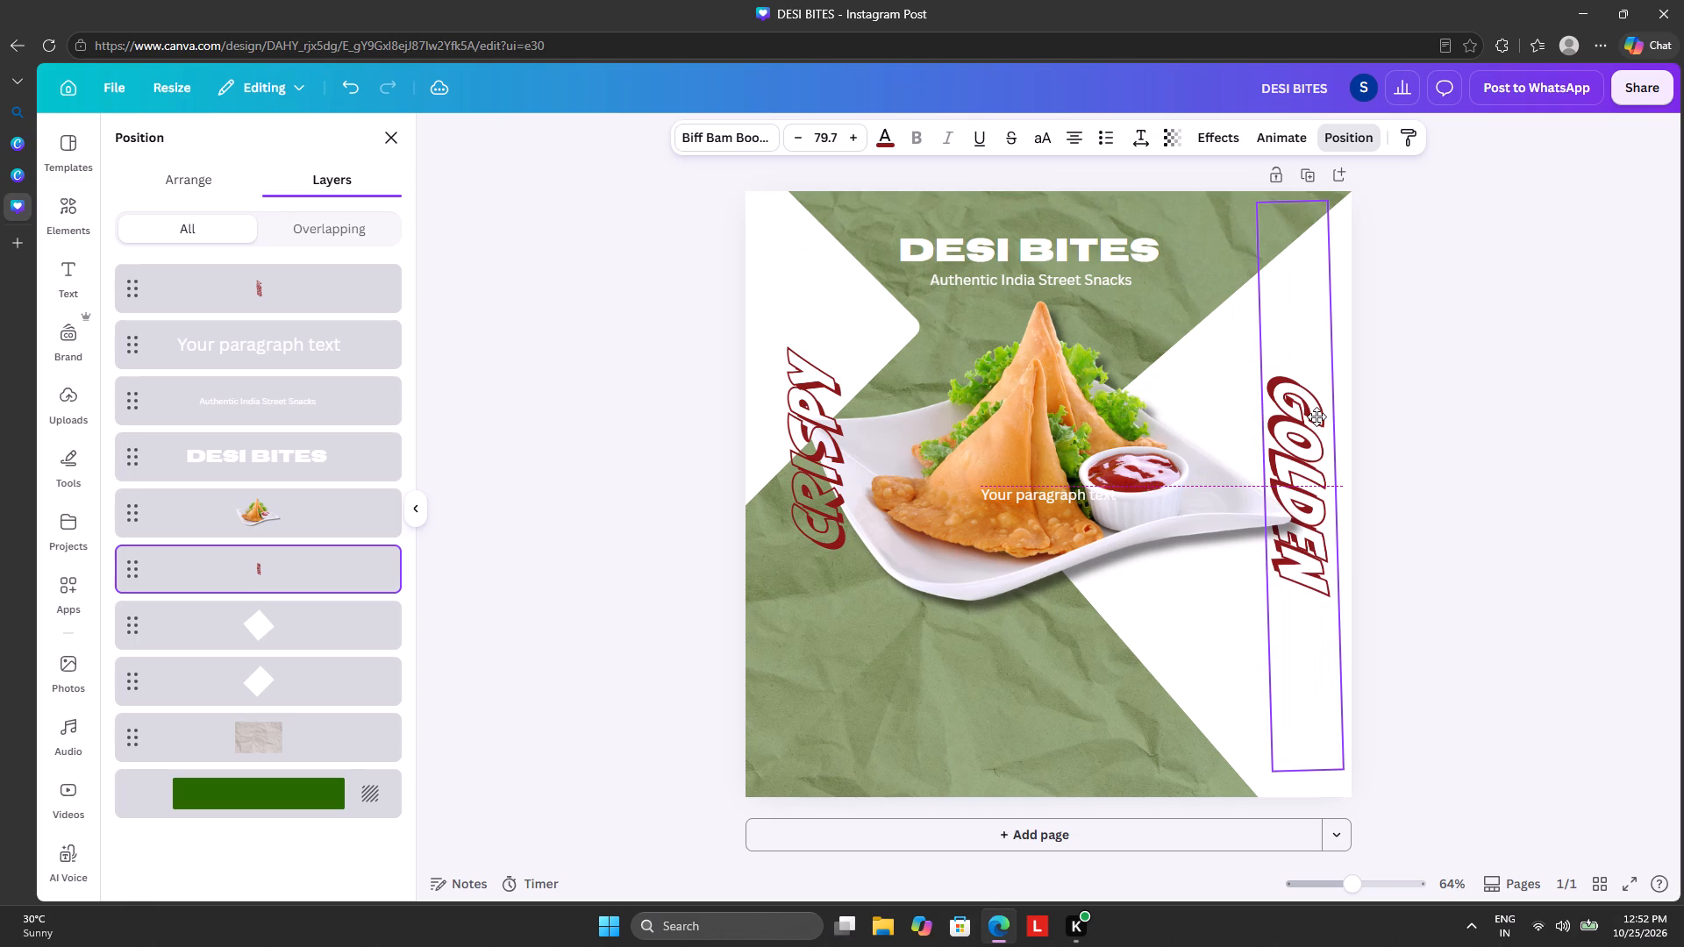
{"action": "left_click_drag", "start_coordinate": [1317, 417], "coordinate": [1311, 417]}
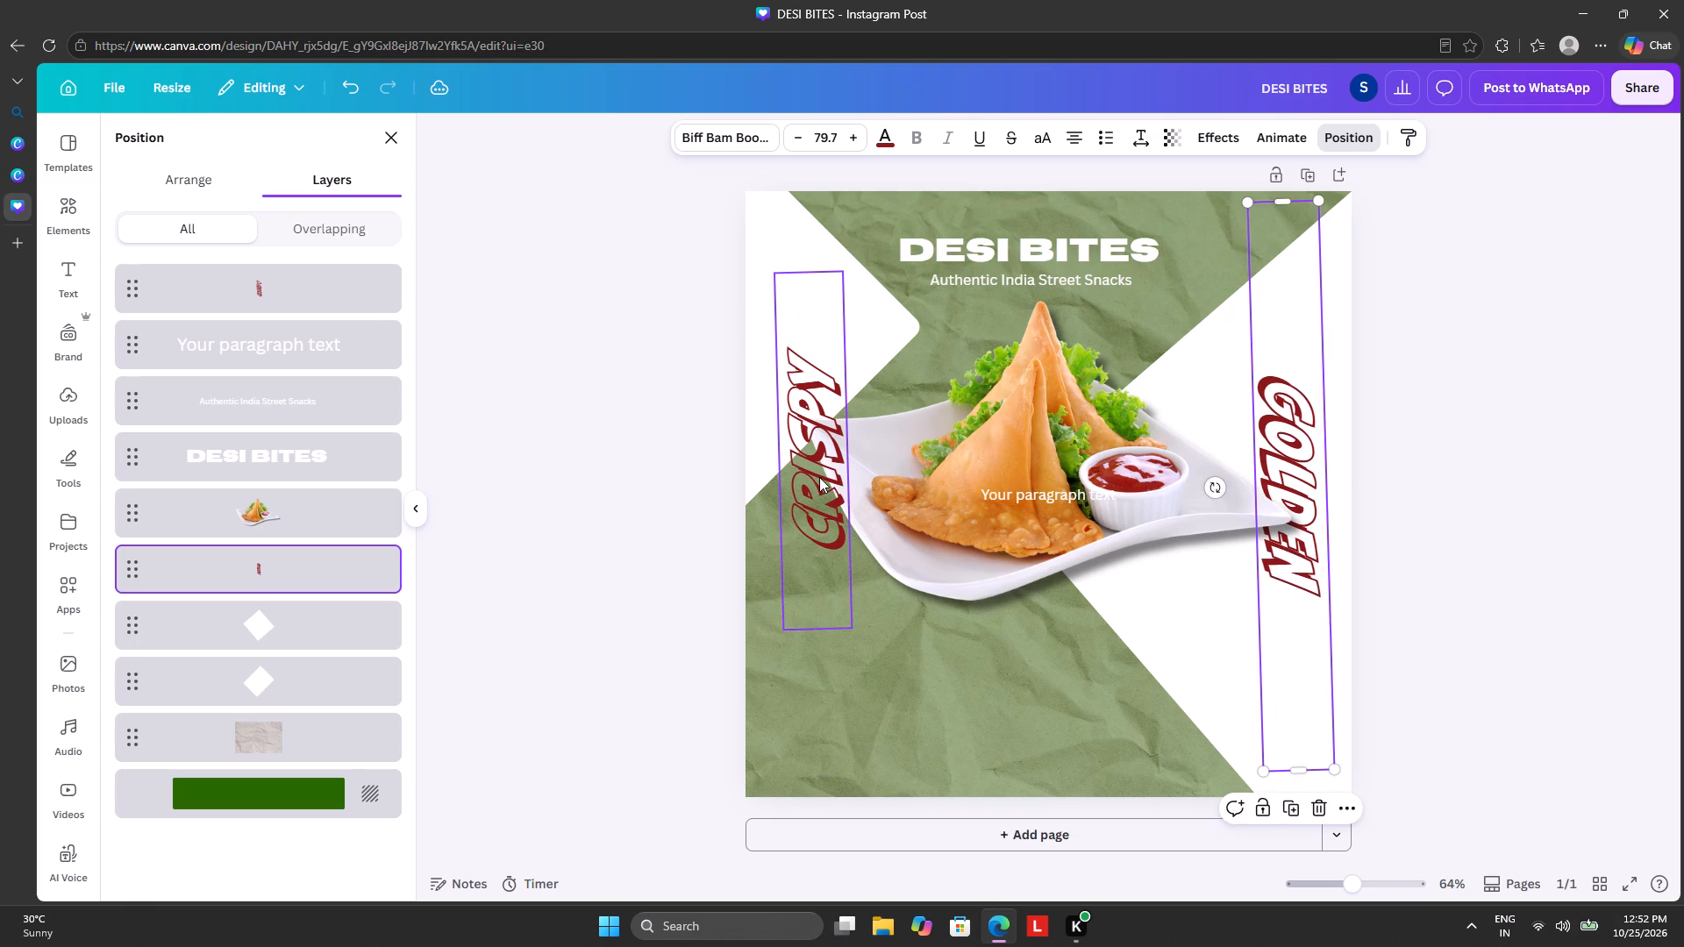
Reorder the layers so the CRISPY text sits directly behind the samosa plate image.
{"action": "left_click", "coordinate": [819, 477]}
{"action": "left_click_drag", "start_coordinate": [268, 284], "coordinate": [274, 396]}
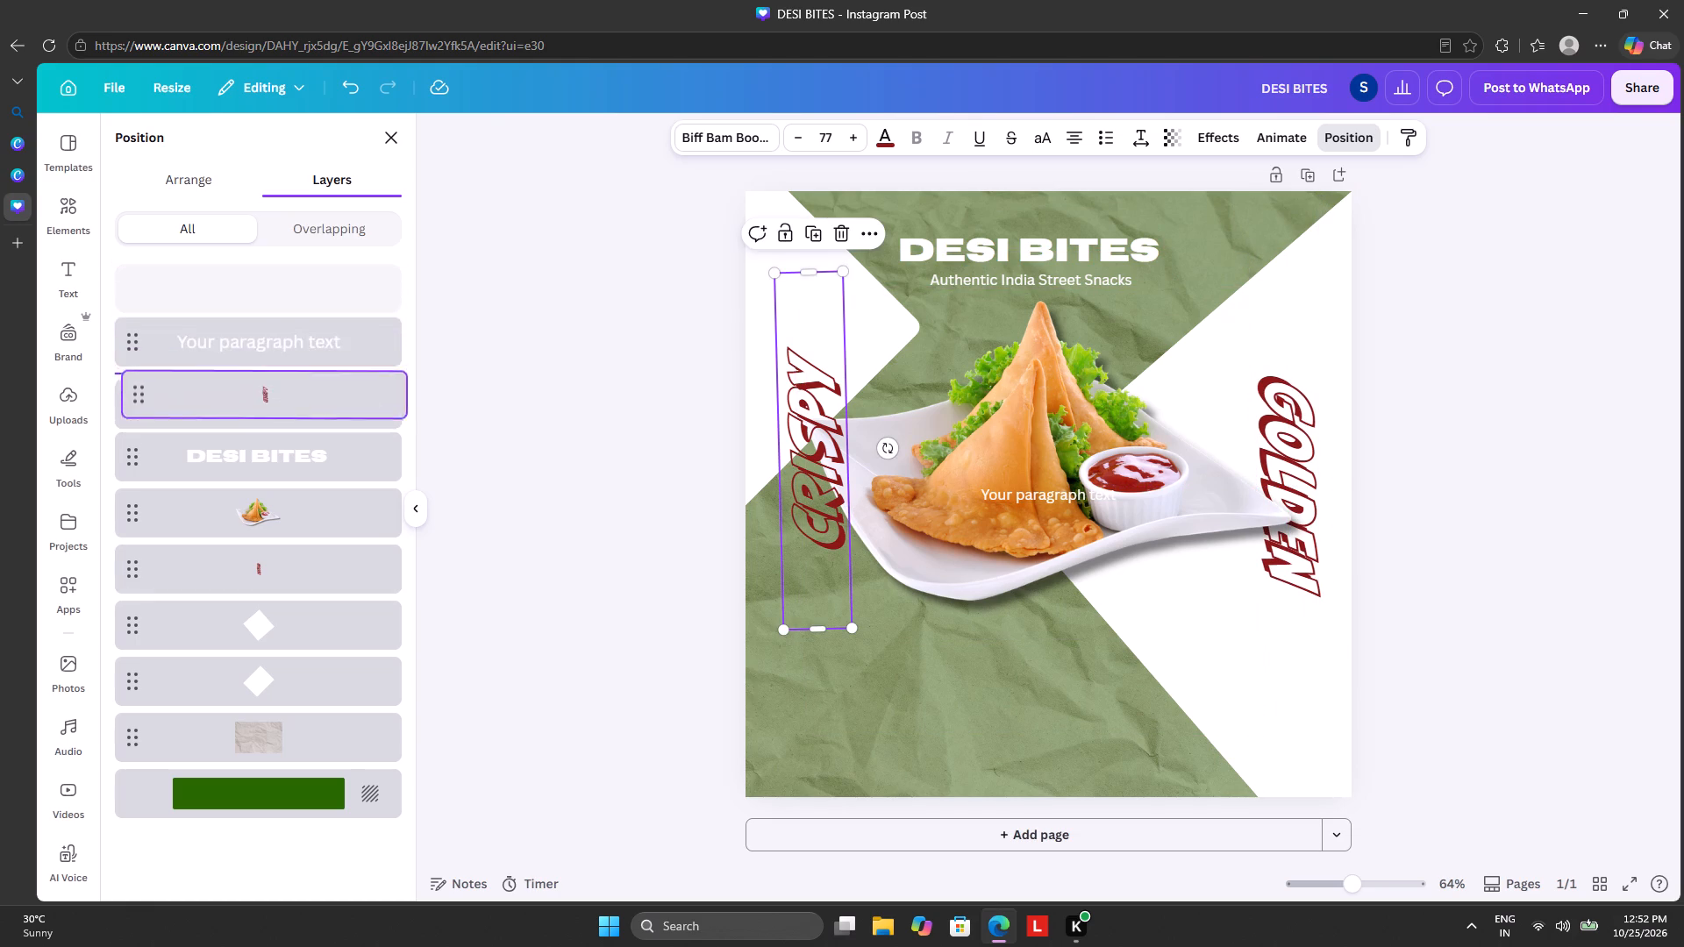
{"action": "left_click_drag", "start_coordinate": [274, 396], "coordinate": [277, 530]}
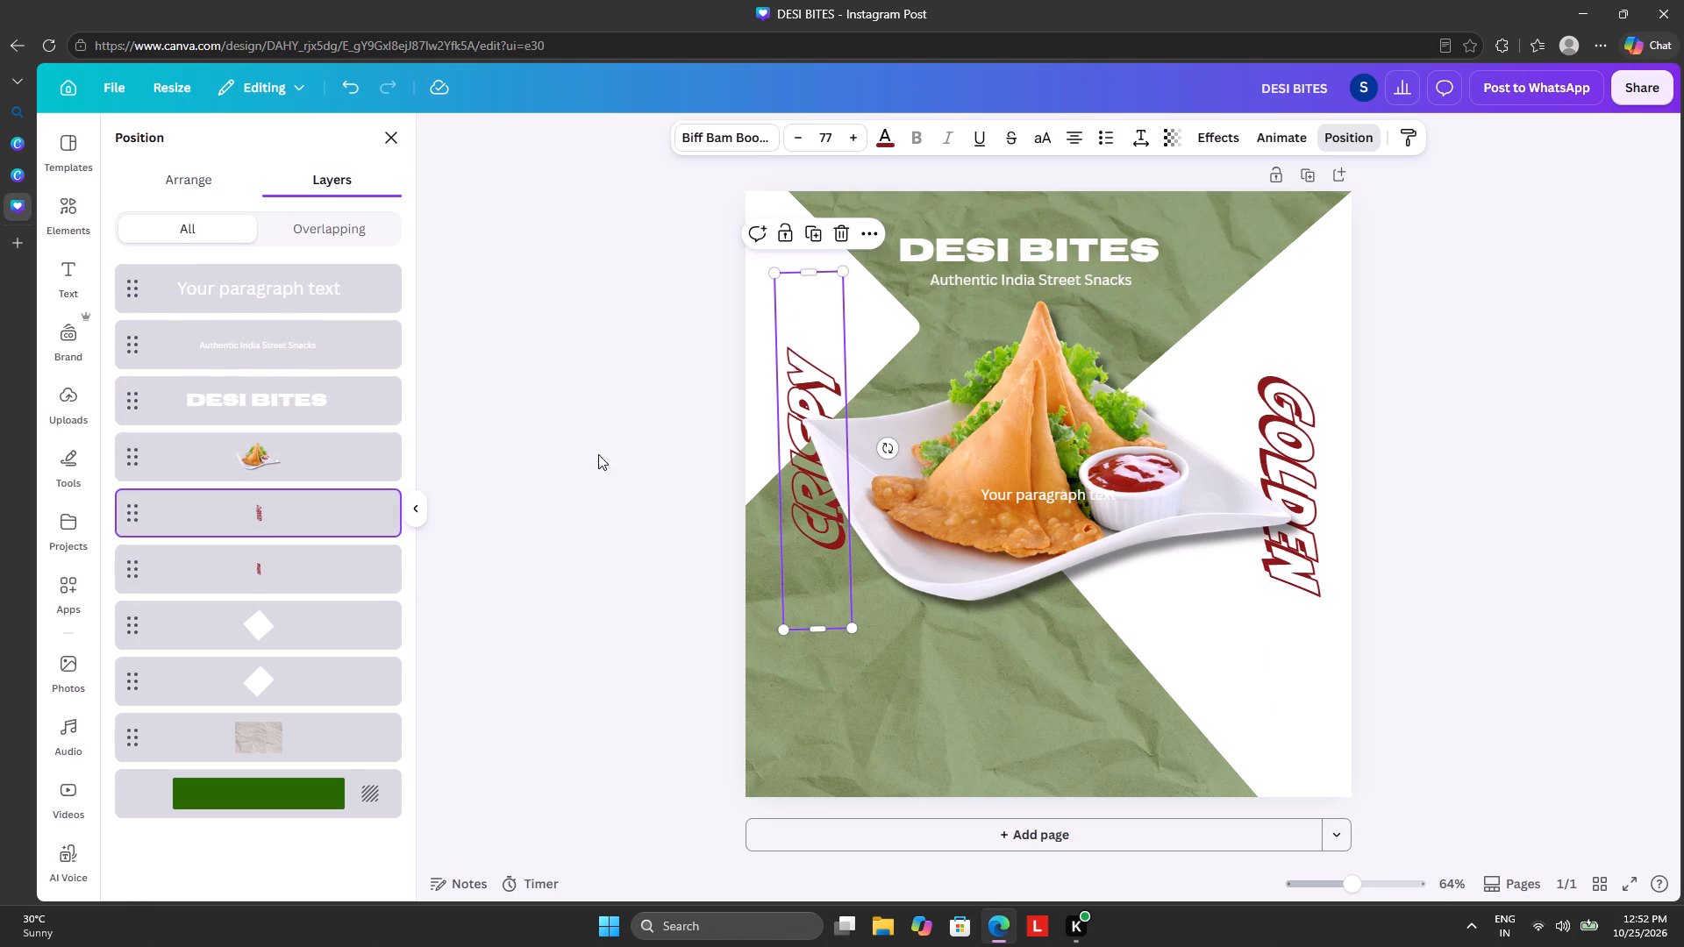
Move the CRISPY text up and left so only its lower letters meet the plate's left rim.
{"action": "left_click_drag", "start_coordinate": [806, 543], "coordinate": [775, 571]}
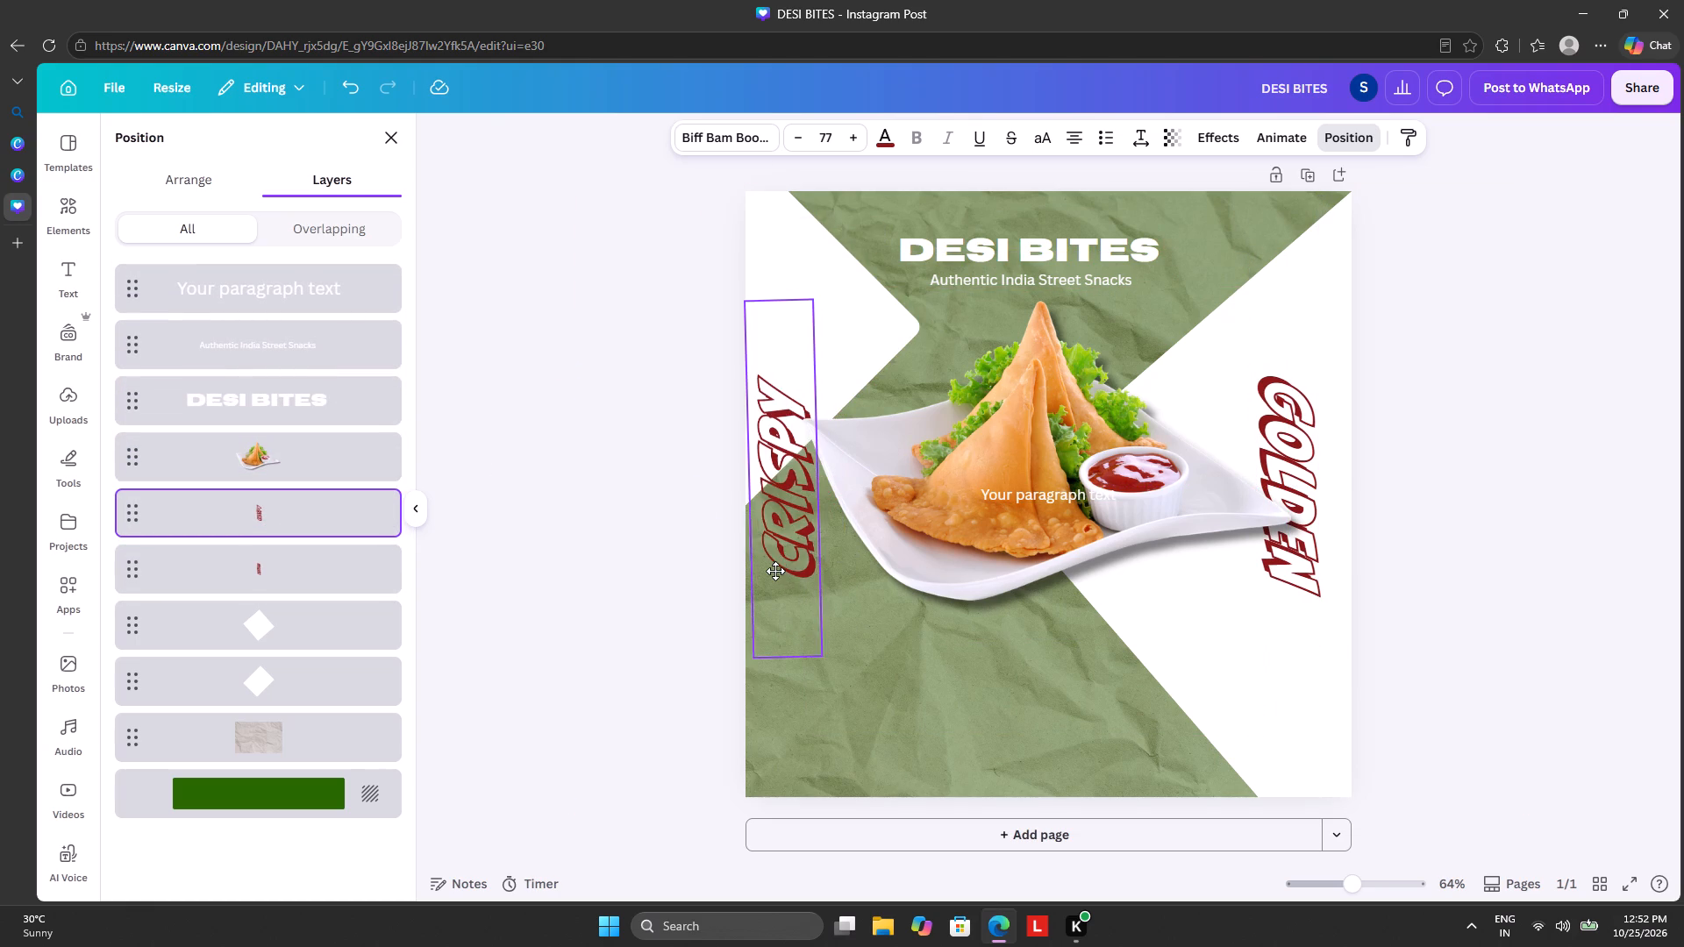
{"action": "left_click_drag", "start_coordinate": [775, 571], "coordinate": [785, 502]}
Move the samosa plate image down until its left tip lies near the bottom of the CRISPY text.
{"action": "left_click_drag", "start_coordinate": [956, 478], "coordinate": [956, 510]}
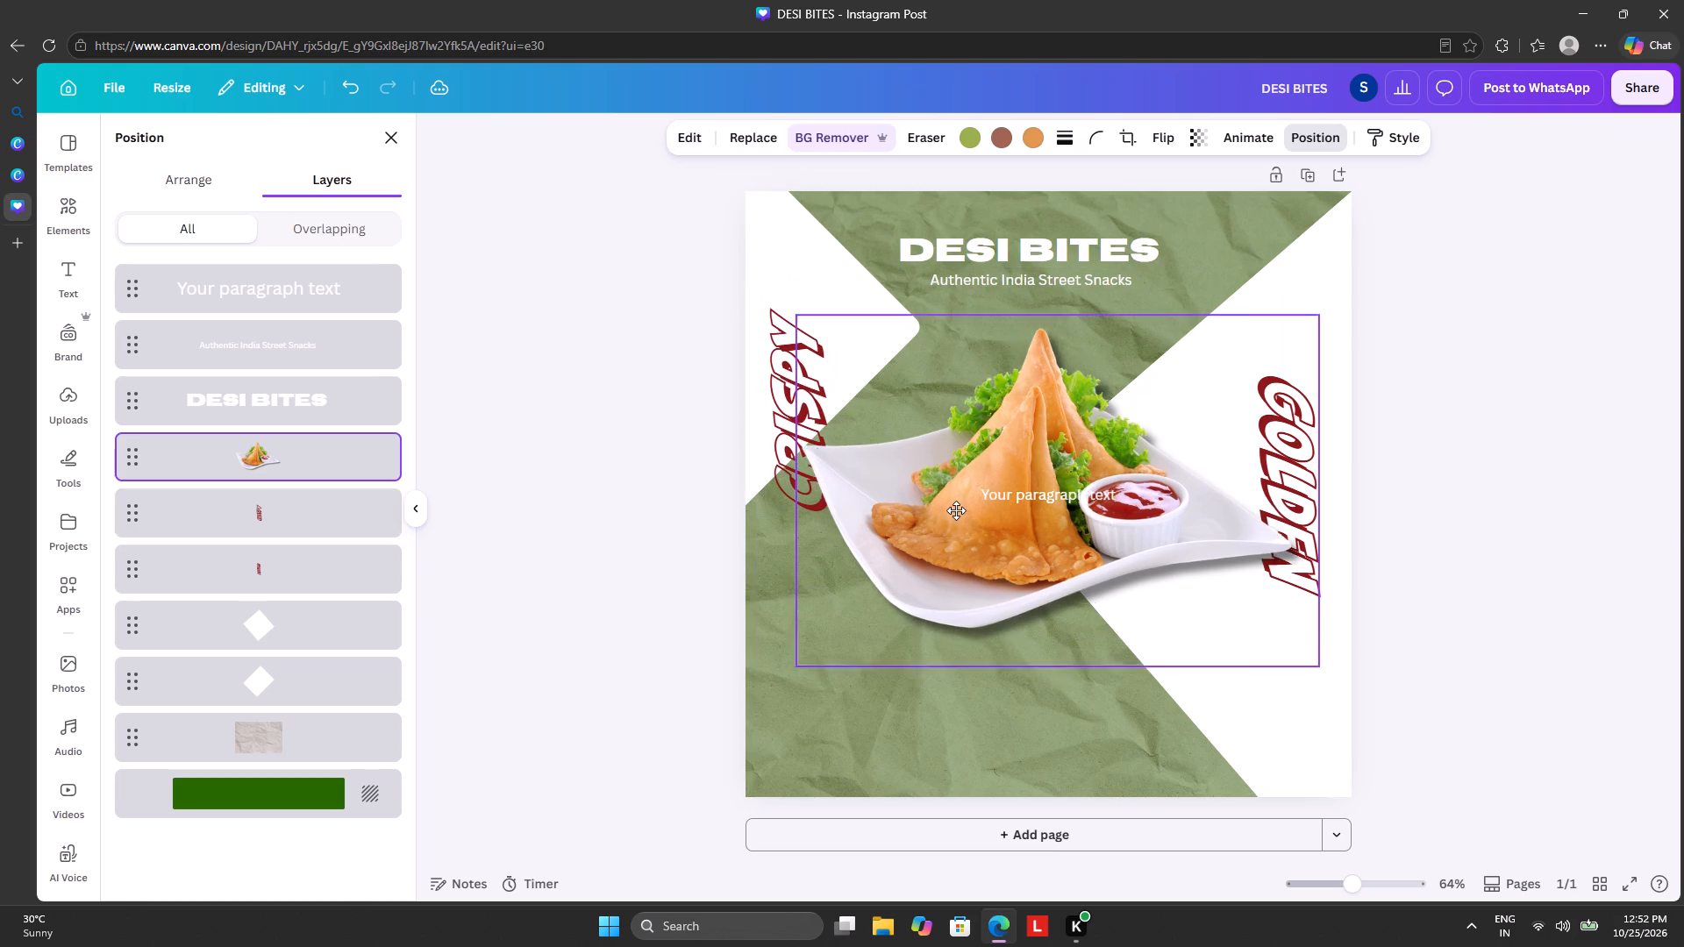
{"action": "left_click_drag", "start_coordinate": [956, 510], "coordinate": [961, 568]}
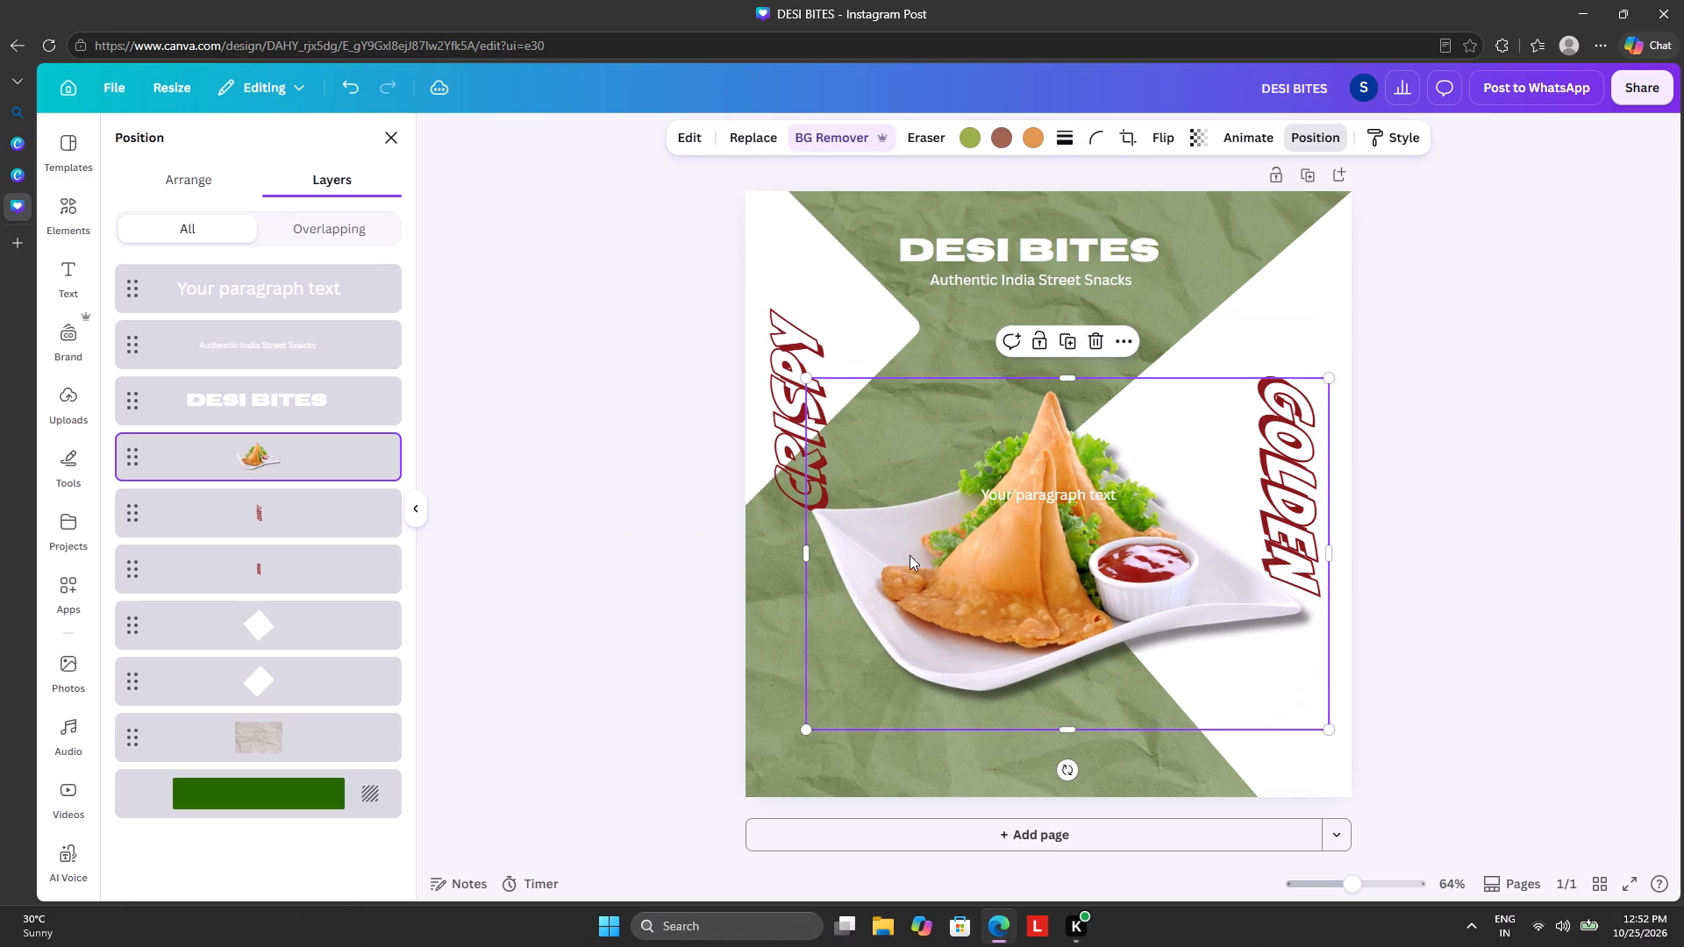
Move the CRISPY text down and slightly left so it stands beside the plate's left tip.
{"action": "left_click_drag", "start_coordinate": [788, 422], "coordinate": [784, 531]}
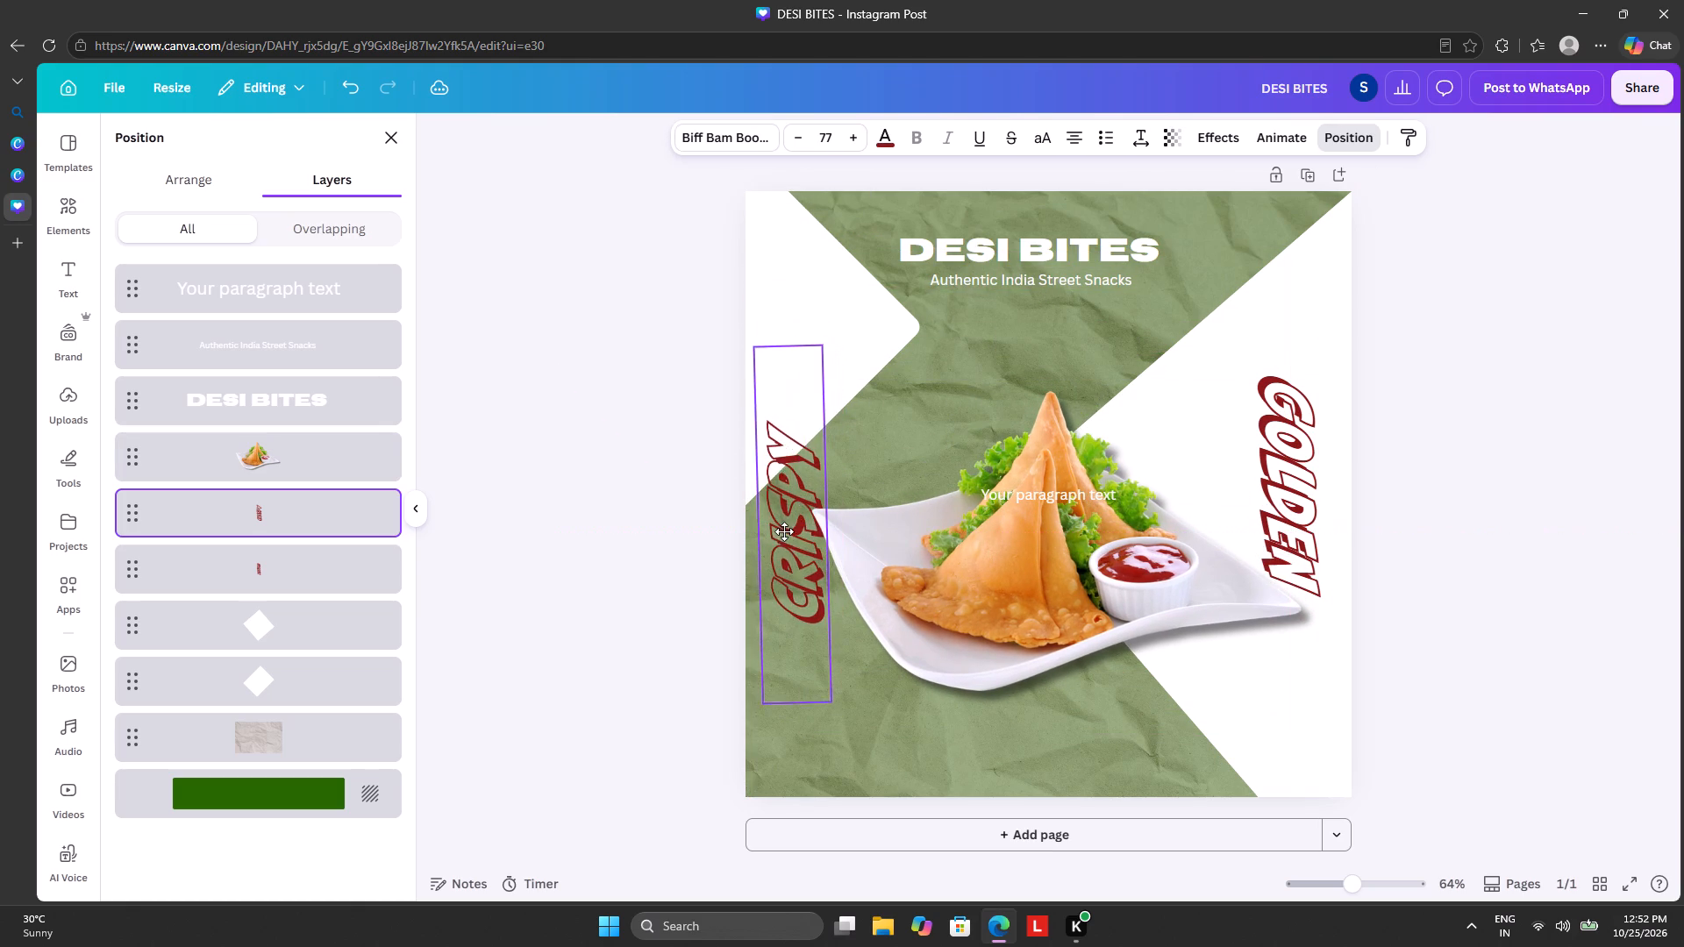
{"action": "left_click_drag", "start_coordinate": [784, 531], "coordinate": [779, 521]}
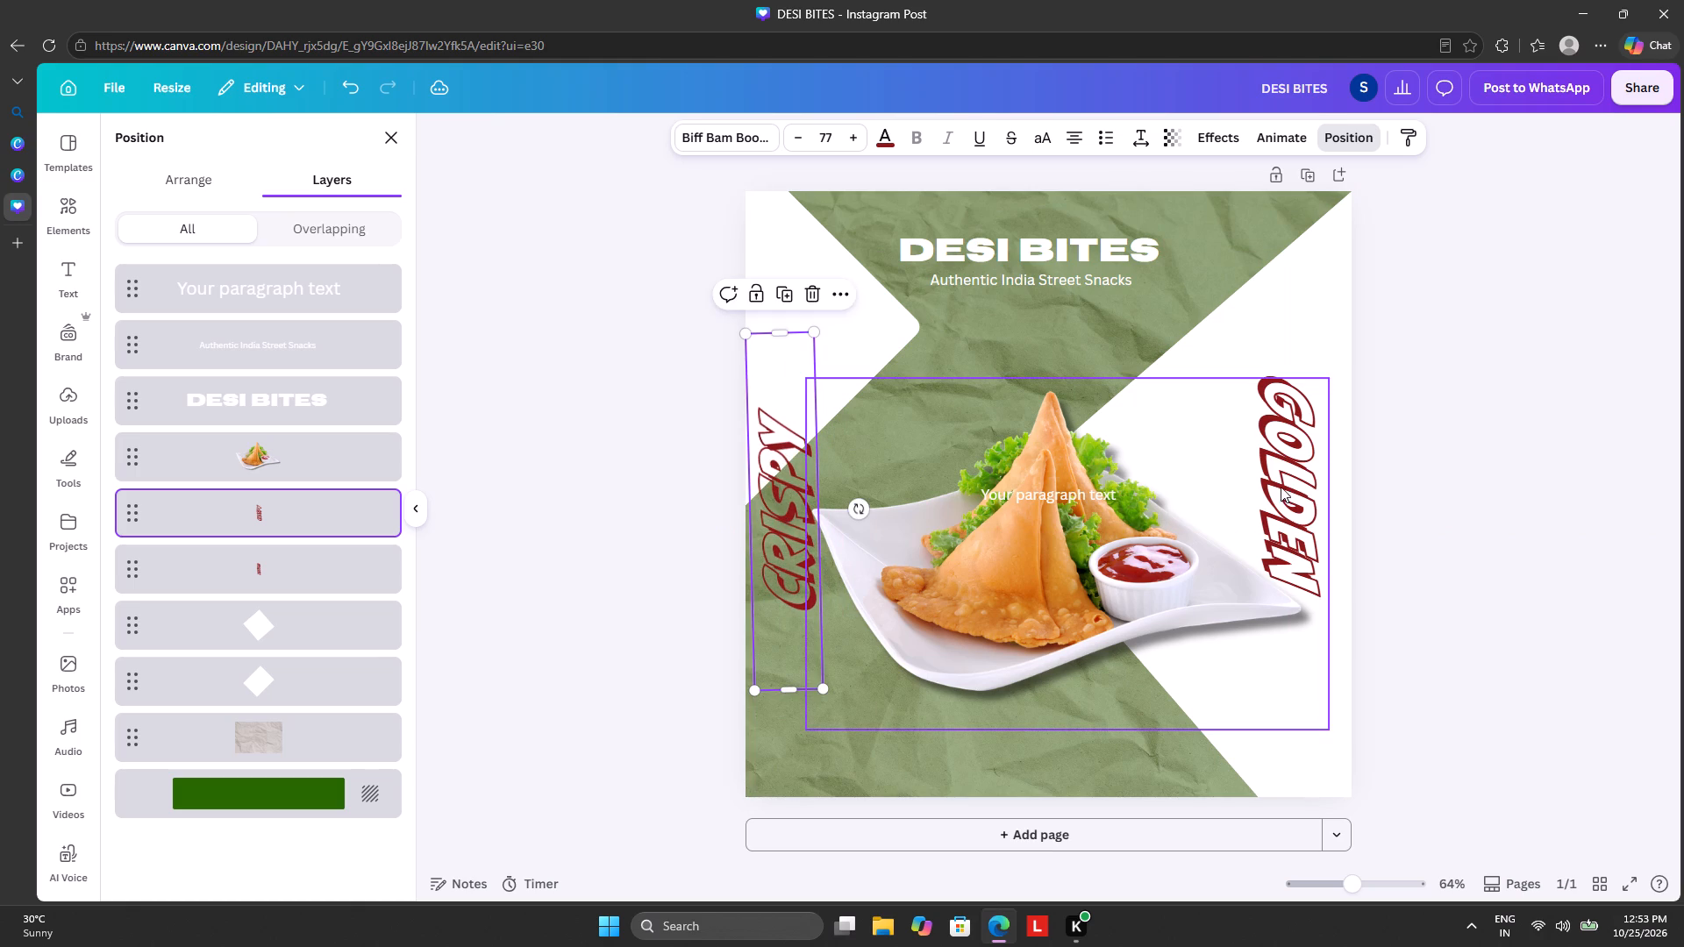
Move the GOLDEN text down on the white diamond so it extends below the plate's right tip.
{"action": "left_click_drag", "start_coordinate": [1285, 481], "coordinate": [1277, 445]}
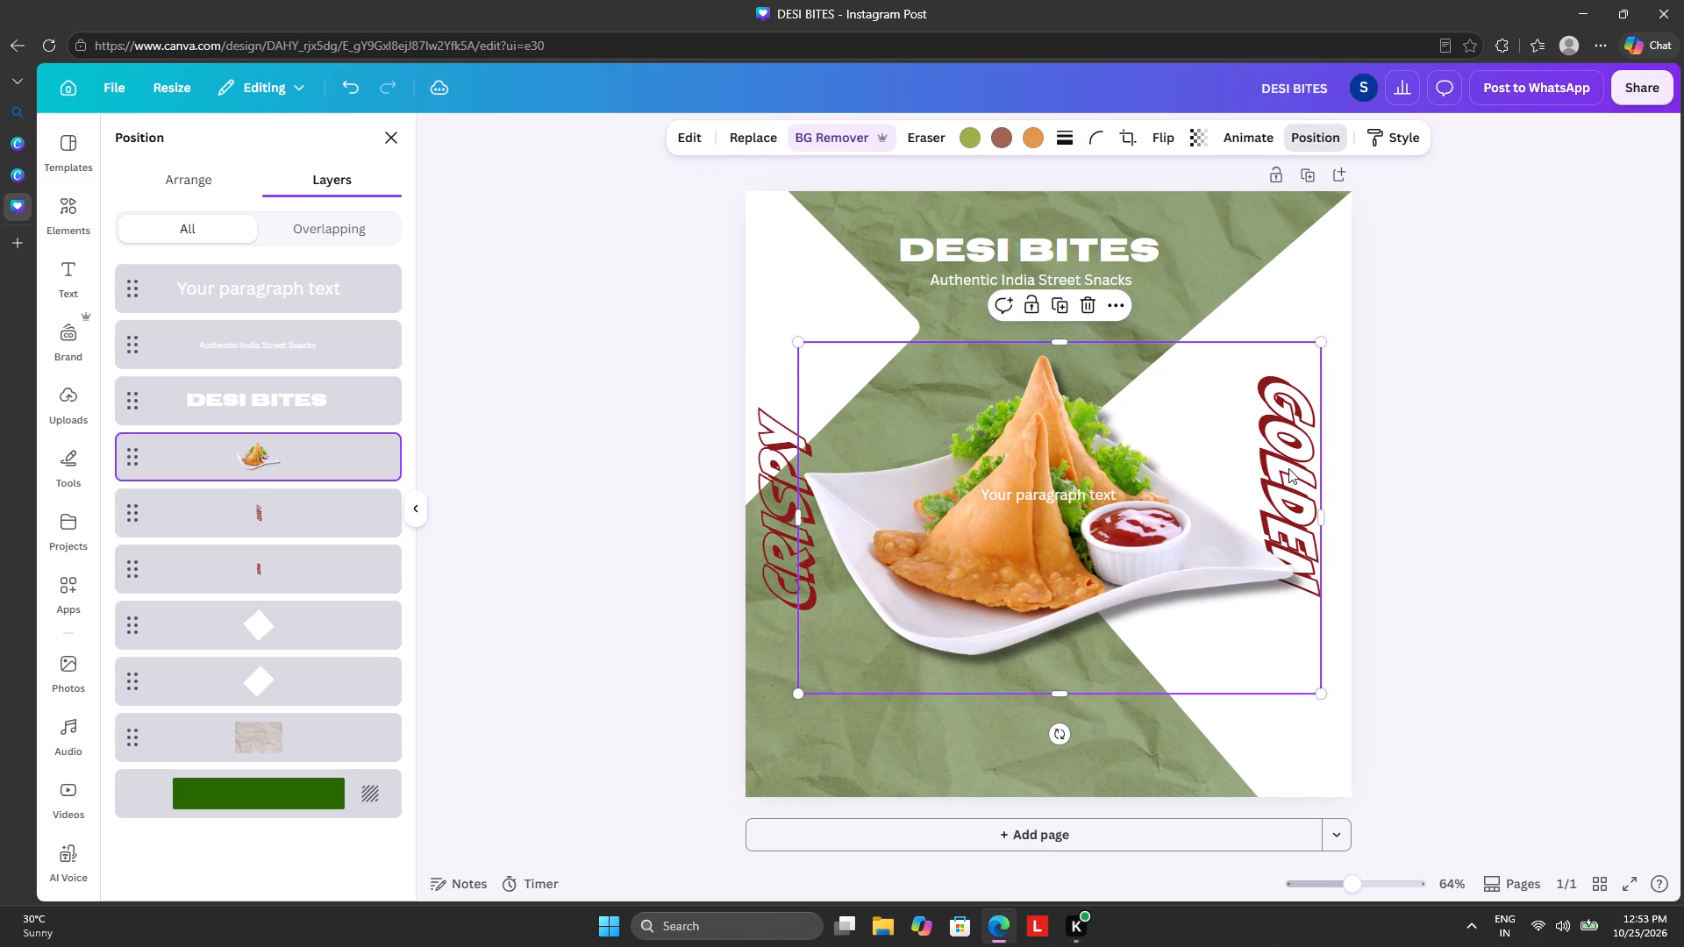
{"action": "left_click", "coordinate": [1288, 468]}
{"action": "left_click", "coordinate": [1313, 469]}
{"action": "left_click", "coordinate": [1229, 300]}
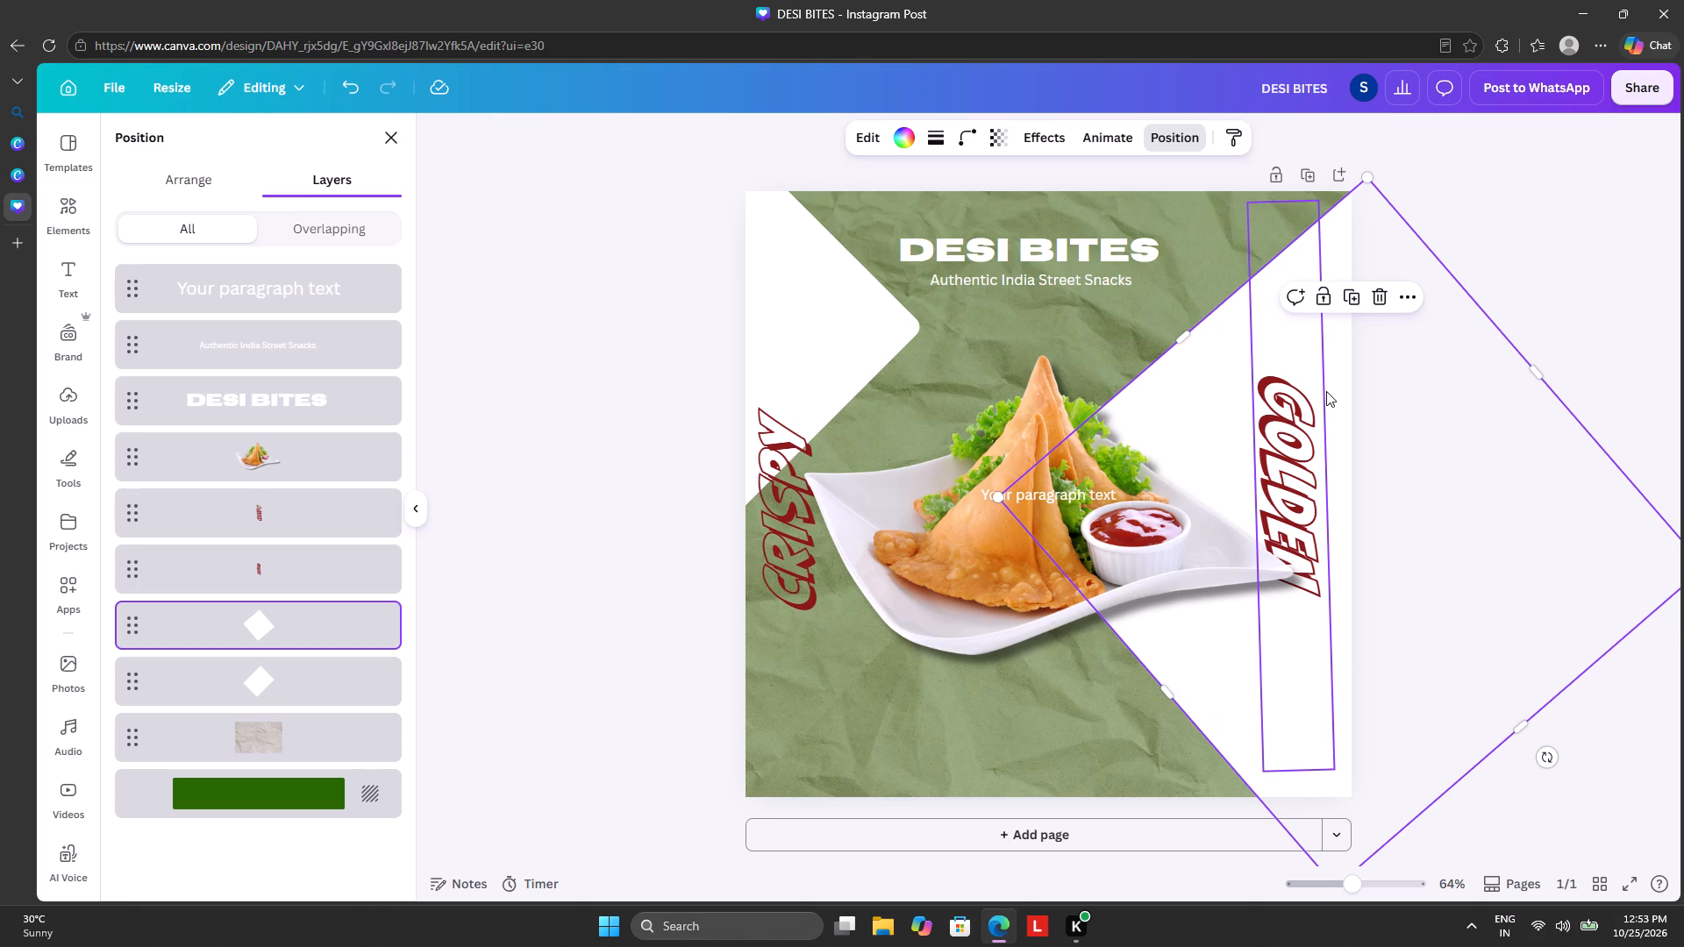
{"action": "left_click", "coordinate": [1326, 391]}
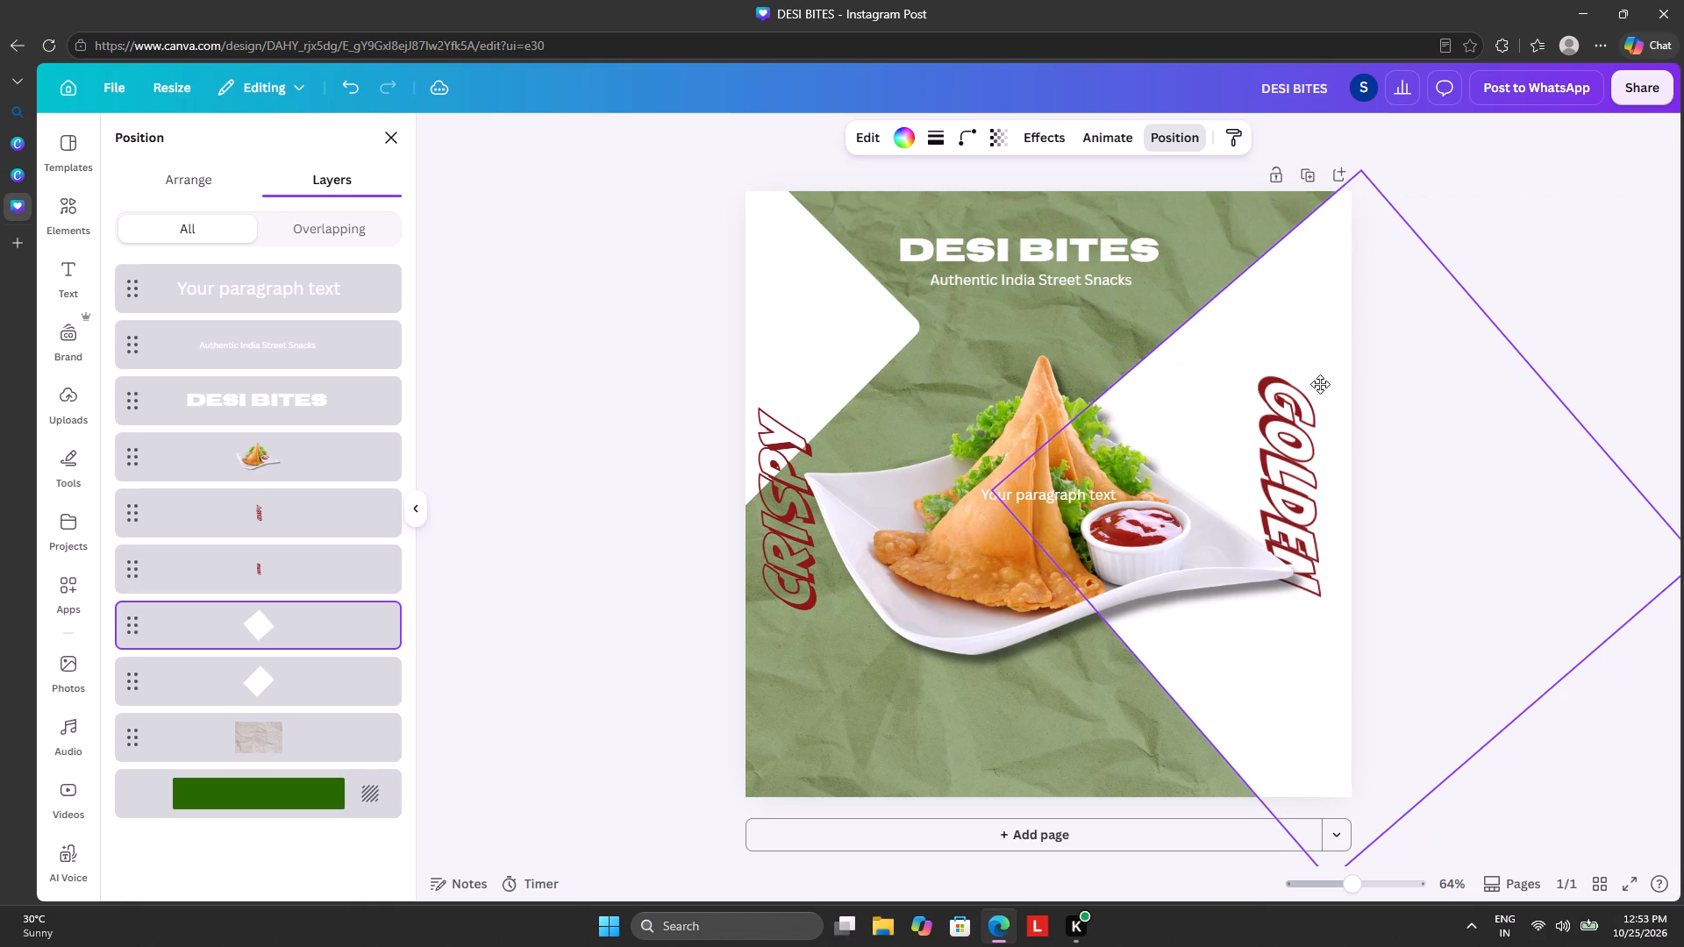
{"action": "left_click", "coordinate": [1286, 449]}
{"action": "left_click", "coordinate": [1286, 449]}
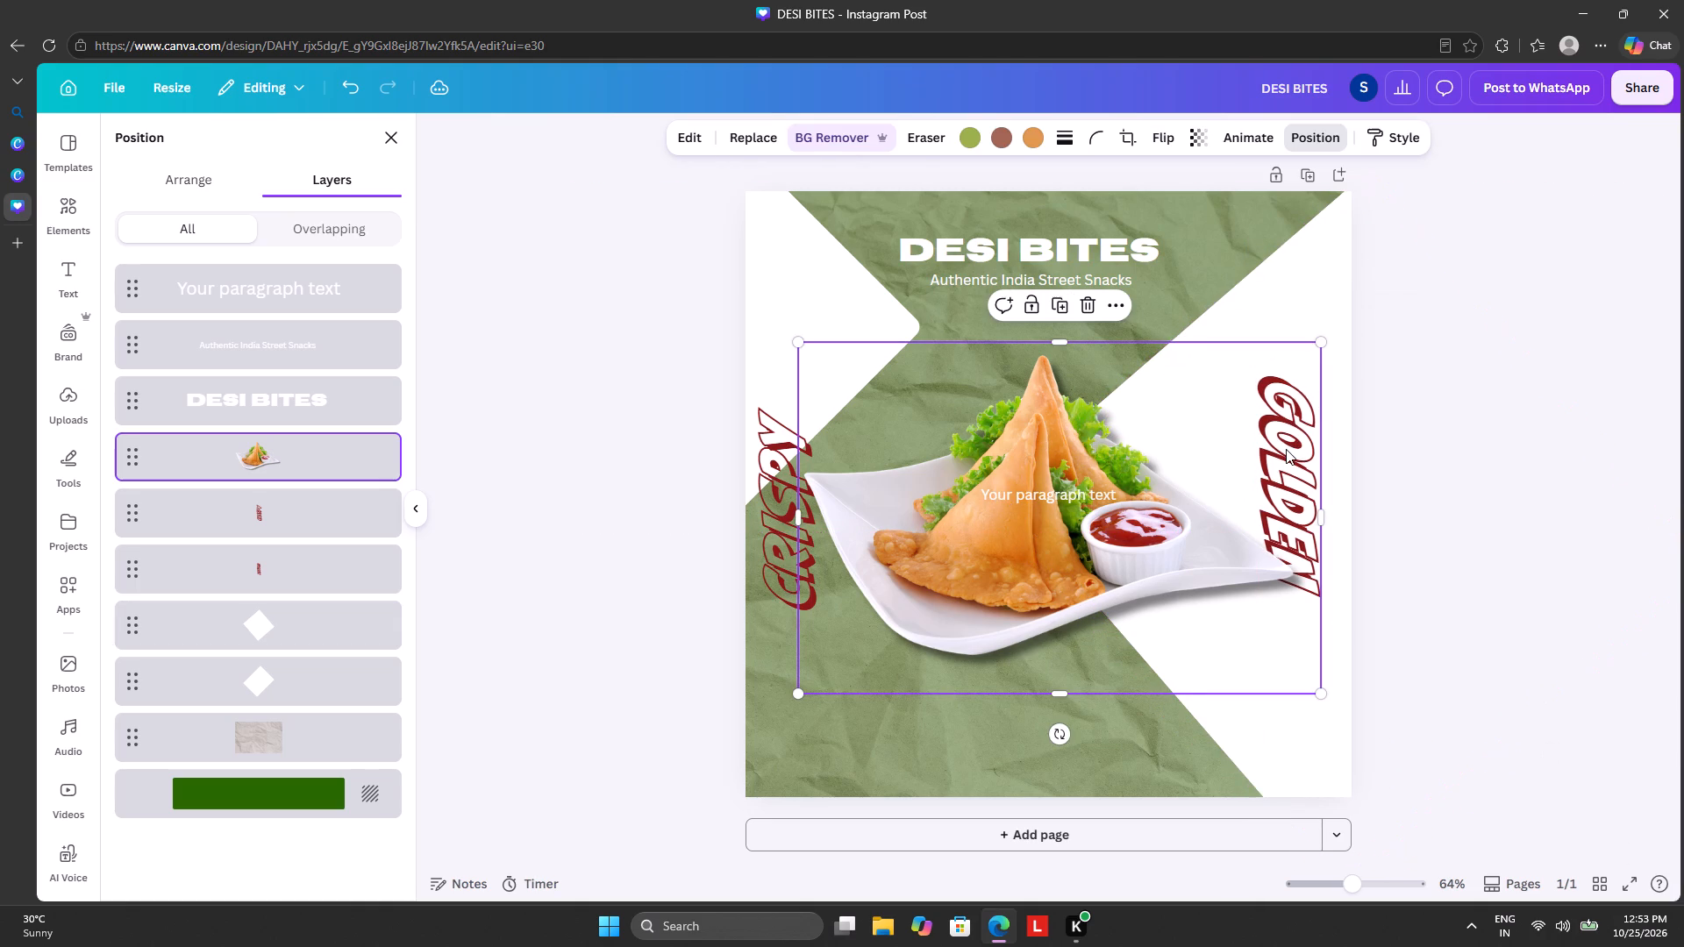
{"action": "left_click_drag", "start_coordinate": [1286, 449], "coordinate": [1234, 303]}
{"action": "left_click_drag", "start_coordinate": [1301, 456], "coordinate": [1310, 523]}
Move the samosa plate image down so its right tip crosses the lower letters of GOLDEN.
{"action": "left_click_drag", "start_coordinate": [1052, 416], "coordinate": [1089, 512]}
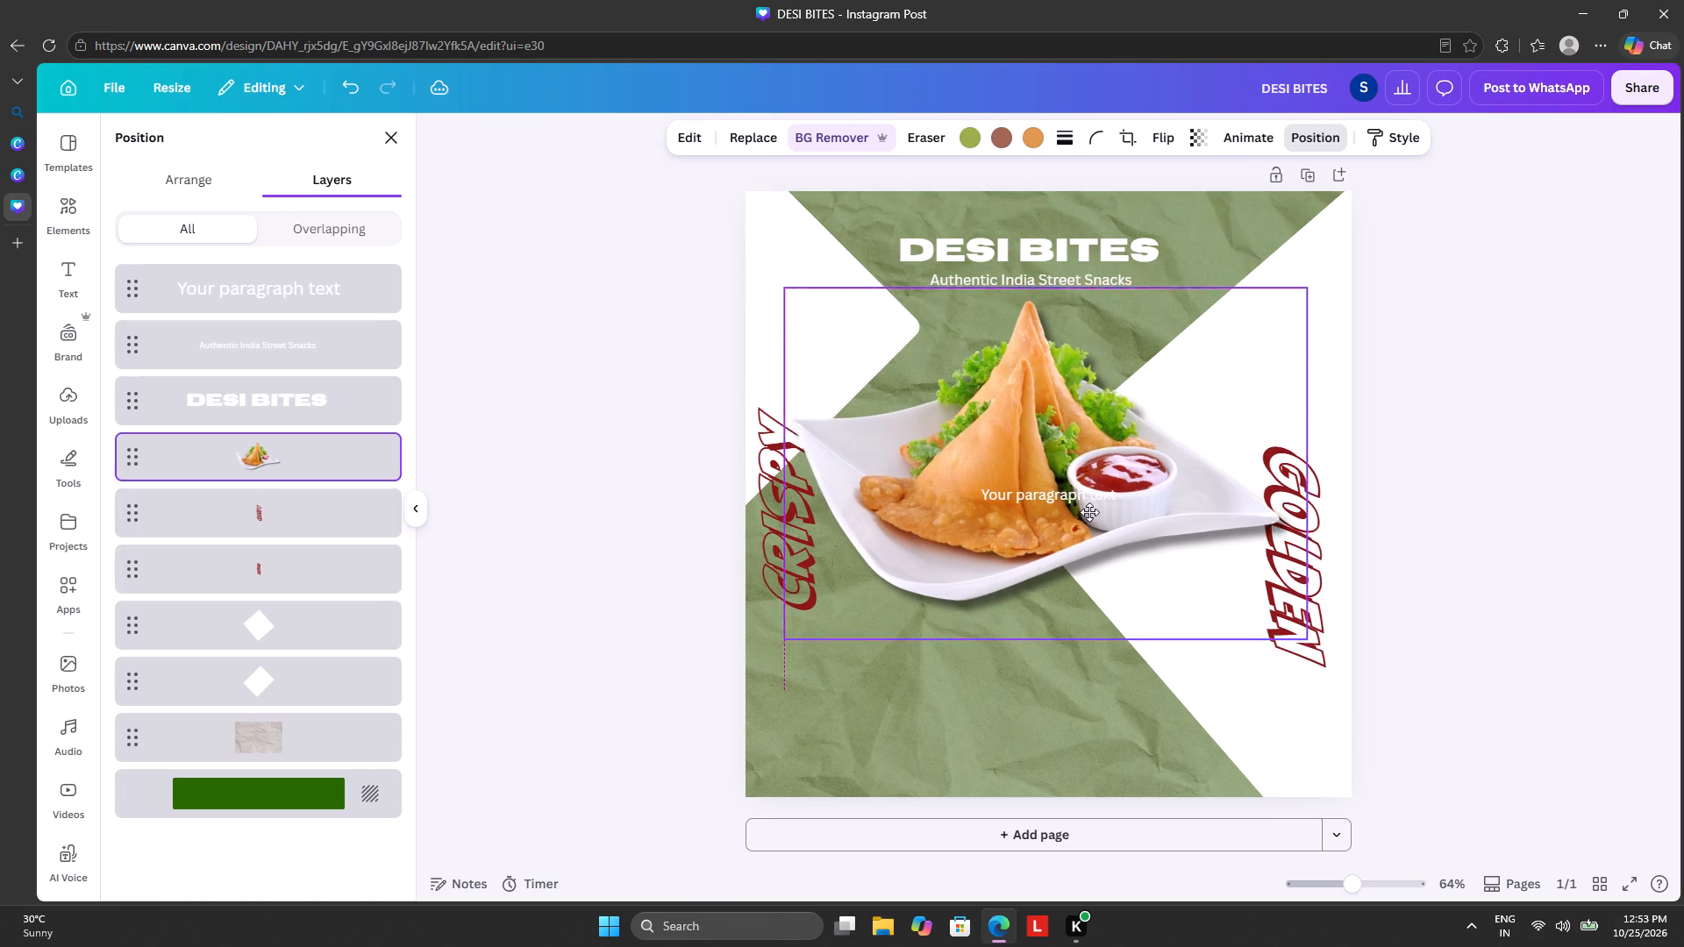
{"action": "left_click_drag", "start_coordinate": [1089, 512], "coordinate": [1098, 519]}
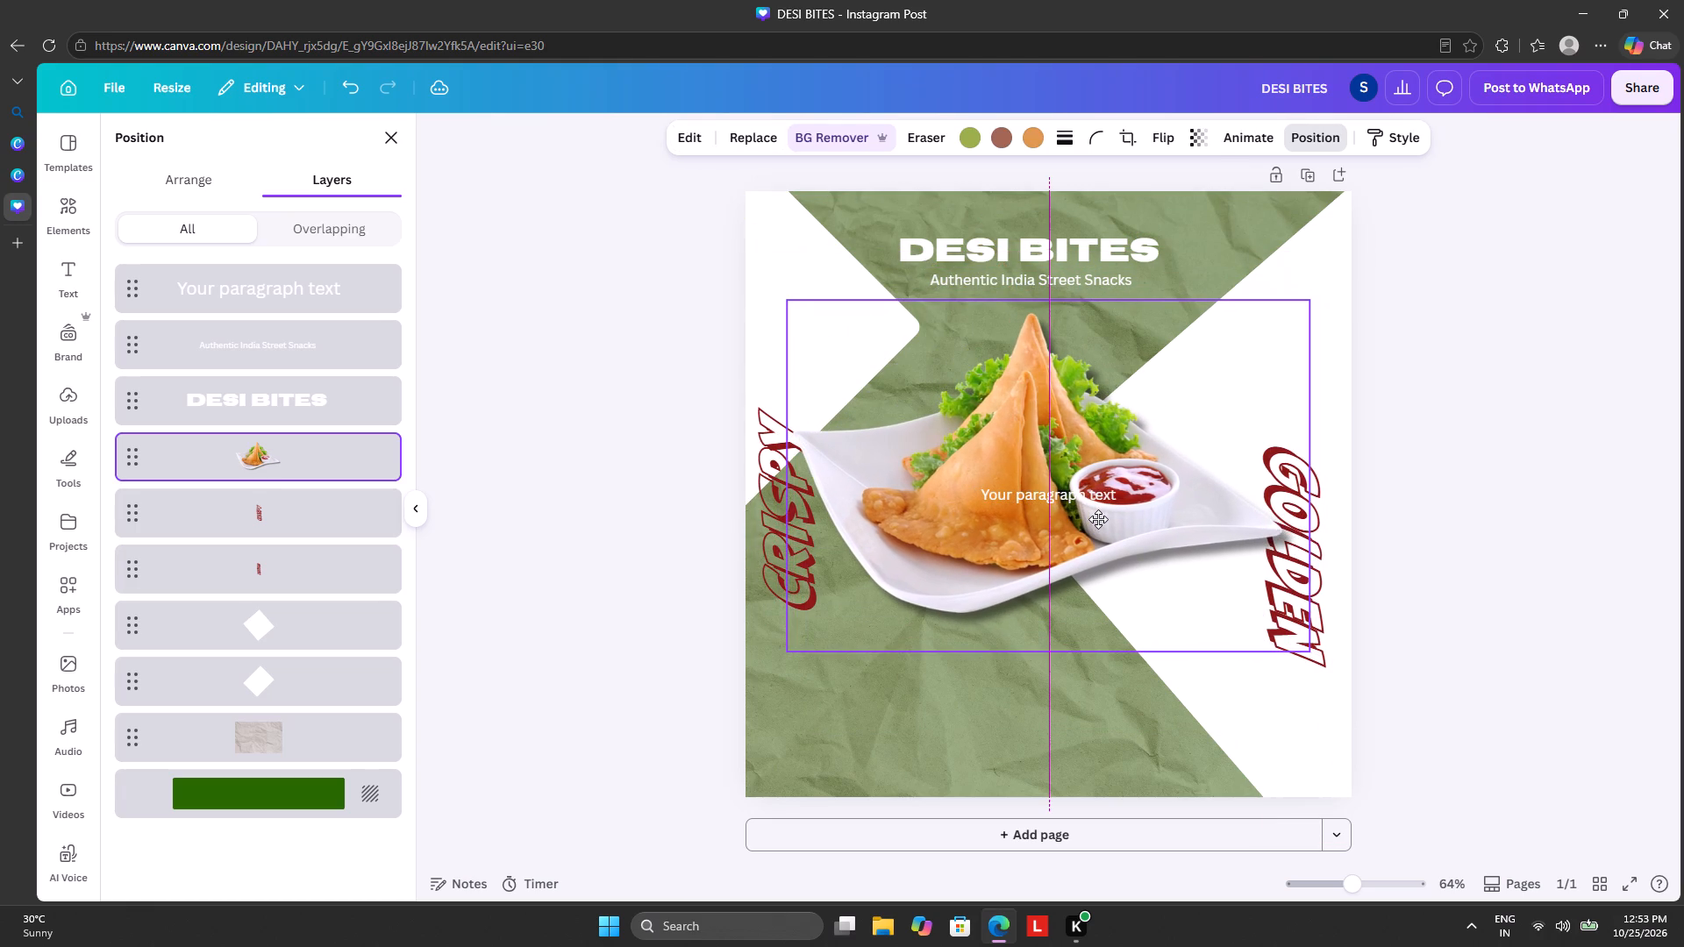
{"action": "left_click_drag", "start_coordinate": [1098, 519], "coordinate": [1106, 544]}
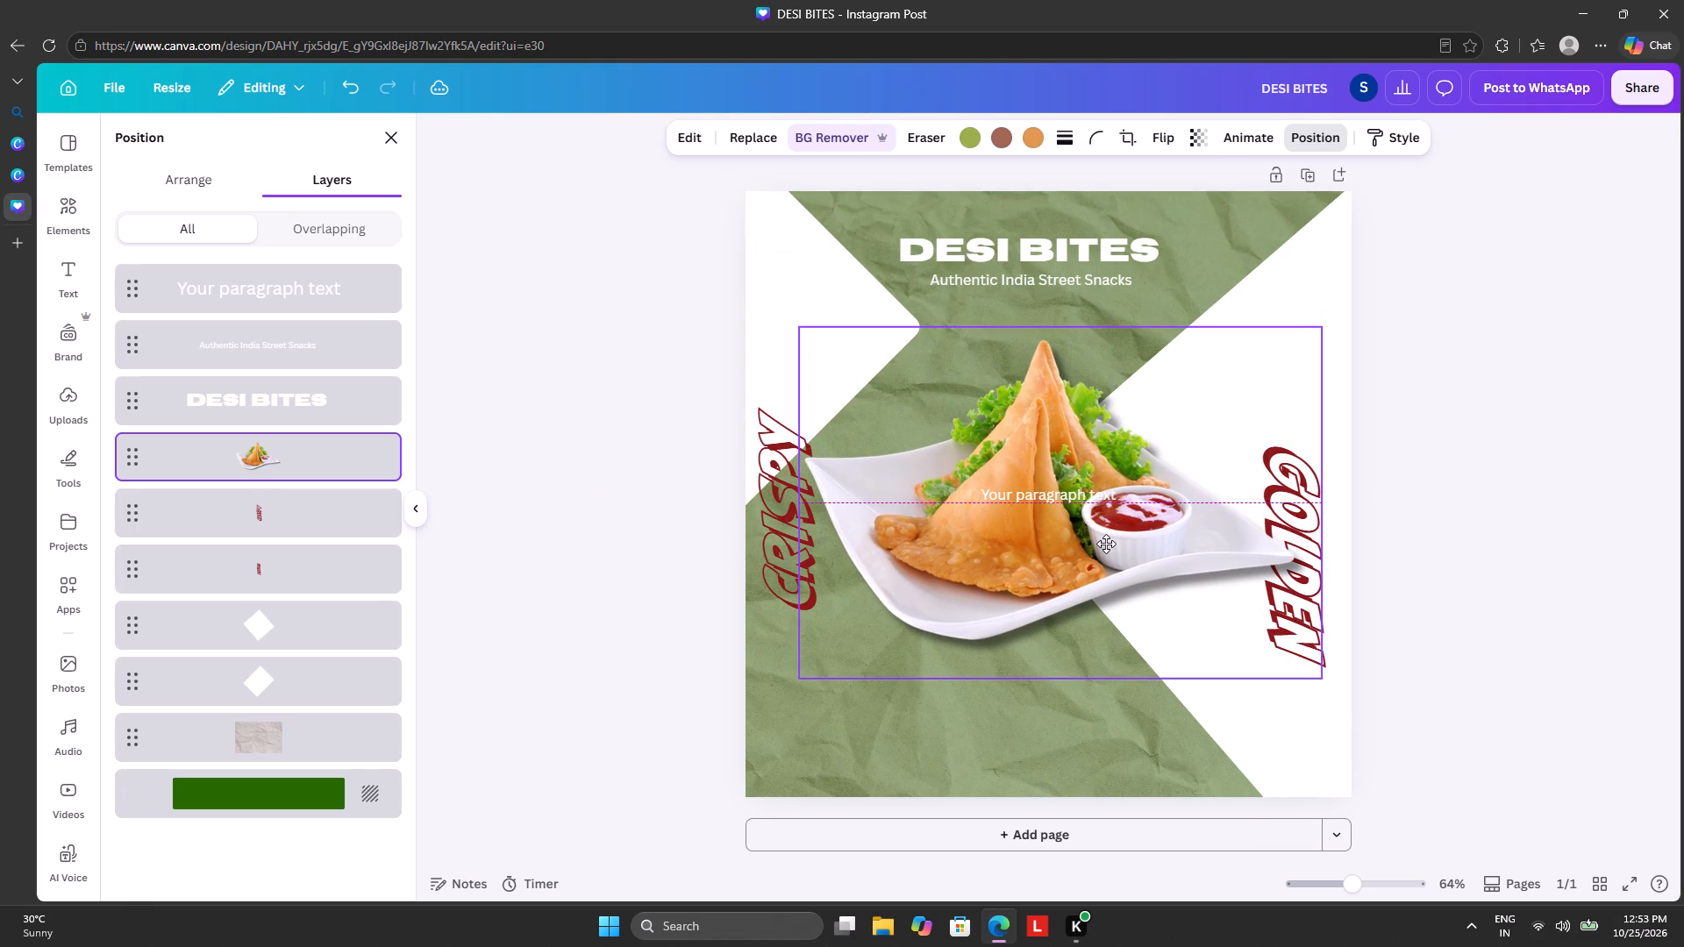
{"action": "left_click_drag", "start_coordinate": [1106, 544], "coordinate": [1104, 570]}
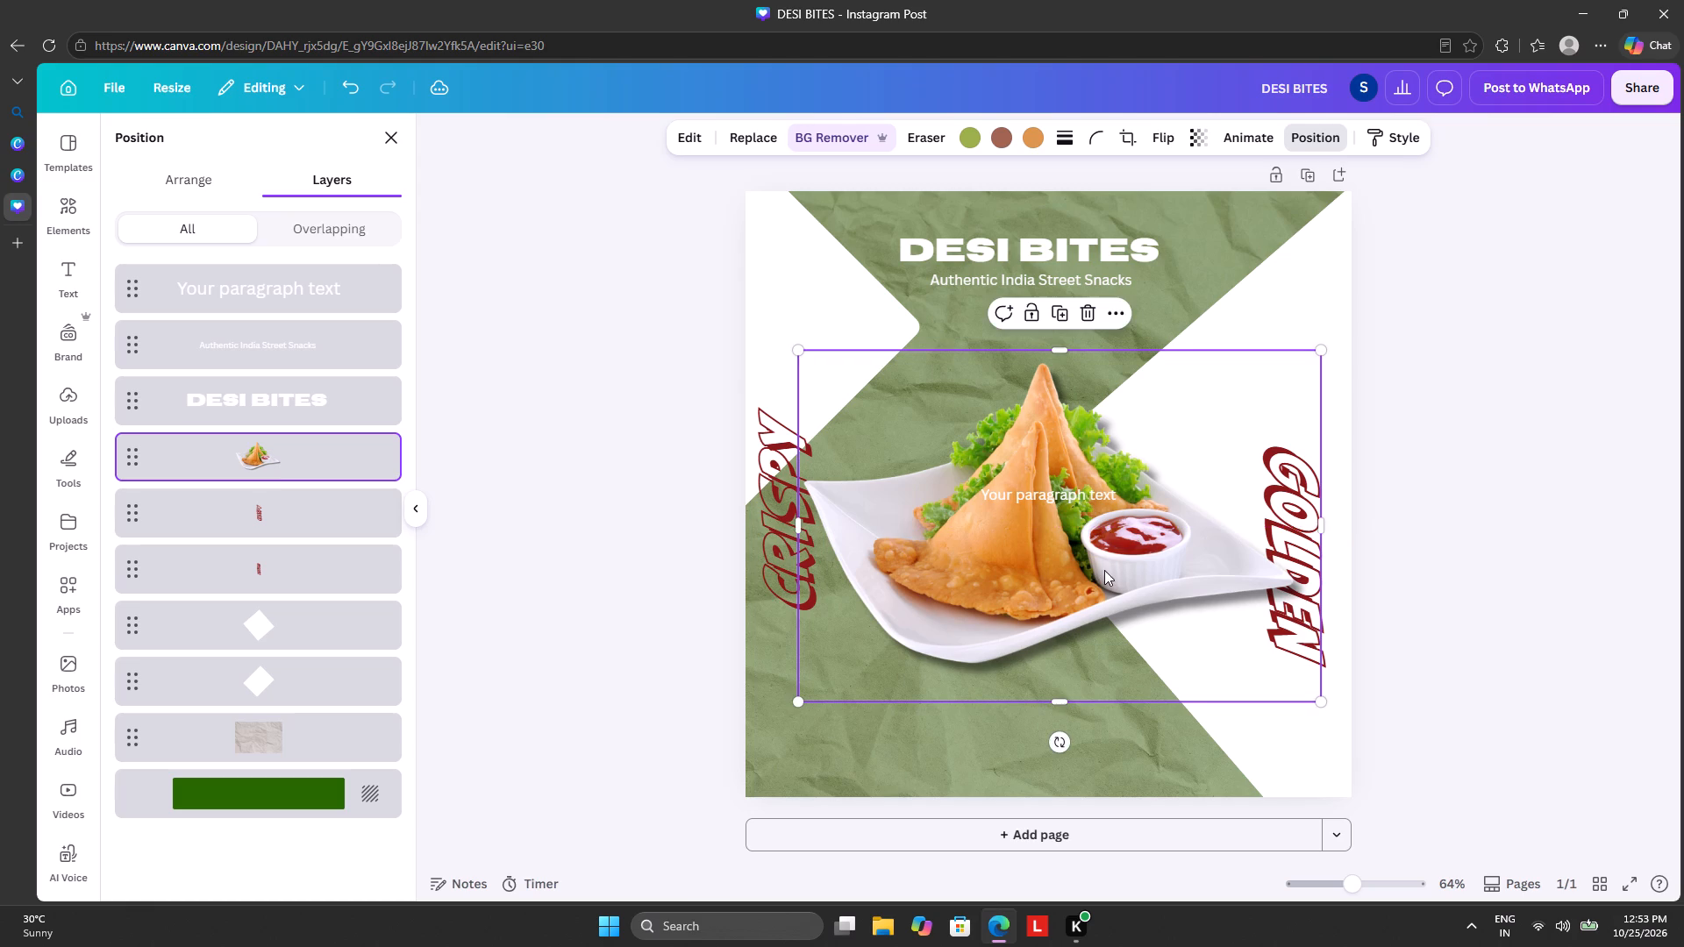
{"action": "left_click_drag", "start_coordinate": [1117, 563], "coordinate": [1117, 585]}
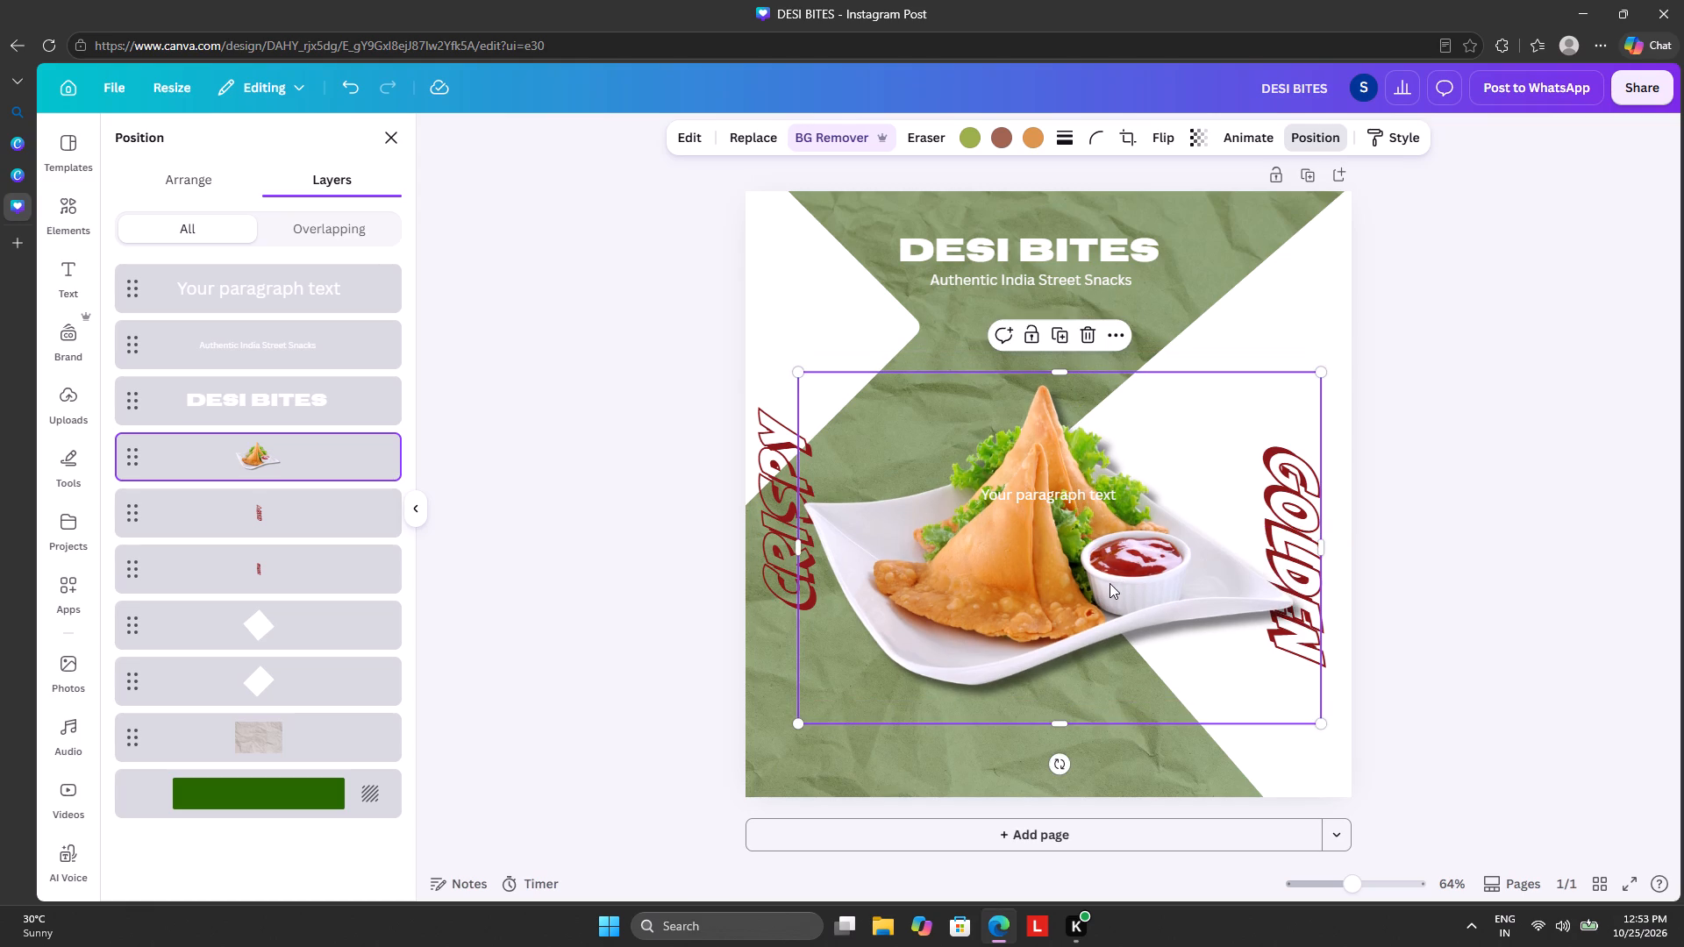
Shift the CRISPY text slightly right so the plate's left tip overlaps its middle letters.
{"action": "left_click_drag", "start_coordinate": [768, 527], "coordinate": [810, 523]}
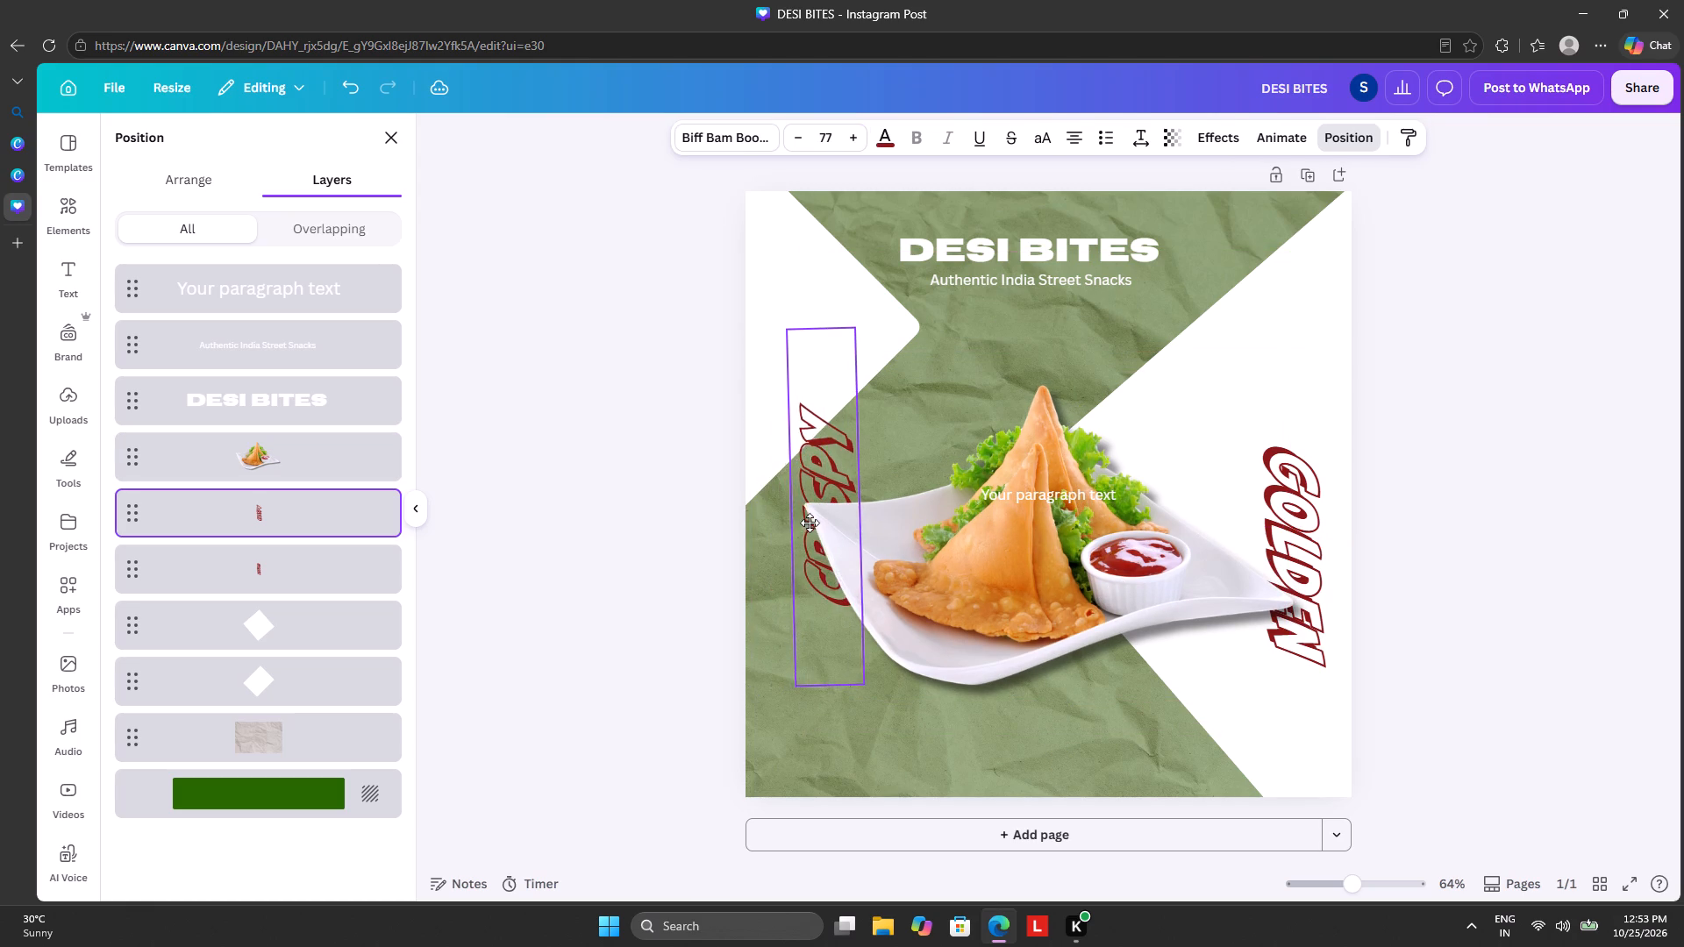
{"action": "left_click_drag", "start_coordinate": [810, 523], "coordinate": [757, 500]}
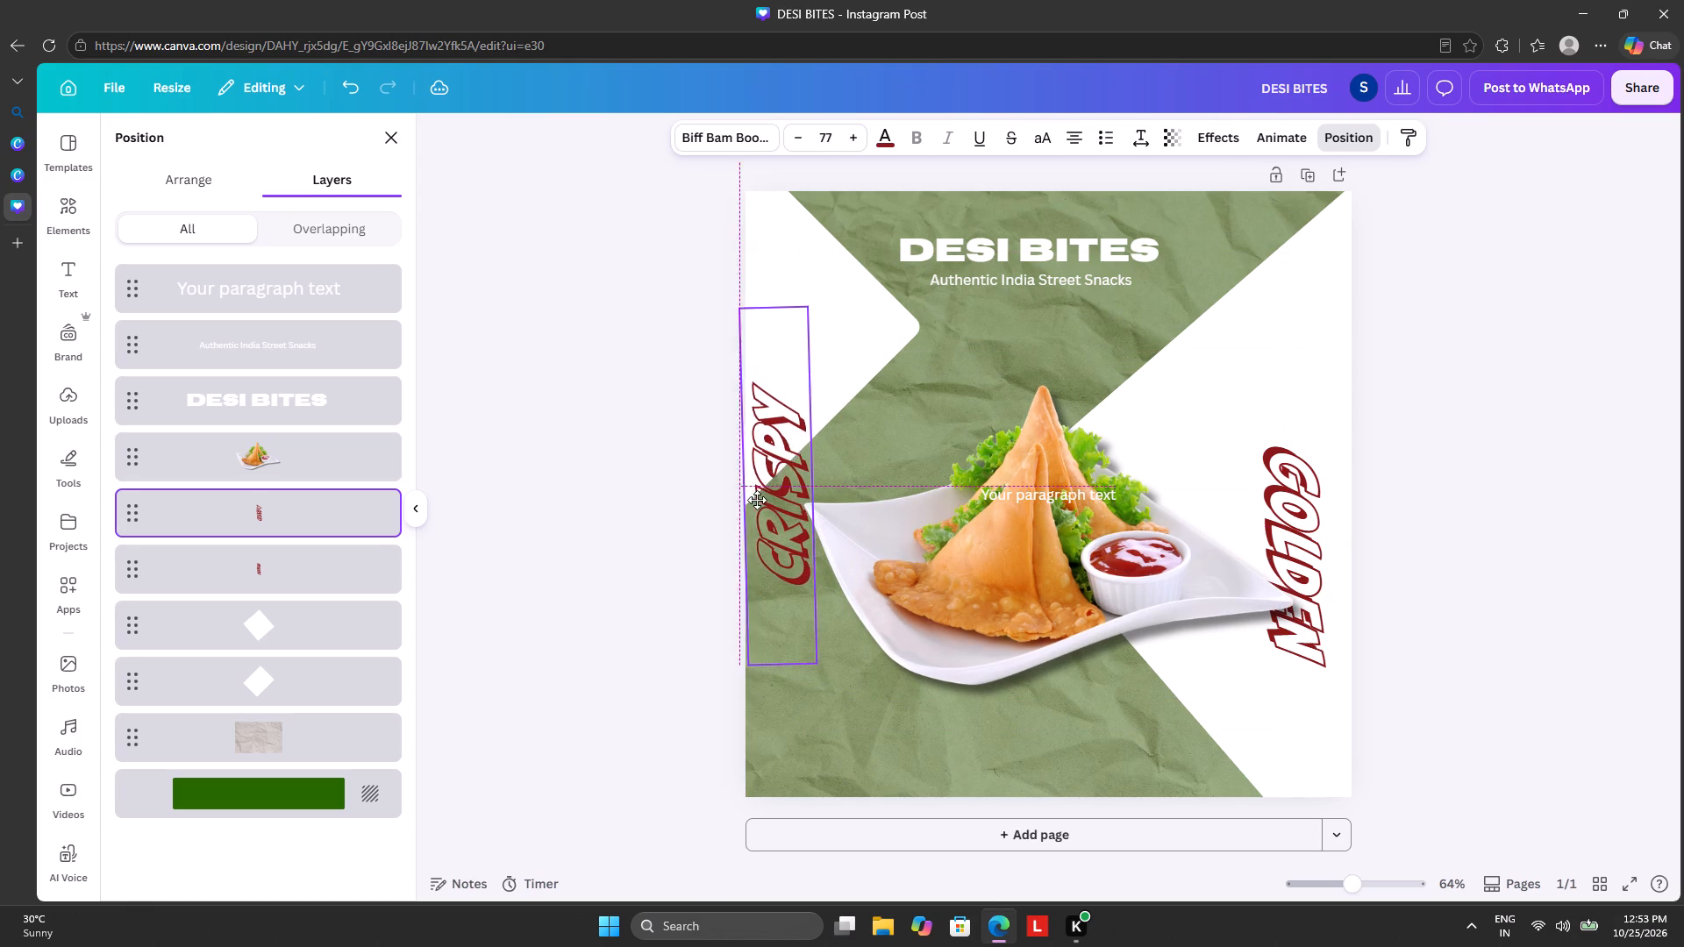
{"action": "left_click_drag", "start_coordinate": [757, 500], "coordinate": [778, 530]}
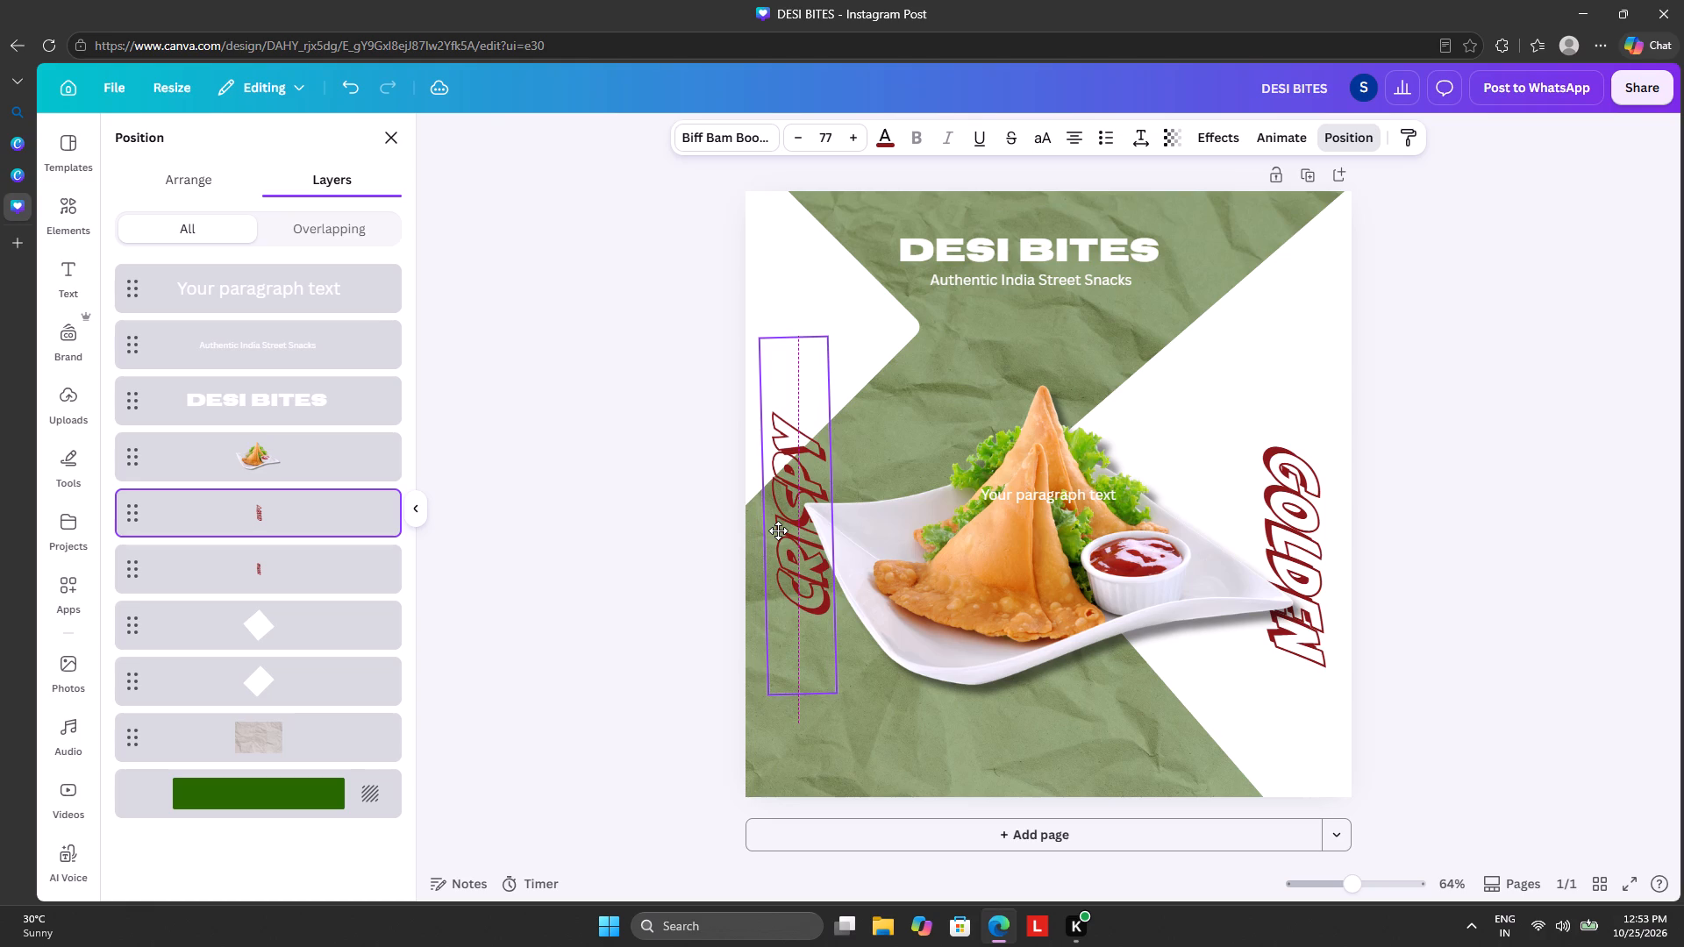
{"action": "left_click_drag", "start_coordinate": [778, 530], "coordinate": [777, 532]}
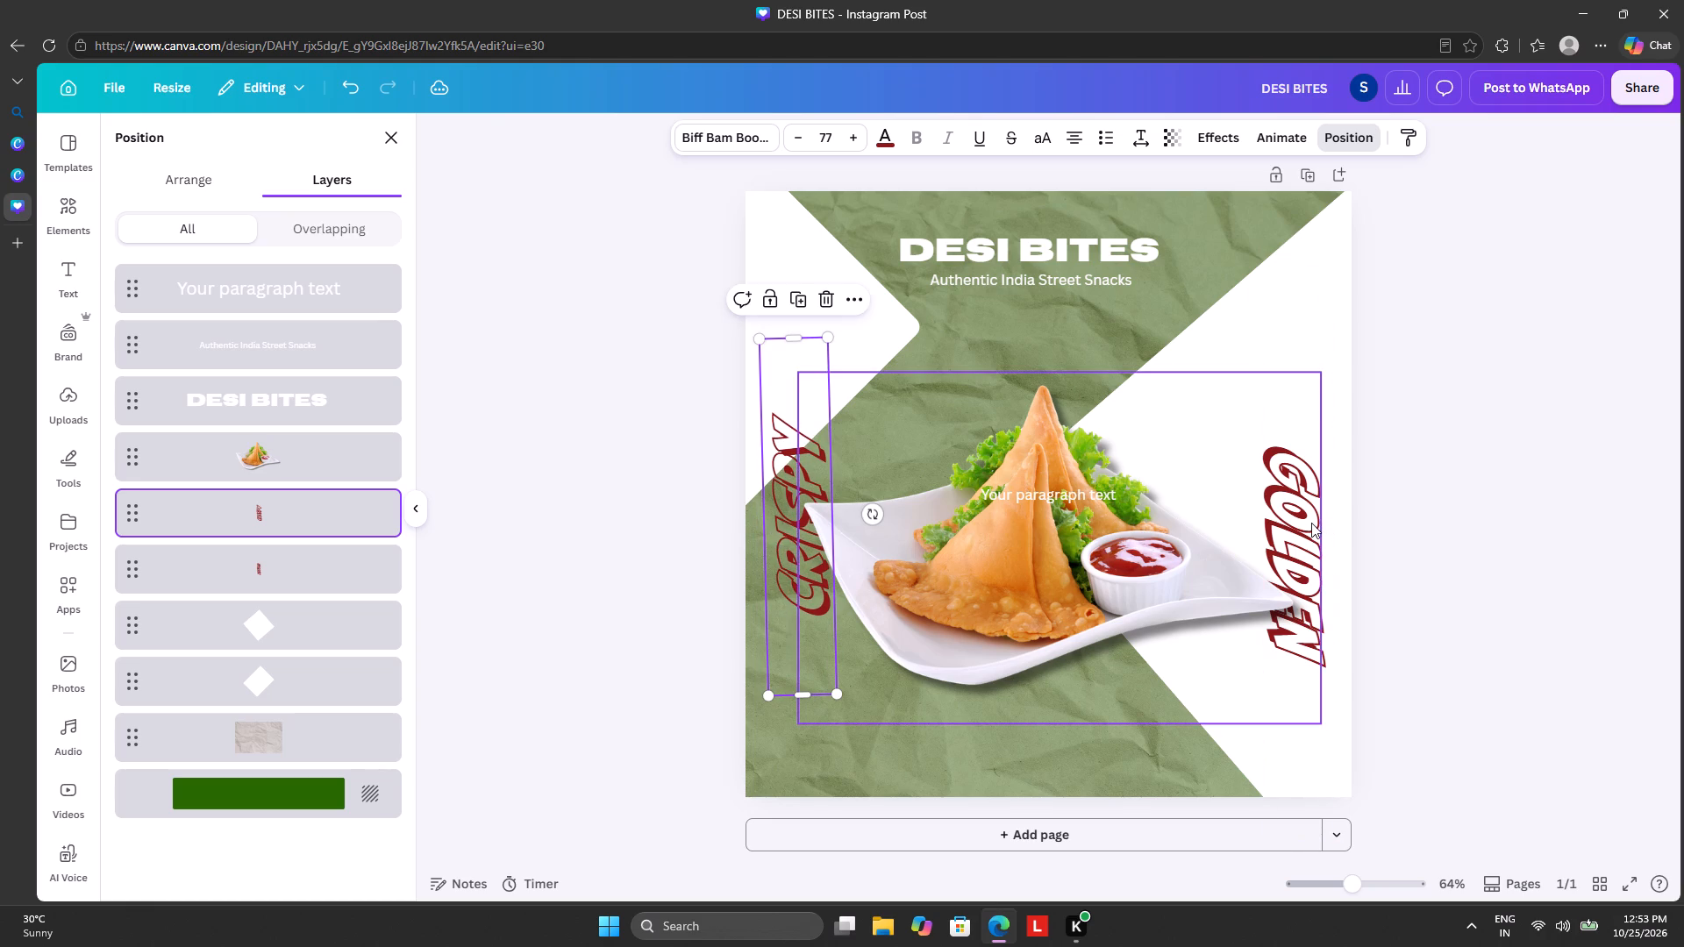
Move the GOLDEN text left and down so the plate's right tip crosses its middle letters, and clear the selection.
{"action": "left_click_drag", "start_coordinate": [1329, 514], "coordinate": [1312, 514]}
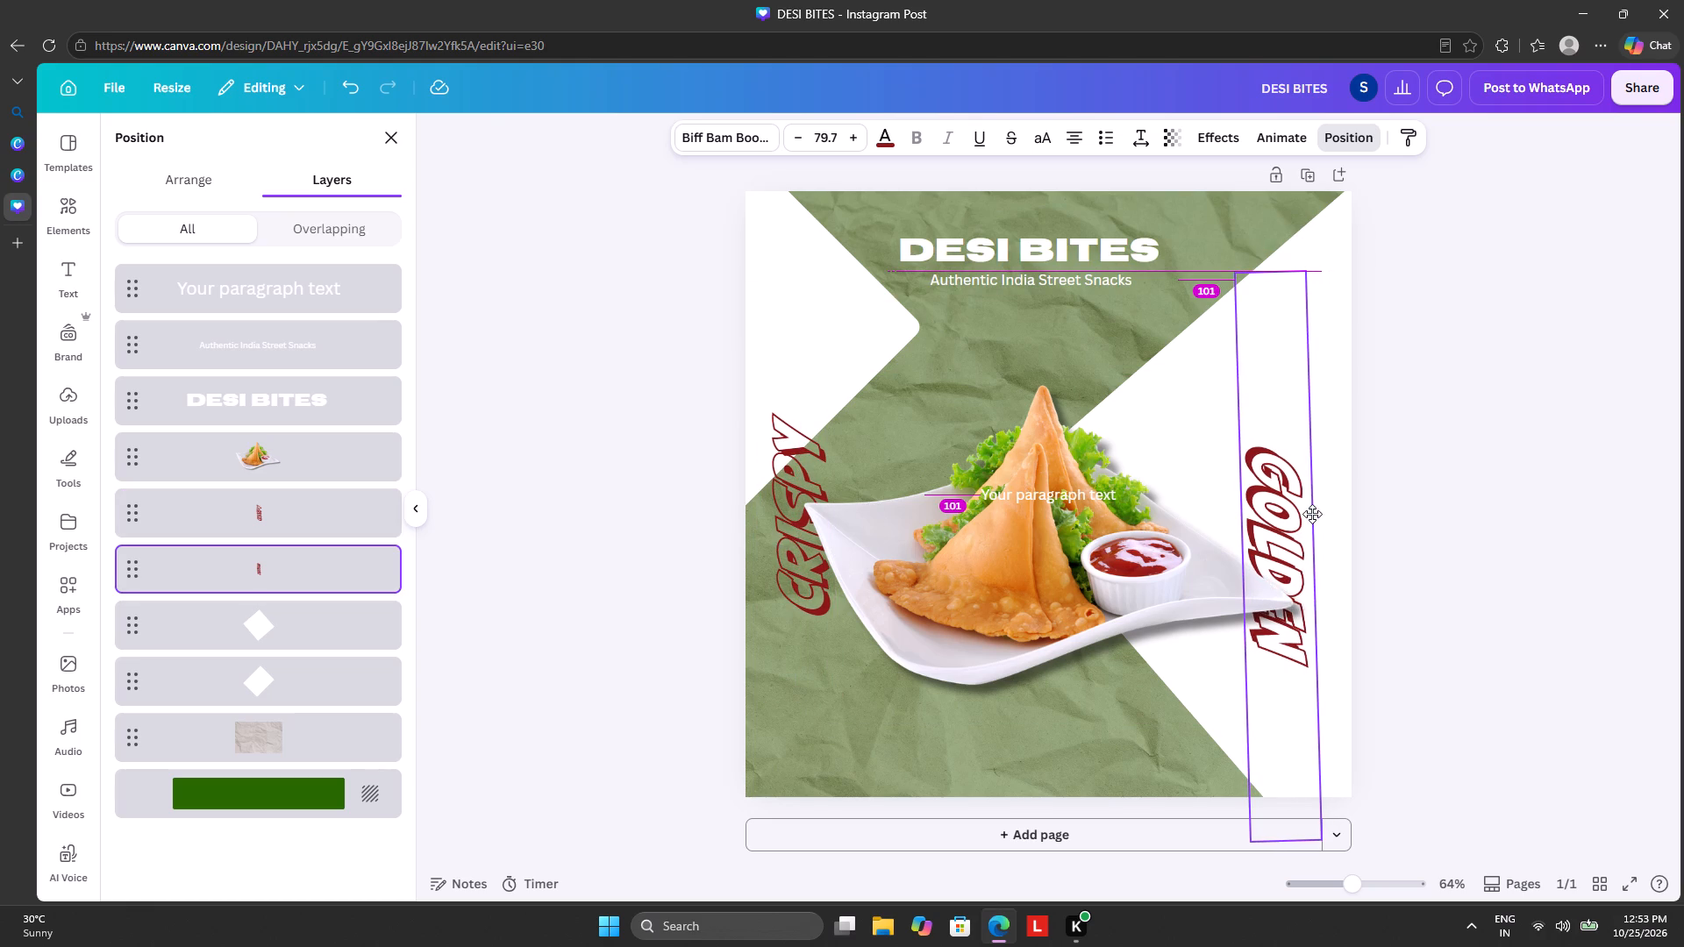
{"action": "left_click_drag", "start_coordinate": [1312, 514], "coordinate": [1318, 536]}
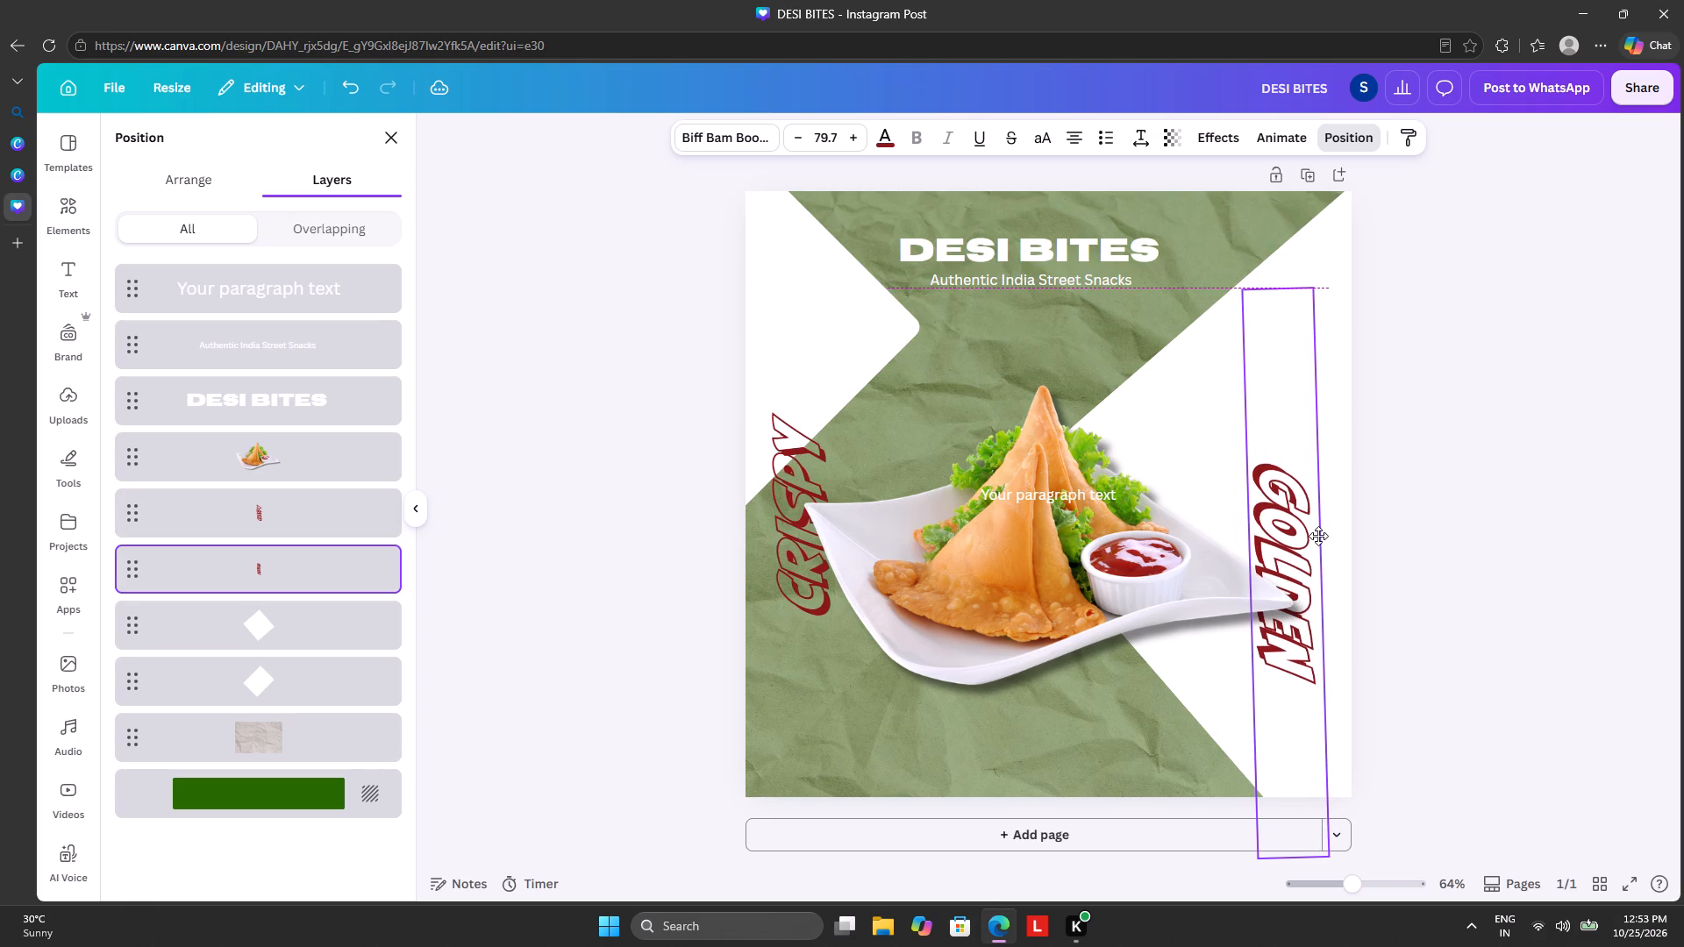
{"action": "left_click_drag", "start_coordinate": [1318, 536], "coordinate": [1315, 540]}
{"action": "left_click", "coordinate": [1293, 540]}
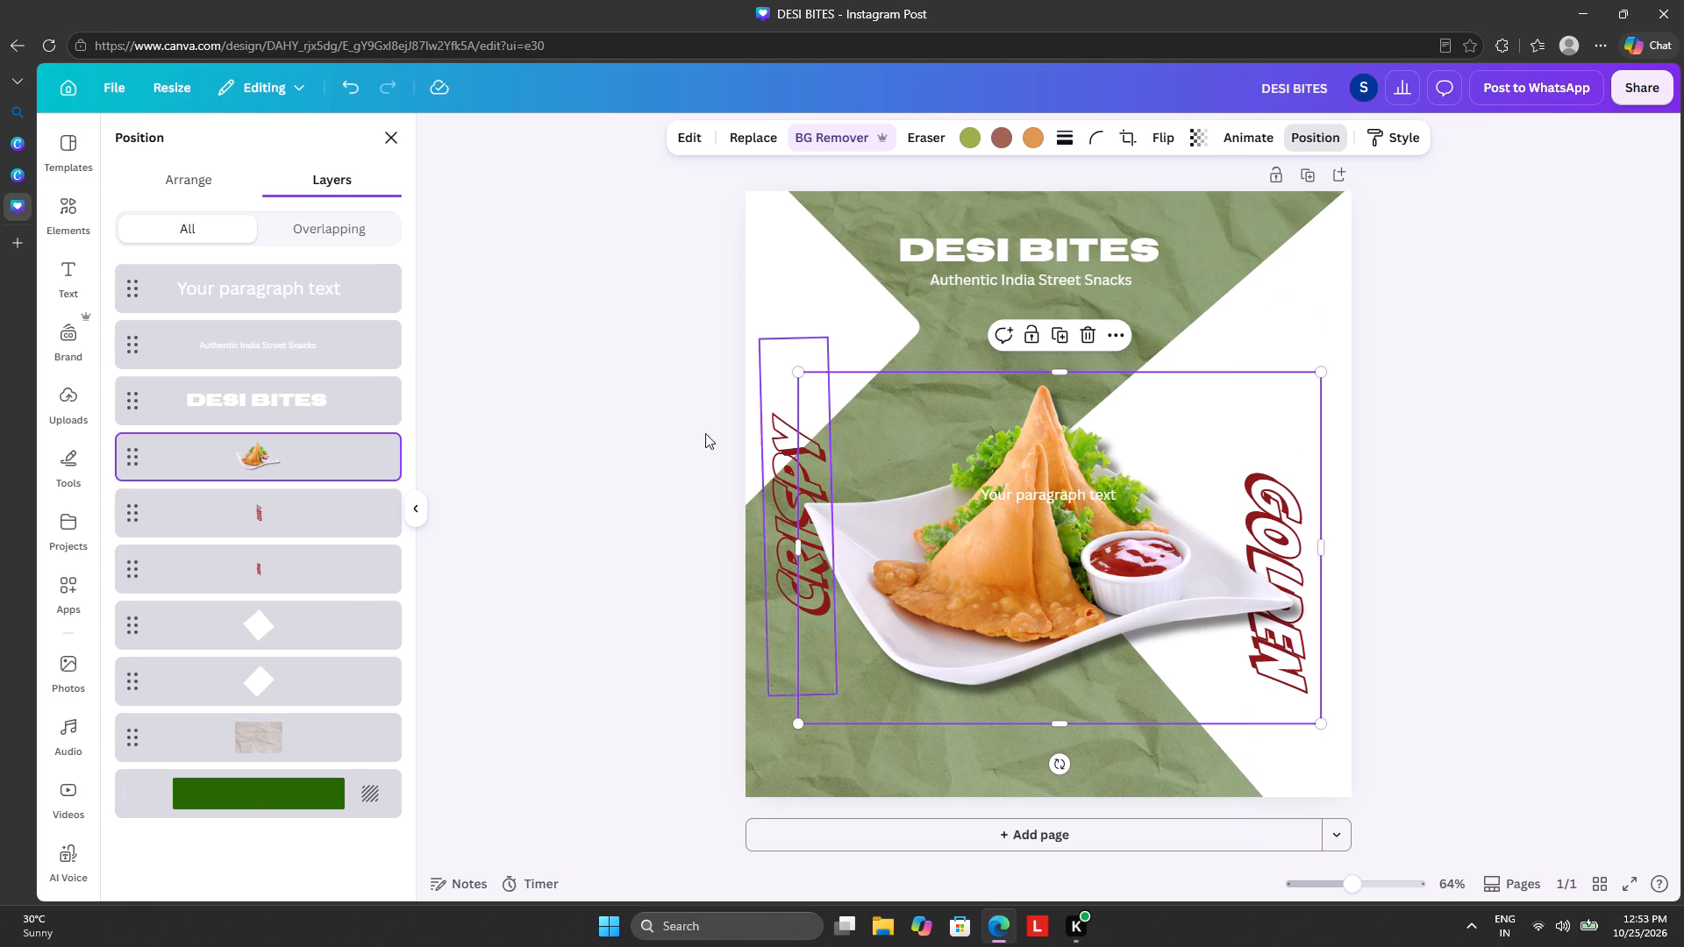
{"action": "left_click", "coordinate": [626, 402]}
{"action": "left_click", "coordinate": [833, 303]}
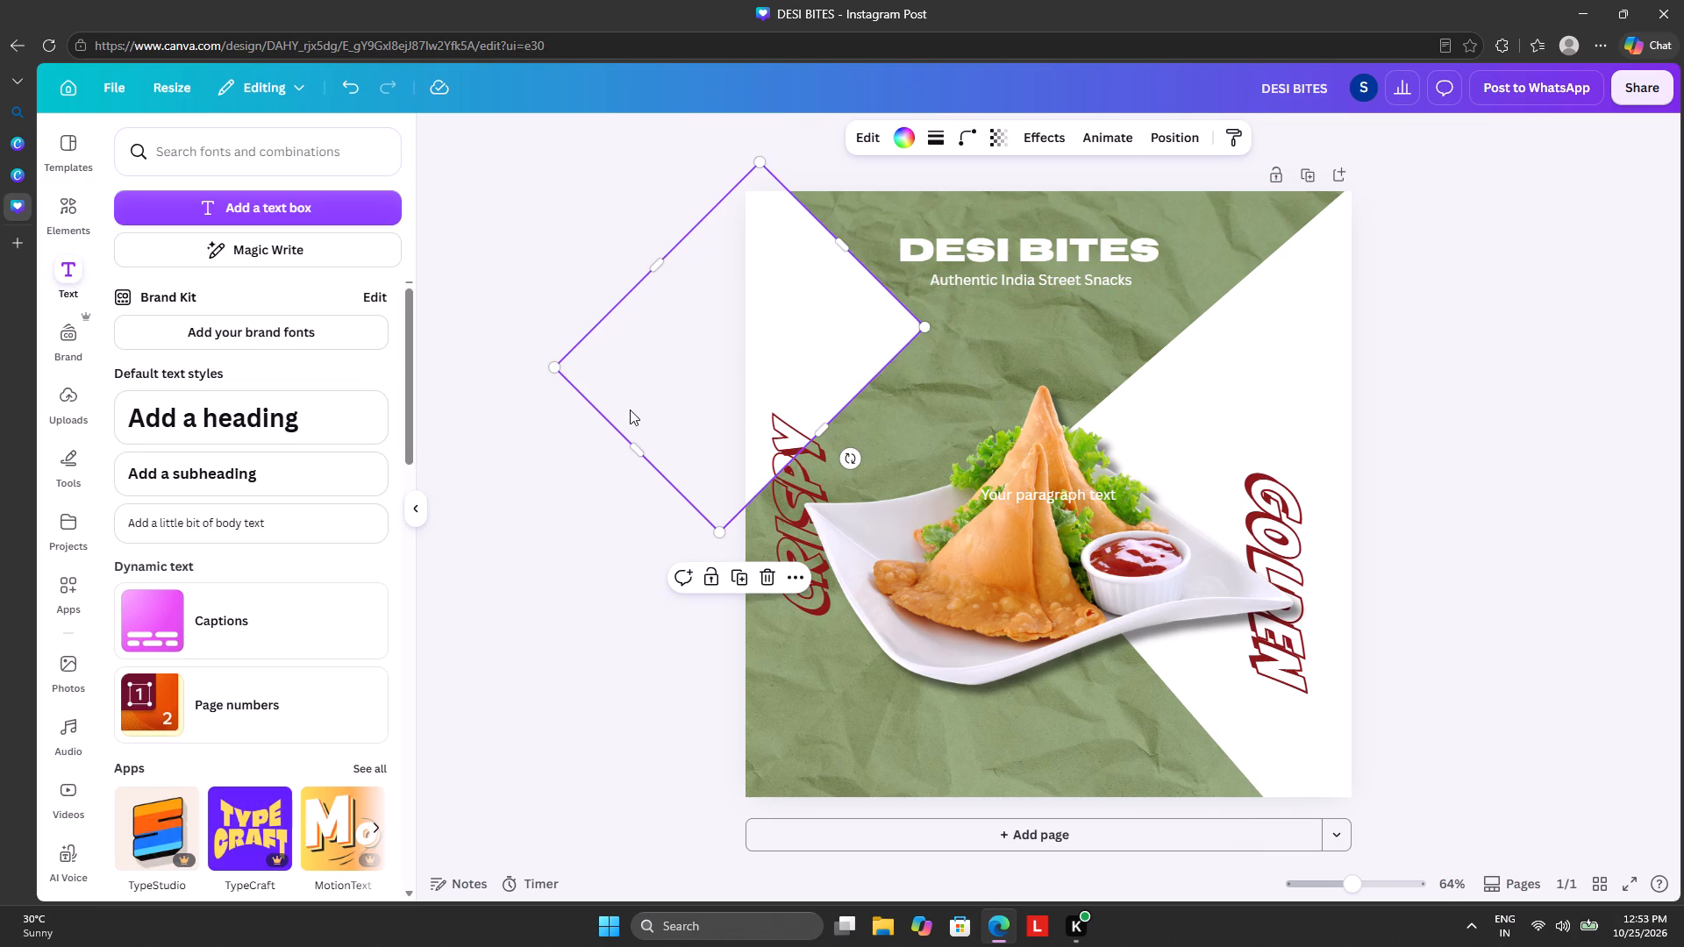
{"action": "left_click", "coordinate": [585, 558]}
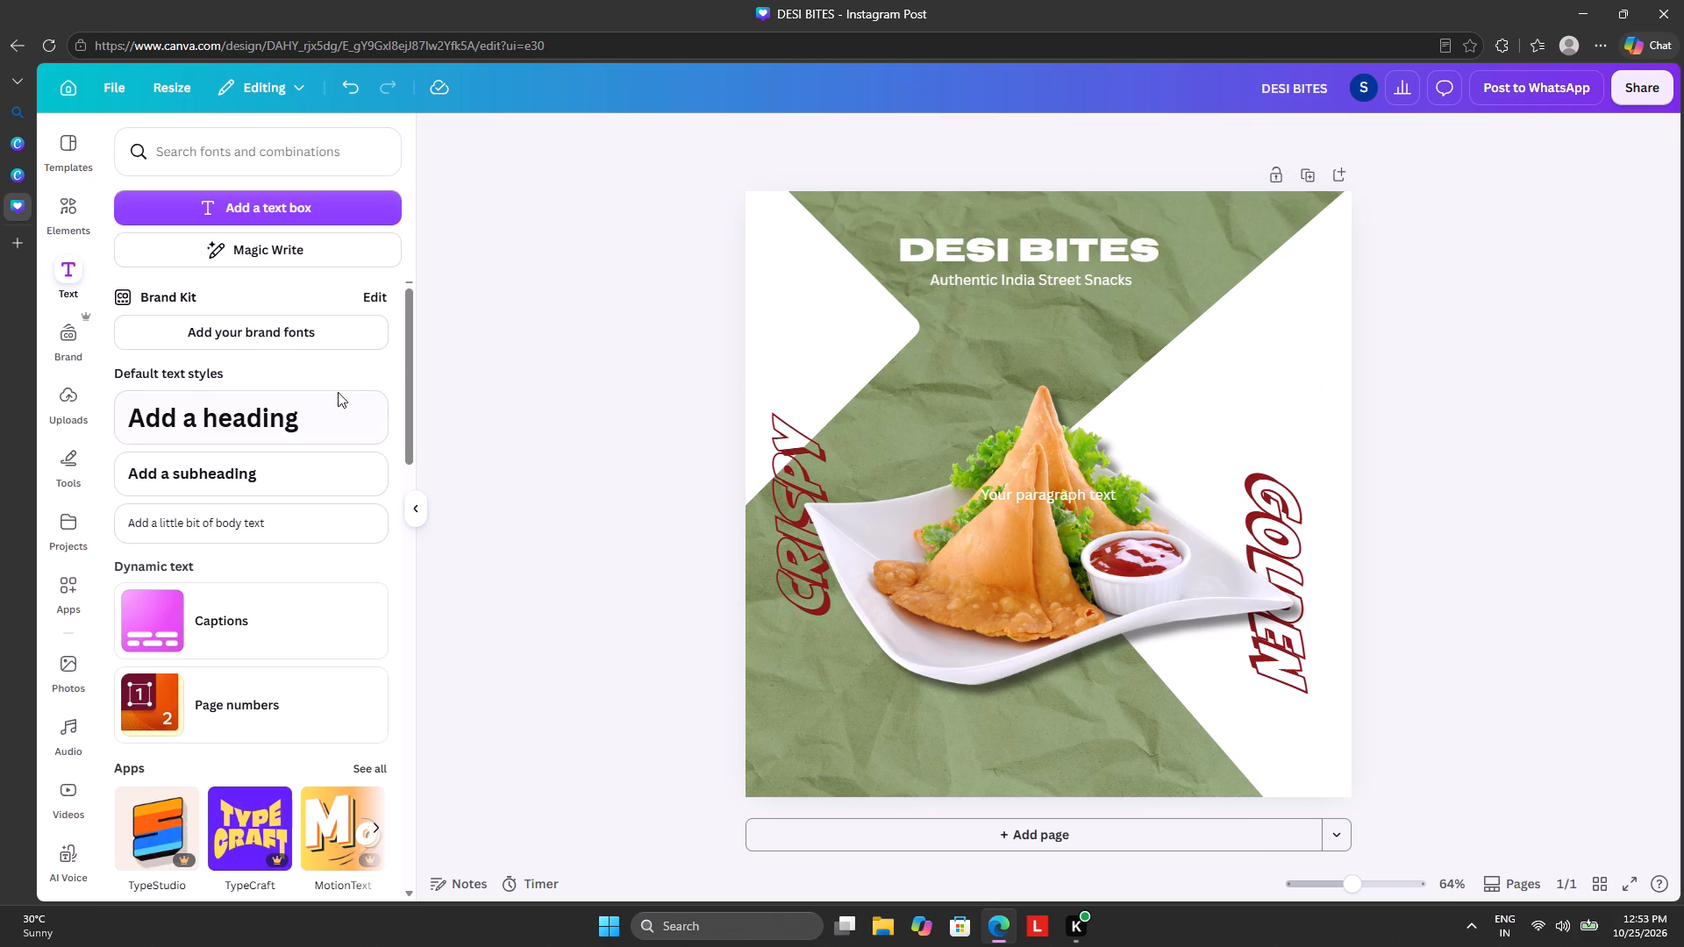
Add a new text box over the plate and replace its placeholder text with SAMOSA.
{"action": "left_click", "coordinate": [238, 207]}
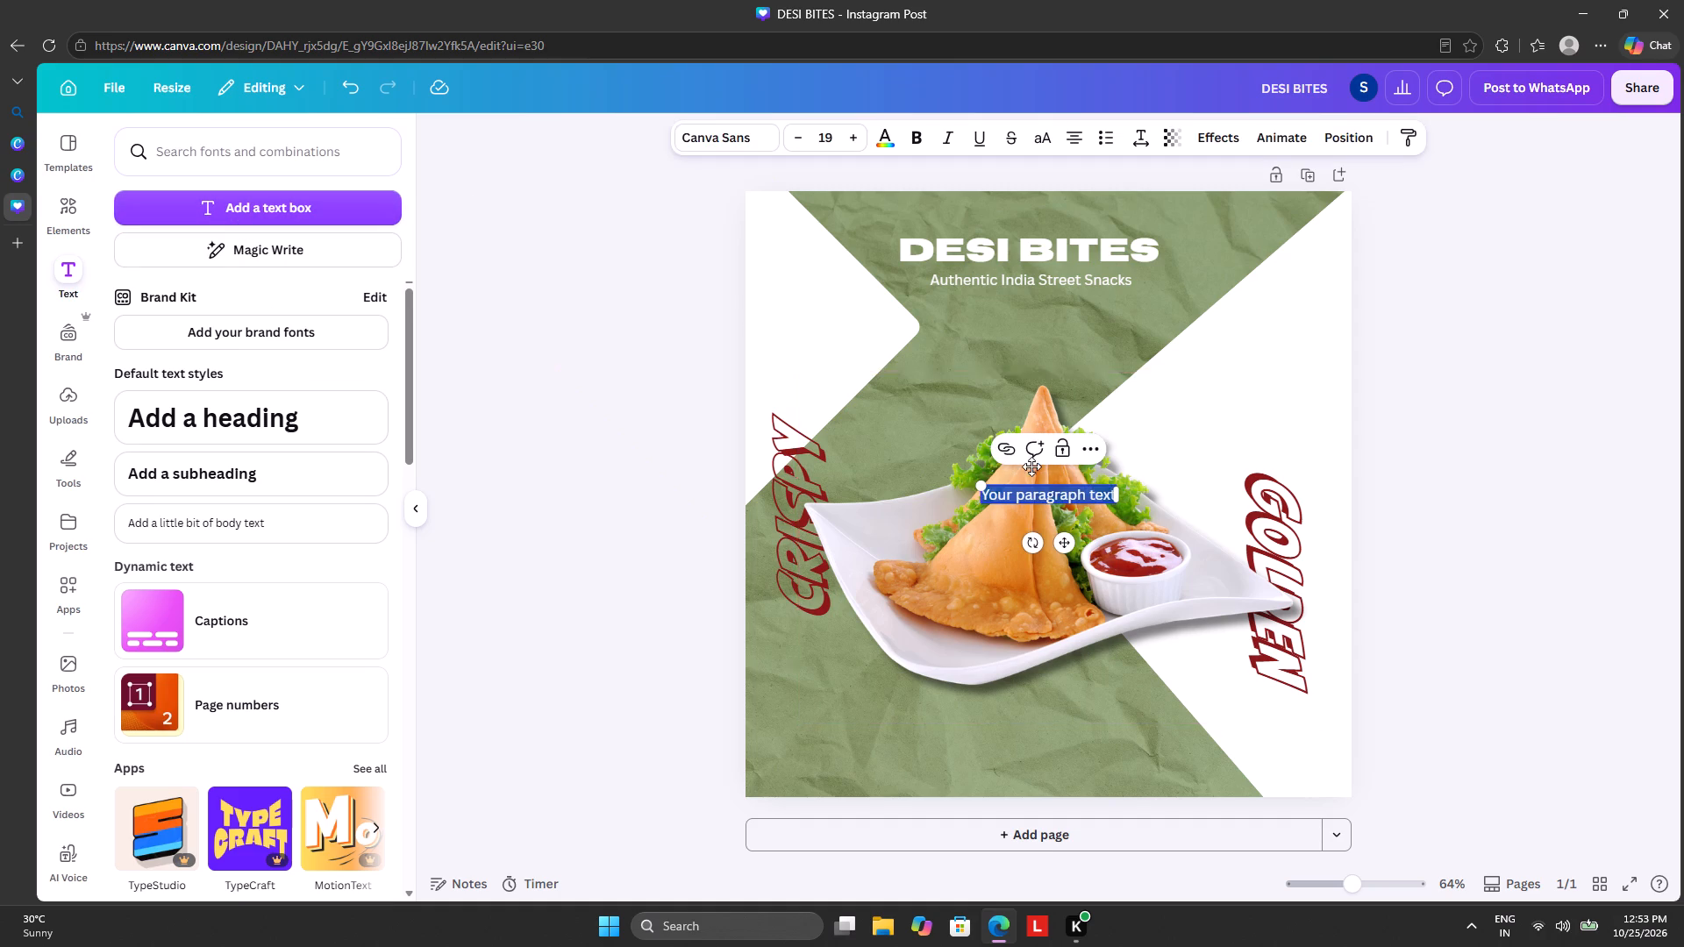
{"action": "left_click", "coordinate": [1107, 499]}
{"action": "left_click", "coordinate": [1107, 499]}
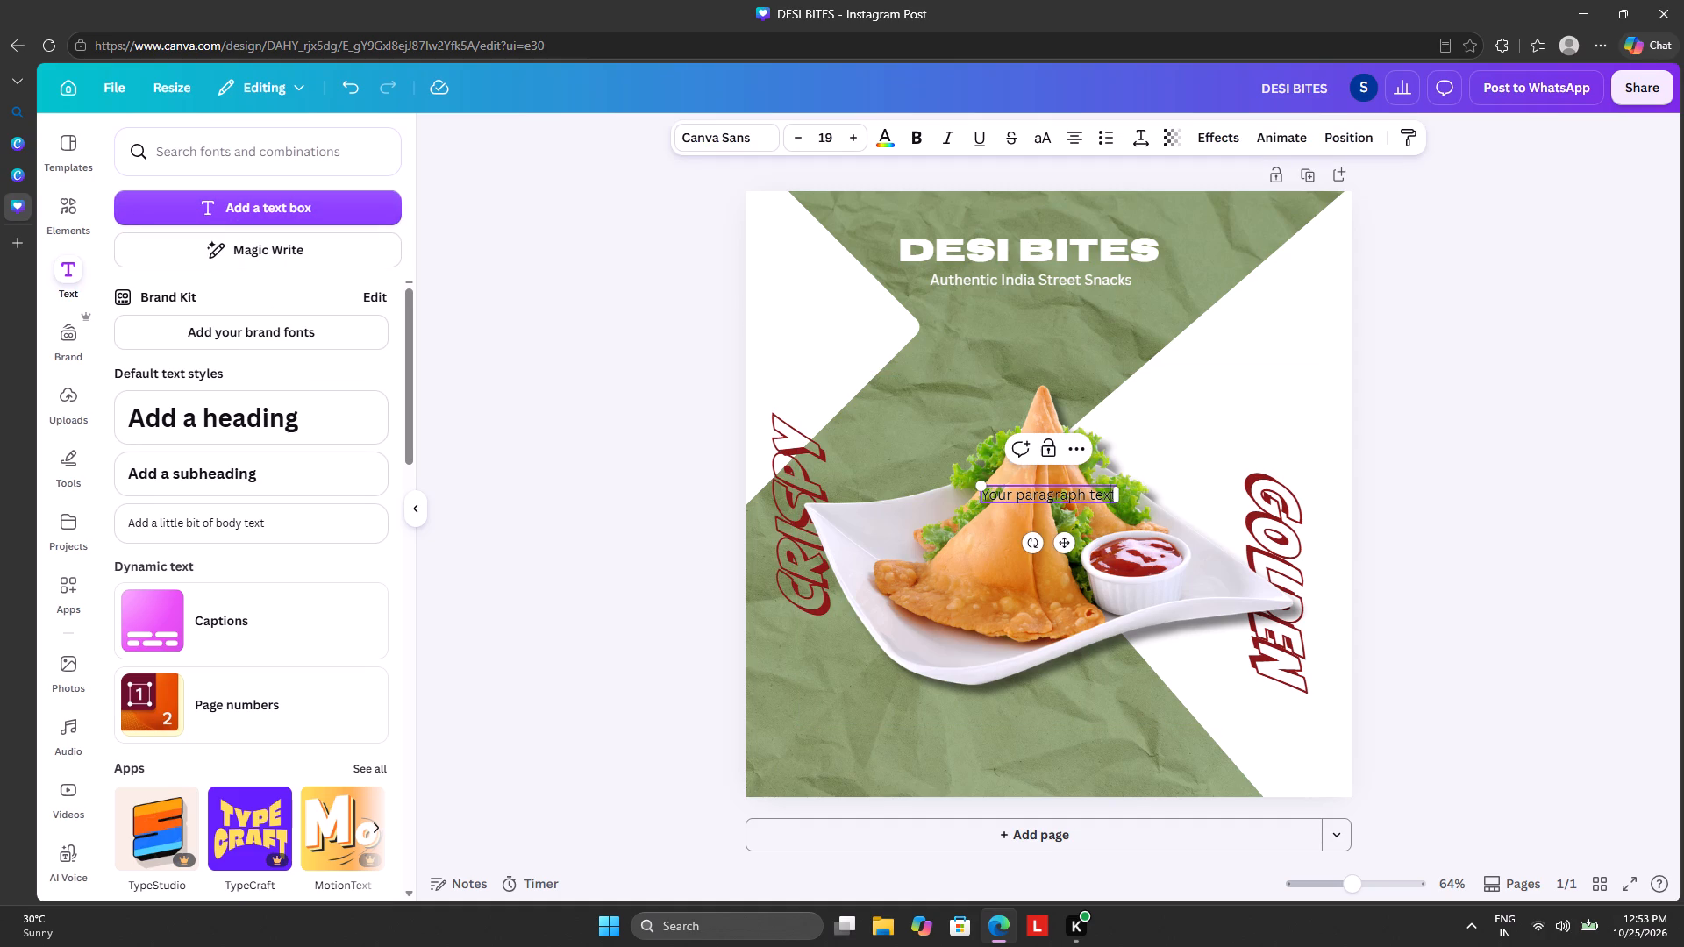
{"action": "key", "text": "BackSpace"}
{"action": "key", "text": "BackSpace"}
{"action": "key", "text": "BackSpace"}
{"action": "key", "text": "BackSpace"}
{"action": "key", "text": "BackSpace"}
{"action": "key", "text": "BackSpace"}
{"action": "key", "text": "BackSpace"}
{"action": "key", "text": "BackSpace"}
{"action": "key", "text": "BackSpace"}
{"action": "key", "text": "BackSpace"}
{"action": "key", "text": "BackSpace"}
{"action": "key", "text": "BackSpace"}
{"action": "key", "text": "BackSpace"}
{"action": "key", "text": "BackSpace"}
{"action": "key", "text": "BackSpace"}
{"action": "key", "text": "BackSpace"}
{"action": "key", "text": "BackSpace"}
{"action": "key", "text": "BackSpace"}
{"action": "key", "text": "BackSpace"}
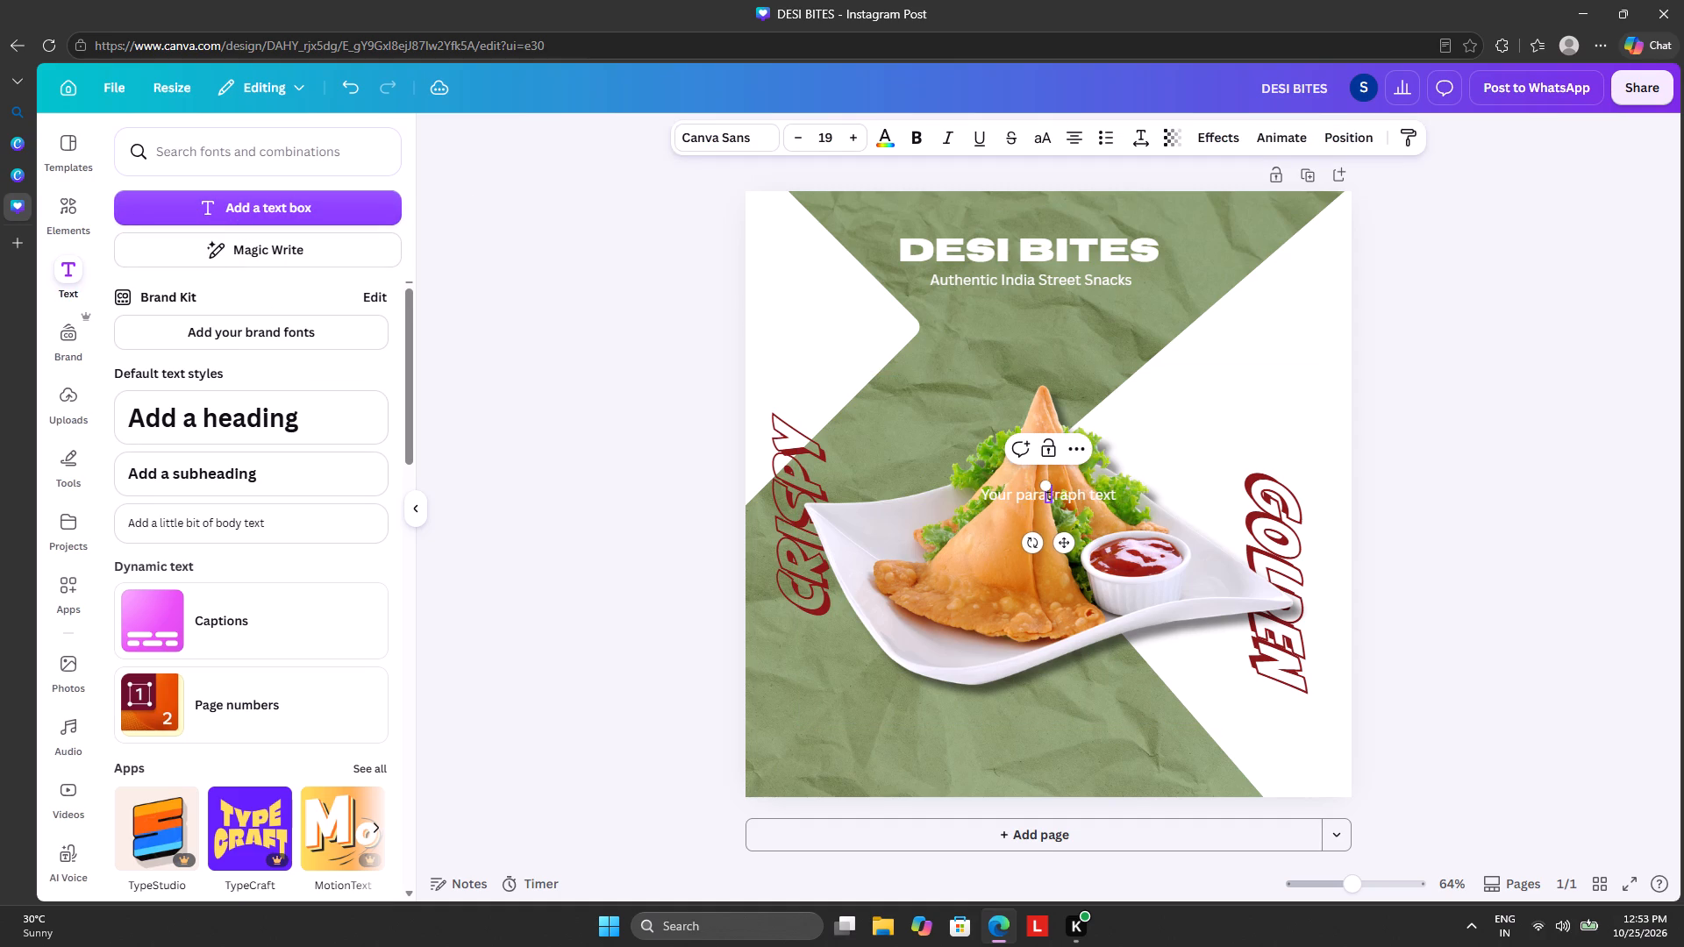
{"action": "key", "text": "s"}
{"action": "key", "text": "a"}
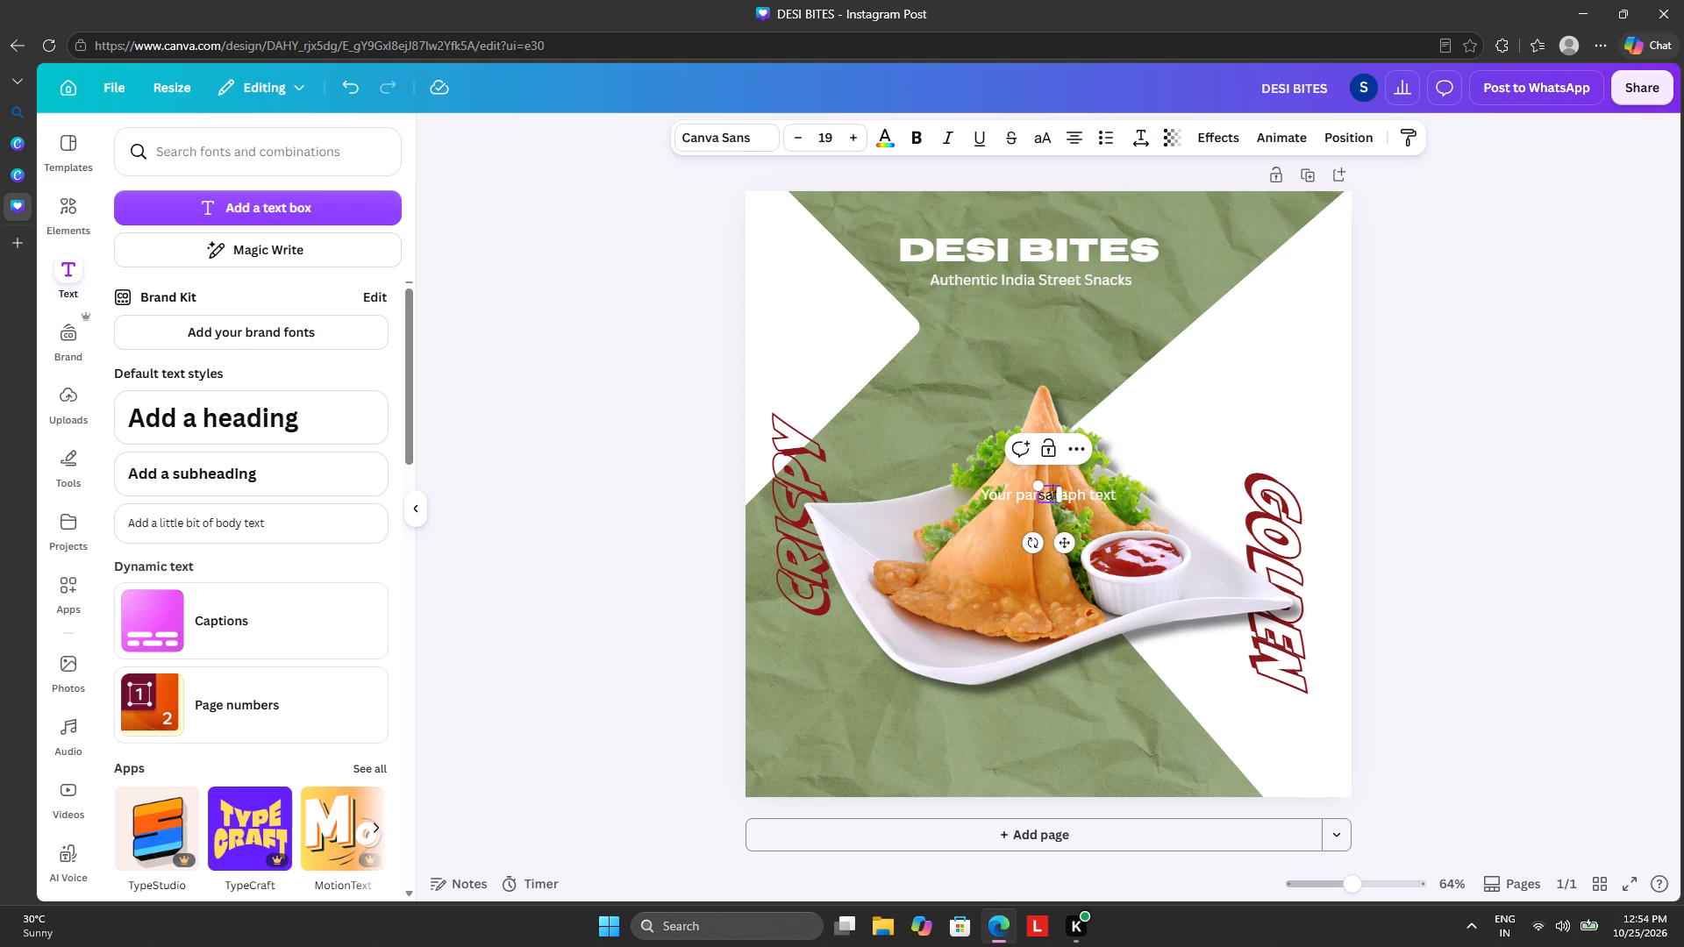
{"action": "key", "text": "BackSpace"}
{"action": "key", "text": "BackSpace"}
{"action": "key", "text": "BackSpace"}
{"action": "type", "text": "SA"}
{"action": "type", "text": "MO"}
{"action": "type", "text": "SA"}
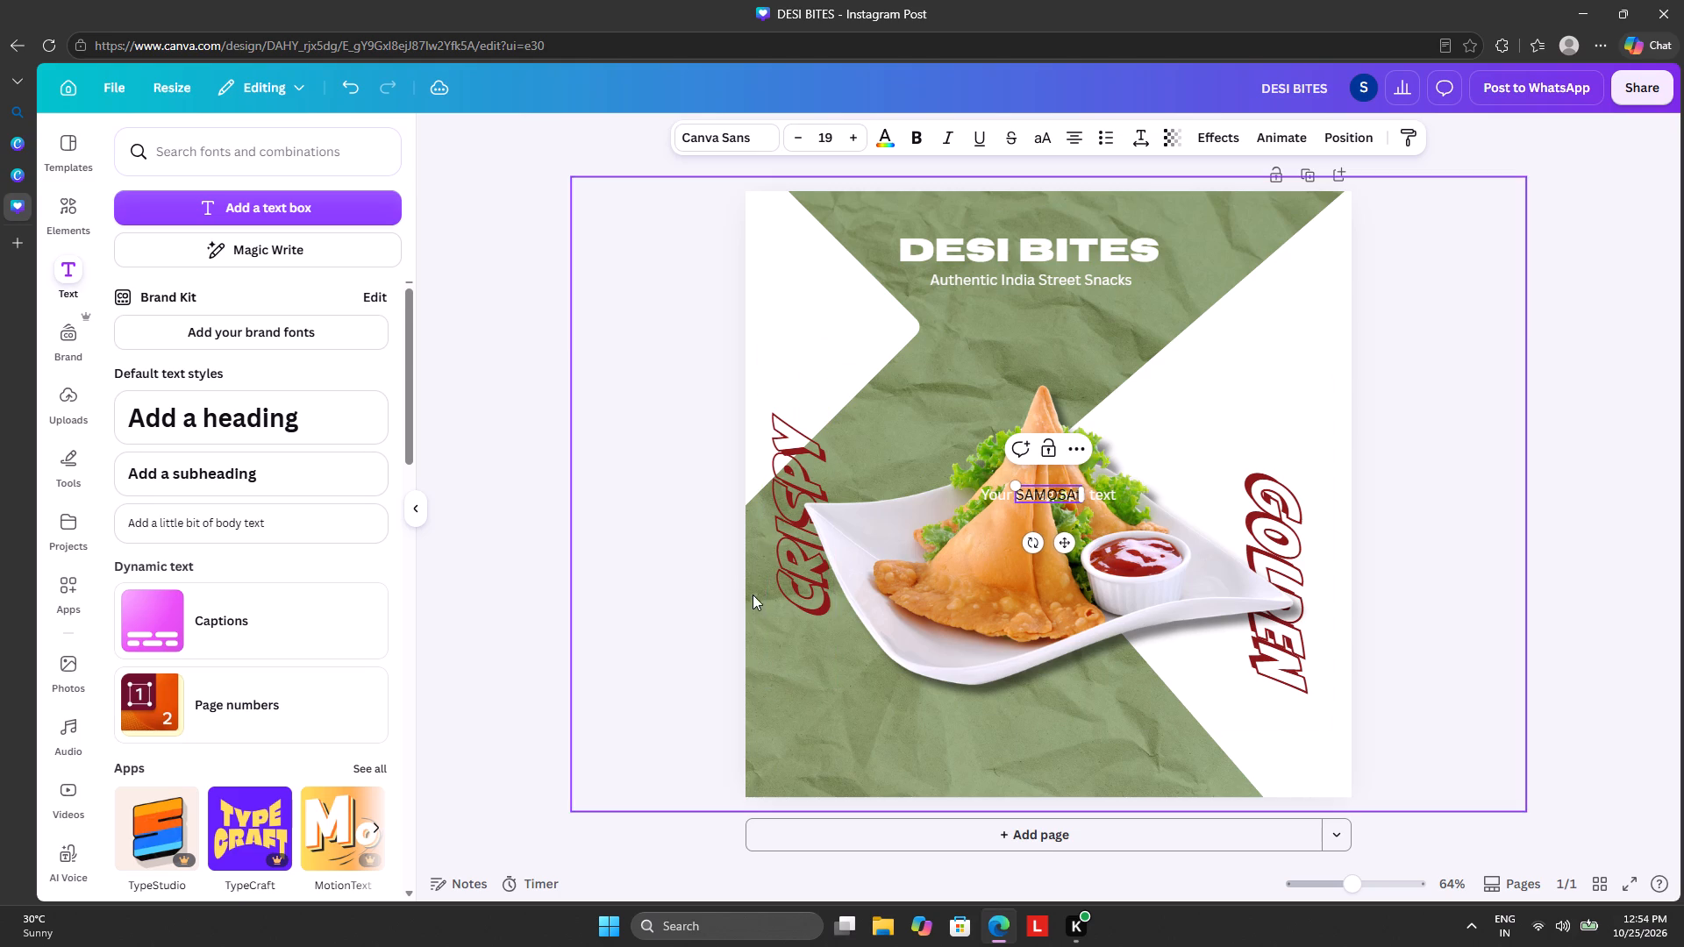
Increase the new SAMOSA text's font size to 75.
{"action": "left_click", "coordinate": [848, 127]}
{"action": "left_click_drag", "start_coordinate": [848, 127], "coordinate": [857, 145]}
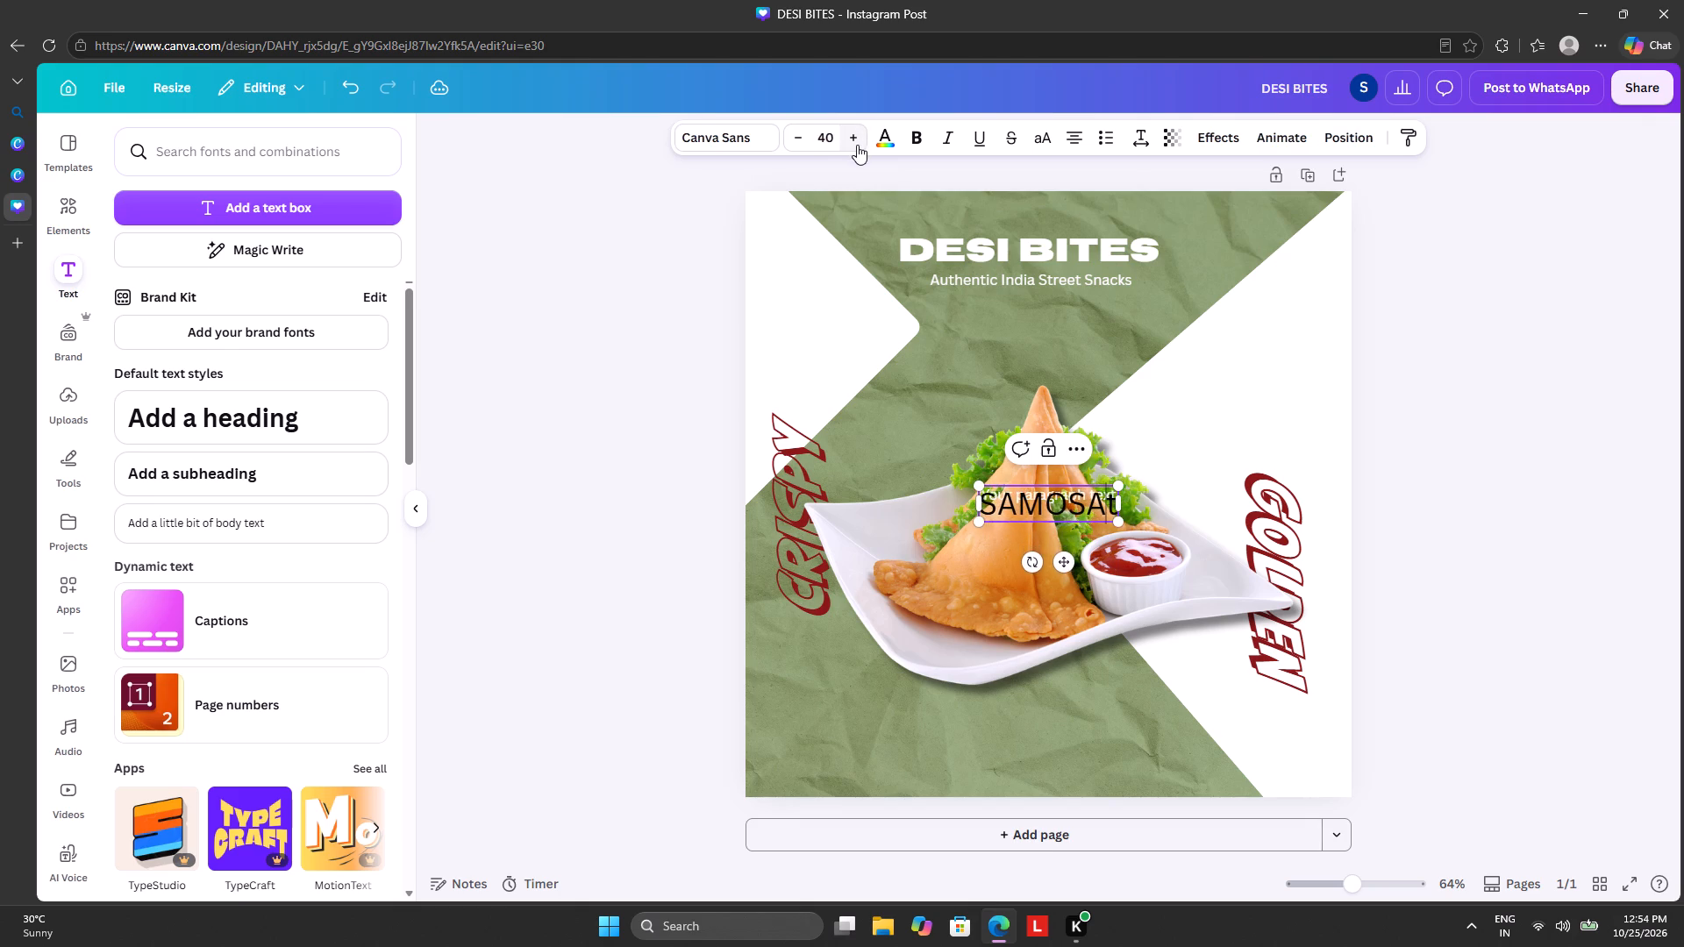
{"action": "left_click_drag", "start_coordinate": [857, 145], "coordinate": [858, 146]}
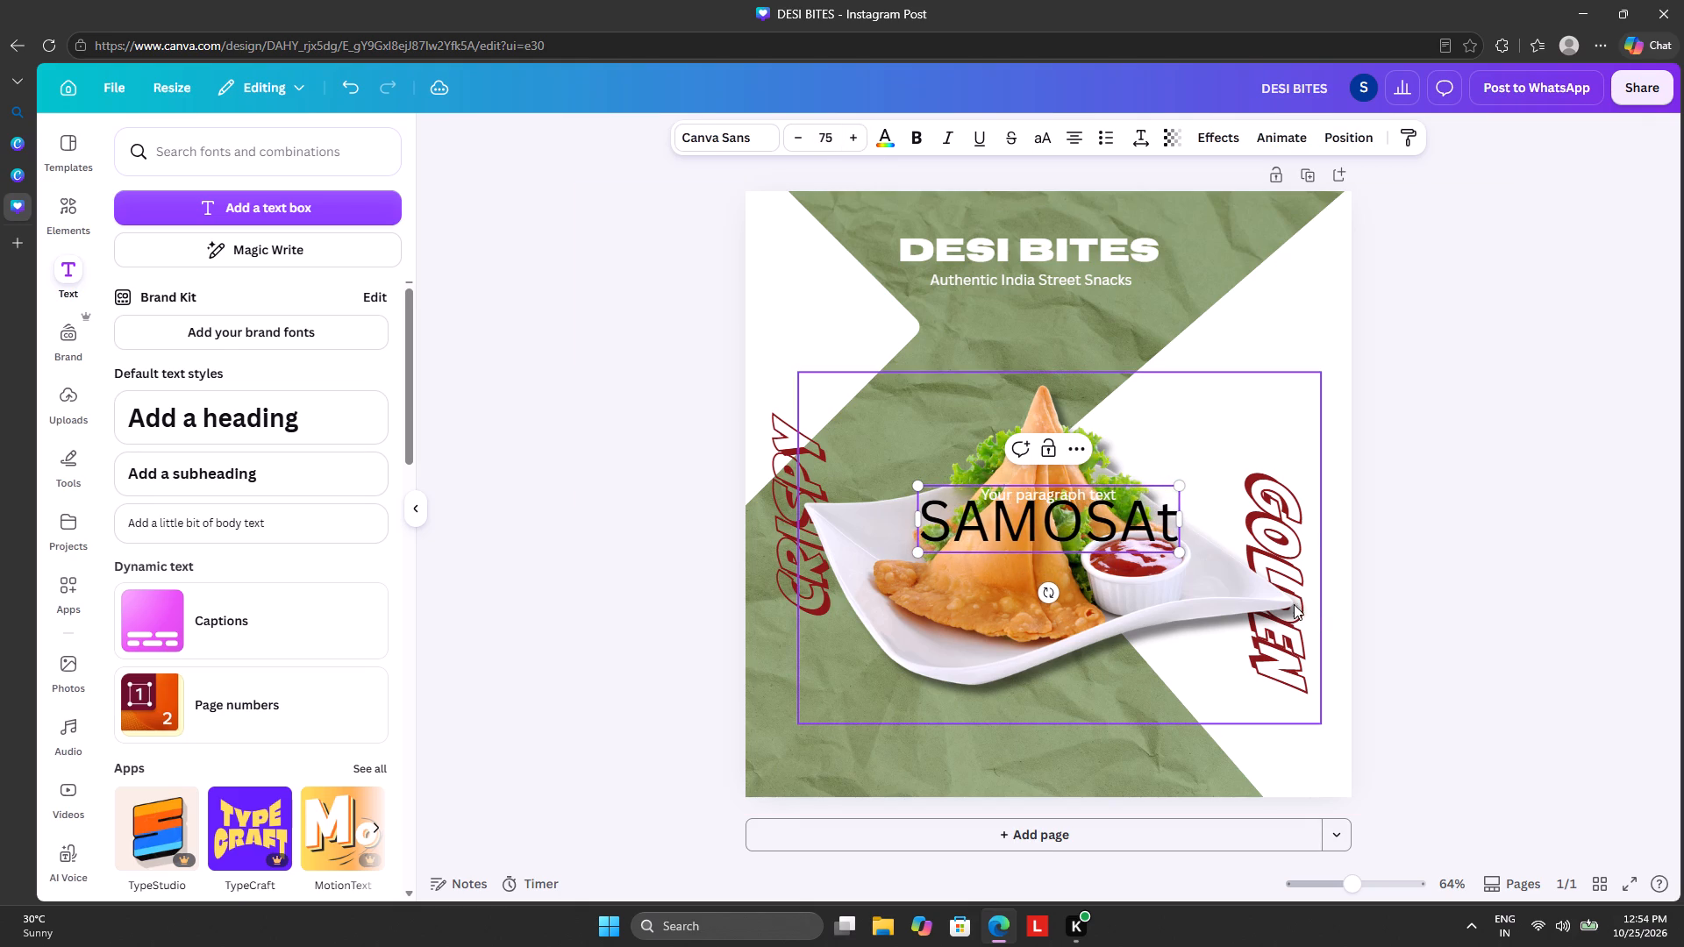
Remove the stray trailing letter from the new text so it reads SAMOSA.
{"action": "left_click", "coordinate": [1174, 527]}
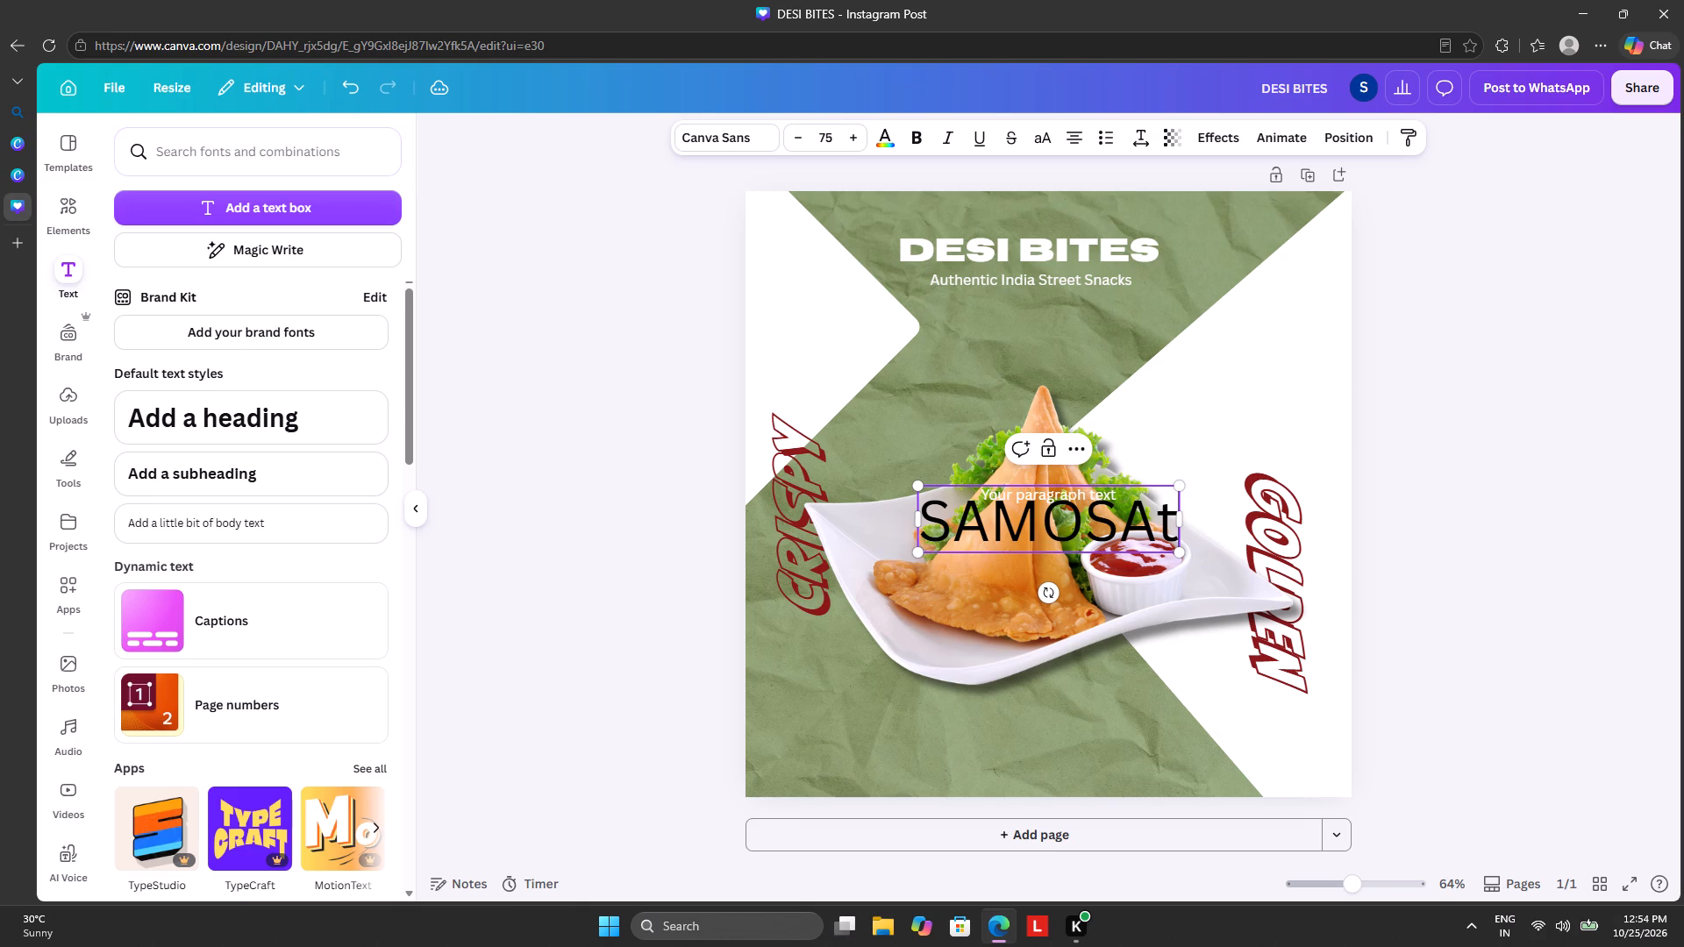
{"action": "key", "text": "BackSpace"}
{"action": "key", "text": "a"}
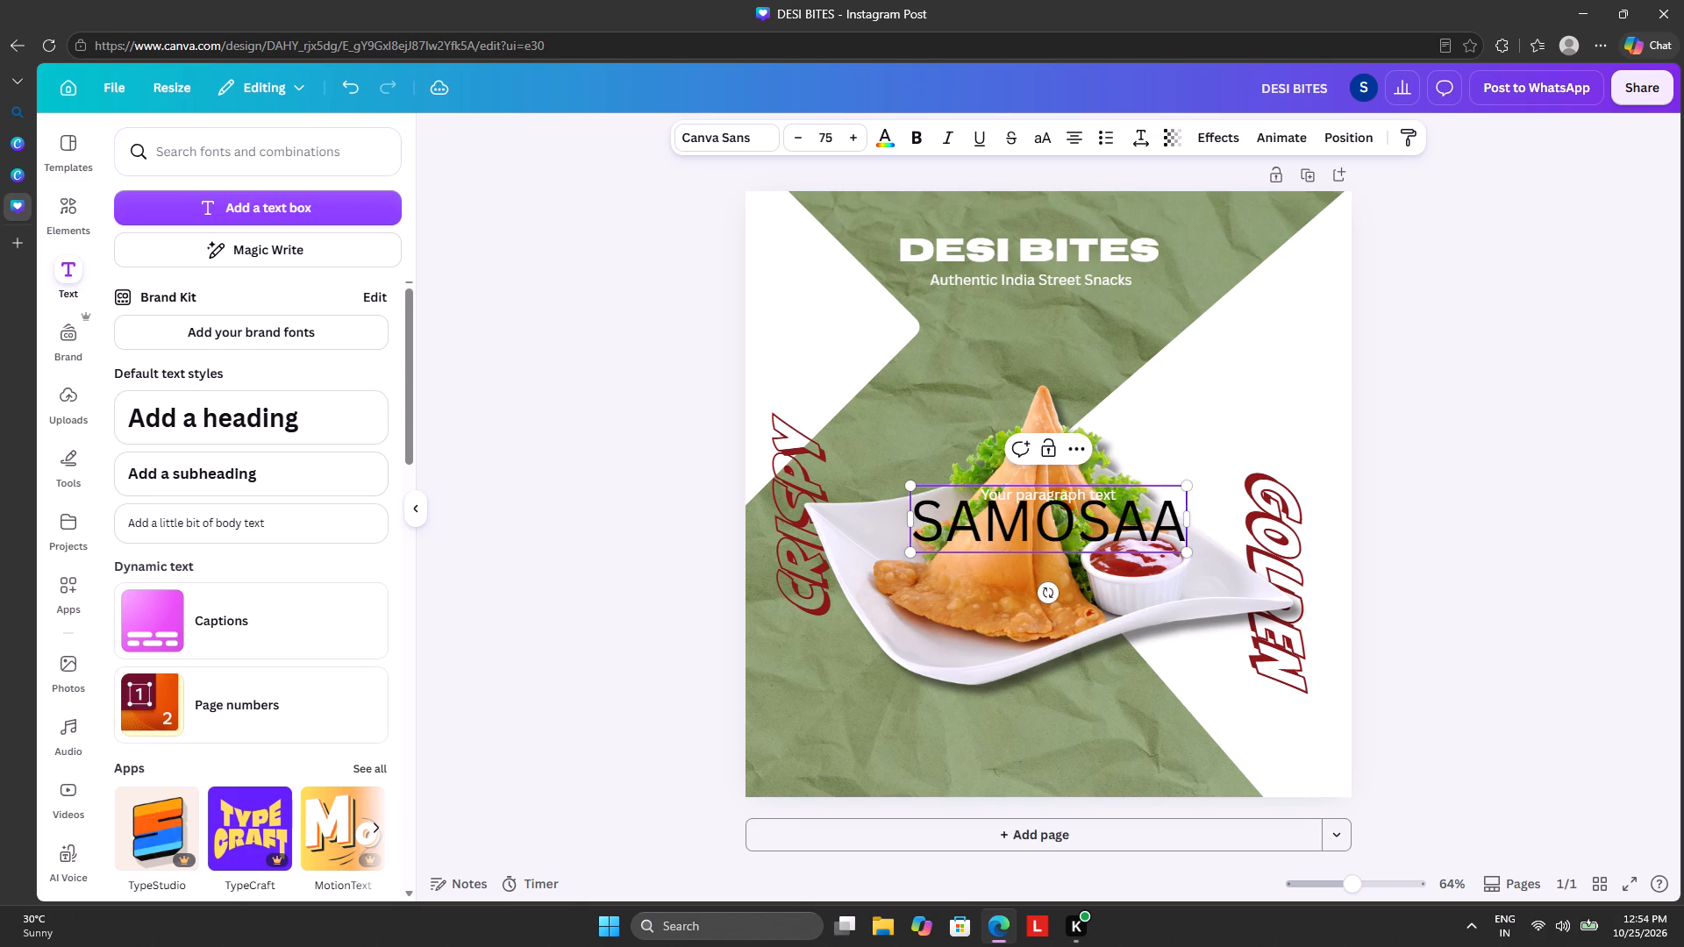
{"action": "key", "text": "BackSpace"}
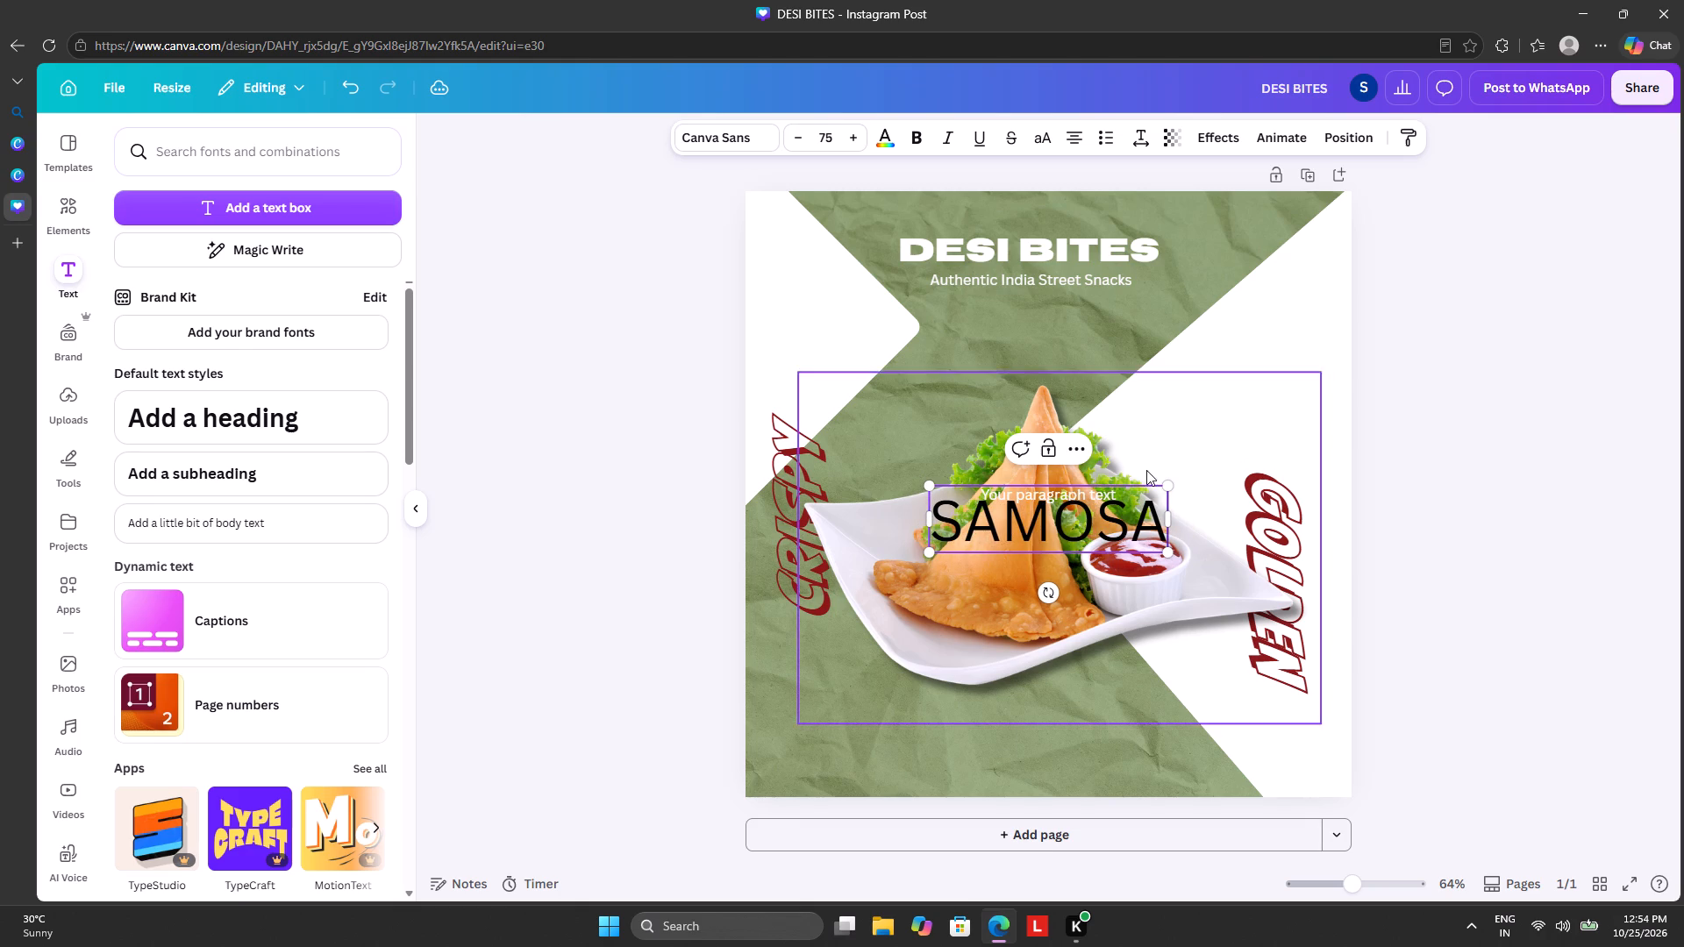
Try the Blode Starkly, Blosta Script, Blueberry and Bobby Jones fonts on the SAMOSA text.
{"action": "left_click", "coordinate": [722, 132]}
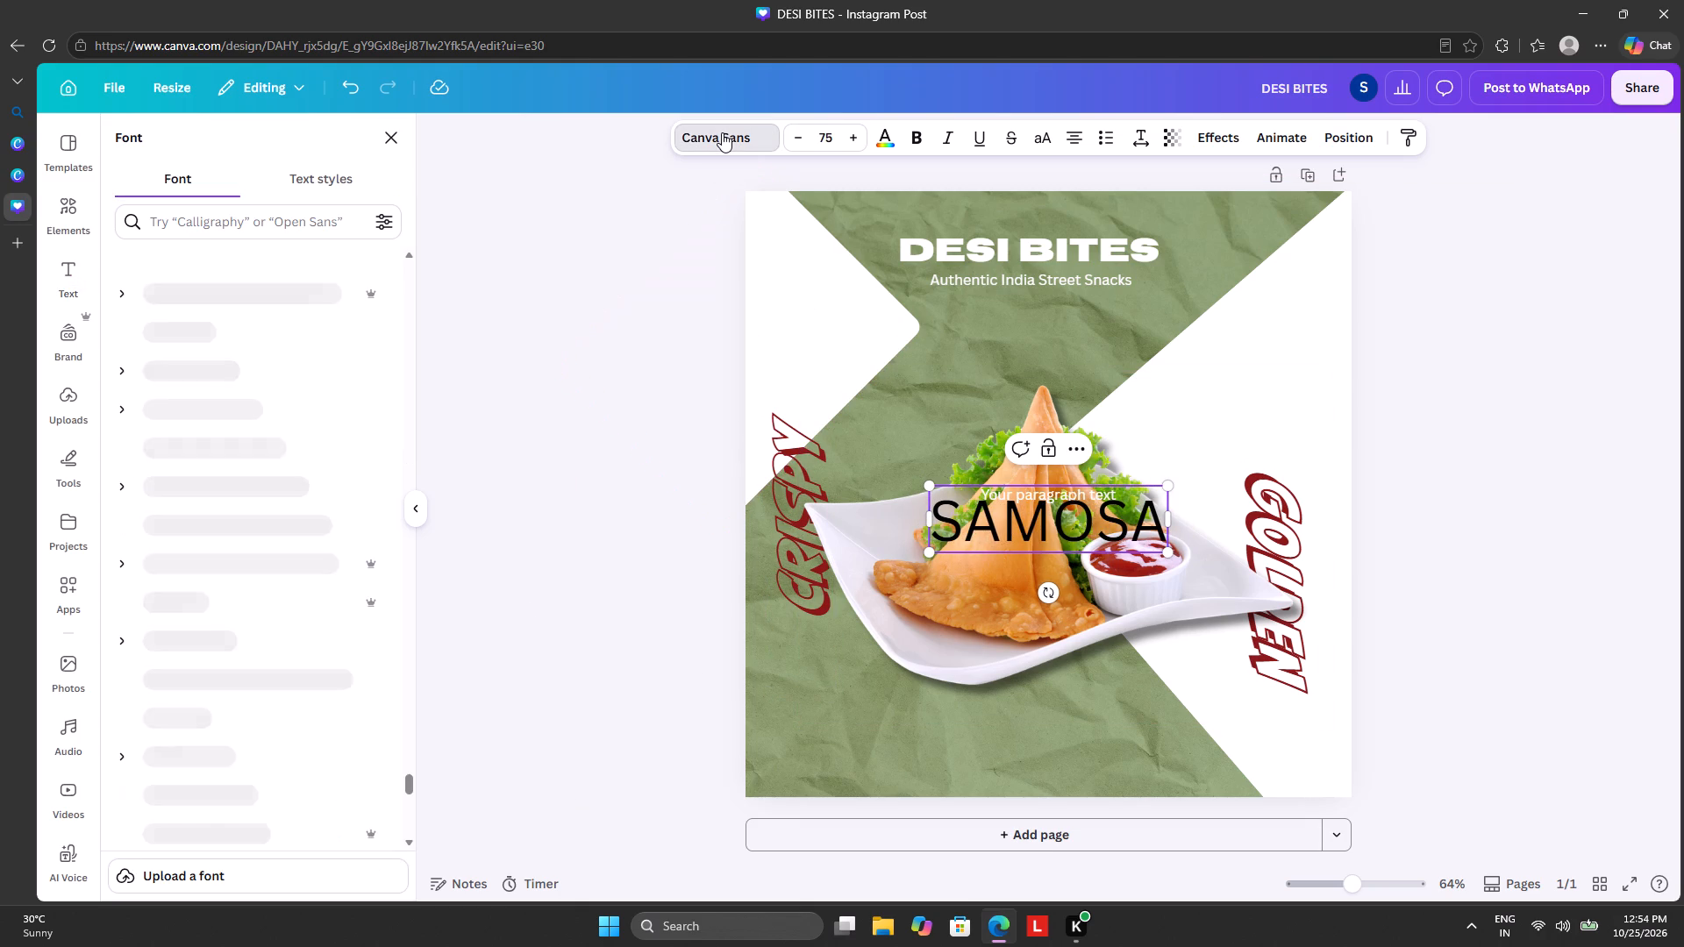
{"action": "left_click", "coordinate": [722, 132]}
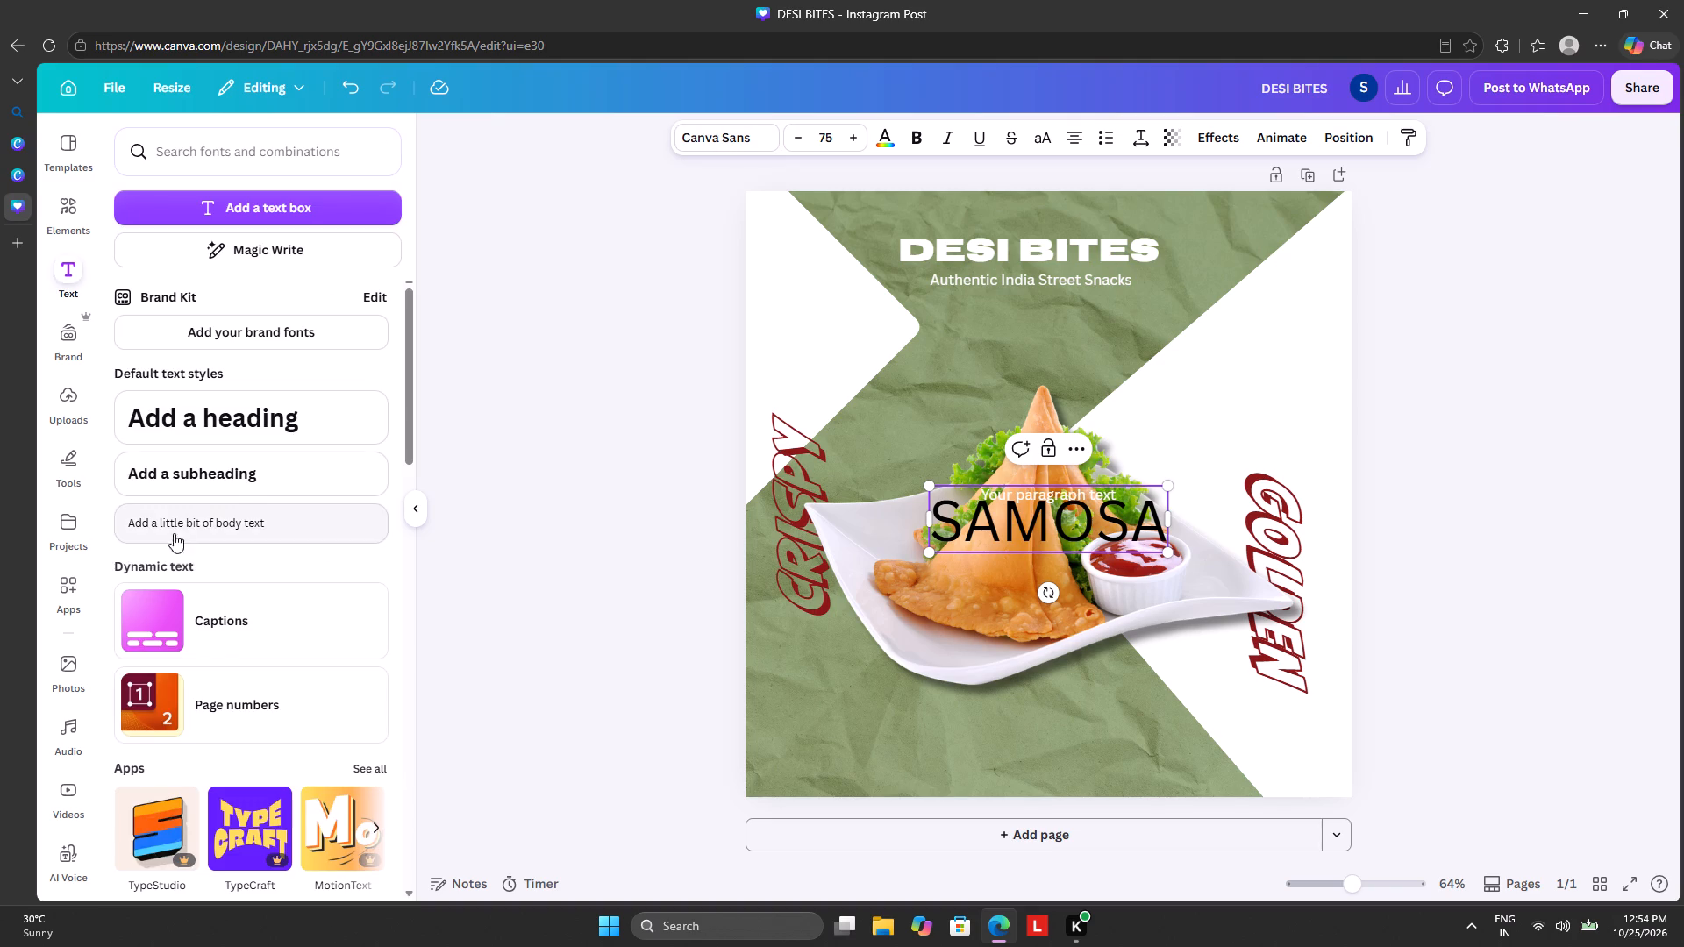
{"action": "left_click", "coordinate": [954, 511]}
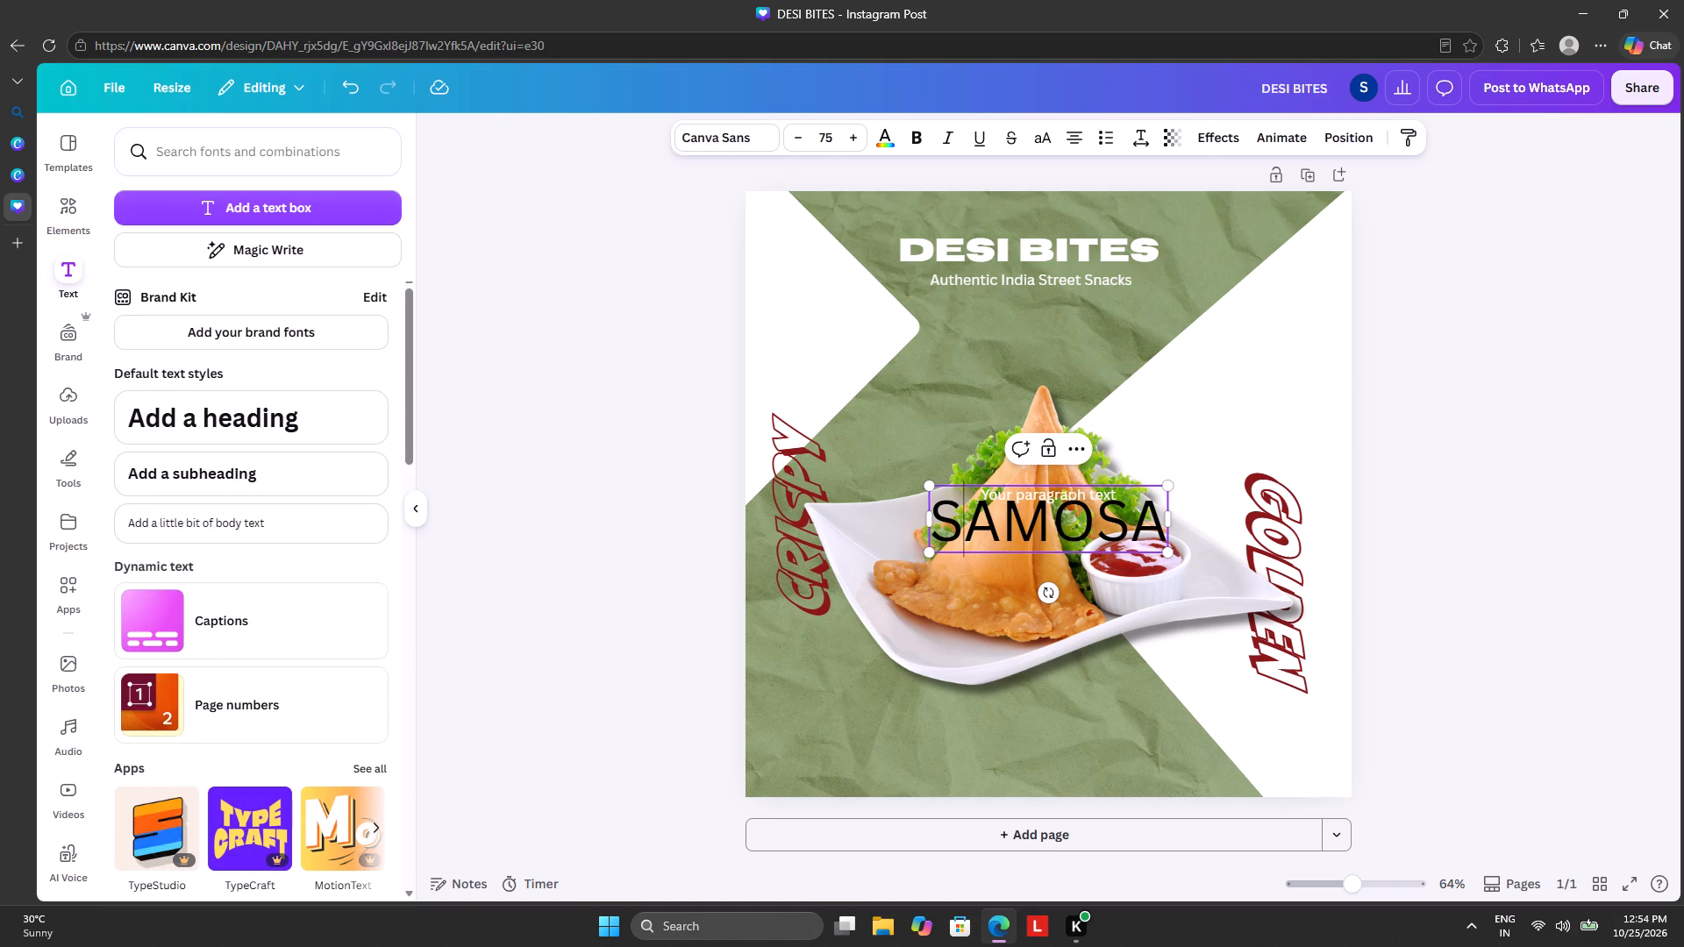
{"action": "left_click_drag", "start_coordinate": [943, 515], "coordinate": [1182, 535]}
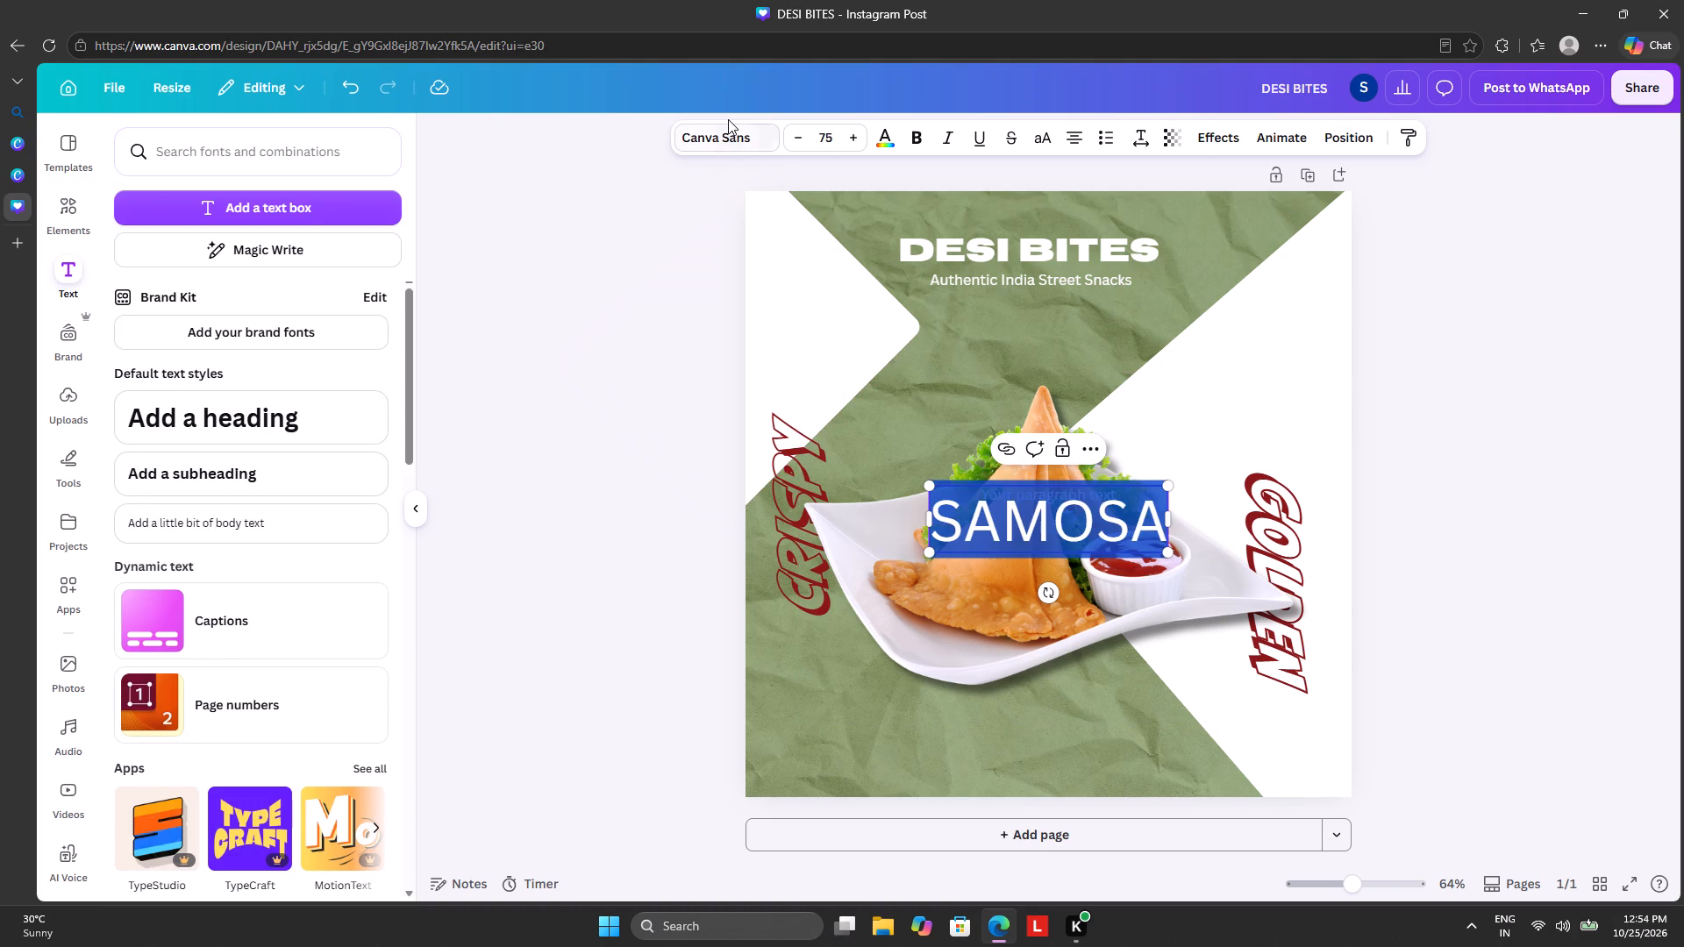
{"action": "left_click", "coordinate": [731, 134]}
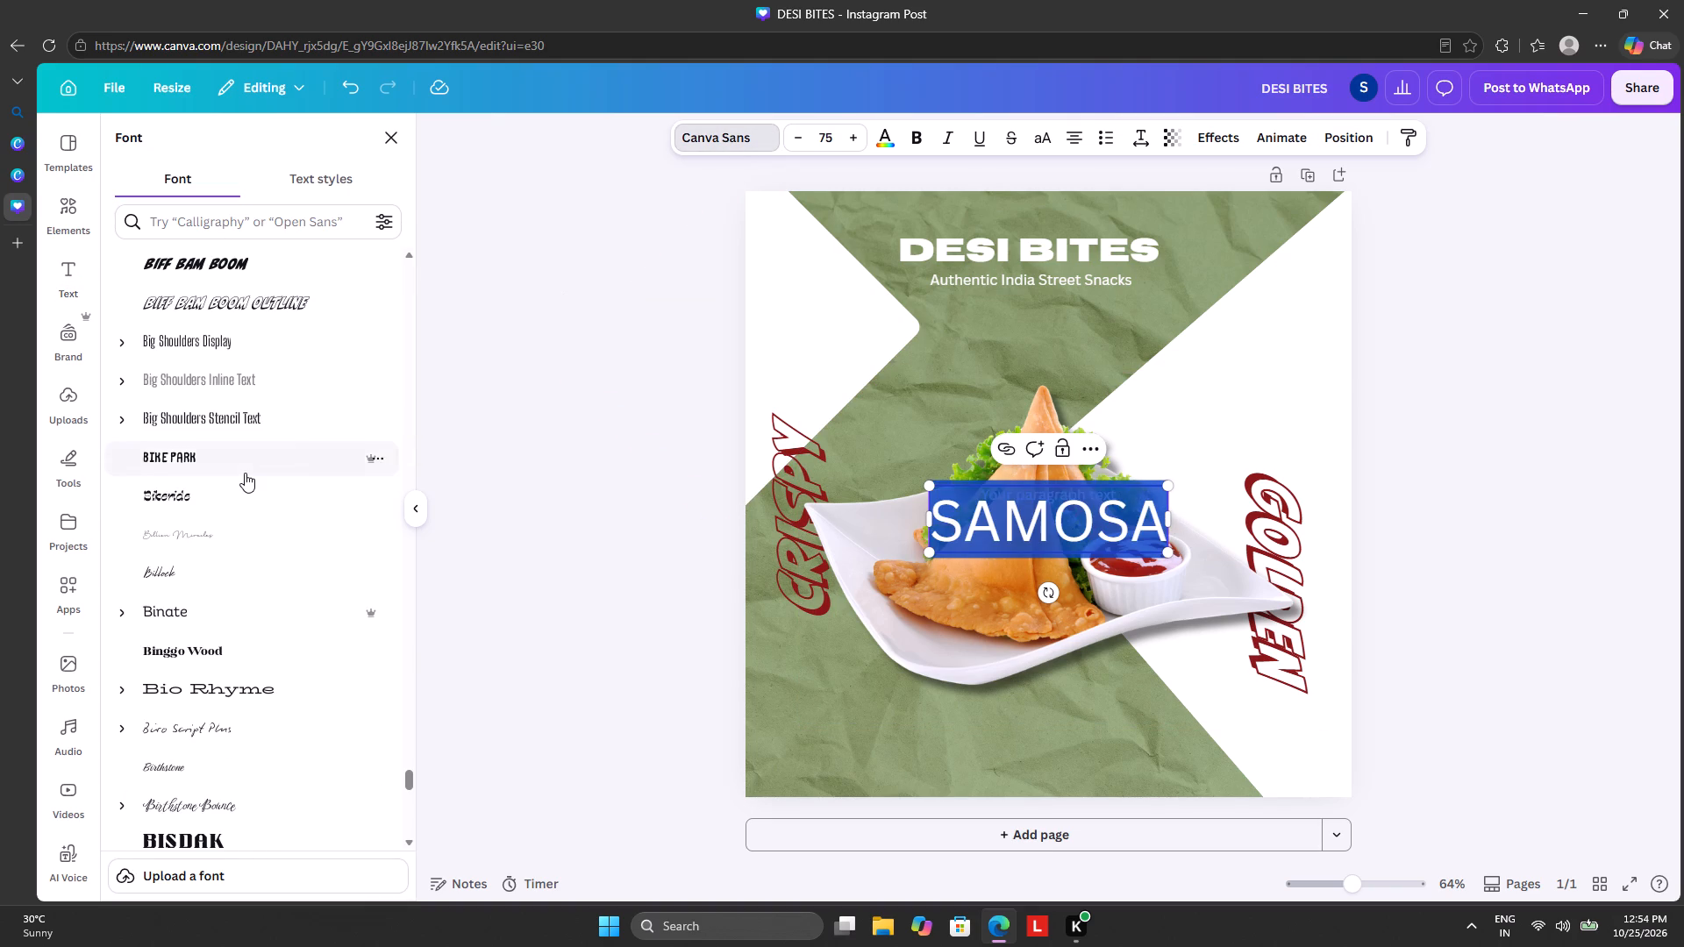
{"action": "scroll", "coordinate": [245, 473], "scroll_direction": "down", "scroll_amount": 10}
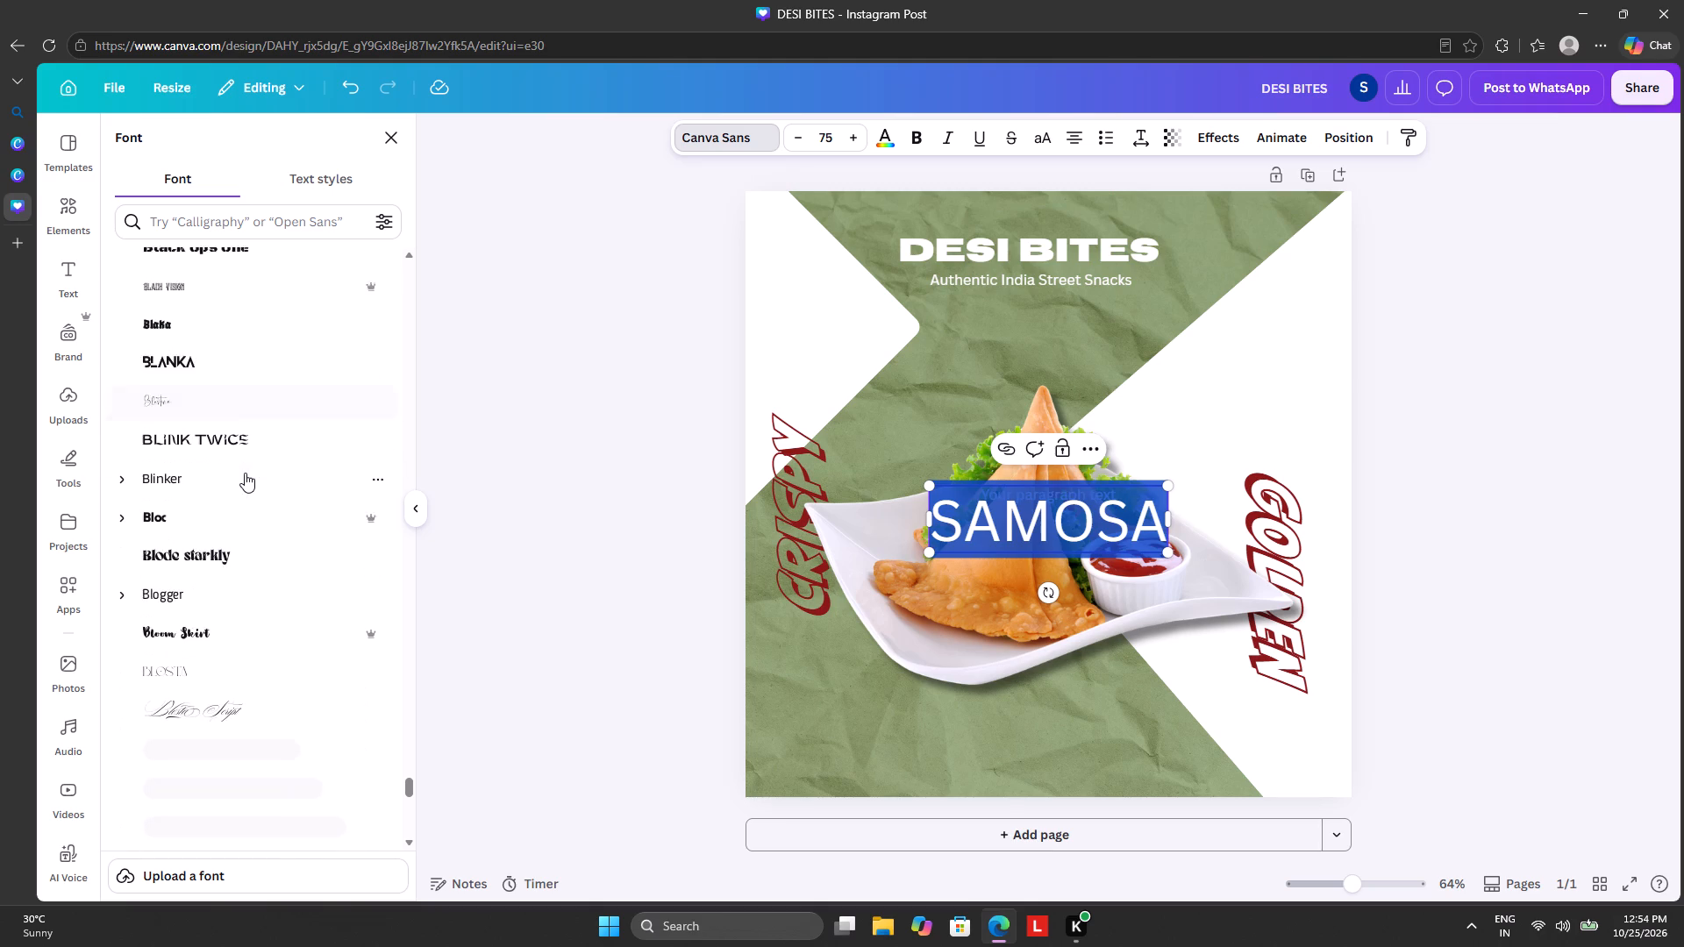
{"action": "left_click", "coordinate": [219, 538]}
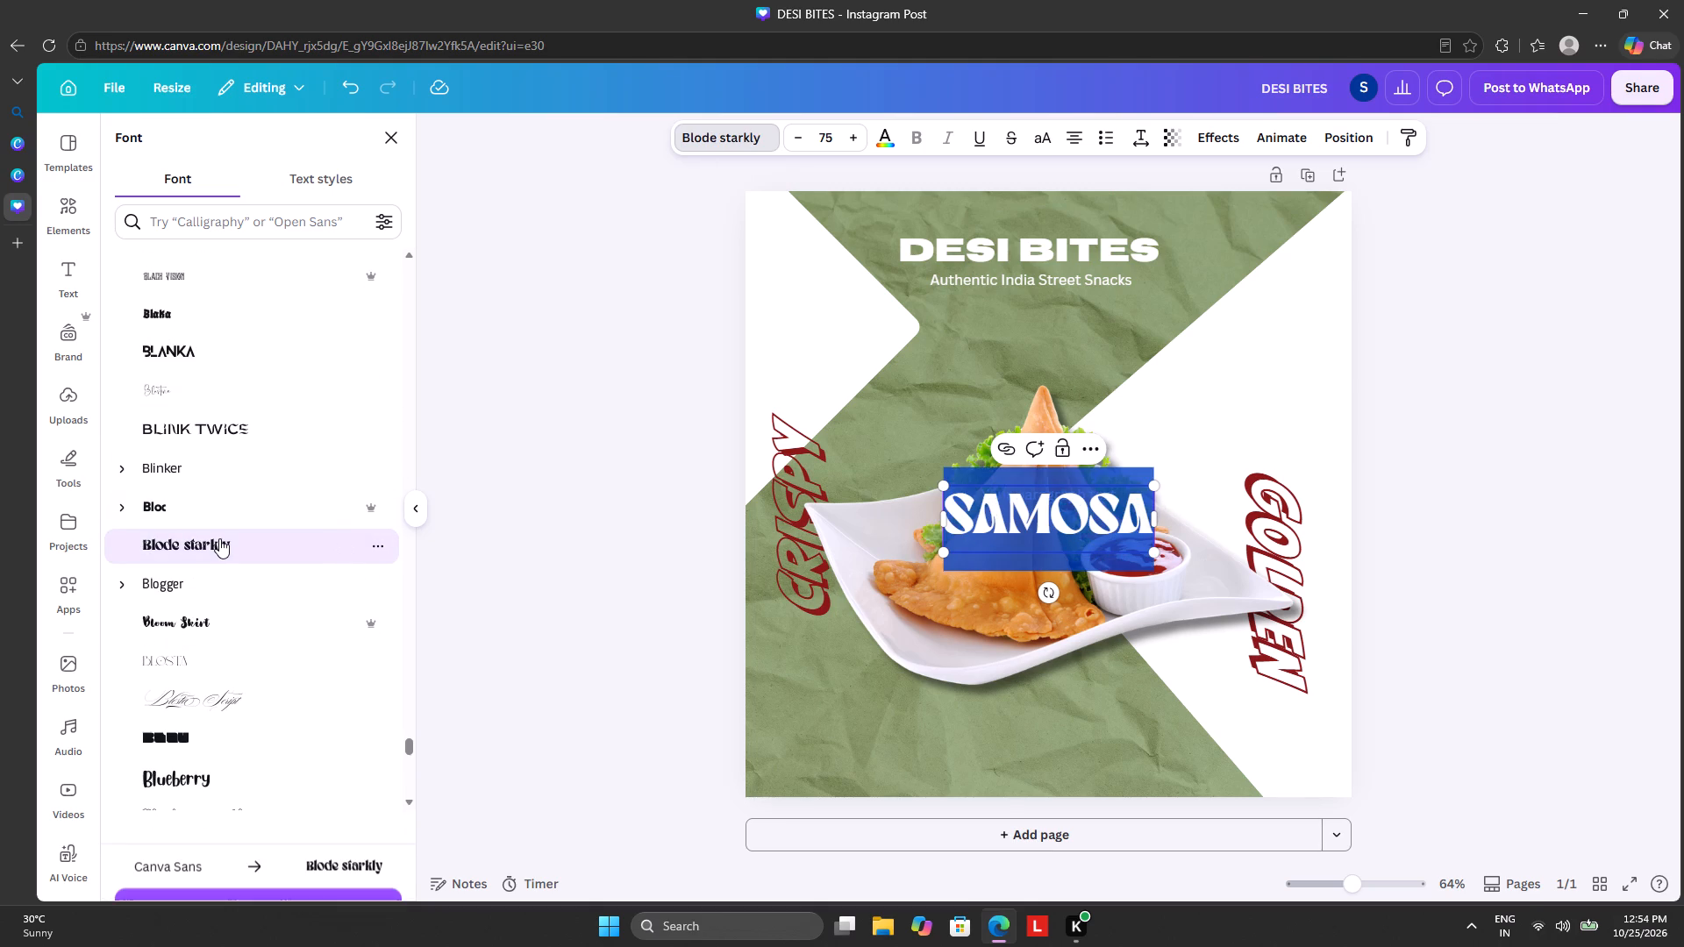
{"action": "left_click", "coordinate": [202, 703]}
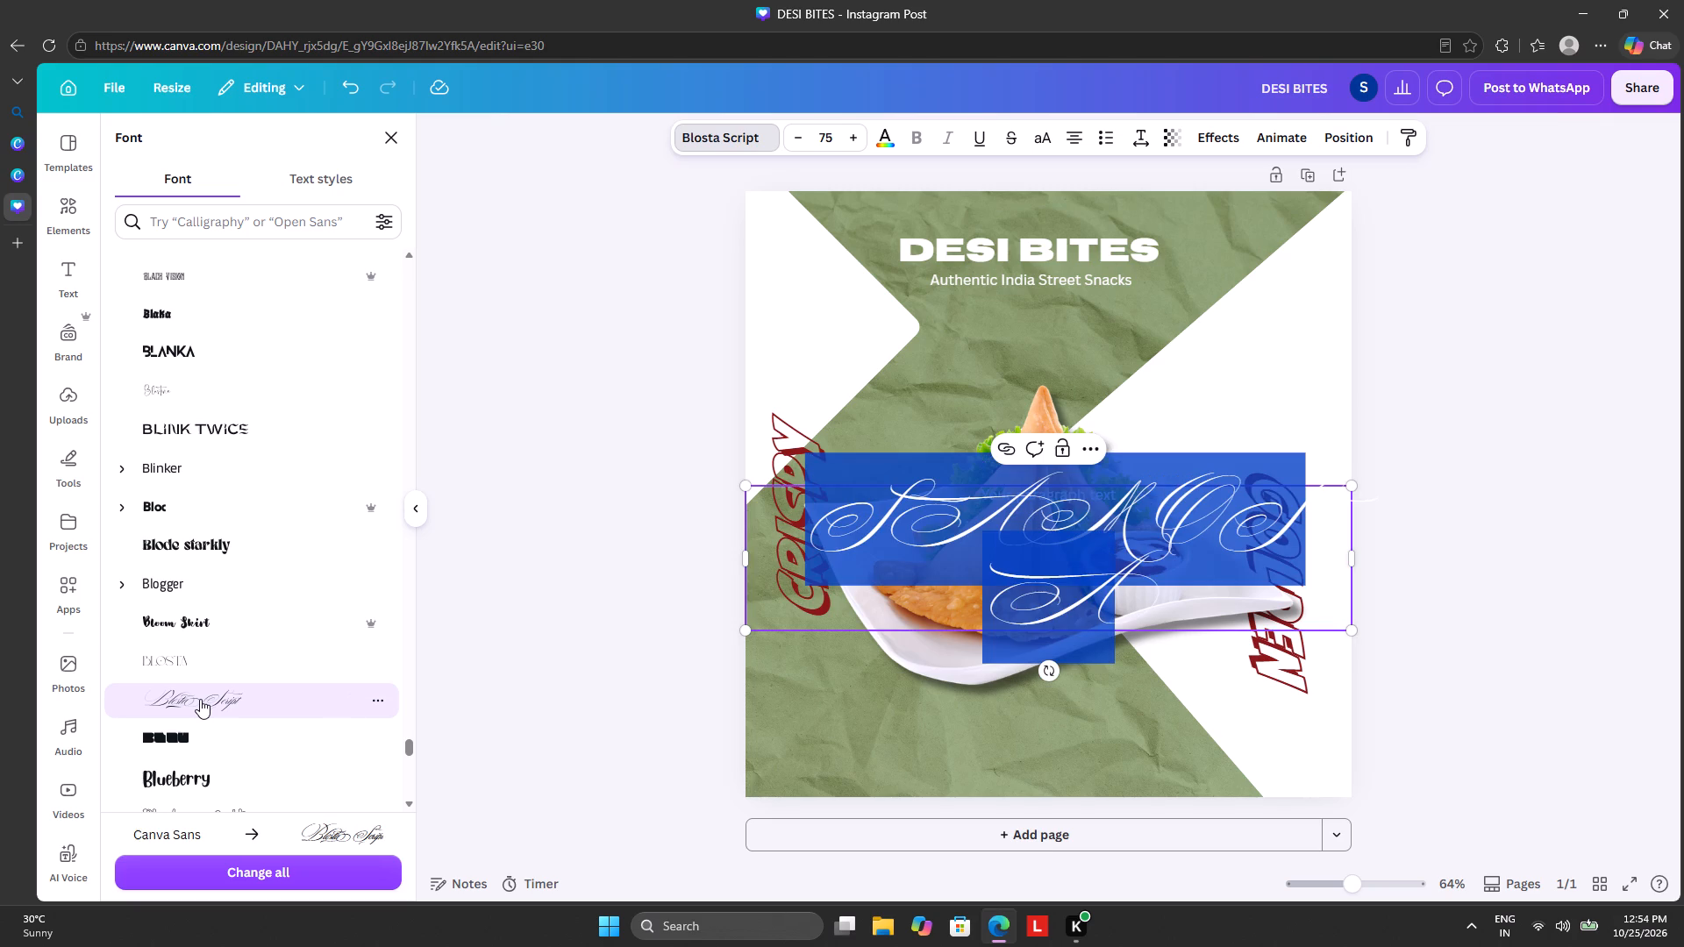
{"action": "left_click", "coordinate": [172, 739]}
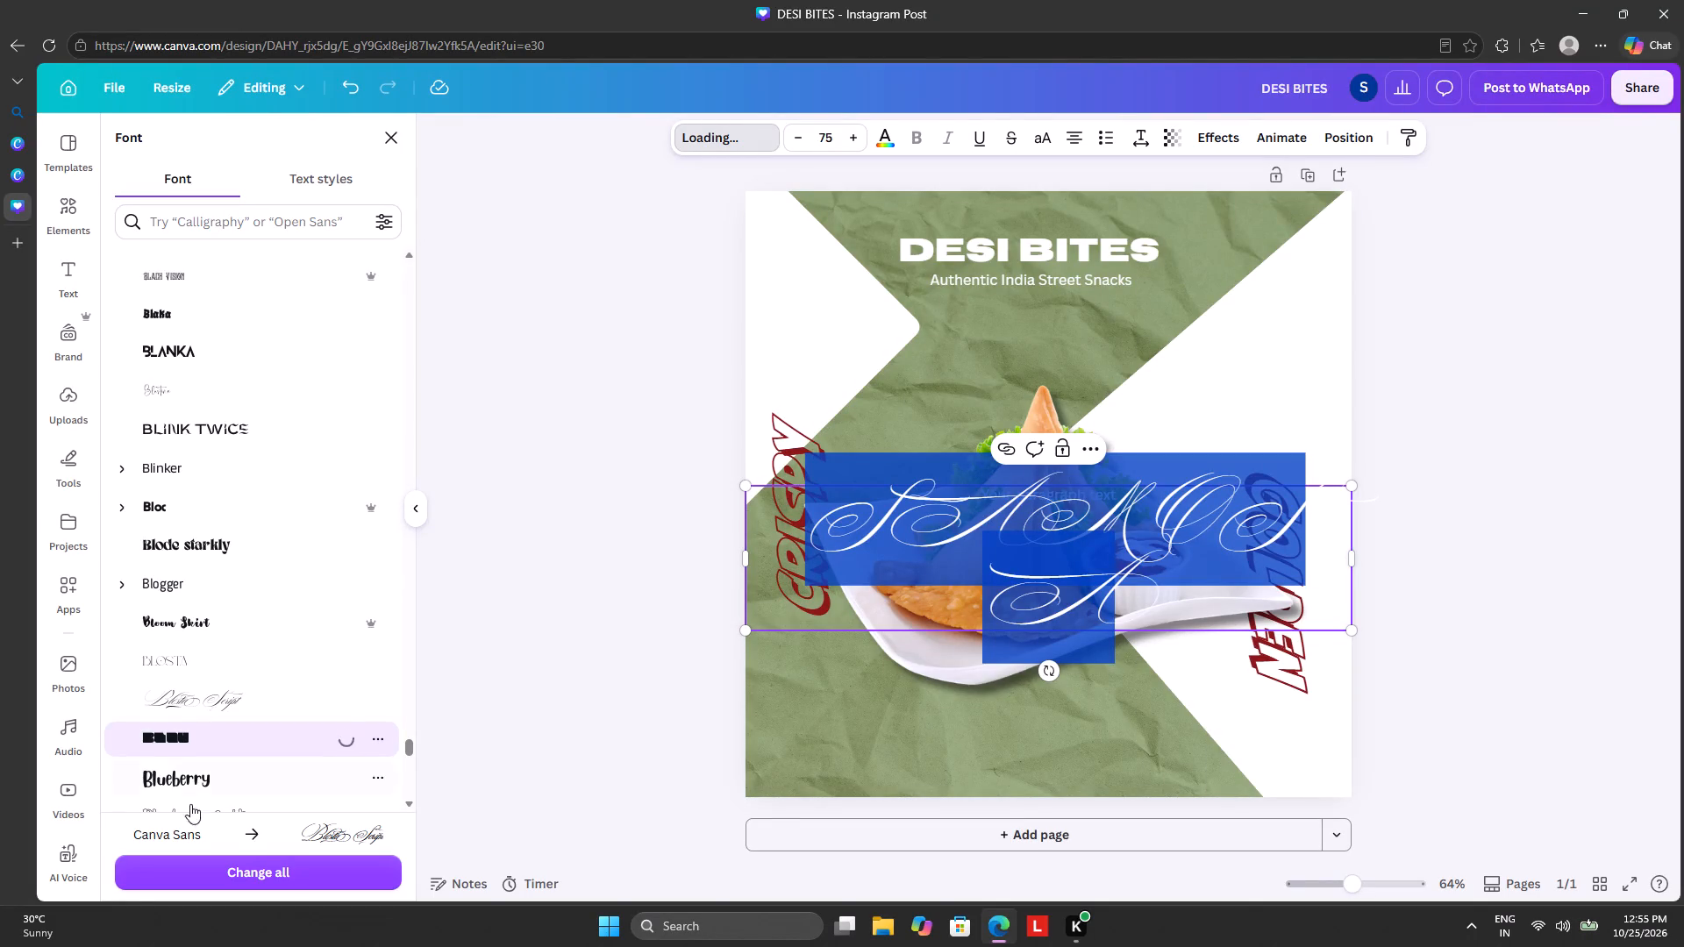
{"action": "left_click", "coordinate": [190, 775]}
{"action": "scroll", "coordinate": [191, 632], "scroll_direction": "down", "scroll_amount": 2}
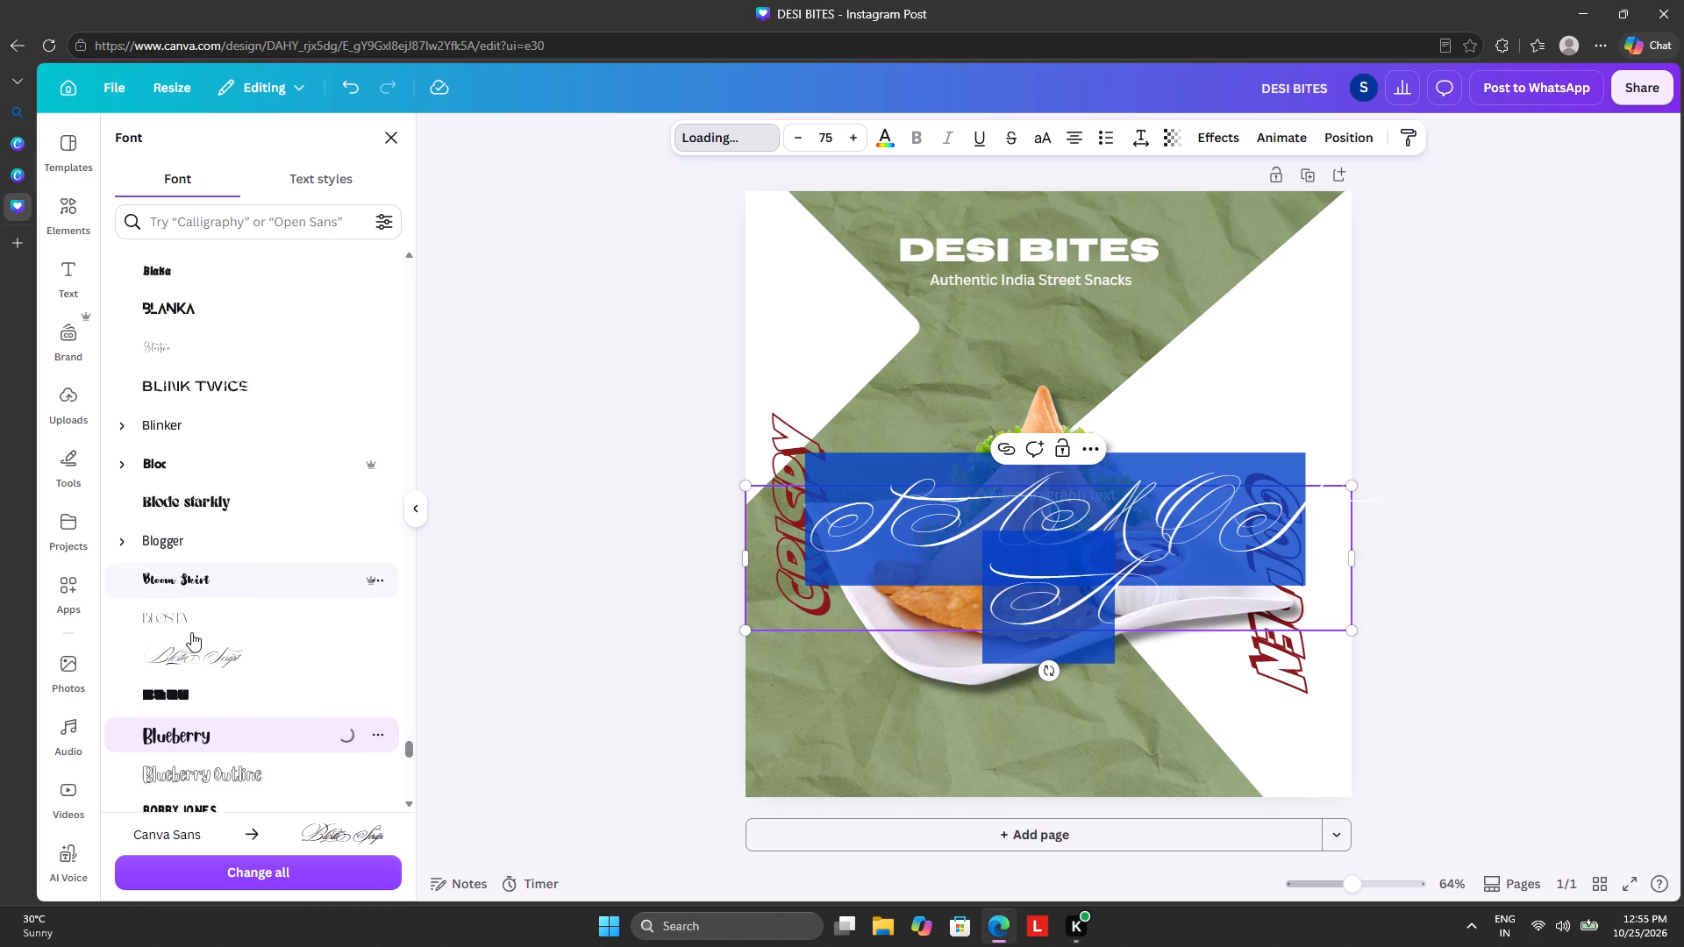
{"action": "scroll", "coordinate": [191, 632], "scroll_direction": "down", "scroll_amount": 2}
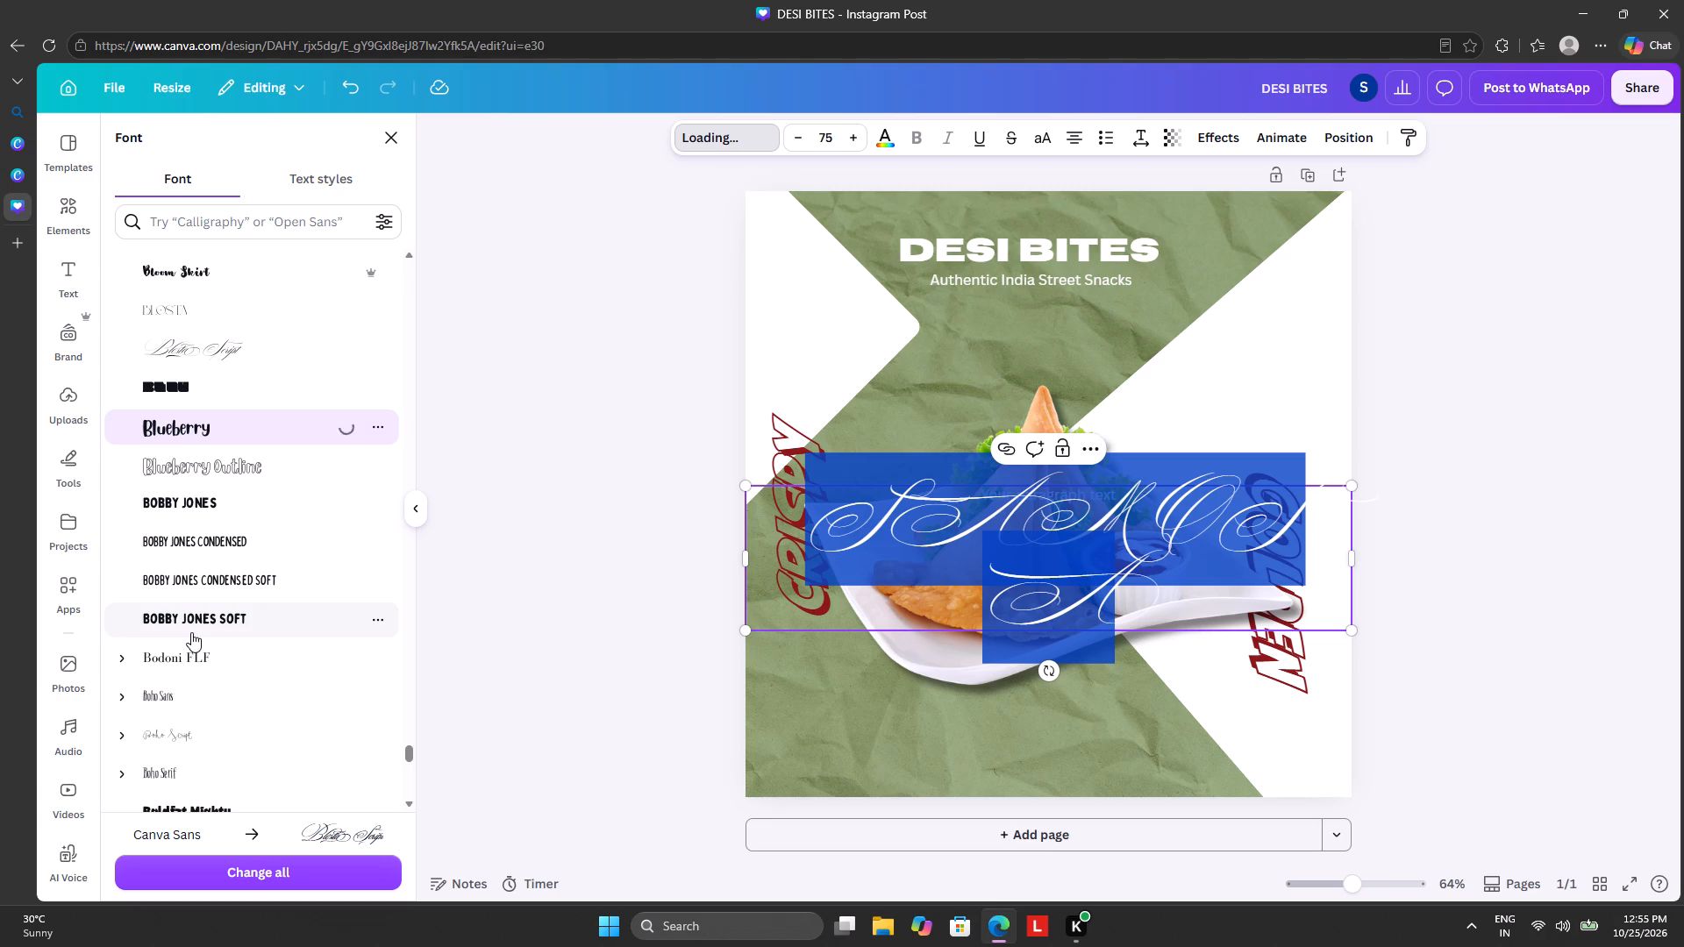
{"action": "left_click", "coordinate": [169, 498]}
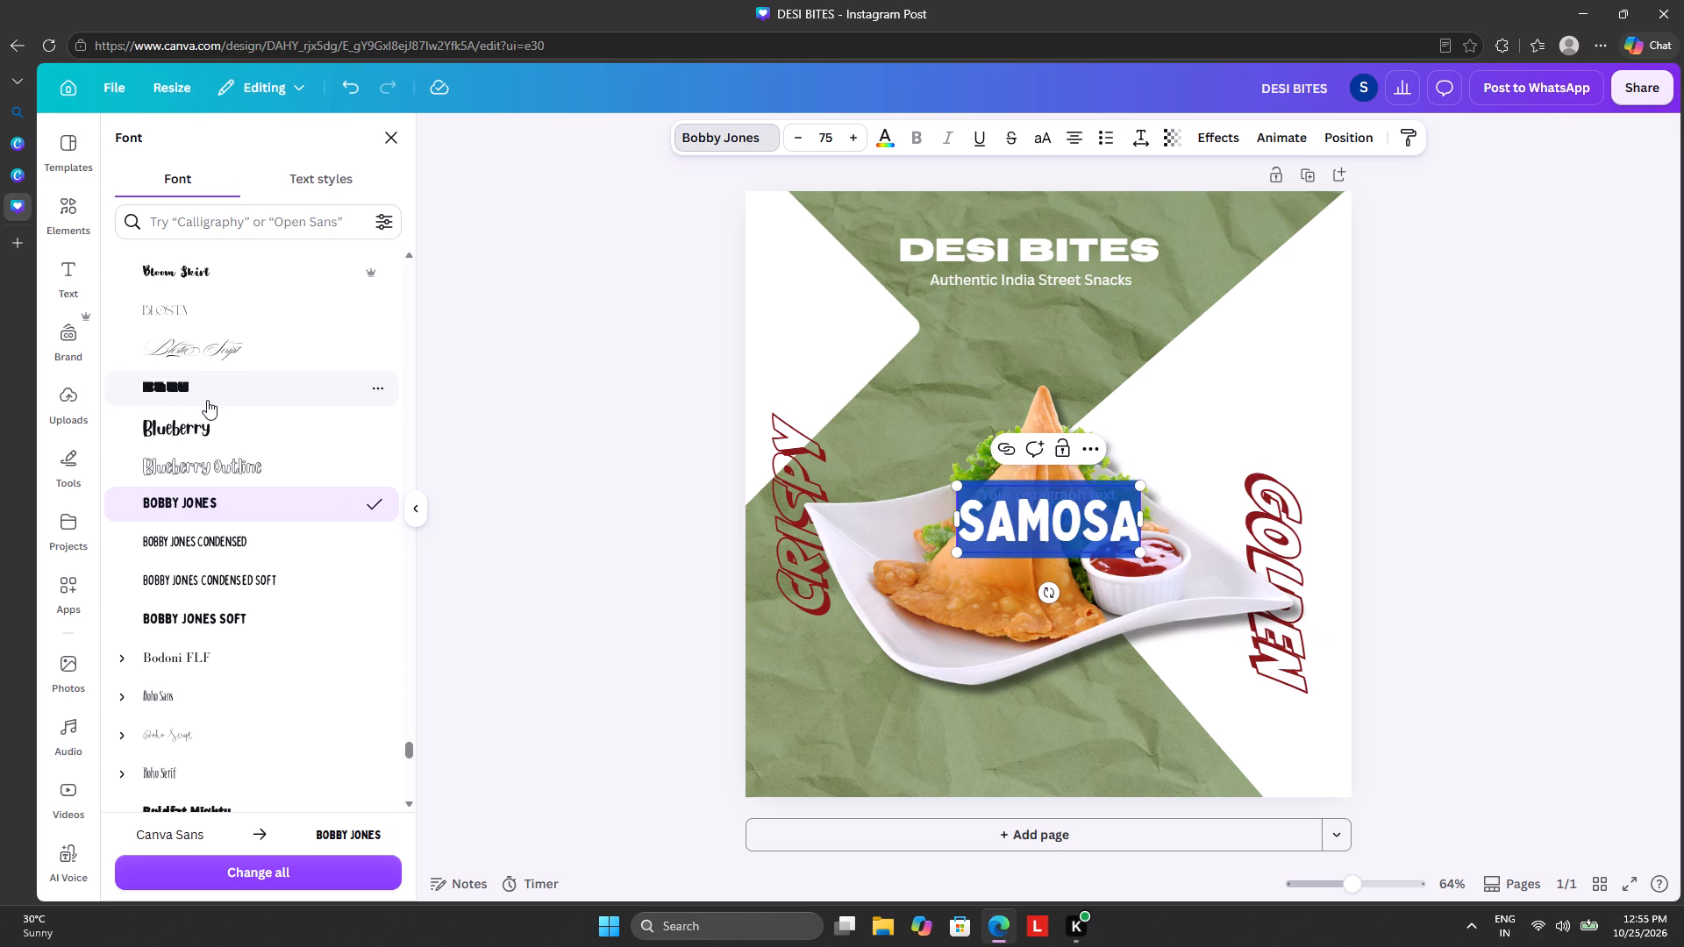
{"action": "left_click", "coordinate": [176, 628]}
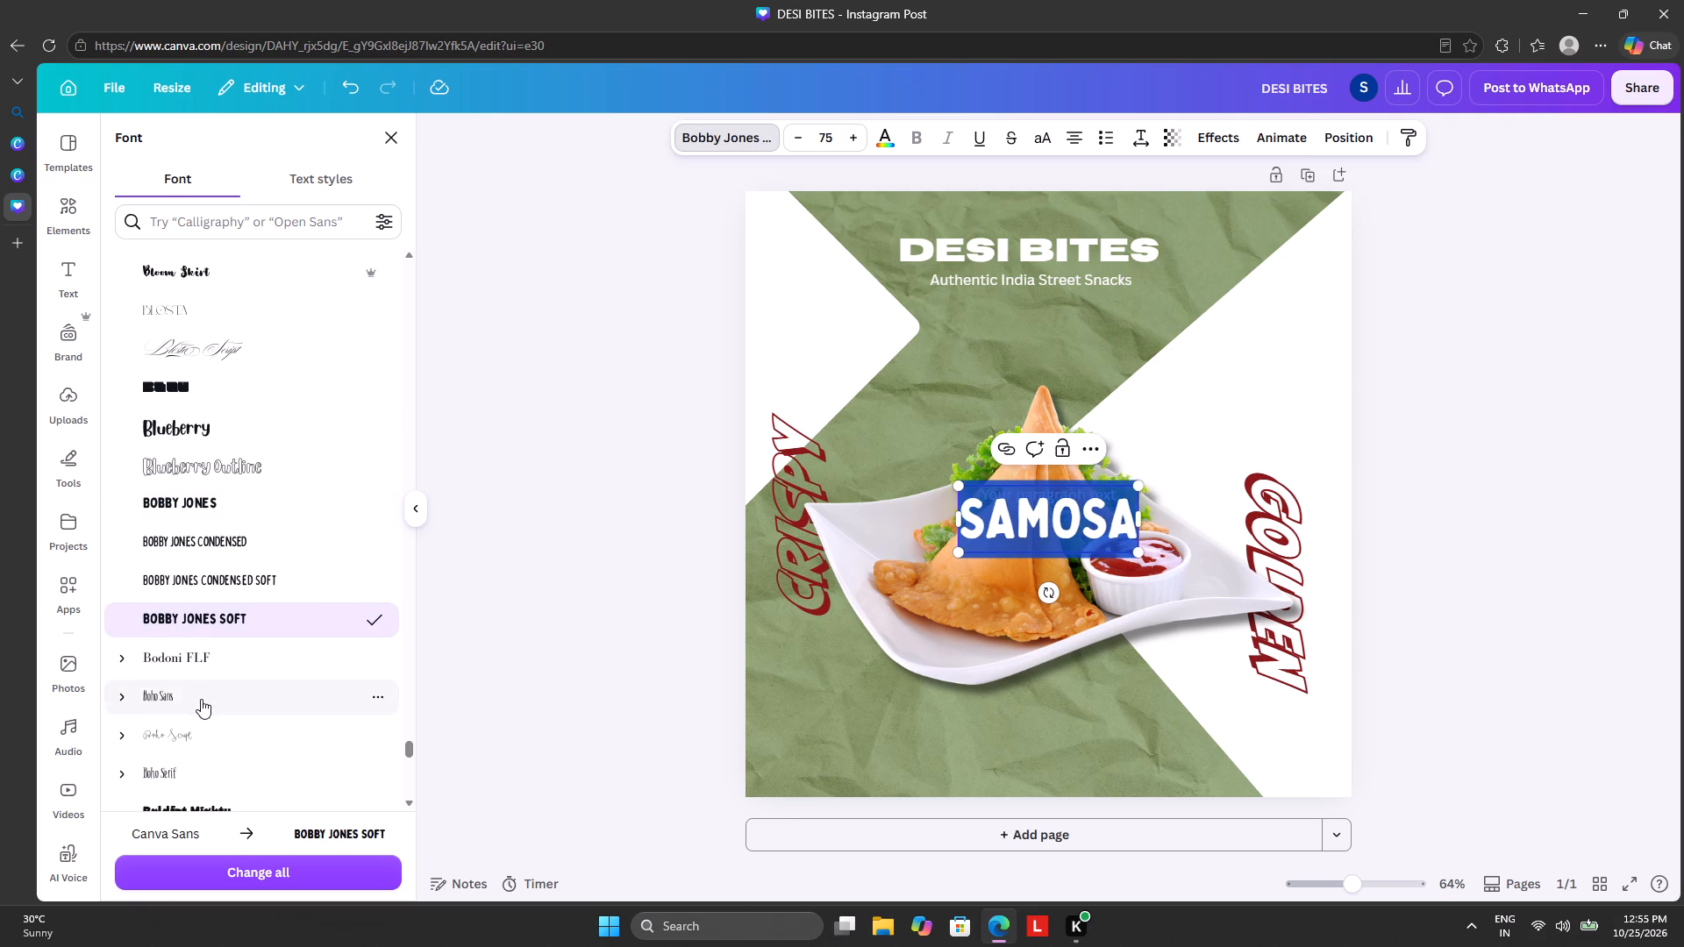
Try the Boldonse font on the SAMOSA text, settling on Boldfat Mighty instead.
{"action": "scroll", "coordinate": [202, 695], "scroll_direction": "down", "scroll_amount": 3}
{"action": "left_click", "coordinate": [188, 581]}
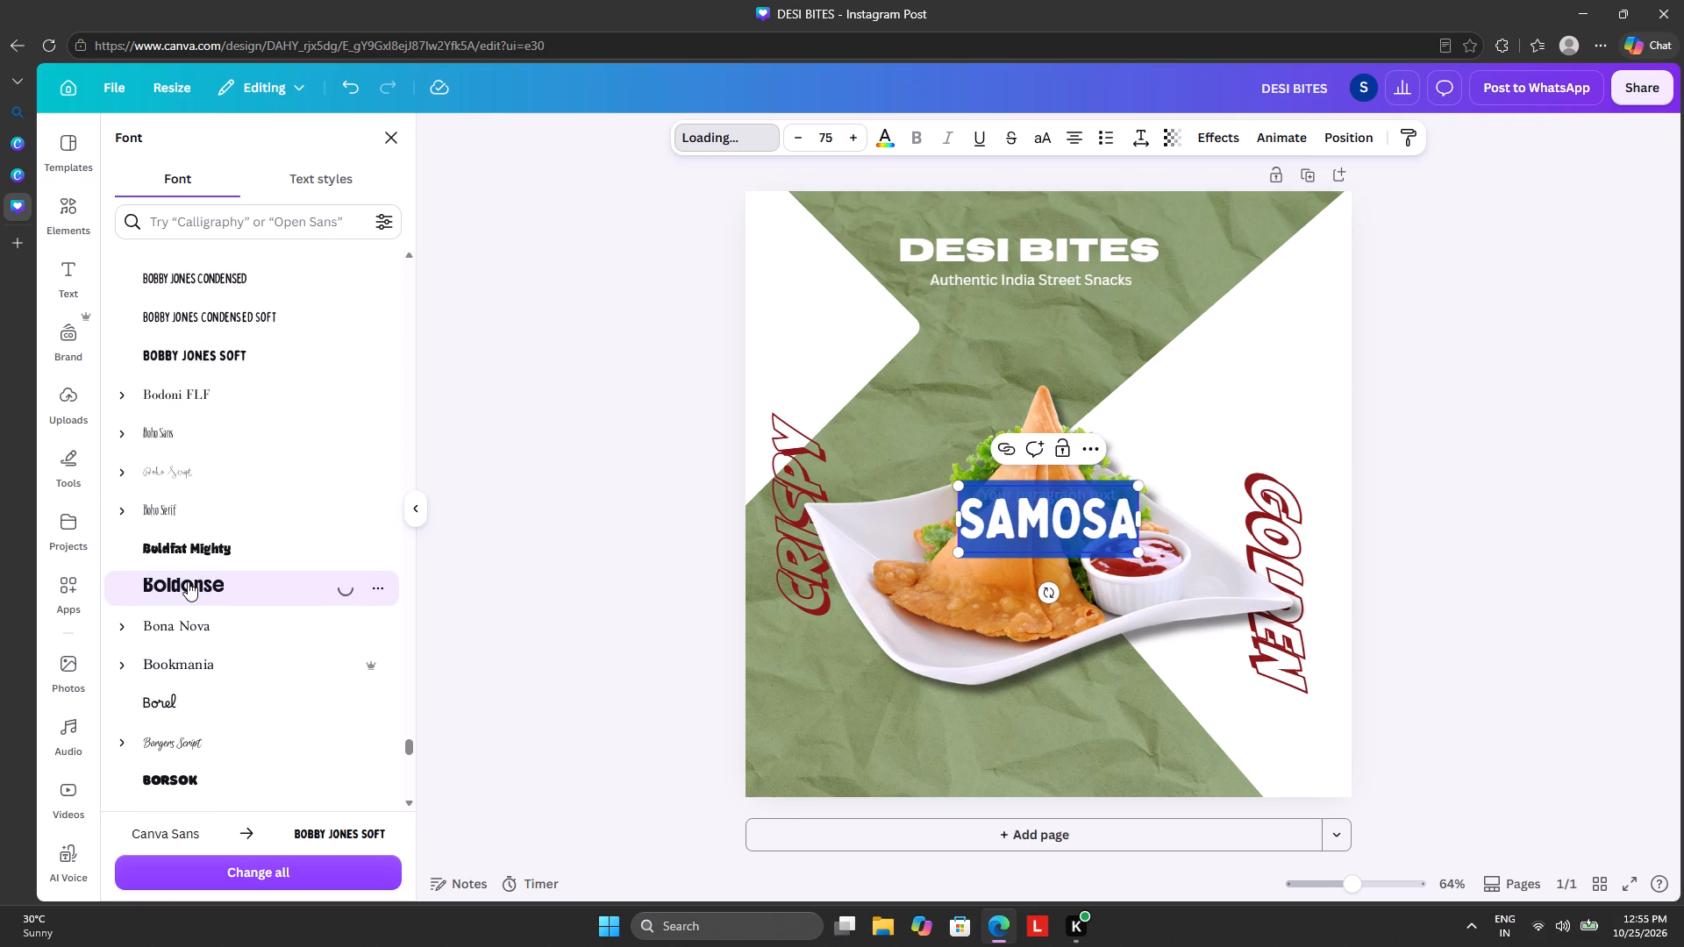
{"action": "left_click", "coordinate": [187, 546]}
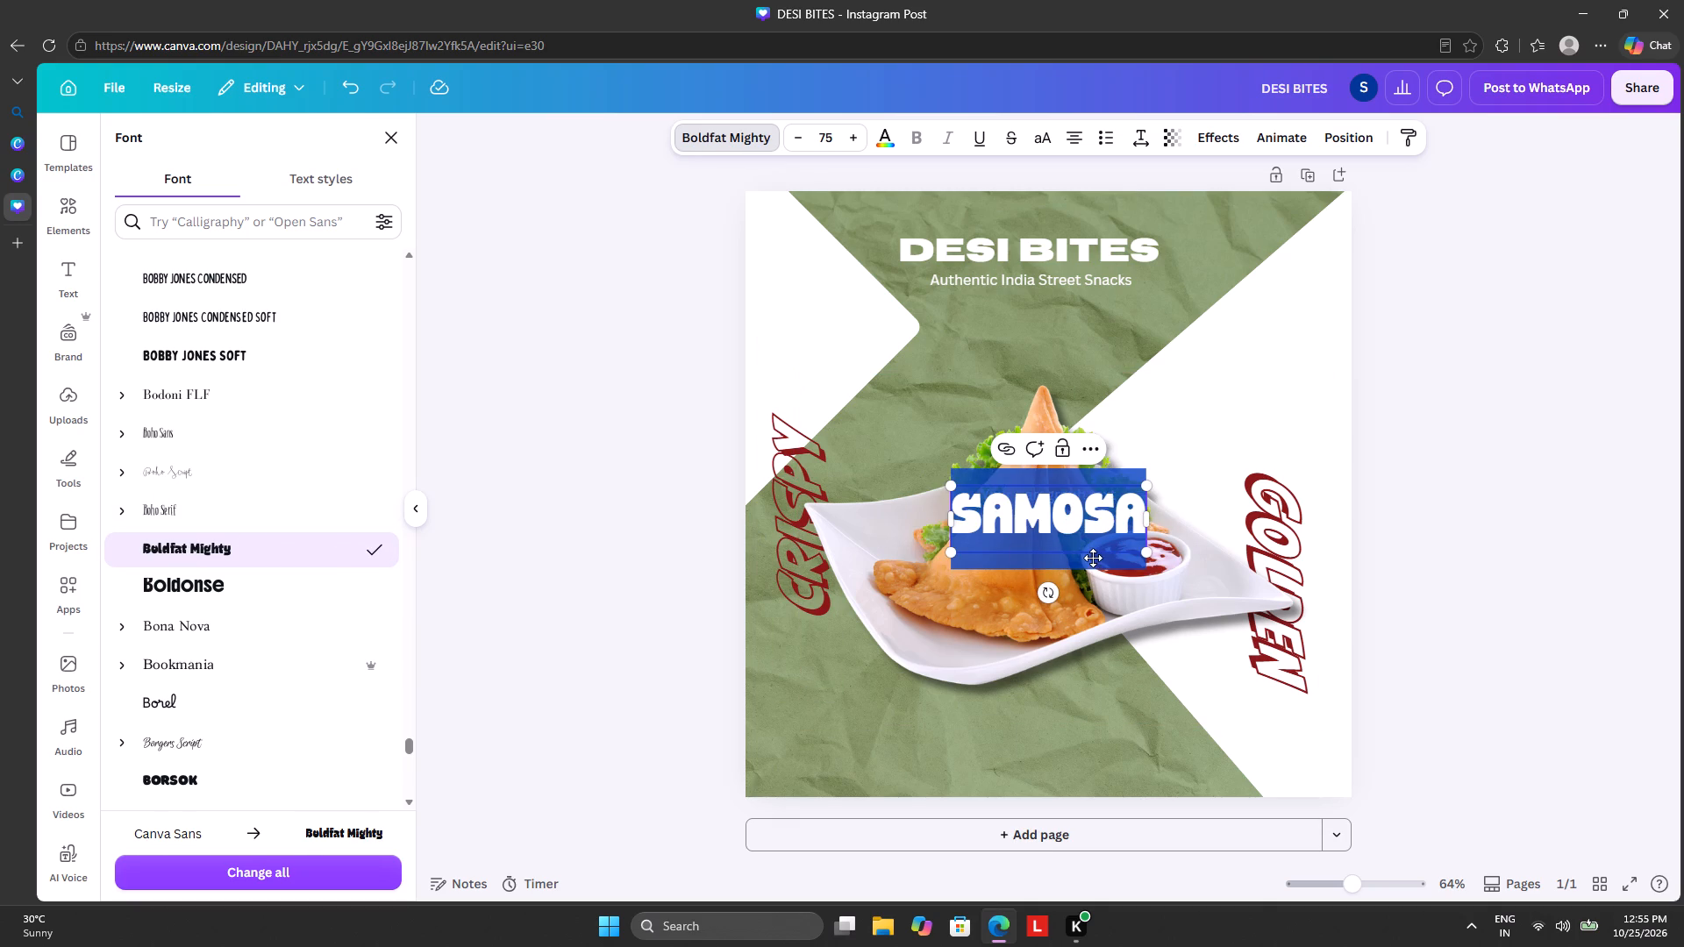
Move the SAMOSA text off the samosas, trying it above the plate and placing it just below the plate near the design's bottom edge.
{"action": "left_click_drag", "start_coordinate": [1093, 558], "coordinate": [1060, 775]}
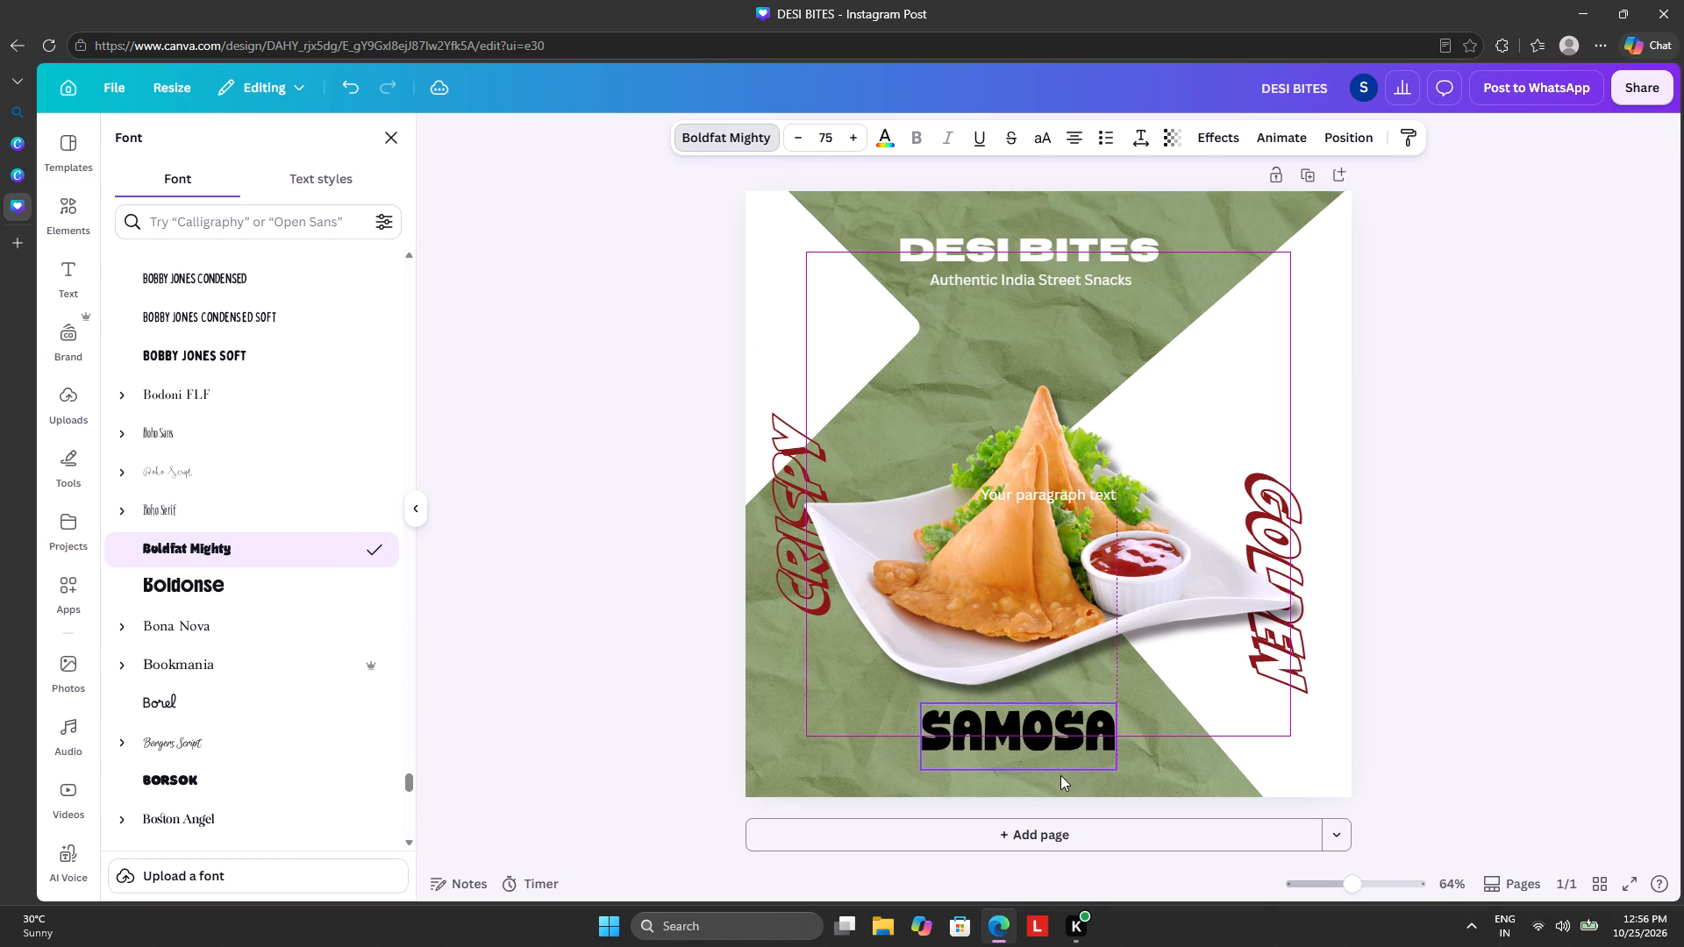
{"action": "left_click_drag", "start_coordinate": [1060, 775], "coordinate": [1055, 768]}
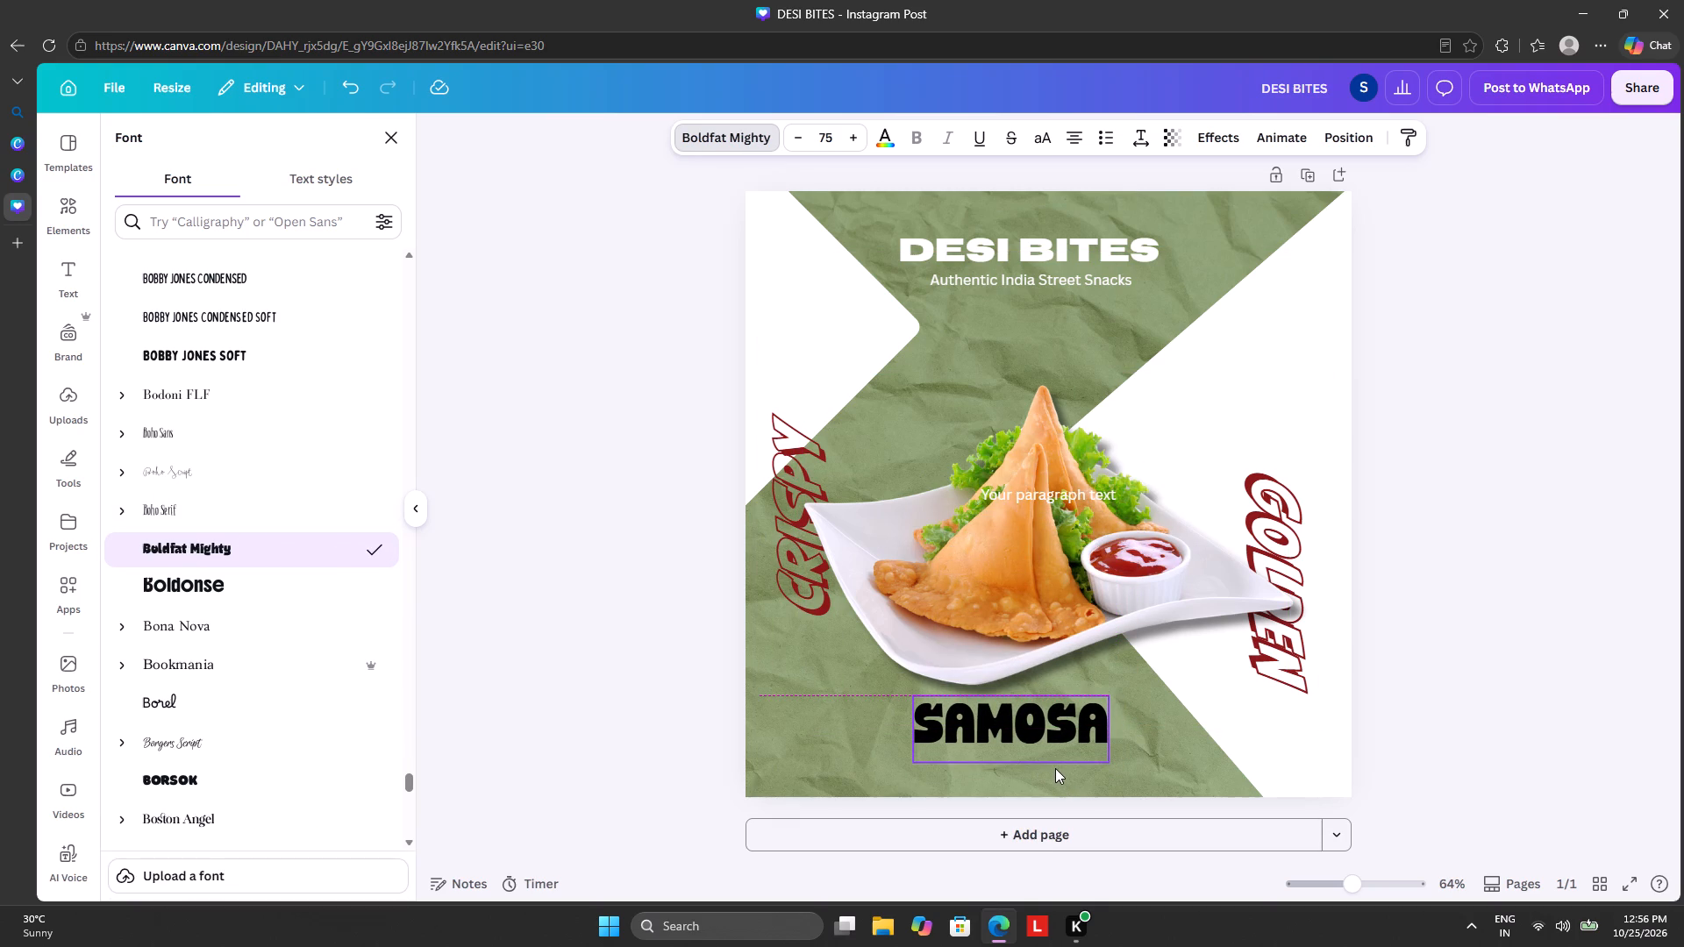
{"action": "left_click_drag", "start_coordinate": [1055, 768], "coordinate": [1045, 370]}
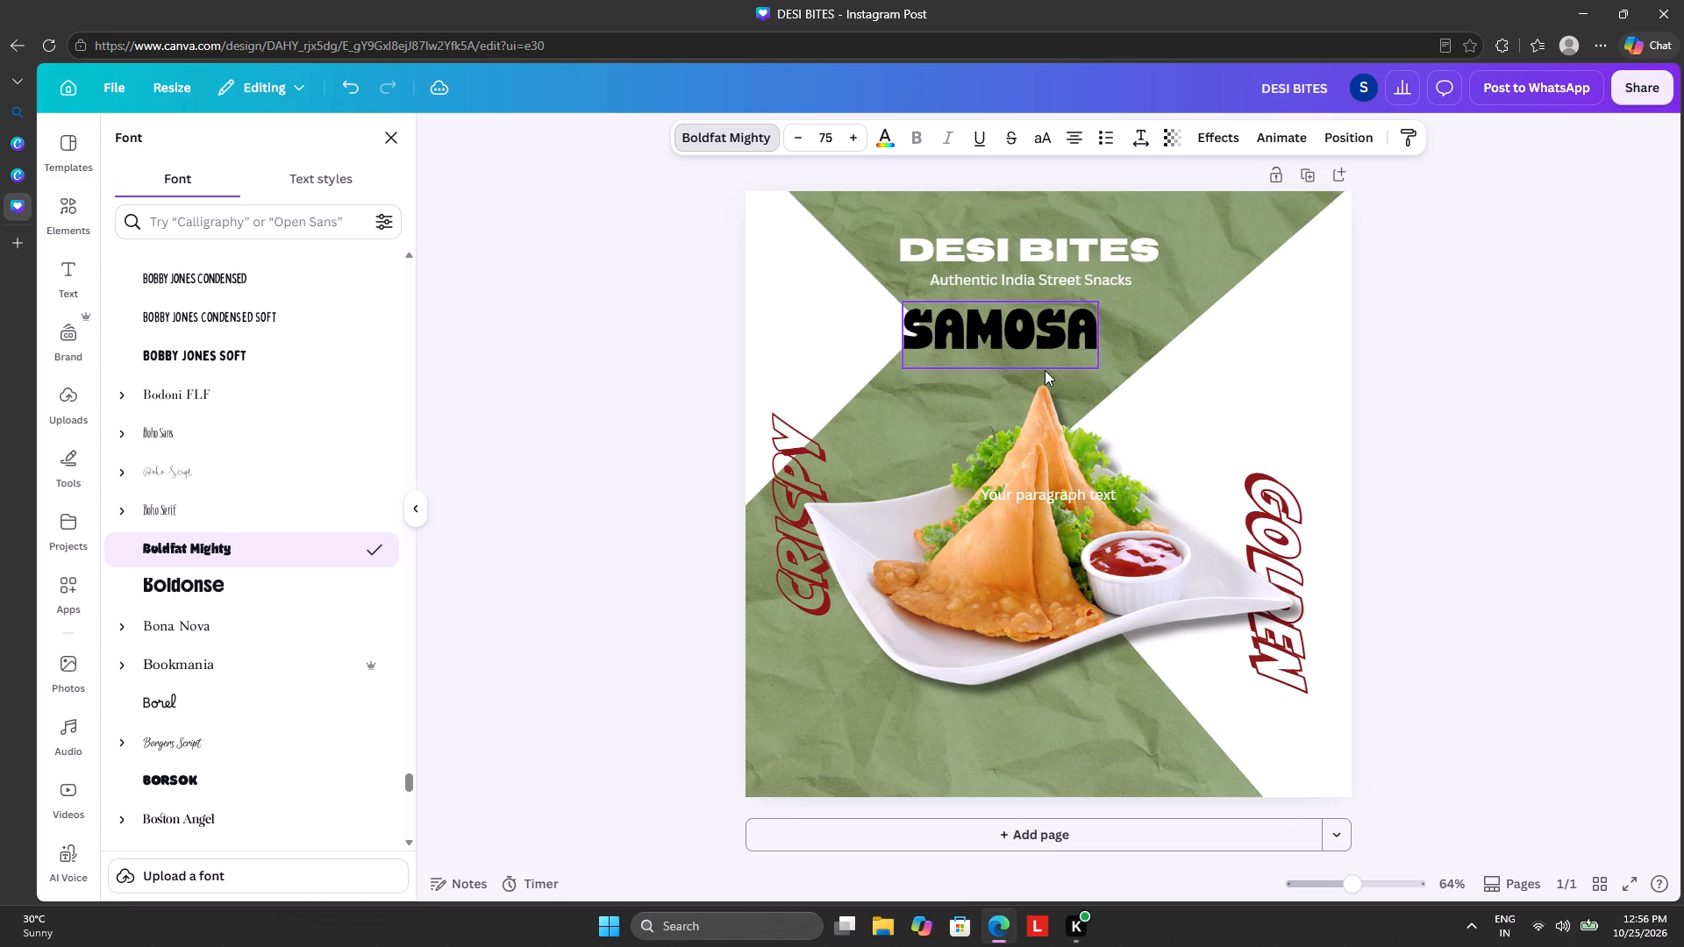
{"action": "left_click_drag", "start_coordinate": [1045, 370], "coordinate": [1067, 367]}
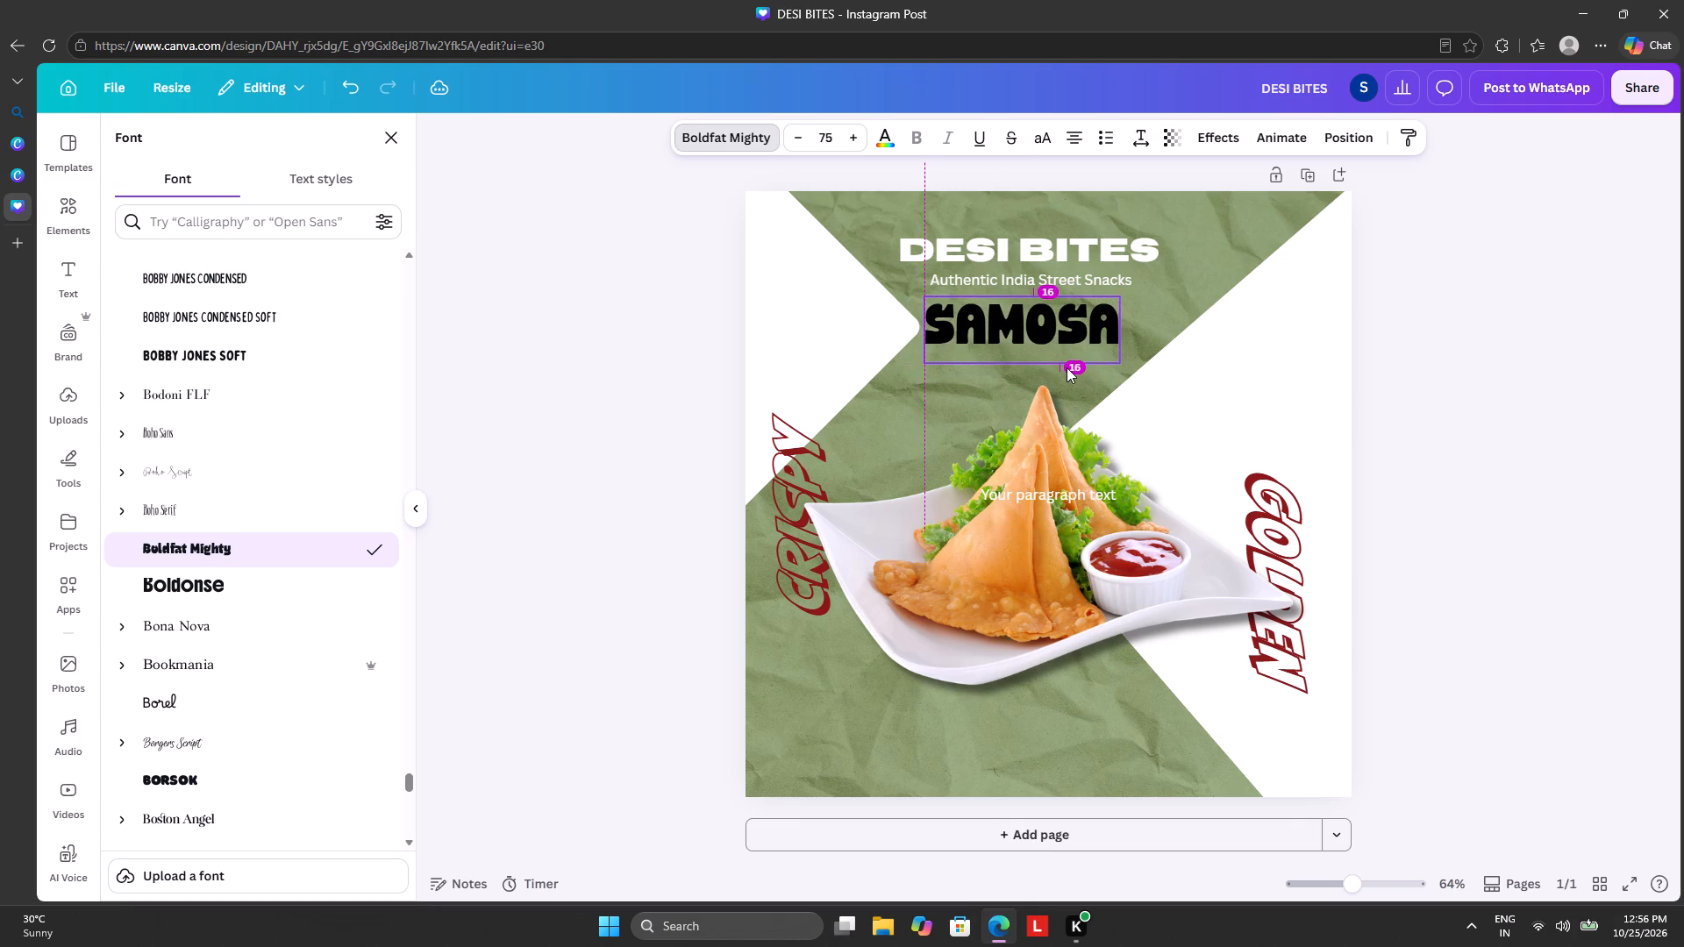
{"action": "left_click_drag", "start_coordinate": [1067, 367], "coordinate": [1067, 374]}
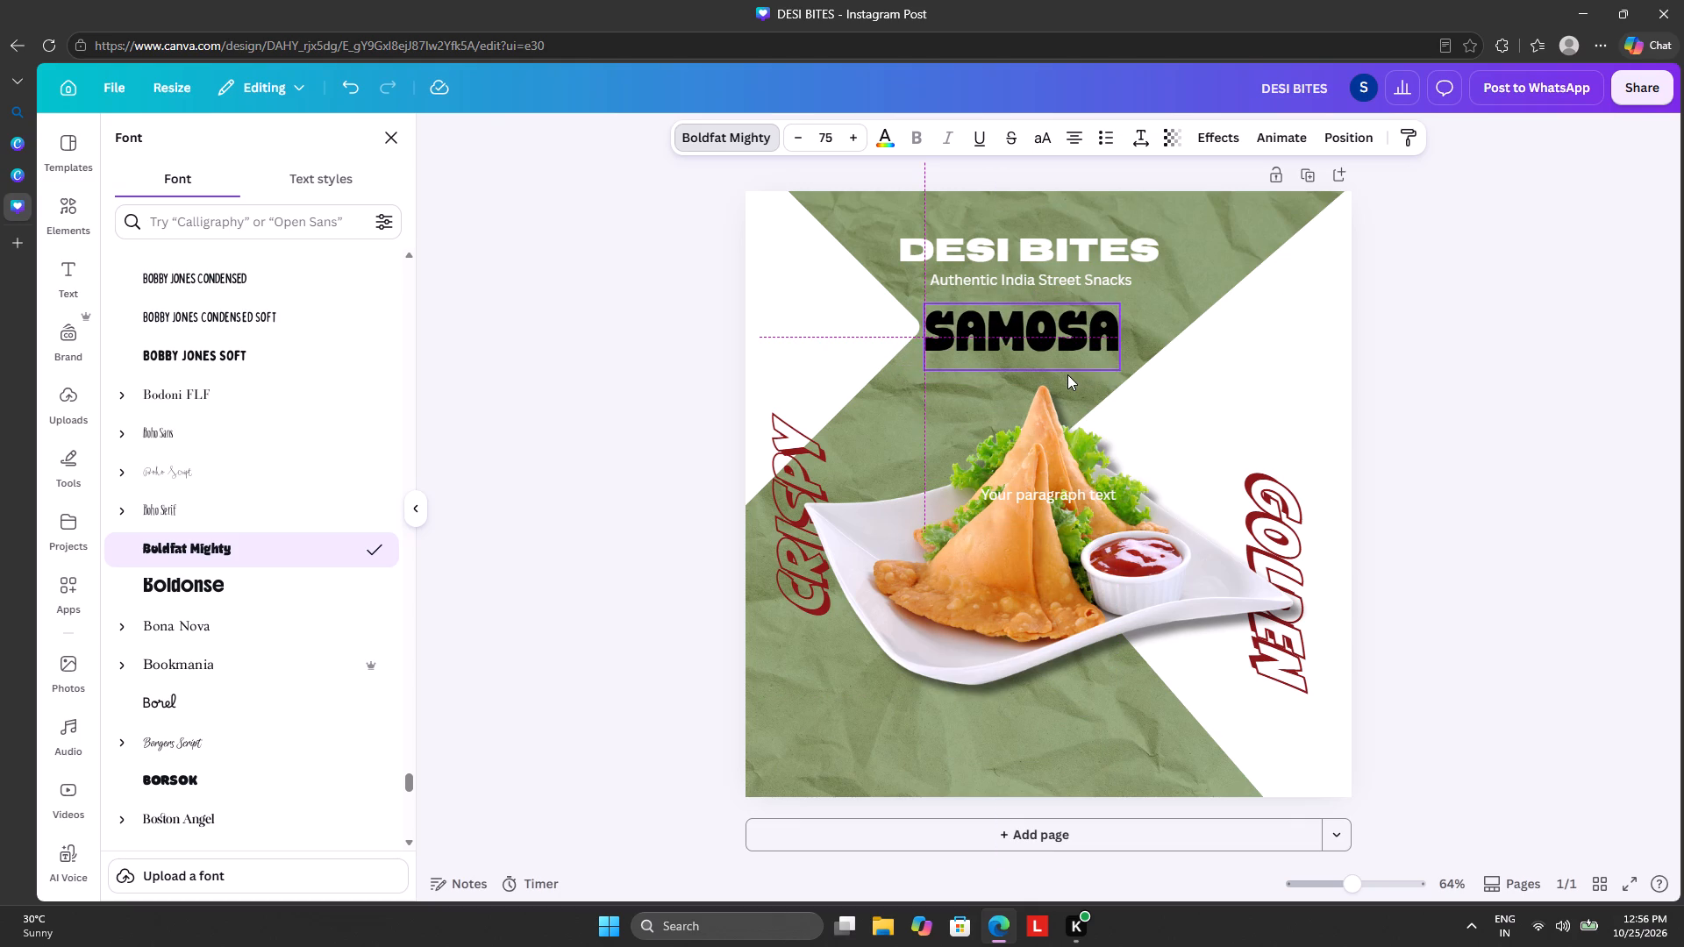
{"action": "left_click_drag", "start_coordinate": [1067, 374], "coordinate": [1074, 436]}
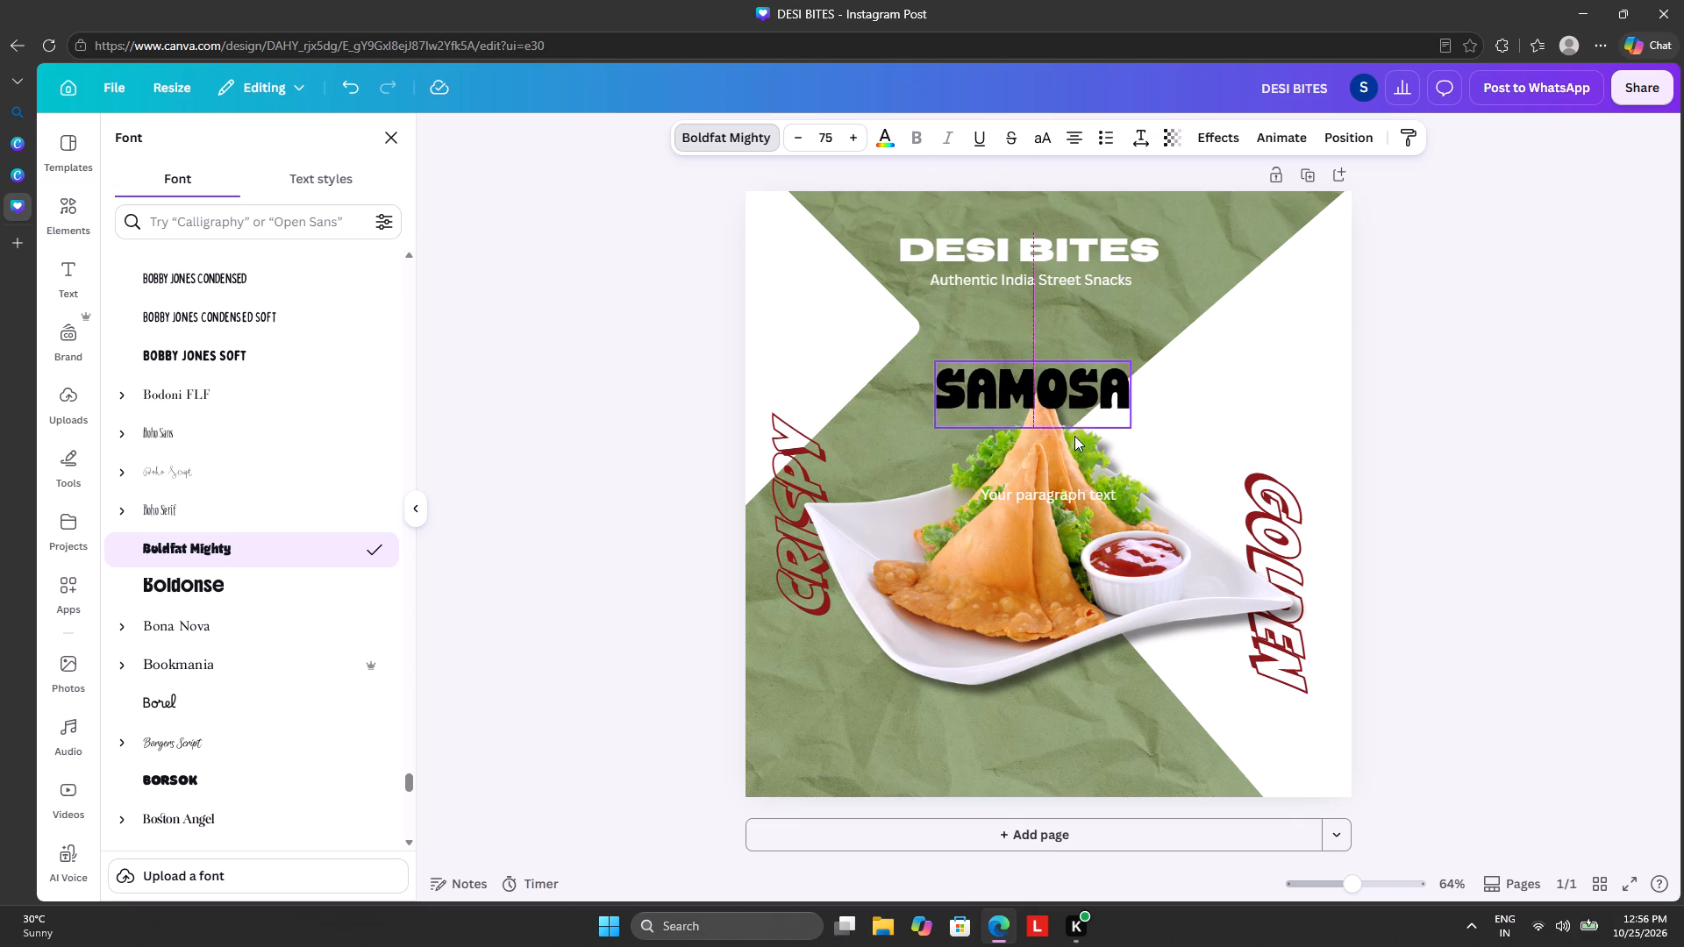
{"action": "left_click_drag", "start_coordinate": [1074, 436], "coordinate": [1047, 688]}
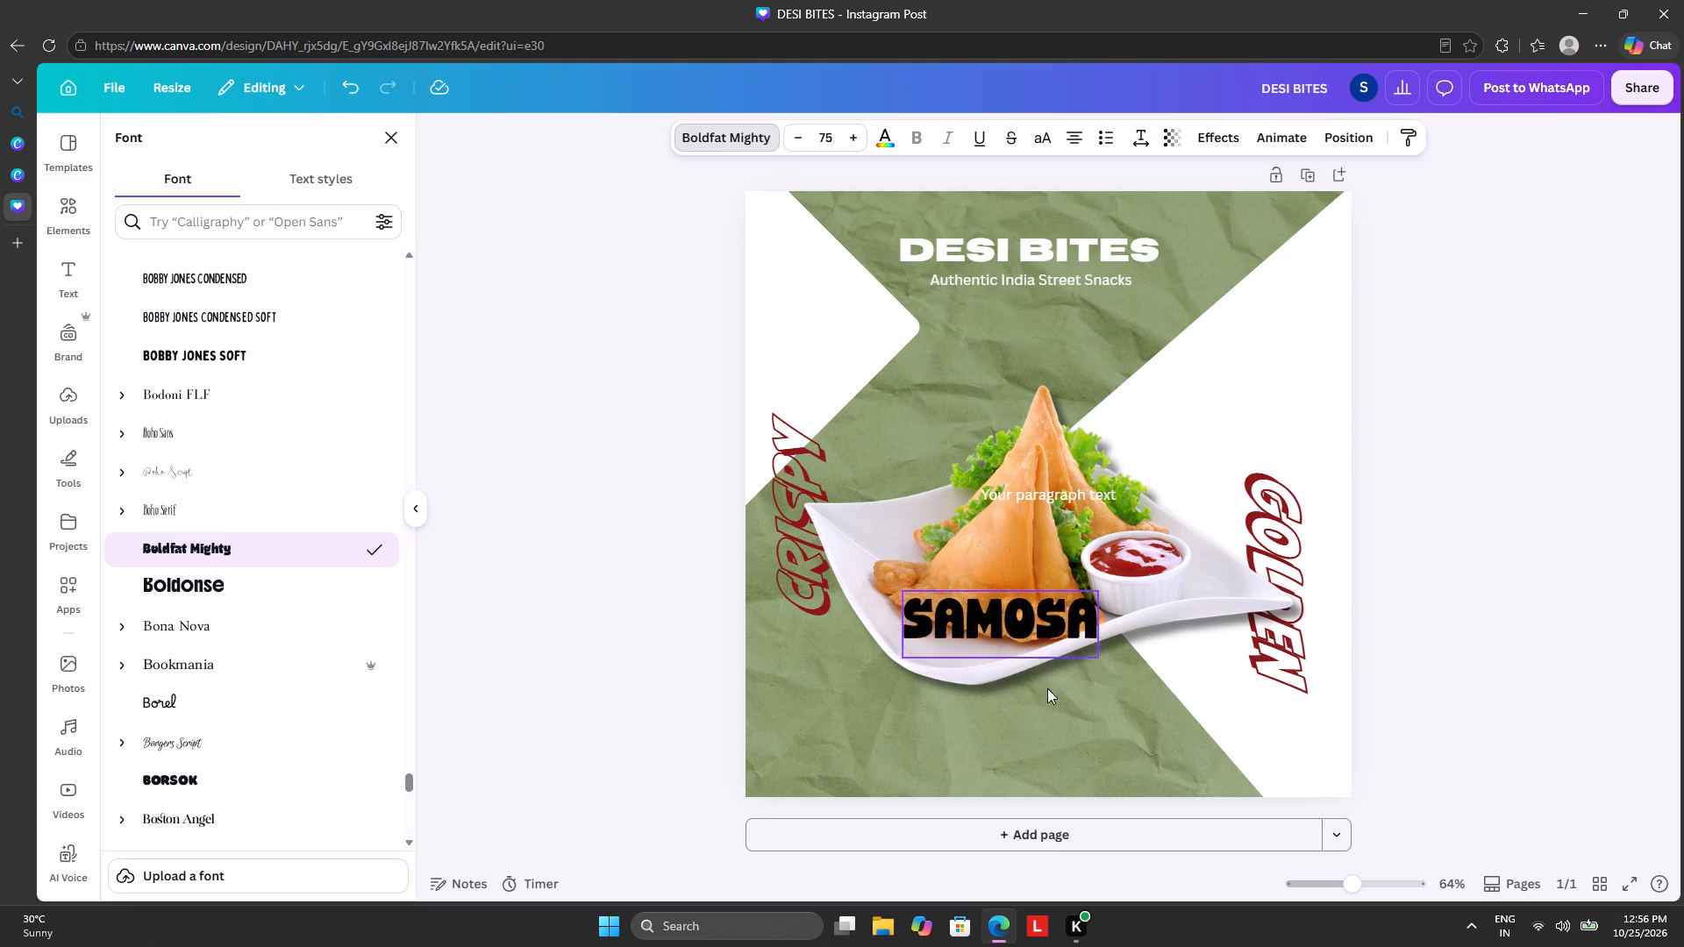
{"action": "left_click_drag", "start_coordinate": [1047, 688], "coordinate": [1060, 764]}
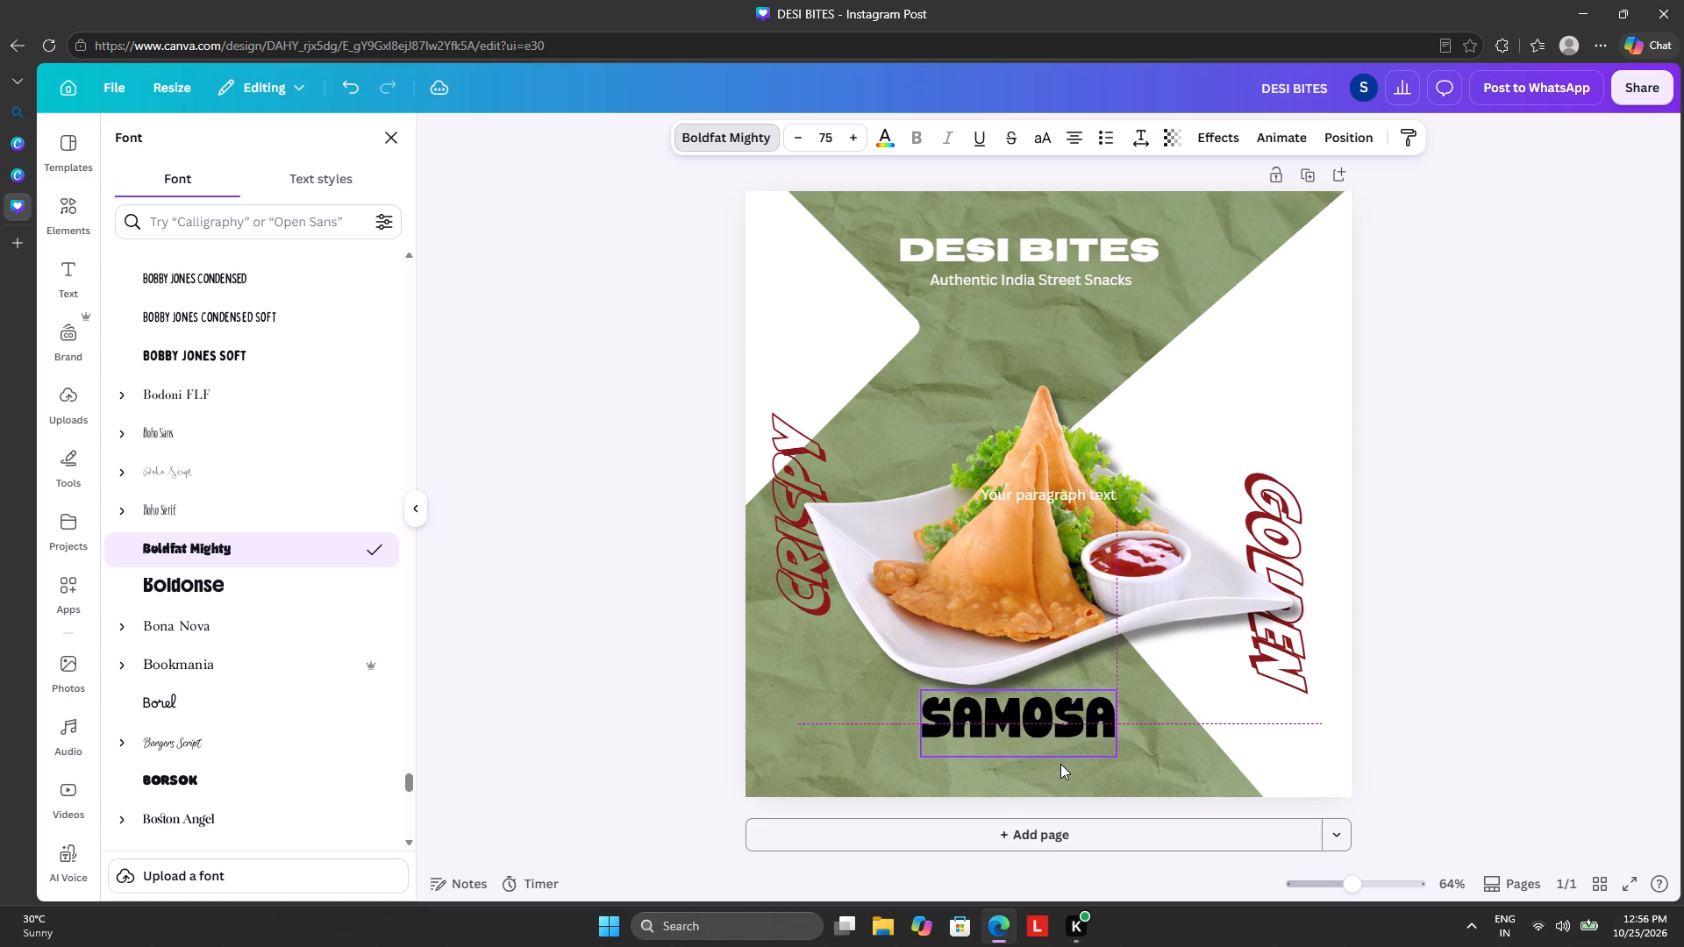
{"action": "left_click_drag", "start_coordinate": [1060, 764], "coordinate": [1059, 758]}
Look through the fonts from Bookmania to Brixton Sans for an alternative typeface for the SAMOSA text.
{"action": "scroll", "coordinate": [224, 652], "scroll_direction": "down", "scroll_amount": 6}
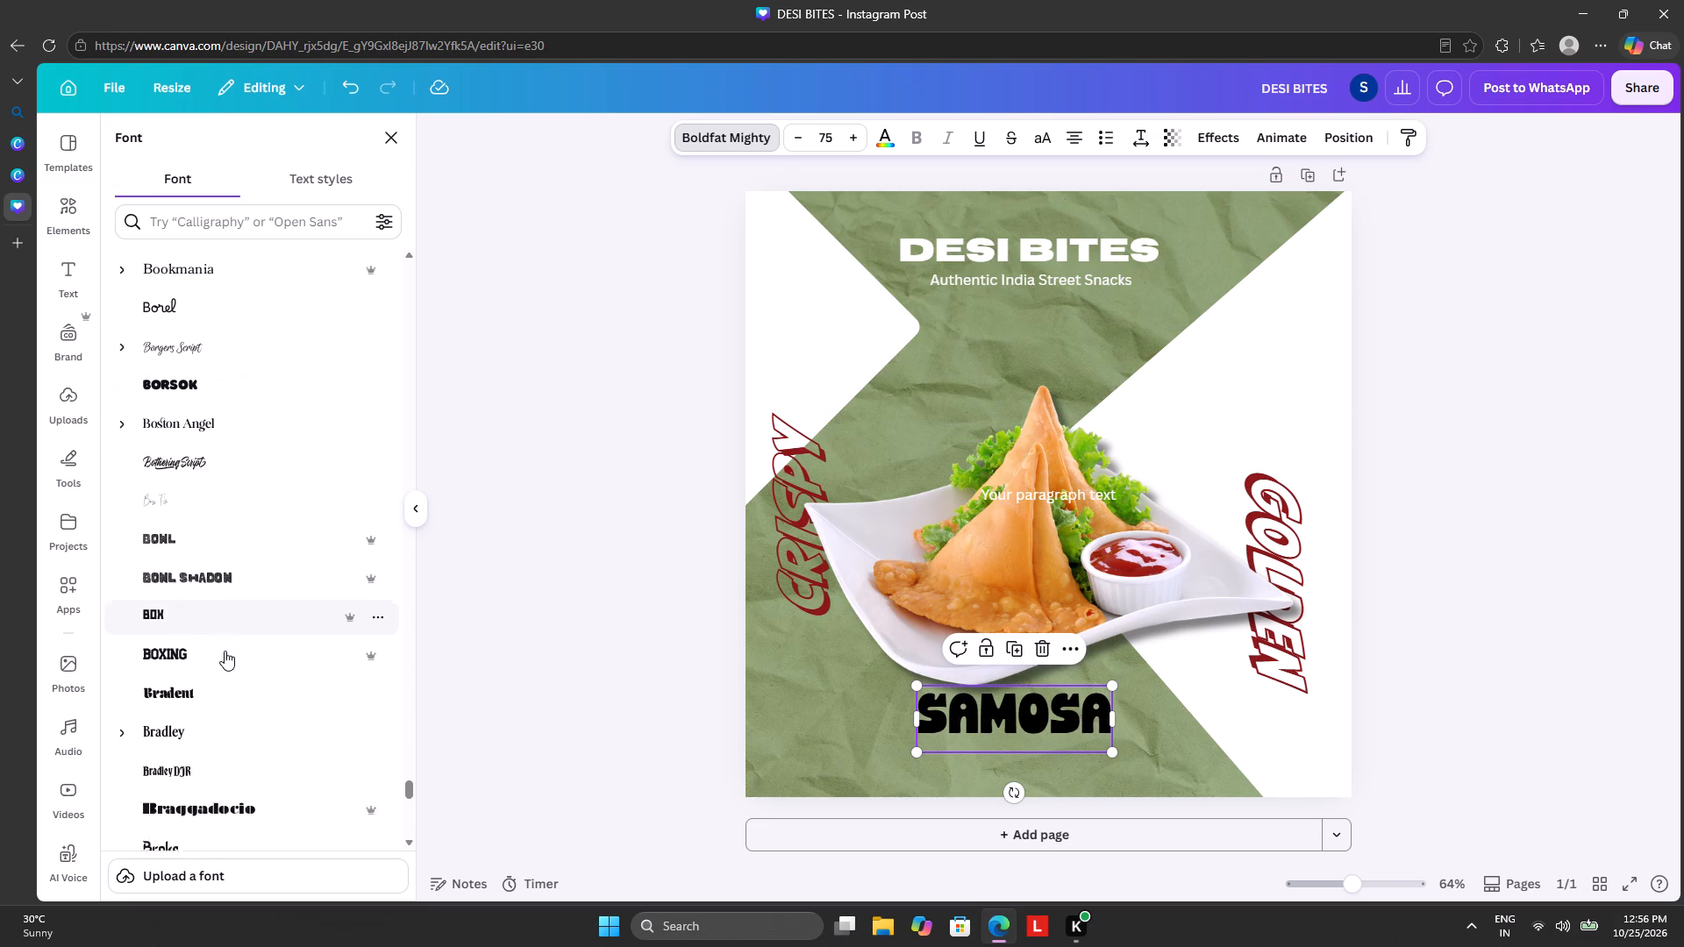
{"action": "scroll", "coordinate": [225, 651], "scroll_direction": "down", "scroll_amount": 6}
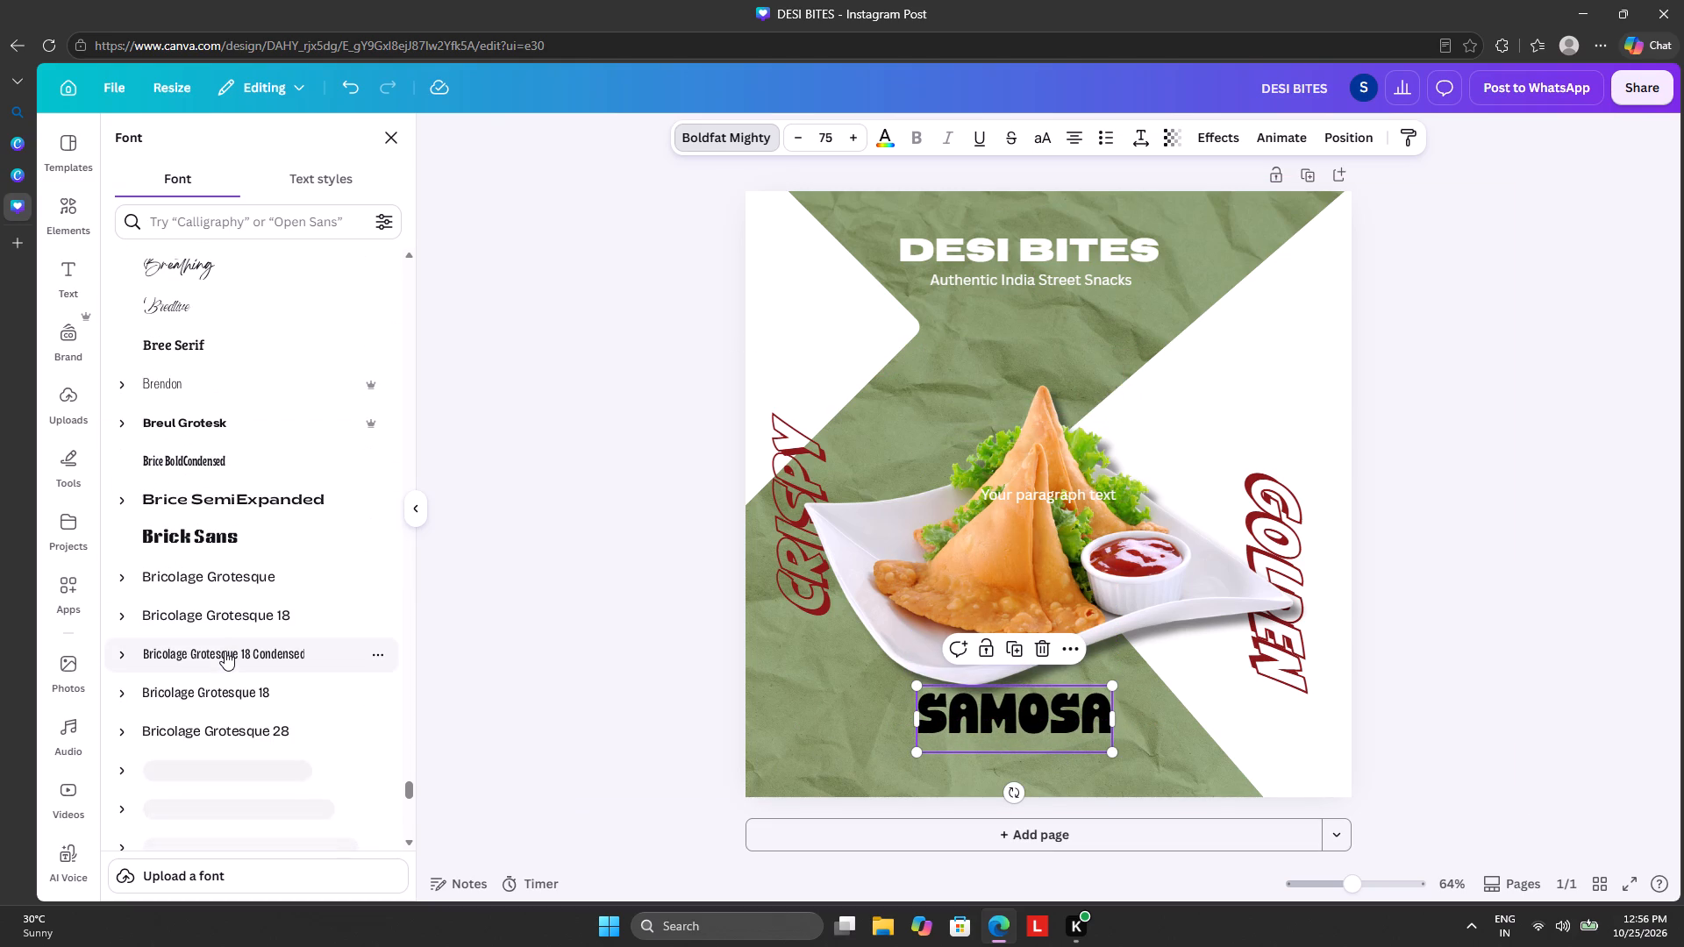
{"action": "scroll", "coordinate": [225, 651], "scroll_direction": "down", "scroll_amount": 4}
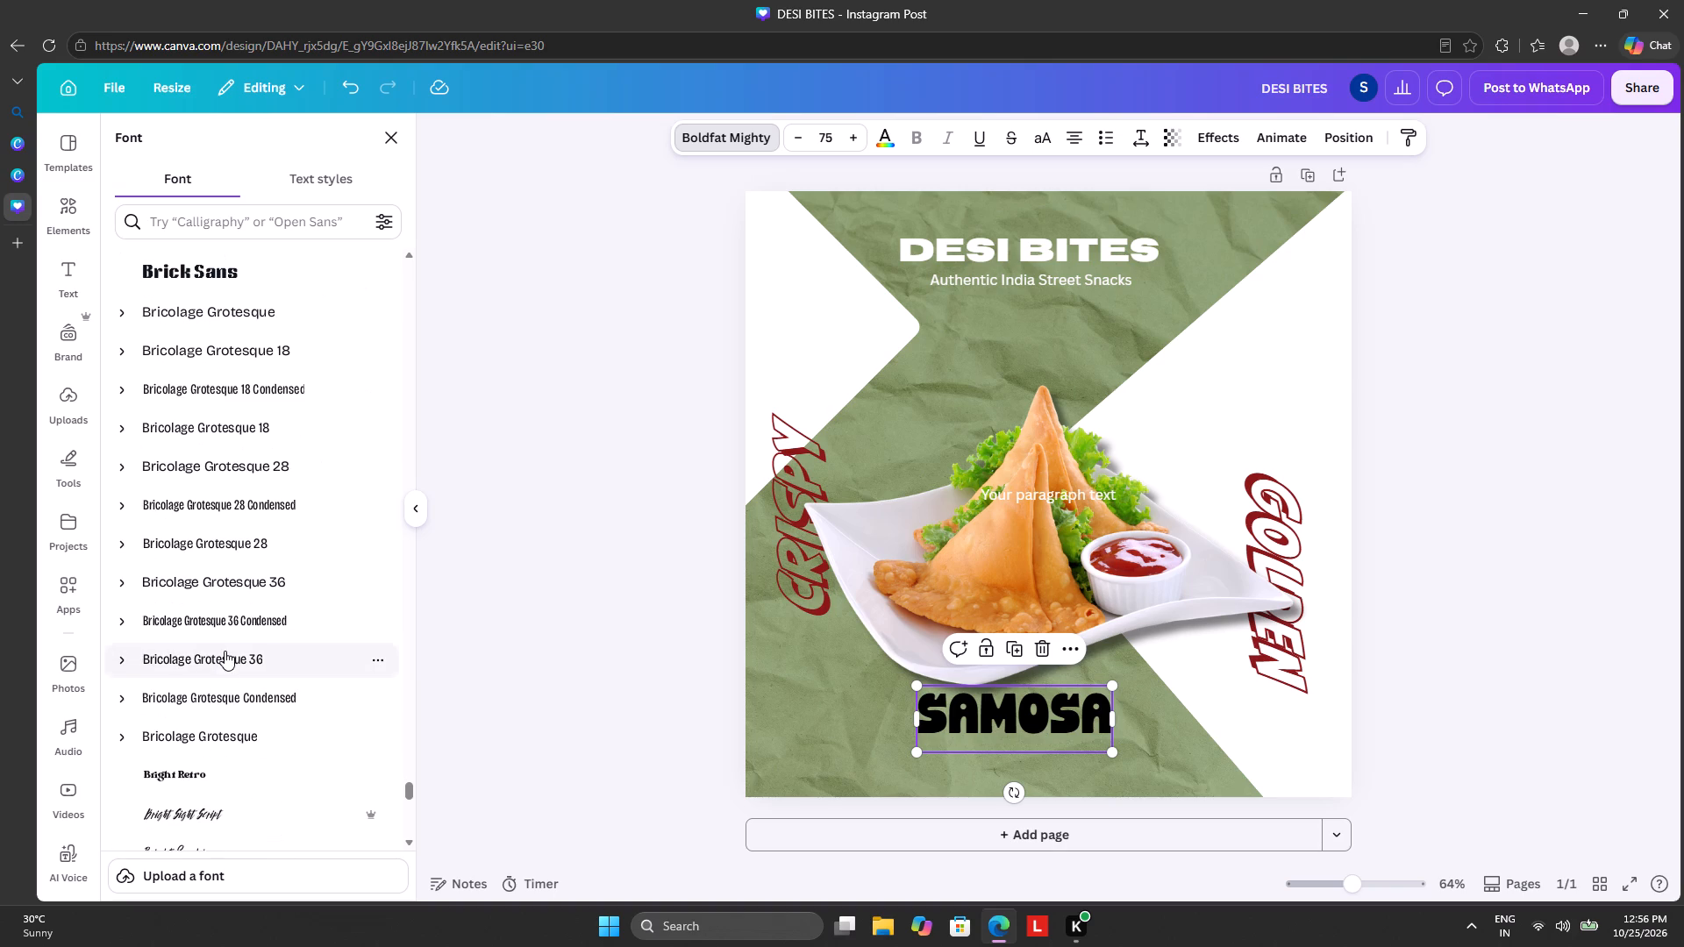
{"action": "scroll", "coordinate": [225, 651], "scroll_direction": "down", "scroll_amount": 5}
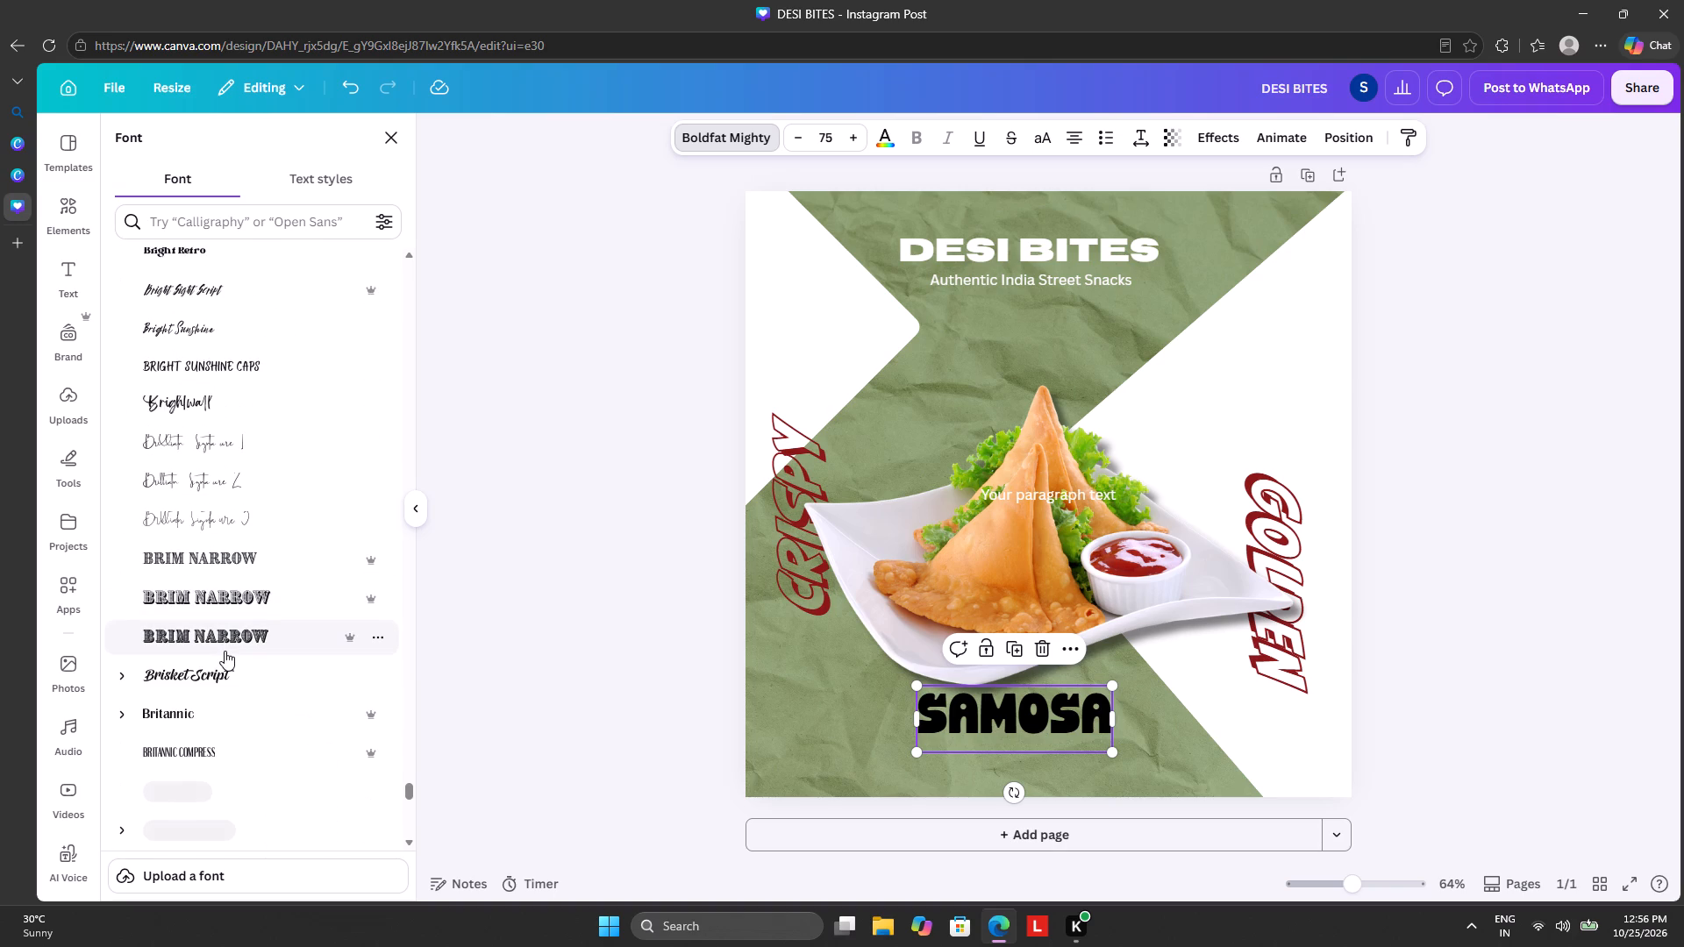
{"action": "scroll", "coordinate": [225, 651], "scroll_direction": "down", "scroll_amount": 2}
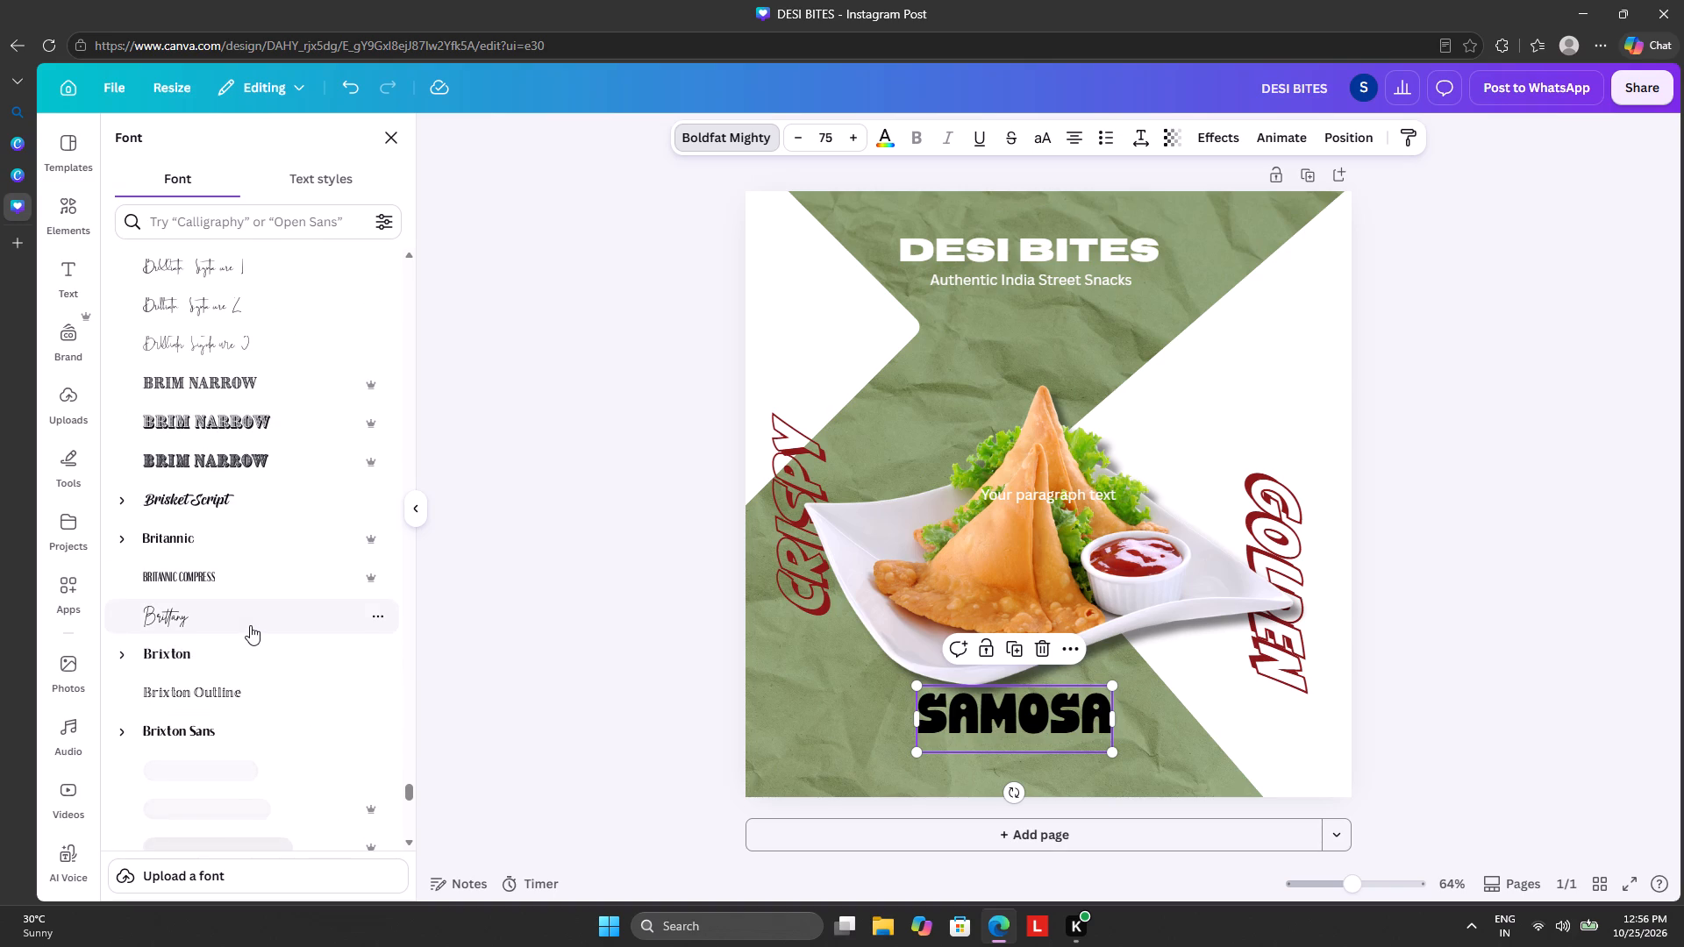
Change the SAMOSA text's font to Broadway.
{"action": "scroll", "coordinate": [250, 625], "scroll_direction": "down", "scroll_amount": 3}
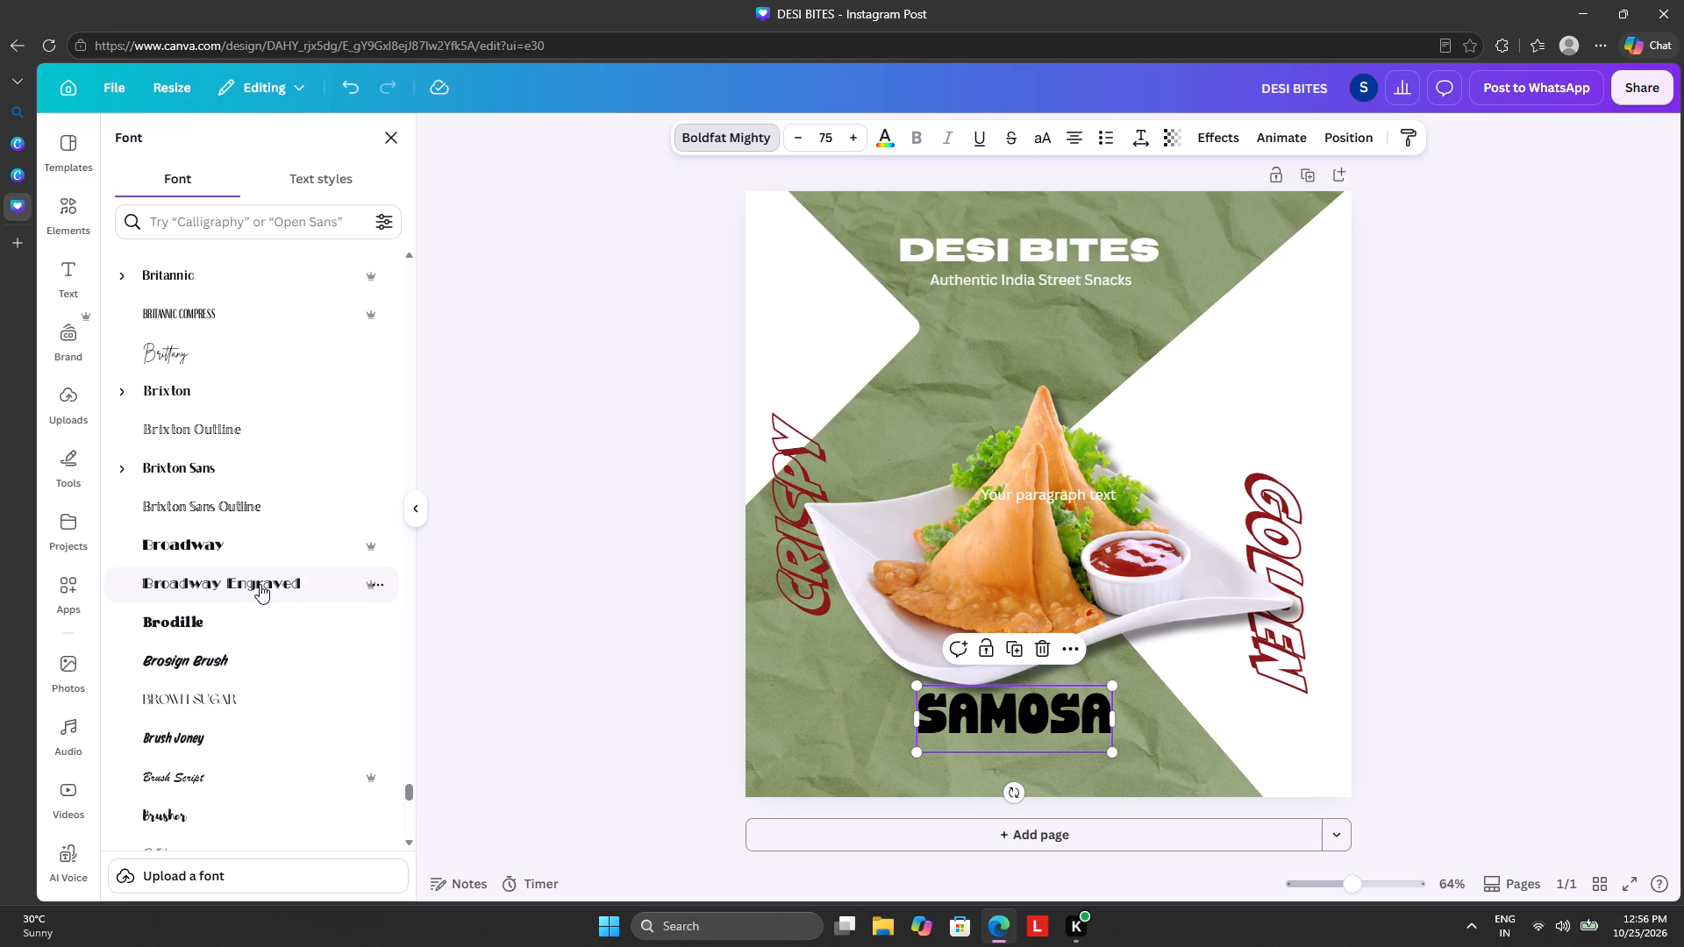
{"action": "left_click", "coordinate": [260, 584]}
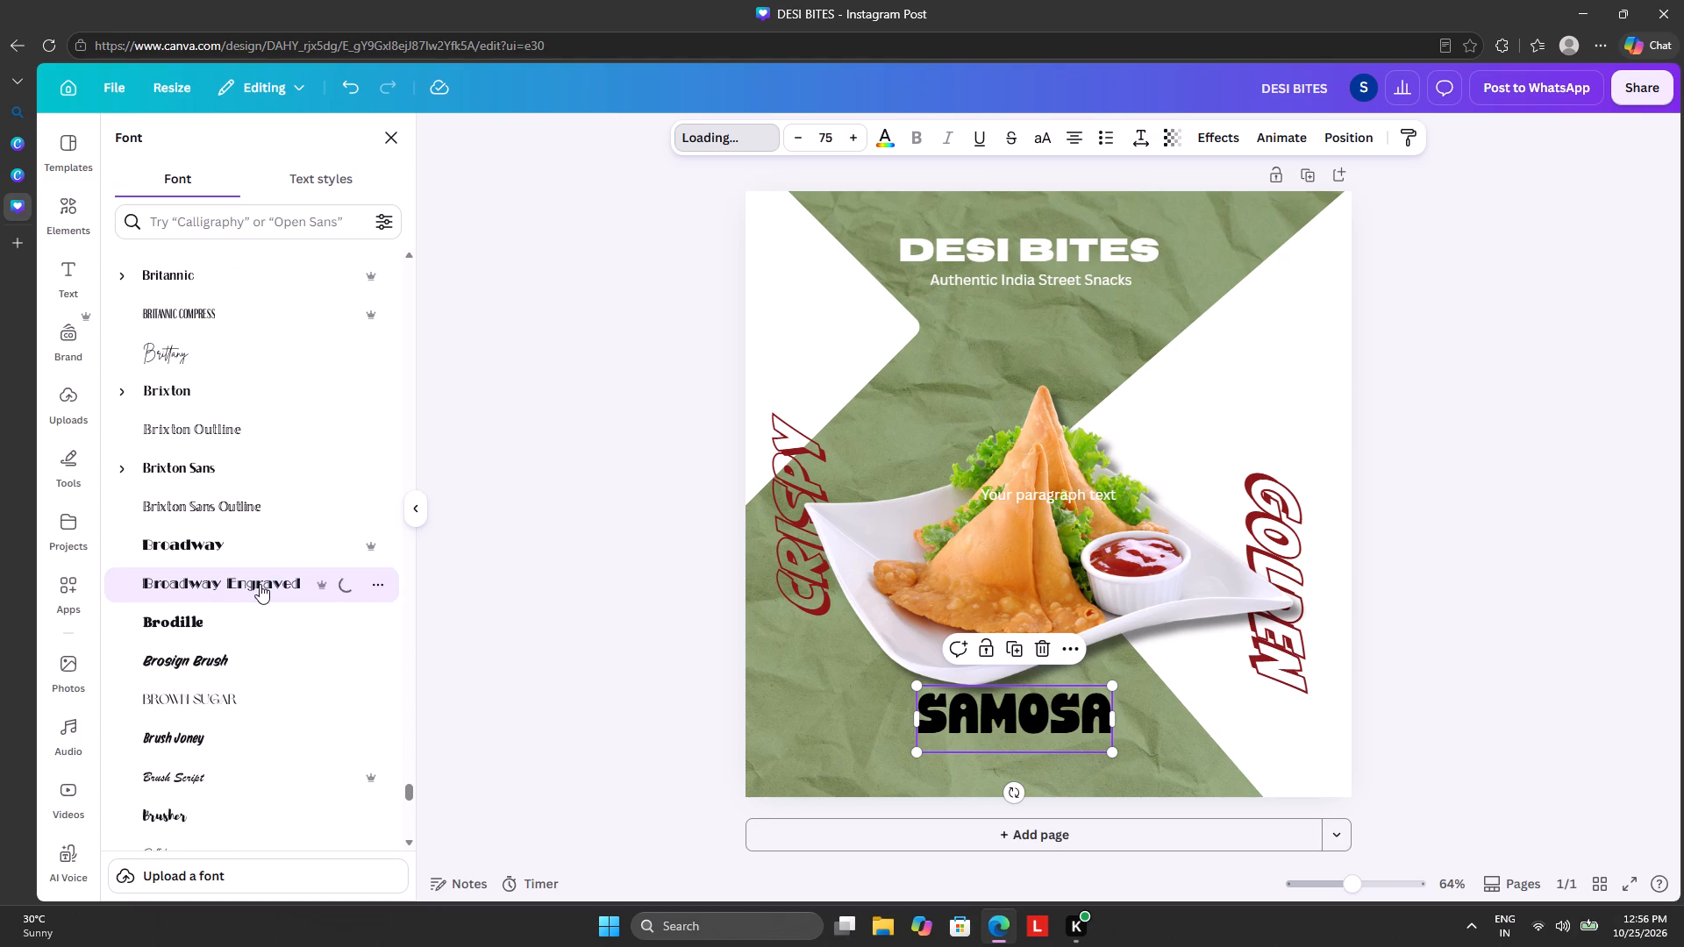
{"action": "left_click", "coordinate": [224, 535]}
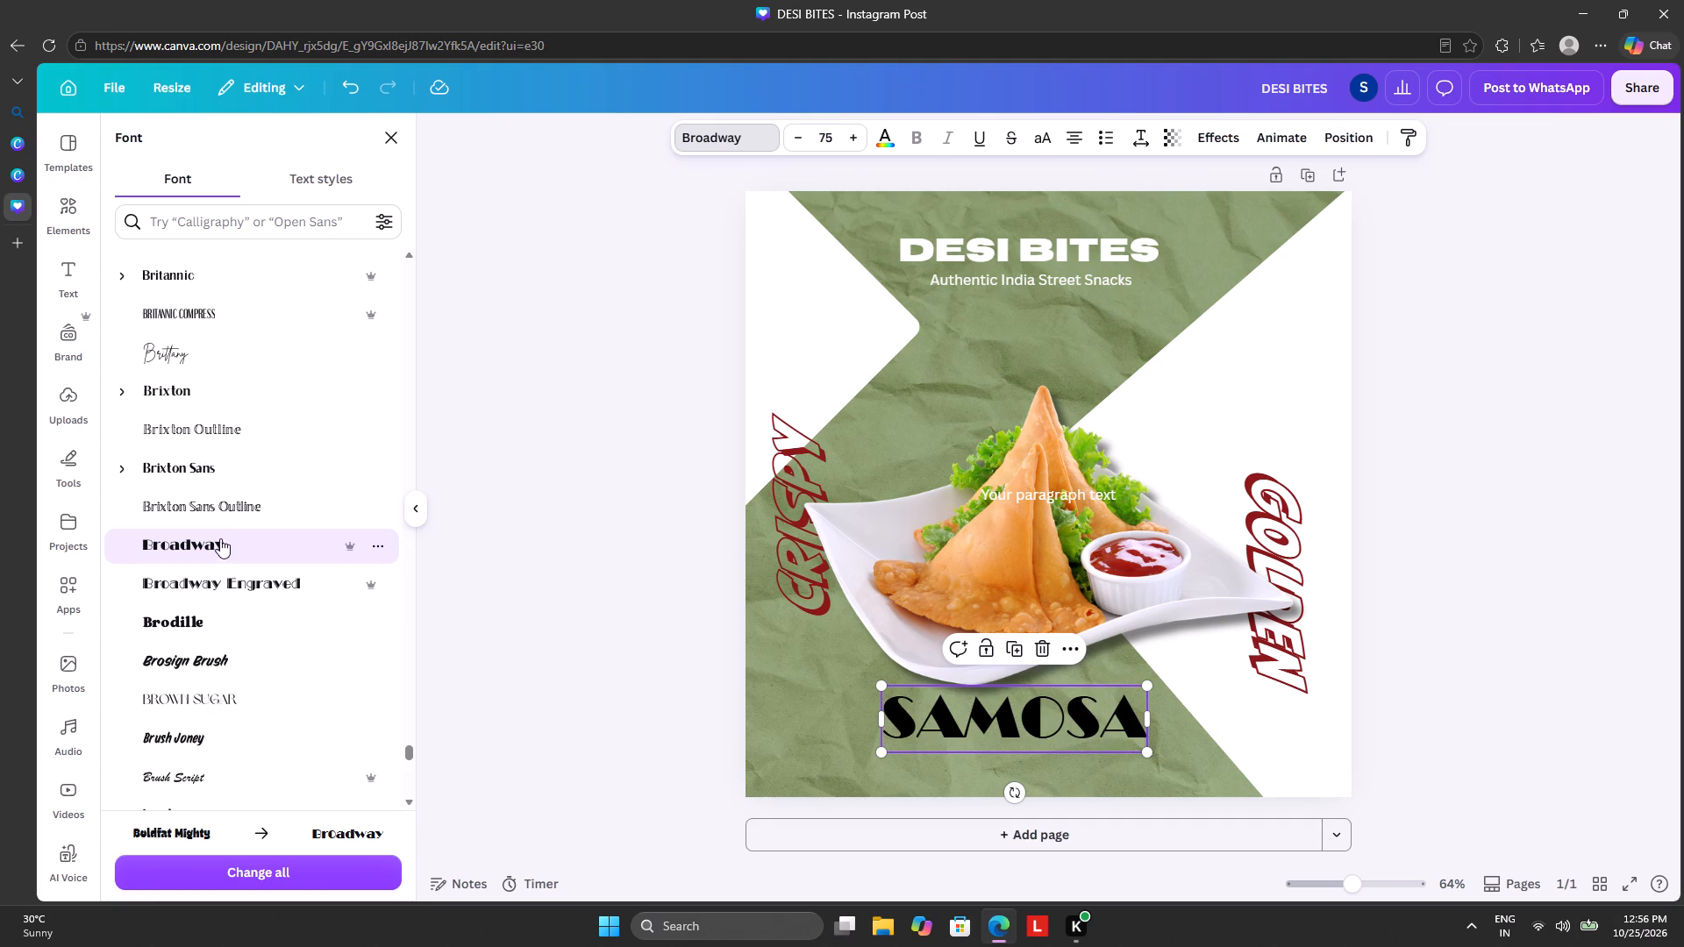
{"action": "scroll", "coordinate": [213, 666], "scroll_direction": "down", "scroll_amount": 4}
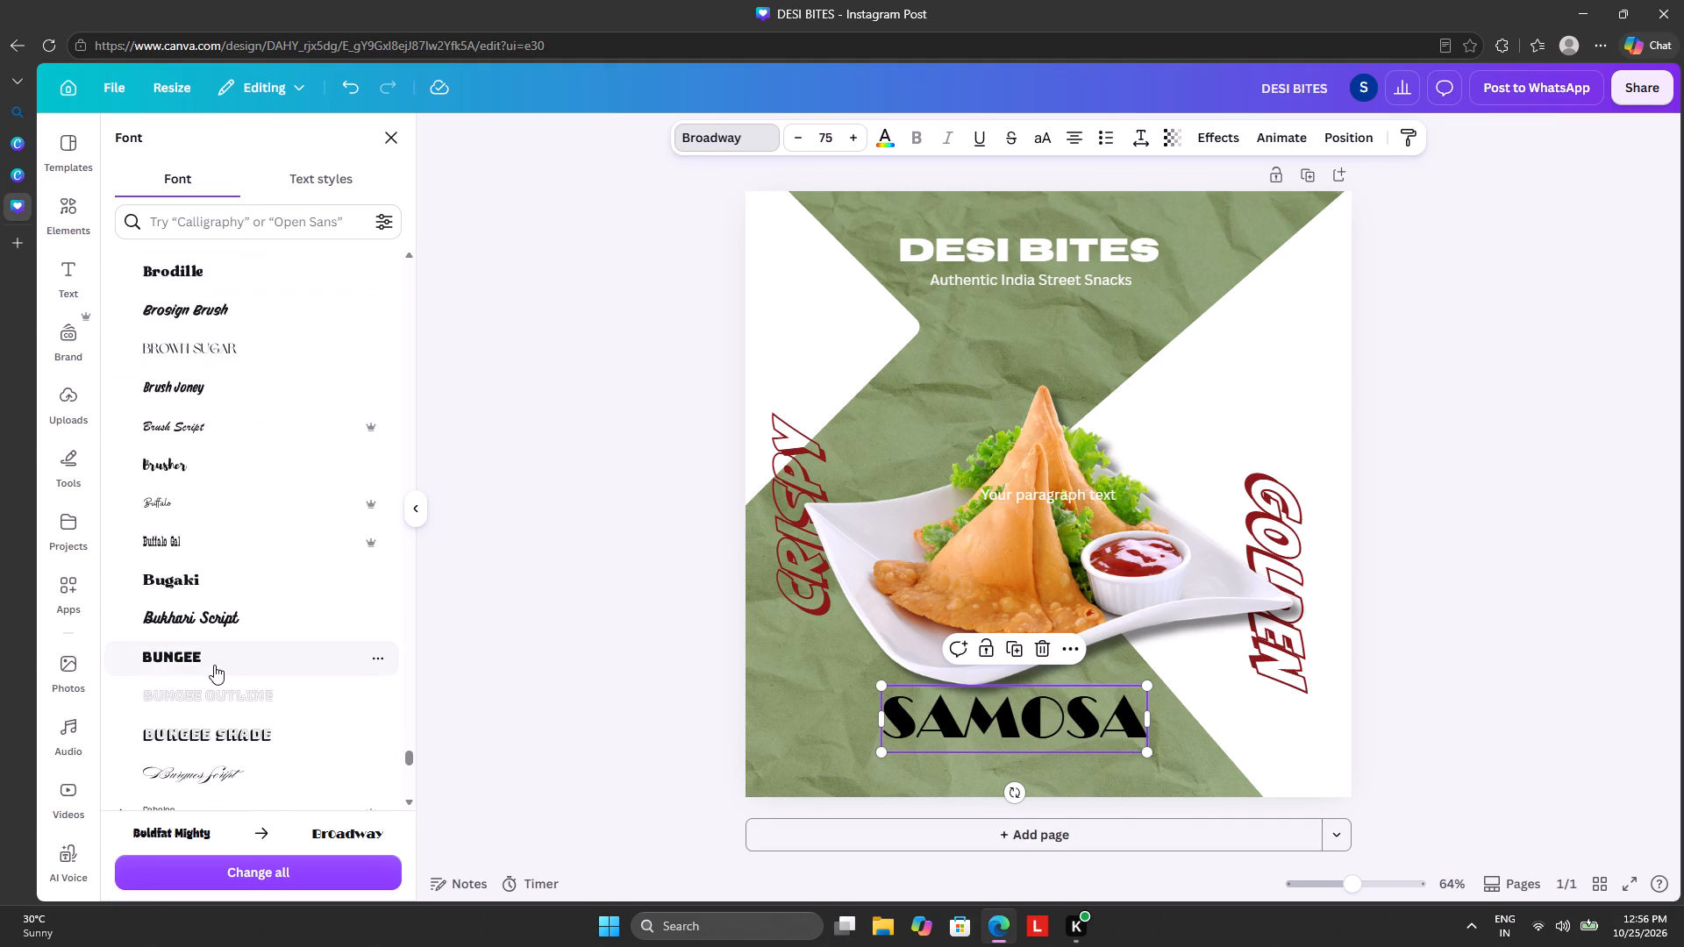
{"action": "scroll", "coordinate": [215, 663], "scroll_direction": "down", "scroll_amount": 3}
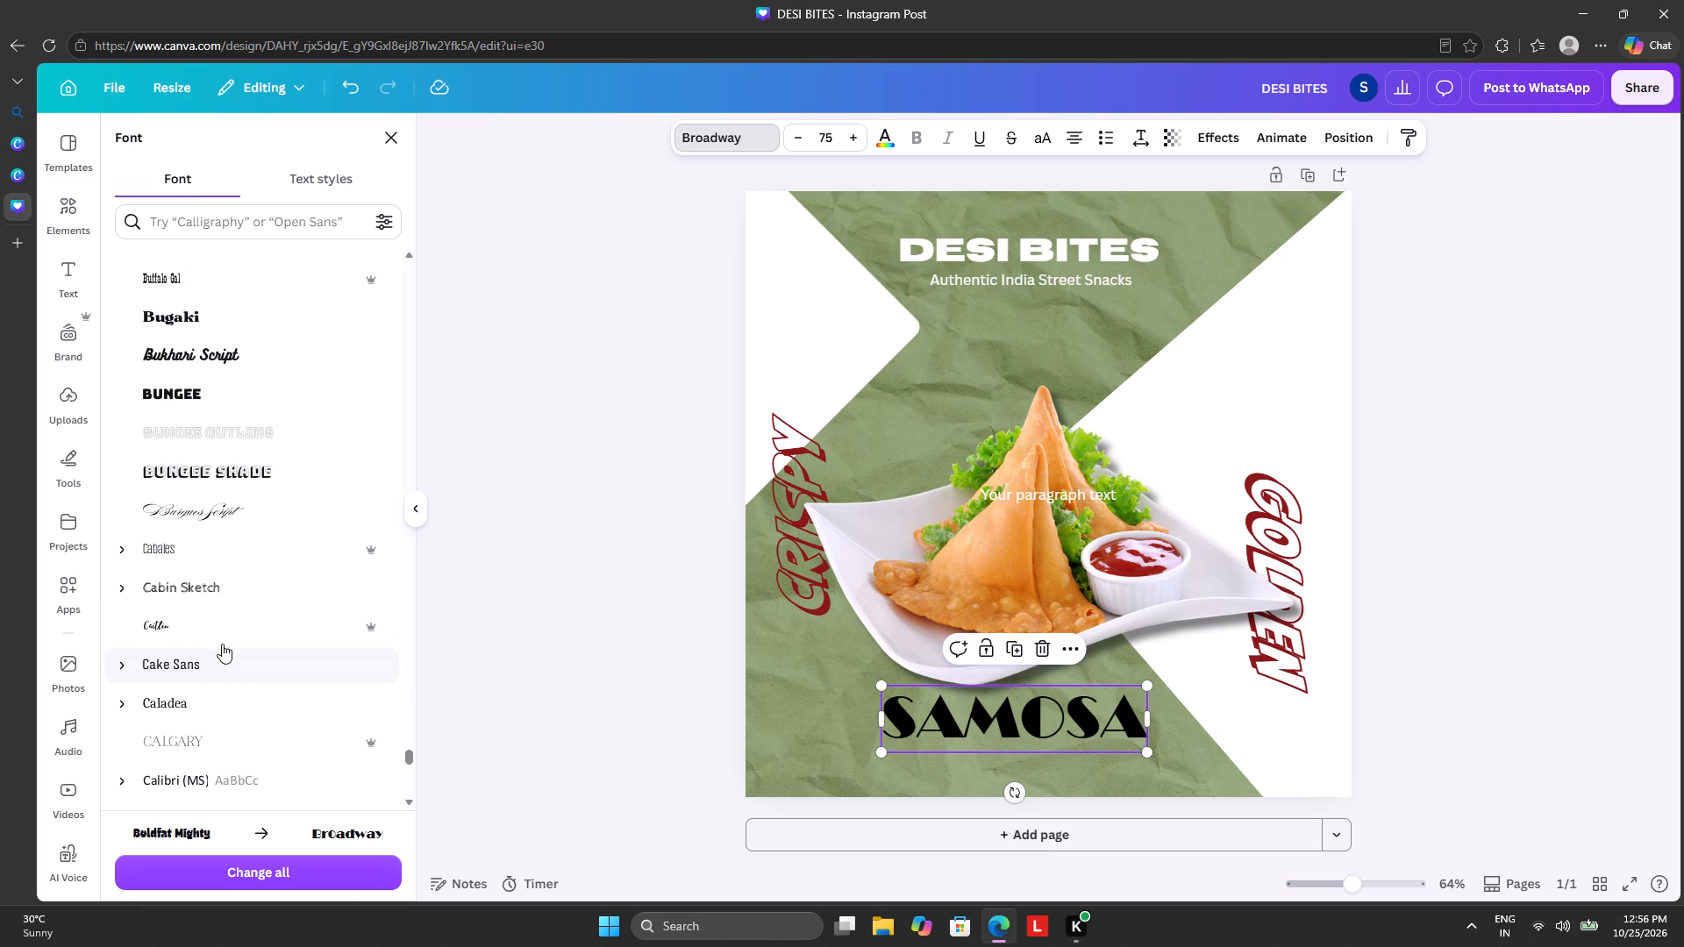
Duplicate the SAMOSA text below the plate and move the copy so it nearly overlaps the original.
{"action": "left_click", "coordinate": [1012, 649]}
{"action": "left_click_drag", "start_coordinate": [998, 734], "coordinate": [963, 730]}
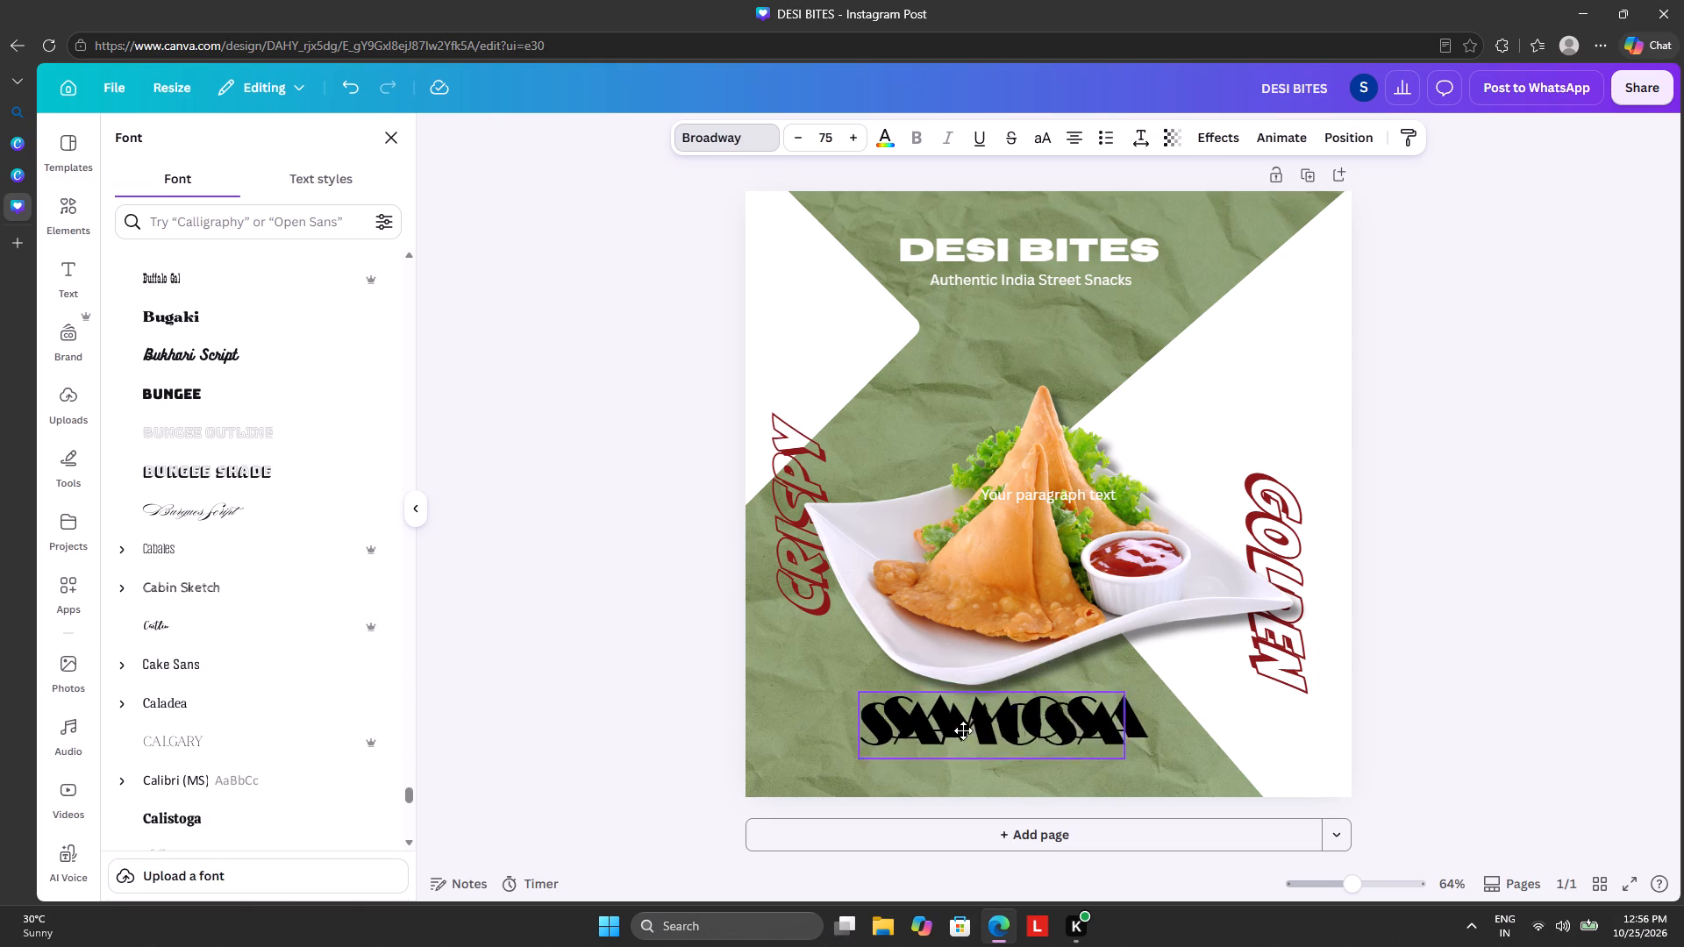
{"action": "left_click_drag", "start_coordinate": [963, 730], "coordinate": [991, 727]}
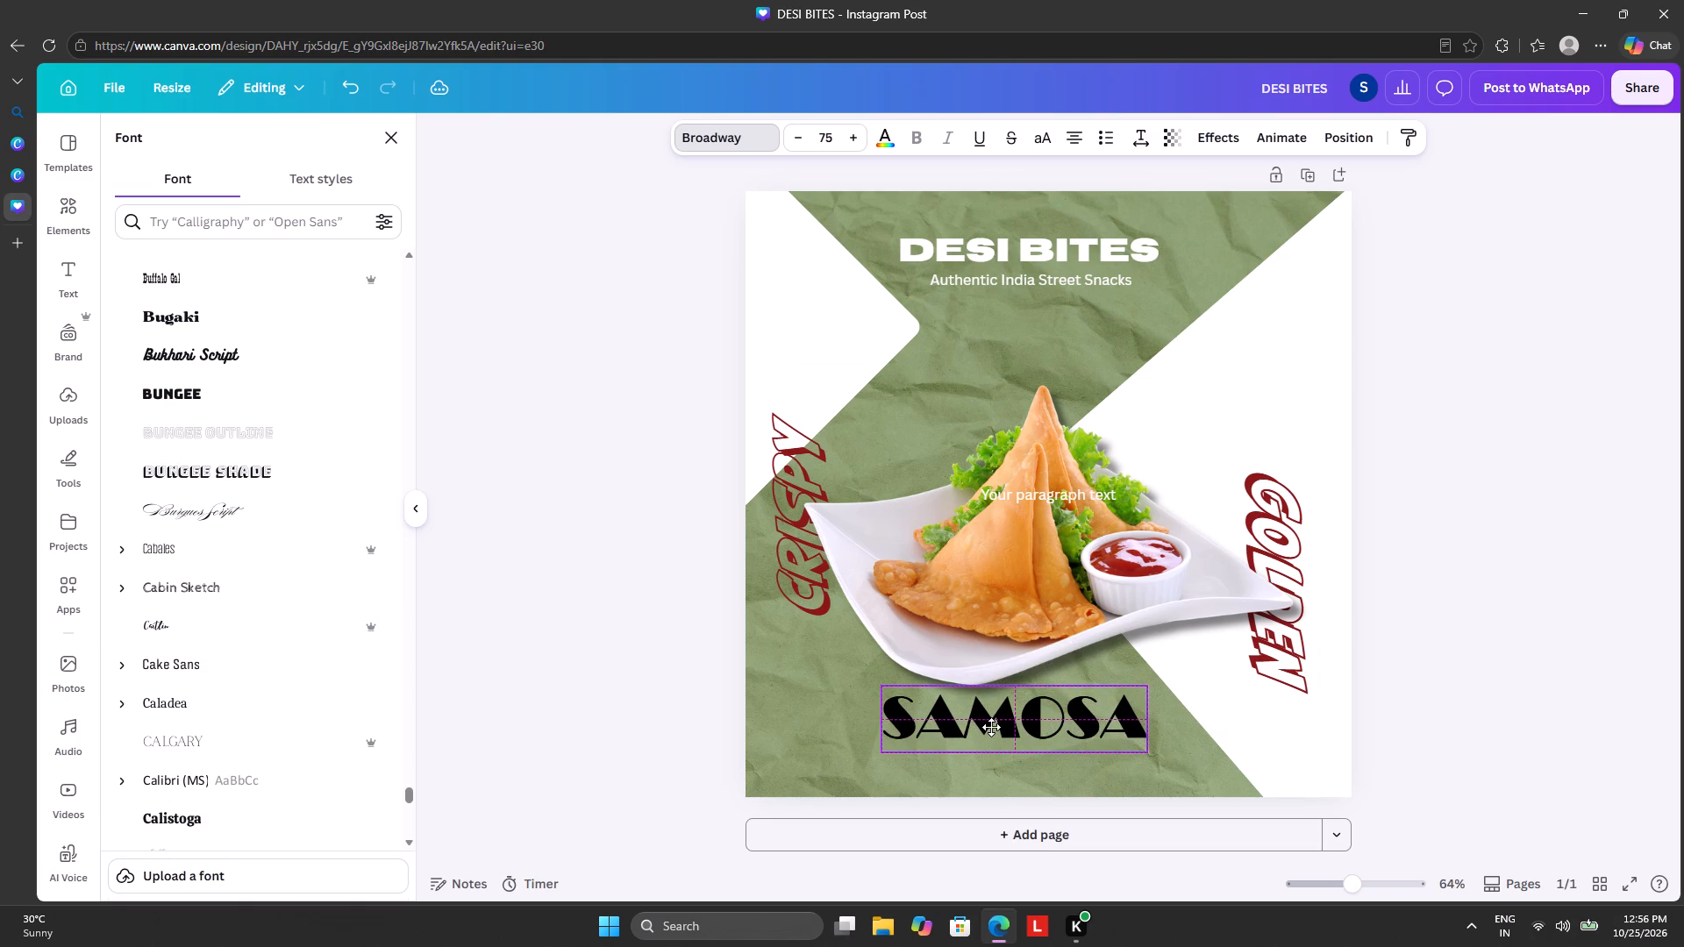
Offset the SAMOSA copy slightly from the original below the plate and change the copy's text colour to white.
{"action": "left_click_drag", "start_coordinate": [991, 727], "coordinate": [1003, 726]}
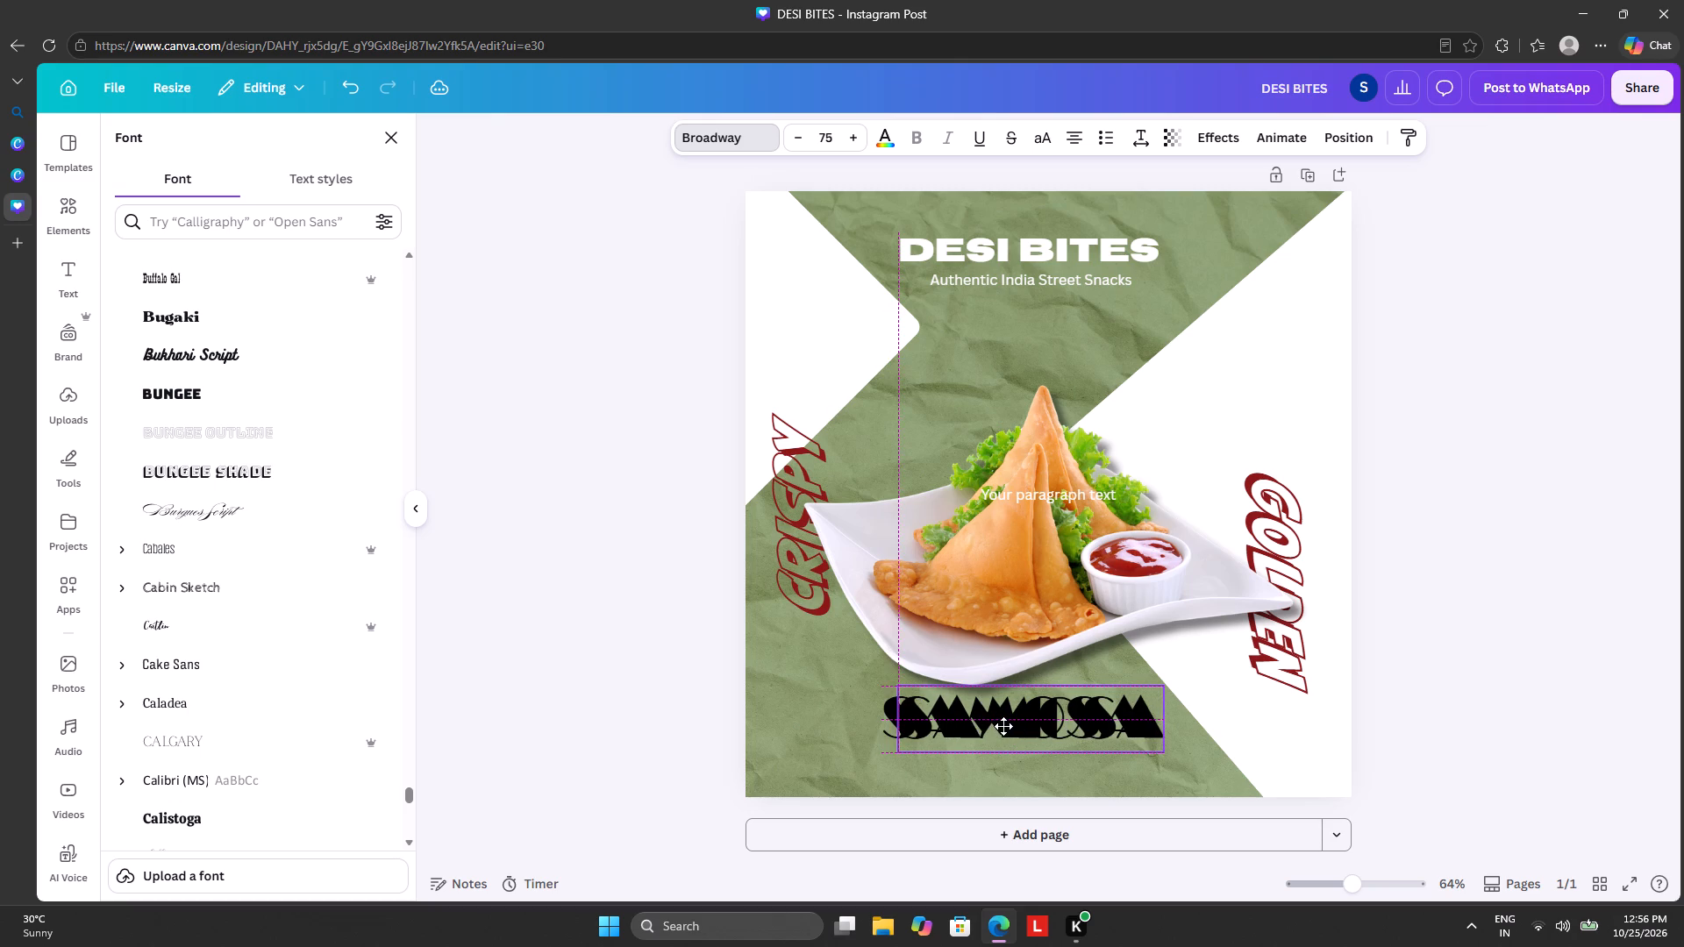
{"action": "left_click_drag", "start_coordinate": [1003, 726], "coordinate": [985, 723]}
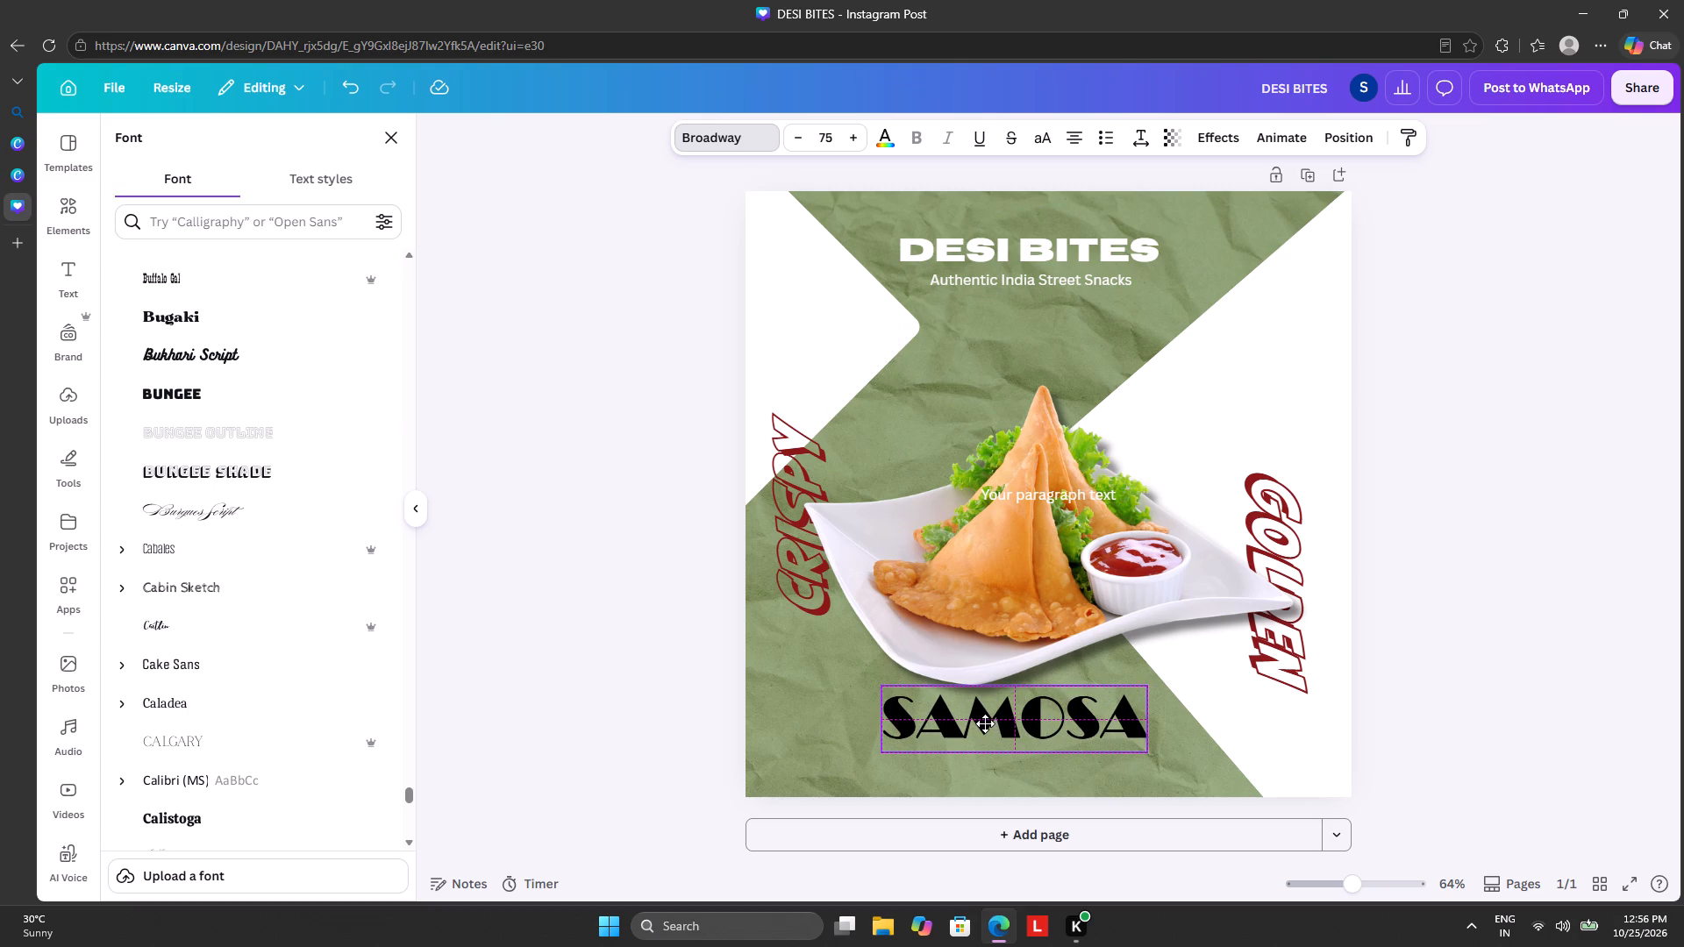
{"action": "left_click_drag", "start_coordinate": [985, 723], "coordinate": [994, 722]}
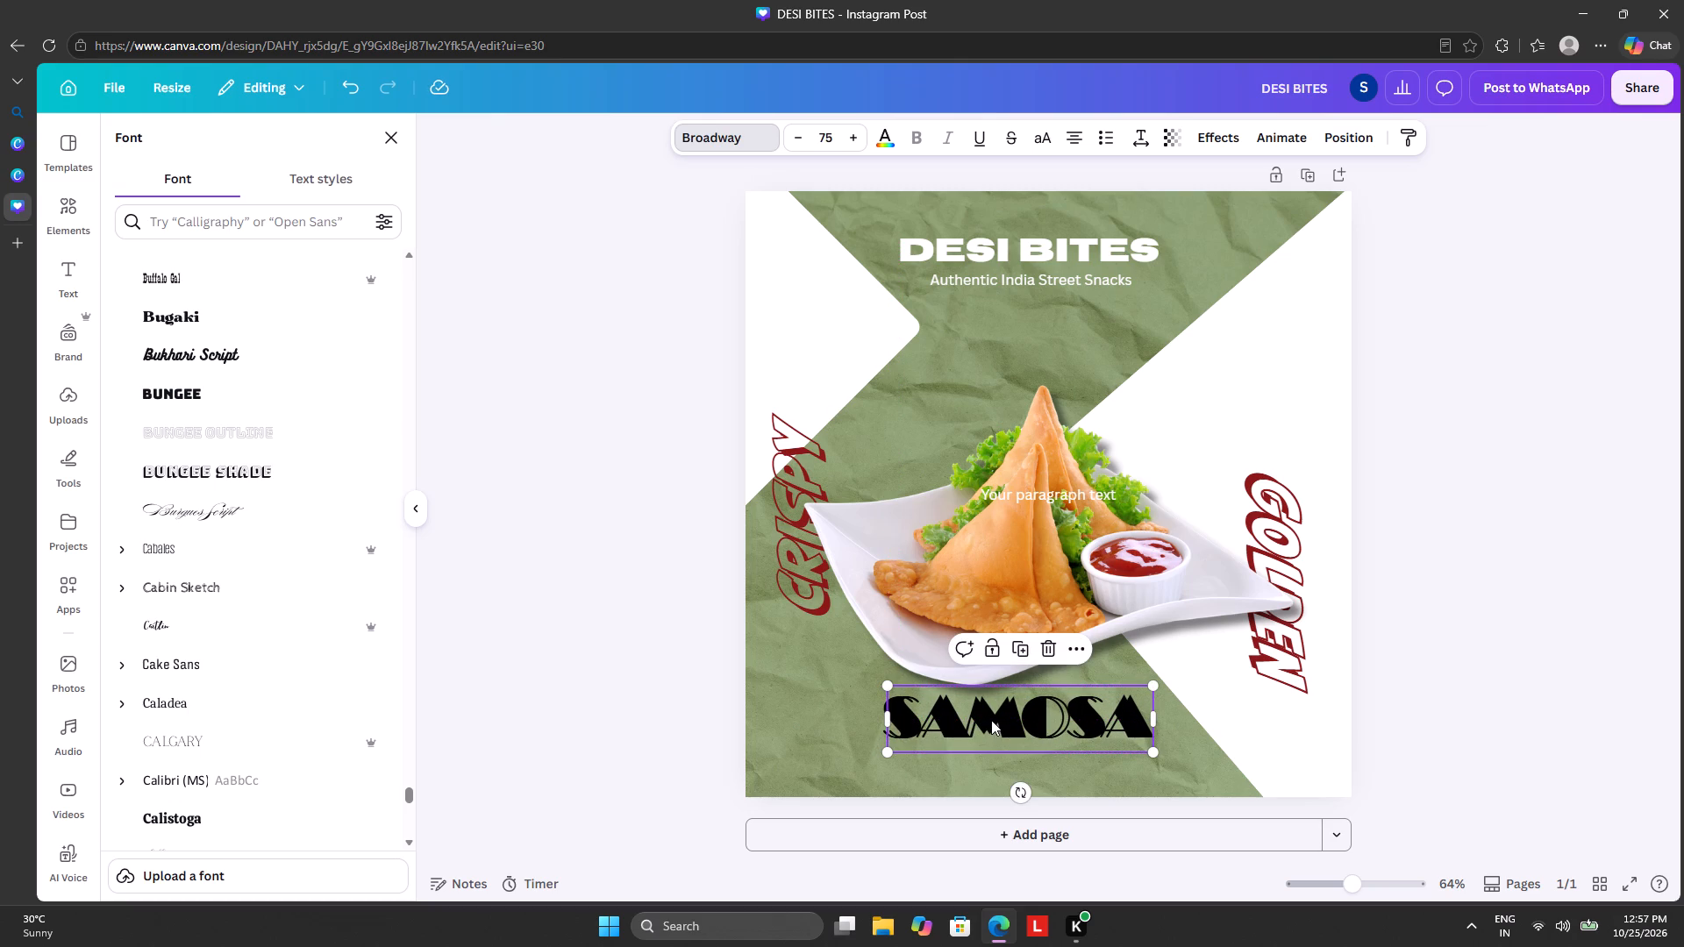
{"action": "left_click", "coordinate": [887, 145]}
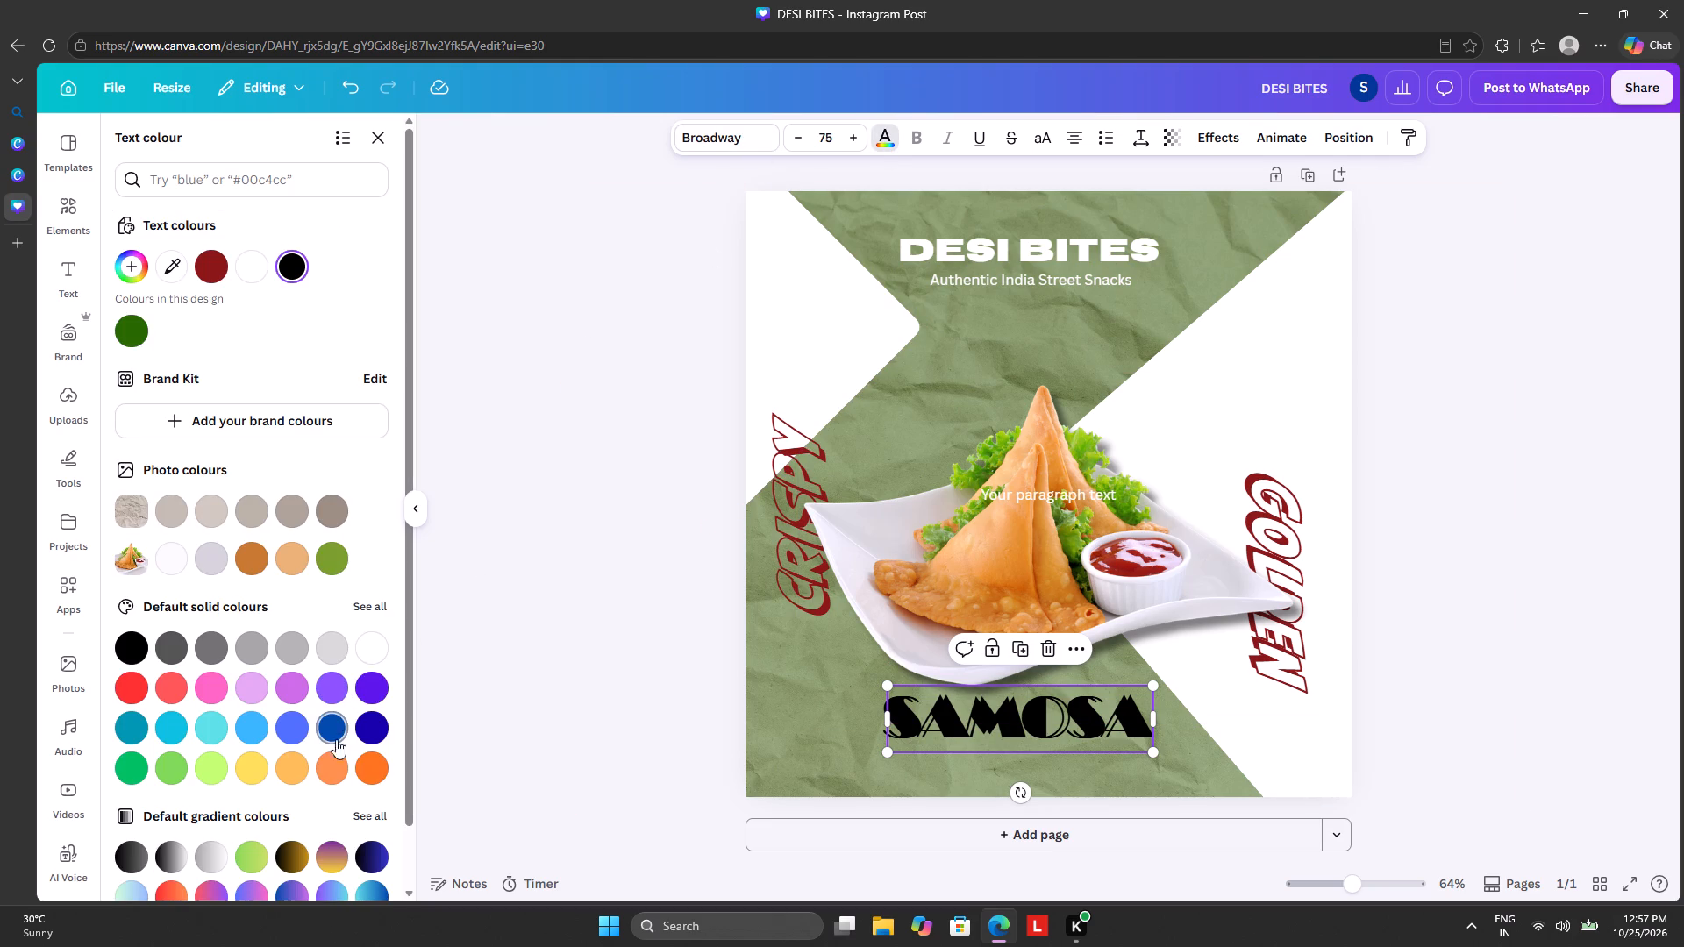
{"action": "left_click", "coordinate": [384, 646]}
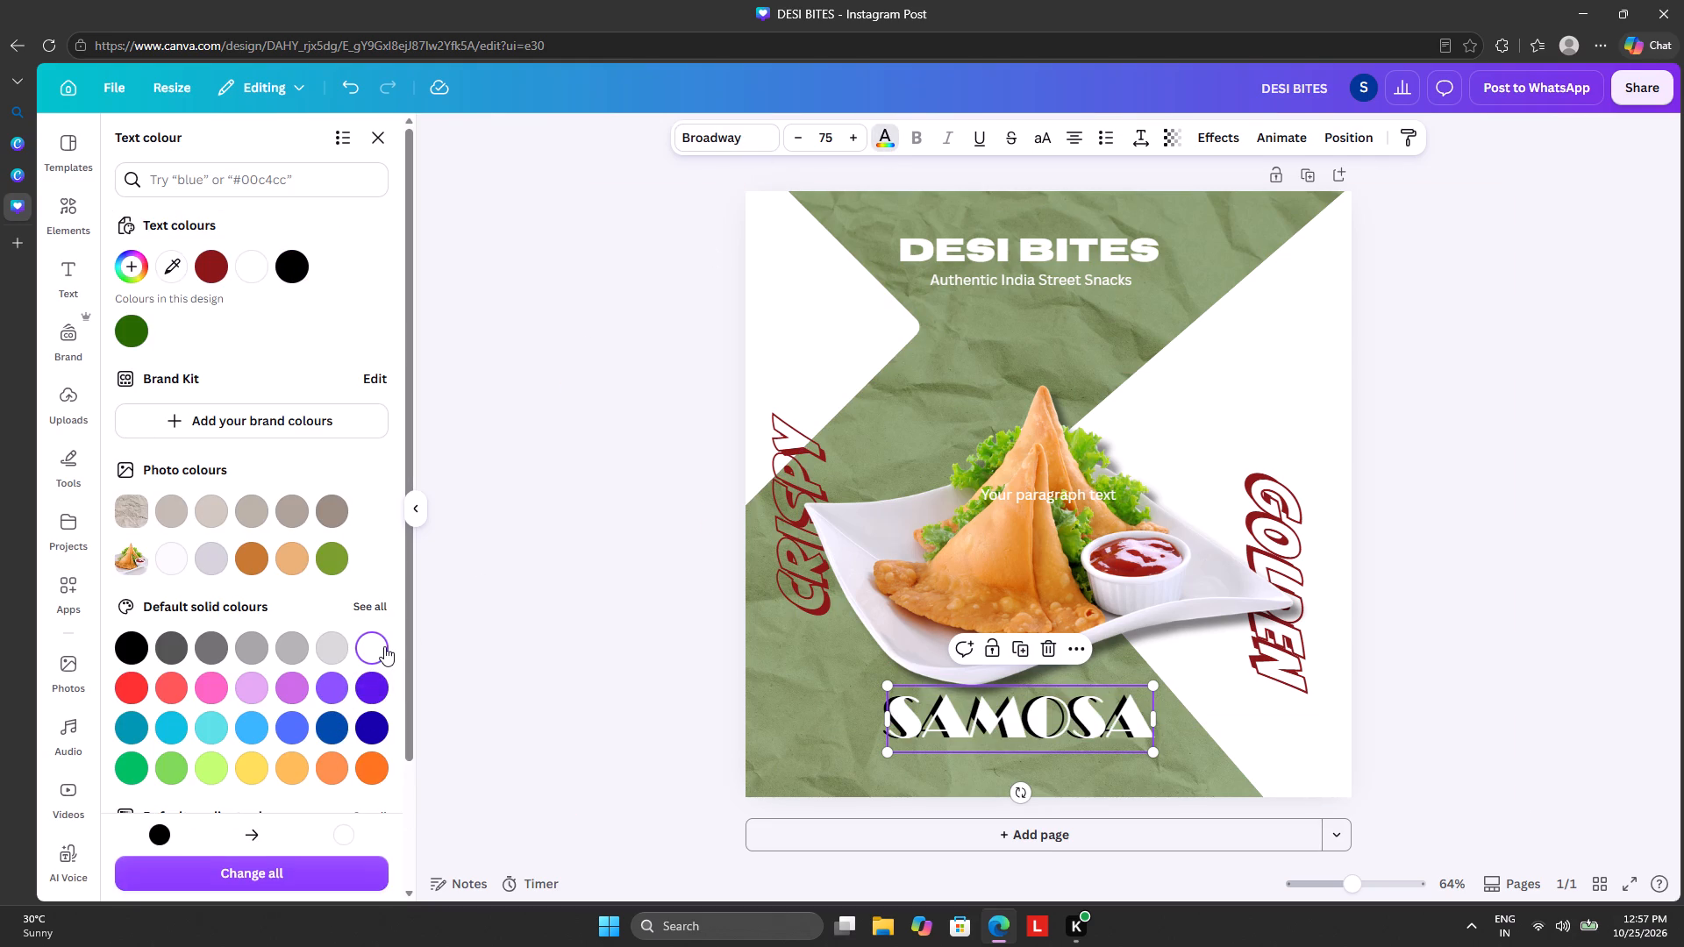
Move the white SAMOSA copy off the black original and recolour the original light grey.
{"action": "left_click_drag", "start_coordinate": [953, 721], "coordinate": [902, 708]}
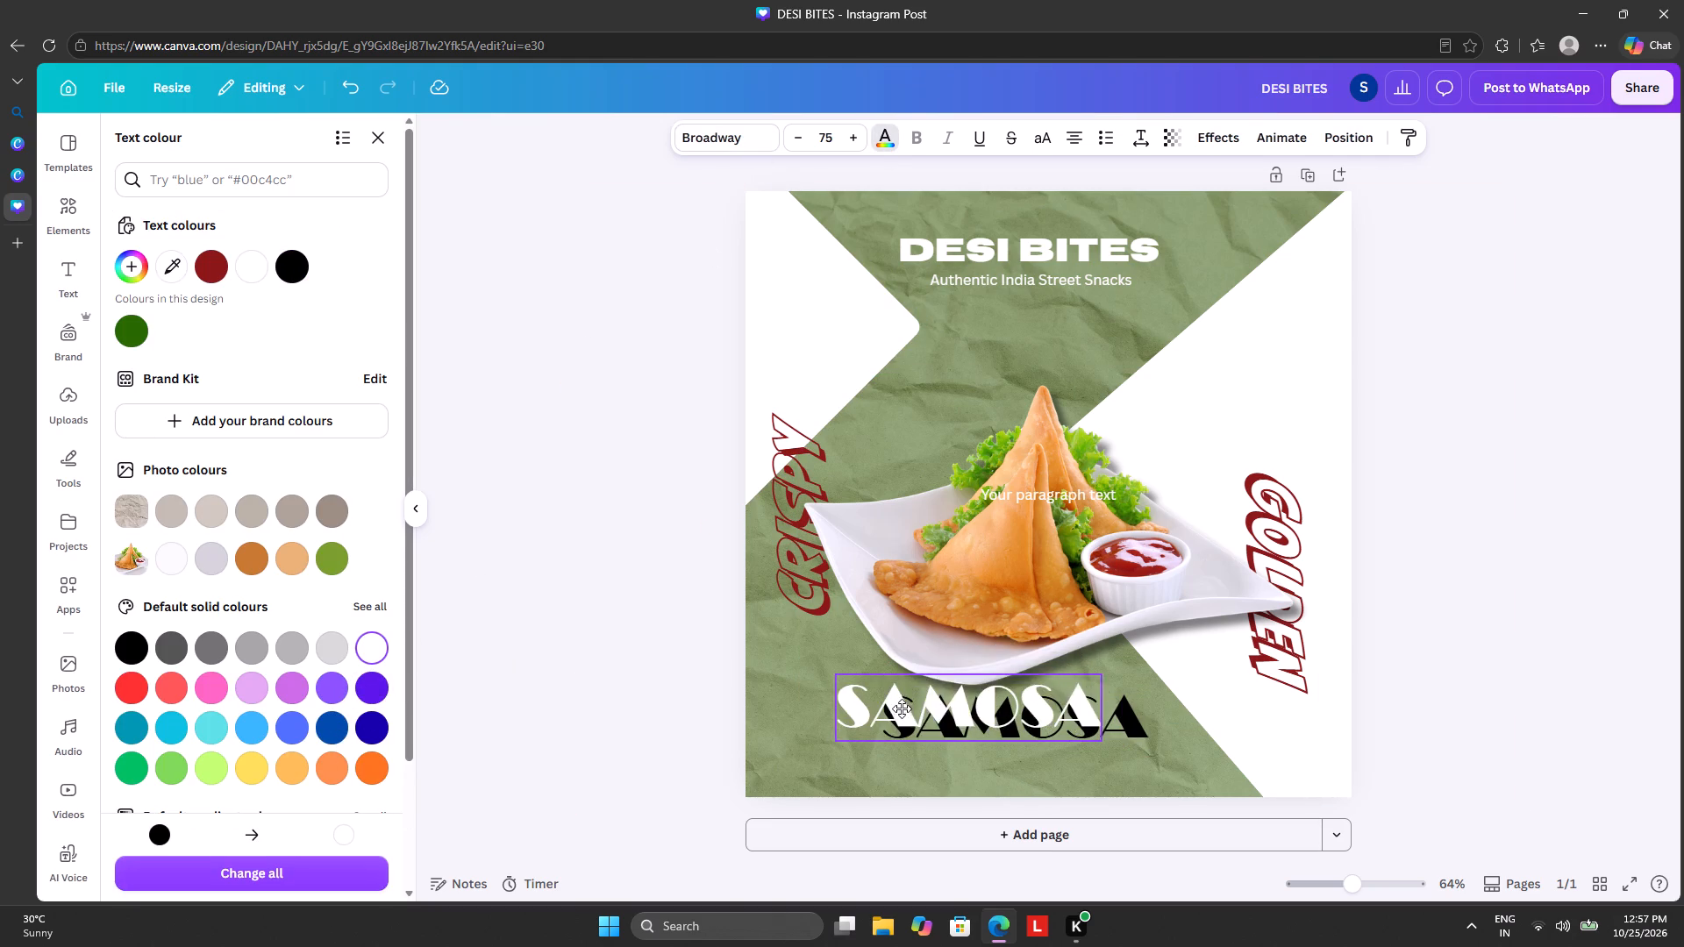
{"action": "left_click_drag", "start_coordinate": [902, 708], "coordinate": [901, 670]}
{"action": "left_click", "coordinate": [912, 727]}
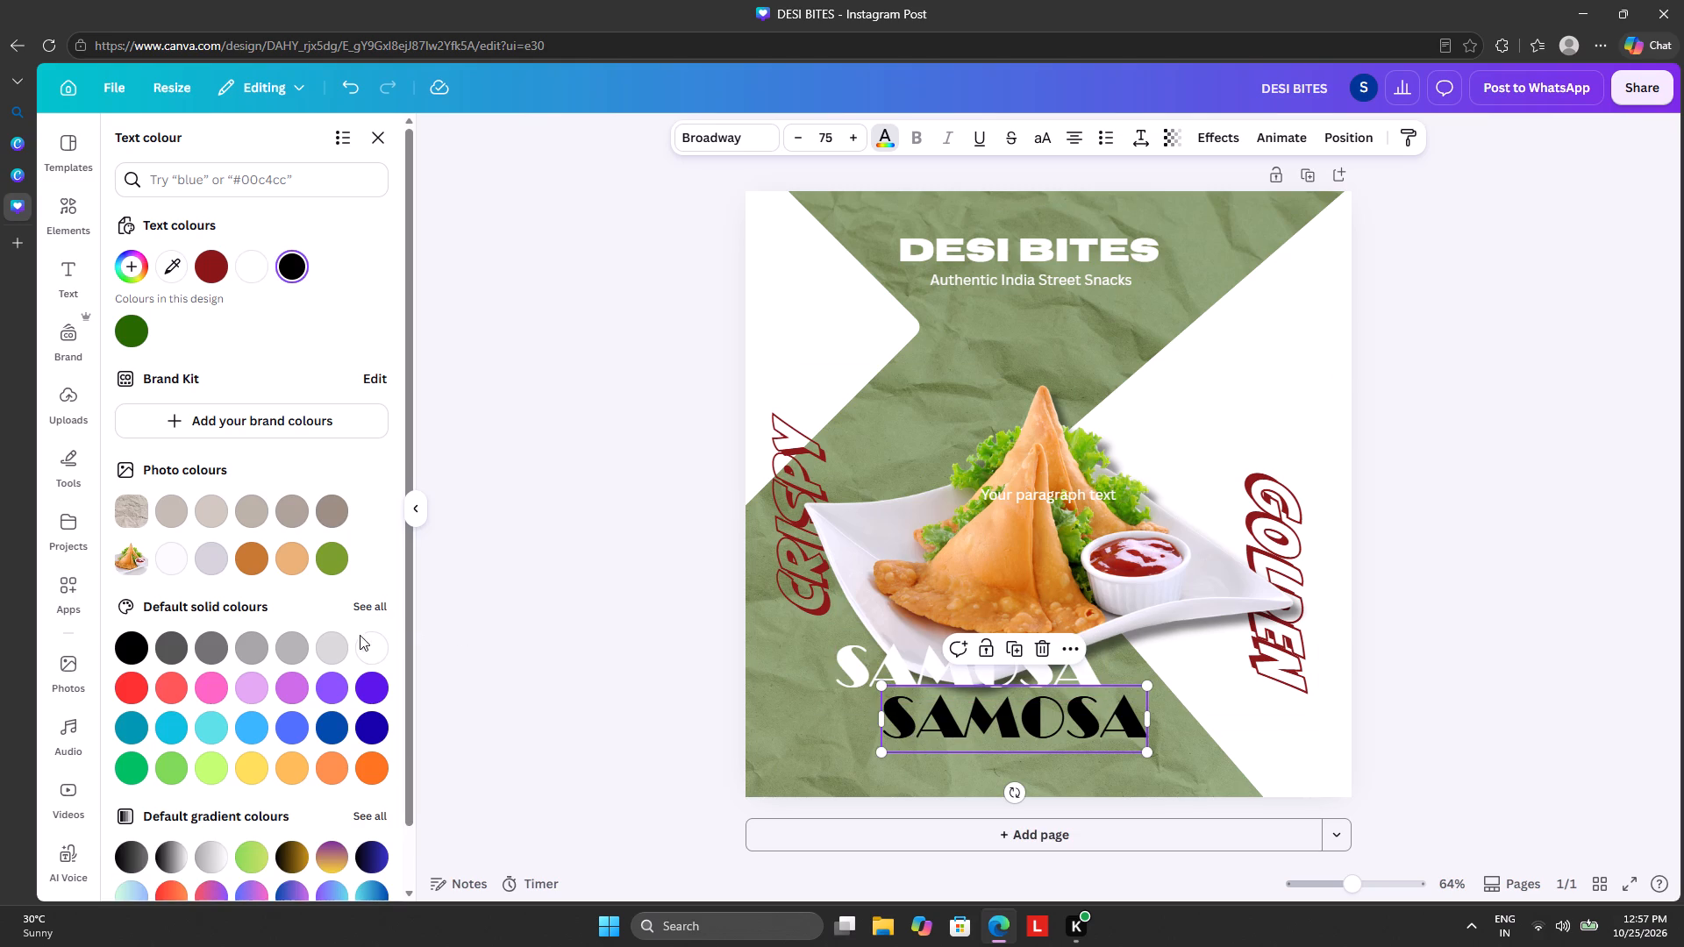
{"action": "left_click", "coordinate": [337, 642]}
Shift the light grey SAMOSA nearer the design's bottom edge and lay the white copy over it, slightly offset to the left.
{"action": "left_click_drag", "start_coordinate": [900, 669], "coordinate": [941, 715]}
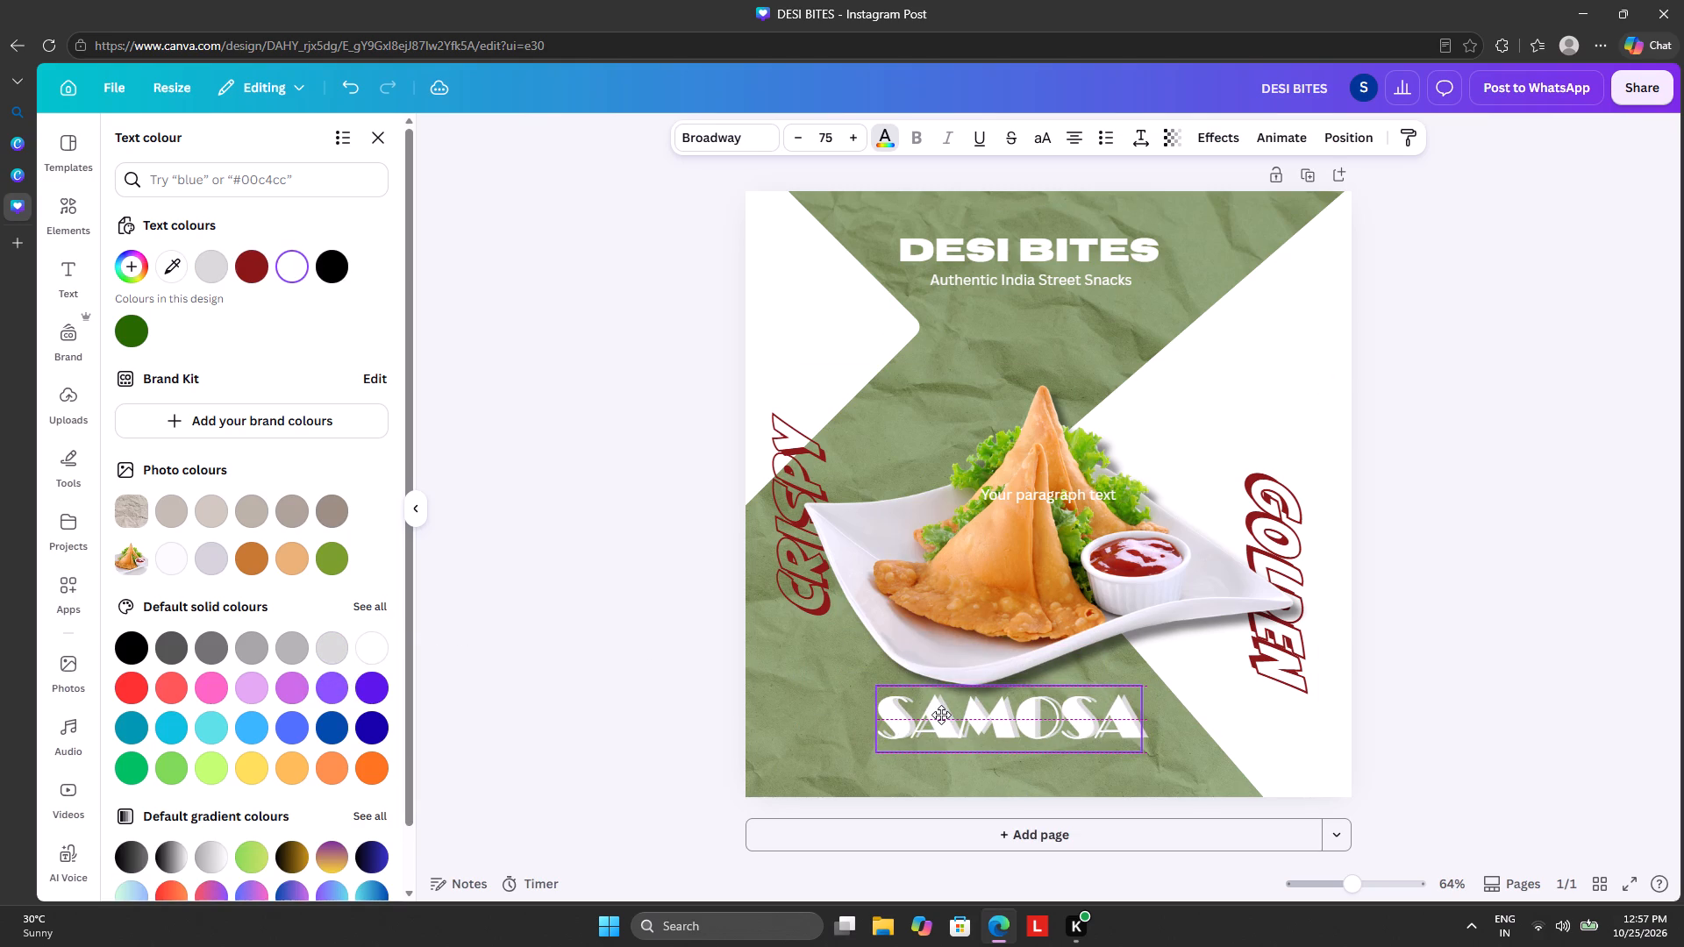
{"action": "left_click_drag", "start_coordinate": [941, 715], "coordinate": [924, 609]}
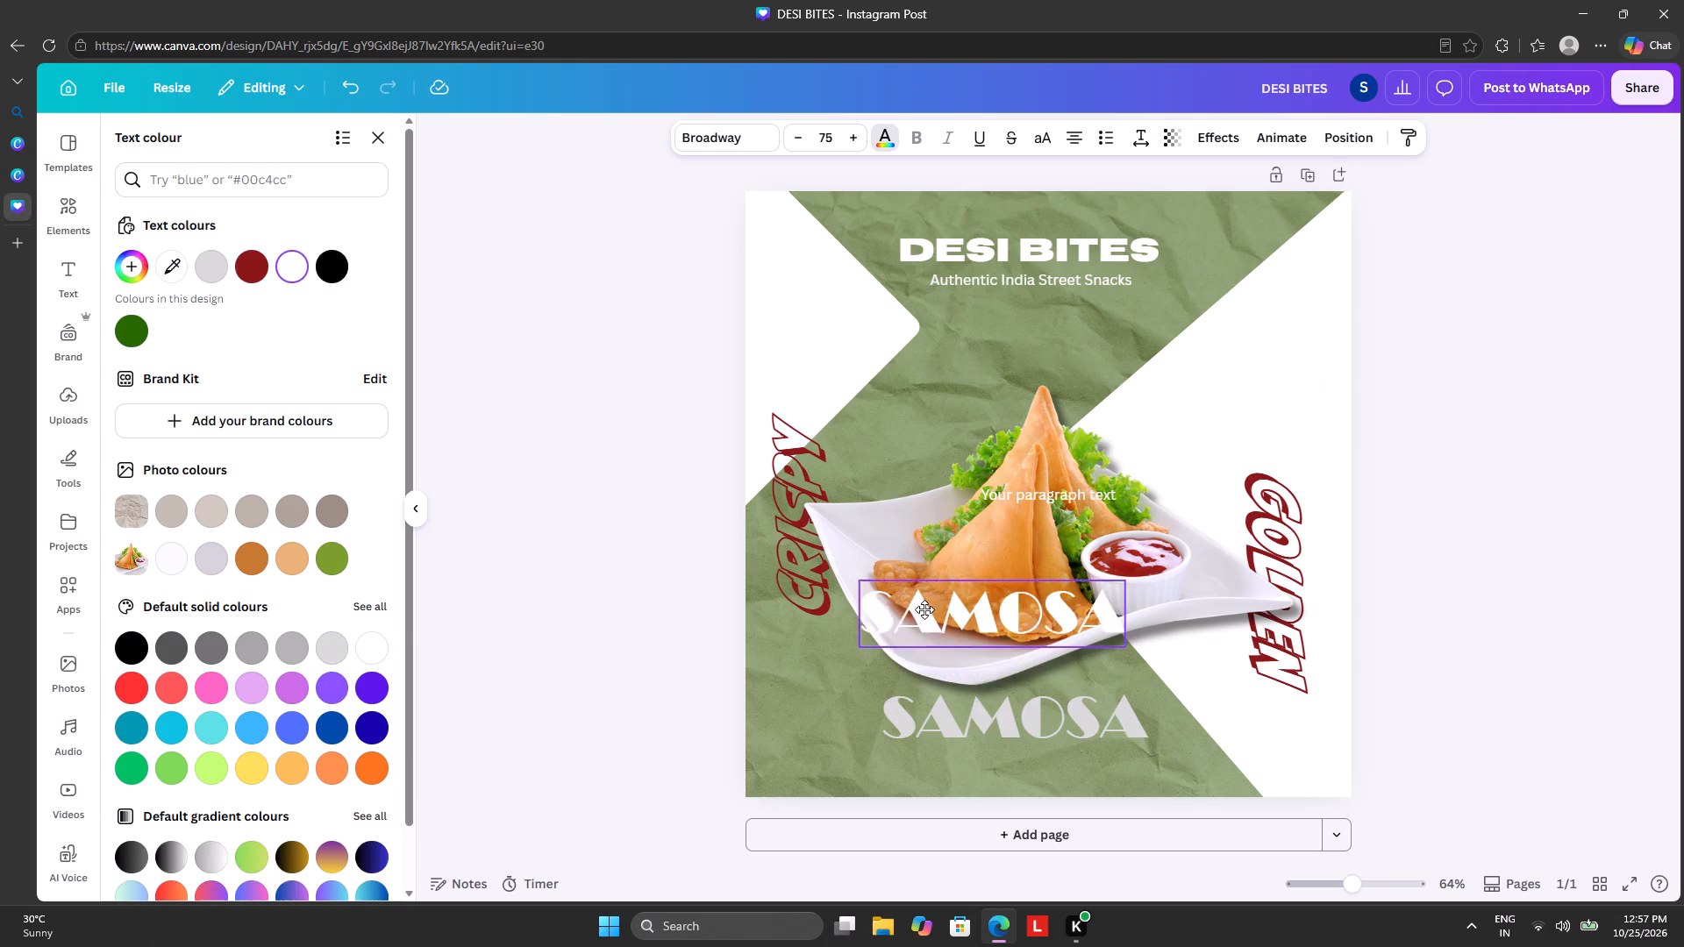
{"action": "left_click_drag", "start_coordinate": [924, 609], "coordinate": [923, 603]}
{"action": "left_click_drag", "start_coordinate": [922, 727], "coordinate": [945, 753]}
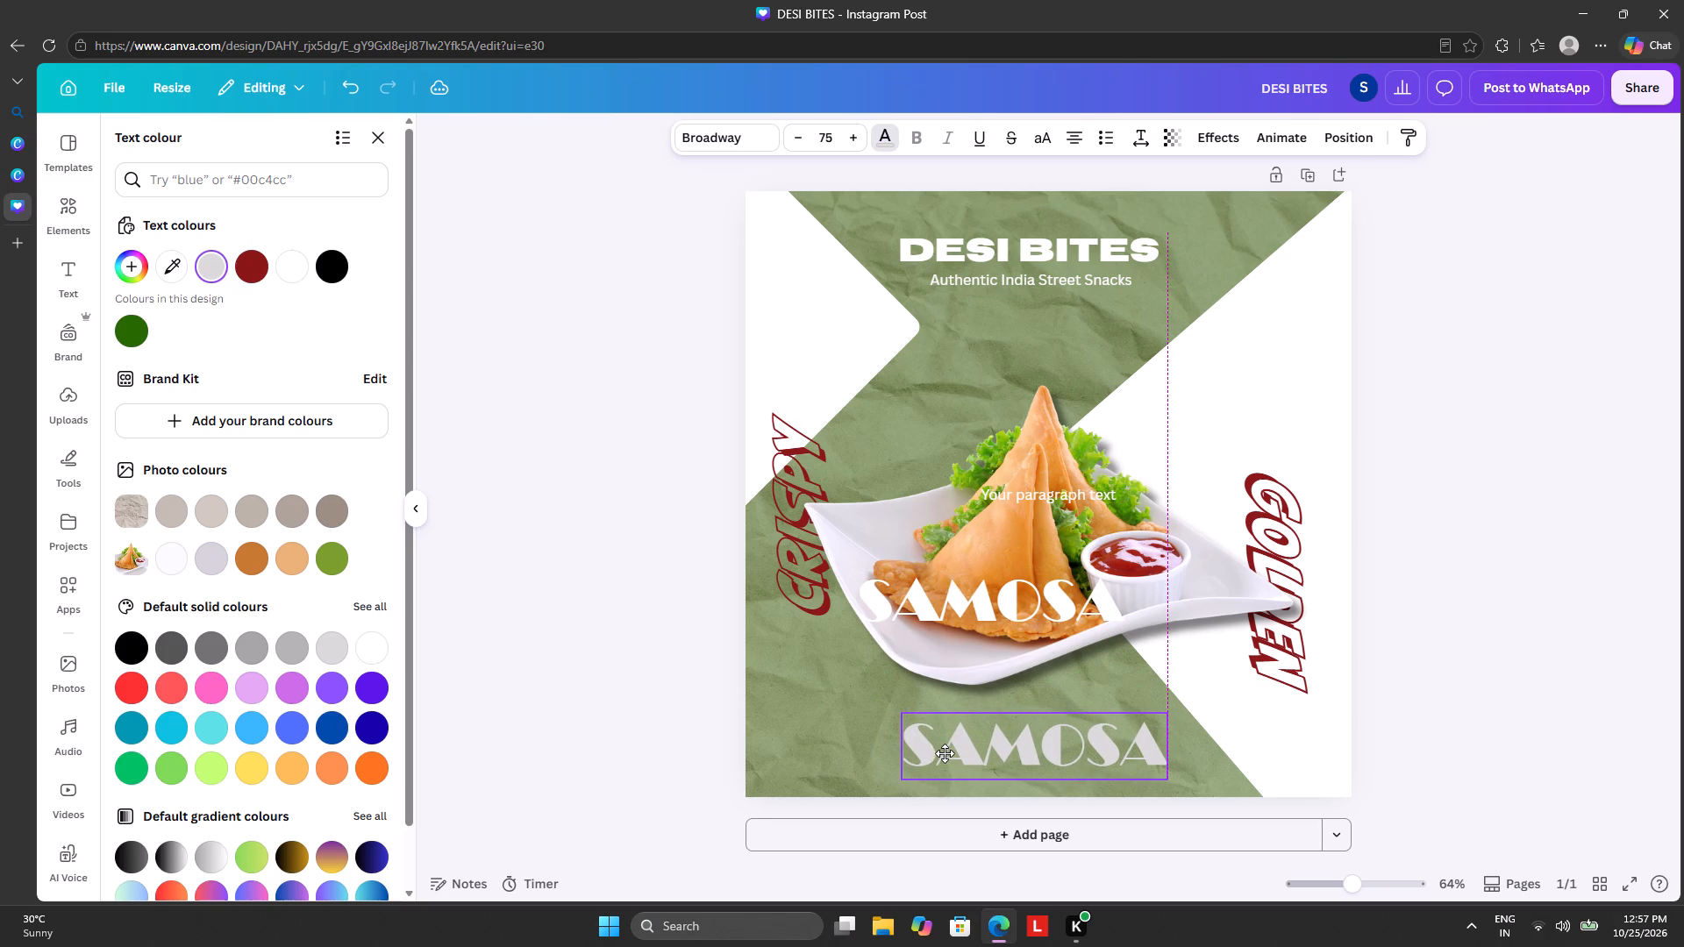
{"action": "left_click_drag", "start_coordinate": [945, 753], "coordinate": [944, 751]}
{"action": "left_click_drag", "start_coordinate": [935, 589], "coordinate": [964, 731]}
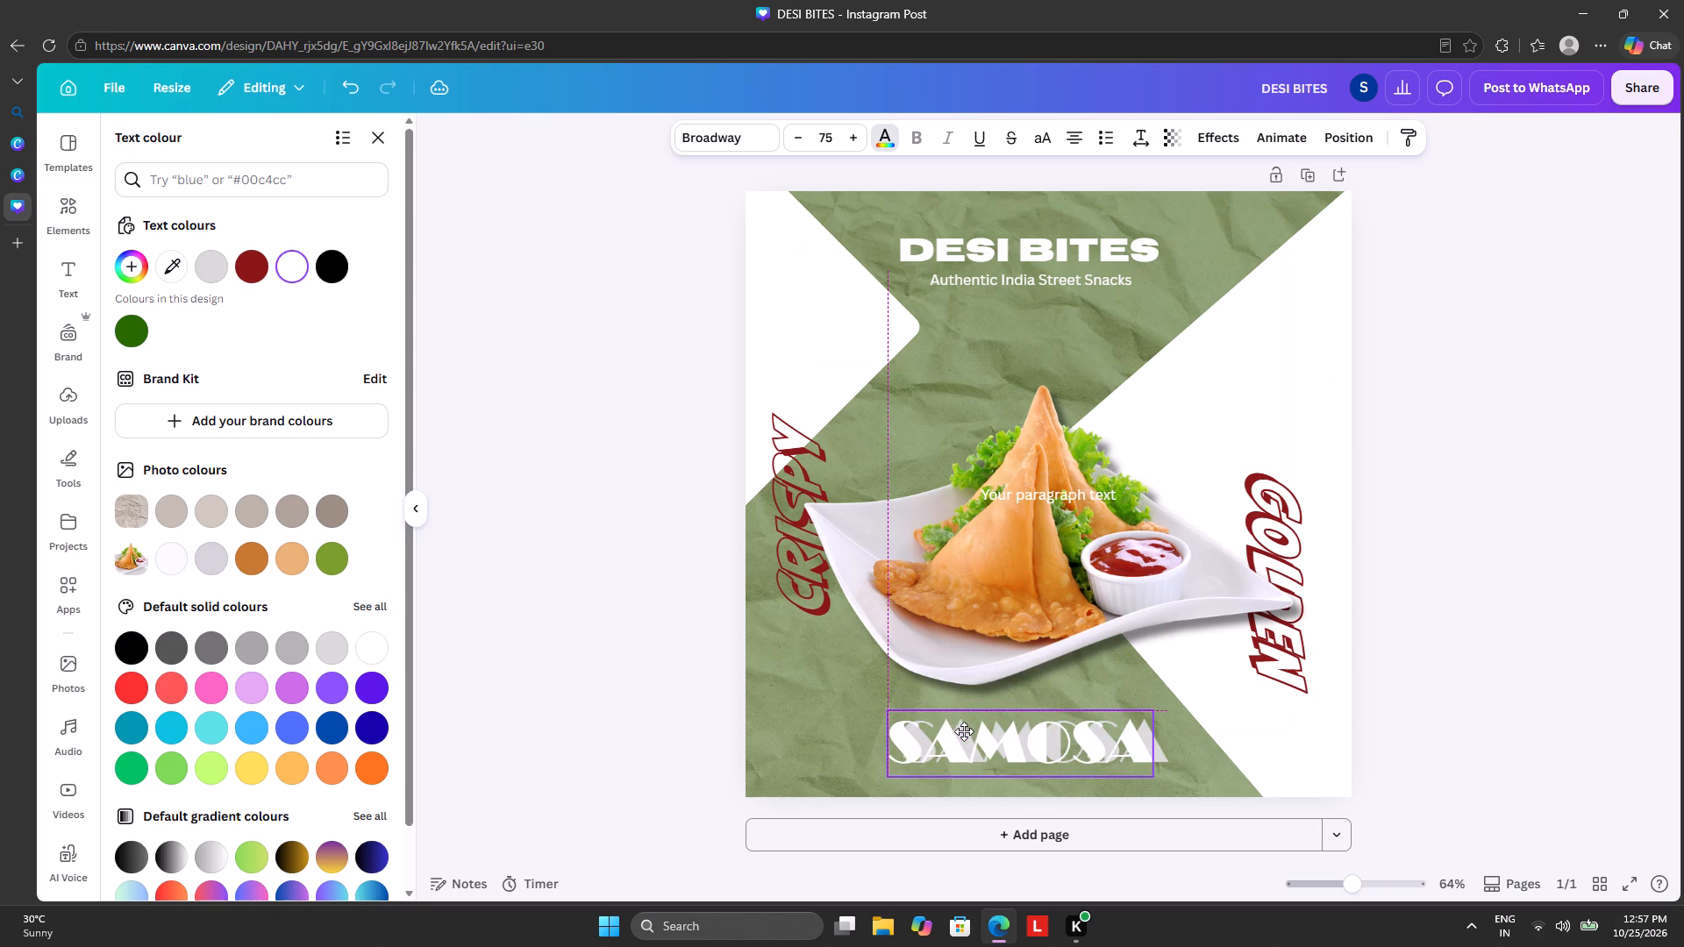
Position the white SAMOSA copy slightly up and left of the grey one as an offset shadow, and deselect it.
{"action": "left_click_drag", "start_coordinate": [964, 731], "coordinate": [974, 725]}
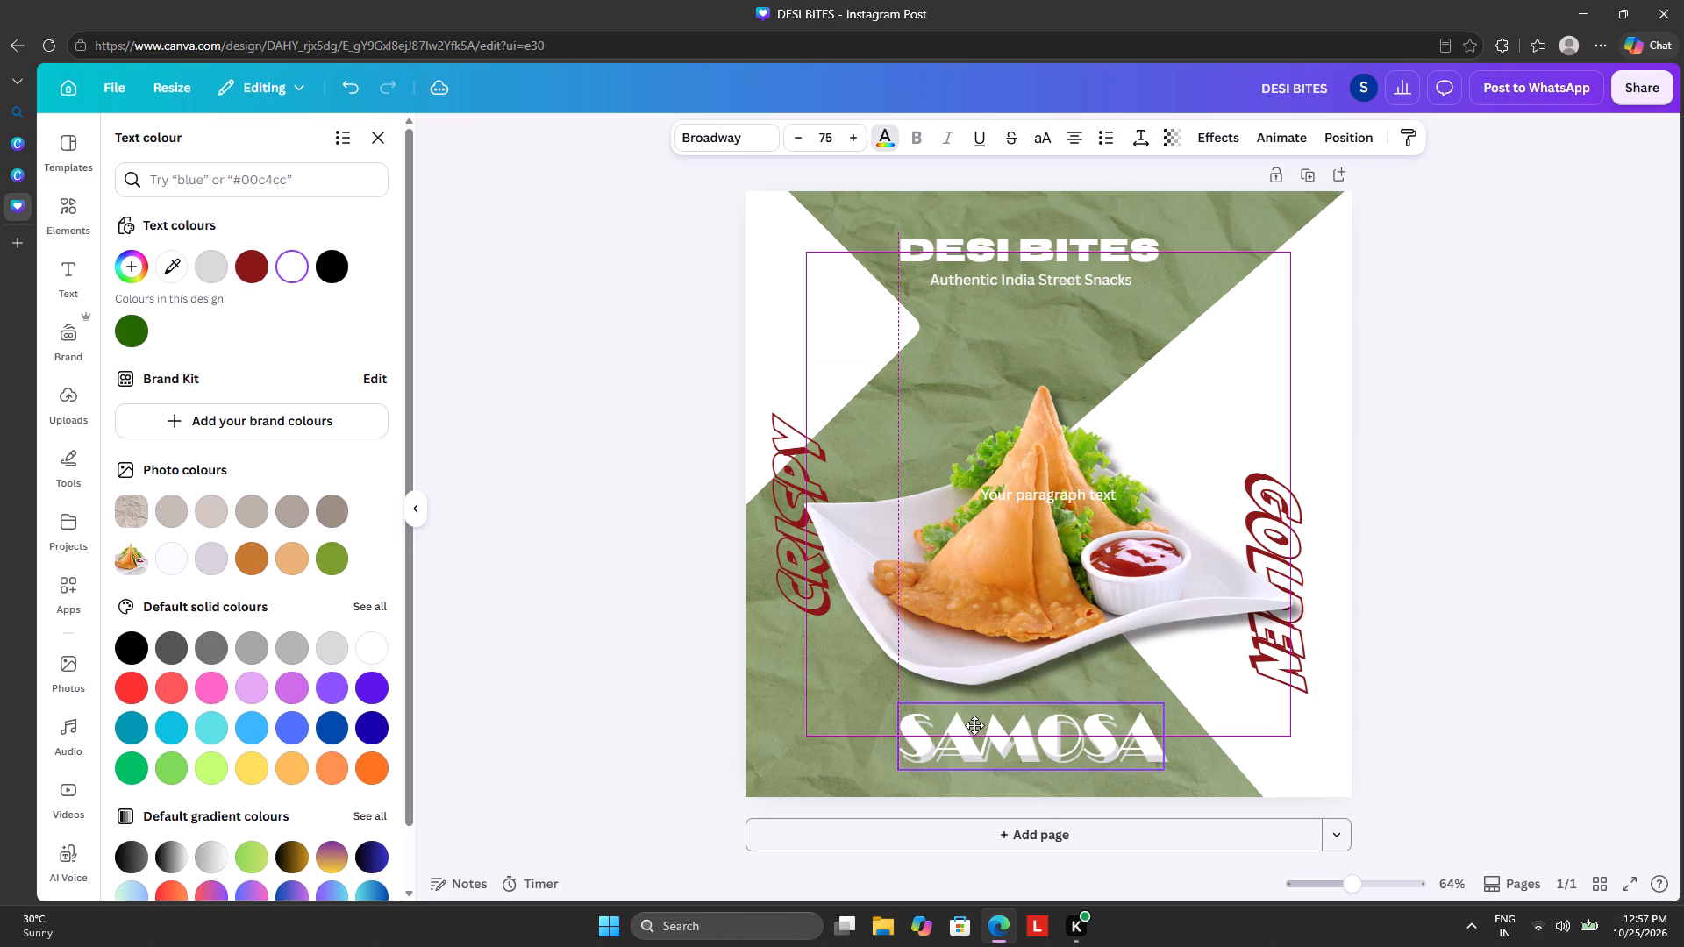
{"action": "left_click_drag", "start_coordinate": [974, 725], "coordinate": [968, 730]}
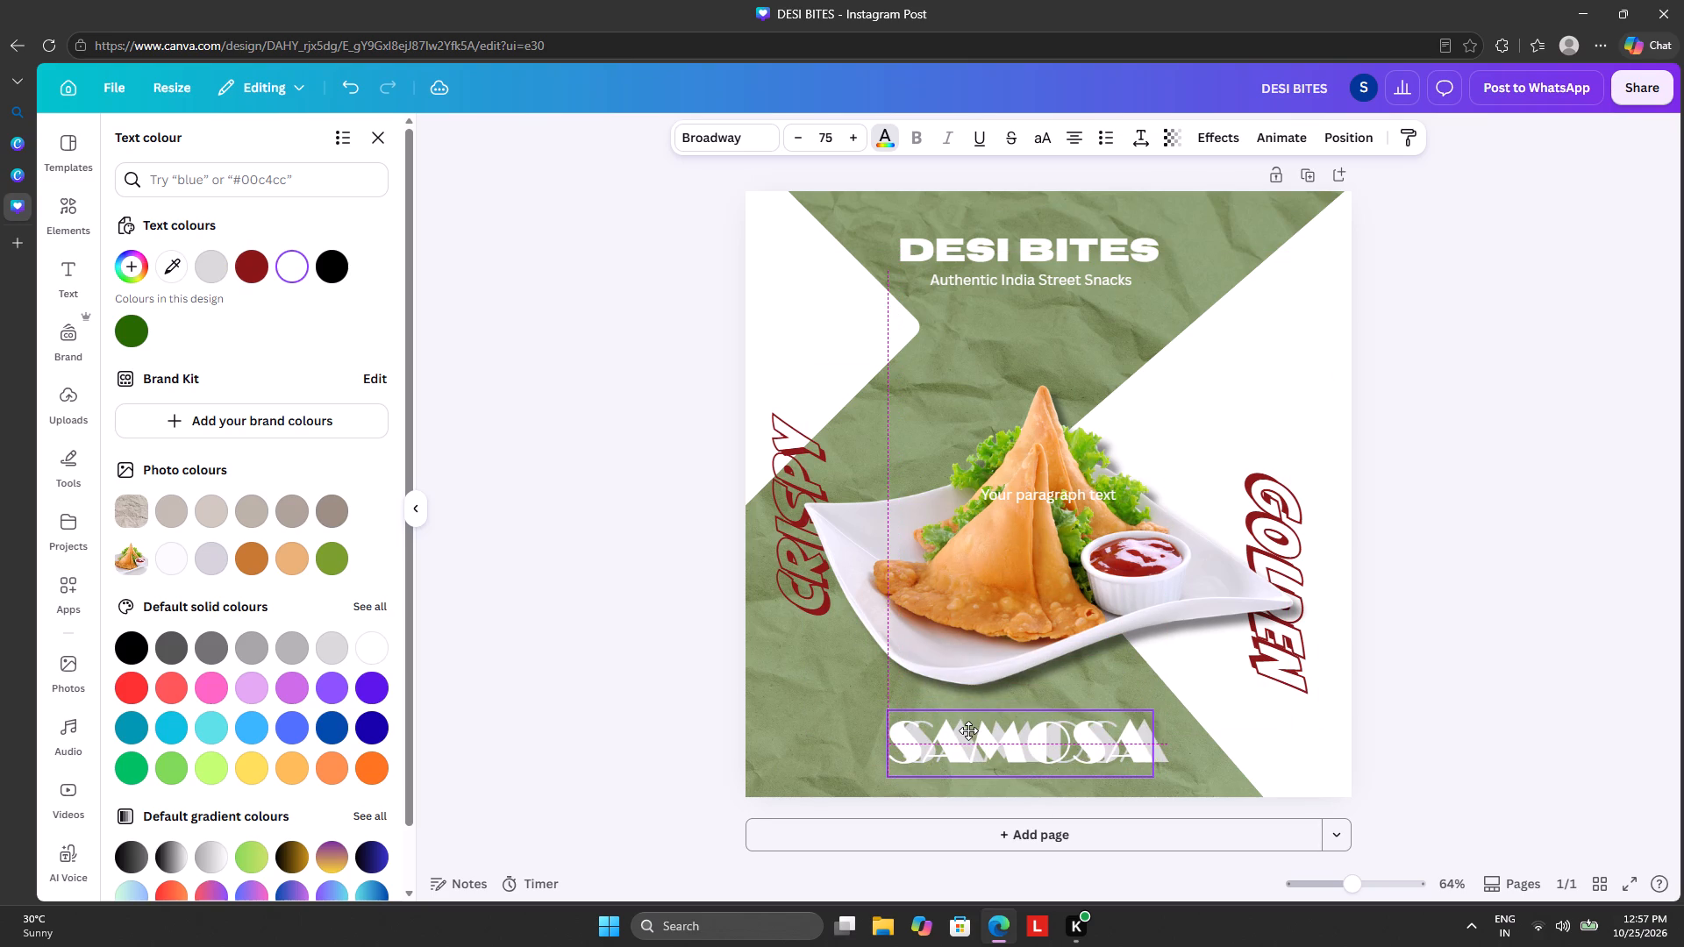
{"action": "left_click_drag", "start_coordinate": [968, 730], "coordinate": [971, 730]}
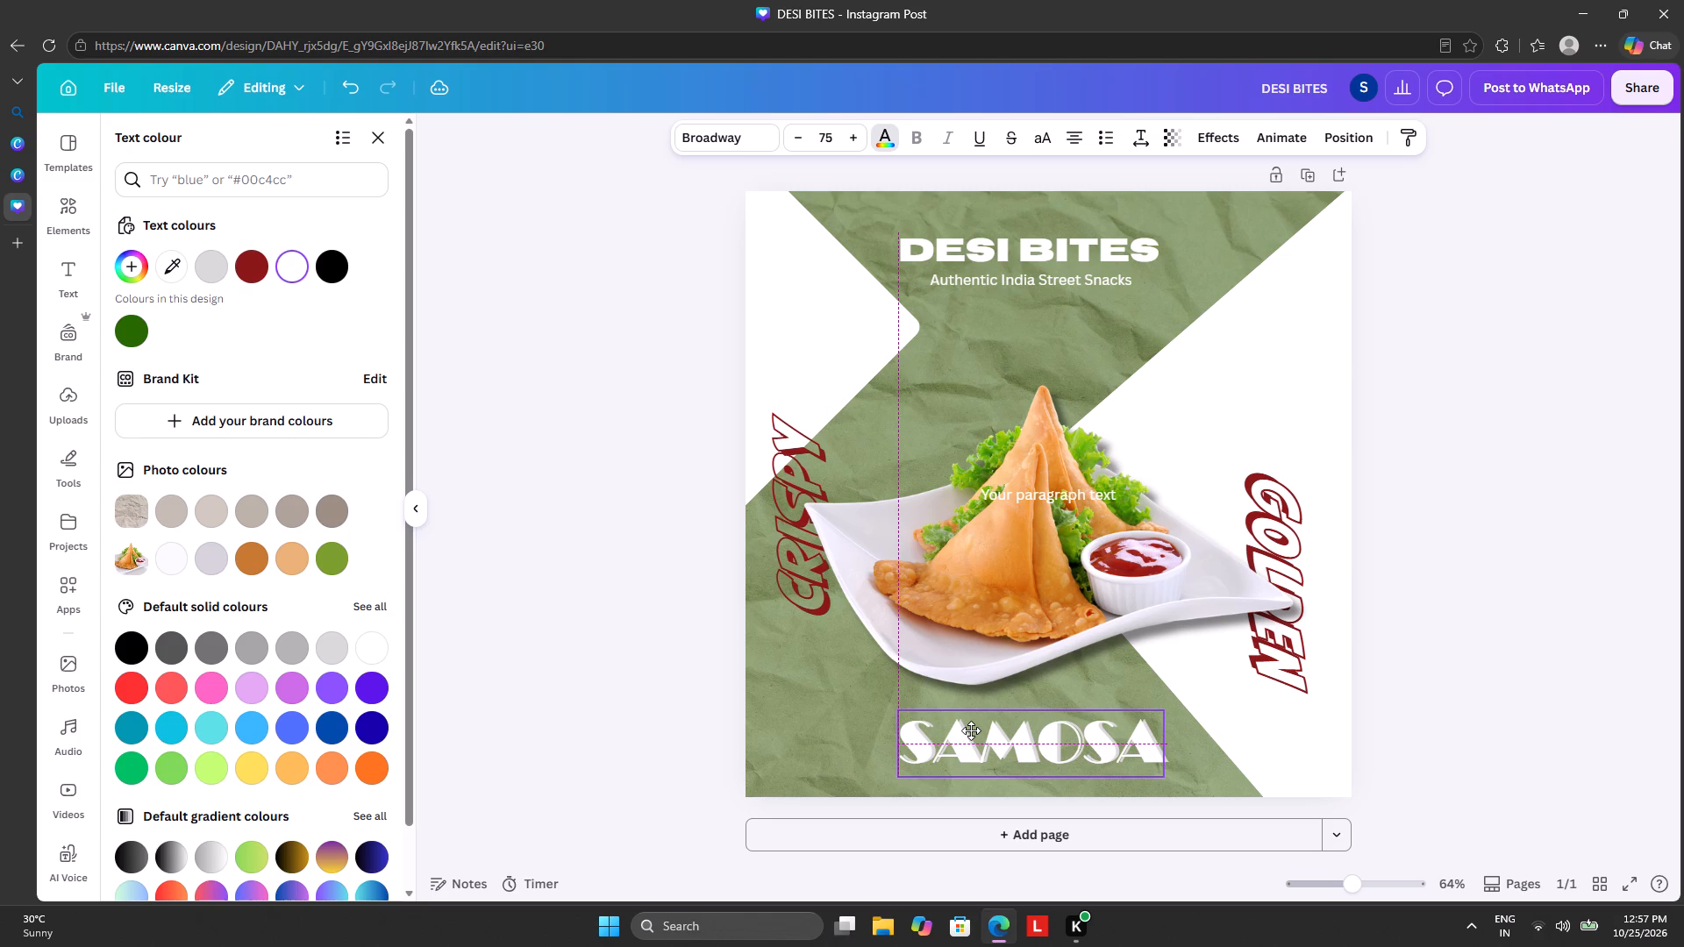
{"action": "left_click_drag", "start_coordinate": [971, 730], "coordinate": [967, 732]}
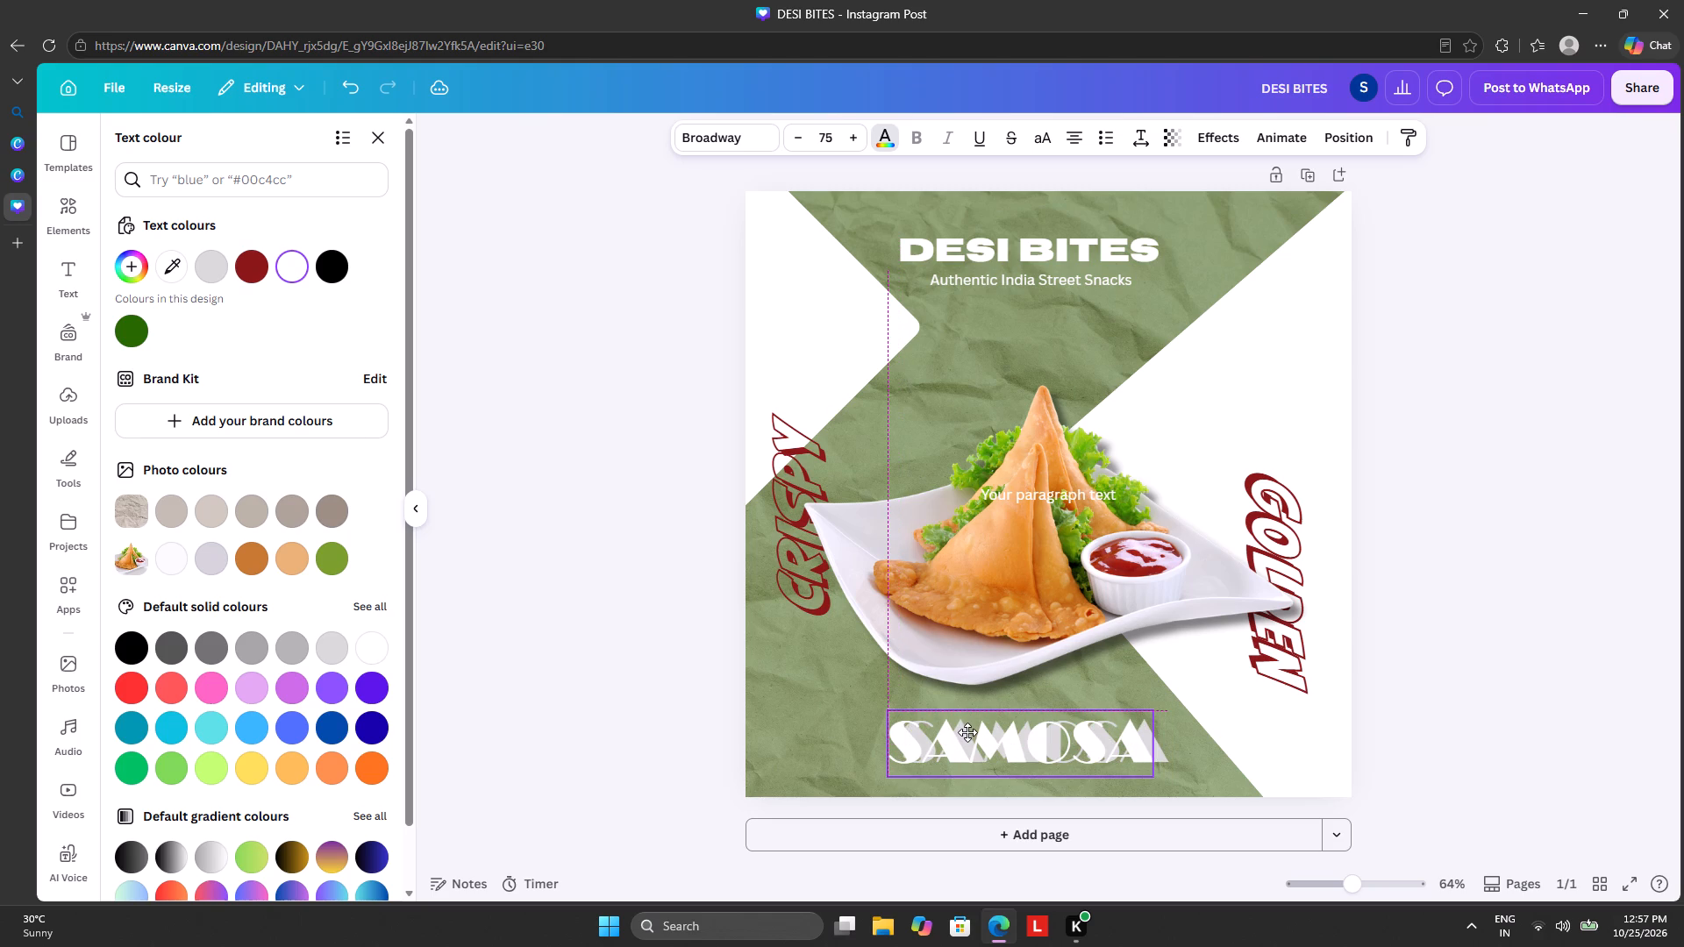
{"action": "left_click_drag", "start_coordinate": [967, 732], "coordinate": [979, 726]}
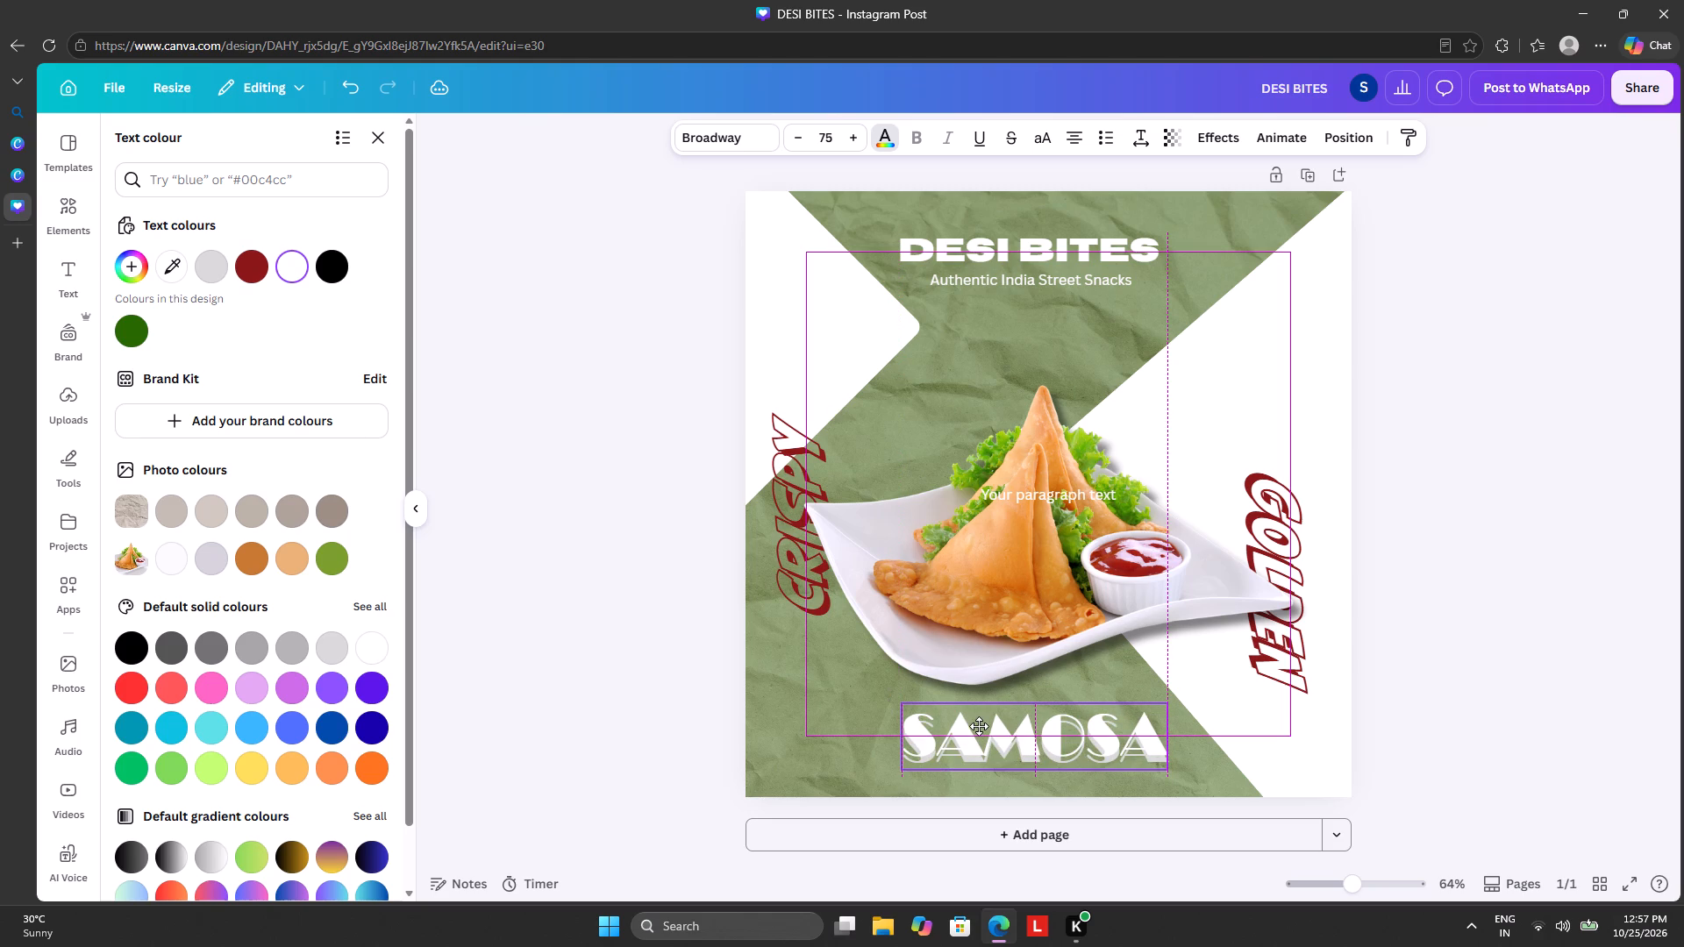
{"action": "left_click_drag", "start_coordinate": [979, 726], "coordinate": [969, 719]}
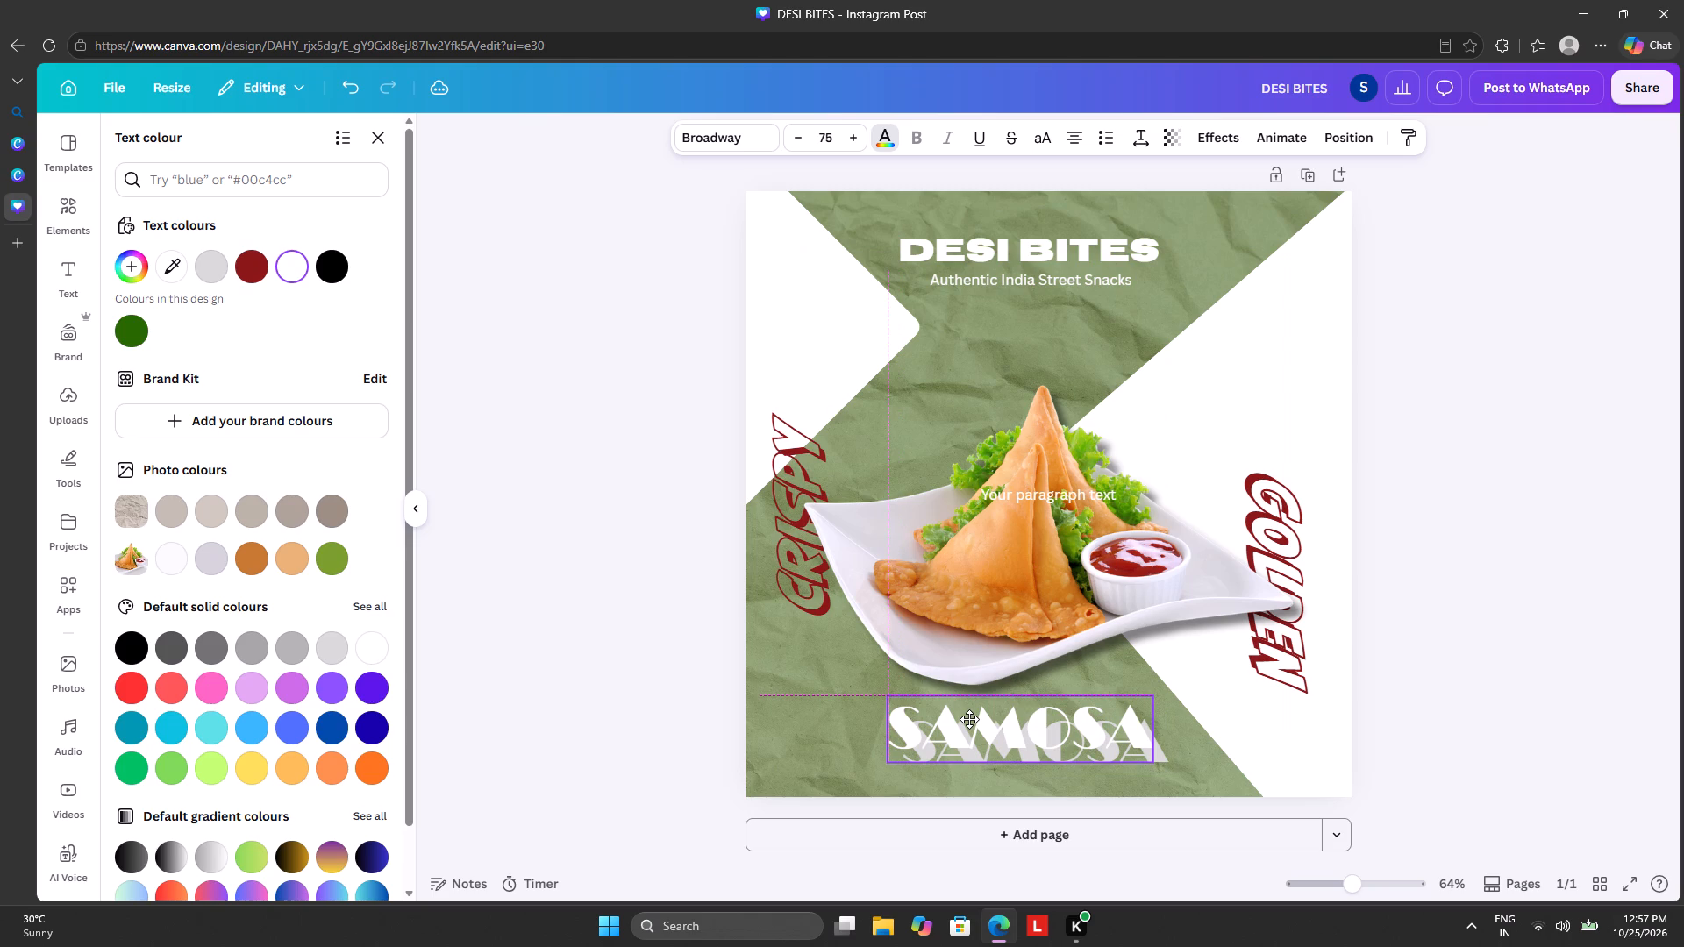
{"action": "left_click_drag", "start_coordinate": [969, 719], "coordinate": [974, 725]}
{"action": "left_click", "coordinate": [853, 707]}
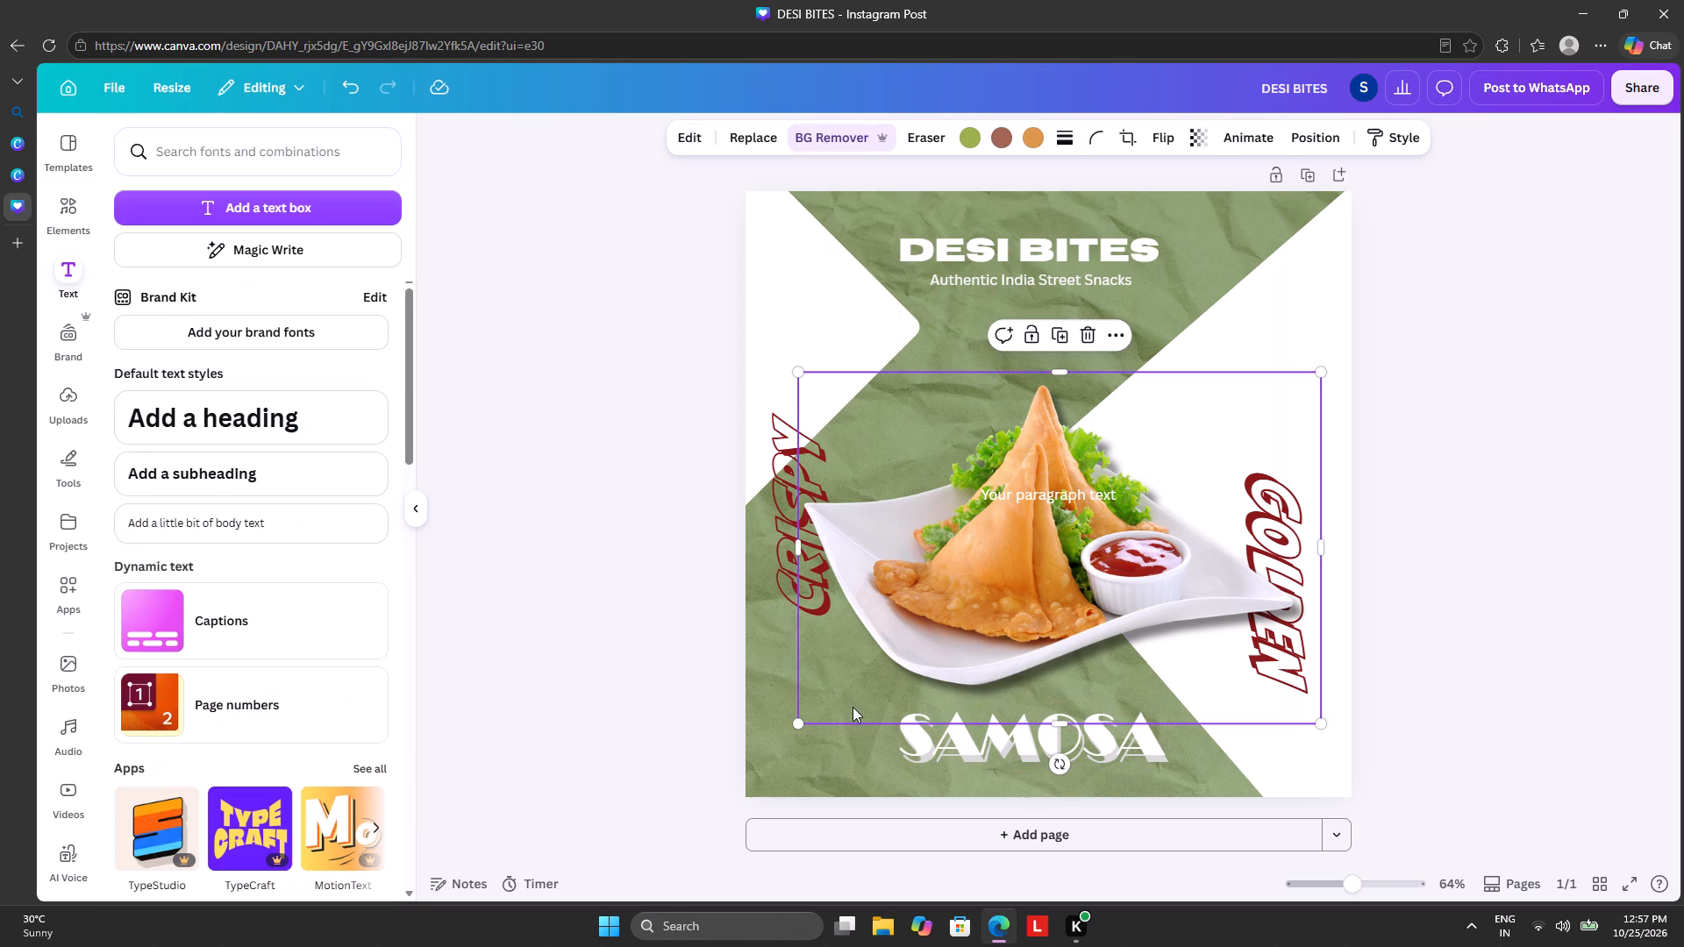
{"action": "left_click", "coordinate": [846, 758]}
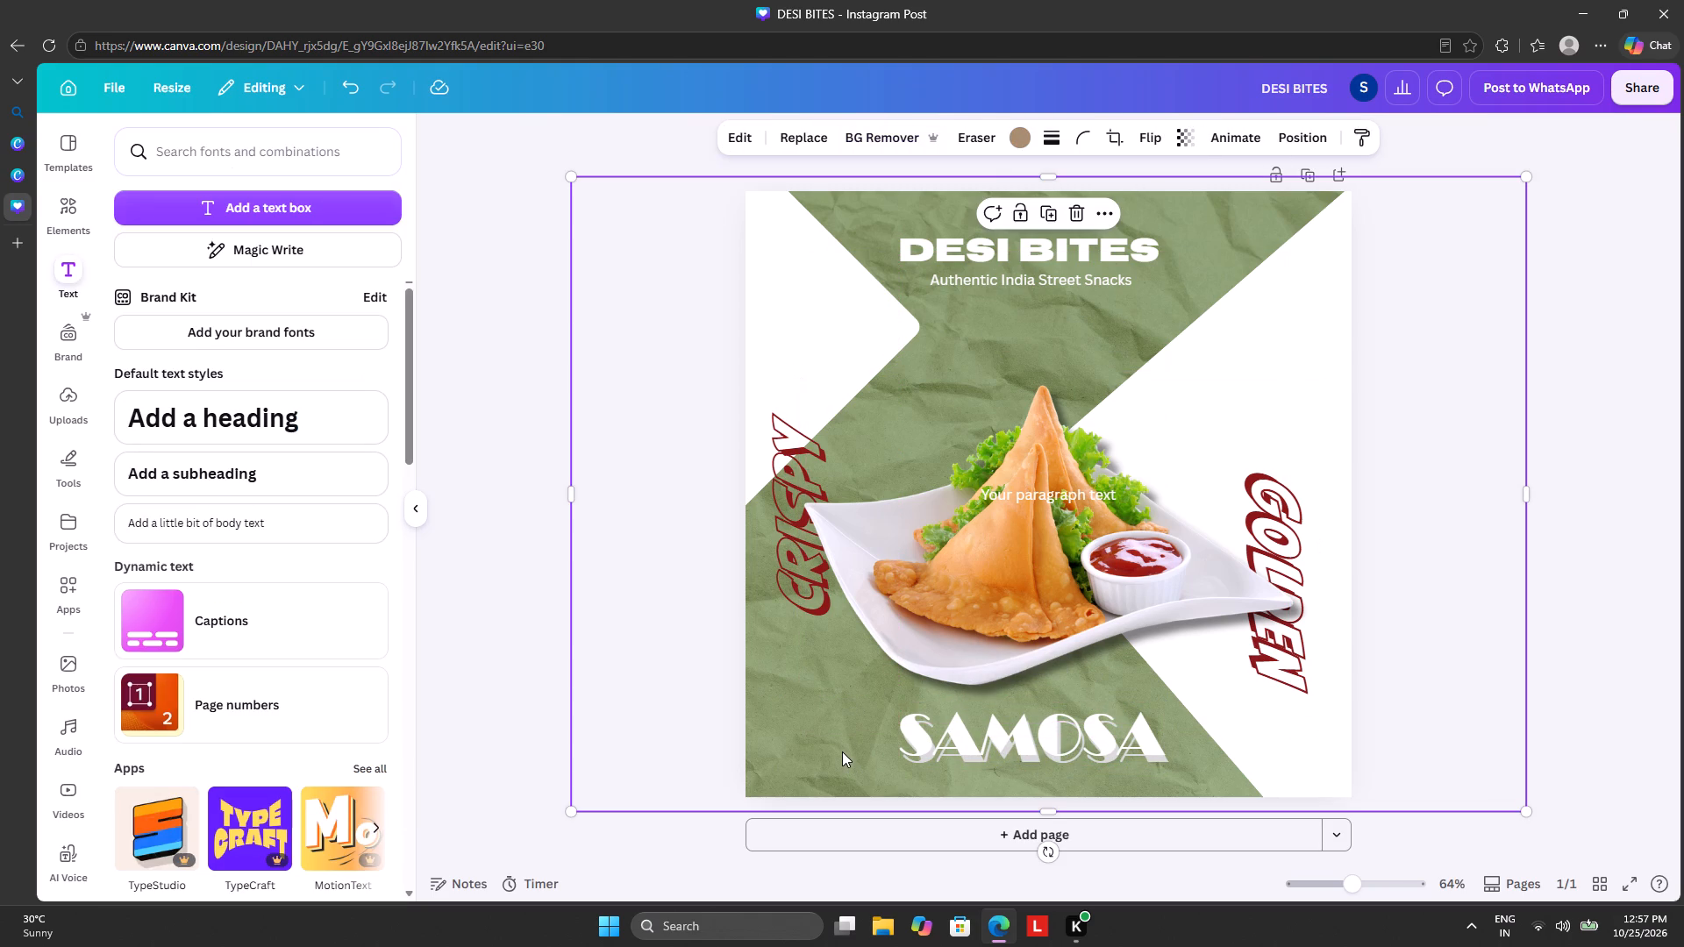
Enlarge the white SAMOSA text to a font size of about 83.5 and place it back over the grey copy.
{"action": "left_click_drag", "start_coordinate": [924, 733], "coordinate": [924, 737]}
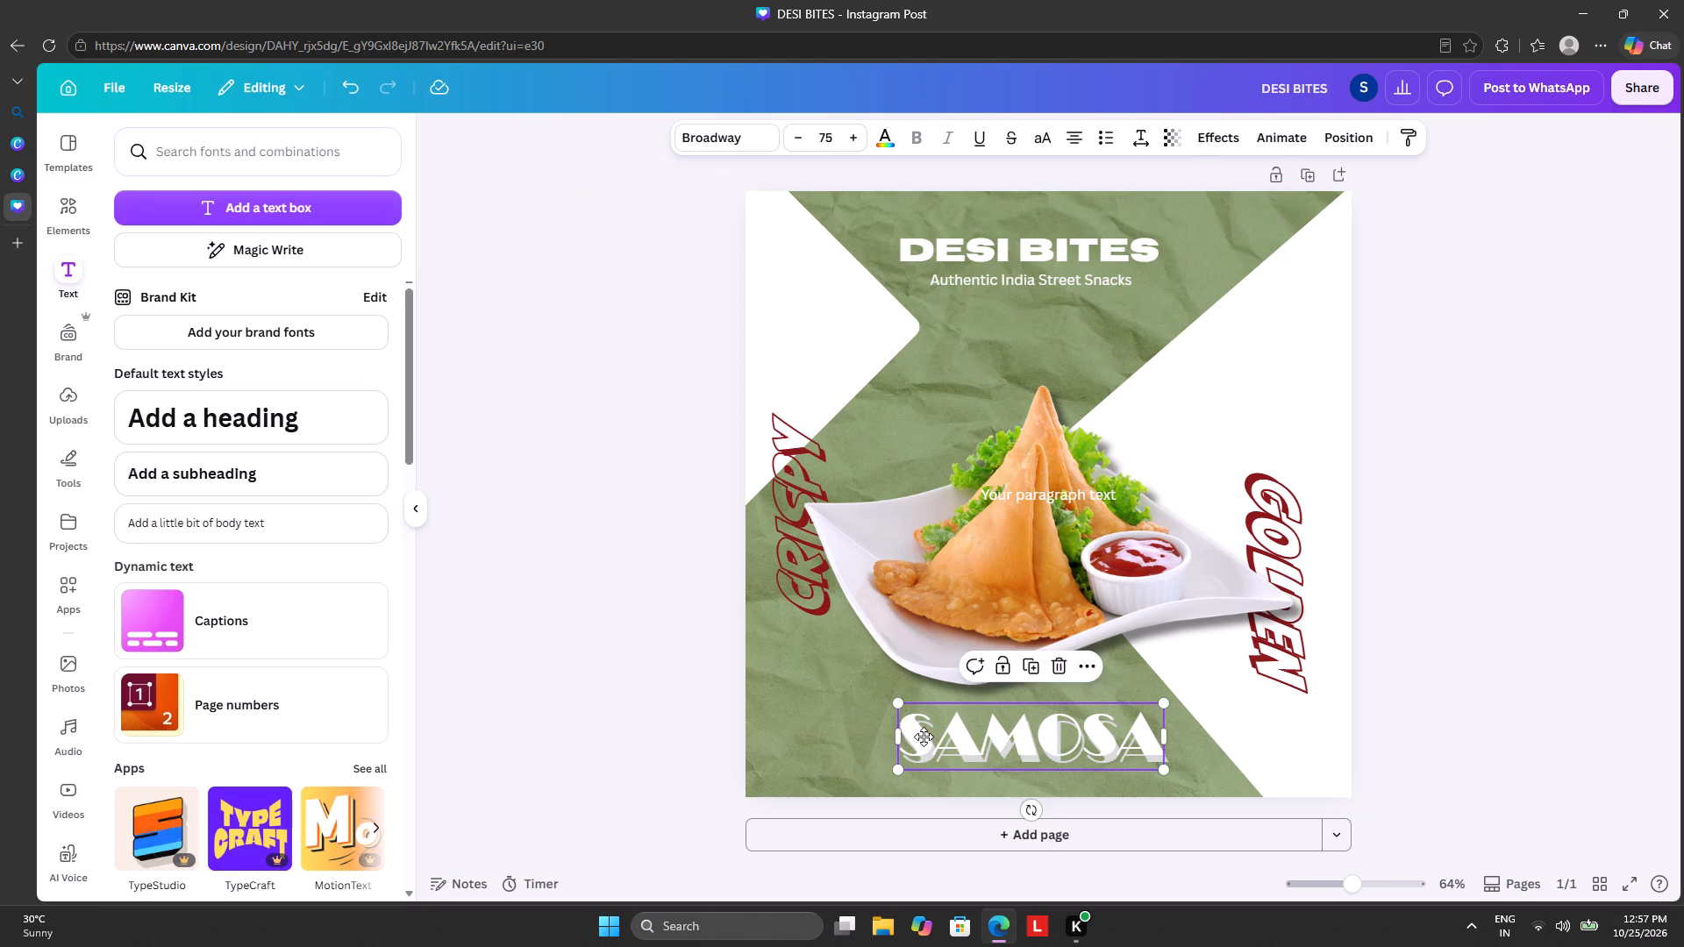
{"action": "left_click_drag", "start_coordinate": [924, 737], "coordinate": [923, 749]}
{"action": "left_click_drag", "start_coordinate": [923, 749], "coordinate": [922, 740]}
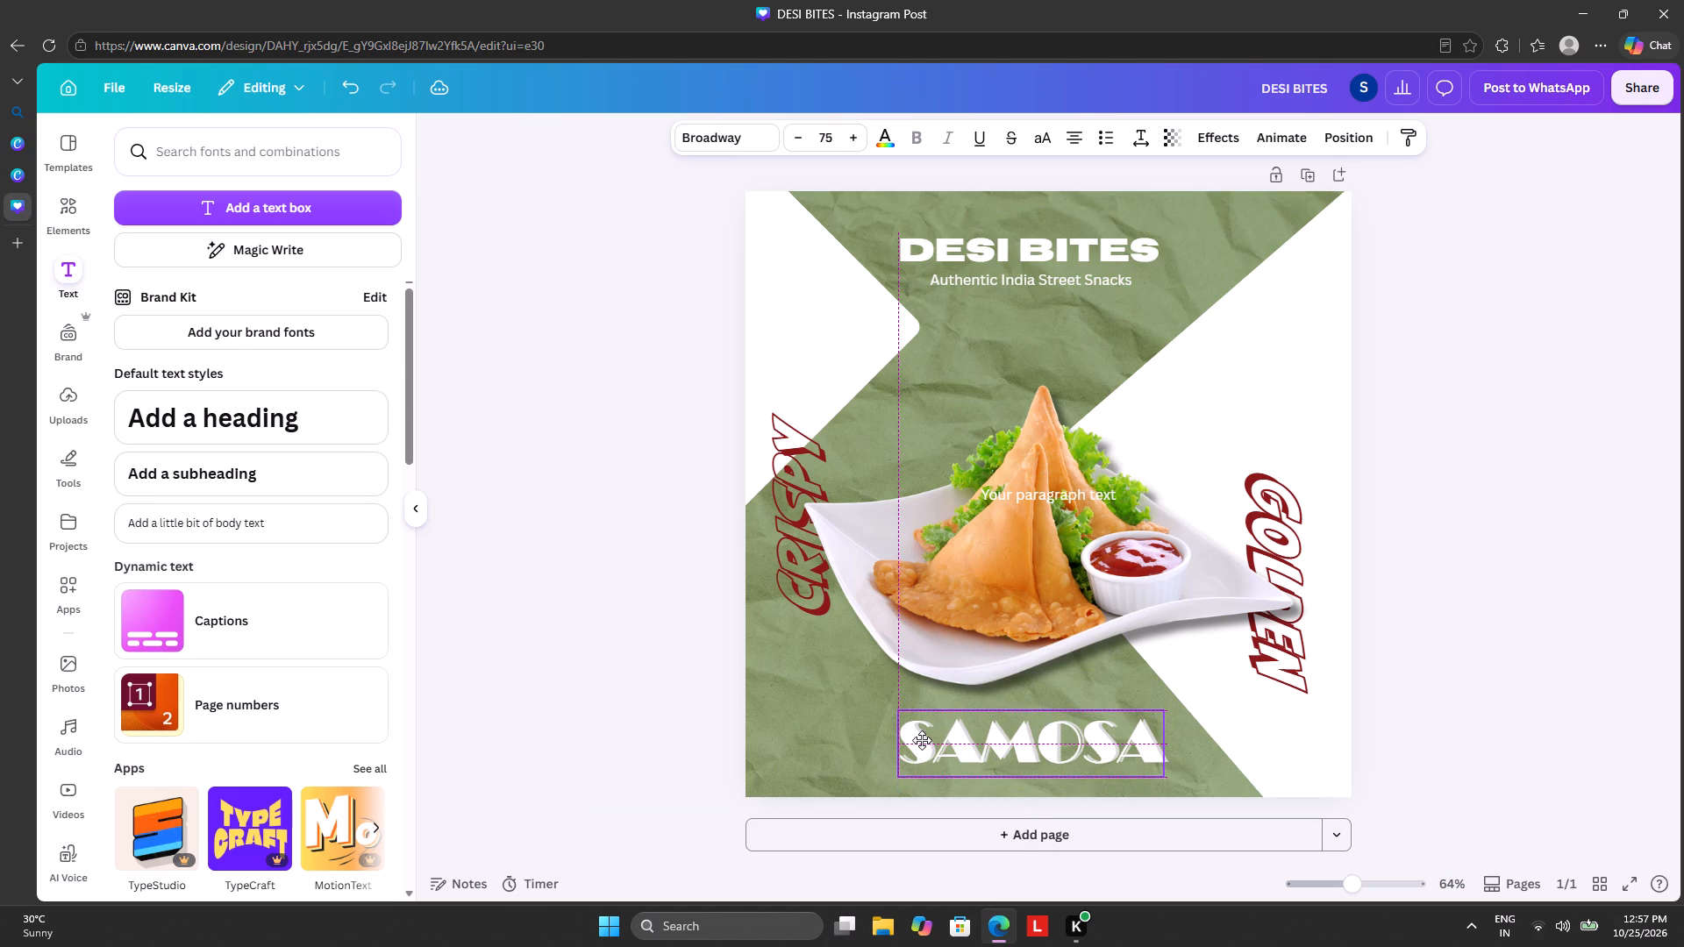
{"action": "left_click_drag", "start_coordinate": [922, 740], "coordinate": [920, 739]}
{"action": "left_click_drag", "start_coordinate": [920, 739], "coordinate": [891, 677]}
{"action": "left_click_drag", "start_coordinate": [1131, 722], "coordinate": [1162, 744]}
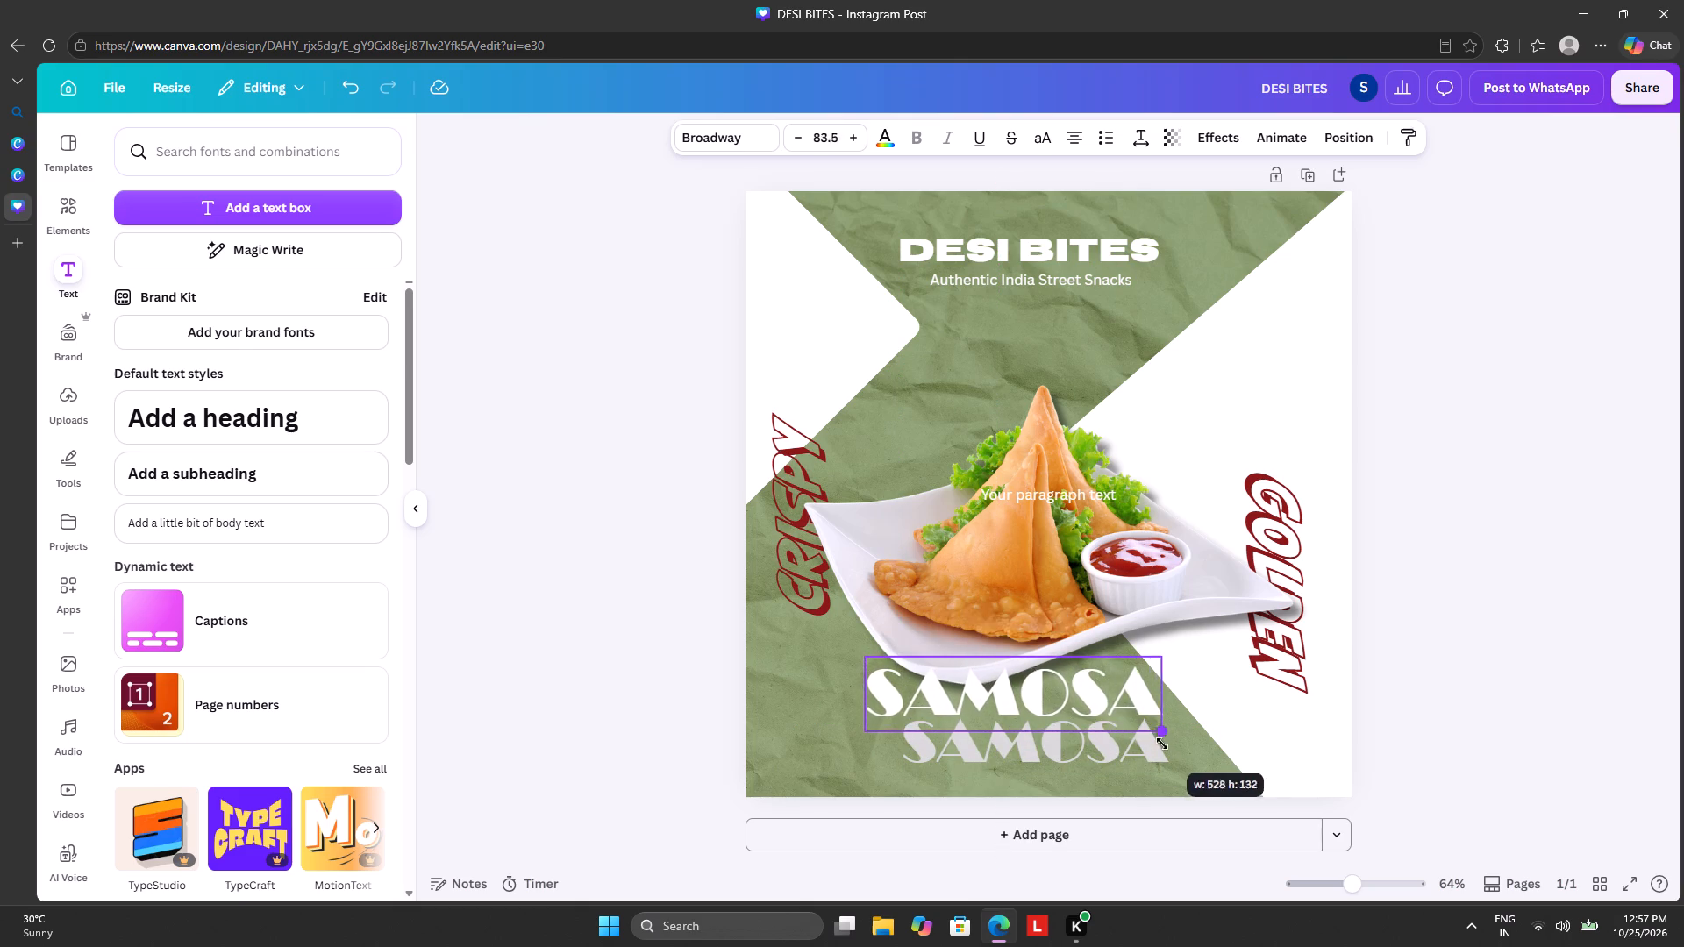
{"action": "left_click_drag", "start_coordinate": [1162, 744], "coordinate": [1163, 744]}
{"action": "left_click_drag", "start_coordinate": [1085, 700], "coordinate": [1083, 745]}
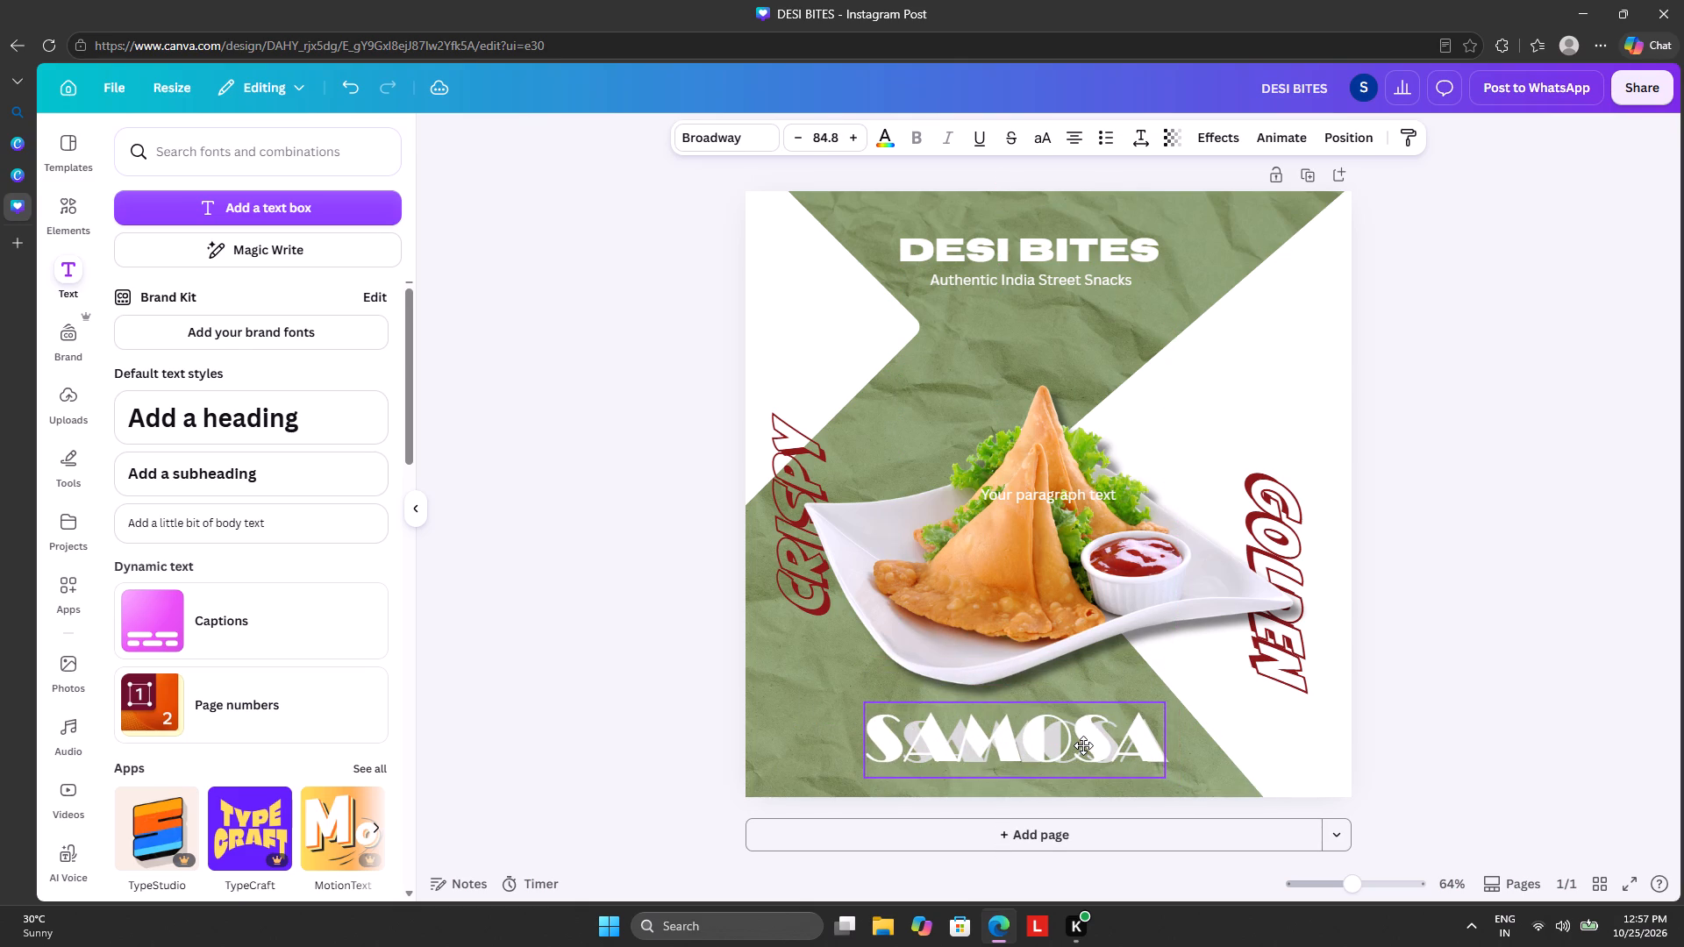
Enlarge the grey SAMOSA text to a font size of about 92.2 and place the white SAMOSA text back over it.
{"action": "left_click_drag", "start_coordinate": [1083, 745], "coordinate": [1048, 689]}
{"action": "left_click", "coordinate": [1062, 750]}
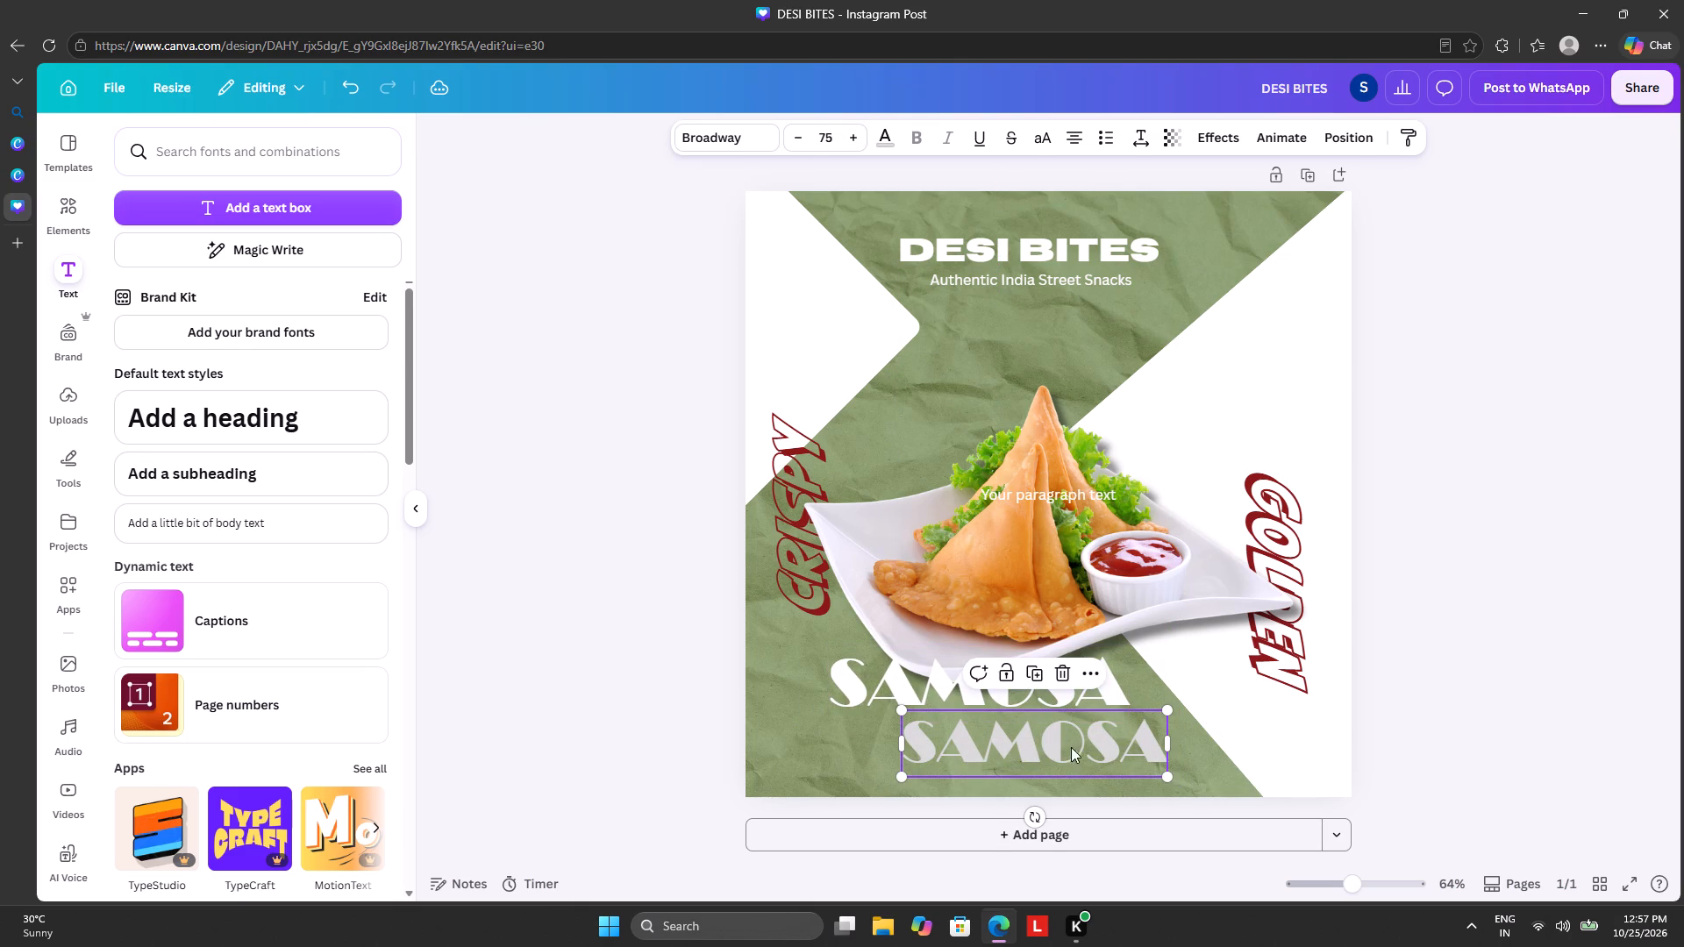
{"action": "left_click_drag", "start_coordinate": [1173, 777], "coordinate": [1237, 780]}
{"action": "left_click_drag", "start_coordinate": [1151, 754], "coordinate": [1149, 754]}
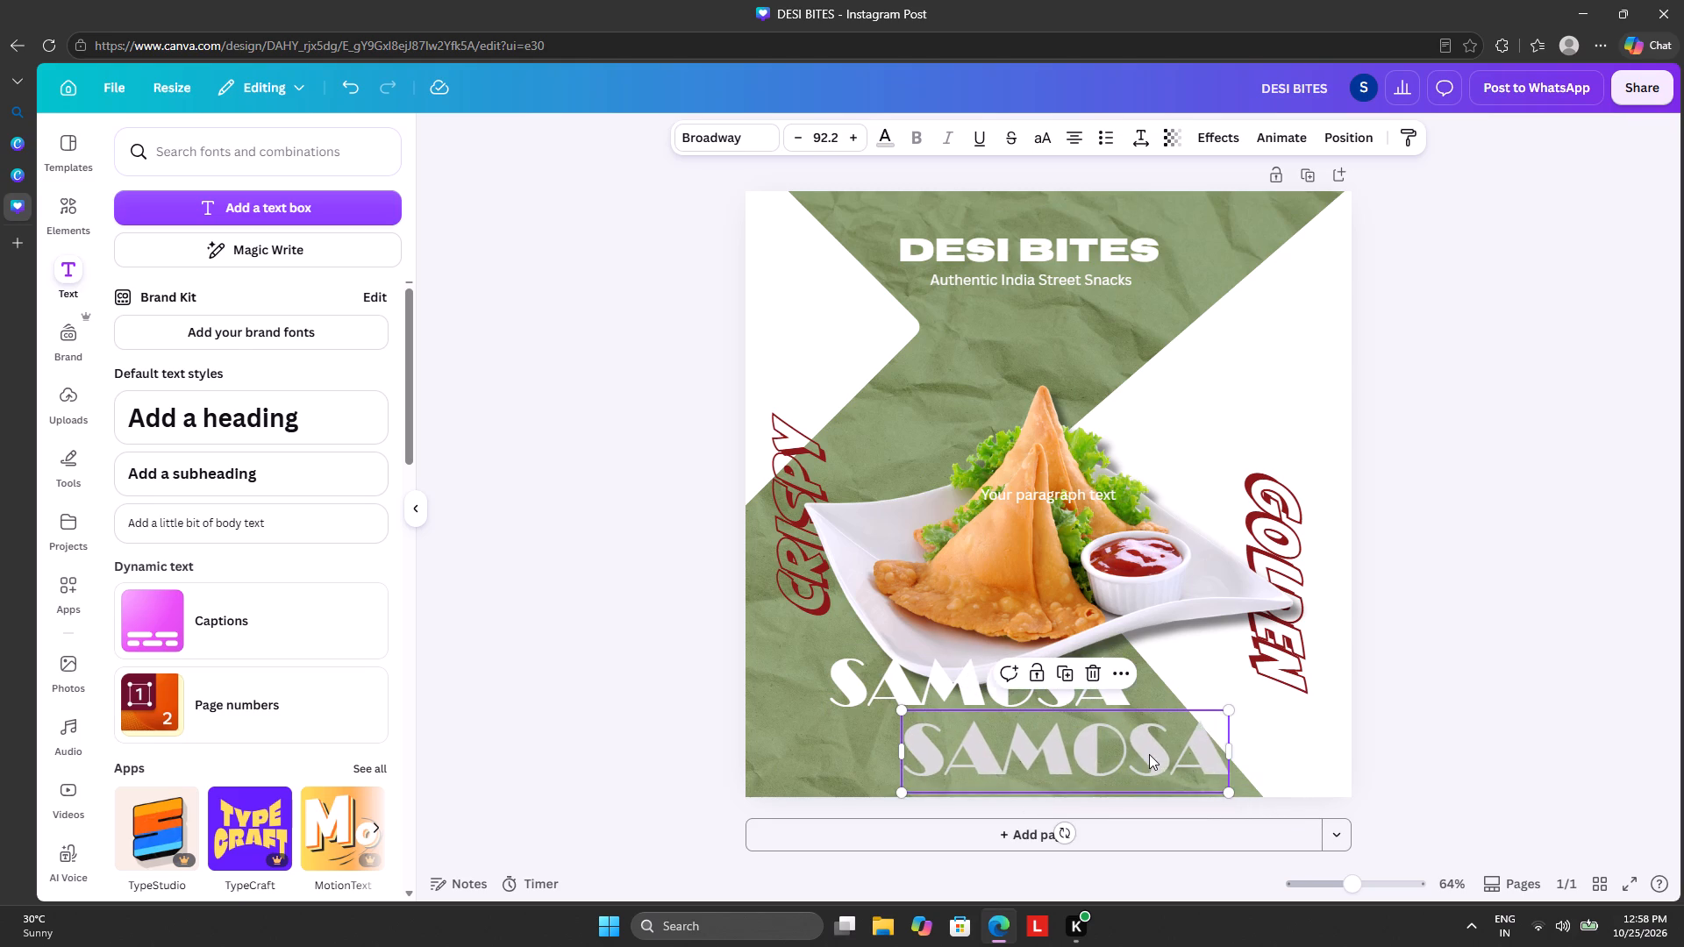
{"action": "left_click_drag", "start_coordinate": [1149, 754], "coordinate": [1095, 744]}
{"action": "left_click_drag", "start_coordinate": [992, 687], "coordinate": [1024, 748]}
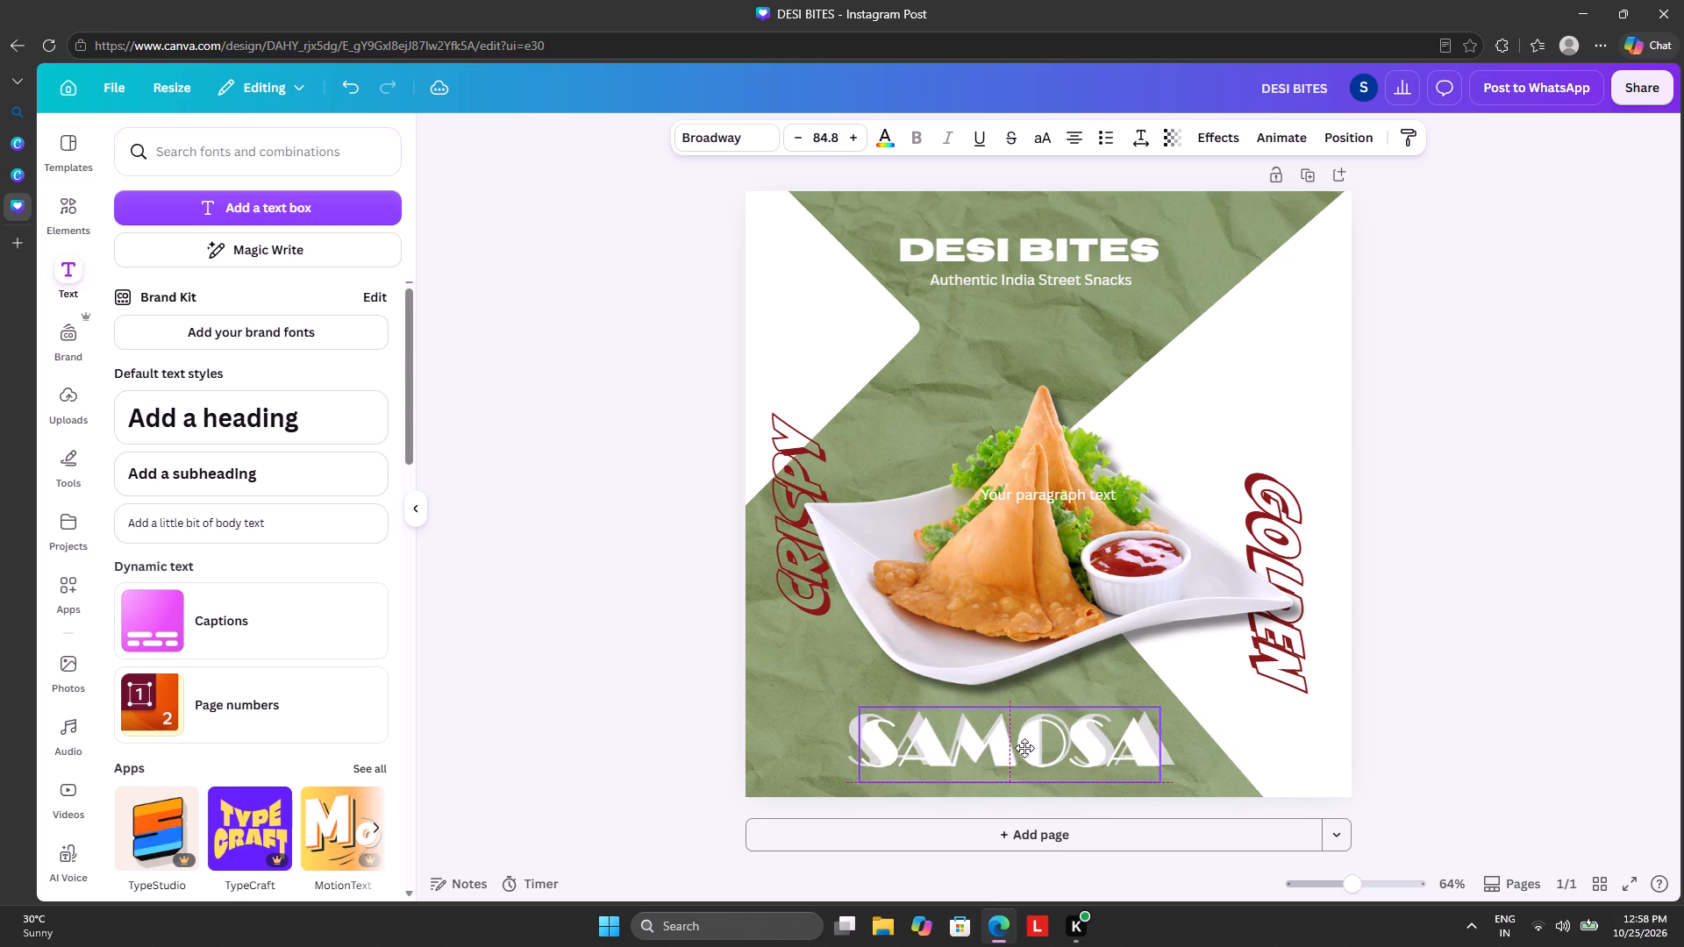
{"action": "left_click_drag", "start_coordinate": [1024, 748], "coordinate": [1025, 748]}
{"action": "left_click", "coordinate": [573, 661]}
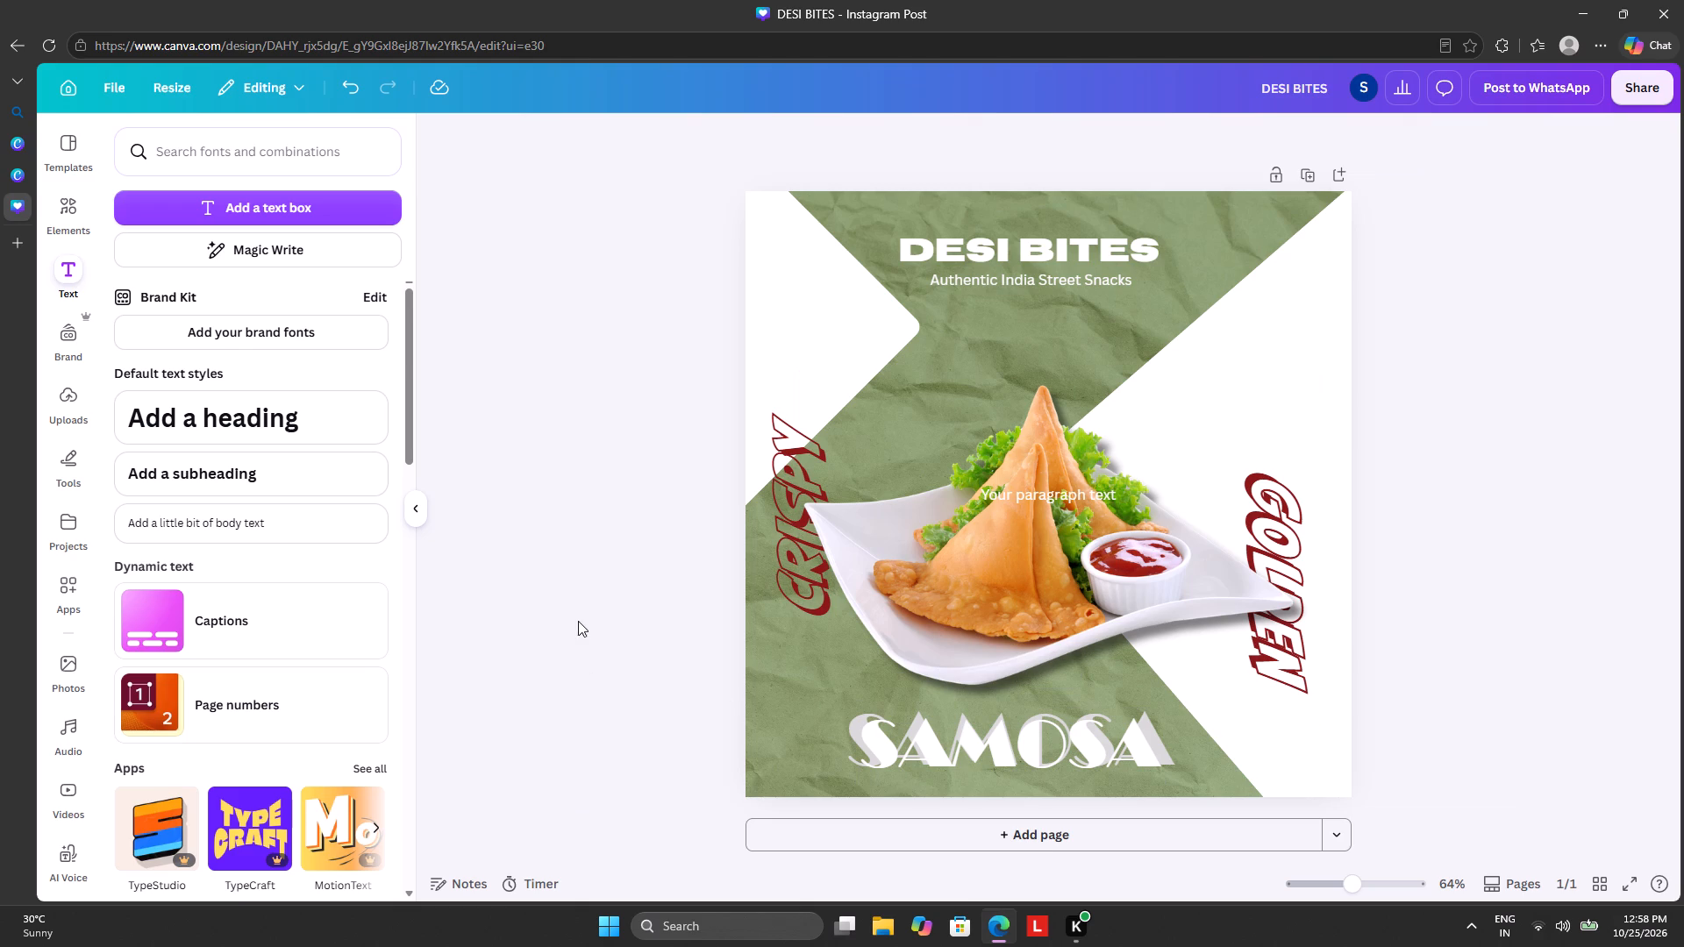
Replace the placeholder paragraph text over the samosa plate with LOGO, followed by a line break.
{"action": "left_click", "coordinate": [1071, 498]}
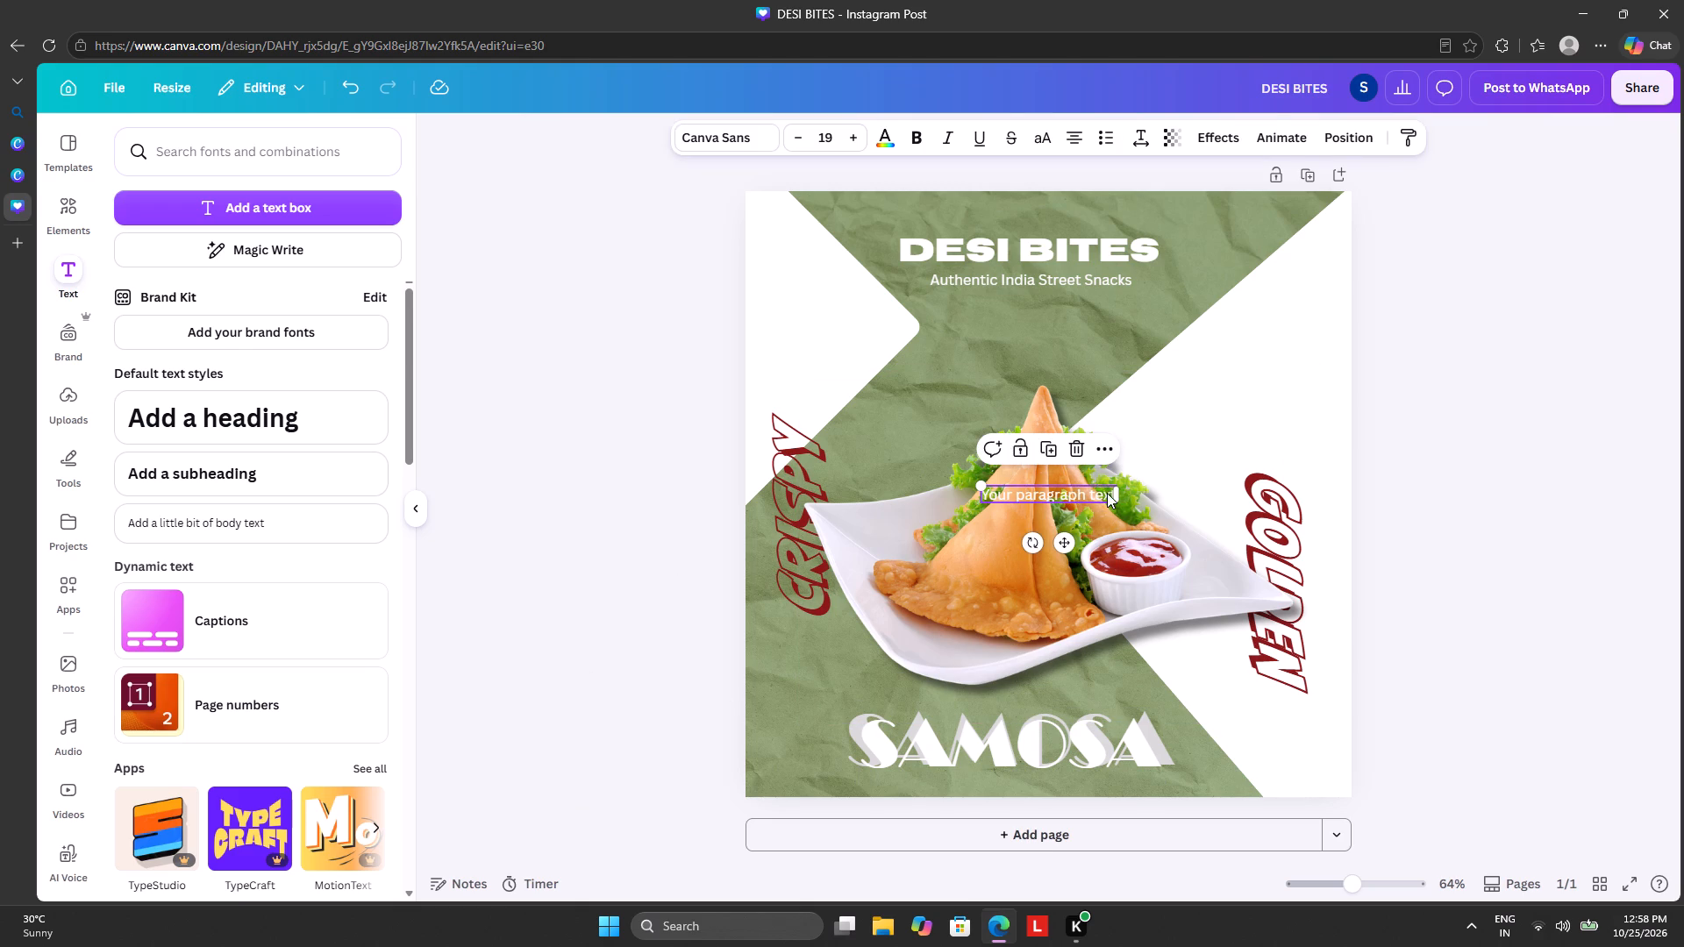
{"action": "left_click", "coordinate": [1107, 493]}
{"action": "left_click", "coordinate": [1108, 493]}
{"action": "left_click", "coordinate": [1108, 493]}
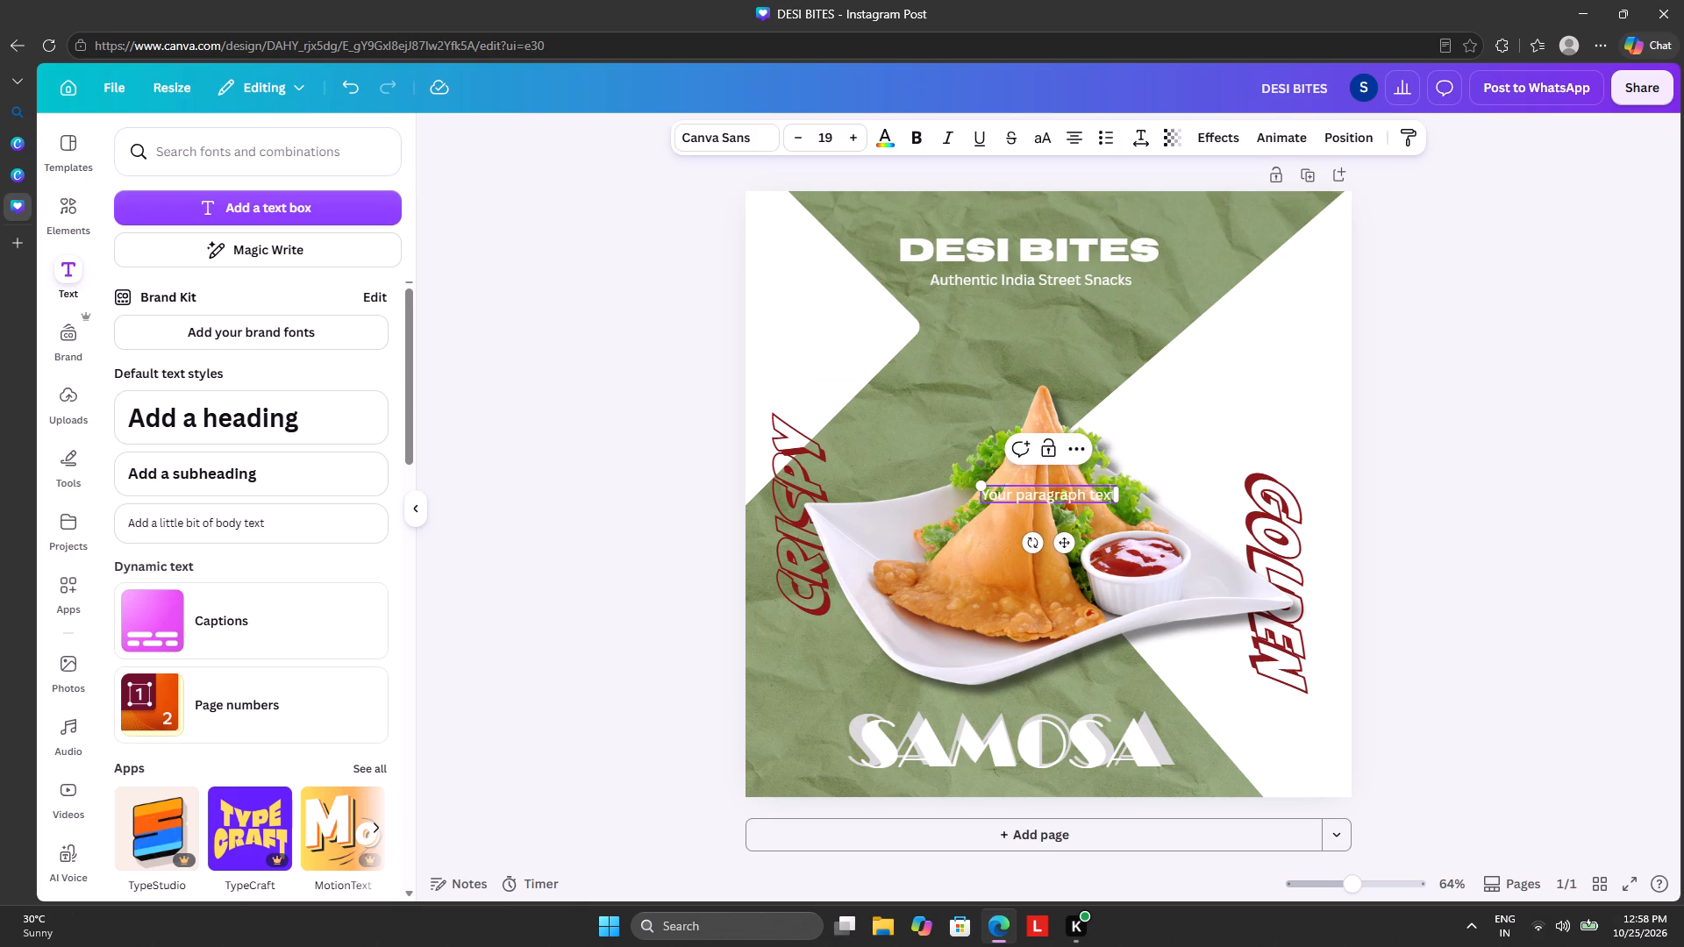
{"action": "key", "text": "BackSpace"}
{"action": "key", "text": "BackSpace"}
{"action": "key", "text": "BackSpace"}
{"action": "key", "text": "BackSpace"}
{"action": "key", "text": "BackSpace"}
{"action": "key", "text": "BackSpace"}
{"action": "key", "text": "BackSpace"}
{"action": "key", "text": "BackSpace"}
{"action": "key", "text": "BackSpace"}
{"action": "key", "text": "BackSpace"}
{"action": "key", "text": "BackSpace"}
{"action": "key", "text": "BackSpace"}
{"action": "key", "text": "BackSpace"}
{"action": "key", "text": "BackSpace"}
{"action": "key", "text": "BackSpace"}
{"action": "key", "text": "BackSpace"}
{"action": "key", "text": "BackSpace"}
{"action": "key", "text": "BackSpace"}
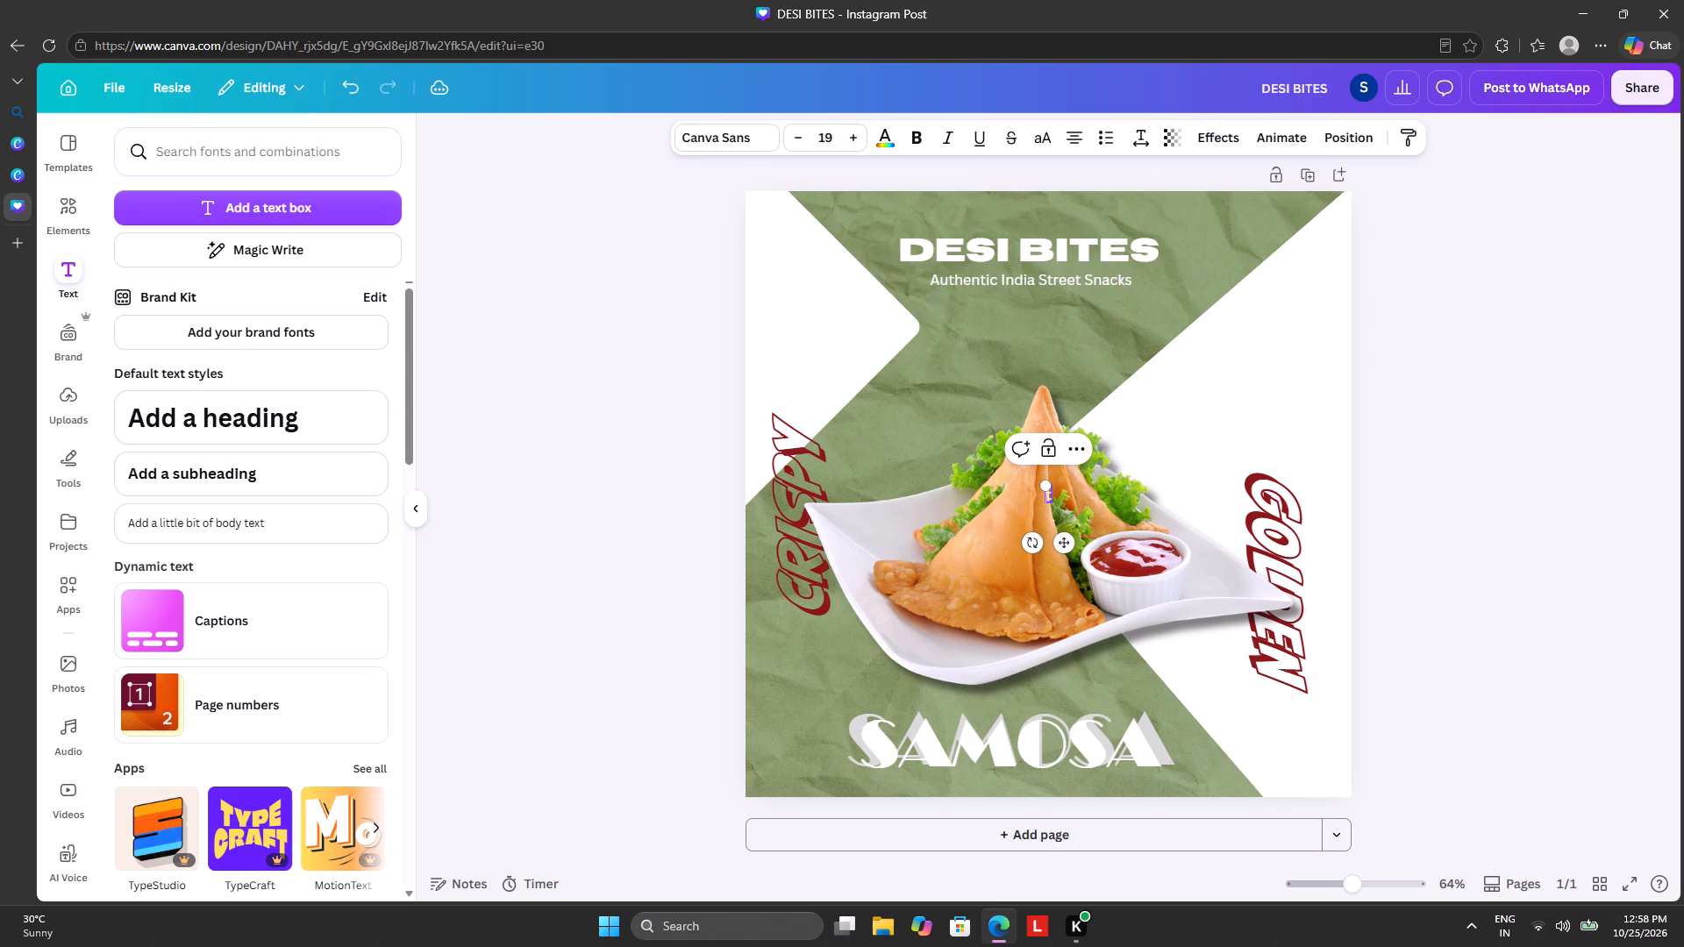
{"action": "key", "text": "BackSpace"}
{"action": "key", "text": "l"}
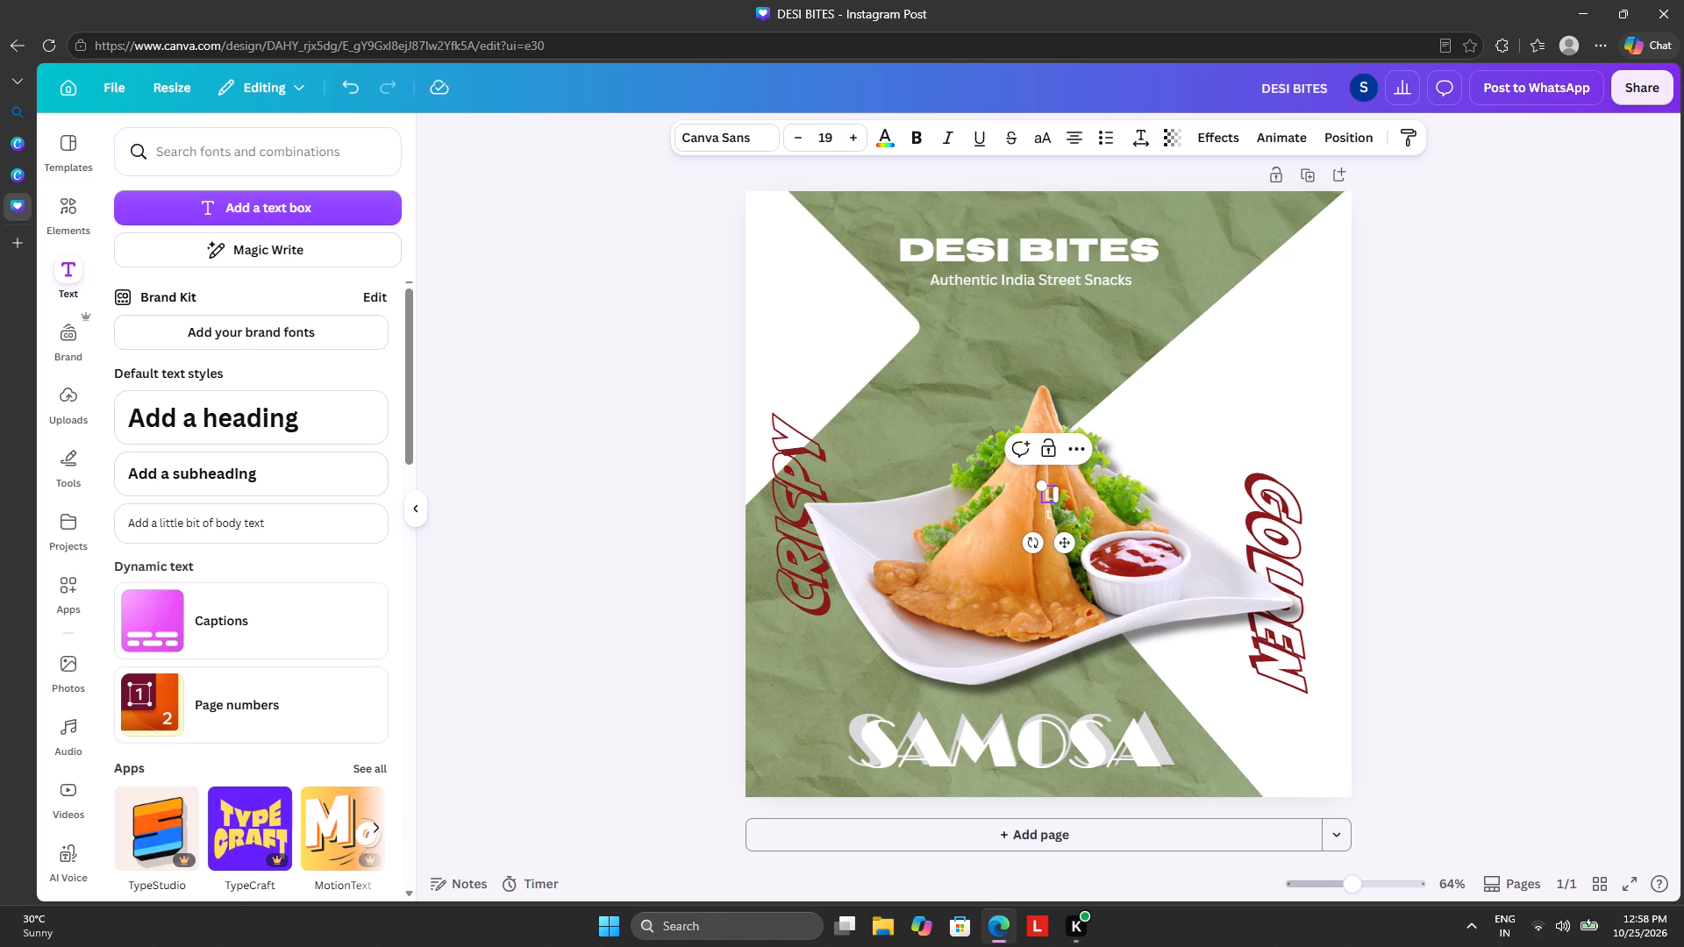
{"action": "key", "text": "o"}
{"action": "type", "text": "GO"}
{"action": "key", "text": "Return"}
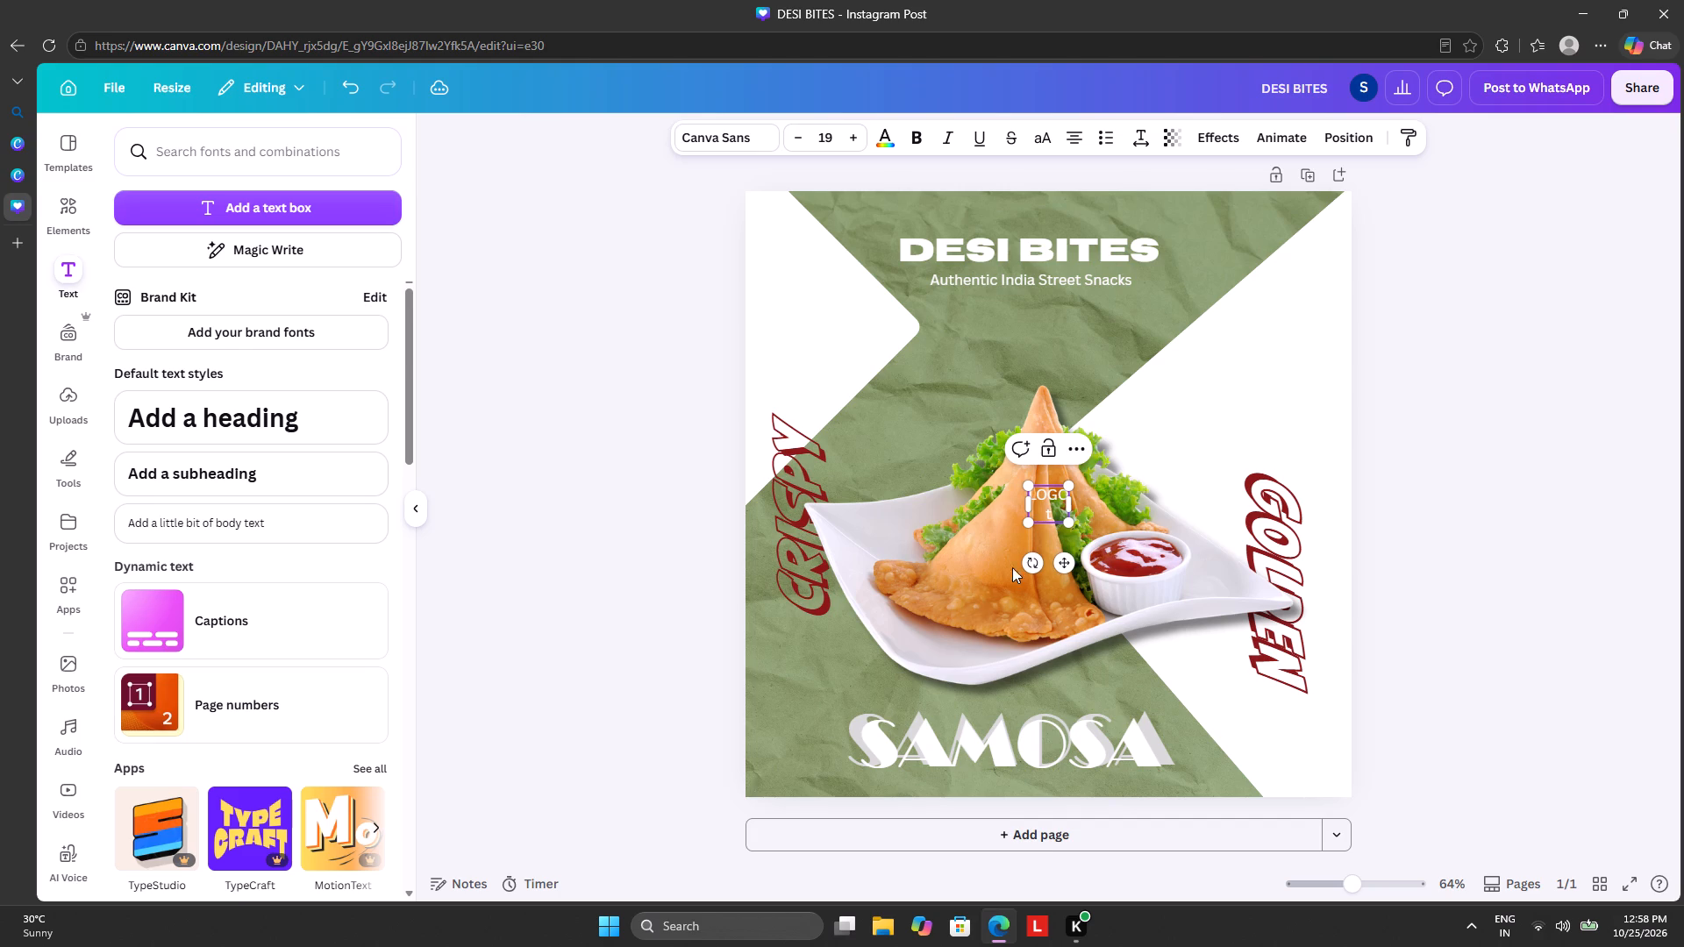
Try to enlarge the LOGO text over the samosa by raising its font size to 56.
{"action": "left_click", "coordinate": [1053, 511]}
{"action": "key", "text": "BackSpace"}
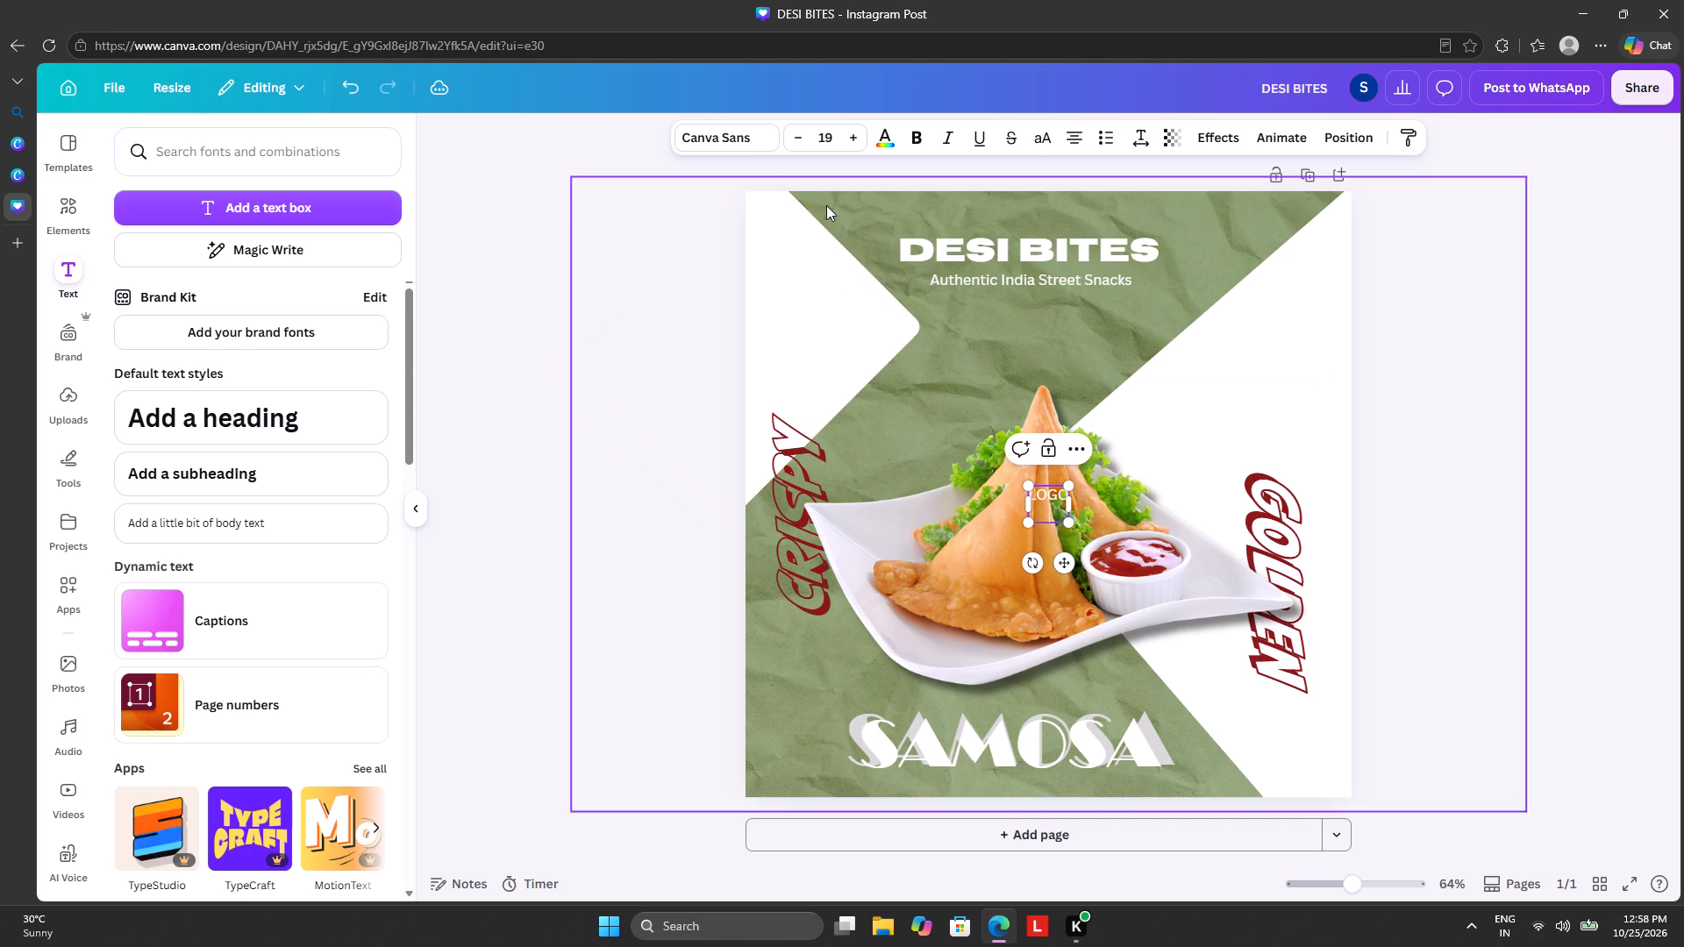
{"action": "left_click", "coordinate": [844, 131]}
{"action": "left_click", "coordinate": [851, 137]}
{"action": "left_click_drag", "start_coordinate": [851, 137], "coordinate": [851, 145]}
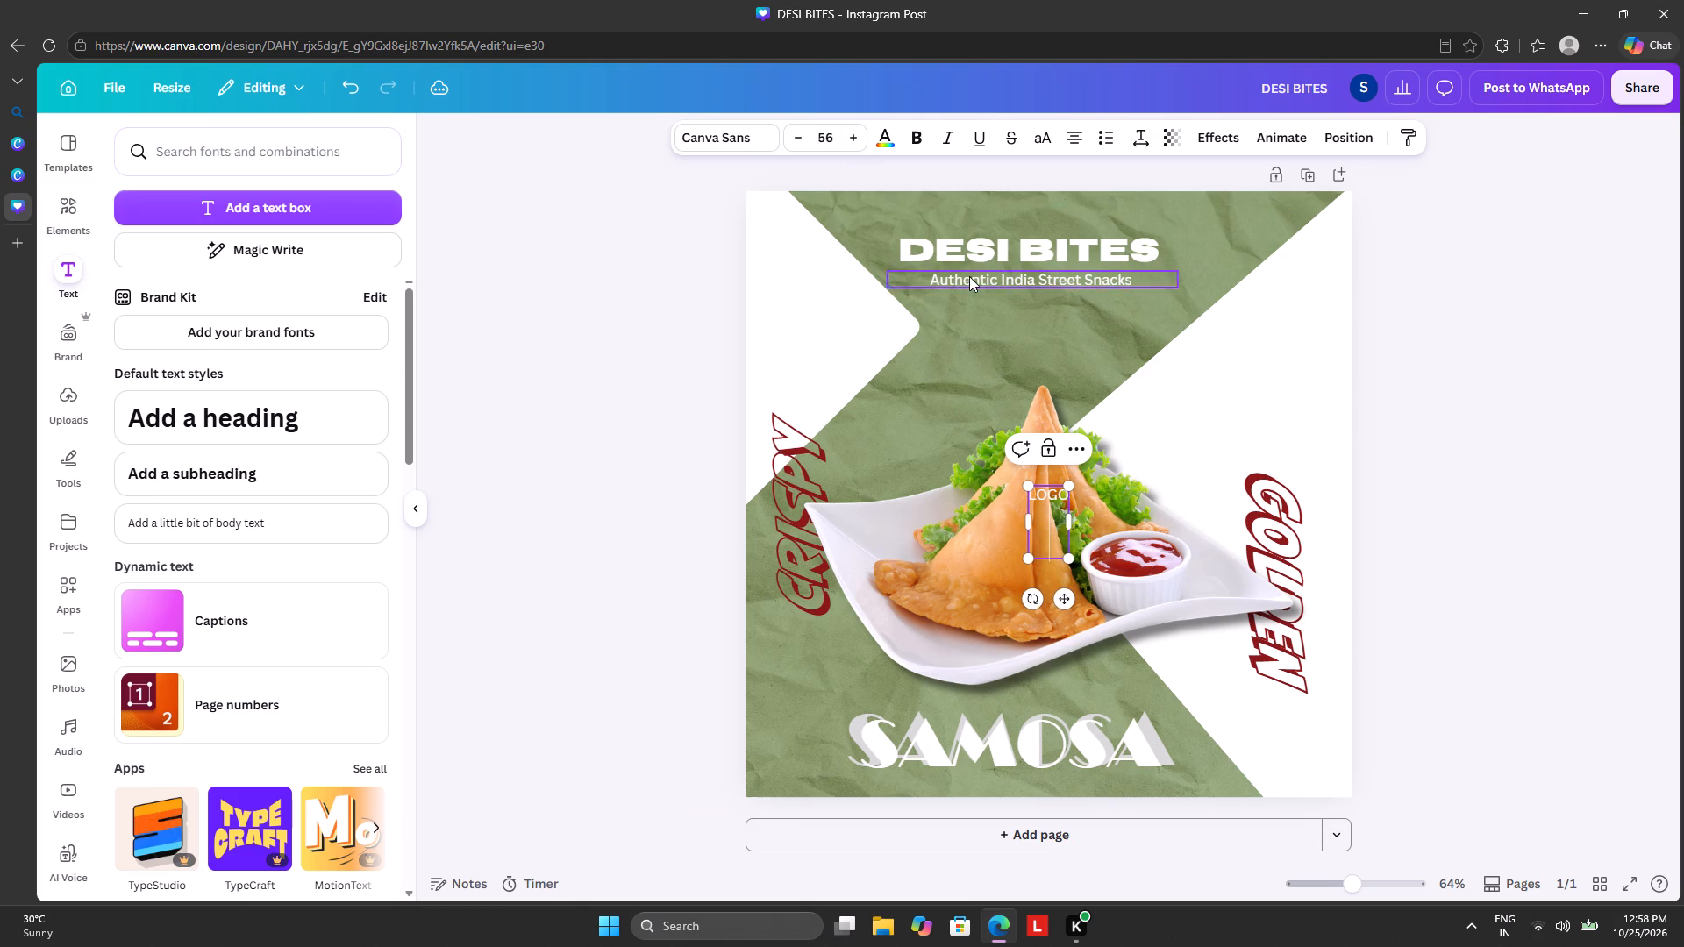
Move the LOGO text off the samosa onto the white diamond at the poster's upper left.
{"action": "left_click_drag", "start_coordinate": [1068, 522], "coordinate": [932, 433]}
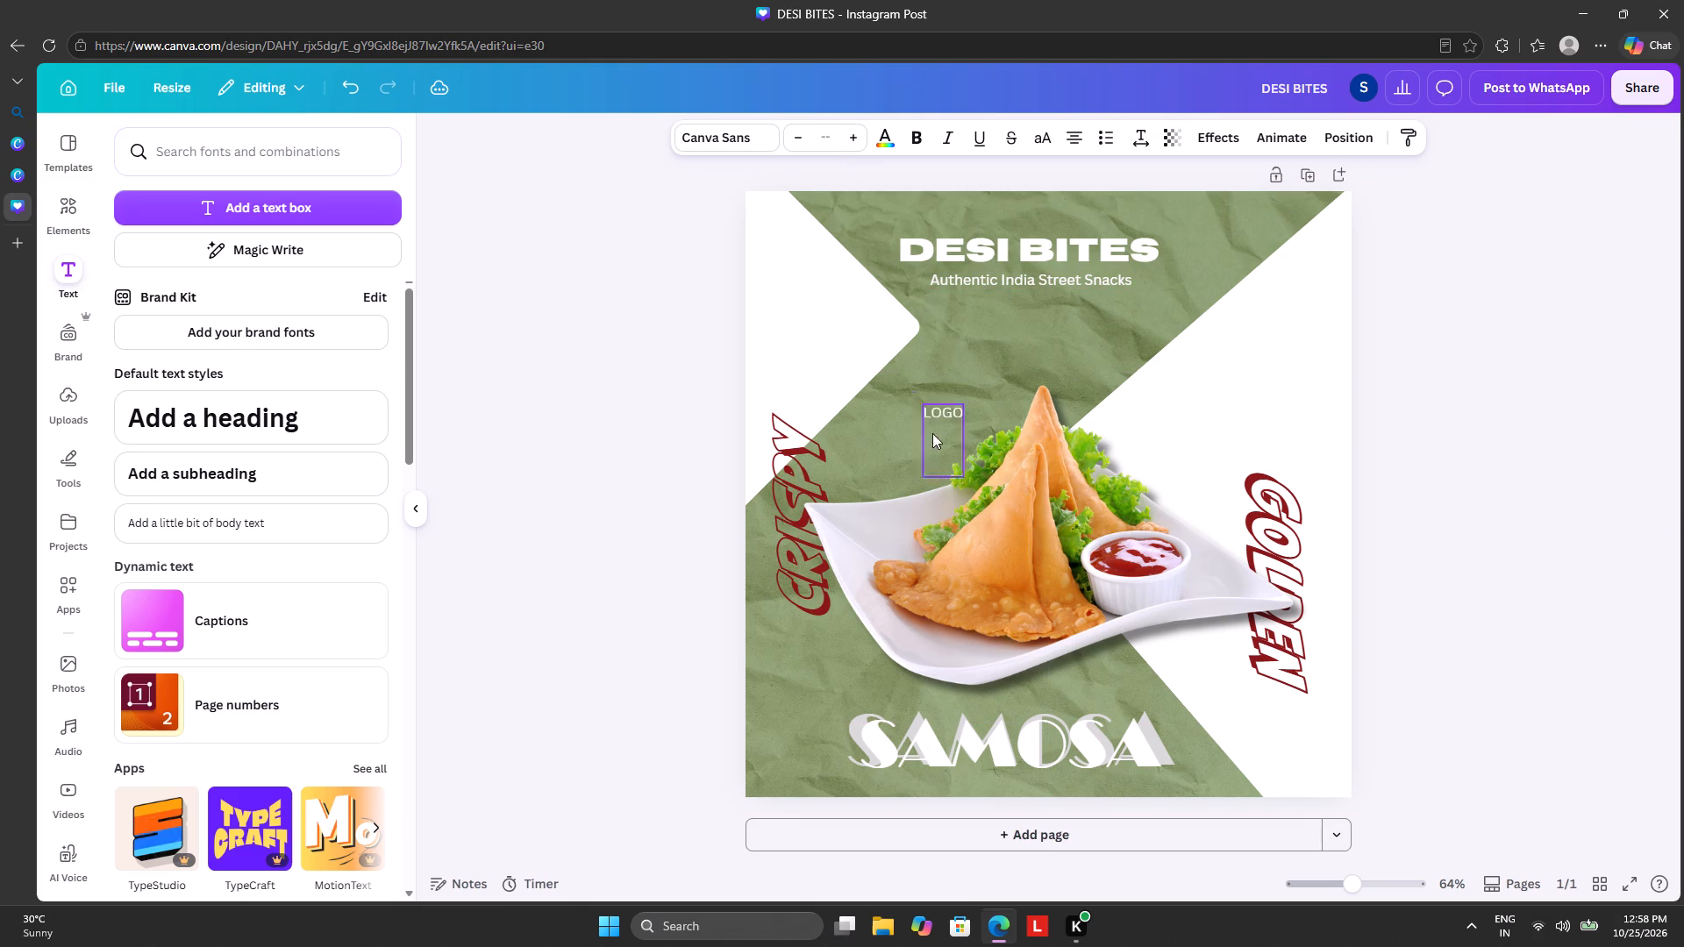
{"action": "left_click_drag", "start_coordinate": [932, 433], "coordinate": [833, 335]}
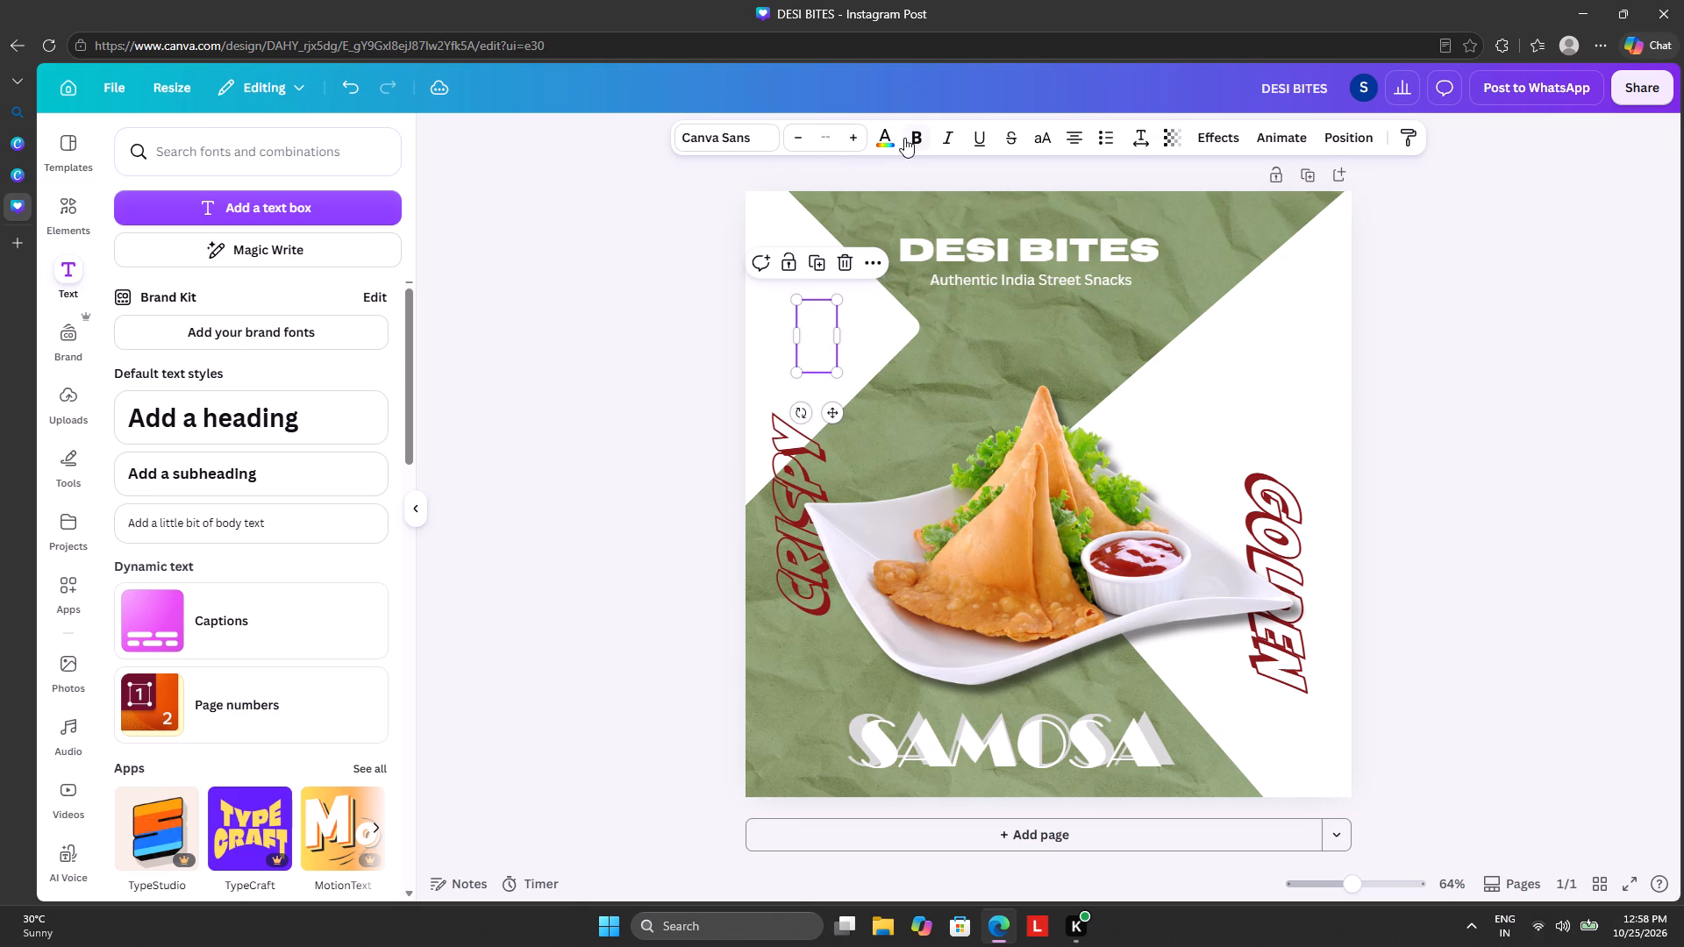
Recolour the LOGO text to the dark red already used in the design.
{"action": "left_click", "coordinate": [891, 136]}
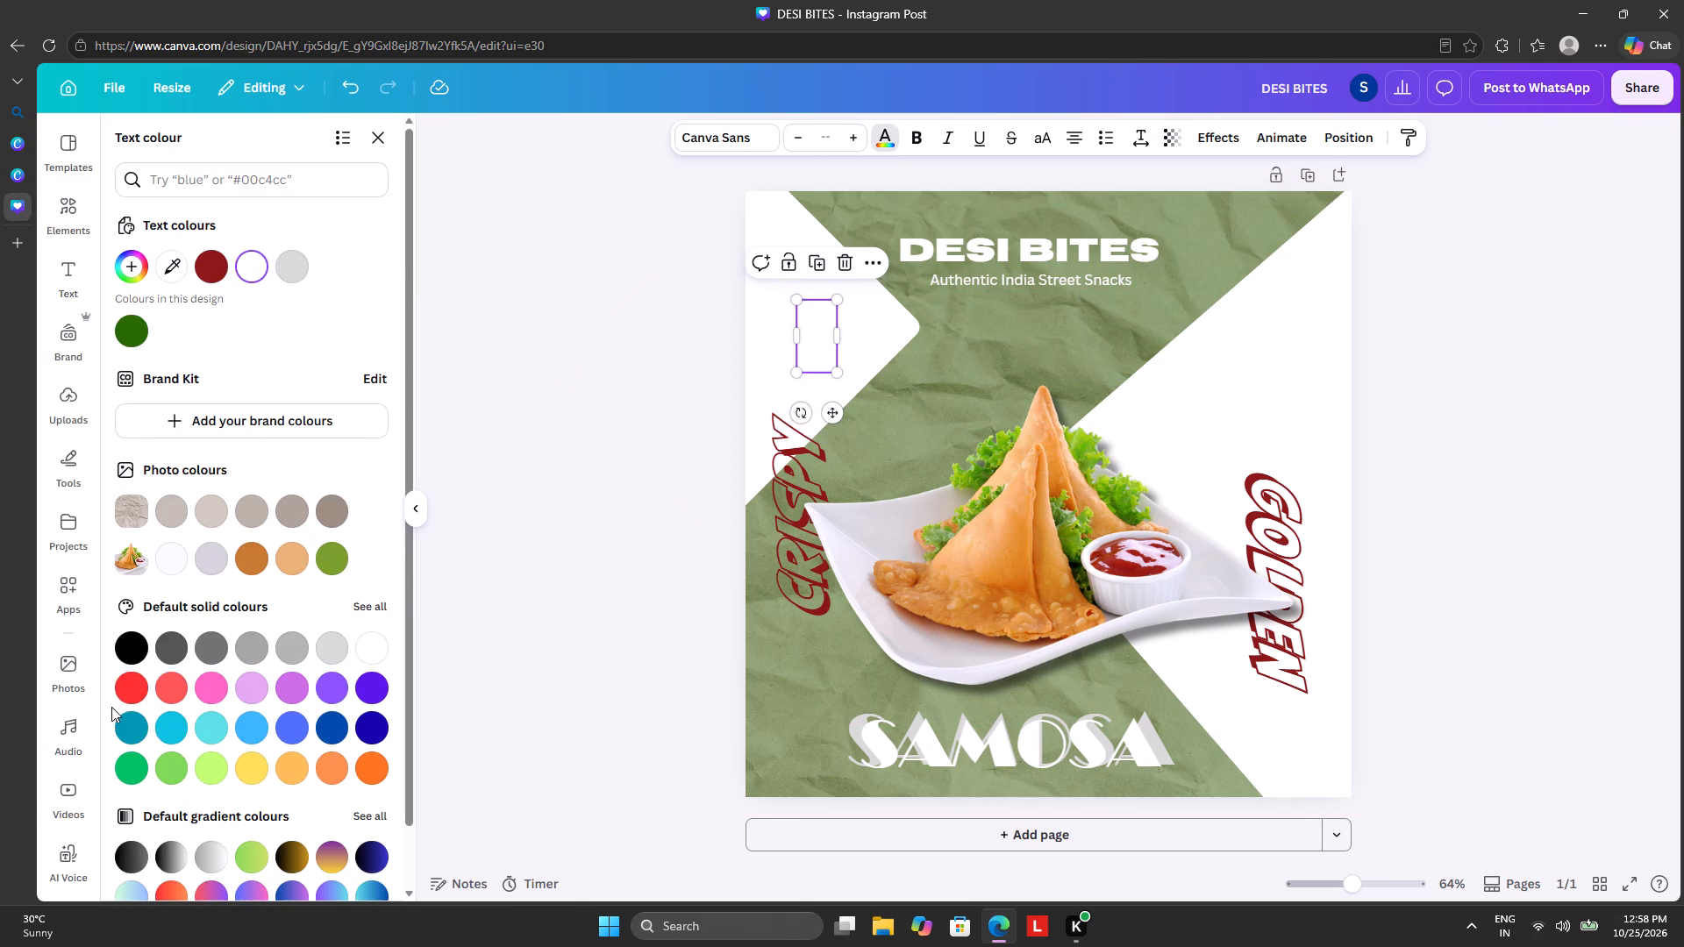
{"action": "left_click", "coordinate": [215, 272]}
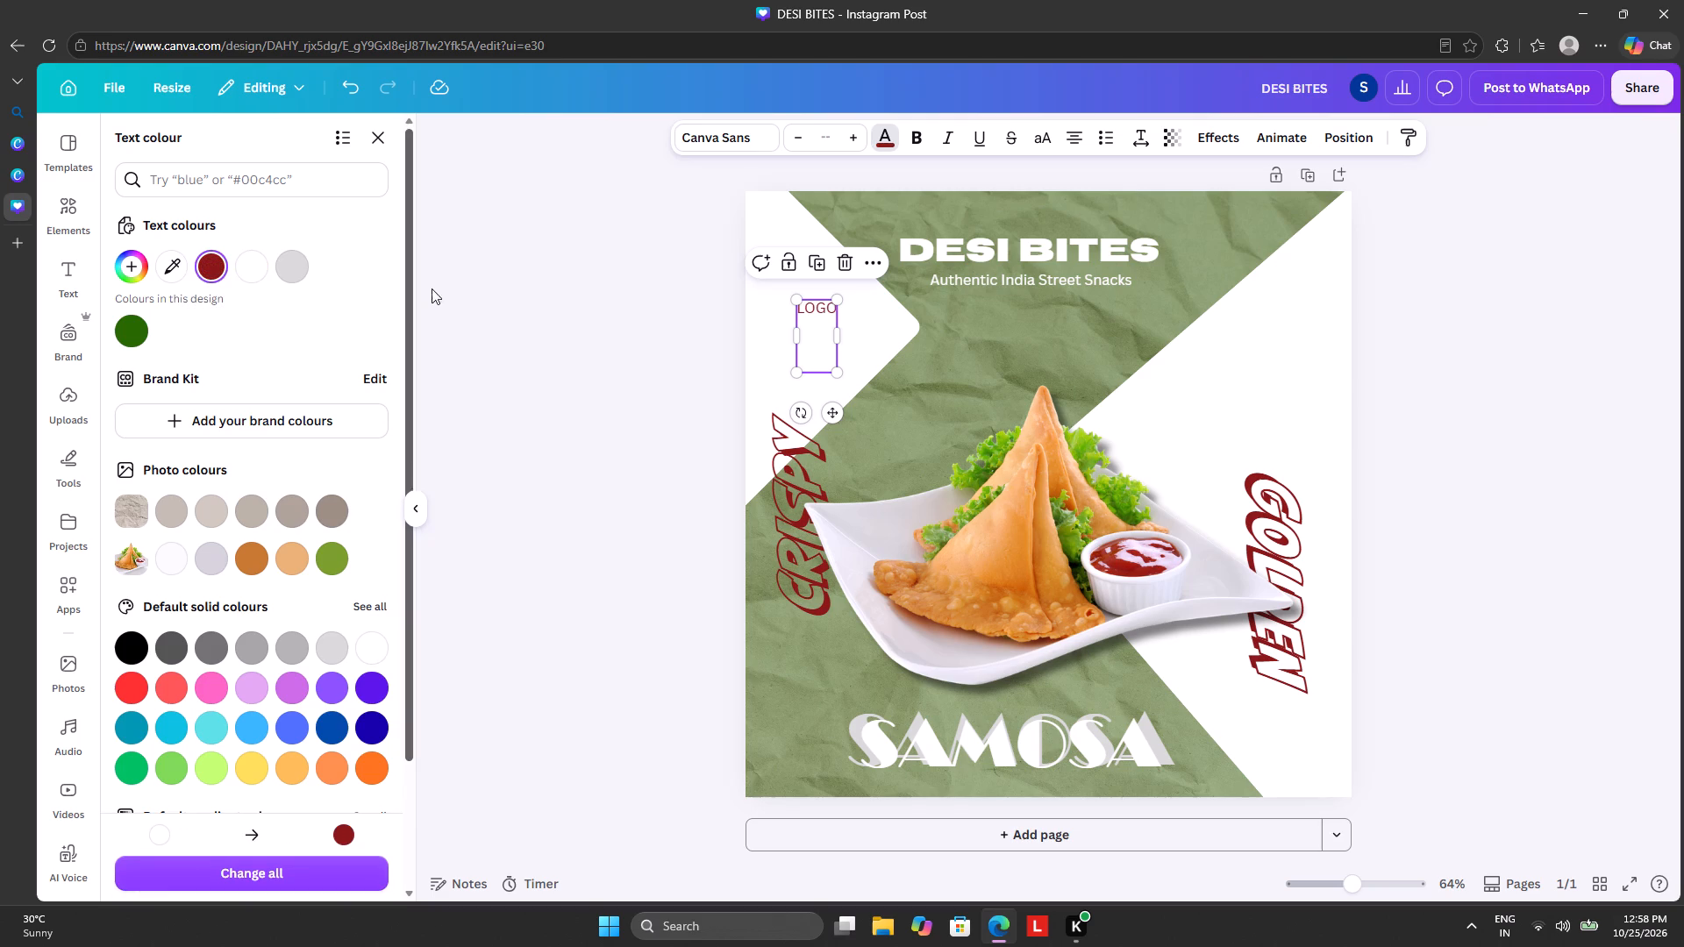
Widen the LOGO text box and reposition it so the word sits inside the white diamond.
{"action": "left_click_drag", "start_coordinate": [796, 336], "coordinate": [703, 343]}
{"action": "left_click_drag", "start_coordinate": [788, 310], "coordinate": [764, 313]}
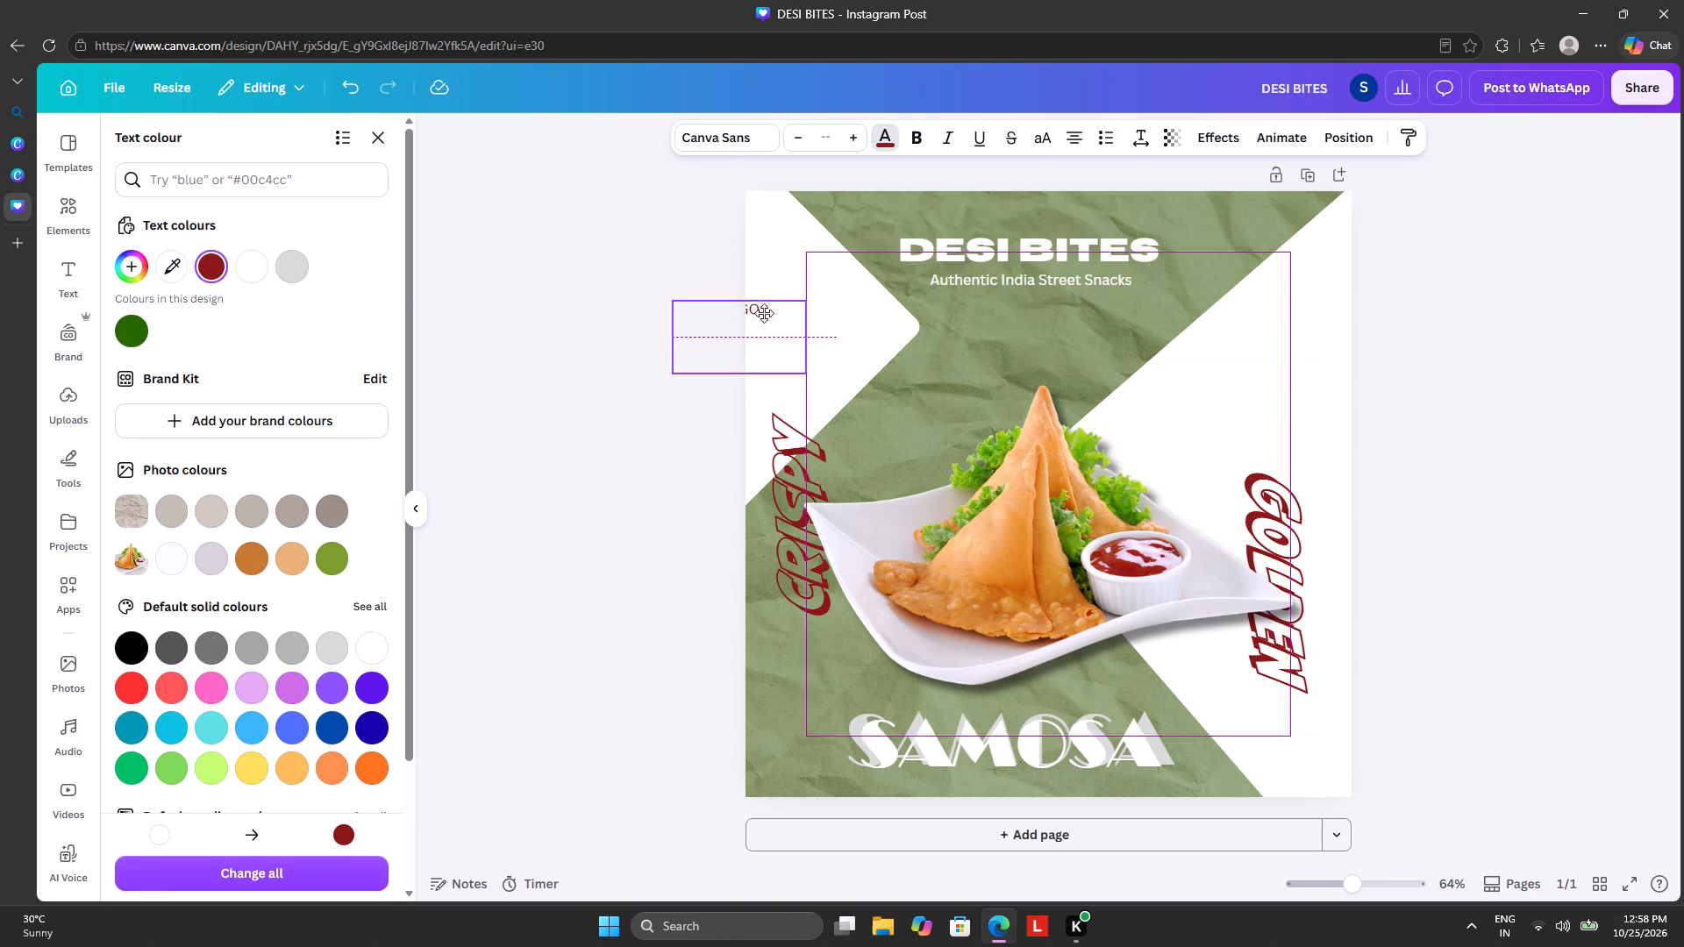
{"action": "left_click_drag", "start_coordinate": [764, 313], "coordinate": [809, 317]}
Change the LOGO text's font to a bold, blocky display typeface.
{"action": "left_click", "coordinate": [721, 132]}
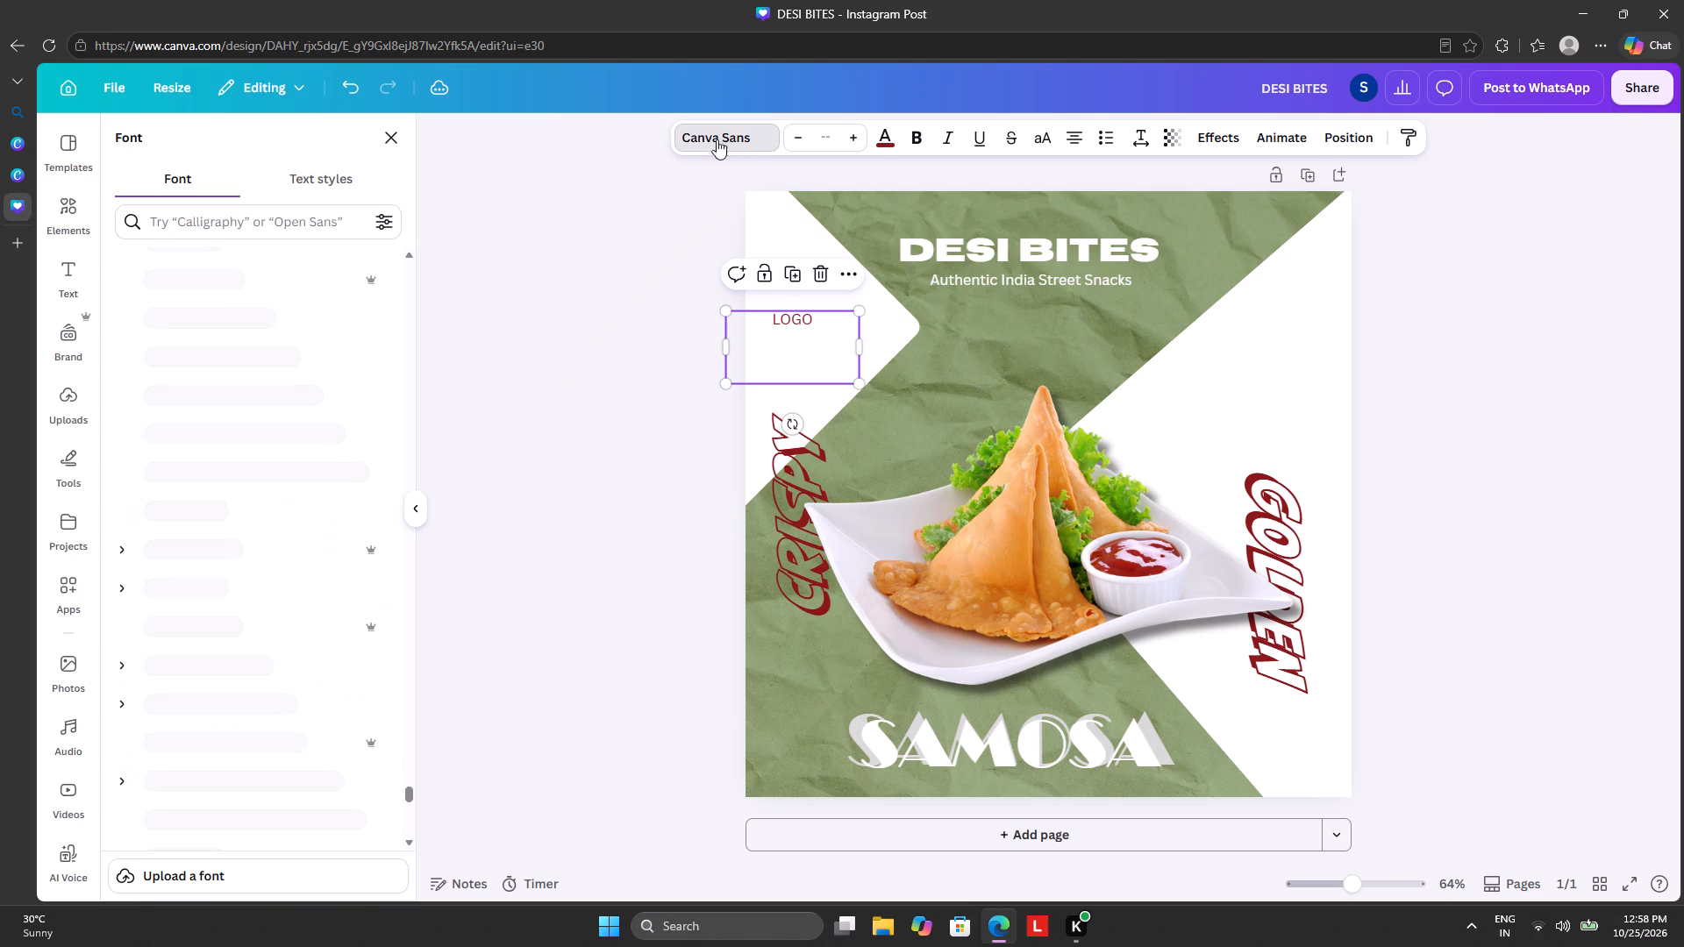
{"action": "left_click", "coordinate": [212, 312]}
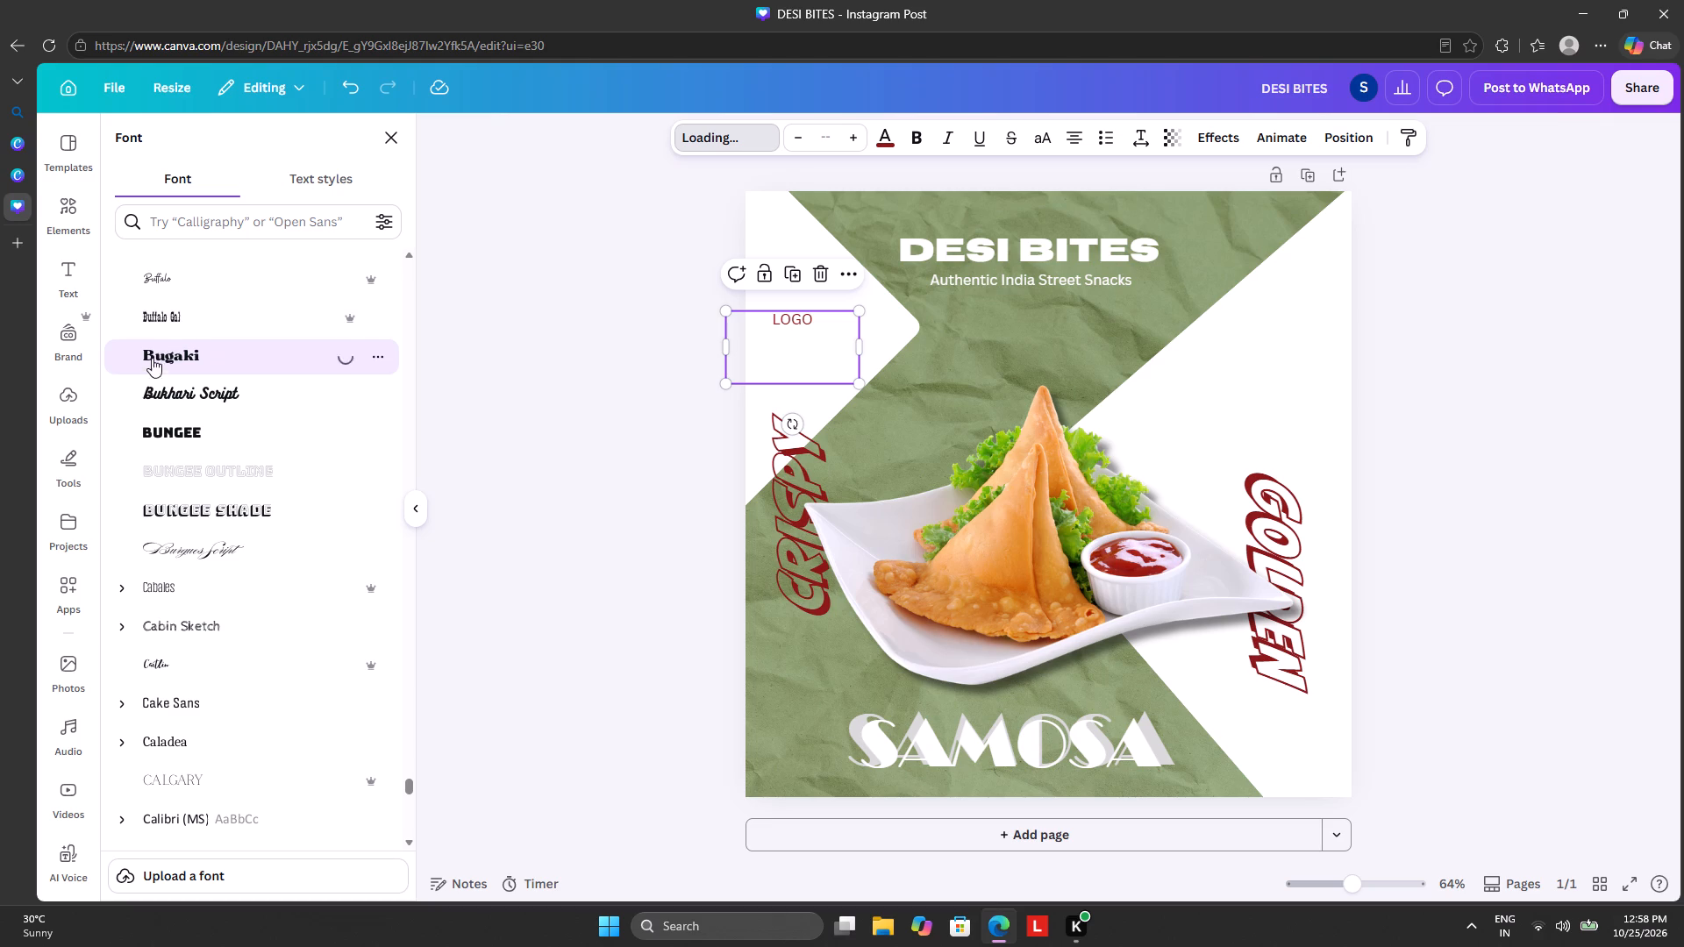
Try the Bukhari Script font on the LOGO text, and set it to Bungee.
{"action": "left_click", "coordinate": [165, 390]}
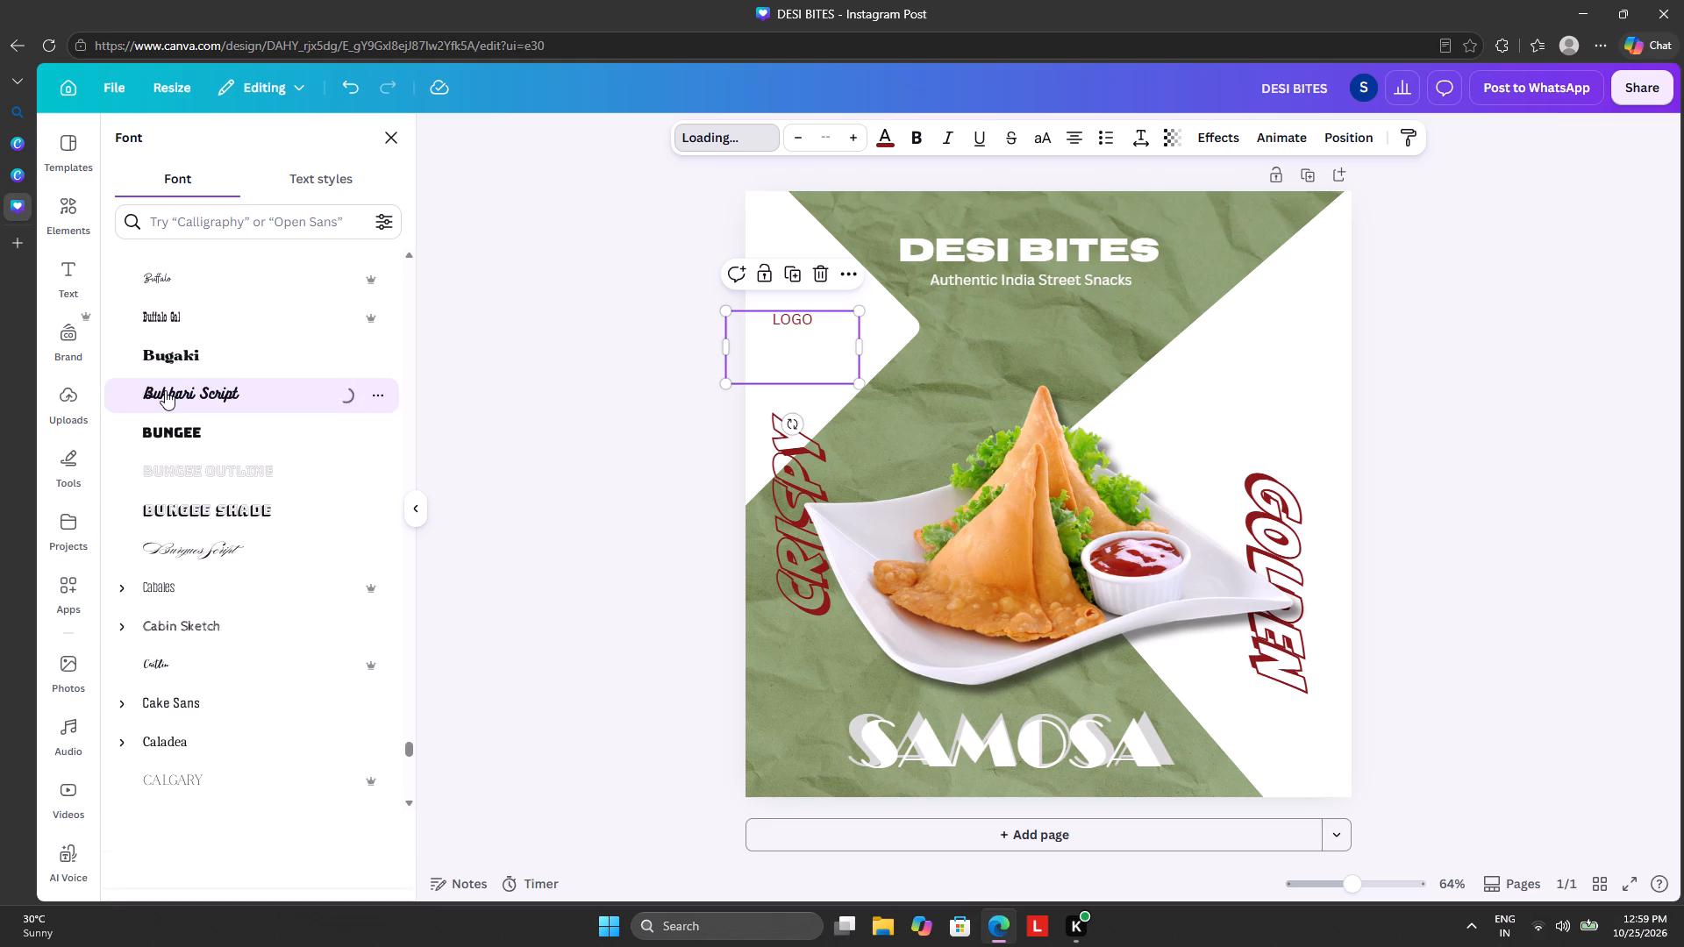
{"action": "left_click", "coordinate": [171, 429]}
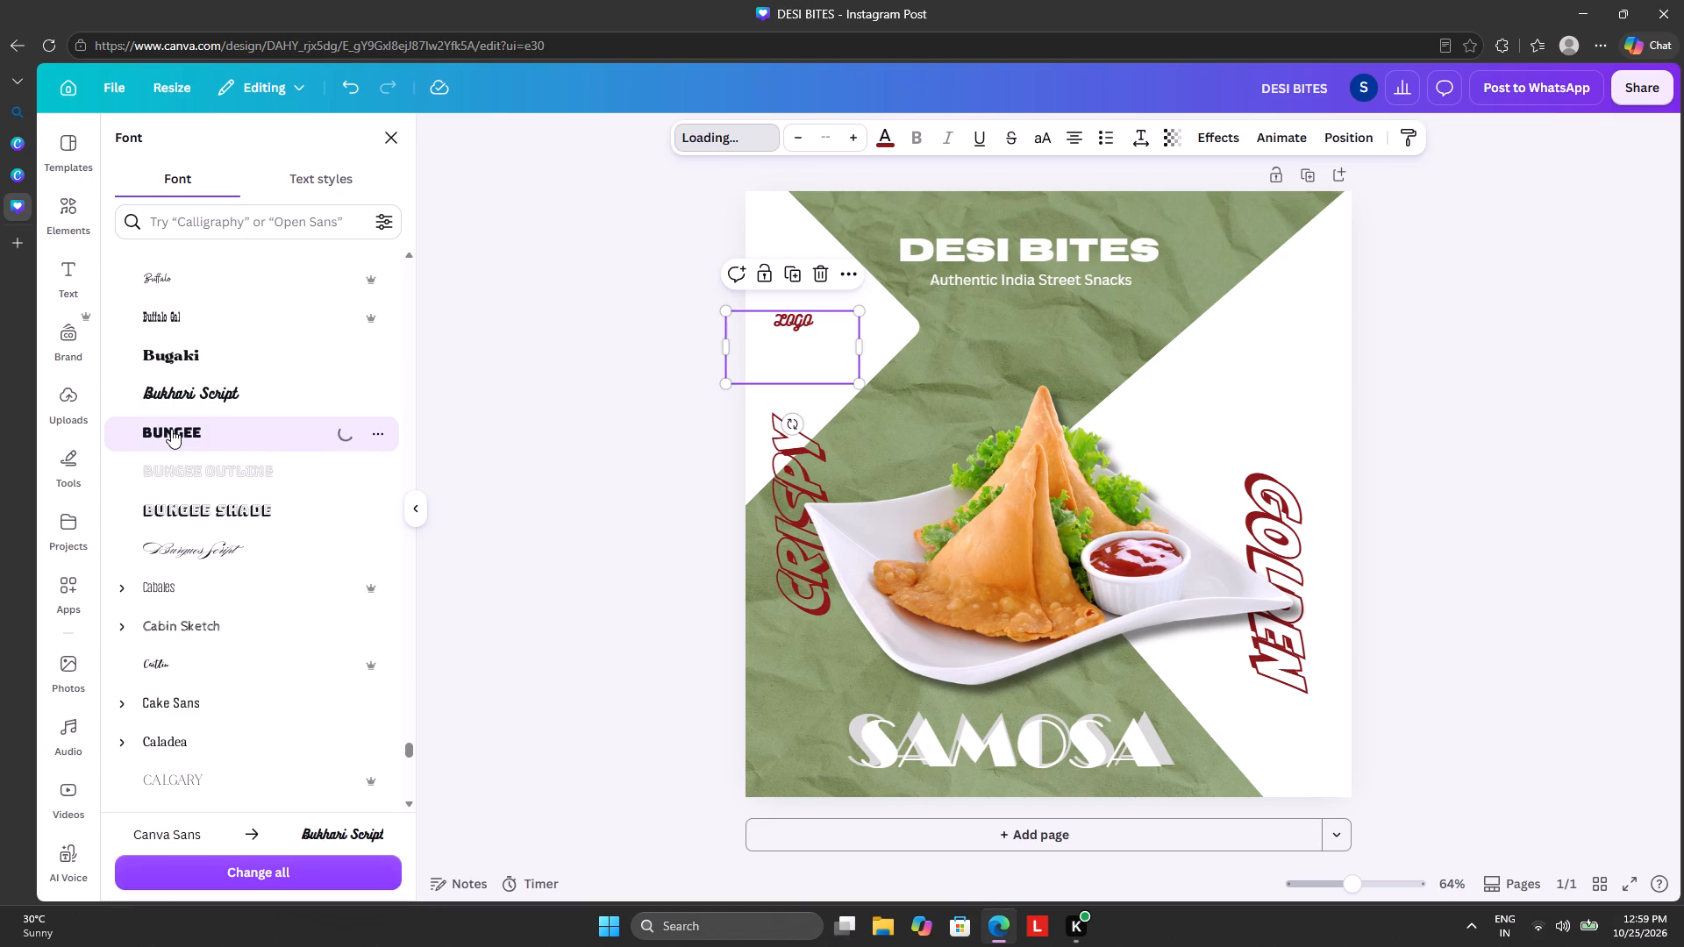
Shift the LOGO text slightly right so it sits more centrally within the white diamond, and deselect it.
{"action": "left_click_drag", "start_coordinate": [791, 361], "coordinate": [810, 360]}
{"action": "left_click", "coordinate": [810, 306]}
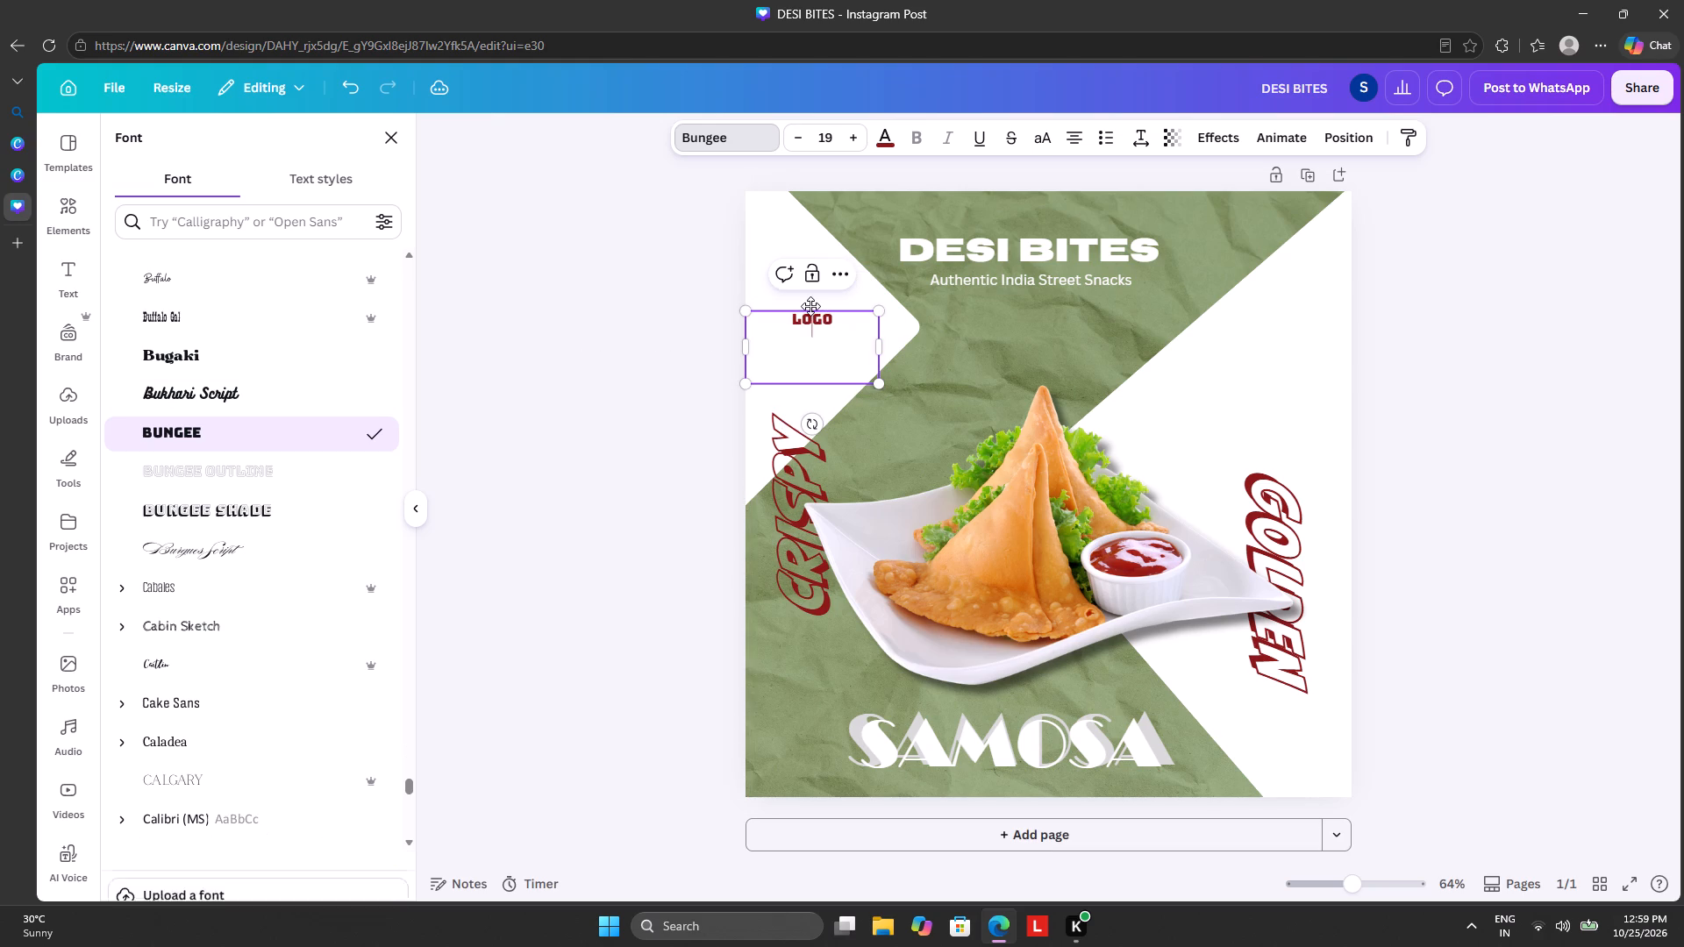
{"action": "left_click_drag", "start_coordinate": [810, 315], "coordinate": [810, 291]}
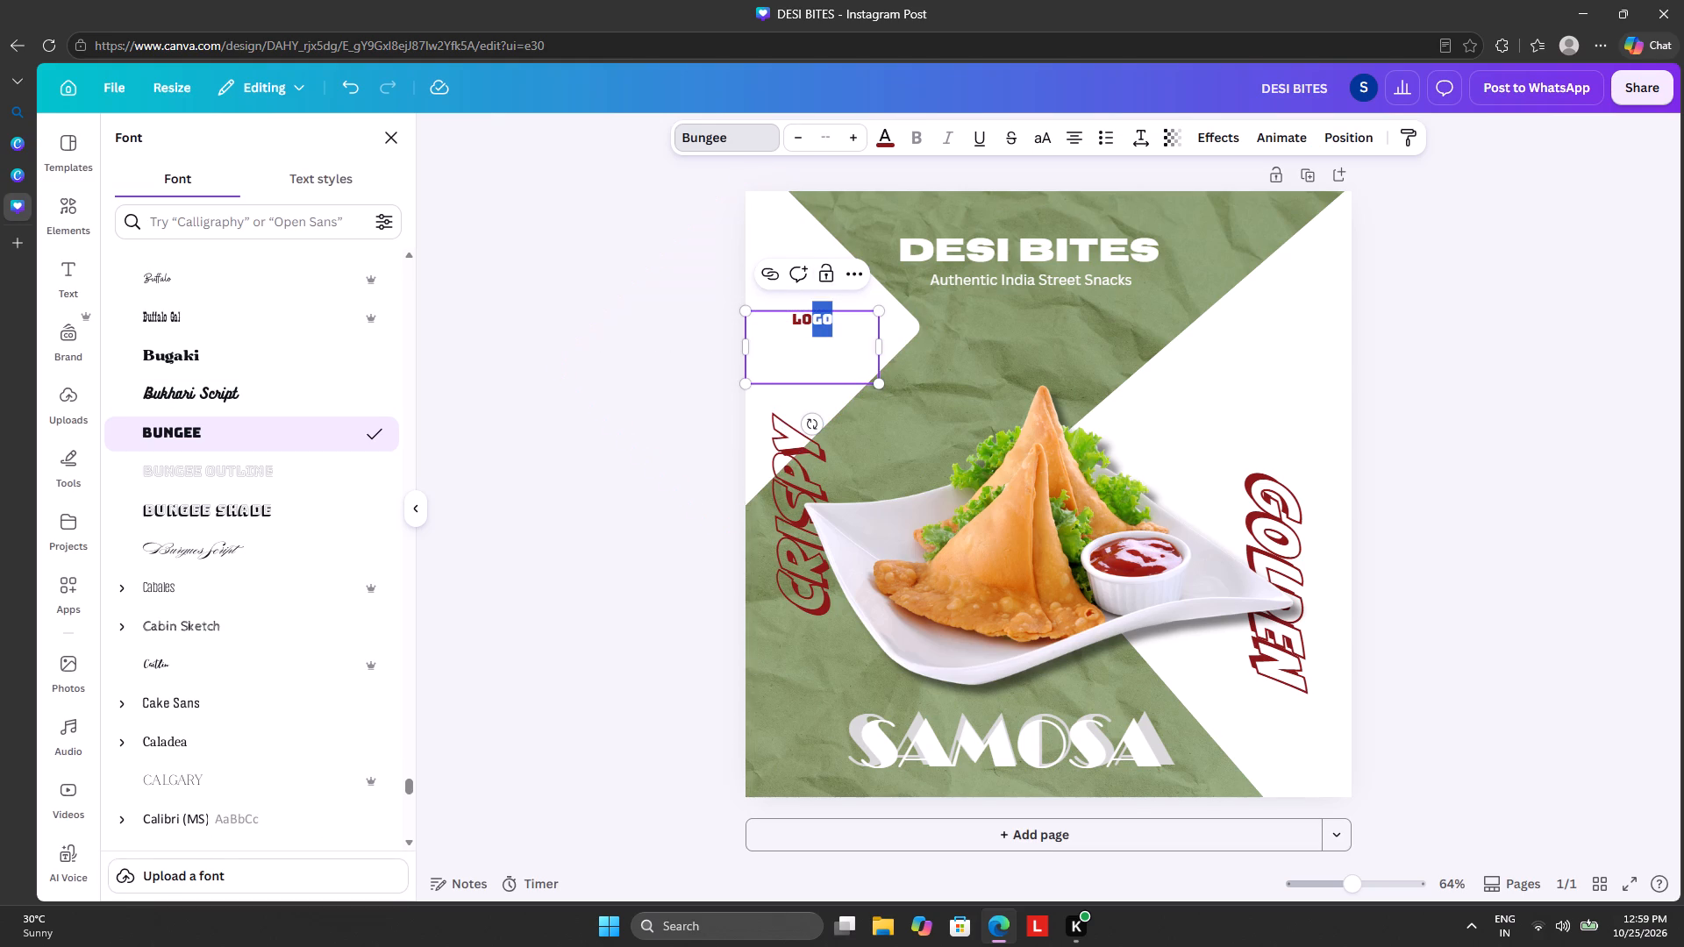
{"action": "left_click", "coordinate": [818, 336]}
{"action": "left_click", "coordinate": [763, 354]}
{"action": "left_click", "coordinate": [624, 386]}
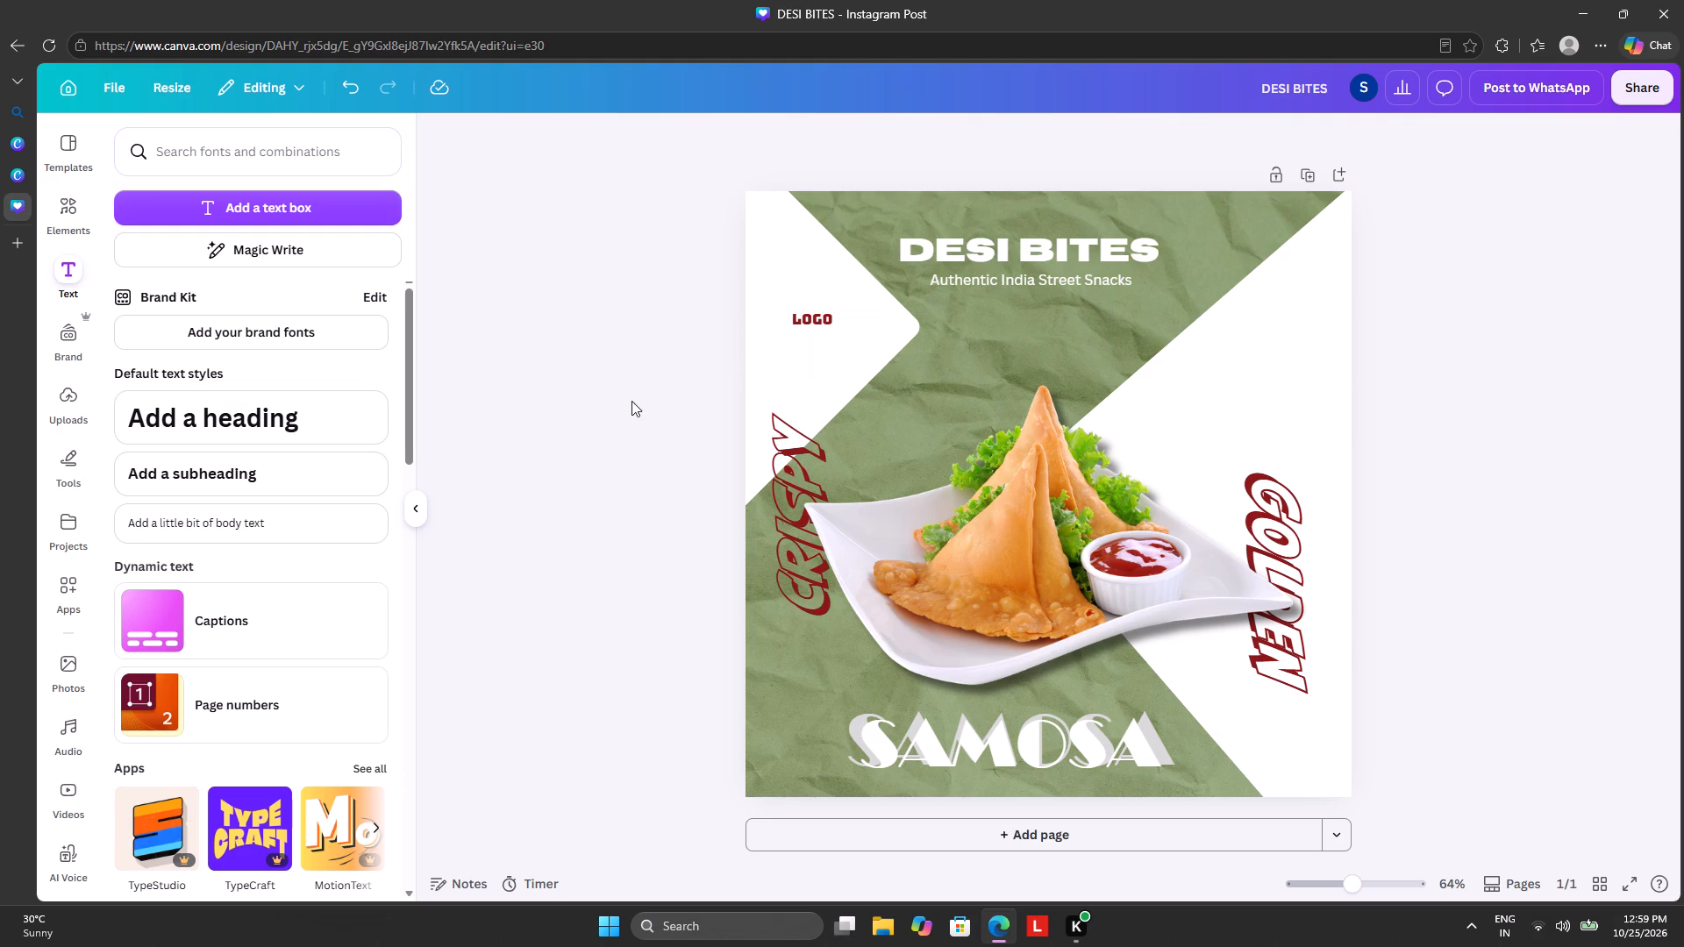
Select the vertical CRISPY text, then the vertical GOLDEN text on the other side of the samosa plate.
{"action": "left_click", "coordinate": [780, 518]}
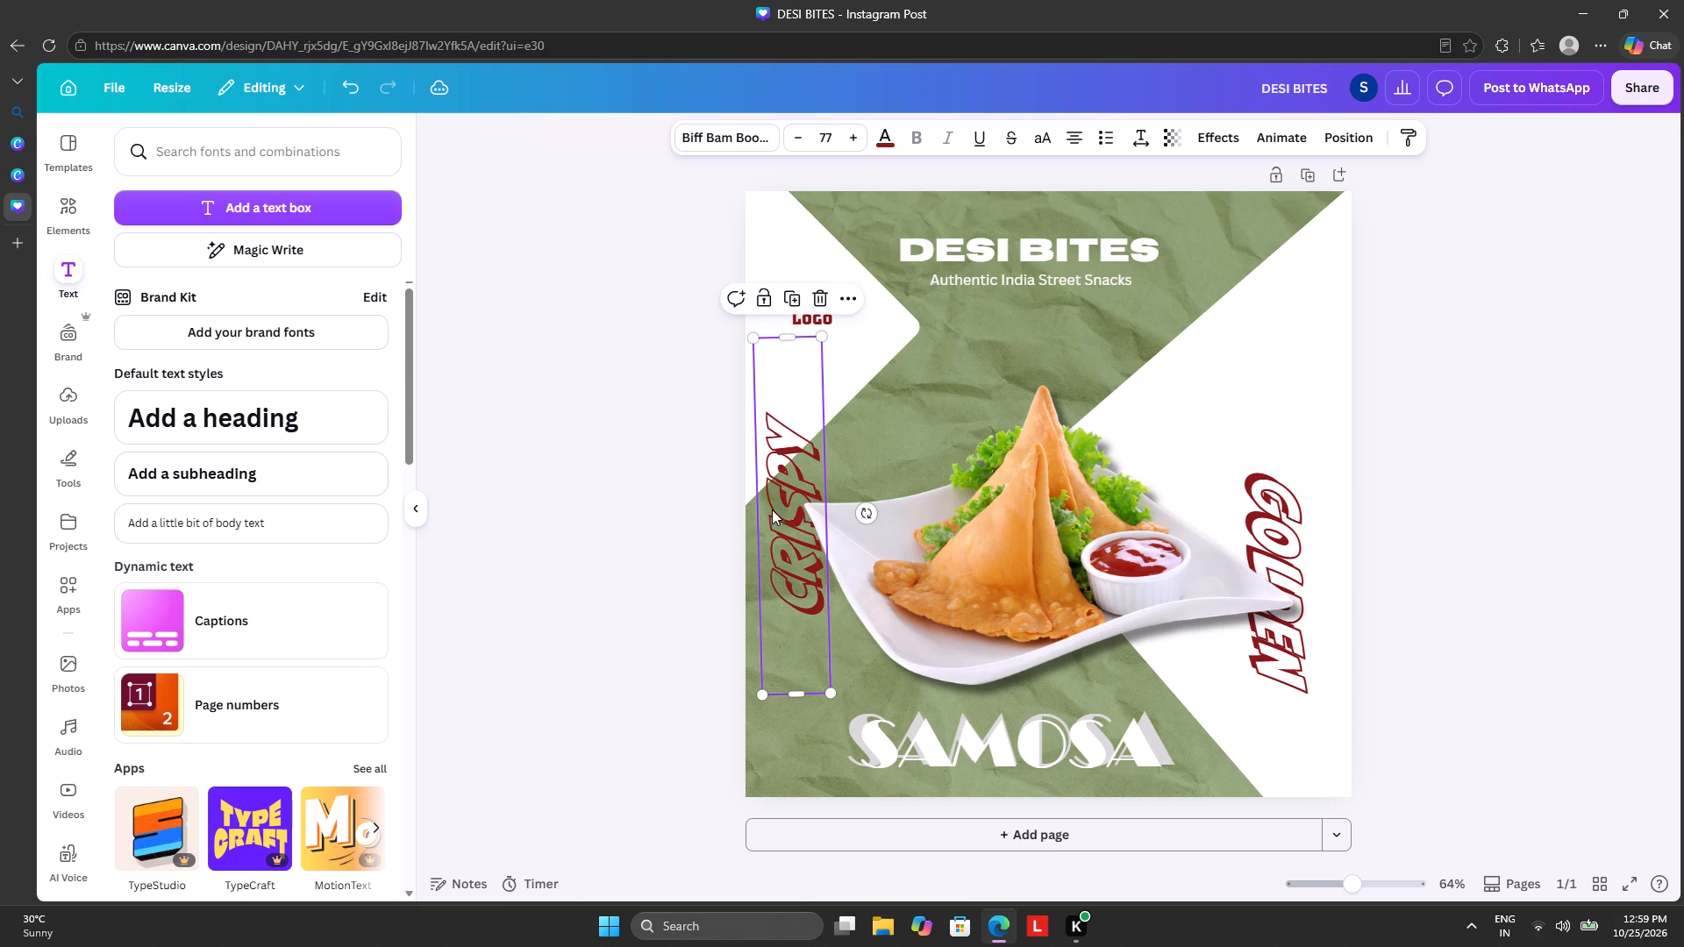
{"action": "left_click", "coordinate": [1277, 534]}
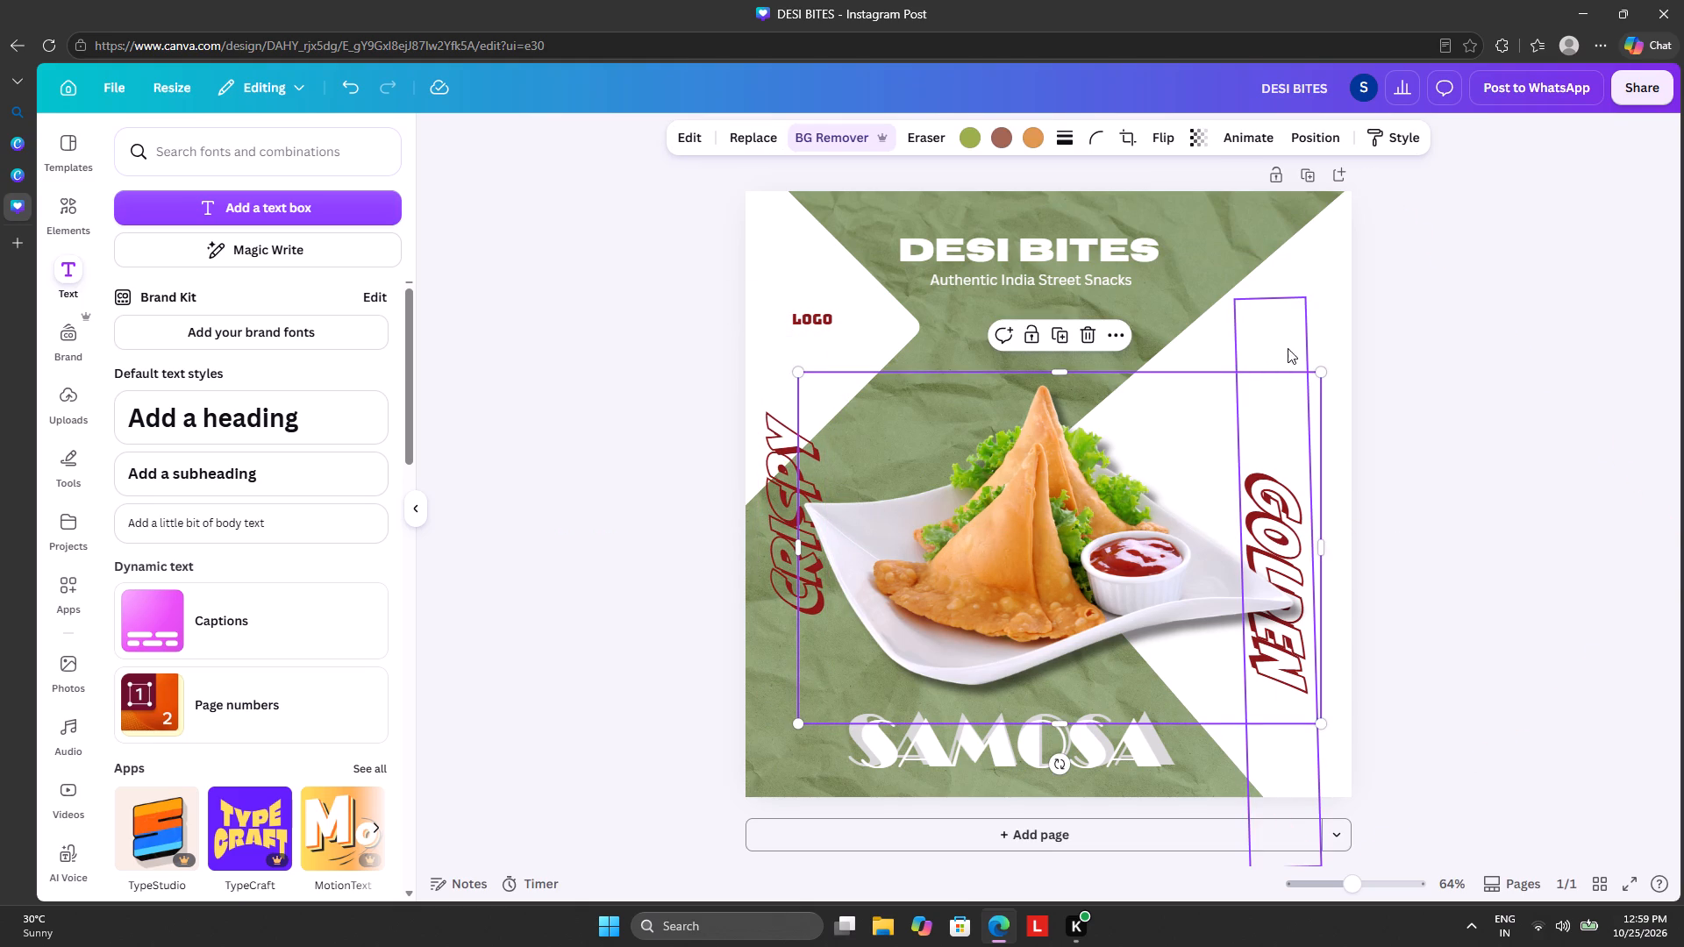
Move the GOLDEN side text slightly lower and closer to the poster's right edge.
{"action": "left_click_drag", "start_coordinate": [1274, 352], "coordinate": [1268, 350]}
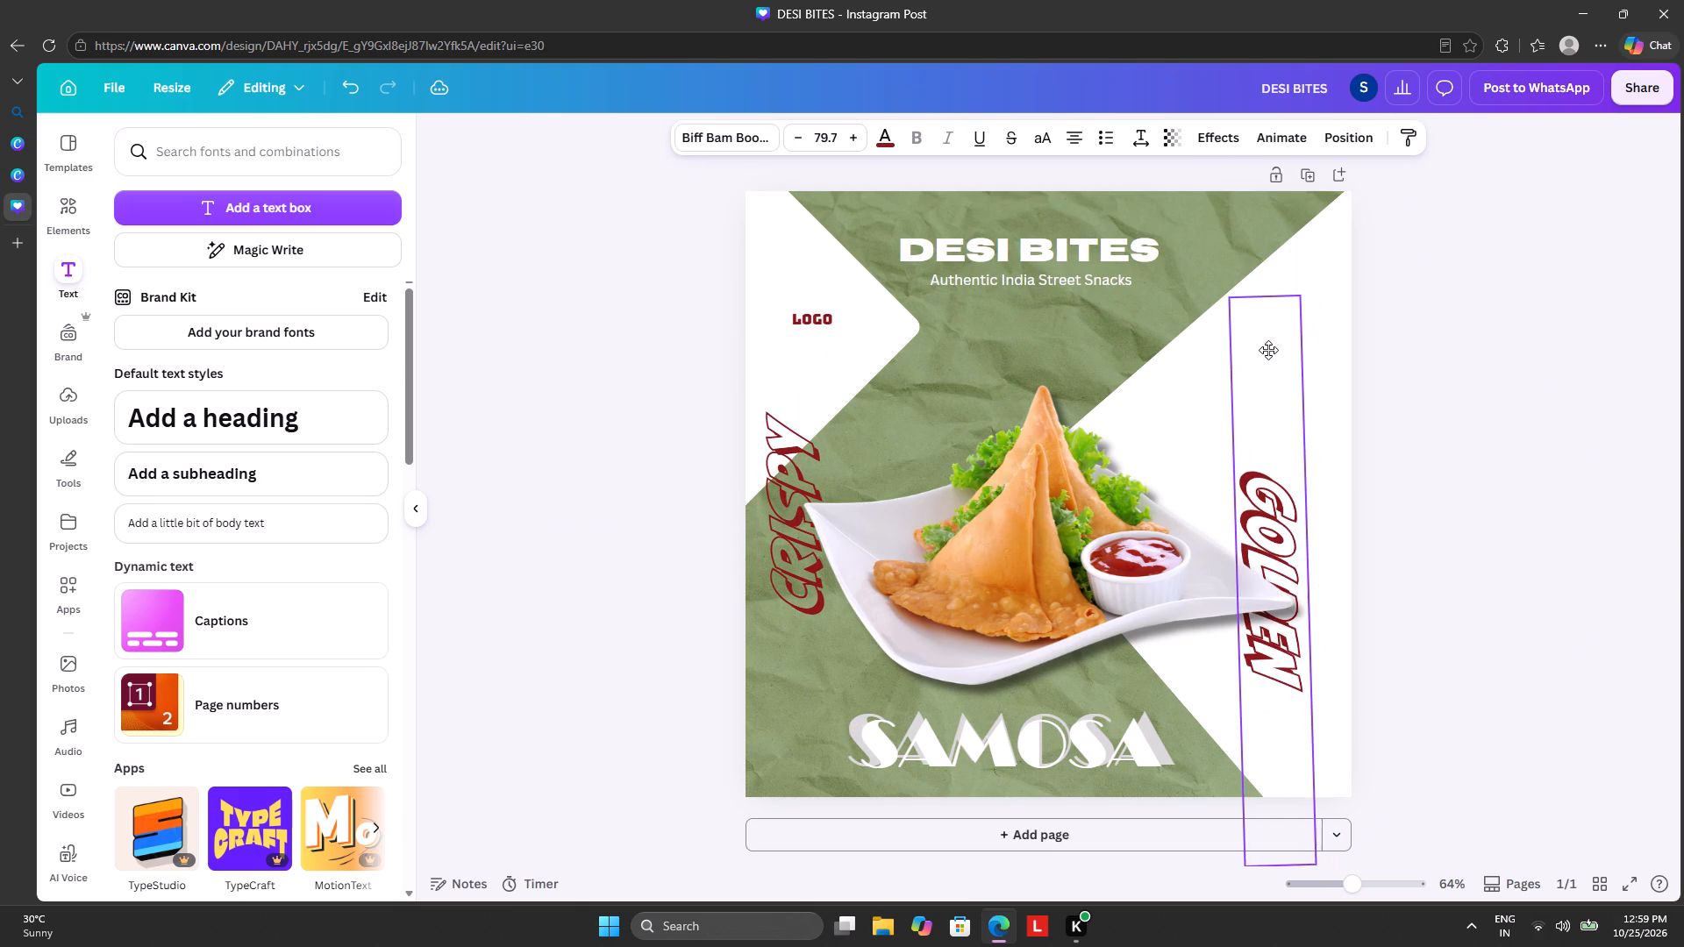
{"action": "left_click_drag", "start_coordinate": [1268, 350], "coordinate": [1279, 396]}
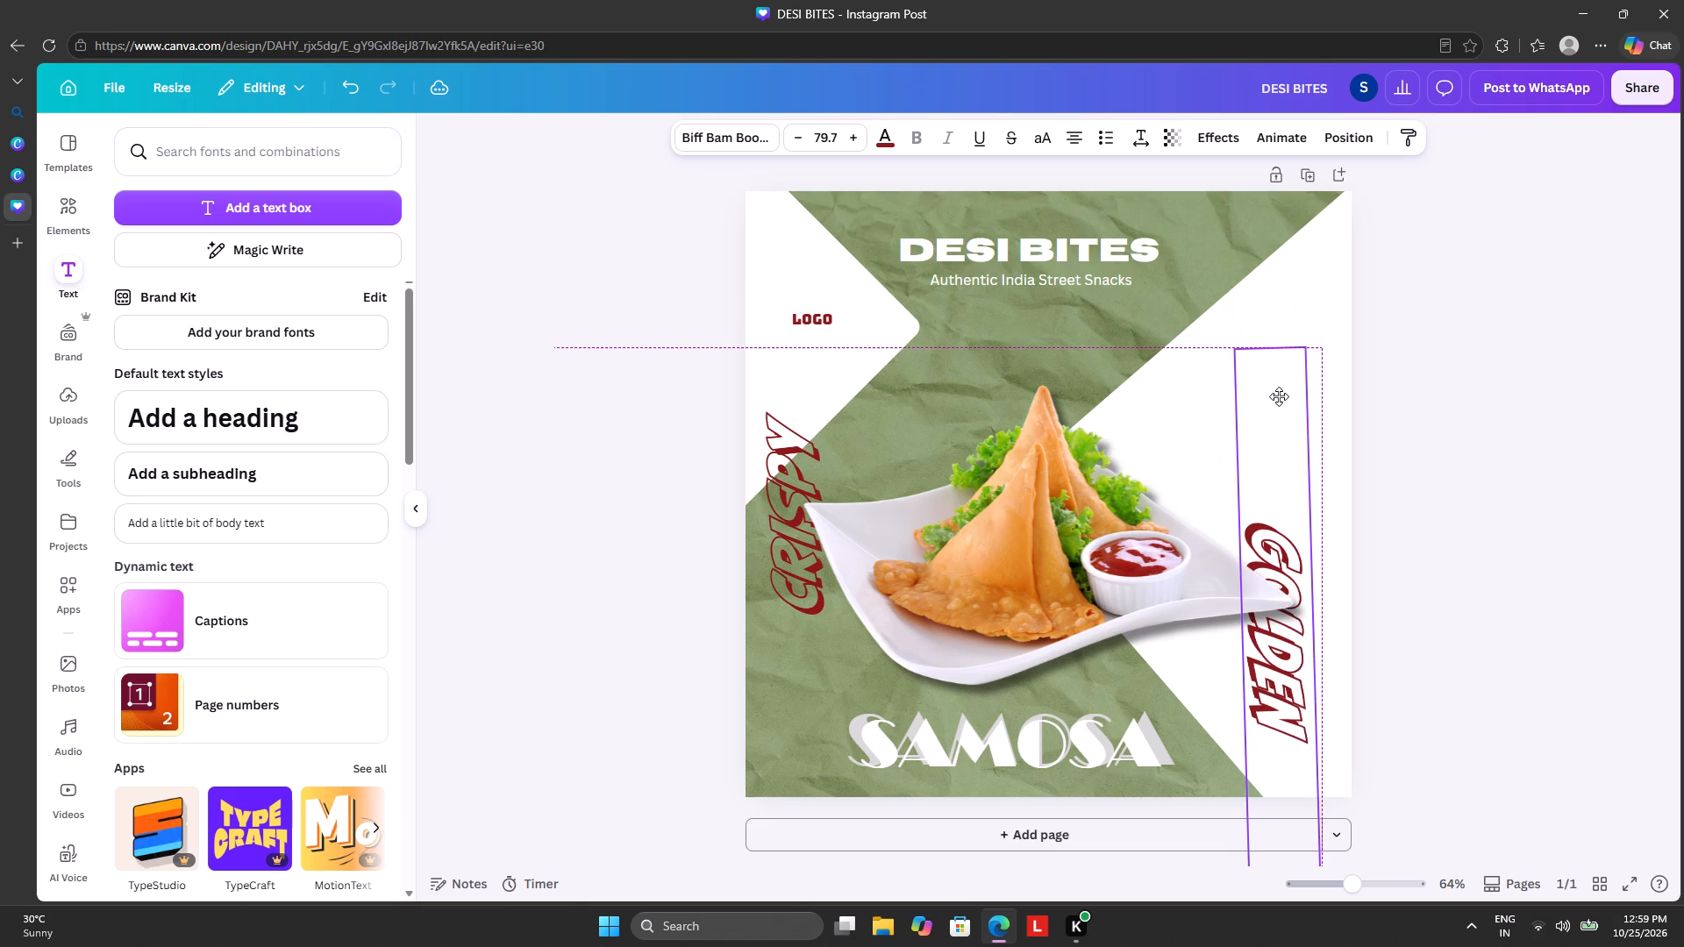
{"action": "left_click_drag", "start_coordinate": [1279, 396], "coordinate": [1283, 395]}
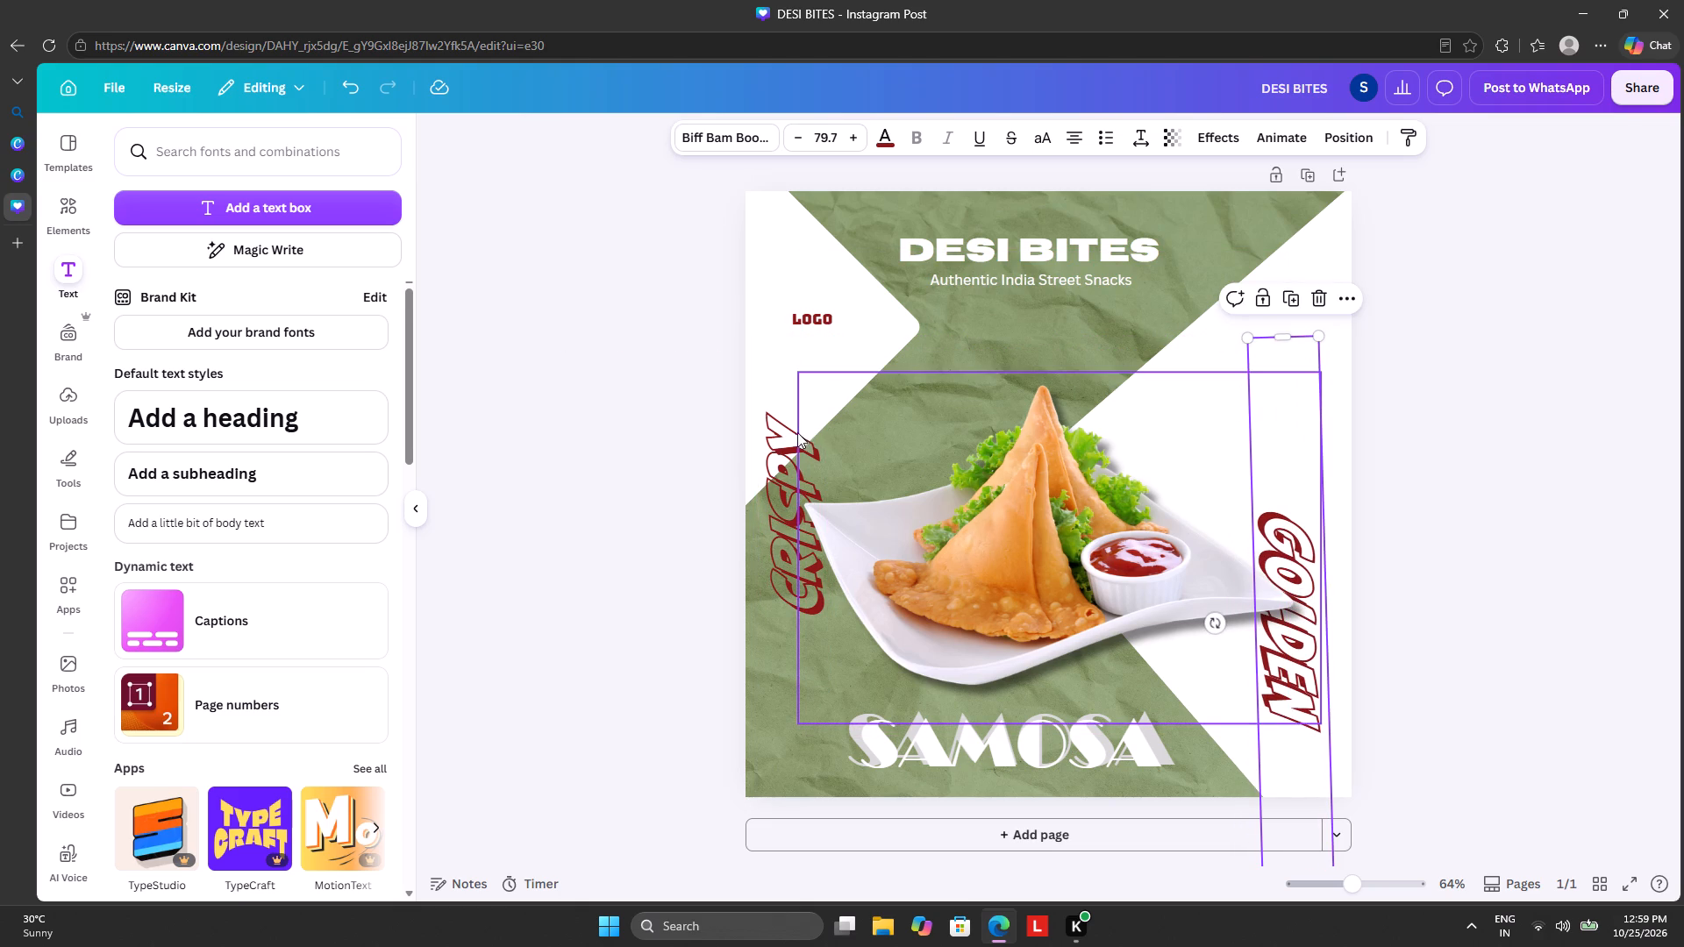
Move the CRISPY side text slightly up and closer to the poster's left edge, and deselect it.
{"action": "left_click_drag", "start_coordinate": [785, 437], "coordinate": [782, 417]}
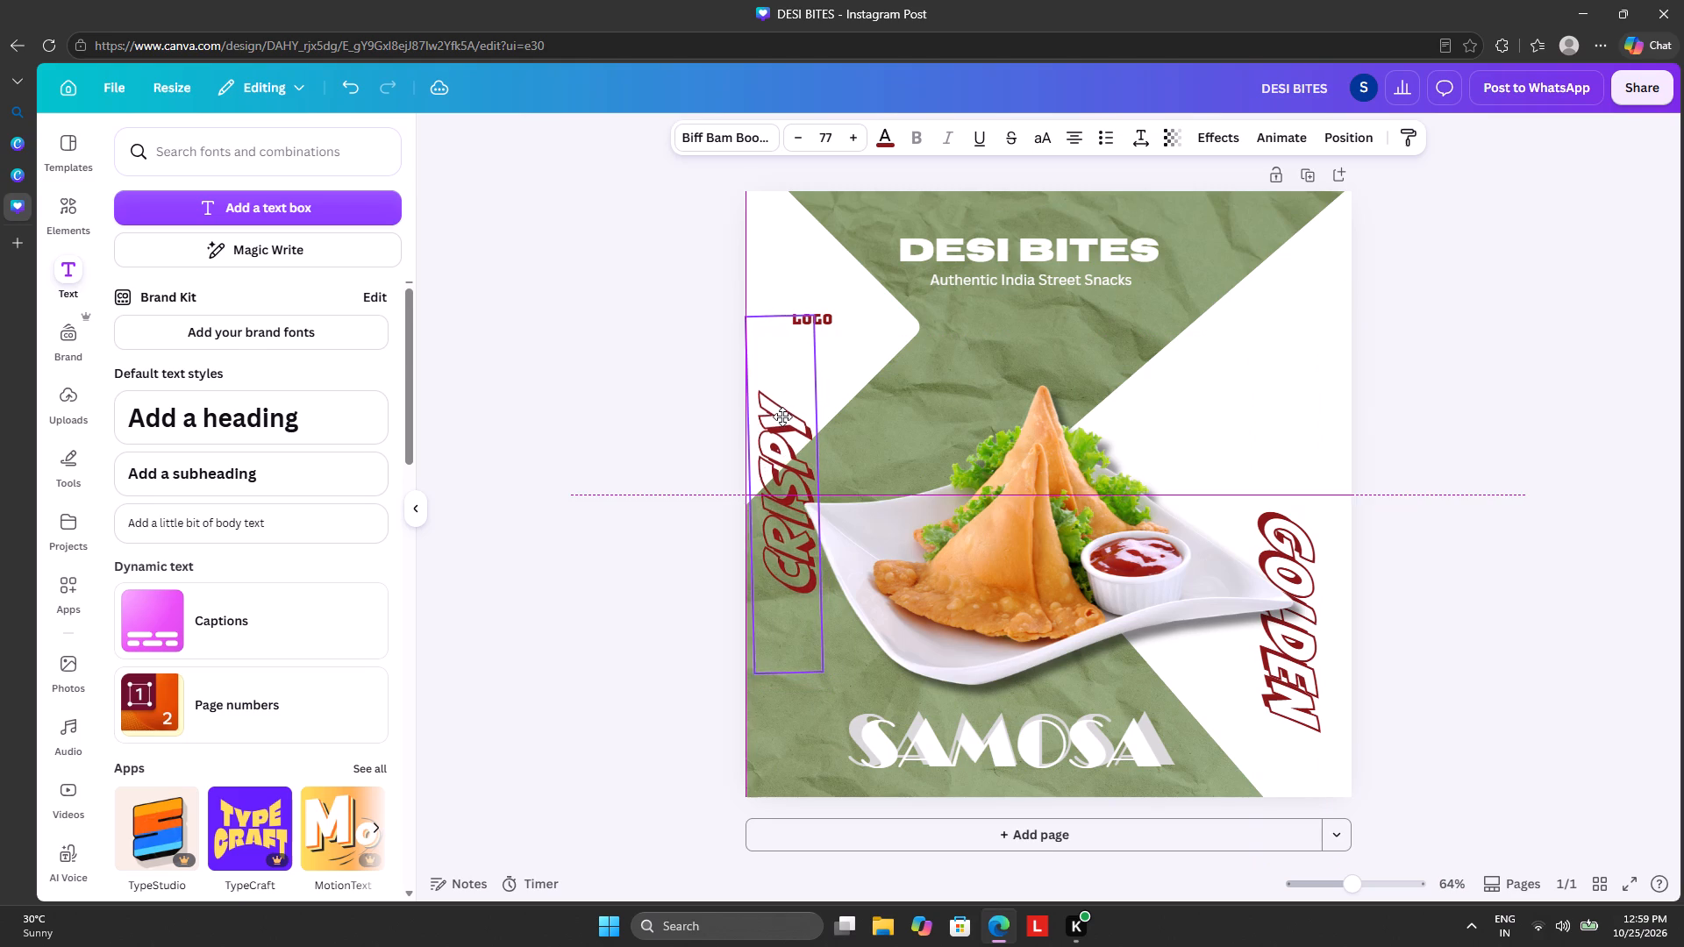
{"action": "left_click_drag", "start_coordinate": [782, 417], "coordinate": [781, 422]}
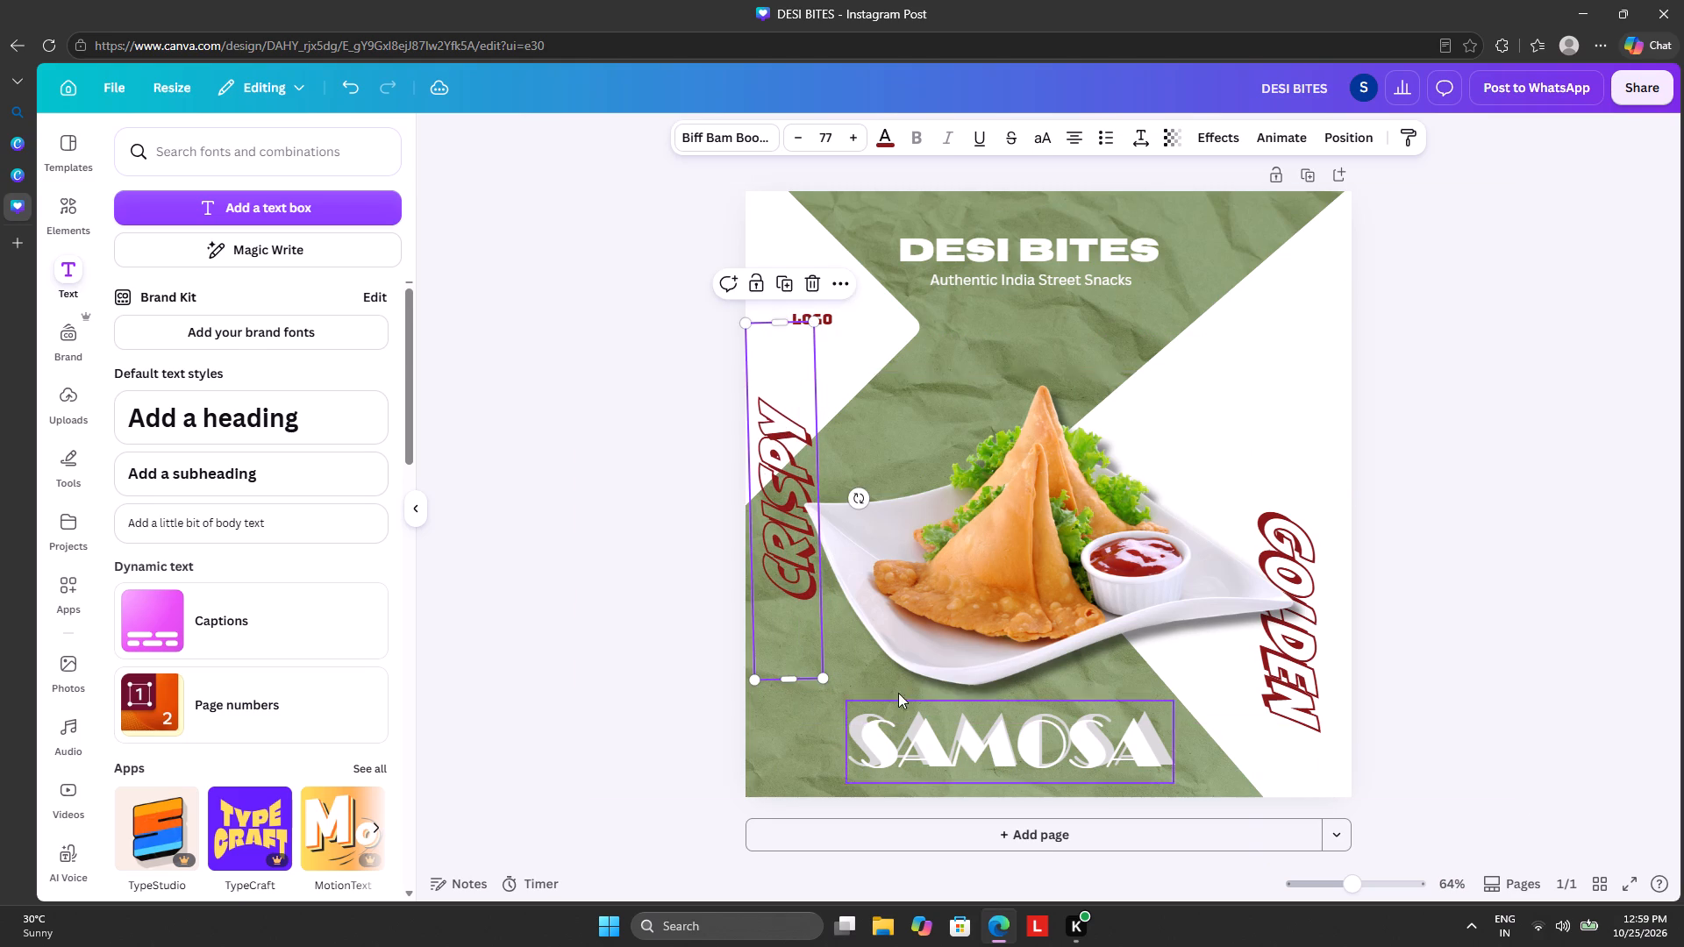
{"action": "left_click", "coordinate": [655, 537]}
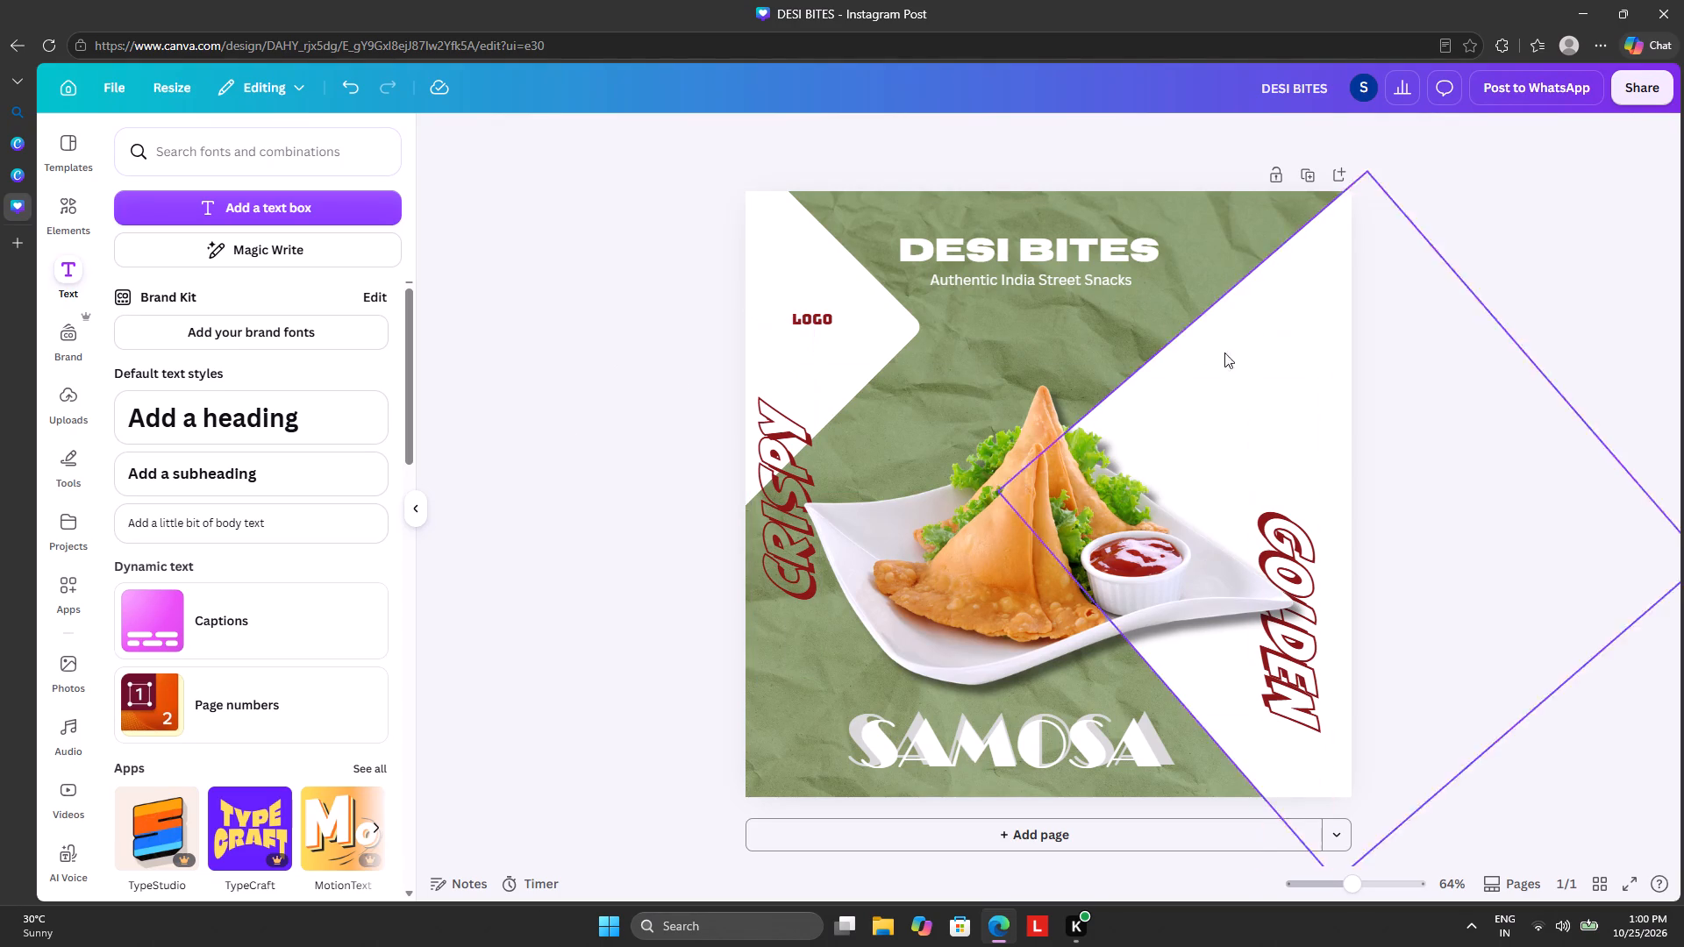
Select the SAMOSA text at the poster's bottom and browse the font list for alternative typefaces.
{"action": "left_click", "coordinate": [906, 743]}
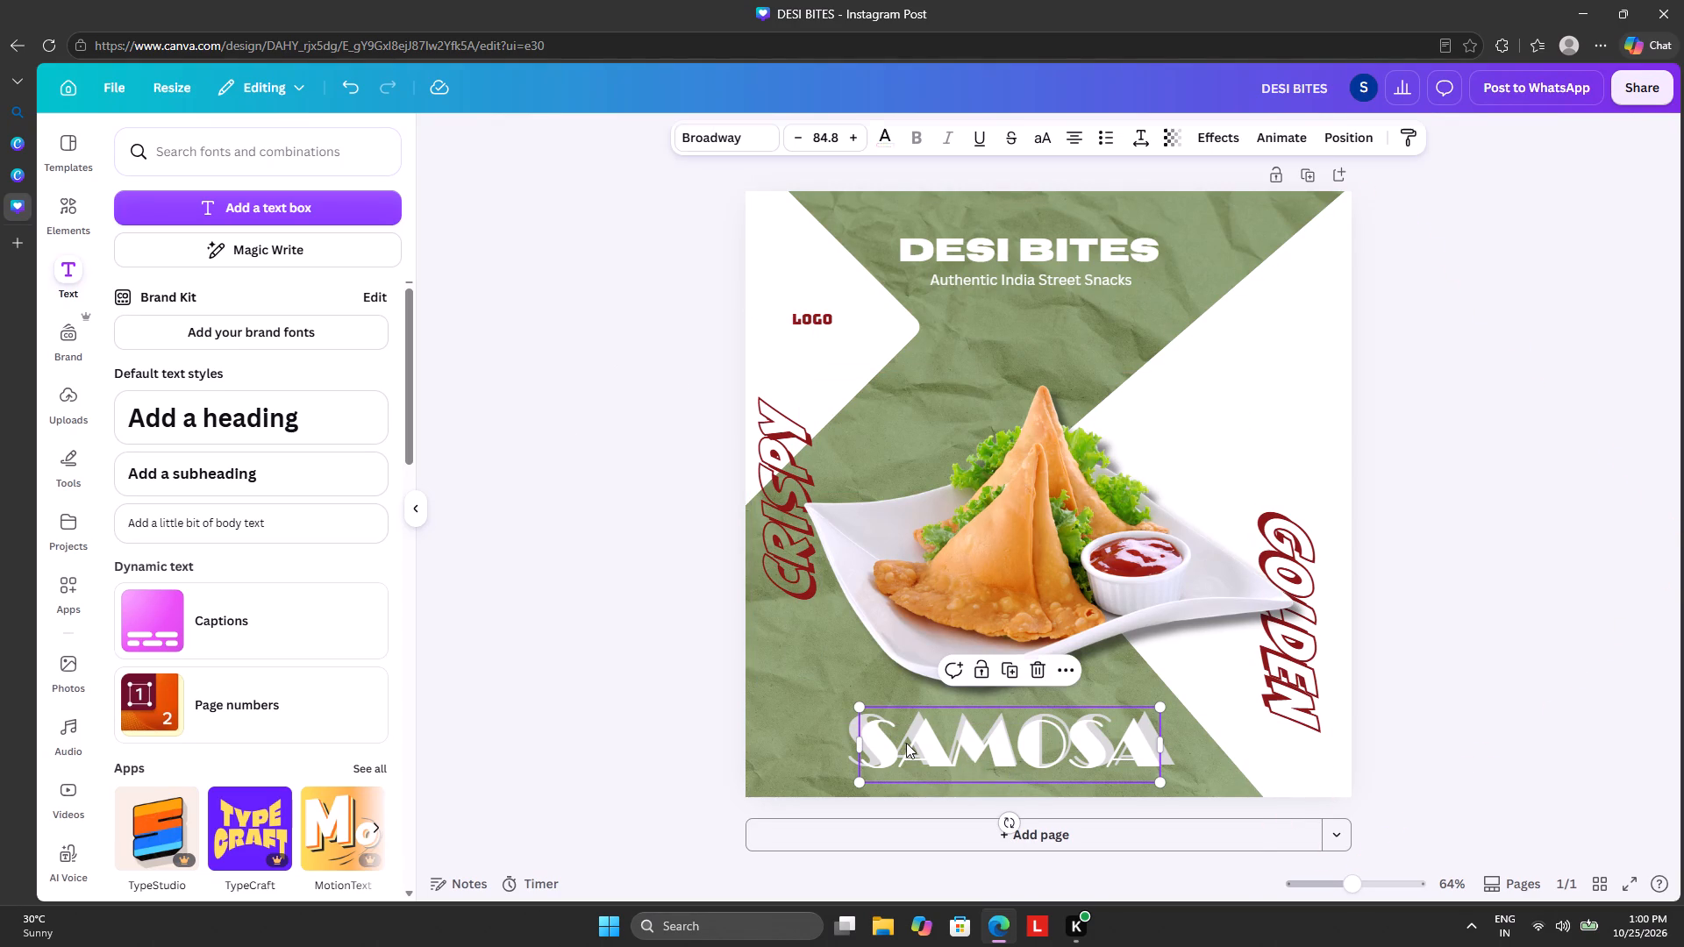
{"action": "left_click", "coordinate": [691, 139]}
{"action": "scroll", "coordinate": [118, 491], "scroll_direction": "down", "scroll_amount": 6}
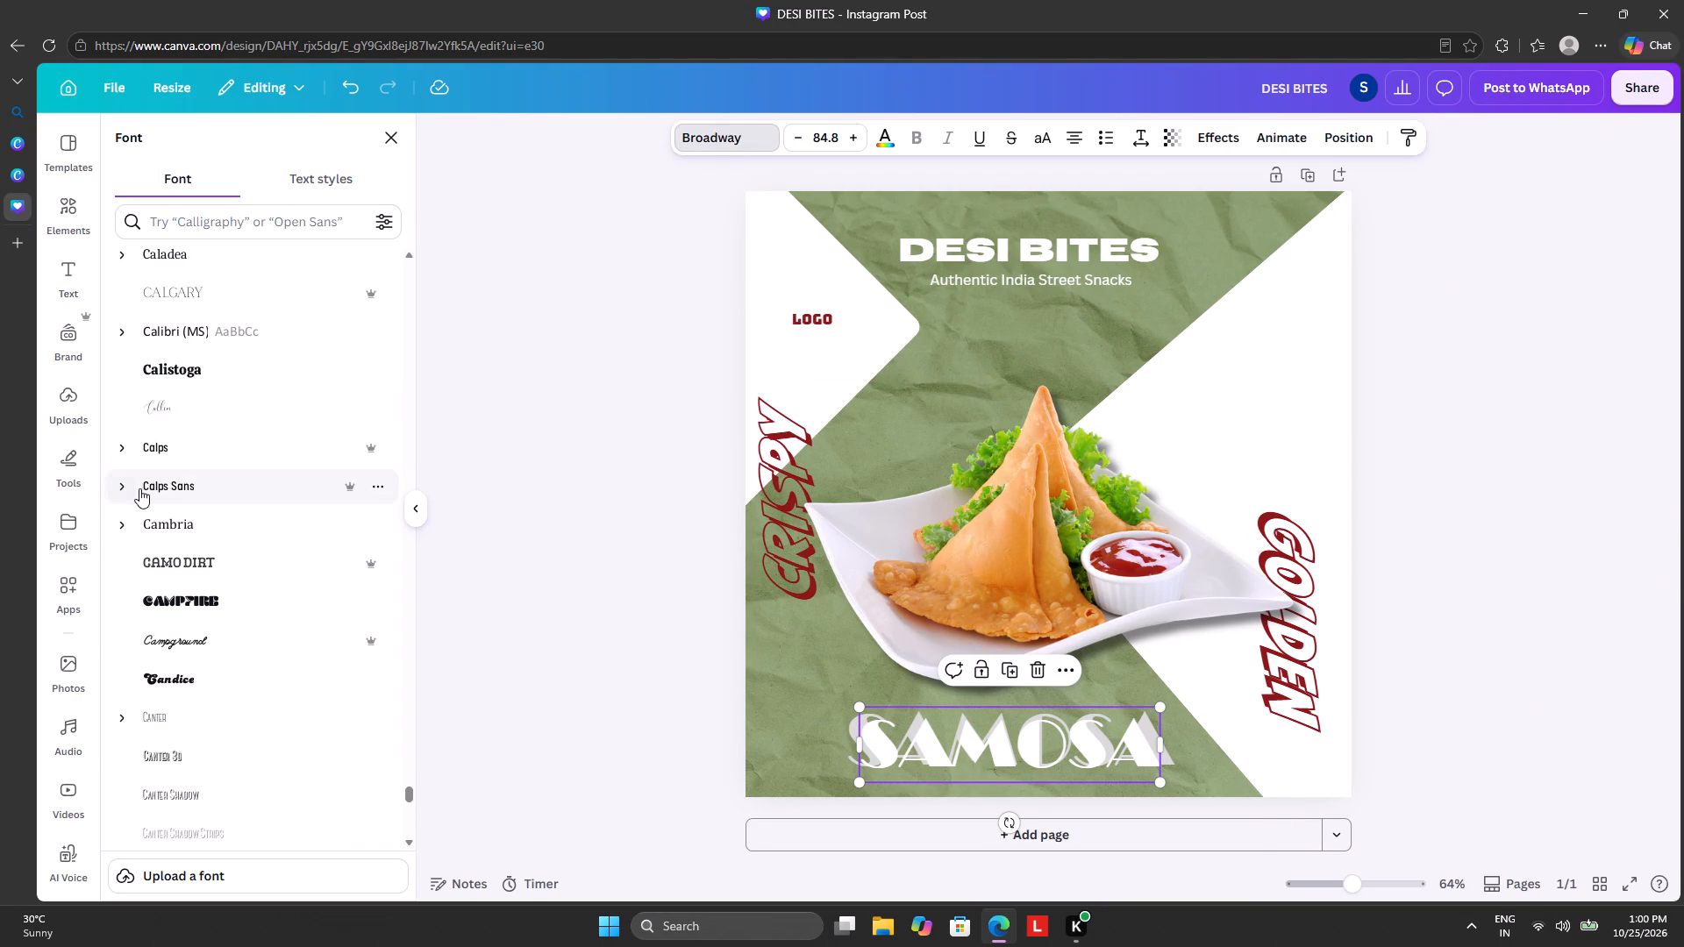
{"action": "scroll", "coordinate": [140, 488], "scroll_direction": "down", "scroll_amount": 5}
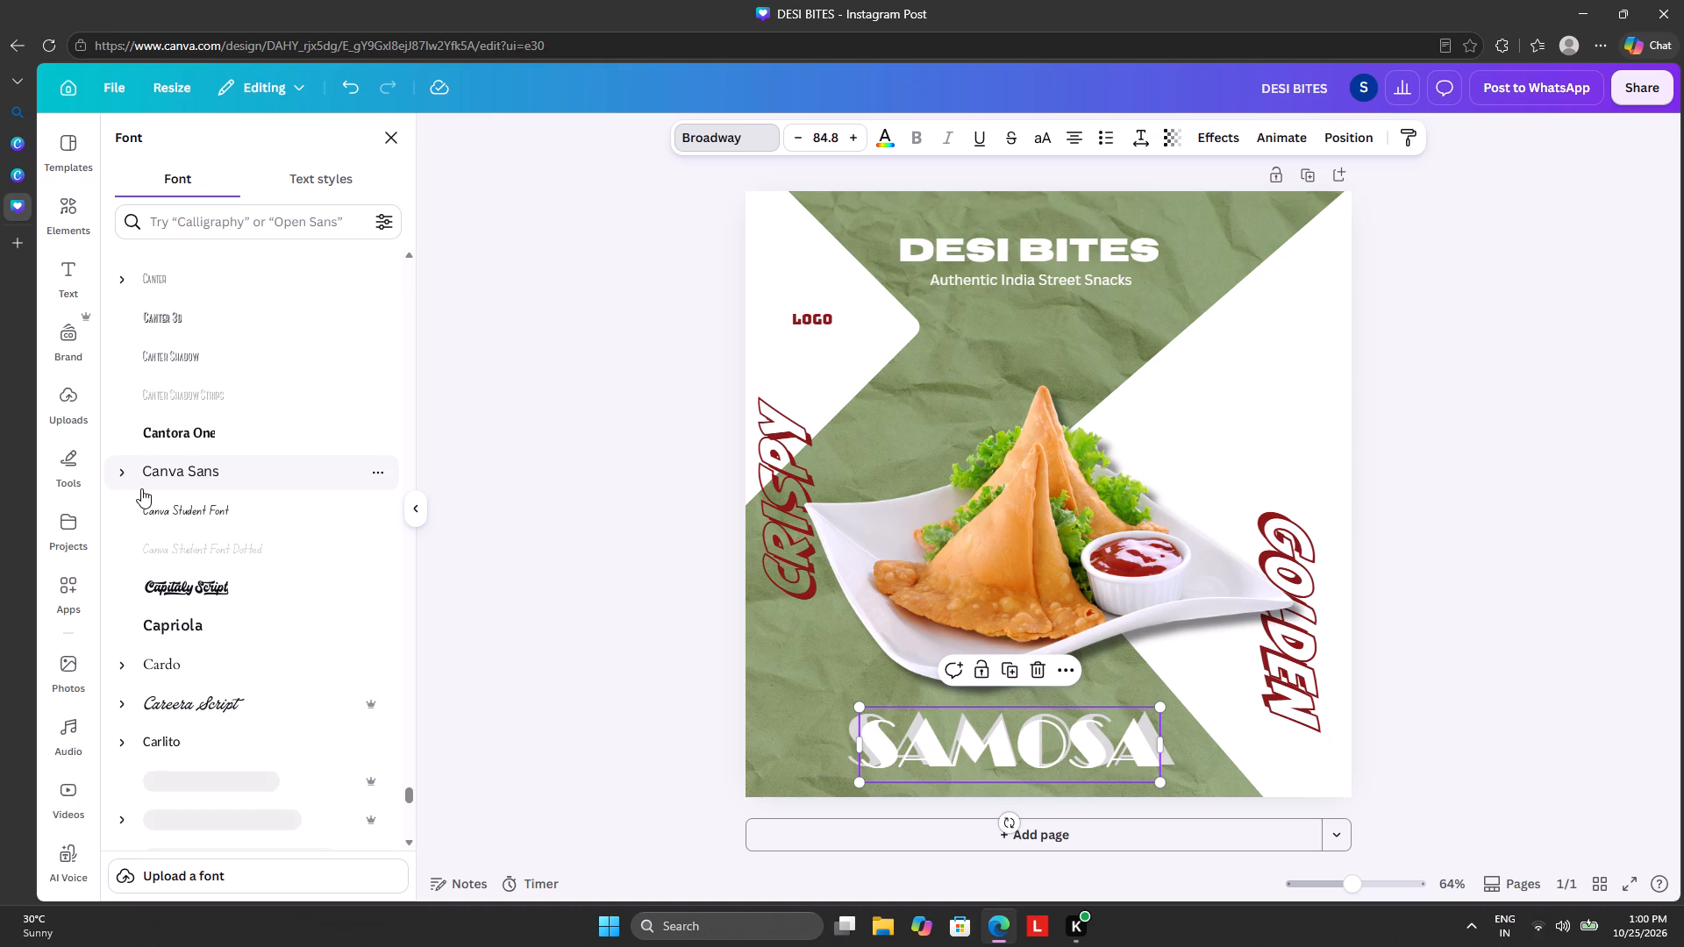
{"action": "scroll", "coordinate": [225, 459], "scroll_direction": "down", "scroll_amount": 2}
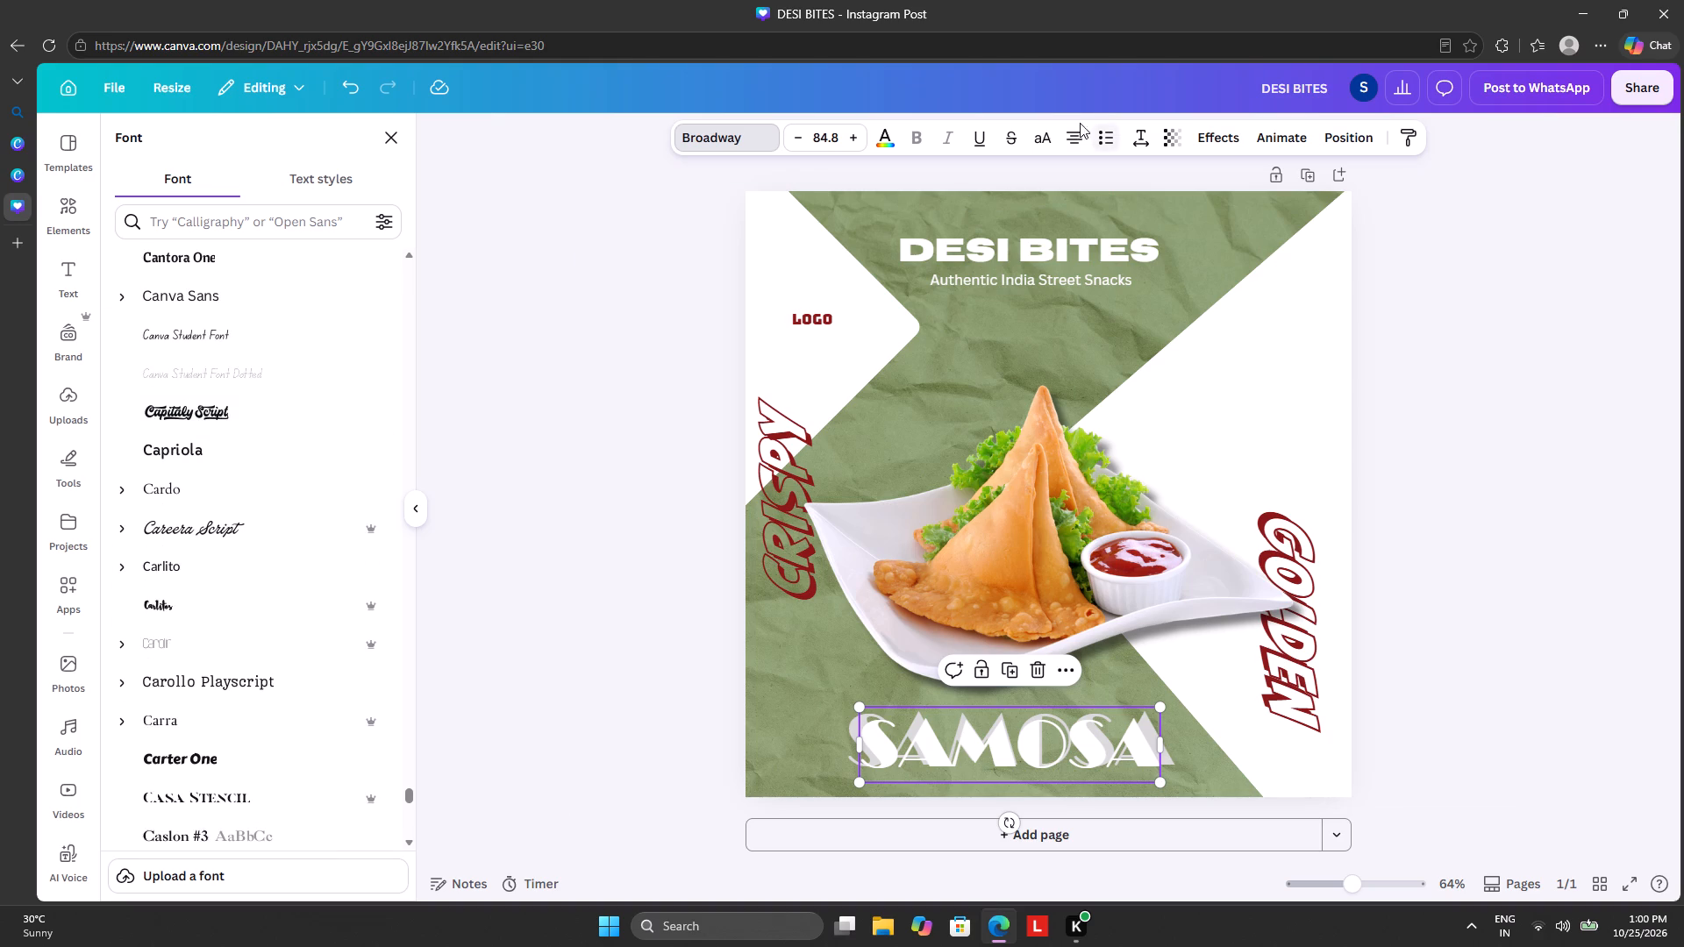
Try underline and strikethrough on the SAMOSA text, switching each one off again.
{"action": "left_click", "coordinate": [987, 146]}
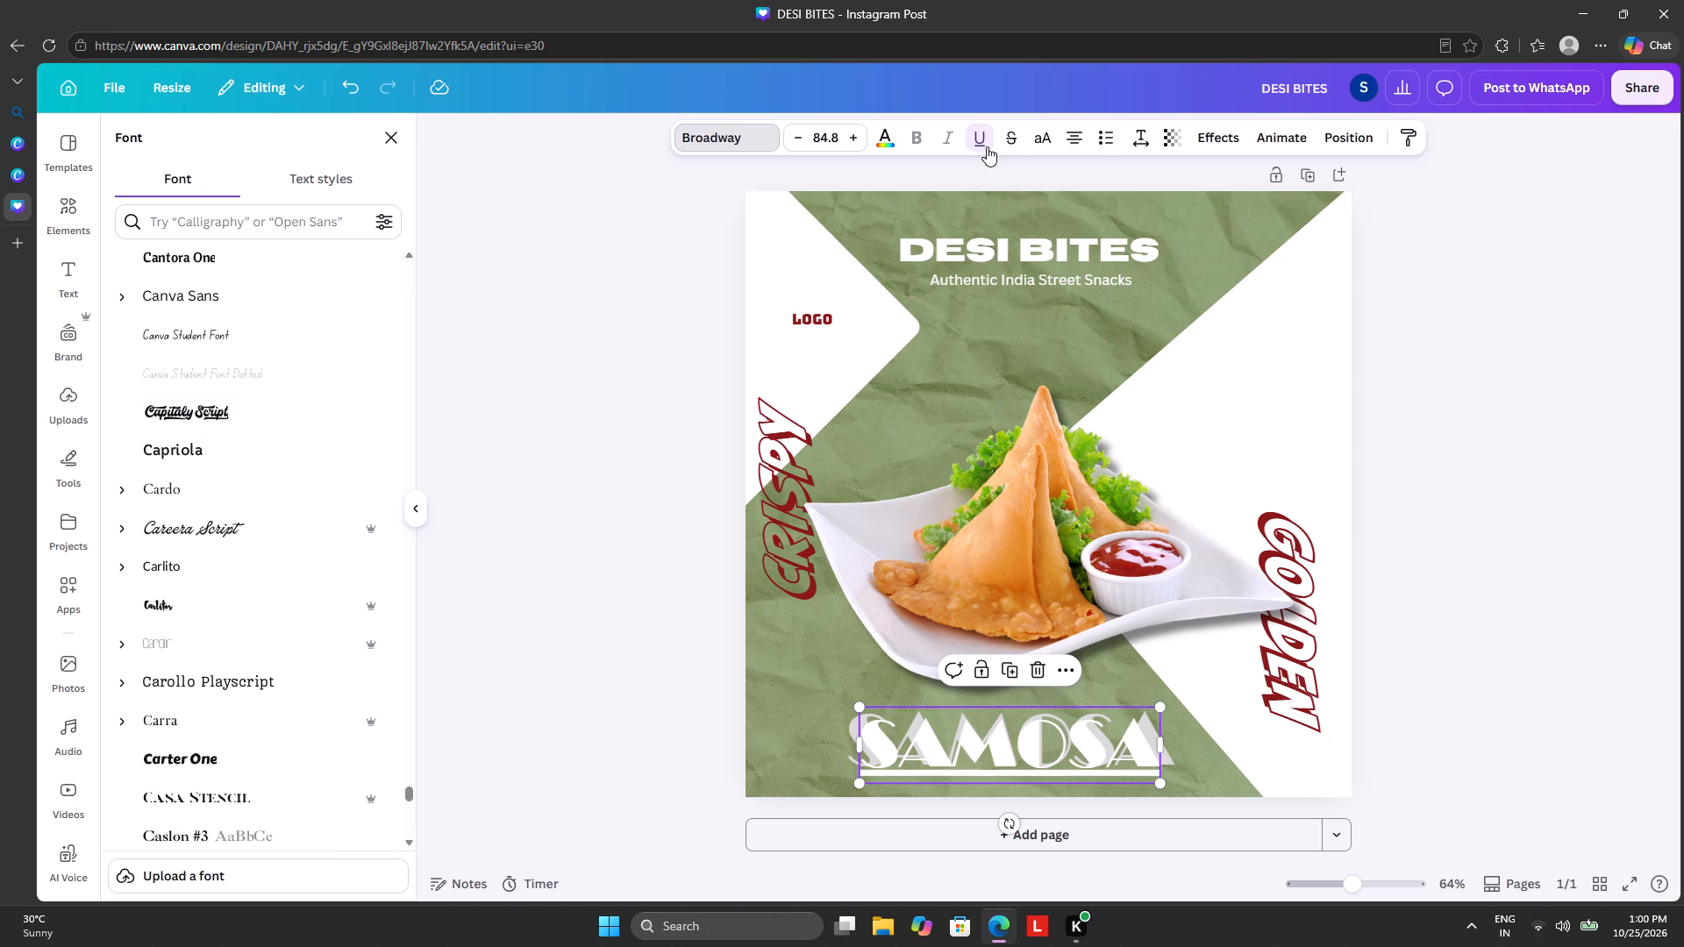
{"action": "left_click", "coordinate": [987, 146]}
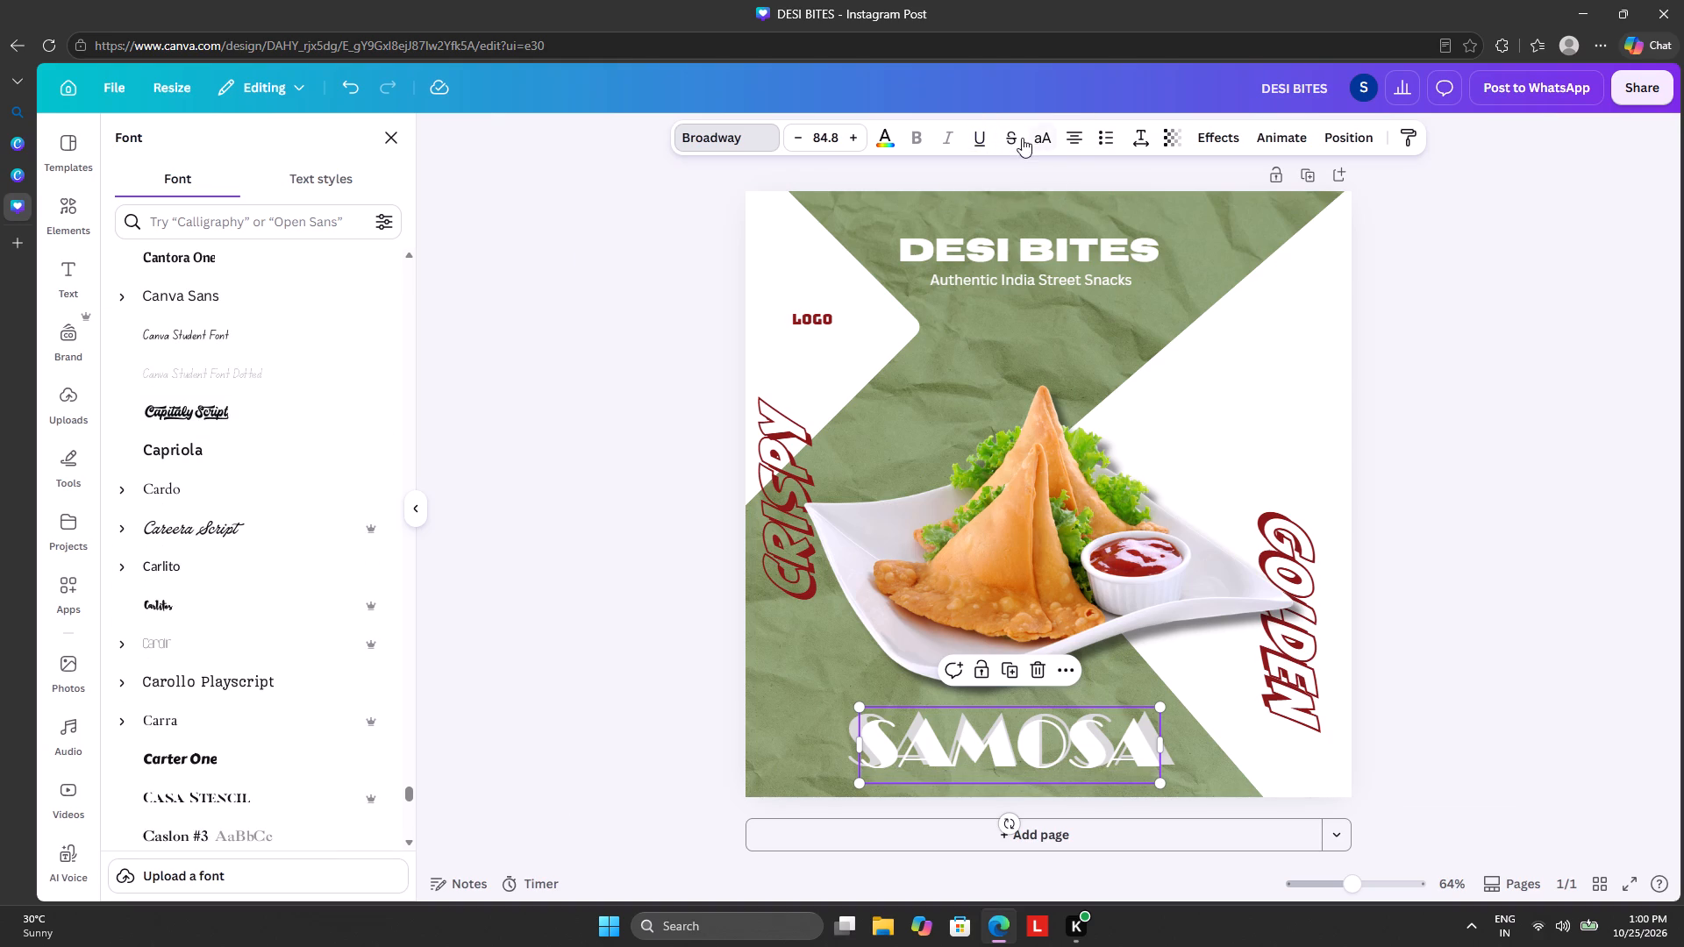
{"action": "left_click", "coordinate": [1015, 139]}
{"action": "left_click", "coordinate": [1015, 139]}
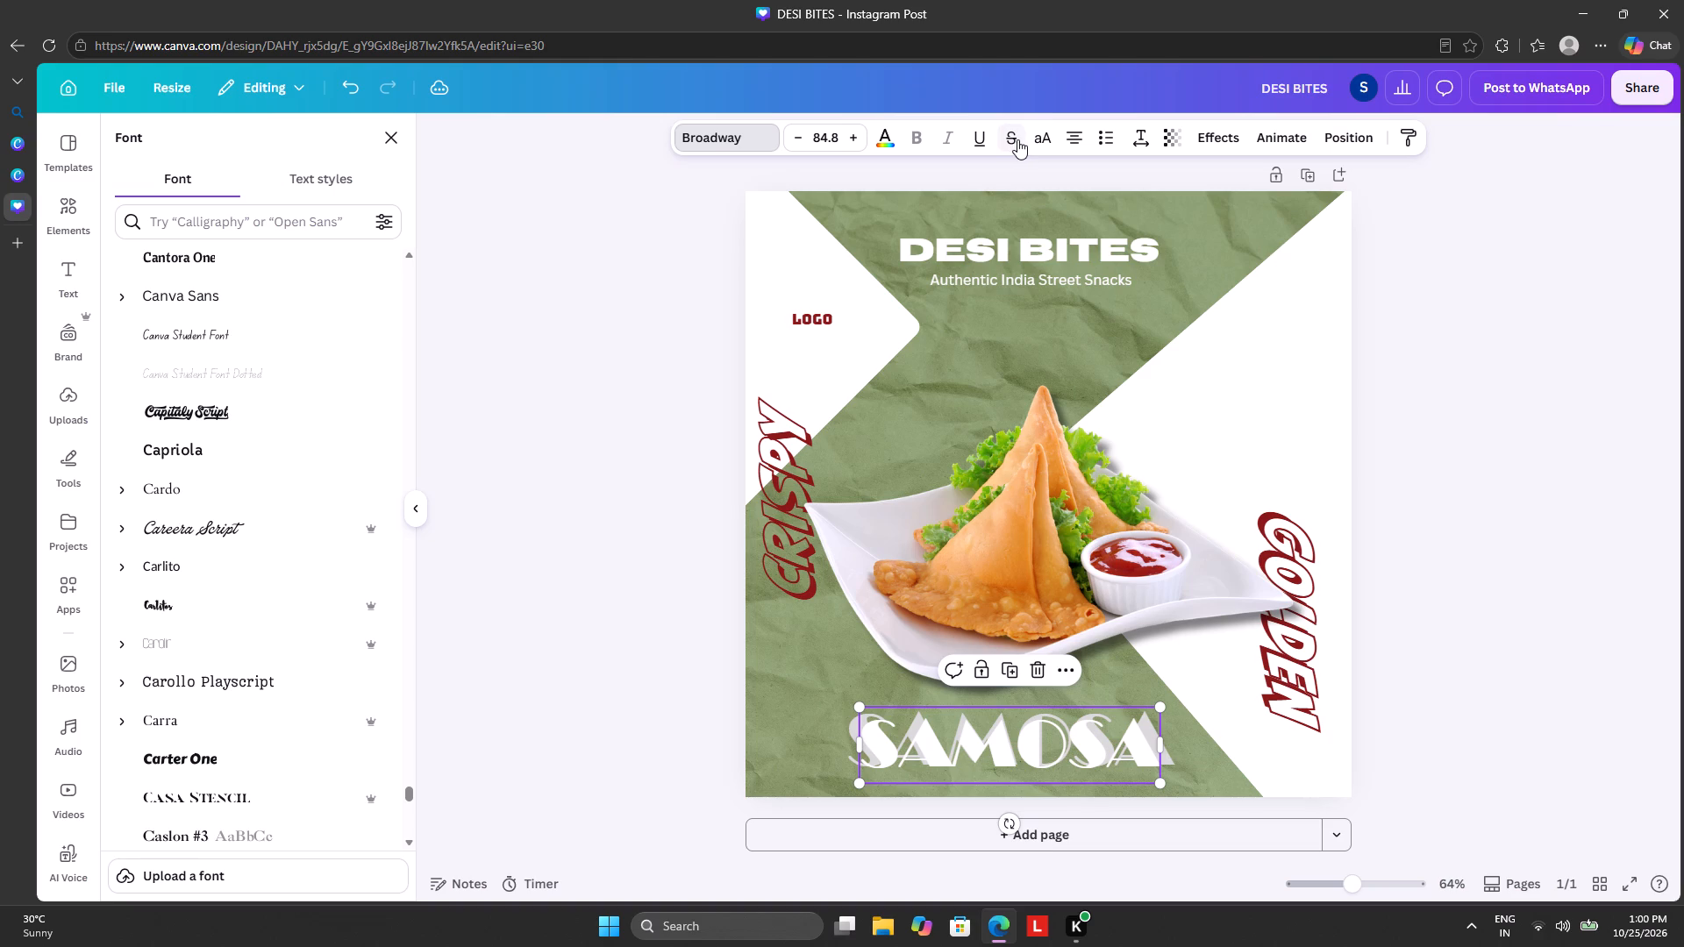
Toggle the uppercase setting on the SAMOSA text, leaving it switched on.
{"action": "left_click", "coordinate": [1038, 134]}
{"action": "left_click", "coordinate": [1038, 134]}
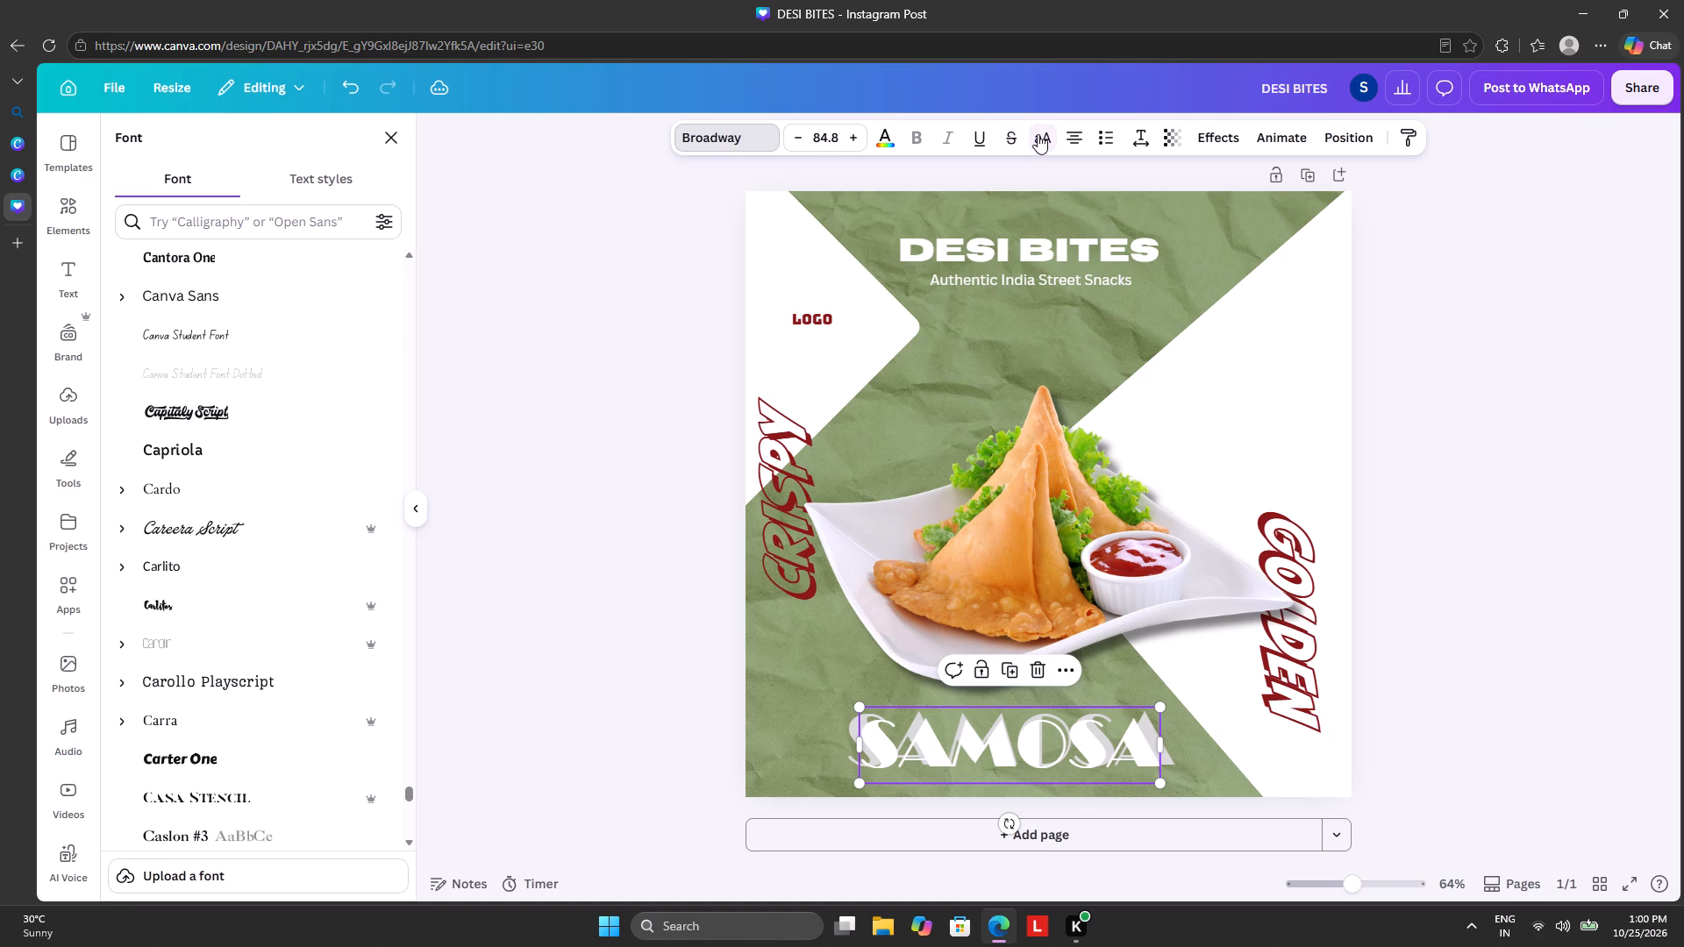
{"action": "left_click", "coordinate": [1038, 134]}
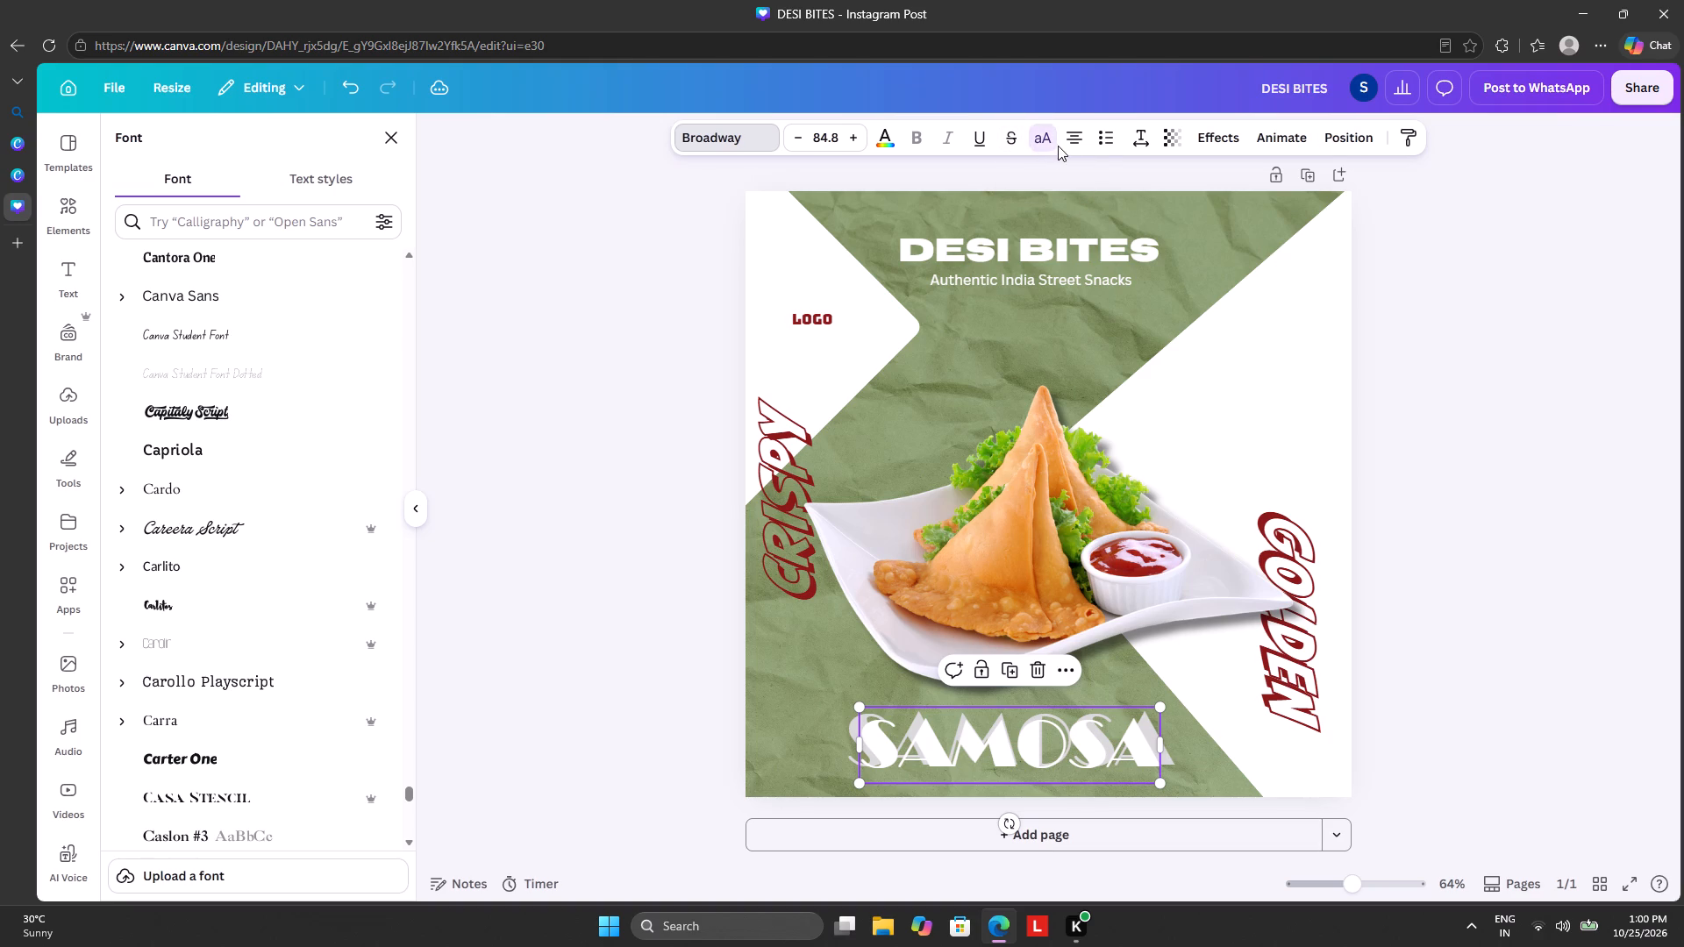
Cycle the SAMOSA text's paragraph alignment through the available options.
{"action": "left_click", "coordinate": [1073, 143]}
{"action": "left_click", "coordinate": [1073, 143]}
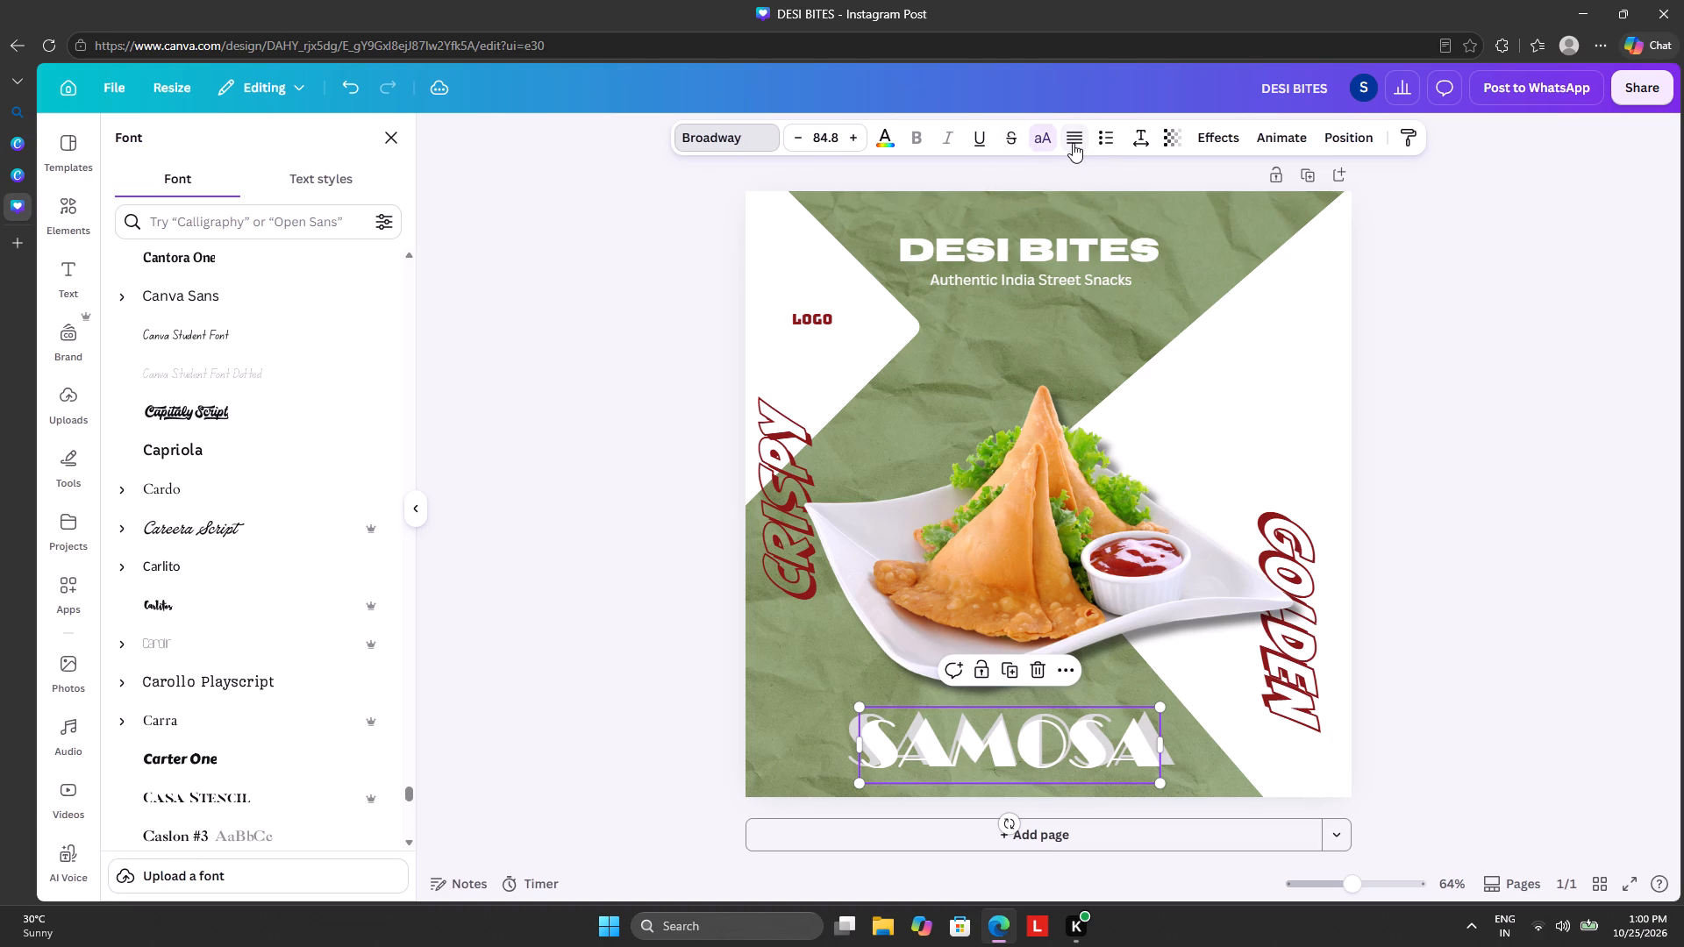
{"action": "left_click", "coordinate": [1068, 145]}
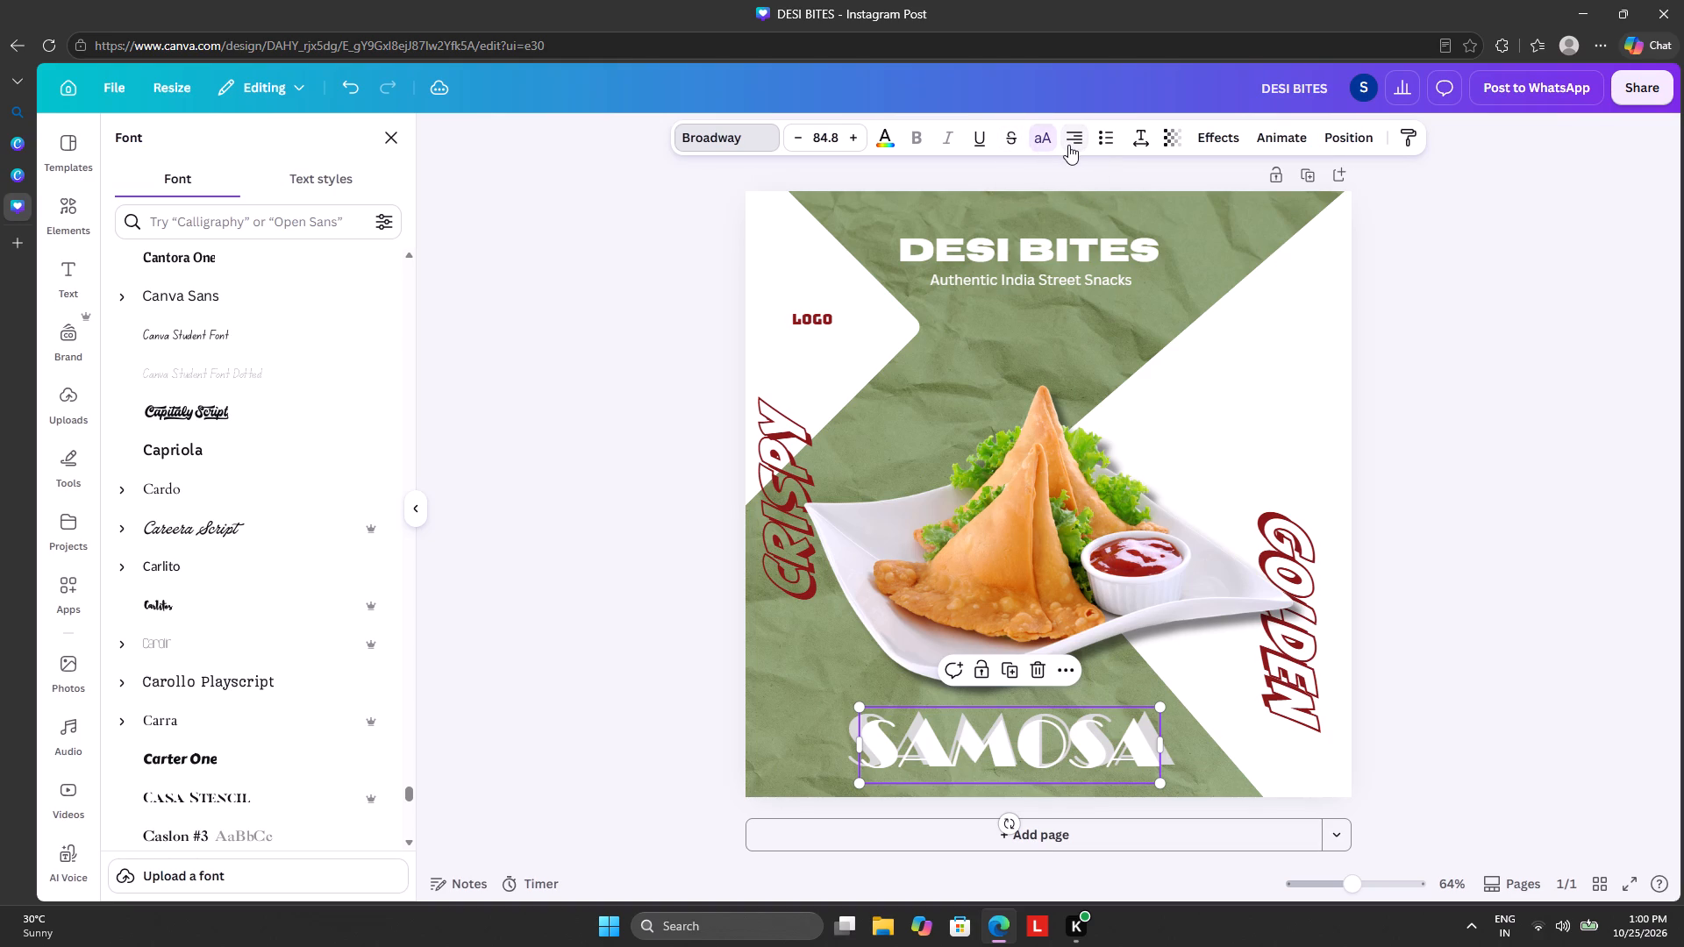
Set the white SAMOSA text's alignment to left.
{"action": "left_click", "coordinate": [1087, 147]}
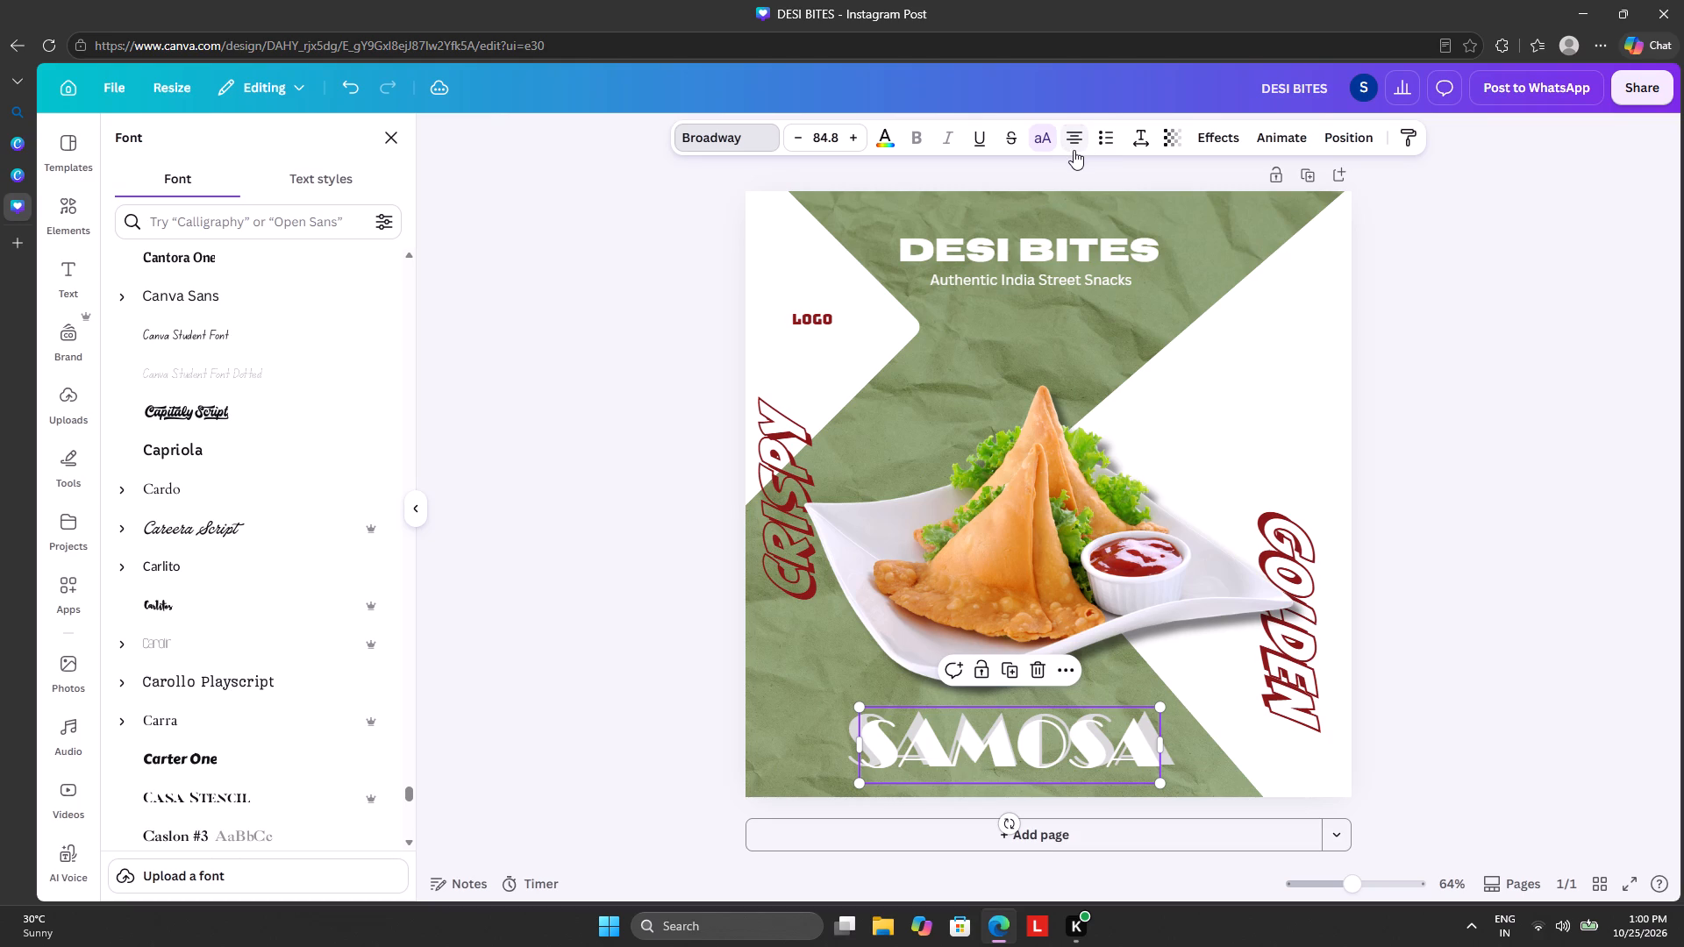
{"action": "left_click", "coordinate": [1073, 151]}
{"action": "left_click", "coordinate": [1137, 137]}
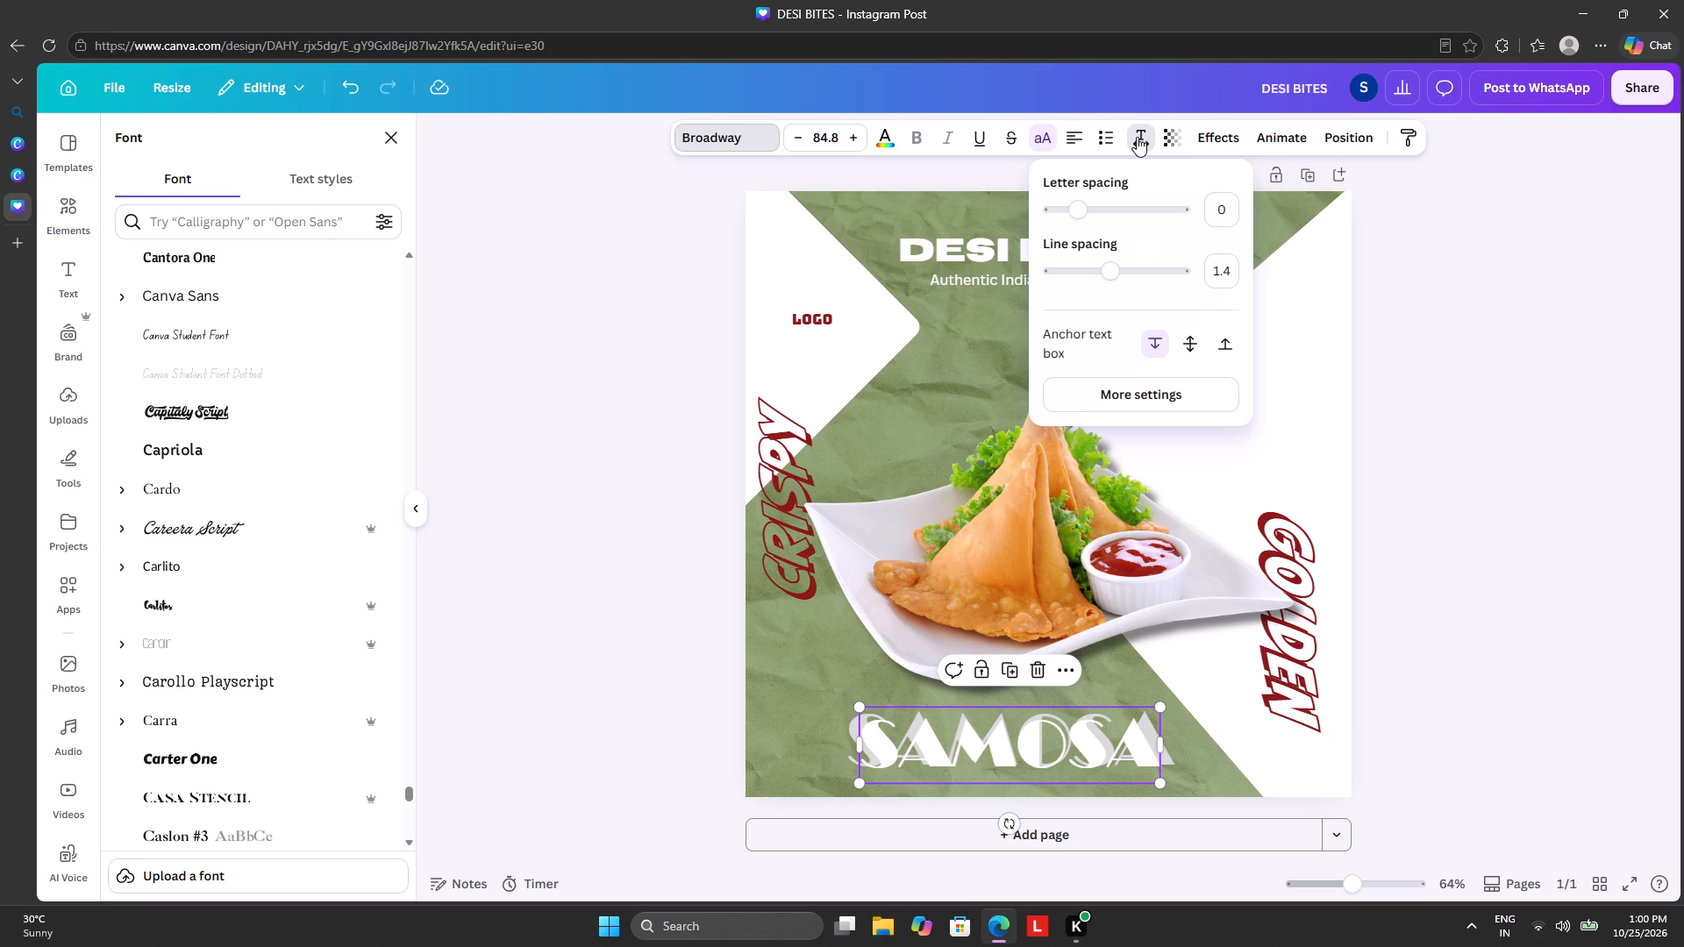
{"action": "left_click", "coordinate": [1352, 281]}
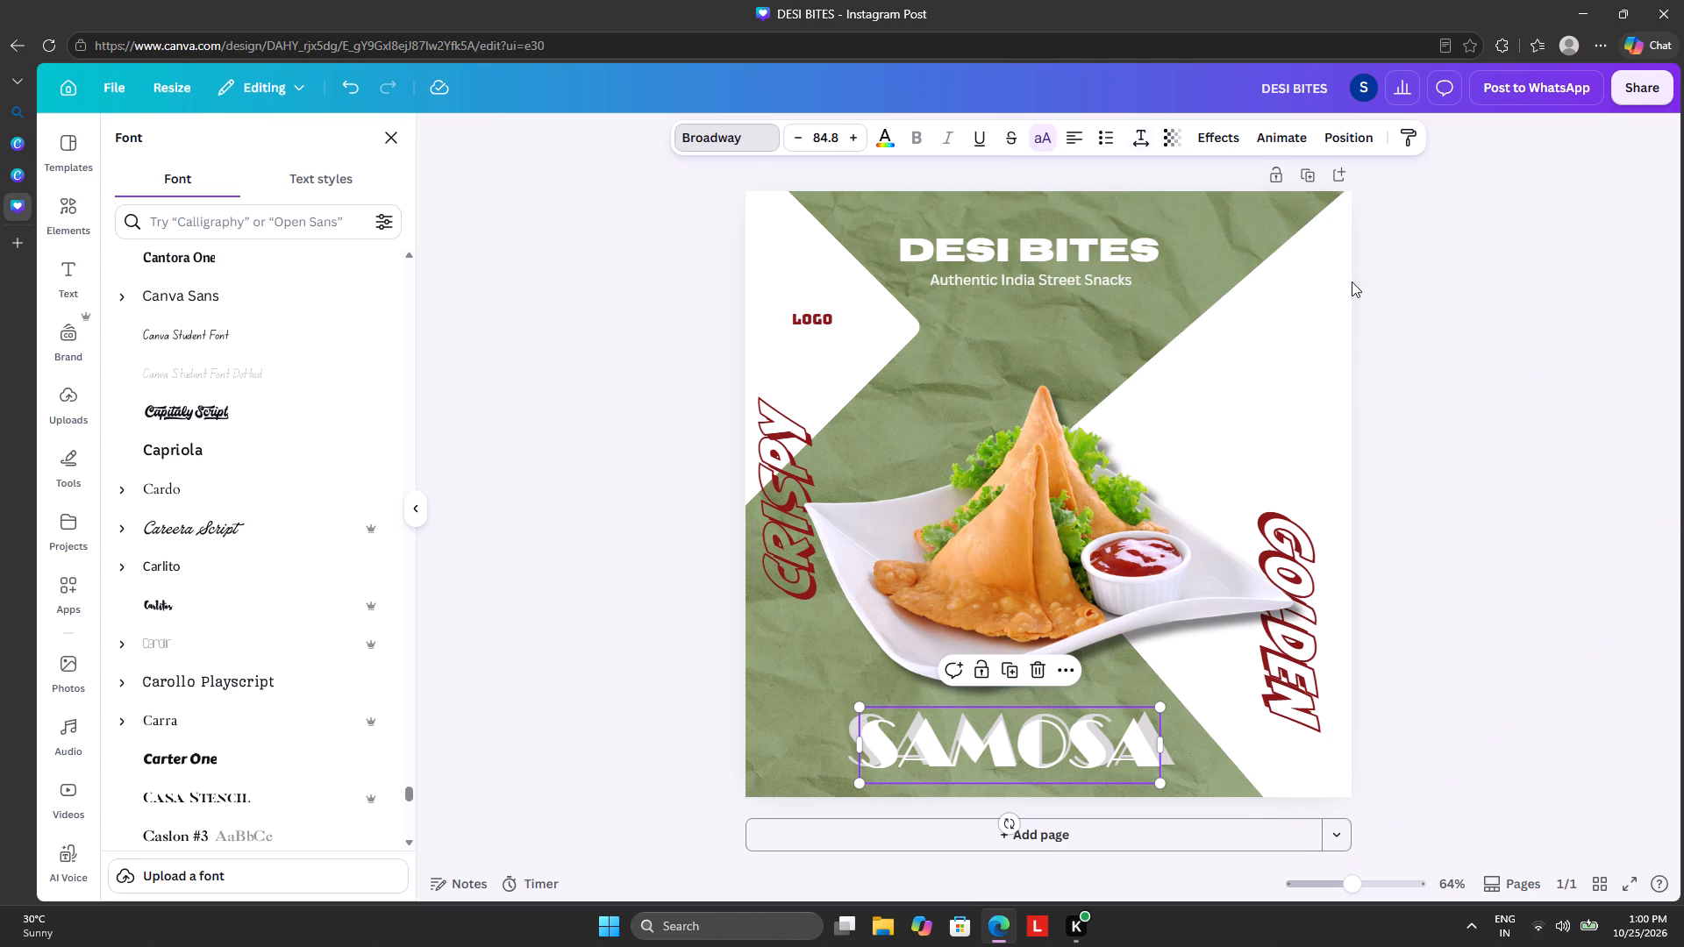
Apply the Neon effect with intensity 50 to the white SAMOSA text.
{"action": "left_click", "coordinate": [1208, 142]}
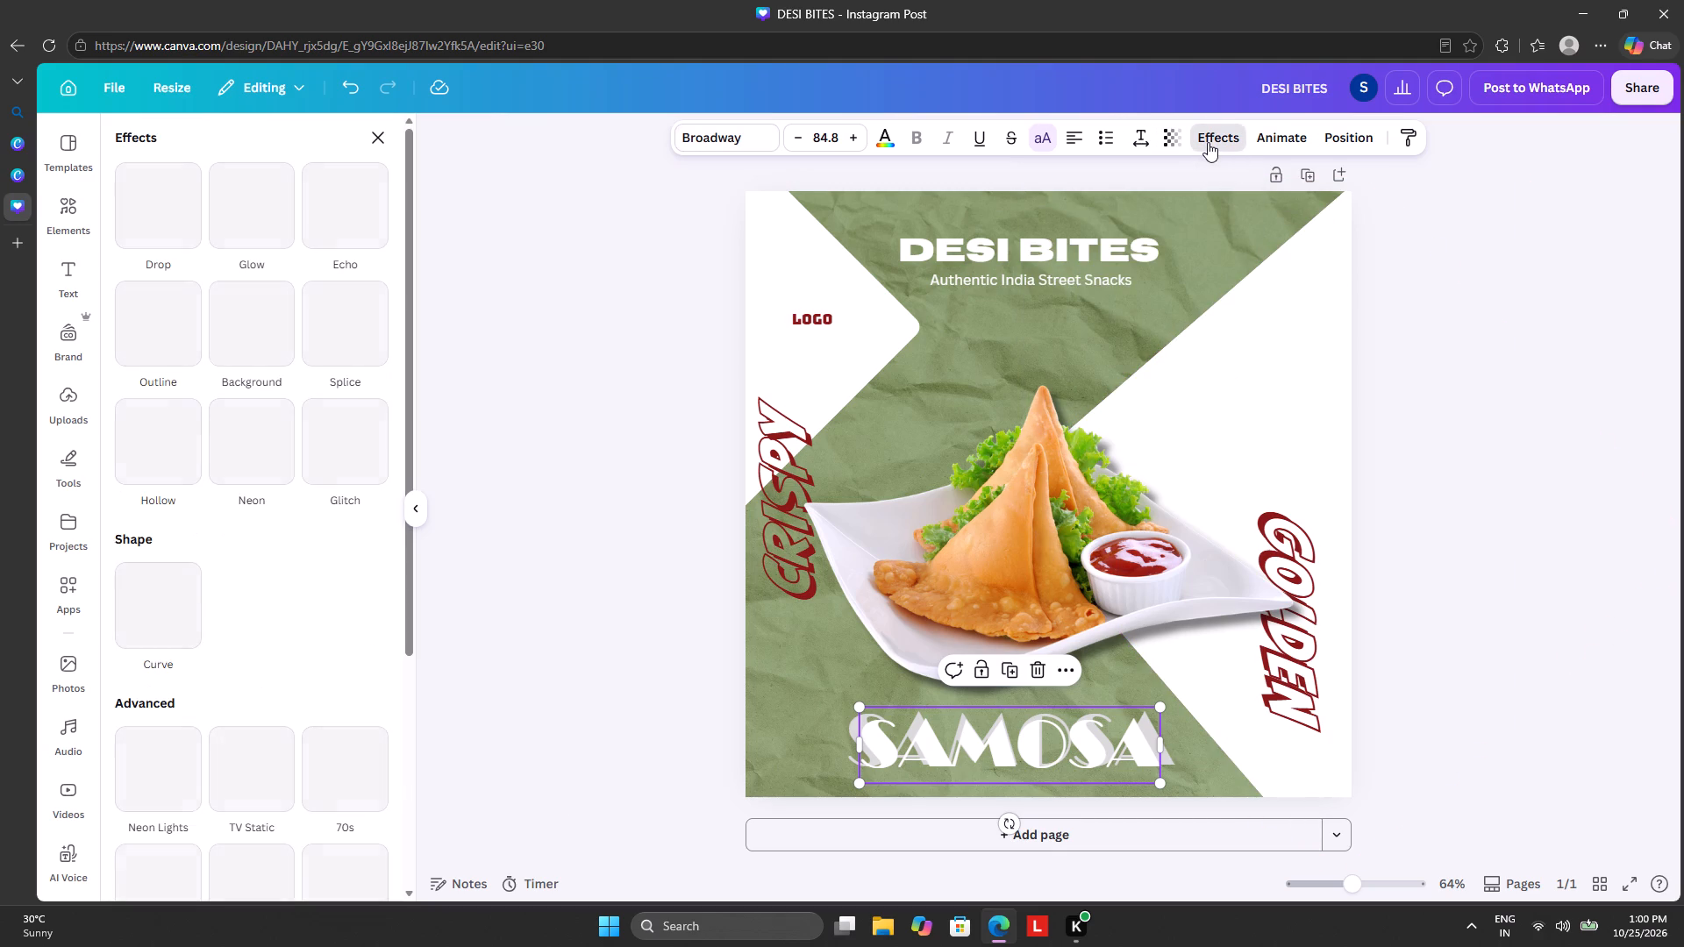
{"action": "left_click", "coordinate": [923, 756]}
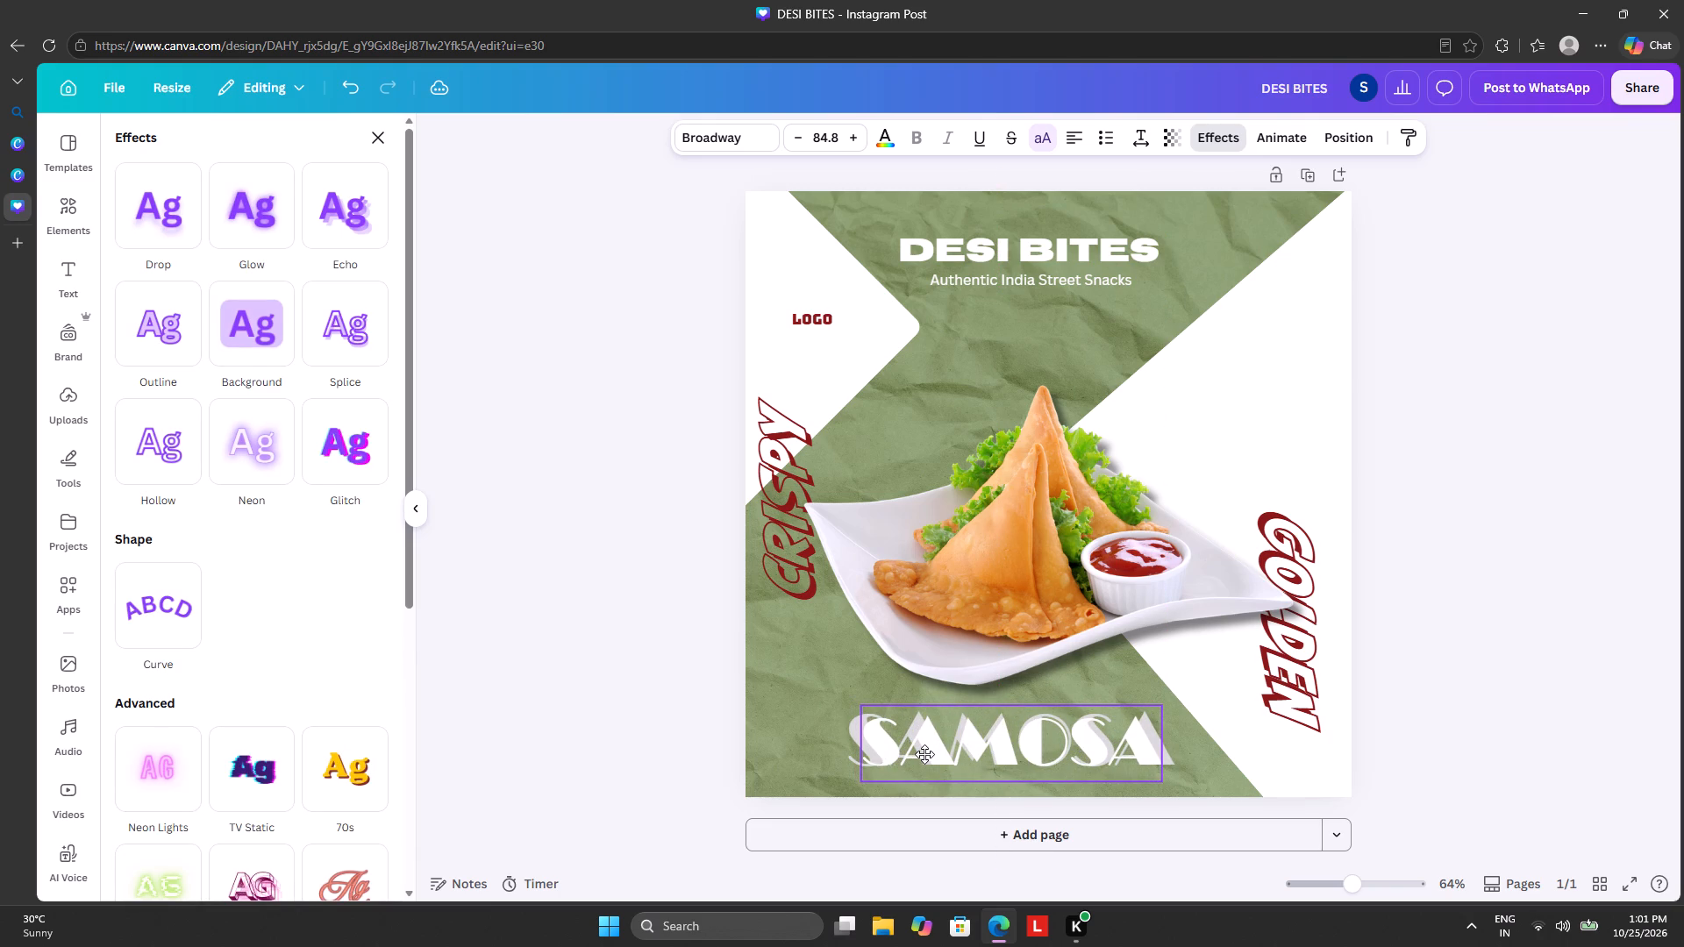
{"action": "left_click", "coordinate": [251, 470]}
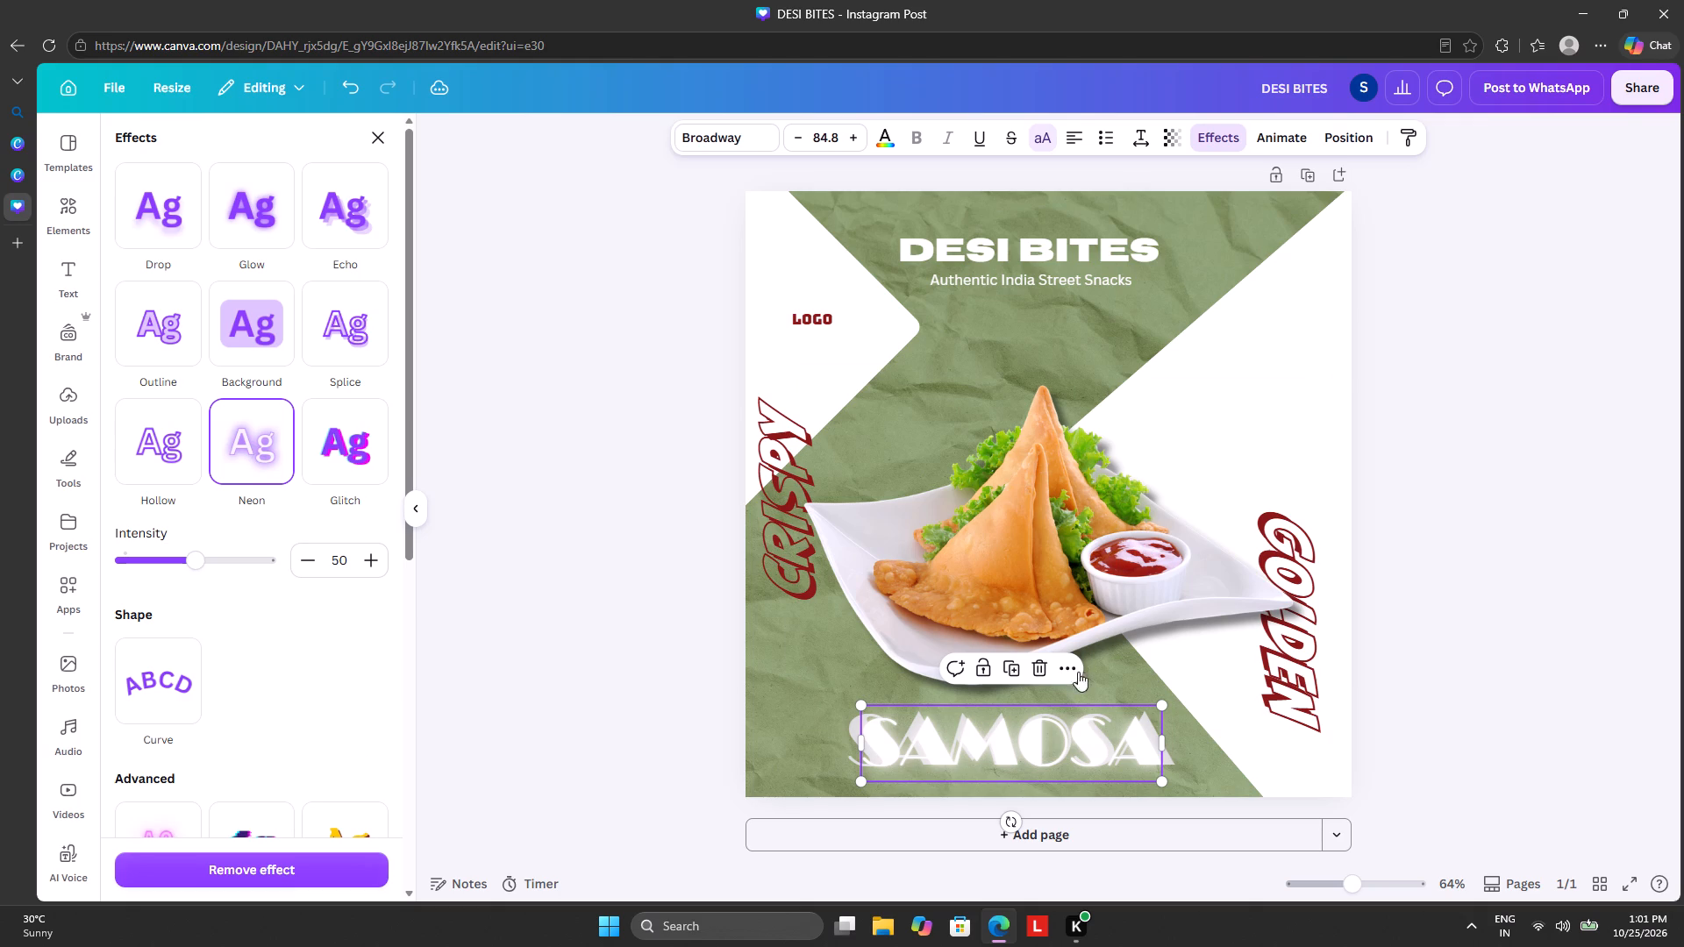
Try the Glitch, Neon and Hollow effects on the grey SAMOSA text, and settle on a grey Outline with thickness 50.
{"action": "left_click", "coordinate": [848, 733]}
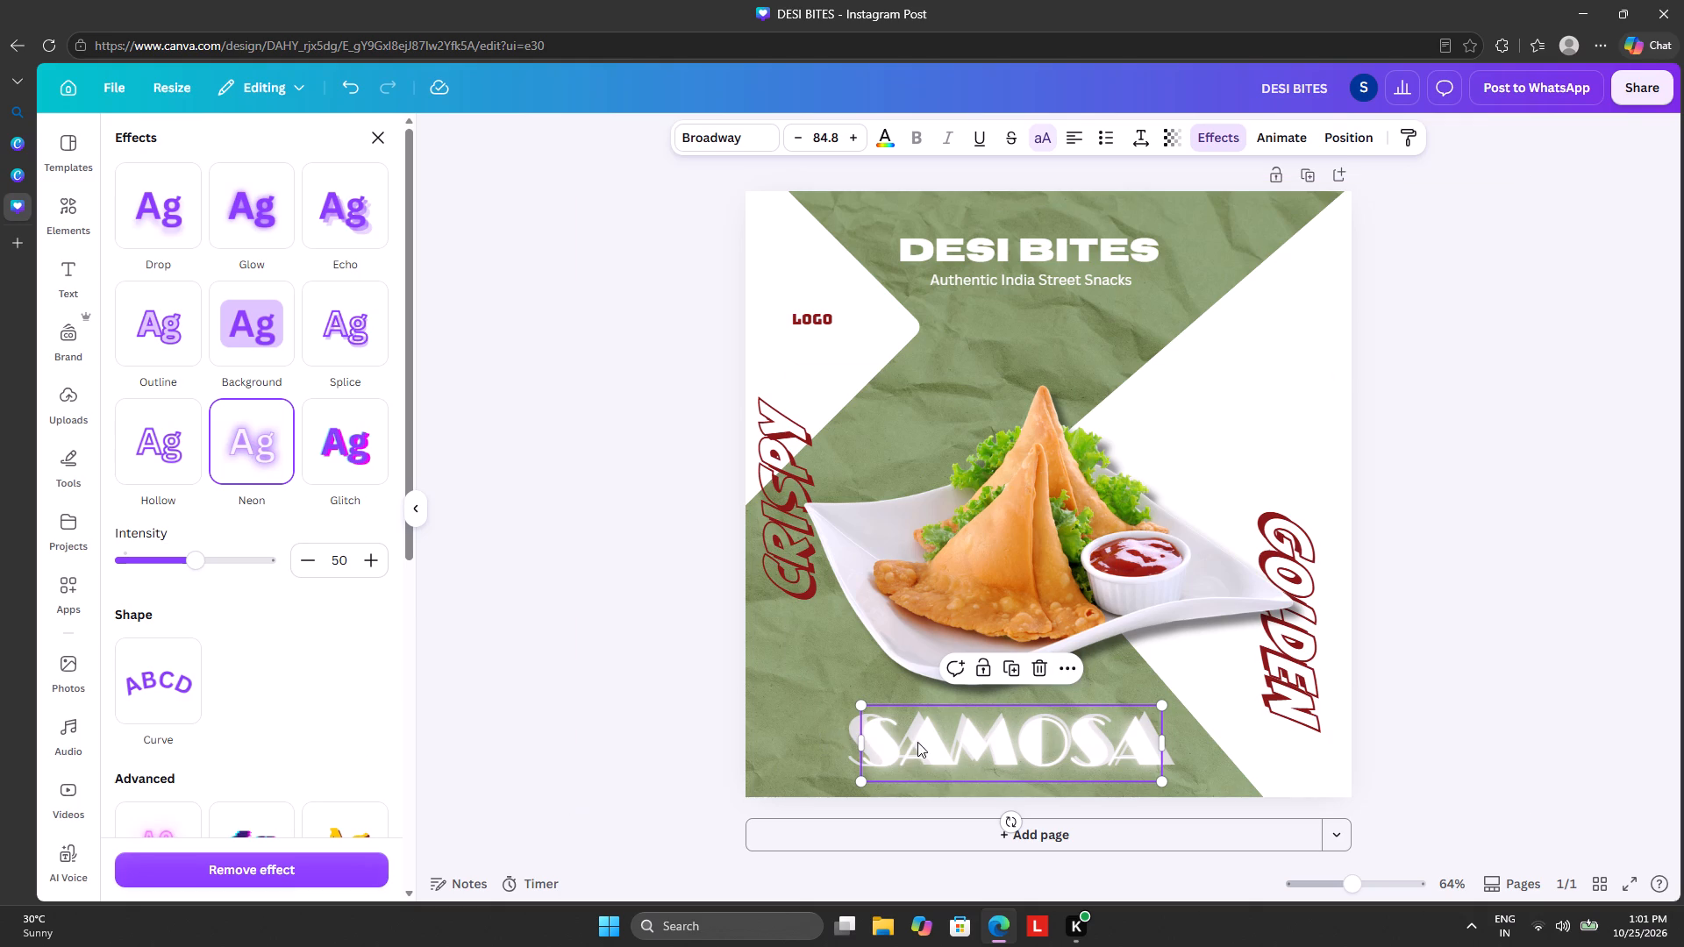
{"action": "left_click", "coordinate": [917, 742]}
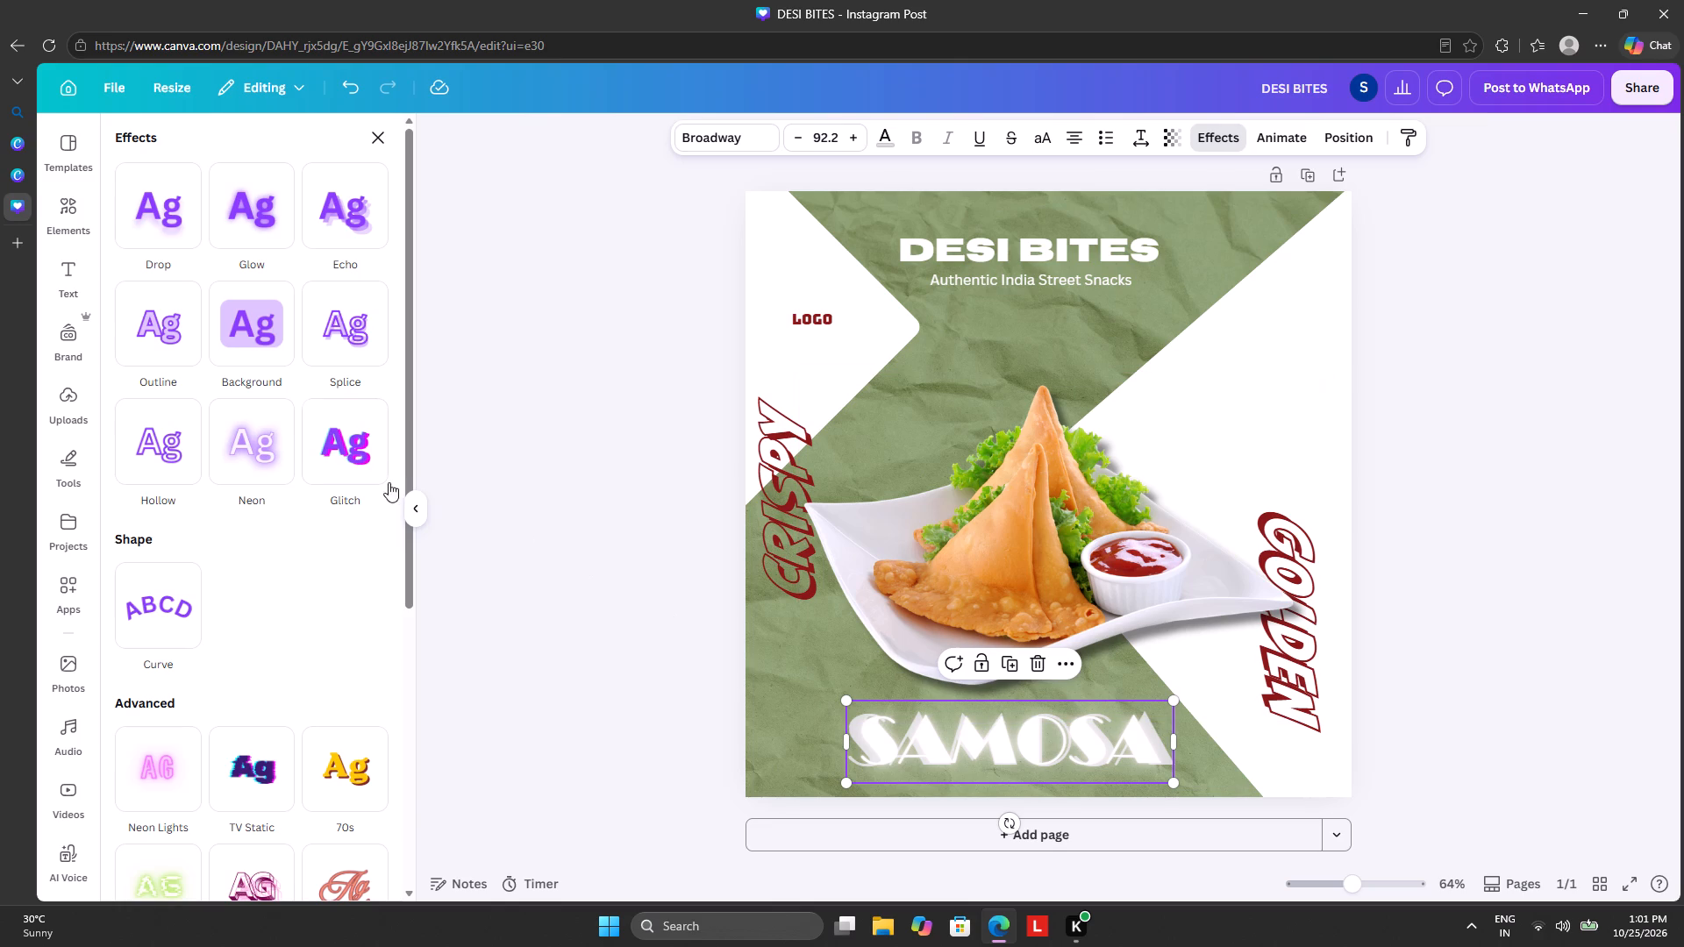
{"action": "left_click", "coordinate": [361, 466]}
{"action": "left_click", "coordinate": [274, 462]}
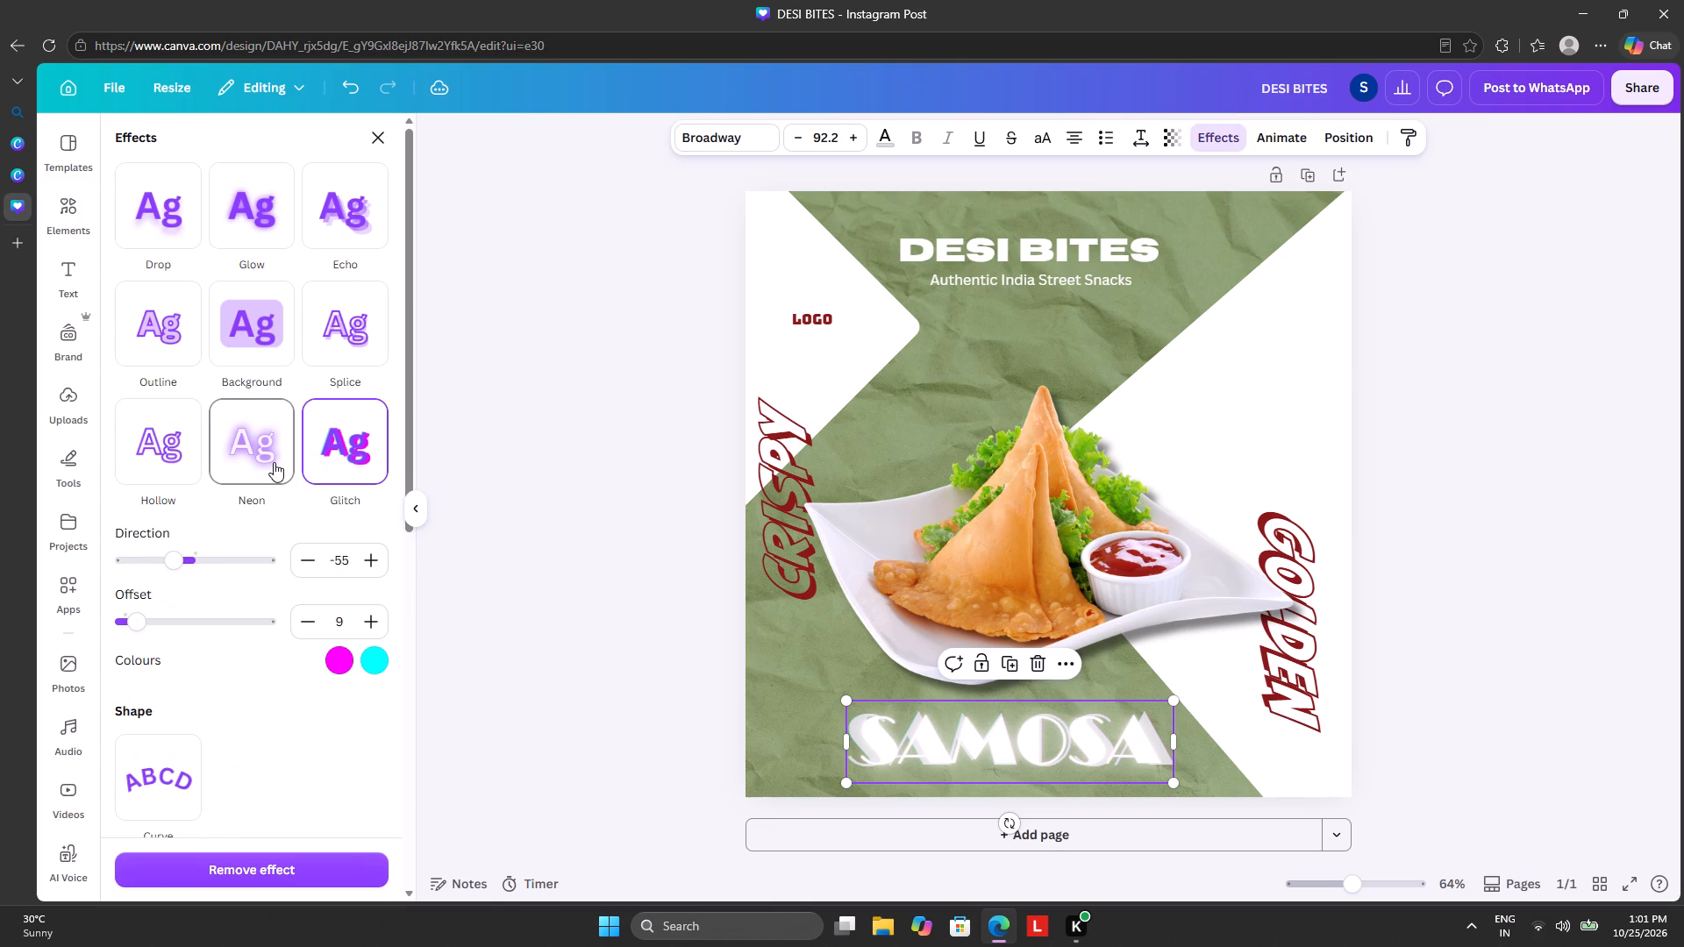
{"action": "left_click", "coordinate": [191, 452]}
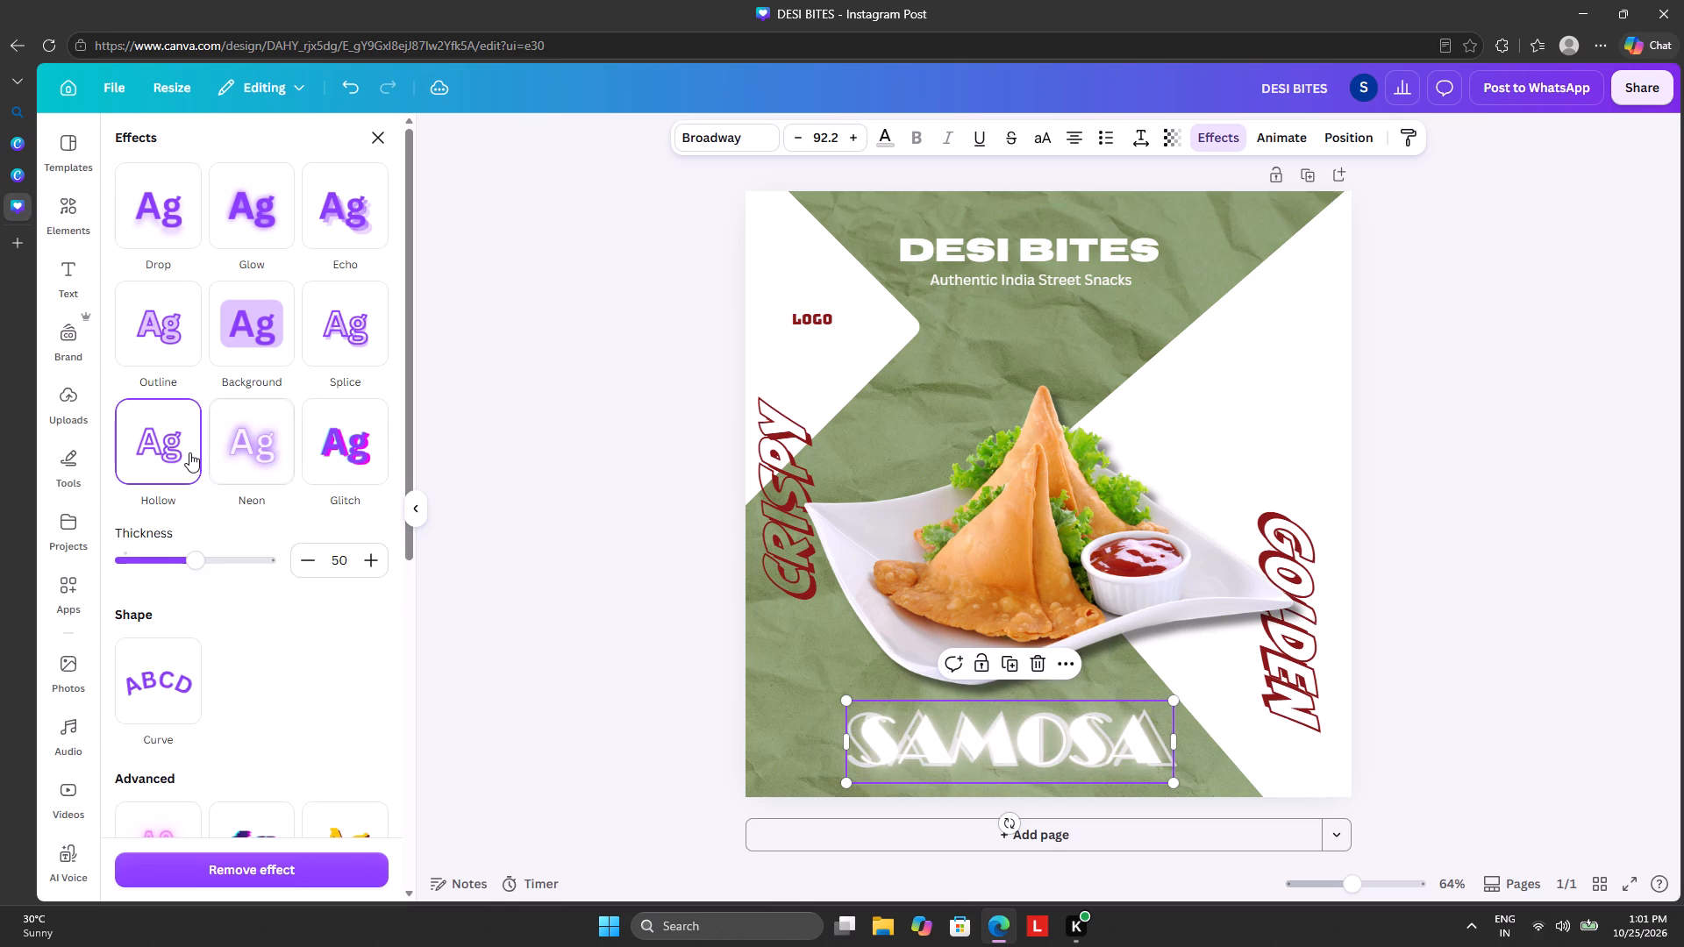
{"action": "left_click", "coordinate": [134, 342]}
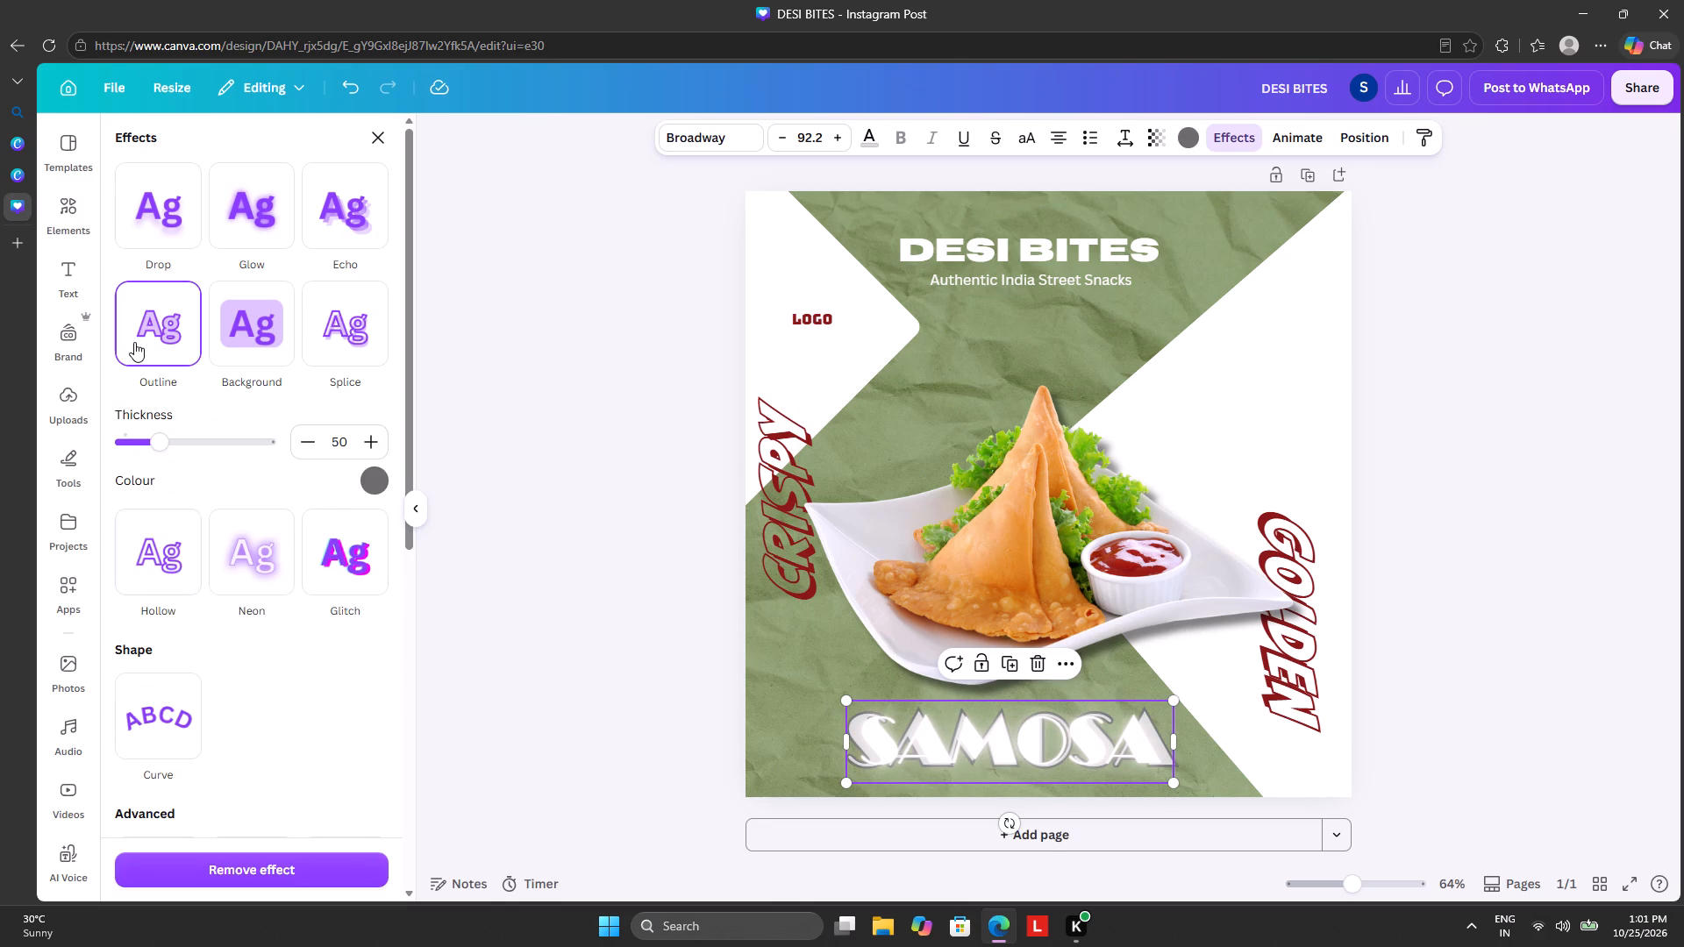
Pull the two SAMOSA texts apart and restack them below the plate, with the outlined grey copy centred around the white neon one.
{"action": "left_click_drag", "start_coordinate": [1036, 760], "coordinate": [1031, 654]}
{"action": "left_click_drag", "start_coordinate": [960, 761], "coordinate": [687, 465]}
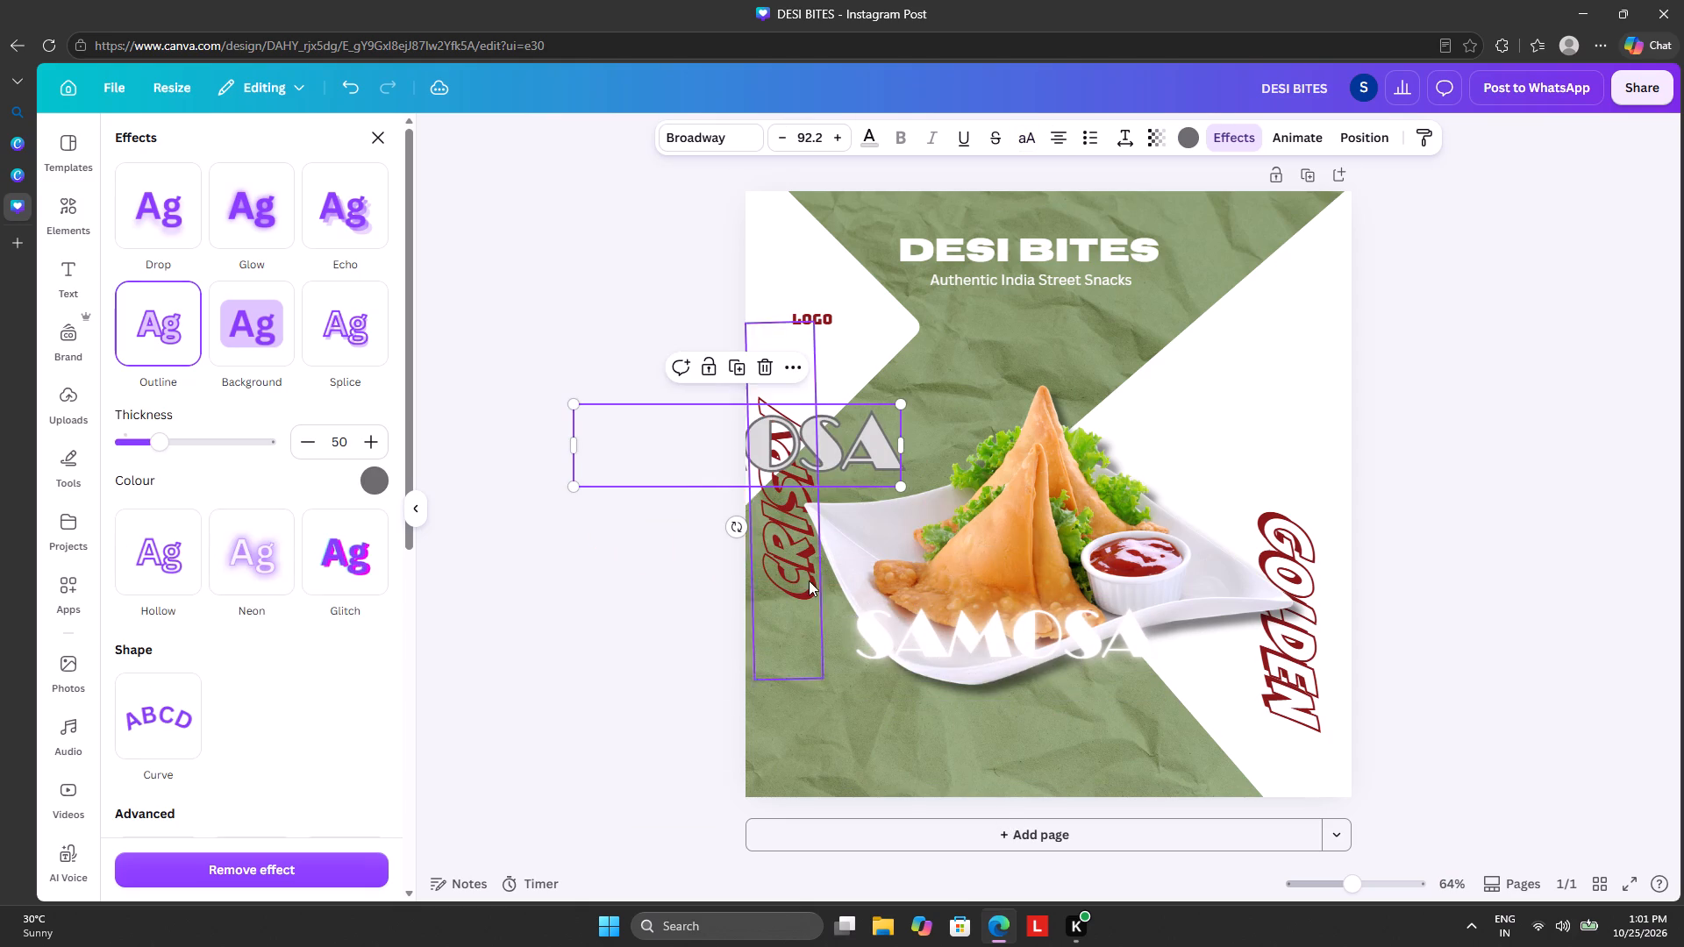
{"action": "left_click_drag", "start_coordinate": [975, 642], "coordinate": [965, 736]}
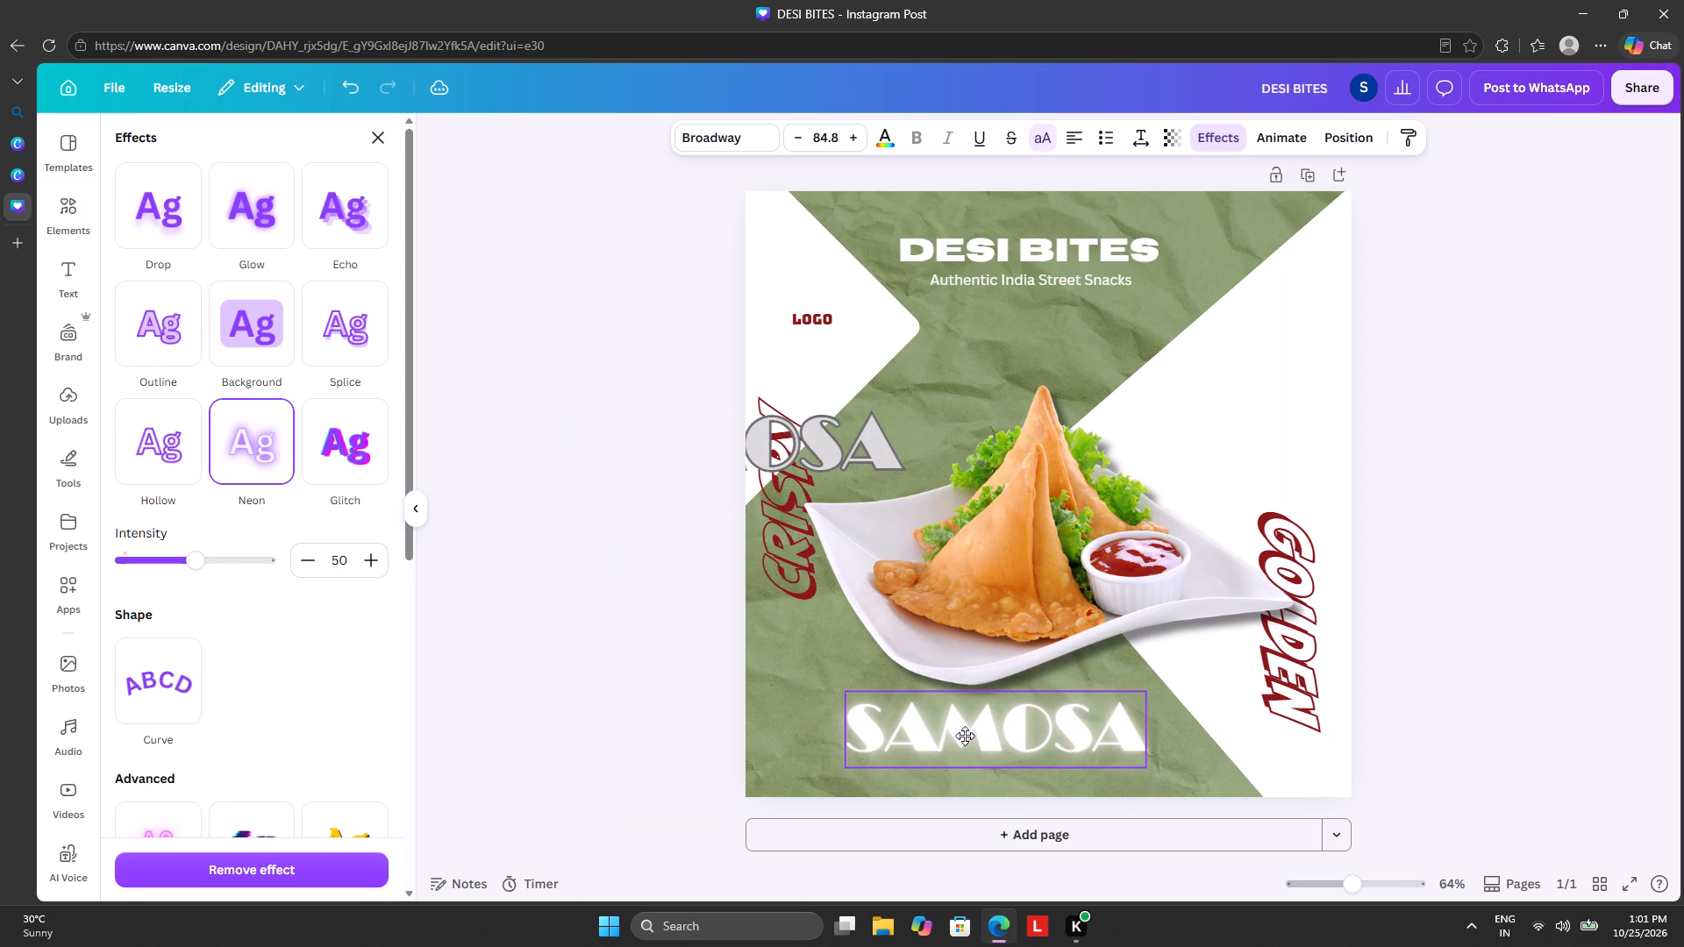
{"action": "left_click_drag", "start_coordinate": [965, 736], "coordinate": [975, 742]}
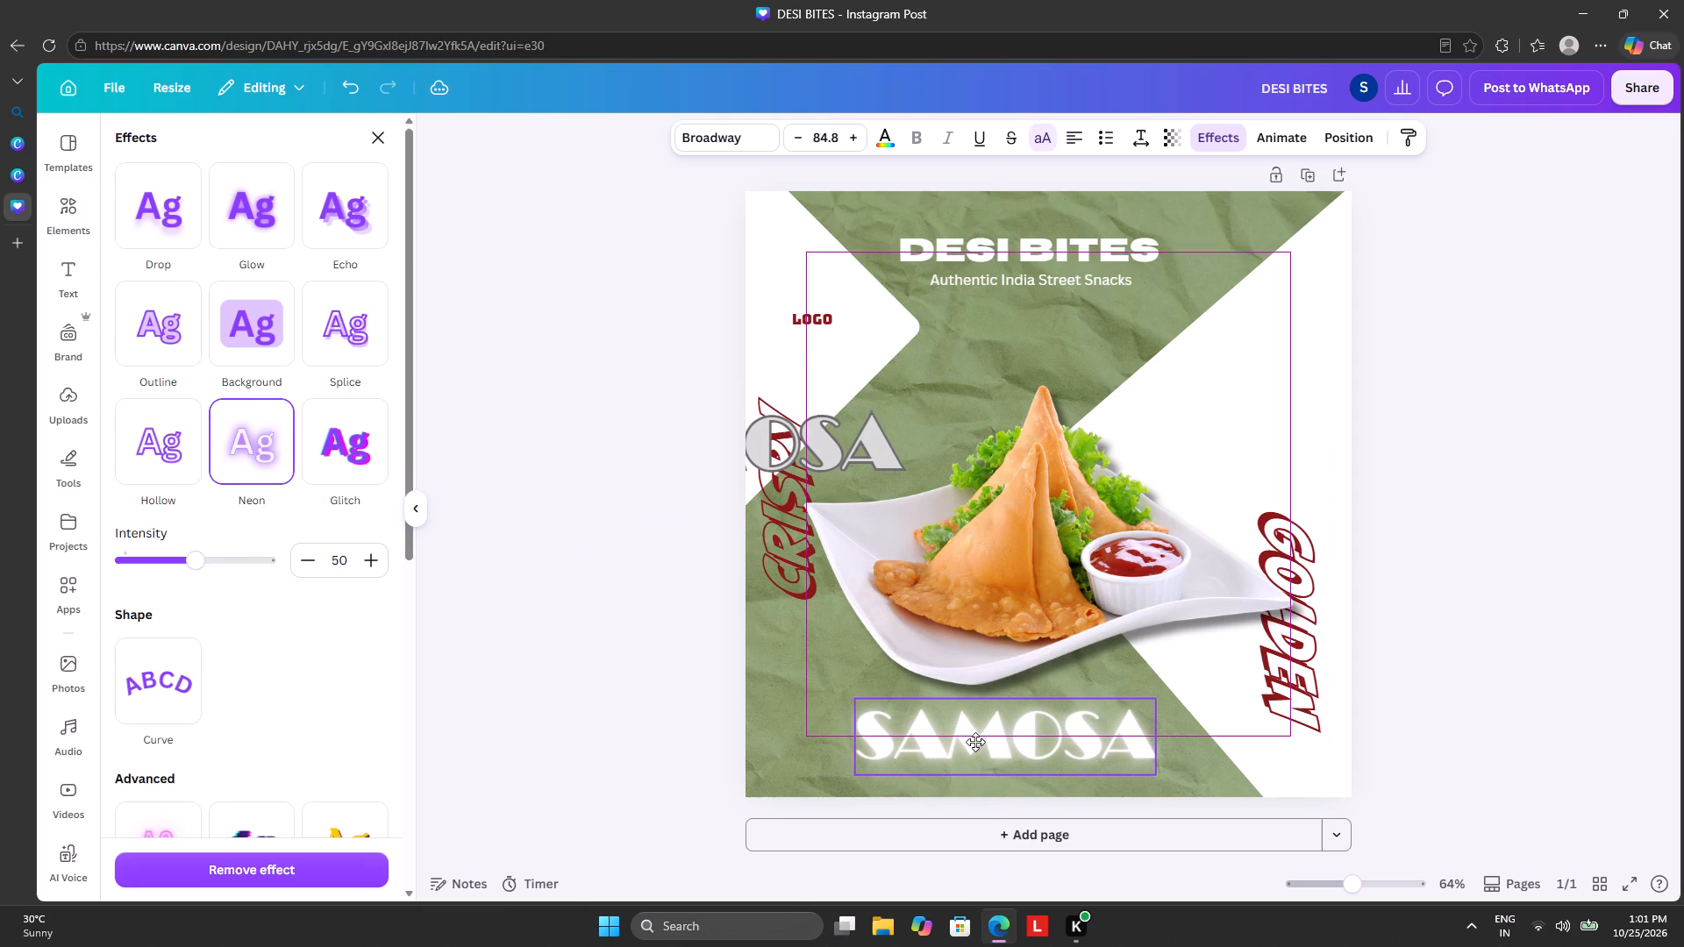
{"action": "left_click_drag", "start_coordinate": [975, 742], "coordinate": [973, 743]}
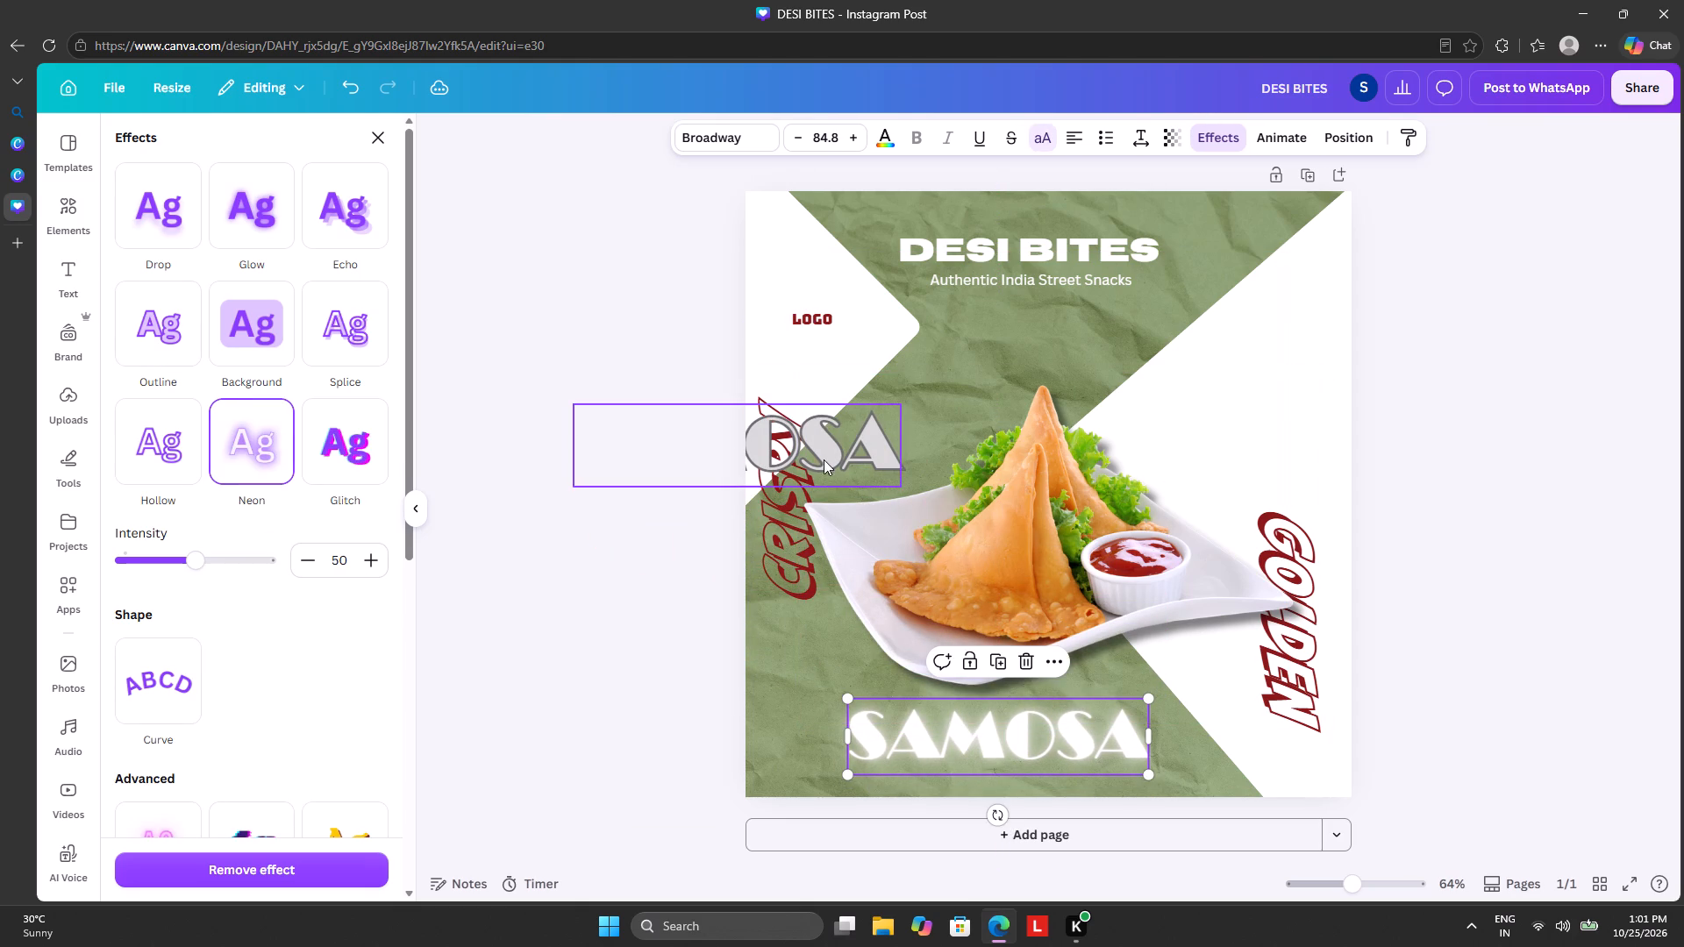
{"action": "left_click_drag", "start_coordinate": [824, 453], "coordinate": [1092, 746]}
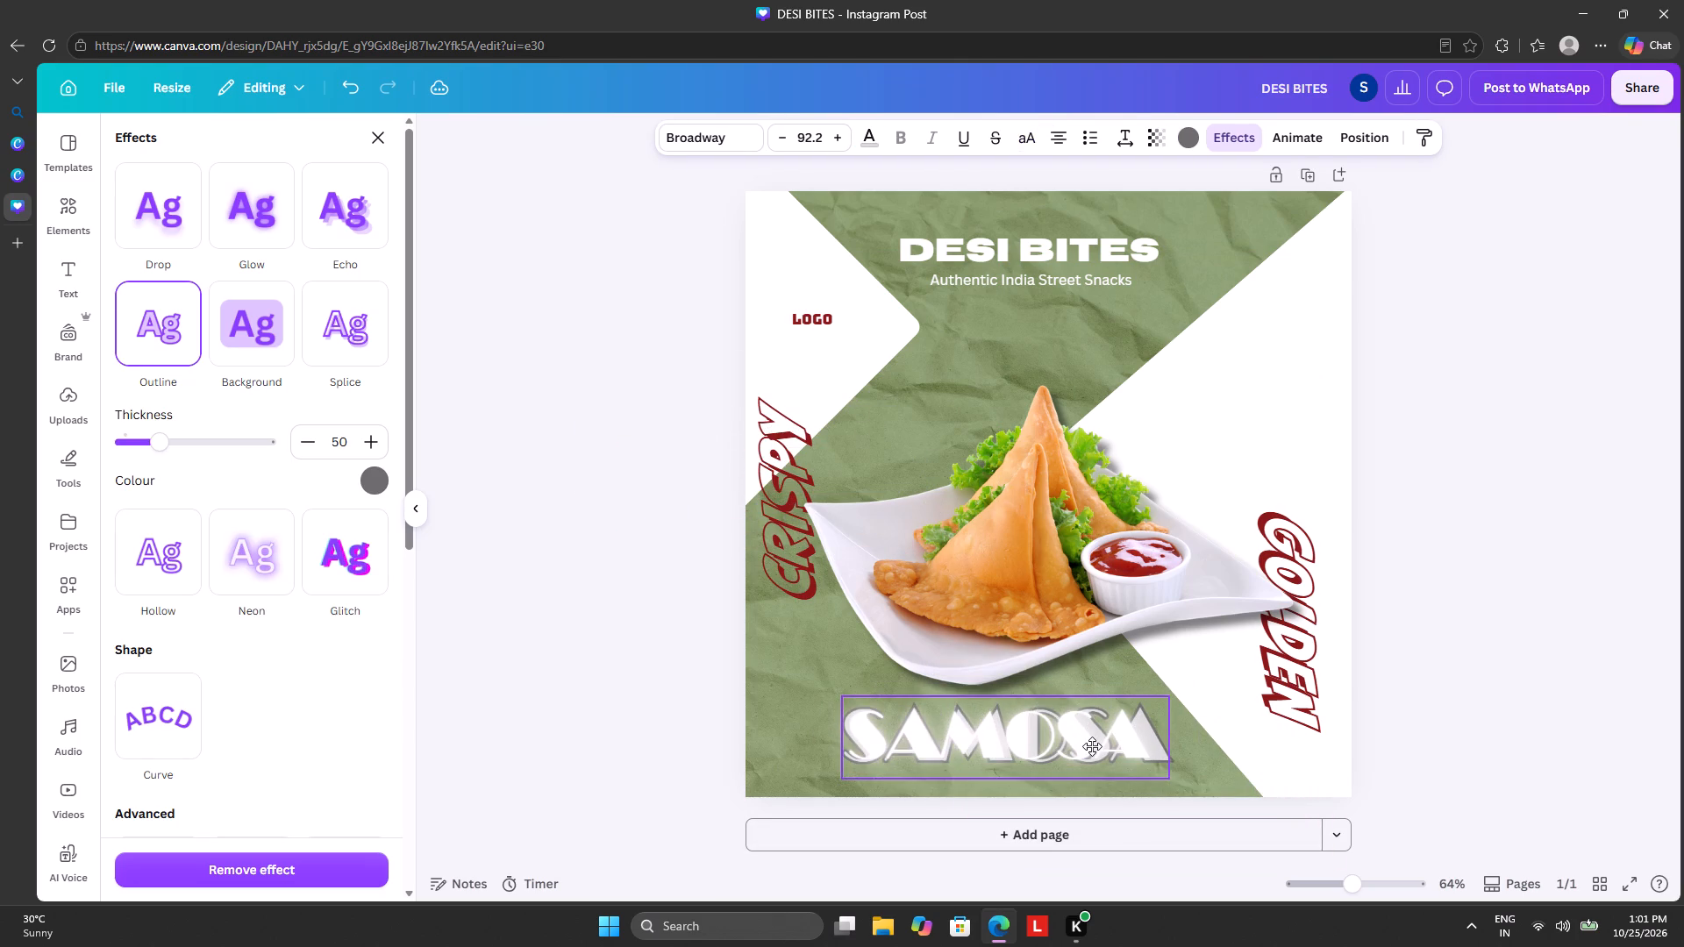
{"action": "left_click_drag", "start_coordinate": [1092, 746], "coordinate": [1091, 747]}
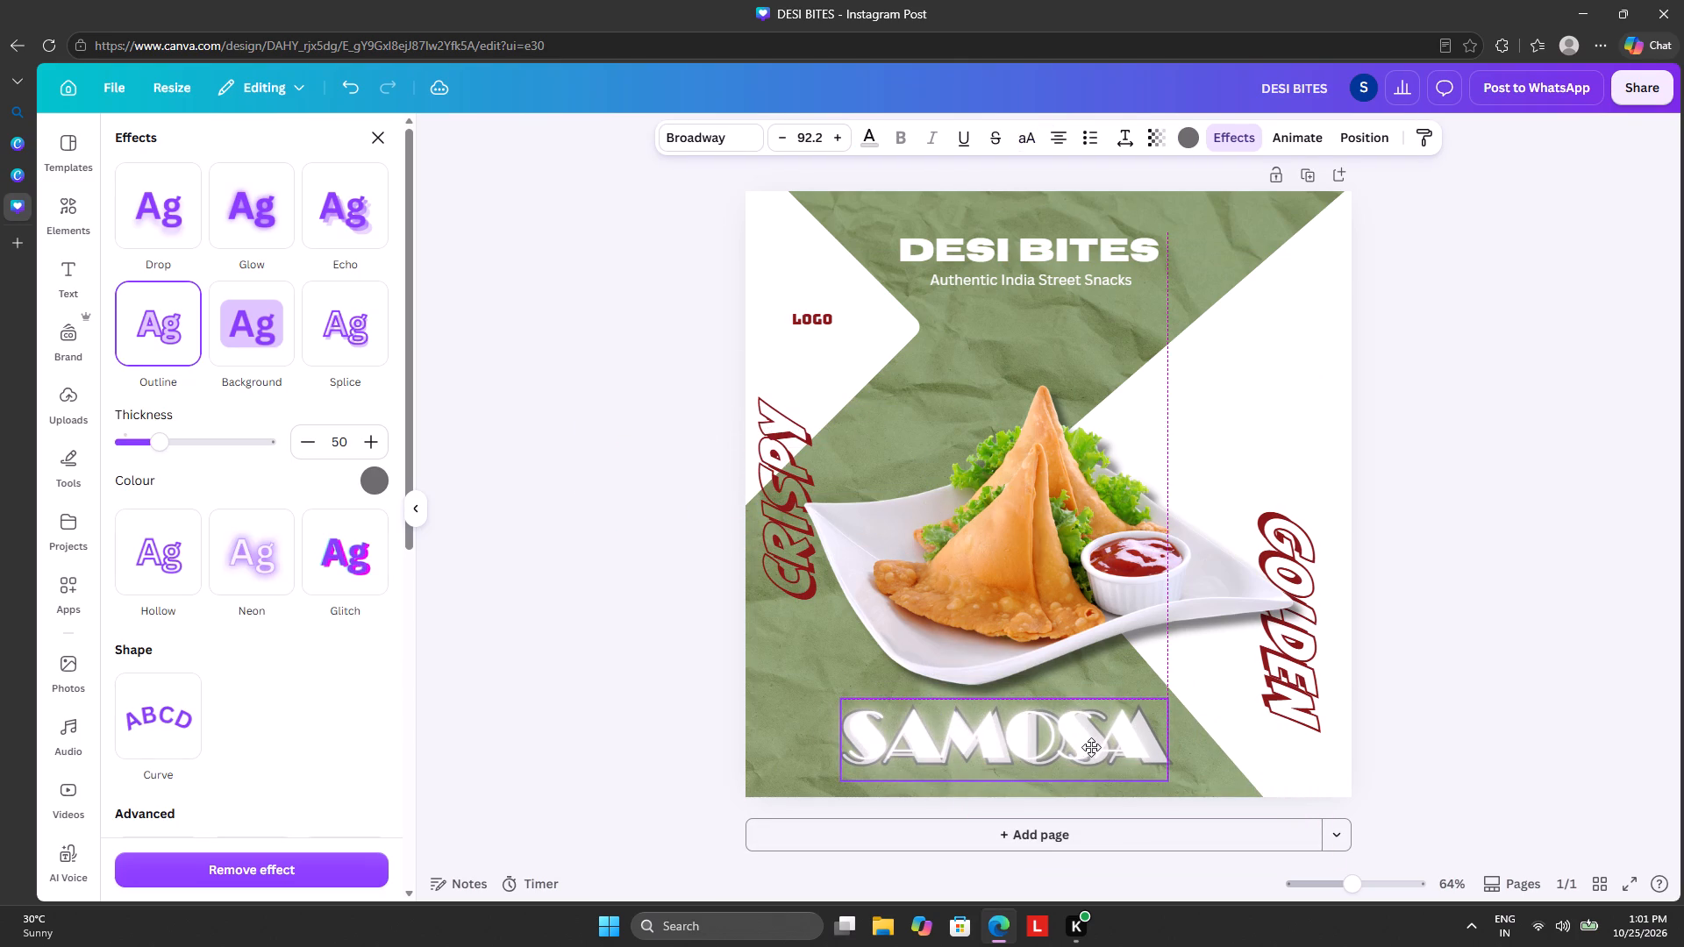
{"action": "left_click_drag", "start_coordinate": [1091, 747], "coordinate": [1086, 743]}
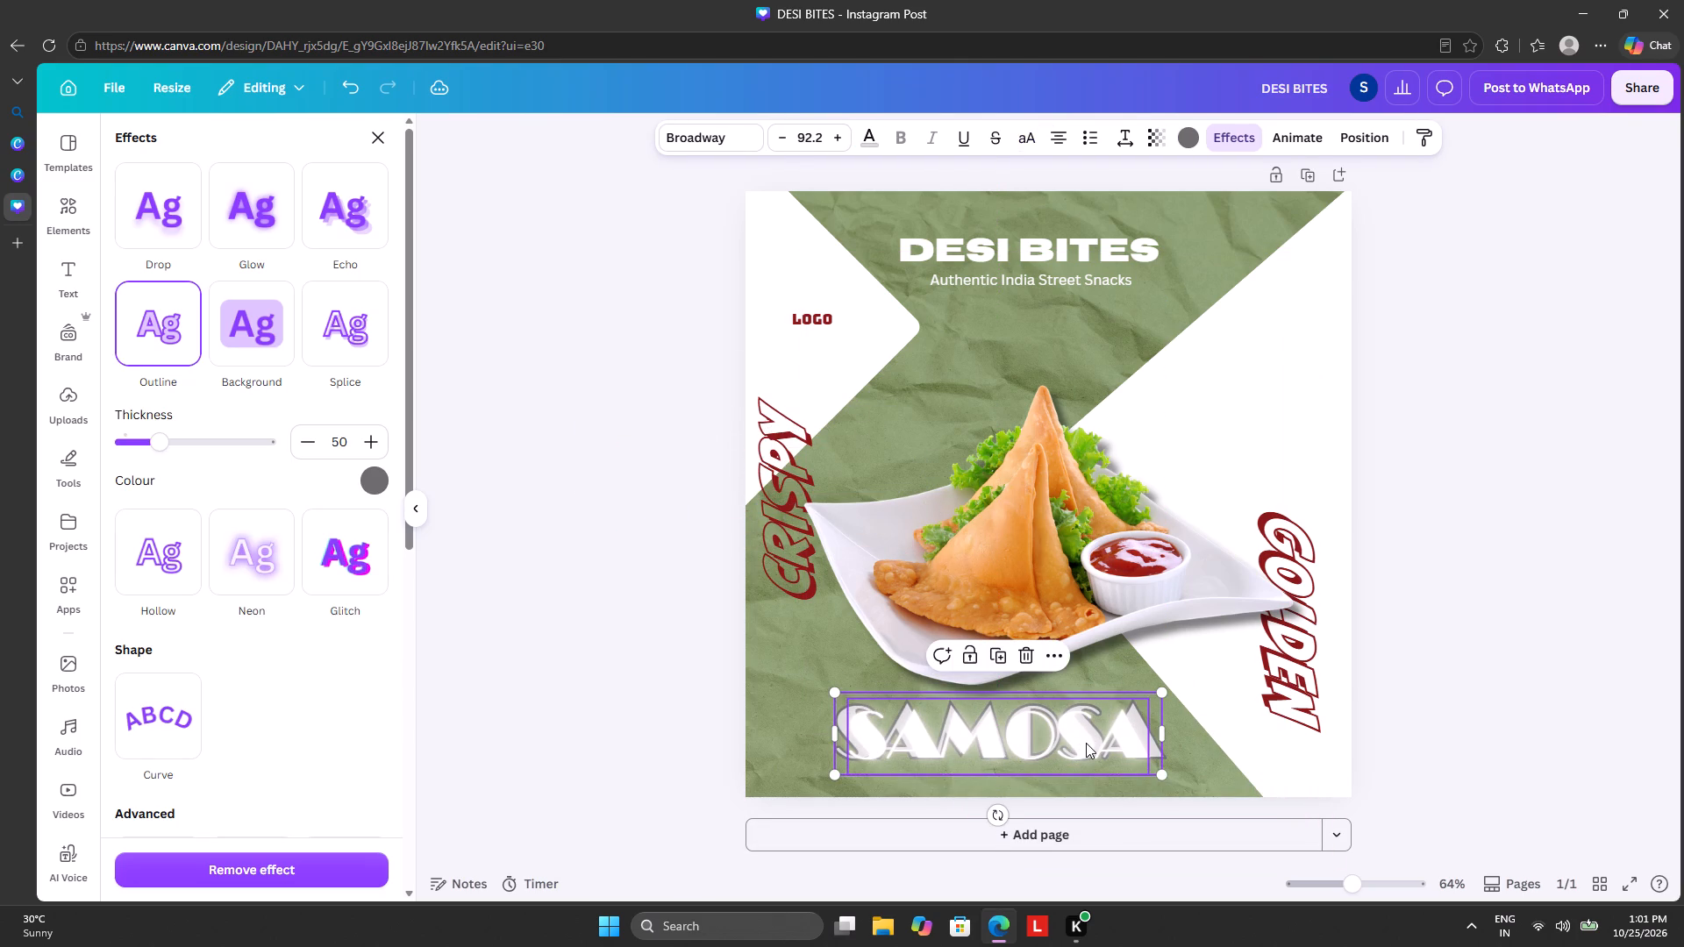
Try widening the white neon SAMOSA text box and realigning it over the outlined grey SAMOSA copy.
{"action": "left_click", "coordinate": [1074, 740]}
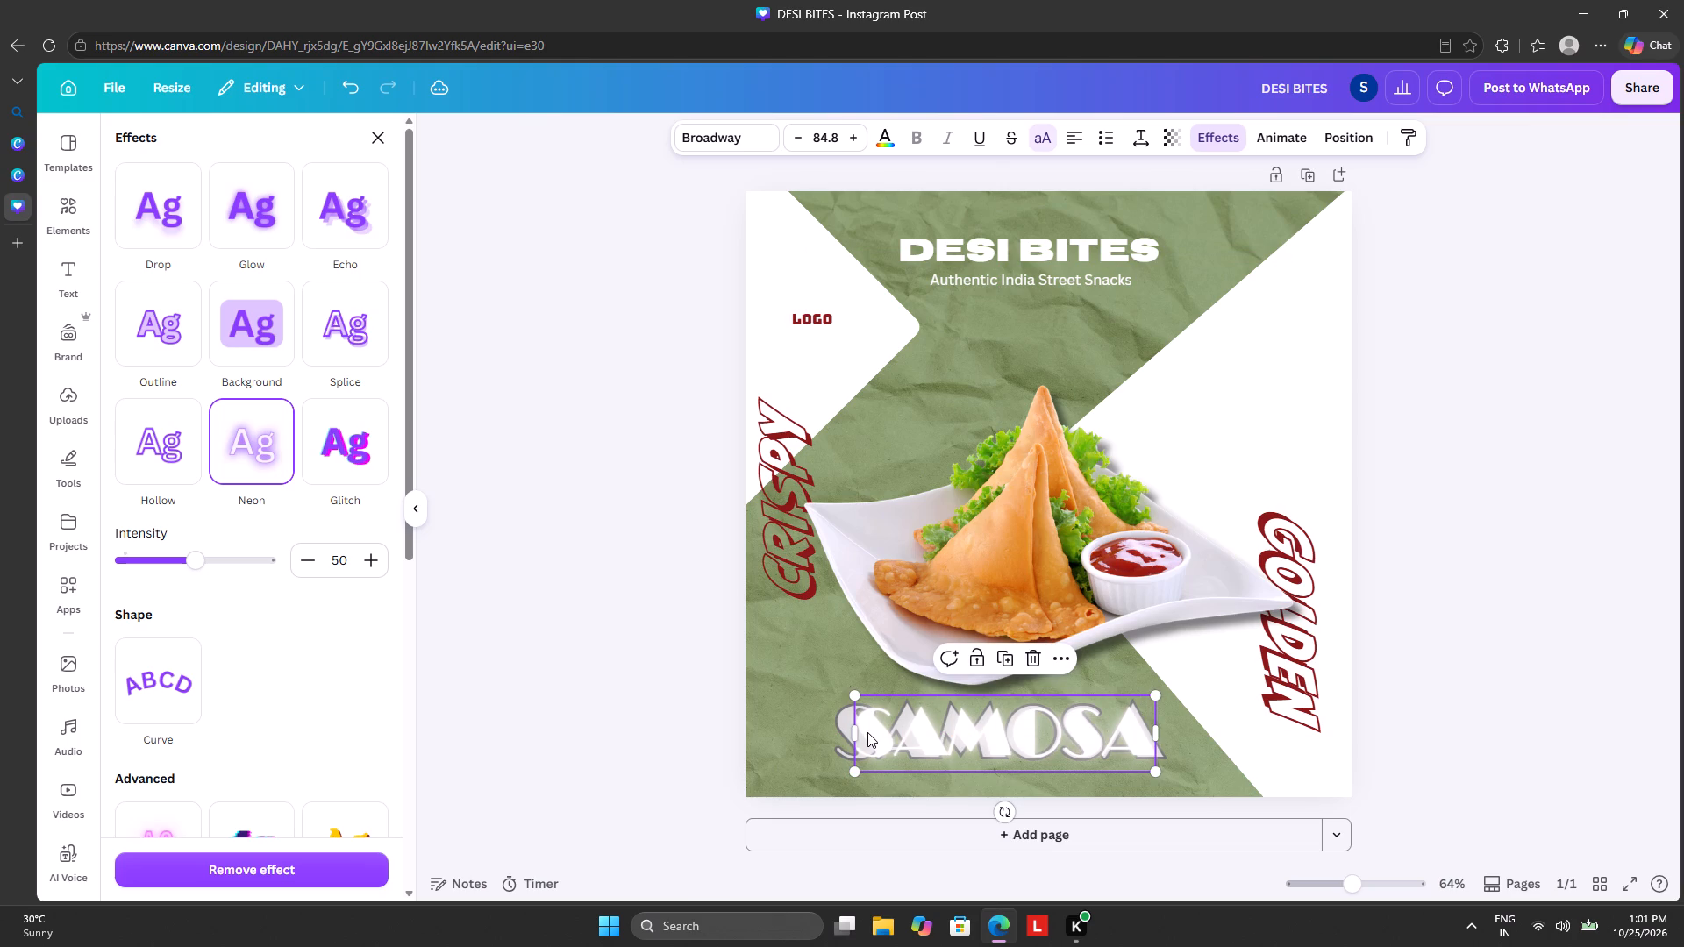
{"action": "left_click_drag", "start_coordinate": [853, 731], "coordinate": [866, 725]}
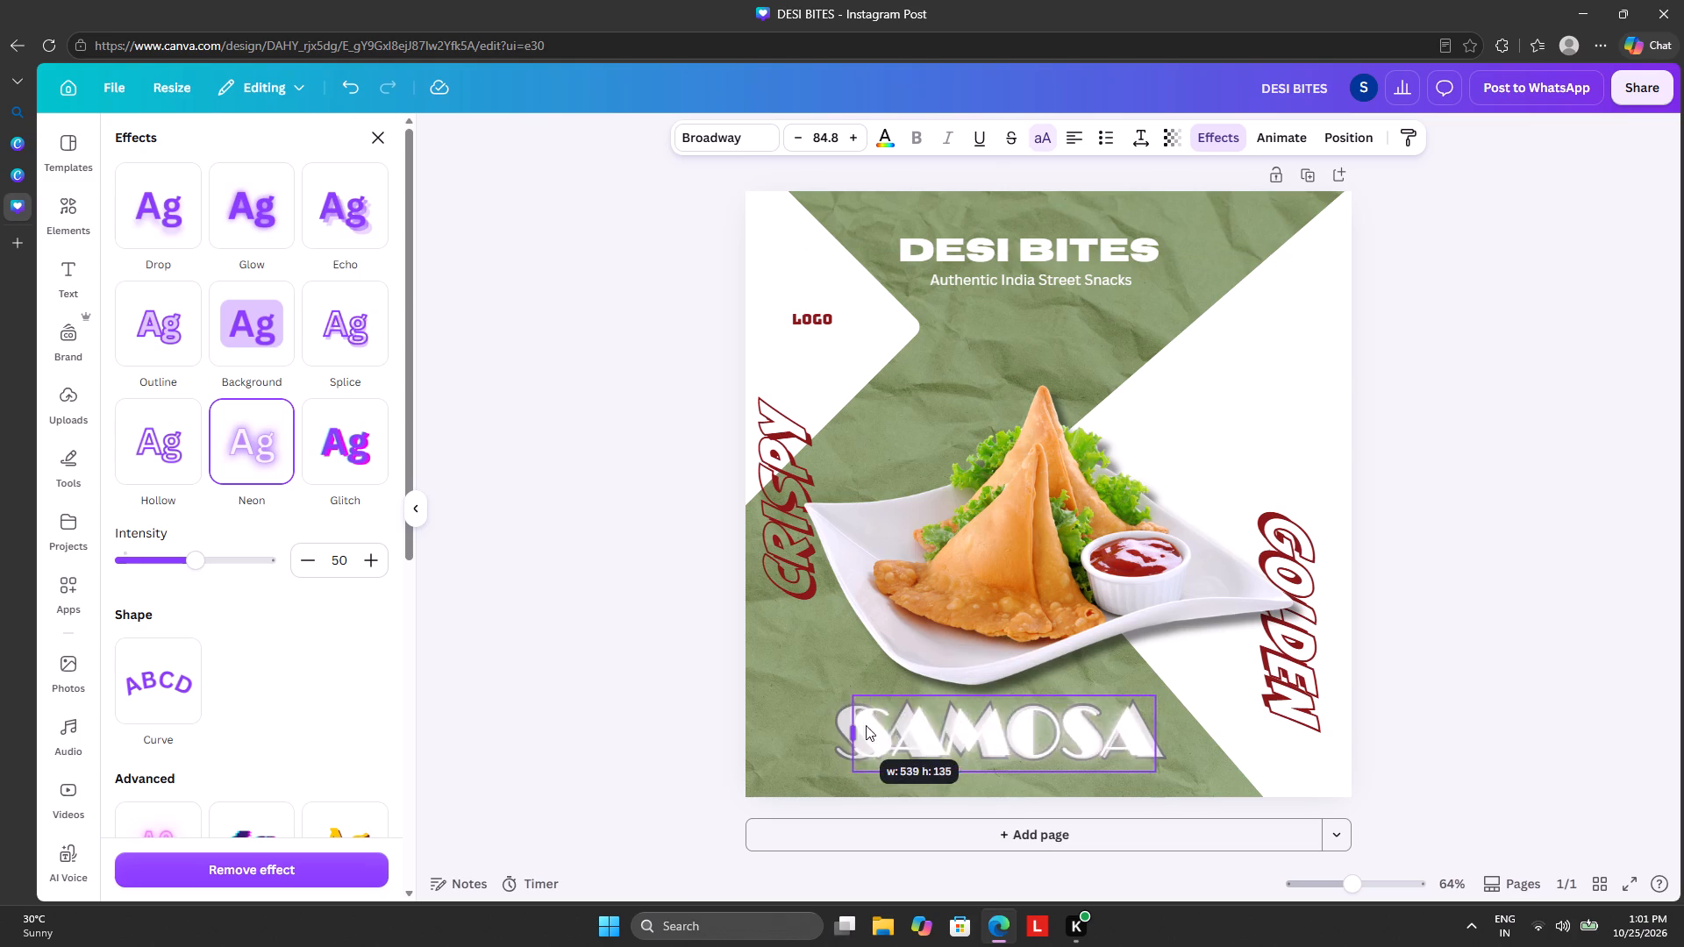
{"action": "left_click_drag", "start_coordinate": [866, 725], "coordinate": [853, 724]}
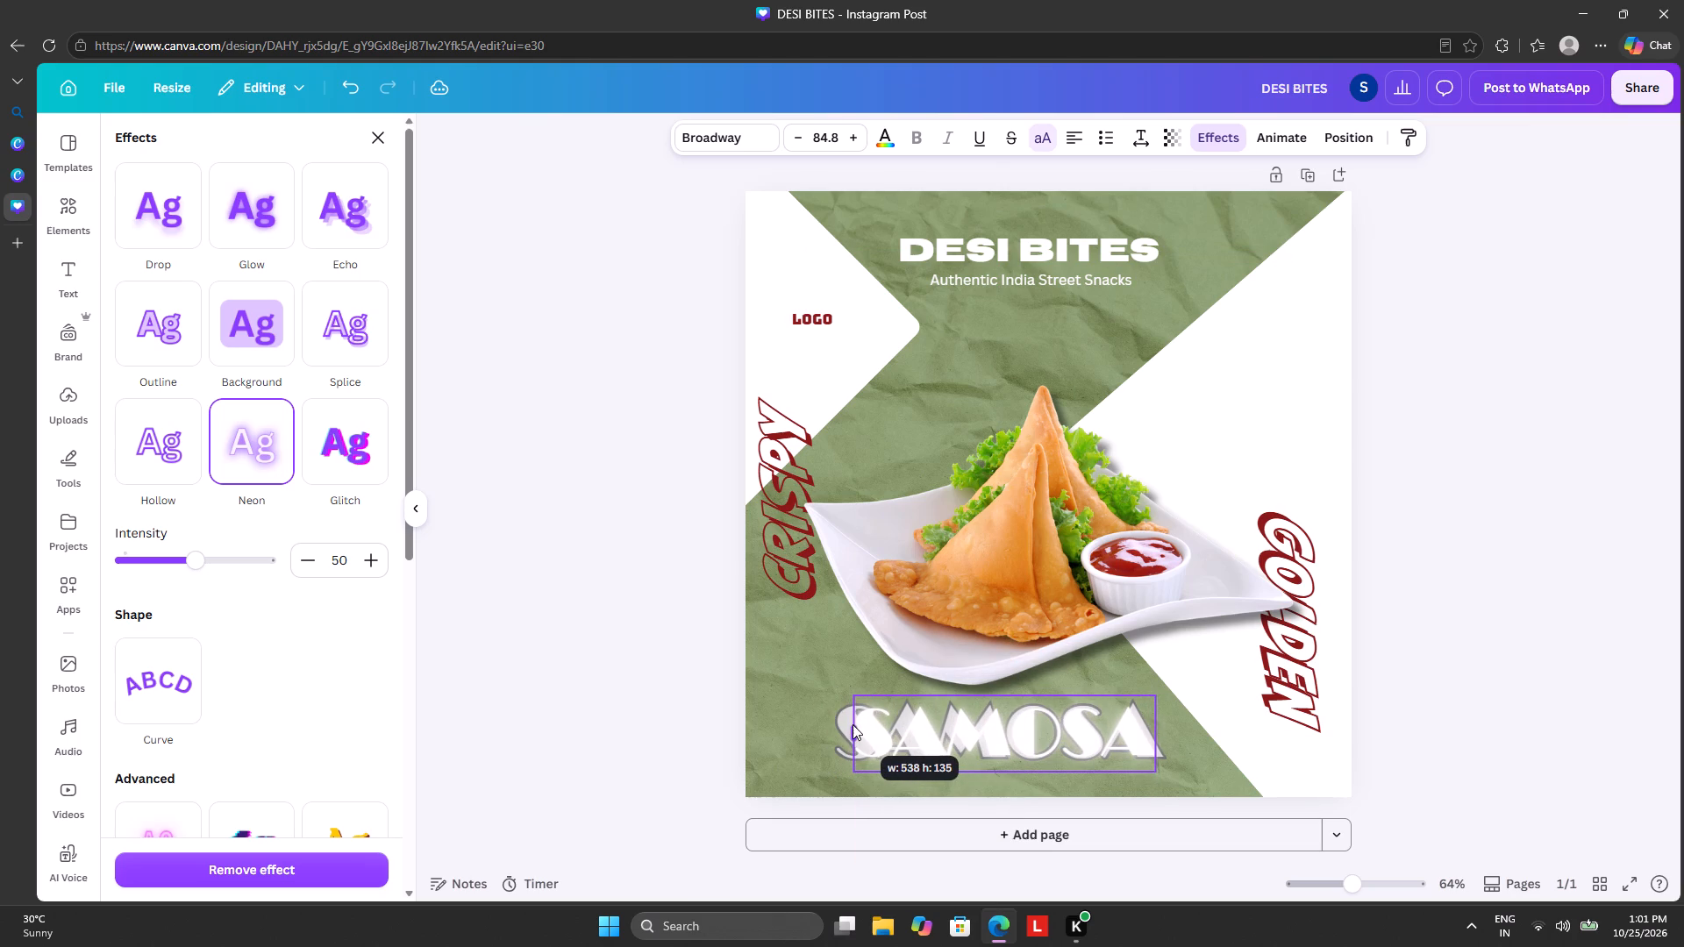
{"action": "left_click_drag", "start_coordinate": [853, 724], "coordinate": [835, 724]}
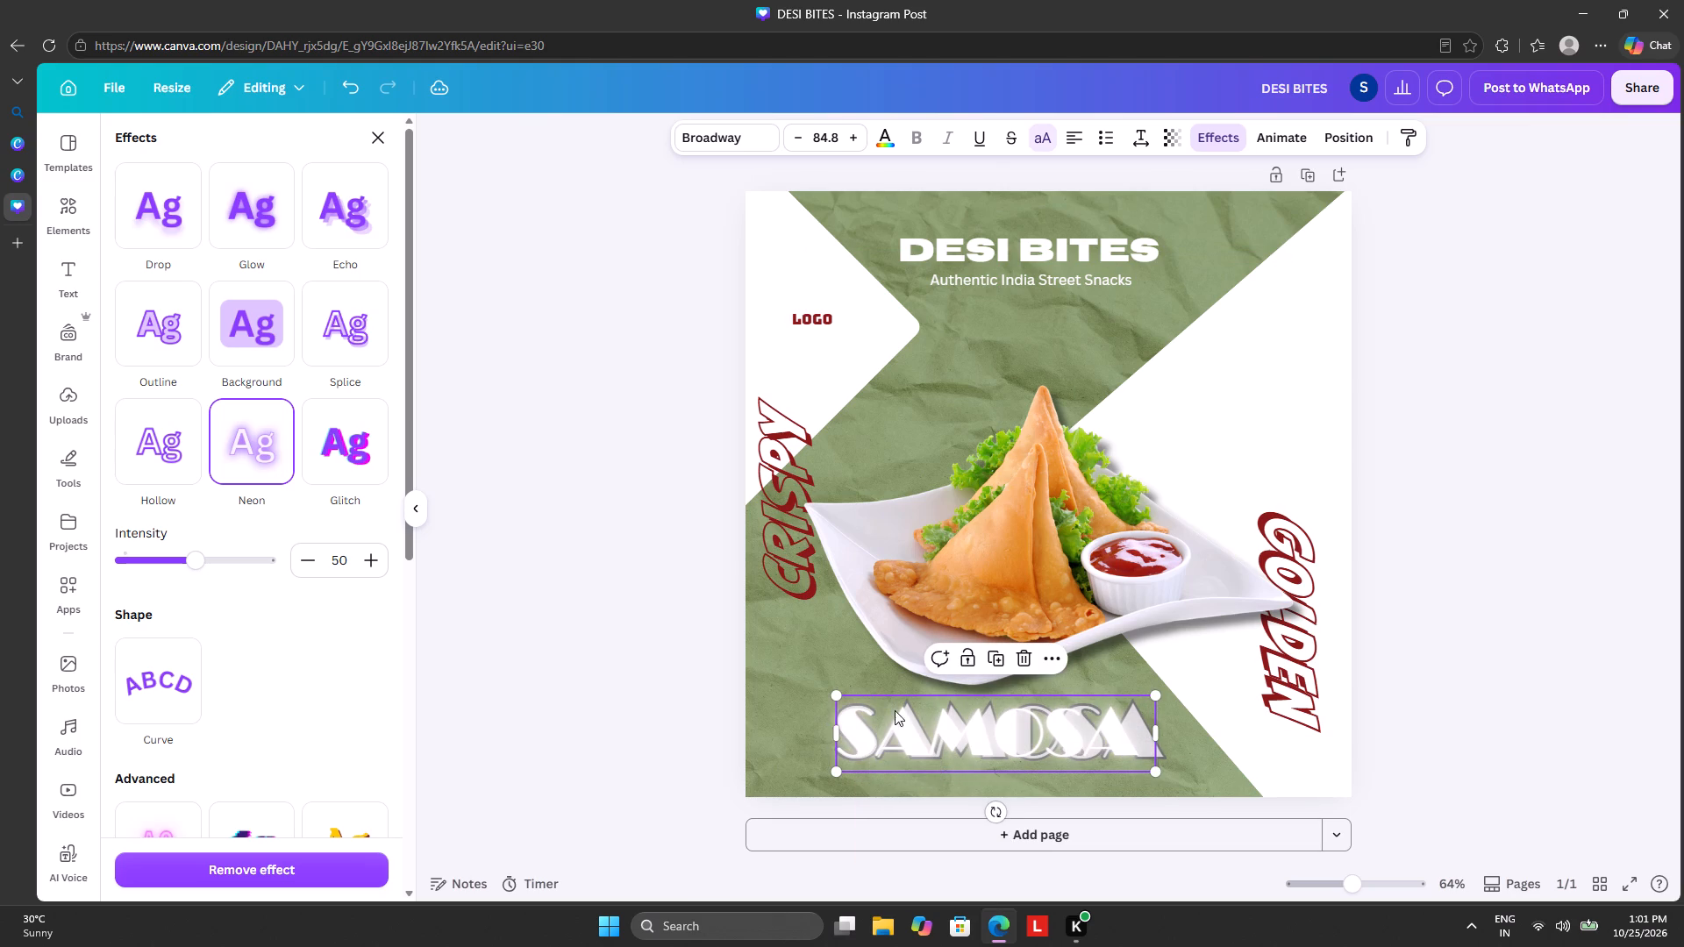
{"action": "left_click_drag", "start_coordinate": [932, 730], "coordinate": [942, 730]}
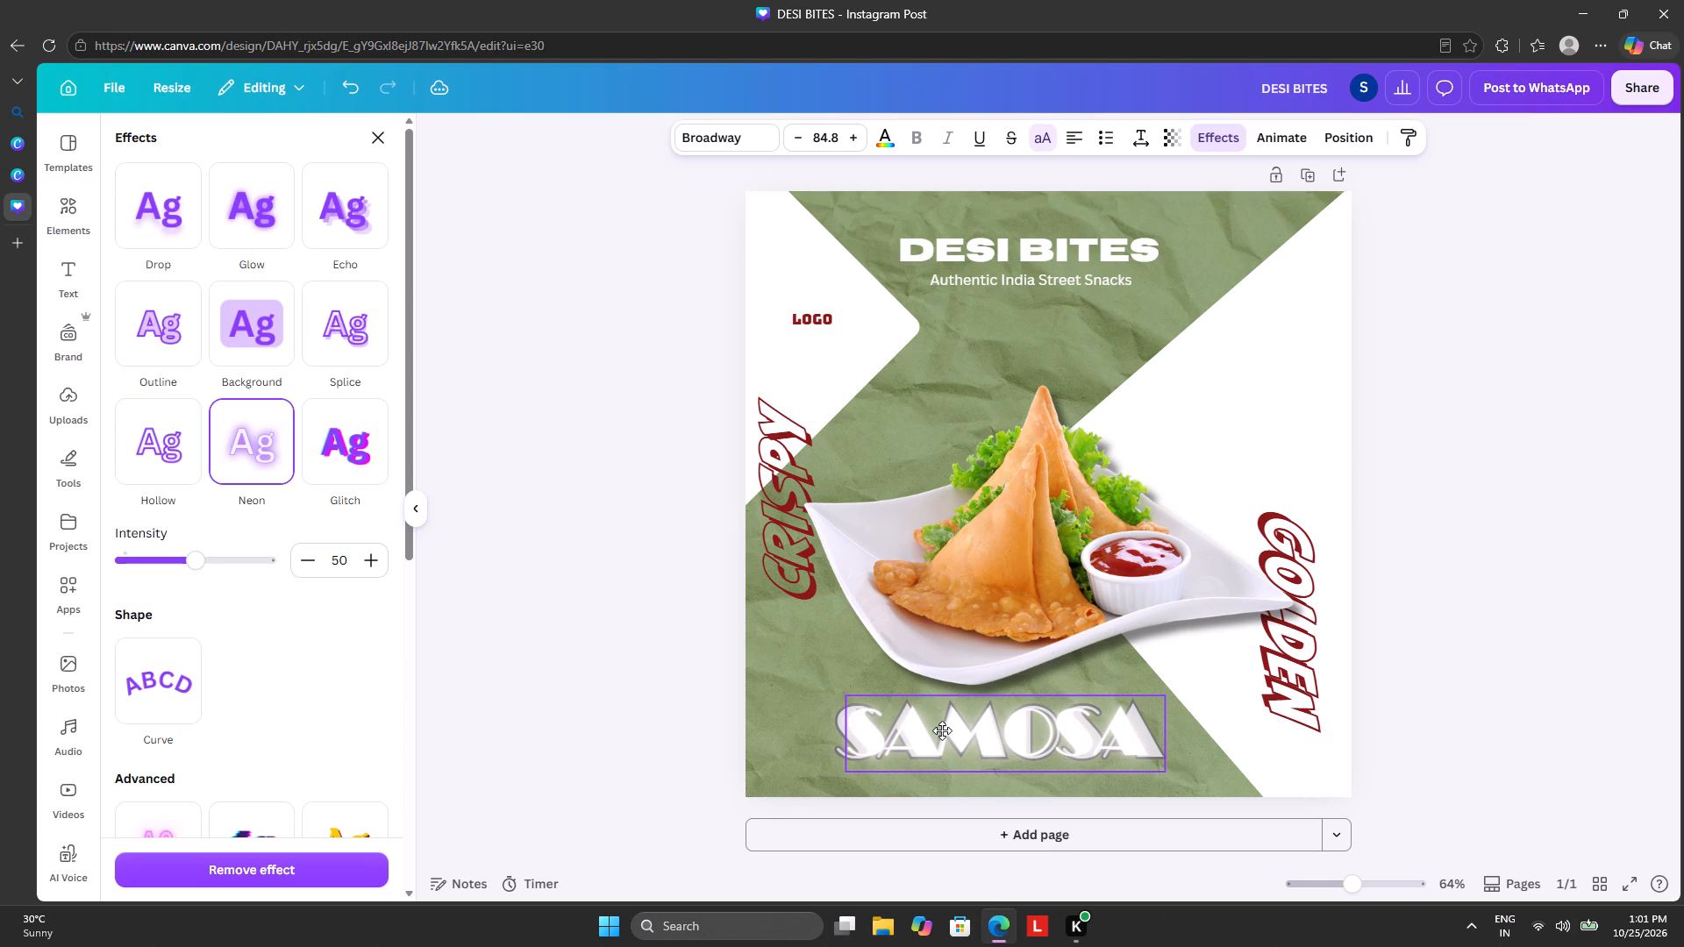
Pull the white neon SAMOSA text off the grey outlined copy and delete the white one.
{"action": "left_click_drag", "start_coordinate": [942, 730], "coordinate": [916, 679]}
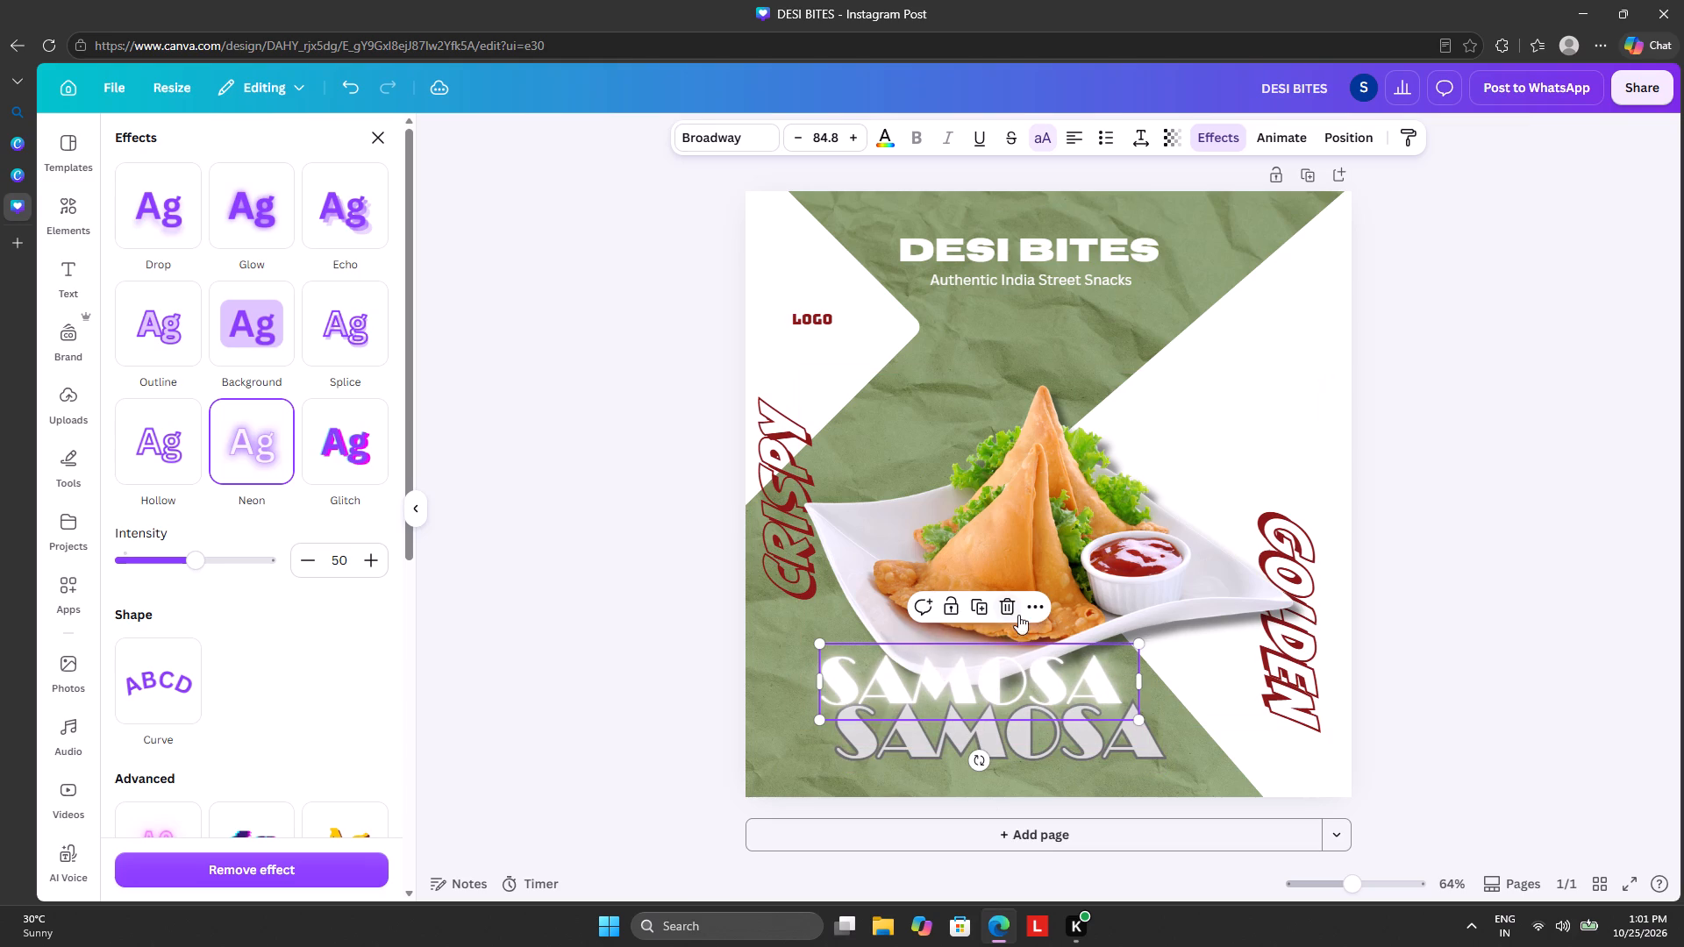
{"action": "left_click", "coordinate": [1009, 607]}
Browse the fonts for the remaining grey SAMOSA text, search them for DAUBLE, and clear the search.
{"action": "left_click", "coordinate": [962, 732]}
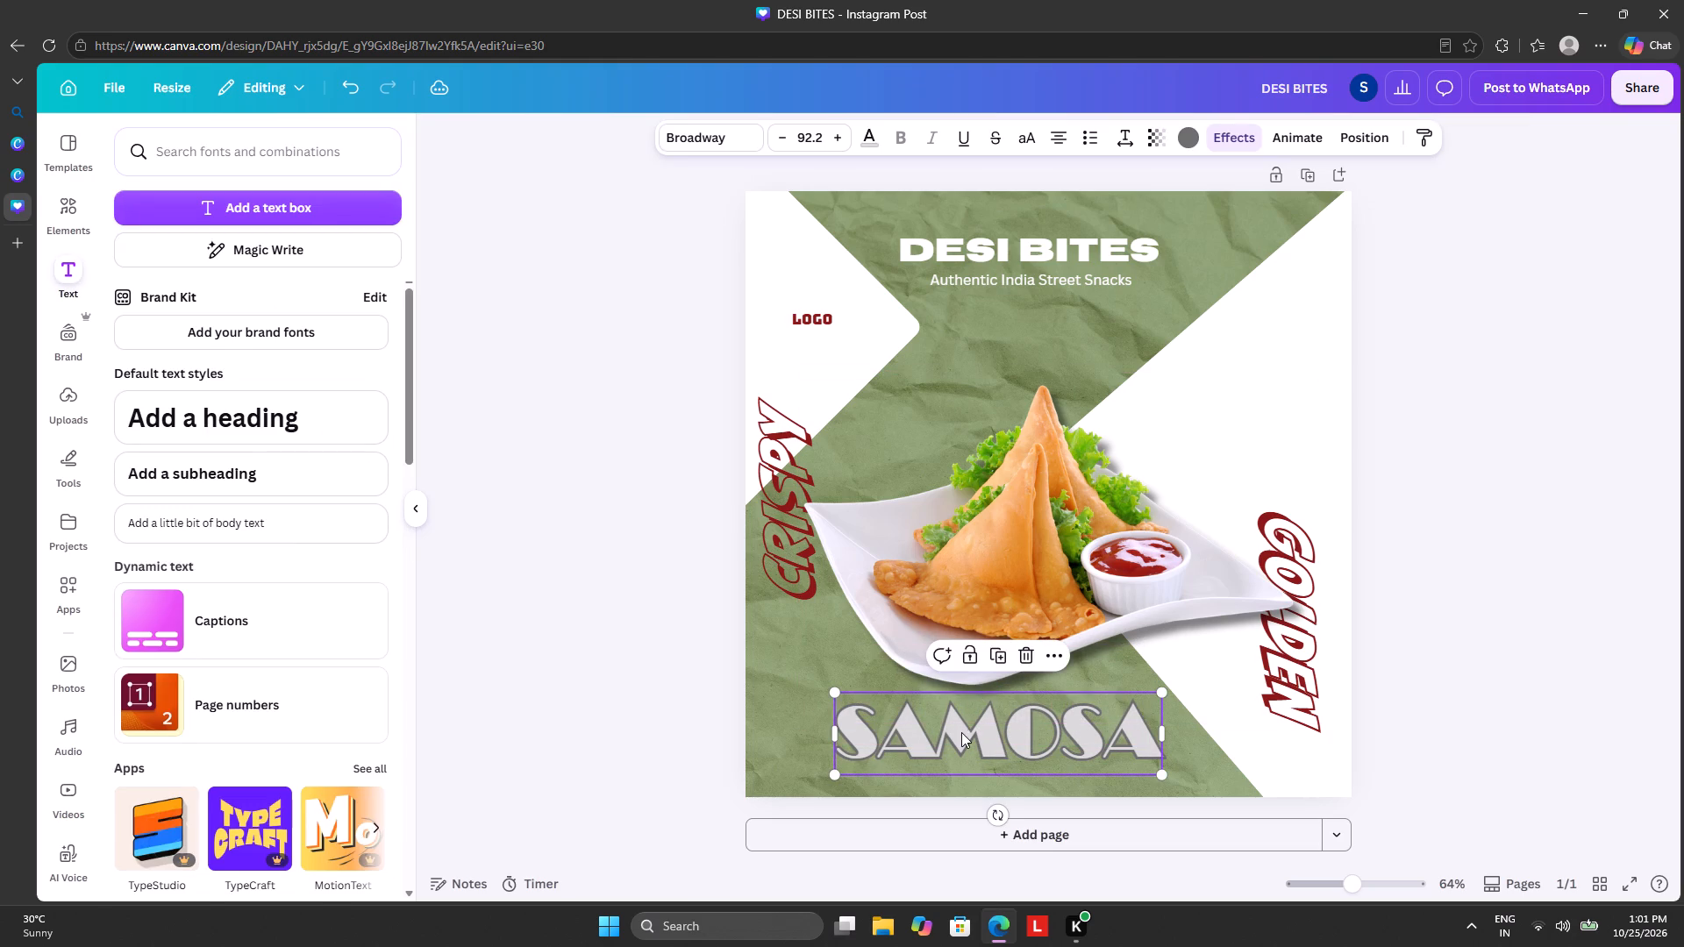
{"action": "left_click", "coordinate": [739, 135]}
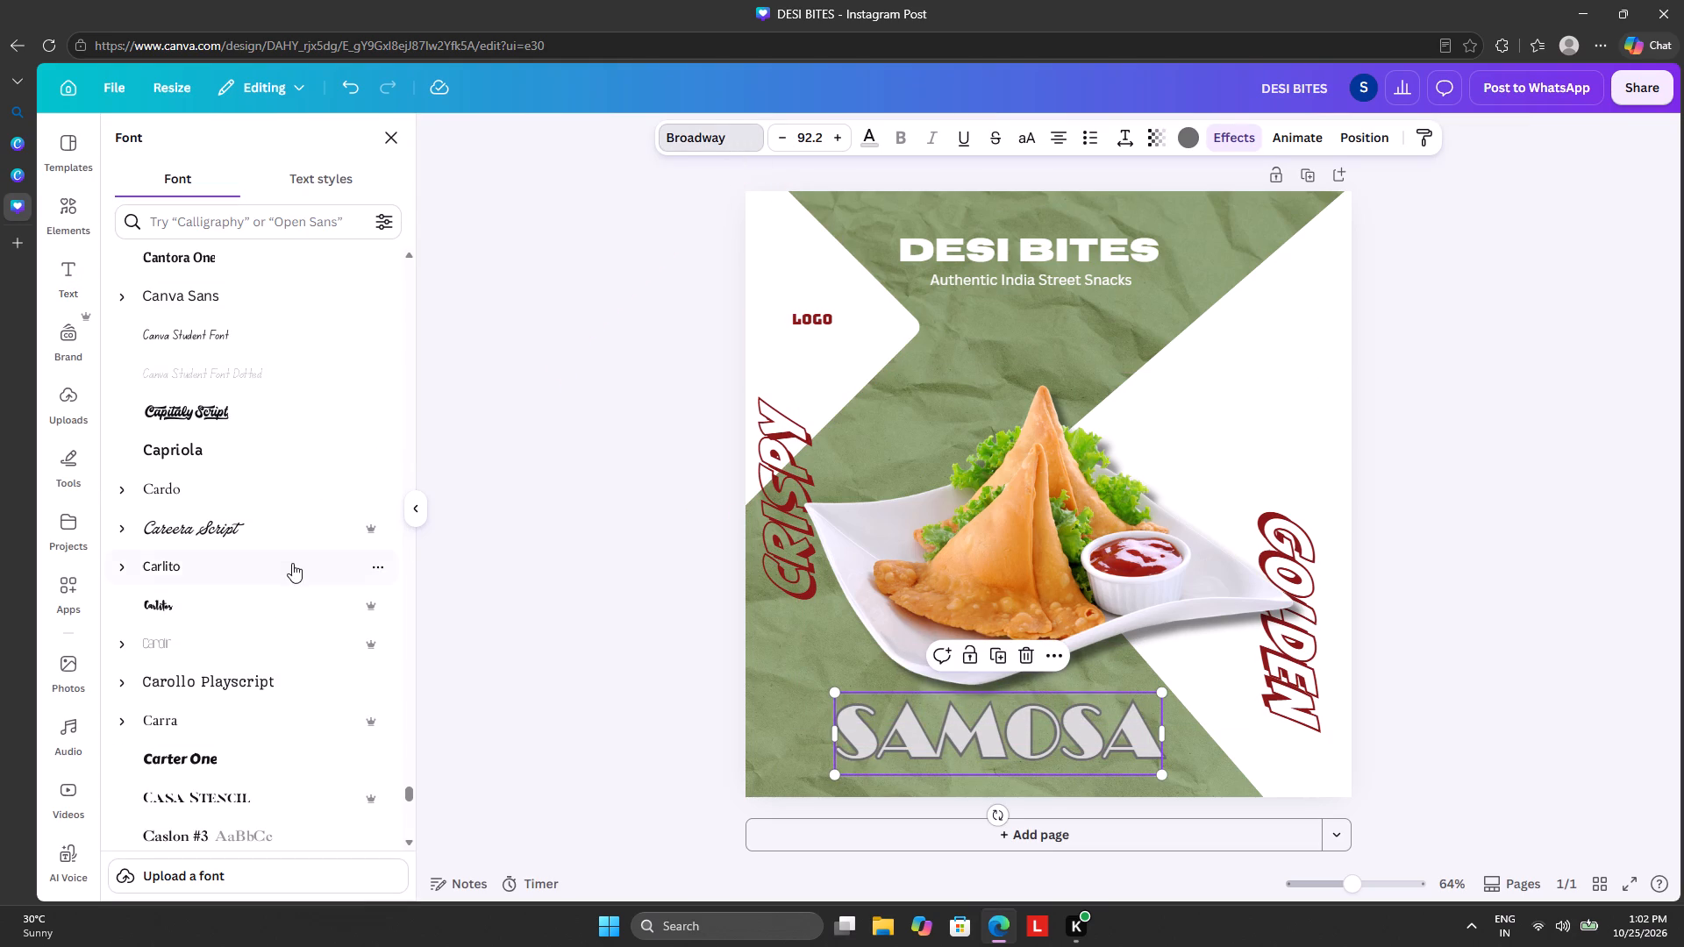
{"action": "scroll", "coordinate": [292, 561], "scroll_direction": "down", "scroll_amount": 13}
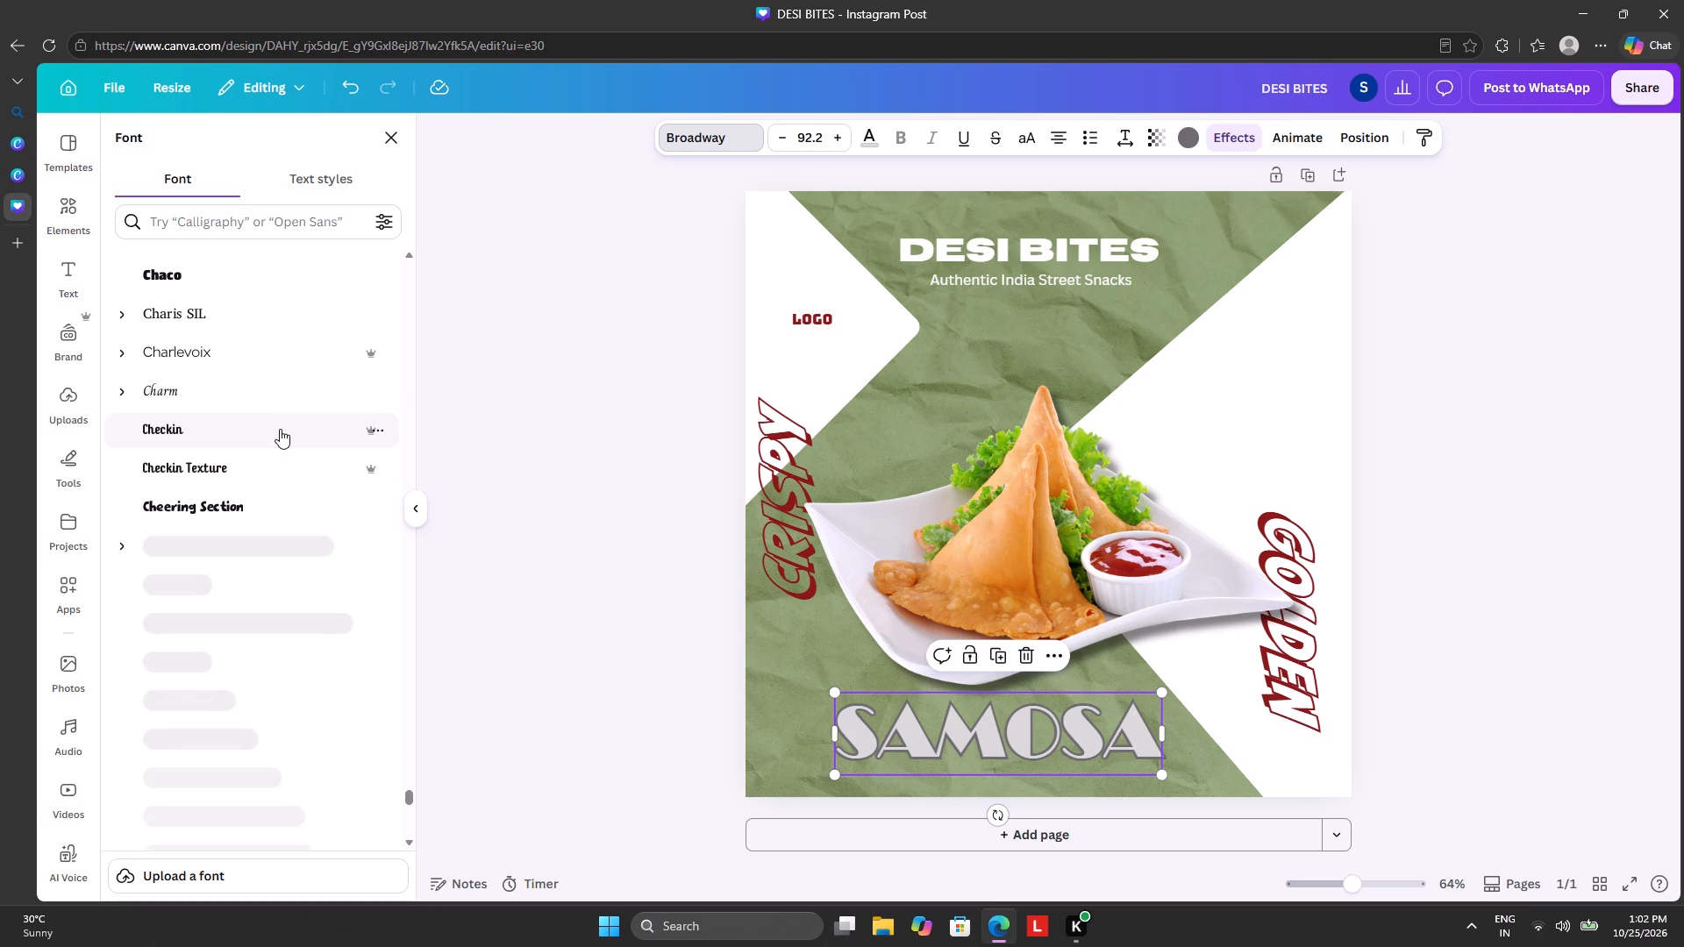
{"action": "scroll", "coordinate": [280, 429], "scroll_direction": "down", "scroll_amount": 4}
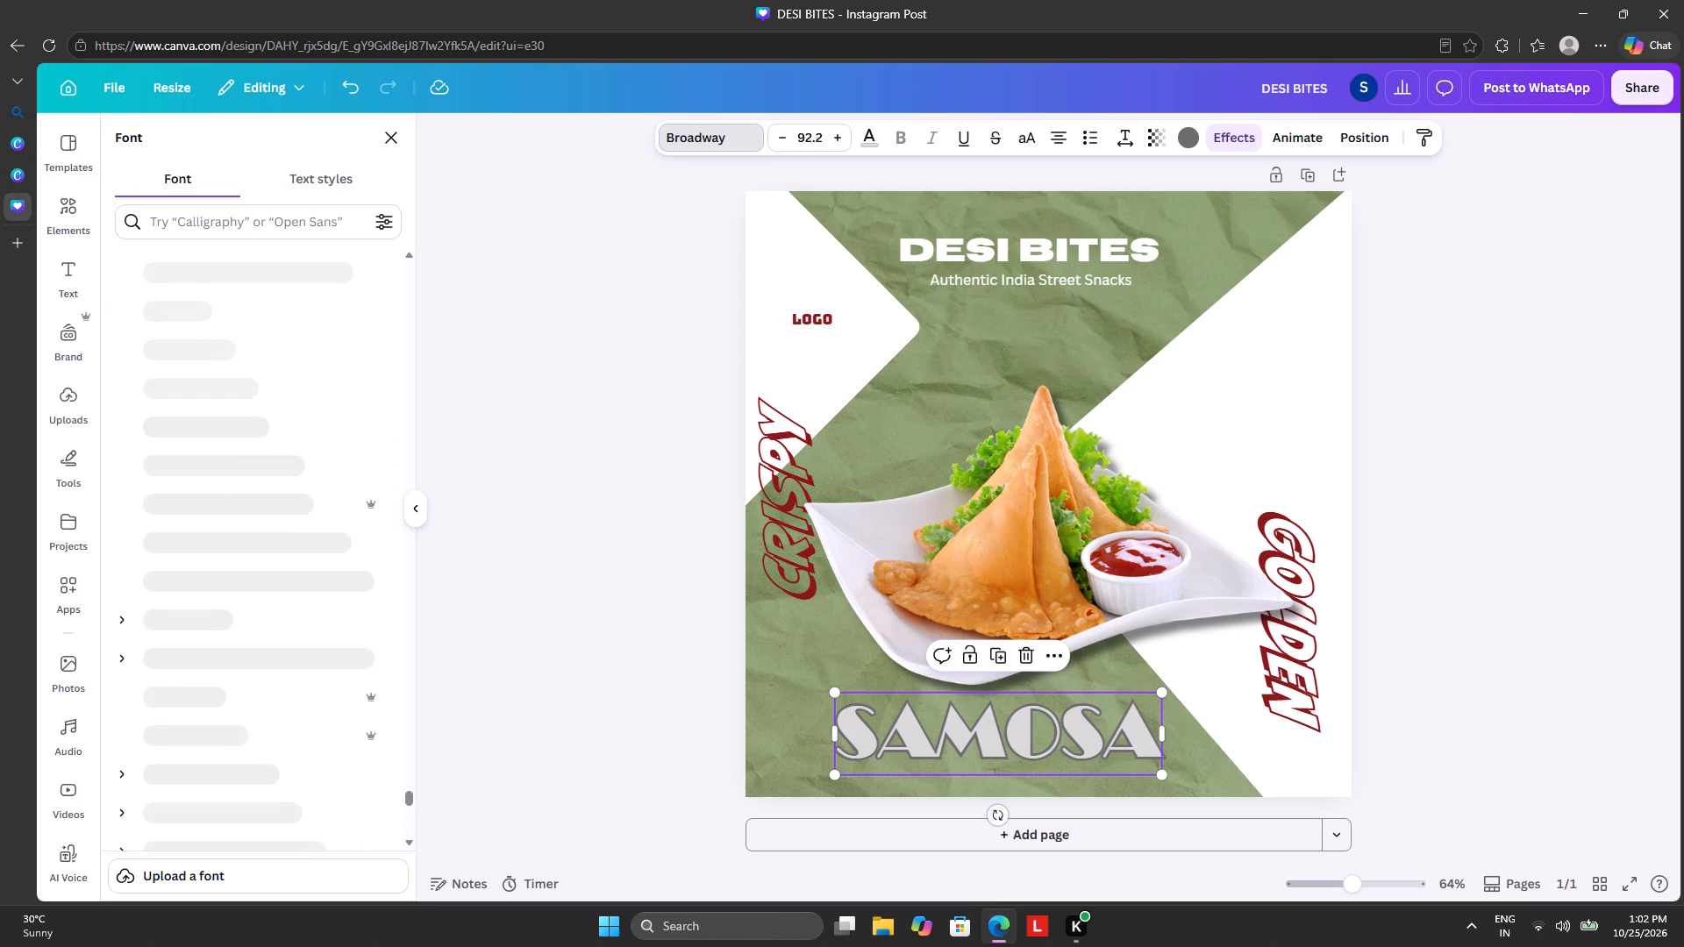
{"action": "left_click", "coordinate": [181, 224]}
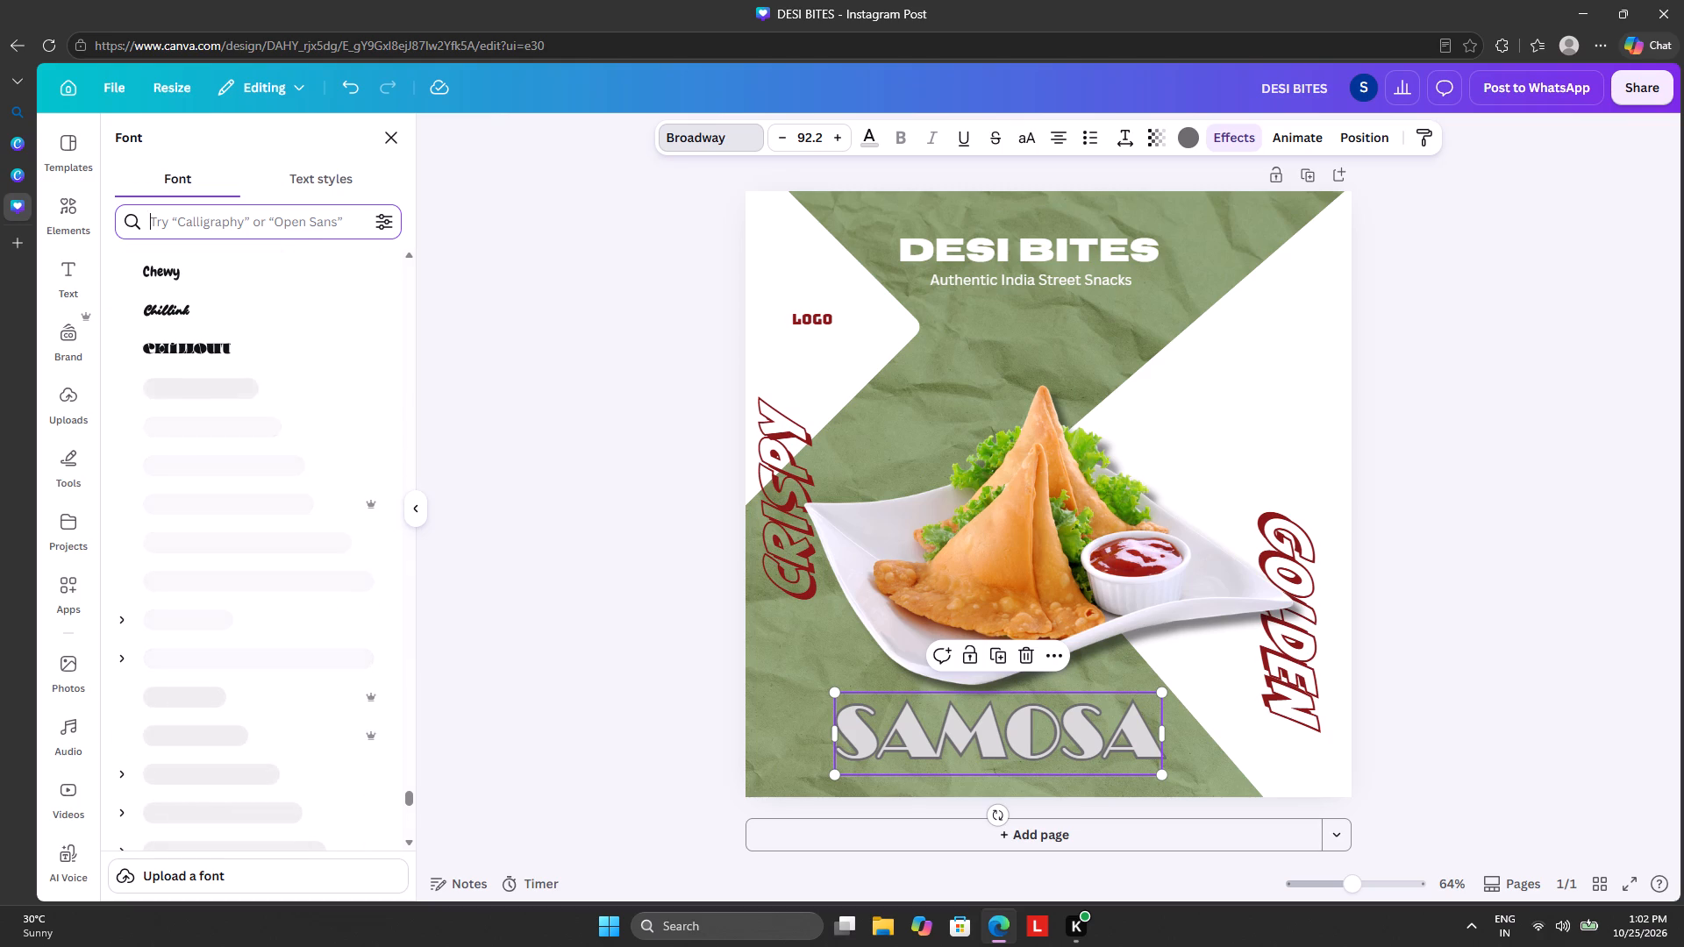
{"action": "type", "text": "DAU"}
{"action": "type", "text": "BLE"}
{"action": "key", "text": "Return"}
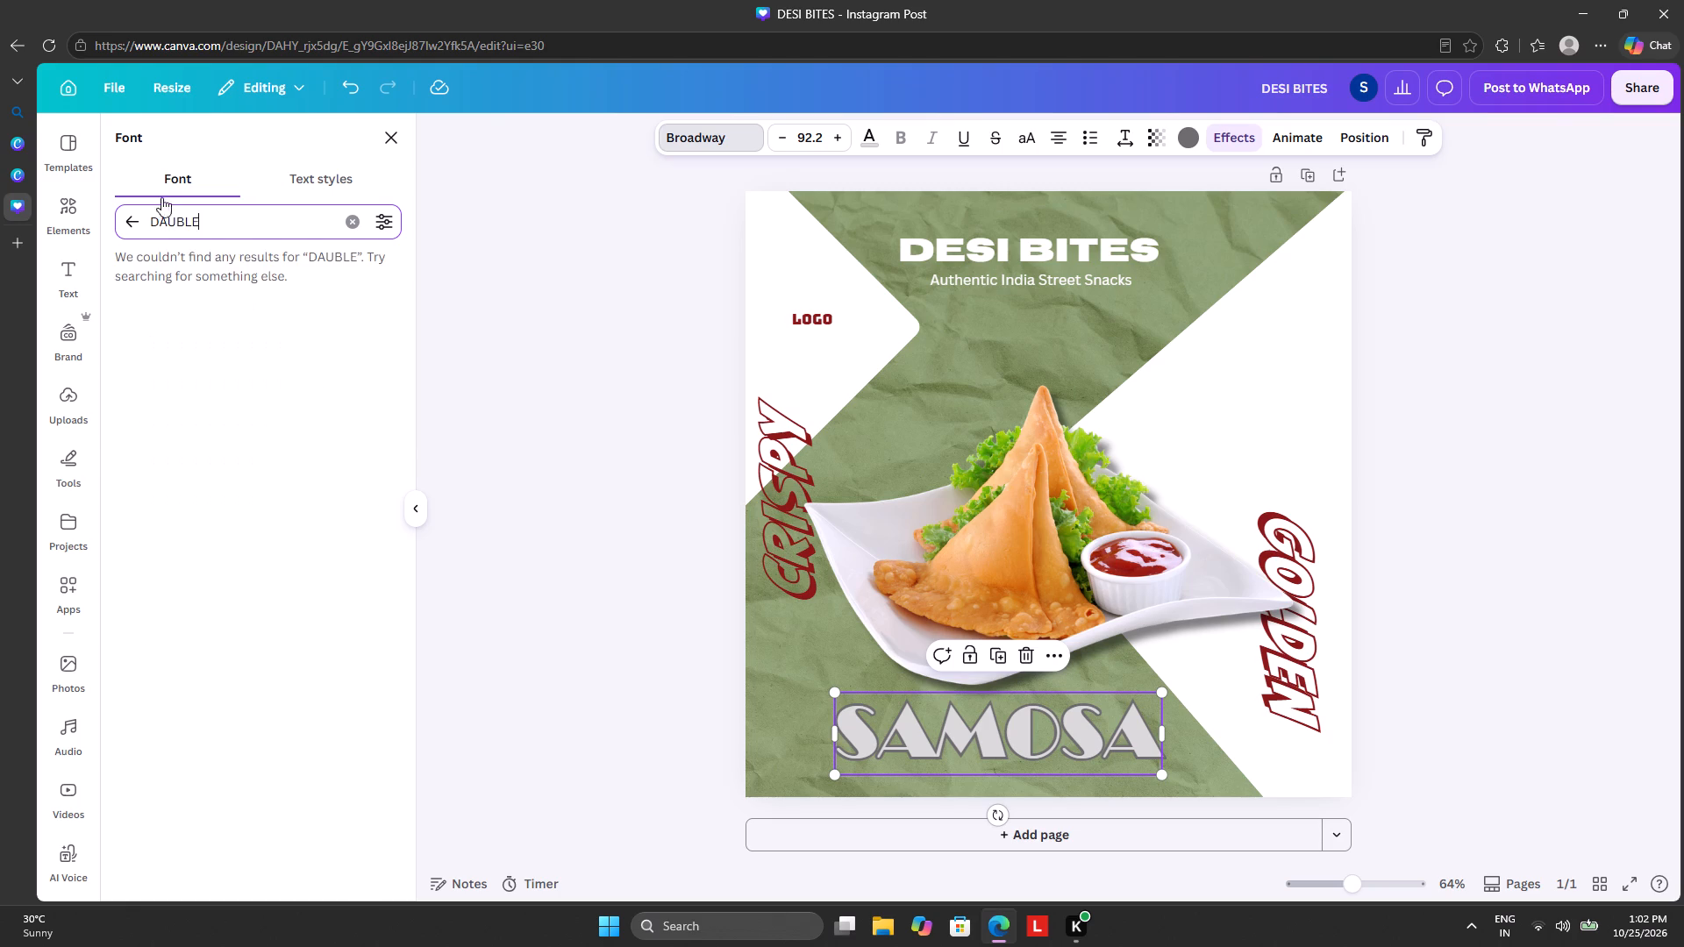
{"action": "left_click", "coordinate": [355, 223]}
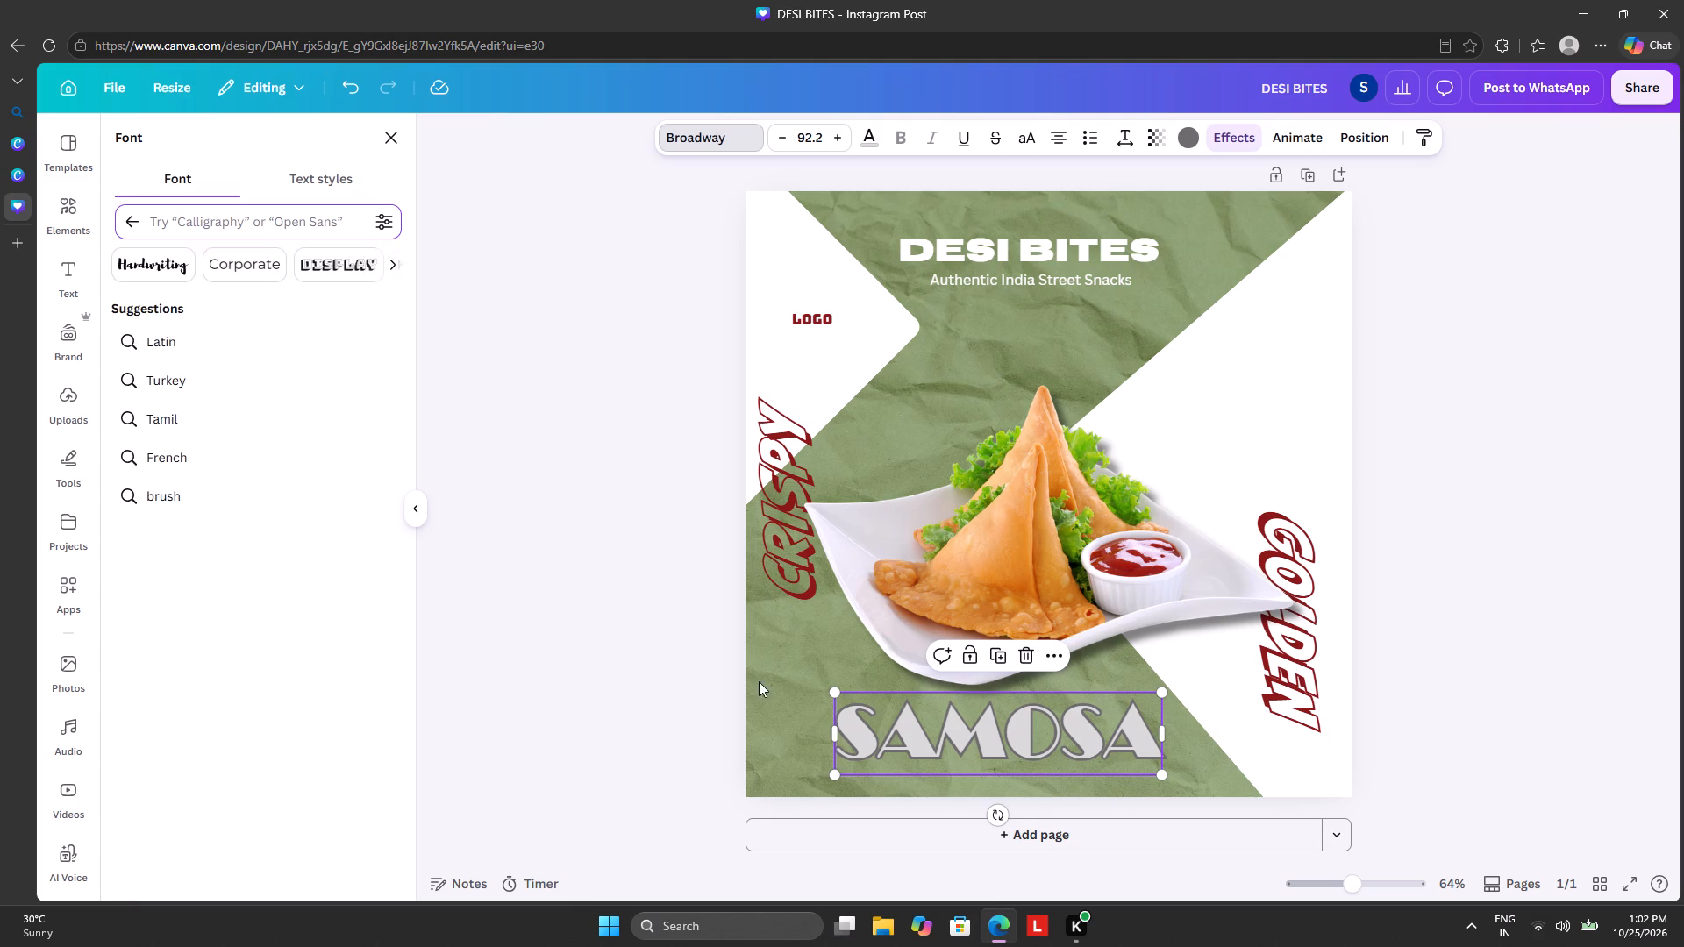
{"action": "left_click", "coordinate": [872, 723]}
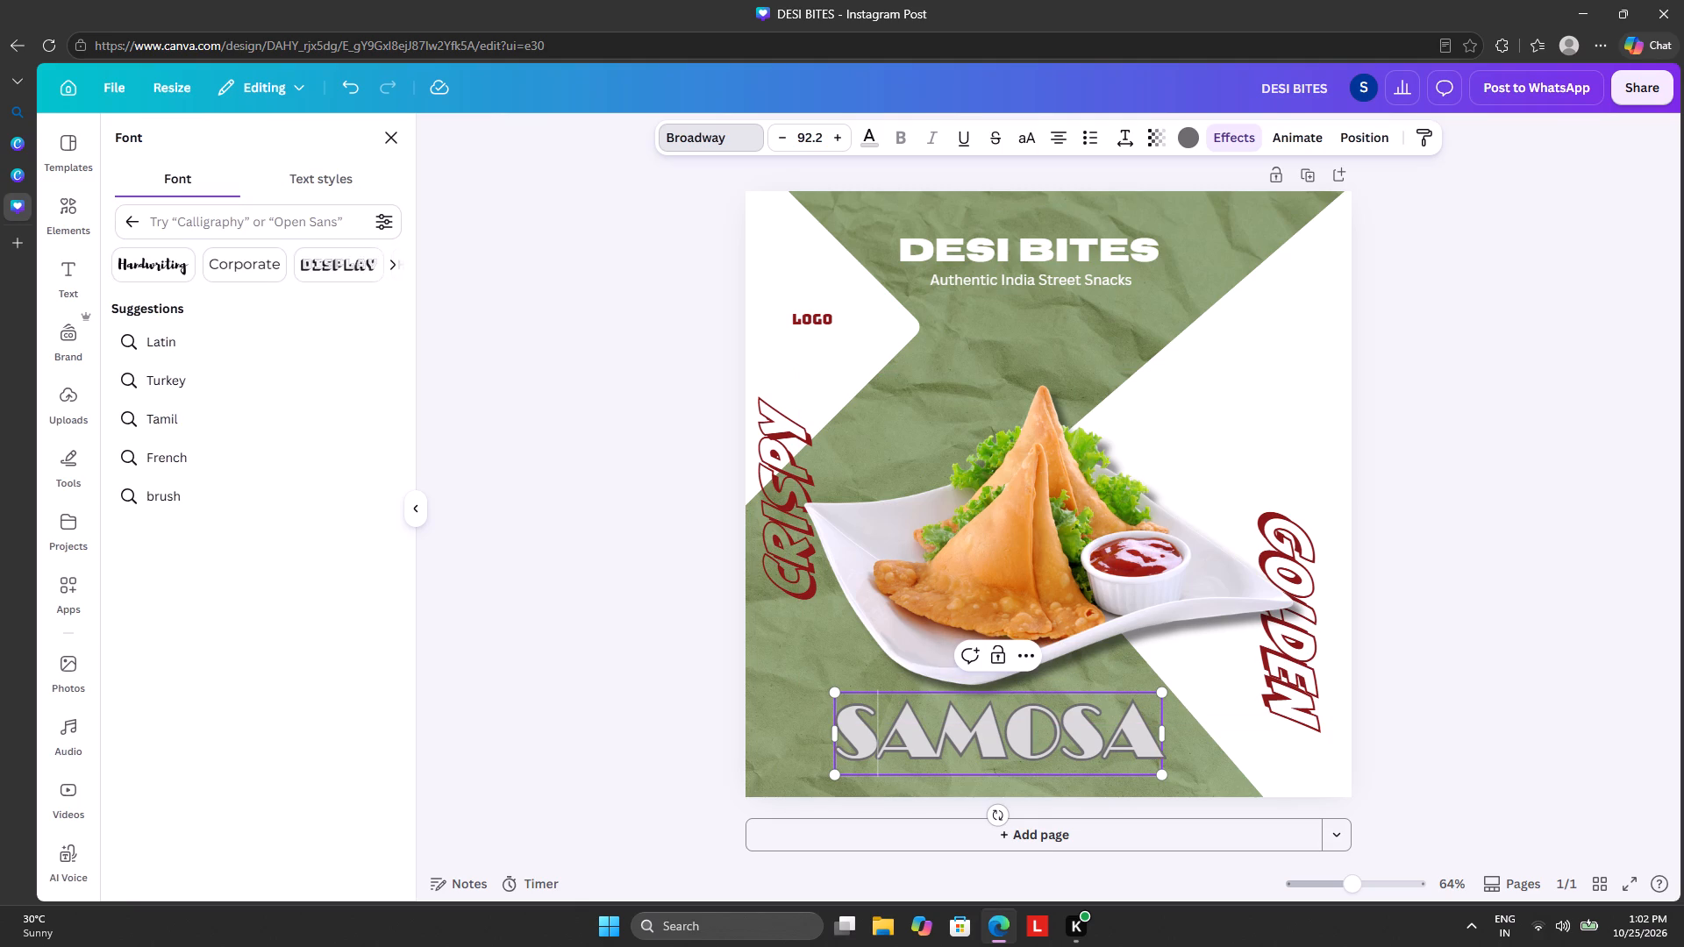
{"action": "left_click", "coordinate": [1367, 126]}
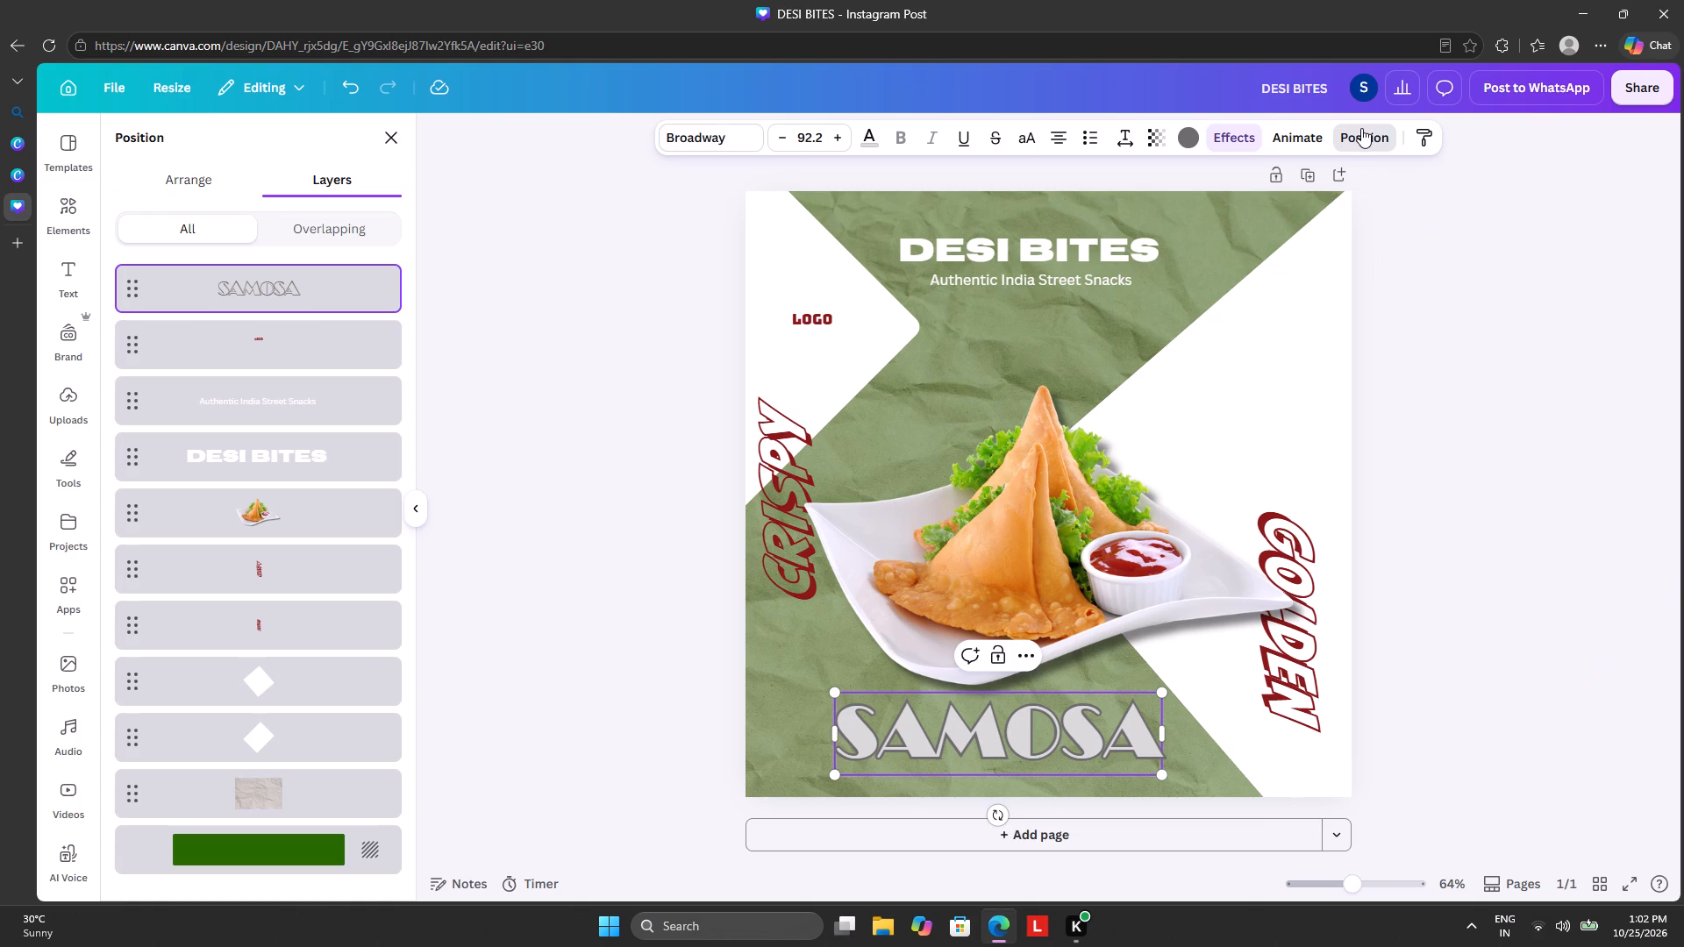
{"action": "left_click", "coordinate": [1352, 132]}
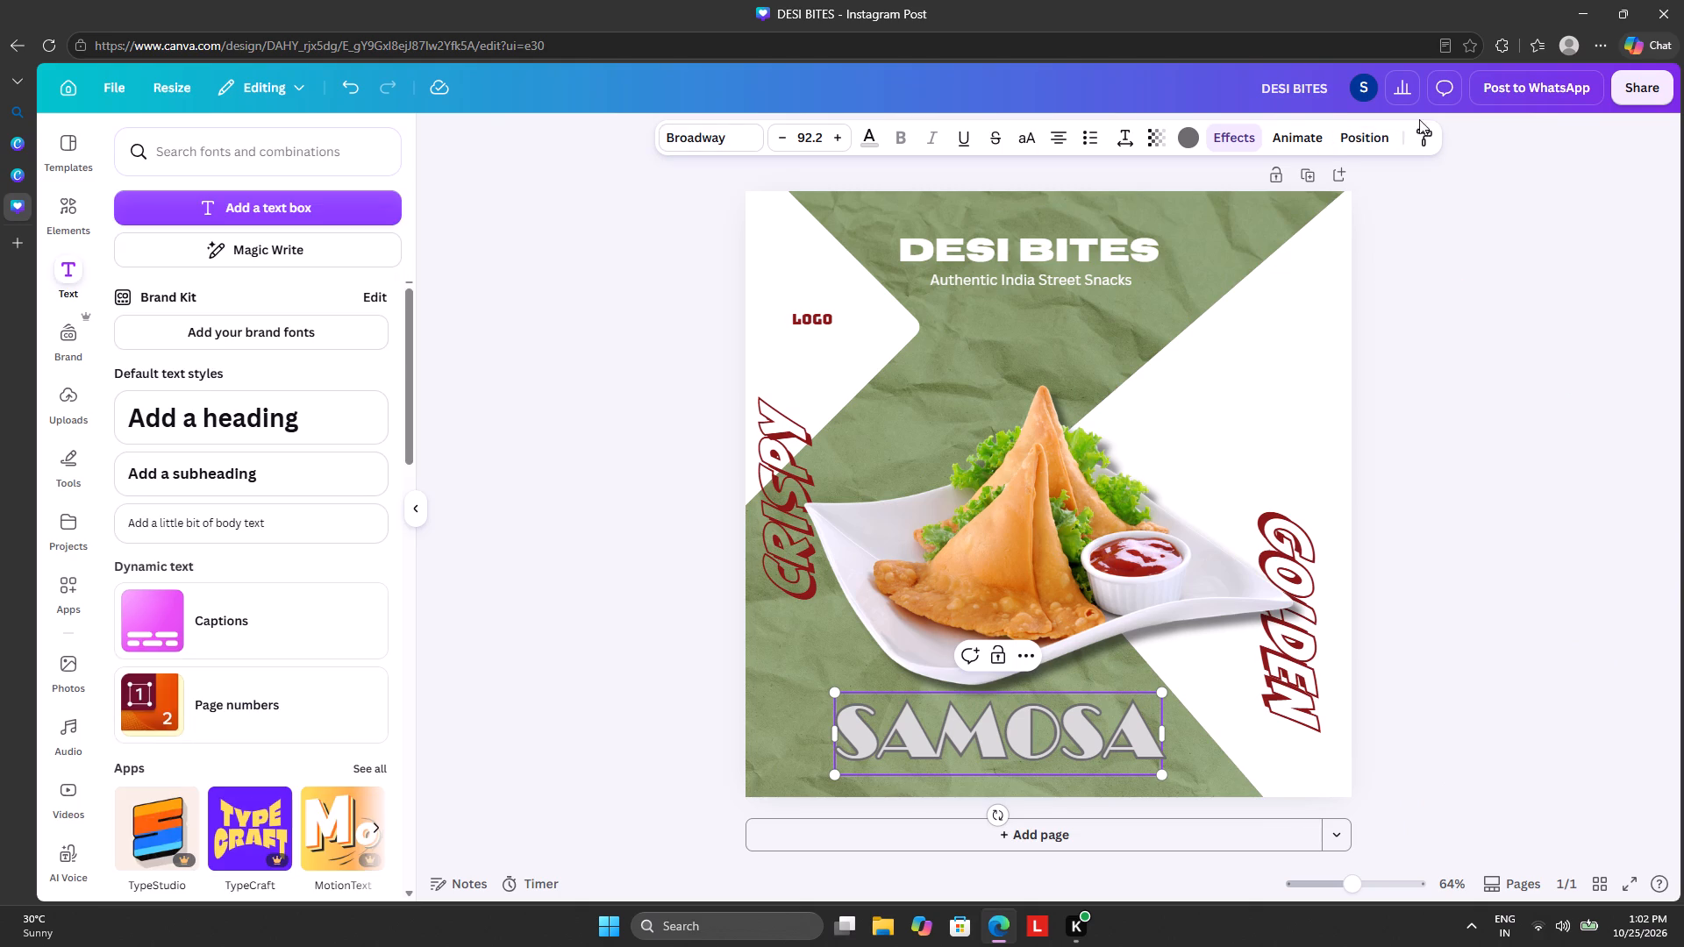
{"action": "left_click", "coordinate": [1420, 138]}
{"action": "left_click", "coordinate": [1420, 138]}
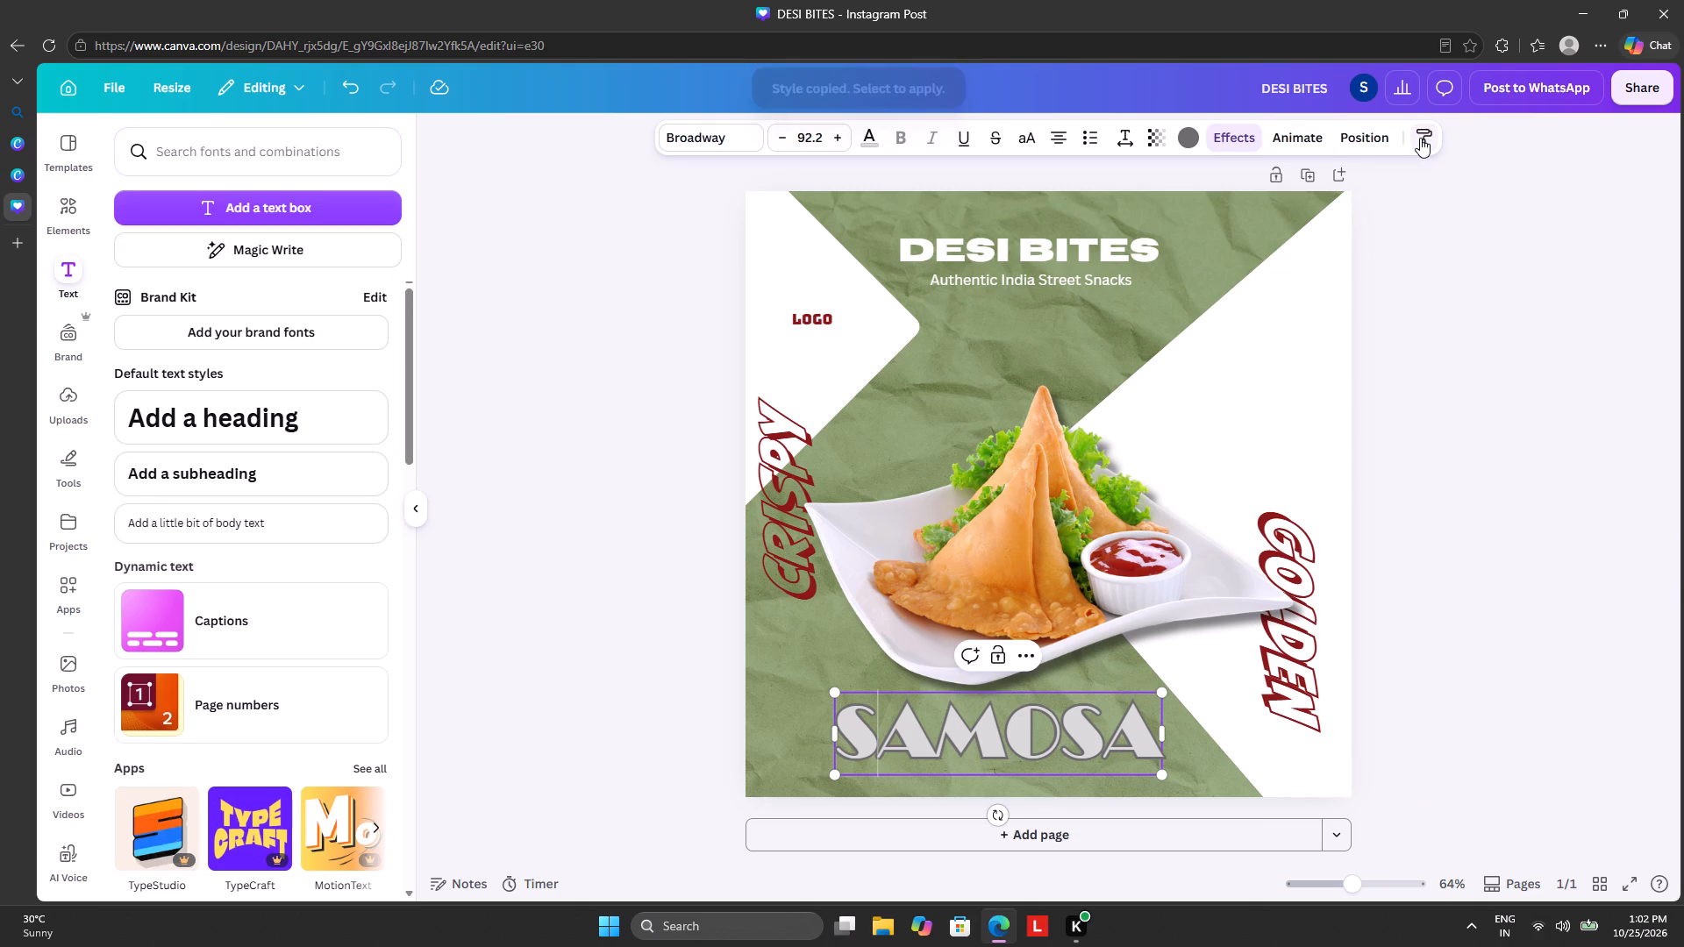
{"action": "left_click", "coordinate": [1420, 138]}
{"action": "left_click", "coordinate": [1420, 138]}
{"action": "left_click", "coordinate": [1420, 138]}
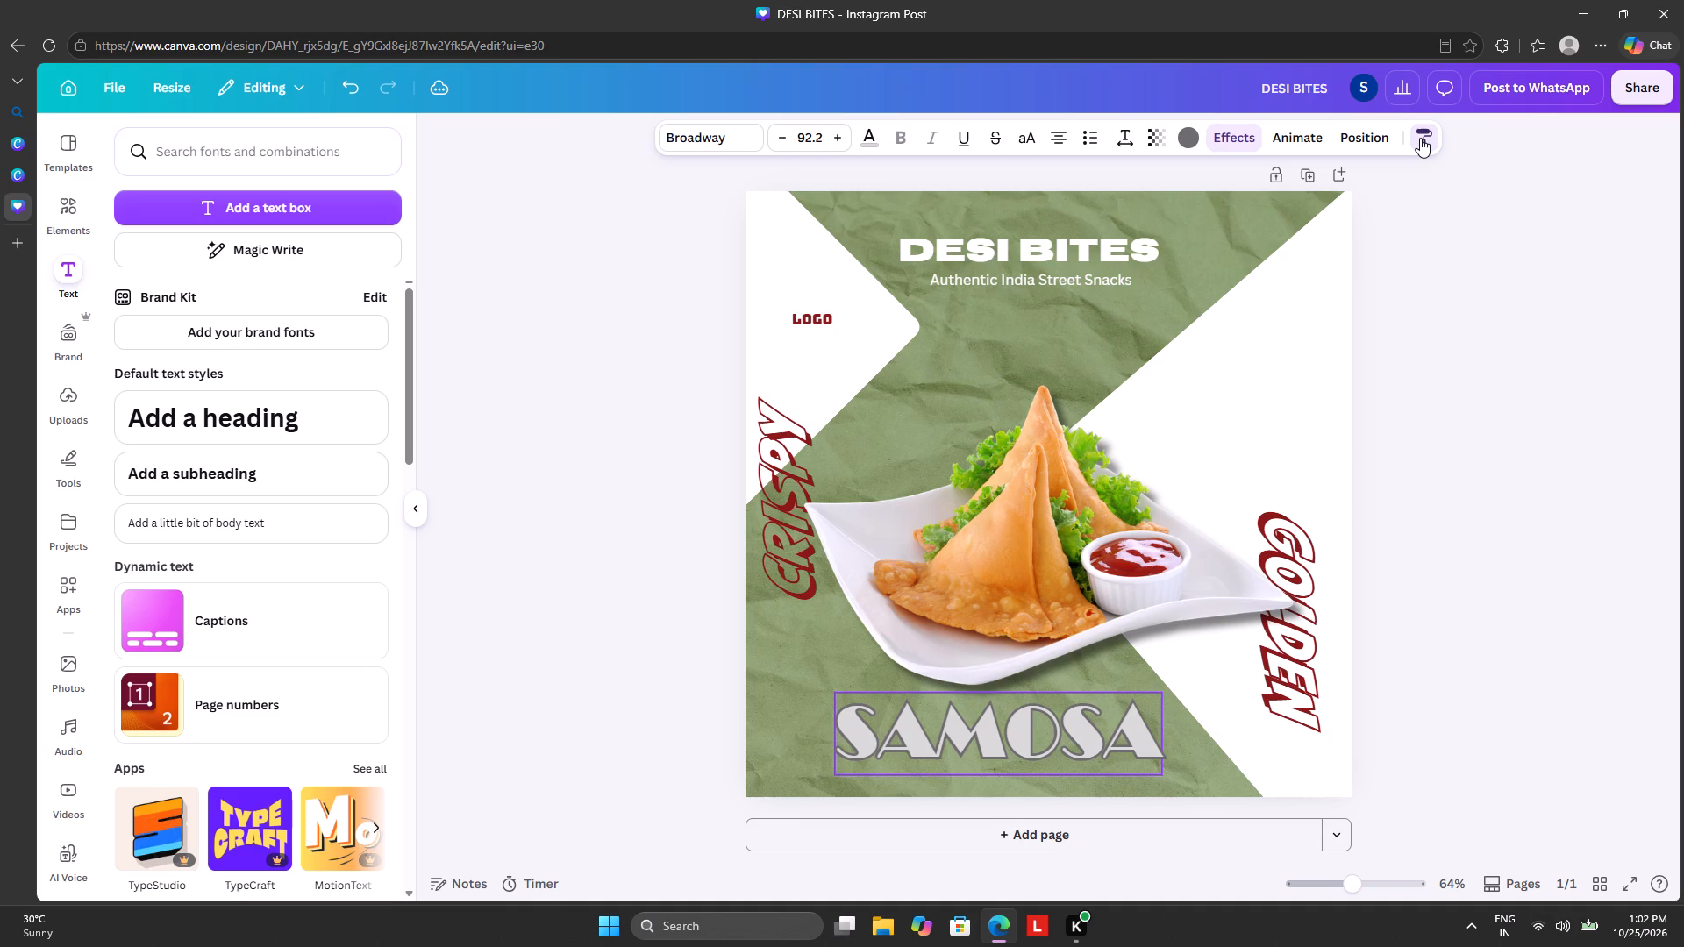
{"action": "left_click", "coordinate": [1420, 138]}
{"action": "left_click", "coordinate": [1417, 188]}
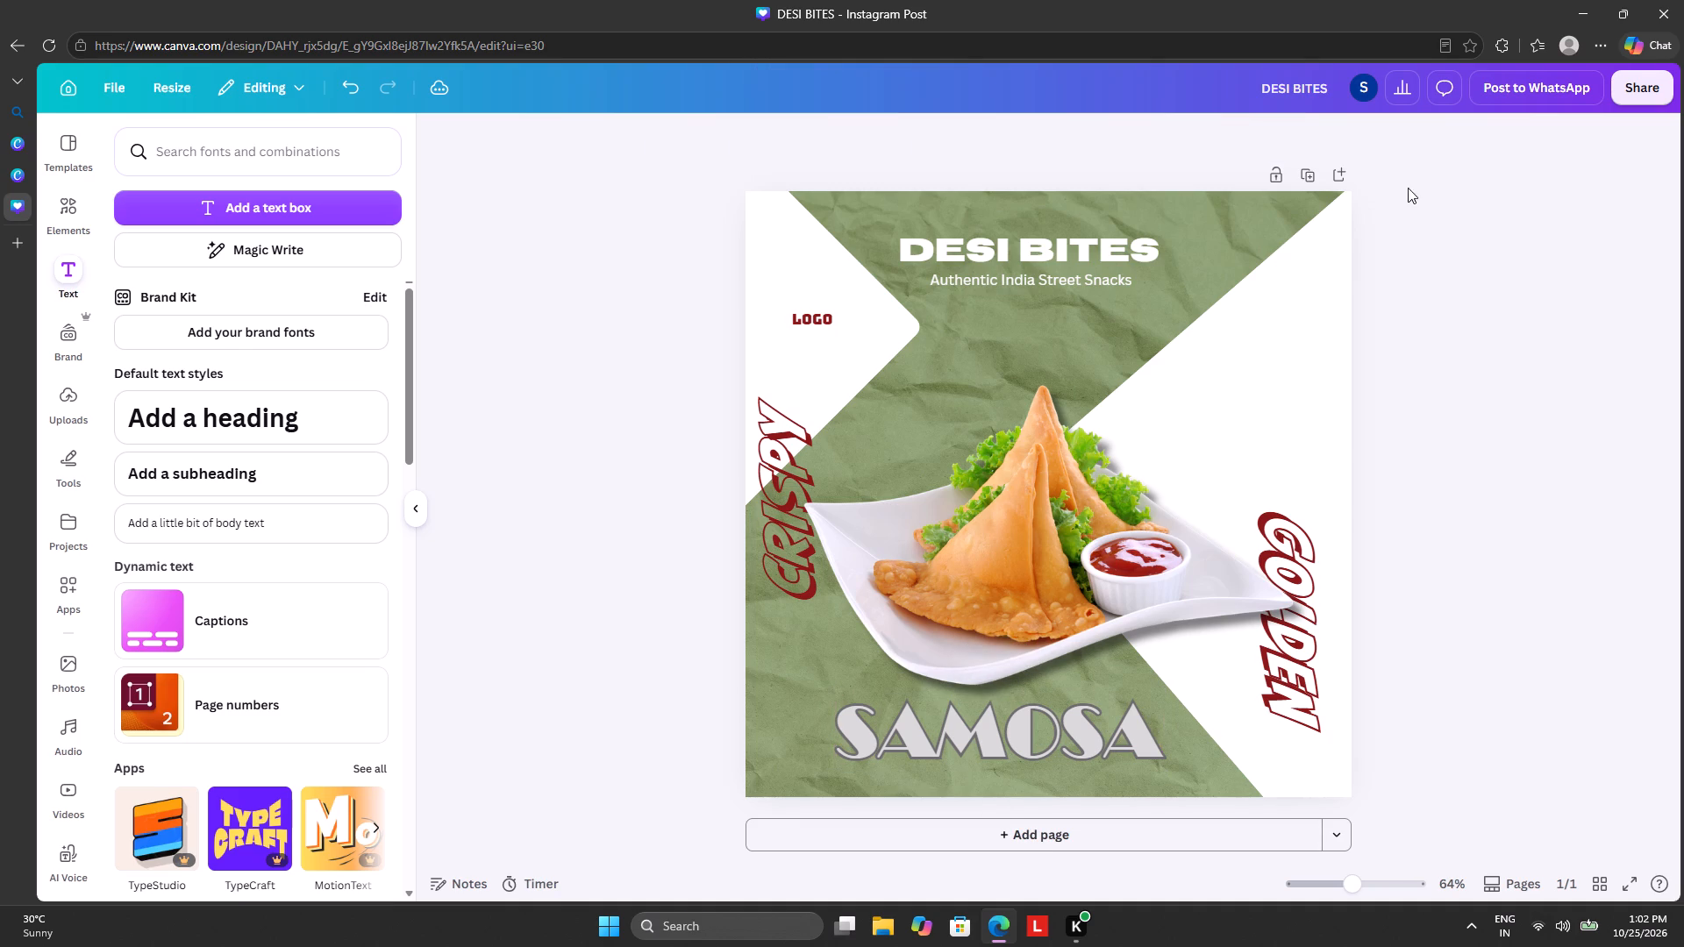
Shrink the outlined grey SAMOSA text to font size 66 and place it below the plate.
{"action": "left_click_drag", "start_coordinate": [972, 758], "coordinate": [967, 741]}
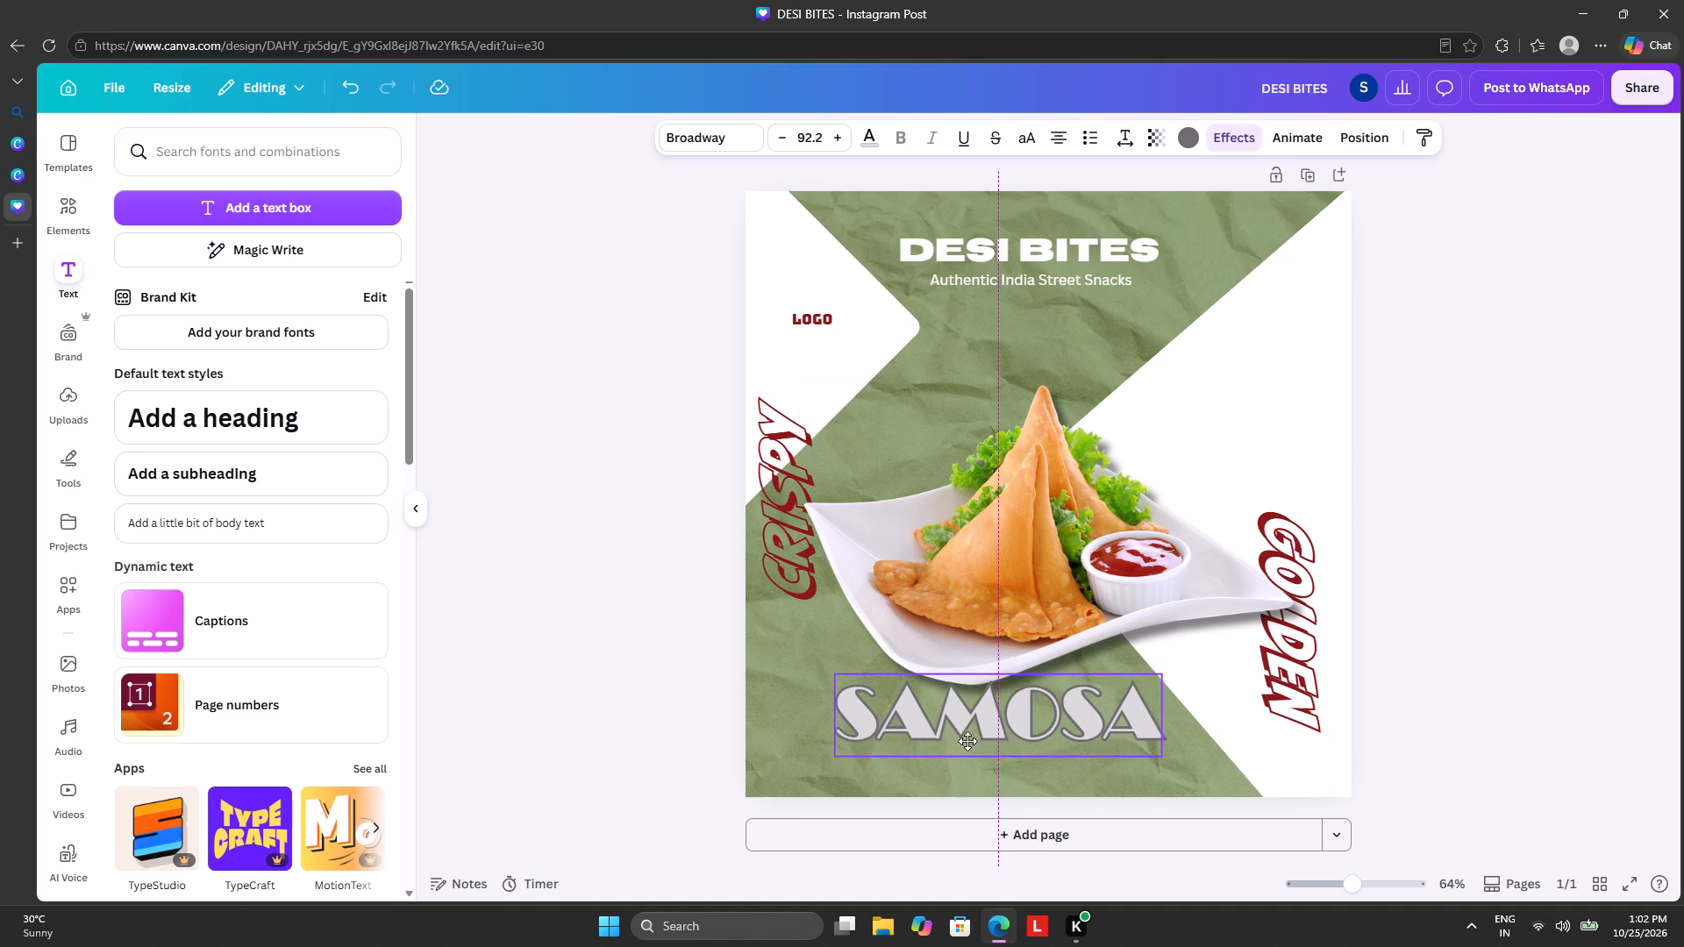
{"action": "left_click_drag", "start_coordinate": [967, 741], "coordinate": [980, 771]}
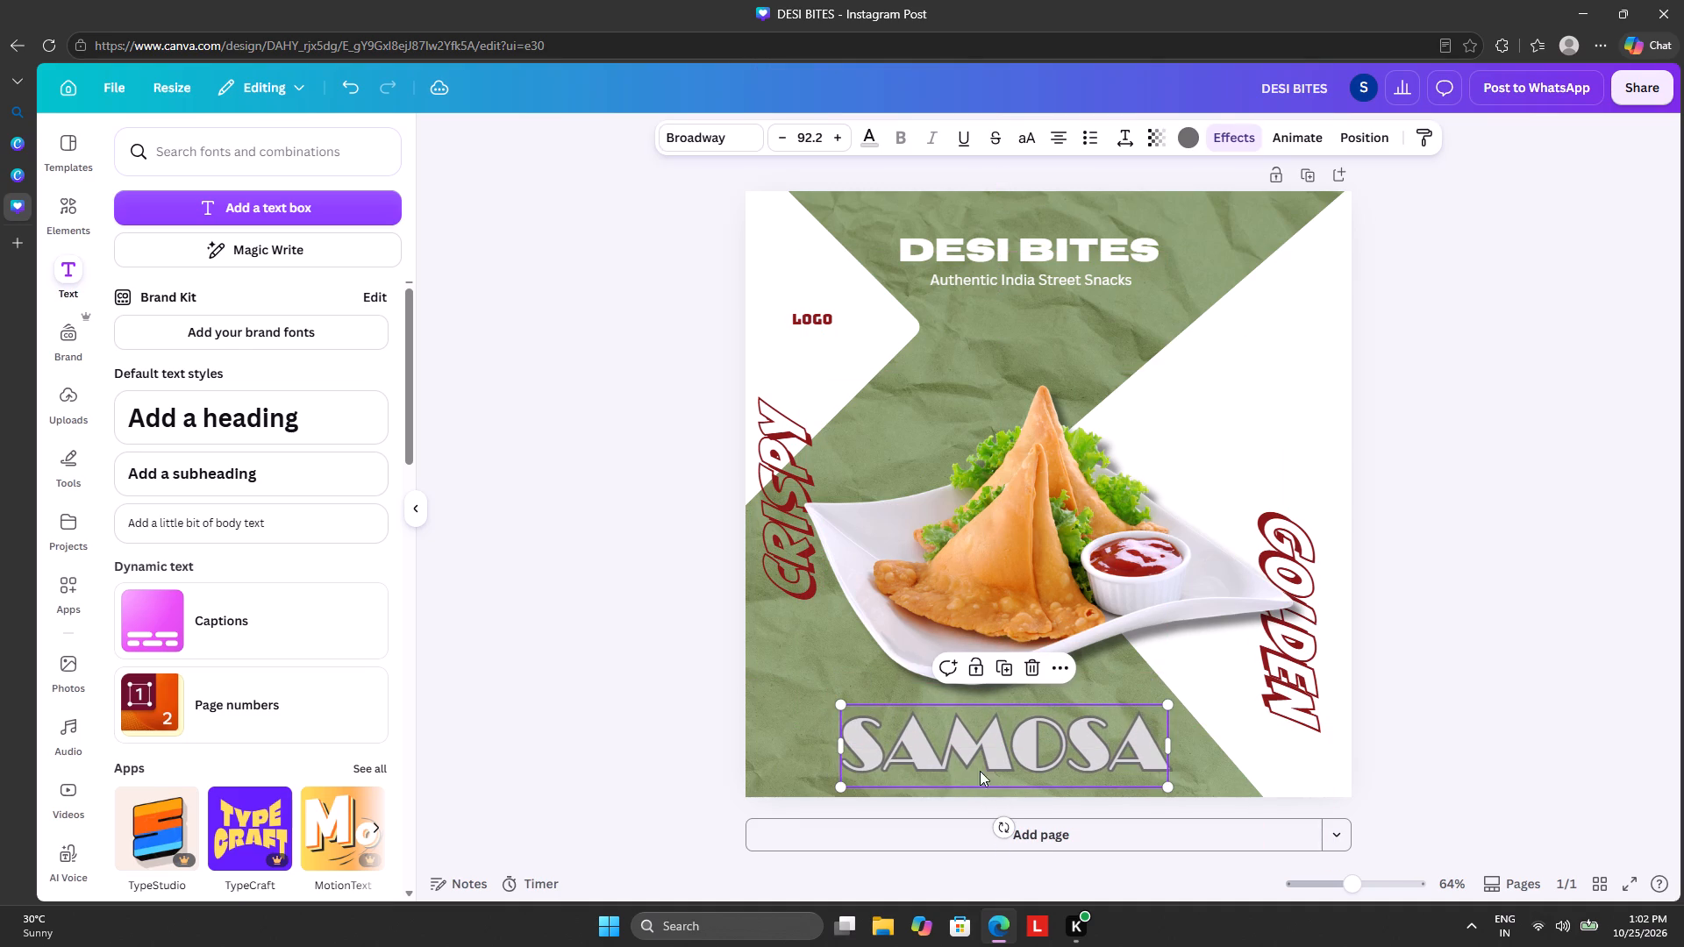
{"action": "left_click_drag", "start_coordinate": [843, 706], "coordinate": [930, 730]}
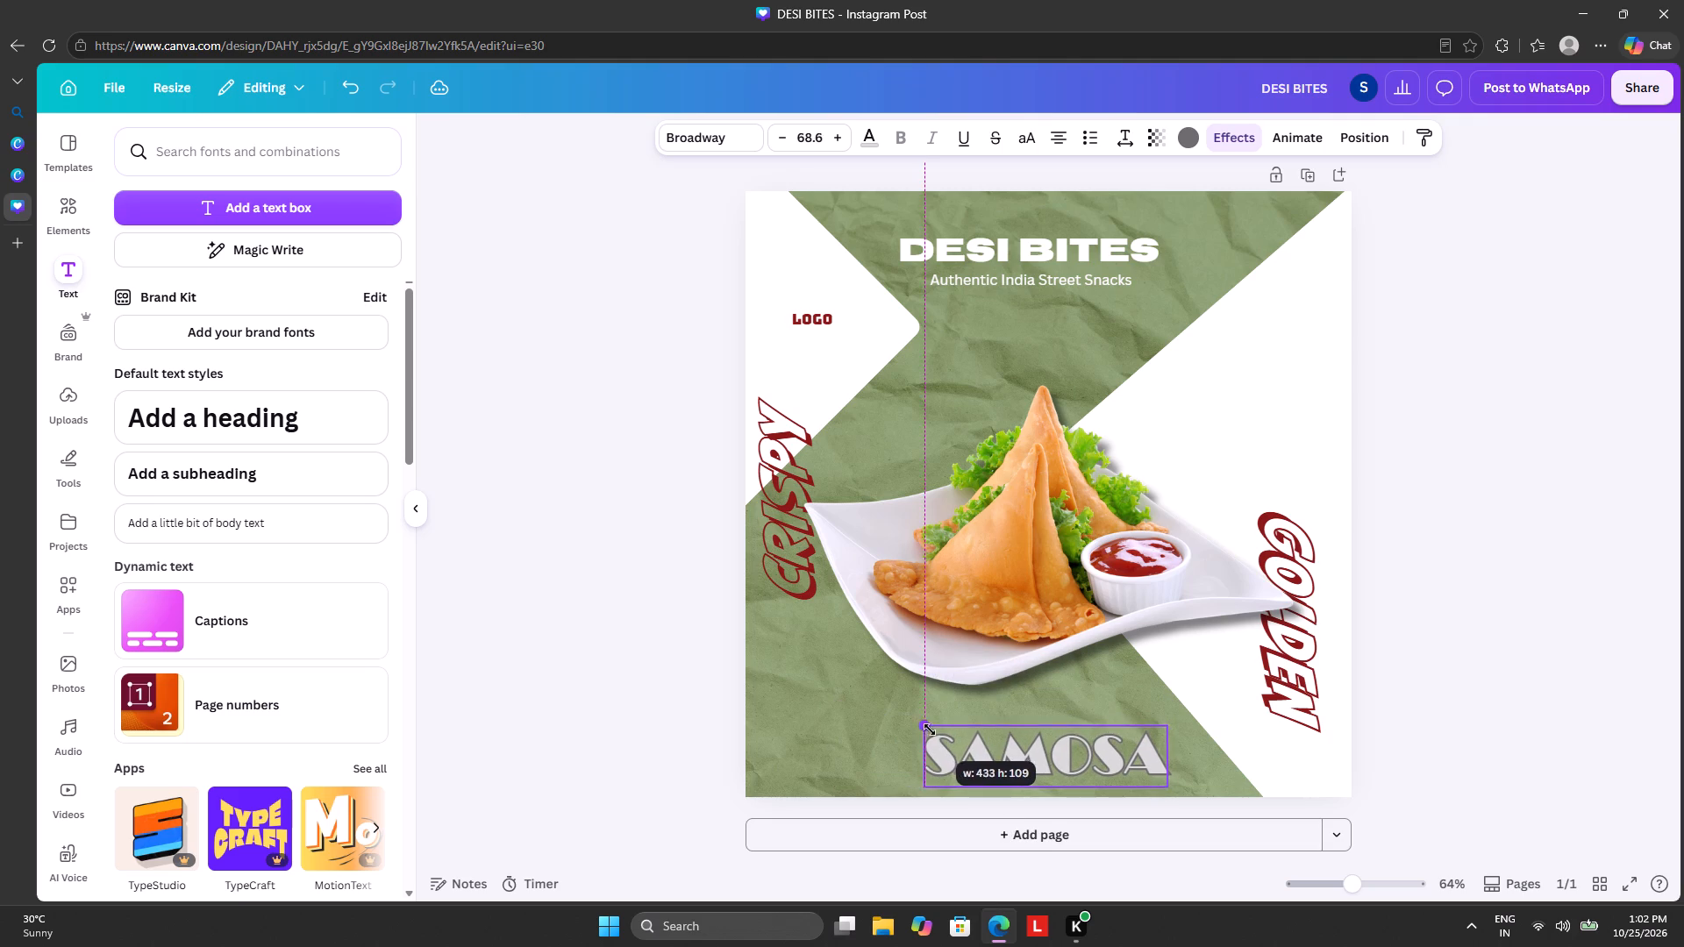
{"action": "left_click_drag", "start_coordinate": [930, 730], "coordinate": [935, 732]}
{"action": "left_click_drag", "start_coordinate": [1029, 763], "coordinate": [984, 748]}
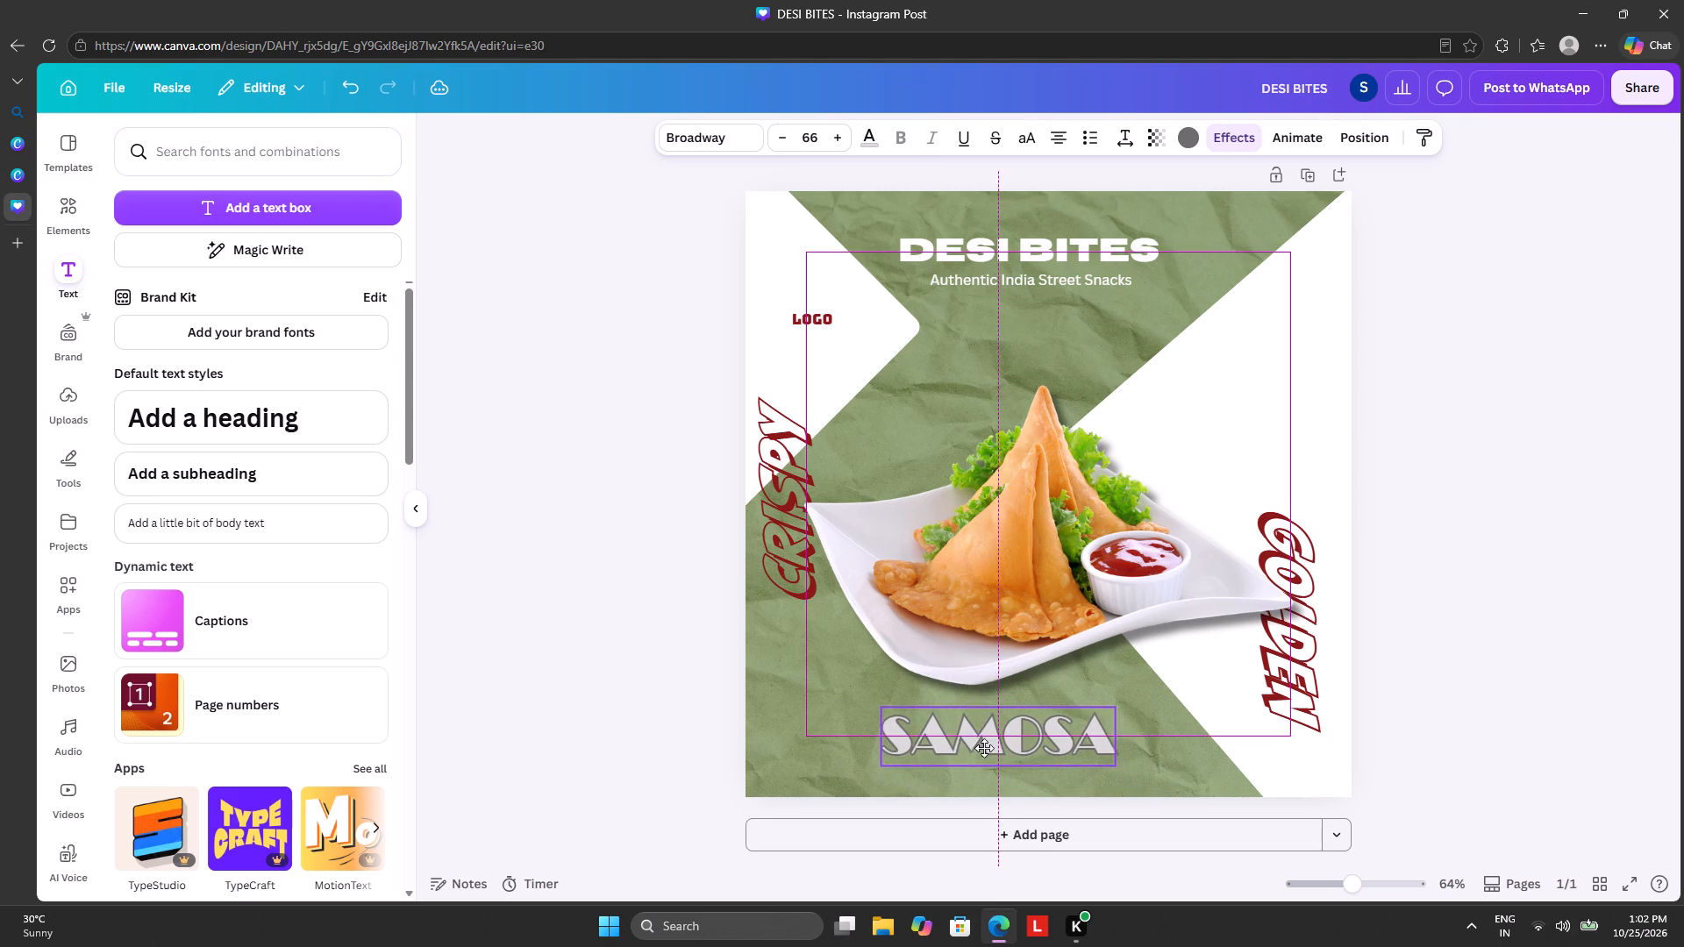
{"action": "left_click_drag", "start_coordinate": [984, 748], "coordinate": [997, 749]}
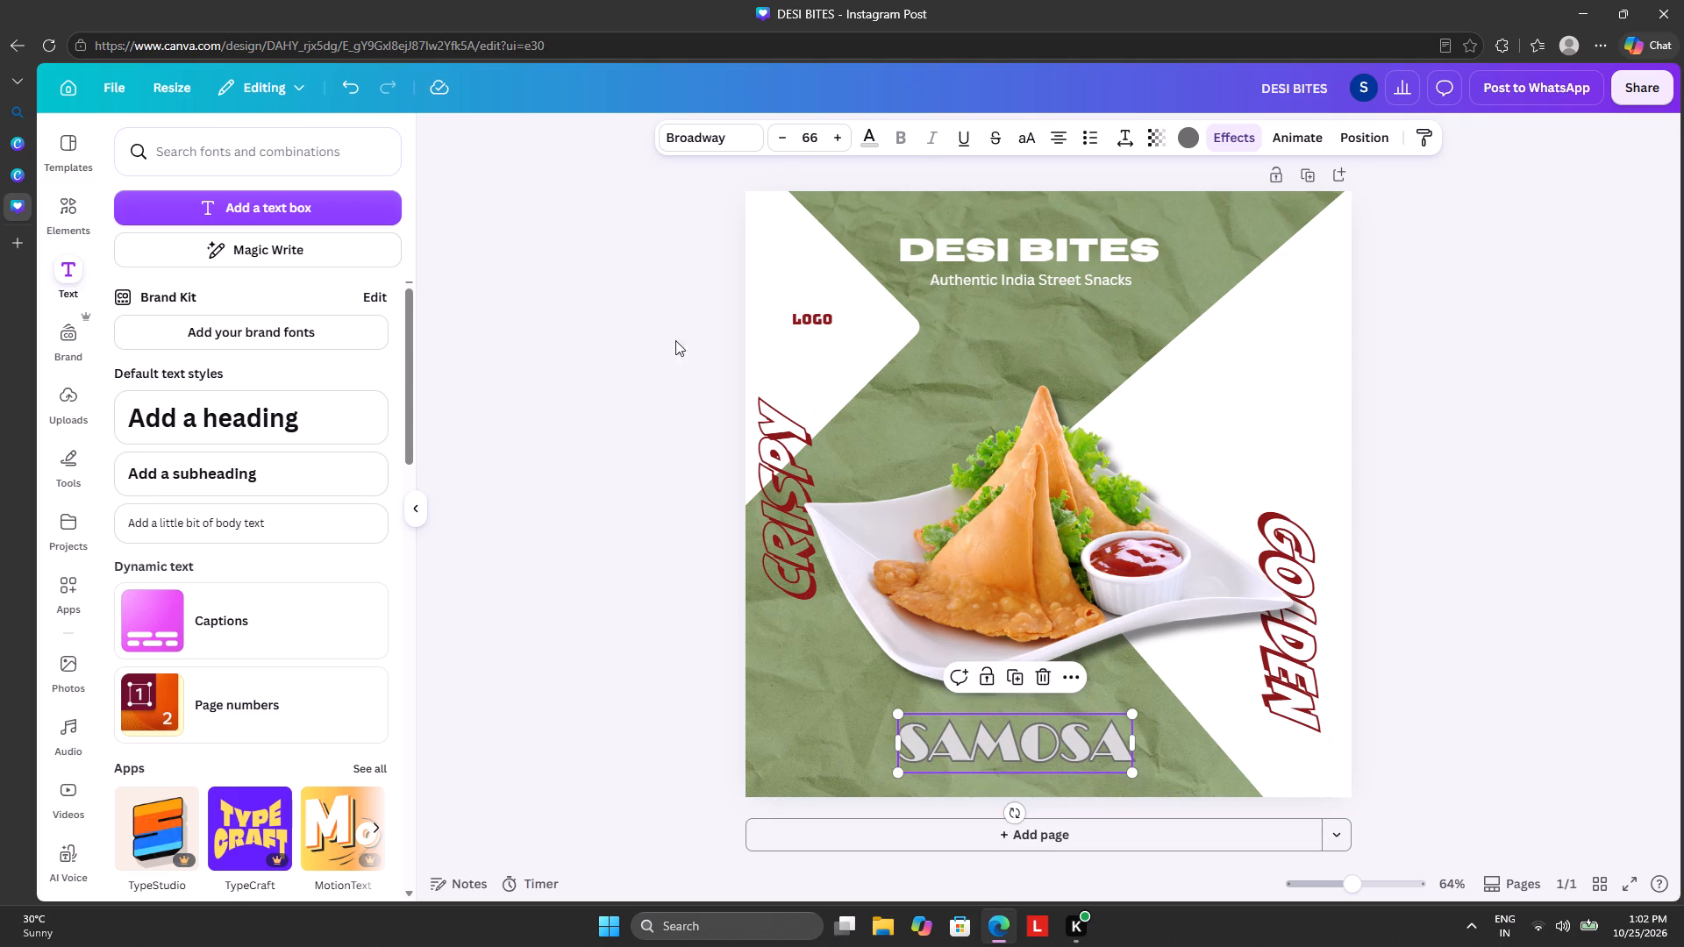
Filter the fonts for the grey SAMOSA text to the Display style and look through the results.
{"action": "left_click", "coordinate": [727, 140]}
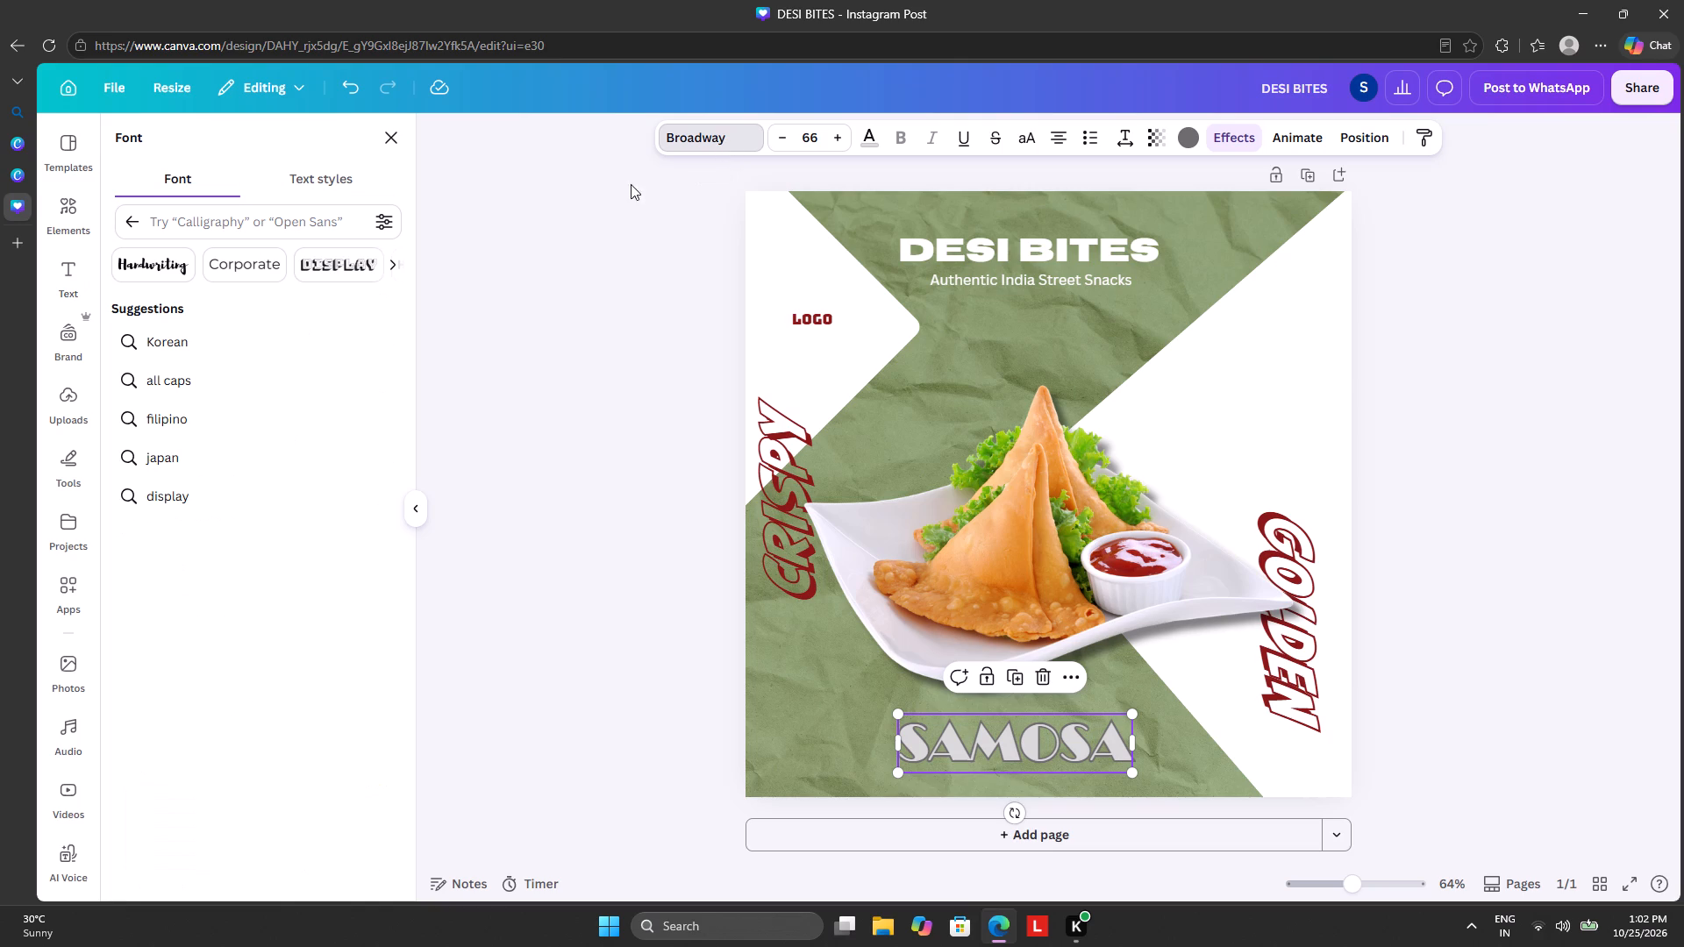
{"action": "left_click", "coordinate": [345, 260]}
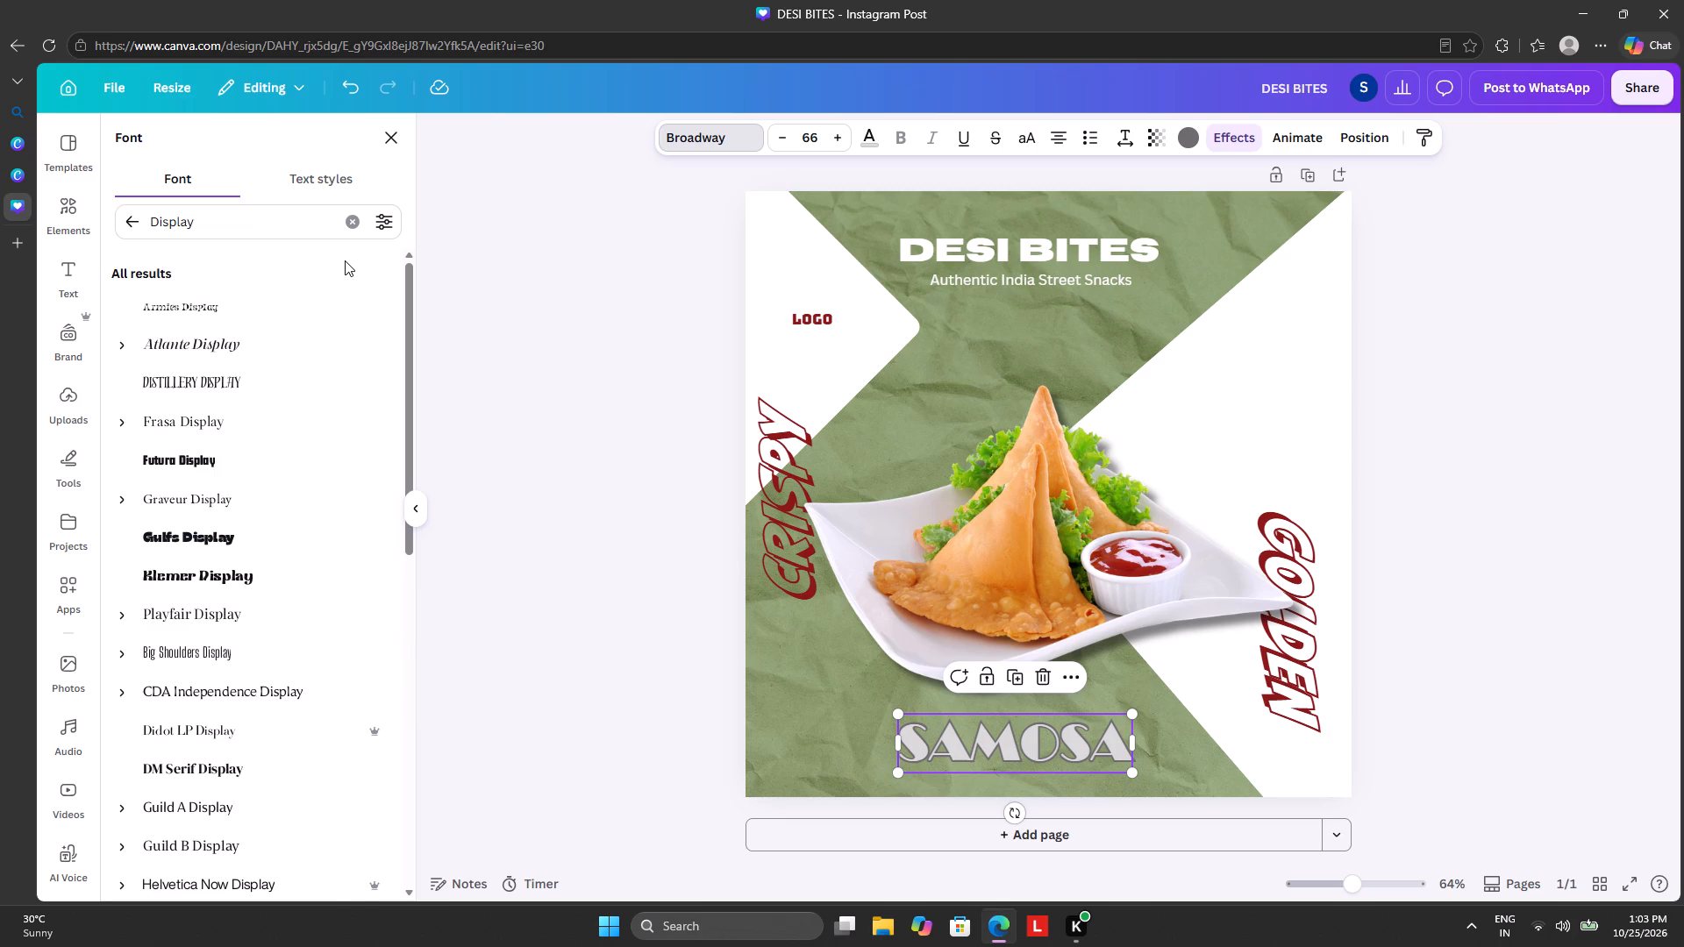
{"action": "scroll", "coordinate": [173, 587], "scroll_direction": "down", "scroll_amount": 5}
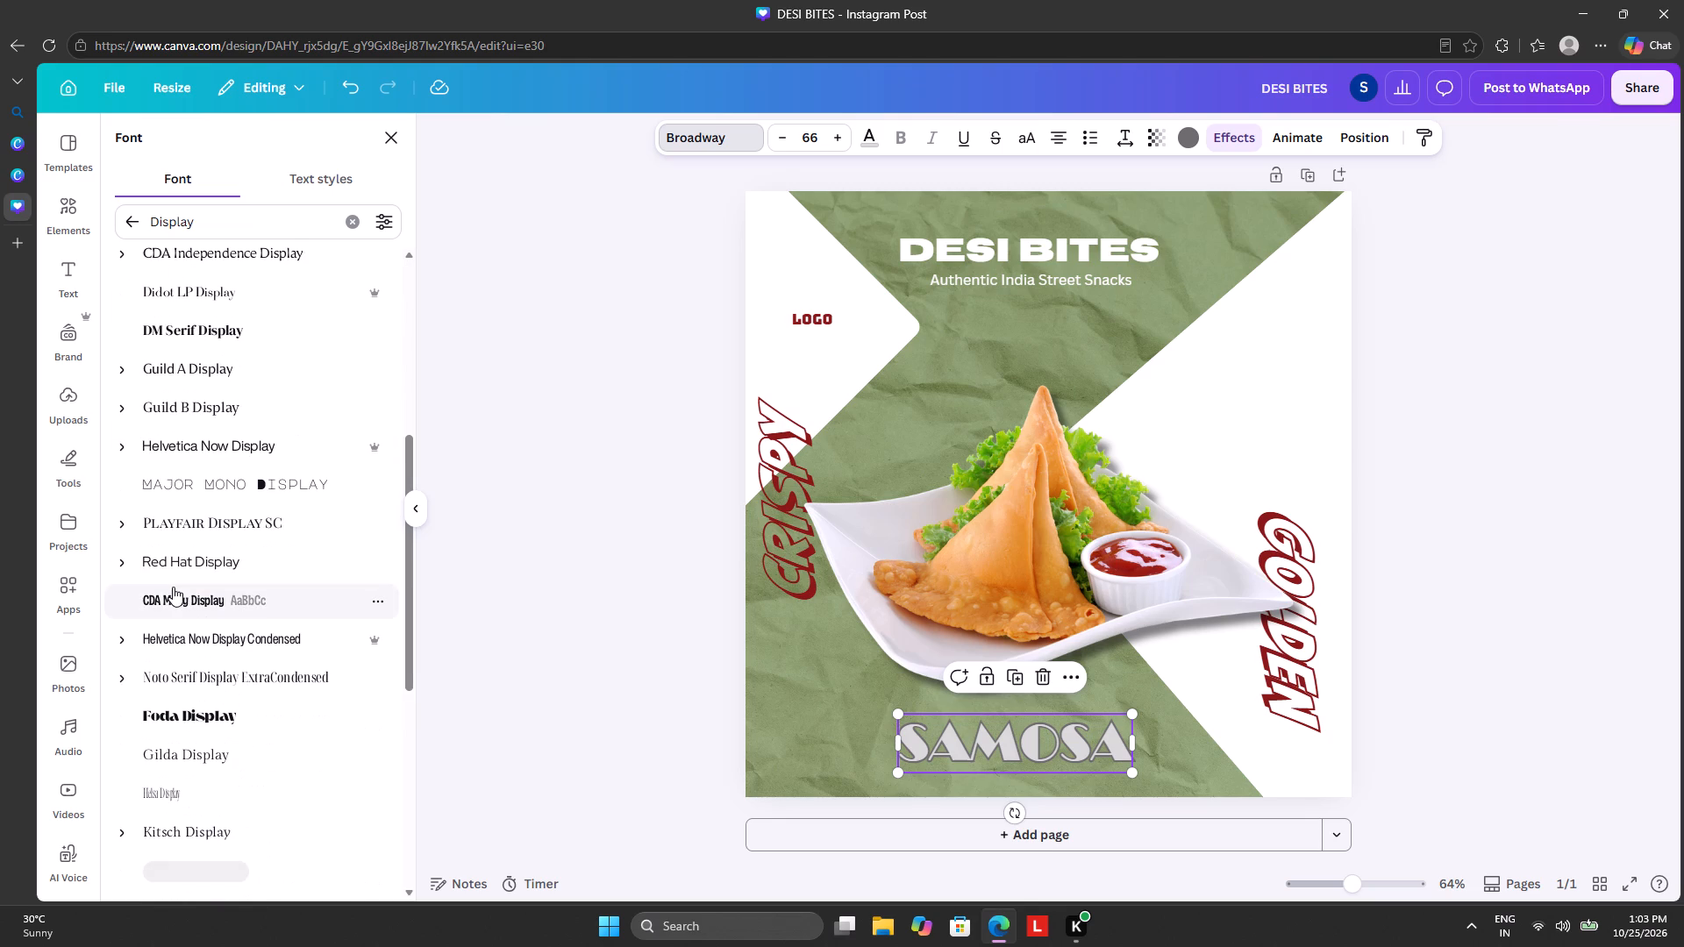
{"action": "scroll", "coordinate": [173, 587], "scroll_direction": "down", "scroll_amount": 5}
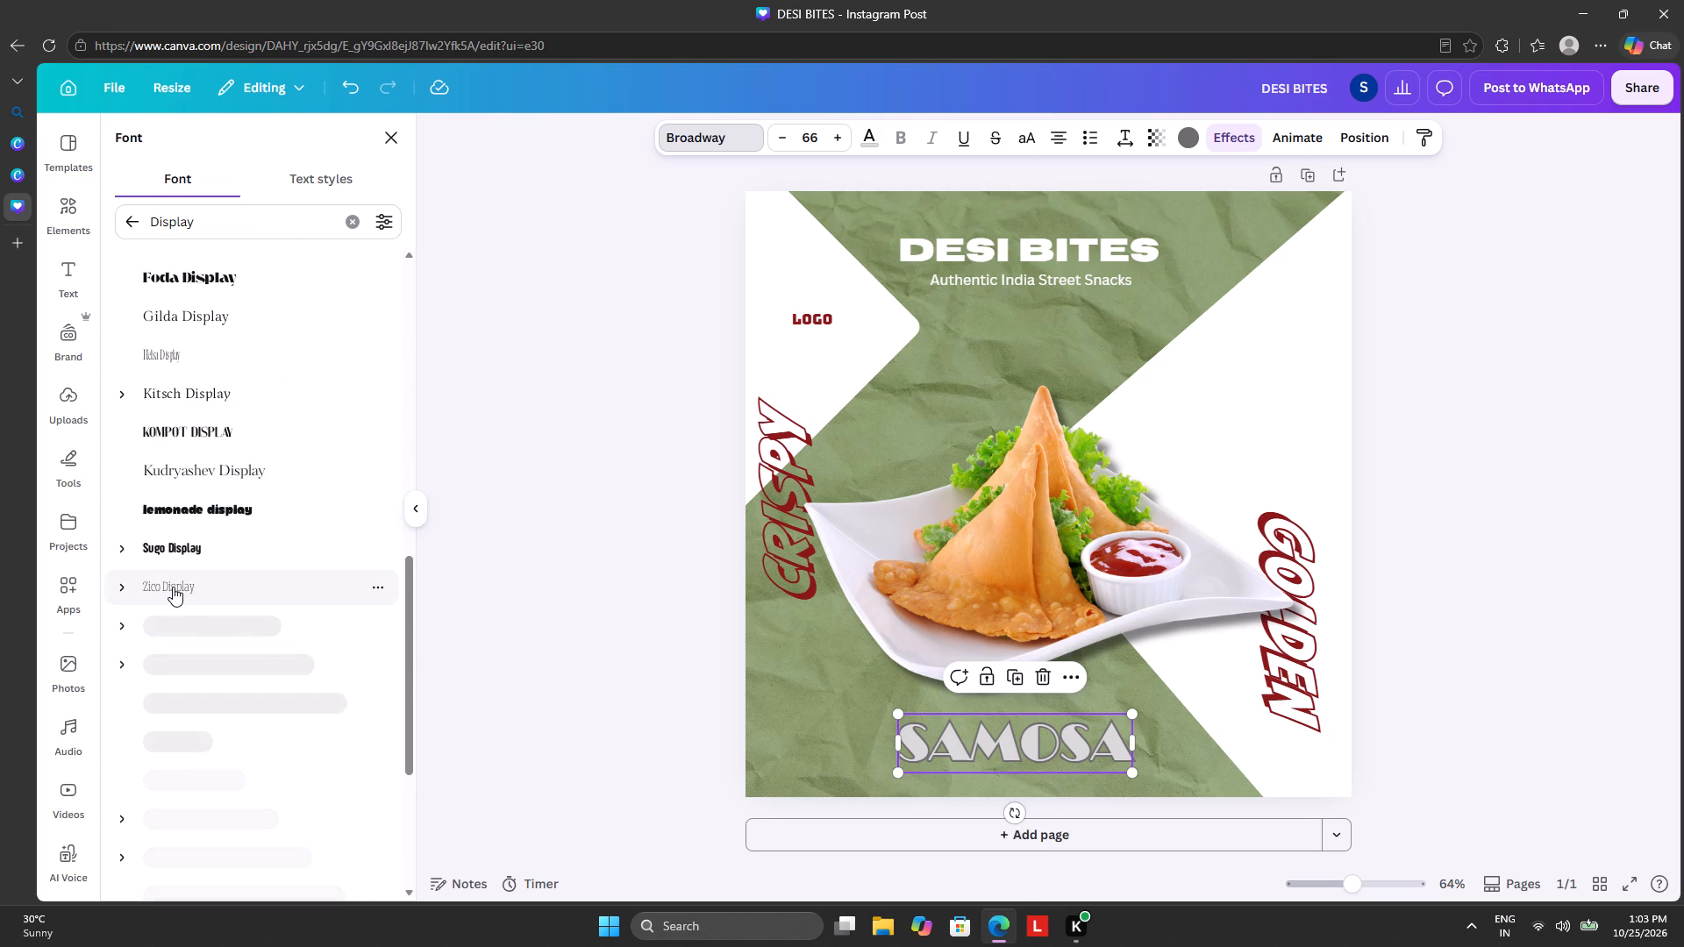
{"action": "scroll", "coordinate": [173, 587], "scroll_direction": "down", "scroll_amount": 4}
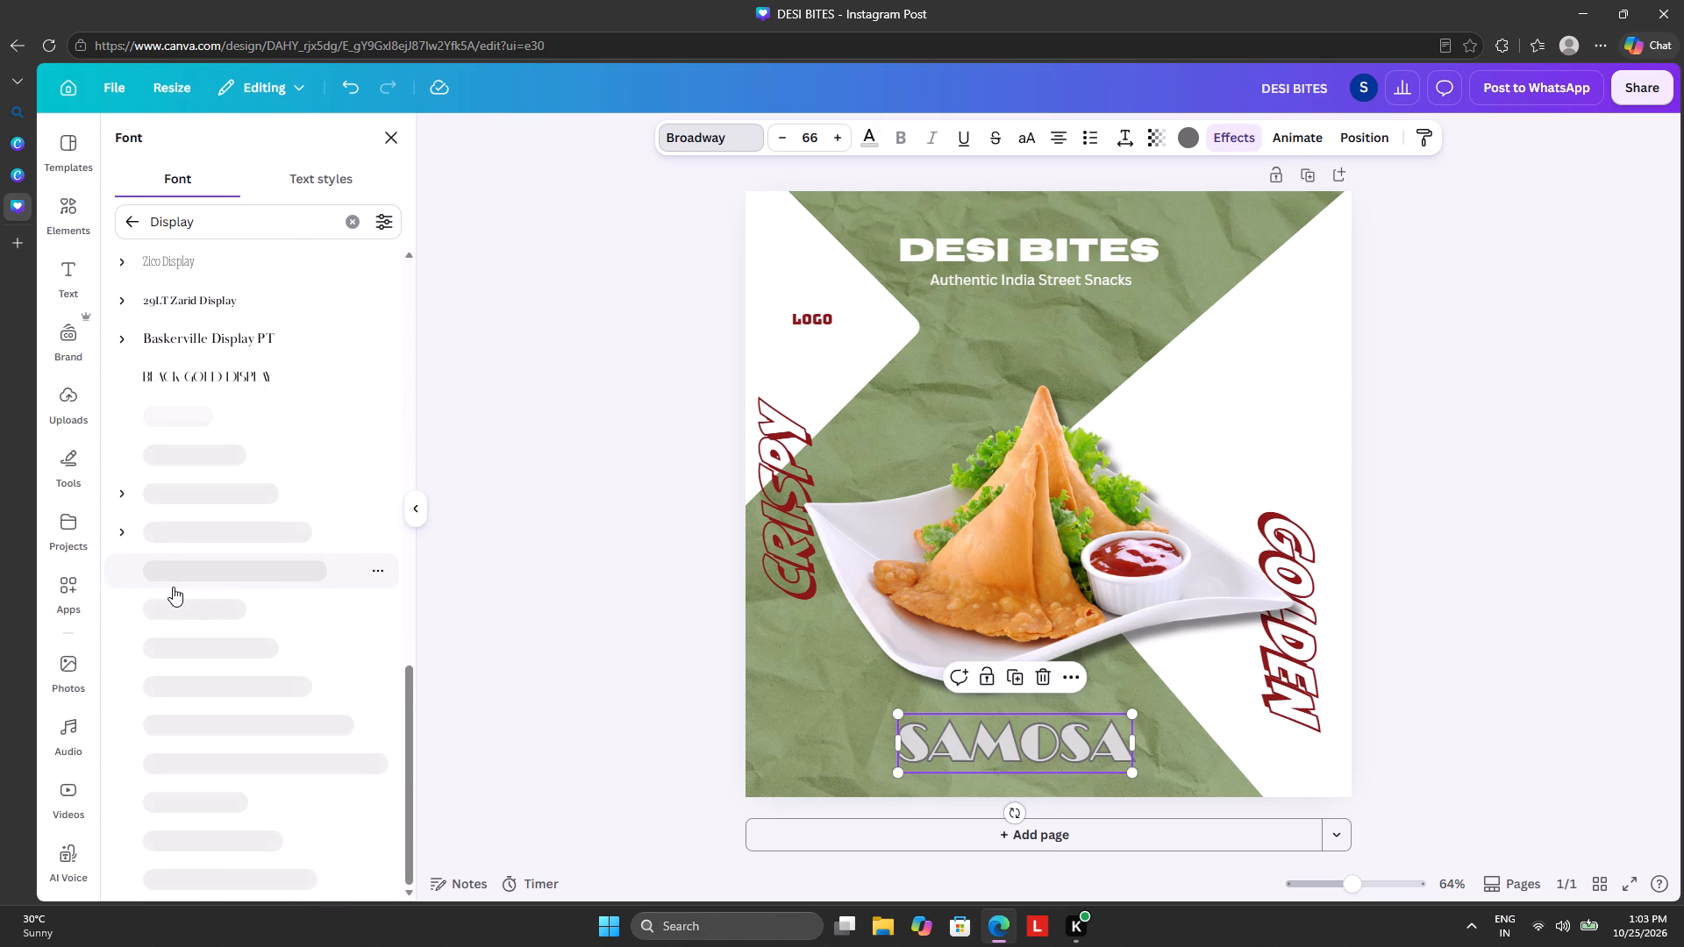
{"action": "scroll", "coordinate": [173, 587], "scroll_direction": "down", "scroll_amount": 4}
{"action": "scroll", "coordinate": [210, 500], "scroll_direction": "down", "scroll_amount": 4}
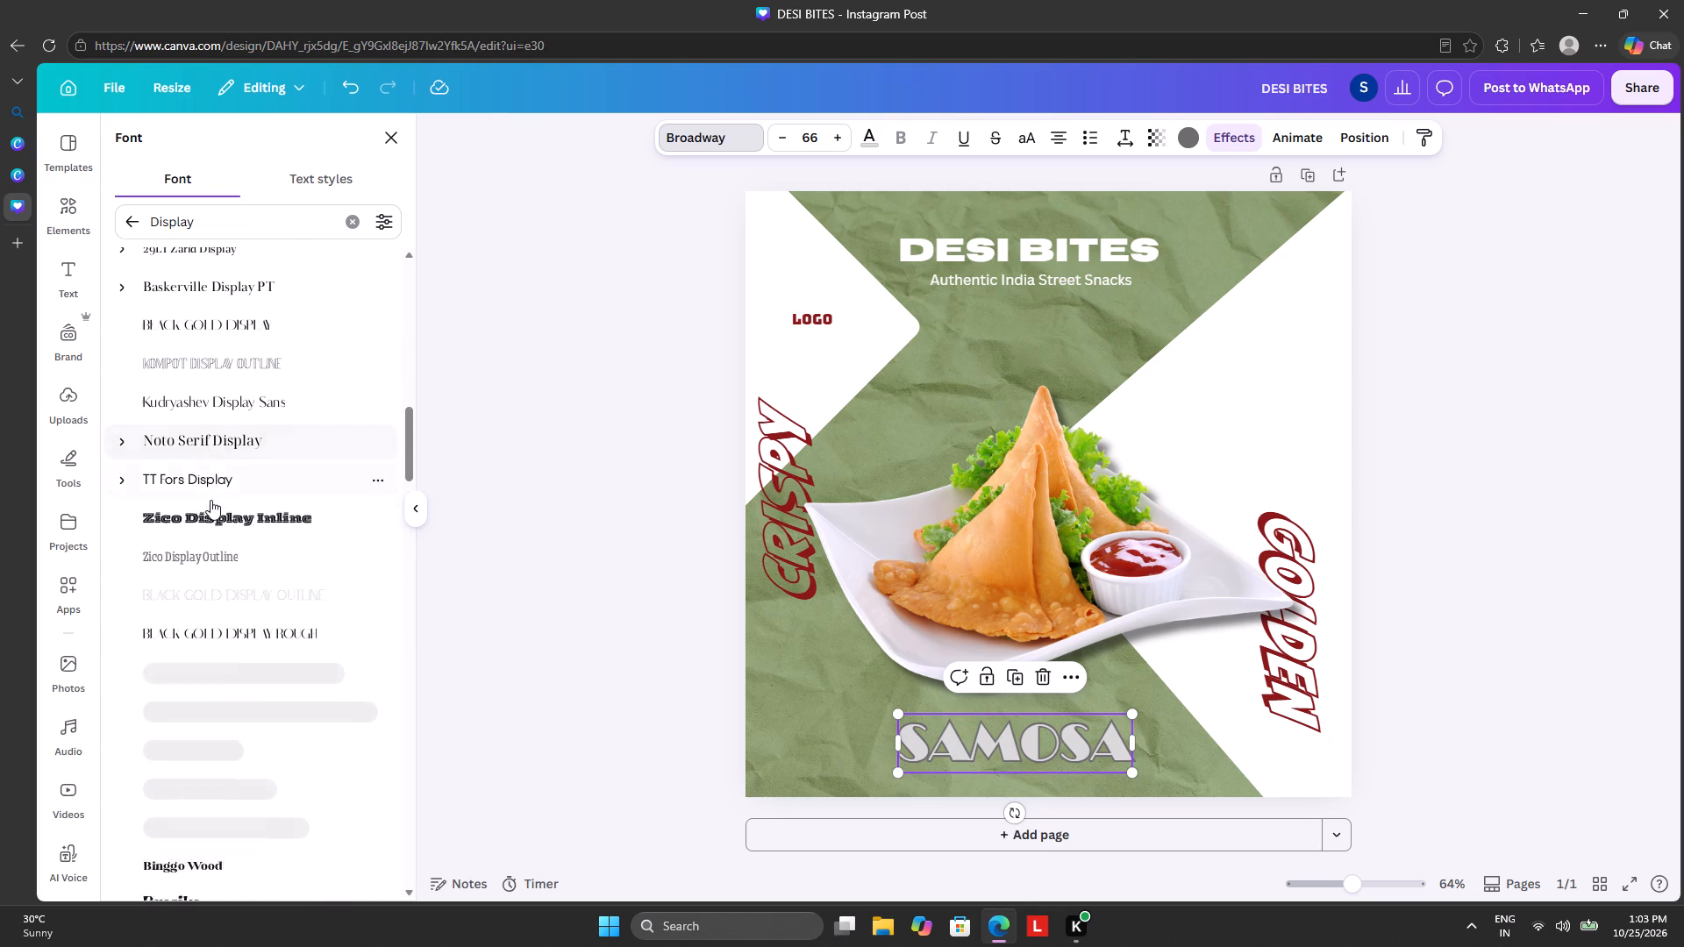
{"action": "scroll", "coordinate": [210, 500], "scroll_direction": "down", "scroll_amount": 6}
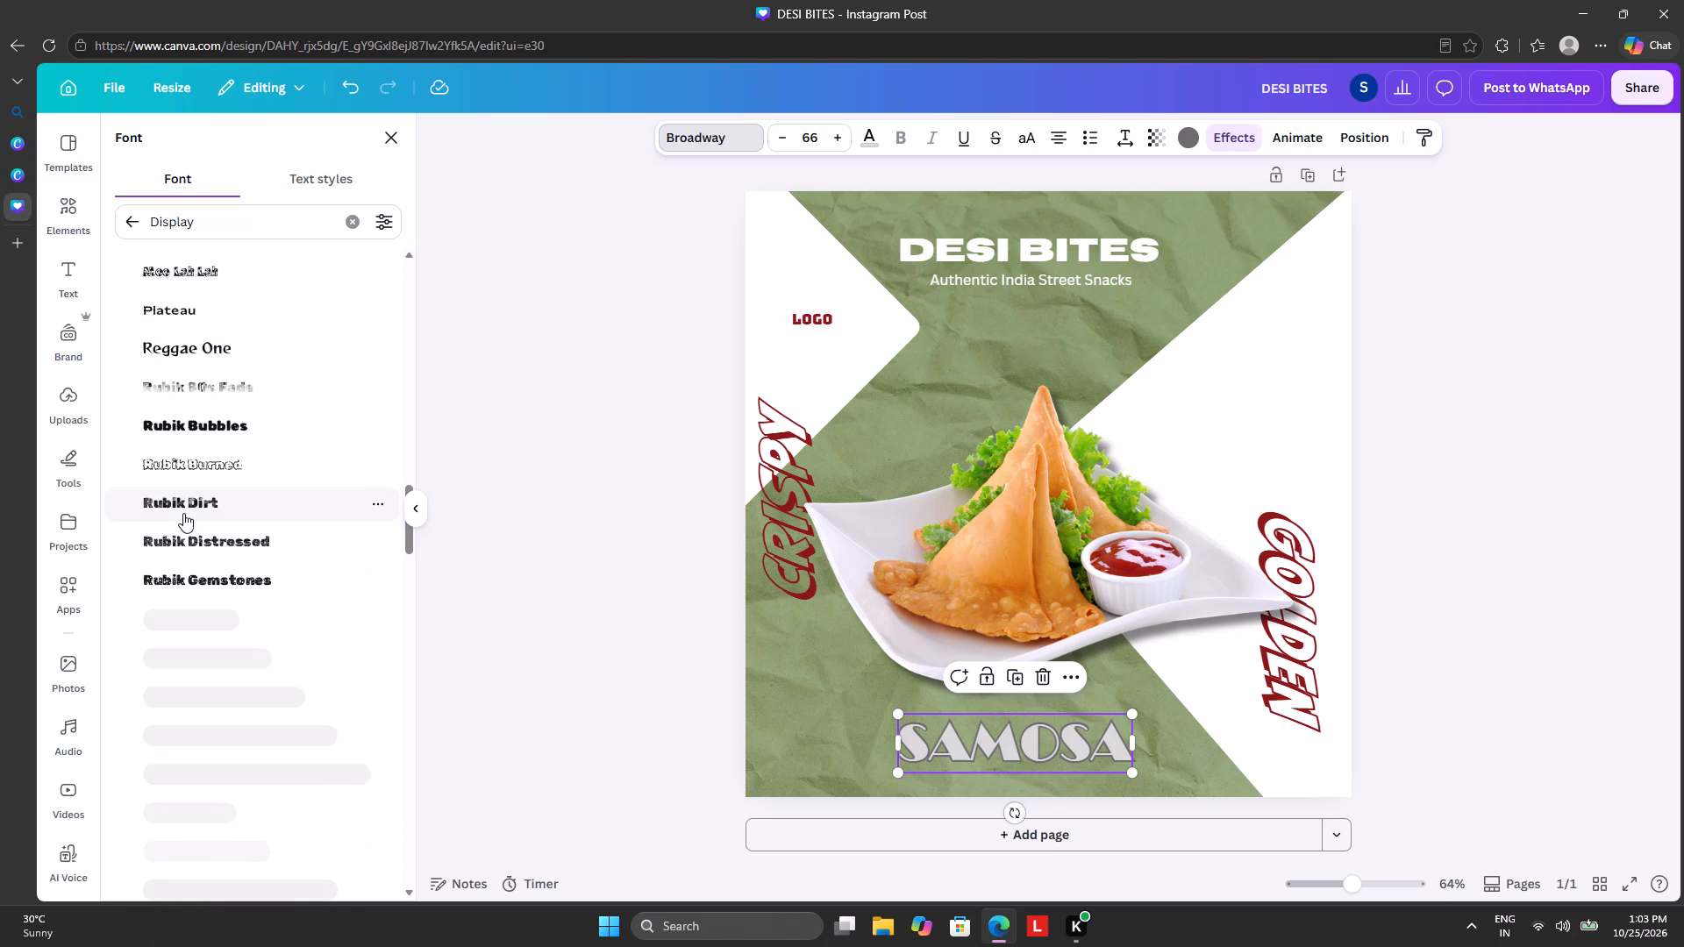
{"action": "scroll", "coordinate": [183, 513], "scroll_direction": "down", "scroll_amount": 2}
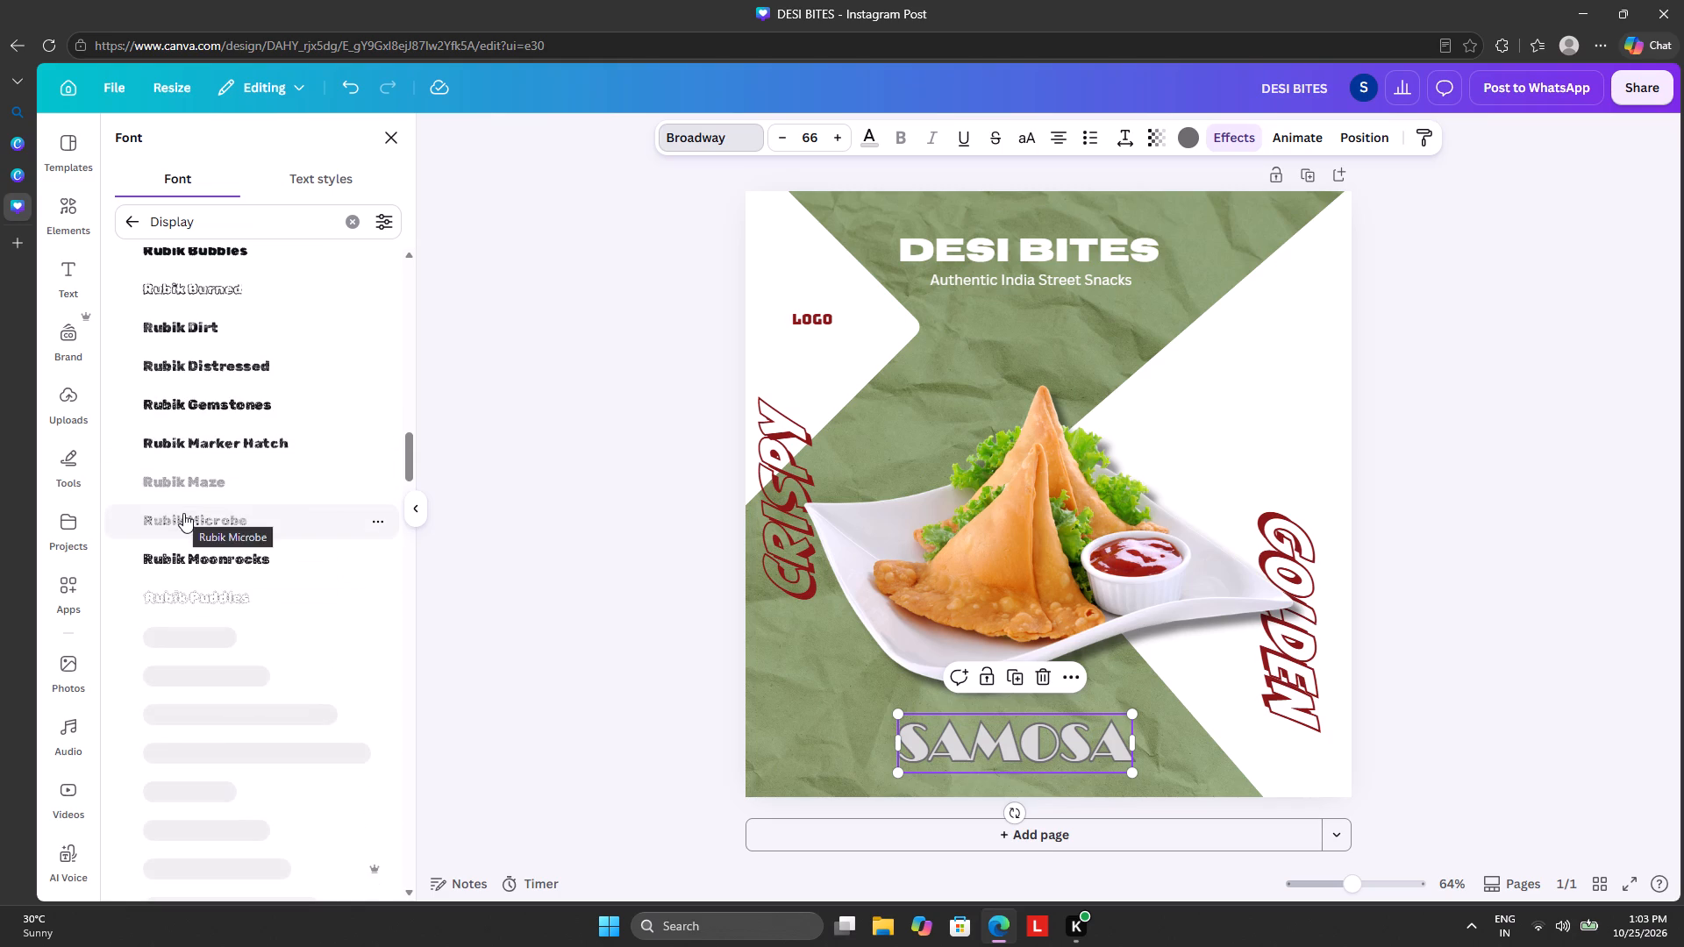
{"action": "scroll", "coordinate": [183, 513], "scroll_direction": "down", "scroll_amount": 3}
{"action": "scroll", "coordinate": [183, 513], "scroll_direction": "up", "scroll_amount": 5}
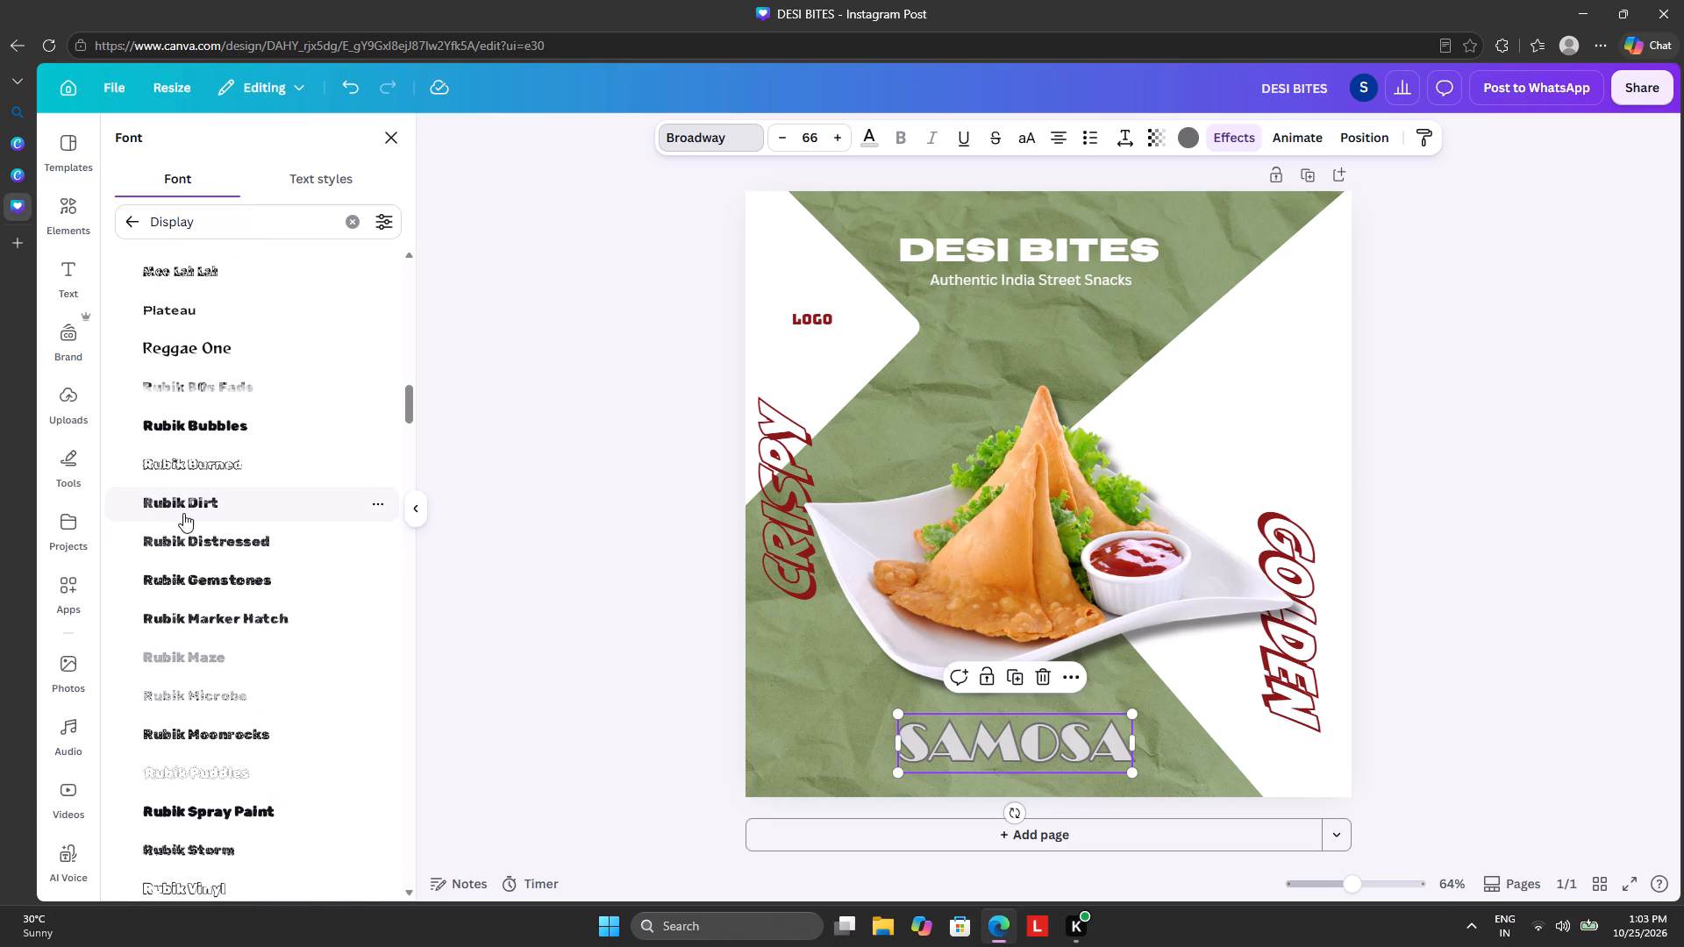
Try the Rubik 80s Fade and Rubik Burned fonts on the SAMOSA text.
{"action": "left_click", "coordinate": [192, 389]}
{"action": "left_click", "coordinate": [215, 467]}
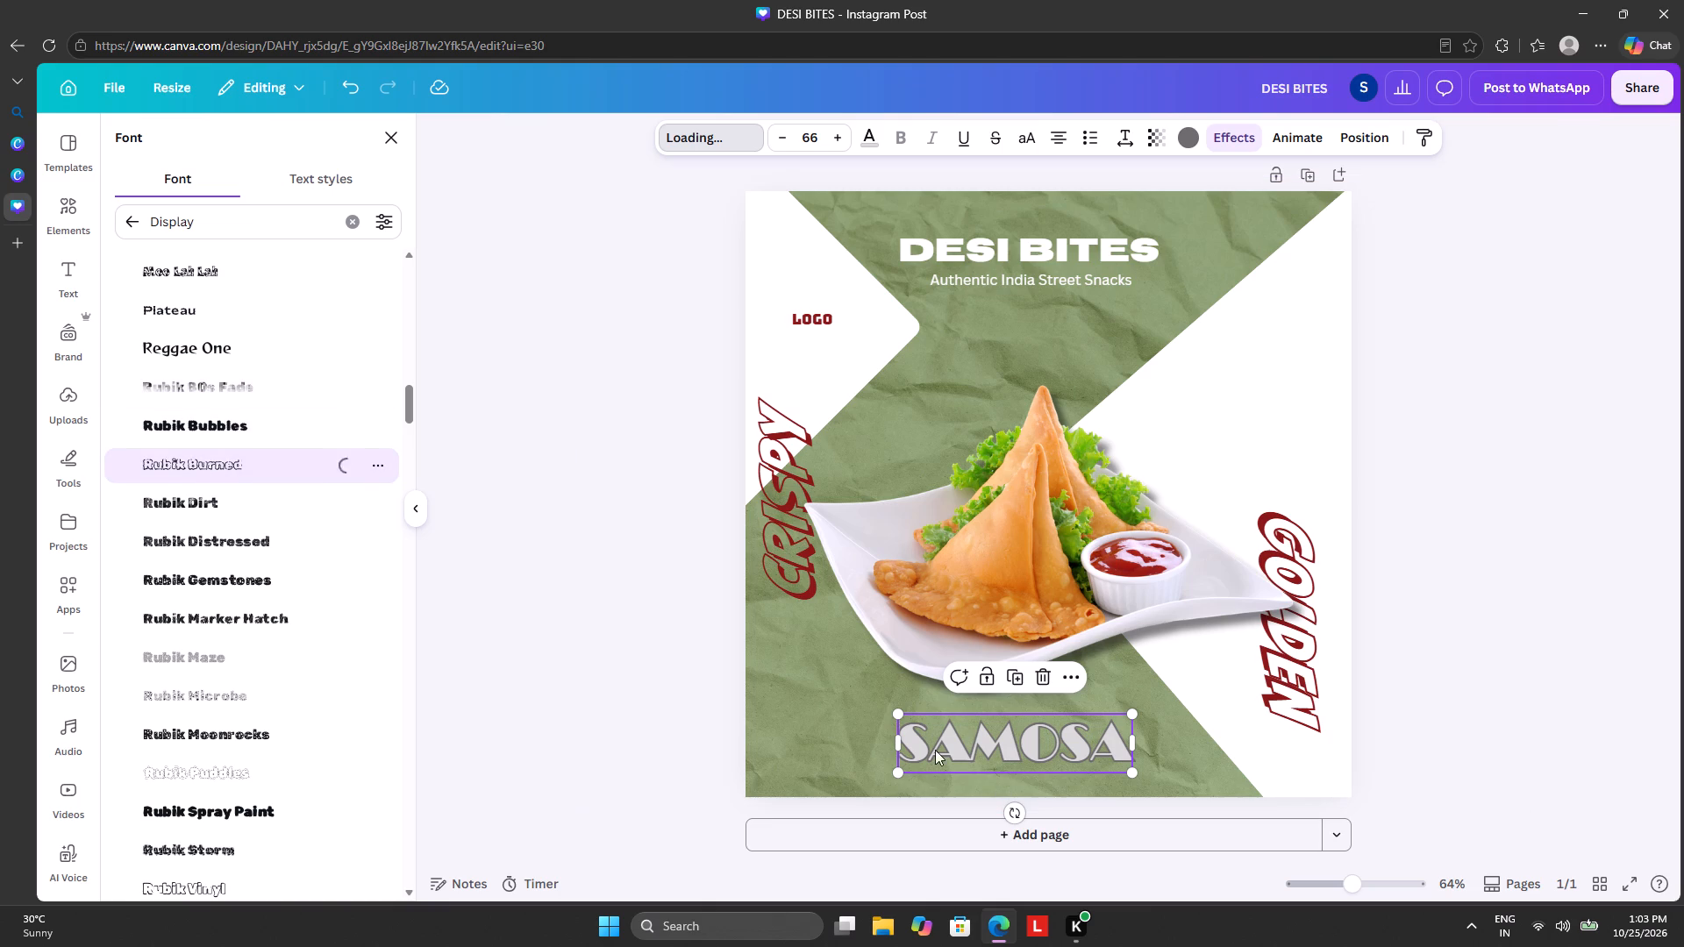
Select the whole word SAMOSA below the plate, try Rubik Dirt, and set its font to Rubik 80s Fade.
{"action": "left_click", "coordinate": [910, 743]}
{"action": "left_click_drag", "start_coordinate": [917, 738], "coordinate": [1083, 740]}
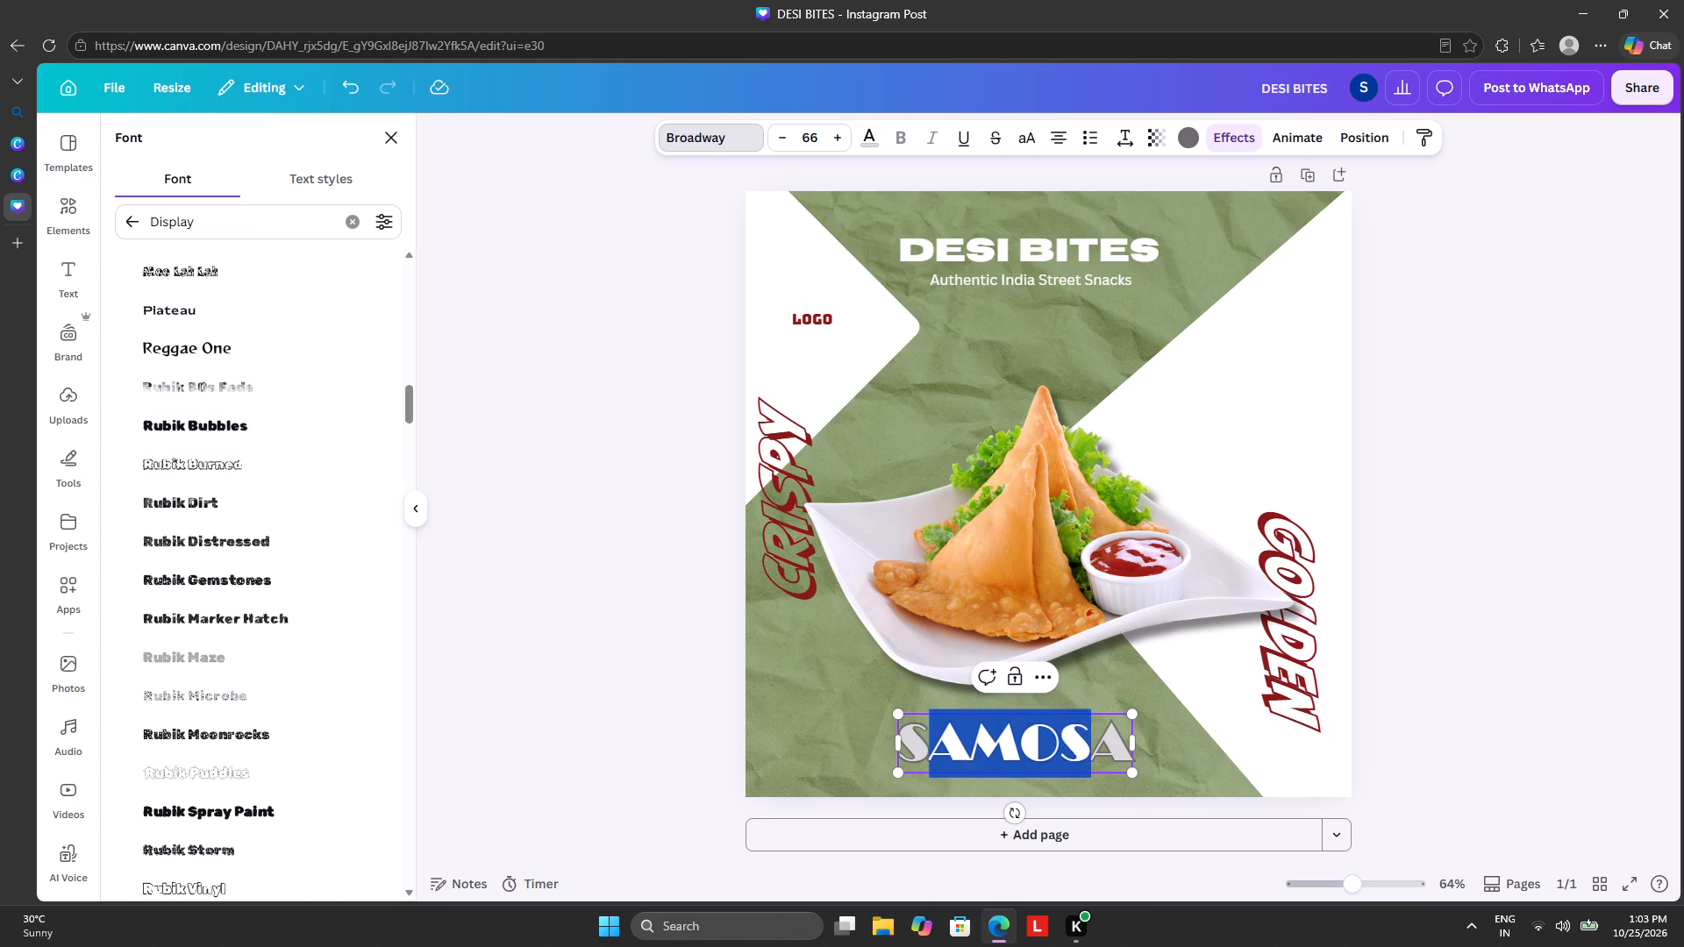
{"action": "left_click_drag", "start_coordinate": [1083, 740], "coordinate": [1135, 733]}
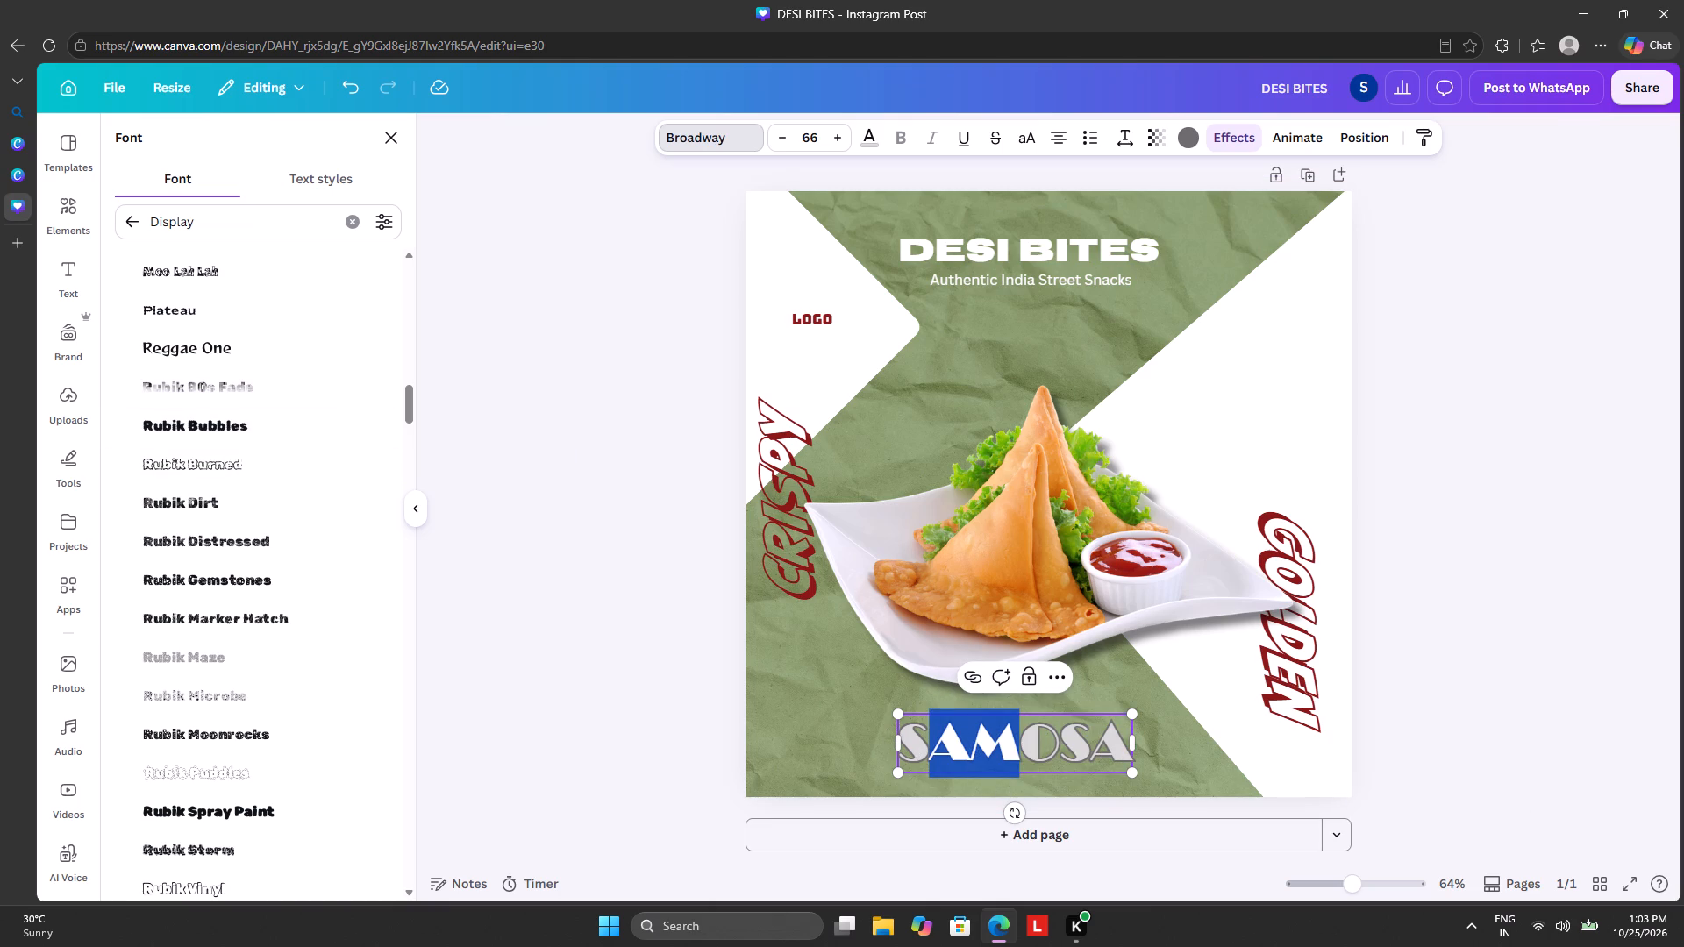
{"action": "left_click_drag", "start_coordinate": [906, 733], "coordinate": [1117, 752]}
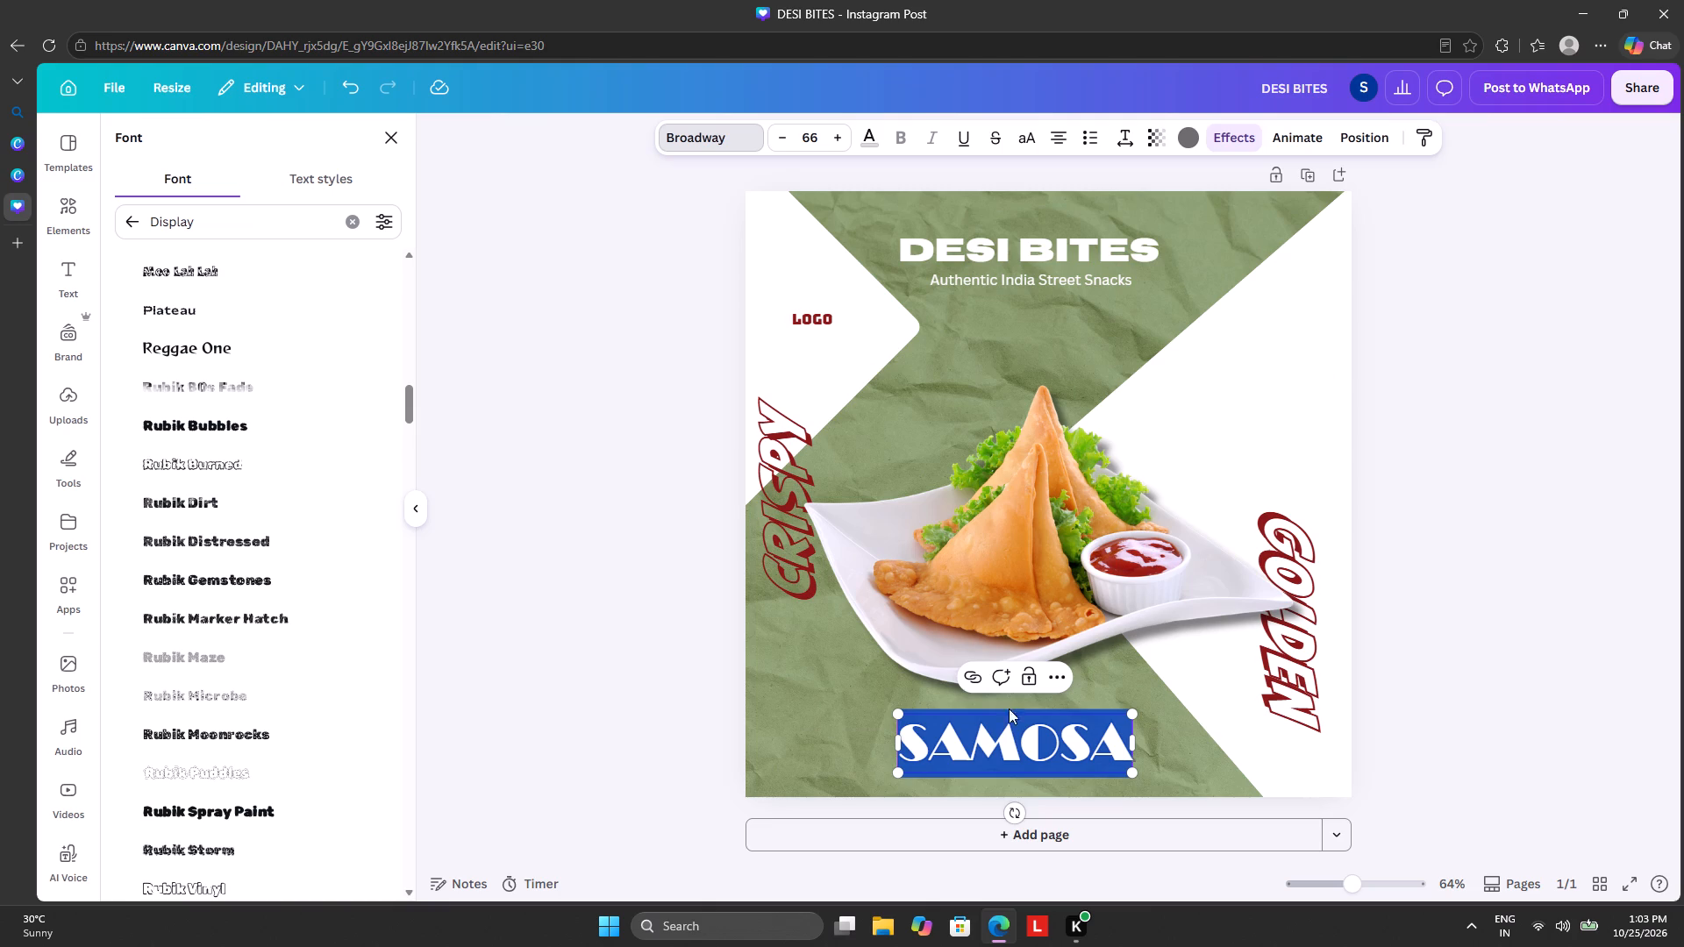
{"action": "left_click", "coordinate": [162, 504]}
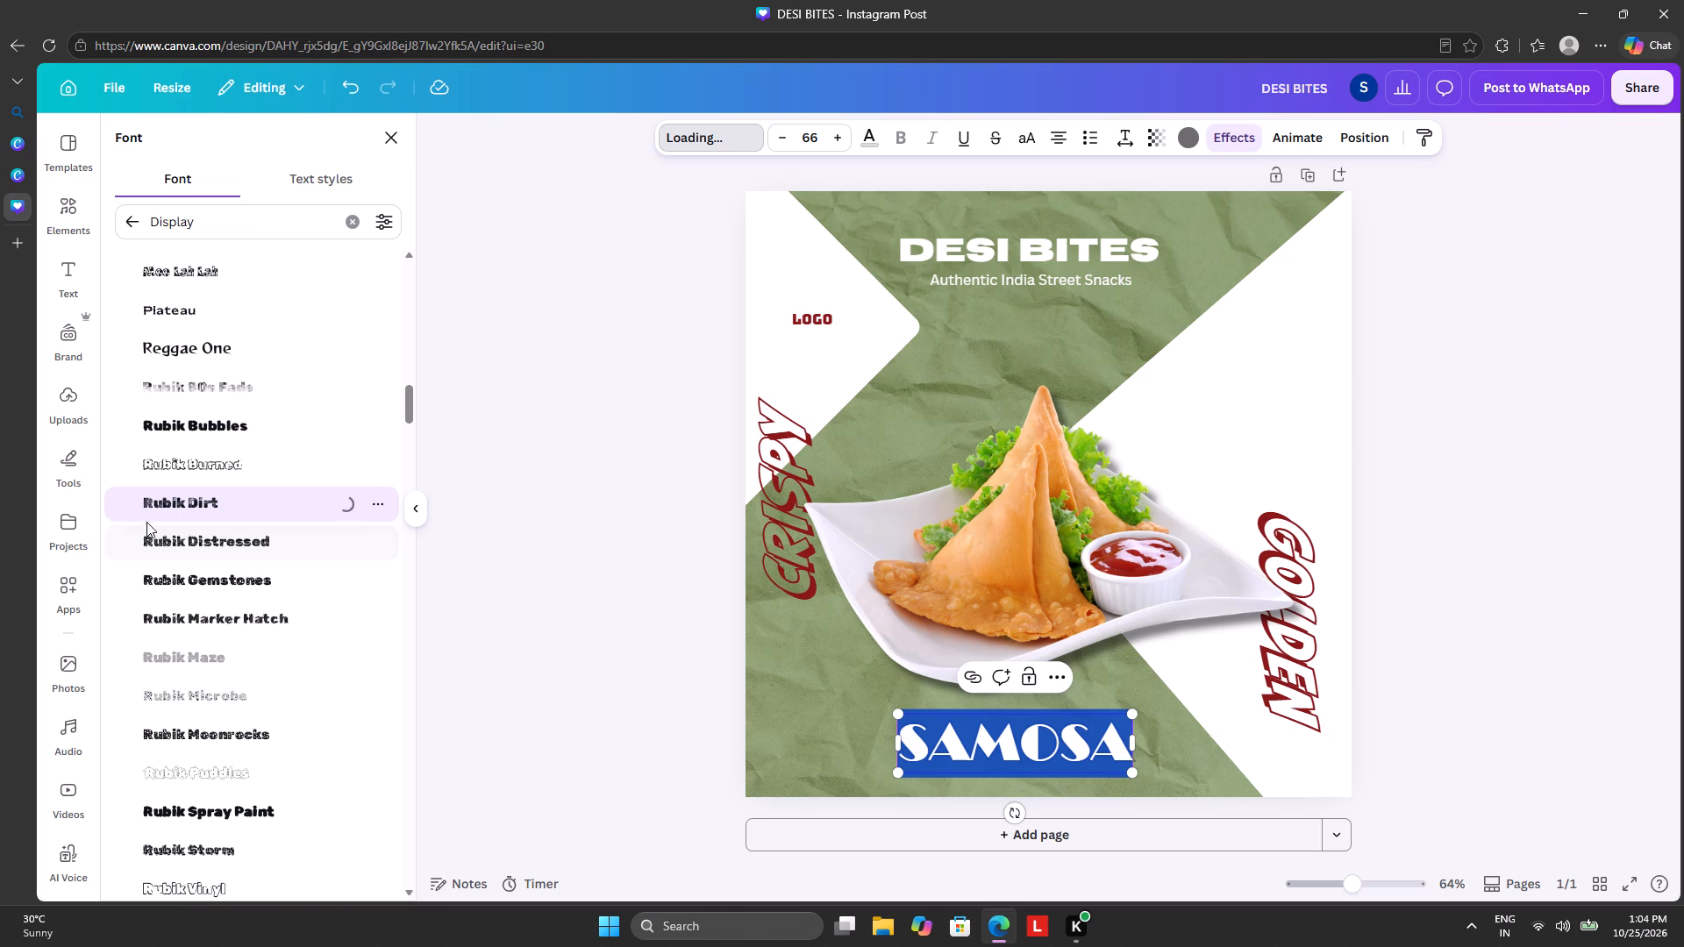
{"action": "left_click", "coordinate": [195, 395]}
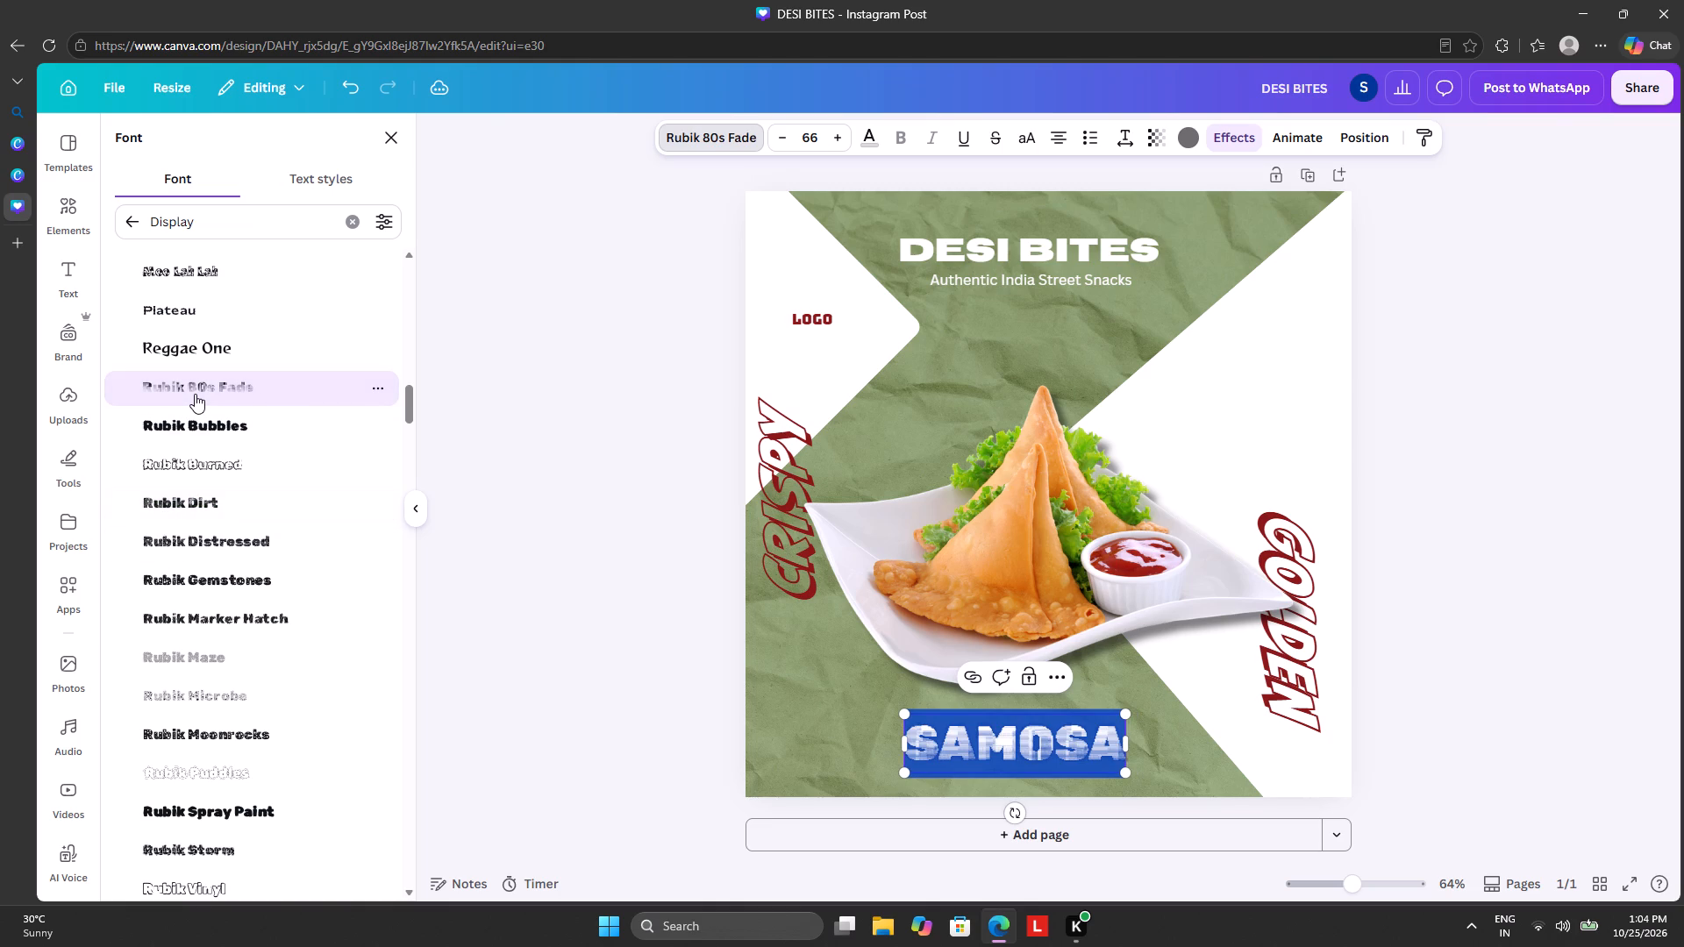
Look further through the Display fonts for another option for the SAMOSA text.
{"action": "scroll", "coordinate": [210, 495], "scroll_direction": "down", "scroll_amount": 3}
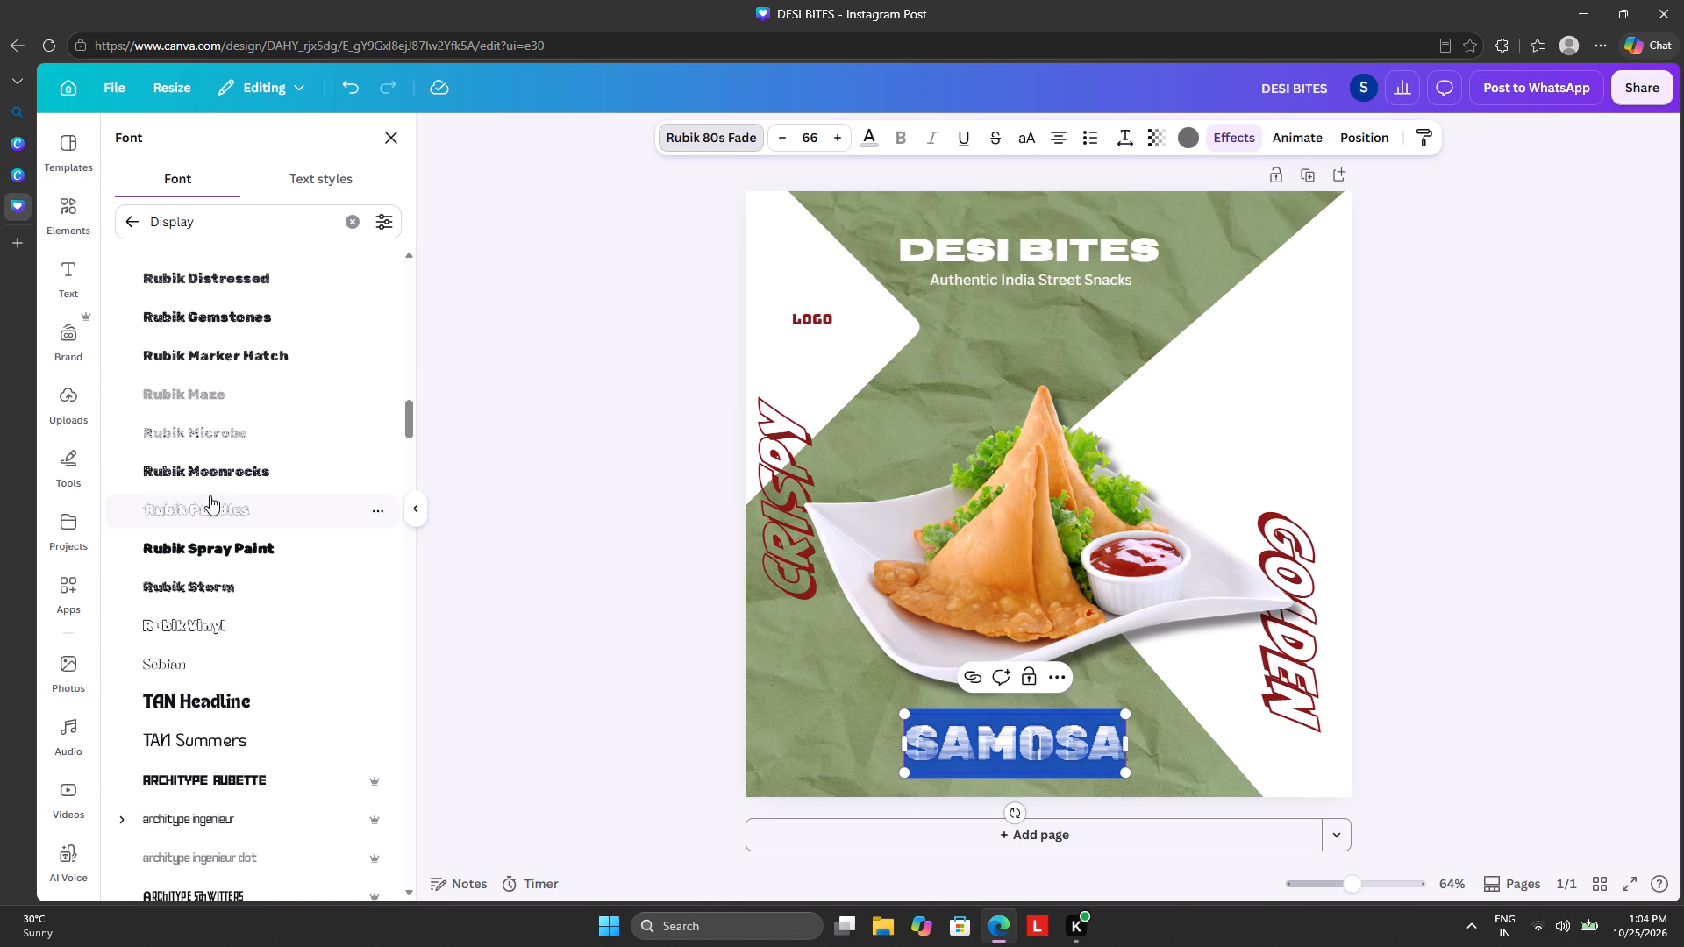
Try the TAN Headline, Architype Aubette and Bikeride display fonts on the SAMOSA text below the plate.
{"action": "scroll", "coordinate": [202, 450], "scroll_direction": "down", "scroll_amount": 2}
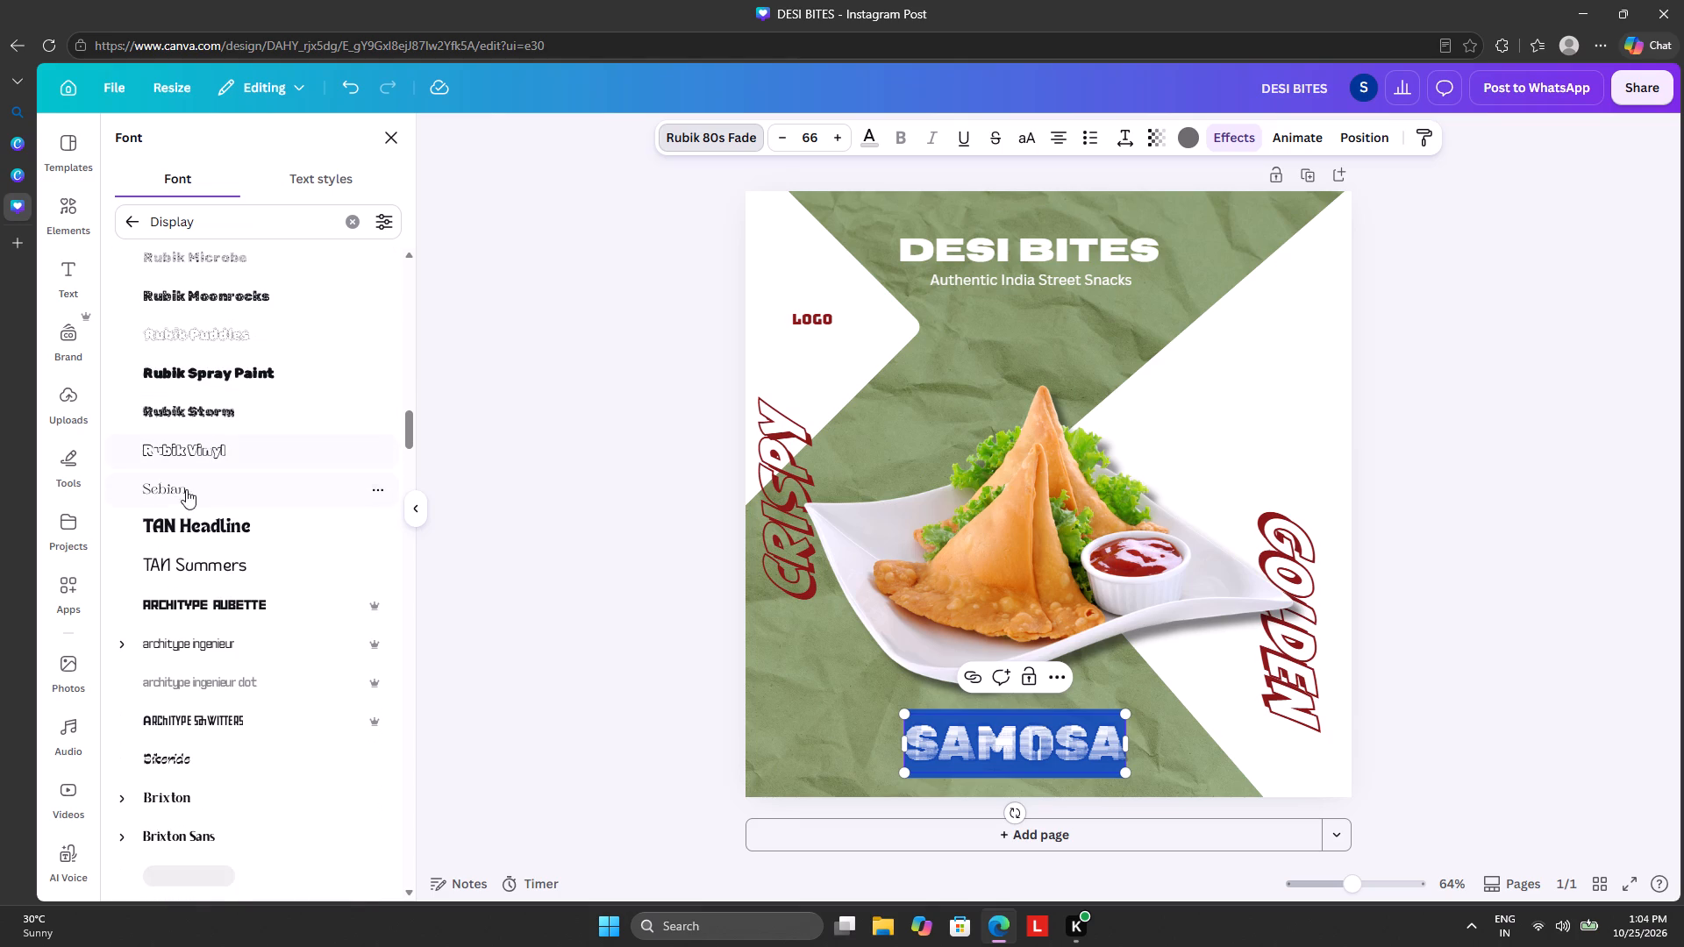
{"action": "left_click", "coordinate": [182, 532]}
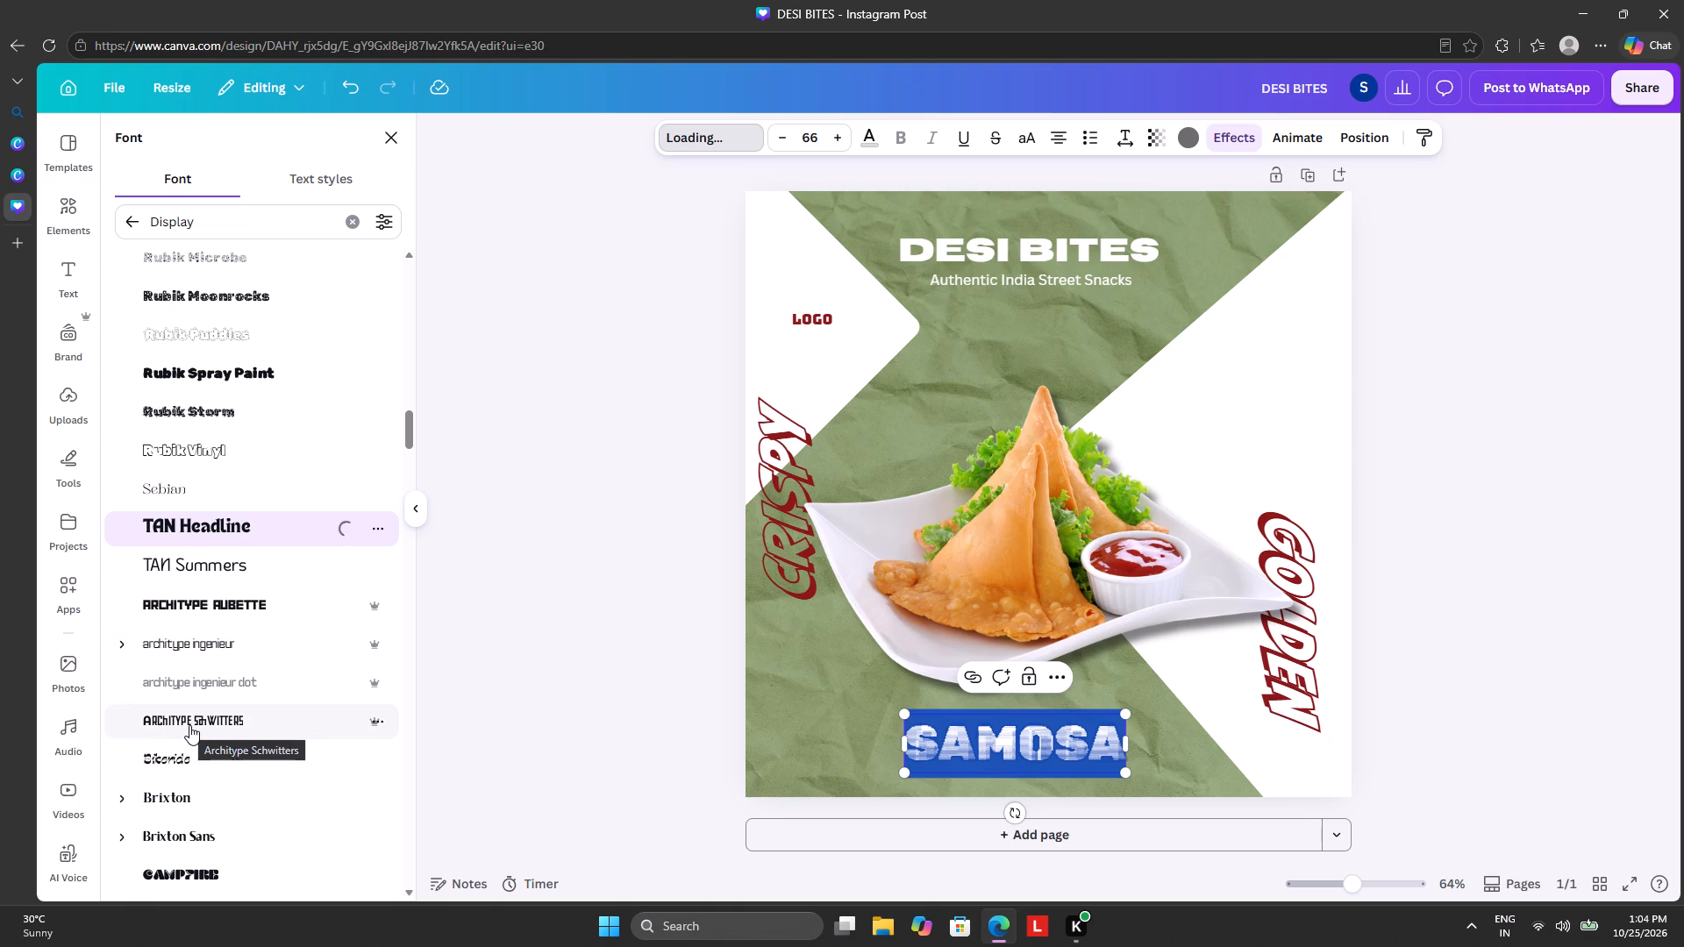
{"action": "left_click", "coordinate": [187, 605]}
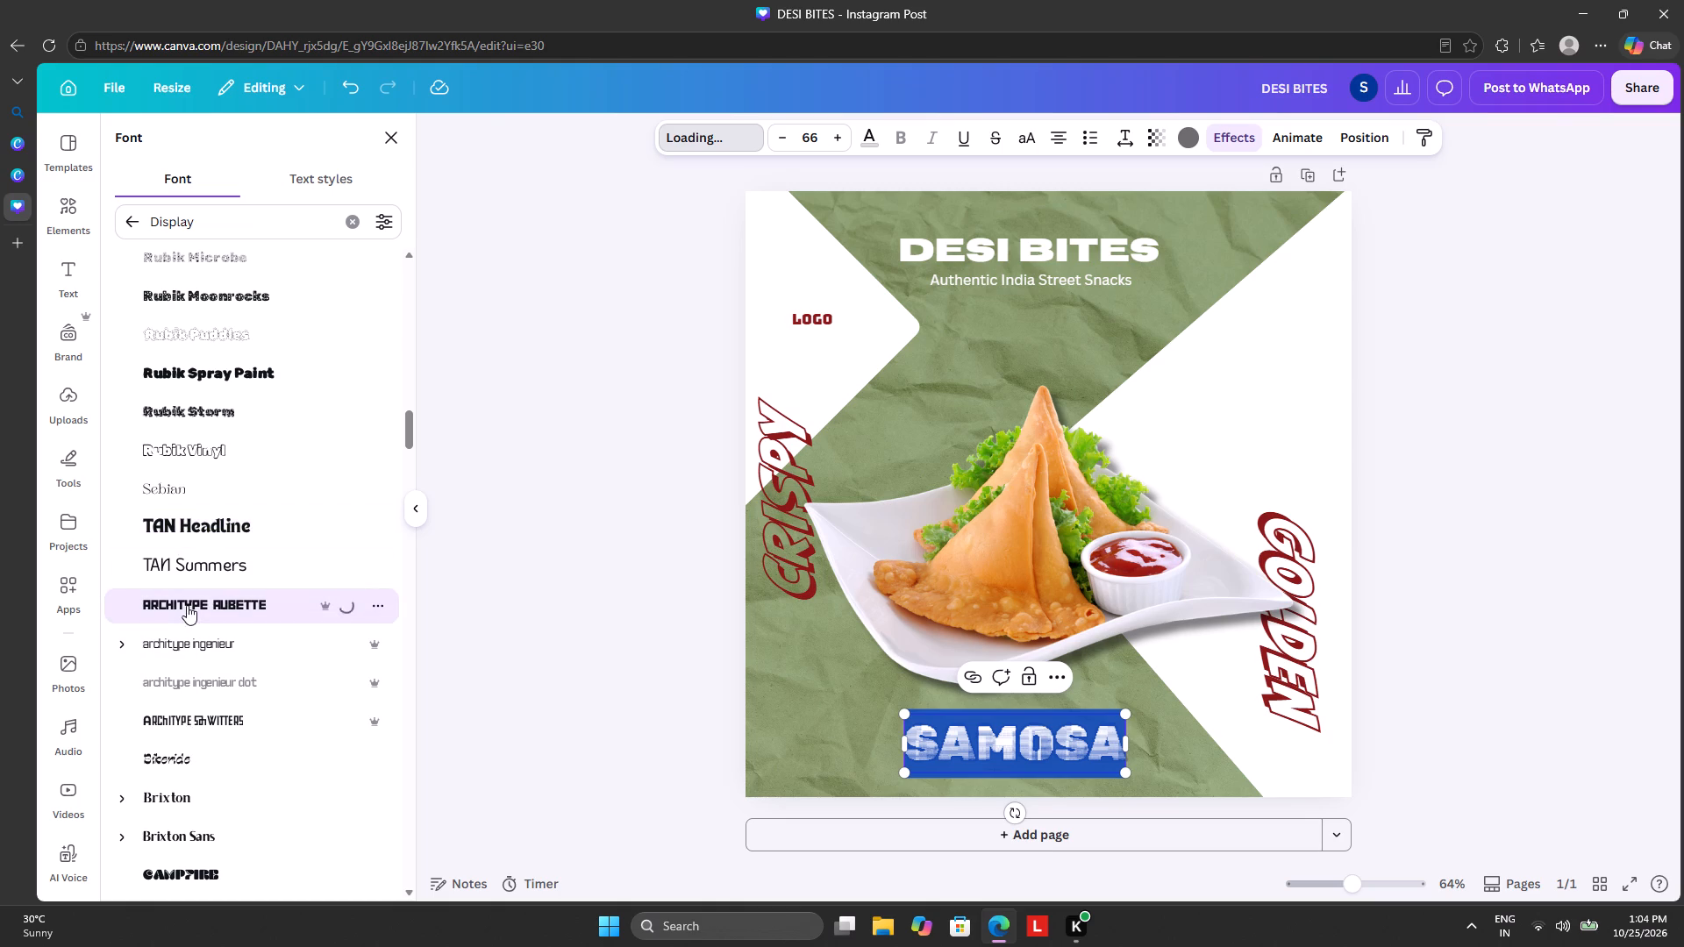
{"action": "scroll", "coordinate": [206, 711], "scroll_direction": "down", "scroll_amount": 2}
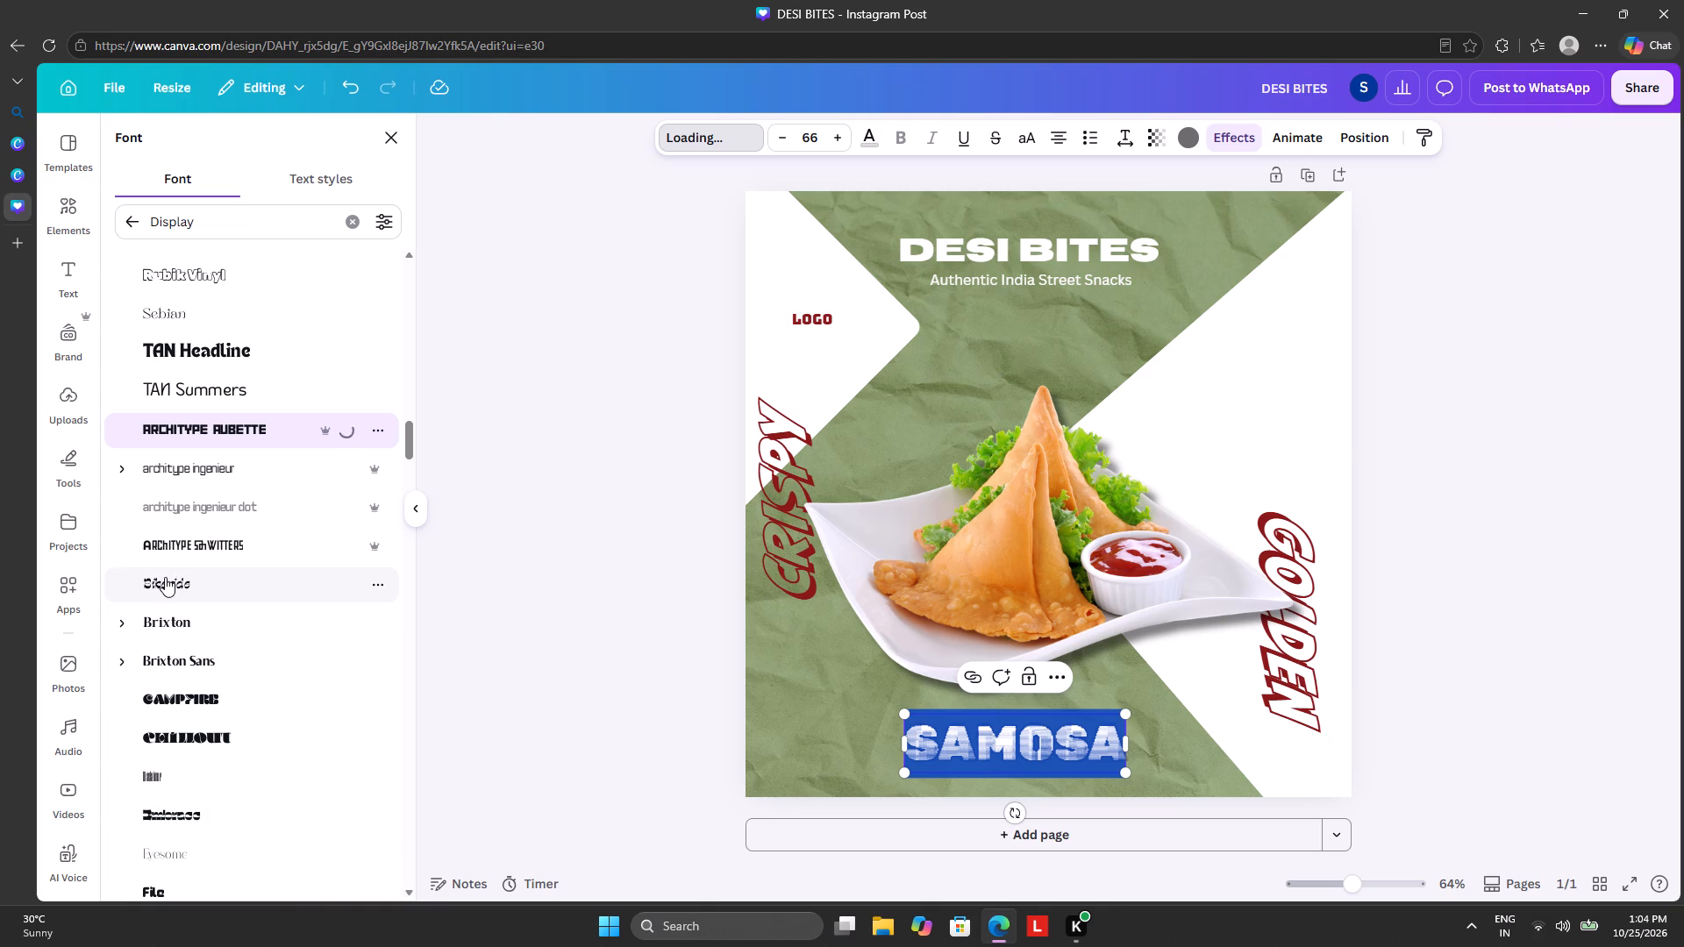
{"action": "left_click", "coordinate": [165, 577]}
Look through the rest of the Display fonts for a better SAMOSA style and return to the start of the results.
{"action": "scroll", "coordinate": [181, 722], "scroll_direction": "down", "scroll_amount": 1}
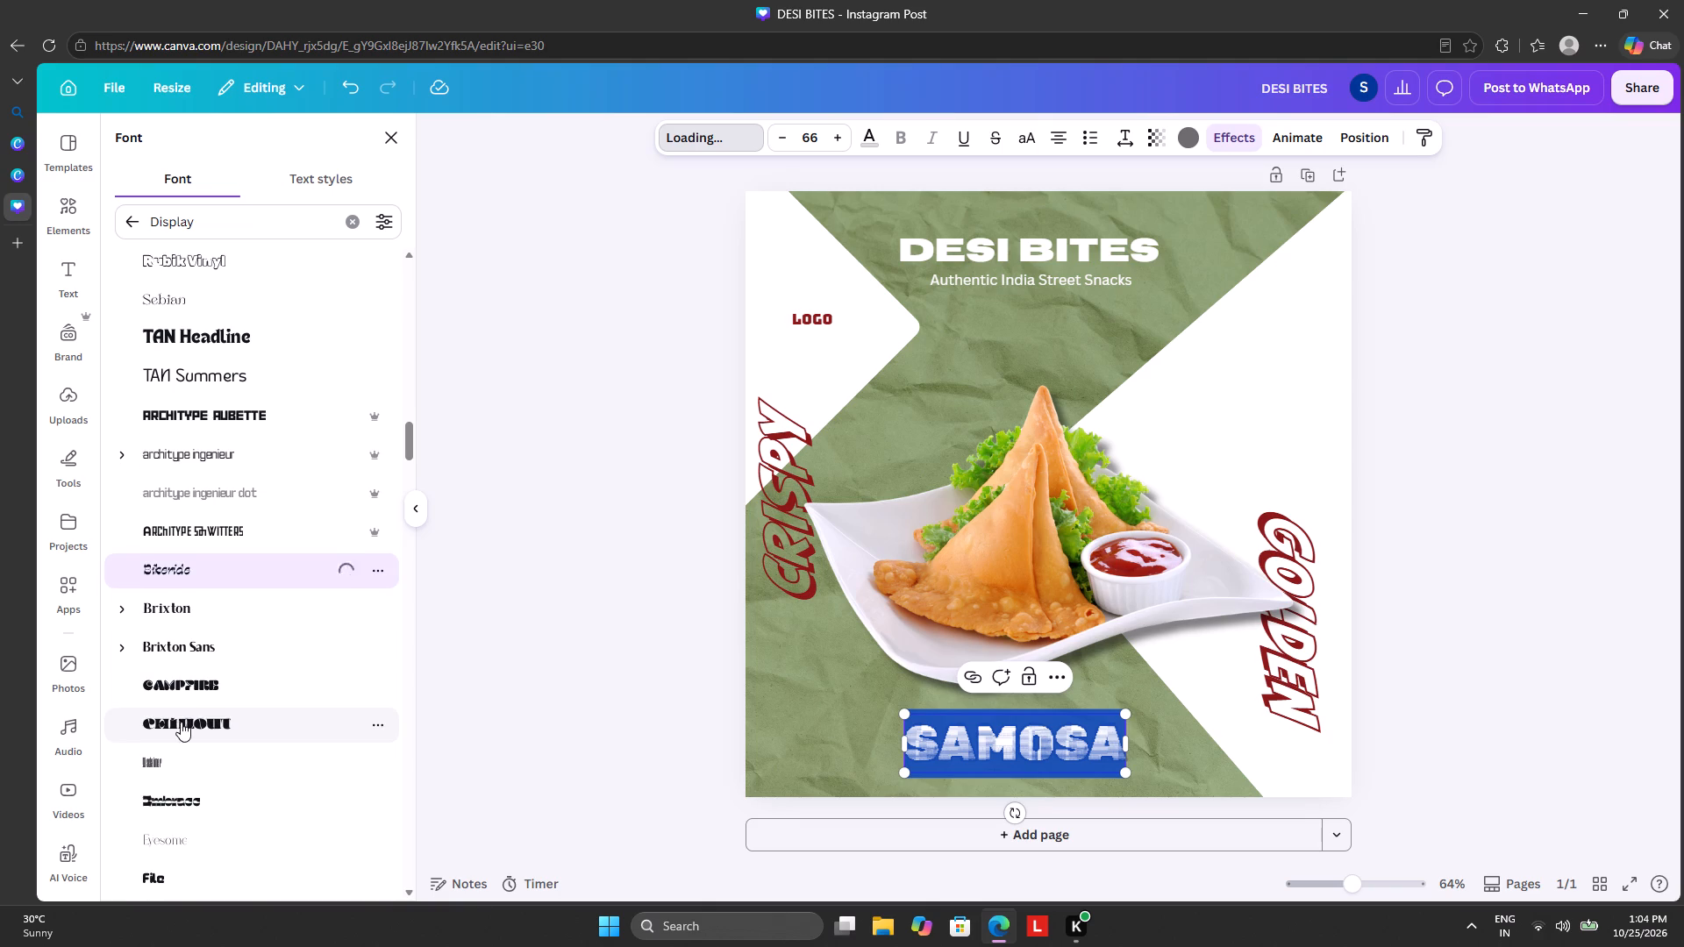
{"action": "scroll", "coordinate": [181, 722], "scroll_direction": "down", "scroll_amount": 3}
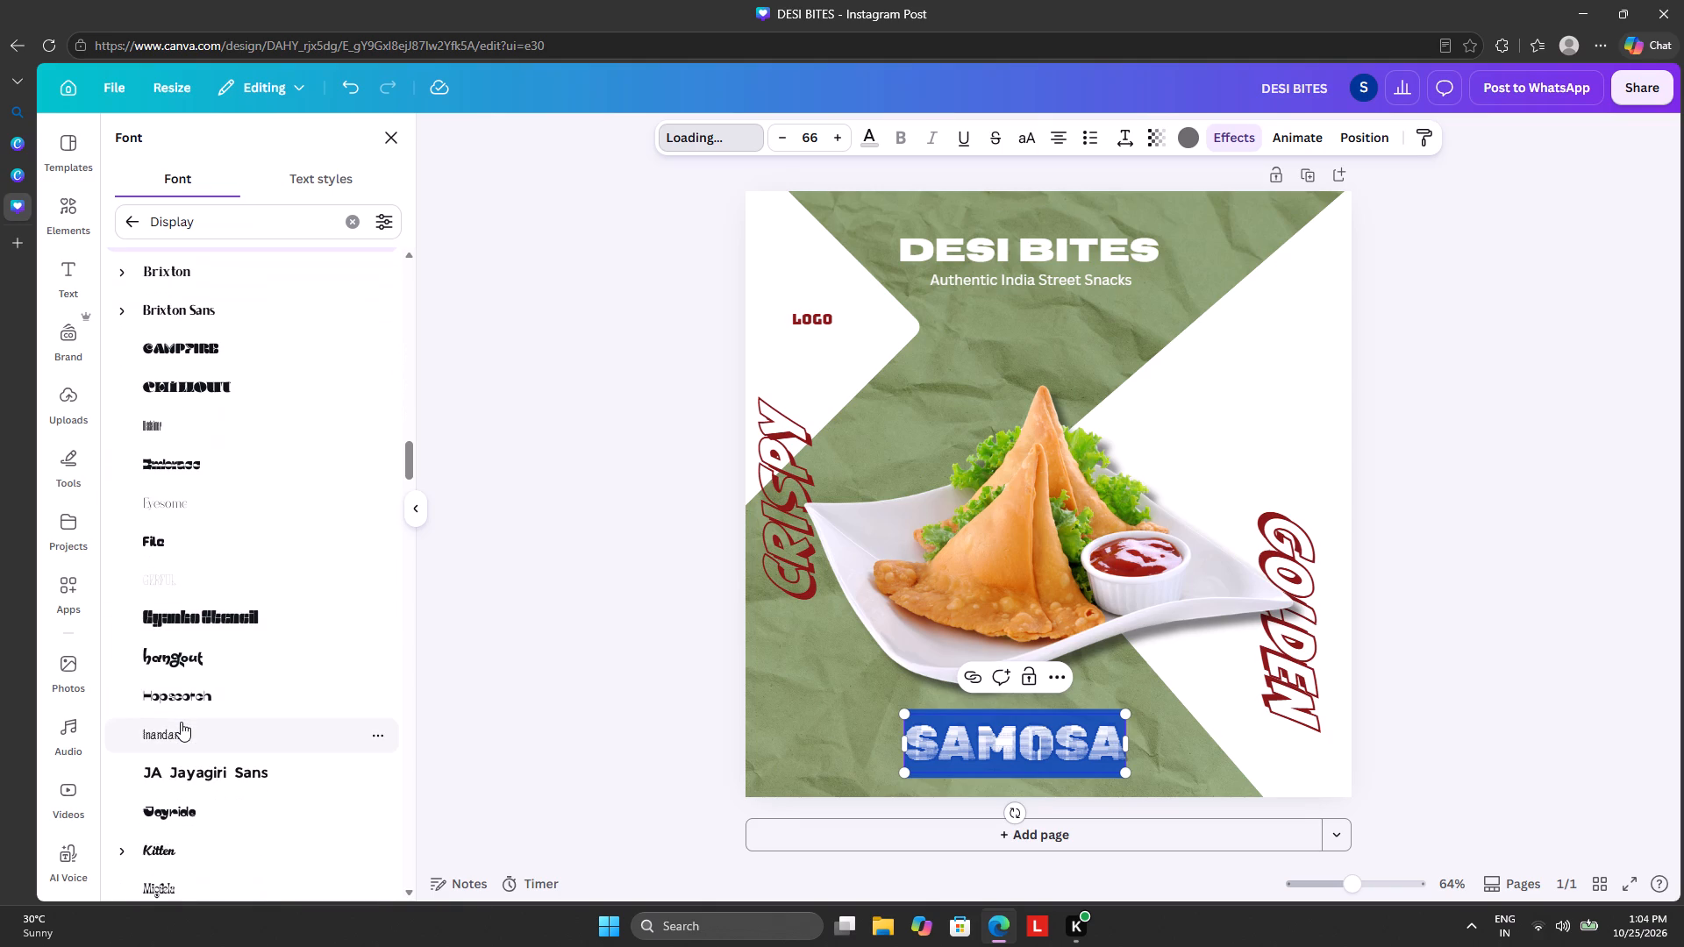
{"action": "scroll", "coordinate": [181, 722], "scroll_direction": "down", "scroll_amount": 3}
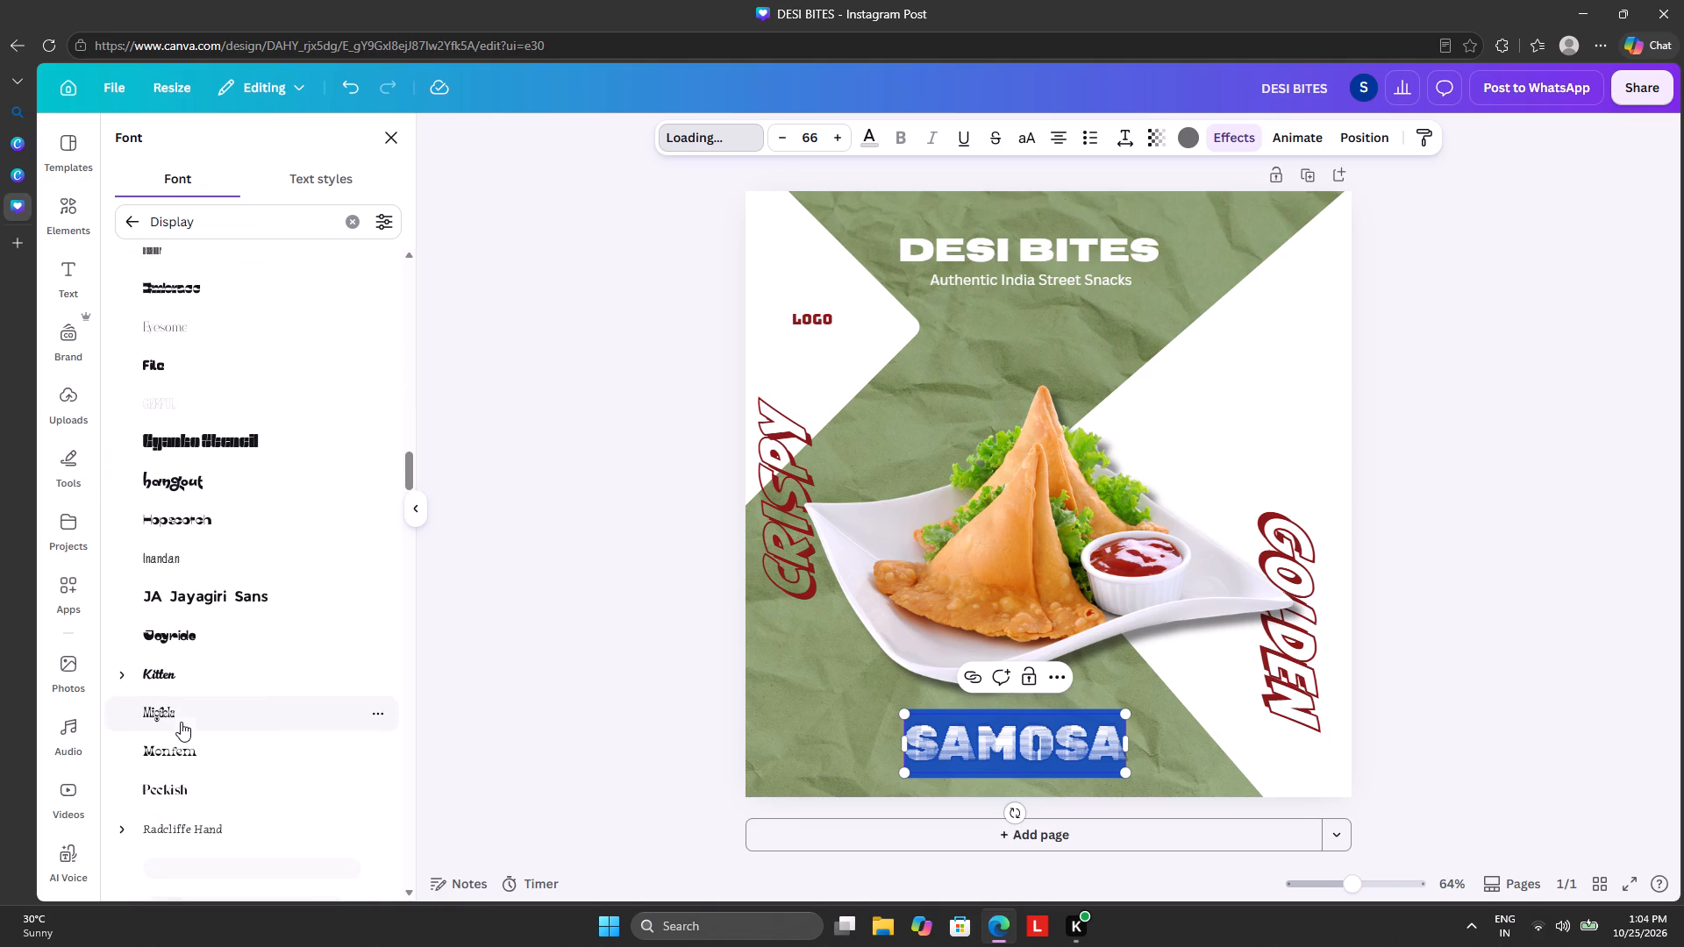
{"action": "scroll", "coordinate": [181, 722], "scroll_direction": "down", "scroll_amount": 7}
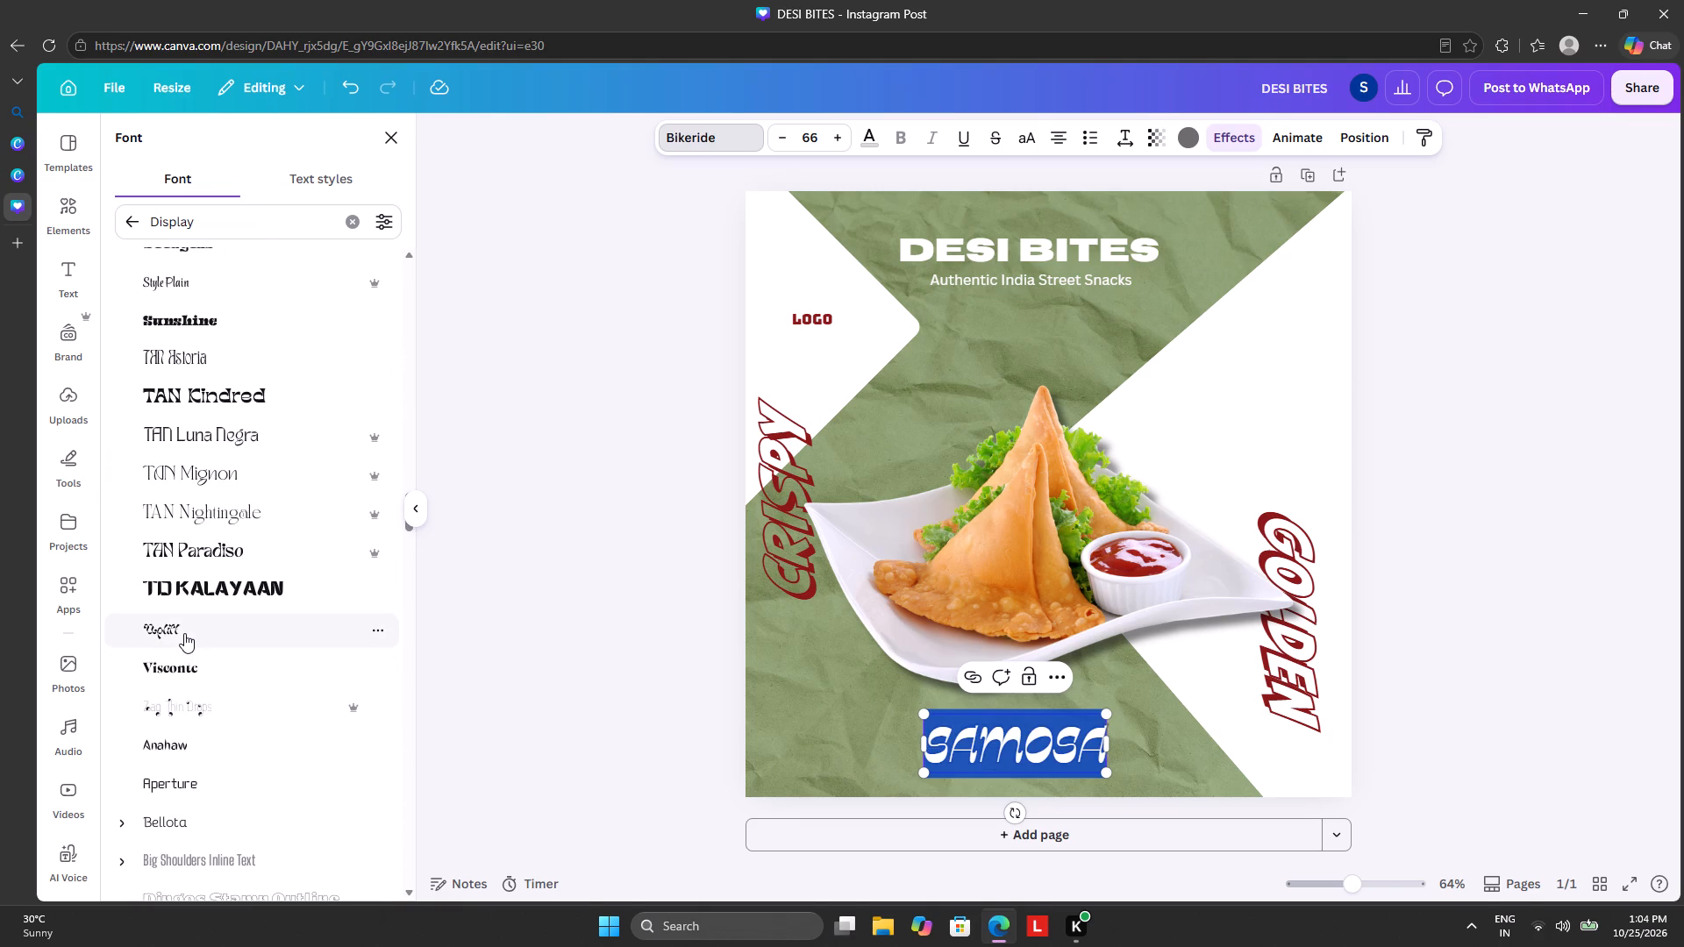
{"action": "scroll", "coordinate": [242, 587], "scroll_direction": "down", "scroll_amount": 3}
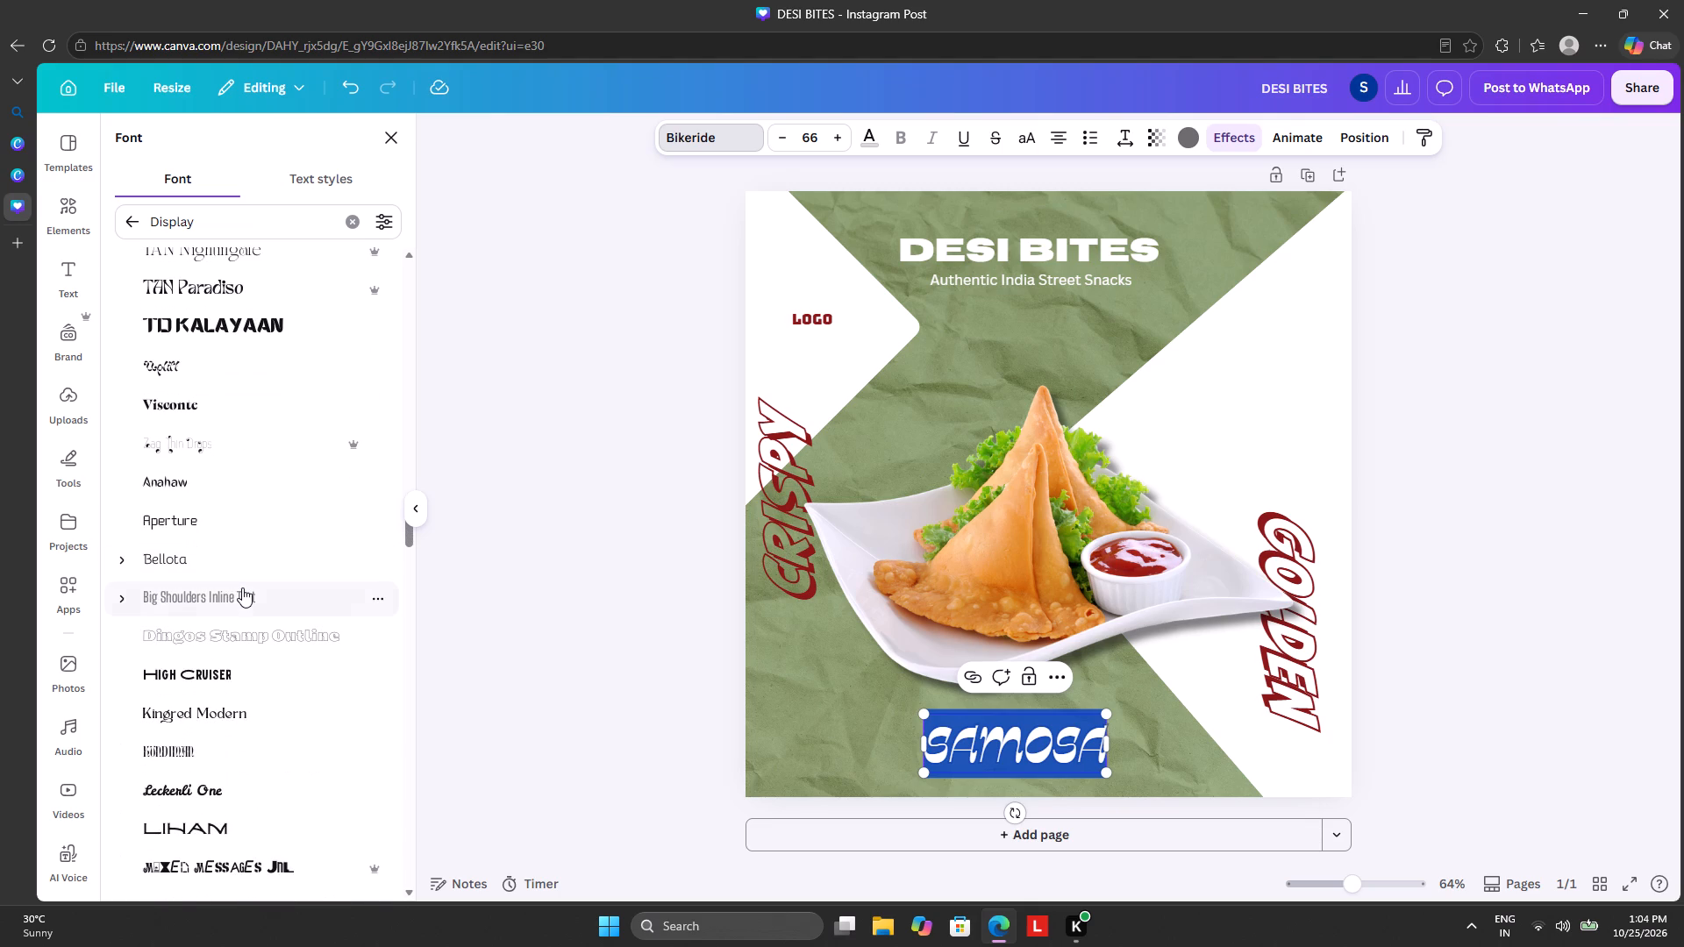
{"action": "scroll", "coordinate": [242, 587], "scroll_direction": "down", "scroll_amount": 3}
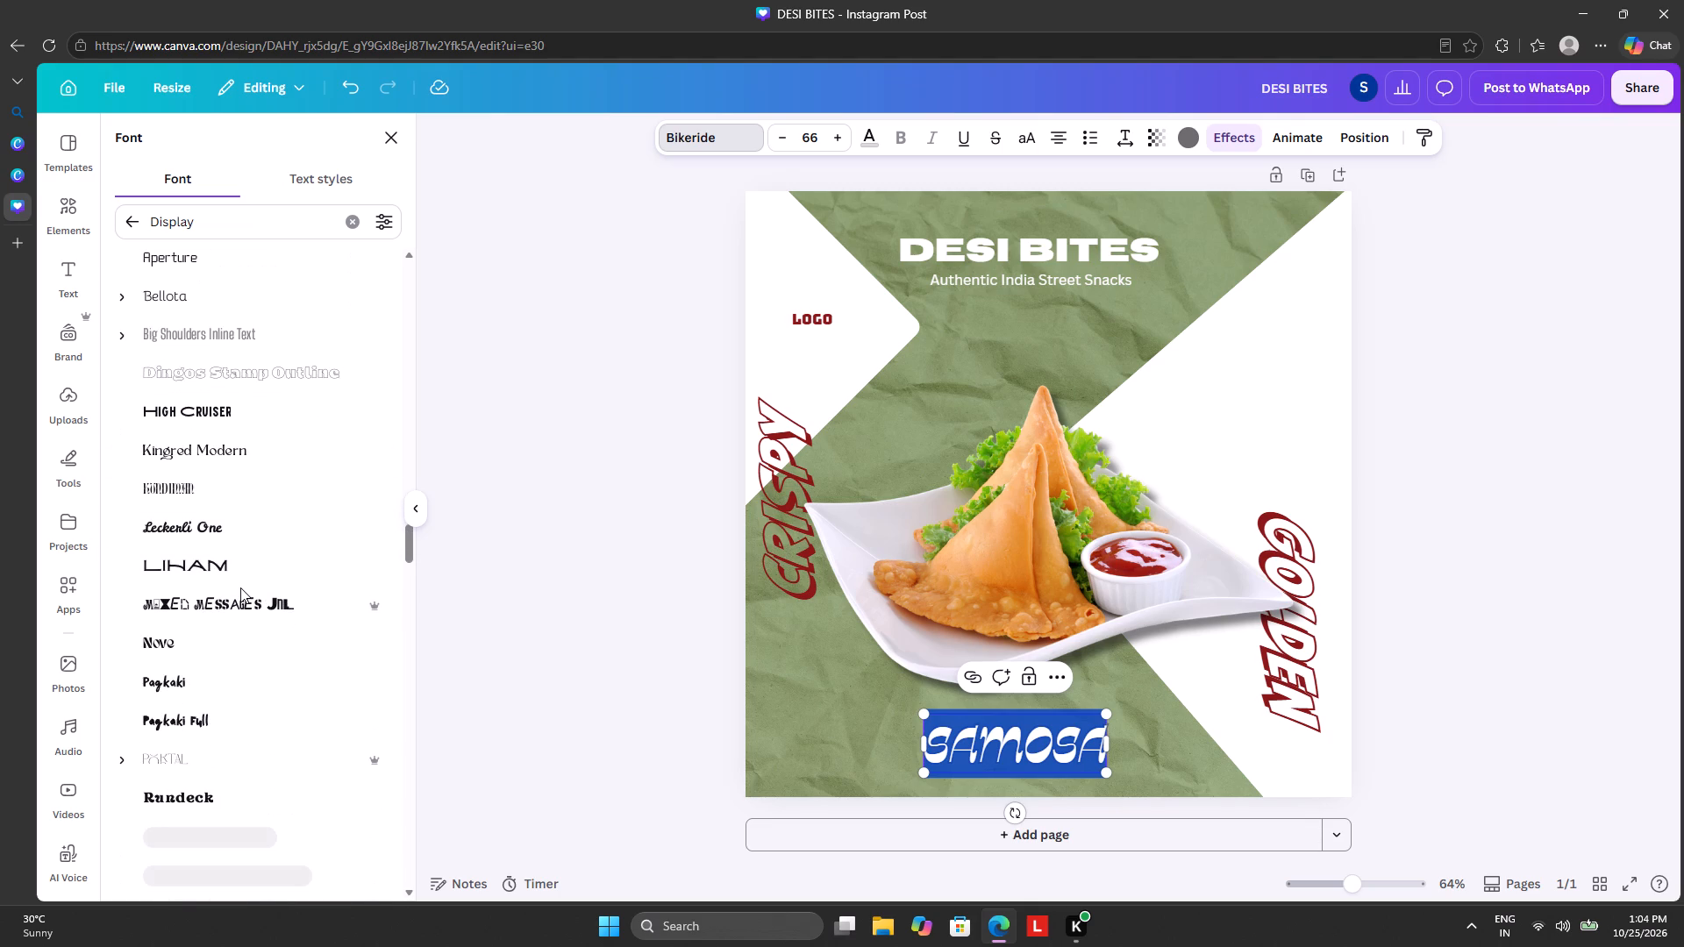
{"action": "scroll", "coordinate": [240, 587], "scroll_direction": "down", "scroll_amount": 7}
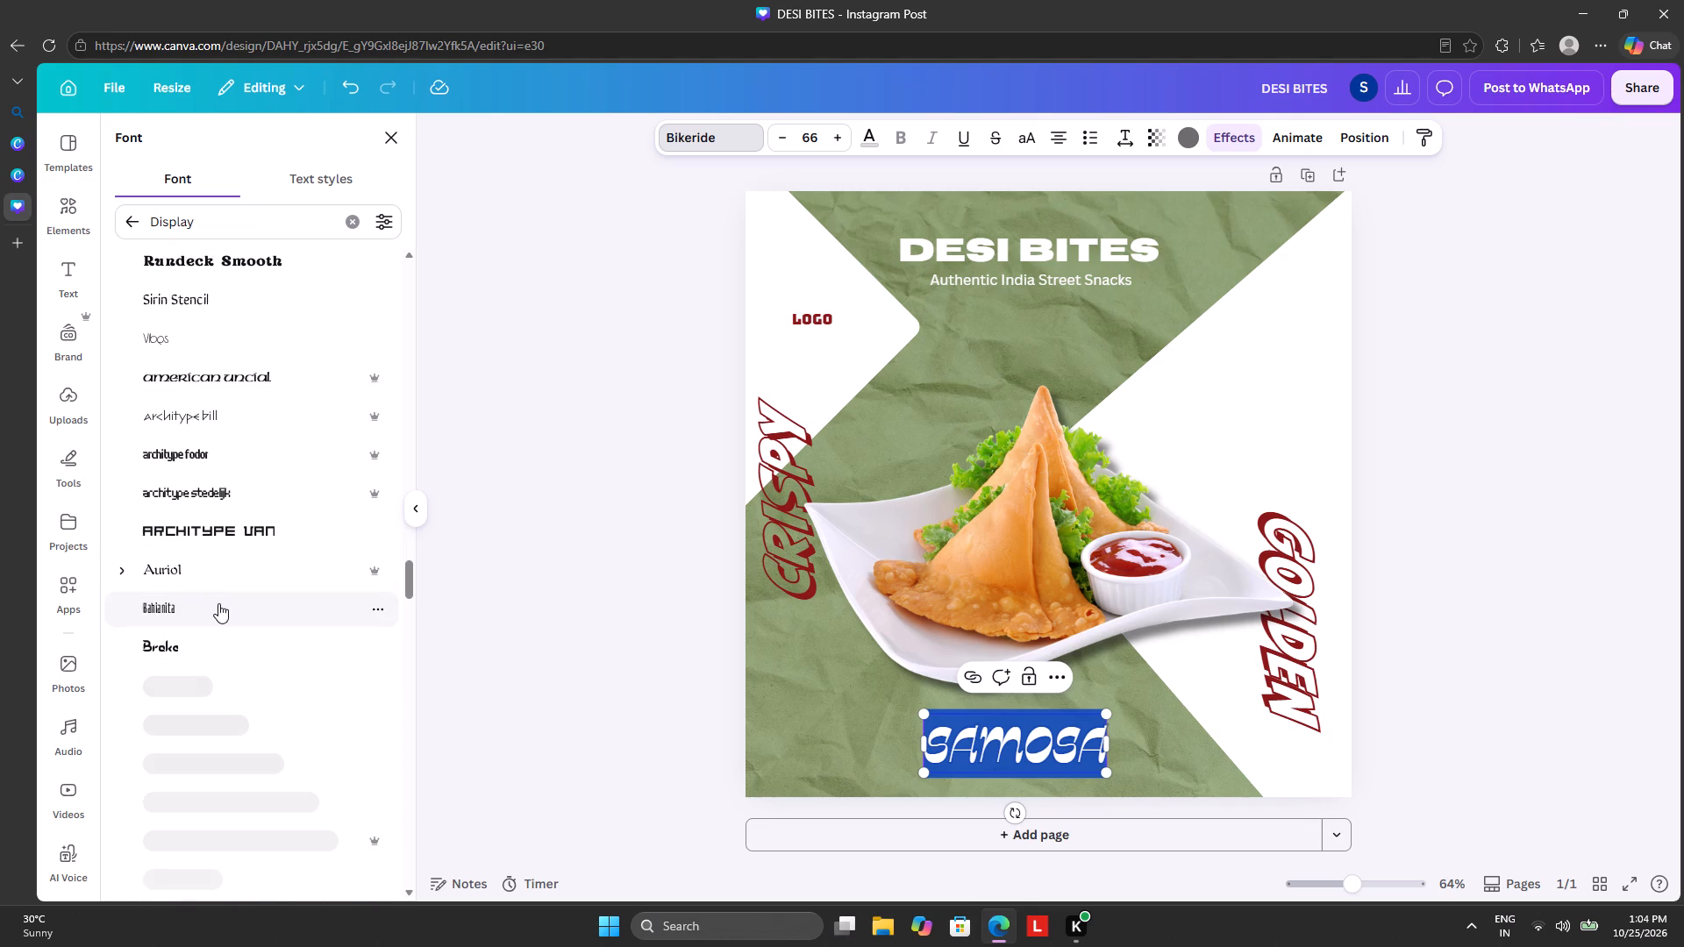
{"action": "scroll", "coordinate": [218, 600], "scroll_direction": "down", "scroll_amount": 4}
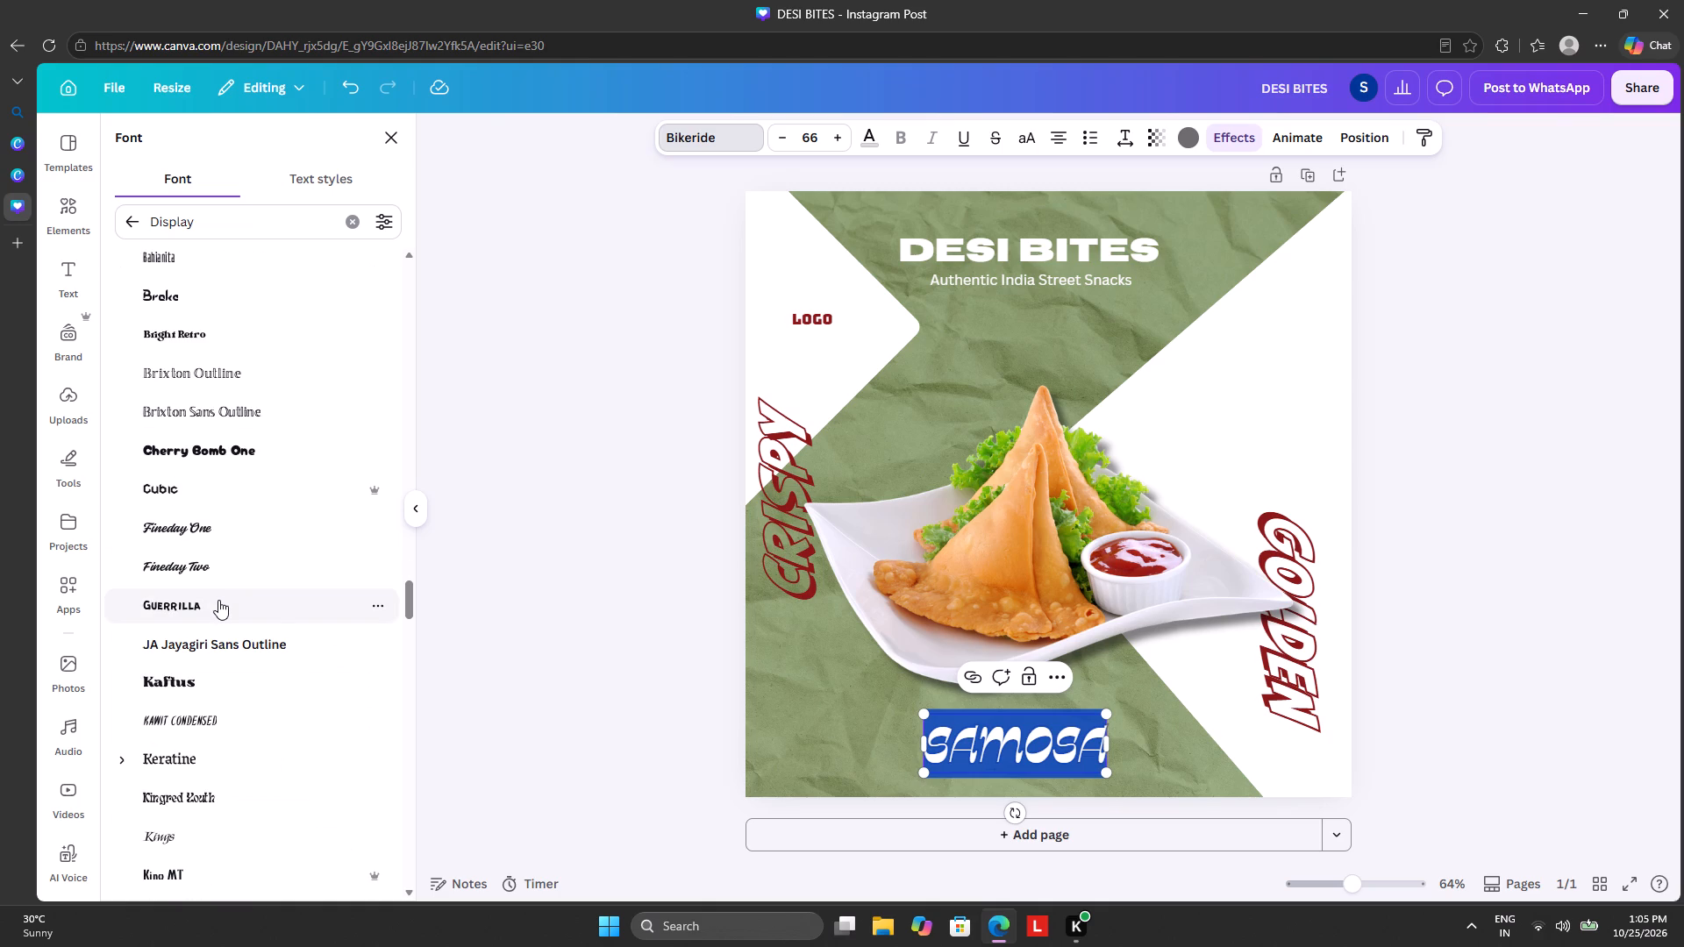
{"action": "scroll", "coordinate": [218, 600], "scroll_direction": "down", "scroll_amount": 3}
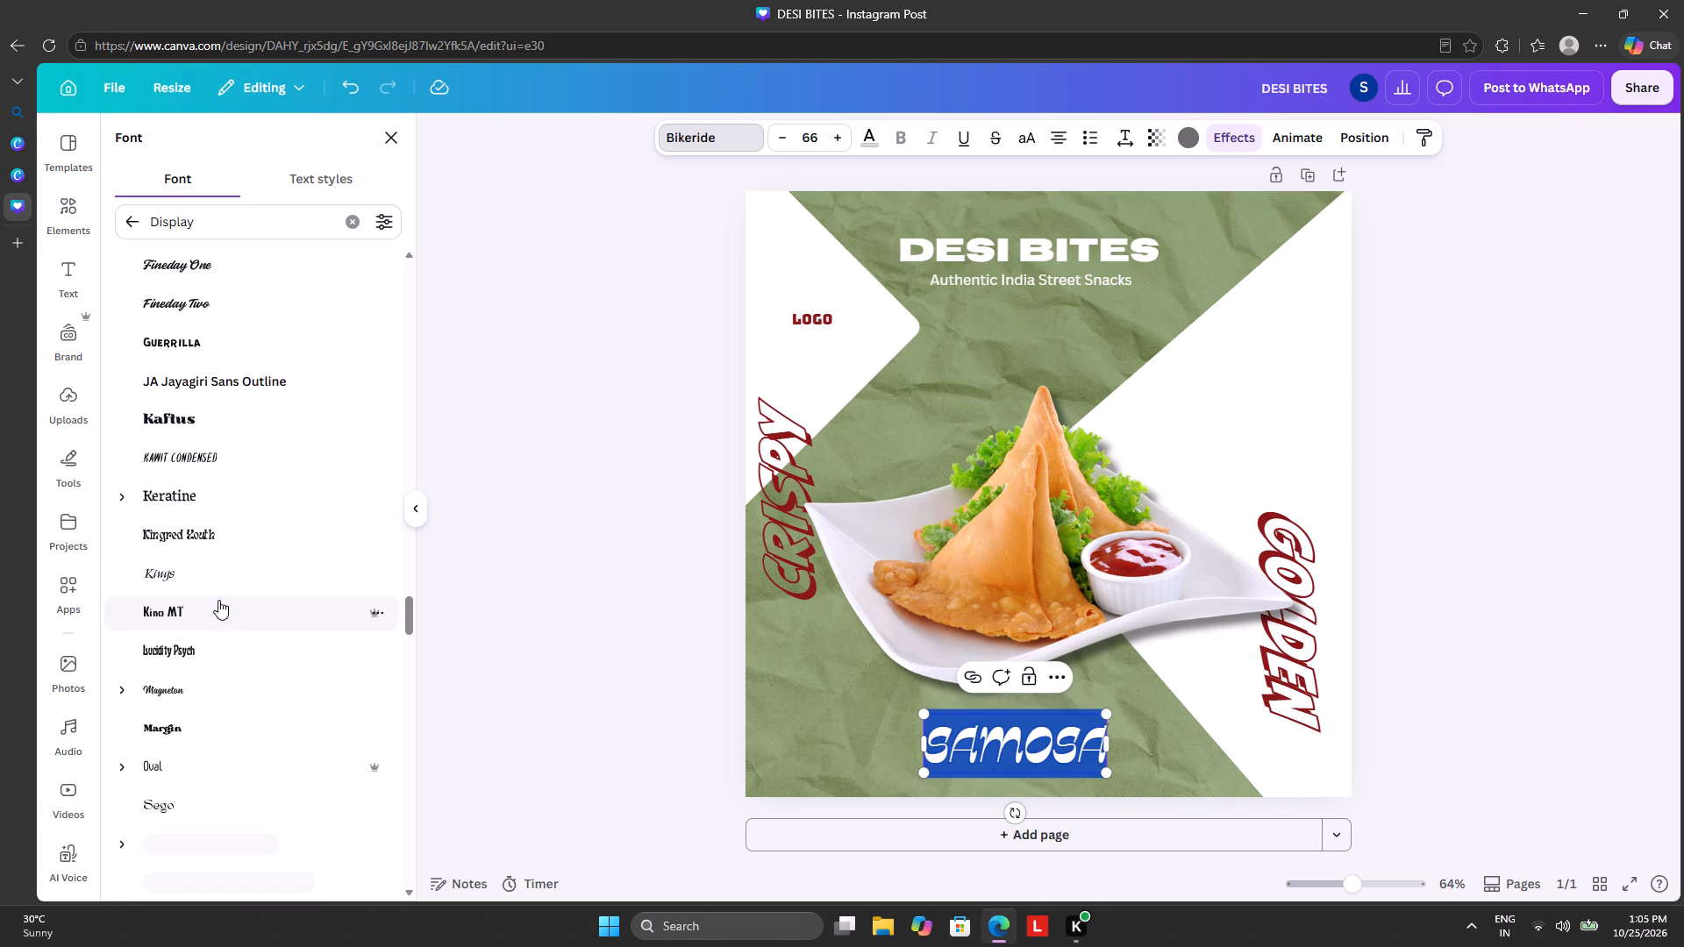
{"action": "scroll", "coordinate": [218, 600], "scroll_direction": "down", "scroll_amount": 3}
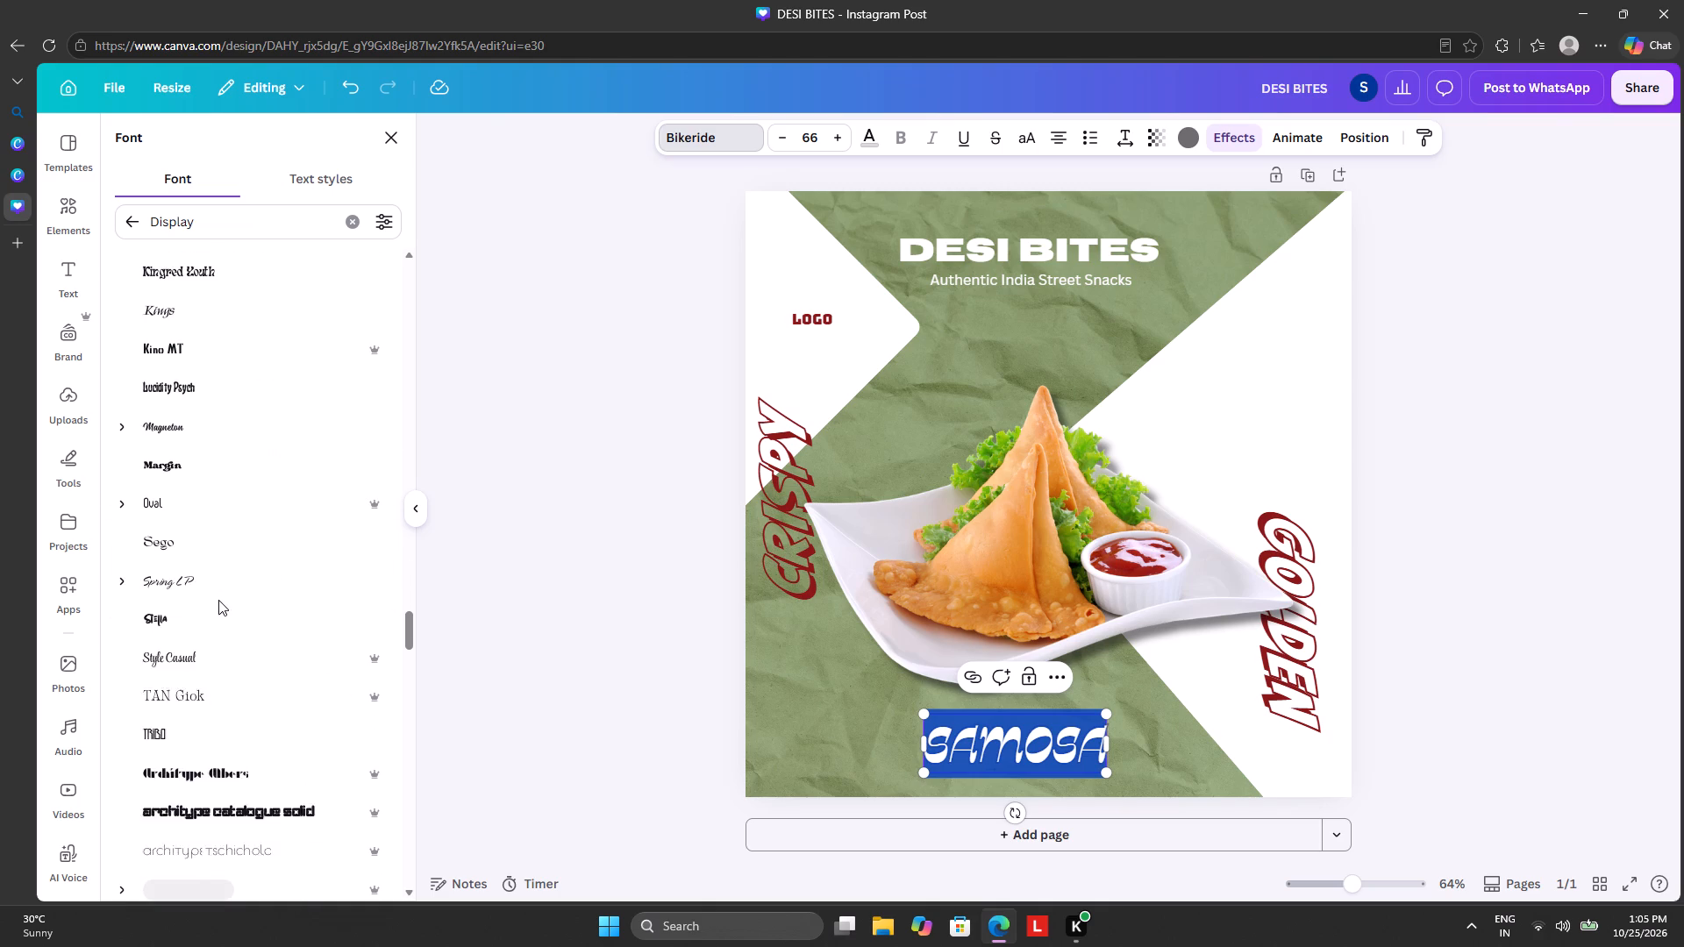
{"action": "scroll", "coordinate": [218, 600], "scroll_direction": "down", "scroll_amount": 4}
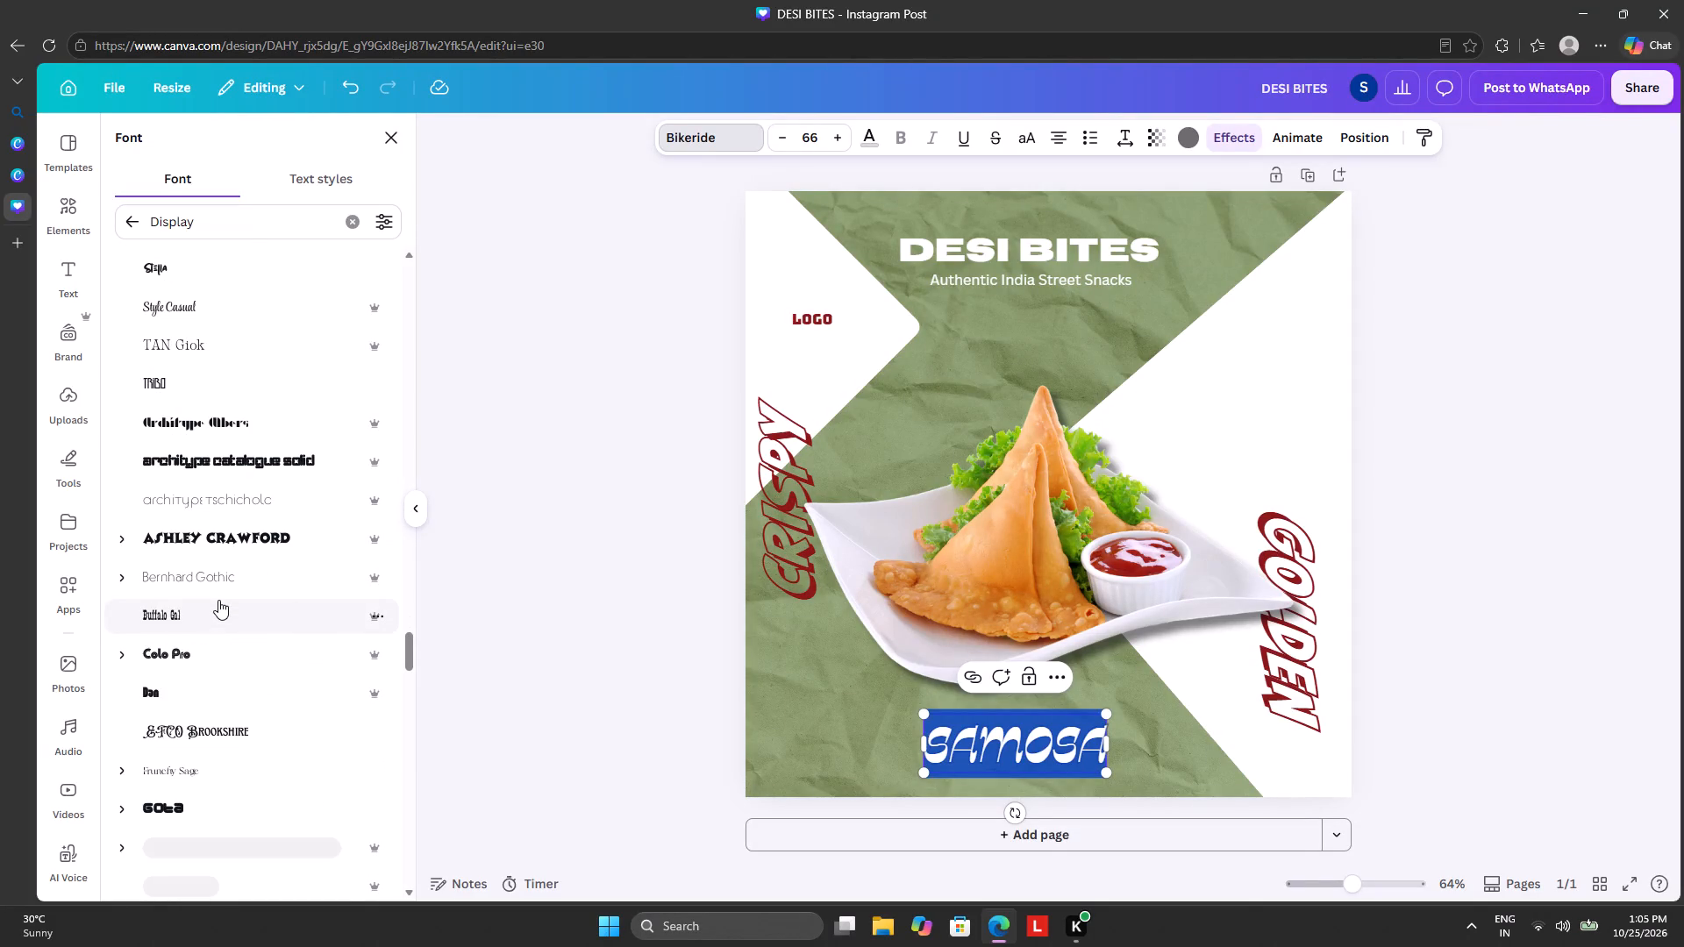
{"action": "scroll", "coordinate": [220, 598], "scroll_direction": "down", "scroll_amount": 4}
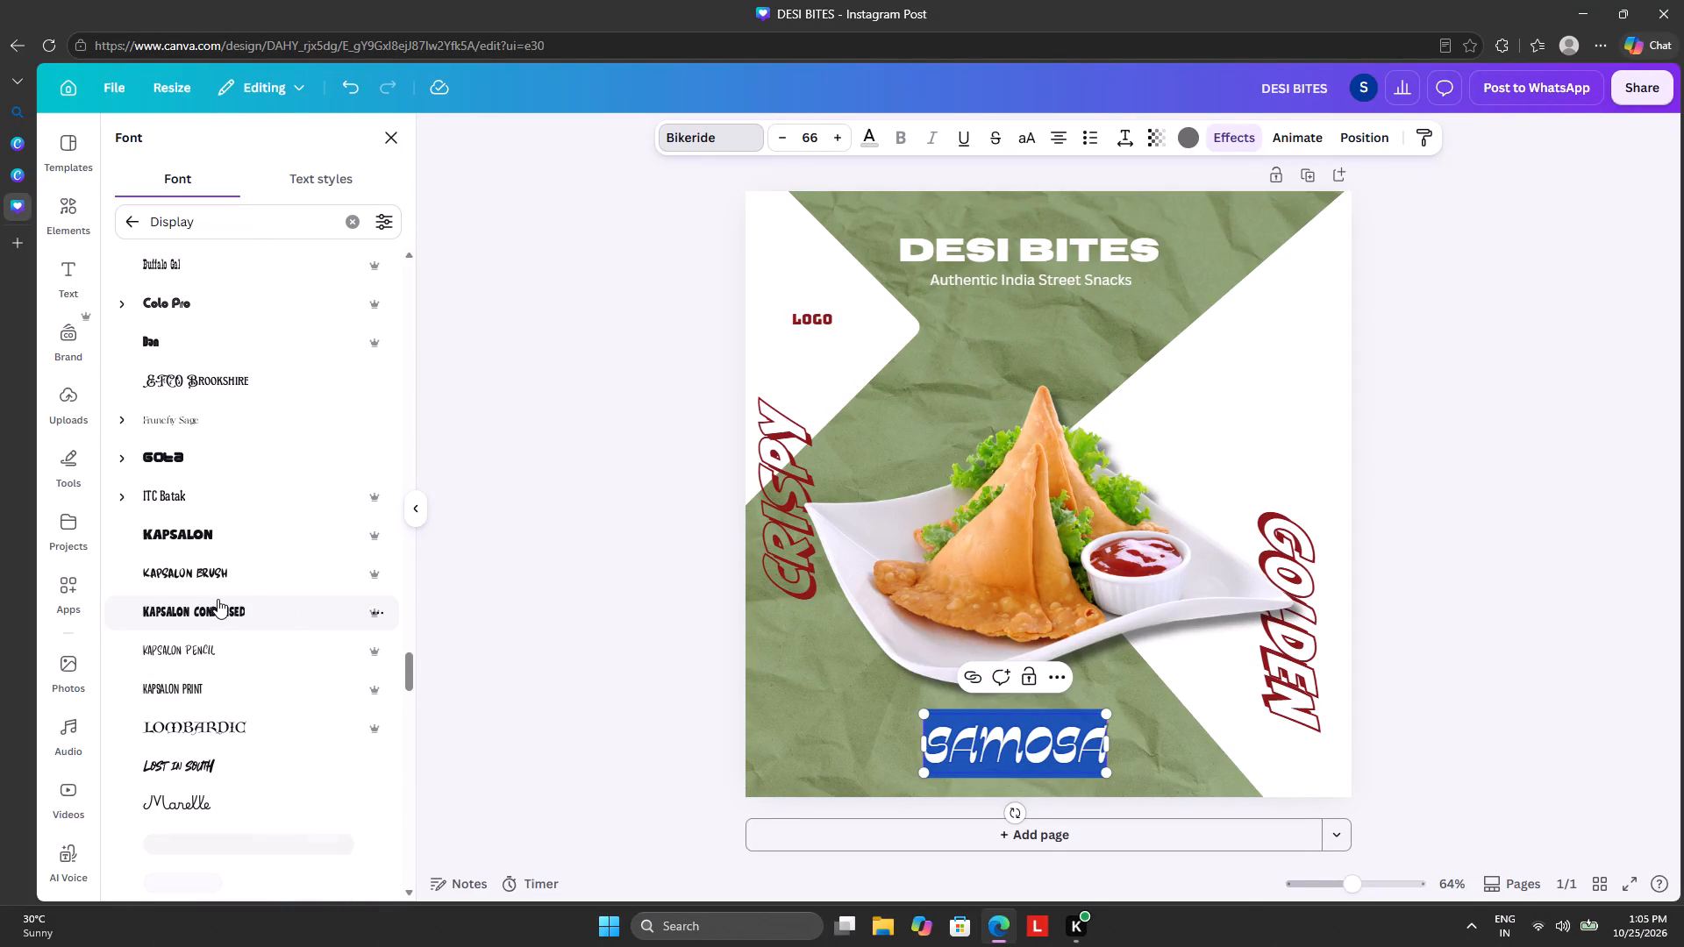
{"action": "scroll", "coordinate": [218, 599], "scroll_direction": "up", "scroll_amount": 14}
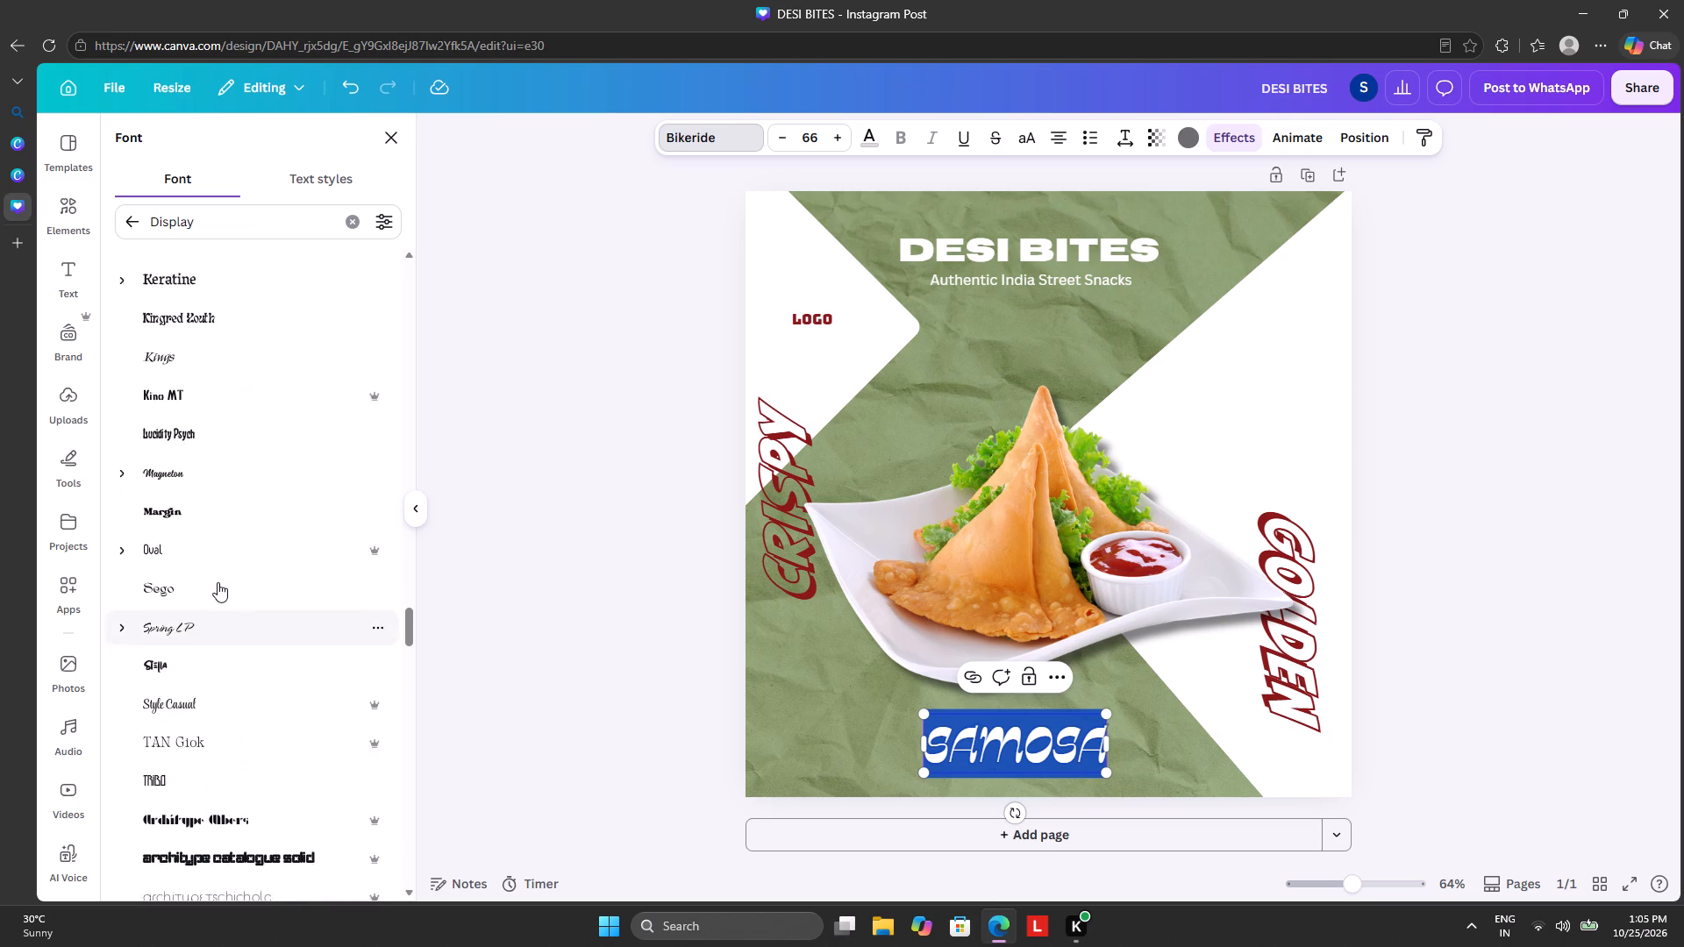
{"action": "scroll", "coordinate": [218, 581], "scroll_direction": "up", "scroll_amount": 19}
{"action": "scroll", "coordinate": [218, 580], "scroll_direction": "up", "scroll_amount": 6}
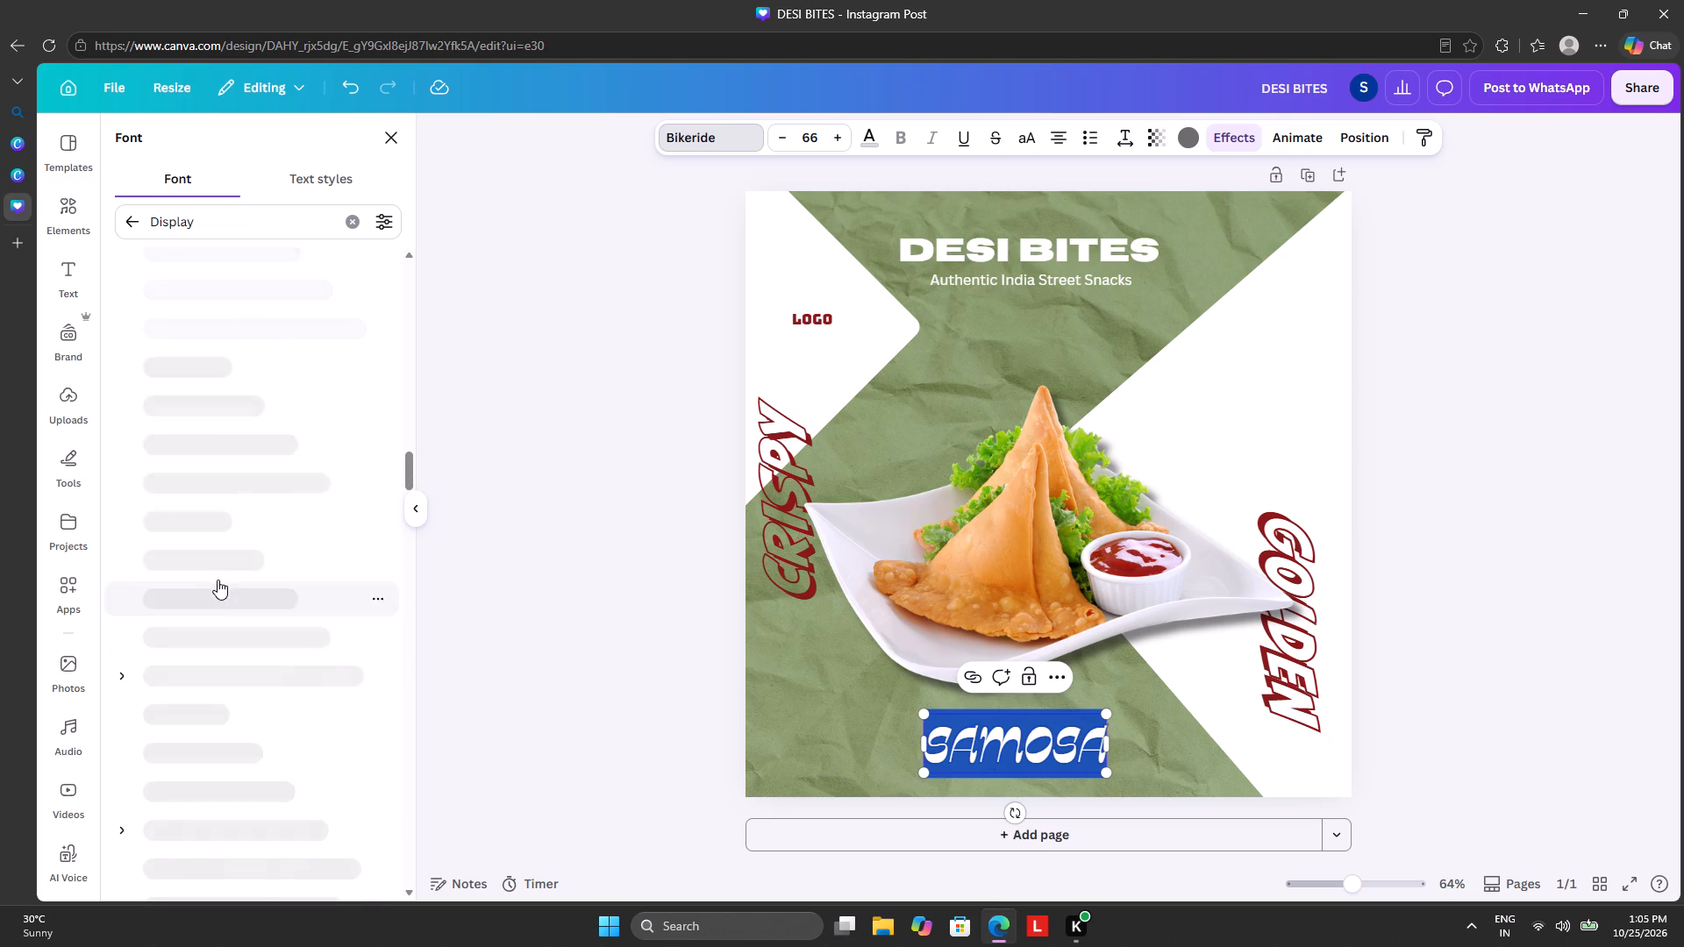
{"action": "scroll", "coordinate": [218, 580], "scroll_direction": "up", "scroll_amount": 17}
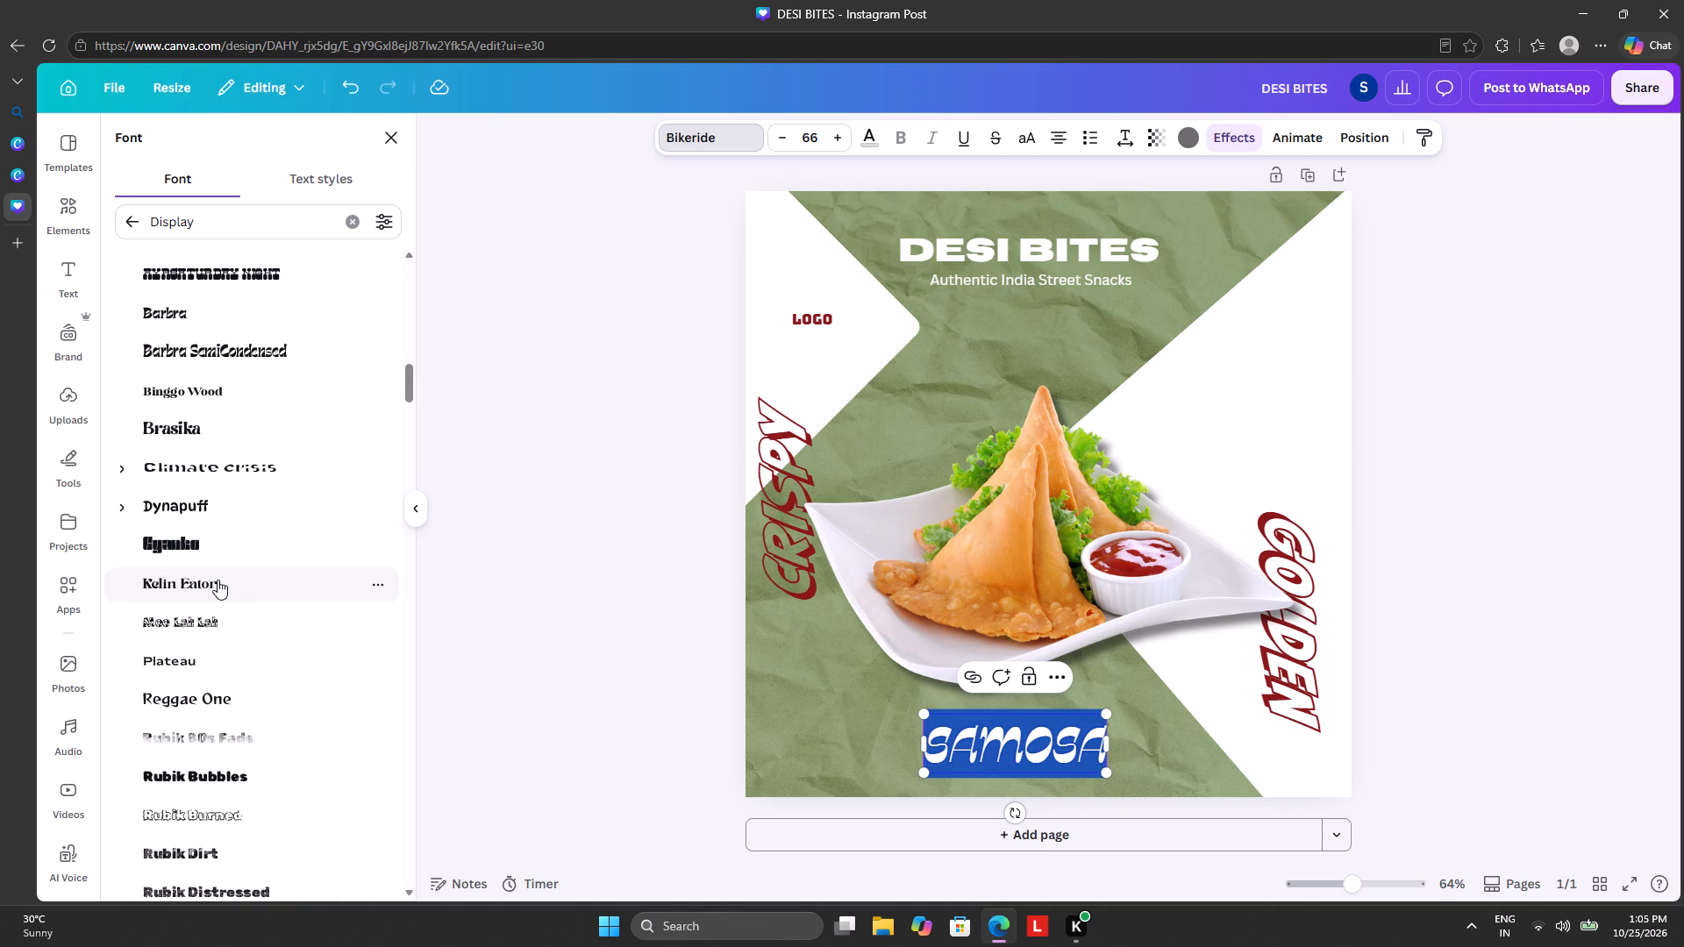
{"action": "scroll", "coordinate": [258, 538], "scroll_direction": "up", "scroll_amount": 9}
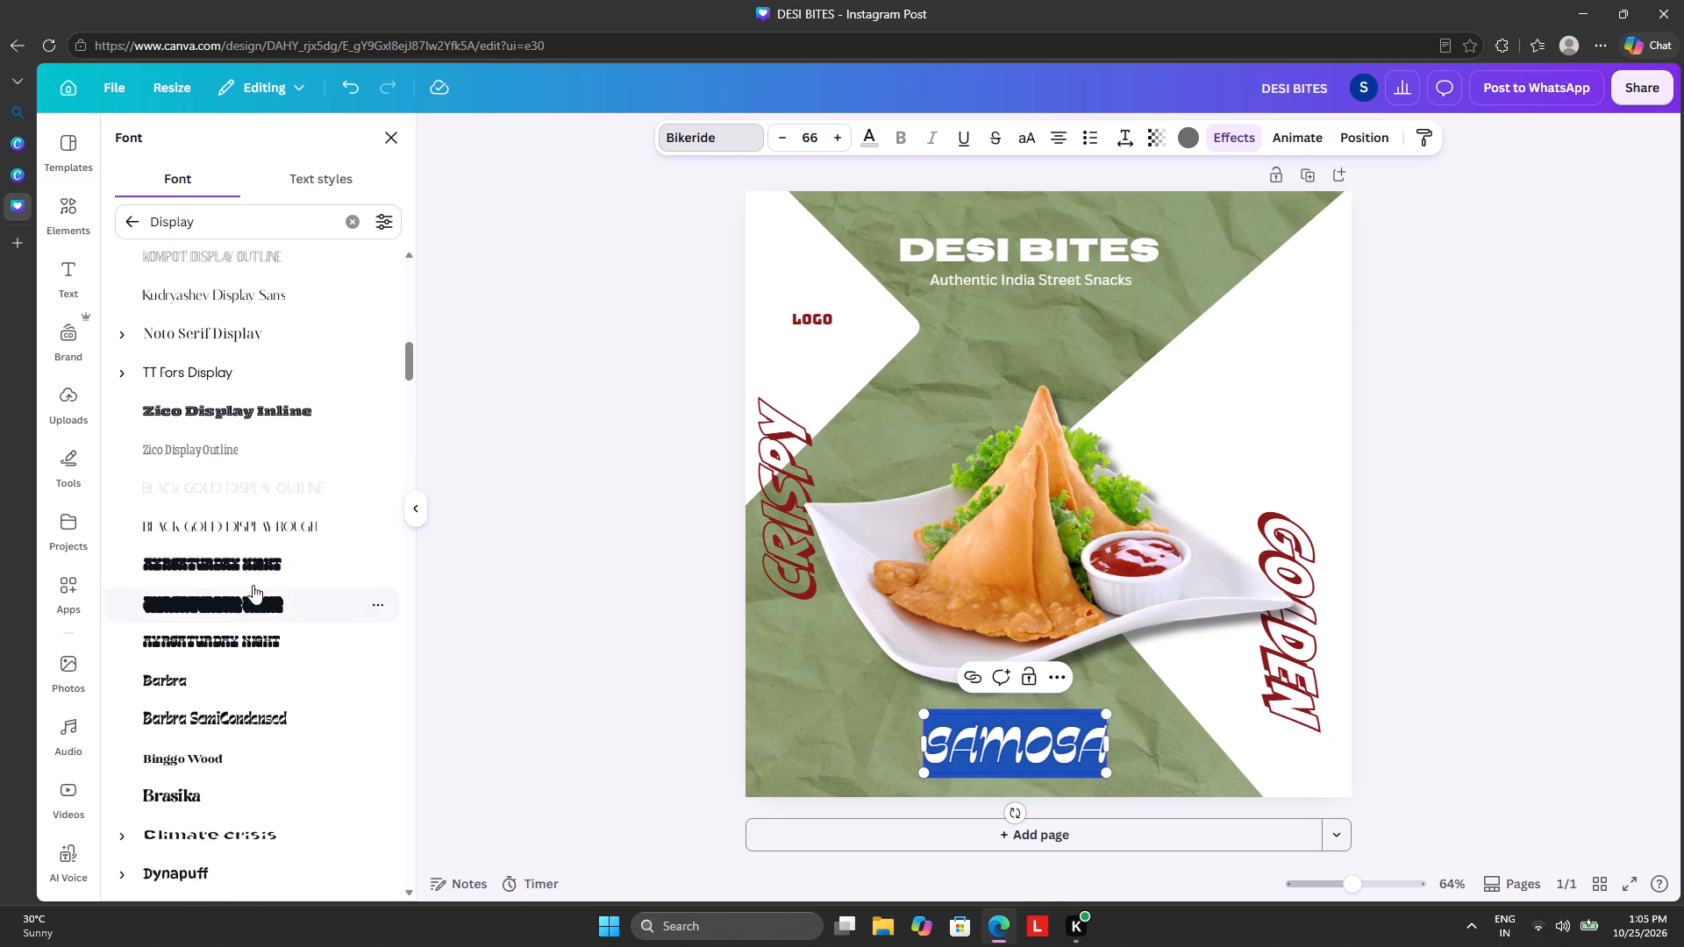
{"action": "scroll", "coordinate": [253, 585], "scroll_direction": "up", "scroll_amount": 3}
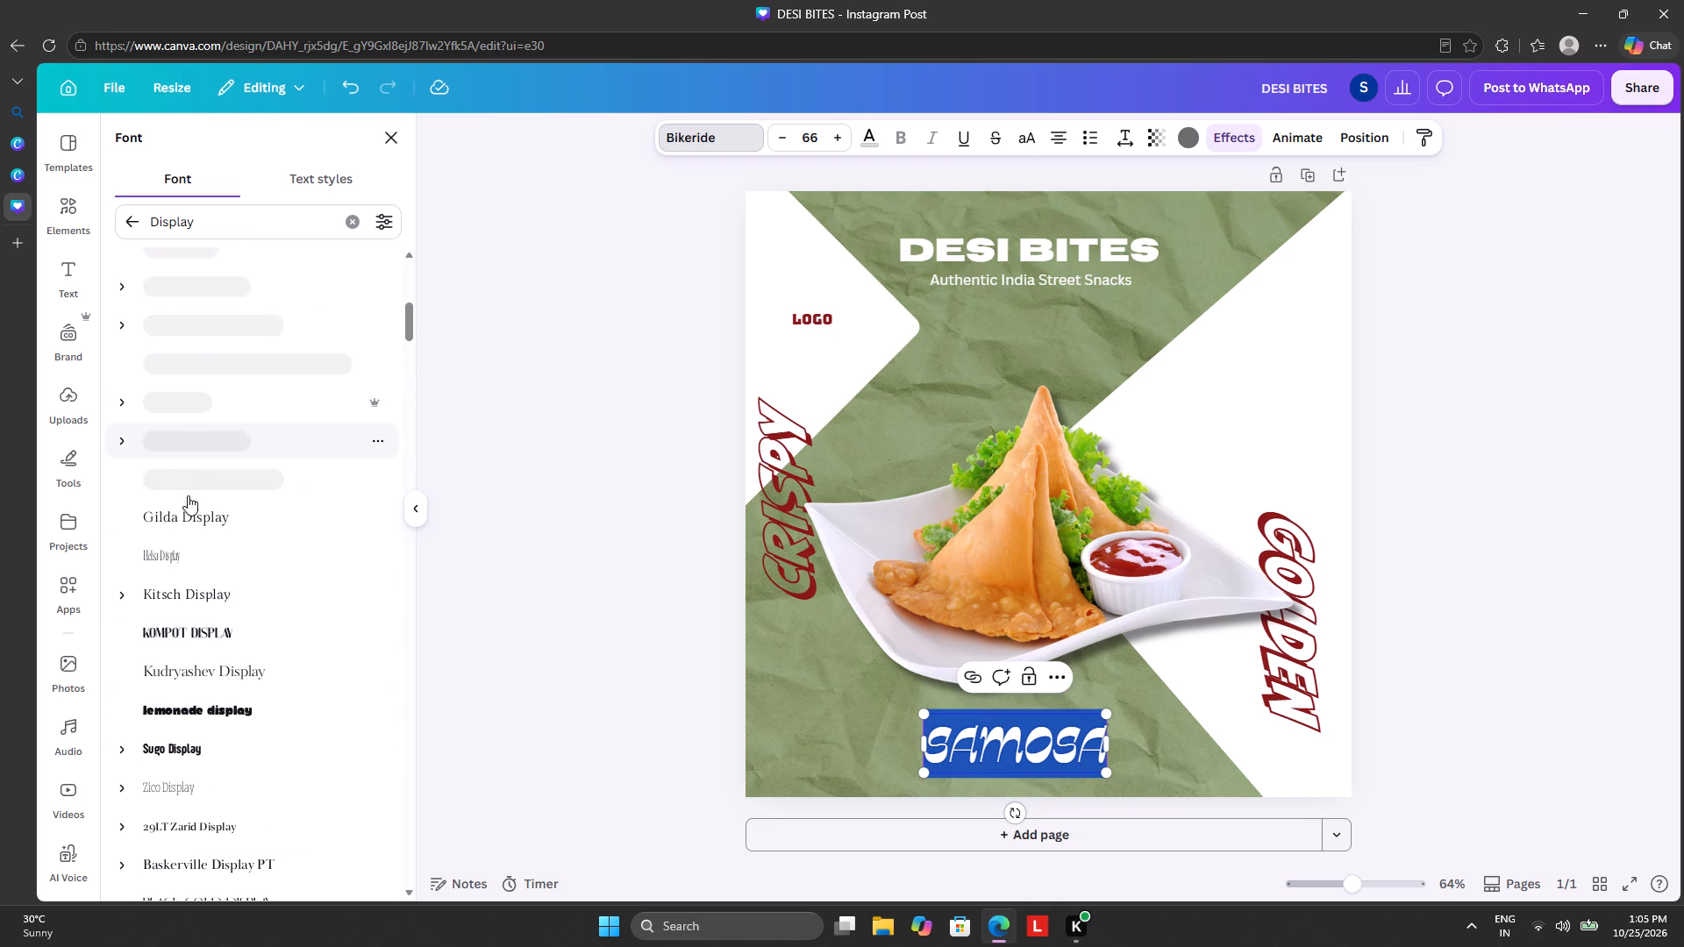
{"action": "scroll", "coordinate": [311, 774], "scroll_direction": "up", "scroll_amount": 4}
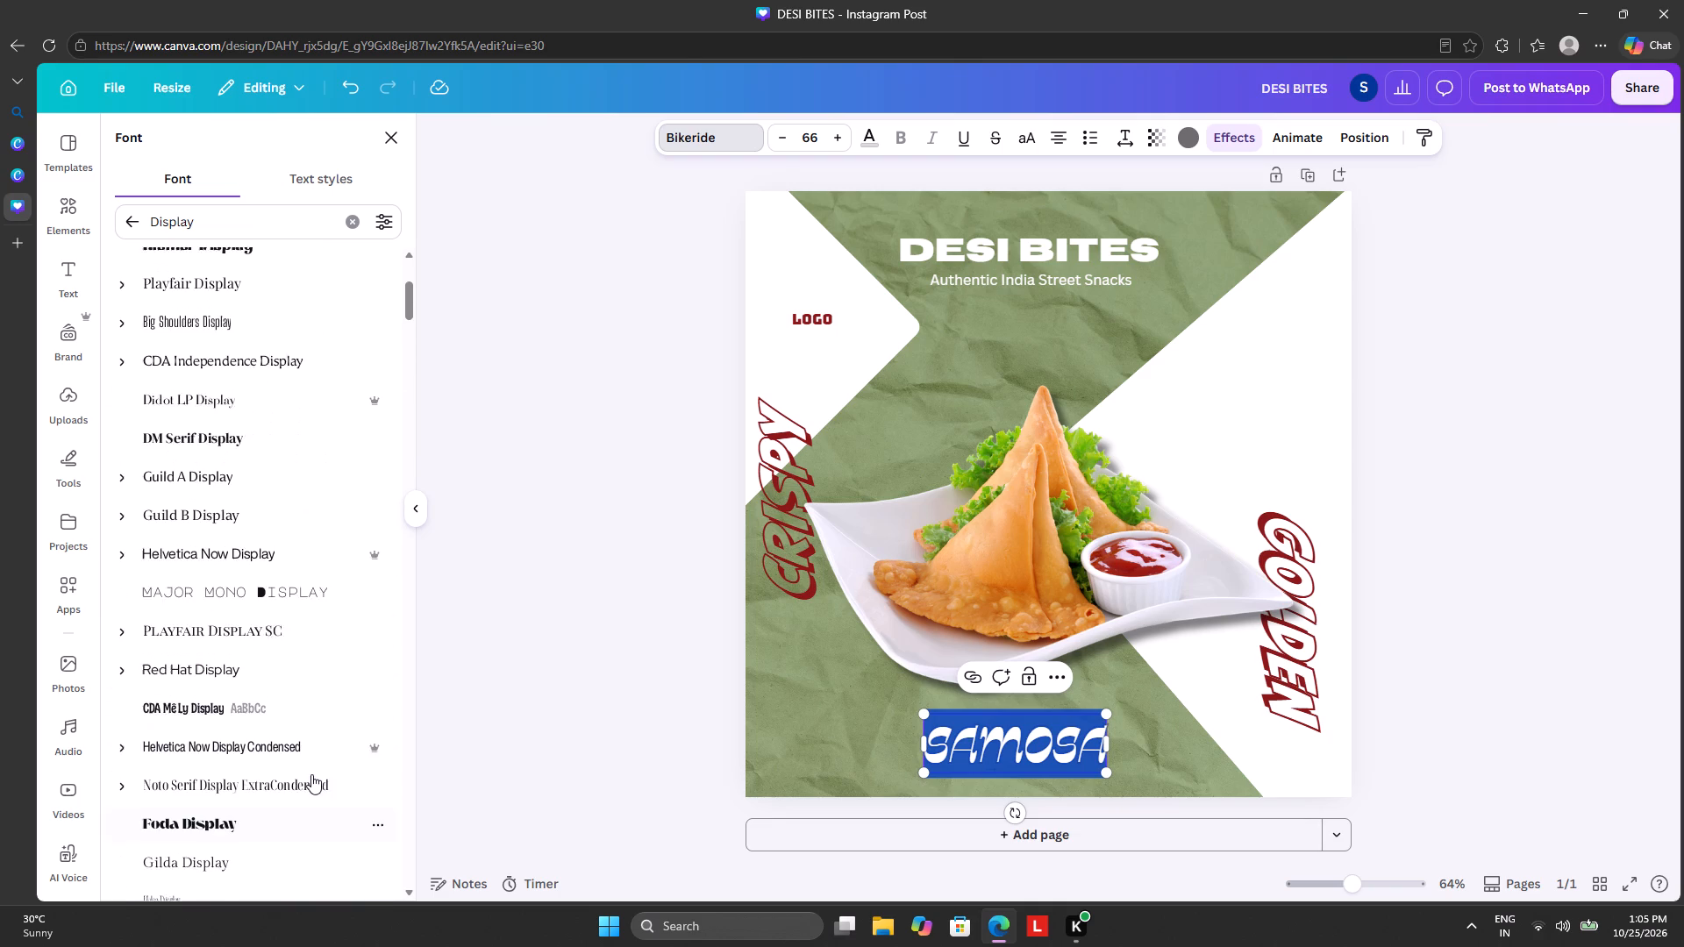
{"action": "scroll", "coordinate": [309, 804], "scroll_direction": "up", "scroll_amount": 10}
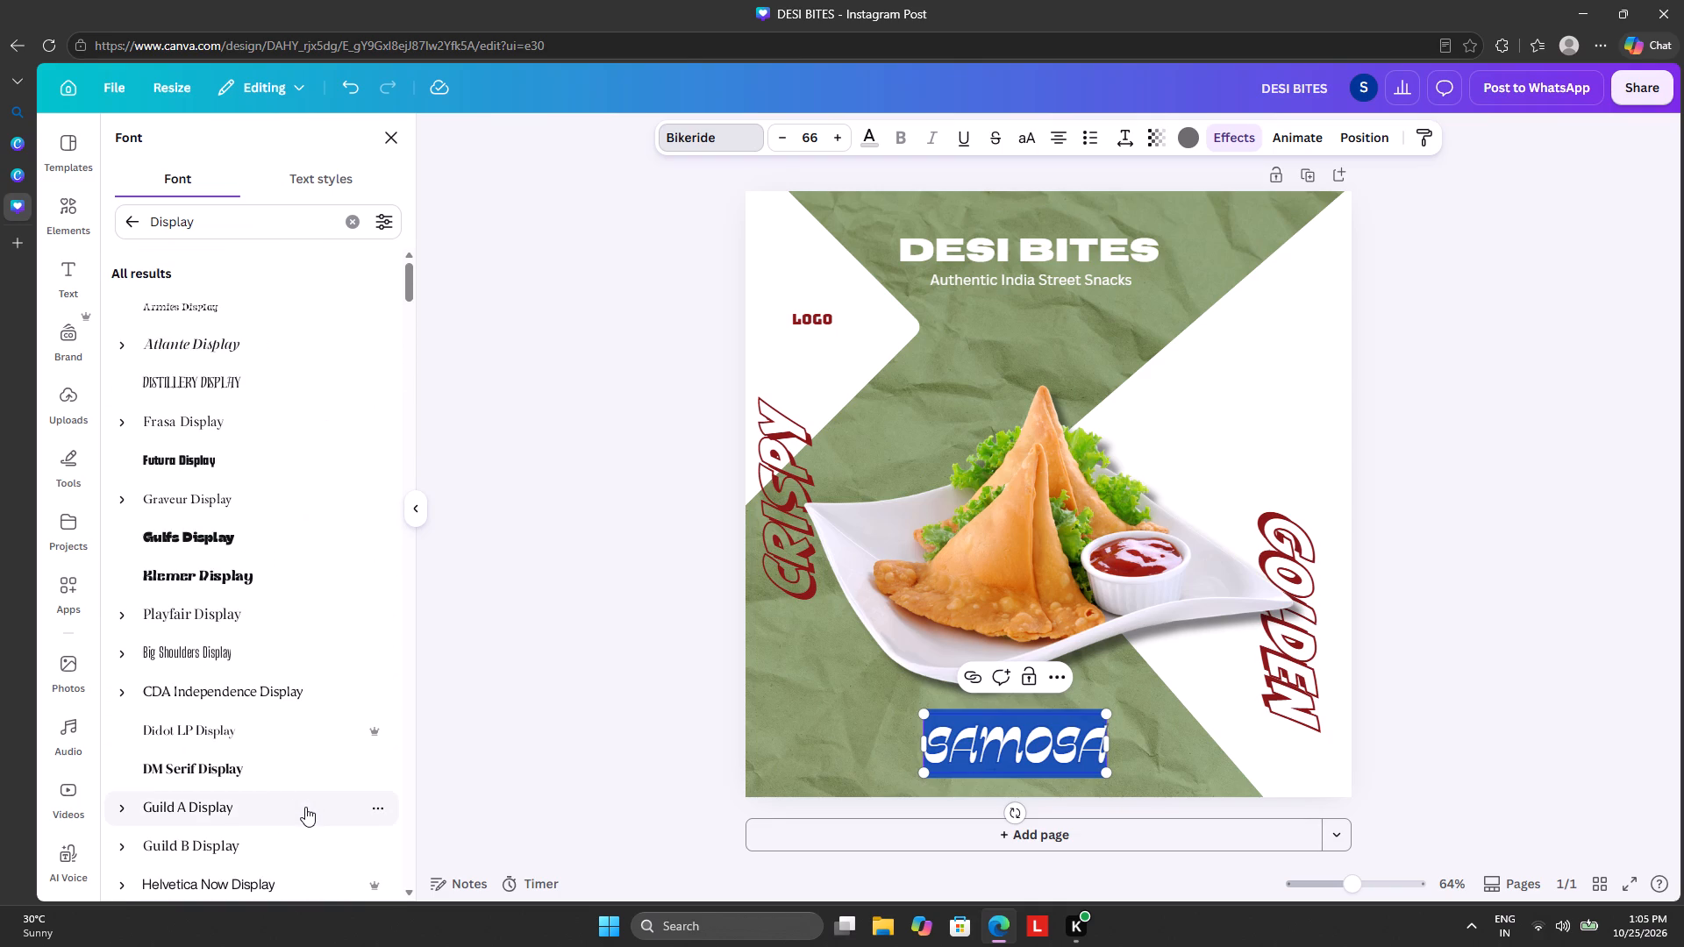
{"action": "scroll", "coordinate": [305, 807], "scroll_direction": "up", "scroll_amount": 5}
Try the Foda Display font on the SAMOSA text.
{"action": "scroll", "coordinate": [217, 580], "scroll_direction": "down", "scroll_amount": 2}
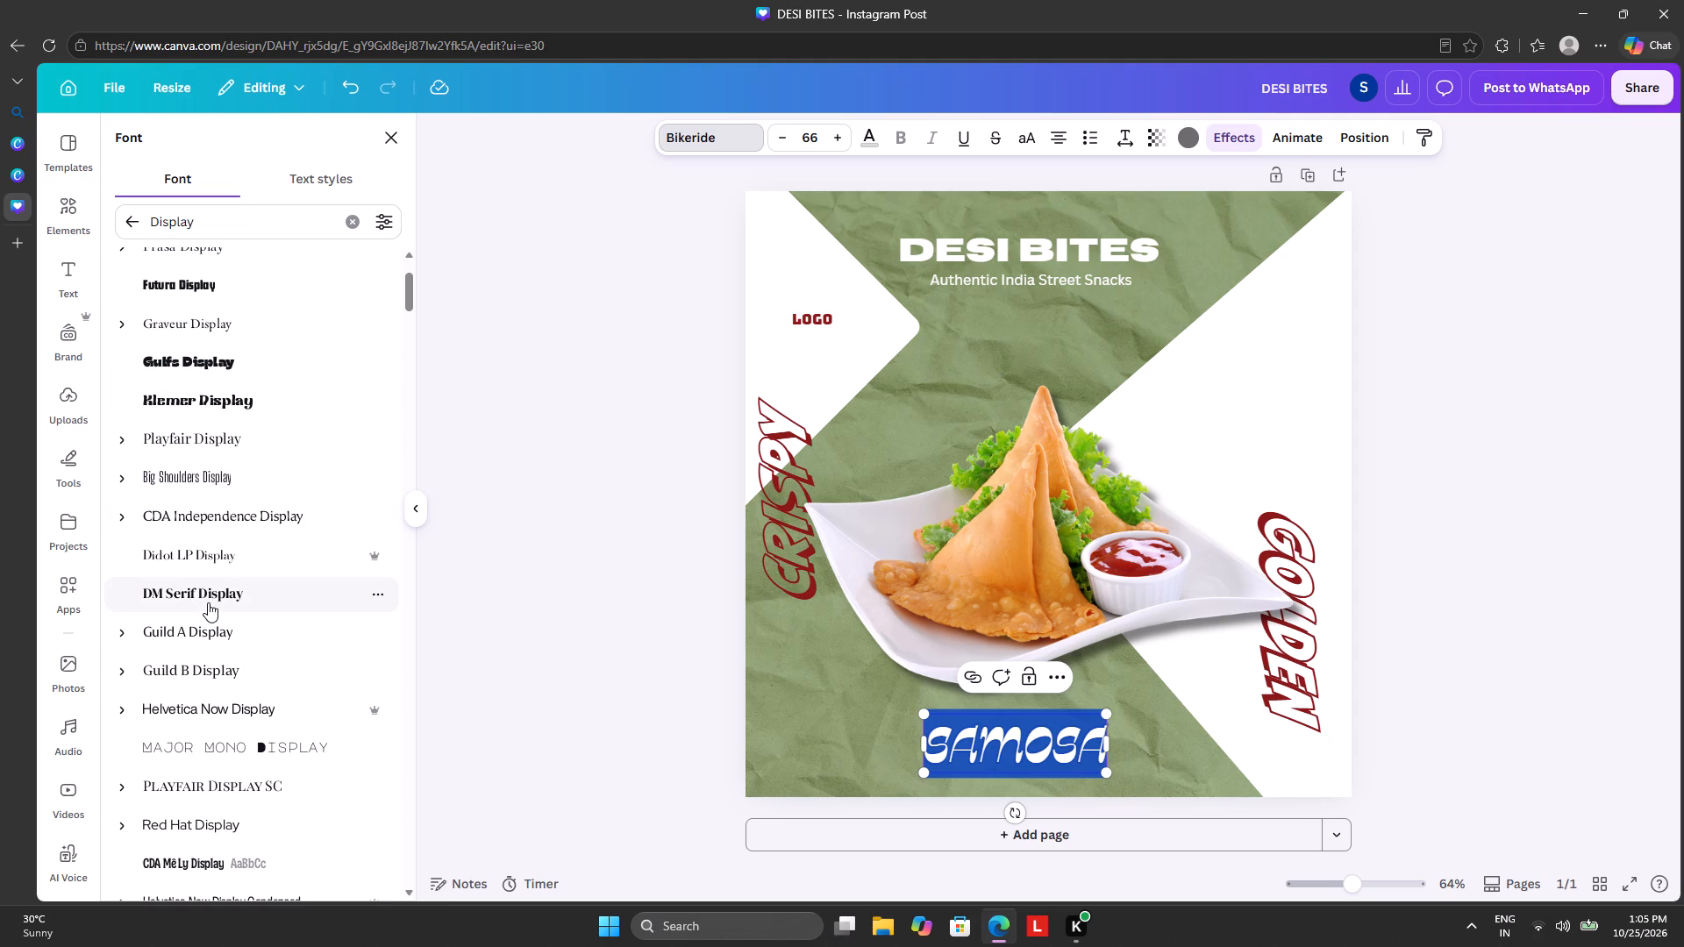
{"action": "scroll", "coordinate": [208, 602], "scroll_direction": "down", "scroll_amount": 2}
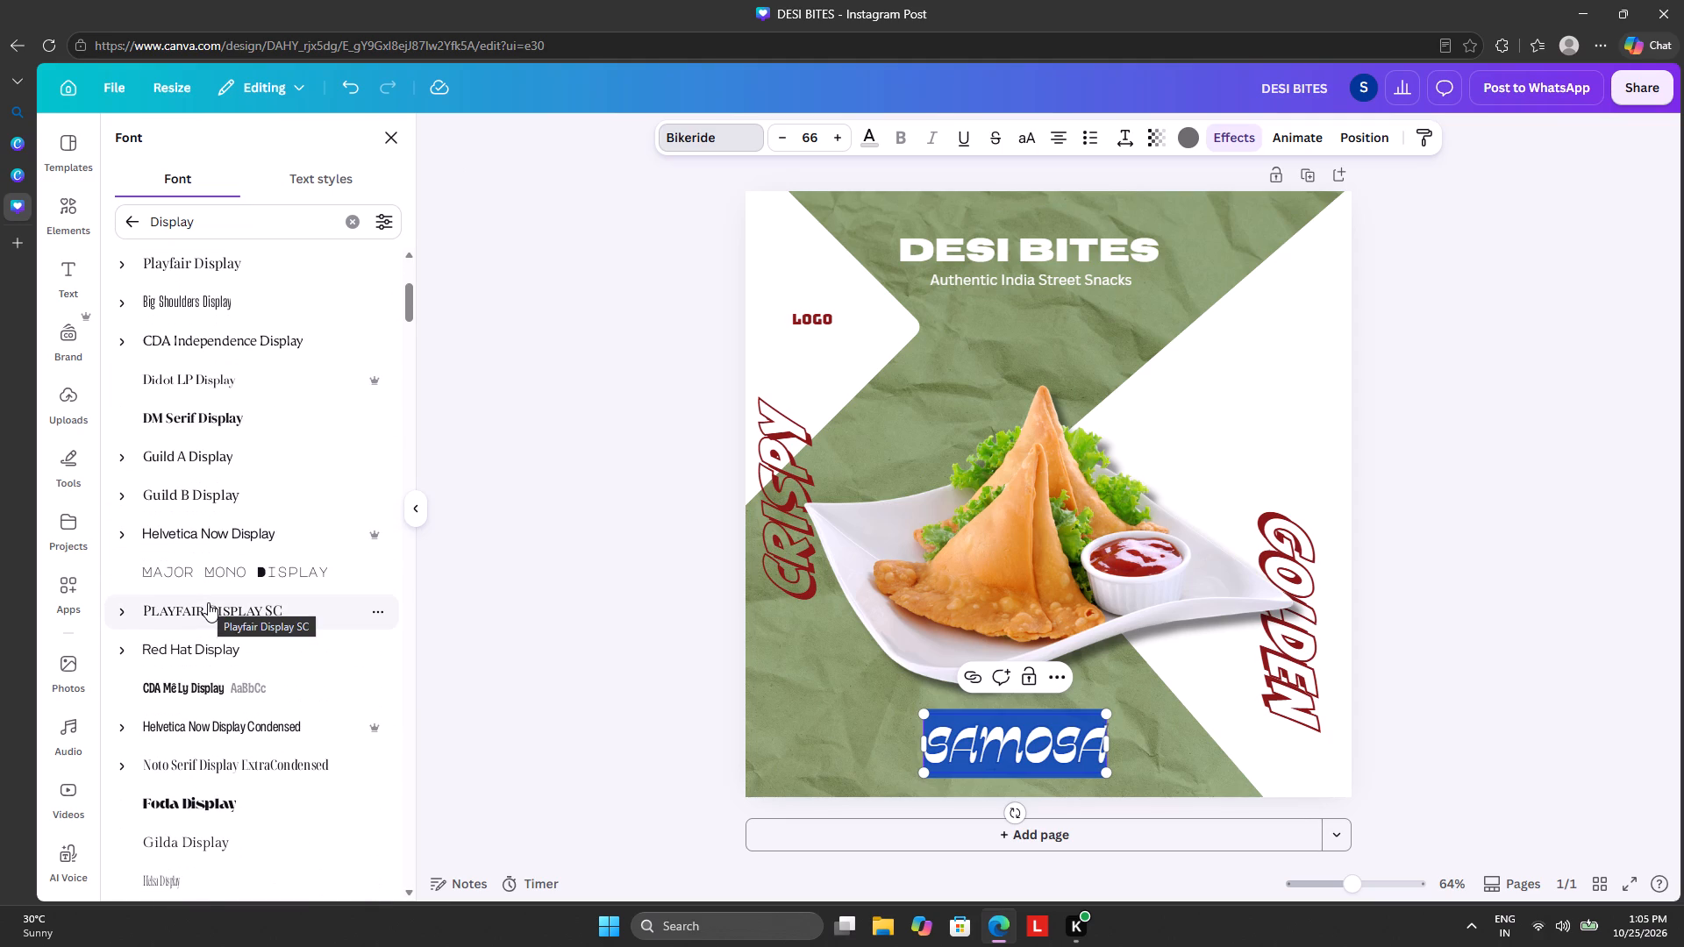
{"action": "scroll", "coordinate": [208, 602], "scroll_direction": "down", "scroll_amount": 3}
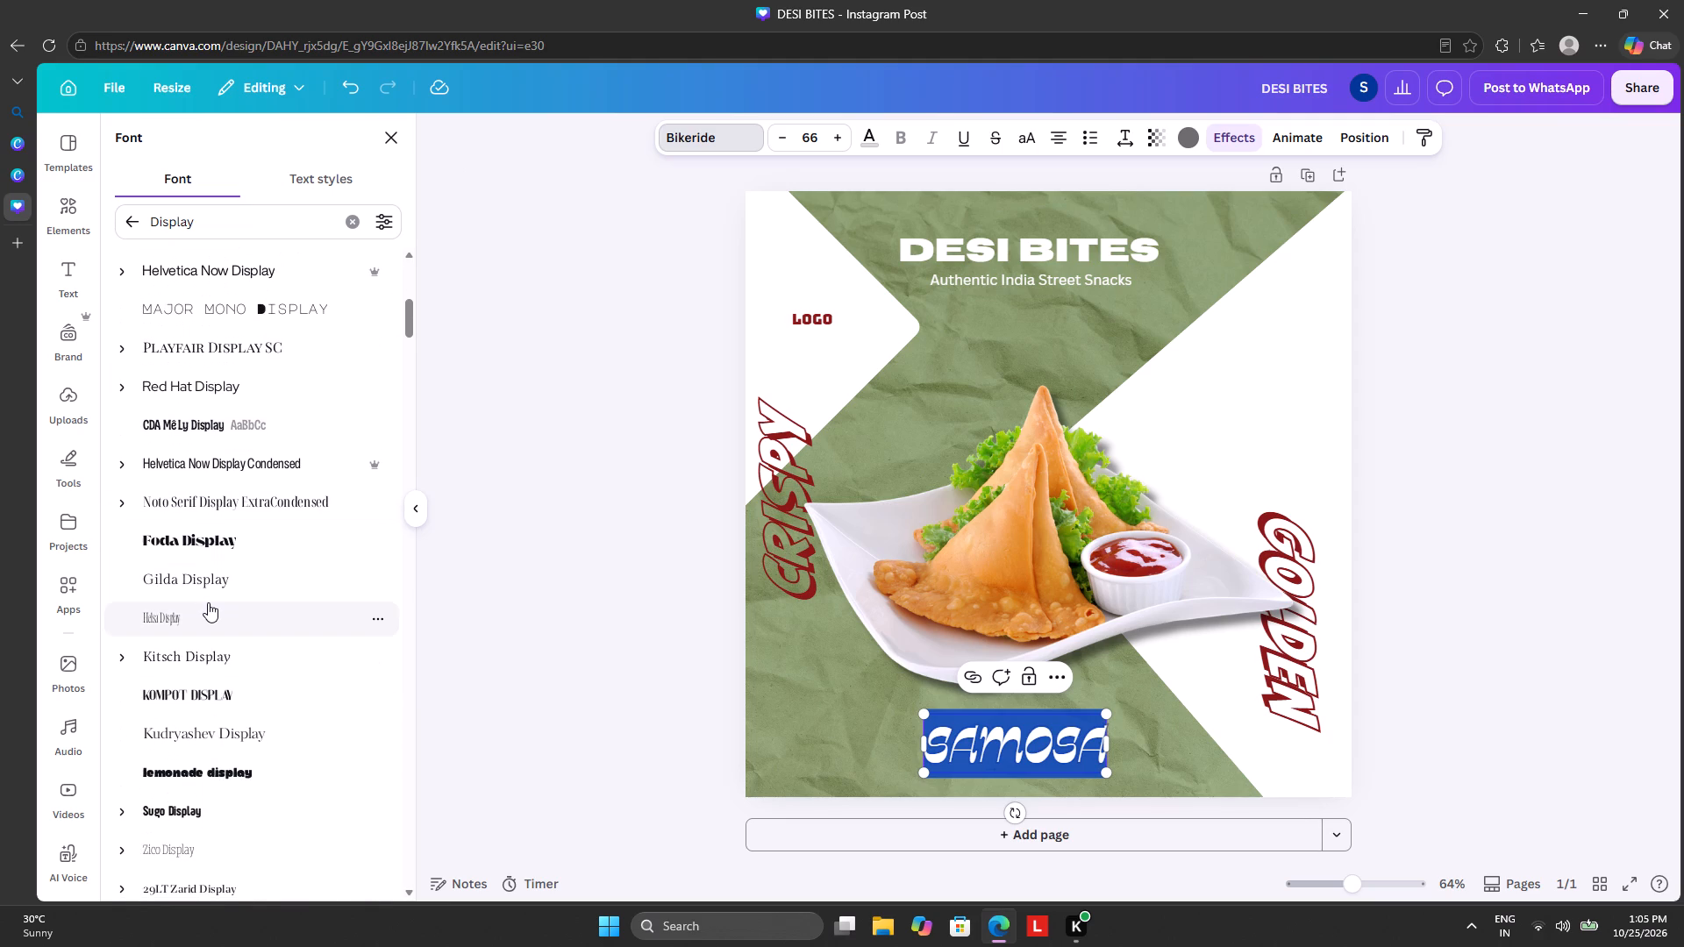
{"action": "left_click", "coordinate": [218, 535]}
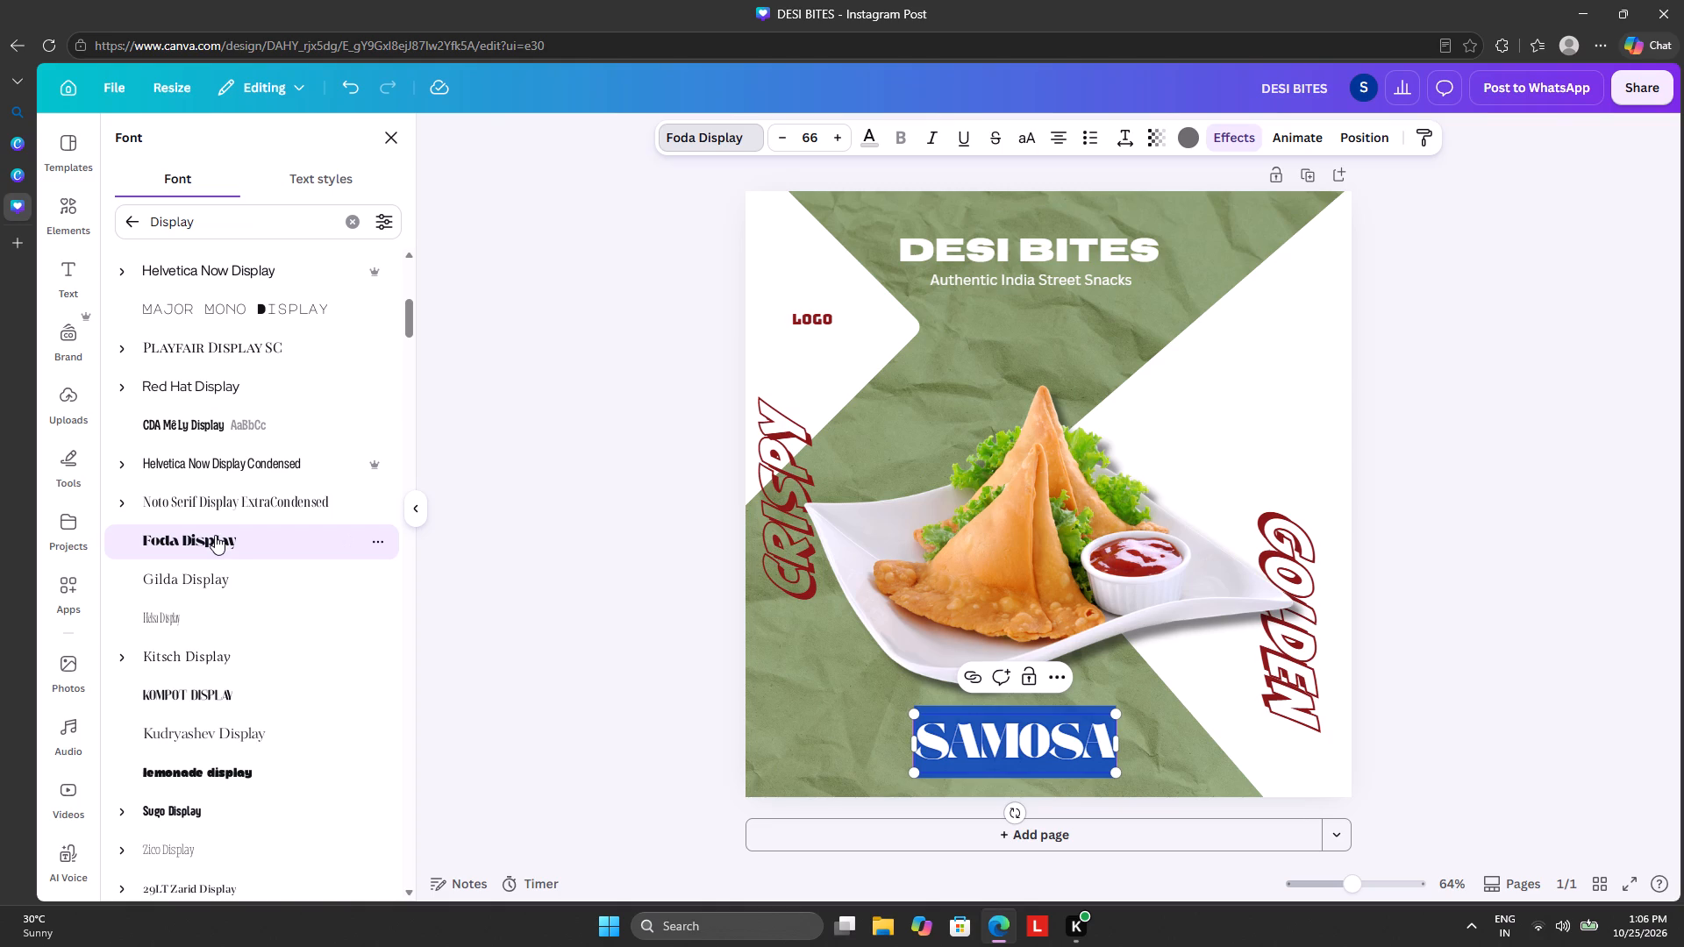
Apply the Brasika font to the SAMOSA text below the plate.
{"action": "scroll", "coordinate": [196, 701], "scroll_direction": "down", "scroll_amount": 5}
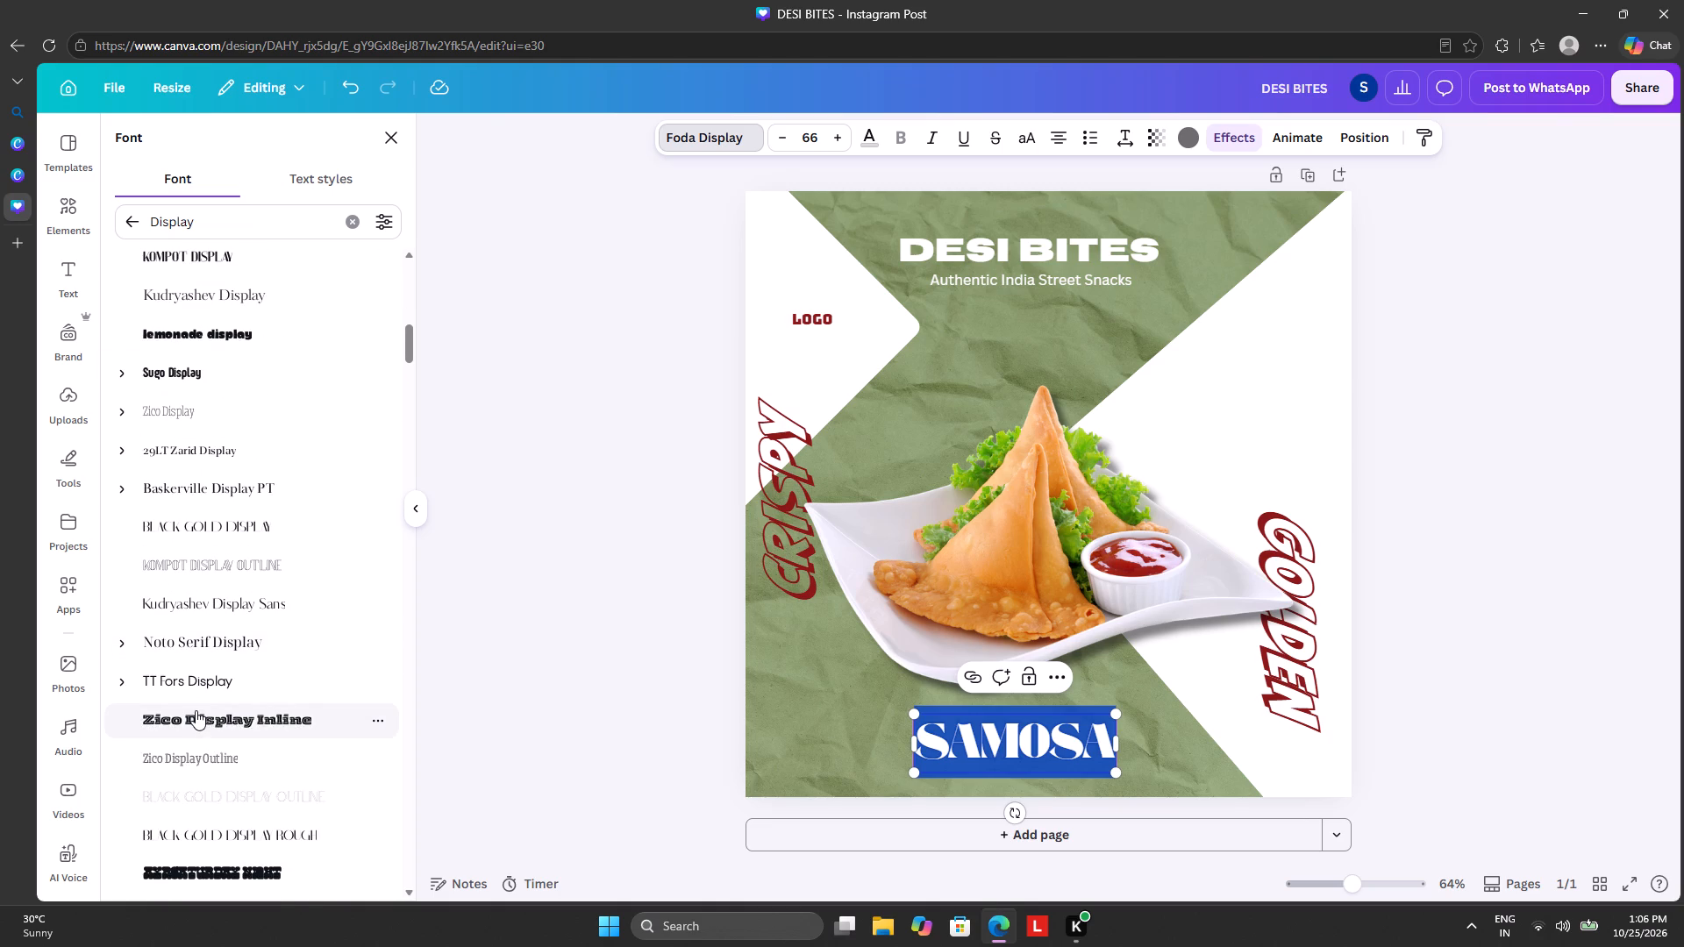
{"action": "scroll", "coordinate": [195, 710], "scroll_direction": "down", "scroll_amount": 2}
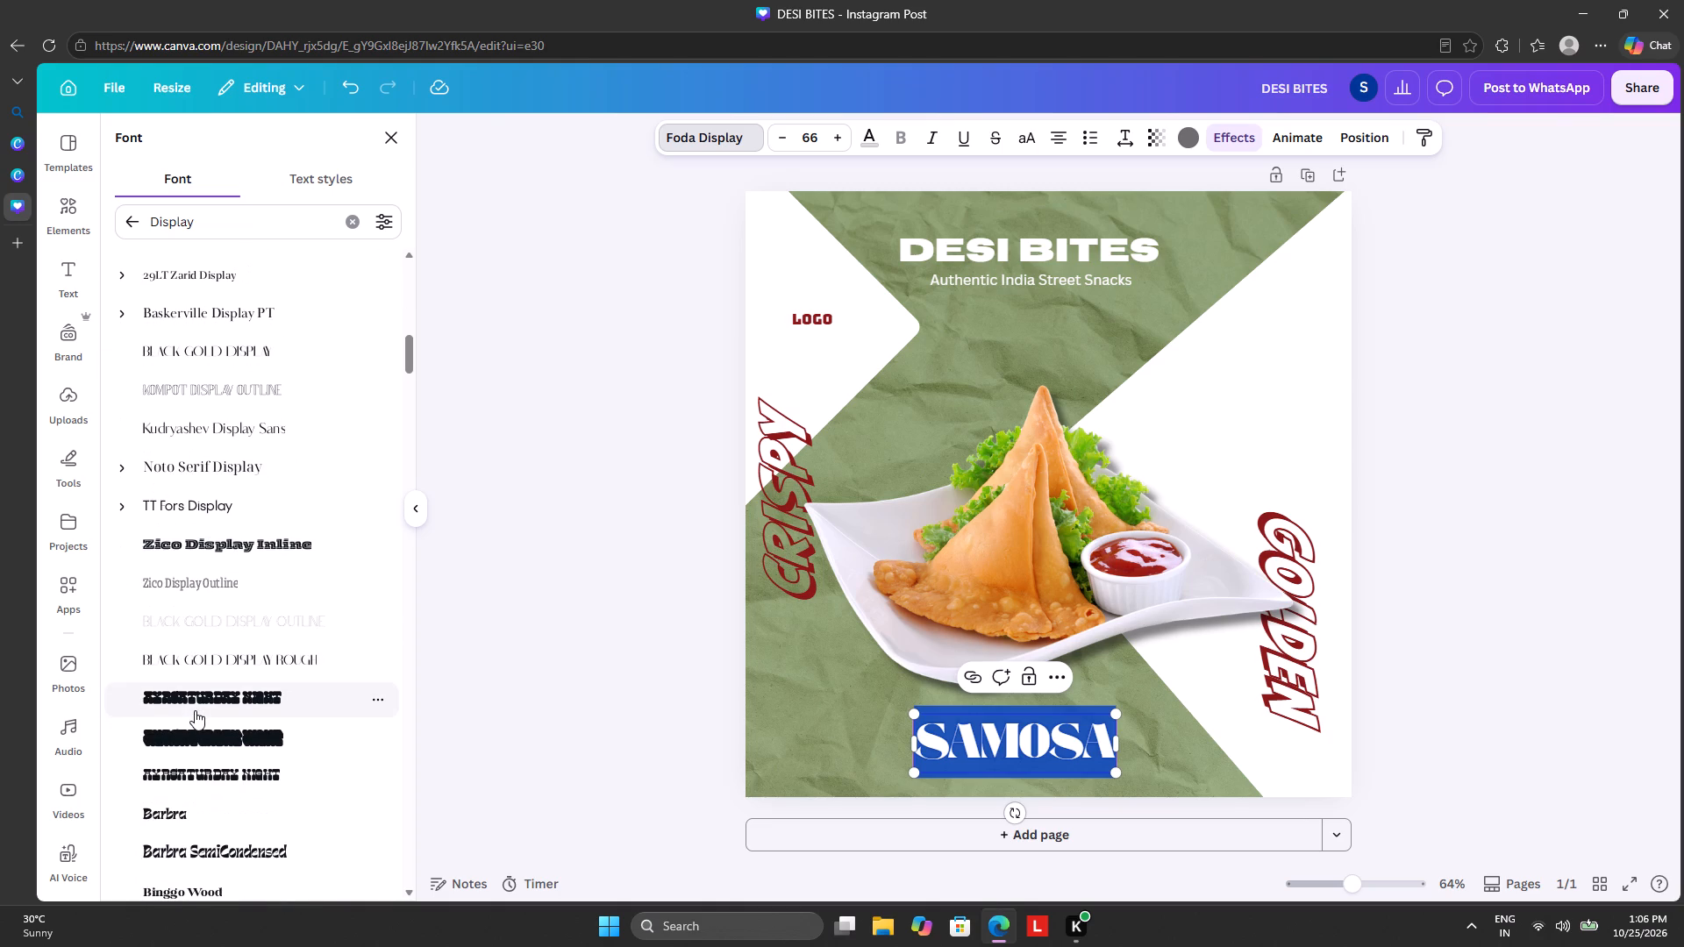
{"action": "scroll", "coordinate": [195, 710], "scroll_direction": "down", "scroll_amount": 5}
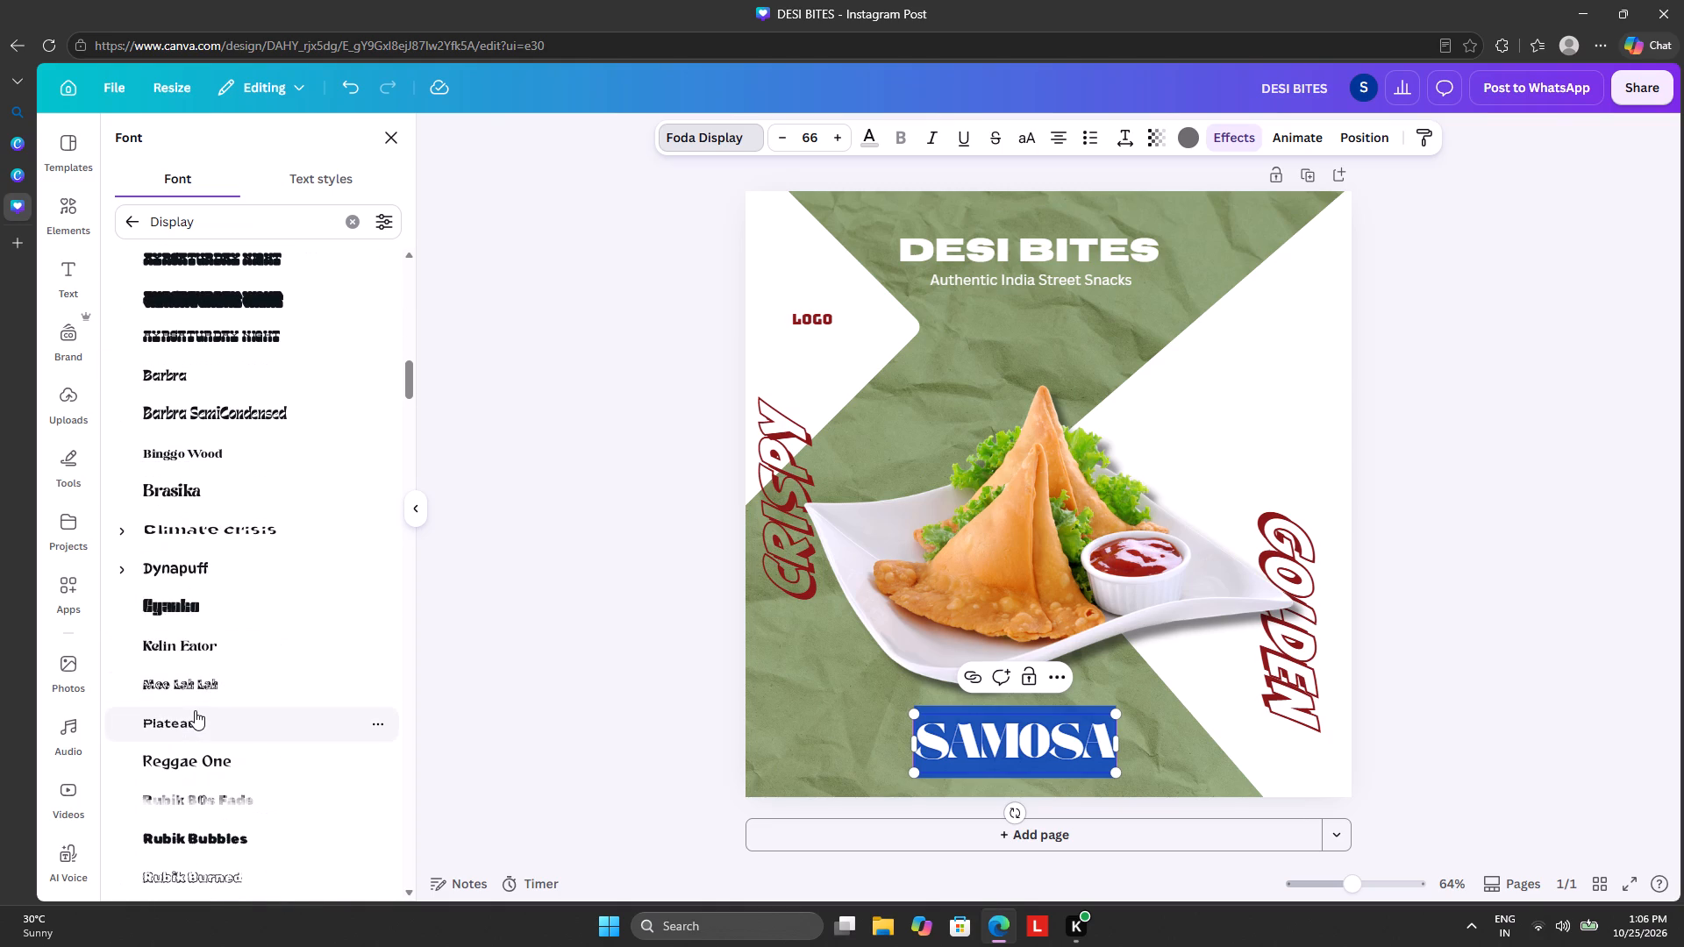
{"action": "left_click", "coordinate": [169, 481]}
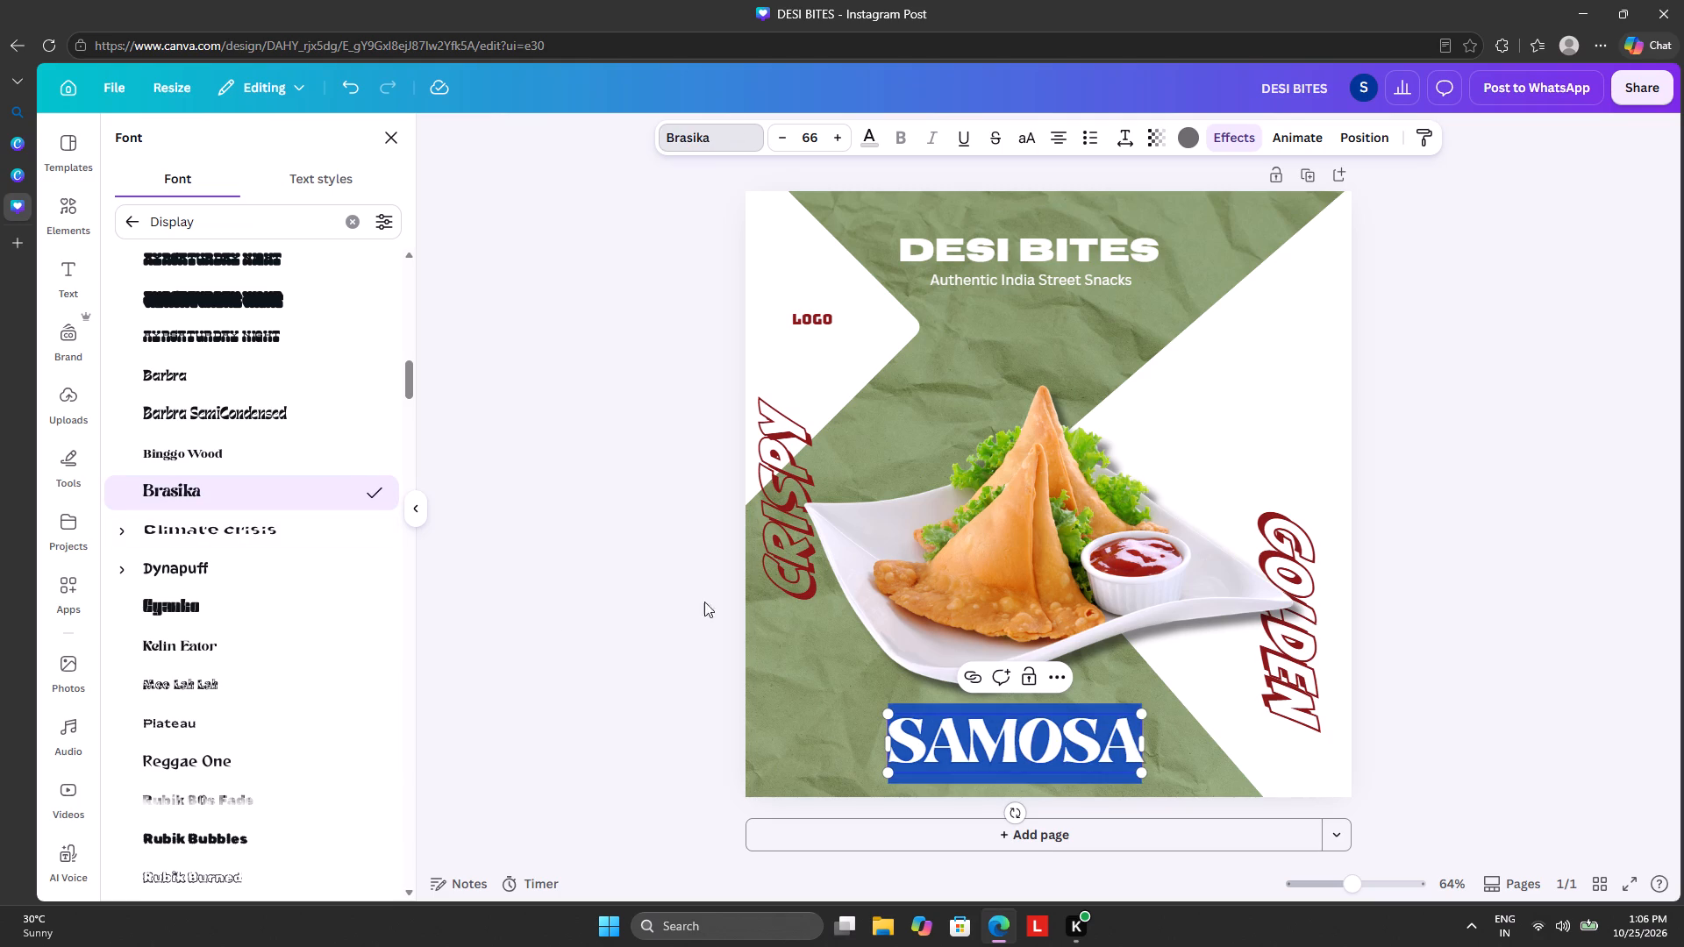
Move the SAMOSA text layer directly beneath the samosa plate photo in the layer order.
{"action": "left_click", "coordinate": [1349, 127]}
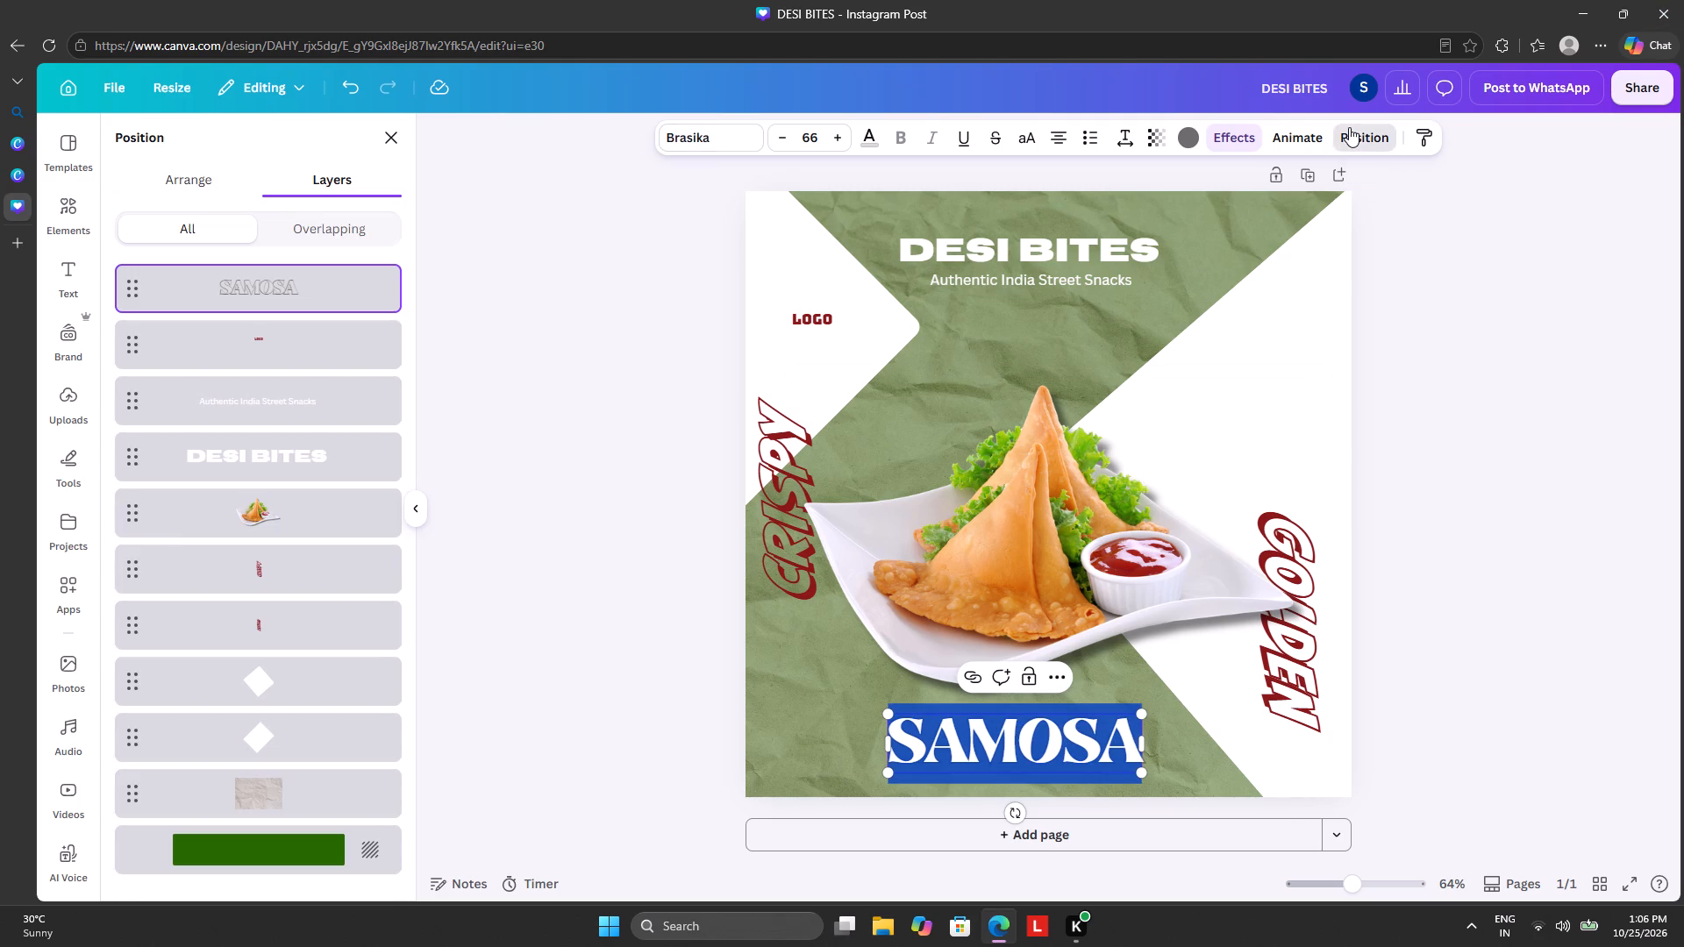
{"action": "left_click_drag", "start_coordinate": [314, 286], "coordinate": [288, 461]}
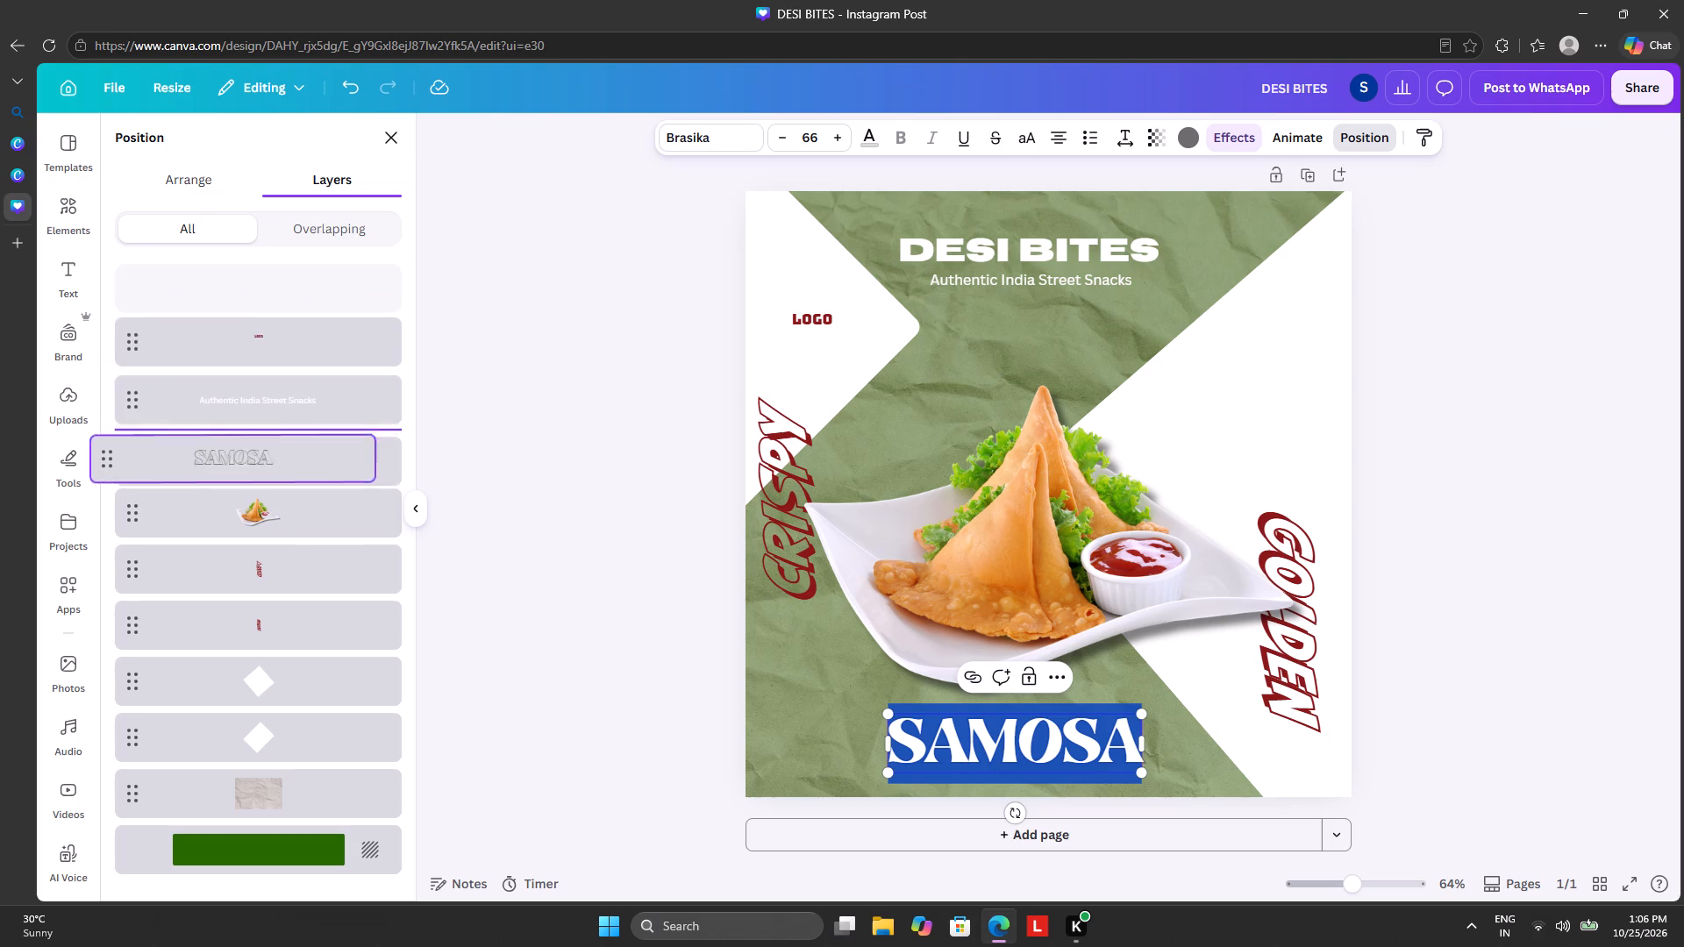
{"action": "left_click_drag", "start_coordinate": [288, 461], "coordinate": [296, 545]}
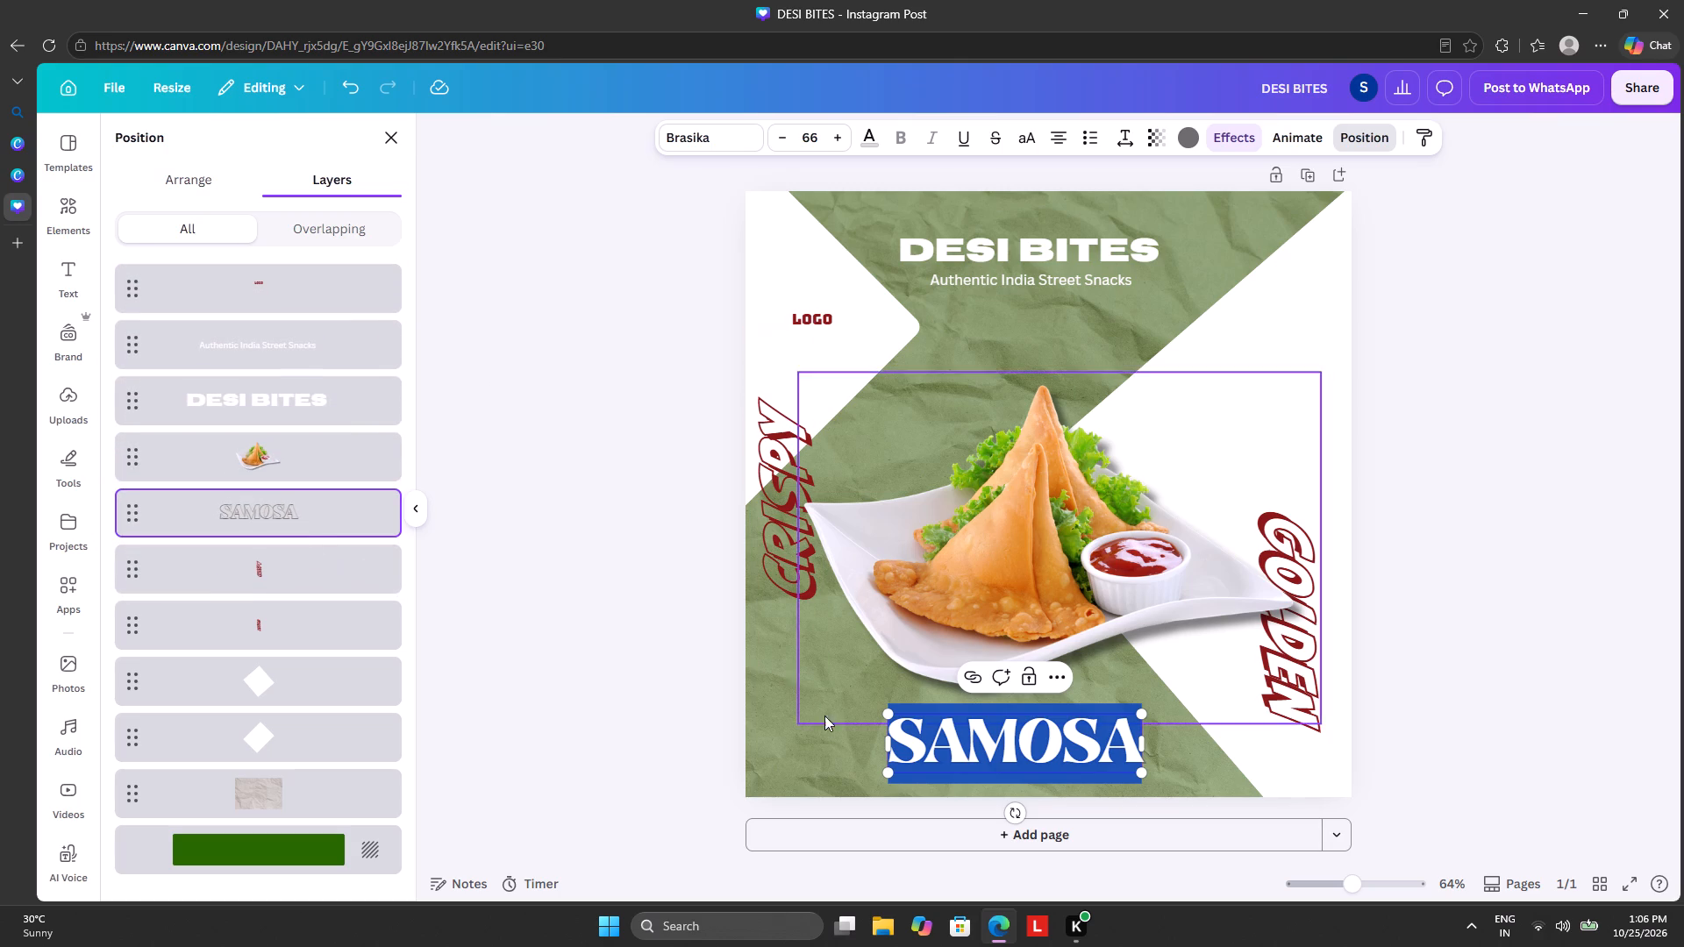
Try the SAMOSA text behind and above the samosa photo, and place it horizontally centred just below the plate.
{"action": "left_click_drag", "start_coordinate": [922, 744], "coordinate": [929, 582]}
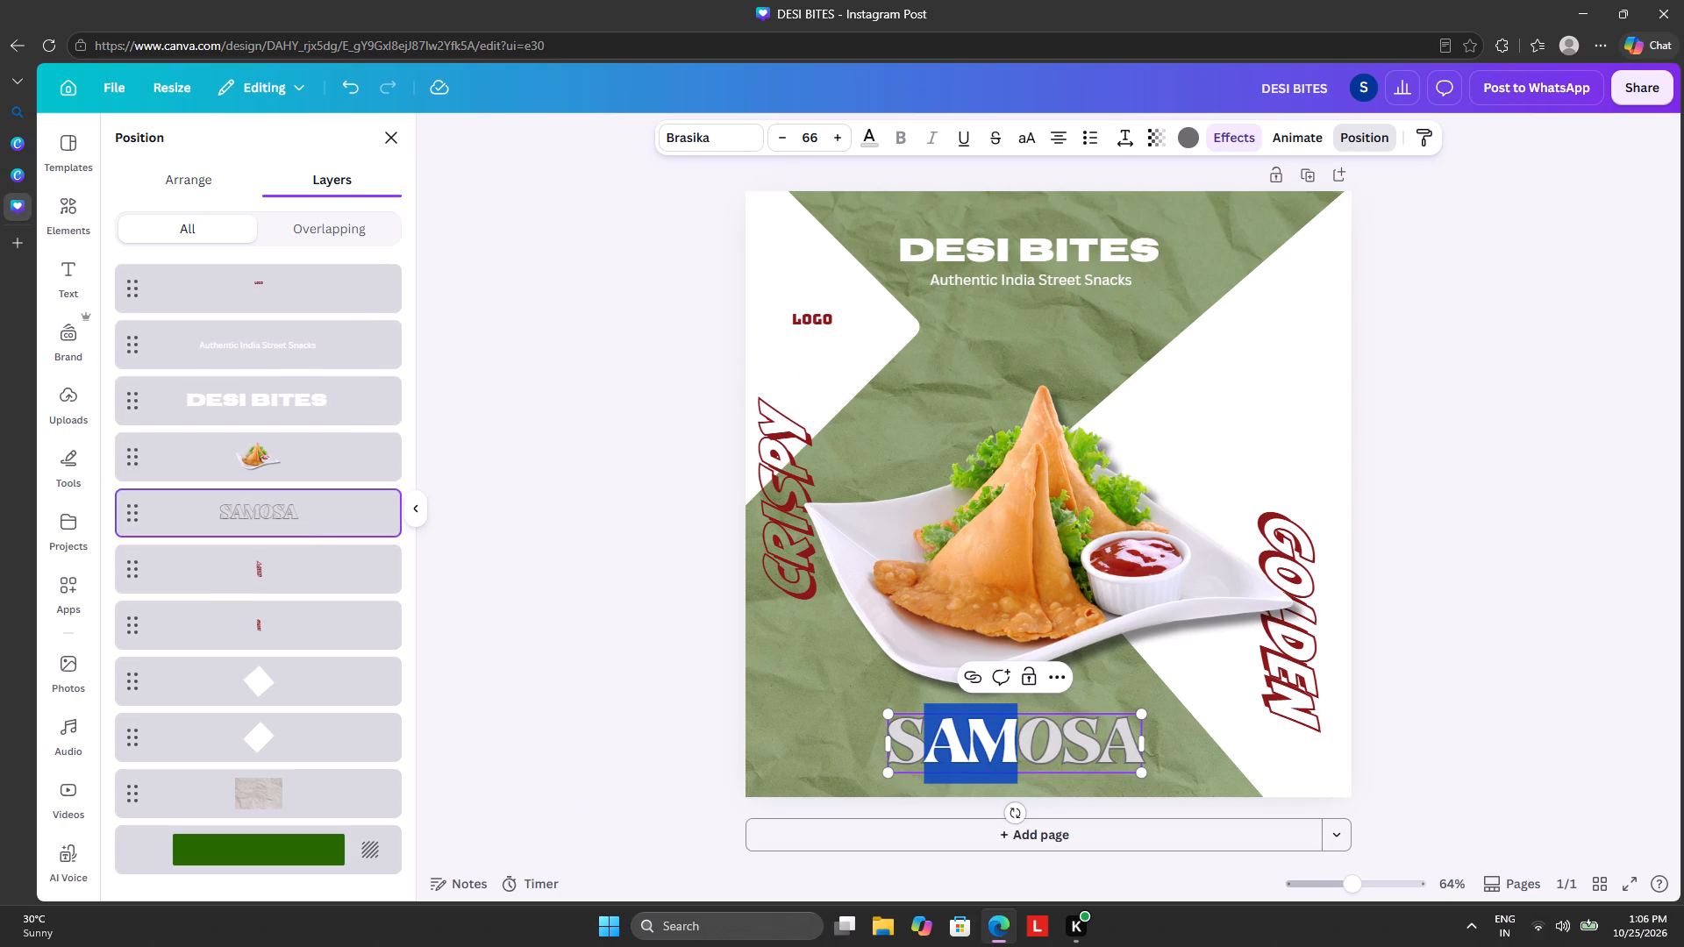
{"action": "left_click_drag", "start_coordinate": [946, 748], "coordinate": [933, 763]}
{"action": "left_click", "coordinate": [889, 764]}
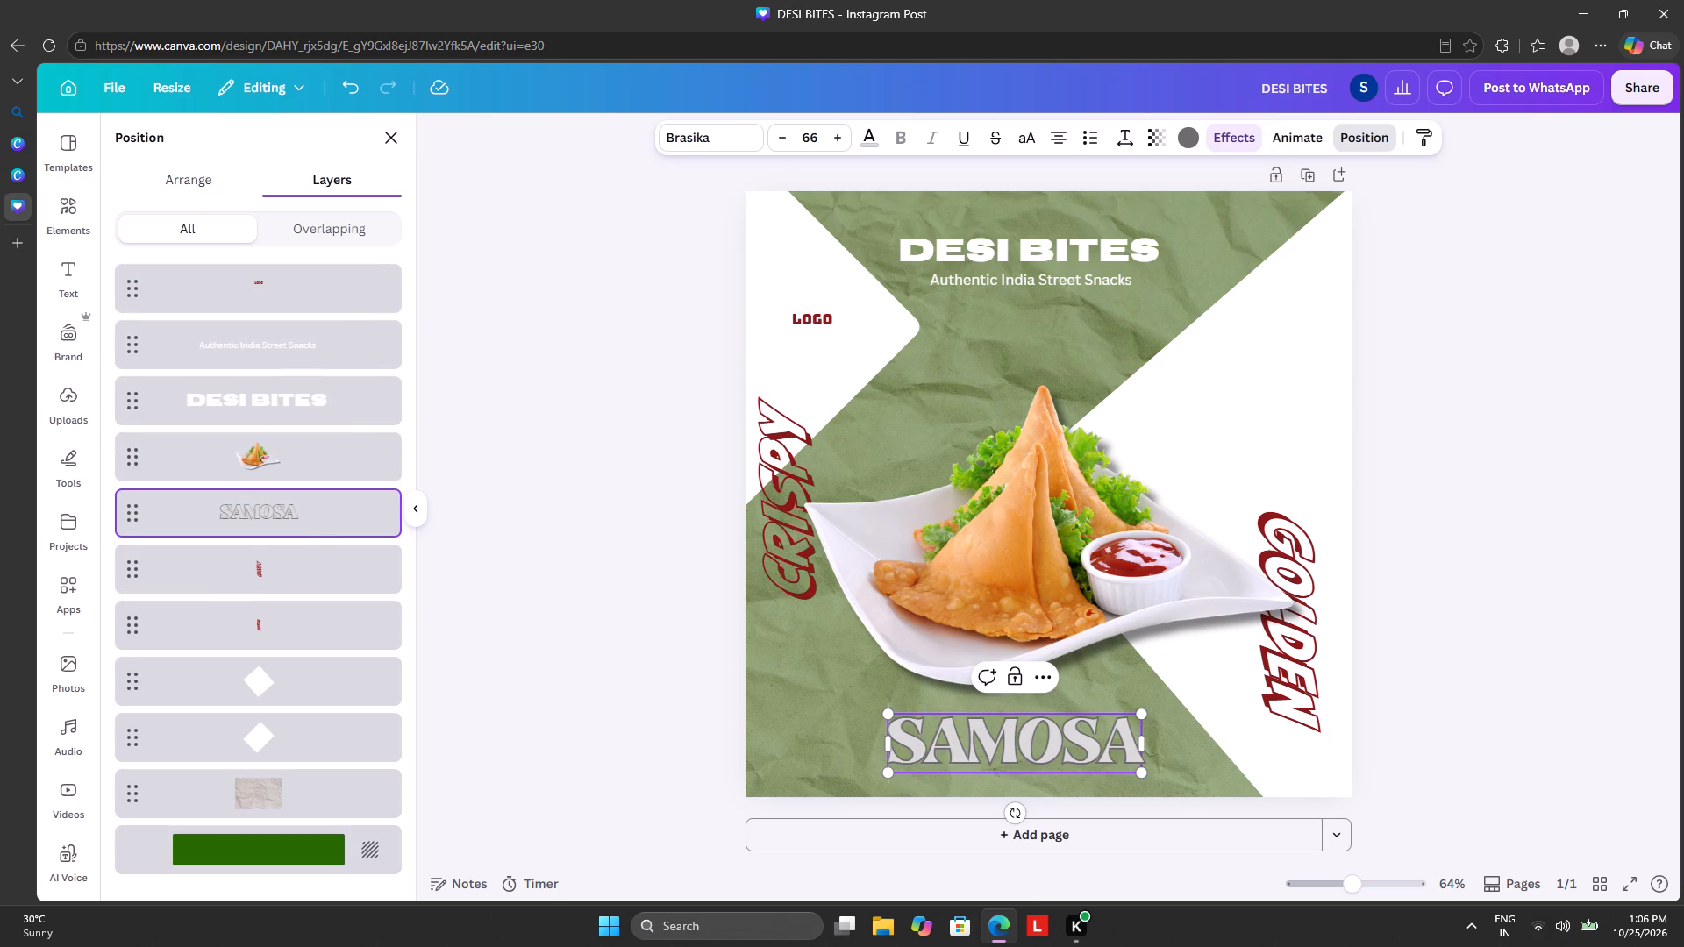
{"action": "left_click_drag", "start_coordinate": [1010, 773], "coordinate": [1012, 753]}
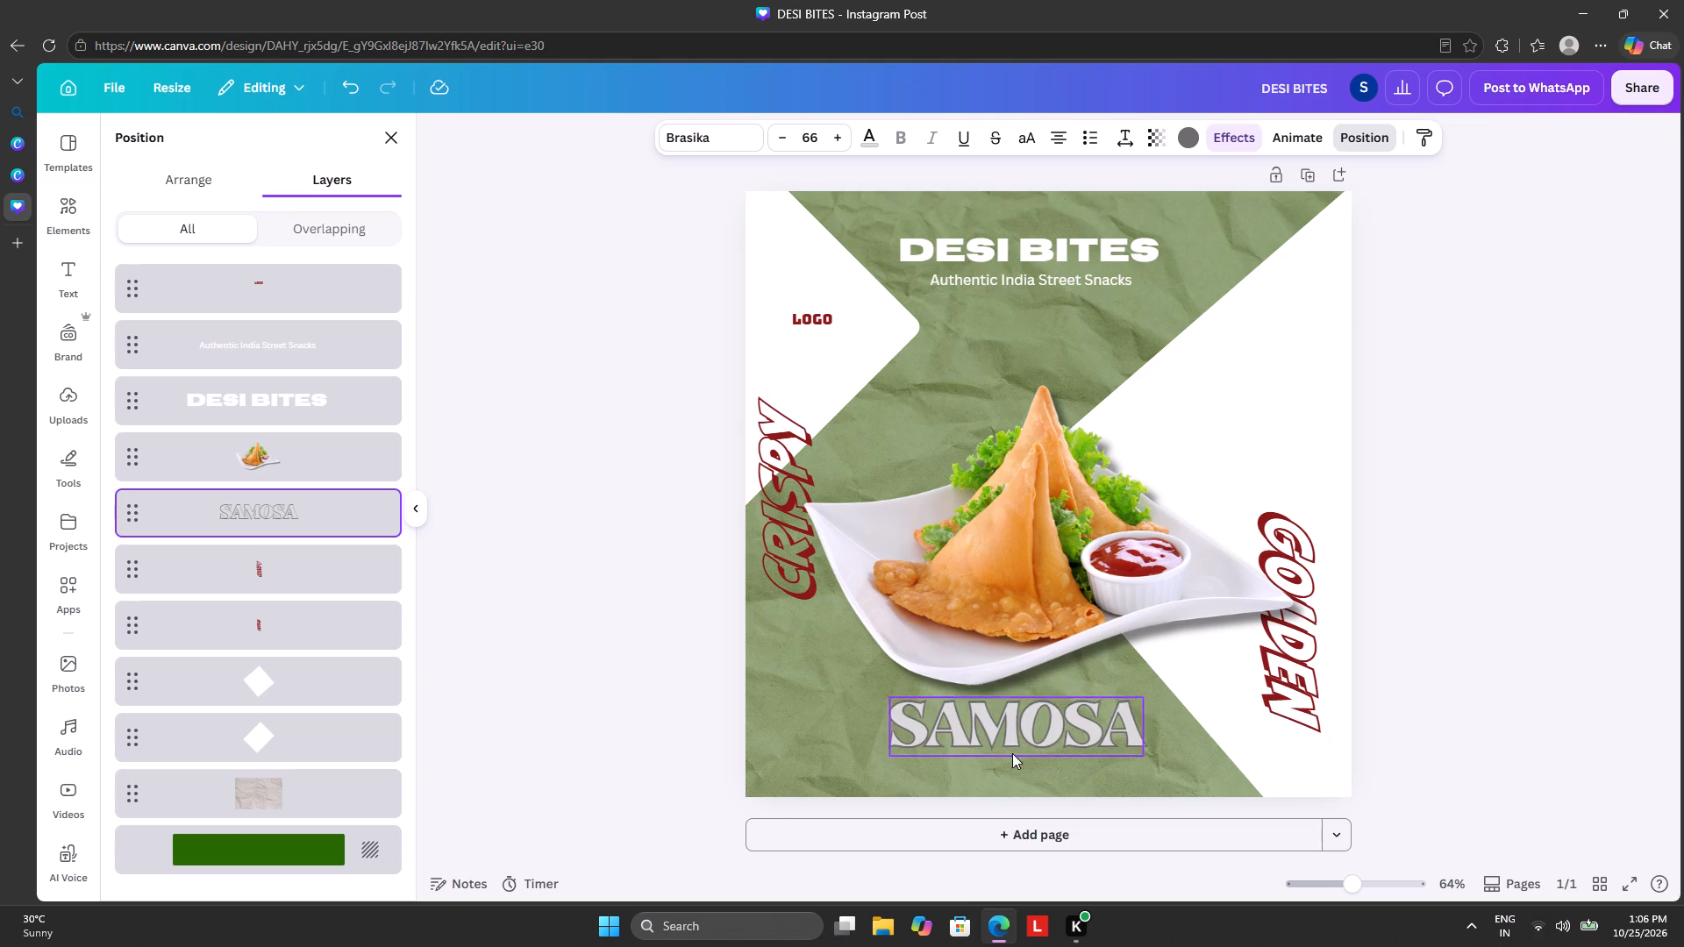
{"action": "left_click_drag", "start_coordinate": [1012, 753], "coordinate": [1035, 466]}
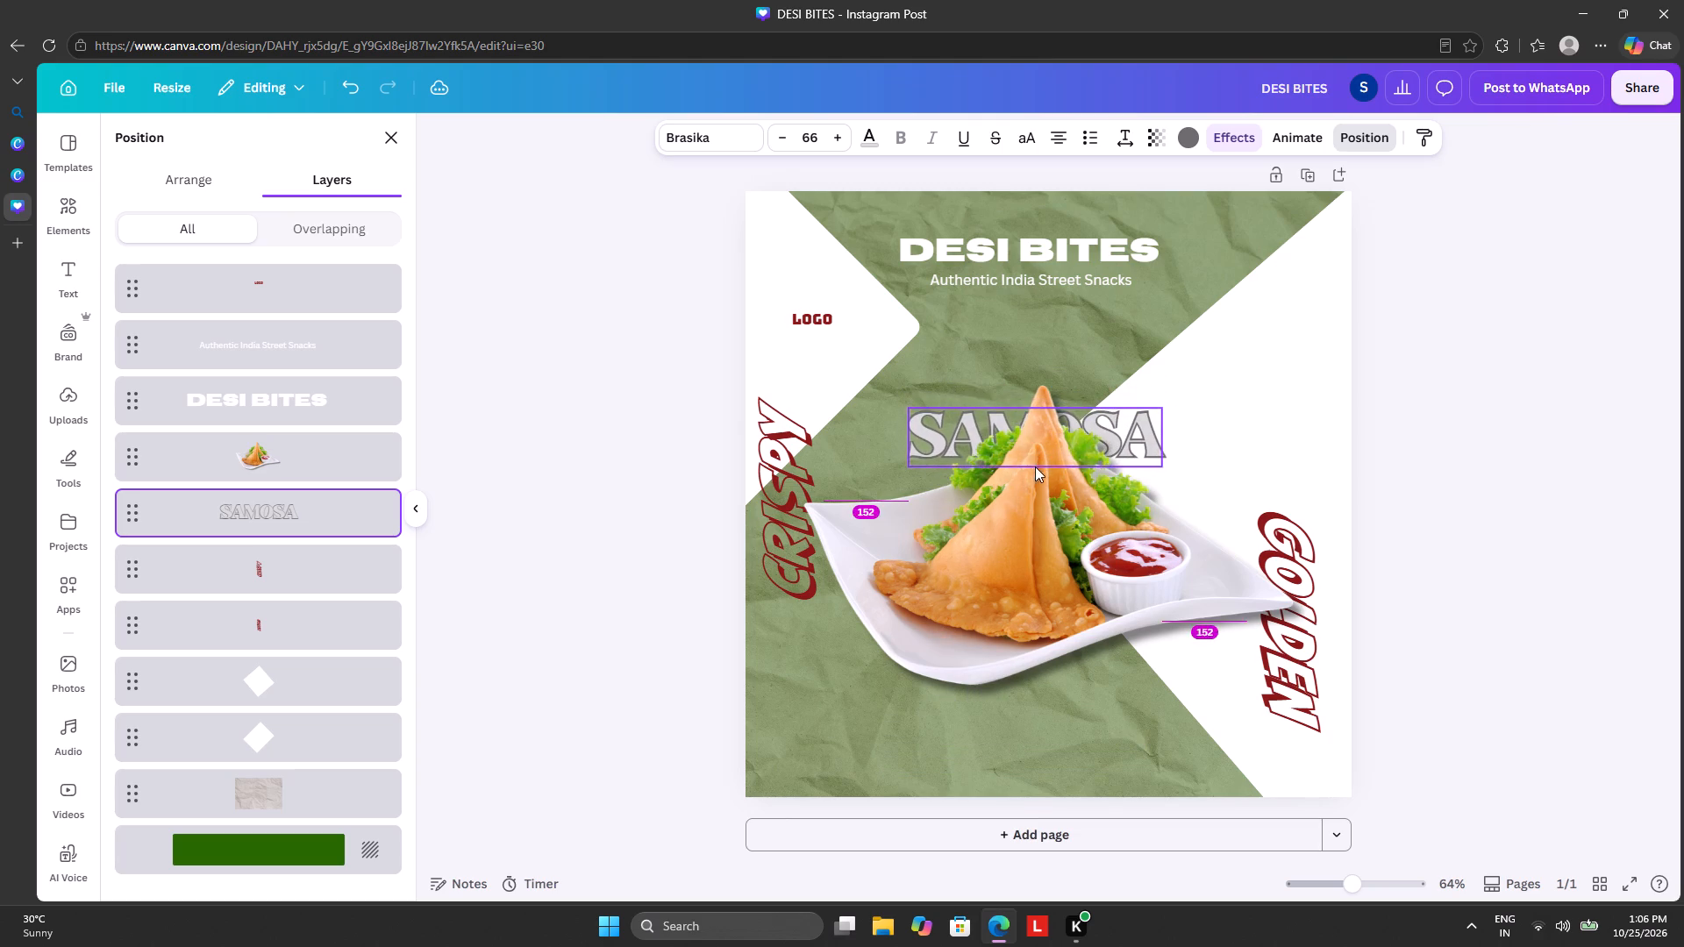
{"action": "left_click_drag", "start_coordinate": [1035, 466], "coordinate": [1034, 369]}
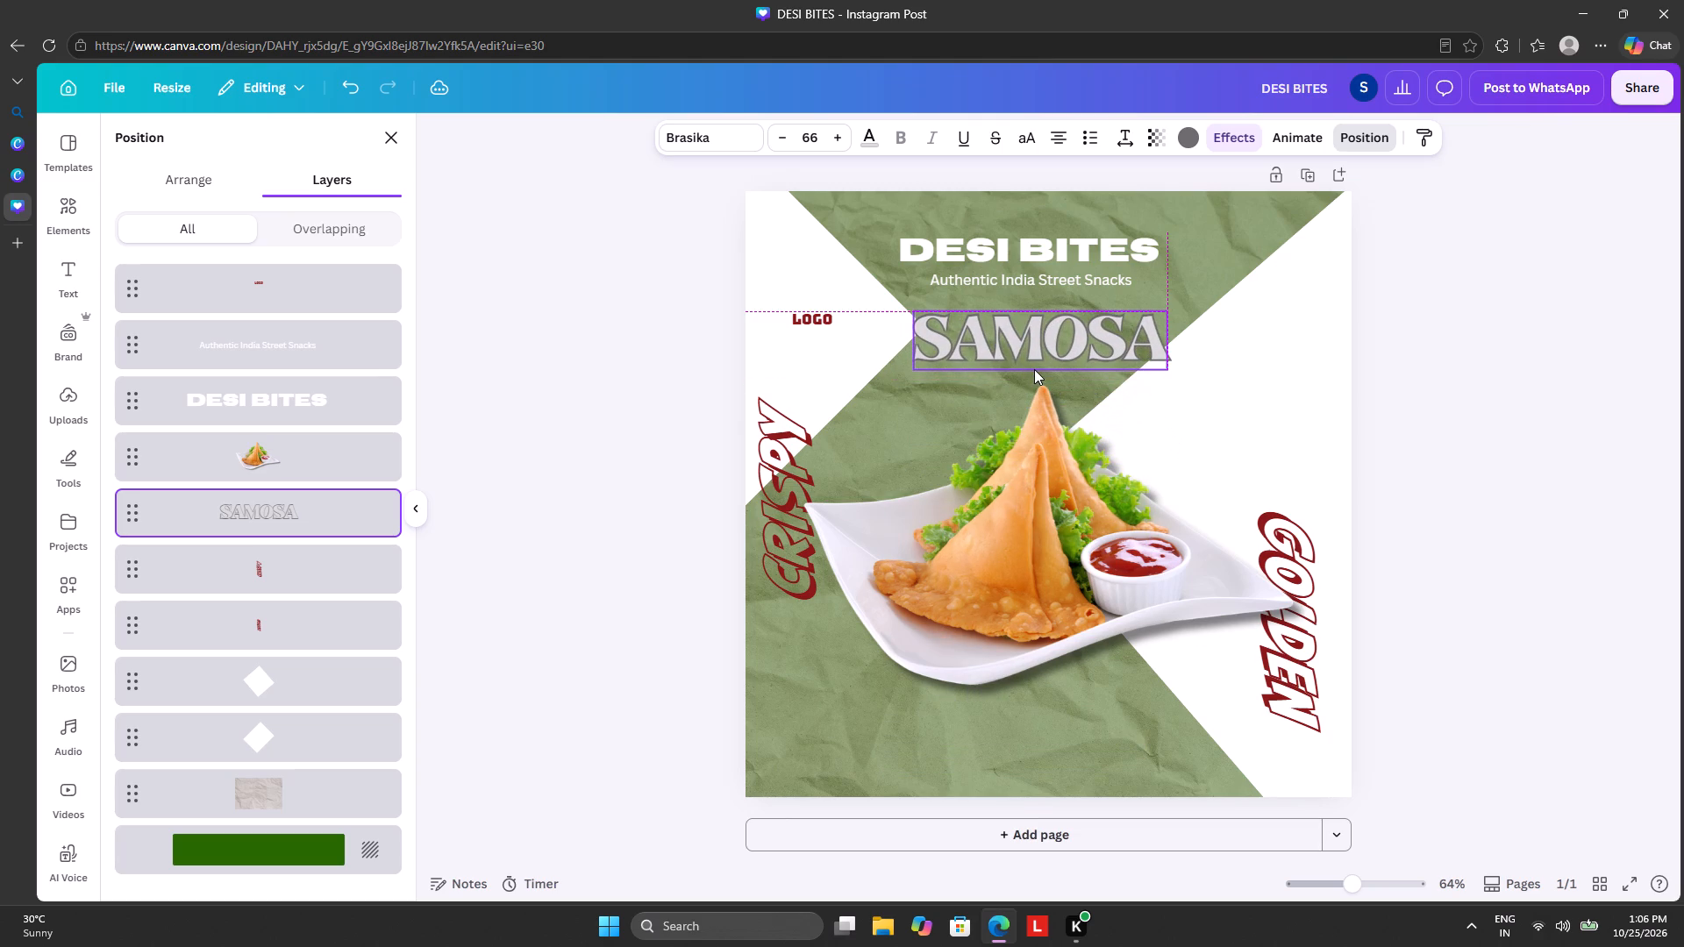
{"action": "left_click_drag", "start_coordinate": [1034, 369], "coordinate": [1012, 371]}
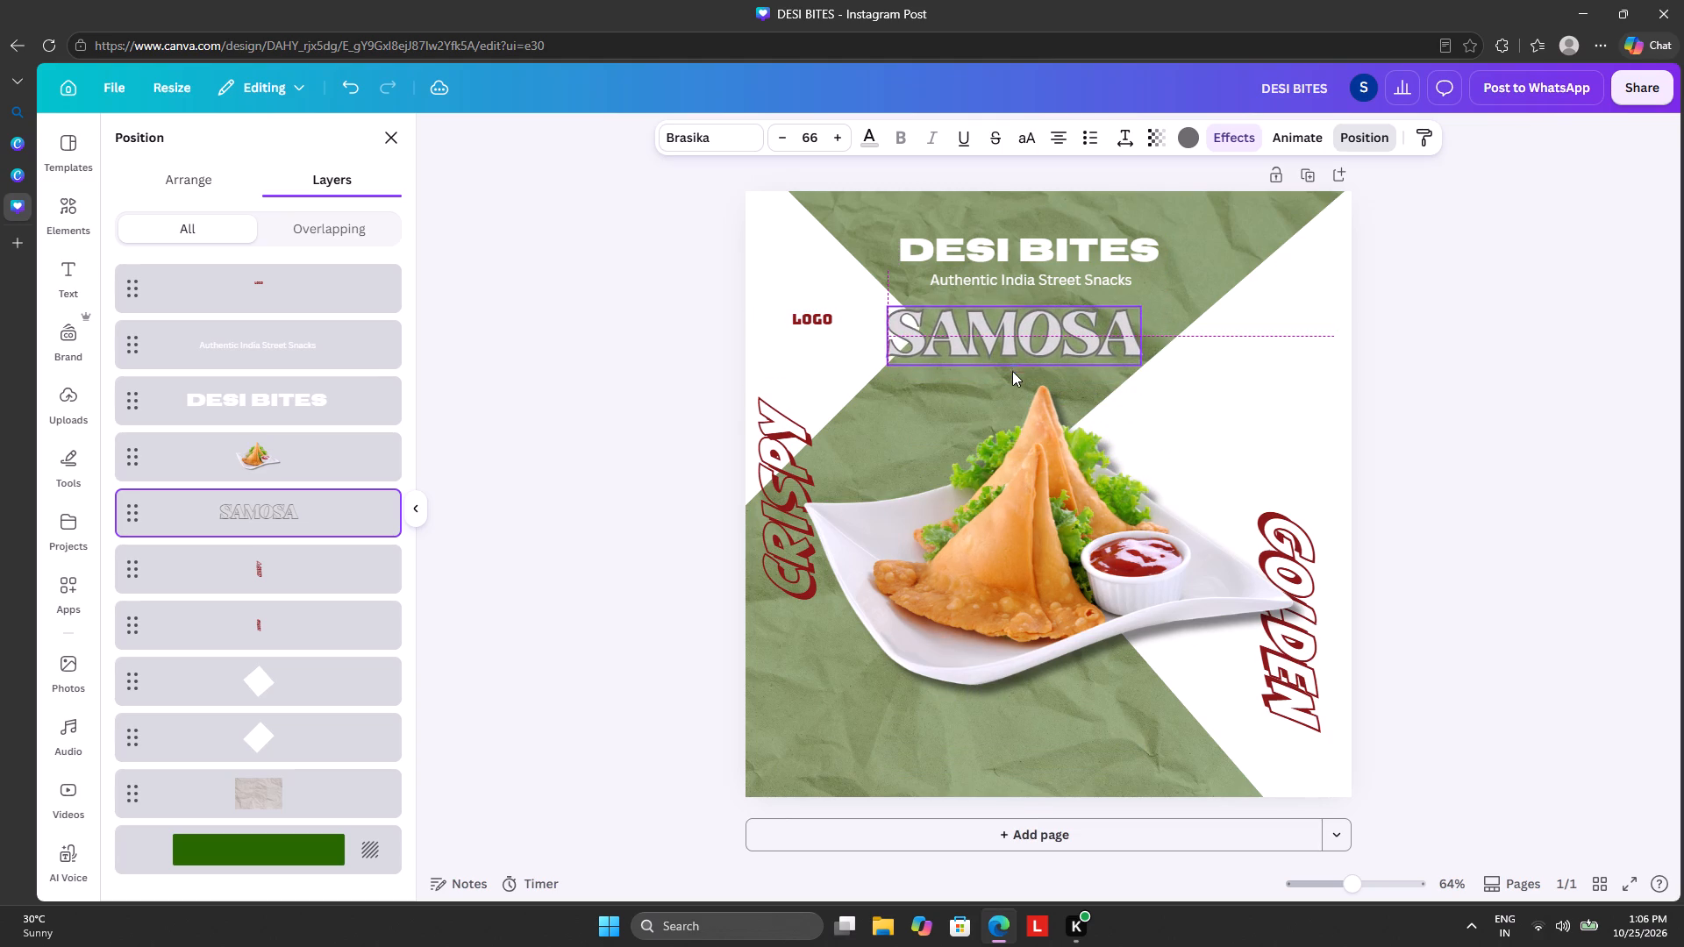
{"action": "left_click_drag", "start_coordinate": [1012, 371], "coordinate": [1003, 761]}
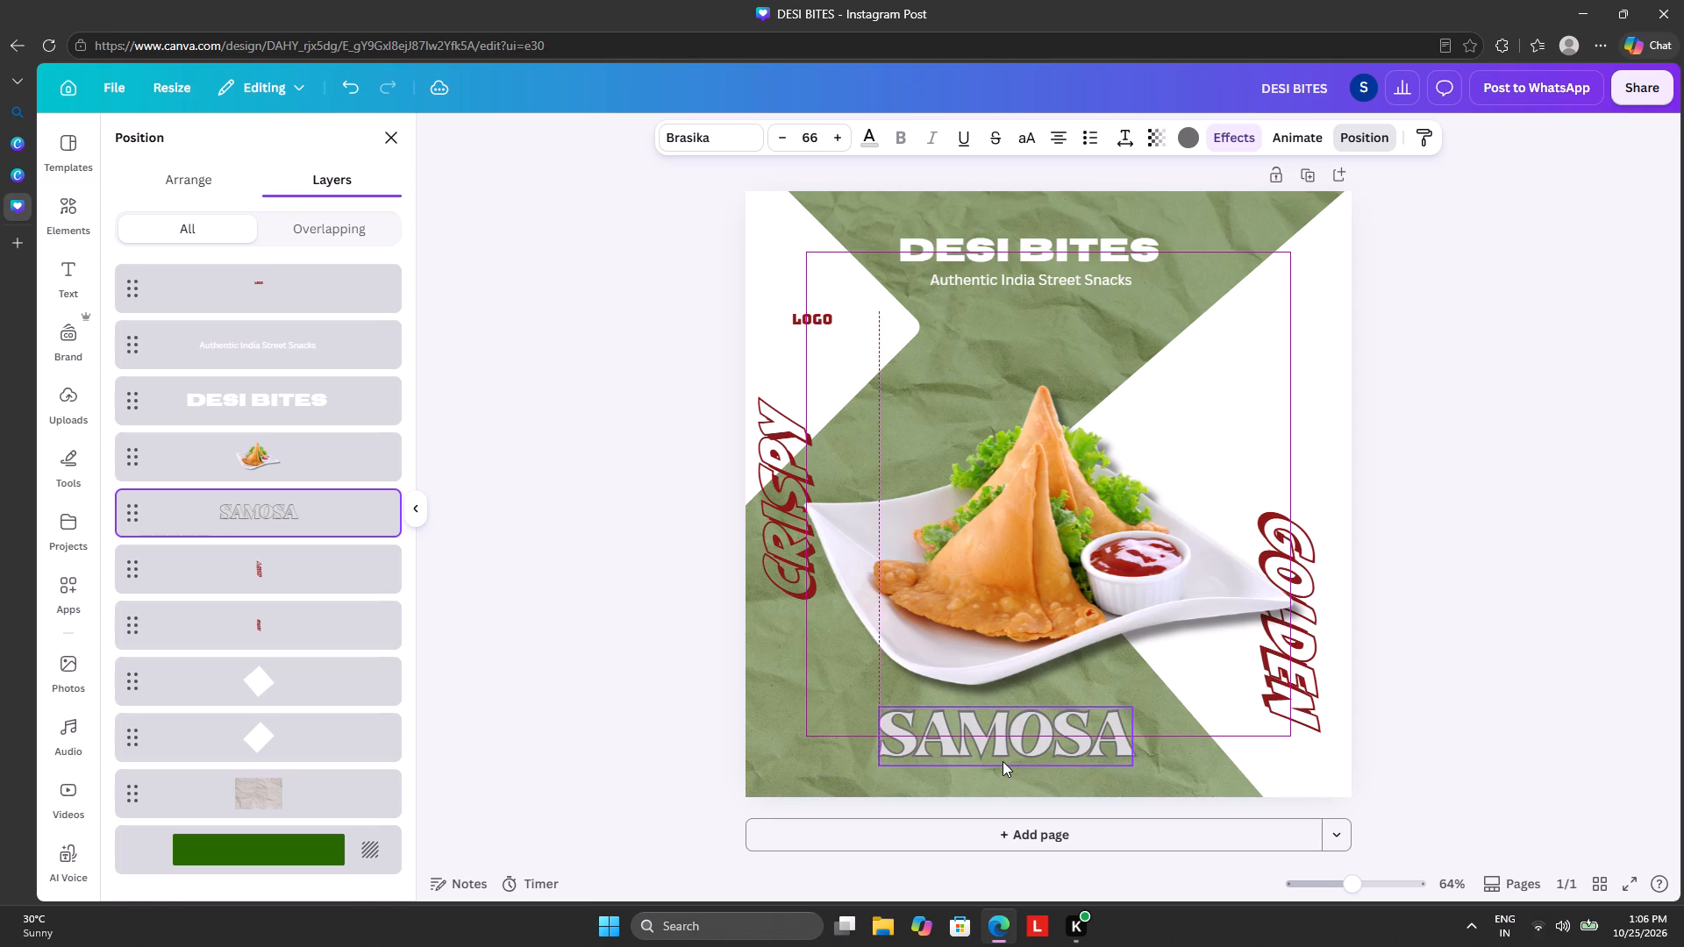
{"action": "left_click_drag", "start_coordinate": [1003, 761], "coordinate": [1015, 762]}
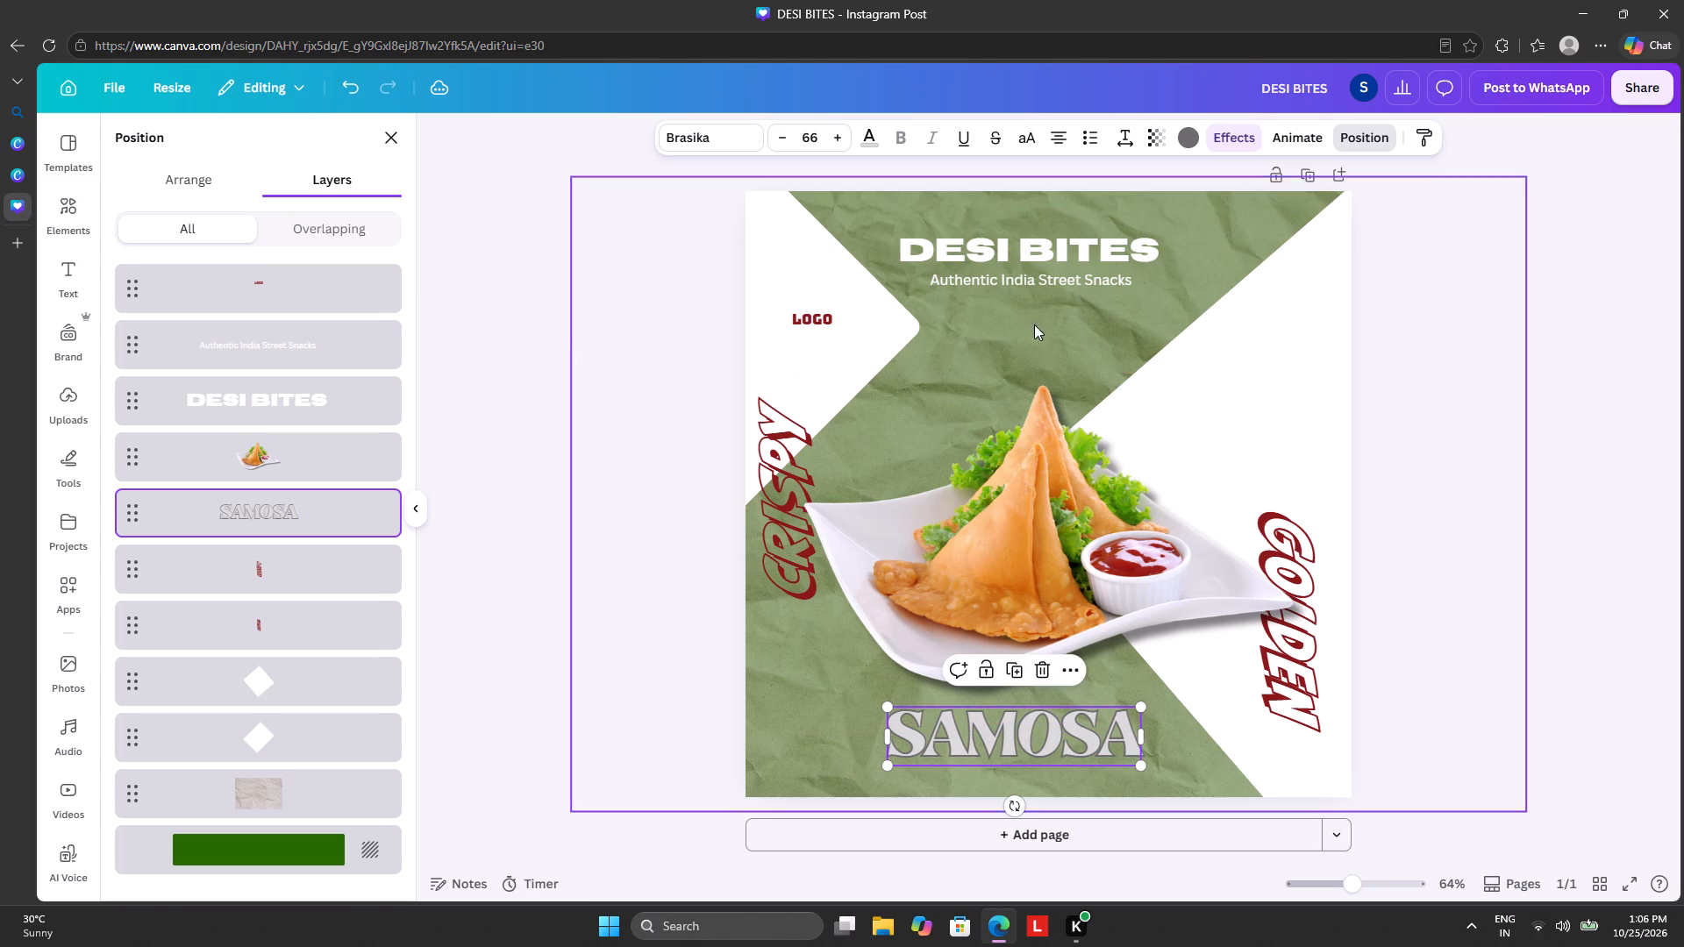
Try dark red and light grey outlines on the SAMOSA text and set its effect colour to white.
{"action": "left_click", "coordinate": [1189, 135]}
{"action": "left_click", "coordinate": [133, 338]}
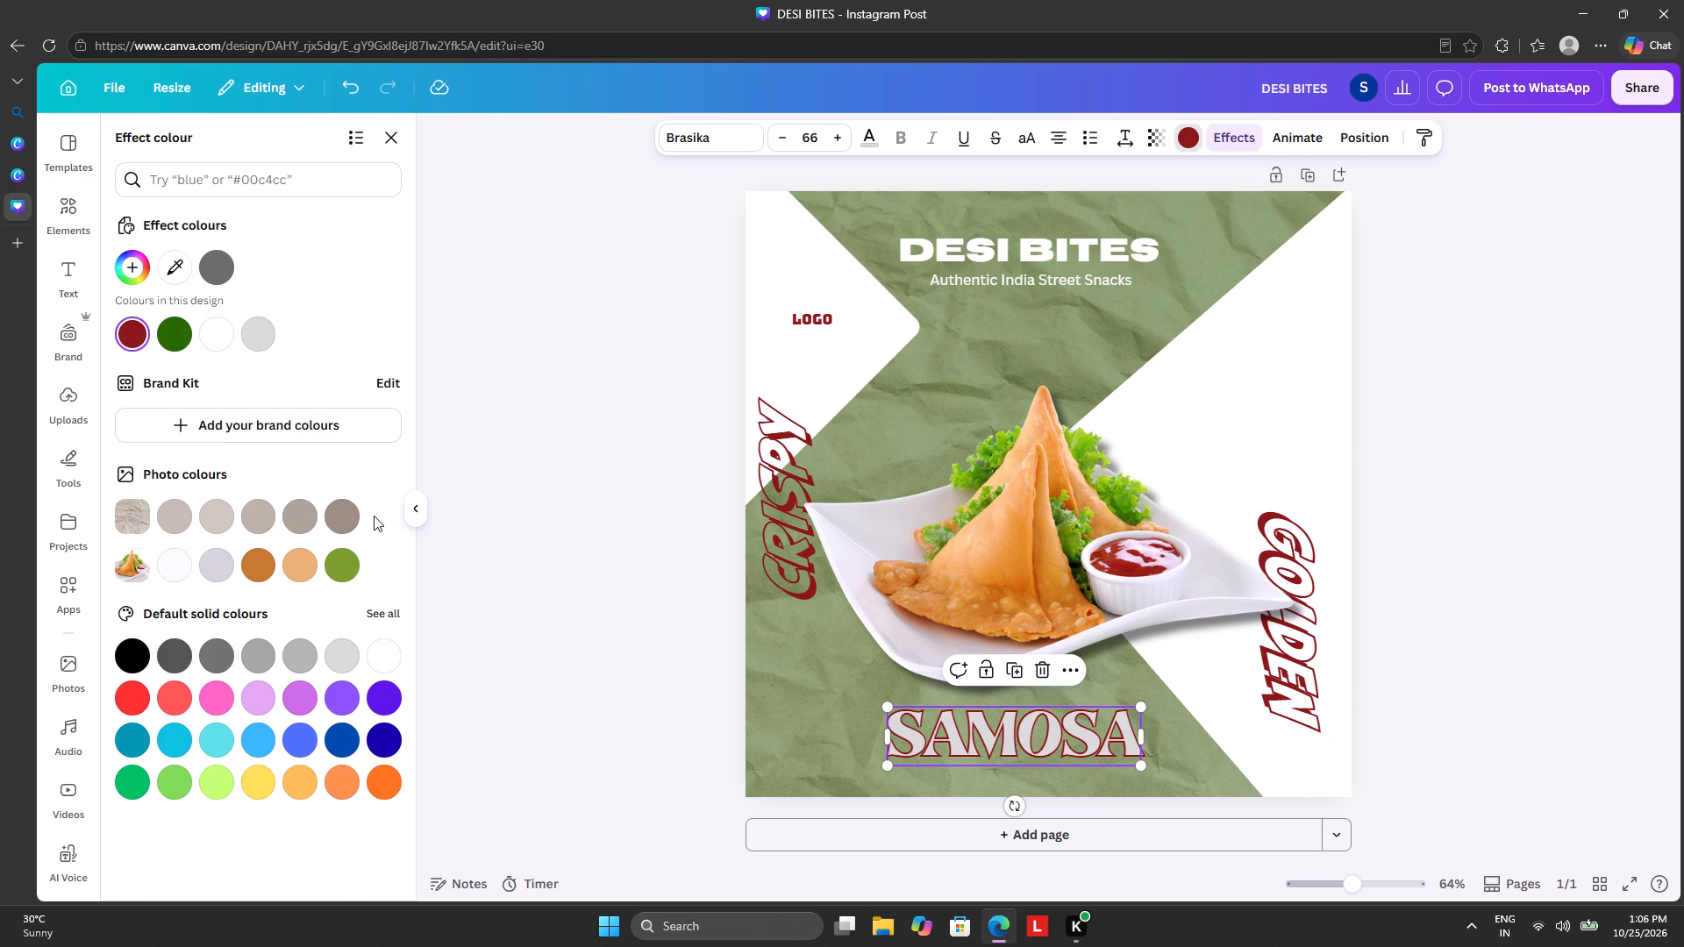
{"action": "left_click", "coordinate": [375, 652]}
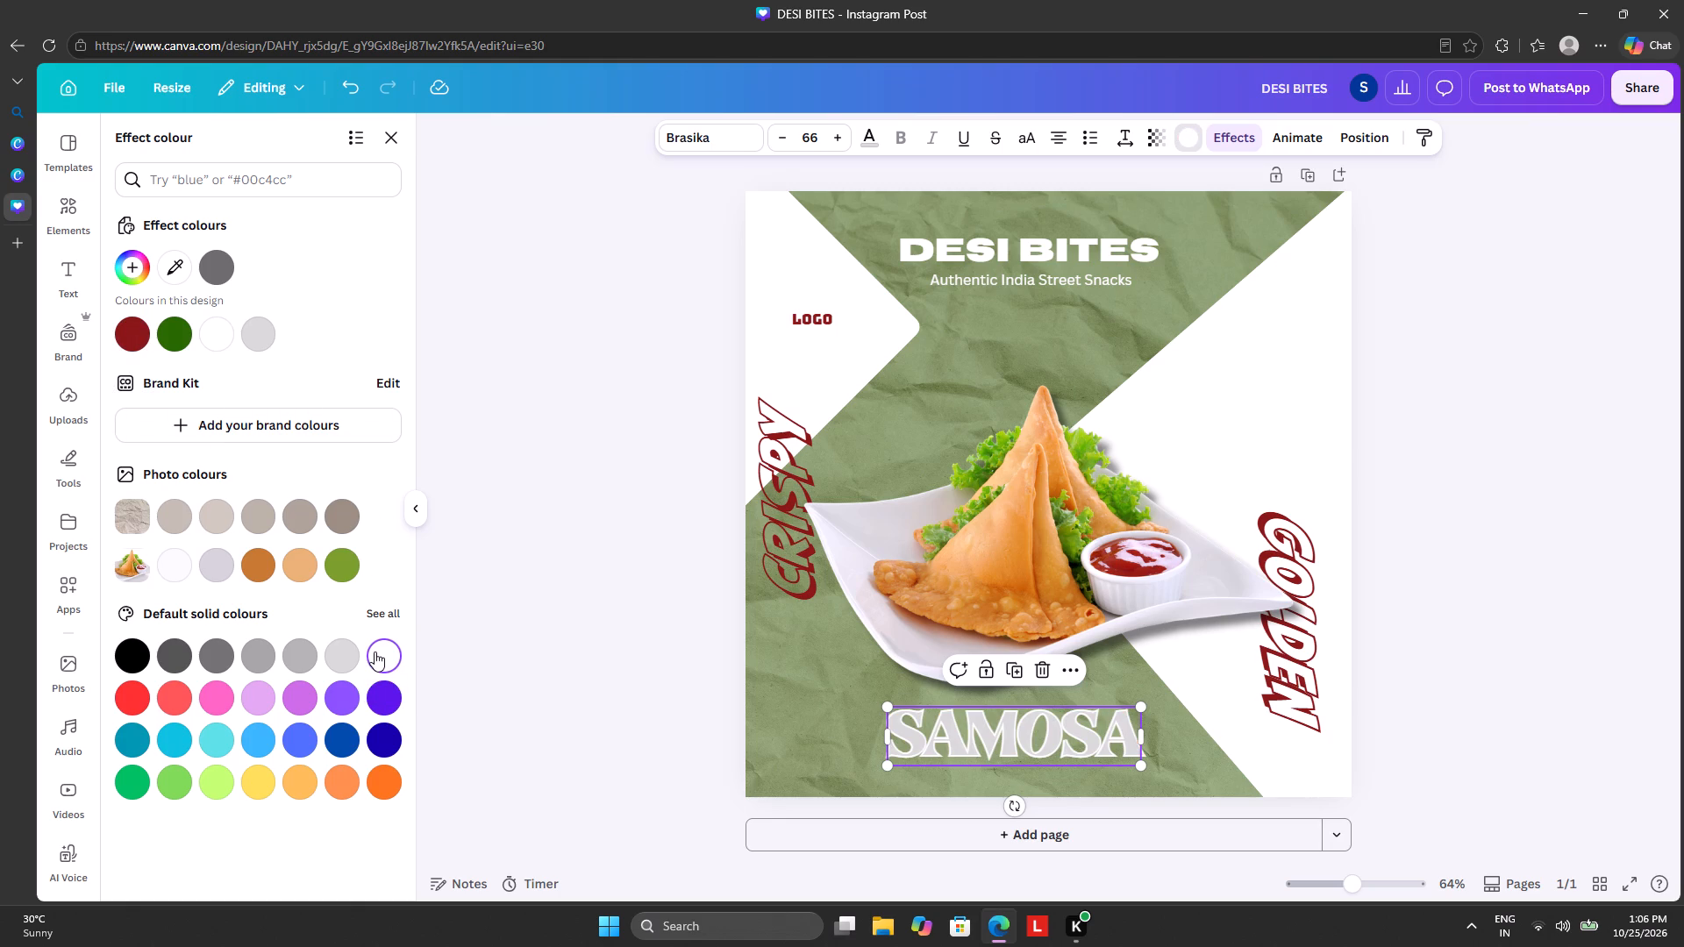
{"action": "left_click", "coordinate": [268, 345]}
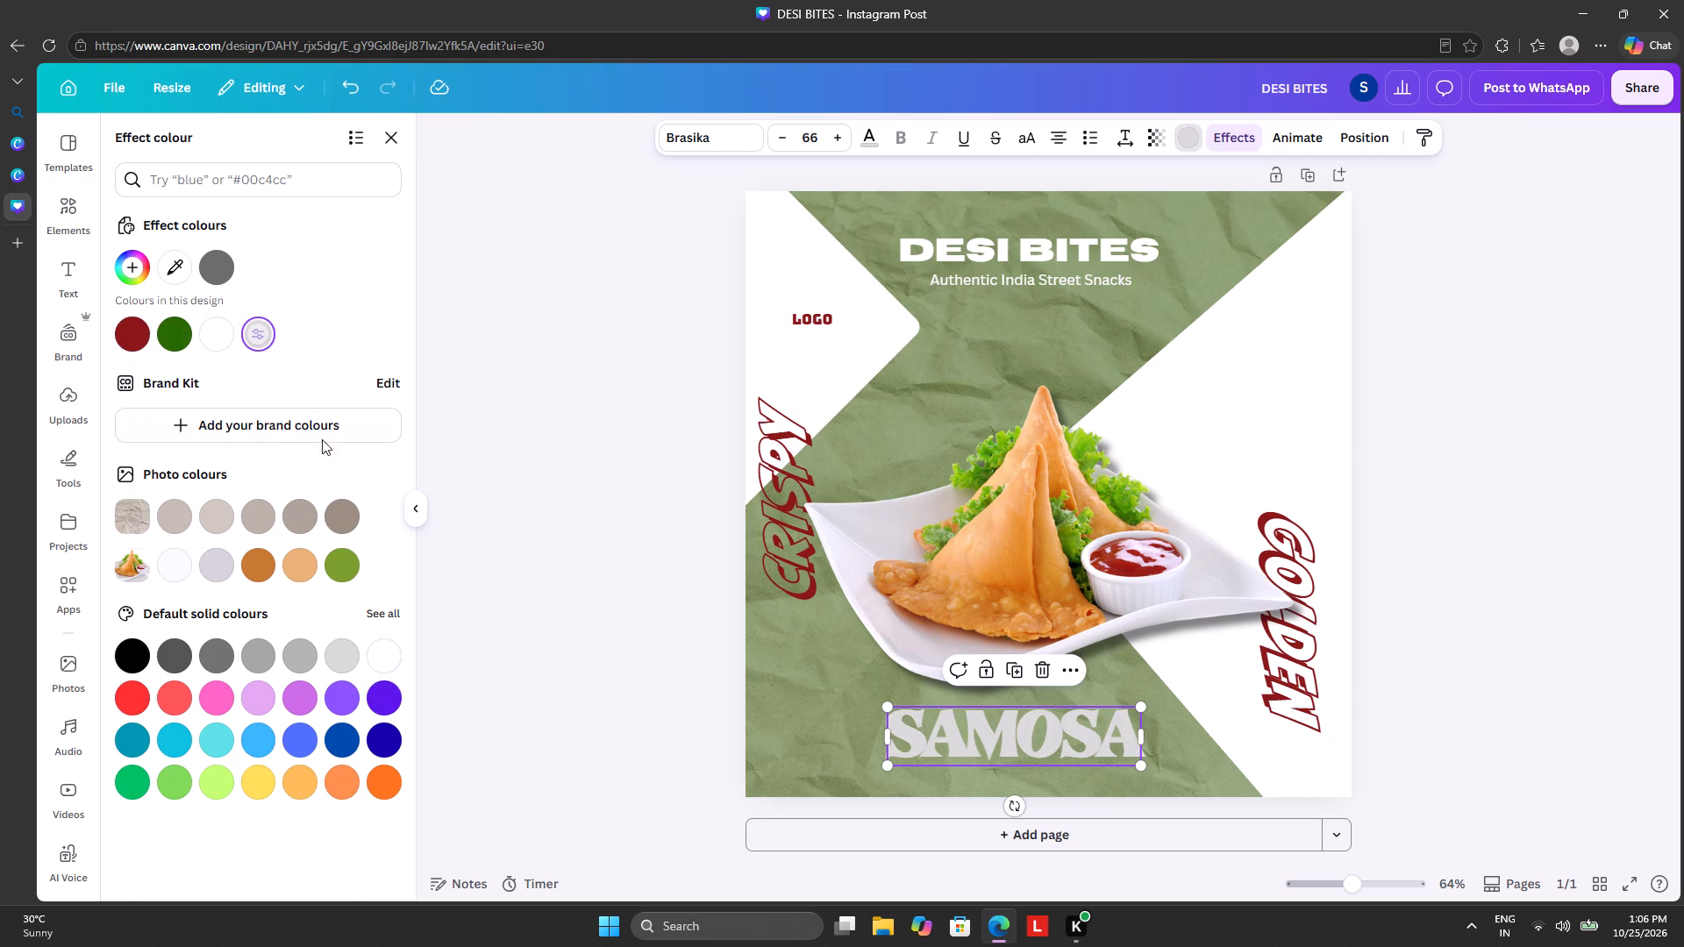
{"action": "left_click", "coordinate": [382, 649]}
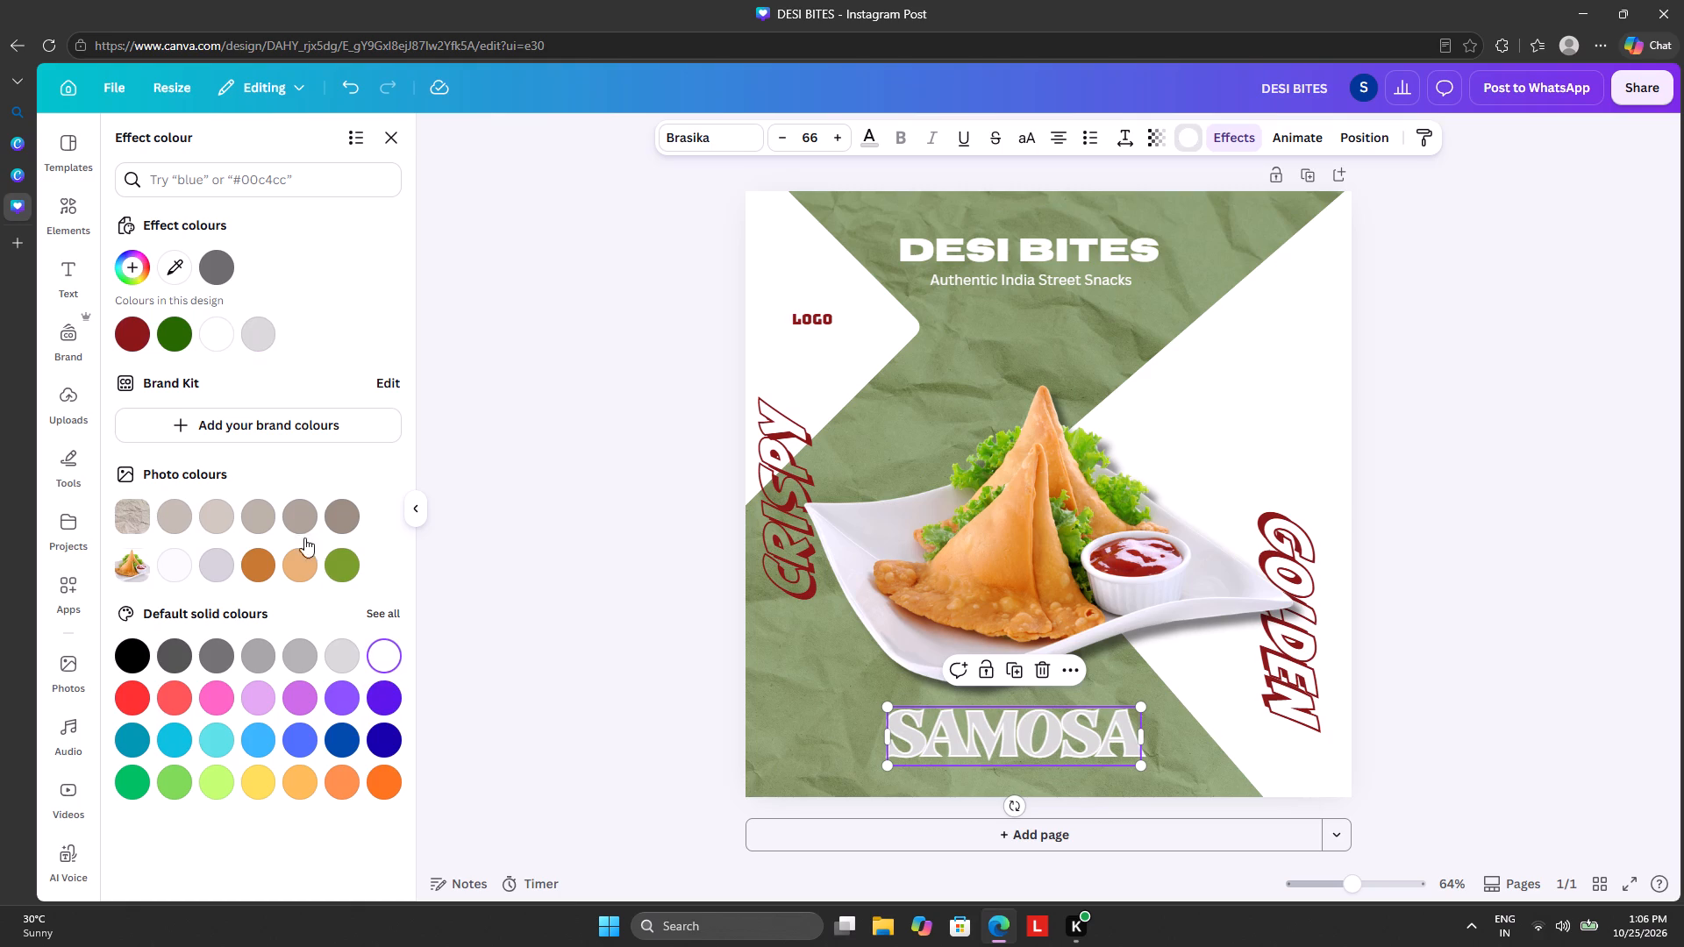
{"action": "left_click", "coordinate": [170, 266]}
{"action": "left_click", "coordinate": [170, 266]}
{"action": "left_click", "coordinate": [170, 266]}
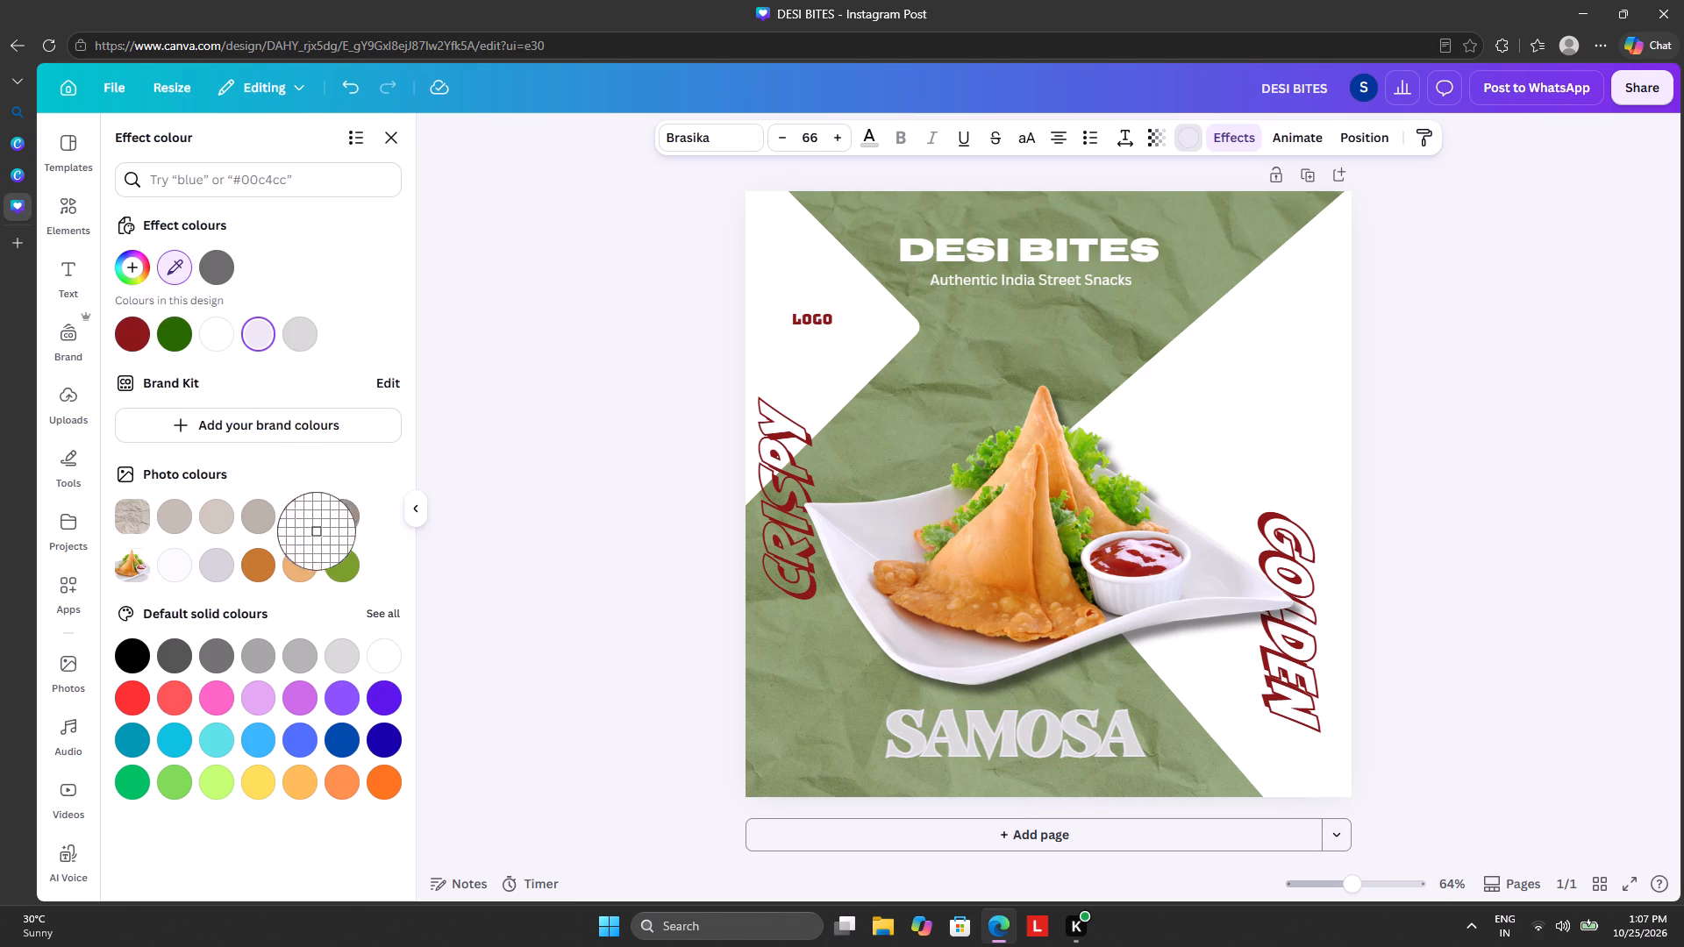
Try the red sampled from the sauce in the photo as the SAMOSA text's effect colour, and set it to white.
{"action": "left_click", "coordinate": [1134, 552]}
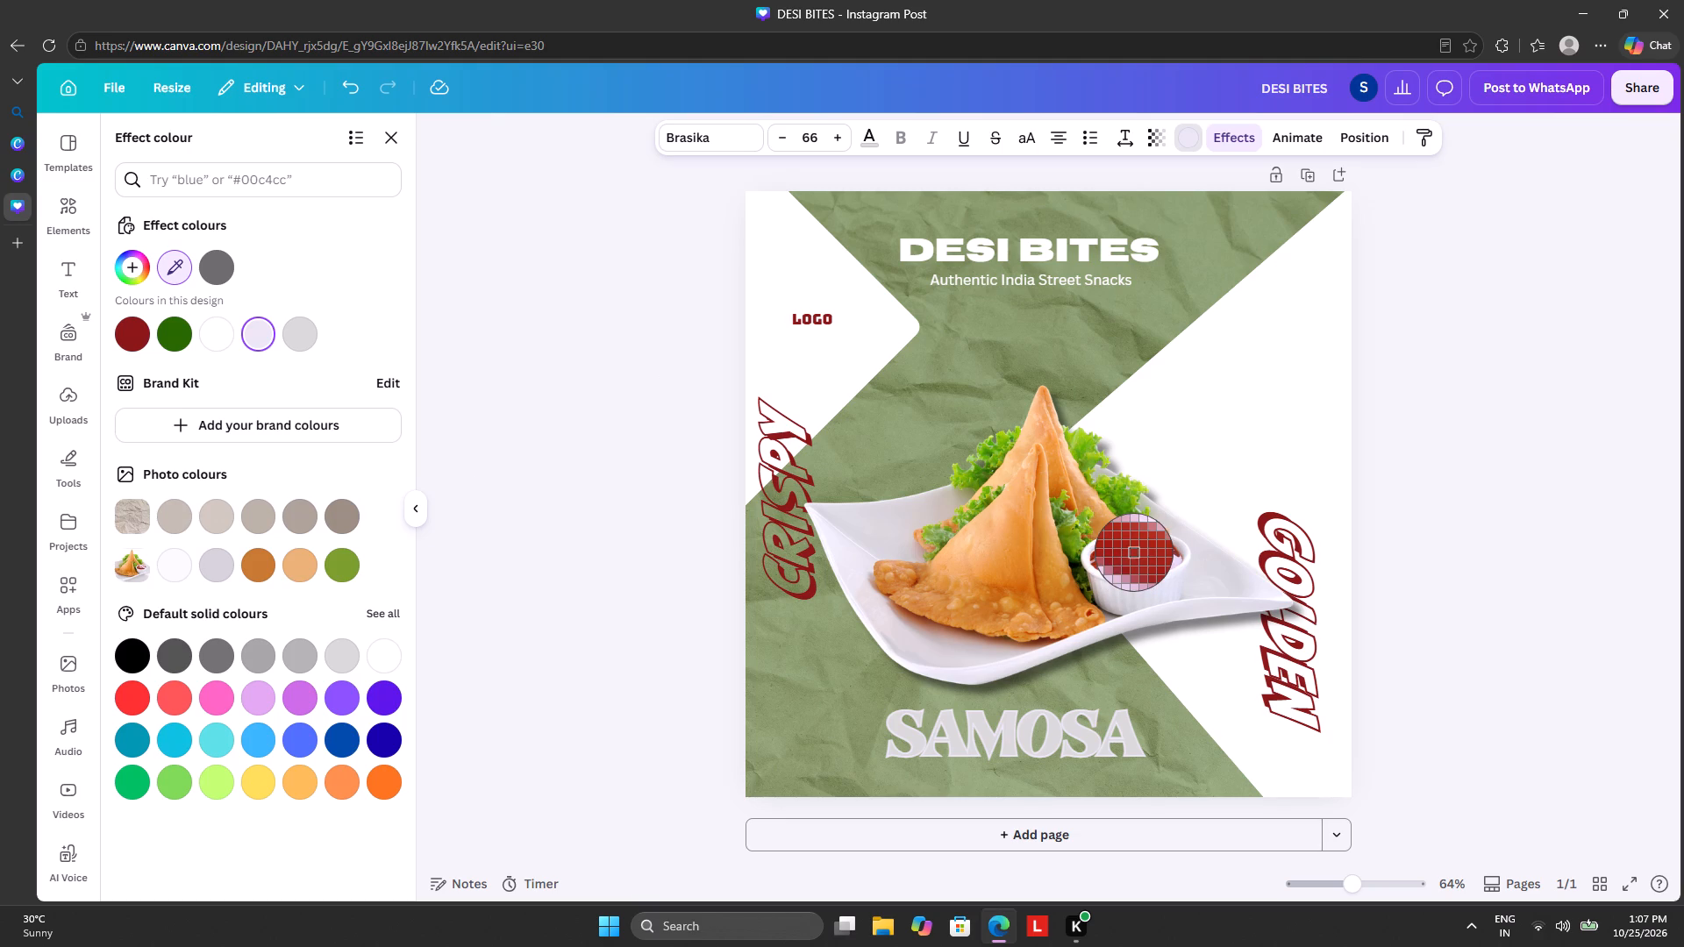
{"action": "left_click", "coordinate": [1014, 743]}
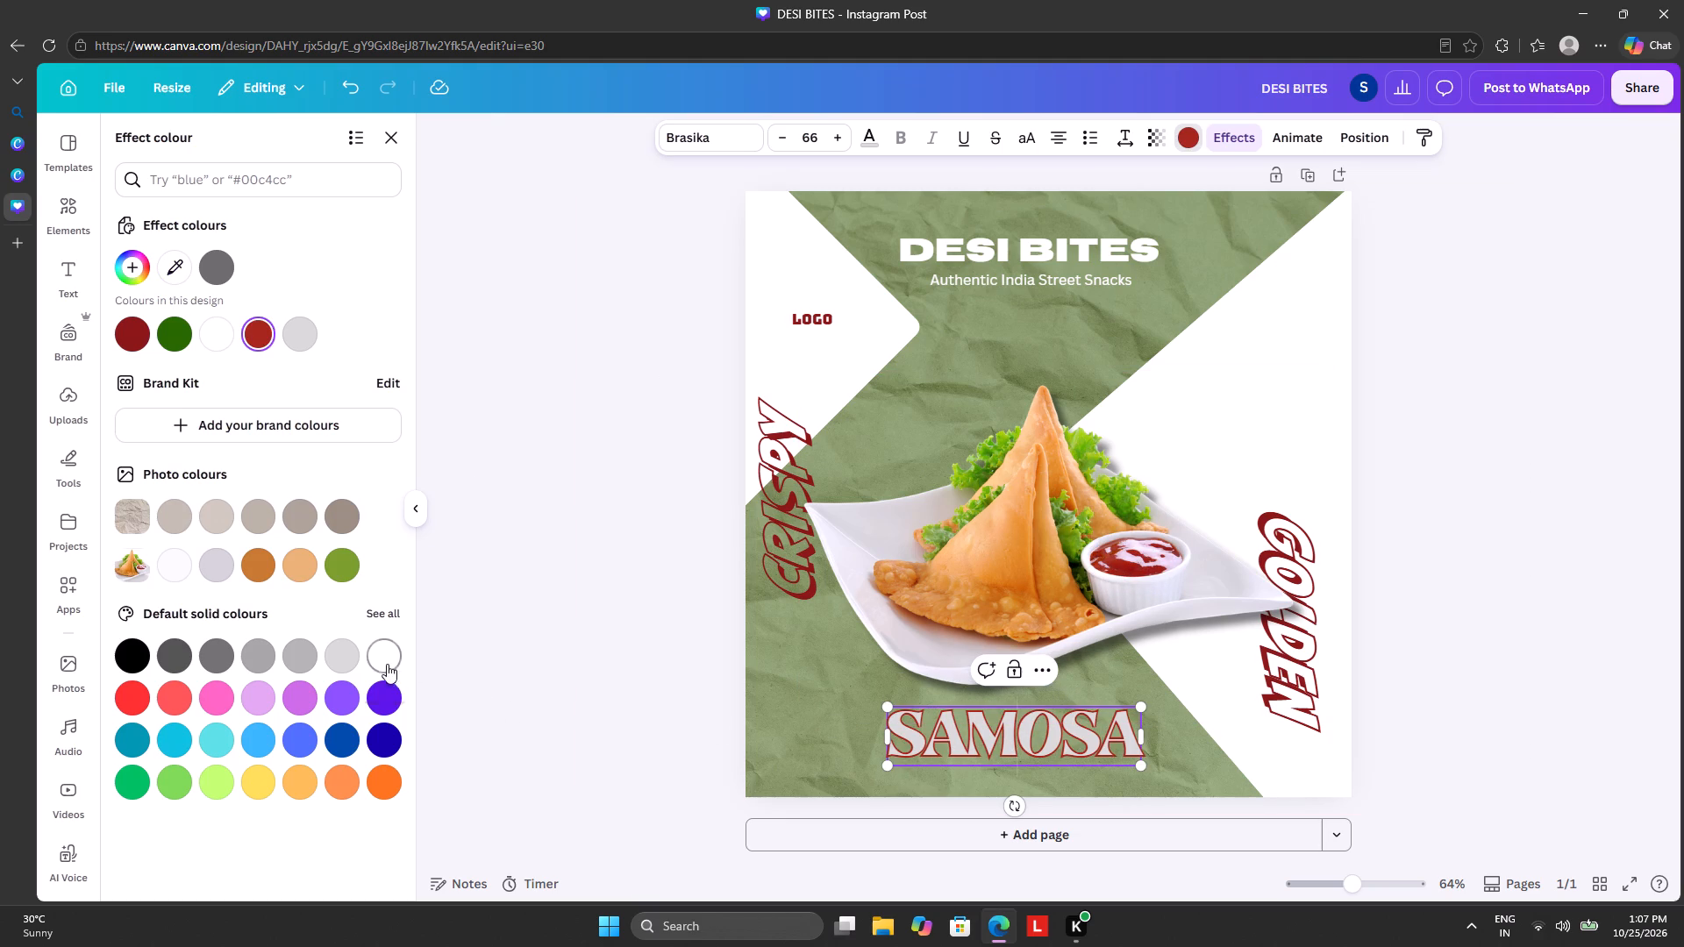
{"action": "left_click", "coordinate": [378, 664]}
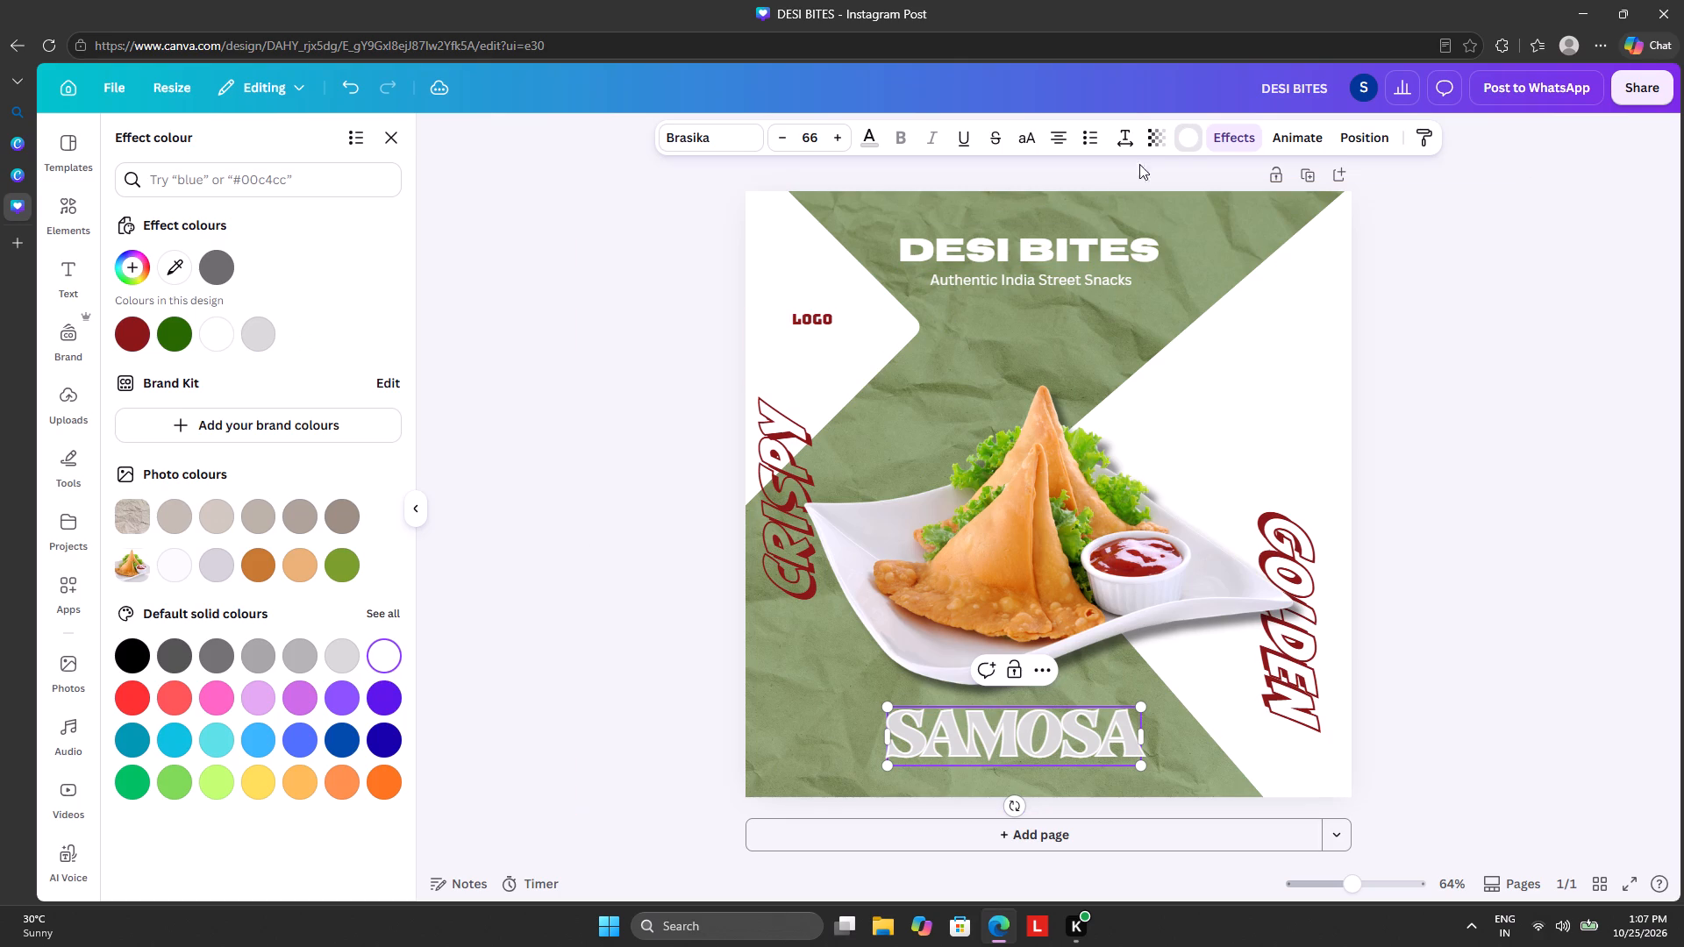
{"action": "left_click", "coordinate": [1190, 124]}
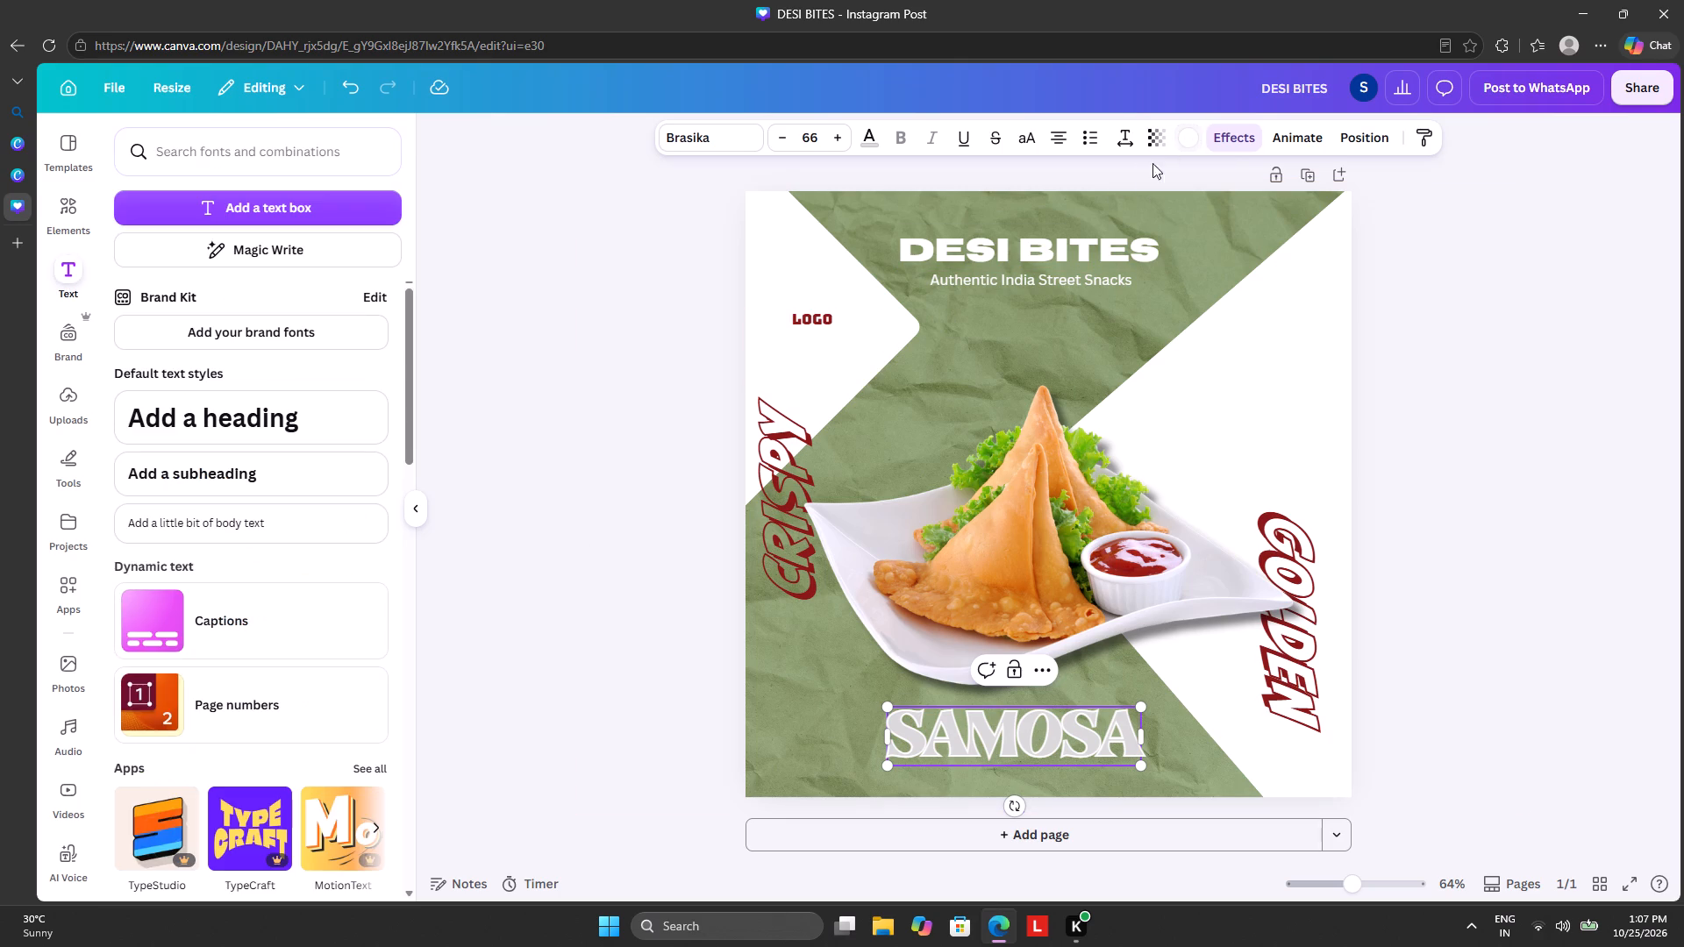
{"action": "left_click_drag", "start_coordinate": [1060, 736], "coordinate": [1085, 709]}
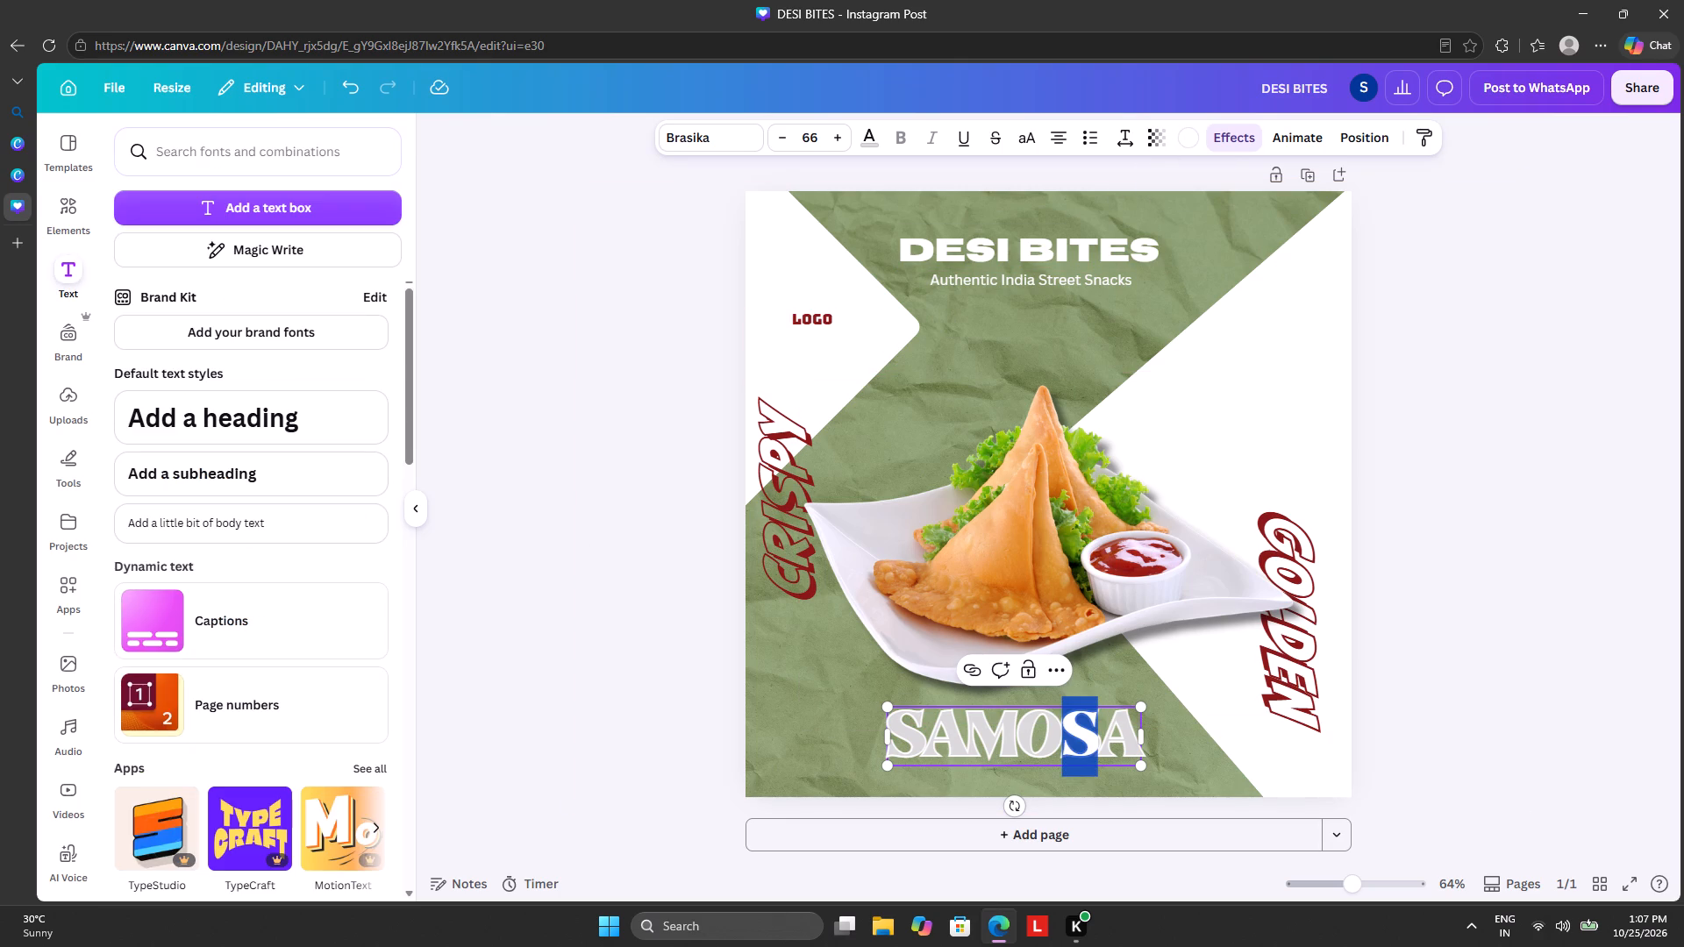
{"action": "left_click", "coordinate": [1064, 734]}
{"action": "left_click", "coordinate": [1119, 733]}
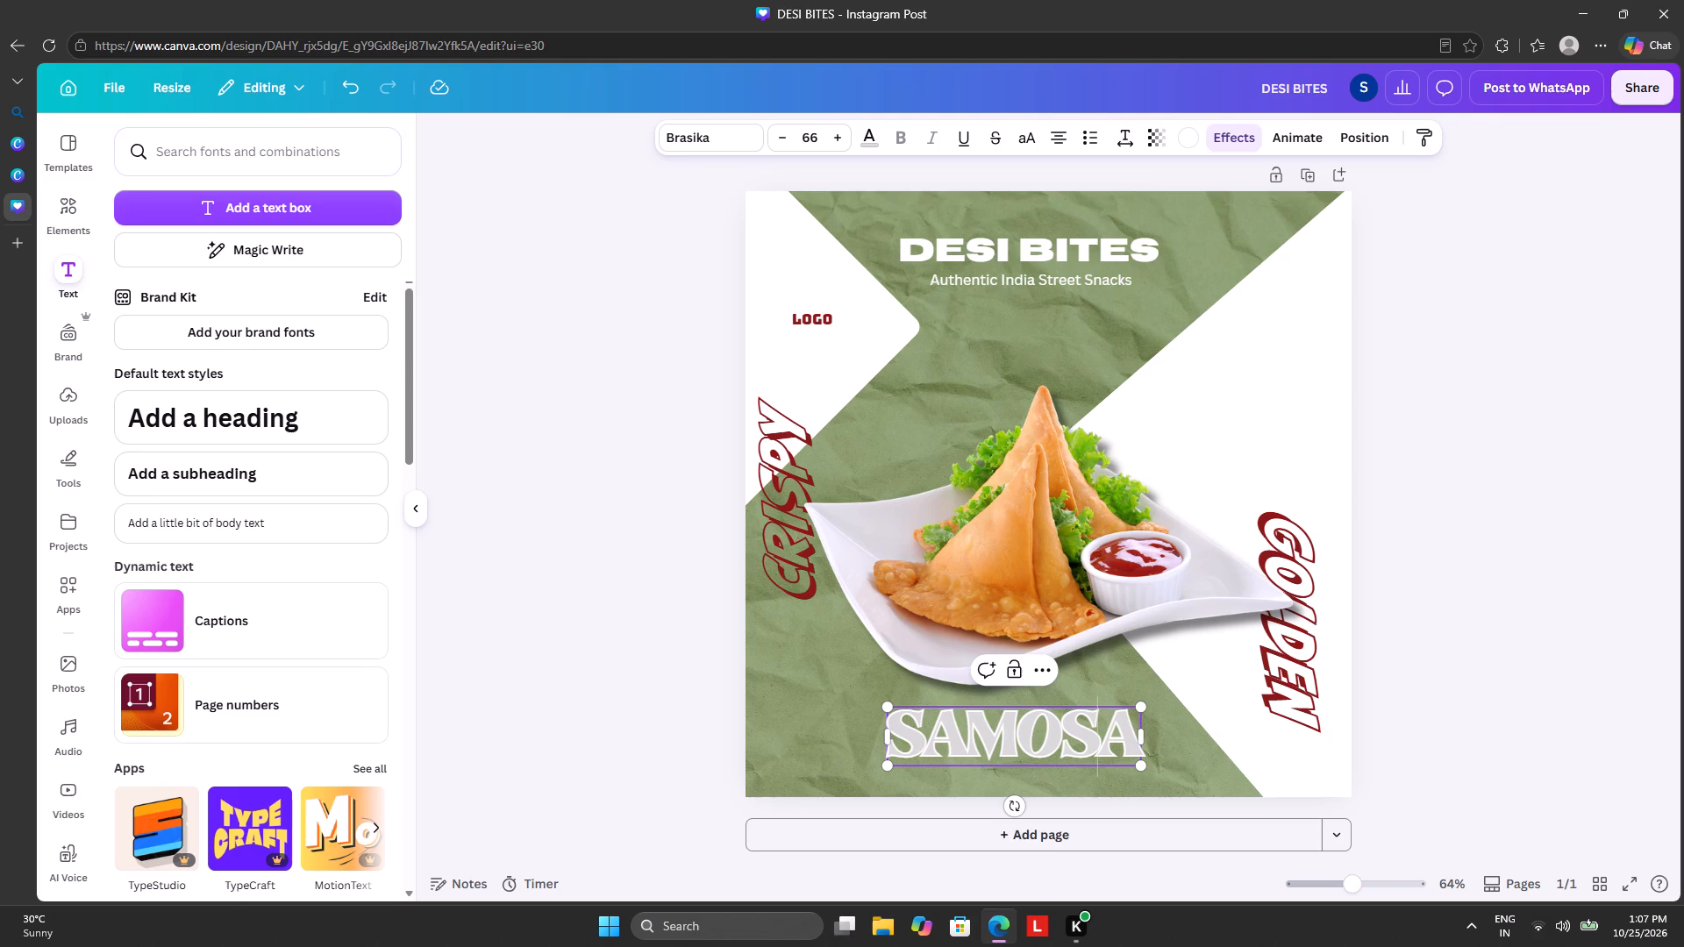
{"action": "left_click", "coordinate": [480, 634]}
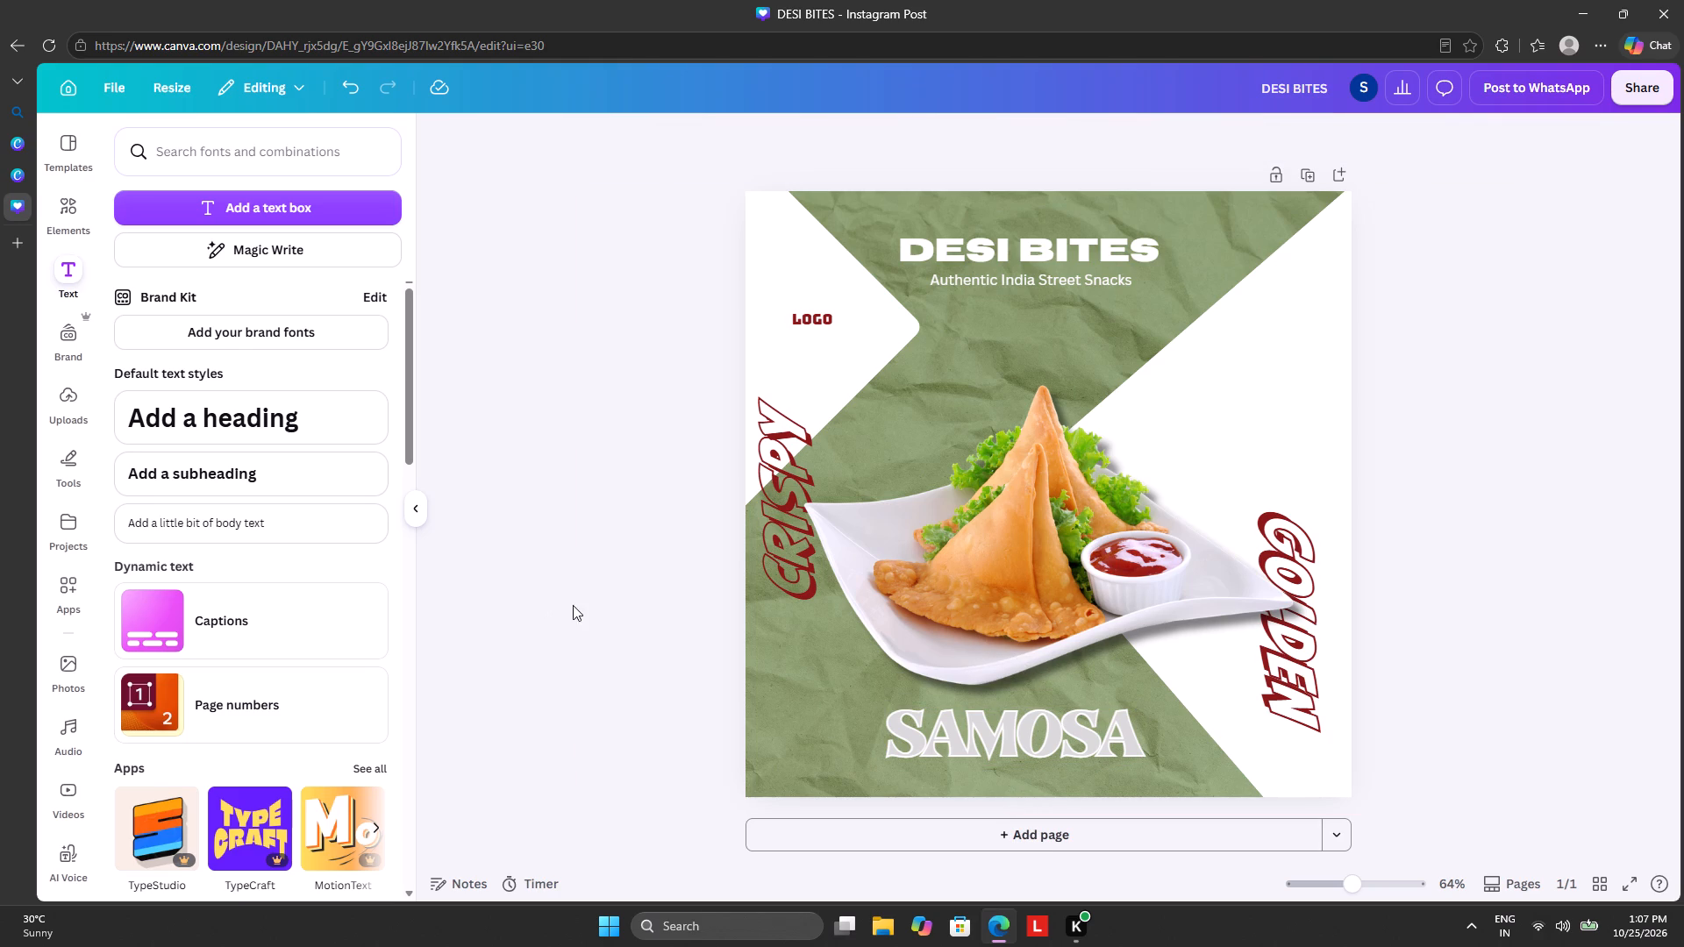
Move the vertical CRISPY text inward and down so it overlaps the plate's left edge behind the photo.
{"action": "left_click_drag", "start_coordinate": [782, 551], "coordinate": [833, 595]}
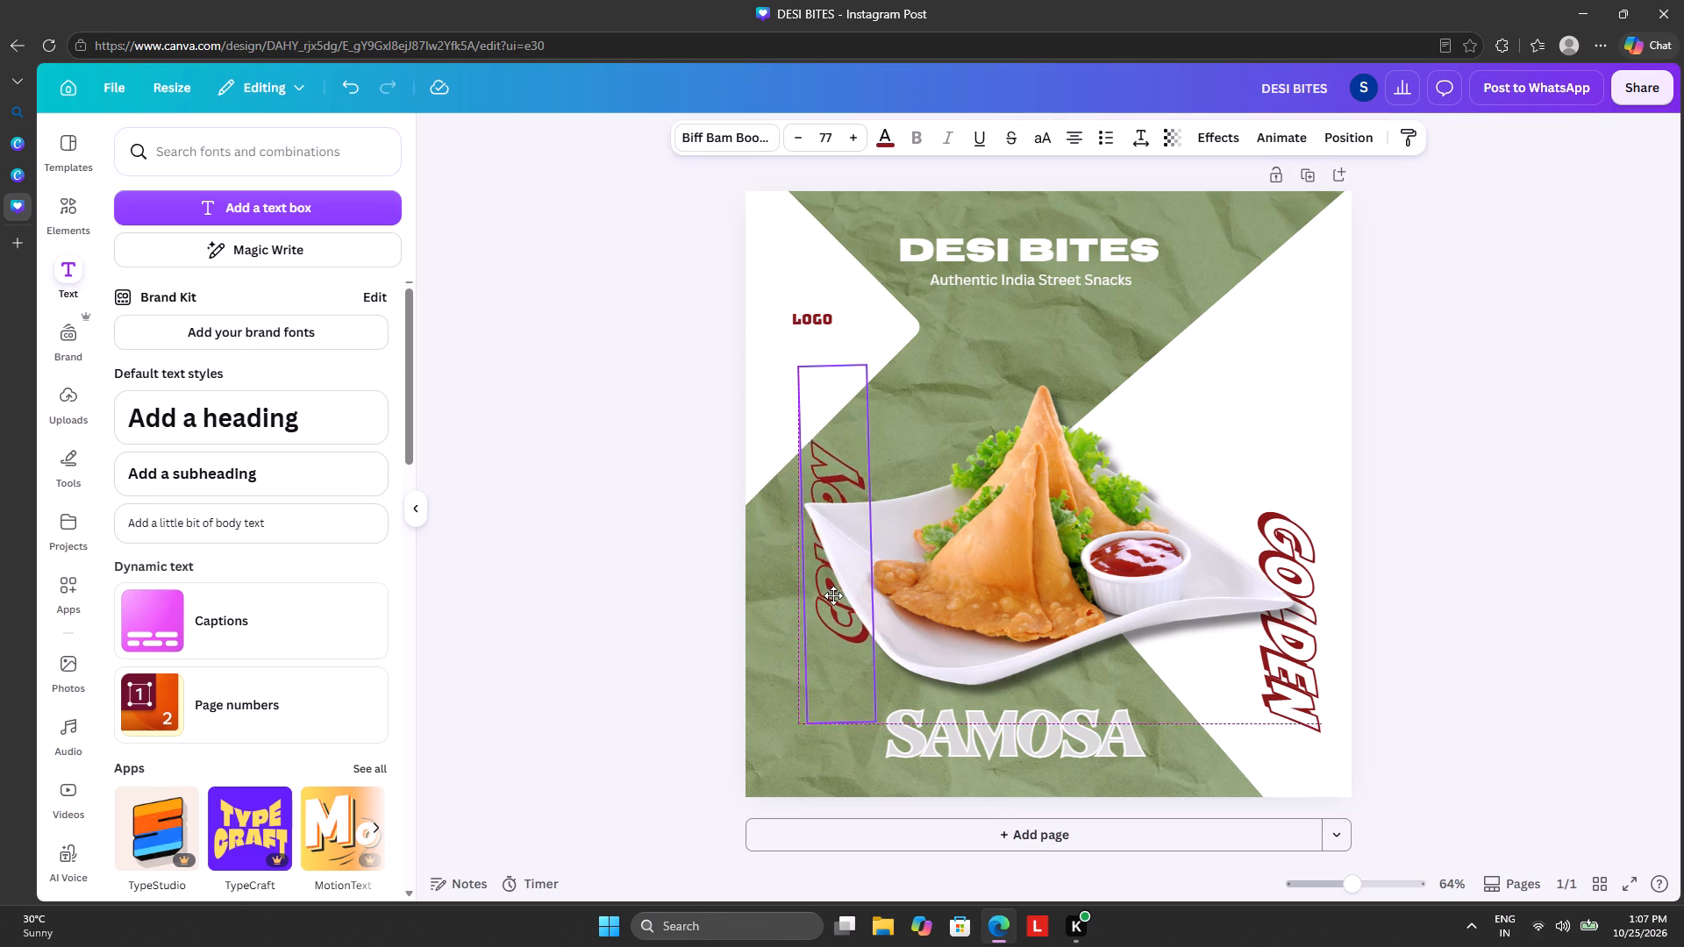
Move the vertical CRISPY text from the page's left side onto the right white diamond, above the GOLDEN text.
{"action": "left_click_drag", "start_coordinate": [833, 595], "coordinate": [836, 708]}
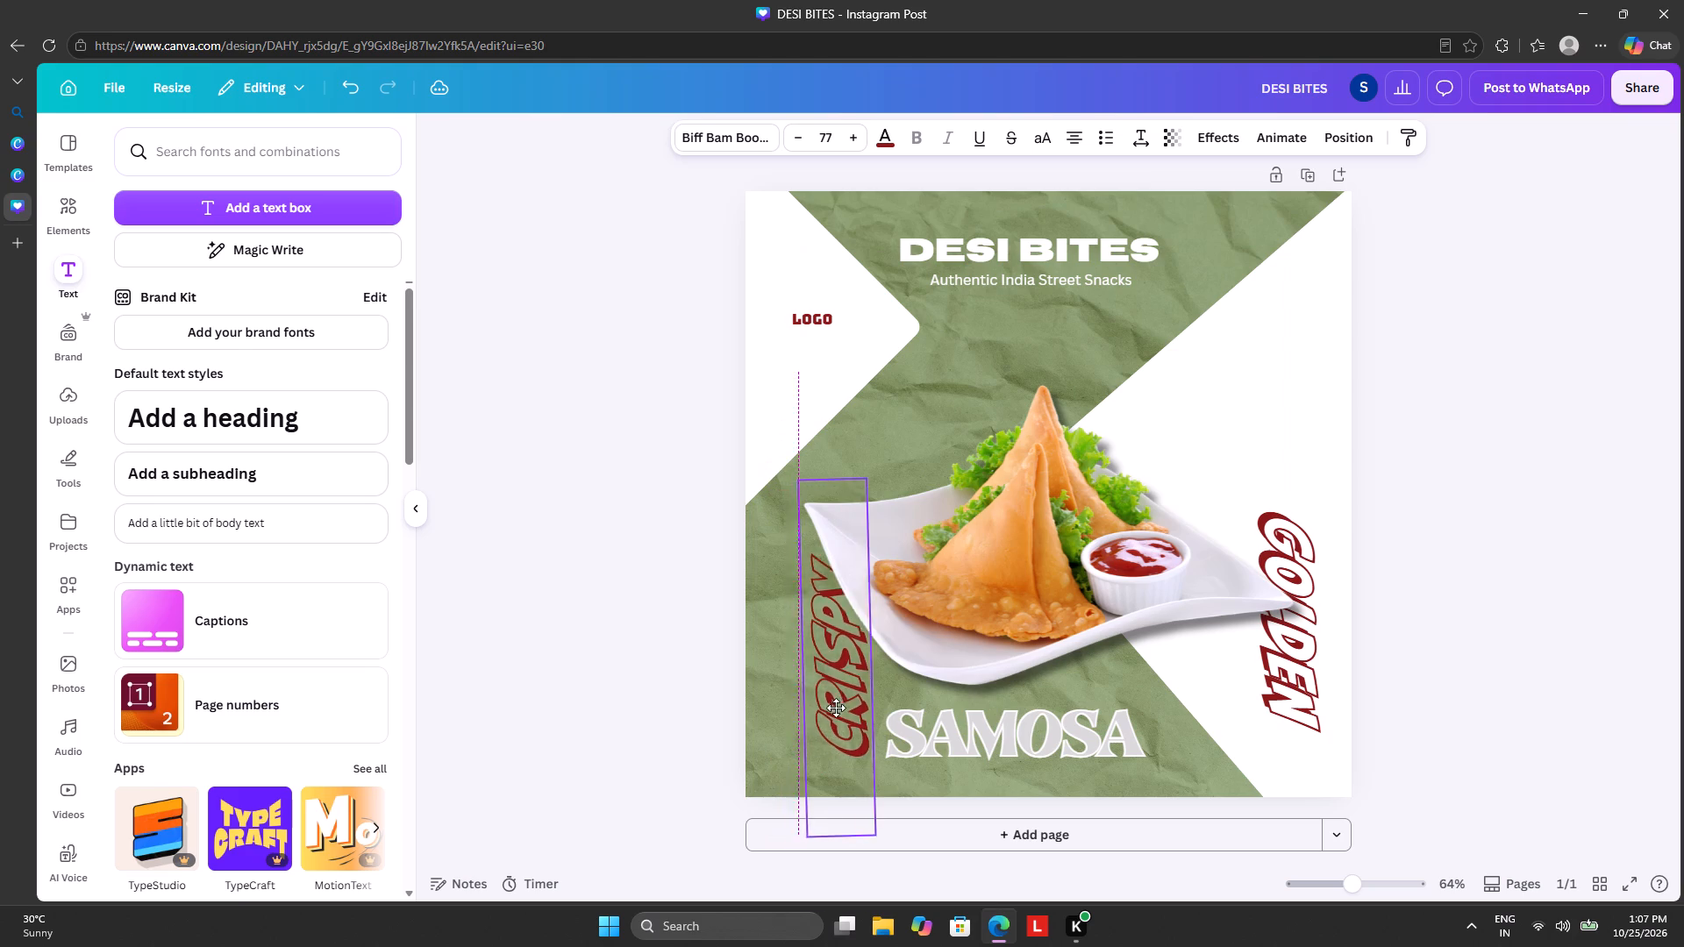
{"action": "left_click_drag", "start_coordinate": [836, 708], "coordinate": [1326, 527]}
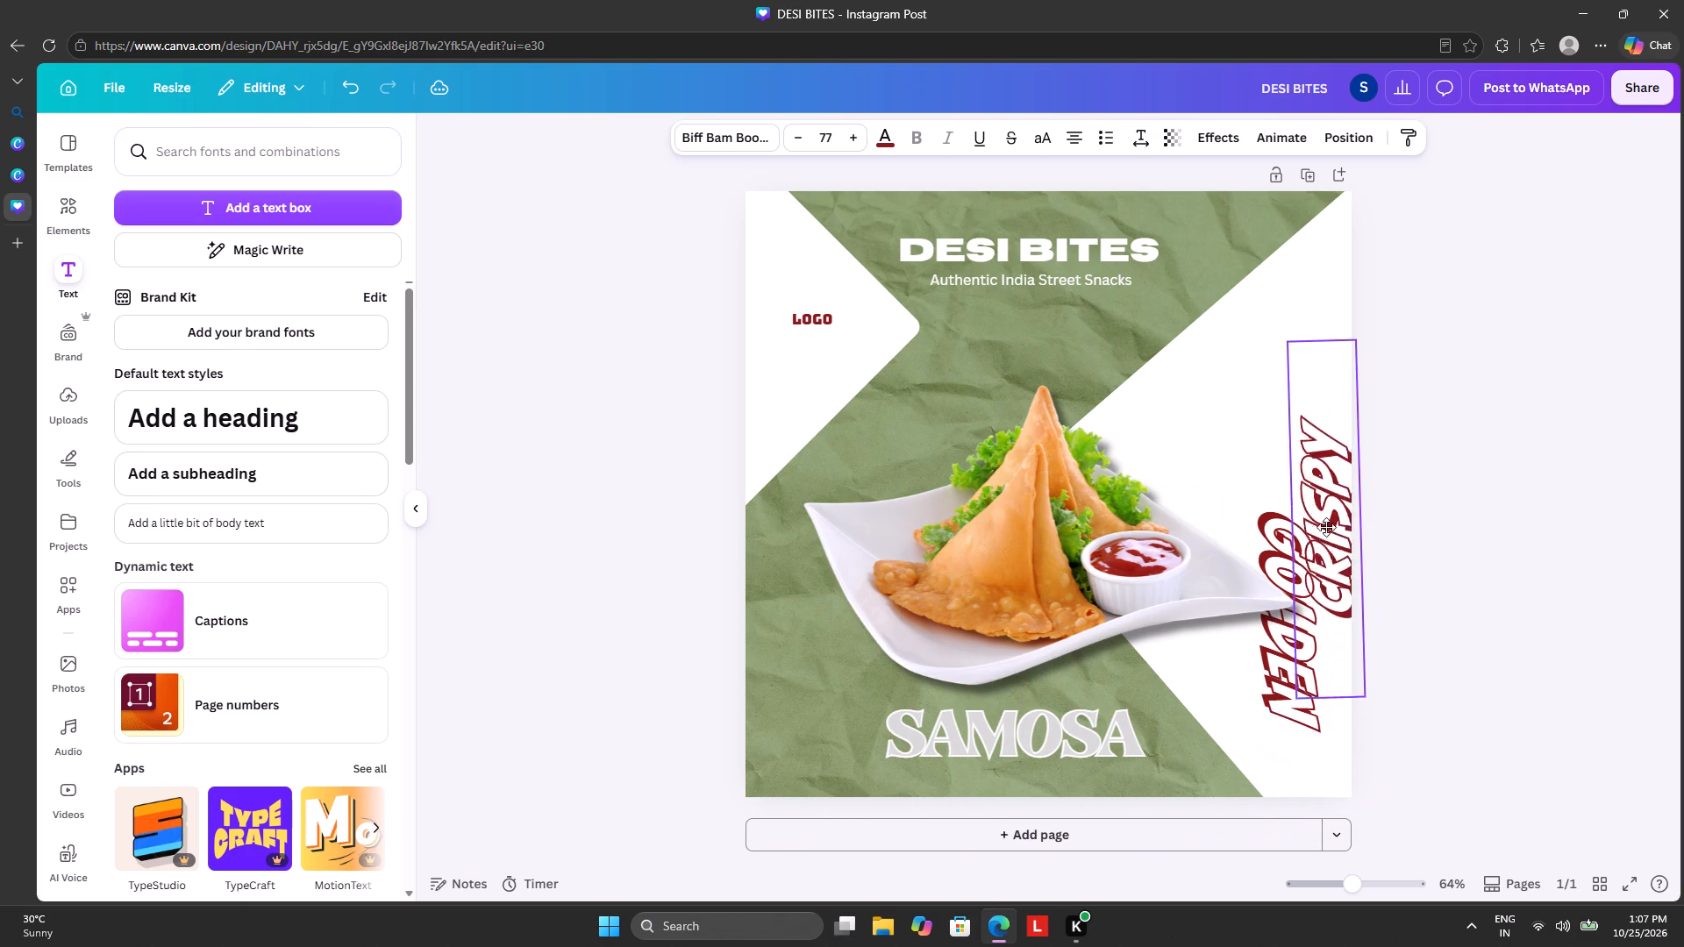
{"action": "left_click_drag", "start_coordinate": [1326, 527], "coordinate": [1212, 537]}
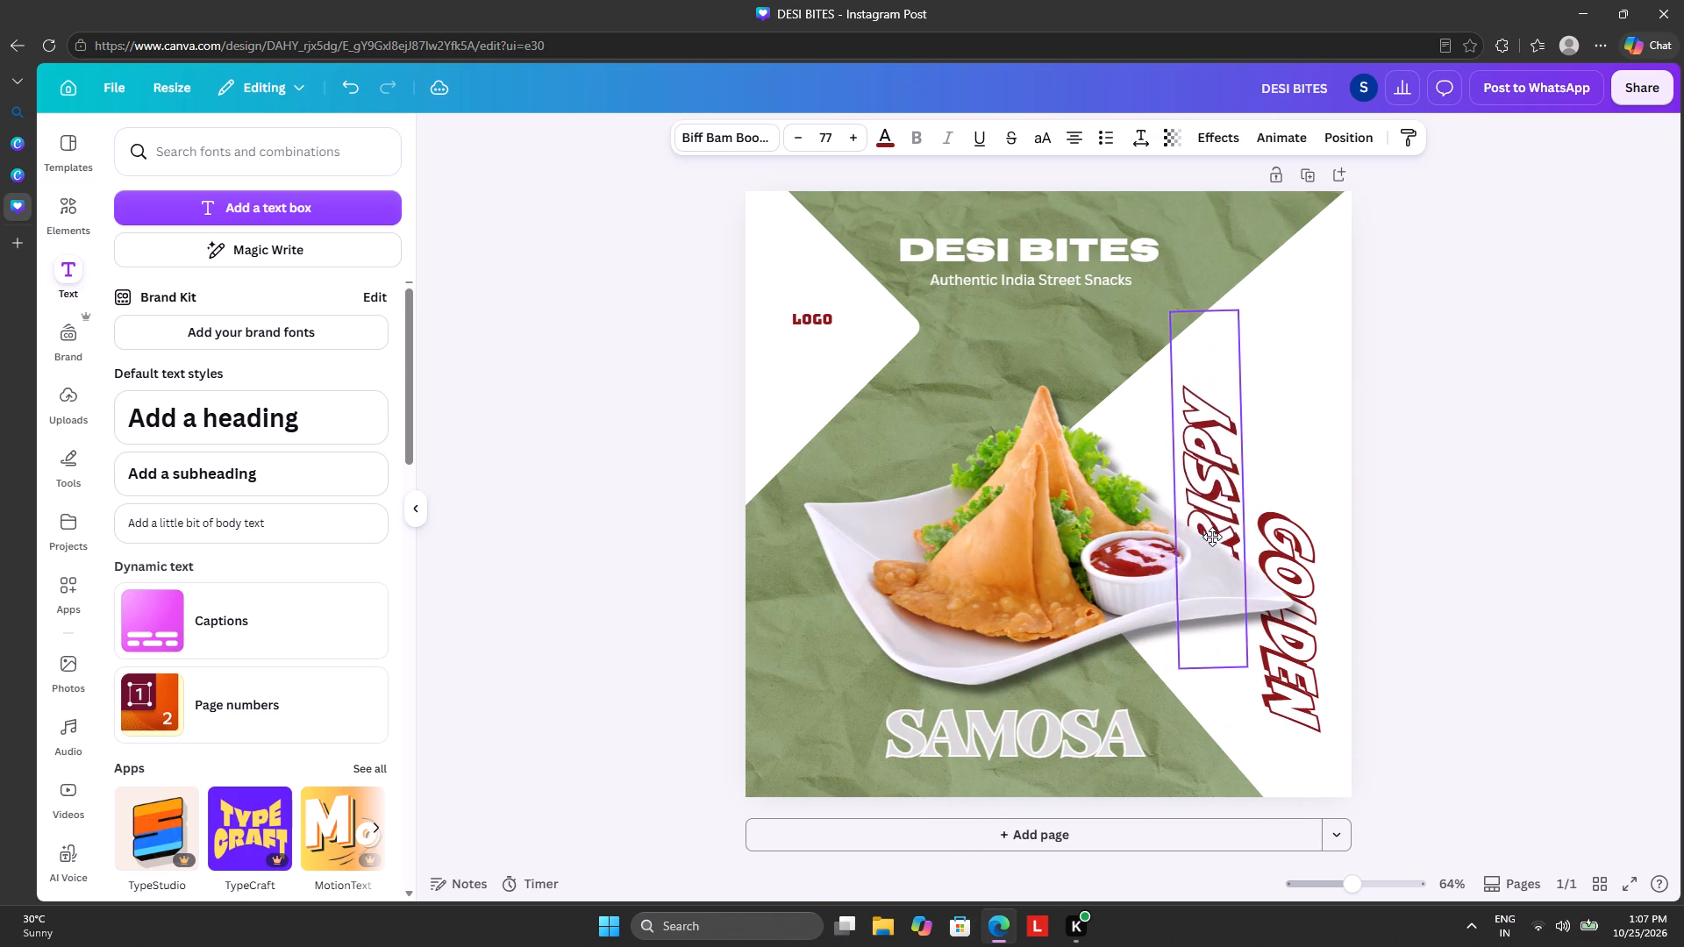
{"action": "left_click_drag", "start_coordinate": [1212, 537], "coordinate": [1269, 438]}
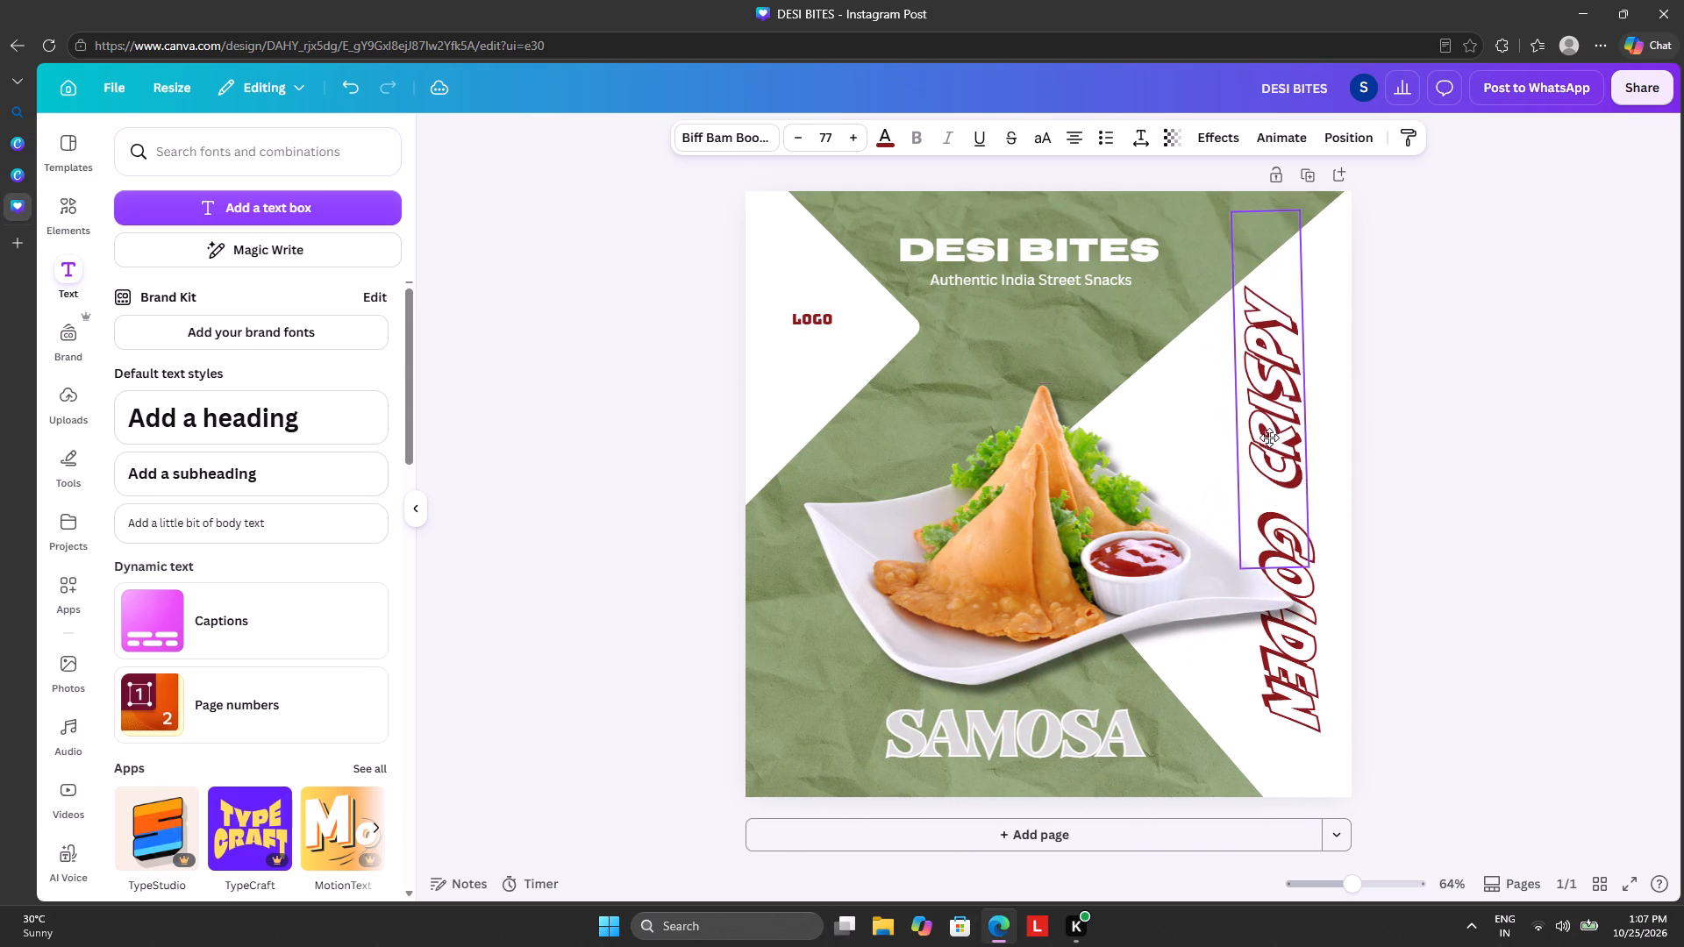
{"action": "left_click_drag", "start_coordinate": [1269, 438], "coordinate": [1278, 425]}
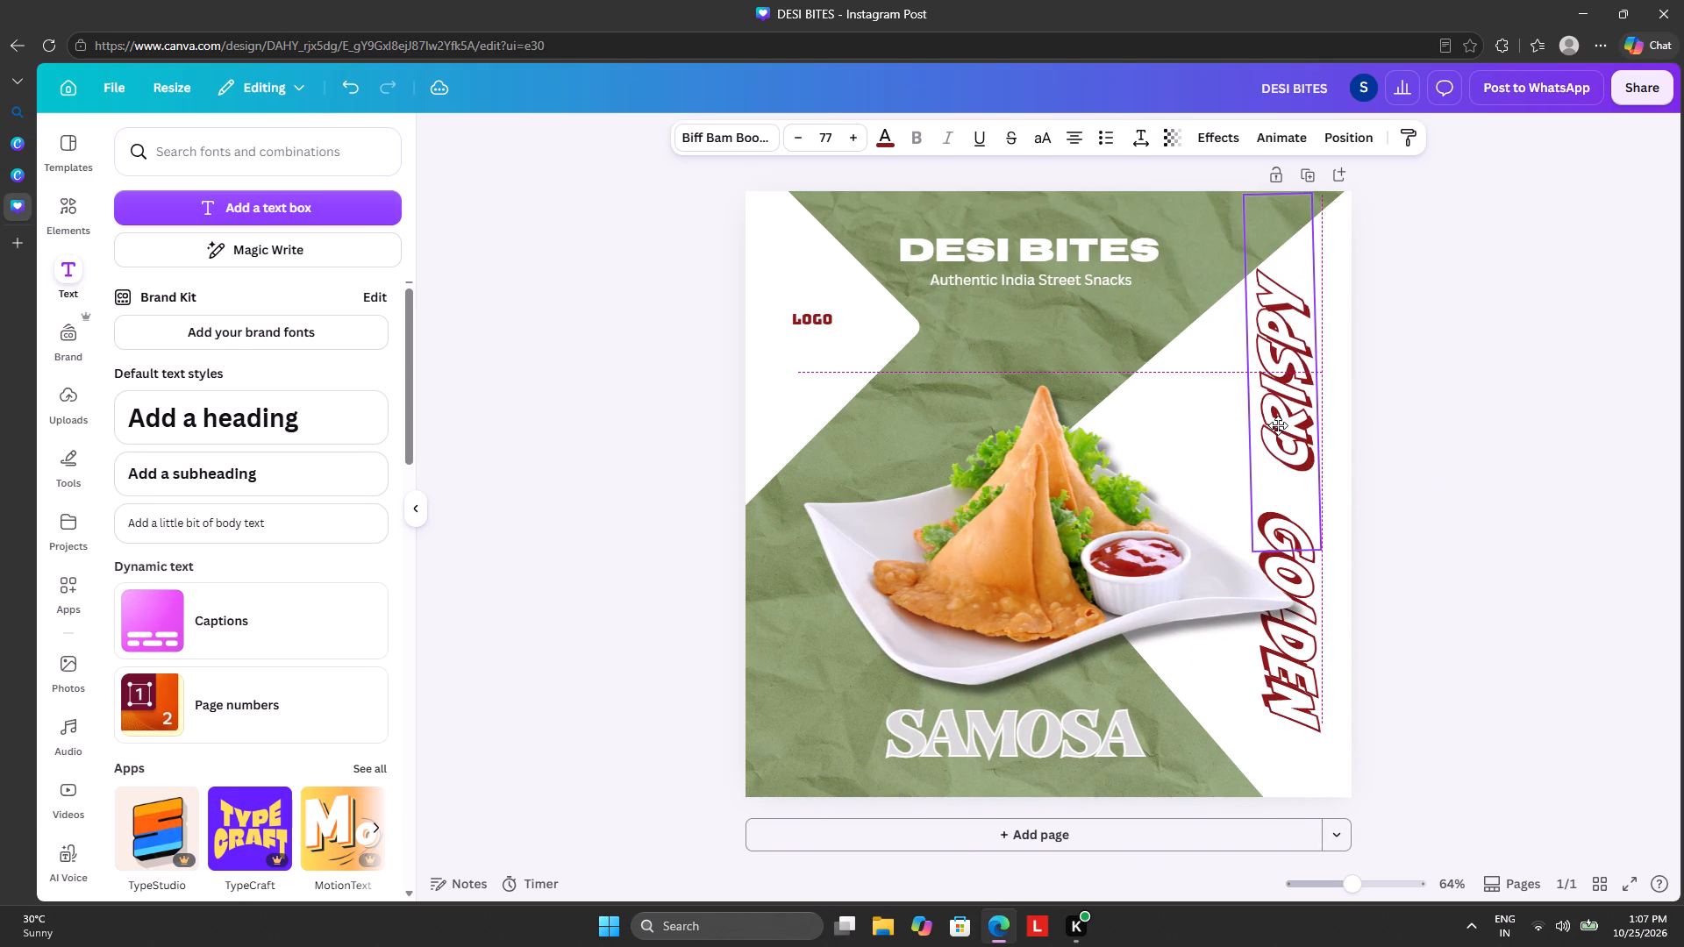
{"action": "left_click_drag", "start_coordinate": [1278, 425], "coordinate": [1255, 438]}
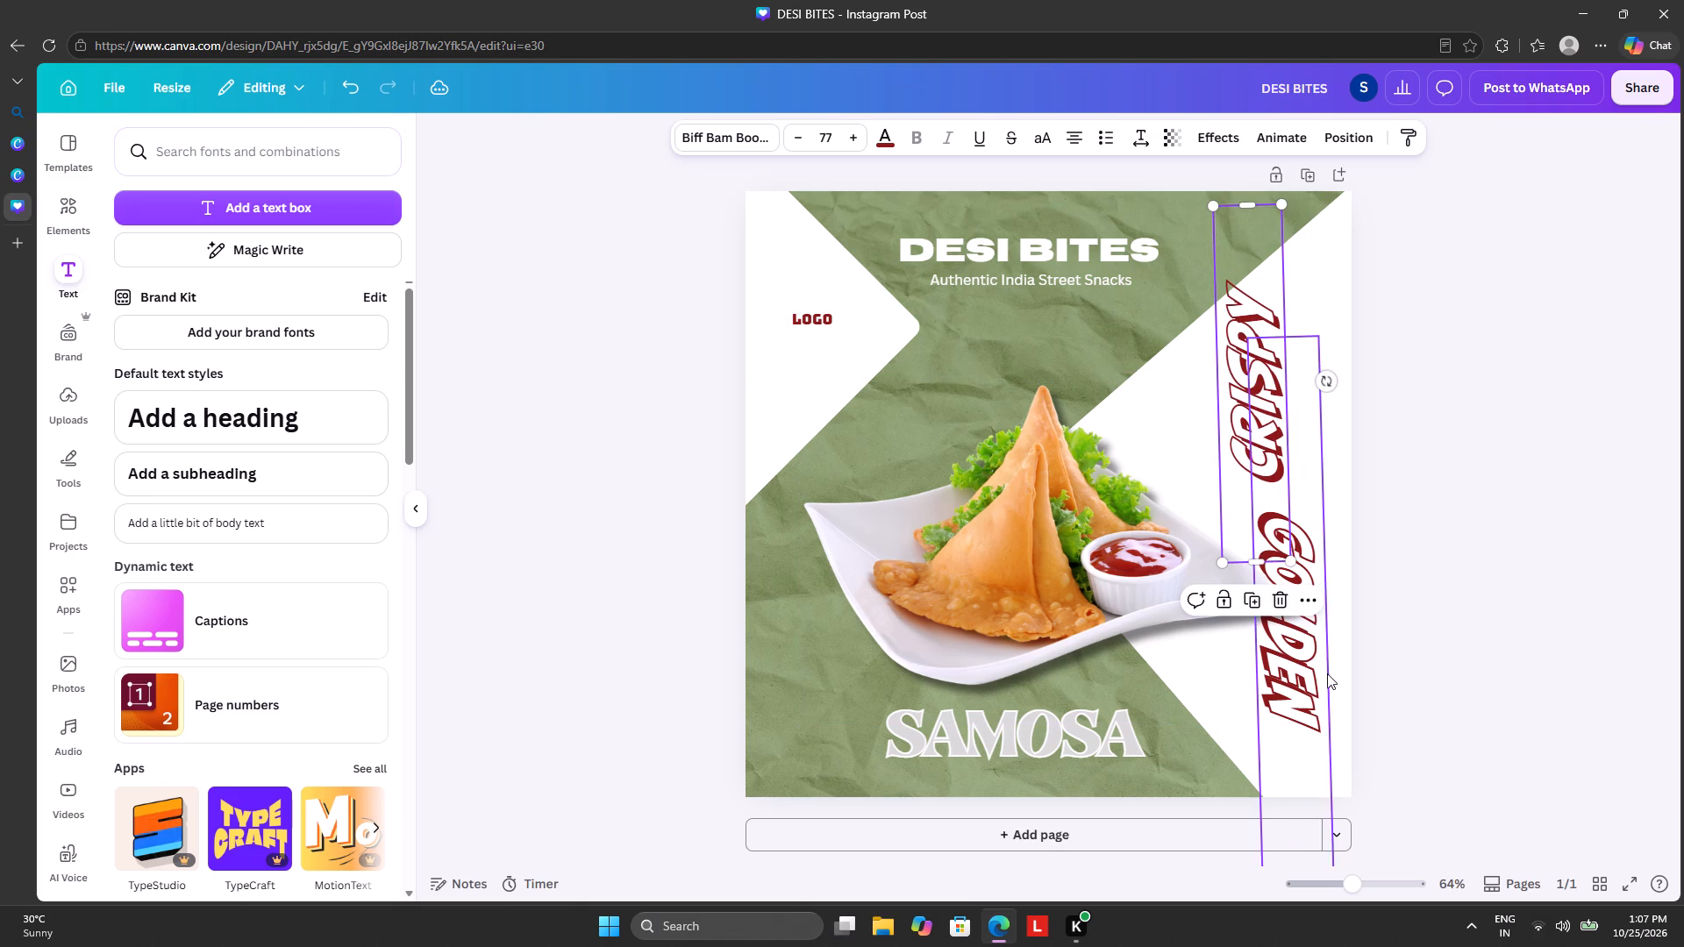
Shift the samosa plate photo left and slightly up so its frame meets the page's left edge.
{"action": "left_click_drag", "start_coordinate": [1309, 679], "coordinate": [1265, 638]}
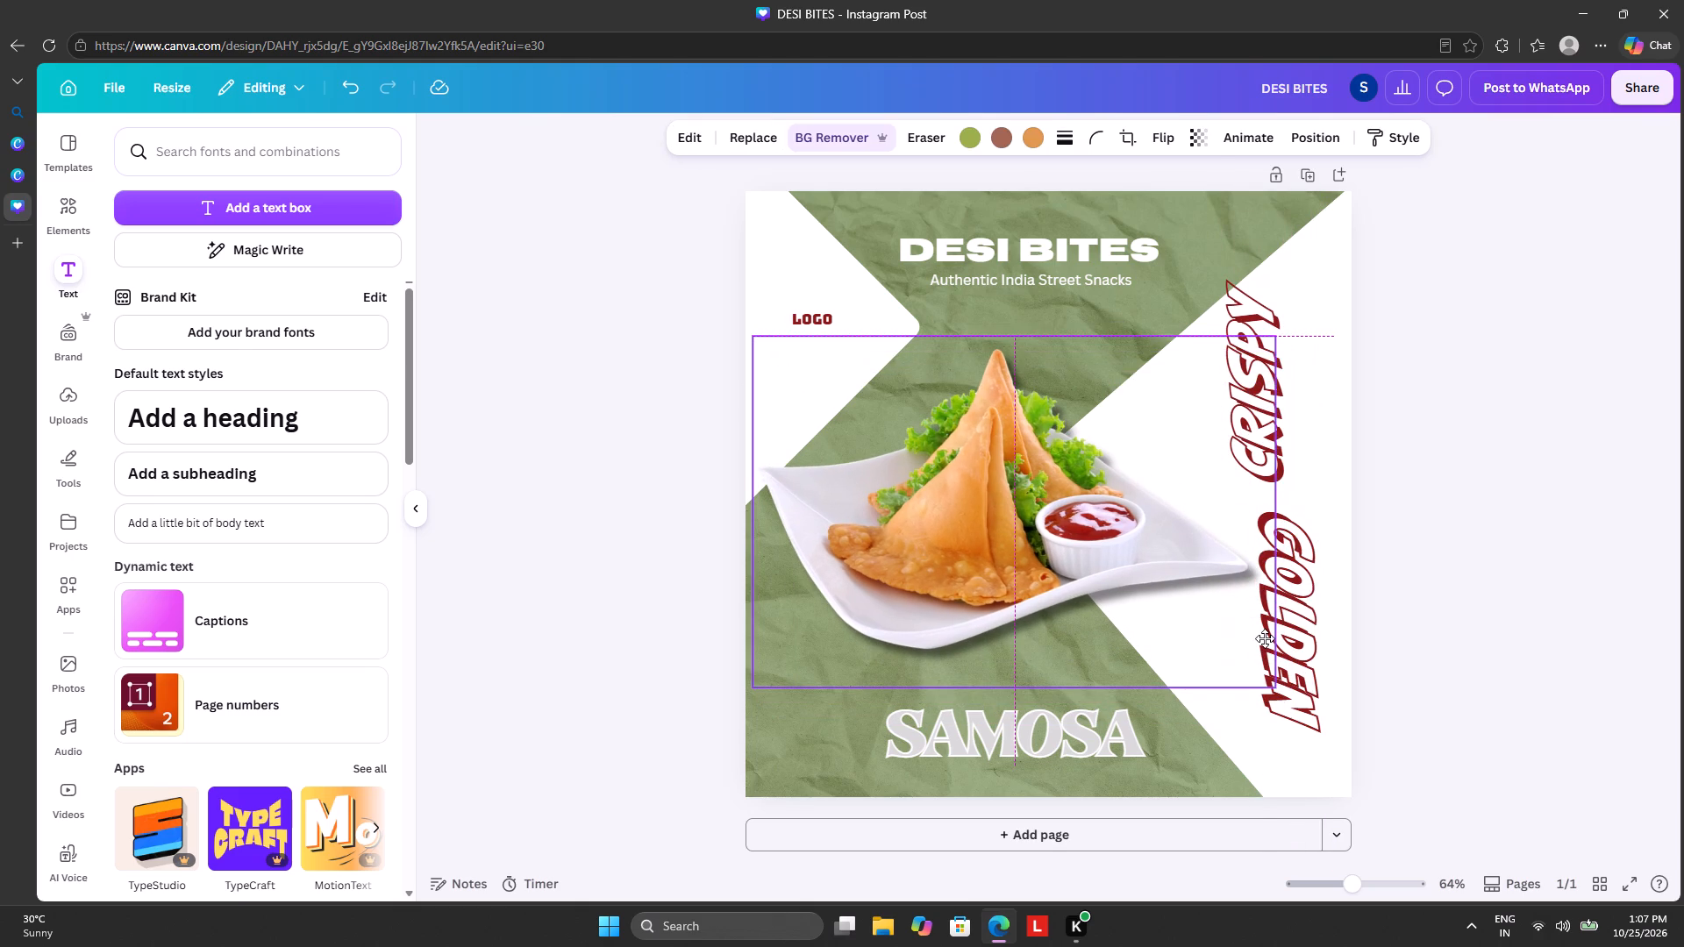
{"action": "left_click_drag", "start_coordinate": [1265, 638], "coordinate": [1259, 652]}
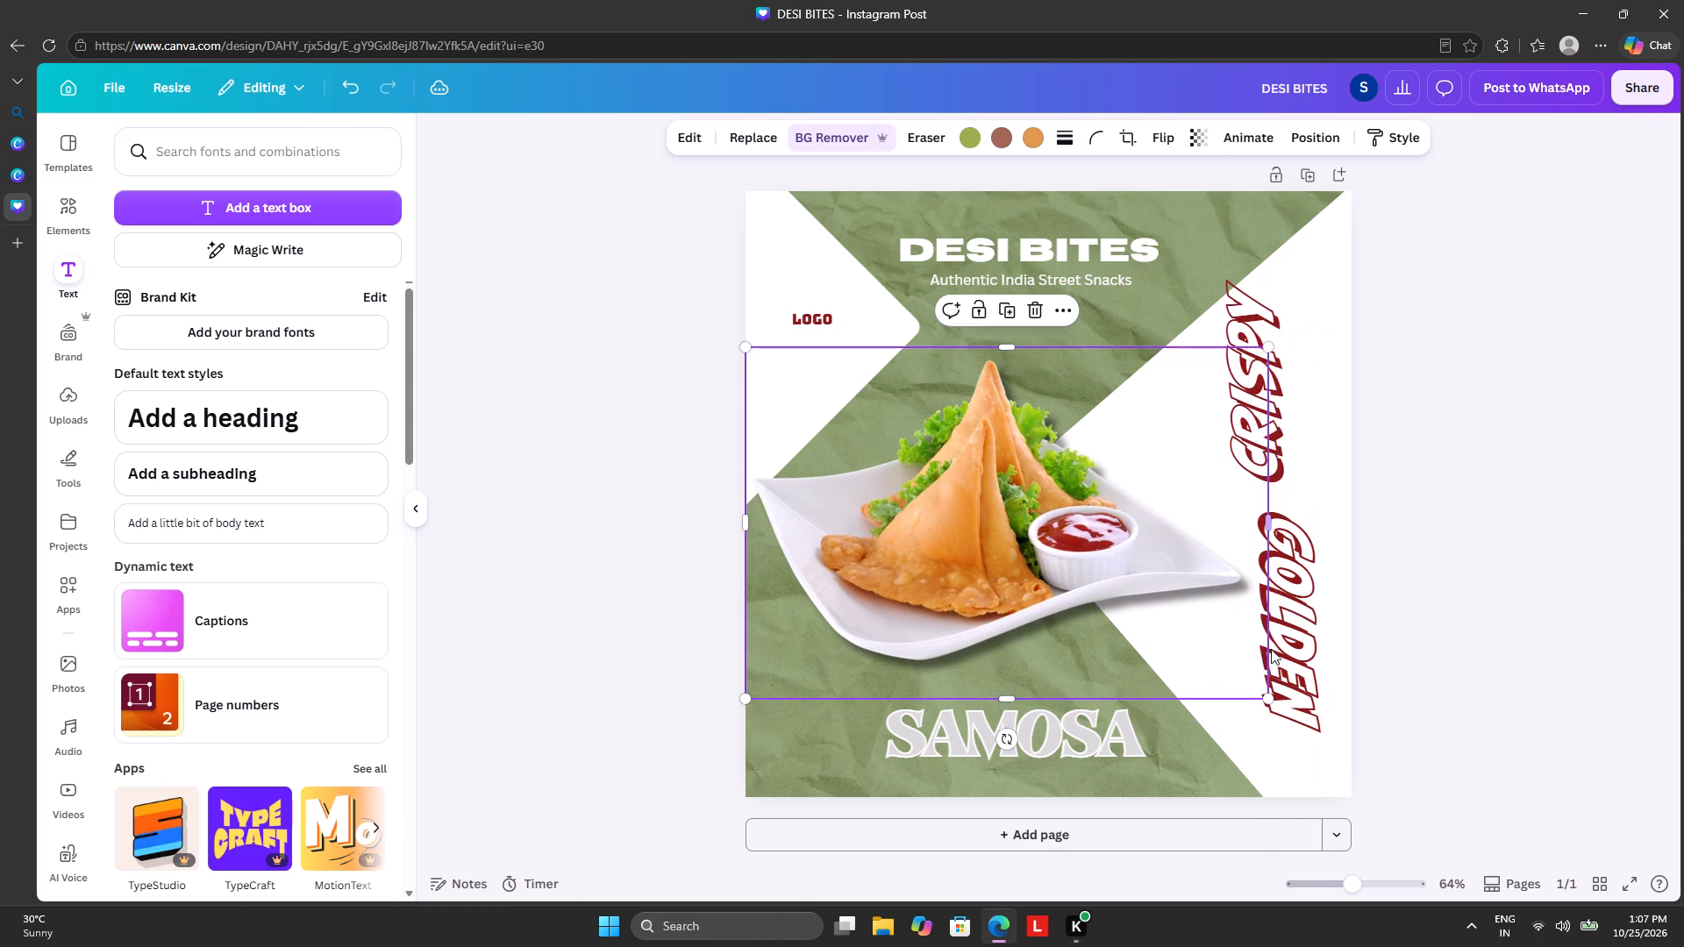
{"action": "left_click", "coordinate": [1272, 430]}
Rotate the GOLDEN text slightly clockwise so its lower end swings toward the plate.
{"action": "left_click", "coordinate": [1292, 624]}
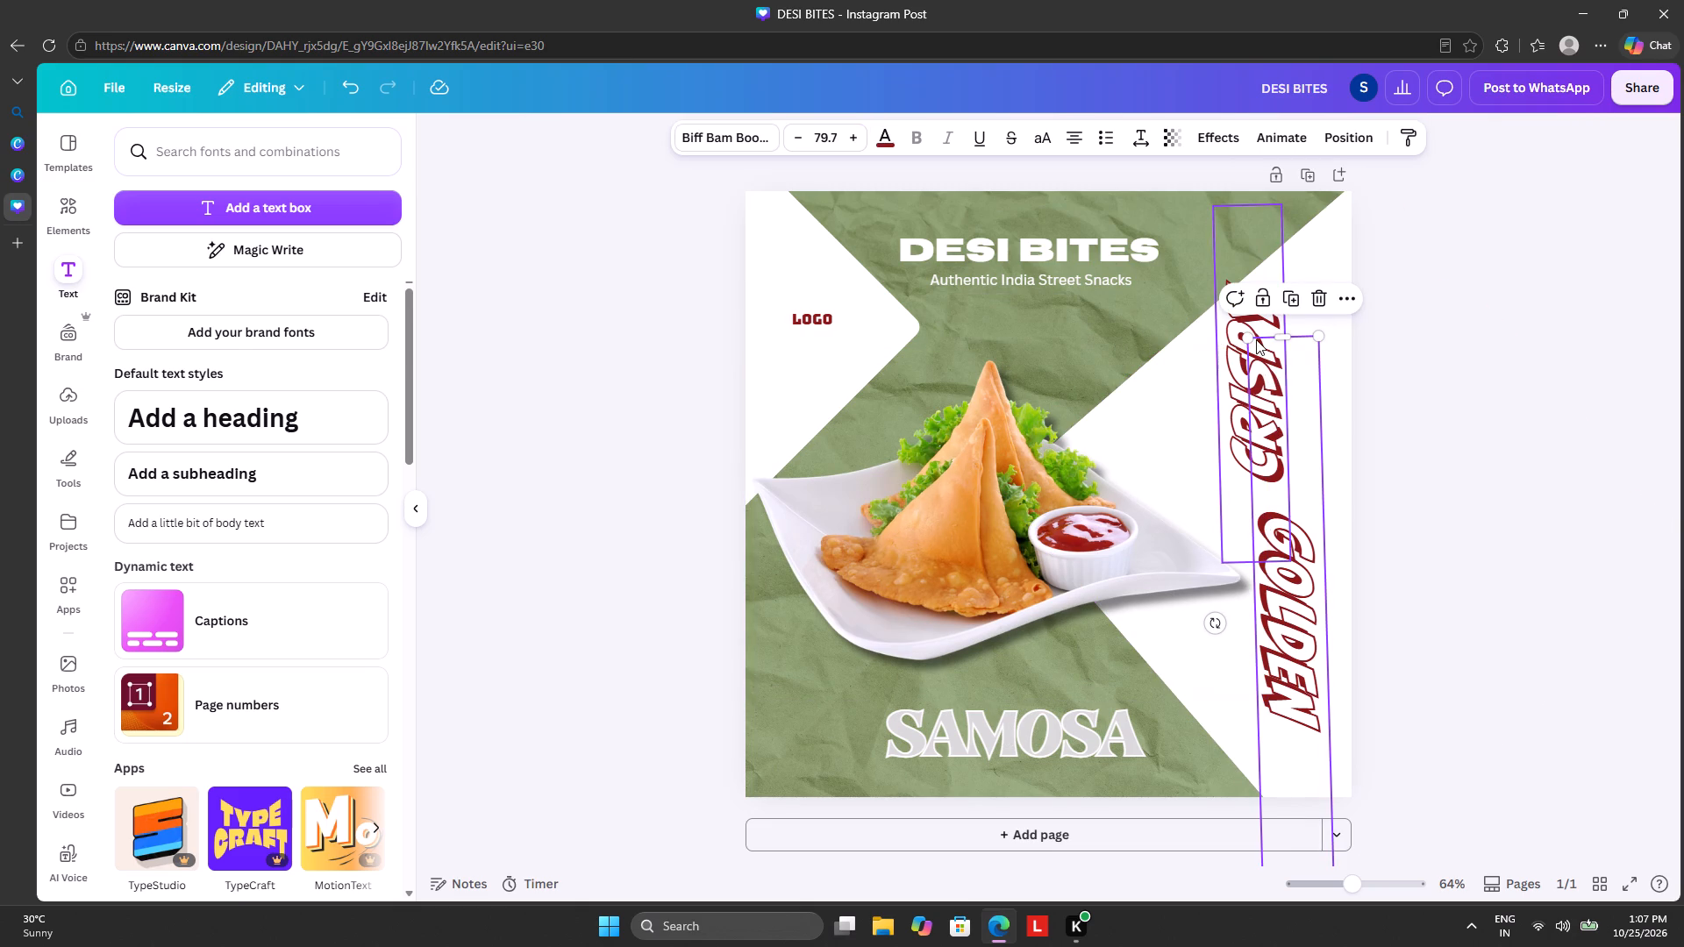
{"action": "left_click_drag", "start_coordinate": [1213, 627], "coordinate": [1208, 628]}
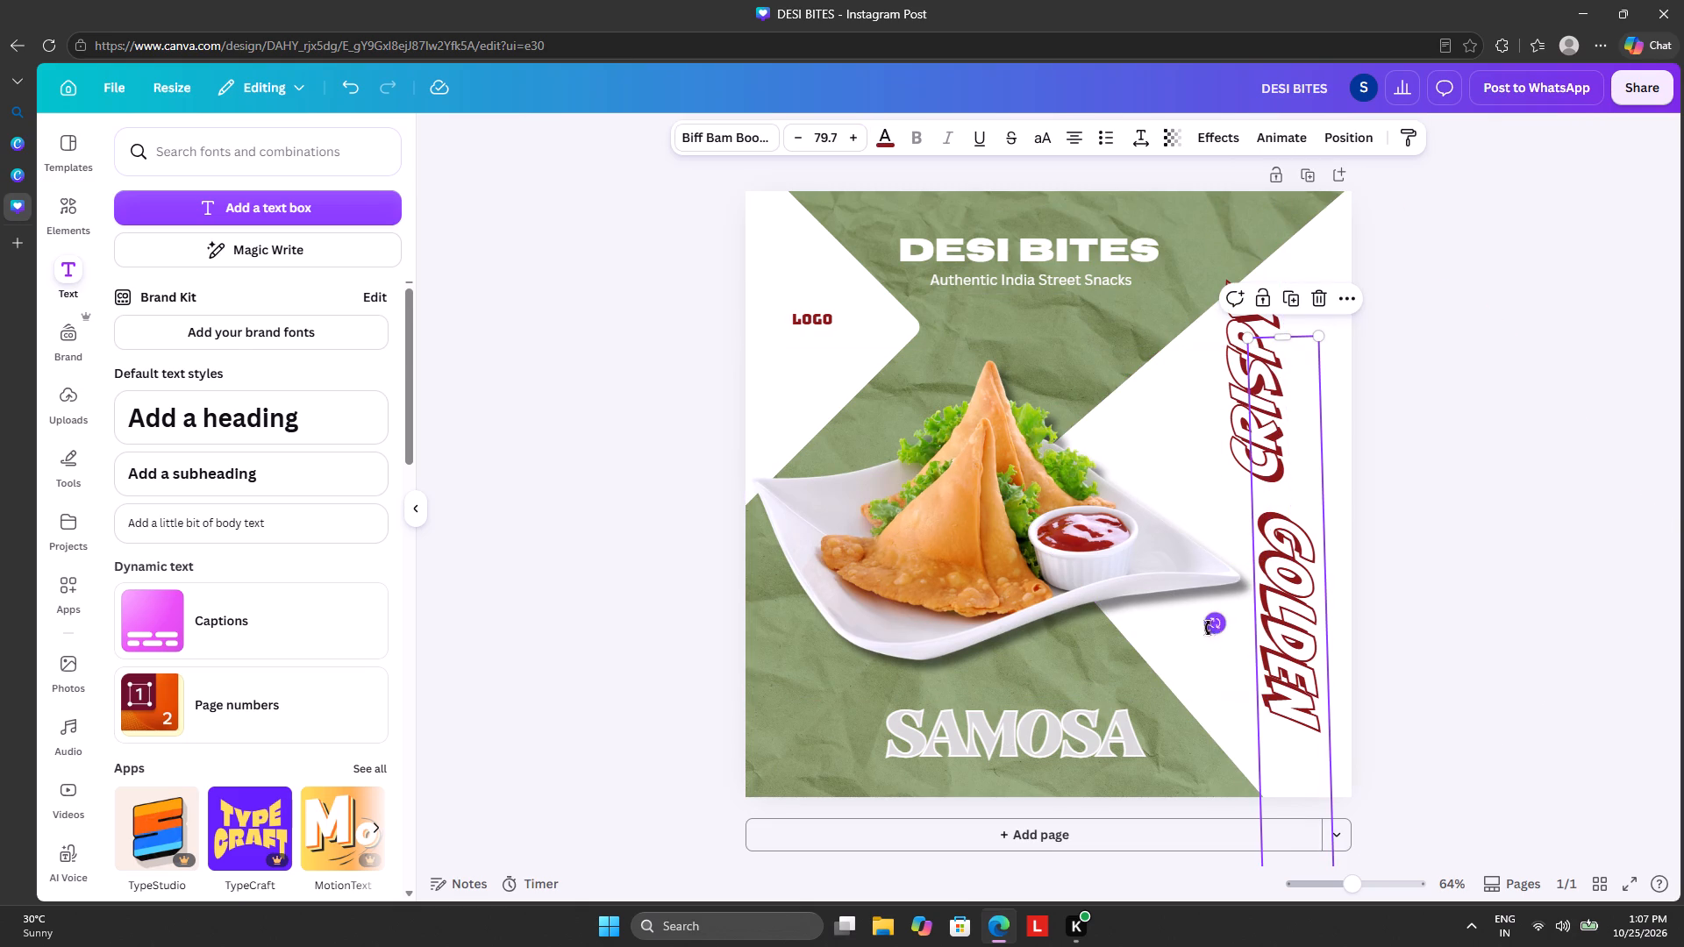
{"action": "left_click_drag", "start_coordinate": [1208, 628], "coordinate": [1152, 602]}
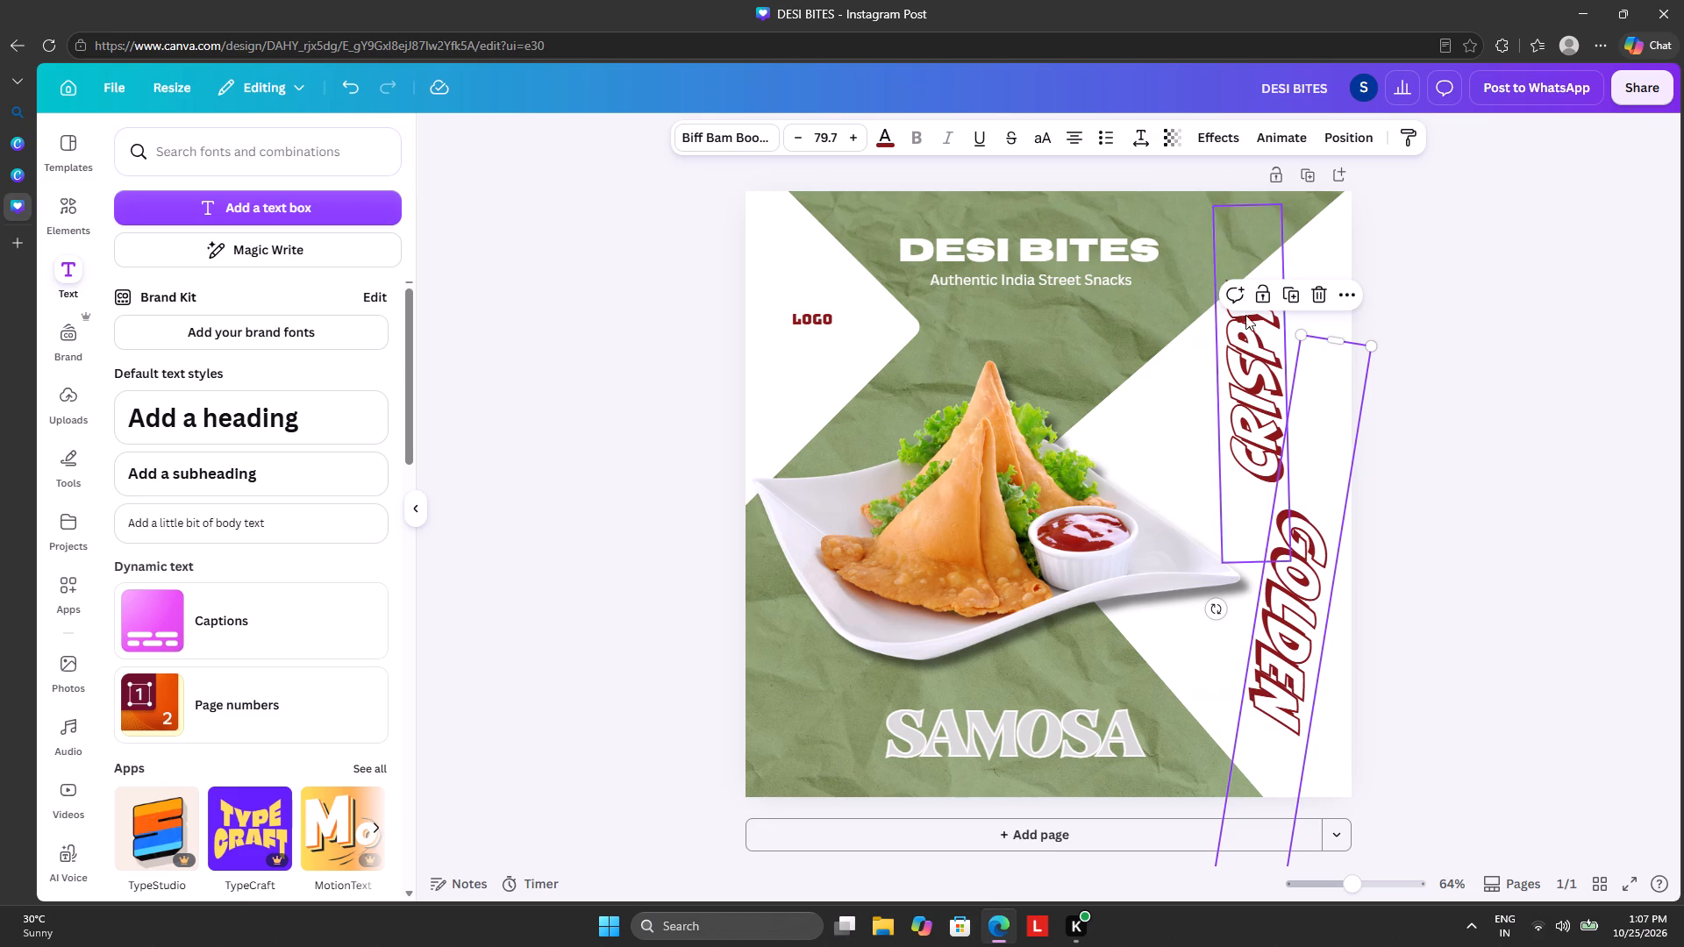
Rotate the CRISPY text to 90° so it reads downward like the GOLDEN text below it.
{"action": "left_click", "coordinate": [1248, 331]}
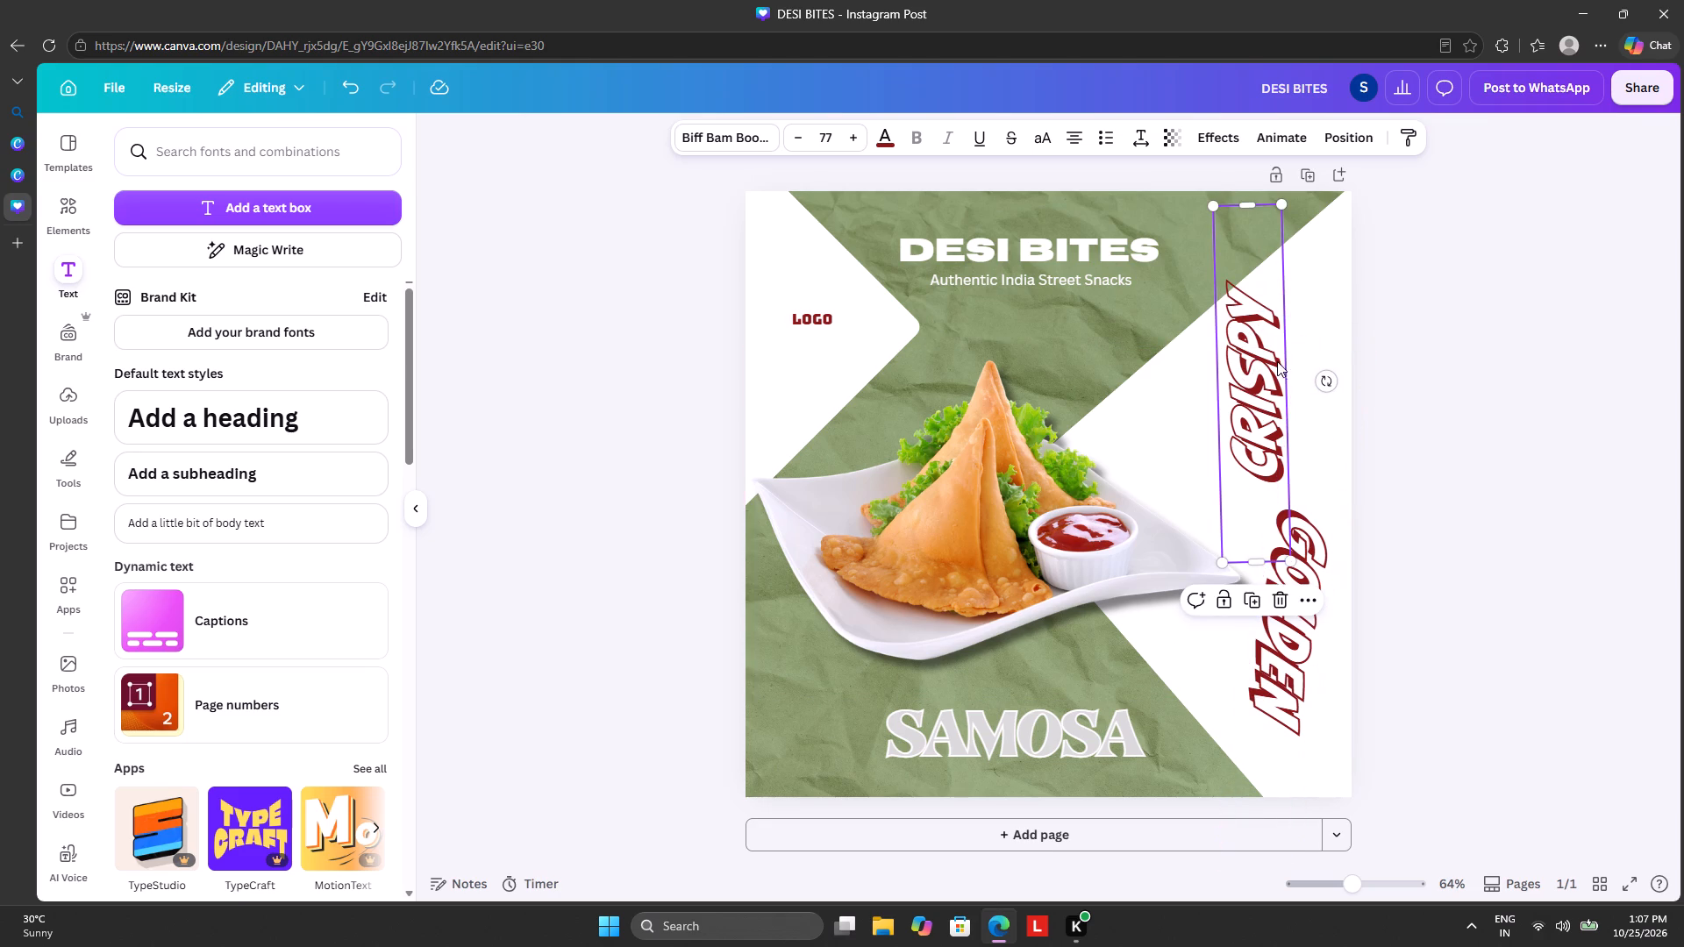
{"action": "left_click", "coordinate": [1252, 303]}
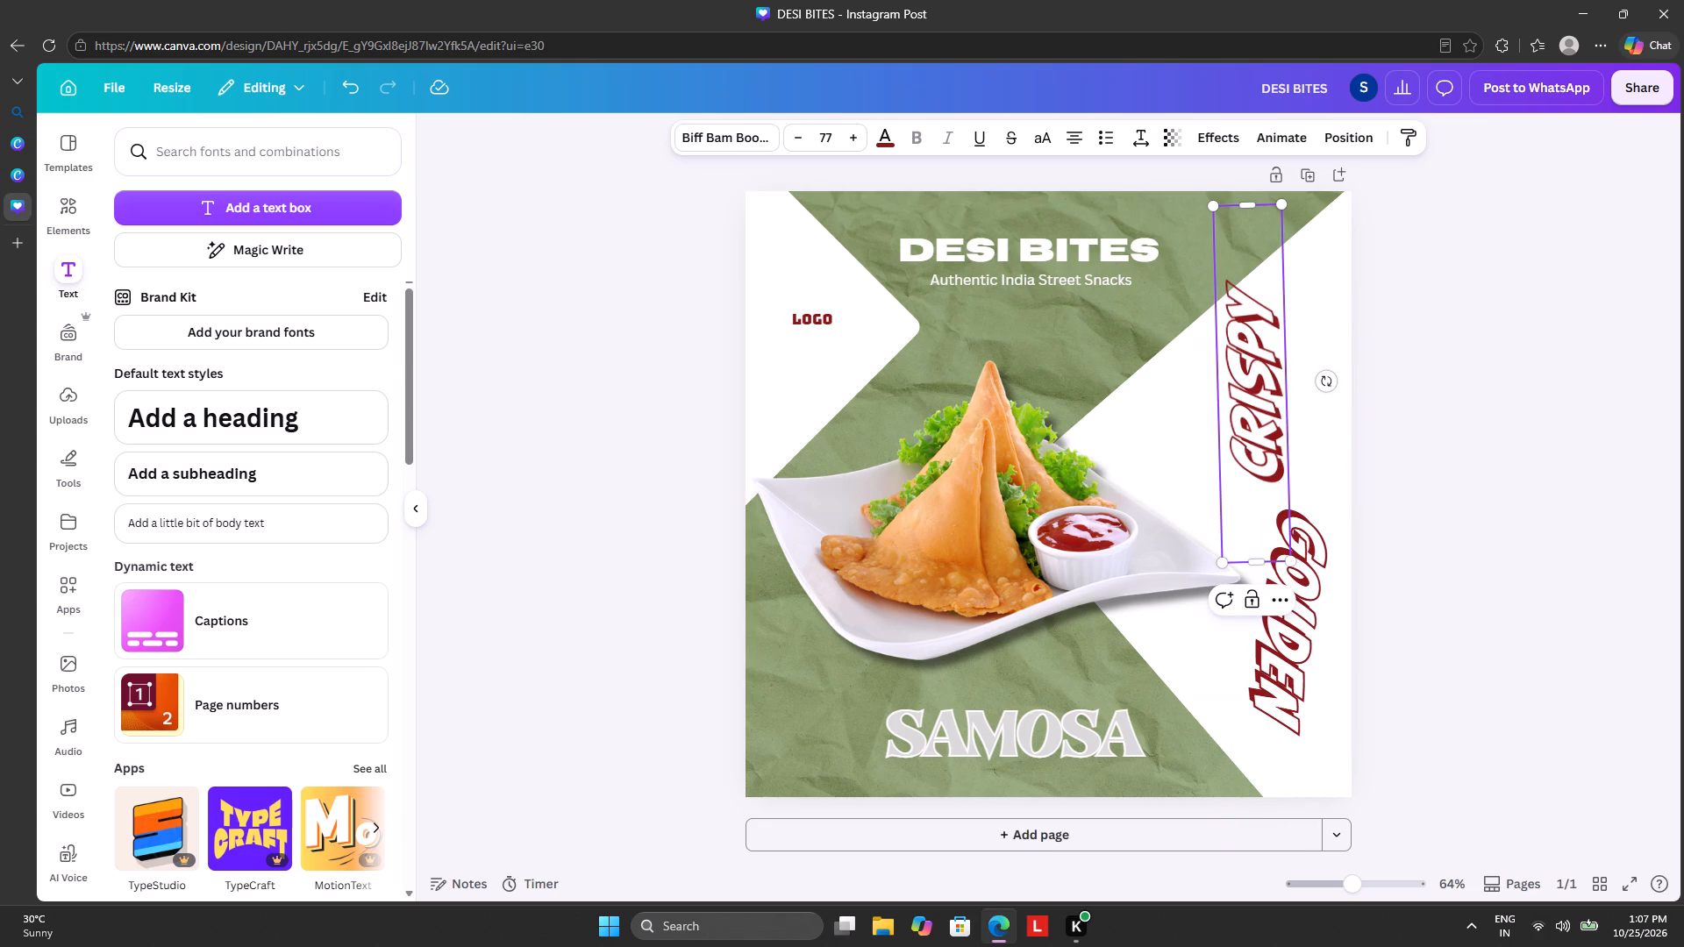
{"action": "left_click", "coordinate": [1256, 303]}
{"action": "left_click_drag", "start_coordinate": [1326, 376], "coordinate": [1338, 391]}
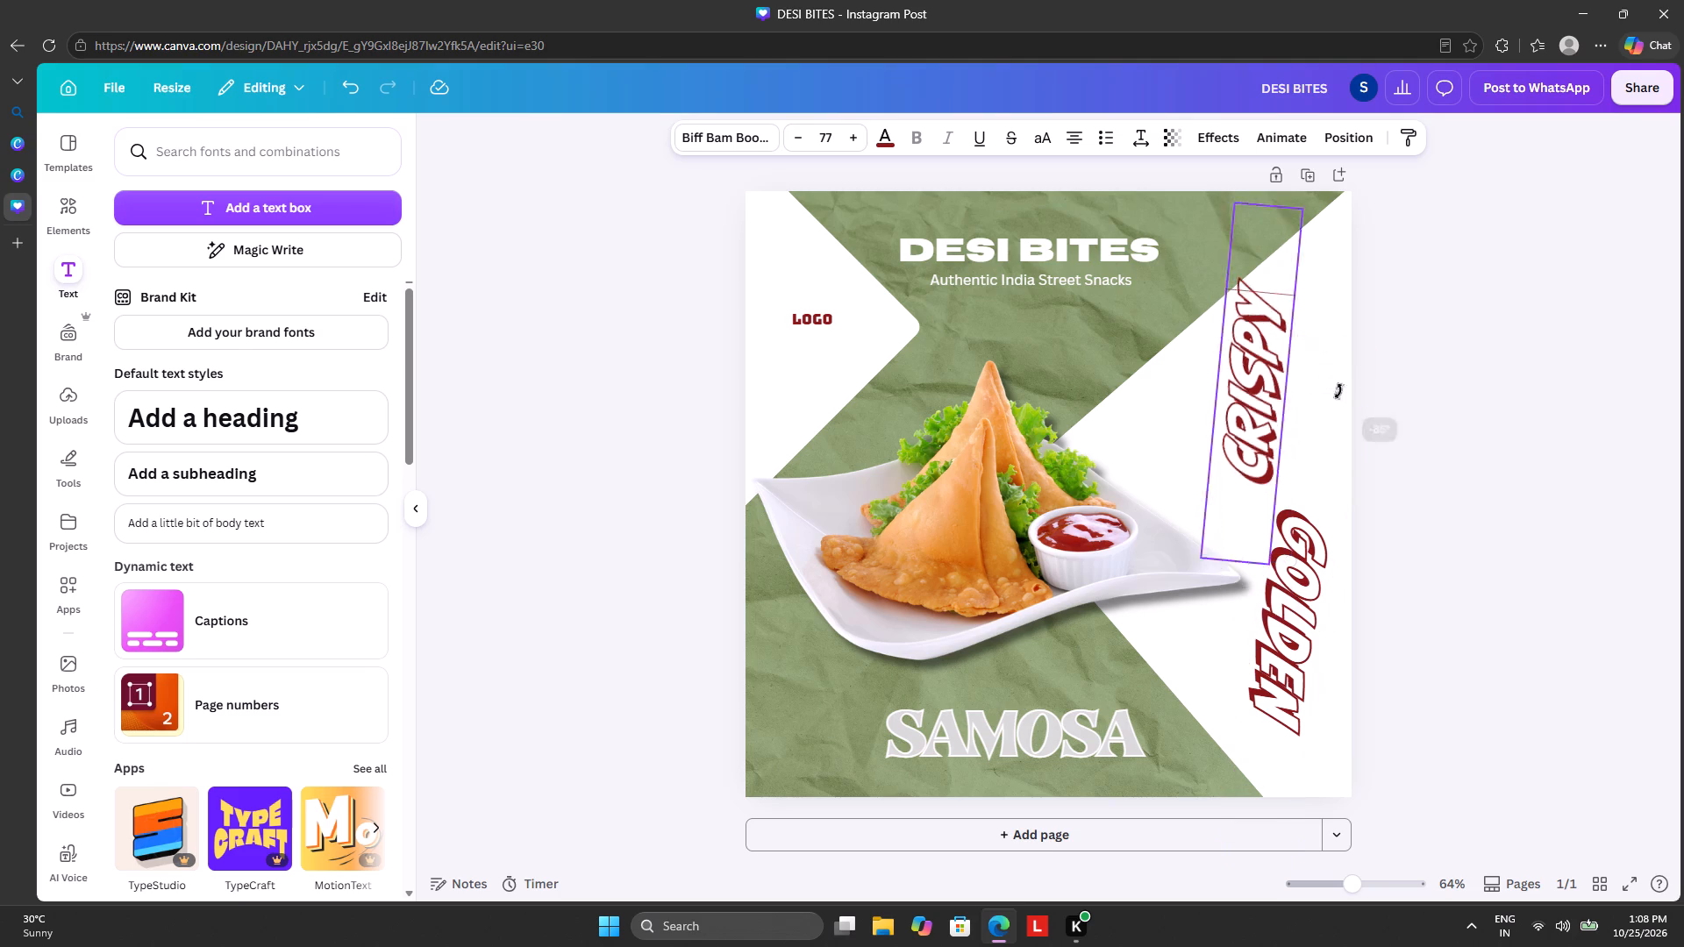
{"action": "left_click_drag", "start_coordinate": [1338, 391], "coordinate": [1017, 390]}
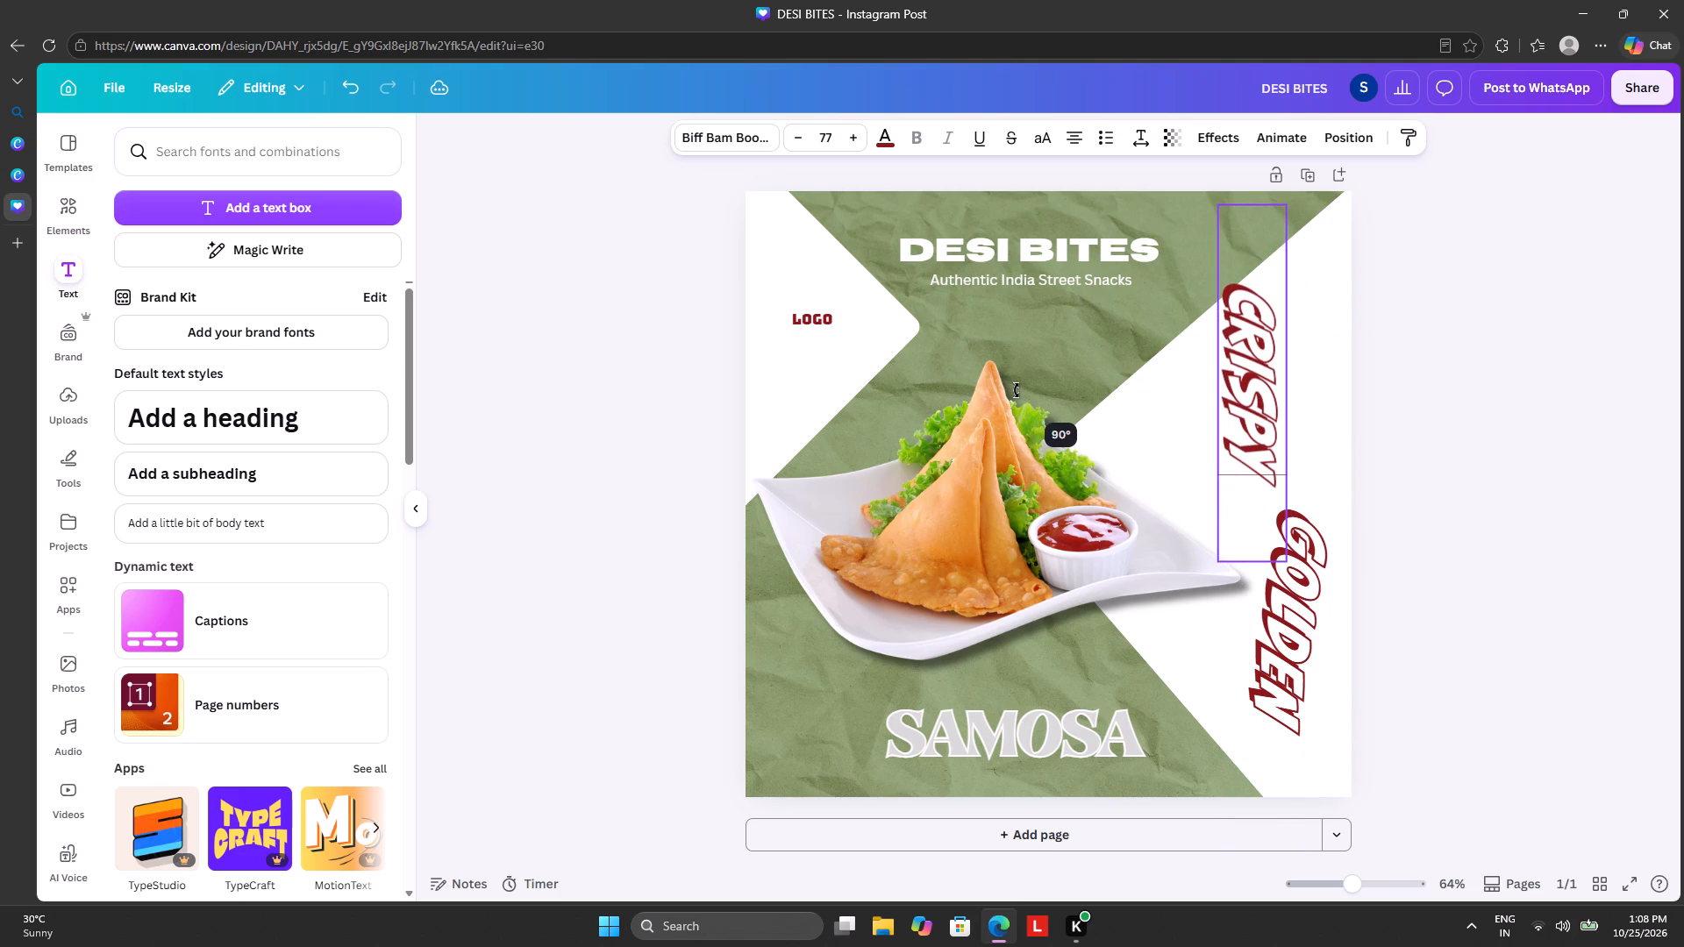
{"action": "left_click_drag", "start_coordinate": [1017, 390], "coordinate": [1036, 389]}
{"action": "left_click_drag", "start_coordinate": [1036, 389], "coordinate": [1035, 389]}
{"action": "left_click_drag", "start_coordinate": [1256, 323], "coordinate": [1260, 352]}
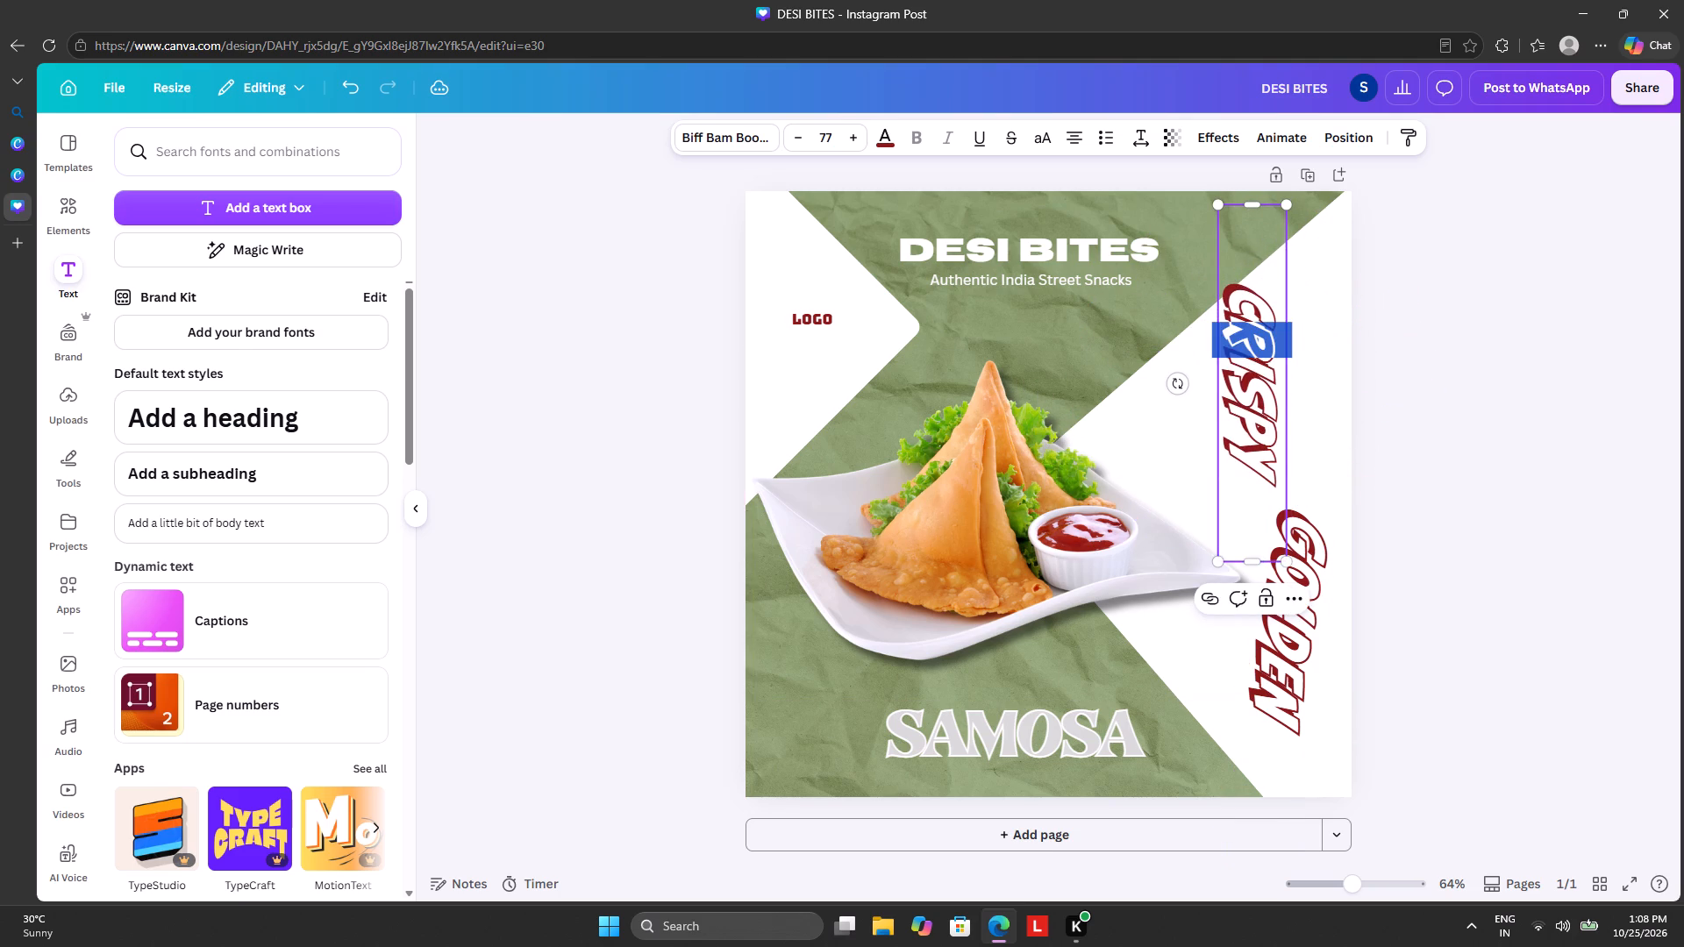
{"action": "left_click", "coordinate": [1237, 383]}
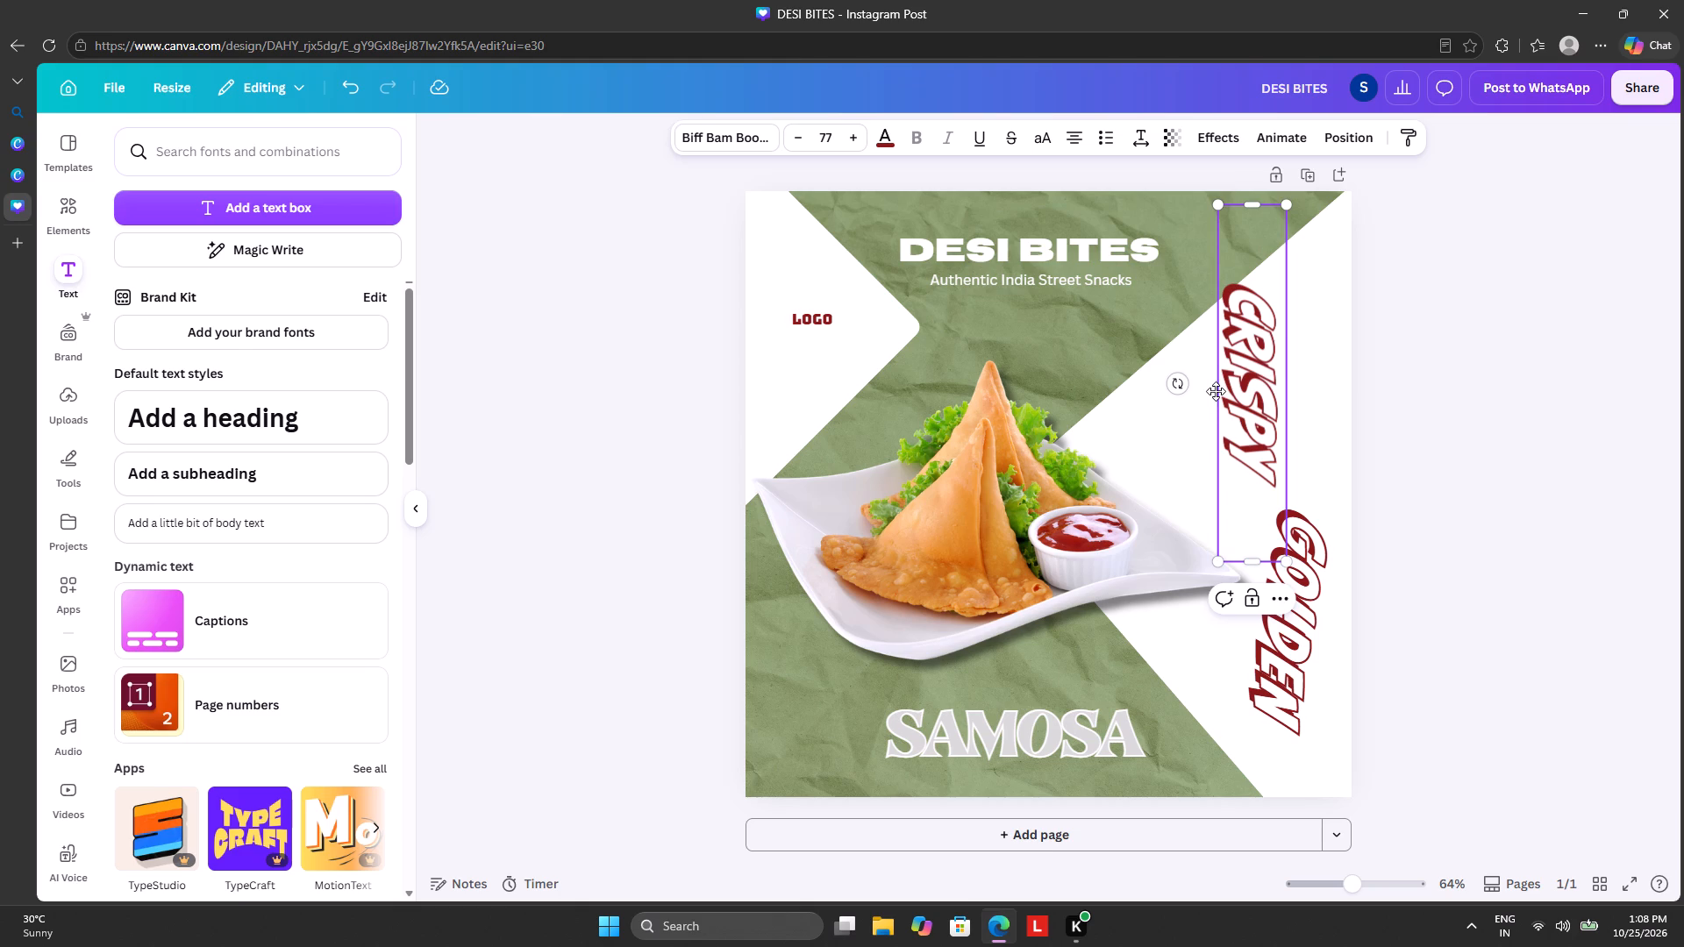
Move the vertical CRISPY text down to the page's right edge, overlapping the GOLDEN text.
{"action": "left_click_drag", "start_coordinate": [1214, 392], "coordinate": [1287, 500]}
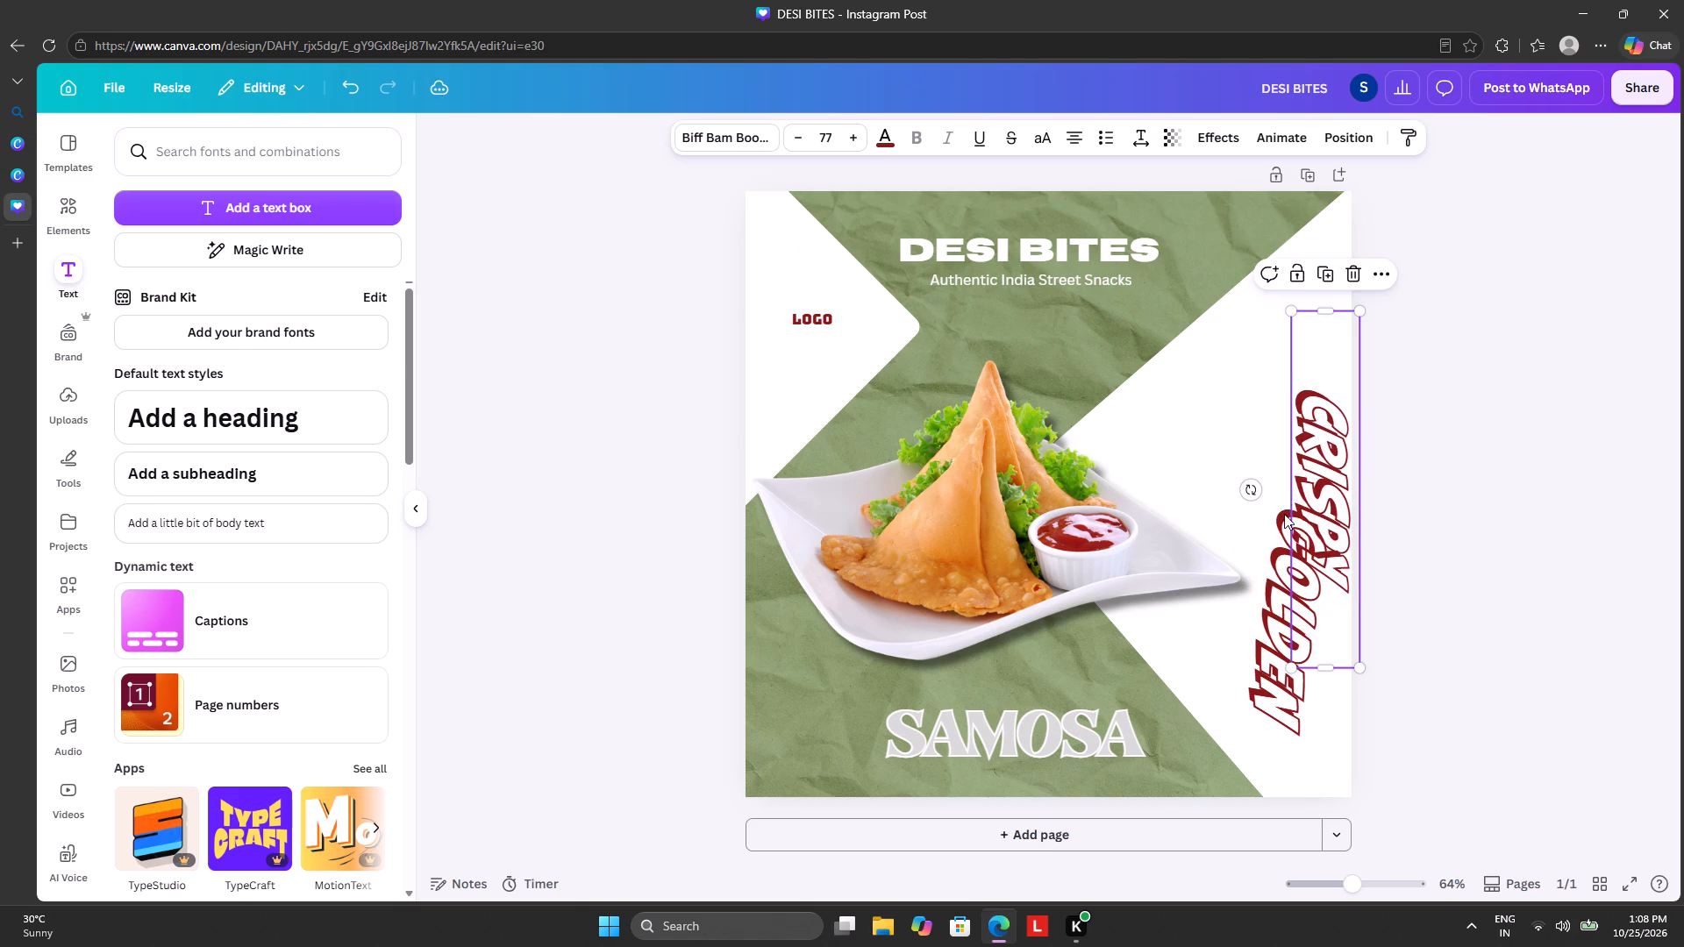
Rotate the GOLDEN text to about 89° so it stands almost vertical.
{"action": "left_click", "coordinate": [1276, 618]}
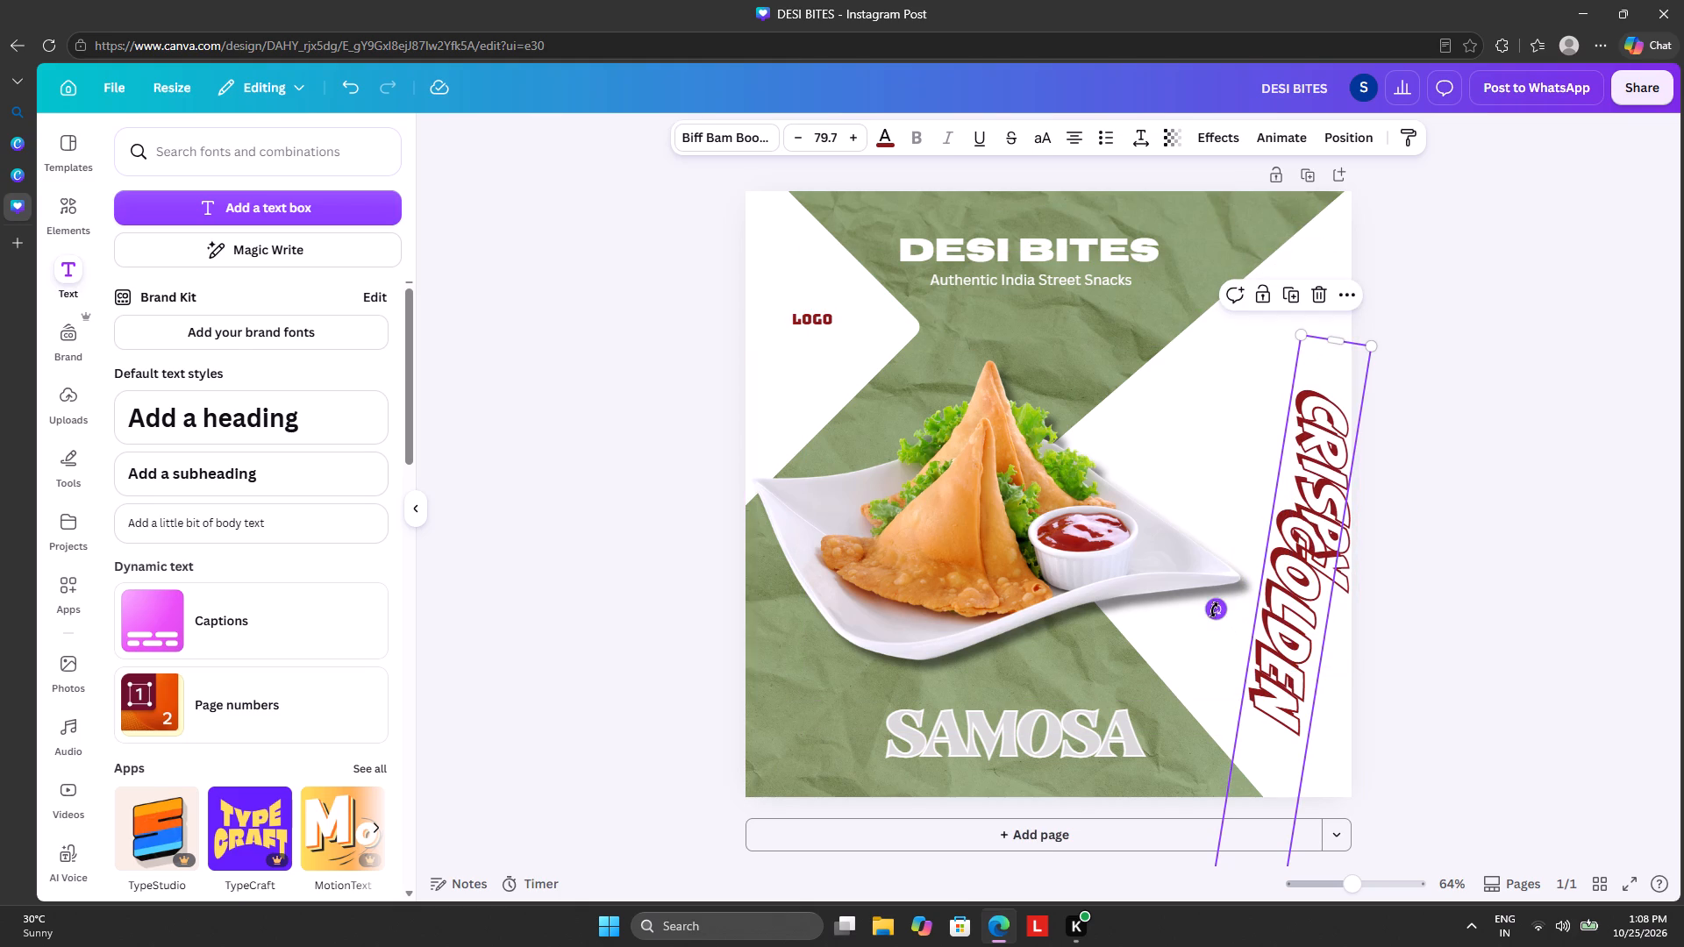
{"action": "left_click_drag", "start_coordinate": [1214, 609], "coordinate": [1204, 618]}
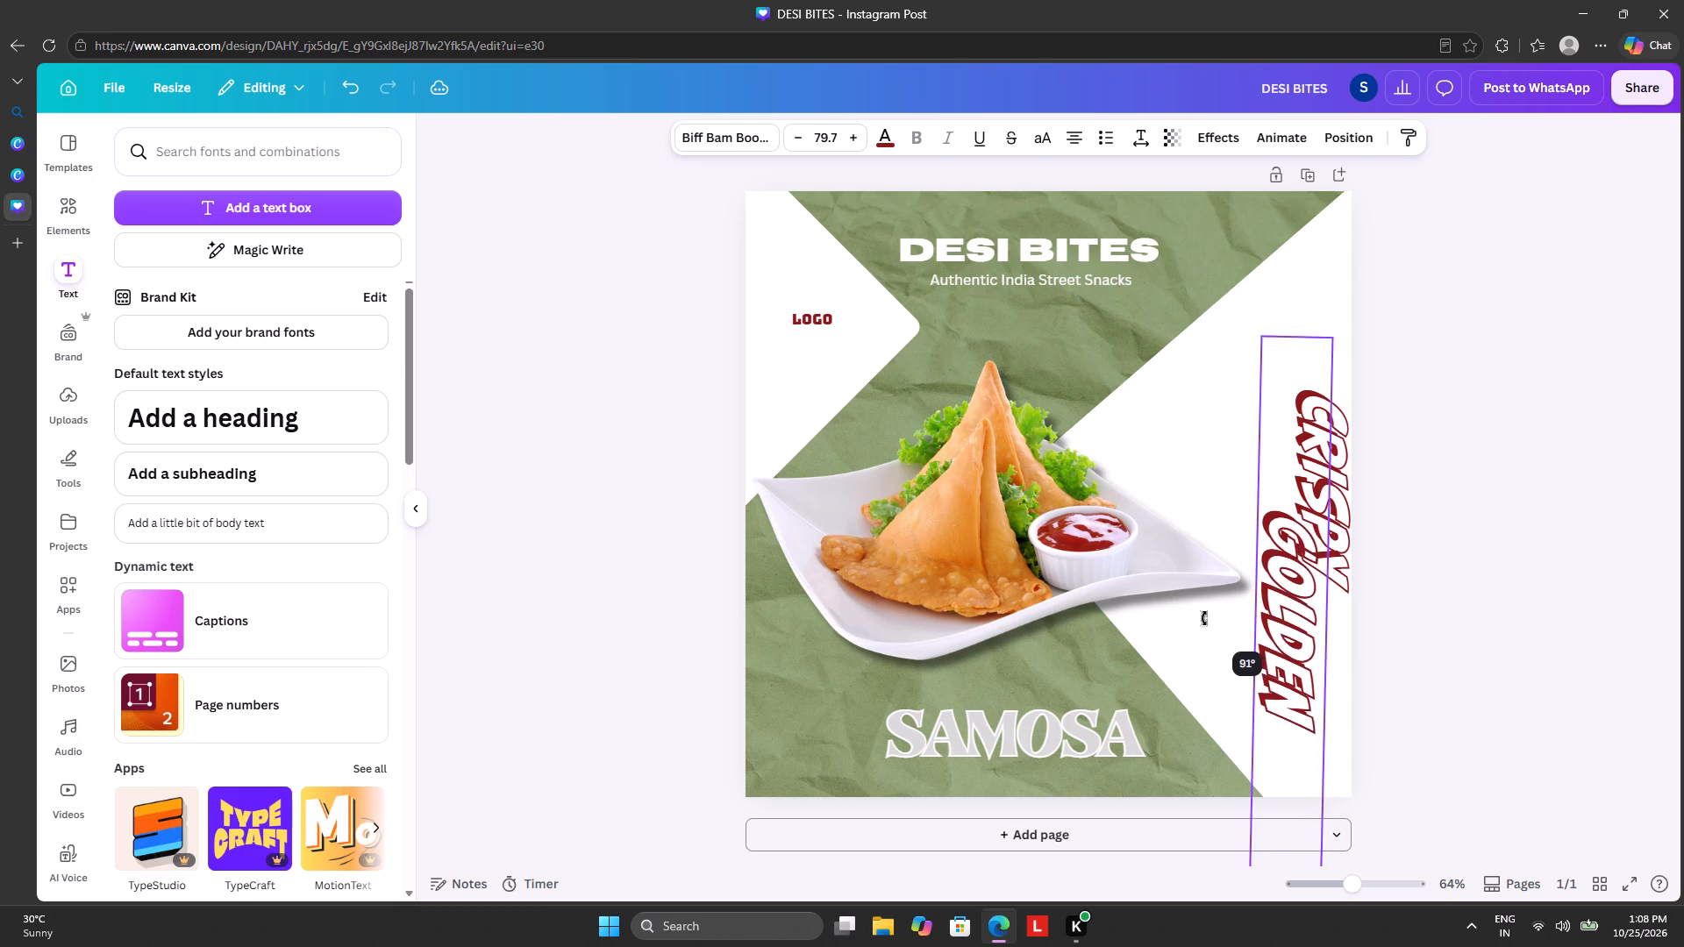
{"action": "left_click_drag", "start_coordinate": [1204, 618], "coordinate": [1224, 625]}
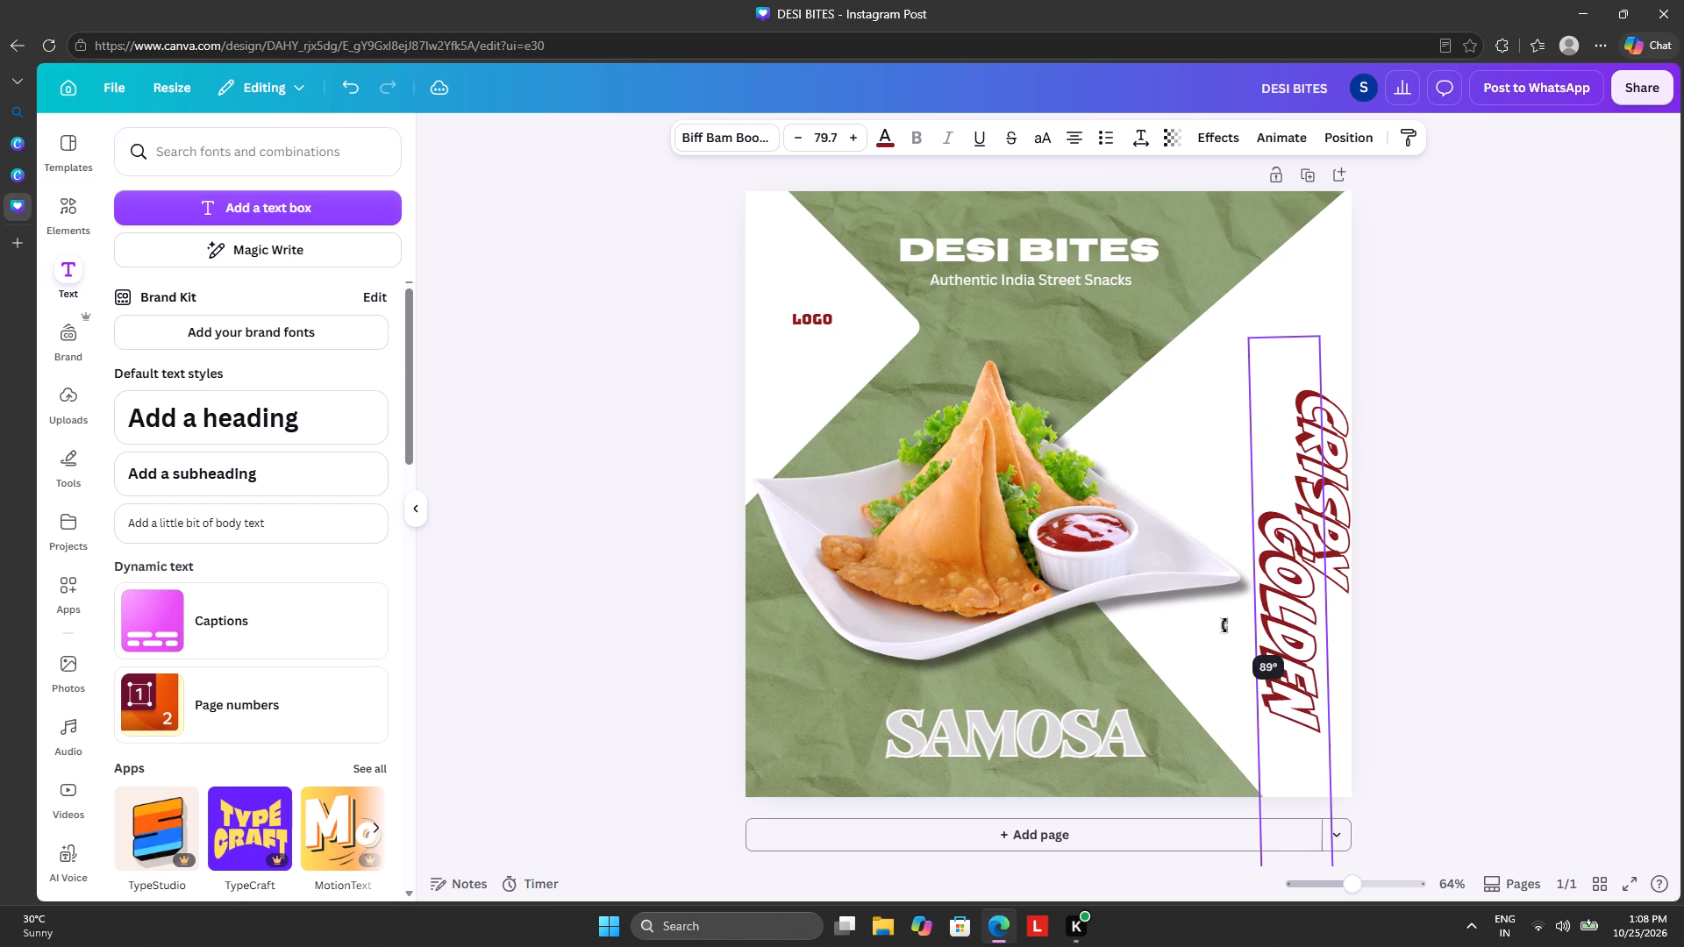
{"action": "left_click_drag", "start_coordinate": [1224, 625], "coordinate": [1234, 623]}
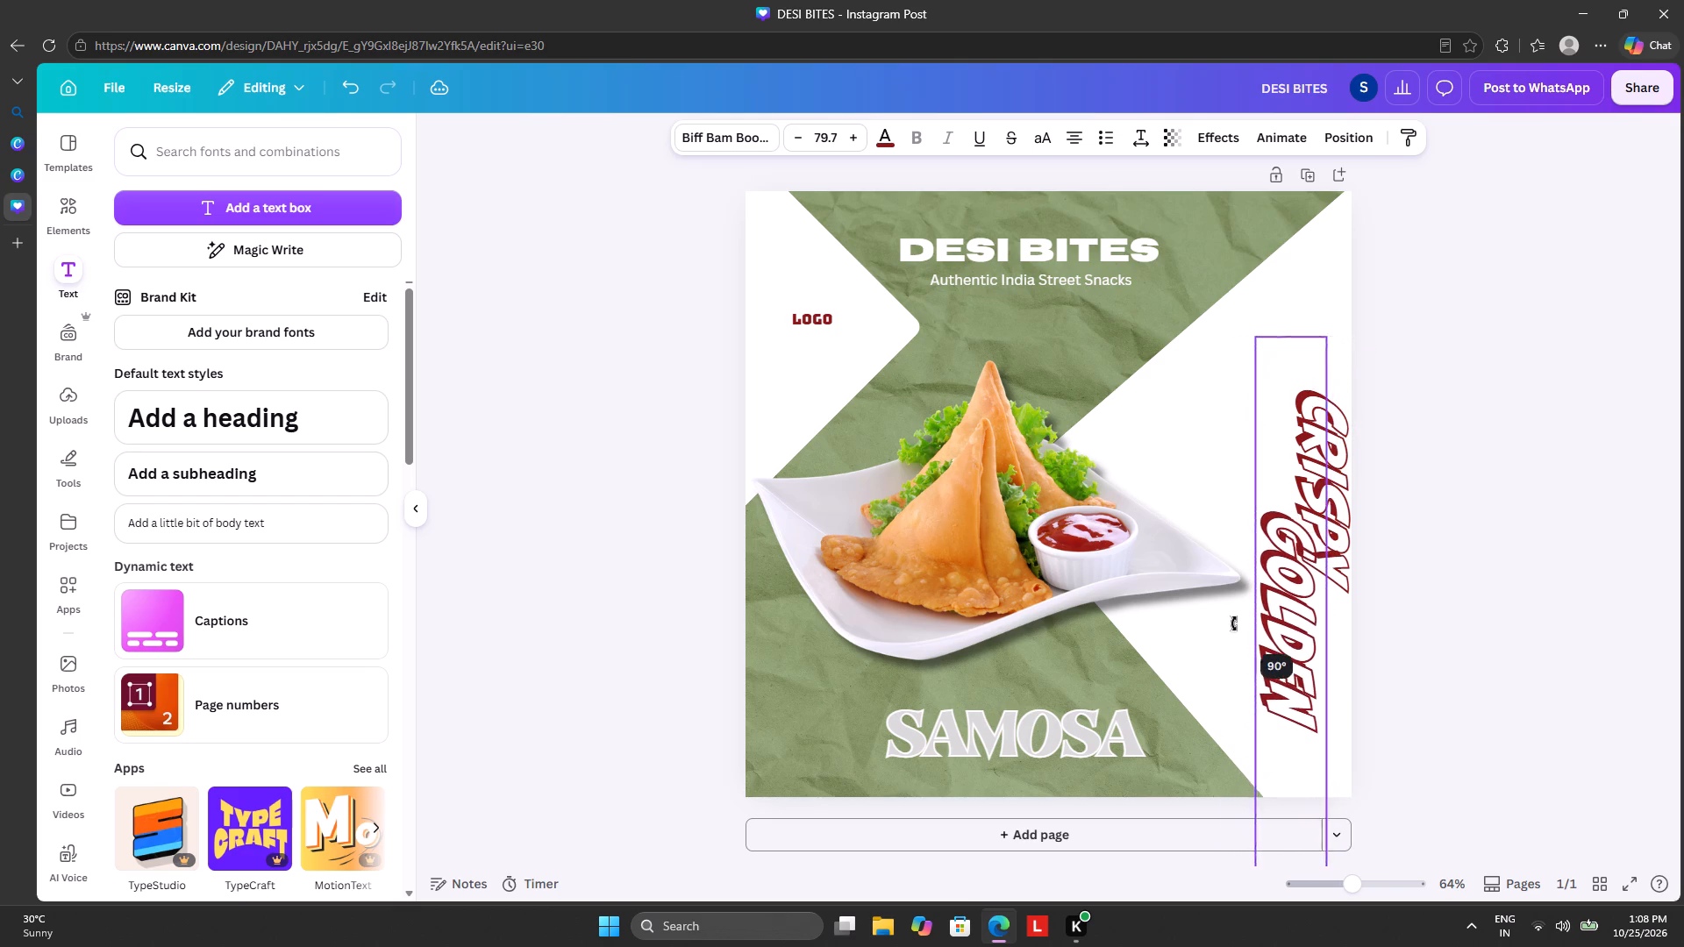
{"action": "left_click_drag", "start_coordinate": [1234, 623], "coordinate": [1232, 623]}
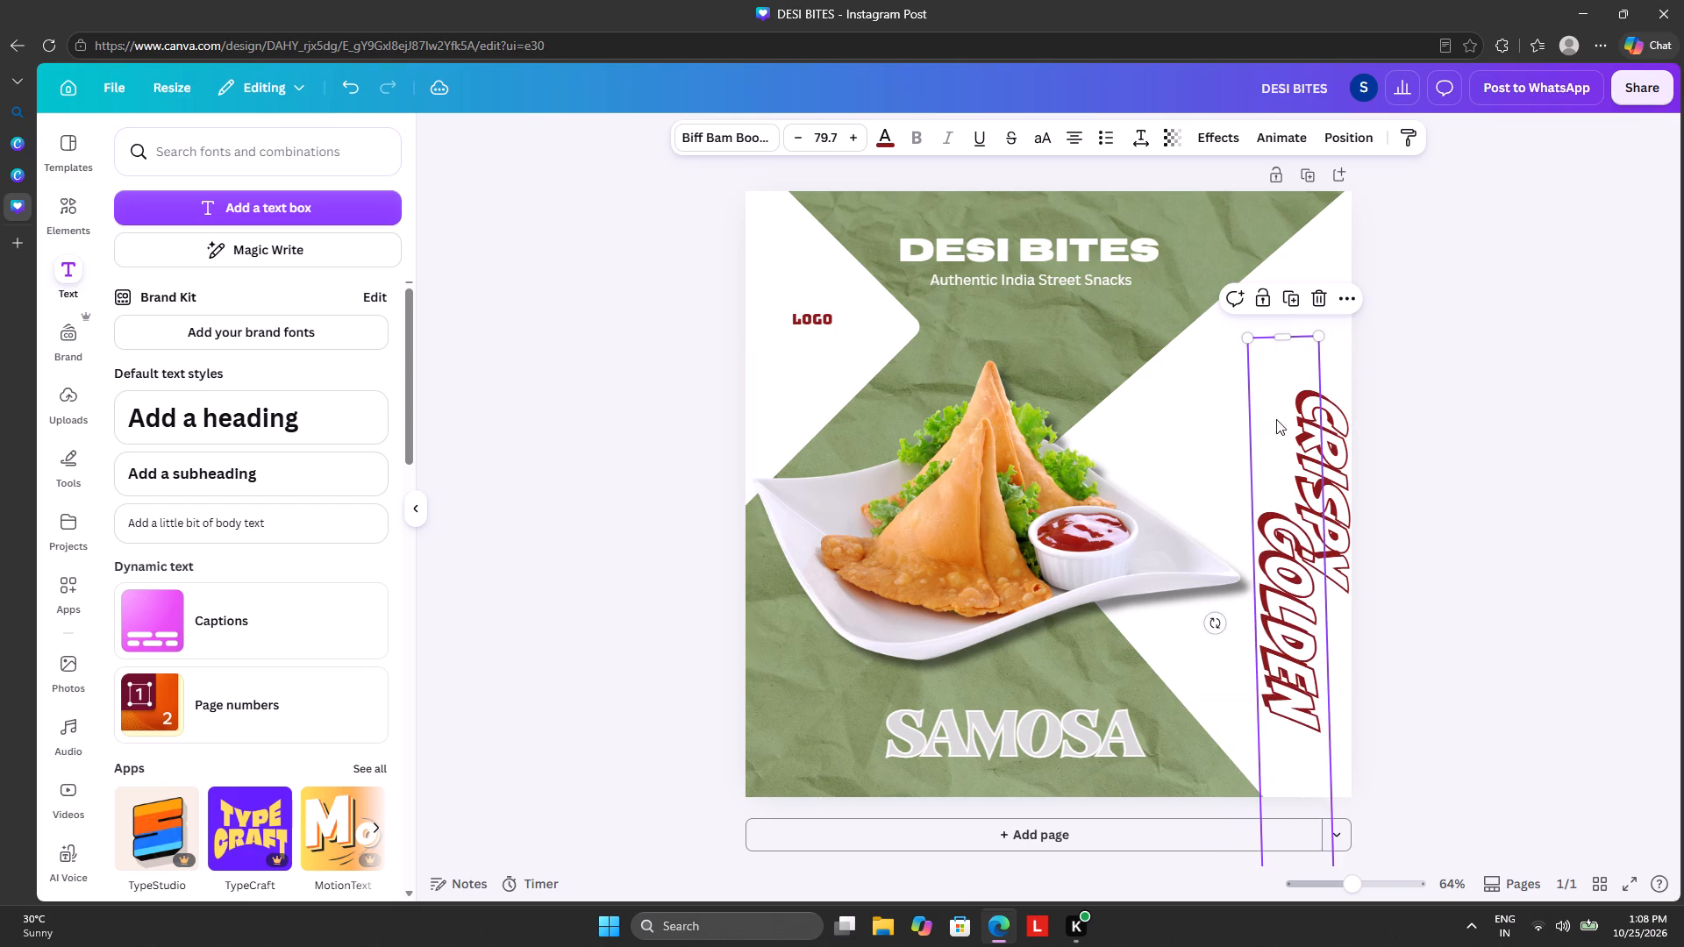
Shrink the GOLDEN text to size 51.3 and place it between the plate and the CRISPY text.
{"action": "left_click_drag", "start_coordinate": [1317, 331], "coordinate": [1280, 532]}
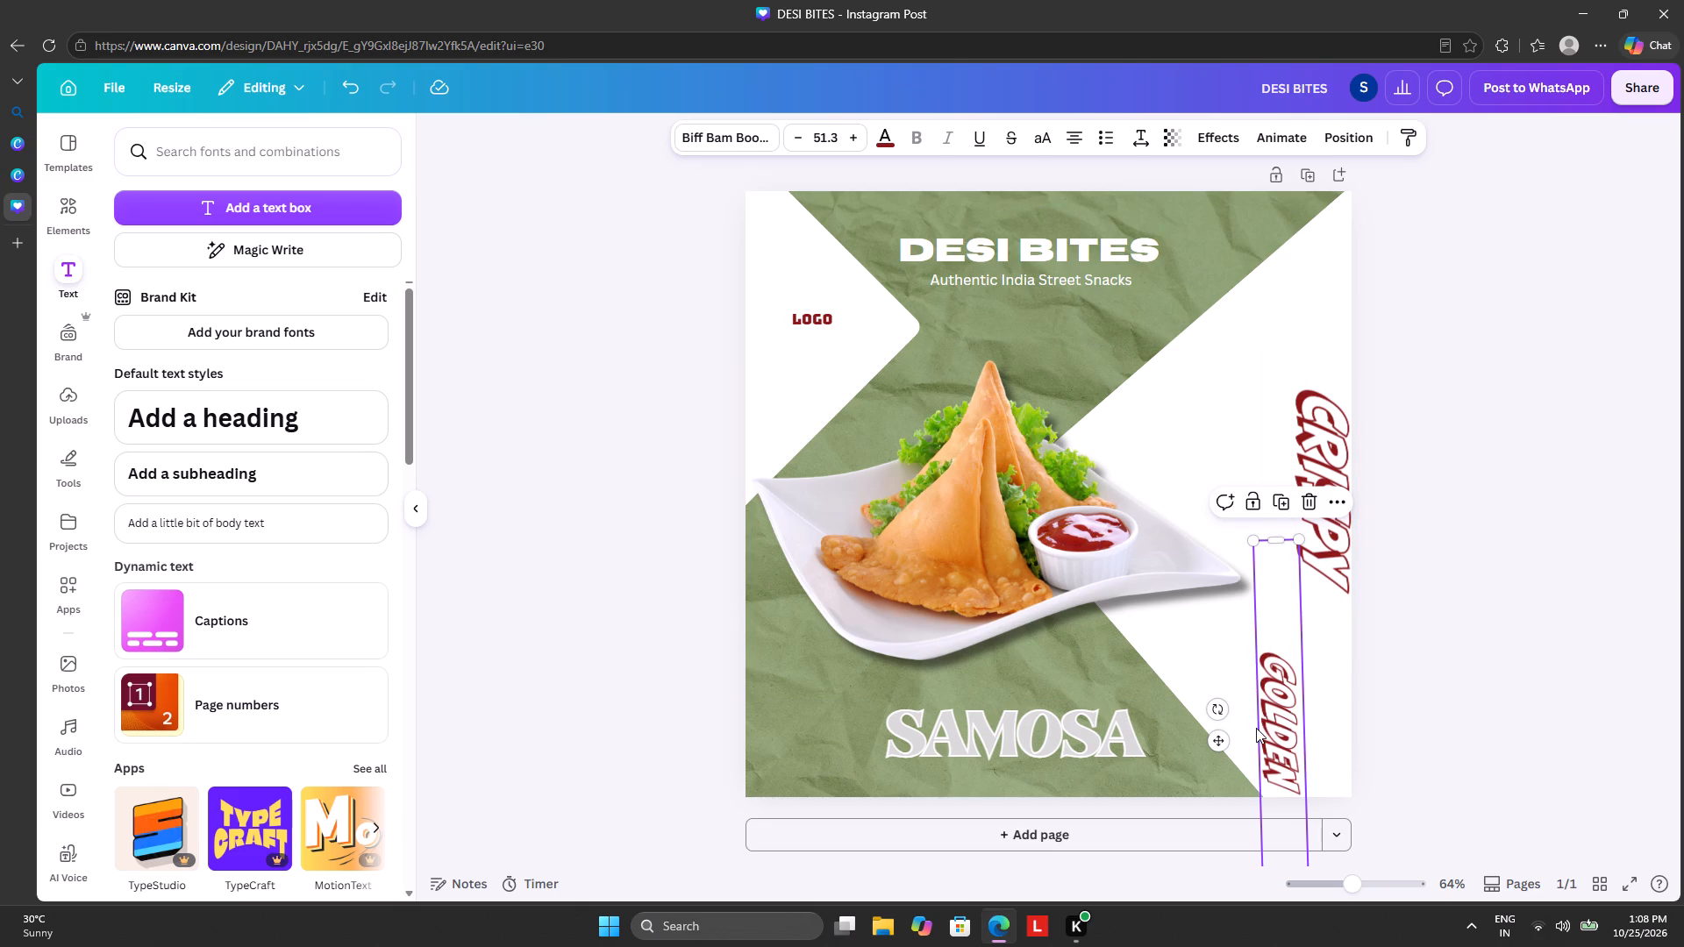
{"action": "left_click_drag", "start_coordinate": [1208, 741], "coordinate": [1199, 542]}
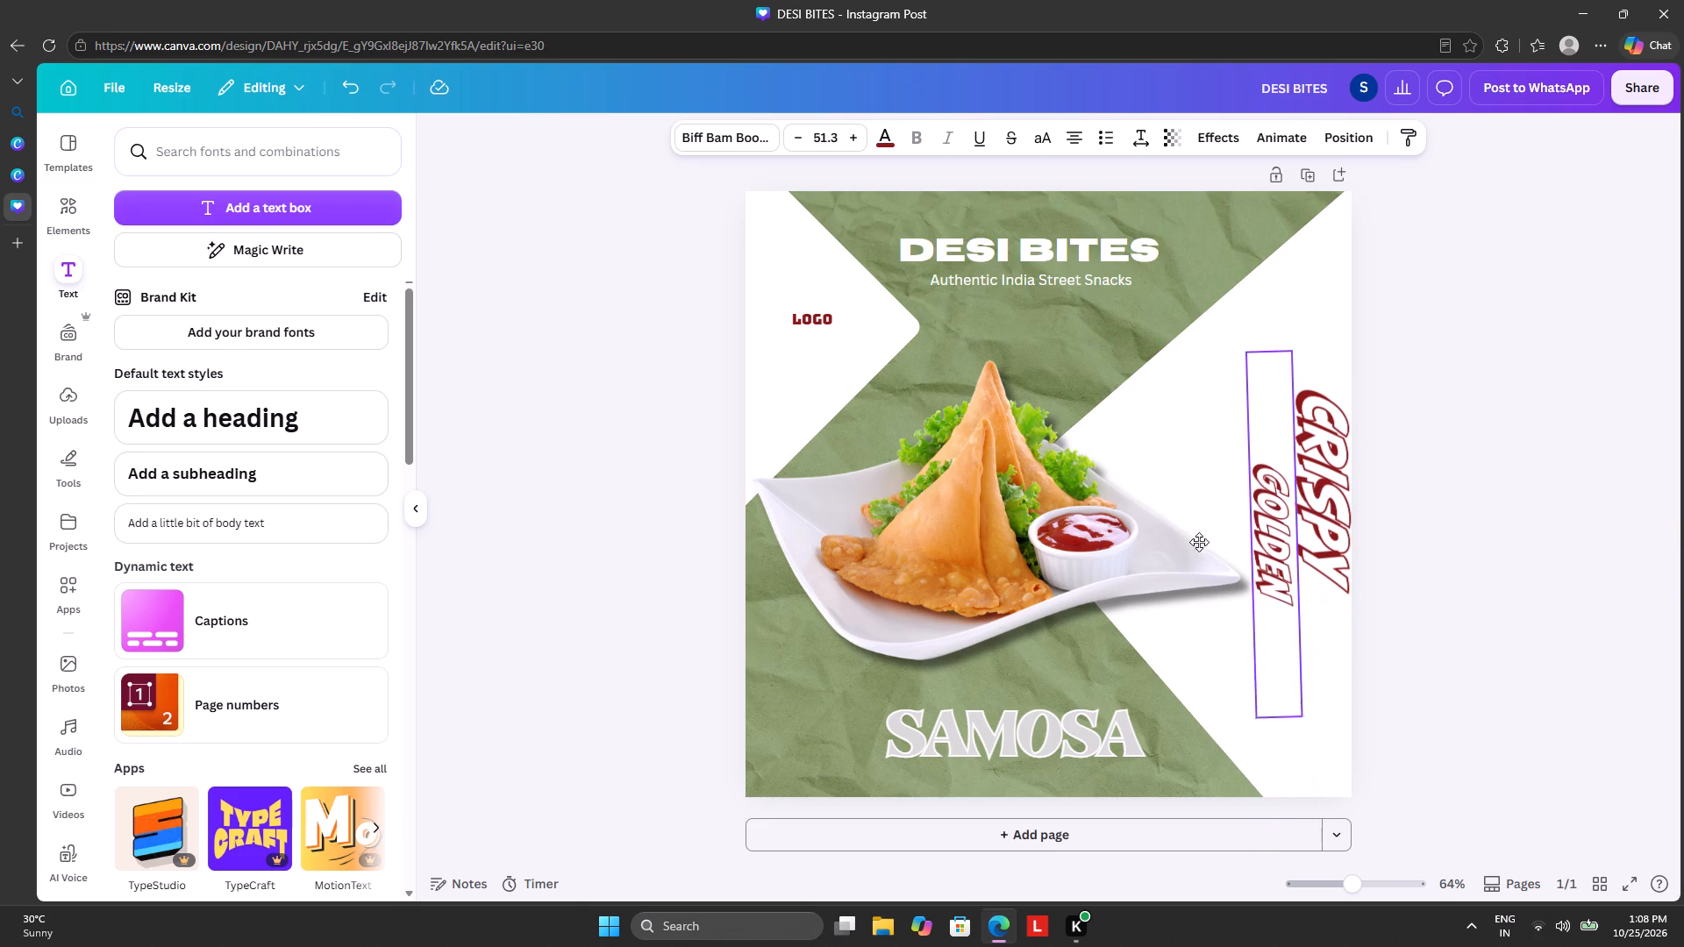
{"action": "left_click_drag", "start_coordinate": [1199, 542], "coordinate": [1199, 504]}
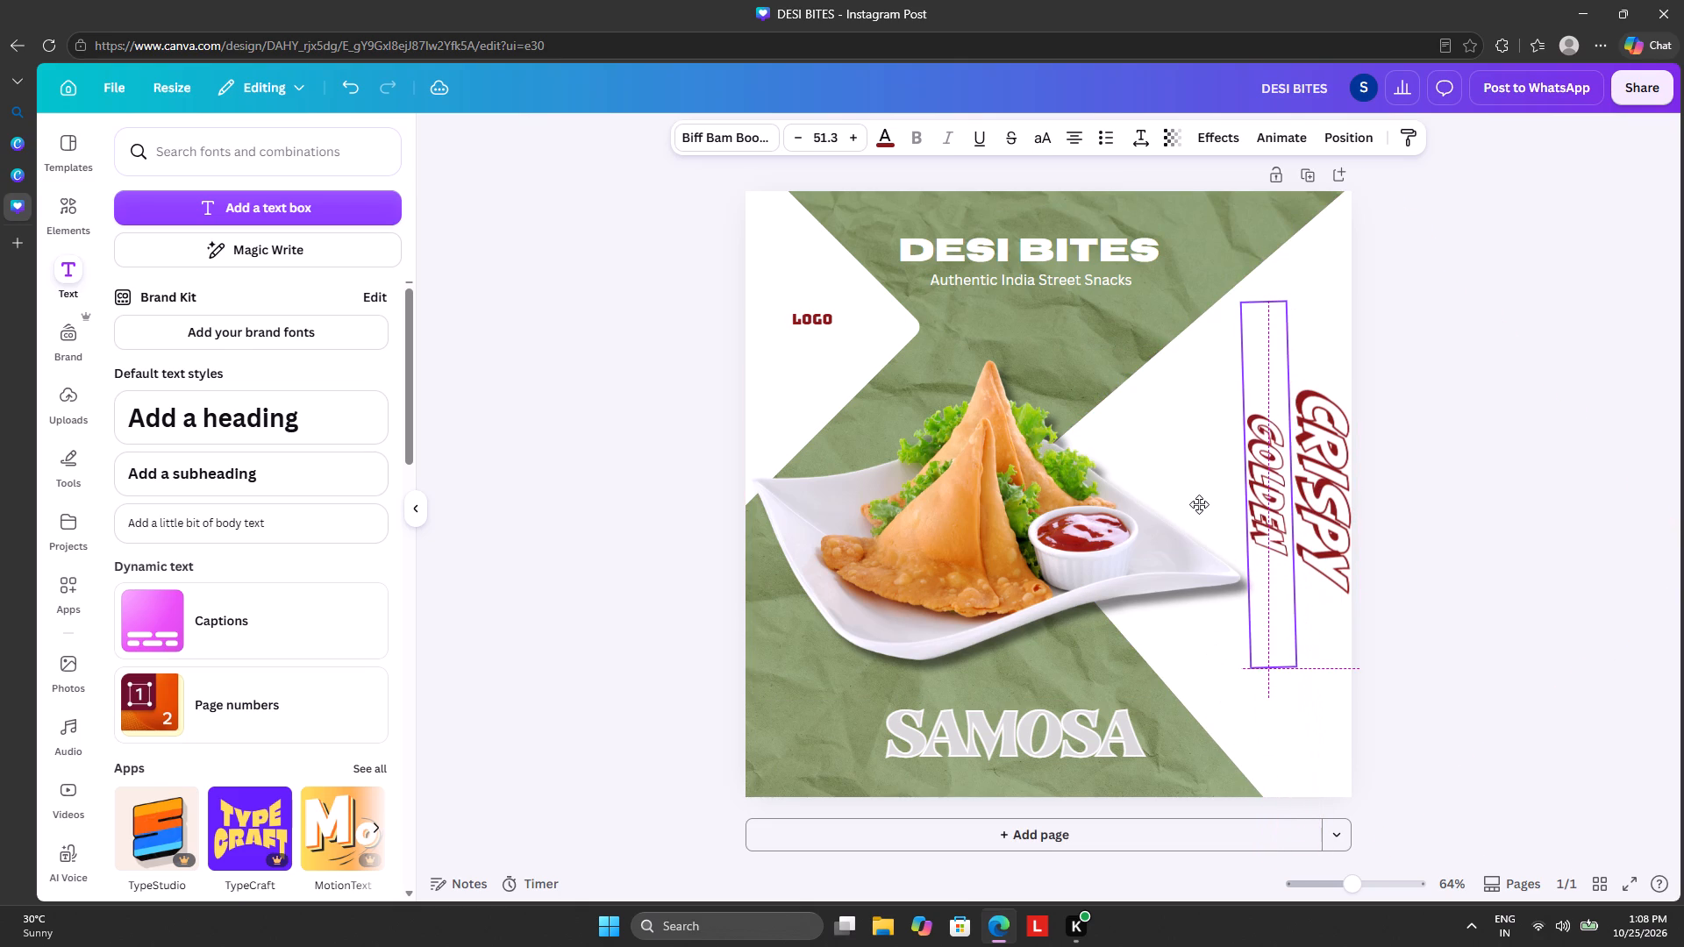
{"action": "left_click_drag", "start_coordinate": [1199, 504], "coordinate": [1195, 495]}
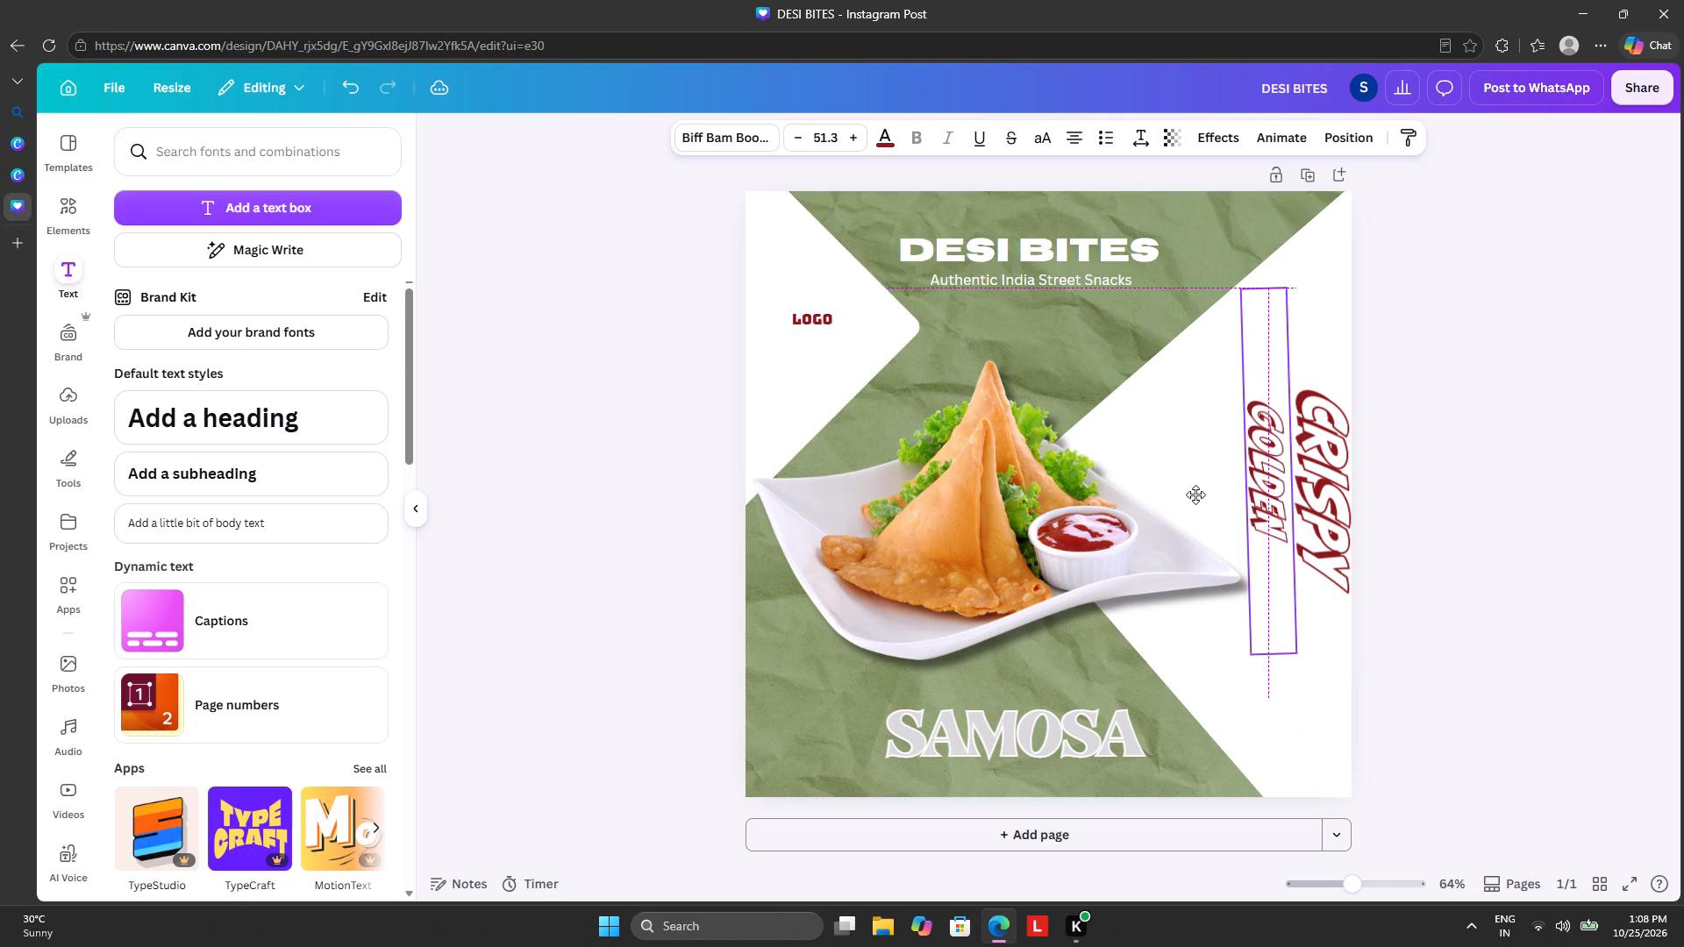
{"action": "left_click_drag", "start_coordinate": [1195, 495], "coordinate": [1192, 492]}
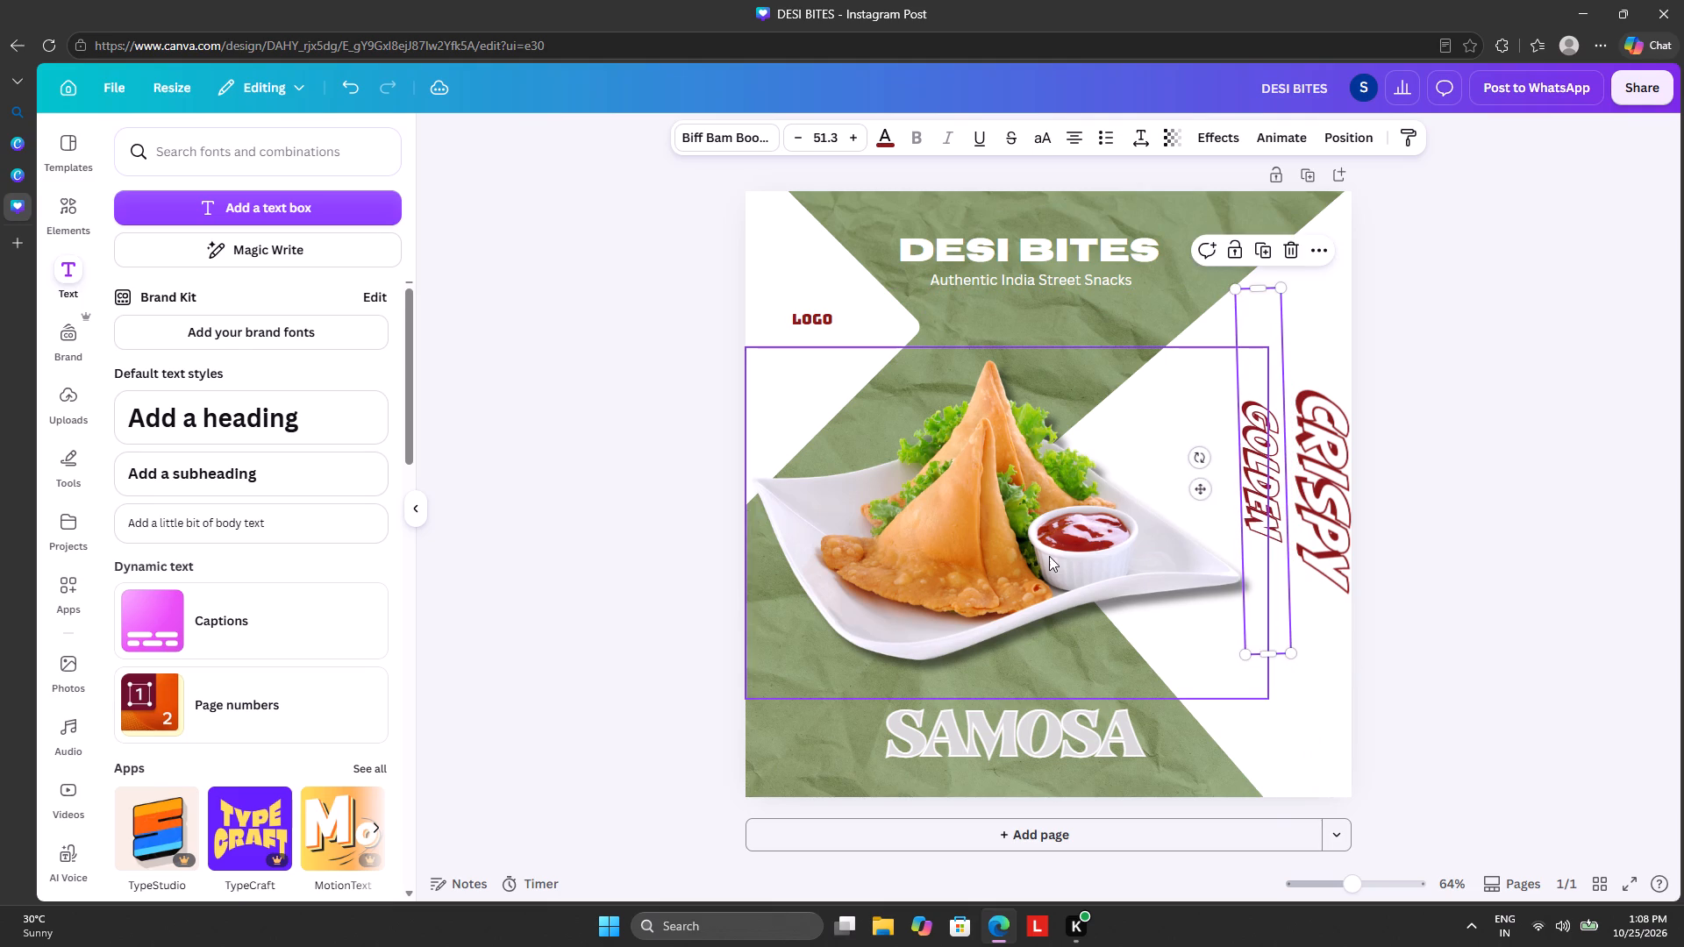
Move the samosa plate photo slightly right and up, away from the page's left edge.
{"action": "left_click", "coordinate": [1048, 556]}
{"action": "left_click", "coordinate": [578, 588]}
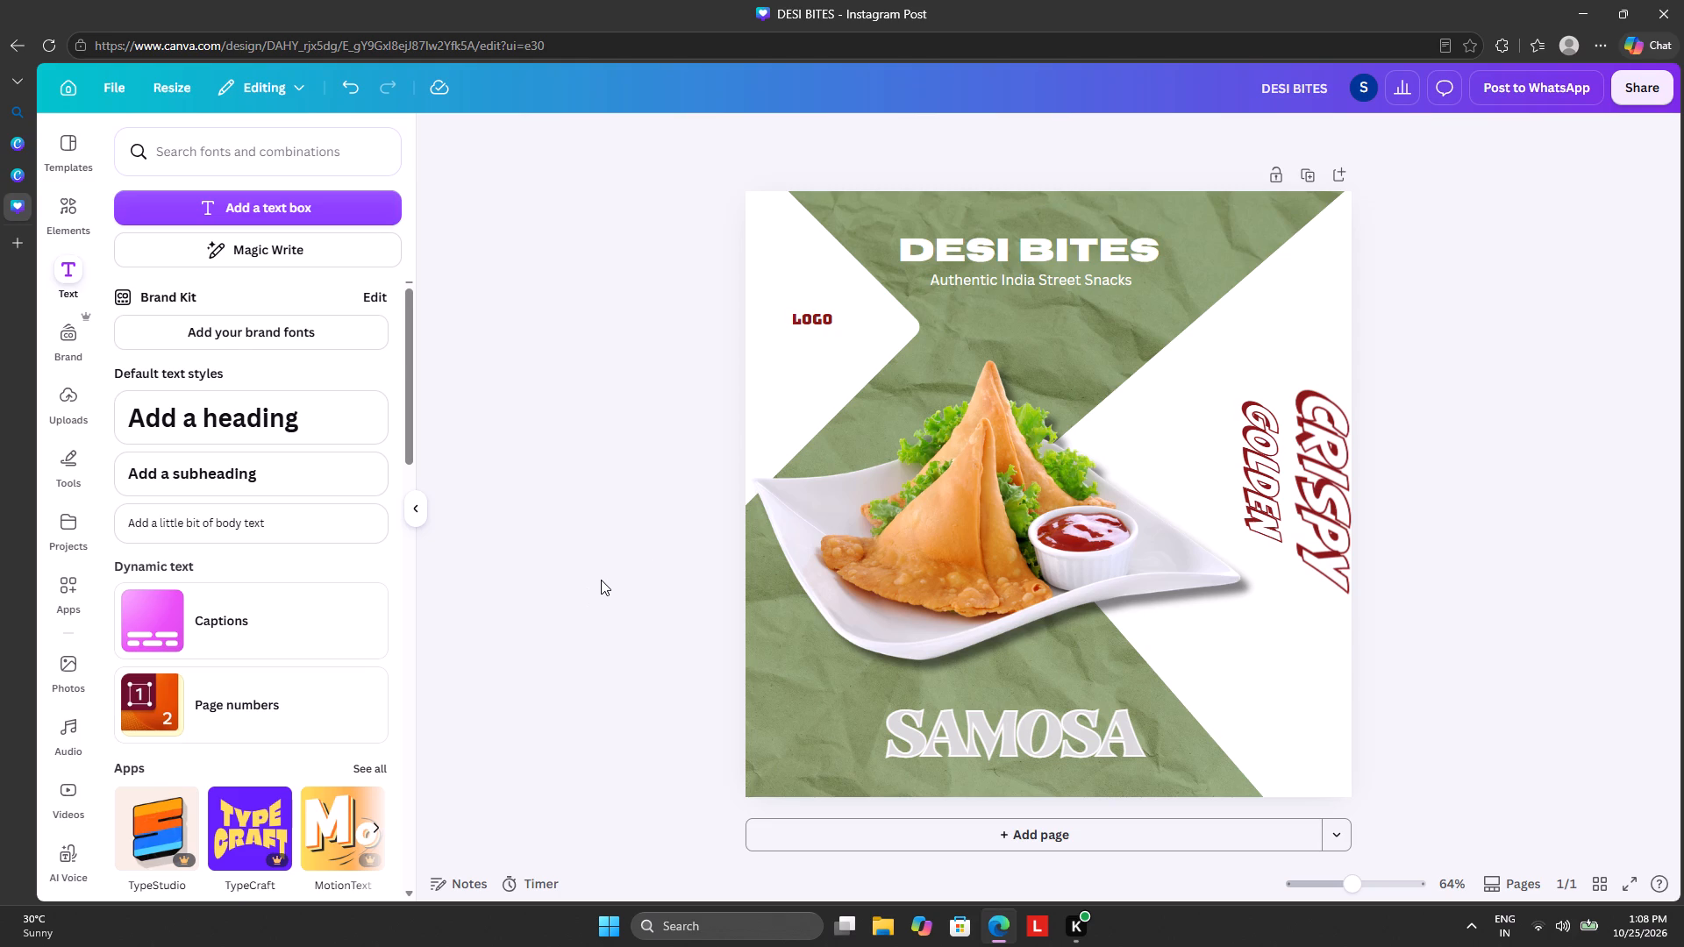
{"action": "left_click_drag", "start_coordinate": [898, 569], "coordinate": [925, 541]}
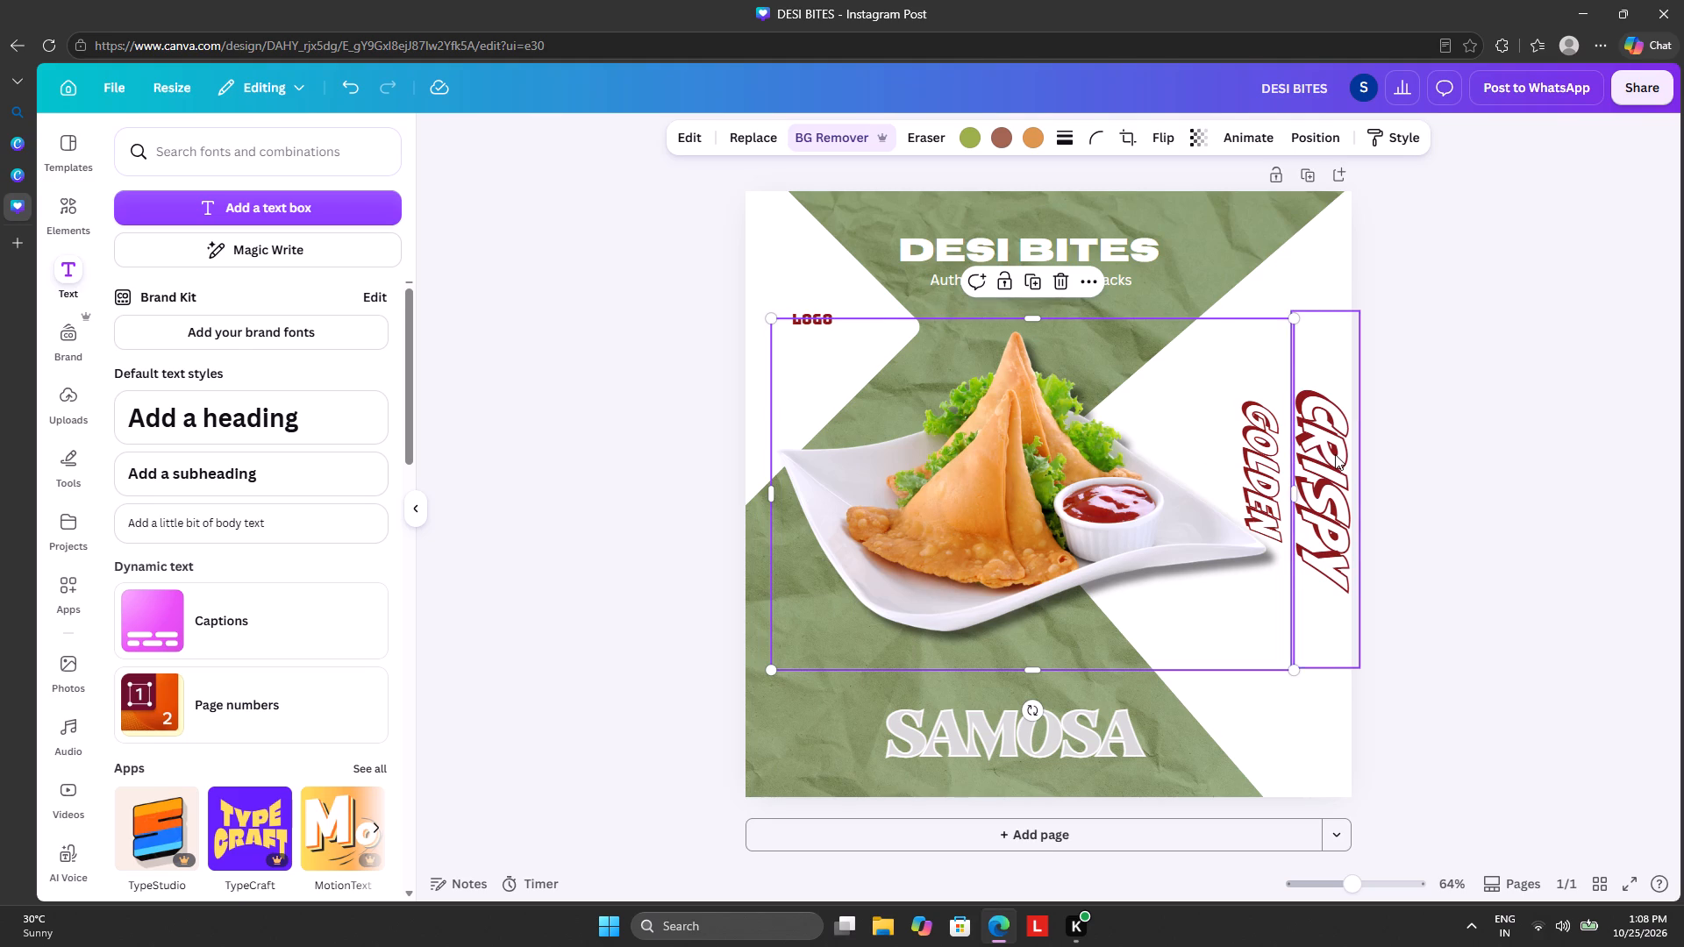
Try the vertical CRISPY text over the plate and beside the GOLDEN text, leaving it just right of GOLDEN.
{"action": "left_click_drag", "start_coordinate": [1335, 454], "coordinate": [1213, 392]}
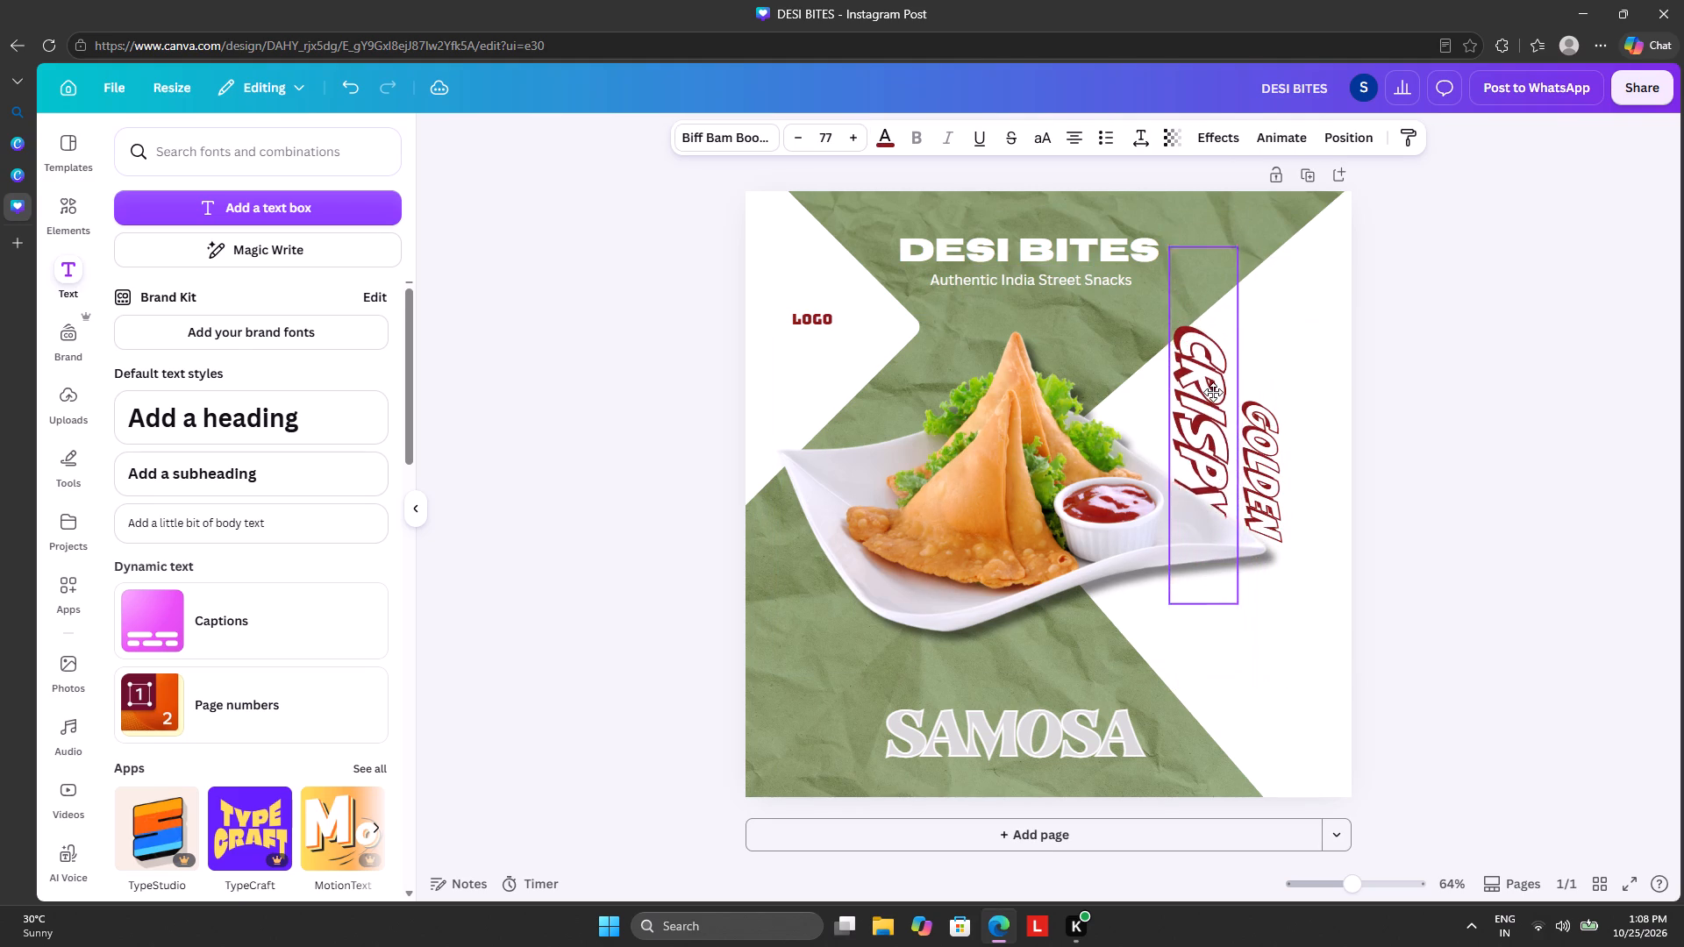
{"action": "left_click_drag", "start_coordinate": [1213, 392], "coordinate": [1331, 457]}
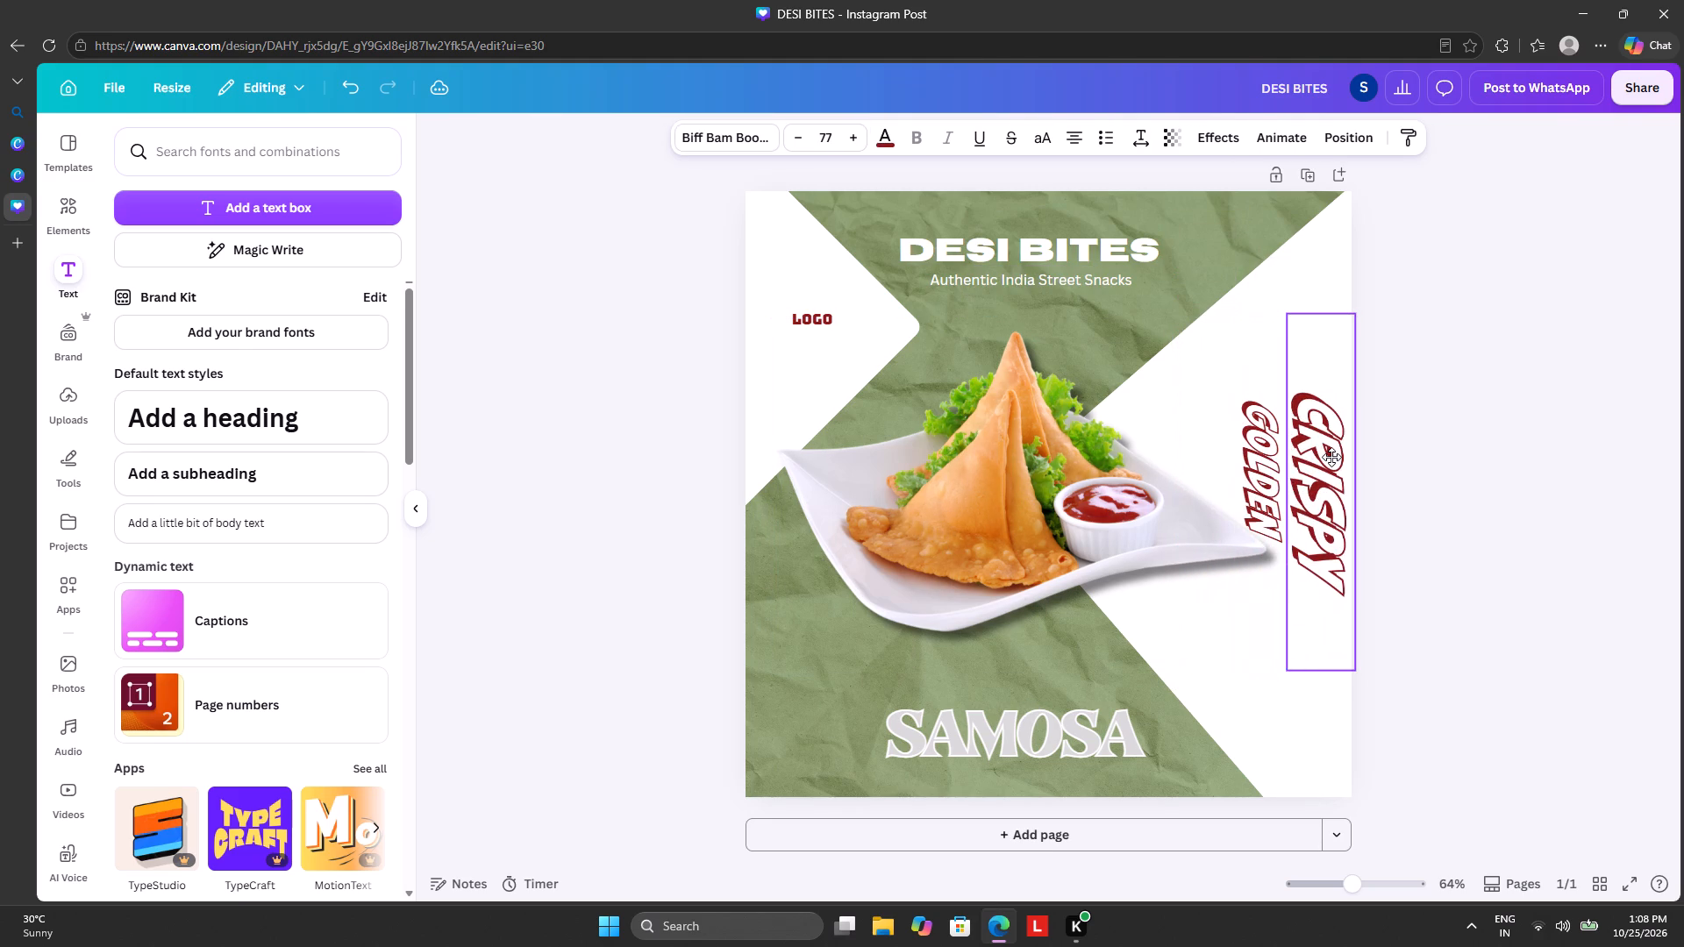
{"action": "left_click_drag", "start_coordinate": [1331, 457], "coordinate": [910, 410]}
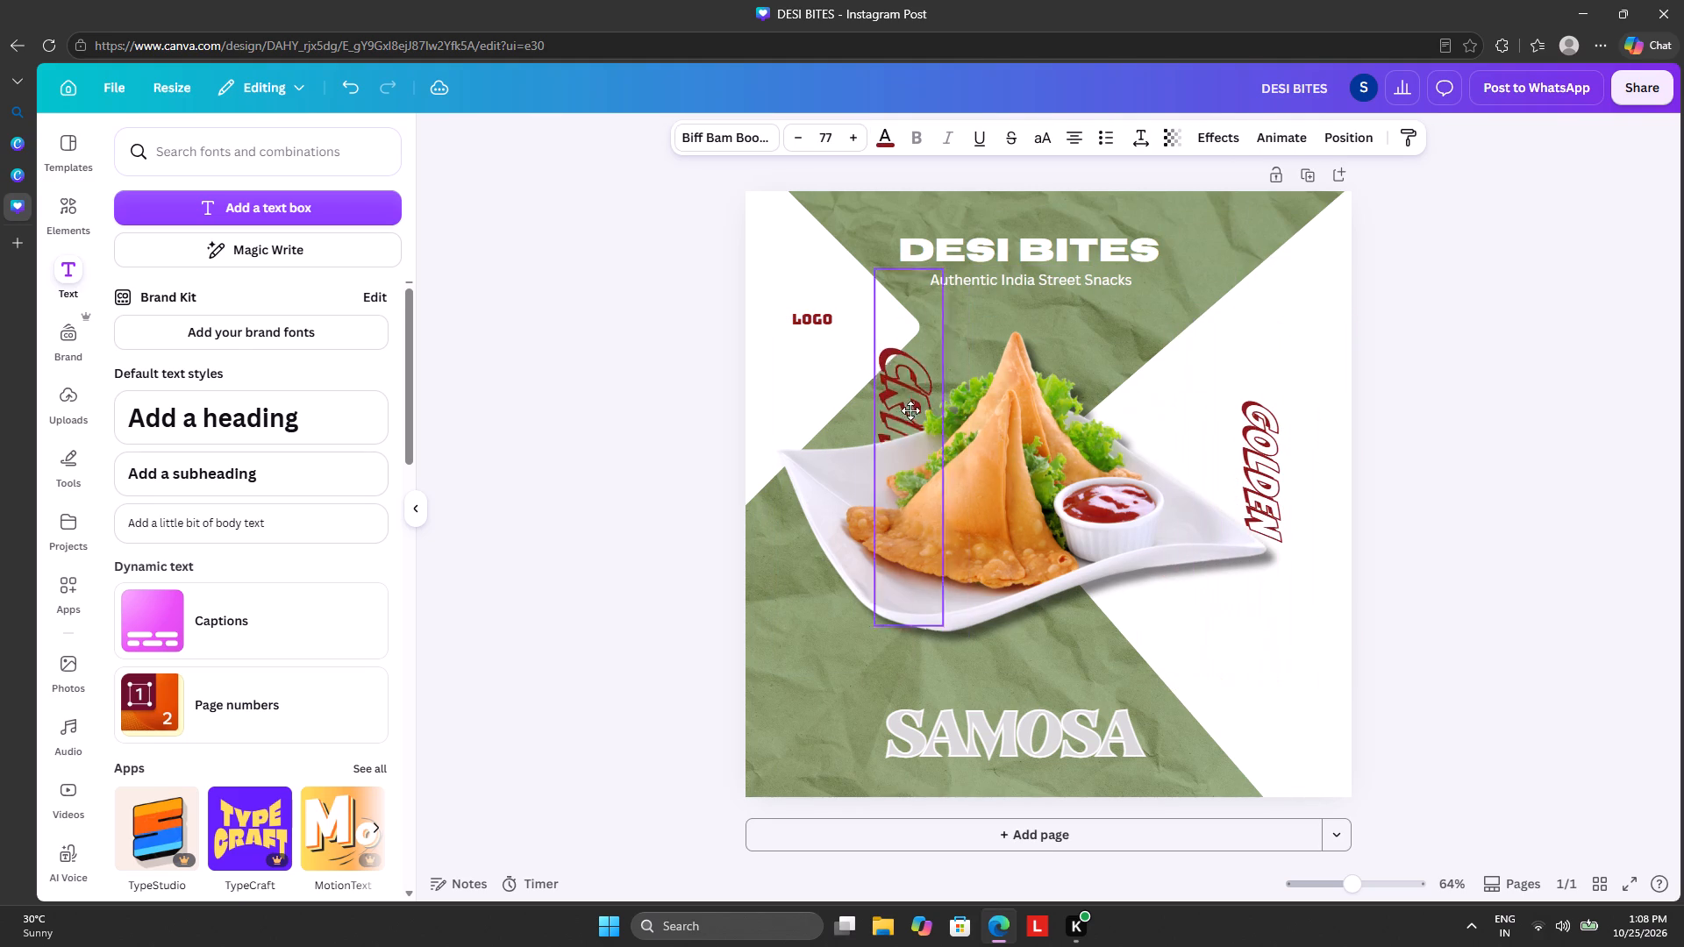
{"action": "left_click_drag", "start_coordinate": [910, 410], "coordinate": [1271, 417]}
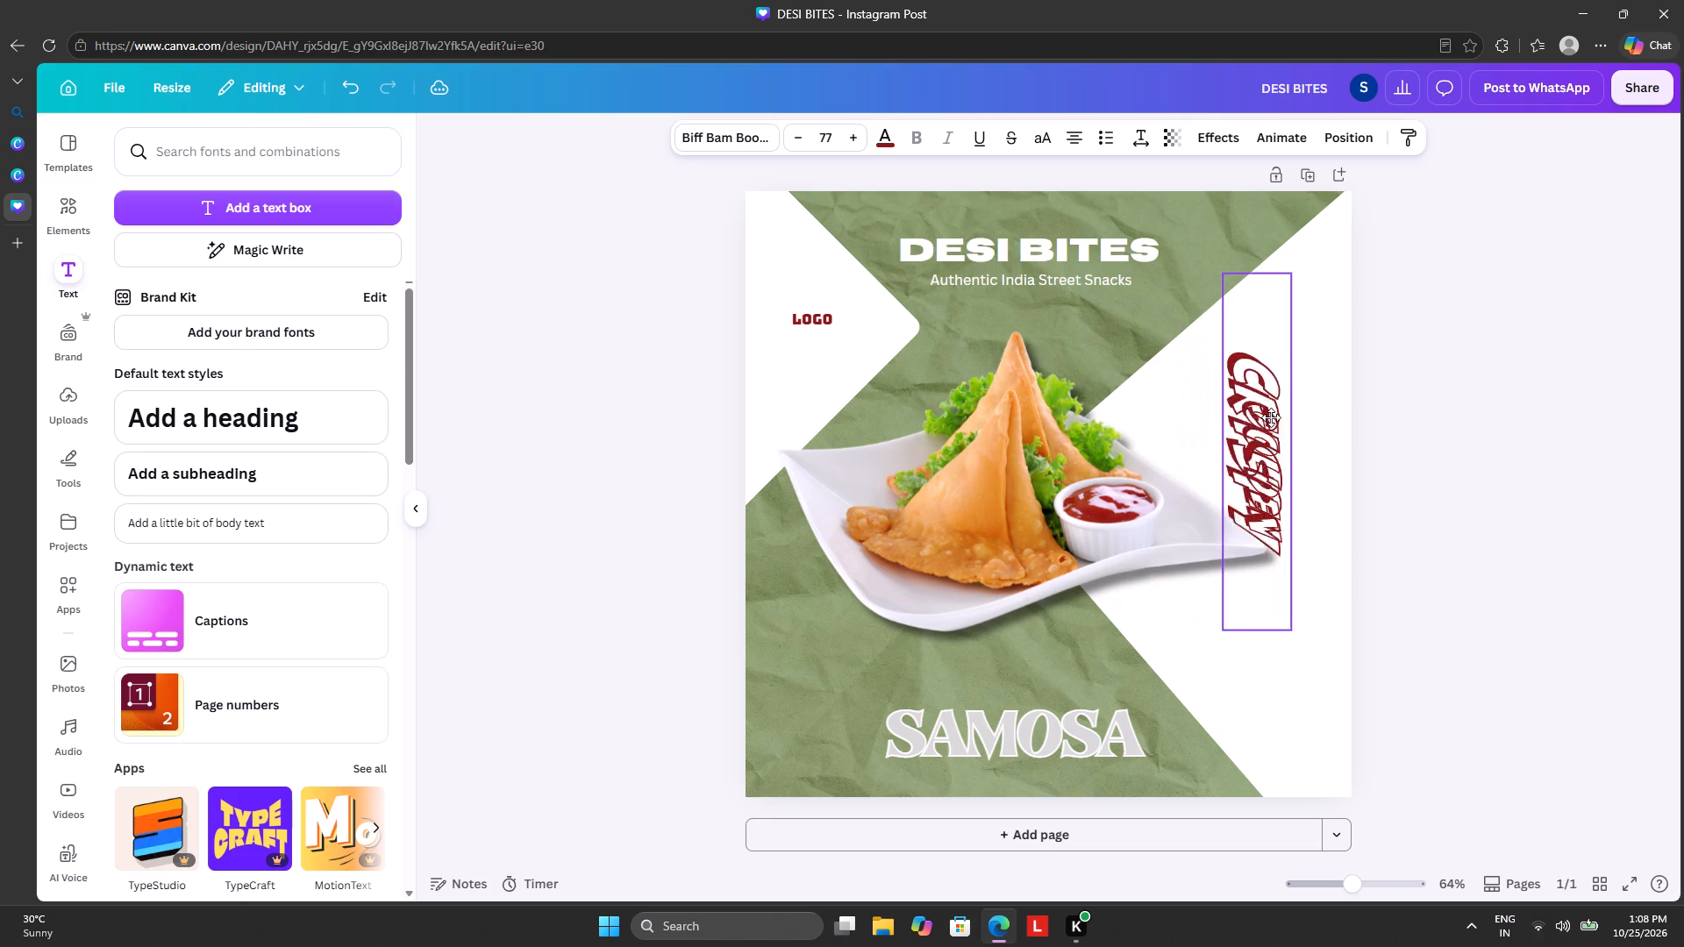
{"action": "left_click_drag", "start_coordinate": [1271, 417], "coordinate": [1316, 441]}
Shift the samosa plate photo slightly left and up so the plate clears the GOLDEN text.
{"action": "left_click", "coordinate": [1256, 424]}
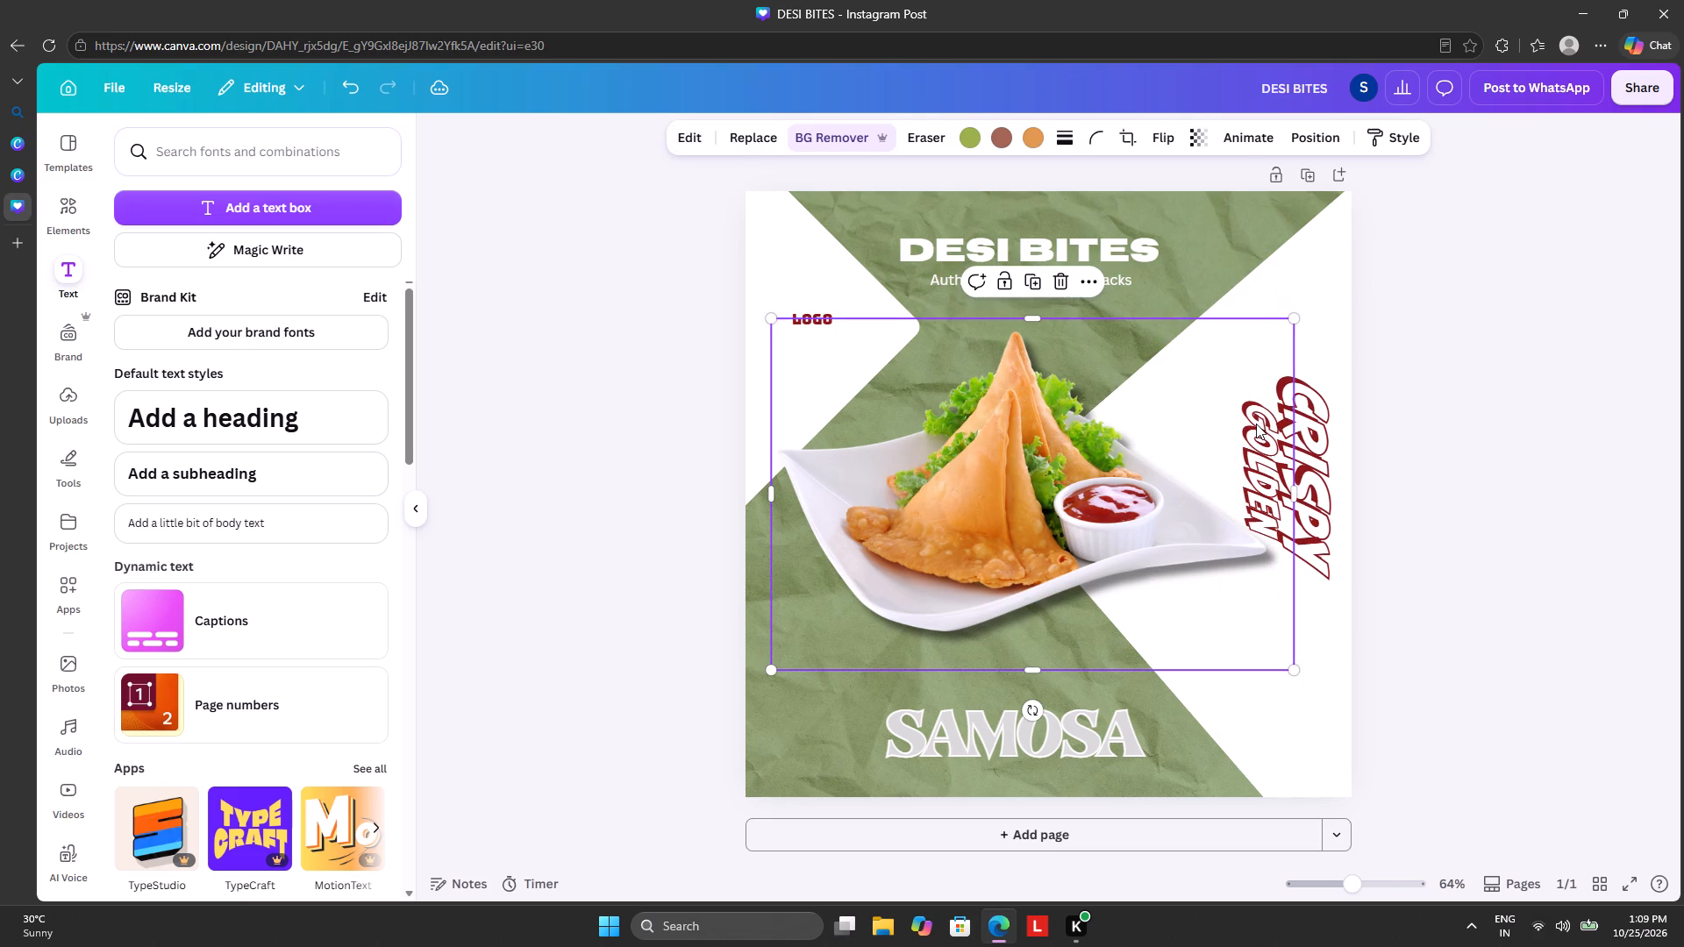
{"action": "left_click_drag", "start_coordinate": [1117, 479], "coordinate": [1113, 468]}
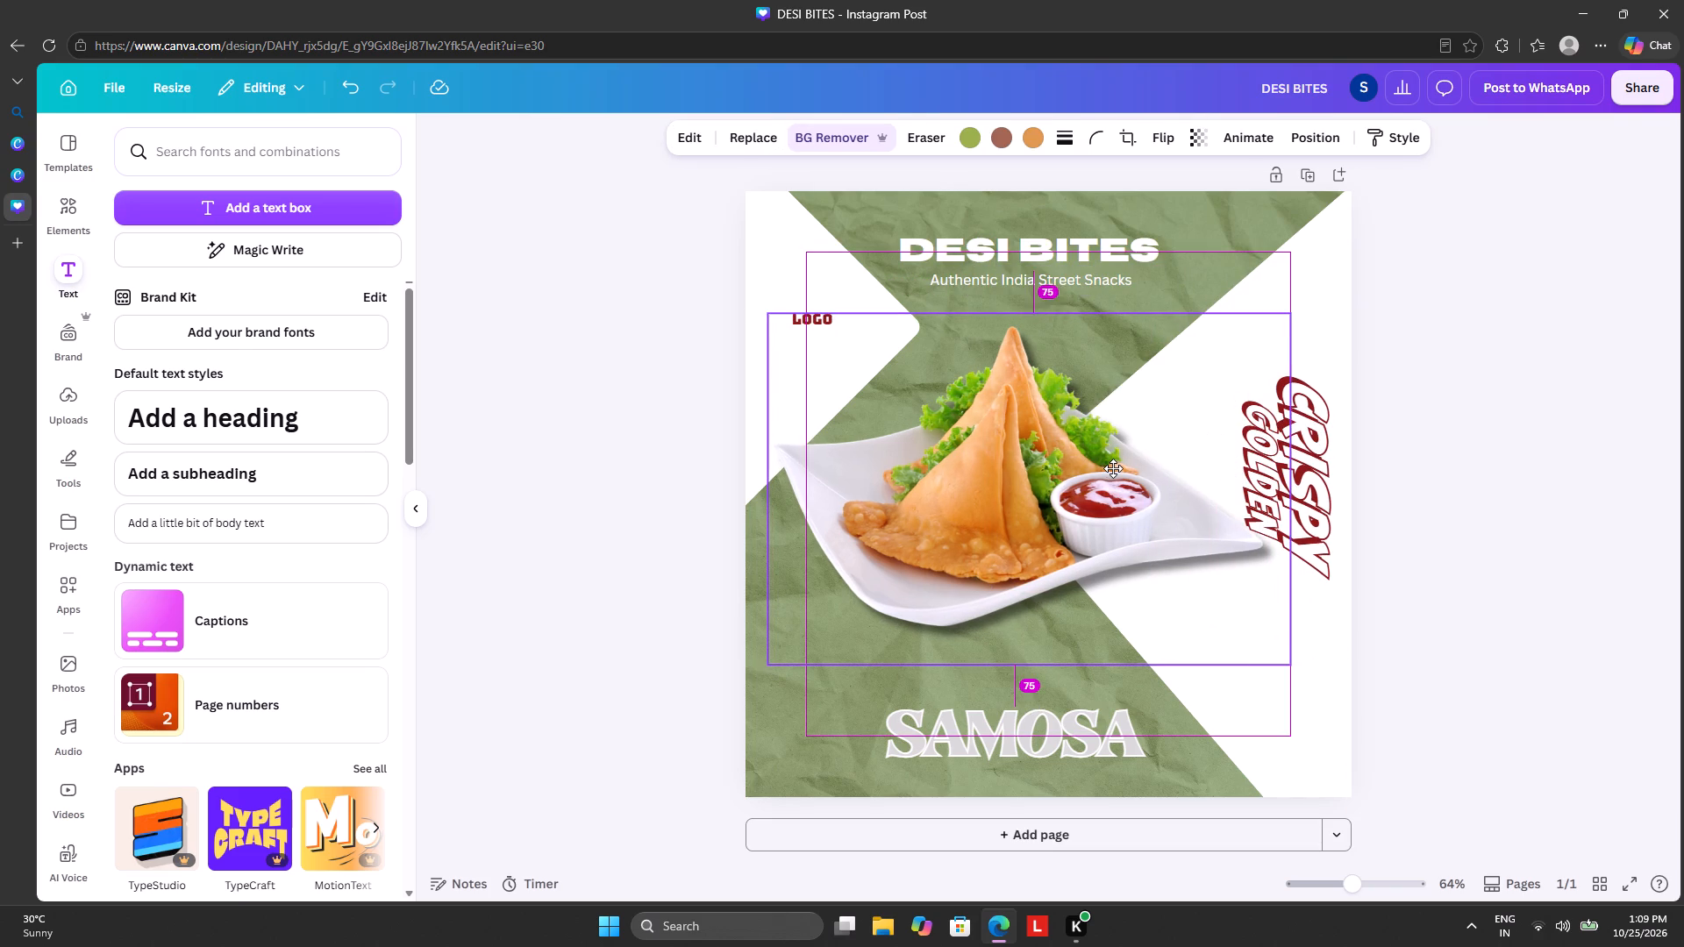
{"action": "left_click_drag", "start_coordinate": [1113, 468], "coordinate": [1102, 472]}
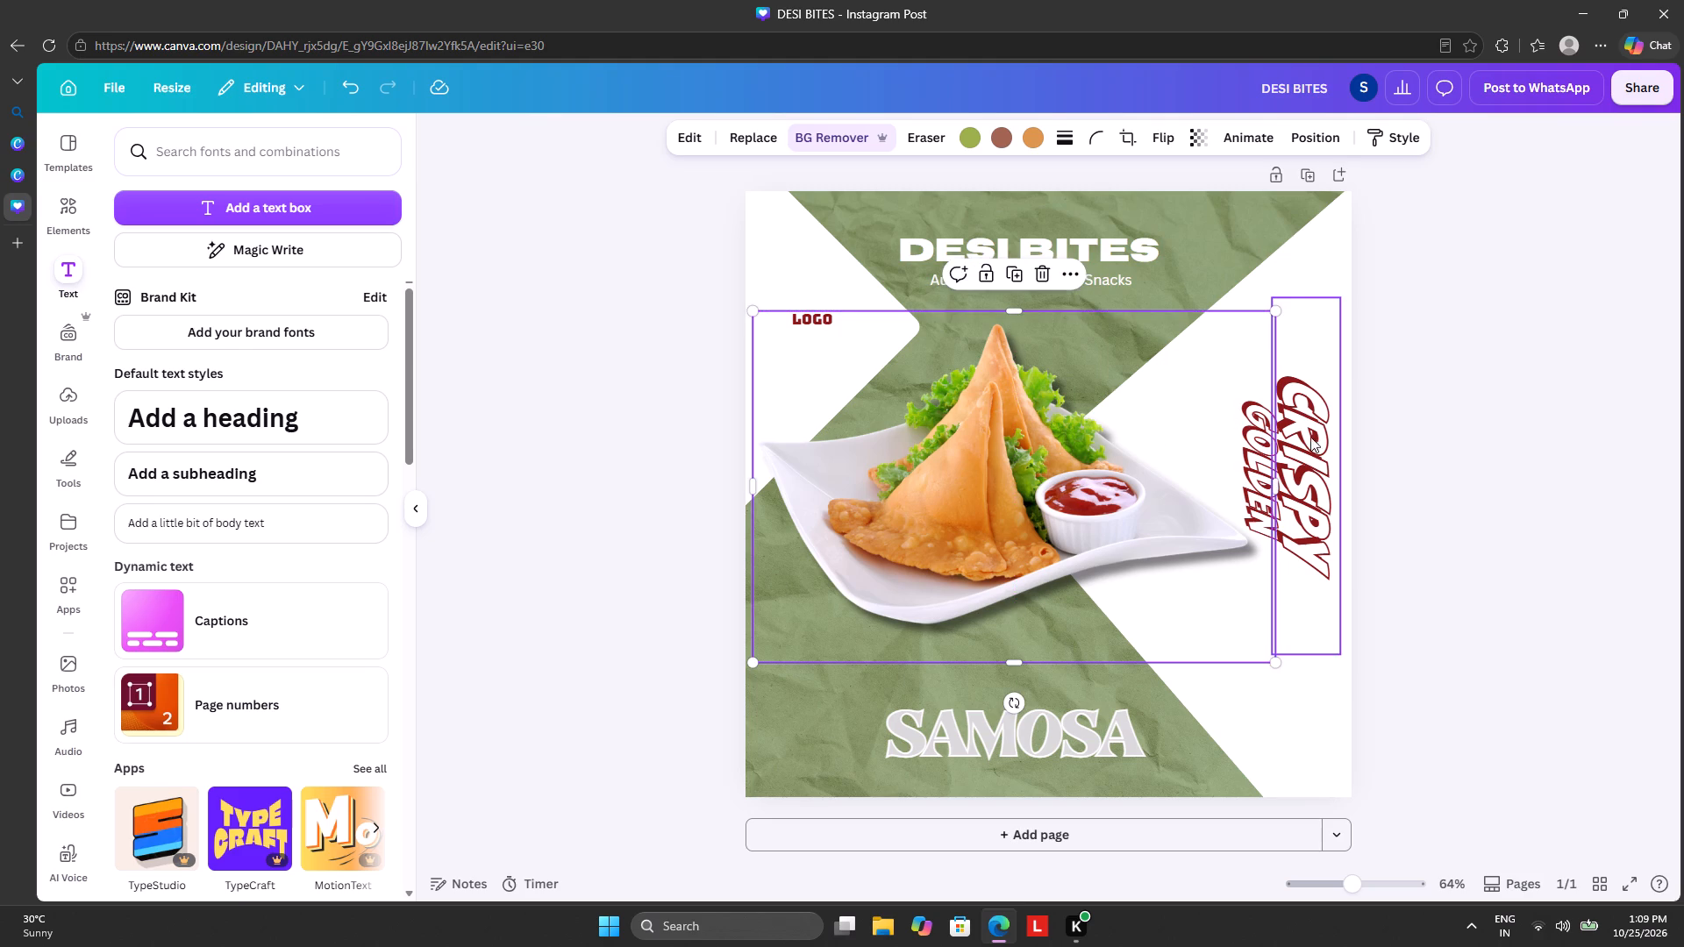
Move the CRISPY text to the upper part of the right white diamond and rotate it to almost horizontal.
{"action": "left_click_drag", "start_coordinate": [1303, 439], "coordinate": [1250, 580]}
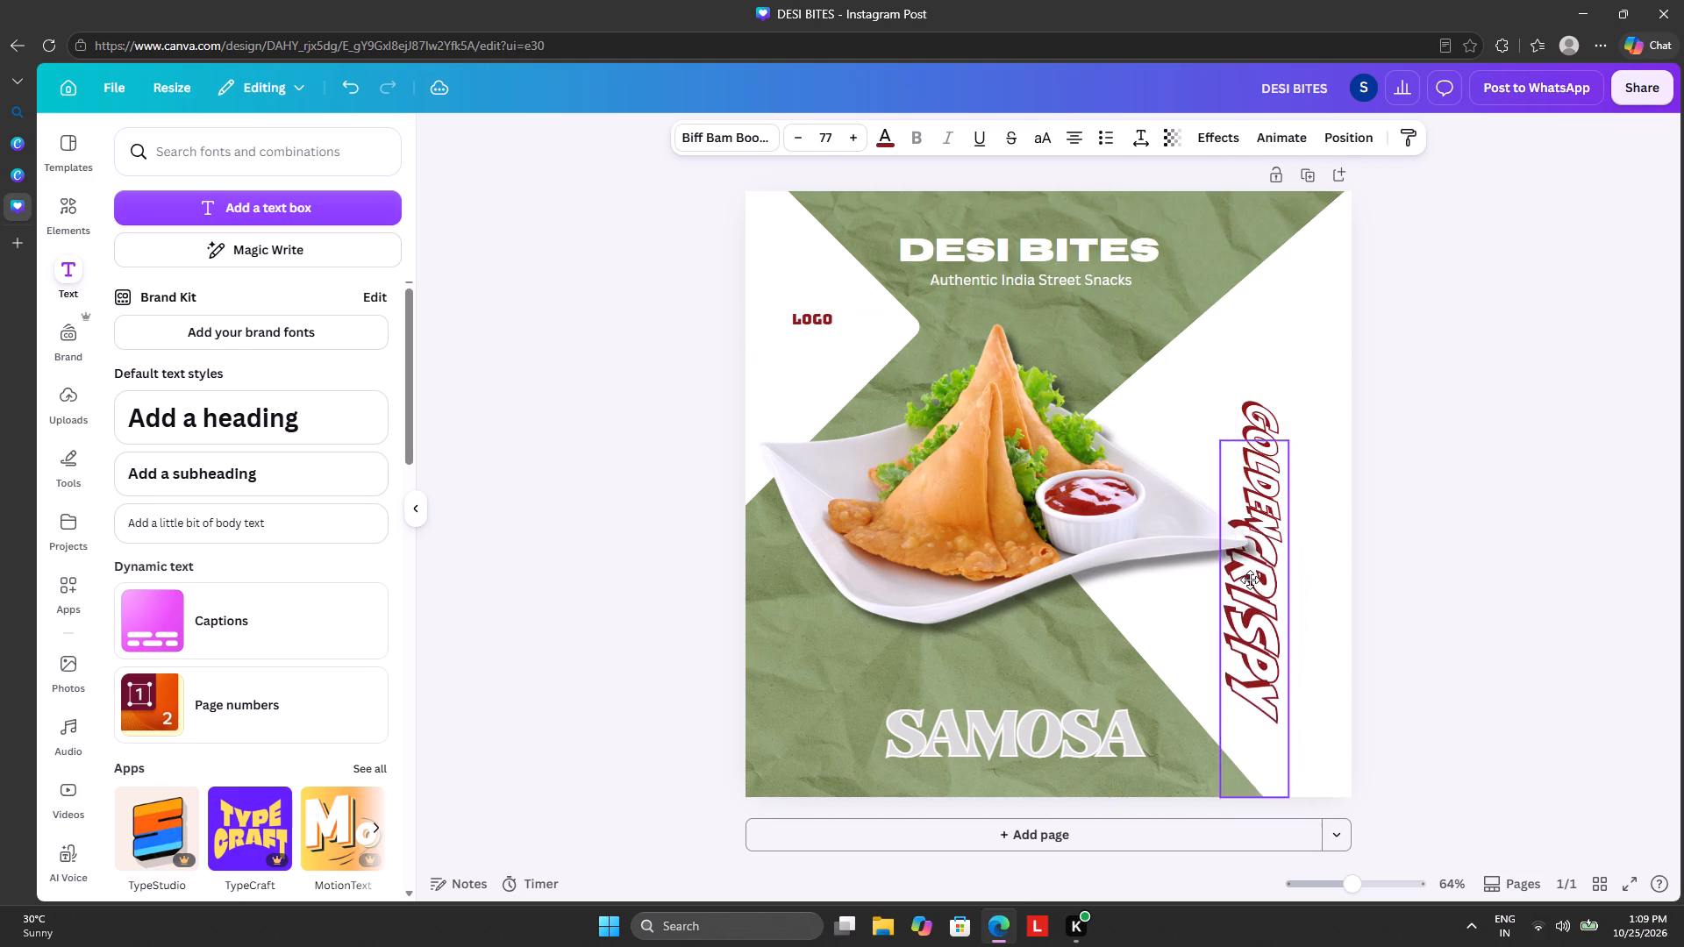
{"action": "left_click_drag", "start_coordinate": [1250, 580], "coordinate": [1224, 344]}
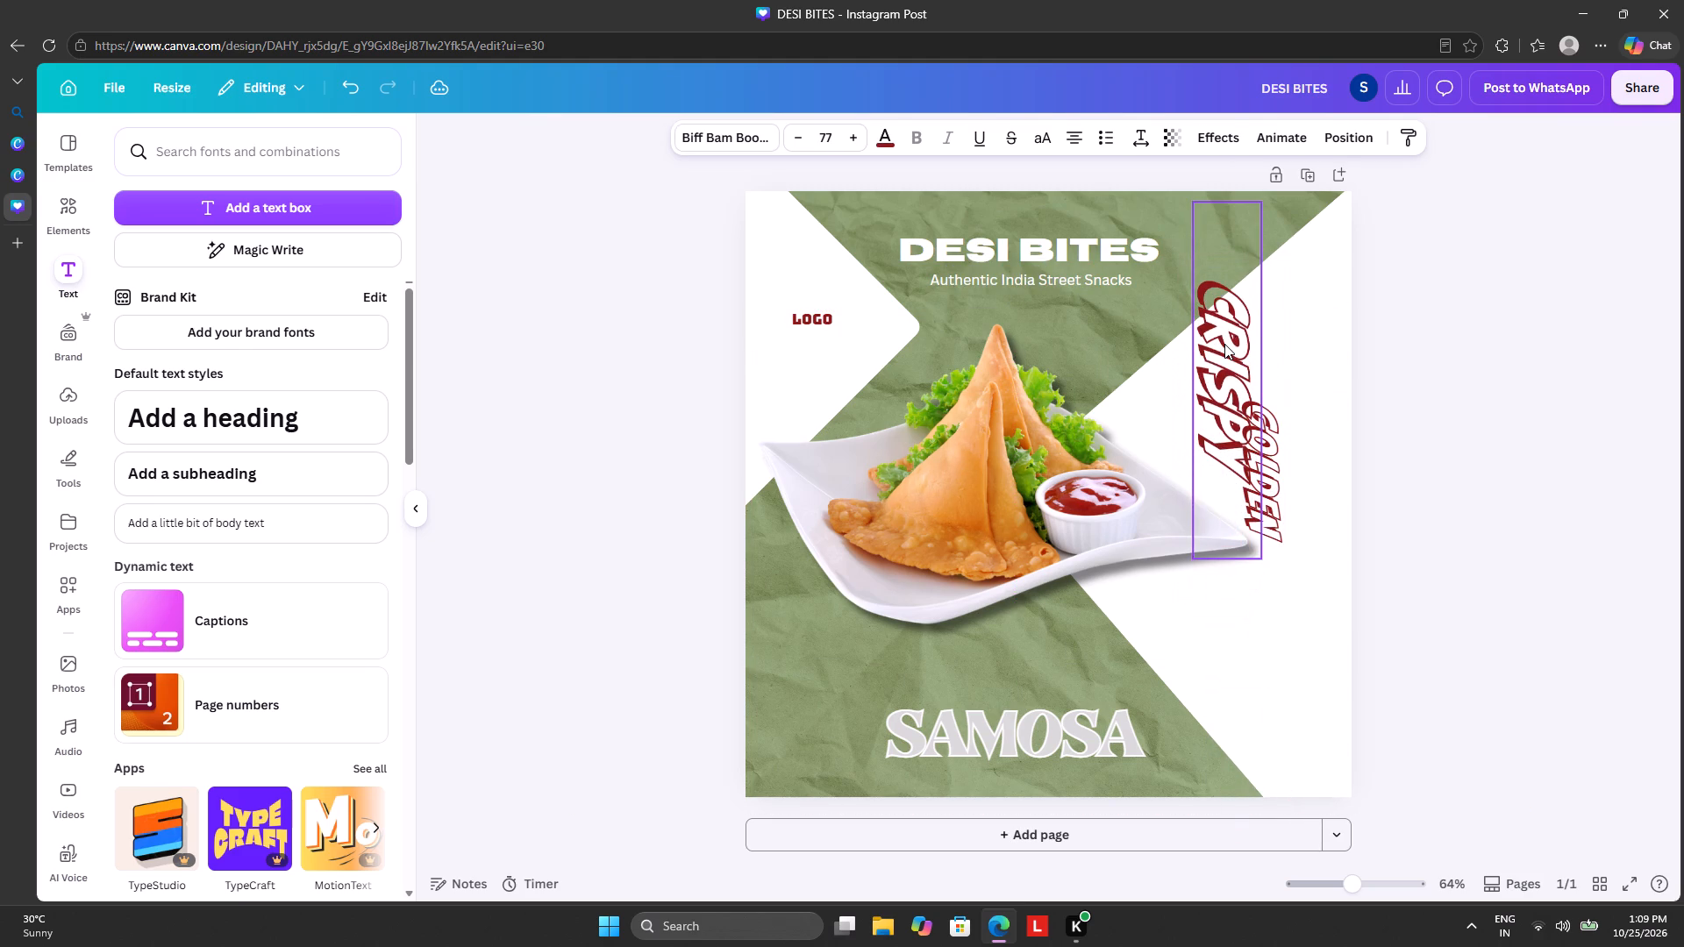
{"action": "left_click_drag", "start_coordinate": [1149, 375], "coordinate": [1245, 435]}
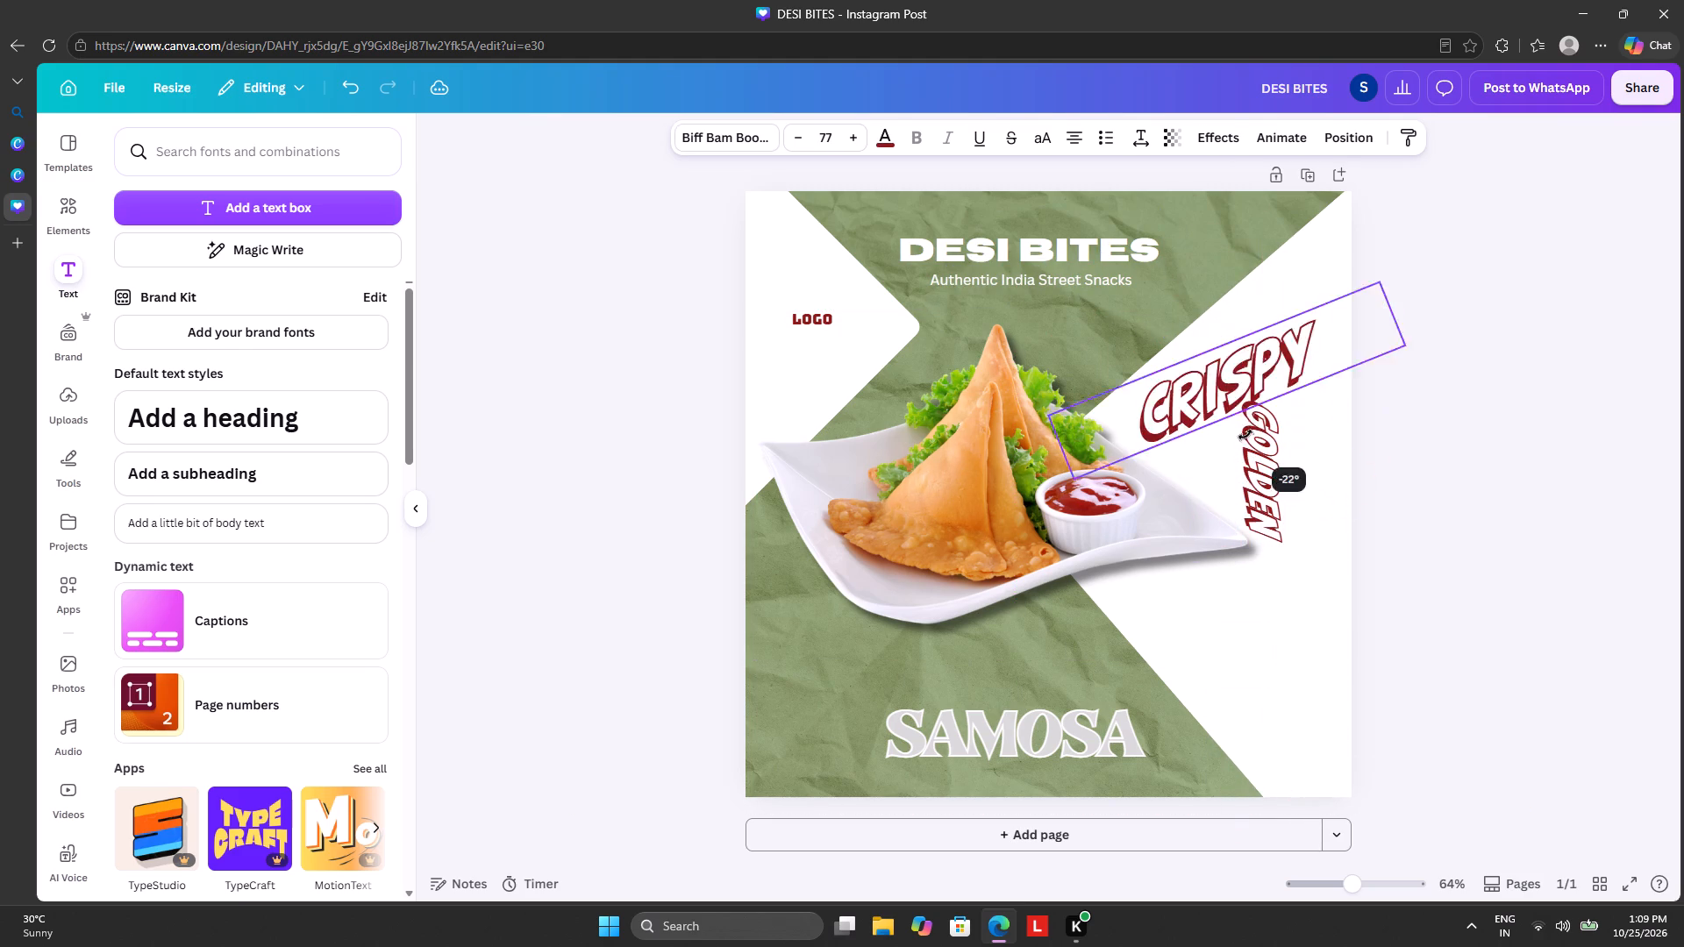
{"action": "left_click_drag", "start_coordinate": [1245, 435], "coordinate": [1231, 425]}
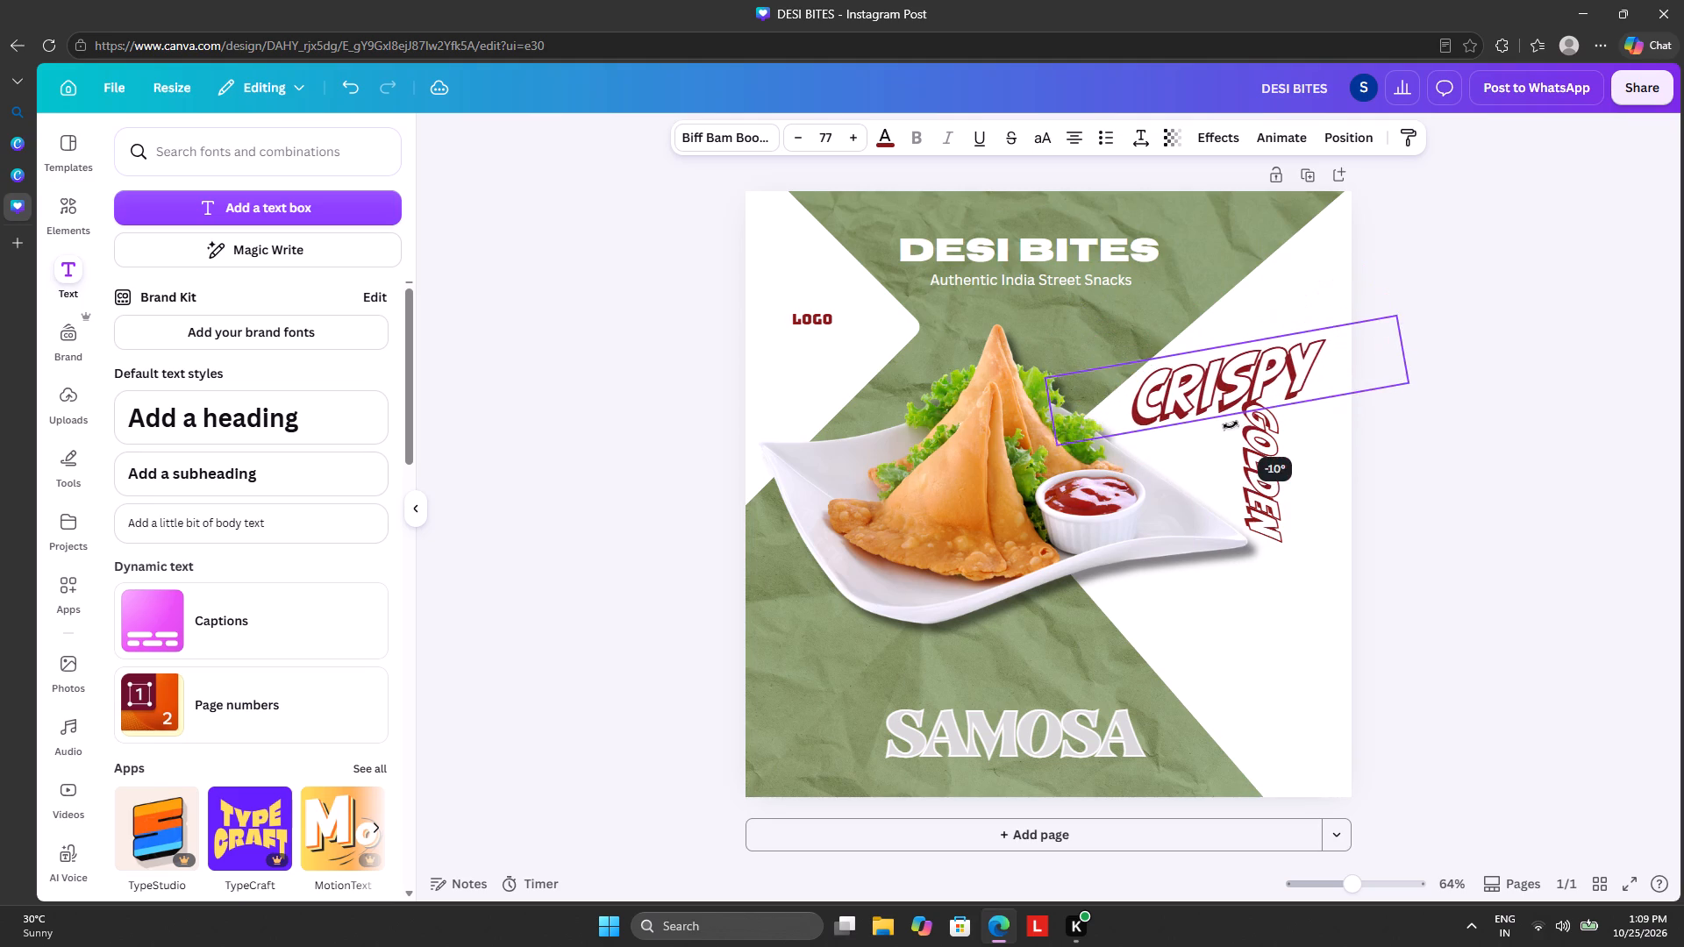
{"action": "left_click_drag", "start_coordinate": [1231, 425], "coordinate": [1228, 414]}
Shrink the CRISPY text to size 46.2 and place it directly above the vertical GOLDEN text.
{"action": "left_click_drag", "start_coordinate": [1046, 348], "coordinate": [1193, 353]}
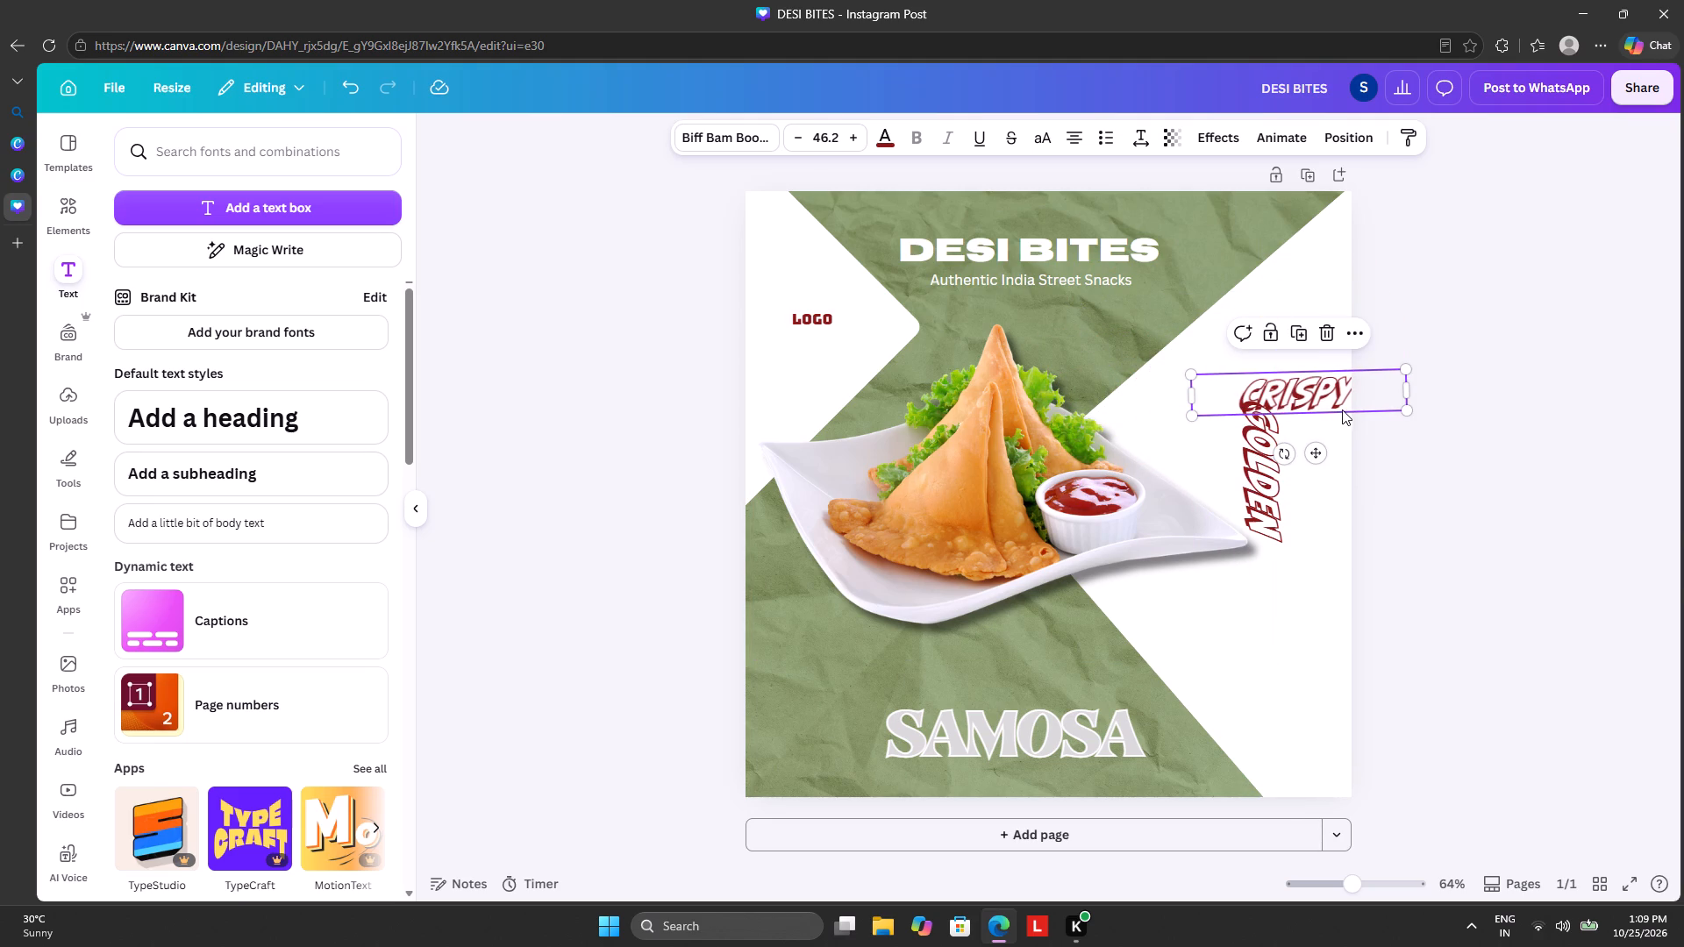
{"action": "left_click_drag", "start_coordinate": [1314, 453], "coordinate": [1275, 701]}
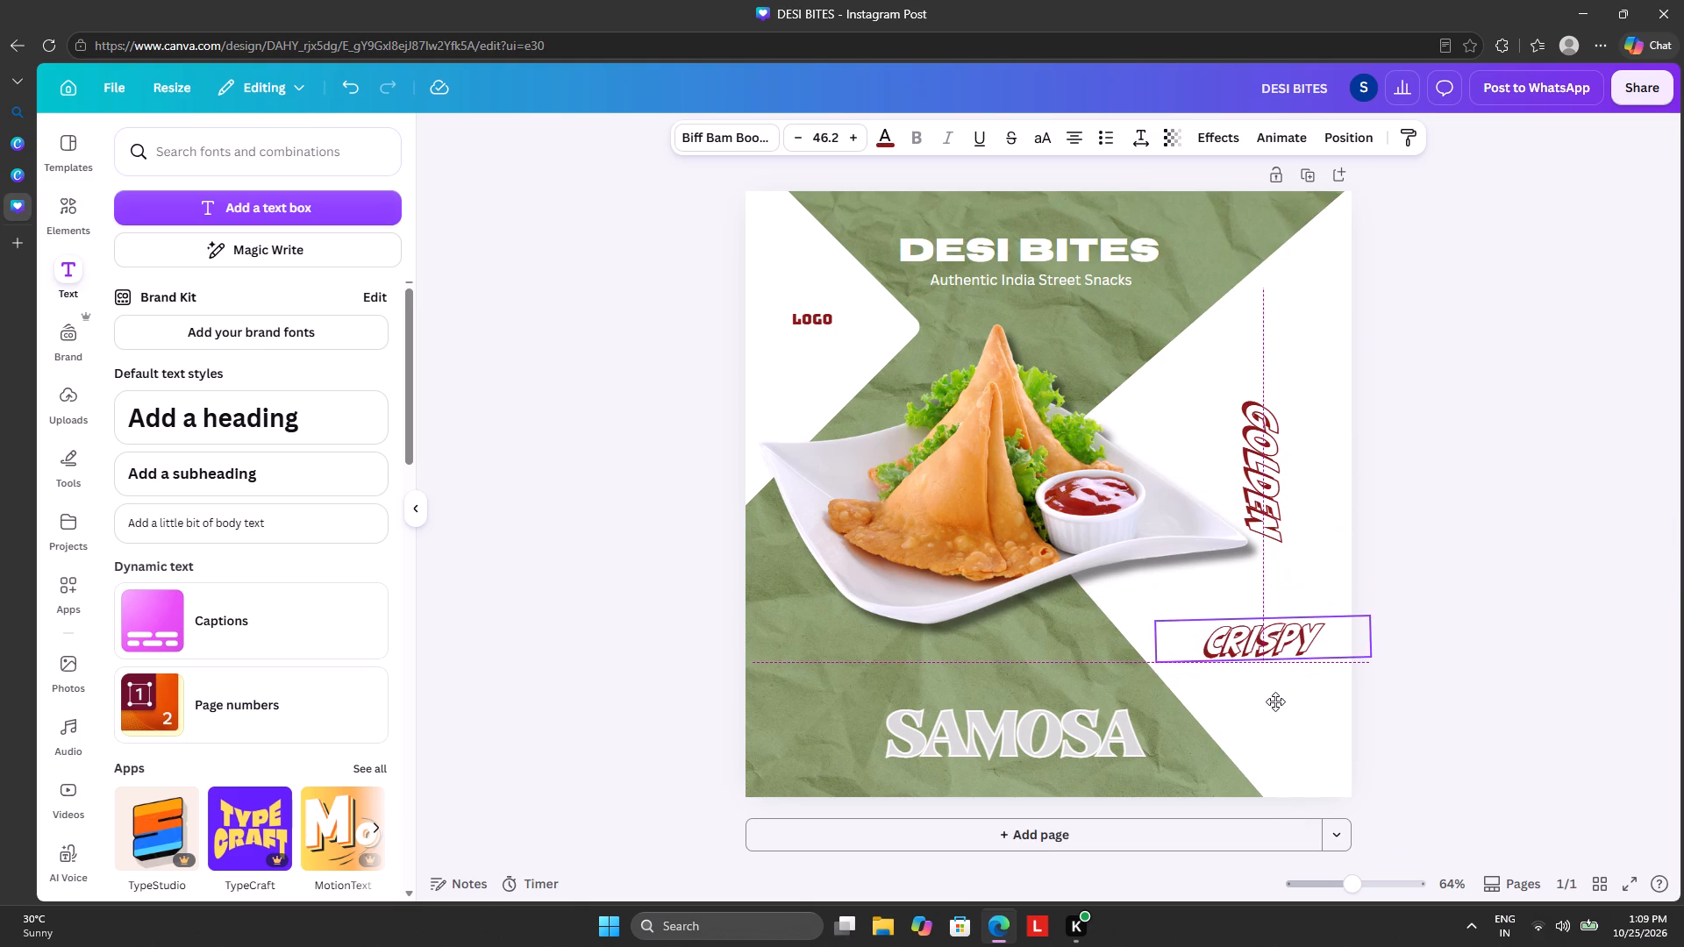
{"action": "left_click_drag", "start_coordinate": [1275, 701], "coordinate": [1200, 516]}
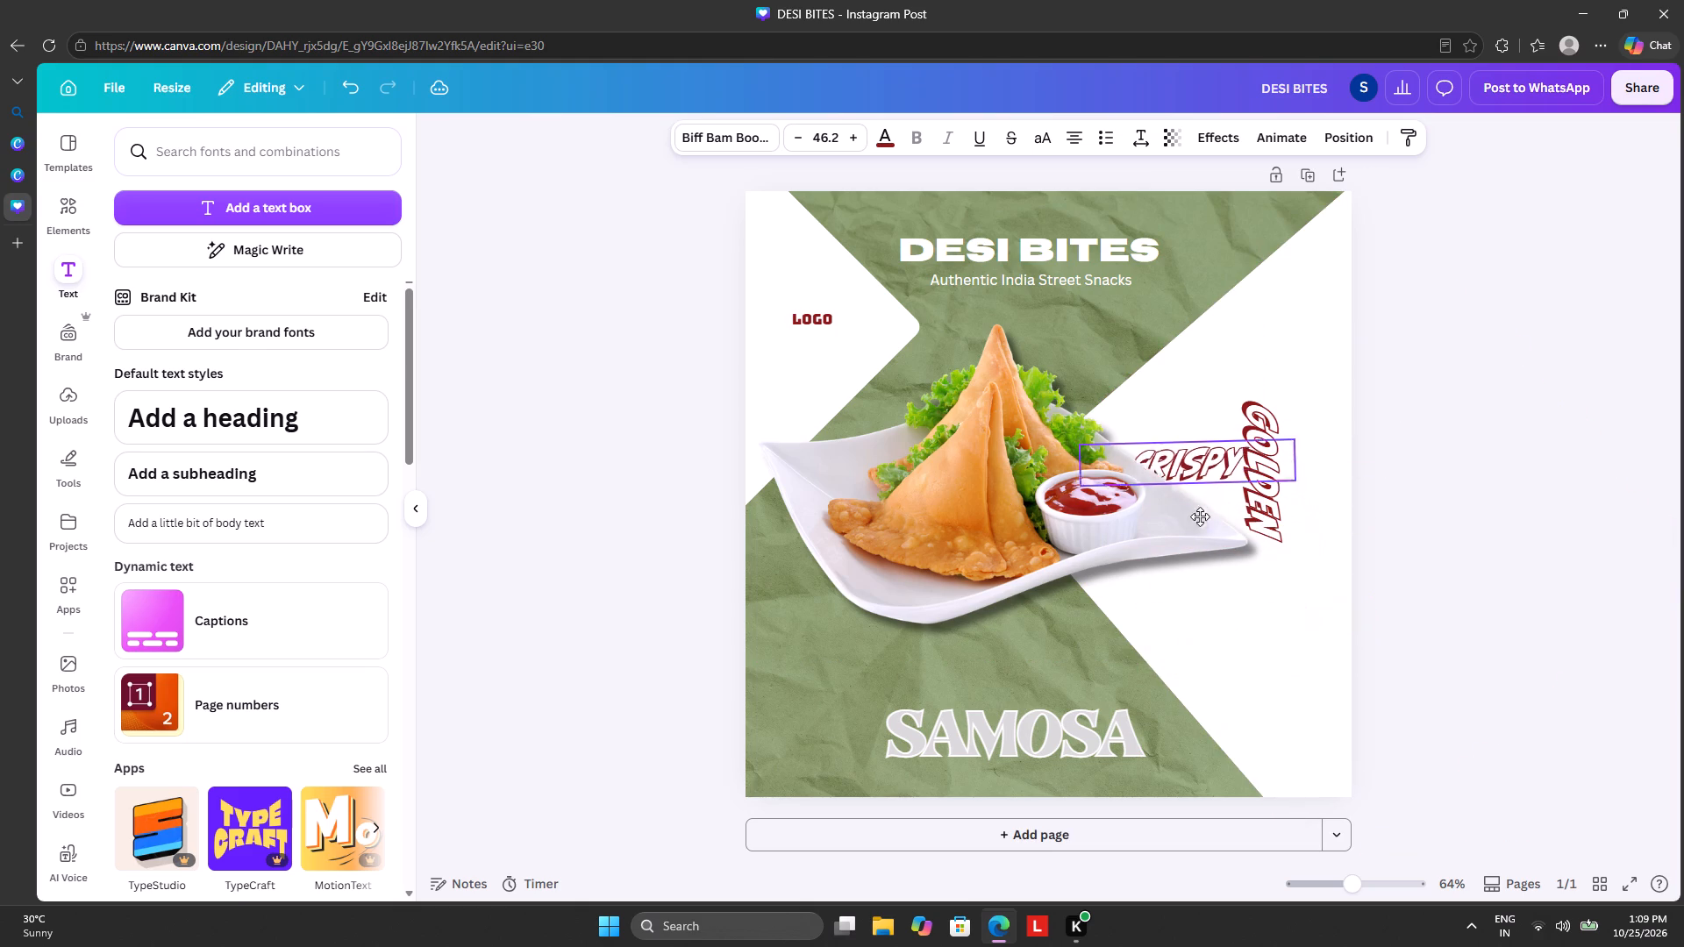
{"action": "left_click_drag", "start_coordinate": [1200, 516], "coordinate": [1247, 456]}
Nudge the vertical GOLDEN text slightly right and down so it hangs just below the end of CRISPY.
{"action": "left_click", "coordinate": [1261, 485]}
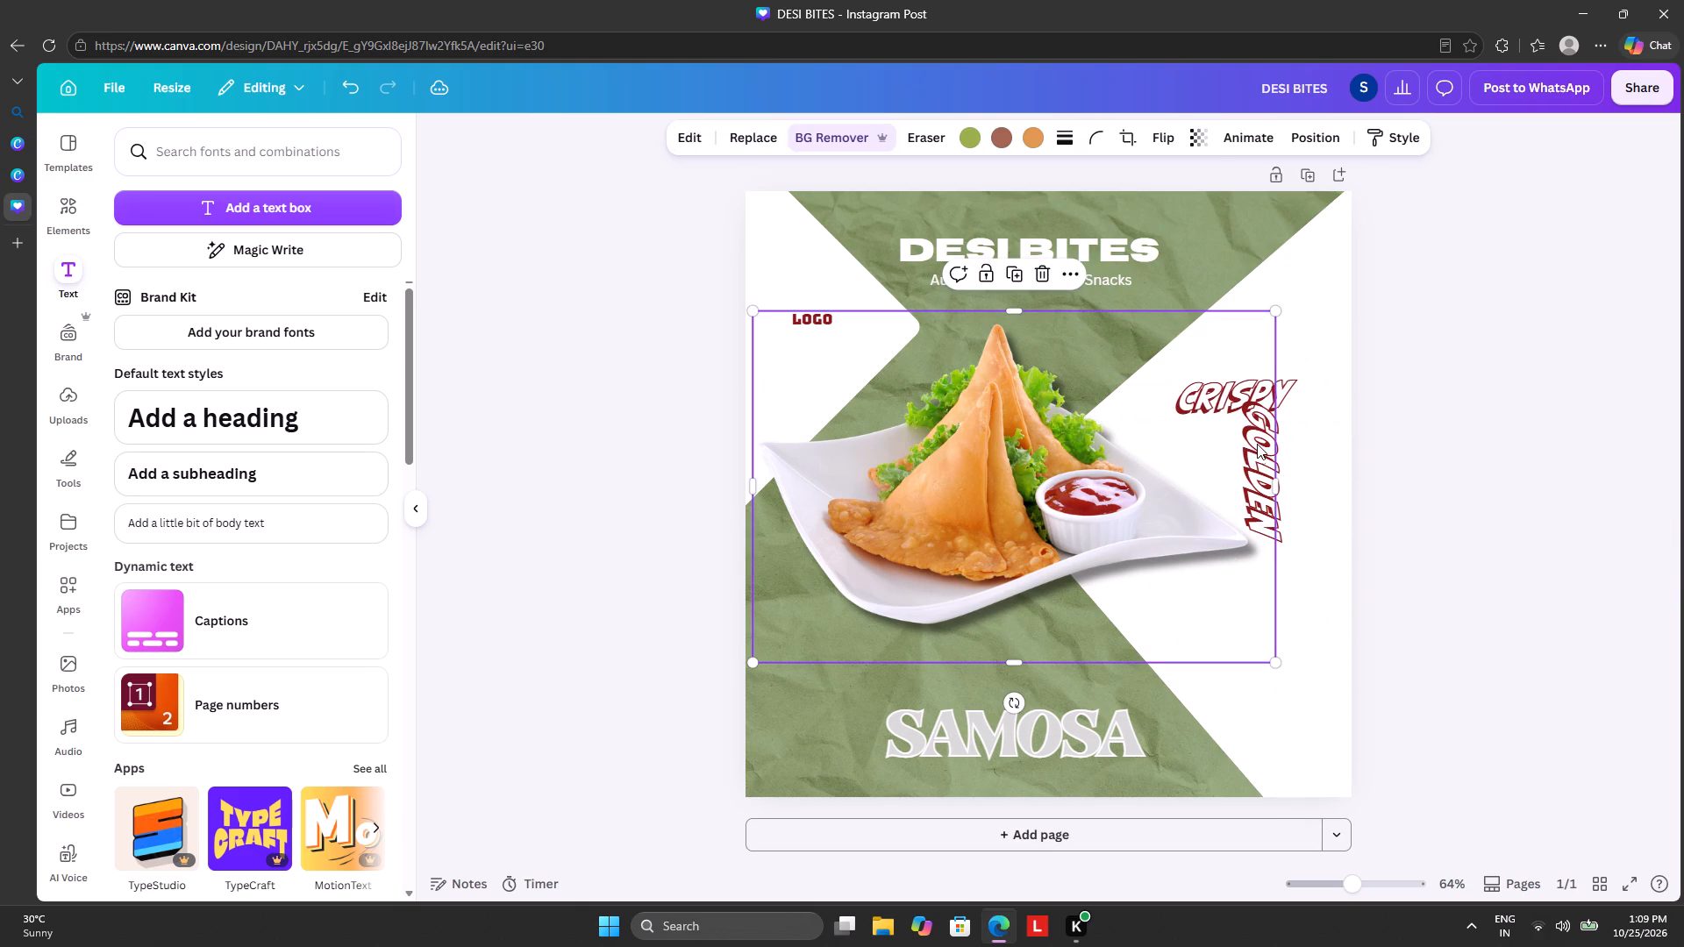
{"action": "left_click", "coordinate": [1257, 444]}
{"action": "left_click", "coordinate": [1255, 464]}
{"action": "left_click", "coordinate": [1276, 494]}
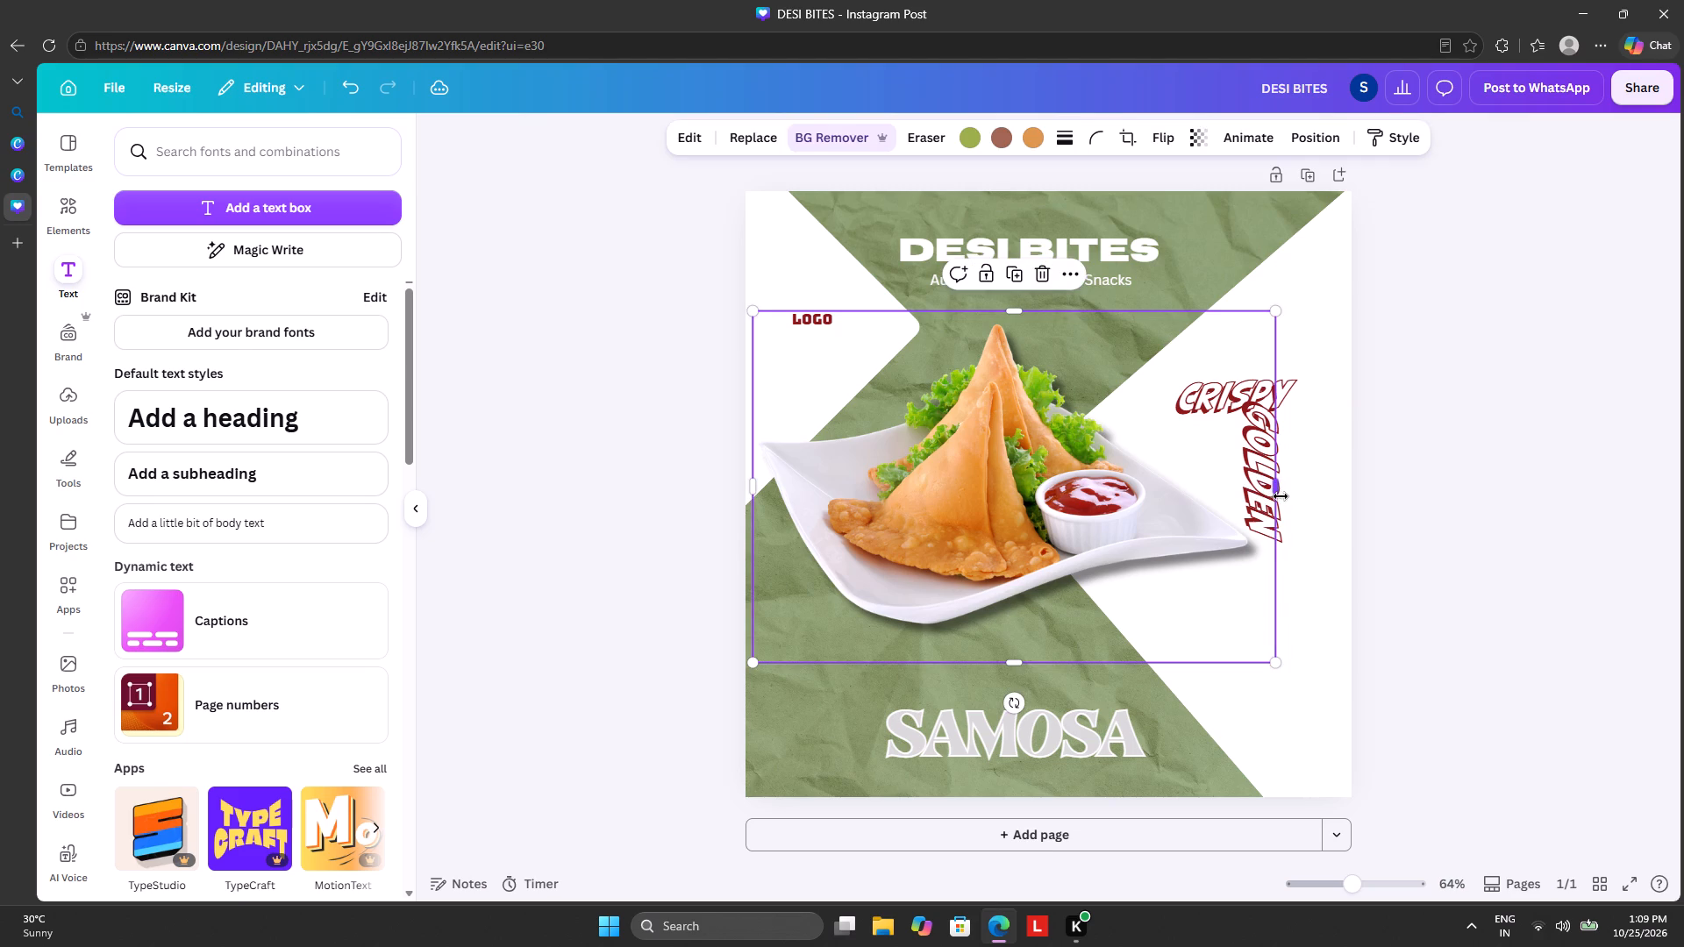
{"action": "left_click", "coordinate": [1266, 530]}
{"action": "left_click", "coordinate": [1270, 511]}
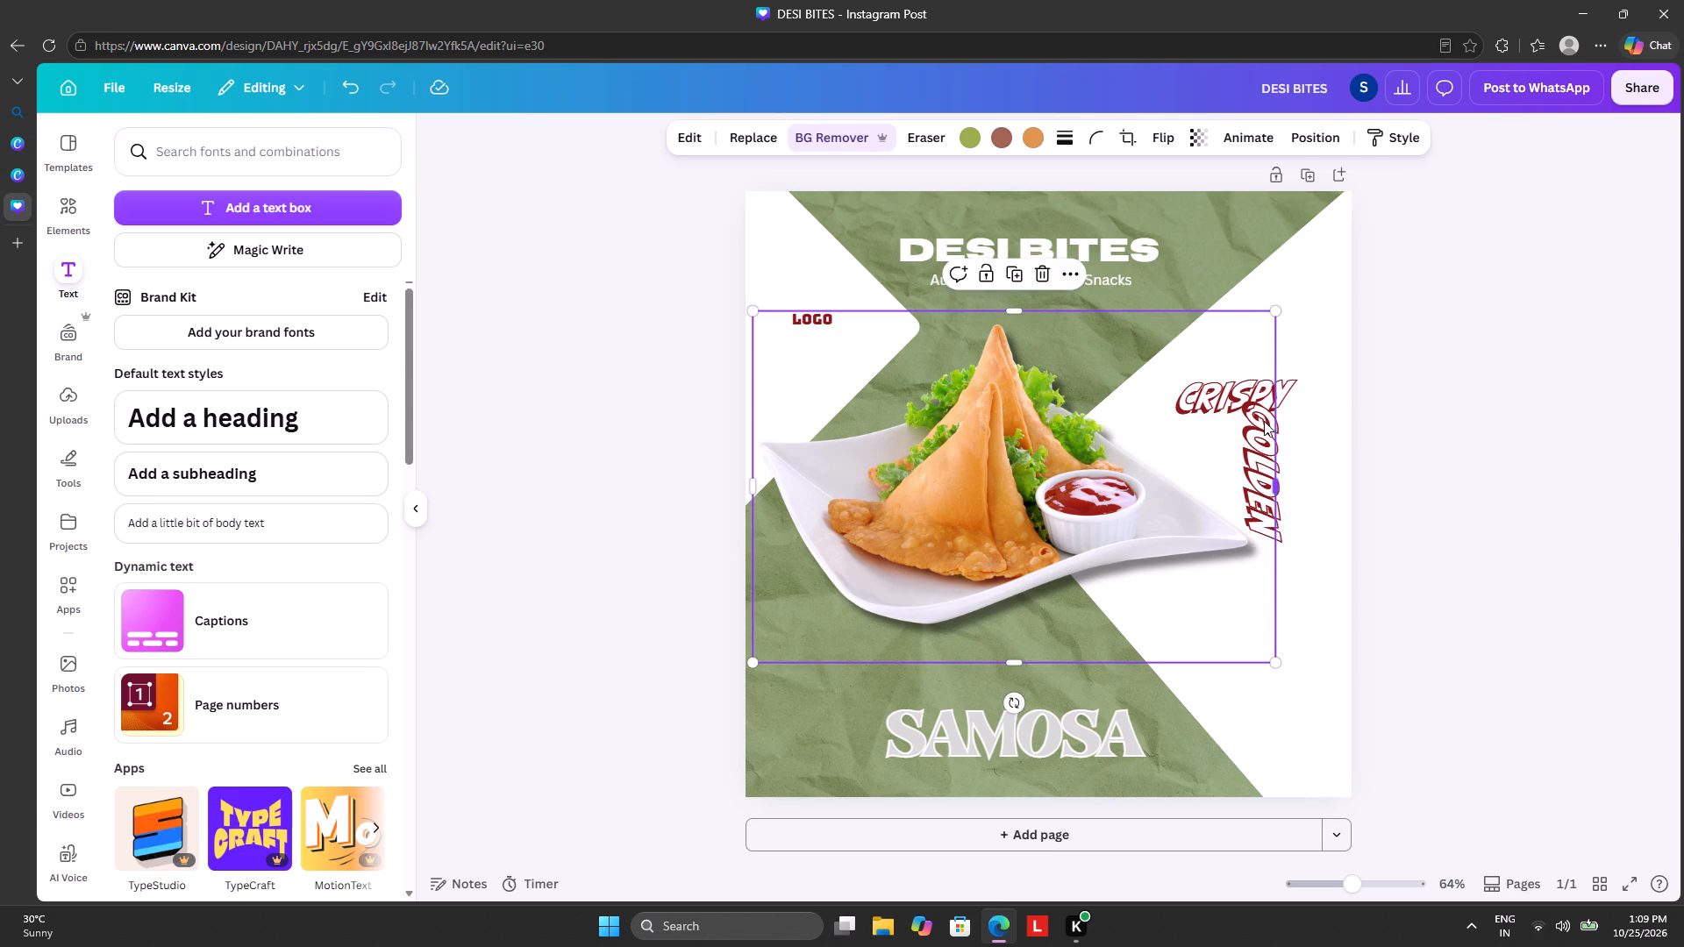
{"action": "left_click", "coordinate": [1252, 428]}
{"action": "left_click", "coordinate": [1224, 384]}
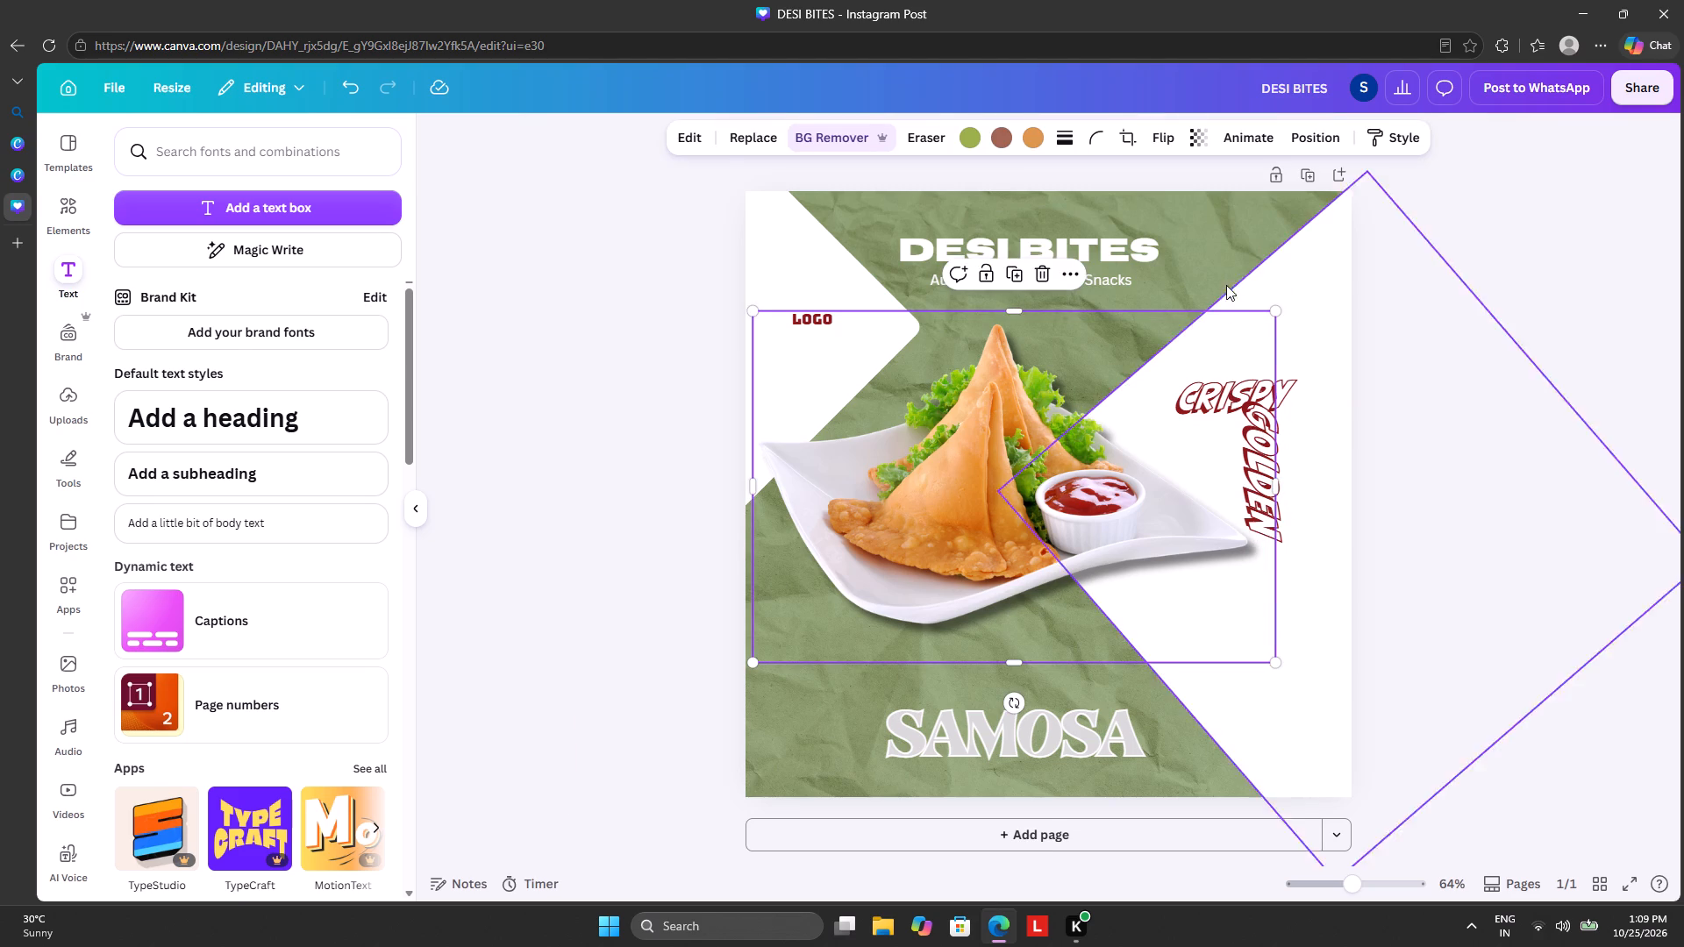
{"action": "left_click", "coordinate": [1221, 271]}
{"action": "left_click", "coordinate": [1268, 466]}
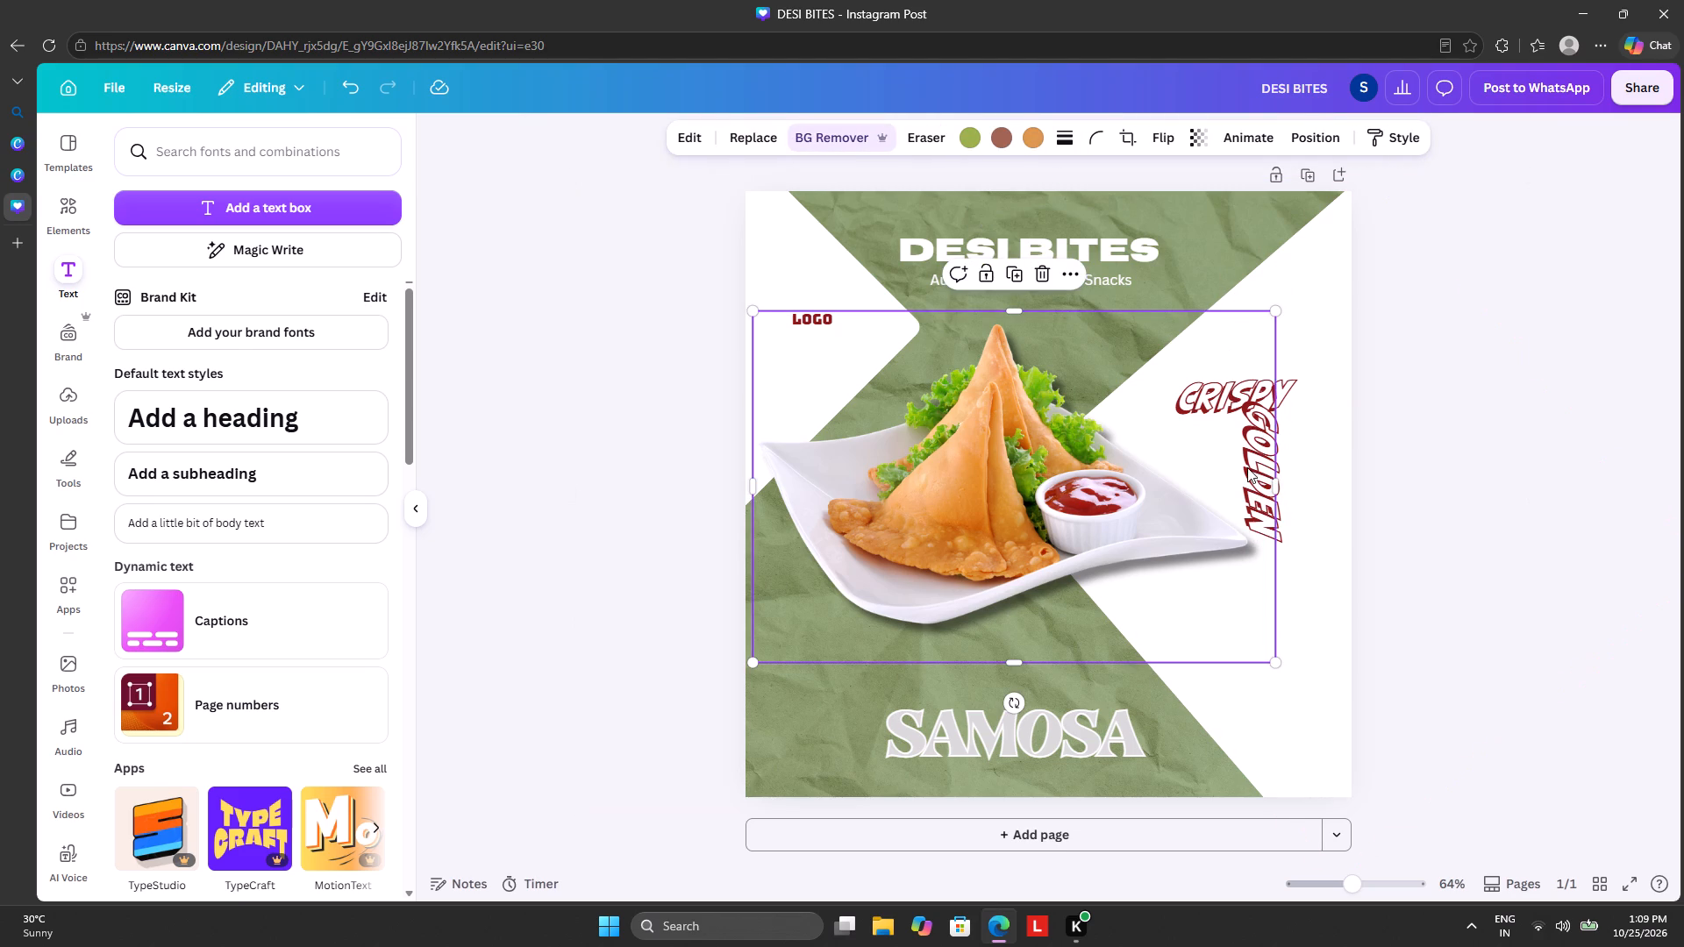
{"action": "left_click", "coordinate": [1307, 550]}
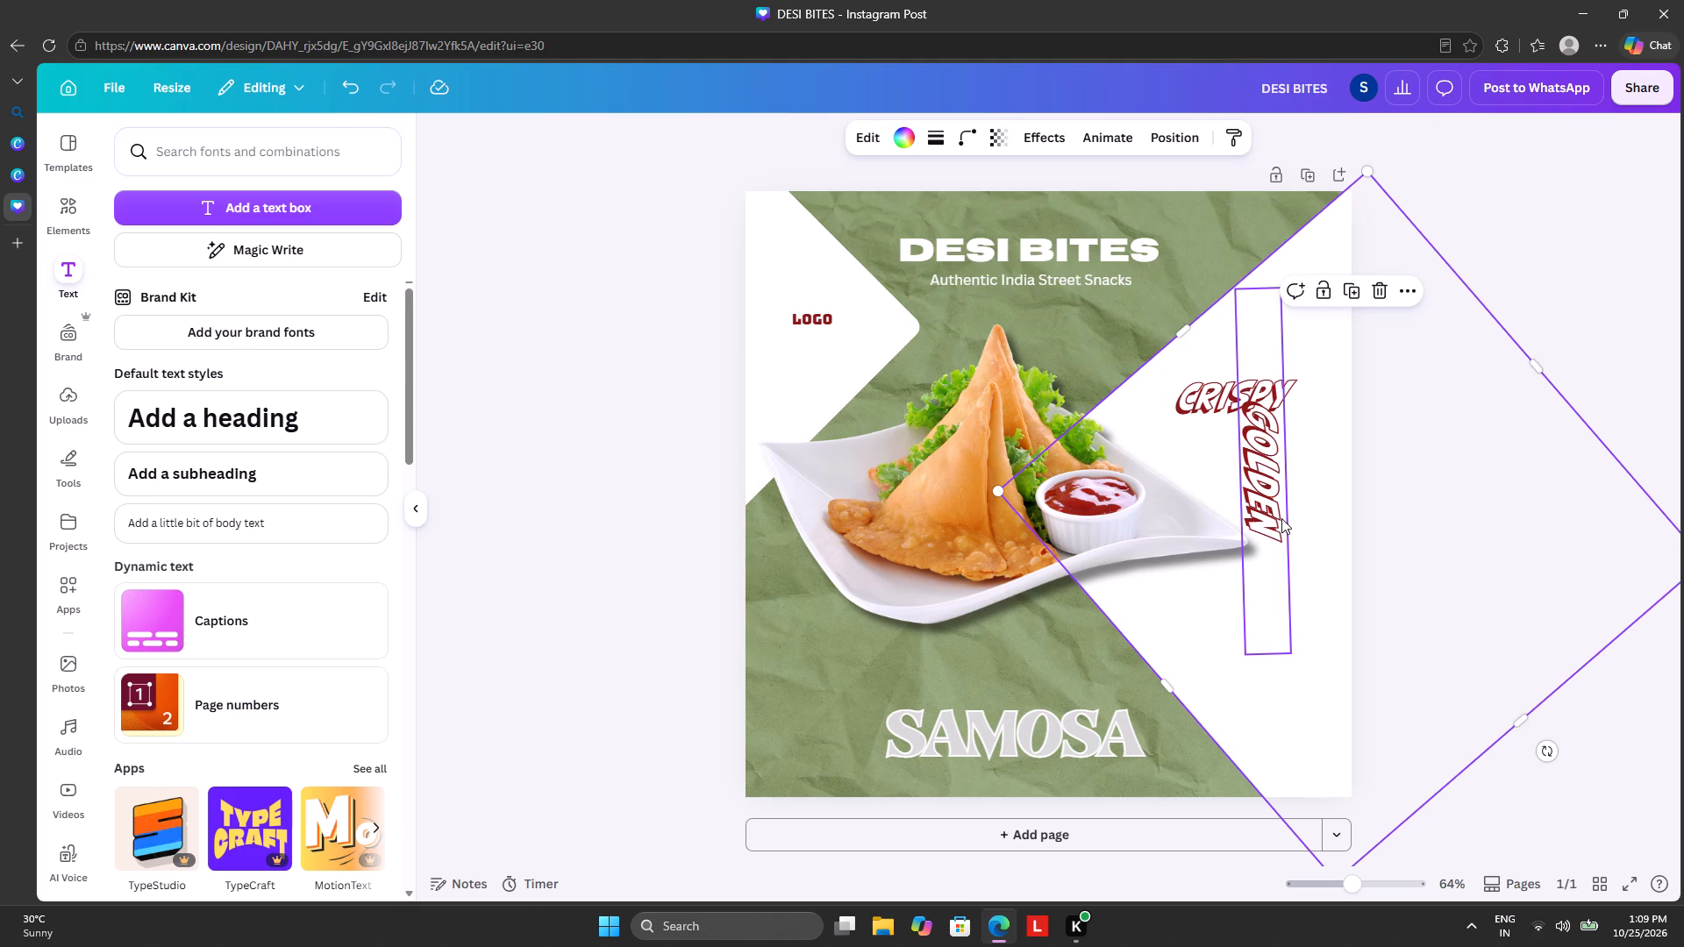
{"action": "left_click", "coordinate": [1281, 518]}
{"action": "left_click_drag", "start_coordinate": [1199, 492], "coordinate": [1259, 502]}
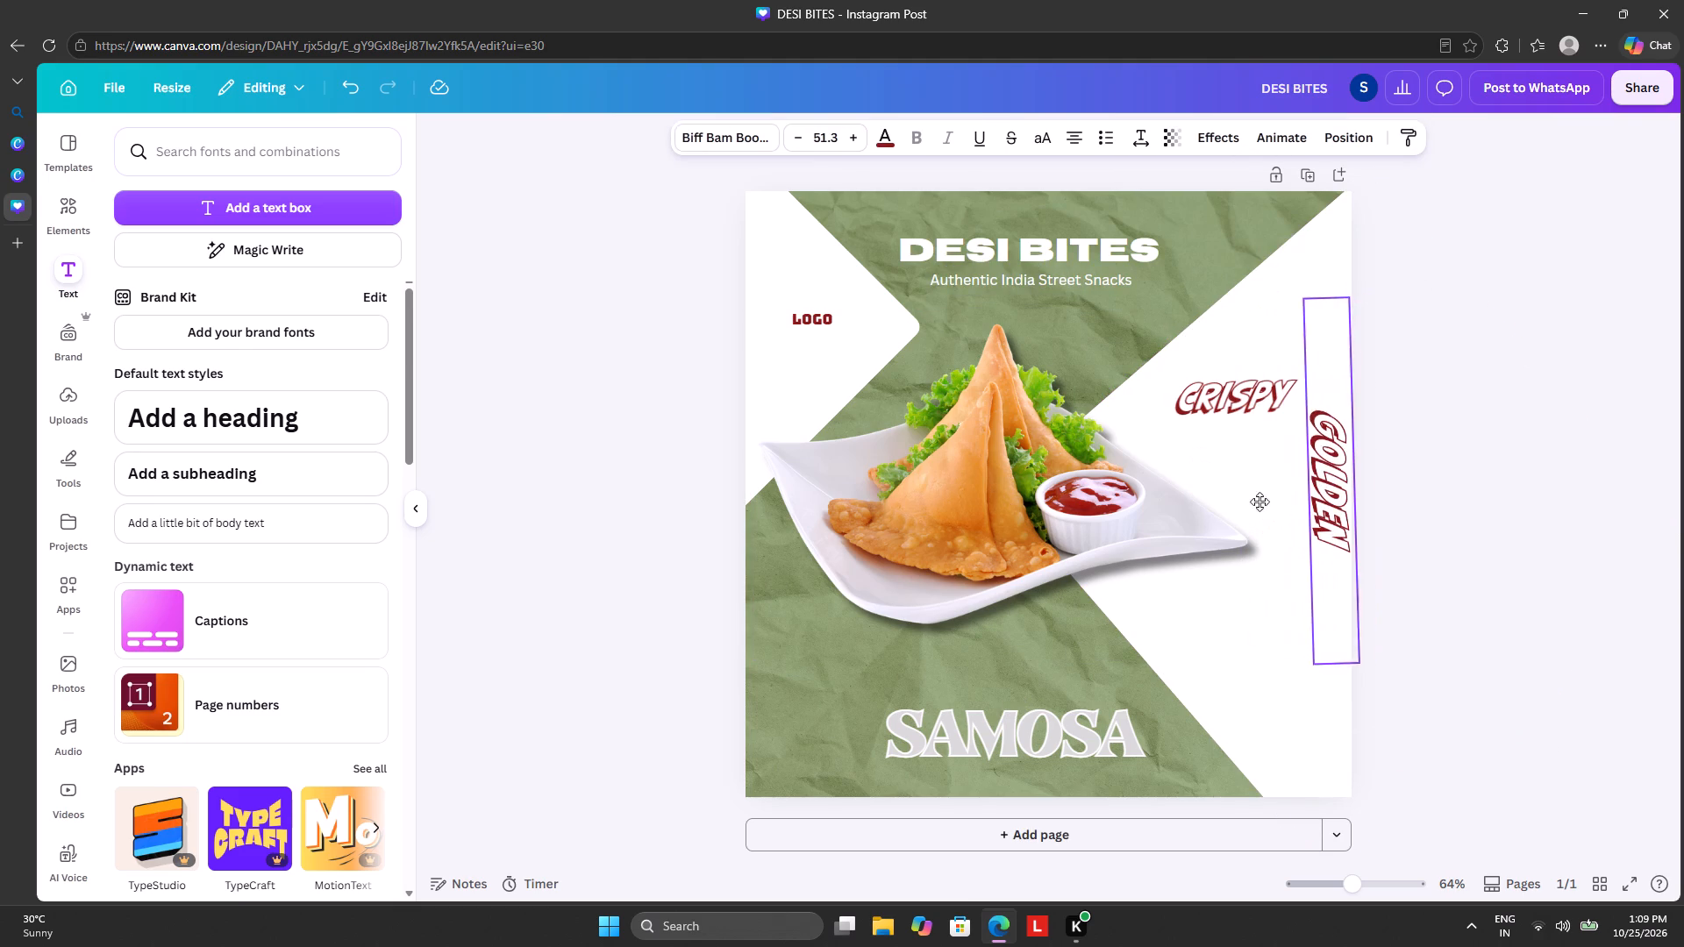
{"action": "left_click_drag", "start_coordinate": [1259, 502], "coordinate": [1203, 502]}
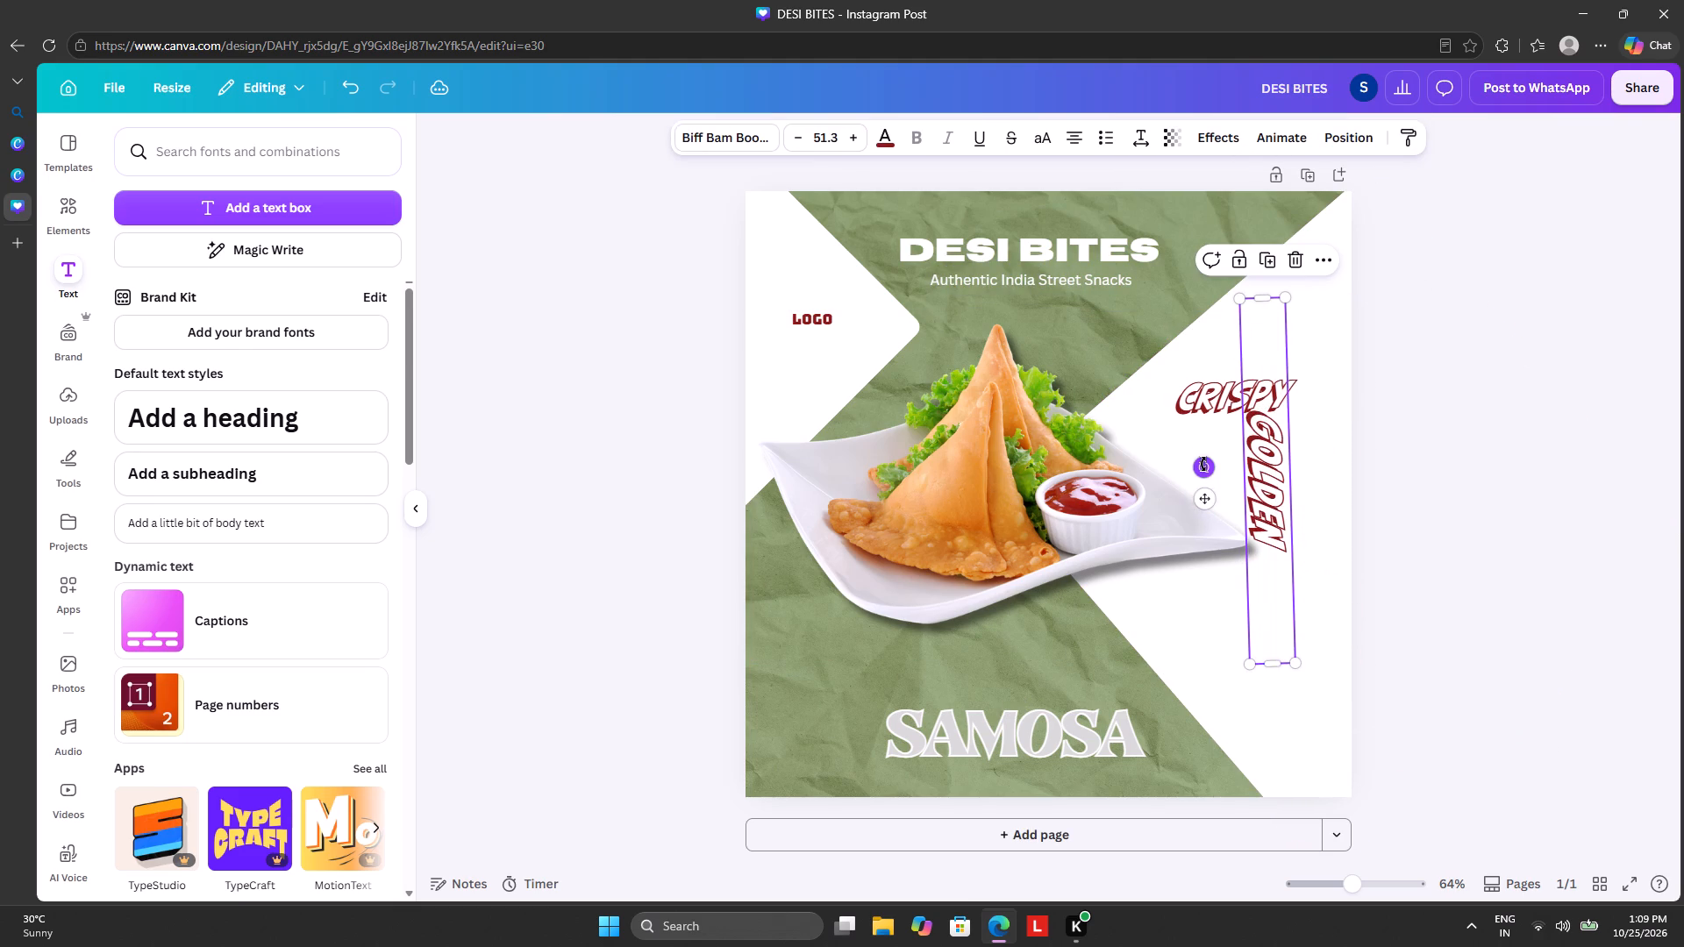
Rotate the GOLDEN text to horizontal, shrink it to size 36.4 and place it directly below CRISPY.
{"action": "left_click_drag", "start_coordinate": [1203, 464], "coordinate": [1250, 554]}
{"action": "left_click_drag", "start_coordinate": [1085, 460], "coordinate": [1183, 487]}
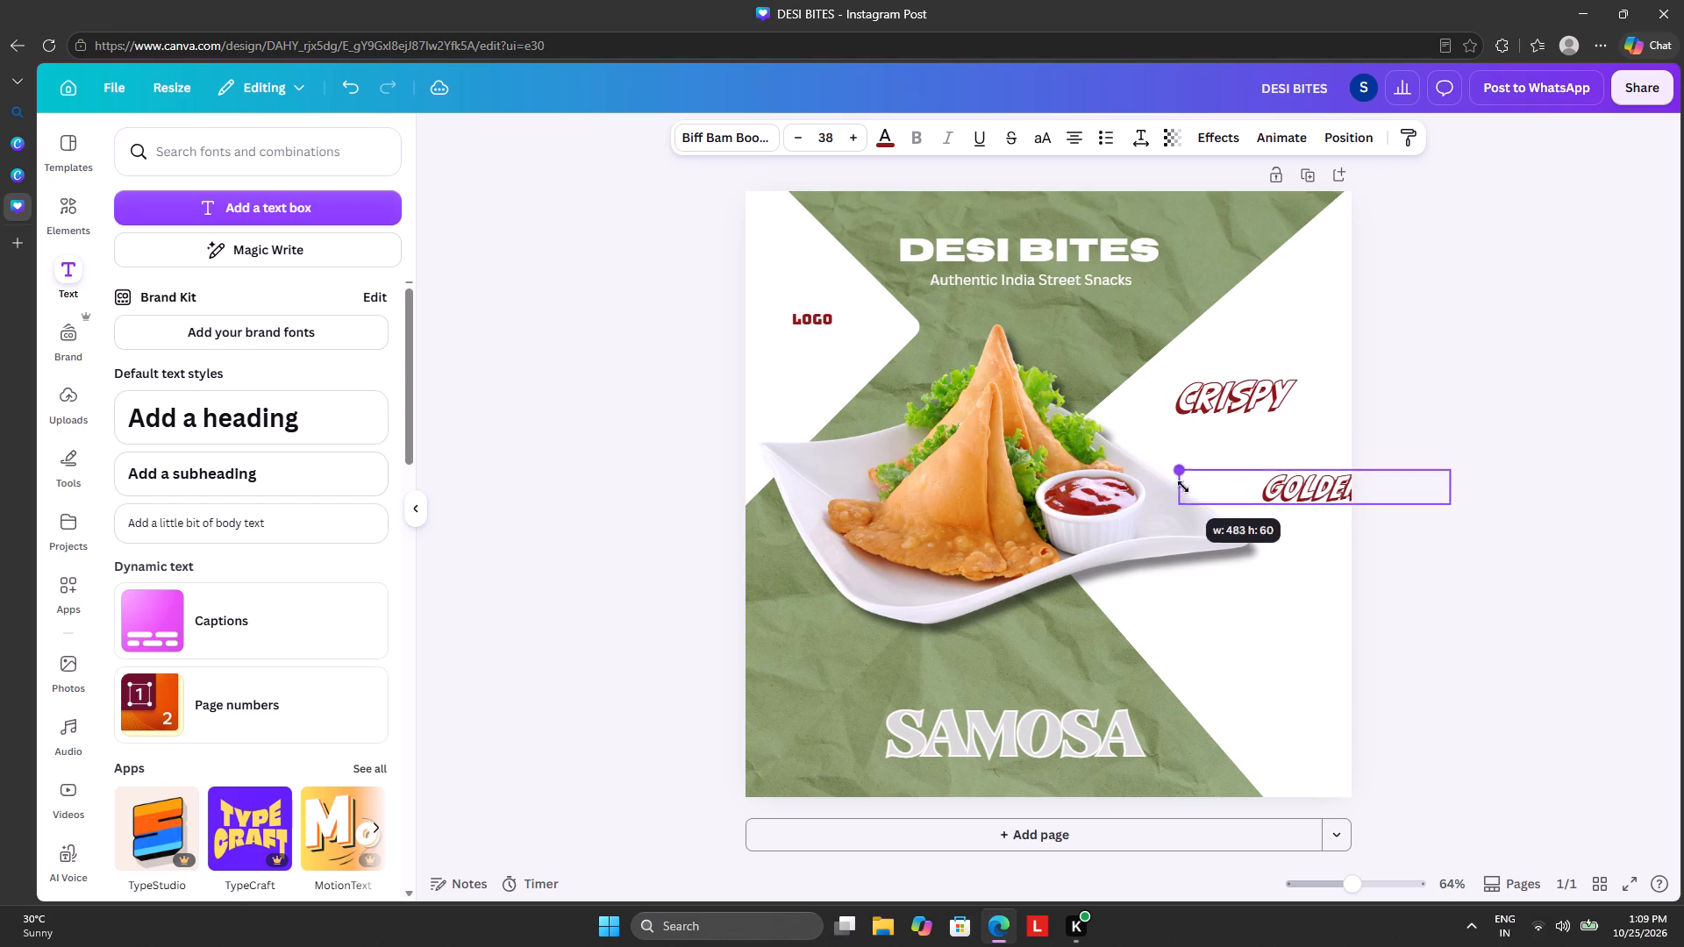
{"action": "left_click_drag", "start_coordinate": [1183, 487], "coordinate": [1189, 488]}
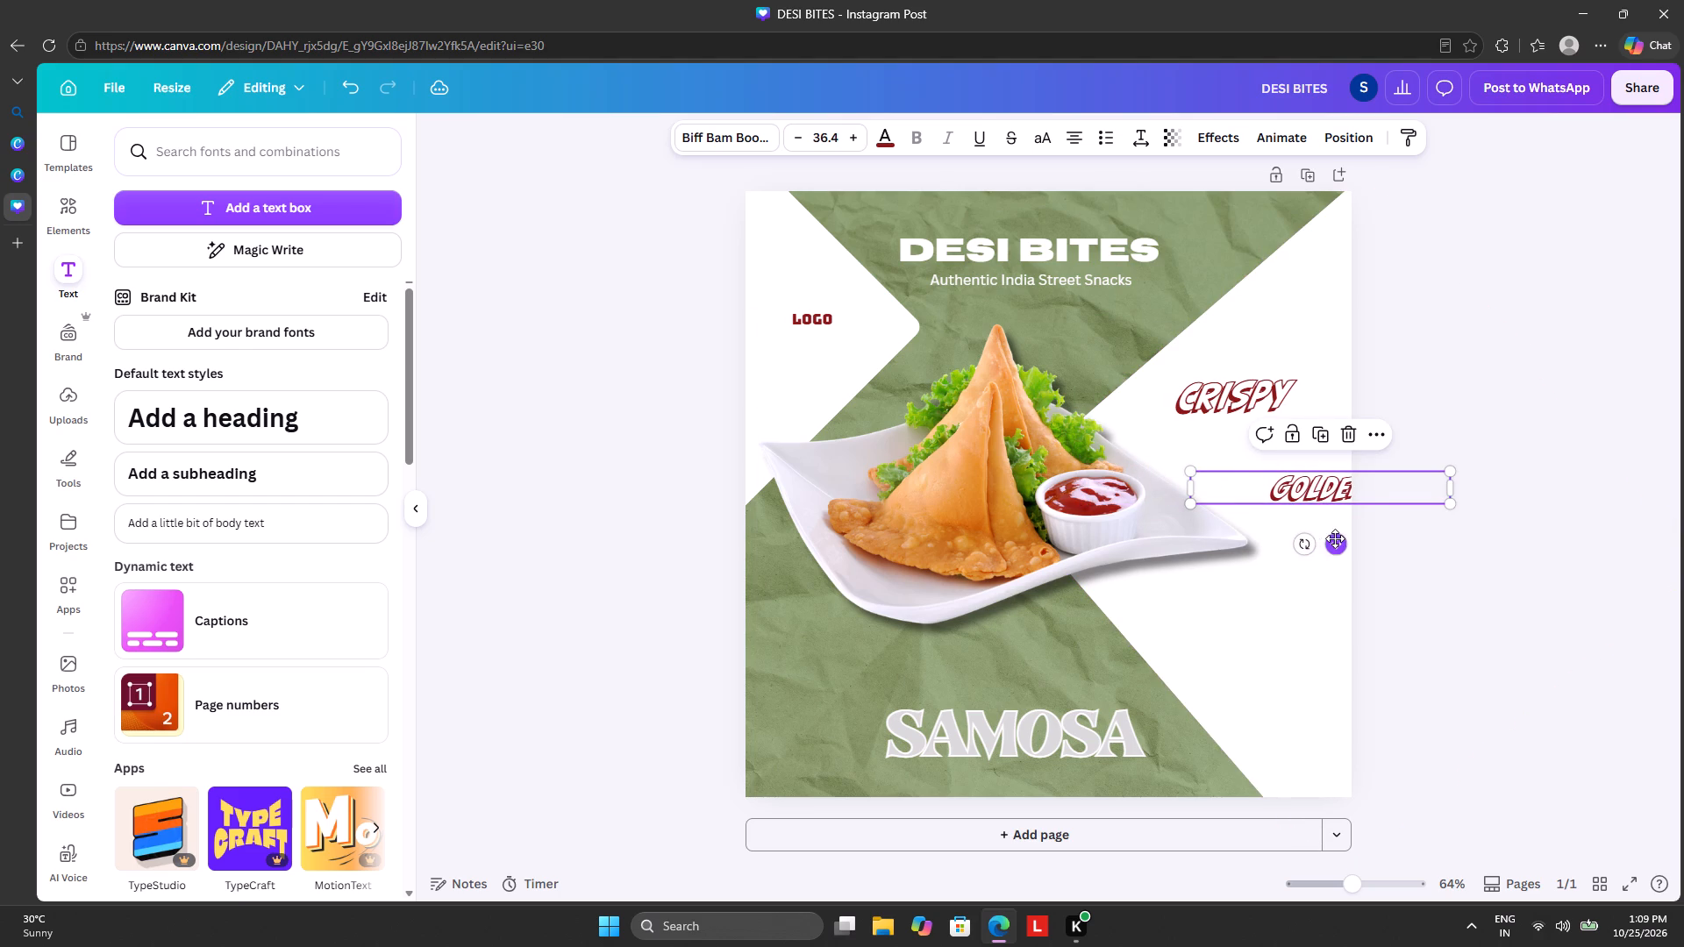
{"action": "left_click_drag", "start_coordinate": [1335, 541], "coordinate": [1252, 488]}
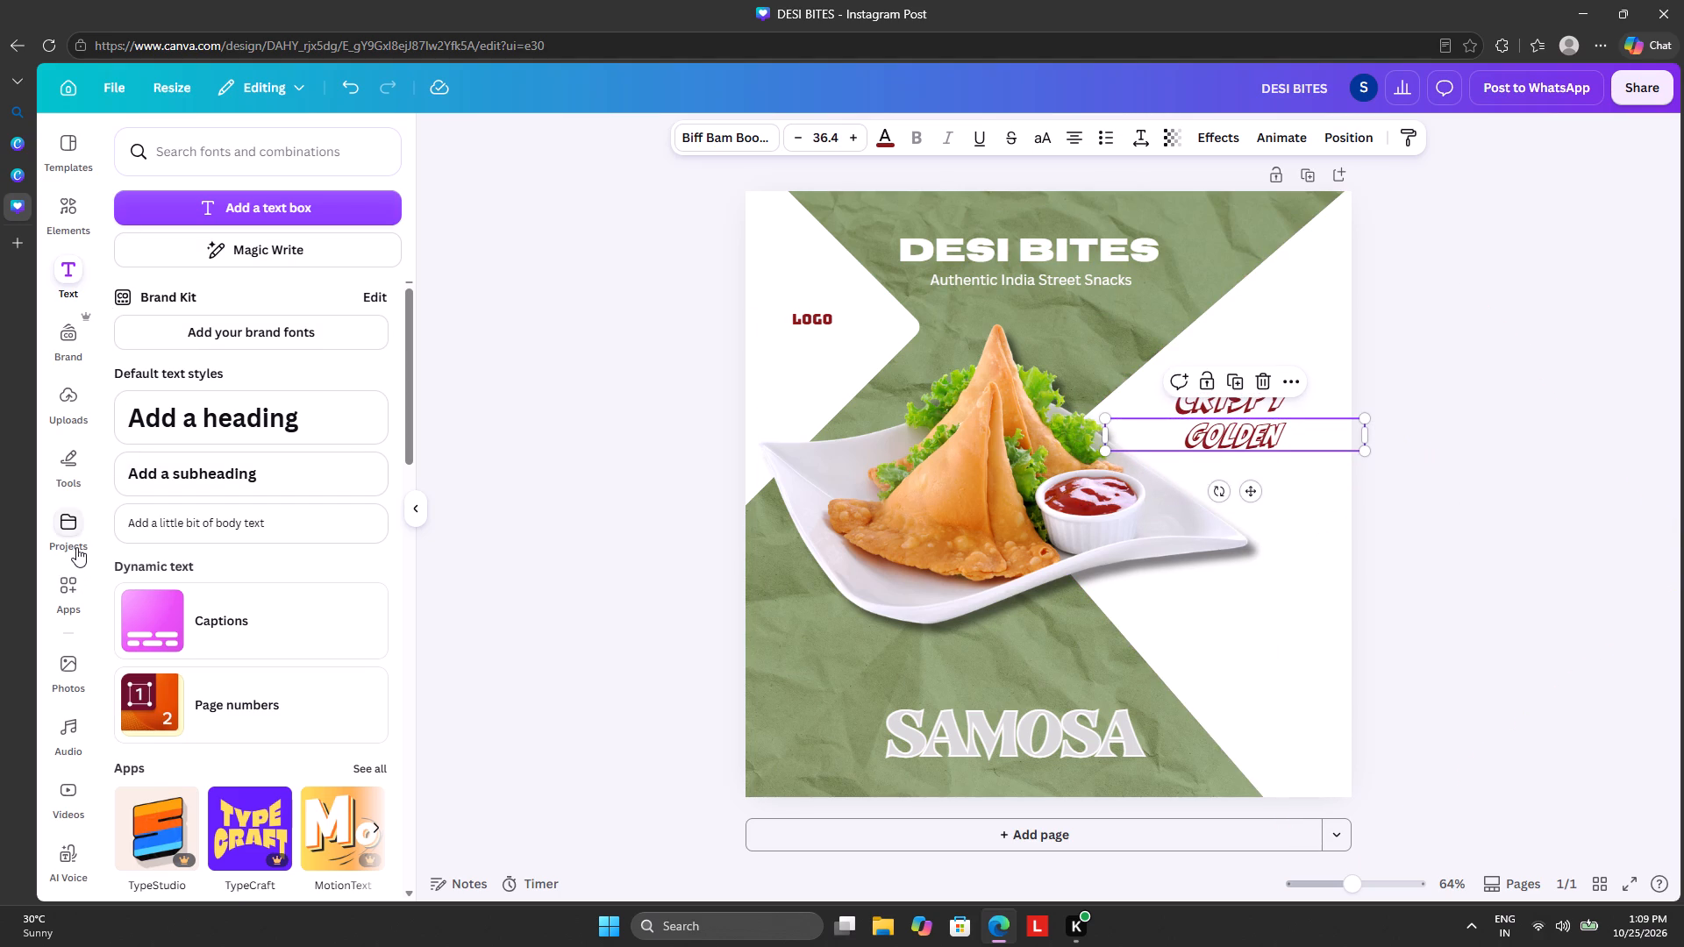
Search the photo library for ARROW and browse the results for an arrow that suits the CRISPY and GOLDEN texts.
{"action": "left_click", "coordinate": [70, 669]}
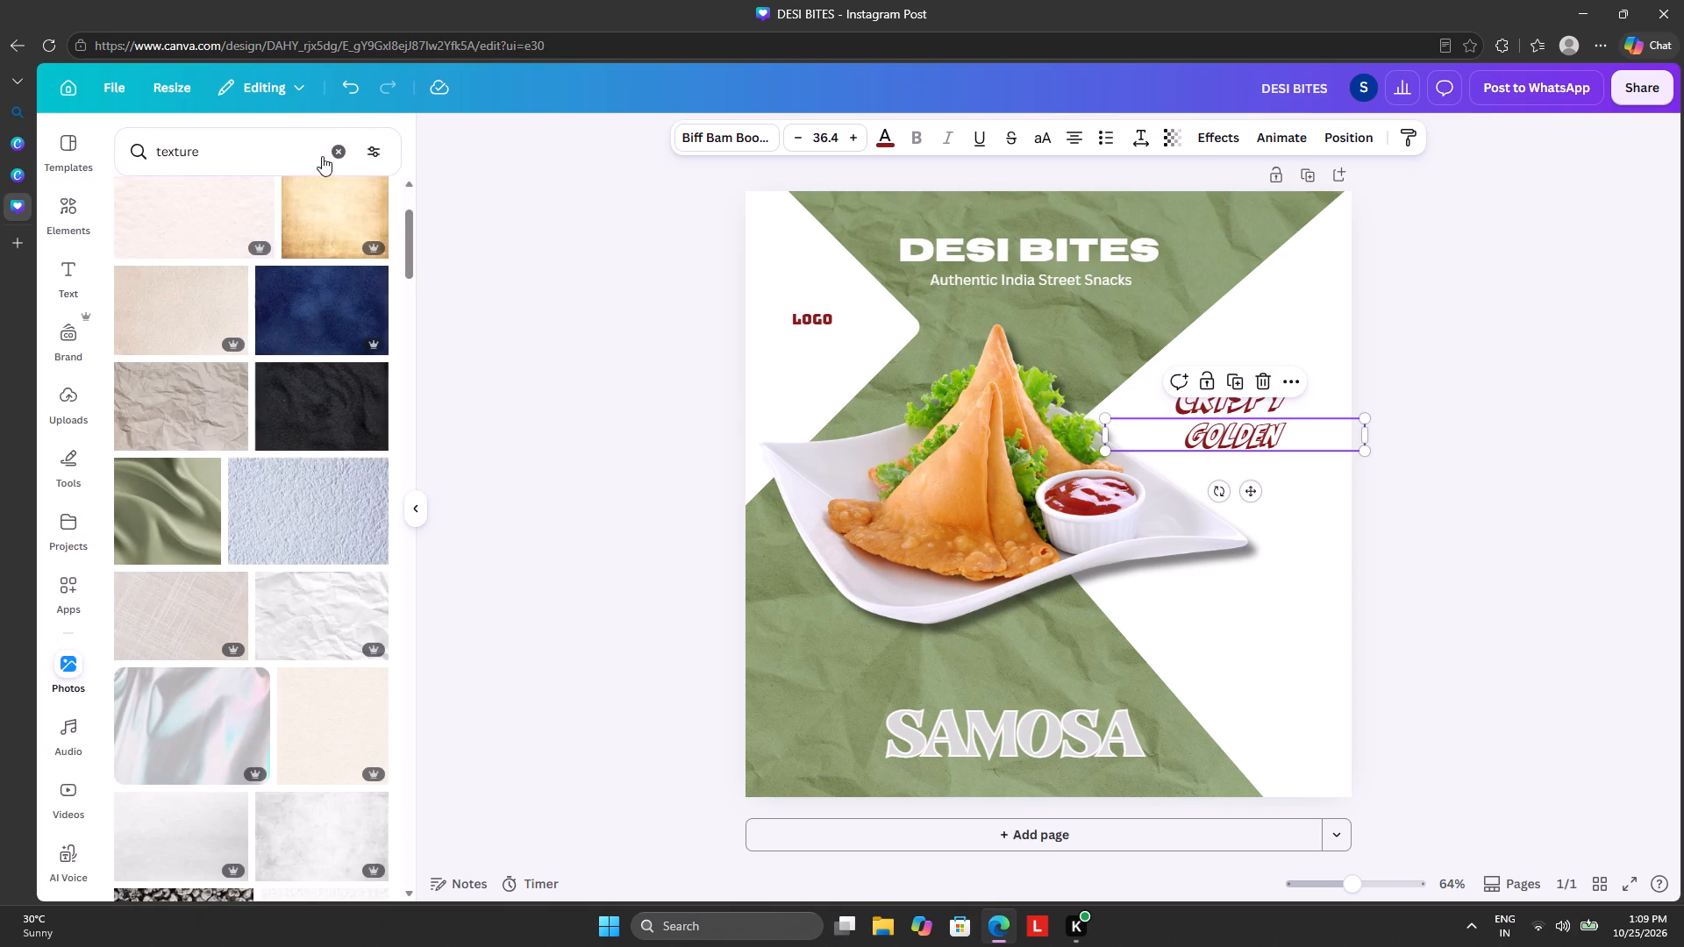
{"action": "left_click", "coordinate": [339, 155]}
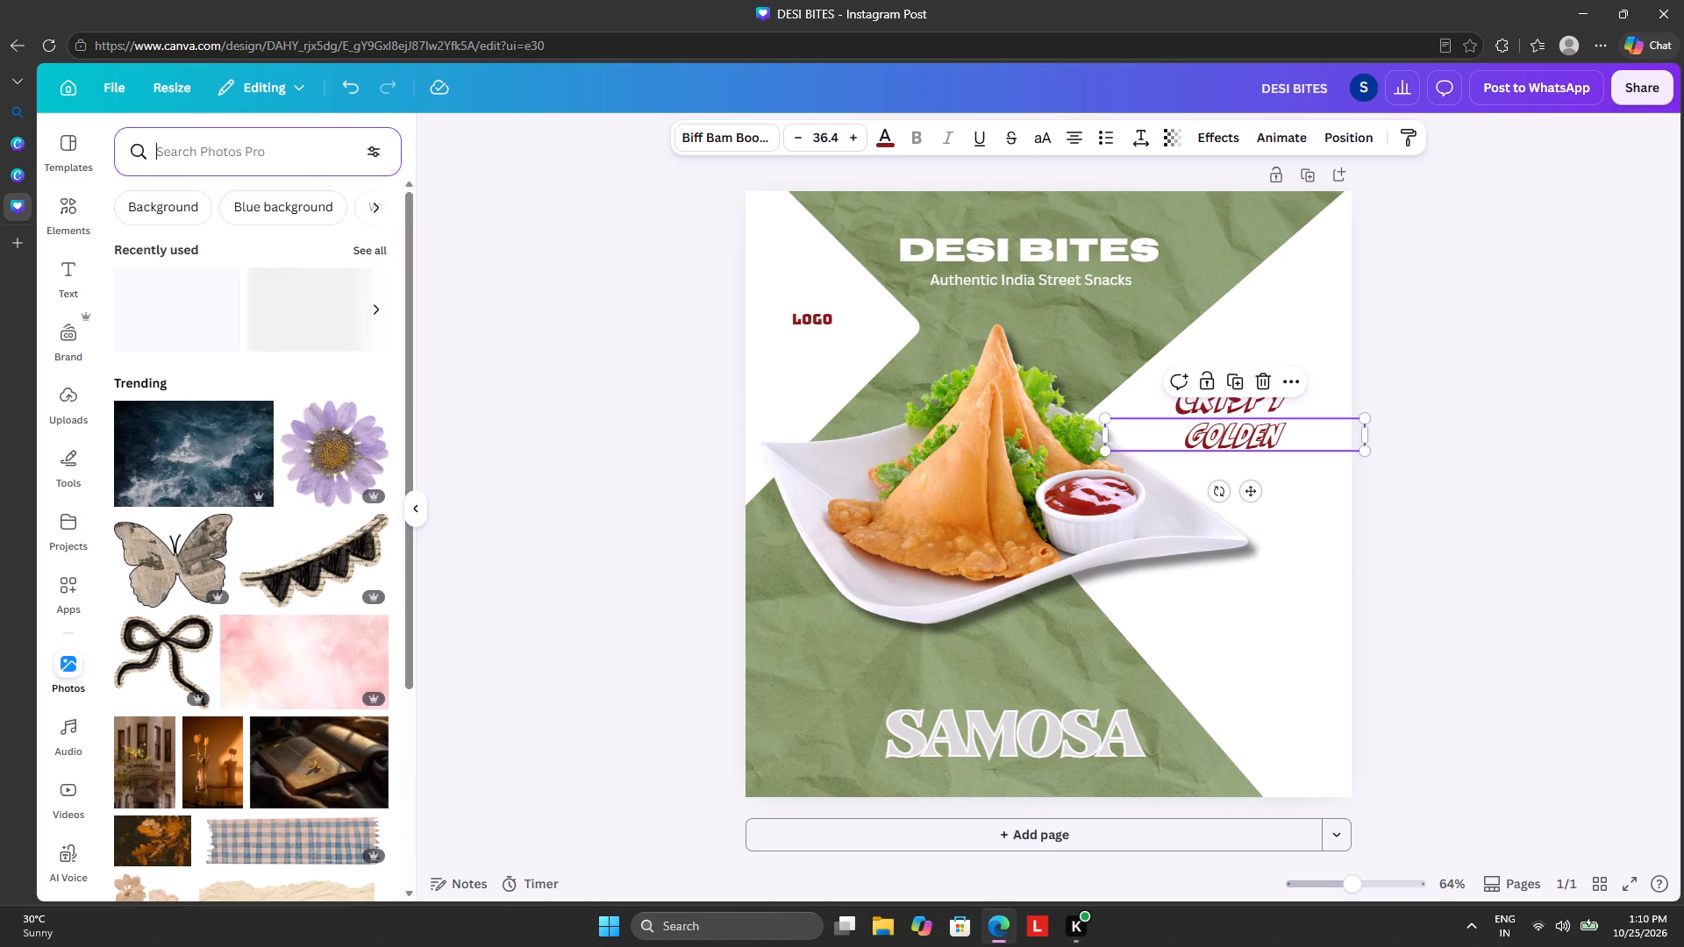
{"action": "type", "text": "ARR"}
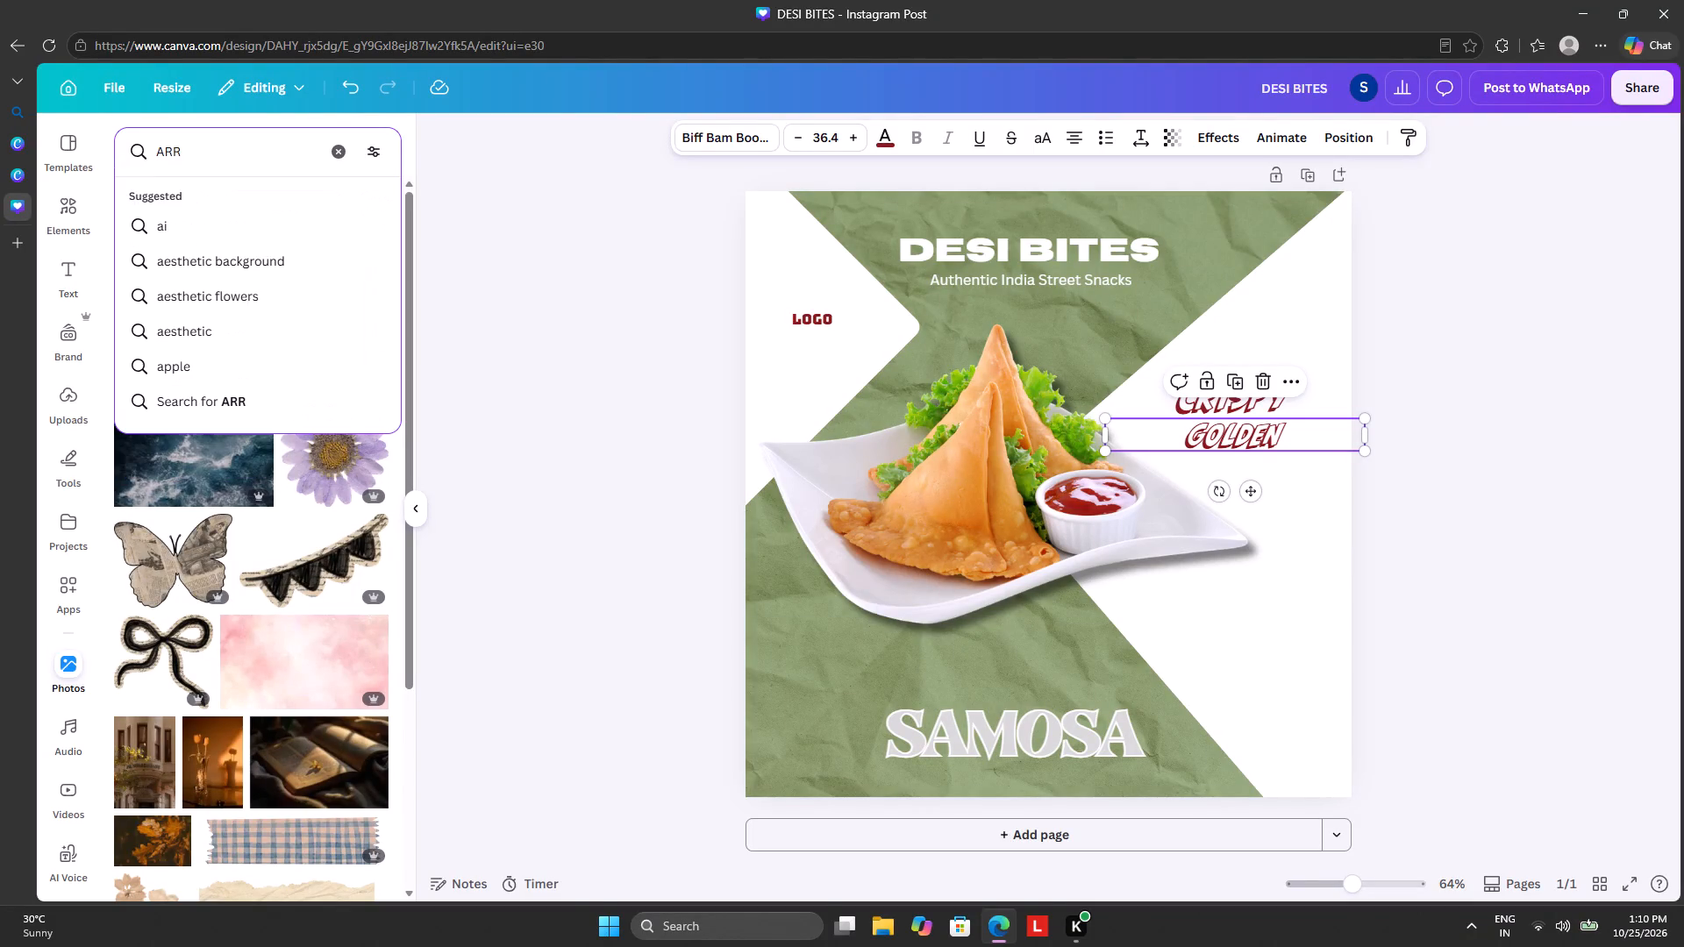
{"action": "type", "text": "OW"}
{"action": "key", "text": "Return"}
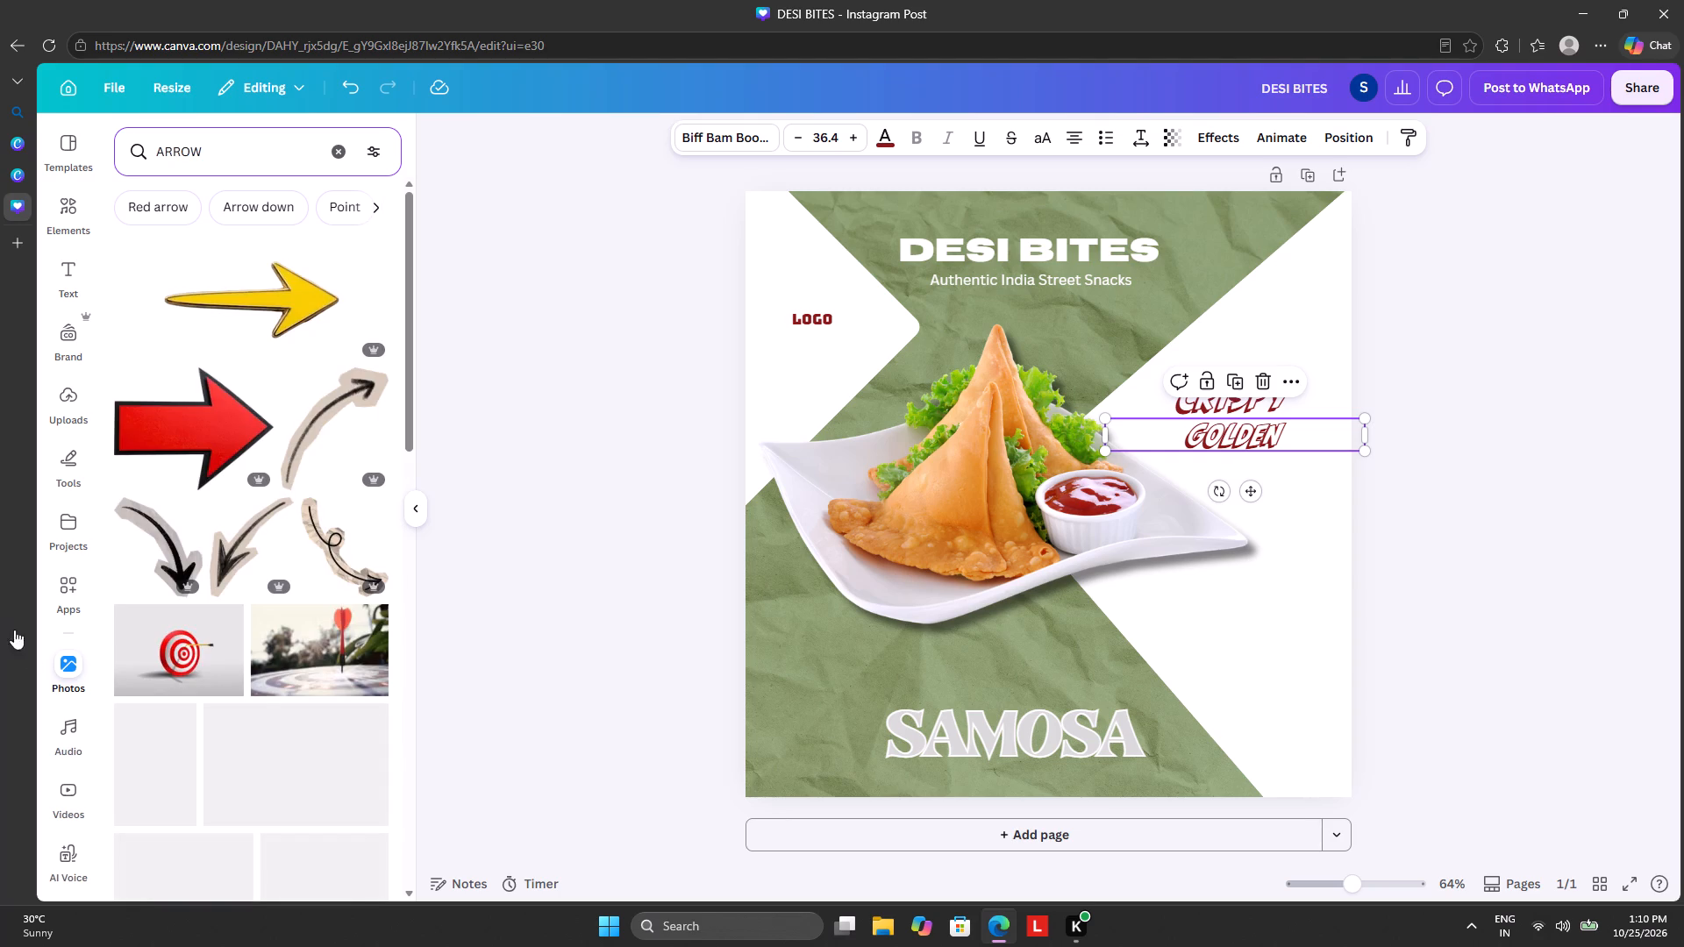
{"action": "scroll", "coordinate": [264, 650], "scroll_direction": "down", "scroll_amount": 3}
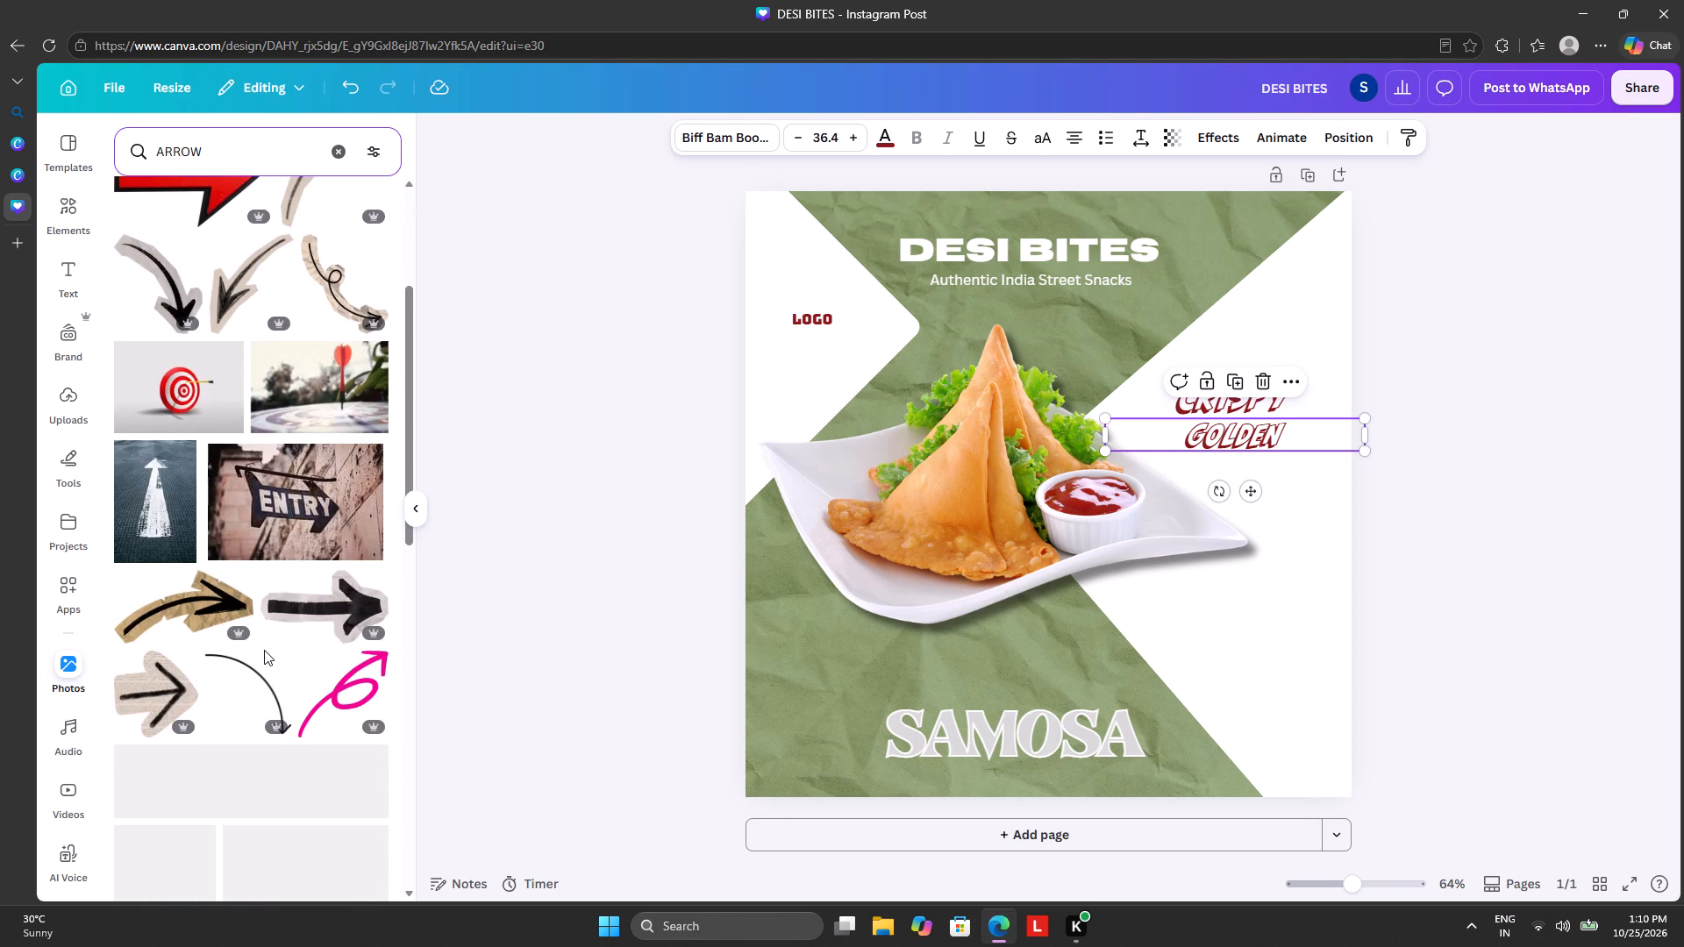
{"action": "scroll", "coordinate": [264, 650], "scroll_direction": "down", "scroll_amount": 4}
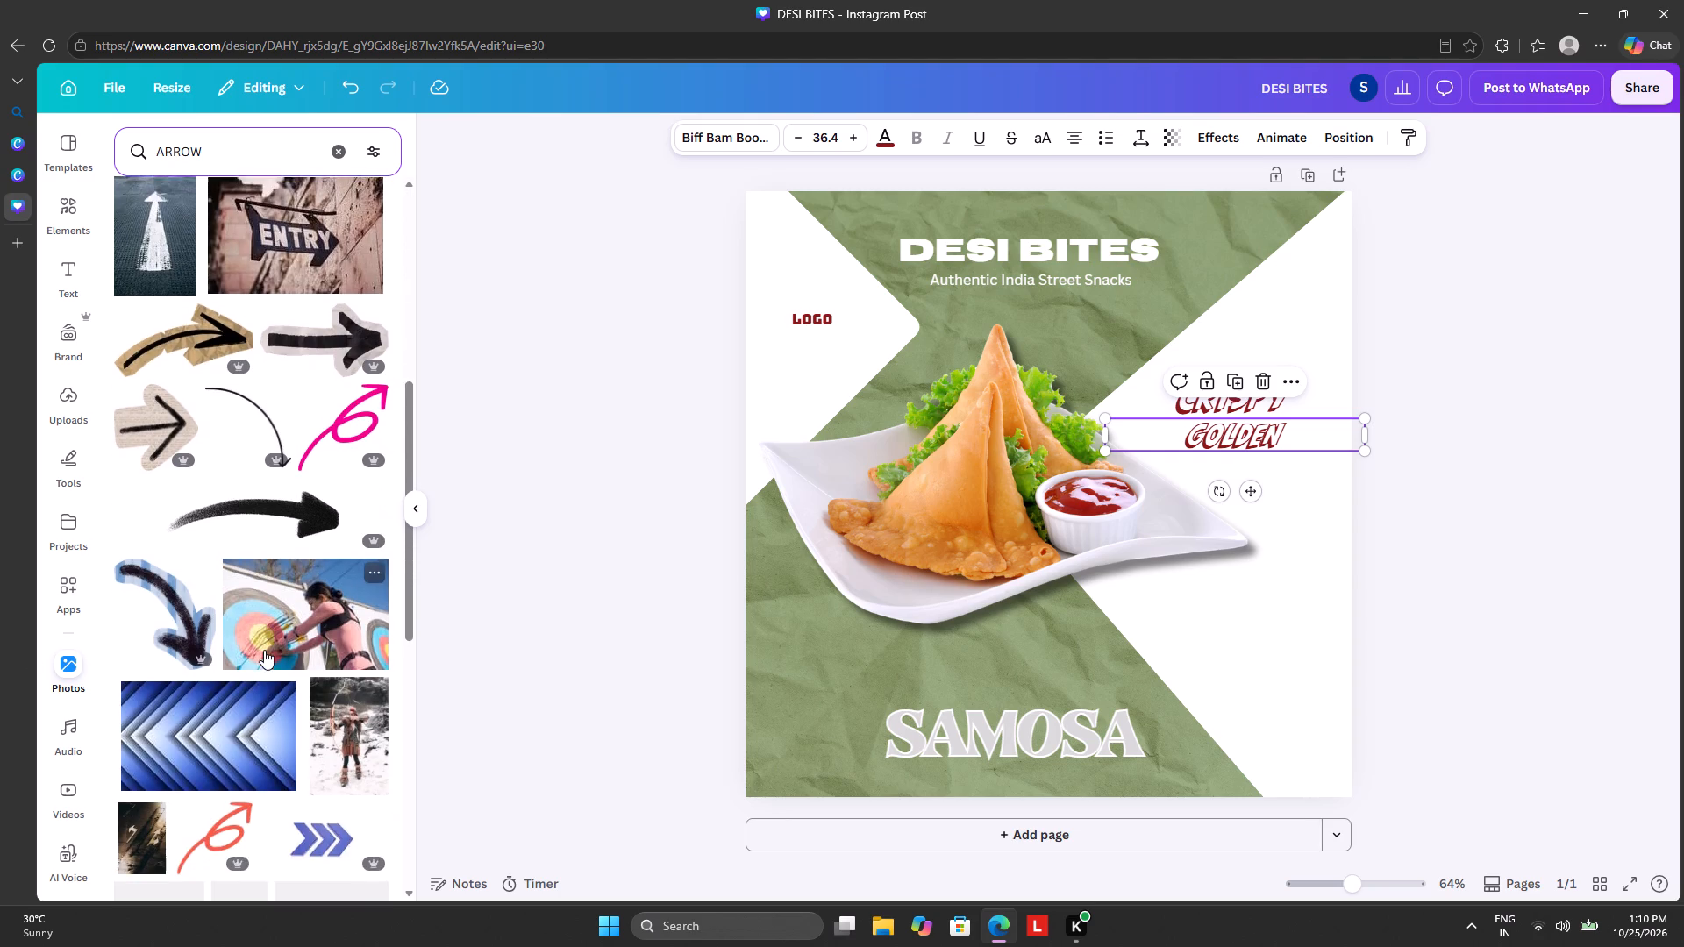
{"action": "scroll", "coordinate": [264, 650], "scroll_direction": "down", "scroll_amount": 5}
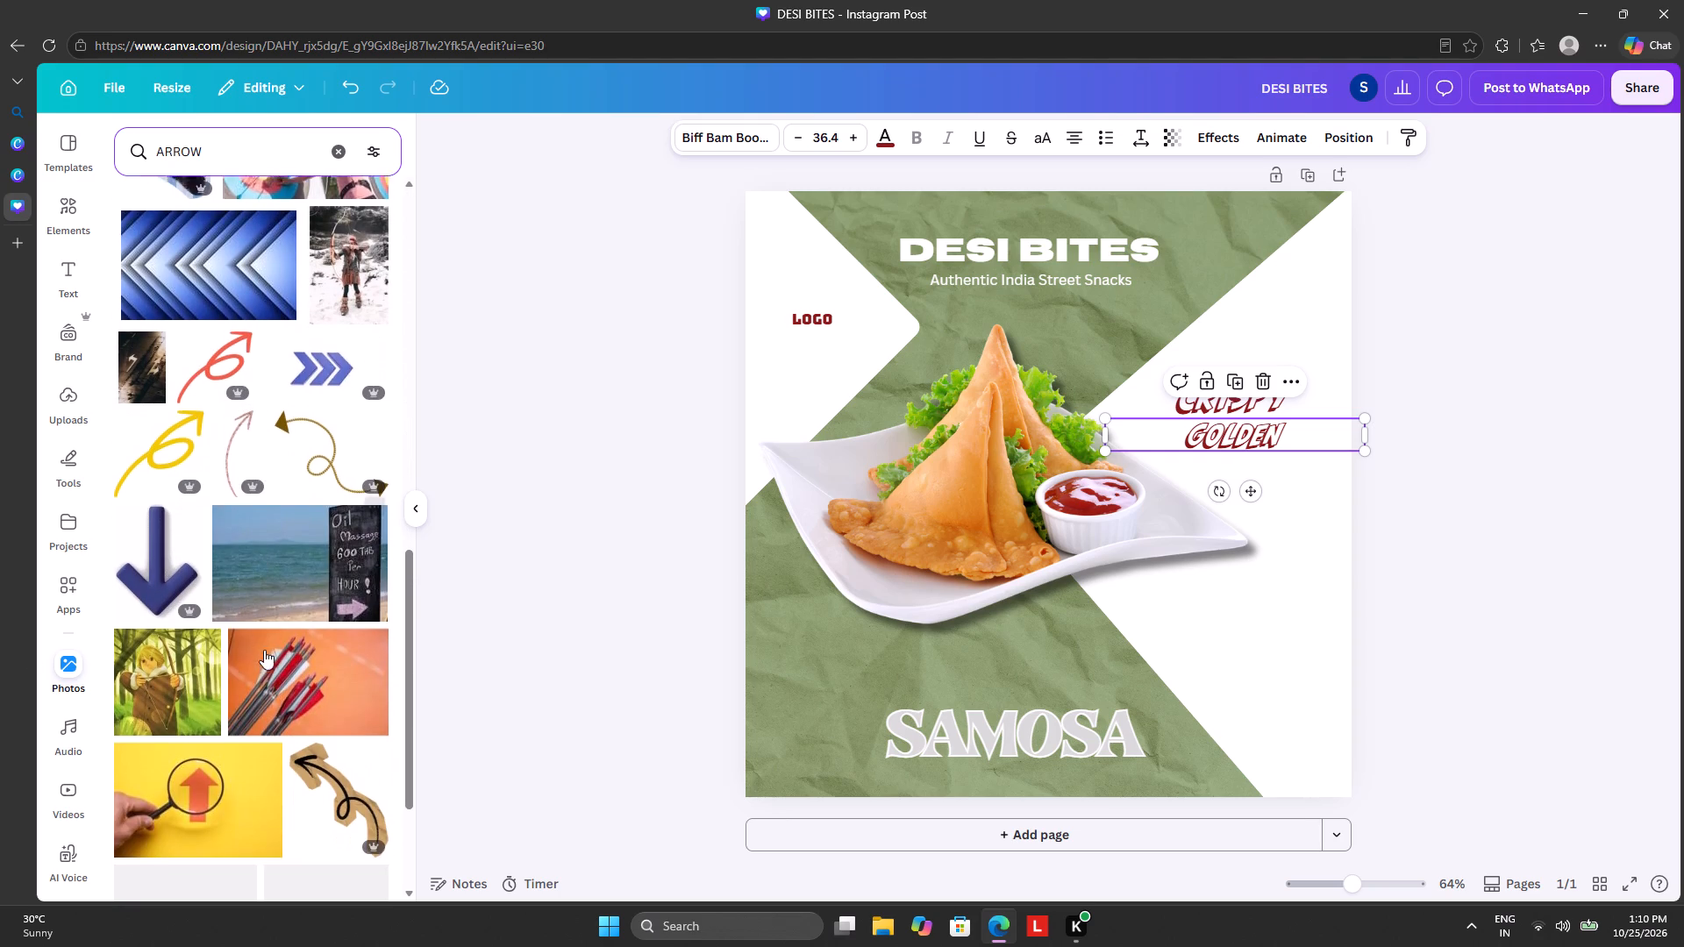
{"action": "scroll", "coordinate": [264, 650], "scroll_direction": "down", "scroll_amount": 2}
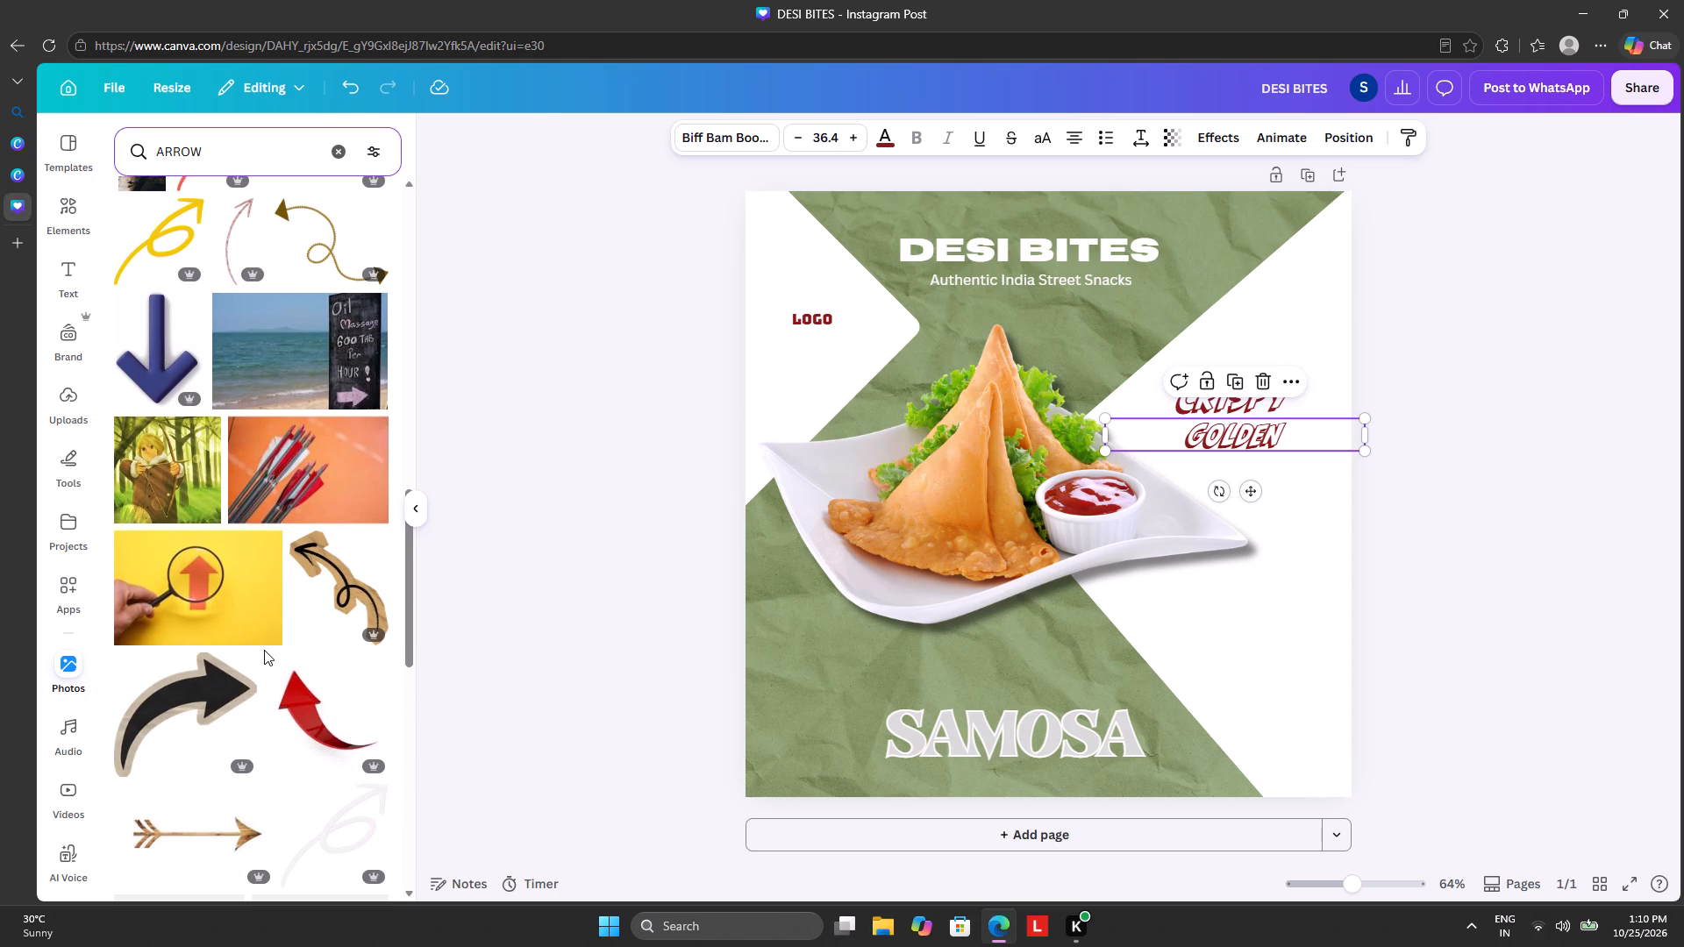
{"action": "scroll", "coordinate": [264, 650], "scroll_direction": "down", "scroll_amount": 3}
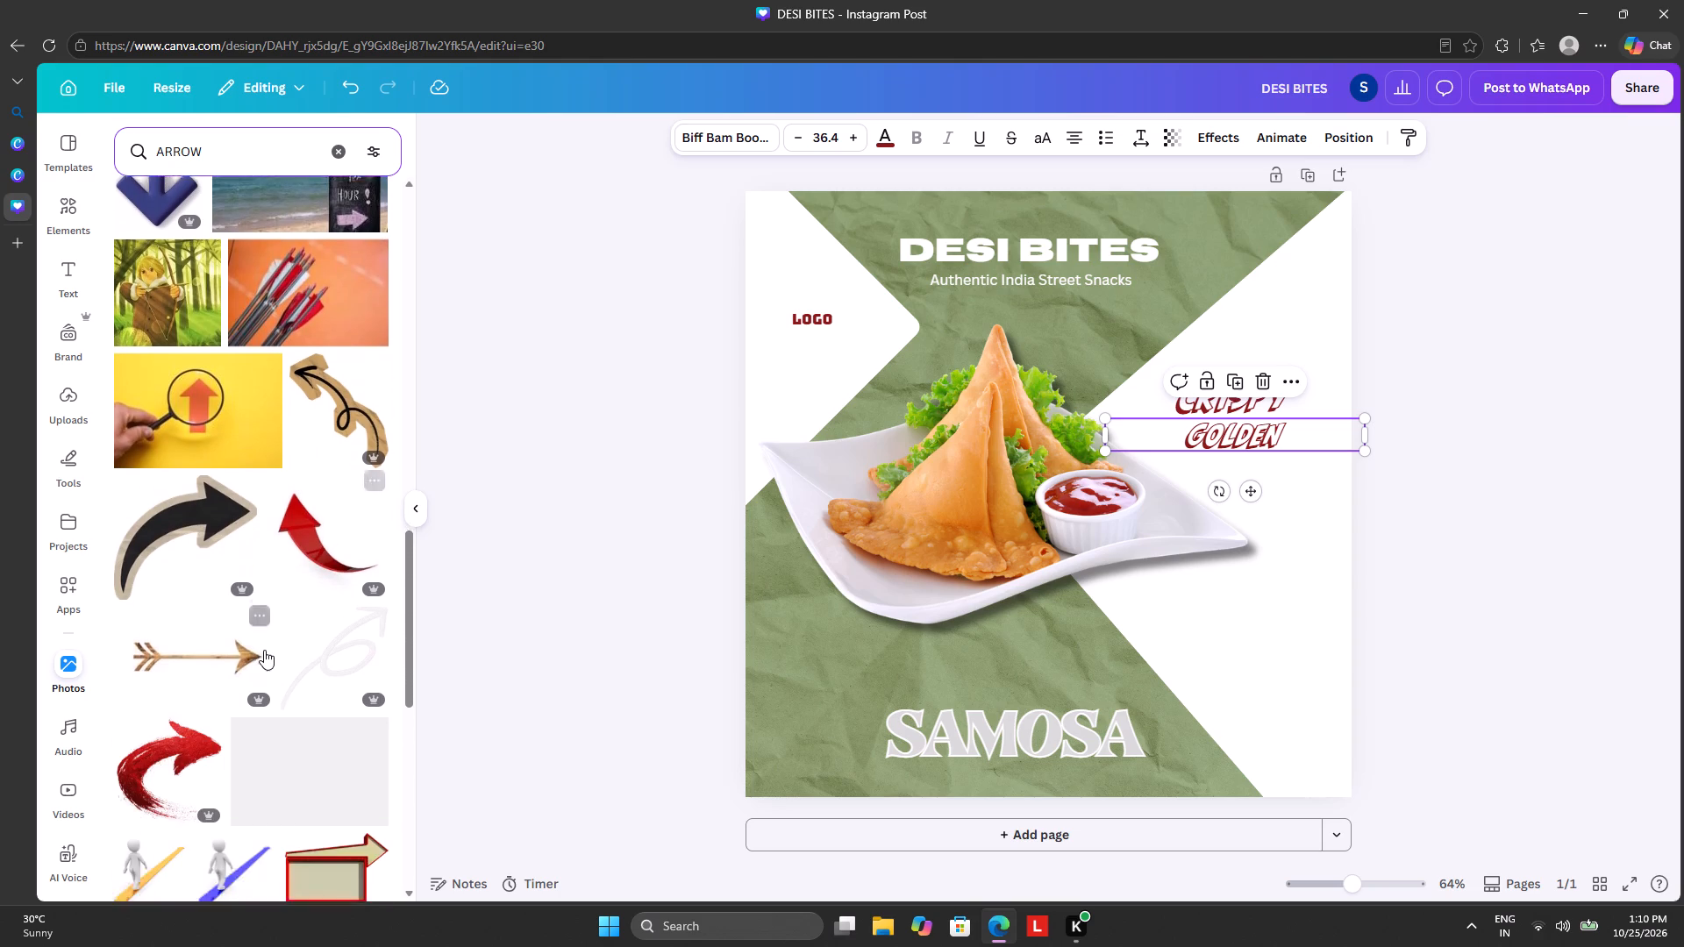
{"action": "scroll", "coordinate": [264, 650], "scroll_direction": "down", "scroll_amount": 6}
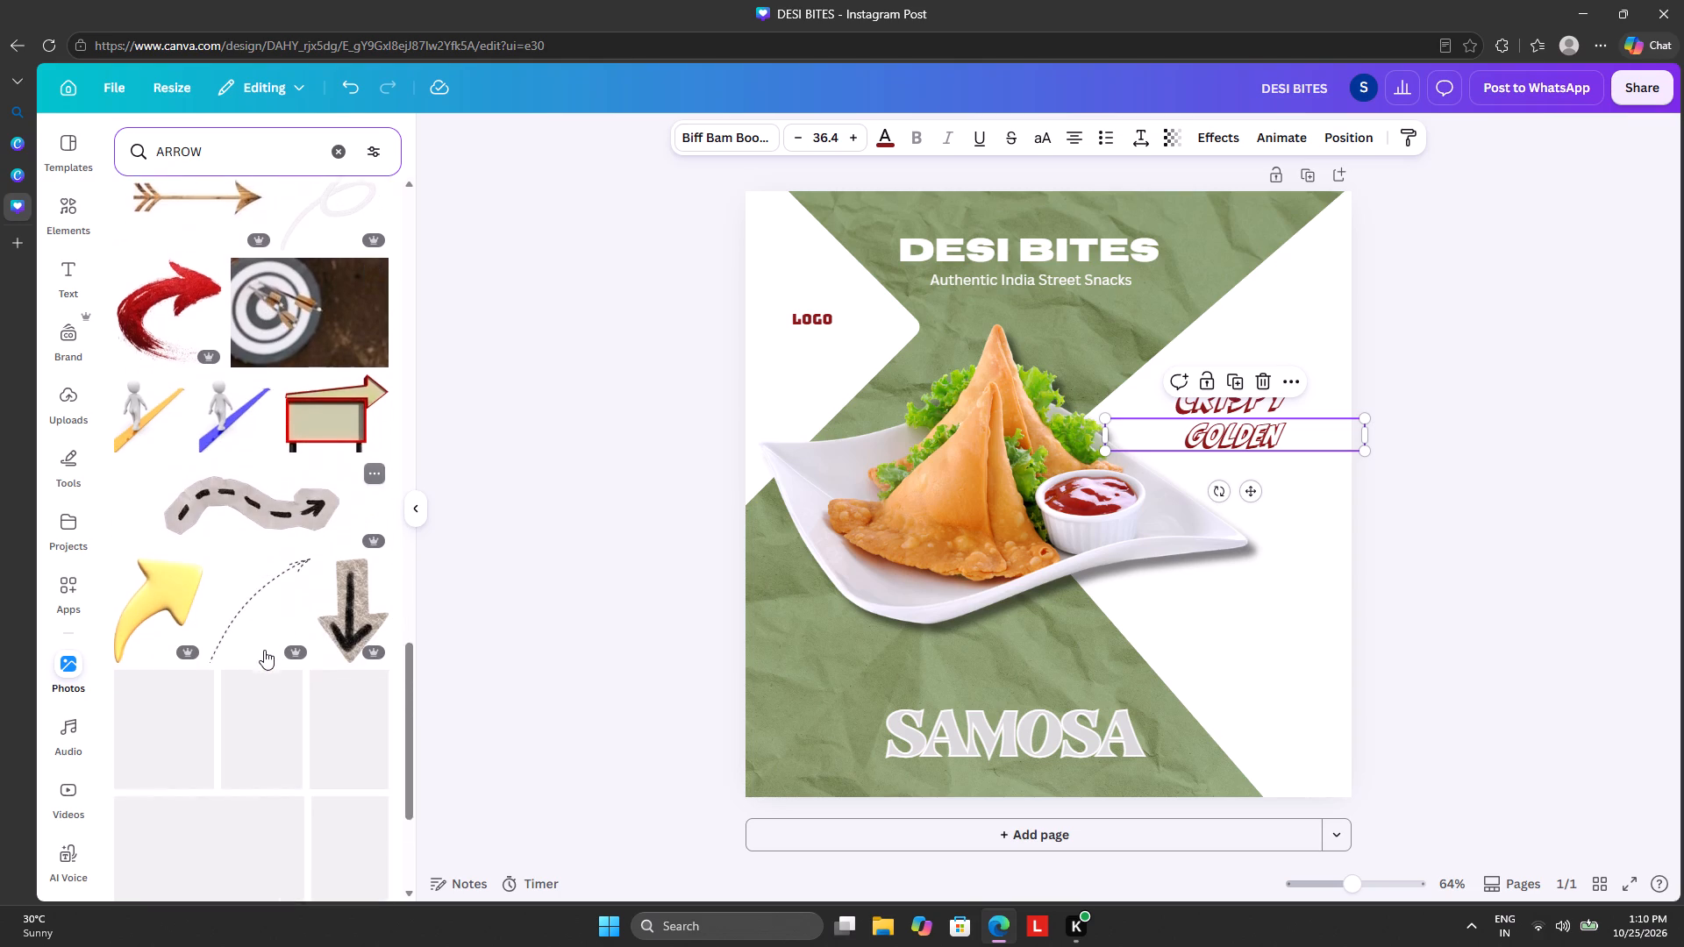
{"action": "scroll", "coordinate": [264, 650], "scroll_direction": "down", "scroll_amount": 6}
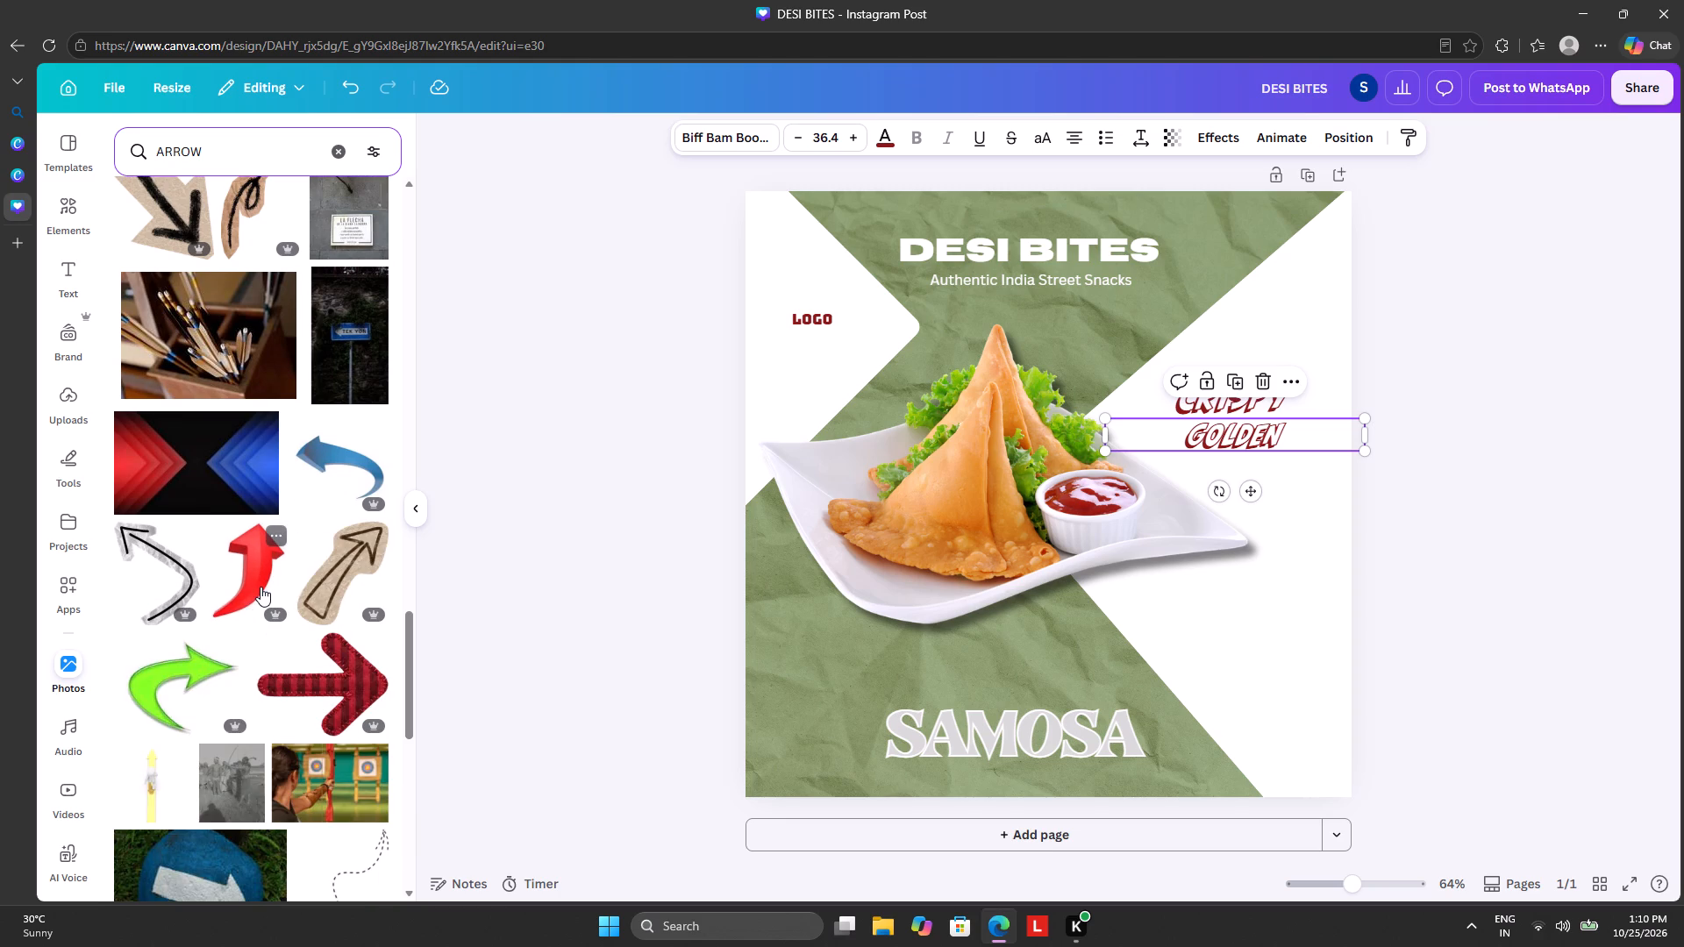
{"action": "scroll", "coordinate": [260, 587], "scroll_direction": "down", "scroll_amount": 5}
{"action": "scroll", "coordinate": [260, 595], "scroll_direction": "up", "scroll_amount": 4}
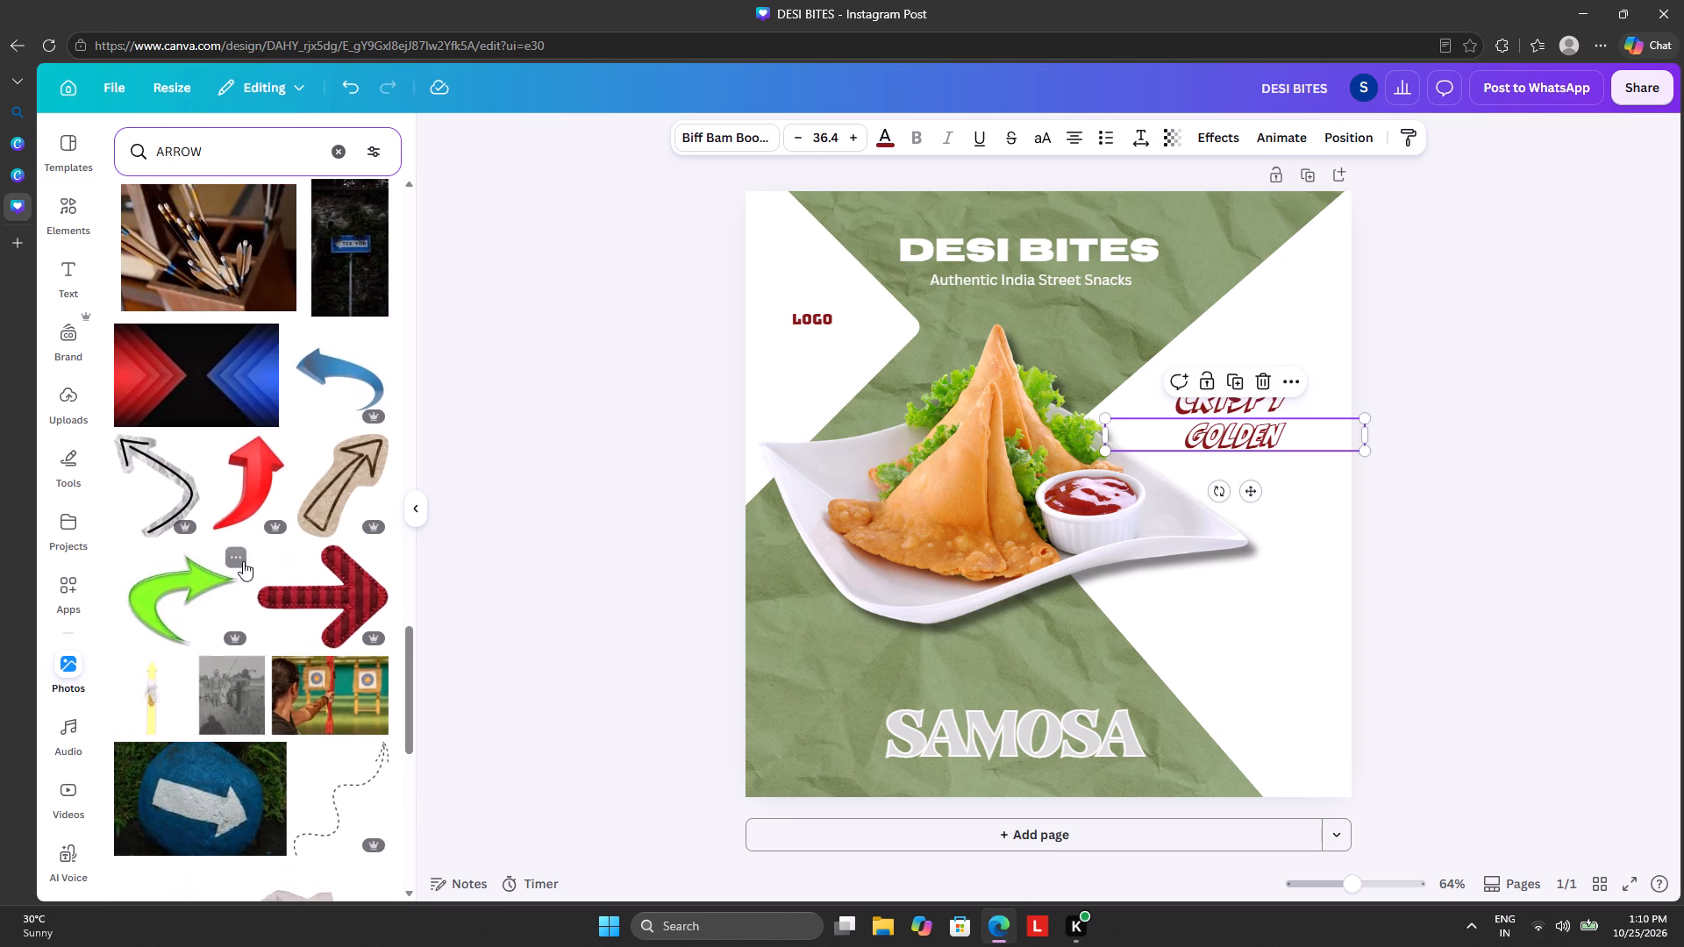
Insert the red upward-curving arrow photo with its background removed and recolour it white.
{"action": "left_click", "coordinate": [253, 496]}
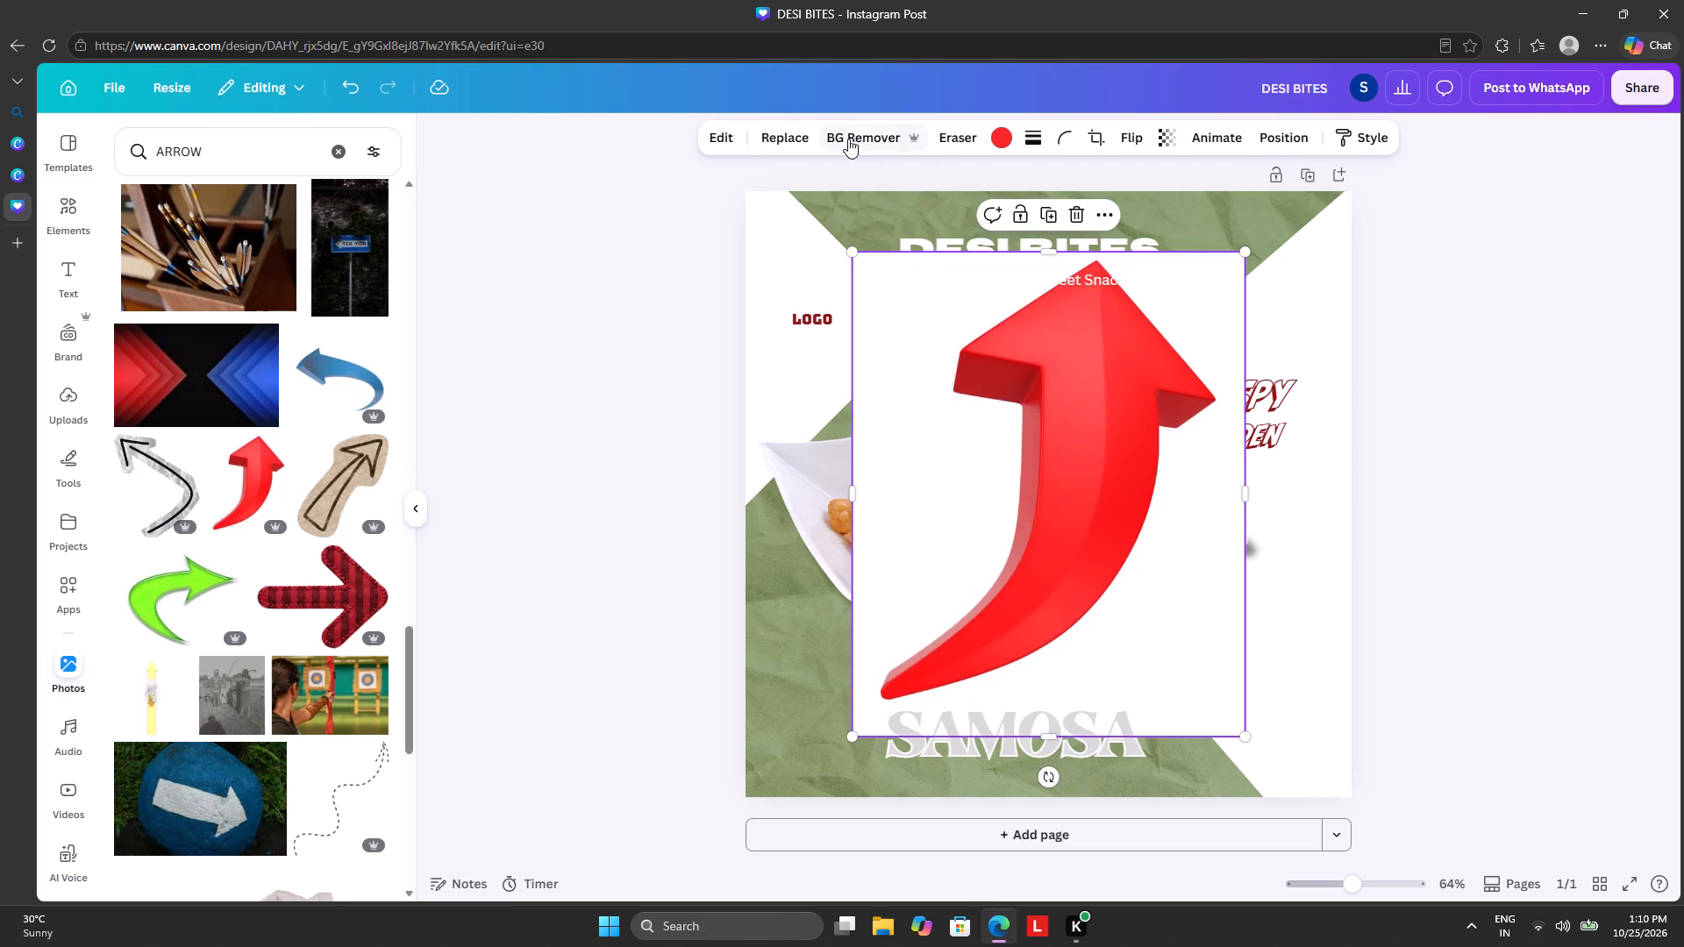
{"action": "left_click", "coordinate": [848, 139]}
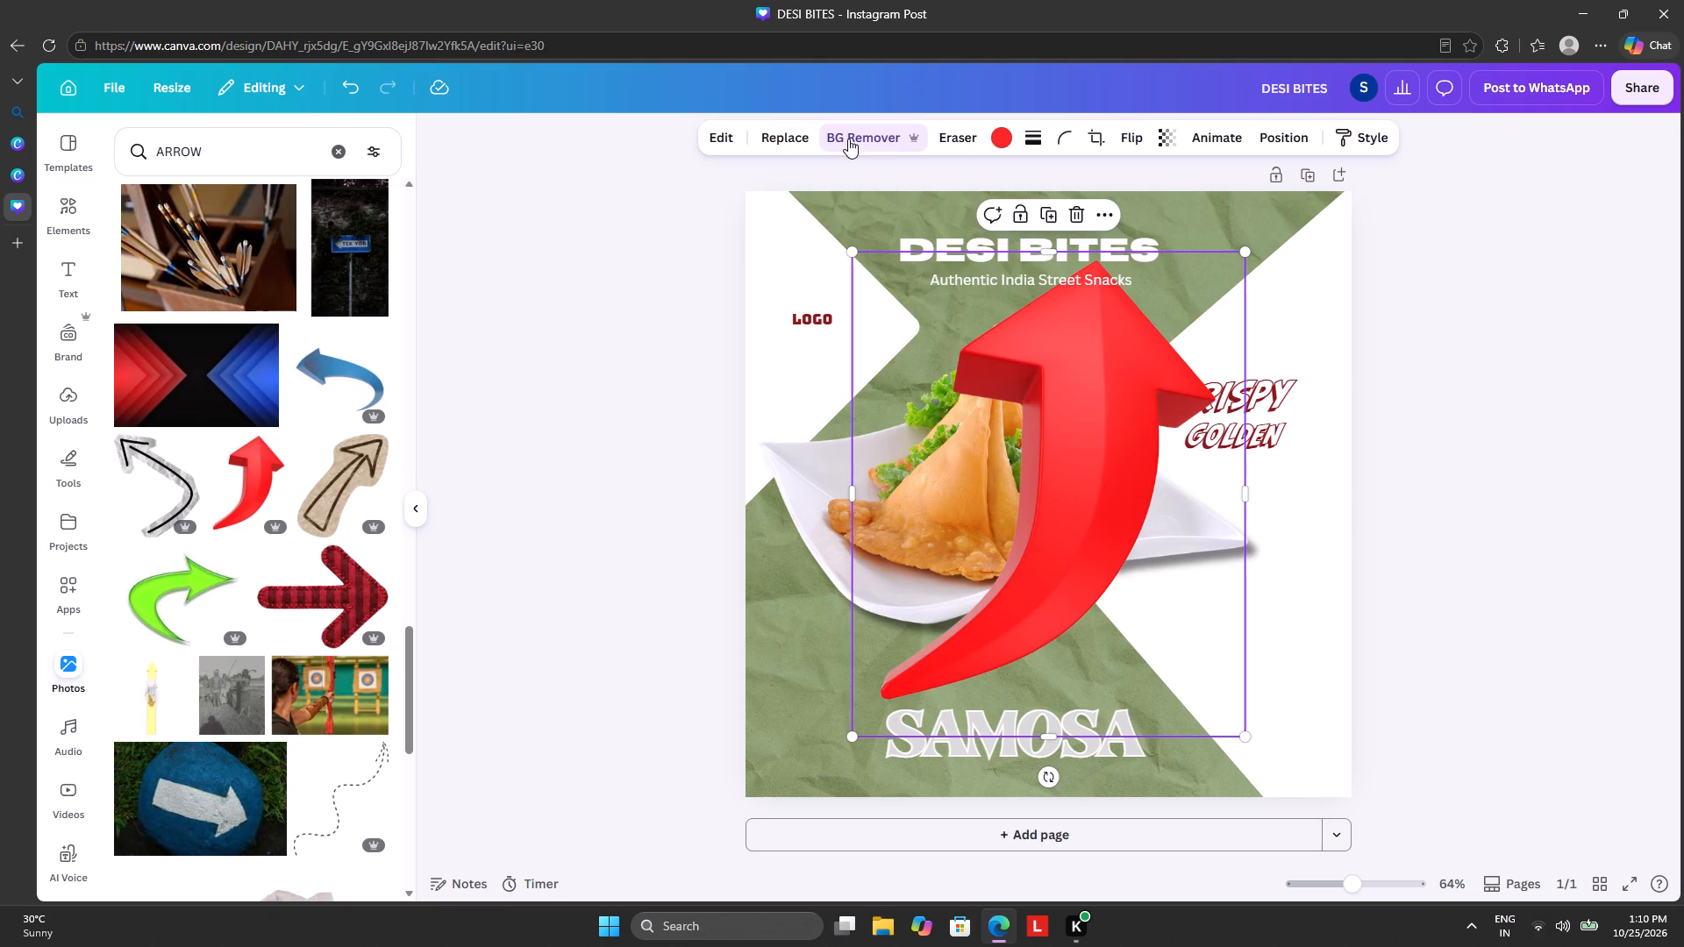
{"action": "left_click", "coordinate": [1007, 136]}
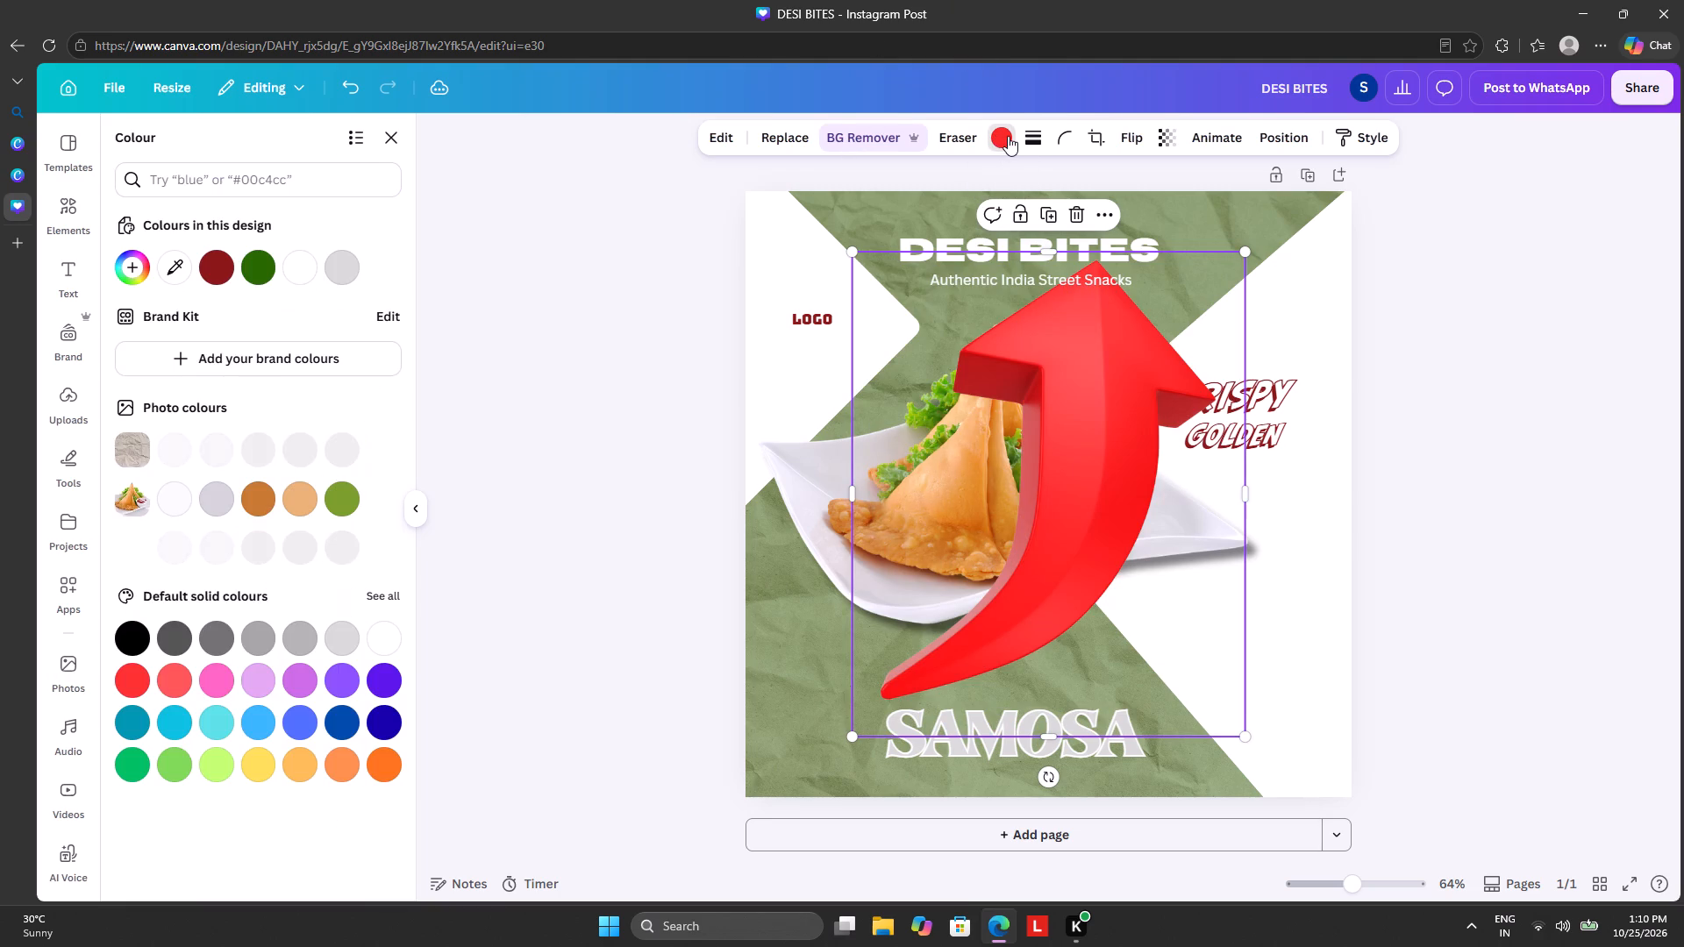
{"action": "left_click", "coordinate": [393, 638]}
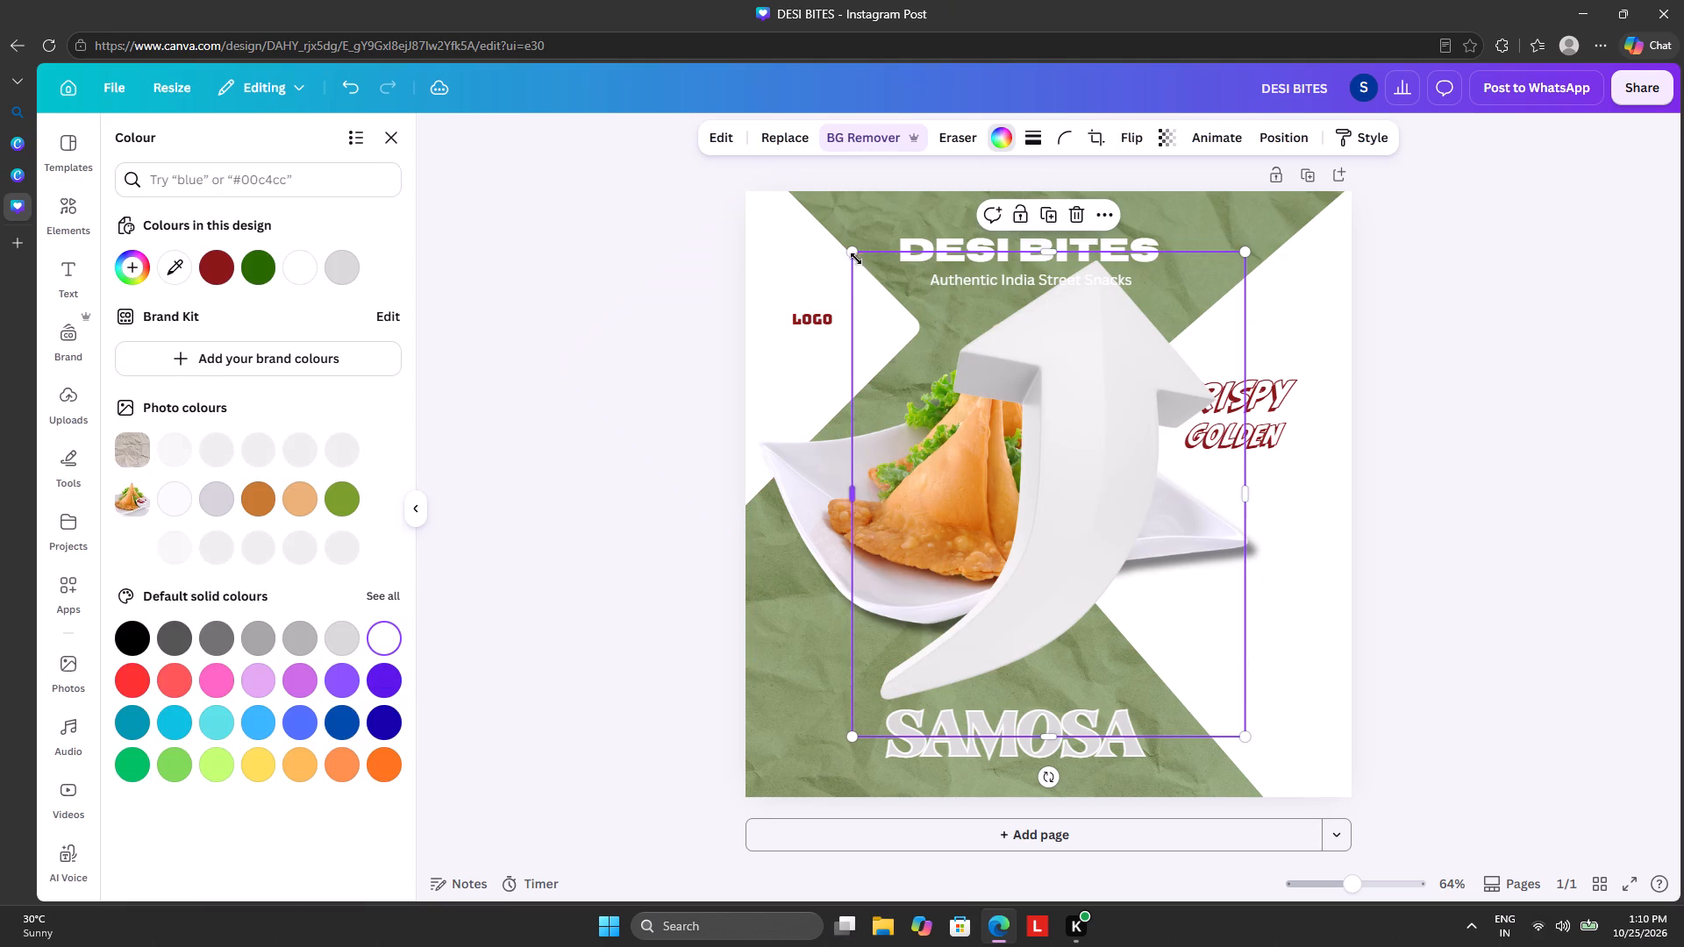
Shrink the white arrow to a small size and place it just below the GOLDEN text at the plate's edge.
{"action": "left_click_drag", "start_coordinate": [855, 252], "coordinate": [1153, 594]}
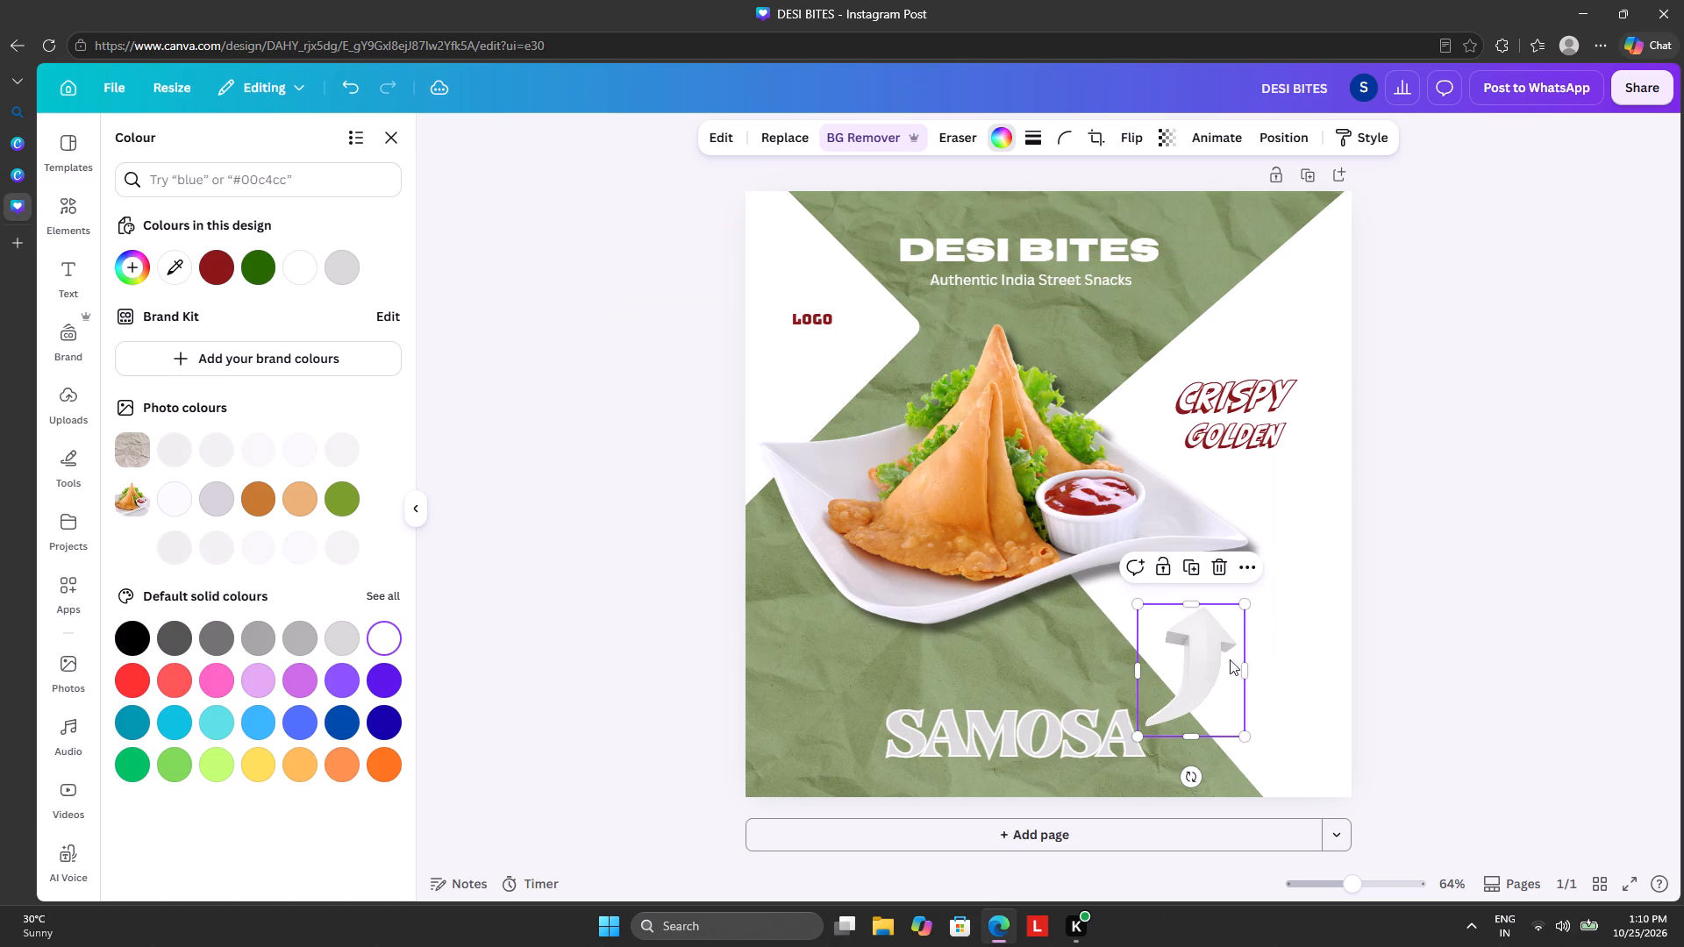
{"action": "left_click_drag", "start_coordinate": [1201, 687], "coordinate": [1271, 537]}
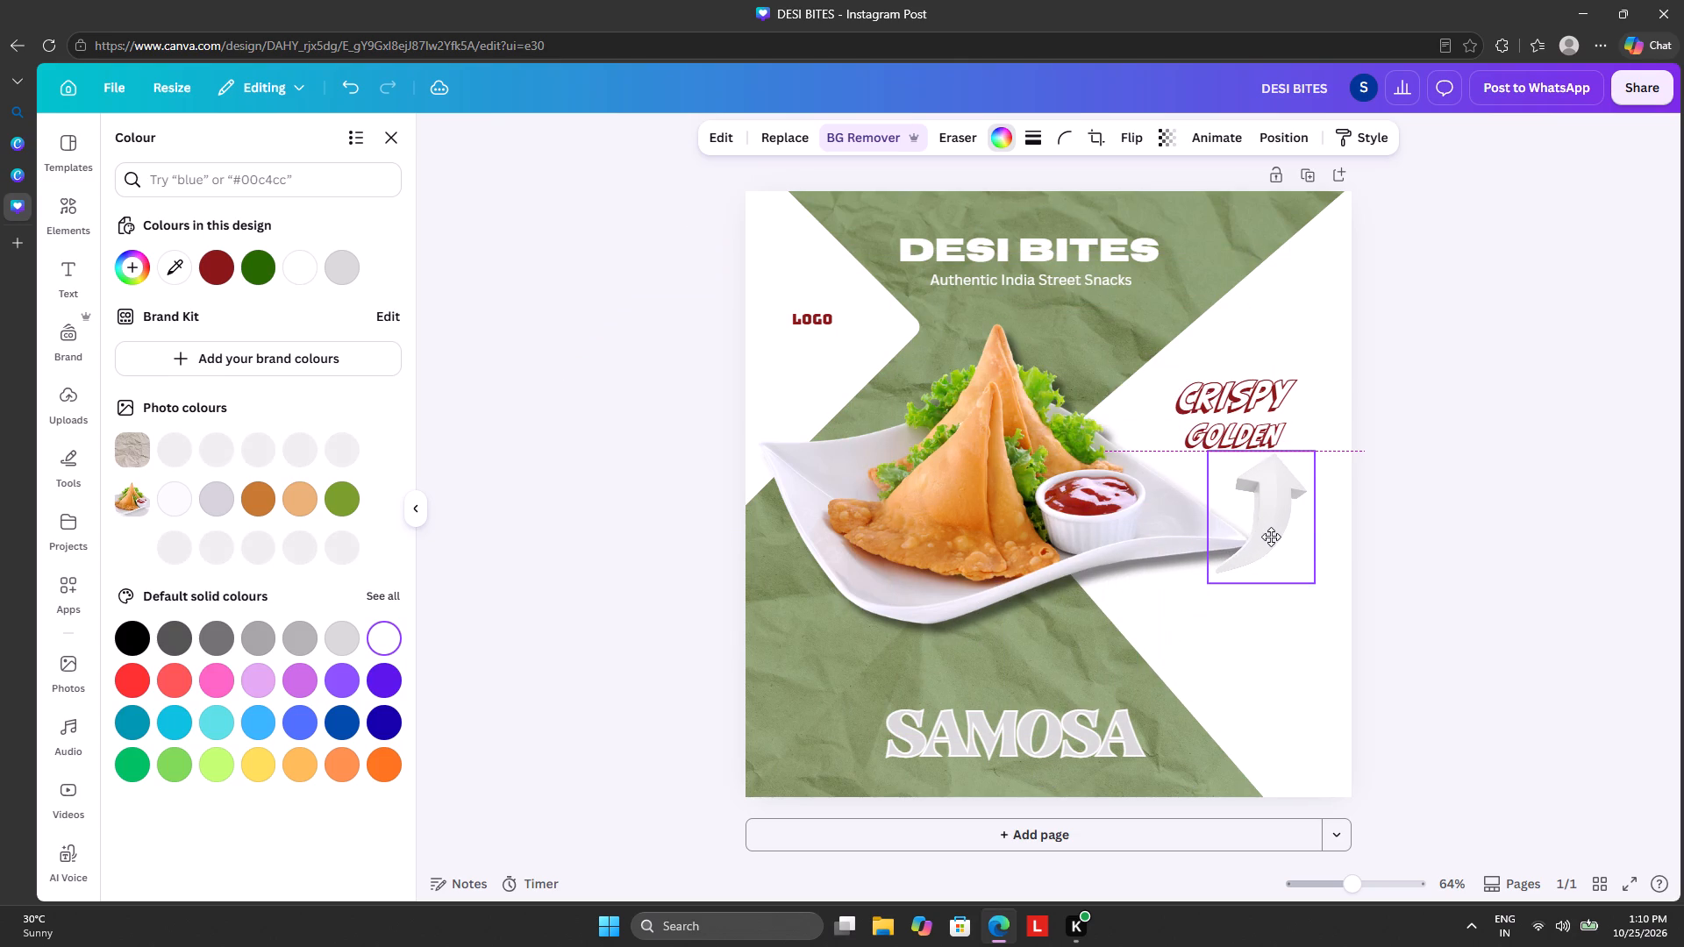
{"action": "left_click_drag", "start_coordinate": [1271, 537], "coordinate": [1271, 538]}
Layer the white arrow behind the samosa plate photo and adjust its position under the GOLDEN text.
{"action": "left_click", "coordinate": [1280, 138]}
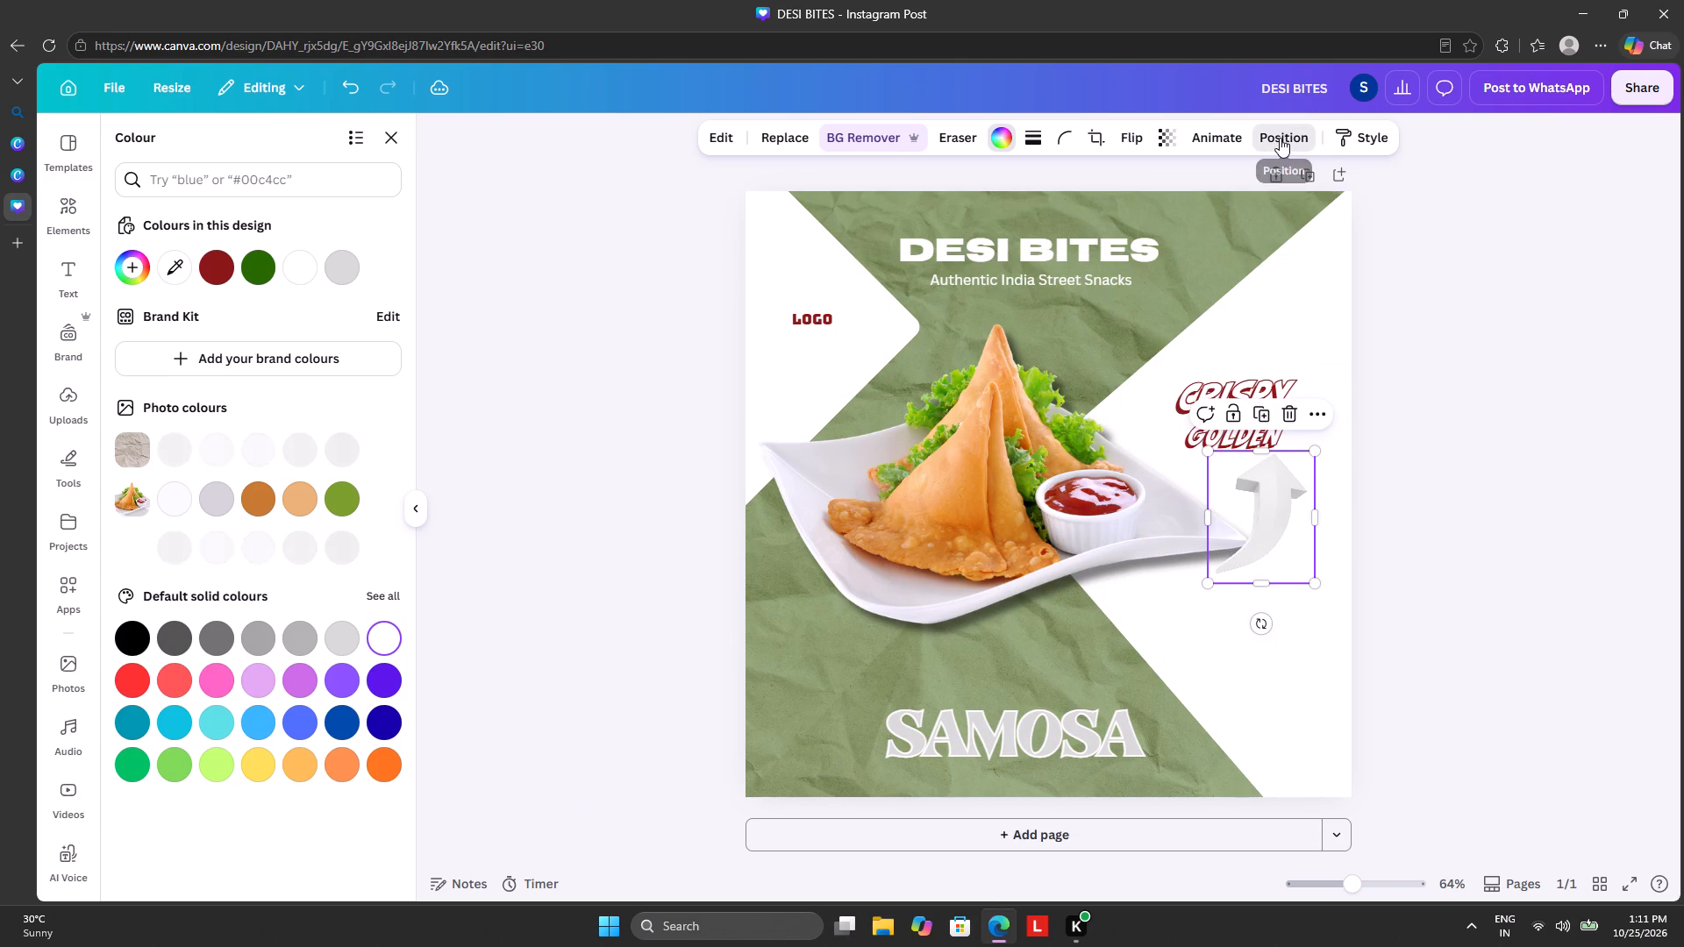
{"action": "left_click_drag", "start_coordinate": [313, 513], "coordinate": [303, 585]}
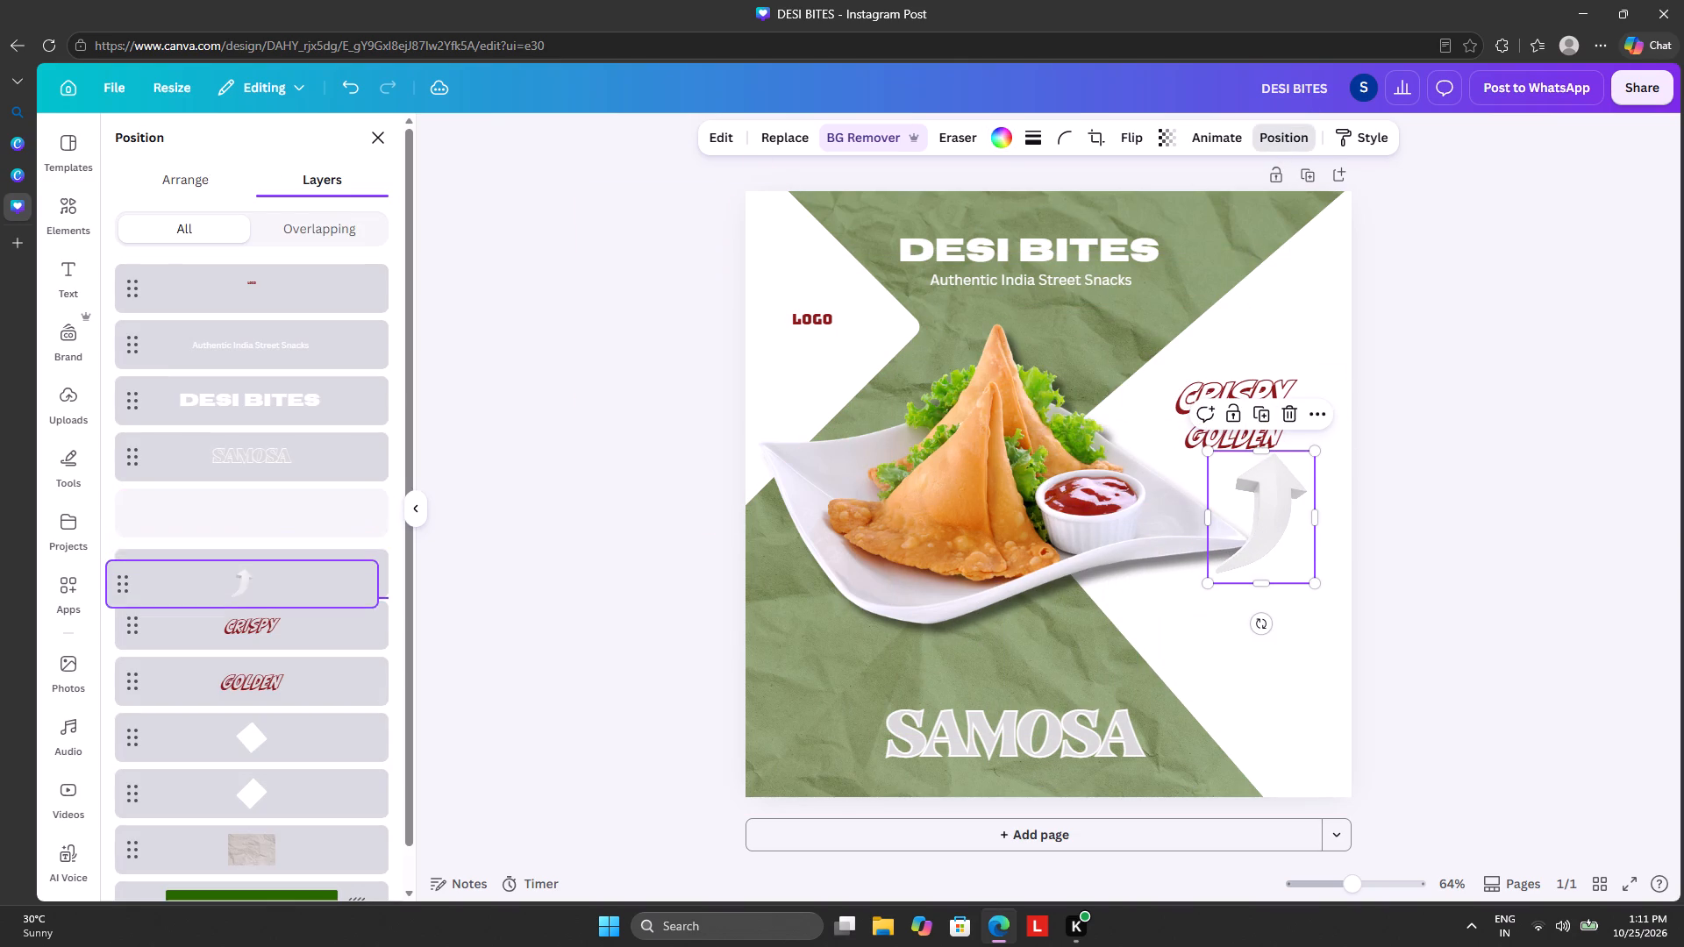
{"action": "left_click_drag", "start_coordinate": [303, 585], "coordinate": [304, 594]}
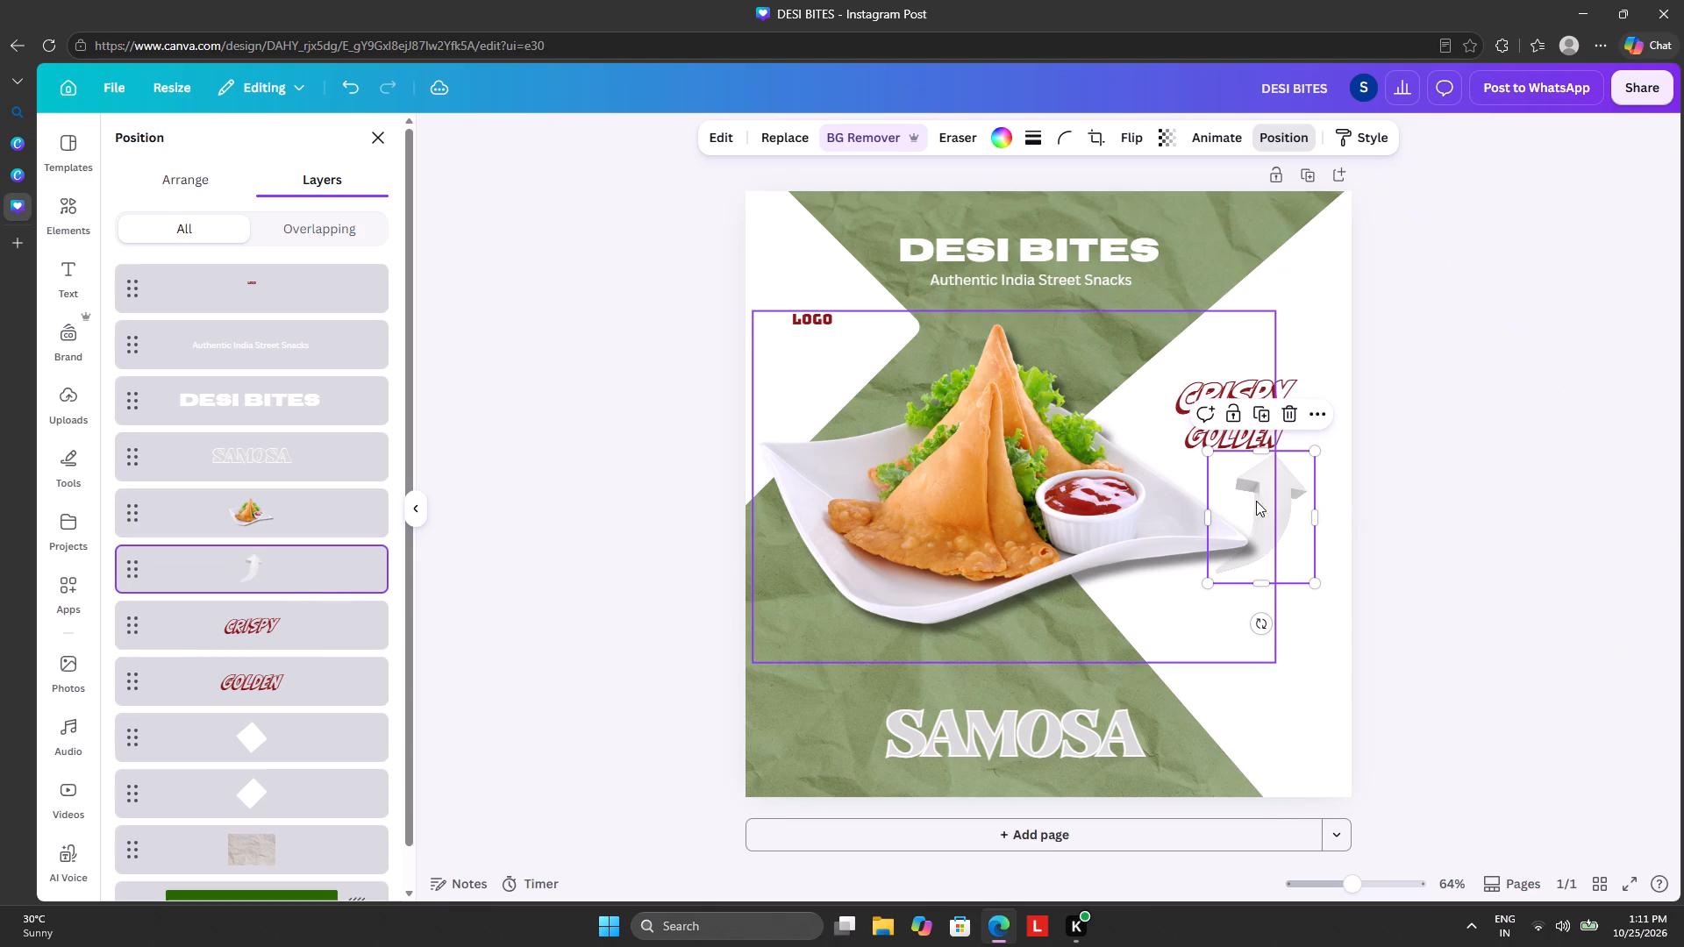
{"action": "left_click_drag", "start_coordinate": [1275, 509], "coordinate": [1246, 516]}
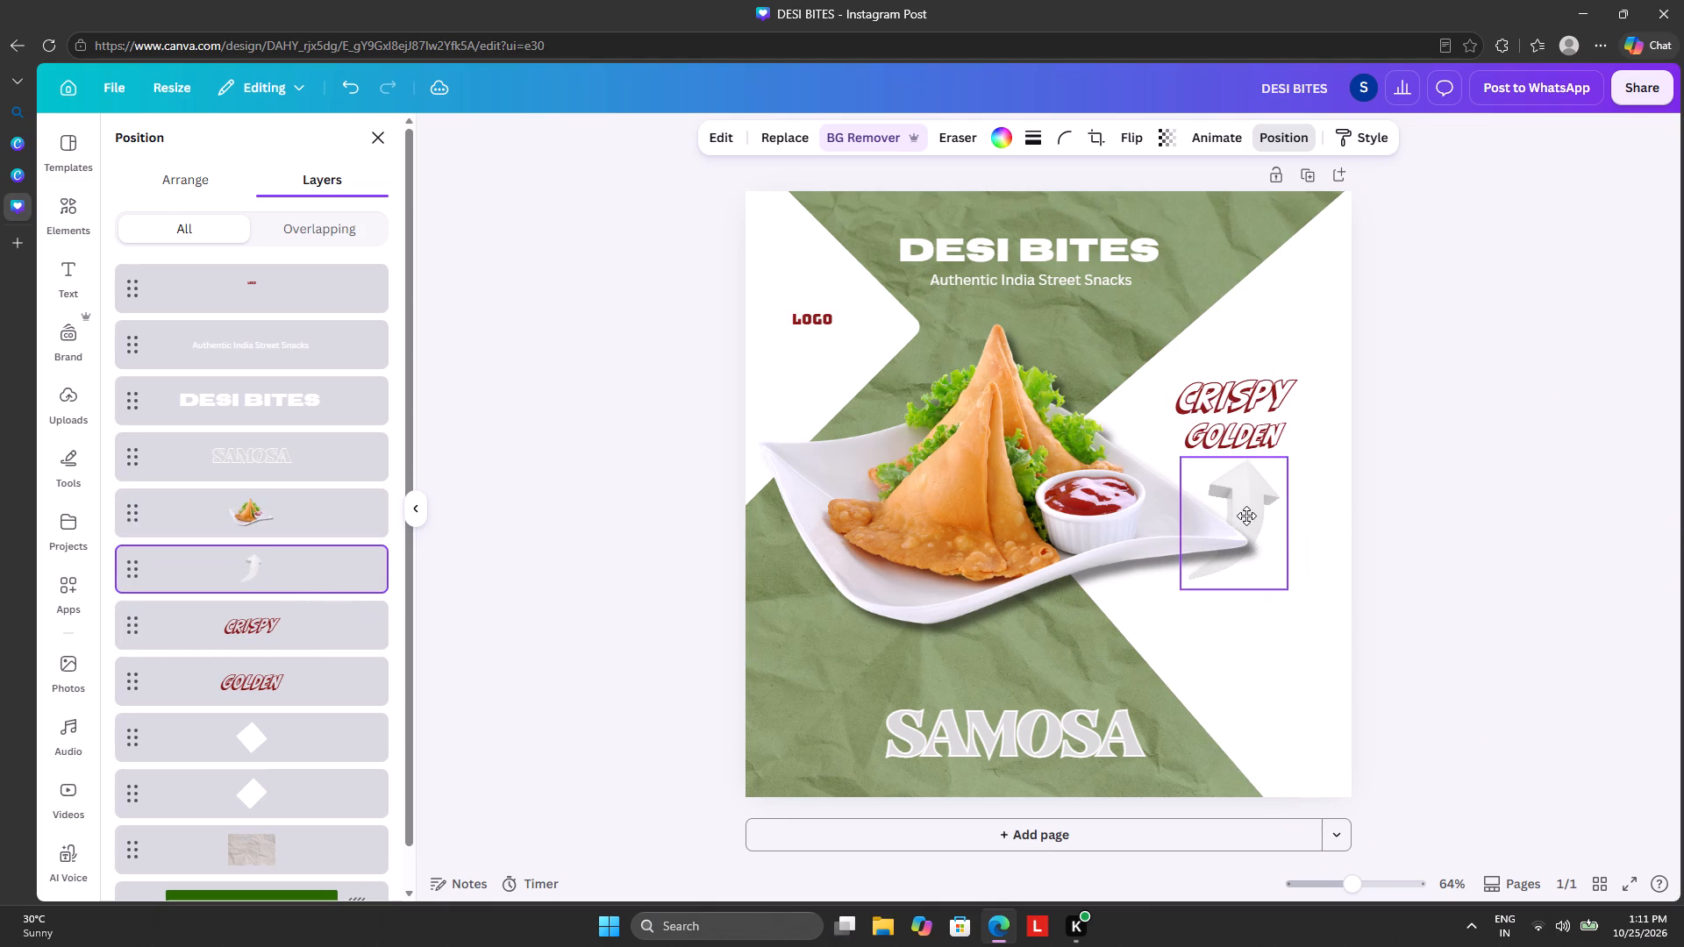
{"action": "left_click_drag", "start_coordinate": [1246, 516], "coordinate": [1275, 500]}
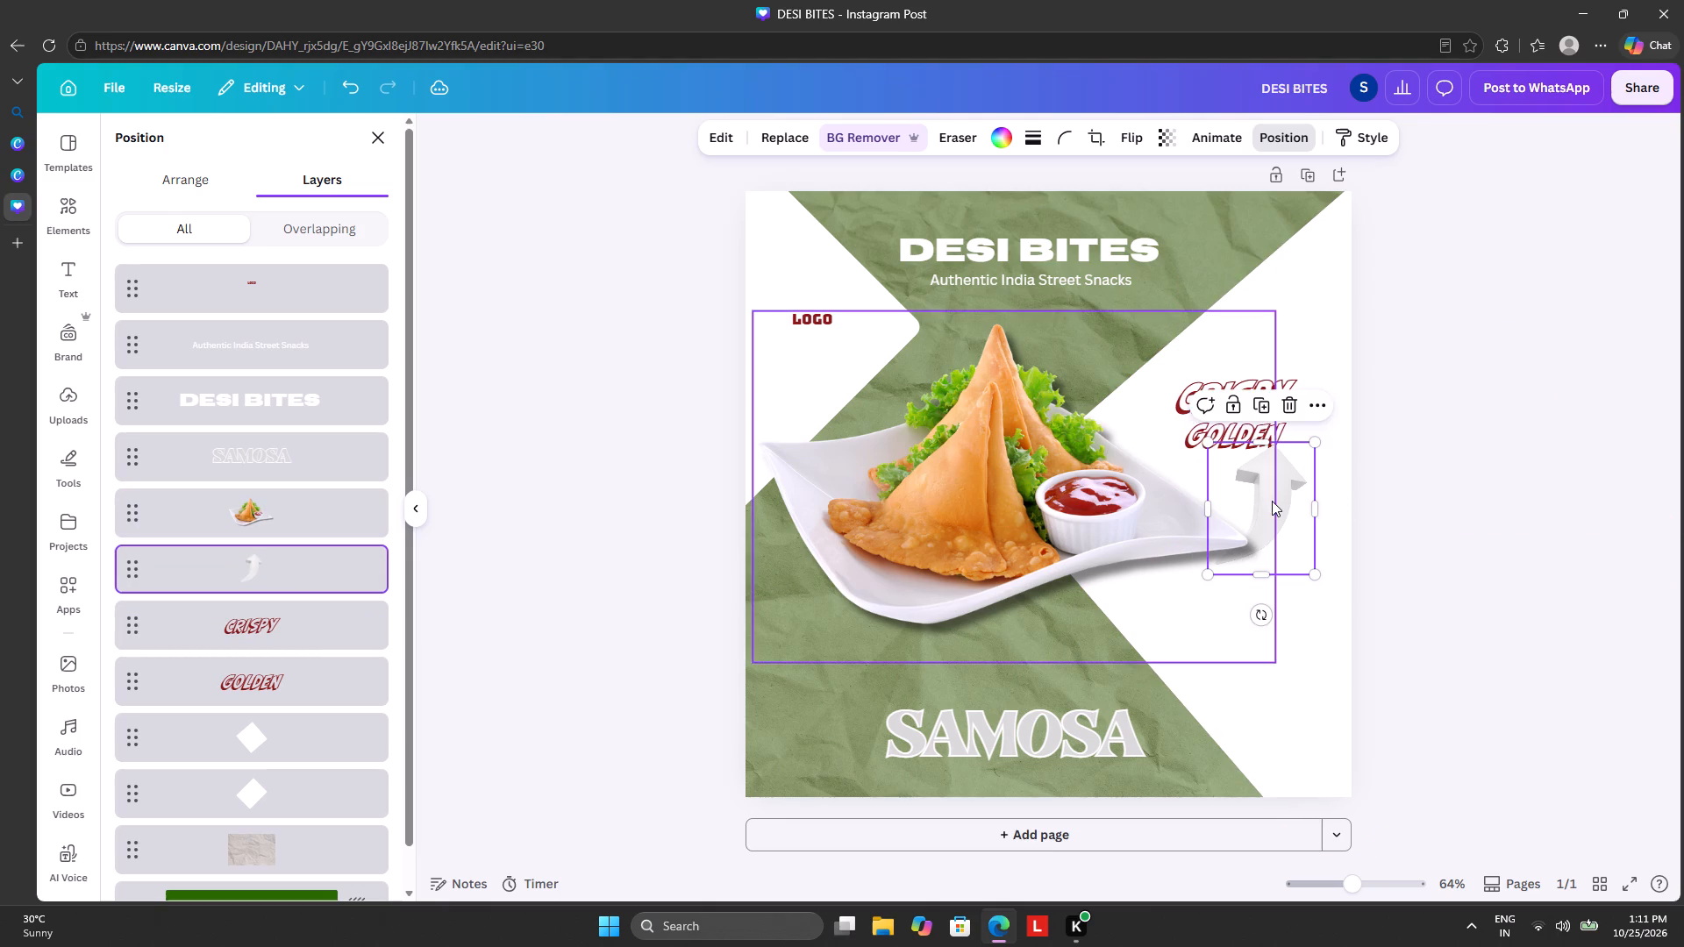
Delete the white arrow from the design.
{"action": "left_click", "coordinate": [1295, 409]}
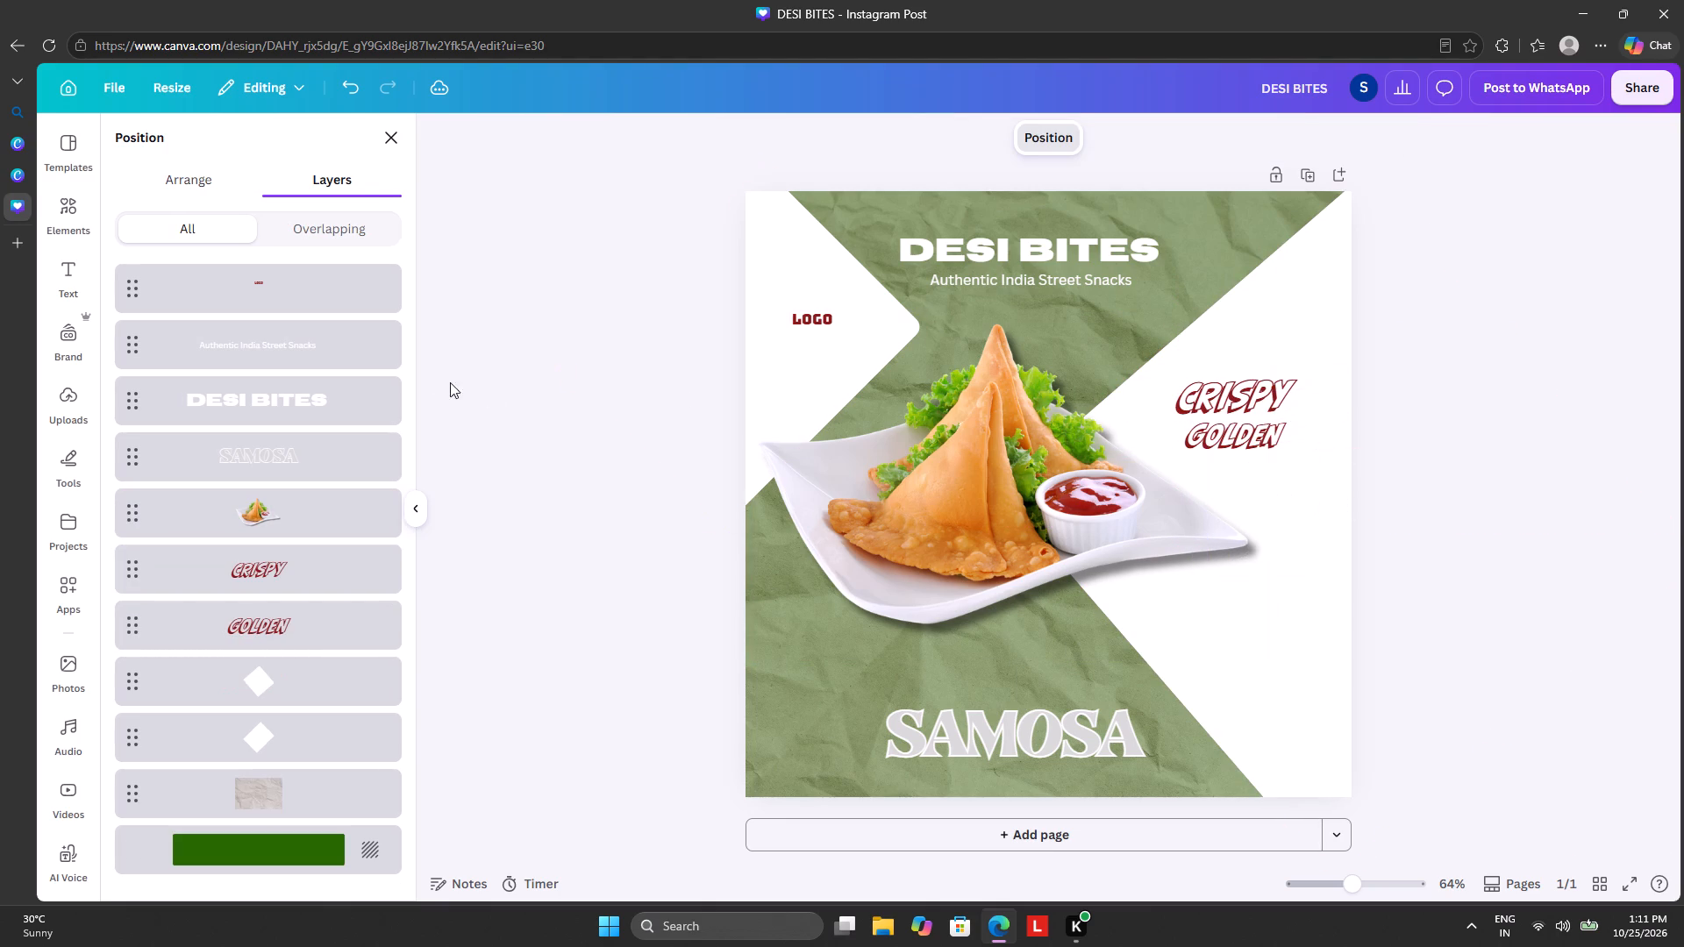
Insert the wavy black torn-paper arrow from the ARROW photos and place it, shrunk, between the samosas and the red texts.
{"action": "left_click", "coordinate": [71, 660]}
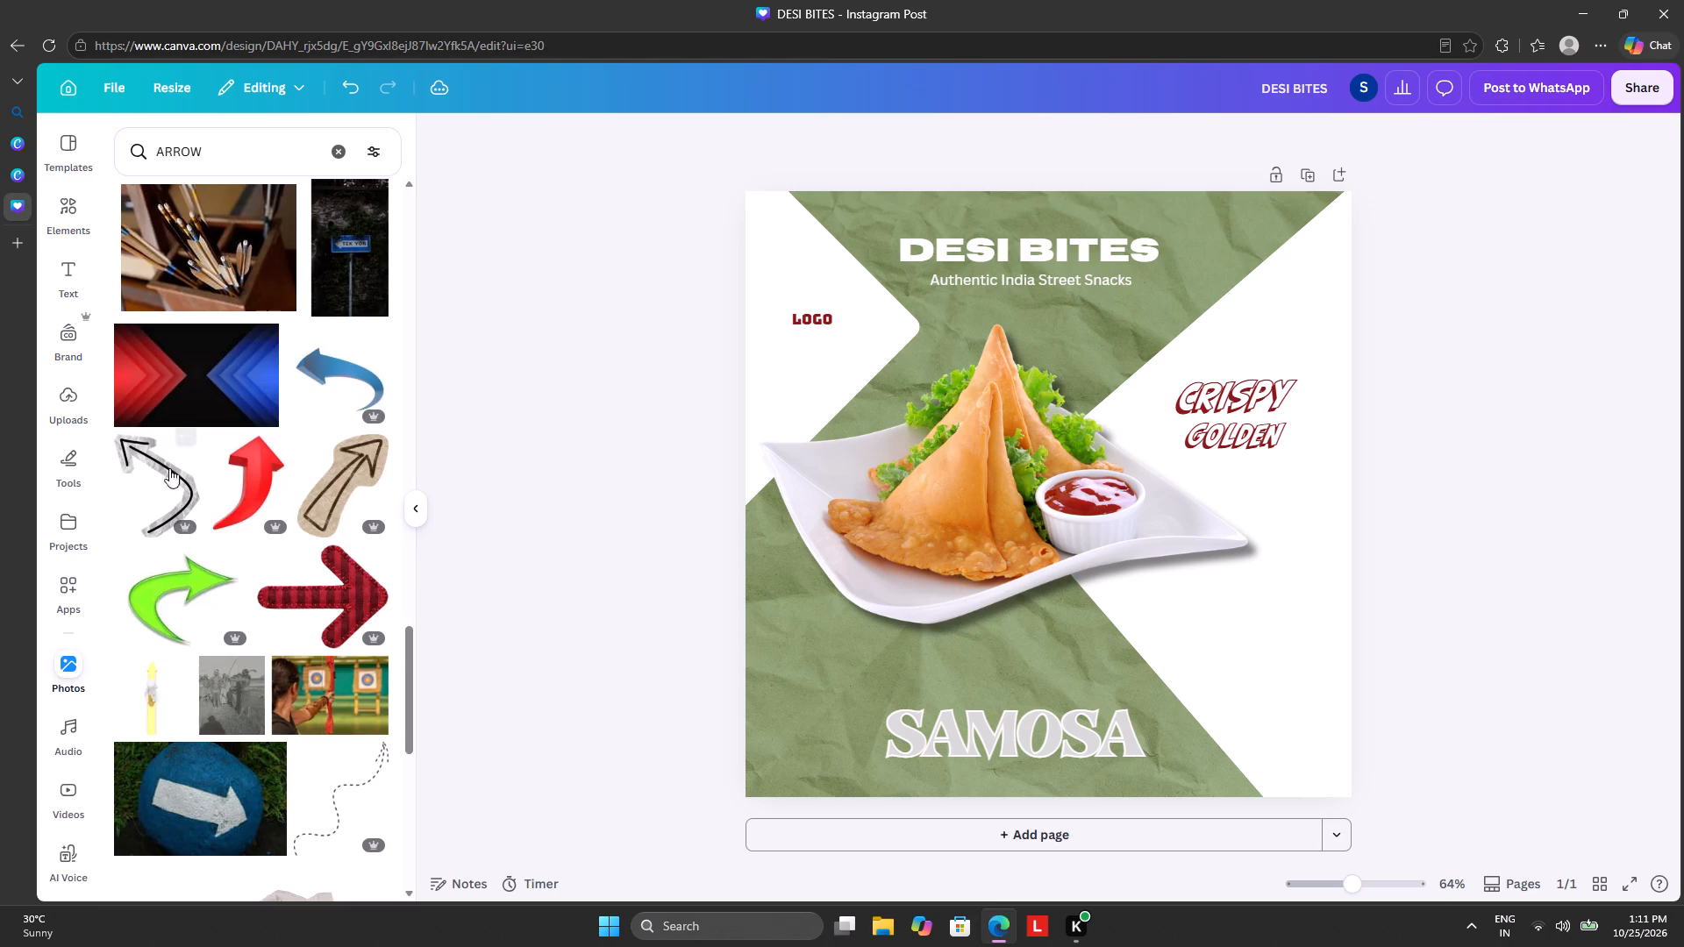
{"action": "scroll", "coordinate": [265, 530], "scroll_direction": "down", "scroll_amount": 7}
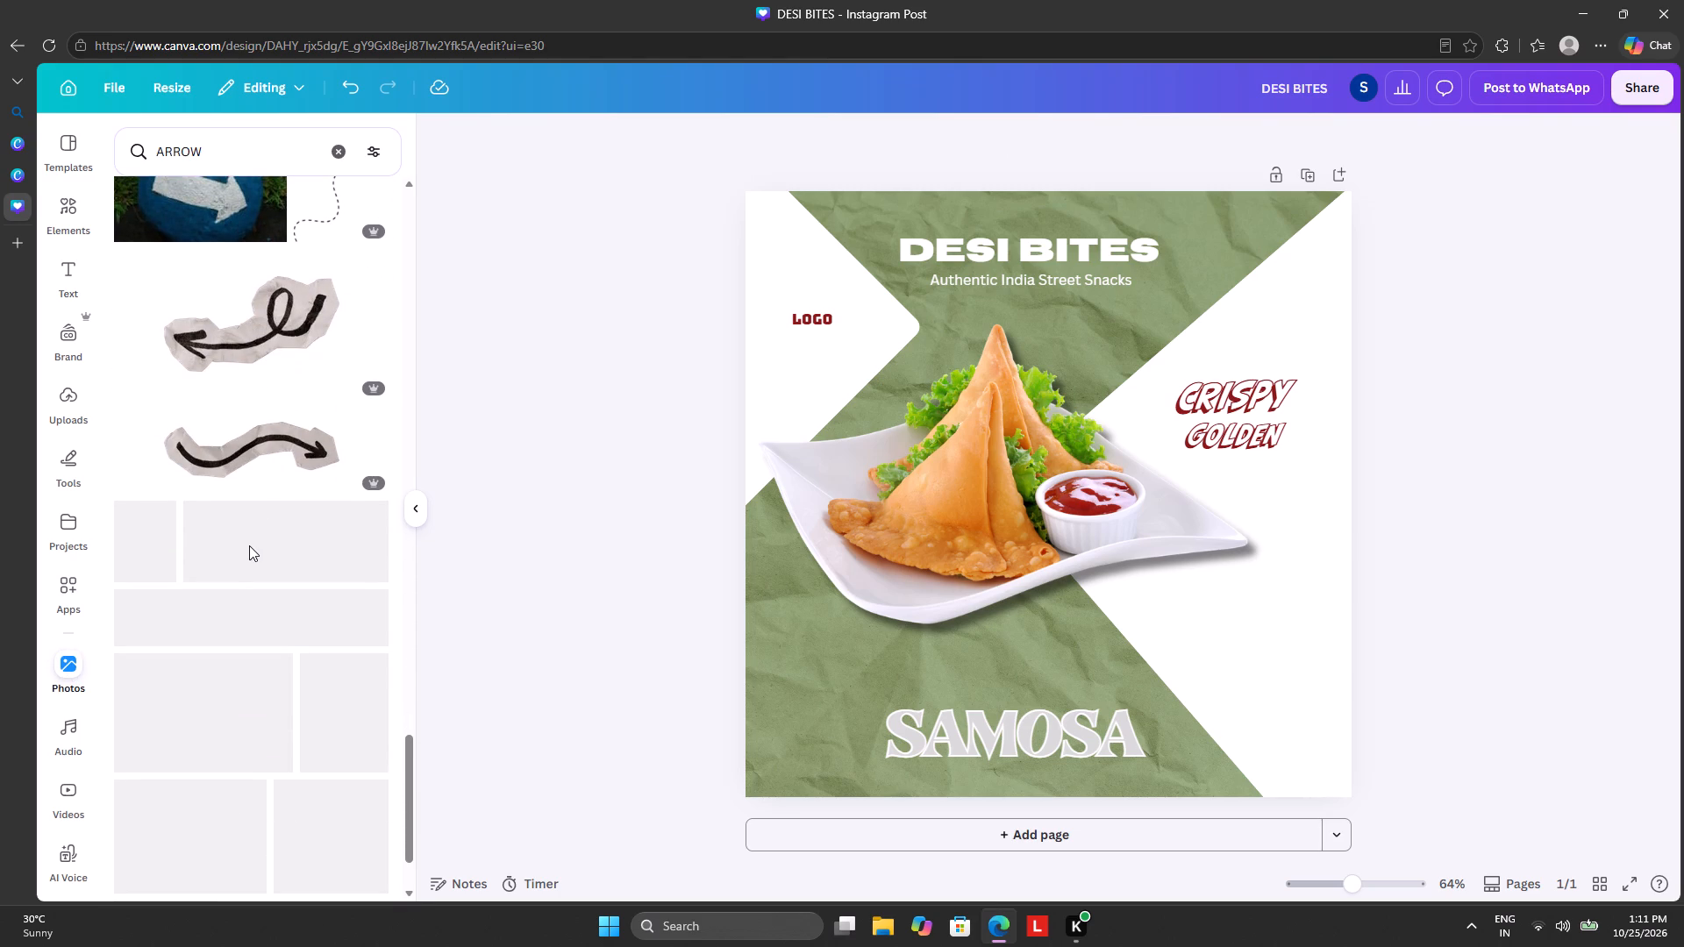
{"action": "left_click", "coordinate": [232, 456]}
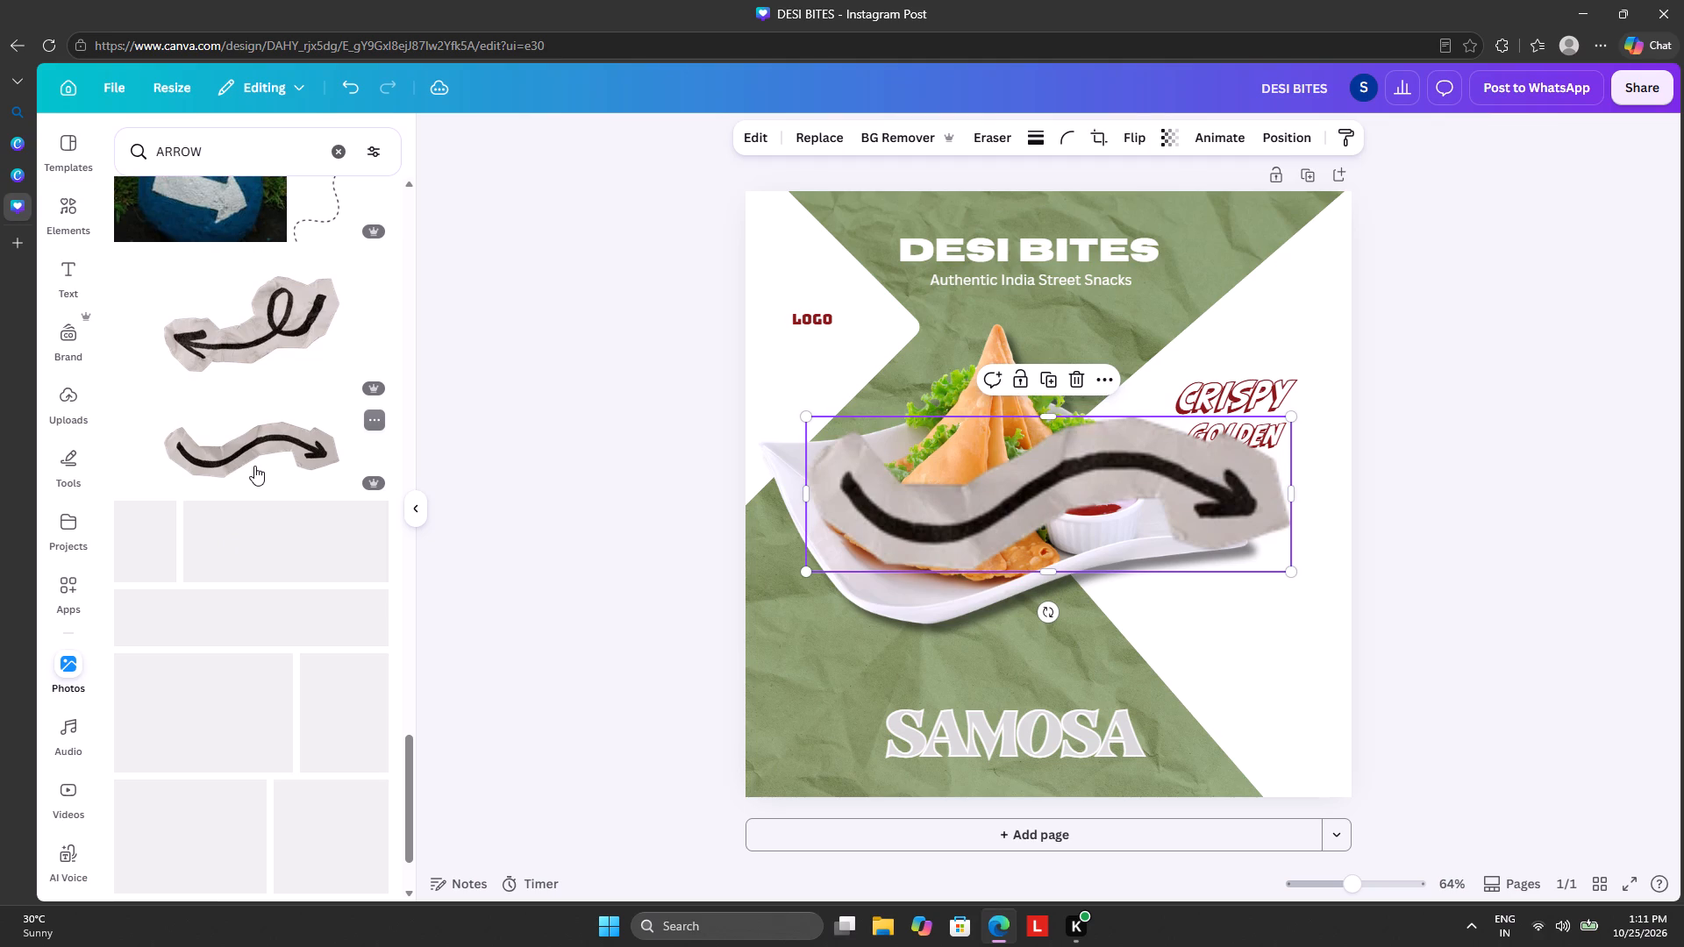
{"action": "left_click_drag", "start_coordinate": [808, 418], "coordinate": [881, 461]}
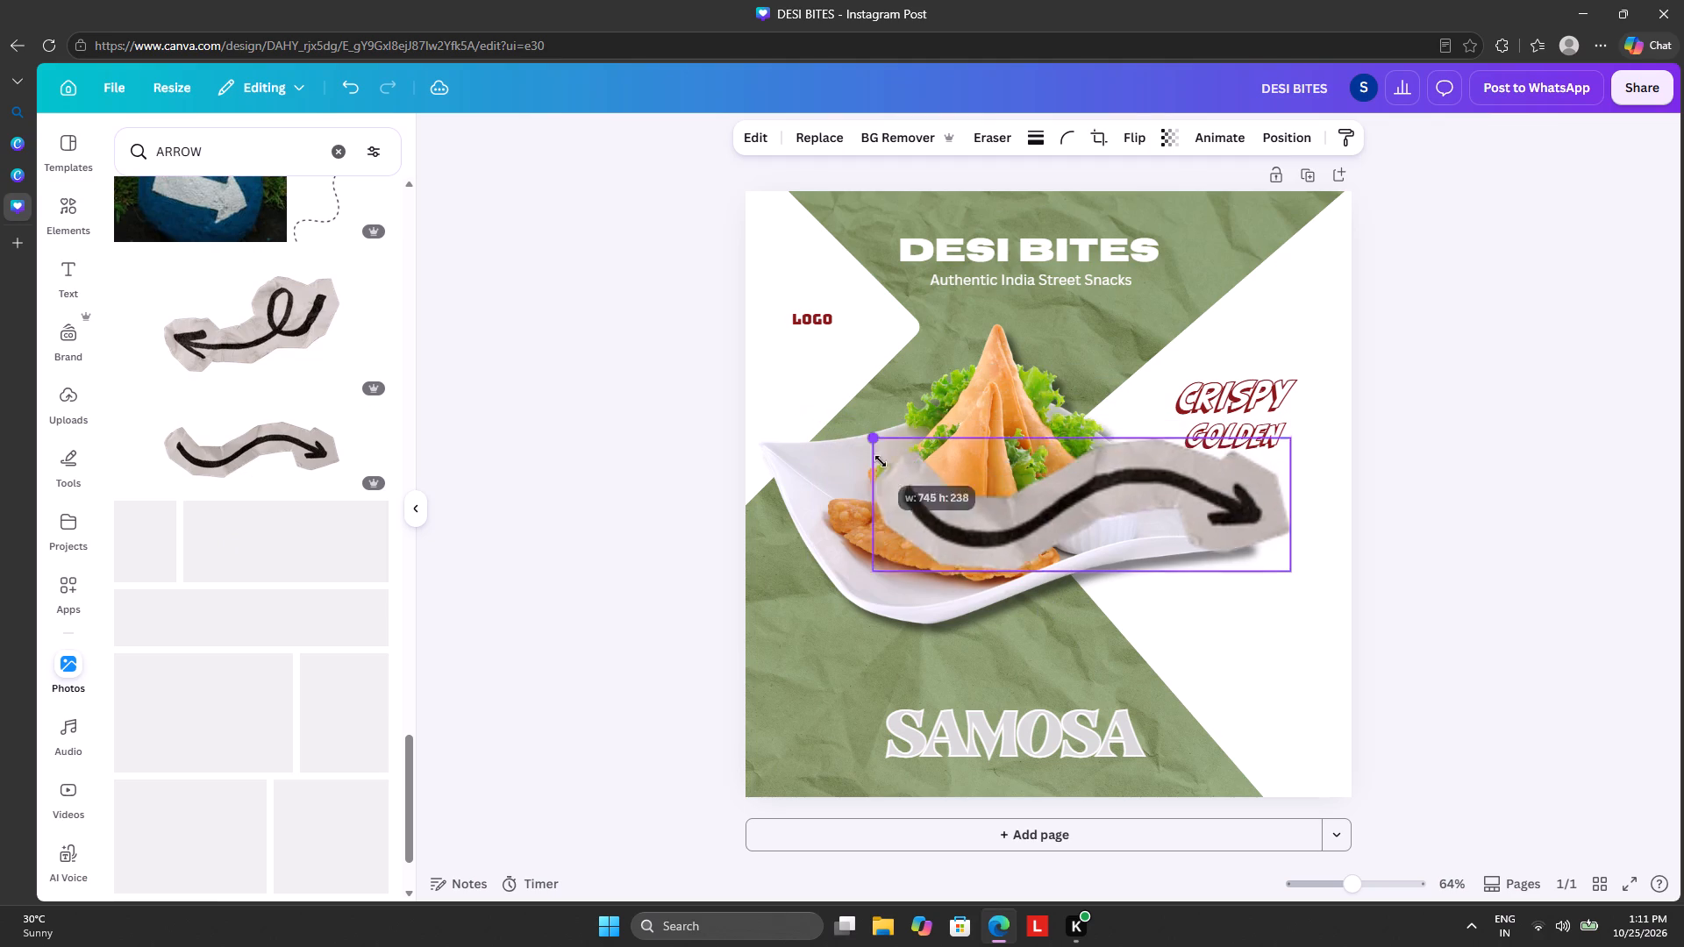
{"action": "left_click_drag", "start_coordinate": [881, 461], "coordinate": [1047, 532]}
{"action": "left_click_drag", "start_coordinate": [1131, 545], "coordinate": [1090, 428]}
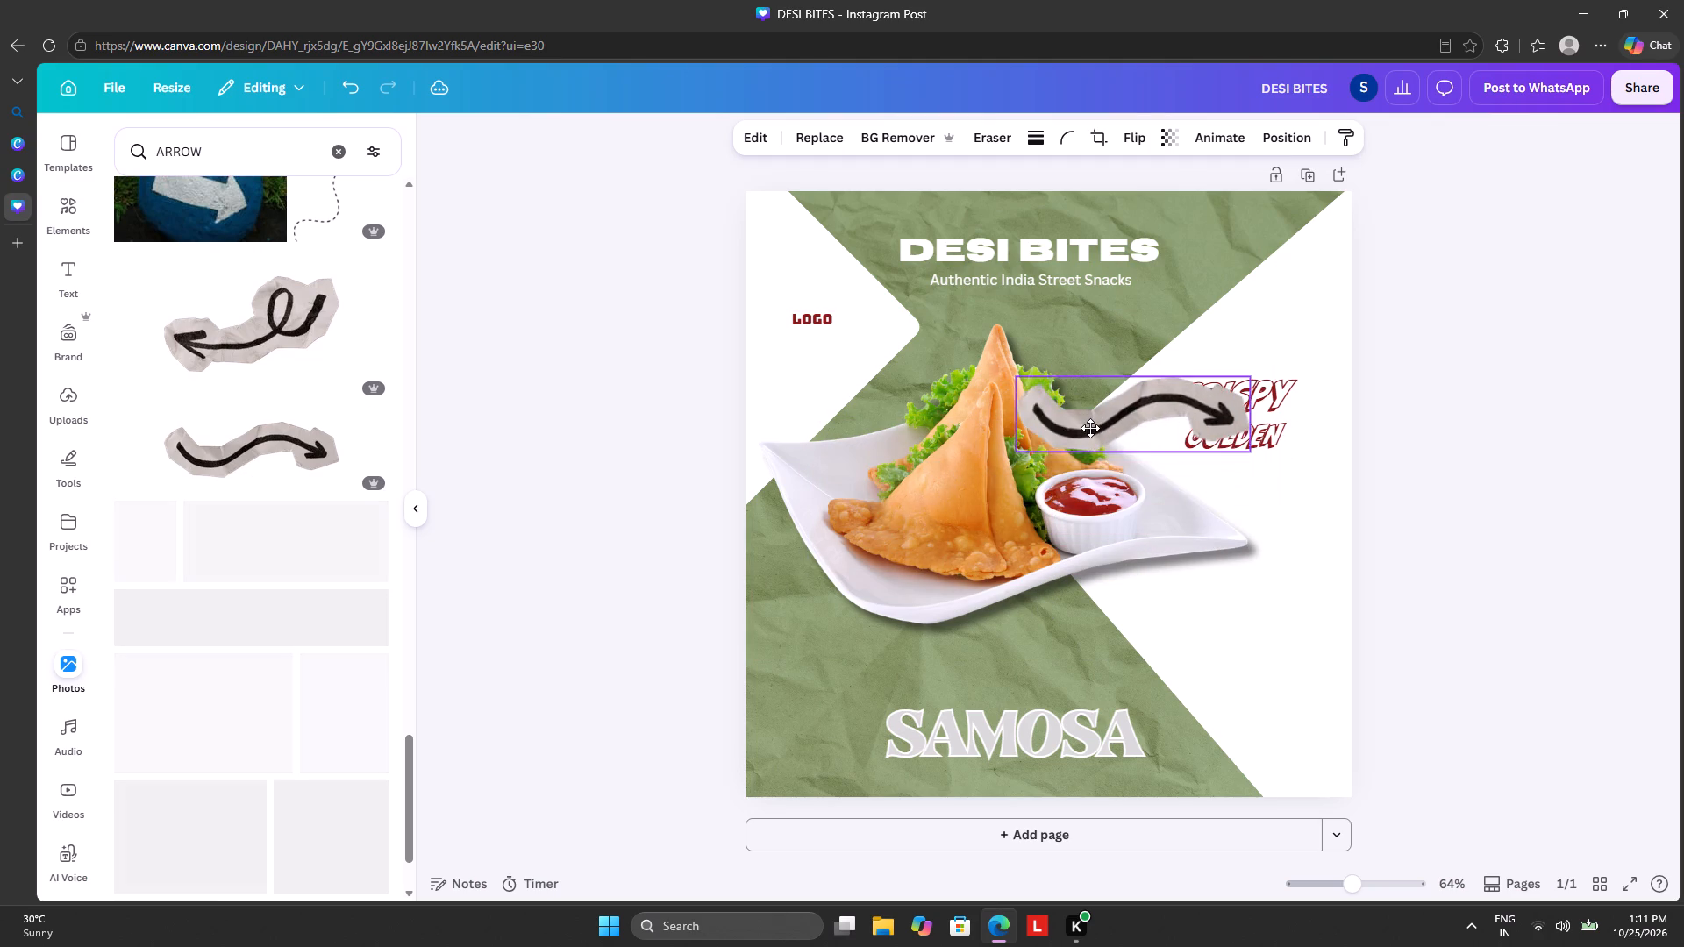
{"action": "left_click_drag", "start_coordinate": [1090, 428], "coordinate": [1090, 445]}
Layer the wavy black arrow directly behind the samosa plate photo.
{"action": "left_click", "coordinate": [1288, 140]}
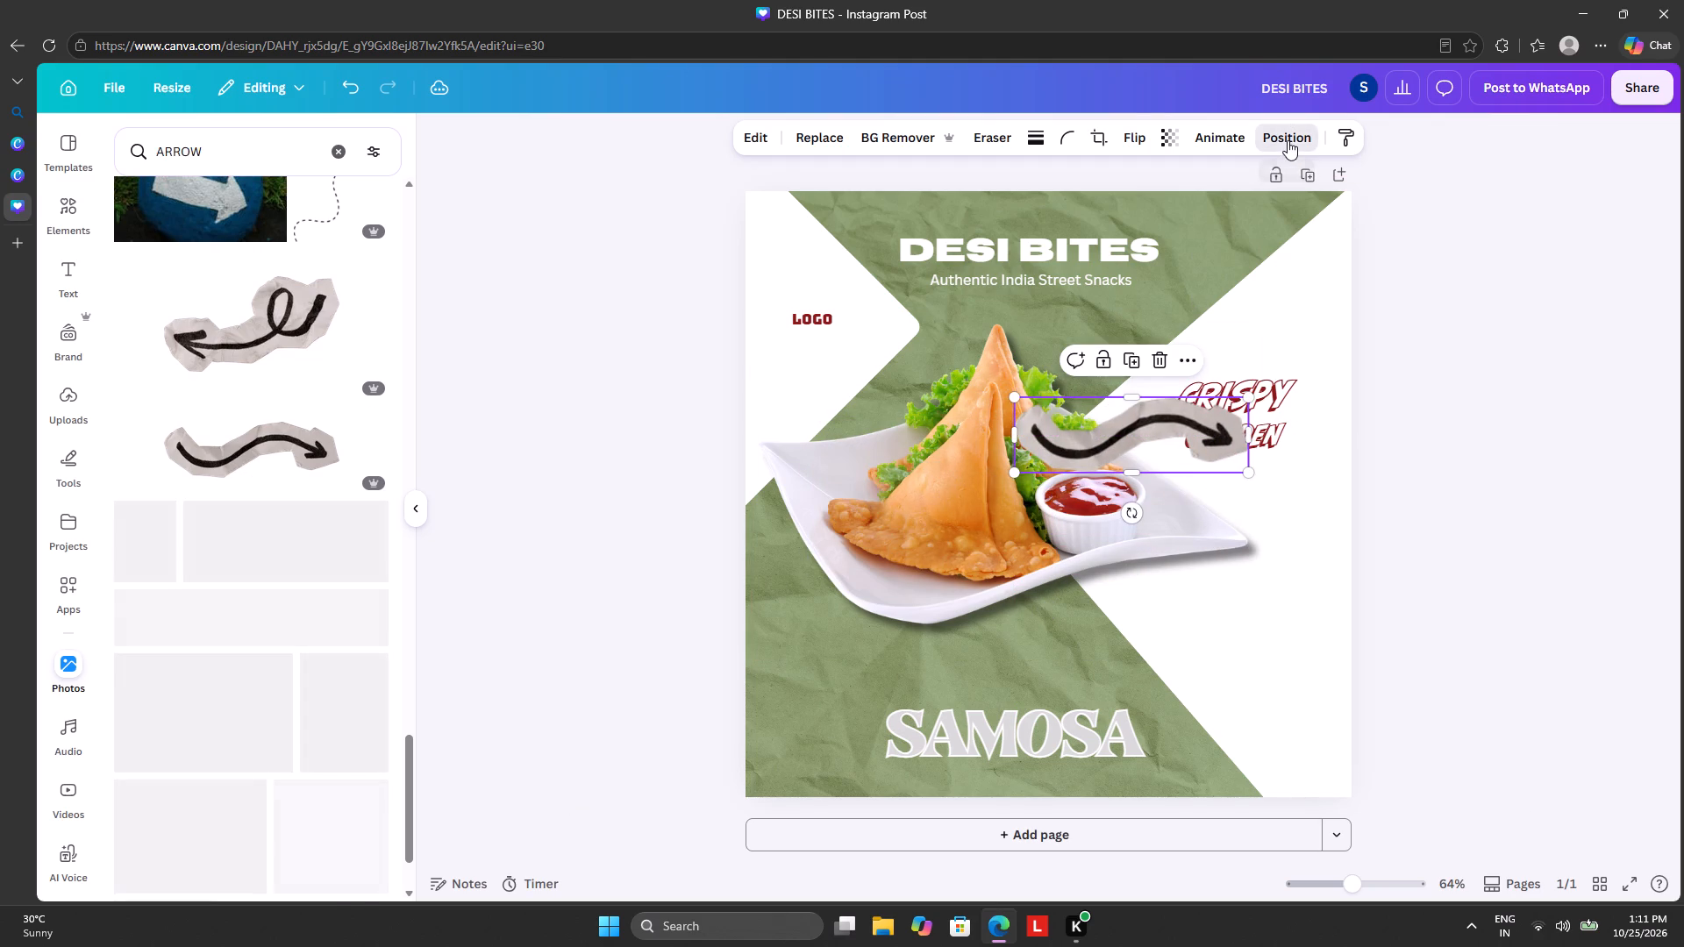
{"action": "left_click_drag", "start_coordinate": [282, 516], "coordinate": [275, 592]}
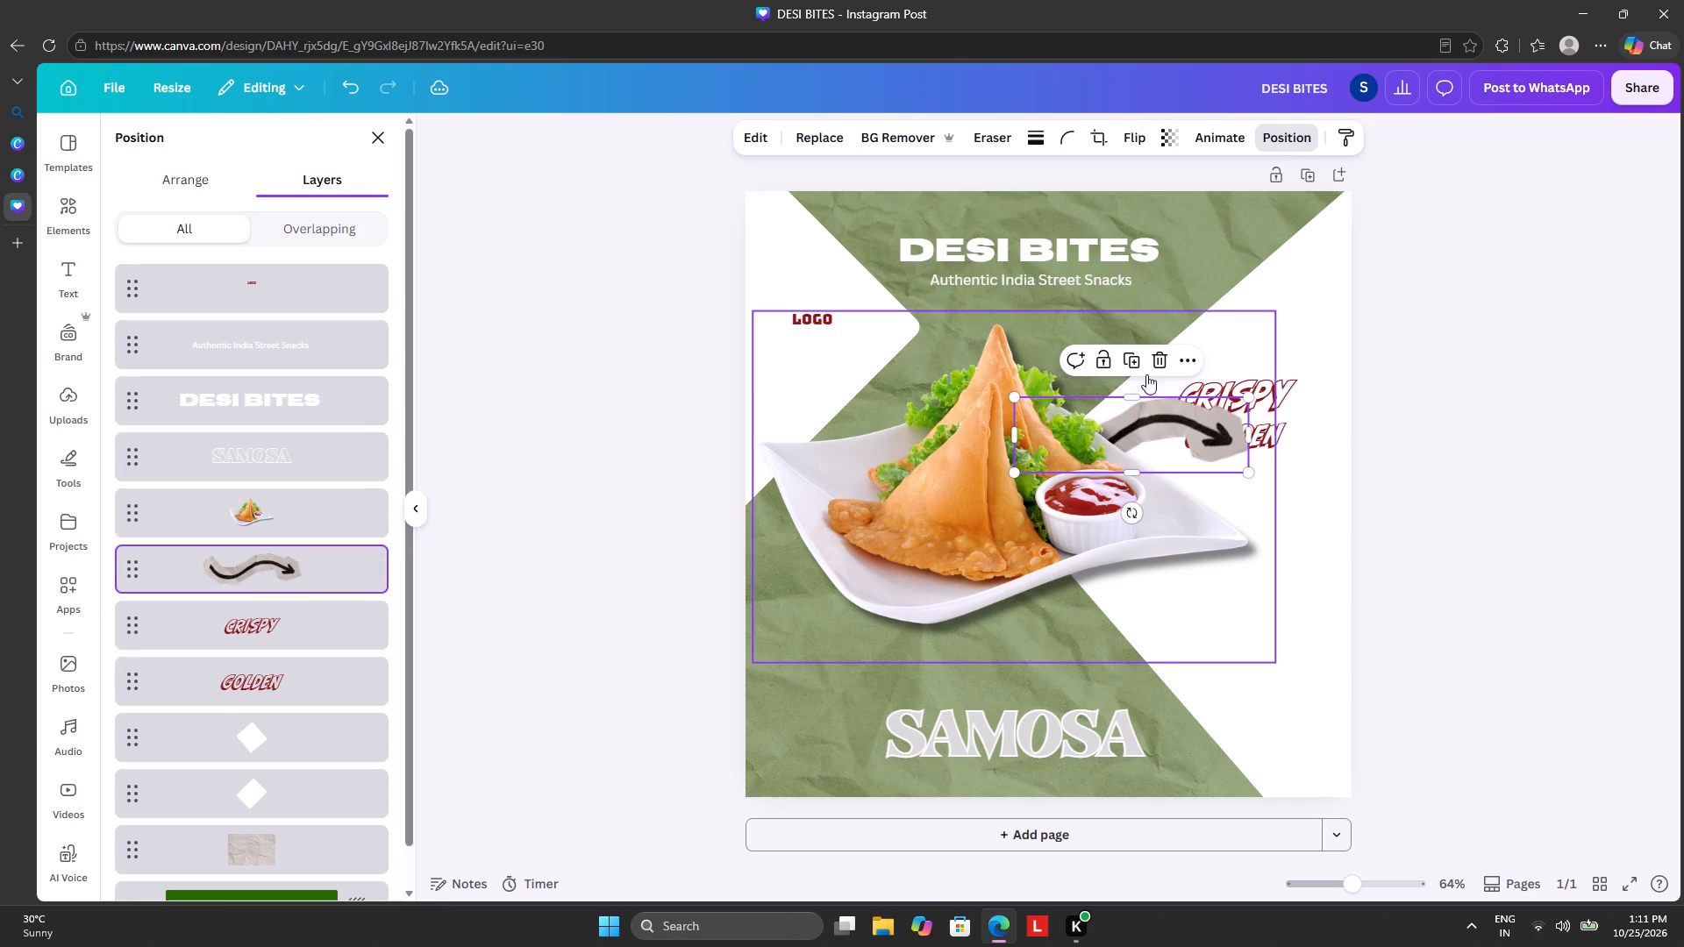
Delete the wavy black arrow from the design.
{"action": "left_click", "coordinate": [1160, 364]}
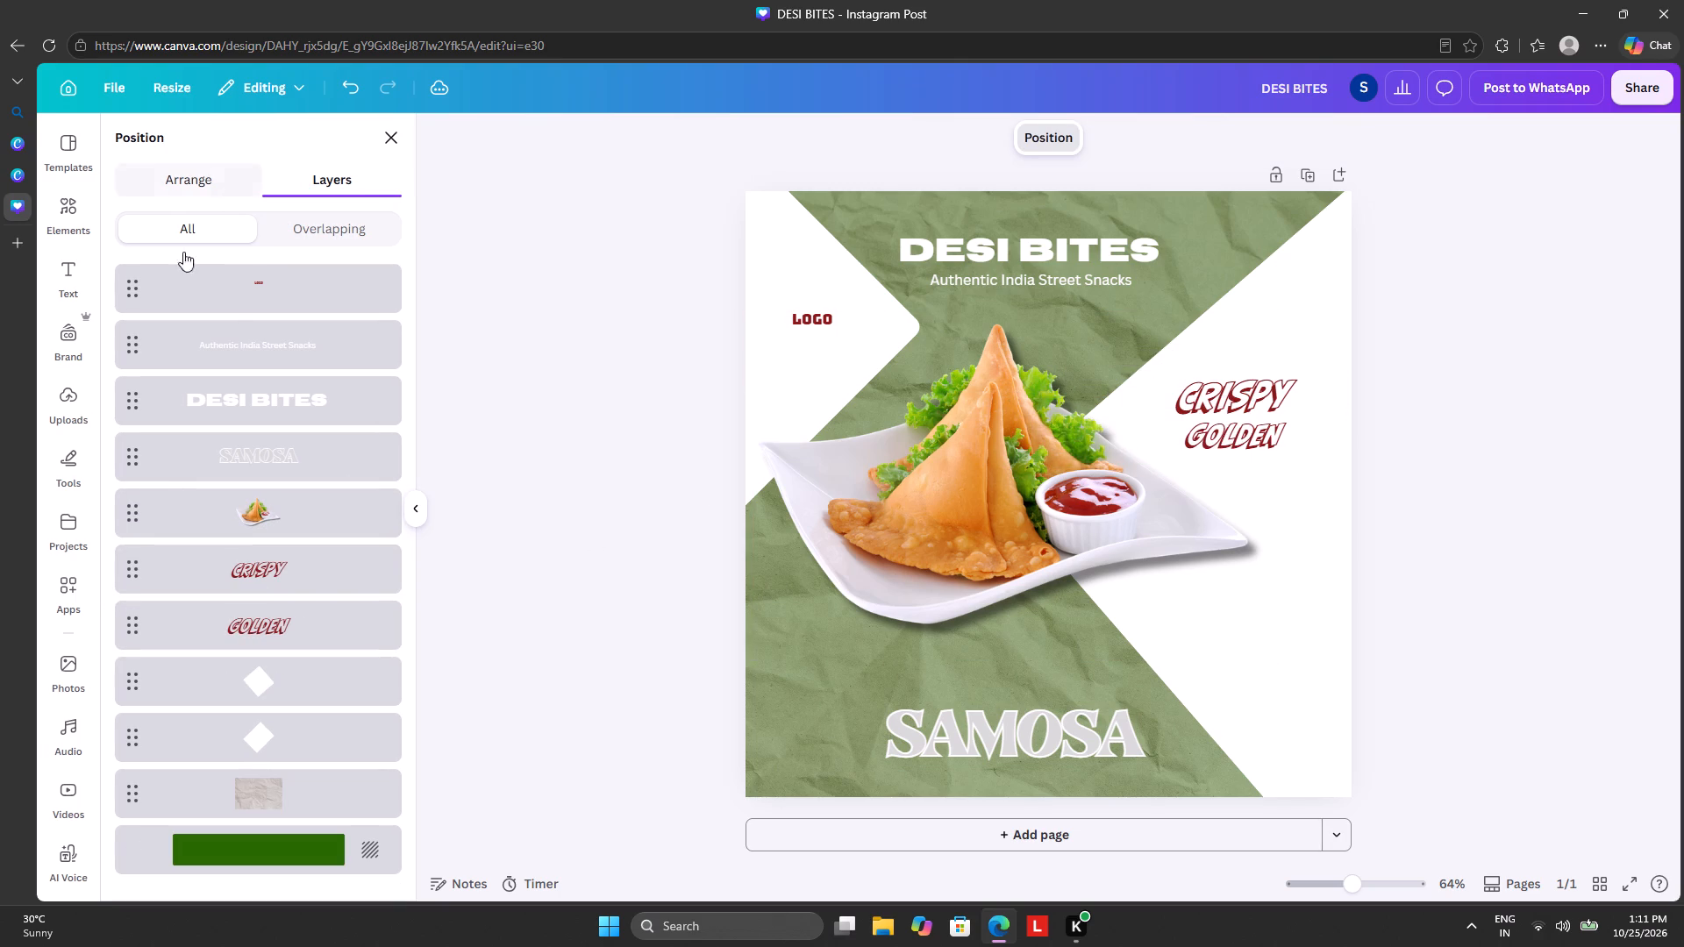
Insert the pink dashed arrow from the ARROW photos and place it, shrunk, between the samosas and the red CRISPY and GOLDEN texts.
{"action": "left_click", "coordinate": [62, 668]}
{"action": "scroll", "coordinate": [209, 510], "scroll_direction": "down", "scroll_amount": 2}
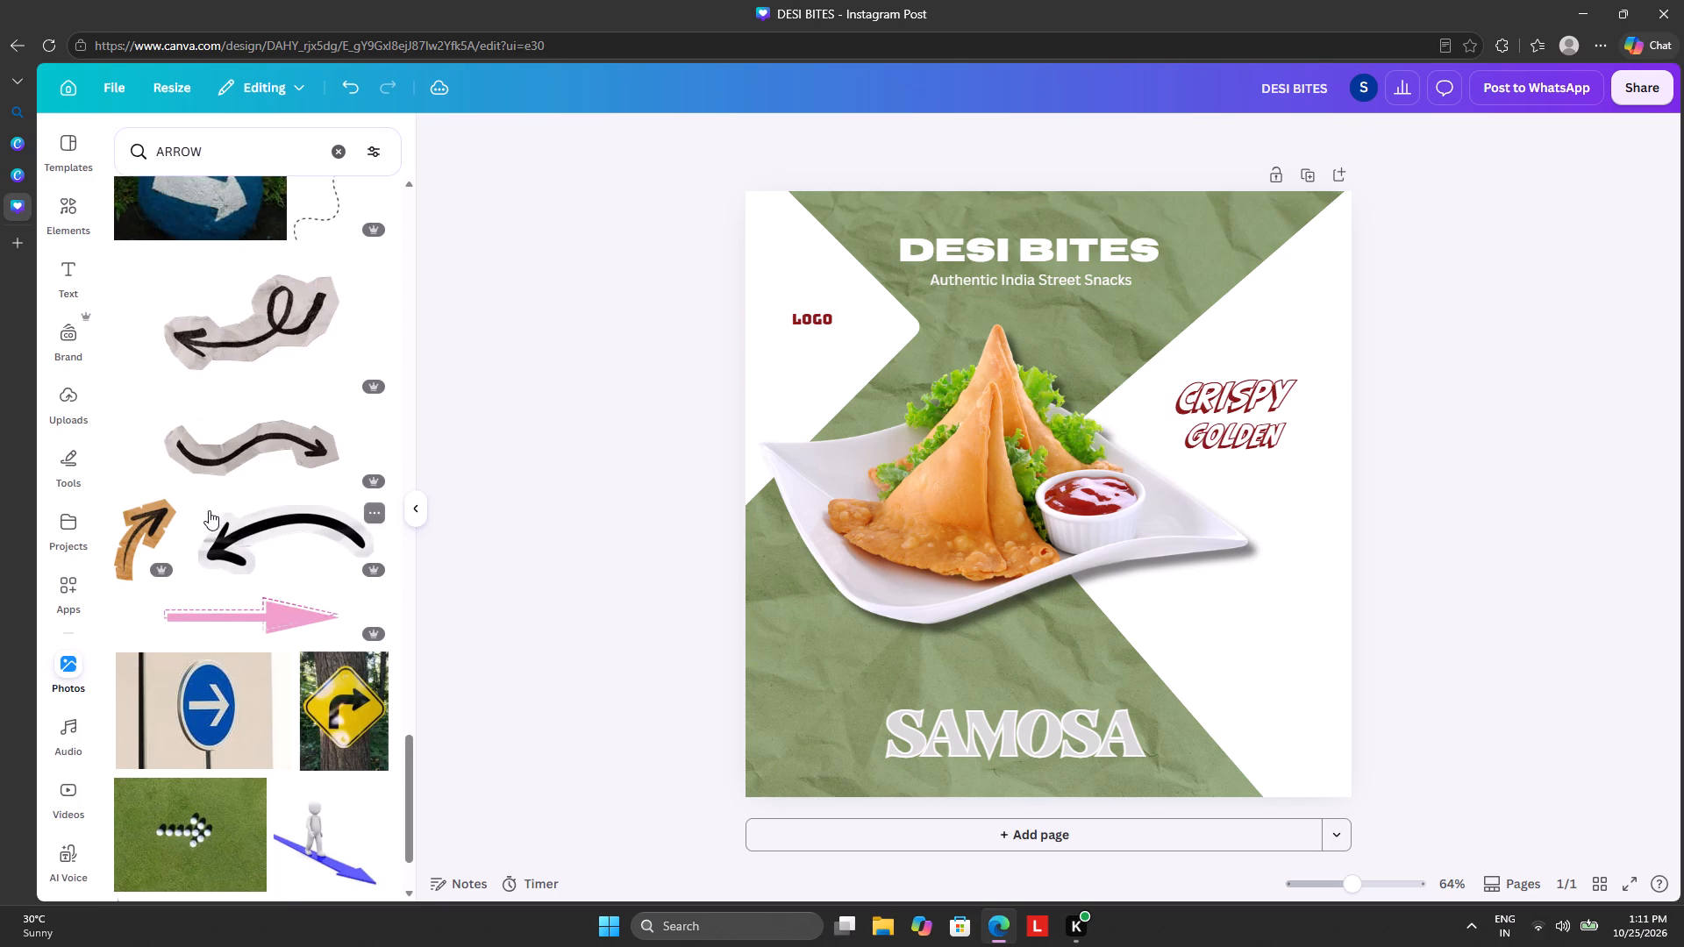
{"action": "scroll", "coordinate": [209, 510], "scroll_direction": "down", "scroll_amount": 2}
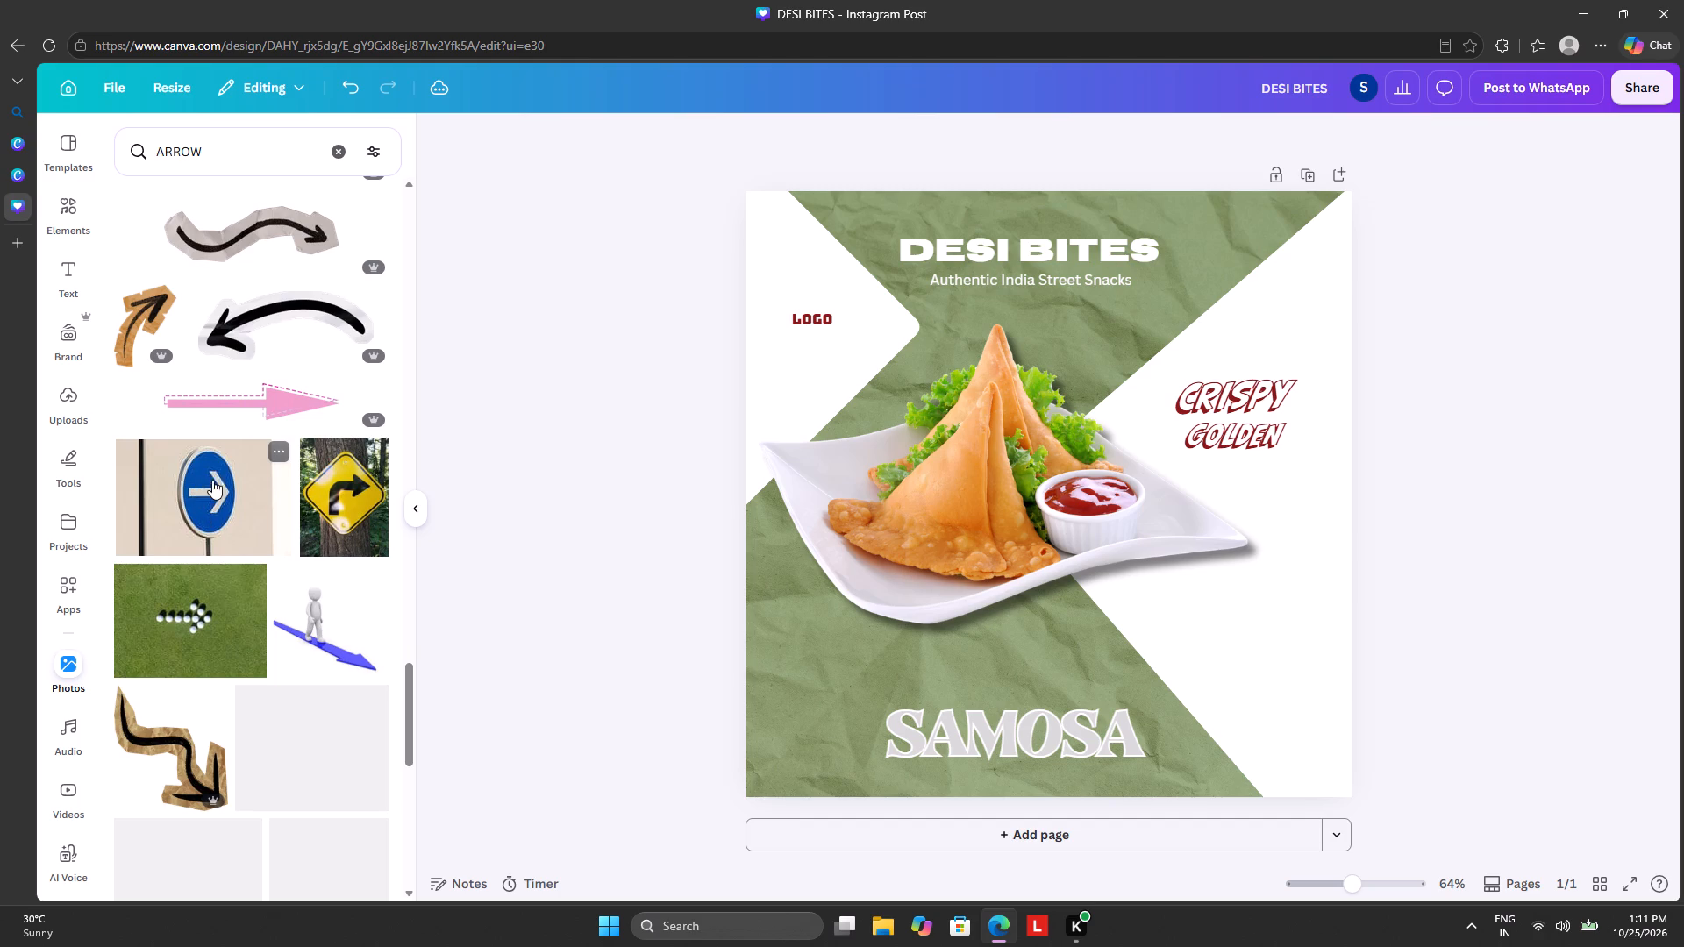
{"action": "scroll", "coordinate": [202, 506], "scroll_direction": "down", "scroll_amount": 1}
{"action": "left_click", "coordinate": [208, 318]}
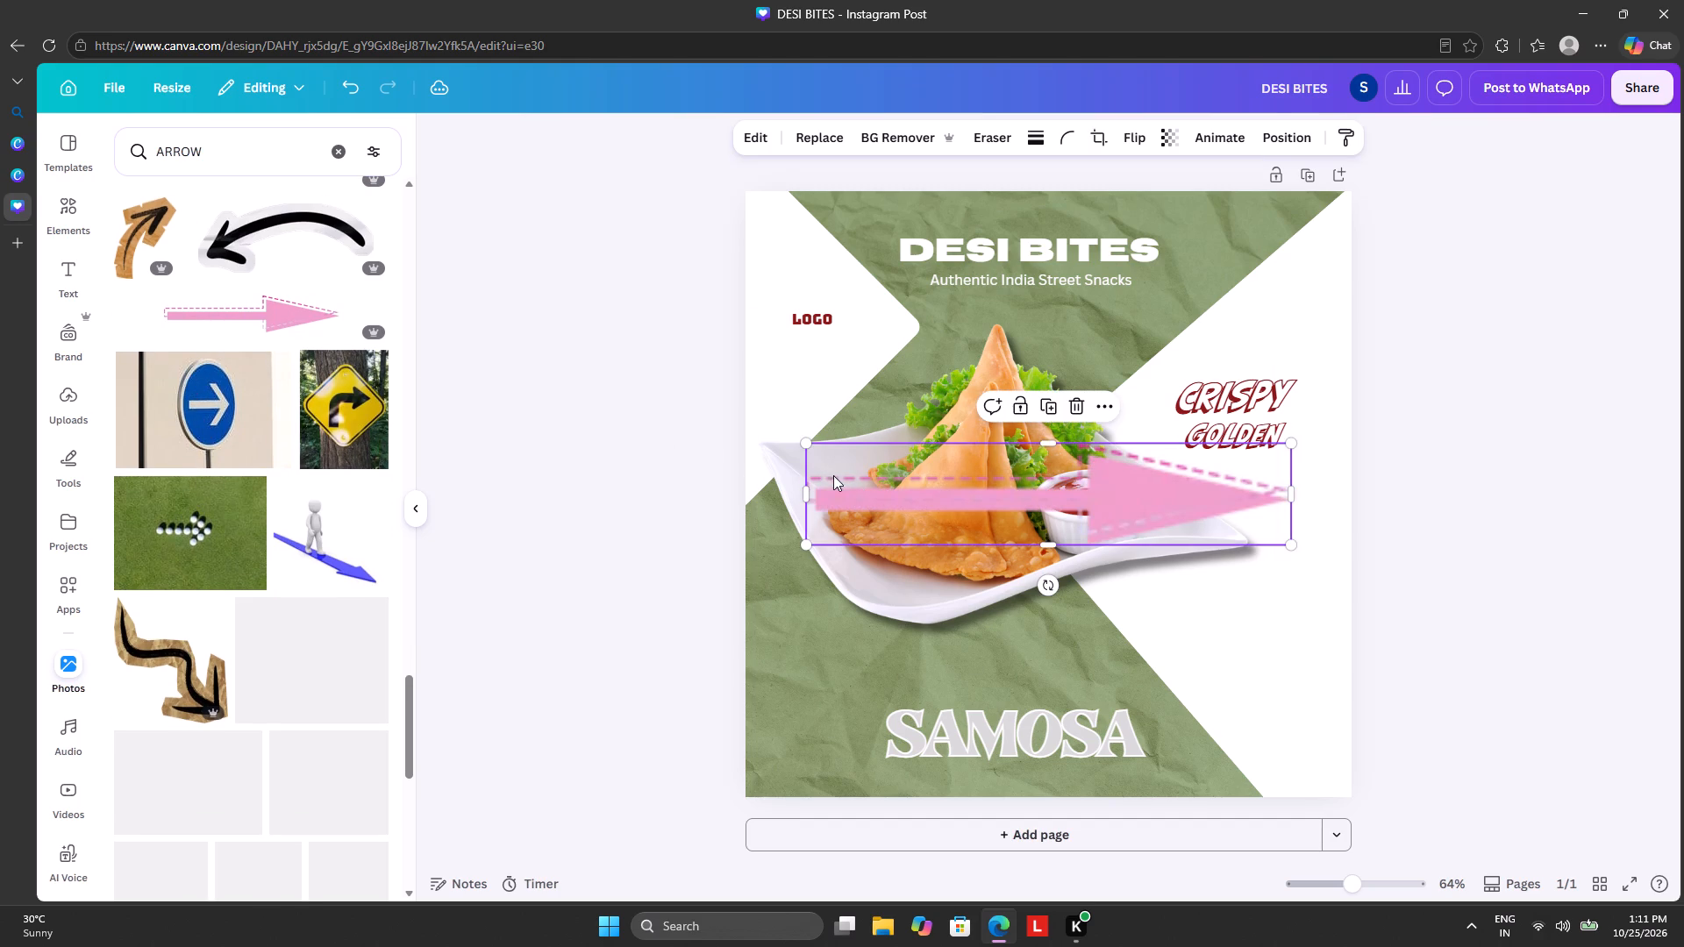
{"action": "left_click_drag", "start_coordinate": [808, 448], "coordinate": [907, 509]}
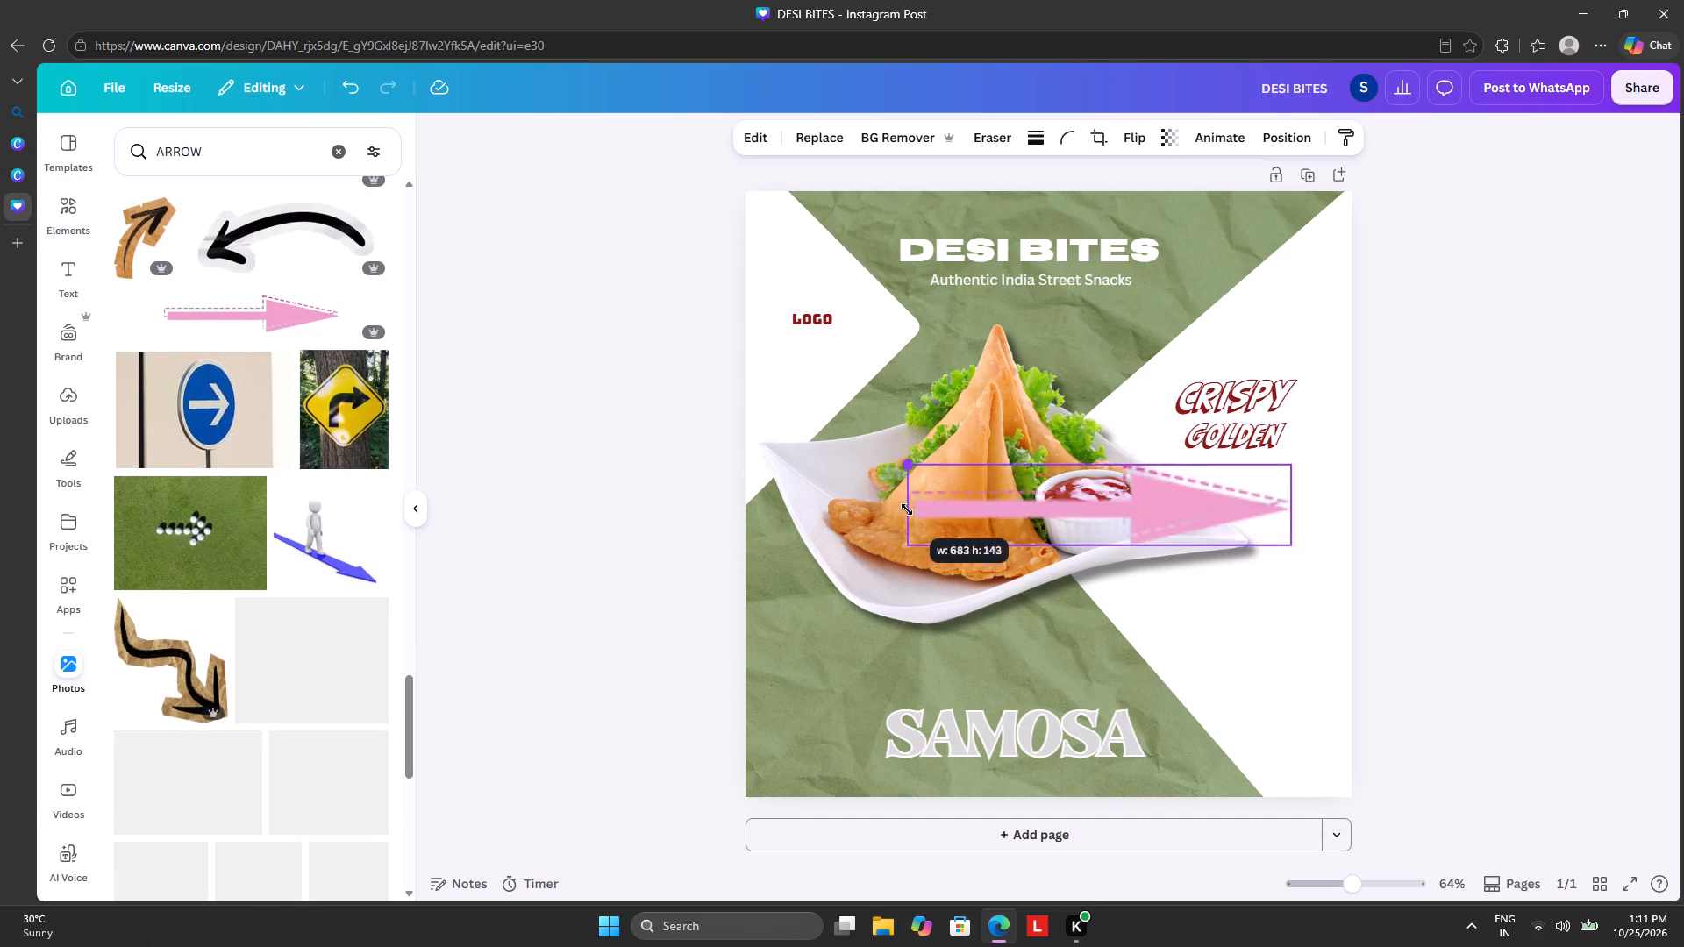
{"action": "left_click_drag", "start_coordinate": [907, 509], "coordinate": [1175, 544]}
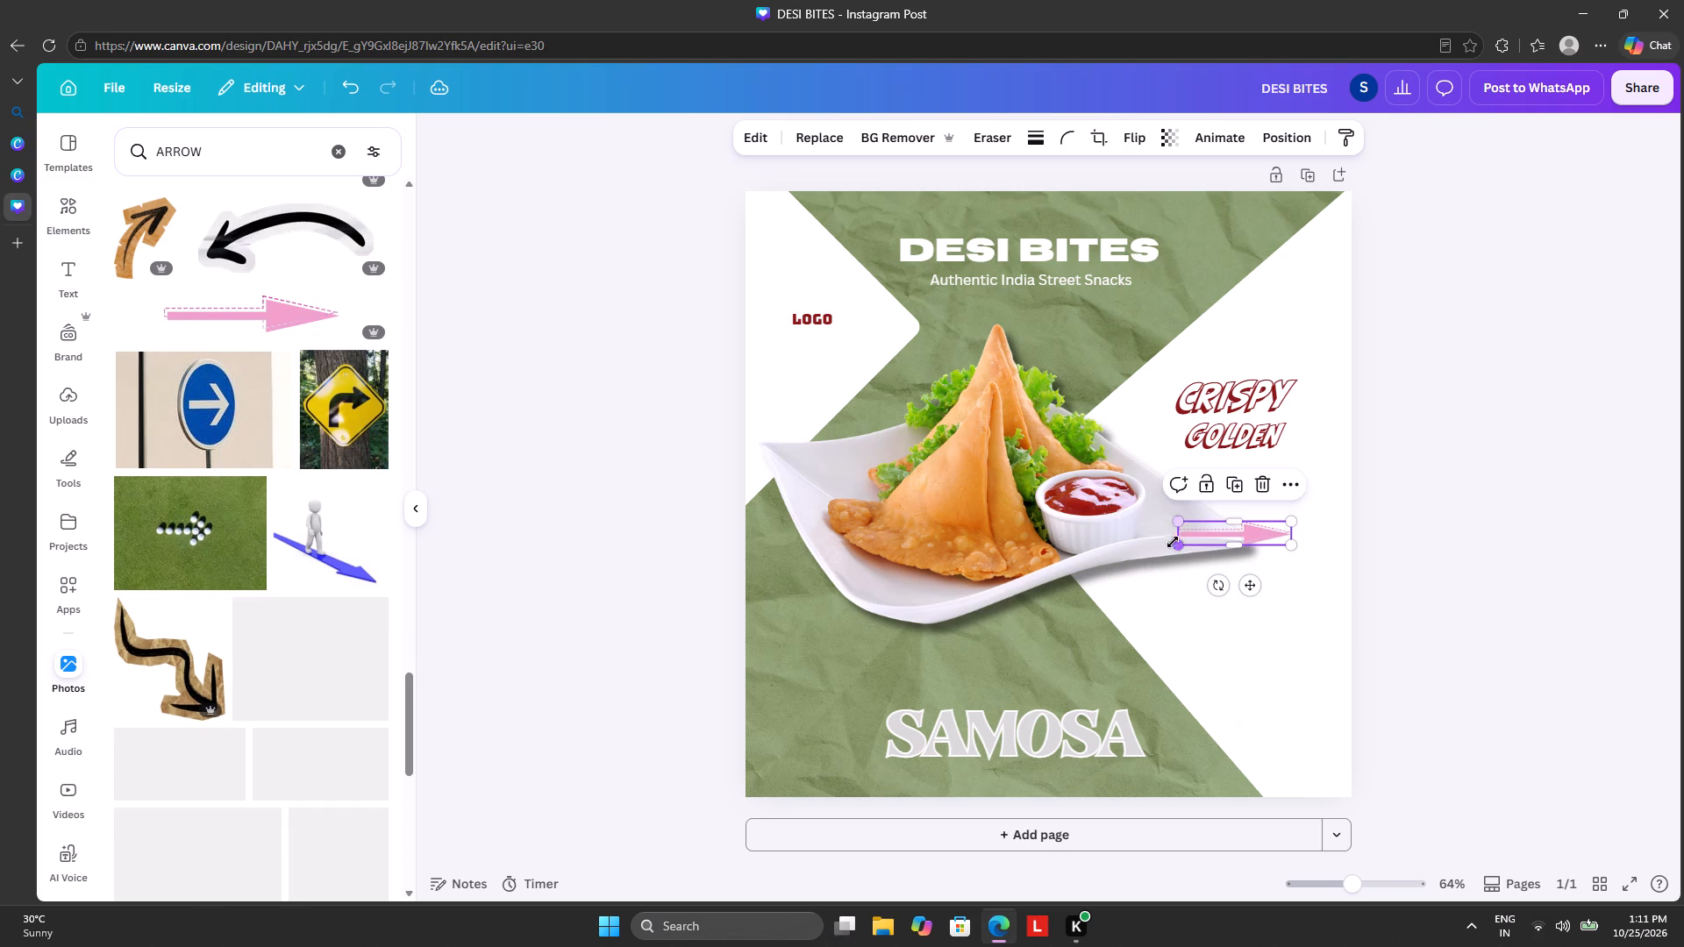
{"action": "left_click_drag", "start_coordinate": [1208, 529], "coordinate": [1107, 389]}
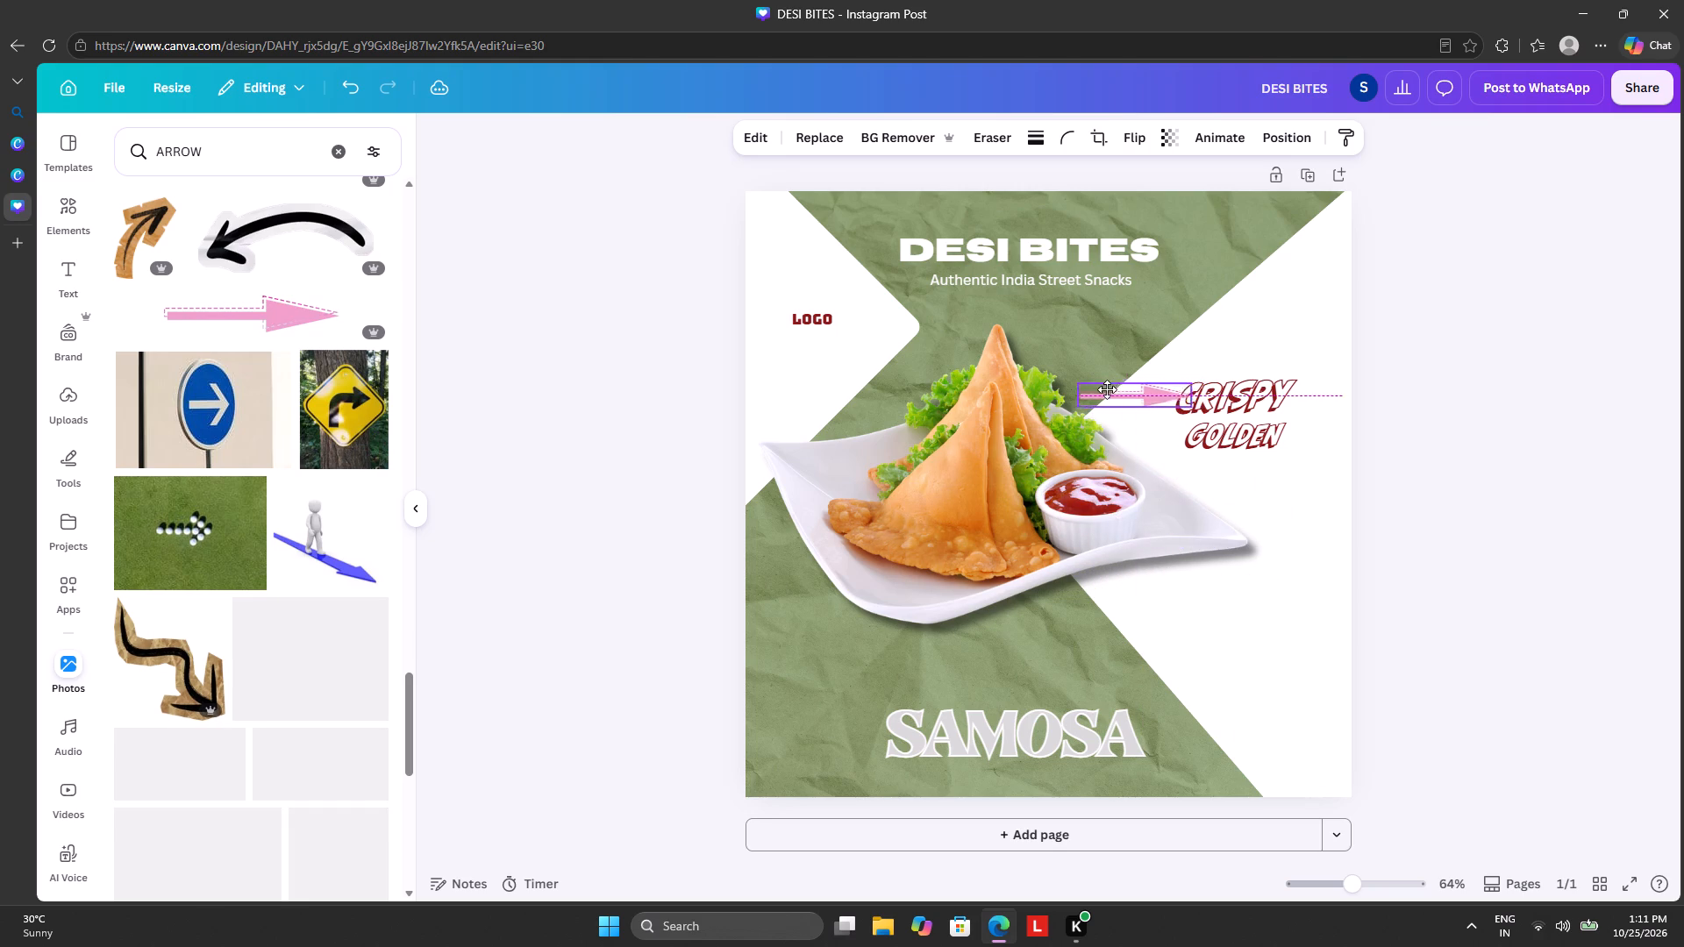
{"action": "left_click_drag", "start_coordinate": [1107, 389], "coordinate": [1126, 439]}
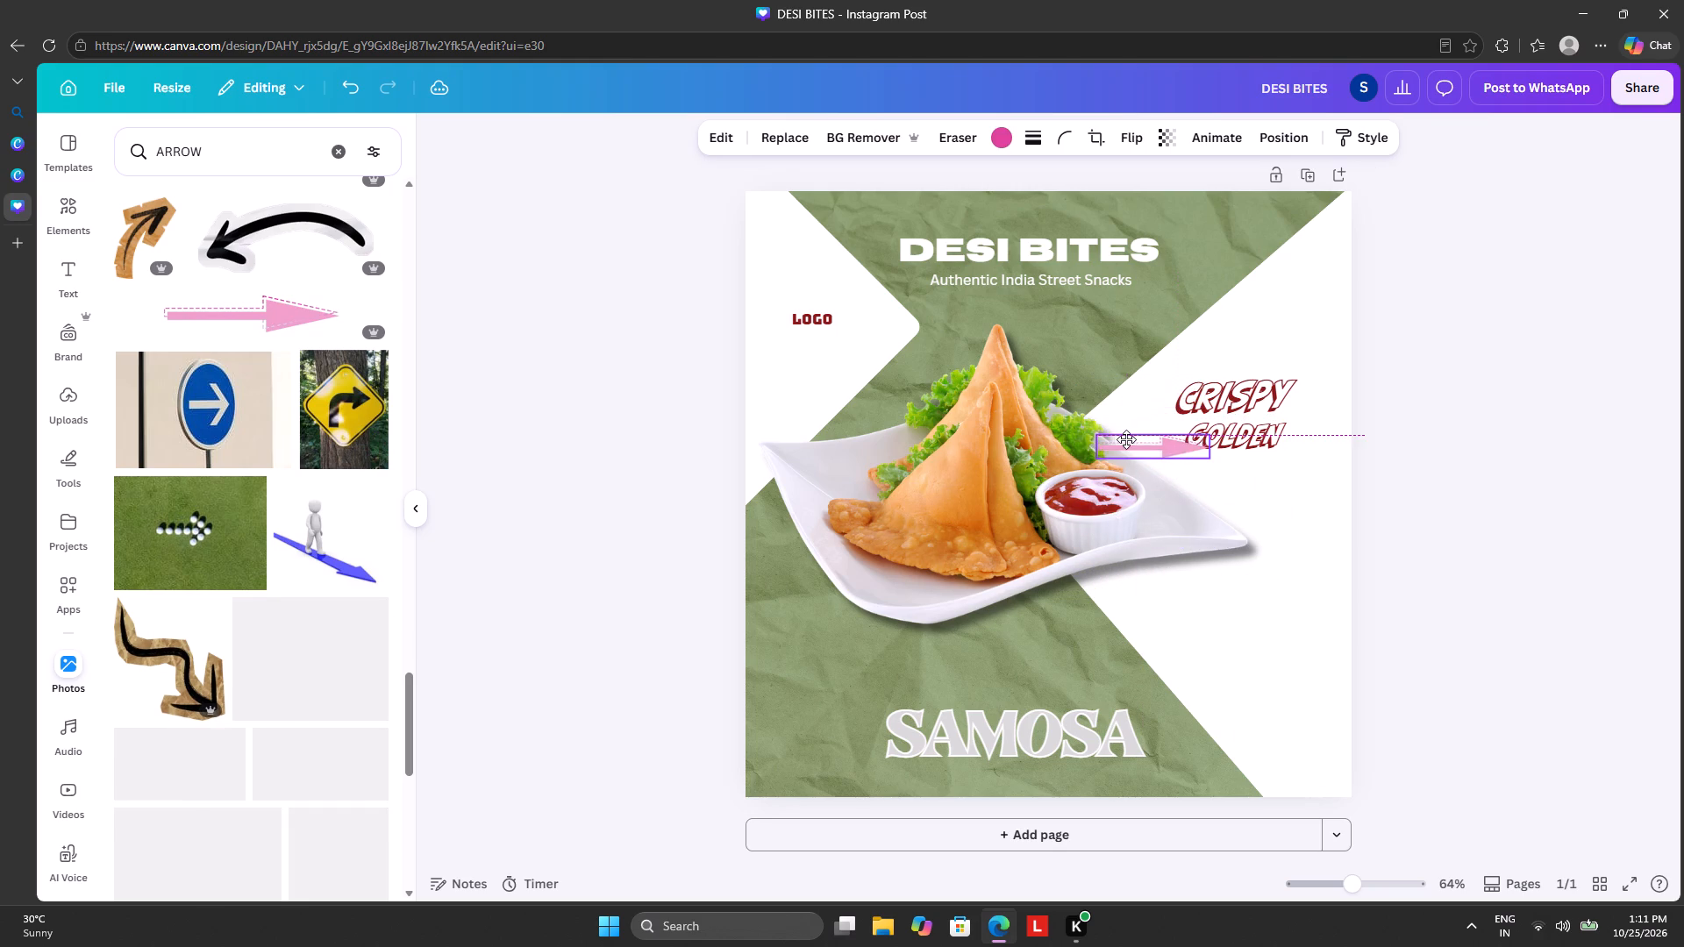
{"action": "left_click_drag", "start_coordinate": [1126, 439], "coordinate": [1182, 490]}
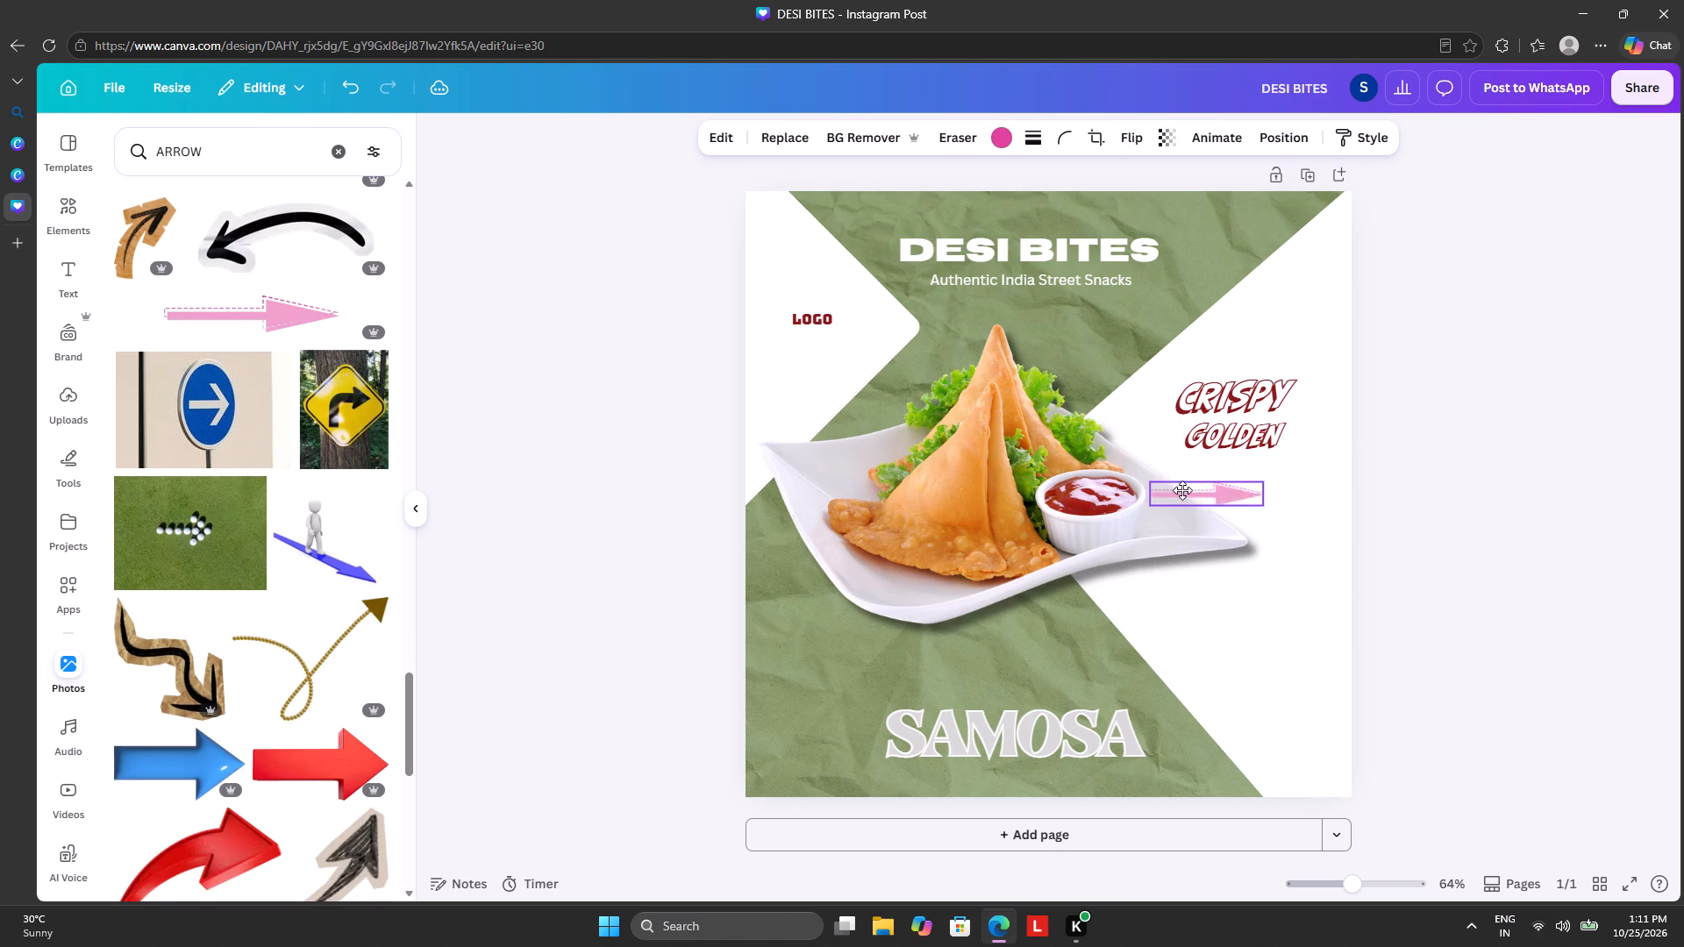
{"action": "left_click_drag", "start_coordinate": [1182, 490], "coordinate": [1084, 402]}
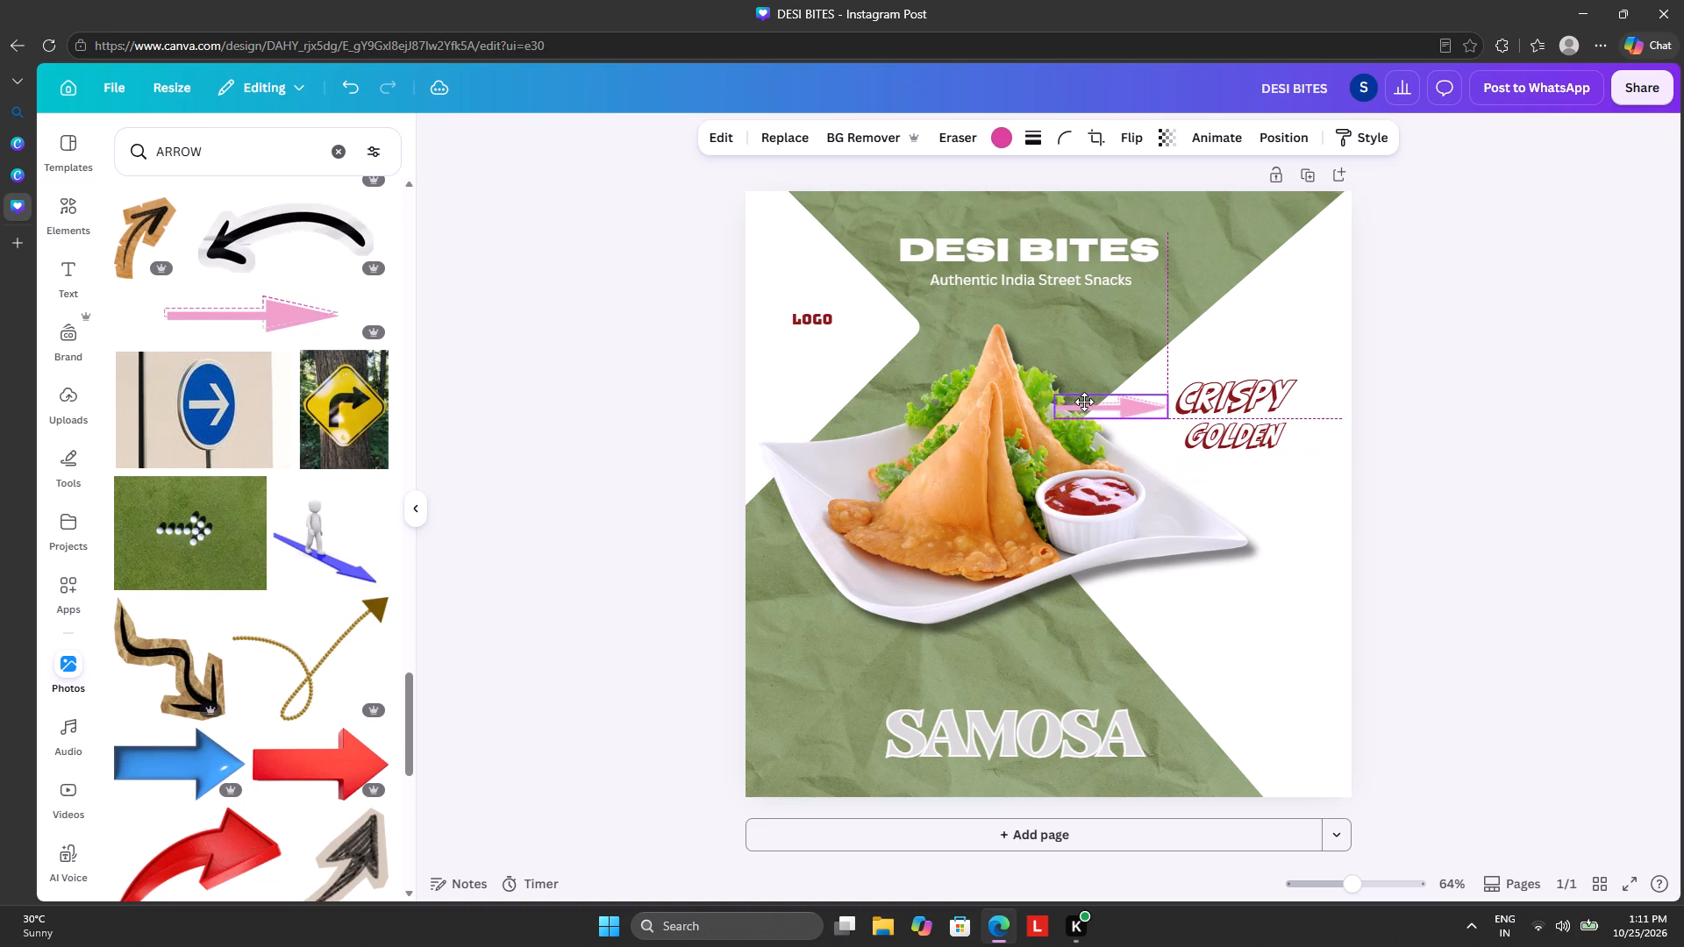
{"action": "left_click_drag", "start_coordinate": [1084, 402], "coordinate": [1091, 415]}
Layer the pink arrow directly behind the samosa plate photo.
{"action": "left_click", "coordinate": [1271, 137]}
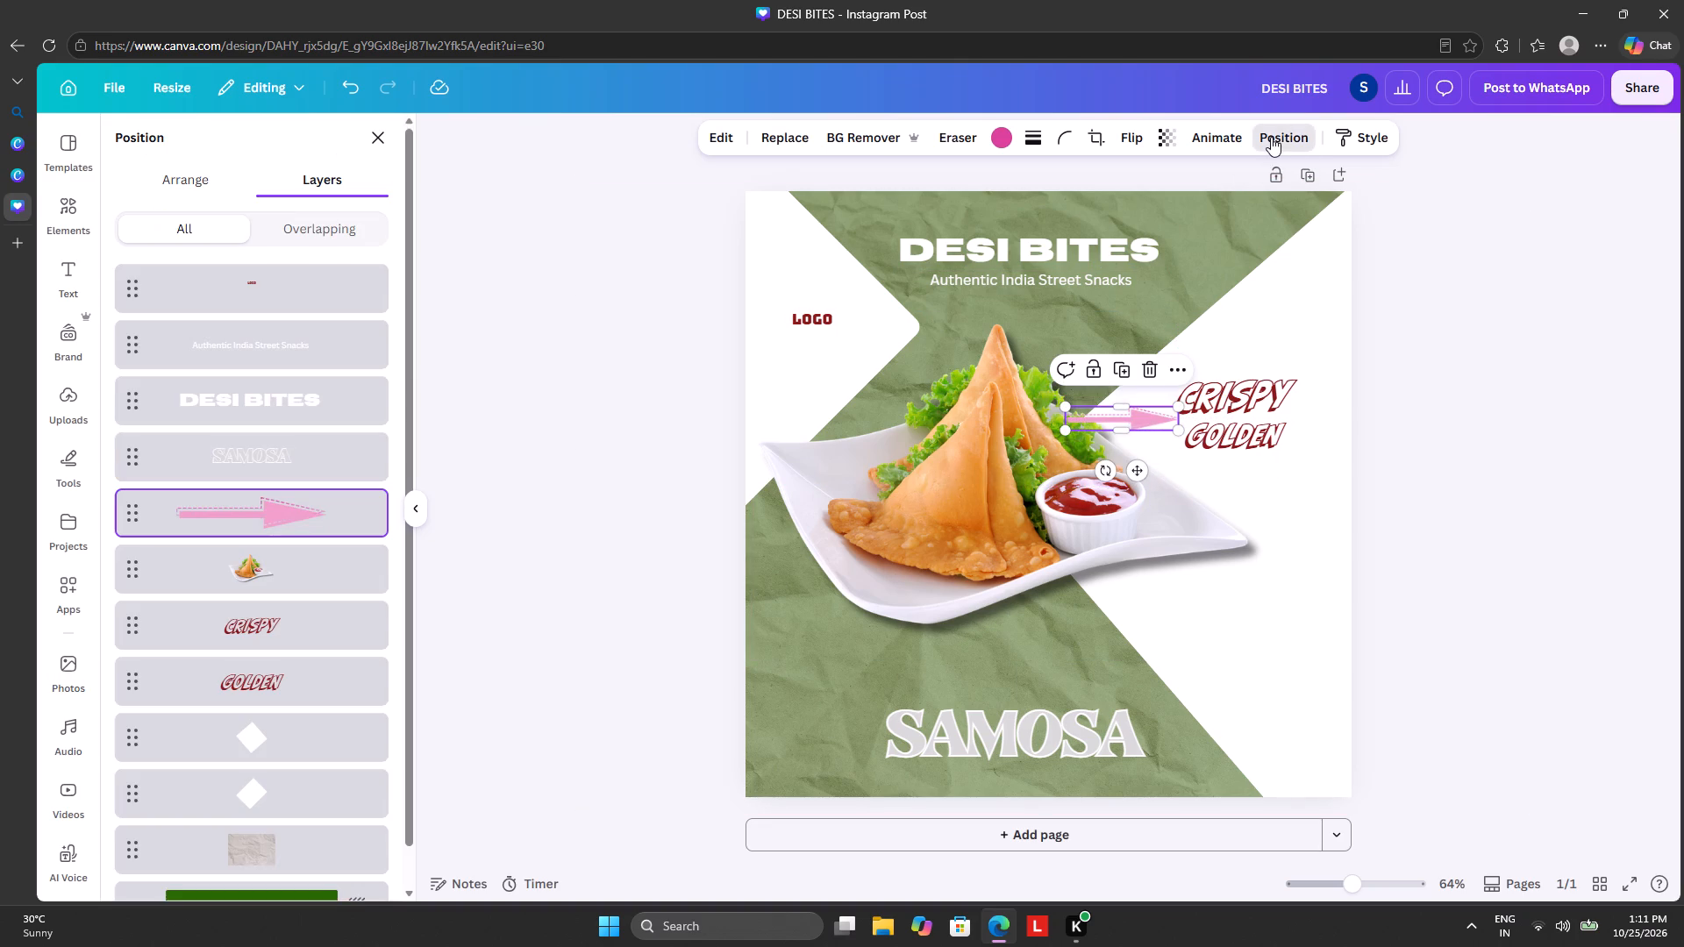
{"action": "left_click_drag", "start_coordinate": [230, 511], "coordinate": [214, 592]}
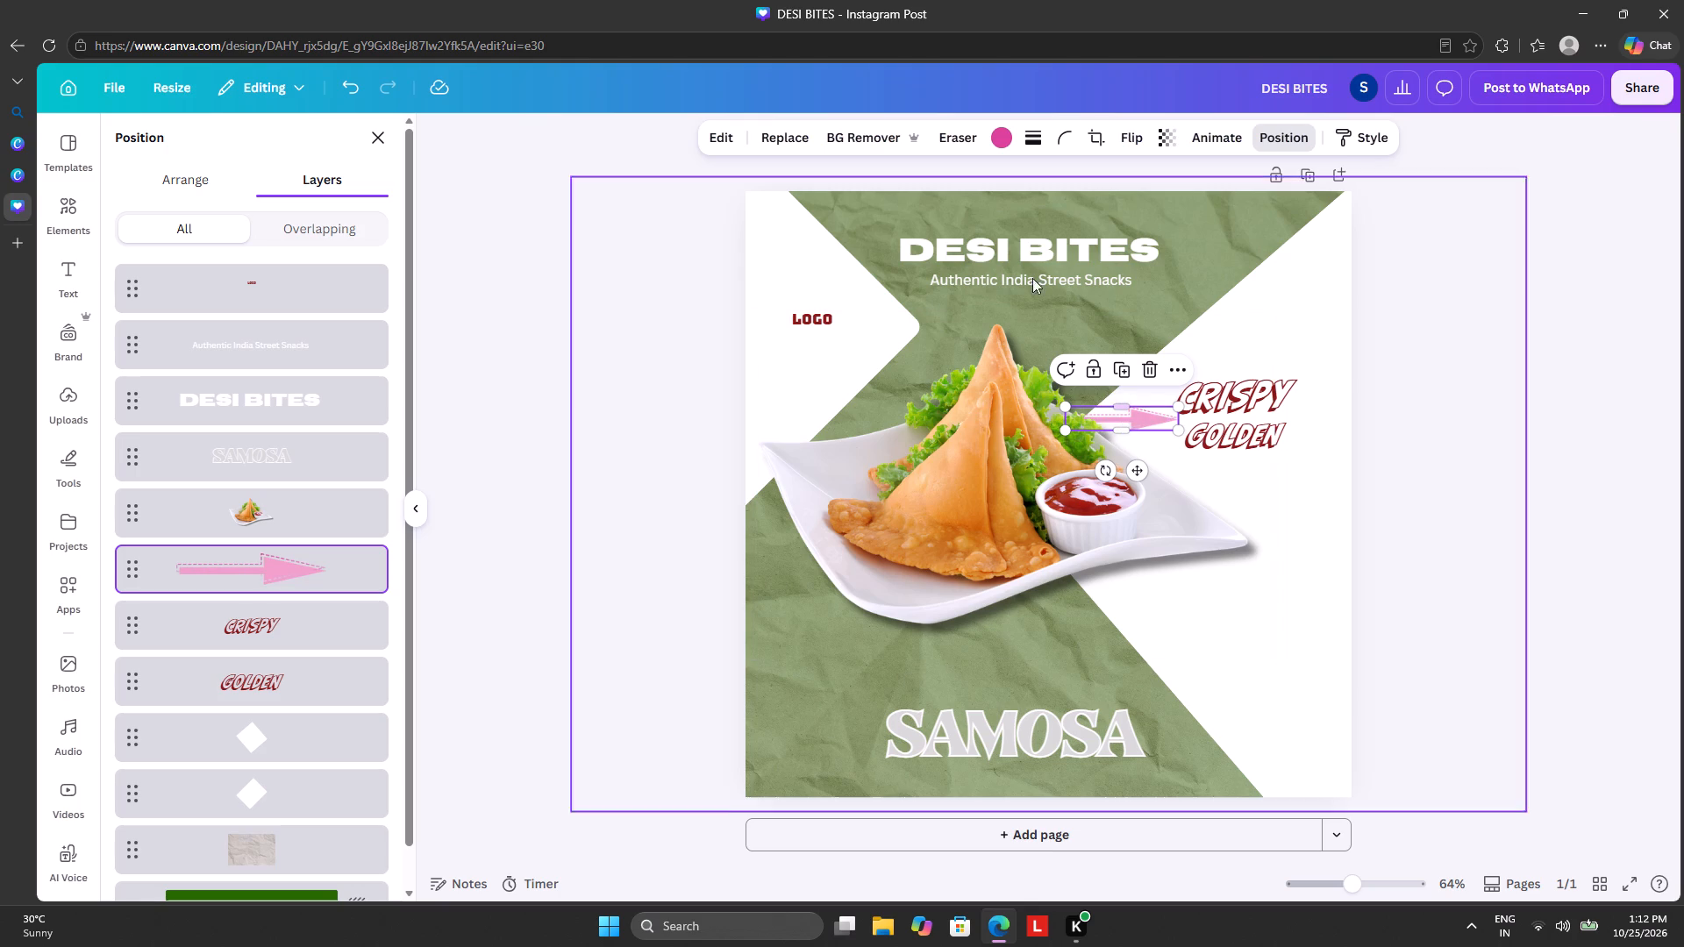
Recolour the arrow, trying white and red #8b1819 before settling on the design's dark green.
{"action": "left_click", "coordinate": [1002, 128]}
{"action": "left_click", "coordinate": [383, 630]}
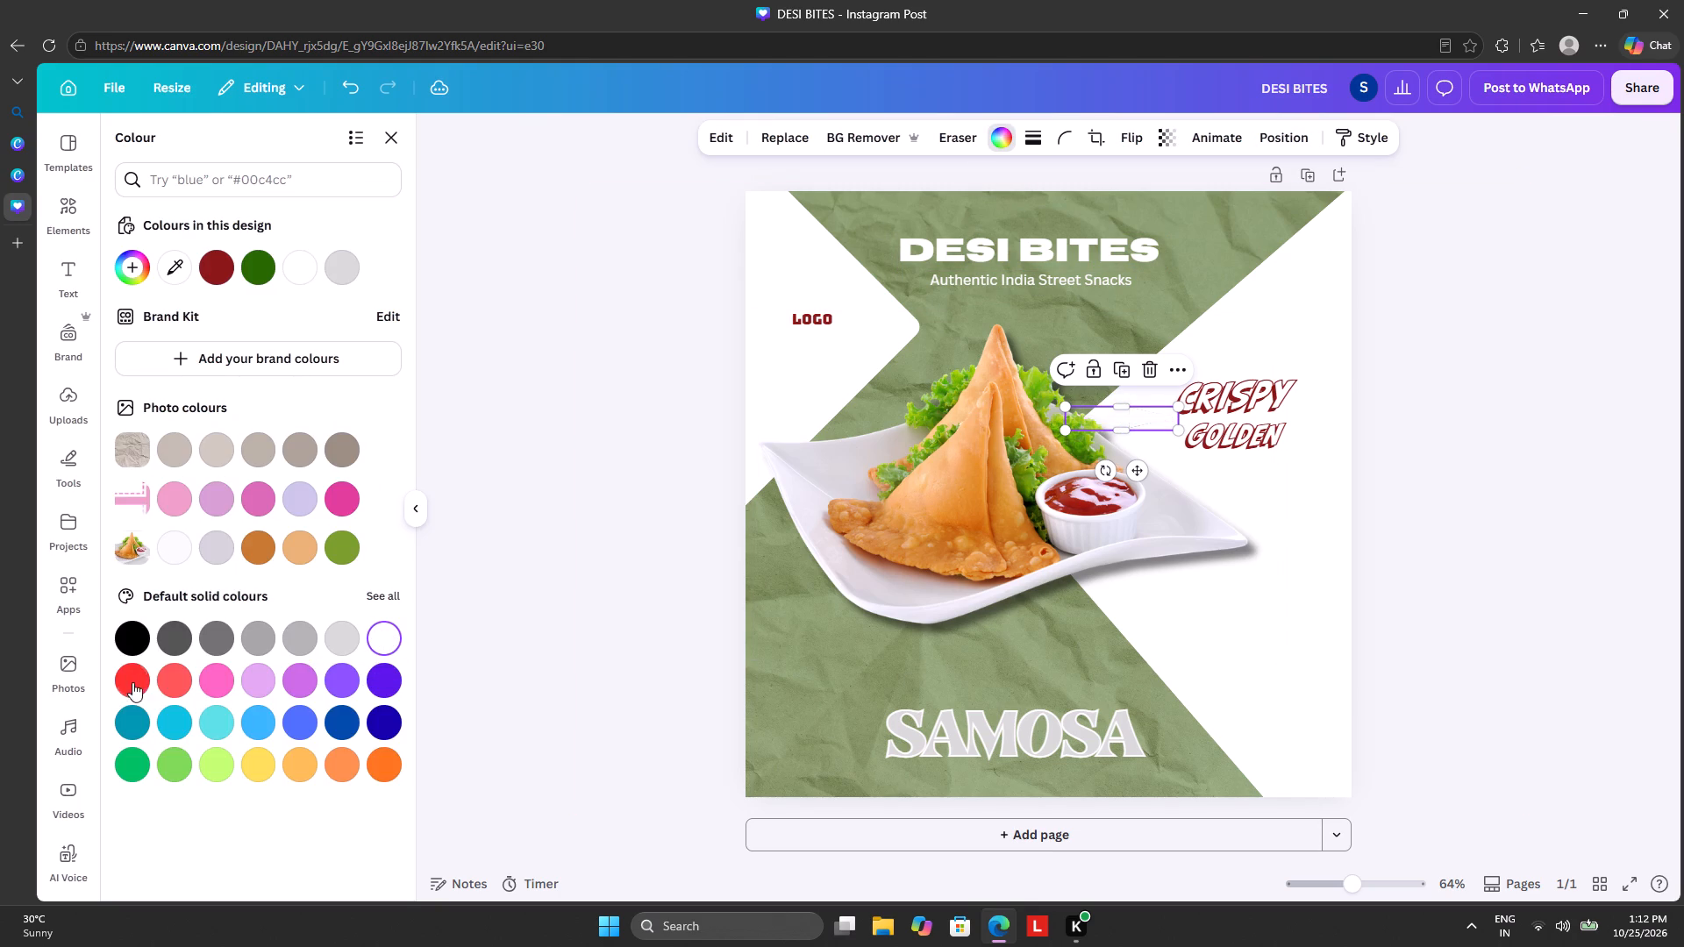
{"action": "left_click", "coordinate": [210, 266]}
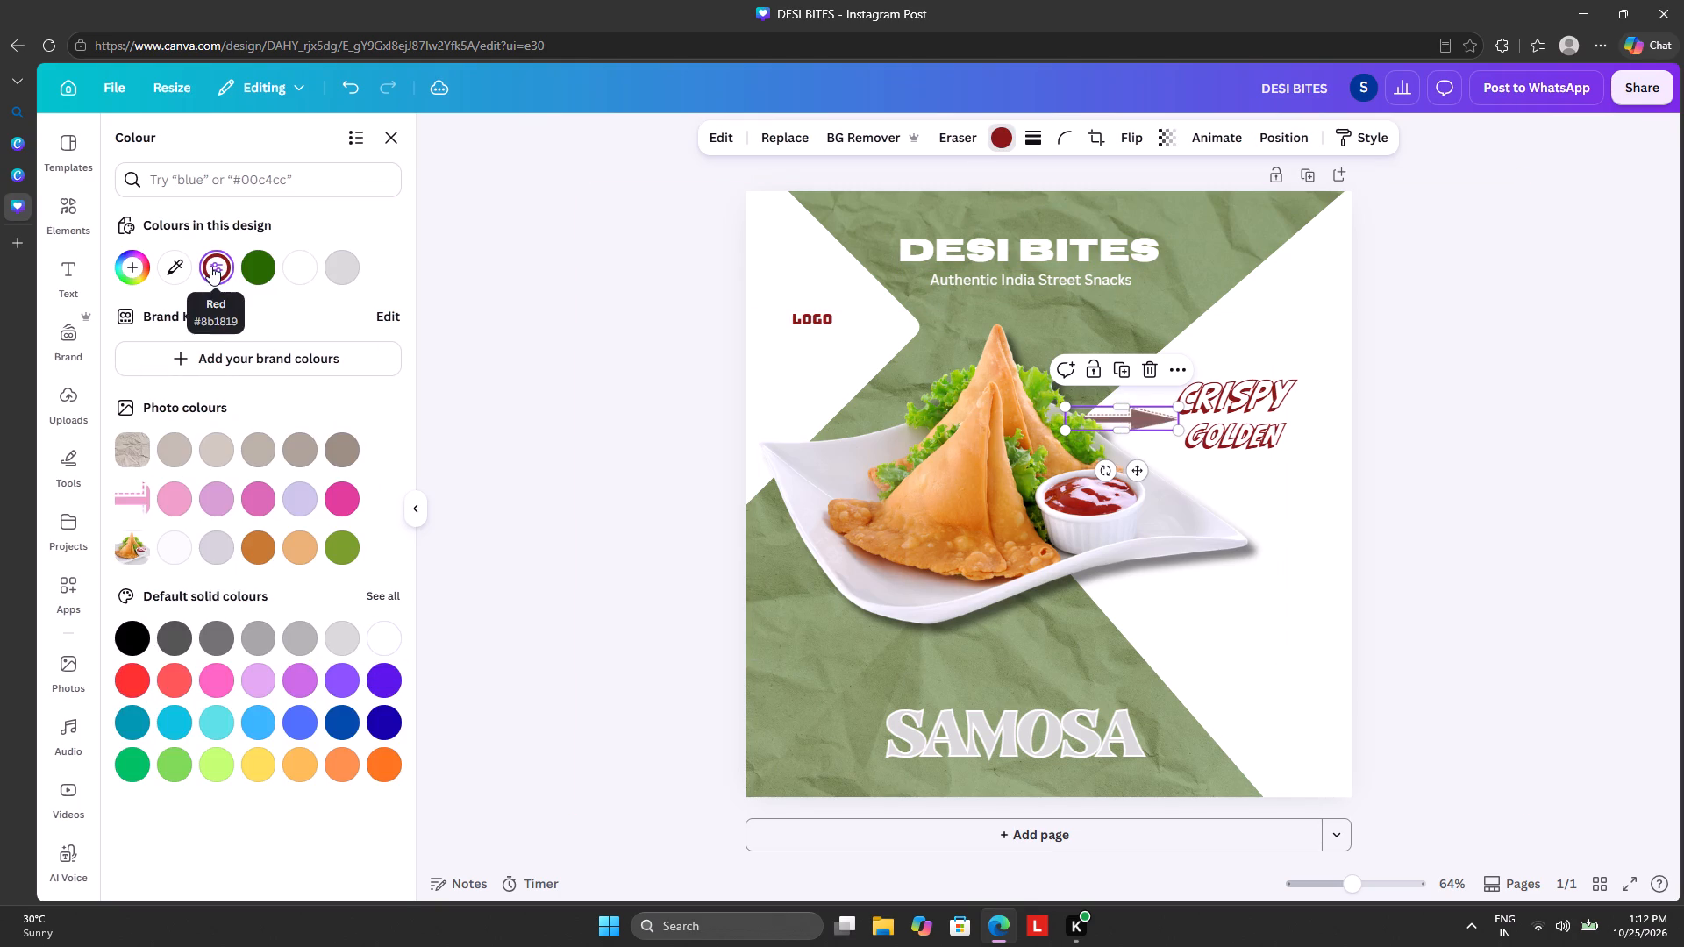
{"action": "left_click", "coordinate": [251, 261]}
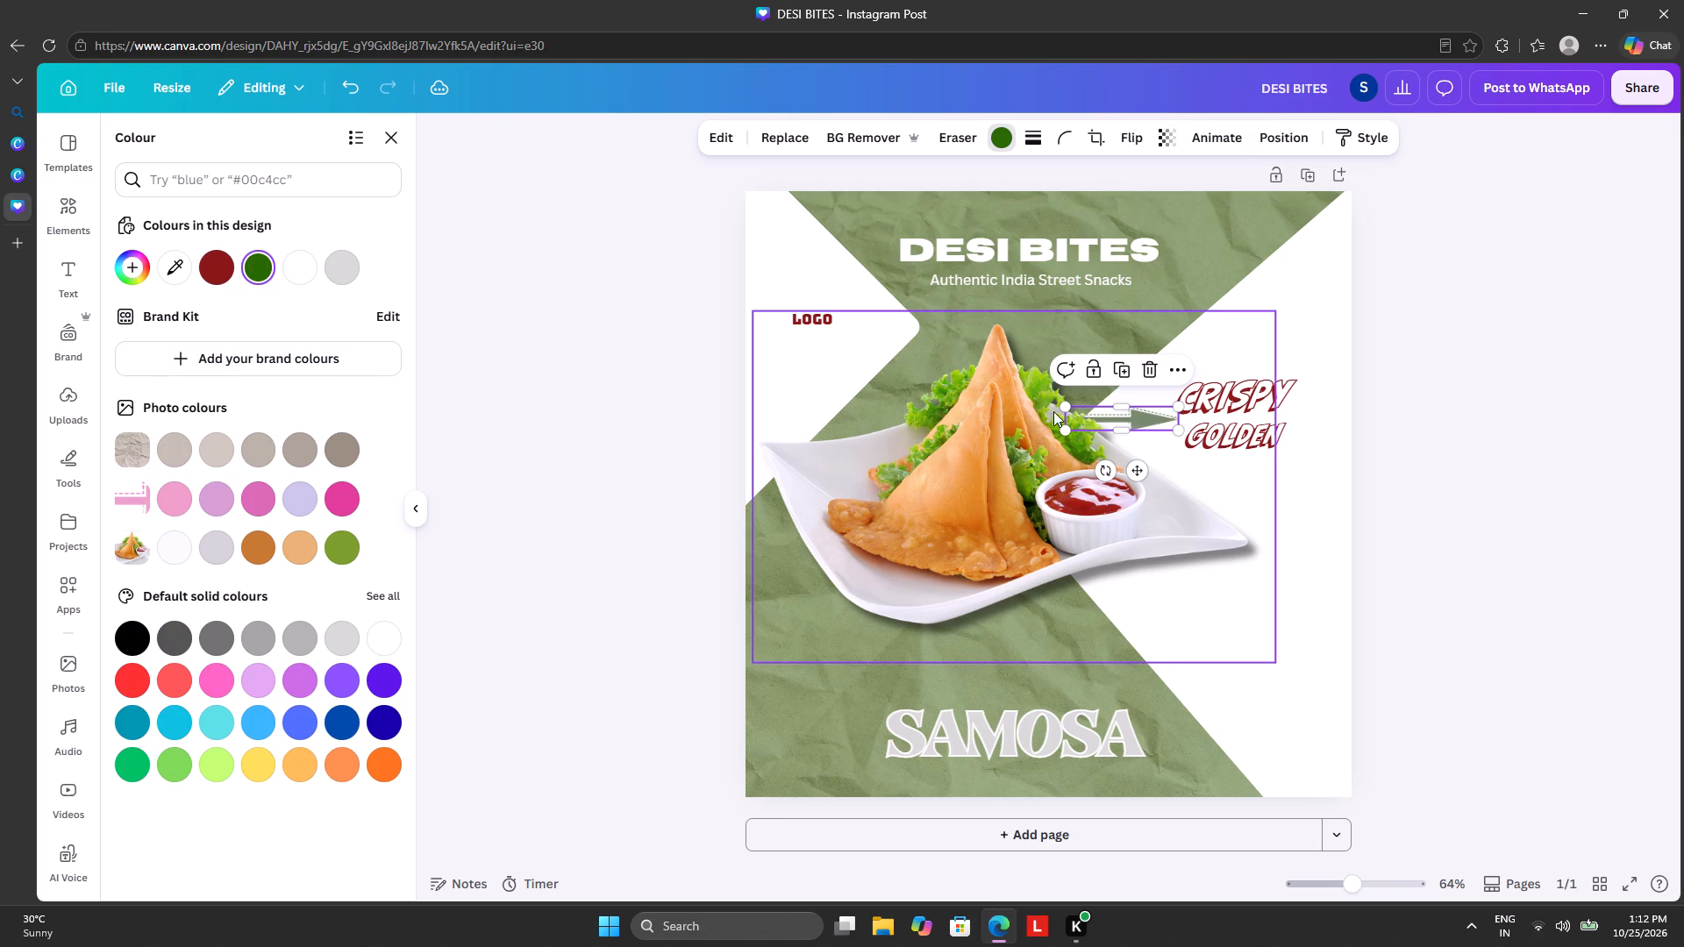
Resize the green arrow to about 191 by 49 and position it from the samosas' lettuce to the red texts.
{"action": "left_click_drag", "start_coordinate": [1060, 409], "coordinate": [1096, 409]}
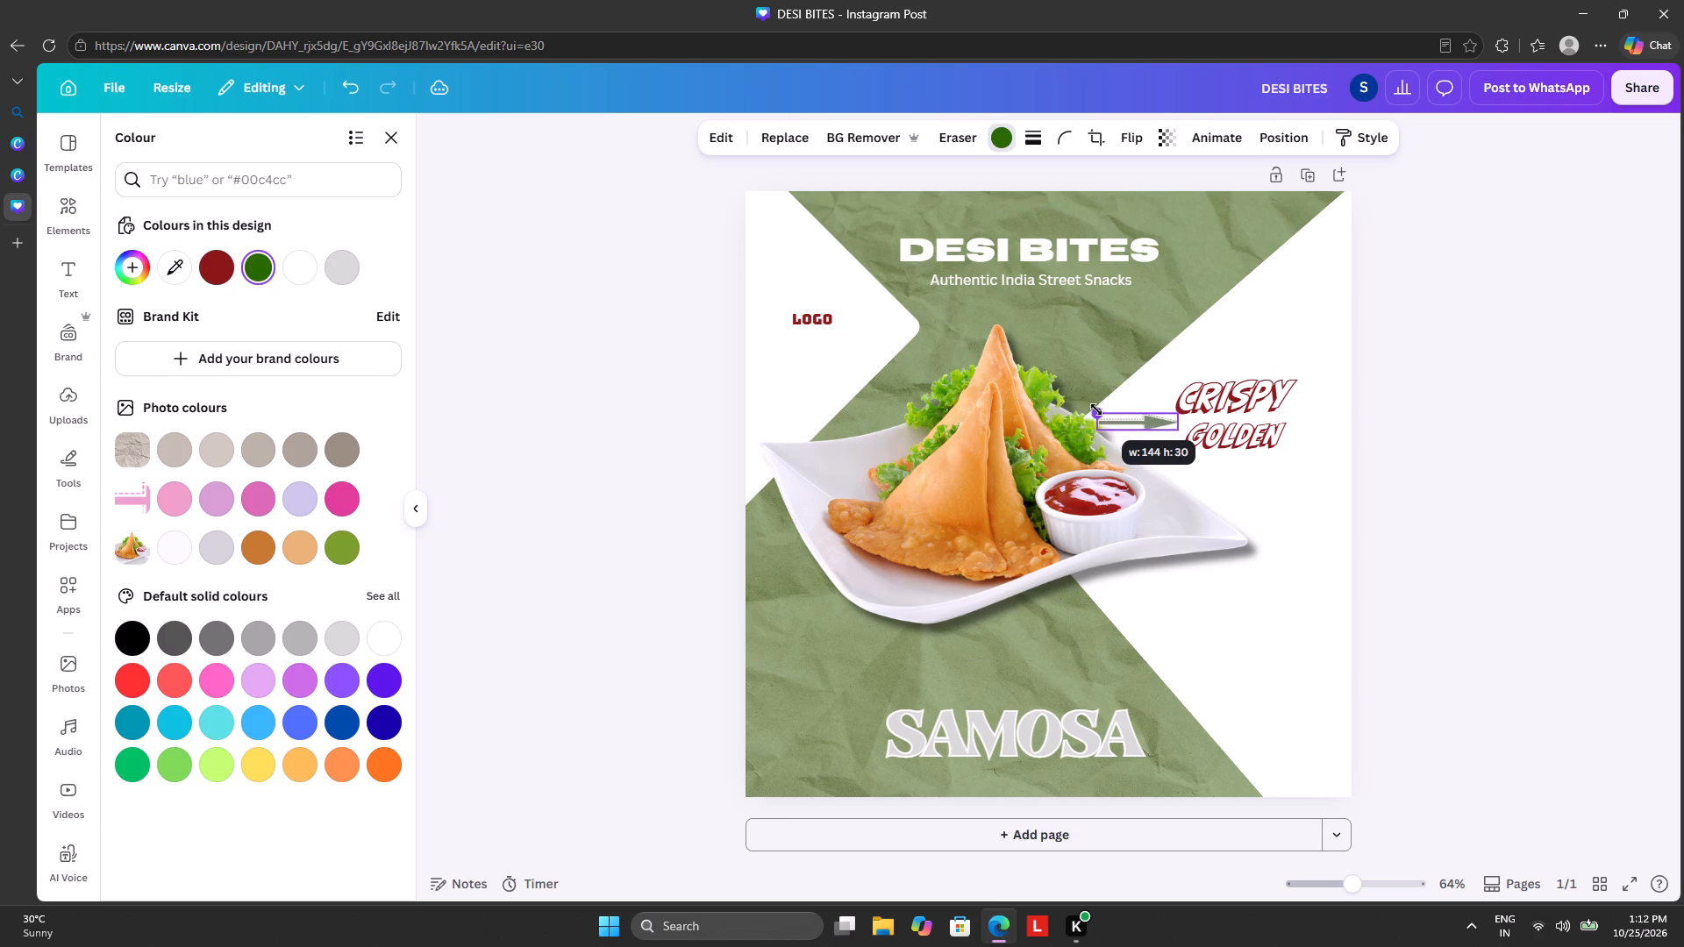
{"action": "left_click_drag", "start_coordinate": [1096, 409], "coordinate": [1097, 411]}
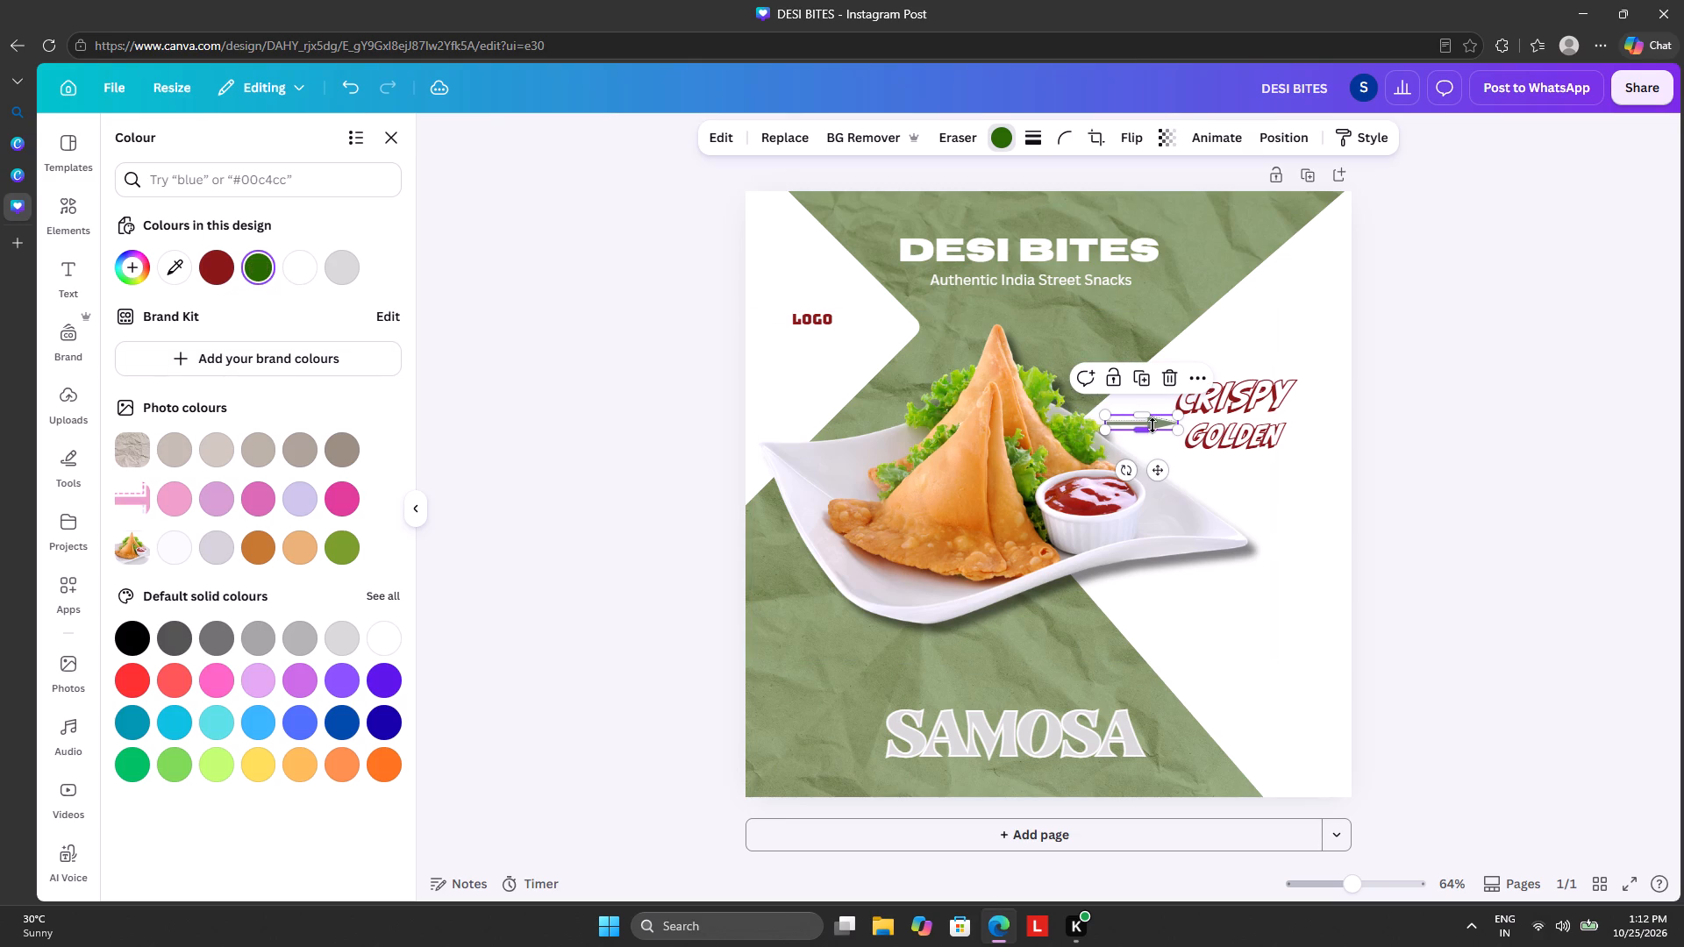
{"action": "left_click_drag", "start_coordinate": [1144, 429], "coordinate": [1144, 441]}
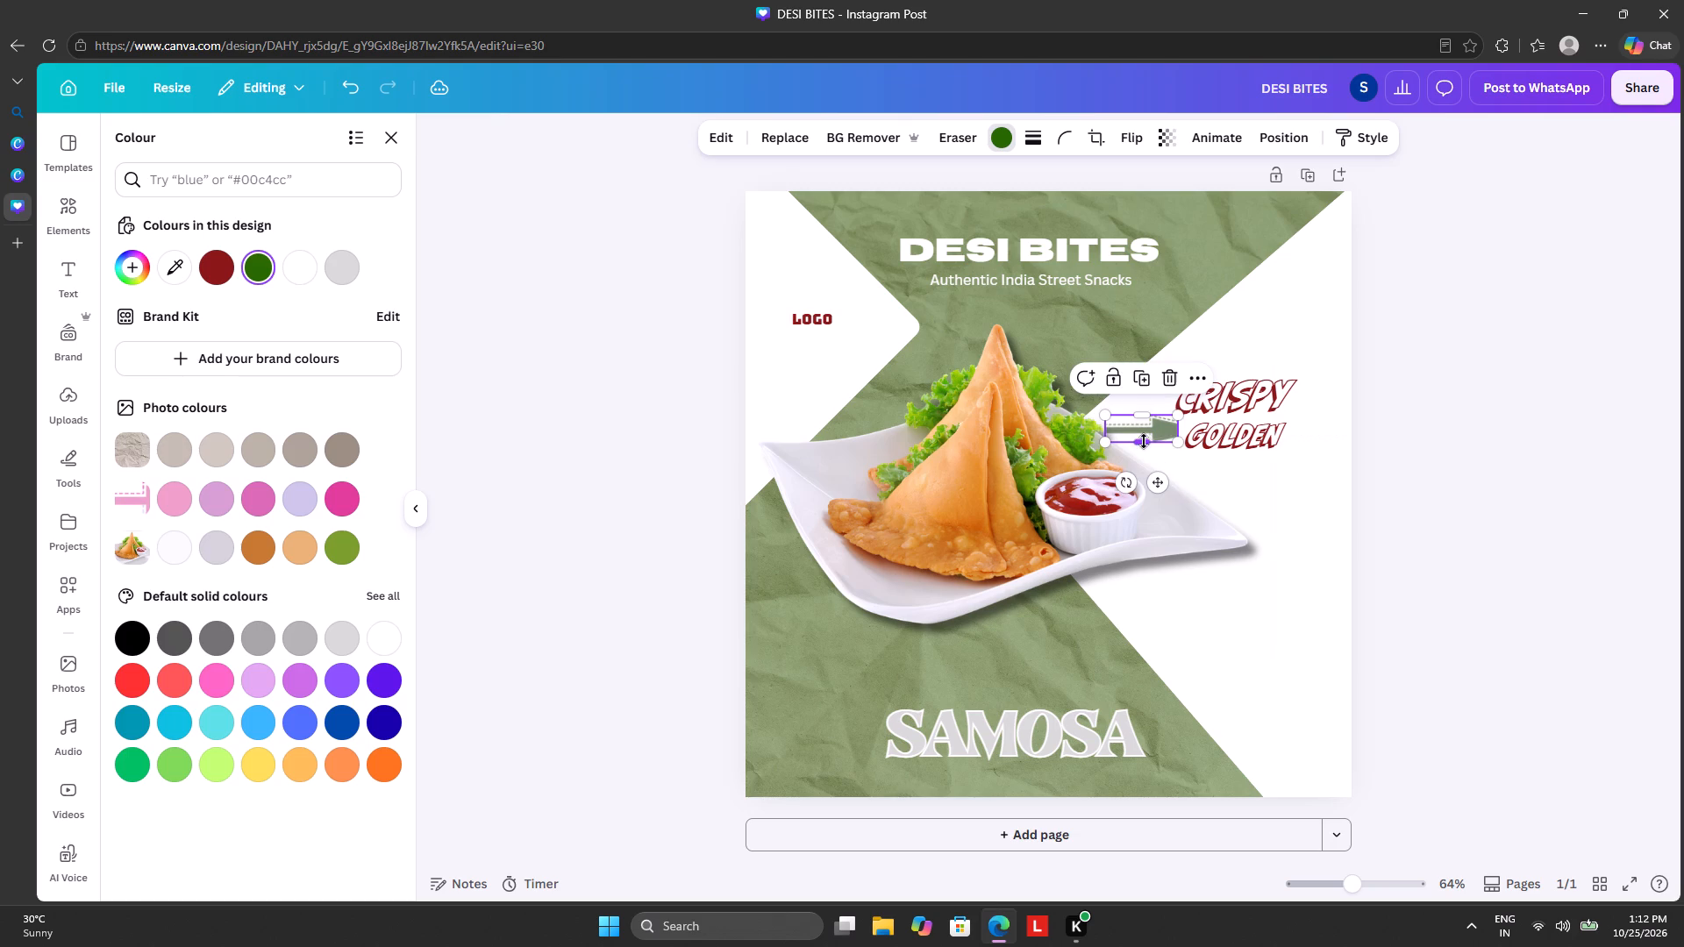
{"action": "left_click_drag", "start_coordinate": [1149, 426], "coordinate": [1138, 423]}
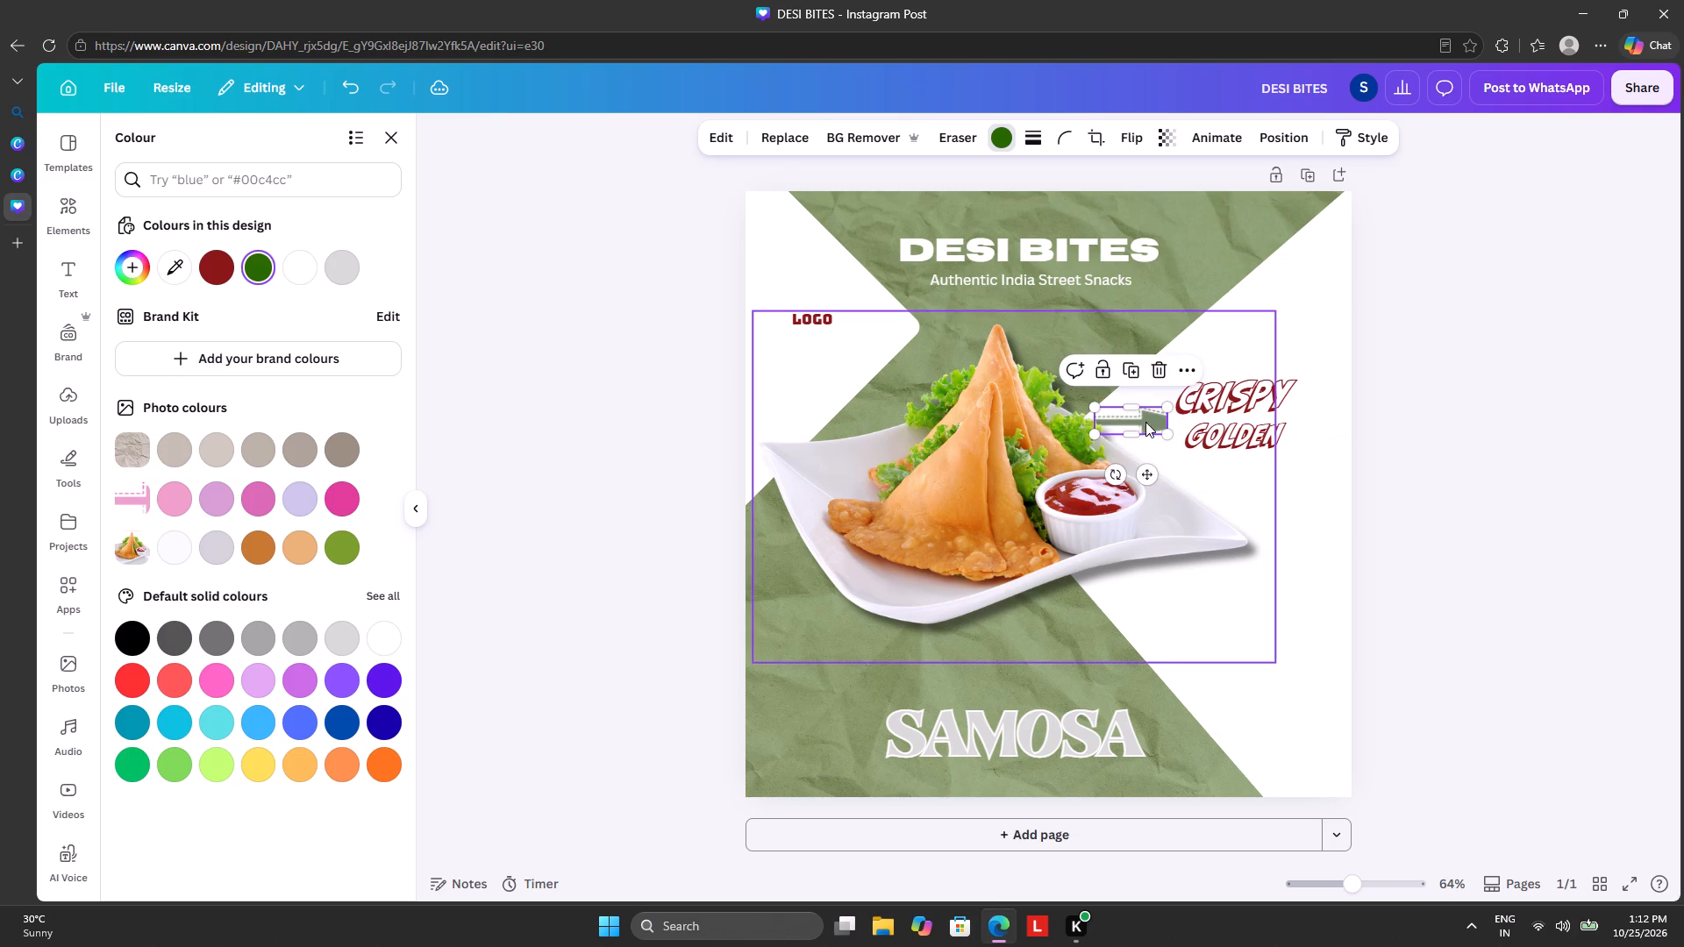
{"action": "left_click_drag", "start_coordinate": [1168, 419], "coordinate": [1202, 420]}
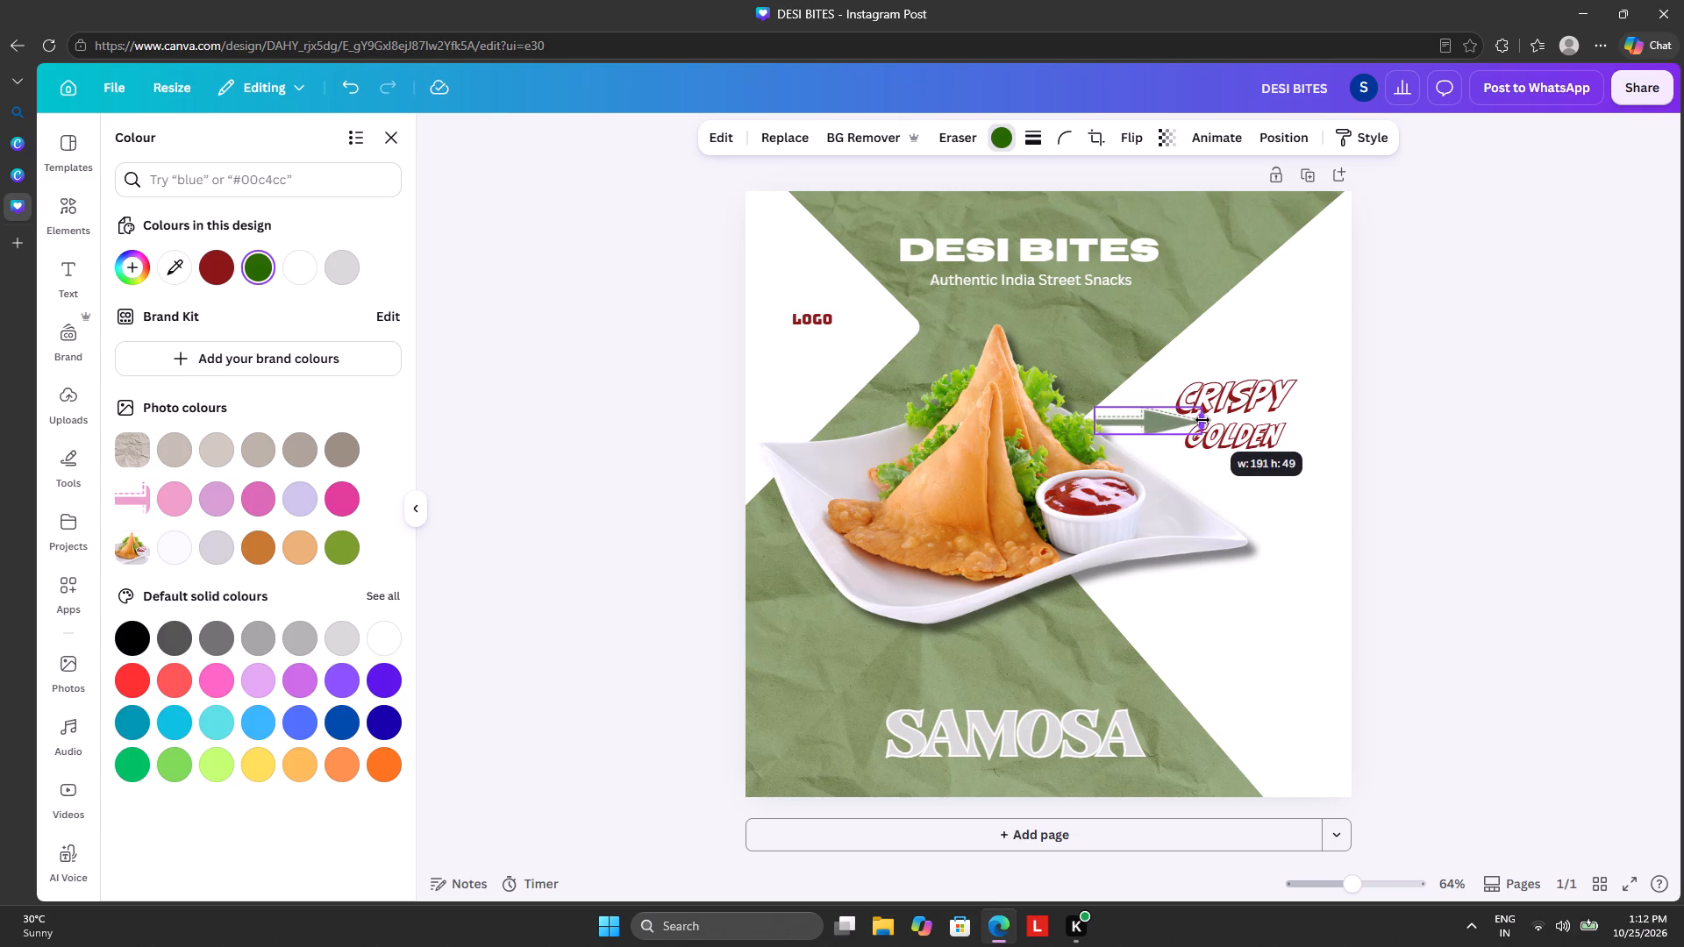
{"action": "left_click_drag", "start_coordinate": [1202, 420], "coordinate": [1202, 420]}
{"action": "left_click_drag", "start_coordinate": [1173, 419], "coordinate": [1157, 420]}
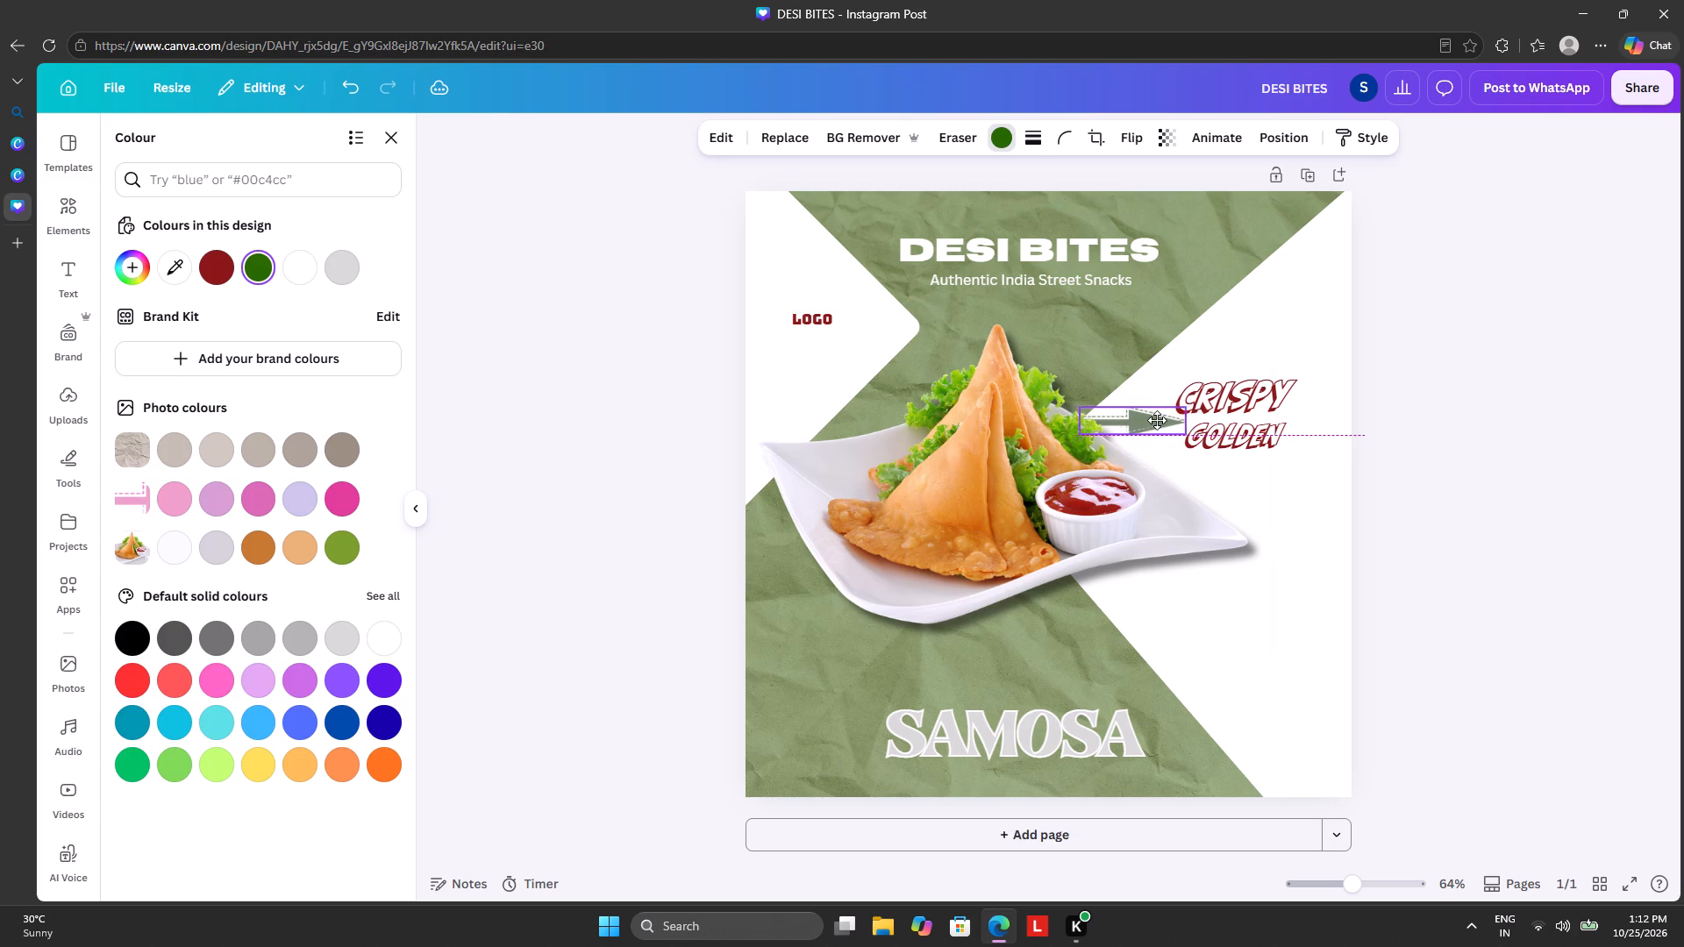
{"action": "left_click_drag", "start_coordinate": [1157, 420], "coordinate": [1155, 413]}
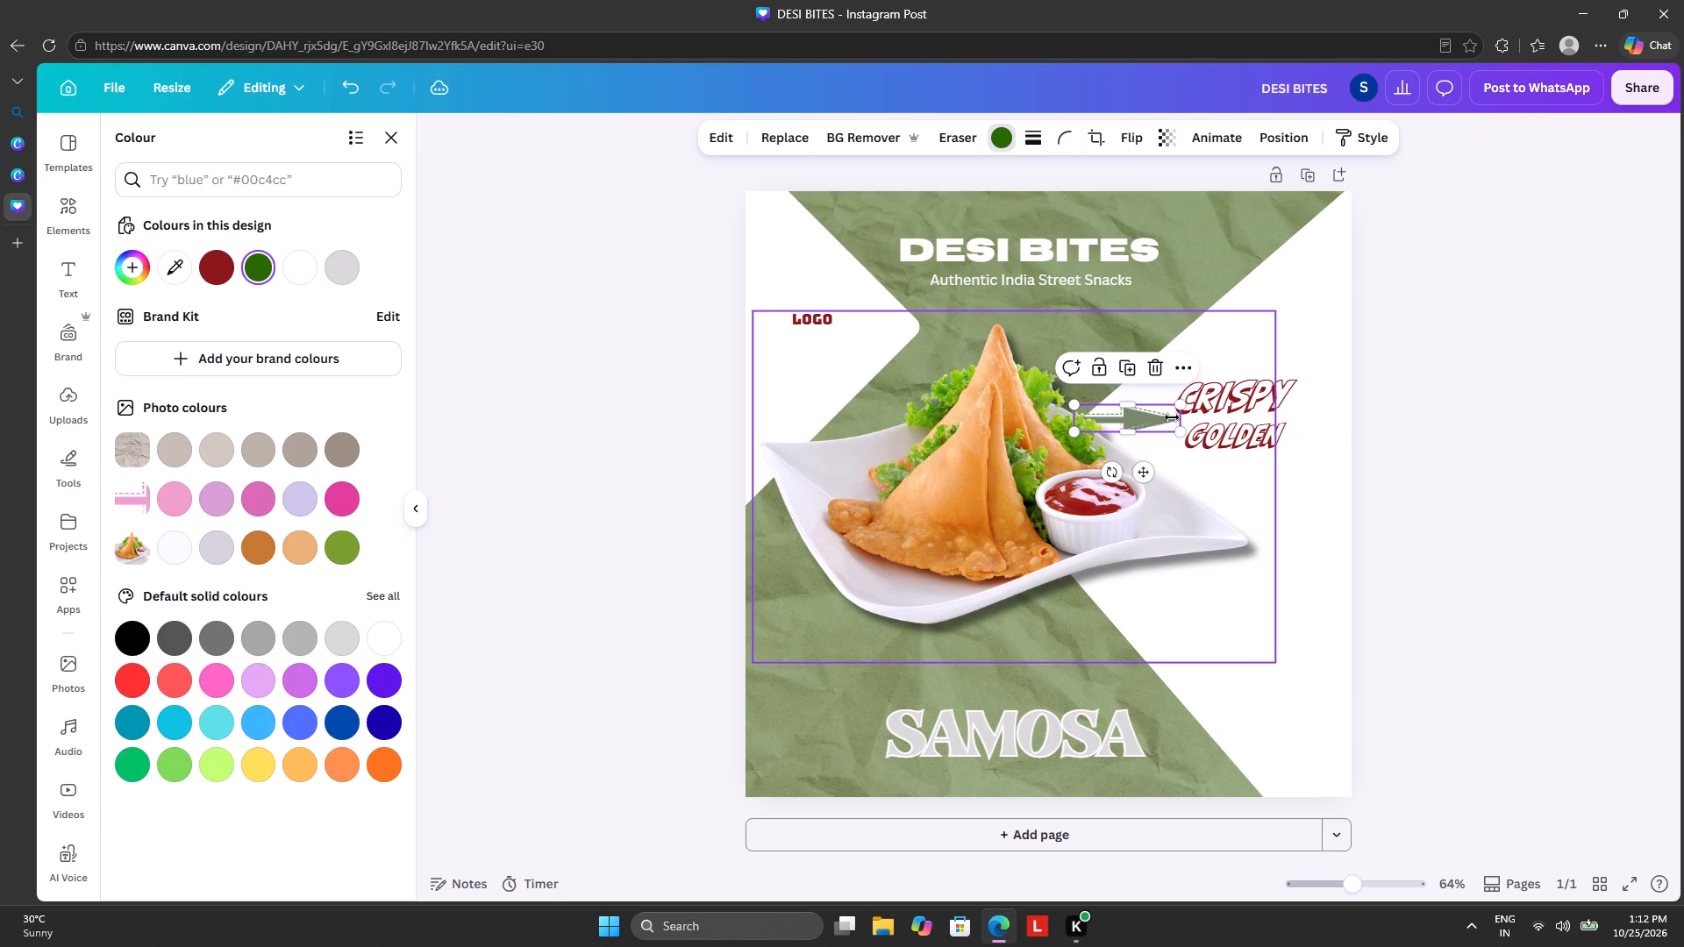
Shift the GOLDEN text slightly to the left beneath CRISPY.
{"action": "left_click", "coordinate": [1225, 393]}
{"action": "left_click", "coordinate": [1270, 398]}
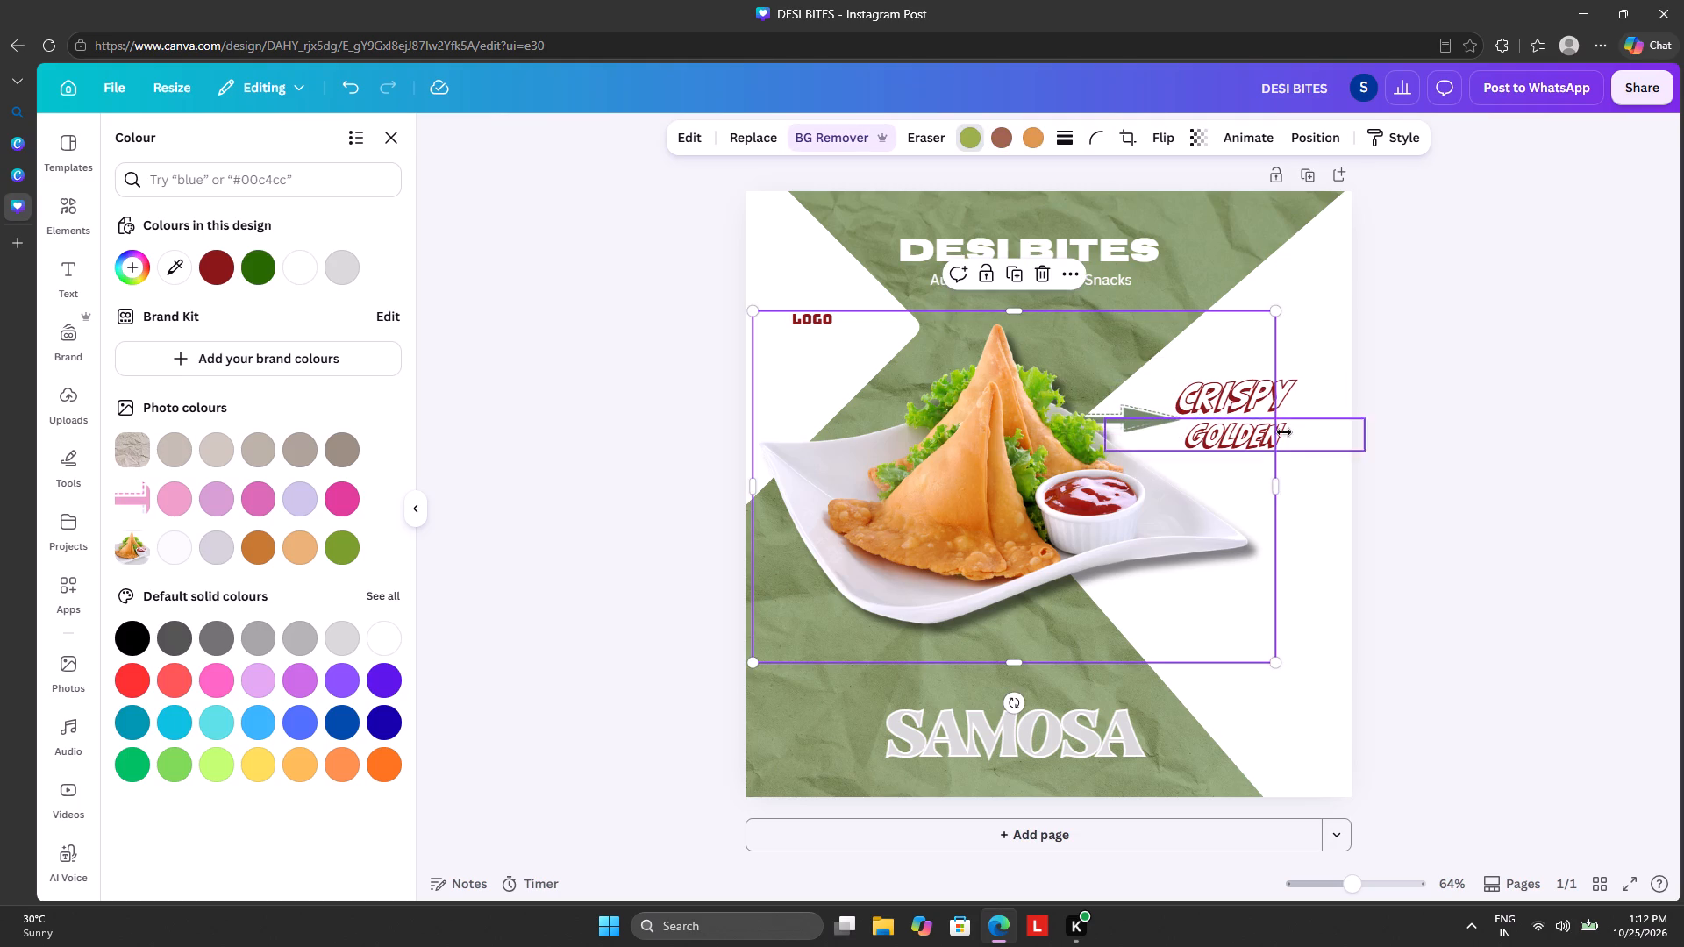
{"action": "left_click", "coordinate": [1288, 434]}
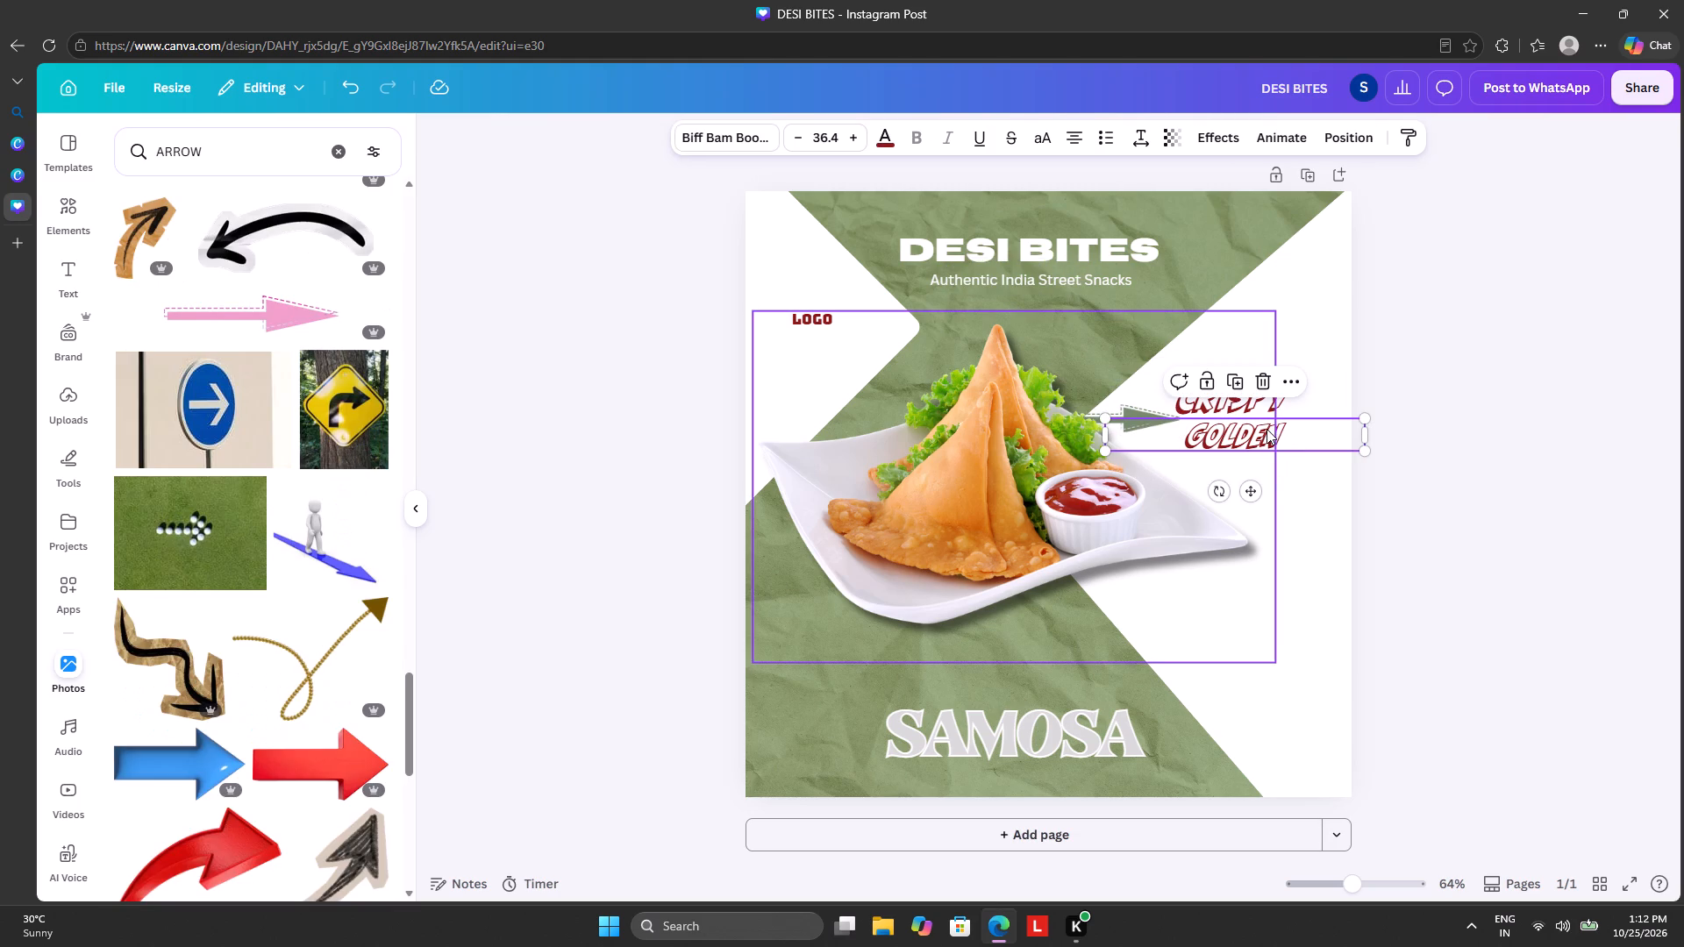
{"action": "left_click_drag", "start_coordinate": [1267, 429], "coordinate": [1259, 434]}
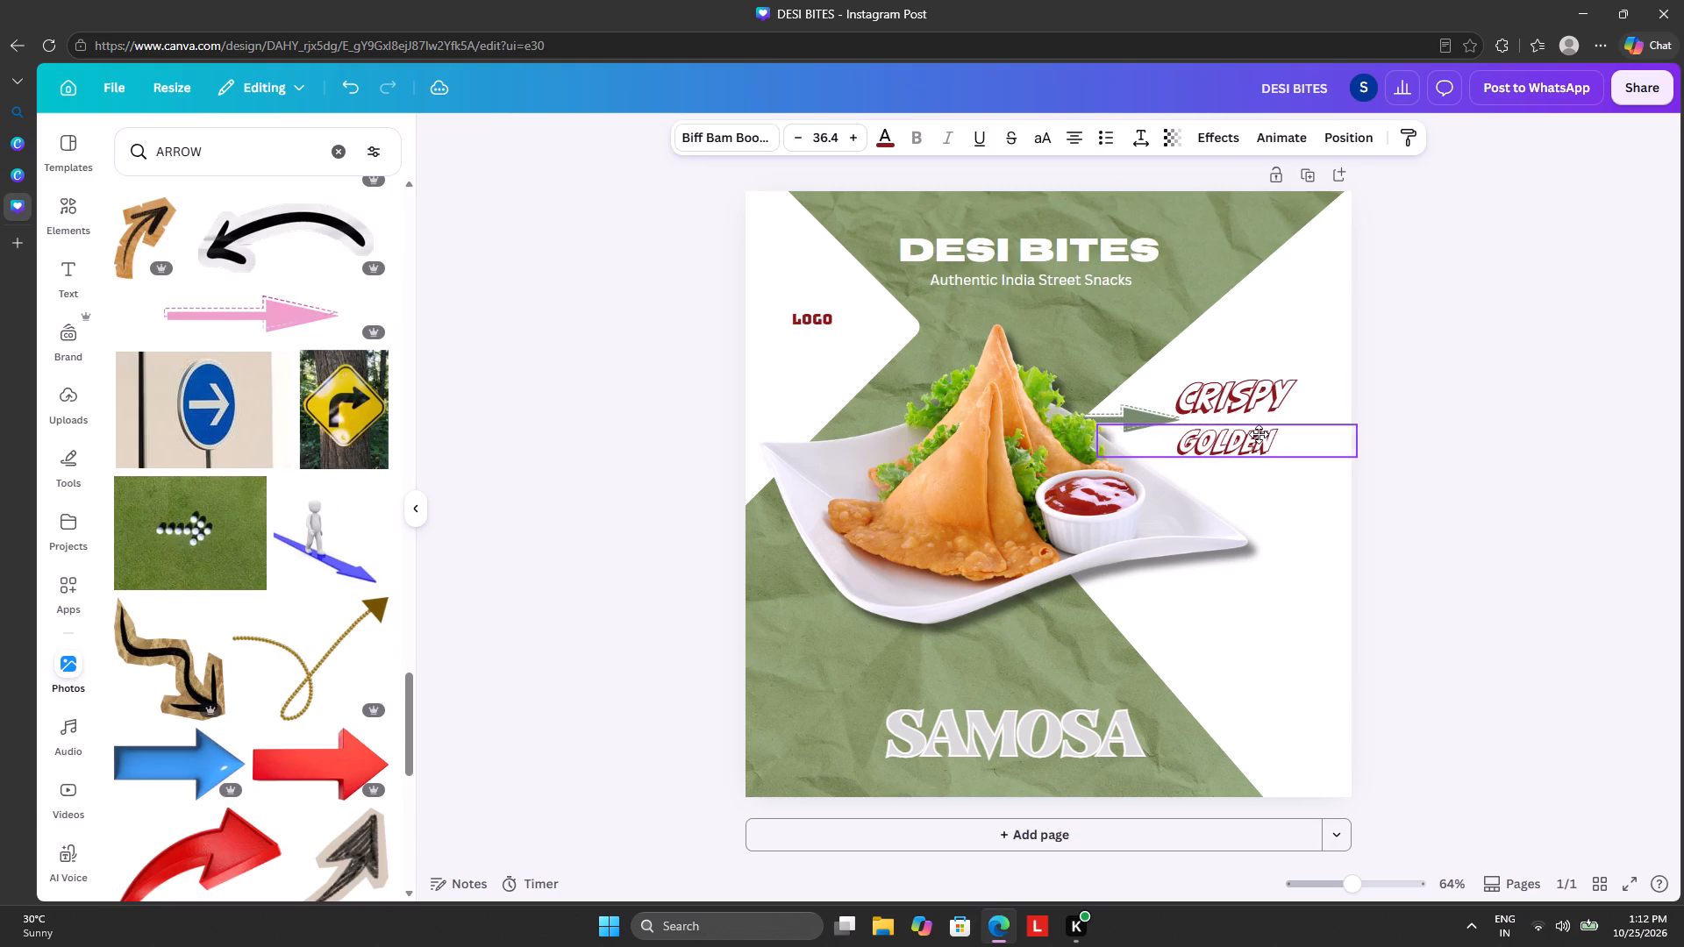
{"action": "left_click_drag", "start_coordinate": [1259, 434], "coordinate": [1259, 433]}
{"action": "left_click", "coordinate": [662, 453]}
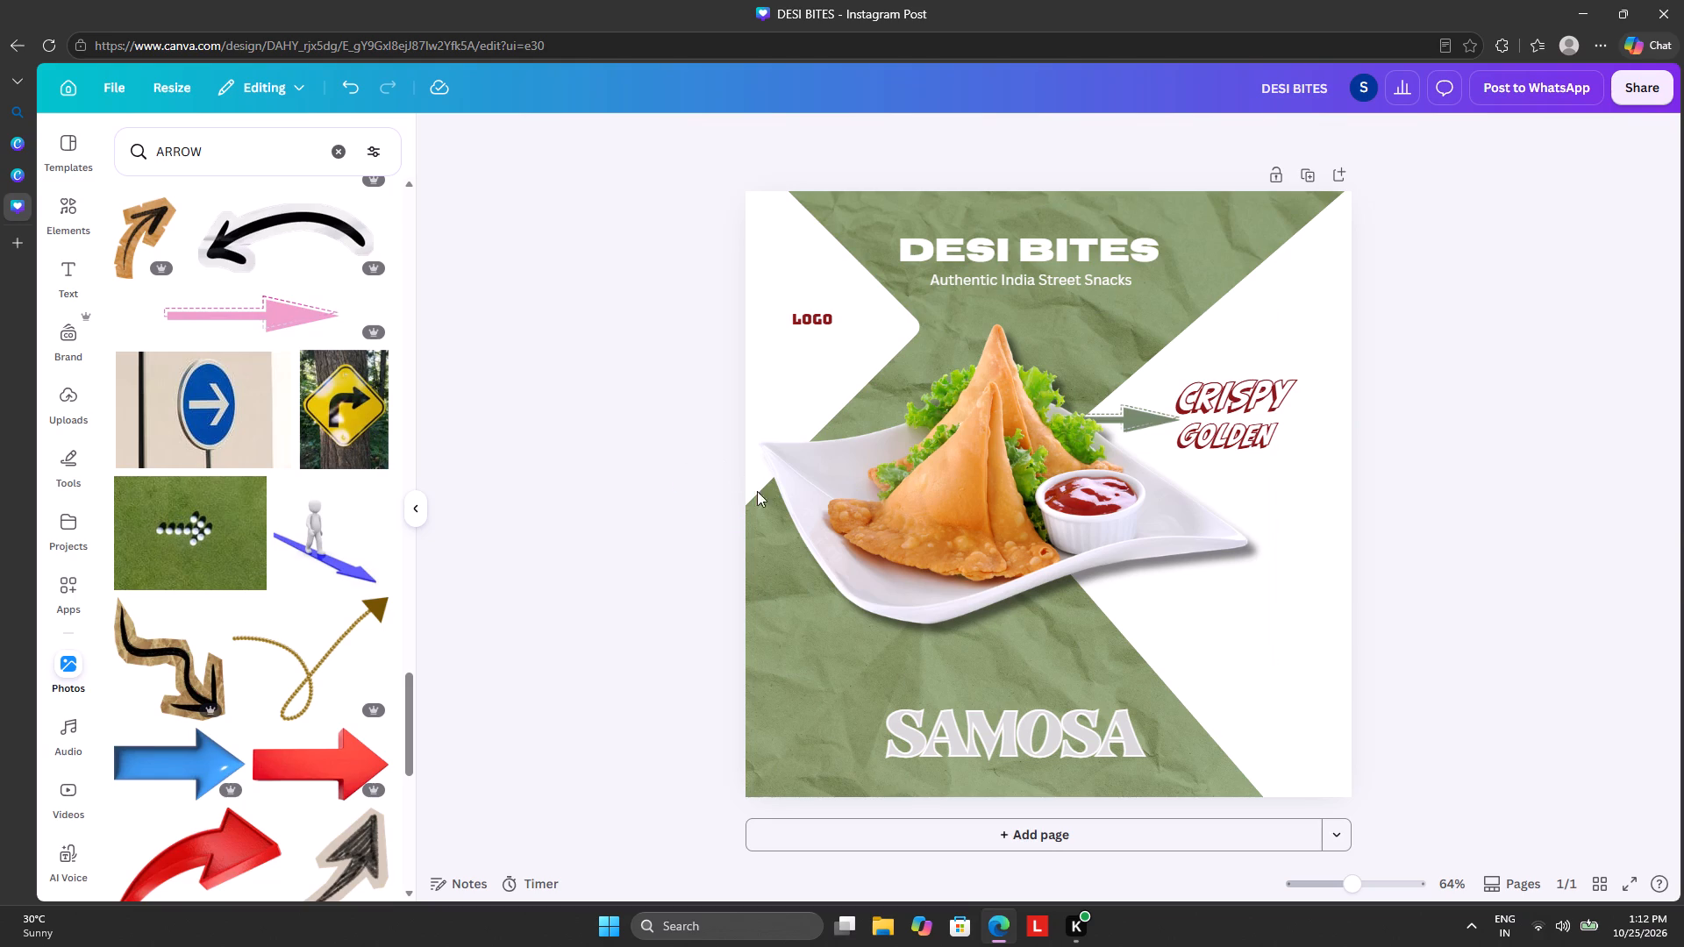
Swap the red callouts so GOLDEN sits above CRISPY beside the arrow's tip.
{"action": "left_click", "coordinate": [1232, 437]}
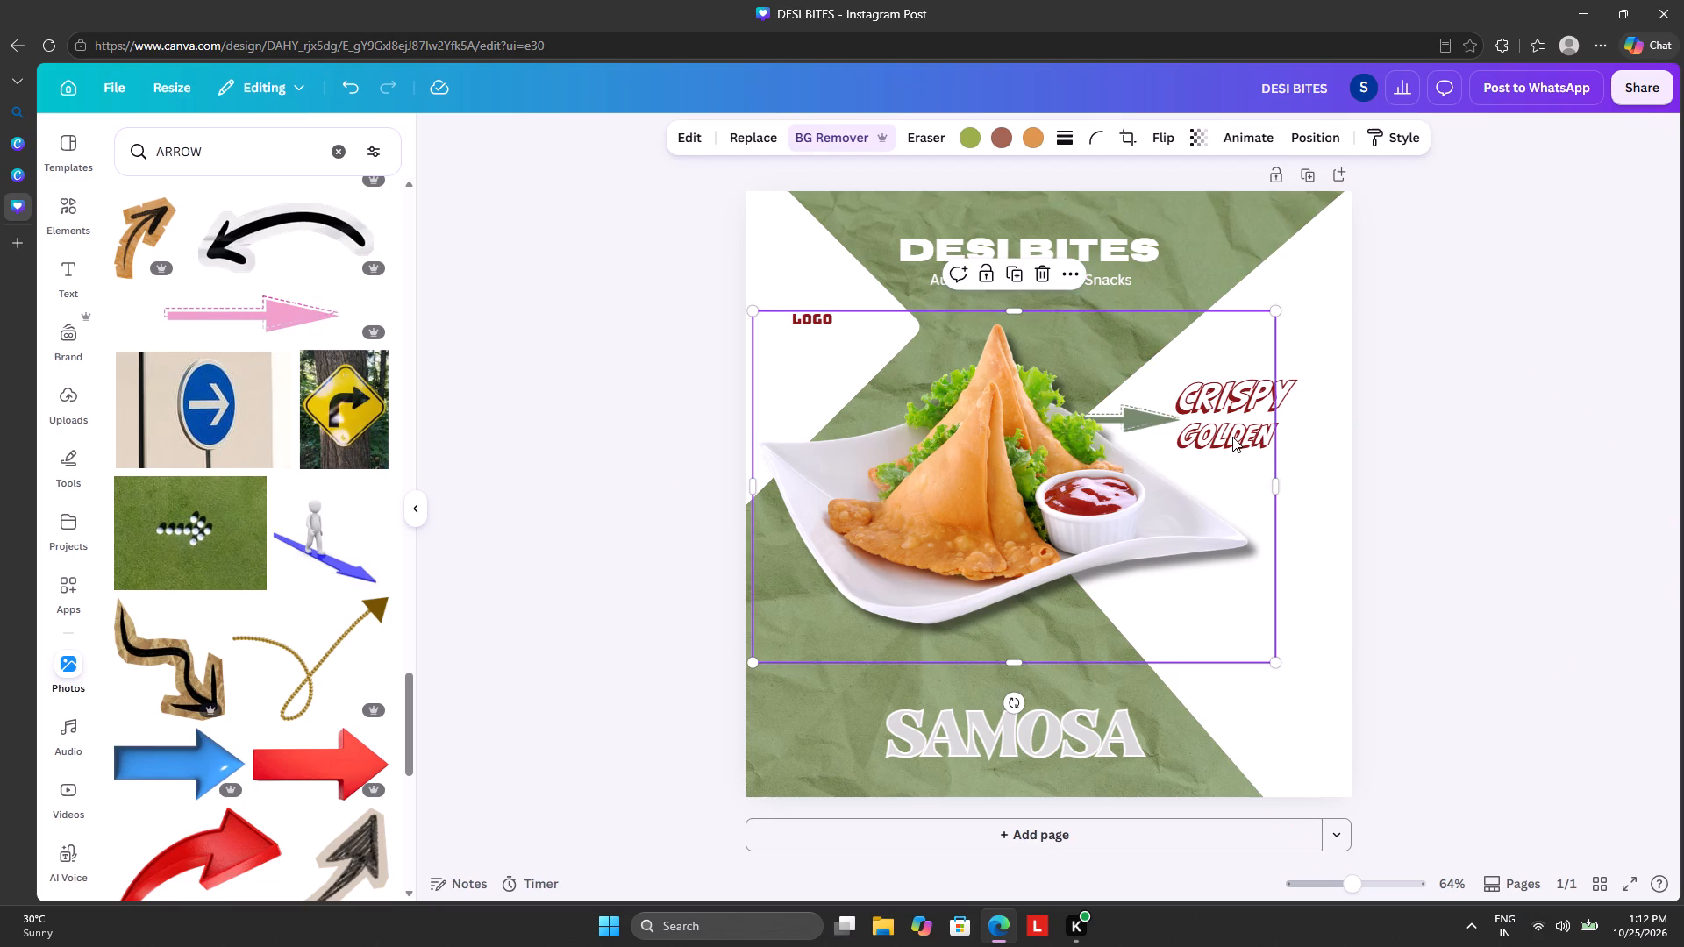
{"action": "left_click_drag", "start_coordinate": [1293, 391], "coordinate": [1295, 465]}
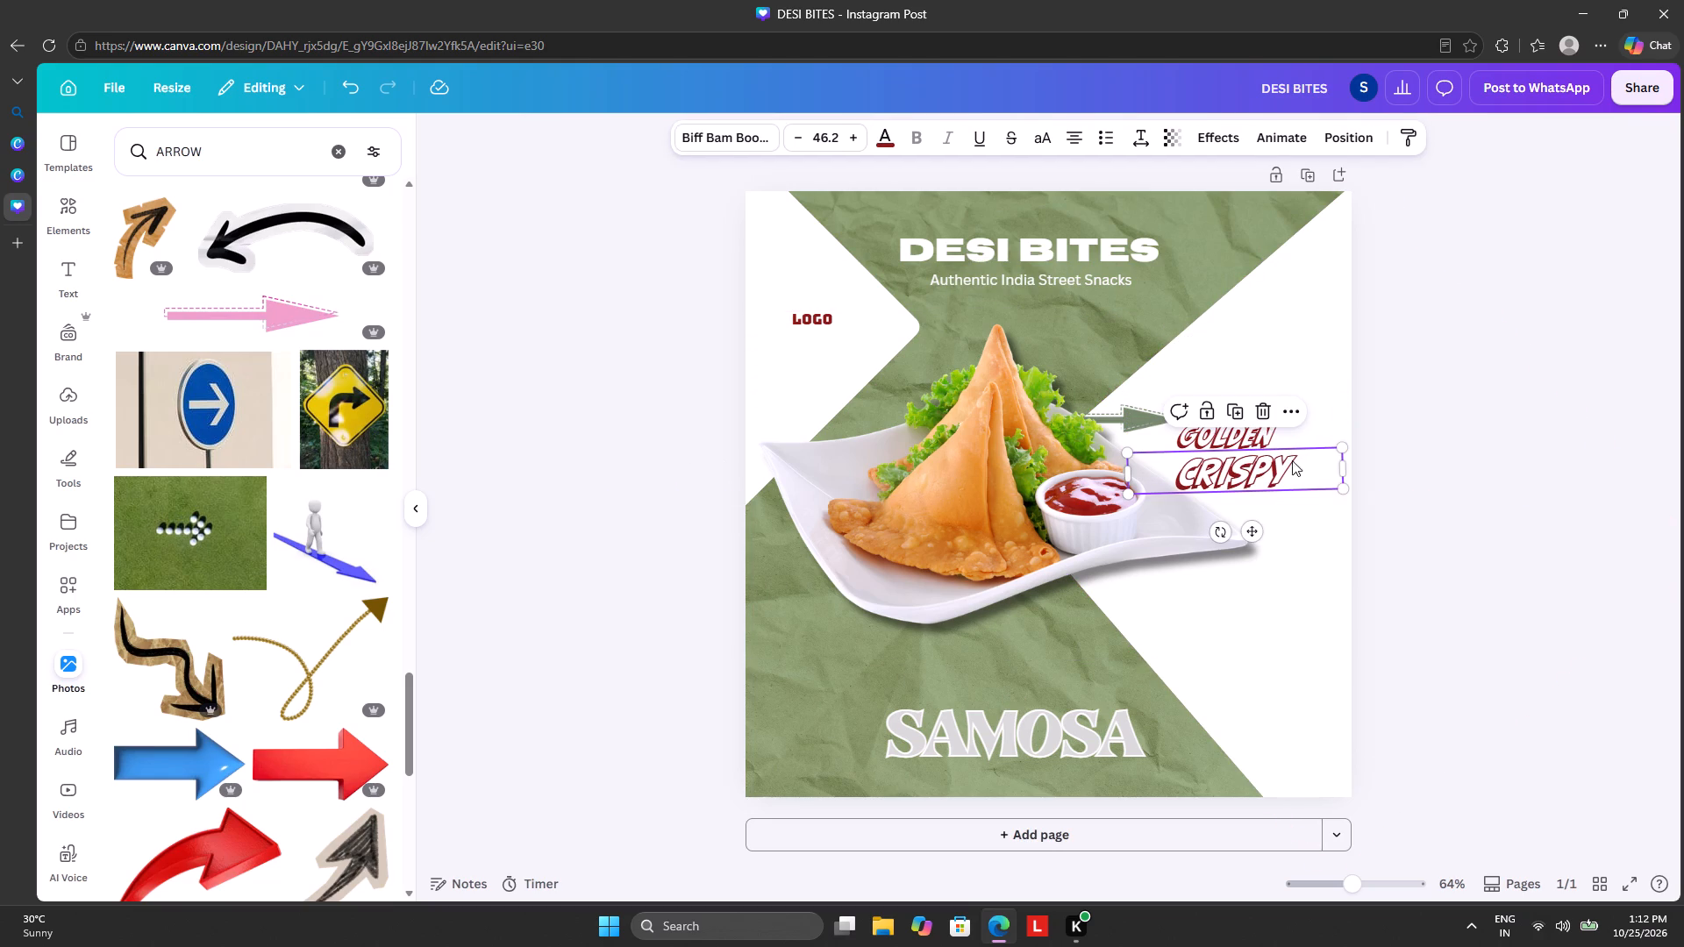
{"action": "left_click_drag", "start_coordinate": [1287, 430], "coordinate": [1290, 405]}
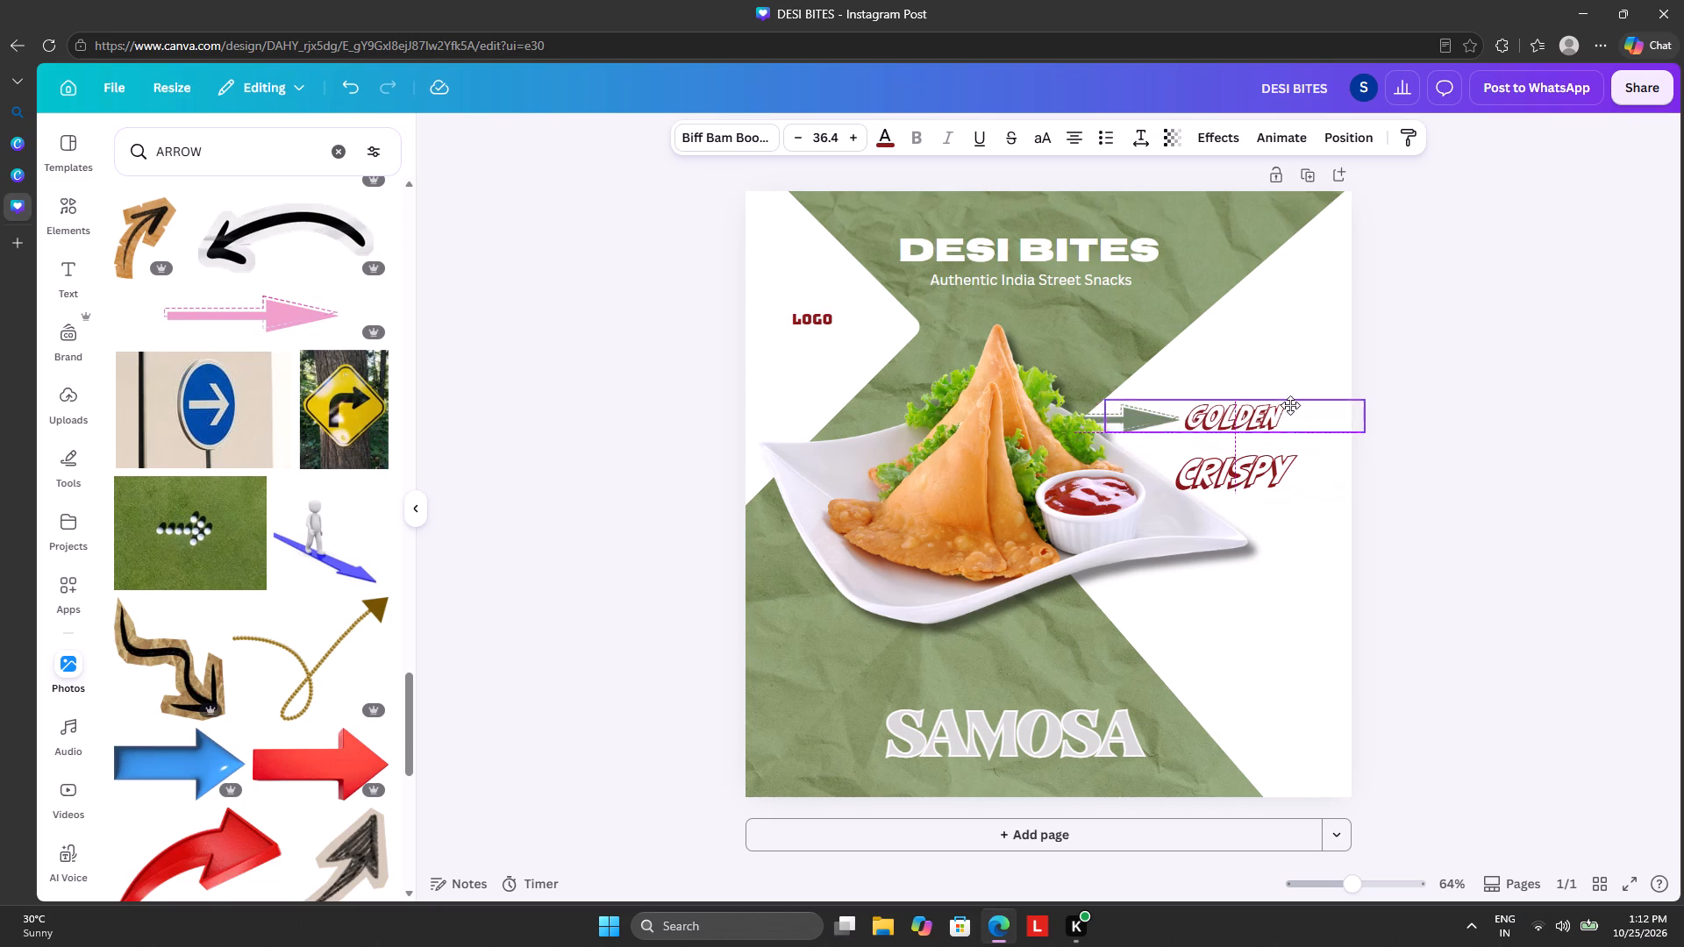
{"action": "left_click_drag", "start_coordinate": [1290, 405], "coordinate": [1294, 398]}
{"action": "left_click_drag", "start_coordinate": [1295, 472], "coordinate": [1295, 470]}
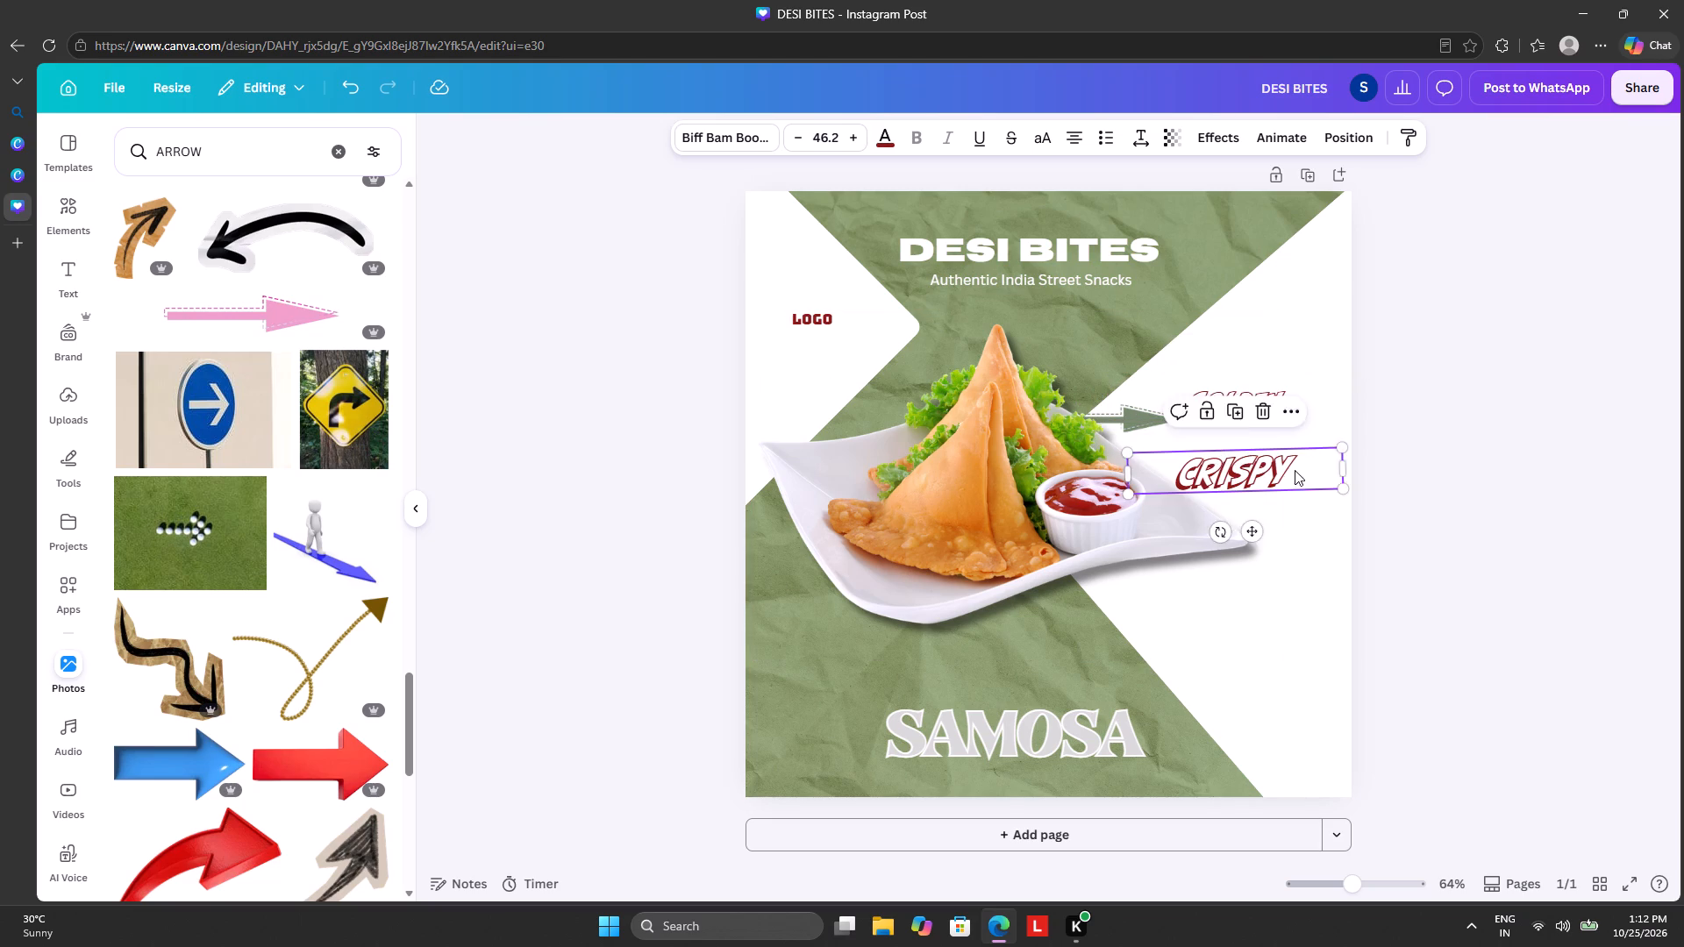
{"action": "left_click_drag", "start_coordinate": [1295, 470], "coordinate": [1293, 441]}
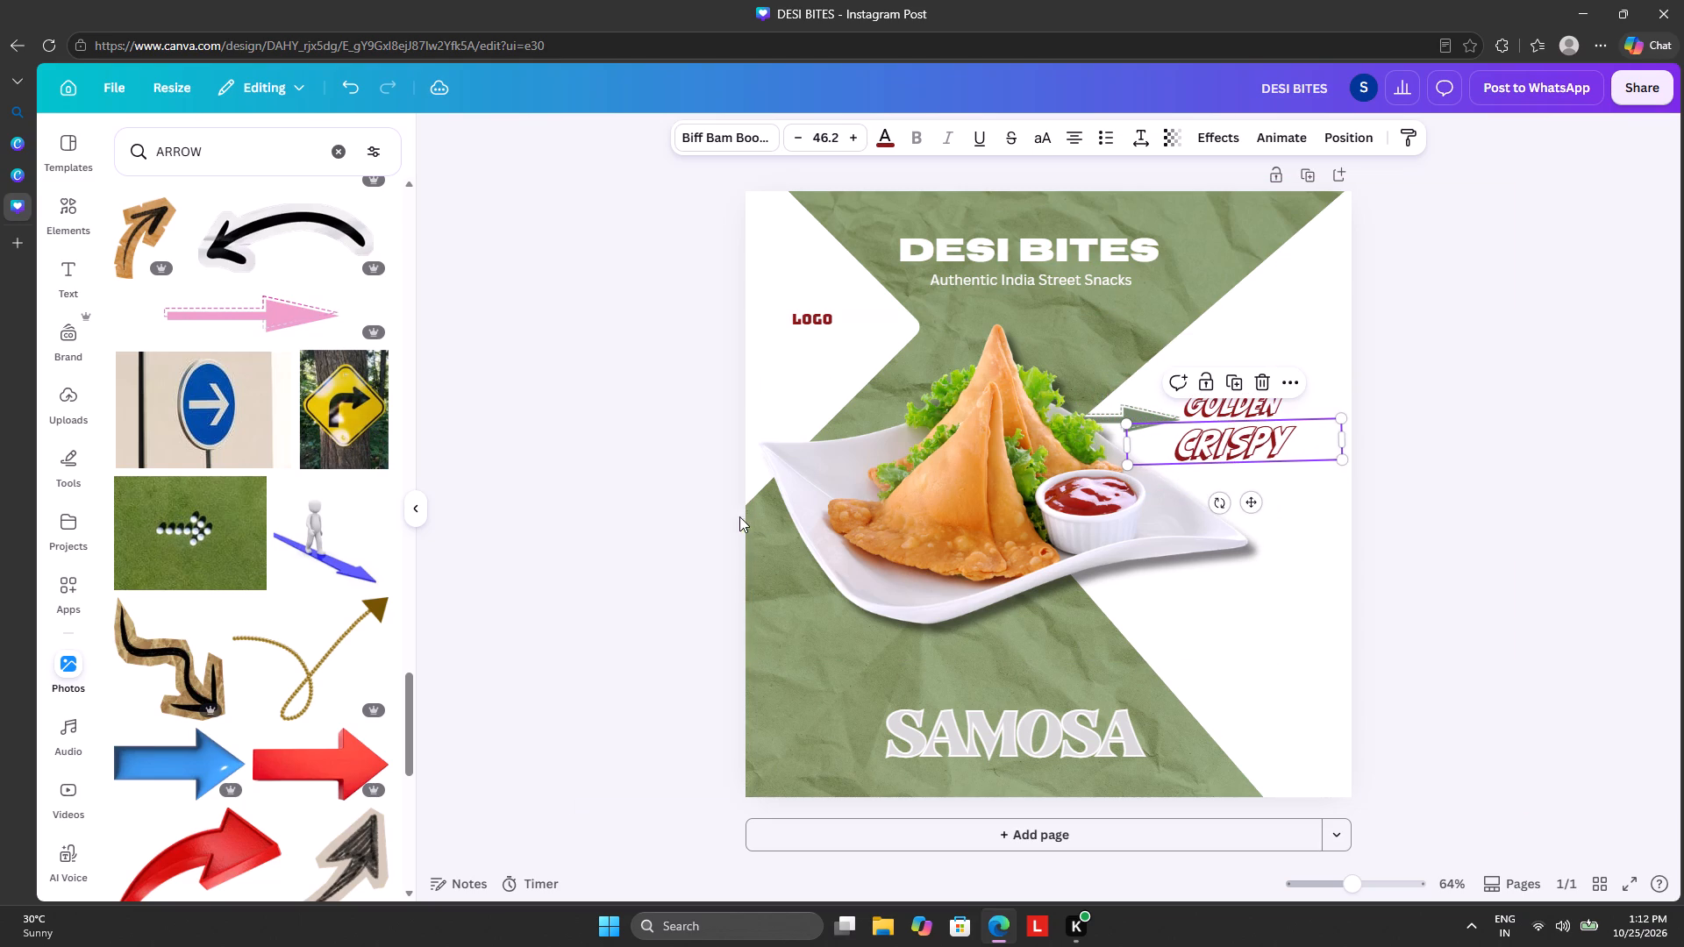
{"action": "left_click", "coordinate": [491, 528]}
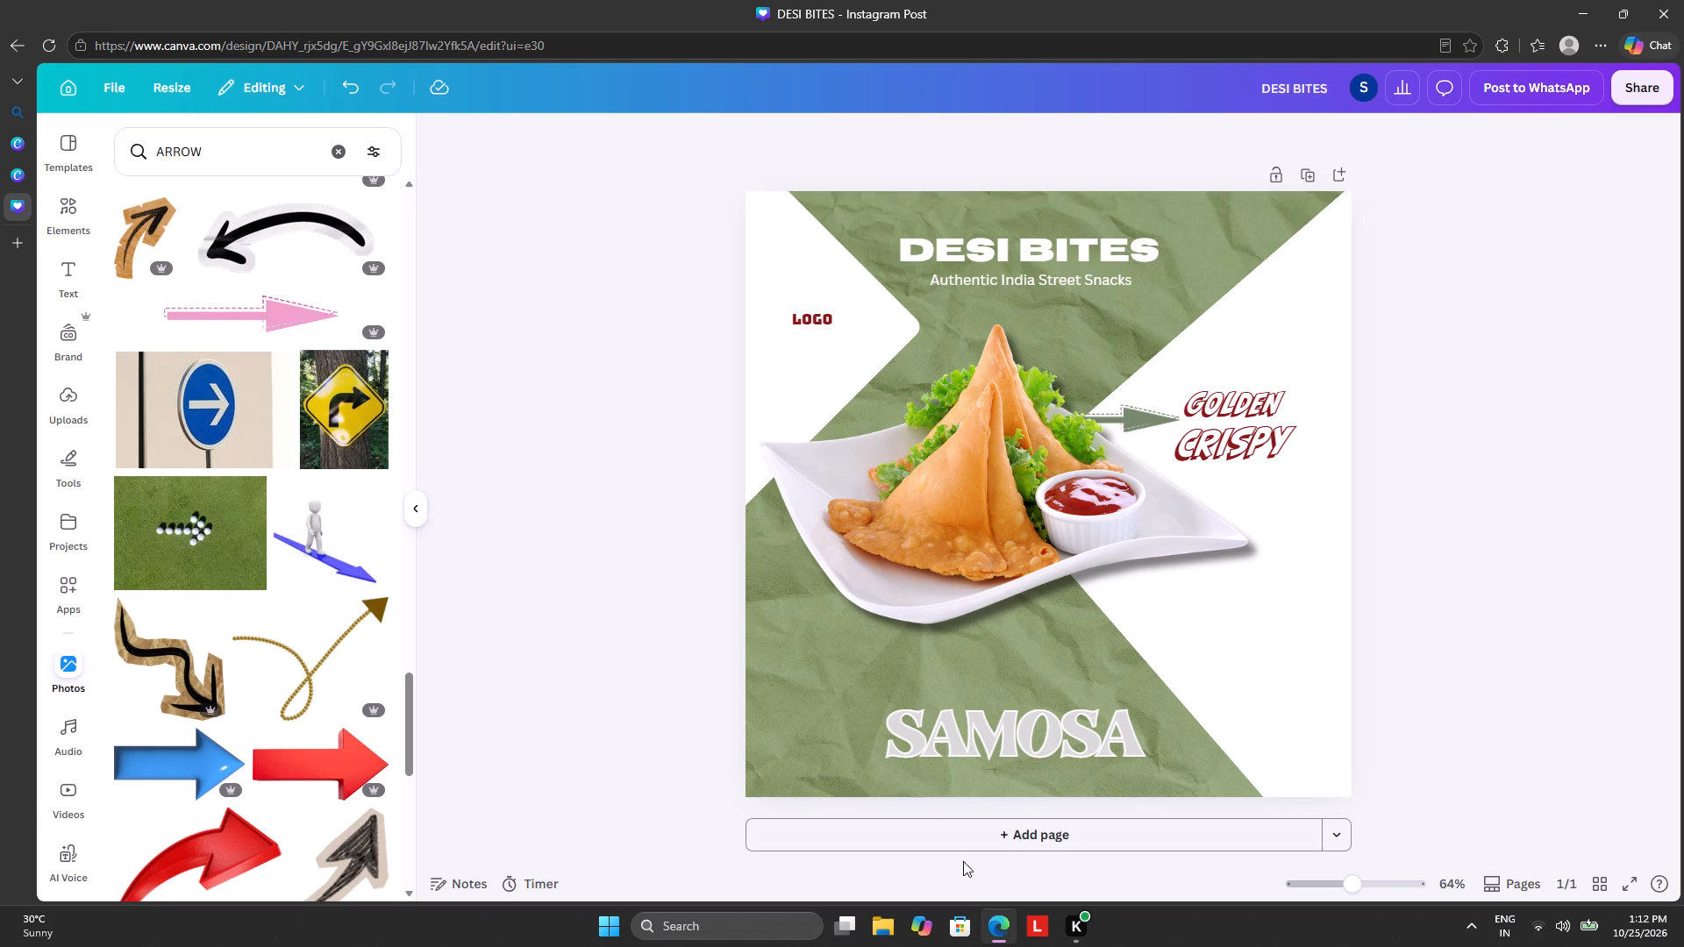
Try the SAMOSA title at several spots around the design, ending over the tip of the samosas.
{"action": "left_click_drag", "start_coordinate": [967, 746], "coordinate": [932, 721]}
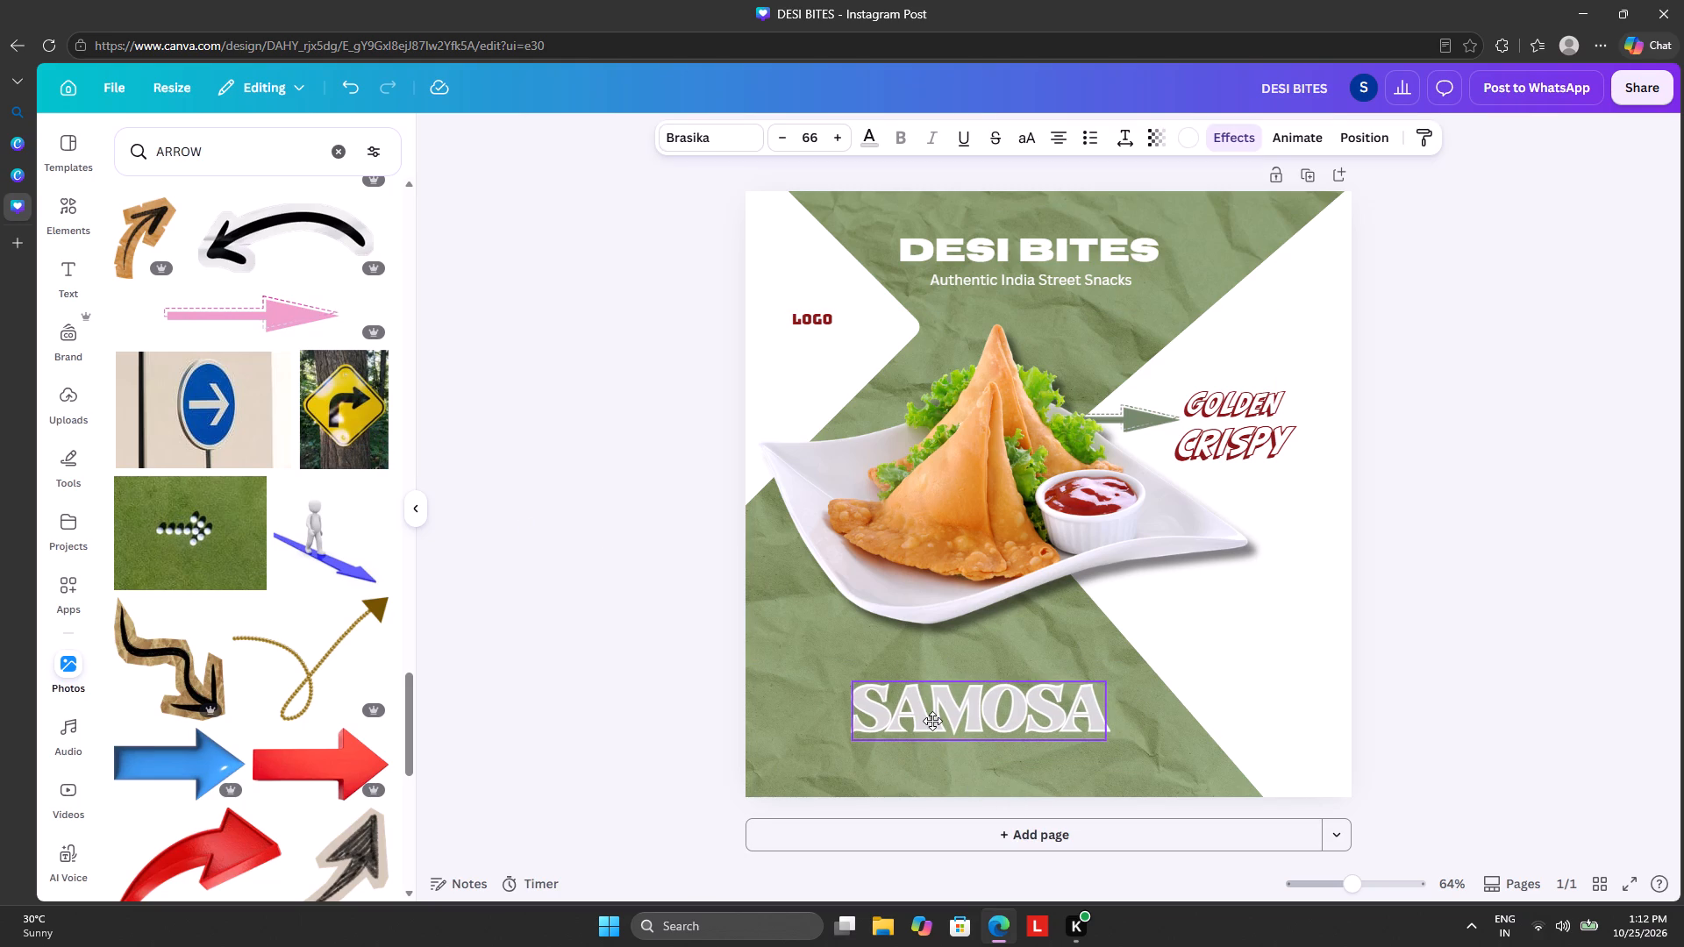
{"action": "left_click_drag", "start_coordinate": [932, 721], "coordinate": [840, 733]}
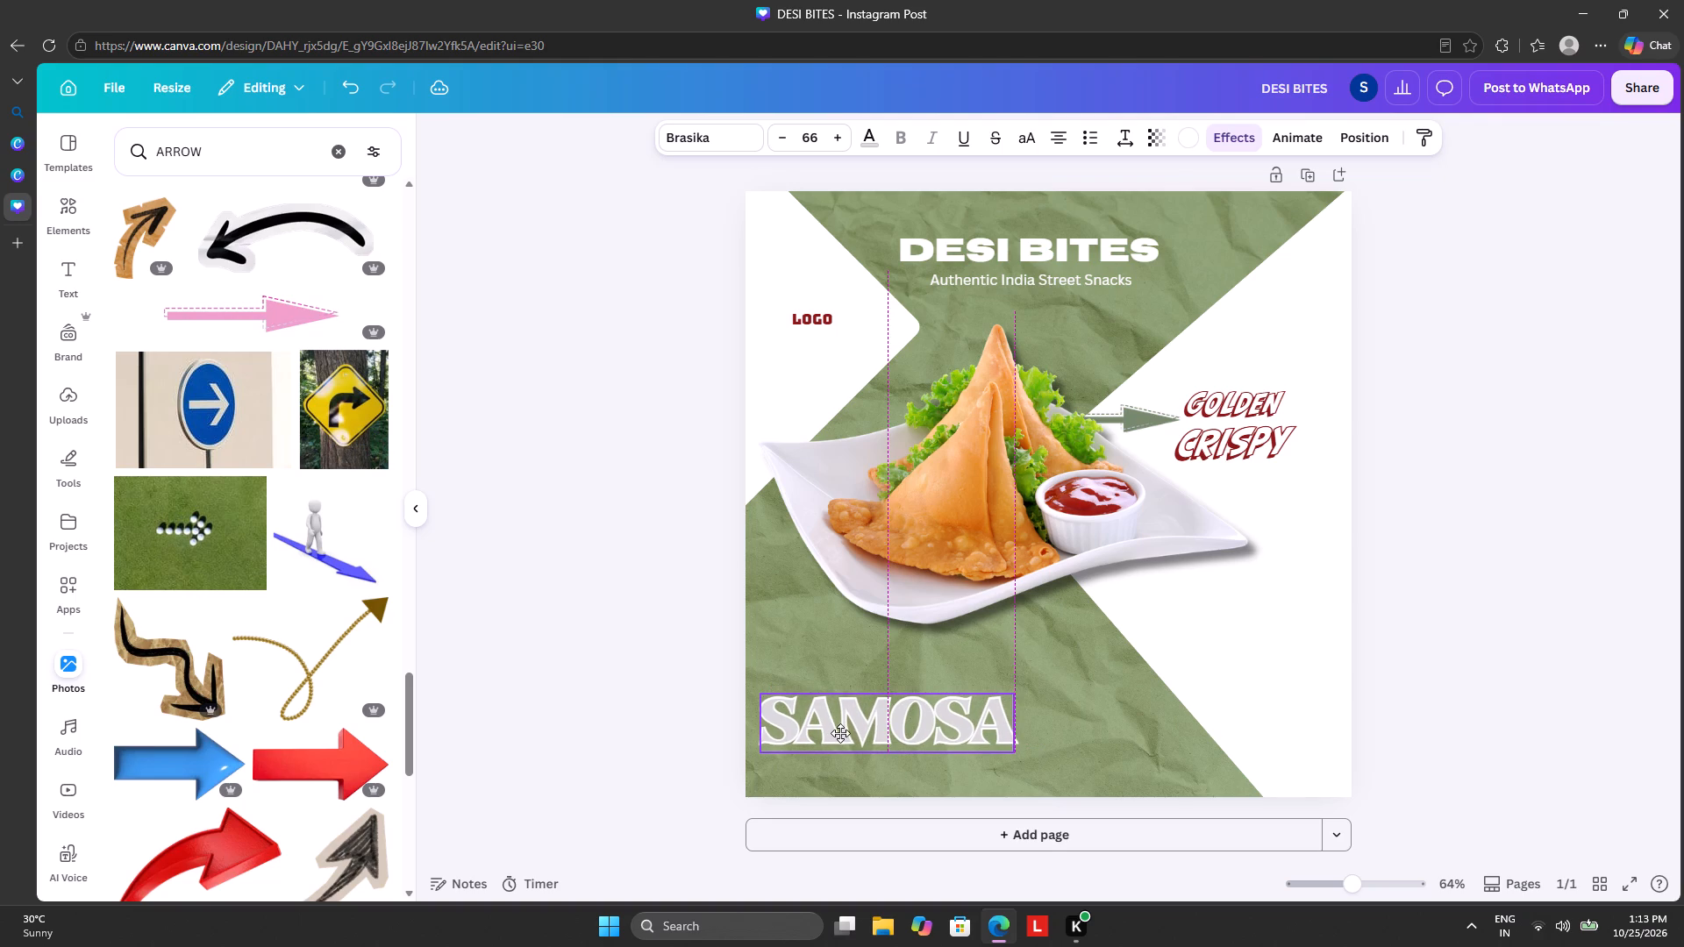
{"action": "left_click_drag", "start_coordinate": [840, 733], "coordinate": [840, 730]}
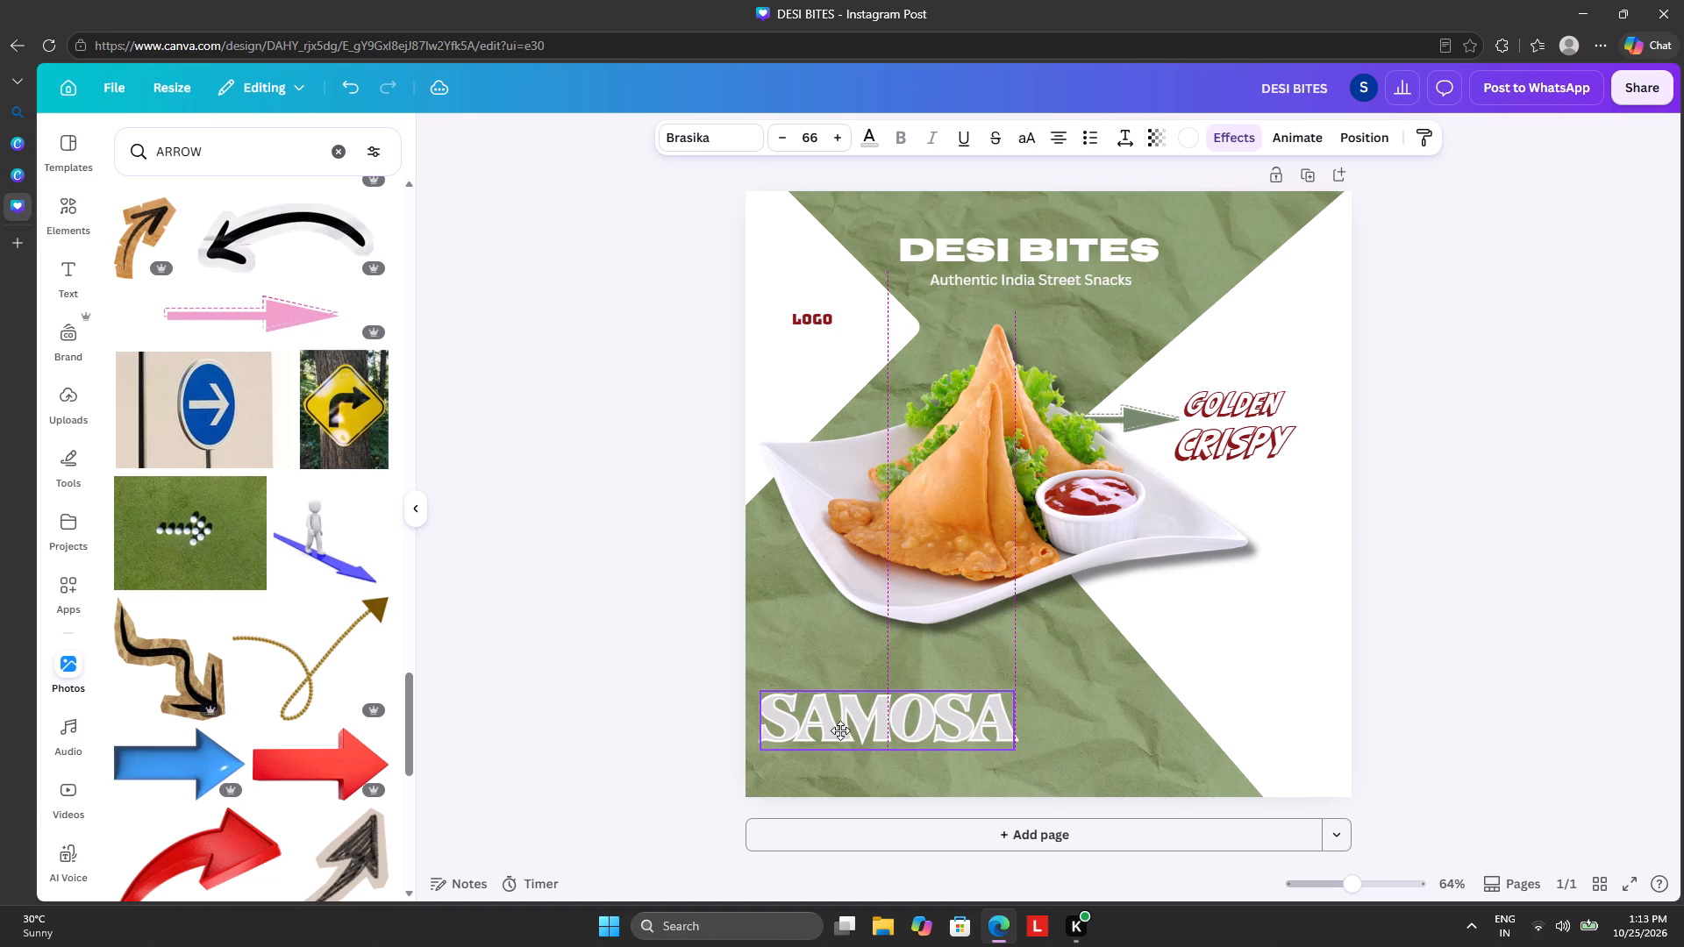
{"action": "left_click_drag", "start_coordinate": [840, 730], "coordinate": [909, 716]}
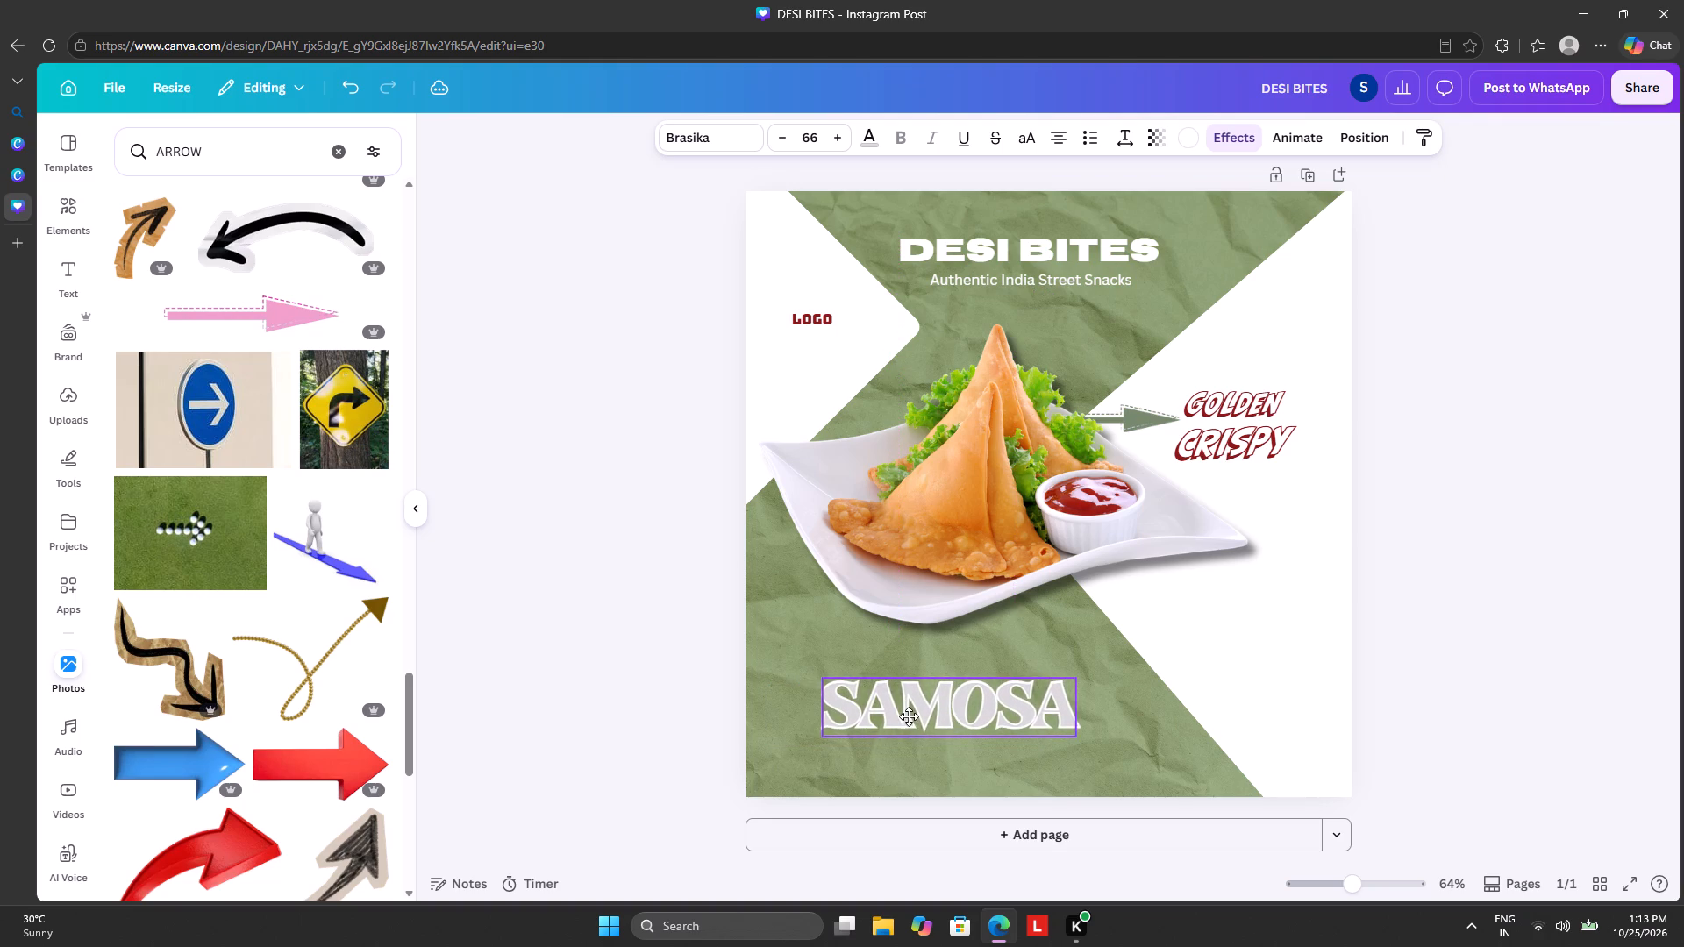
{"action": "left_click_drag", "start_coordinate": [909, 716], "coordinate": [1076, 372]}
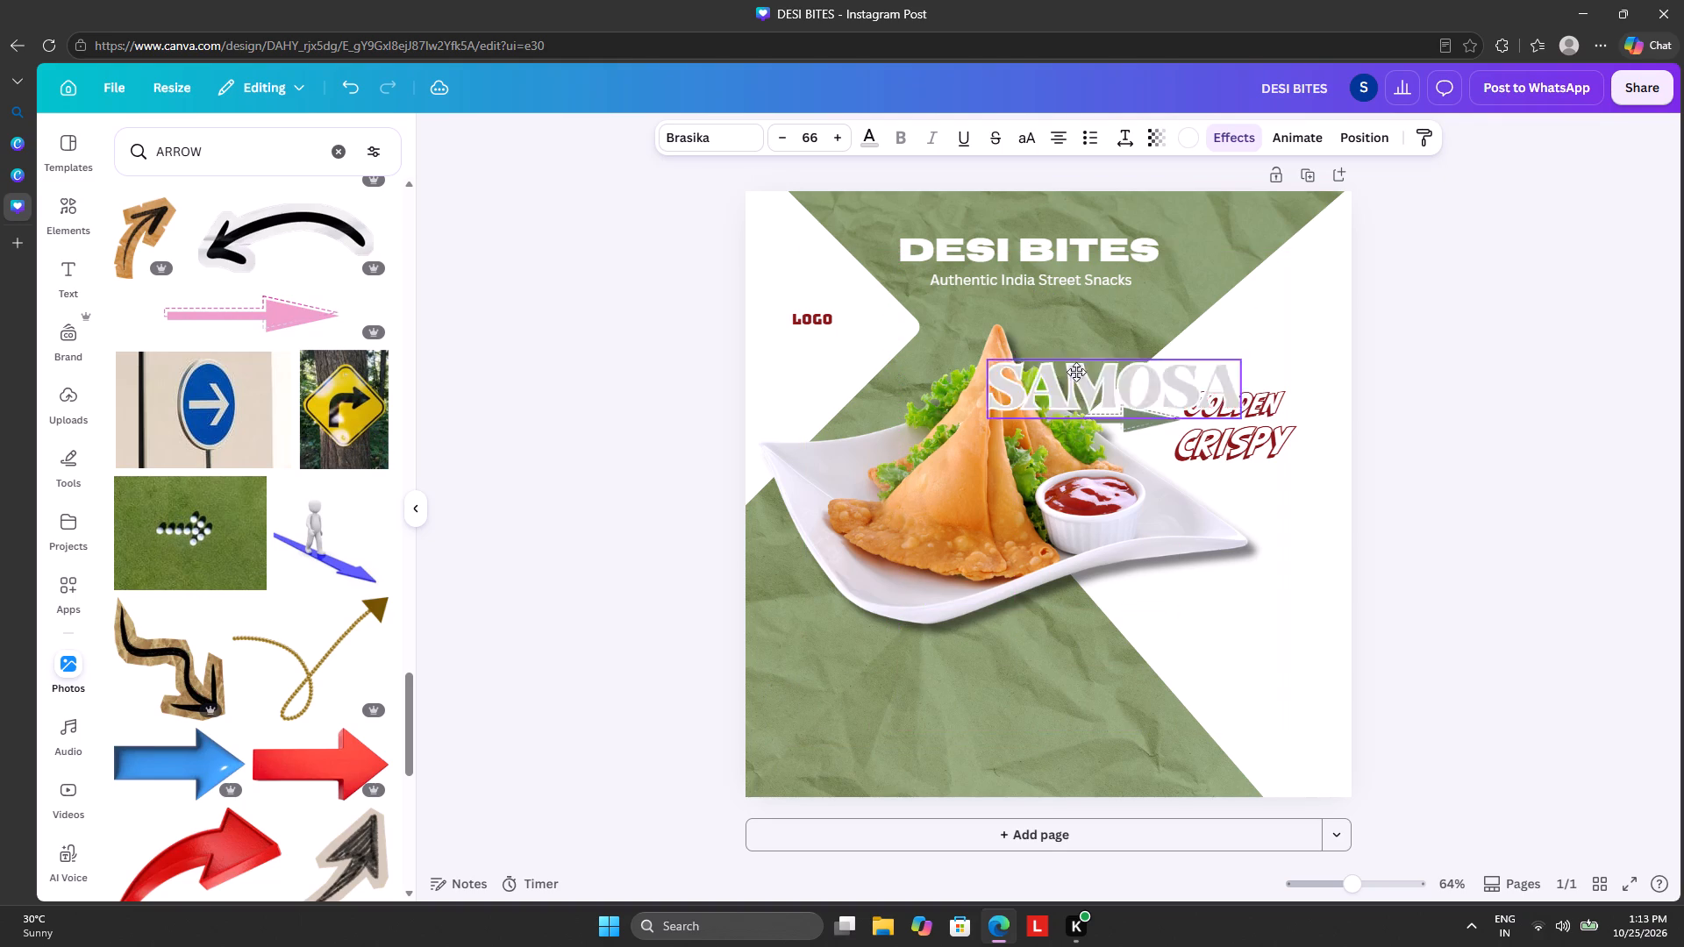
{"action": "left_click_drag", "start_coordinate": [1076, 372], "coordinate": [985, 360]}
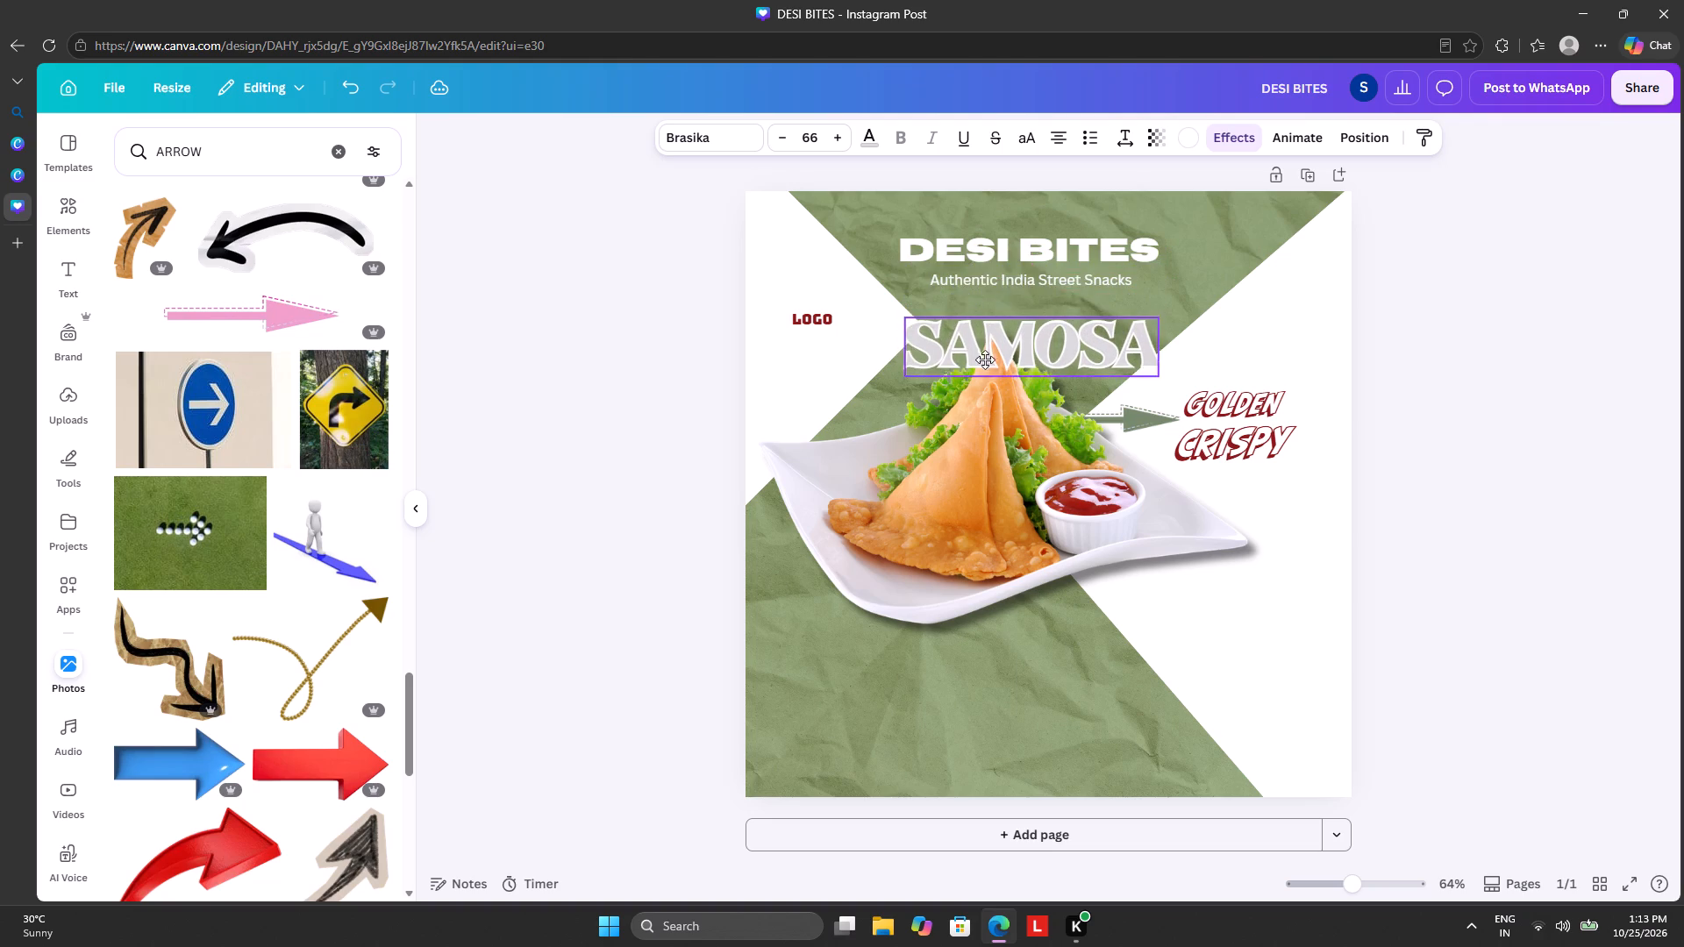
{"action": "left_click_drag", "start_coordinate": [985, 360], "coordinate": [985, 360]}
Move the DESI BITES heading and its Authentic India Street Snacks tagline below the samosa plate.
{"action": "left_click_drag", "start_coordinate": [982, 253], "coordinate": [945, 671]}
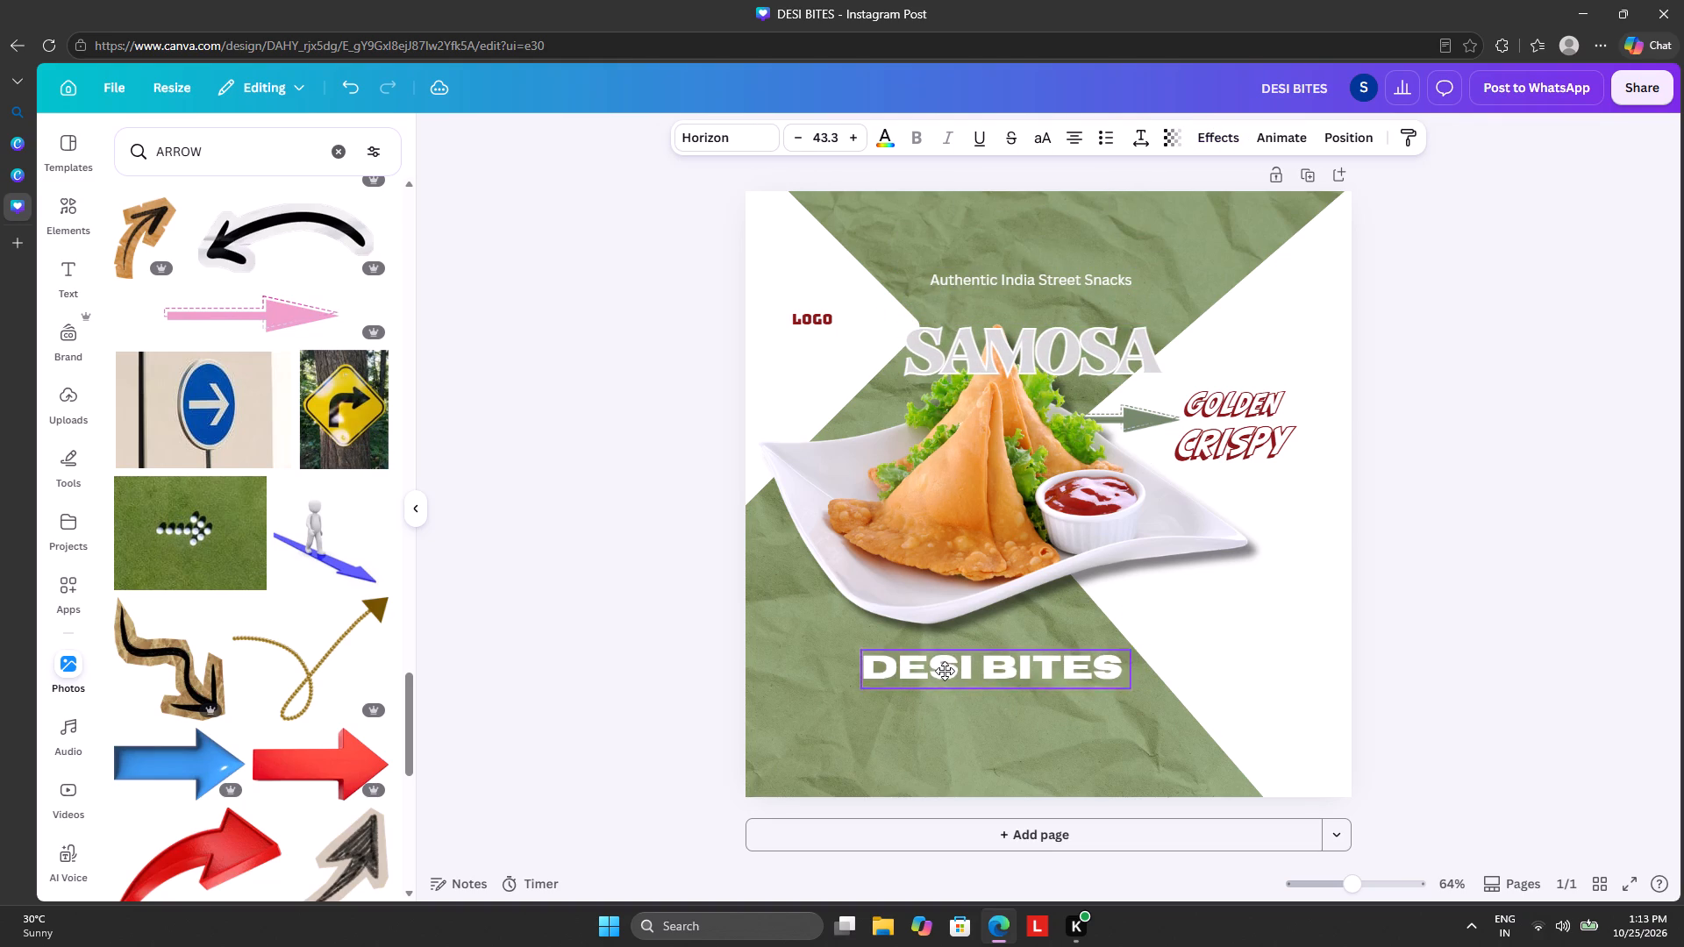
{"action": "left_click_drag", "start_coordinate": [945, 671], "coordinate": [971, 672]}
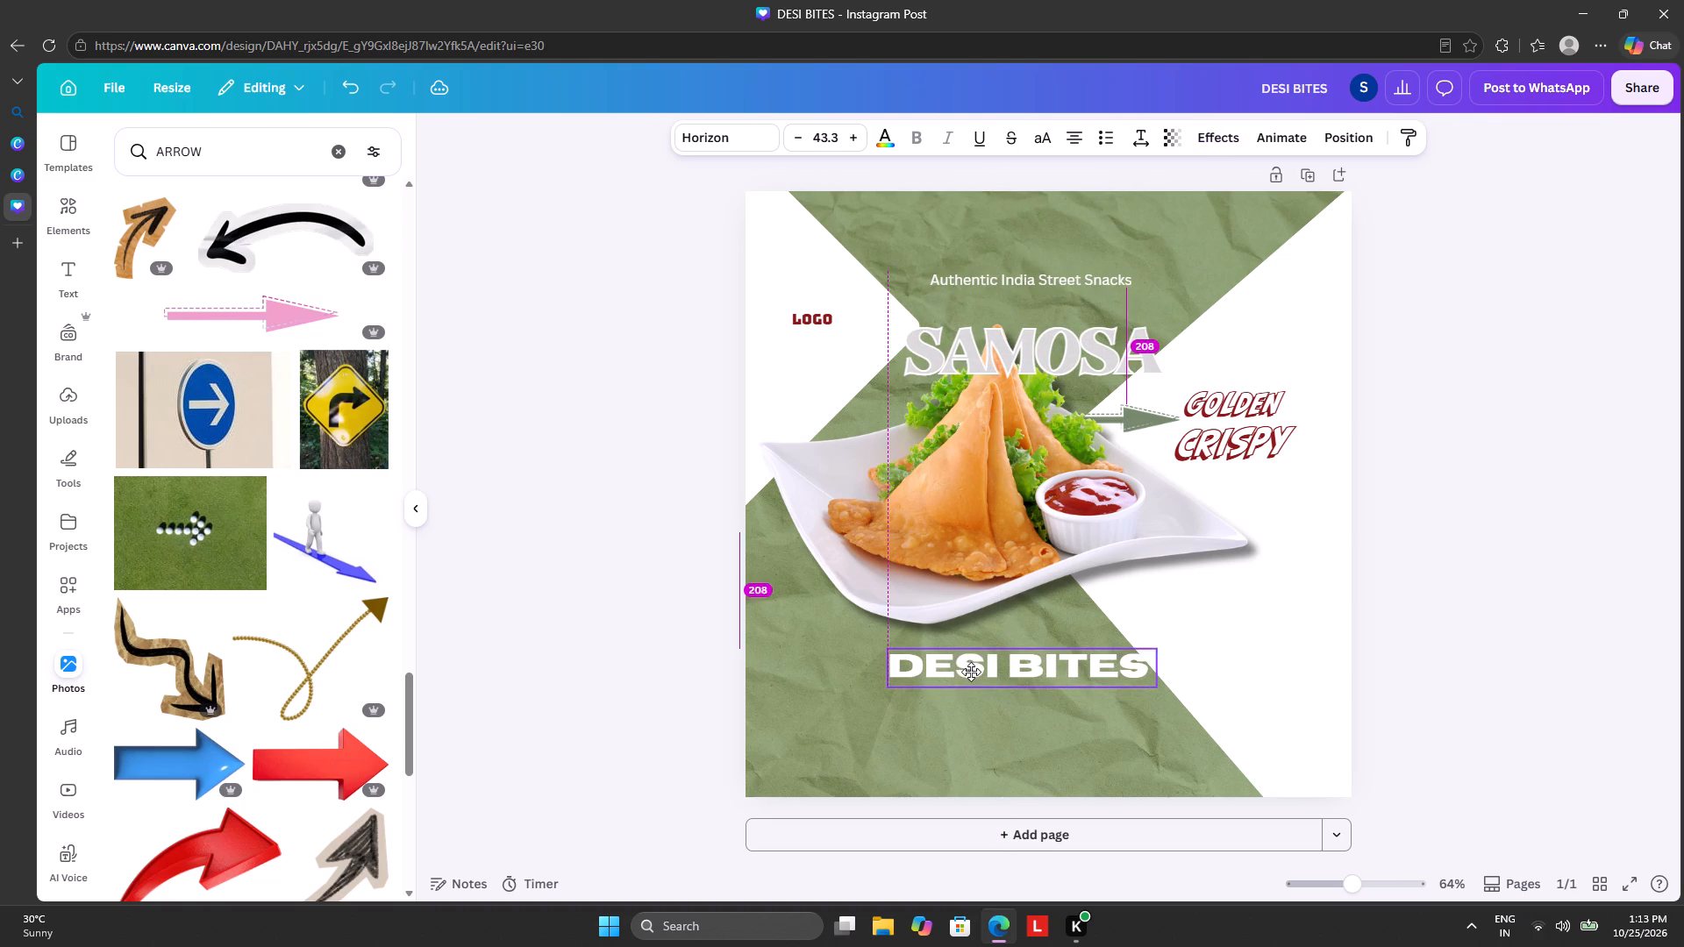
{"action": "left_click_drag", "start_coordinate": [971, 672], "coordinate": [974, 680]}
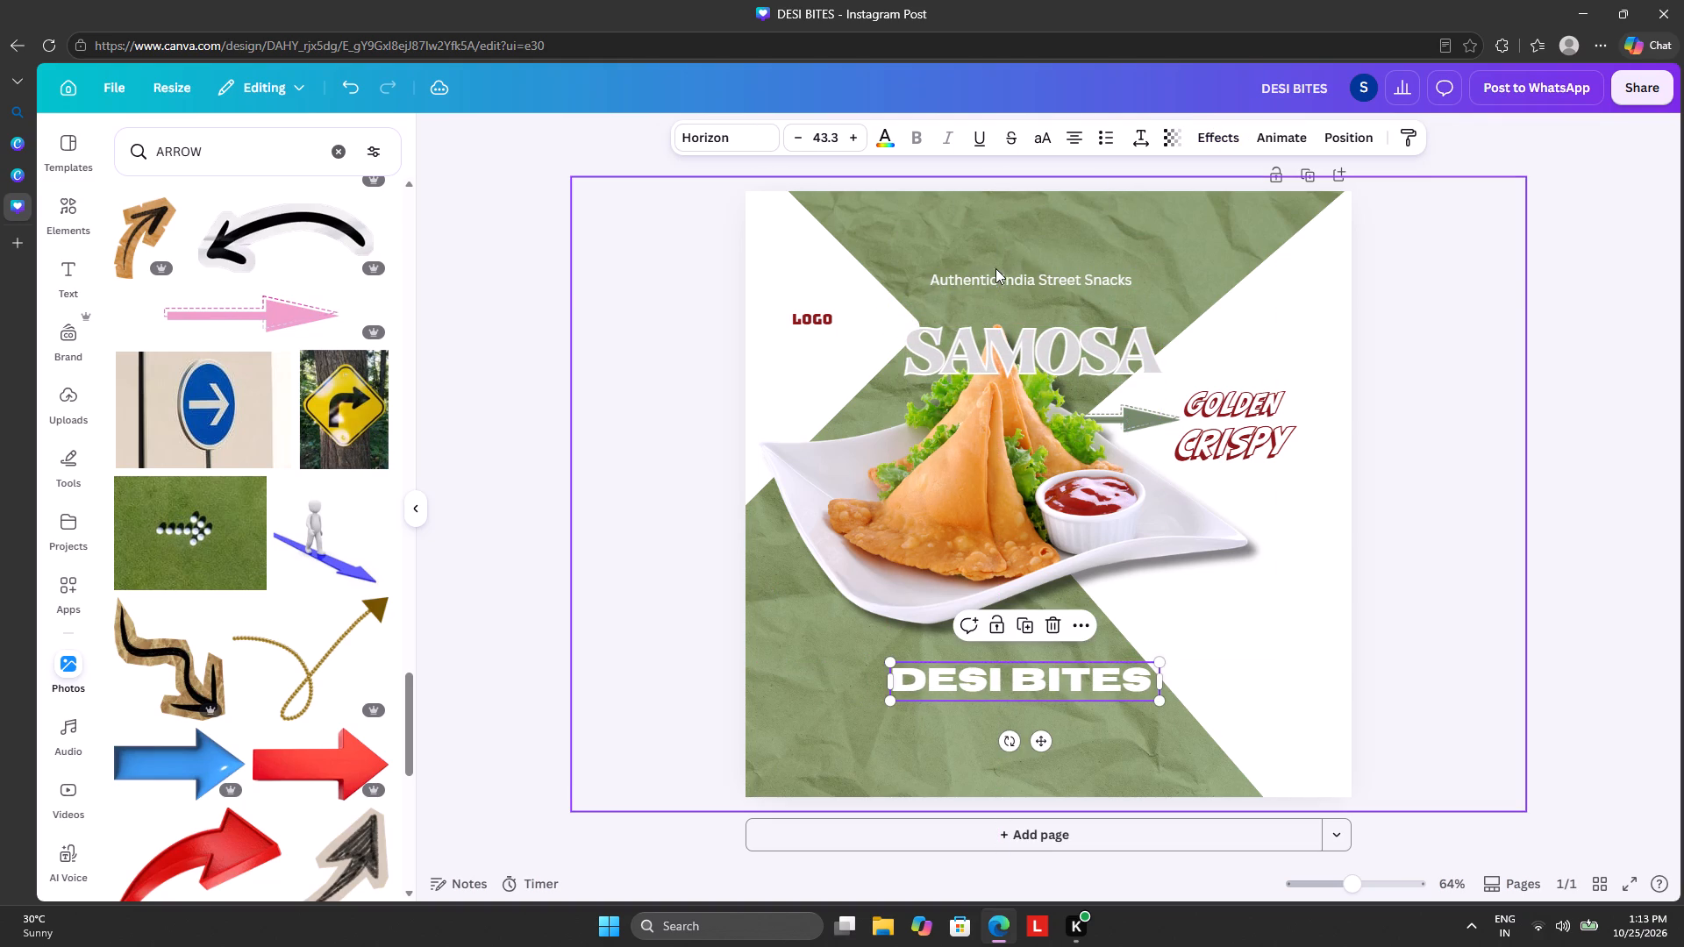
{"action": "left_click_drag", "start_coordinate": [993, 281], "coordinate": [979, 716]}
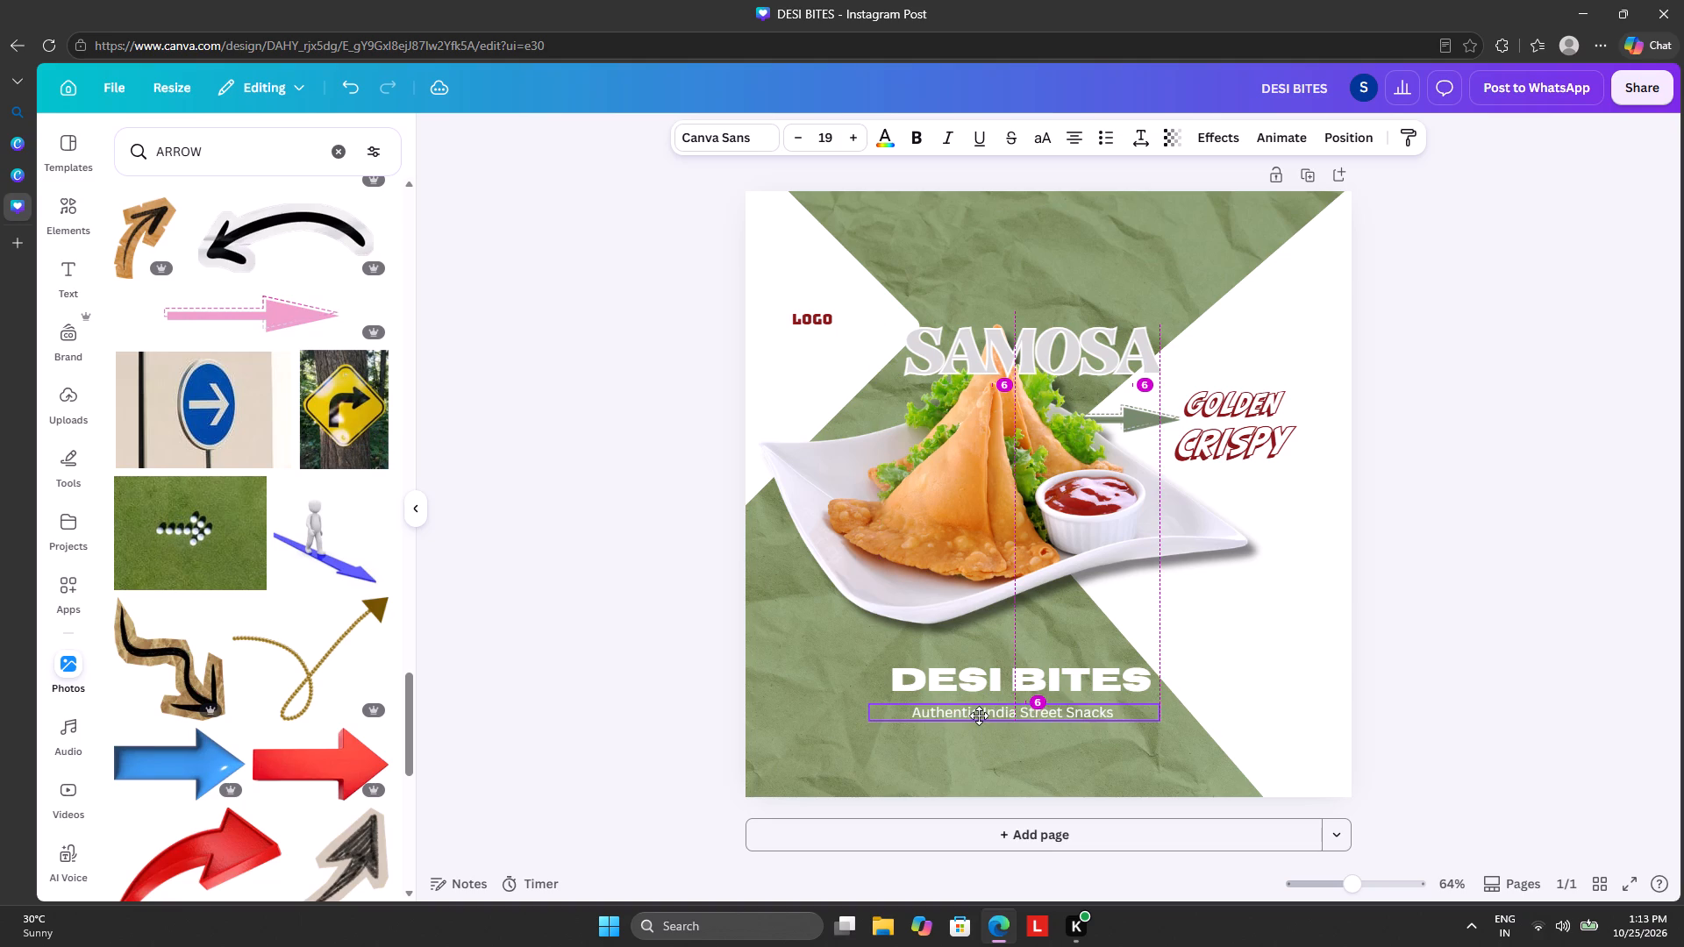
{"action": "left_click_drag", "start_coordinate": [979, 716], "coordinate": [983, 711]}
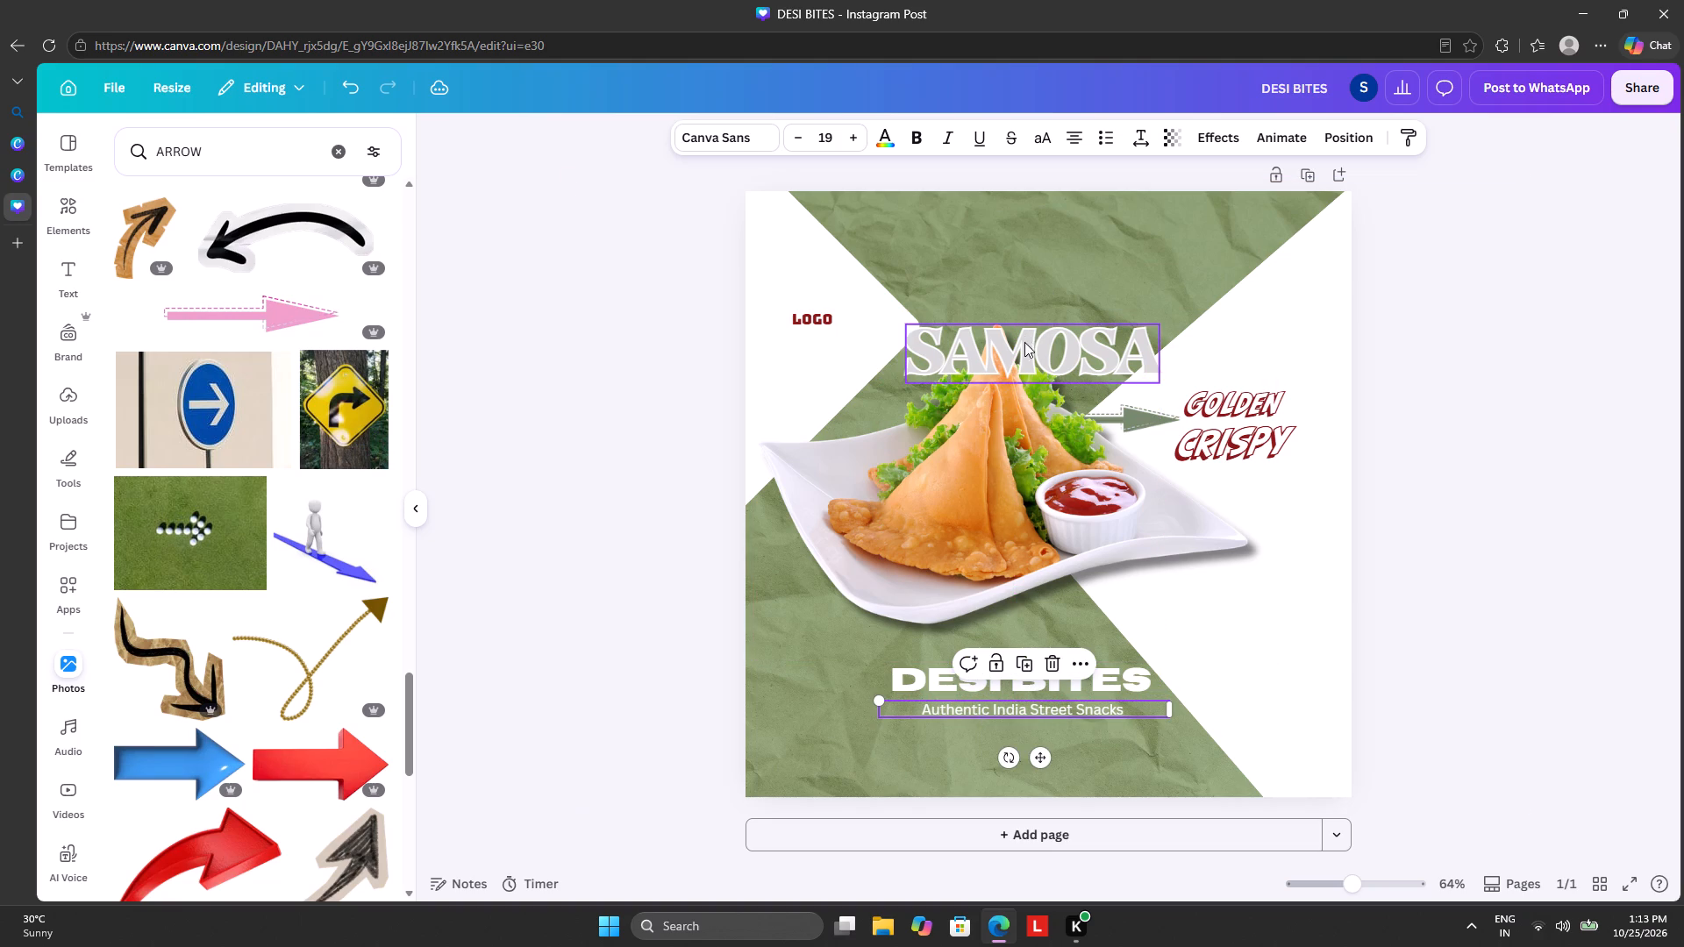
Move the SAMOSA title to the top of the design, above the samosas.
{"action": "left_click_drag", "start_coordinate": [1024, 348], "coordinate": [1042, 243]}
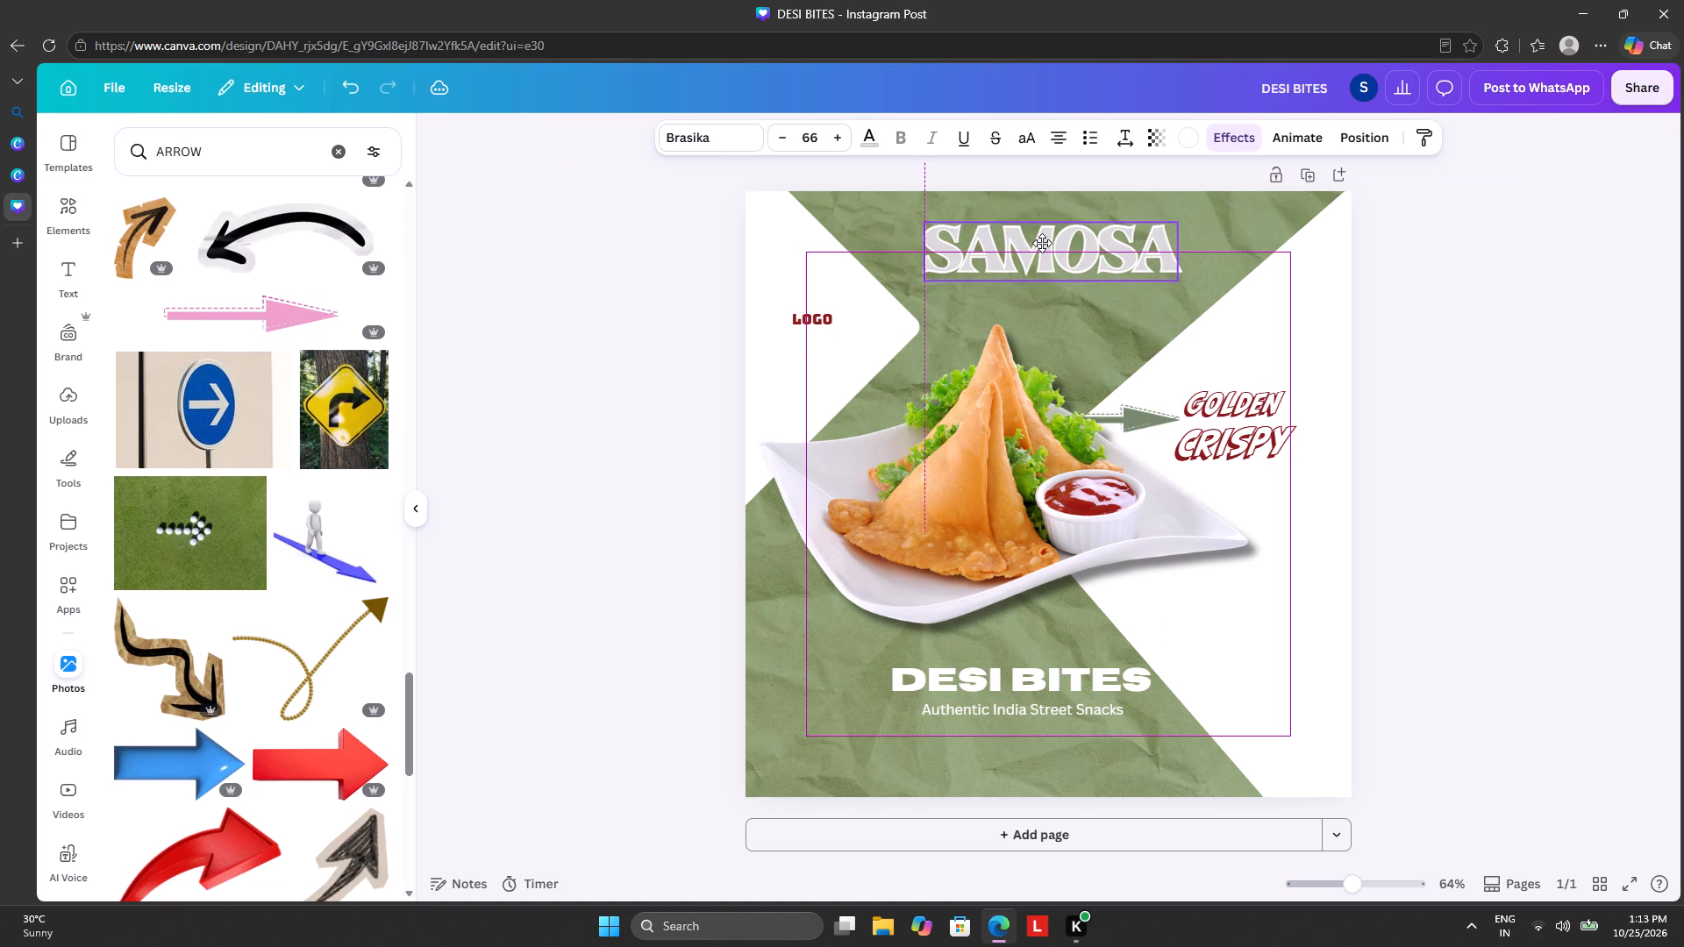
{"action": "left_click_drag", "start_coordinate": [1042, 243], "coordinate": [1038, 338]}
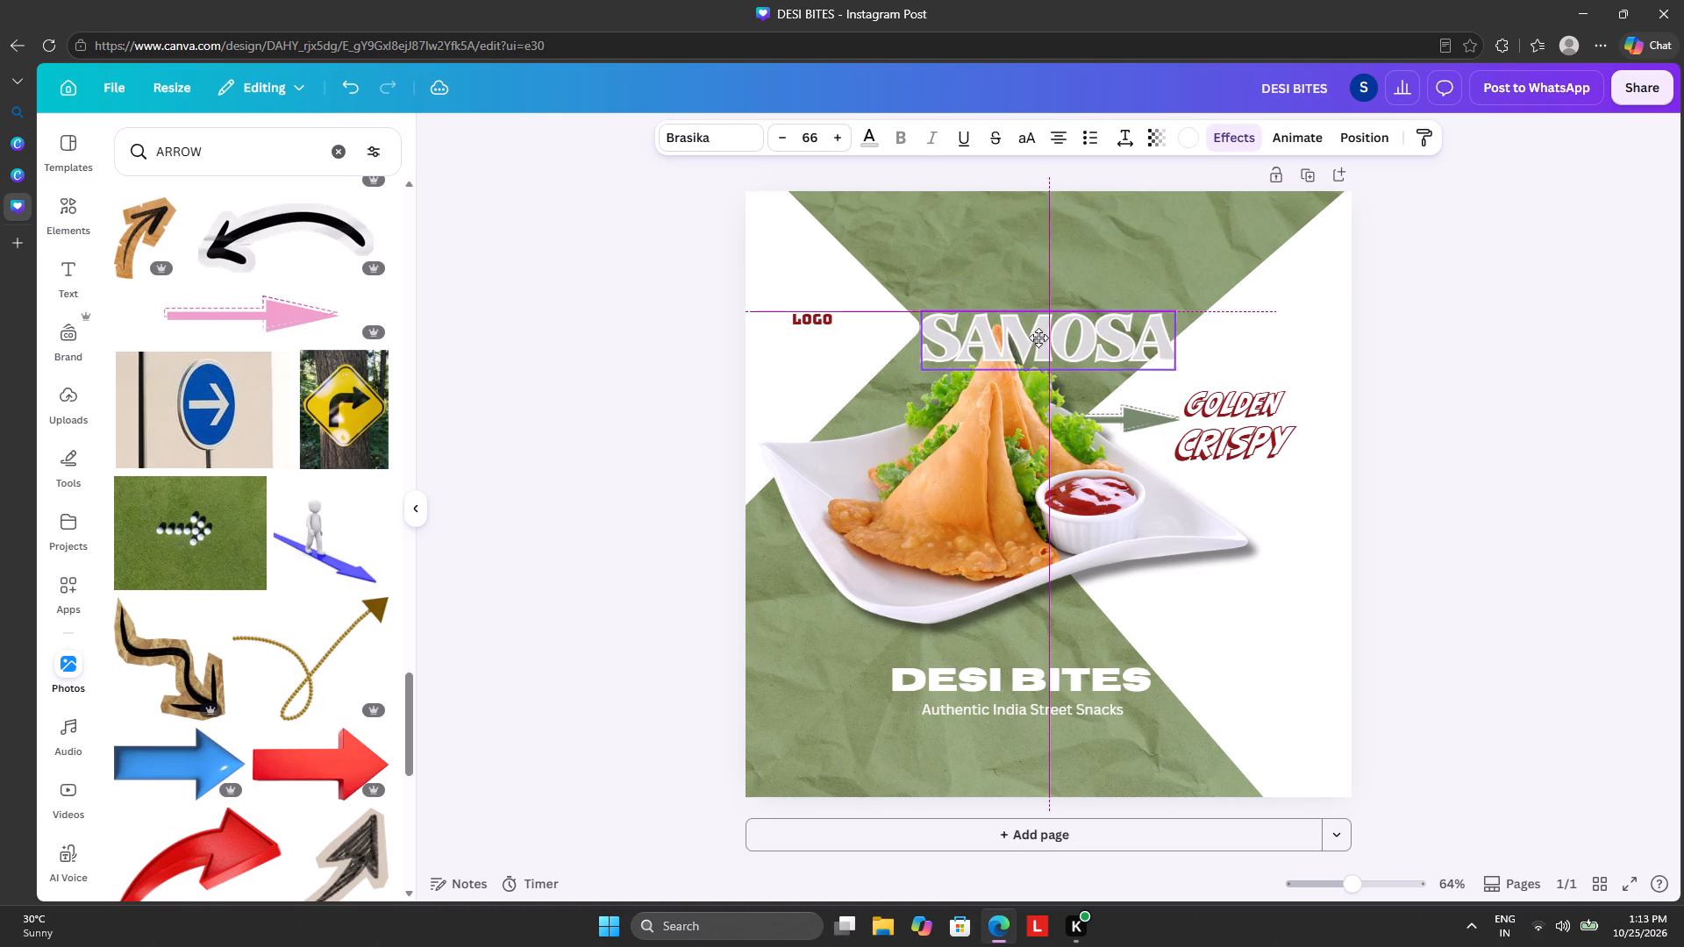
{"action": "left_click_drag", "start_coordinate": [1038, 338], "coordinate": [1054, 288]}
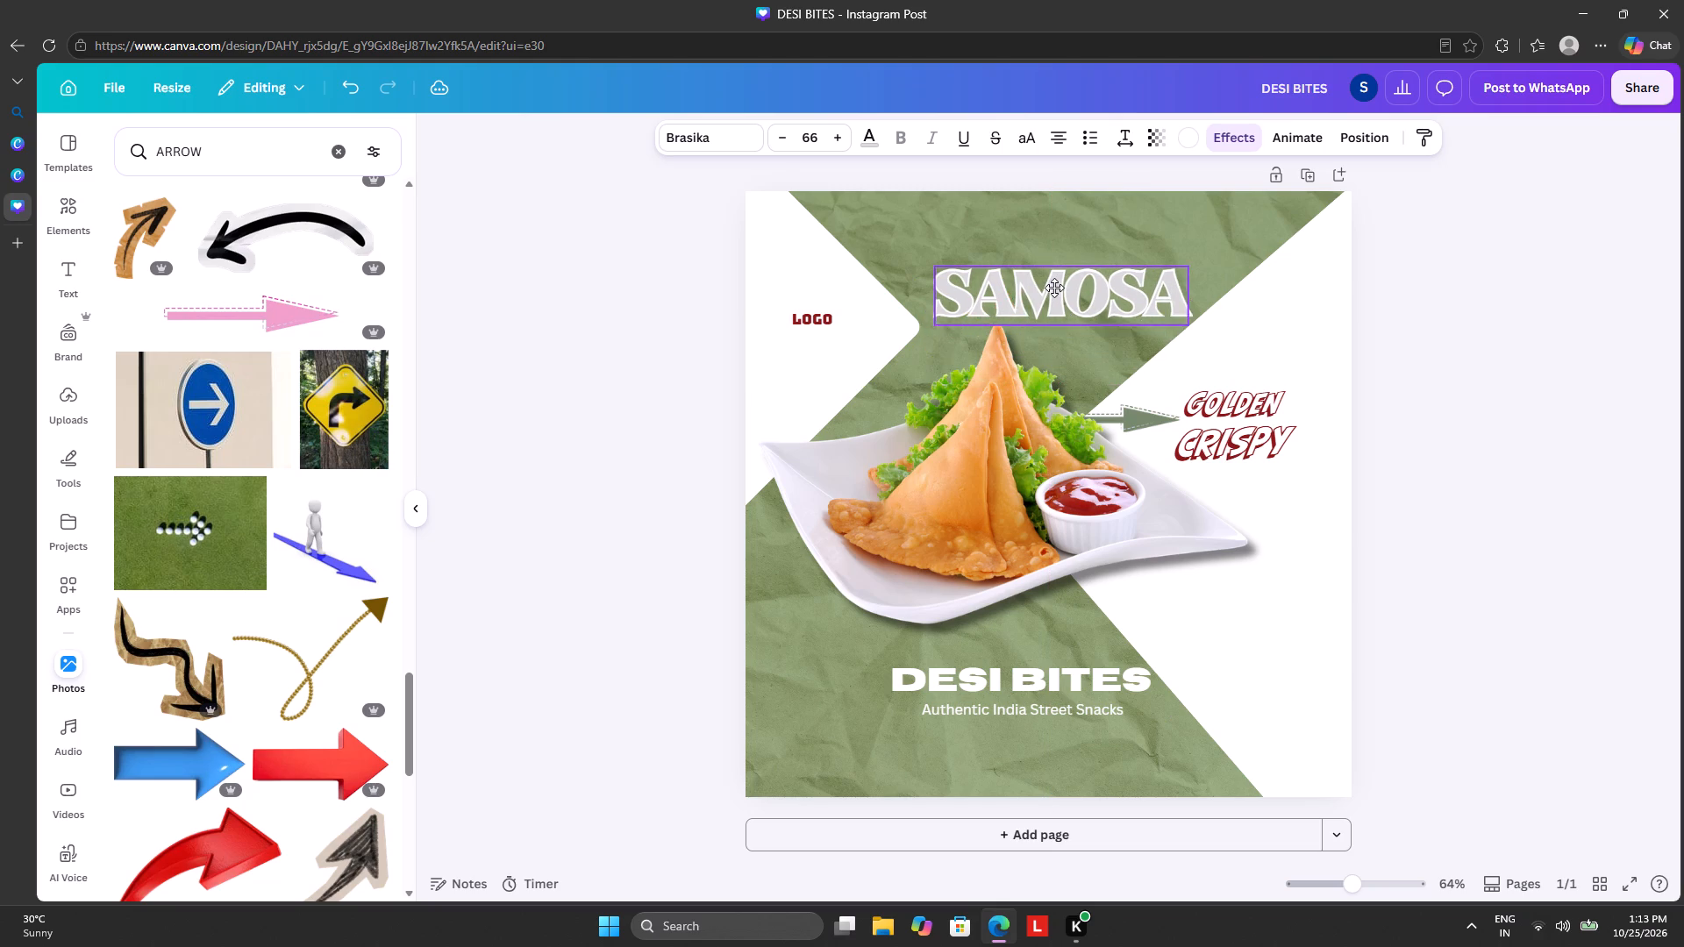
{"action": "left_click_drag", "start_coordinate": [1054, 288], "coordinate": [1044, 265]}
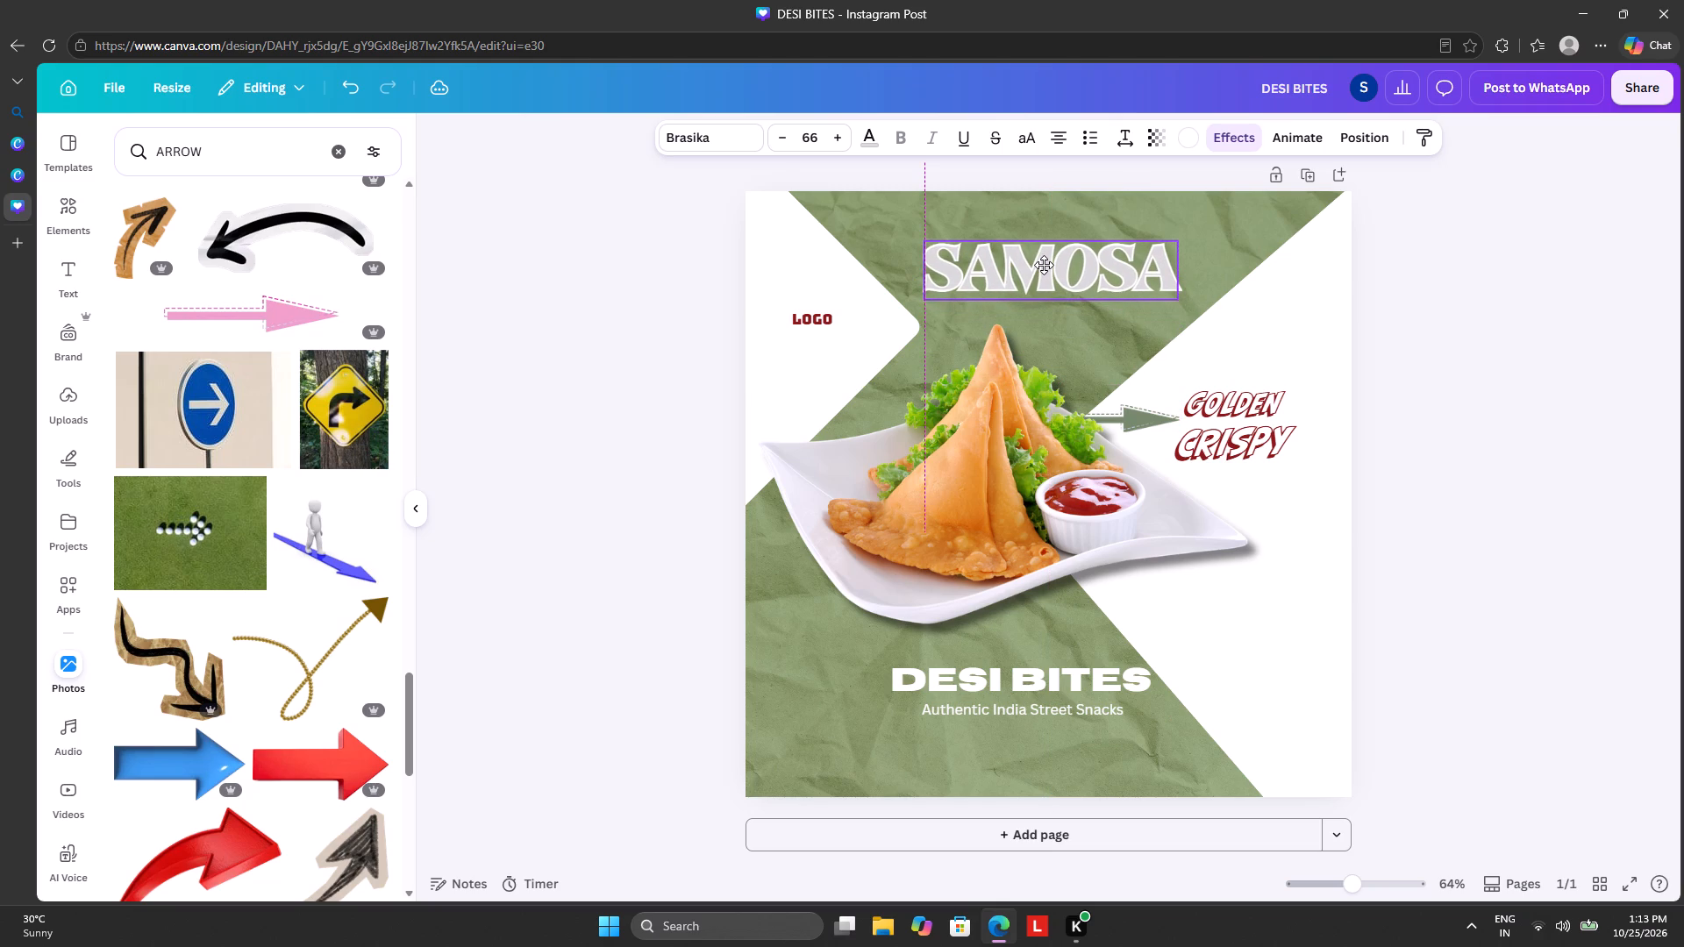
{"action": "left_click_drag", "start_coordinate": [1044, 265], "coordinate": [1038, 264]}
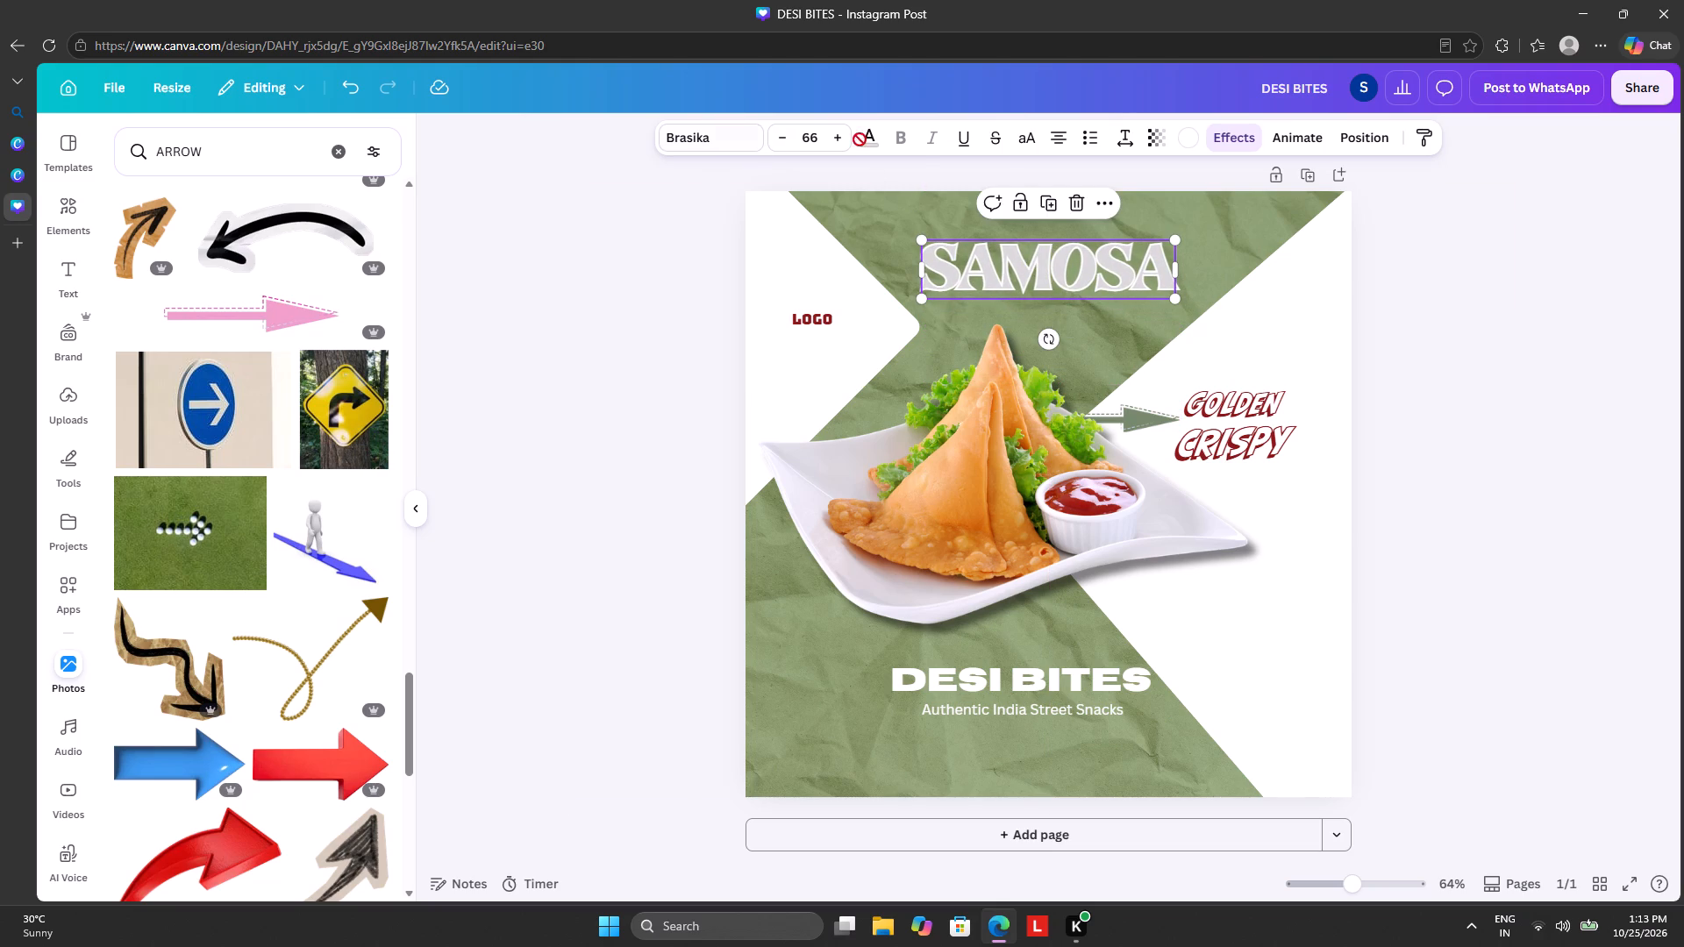
Change the SAMOSA title's effect colour to the design's dark green #286801.
{"action": "left_click", "coordinate": [1186, 133]}
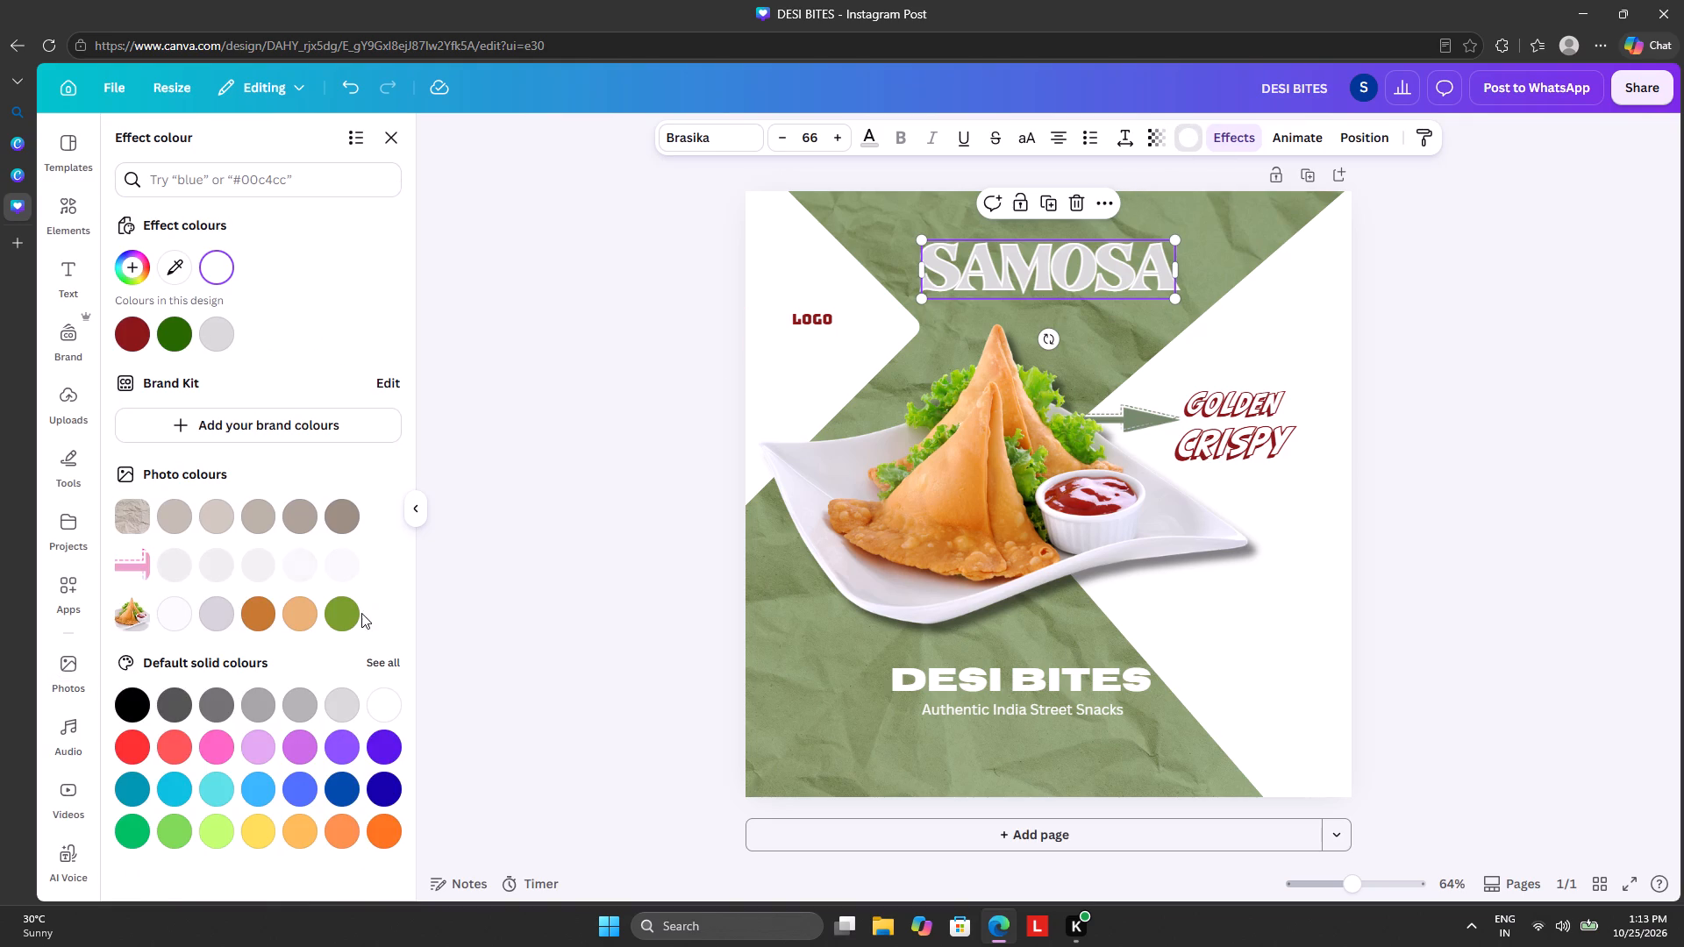
{"action": "left_click", "coordinate": [172, 320]}
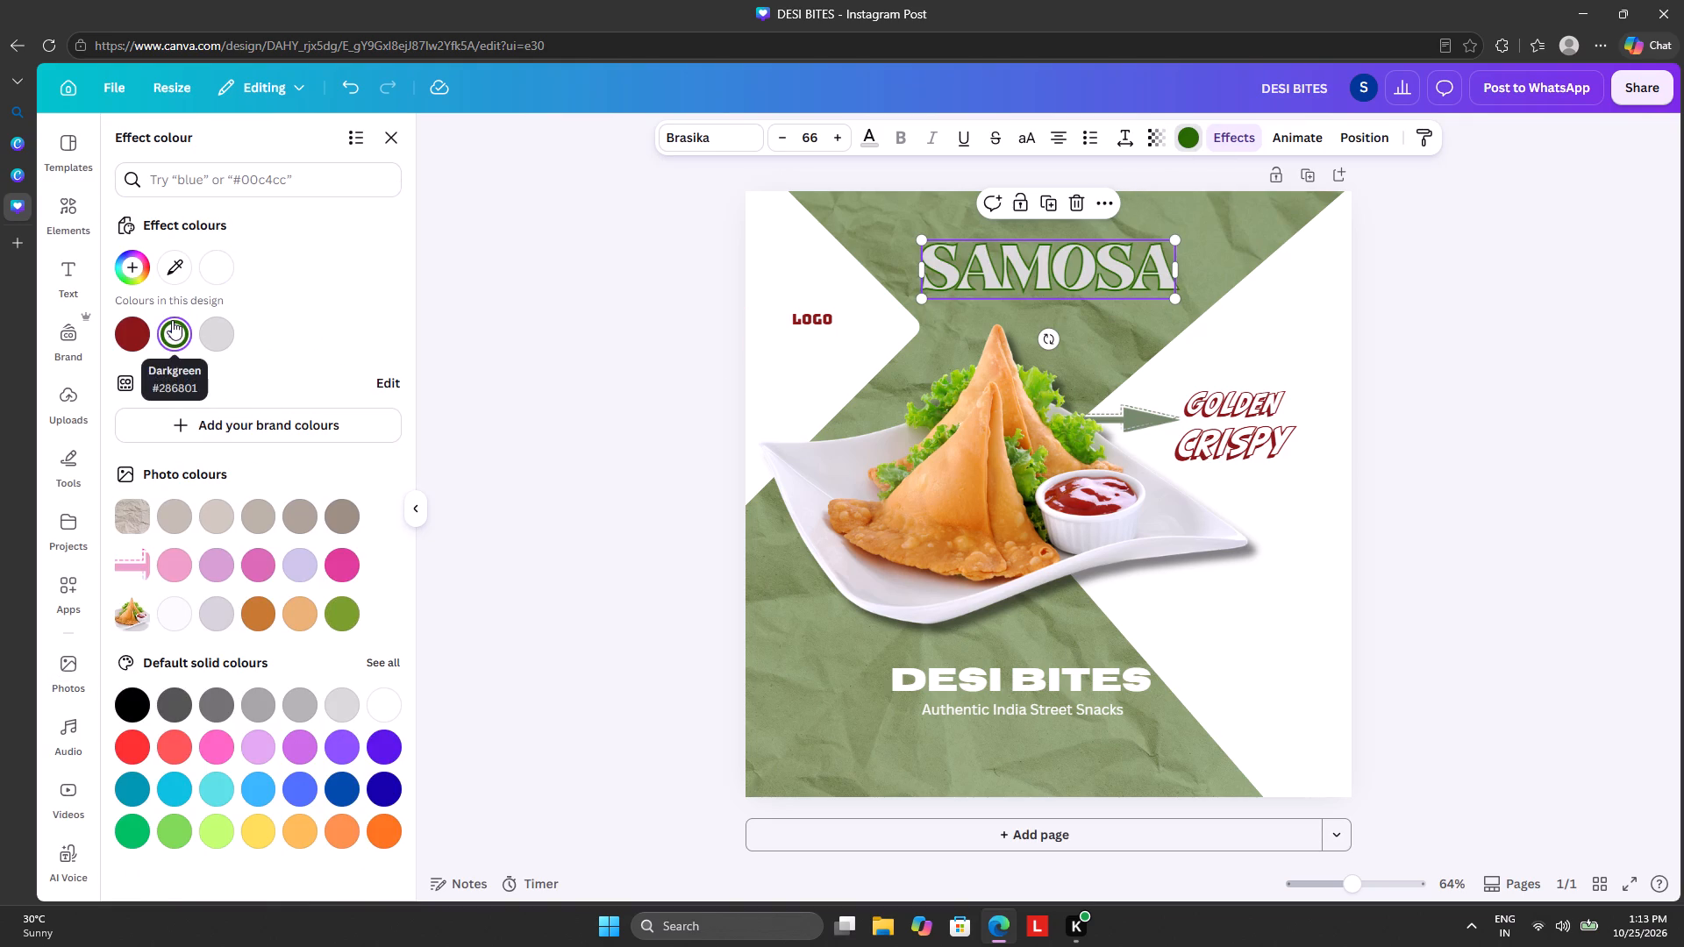
{"action": "left_click", "coordinate": [551, 318]}
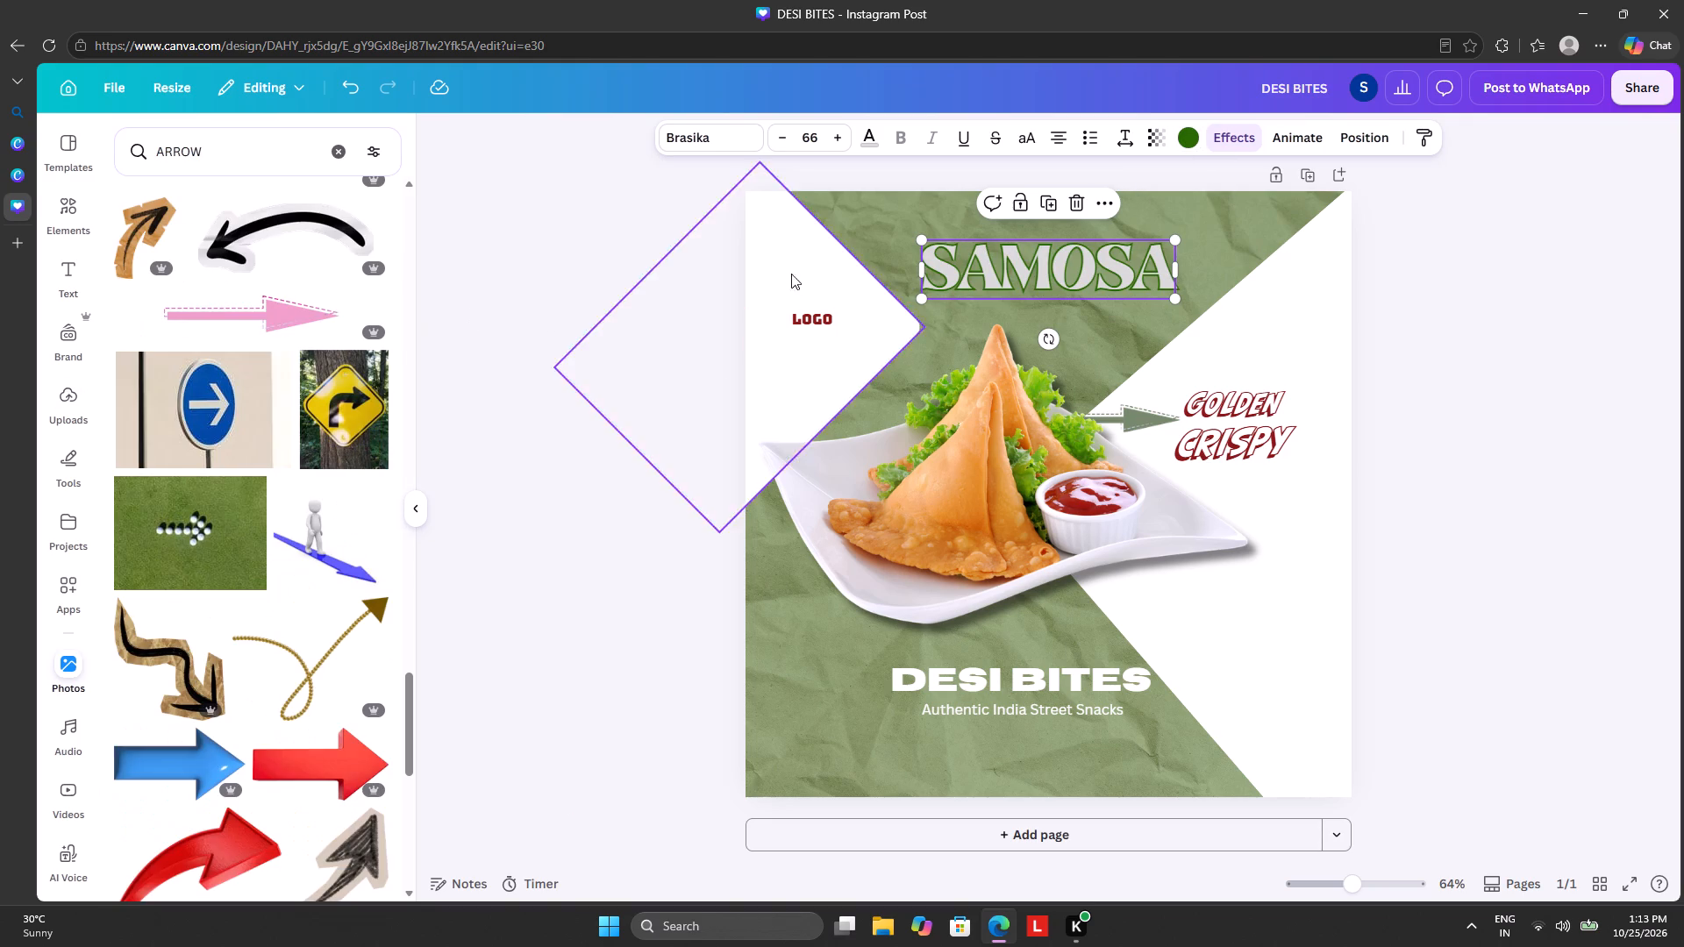
Move the SAMOSA title down to the lower-left area of the design, below the plate.
{"action": "left_click_drag", "start_coordinate": [1063, 273], "coordinate": [1038, 346]}
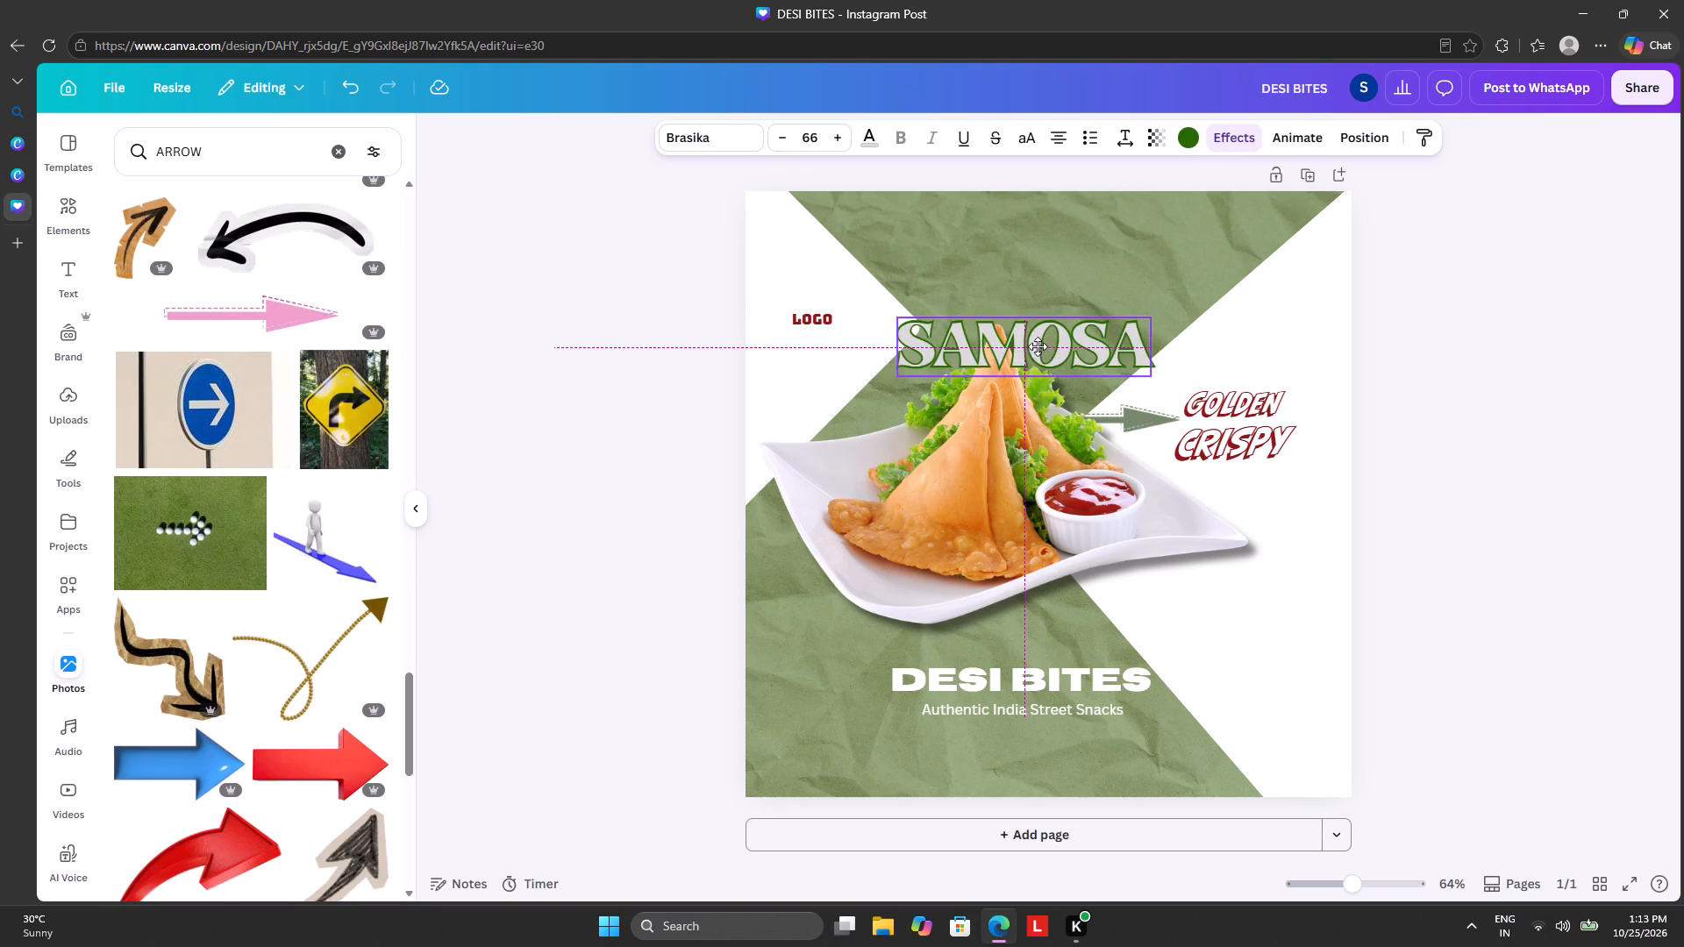
{"action": "left_click_drag", "start_coordinate": [1038, 346], "coordinate": [1021, 687]}
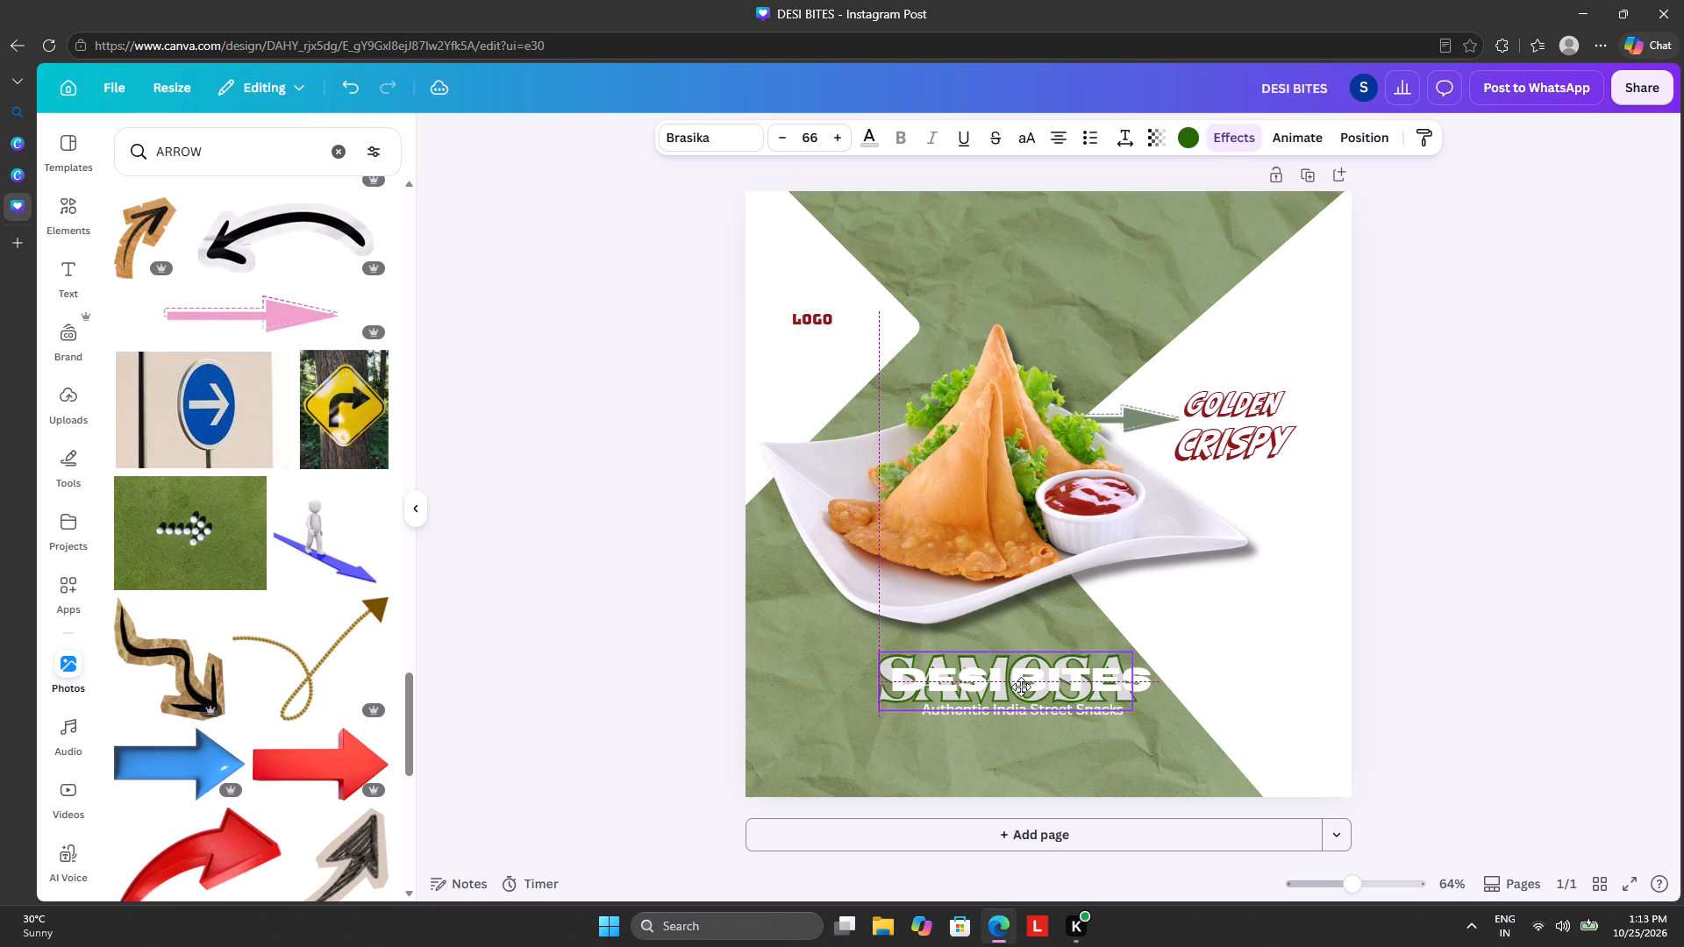
{"action": "left_click_drag", "start_coordinate": [1021, 687], "coordinate": [977, 698]}
{"action": "left_click_drag", "start_coordinate": [1060, 680], "coordinate": [1057, 632]}
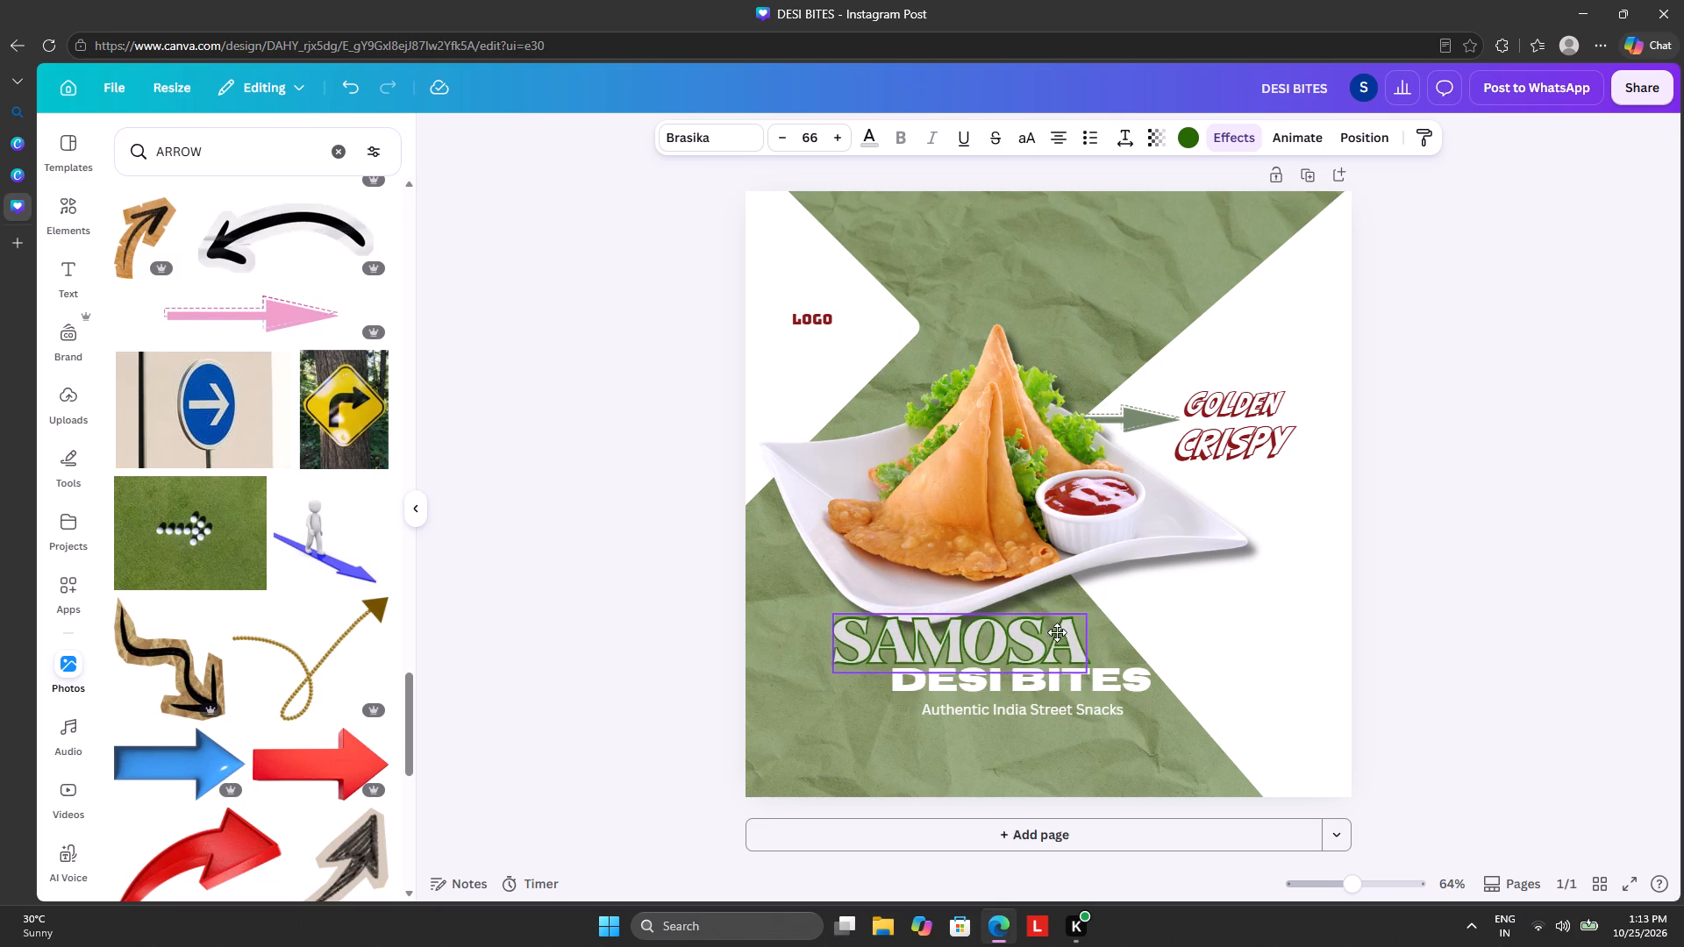
{"action": "left_click_drag", "start_coordinate": [1057, 632], "coordinate": [1001, 724]}
Return the DESI BITES heading to the top of the design with the Authentic India Street Snacks tagline beneath it.
{"action": "left_click_drag", "start_coordinate": [1095, 685], "coordinate": [1107, 274]}
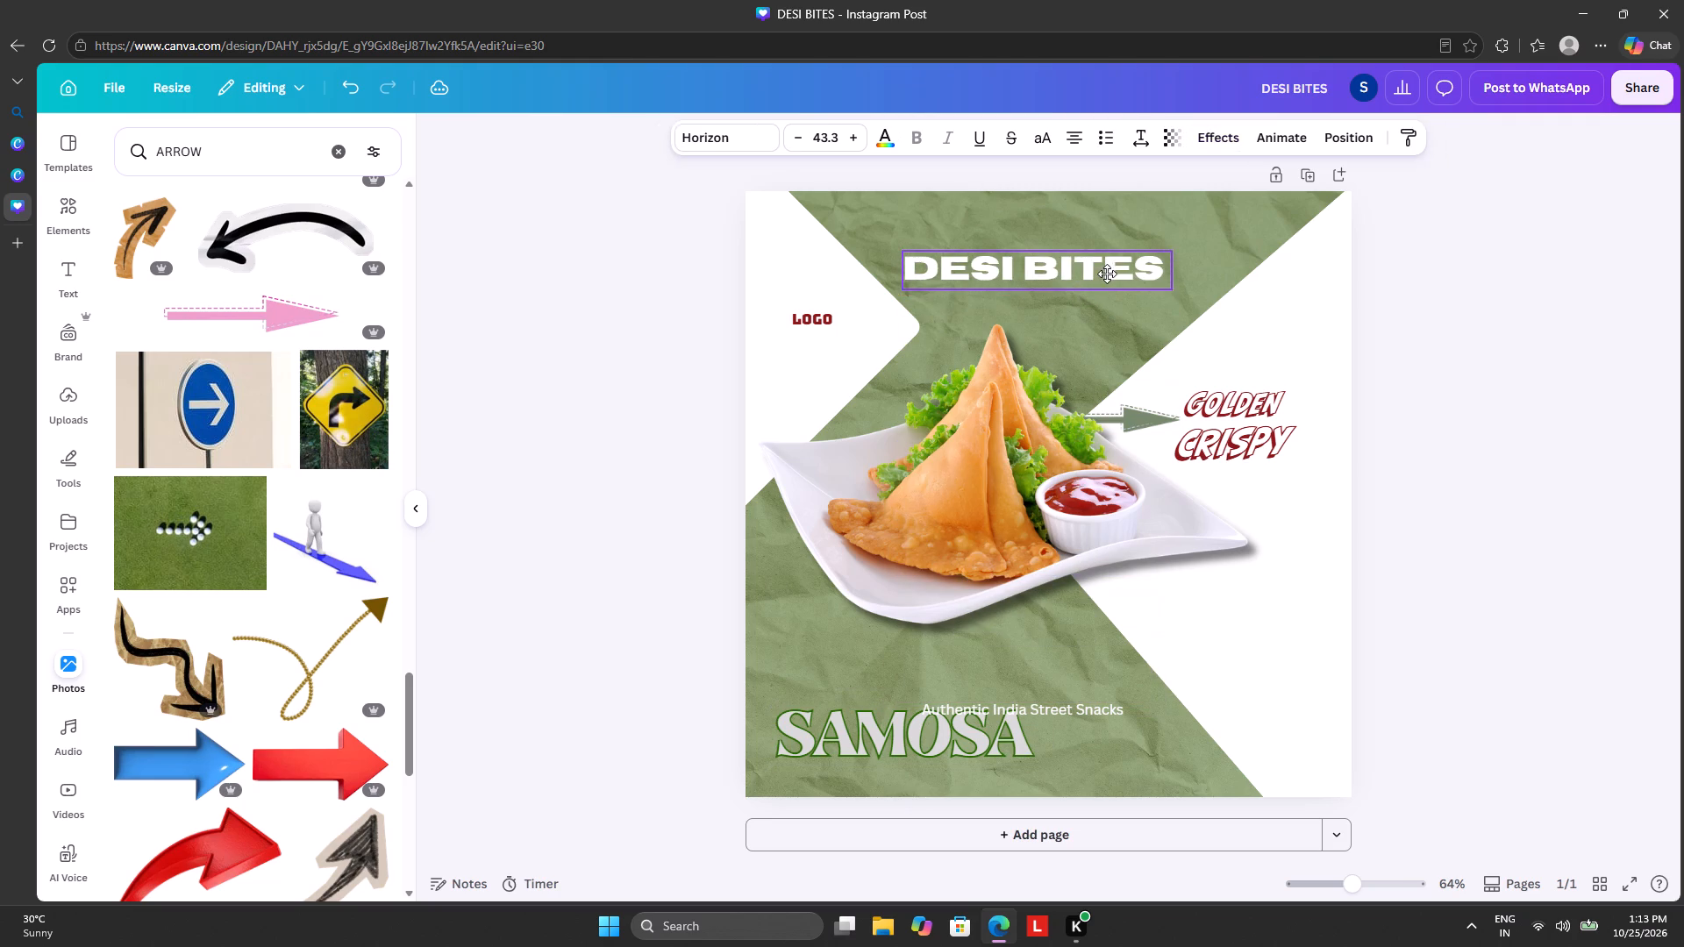
{"action": "left_click_drag", "start_coordinate": [1107, 274], "coordinate": [1109, 242]}
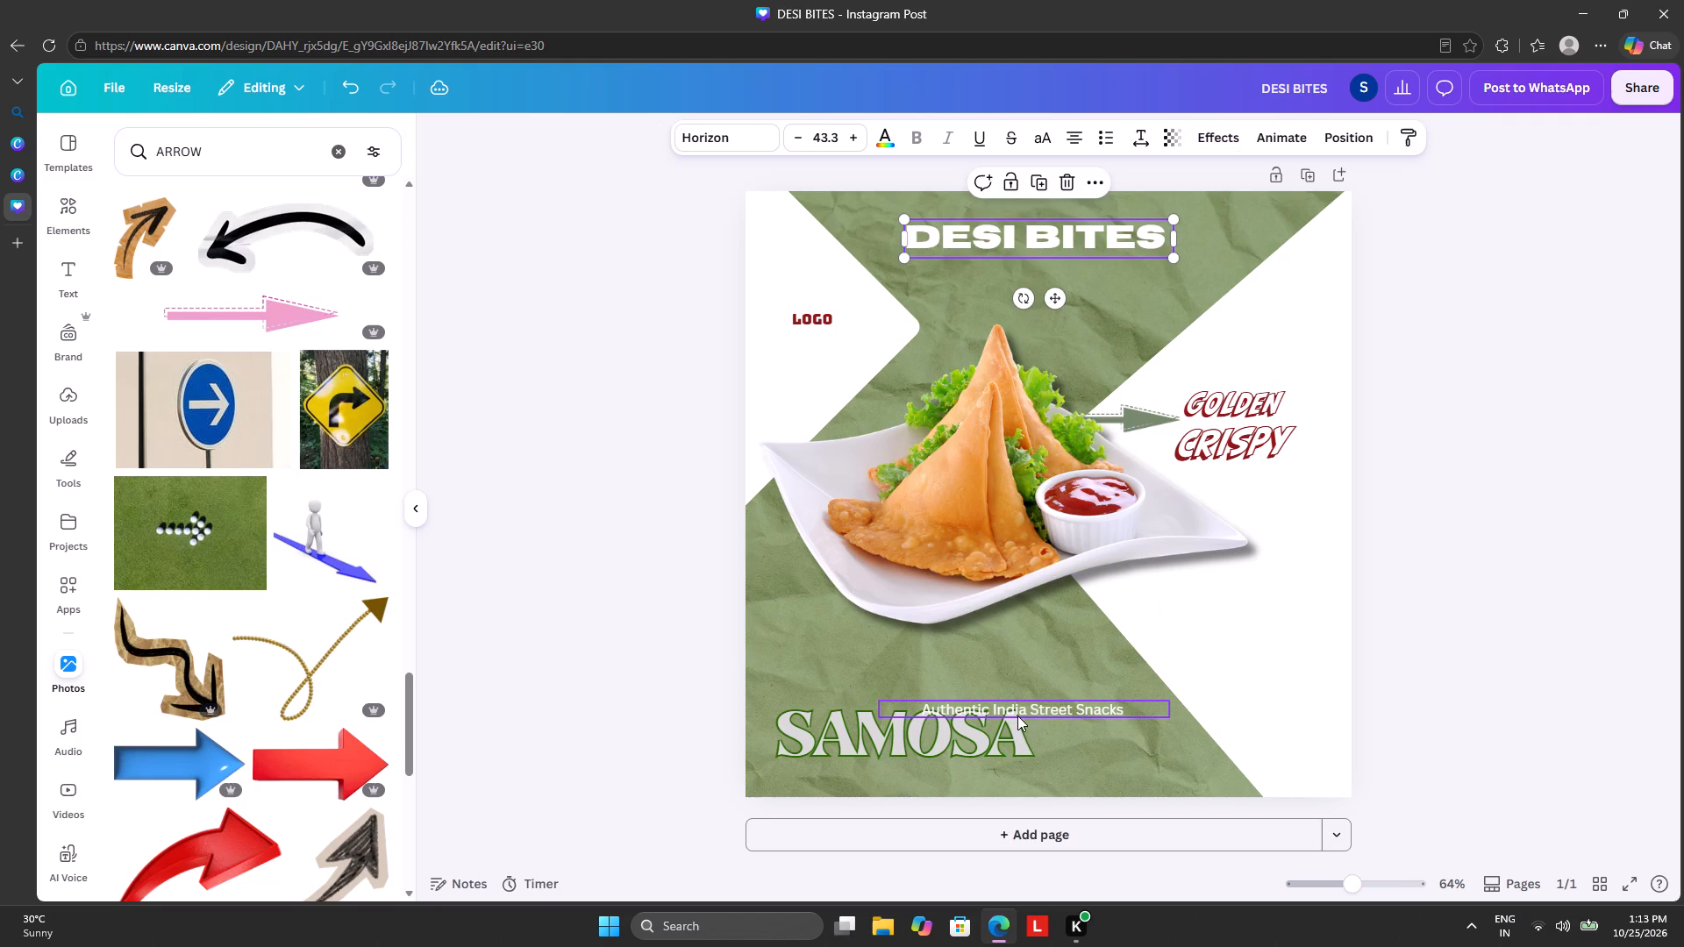
{"action": "left_click_drag", "start_coordinate": [1023, 711], "coordinate": [1032, 272]}
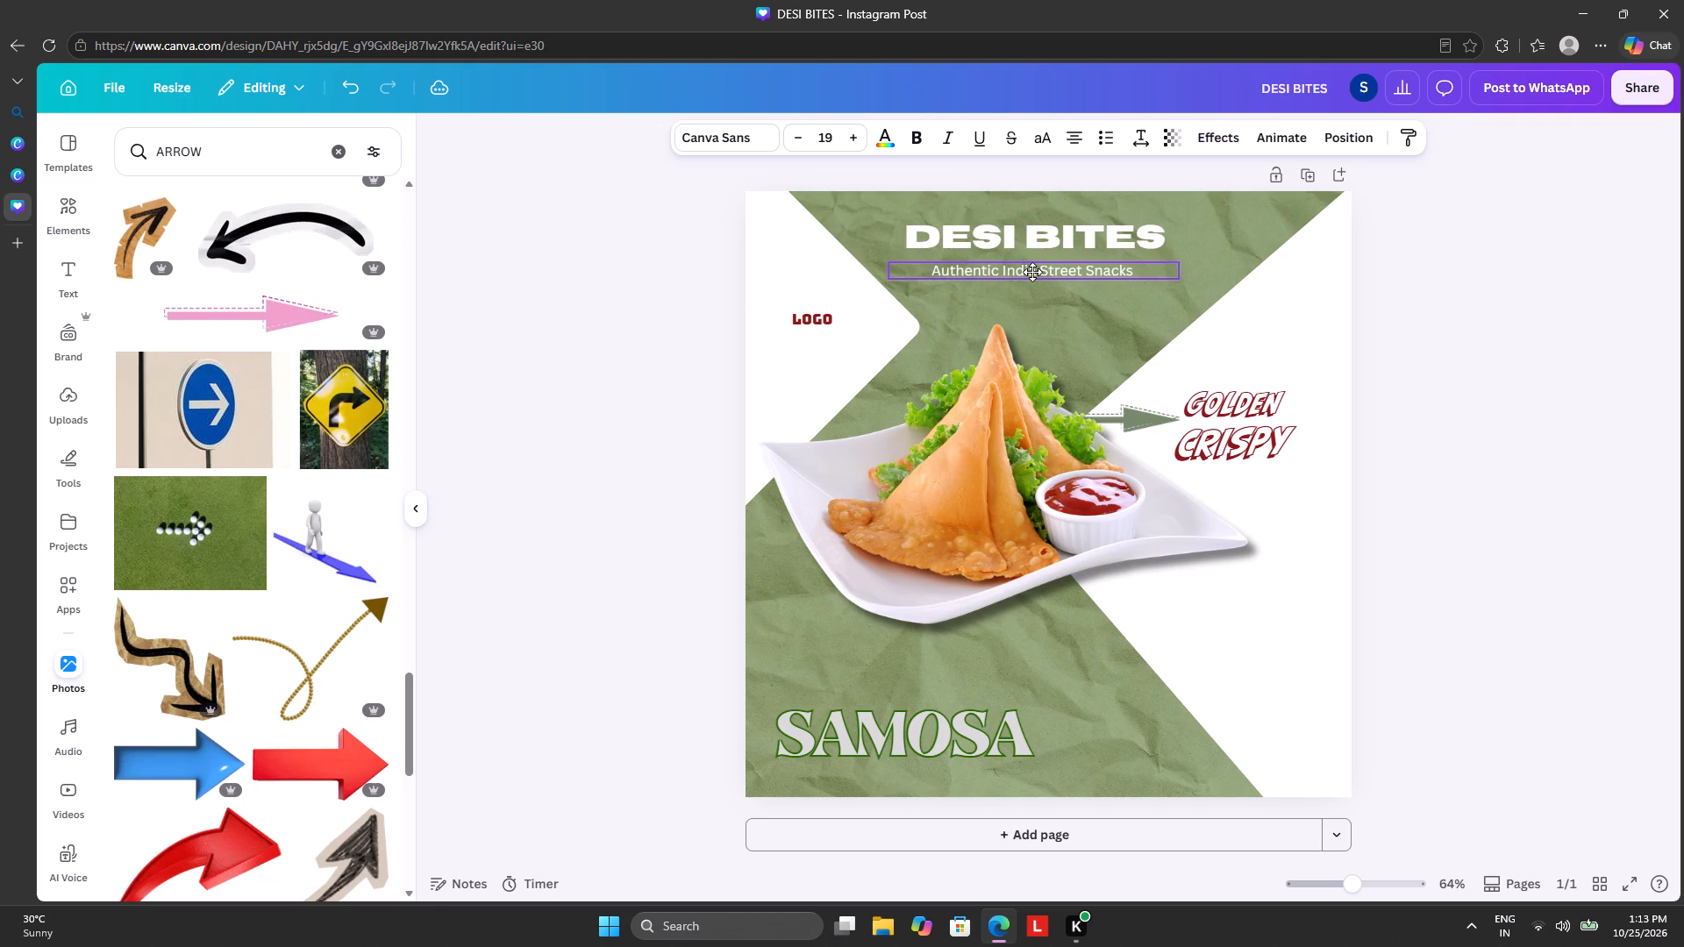
{"action": "left_click_drag", "start_coordinate": [1032, 272], "coordinate": [1024, 272]}
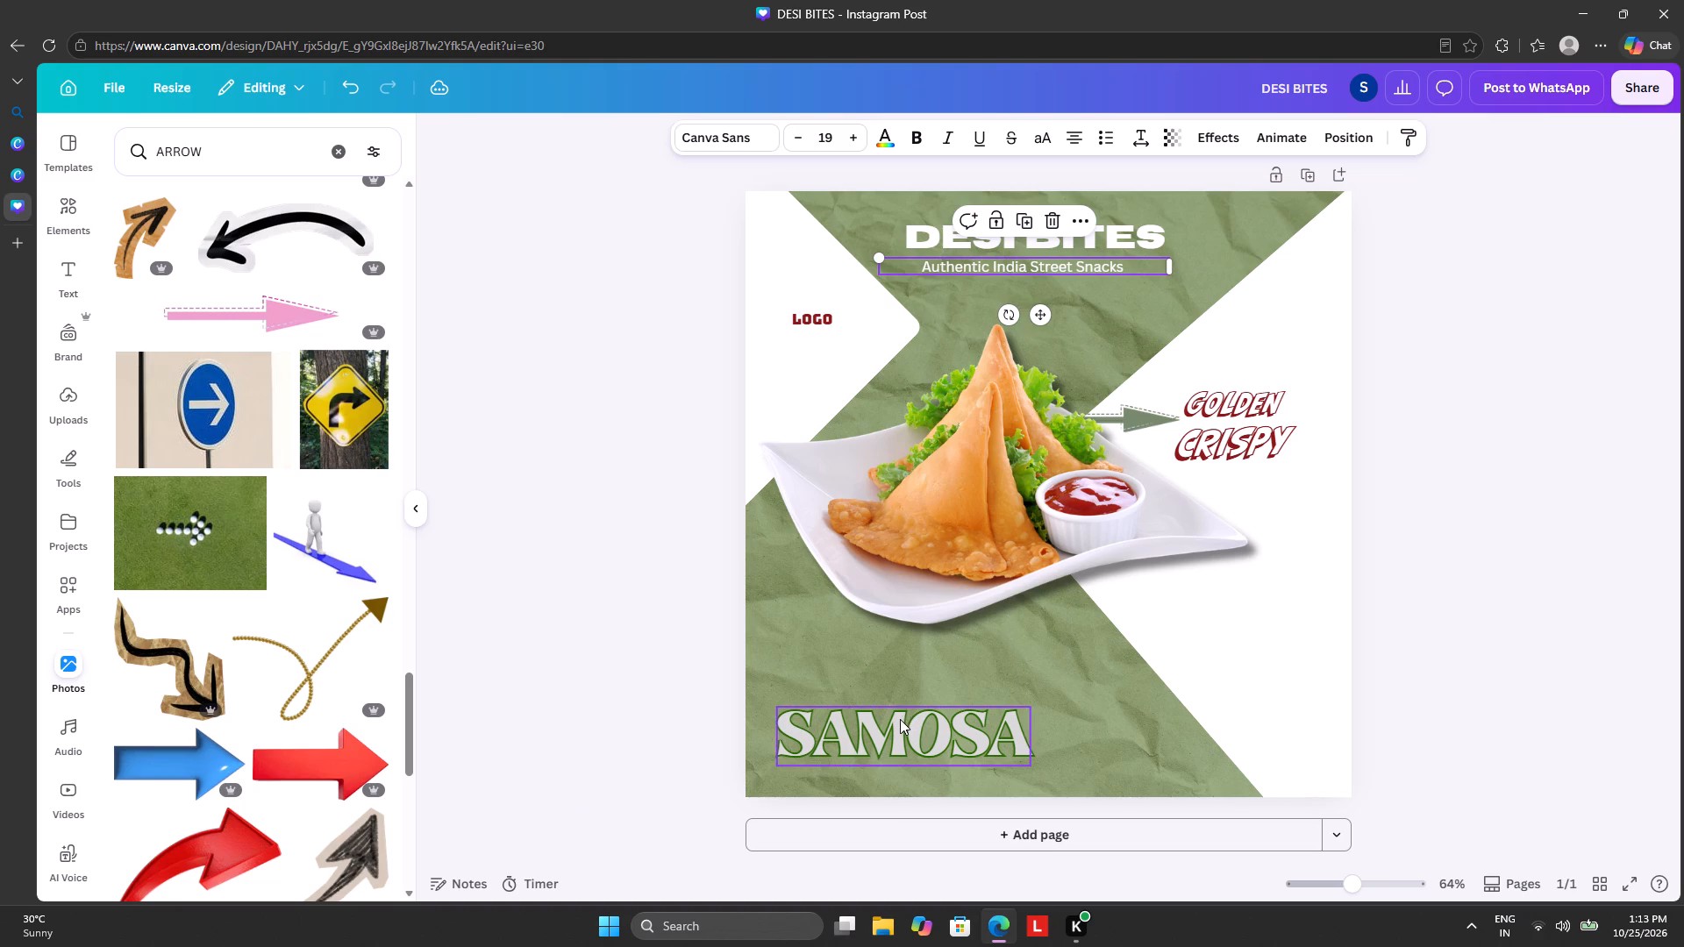
Reposition the SAMOSA title within the green area at the bottom of the design.
{"action": "left_click_drag", "start_coordinate": [900, 720], "coordinate": [1013, 729]}
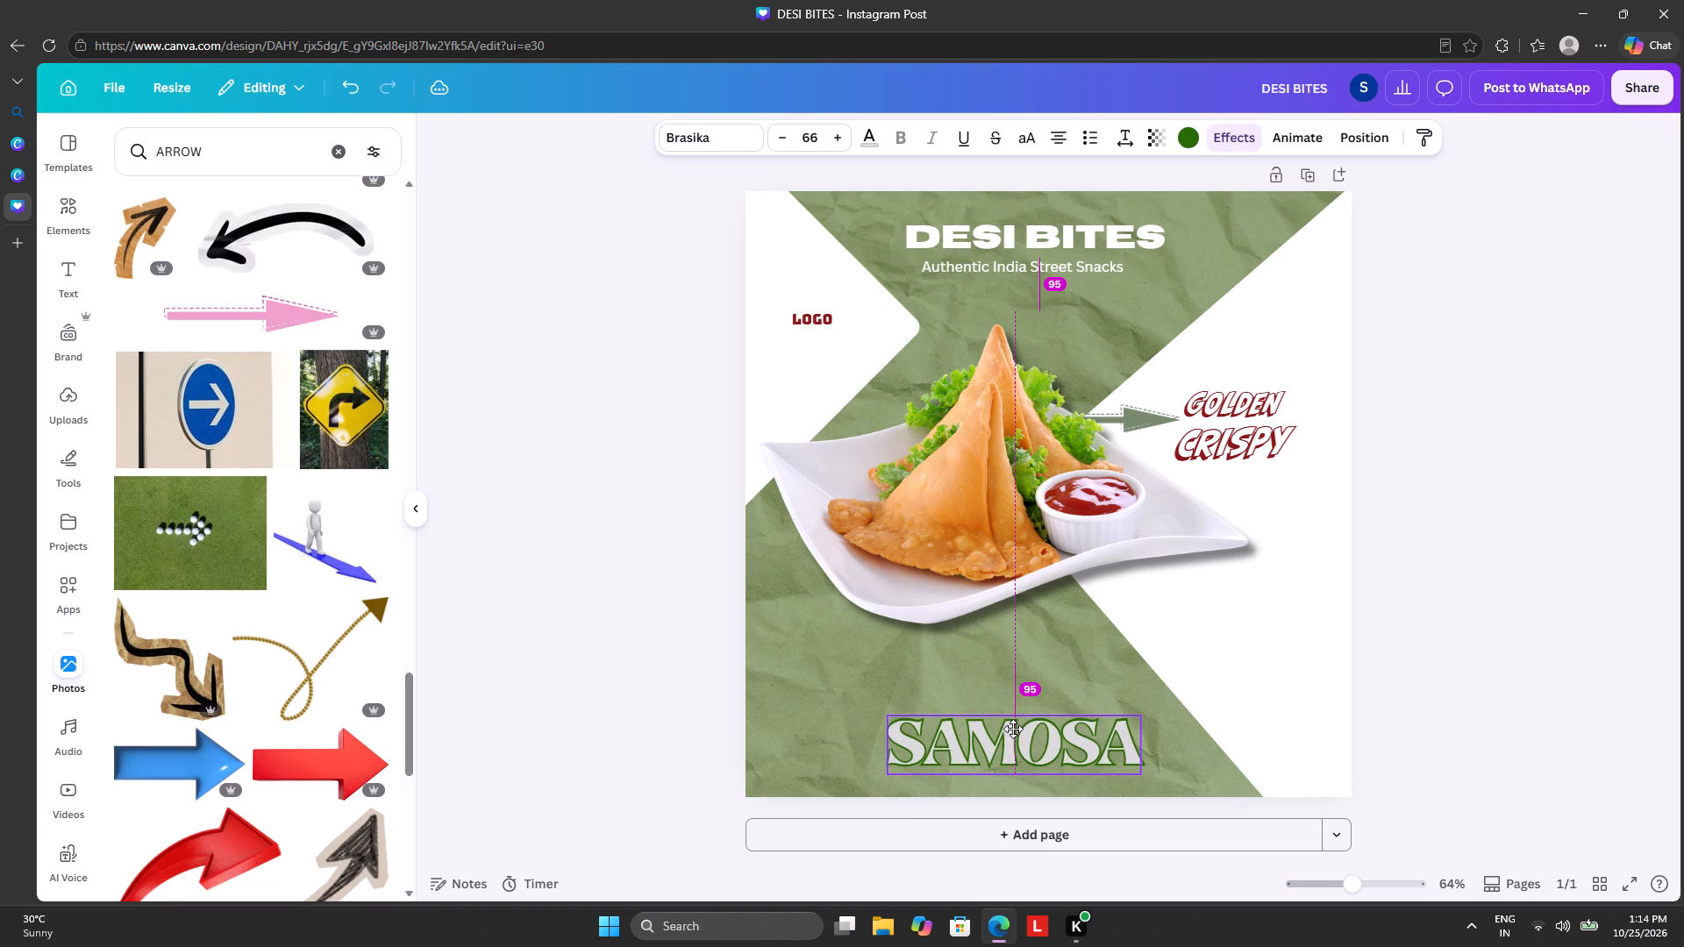
Move the SAMOSA title across to the bottom-left corner area of the design, within the green background.
{"action": "left_click_drag", "start_coordinate": [1013, 729], "coordinate": [895, 728]}
{"action": "left_click", "coordinate": [600, 634]}
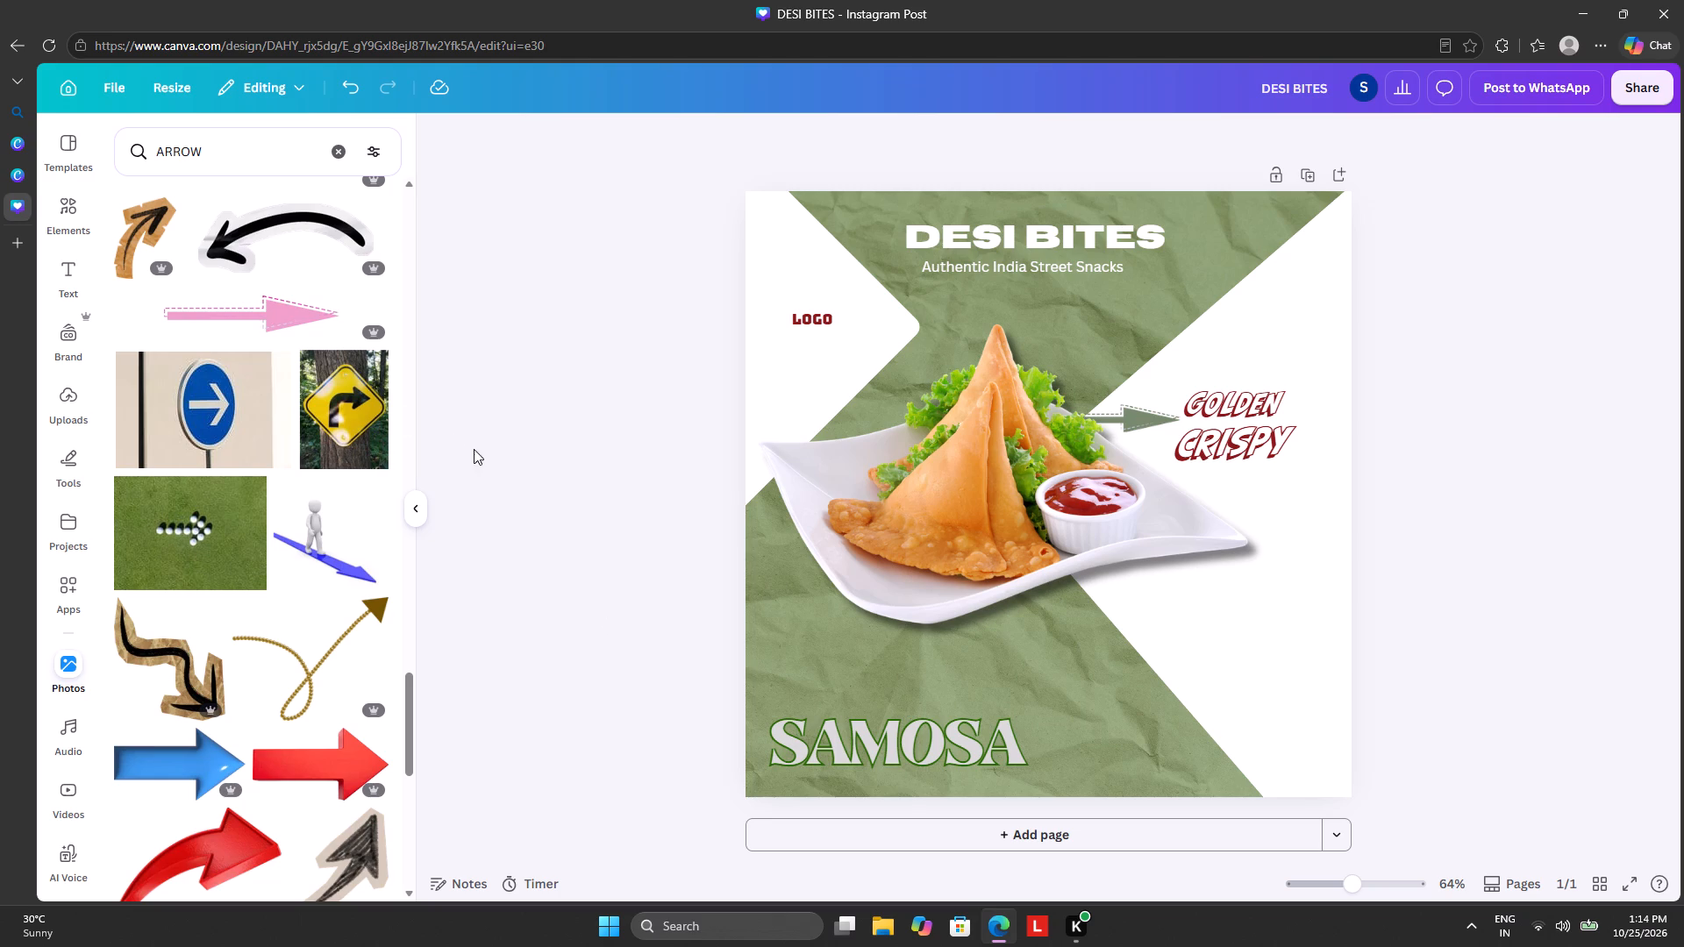
Look back through the ARROW photo results up to the start of the list.
{"action": "scroll", "coordinate": [396, 366], "scroll_direction": "up", "scroll_amount": 17}
{"action": "scroll", "coordinate": [396, 365], "scroll_direction": "up", "scroll_amount": 6}
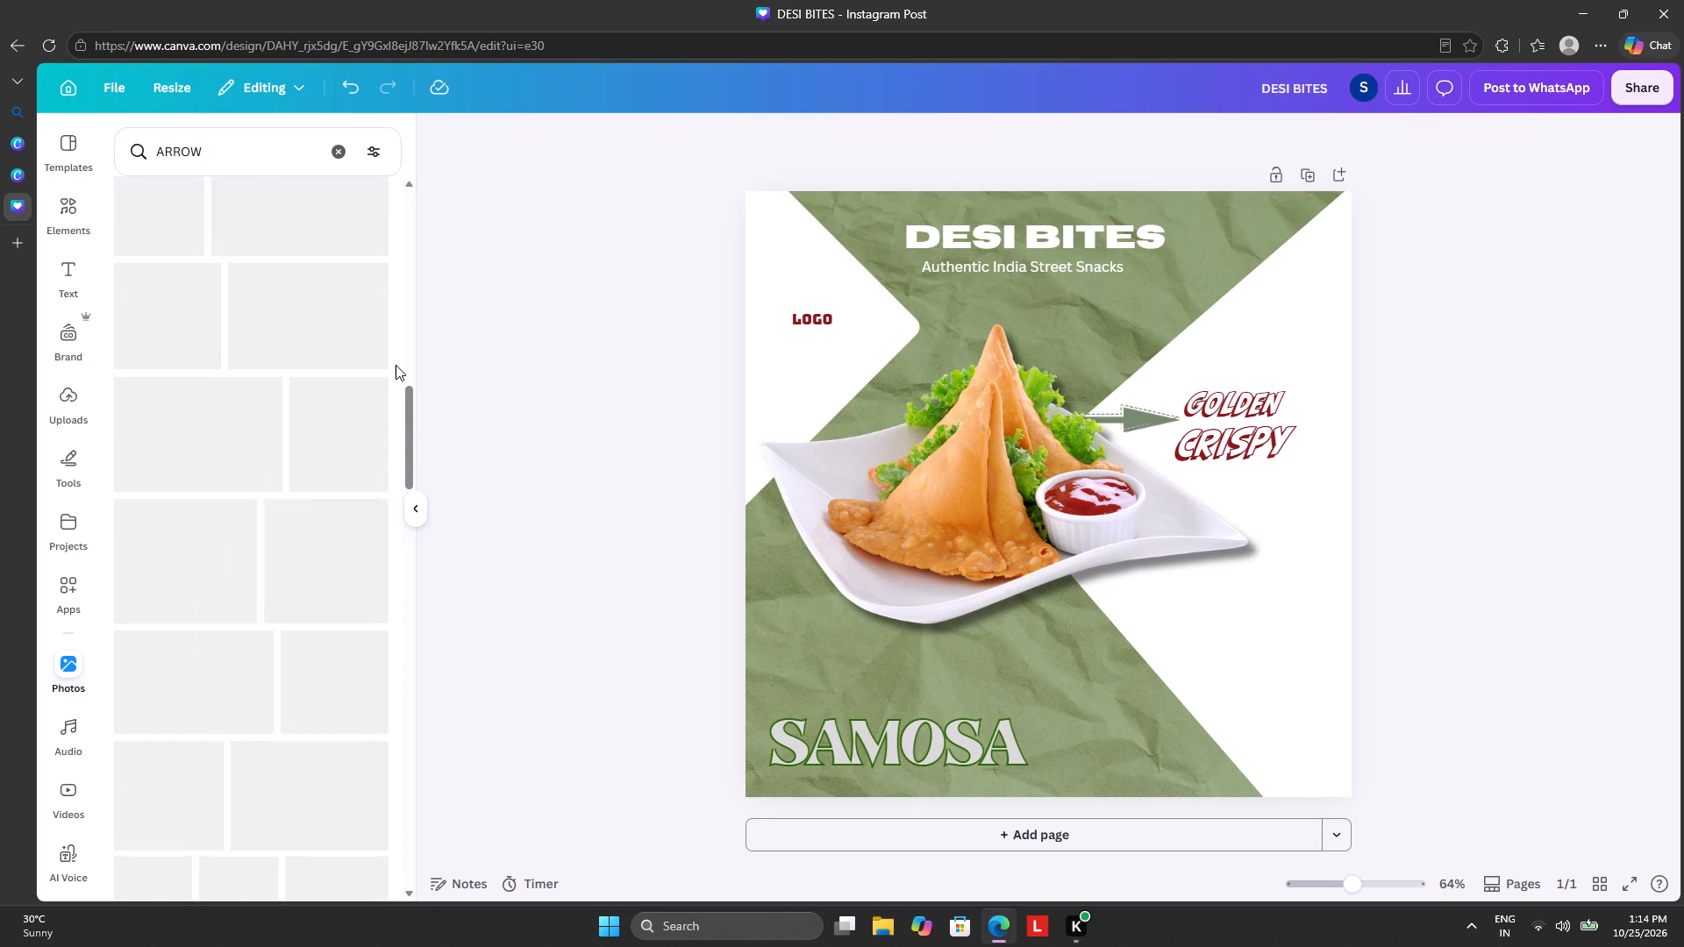
{"action": "scroll", "coordinate": [395, 364], "scroll_direction": "up", "scroll_amount": 20}
{"action": "scroll", "coordinate": [396, 347], "scroll_direction": "up", "scroll_amount": 12}
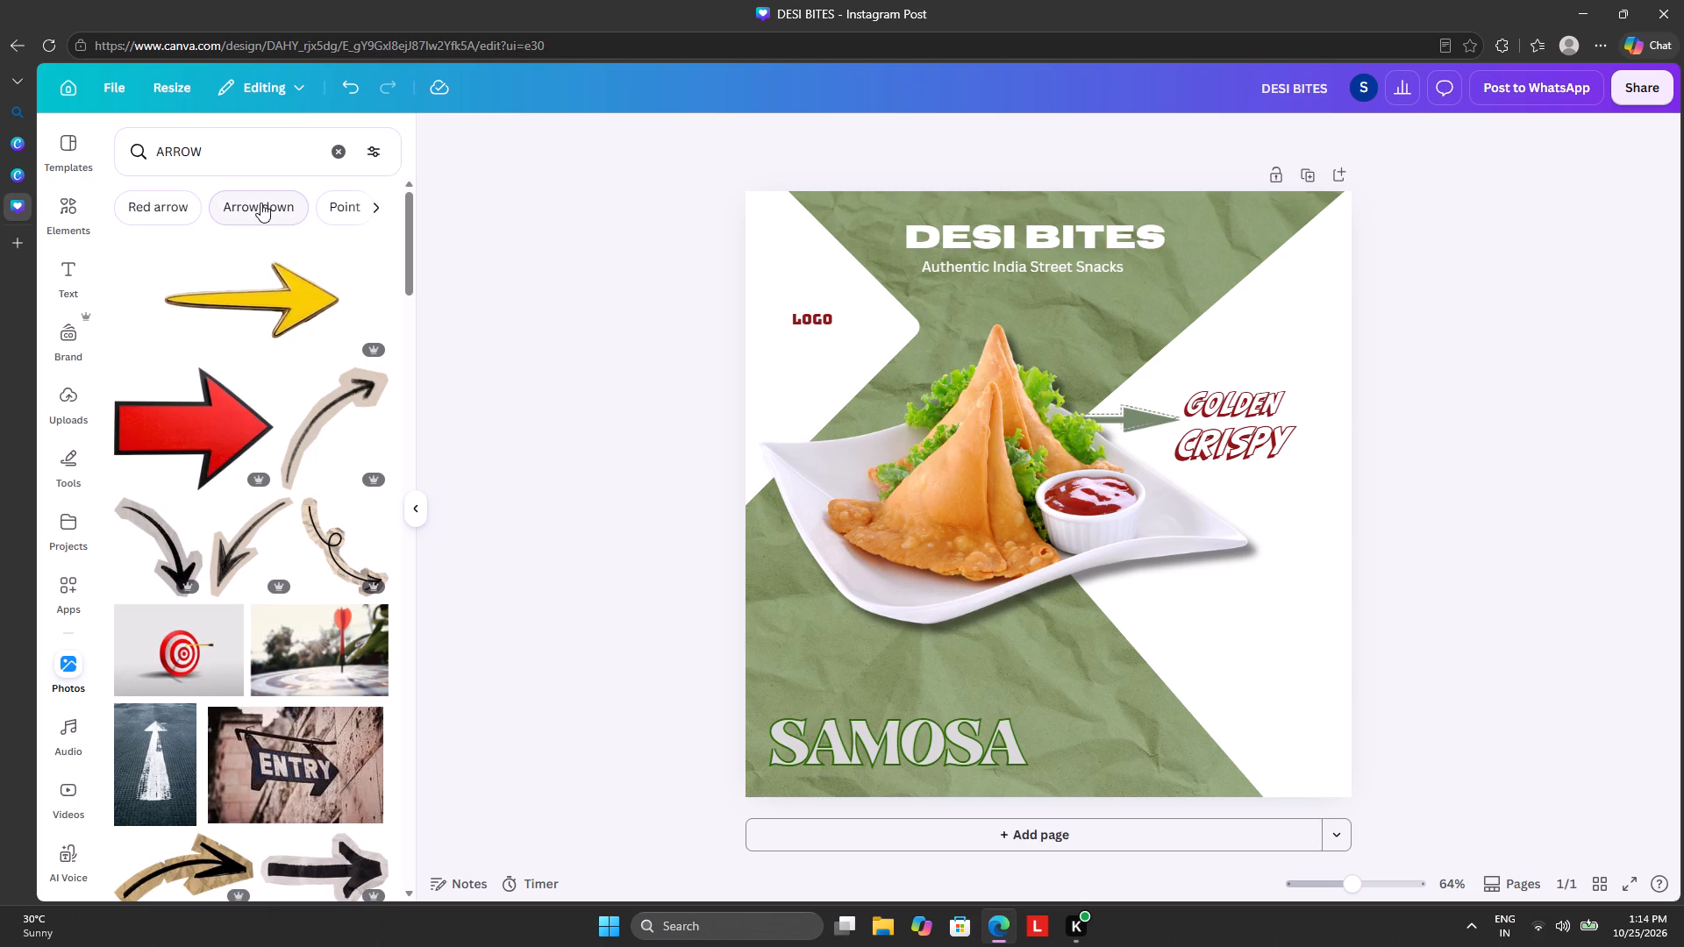
Browse the suggested arrow photo searches, including Red arrow and Arrow down.
{"action": "left_click", "coordinate": [381, 198]}
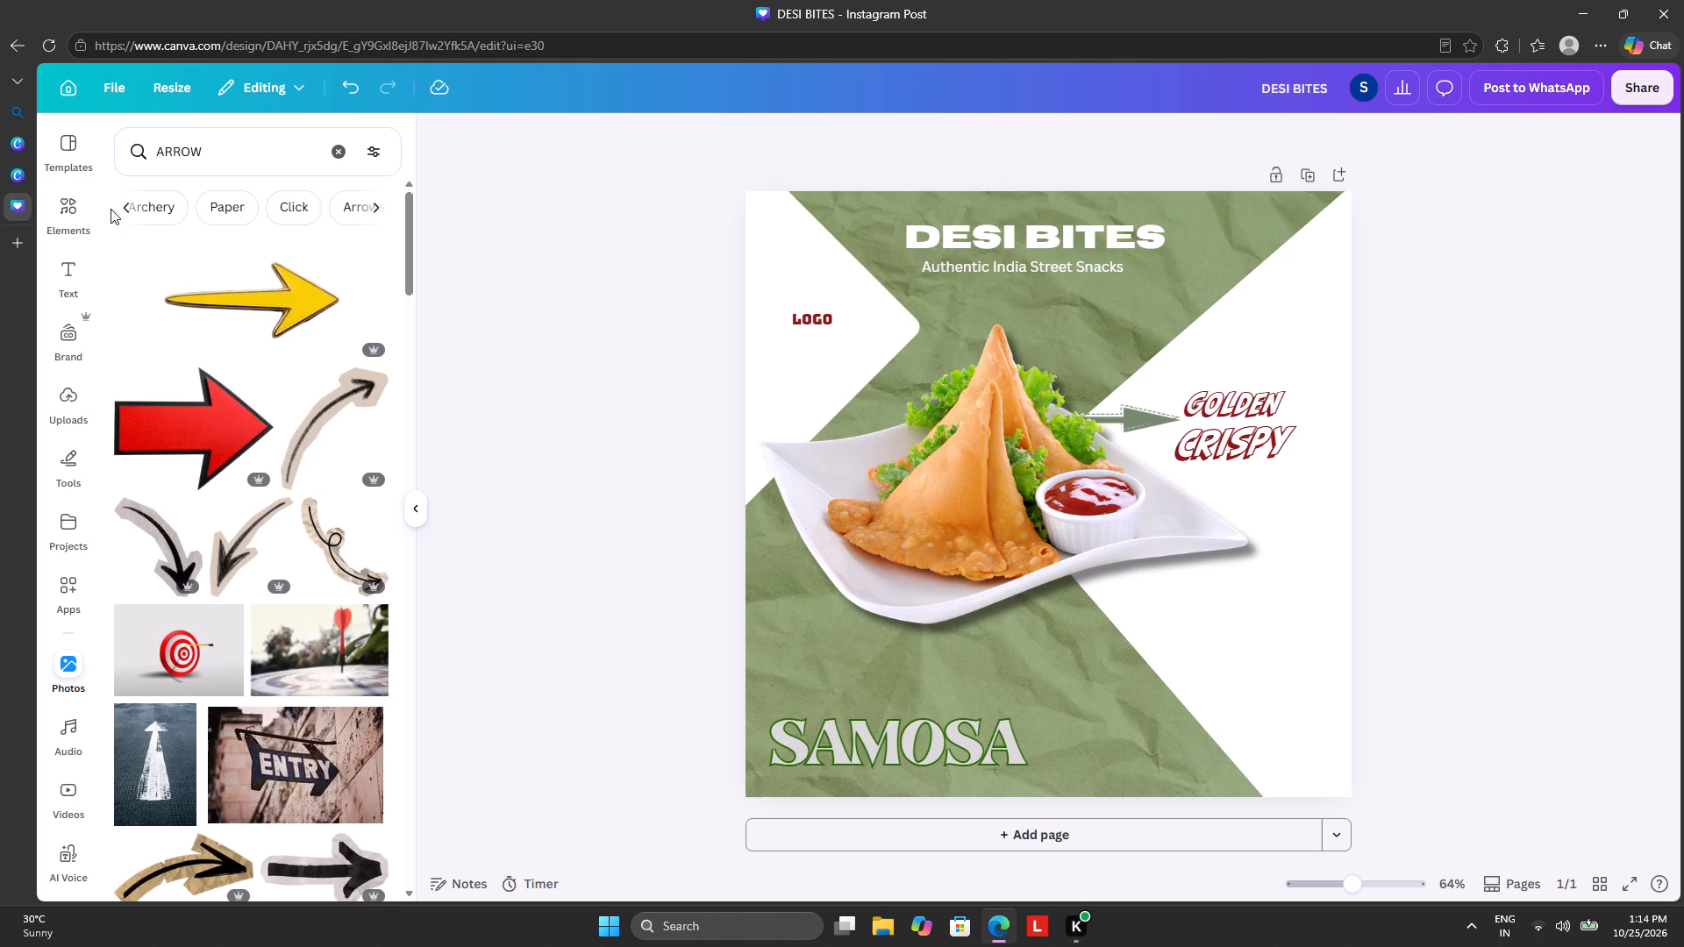
{"action": "left_click", "coordinate": [127, 205]}
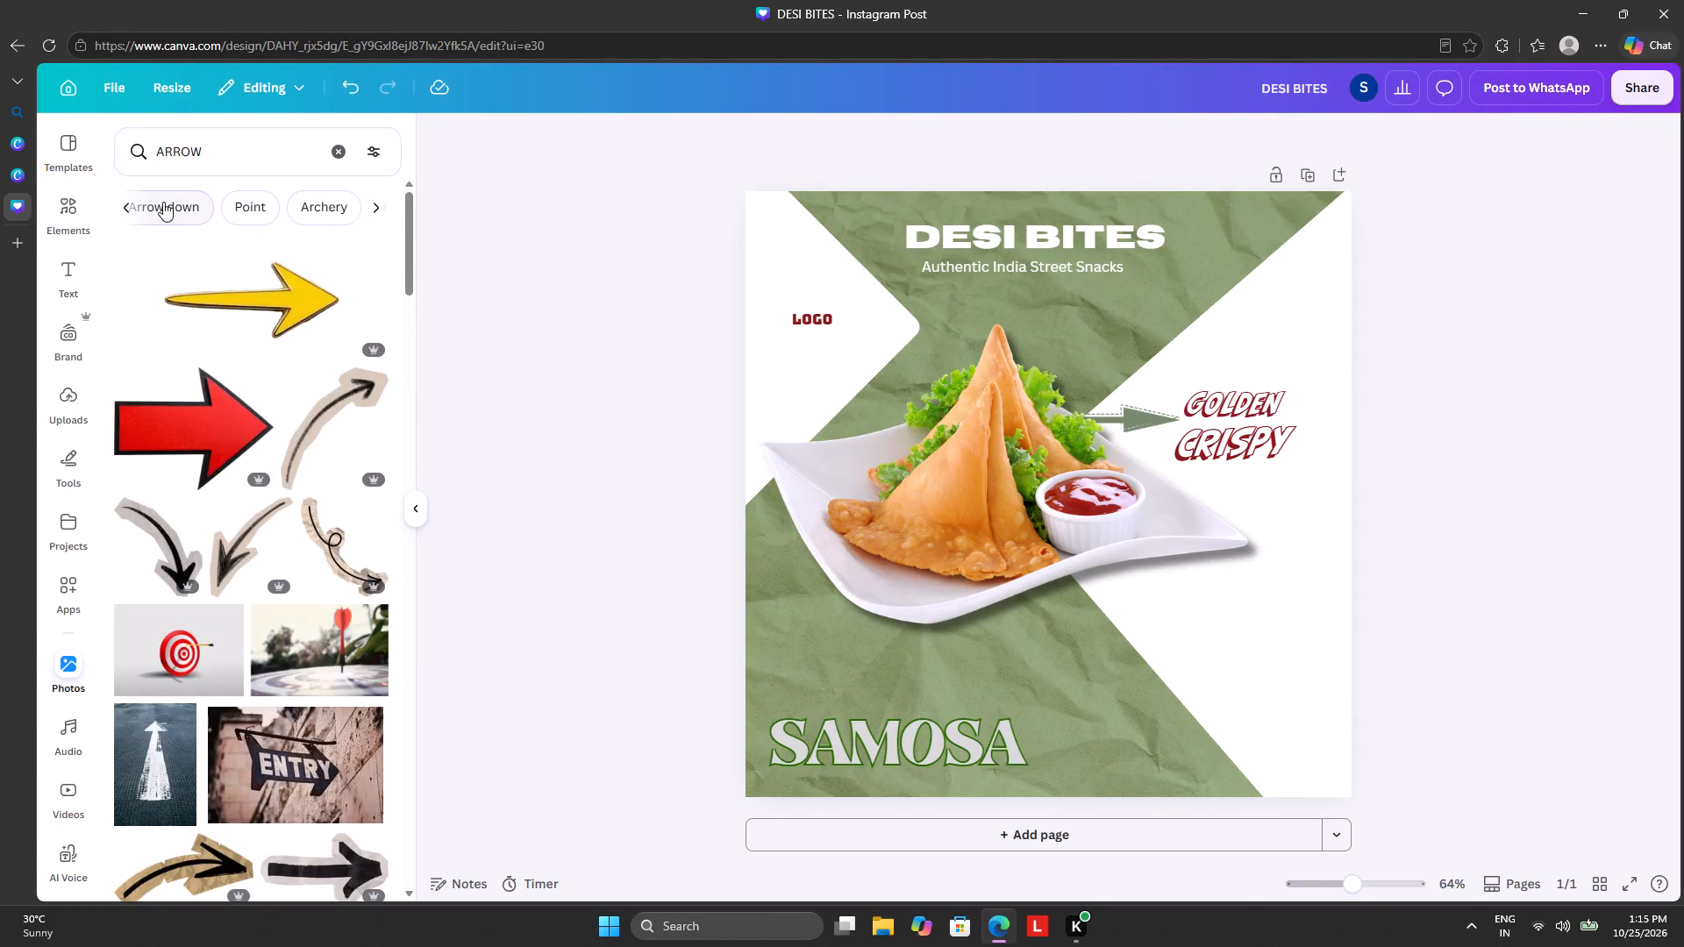
{"action": "left_click", "coordinate": [128, 210]}
{"action": "left_click", "coordinate": [128, 210]}
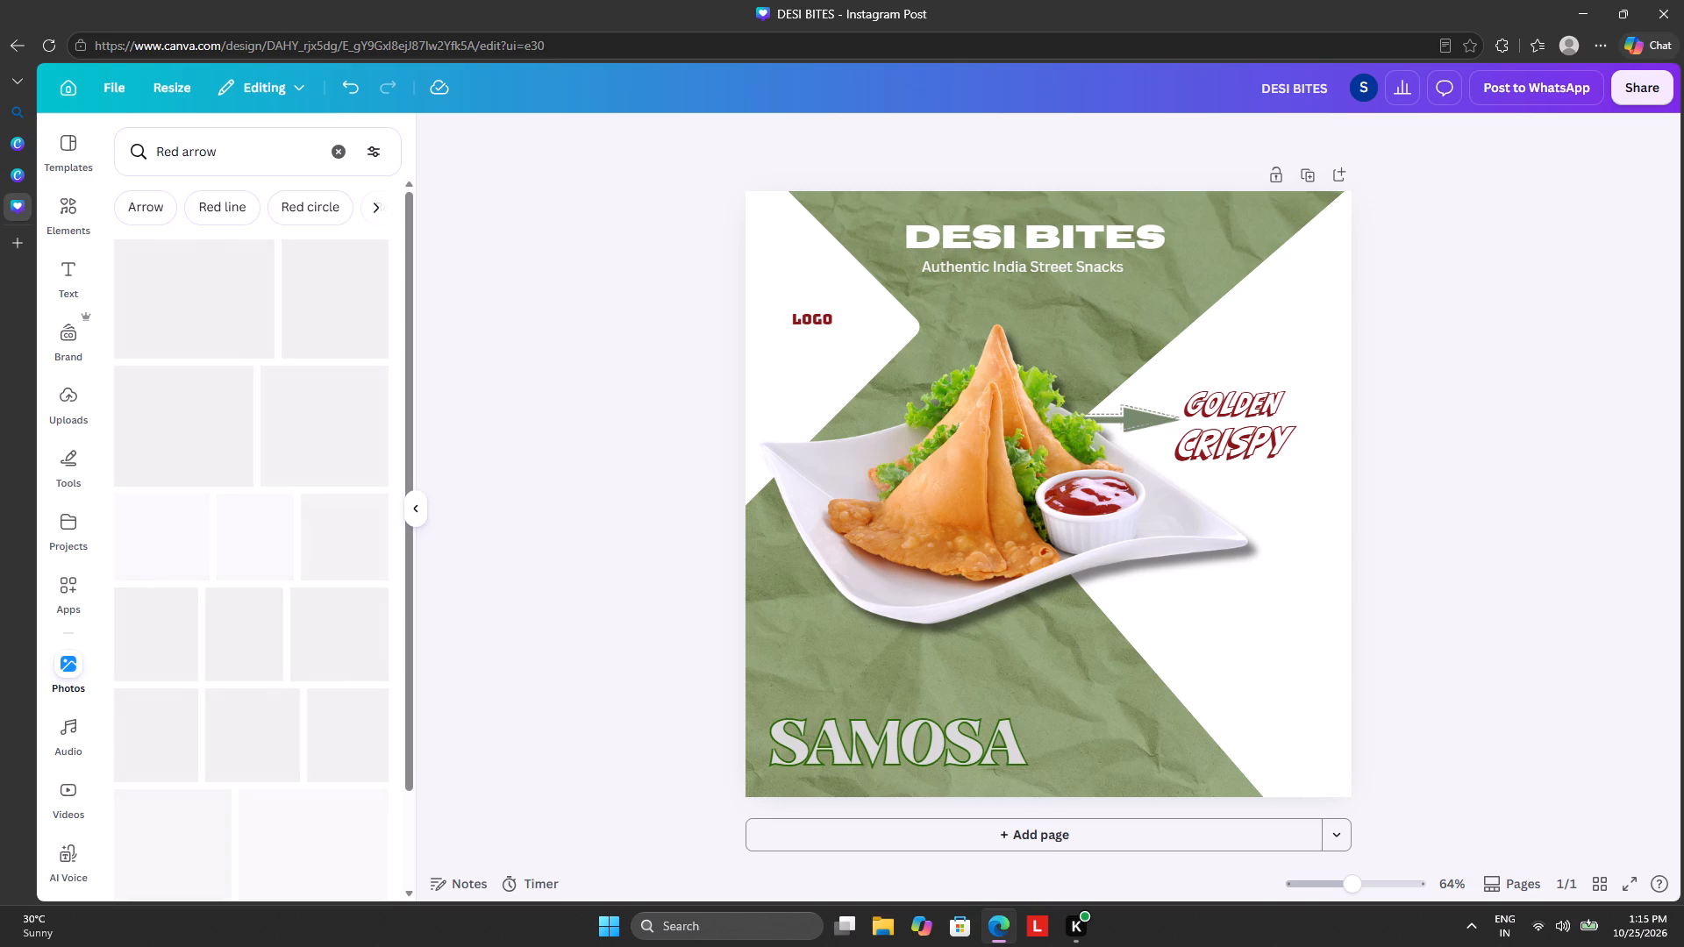
{"action": "left_click", "coordinate": [374, 202]}
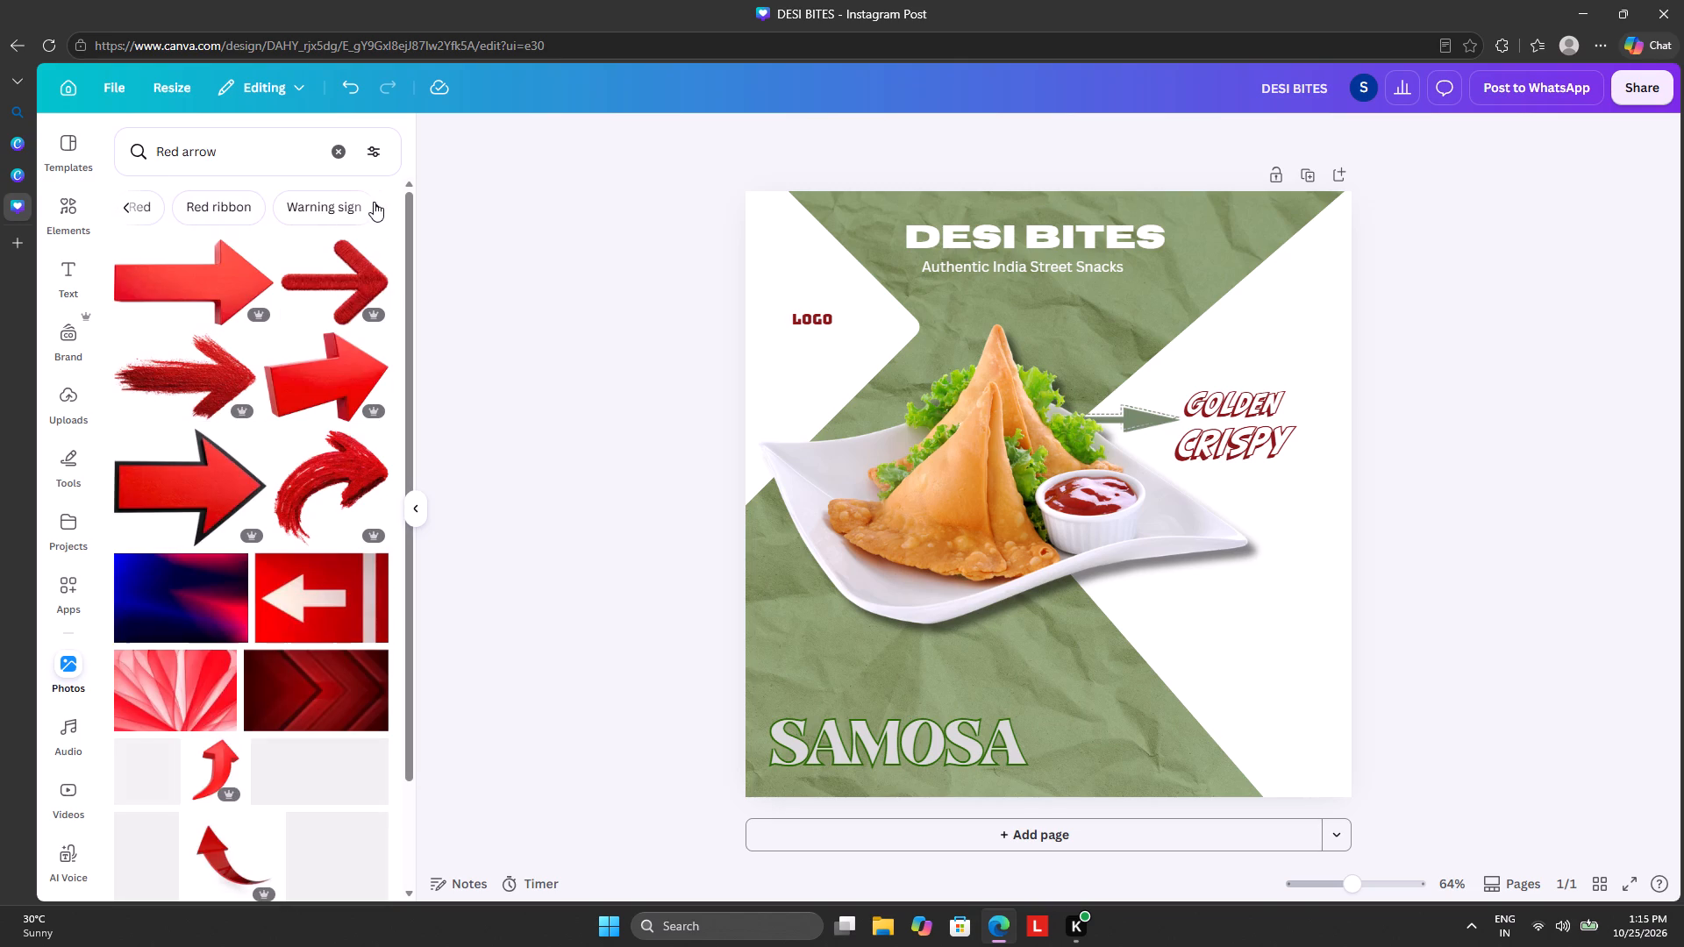
{"action": "left_click", "coordinate": [388, 202]}
{"action": "left_click", "coordinate": [387, 200]}
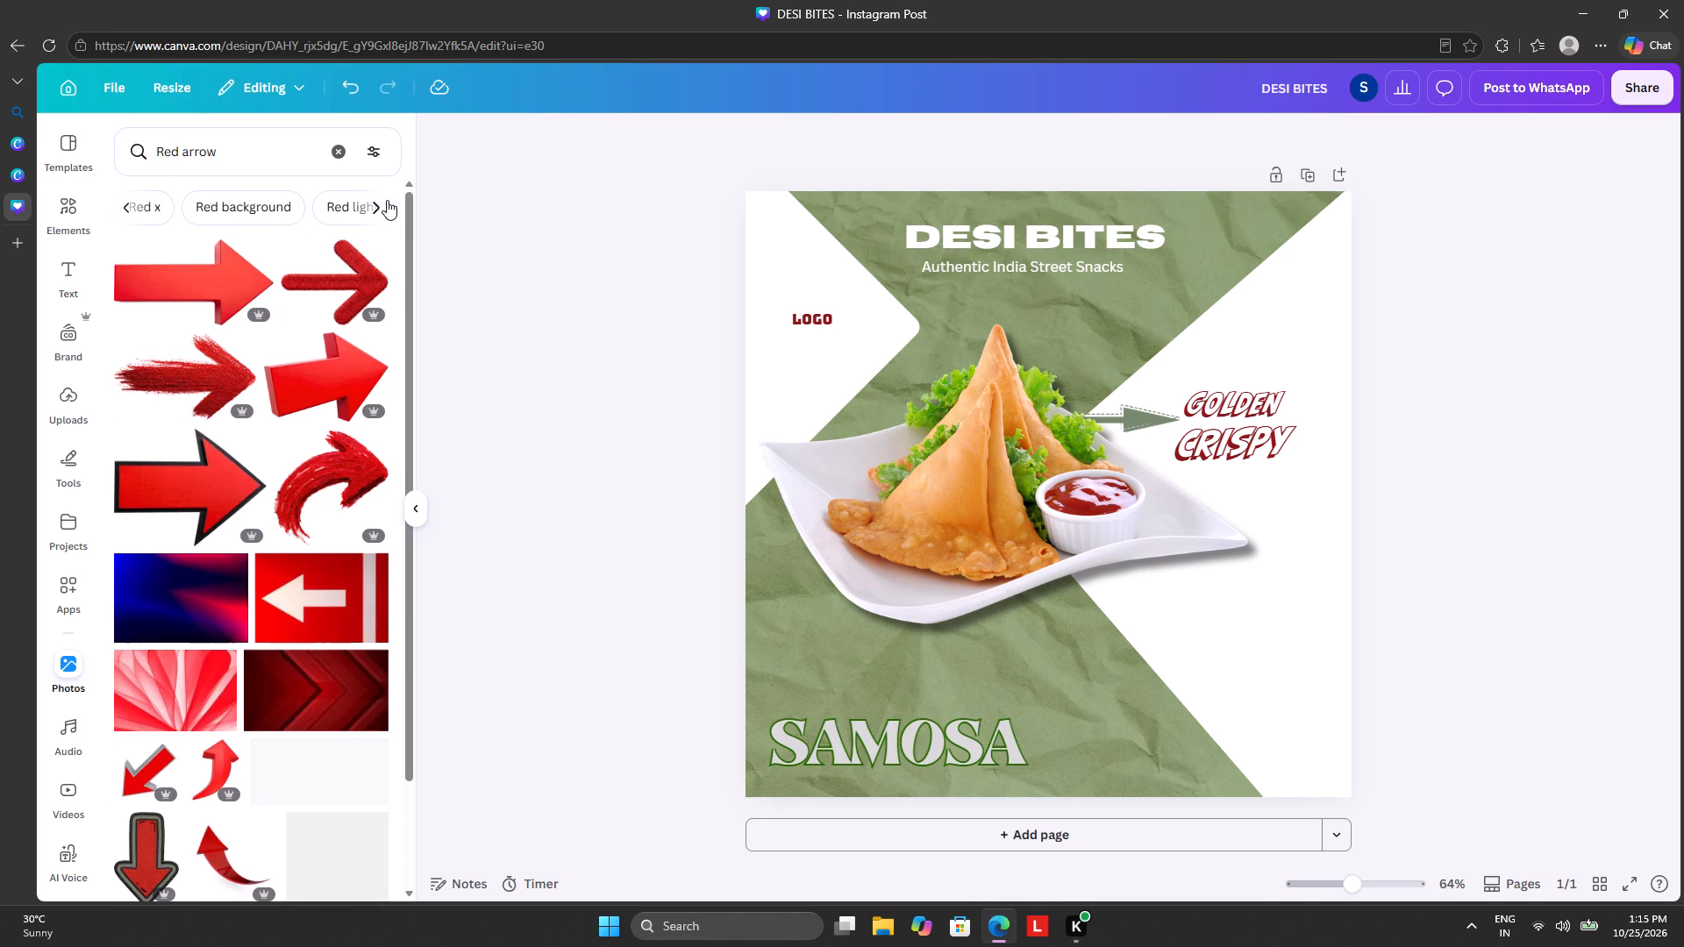
{"action": "left_click", "coordinate": [387, 200]}
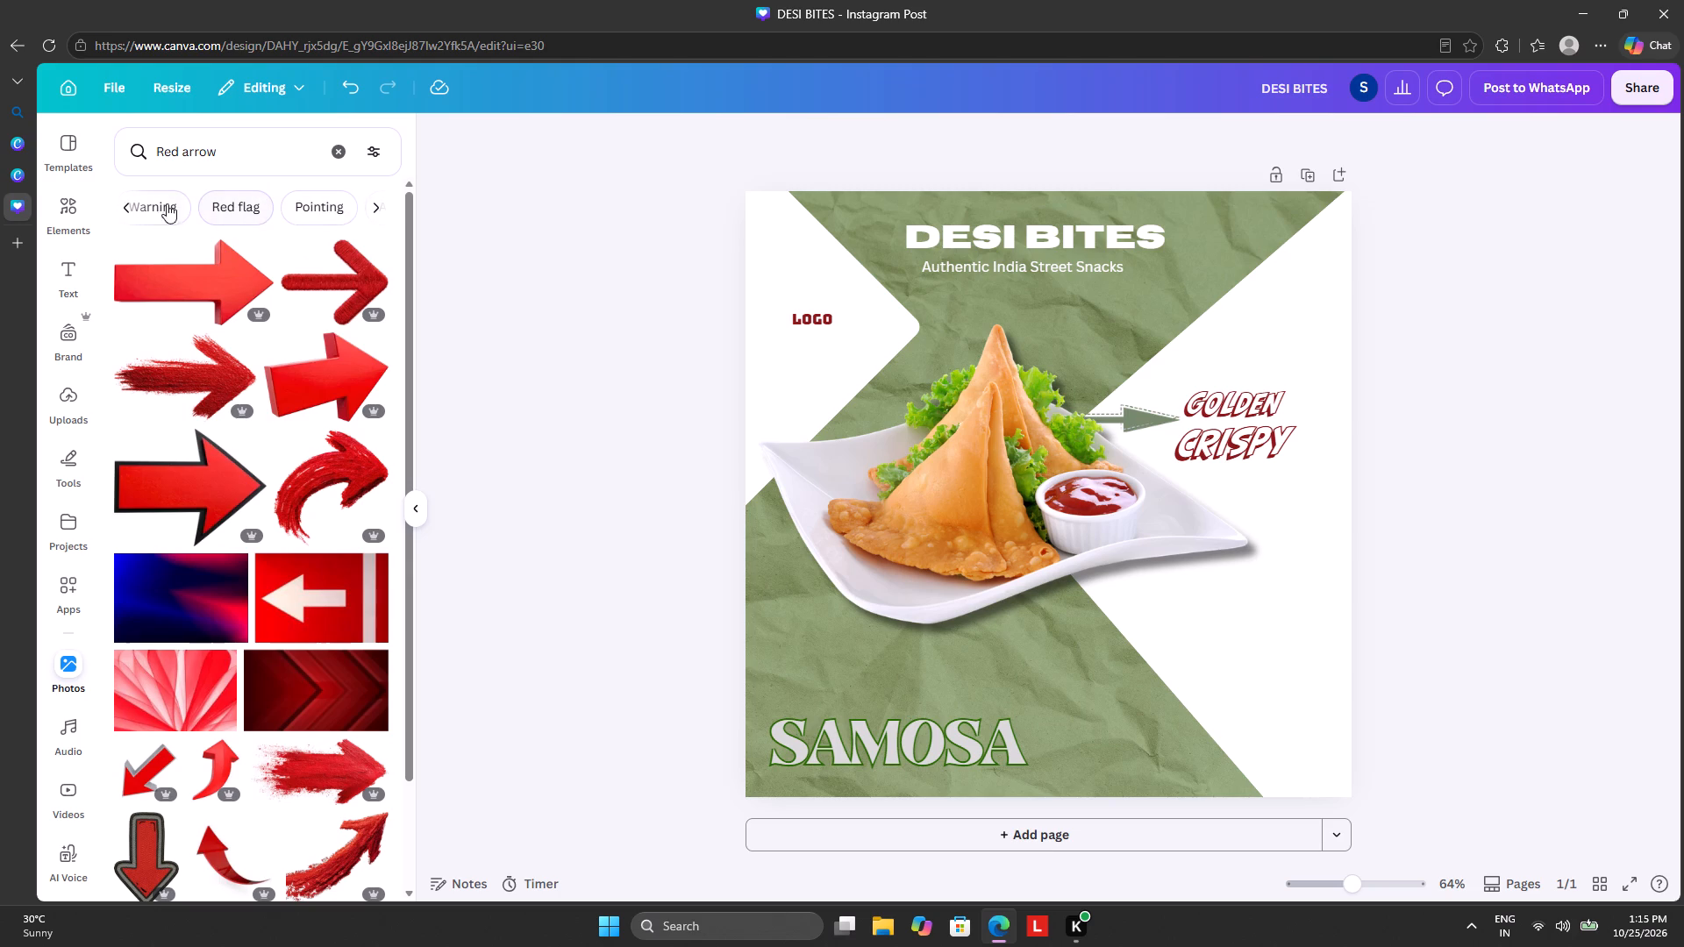
{"action": "left_click", "coordinate": [126, 206]}
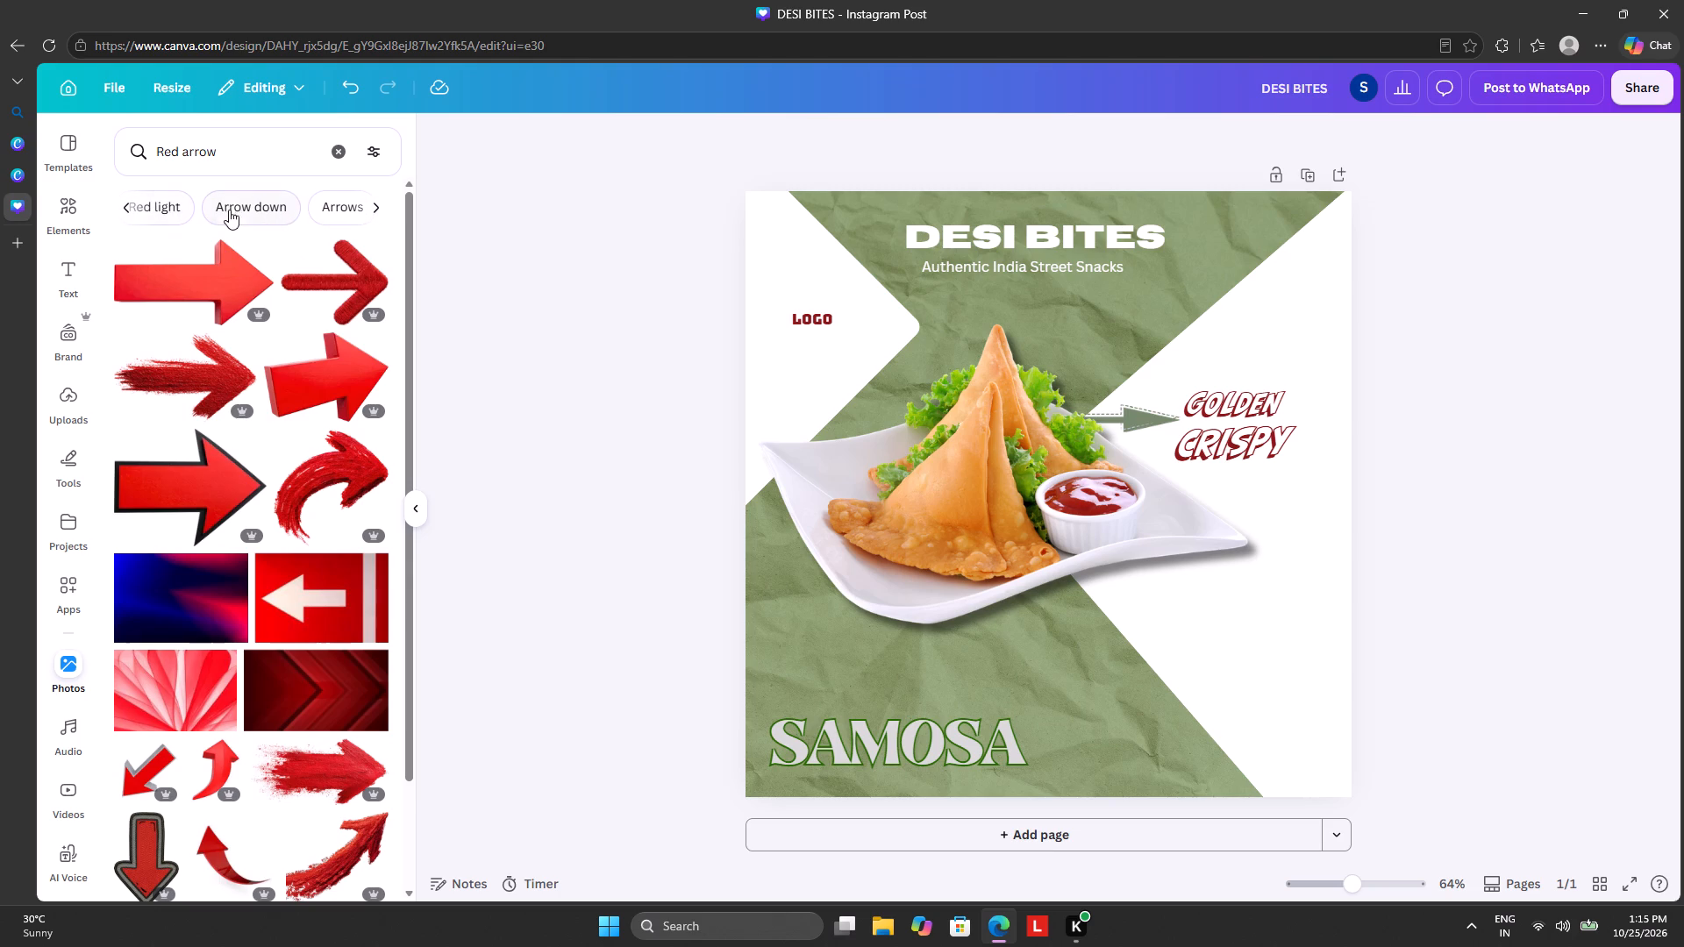
{"action": "left_click", "coordinate": [235, 208]}
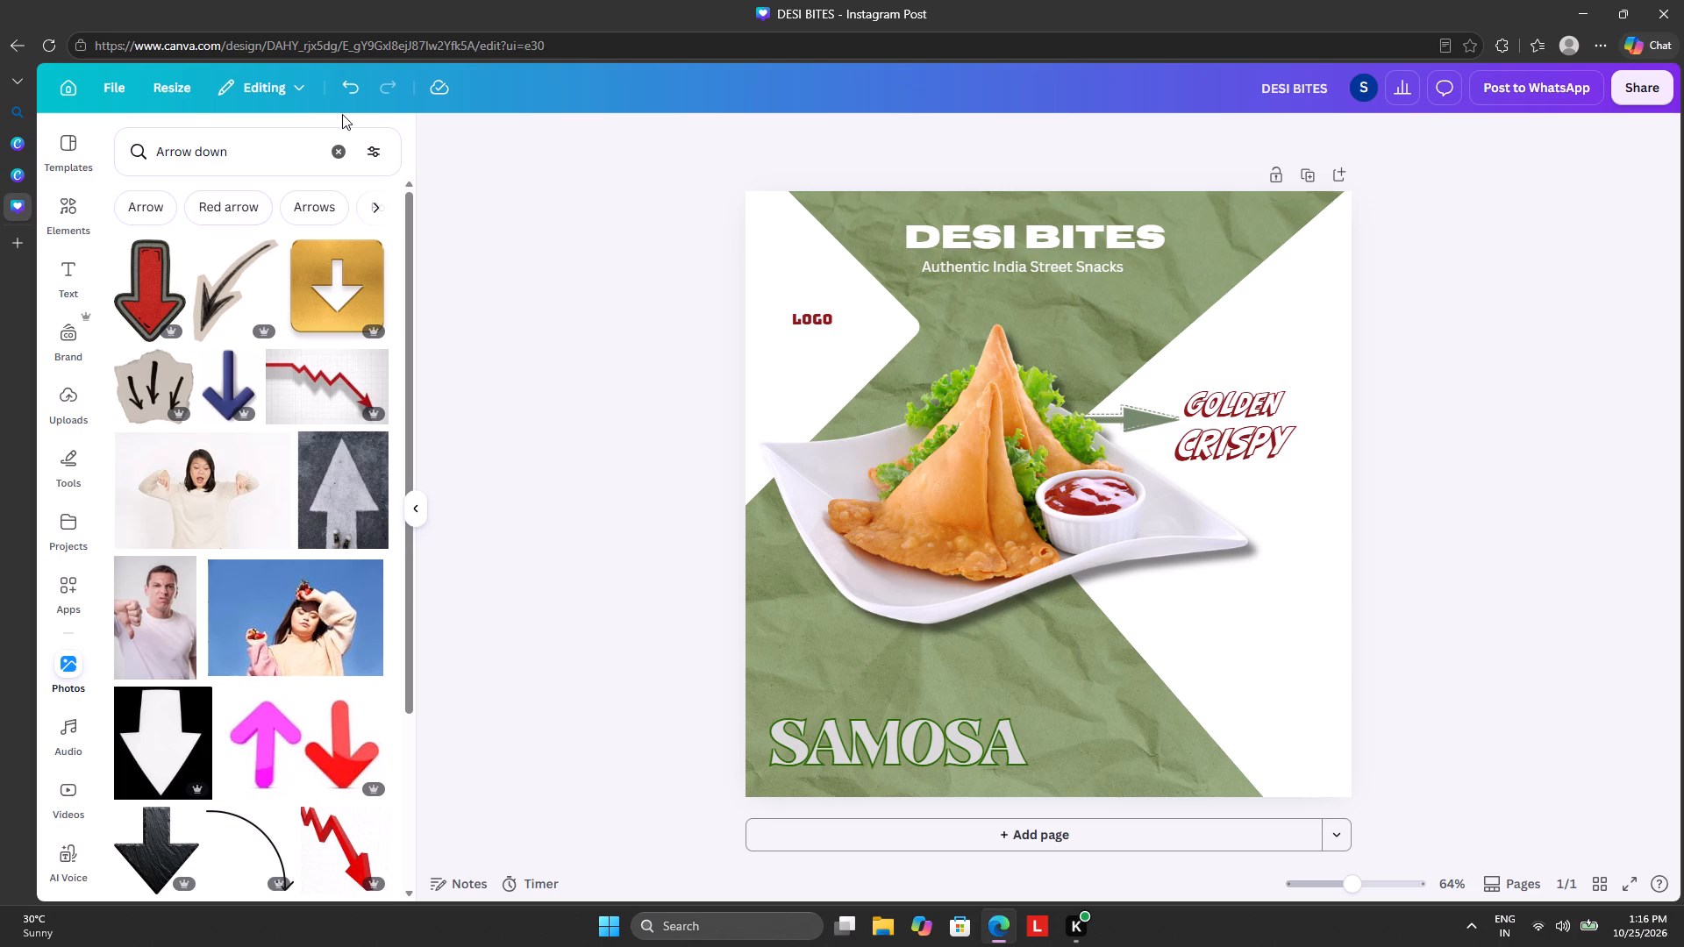
Search the photos for FACEBOOK ICON and browse the related Facebook and Facebook logo searches for a suitable icon.
{"action": "left_click", "coordinate": [335, 147]}
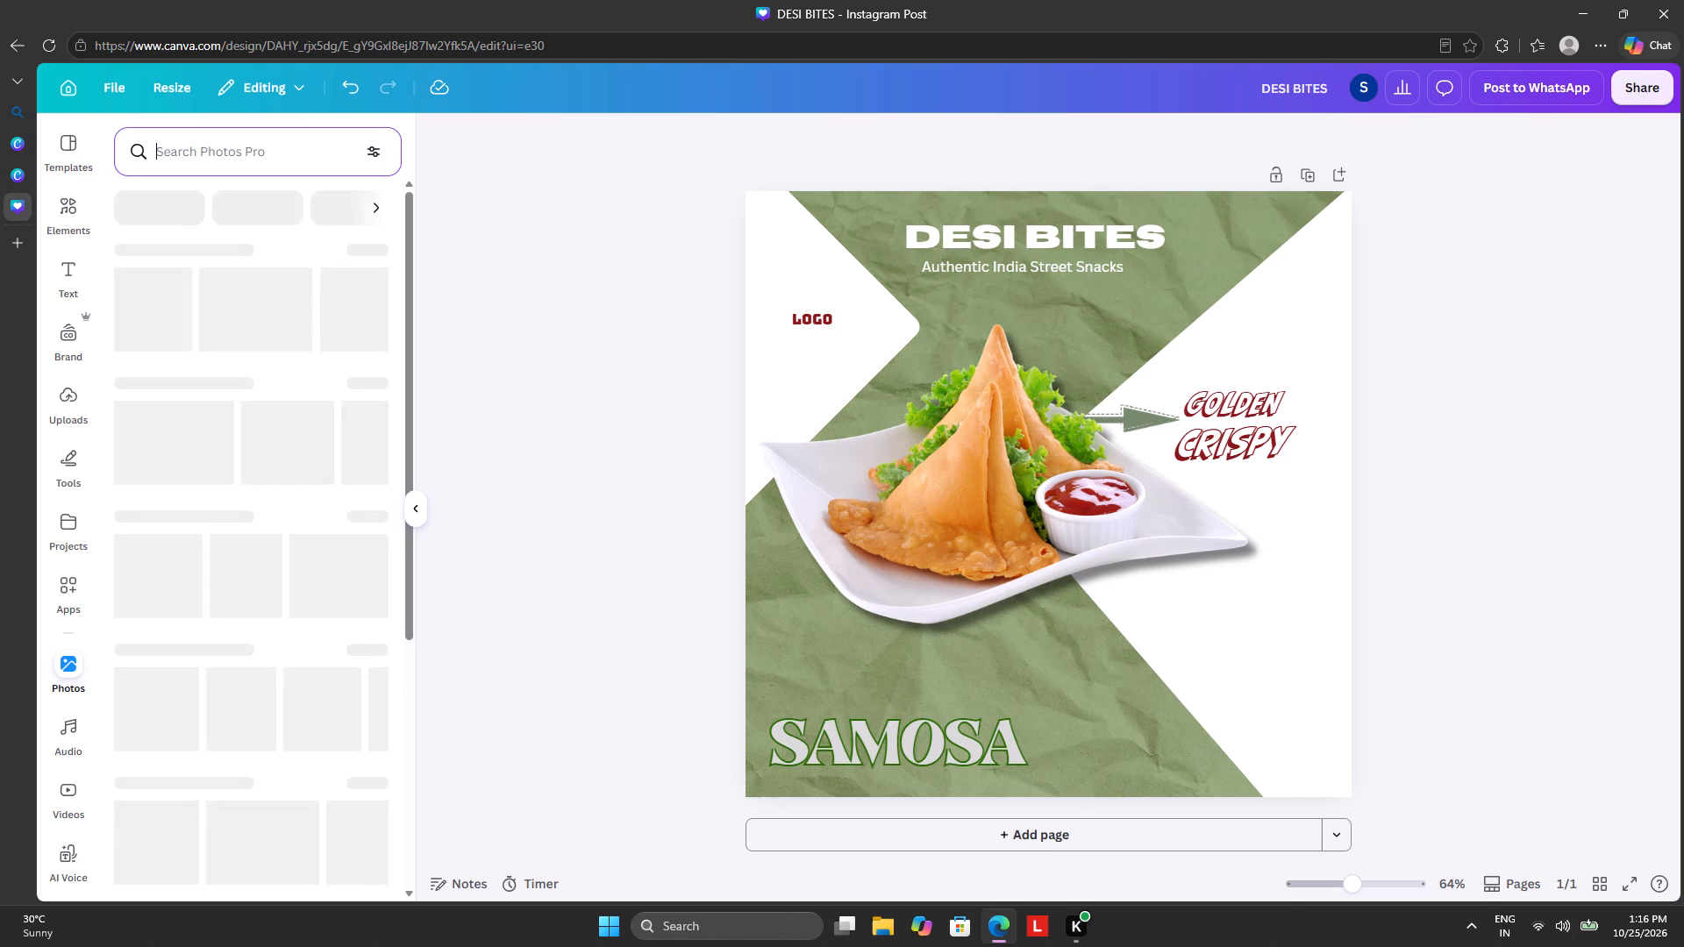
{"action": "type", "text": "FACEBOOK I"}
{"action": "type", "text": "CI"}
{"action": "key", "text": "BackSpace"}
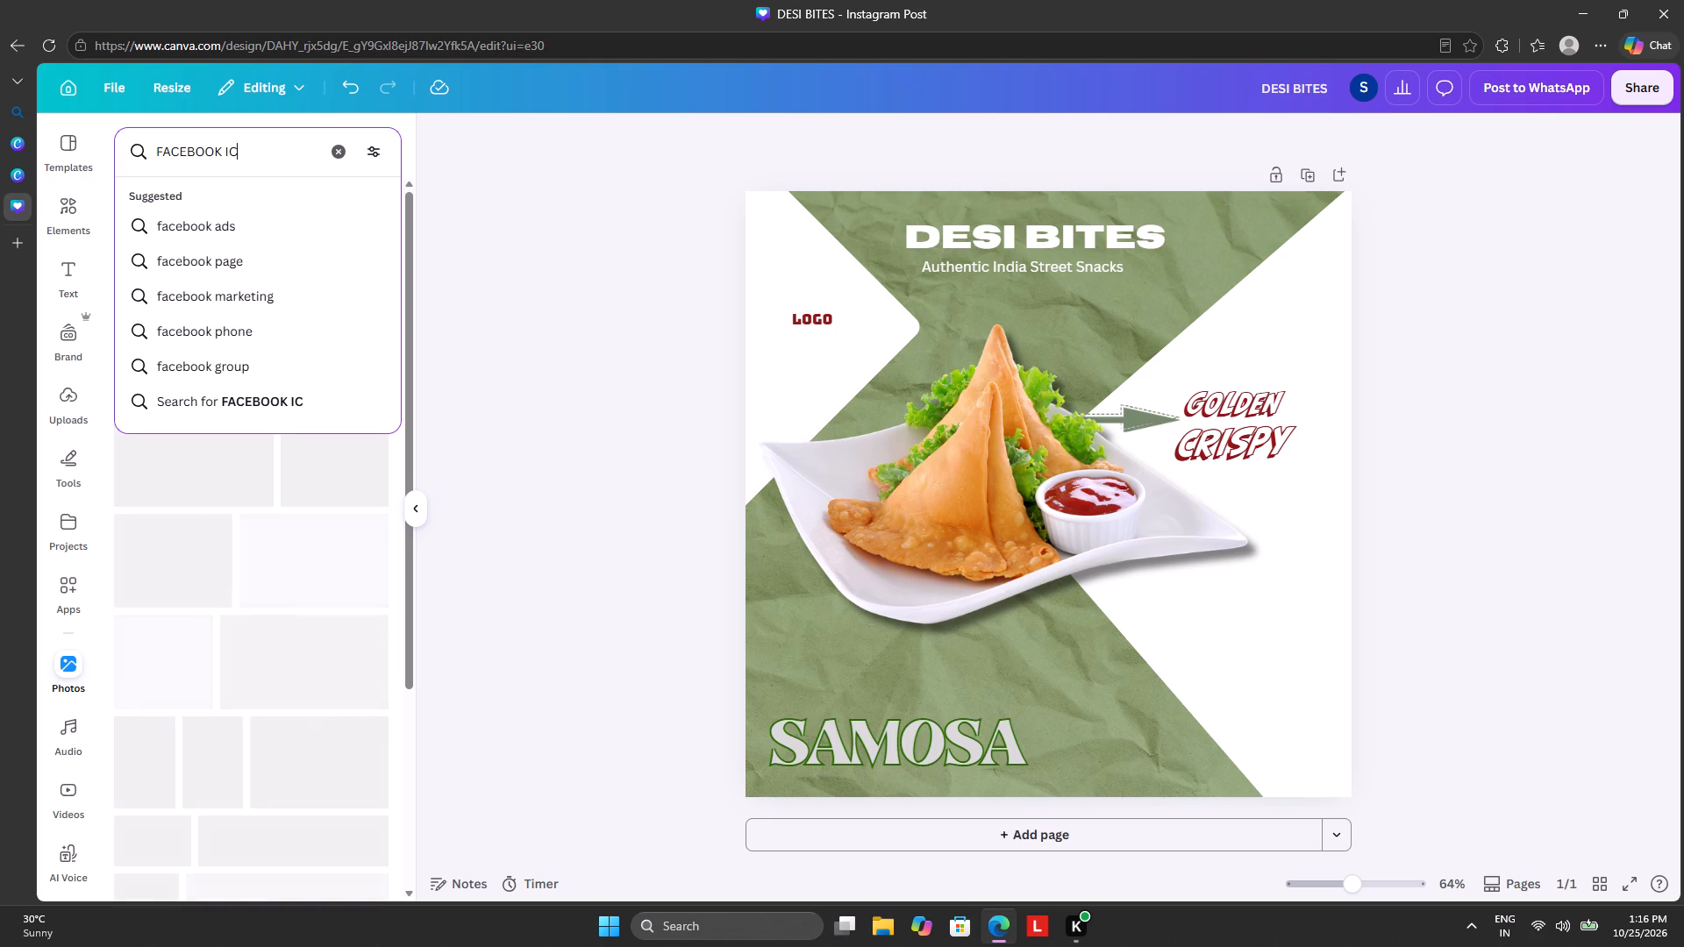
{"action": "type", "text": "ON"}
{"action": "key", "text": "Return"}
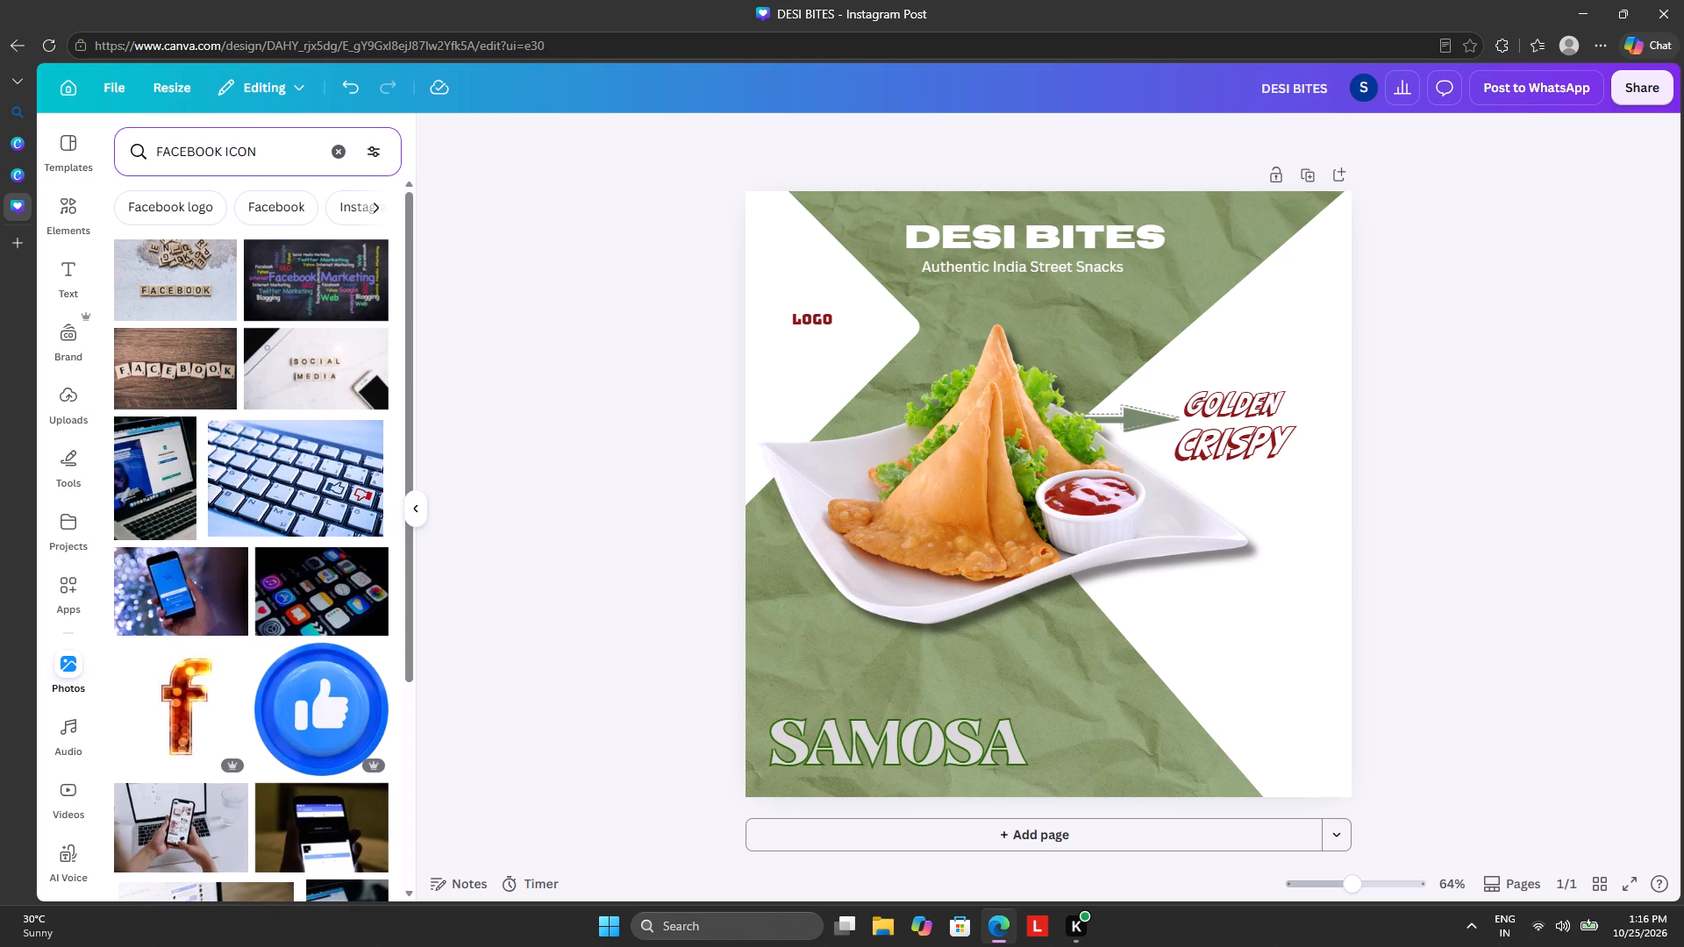
{"action": "left_click", "coordinate": [245, 197]}
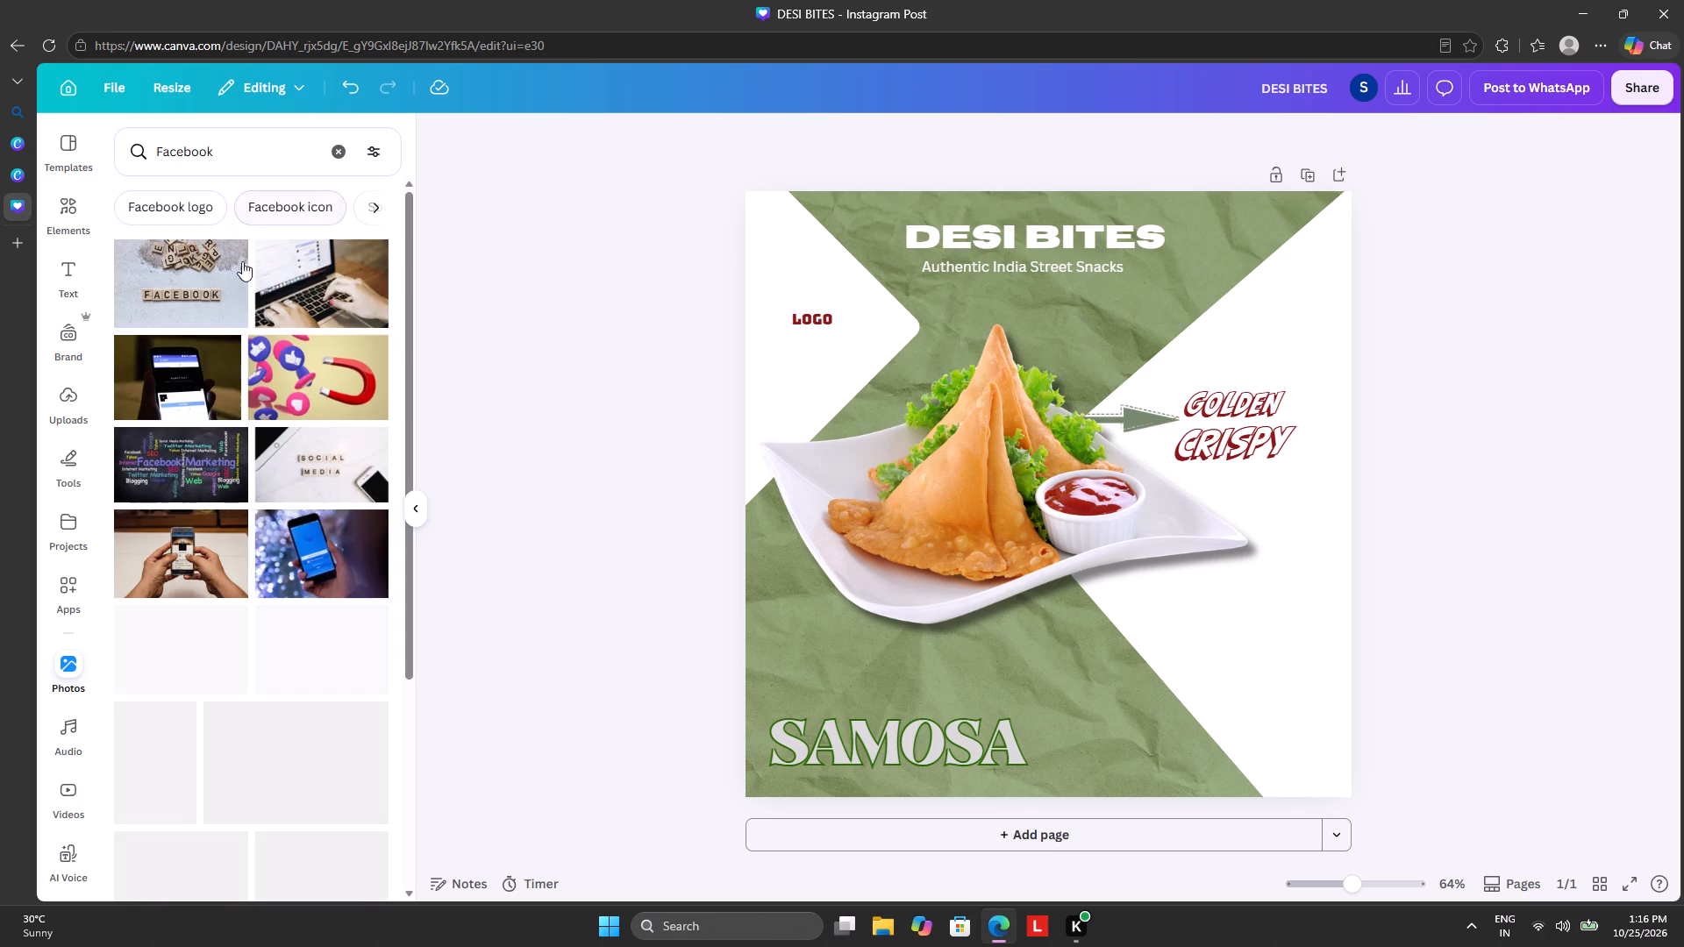
{"action": "scroll", "coordinate": [266, 450], "scroll_direction": "up", "scroll_amount": 5}
{"action": "scroll", "coordinate": [266, 450], "scroll_direction": "down", "scroll_amount": 5}
{"action": "scroll", "coordinate": [263, 442], "scroll_direction": "up", "scroll_amount": 7}
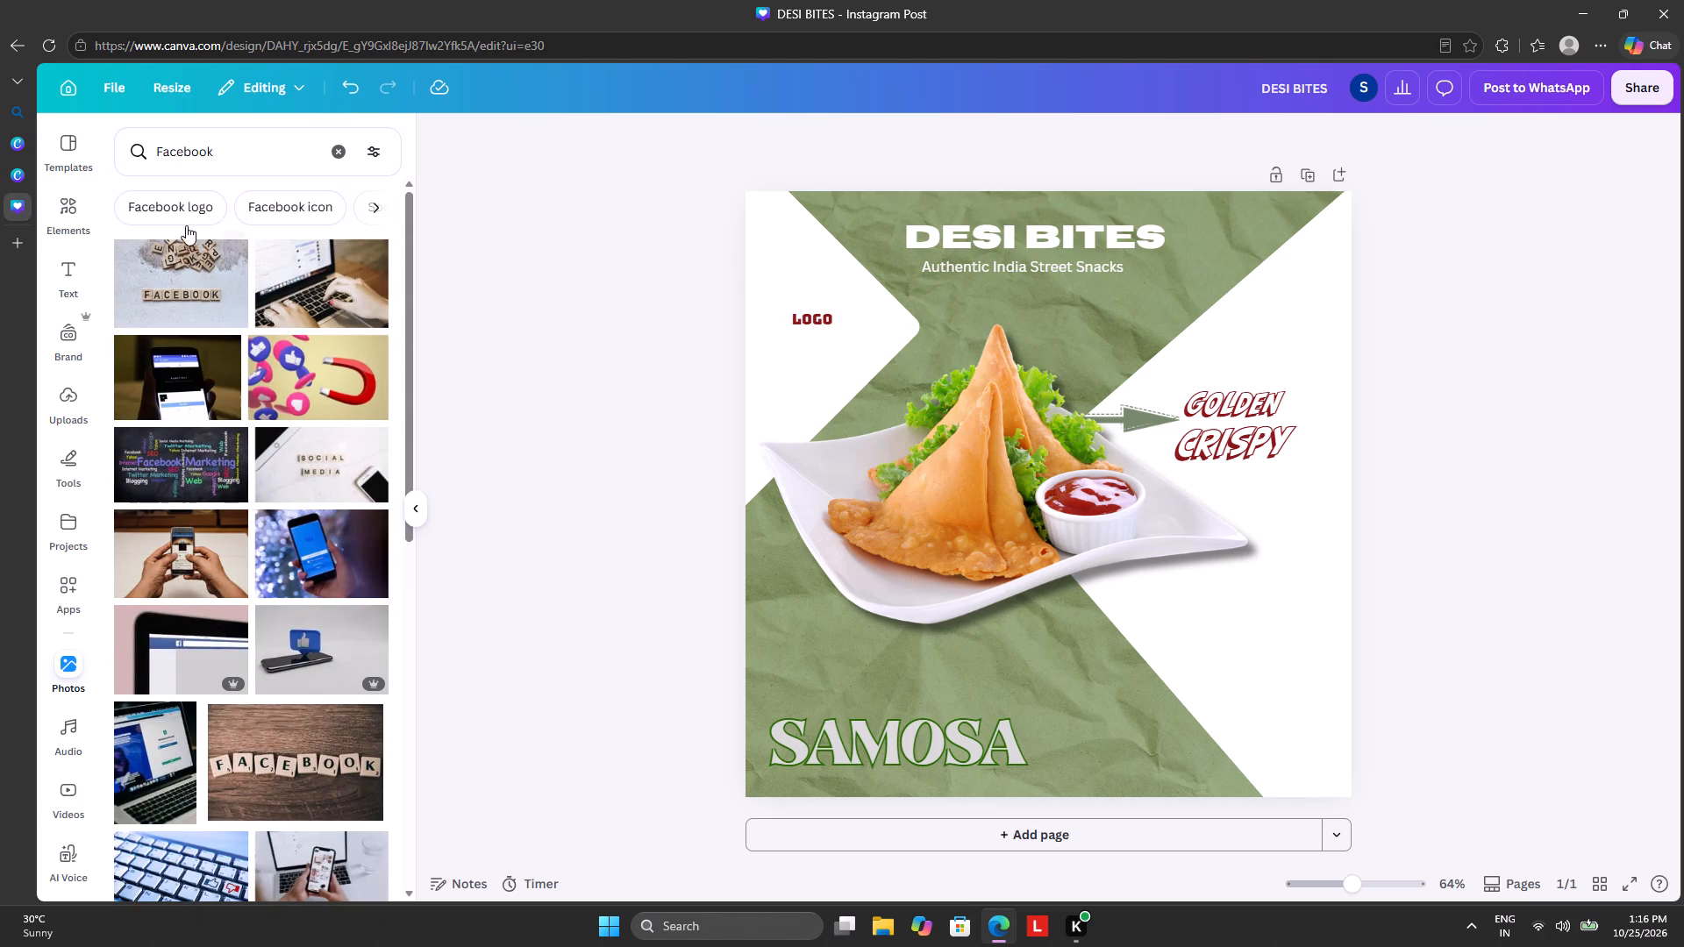
{"action": "left_click", "coordinate": [189, 209]}
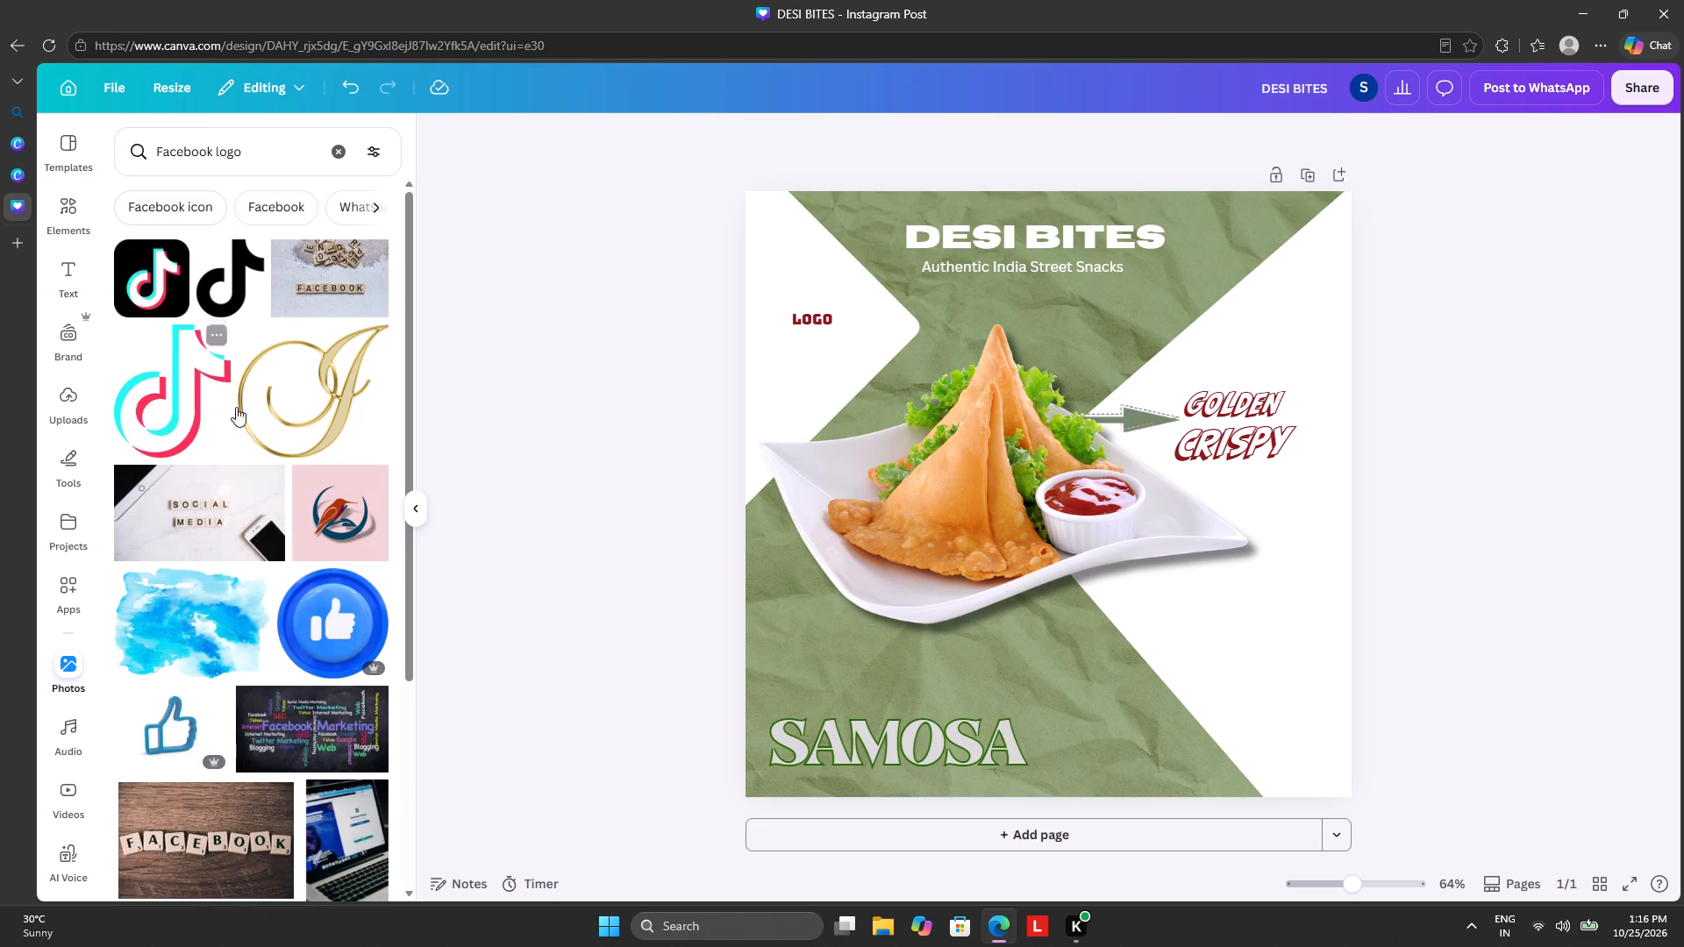
{"action": "scroll", "coordinate": [248, 488], "scroll_direction": "up", "scroll_amount": 5}
{"action": "scroll", "coordinate": [246, 479], "scroll_direction": "down", "scroll_amount": 9}
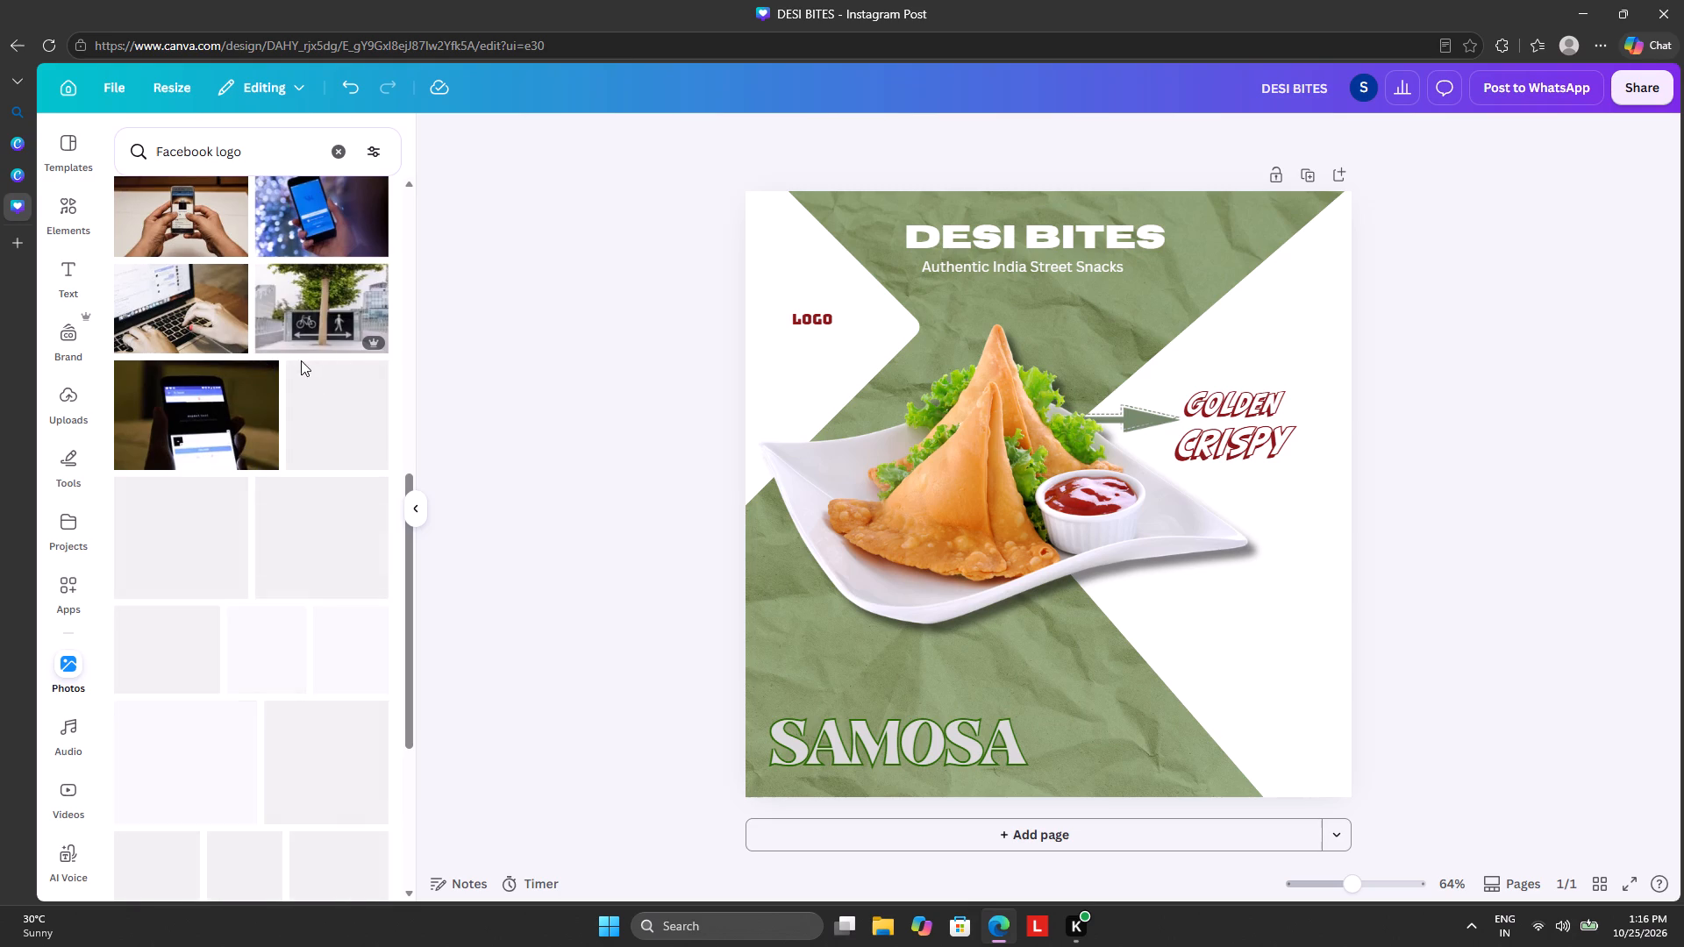
{"action": "scroll", "coordinate": [286, 388], "scroll_direction": "up", "scroll_amount": 4}
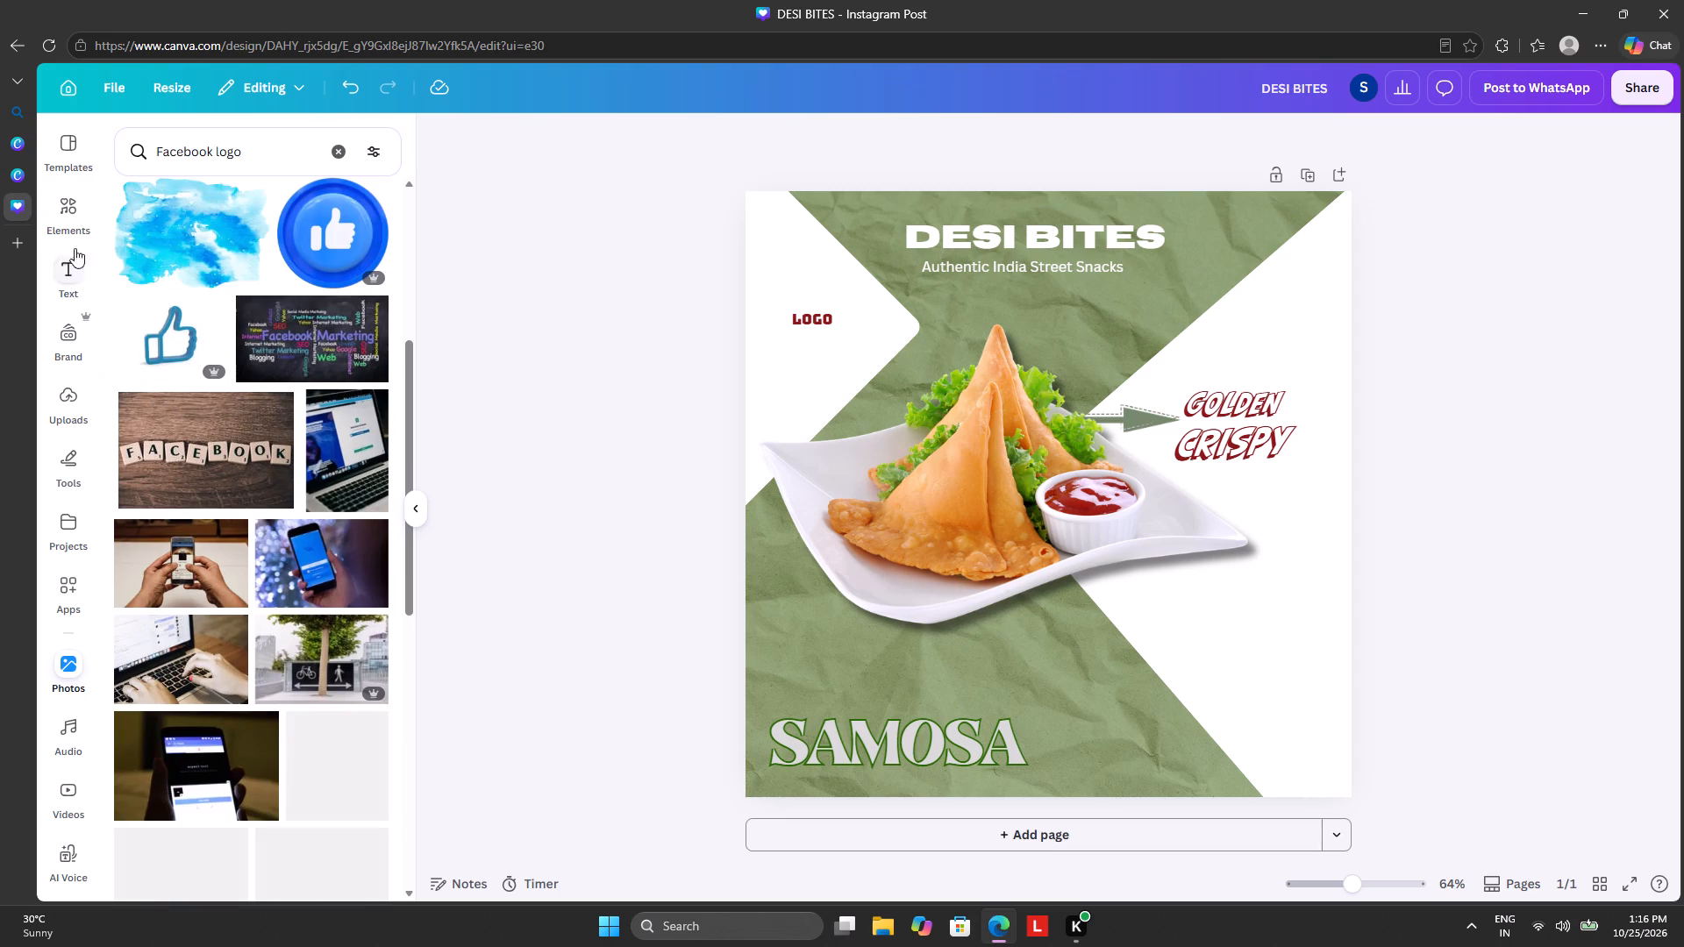
Search the elements for FACEBOOK graphics and add the white round Facebook icon to the design.
{"action": "left_click", "coordinate": [77, 215]}
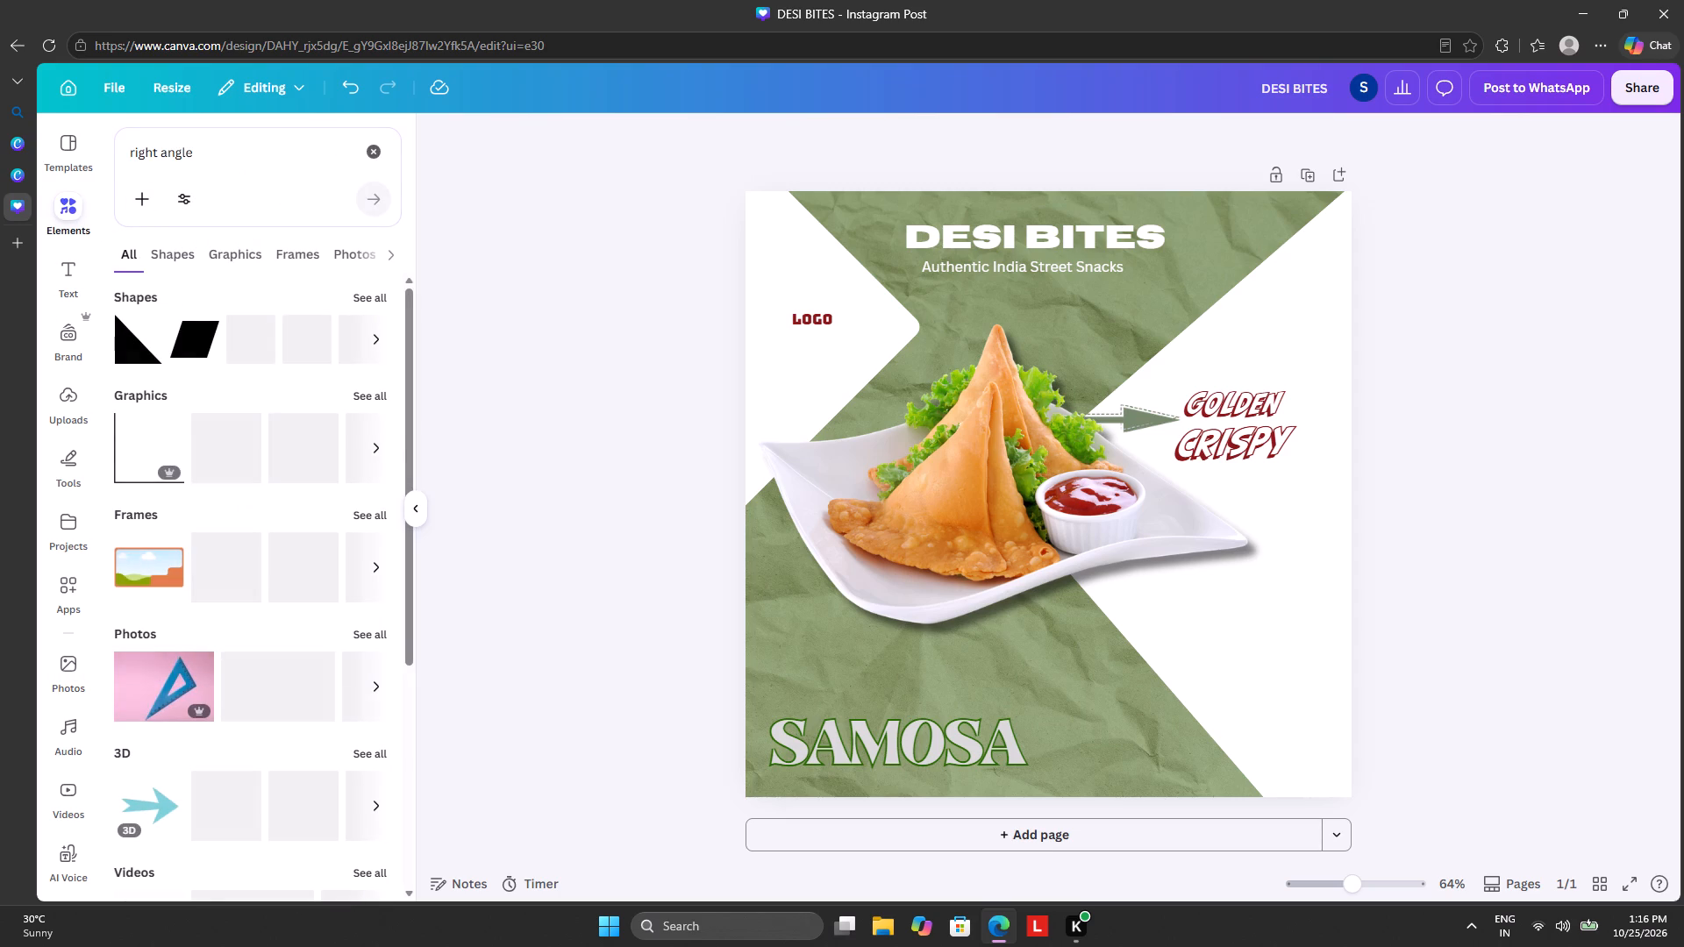
{"action": "left_click", "coordinate": [190, 158]}
{"action": "left_click", "coordinate": [373, 147]}
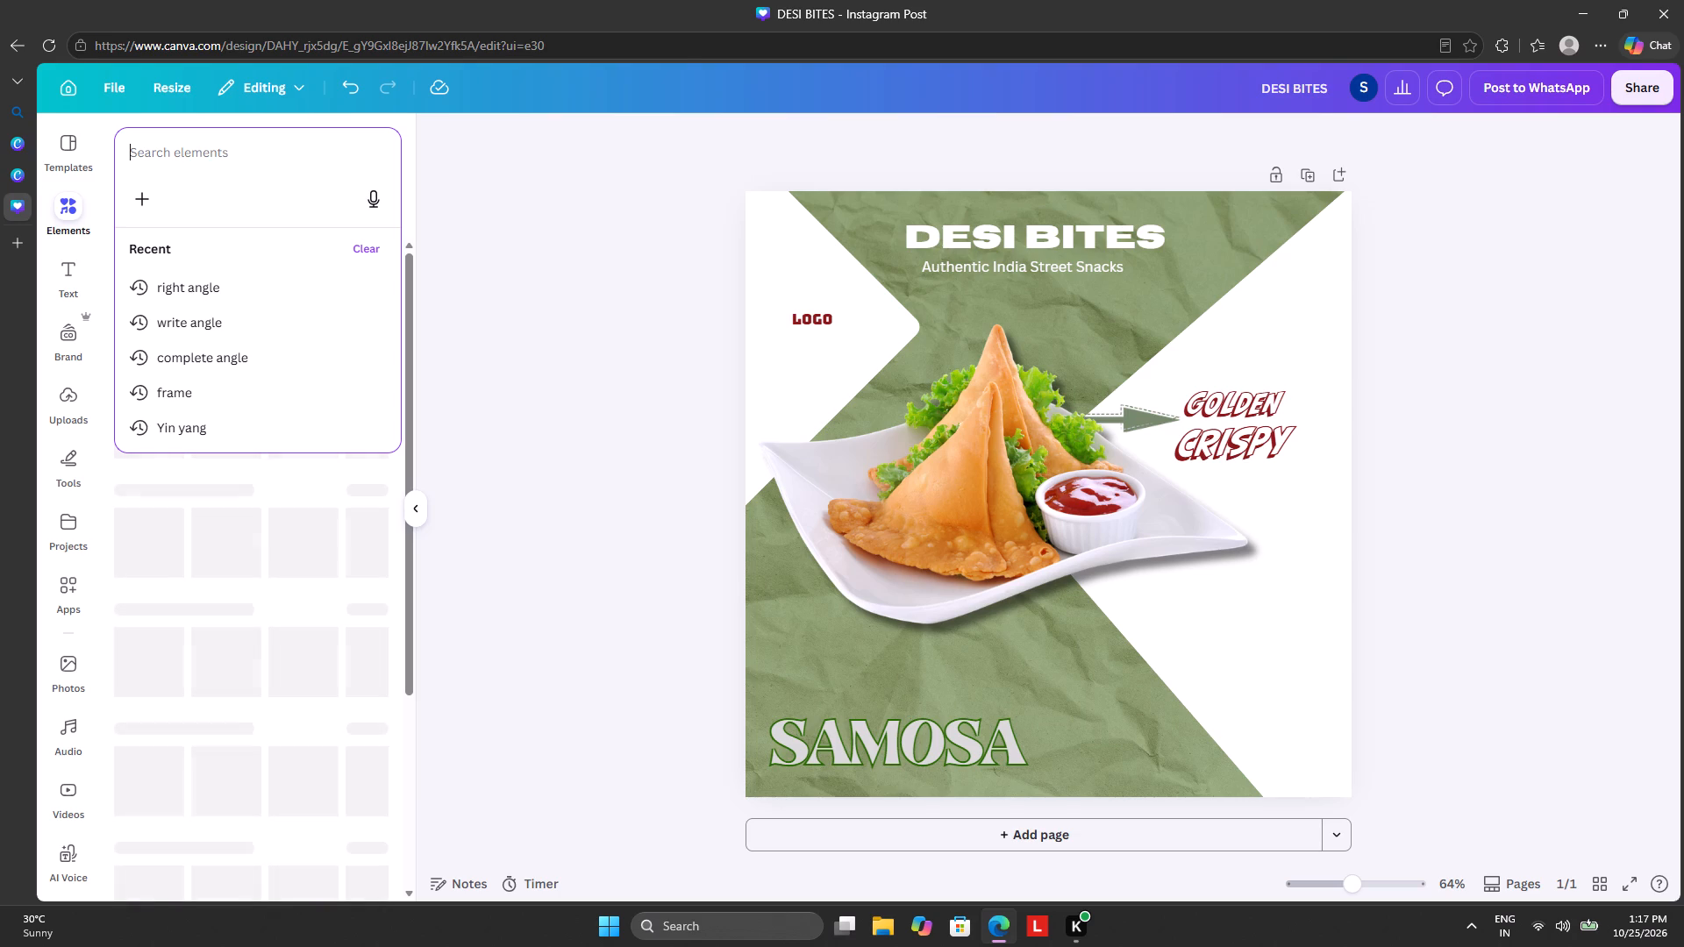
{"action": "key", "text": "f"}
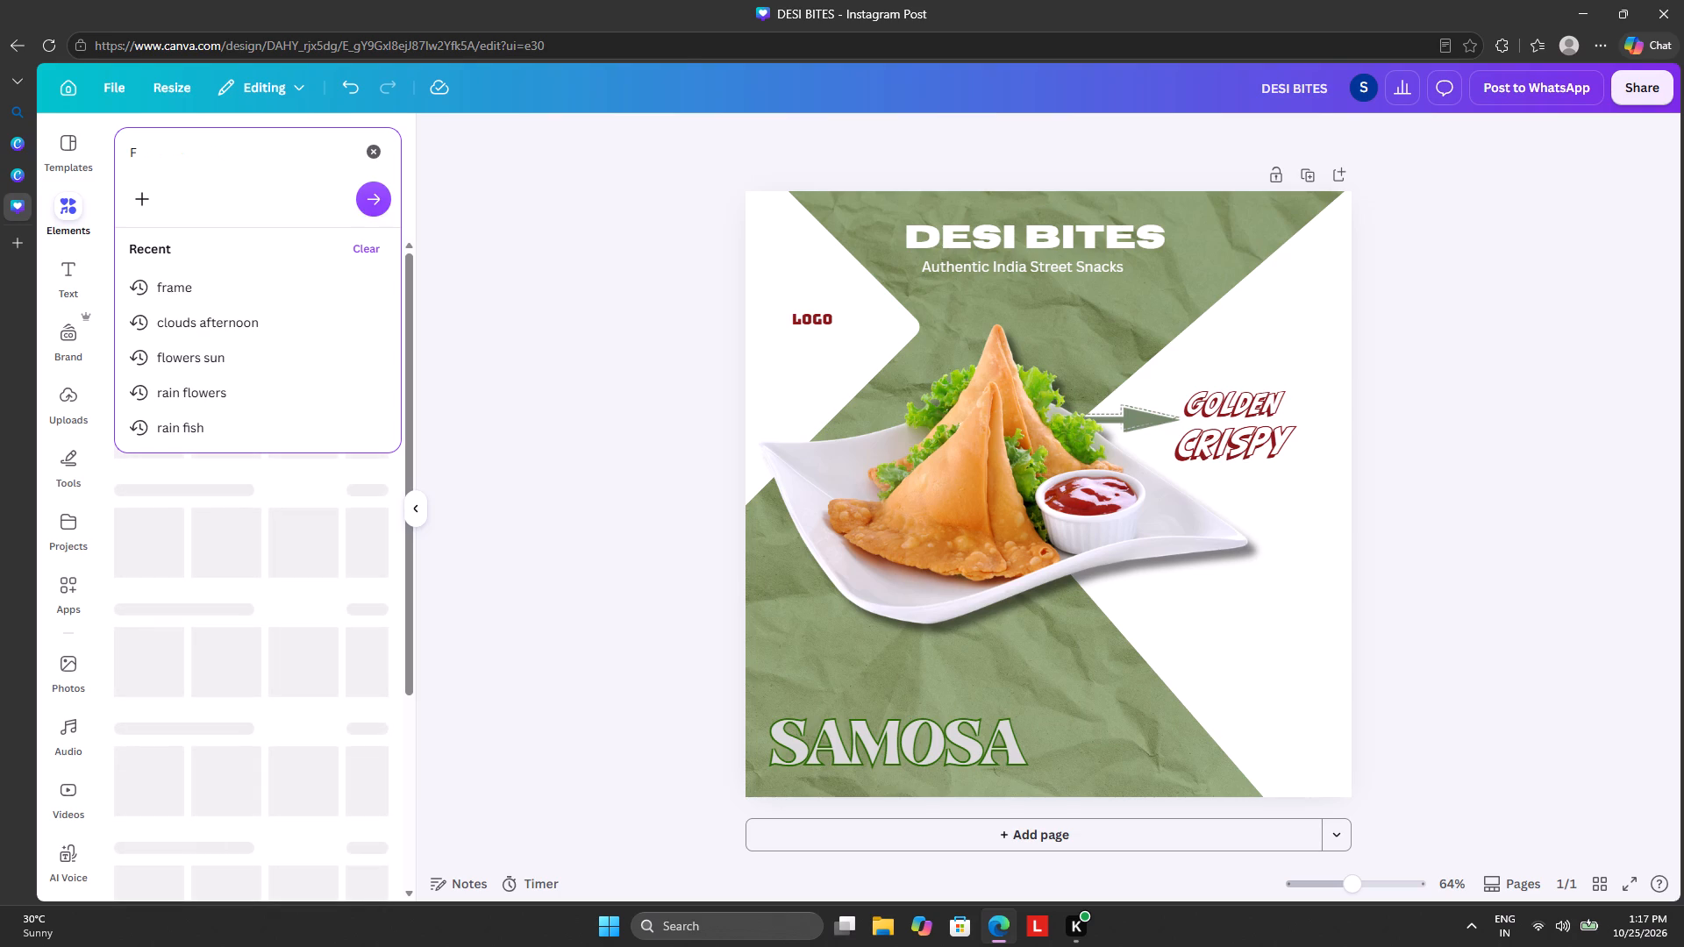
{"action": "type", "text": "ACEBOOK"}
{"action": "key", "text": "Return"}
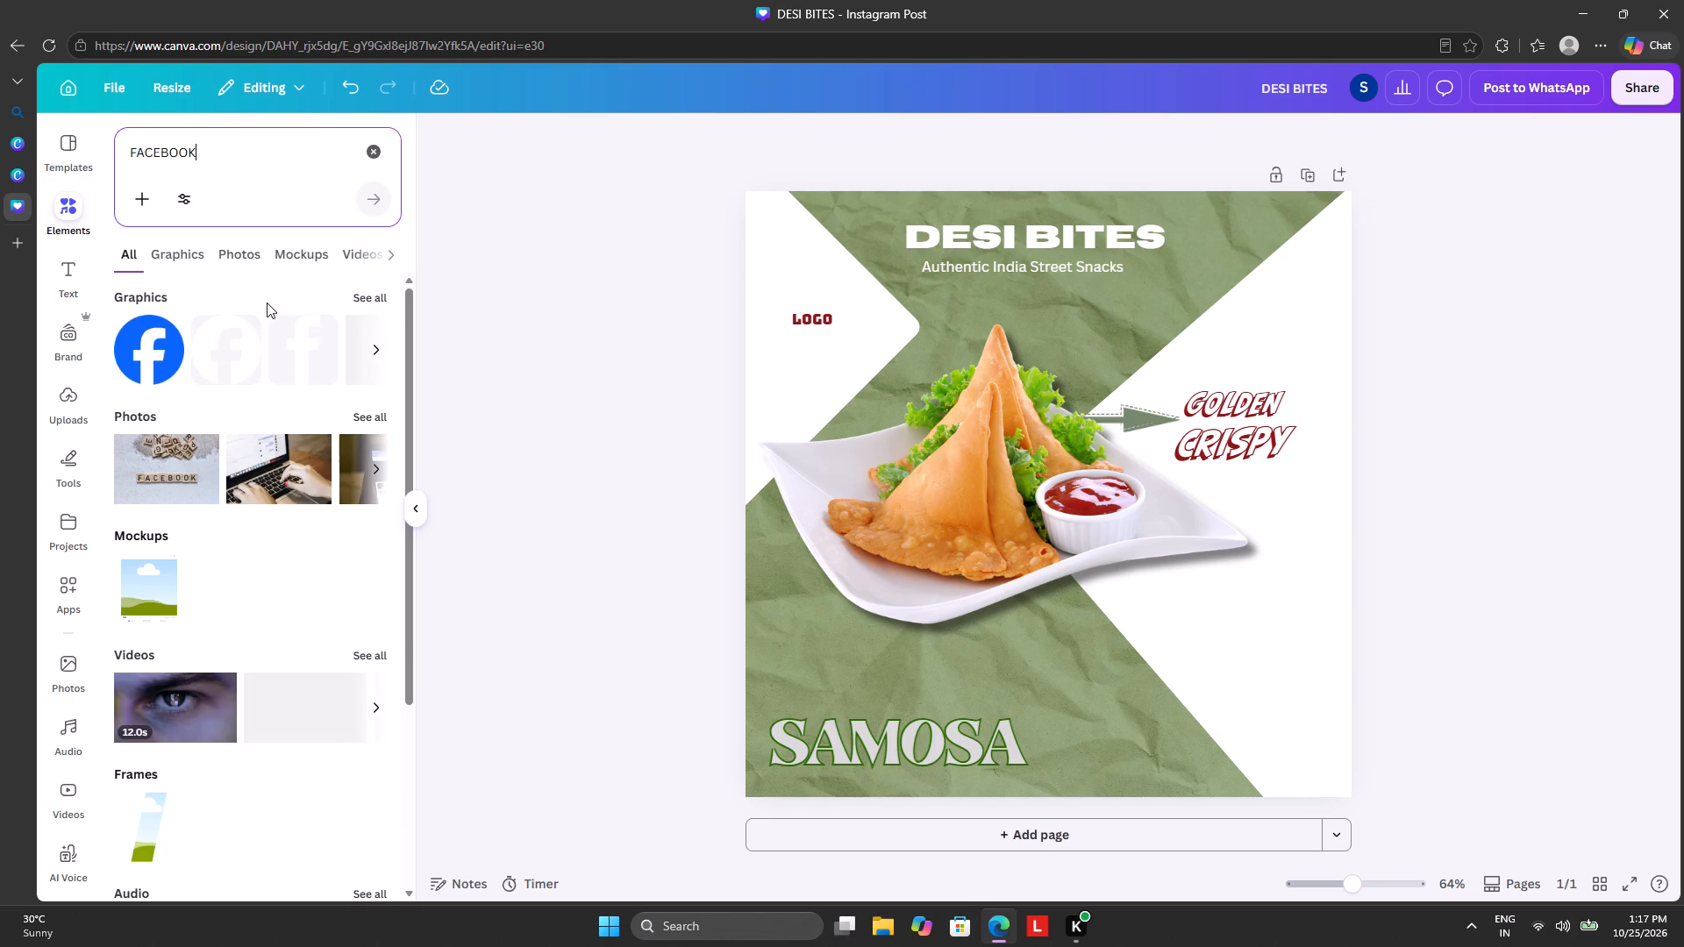
{"action": "left_click", "coordinate": [365, 295]}
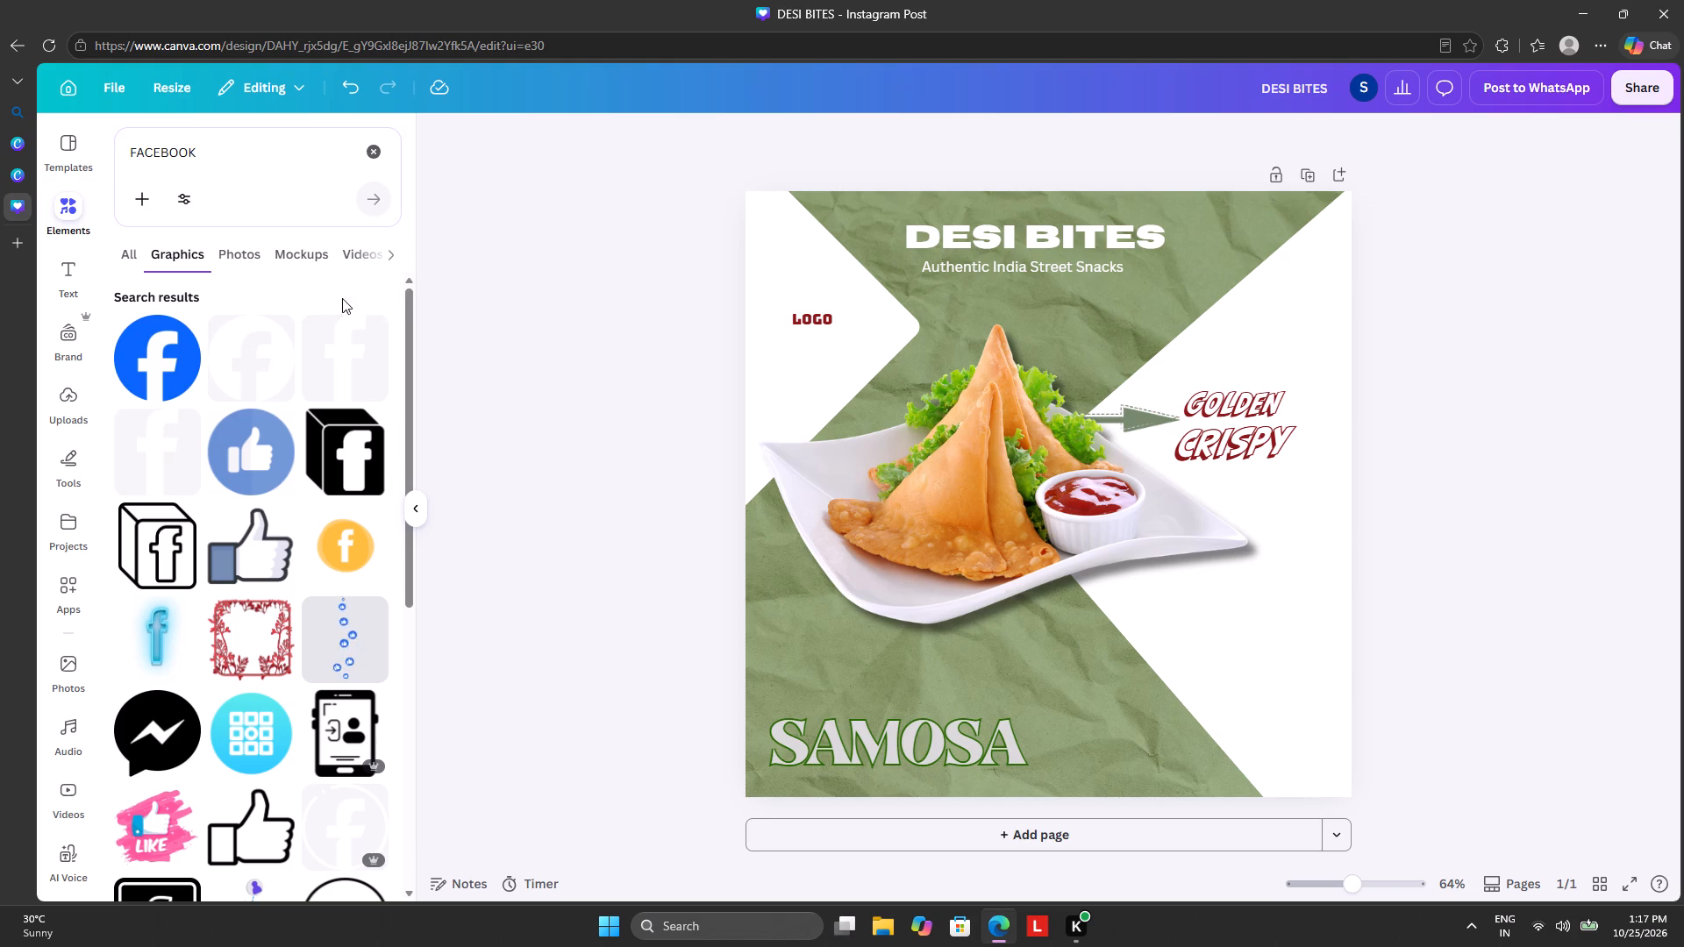
{"action": "left_click", "coordinate": [268, 363]}
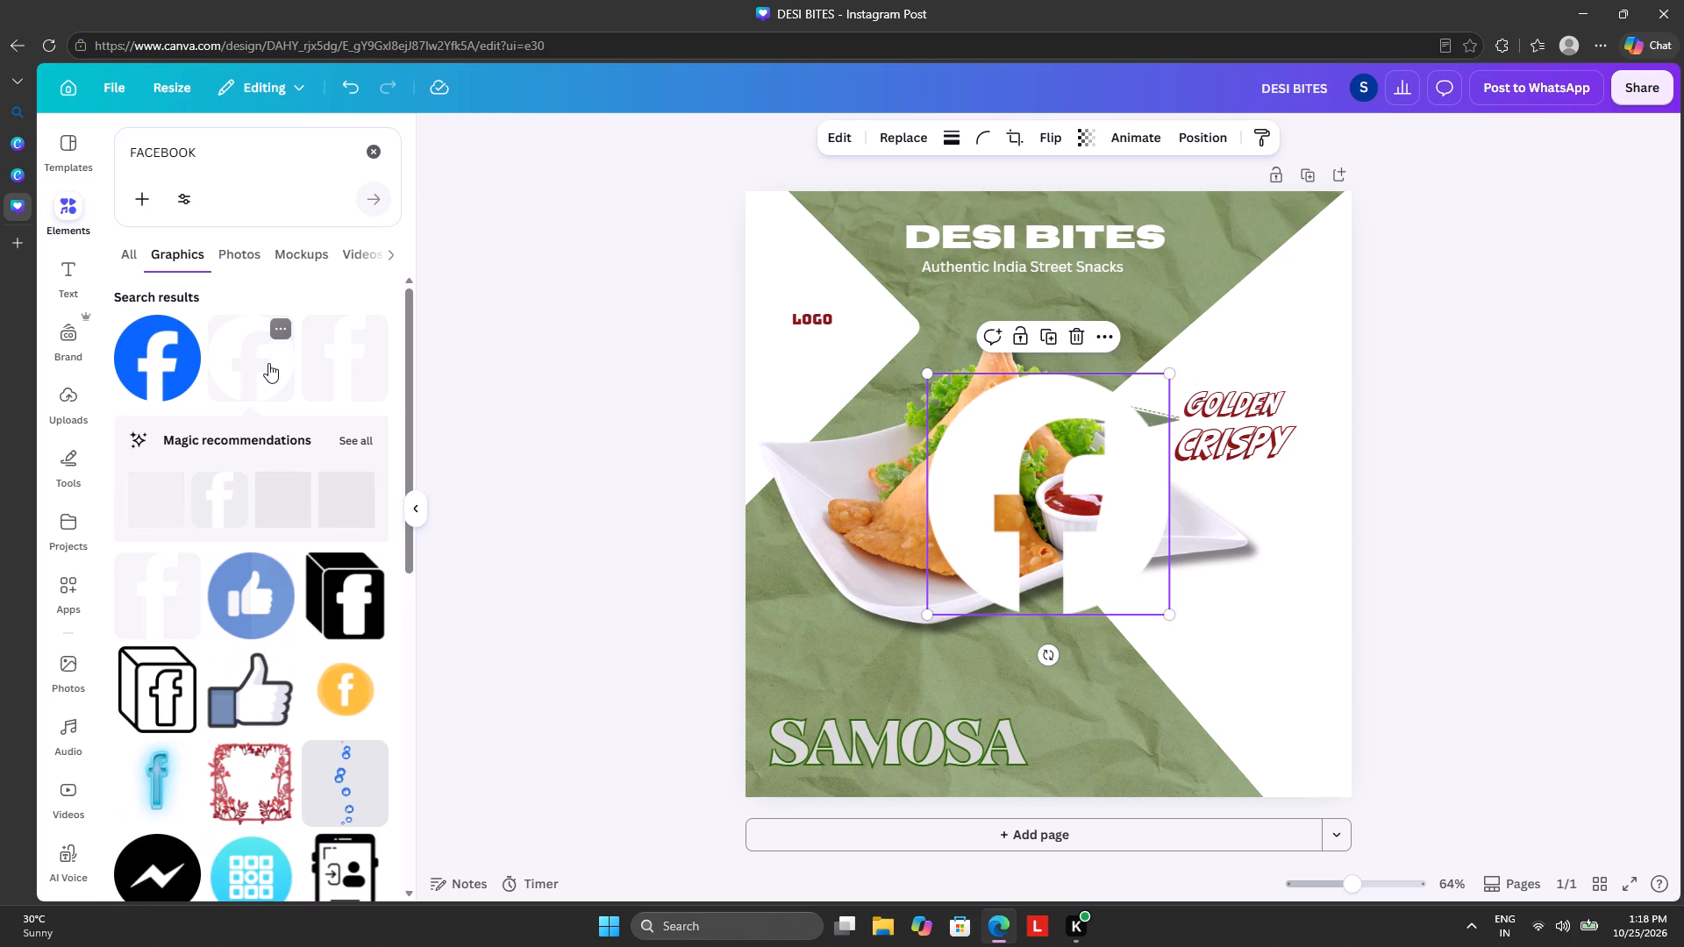
{"action": "left_click", "coordinate": [351, 358]}
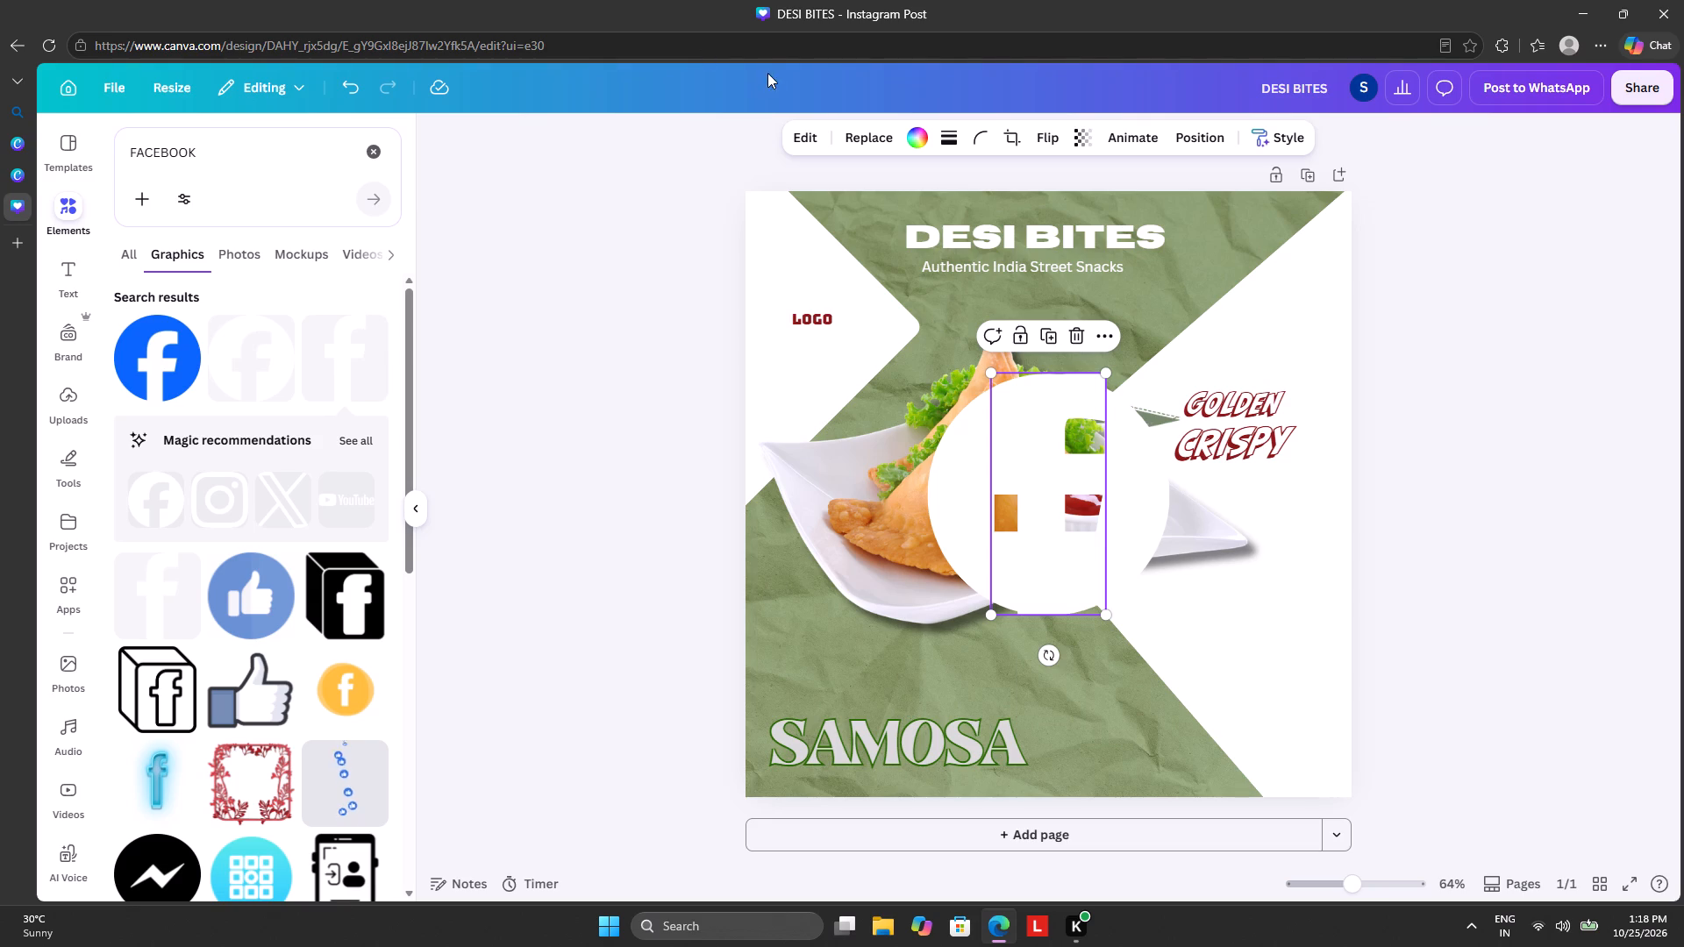
{"action": "left_click", "coordinate": [1074, 335]}
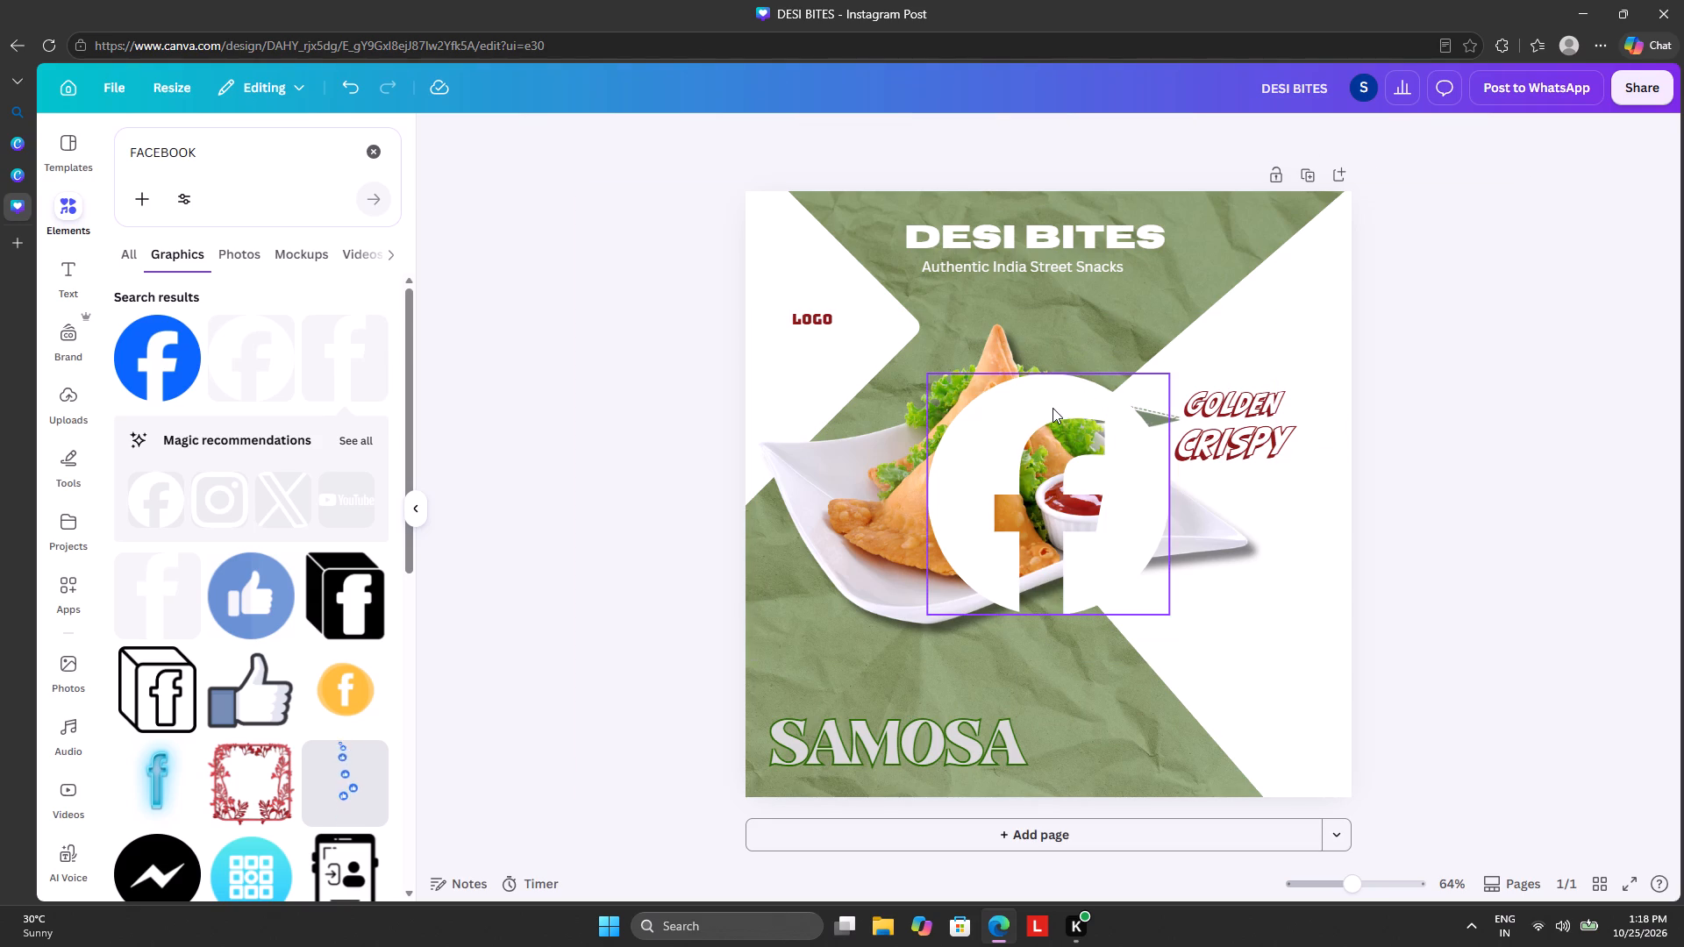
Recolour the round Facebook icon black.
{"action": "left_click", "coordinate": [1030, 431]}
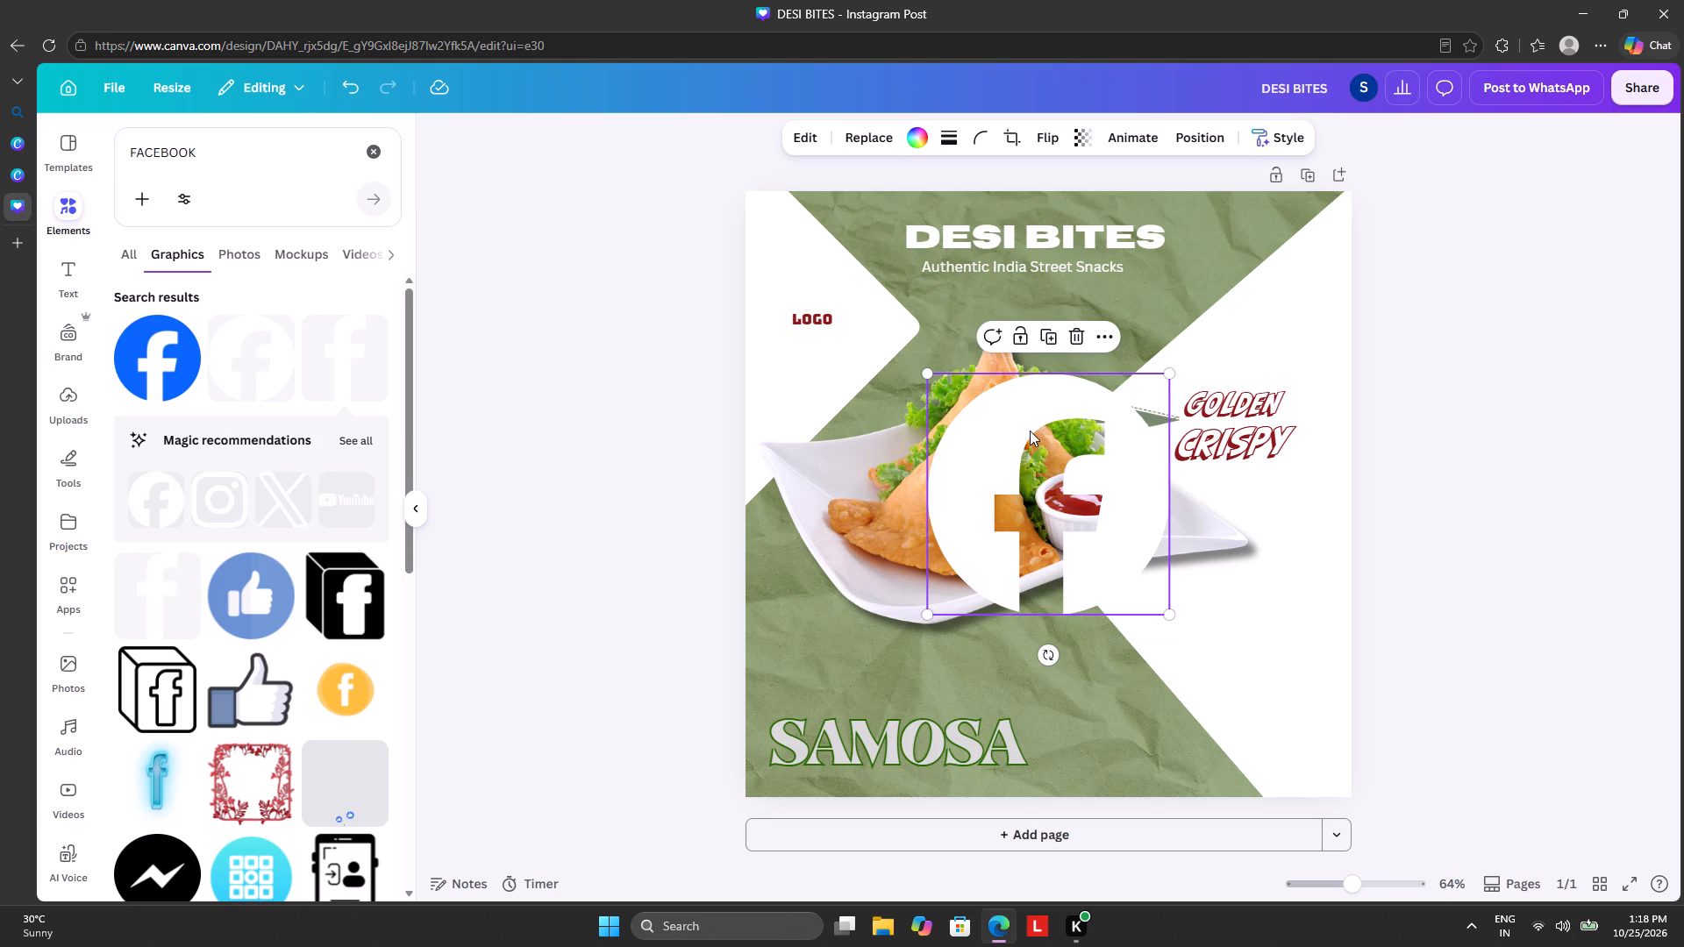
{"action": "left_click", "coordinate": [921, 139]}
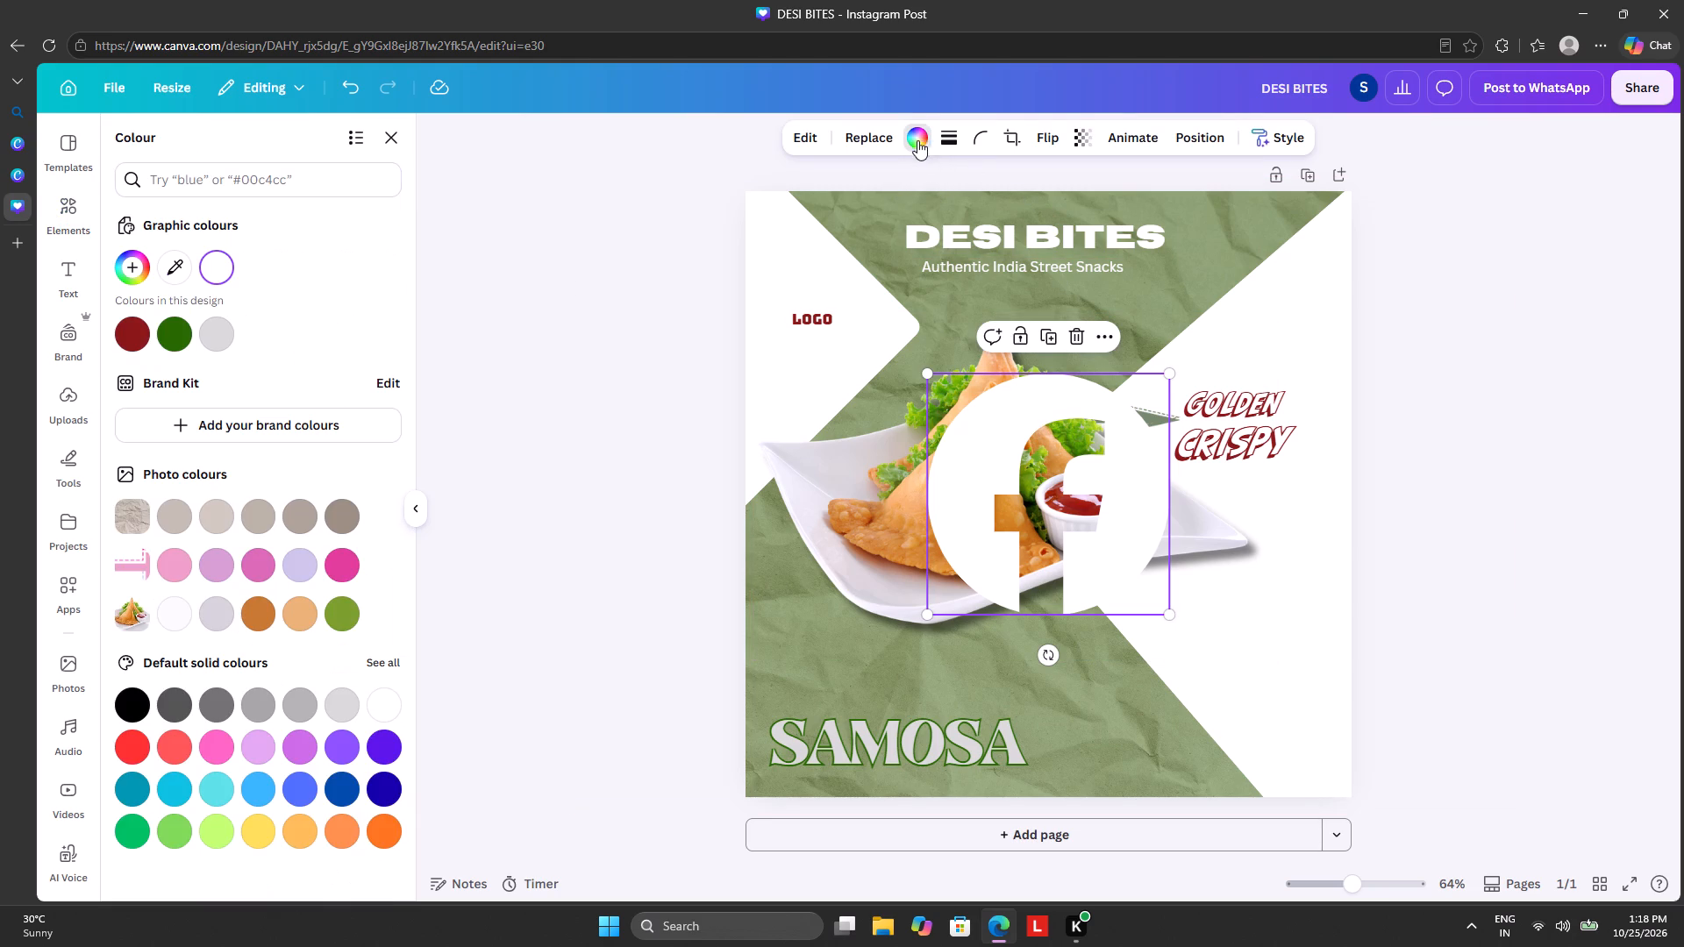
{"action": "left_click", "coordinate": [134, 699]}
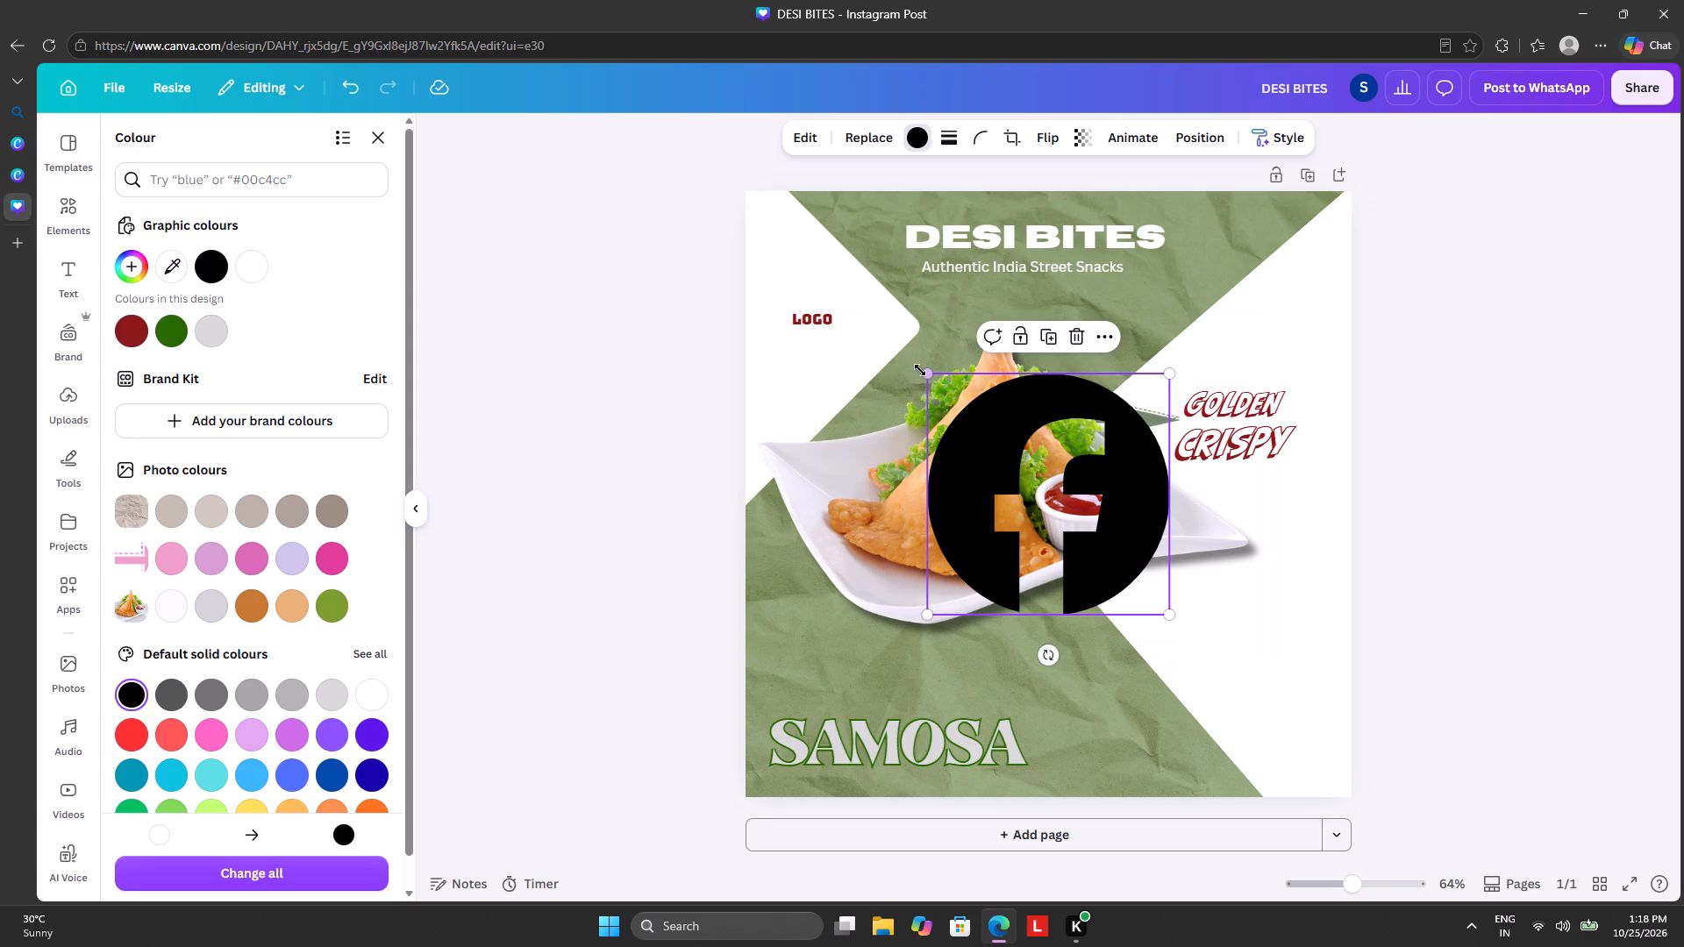
Shrink the Facebook icon to a small badge and place it just below the plate, under the sauce bowl.
{"action": "left_click_drag", "start_coordinate": [922, 370], "coordinate": [958, 445]}
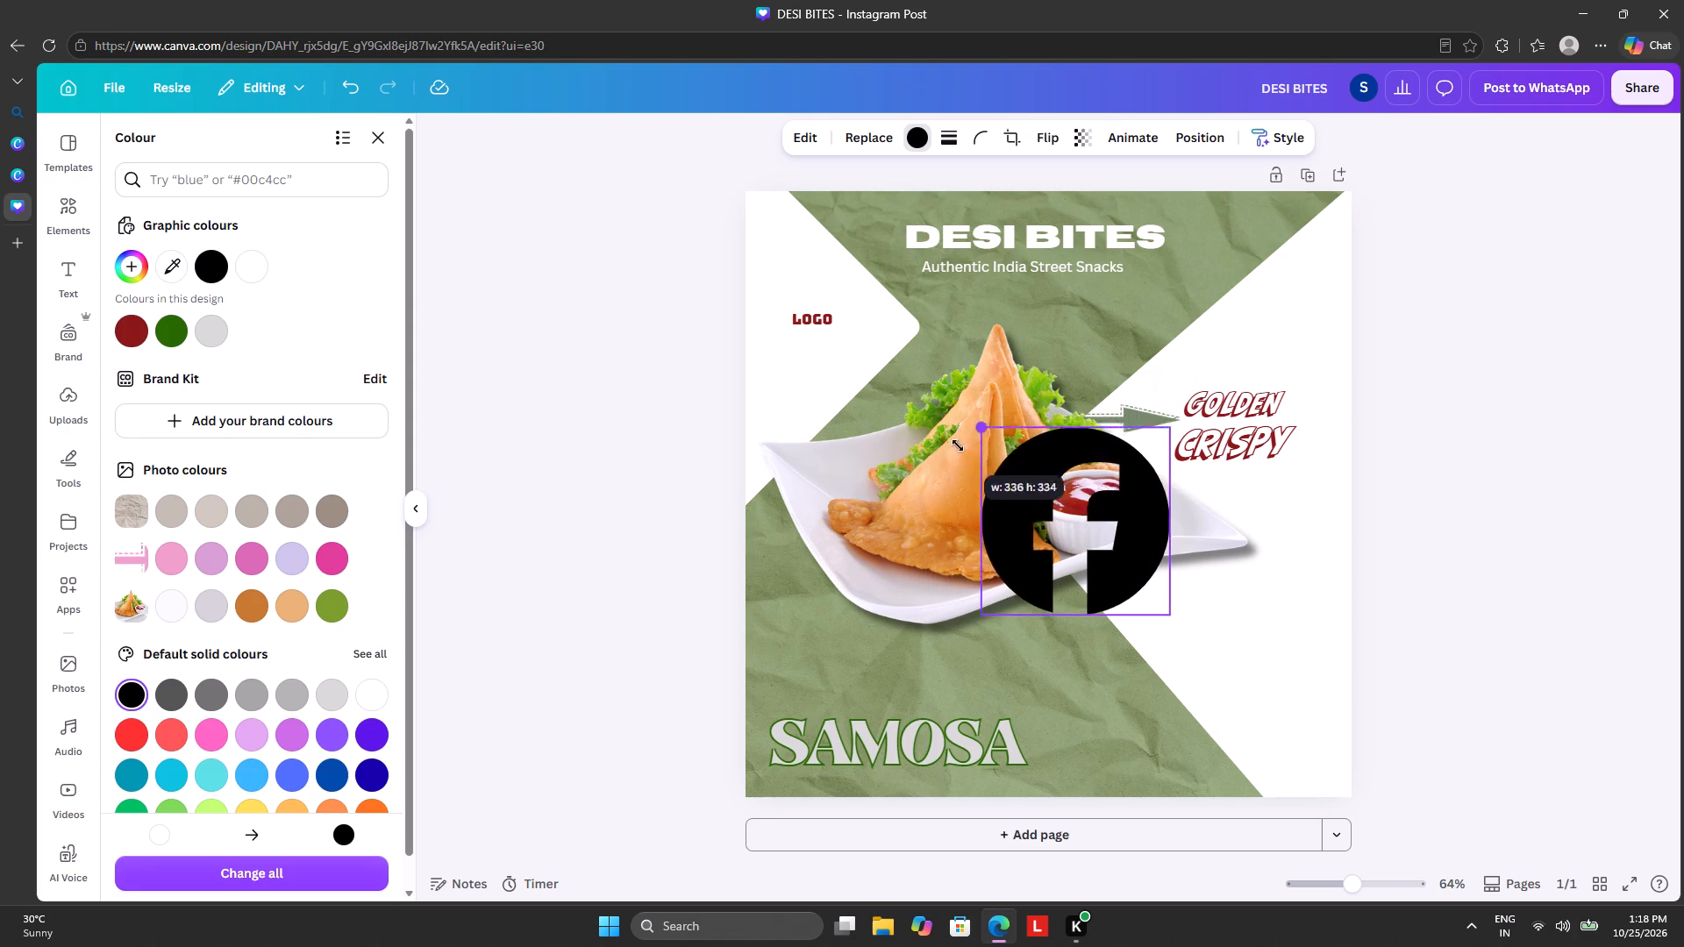
{"action": "left_click_drag", "start_coordinate": [958, 445], "coordinate": [1122, 580]}
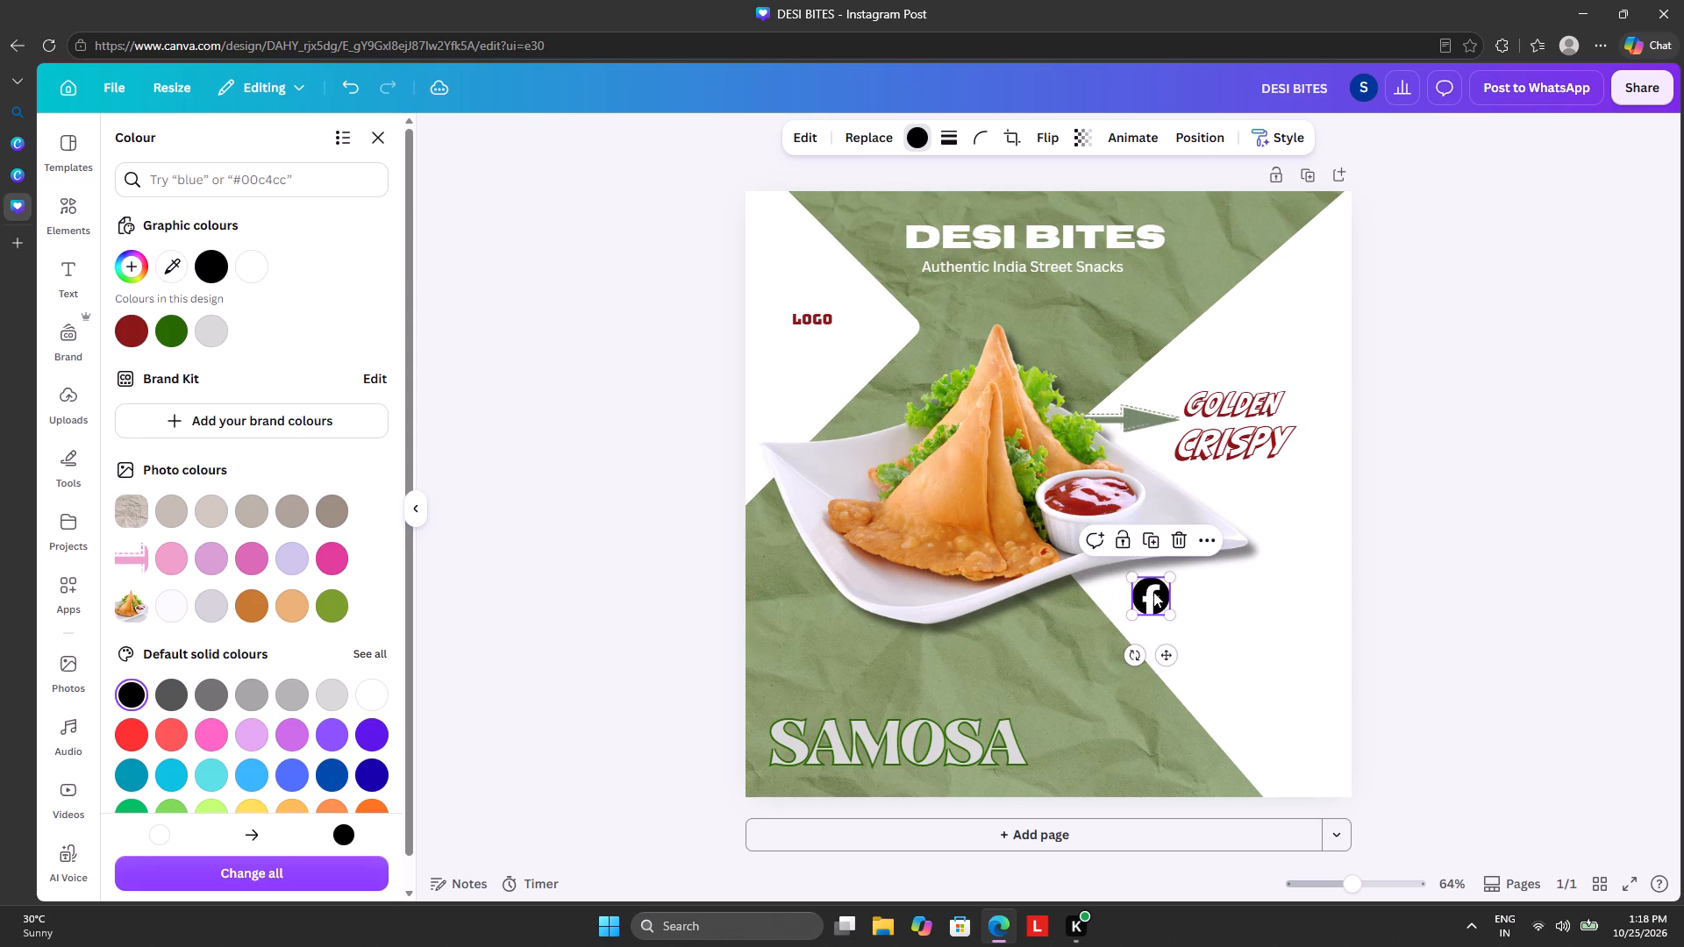
{"action": "left_click_drag", "start_coordinate": [1154, 592], "coordinate": [1128, 586]}
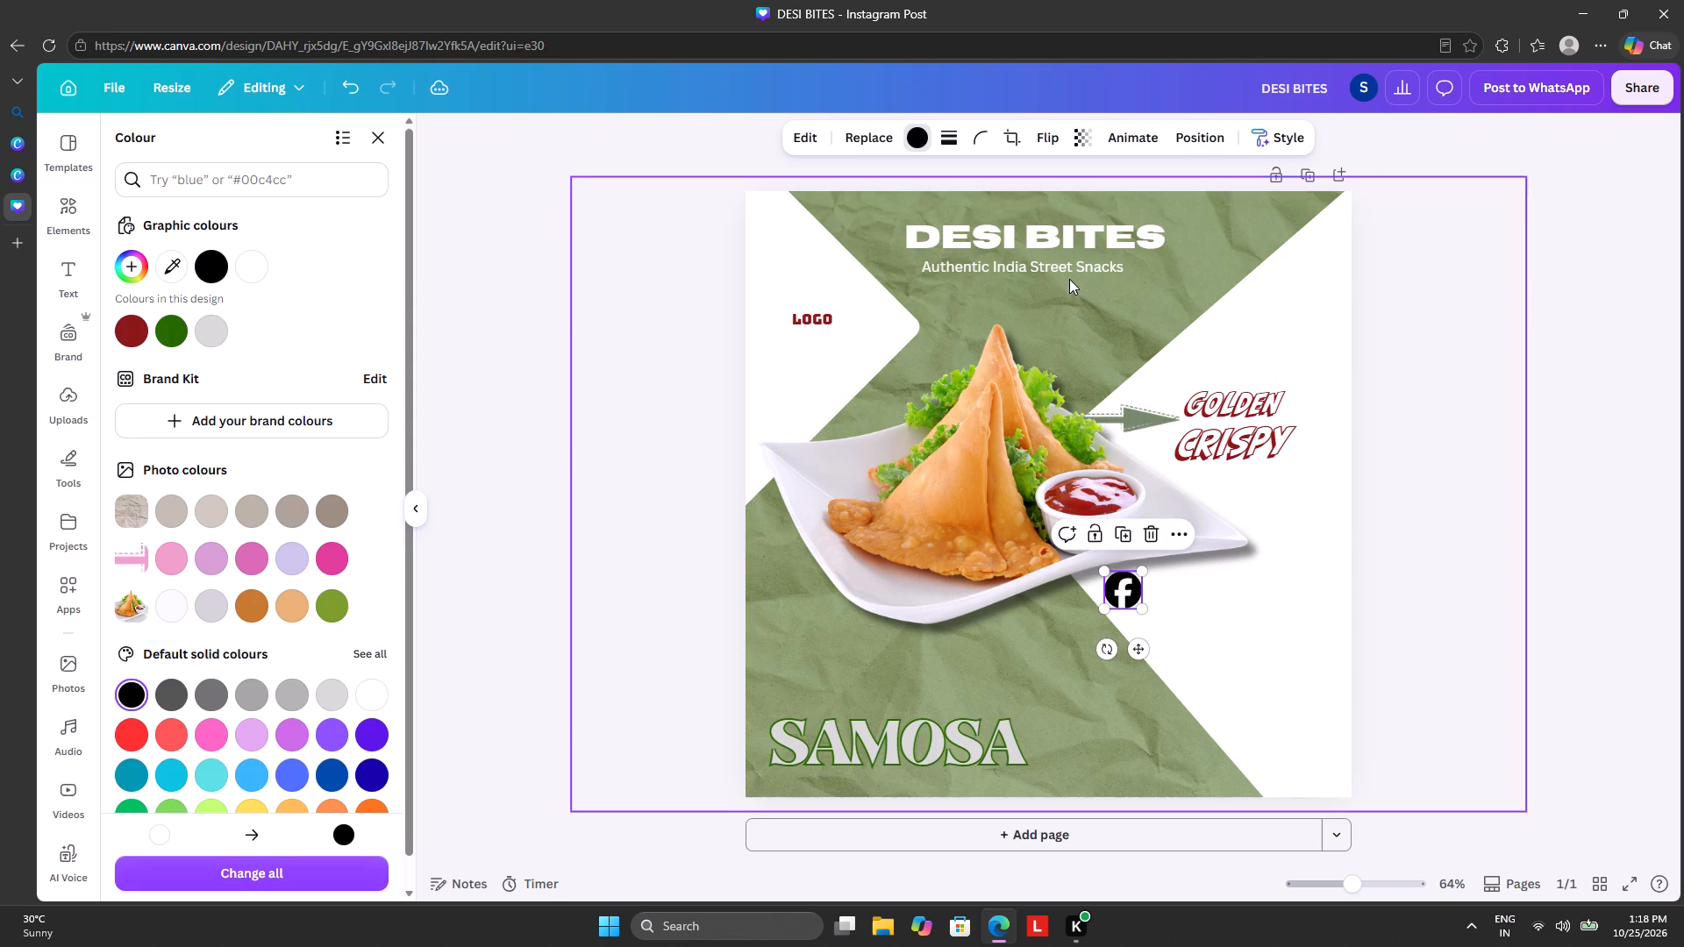
Recolour the Facebook icon white (#ffffff) and move it onto the green area just above the SAMOSA title.
{"action": "left_click", "coordinate": [923, 138]}
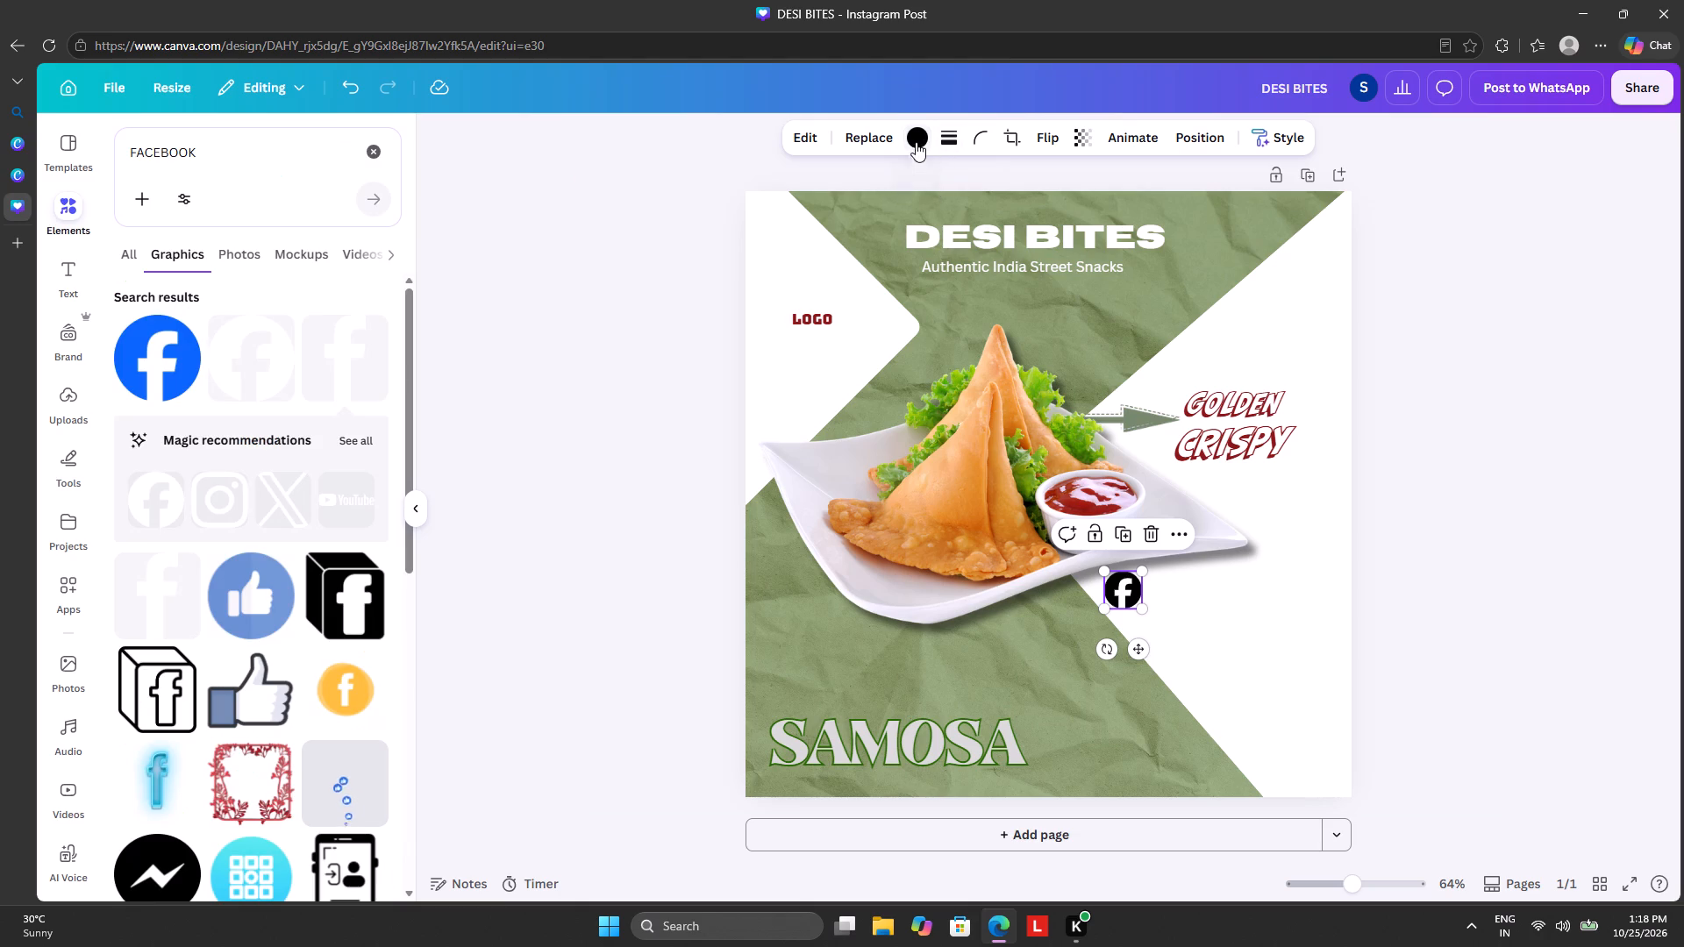
{"action": "left_click", "coordinate": [922, 133]}
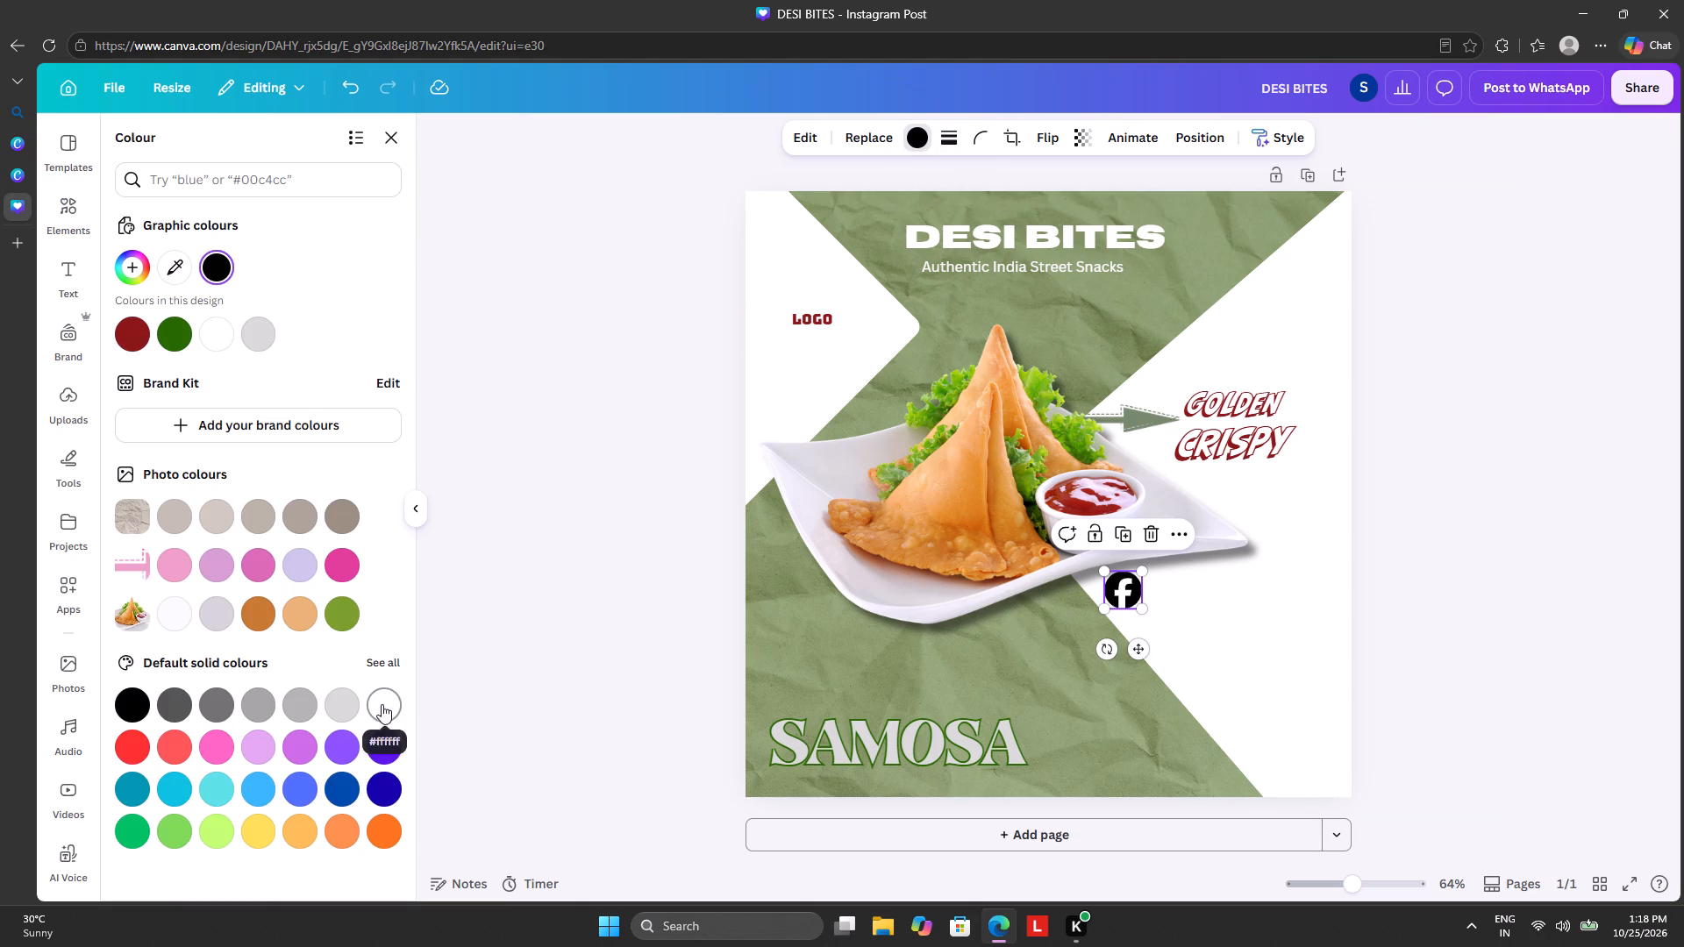
{"action": "left_click", "coordinate": [382, 704]}
{"action": "left_click_drag", "start_coordinate": [1117, 583], "coordinate": [1088, 595]}
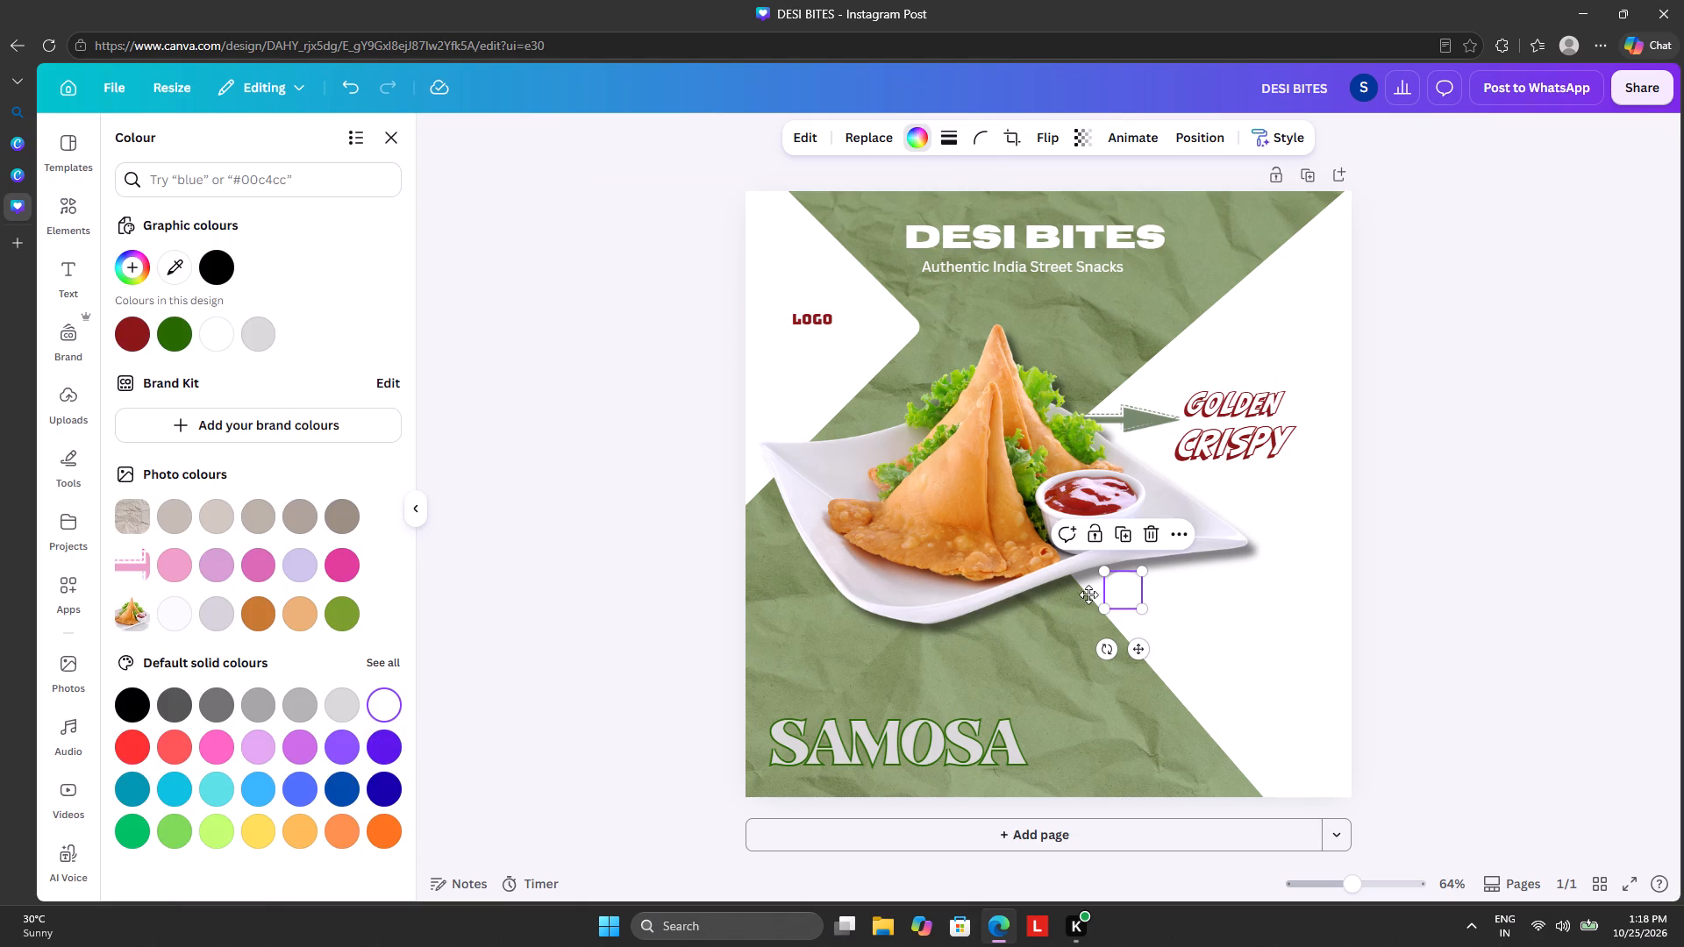
{"action": "left_click_drag", "start_coordinate": [1088, 595], "coordinate": [836, 679]}
Move the SAMOSA title up and to the right, below the plate, so it spans the green and white areas.
{"action": "left_click_drag", "start_coordinate": [854, 736], "coordinate": [854, 723]}
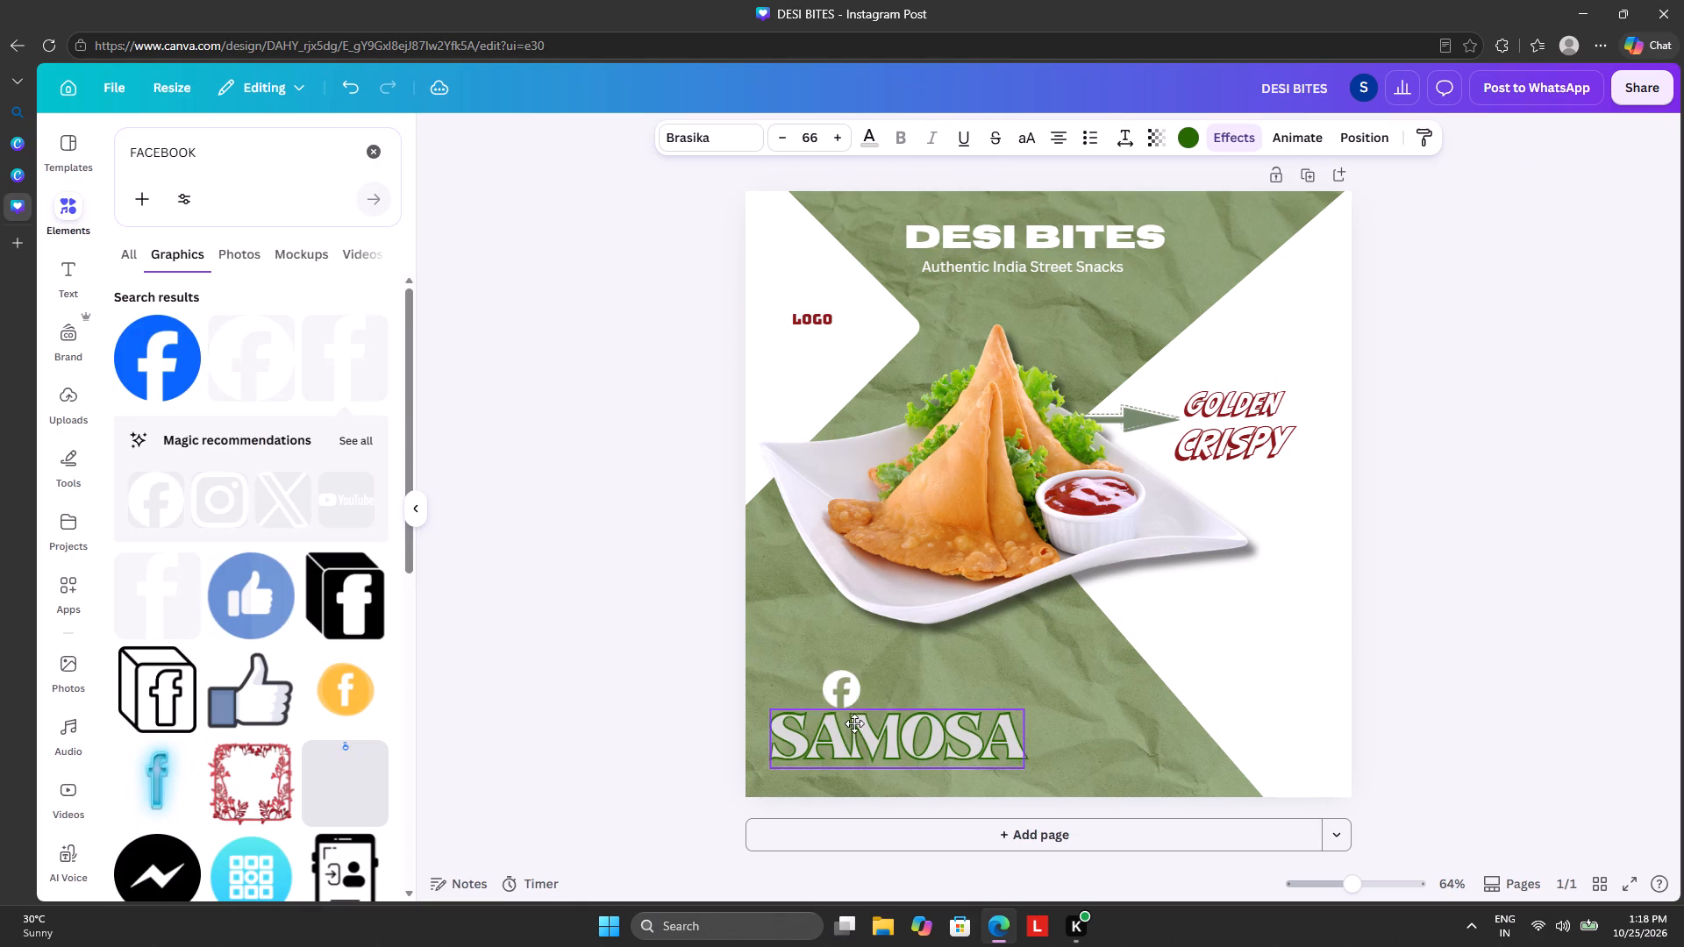
{"action": "left_click_drag", "start_coordinate": [854, 723], "coordinate": [861, 671]}
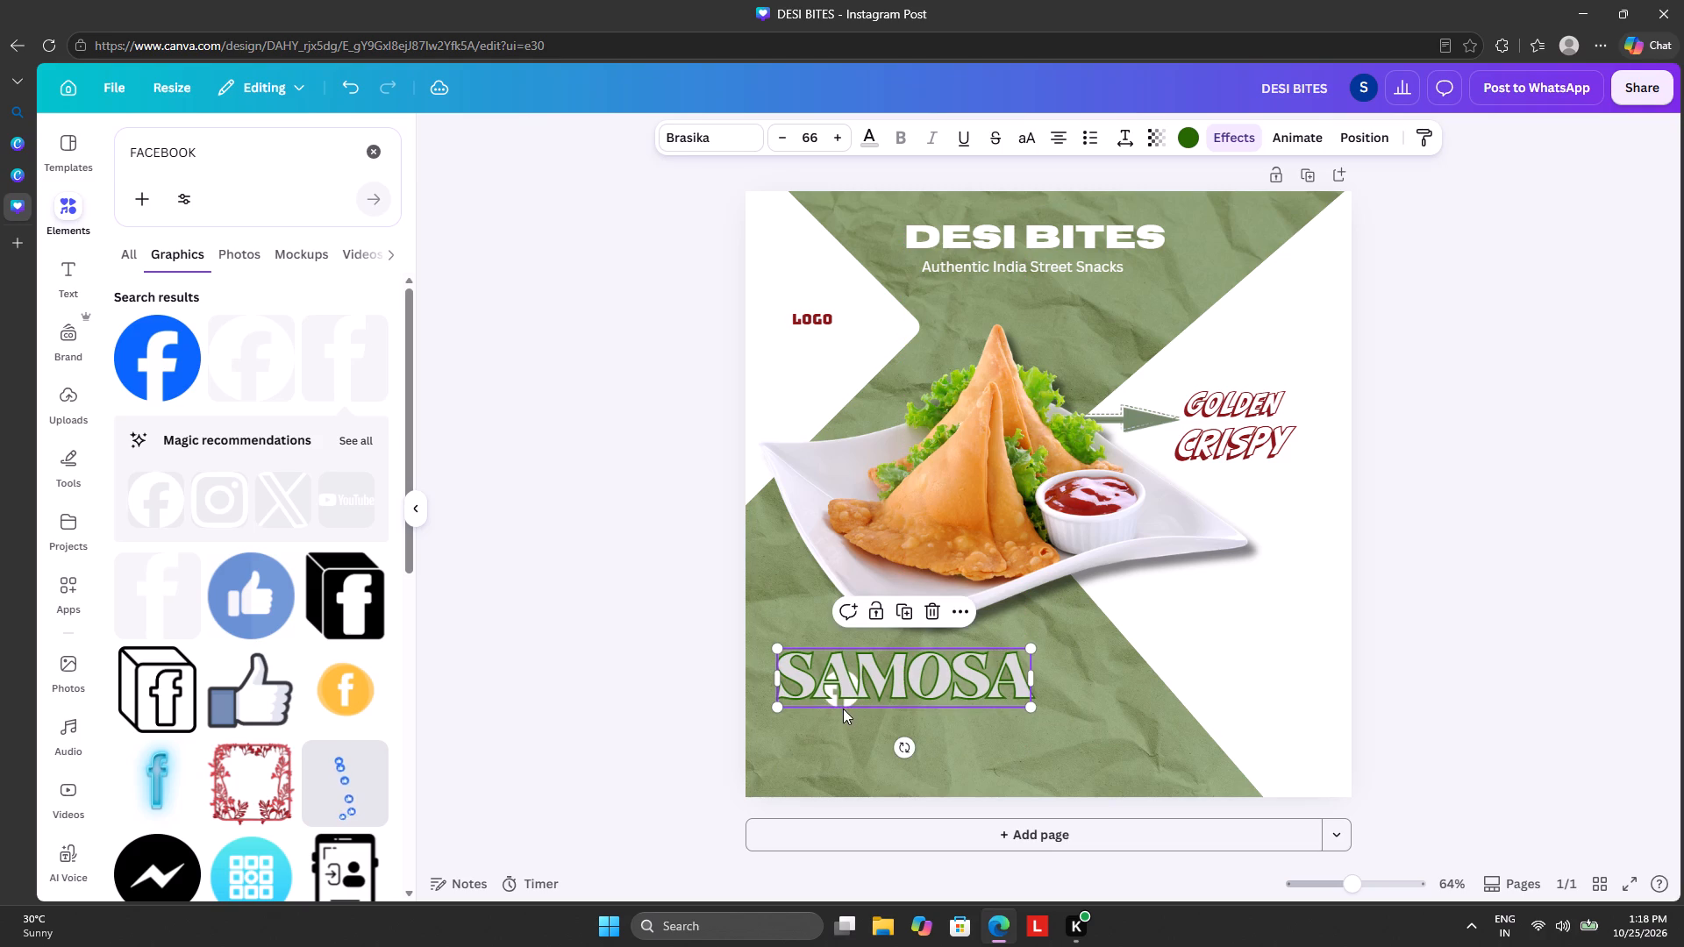
{"action": "left_click", "coordinate": [843, 696]}
{"action": "left_click_drag", "start_coordinate": [845, 680], "coordinate": [881, 644]}
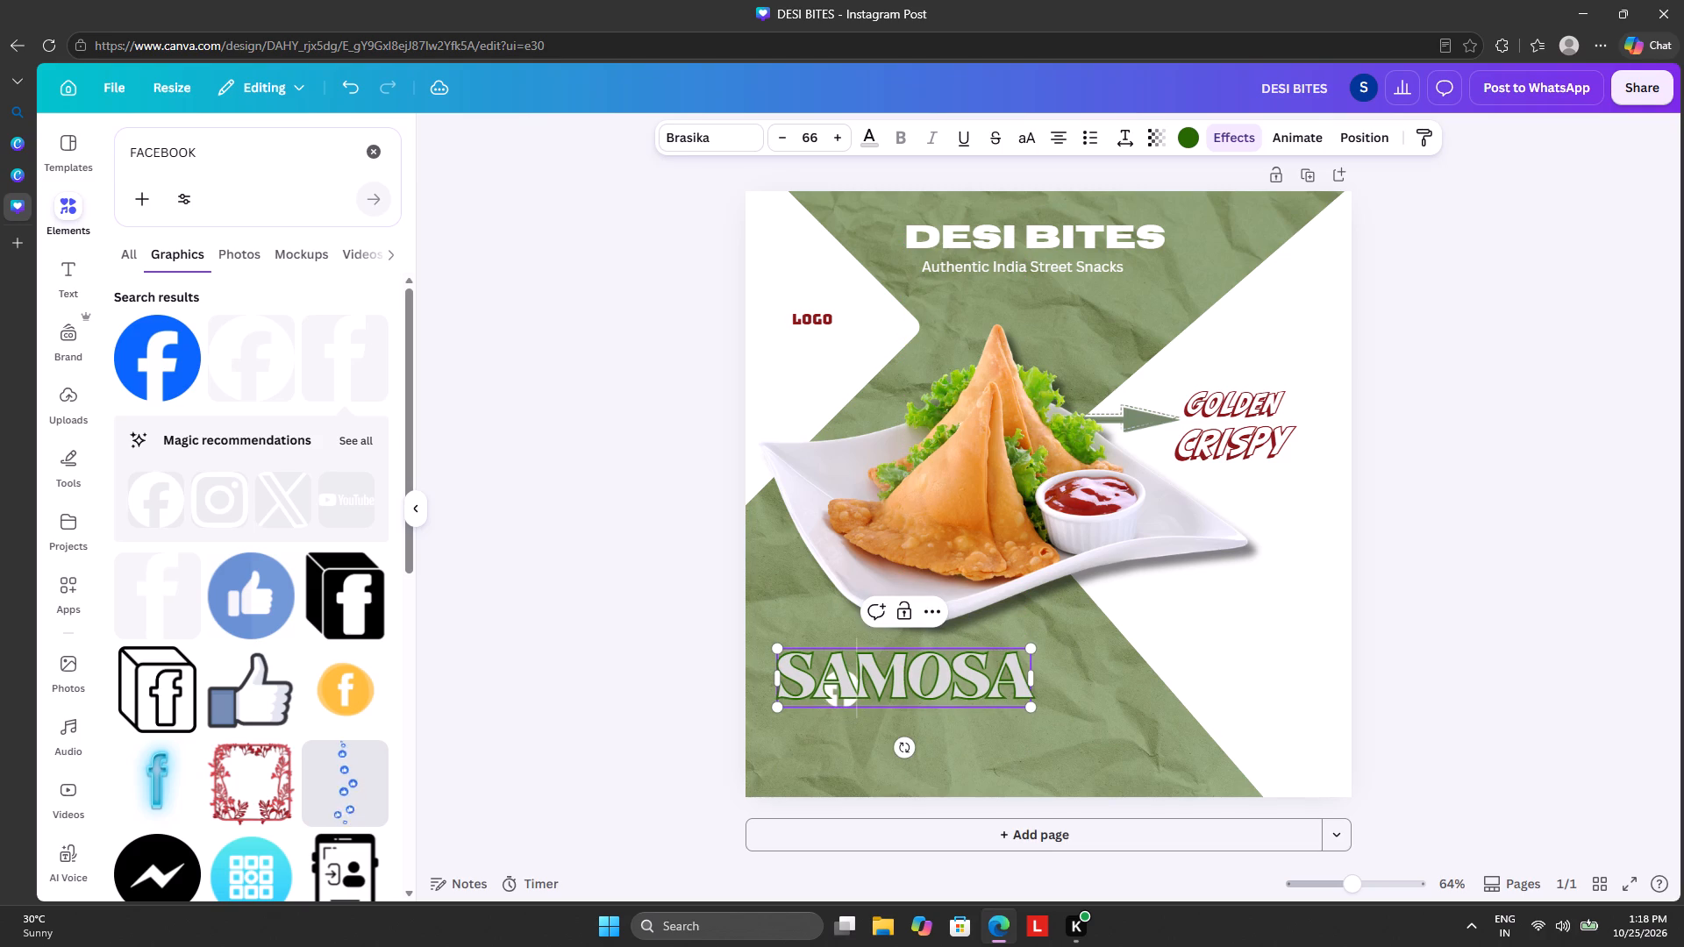
{"action": "left_click_drag", "start_coordinate": [880, 669], "coordinate": [908, 659]}
{"action": "left_click", "coordinate": [901, 671]}
{"action": "left_click_drag", "start_coordinate": [939, 647], "coordinate": [1130, 630]}
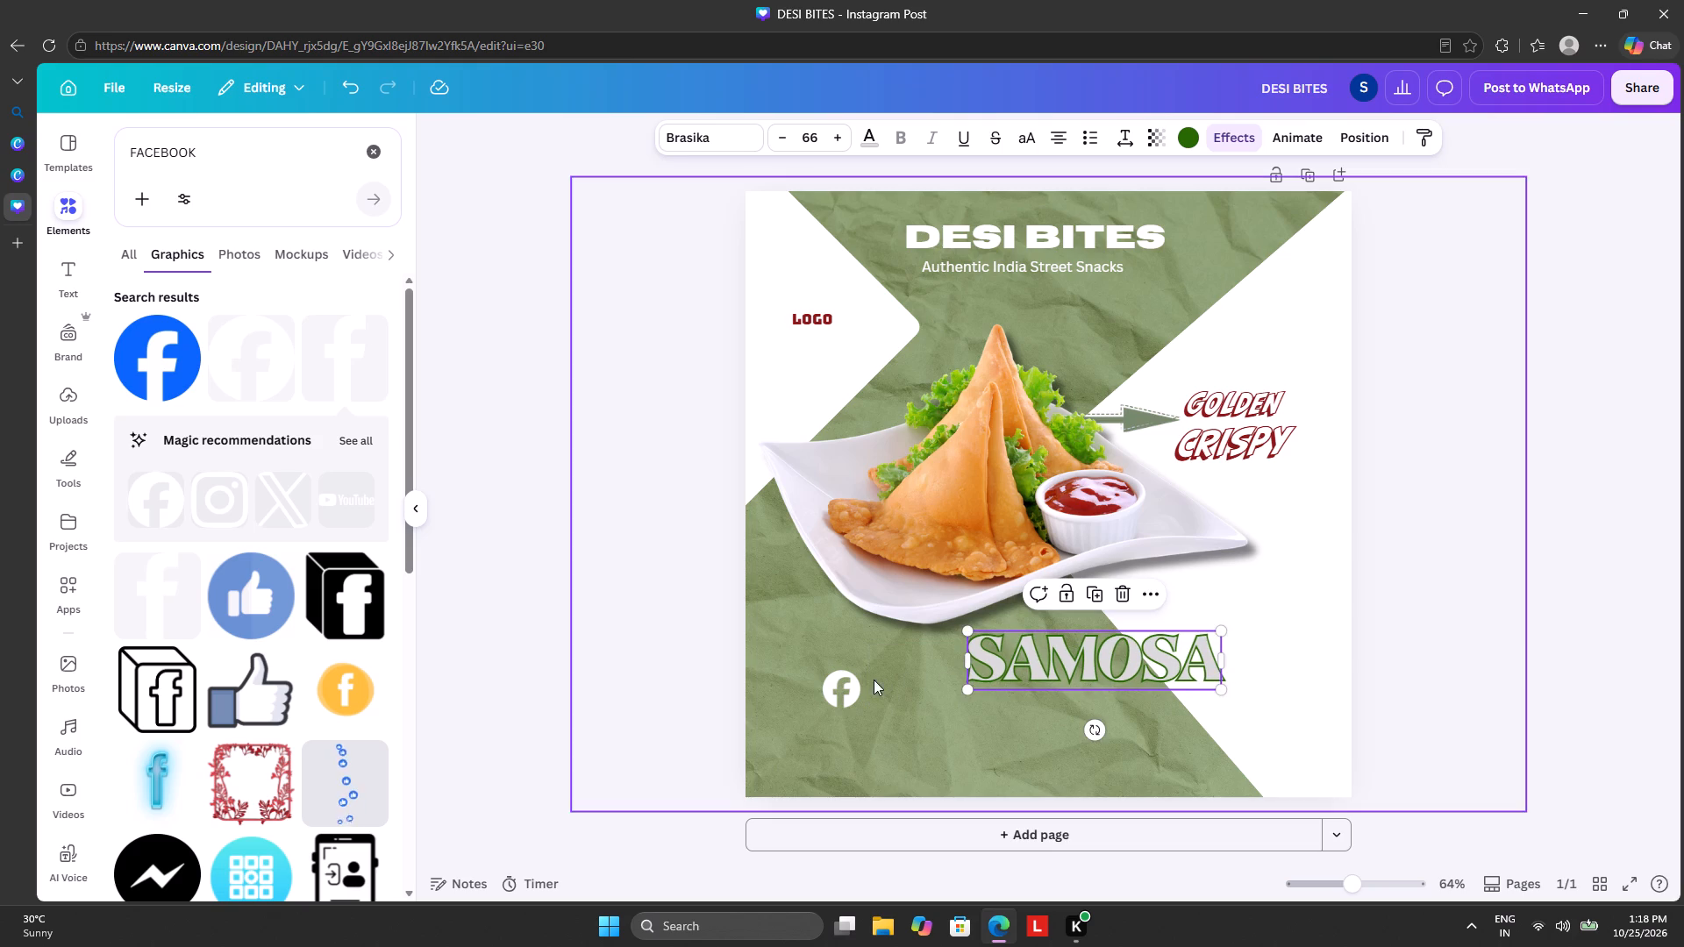
Place the white Facebook icon in the bottom-left corner of the design.
{"action": "left_click_drag", "start_coordinate": [850, 682], "coordinate": [788, 758]}
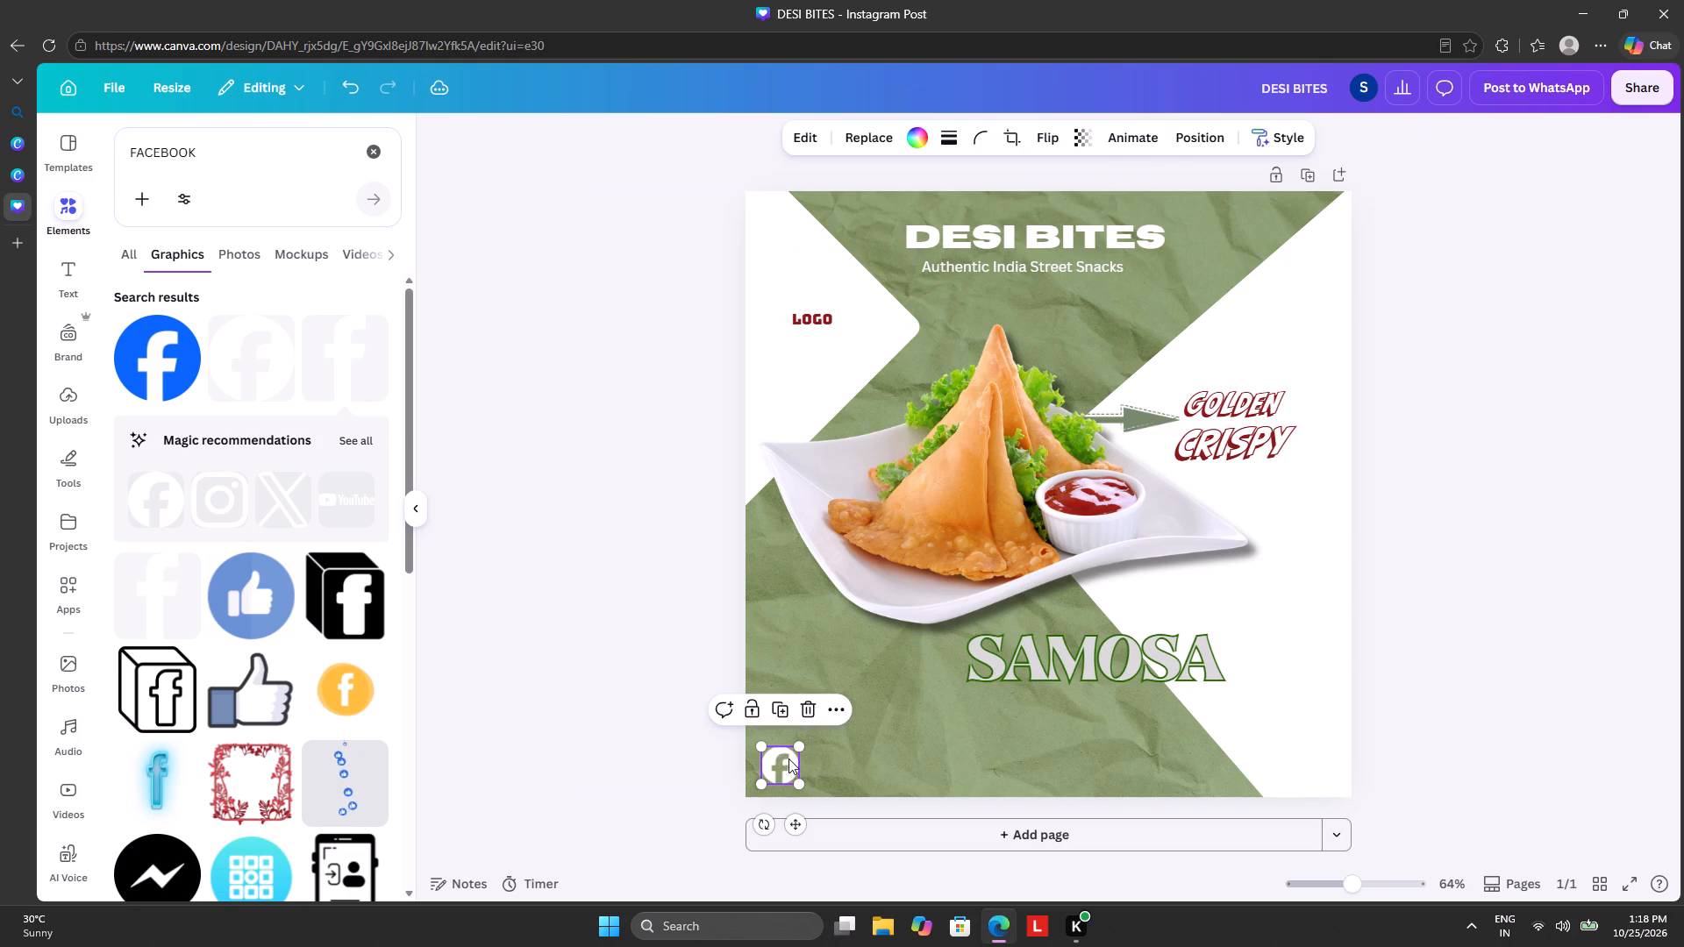
{"action": "left_click", "coordinate": [660, 707]}
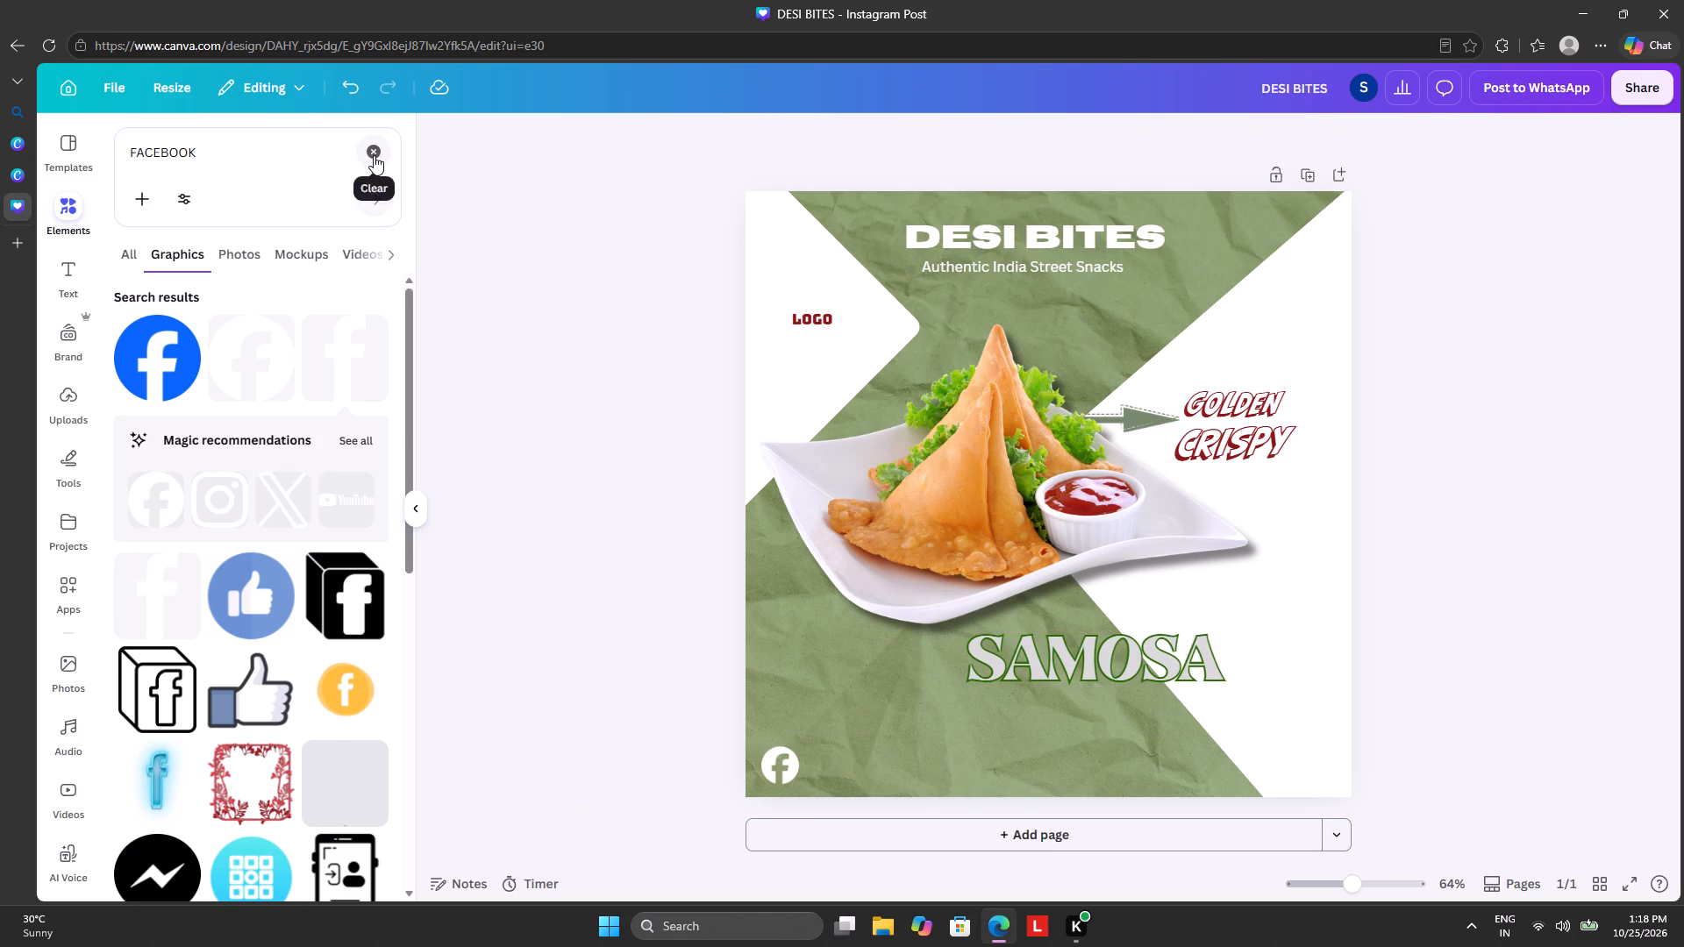
Search the elements for YOUTUBE and show all matching graphics.
{"action": "left_click", "coordinate": [374, 155]}
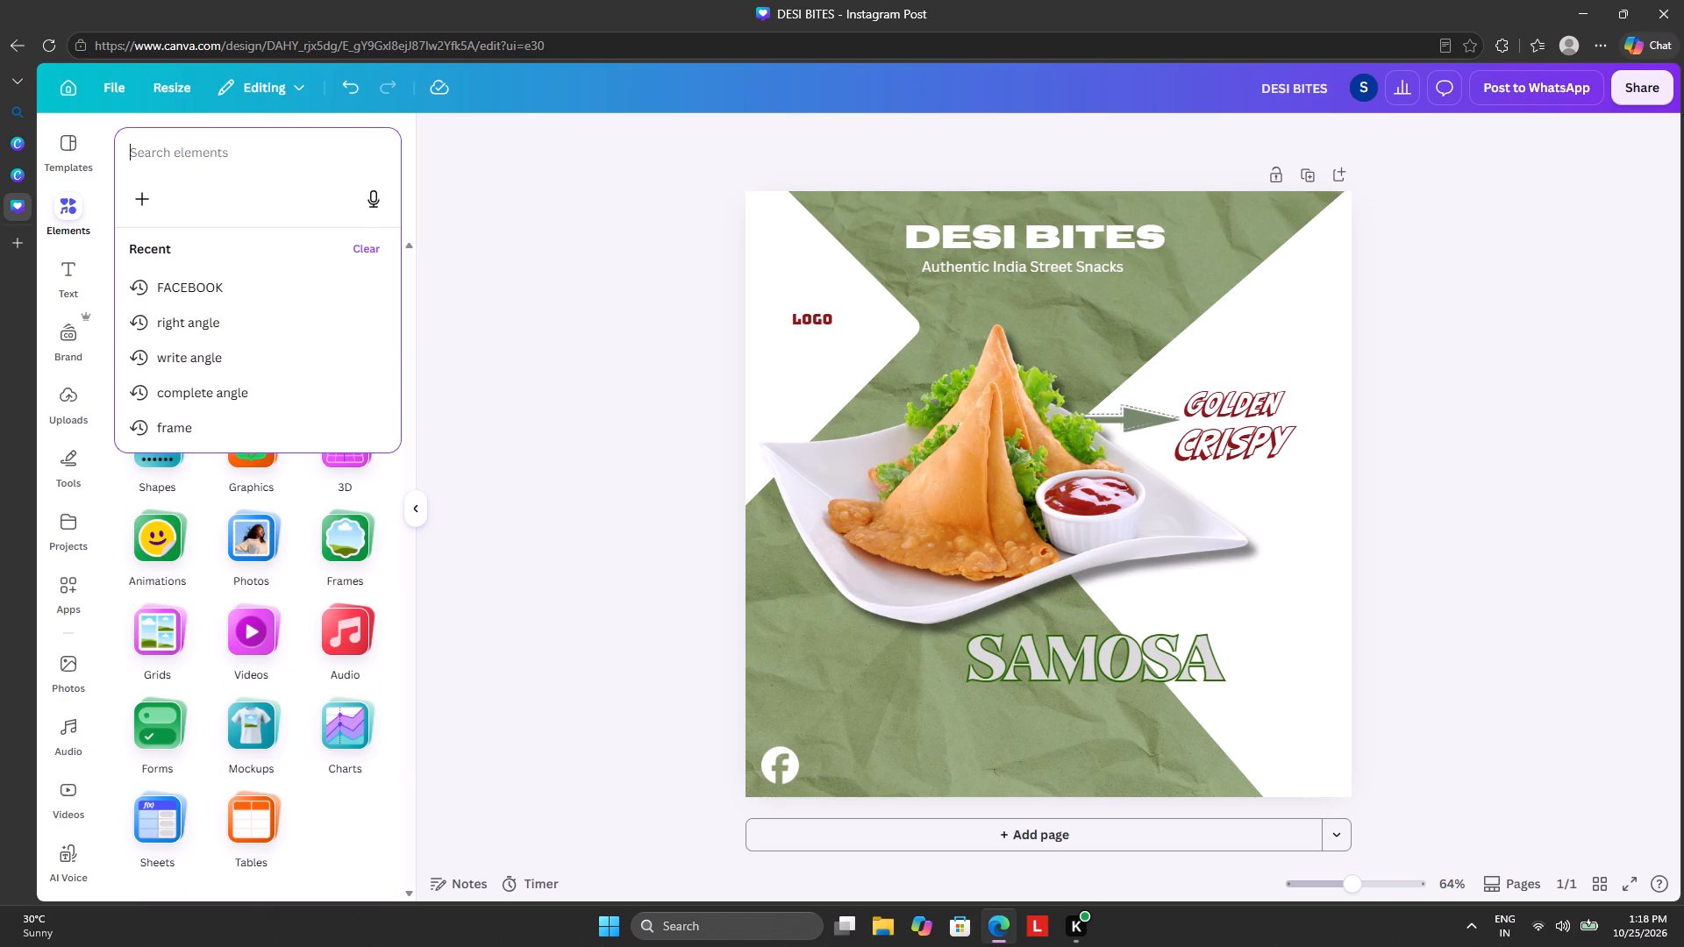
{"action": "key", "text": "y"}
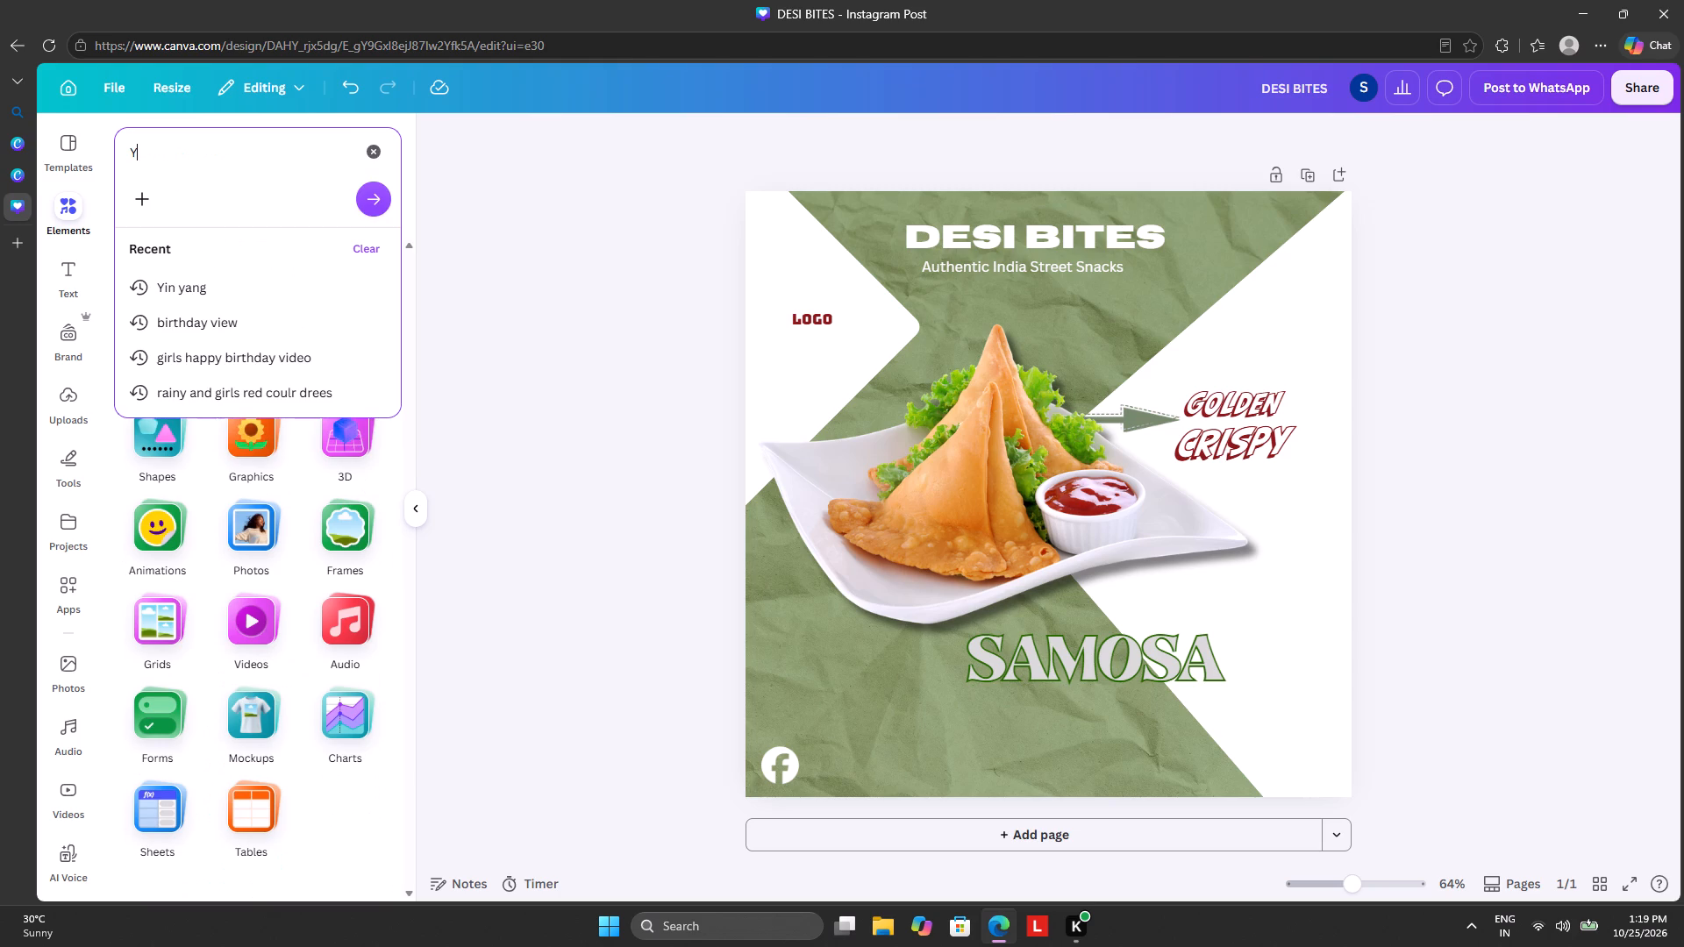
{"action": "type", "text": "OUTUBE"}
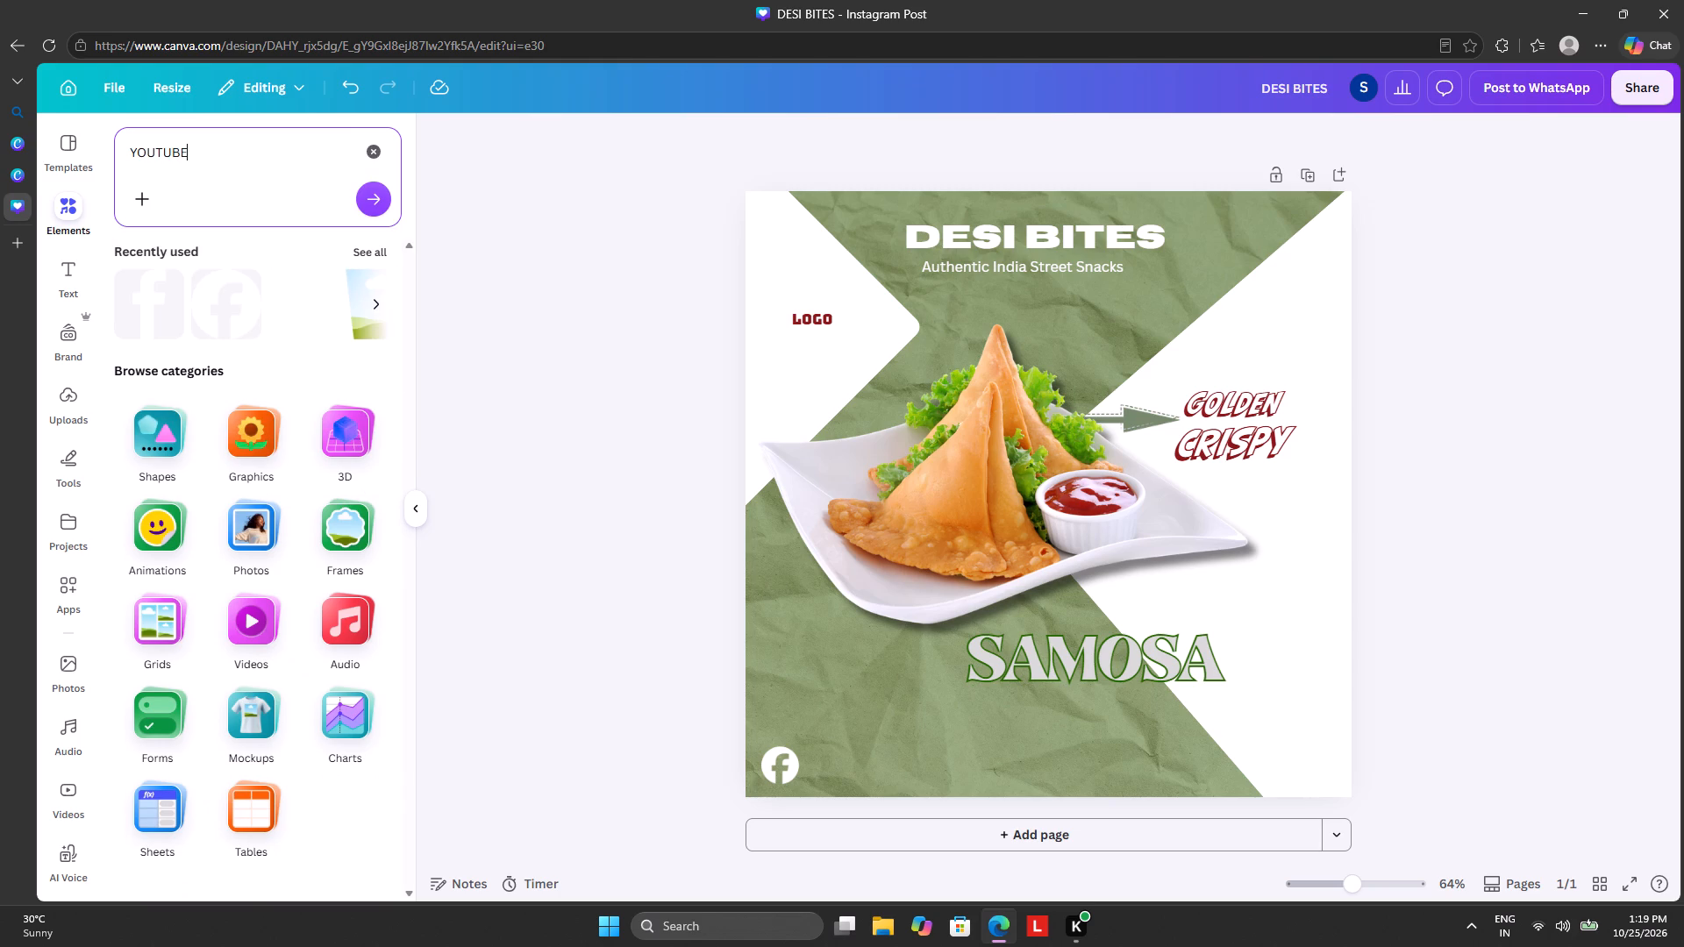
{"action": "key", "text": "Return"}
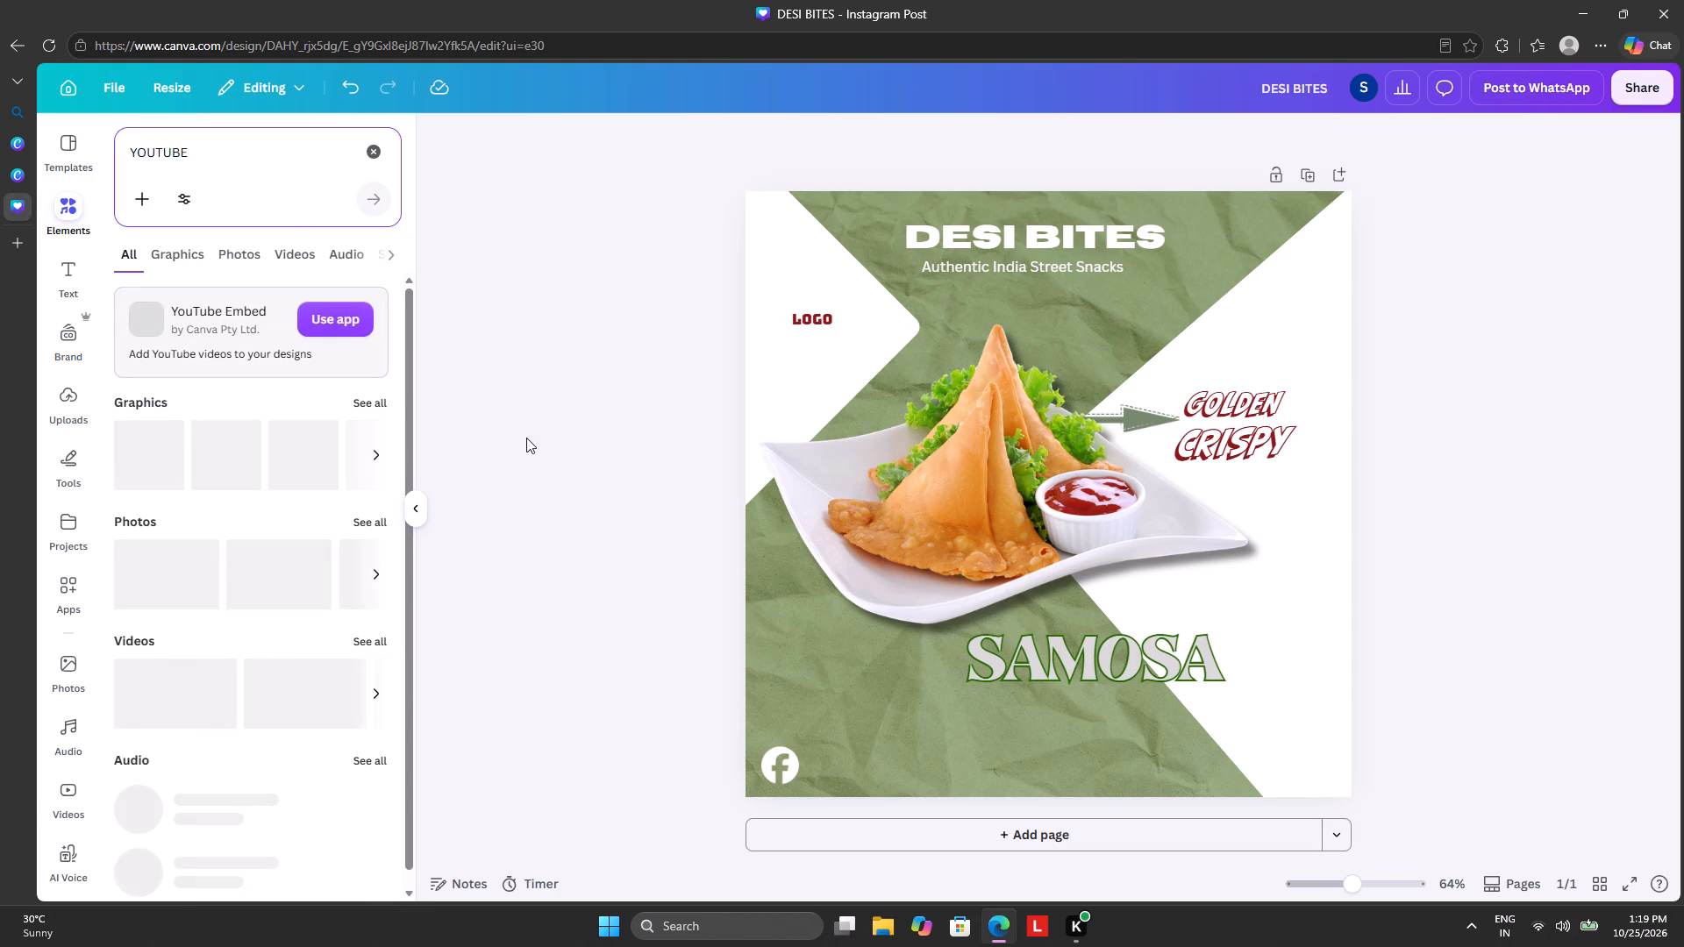
{"action": "left_click", "coordinate": [378, 409]}
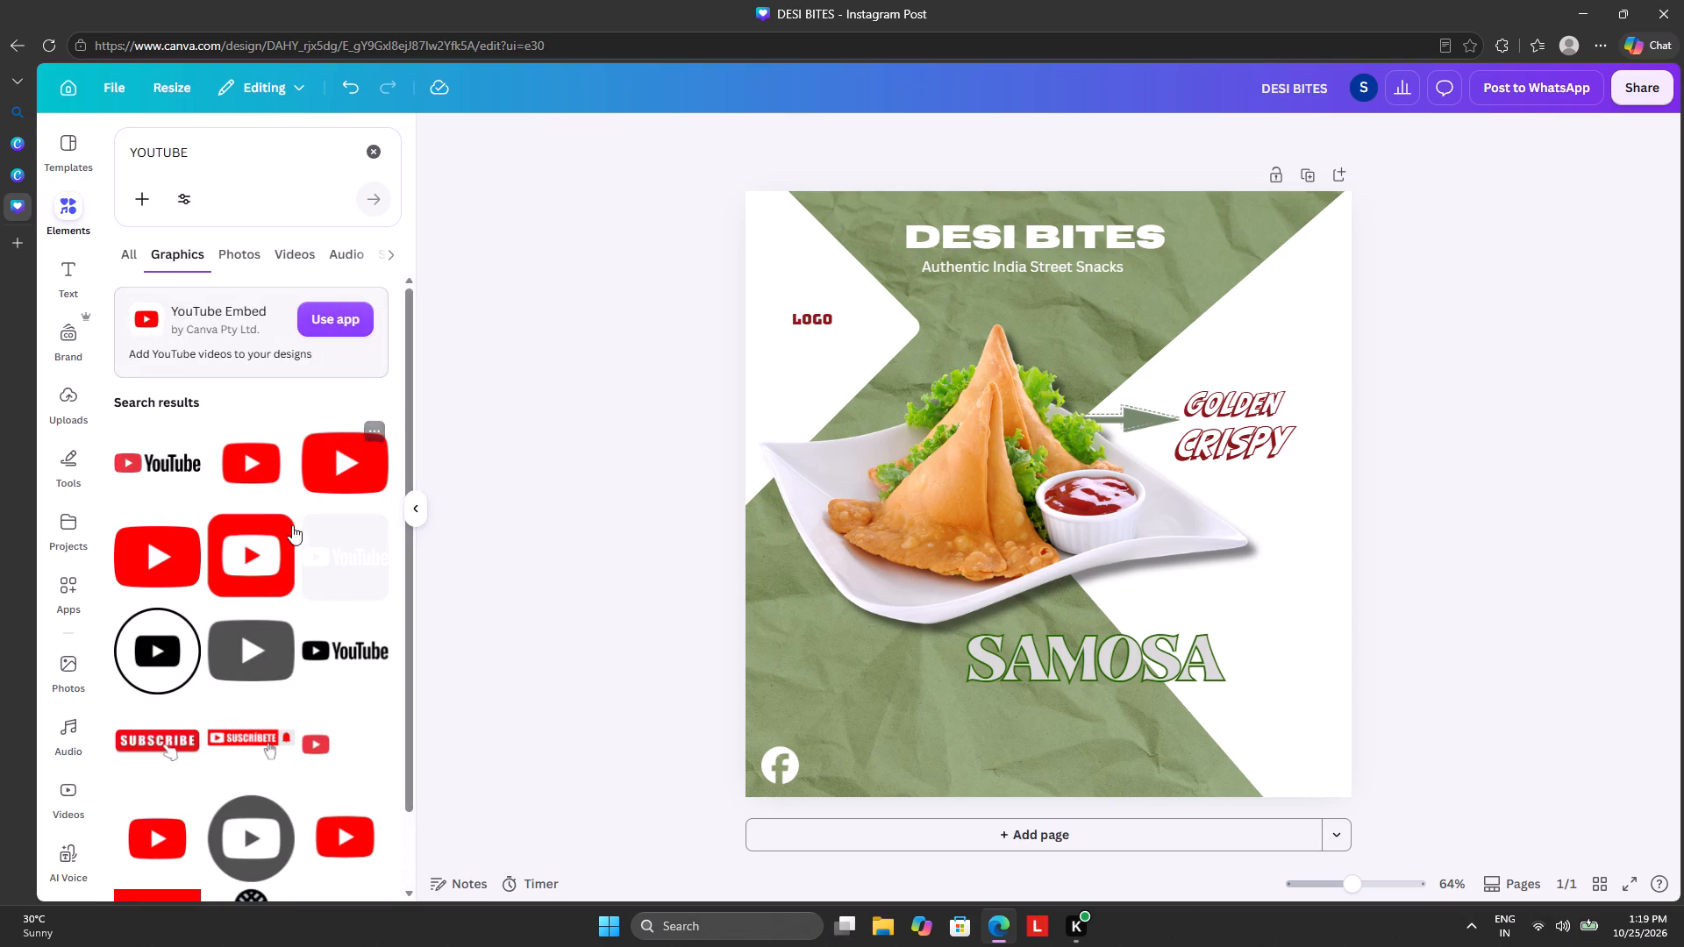
Add the white YouTube logo graphic to the design and open its colour choices.
{"action": "left_click", "coordinate": [351, 580]}
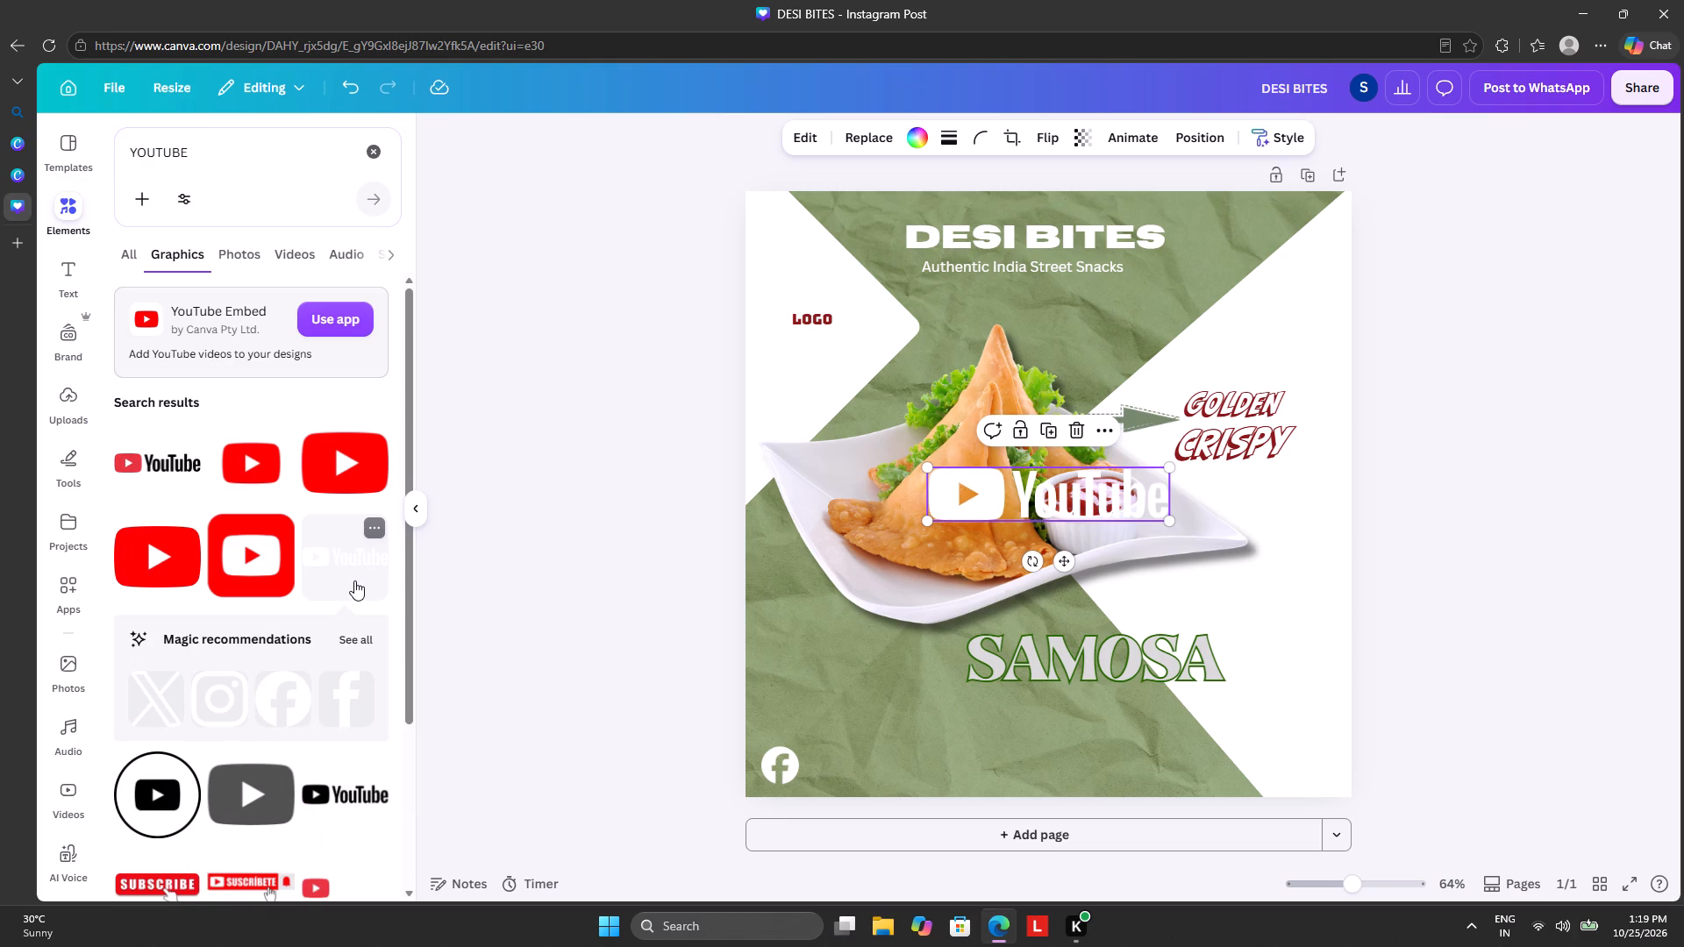
{"action": "left_click", "coordinate": [924, 147]}
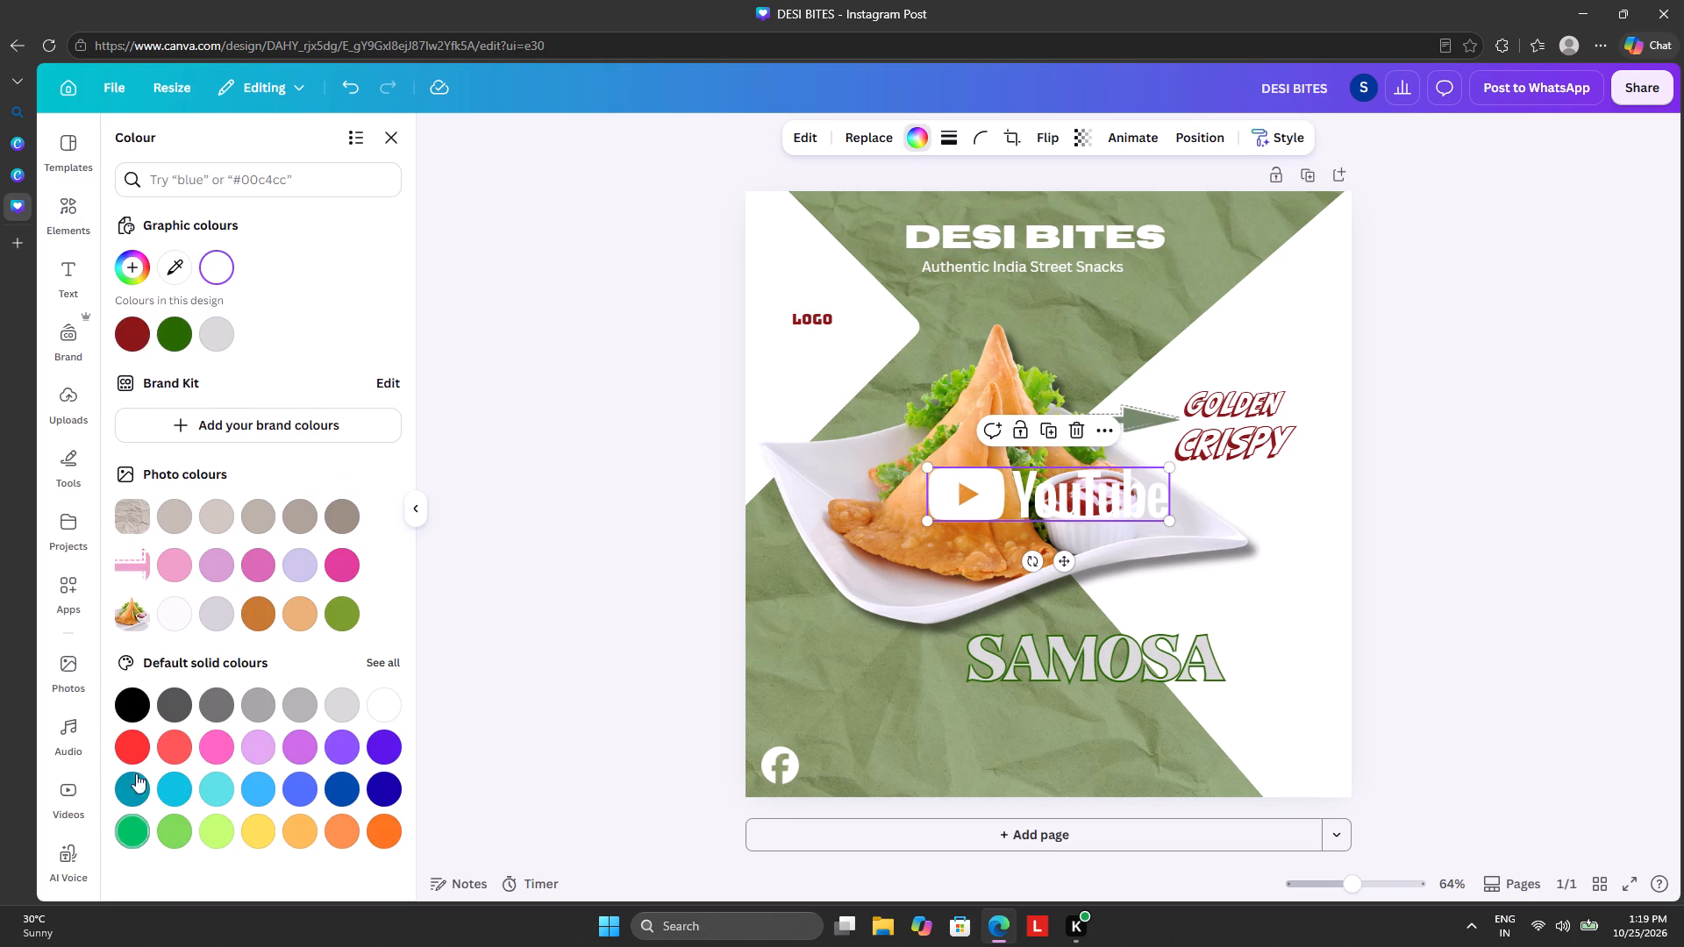
Set the YouTube logo to white, shrink it and place it directly beside the Facebook icon at the bottom of the design.
{"action": "left_click", "coordinate": [390, 699]}
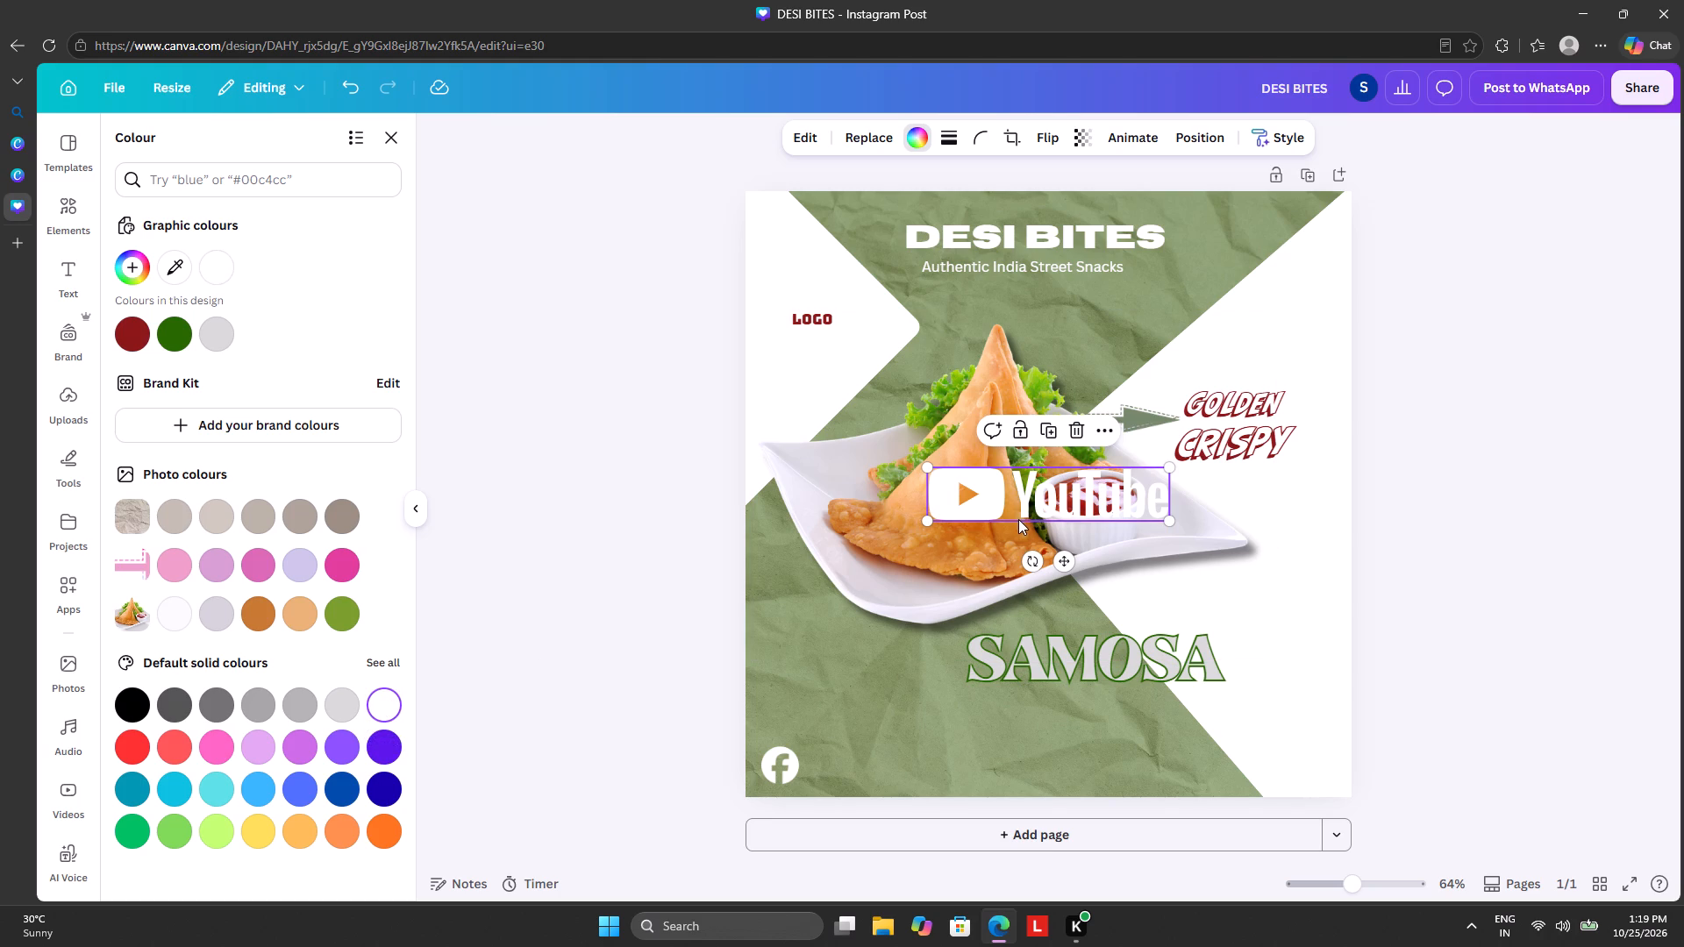
{"action": "left_click_drag", "start_coordinate": [1061, 557], "coordinate": [981, 818]}
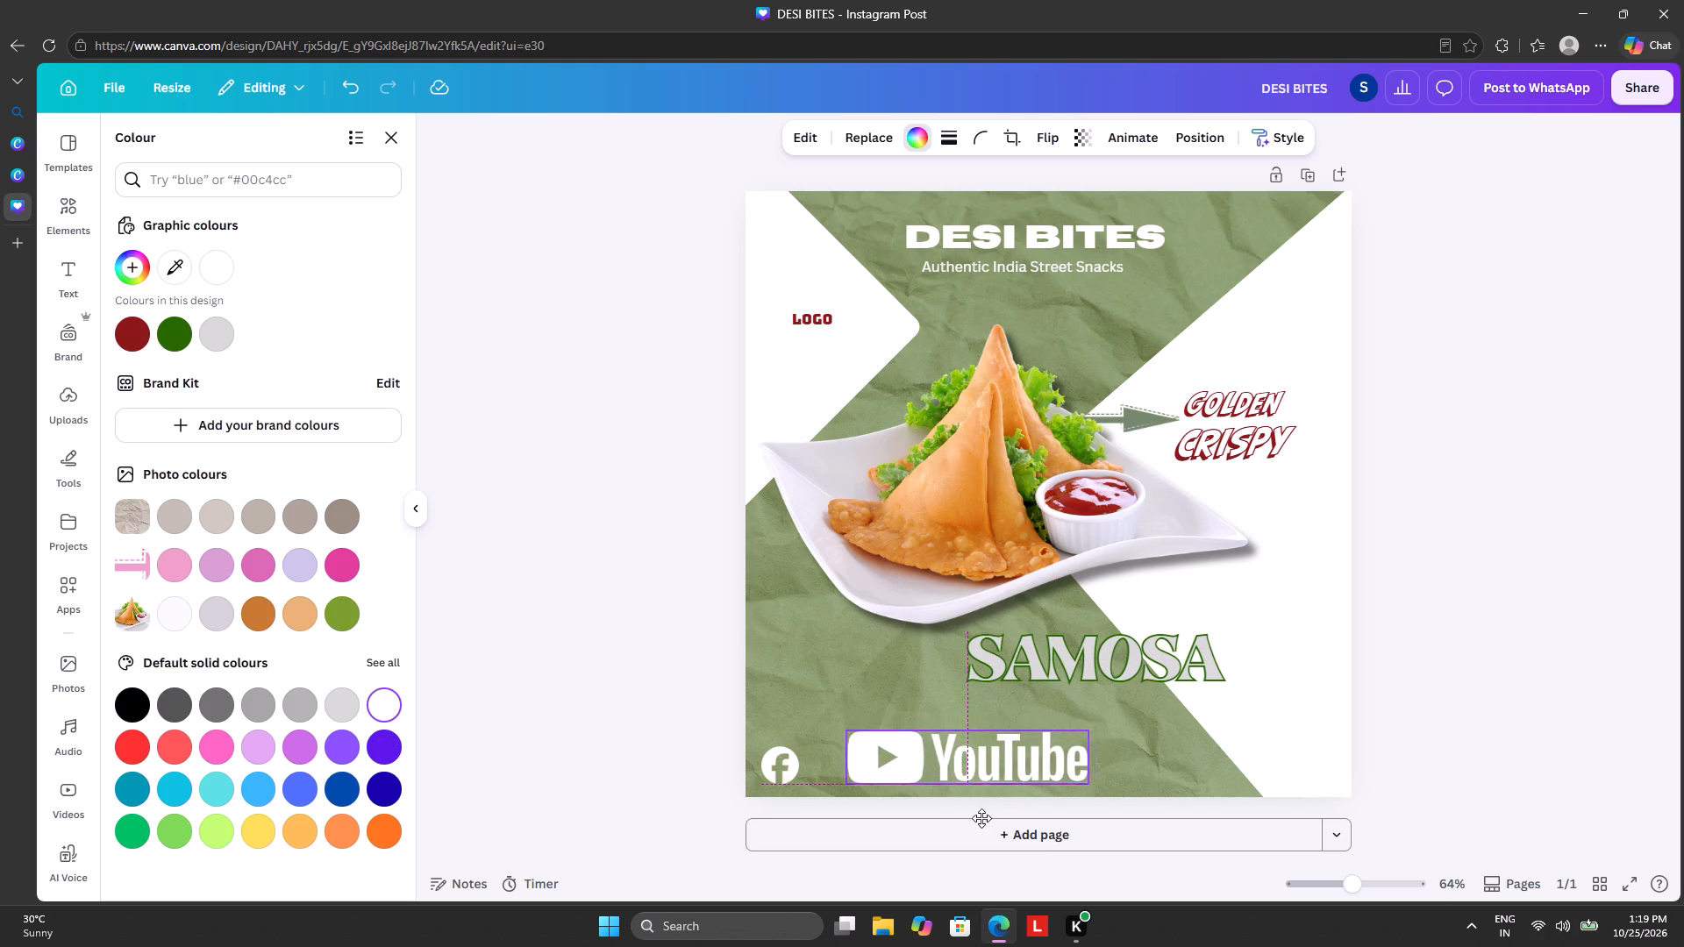
{"action": "left_click_drag", "start_coordinate": [981, 818], "coordinate": [962, 794]}
{"action": "left_click_drag", "start_coordinate": [834, 706], "coordinate": [847, 716]}
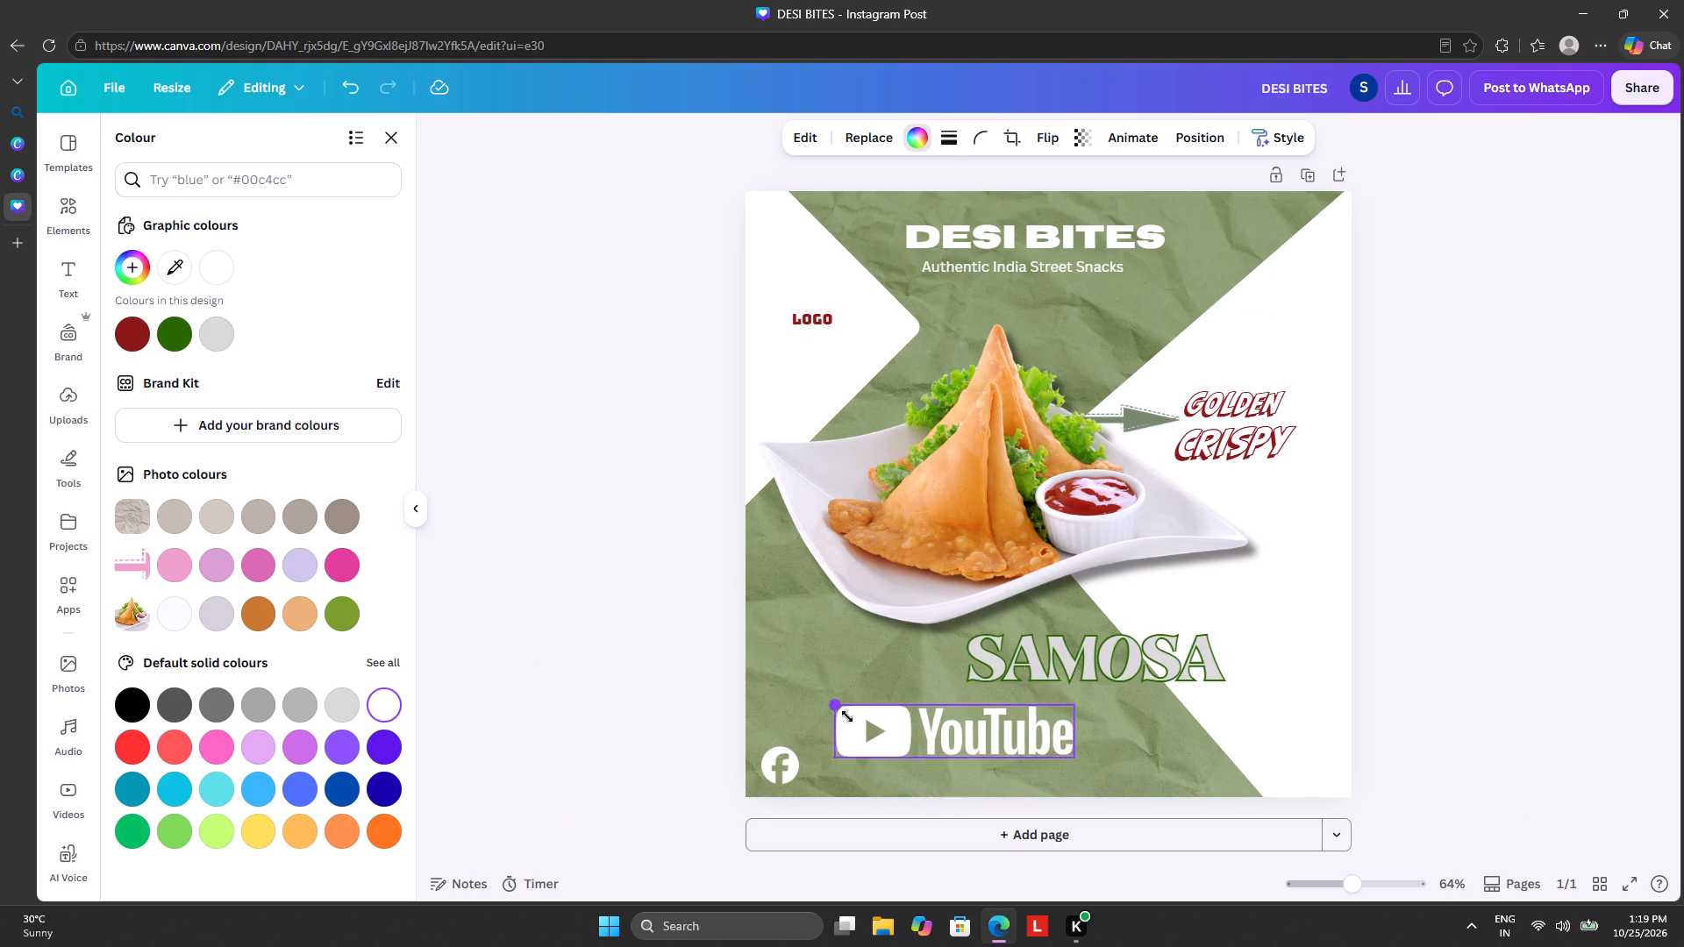
{"action": "left_click_drag", "start_coordinate": [847, 716], "coordinate": [968, 746]}
{"action": "left_click_drag", "start_coordinate": [1013, 741], "coordinate": [871, 753]}
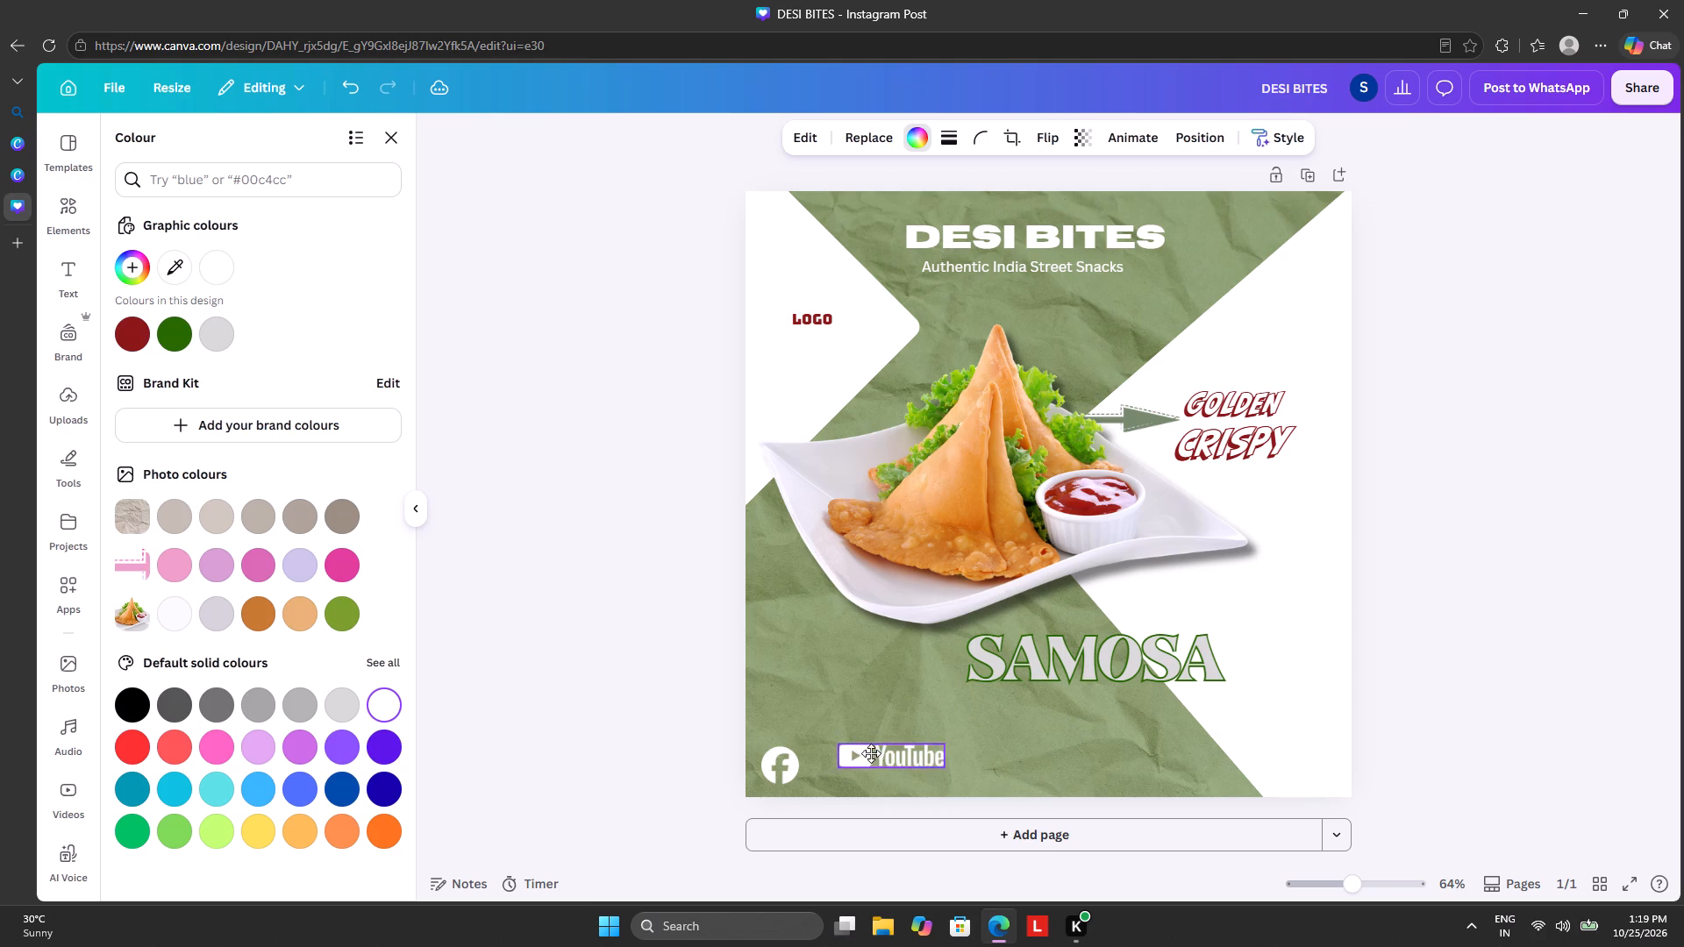
{"action": "left_click_drag", "start_coordinate": [871, 753], "coordinate": [851, 763]}
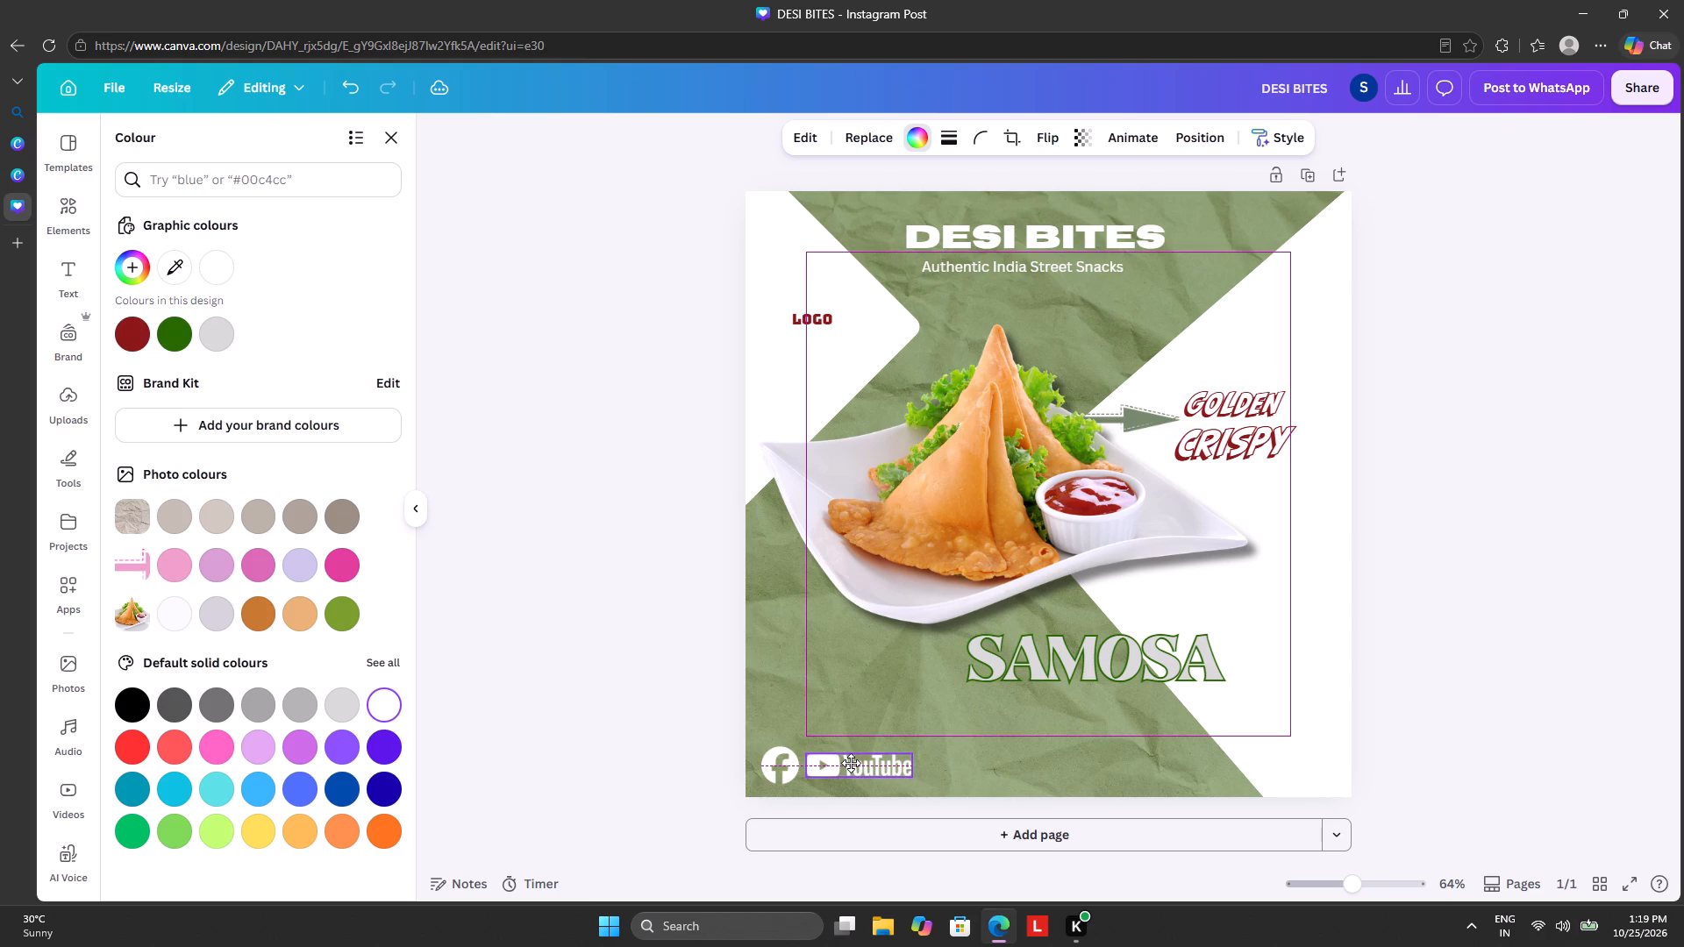
{"action": "left_click_drag", "start_coordinate": [851, 763], "coordinate": [851, 761]}
{"action": "left_click", "coordinate": [789, 687]}
Move the SAMOSA title down so it sits just above the Facebook and YouTube logos.
{"action": "left_click_drag", "start_coordinate": [1055, 660], "coordinate": [867, 714]}
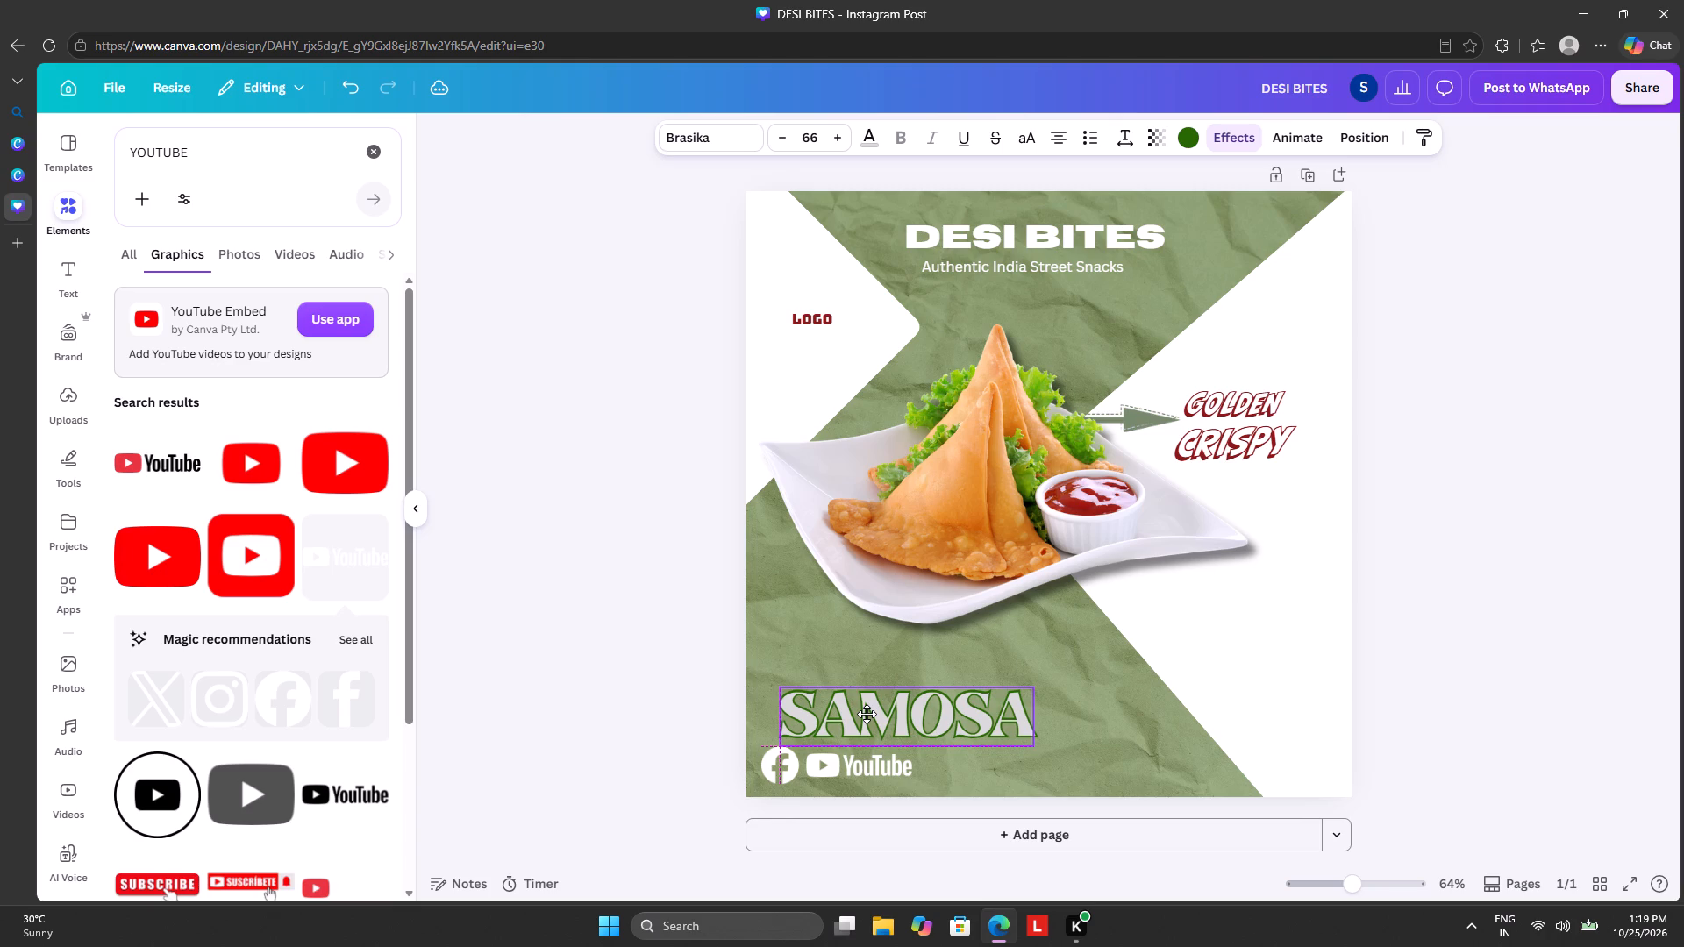
{"action": "left_click_drag", "start_coordinate": [867, 714], "coordinate": [864, 713]}
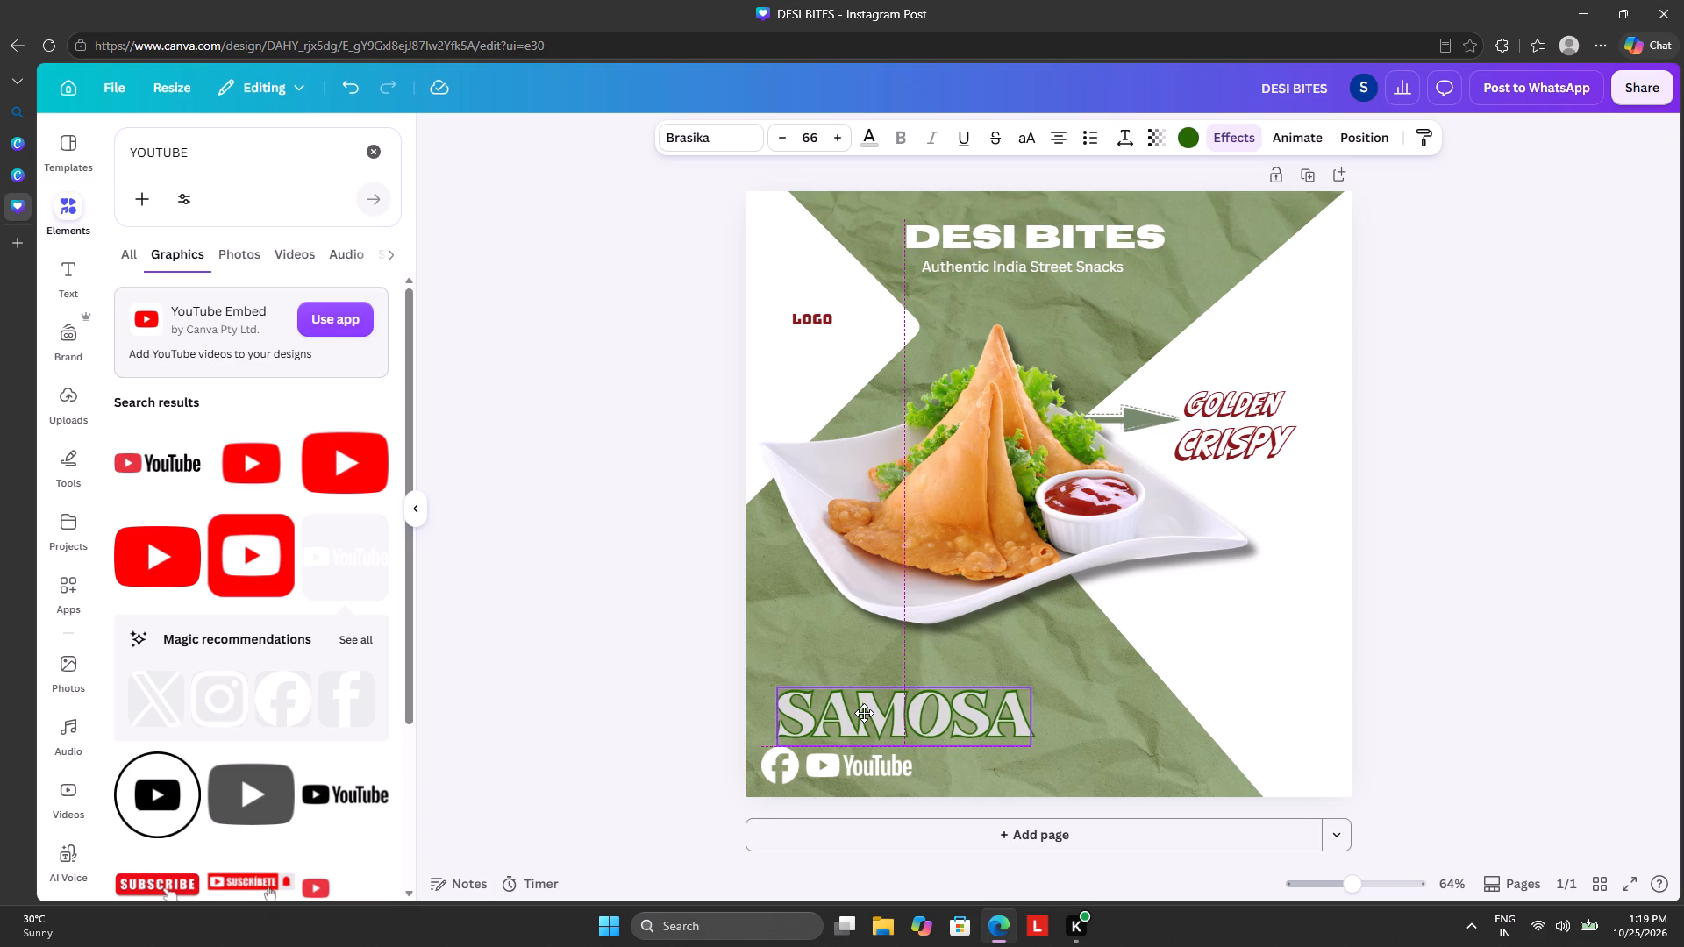
{"action": "left_click_drag", "start_coordinate": [864, 713], "coordinate": [879, 719]}
{"action": "left_click", "coordinate": [750, 665]}
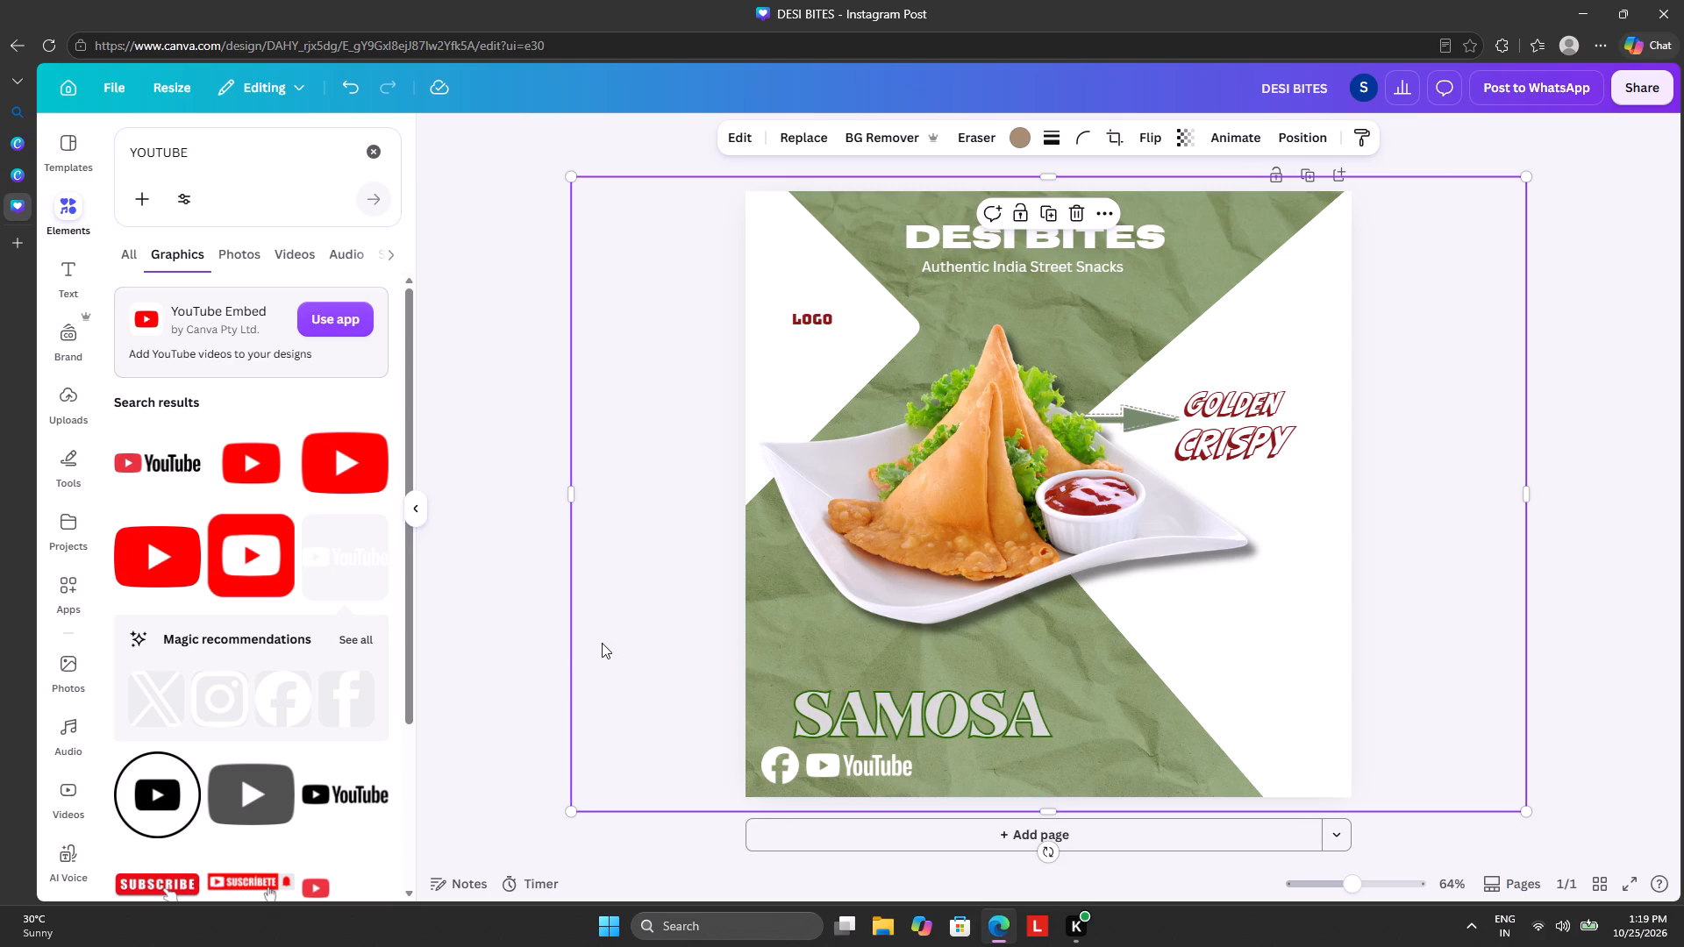
{"action": "left_click", "coordinate": [538, 640]}
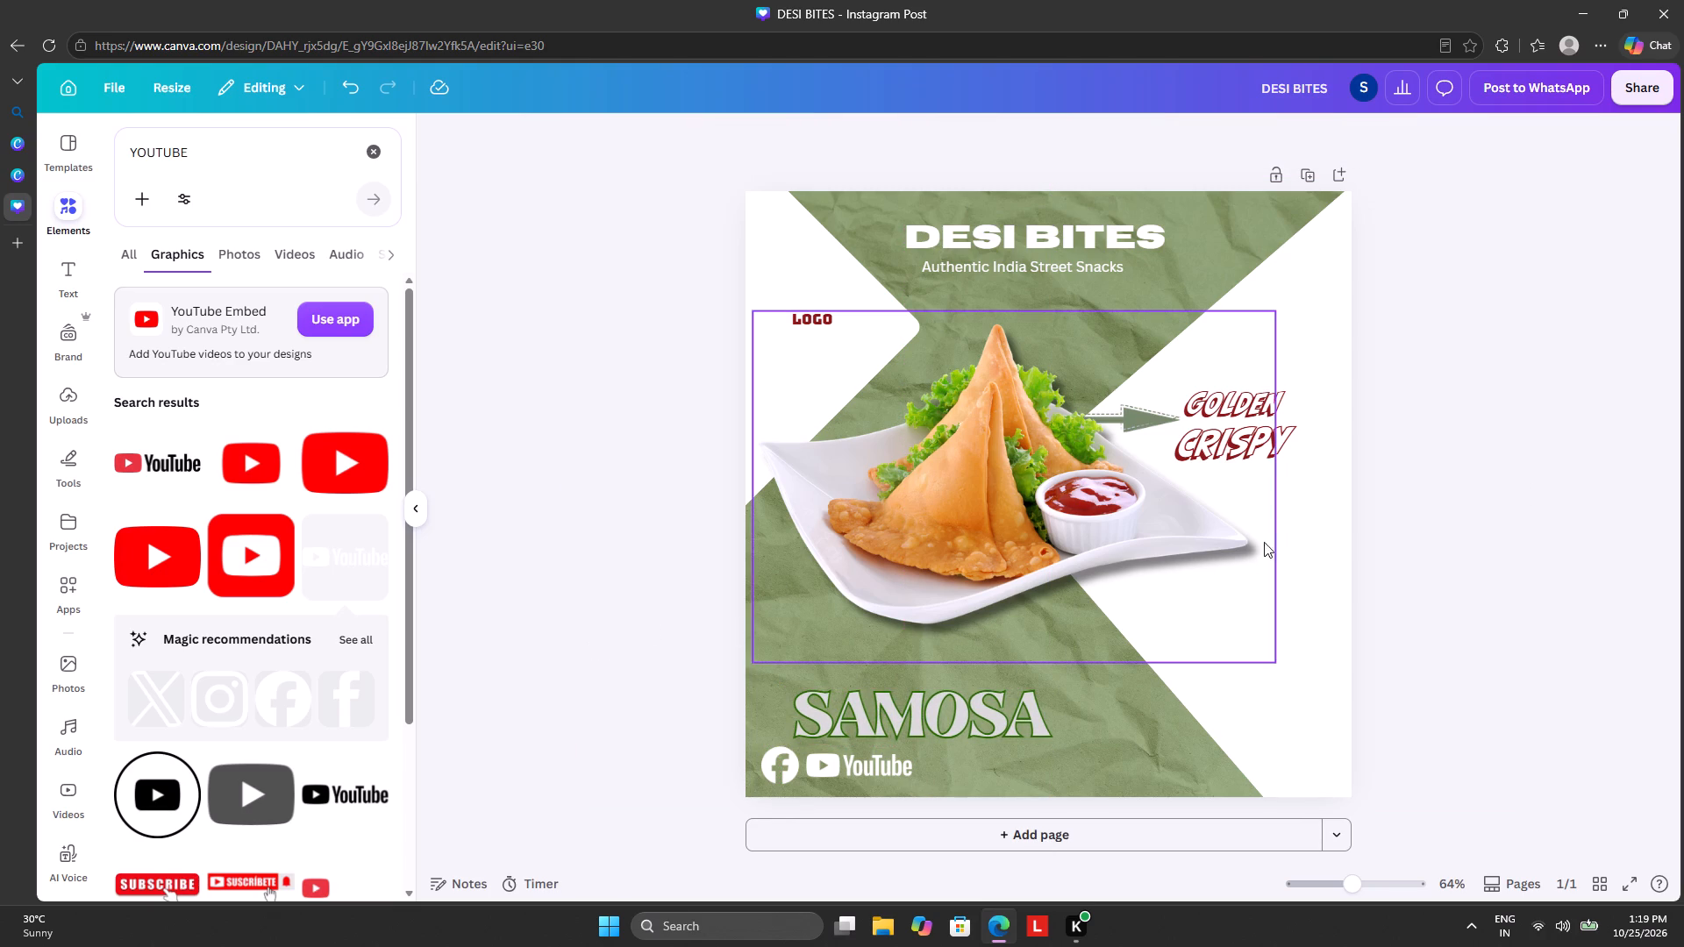
Move the samosa plate photo slightly lower, closer to the SAMOSA title.
{"action": "left_click", "coordinate": [1249, 436]}
{"action": "left_click_drag", "start_coordinate": [1219, 445], "coordinate": [1222, 466]}
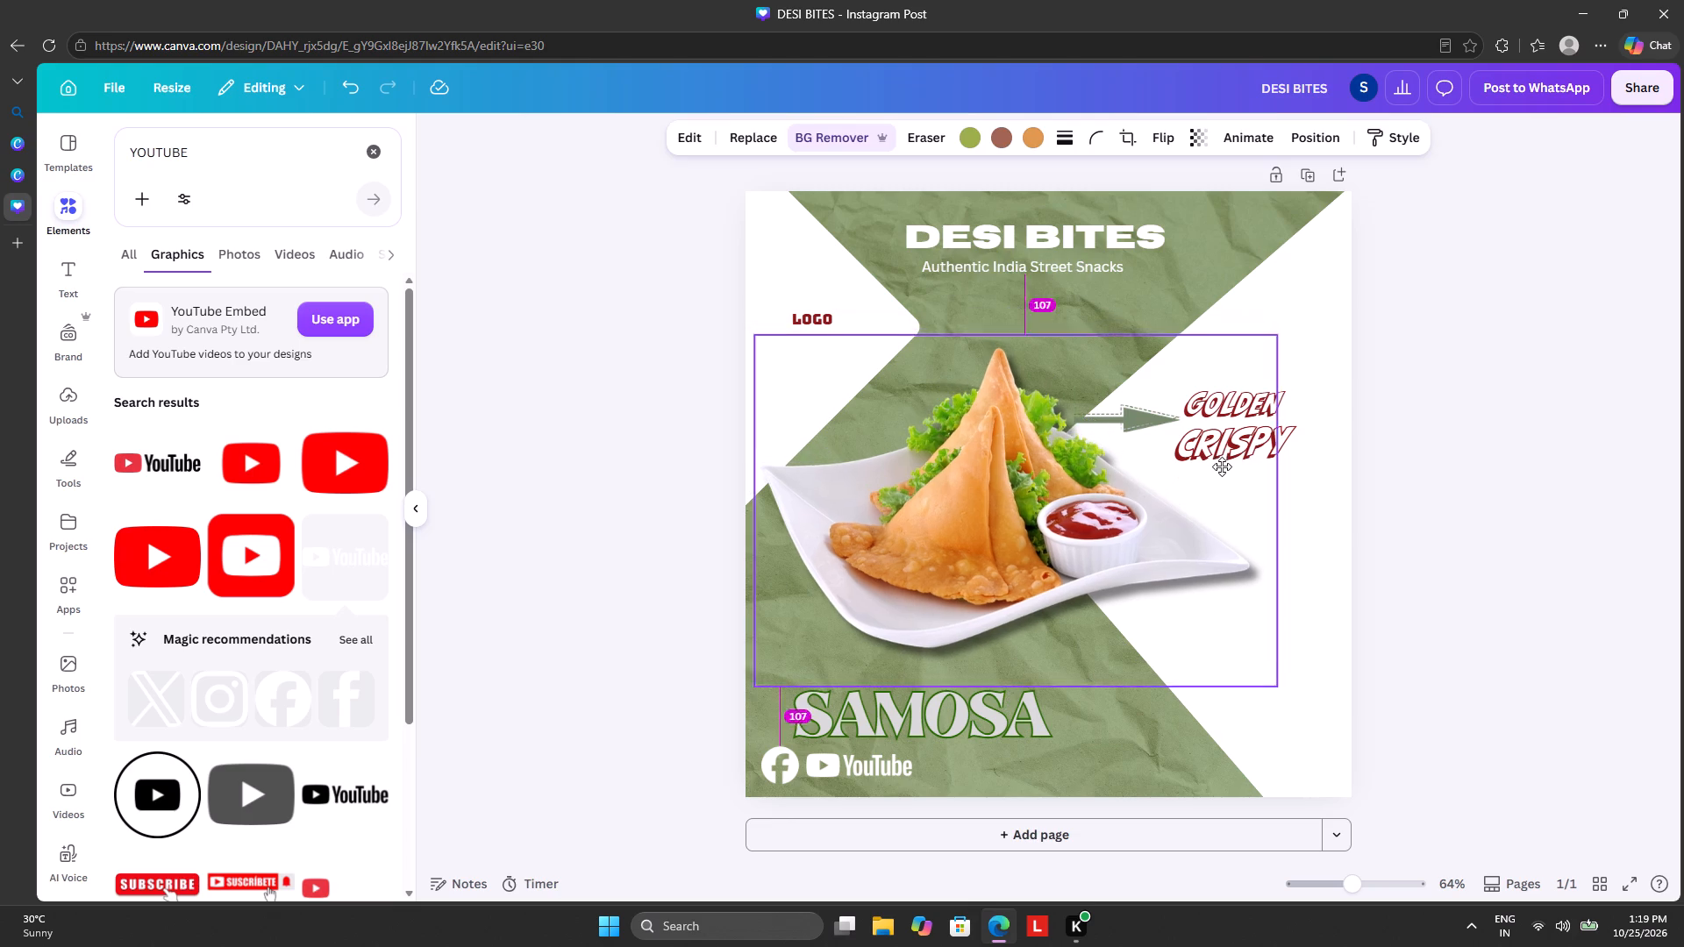
{"action": "left_click_drag", "start_coordinate": [1222, 466], "coordinate": [1209, 466]}
Shift the green arrow slightly down and away from the GOLDEN CRISPY text, towards the samosas.
{"action": "left_click", "coordinate": [1138, 419]}
{"action": "left_click", "coordinate": [1138, 409]}
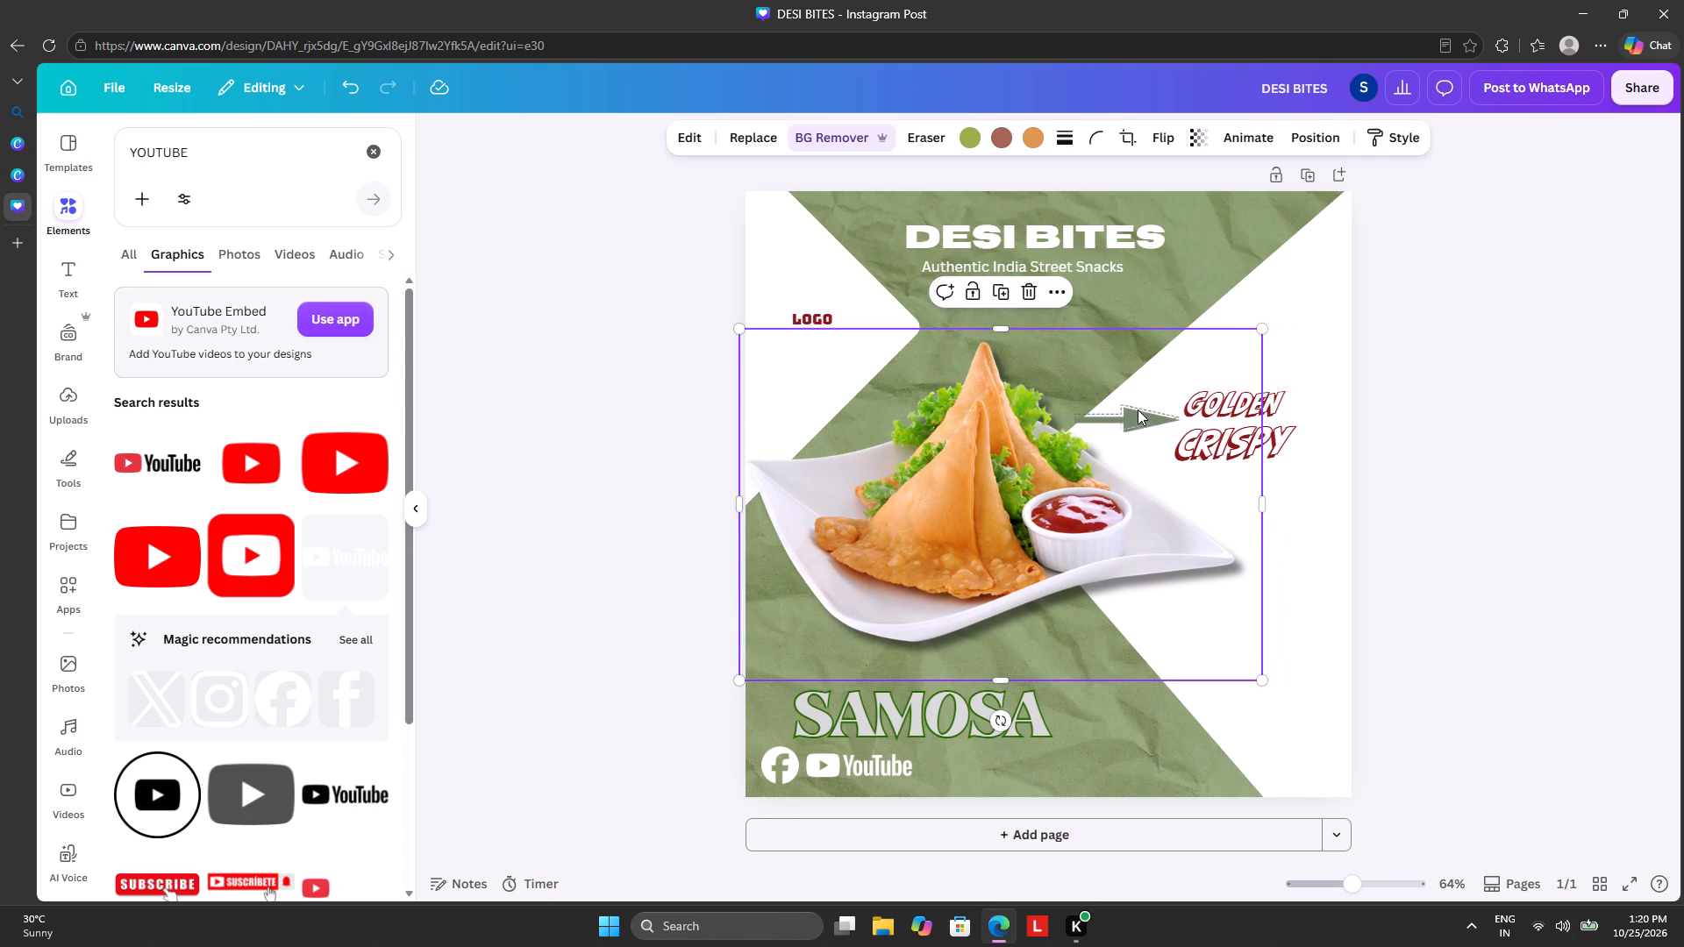
{"action": "left_click", "coordinate": [1104, 420]}
{"action": "left_click", "coordinate": [1217, 282]}
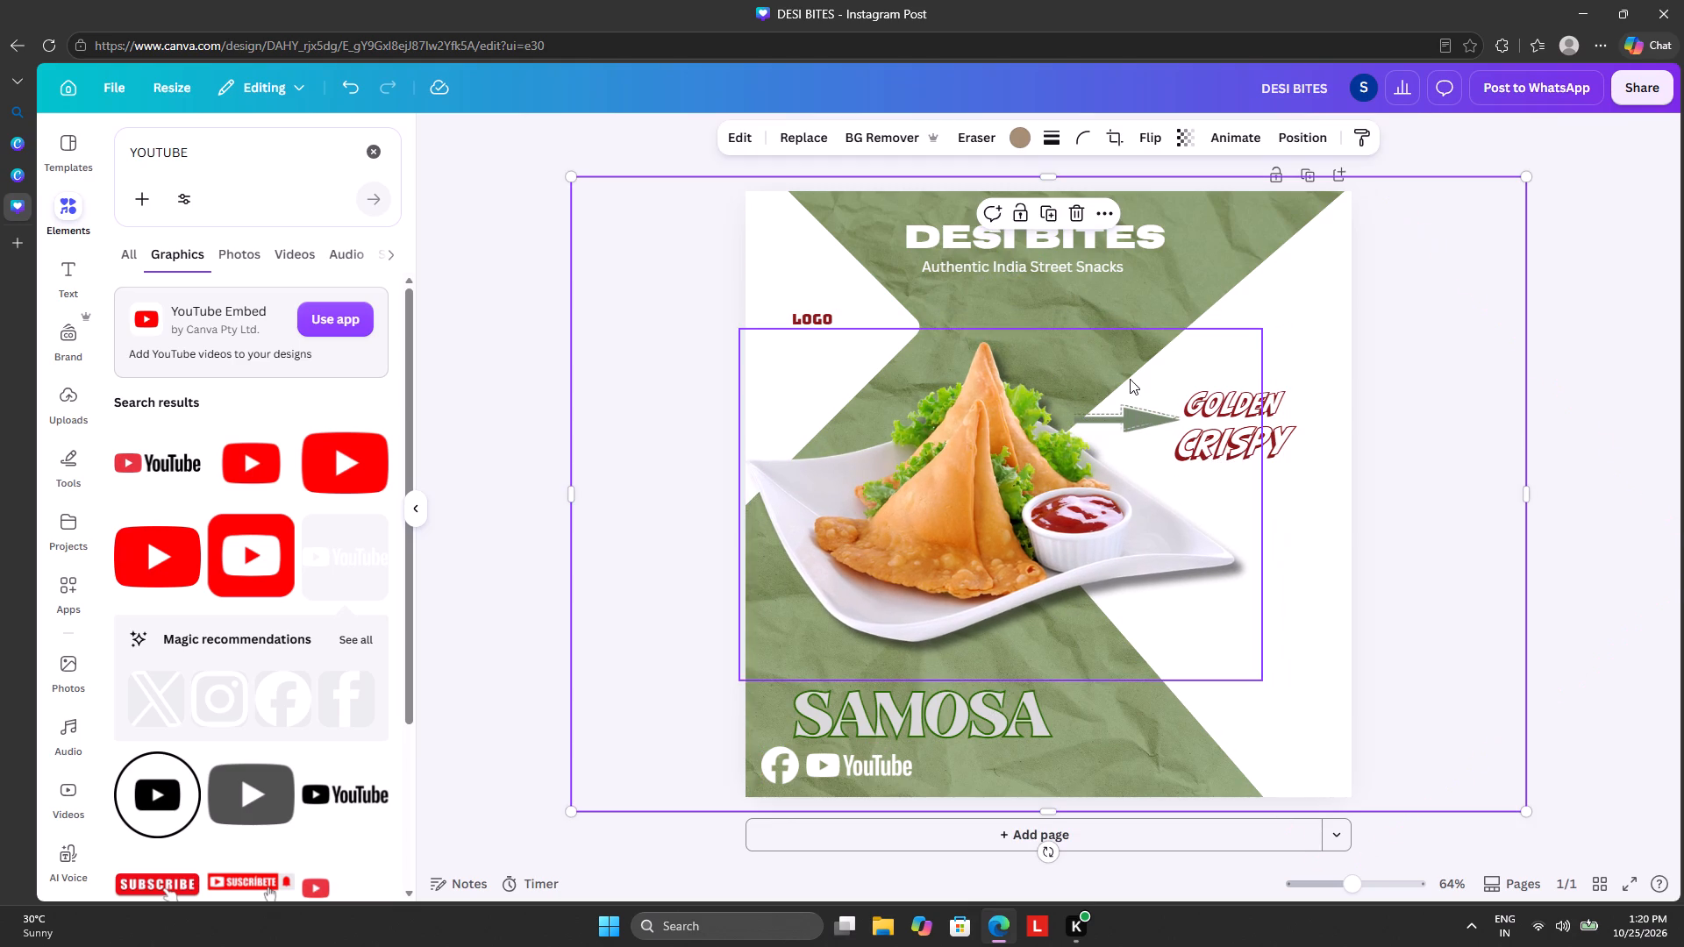
{"action": "left_click", "coordinate": [1126, 420]}
{"action": "left_click", "coordinate": [1128, 421]}
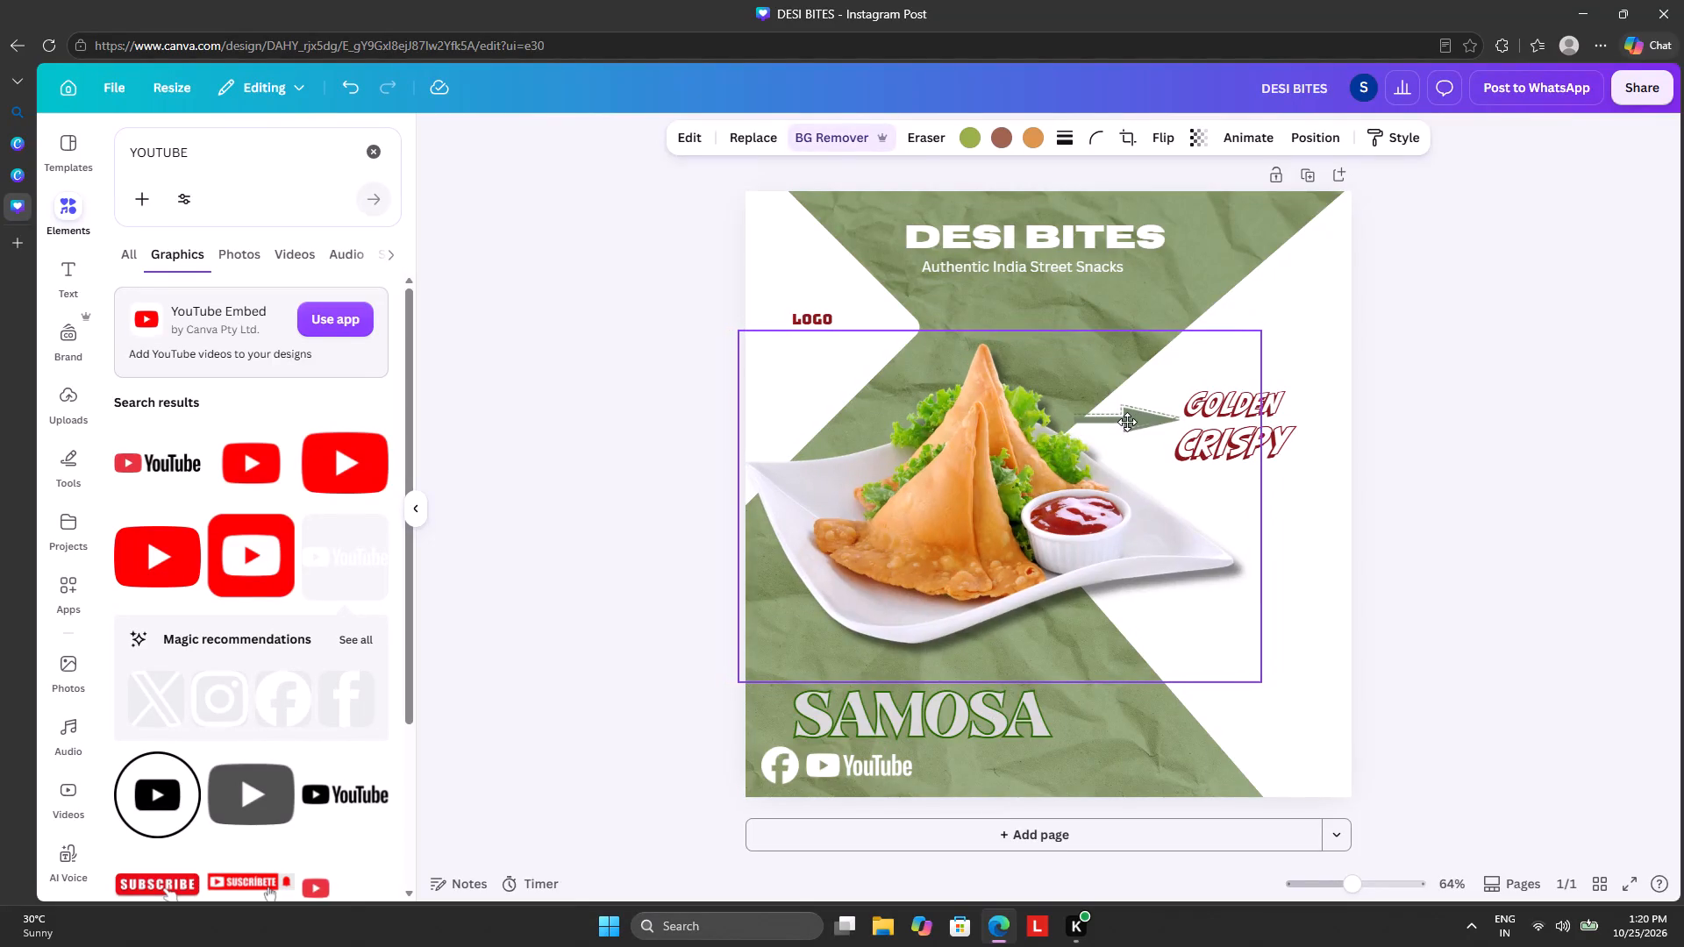
{"action": "left_click_drag", "start_coordinate": [1145, 415], "coordinate": [1128, 422]}
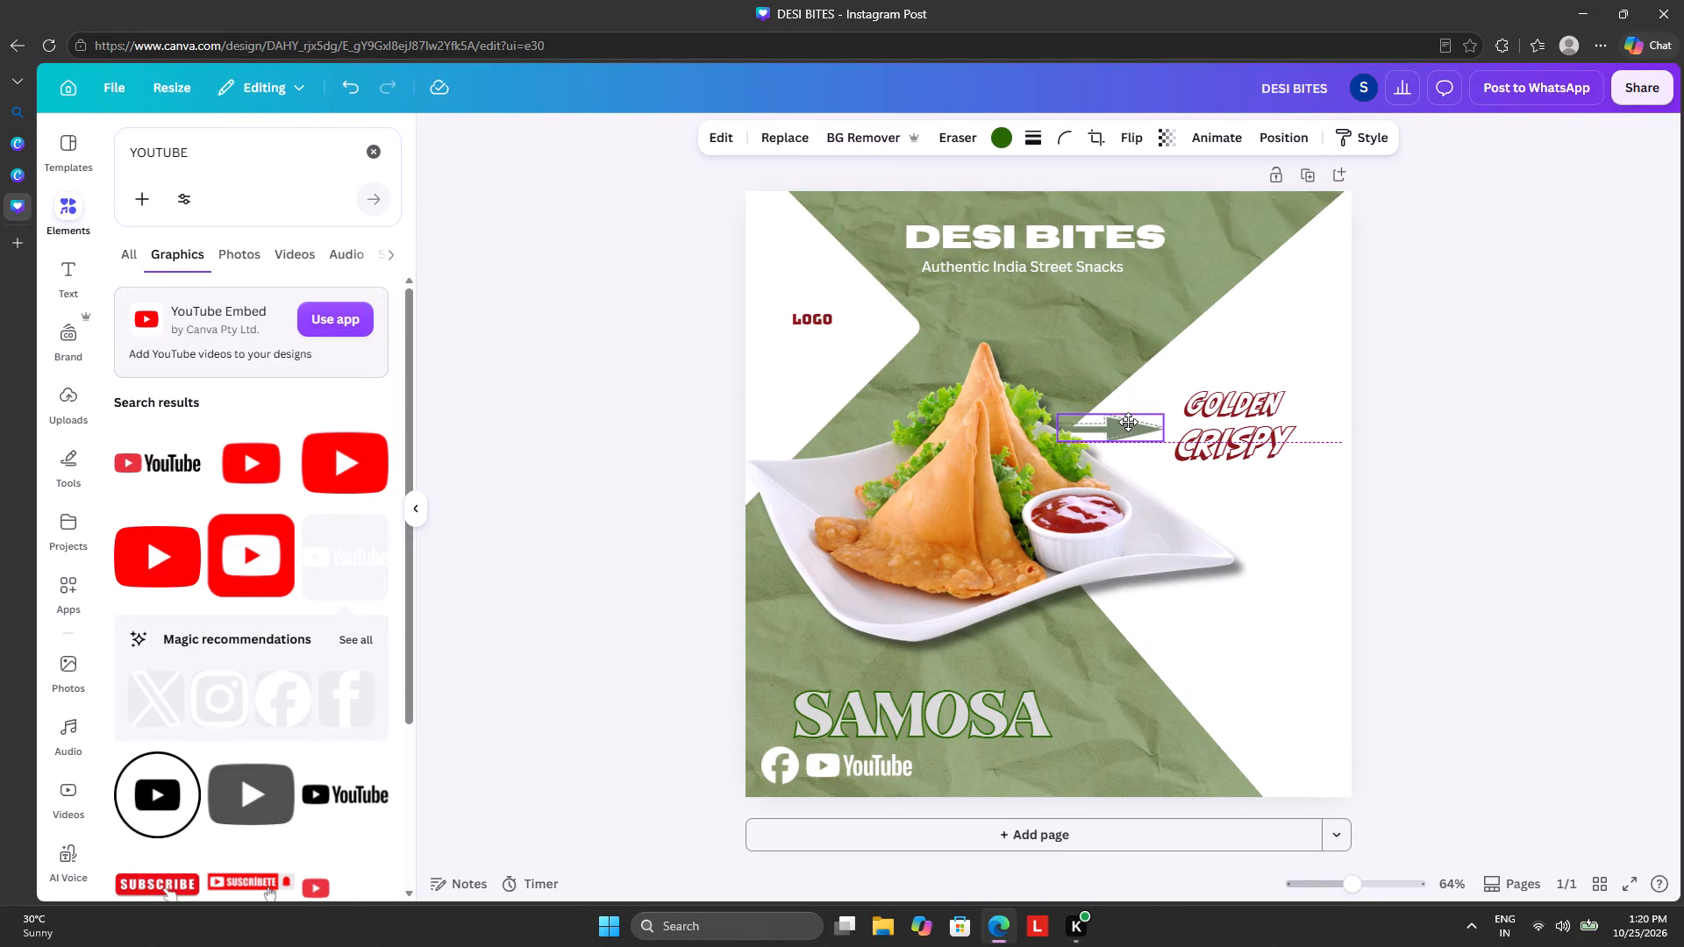
{"action": "left_click_drag", "start_coordinate": [1128, 422], "coordinate": [1129, 420]}
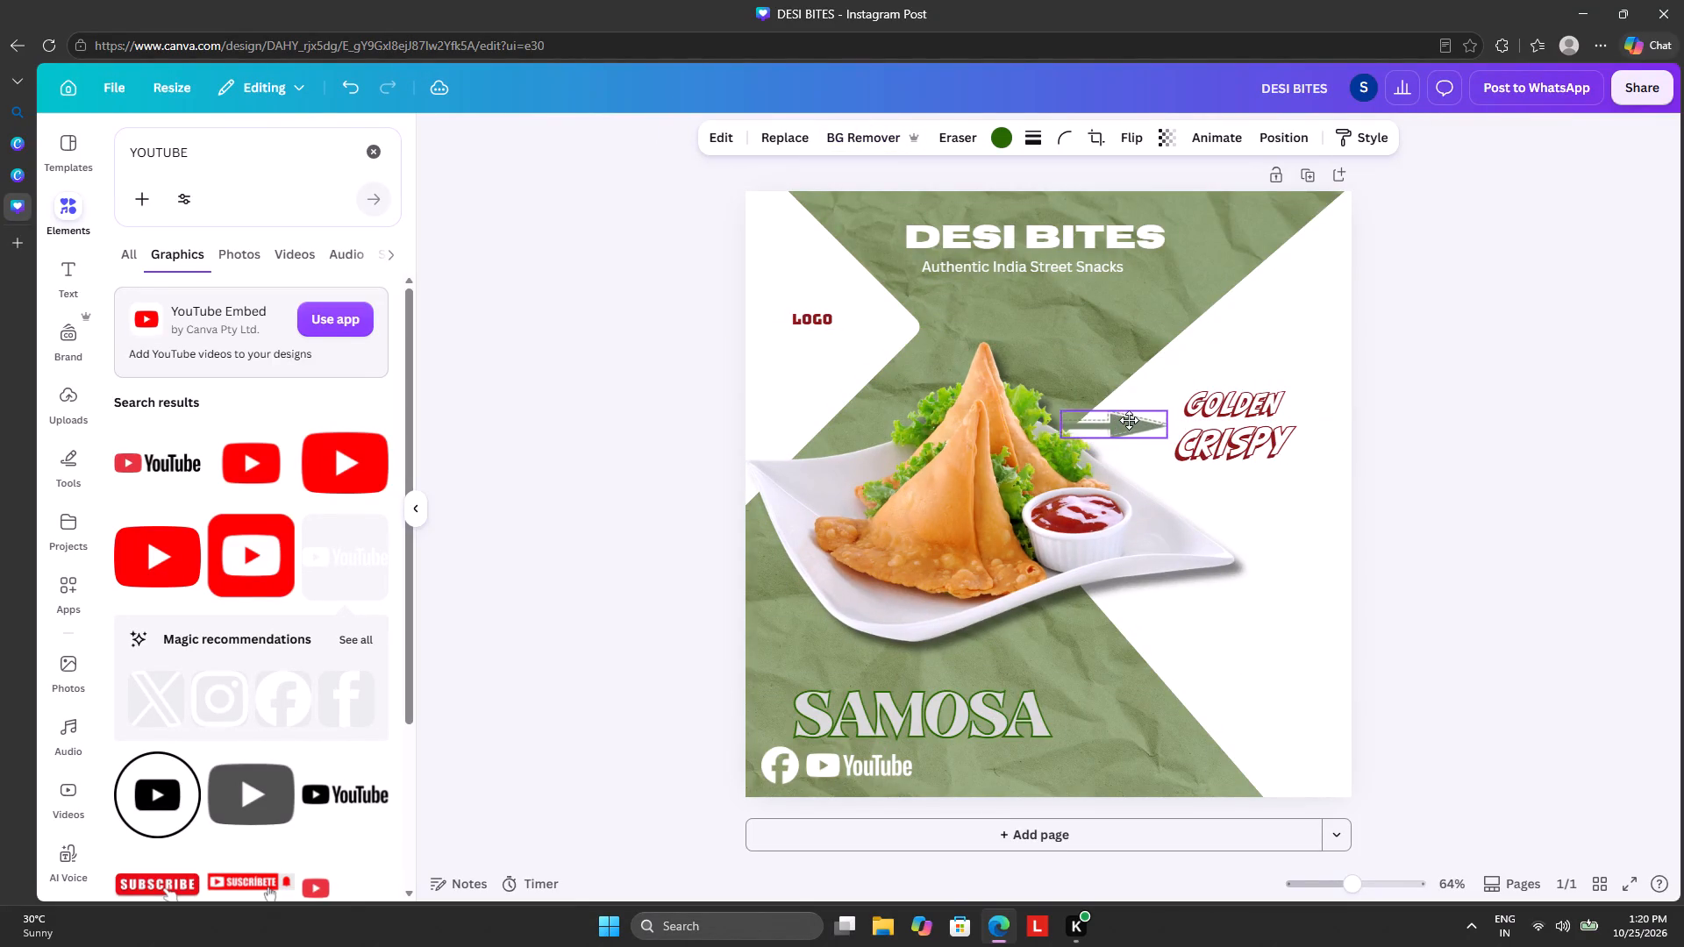
{"action": "left_click_drag", "start_coordinate": [1129, 420], "coordinate": [1121, 427]}
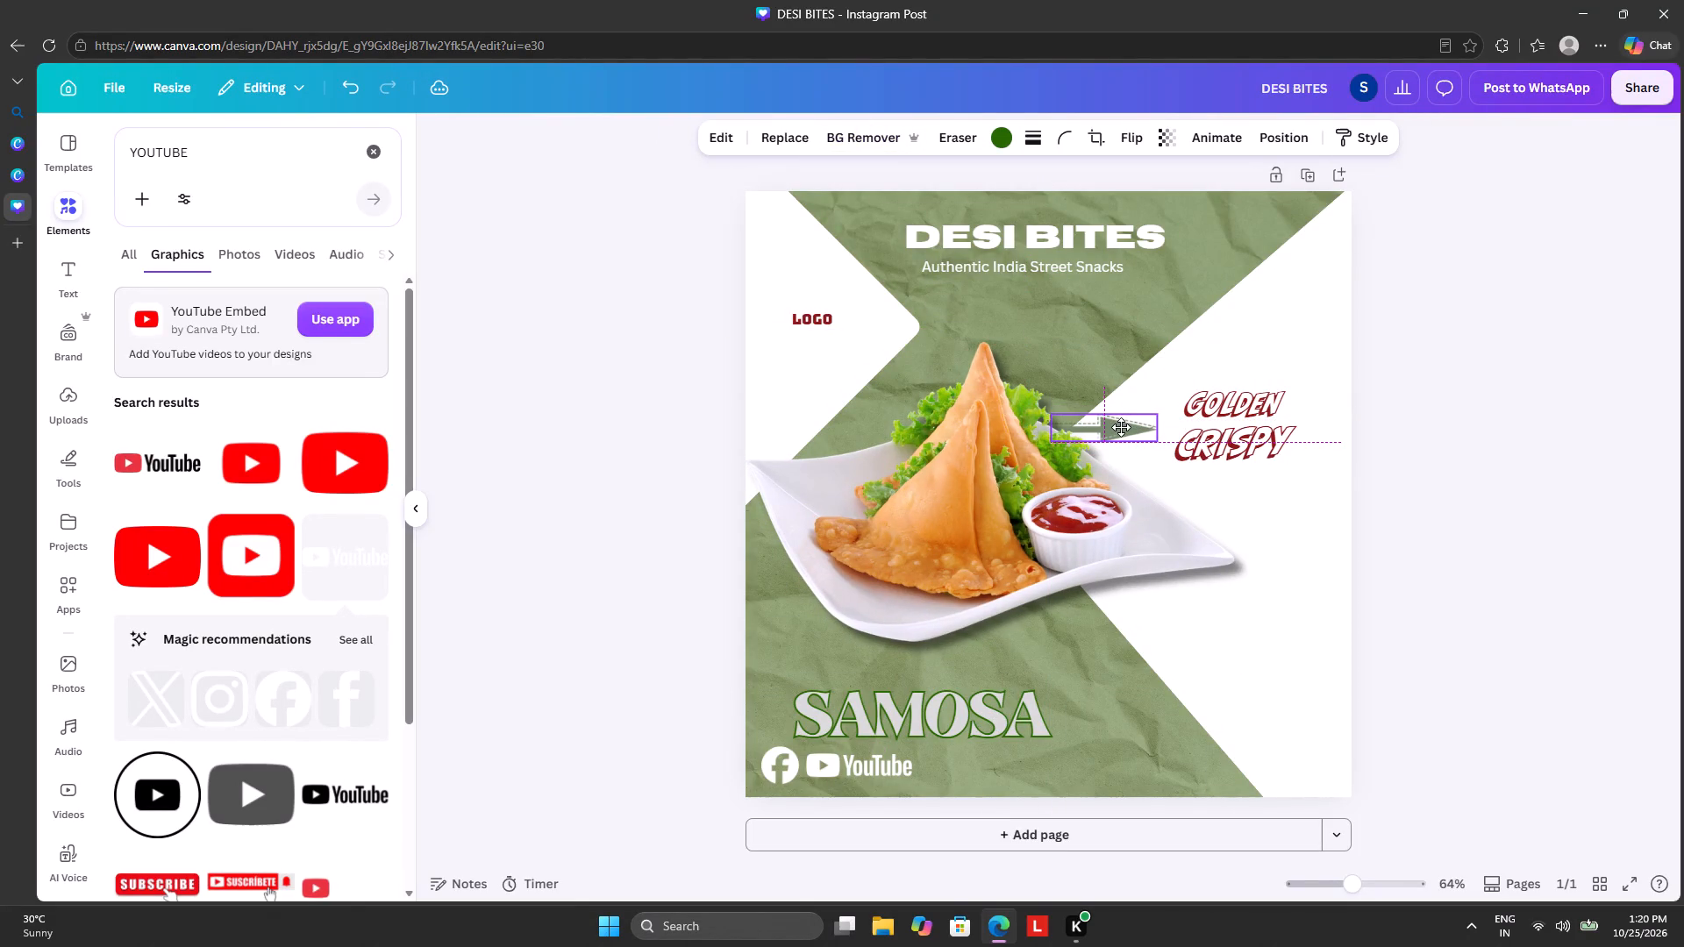
{"action": "left_click_drag", "start_coordinate": [1121, 427], "coordinate": [1125, 423]}
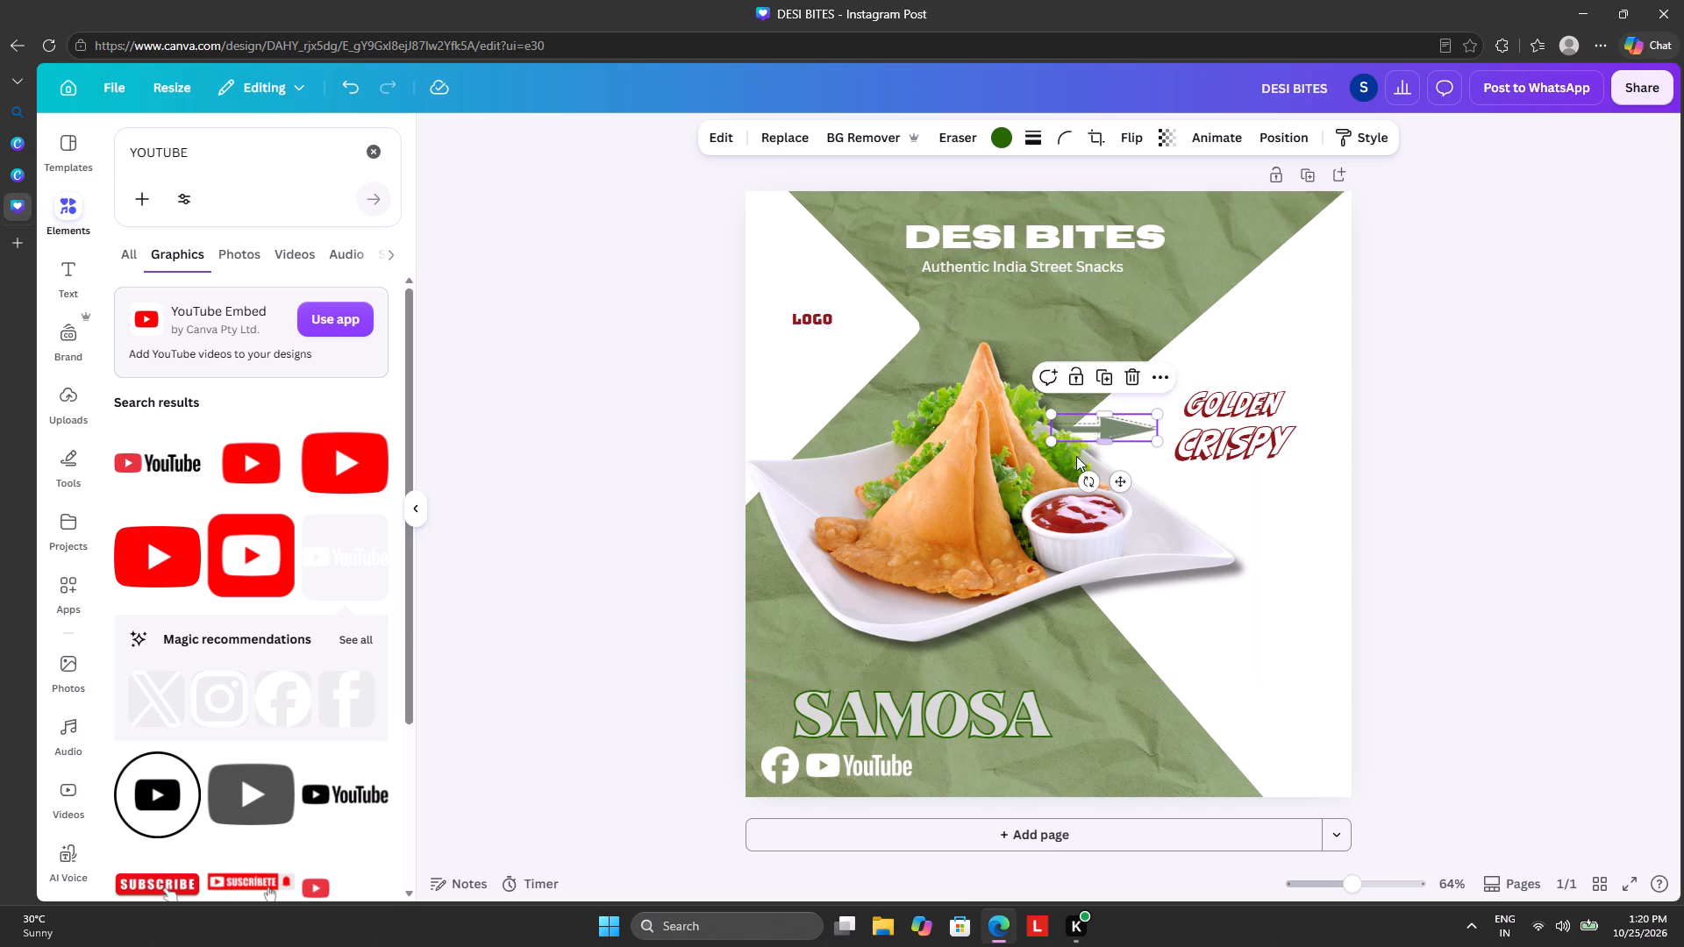
Reposition the samosa plate photo between the tagline and the SAMOSA title, slightly closer to the GOLDEN CRISPY text.
{"action": "left_click_drag", "start_coordinate": [1034, 494], "coordinate": [1029, 552]}
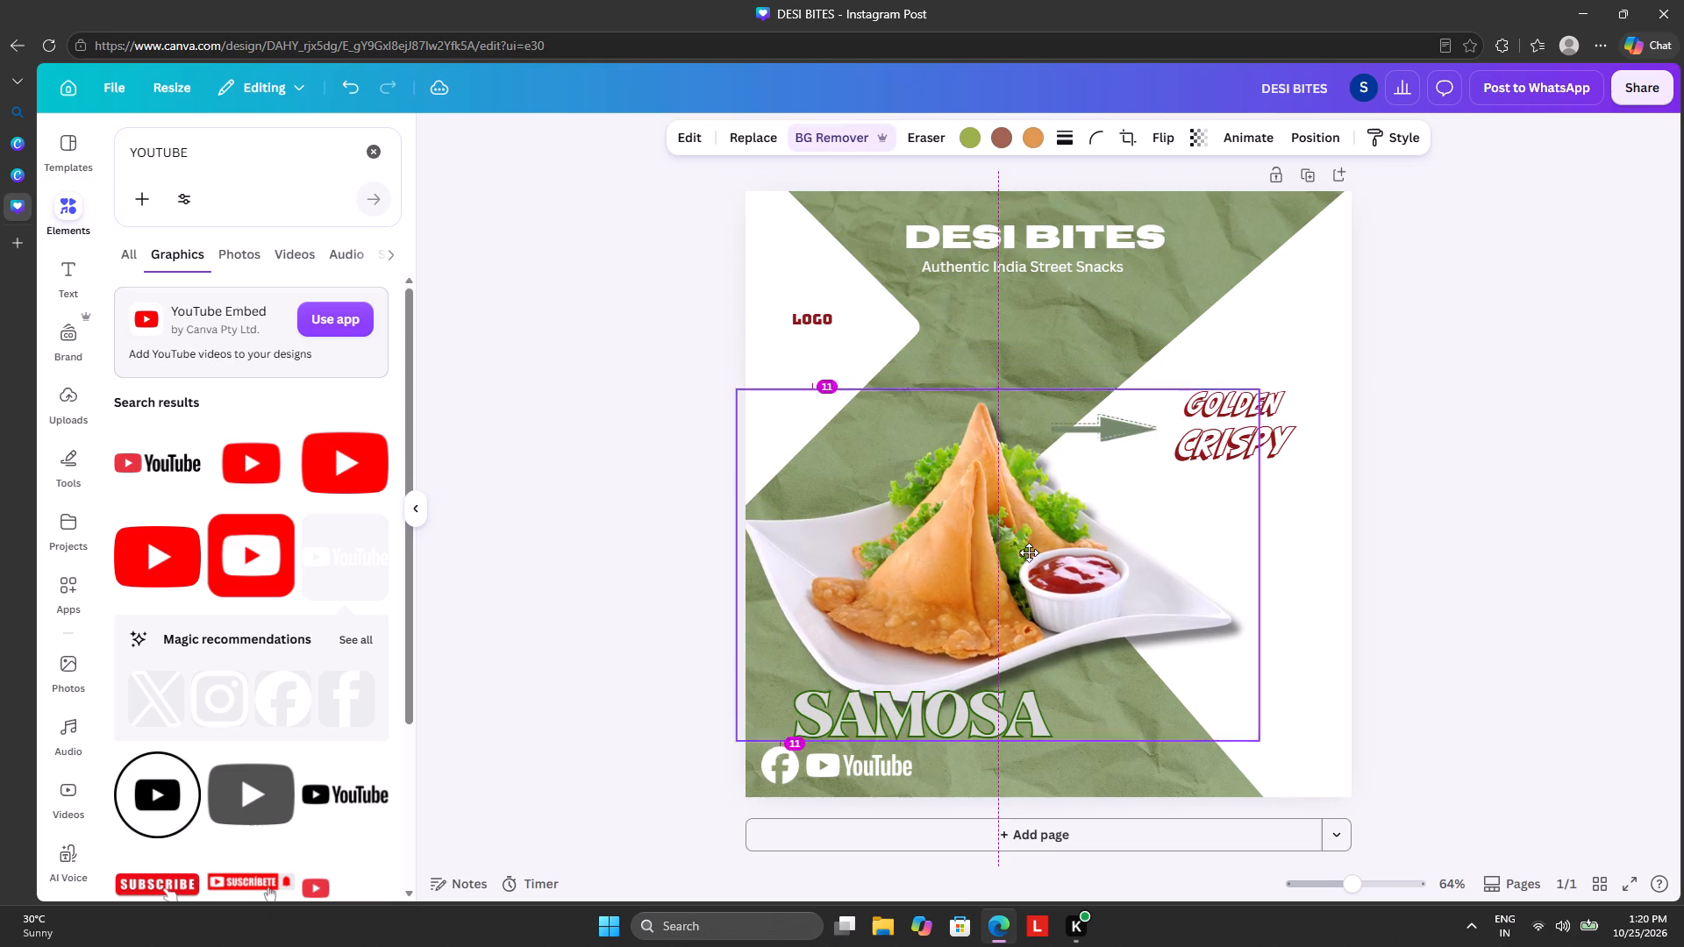
{"action": "left_click_drag", "start_coordinate": [1029, 552], "coordinate": [1050, 487]}
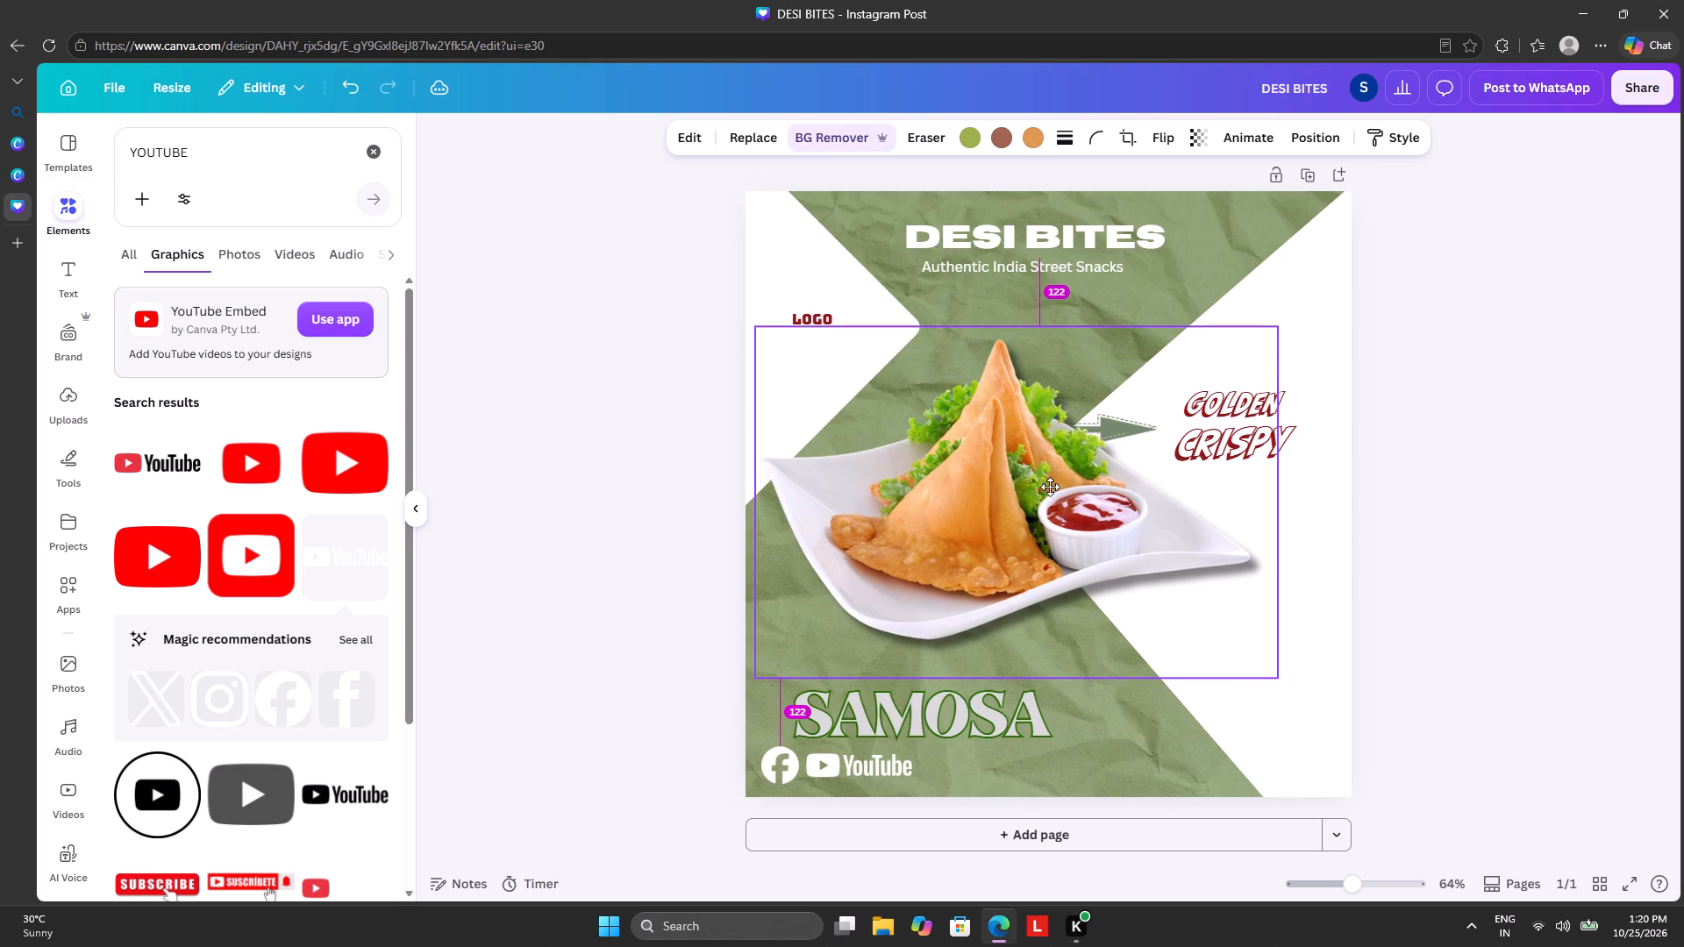
{"action": "left_click_drag", "start_coordinate": [1050, 487], "coordinate": [1045, 489]}
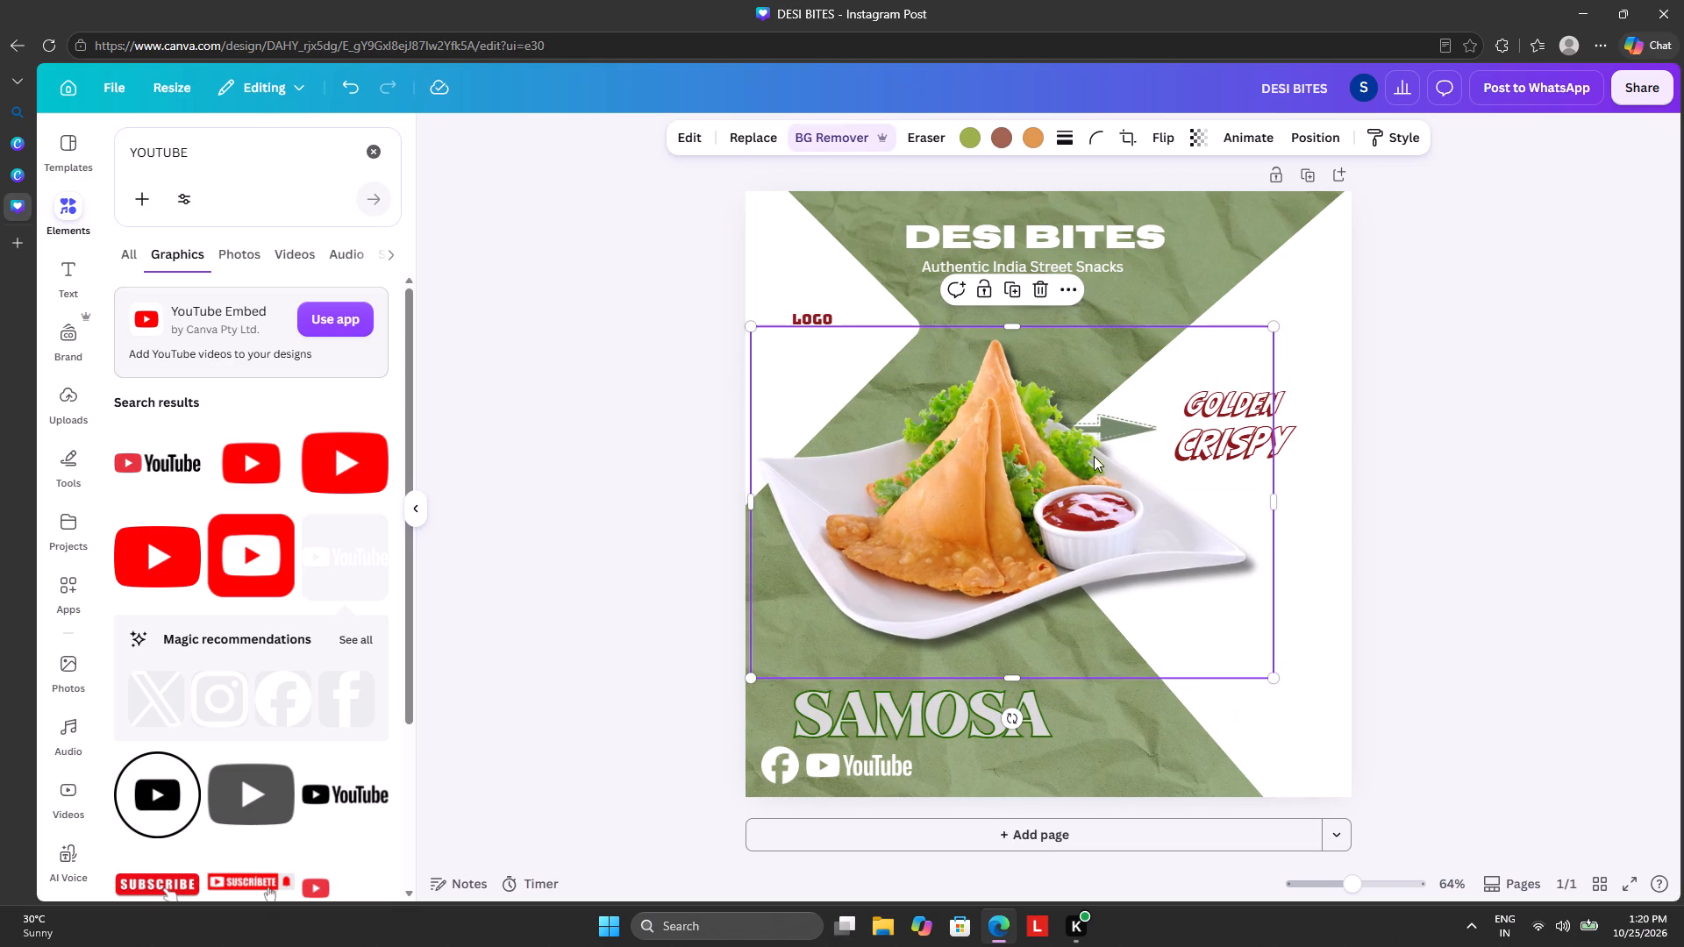
Try to select the green arrow between the samosa plate and the GOLDEN CRISPY text.
{"action": "left_click", "coordinate": [1117, 424]}
{"action": "left_click", "coordinate": [1120, 411]}
{"action": "left_click", "coordinate": [1110, 428]}
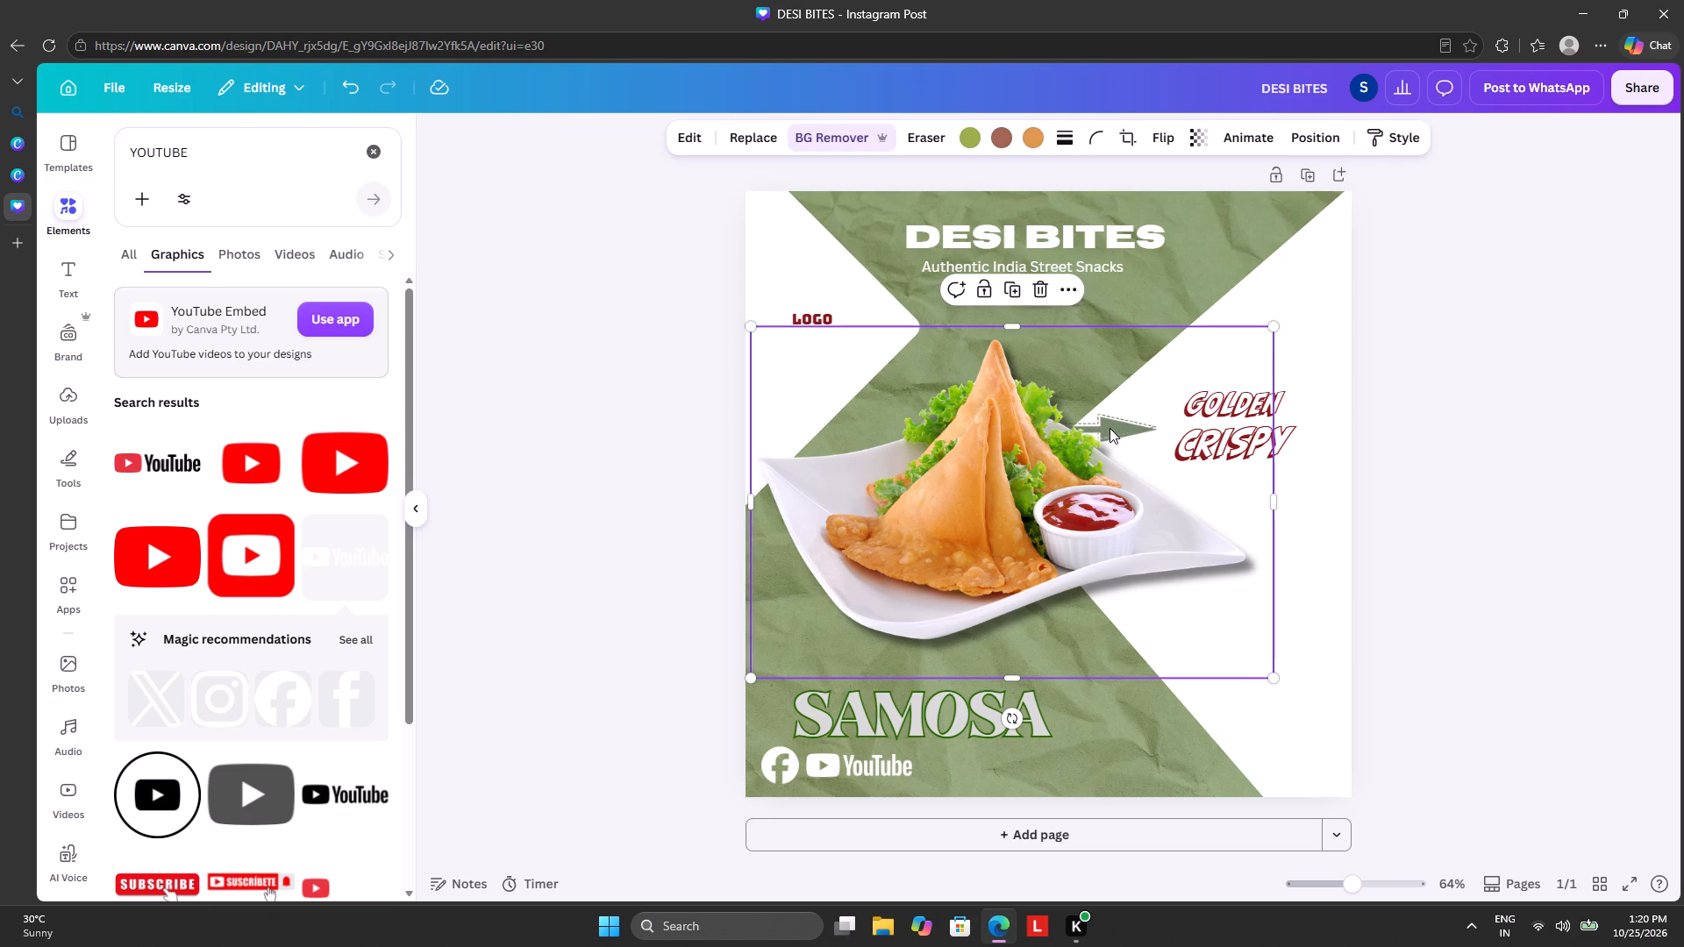
{"action": "left_click", "coordinate": [1137, 303]}
{"action": "left_click", "coordinate": [1115, 430]}
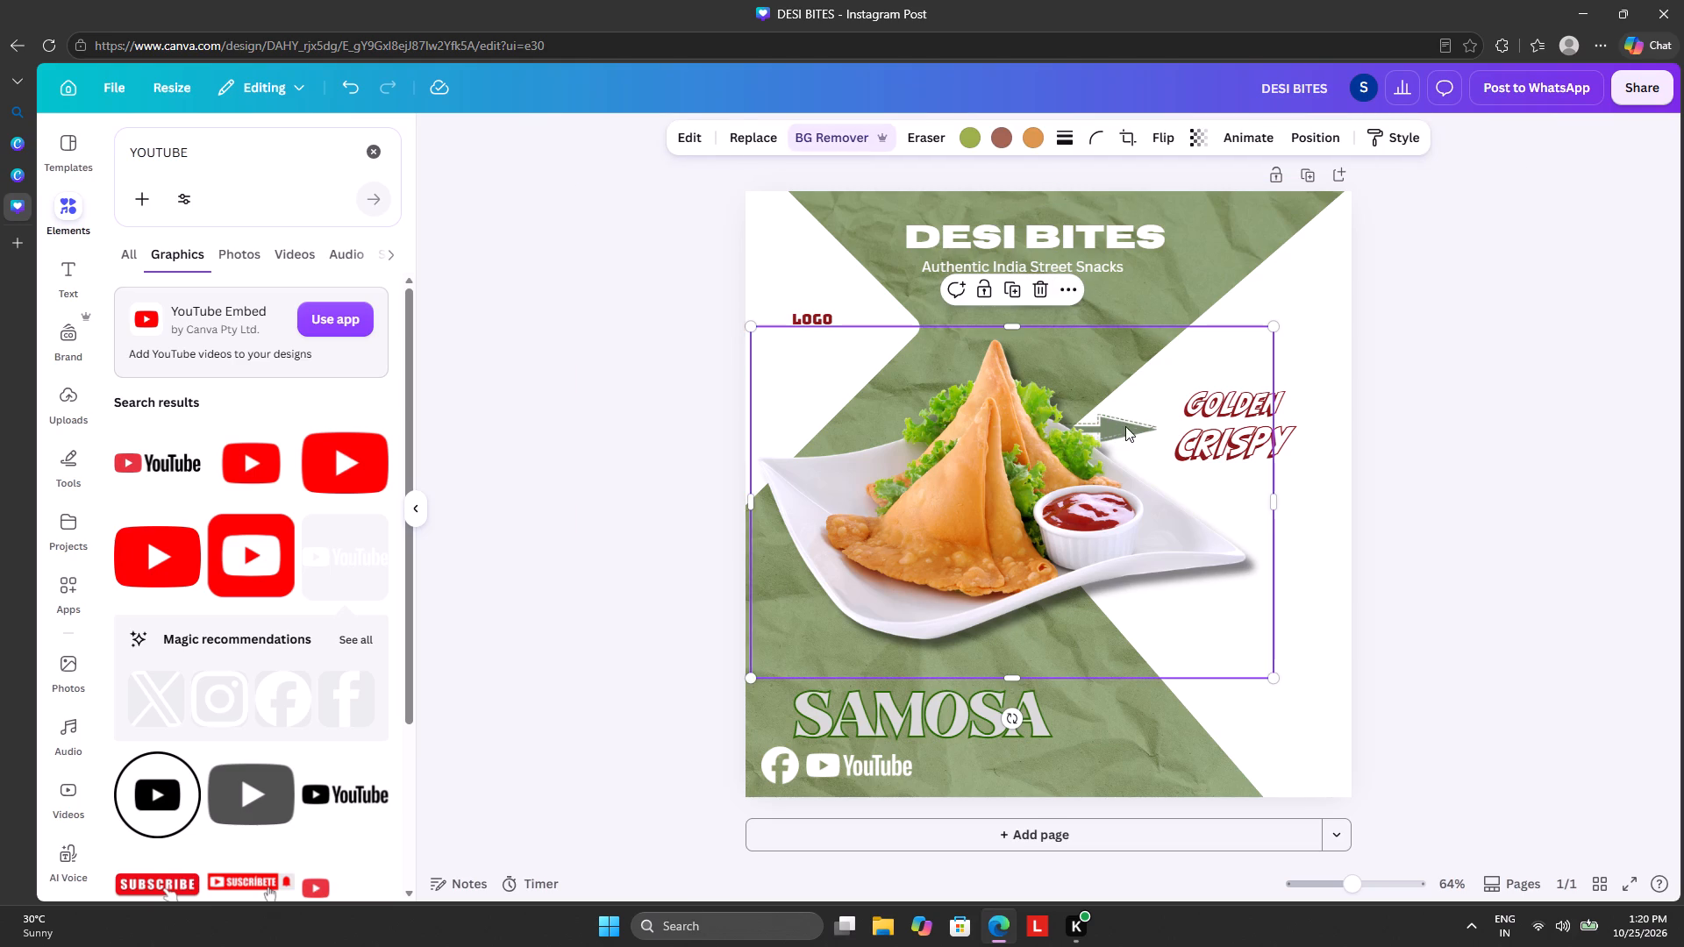
{"action": "left_click", "coordinate": [1128, 423]}
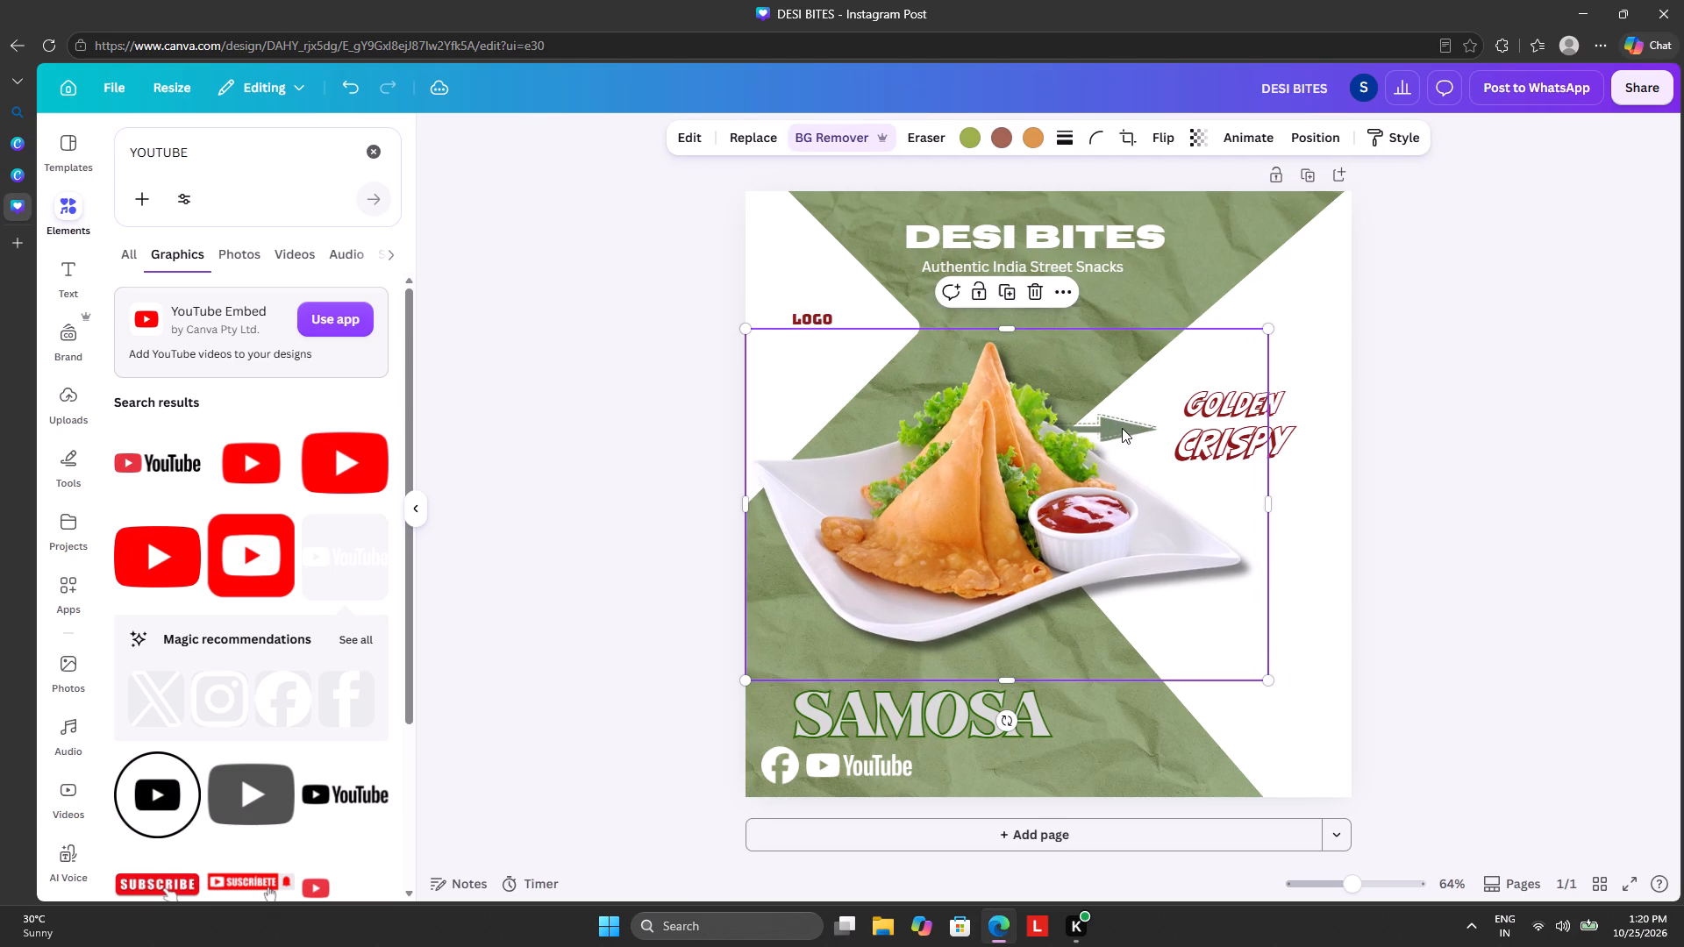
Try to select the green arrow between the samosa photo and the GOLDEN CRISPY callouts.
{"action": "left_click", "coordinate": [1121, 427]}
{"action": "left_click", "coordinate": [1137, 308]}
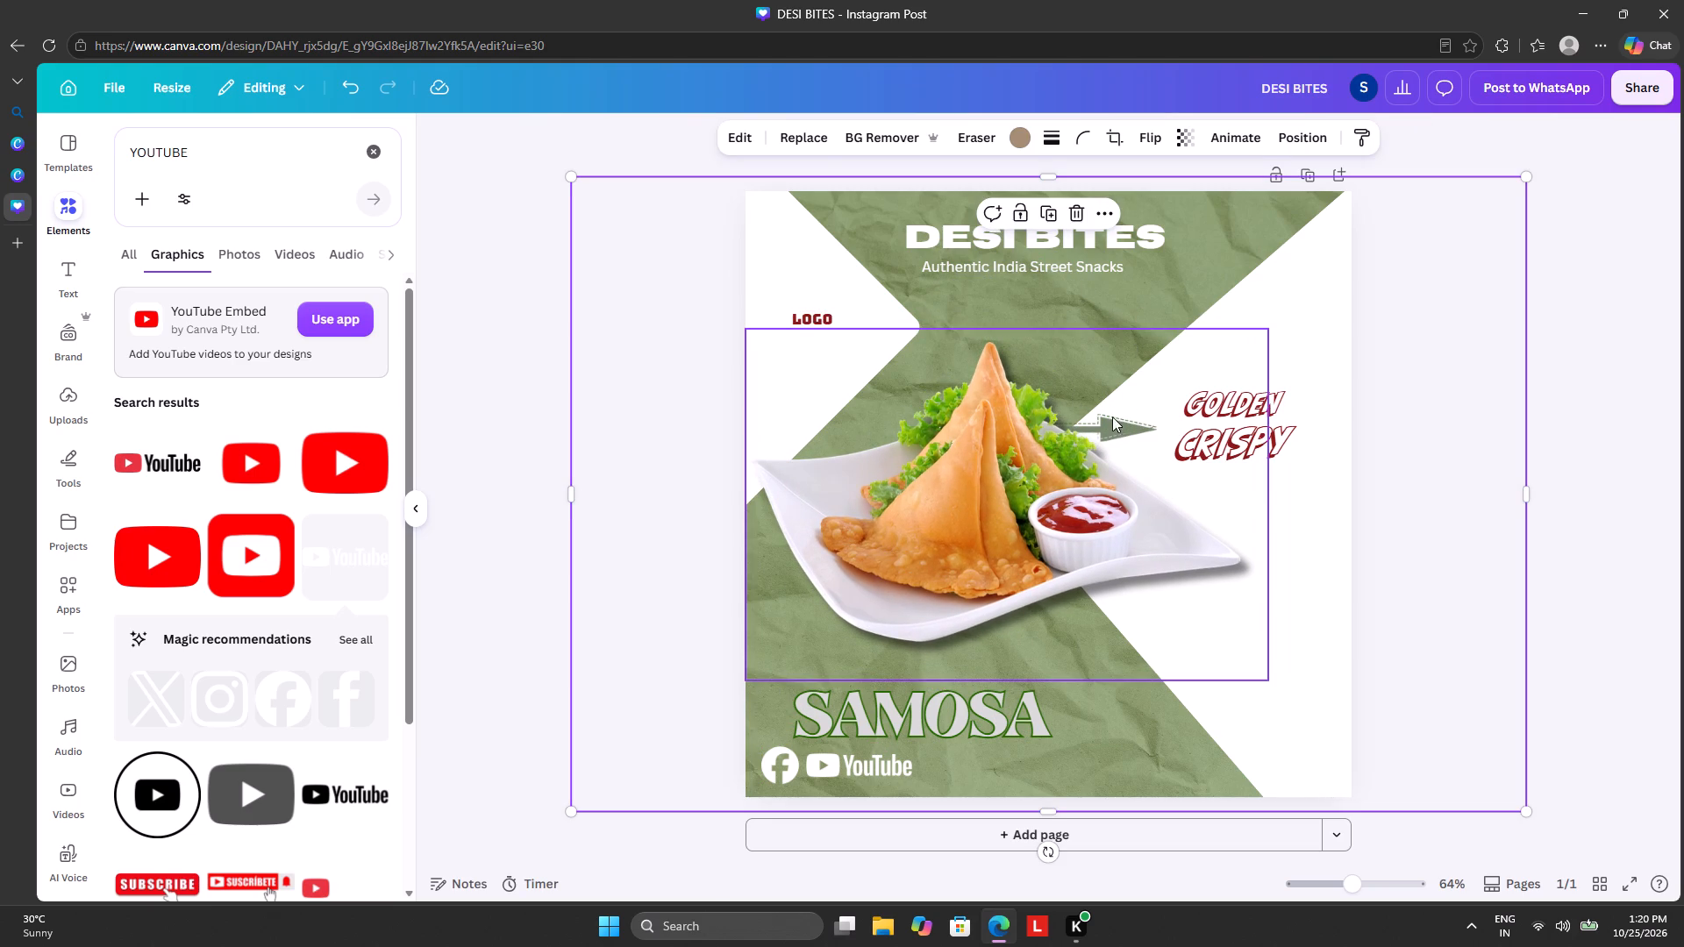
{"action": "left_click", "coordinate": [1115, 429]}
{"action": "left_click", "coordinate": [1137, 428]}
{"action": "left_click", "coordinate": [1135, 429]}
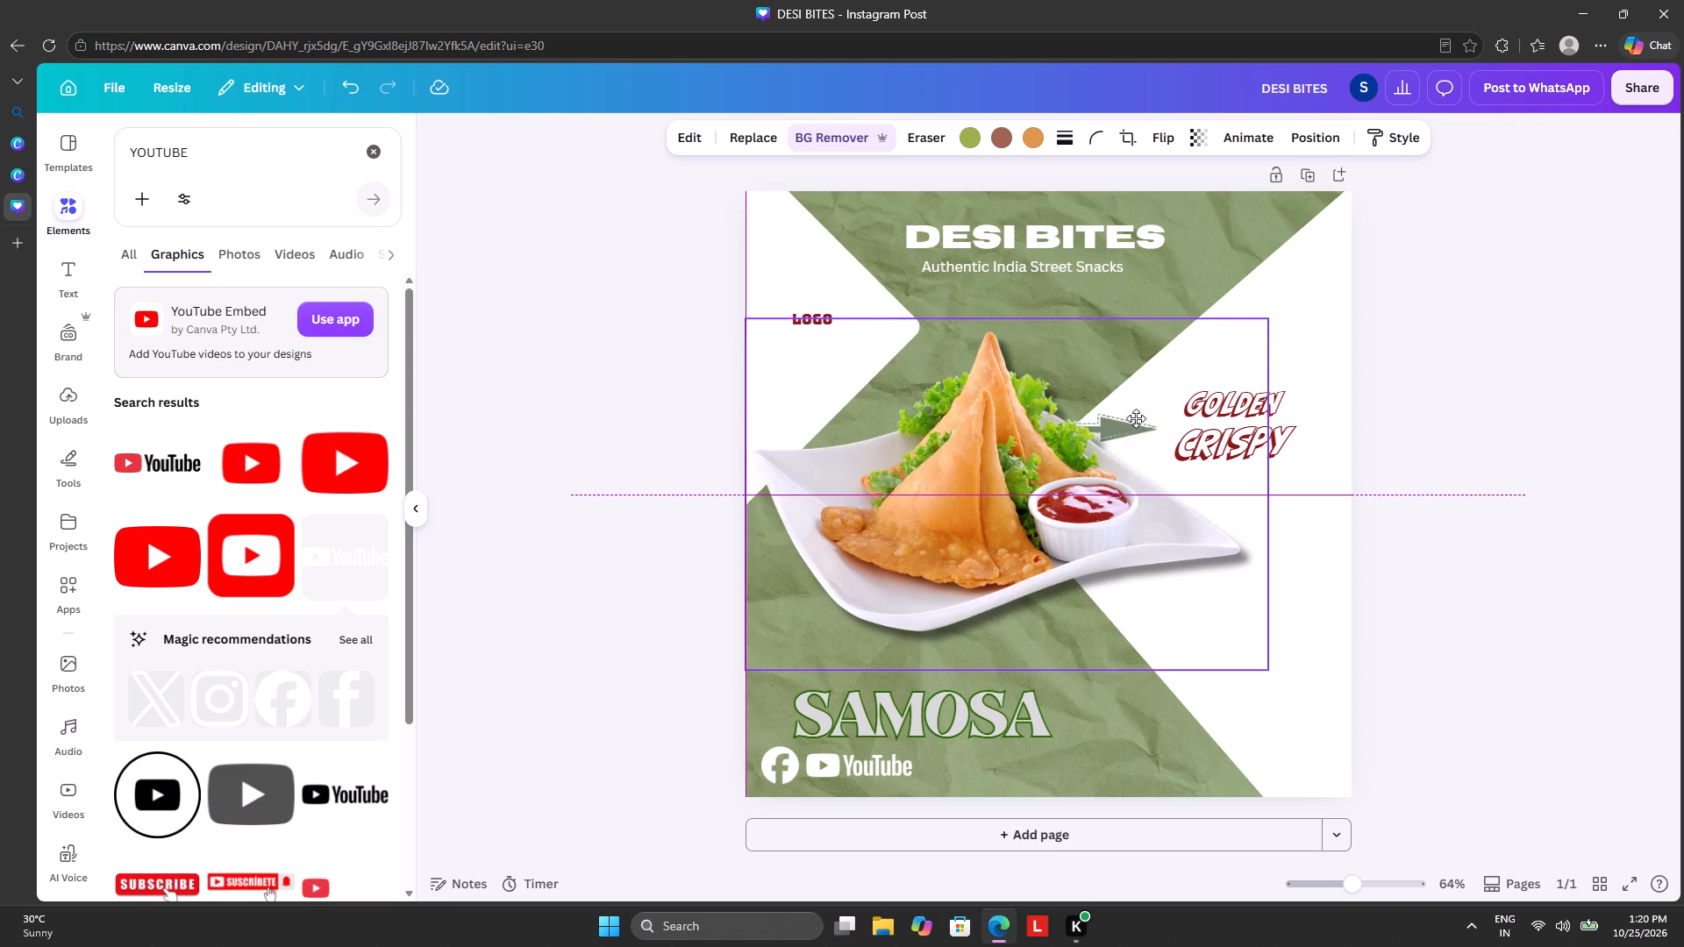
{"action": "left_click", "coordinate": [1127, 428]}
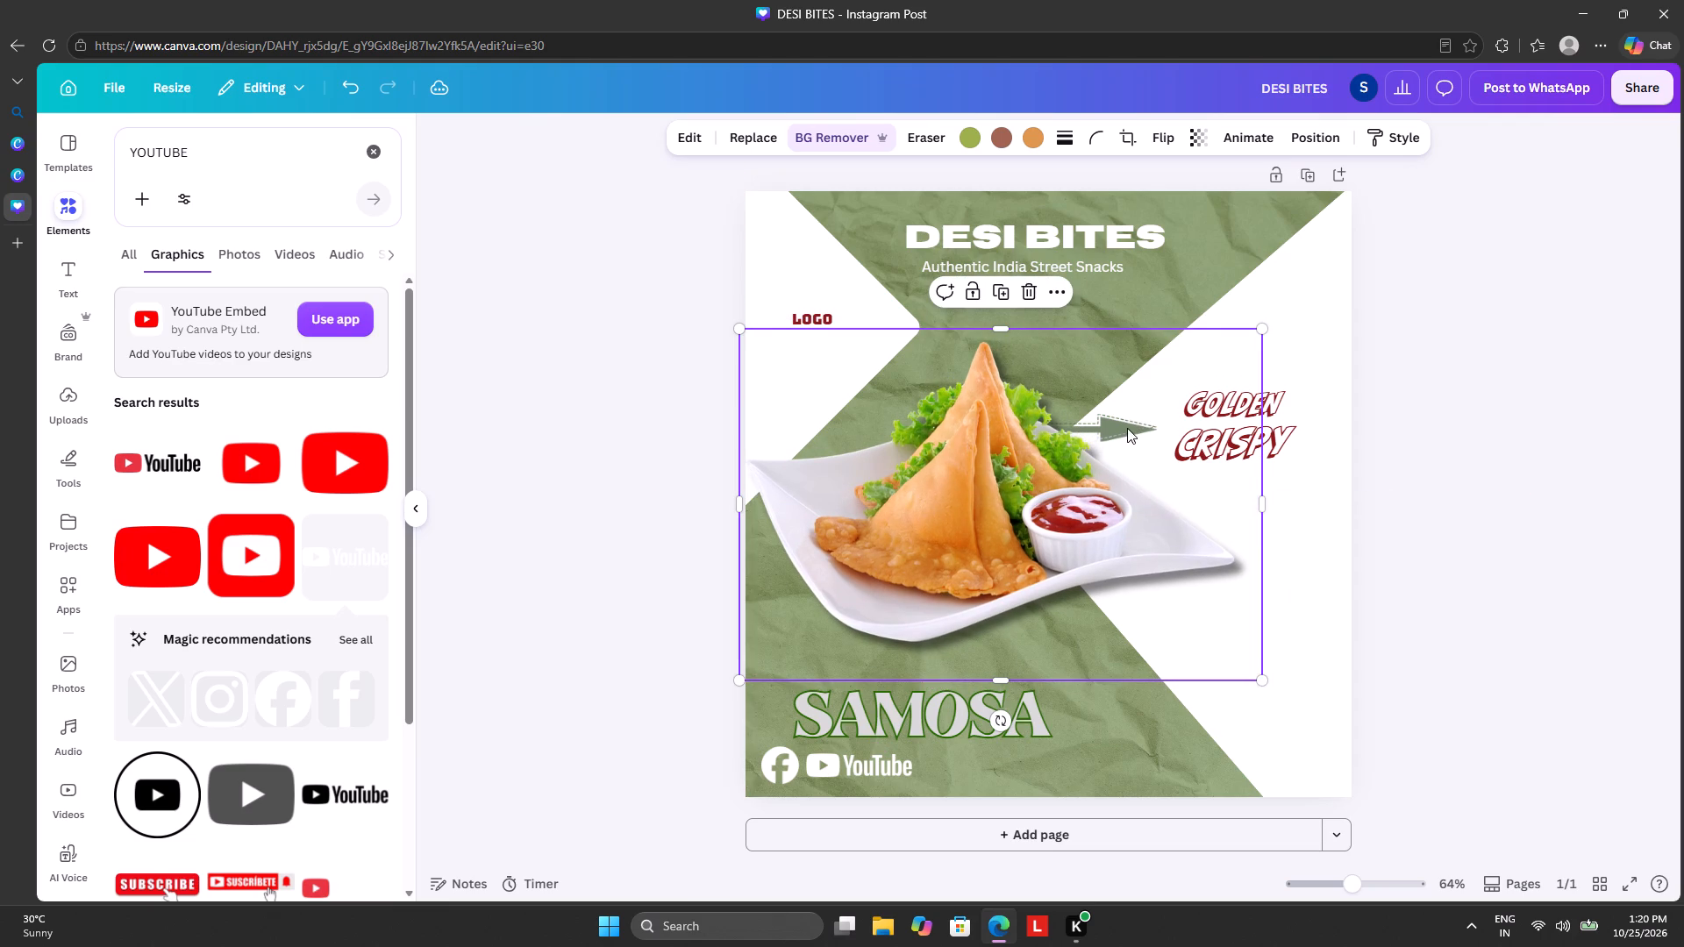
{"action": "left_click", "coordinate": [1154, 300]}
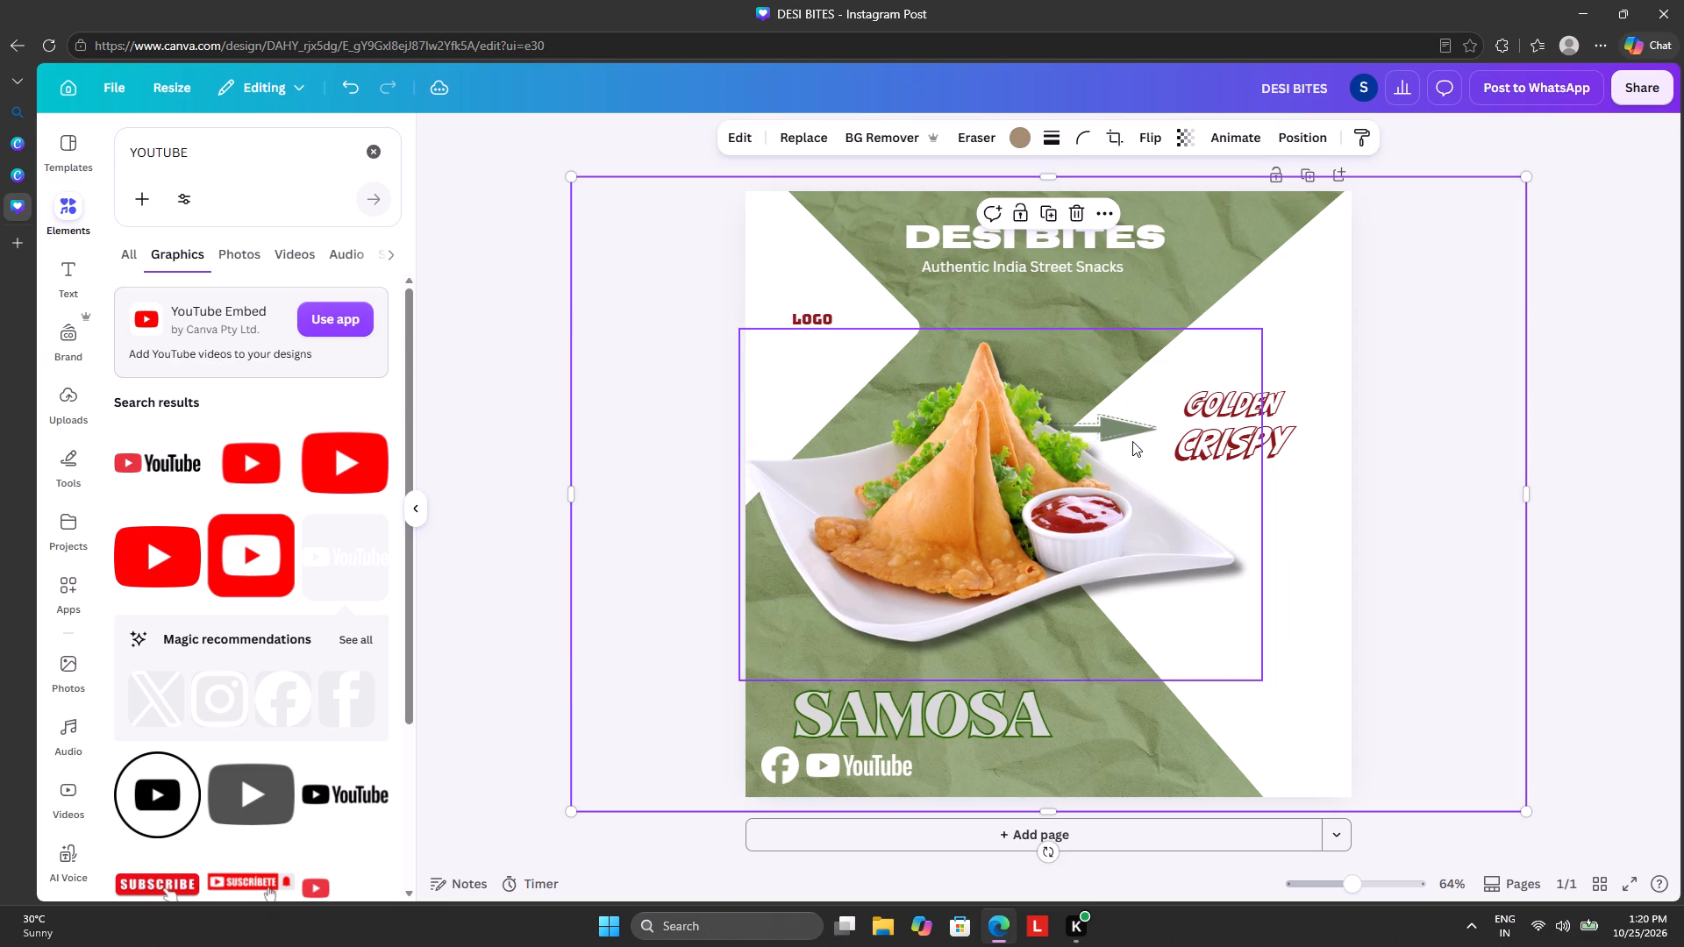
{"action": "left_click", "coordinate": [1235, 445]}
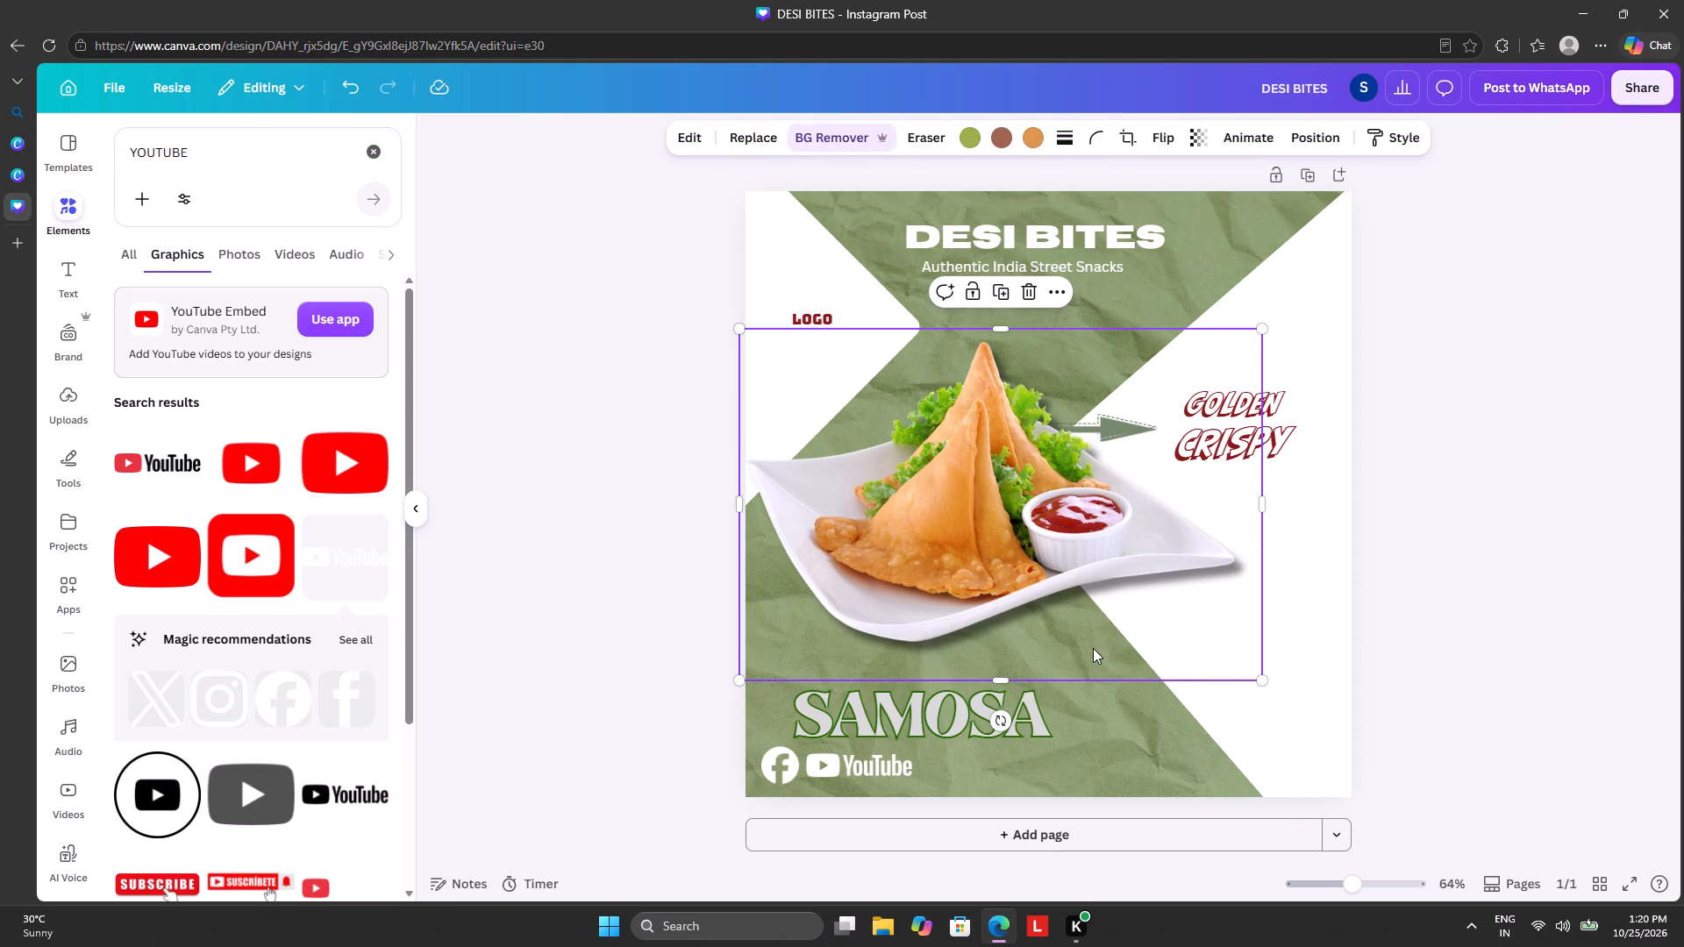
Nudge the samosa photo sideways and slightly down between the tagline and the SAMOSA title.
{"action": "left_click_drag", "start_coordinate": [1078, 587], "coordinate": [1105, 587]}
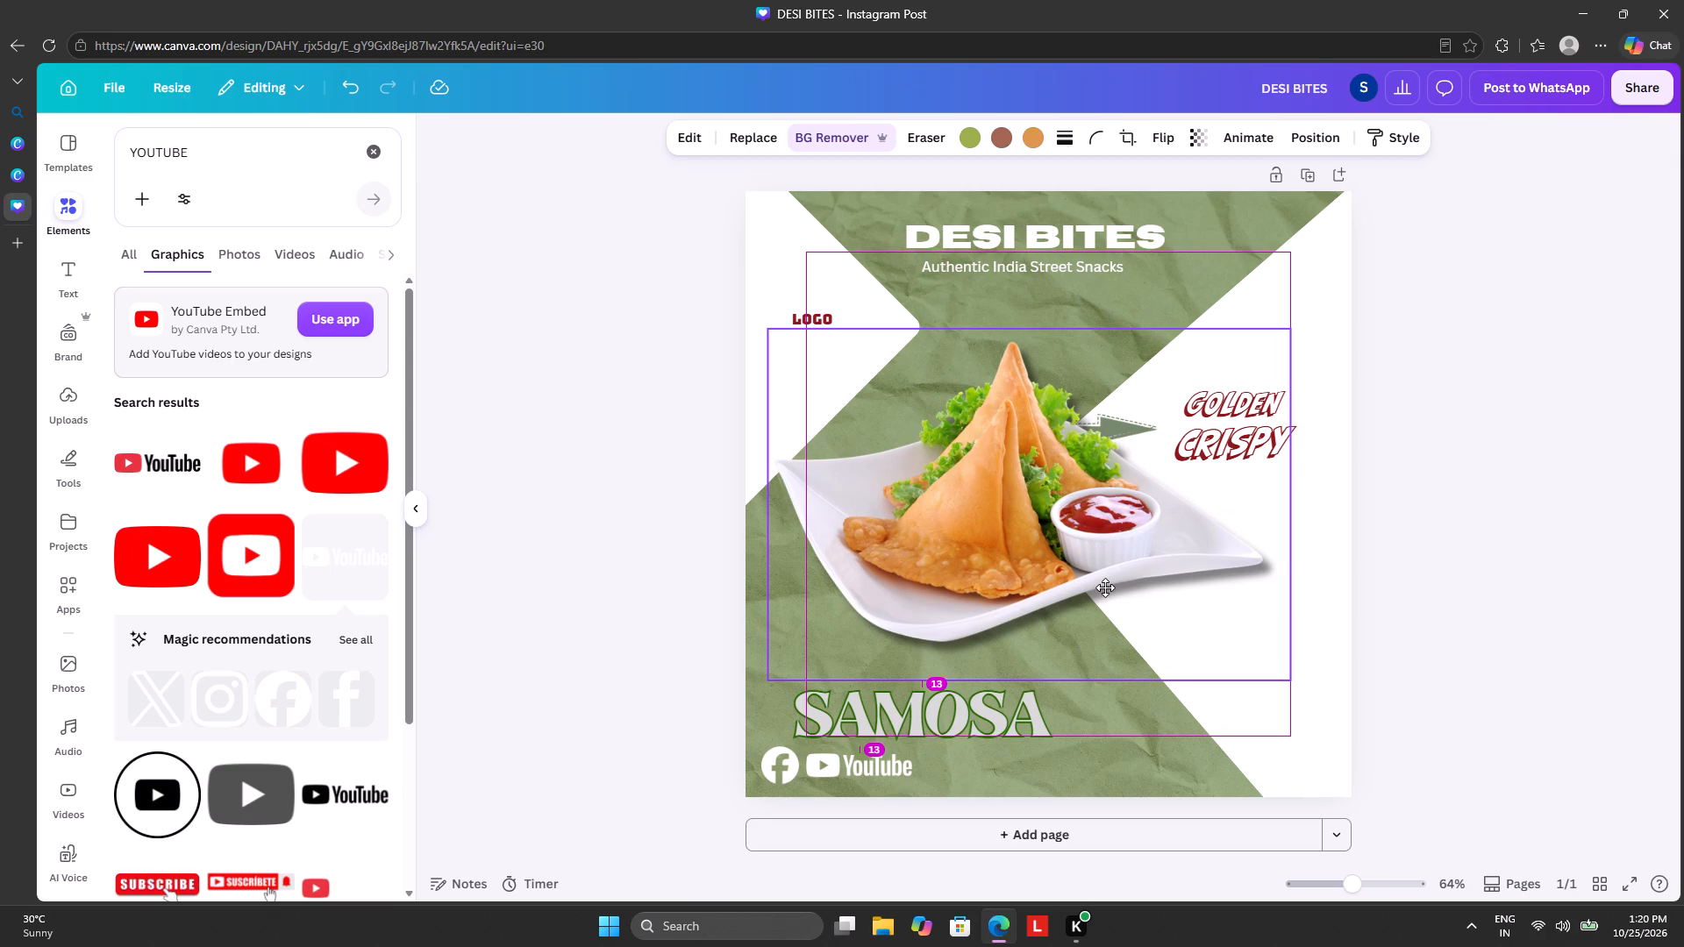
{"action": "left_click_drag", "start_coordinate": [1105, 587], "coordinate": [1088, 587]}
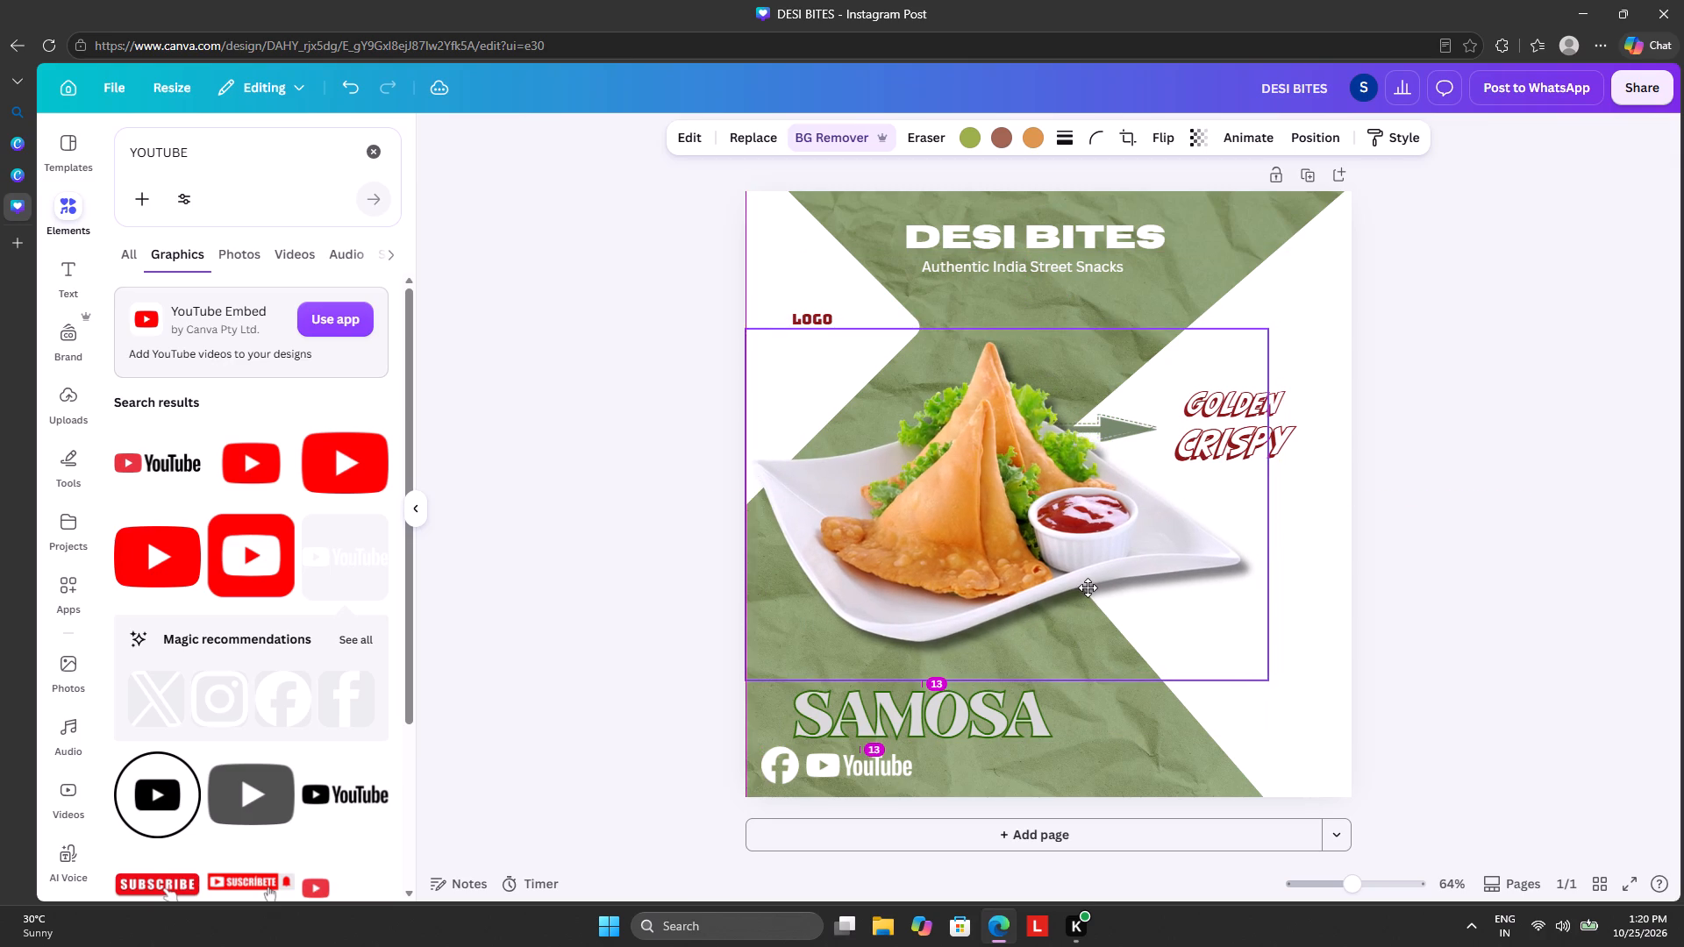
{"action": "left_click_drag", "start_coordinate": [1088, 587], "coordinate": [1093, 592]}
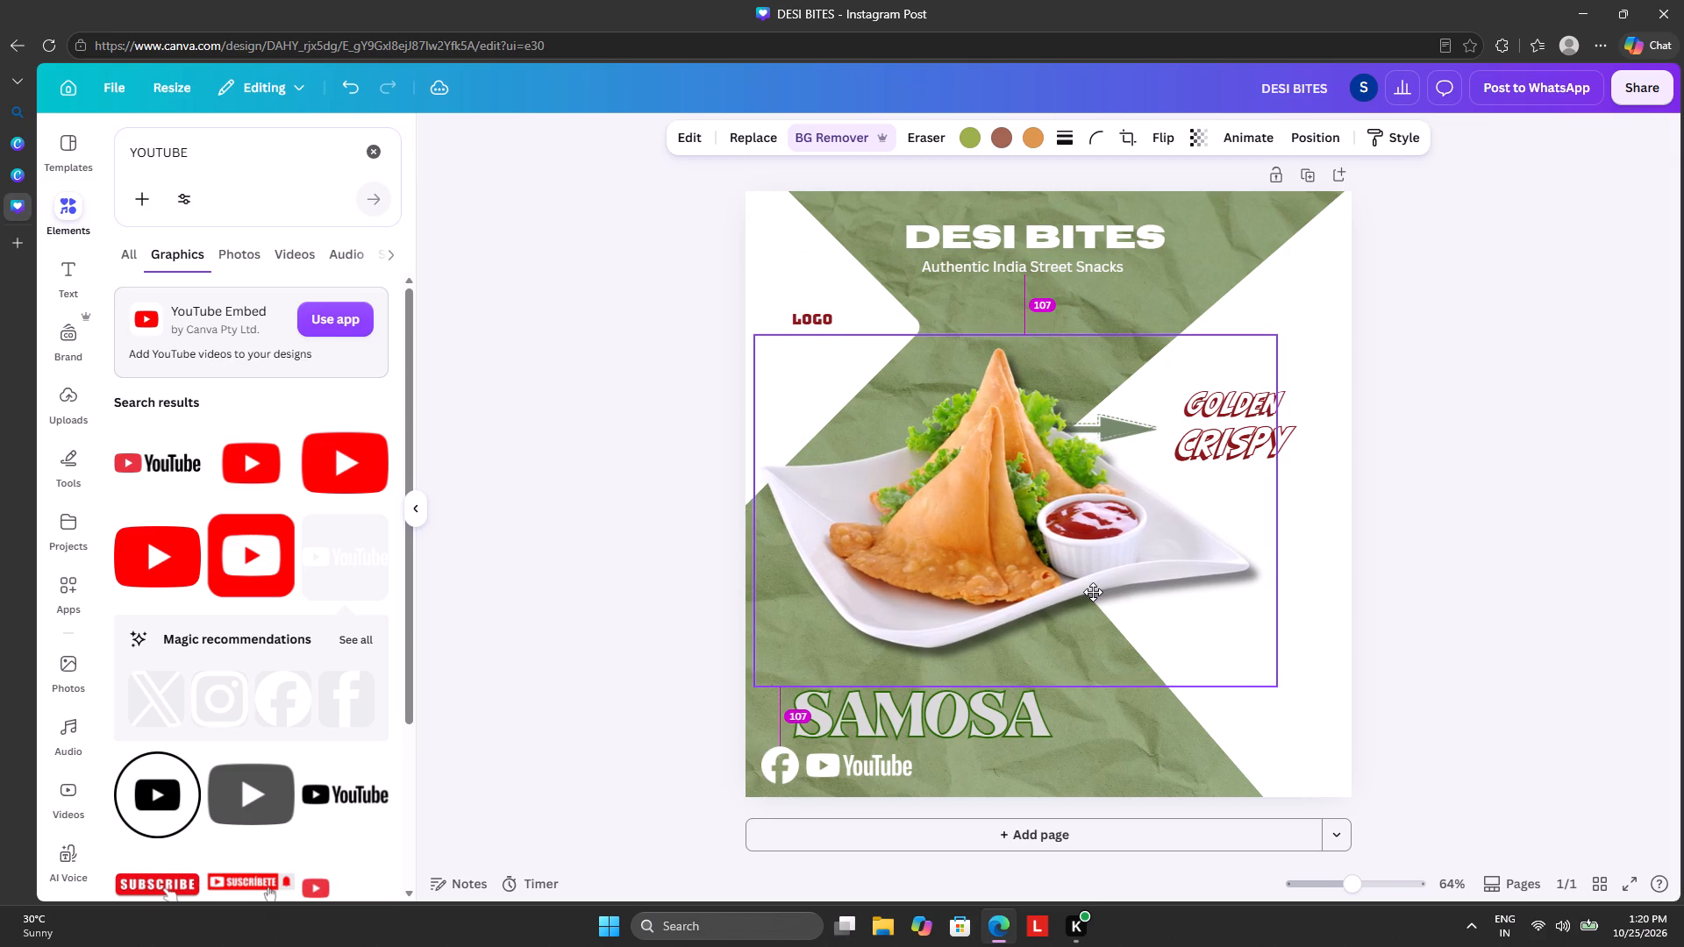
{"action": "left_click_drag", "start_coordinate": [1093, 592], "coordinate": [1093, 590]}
Move the samosa photo down clear of the arrow, and shift the arrow up beside the DESI BITES heading.
{"action": "left_click", "coordinate": [1124, 431]}
{"action": "left_click", "coordinate": [1112, 304]}
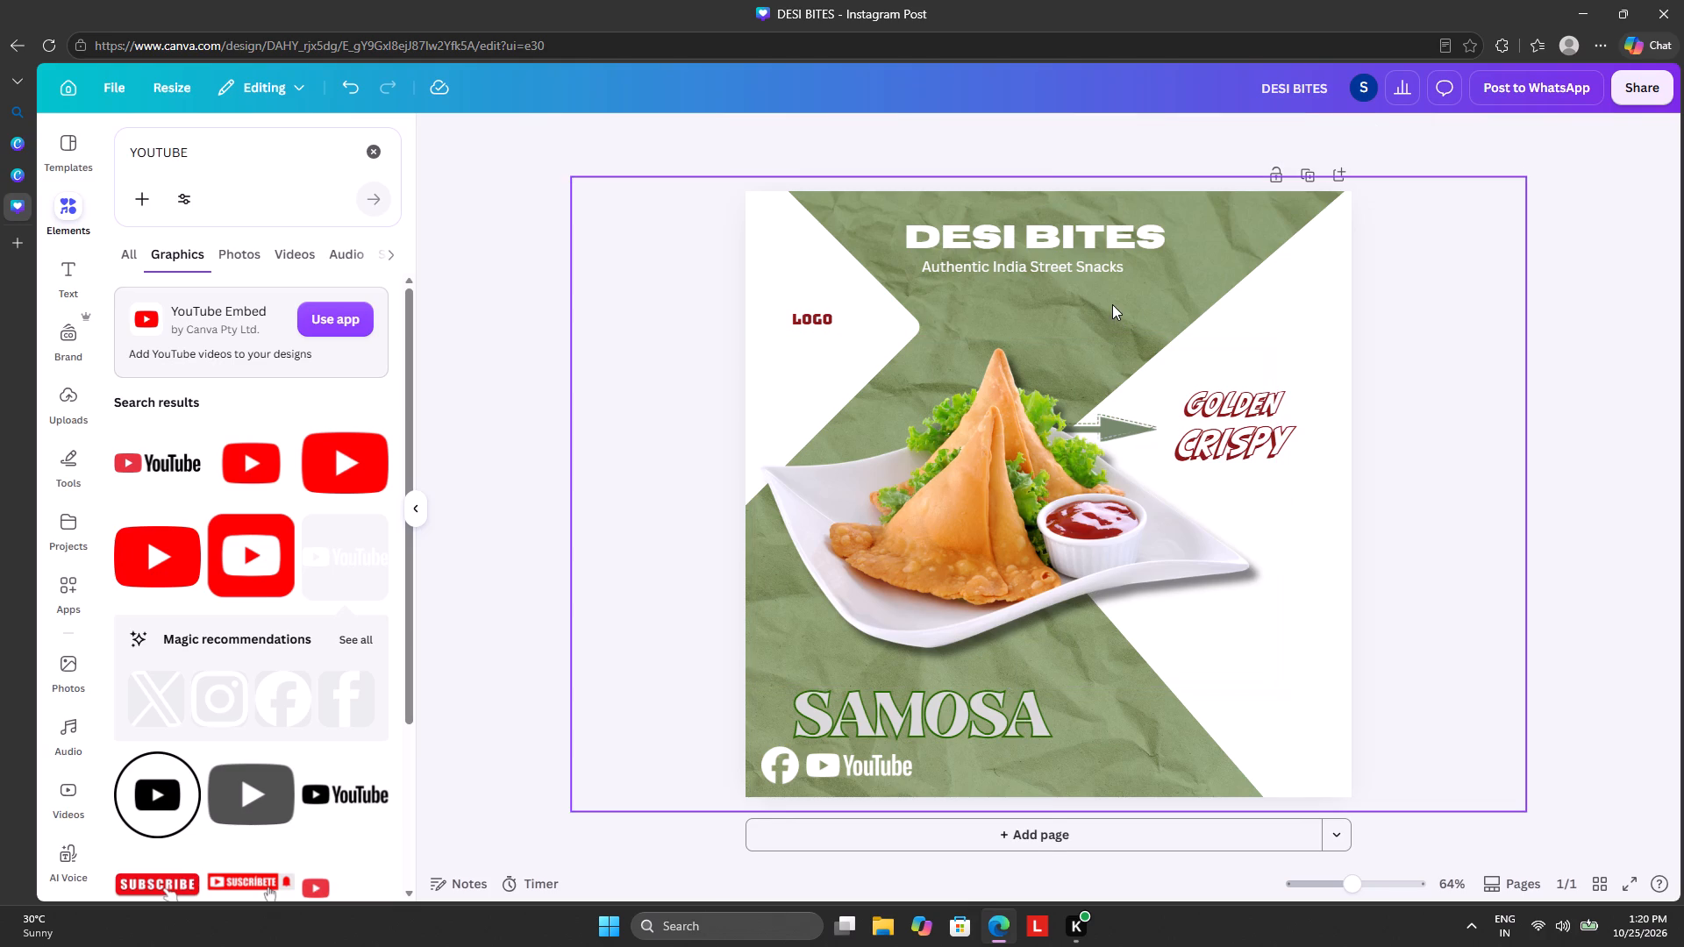
{"action": "left_click", "coordinate": [1104, 436]}
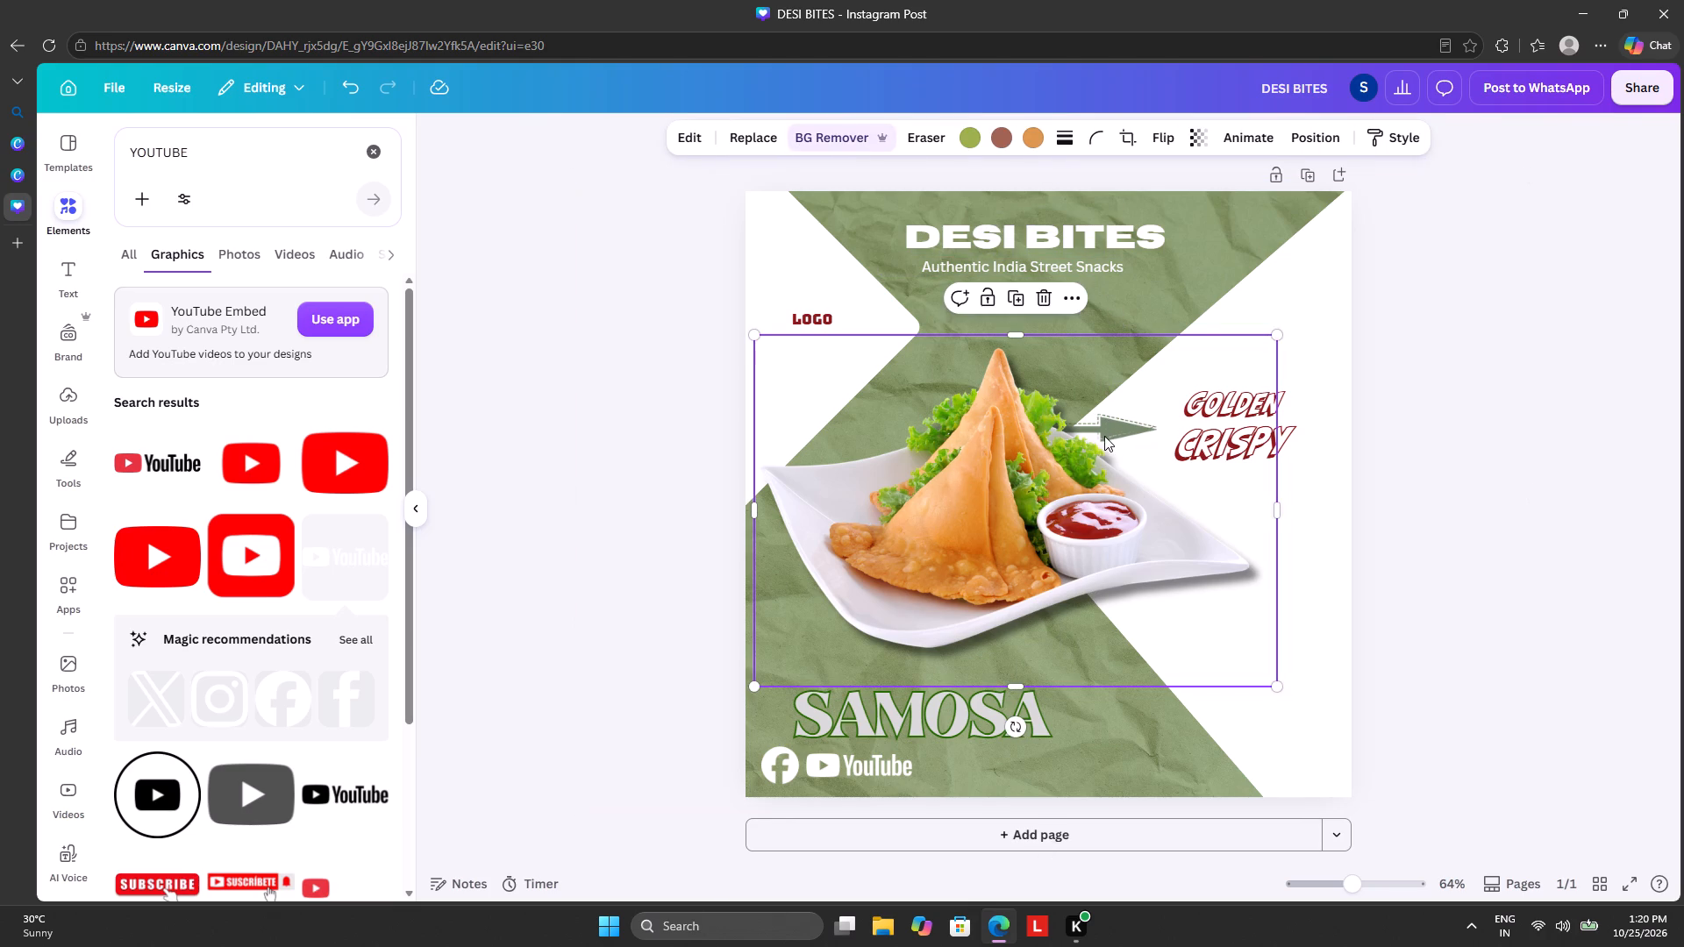
{"action": "left_click_drag", "start_coordinate": [1099, 452], "coordinate": [1090, 553]}
{"action": "left_click", "coordinate": [1103, 428]}
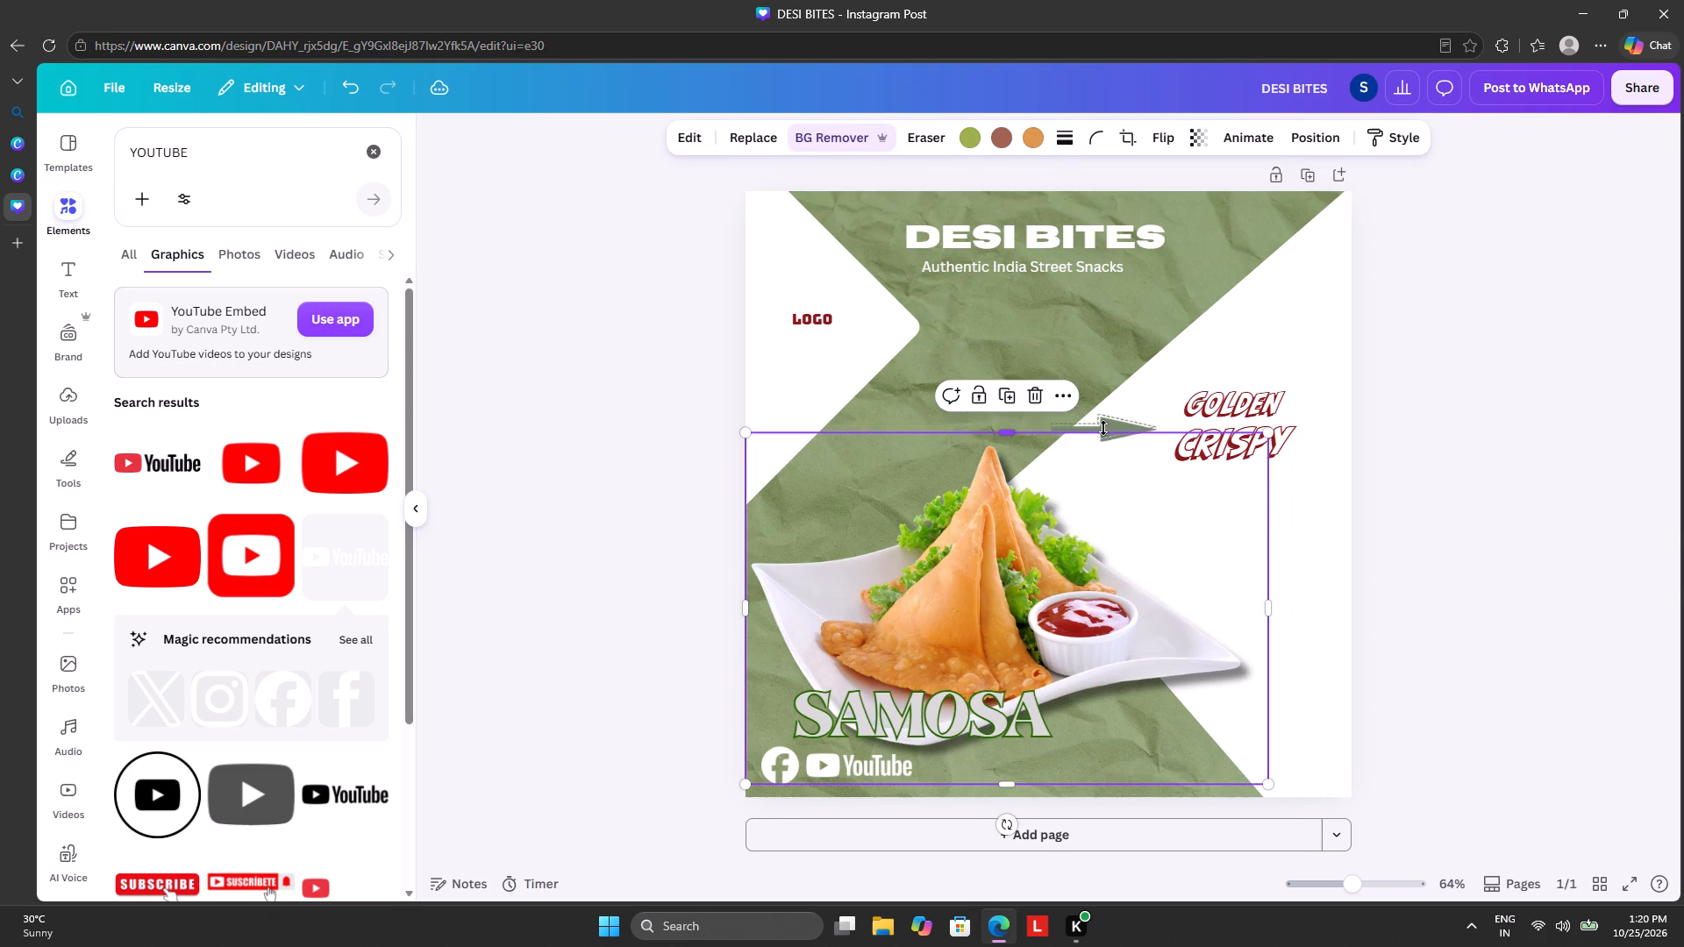
{"action": "left_click_drag", "start_coordinate": [1109, 416], "coordinate": [1237, 238]}
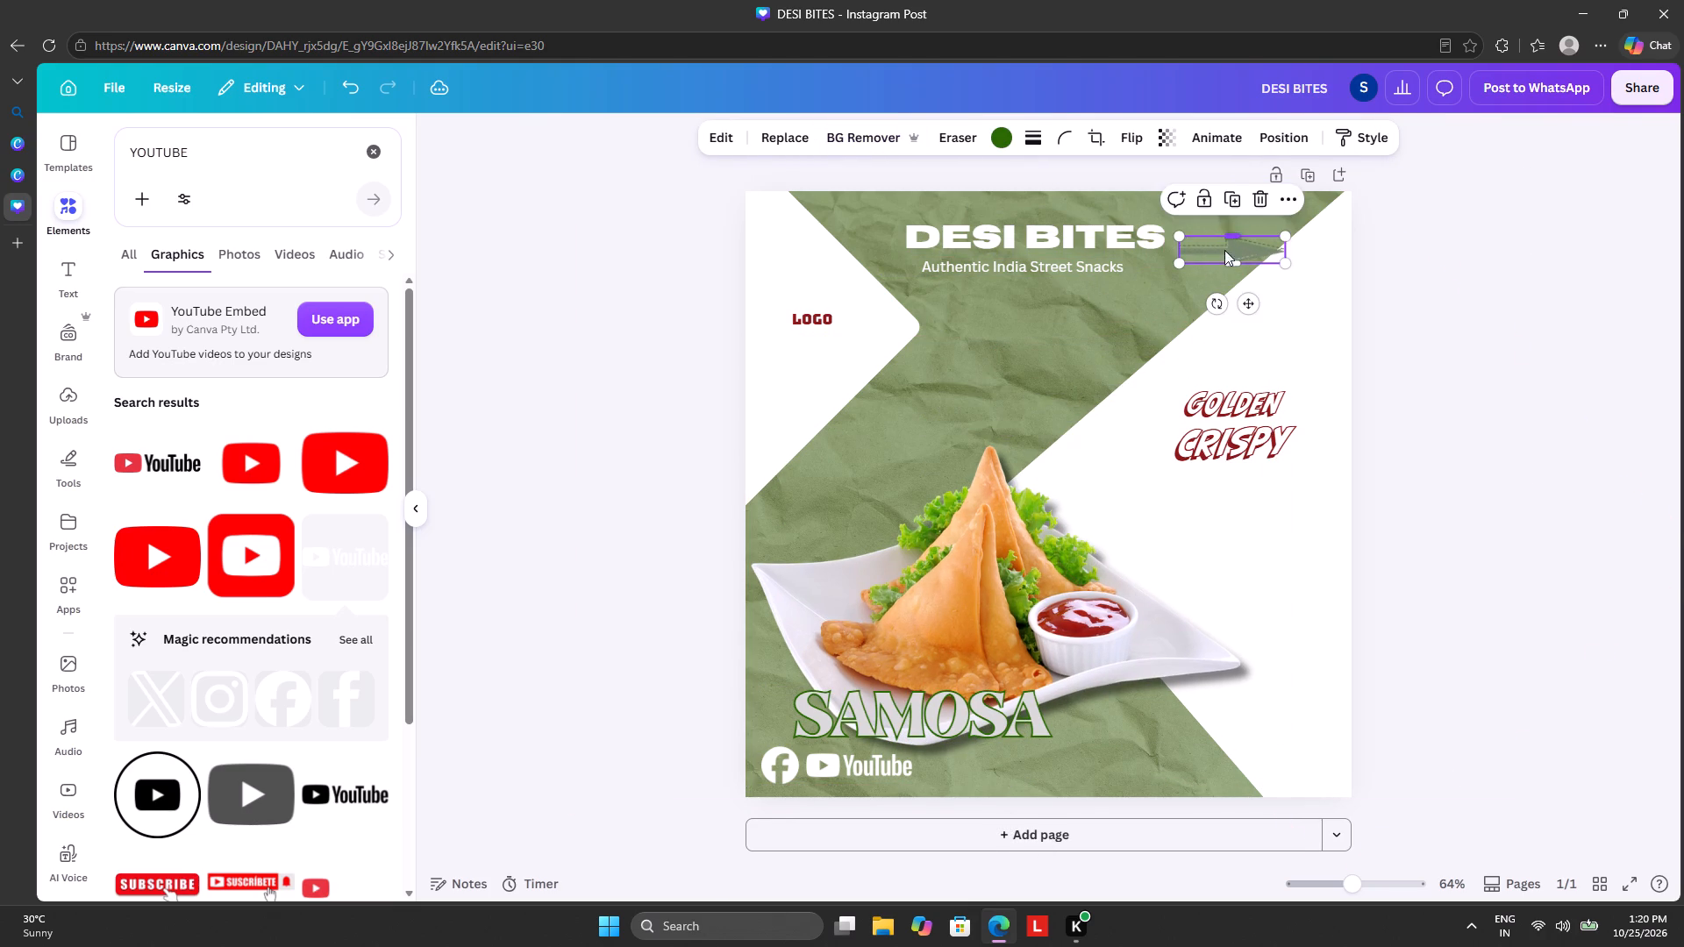
Move the samosa photo back up to the middle of the design, above the SAMOSA title.
{"action": "left_click_drag", "start_coordinate": [990, 600], "coordinate": [1024, 488]}
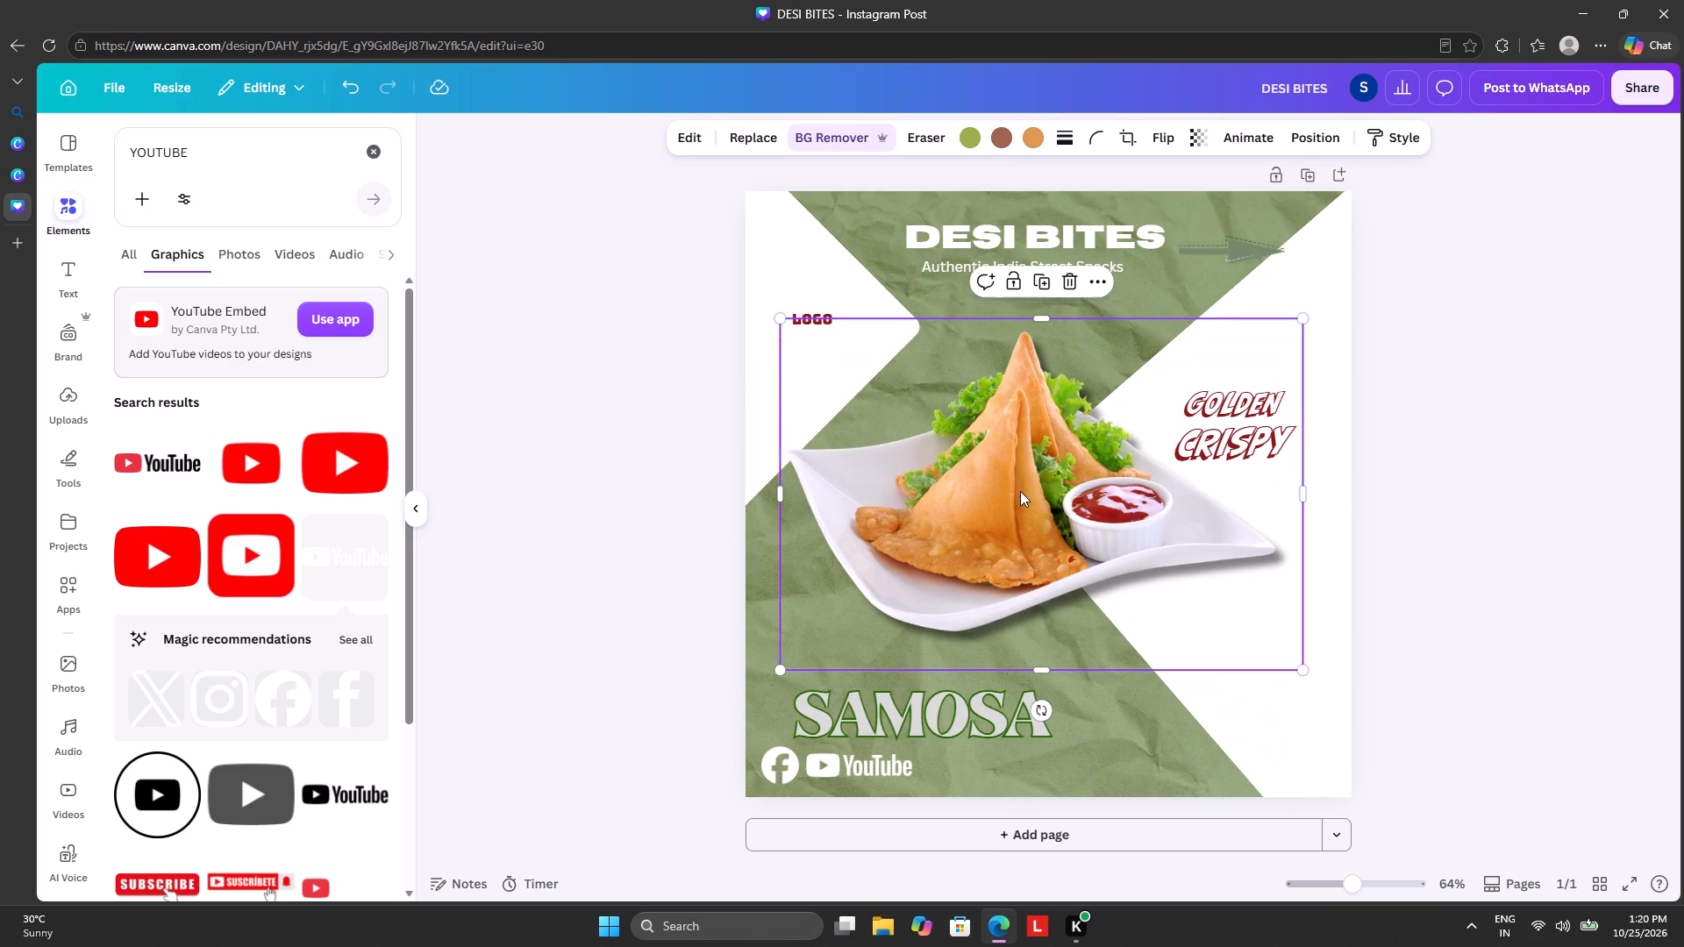
Place the green arrow between the samosa and the GOLDEN CRISPY callouts, pointing at the text.
{"action": "left_click_drag", "start_coordinate": [1238, 245], "coordinate": [1139, 421]}
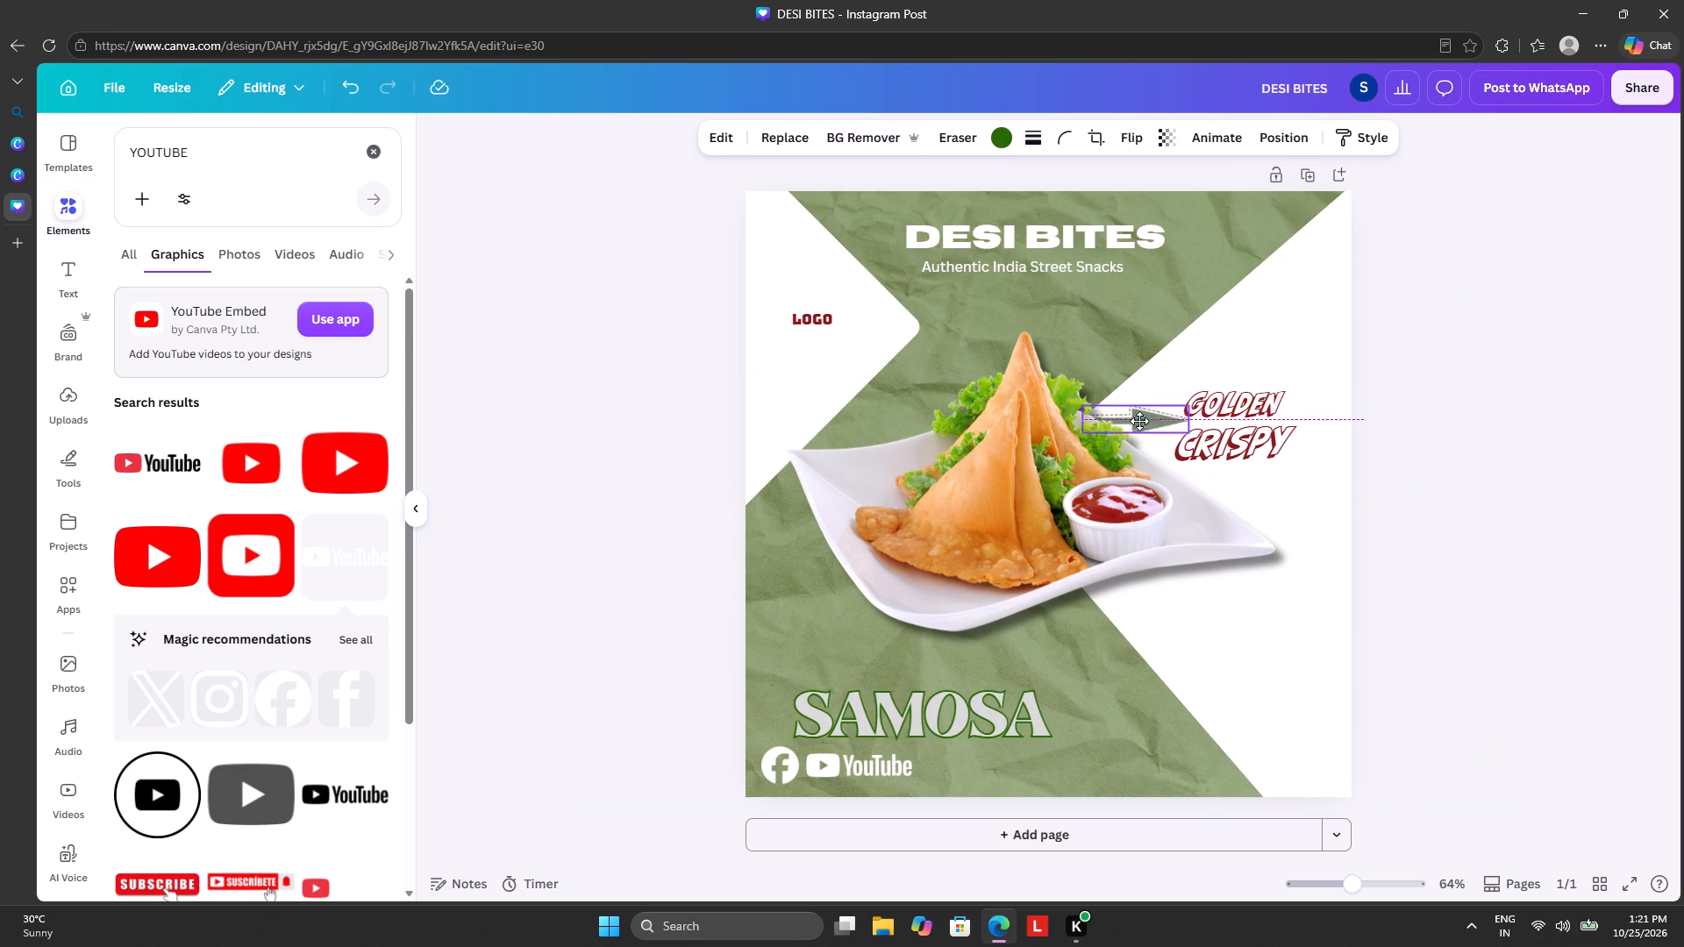
{"action": "left_click_drag", "start_coordinate": [1139, 421], "coordinate": [1148, 409]}
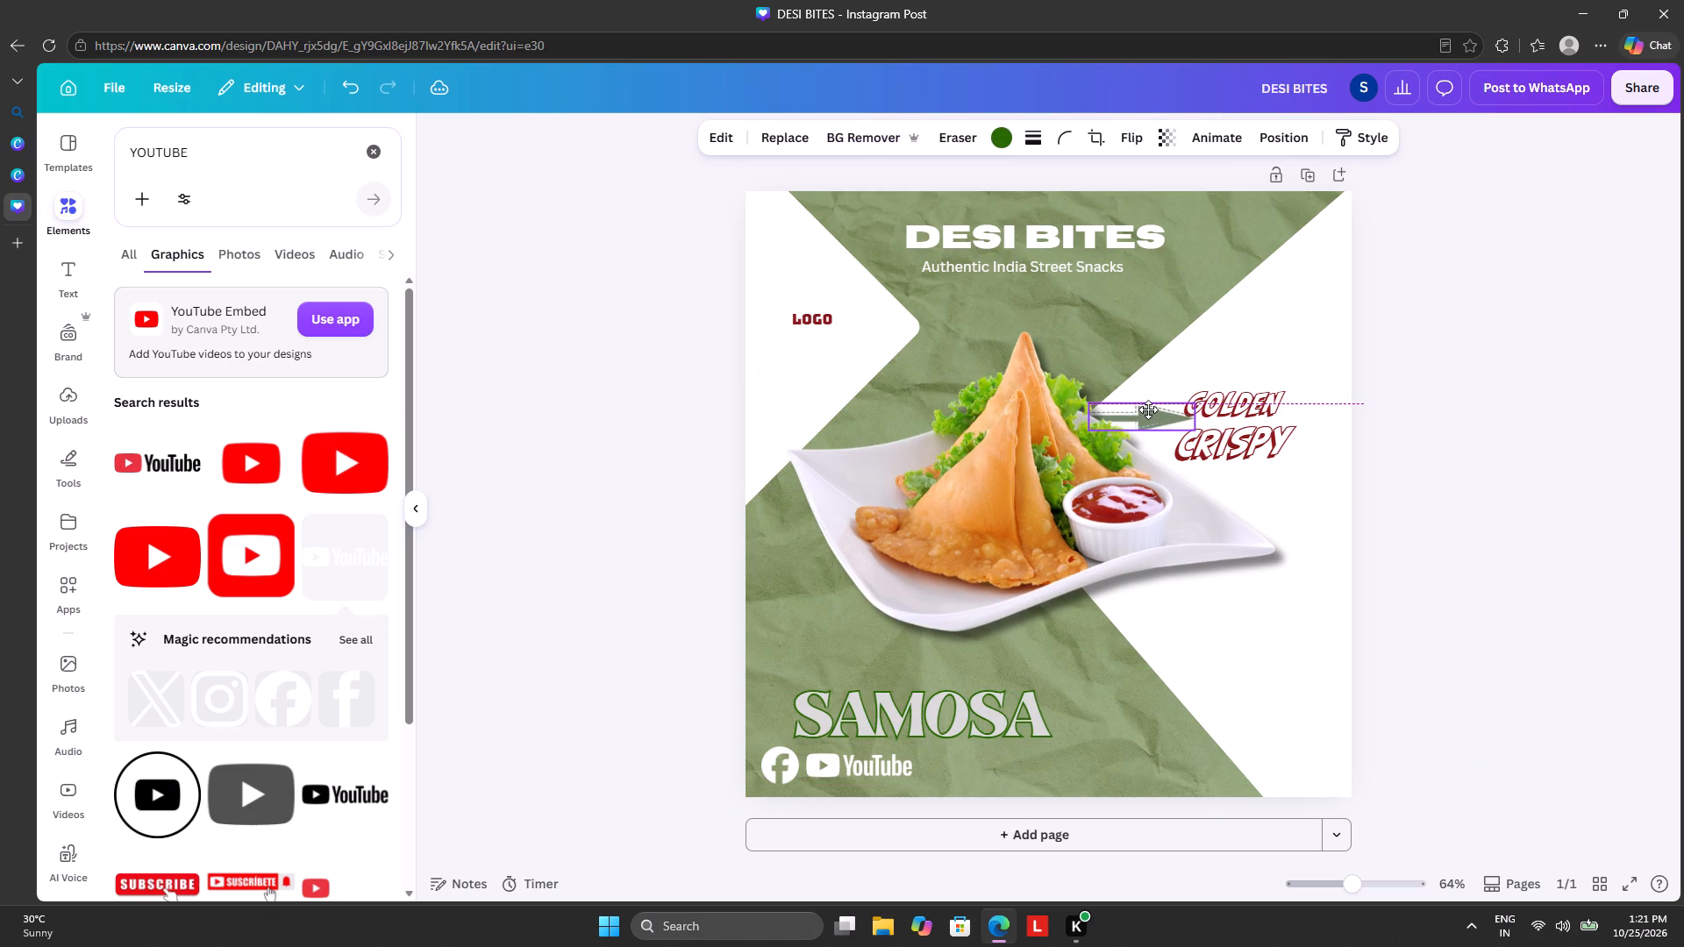
{"action": "left_click_drag", "start_coordinate": [1148, 409], "coordinate": [1149, 416]}
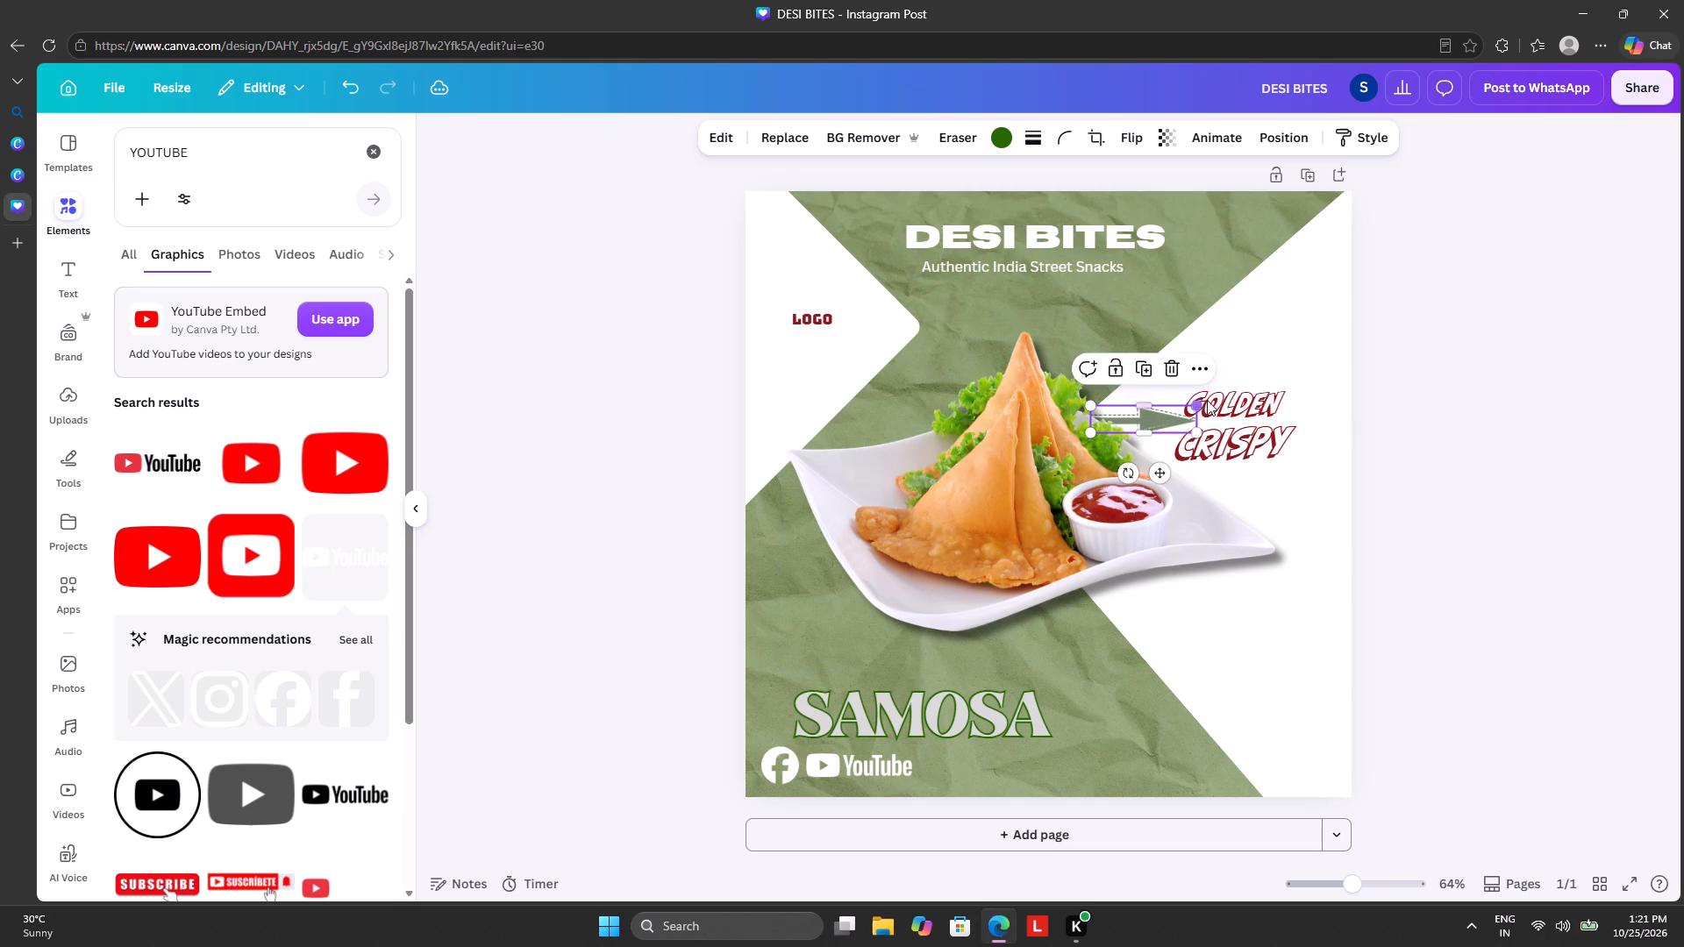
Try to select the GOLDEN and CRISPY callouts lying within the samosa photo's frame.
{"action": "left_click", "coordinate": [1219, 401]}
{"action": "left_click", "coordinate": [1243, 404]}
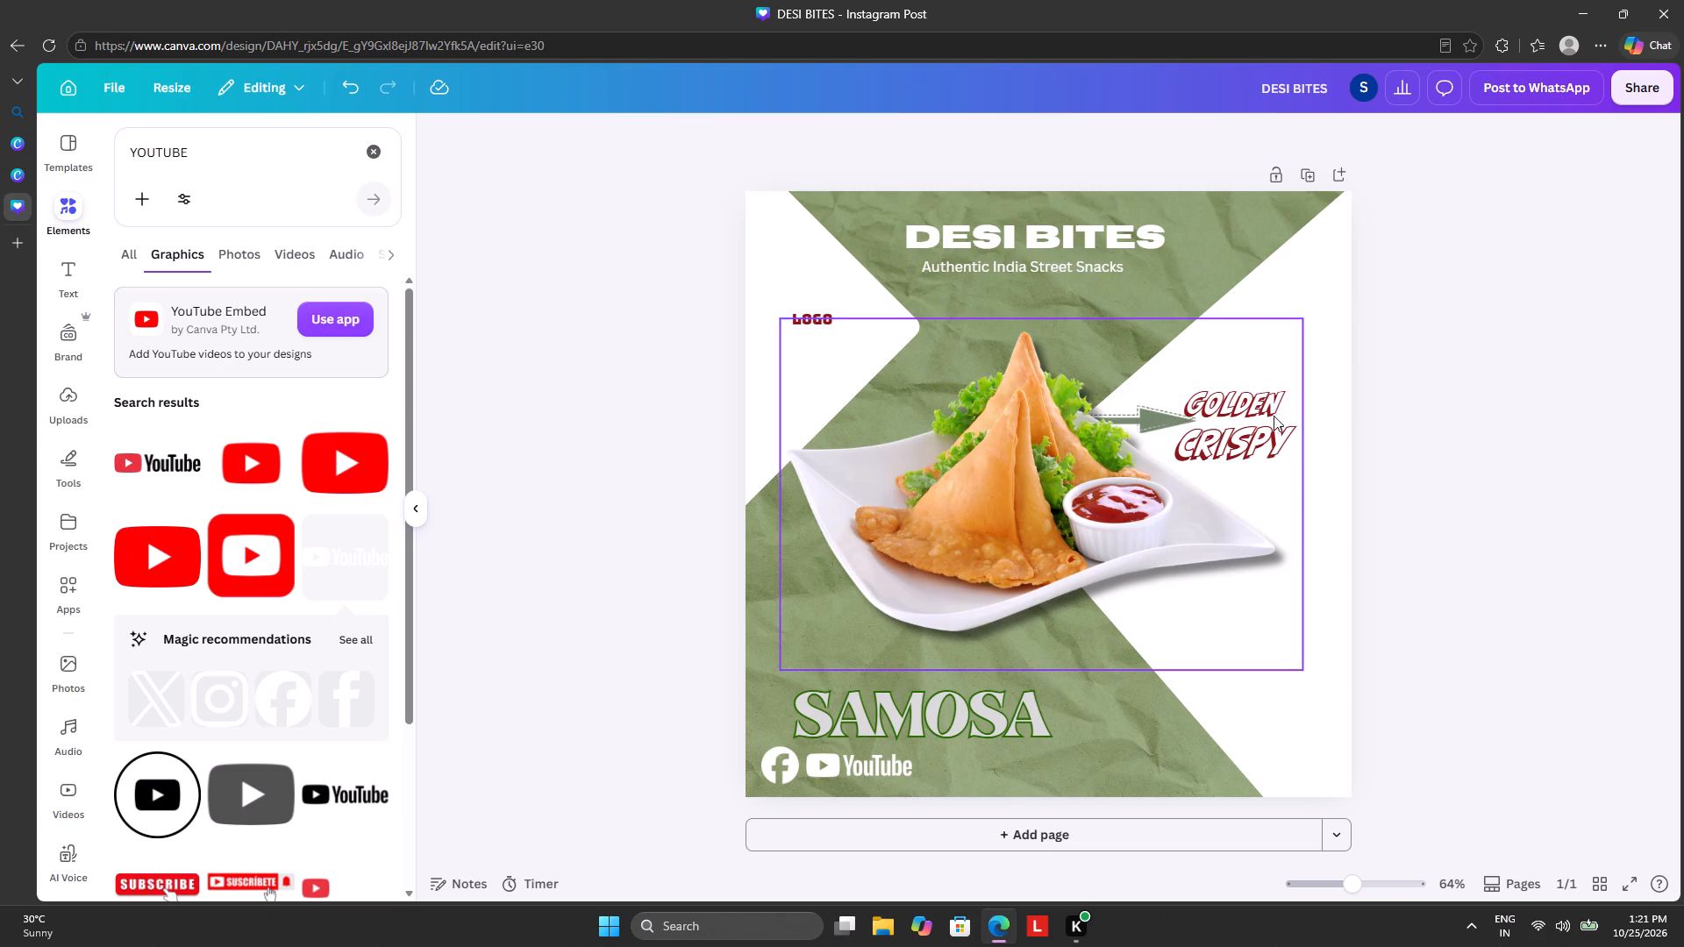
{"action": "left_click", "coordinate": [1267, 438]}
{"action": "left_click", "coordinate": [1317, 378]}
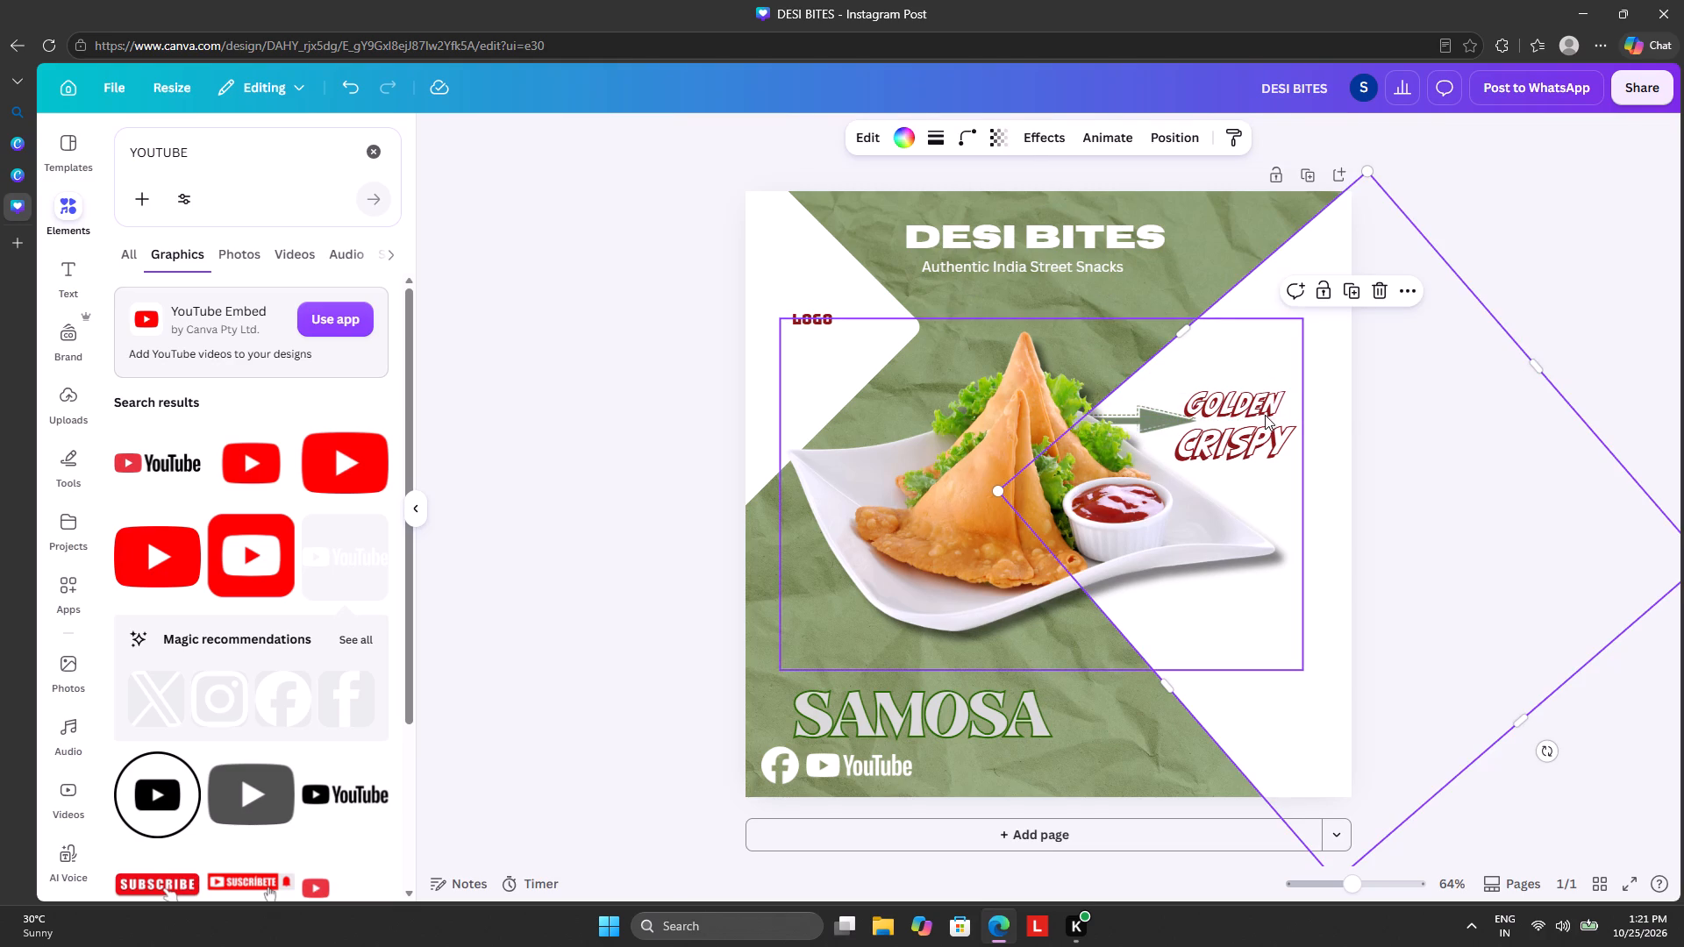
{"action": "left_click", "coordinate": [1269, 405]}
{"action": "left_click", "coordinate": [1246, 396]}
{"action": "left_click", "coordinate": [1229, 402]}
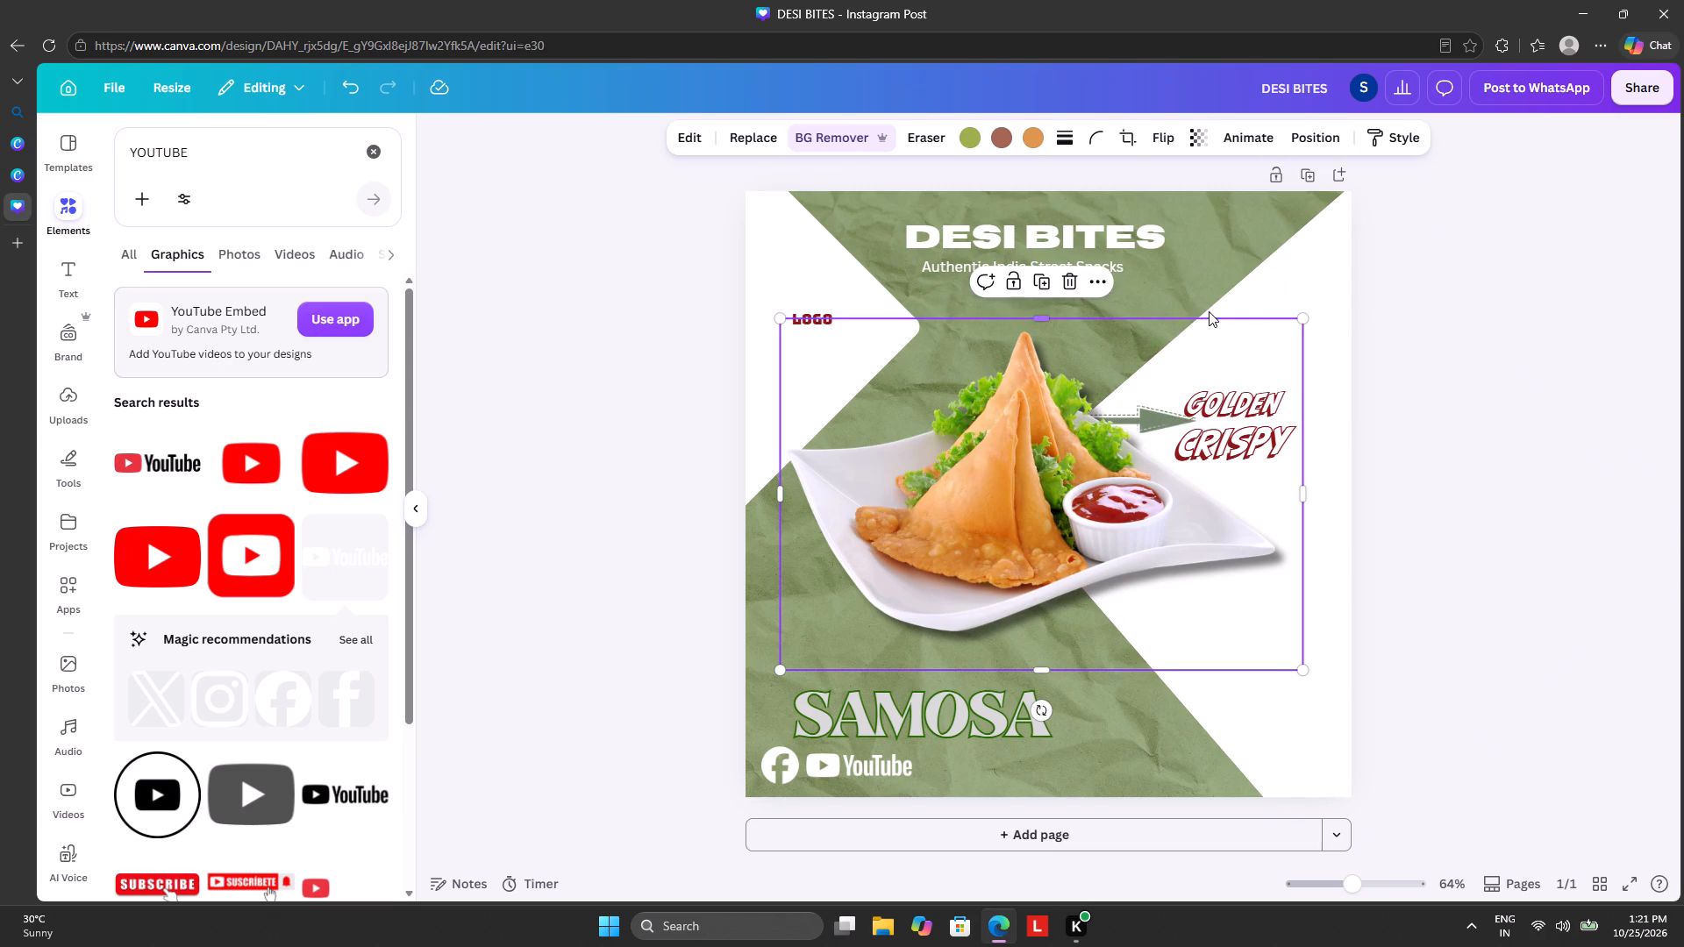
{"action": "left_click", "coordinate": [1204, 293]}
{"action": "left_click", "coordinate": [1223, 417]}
Lock the design page.
{"action": "left_click", "coordinate": [1270, 168]}
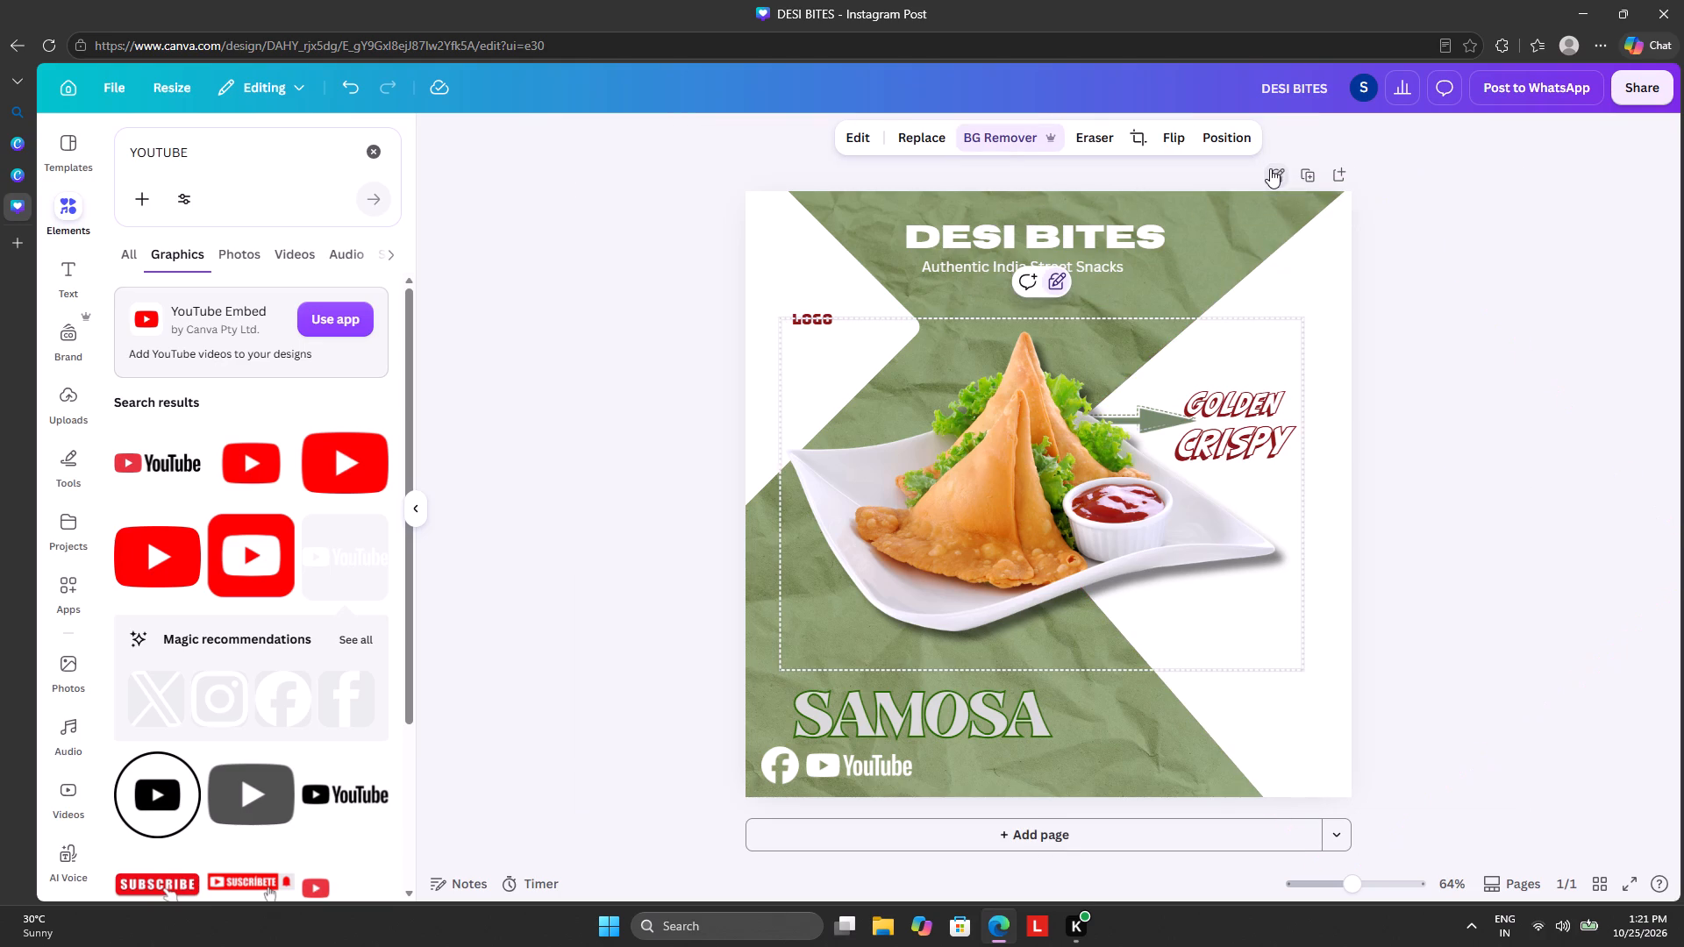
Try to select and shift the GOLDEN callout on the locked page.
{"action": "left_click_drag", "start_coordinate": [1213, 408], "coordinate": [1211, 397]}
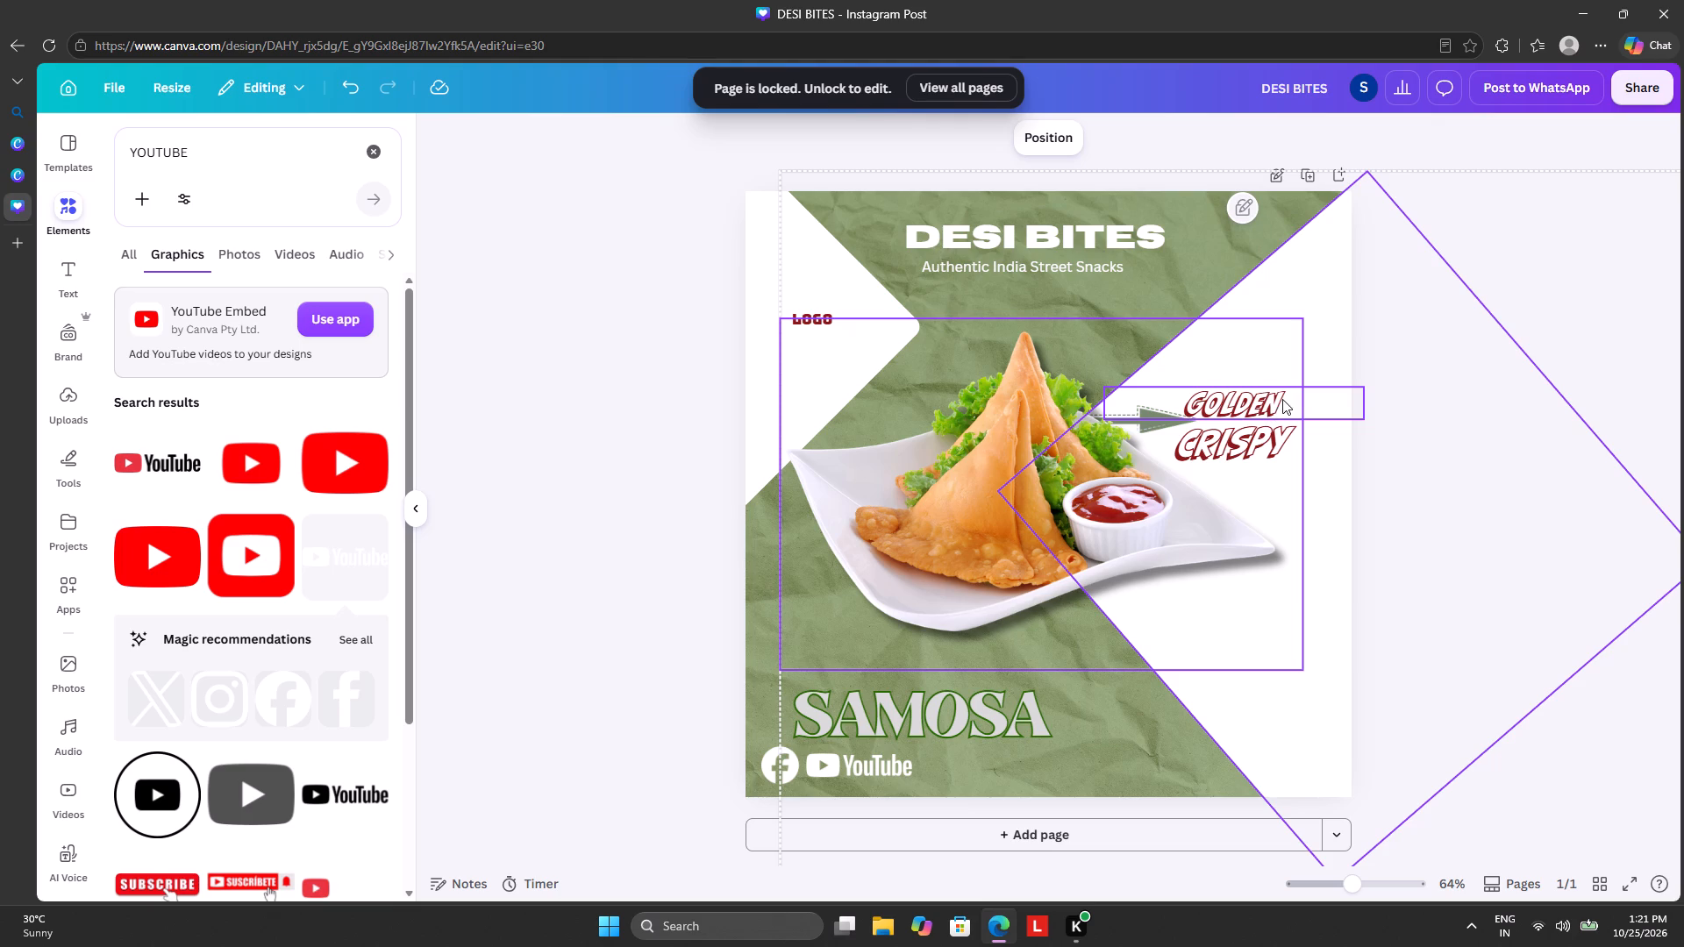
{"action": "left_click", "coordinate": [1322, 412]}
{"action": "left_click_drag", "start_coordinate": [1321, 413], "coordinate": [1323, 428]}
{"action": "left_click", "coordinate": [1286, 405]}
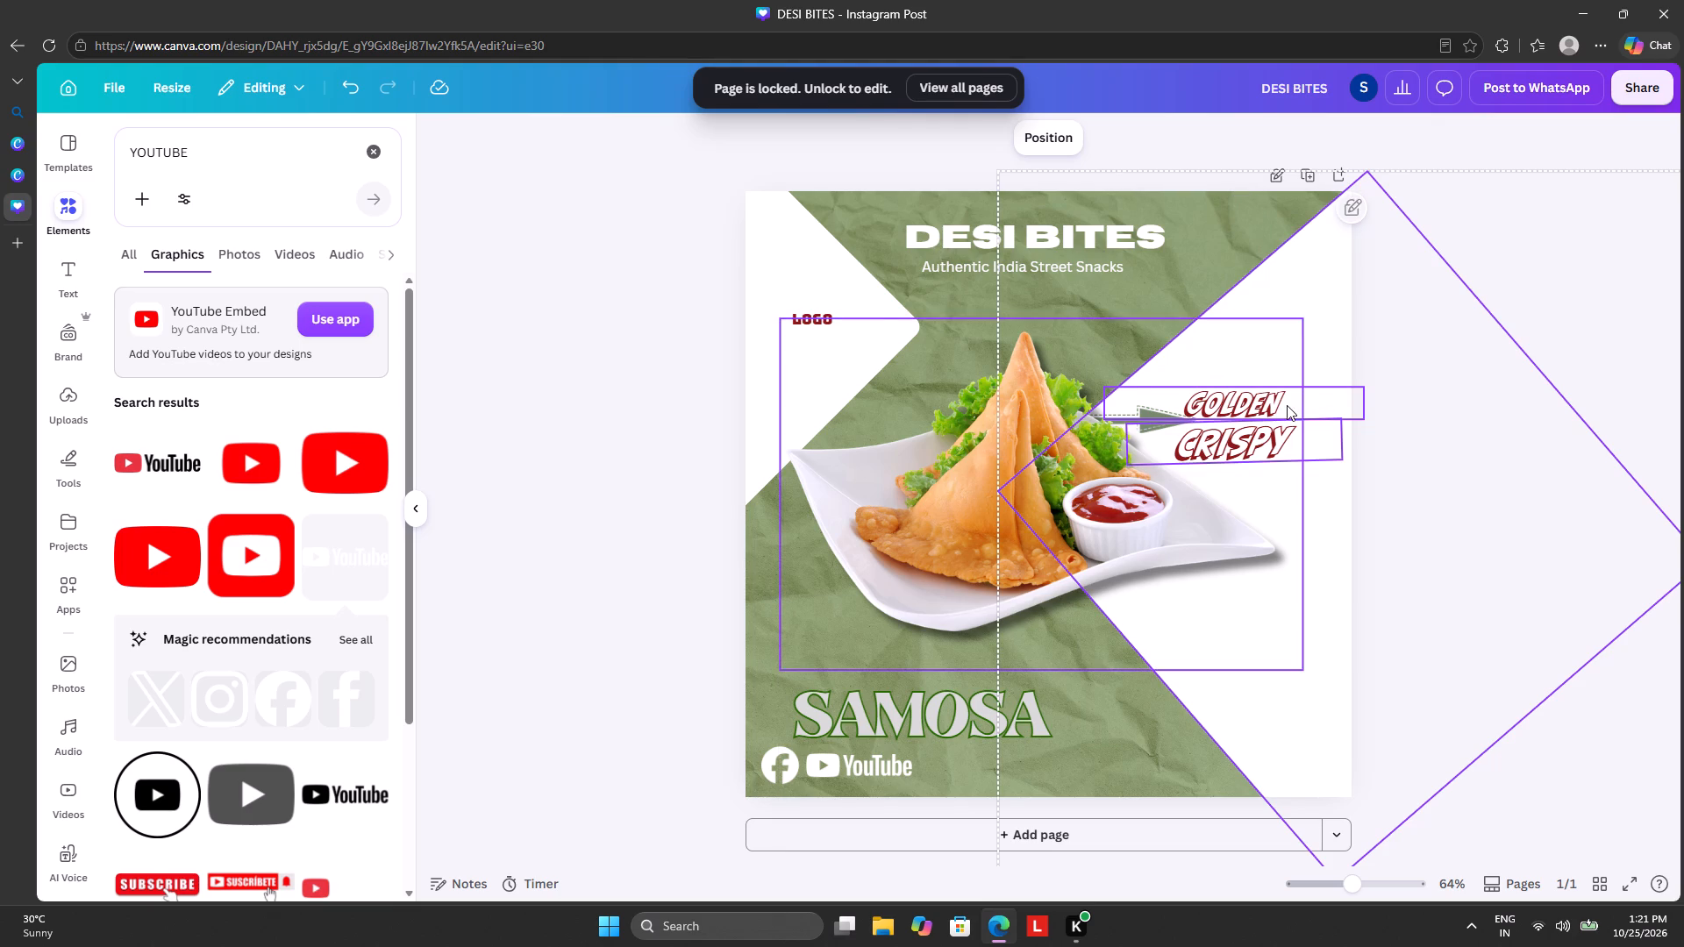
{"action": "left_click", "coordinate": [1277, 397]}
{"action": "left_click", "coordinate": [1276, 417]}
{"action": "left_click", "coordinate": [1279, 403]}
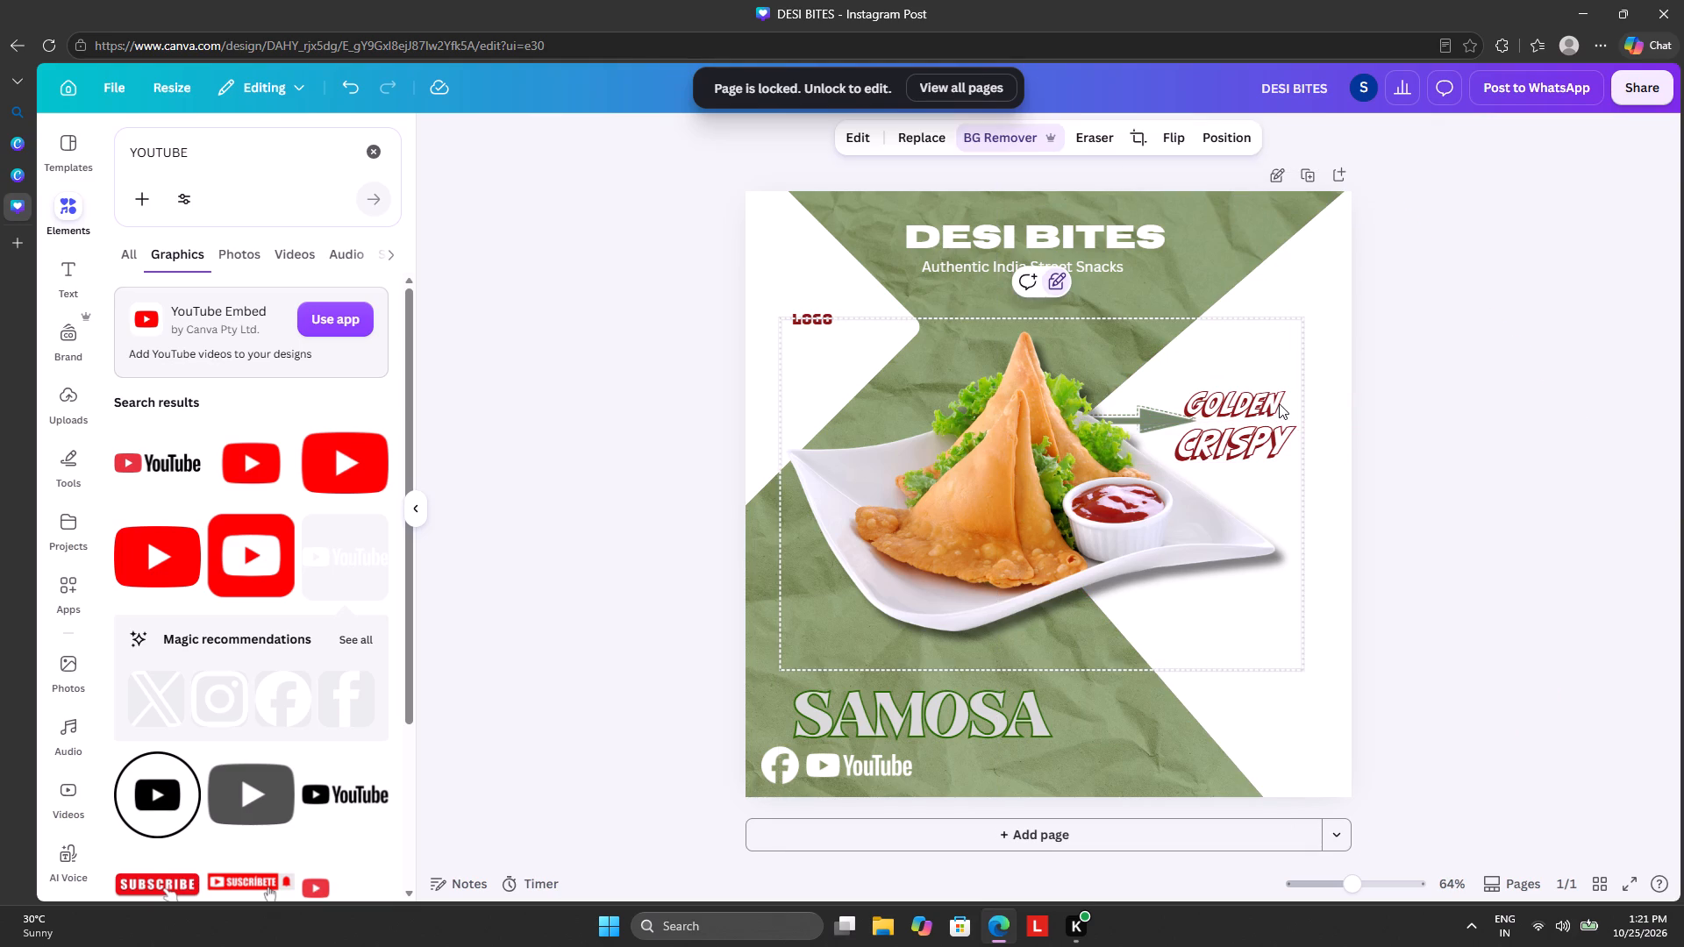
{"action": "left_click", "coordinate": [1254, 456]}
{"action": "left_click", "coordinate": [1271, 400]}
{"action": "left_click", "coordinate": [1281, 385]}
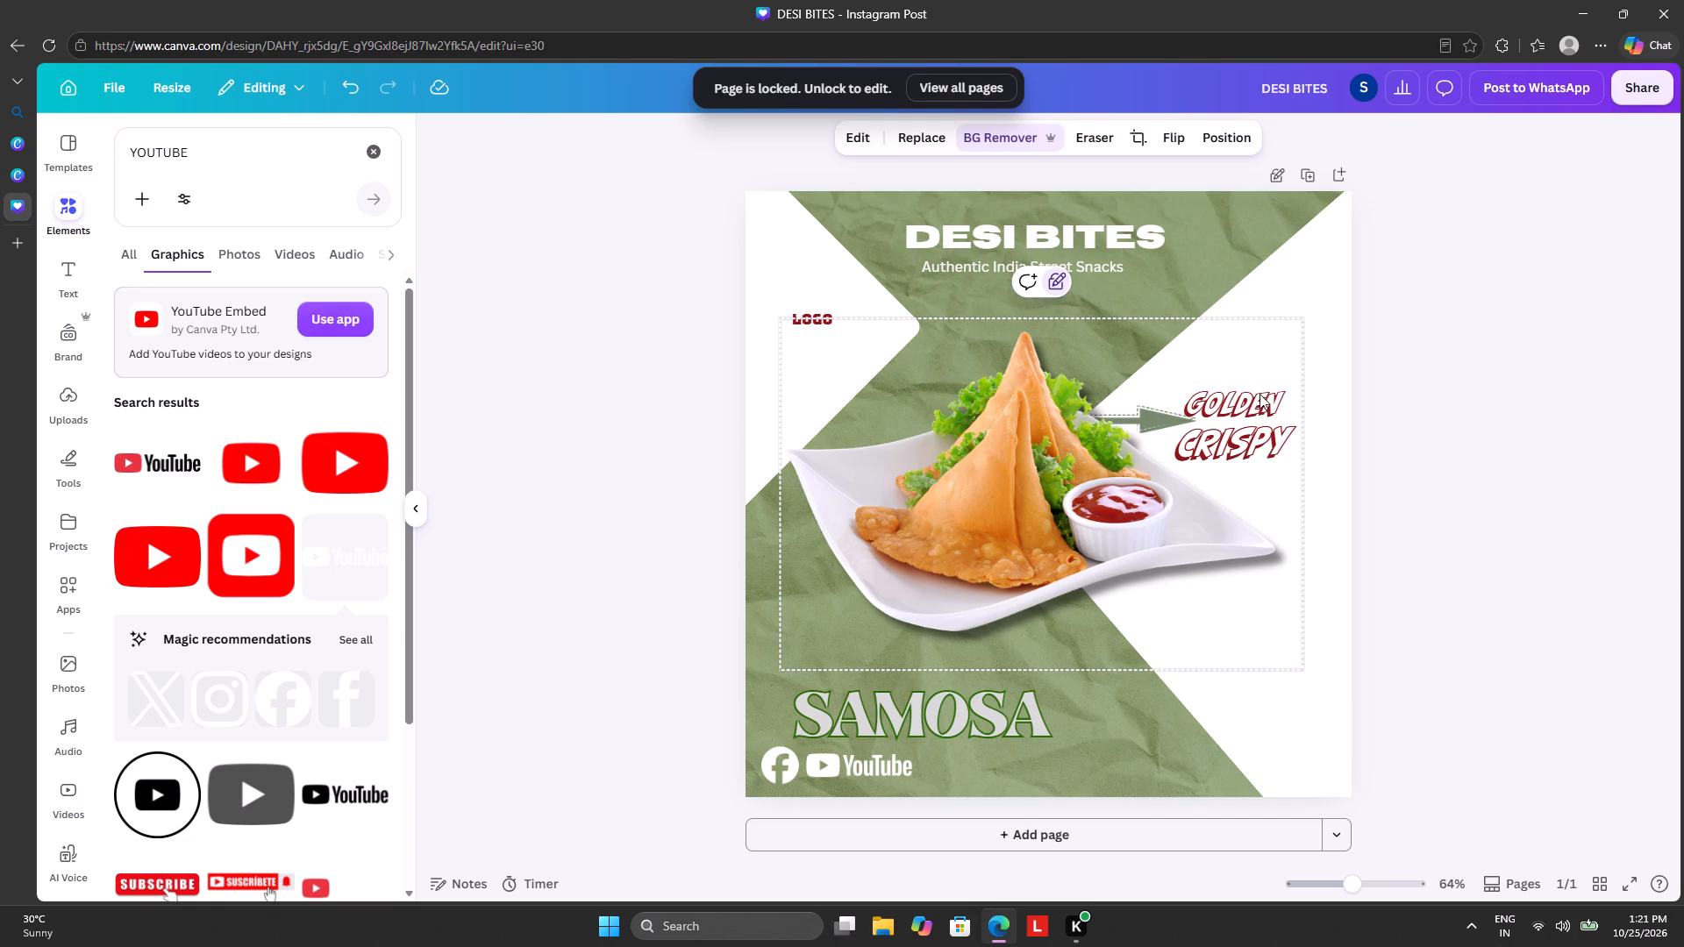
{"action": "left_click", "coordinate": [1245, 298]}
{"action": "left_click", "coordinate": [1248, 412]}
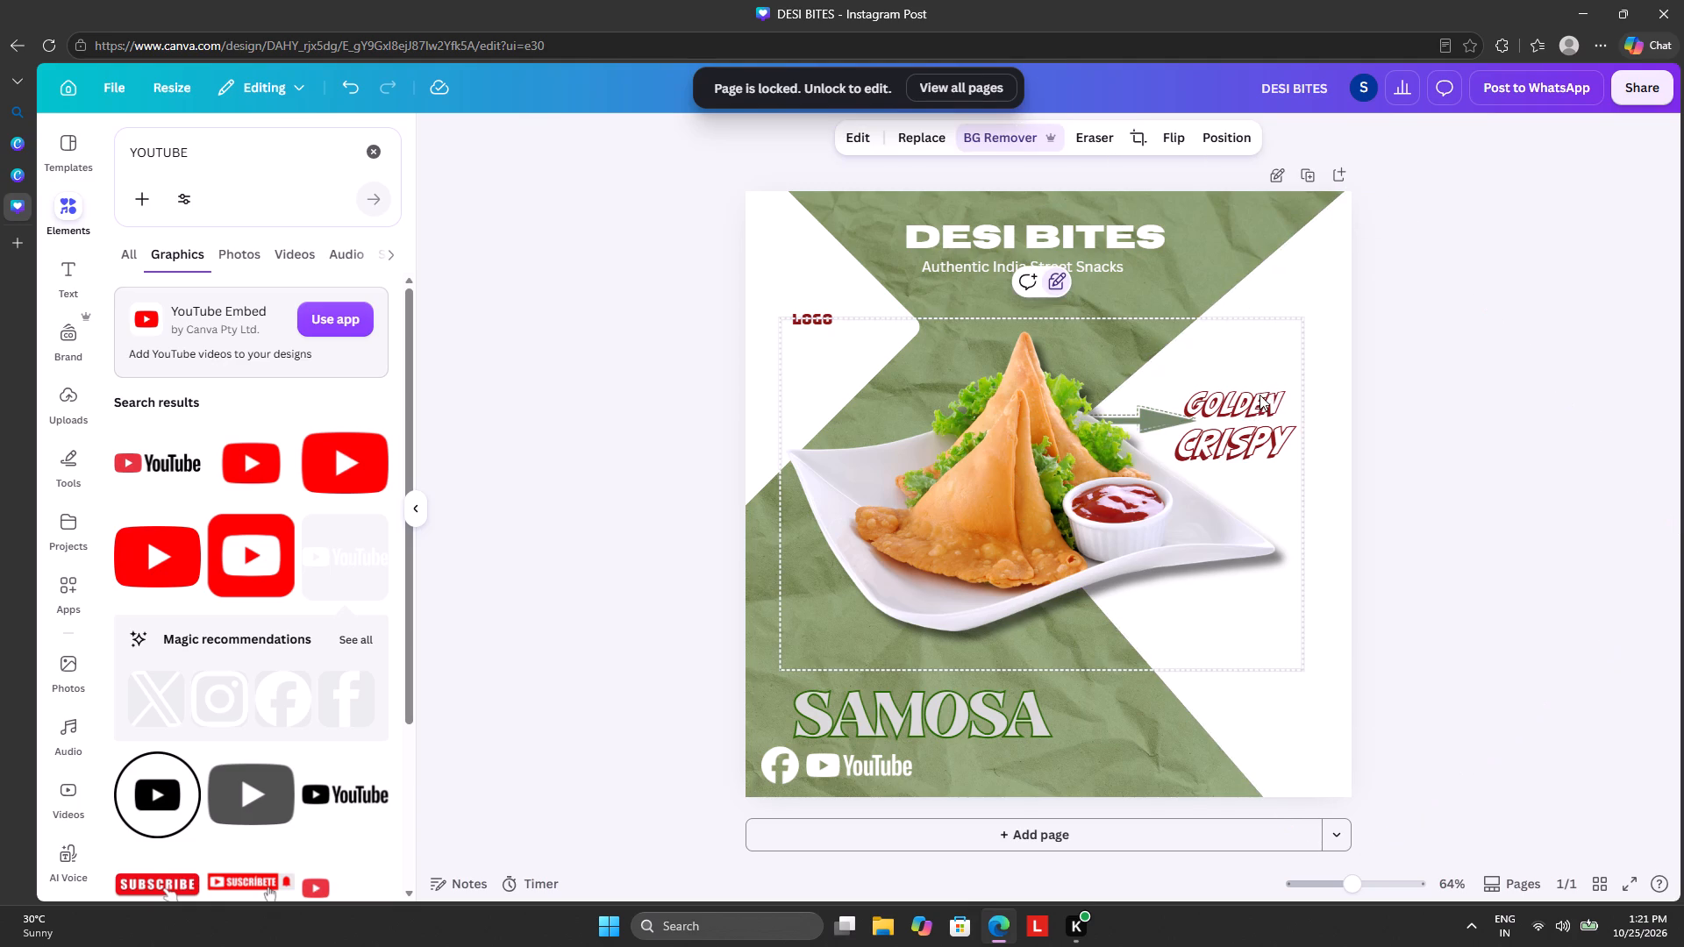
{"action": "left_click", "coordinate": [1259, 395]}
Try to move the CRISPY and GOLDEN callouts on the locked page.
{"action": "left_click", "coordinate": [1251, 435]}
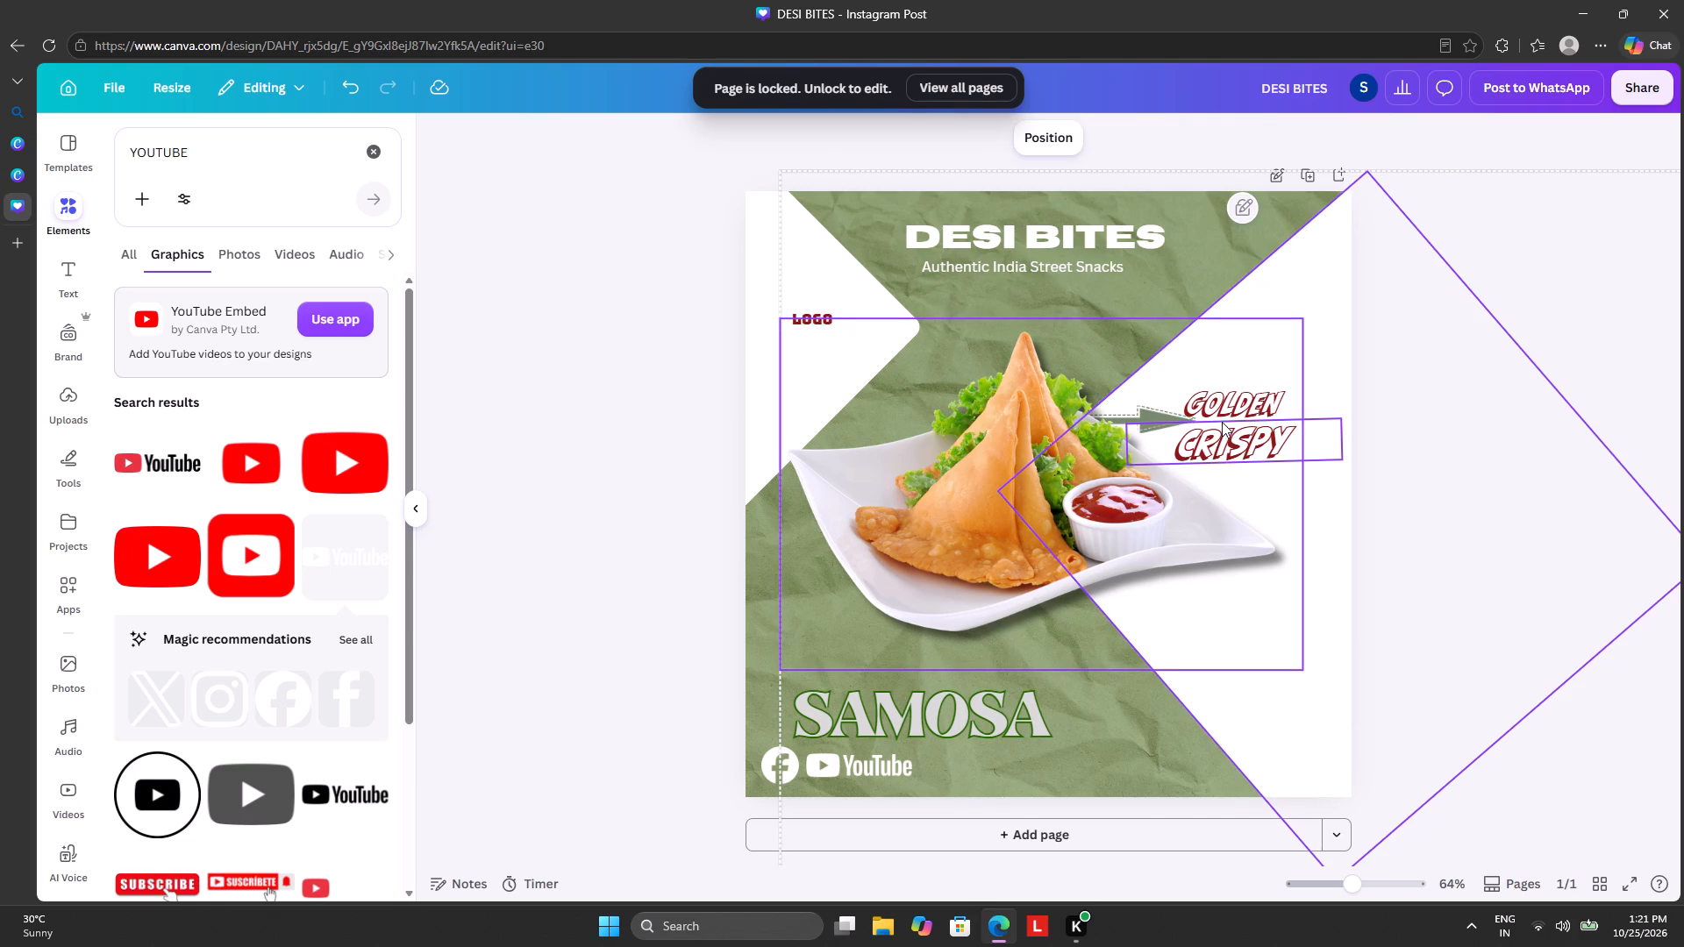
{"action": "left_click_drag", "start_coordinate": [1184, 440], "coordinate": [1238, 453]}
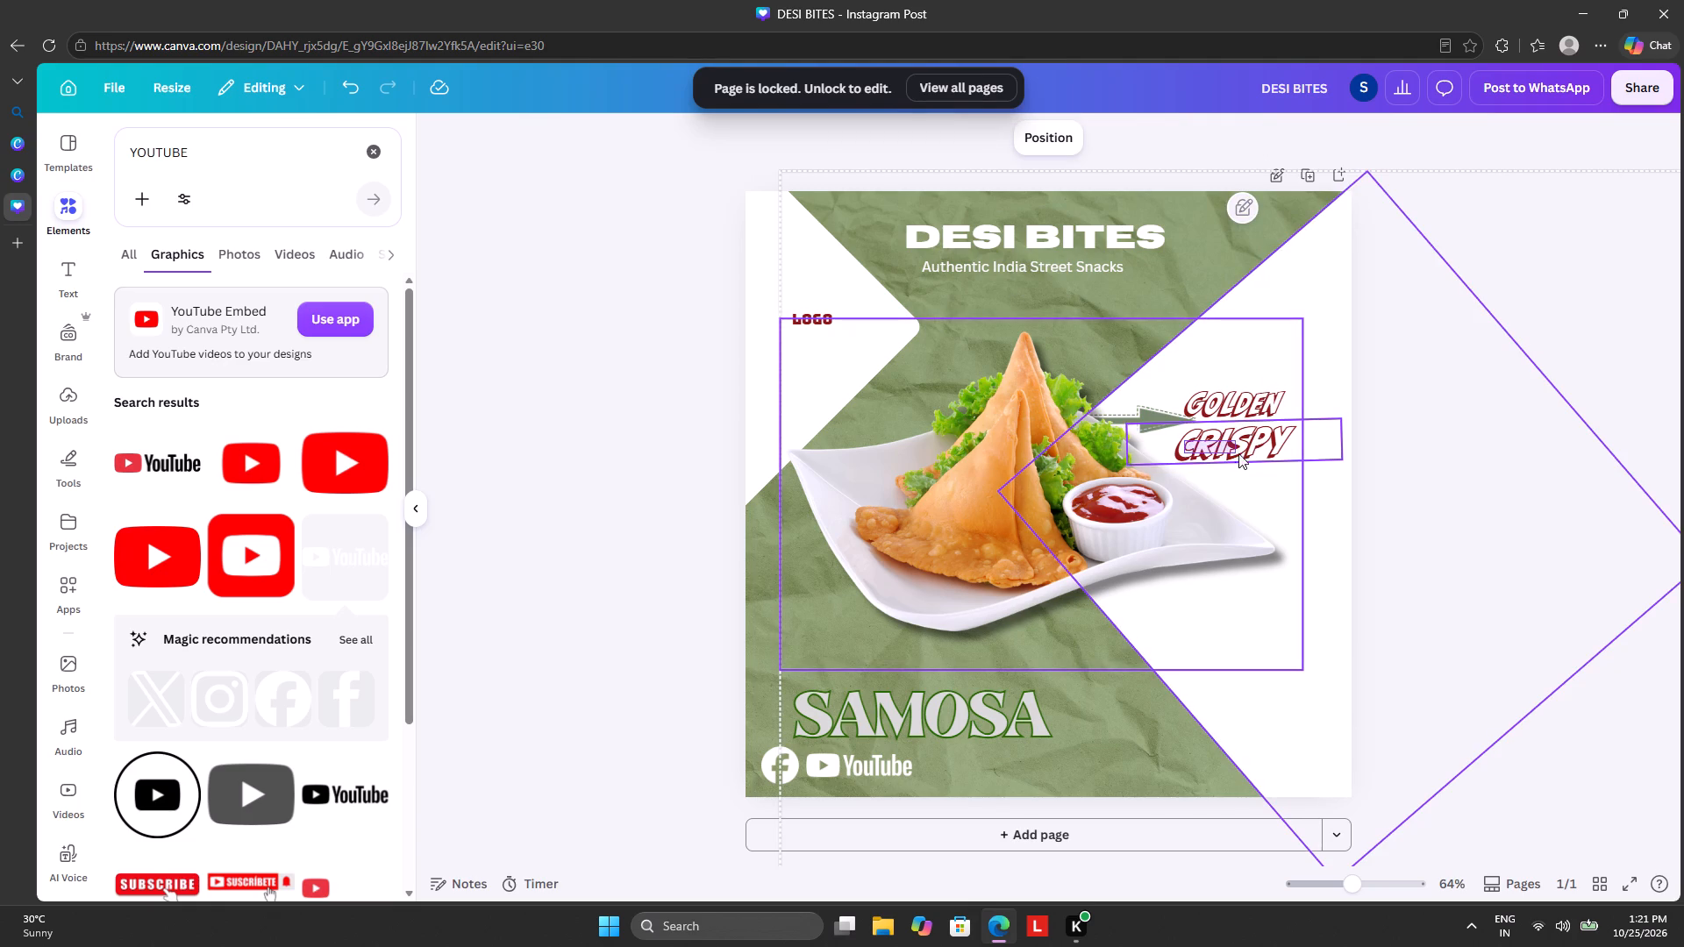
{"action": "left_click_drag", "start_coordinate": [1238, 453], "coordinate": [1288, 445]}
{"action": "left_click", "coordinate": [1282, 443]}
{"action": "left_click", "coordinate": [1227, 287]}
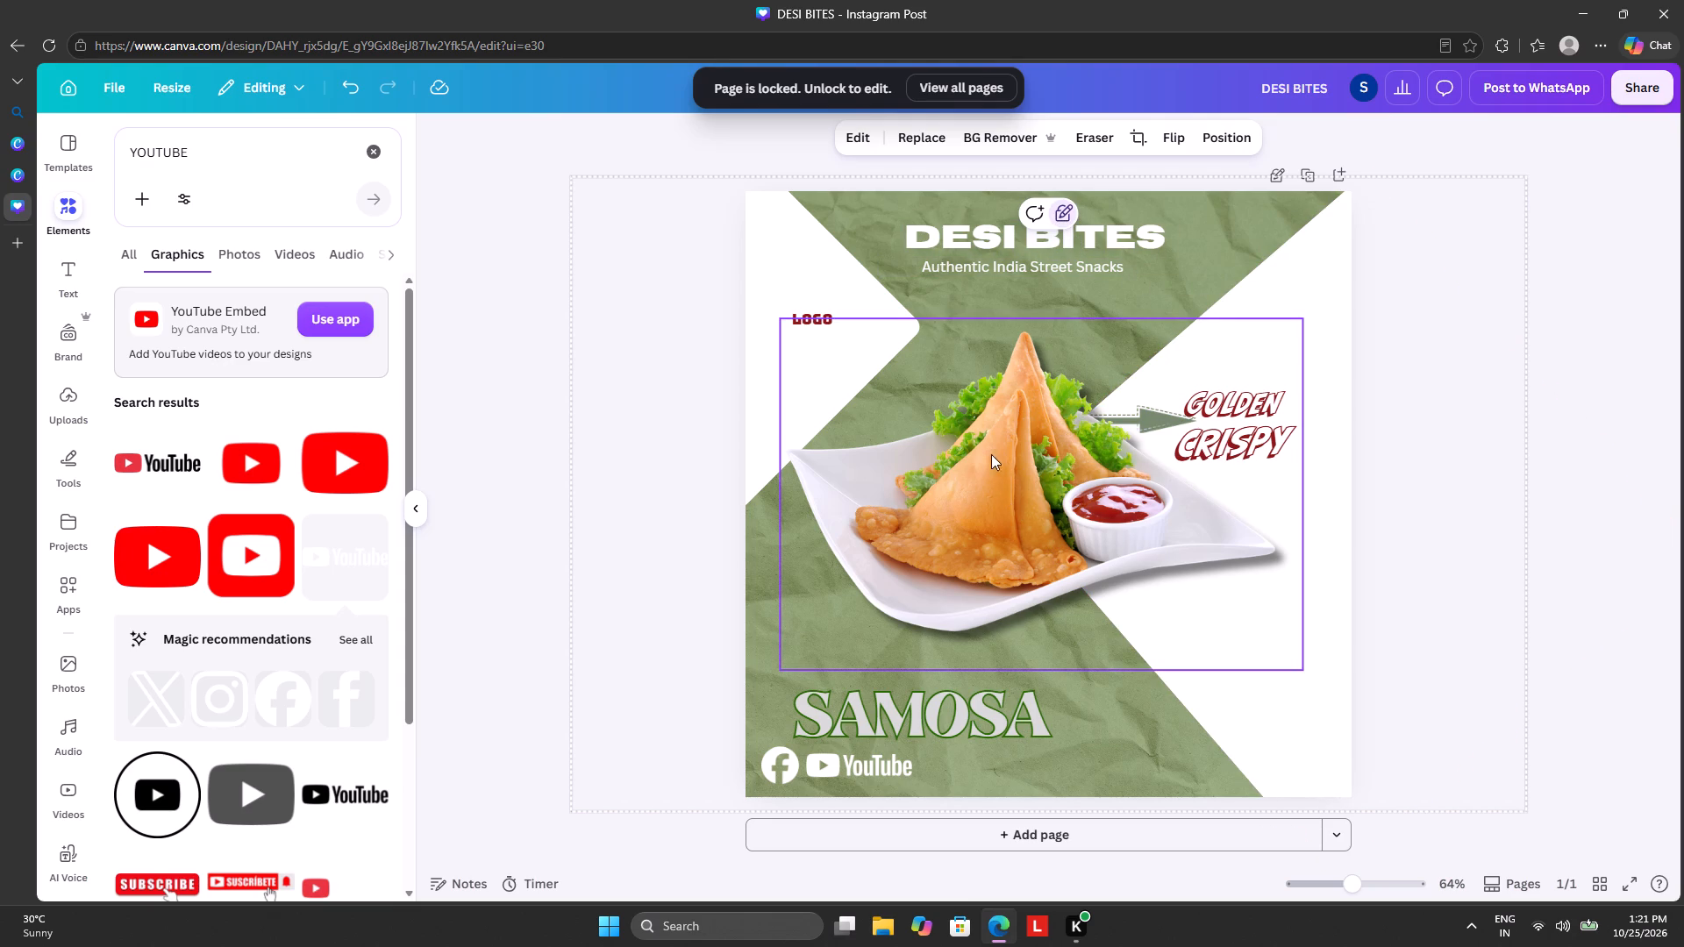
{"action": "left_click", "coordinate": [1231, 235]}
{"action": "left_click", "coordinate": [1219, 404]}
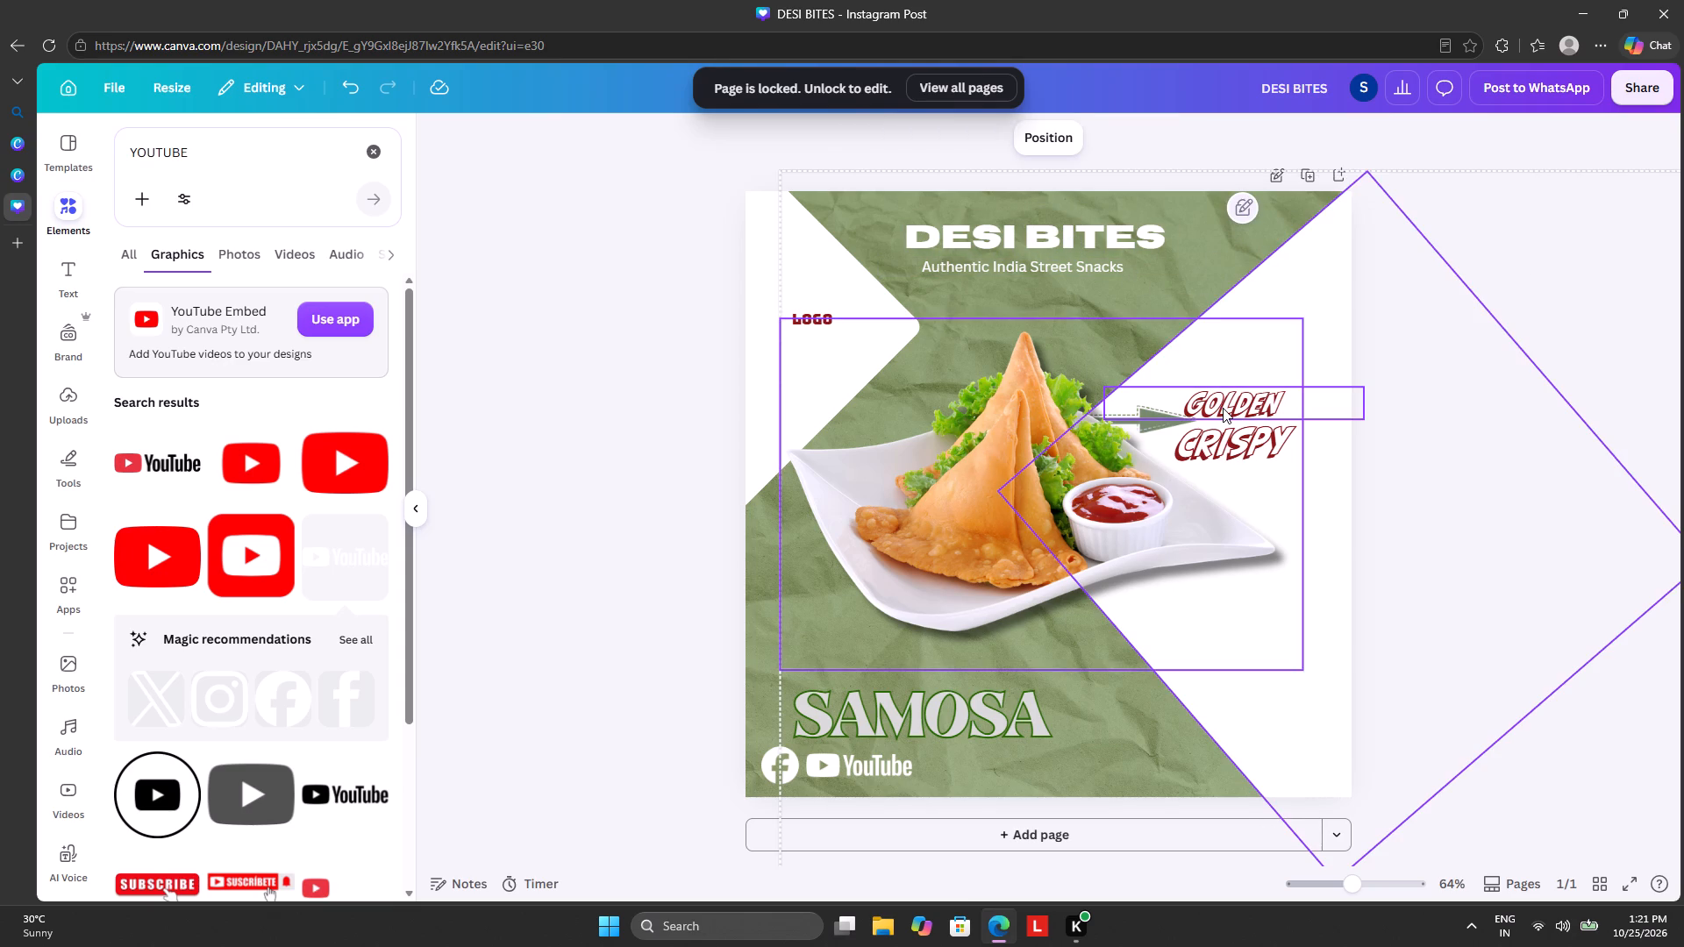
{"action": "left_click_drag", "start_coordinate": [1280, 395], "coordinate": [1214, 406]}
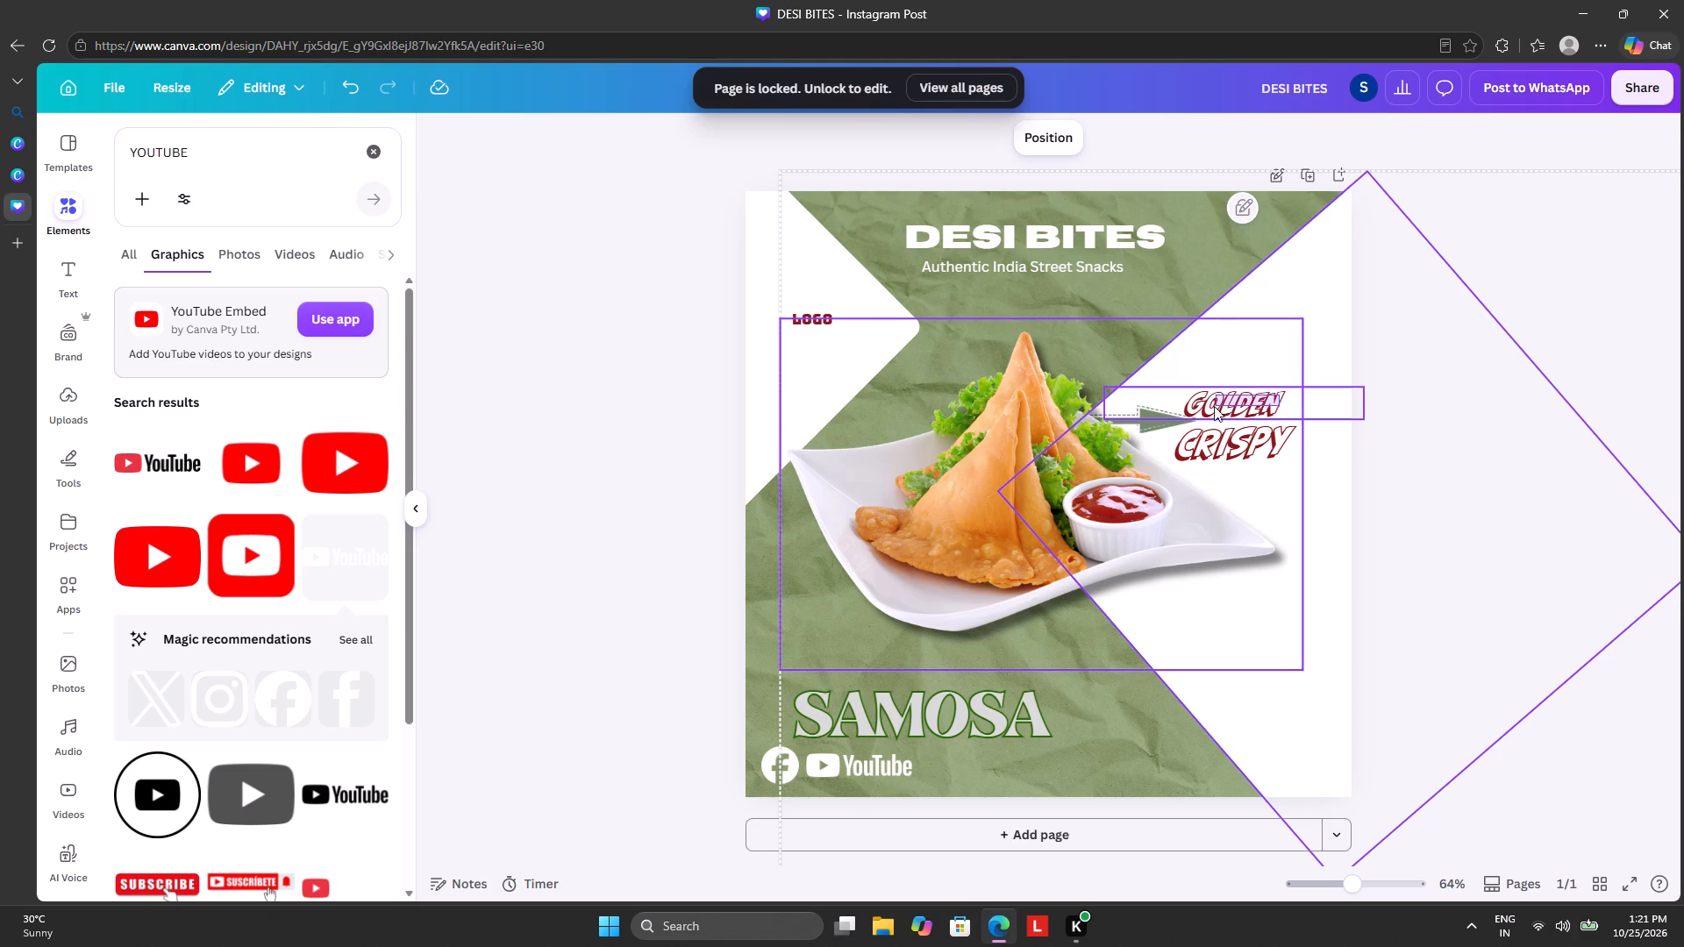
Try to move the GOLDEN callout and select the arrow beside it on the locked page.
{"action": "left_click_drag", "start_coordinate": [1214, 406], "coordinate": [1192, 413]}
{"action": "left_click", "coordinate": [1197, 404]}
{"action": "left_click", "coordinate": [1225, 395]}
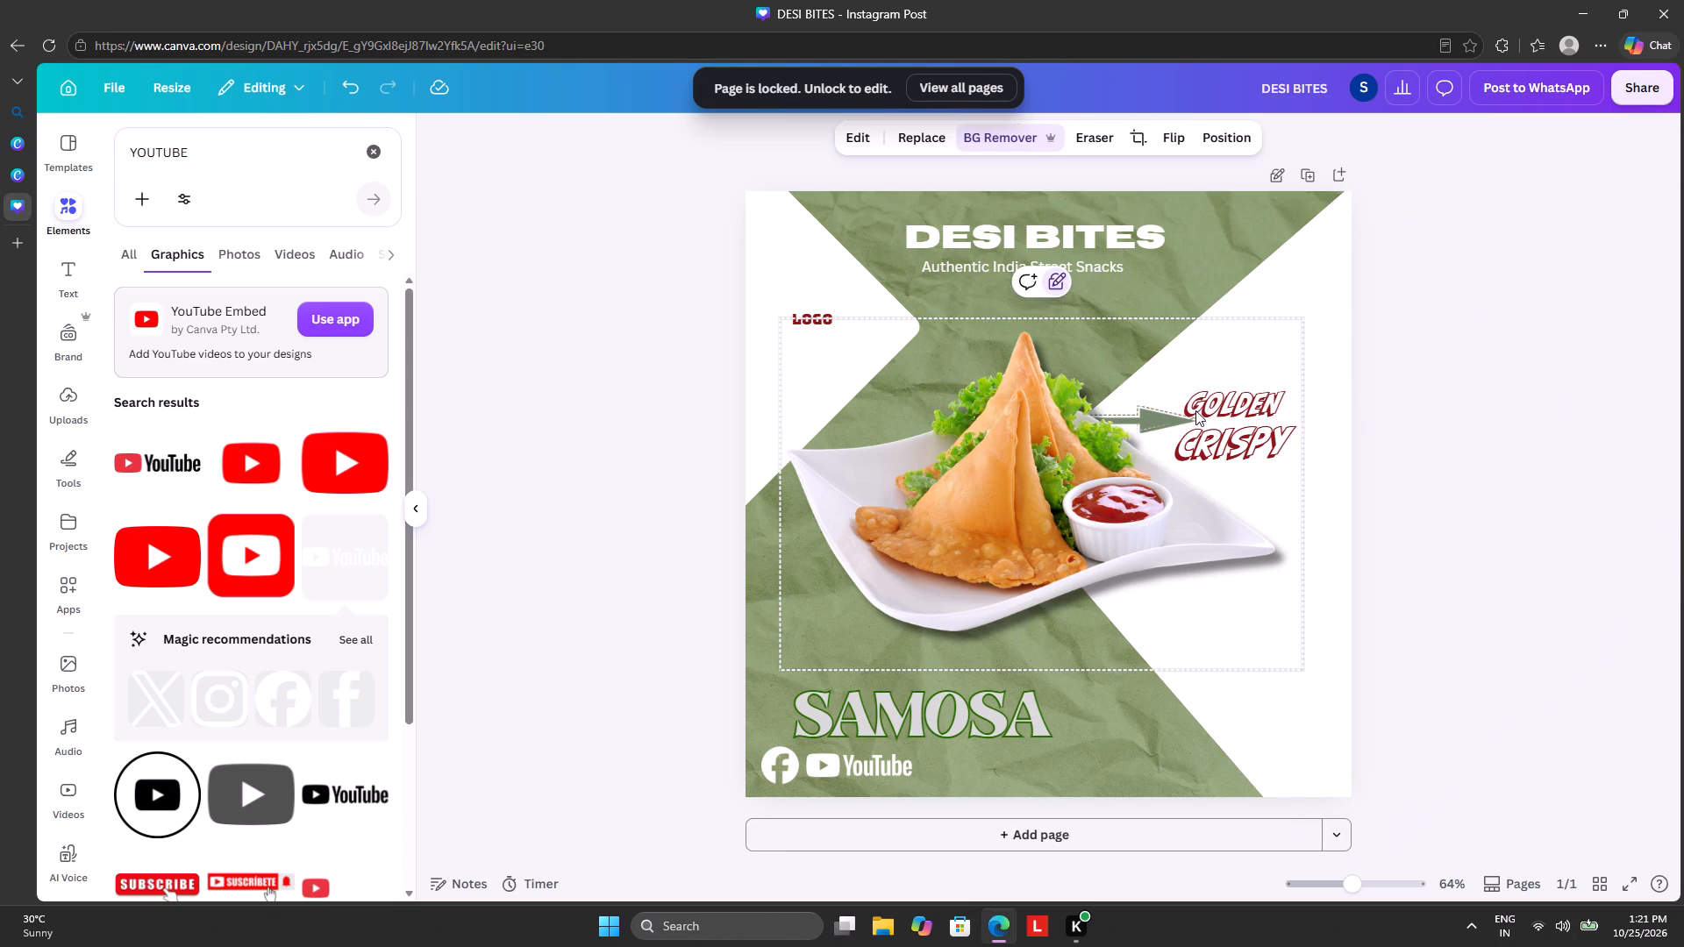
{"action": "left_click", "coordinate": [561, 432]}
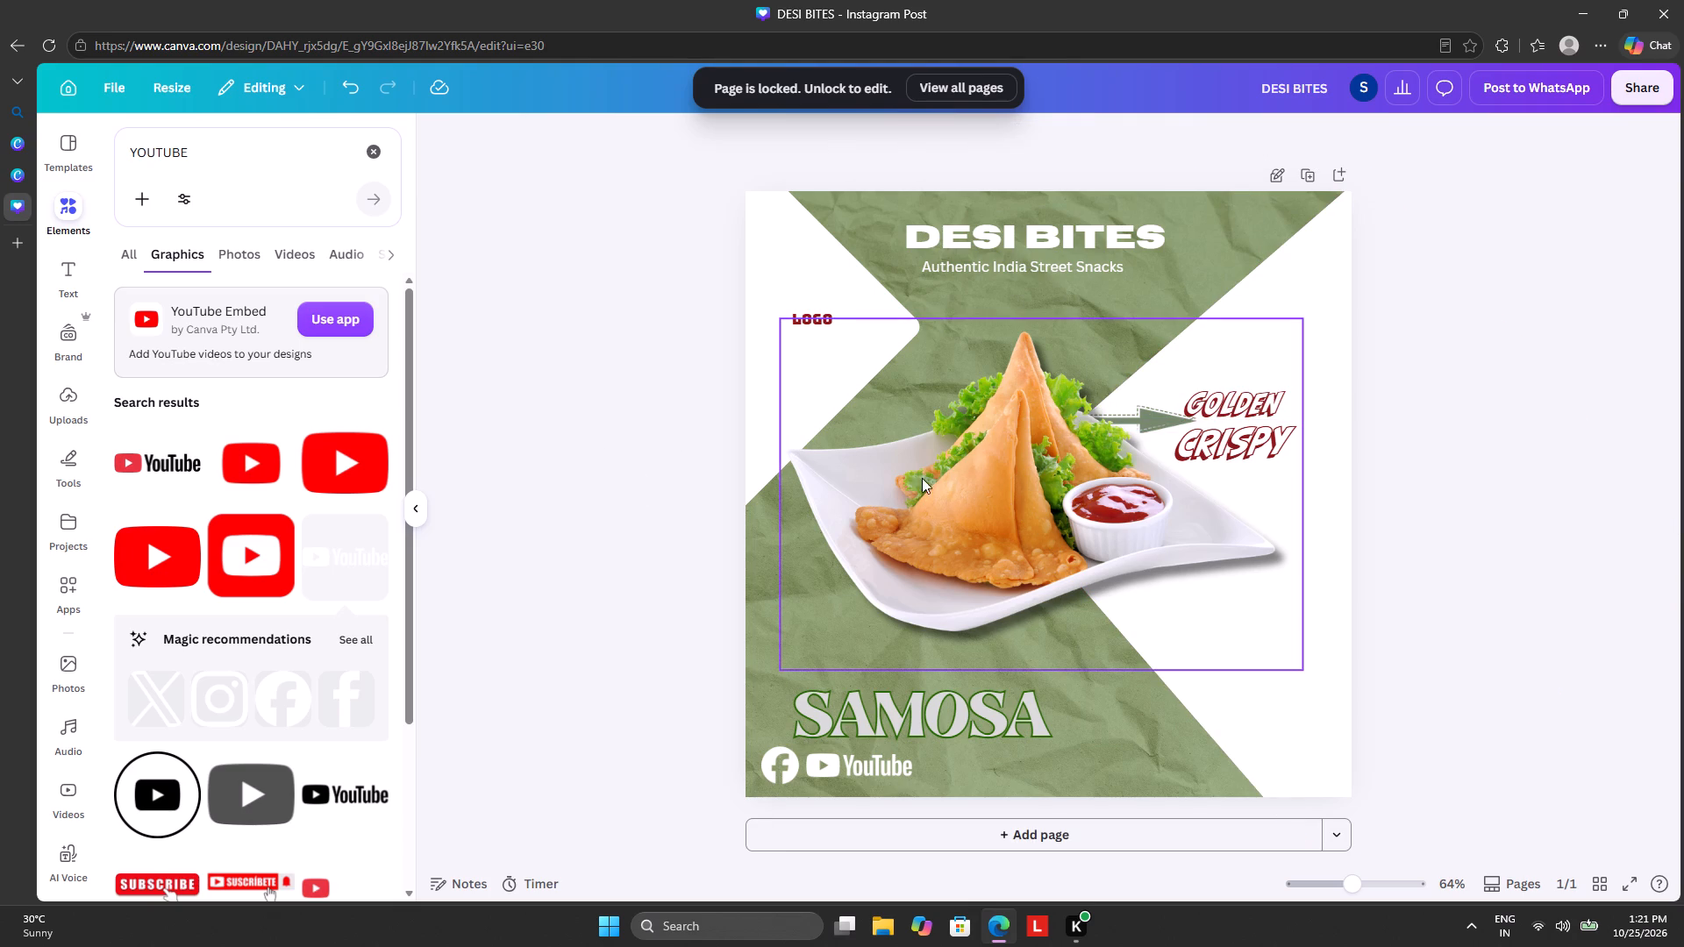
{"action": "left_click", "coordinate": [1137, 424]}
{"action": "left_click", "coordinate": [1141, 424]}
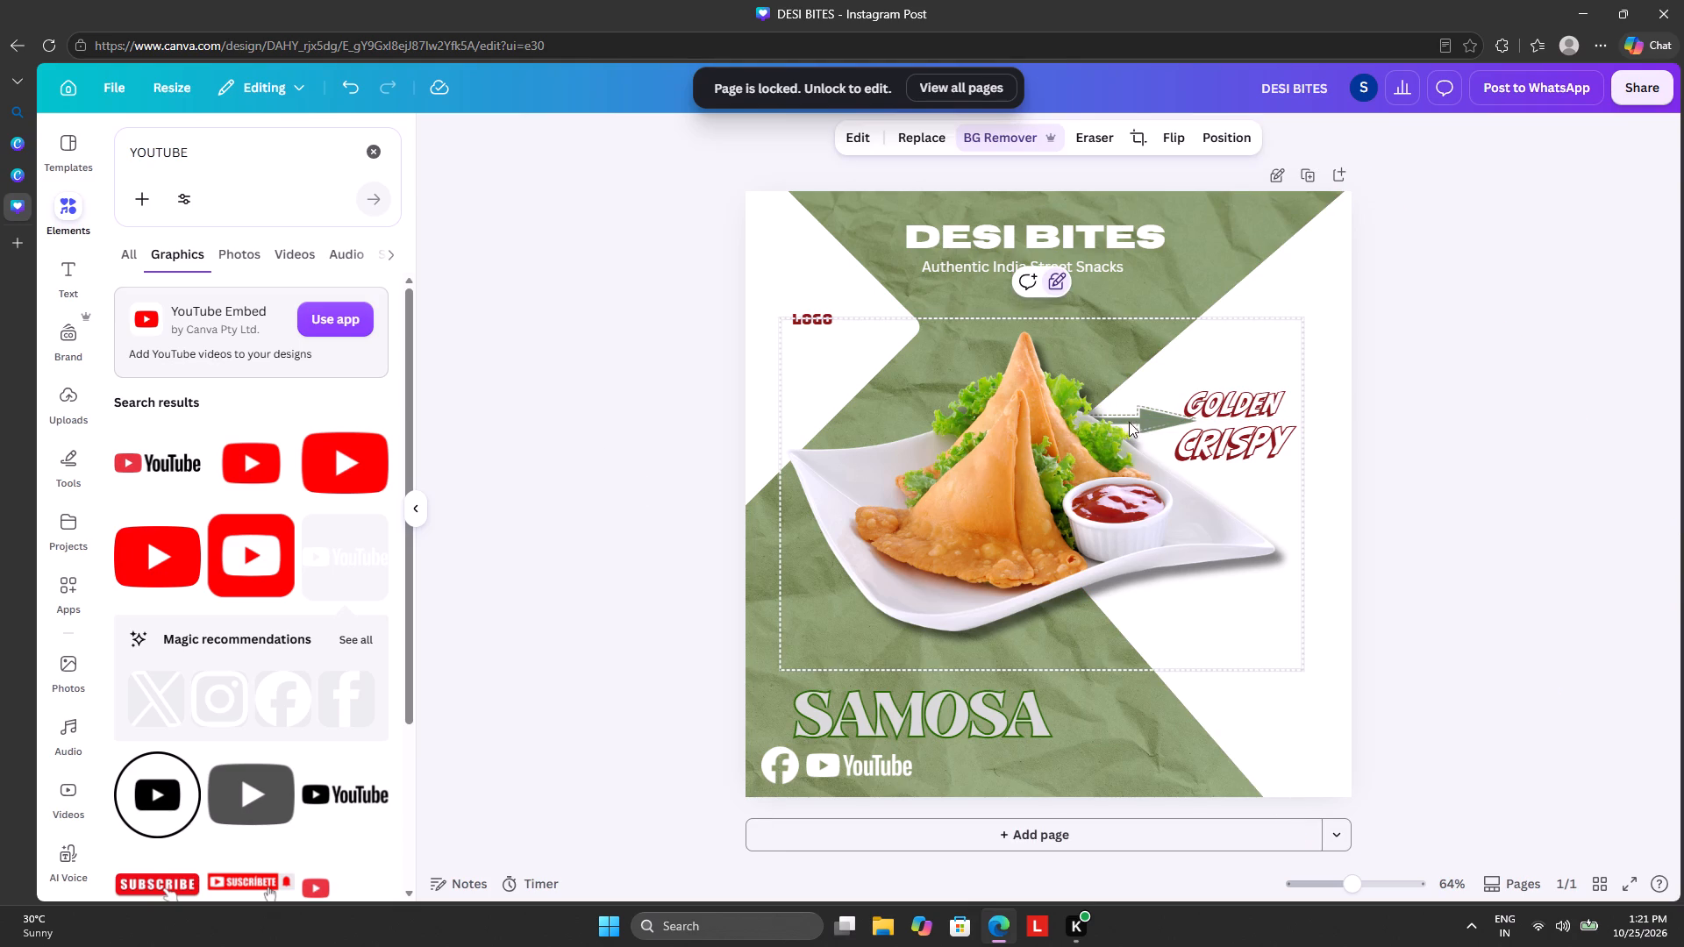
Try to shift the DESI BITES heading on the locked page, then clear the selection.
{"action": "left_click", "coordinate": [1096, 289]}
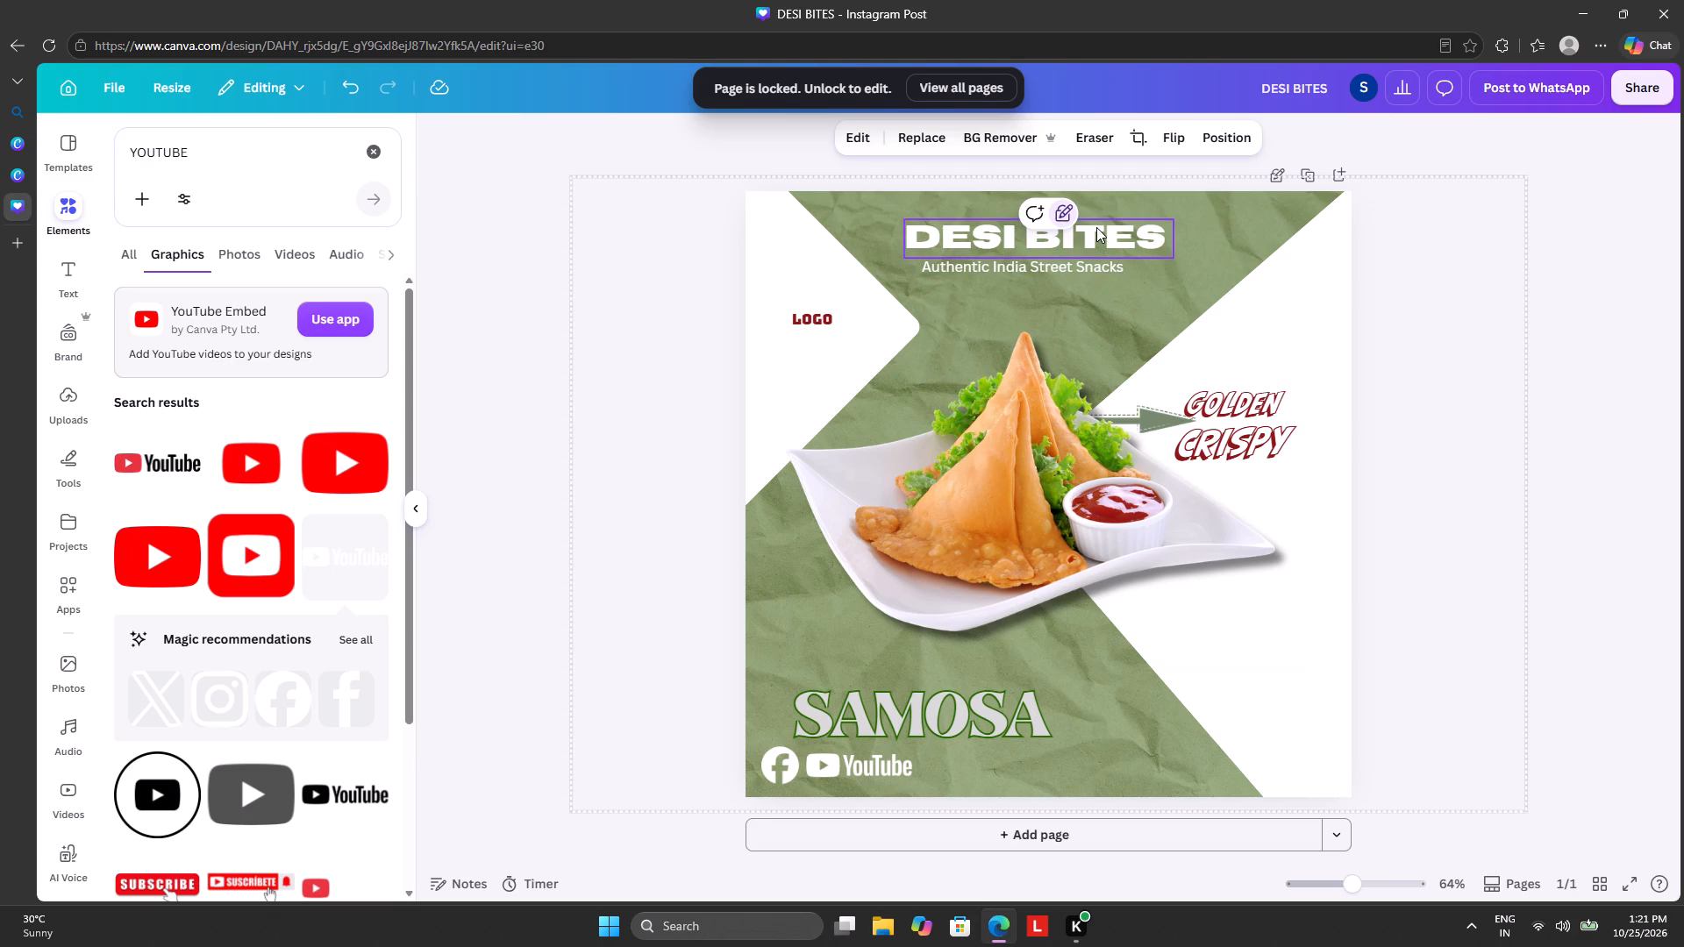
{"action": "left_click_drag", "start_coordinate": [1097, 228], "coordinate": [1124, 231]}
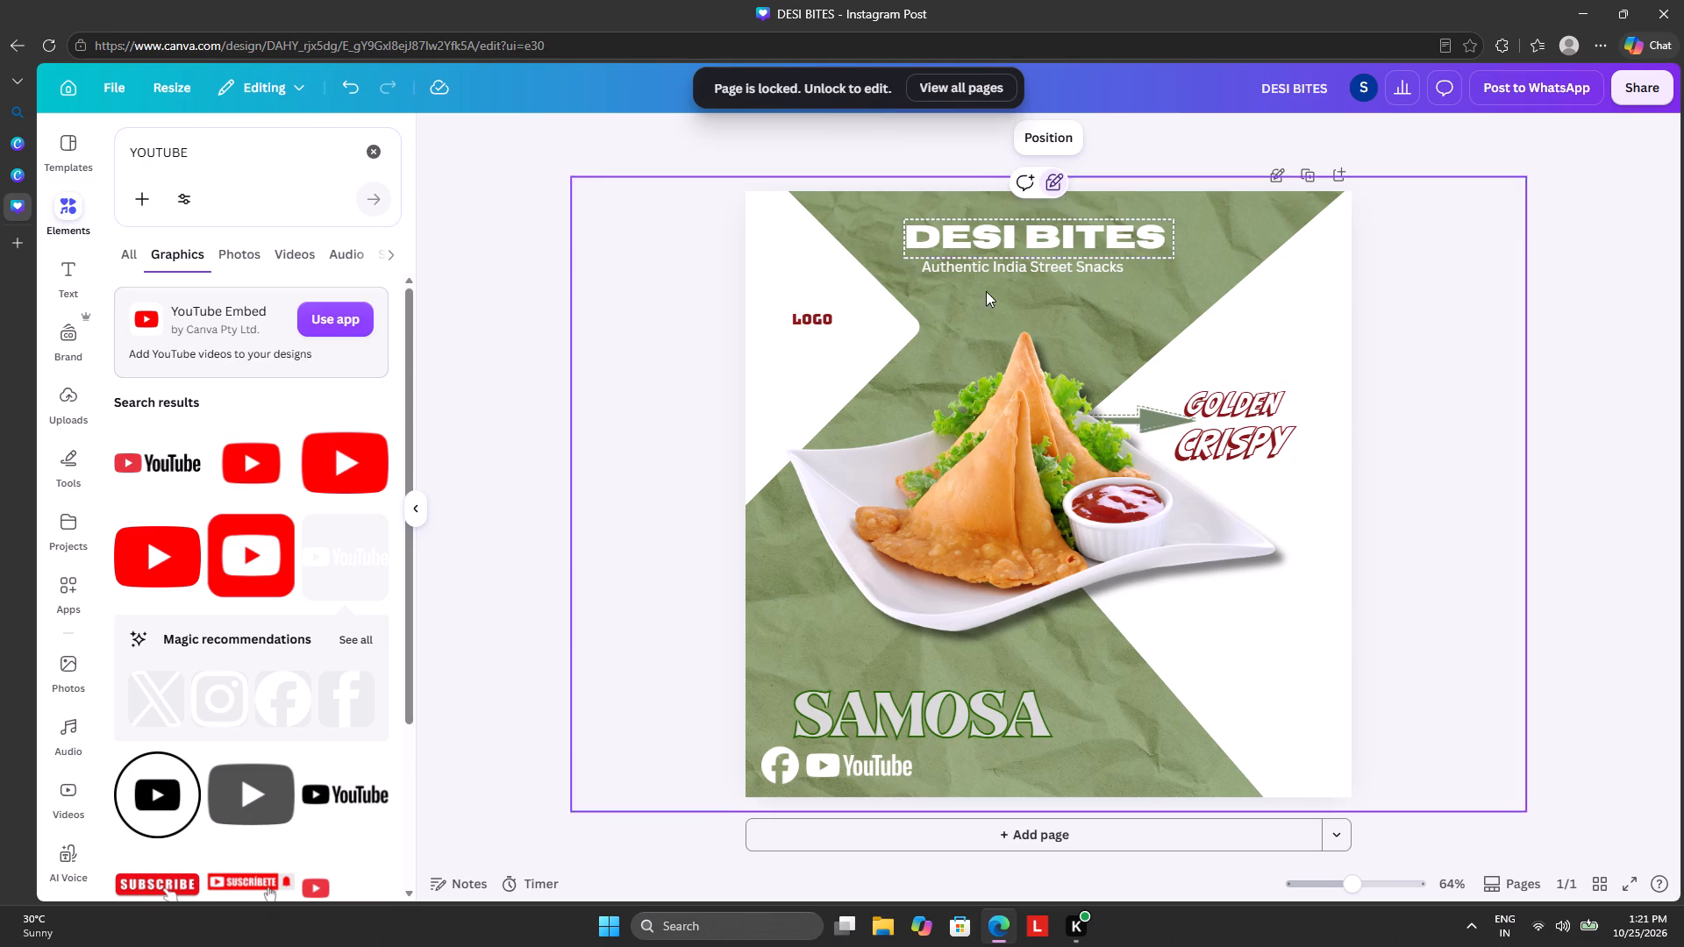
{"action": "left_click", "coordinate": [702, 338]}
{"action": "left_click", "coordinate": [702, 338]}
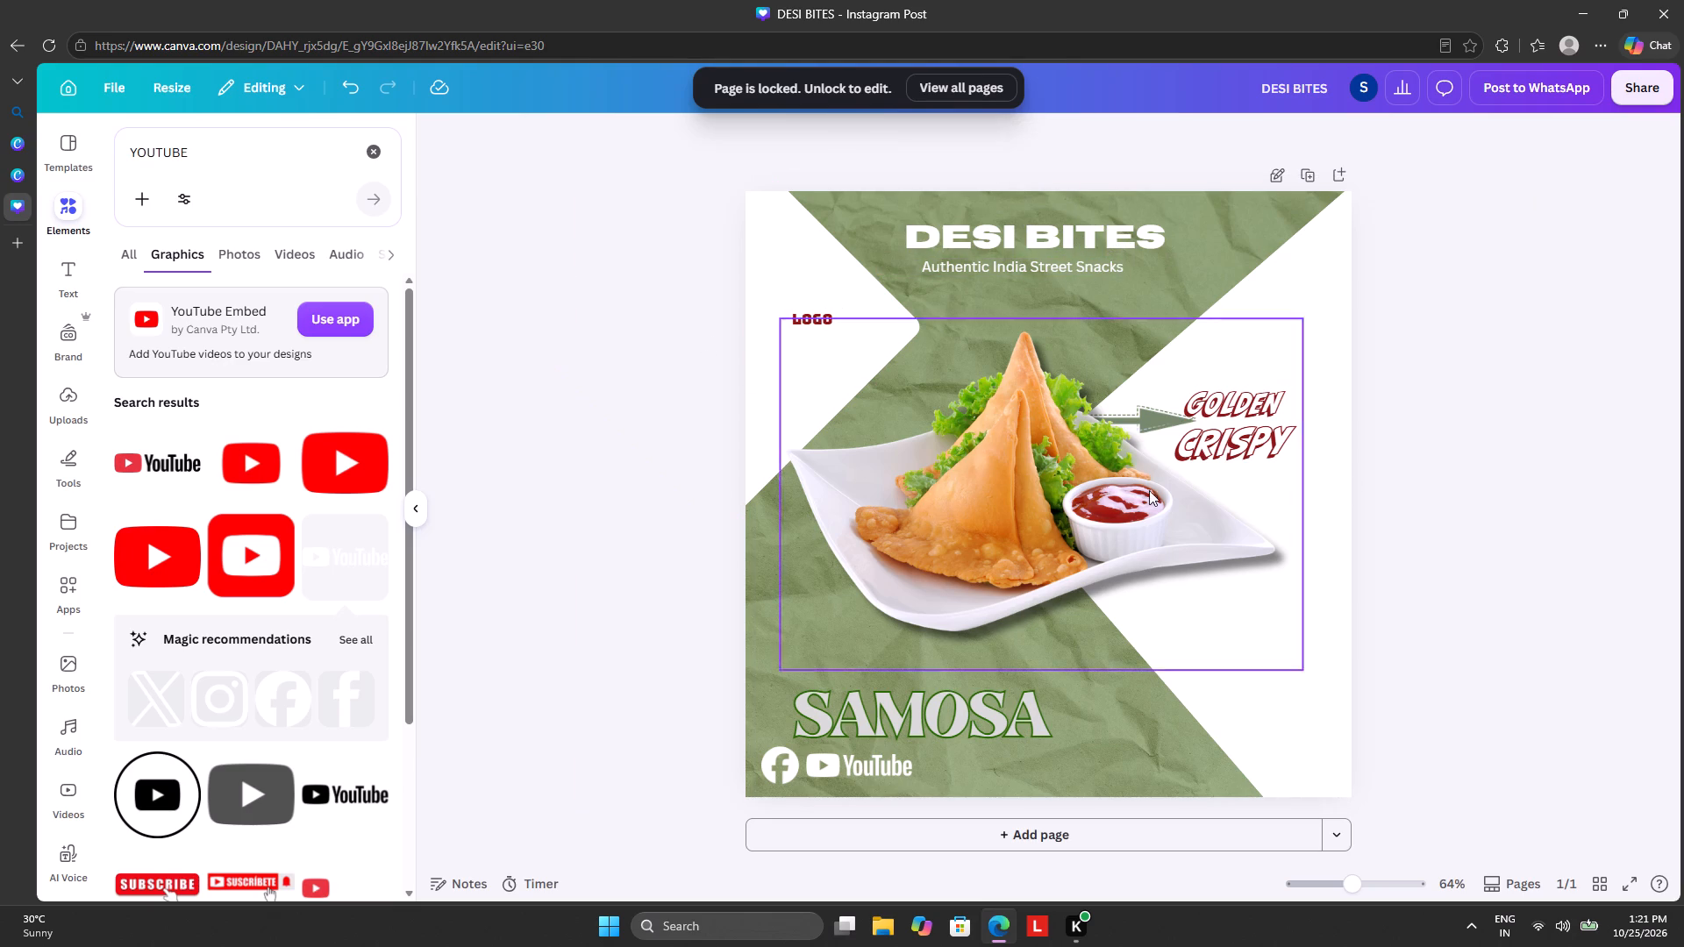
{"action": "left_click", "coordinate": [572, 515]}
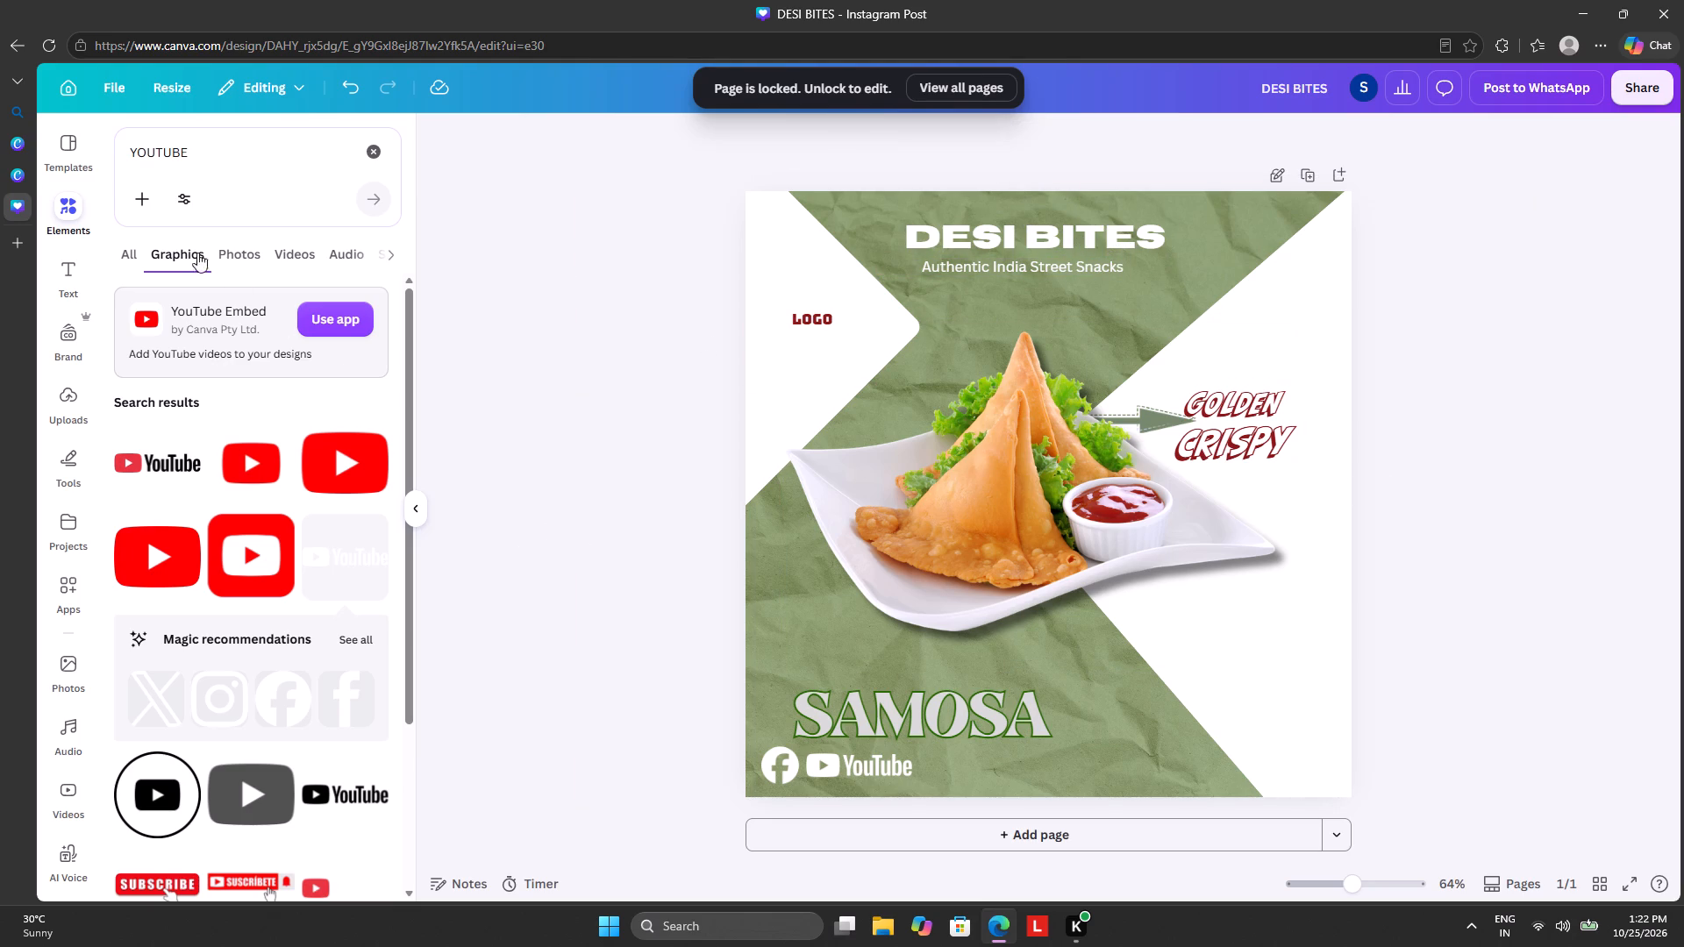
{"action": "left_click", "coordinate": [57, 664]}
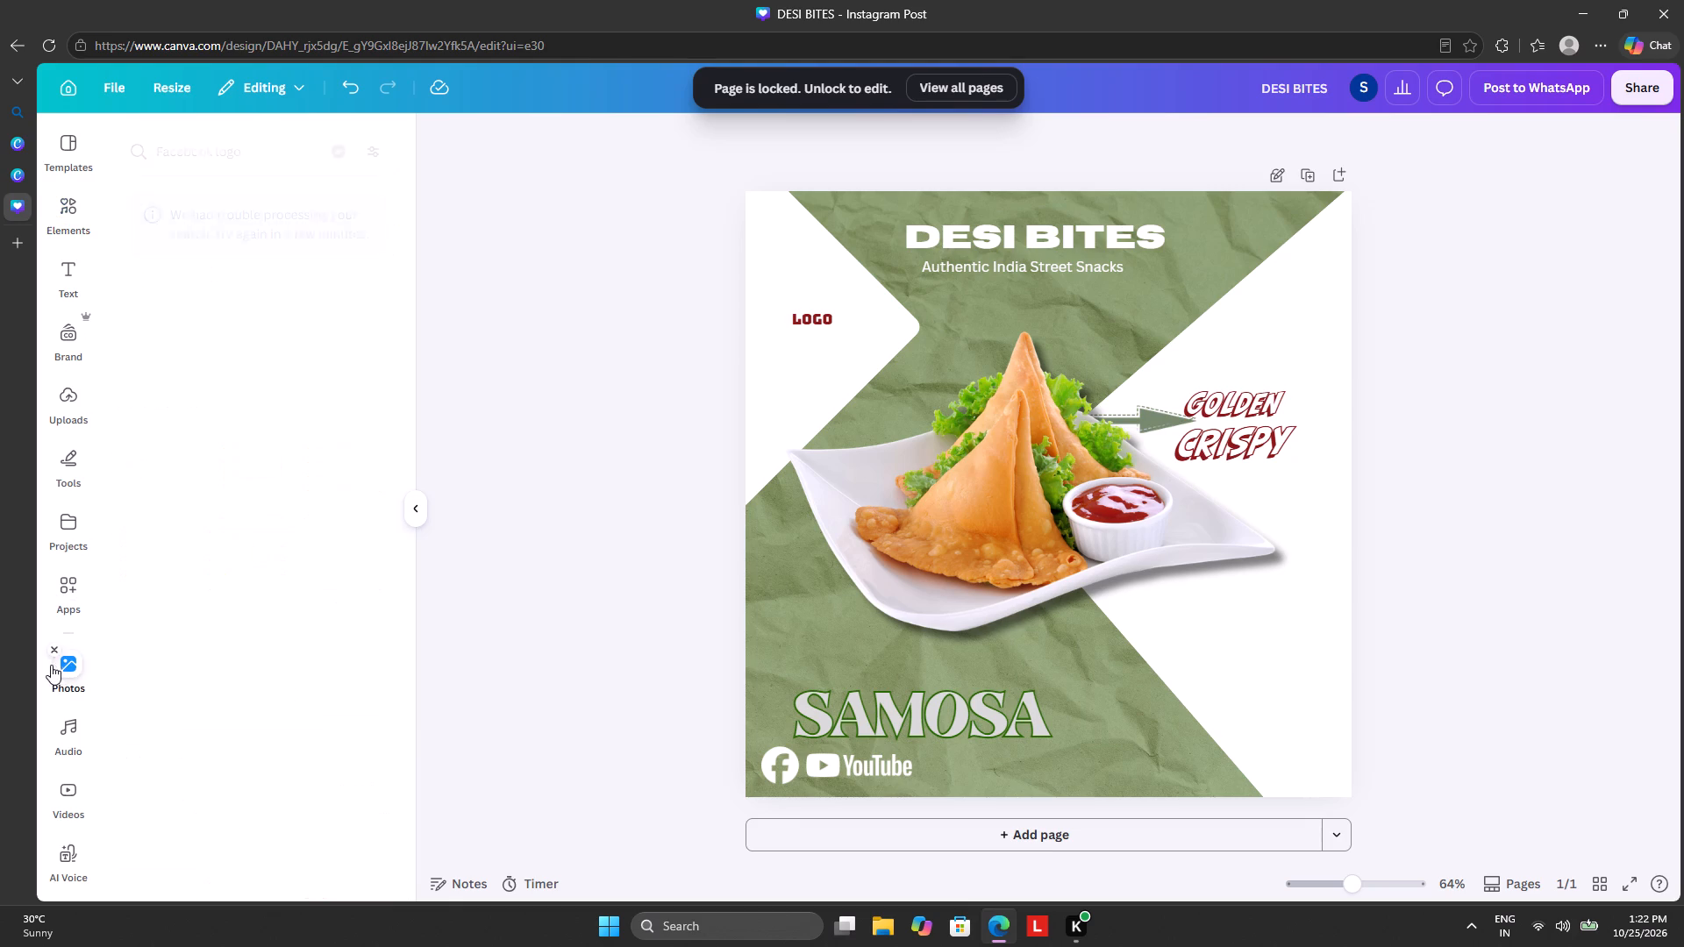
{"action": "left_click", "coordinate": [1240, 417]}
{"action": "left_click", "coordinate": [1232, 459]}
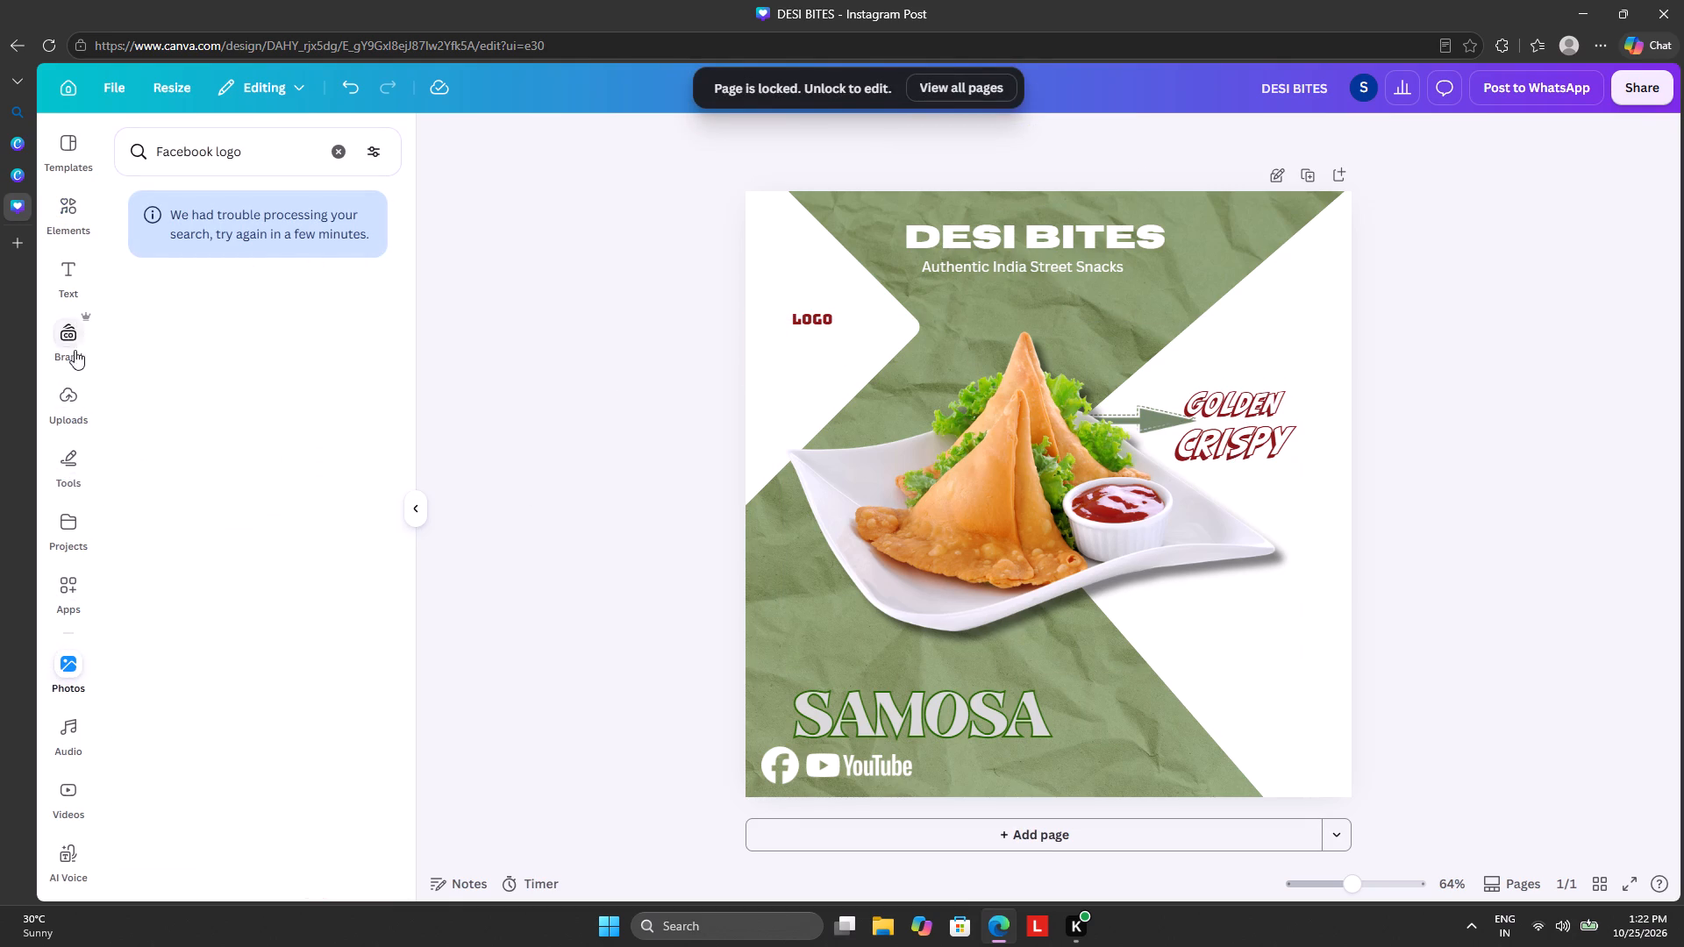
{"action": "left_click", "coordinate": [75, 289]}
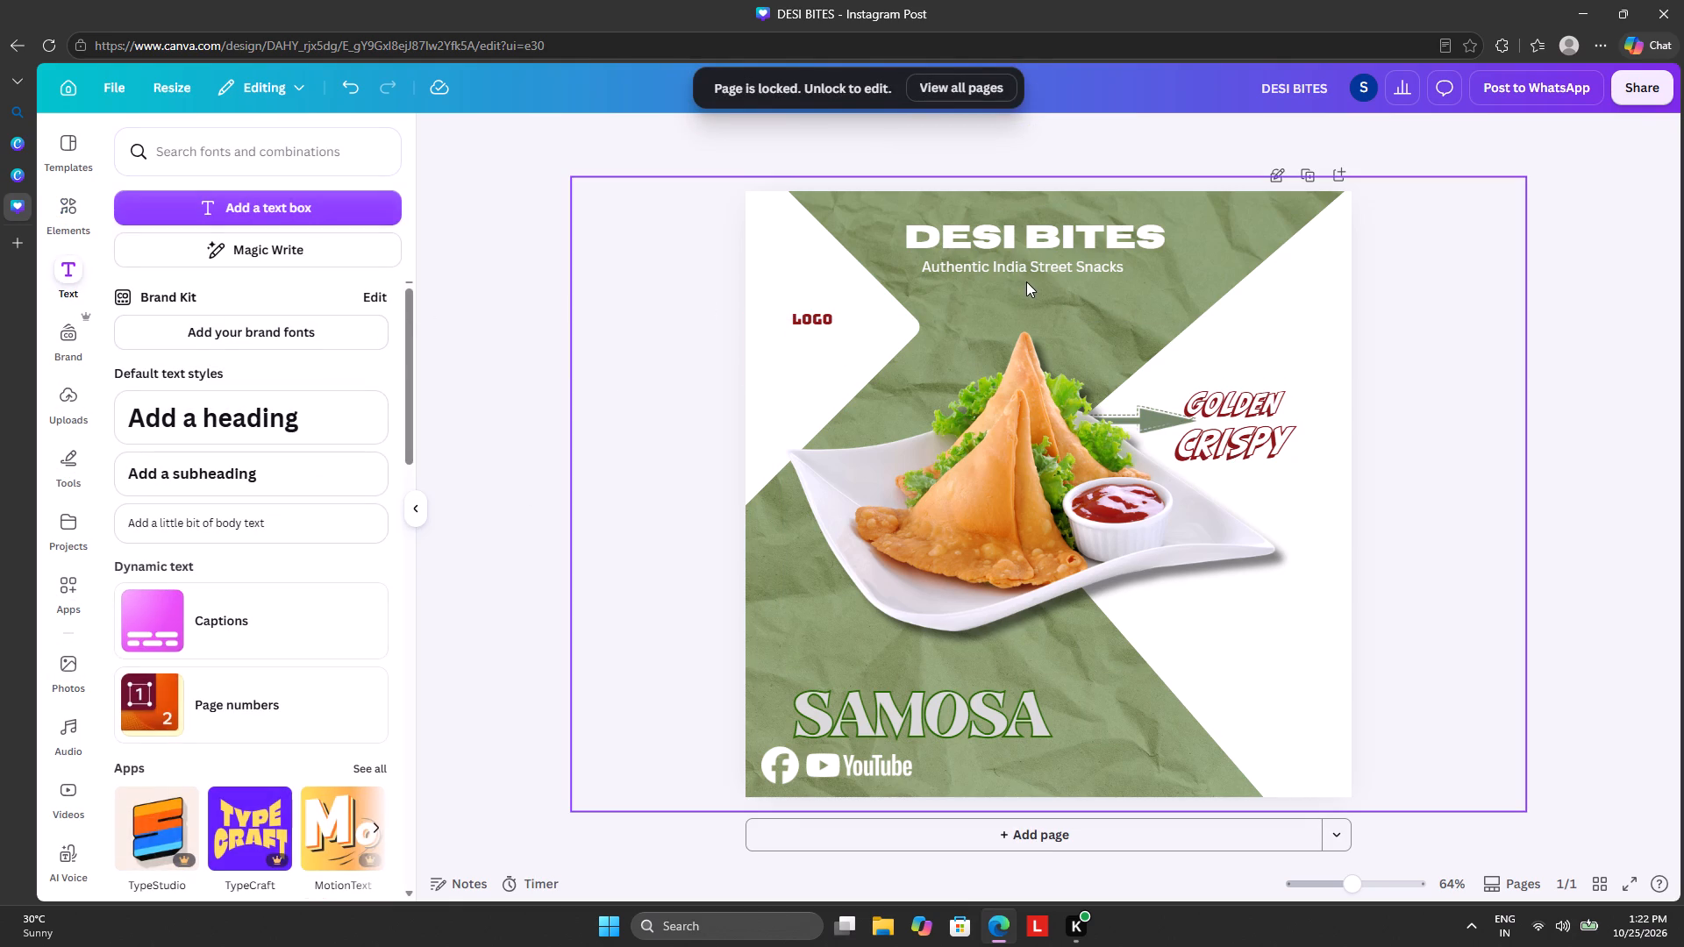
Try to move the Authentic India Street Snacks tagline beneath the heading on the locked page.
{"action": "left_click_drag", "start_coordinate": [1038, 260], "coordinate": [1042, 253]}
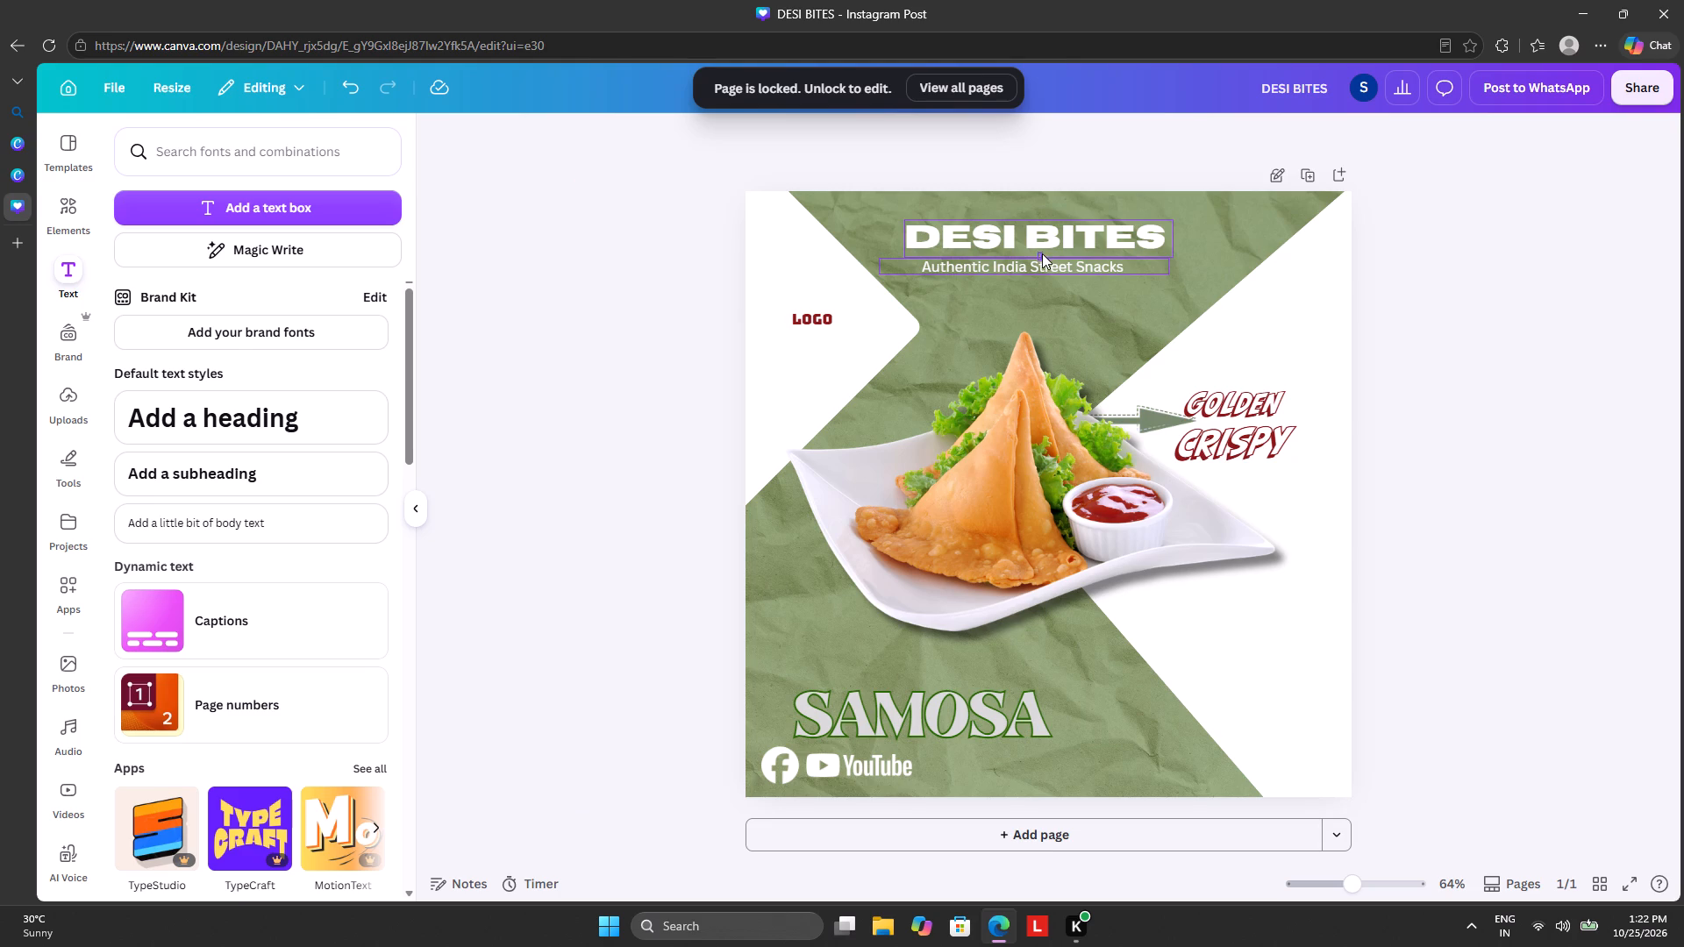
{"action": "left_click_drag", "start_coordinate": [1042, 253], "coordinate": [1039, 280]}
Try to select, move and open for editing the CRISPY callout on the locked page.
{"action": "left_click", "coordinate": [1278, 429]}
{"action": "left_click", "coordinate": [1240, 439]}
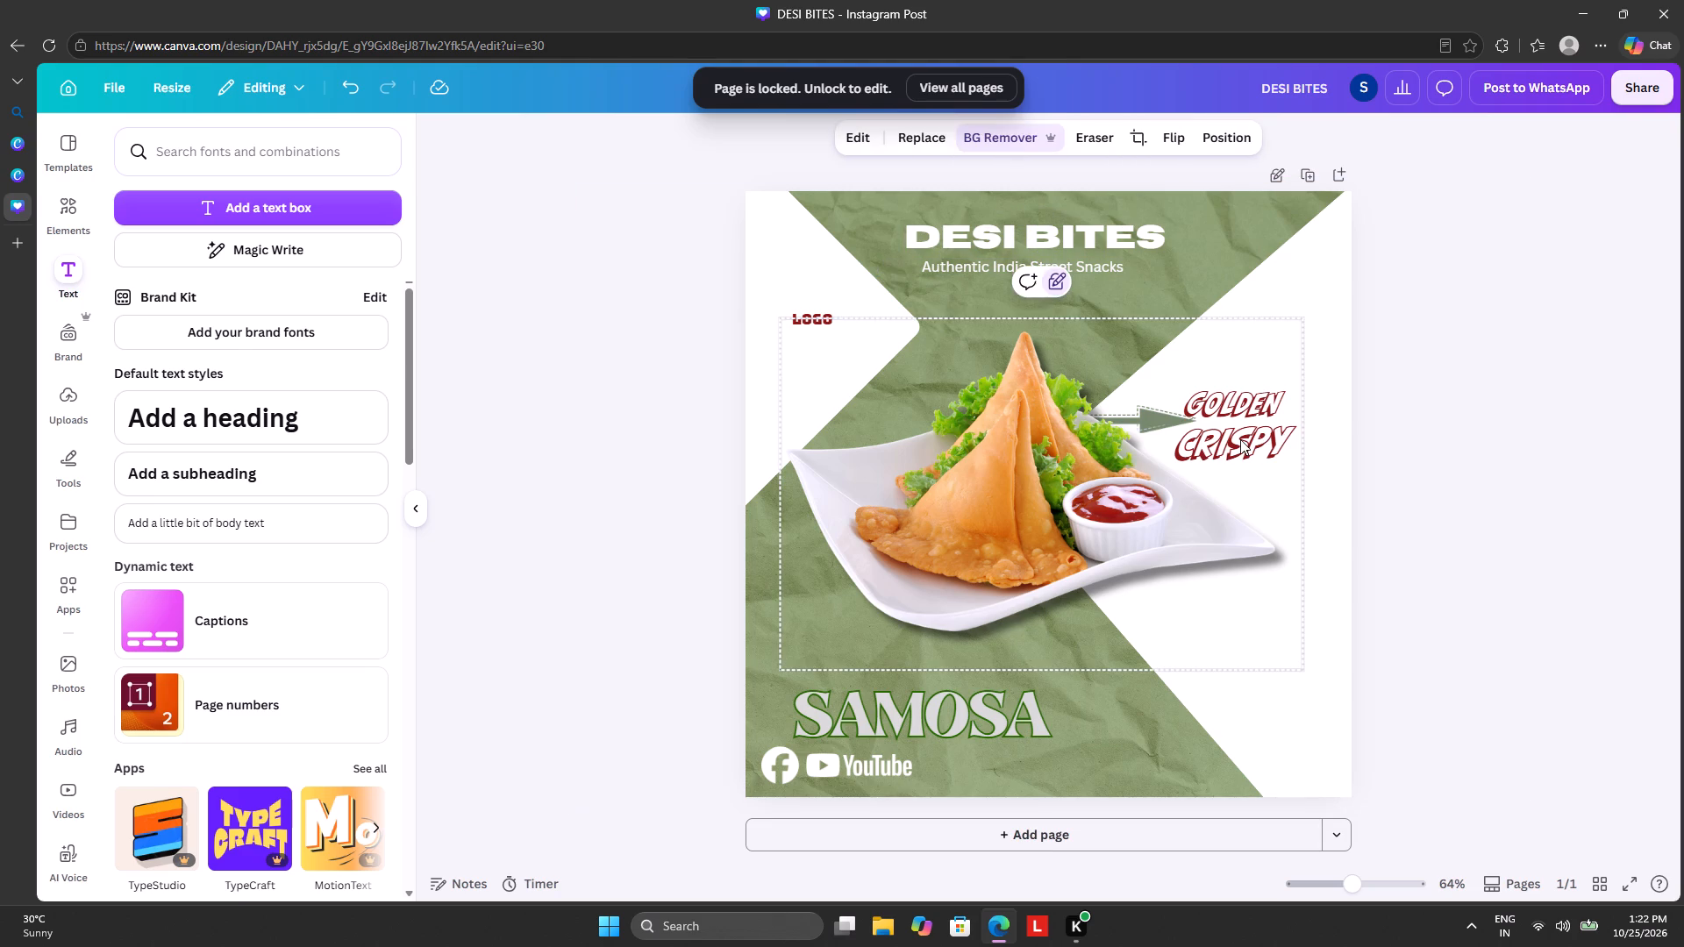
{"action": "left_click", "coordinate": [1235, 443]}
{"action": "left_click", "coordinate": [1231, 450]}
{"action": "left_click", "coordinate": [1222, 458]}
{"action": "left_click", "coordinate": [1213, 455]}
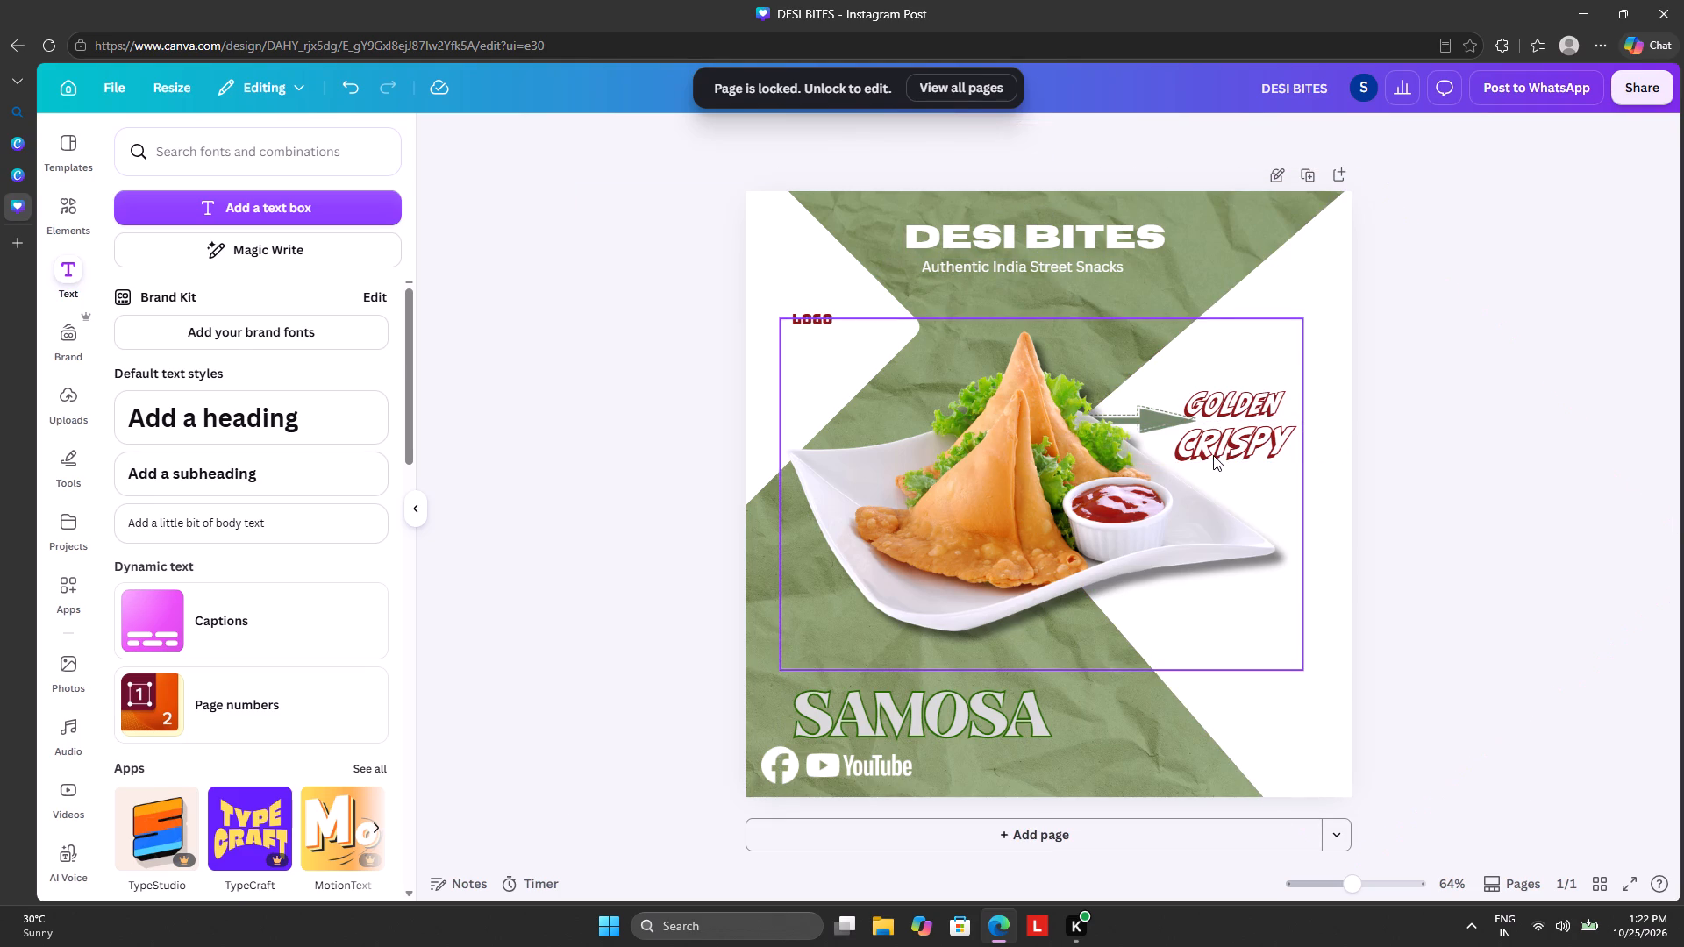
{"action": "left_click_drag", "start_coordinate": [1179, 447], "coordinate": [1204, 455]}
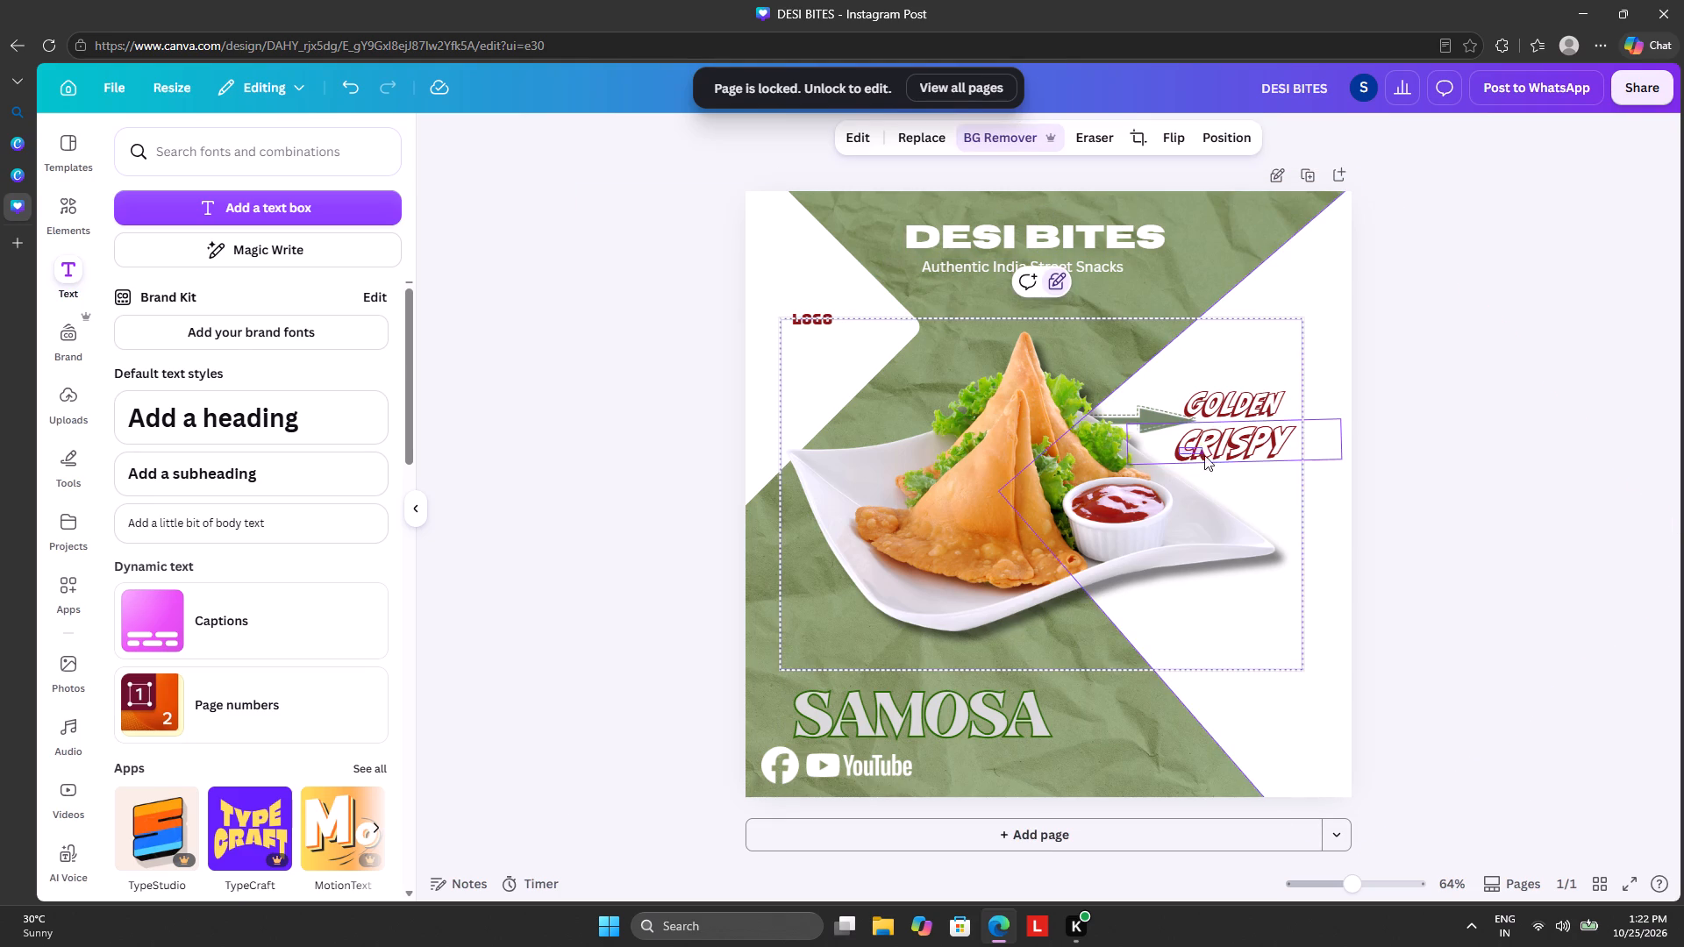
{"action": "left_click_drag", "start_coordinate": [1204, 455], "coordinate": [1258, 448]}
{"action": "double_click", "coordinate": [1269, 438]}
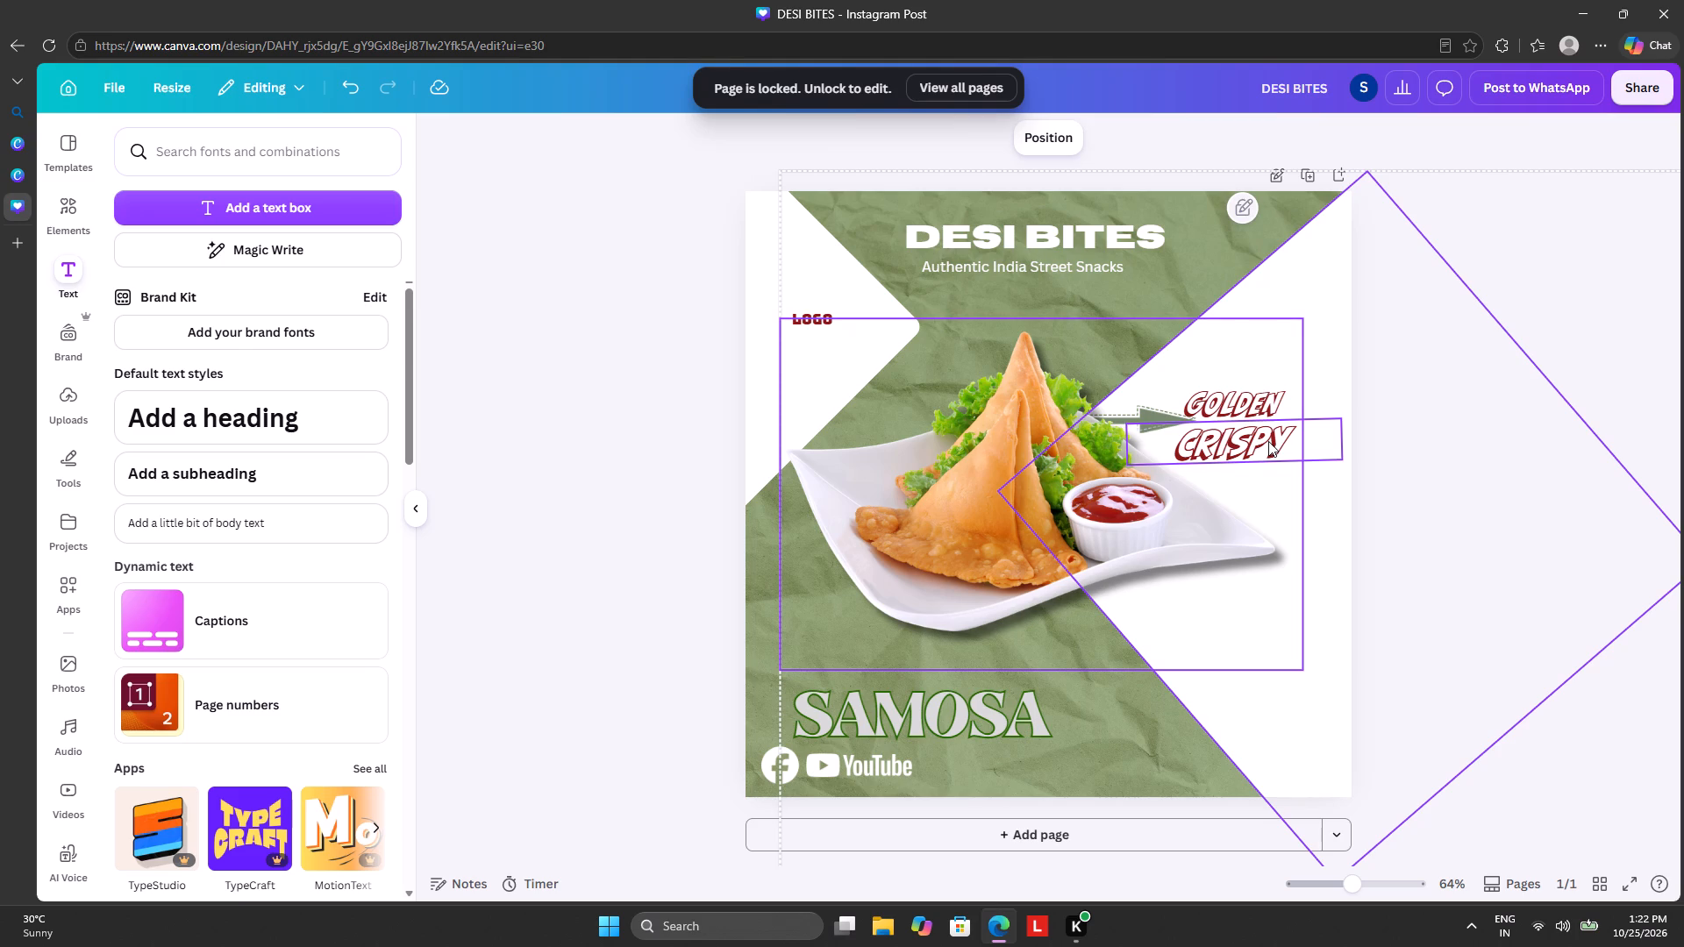
Save the design.
{"action": "key", "text": "ctrl+s"}
Select the SAMOSA title above the social media logos.
{"action": "left_click", "coordinate": [890, 716]}
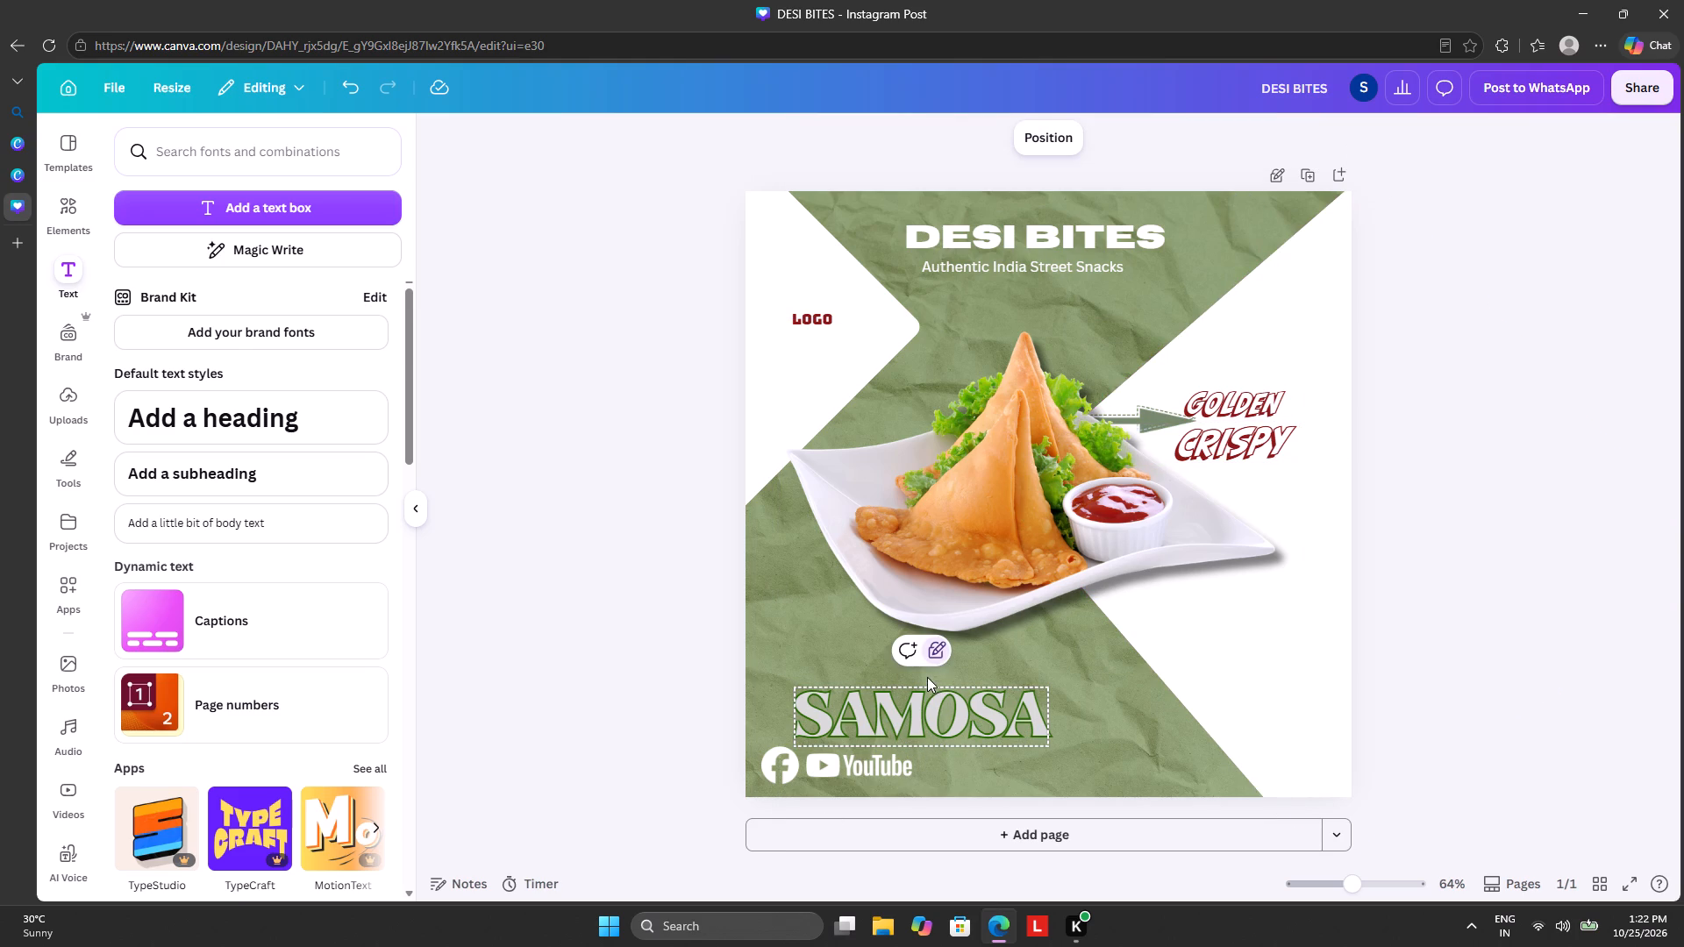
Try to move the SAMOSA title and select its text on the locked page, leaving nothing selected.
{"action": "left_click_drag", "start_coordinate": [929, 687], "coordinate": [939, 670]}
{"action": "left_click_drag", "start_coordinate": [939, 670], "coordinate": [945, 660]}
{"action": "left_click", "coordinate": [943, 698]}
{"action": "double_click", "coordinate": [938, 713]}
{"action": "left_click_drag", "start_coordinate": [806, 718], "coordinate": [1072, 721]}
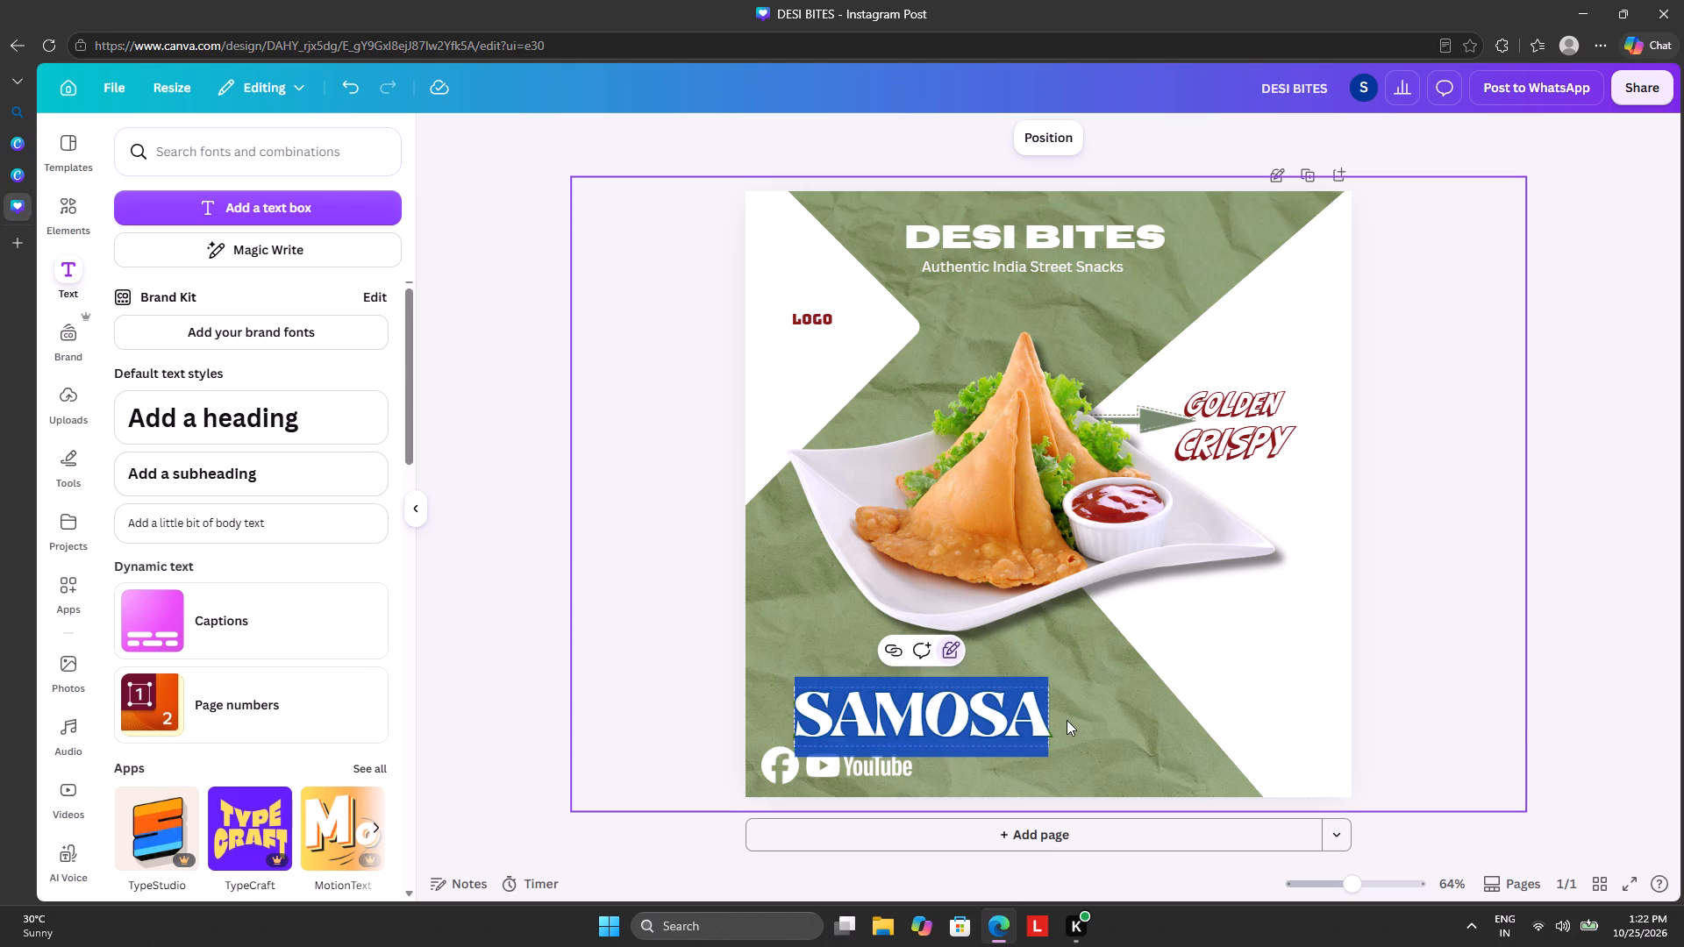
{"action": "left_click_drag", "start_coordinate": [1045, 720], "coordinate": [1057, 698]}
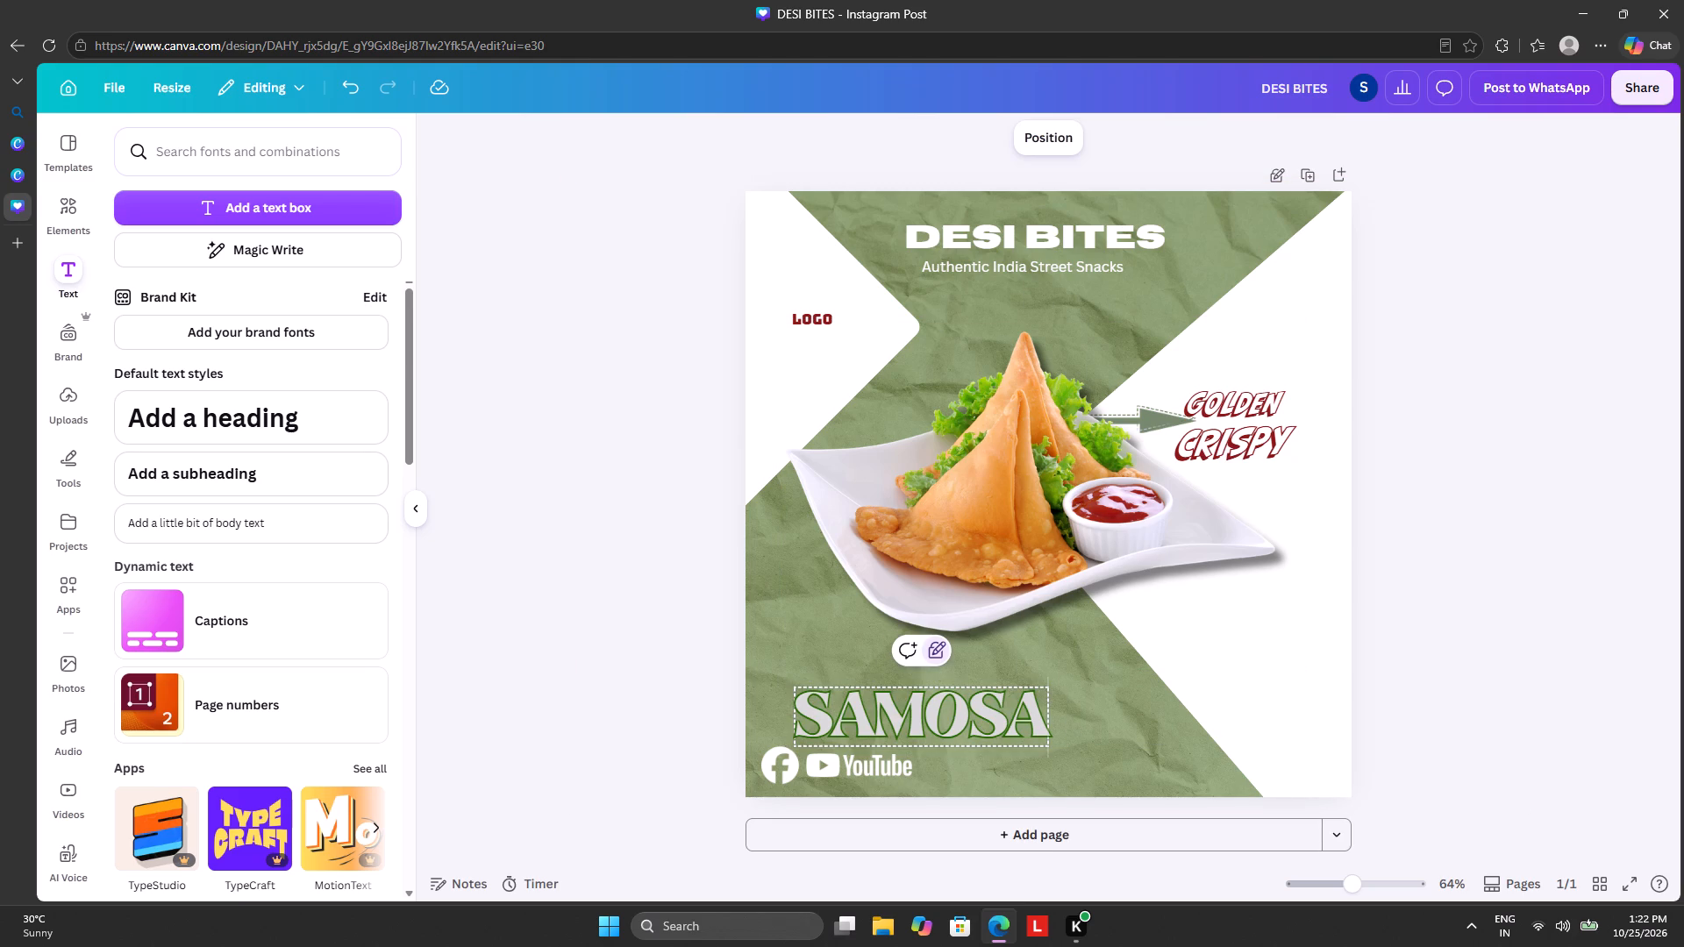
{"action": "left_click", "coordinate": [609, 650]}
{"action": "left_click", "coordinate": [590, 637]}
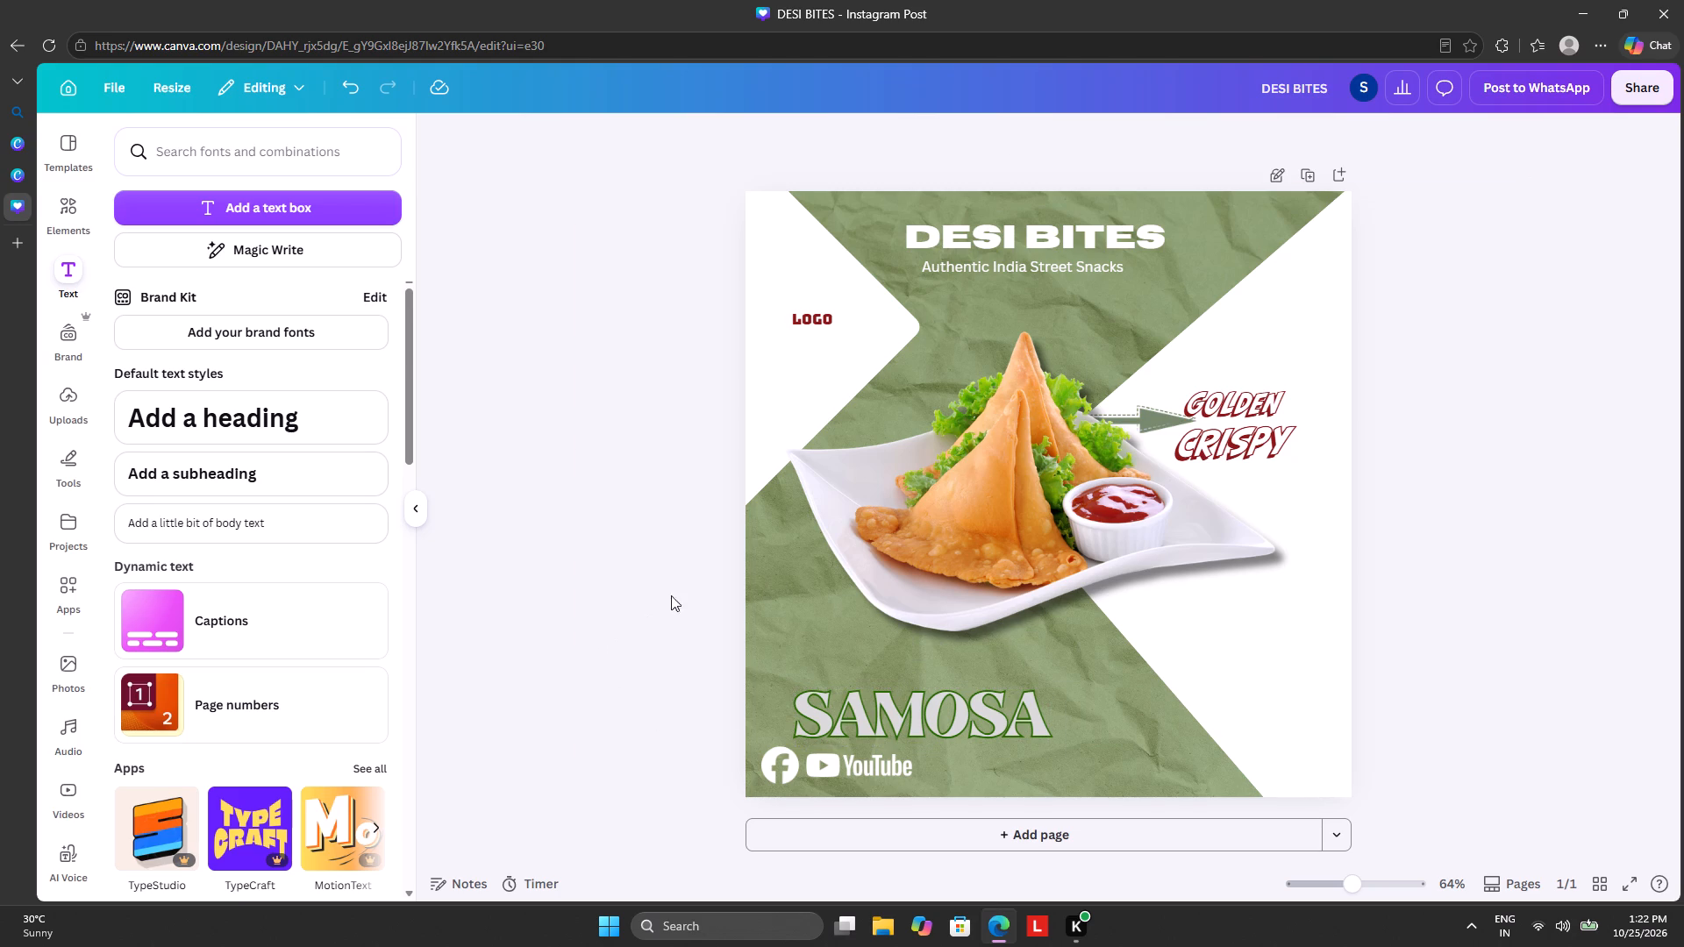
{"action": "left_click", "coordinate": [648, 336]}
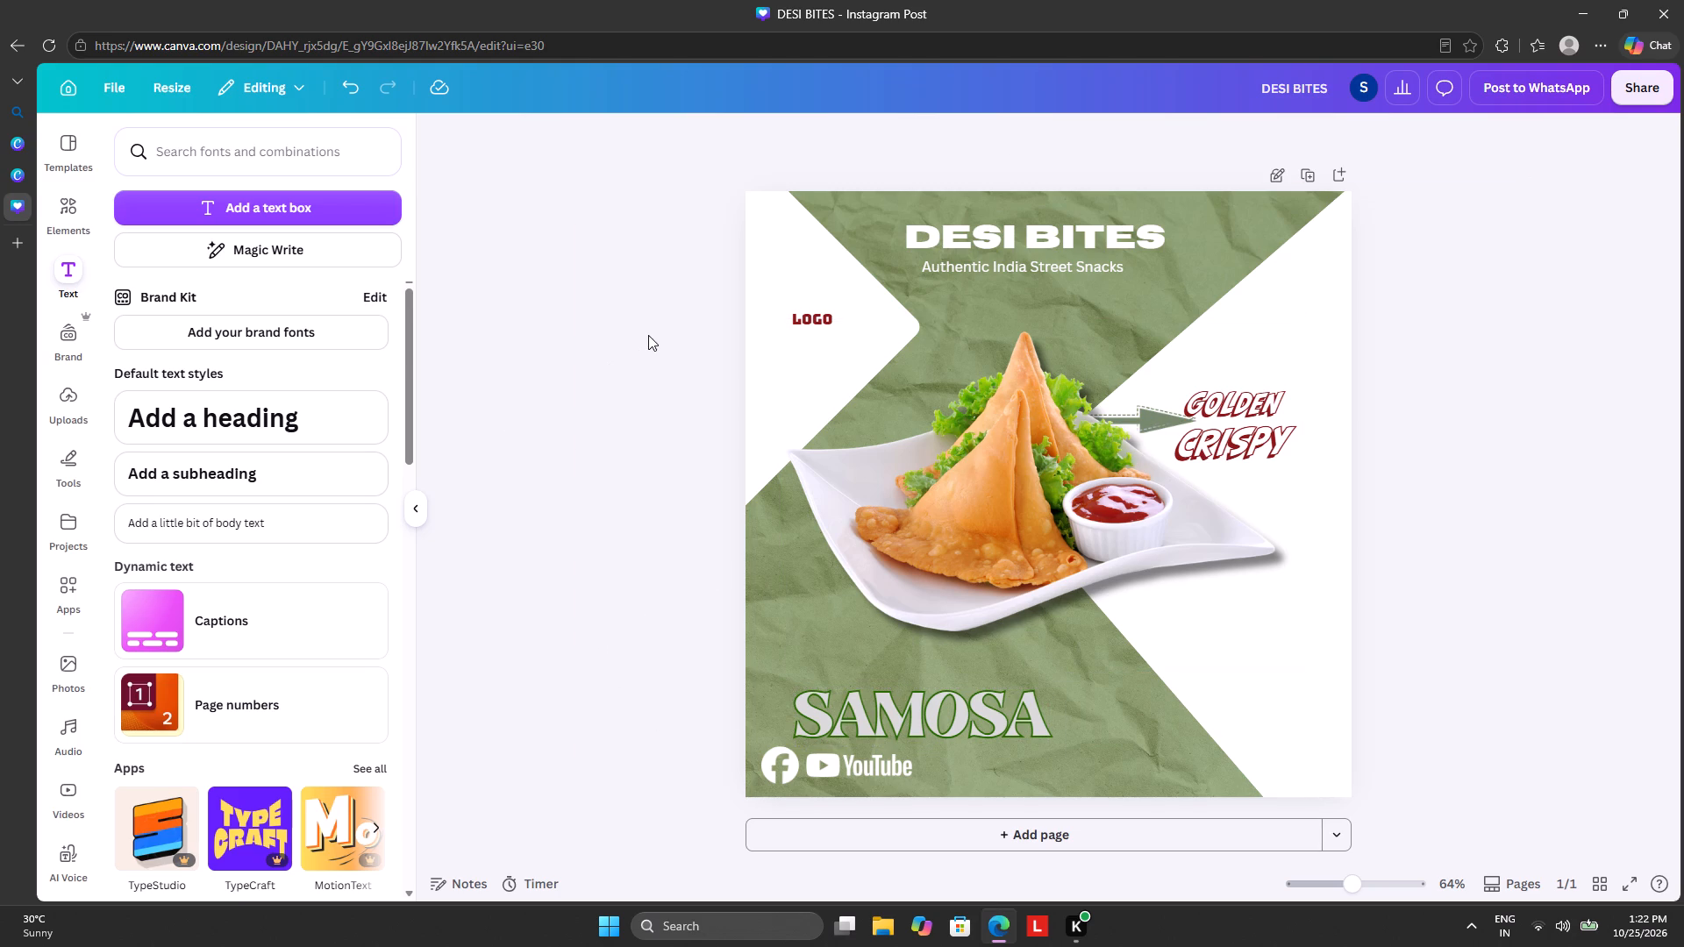
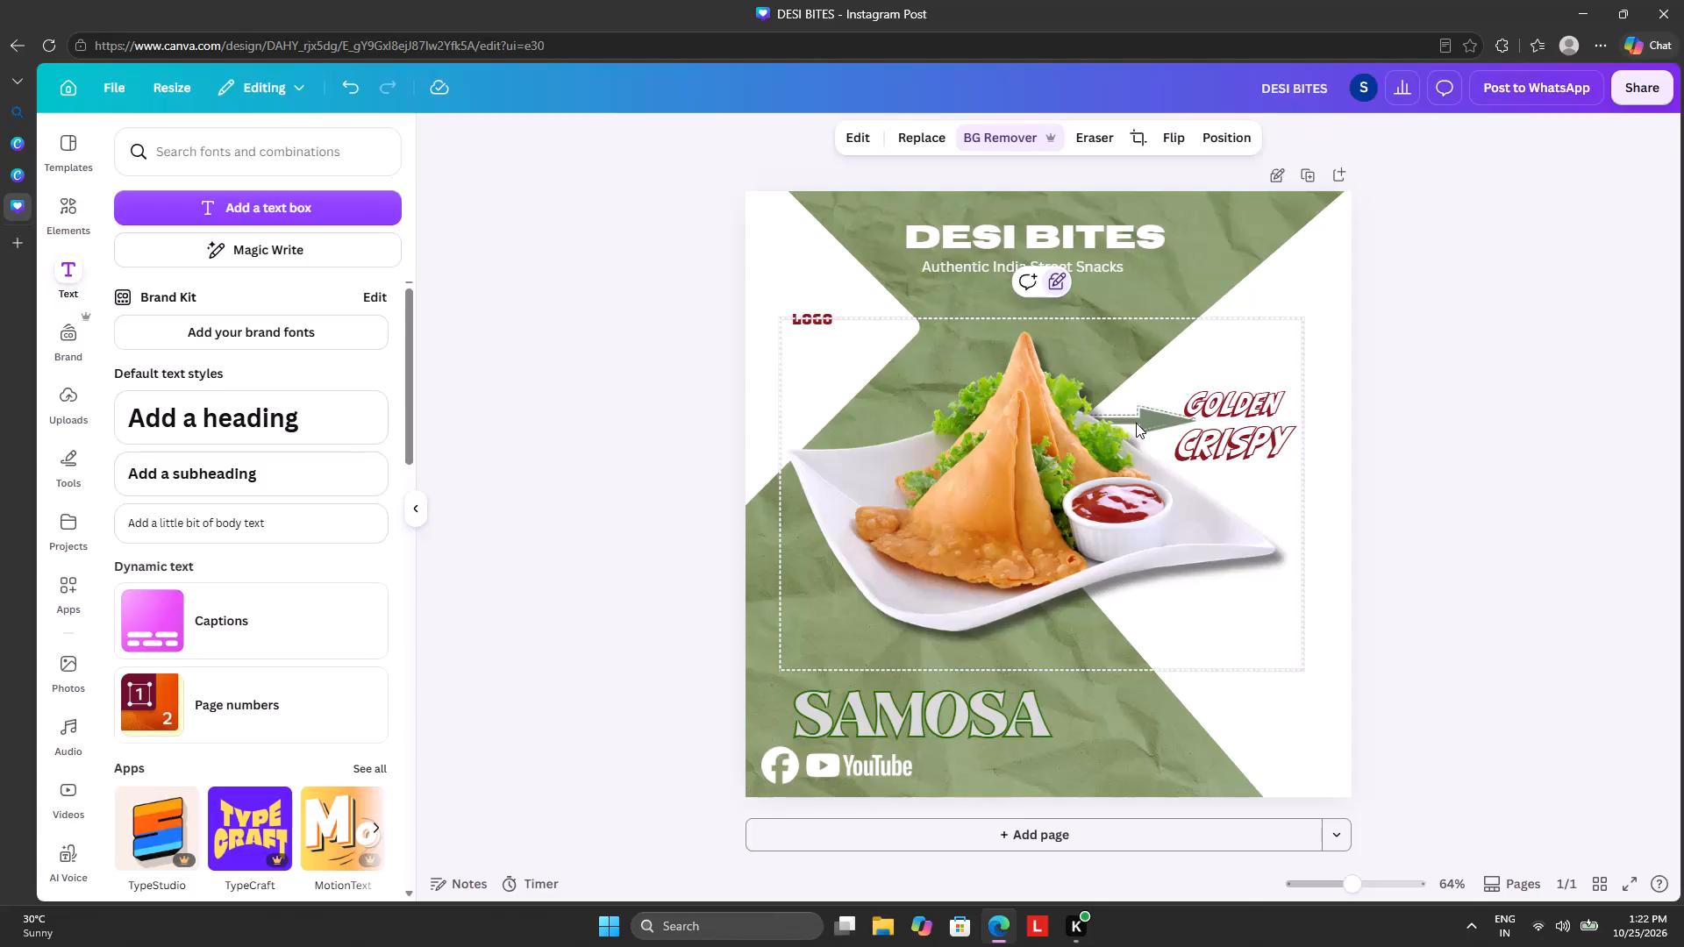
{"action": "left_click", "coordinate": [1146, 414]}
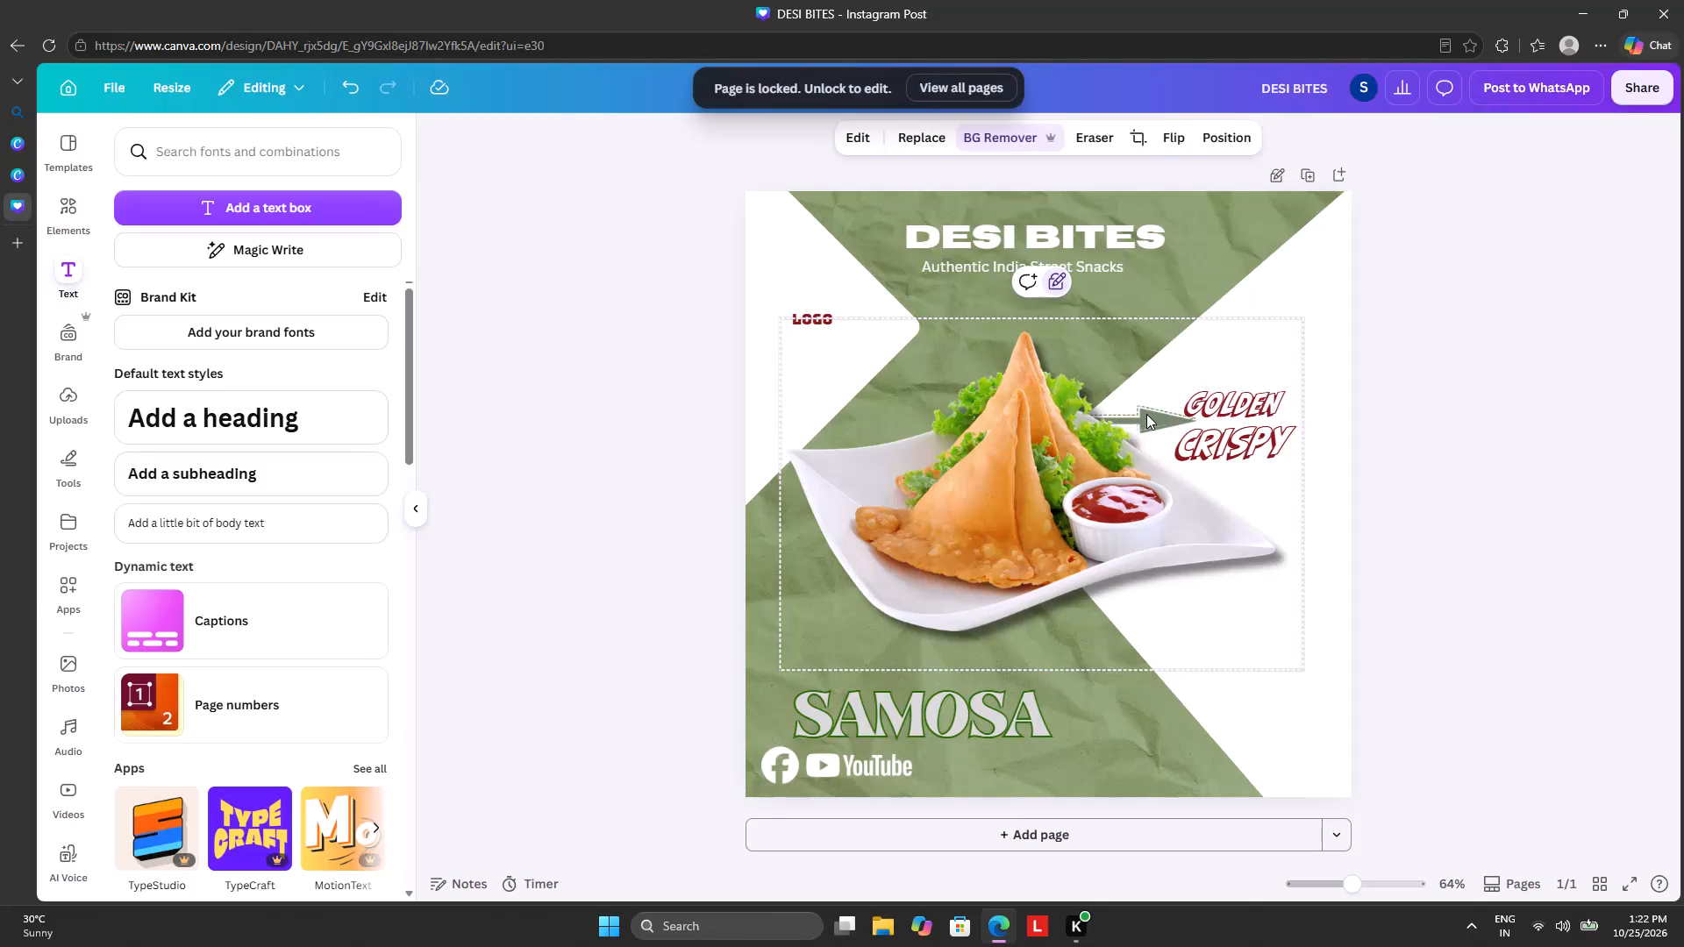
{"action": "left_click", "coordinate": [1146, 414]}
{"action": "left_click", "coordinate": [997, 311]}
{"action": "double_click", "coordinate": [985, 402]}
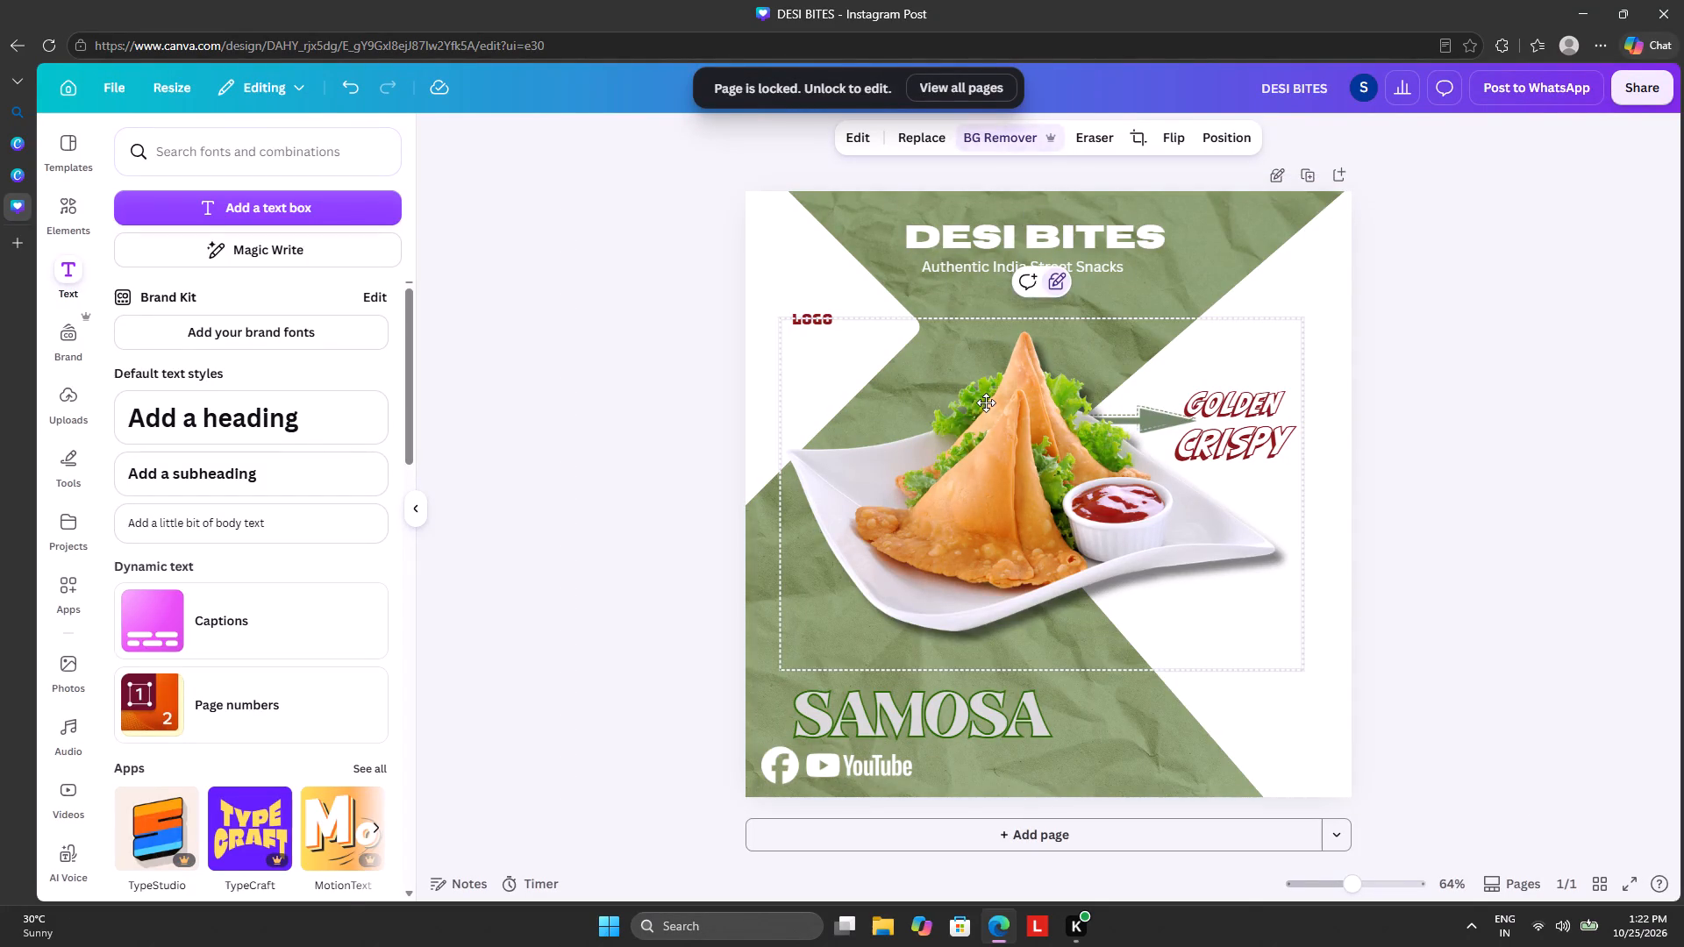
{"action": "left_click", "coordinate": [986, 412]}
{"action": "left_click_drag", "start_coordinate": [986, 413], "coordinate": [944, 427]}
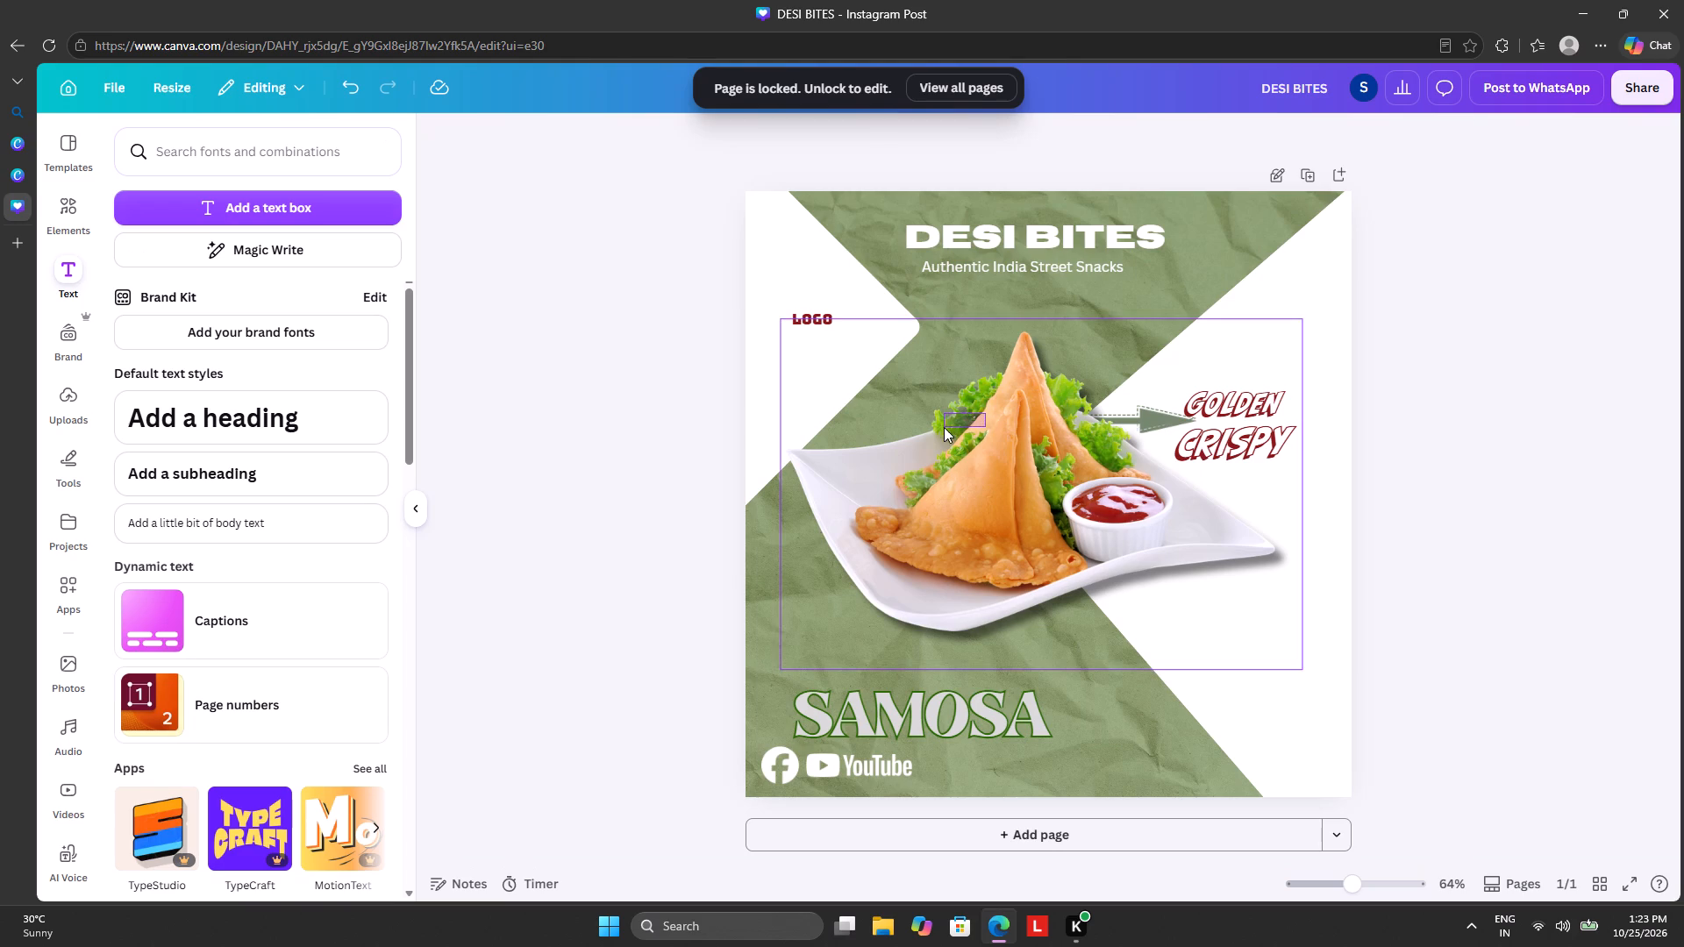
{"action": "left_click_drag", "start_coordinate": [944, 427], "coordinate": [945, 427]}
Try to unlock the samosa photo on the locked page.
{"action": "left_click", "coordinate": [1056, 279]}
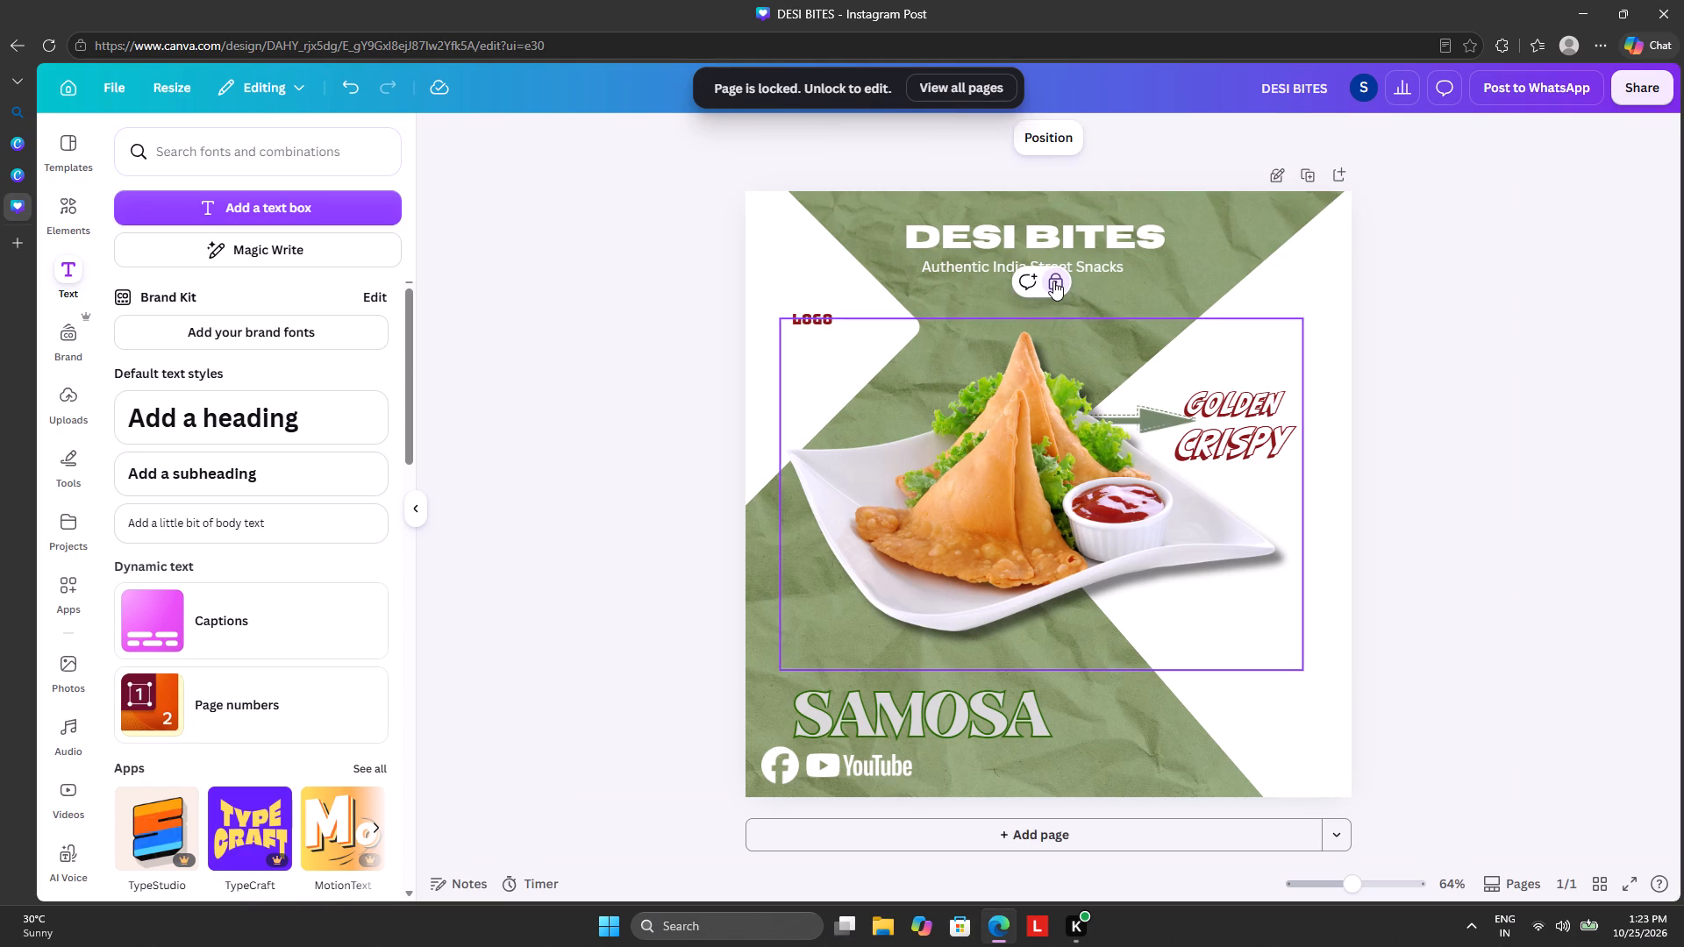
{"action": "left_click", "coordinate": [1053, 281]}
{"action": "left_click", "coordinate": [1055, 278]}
Post a comment containing a smiley emoji on the samosa photo and leave its comment thread.
{"action": "left_click", "coordinate": [1026, 285]}
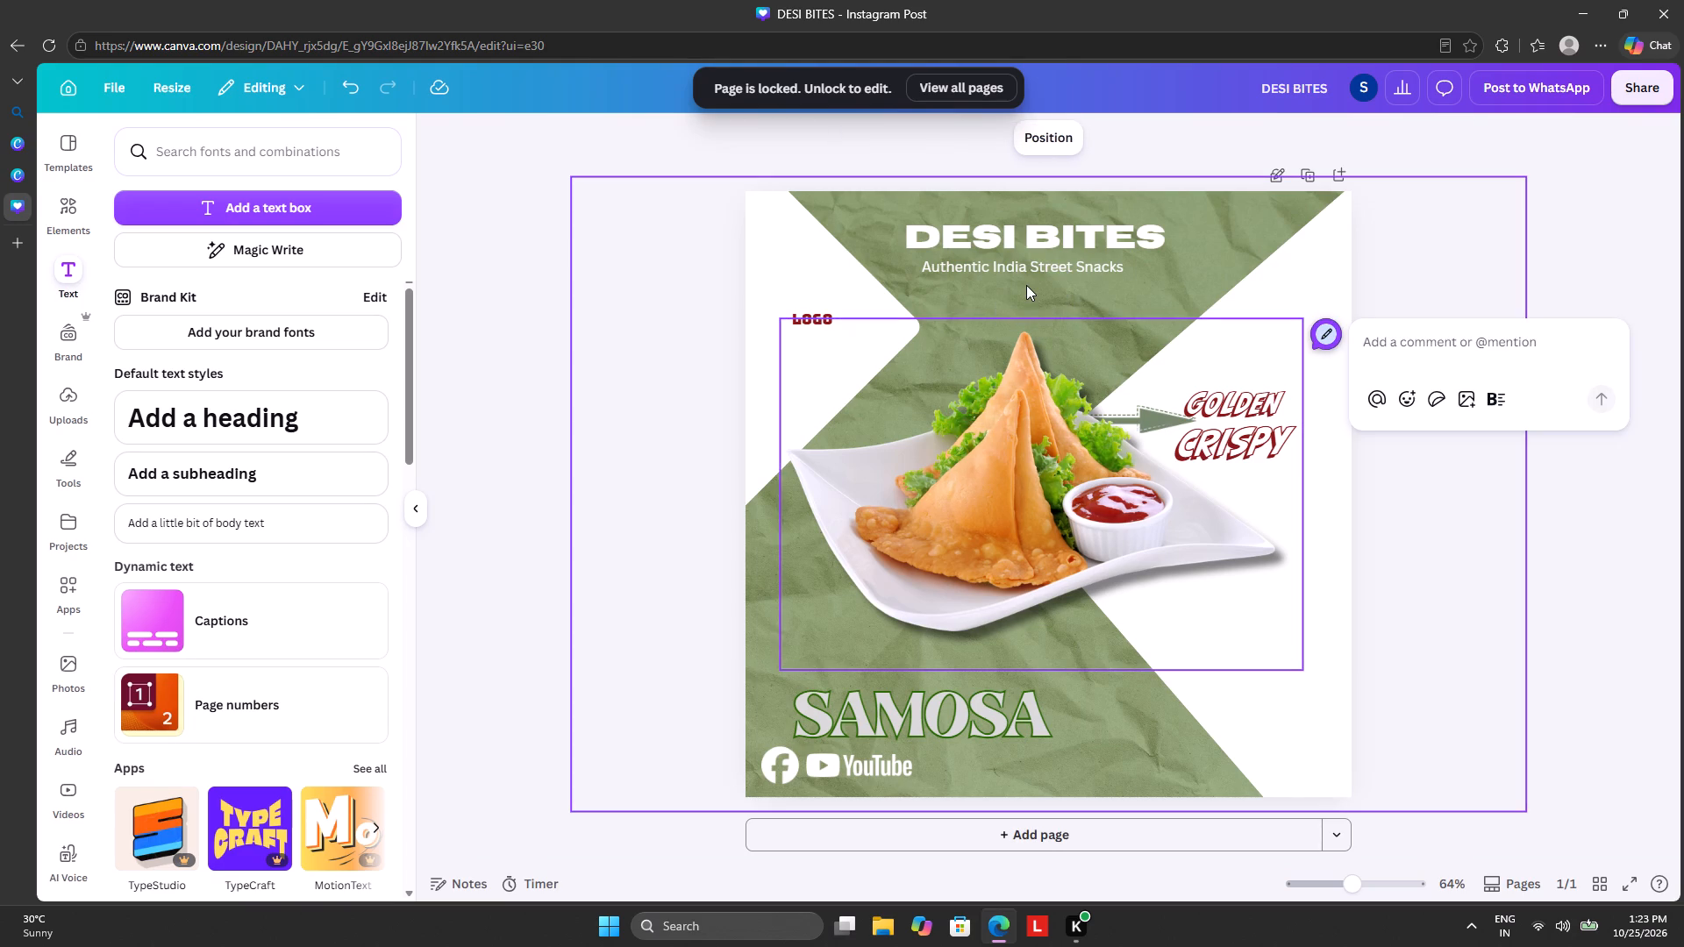
{"action": "left_click", "coordinate": [1407, 395]}
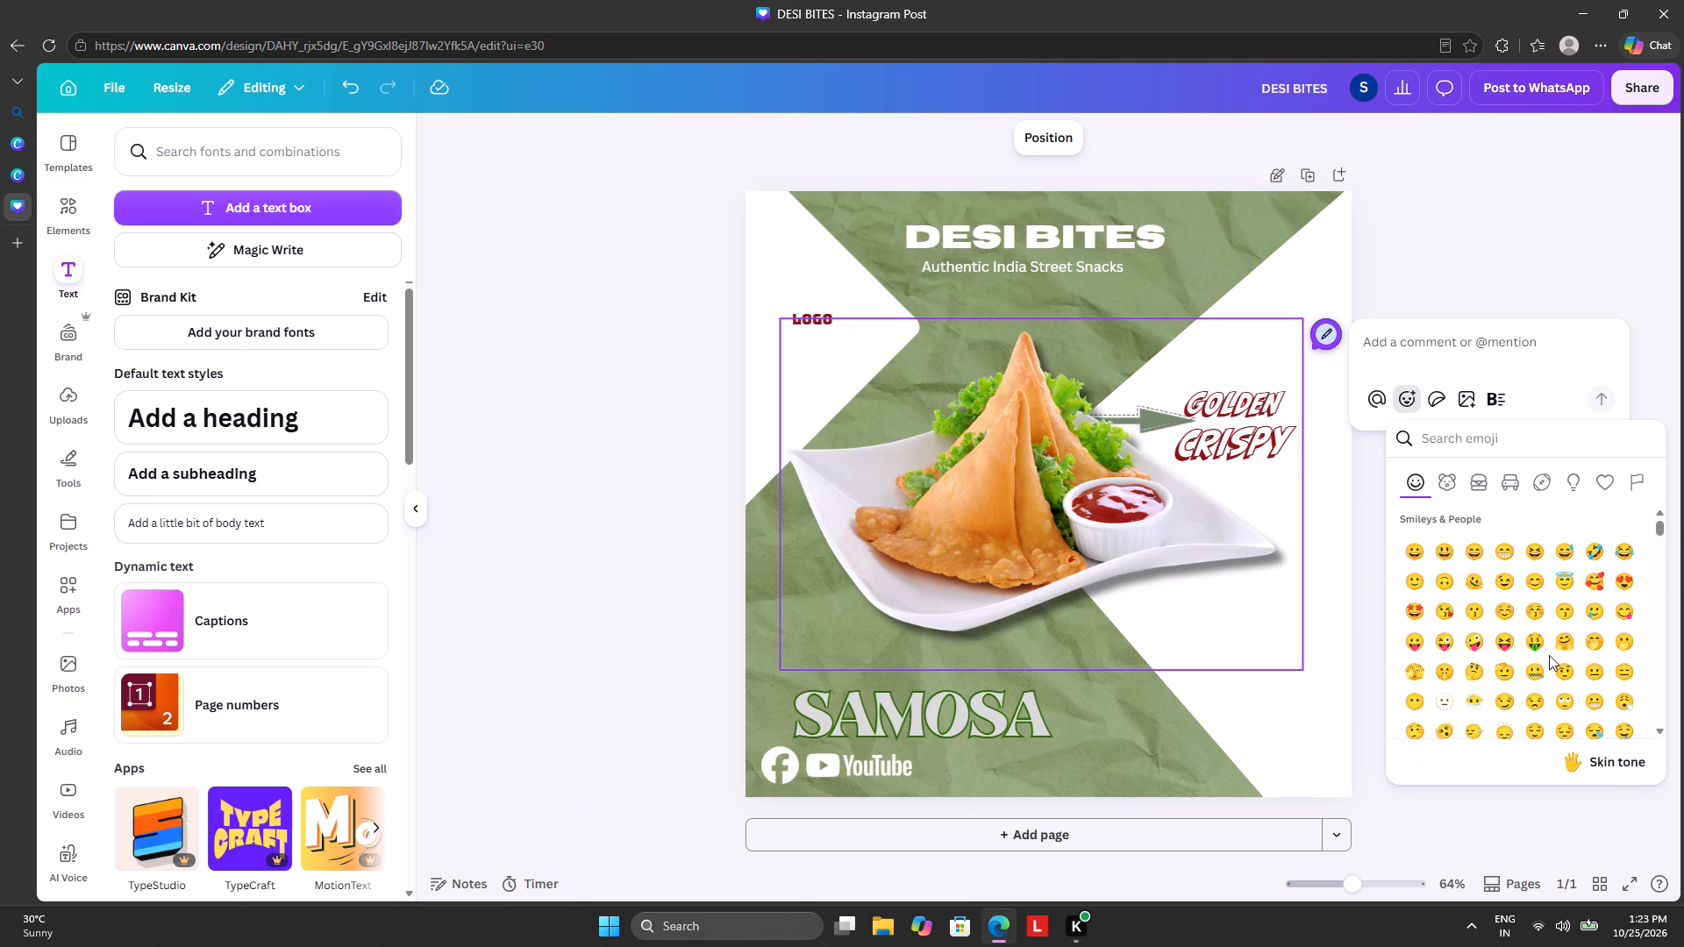
{"action": "scroll", "coordinate": [1538, 646], "scroll_direction": "down", "scroll_amount": 2}
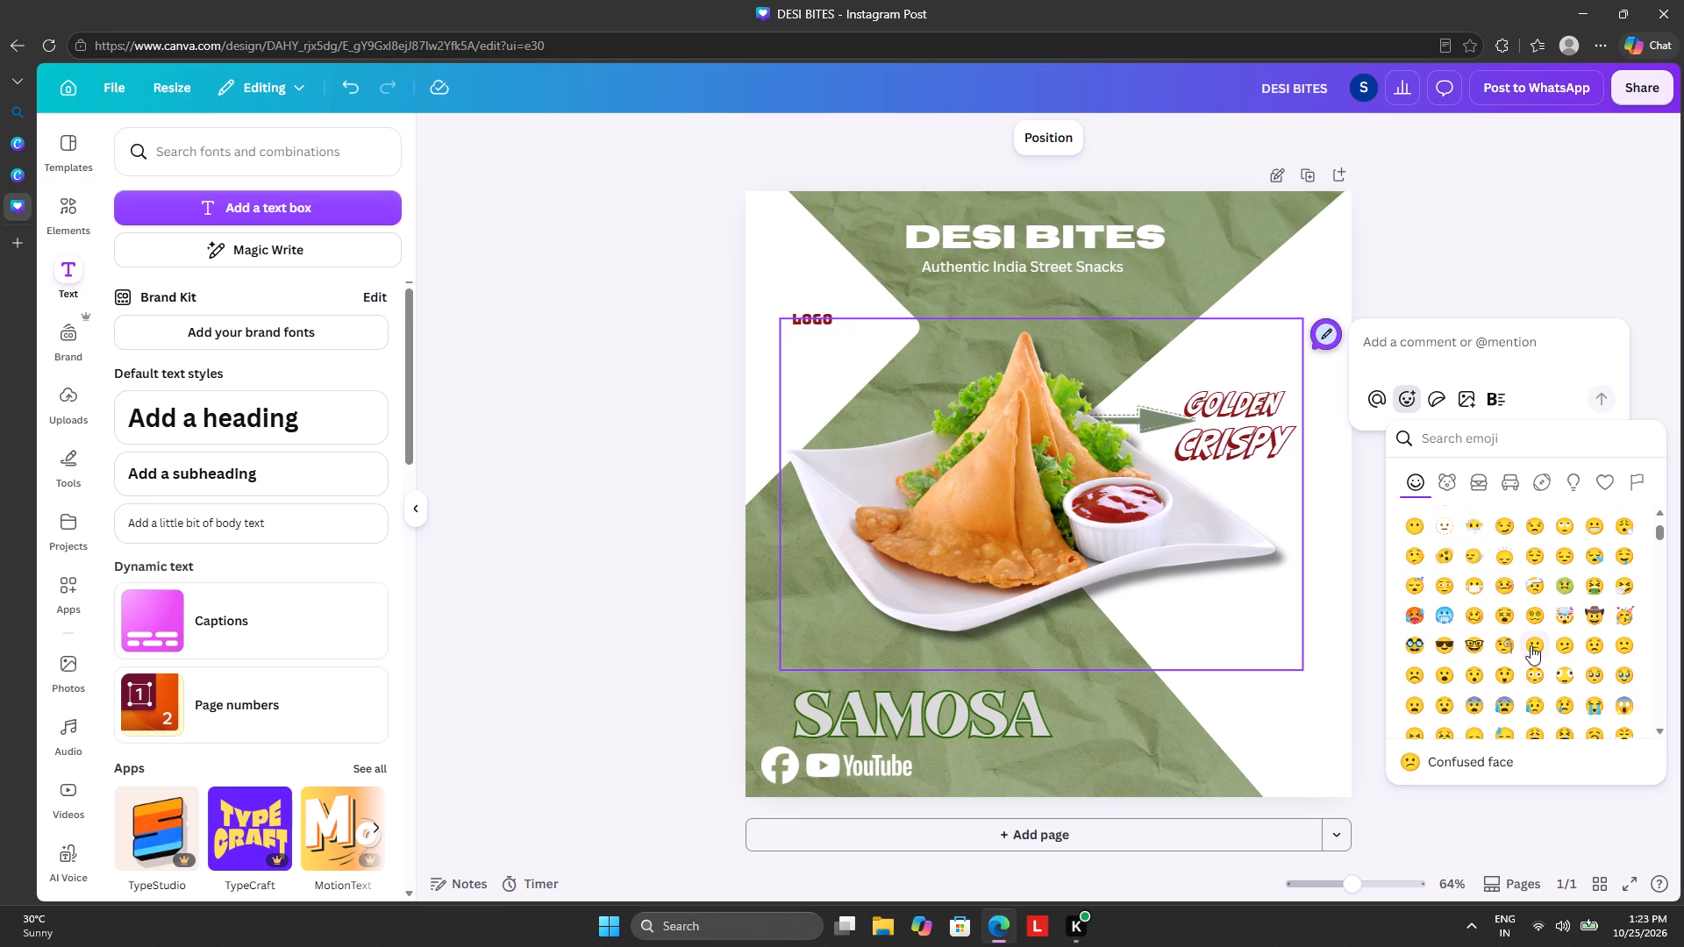
{"action": "scroll", "coordinate": [1527, 644], "scroll_direction": "down", "scroll_amount": 2}
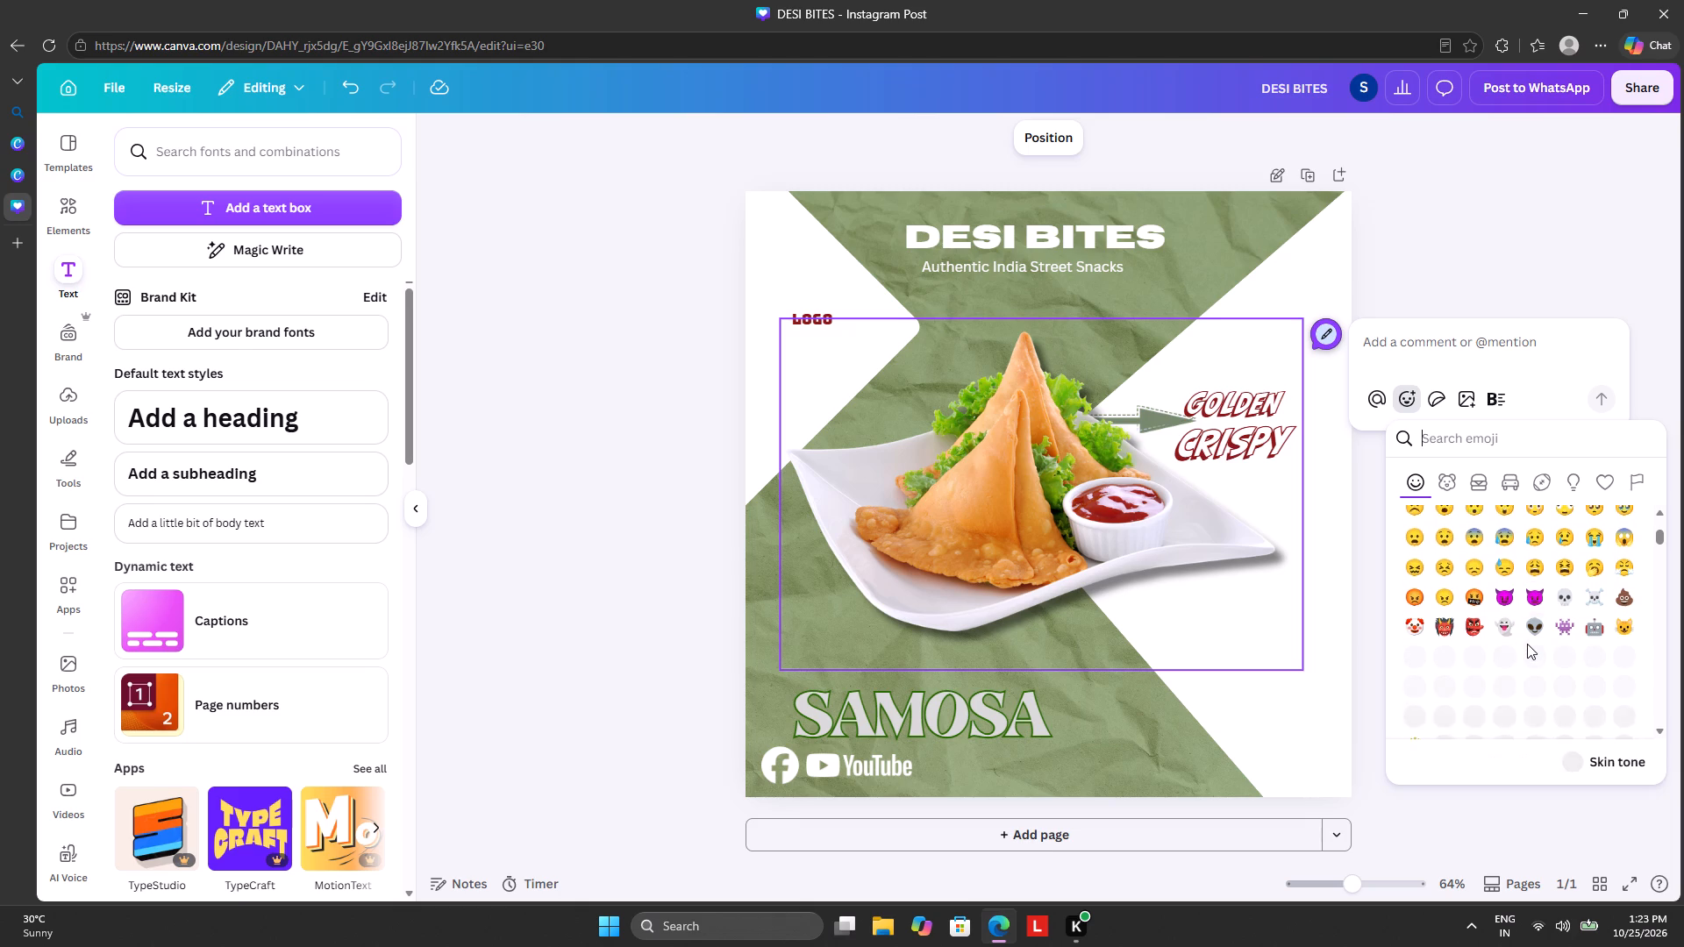
{"action": "scroll", "coordinate": [1525, 644], "scroll_direction": "up", "scroll_amount": 2}
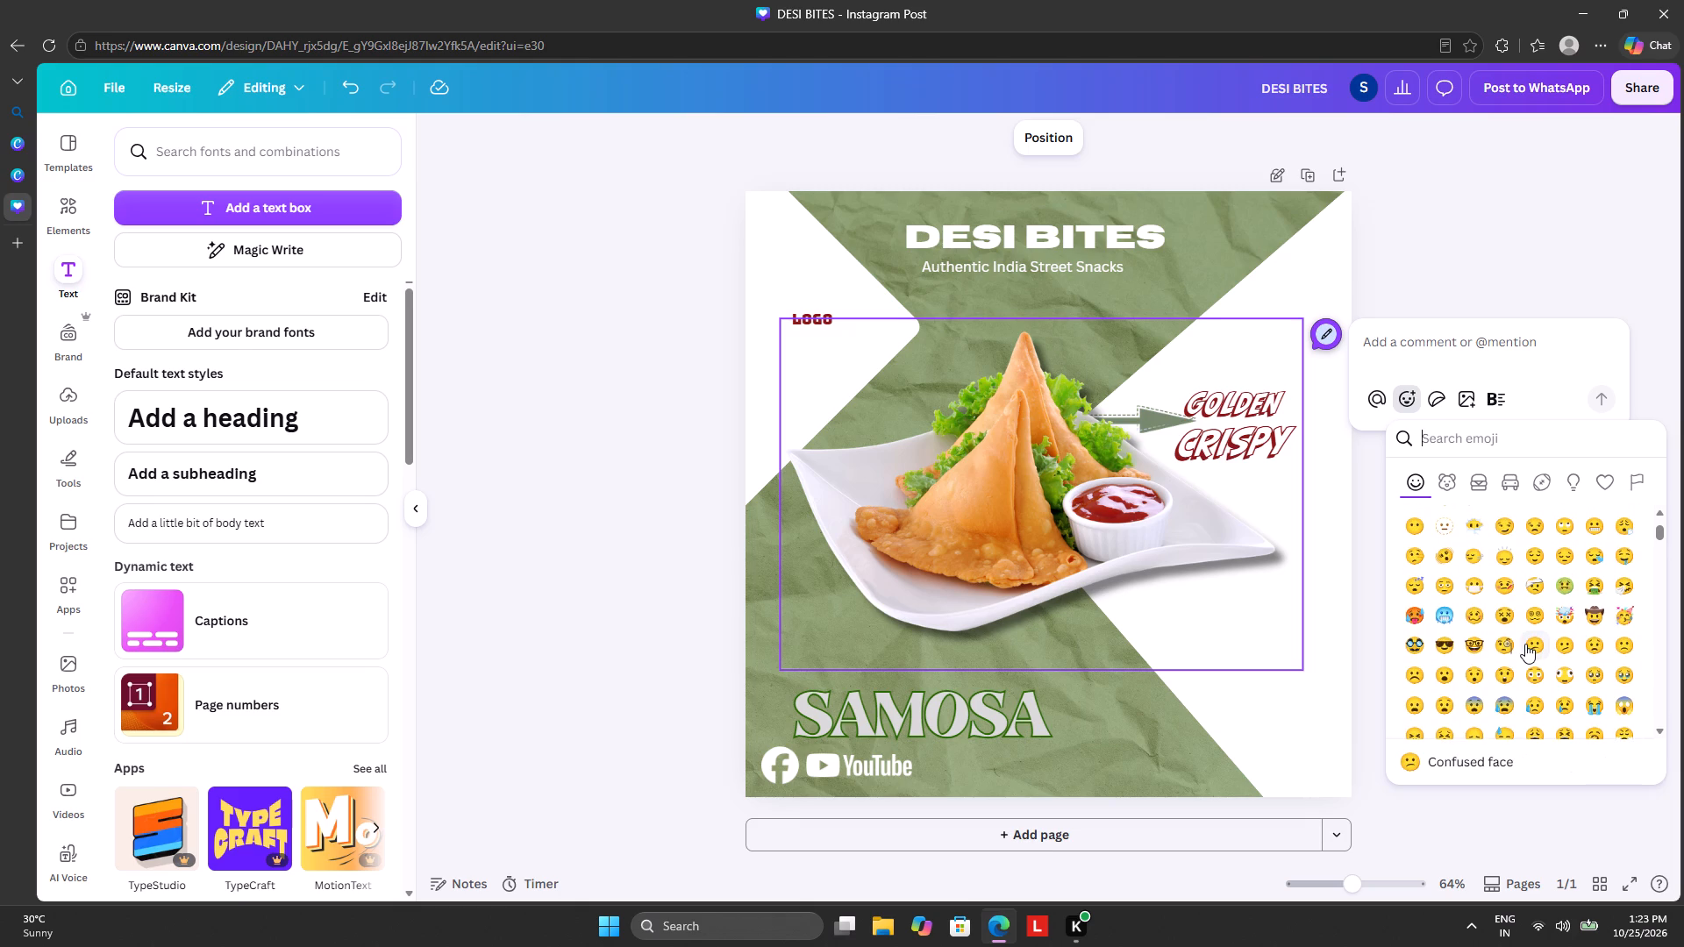
{"action": "left_click_drag", "start_coordinate": [1636, 545], "coordinate": [1628, 547]}
{"action": "left_click", "coordinate": [1610, 381]}
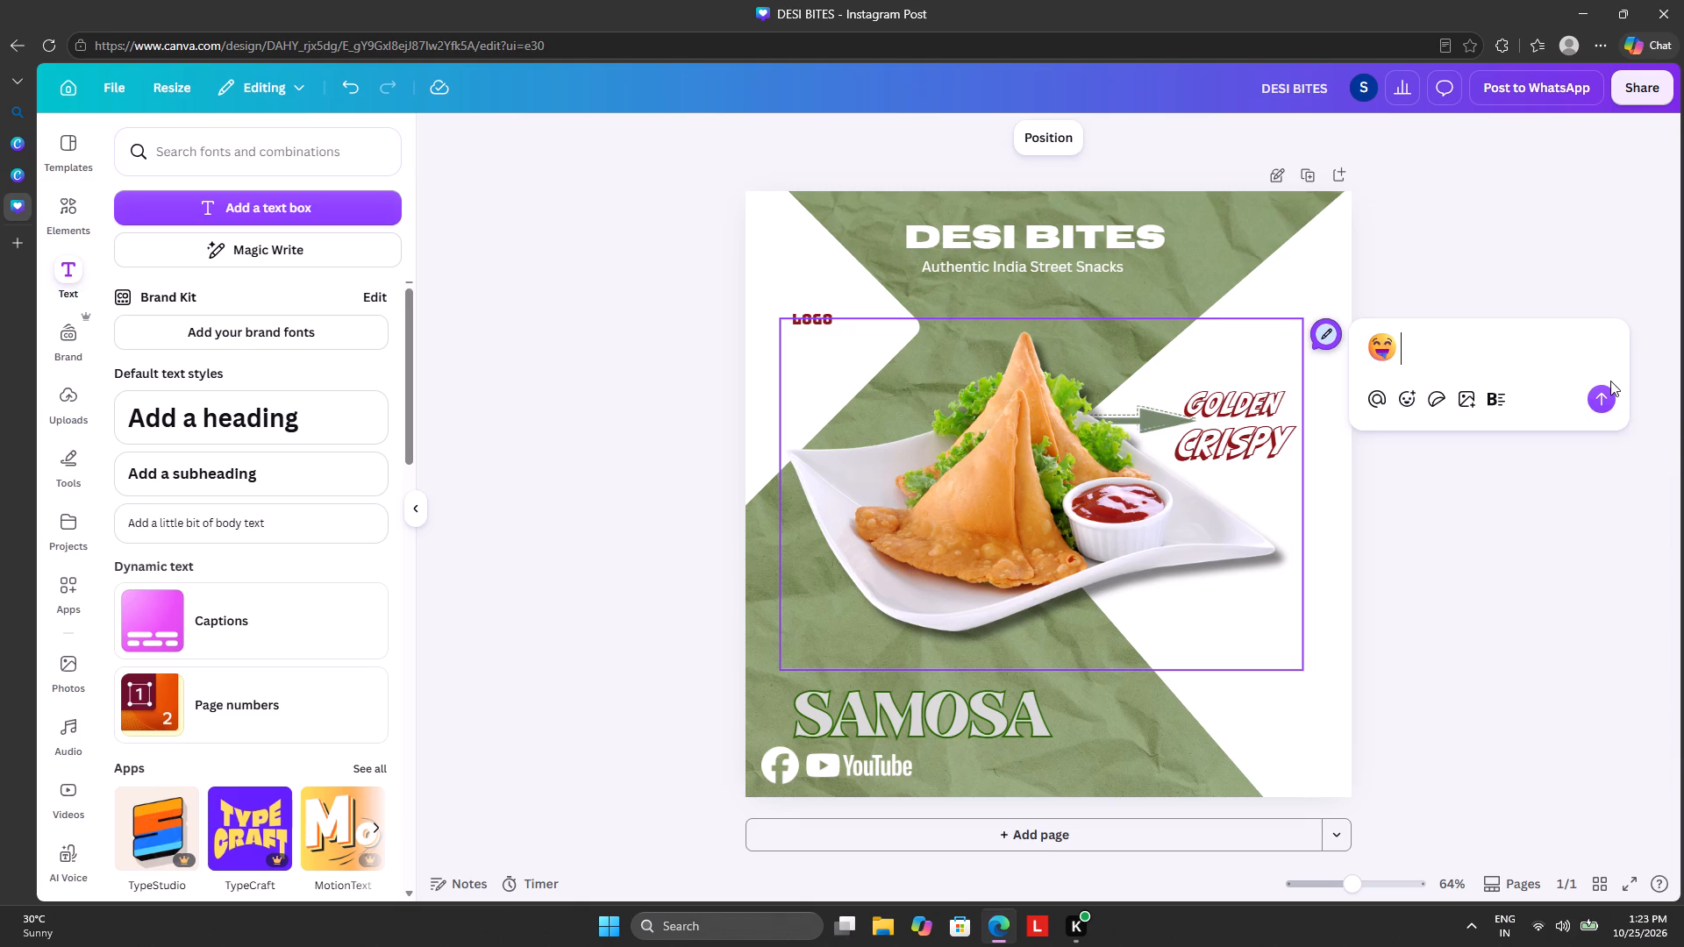
{"action": "left_click", "coordinate": [1602, 393]}
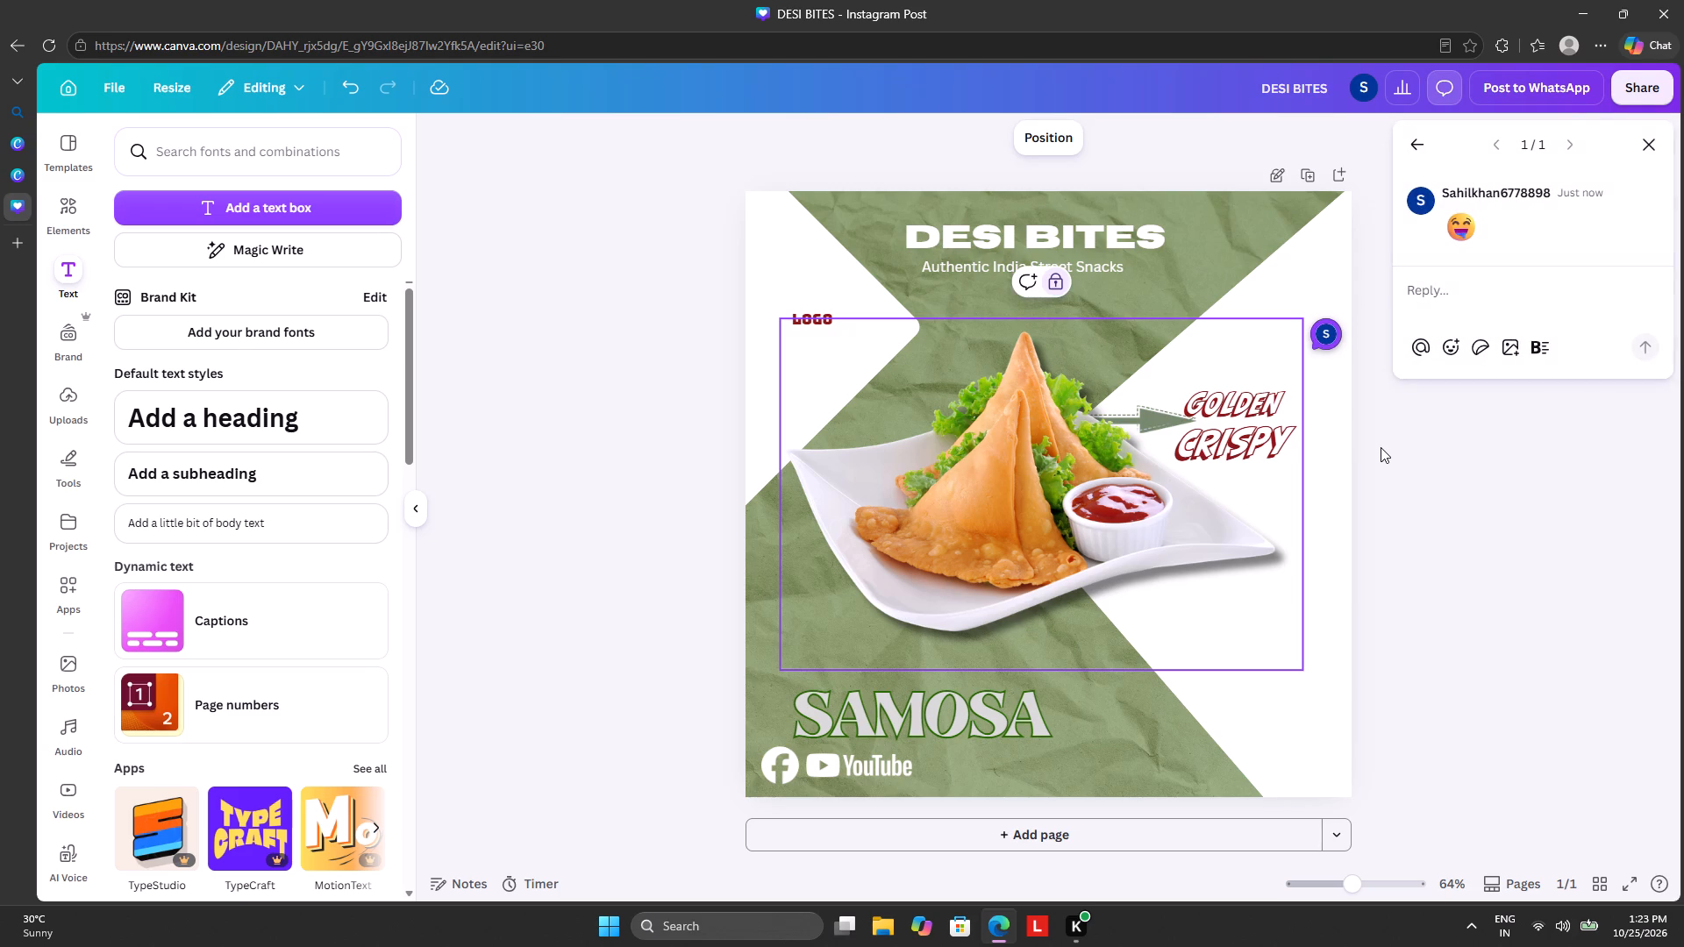
{"action": "left_click", "coordinate": [1380, 448]}
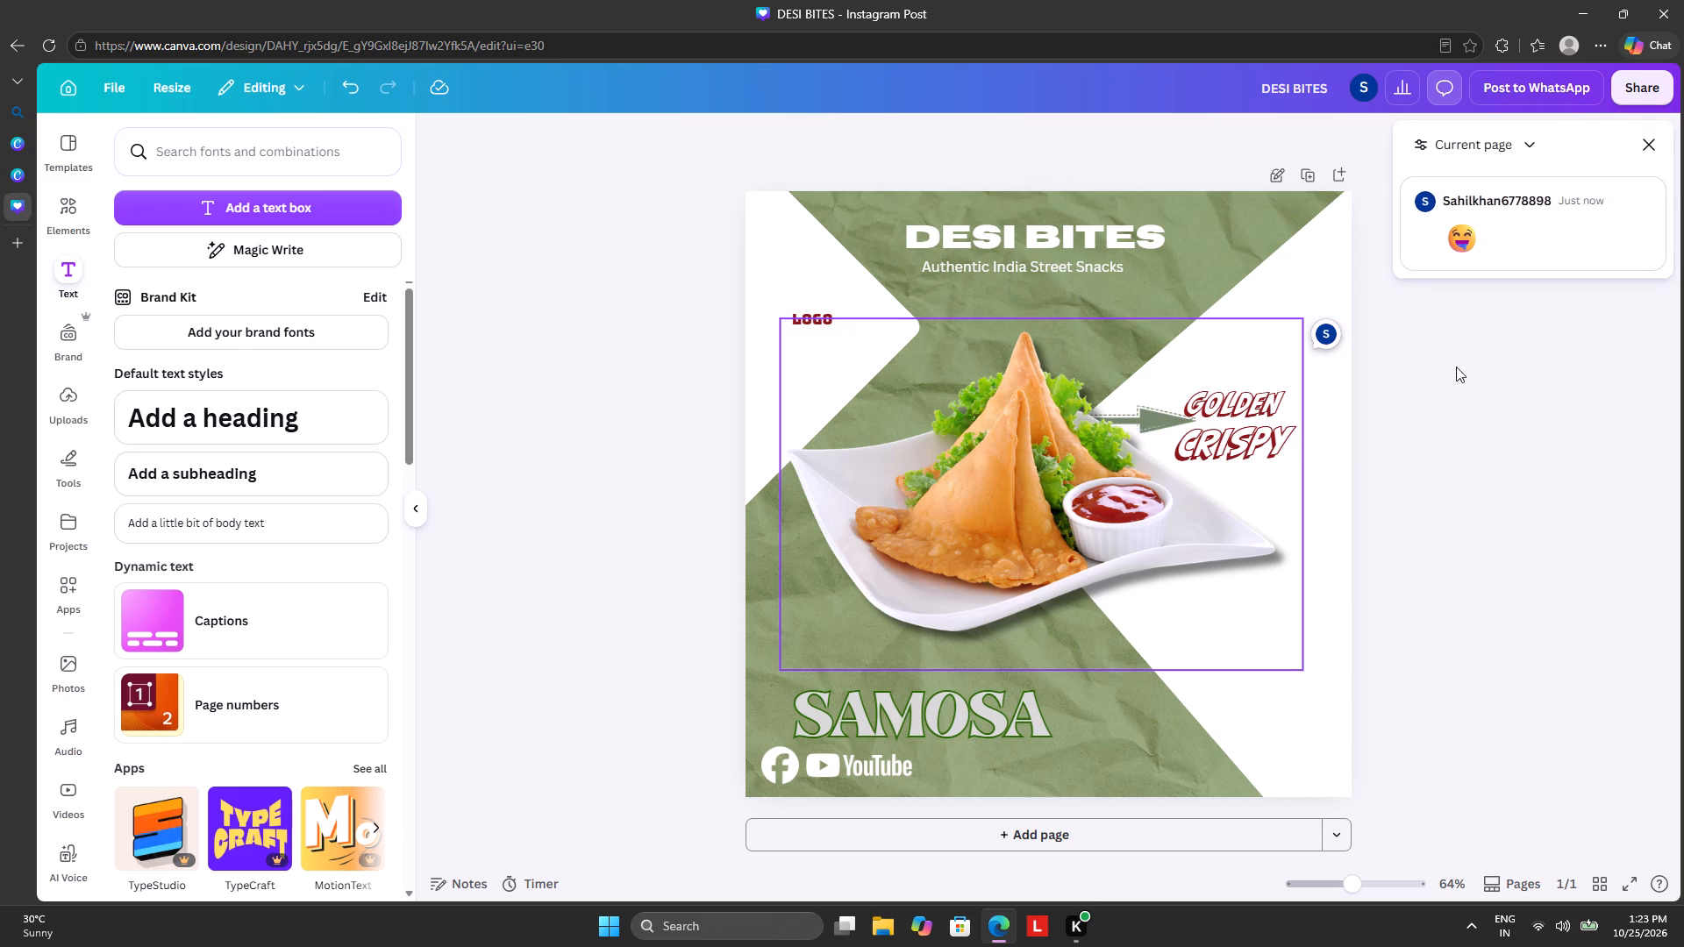
Reopen the posted emoji comment's thread and bring up the sticker choices for a reply.
{"action": "left_click_drag", "start_coordinate": [1449, 232], "coordinate": [1435, 280]}
{"action": "left_click", "coordinate": [1459, 249]}
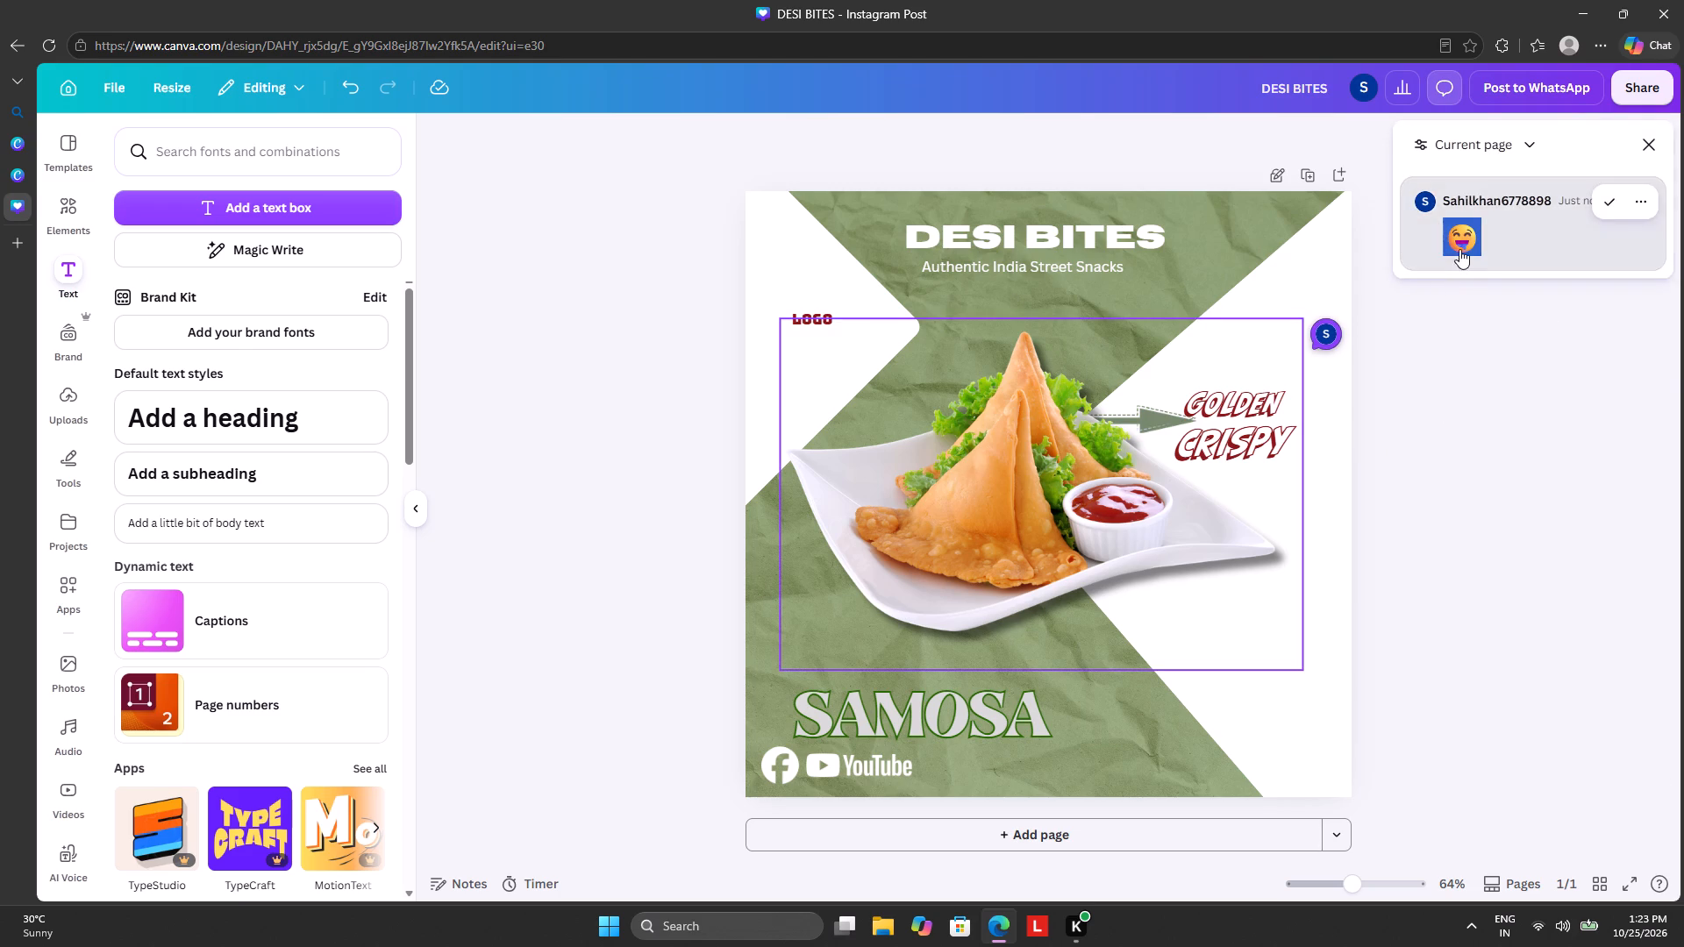
{"action": "left_click_drag", "start_coordinate": [1464, 246], "coordinate": [1424, 248]}
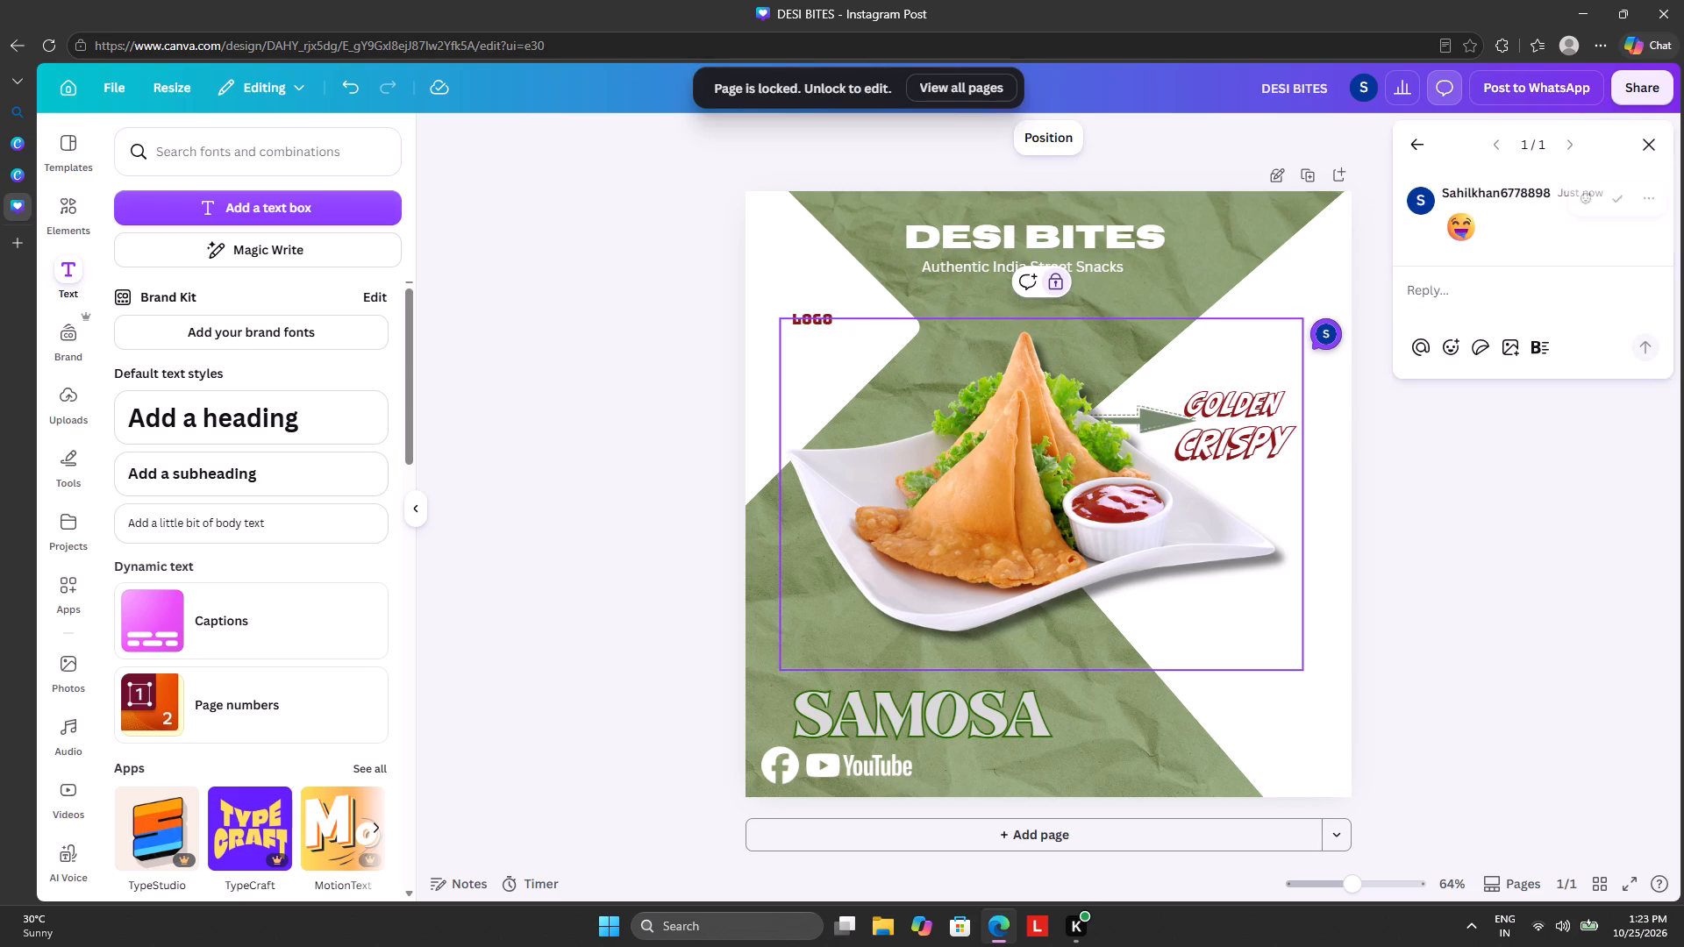
{"action": "left_click", "coordinate": [1451, 349]}
{"action": "left_click", "coordinate": [1484, 352]}
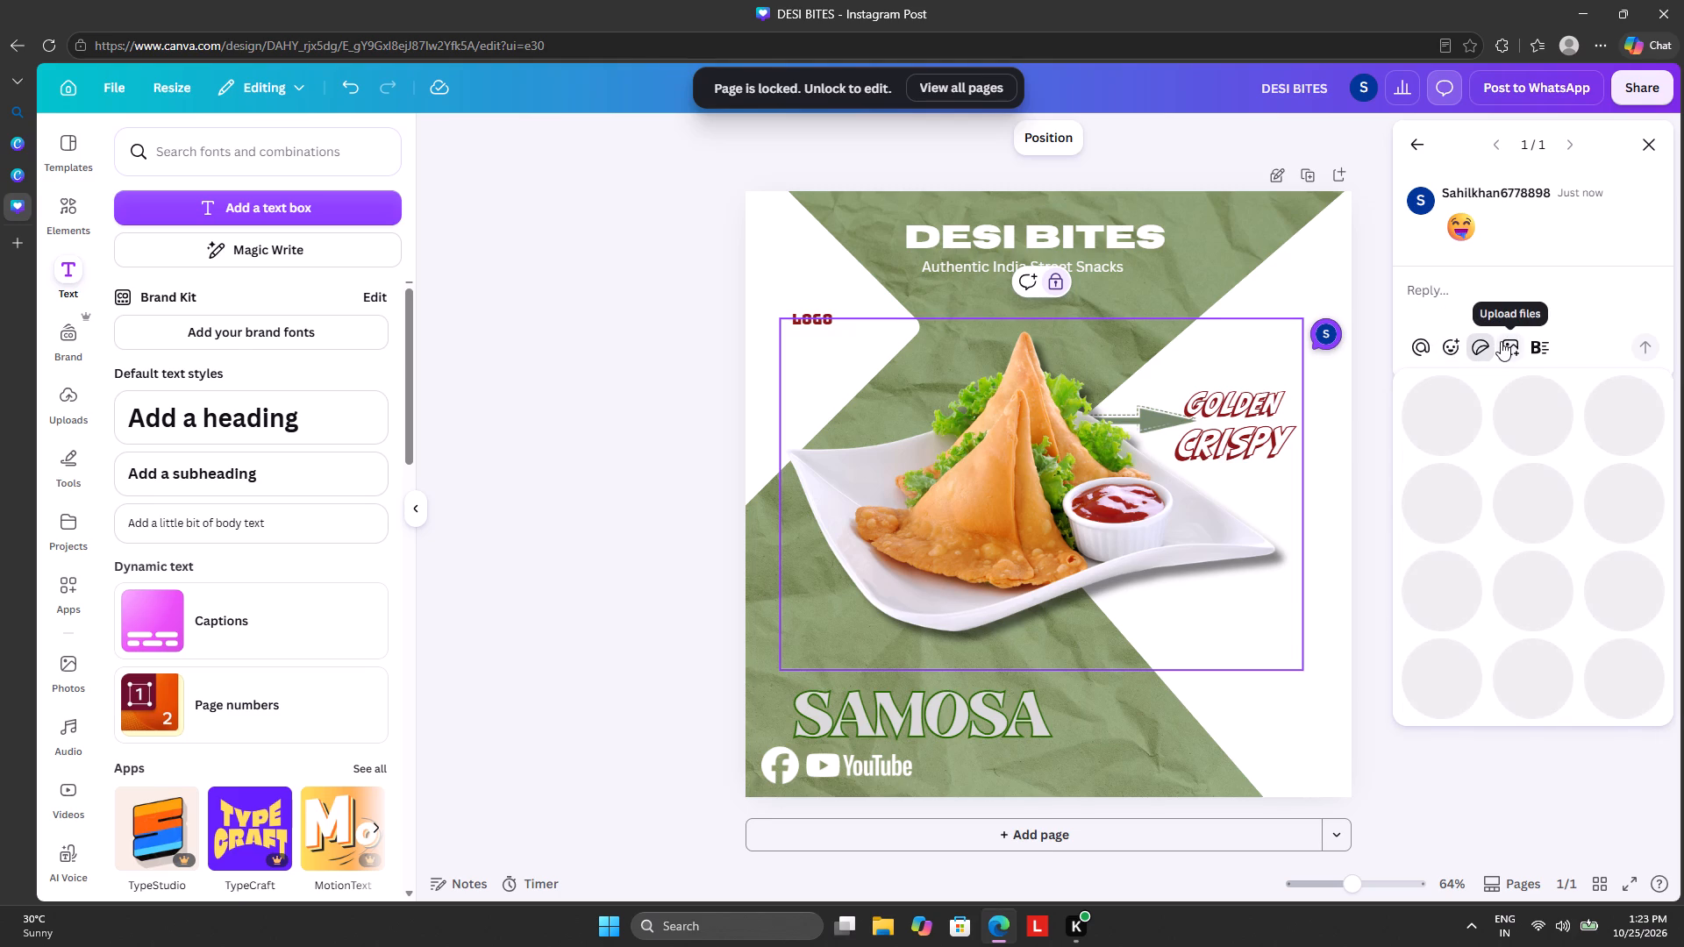
Undo the latest edits back through the page lock, the arrow's placement and the samosa photo's move.
{"action": "key", "text": "ctrl+z"}
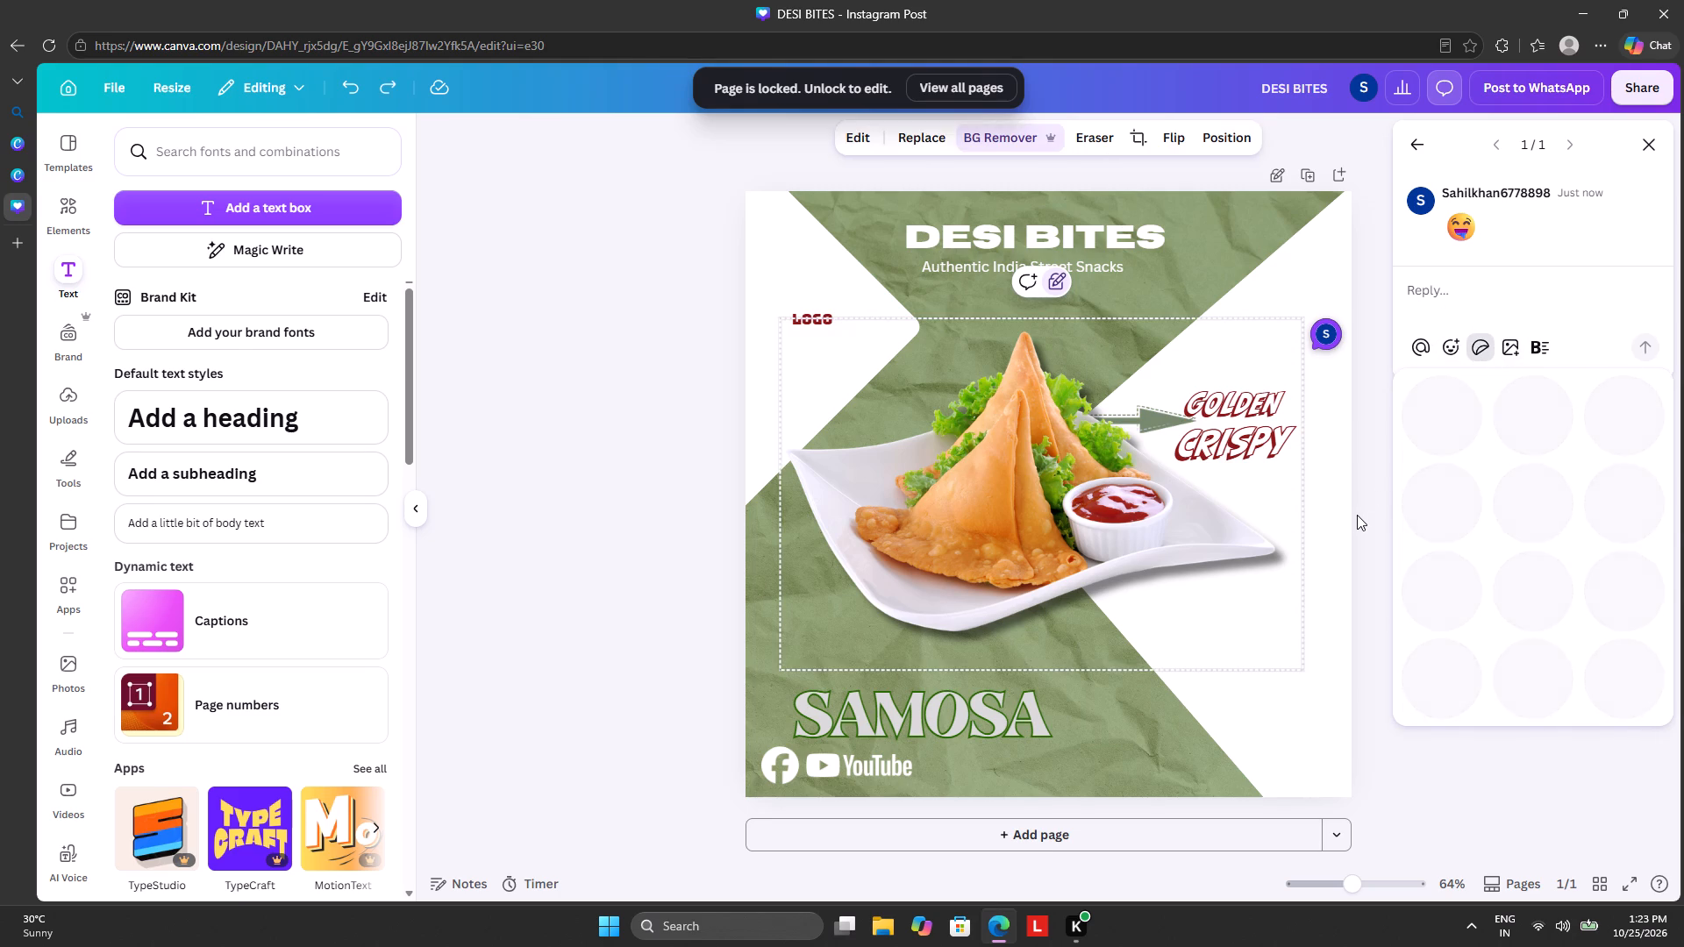
{"action": "key", "text": "ctrl+z"}
{"action": "key", "text": "ctrl+z"}
{"action": "key", "text": "ctrl+z"}
{"action": "key", "text": "ctrl+z"}
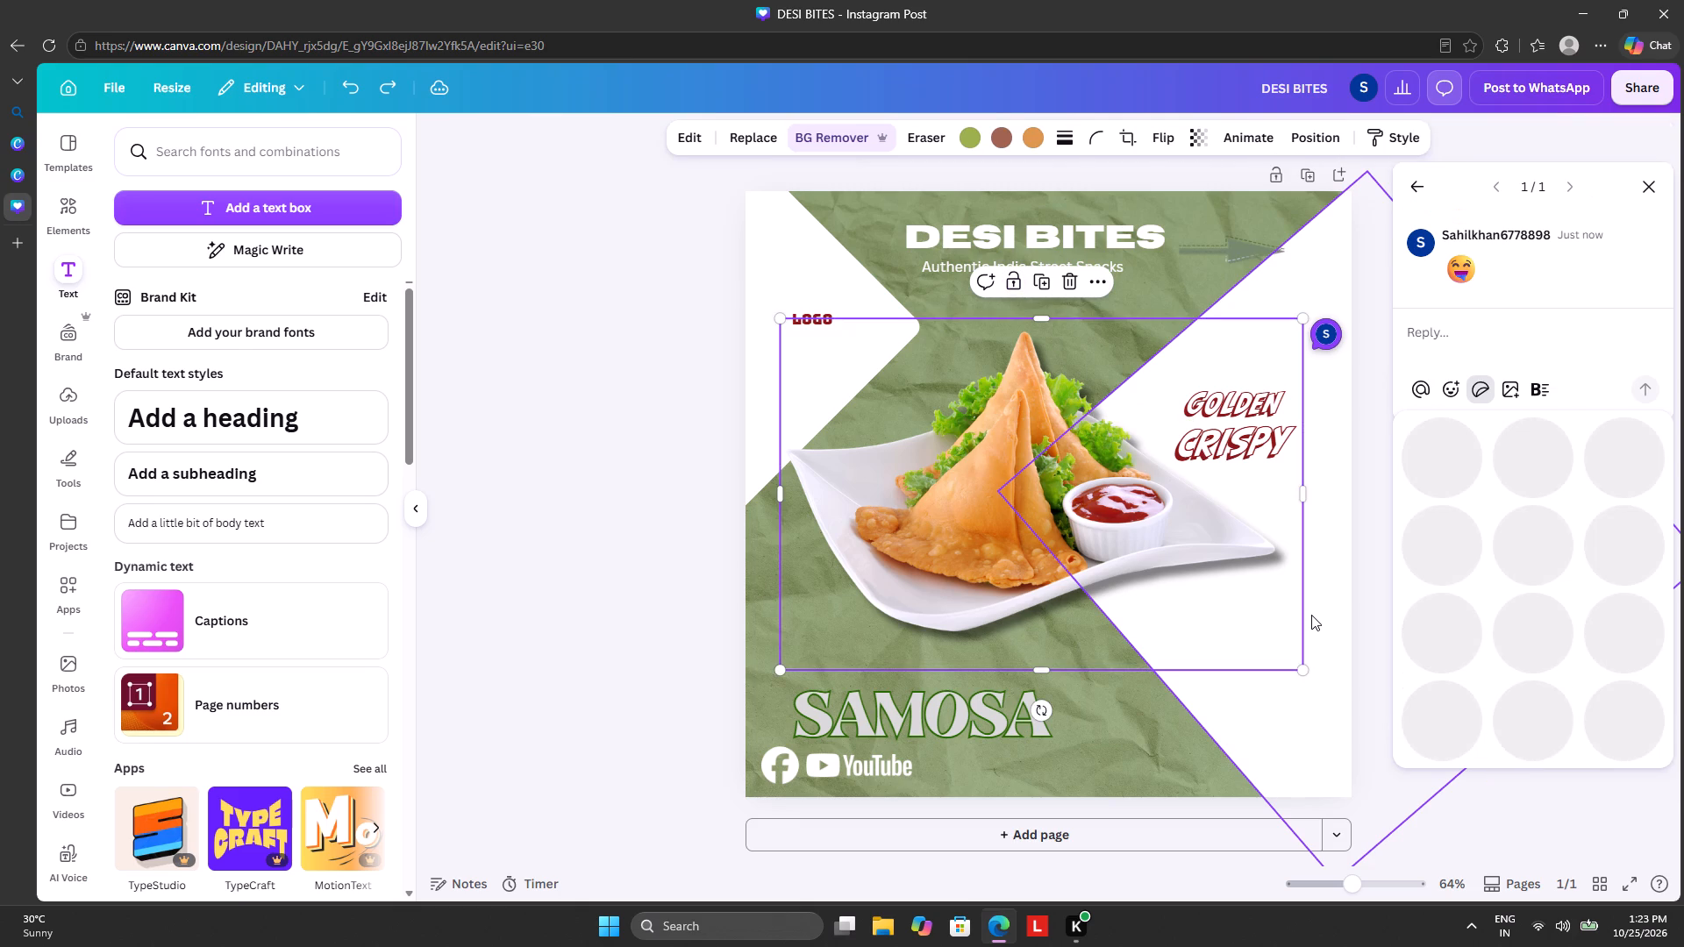
{"action": "key", "text": "ctrl+z"}
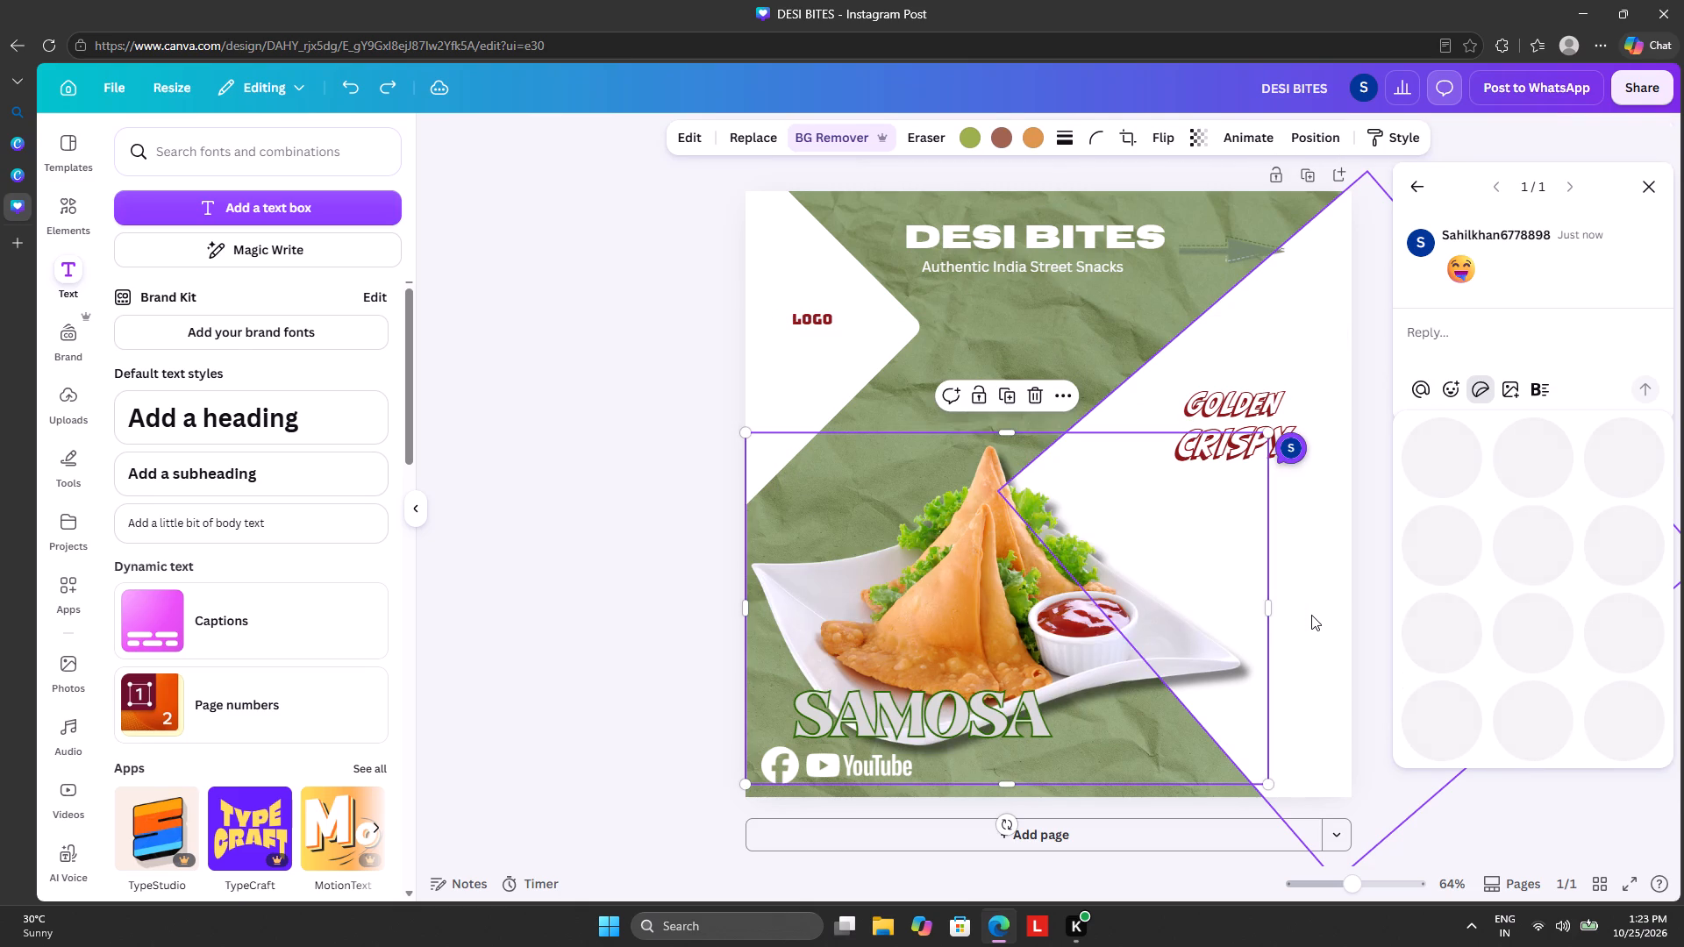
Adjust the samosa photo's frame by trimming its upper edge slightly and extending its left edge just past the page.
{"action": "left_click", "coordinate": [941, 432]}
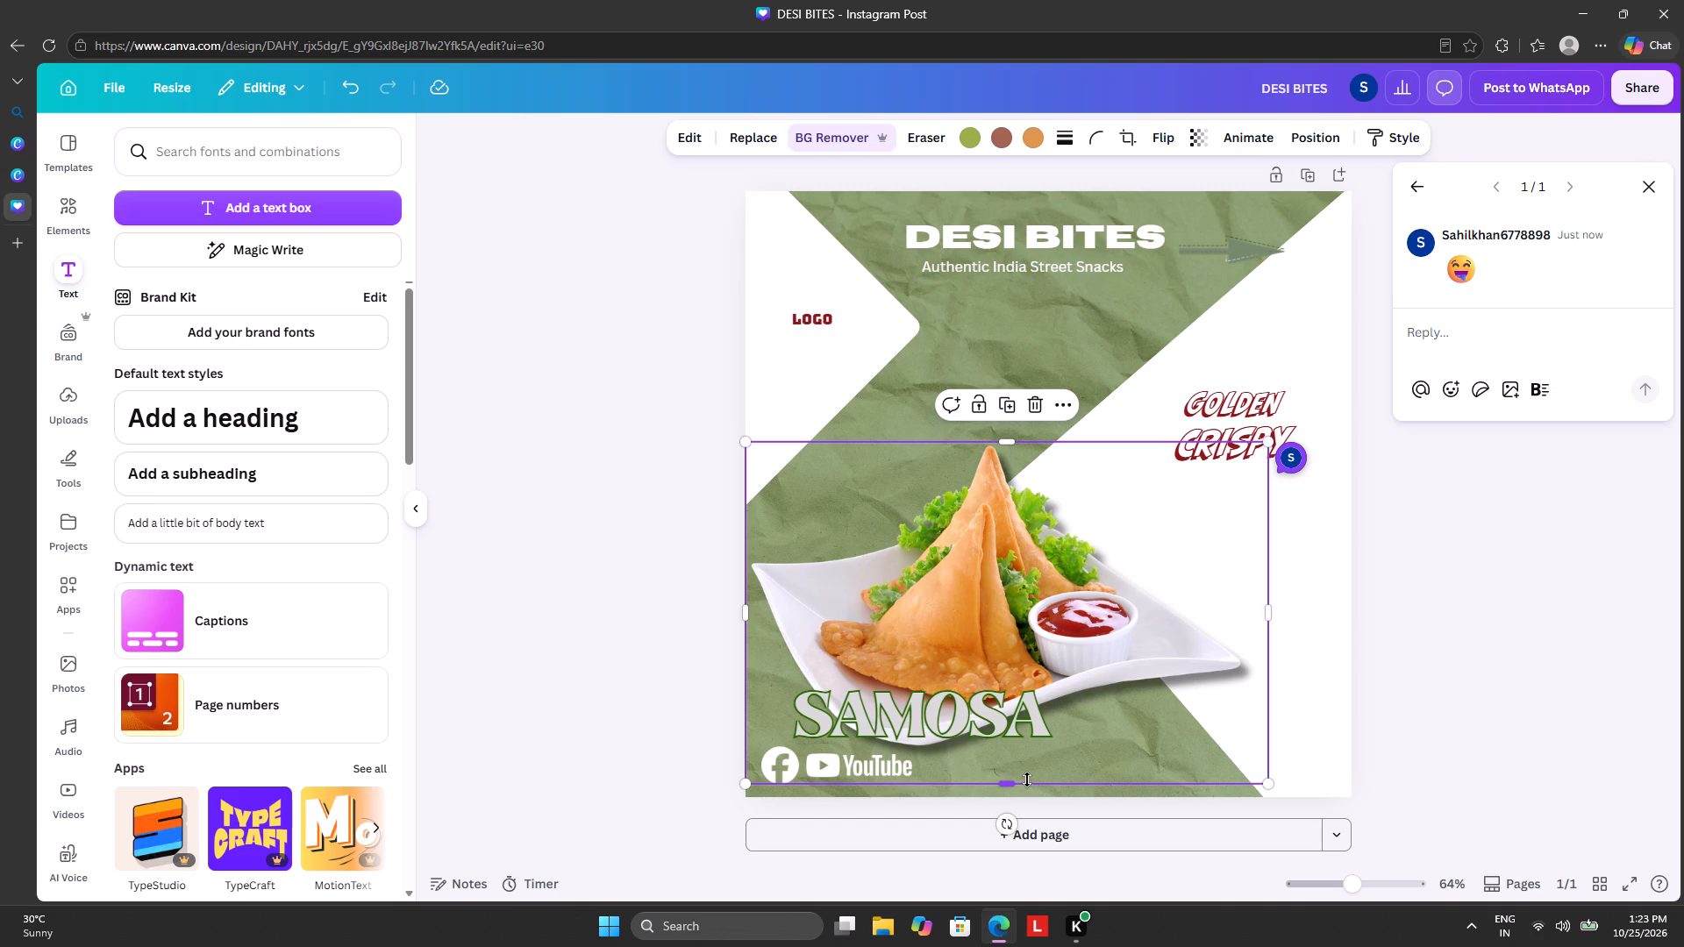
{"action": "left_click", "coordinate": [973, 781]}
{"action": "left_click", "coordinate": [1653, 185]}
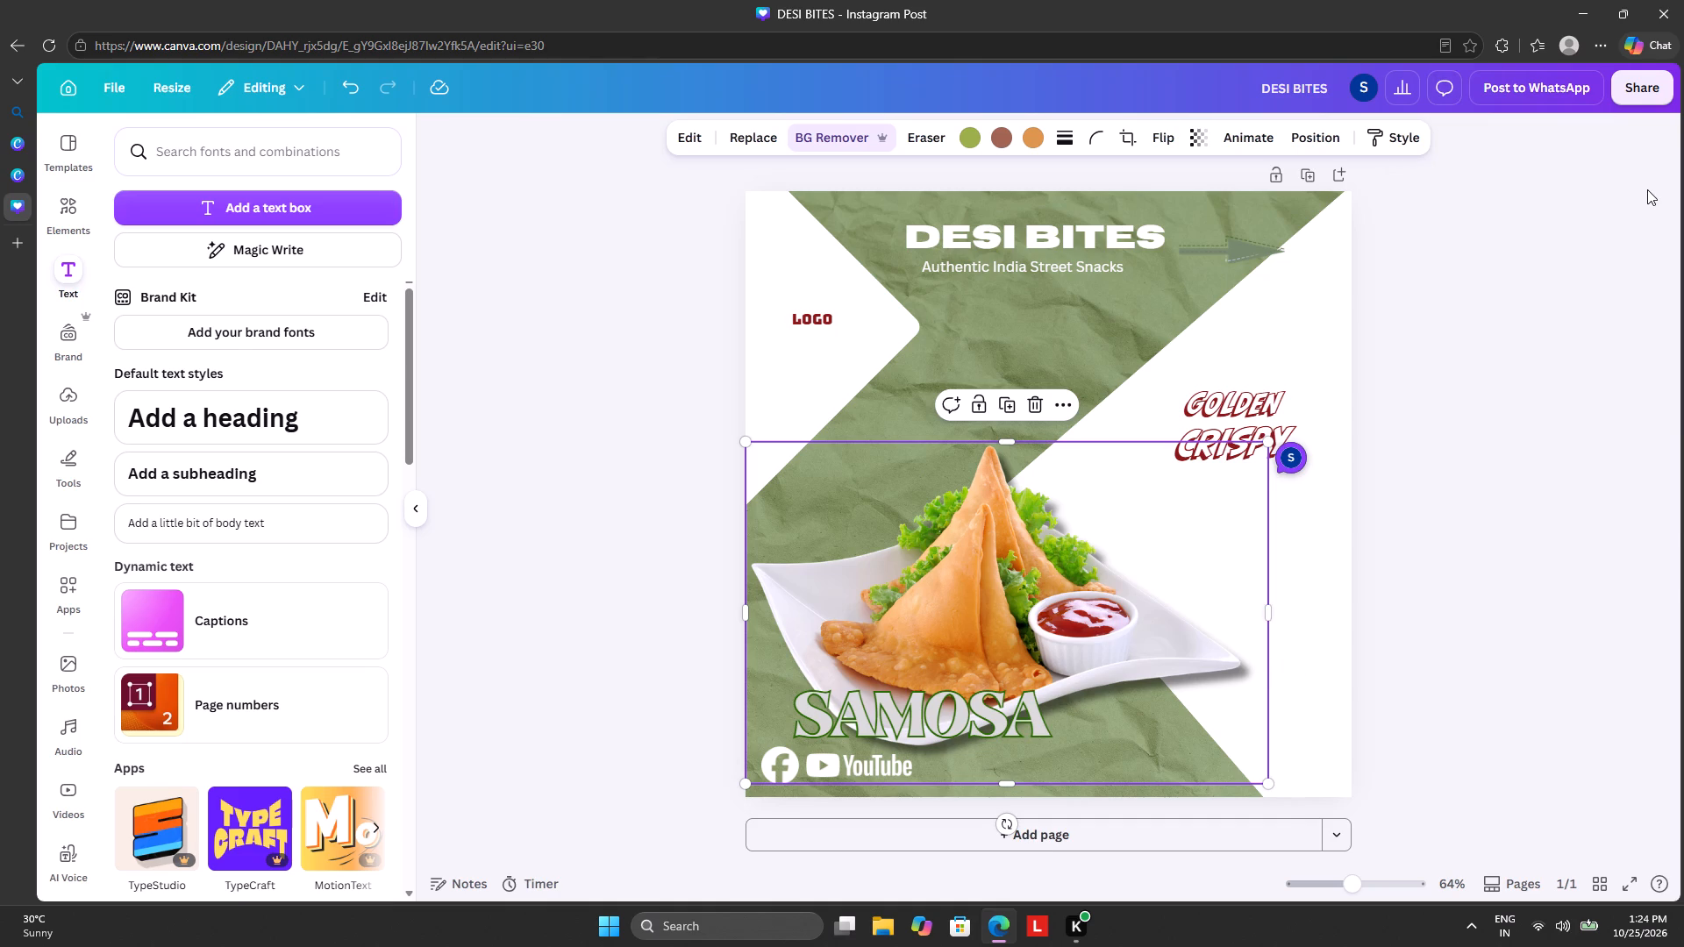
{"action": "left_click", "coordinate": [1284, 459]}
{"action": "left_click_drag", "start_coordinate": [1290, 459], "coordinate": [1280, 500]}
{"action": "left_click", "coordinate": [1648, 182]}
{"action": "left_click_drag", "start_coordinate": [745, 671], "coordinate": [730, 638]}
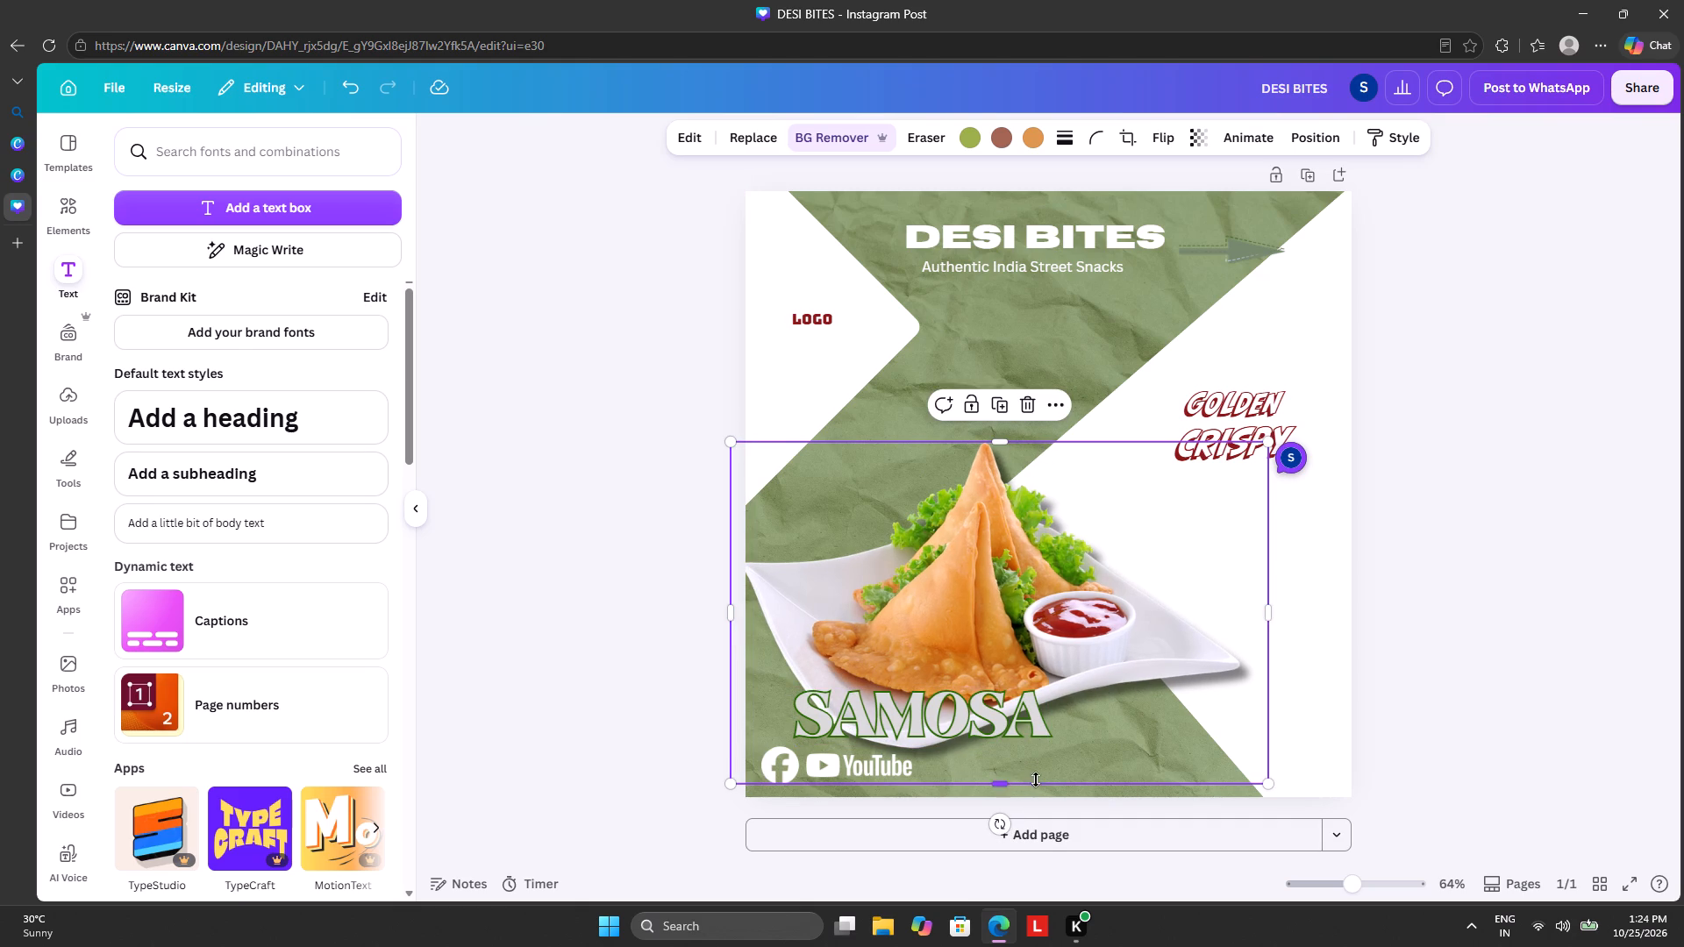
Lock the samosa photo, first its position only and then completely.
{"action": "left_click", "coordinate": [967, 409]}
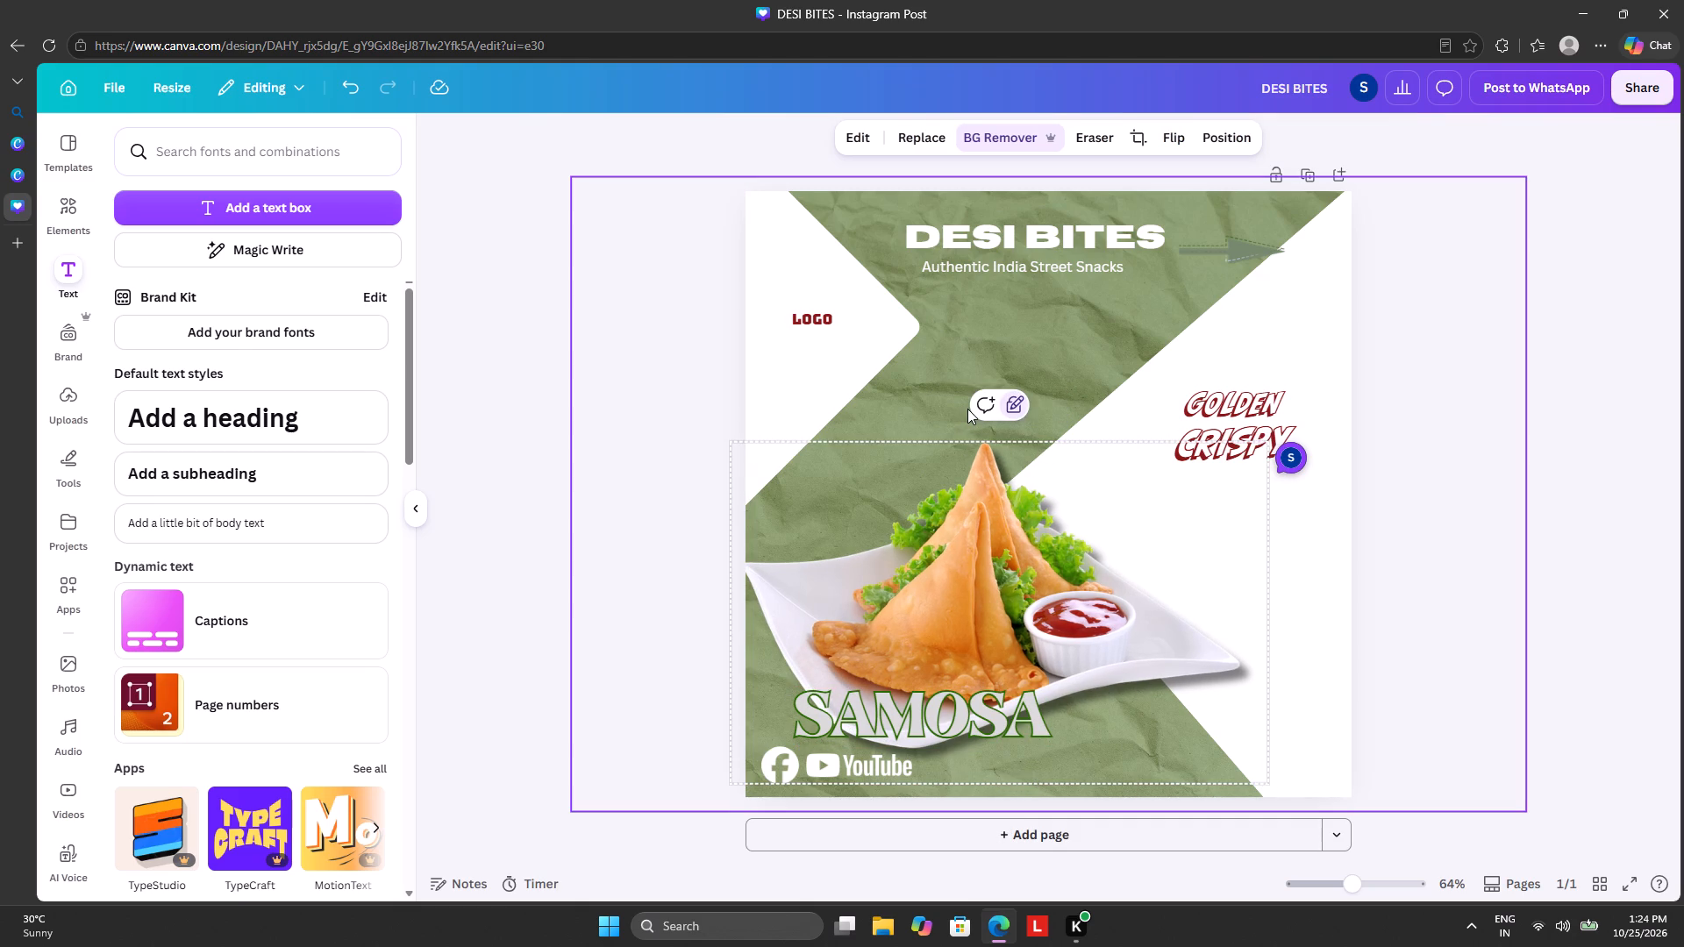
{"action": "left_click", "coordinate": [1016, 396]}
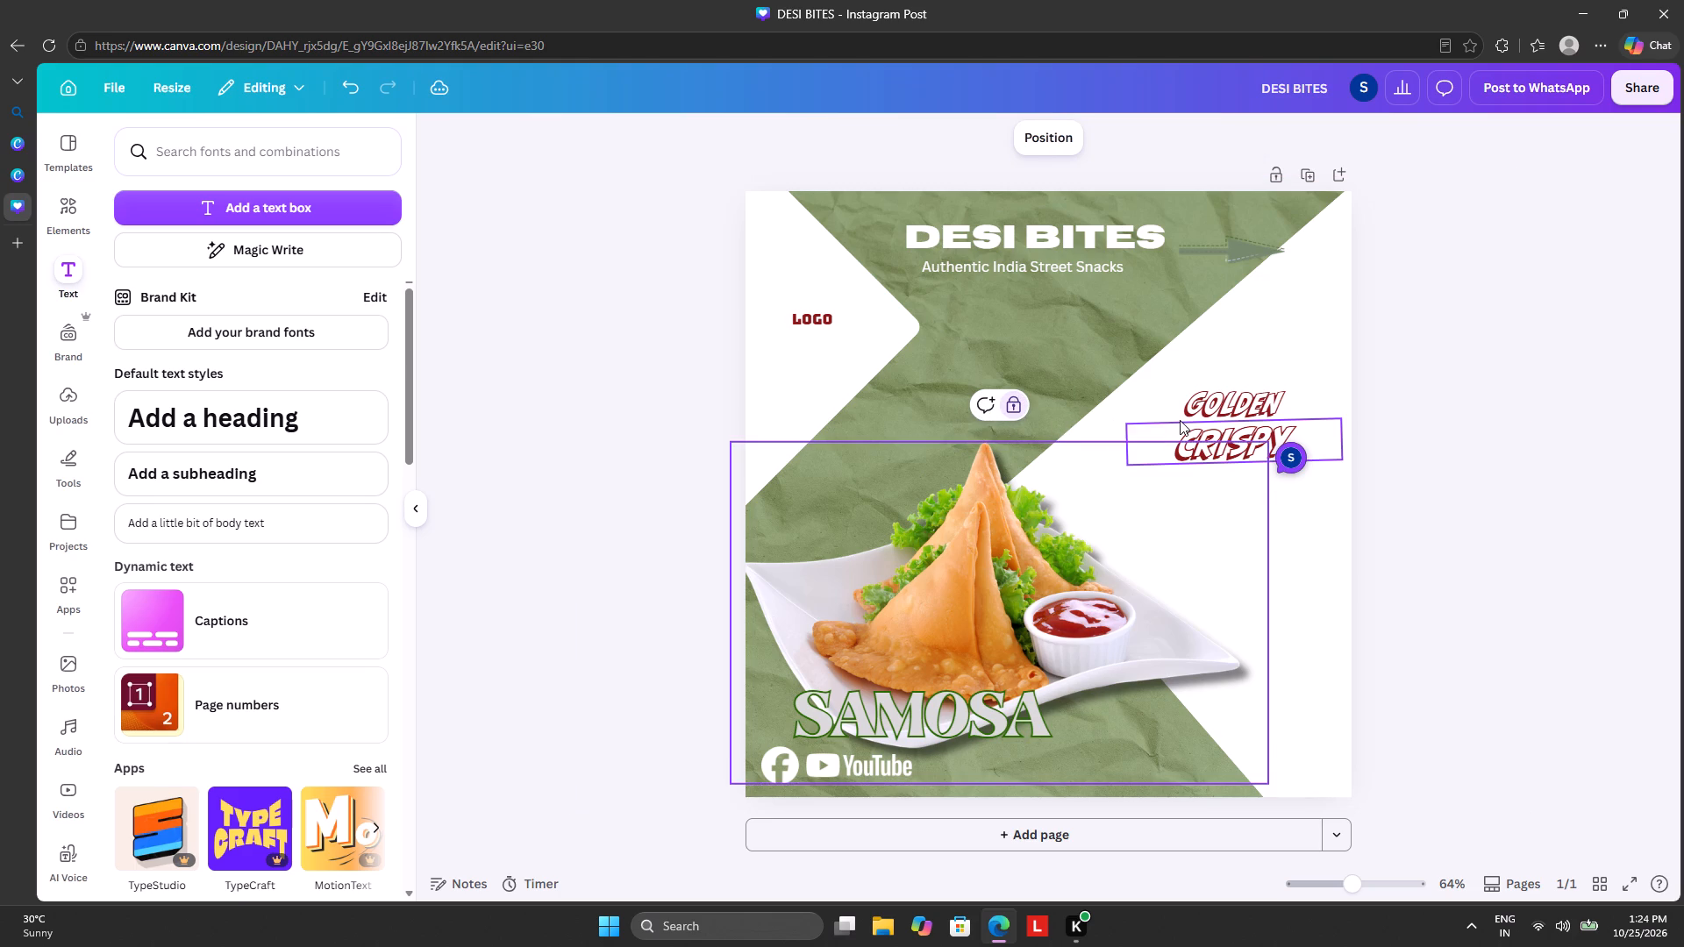
Undo the photo's locking and frame adjustments, plus the earlier edits that moved the photo down and the arrow beside the heading.
{"action": "key", "text": "ctrl+z"}
{"action": "key", "text": "ctrl+z"}
{"action": "key", "text": "ctrl+z"}
{"action": "key", "text": "ctrl+z"}
{"action": "key", "text": "ctrl+z"}
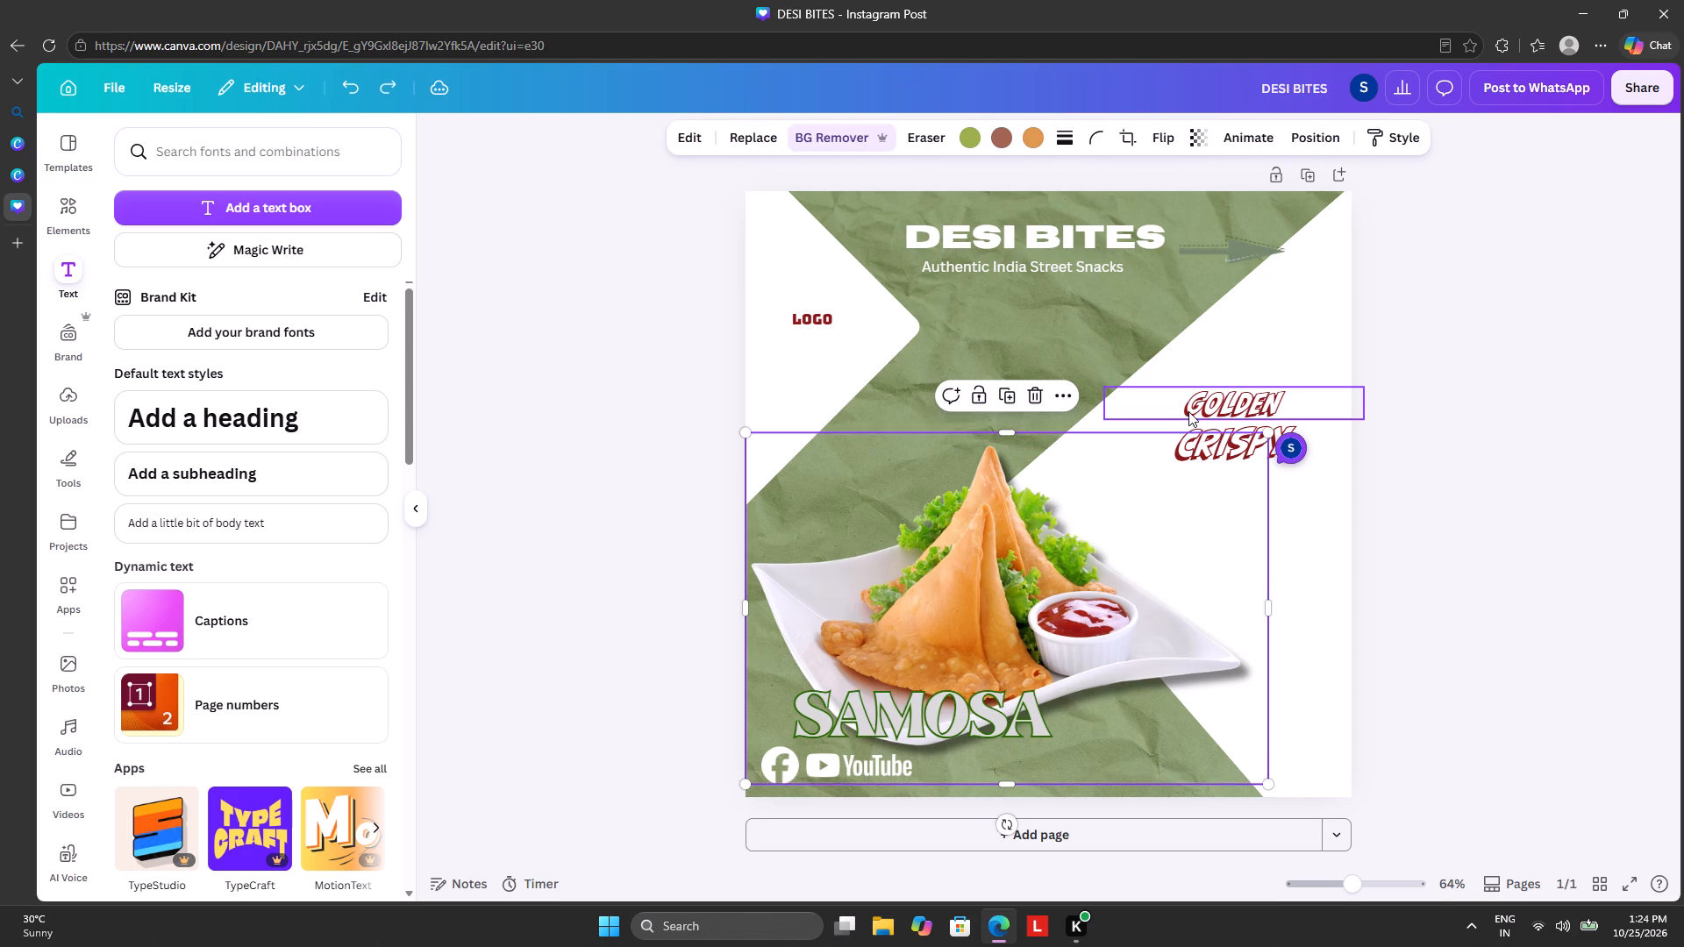
{"action": "key", "text": "ctrl+z"}
{"action": "key", "text": "ctrl+z"}
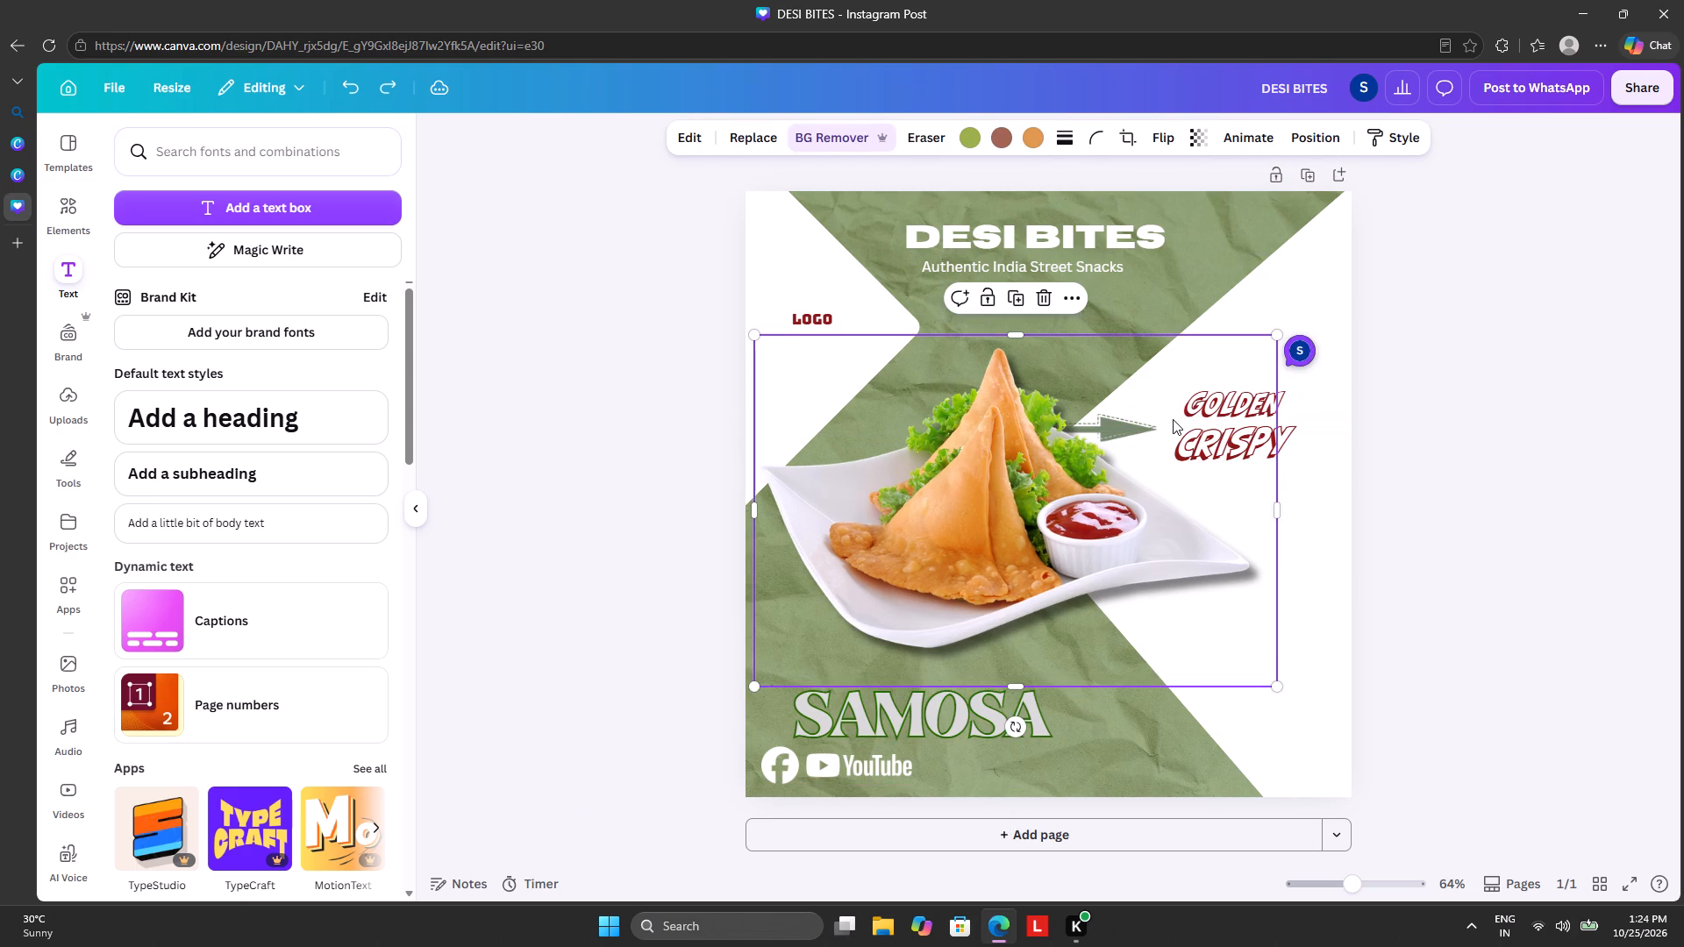
Delete the emoji comment thread attached to the samosa photo.
{"action": "left_click", "coordinate": [1135, 432]}
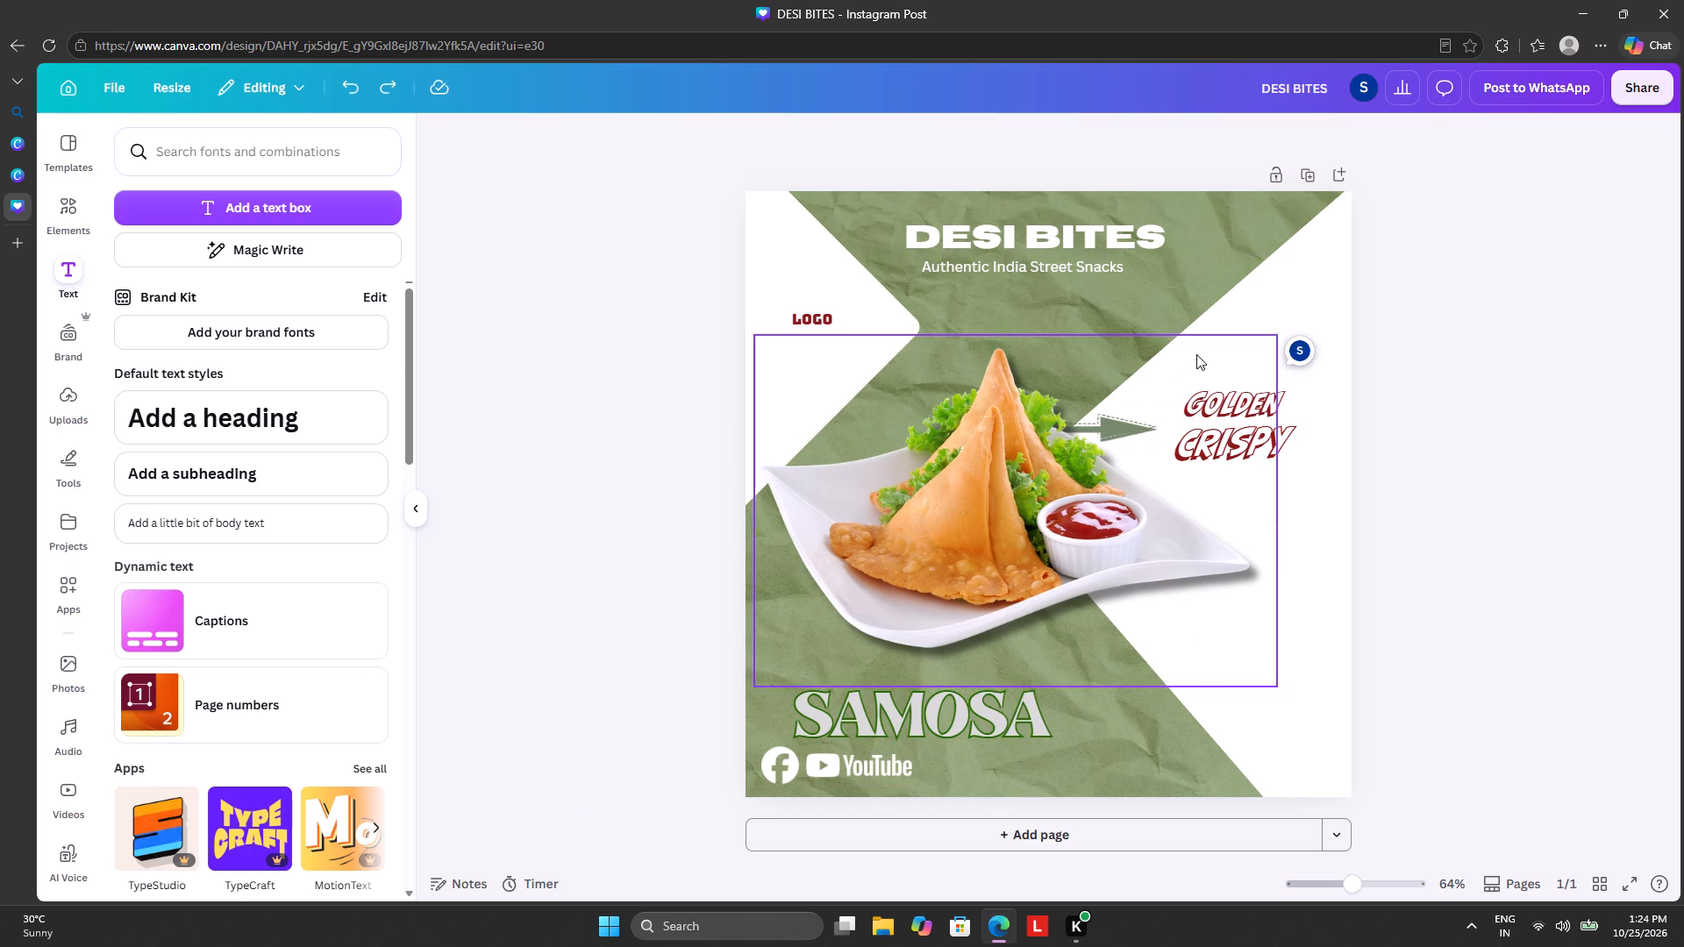
{"action": "left_click", "coordinate": [1309, 354]}
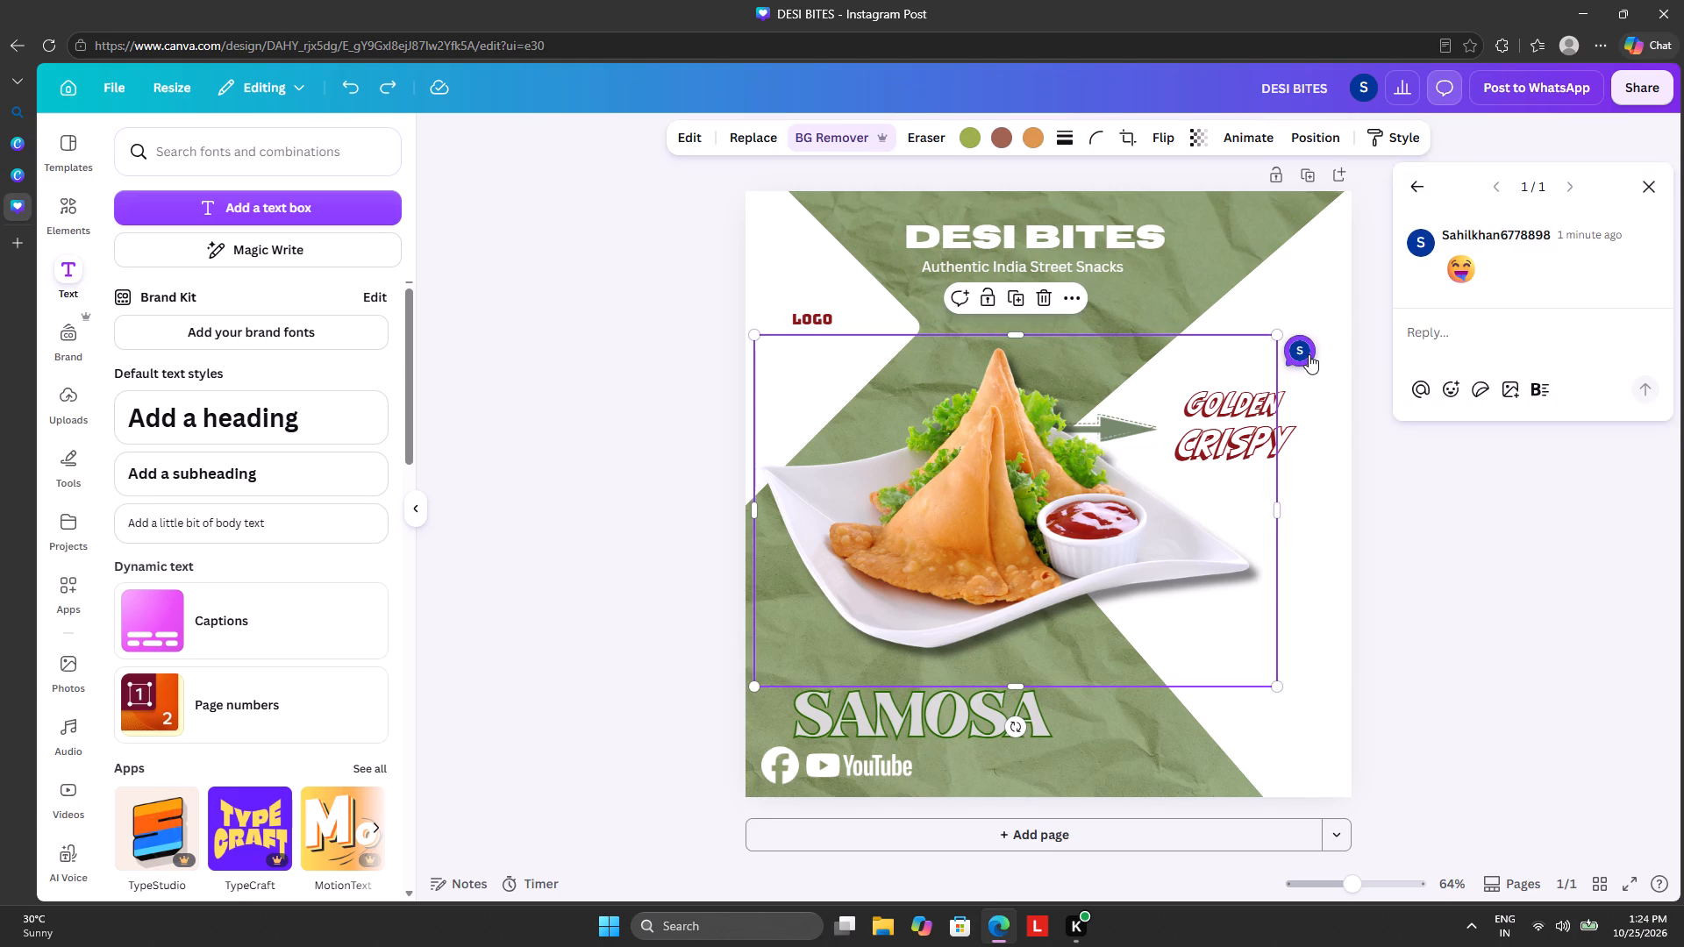
{"action": "left_click", "coordinate": [1463, 269]}
{"action": "left_click", "coordinate": [1463, 269]}
{"action": "left_click", "coordinate": [1645, 228]}
{"action": "left_click", "coordinate": [1611, 317]}
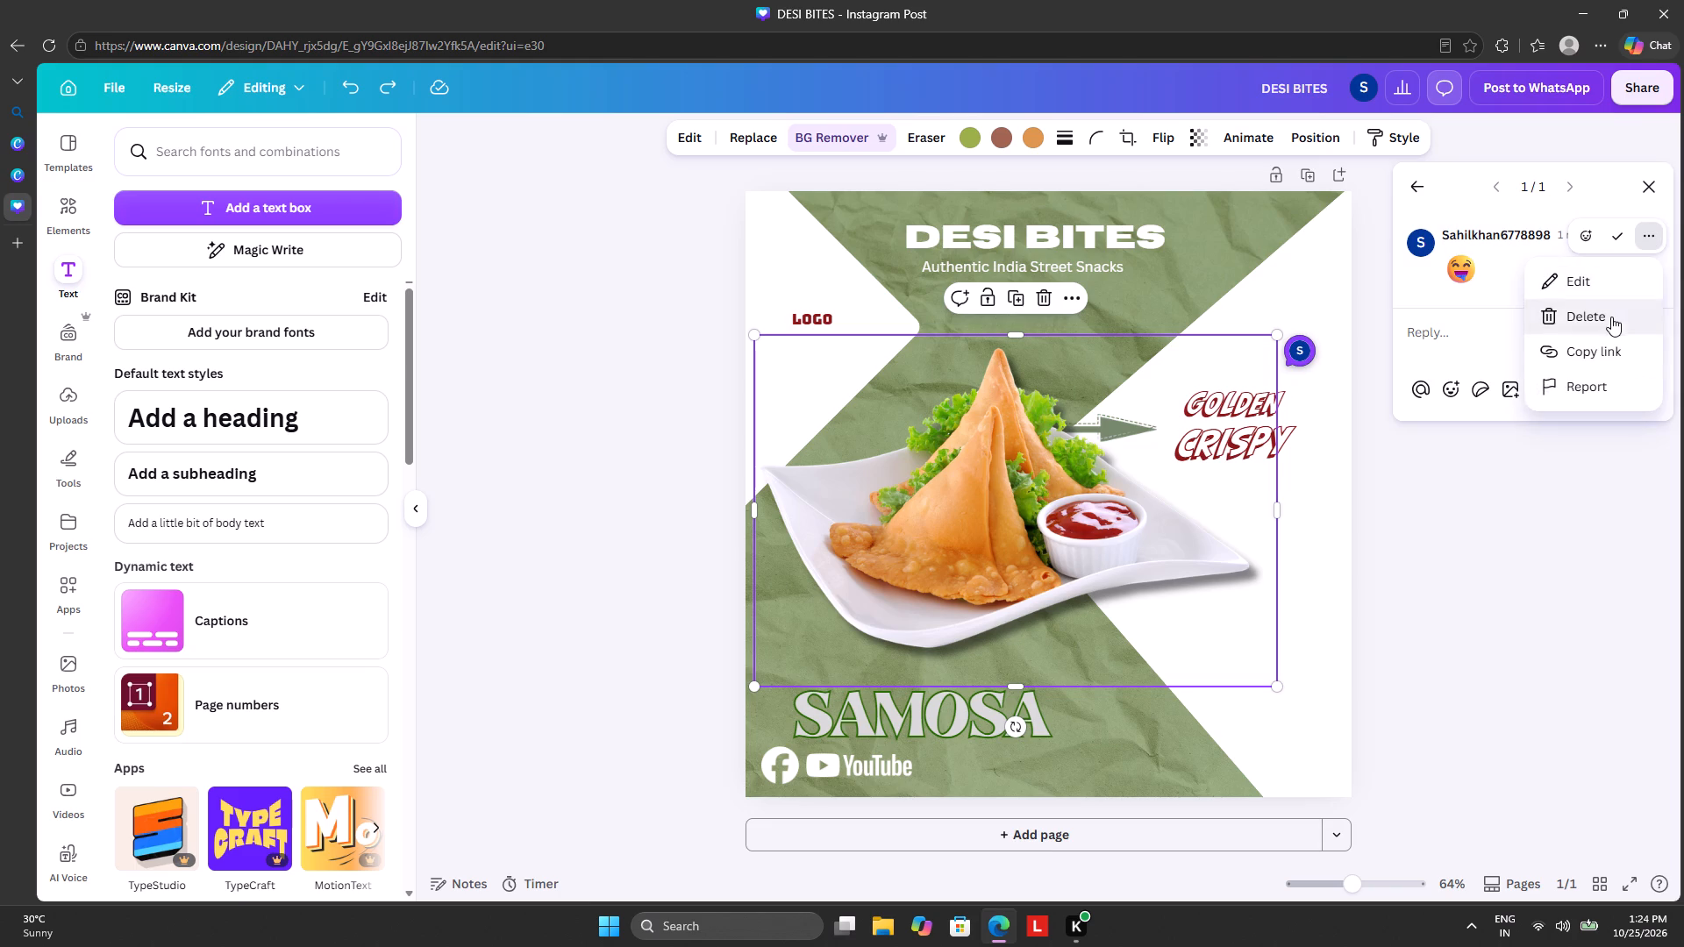
{"action": "left_click", "coordinate": [1009, 529]}
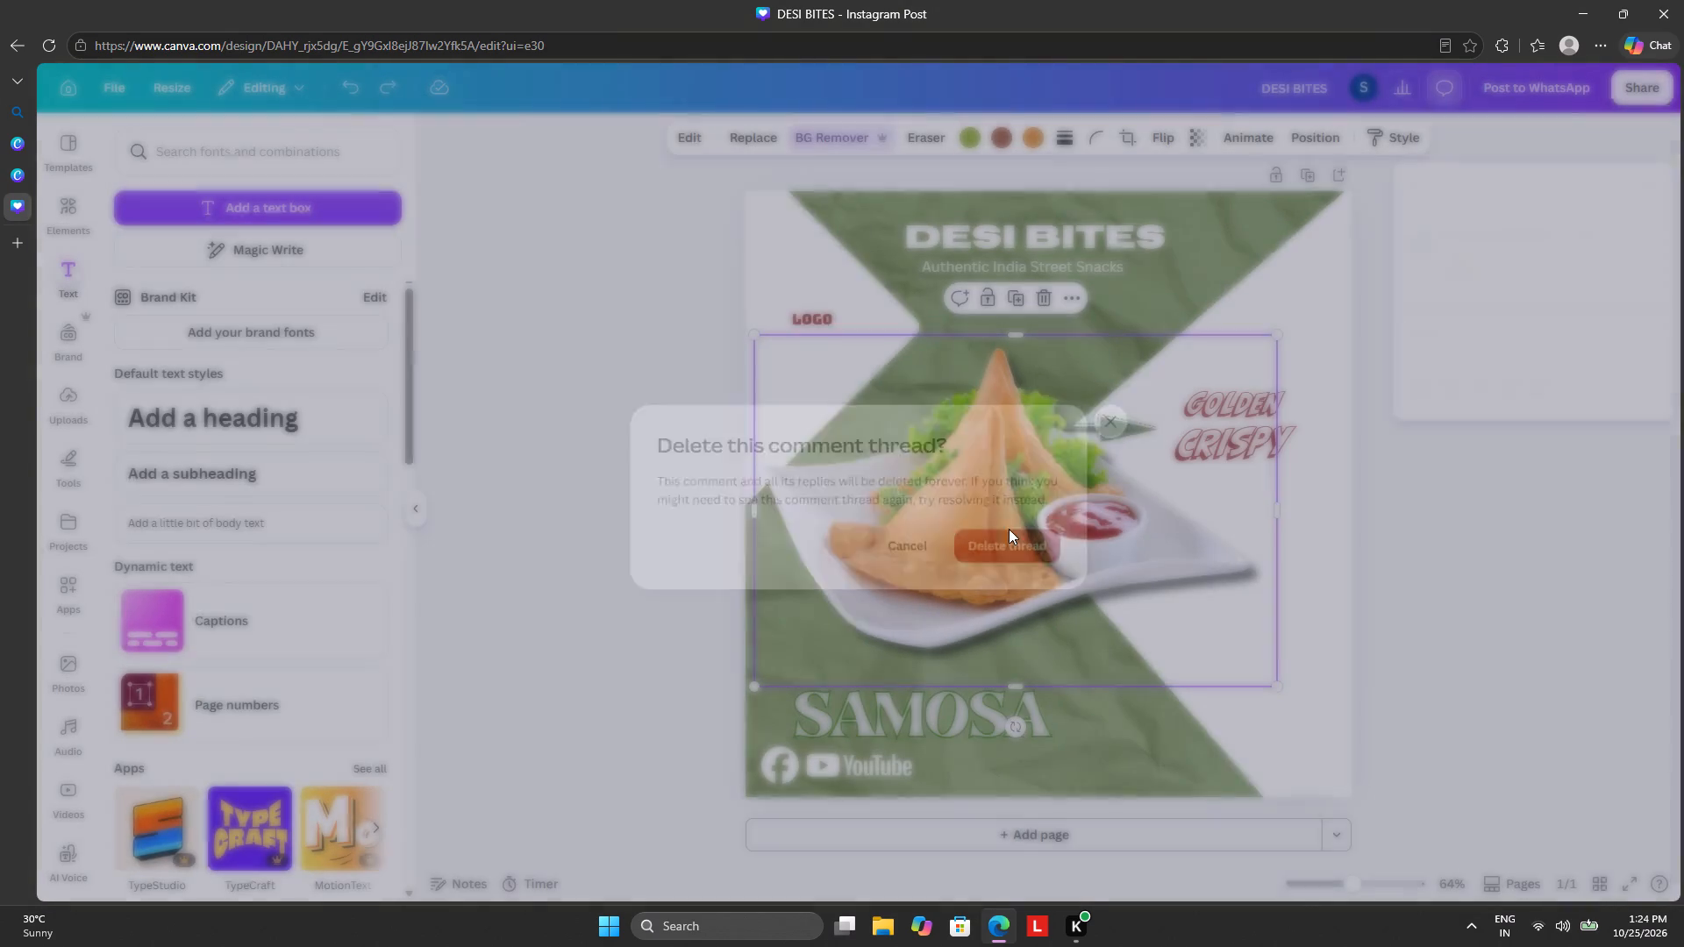
{"action": "left_click", "coordinate": [657, 478]}
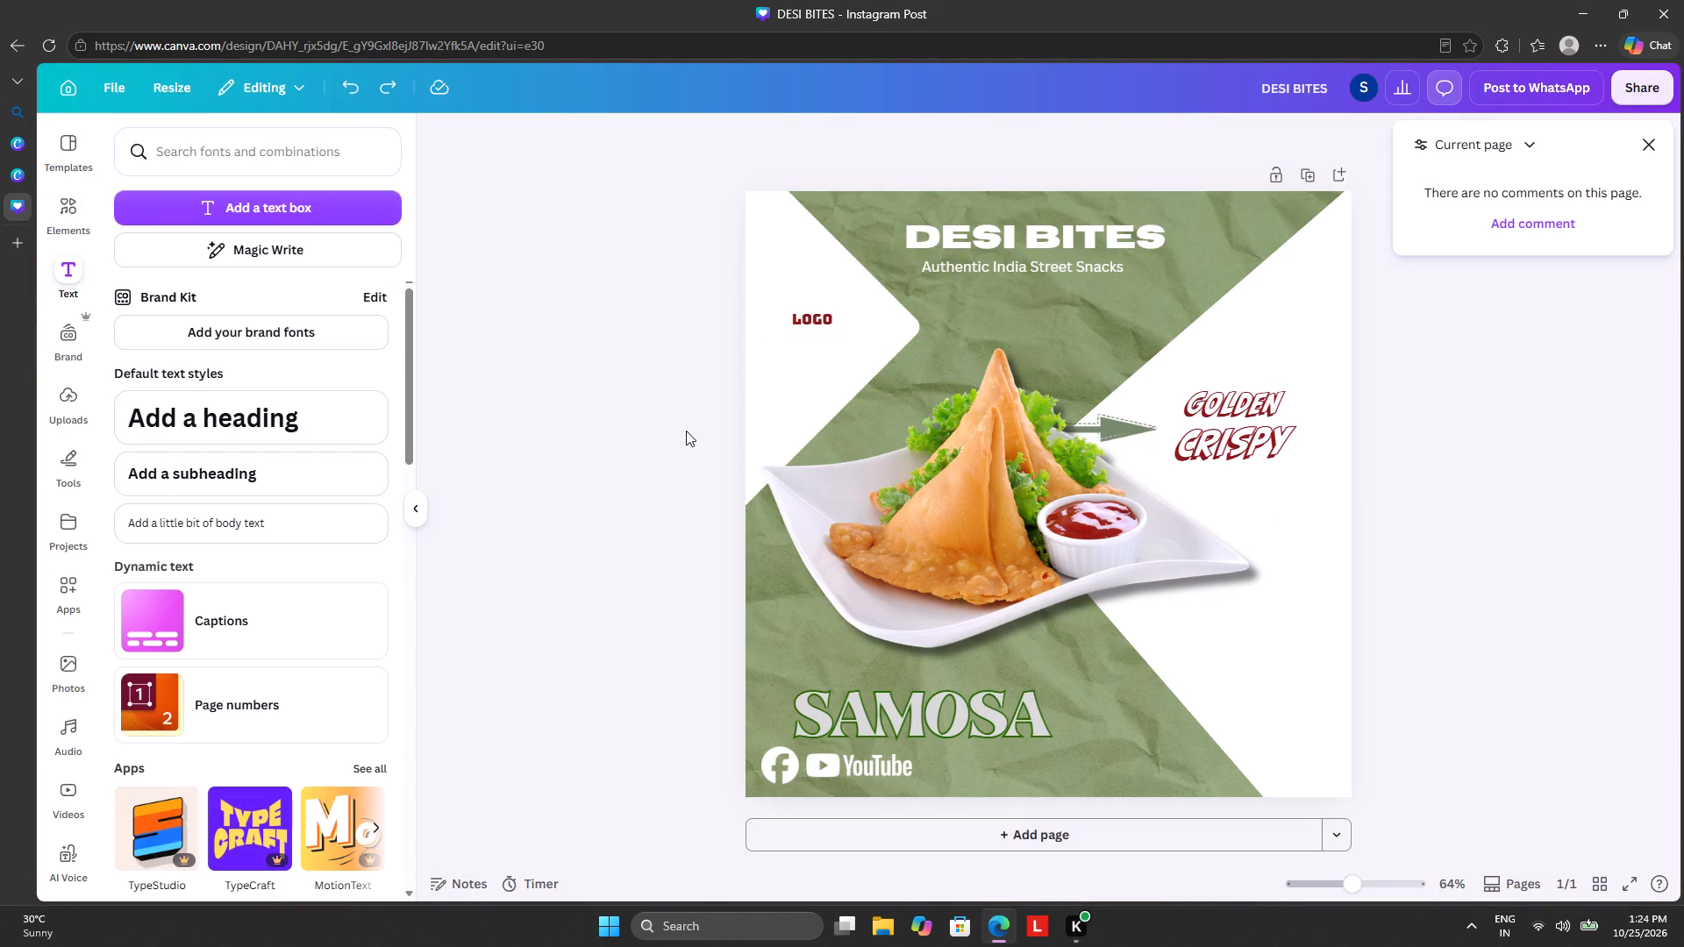
Change the CRISPY text colour to the dark green already used in the design.
{"action": "left_click", "coordinate": [1294, 423]}
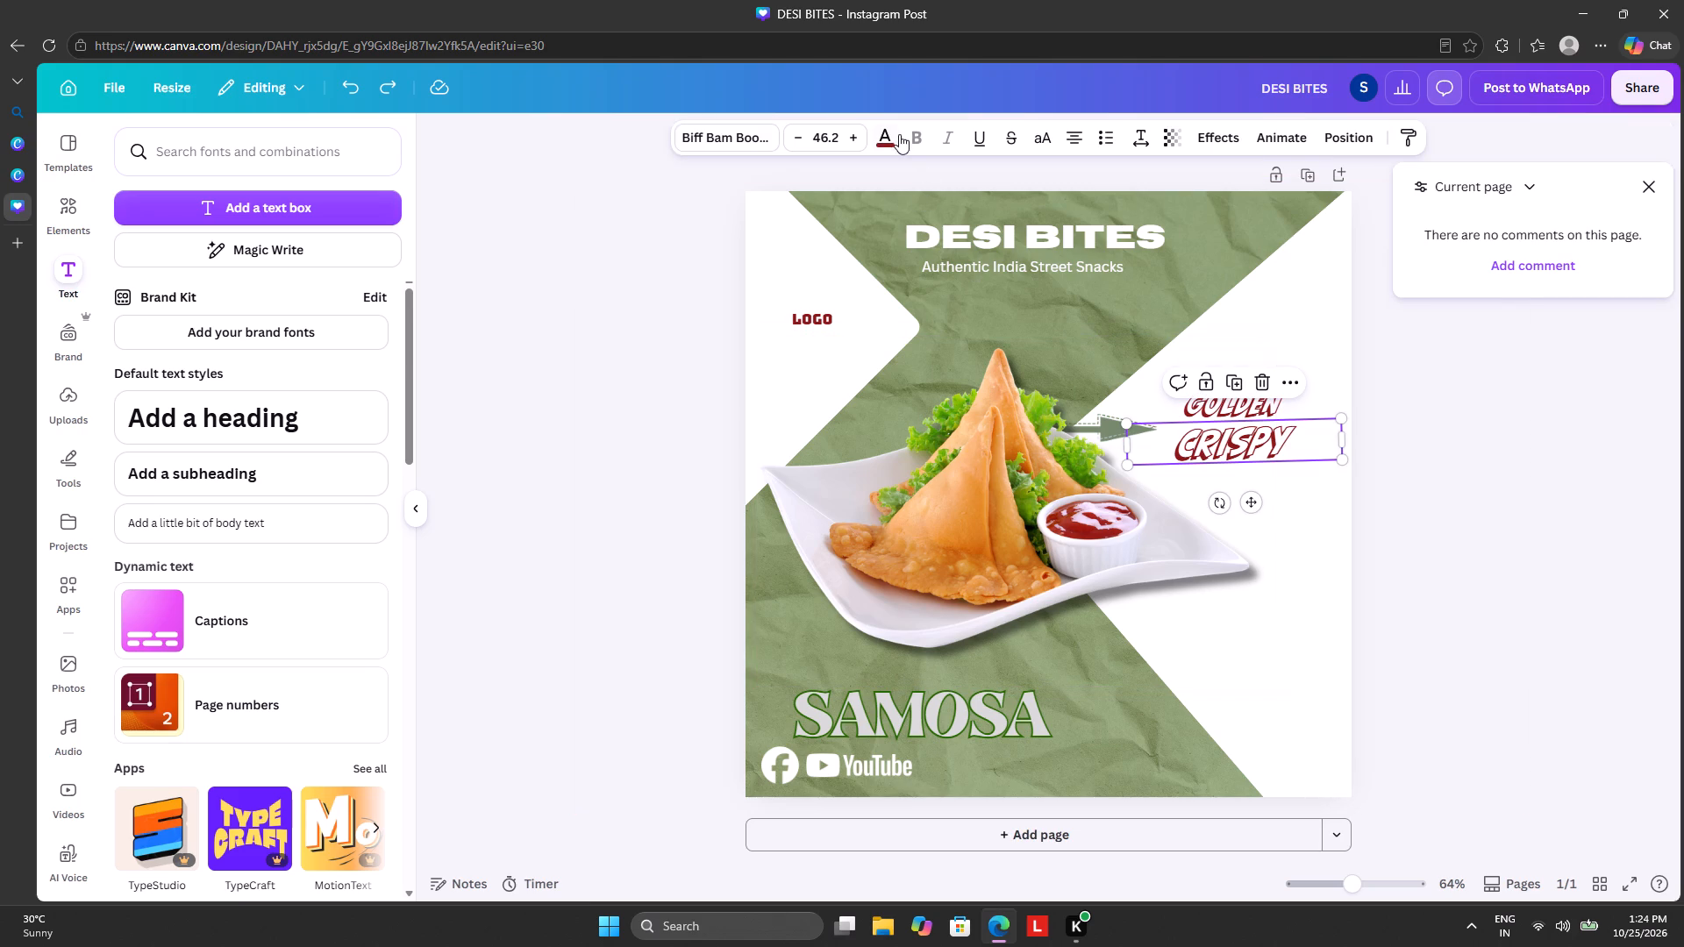
{"action": "left_click", "coordinate": [899, 134]}
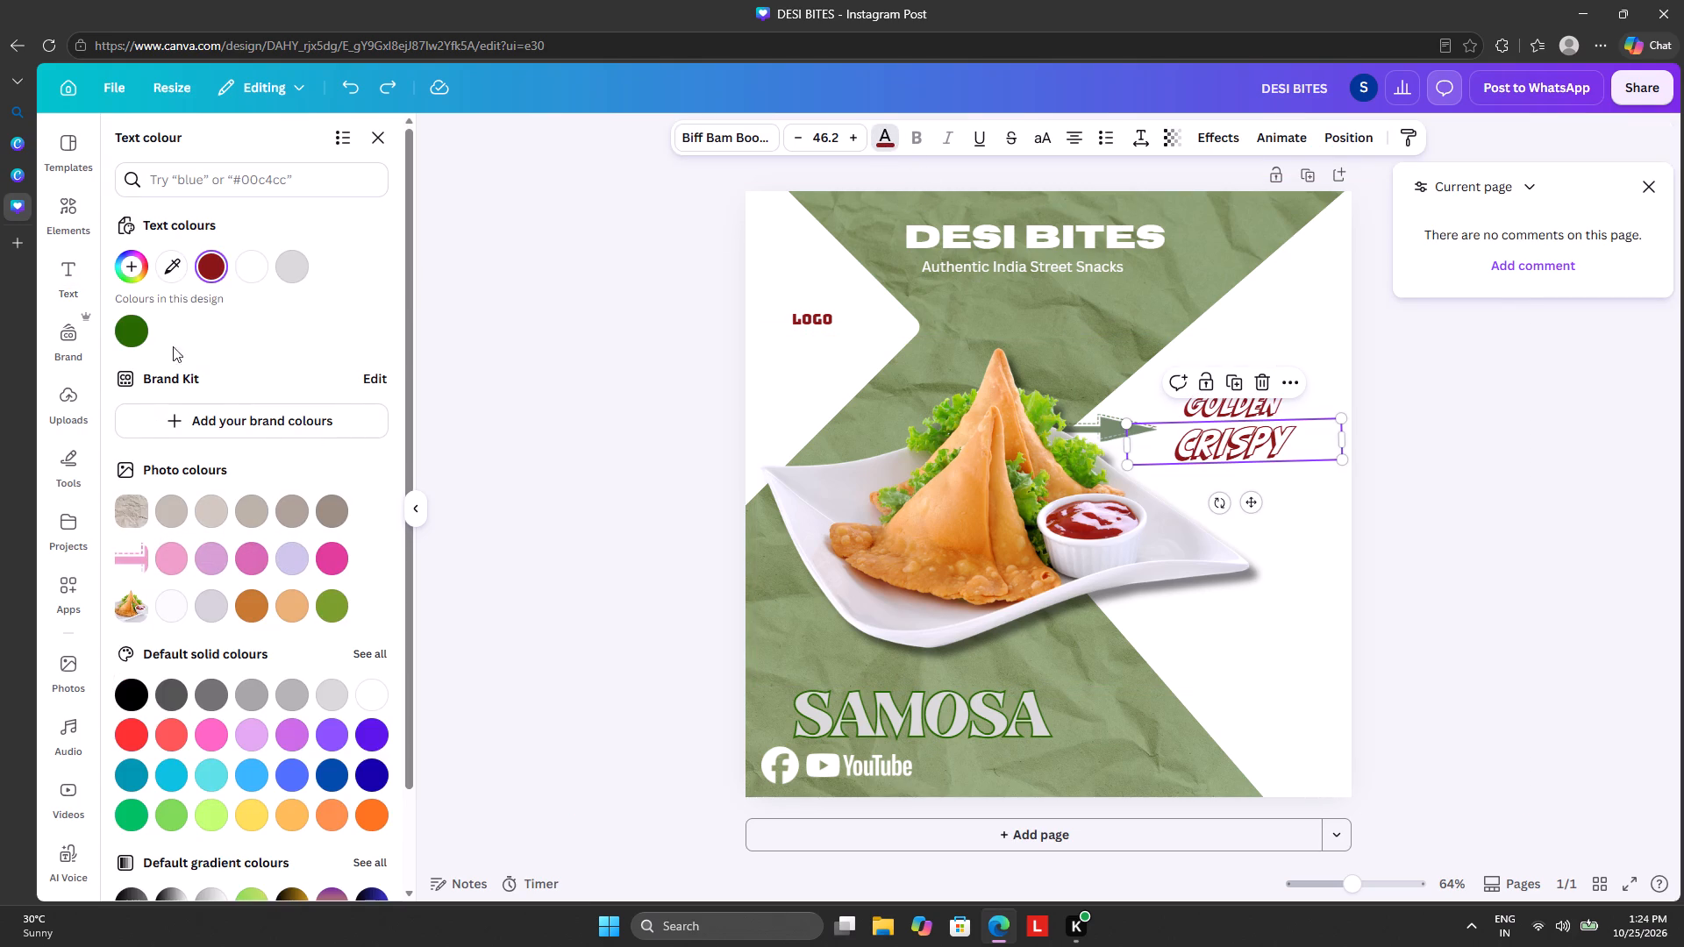
{"action": "left_click", "coordinate": [128, 334]}
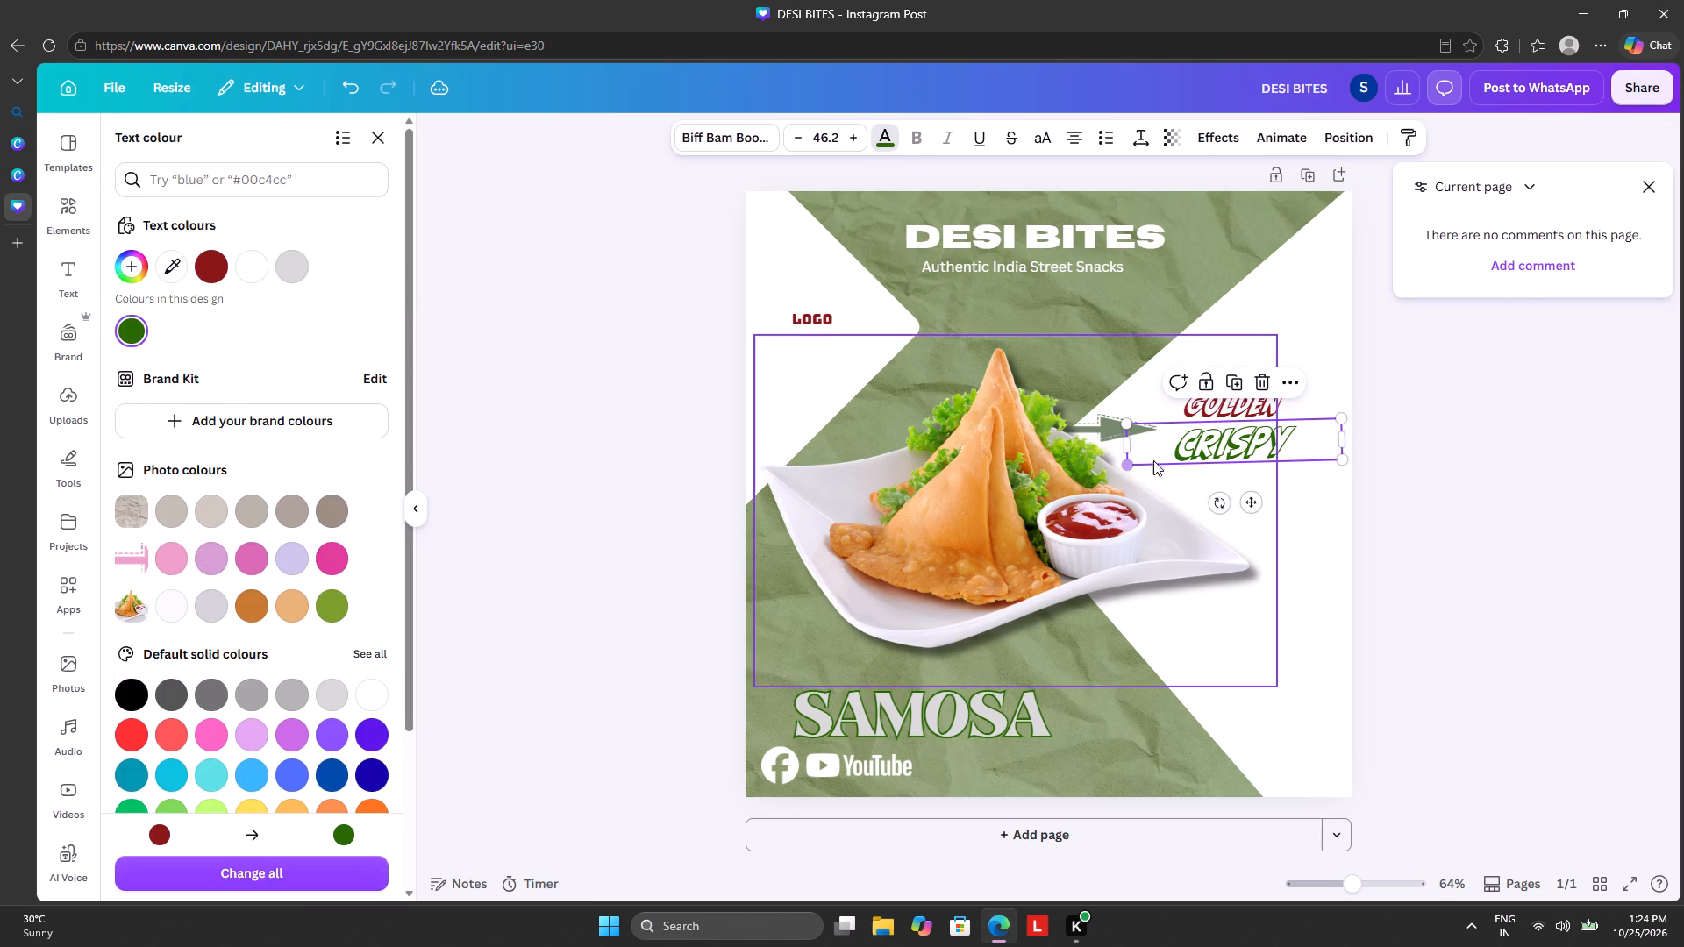
Change the GOLDEN text colour to dark green #286801.
{"action": "left_click", "coordinate": [1212, 403]}
{"action": "left_click", "coordinate": [1225, 395]}
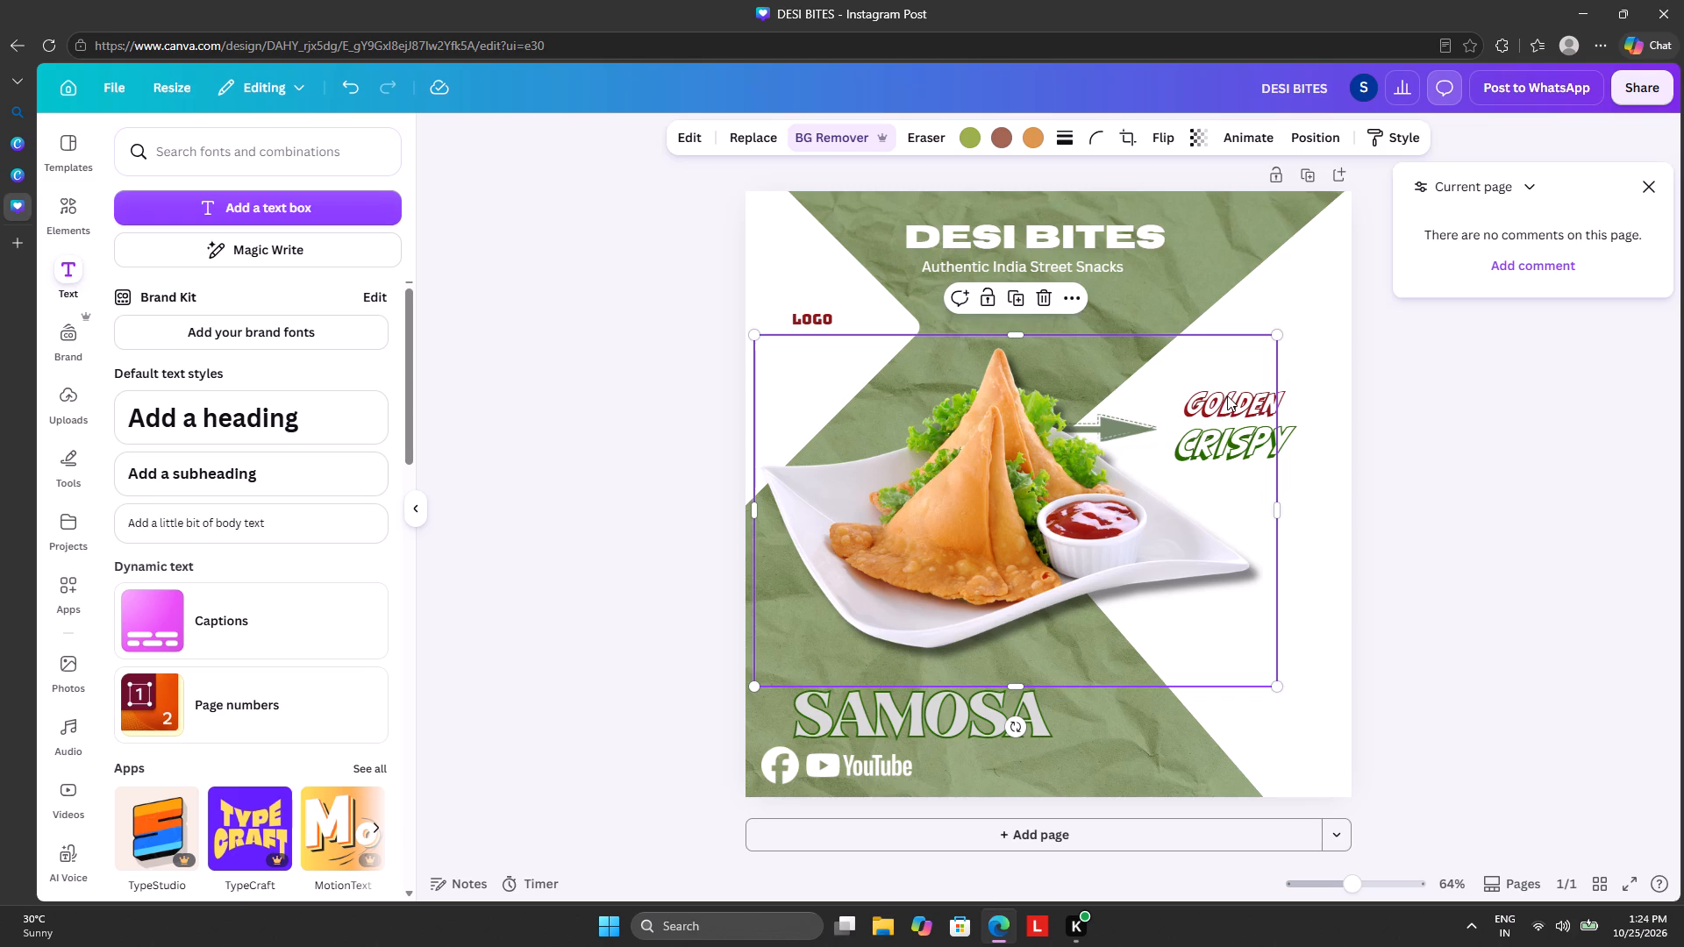
{"action": "left_click", "coordinate": [1281, 402]}
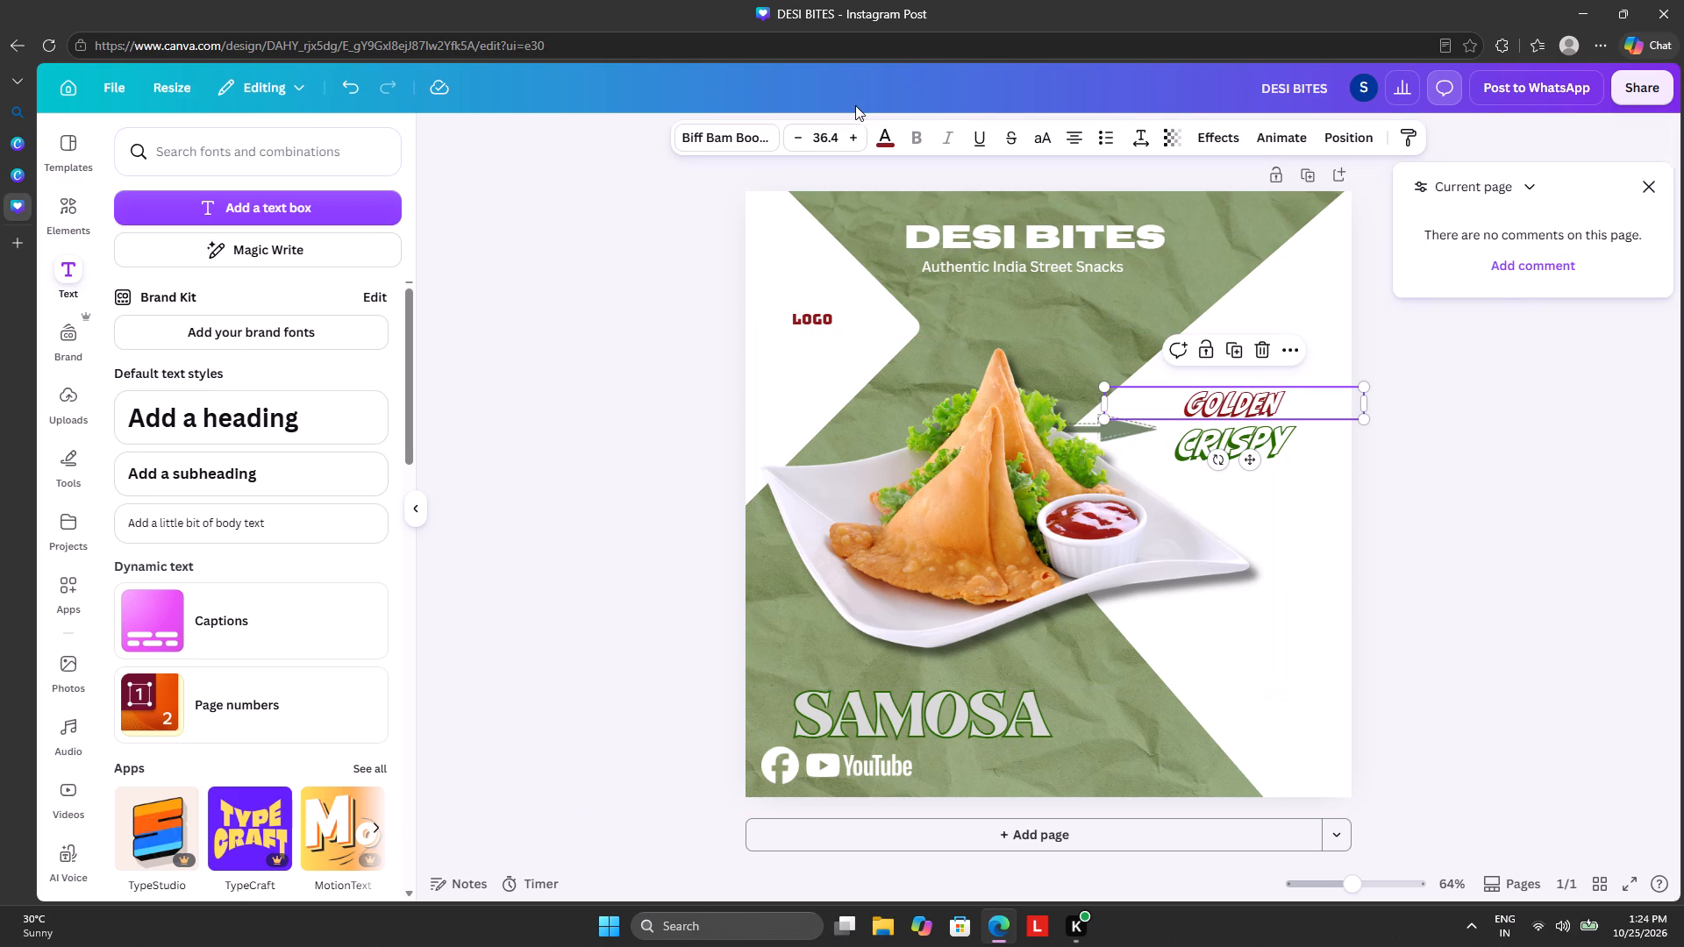
{"action": "left_click", "coordinate": [885, 141]}
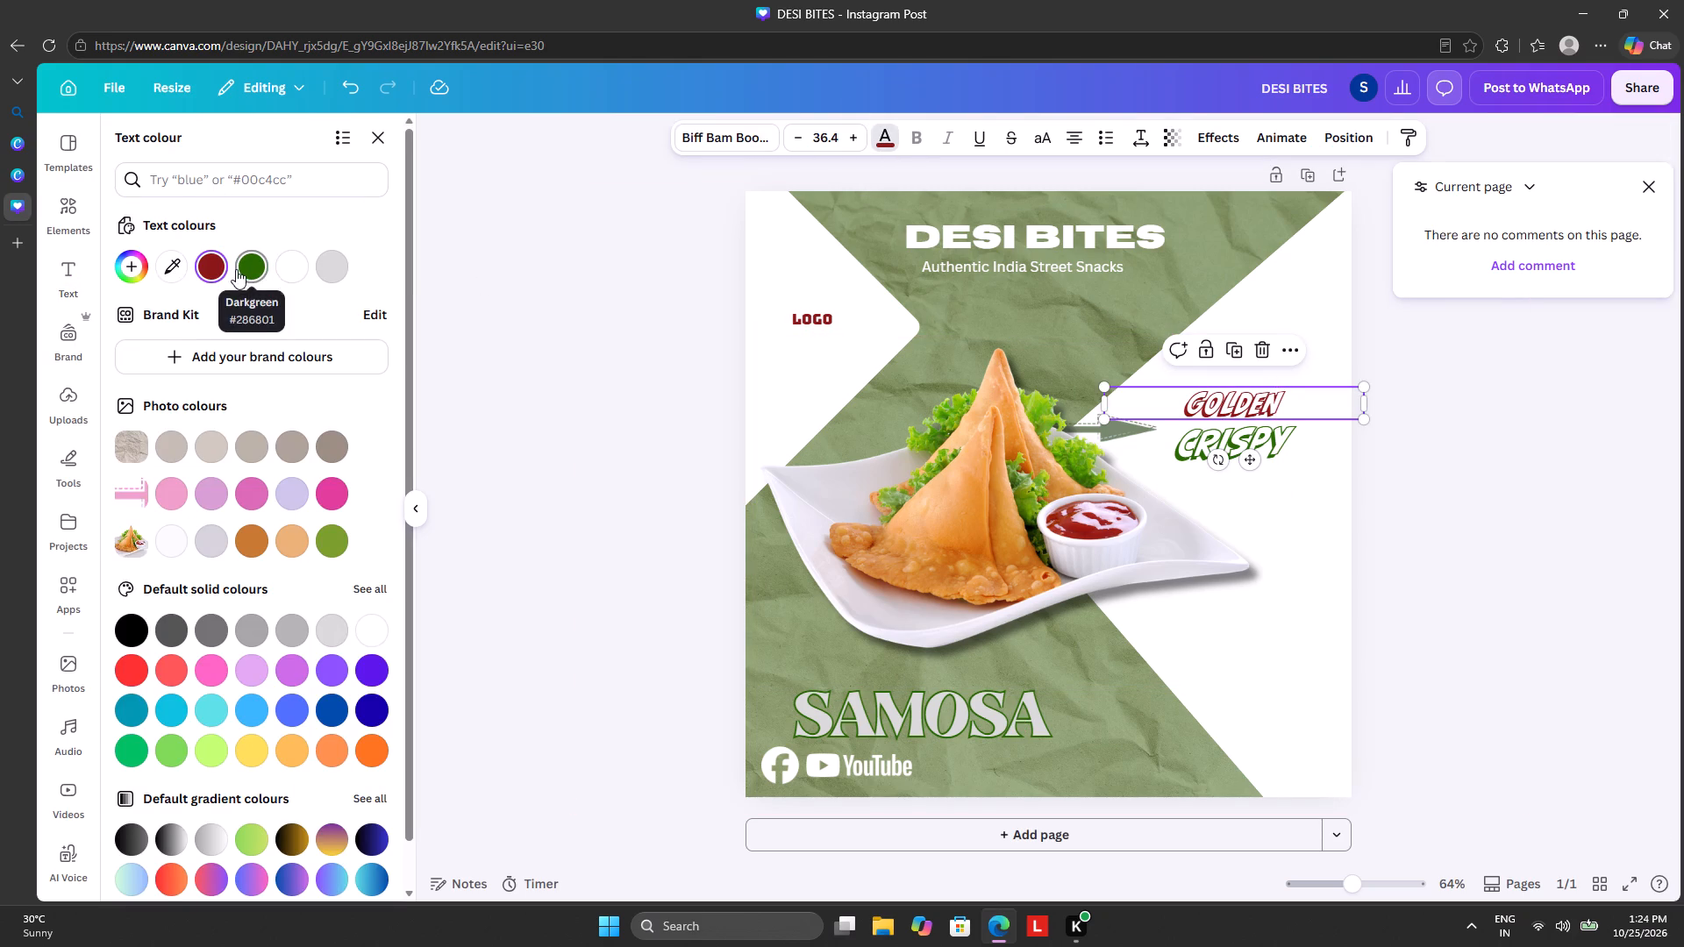
{"action": "left_click", "coordinate": [258, 260]}
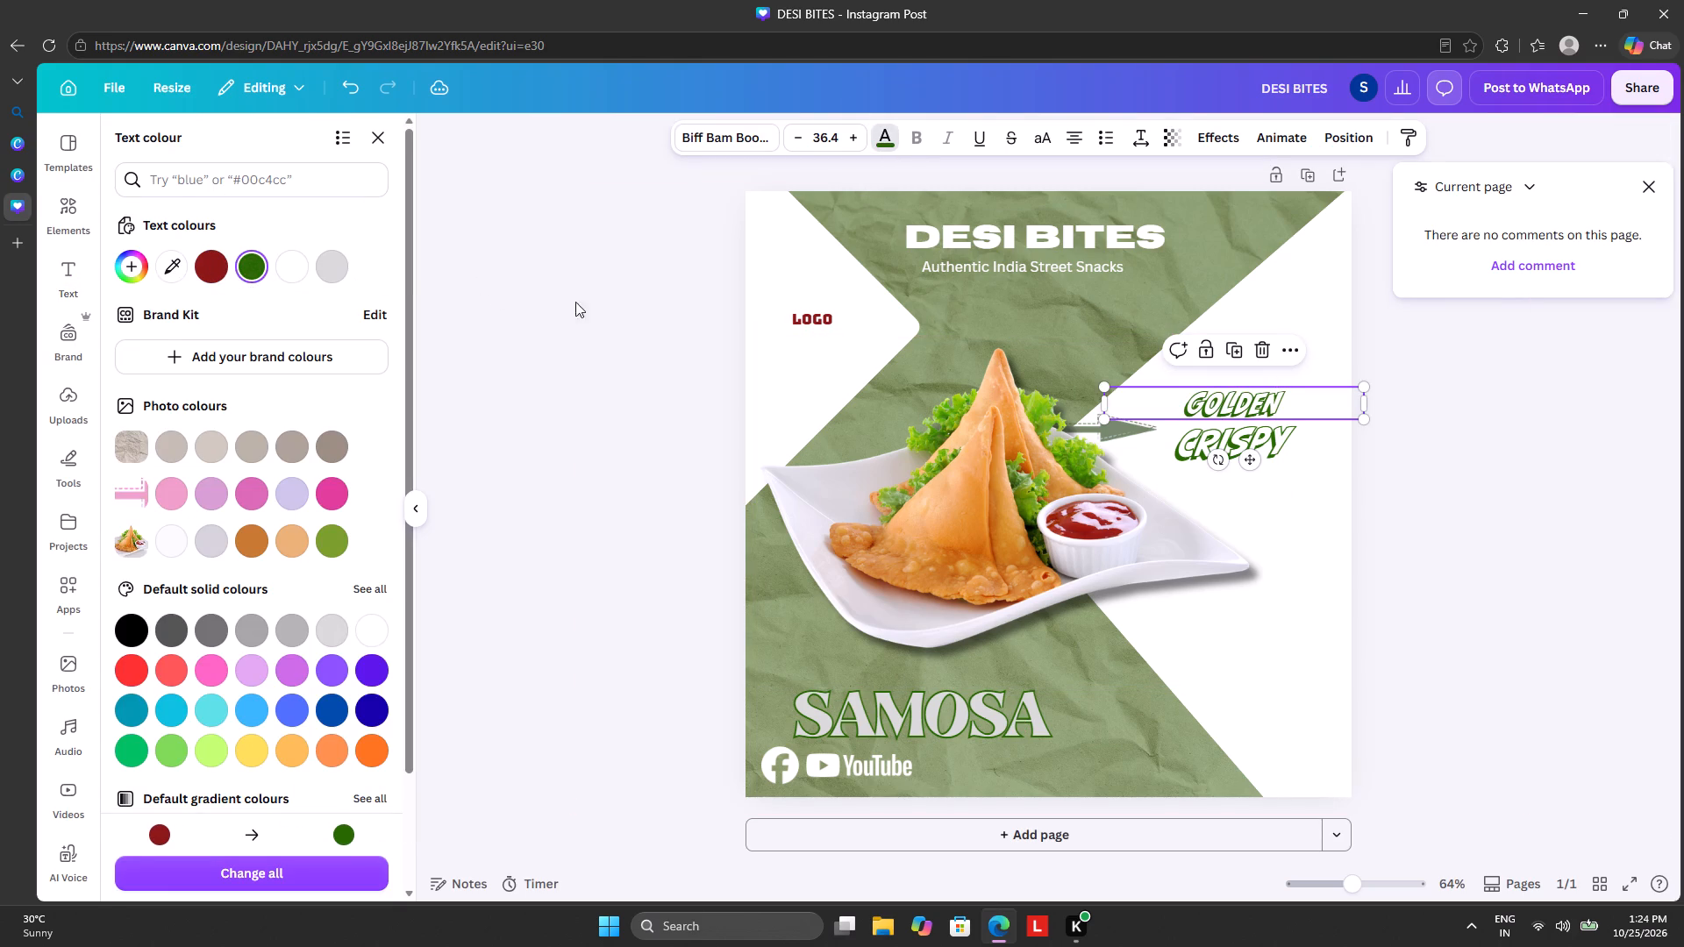
Recolour the LOGO text with the same dark green.
{"action": "left_click", "coordinate": [805, 329]}
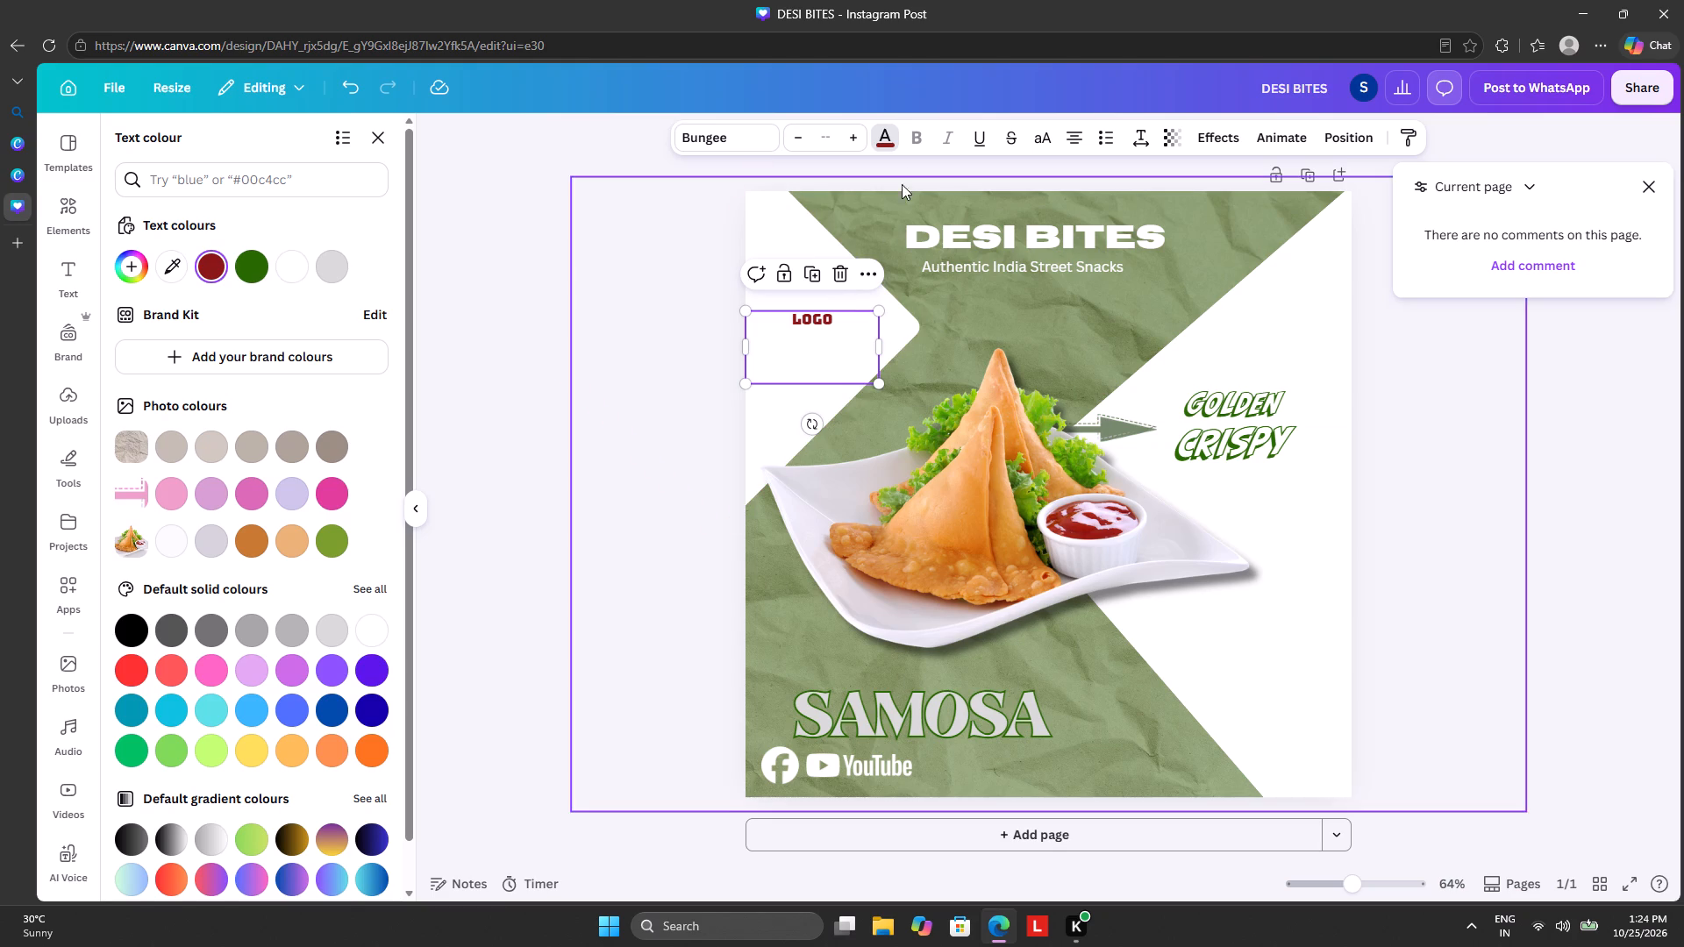
{"action": "left_click", "coordinate": [254, 263]}
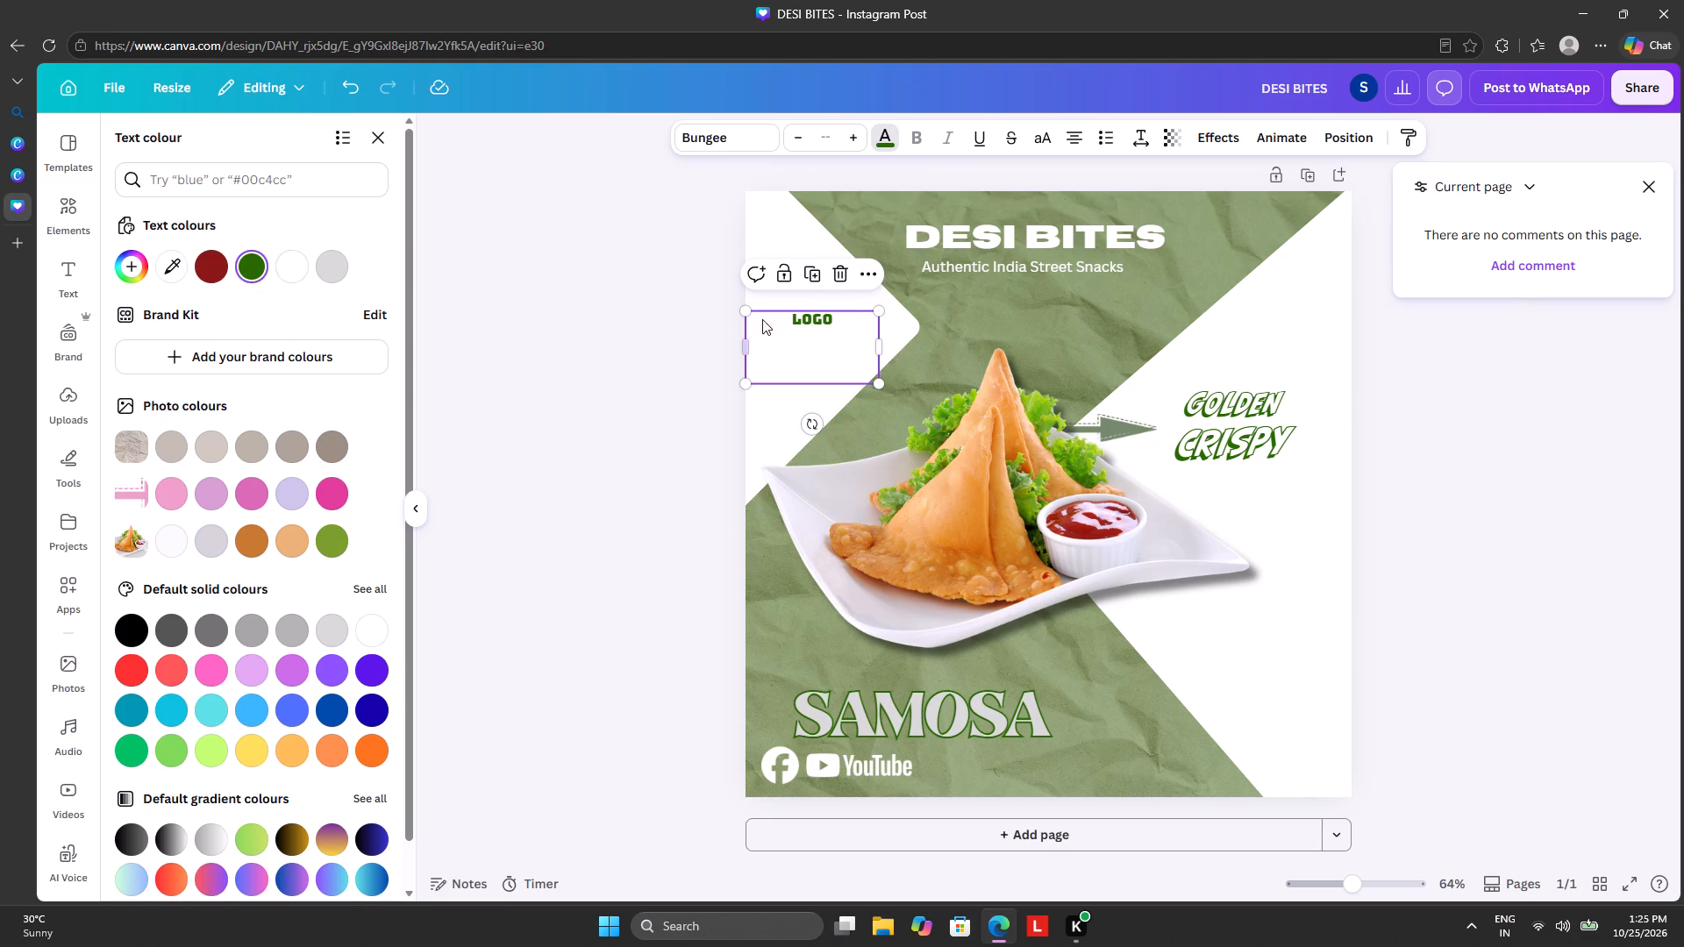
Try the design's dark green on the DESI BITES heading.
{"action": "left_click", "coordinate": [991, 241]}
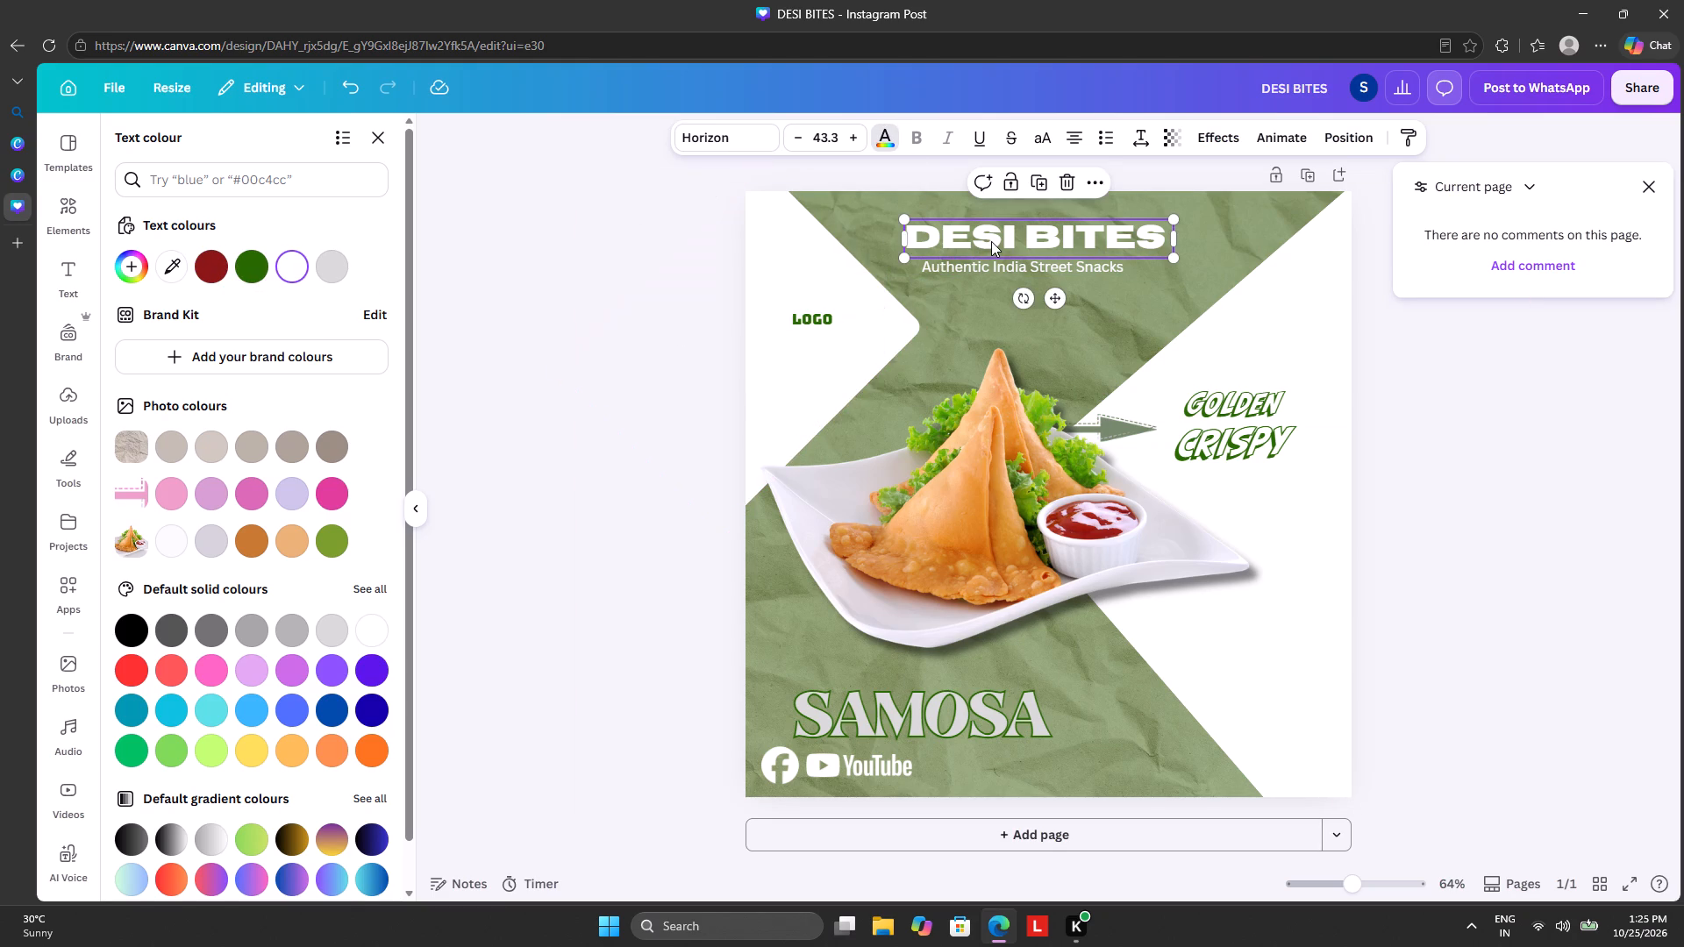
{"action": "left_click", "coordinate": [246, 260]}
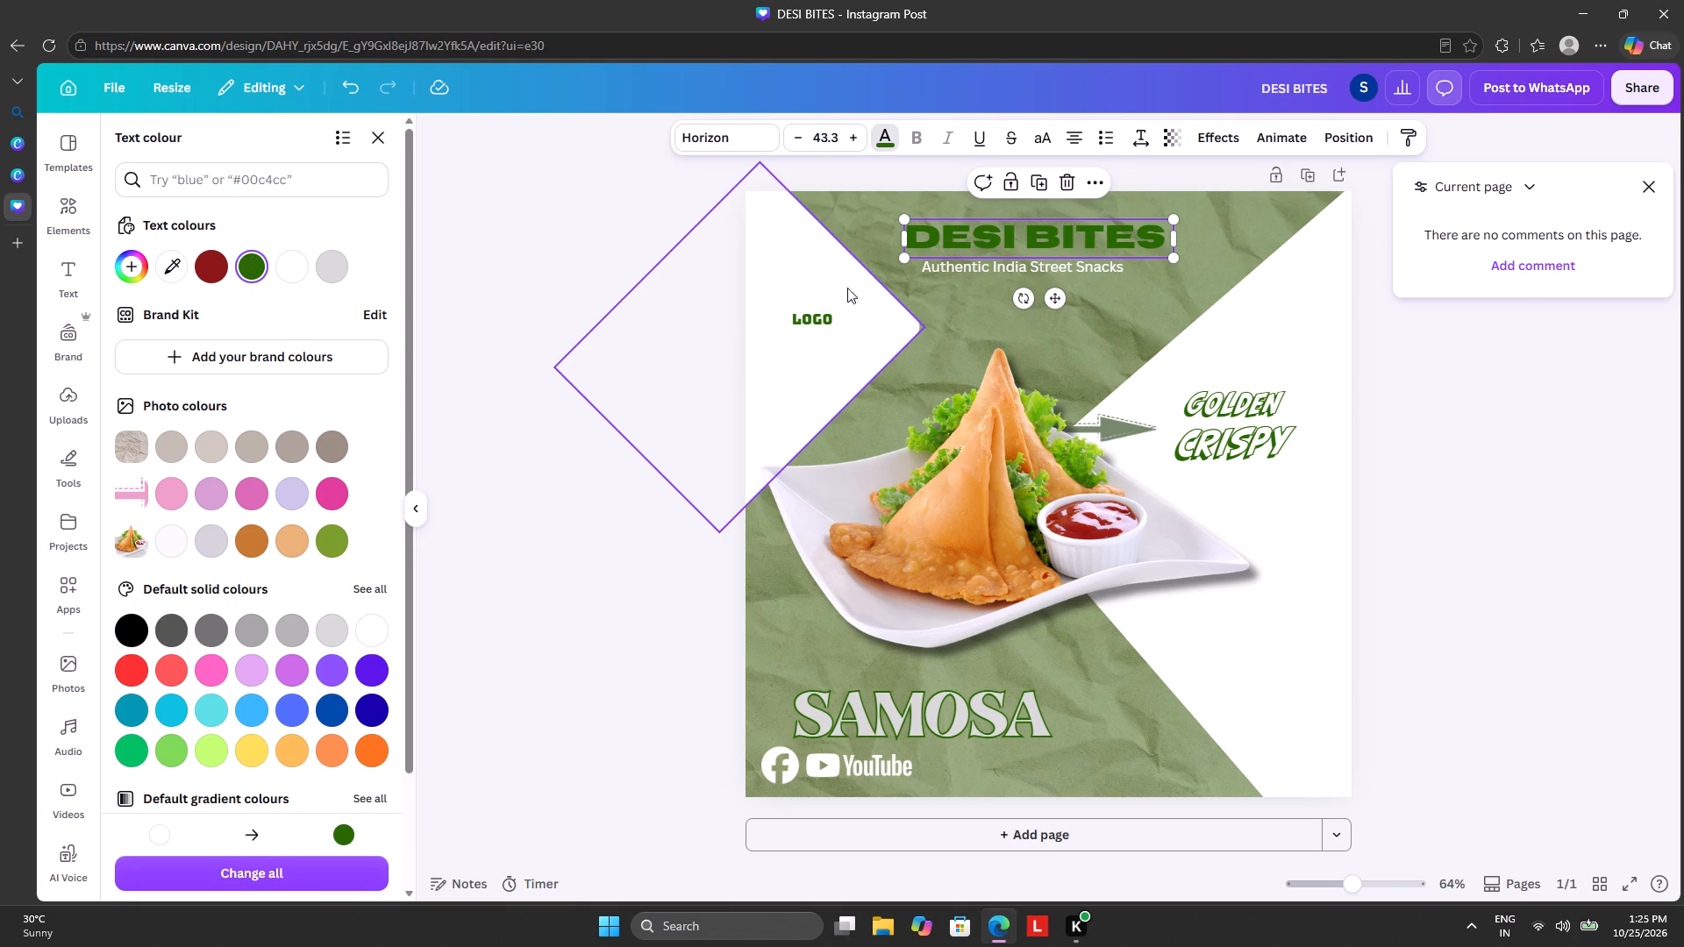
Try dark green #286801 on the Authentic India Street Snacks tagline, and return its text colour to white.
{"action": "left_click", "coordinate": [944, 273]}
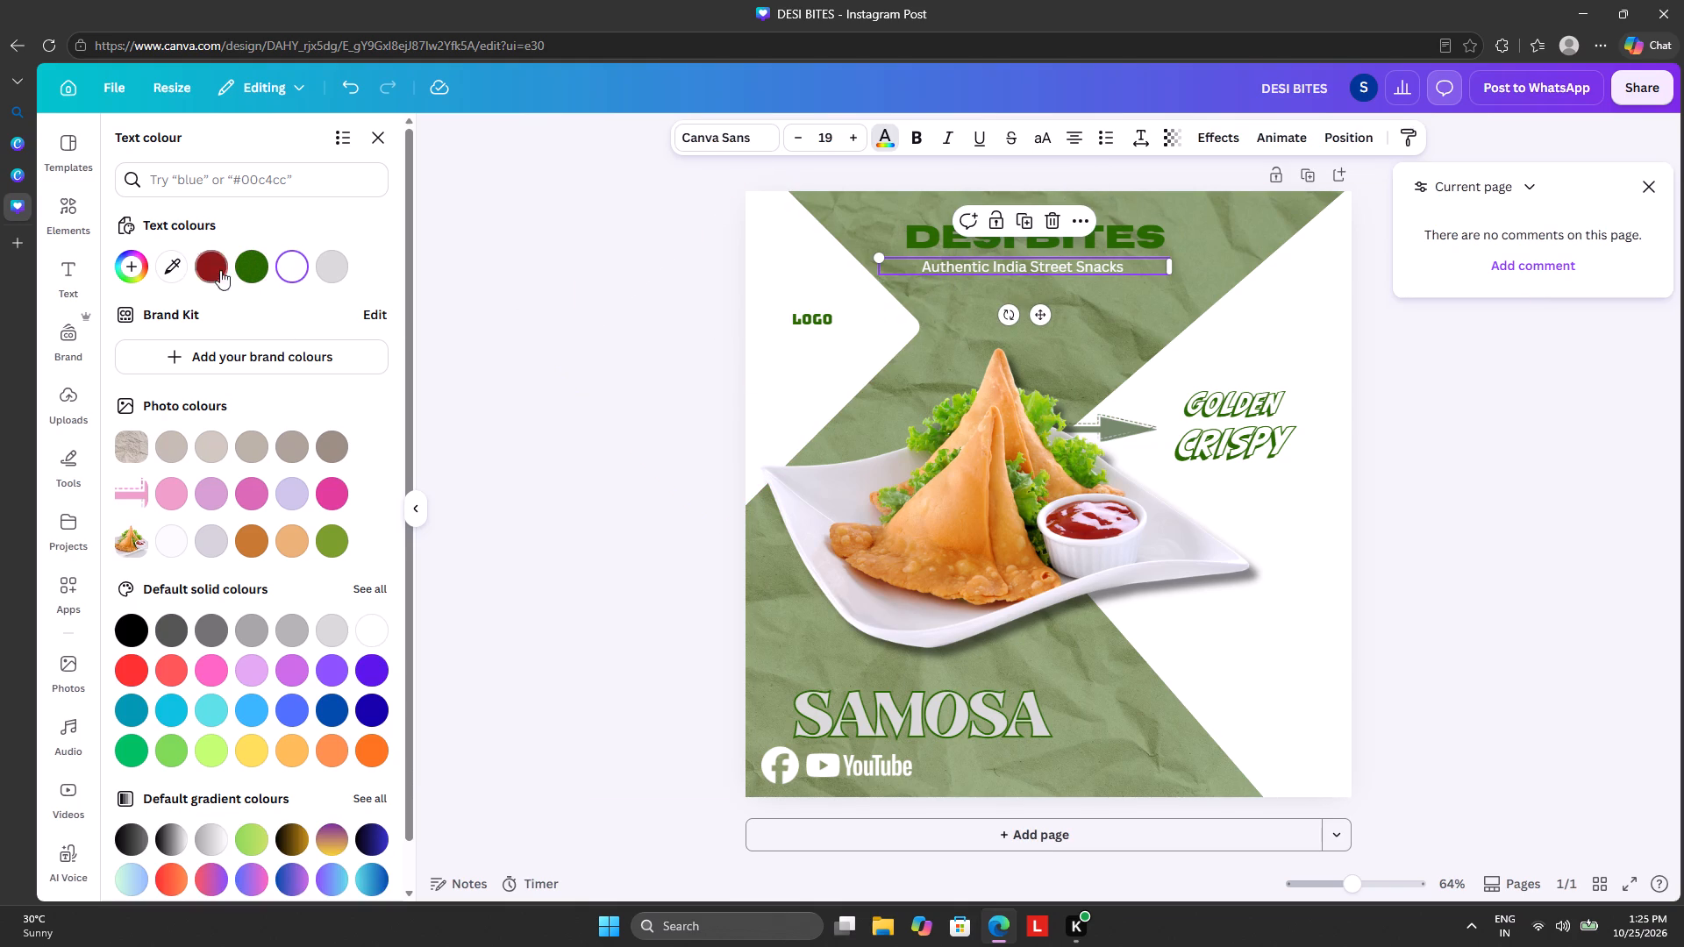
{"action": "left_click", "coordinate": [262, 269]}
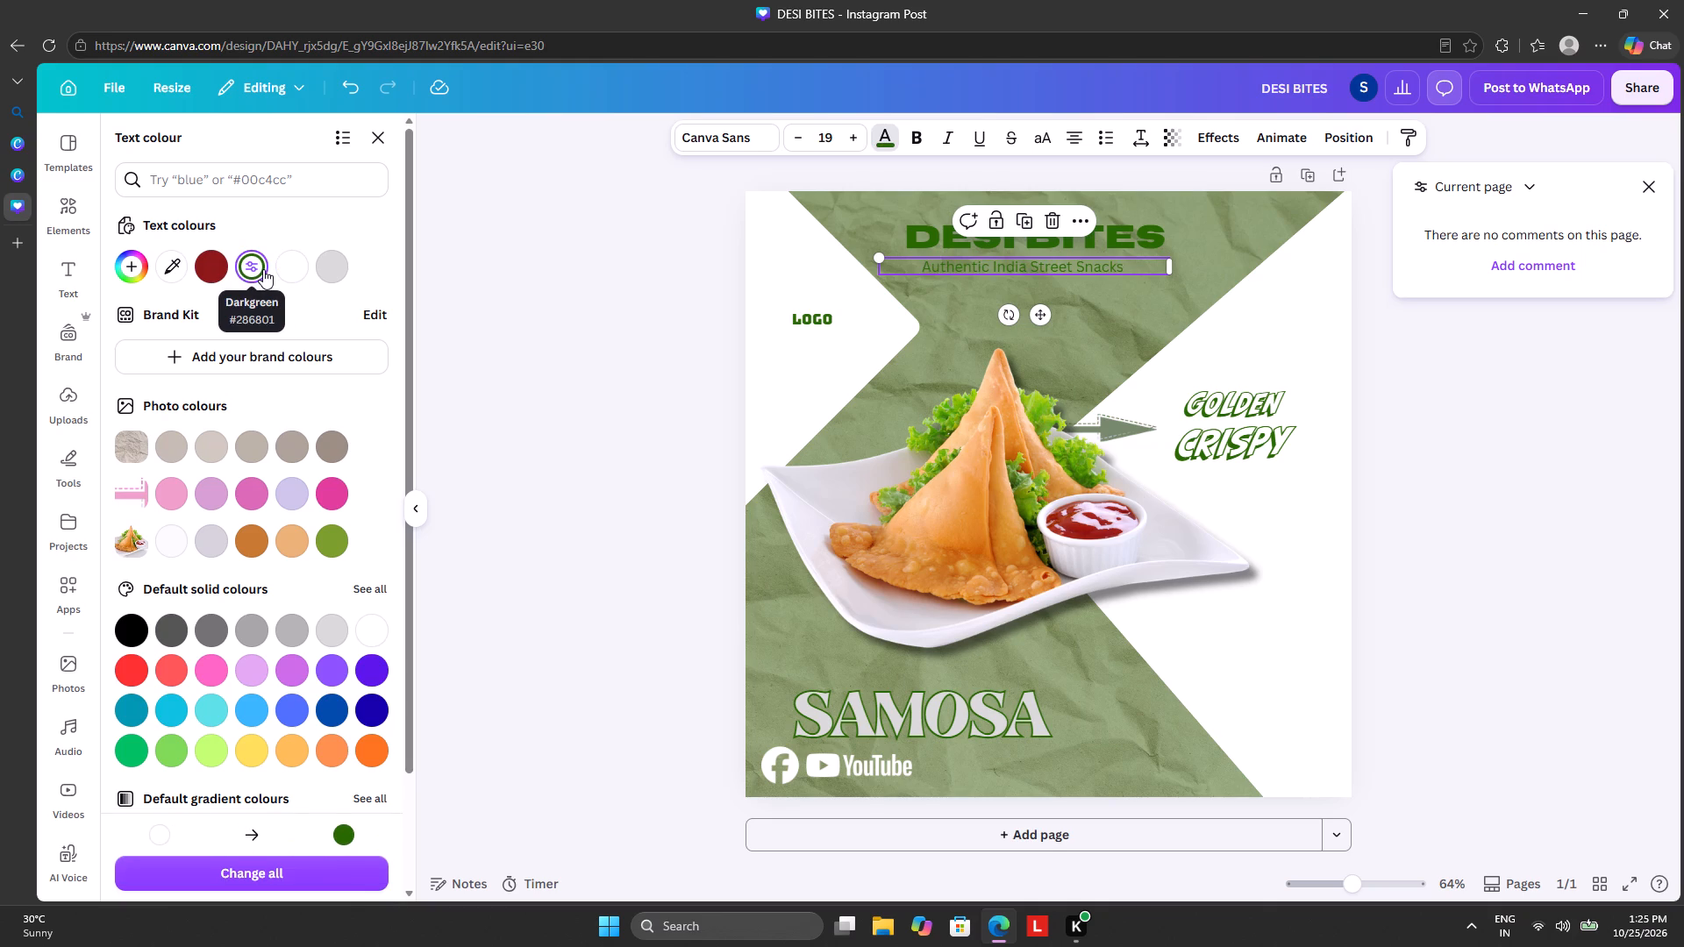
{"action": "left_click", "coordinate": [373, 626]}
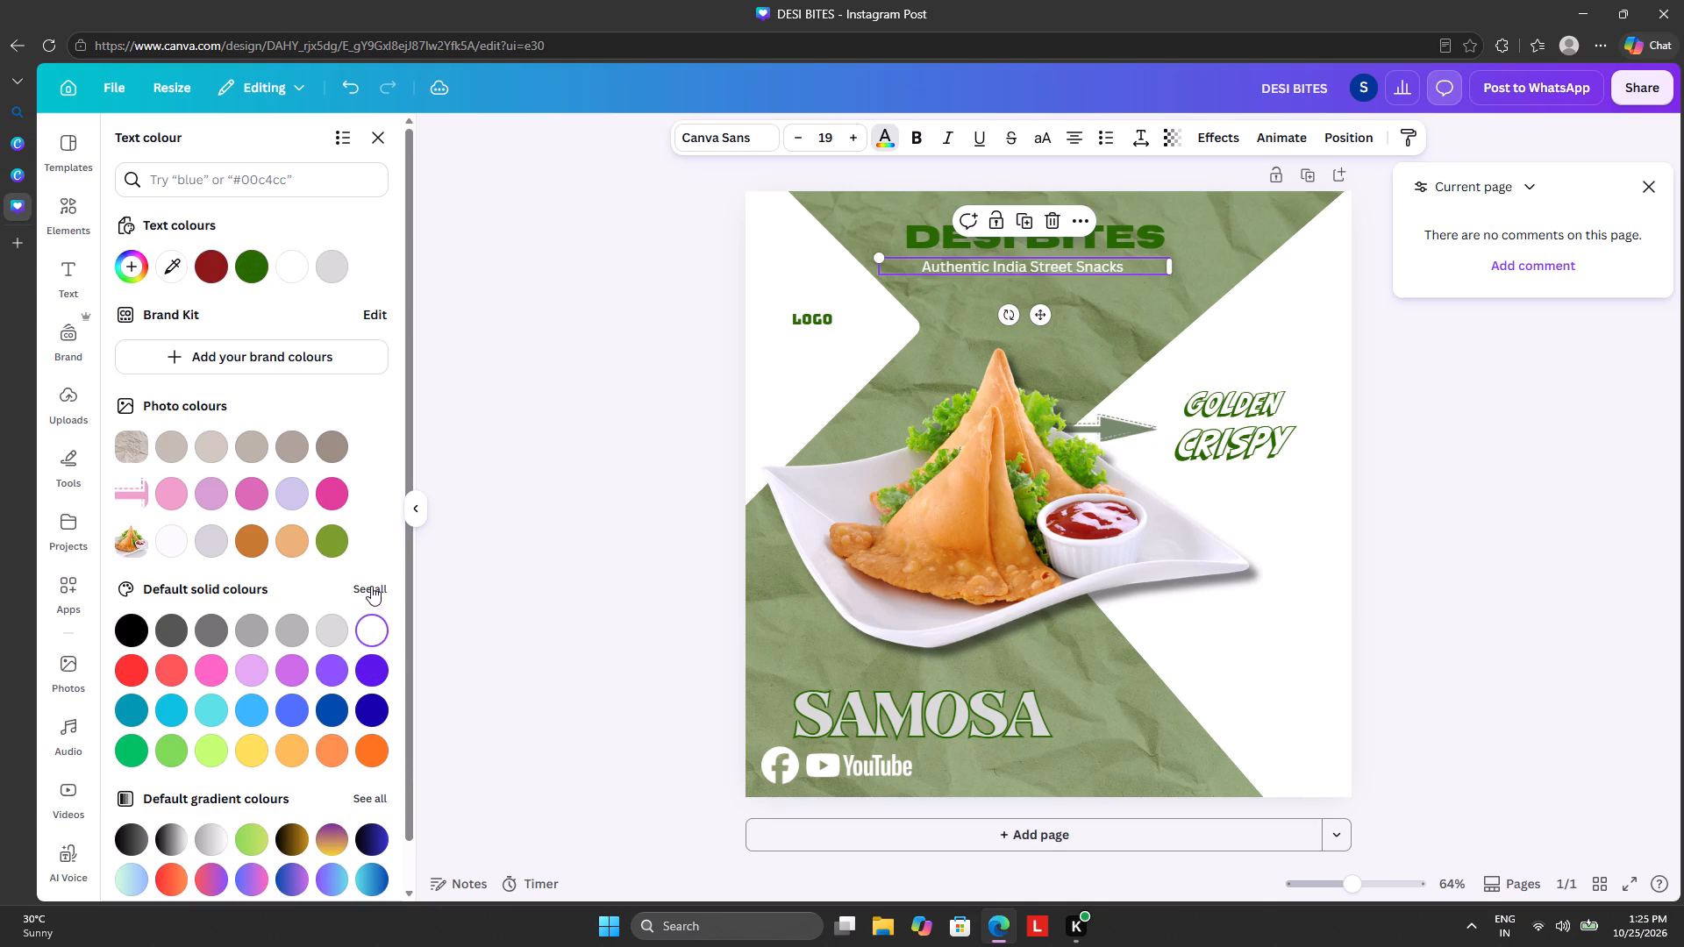
Change the DESI BITES heading's text colour to white #ffffff.
{"action": "left_click", "coordinate": [932, 237]}
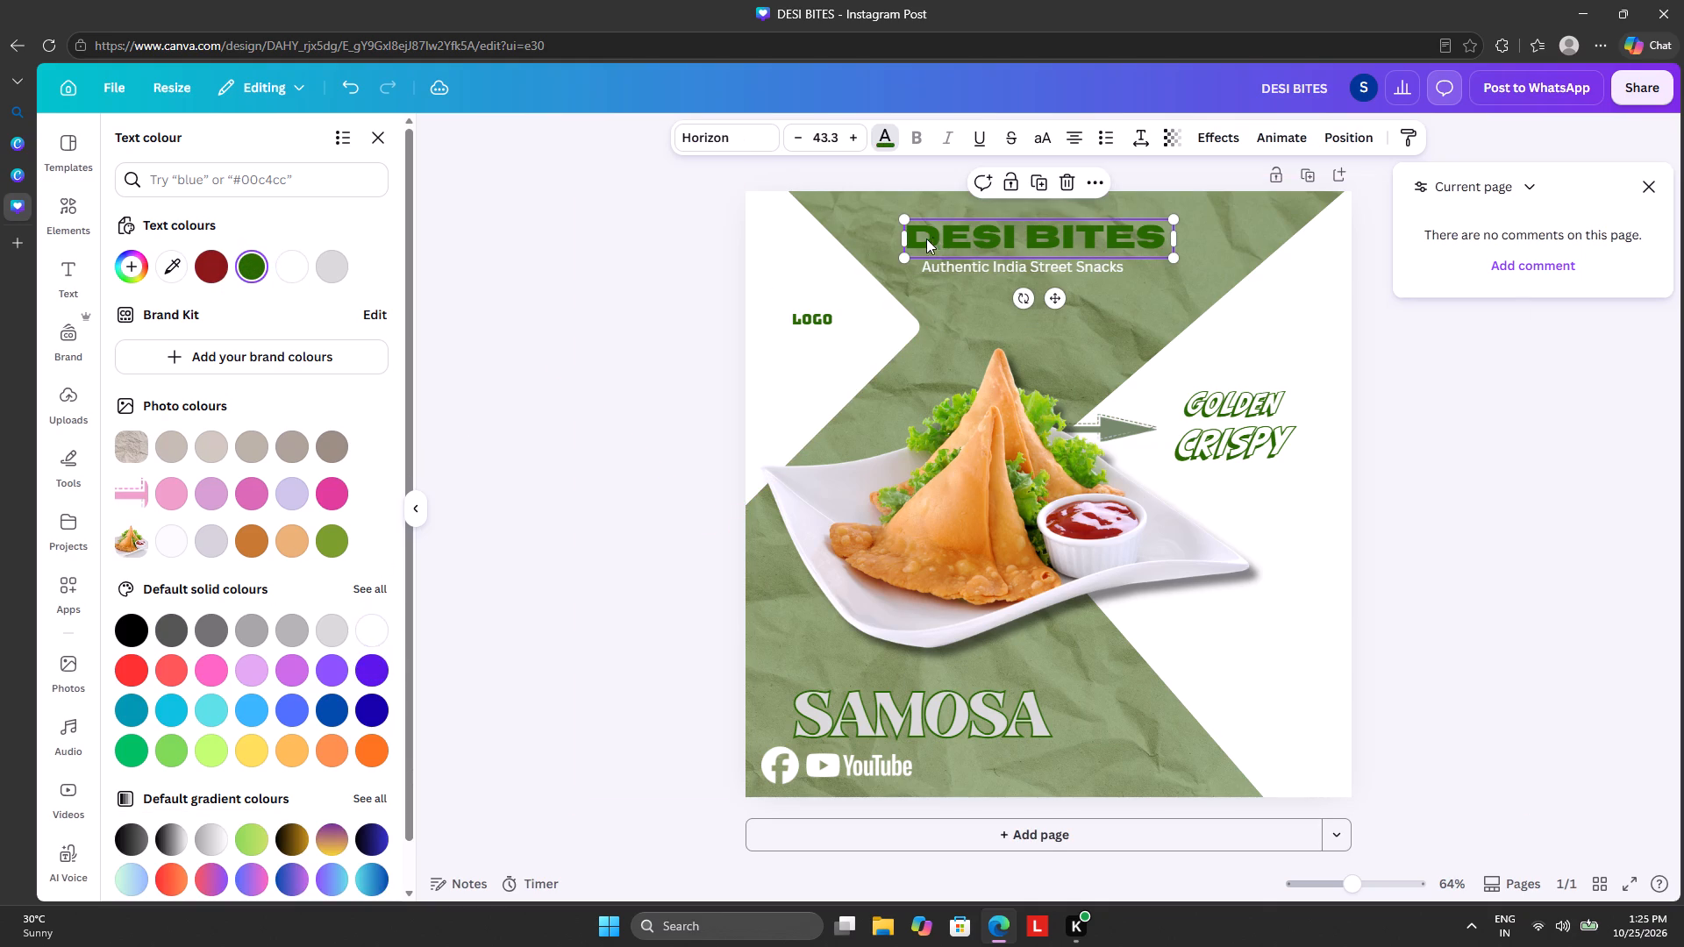
{"action": "left_click", "coordinate": [294, 265]}
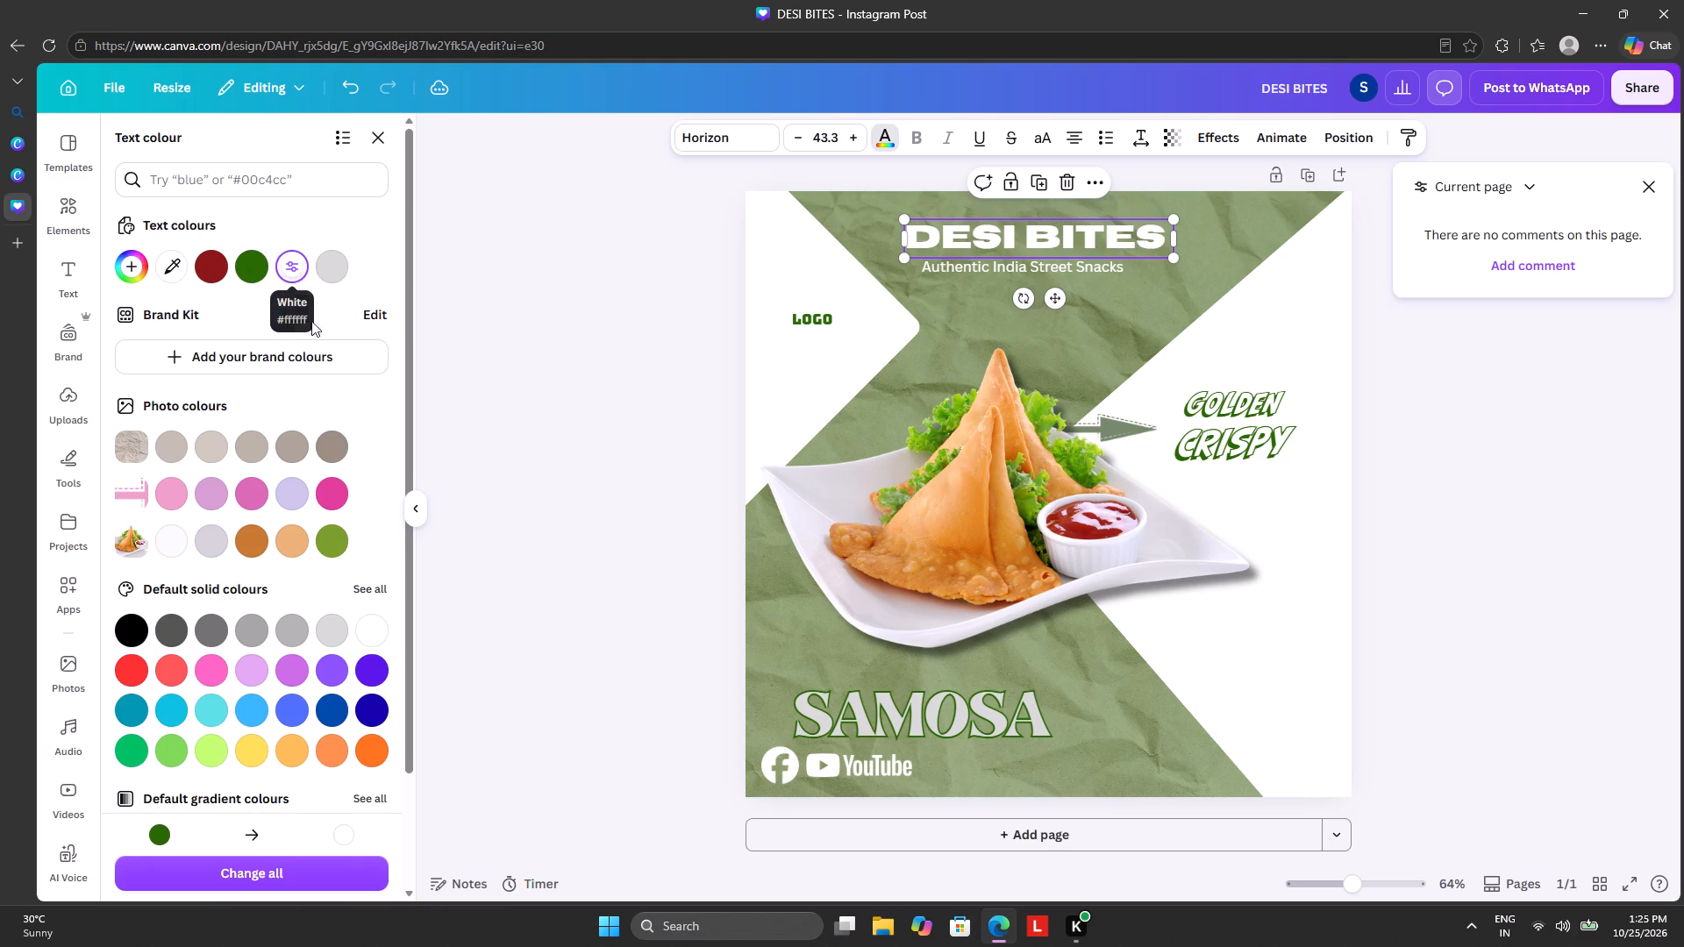
Change the SAMOSA title's text colour to white, keeping its green outline.
{"action": "left_click", "coordinate": [808, 718]}
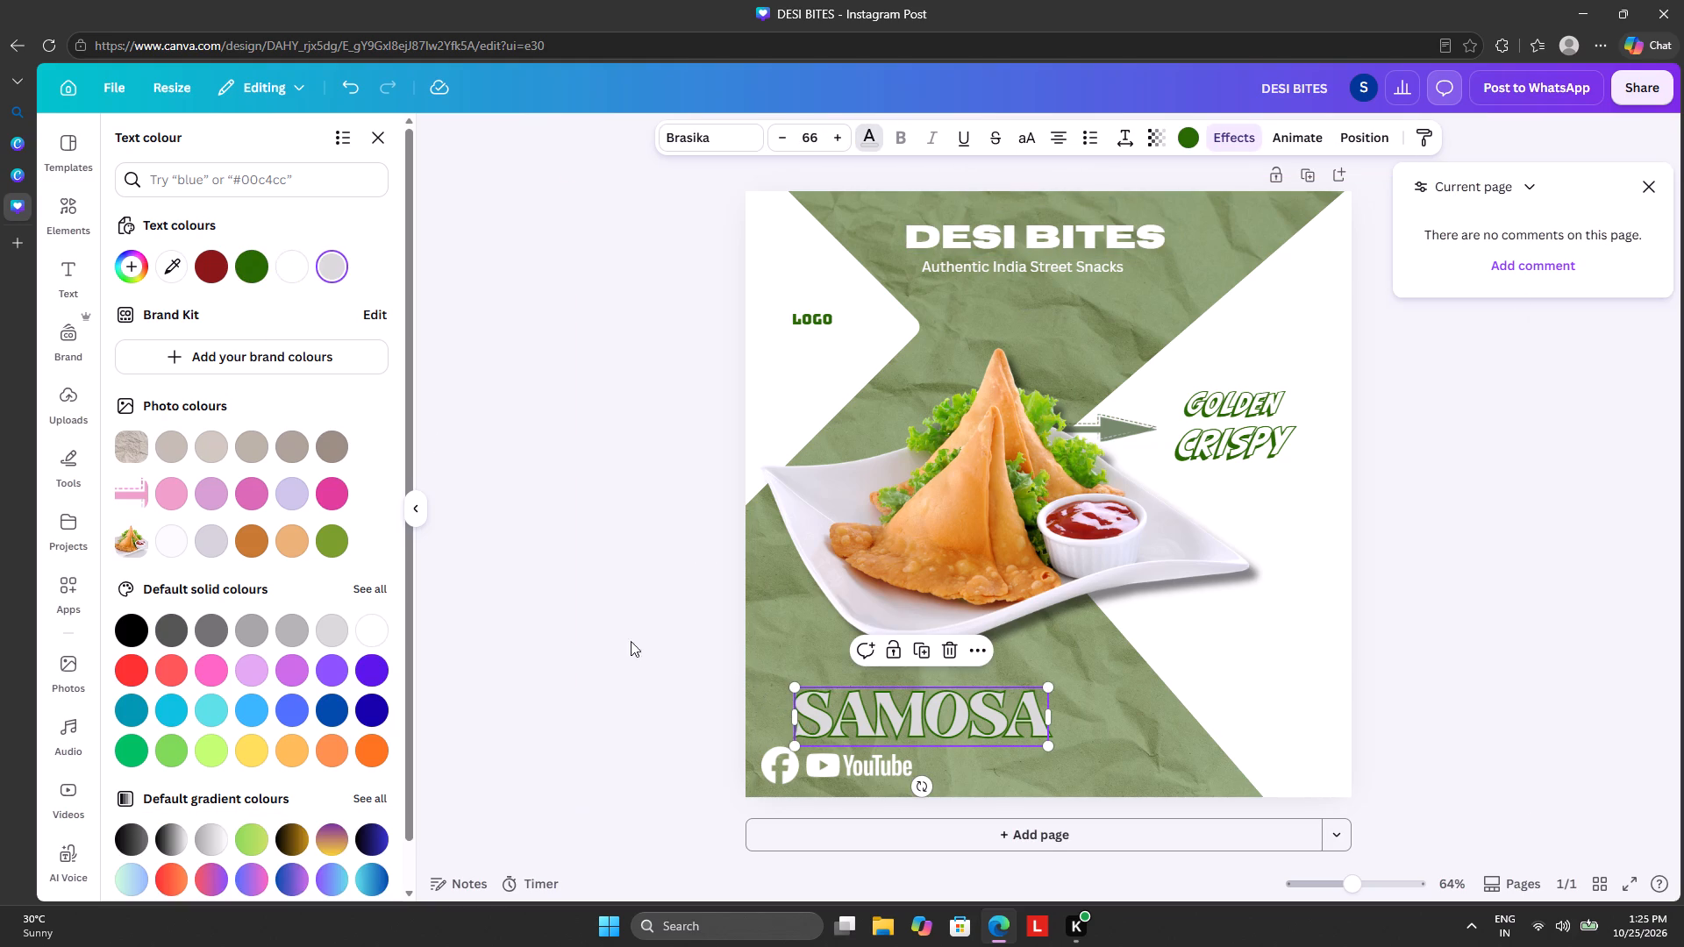
{"action": "left_click", "coordinate": [367, 624]}
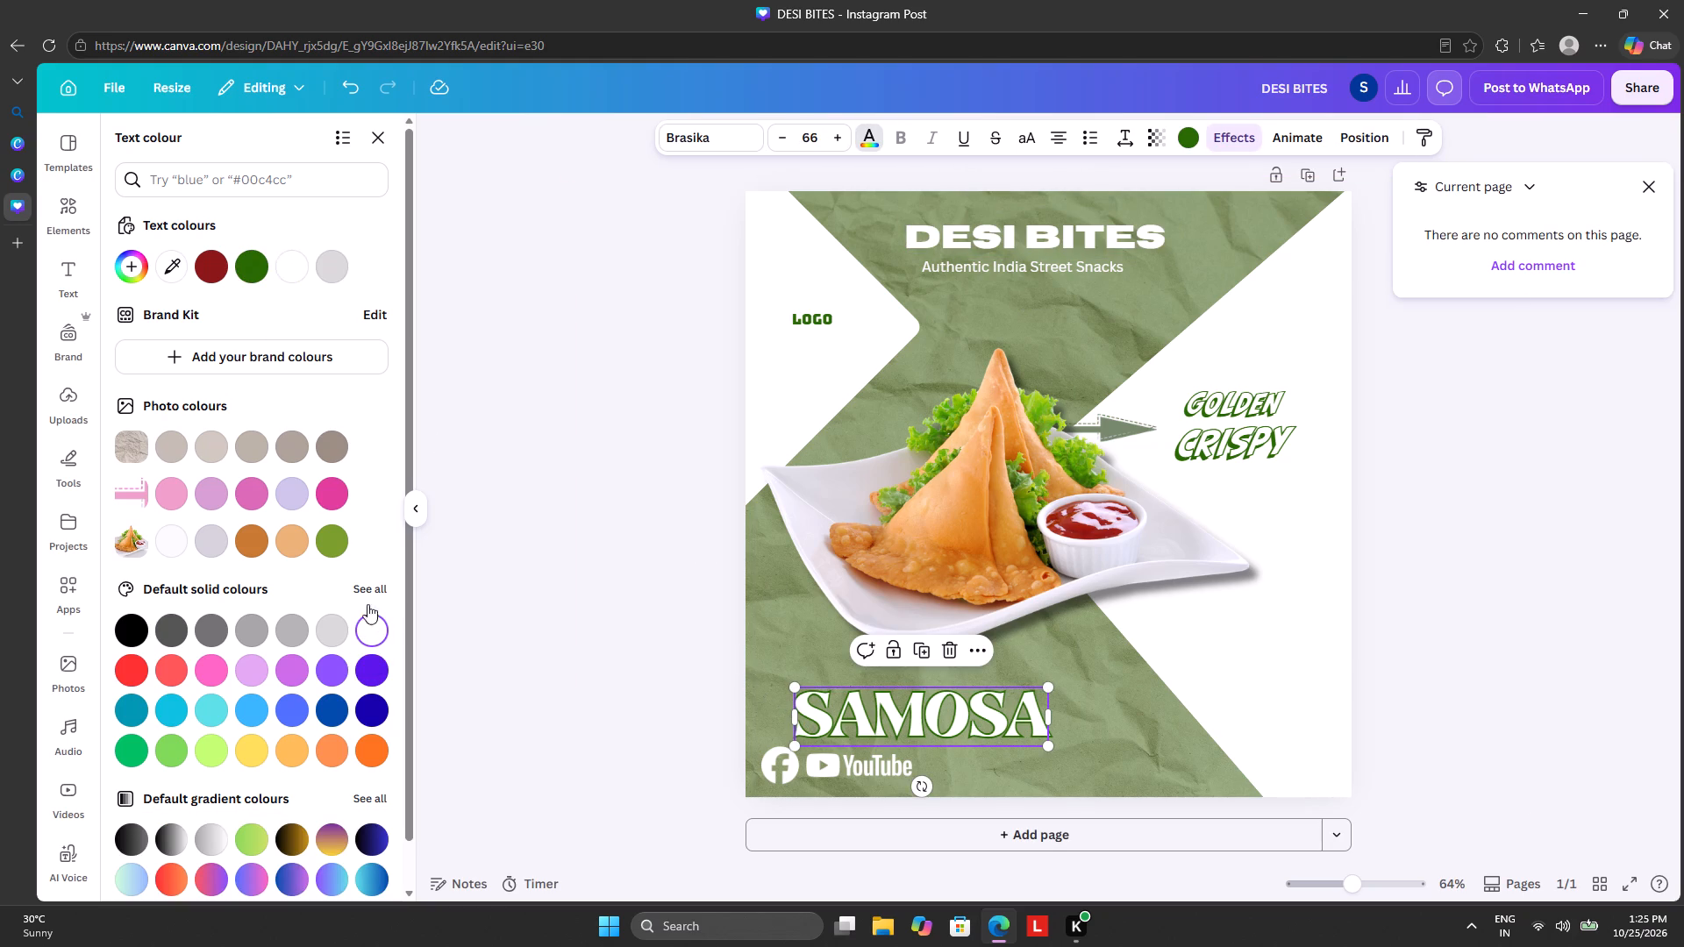
{"action": "left_click", "coordinate": [290, 268]}
{"action": "left_click", "coordinate": [290, 268]}
{"action": "left_click", "coordinate": [543, 395]}
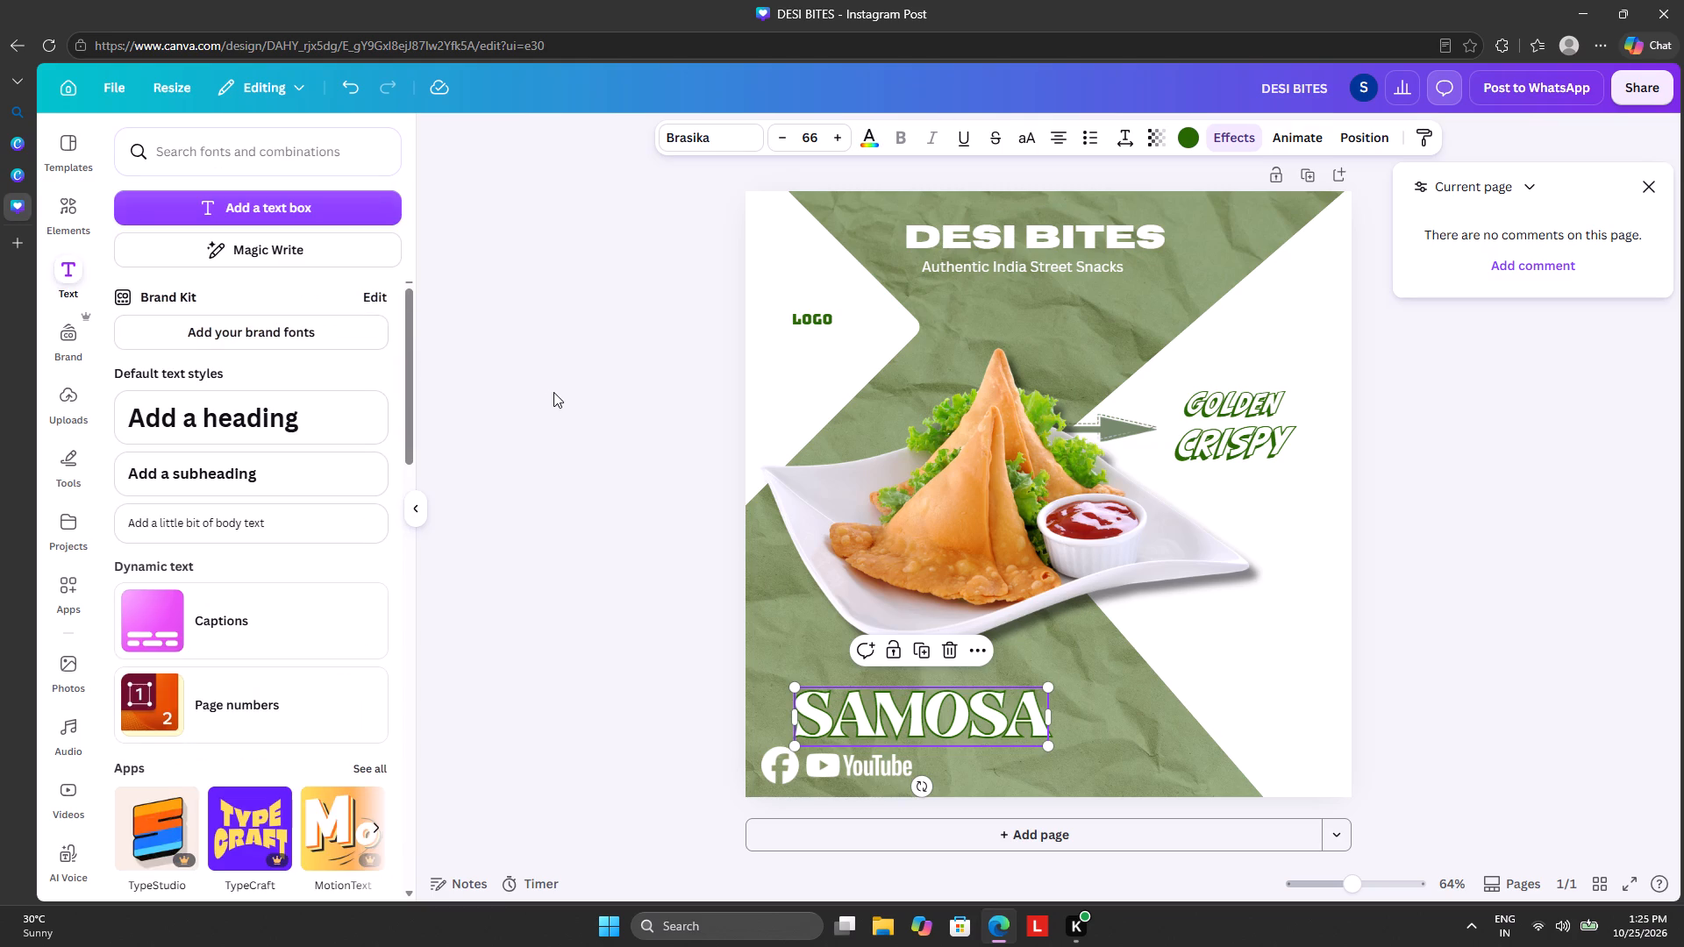
Shrink the Facebook and YouTube logos slightly and place the YouTube logo close beside the Facebook logo.
{"action": "left_click", "coordinate": [779, 757]}
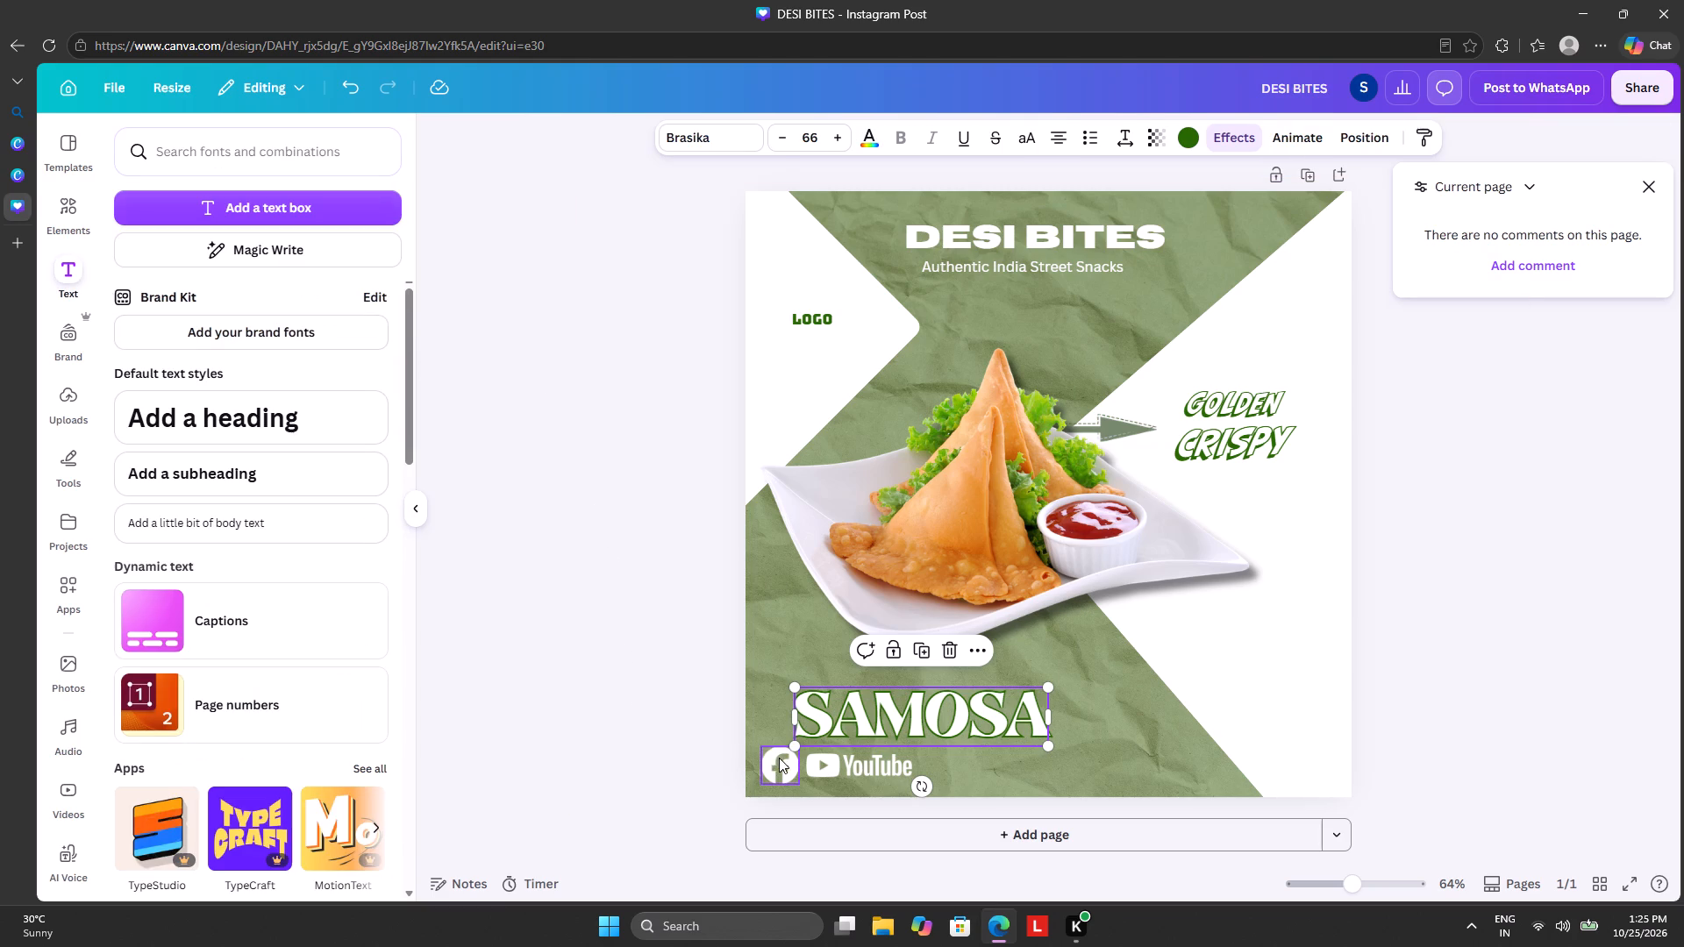
{"action": "left_click_drag", "start_coordinate": [760, 748], "coordinate": [767, 758]}
{"action": "left_click", "coordinate": [866, 768]}
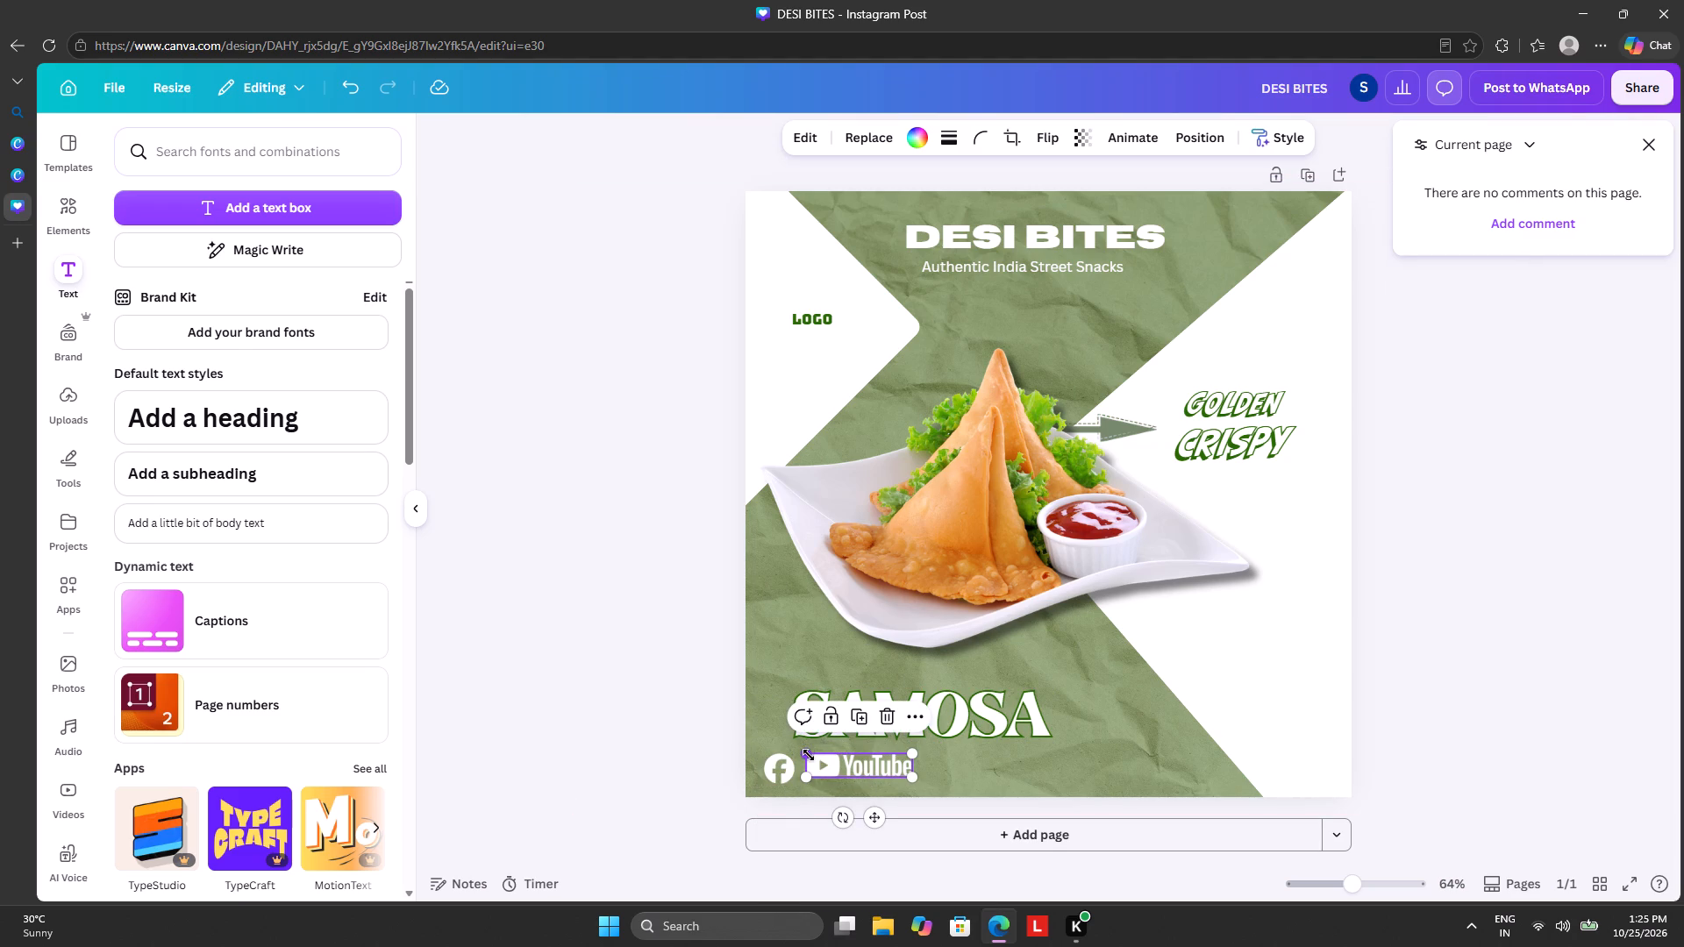
{"action": "left_click_drag", "start_coordinate": [809, 756], "coordinate": [838, 763]}
{"action": "left_click_drag", "start_coordinate": [868, 768], "coordinate": [848, 773]}
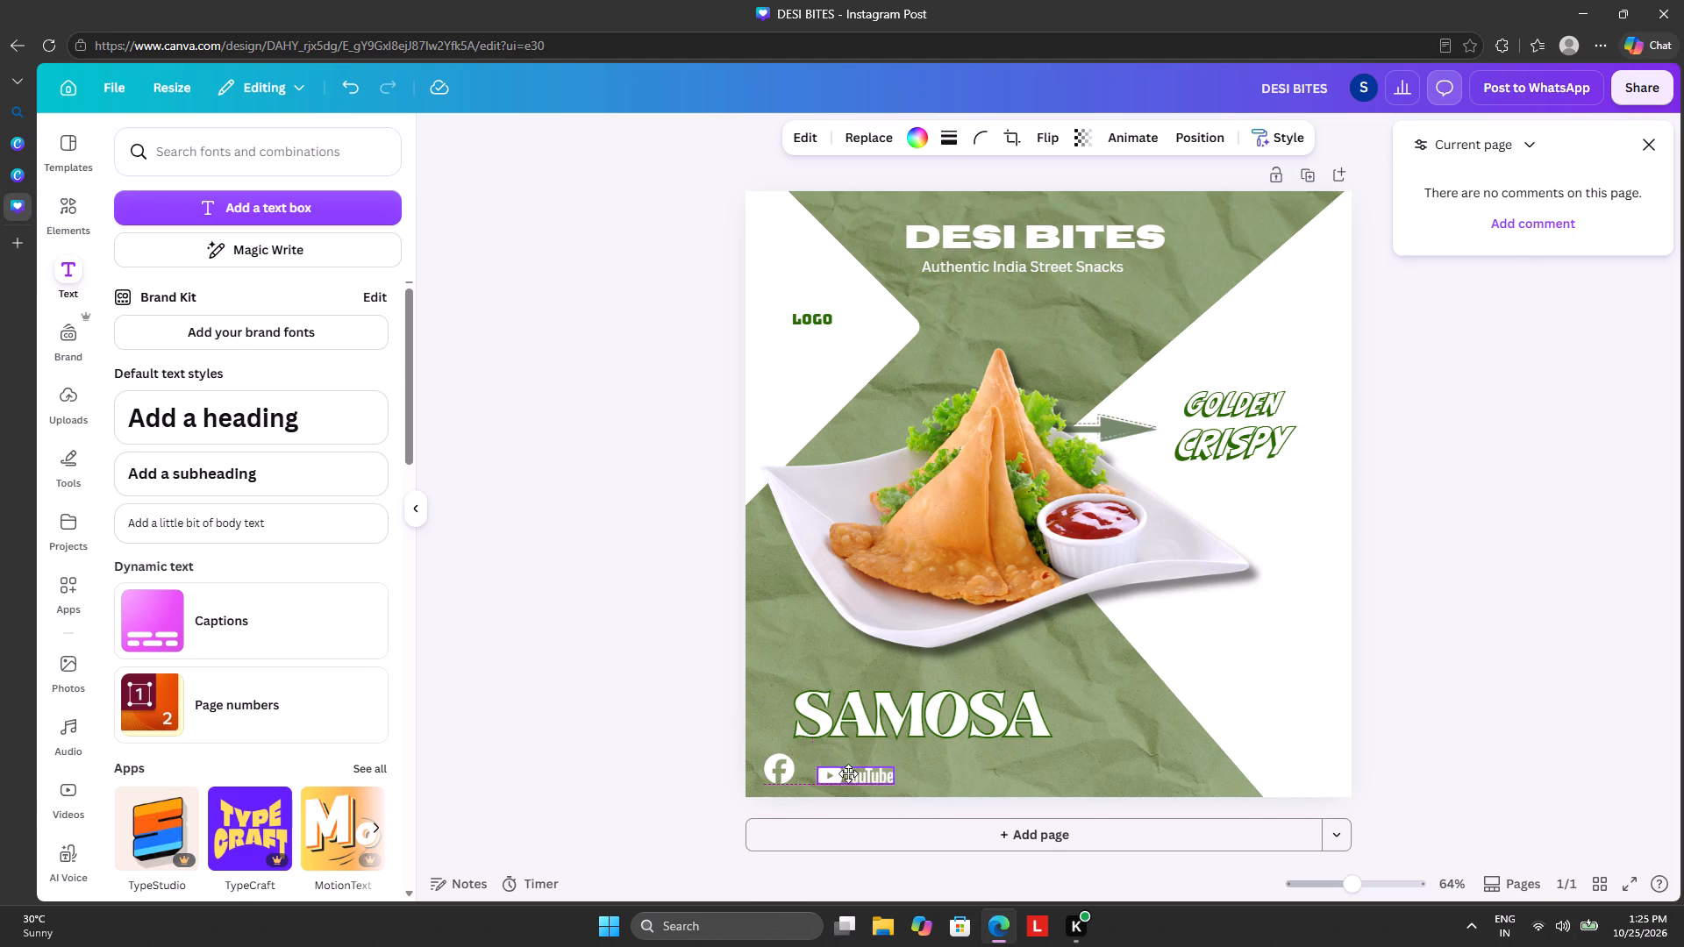
{"action": "left_click_drag", "start_coordinate": [848, 773], "coordinate": [831, 773]}
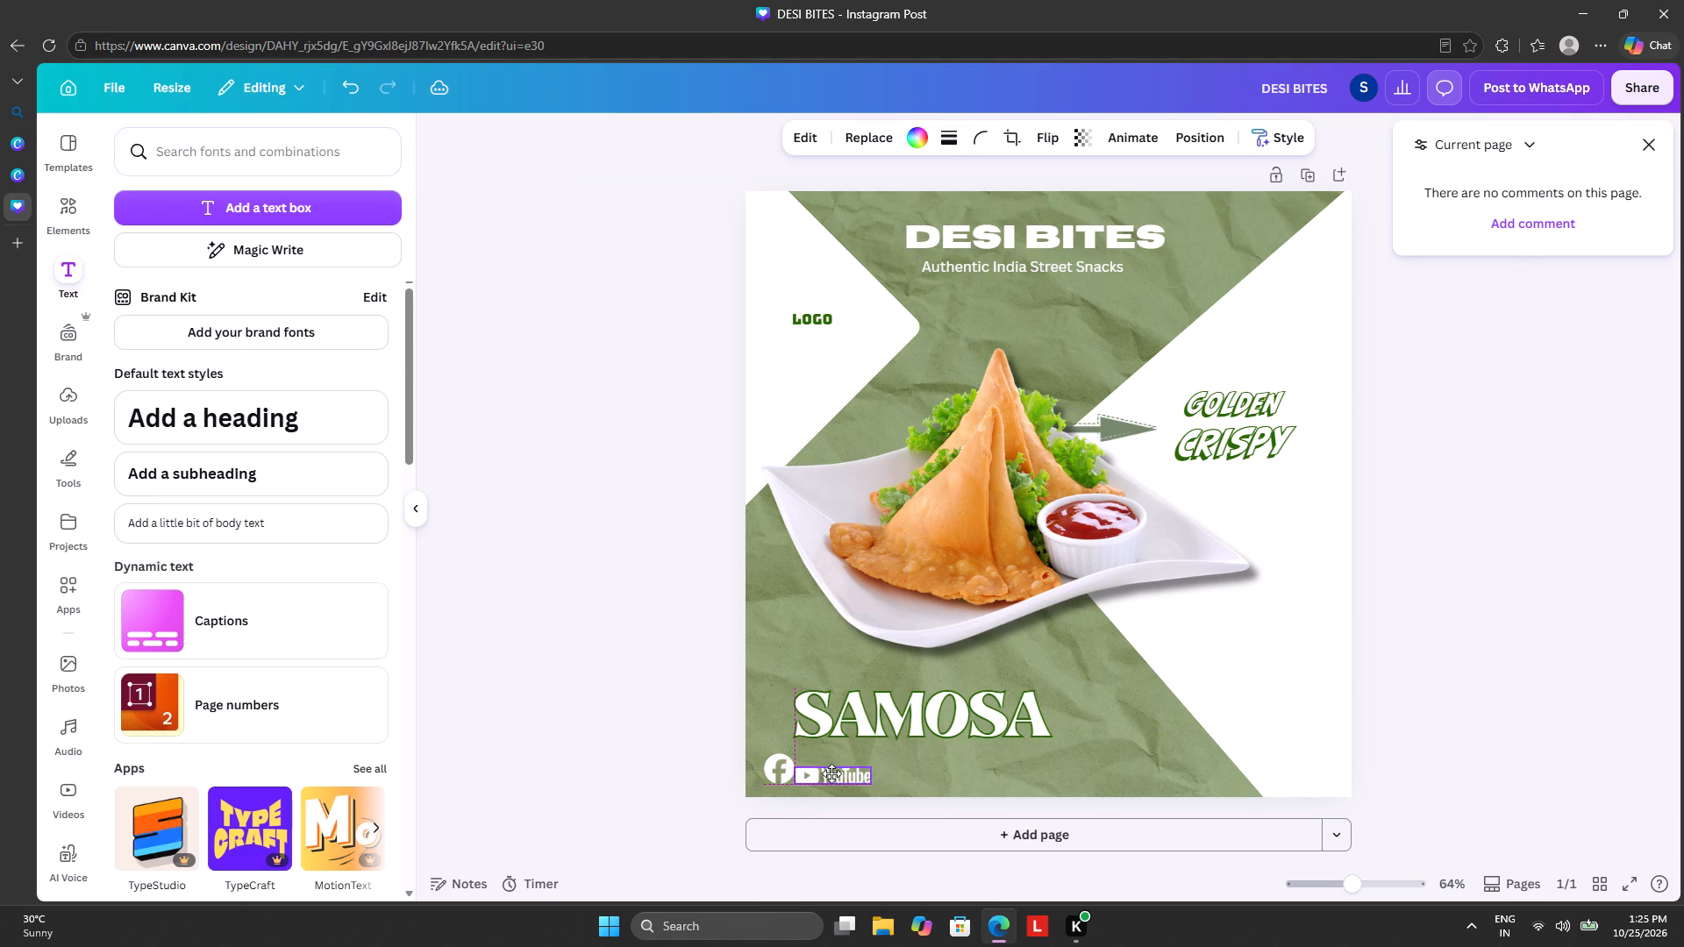
{"action": "left_click_drag", "start_coordinate": [831, 773], "coordinate": [831, 772]}
{"action": "left_click", "coordinate": [706, 719]}
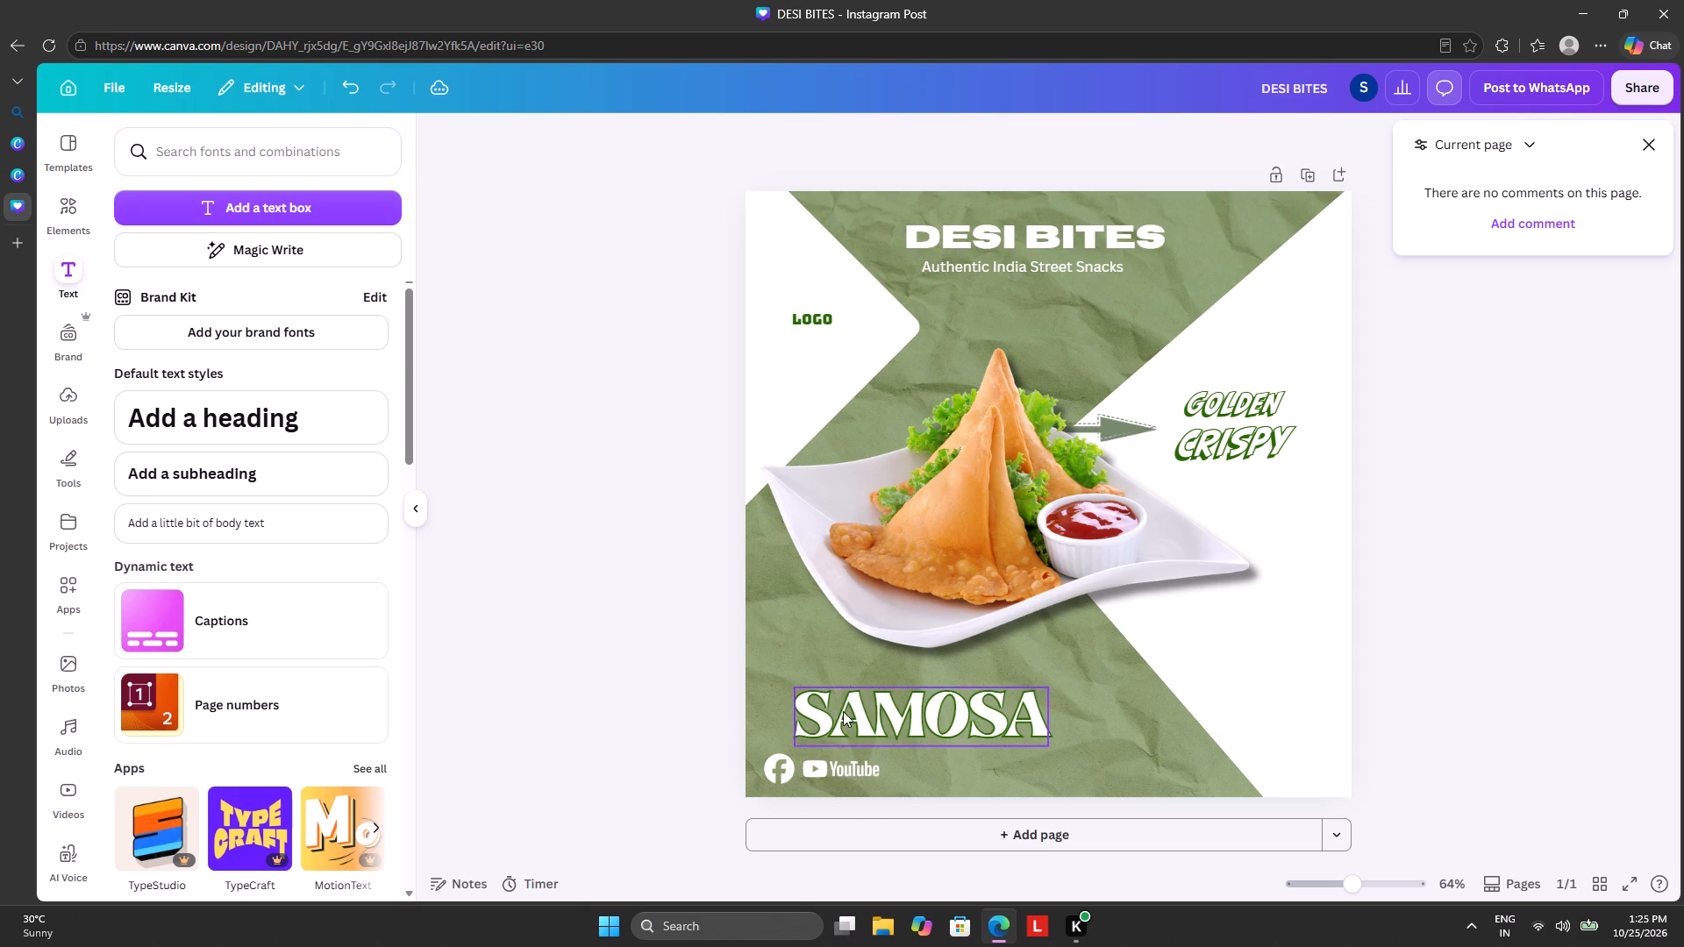
Reduce the SAMOSA title to a font size of about 49.3 and place it directly beneath the CRISPY callout.
{"action": "left_click_drag", "start_coordinate": [866, 716], "coordinate": [967, 374]}
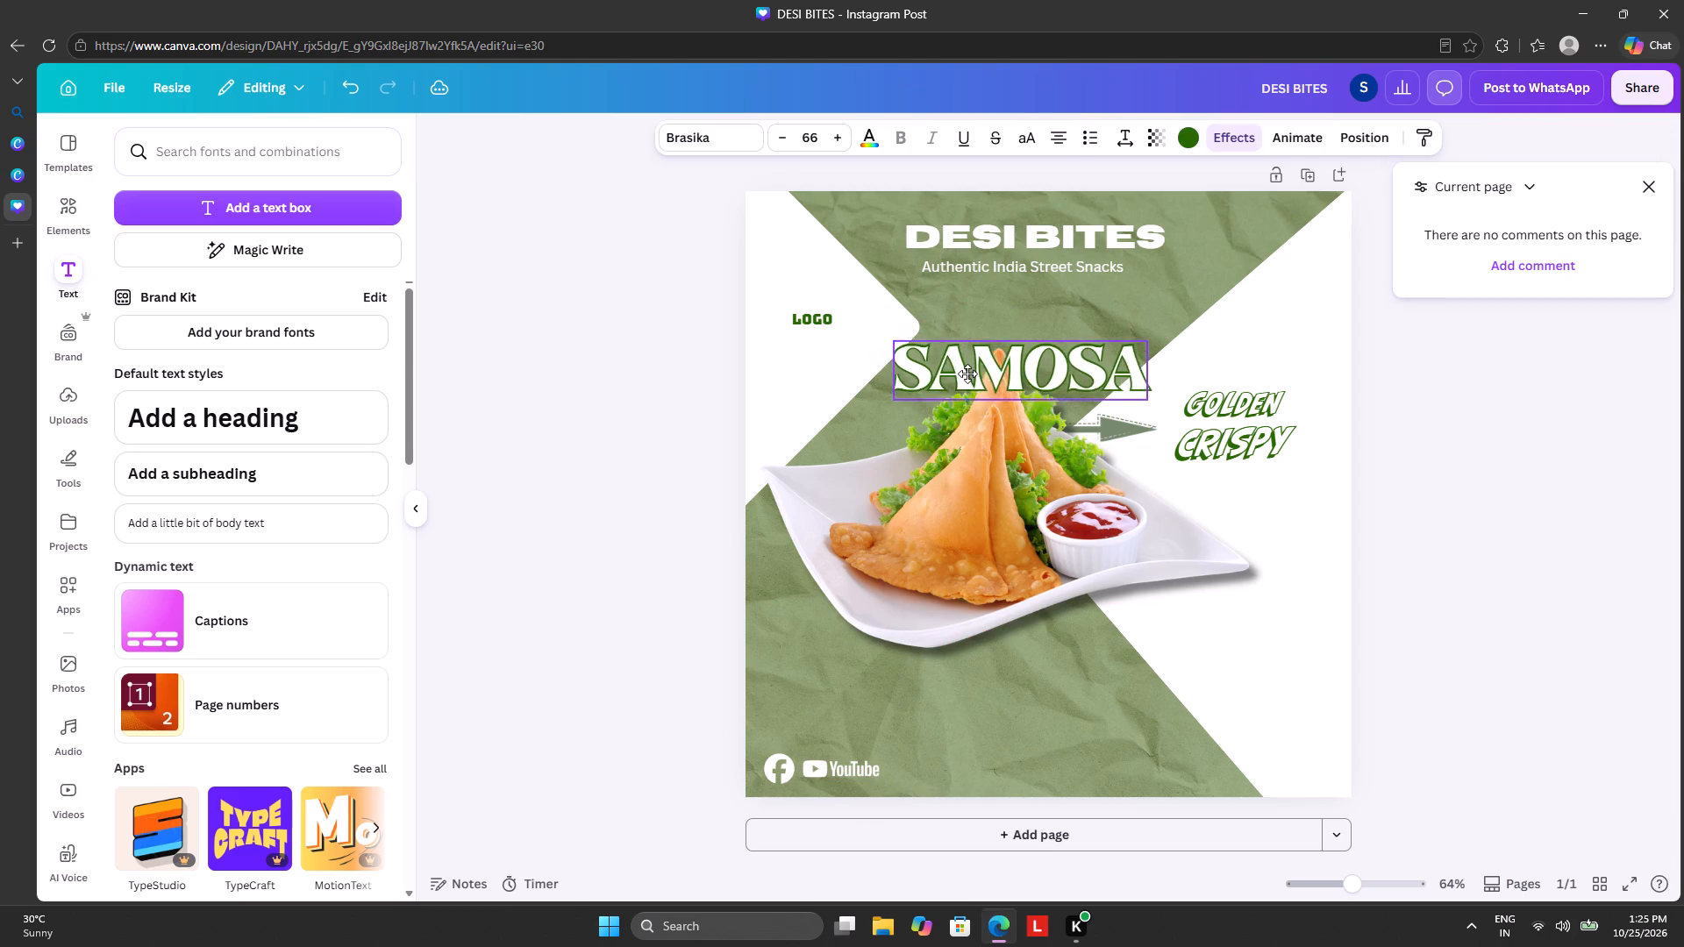
{"action": "left_click_drag", "start_coordinate": [967, 374], "coordinate": [919, 462]}
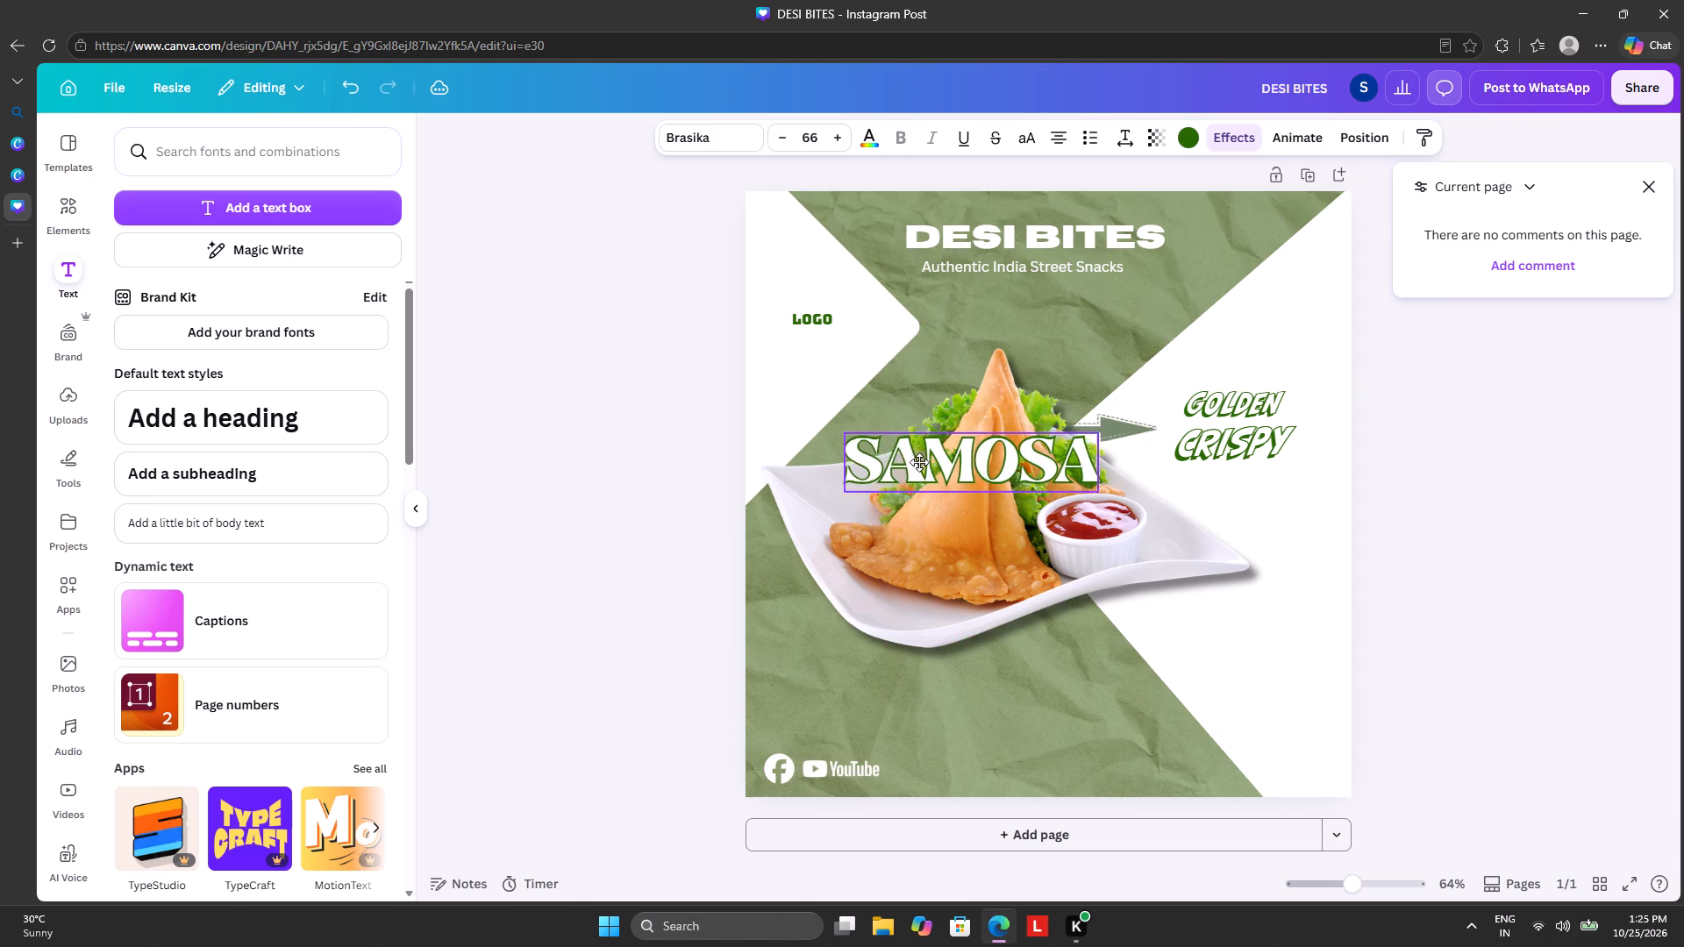
{"action": "left_click_drag", "start_coordinate": [919, 462], "coordinate": [1064, 666]}
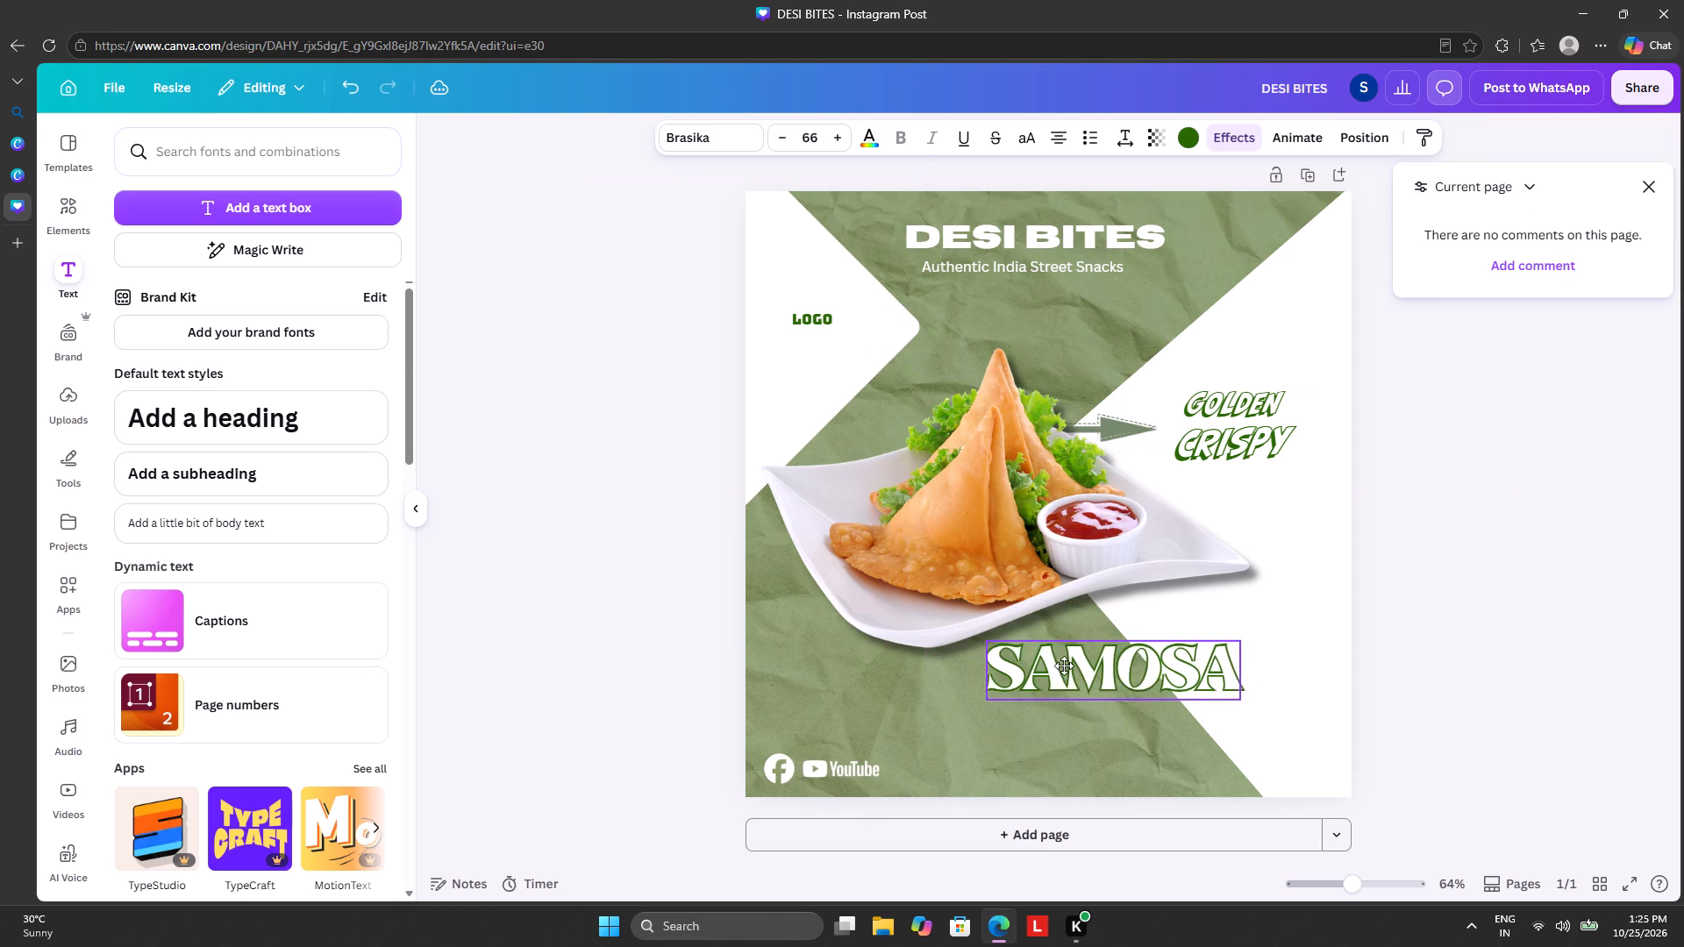
{"action": "left_click_drag", "start_coordinate": [1064, 666], "coordinate": [1158, 634]}
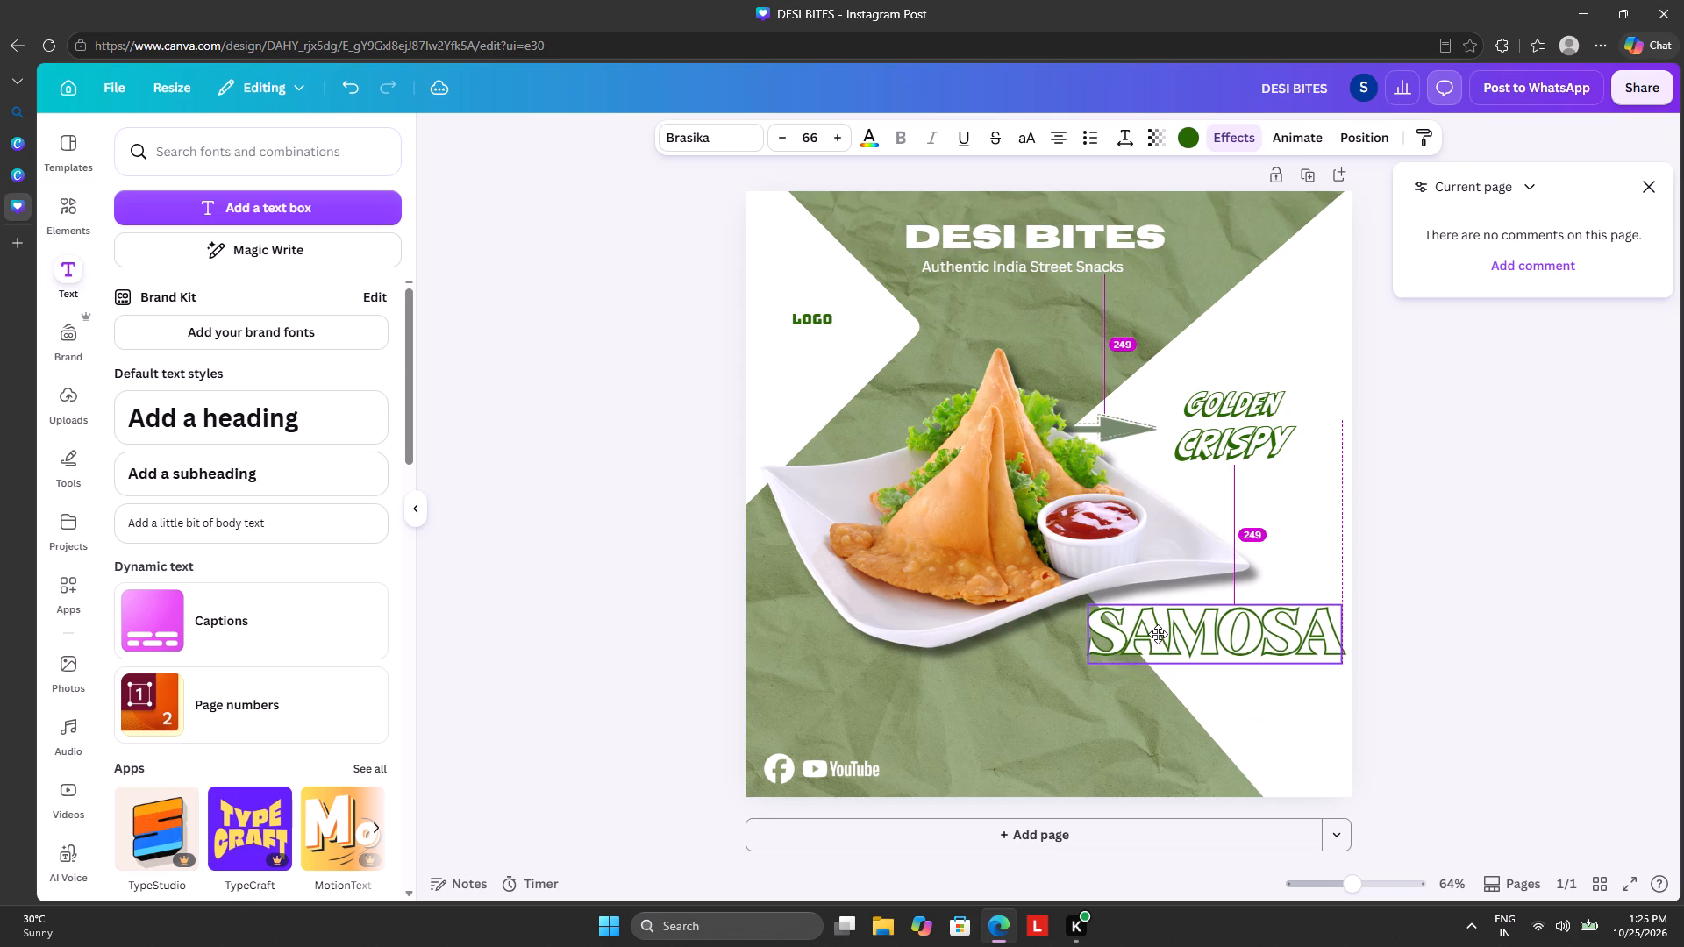
{"action": "left_click_drag", "start_coordinate": [1158, 634], "coordinate": [1131, 654]}
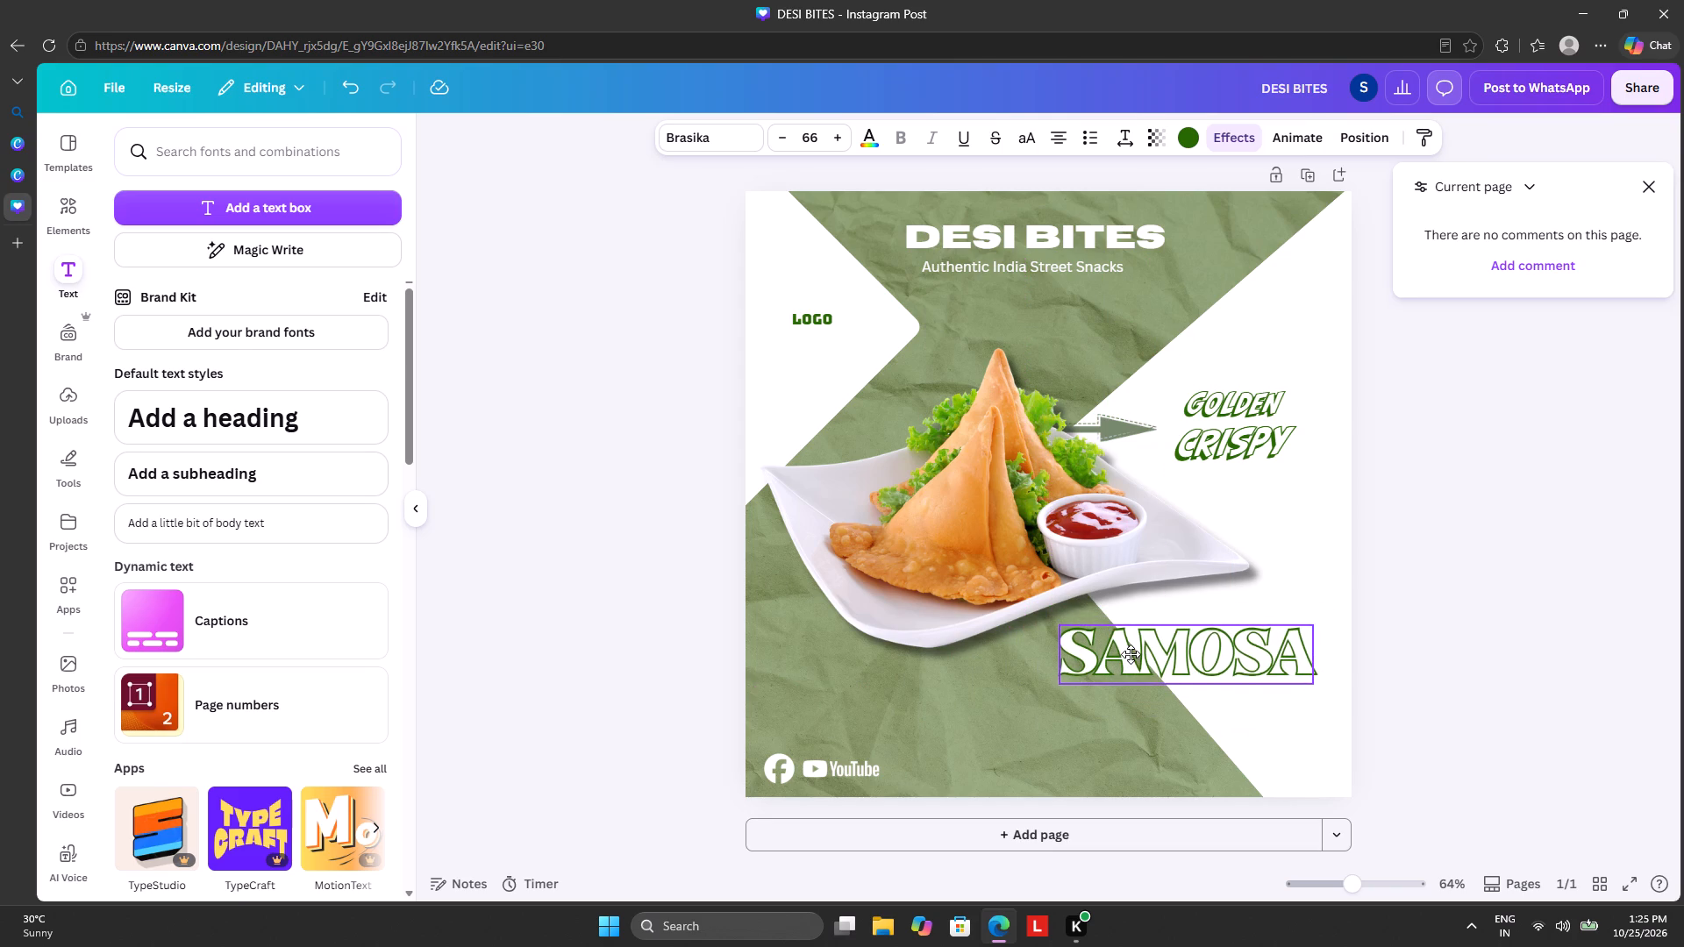
{"action": "left_click_drag", "start_coordinate": [1131, 654], "coordinate": [1180, 488]}
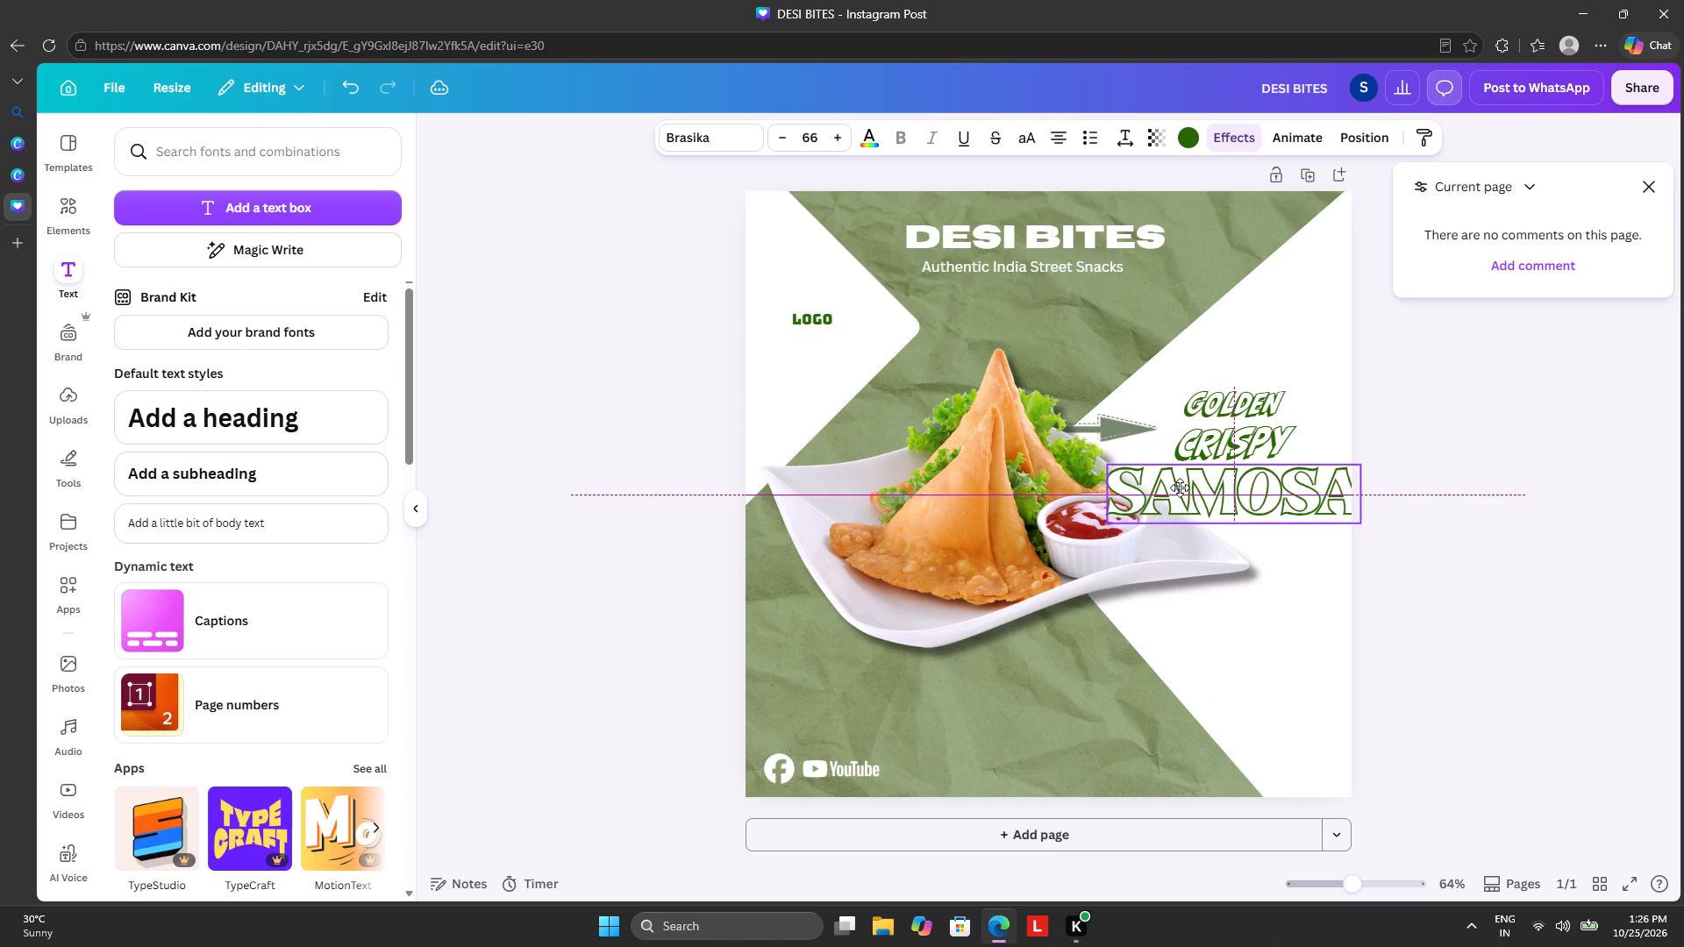
{"action": "left_click_drag", "start_coordinate": [1180, 488], "coordinate": [1133, 663]}
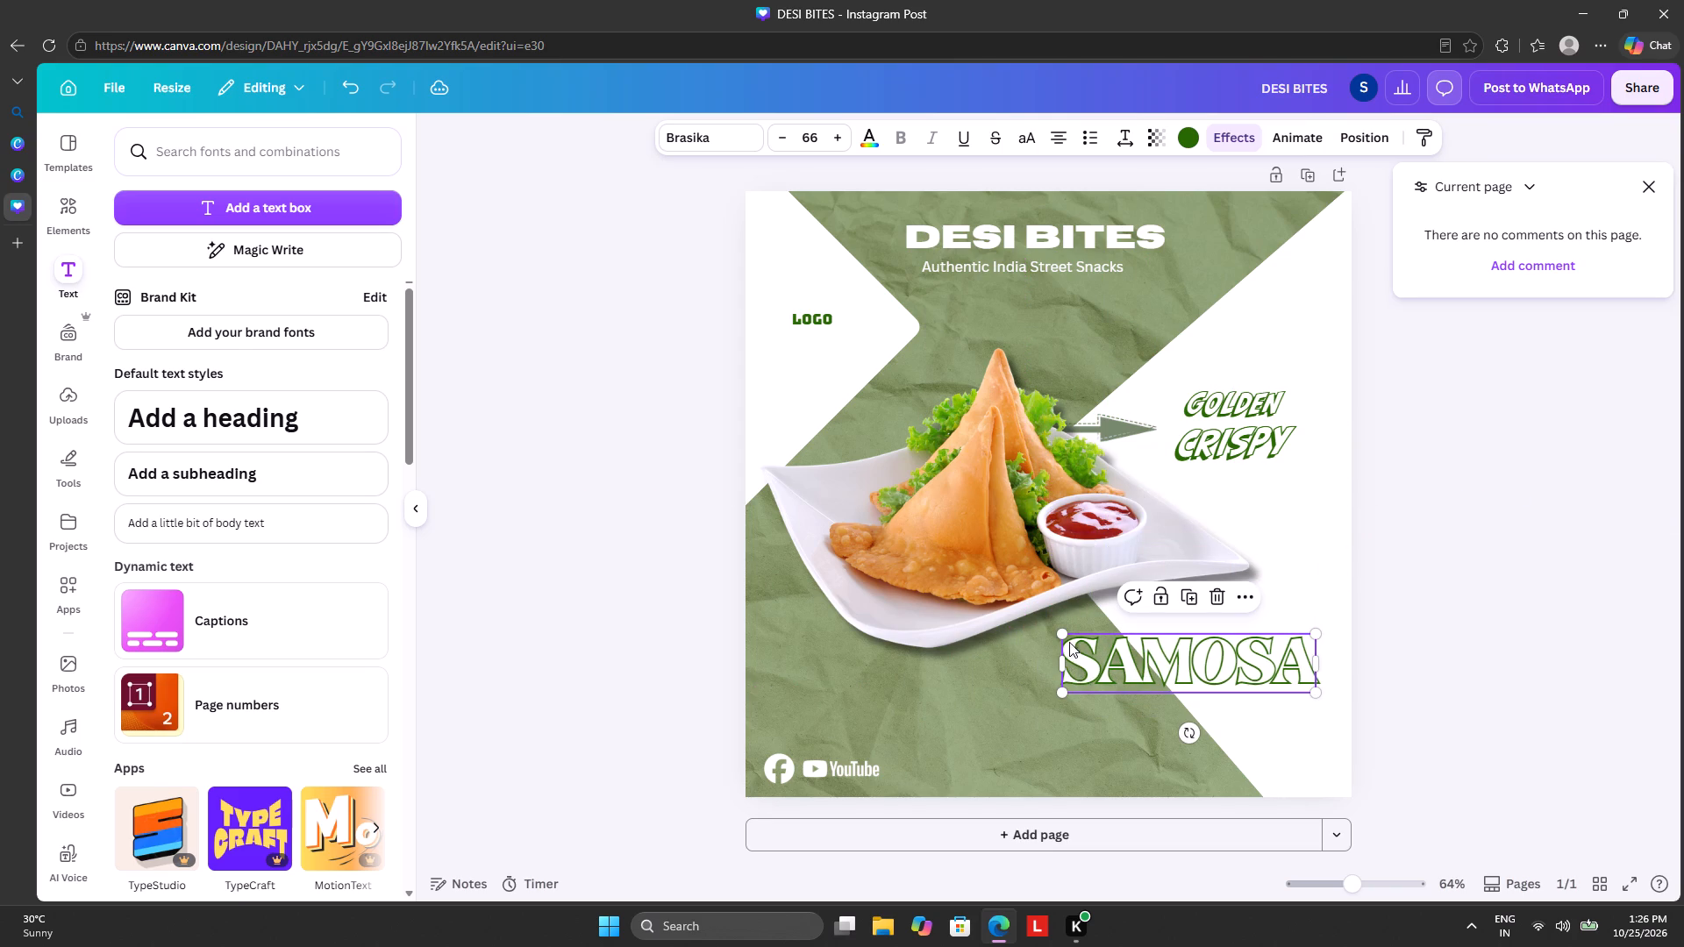
{"action": "left_click_drag", "start_coordinate": [1062, 632], "coordinate": [1126, 653]}
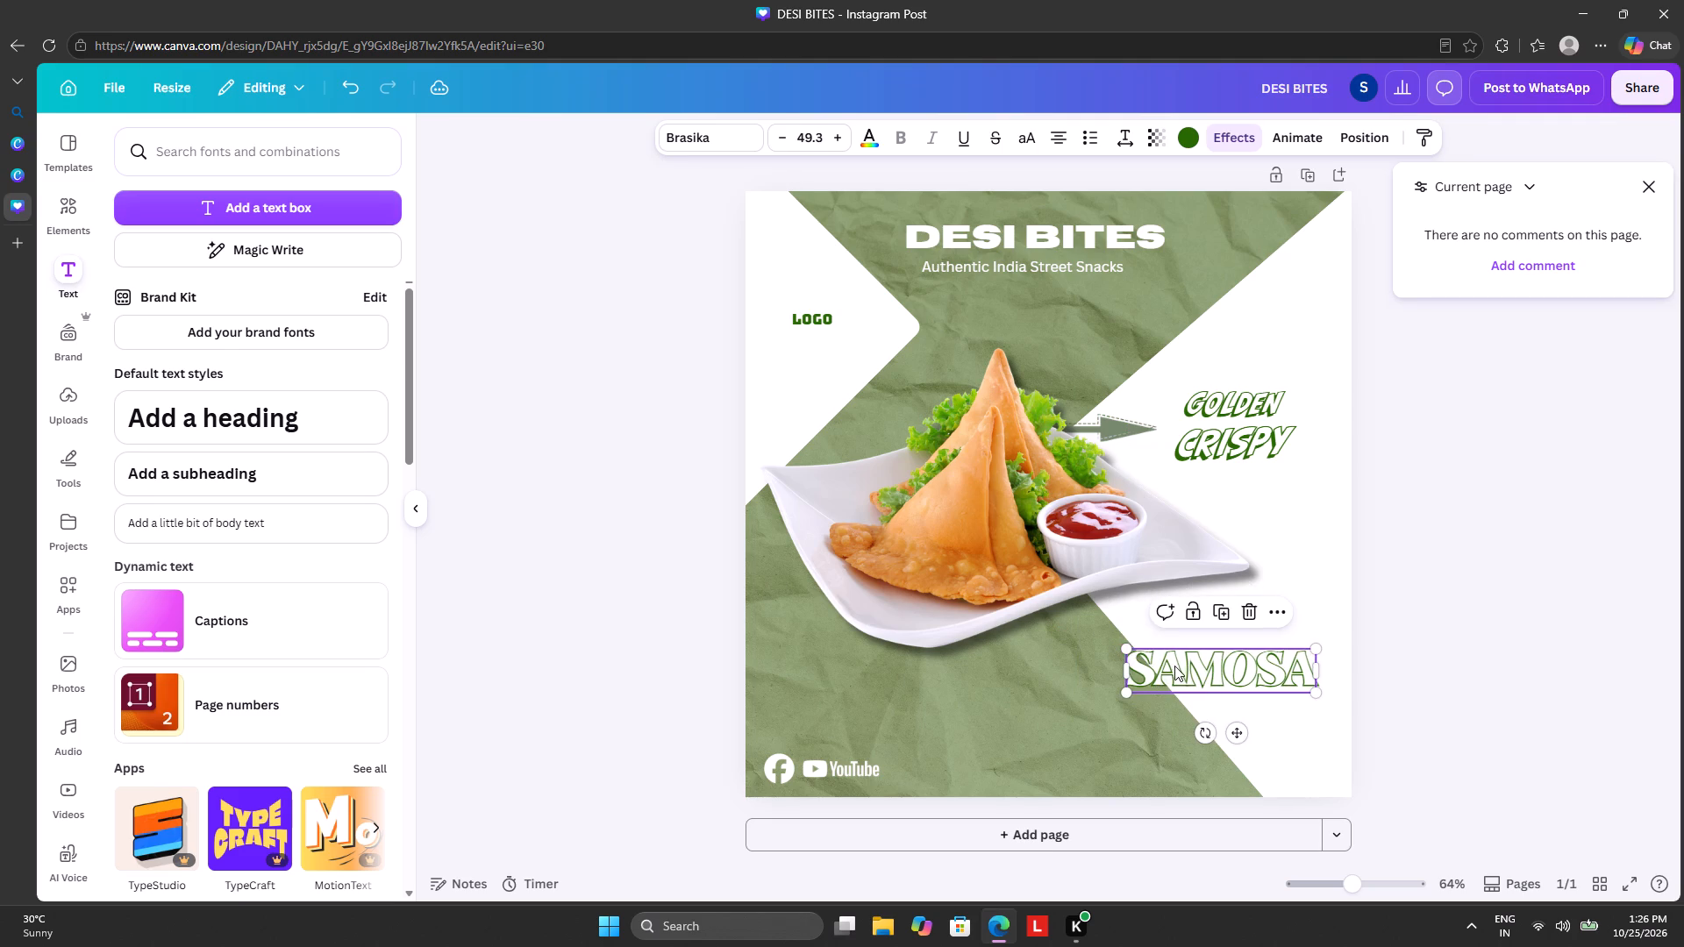
{"action": "left_click_drag", "start_coordinate": [1179, 666], "coordinate": [1208, 480]}
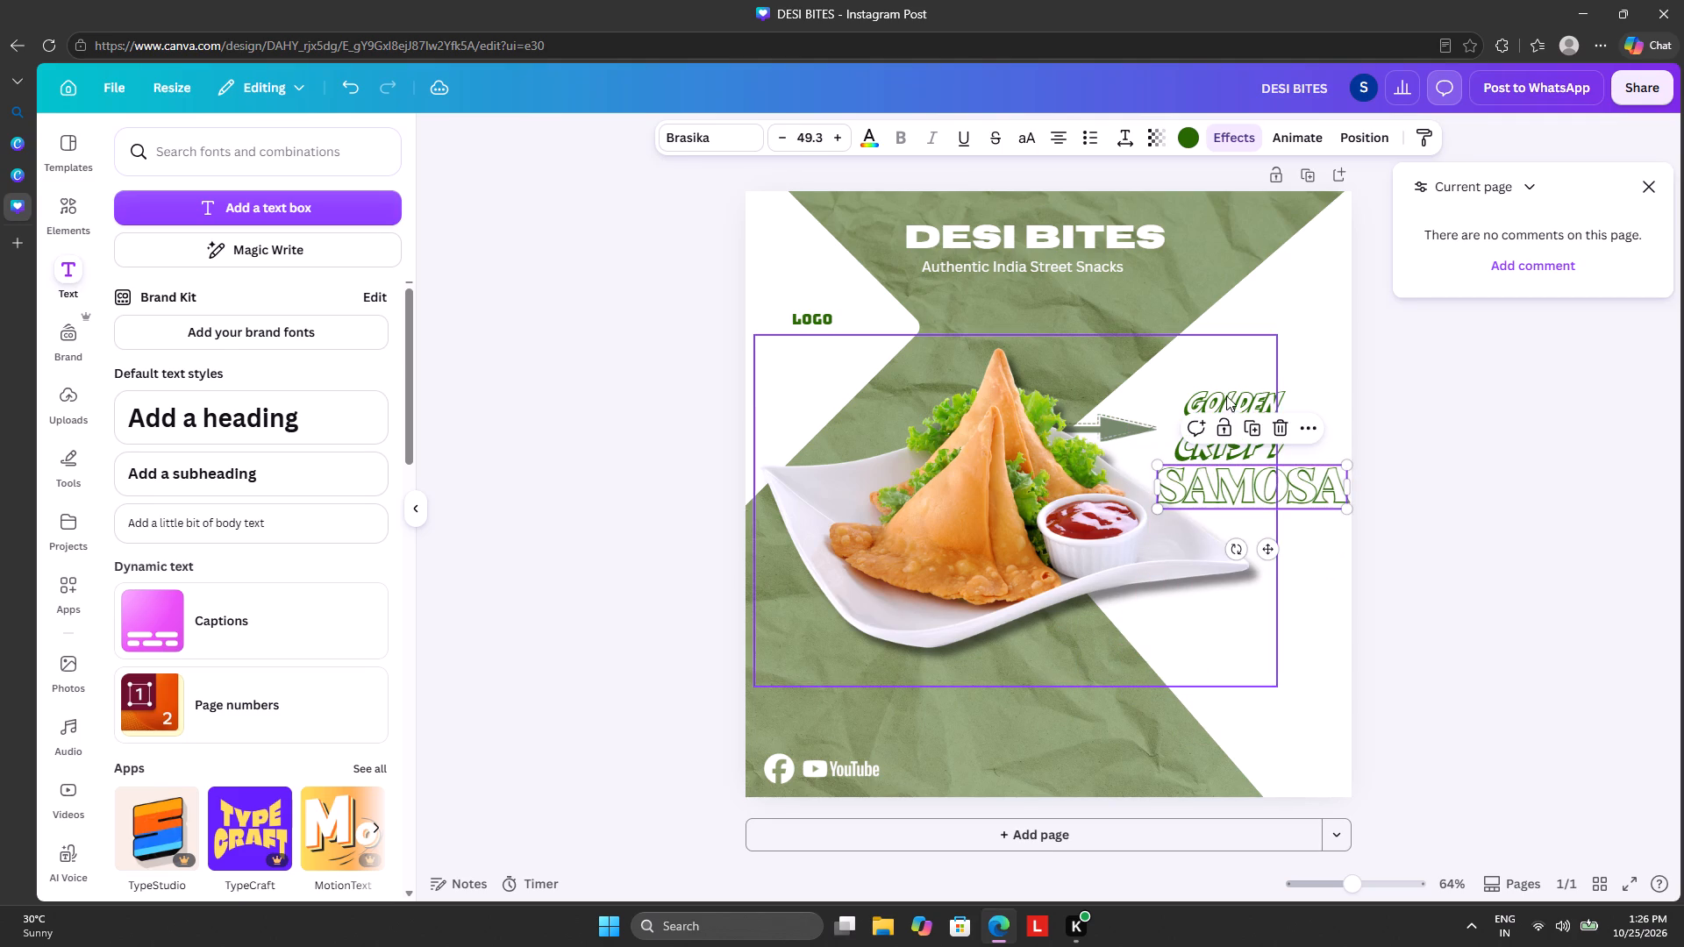
Move the GOLDEN and CRISPY callouts higher and slightly right, keeping them stacked in the white area beside the samosa photo.
{"action": "left_click", "coordinate": [1226, 393]}
{"action": "left_click", "coordinate": [1228, 407]}
{"action": "left_click", "coordinate": [1276, 393]}
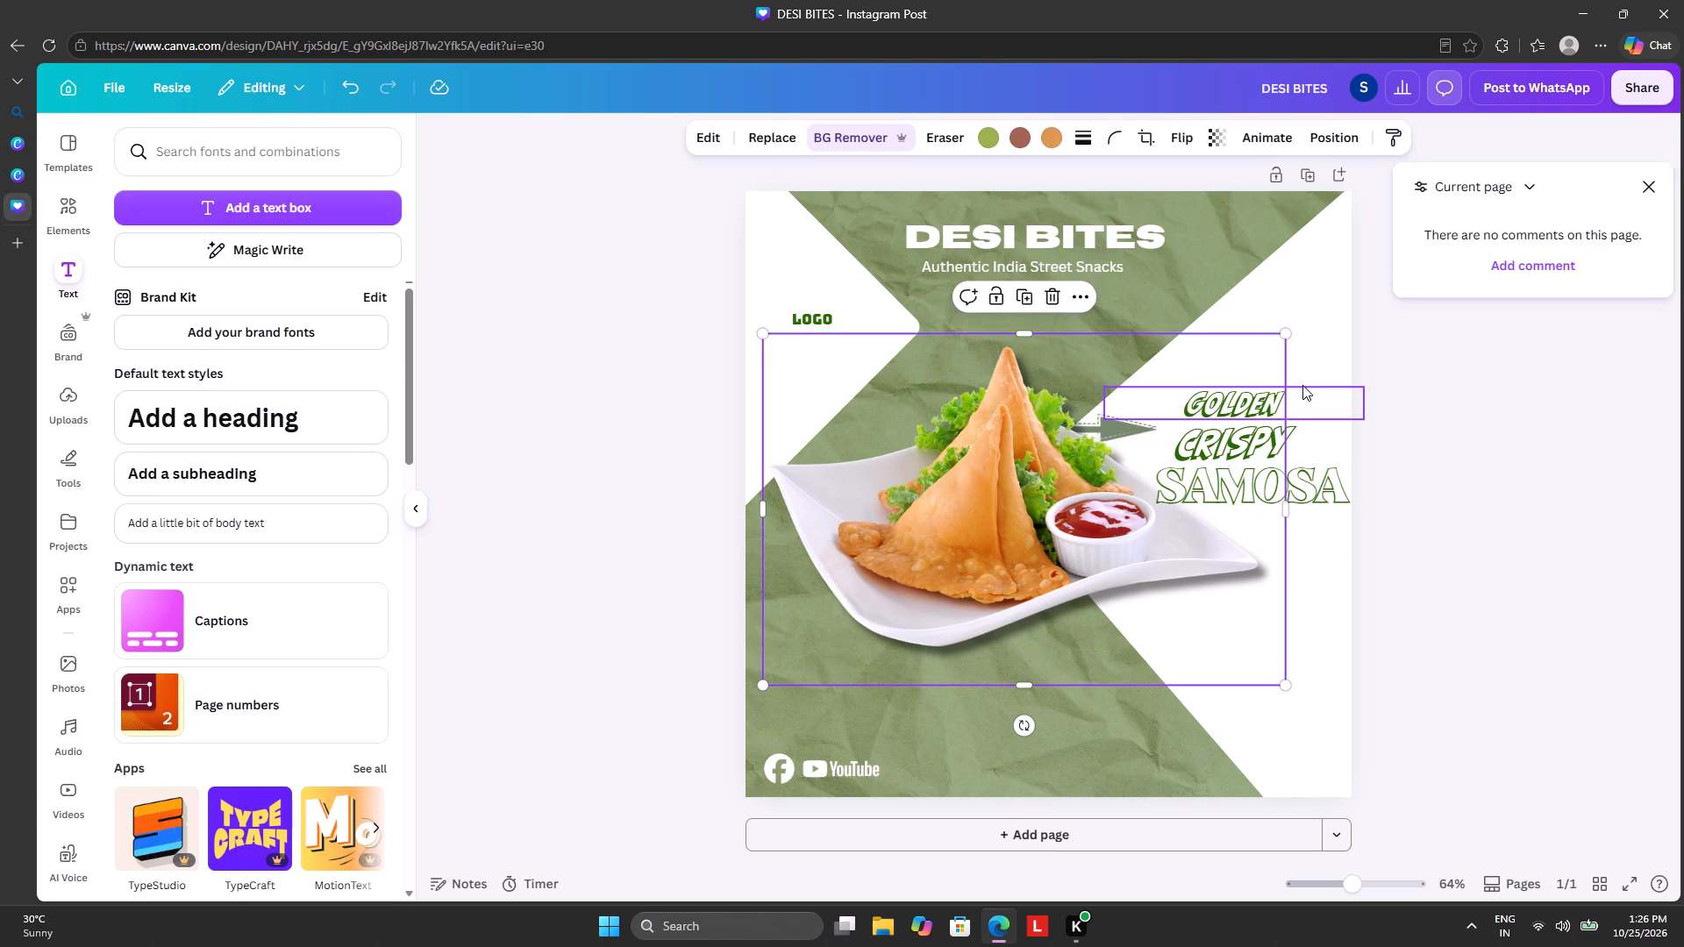
{"action": "left_click", "coordinate": [1297, 389]}
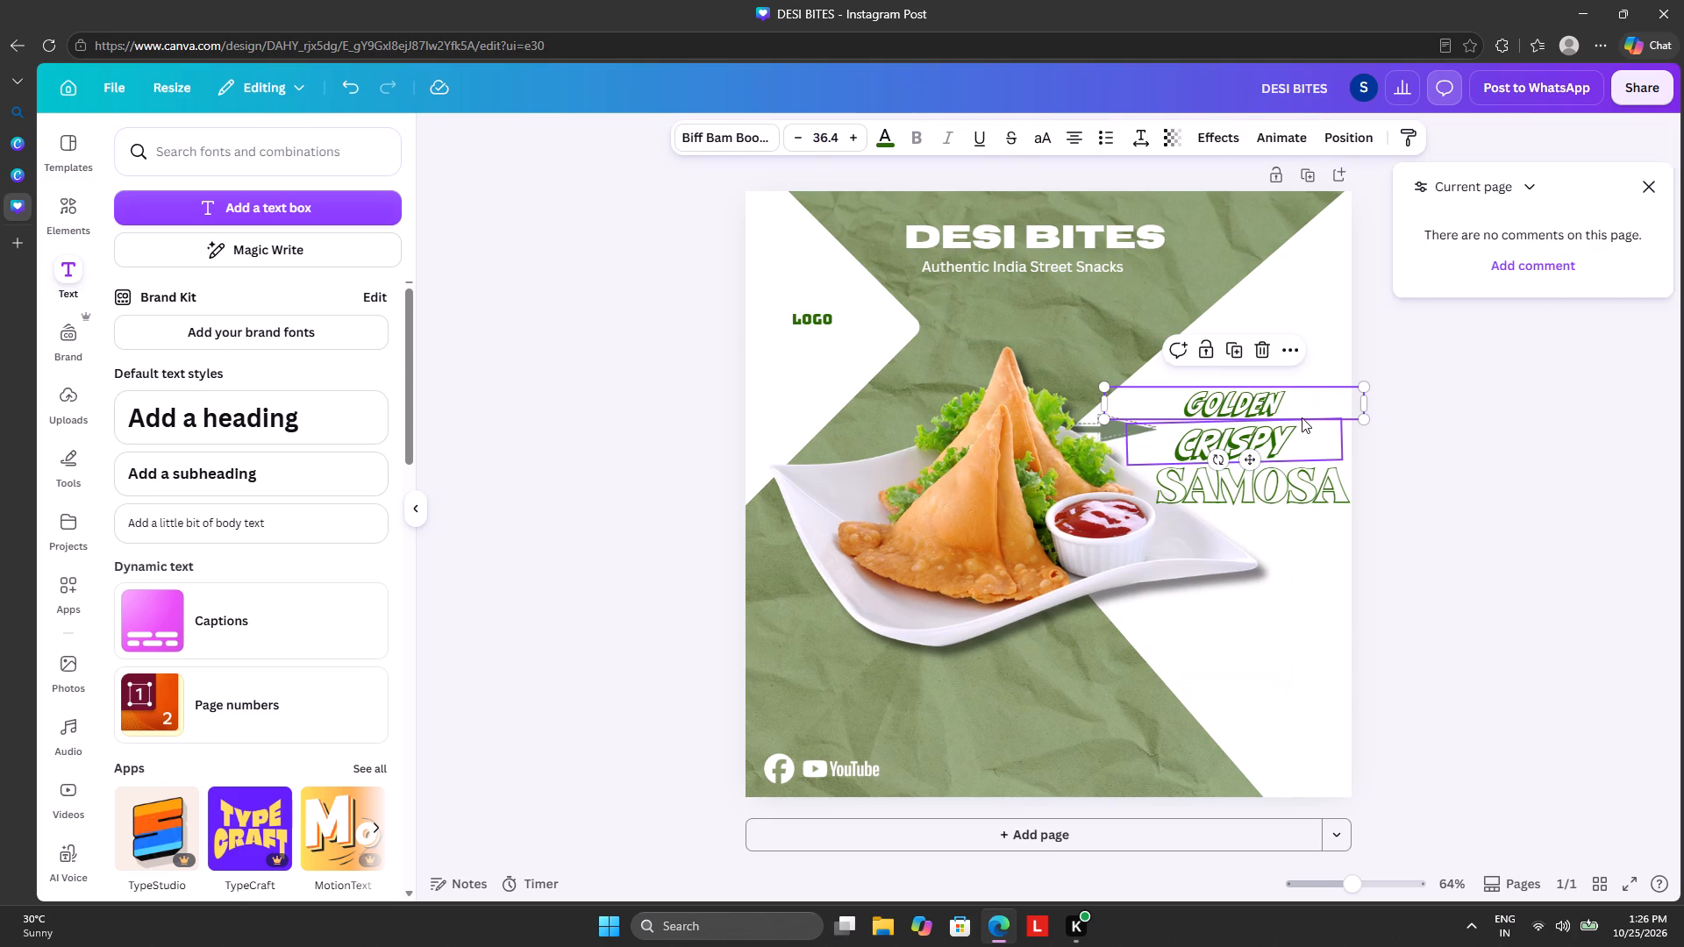
{"action": "left_click_drag", "start_coordinate": [1254, 461], "coordinate": [1271, 408]}
{"action": "left_click", "coordinate": [1263, 451]}
{"action": "left_click", "coordinate": [1263, 436]}
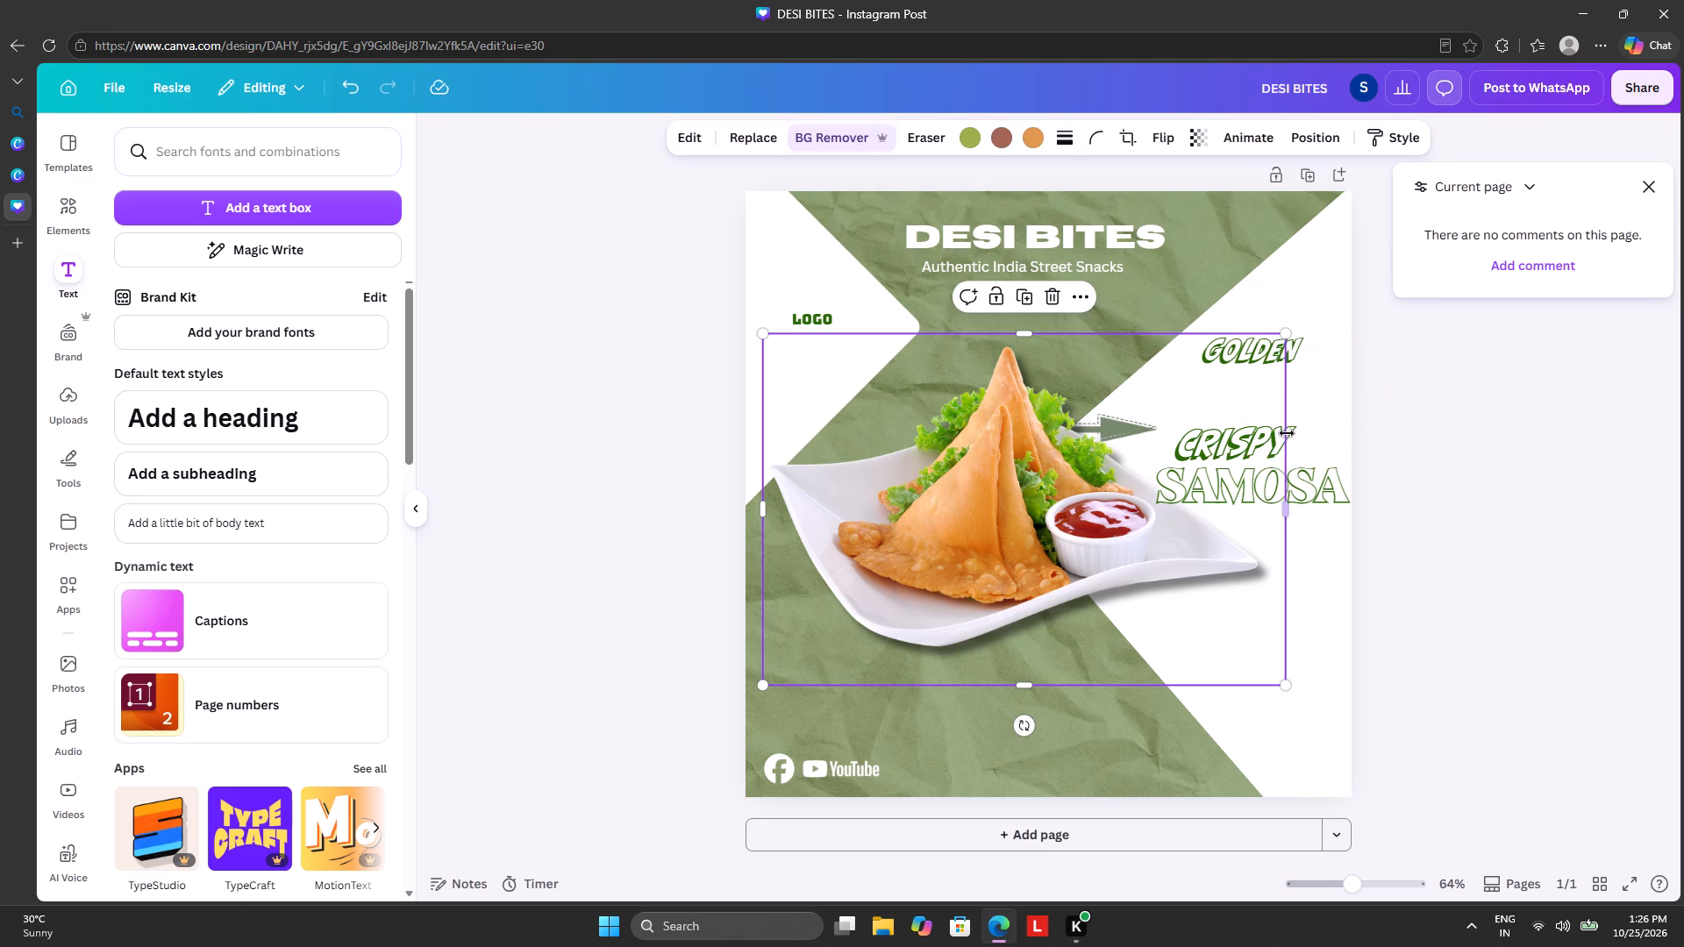
{"action": "left_click", "coordinate": [1298, 432]}
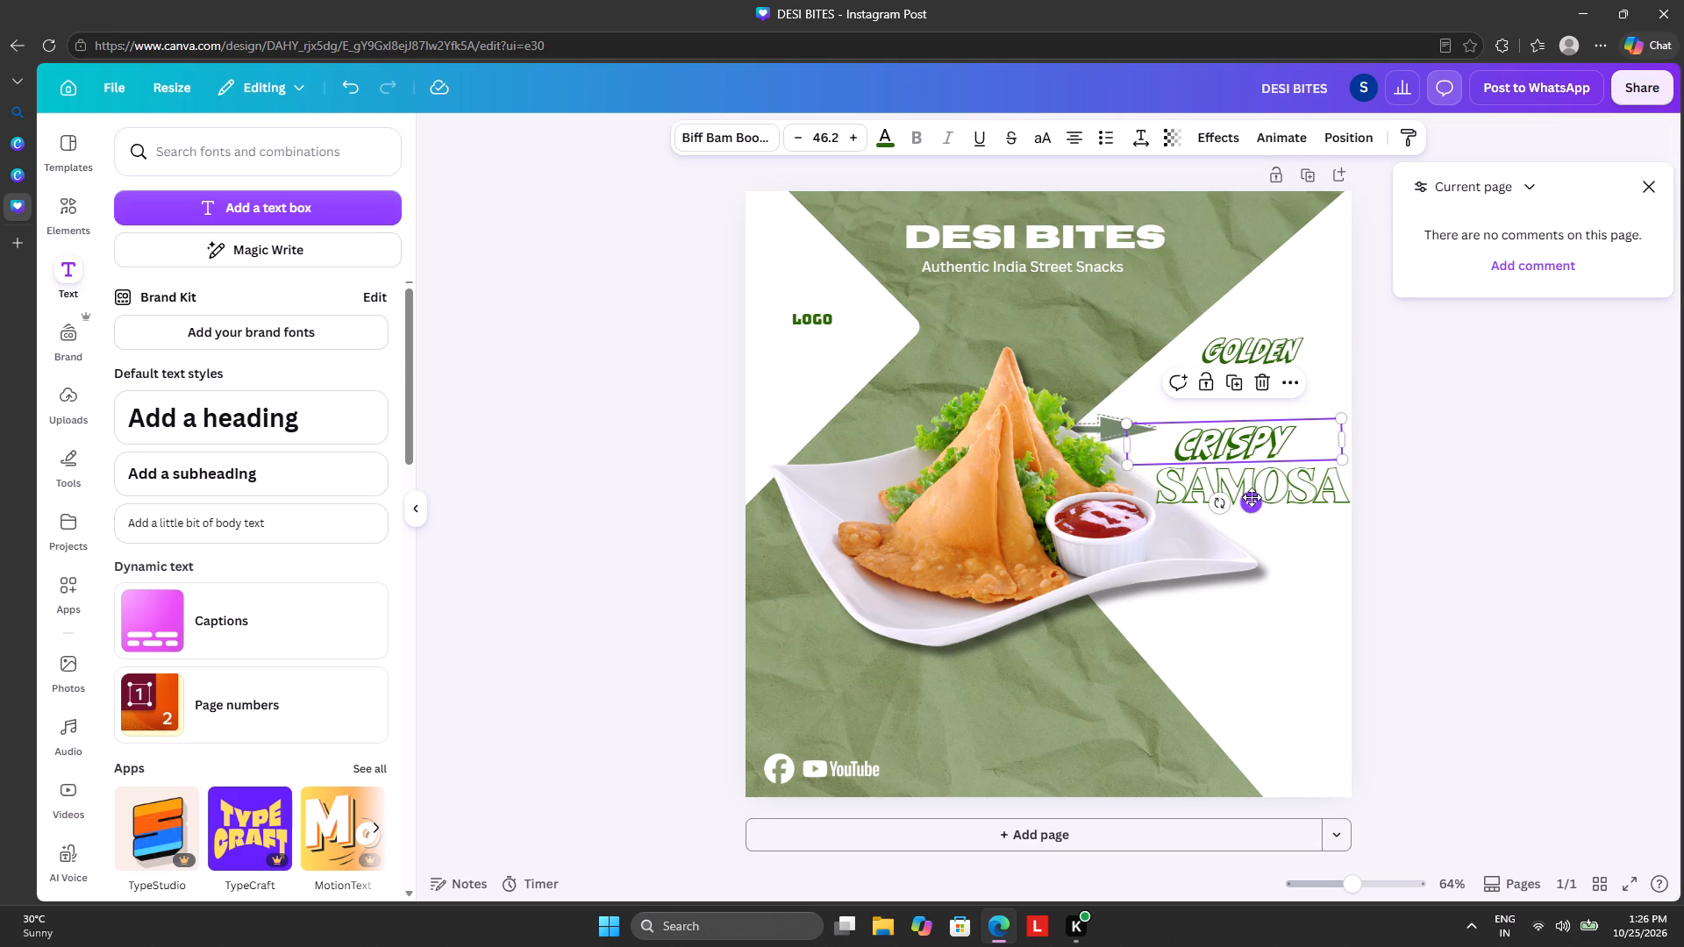
{"action": "left_click_drag", "start_coordinate": [1252, 497], "coordinate": [1269, 443]}
Move the SAMOSA title up directly beneath CRISPY, level with the arrow's tip.
{"action": "left_click", "coordinate": [1267, 487]}
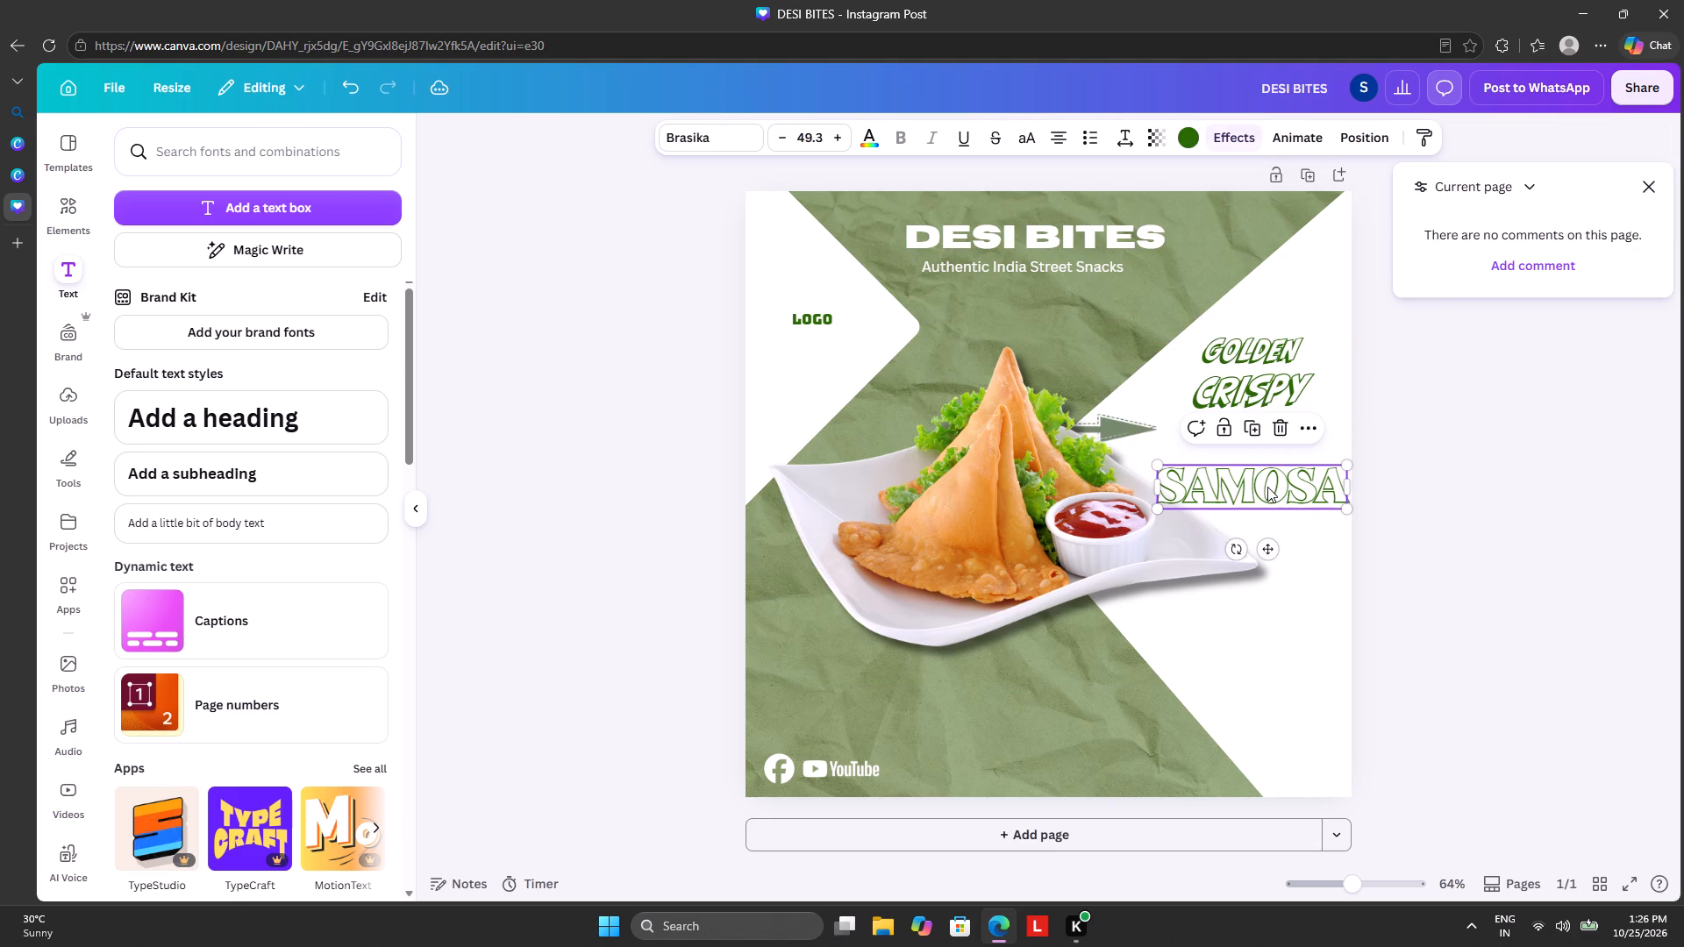
{"action": "left_click_drag", "start_coordinate": [1266, 550], "coordinate": [1268, 506]}
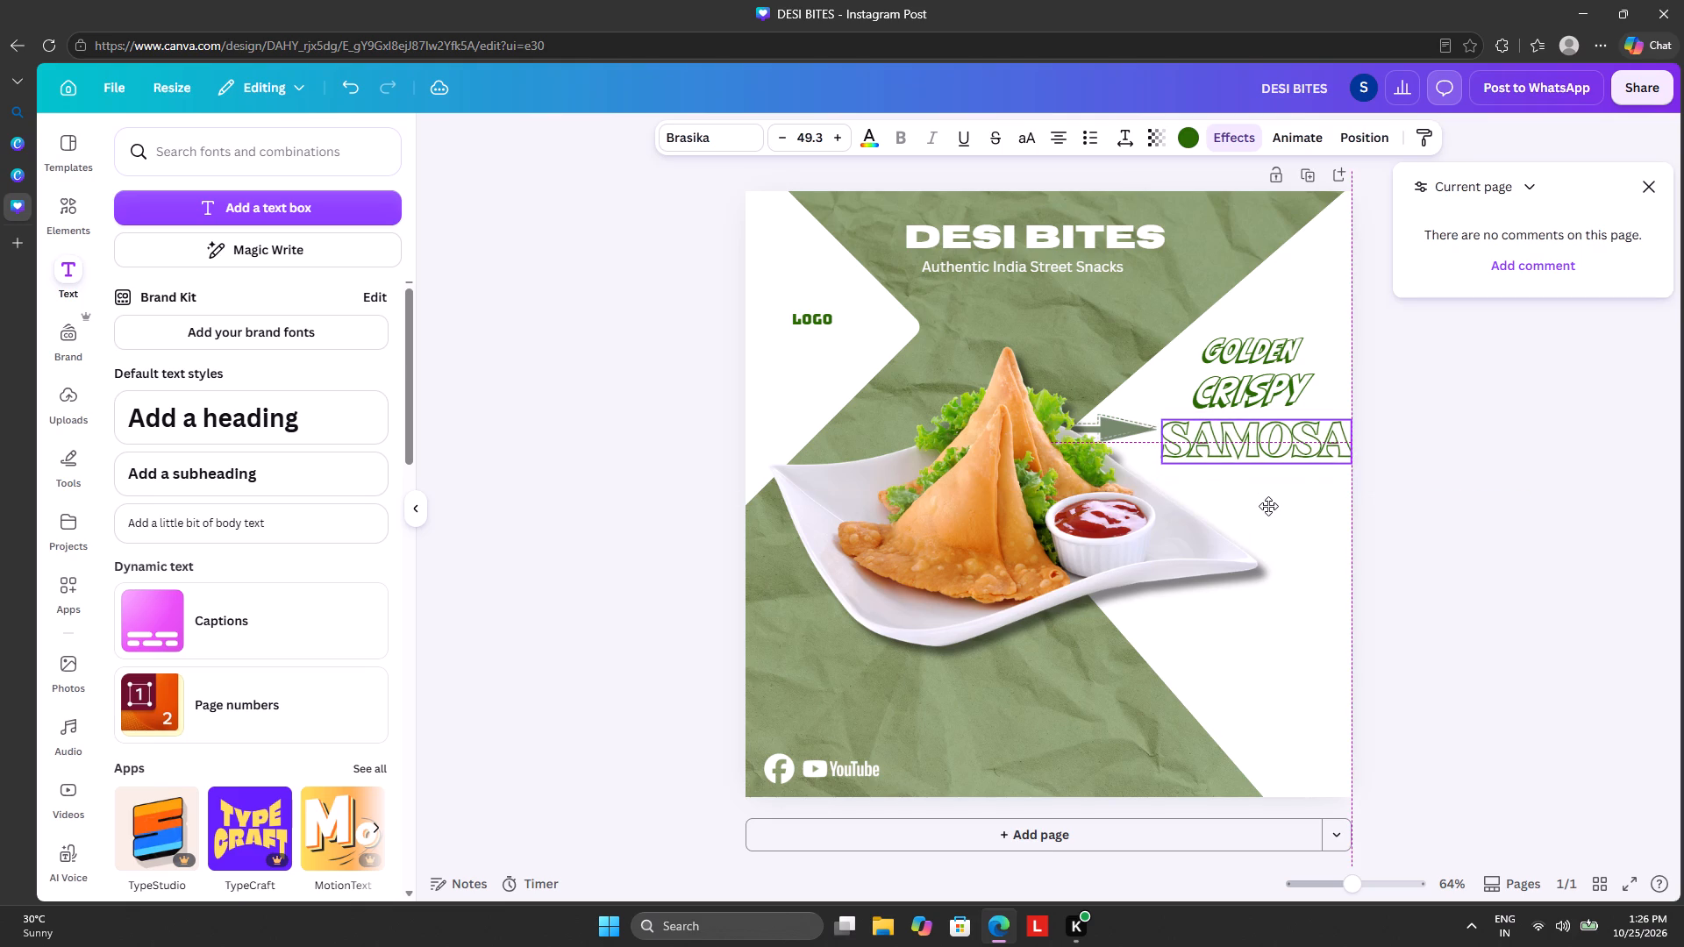
{"action": "left_click_drag", "start_coordinate": [1268, 506], "coordinate": [1259, 502]}
Move the samosa plate photo down and slightly left so the arrow it overlaps can be selected.
{"action": "left_click", "coordinate": [1126, 438]}
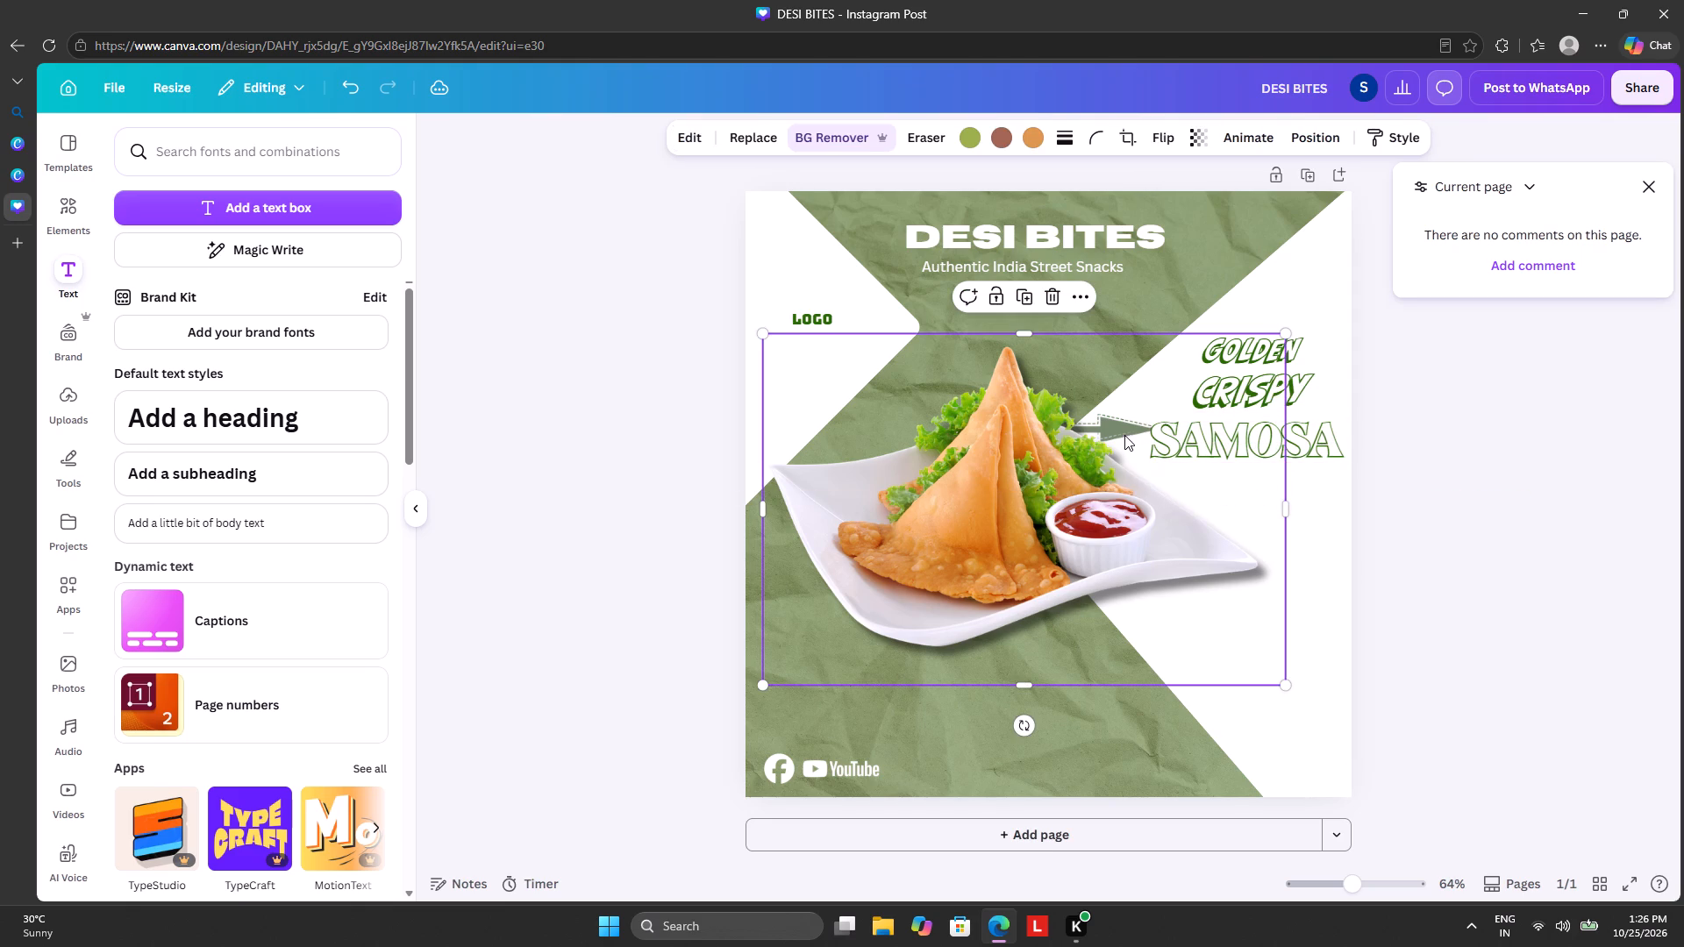
{"action": "left_click", "coordinate": [1102, 413]}
{"action": "left_click", "coordinate": [1117, 438]}
{"action": "left_click", "coordinate": [1110, 430]}
{"action": "left_click", "coordinate": [1112, 307]}
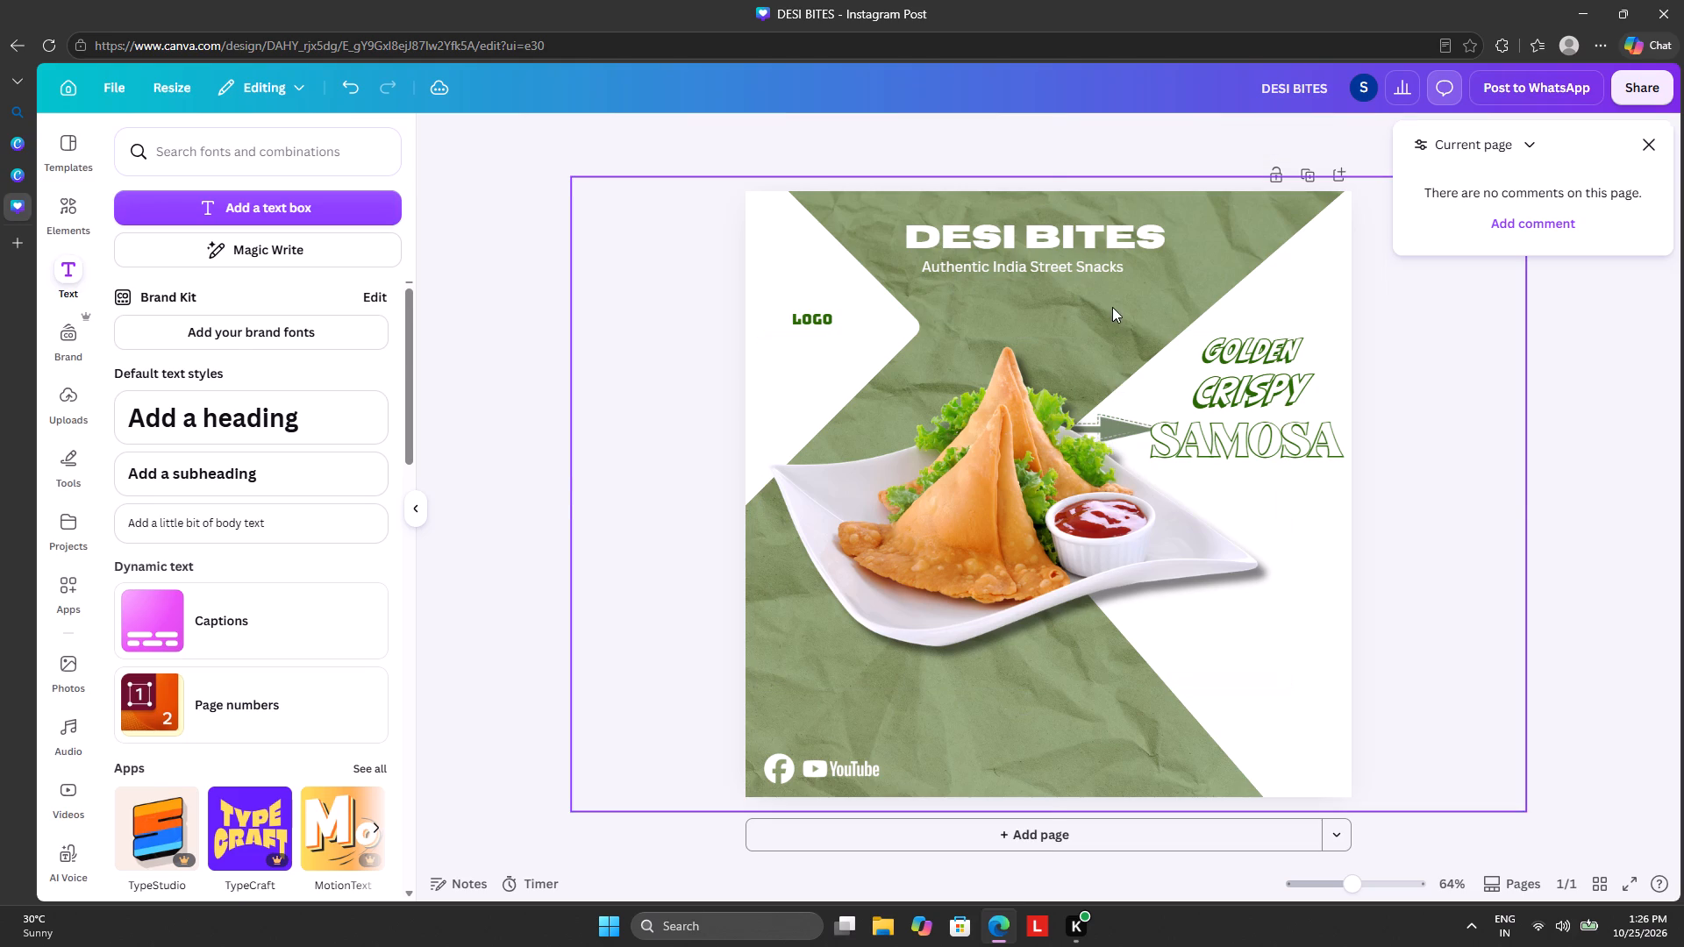
{"action": "left_click", "coordinate": [1117, 427]}
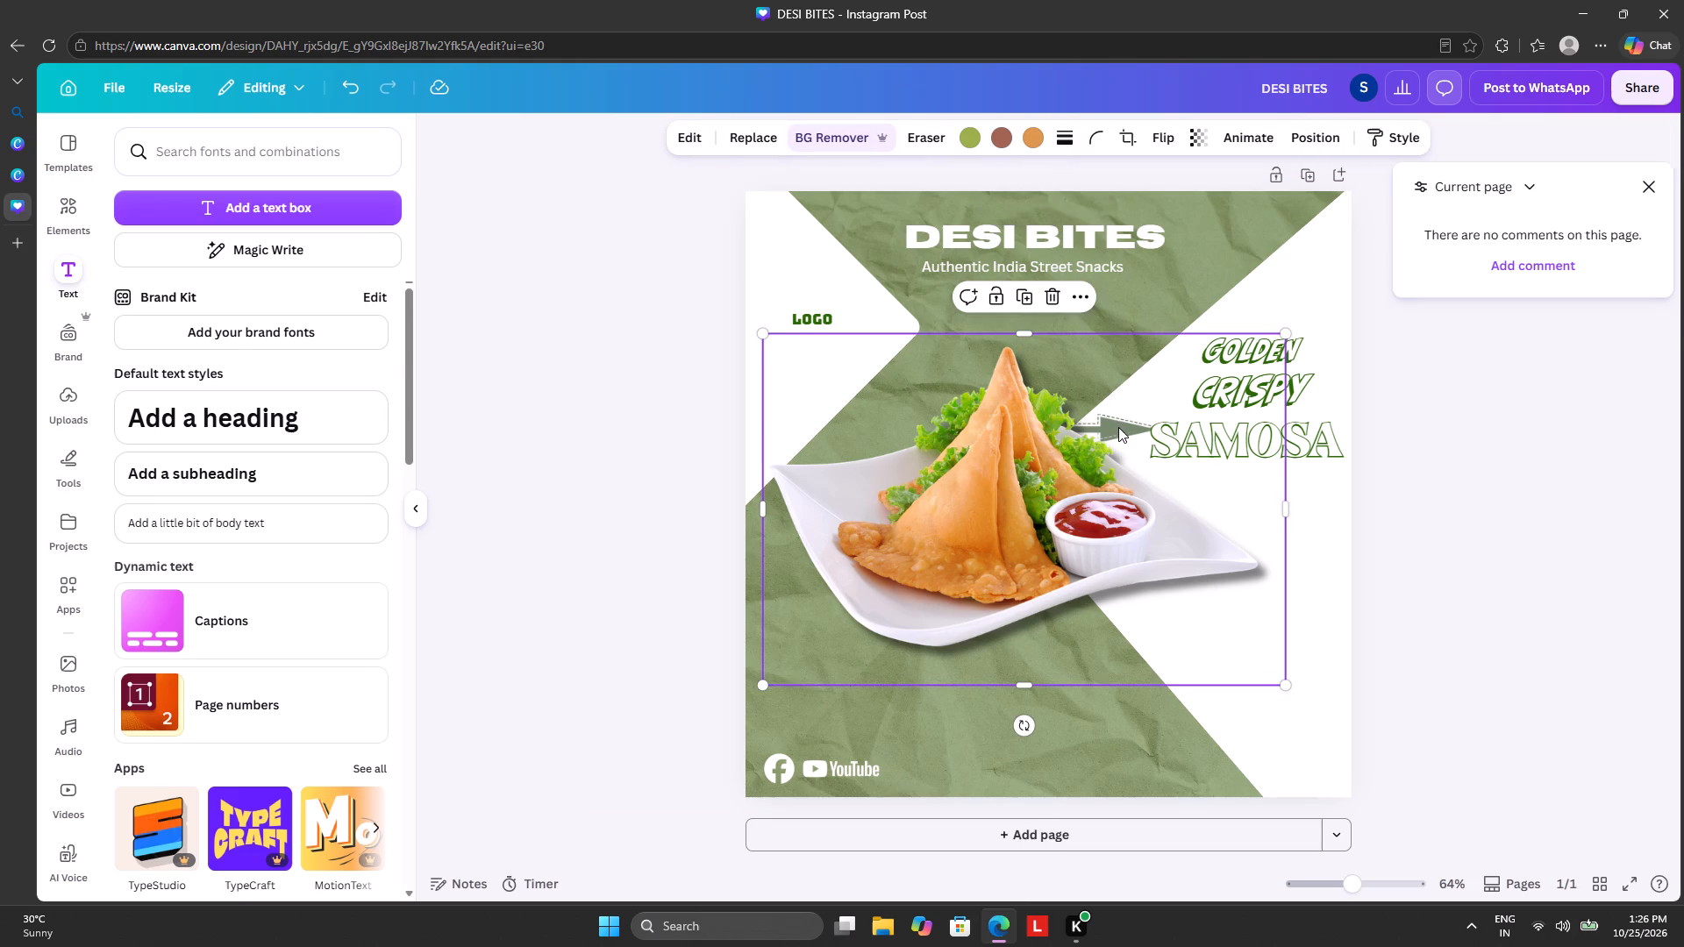
{"action": "left_click_drag", "start_coordinate": [1028, 508], "coordinate": [997, 596]}
{"action": "left_click", "coordinate": [1102, 419]}
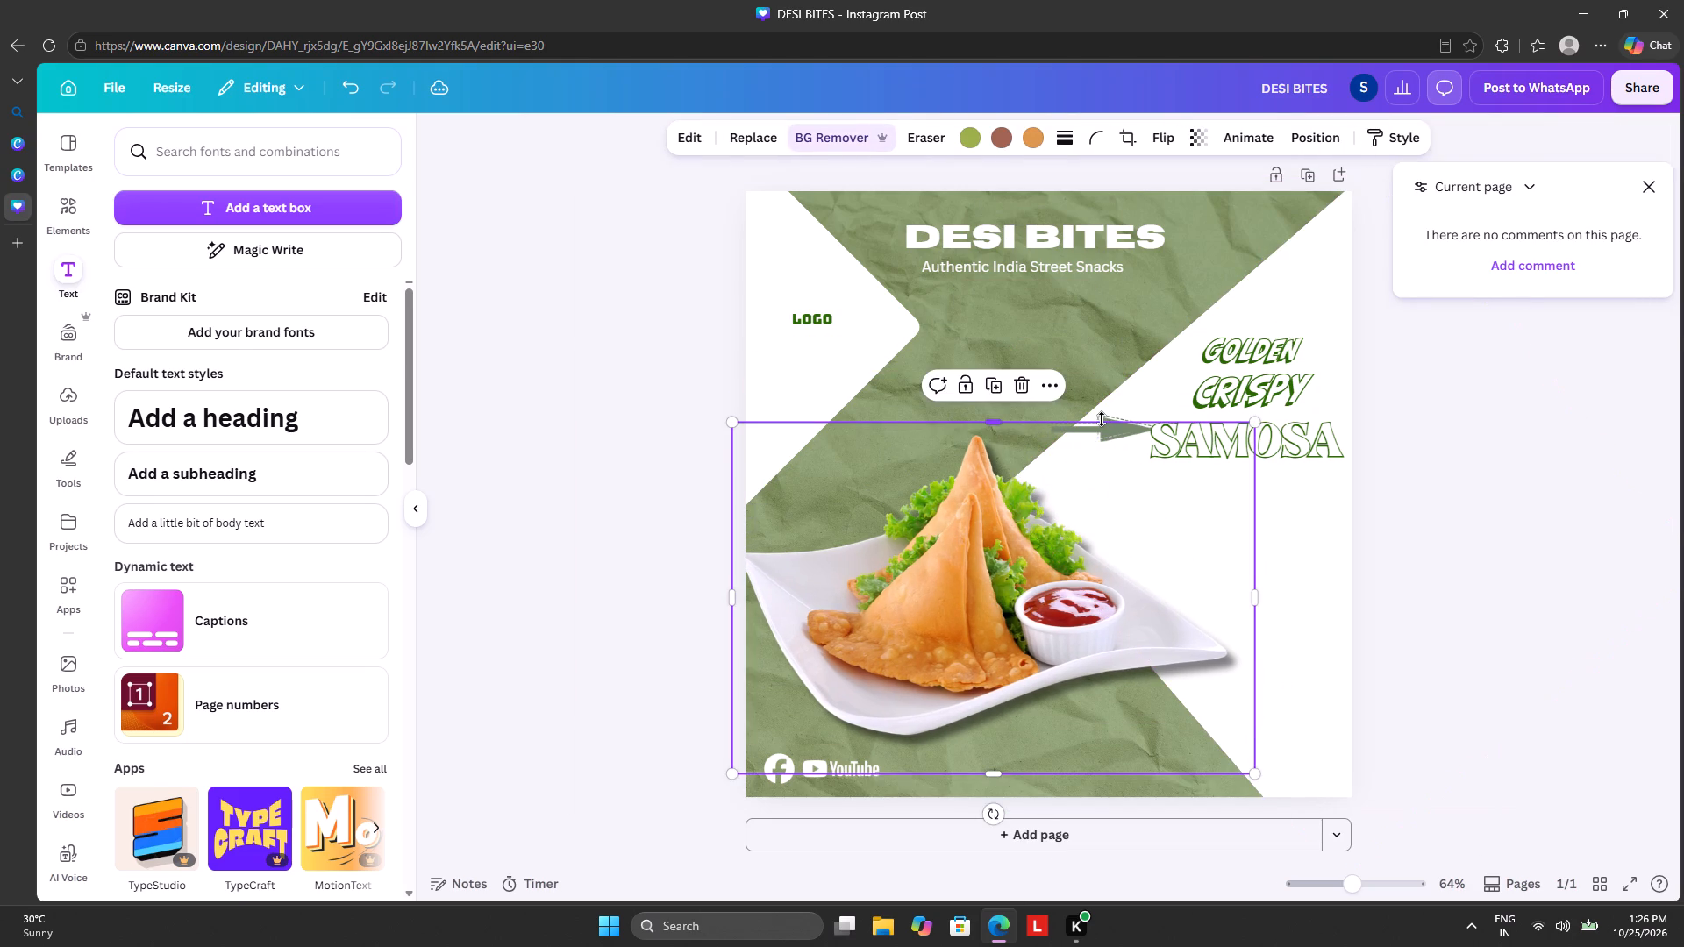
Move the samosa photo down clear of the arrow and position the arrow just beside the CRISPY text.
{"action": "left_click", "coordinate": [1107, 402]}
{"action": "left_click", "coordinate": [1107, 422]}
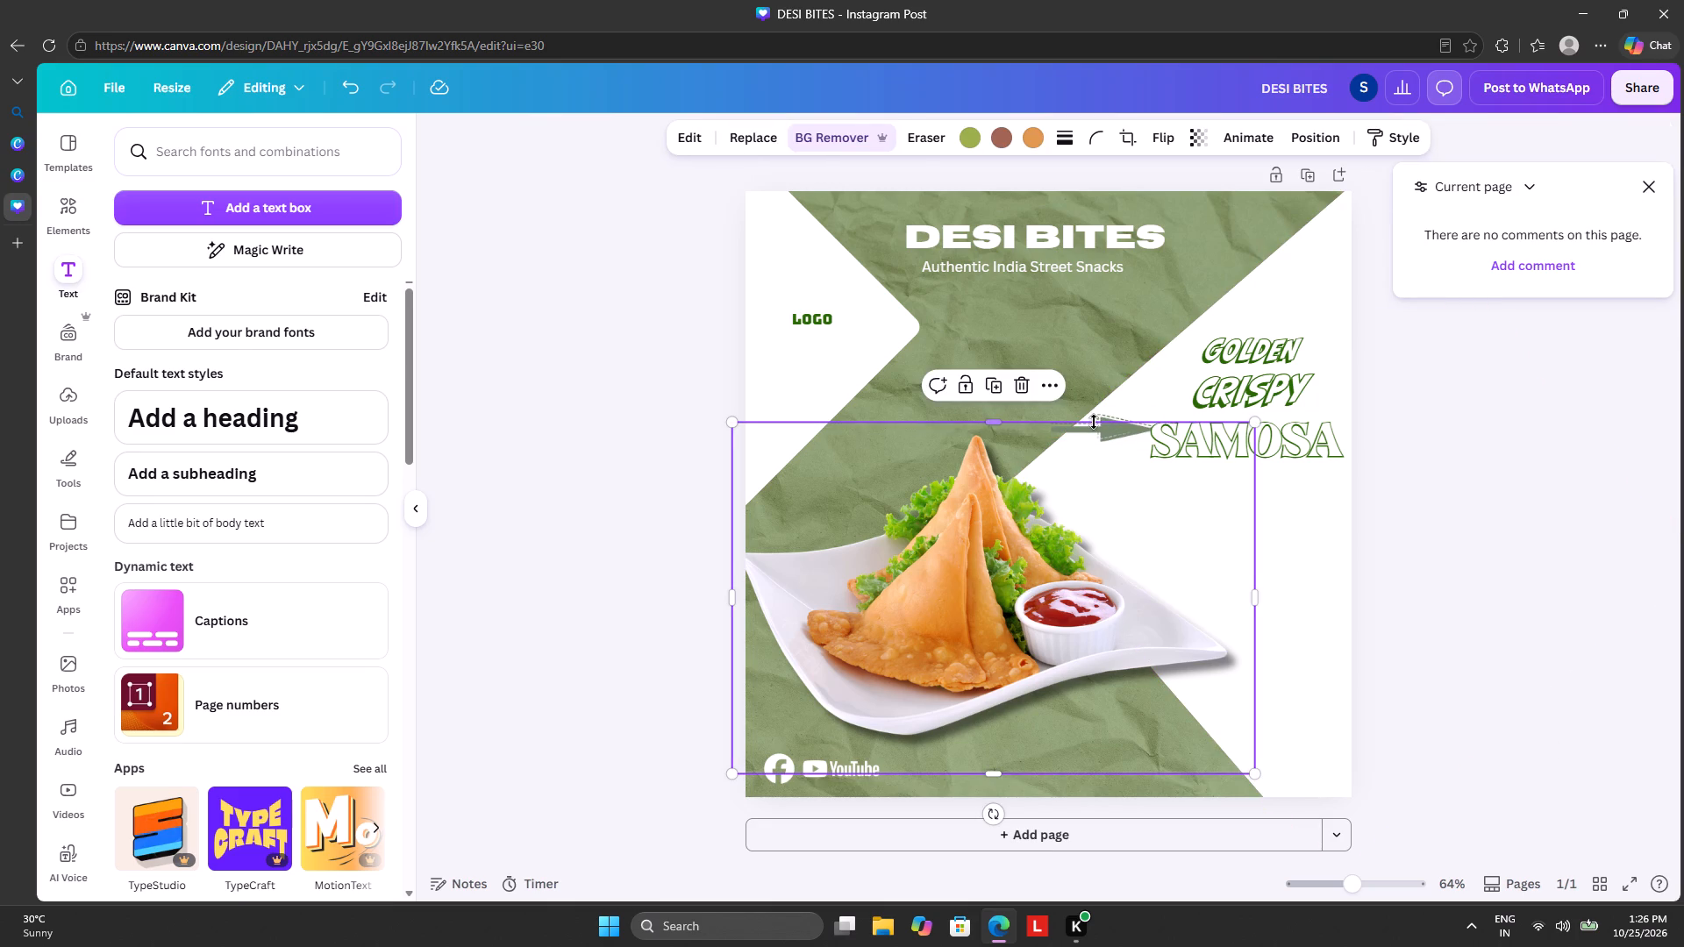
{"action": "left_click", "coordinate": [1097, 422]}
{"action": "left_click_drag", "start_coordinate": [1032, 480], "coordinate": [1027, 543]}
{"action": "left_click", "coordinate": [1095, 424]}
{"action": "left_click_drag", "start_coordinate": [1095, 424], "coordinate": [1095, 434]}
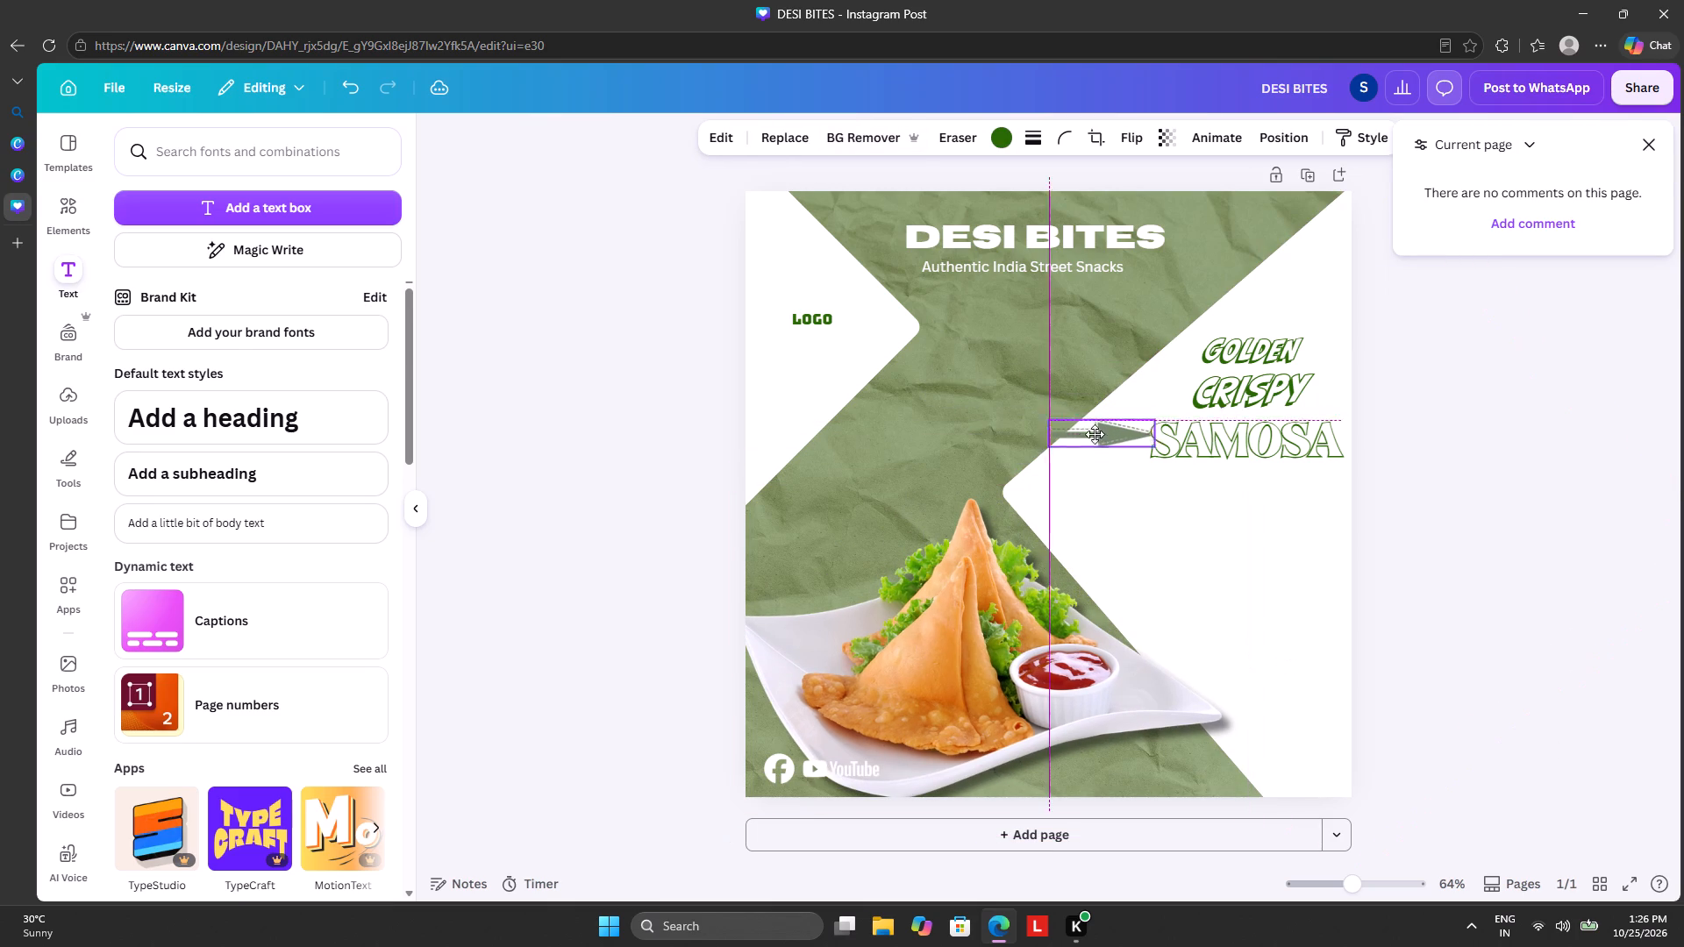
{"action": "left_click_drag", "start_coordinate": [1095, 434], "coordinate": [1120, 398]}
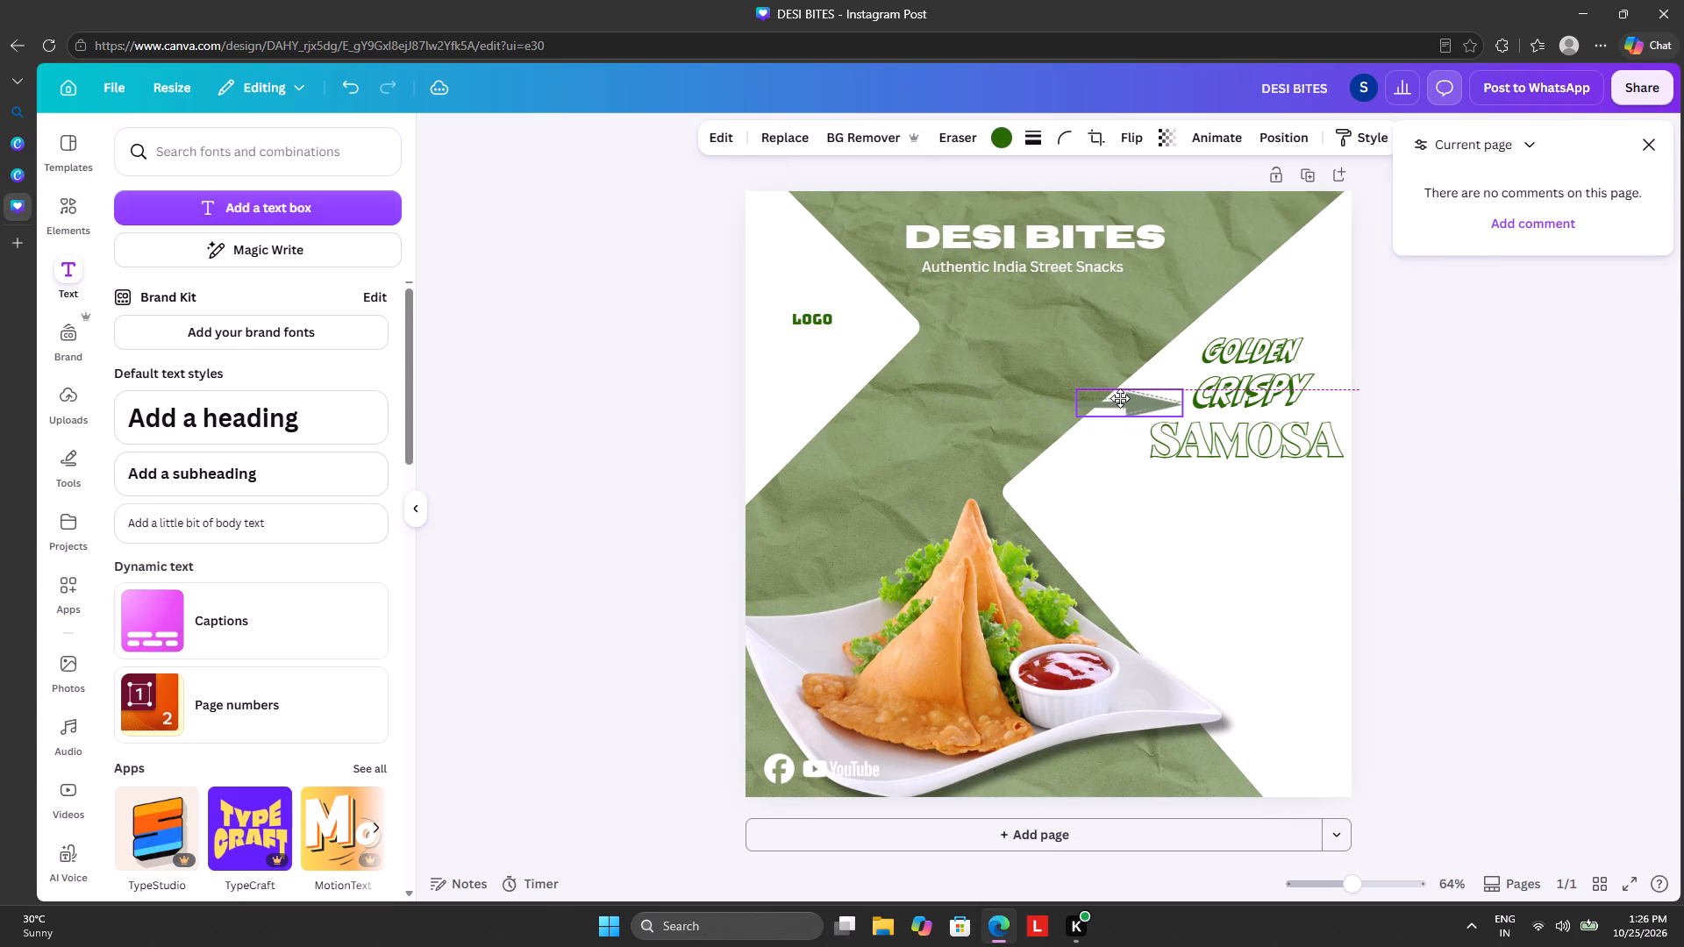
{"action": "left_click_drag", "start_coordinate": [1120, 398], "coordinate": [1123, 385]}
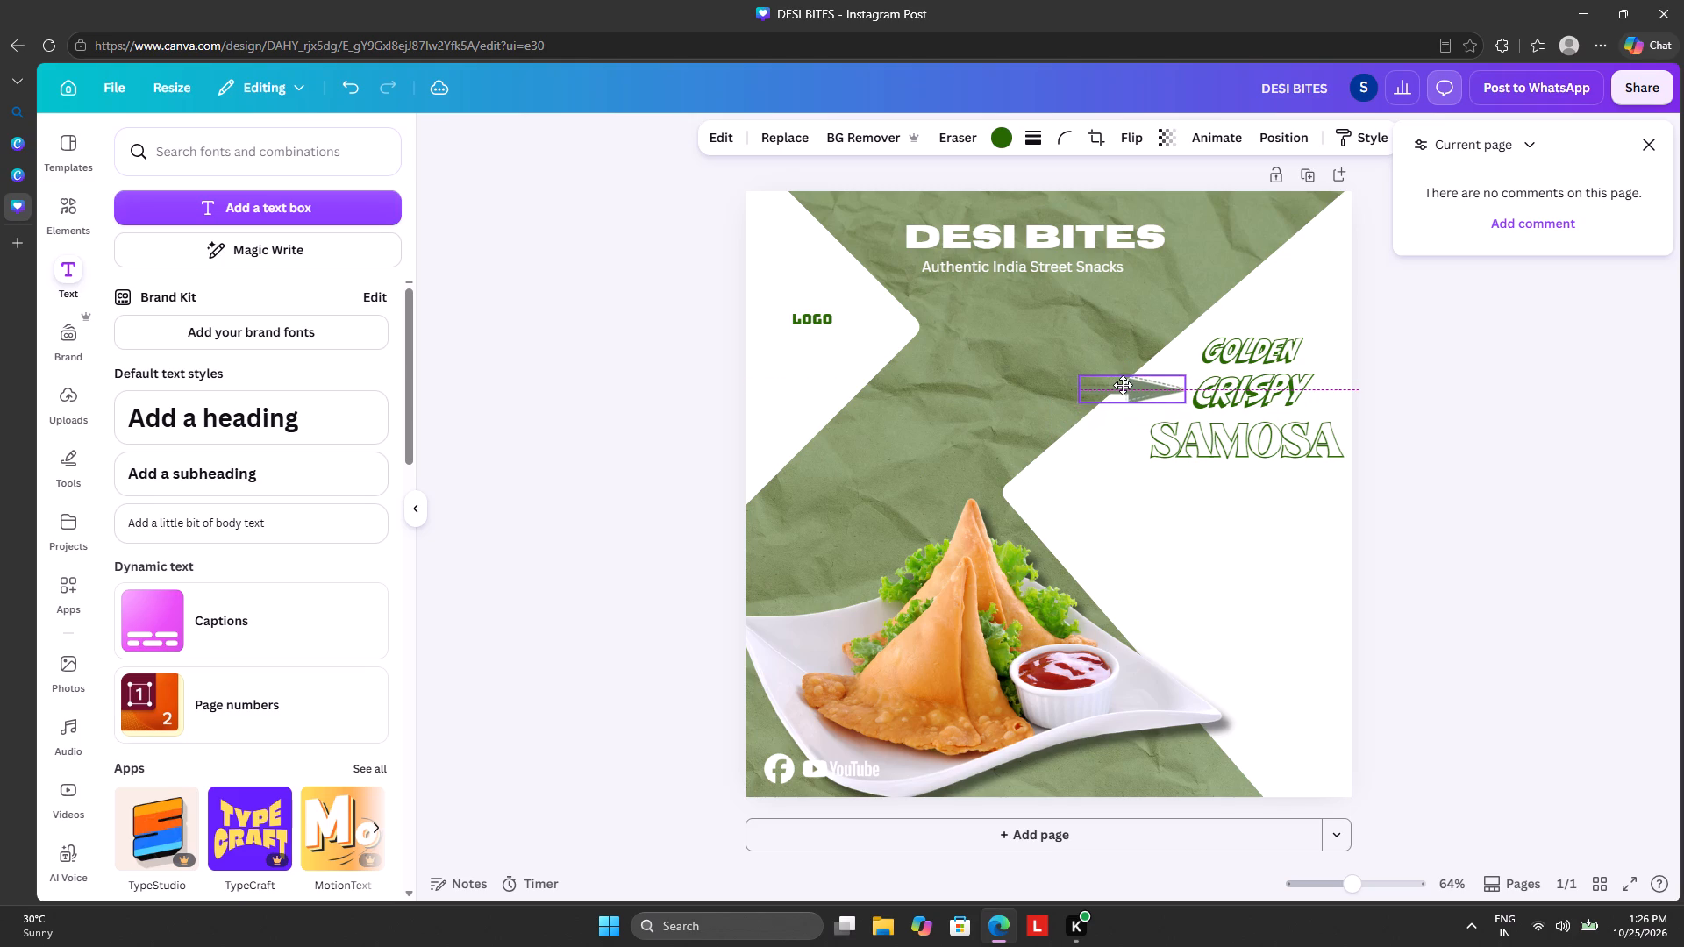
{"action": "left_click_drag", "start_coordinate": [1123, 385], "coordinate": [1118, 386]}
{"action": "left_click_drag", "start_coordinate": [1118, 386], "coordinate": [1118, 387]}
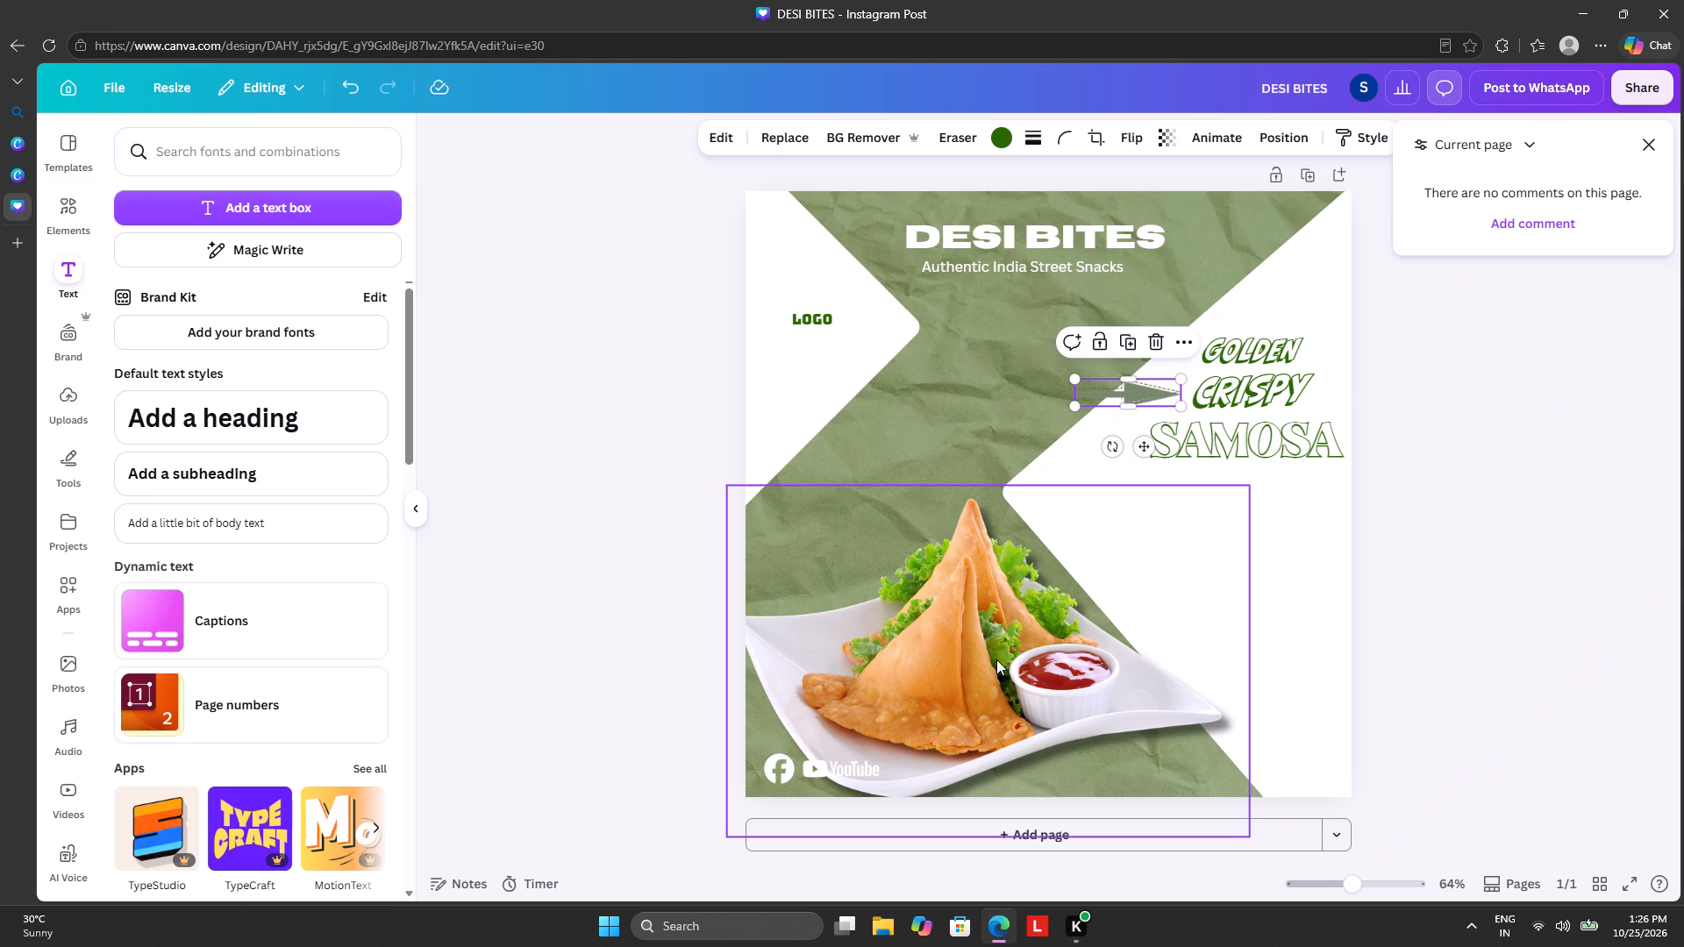
Reposition the samosa photo so it clears the arrow, and delete the arrow beside the CRISPY text.
{"action": "left_click_drag", "start_coordinate": [996, 659], "coordinate": [1080, 562]}
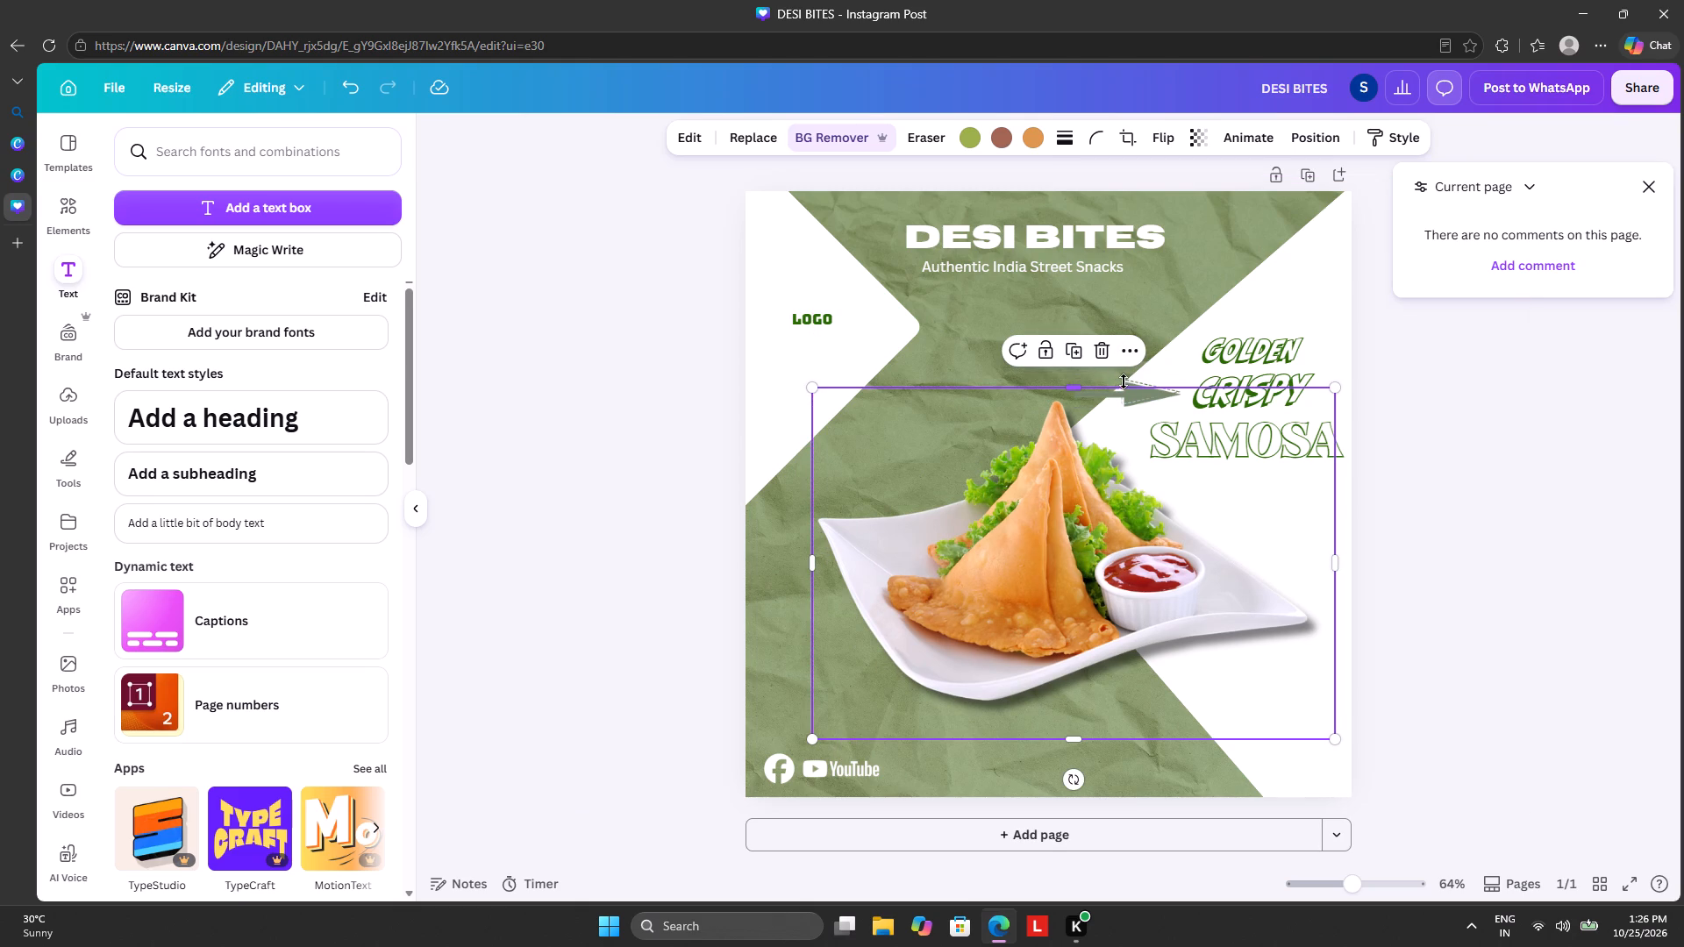
{"action": "left_click_drag", "start_coordinate": [1089, 488], "coordinate": [1062, 552]}
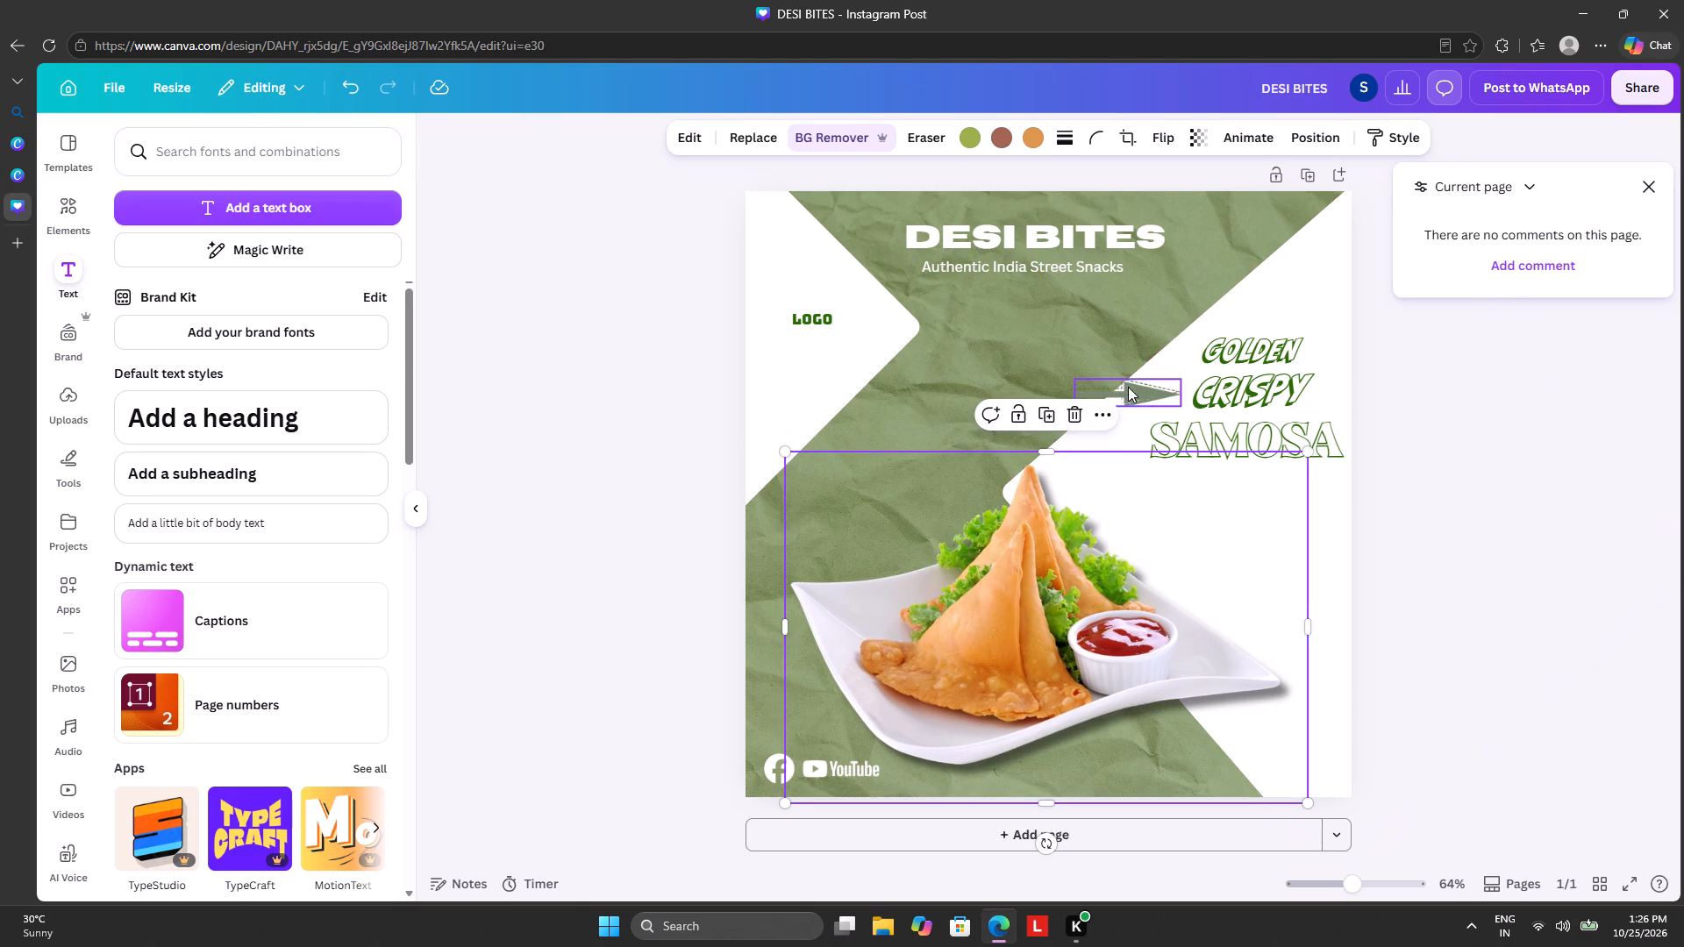
{"action": "left_click", "coordinate": [1128, 386]}
{"action": "left_click", "coordinate": [1159, 340]}
Move the samosa photo back up to the middle of the post, between the tagline and the social media logos.
{"action": "left_click_drag", "start_coordinate": [1041, 631], "coordinate": [1041, 630]}
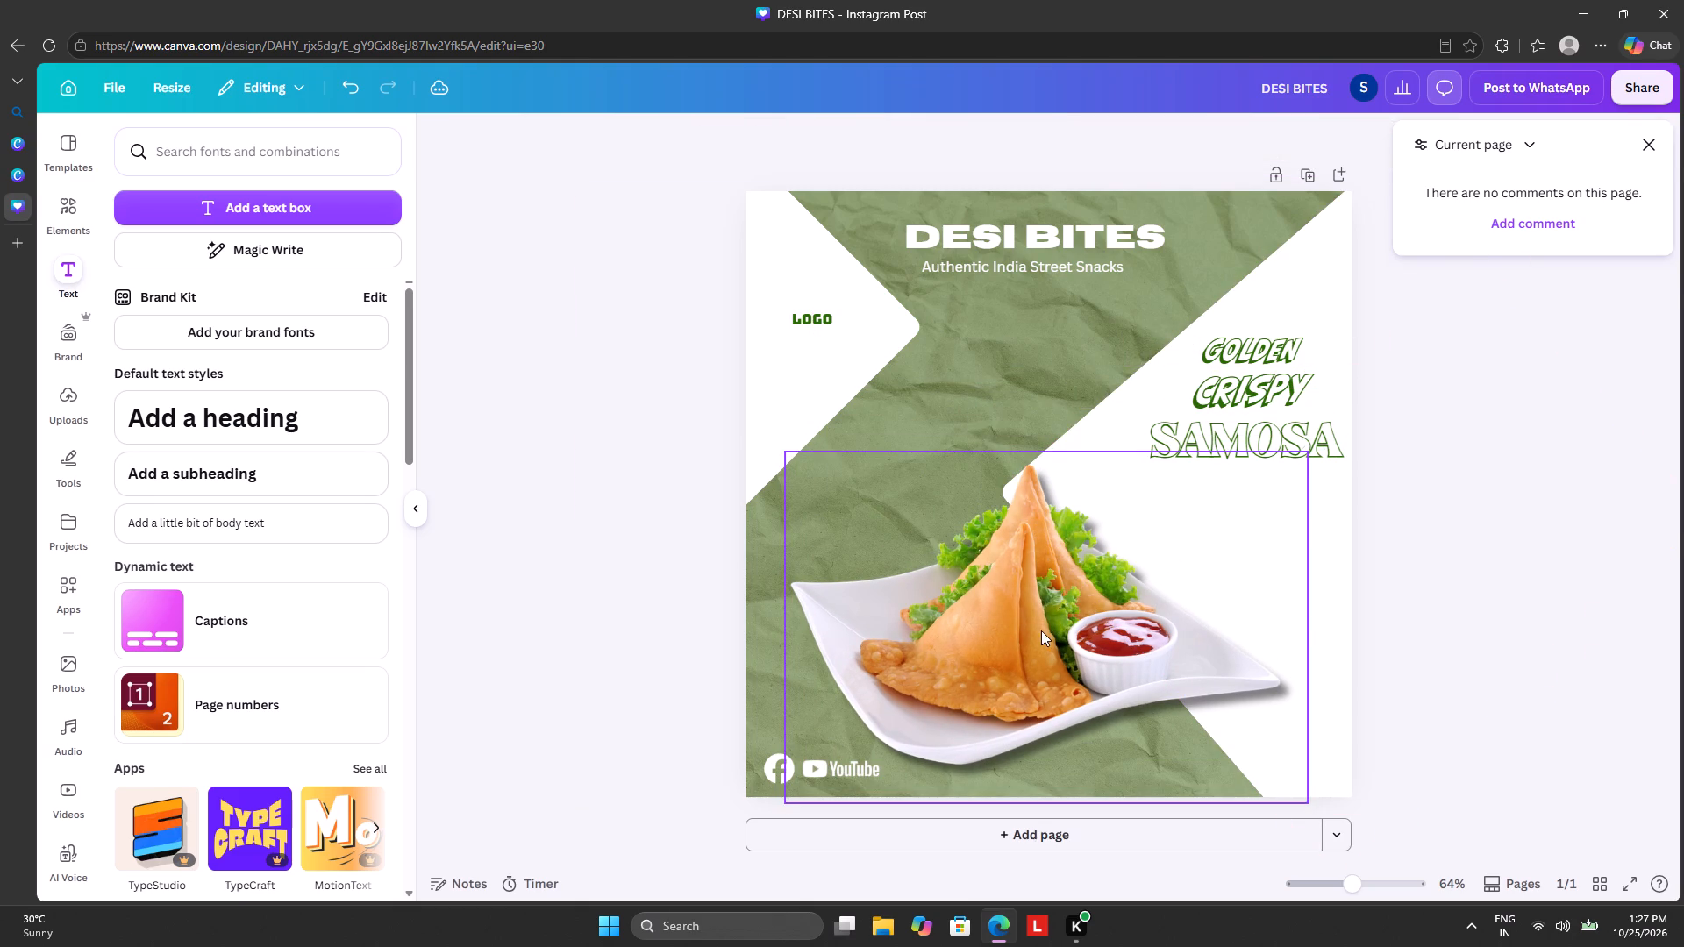
{"action": "left_click_drag", "start_coordinate": [1041, 630], "coordinate": [1028, 527]}
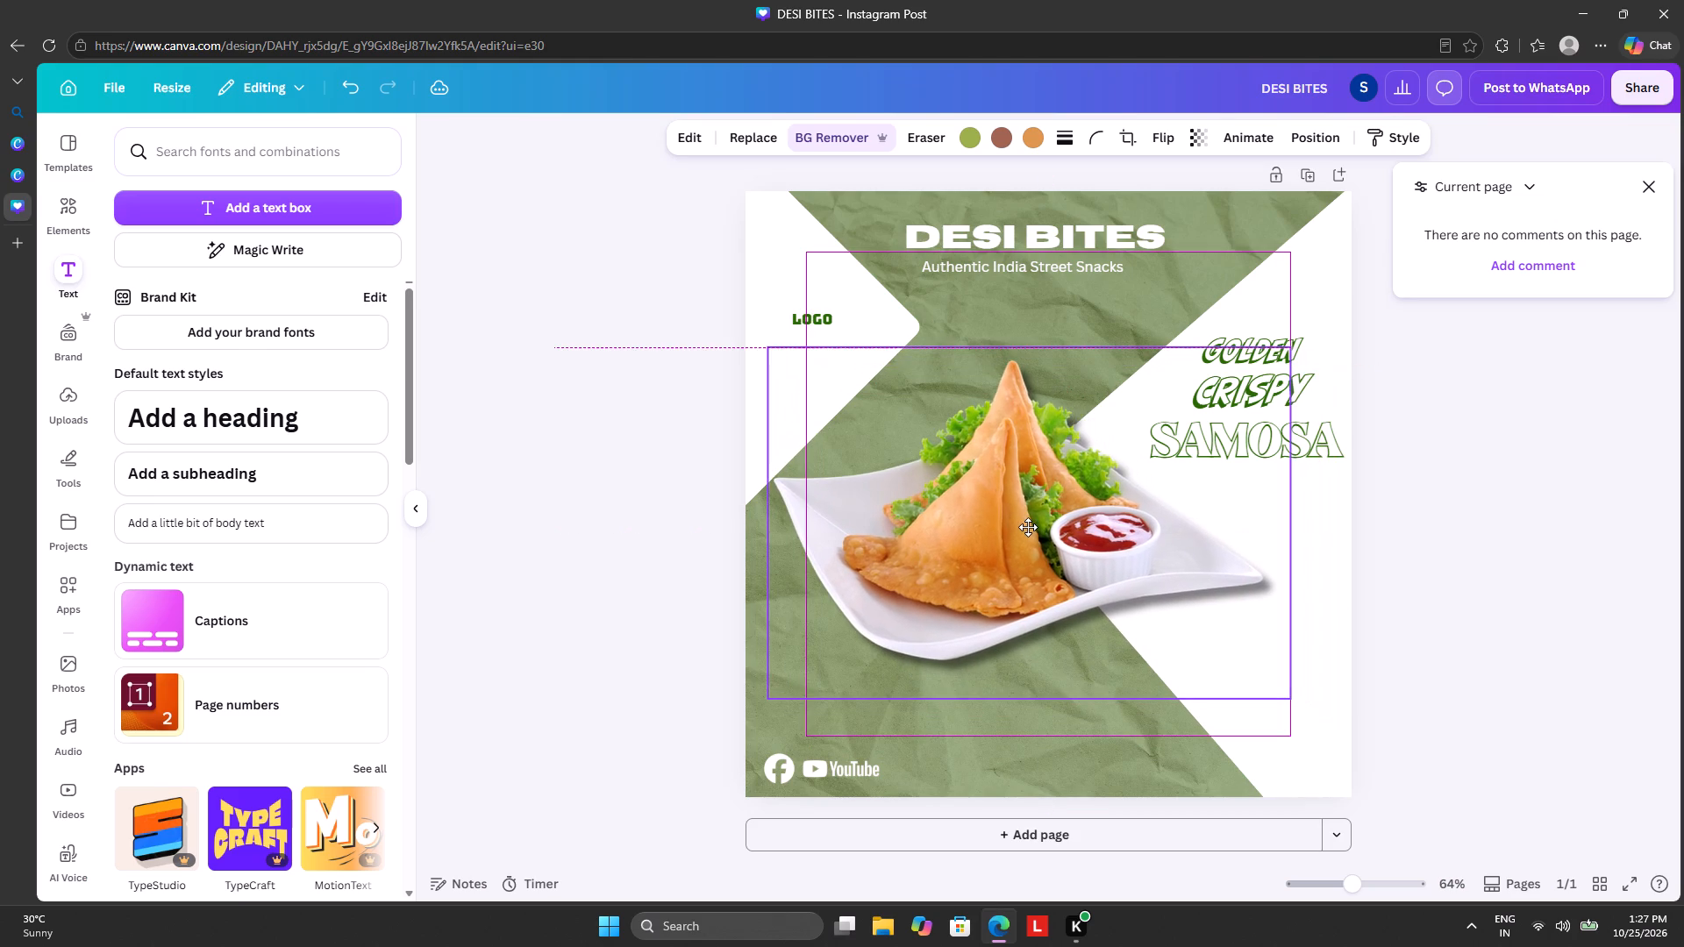
{"action": "left_click_drag", "start_coordinate": [1028, 527], "coordinate": [1026, 523]}
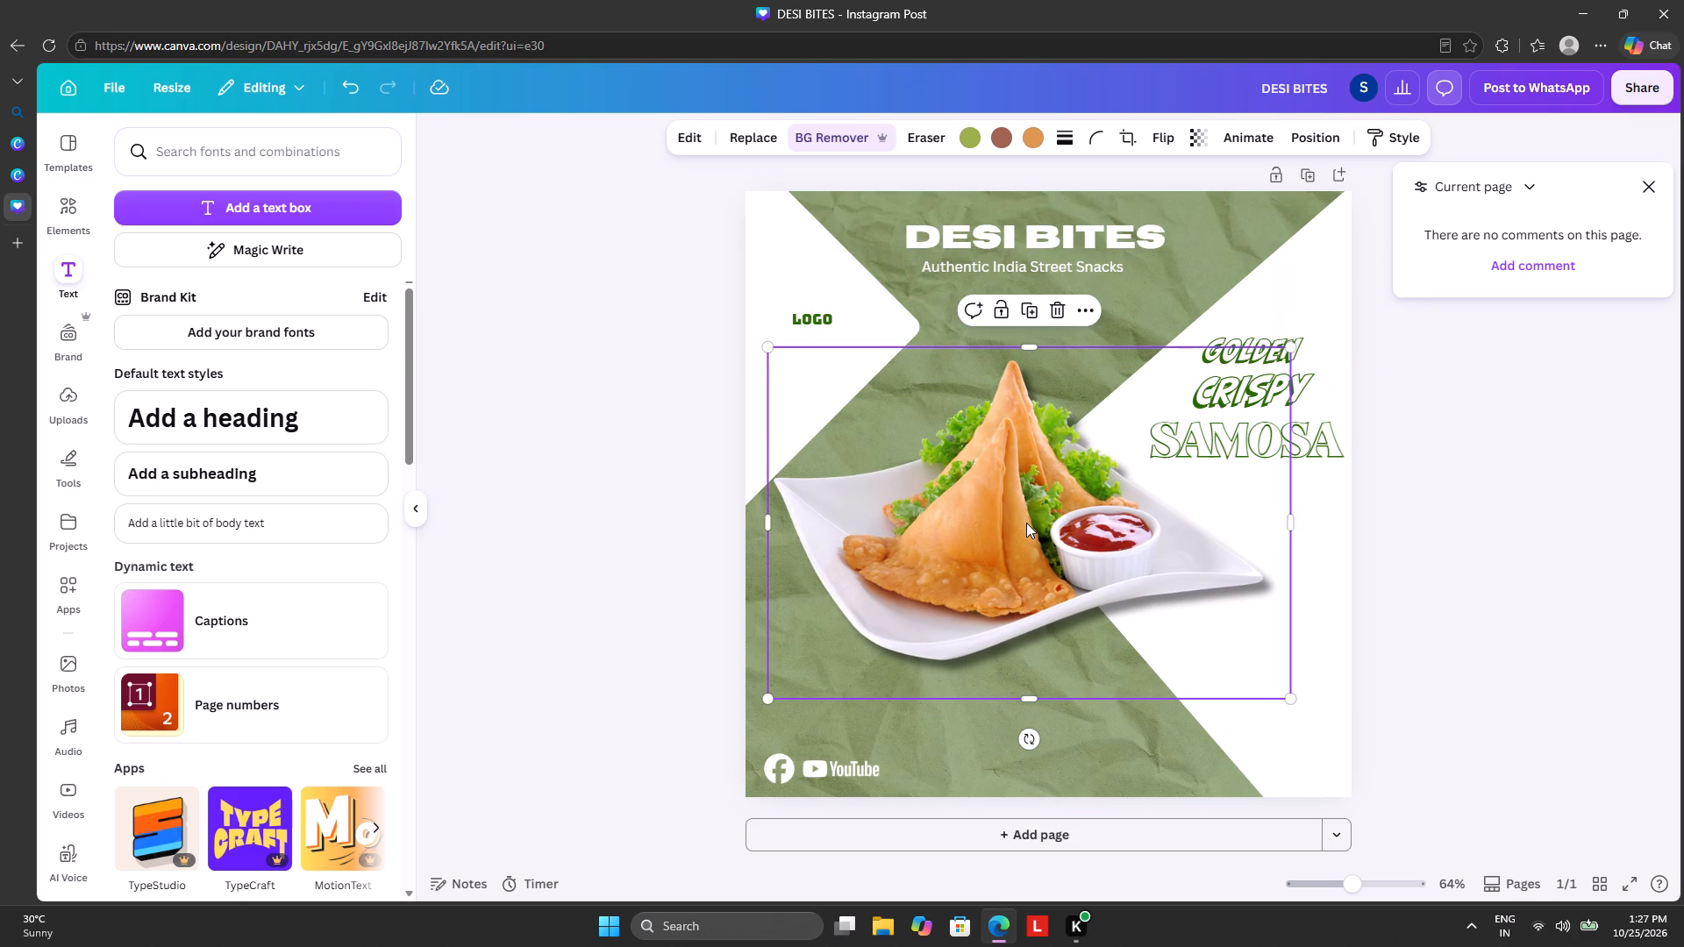
{"action": "left_click", "coordinate": [632, 445]}
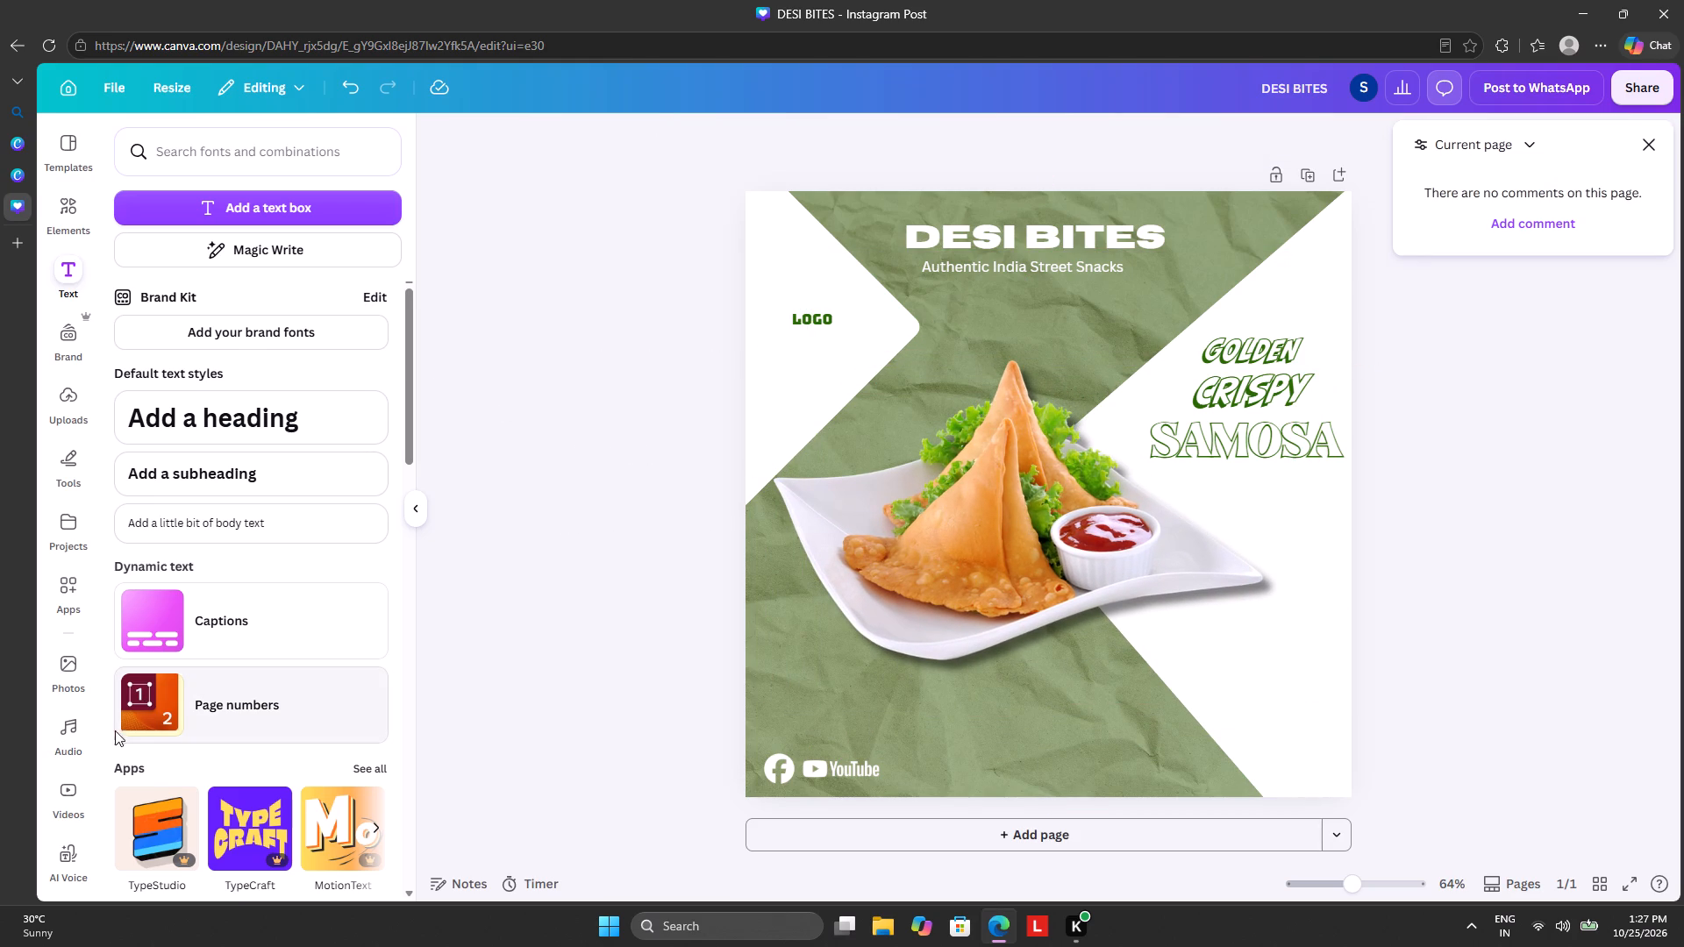
Search the elements for ARROW and insert the dashed looping arrow graphic that curves upward.
{"action": "left_click", "coordinate": [68, 219]}
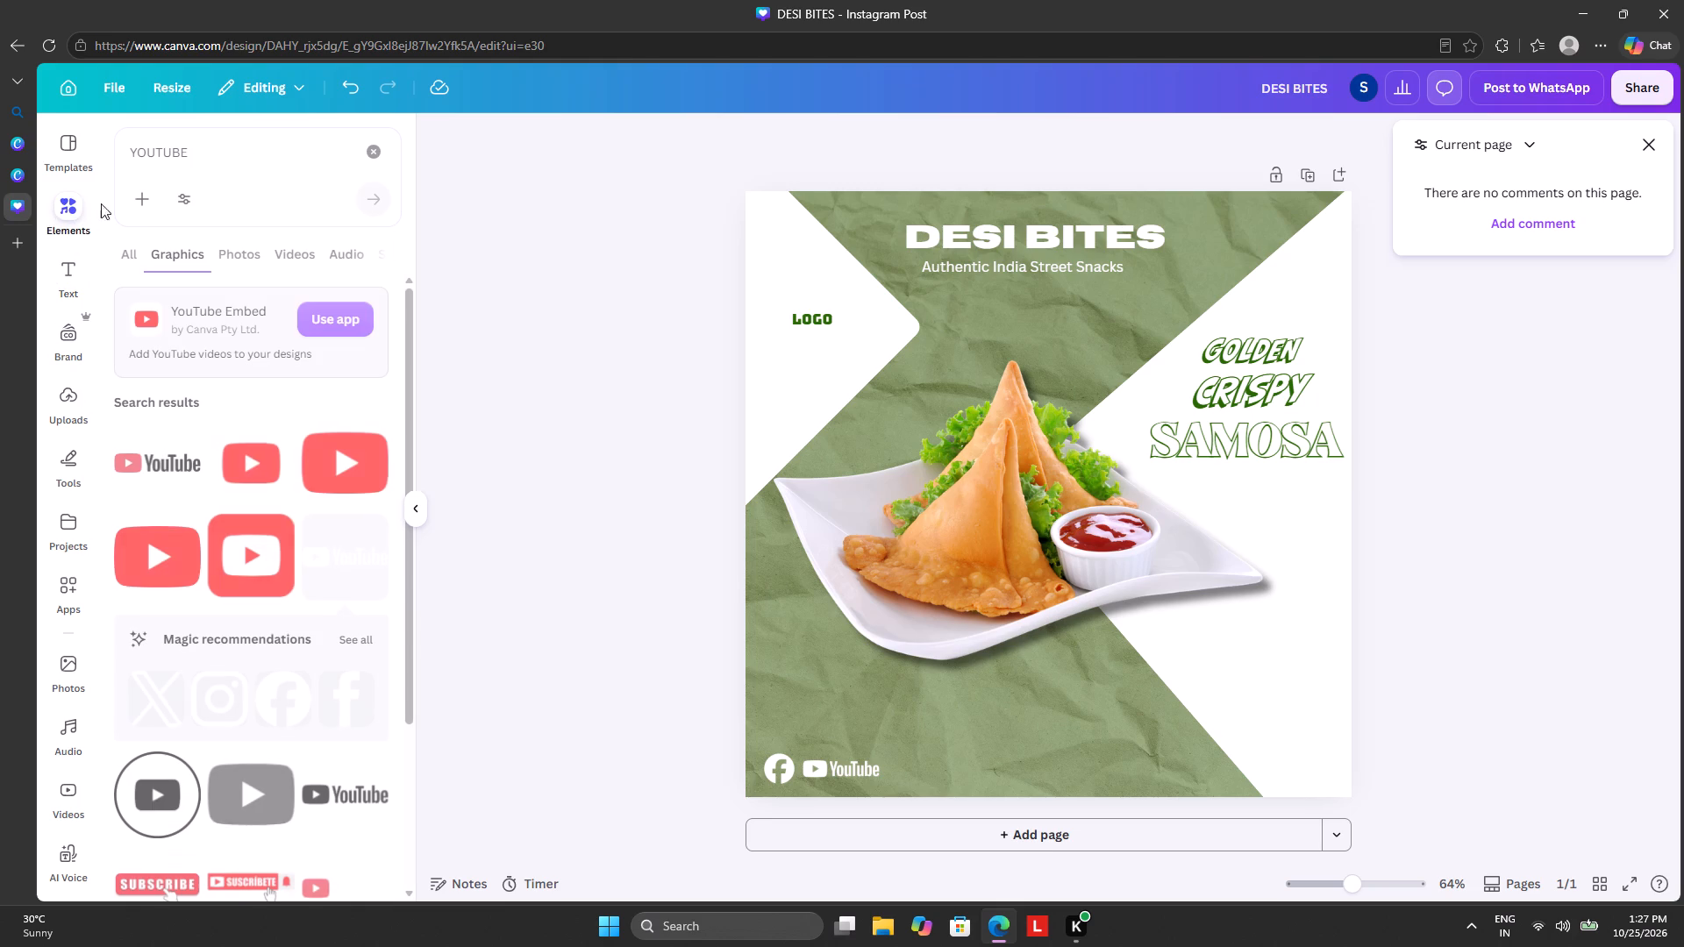
{"action": "left_click", "coordinate": [191, 156]}
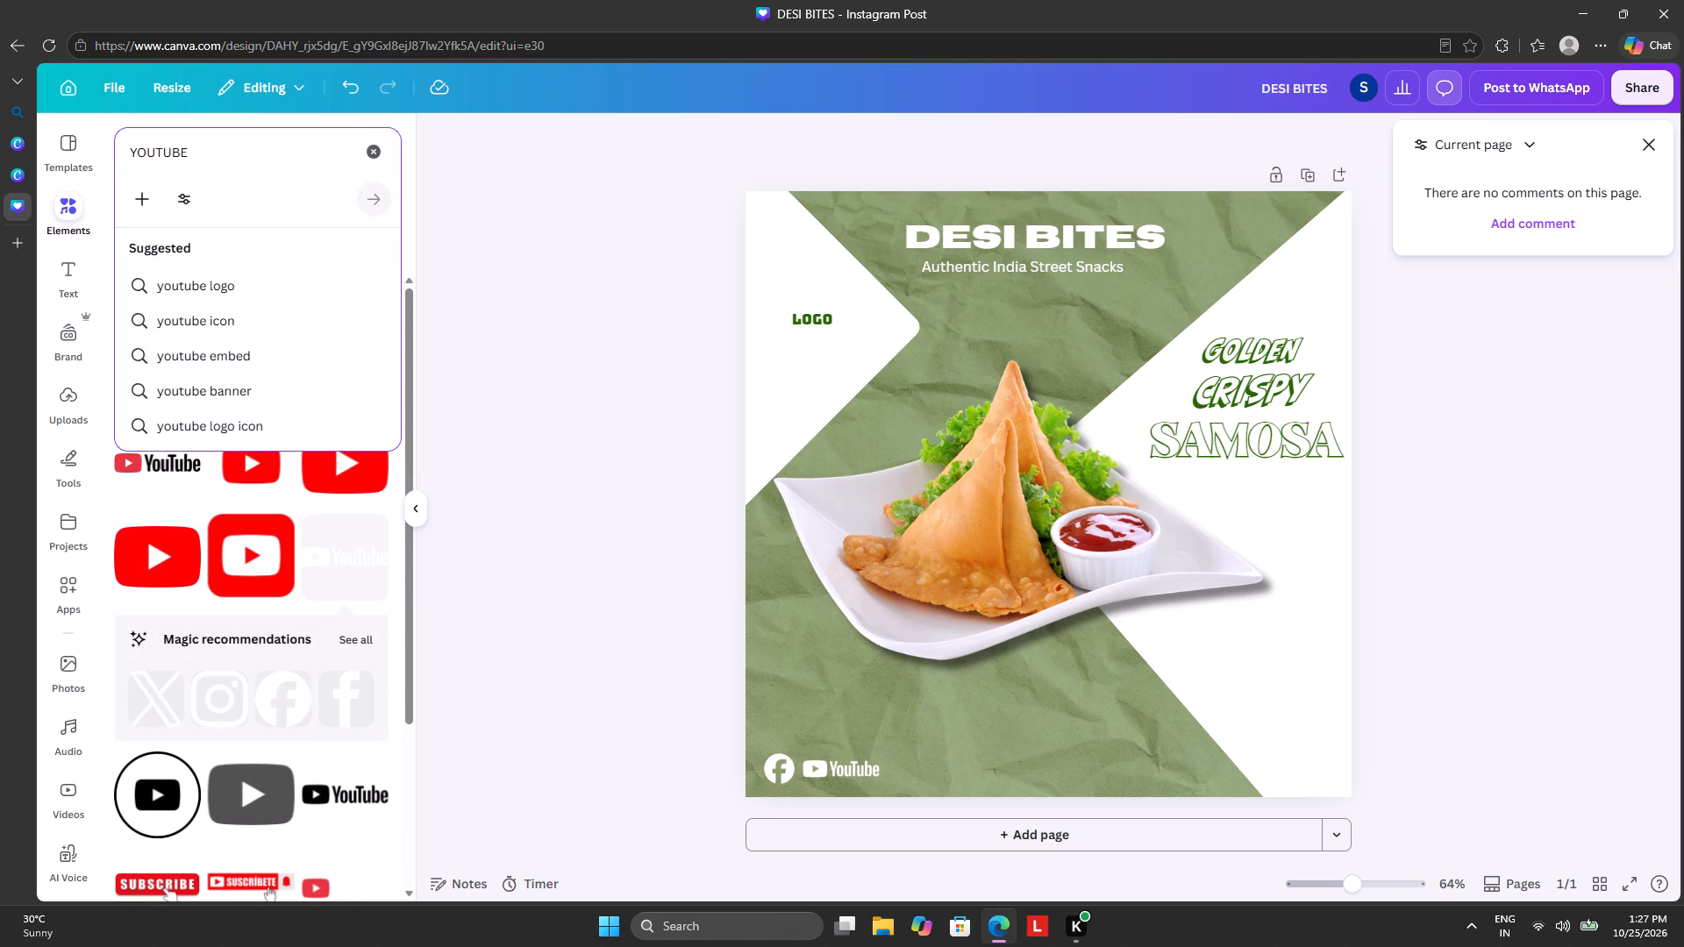
{"action": "left_click", "coordinate": [368, 155]}
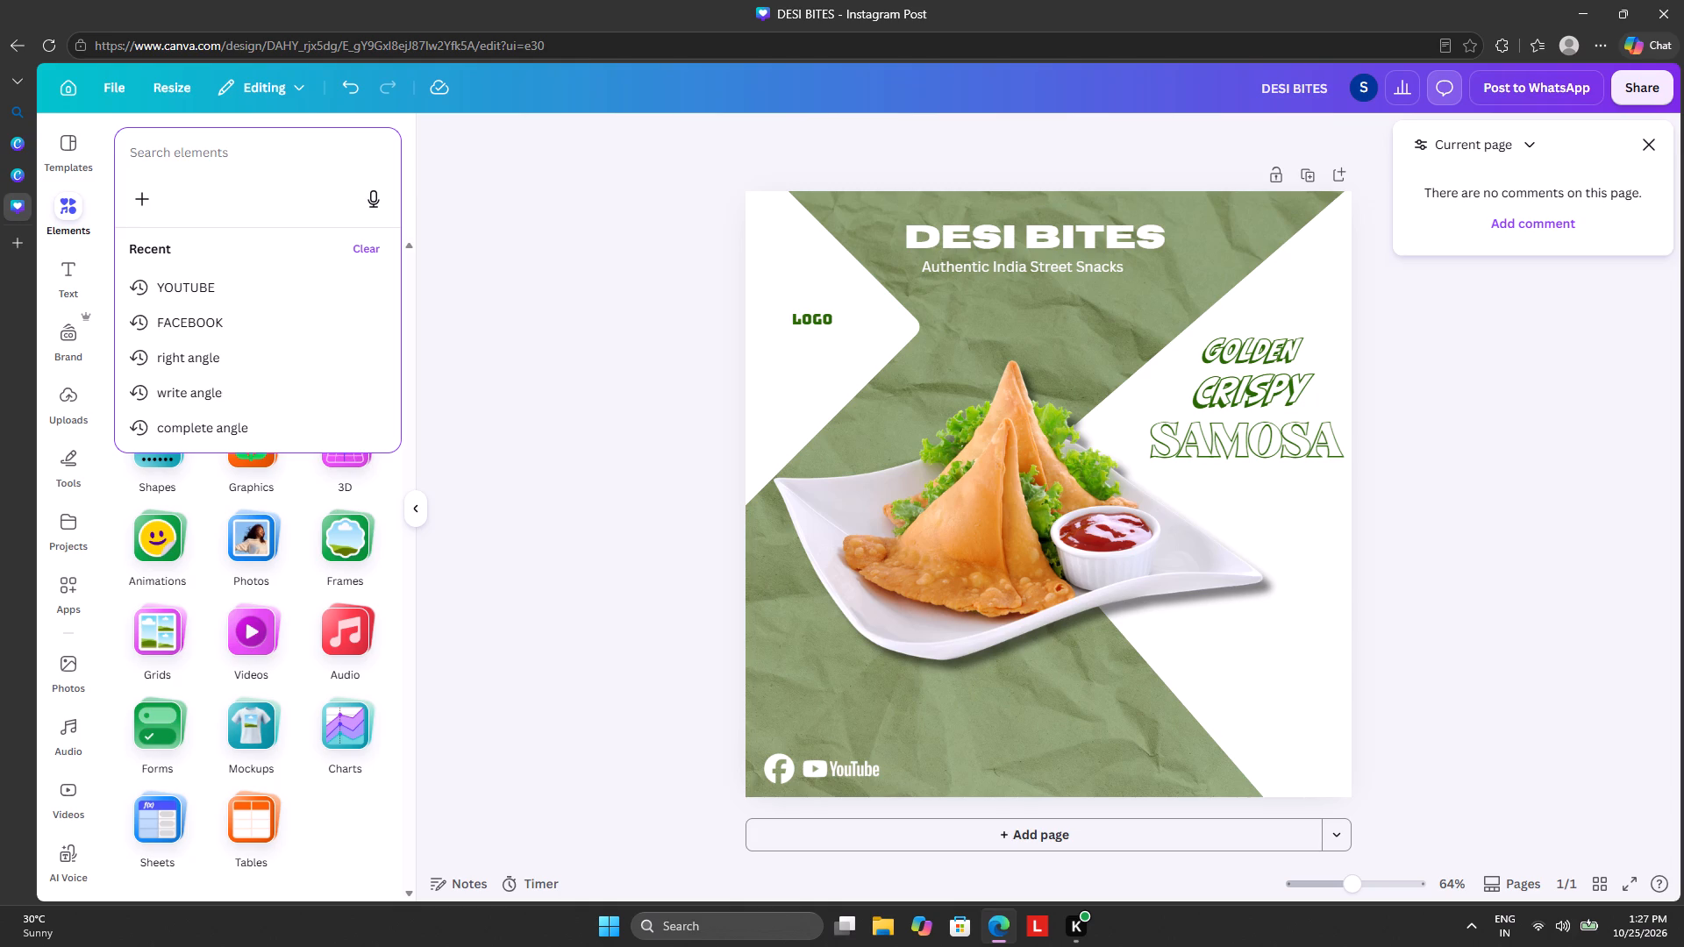
{"action": "type", "text": "ARROW"}
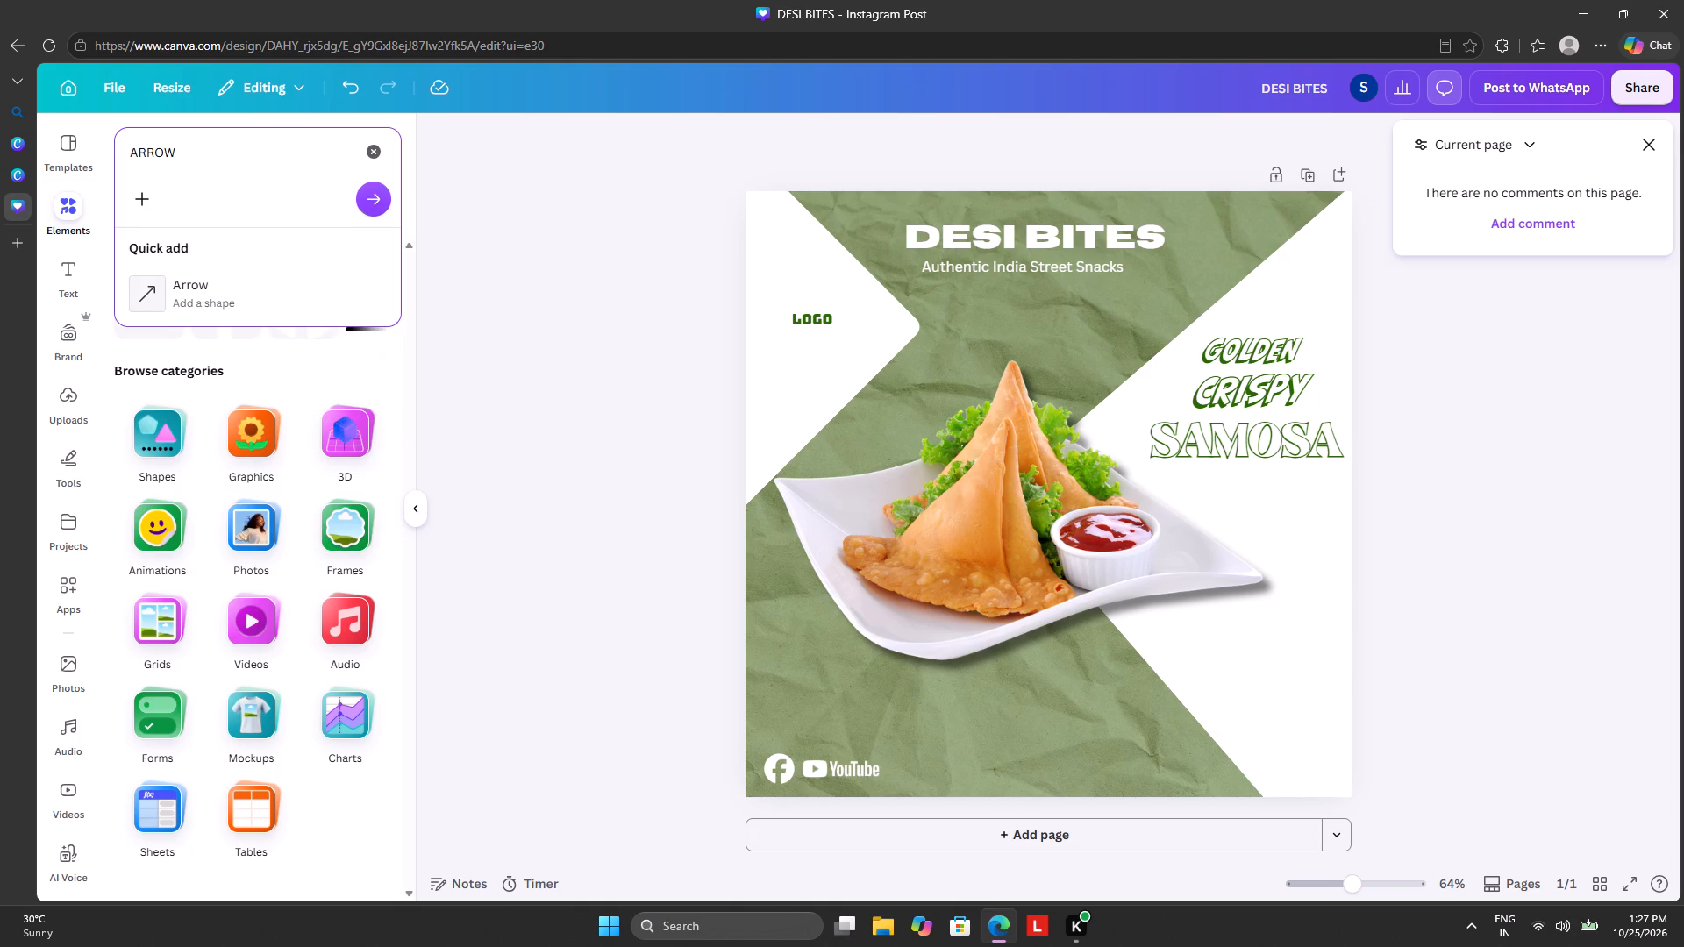
{"action": "key", "text": "Return"}
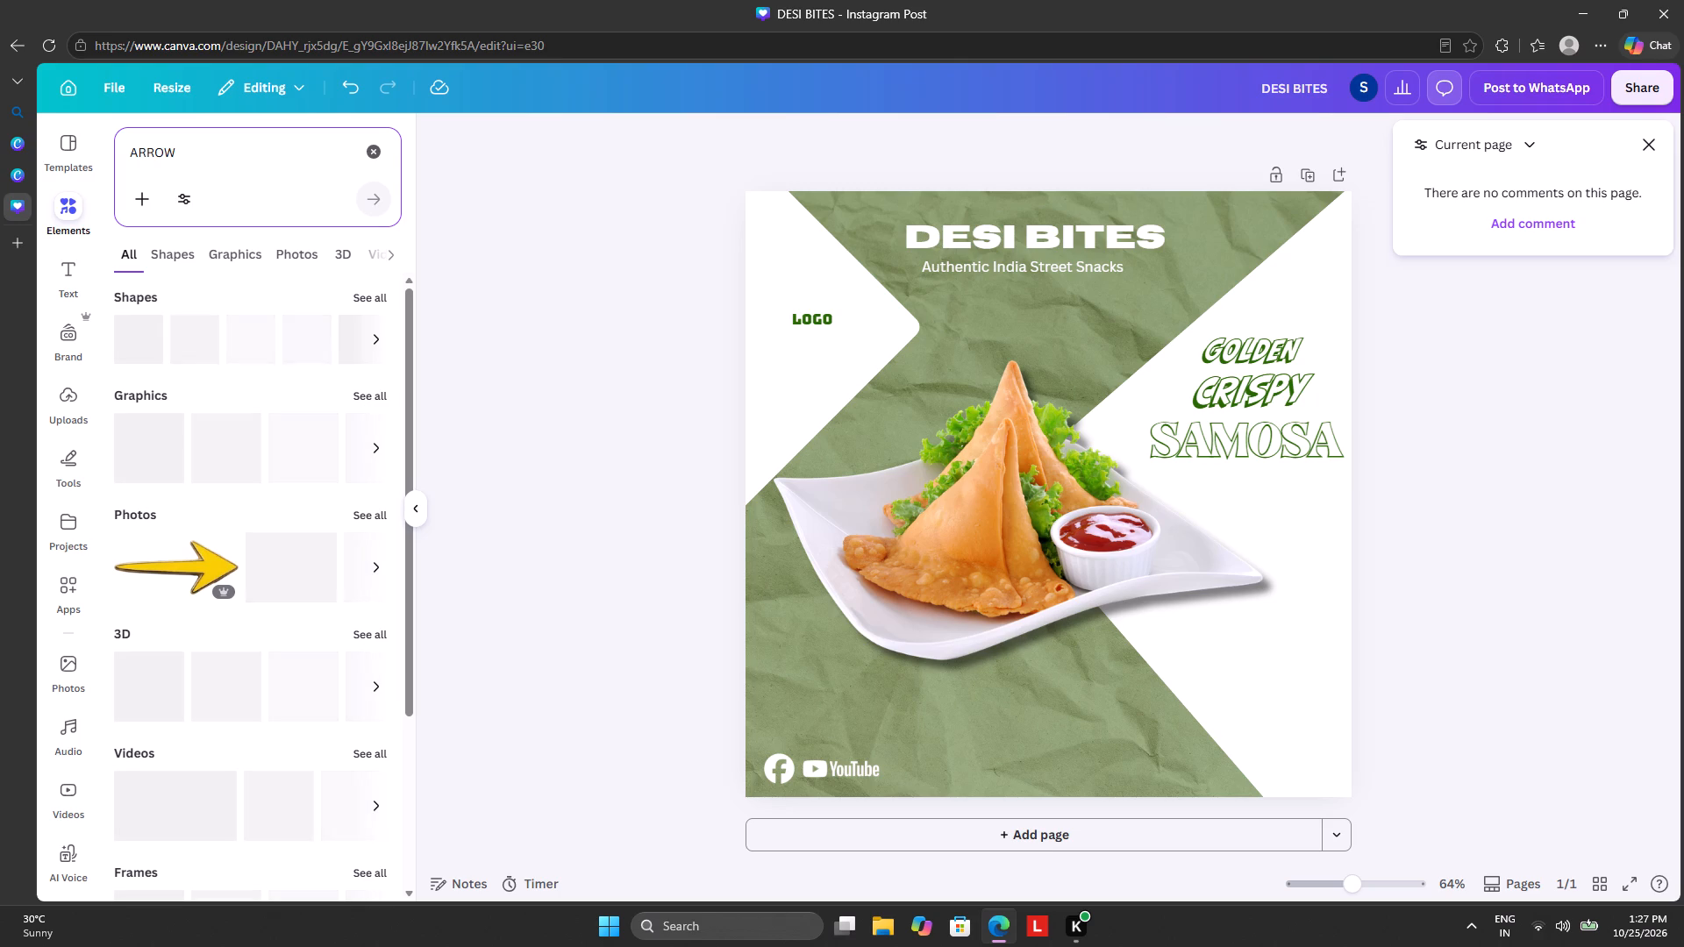
{"action": "left_click", "coordinate": [253, 260]}
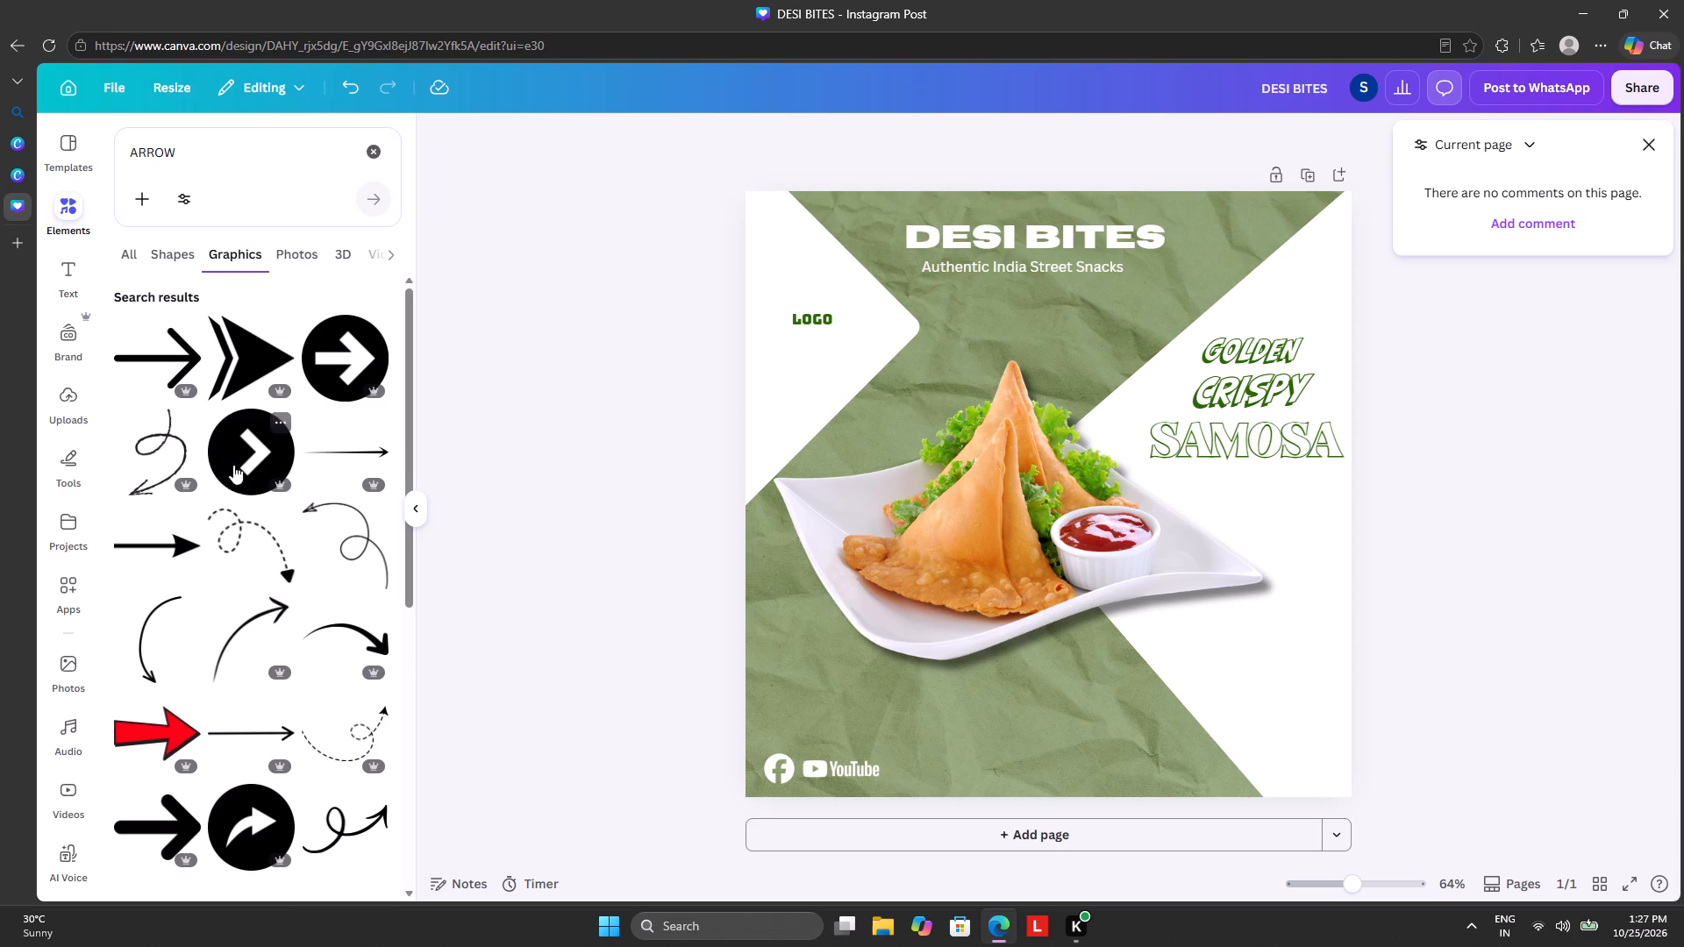
{"action": "left_click", "coordinate": [329, 746]}
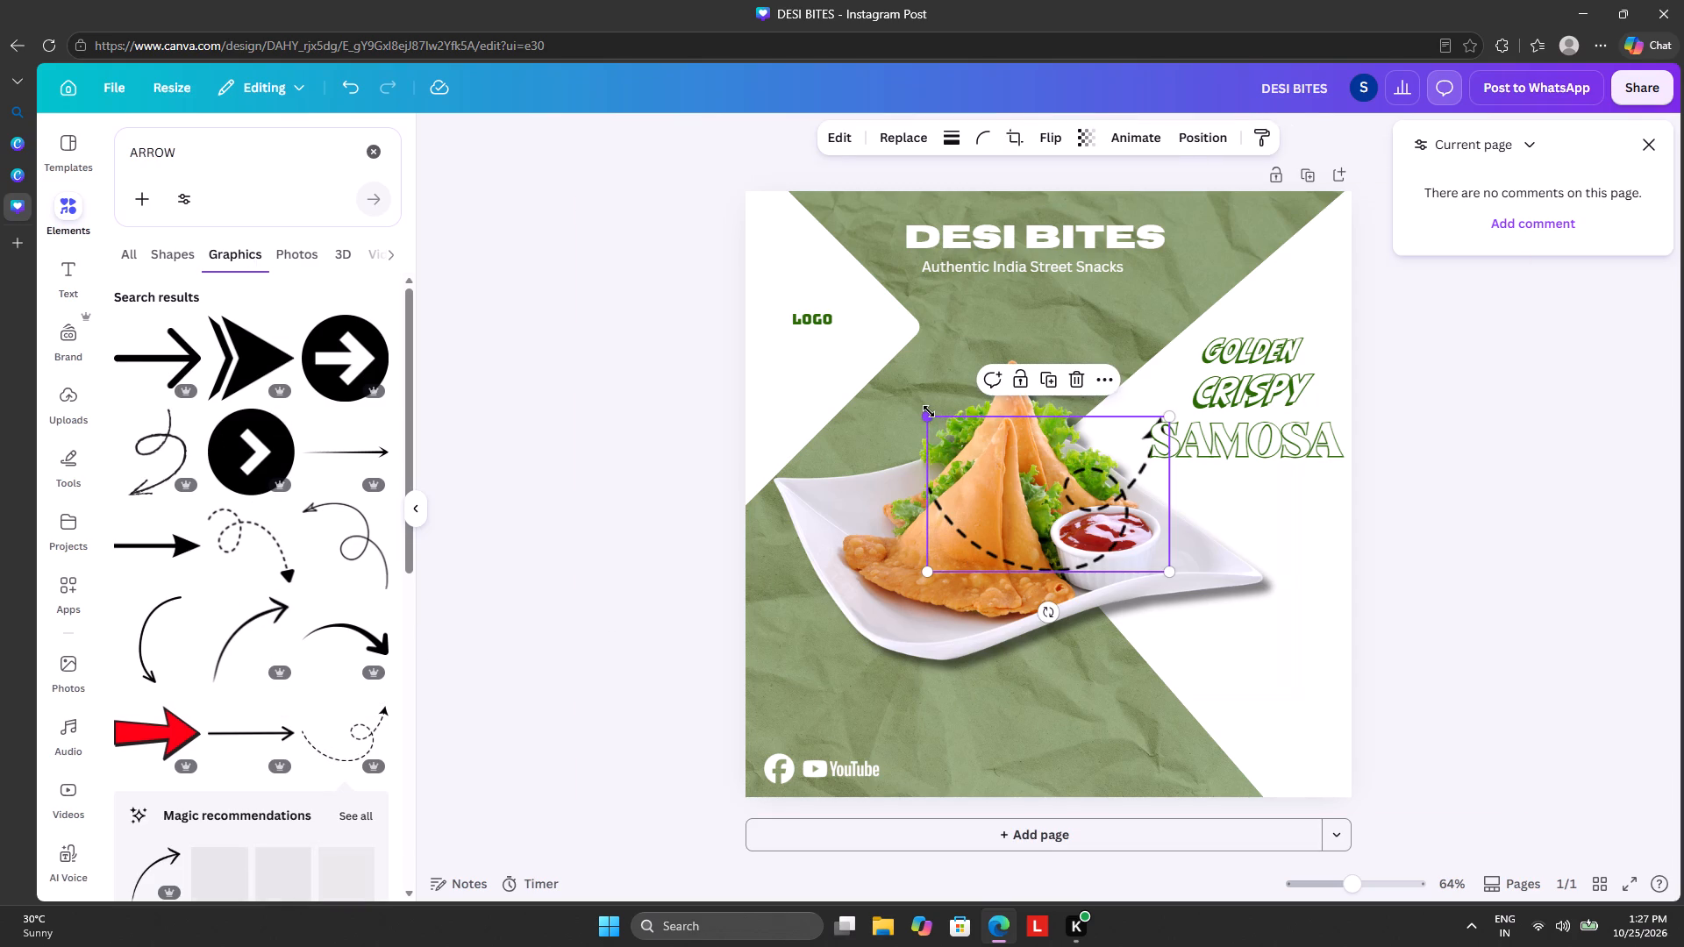
Shrink the dashed arrow to about half its size and place it over the sauce bowl's edge, below the SAMOSA text.
{"action": "left_click_drag", "start_coordinate": [929, 411], "coordinate": [1041, 486]}
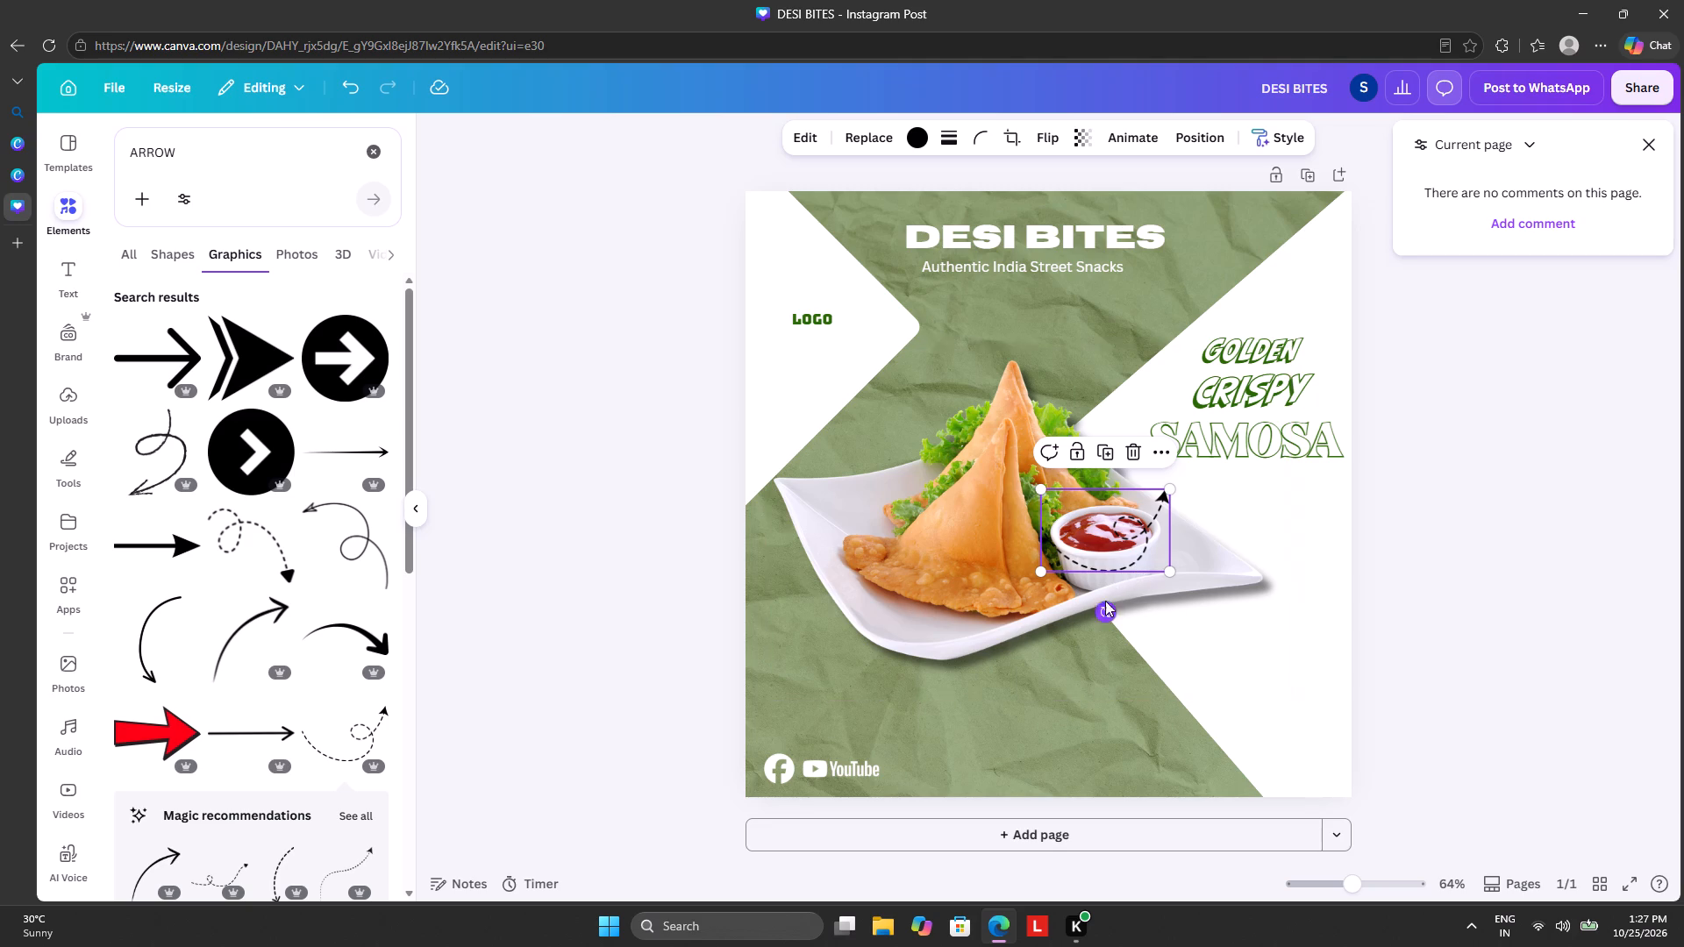
{"action": "left_click_drag", "start_coordinate": [1148, 538], "coordinate": [1172, 534]}
{"action": "left_click_drag", "start_coordinate": [1172, 534], "coordinate": [1222, 516]}
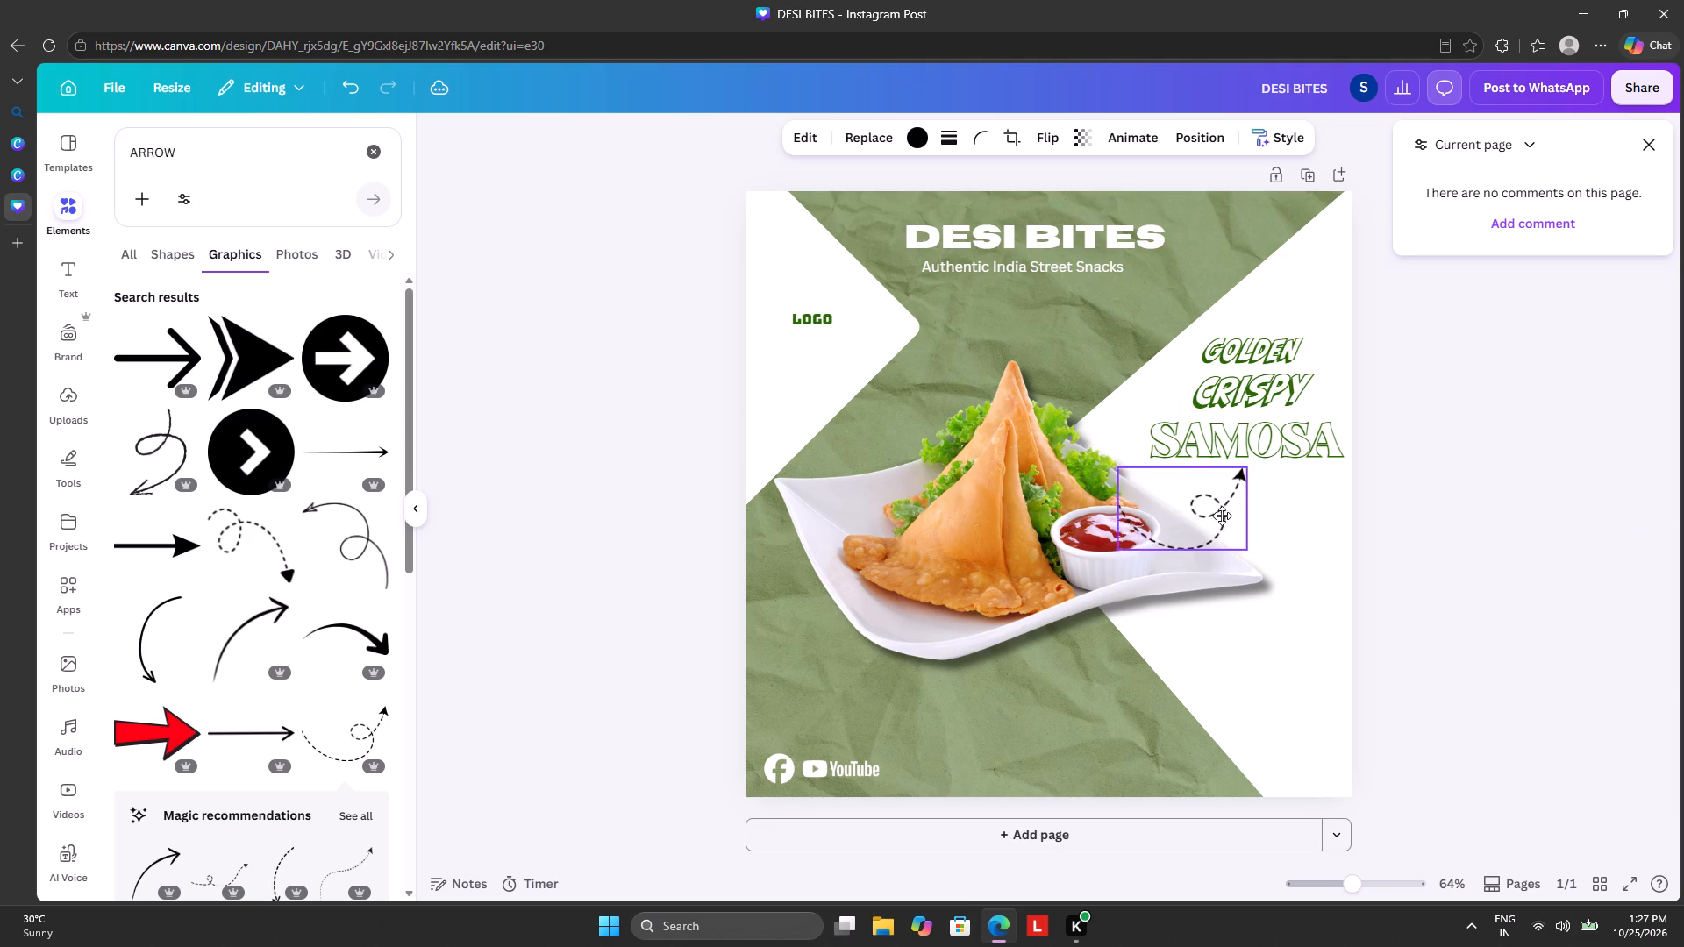
{"action": "left_click_drag", "start_coordinate": [1222, 516], "coordinate": [1217, 514]}
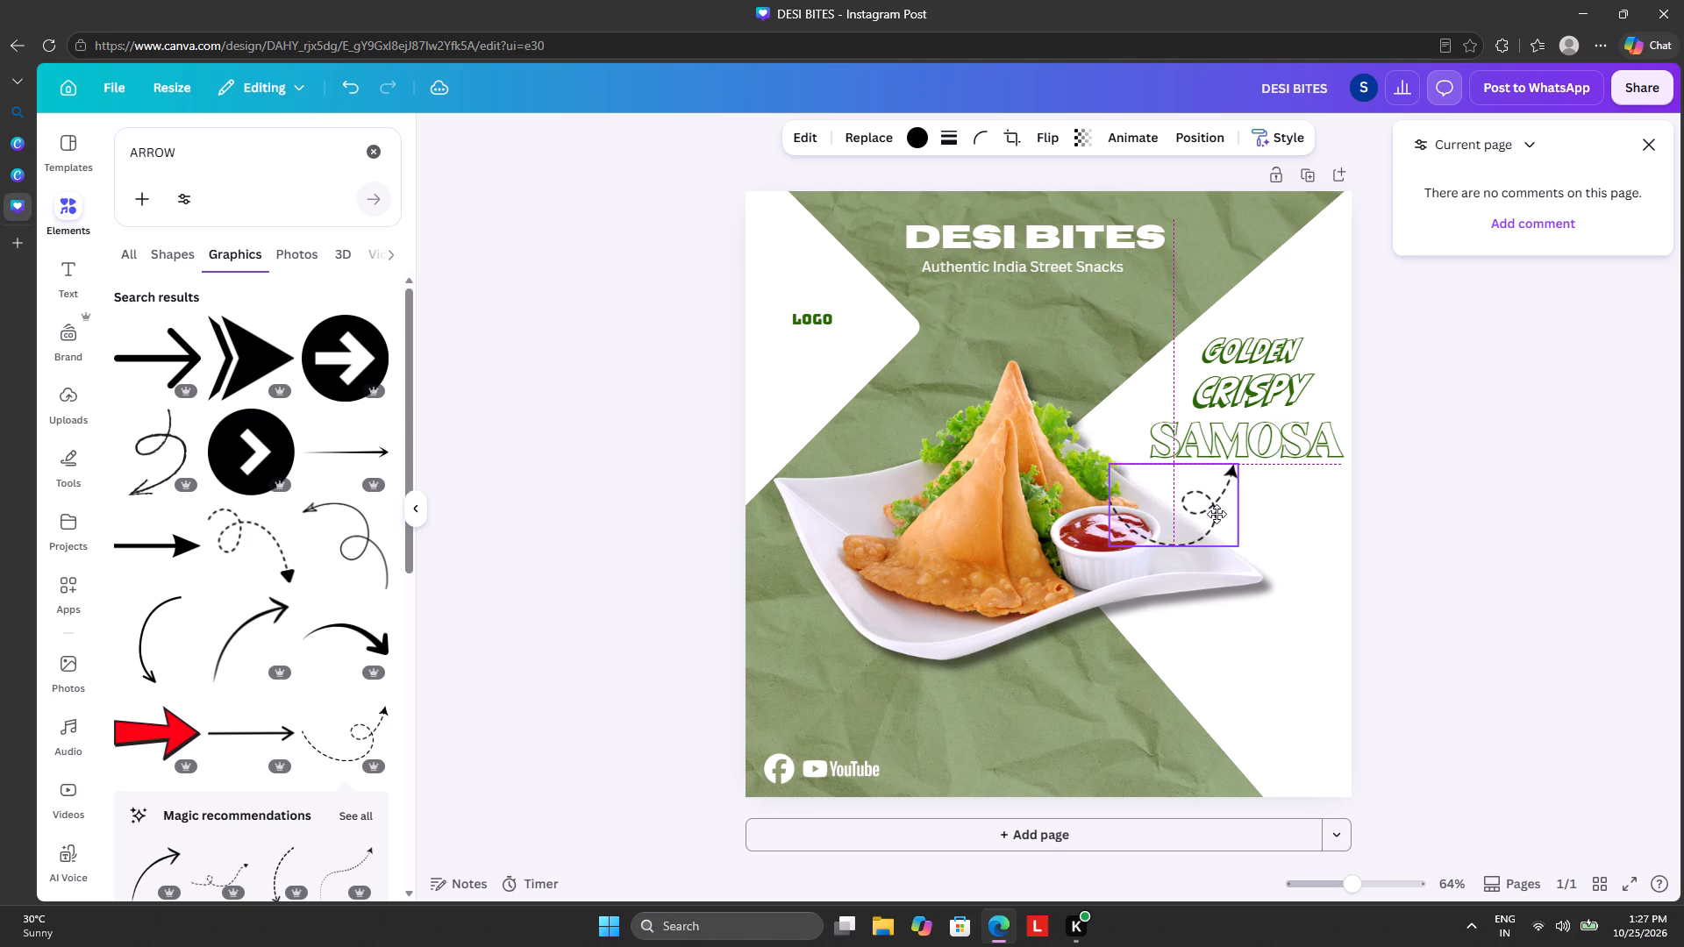
{"action": "left_click_drag", "start_coordinate": [1217, 514], "coordinate": [1211, 522]}
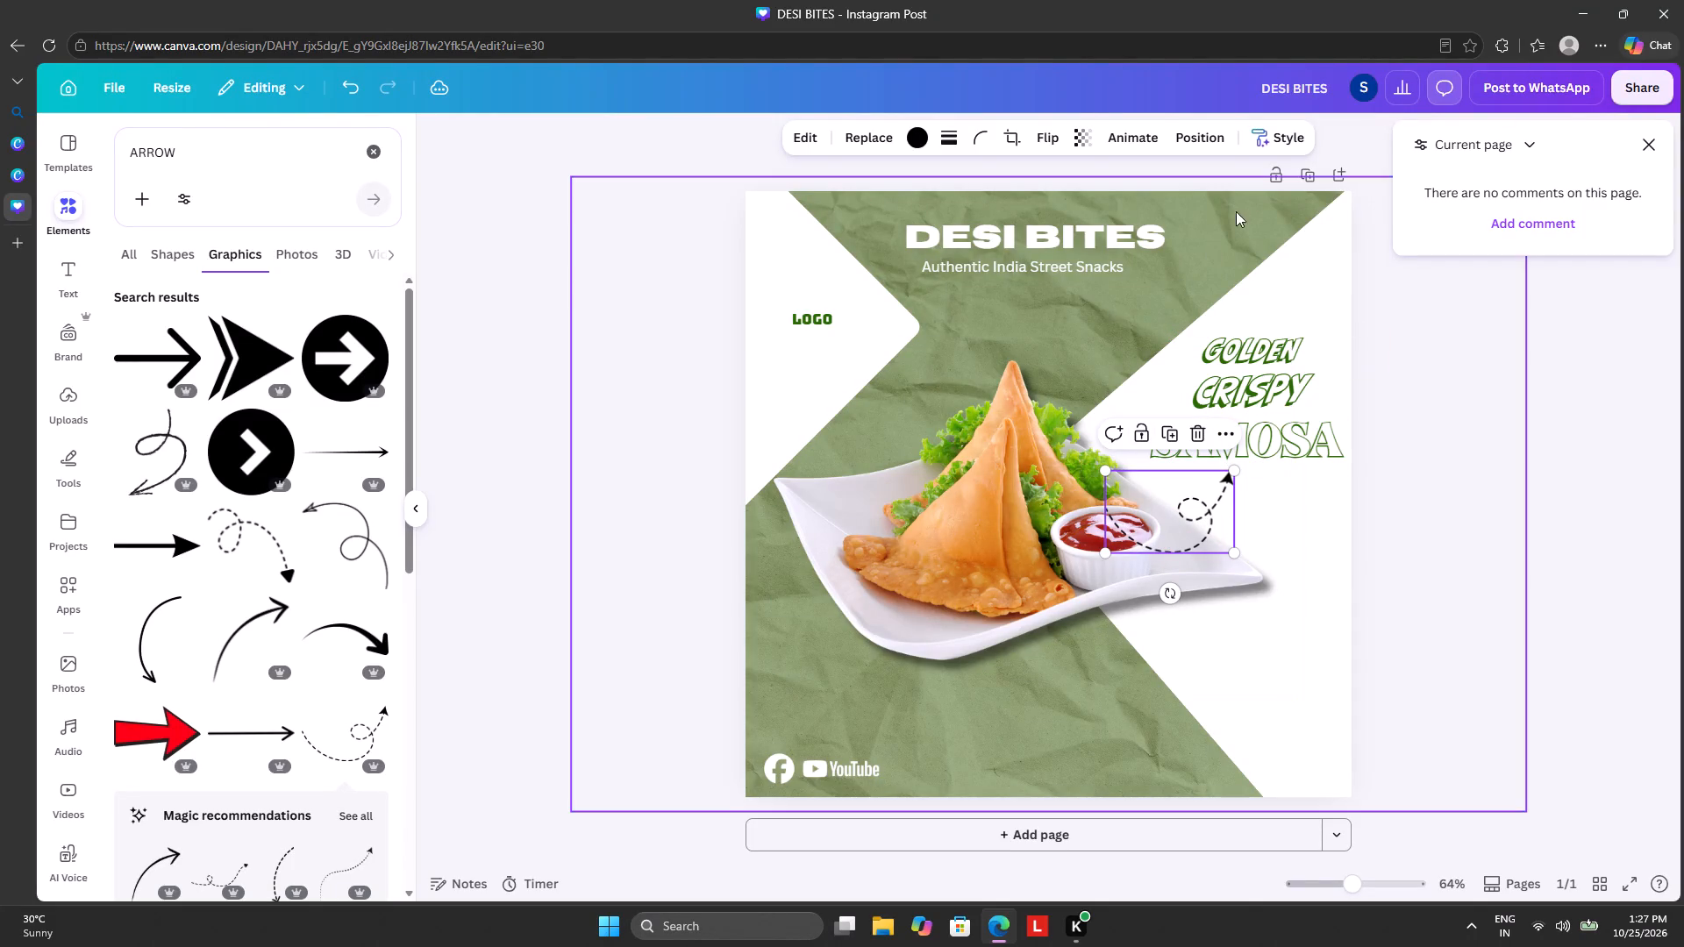
Layer the dashed arrow directly behind the samosa photo and shift it outward so it points up to the SAMOSA text.
{"action": "left_click", "coordinate": [1214, 131]}
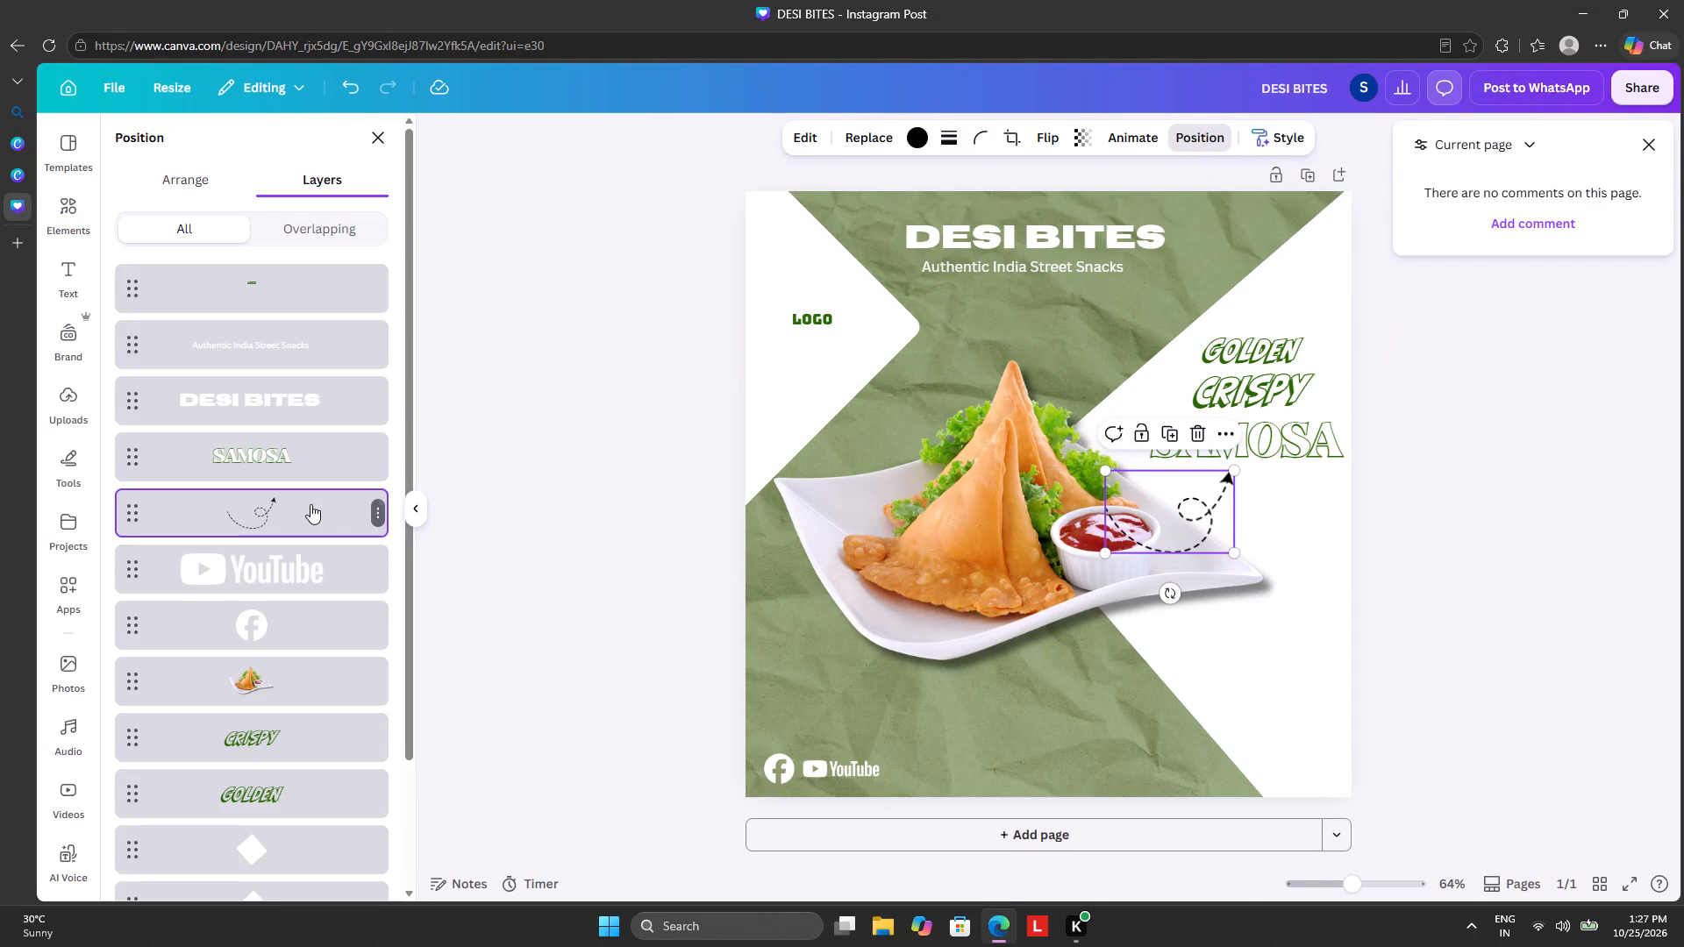
{"action": "left_click_drag", "start_coordinate": [310, 504], "coordinate": [315, 697]}
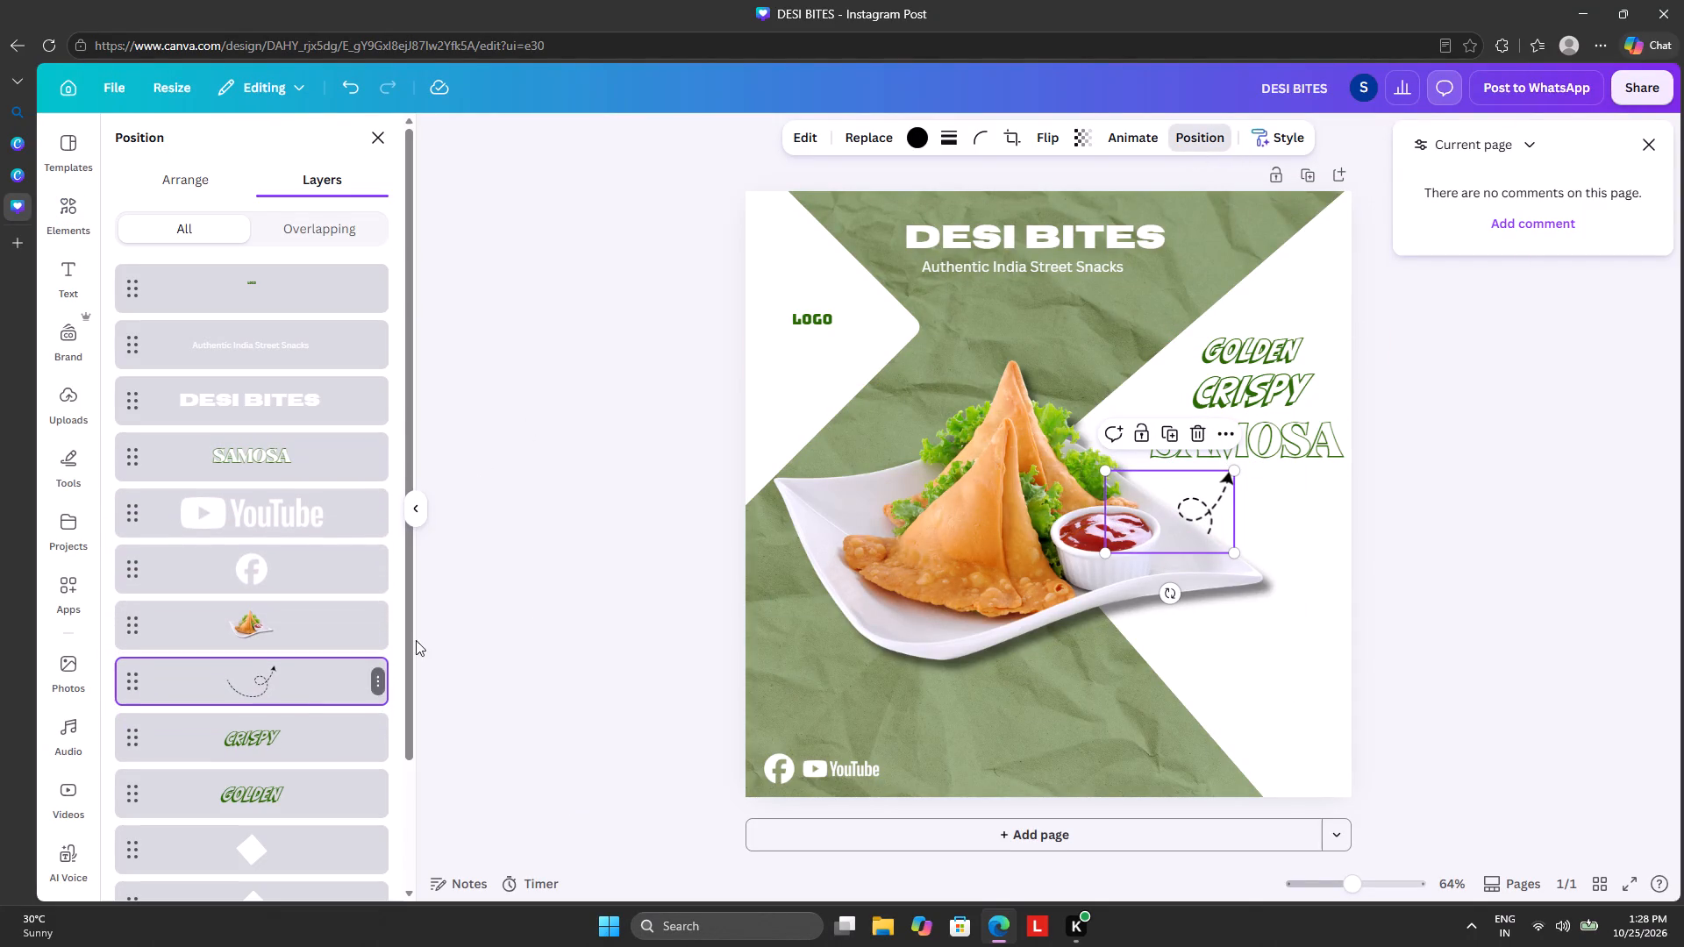
{"action": "left_click_drag", "start_coordinate": [1187, 509], "coordinate": [1236, 497]}
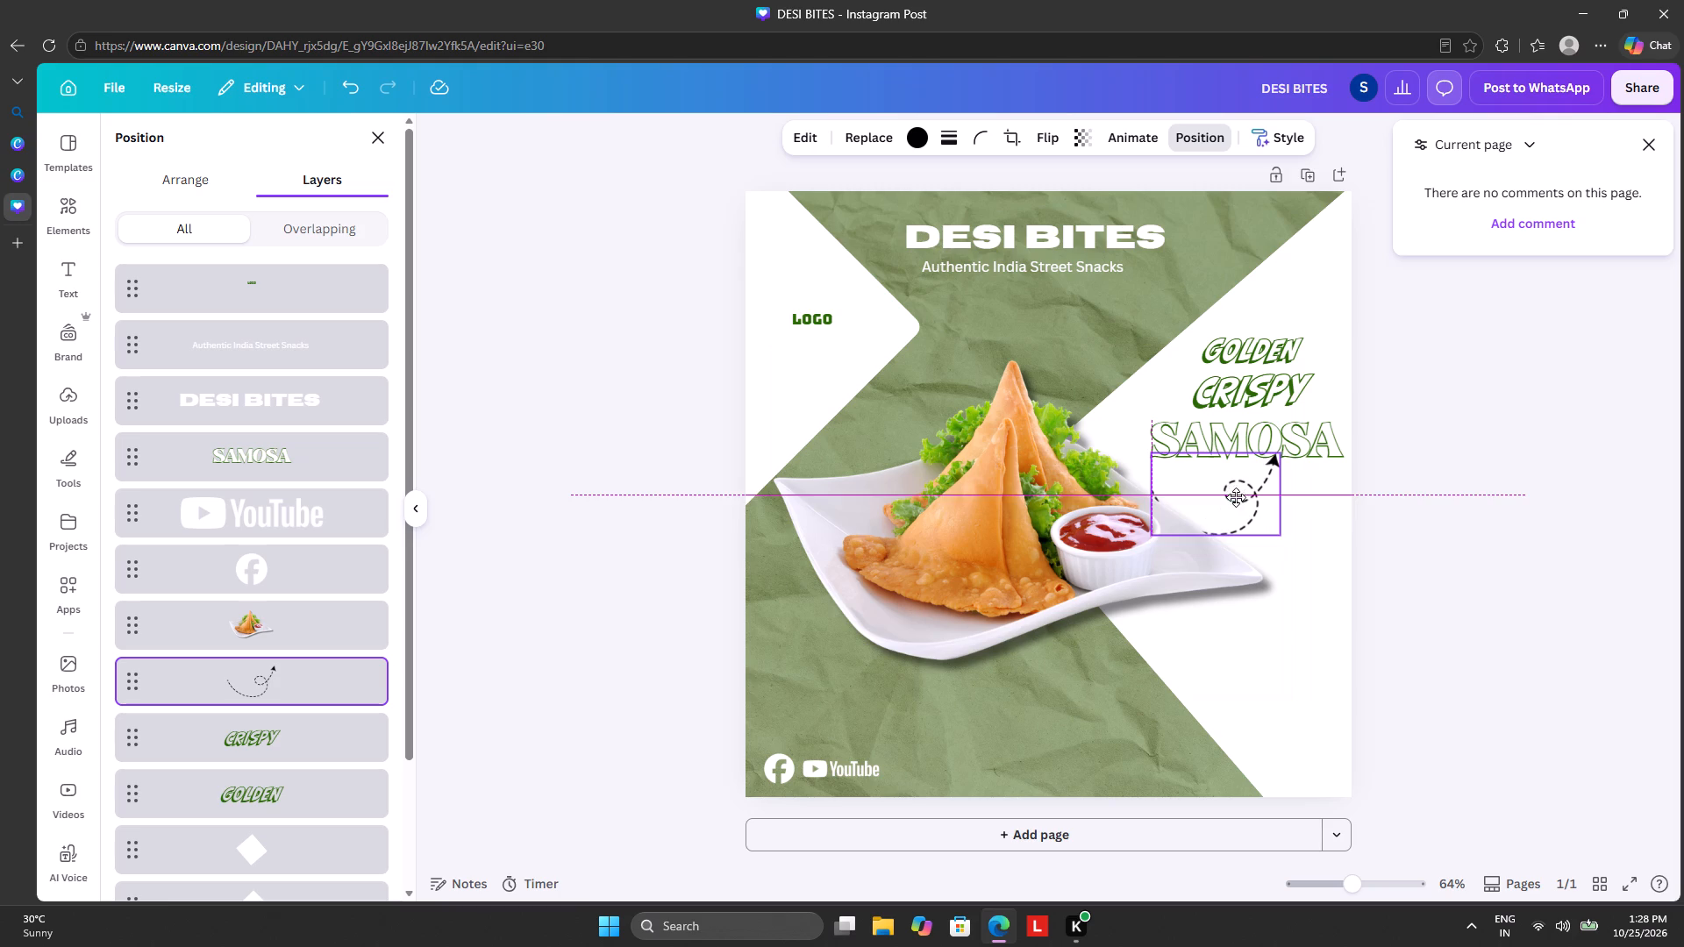
{"action": "left_click_drag", "start_coordinate": [1236, 497], "coordinate": [1229, 506]}
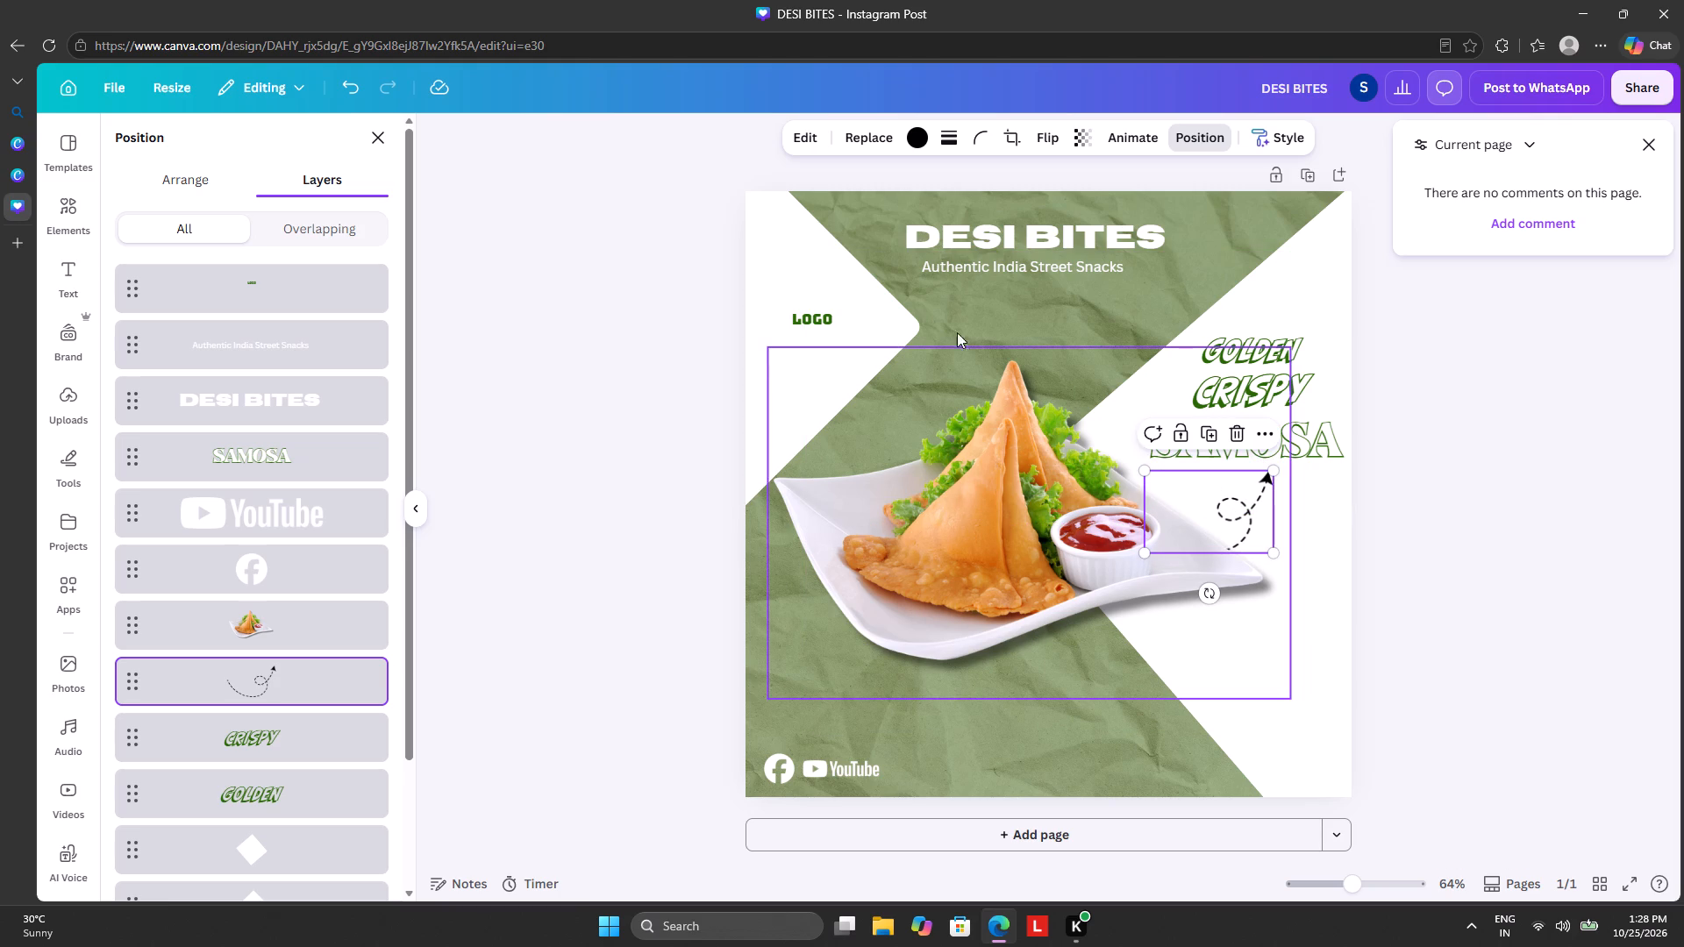
Recolour the dashed arrow with the design's dark green #286801 and deselect it.
{"action": "left_click", "coordinate": [918, 142]}
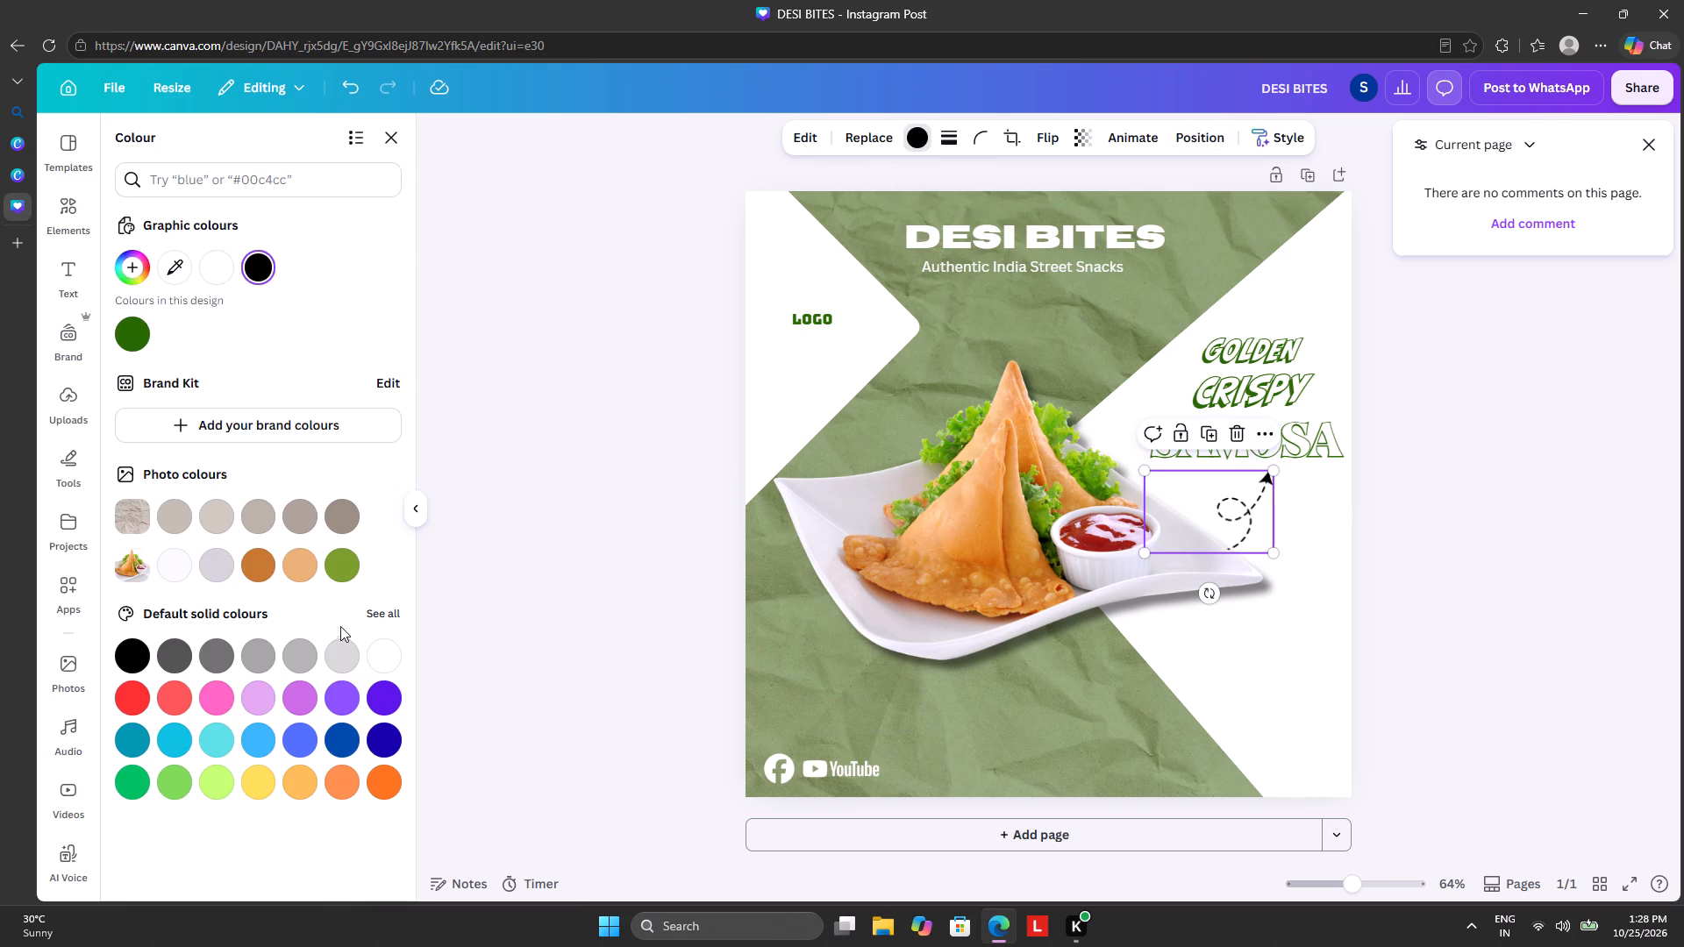
{"action": "left_click", "coordinate": [127, 340]}
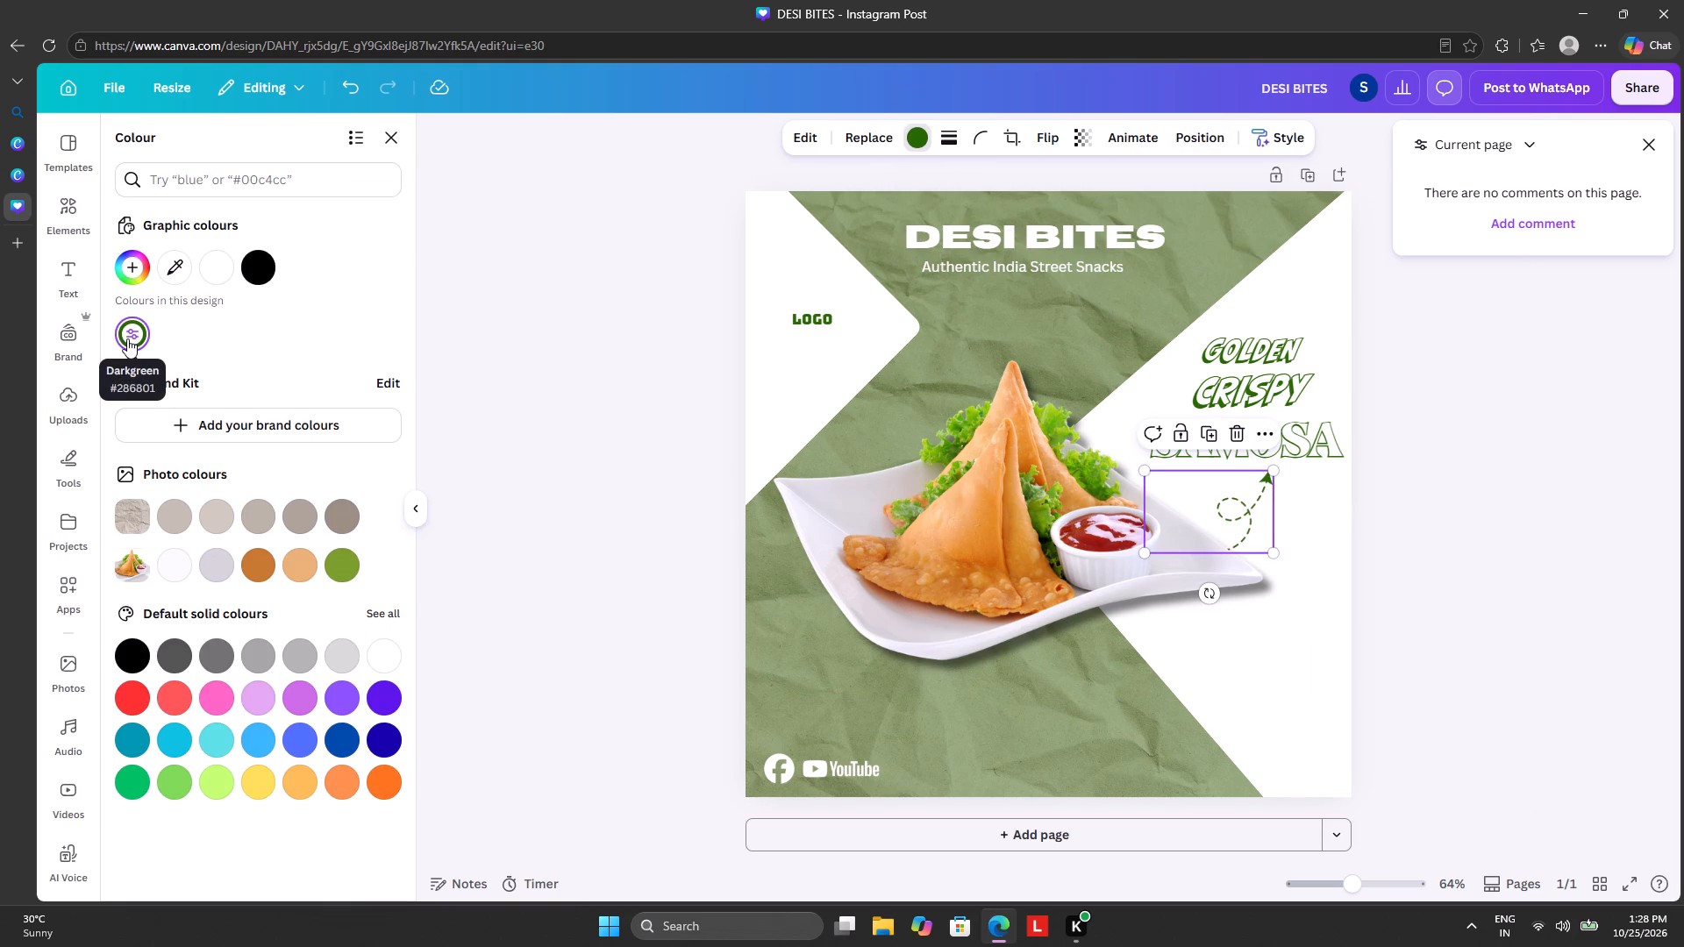
{"action": "left_click", "coordinate": [607, 428]}
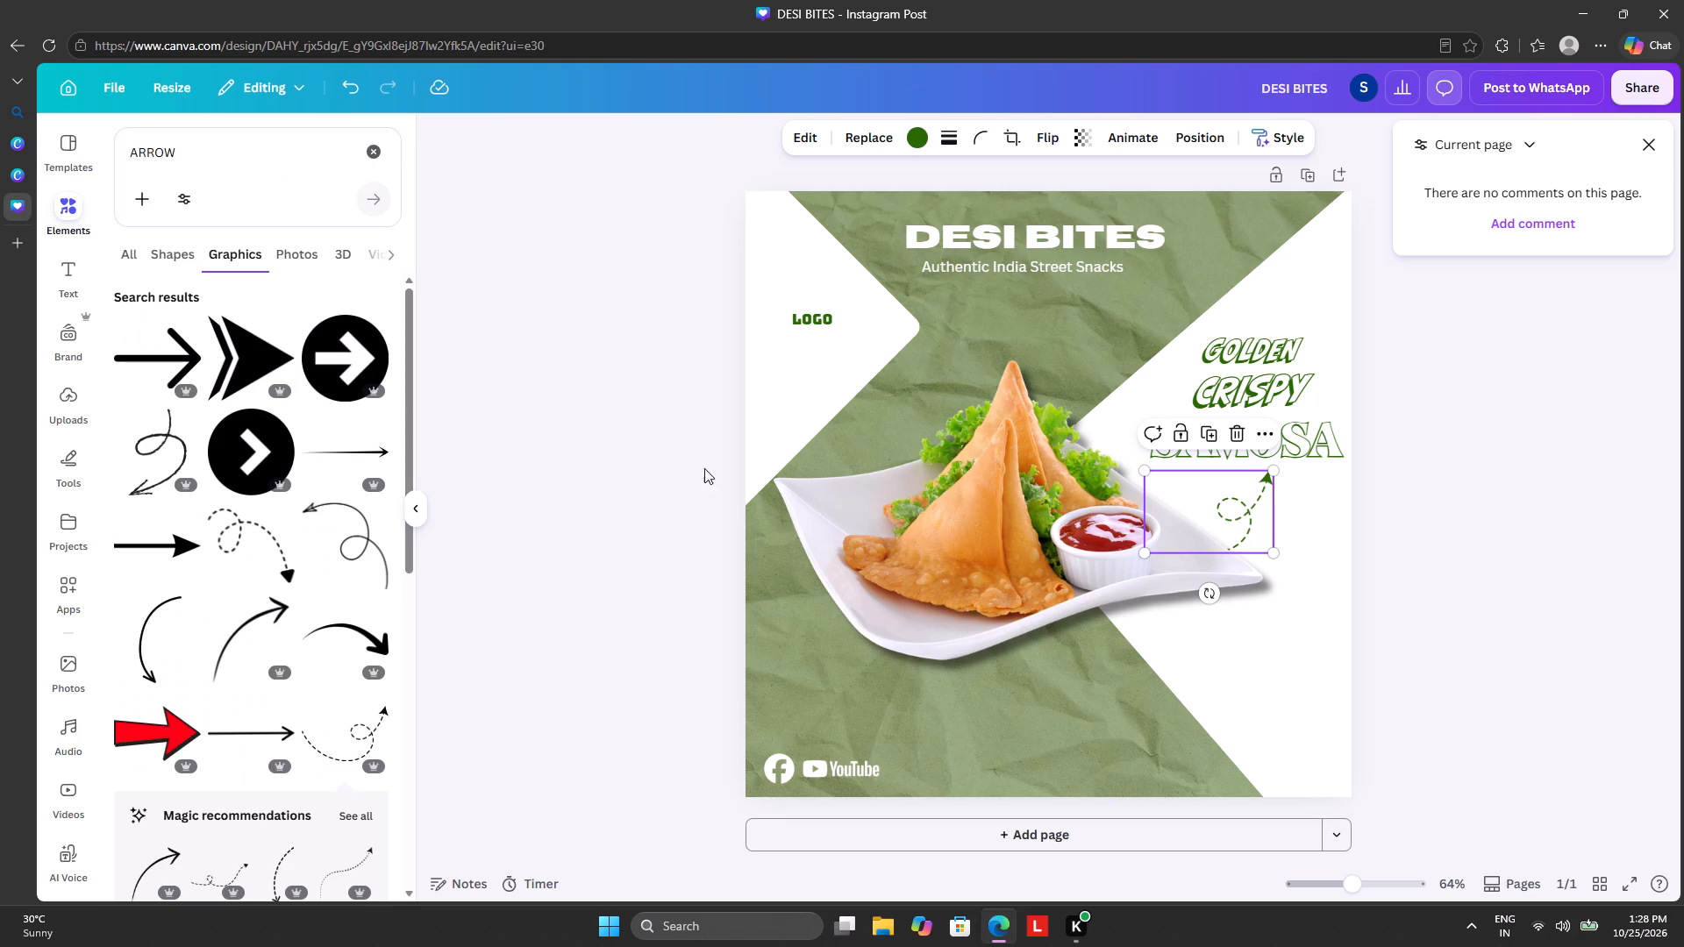
{"action": "left_click", "coordinate": [781, 570]}
{"action": "left_click", "coordinate": [631, 553]}
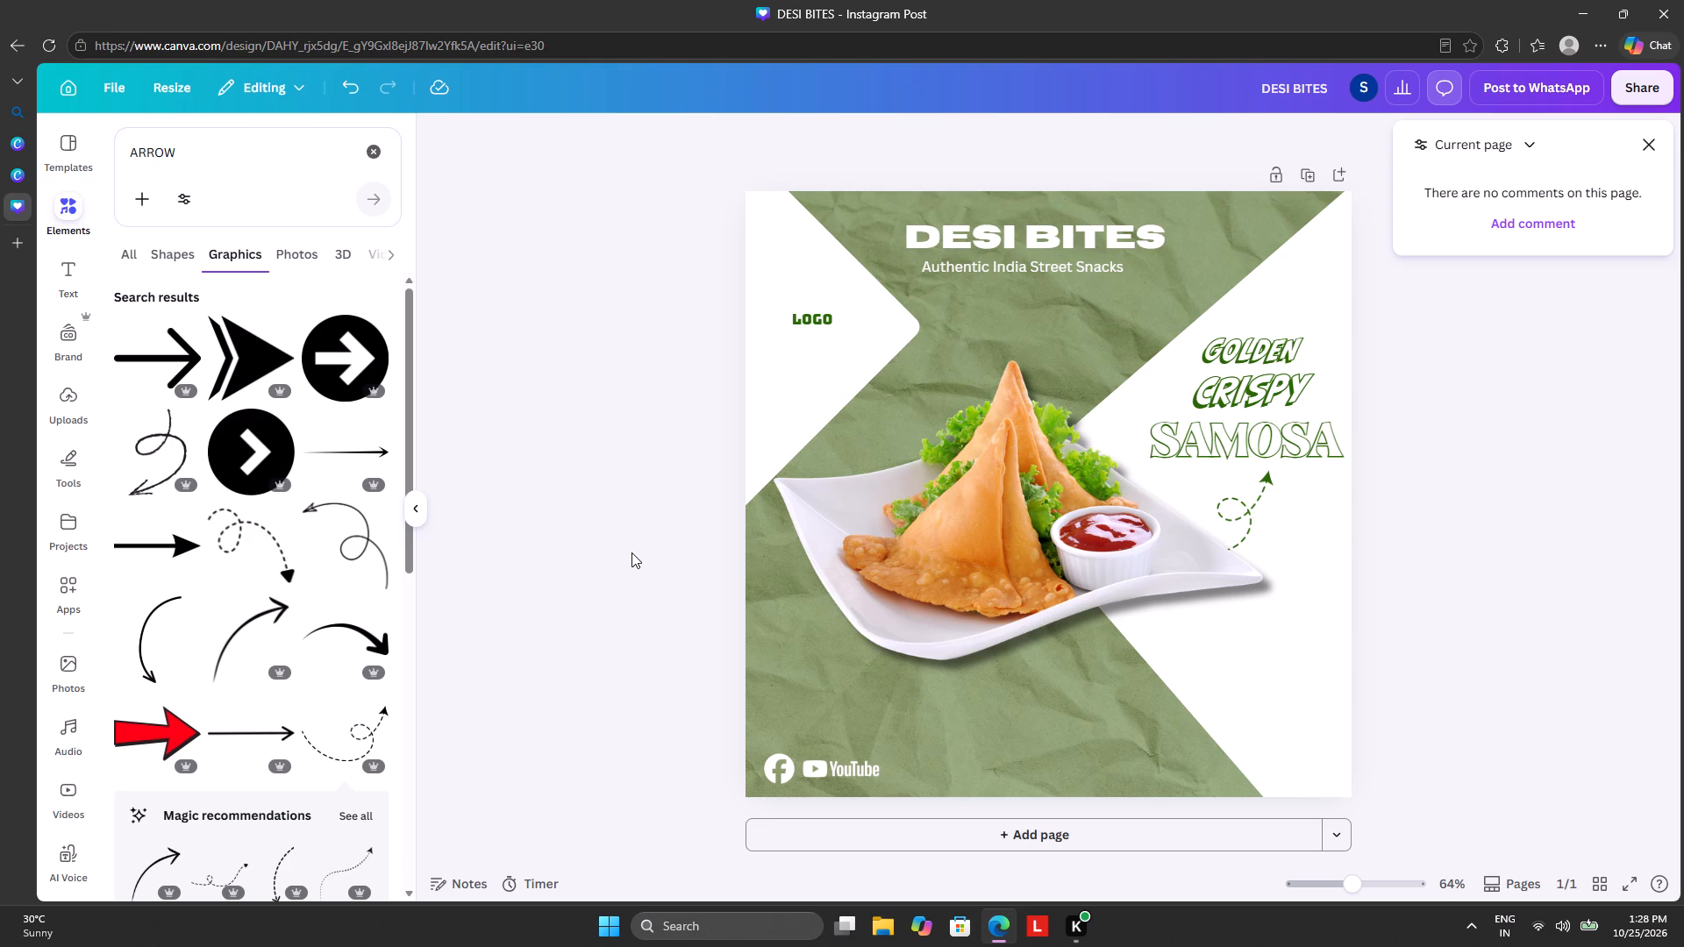
Shift the samosa photo away from the dashed looping arrow and delete that arrow.
{"action": "left_click", "coordinate": [1253, 525]}
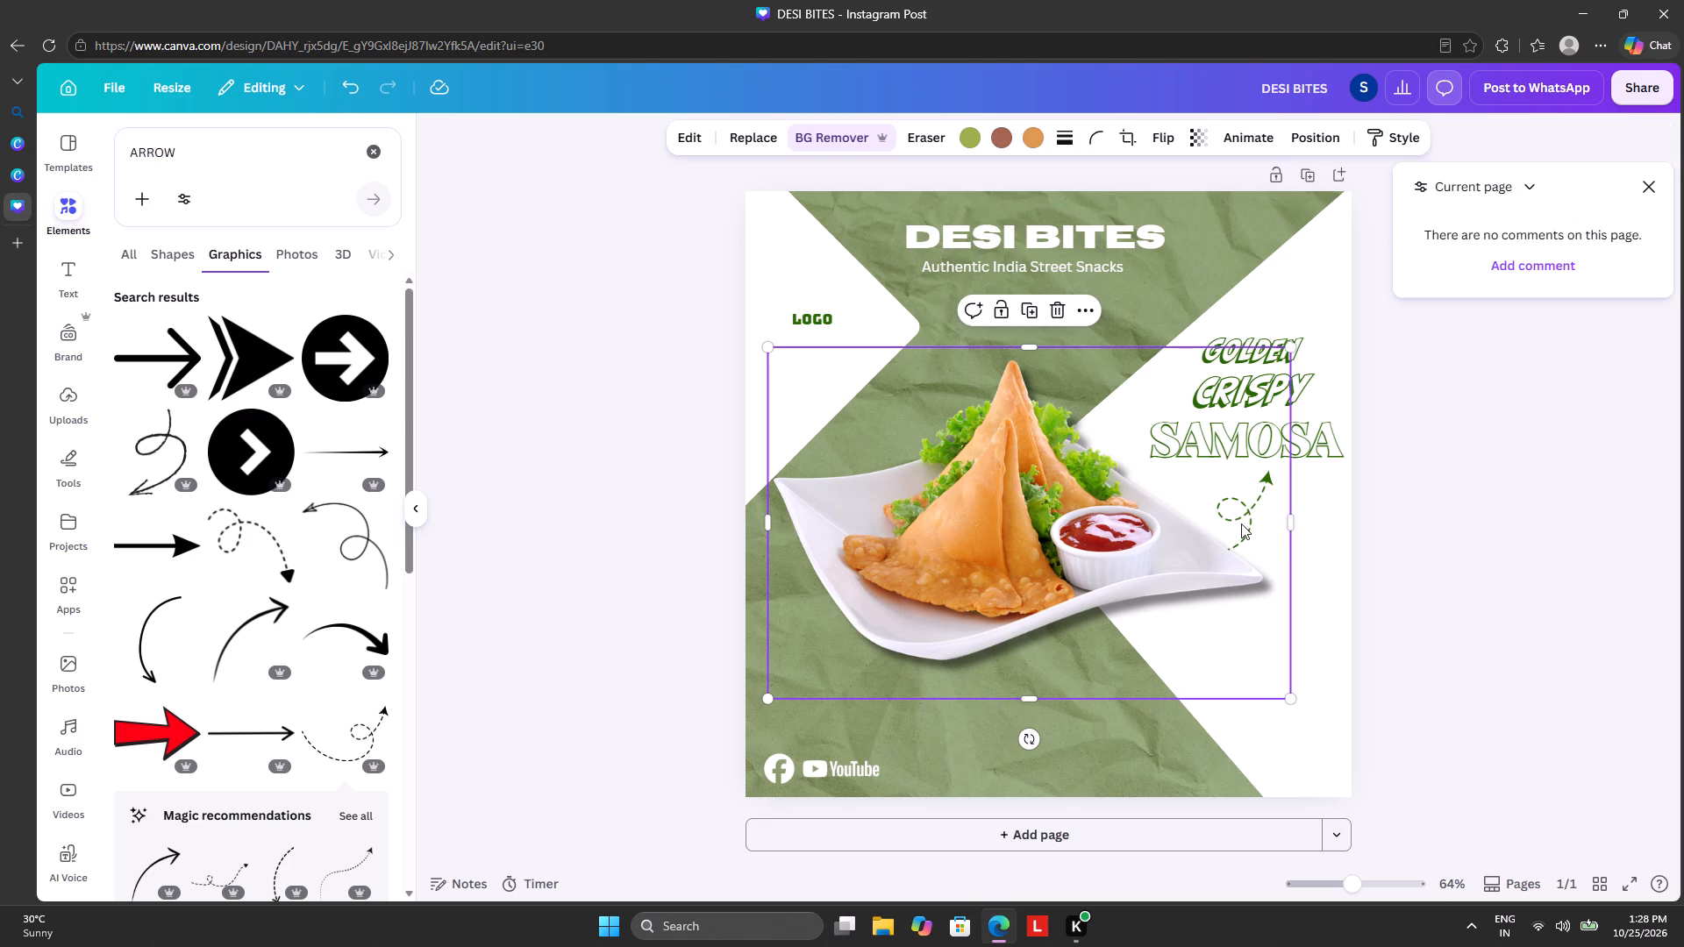
{"action": "left_click", "coordinate": [1237, 519]}
{"action": "left_click_drag", "start_coordinate": [1237, 519], "coordinate": [1191, 507]}
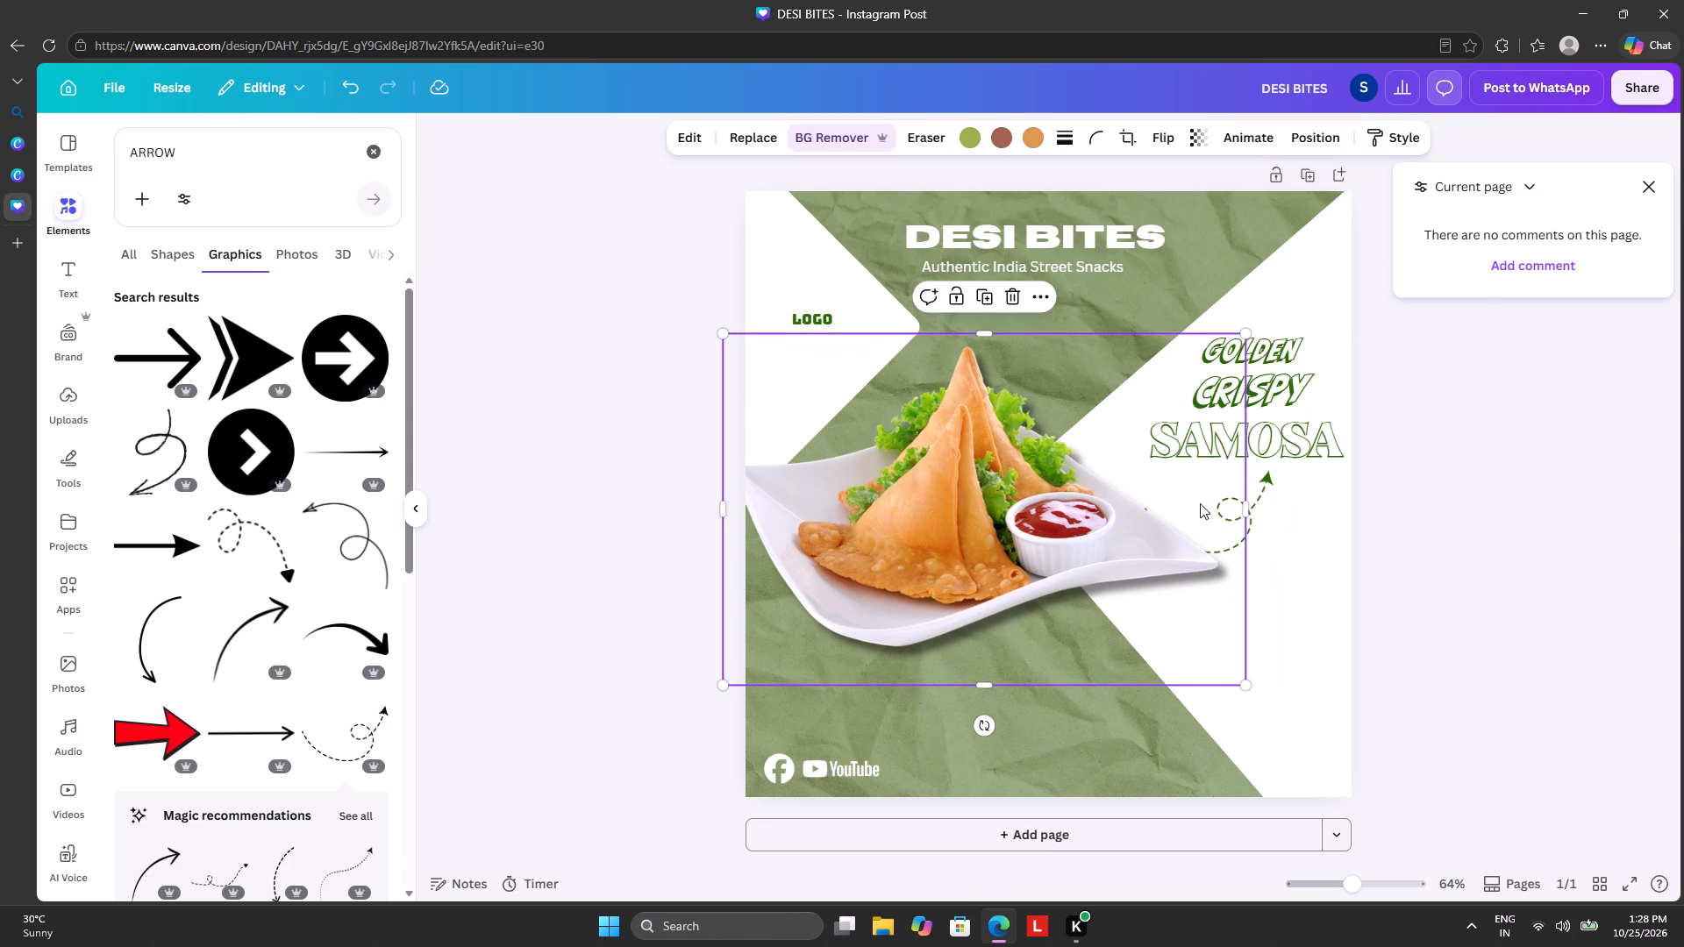
{"action": "left_click", "coordinate": [1255, 496]}
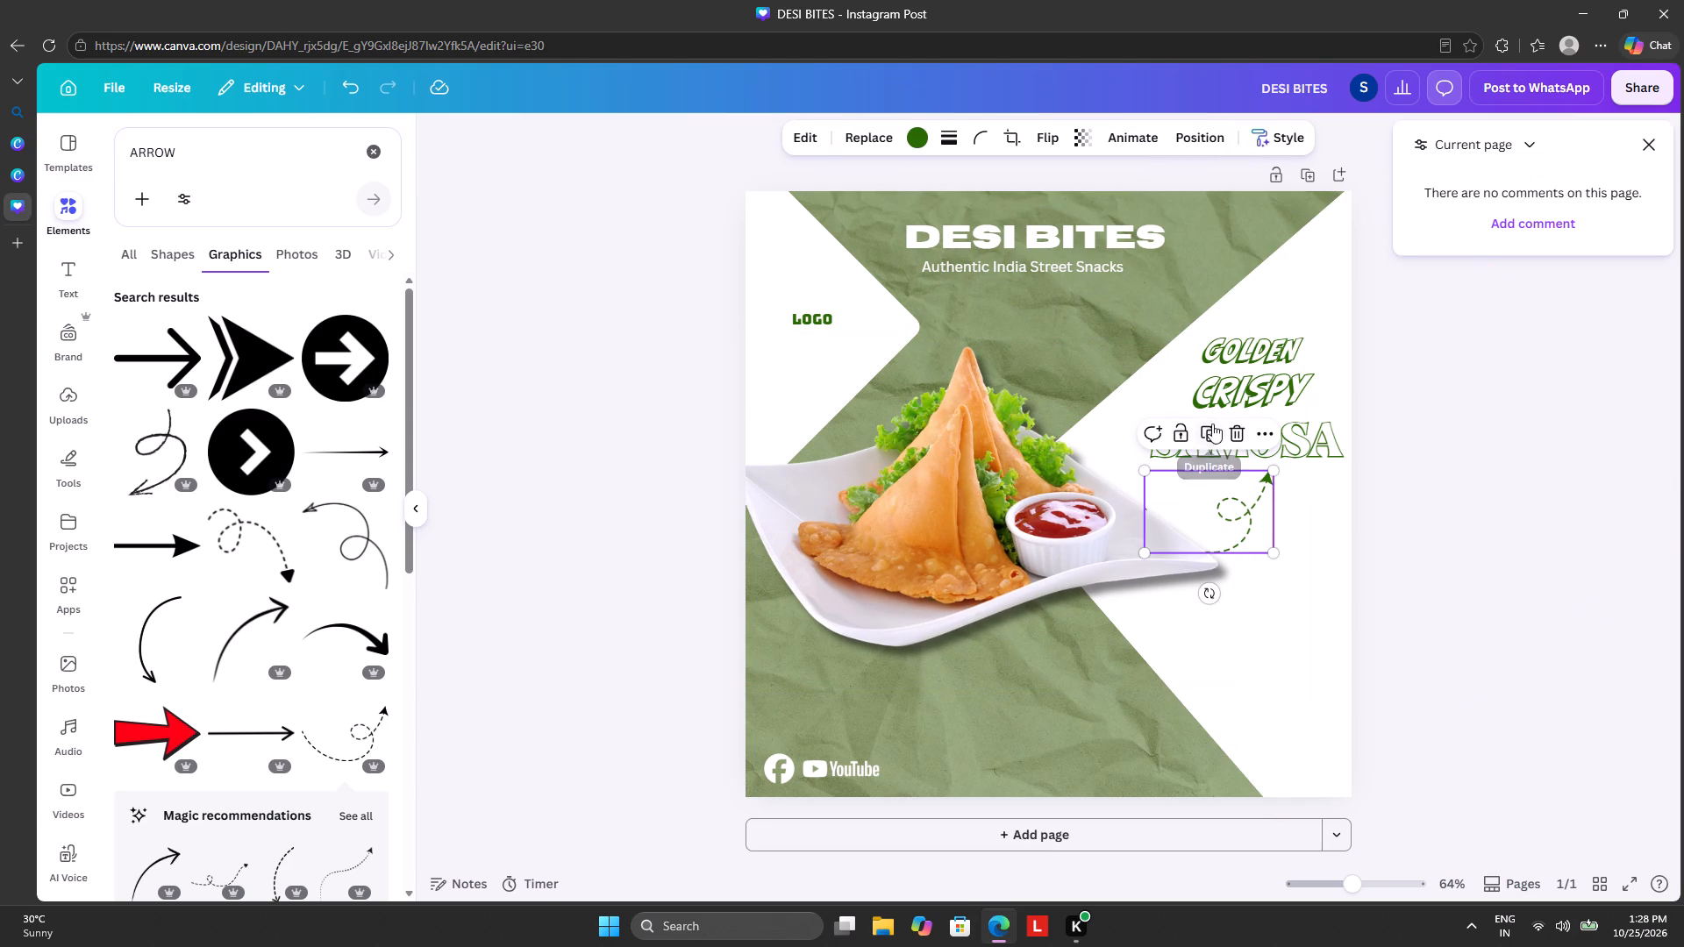
{"action": "left_click", "coordinate": [1236, 429]}
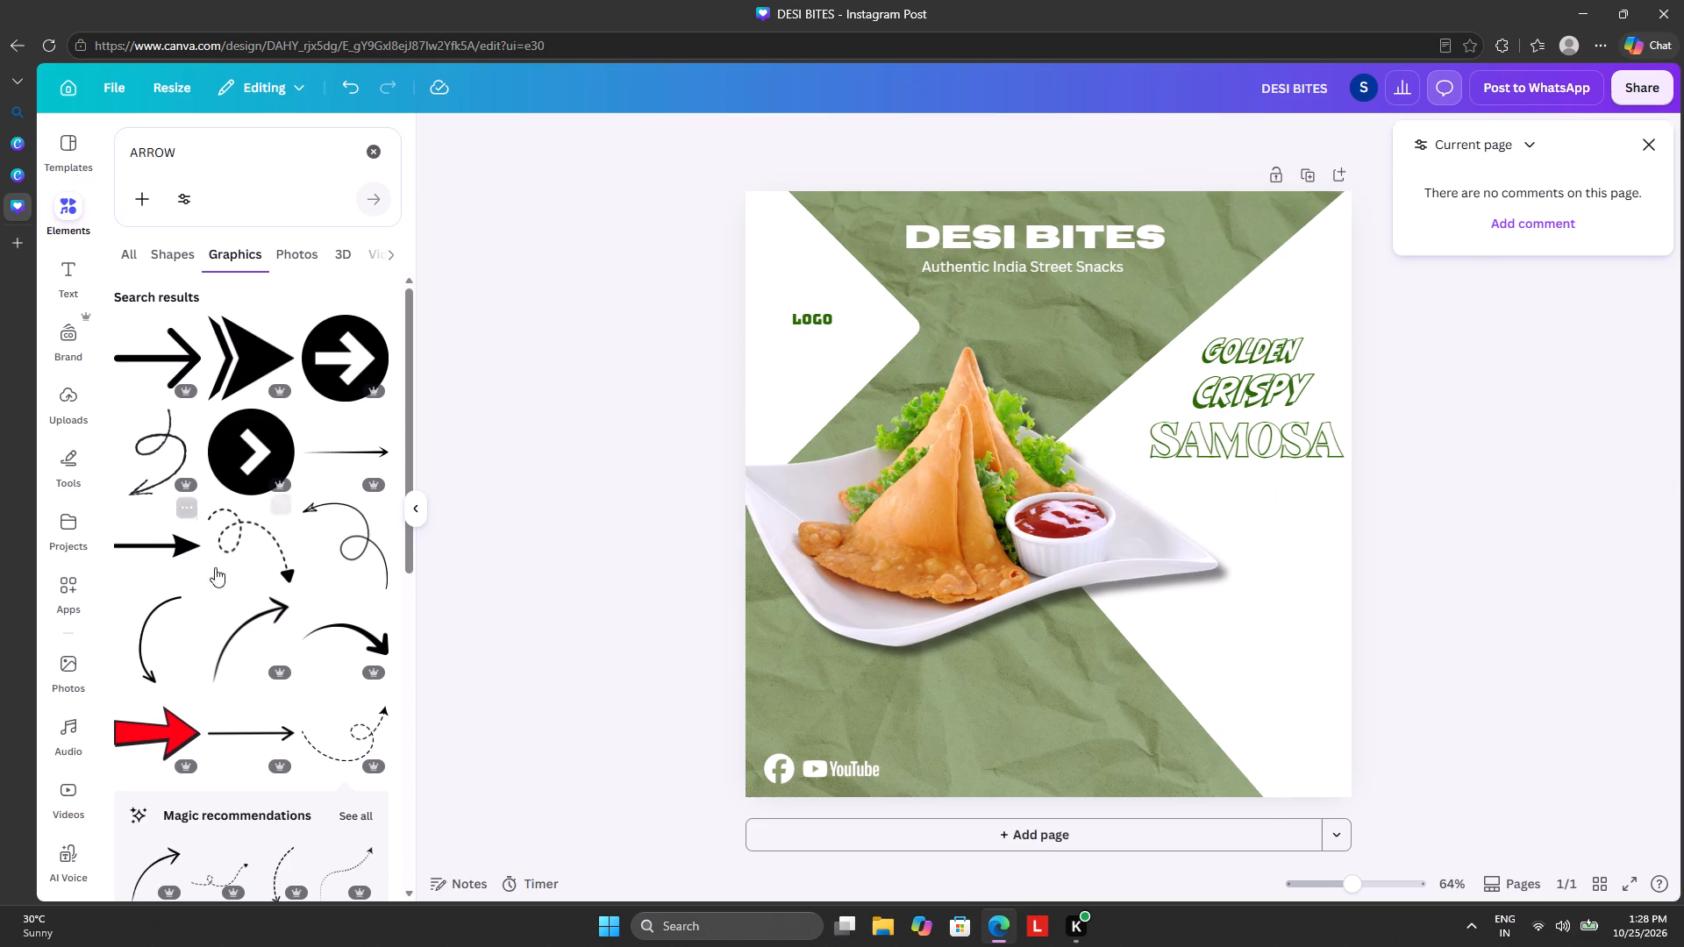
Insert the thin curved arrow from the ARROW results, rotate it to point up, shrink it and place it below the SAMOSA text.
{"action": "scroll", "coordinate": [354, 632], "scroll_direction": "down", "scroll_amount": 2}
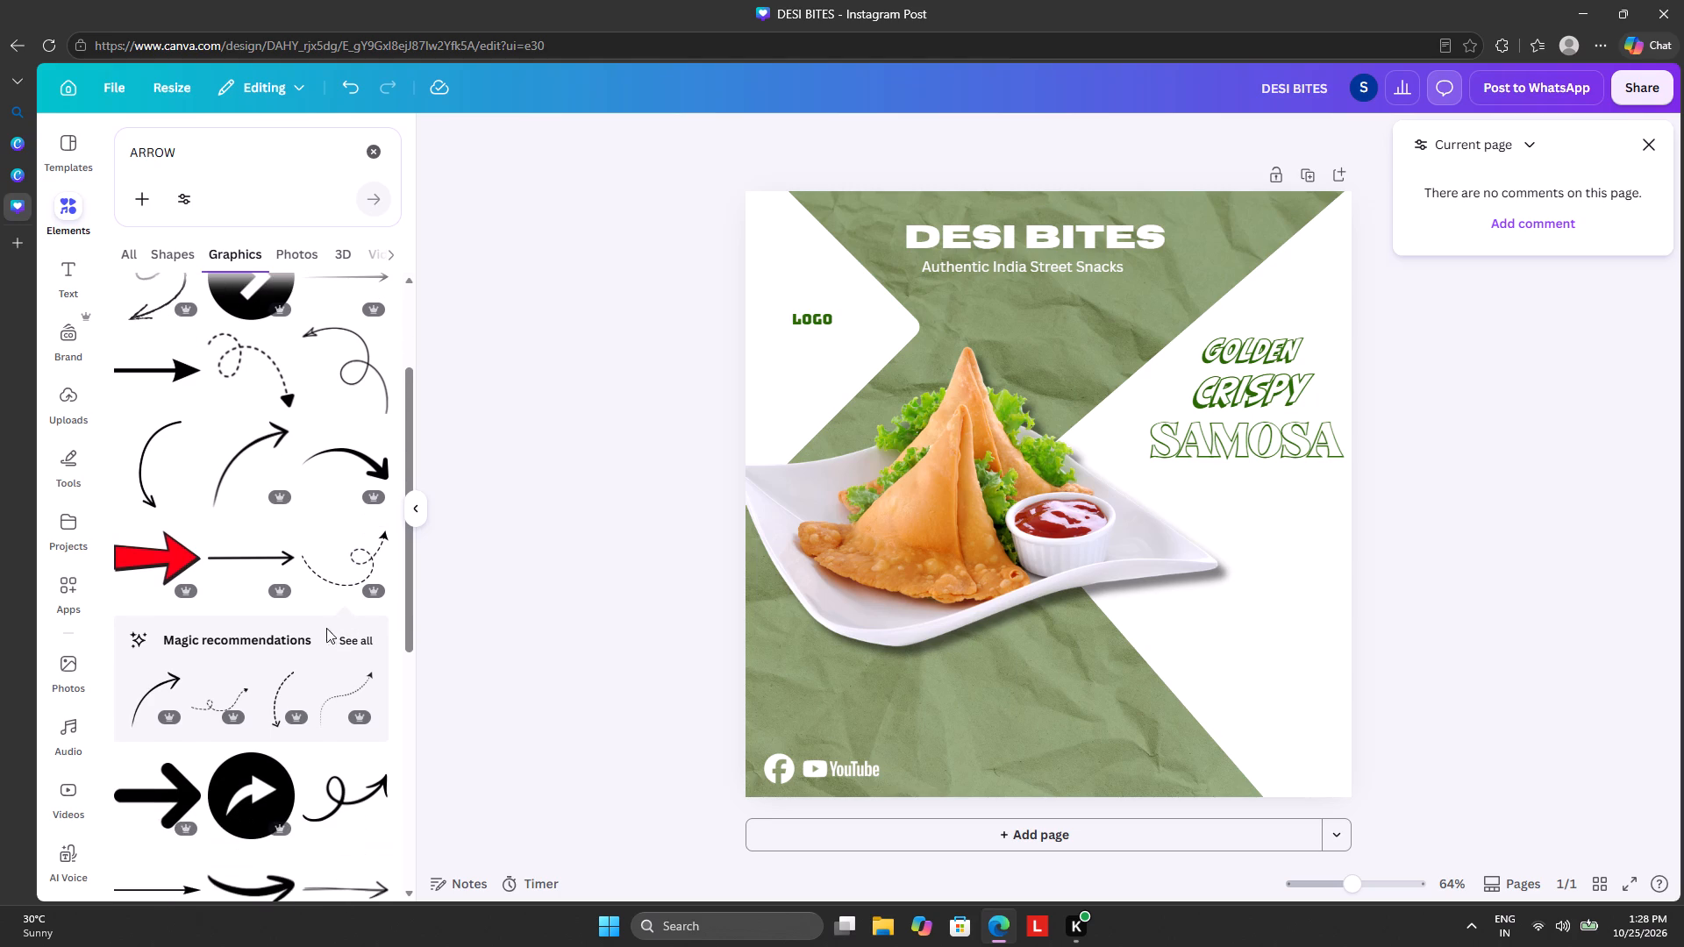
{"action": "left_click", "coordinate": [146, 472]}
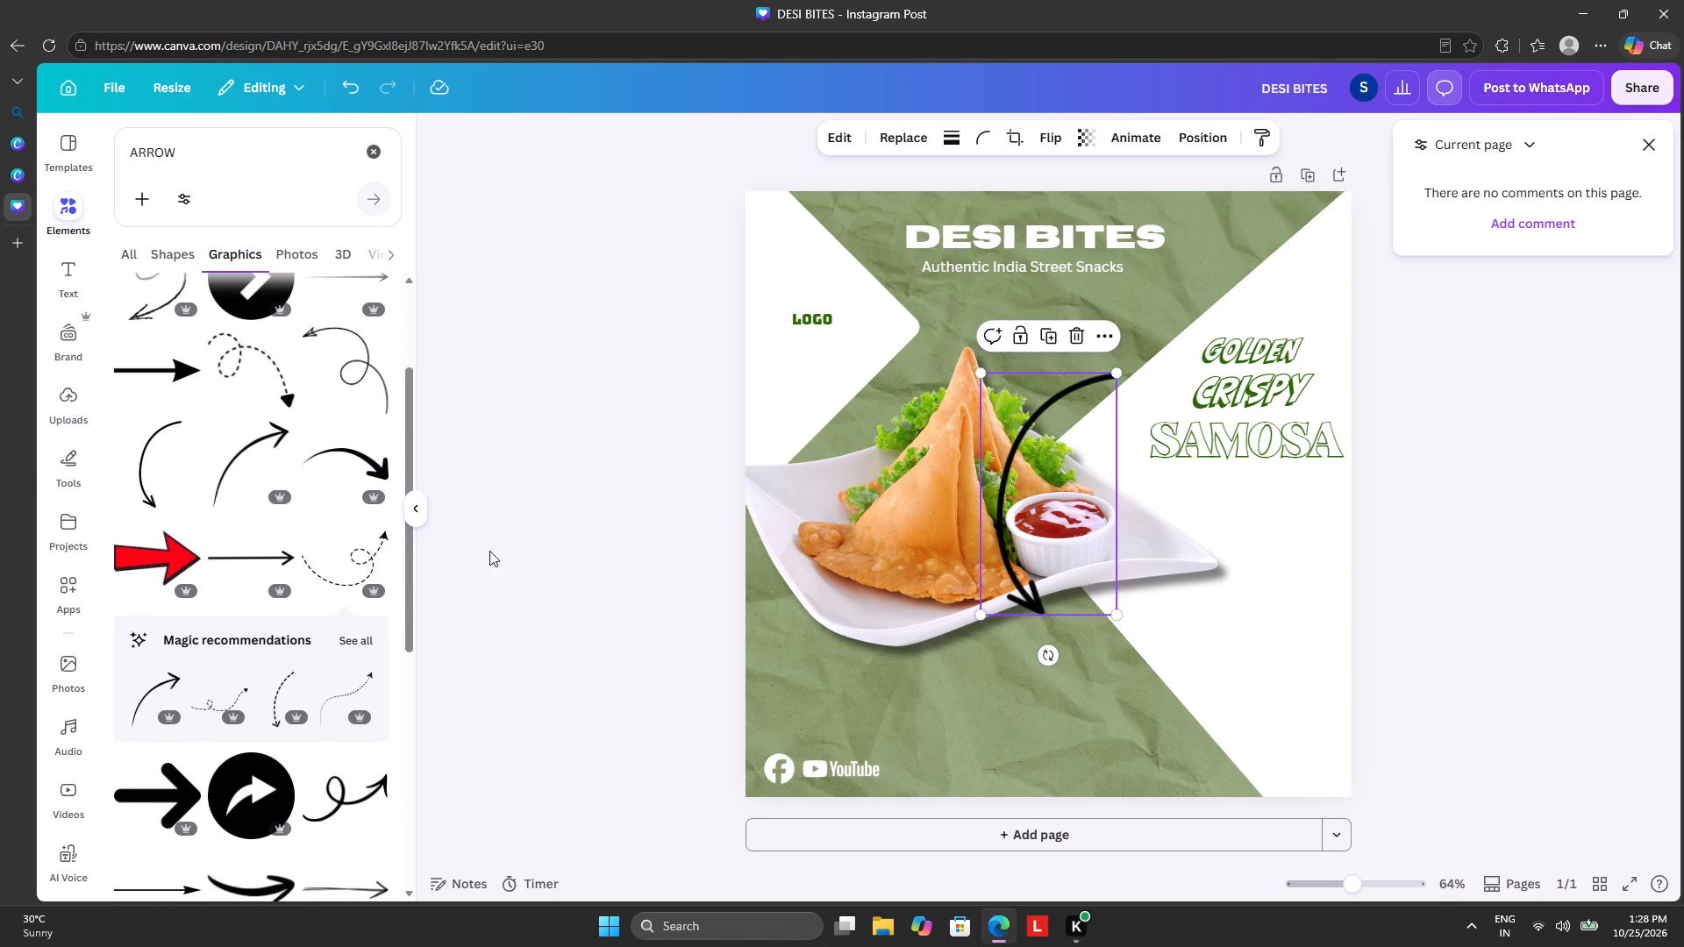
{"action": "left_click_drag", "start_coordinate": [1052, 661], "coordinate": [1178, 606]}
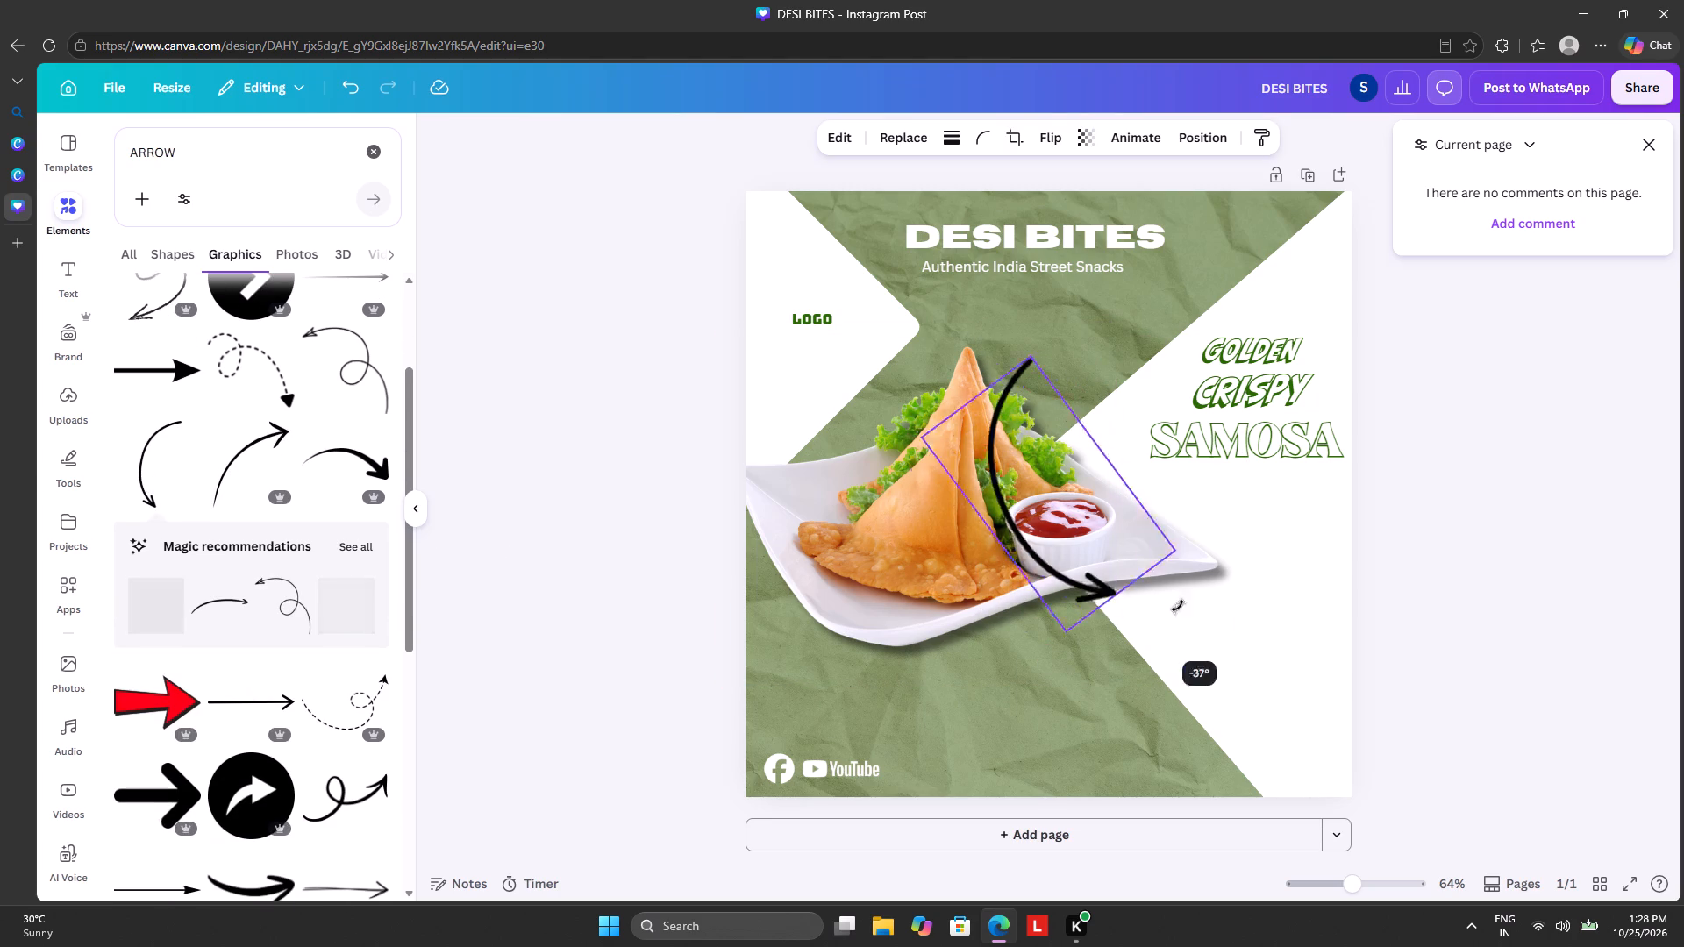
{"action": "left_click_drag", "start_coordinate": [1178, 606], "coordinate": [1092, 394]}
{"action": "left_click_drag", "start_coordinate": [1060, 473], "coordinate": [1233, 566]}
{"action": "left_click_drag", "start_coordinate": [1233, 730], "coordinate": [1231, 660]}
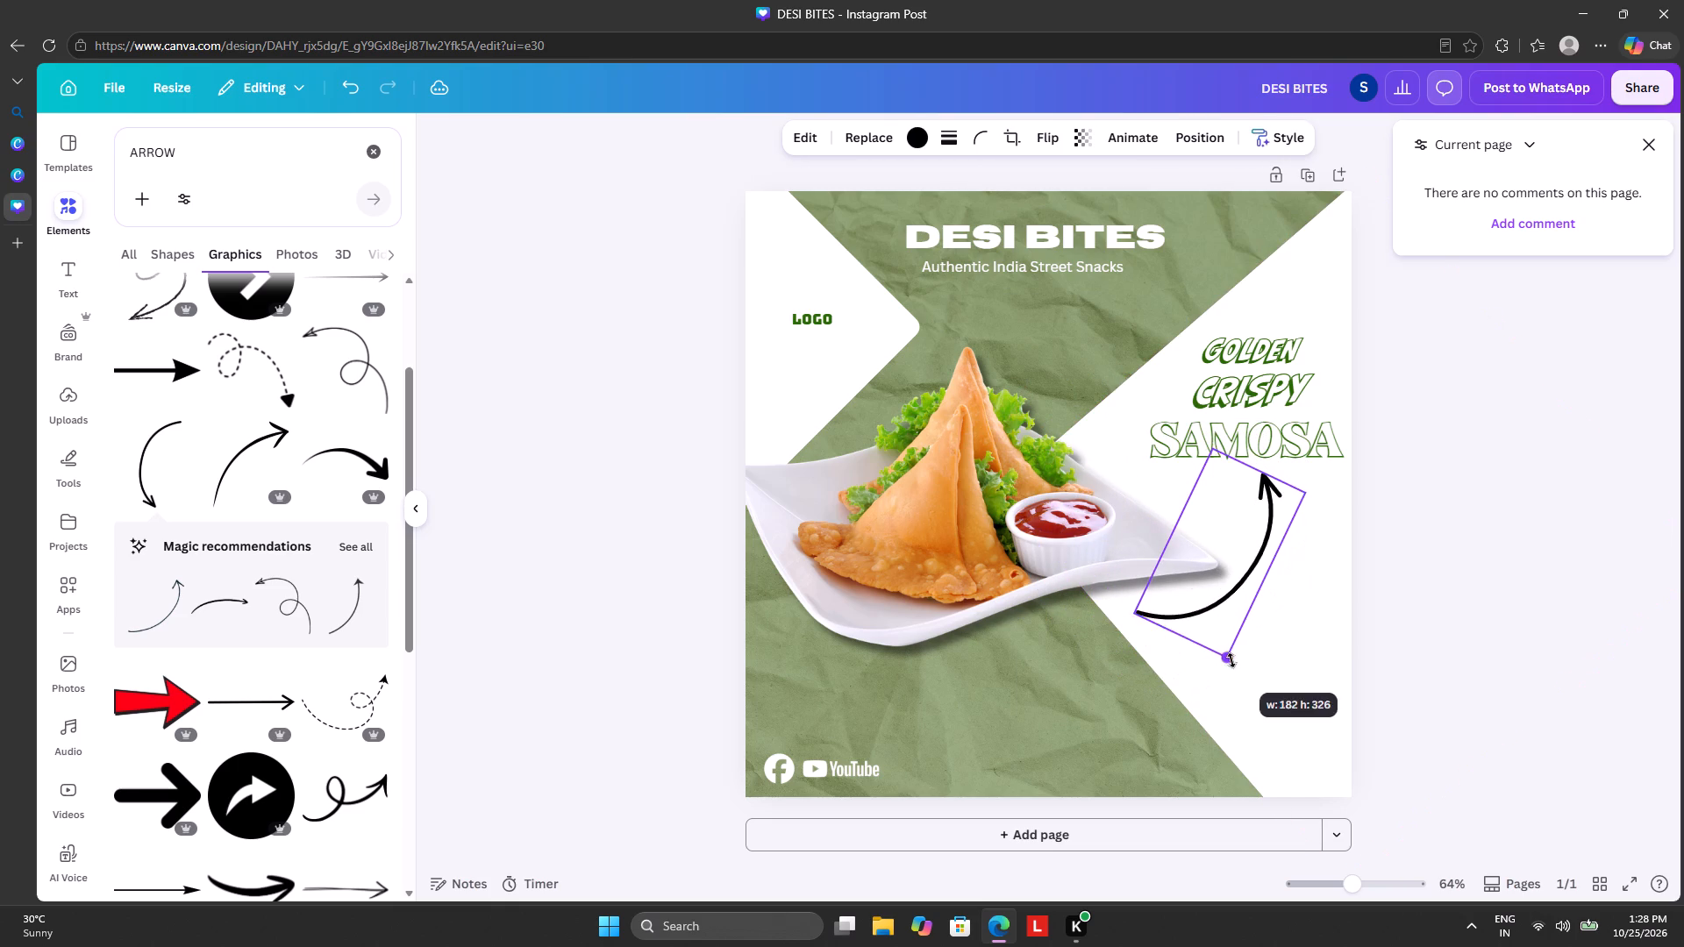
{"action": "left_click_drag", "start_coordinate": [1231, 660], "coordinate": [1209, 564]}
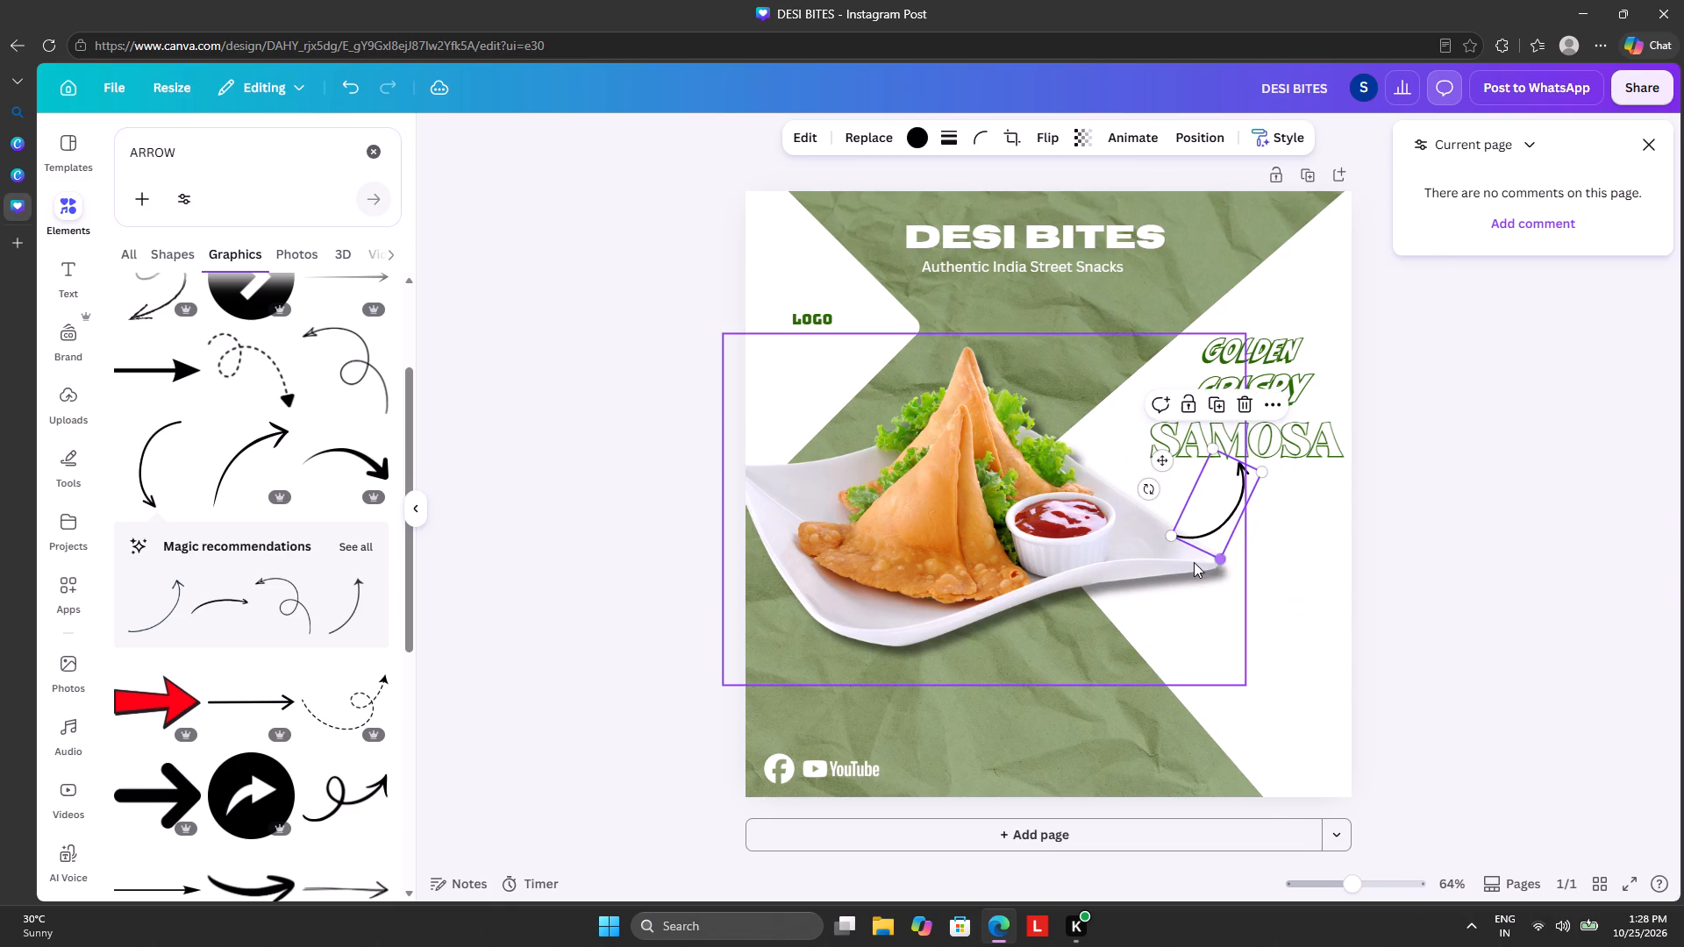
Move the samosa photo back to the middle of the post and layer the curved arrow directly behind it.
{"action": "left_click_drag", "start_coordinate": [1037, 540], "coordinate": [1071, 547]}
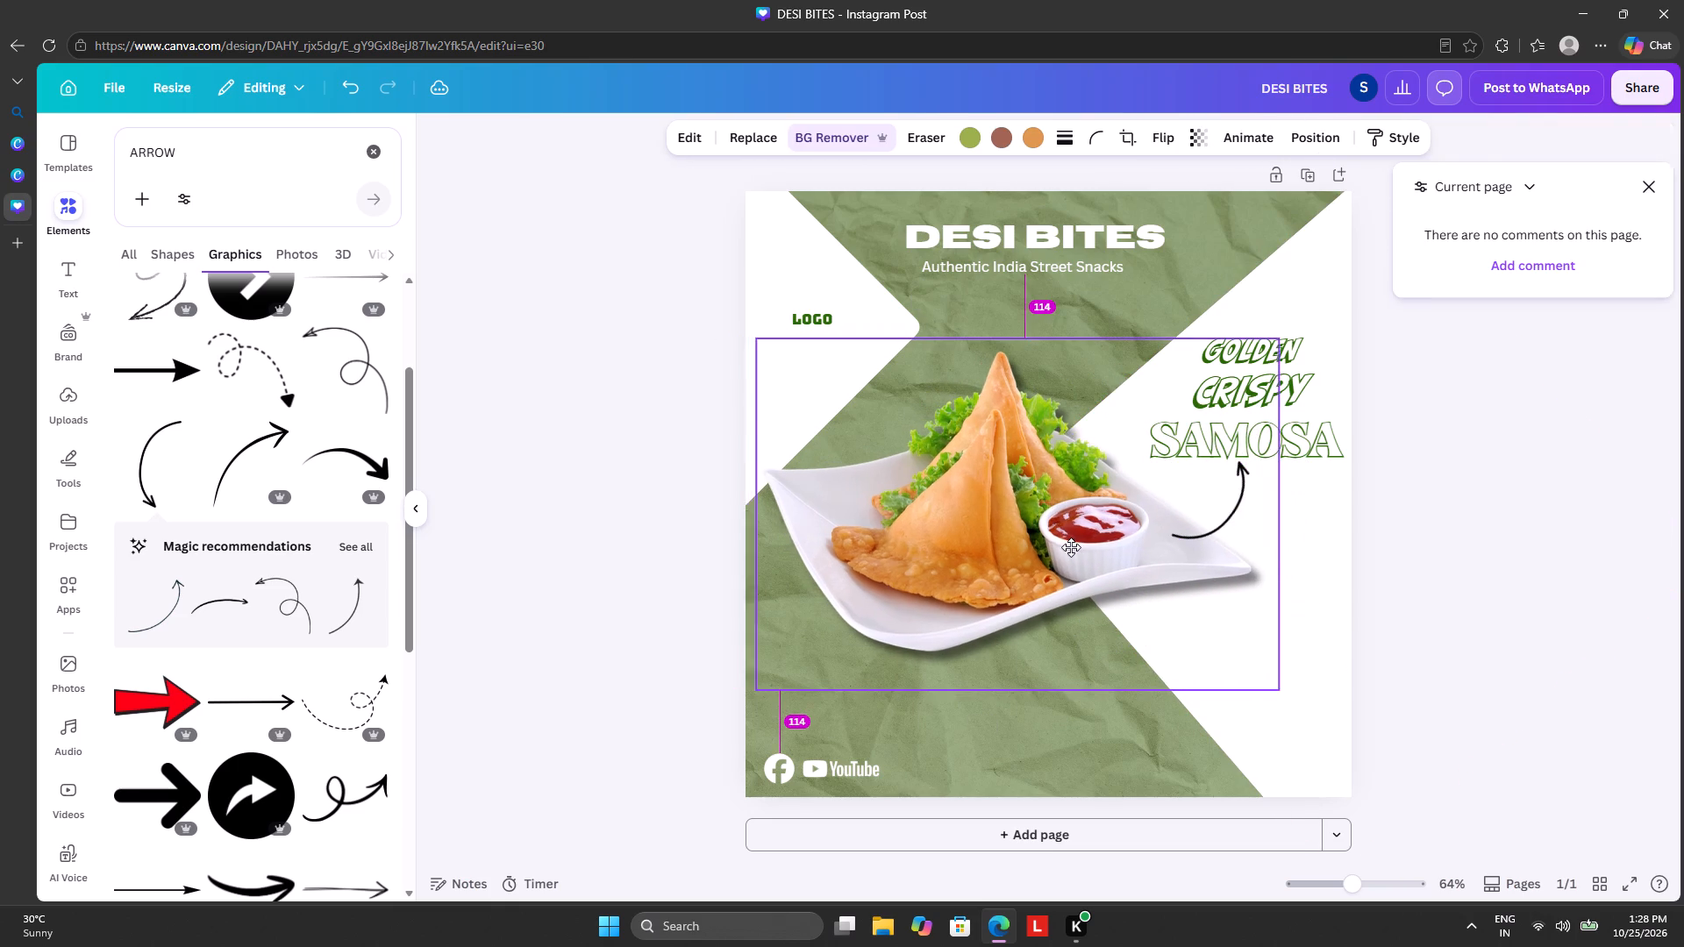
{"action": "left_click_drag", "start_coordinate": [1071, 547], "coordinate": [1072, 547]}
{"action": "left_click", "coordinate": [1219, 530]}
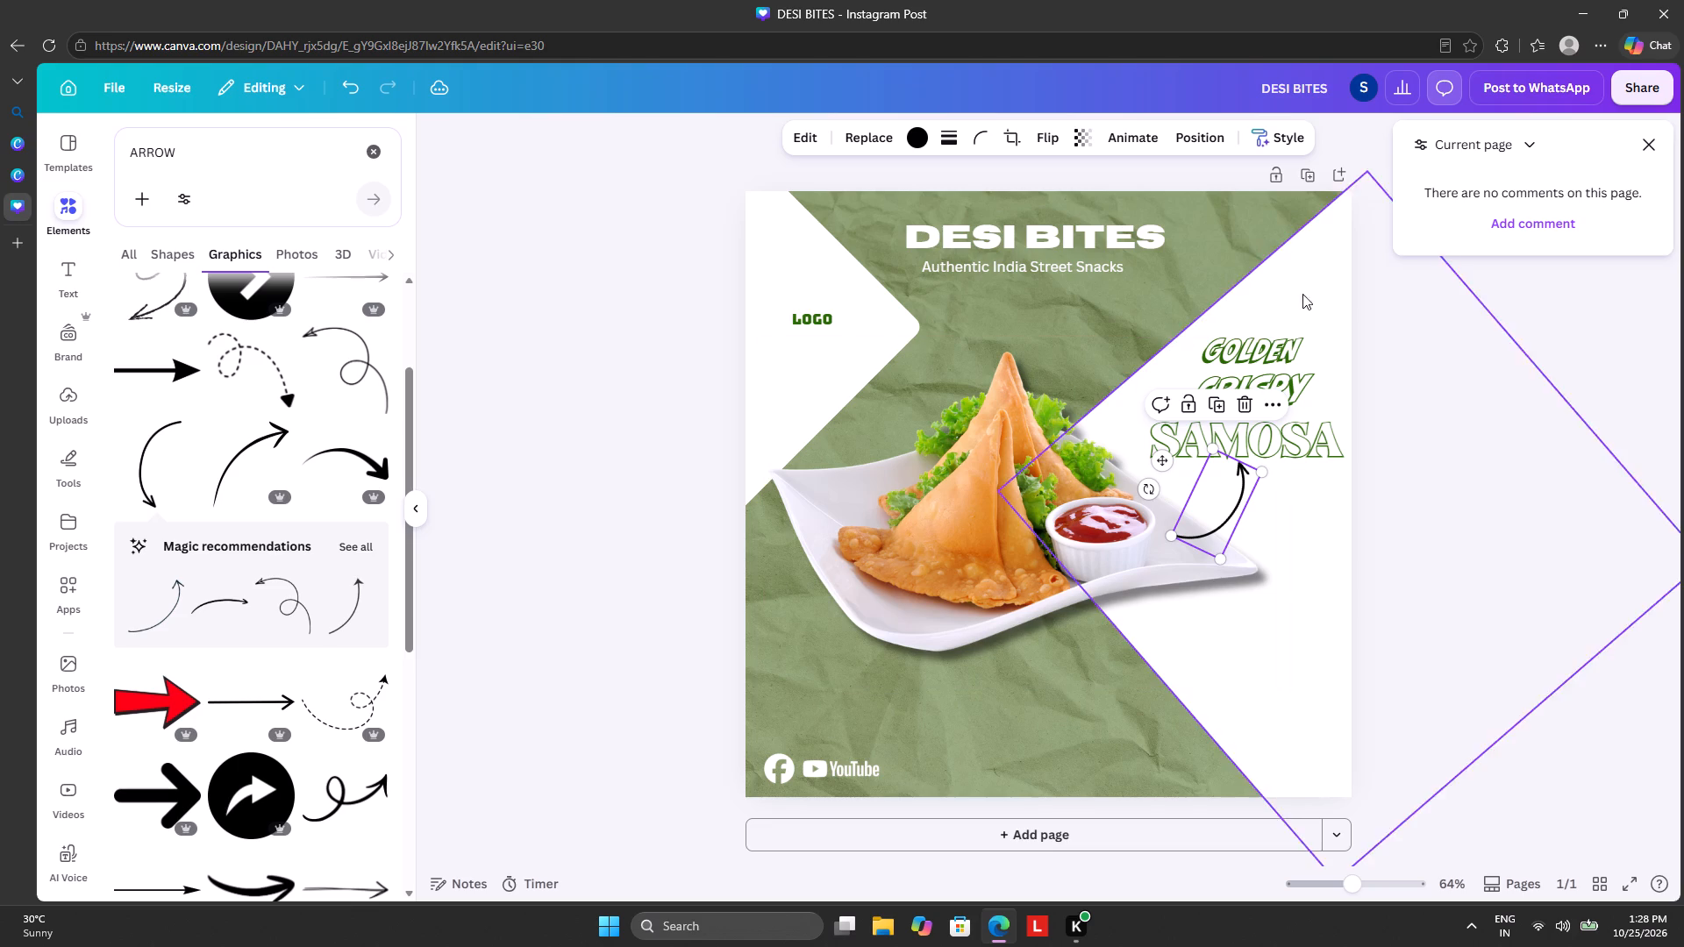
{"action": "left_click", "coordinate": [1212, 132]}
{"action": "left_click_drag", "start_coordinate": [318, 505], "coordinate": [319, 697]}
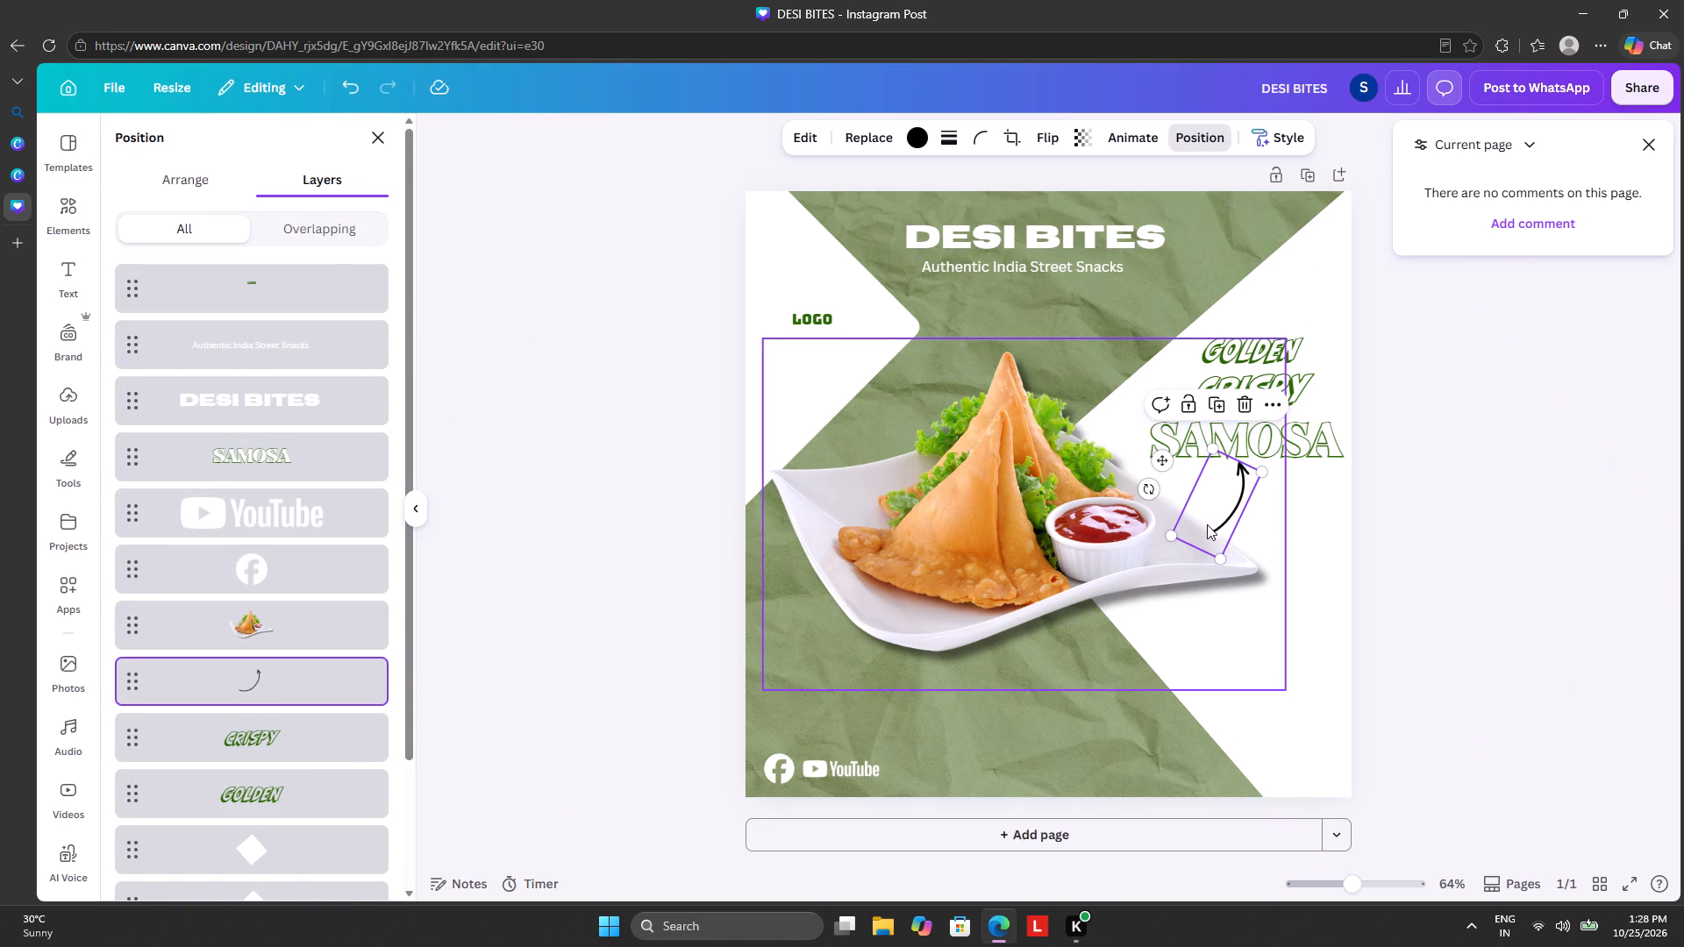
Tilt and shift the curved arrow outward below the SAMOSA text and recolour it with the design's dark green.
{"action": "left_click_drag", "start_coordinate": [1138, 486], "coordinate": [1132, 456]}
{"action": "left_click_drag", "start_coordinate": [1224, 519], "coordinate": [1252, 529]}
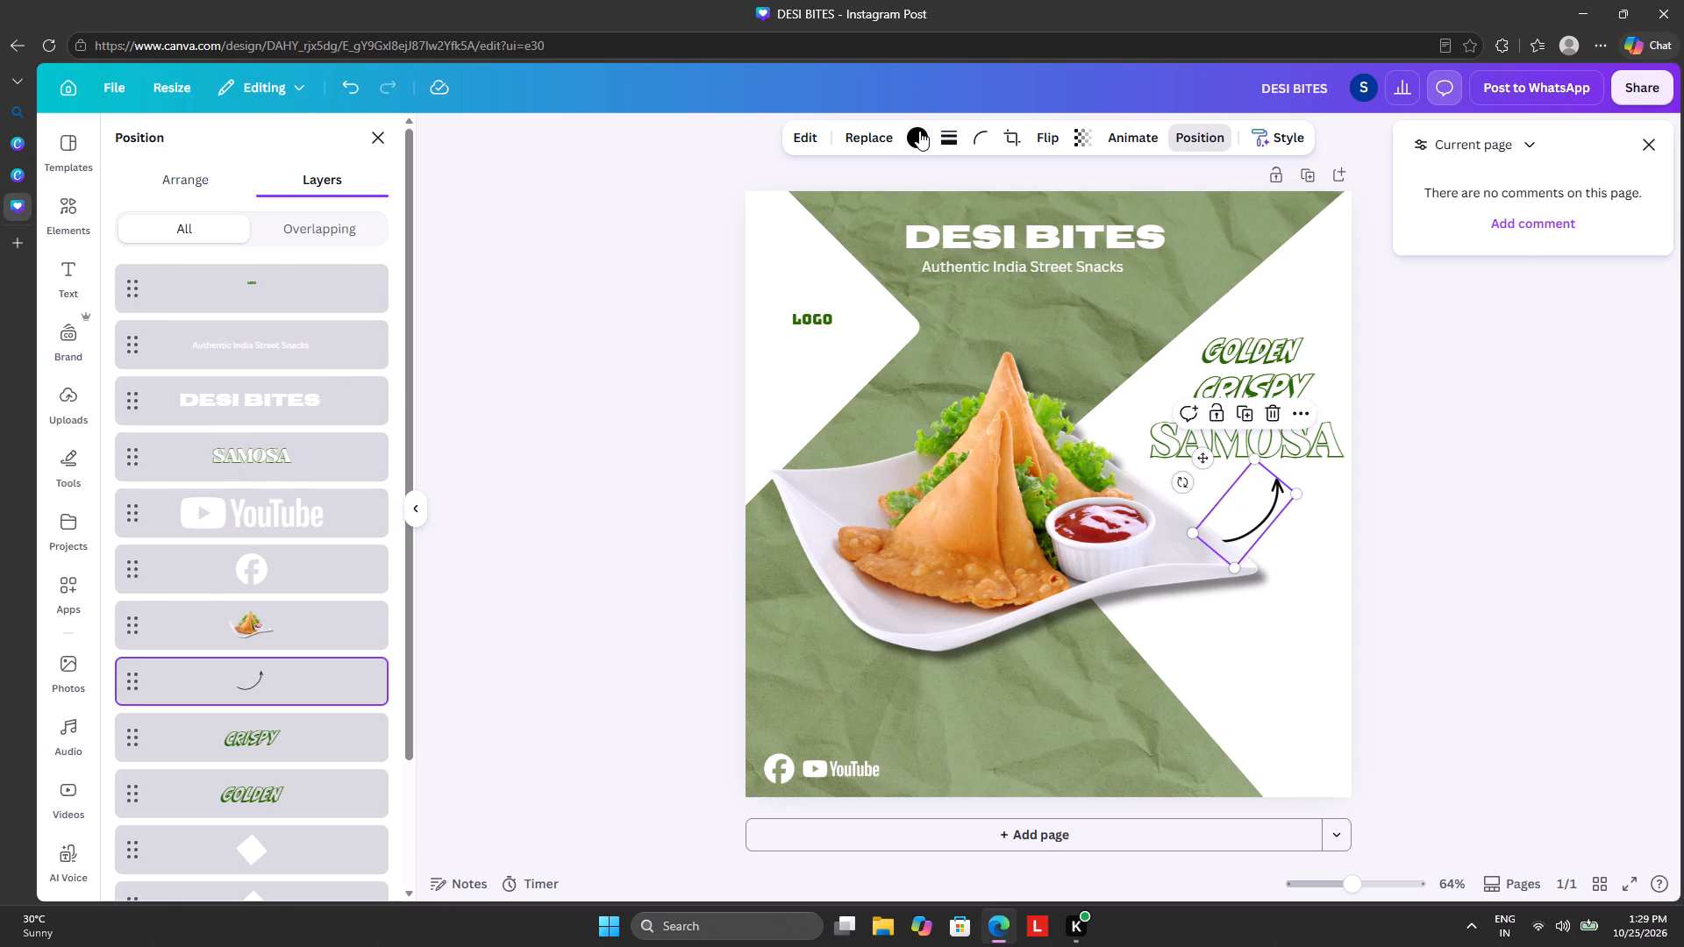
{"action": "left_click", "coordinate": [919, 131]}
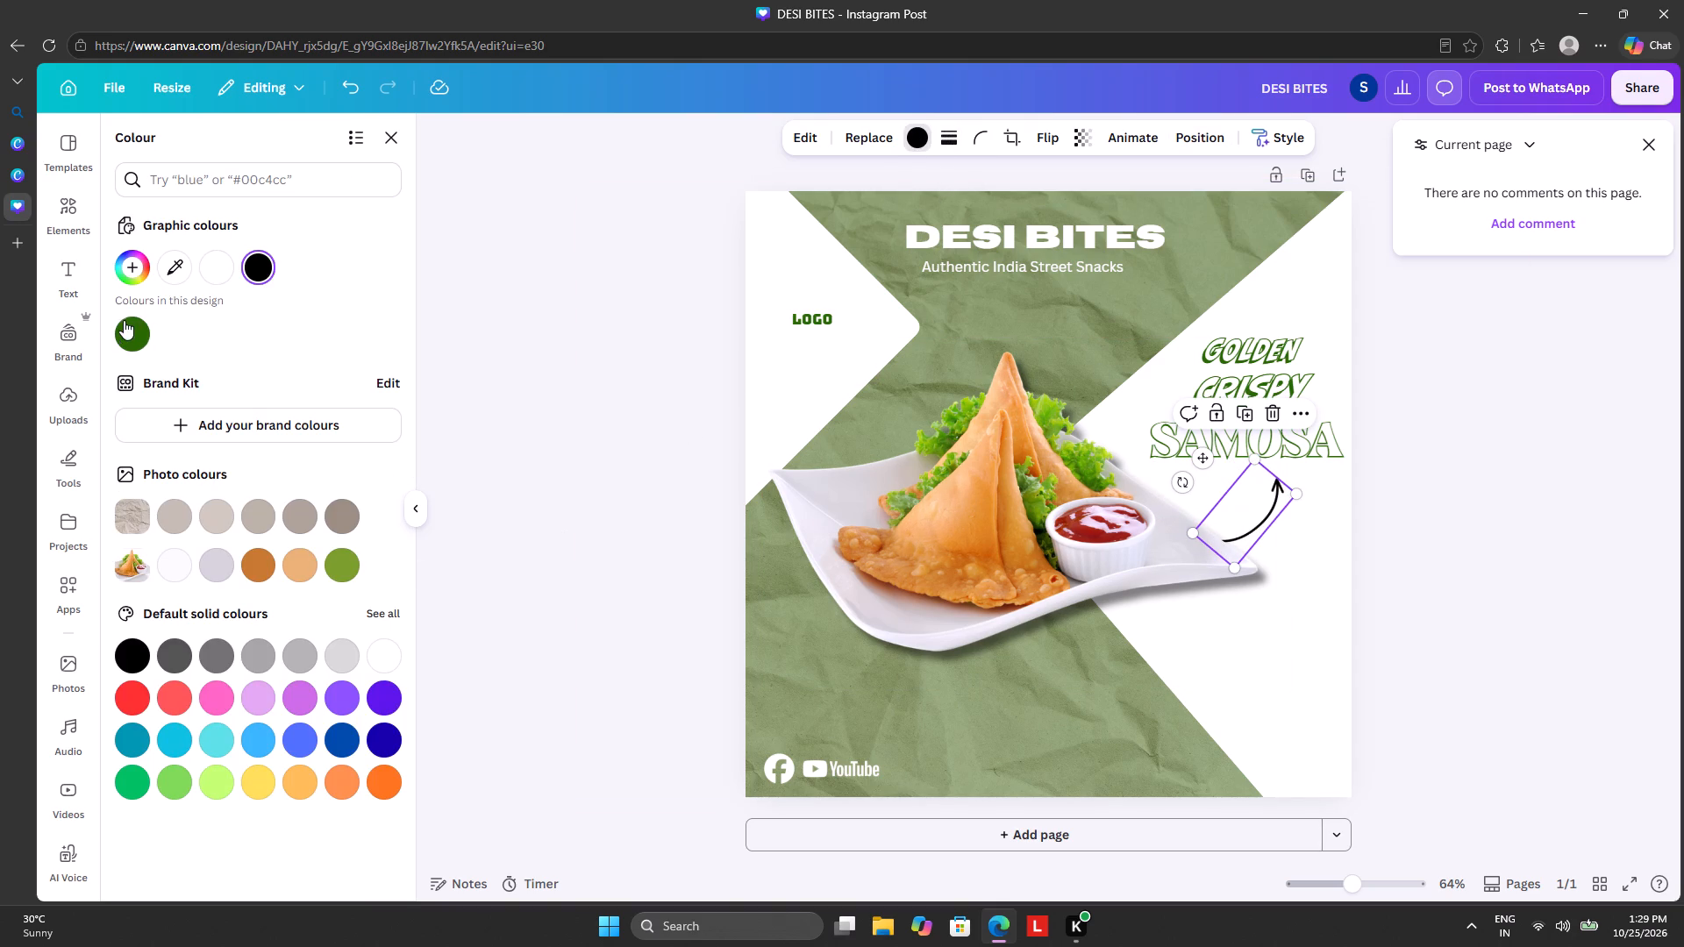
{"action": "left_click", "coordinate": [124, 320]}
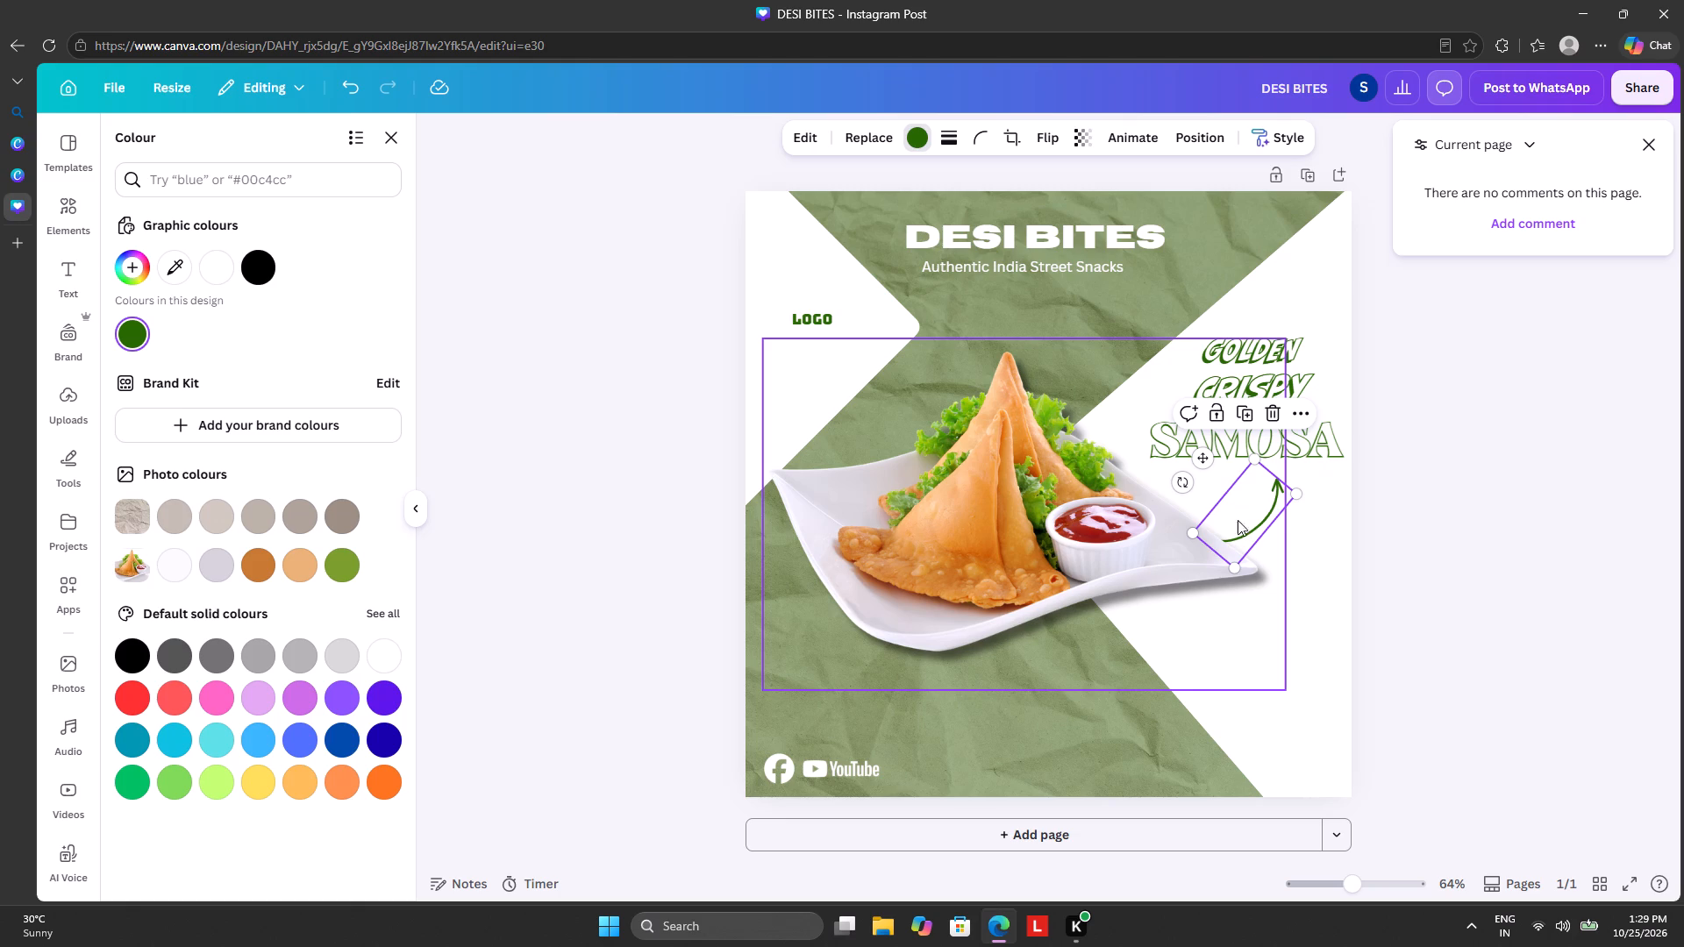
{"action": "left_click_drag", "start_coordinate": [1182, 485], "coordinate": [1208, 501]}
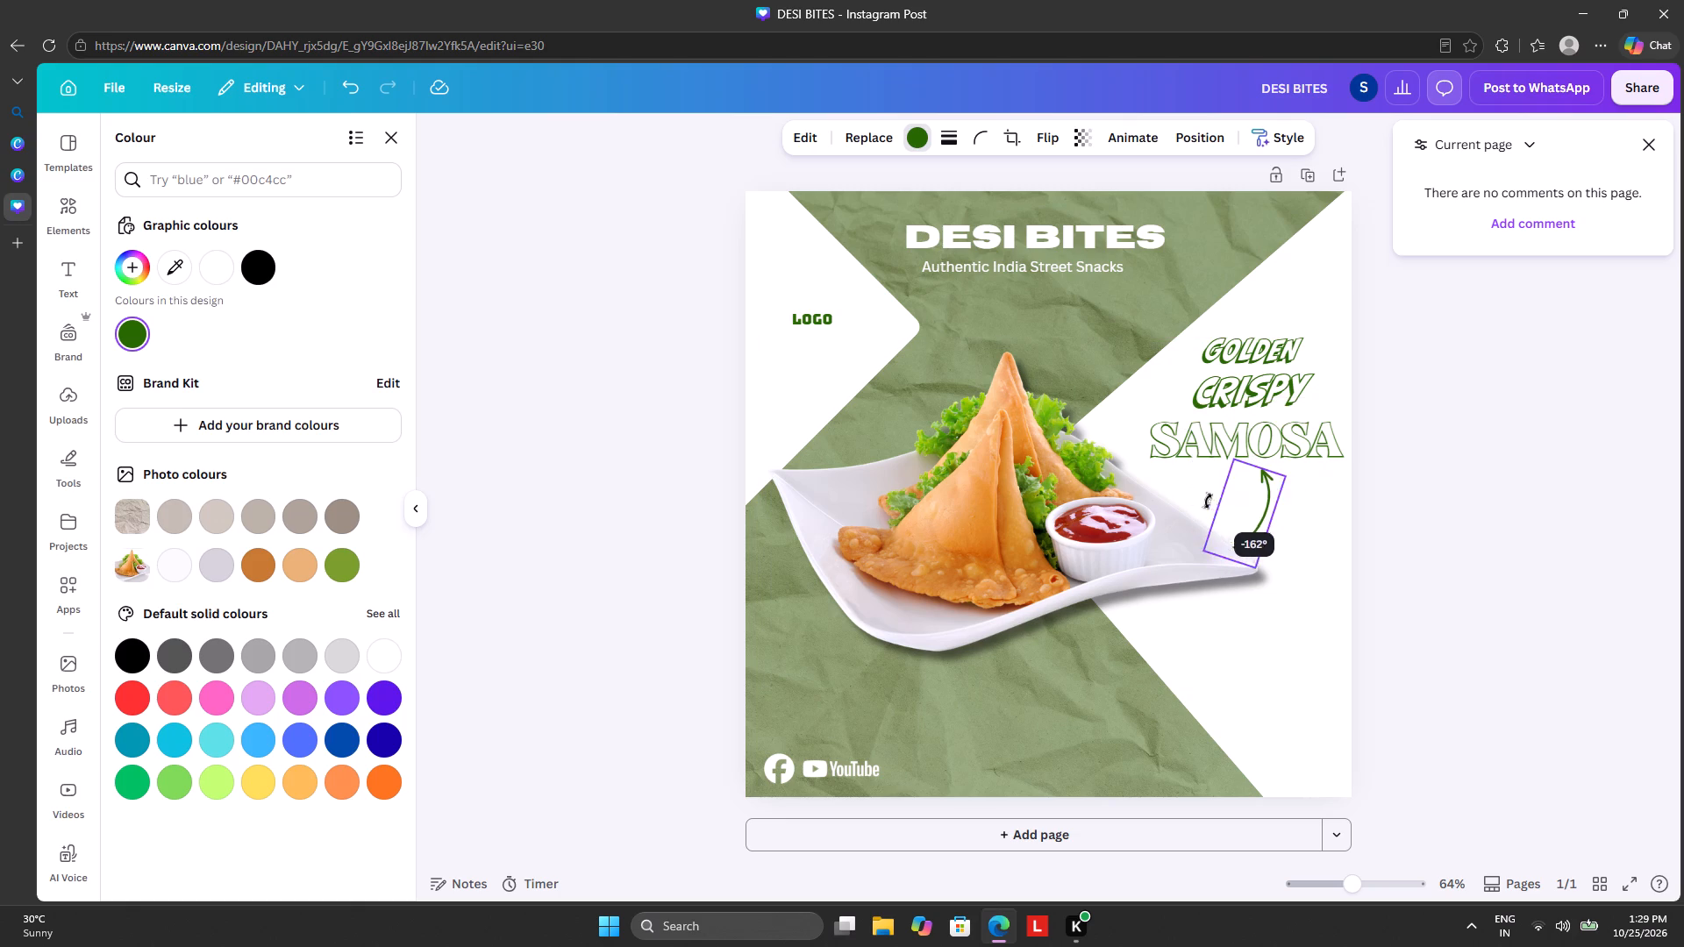
Tilt the green curved arrow a little further and move it inward, close beneath the SAMOSA text.
{"action": "left_click_drag", "start_coordinate": [1208, 501], "coordinate": [1221, 502]}
{"action": "left_click_drag", "start_coordinate": [1244, 502], "coordinate": [1220, 511]}
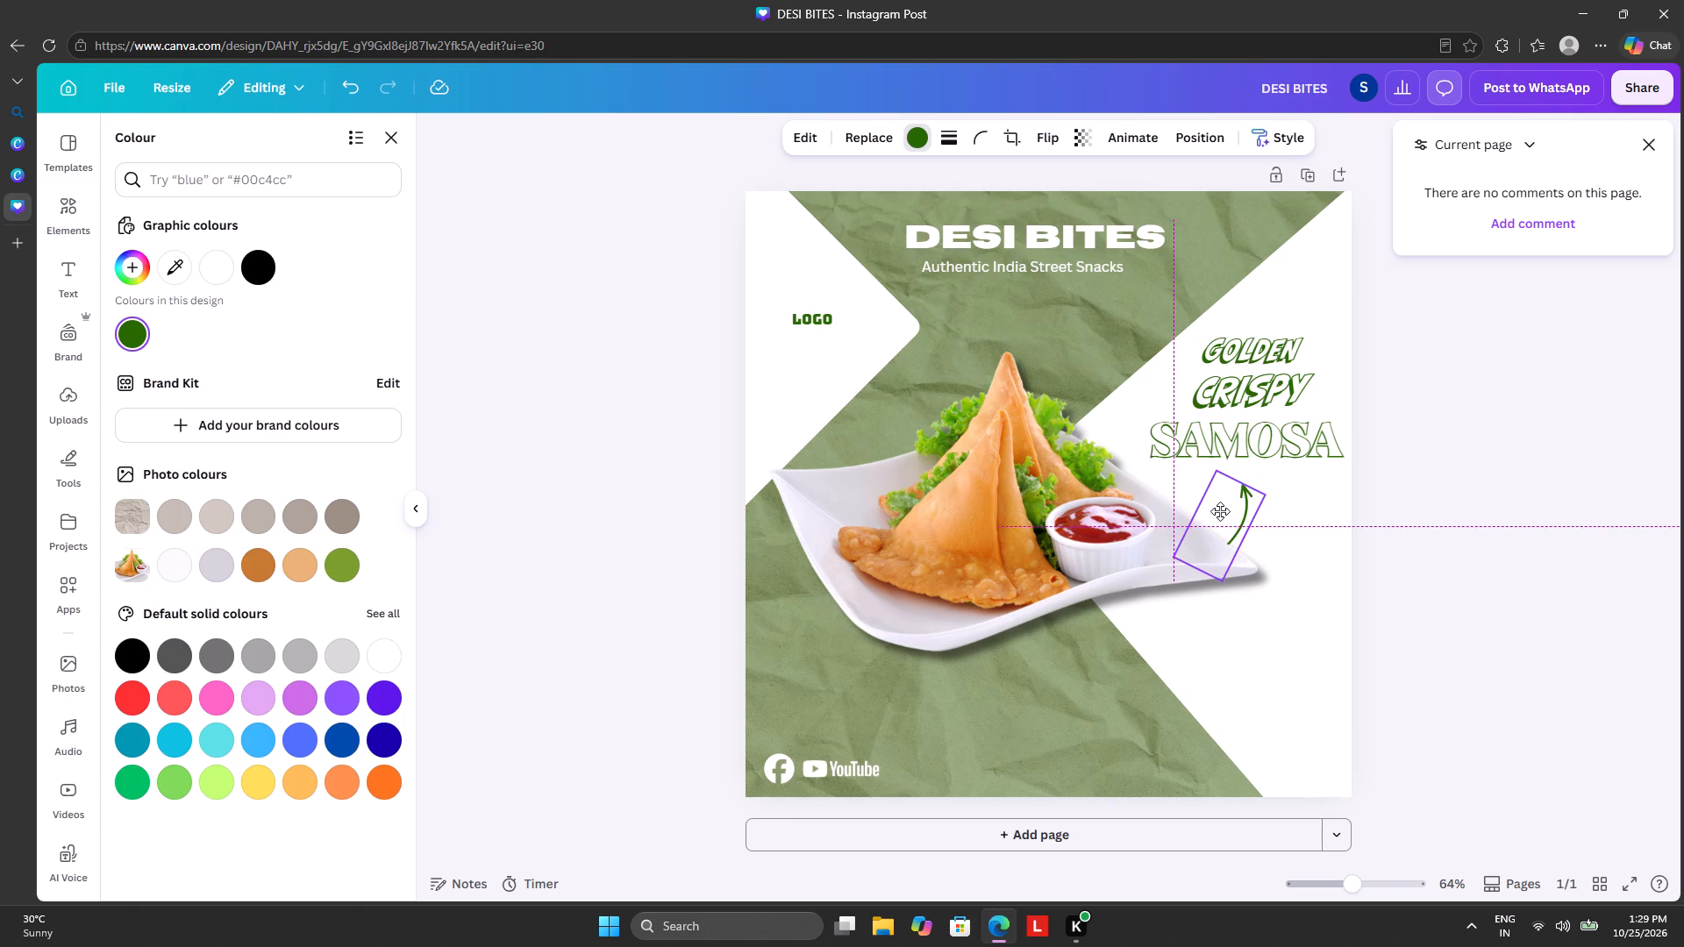
{"action": "left_click_drag", "start_coordinate": [1220, 511], "coordinate": [1210, 506]}
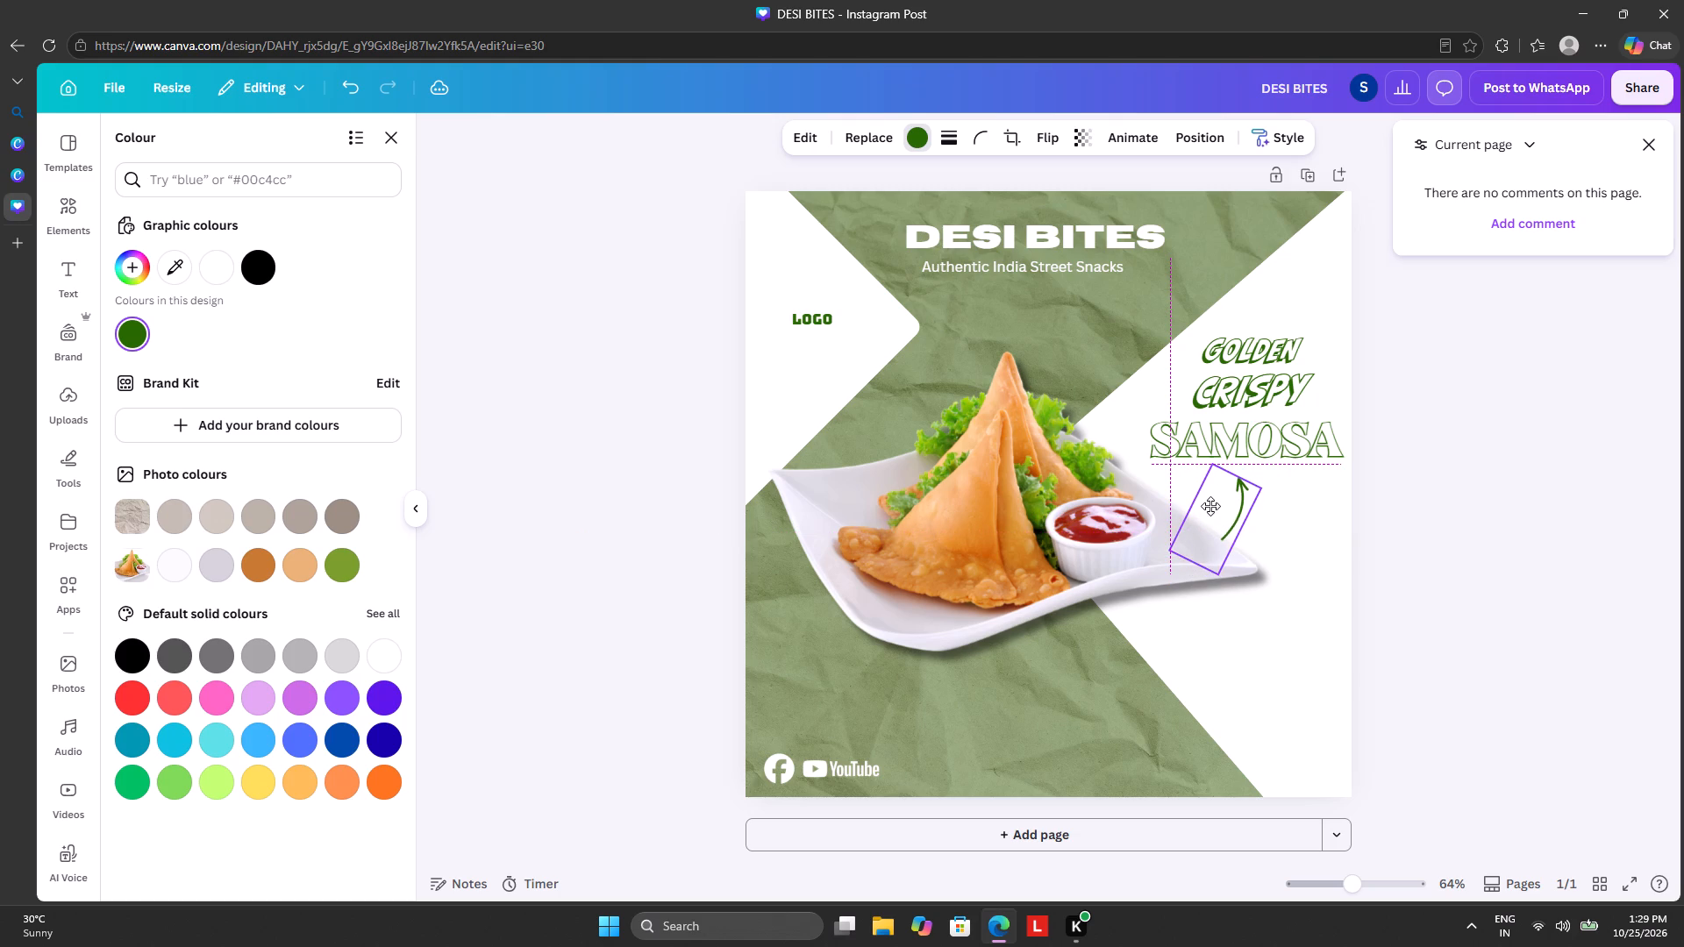
{"action": "left_click_drag", "start_coordinate": [1210, 506], "coordinate": [1210, 501]}
{"action": "left_click", "coordinate": [653, 456]}
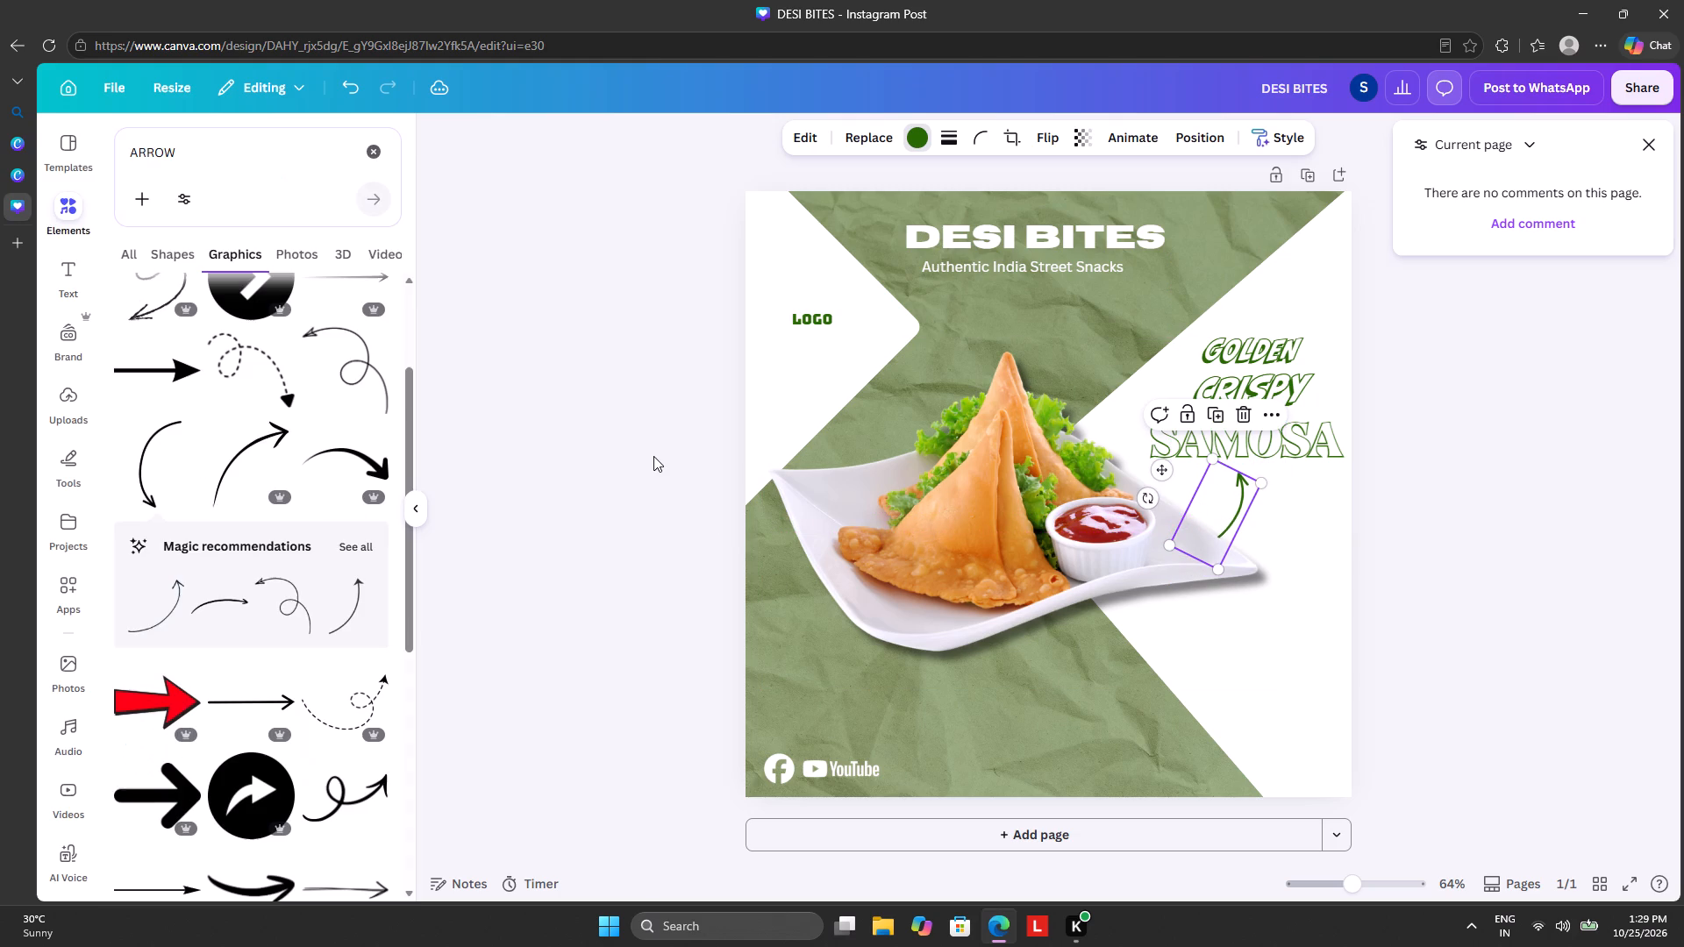
{"action": "left_click", "coordinate": [624, 577]}
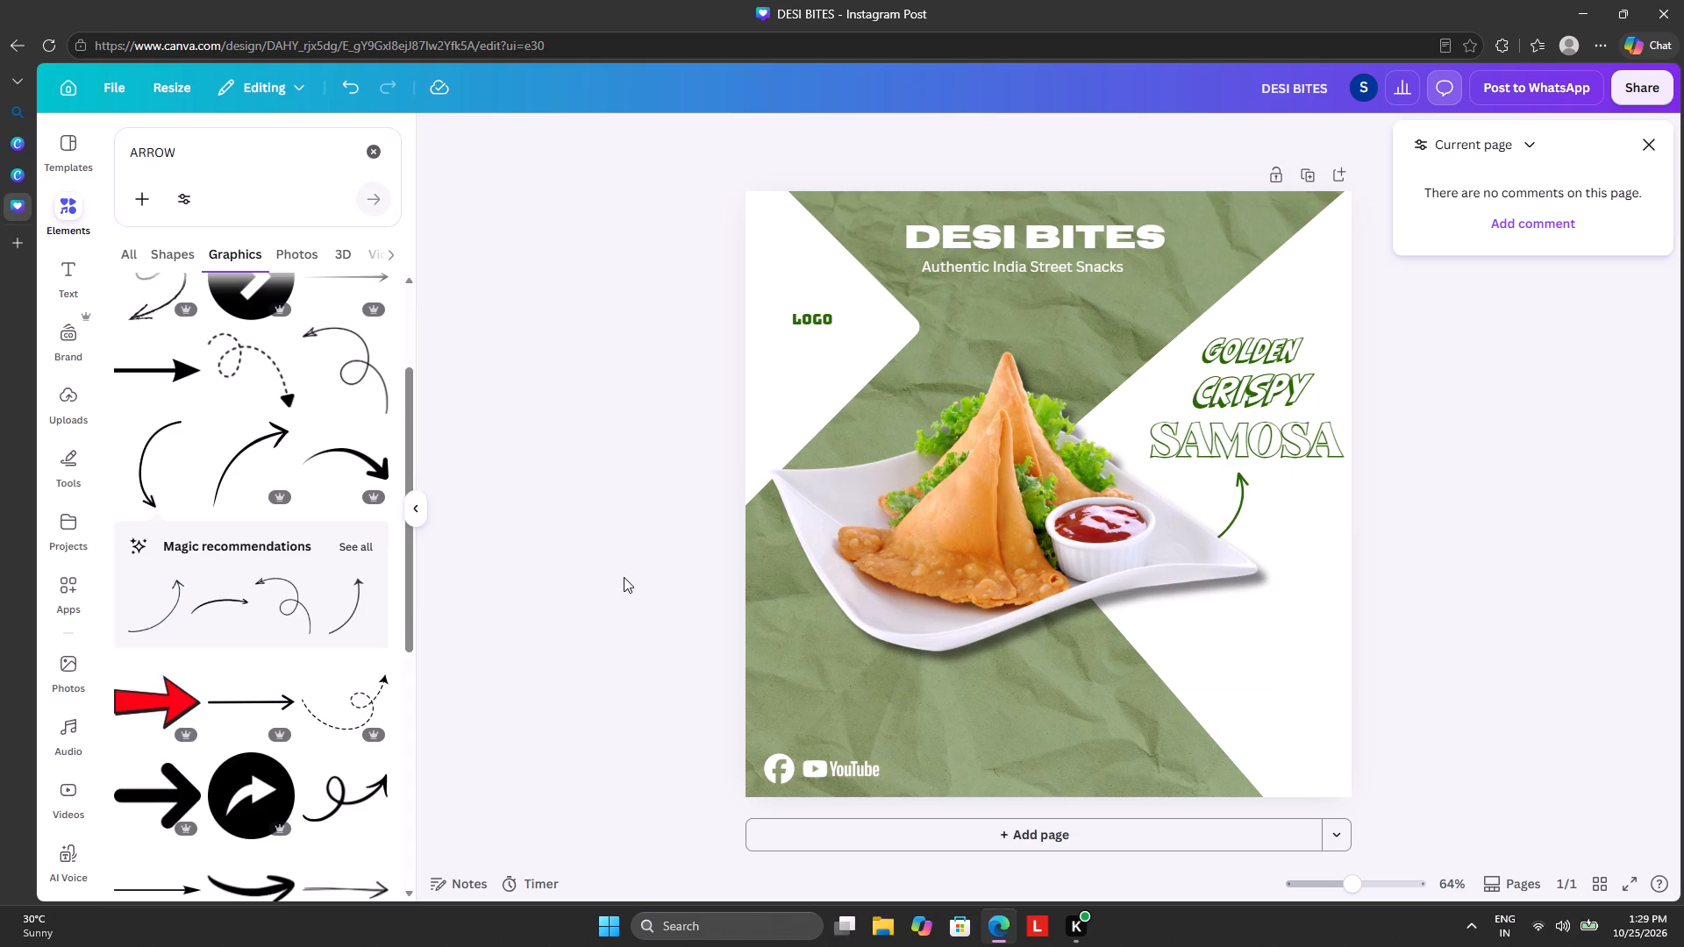
Insert the black hand-drawn upward curved arrow from the ARROW graphics, shrink it and place it below SAMOSA beside the green arrow.
{"action": "scroll", "coordinate": [305, 662], "scroll_direction": "down", "scroll_amount": 3}
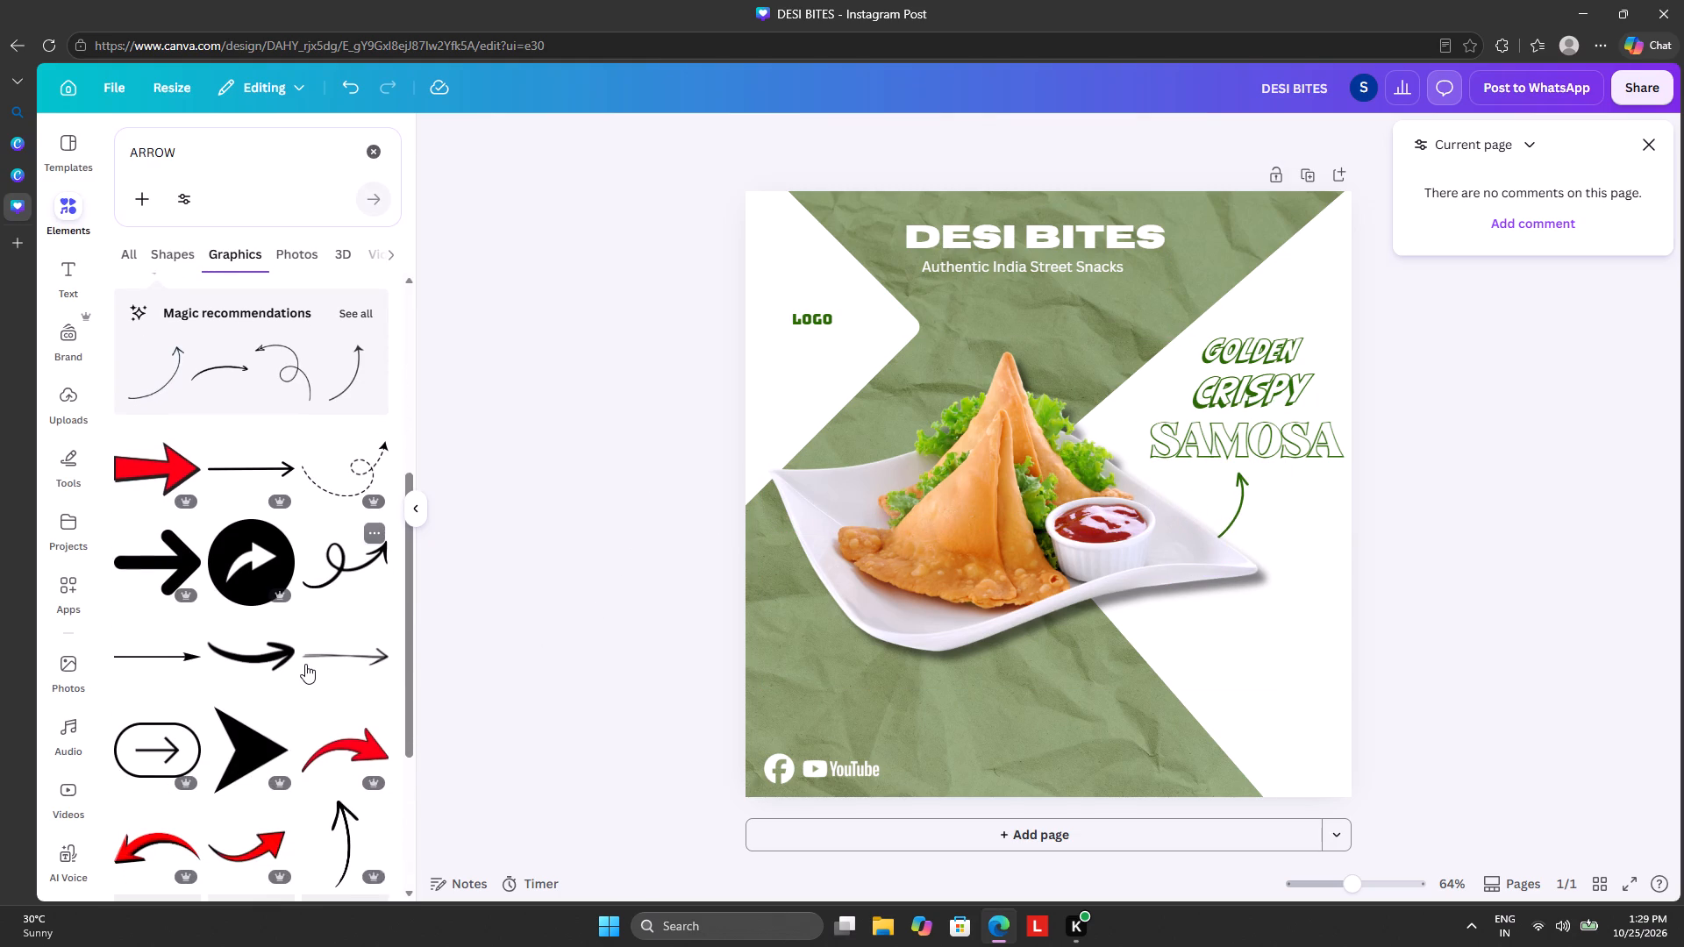
{"action": "scroll", "coordinate": [305, 664], "scroll_direction": "down", "scroll_amount": 3}
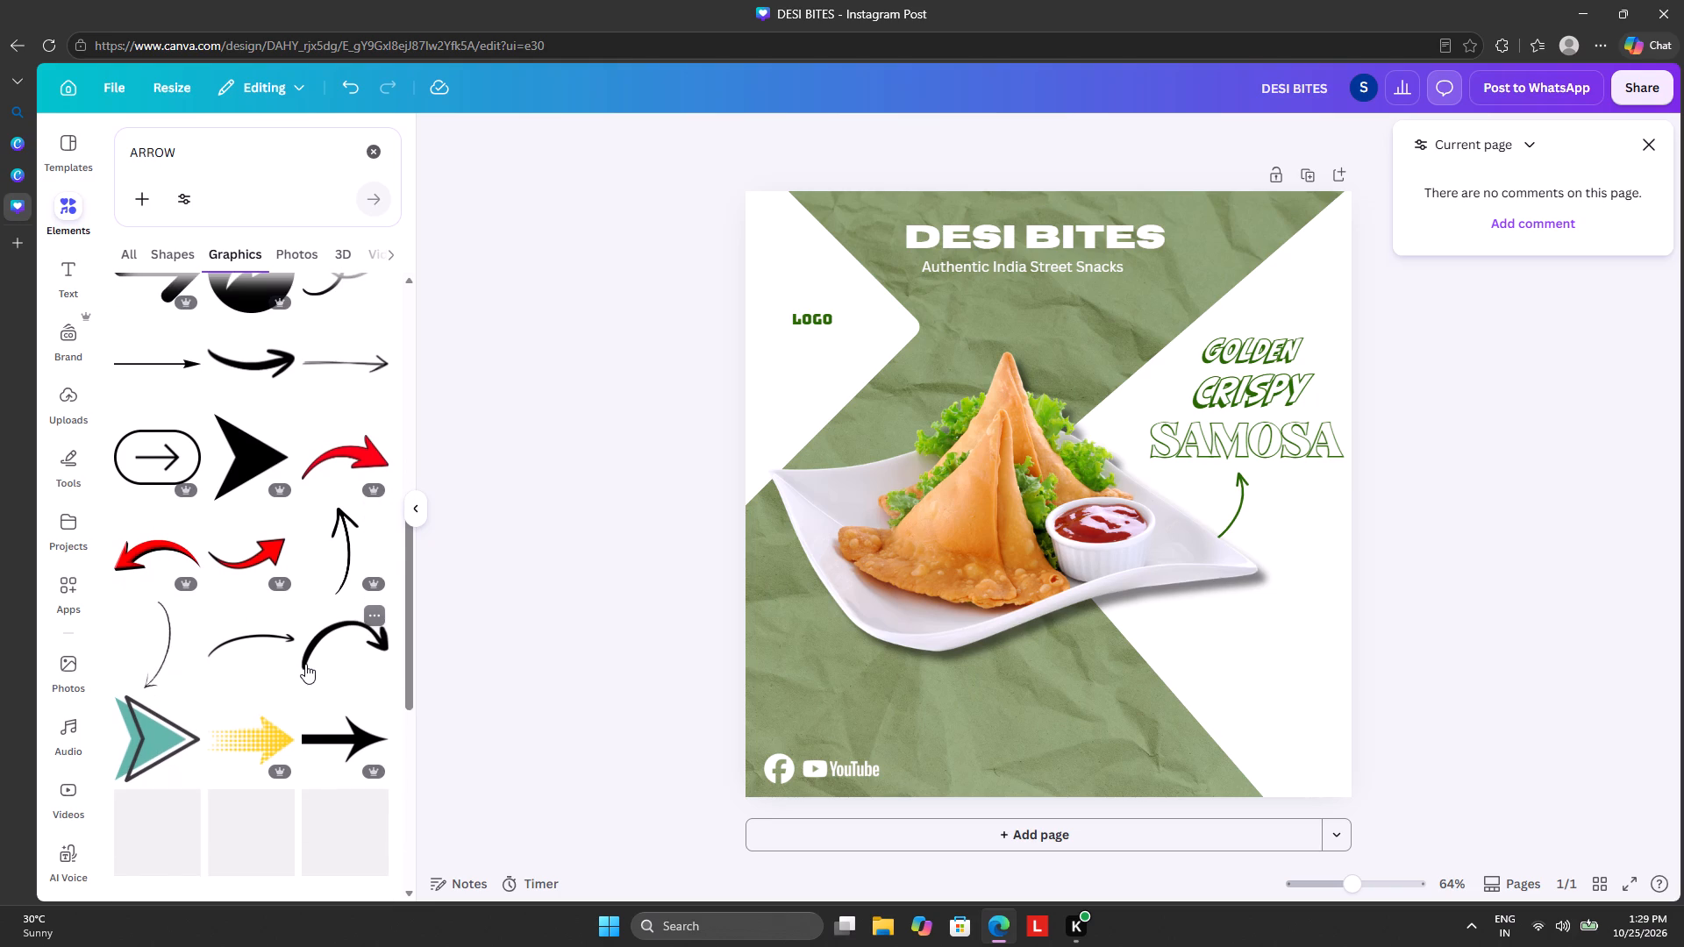
{"action": "left_click", "coordinate": [342, 553]}
{"action": "left_click_drag", "start_coordinate": [1045, 445], "coordinate": [1051, 445]}
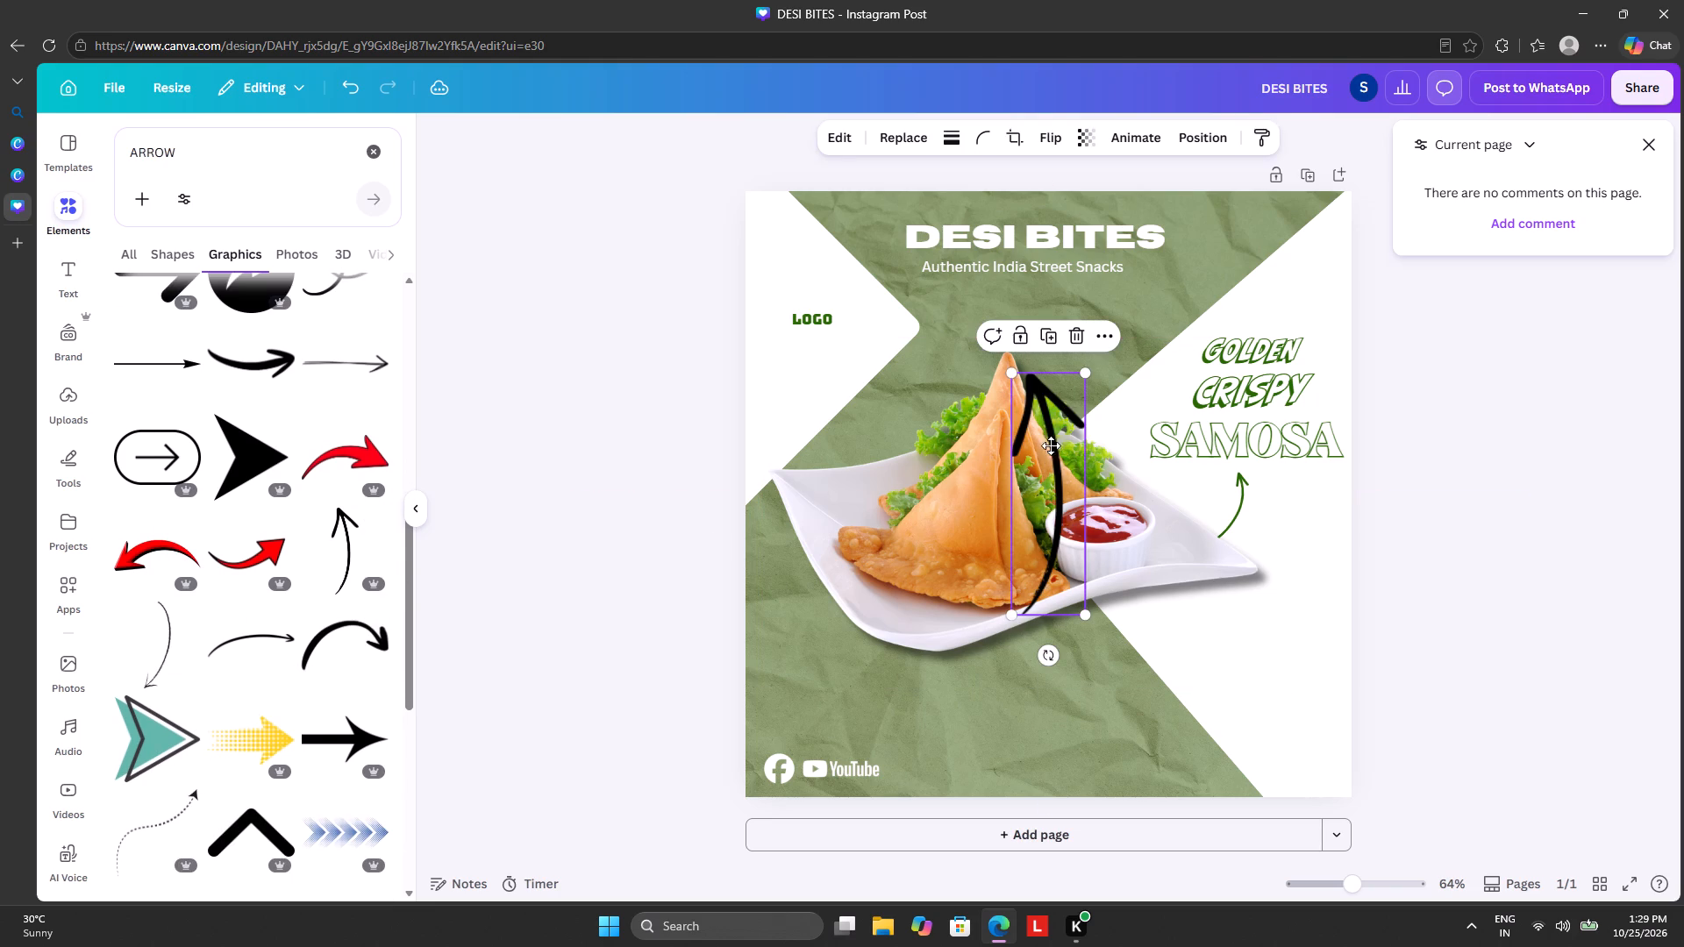
{"action": "left_click_drag", "start_coordinate": [1051, 445], "coordinate": [1252, 542]}
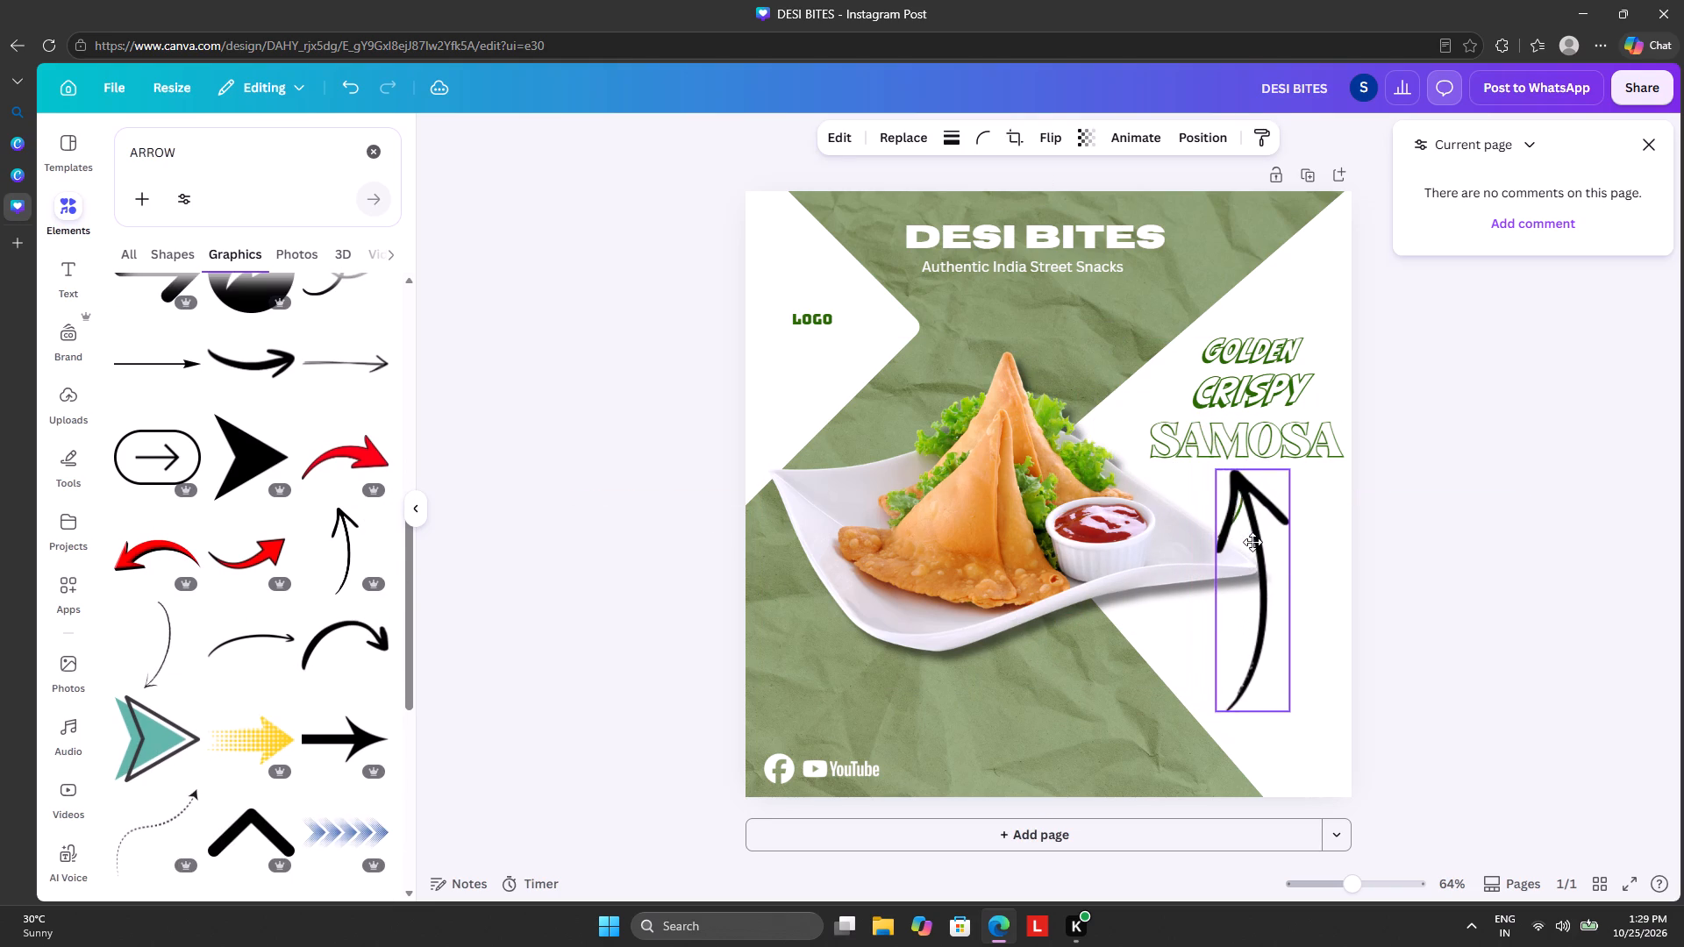
{"action": "left_click_drag", "start_coordinate": [1252, 542], "coordinate": [1253, 542]}
{"action": "left_click_drag", "start_coordinate": [1217, 471], "coordinate": [1278, 558]}
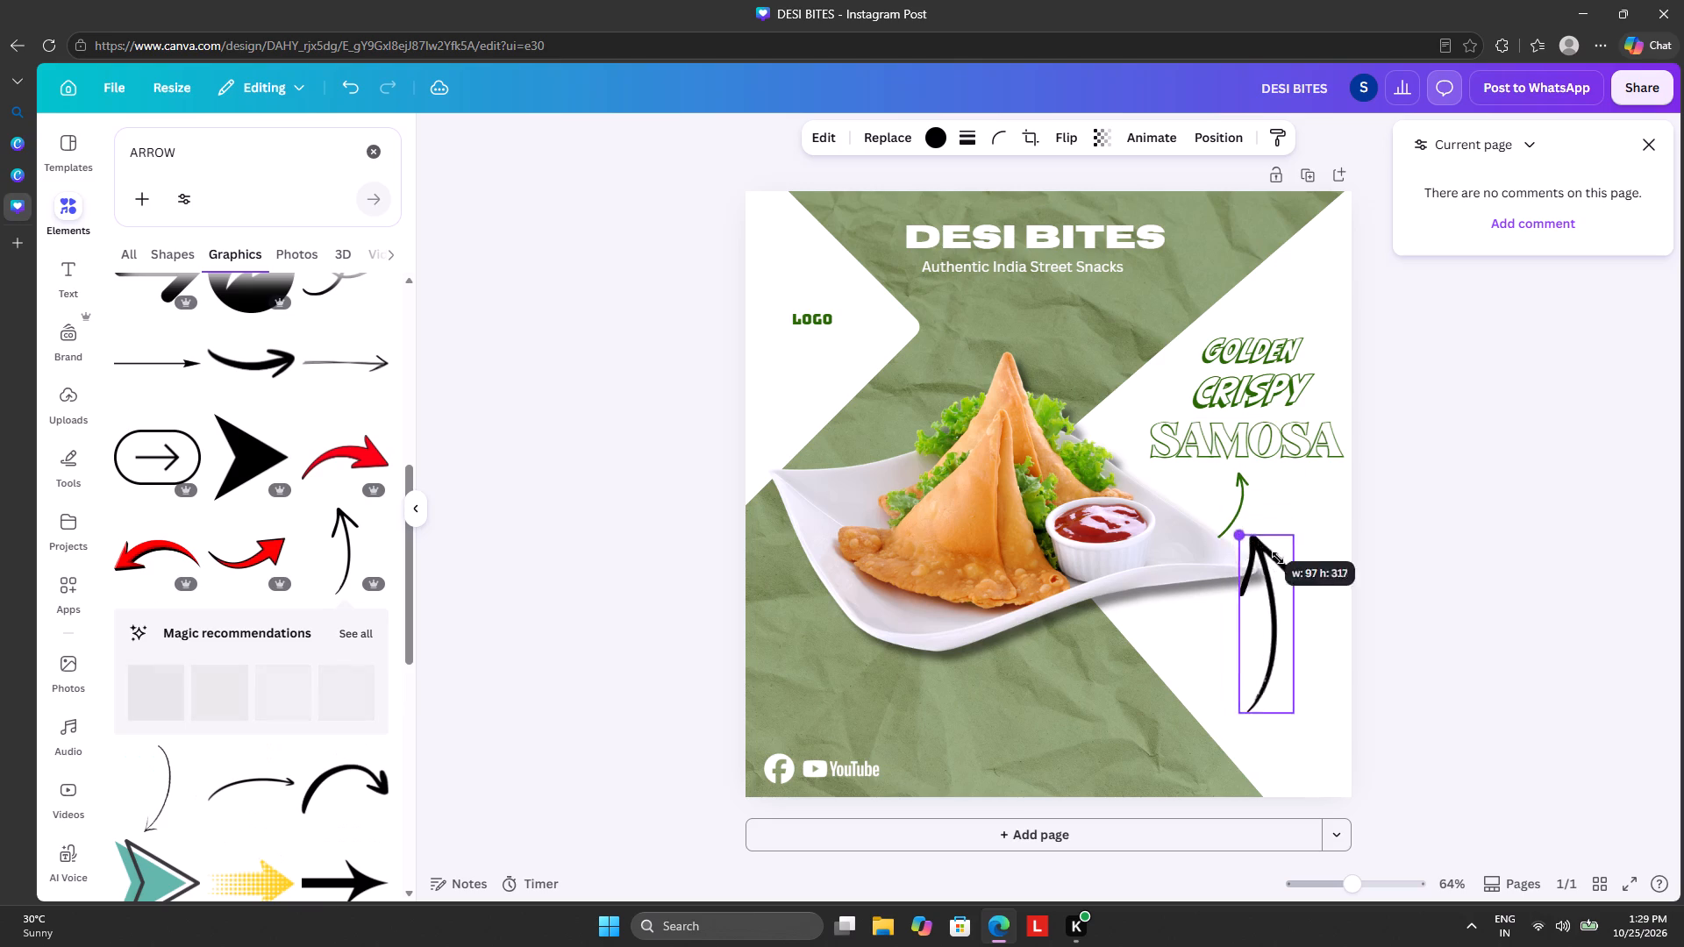
{"action": "left_click_drag", "start_coordinate": [1278, 558], "coordinate": [1290, 583]}
{"action": "left_click_drag", "start_coordinate": [1267, 666], "coordinate": [1235, 528]}
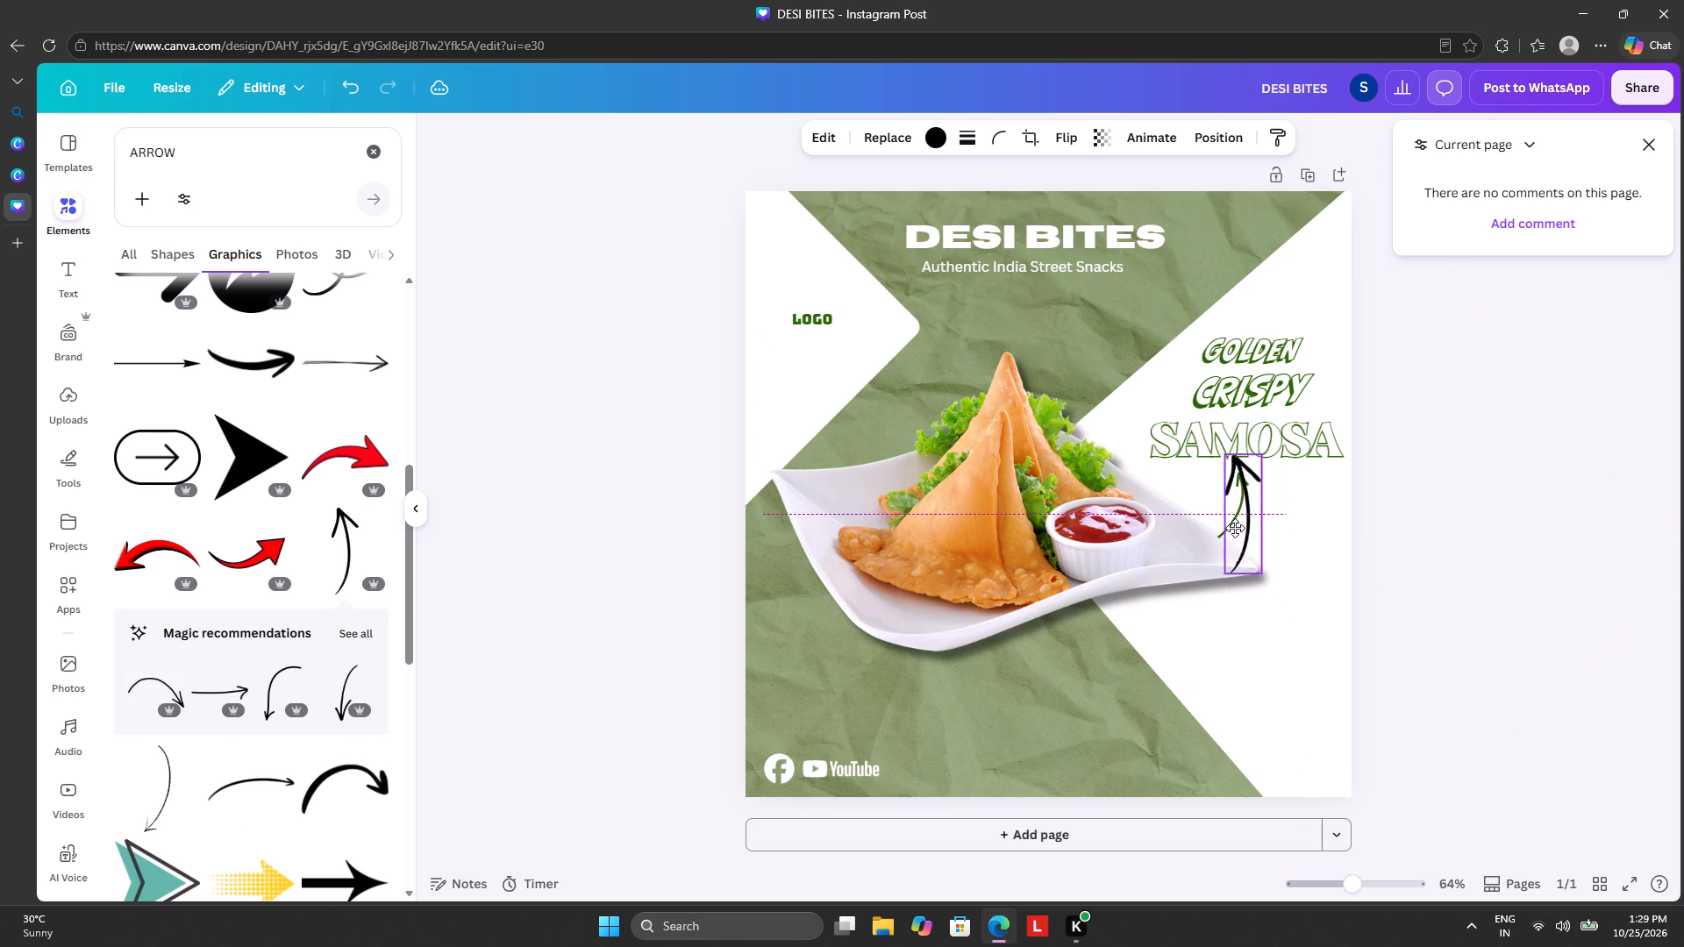
{"action": "left_click_drag", "start_coordinate": [1235, 528], "coordinate": [1256, 527]}
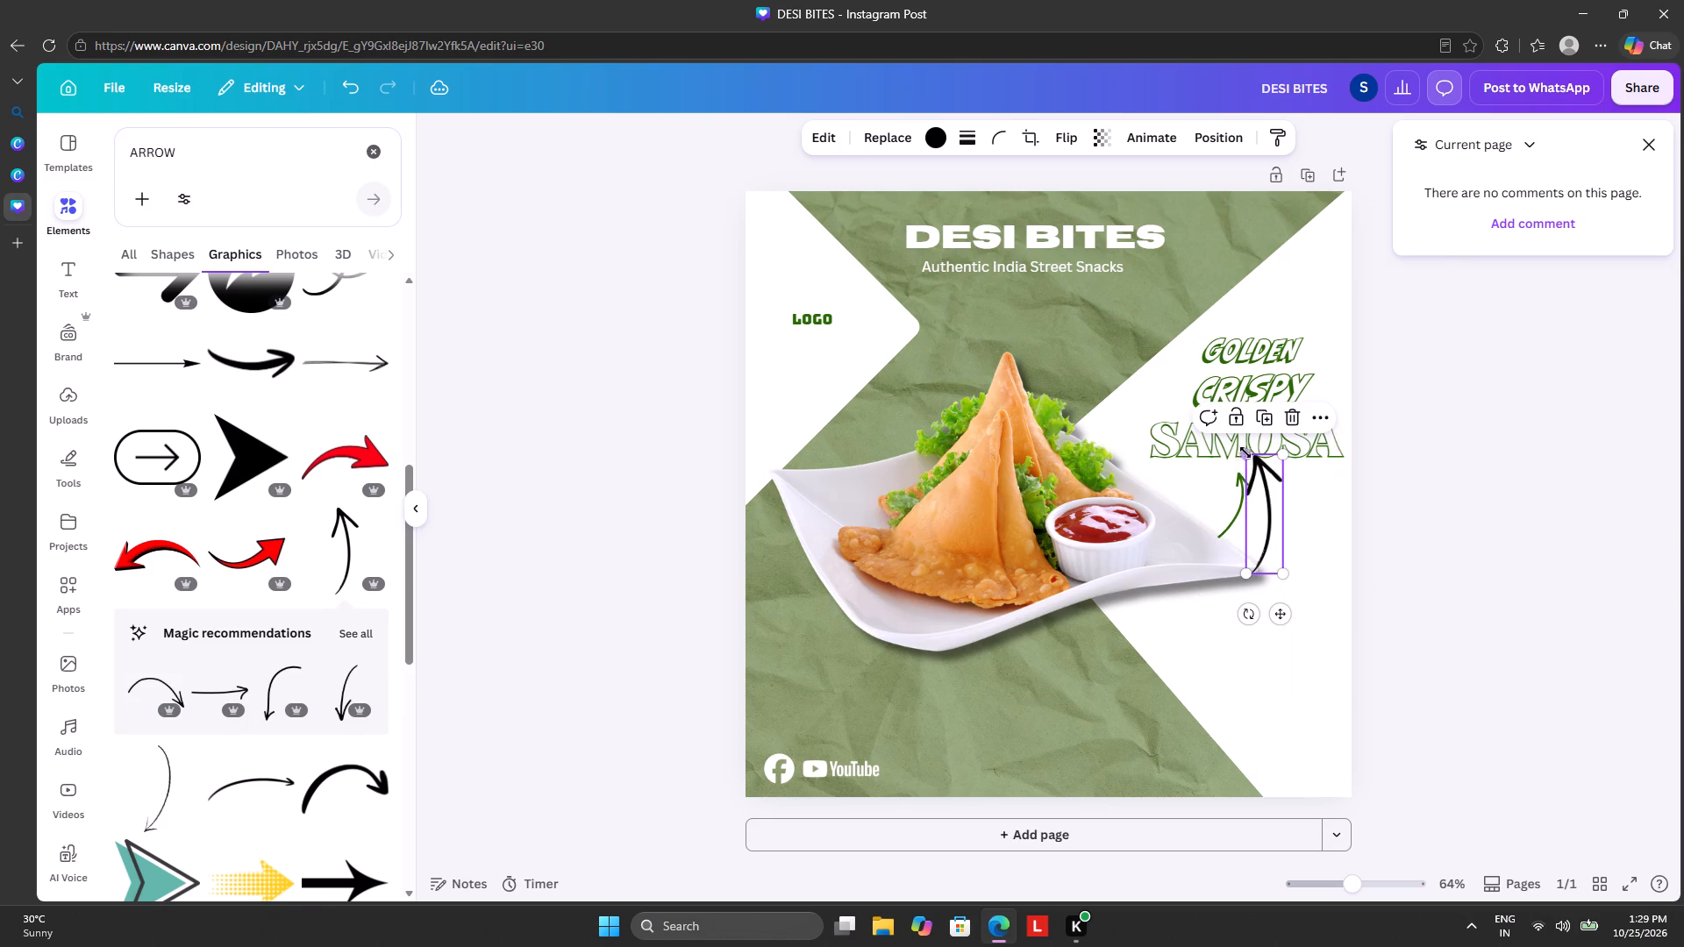
Nudge the SAMOSA text slightly up and toward the plate, beneath CRISPY.
{"action": "left_click_drag", "start_coordinate": [1245, 445], "coordinate": [1239, 433]}
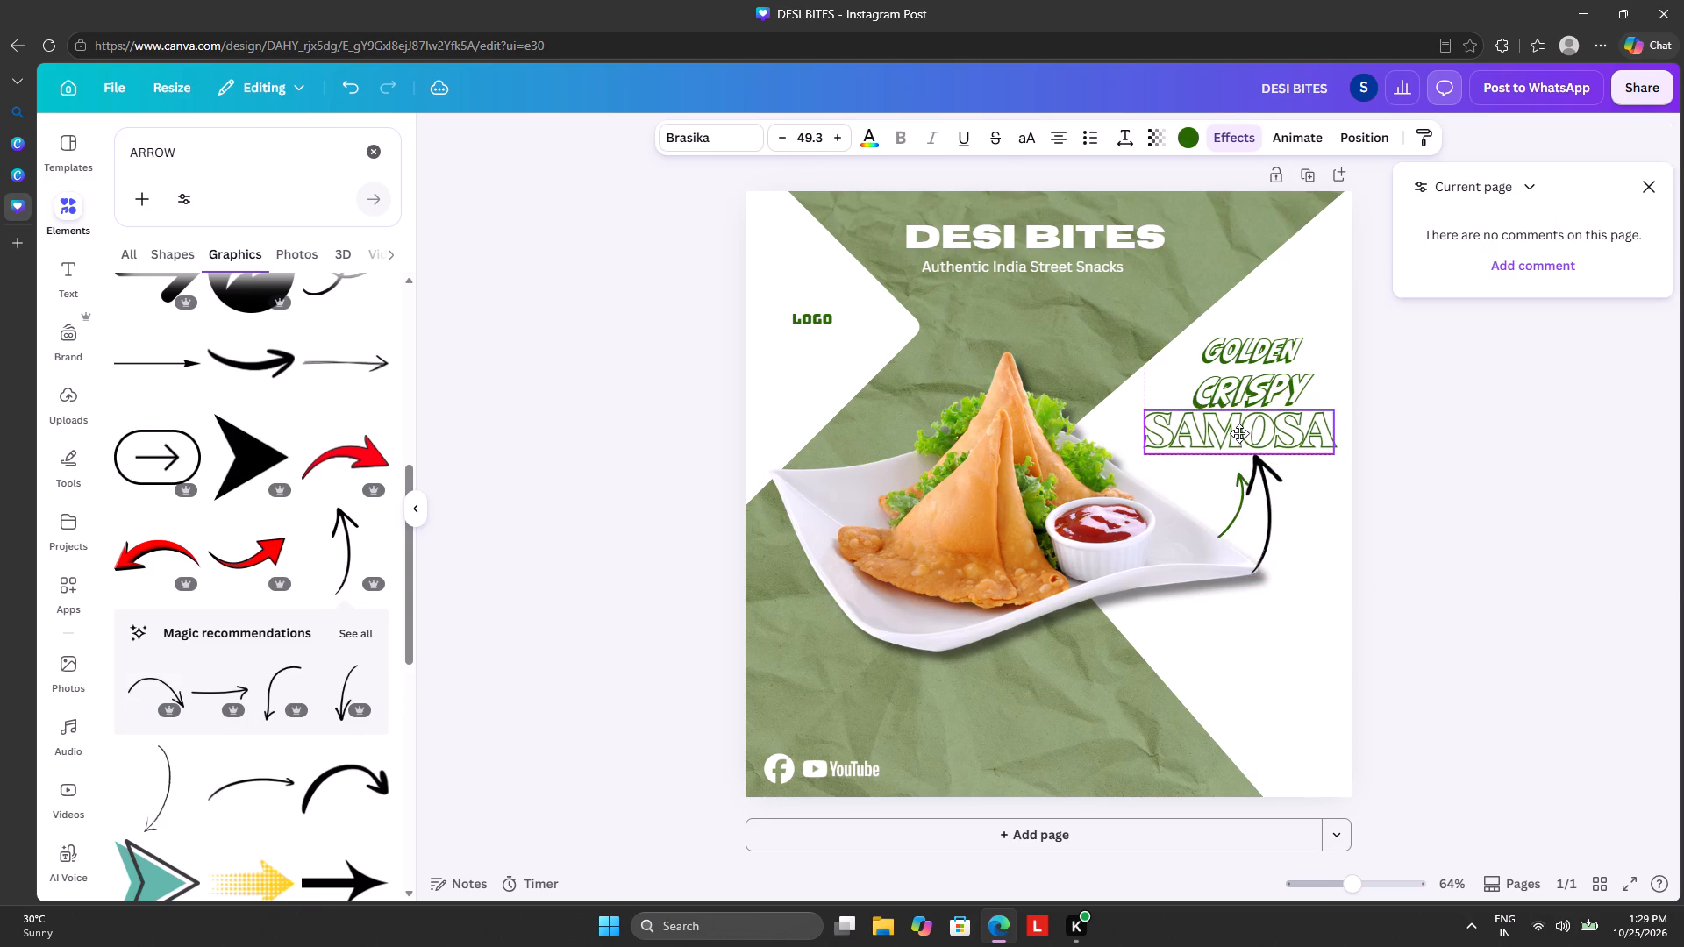
{"action": "left_click_drag", "start_coordinate": [1239, 433], "coordinate": [1236, 438]}
Shrink the black curved arrow further and move it over the green arrow, directly below the SAMOSA text.
{"action": "left_click", "coordinate": [1269, 518]}
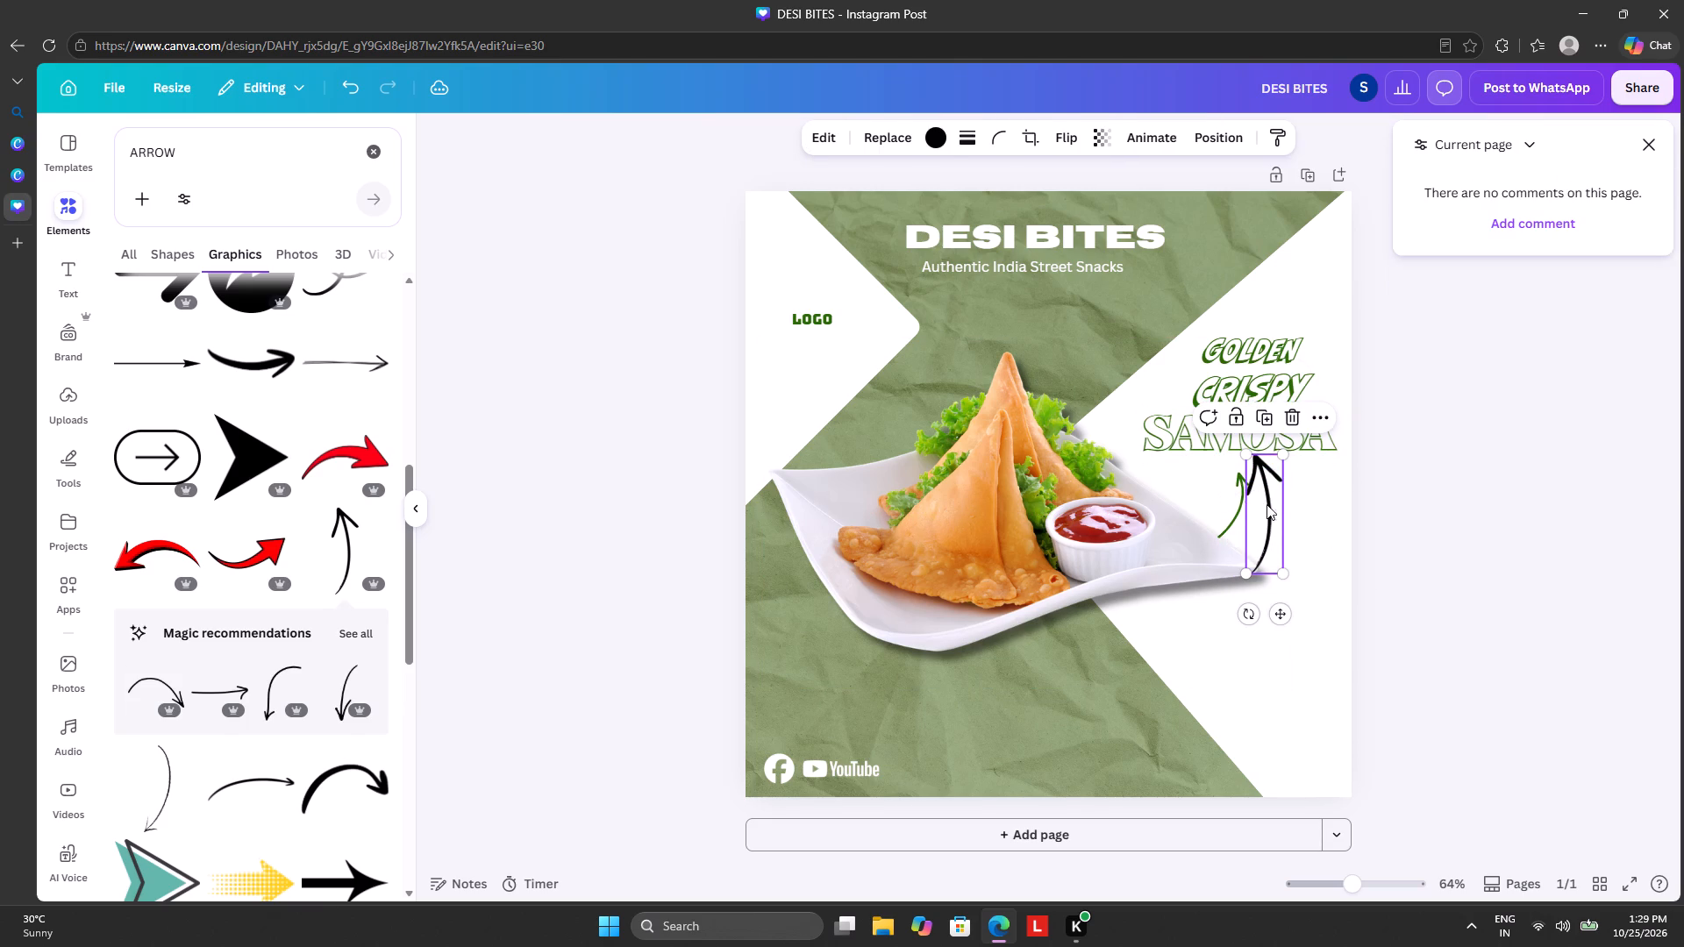
{"action": "left_click_drag", "start_coordinate": [1243, 457], "coordinate": [1270, 495]}
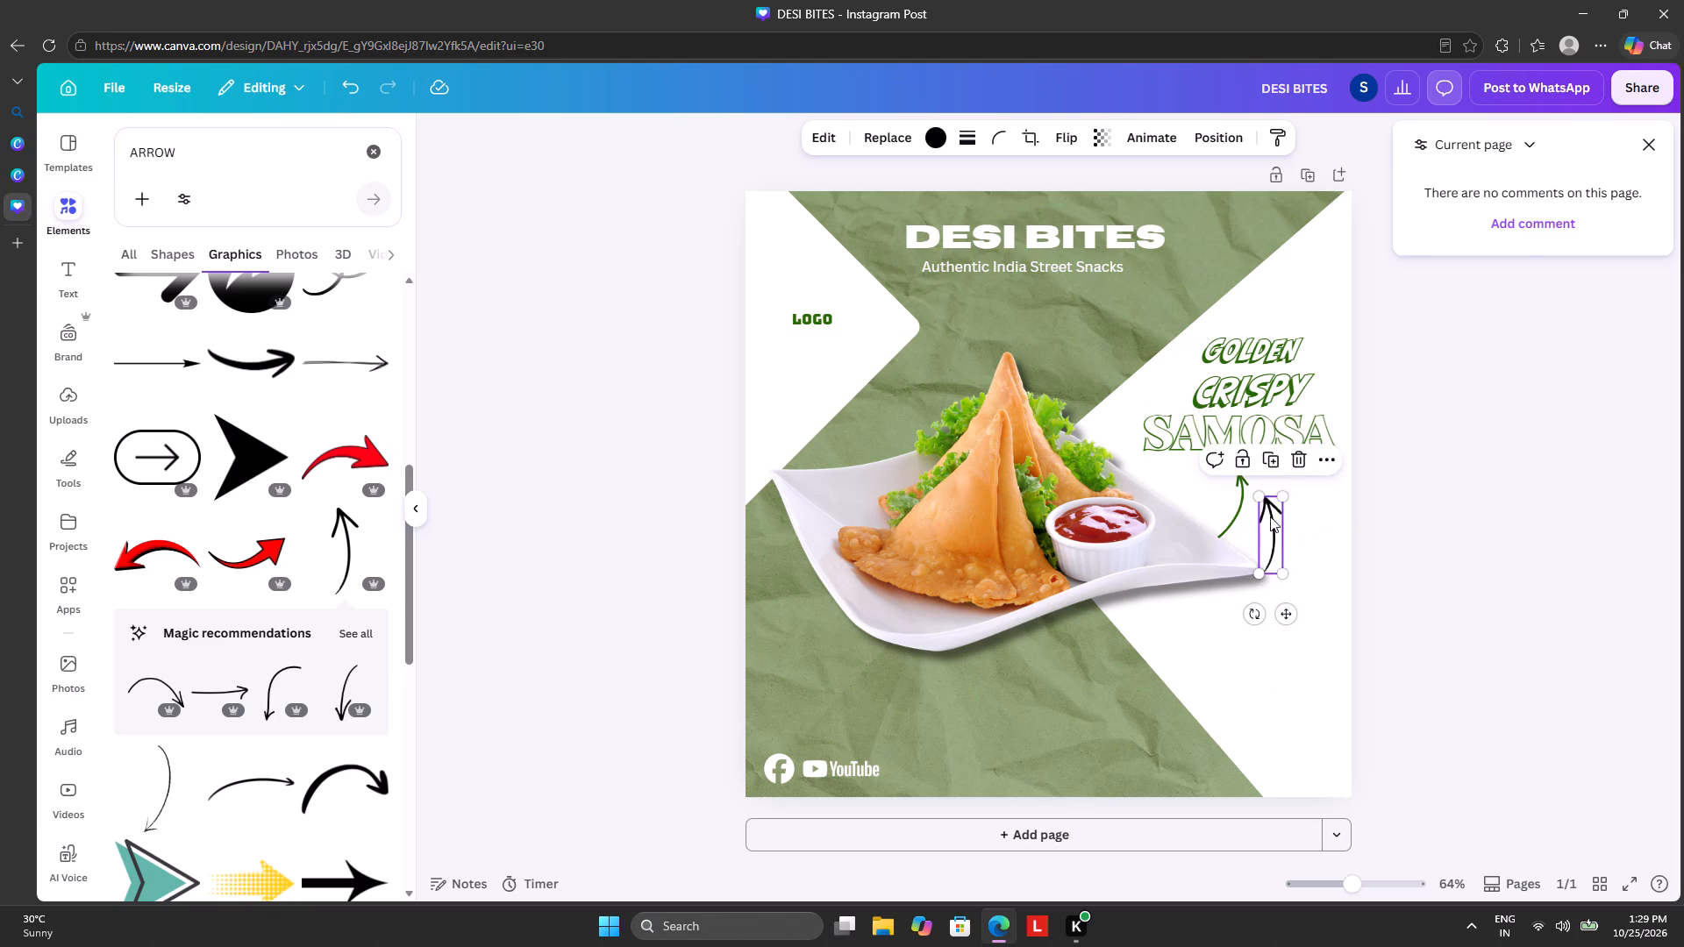
{"action": "left_click_drag", "start_coordinate": [1267, 537], "coordinate": [1242, 494]}
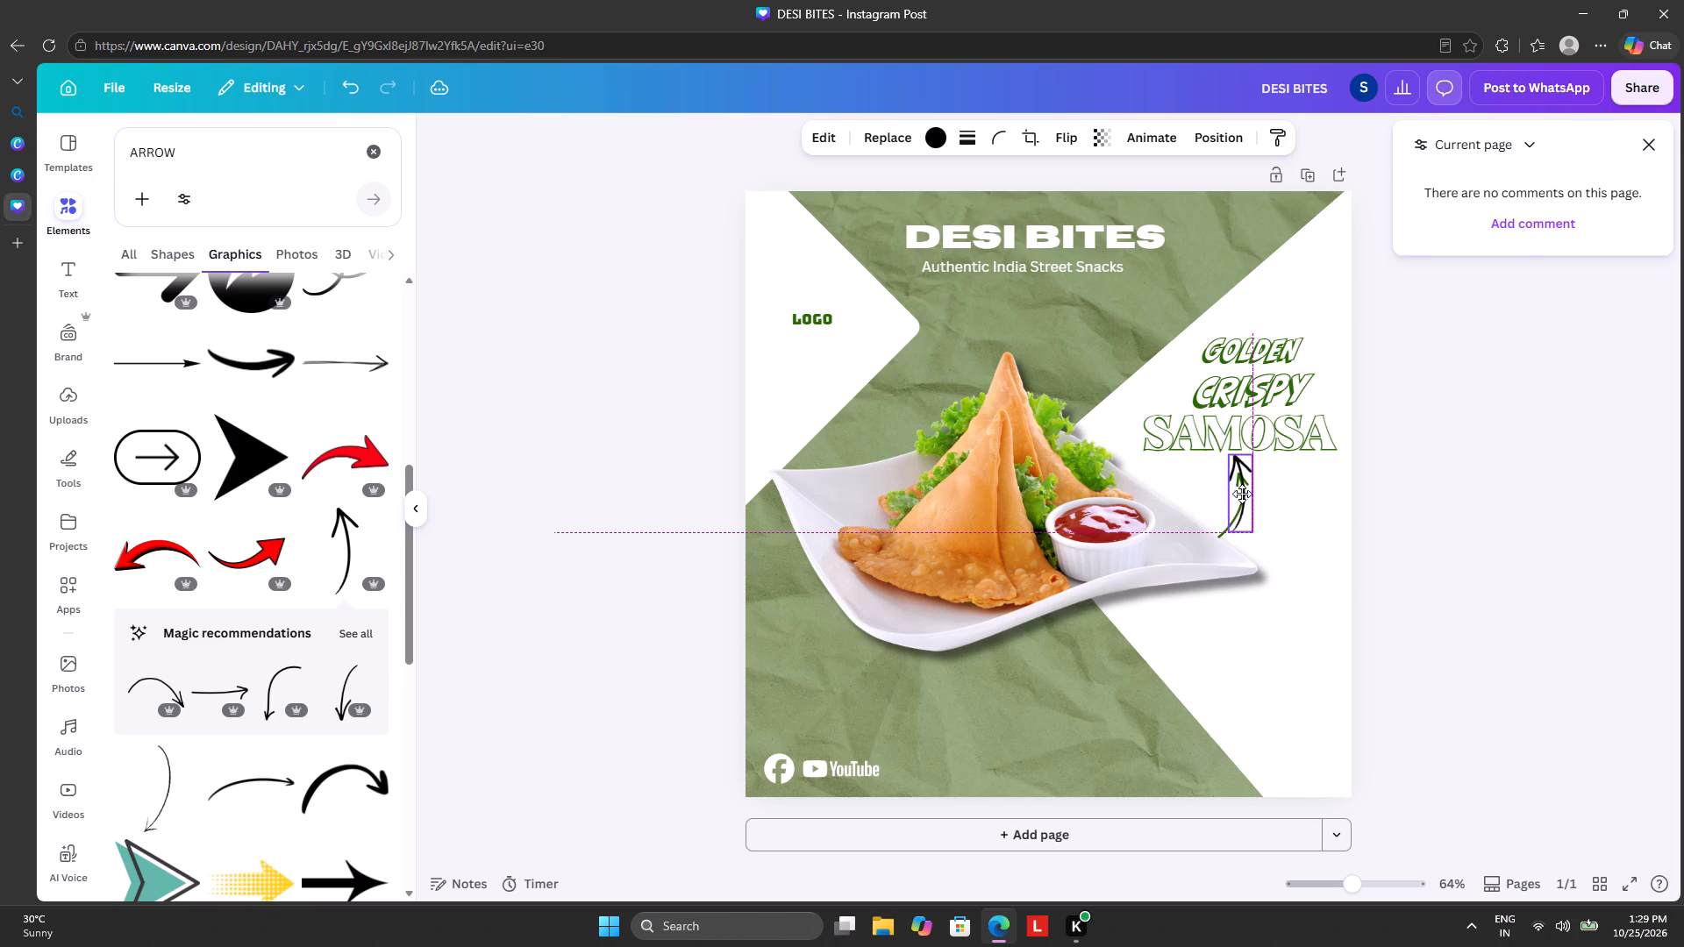
Place the slim upward-pointing arrow just below the SAMOSA text and enlarge it to about 54 wide by 177 high.
{"action": "left_click_drag", "start_coordinate": [1242, 494], "coordinate": [1251, 498]}
{"action": "left_click_drag", "start_coordinate": [1244, 530], "coordinate": [1224, 548]}
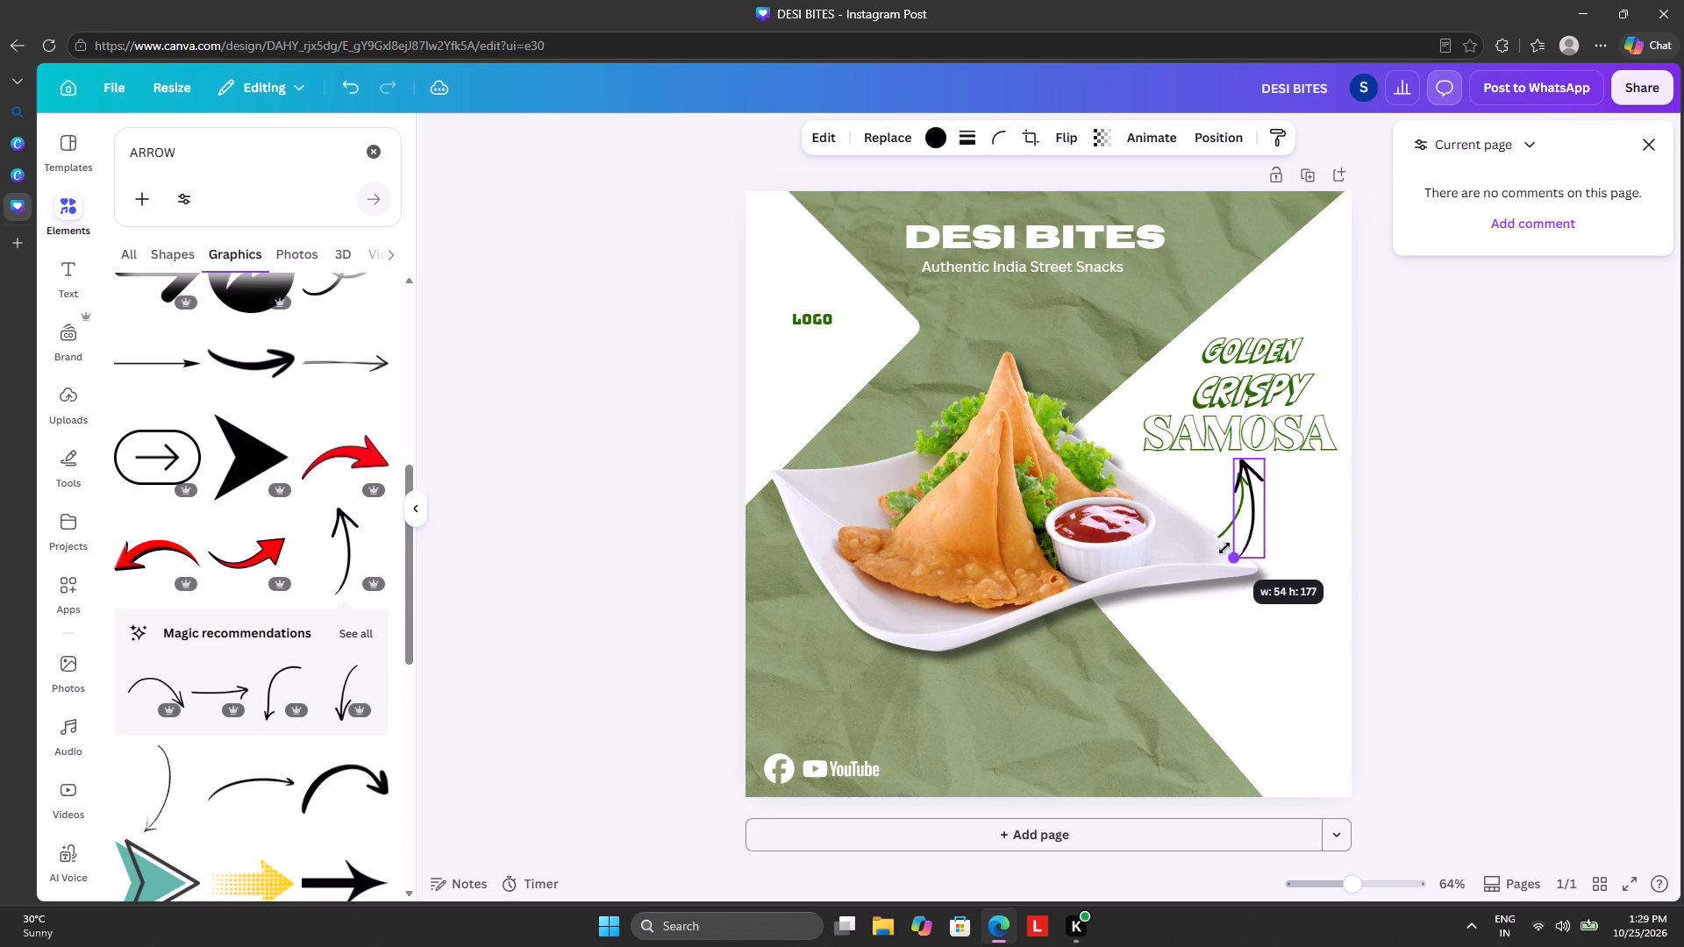
{"action": "left_click_drag", "start_coordinate": [1224, 548], "coordinate": [1224, 550]}
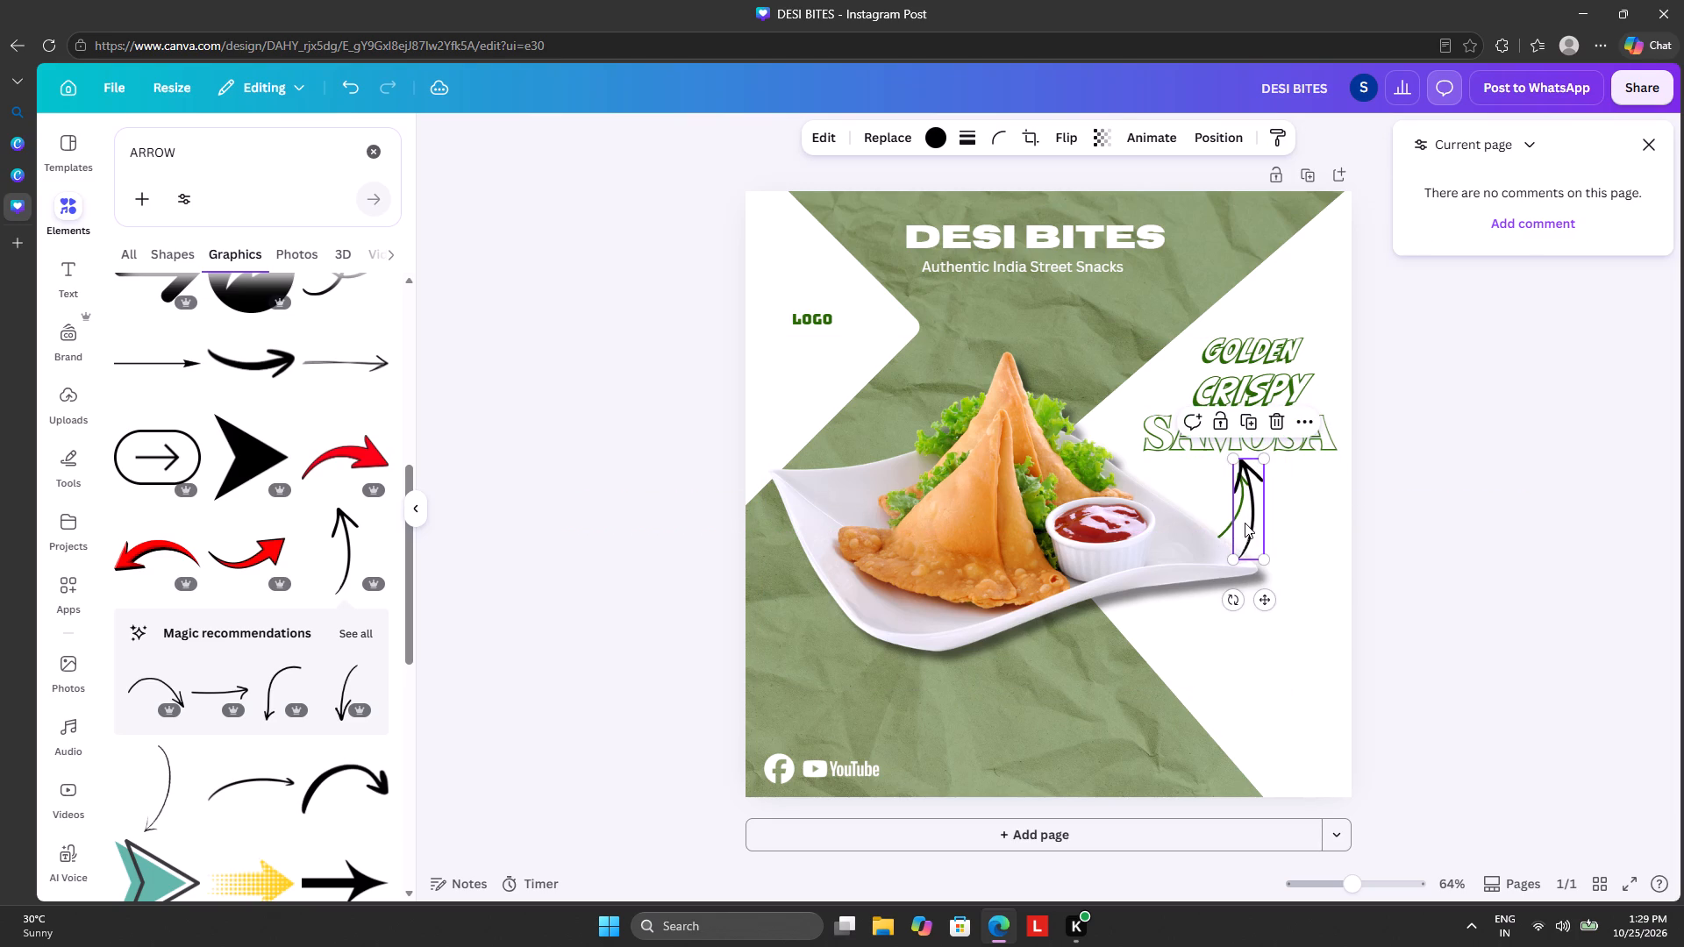
{"action": "left_click", "coordinate": [1245, 523]}
{"action": "left_click", "coordinate": [1238, 510]}
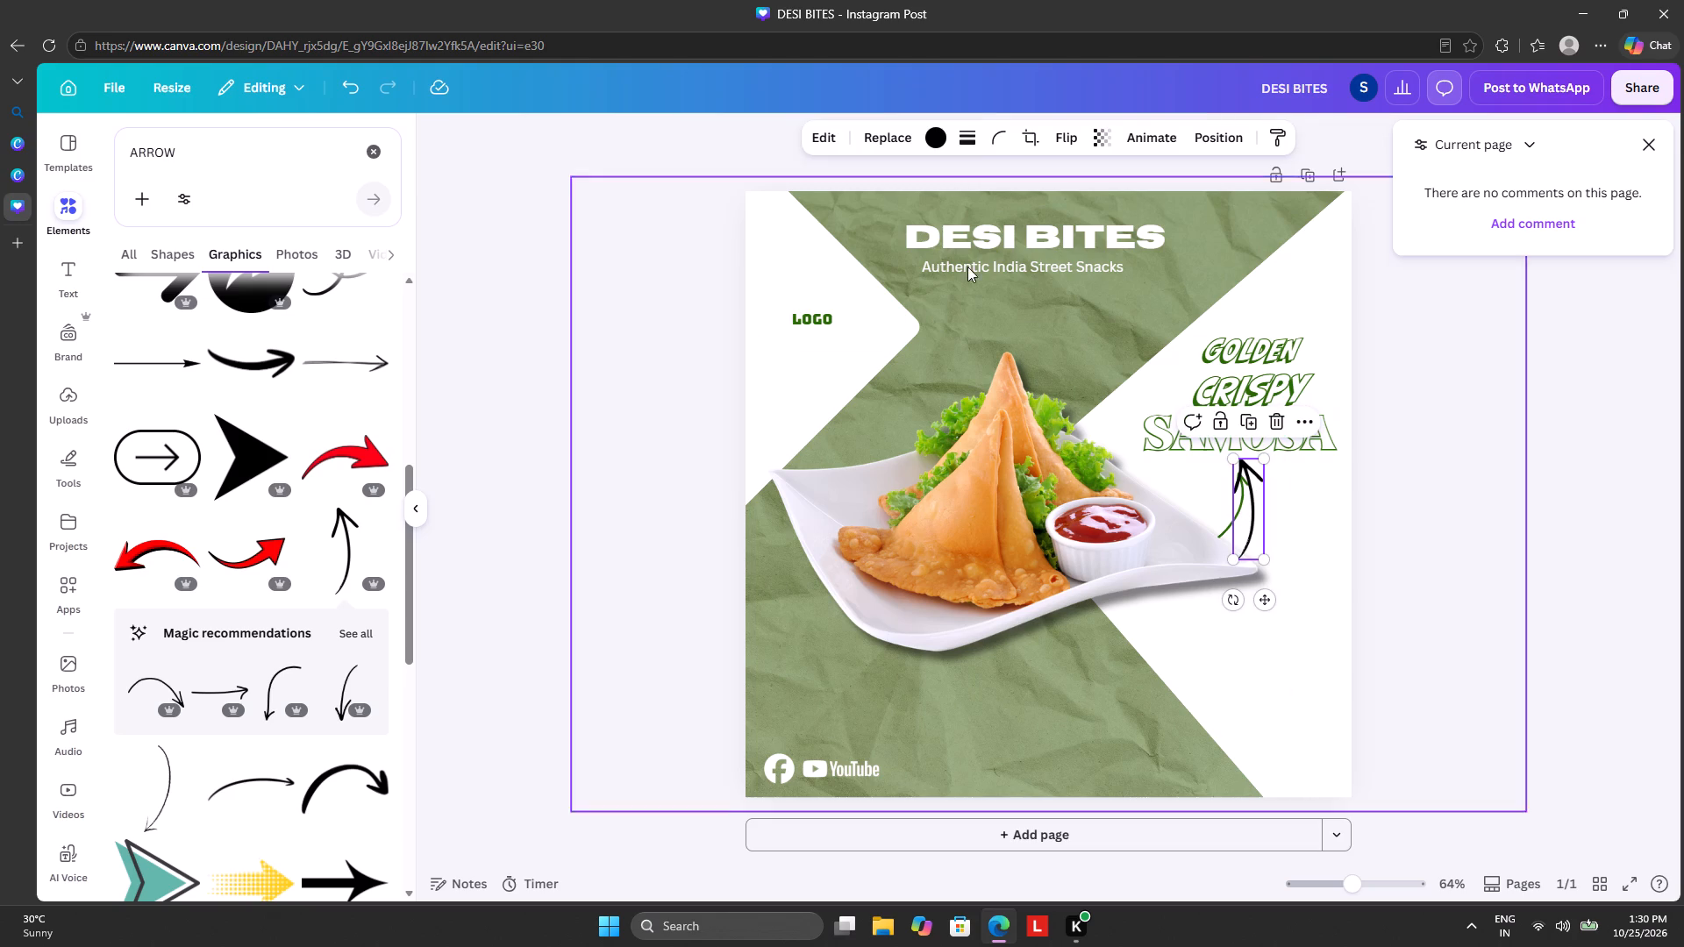
Recolour the slim arrow with the design's dark green and move it clear of the older curved arrow.
{"action": "left_click", "coordinate": [930, 132]}
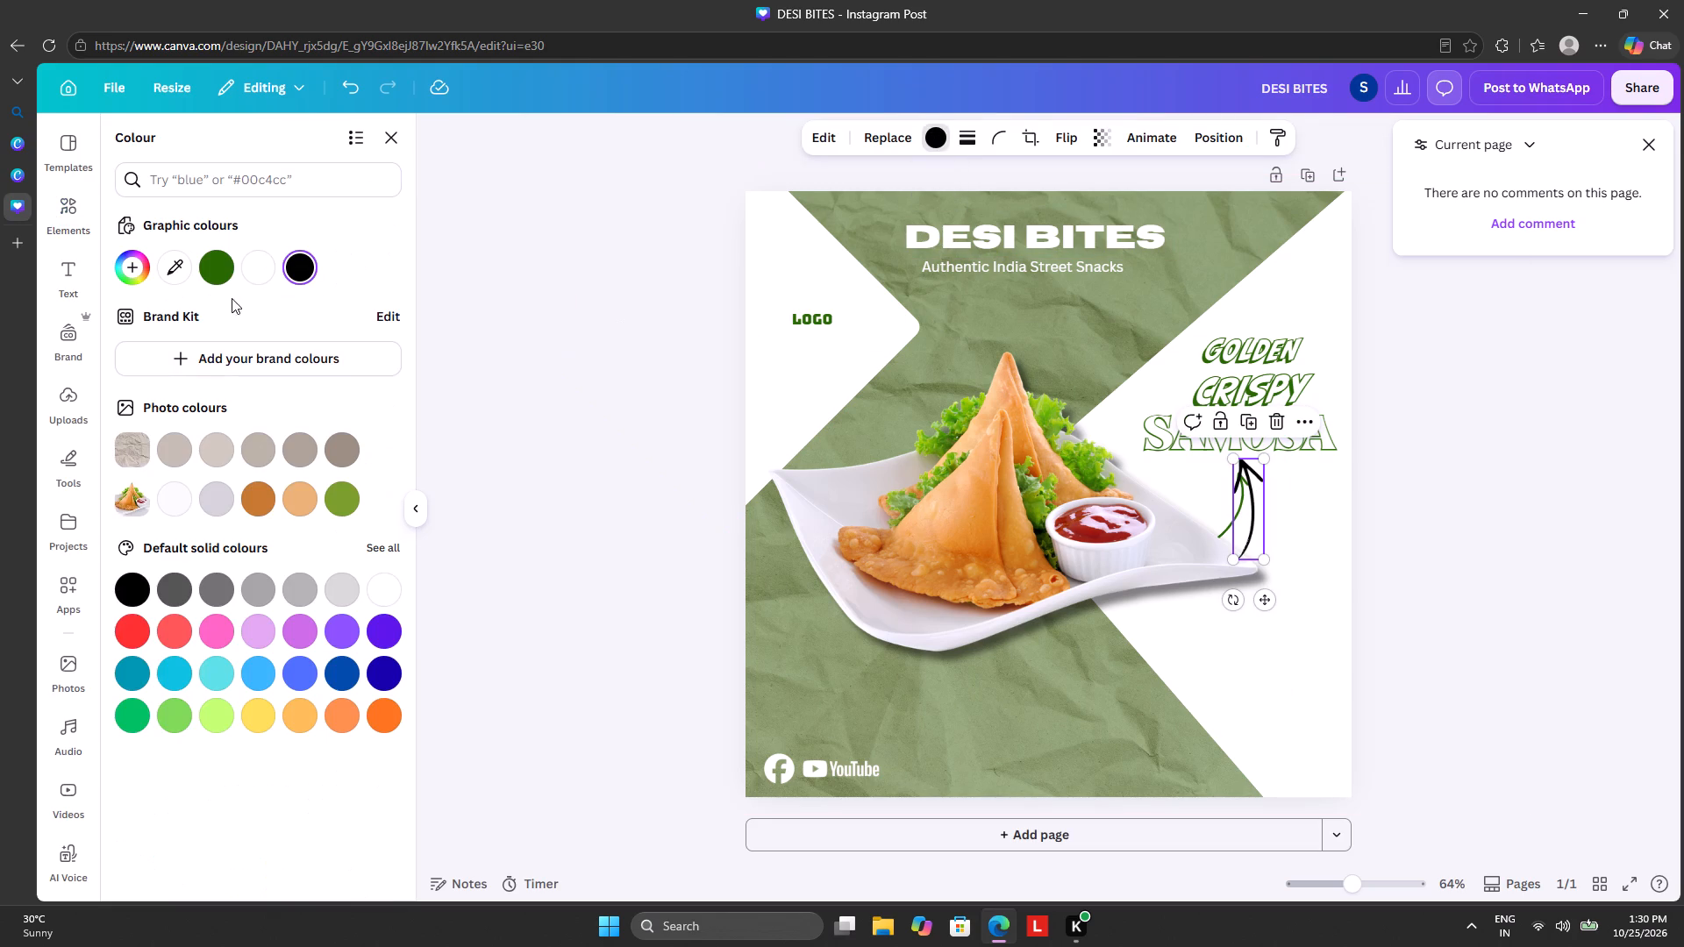
{"action": "left_click", "coordinate": [217, 273]}
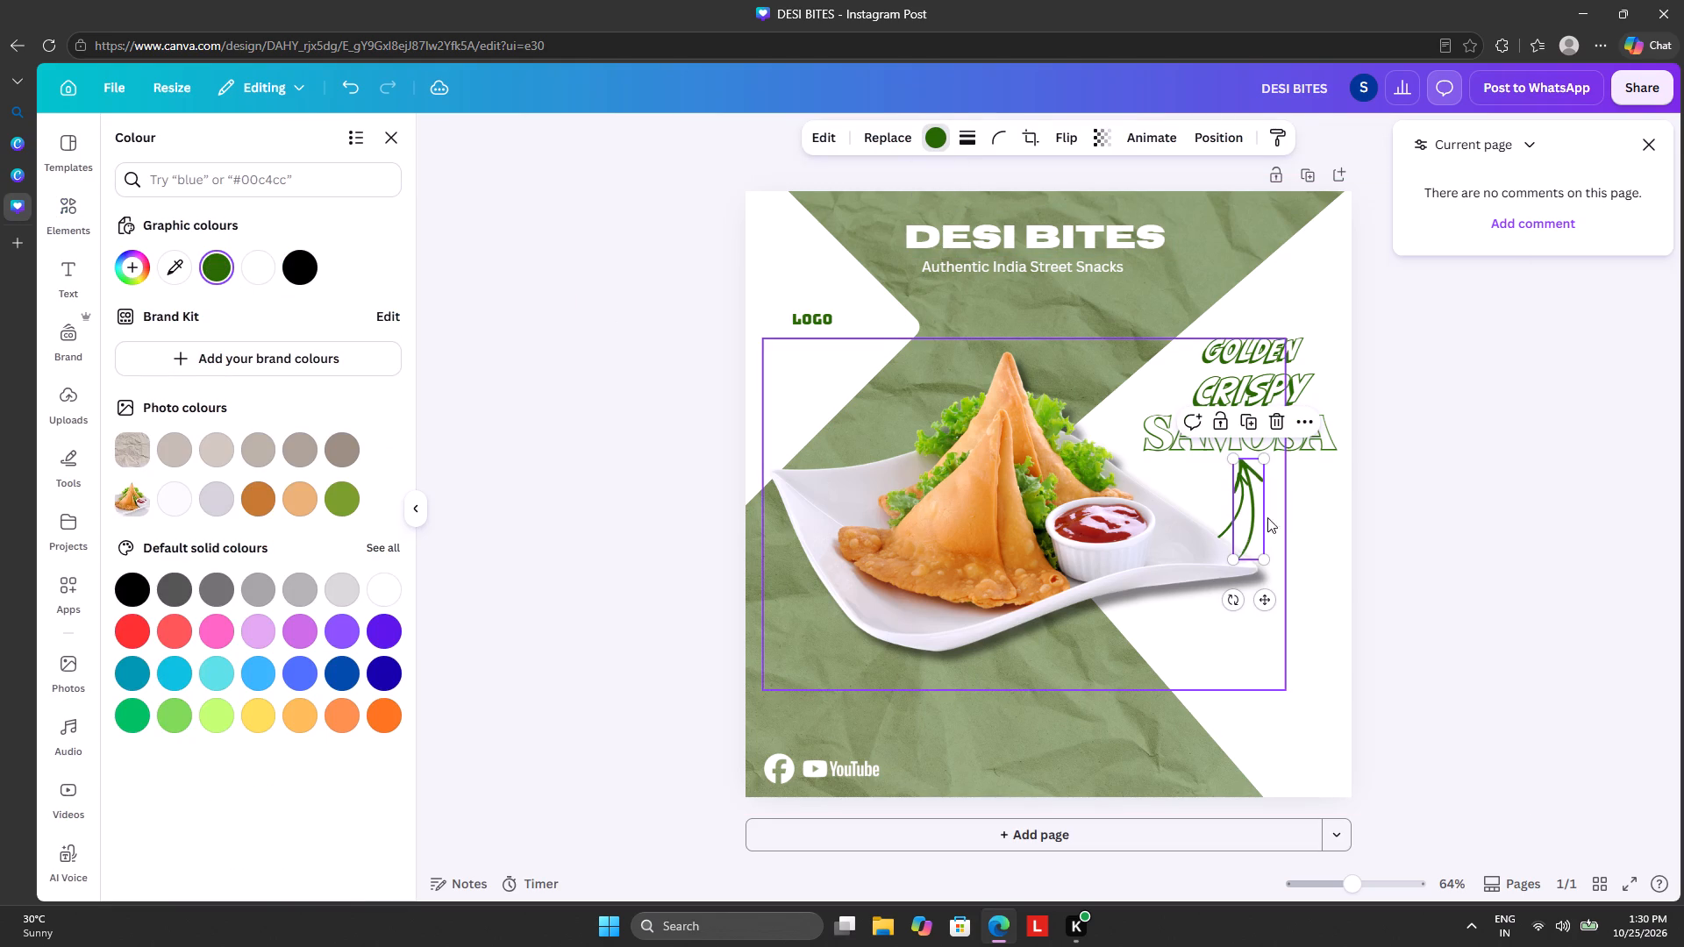
{"action": "left_click_drag", "start_coordinate": [1252, 523], "coordinate": [1276, 519]}
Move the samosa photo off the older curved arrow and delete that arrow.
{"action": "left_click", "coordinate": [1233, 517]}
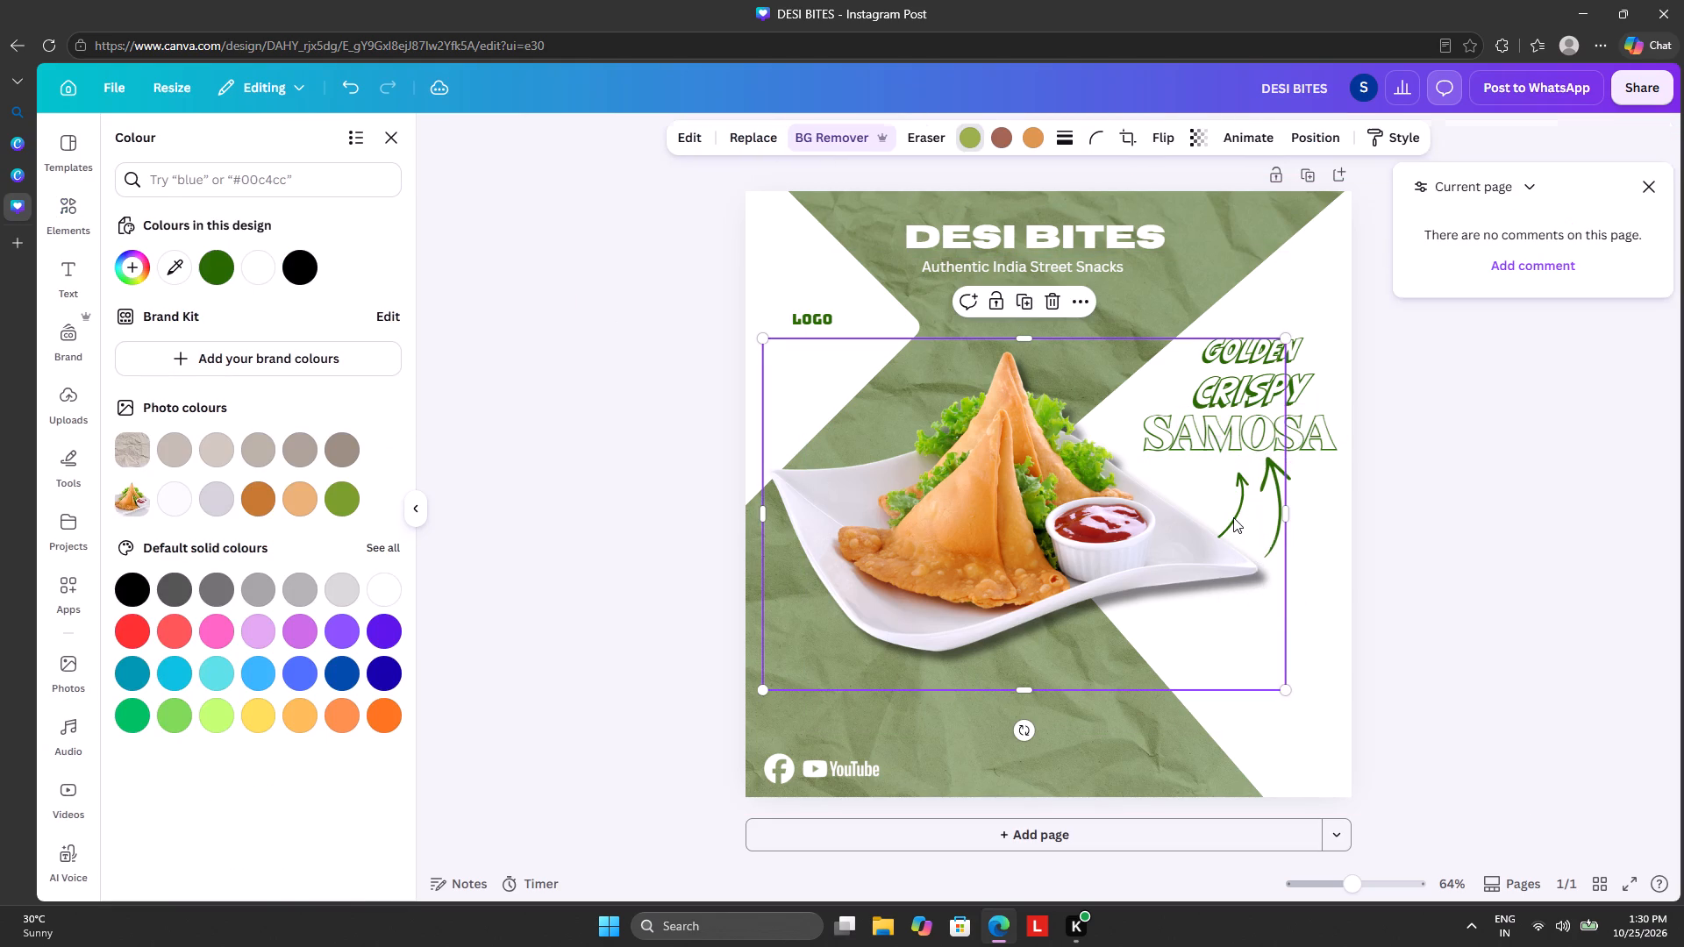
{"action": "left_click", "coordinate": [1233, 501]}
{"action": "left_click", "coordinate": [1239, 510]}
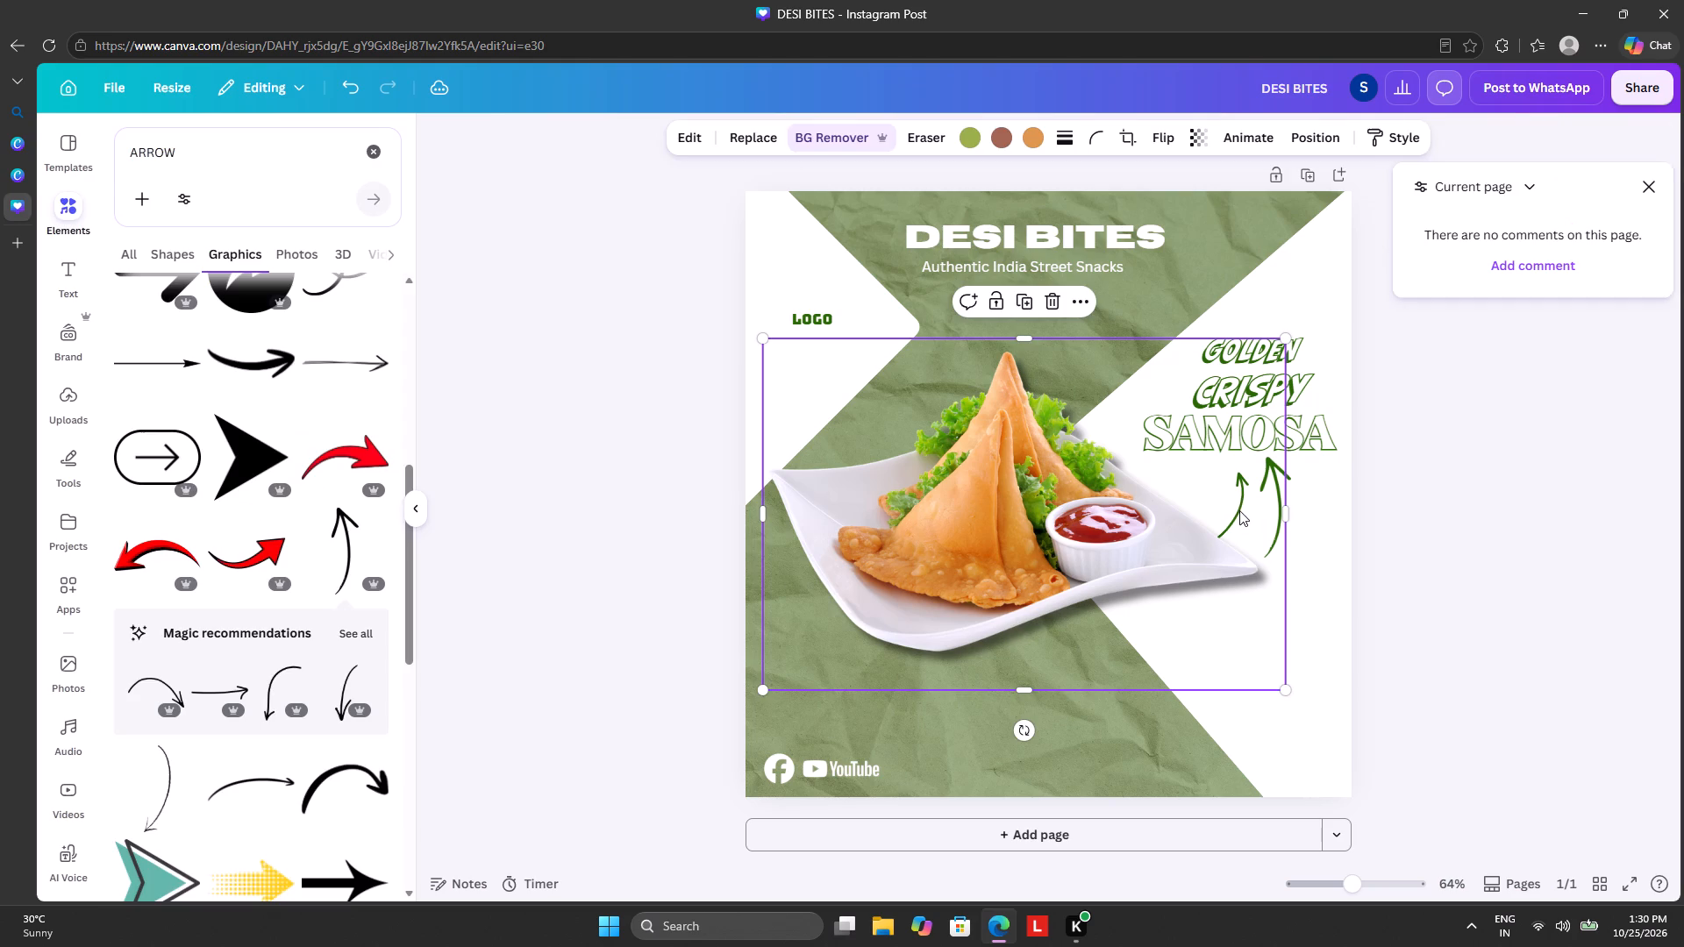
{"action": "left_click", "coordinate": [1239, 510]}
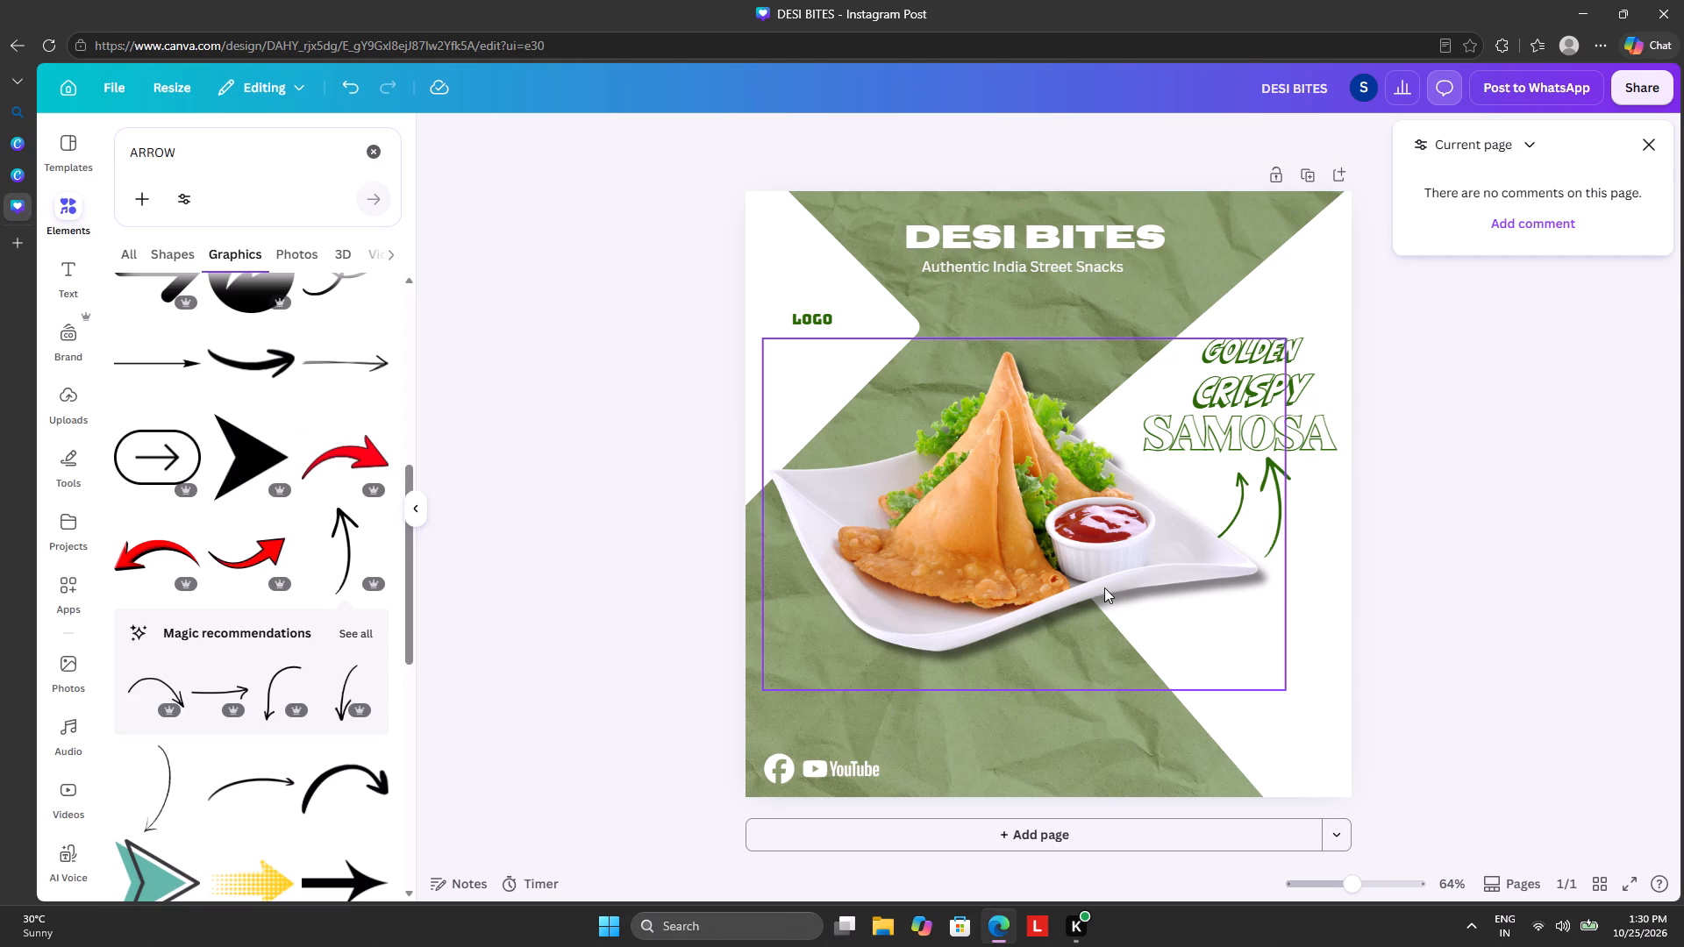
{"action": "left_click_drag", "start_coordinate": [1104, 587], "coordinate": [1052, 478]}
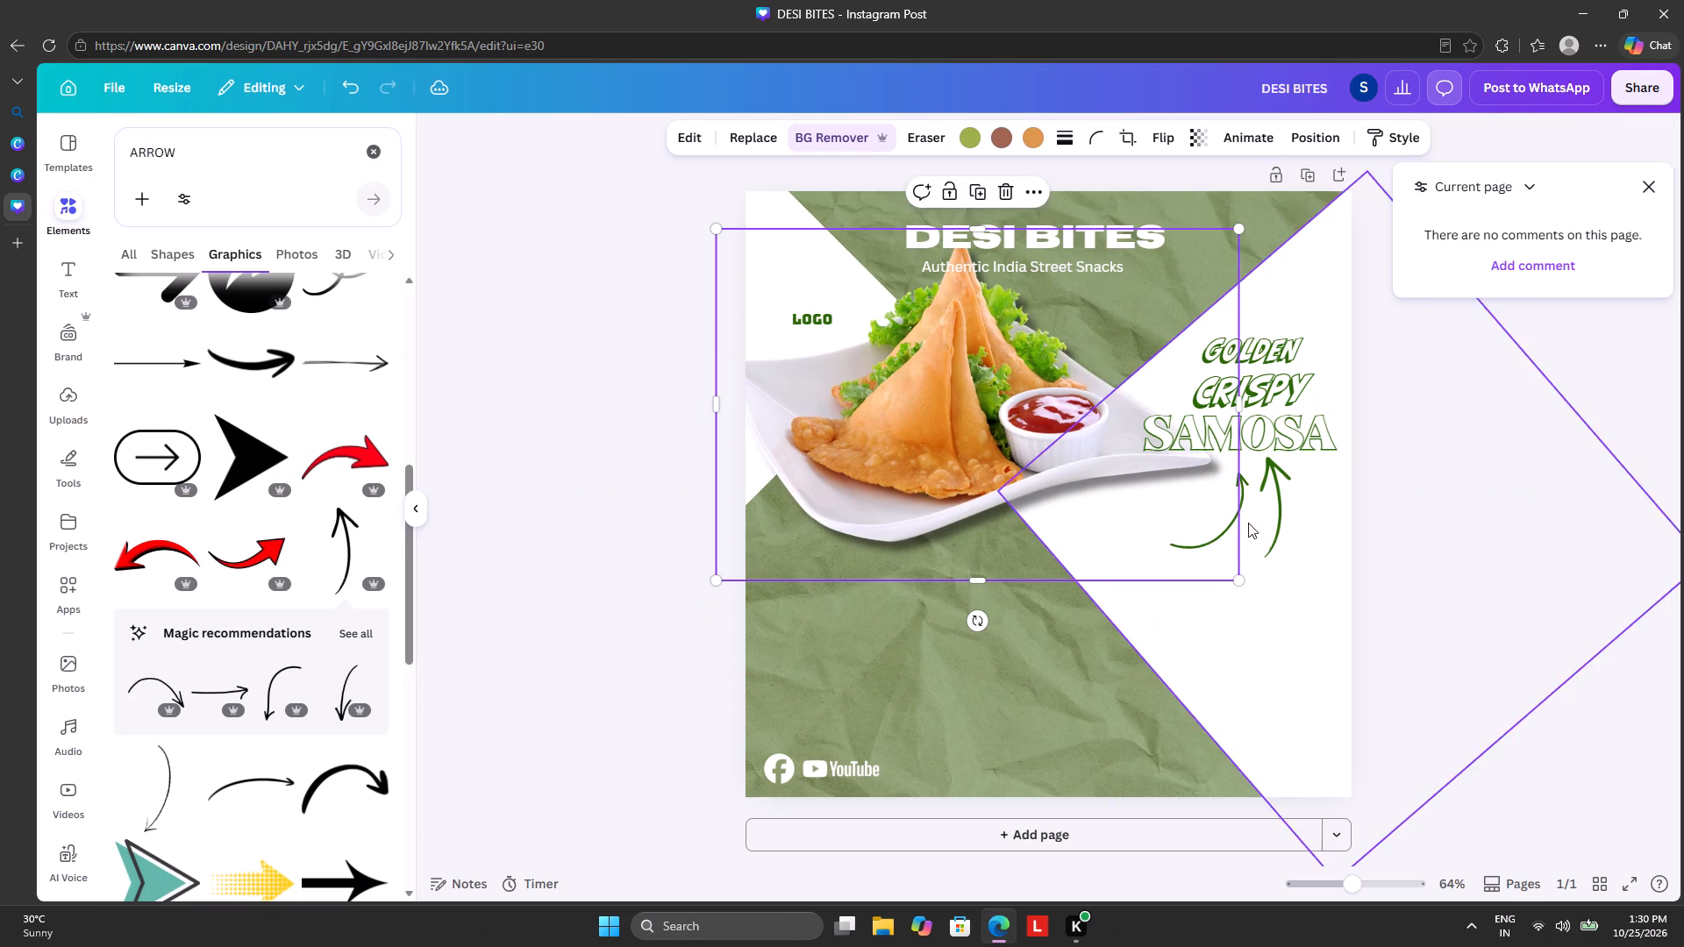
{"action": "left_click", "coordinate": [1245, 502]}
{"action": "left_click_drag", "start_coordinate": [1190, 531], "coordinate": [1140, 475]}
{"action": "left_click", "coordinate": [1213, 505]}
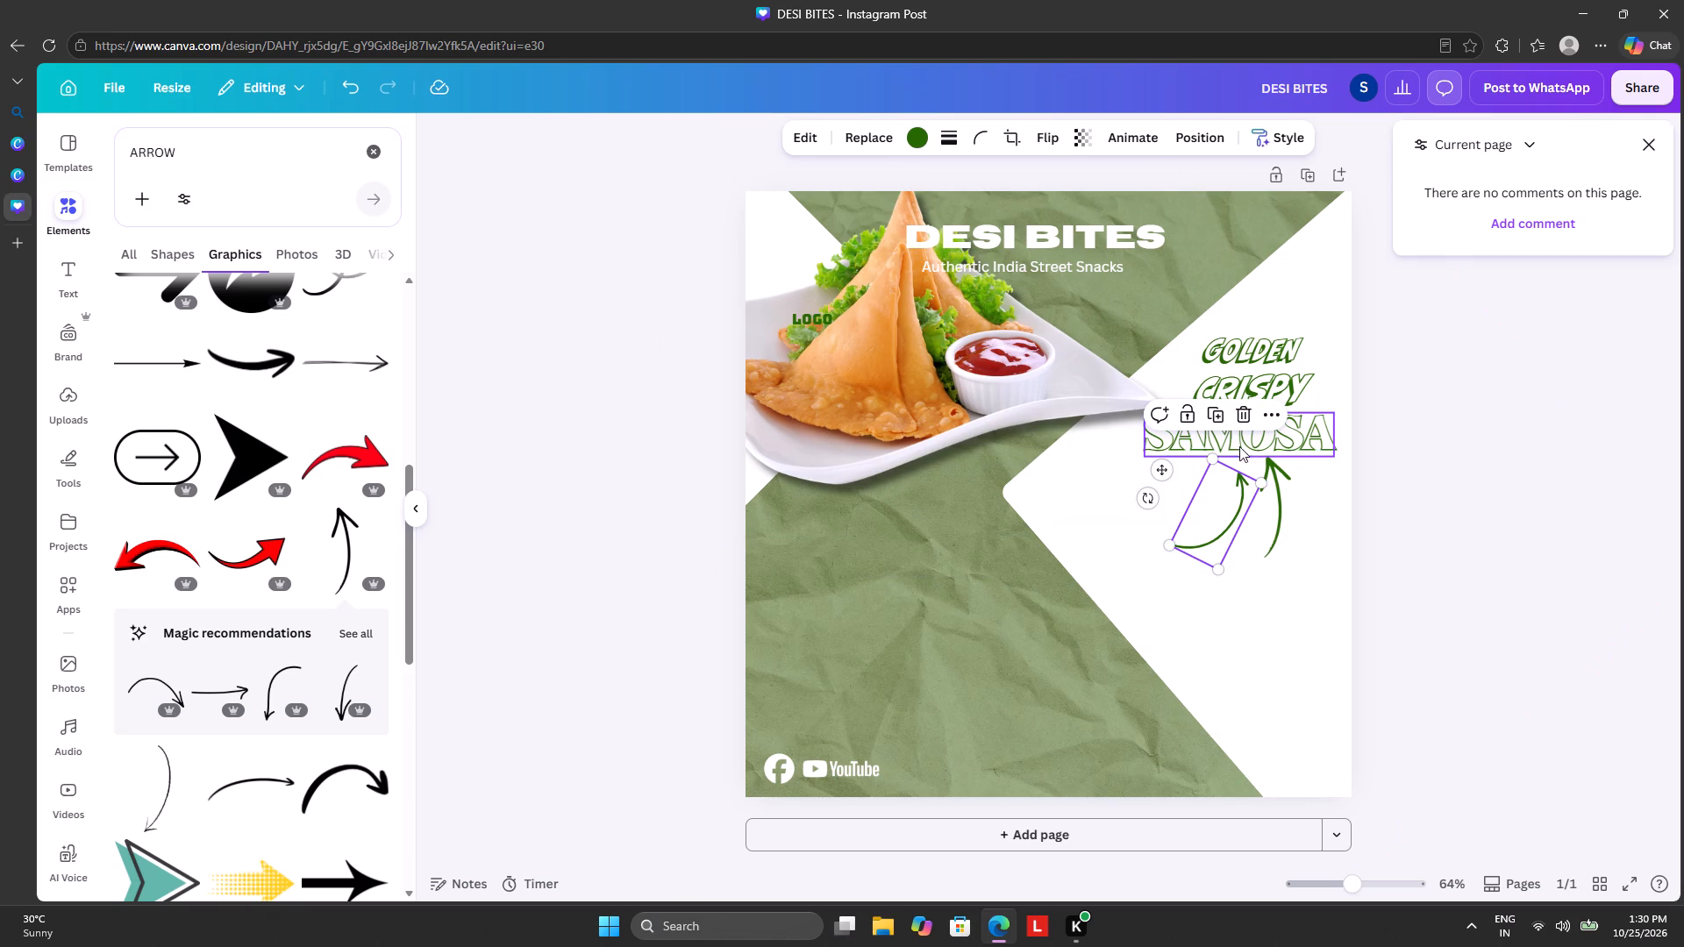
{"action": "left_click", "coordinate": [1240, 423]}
Move the slim green arrow inward so it sits just below the middle of the SAMOSA text.
{"action": "left_click_drag", "start_coordinate": [1272, 502], "coordinate": [1244, 504]}
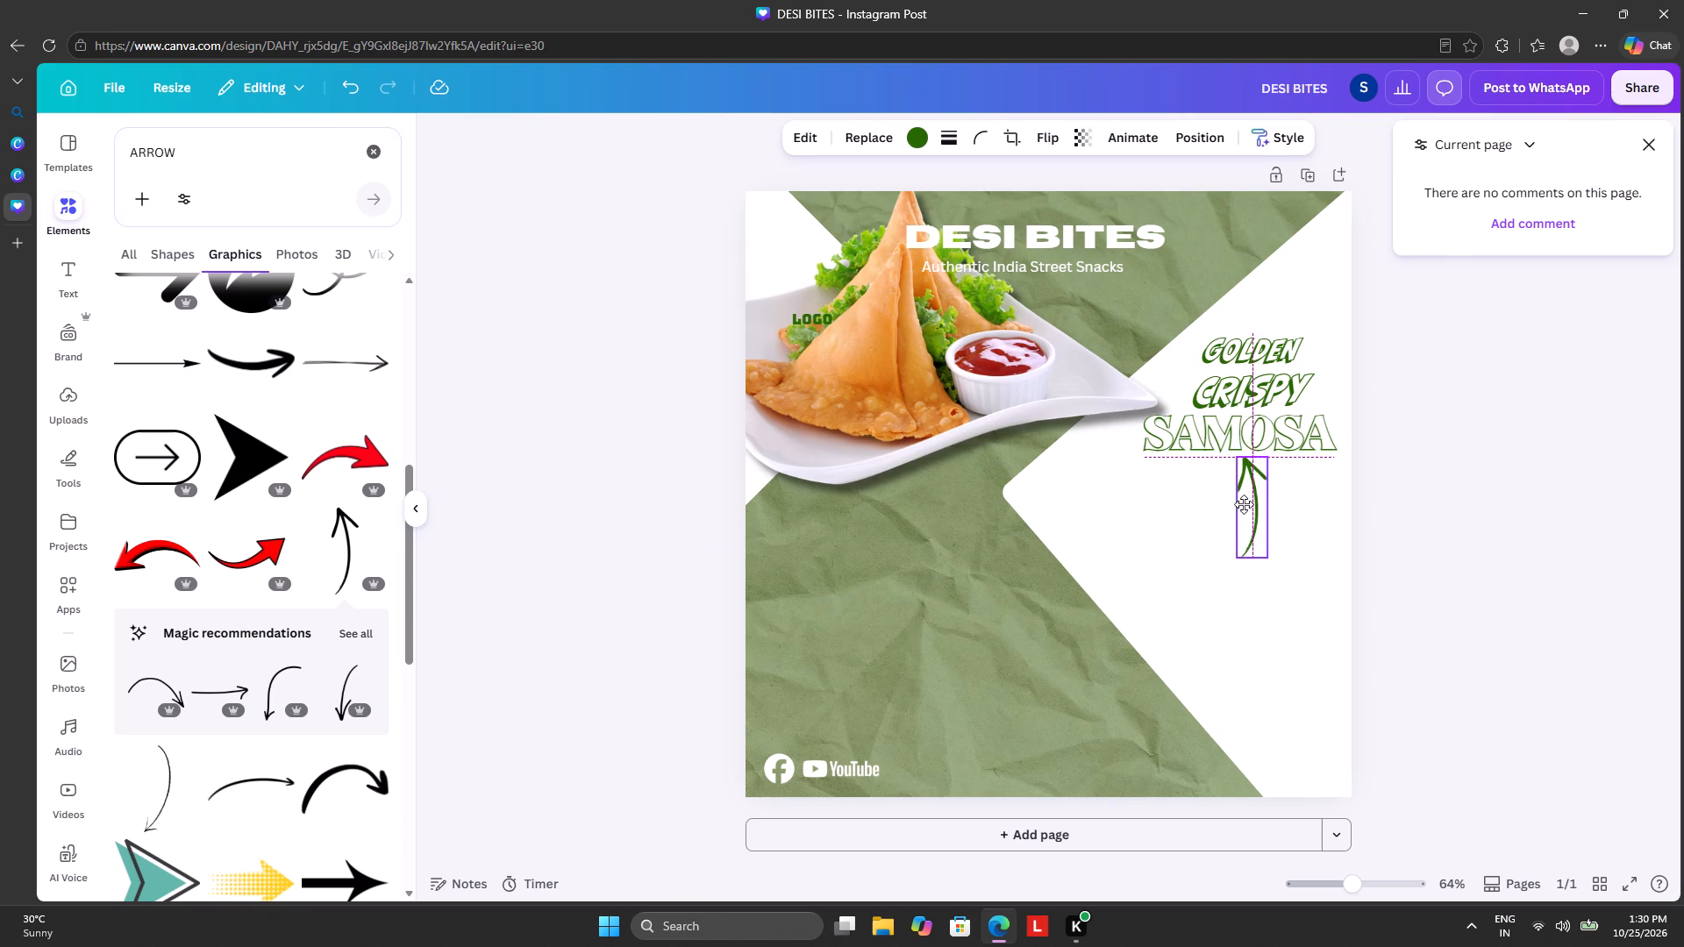
{"action": "left_click_drag", "start_coordinate": [1244, 504], "coordinate": [1241, 511]}
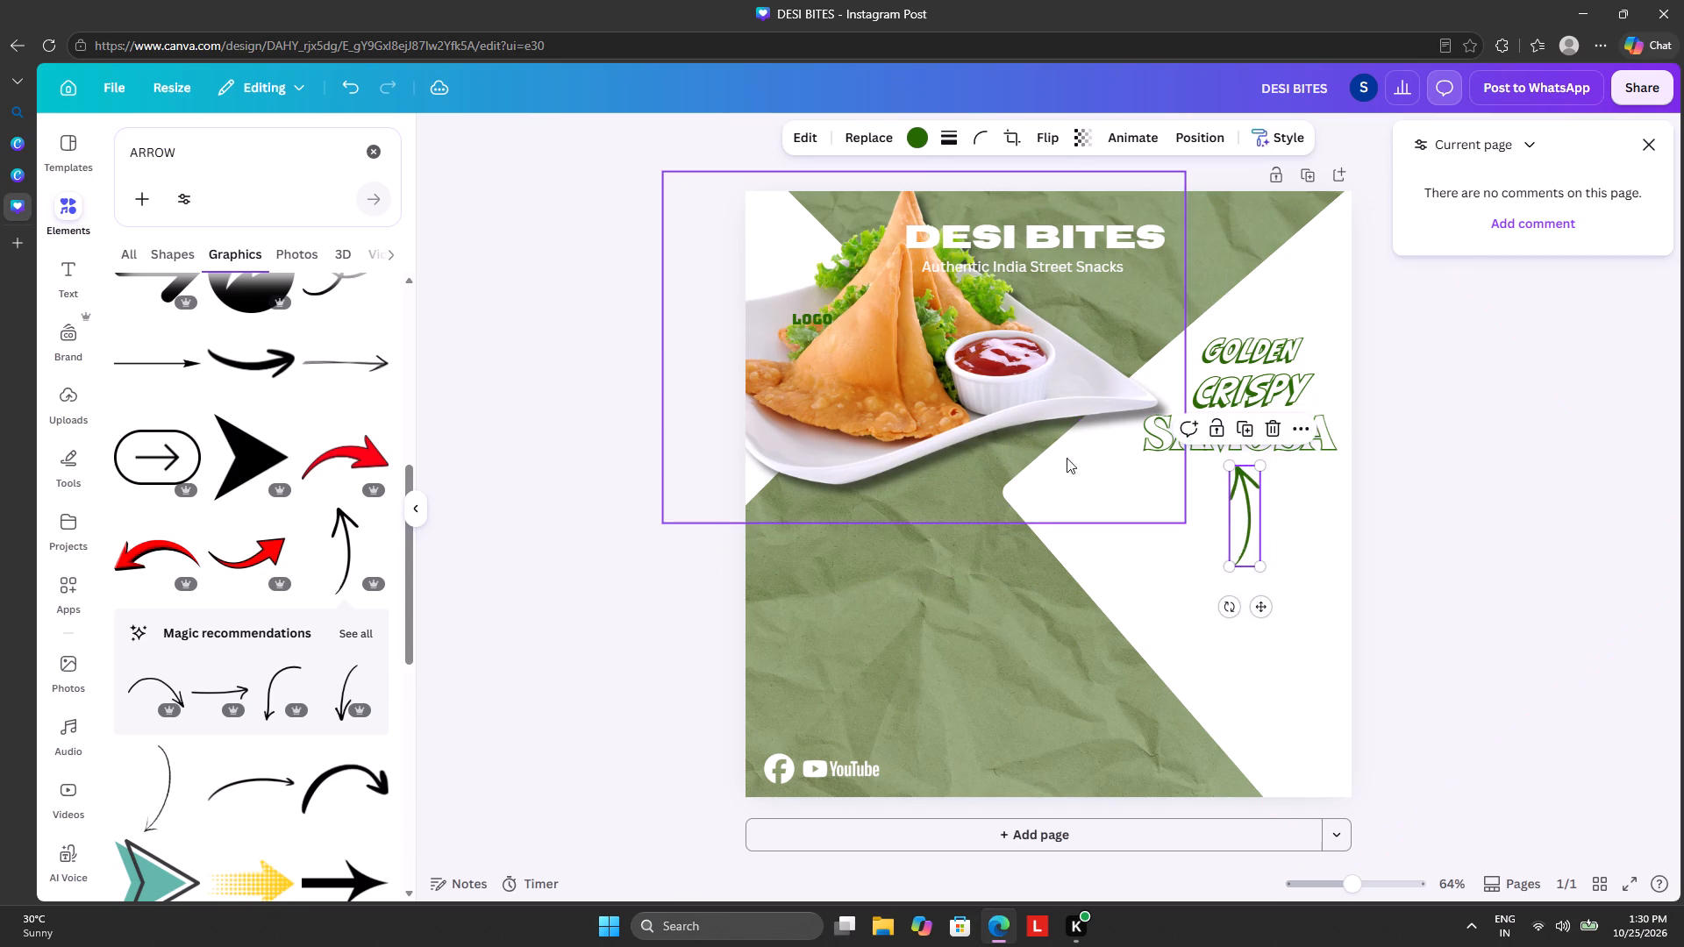
Move the samosa photo back to the middle of the post, with the plate's edge meeting the arrow's tail.
{"action": "left_click_drag", "start_coordinate": [981, 395], "coordinate": [1097, 577]}
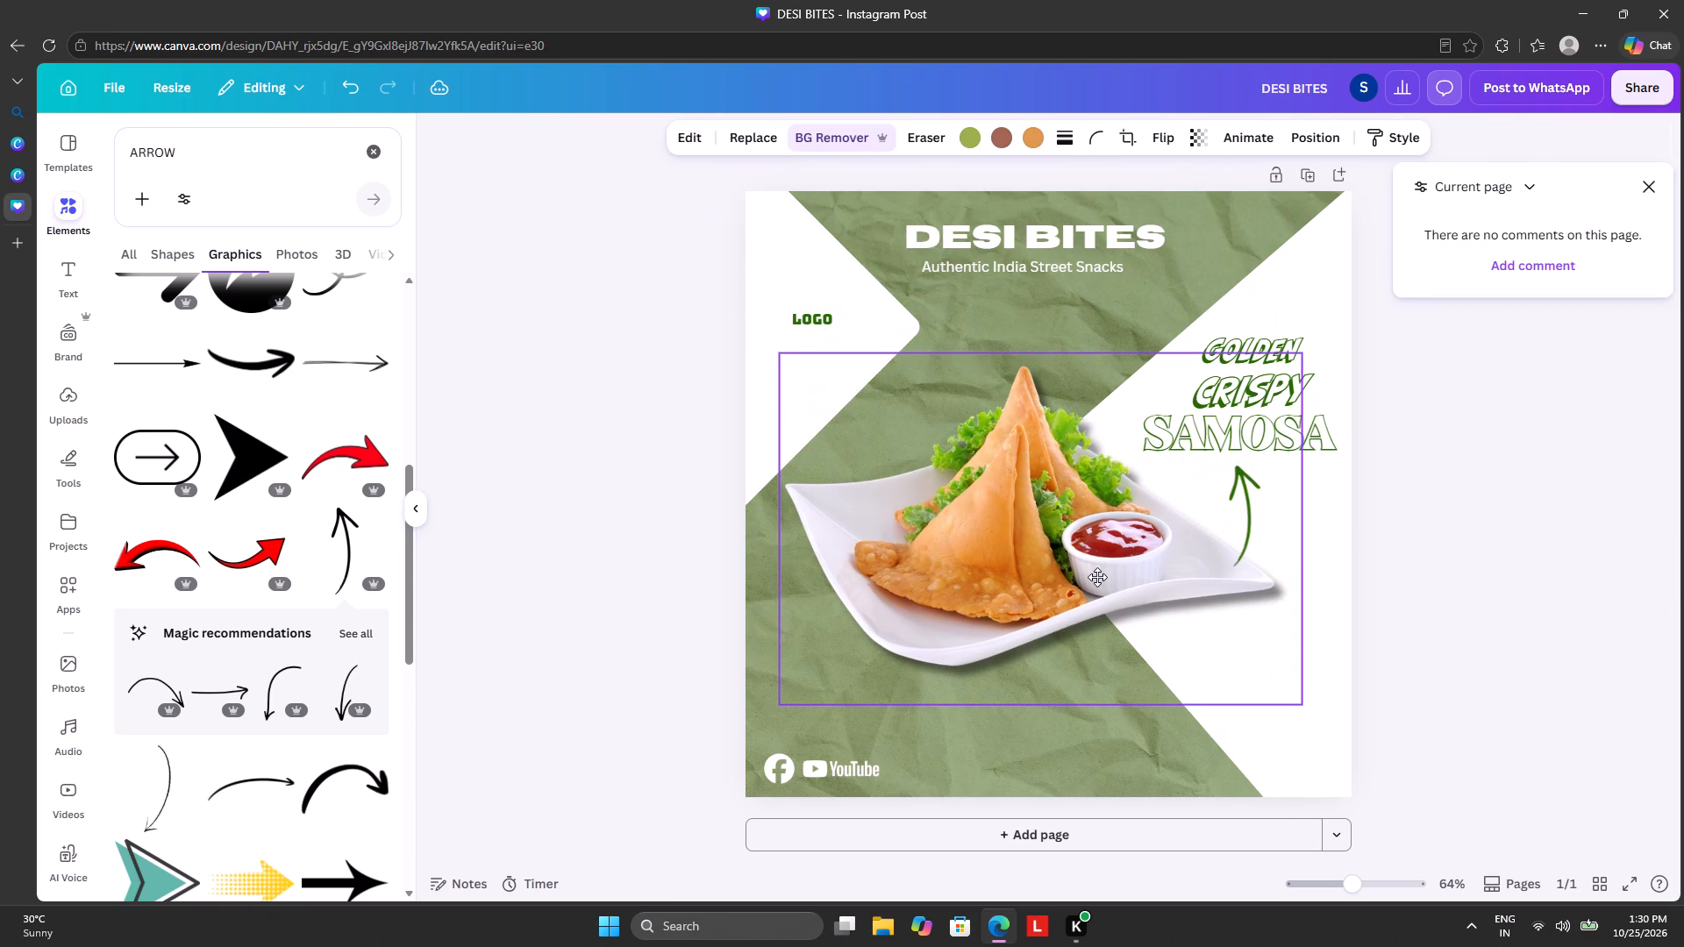
{"action": "left_click_drag", "start_coordinate": [1097, 577], "coordinate": [1070, 573]}
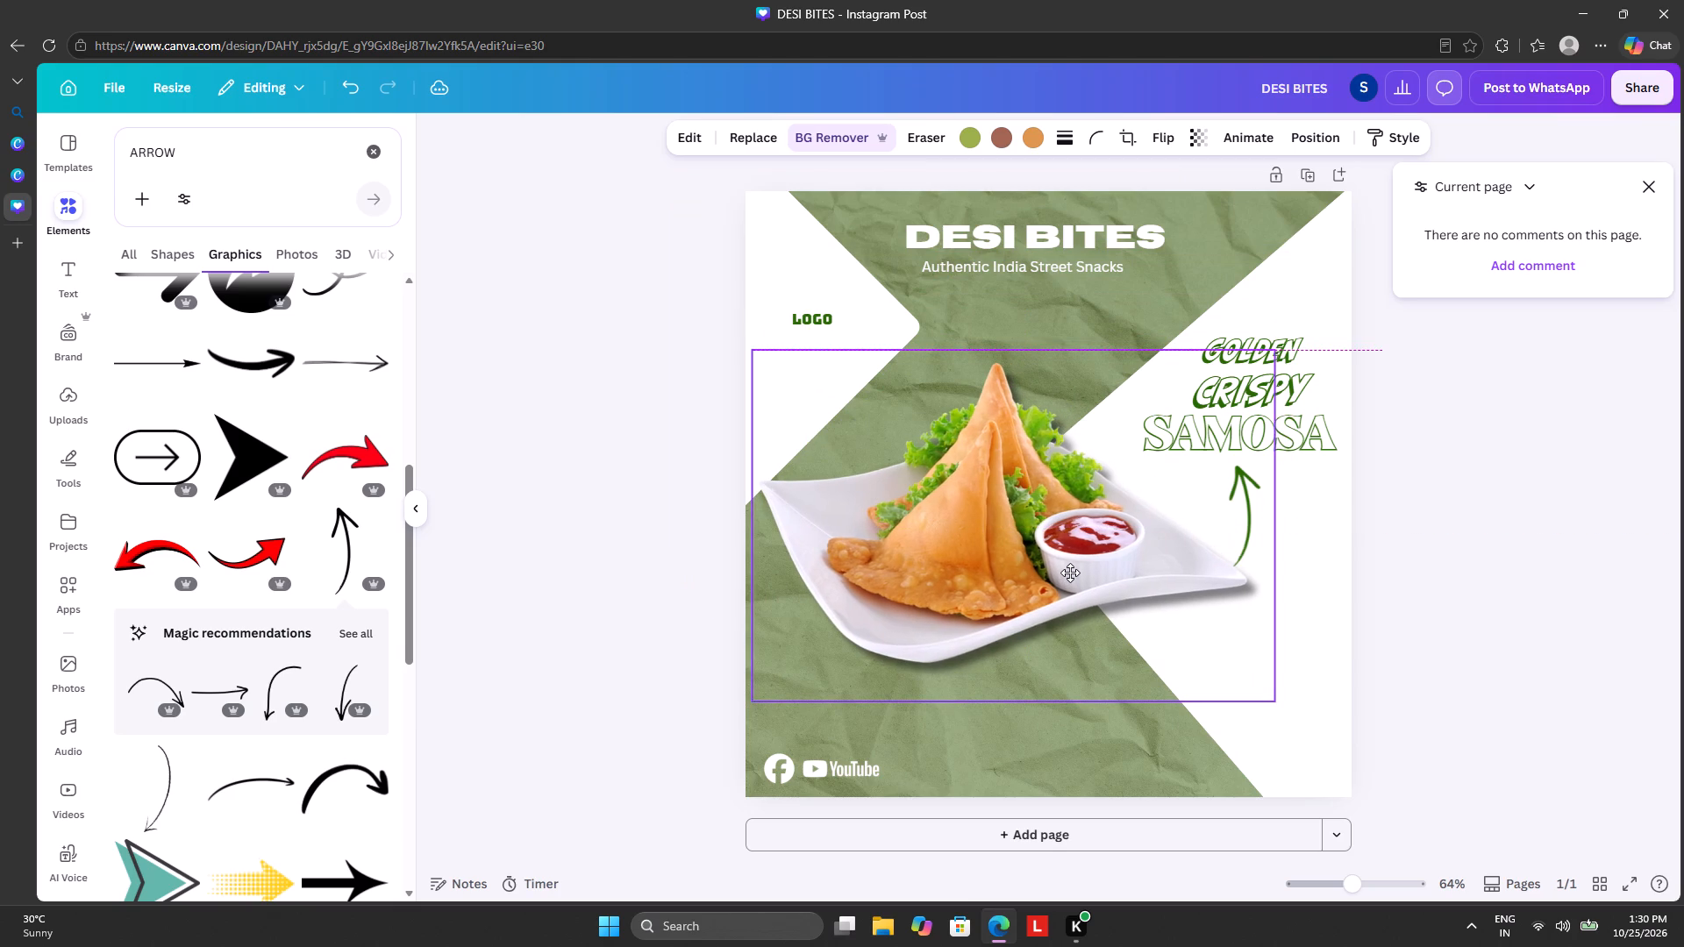
{"action": "left_click_drag", "start_coordinate": [1070, 573], "coordinate": [1070, 572]}
Layer the slim green arrow directly behind the samosa photo.
{"action": "left_click", "coordinate": [1255, 516]}
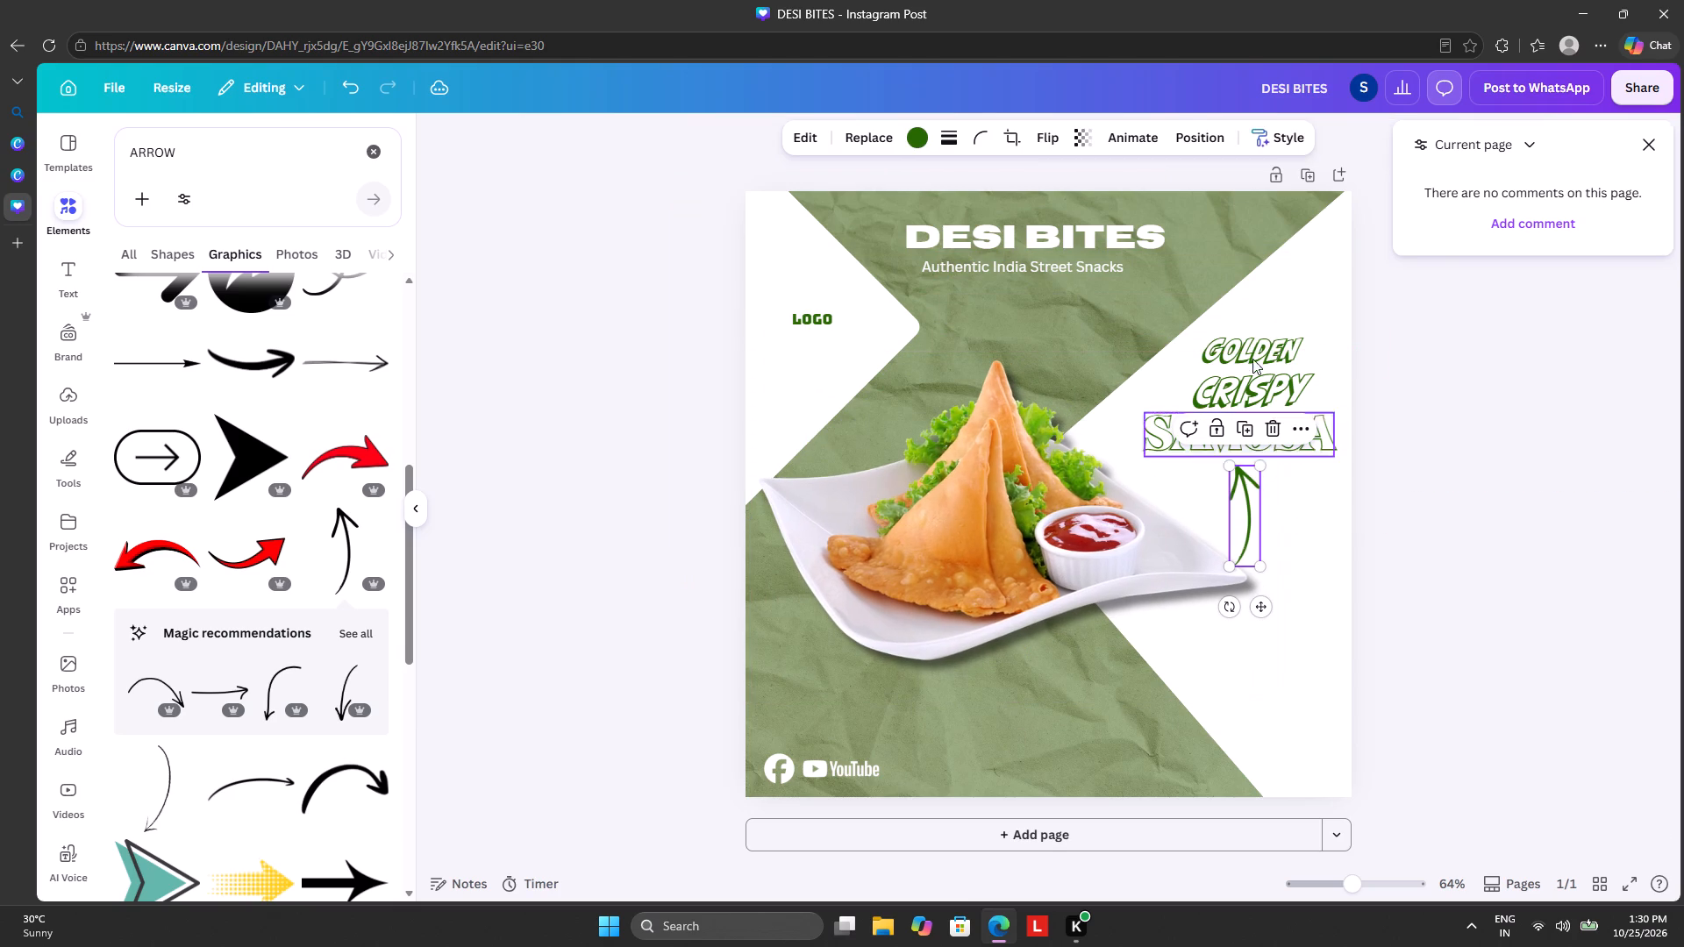
{"action": "left_click", "coordinate": [1185, 123]}
{"action": "left_click", "coordinate": [1191, 130]}
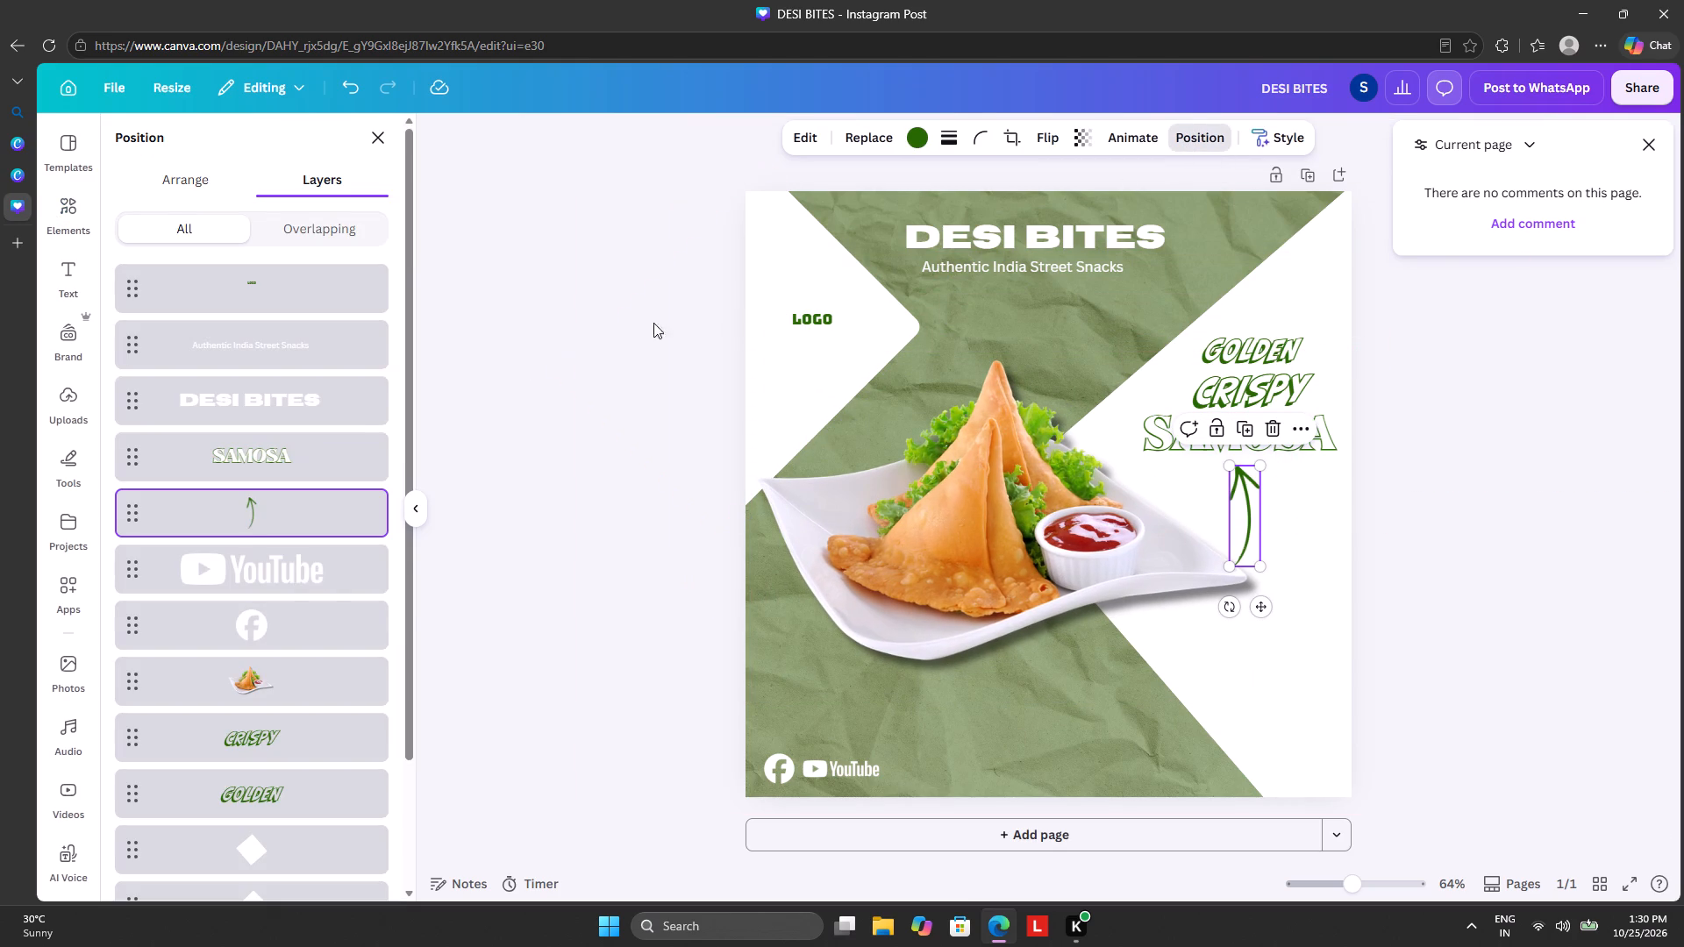
{"action": "left_click_drag", "start_coordinate": [239, 496], "coordinate": [239, 686]}
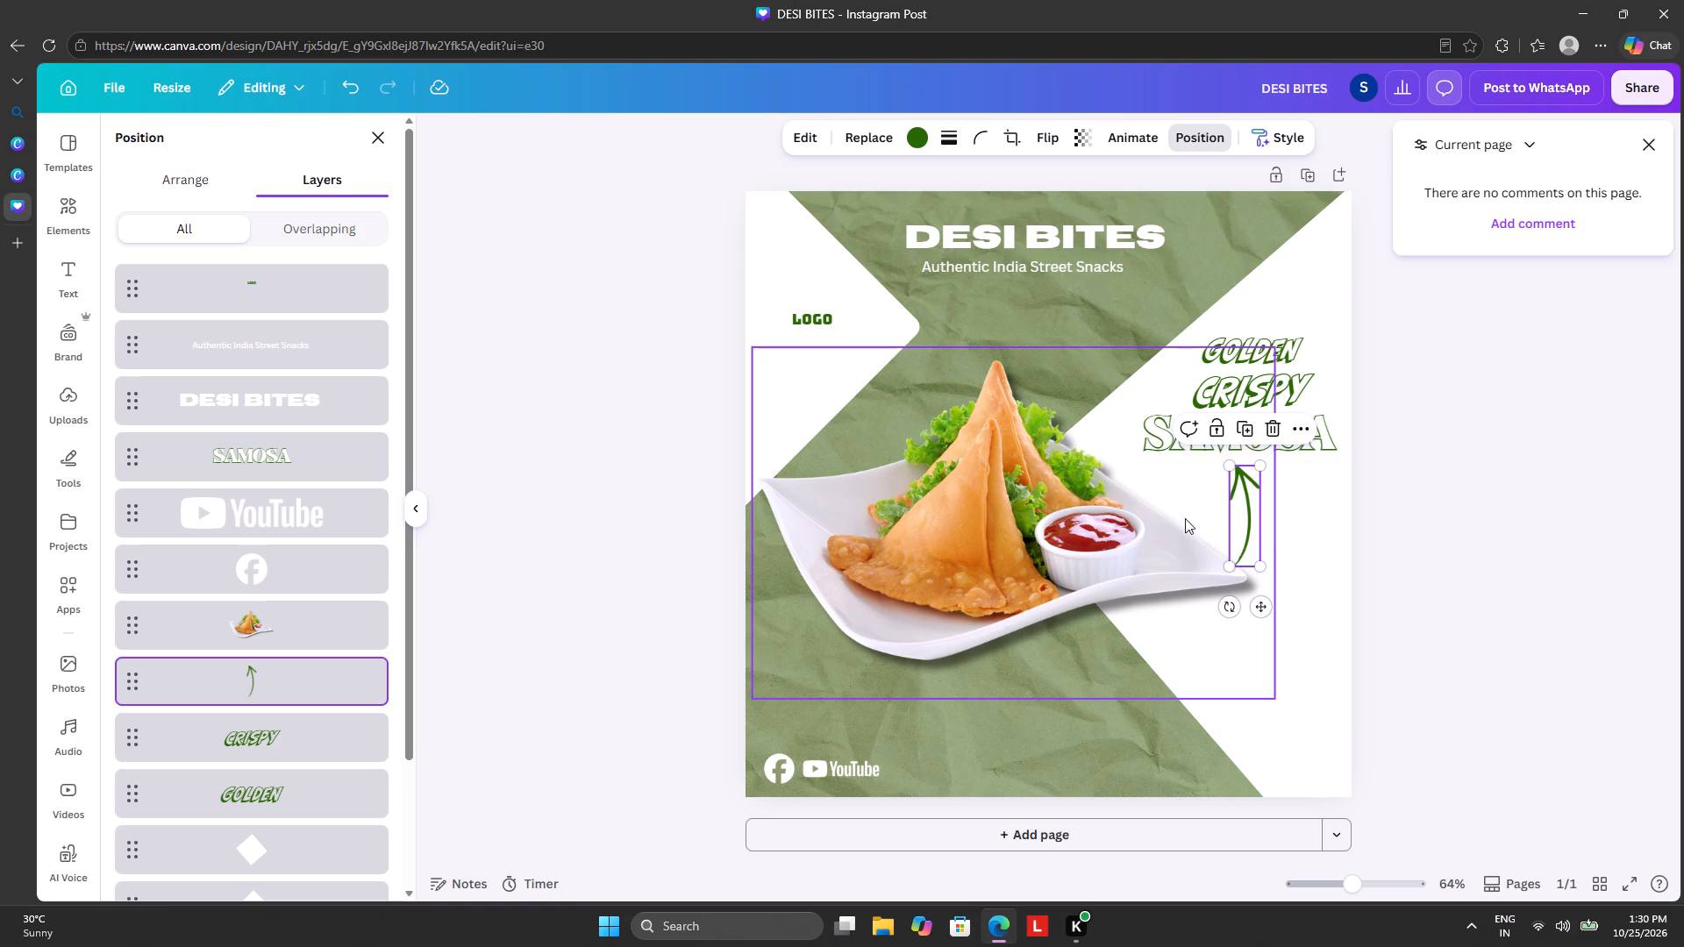
Rotate the slim green arrow slightly clockwise so it leads from the plate up to the SAMOSA text.
{"action": "left_click_drag", "start_coordinate": [1234, 600], "coordinate": [1197, 605]}
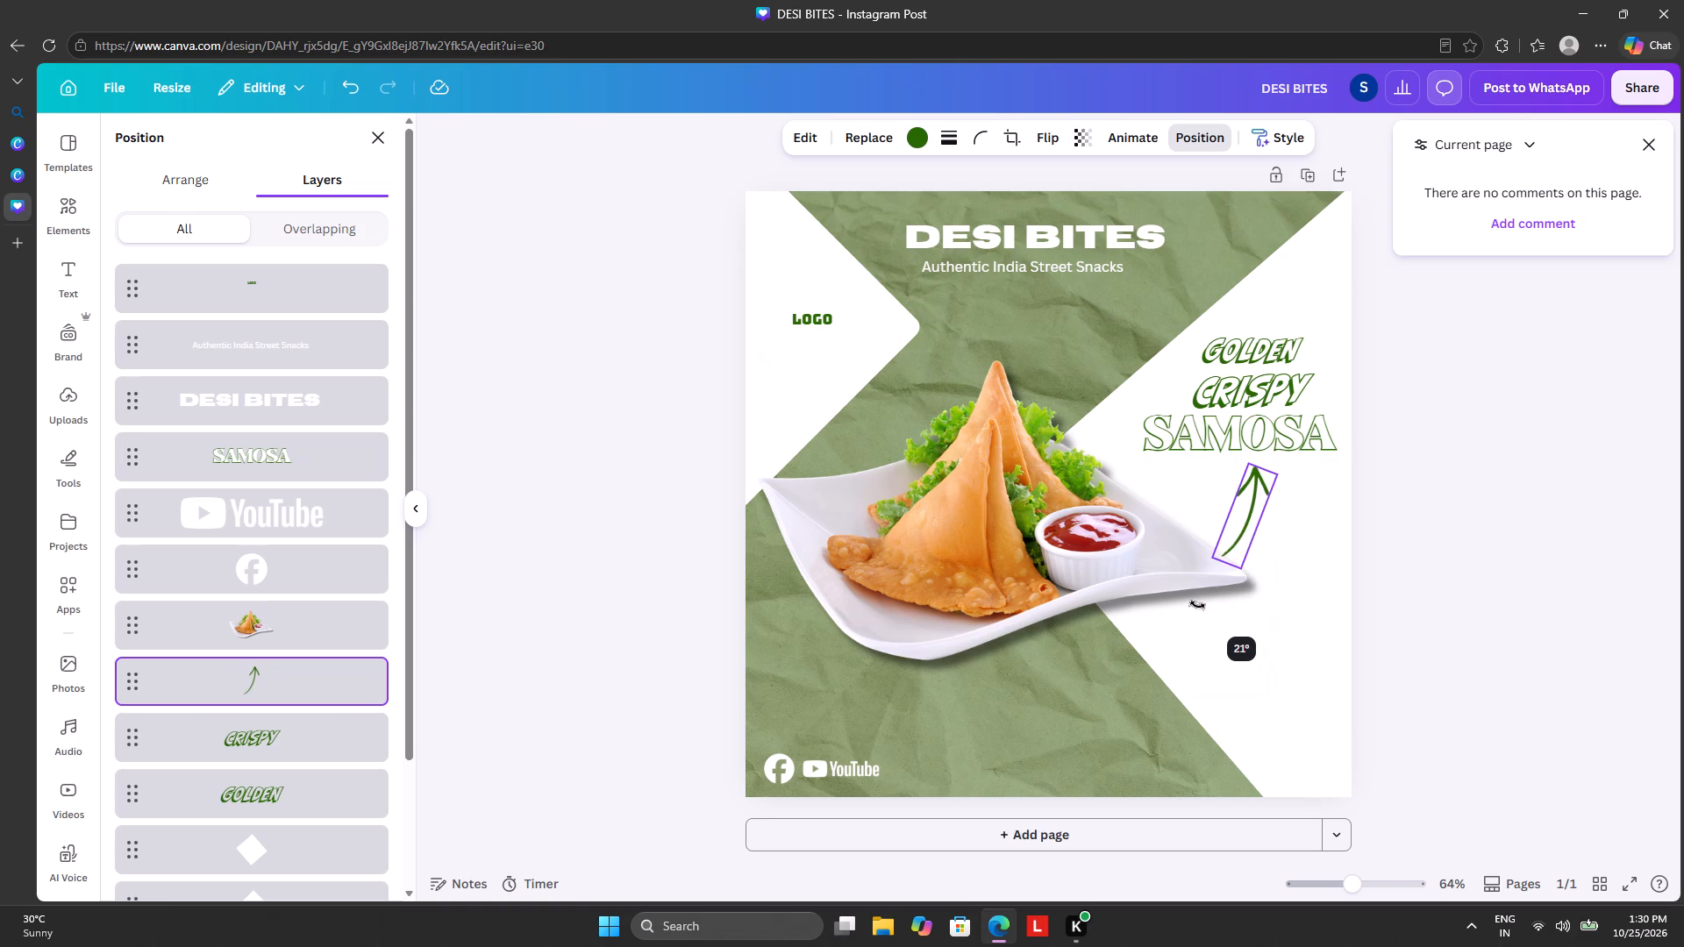
{"action": "left_click_drag", "start_coordinate": [1197, 605], "coordinate": [1210, 606]}
{"action": "left_click", "coordinate": [1238, 506]}
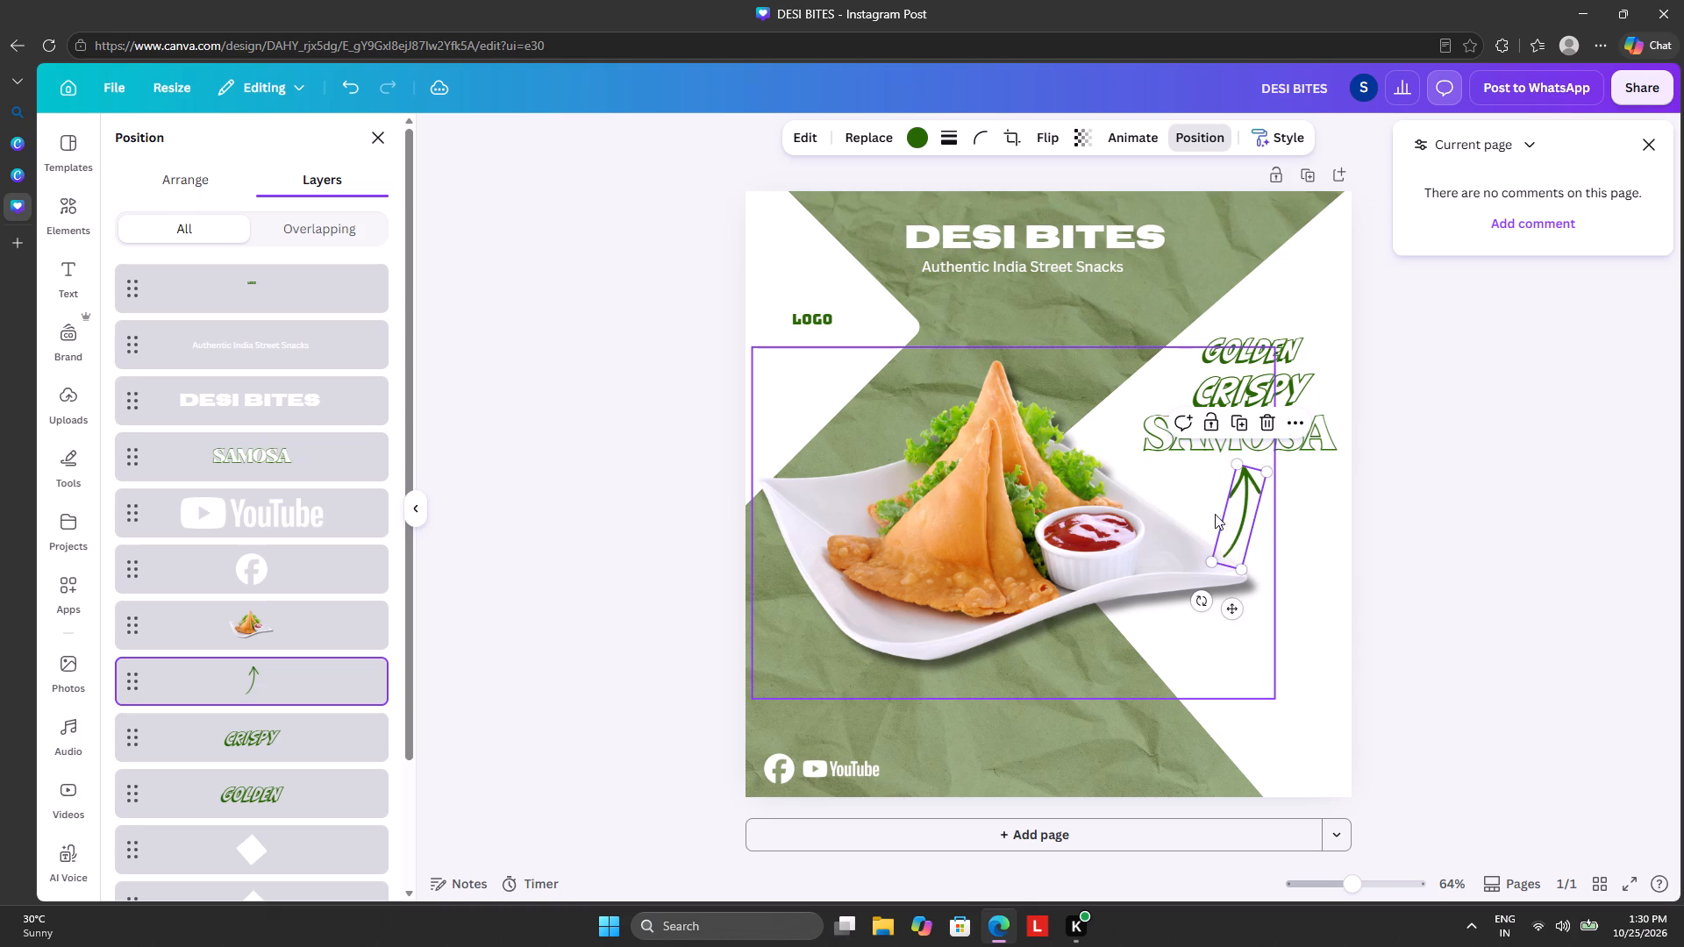
Shift the samosa photo slightly right and up on the post so the plate's edge covers the arrow's tail.
{"action": "left_click", "coordinate": [610, 520]}
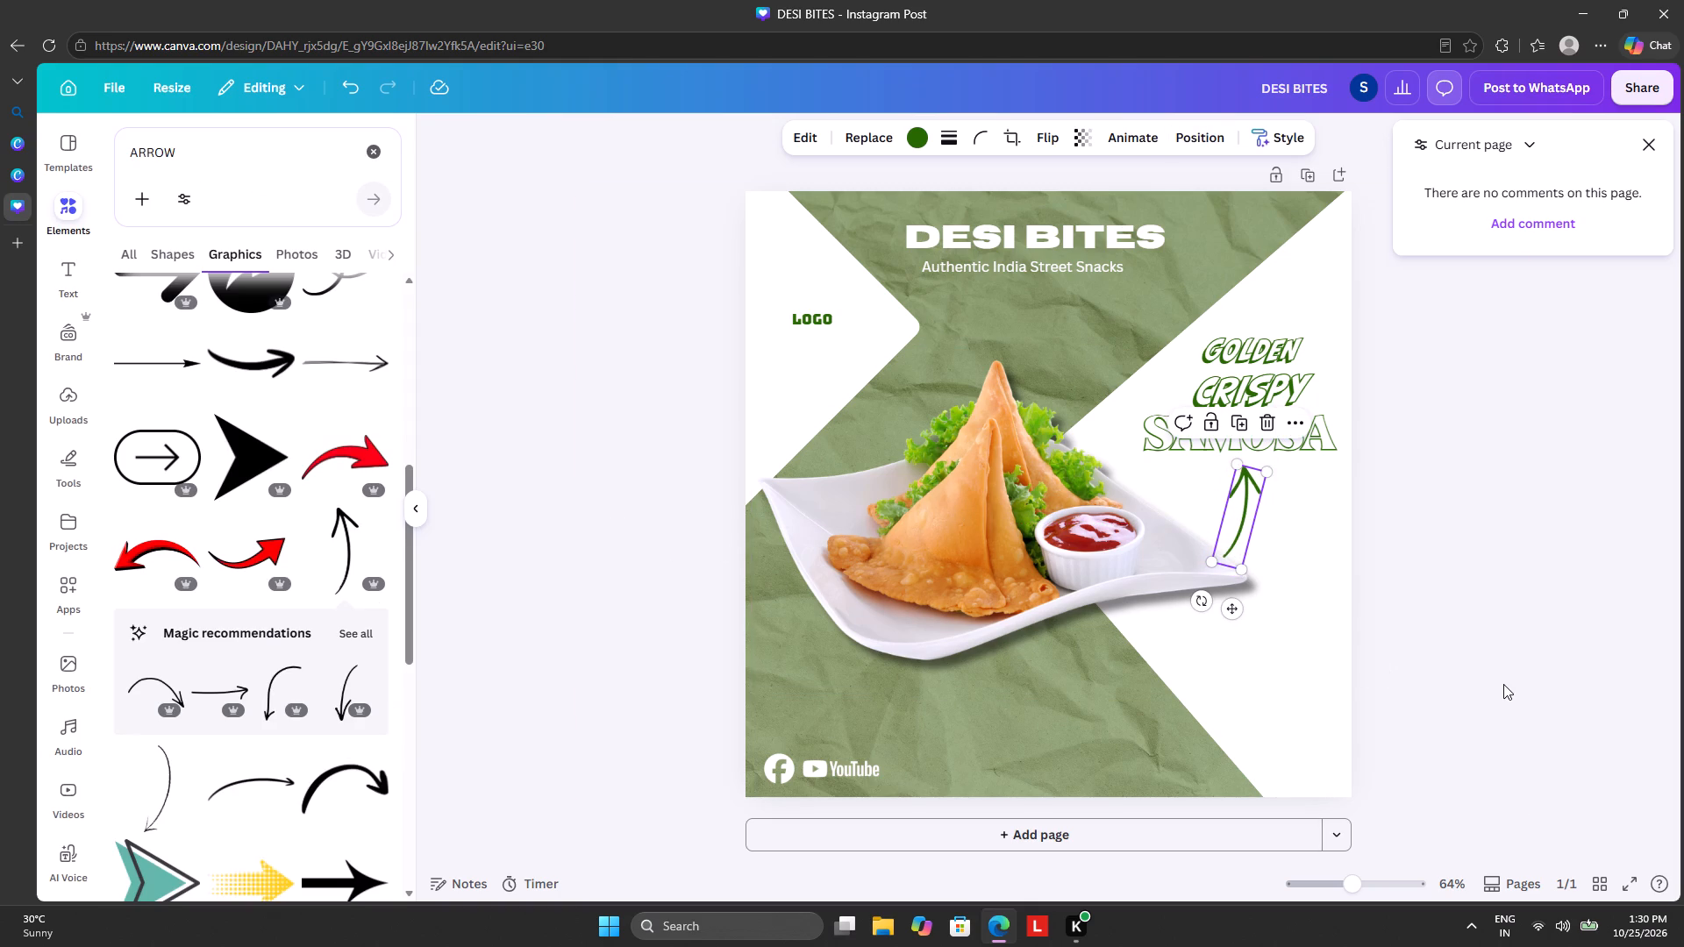
{"action": "left_click", "coordinate": [1503, 684]}
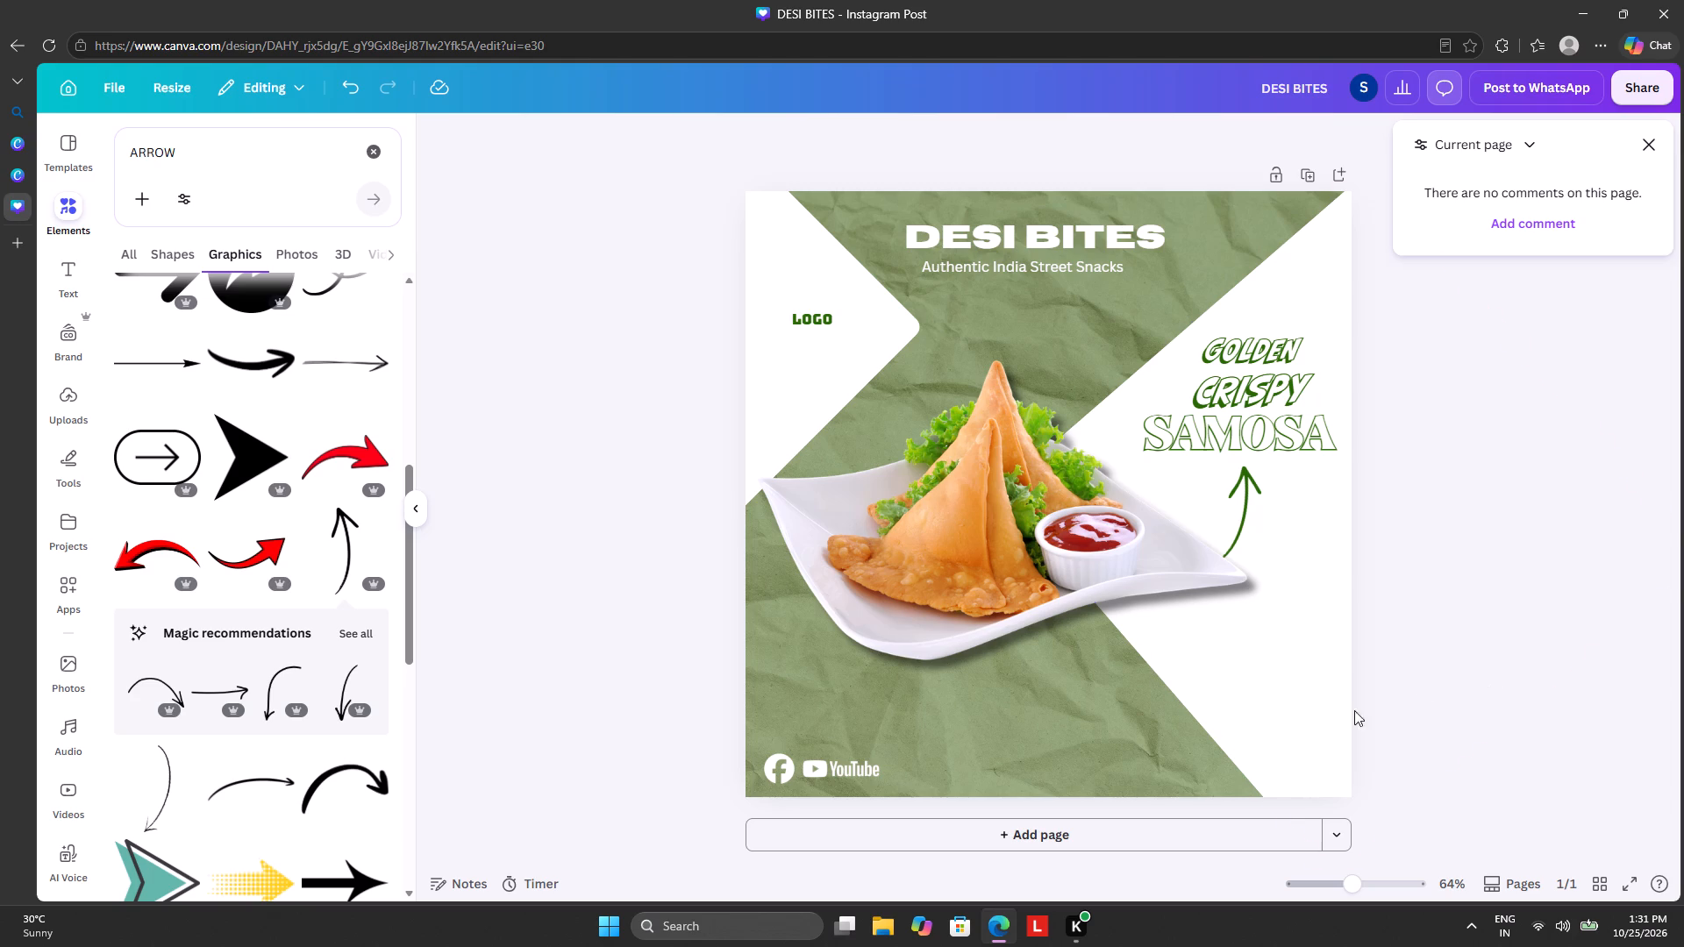
{"action": "left_click_drag", "start_coordinate": [1018, 596], "coordinate": [1024, 595]}
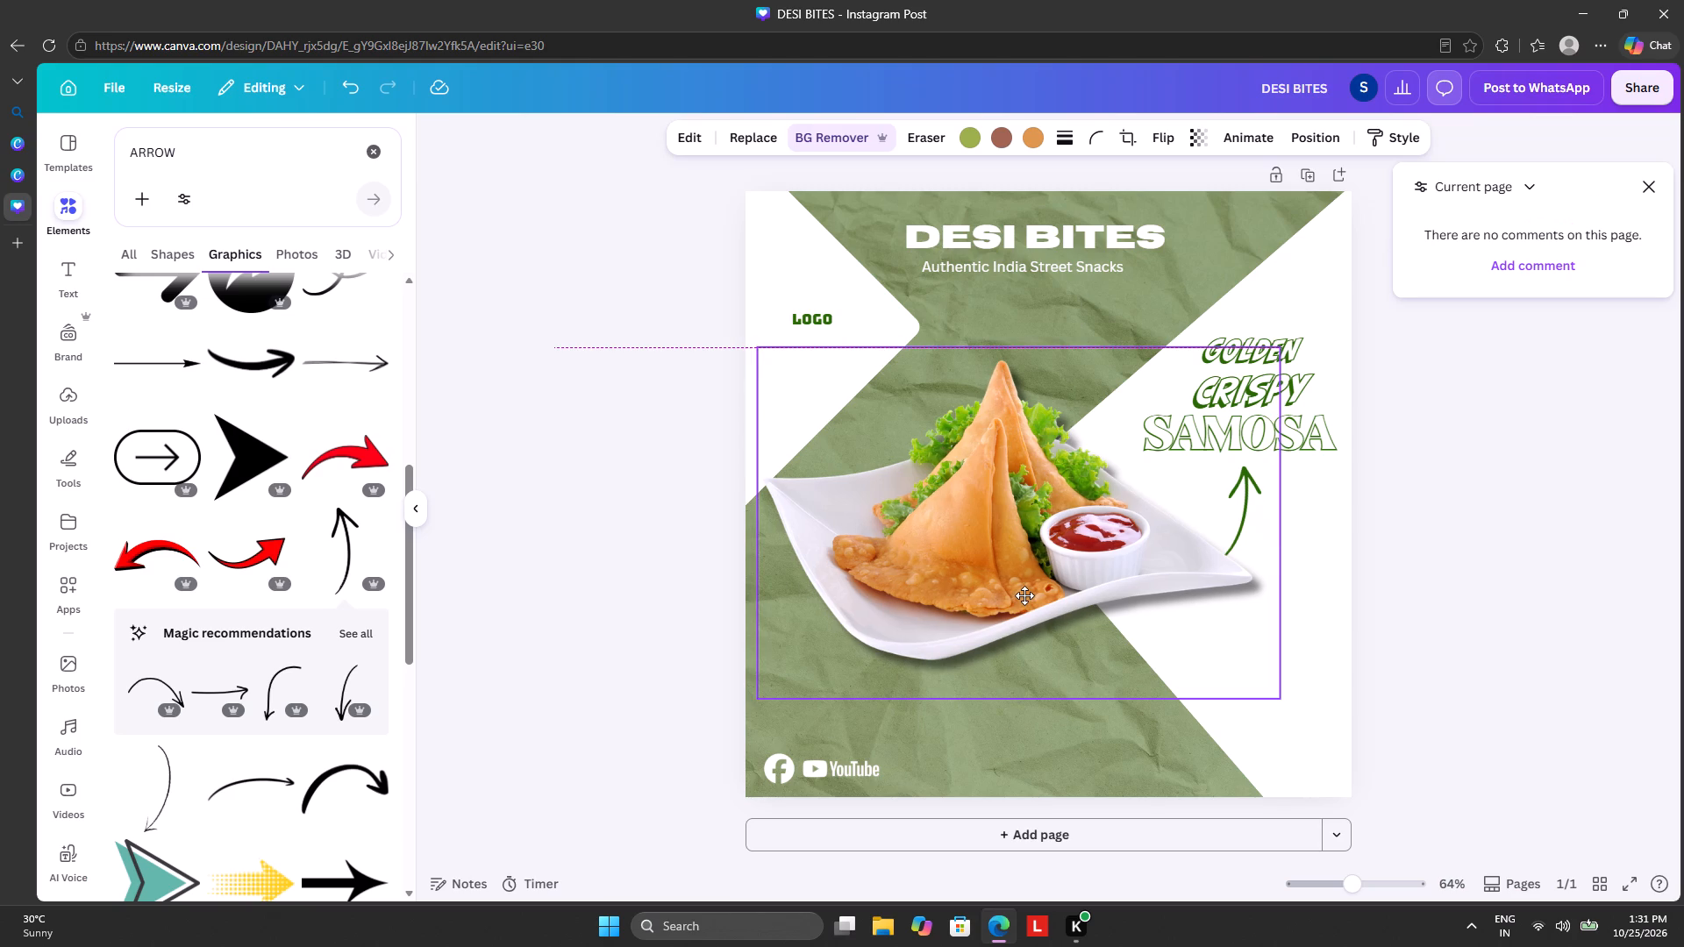
{"action": "left_click_drag", "start_coordinate": [1024, 595], "coordinate": [1010, 580]}
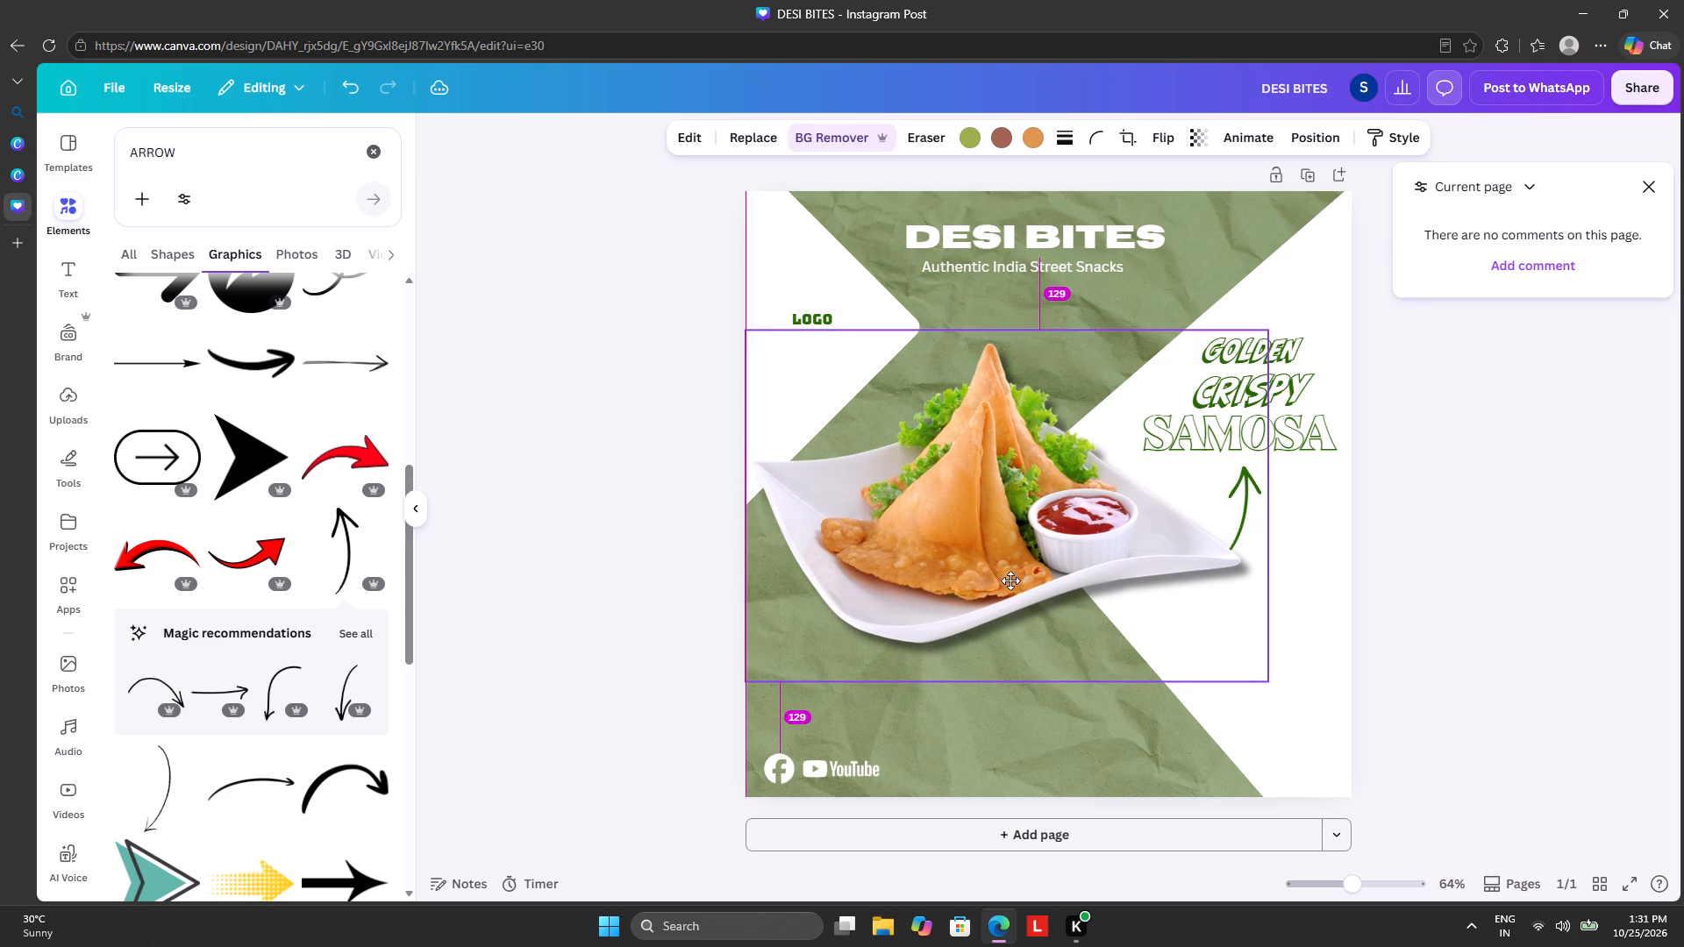
{"action": "left_click_drag", "start_coordinate": [1010, 580], "coordinate": [1053, 589]}
{"action": "left_click", "coordinate": [650, 602]}
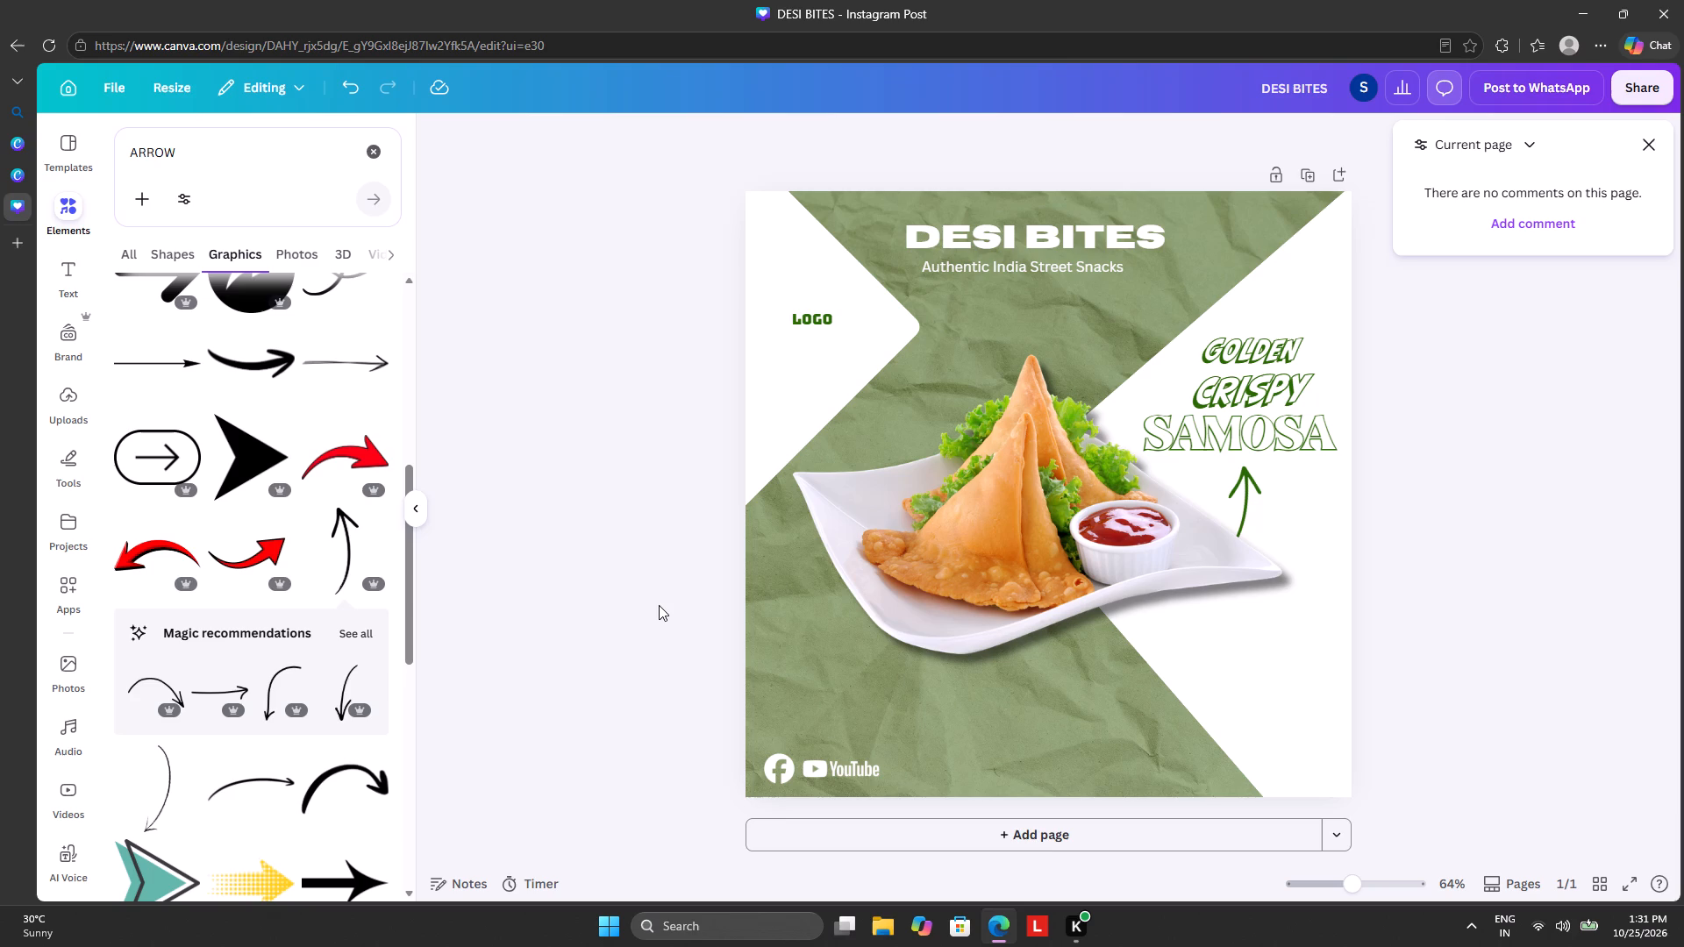
{"action": "left_click_drag", "start_coordinate": [959, 533], "coordinate": [940, 538]}
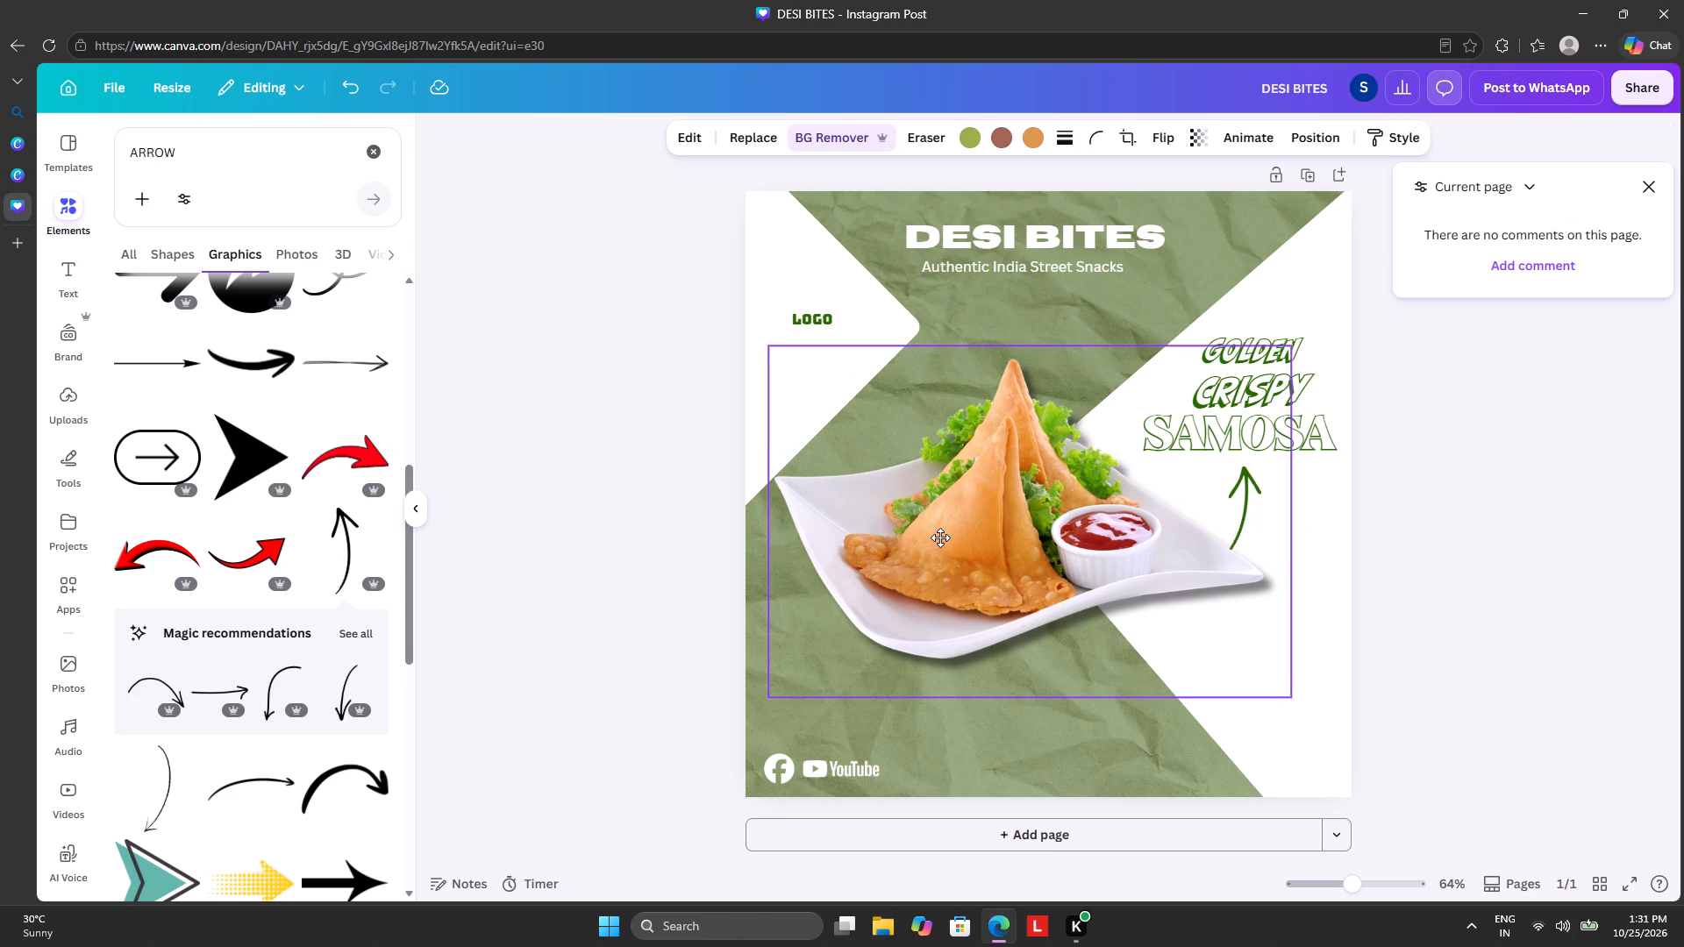
{"action": "left_click_drag", "start_coordinate": [940, 538], "coordinate": [944, 528]}
{"action": "left_click", "coordinate": [689, 541]}
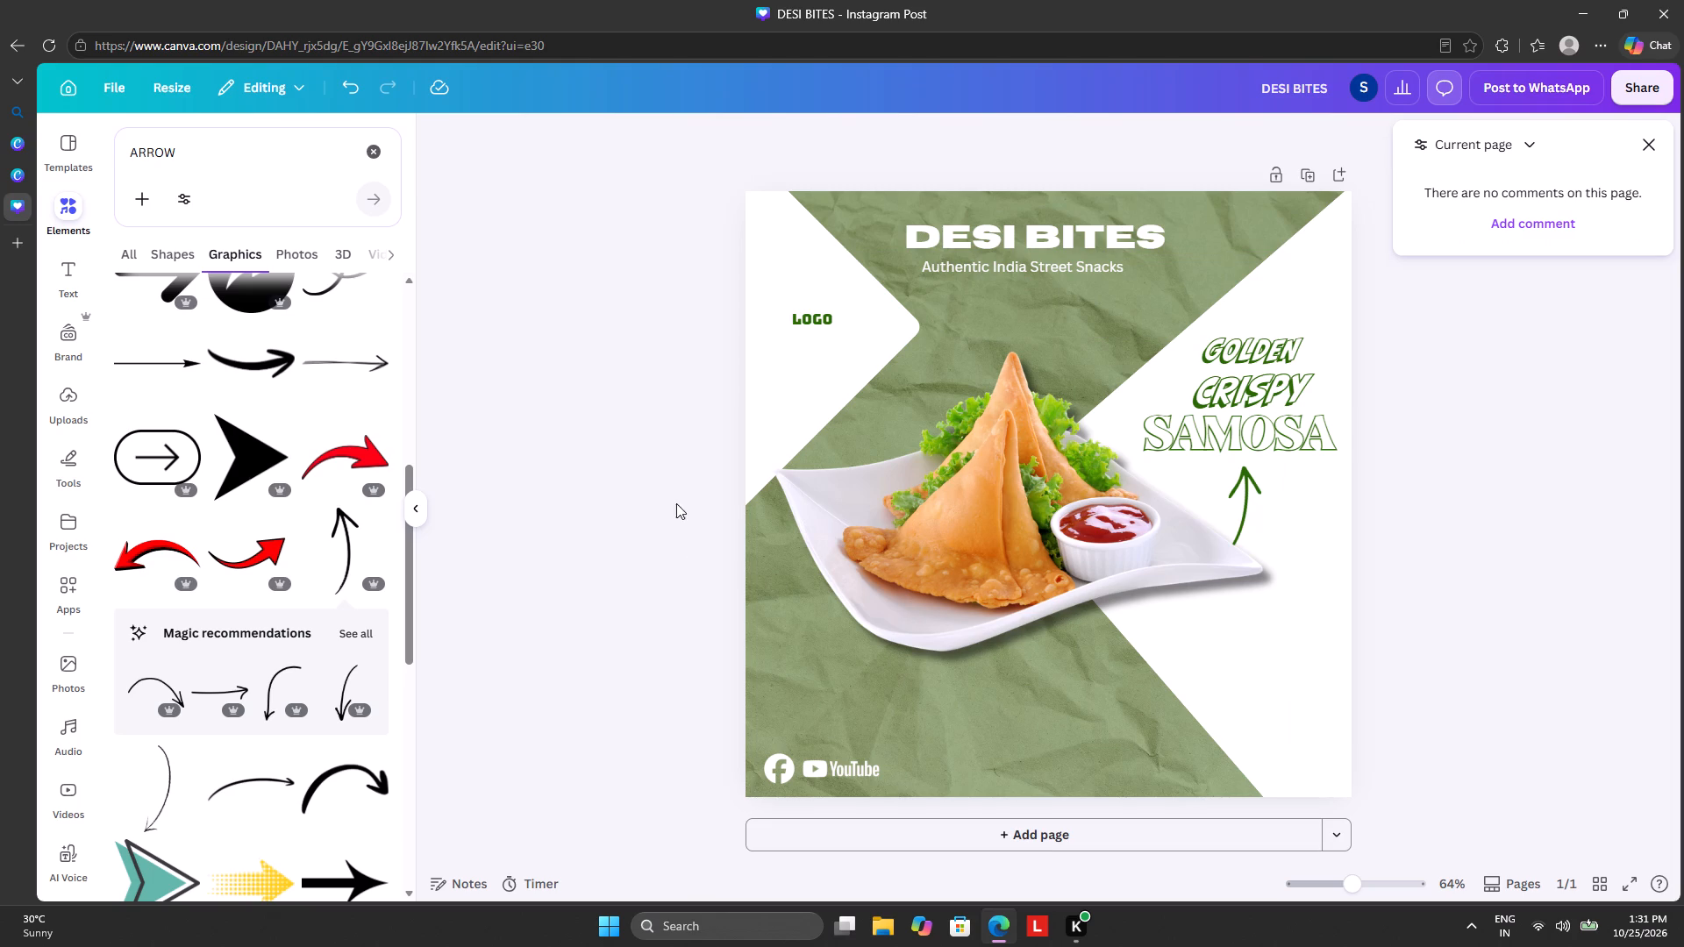
Close the page comments.
{"action": "left_click", "coordinate": [1652, 155]}
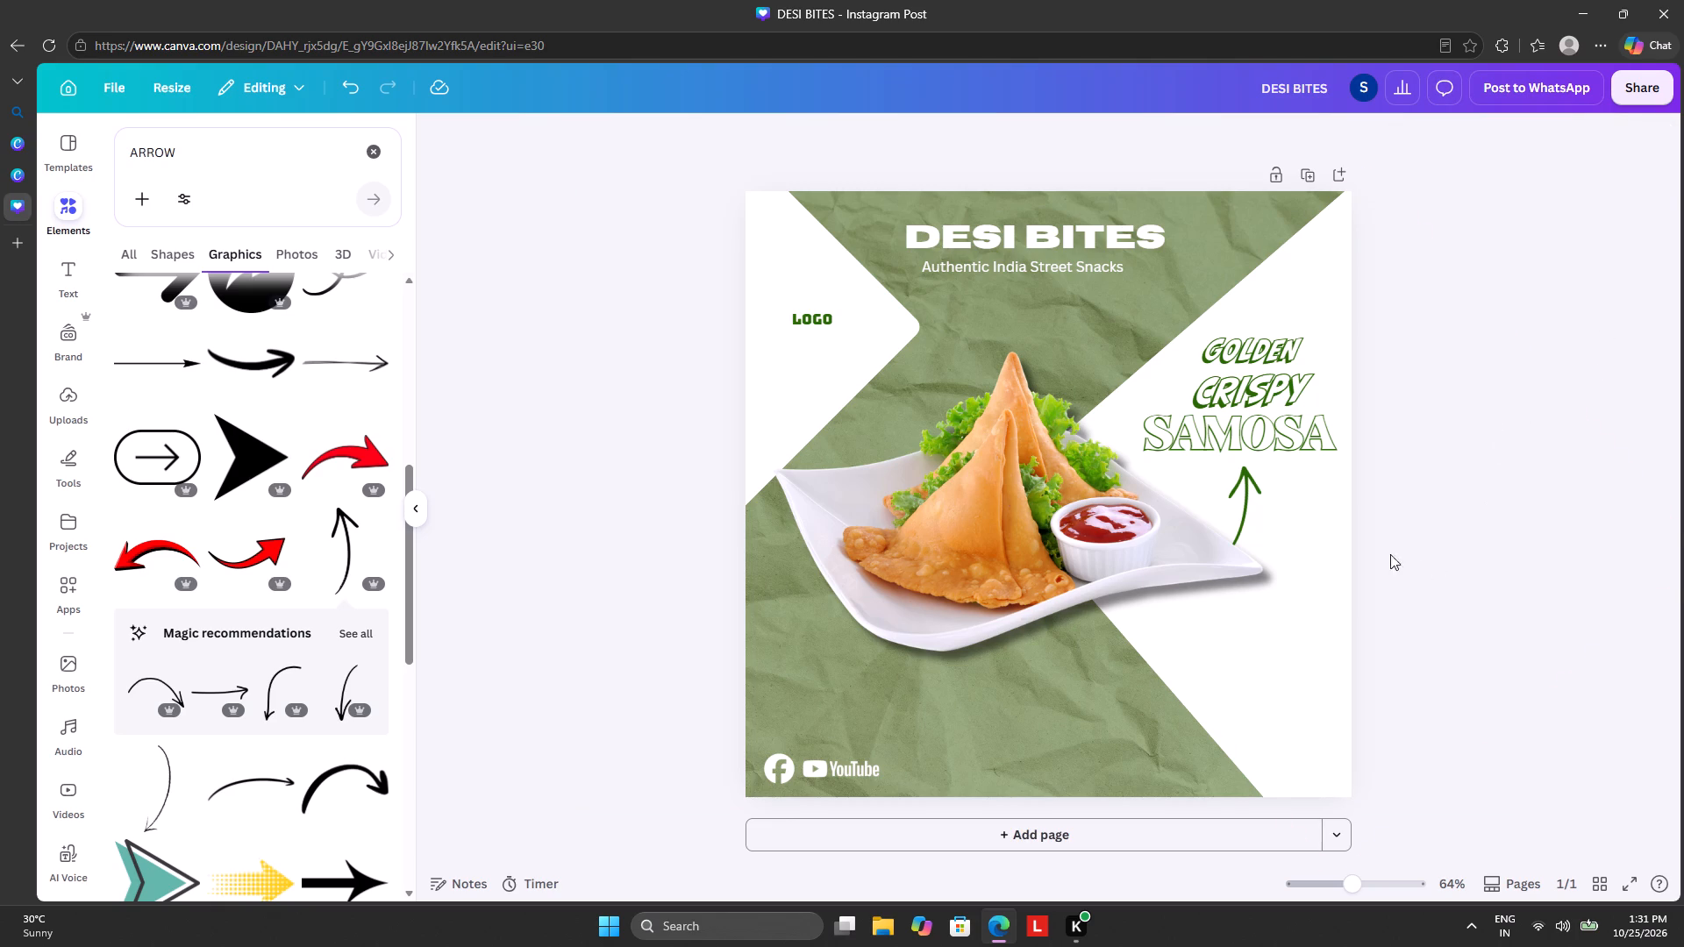
Change the font of the GOLDEN callout text above CRISPY to Brasika, matching SAMOSA, after trying Dynapuff.
{"action": "left_click", "coordinate": [1277, 427]}
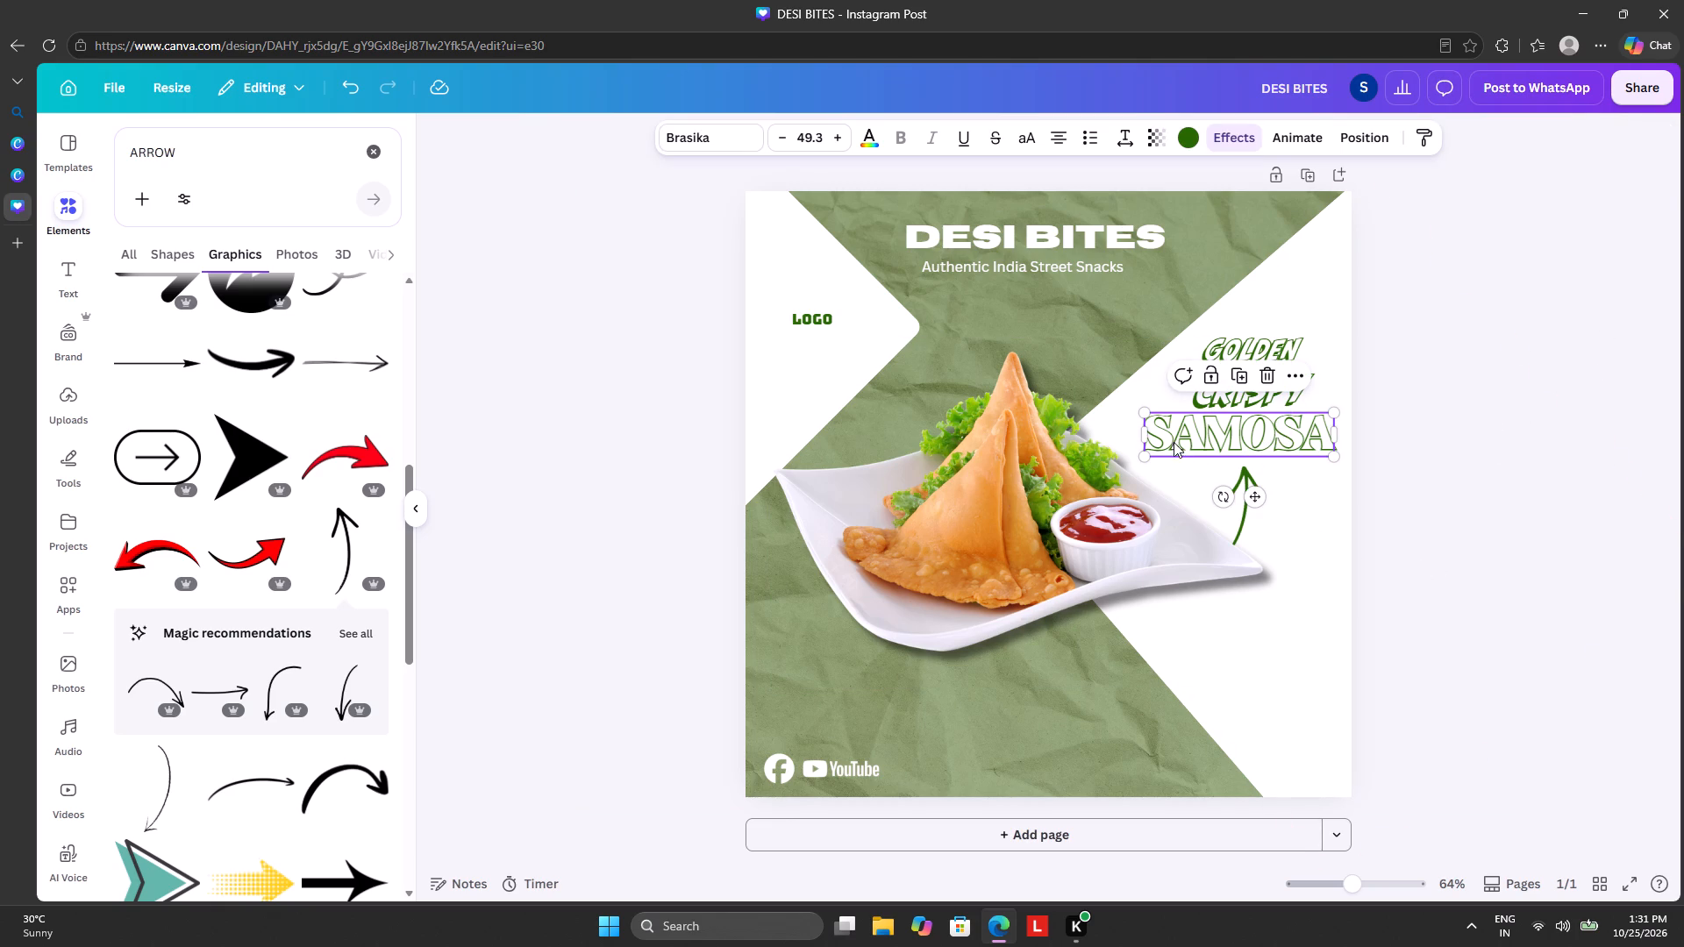
{"action": "left_click", "coordinate": [1224, 341]}
{"action": "left_click", "coordinate": [1222, 341]}
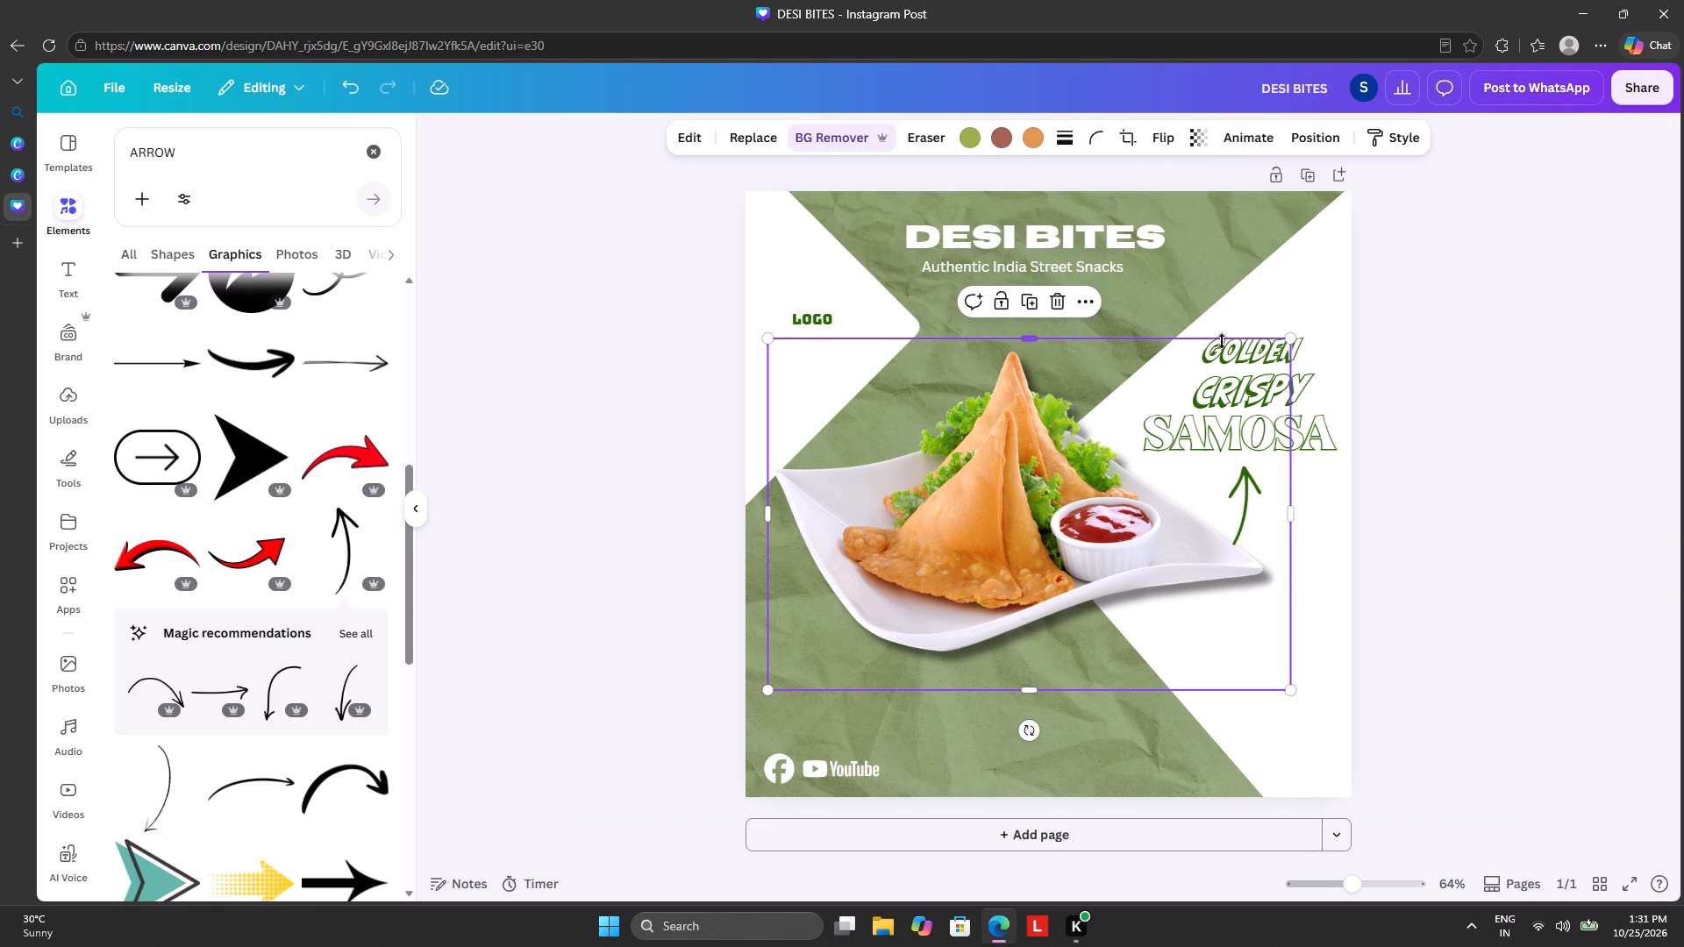
{"action": "left_click", "coordinate": [1316, 348]}
{"action": "left_click", "coordinate": [1306, 350]}
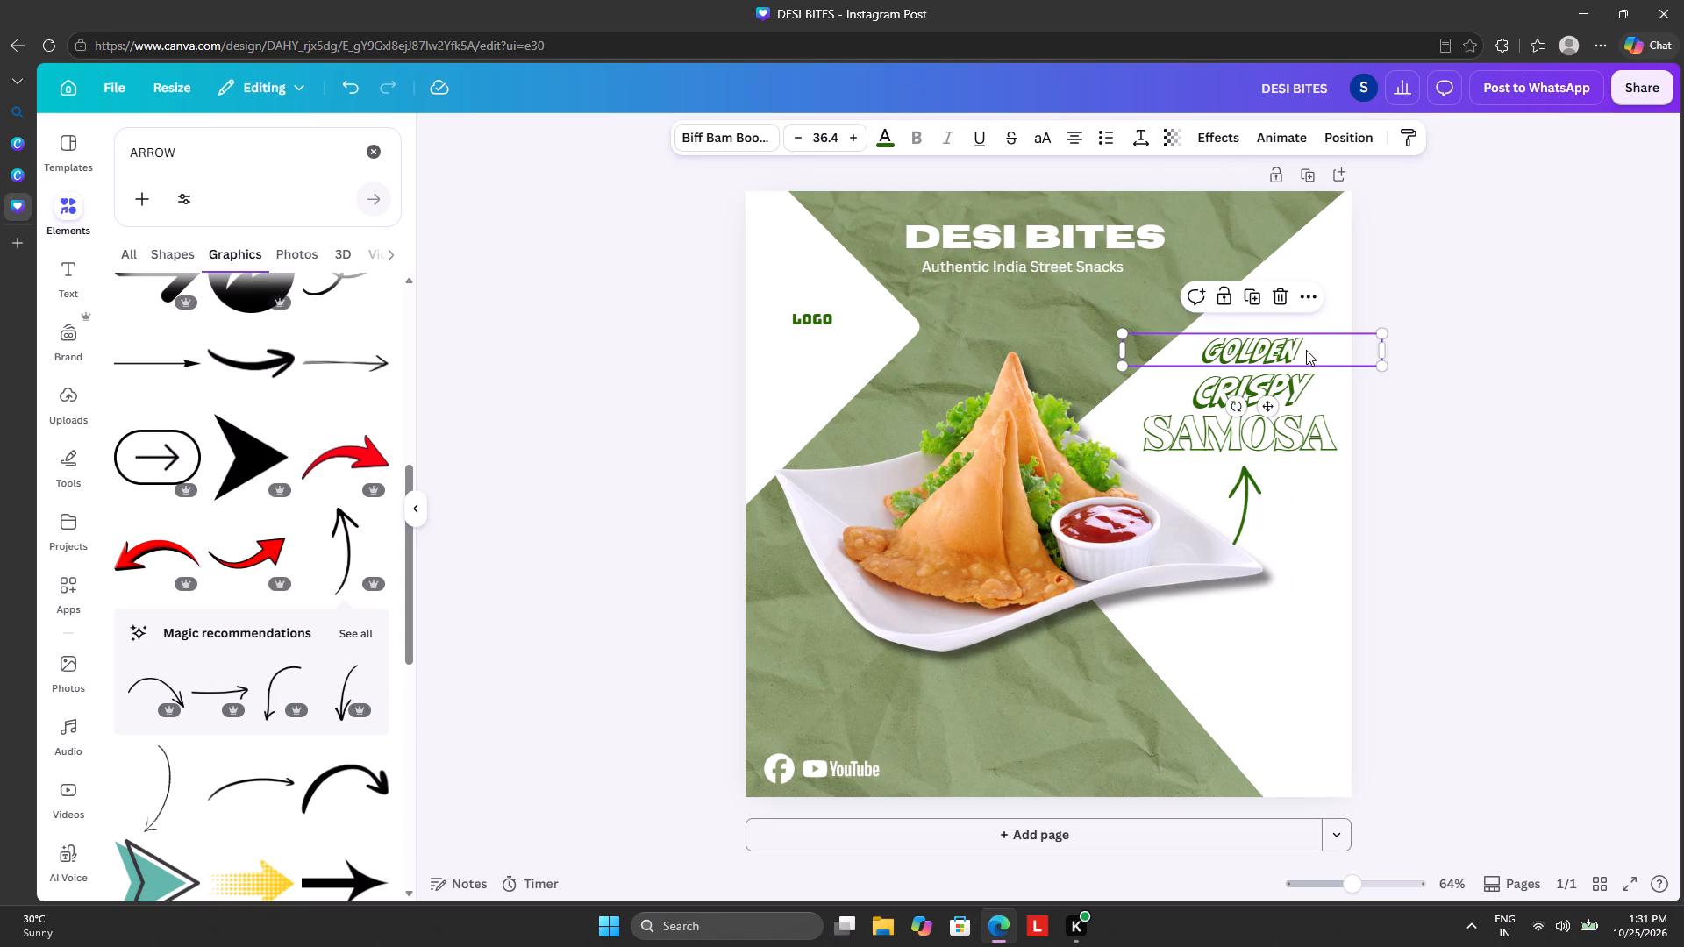
{"action": "left_click", "coordinate": [725, 116]}
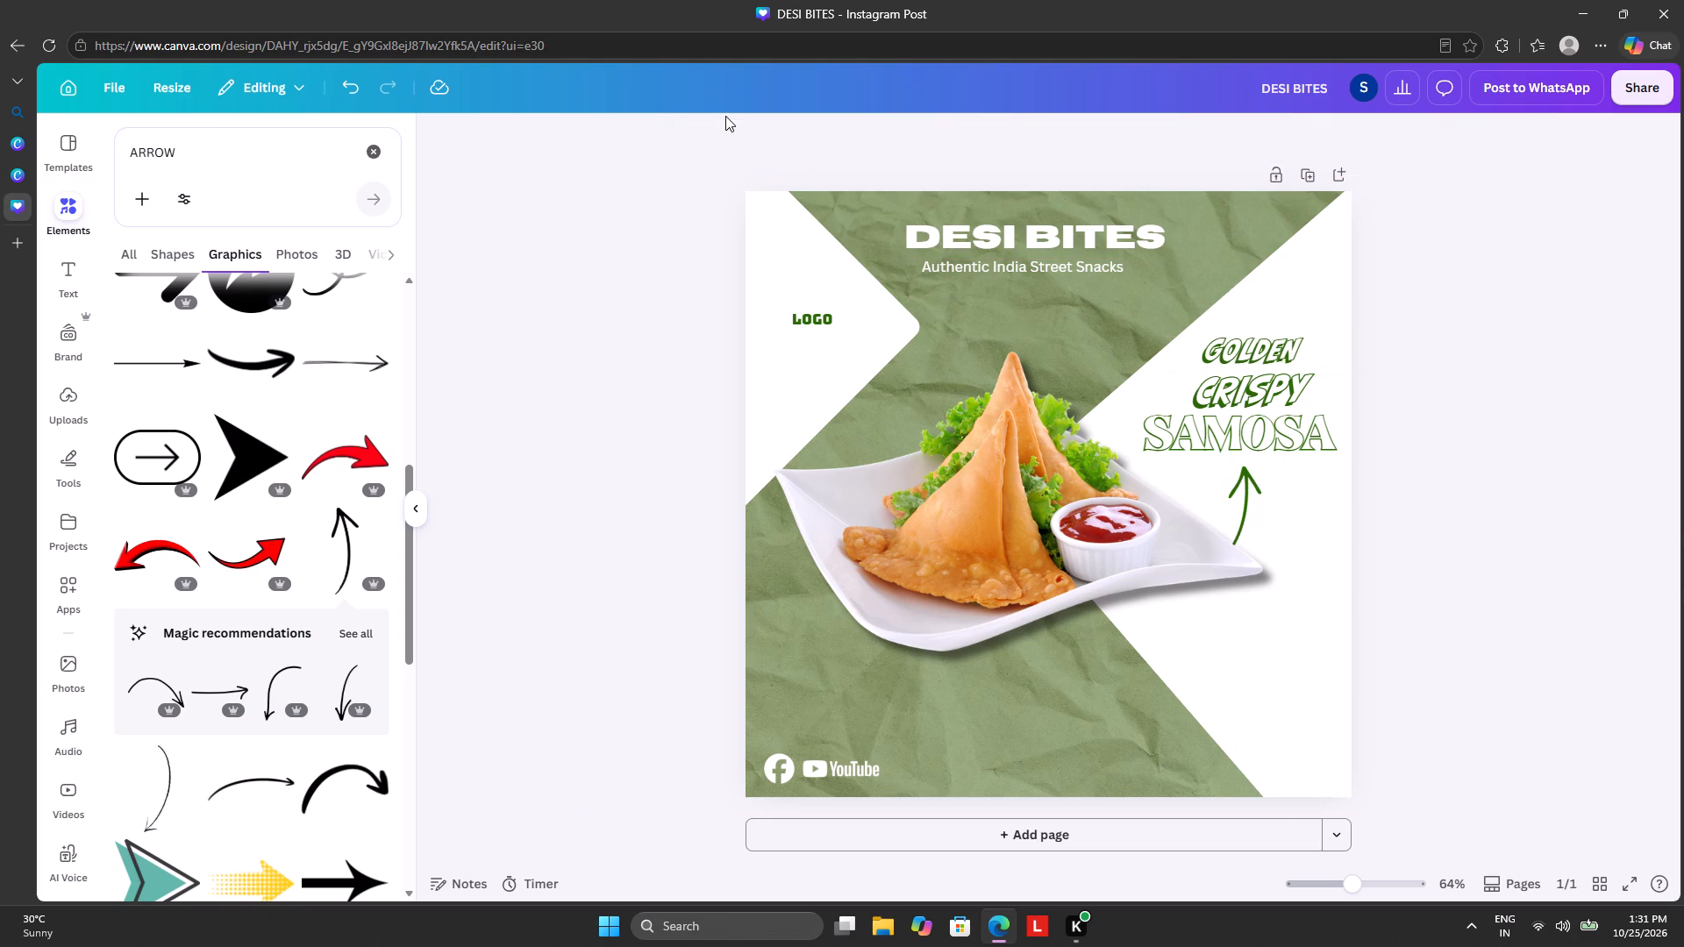
{"action": "left_click", "coordinate": [1310, 336]}
{"action": "left_click", "coordinate": [1299, 346]}
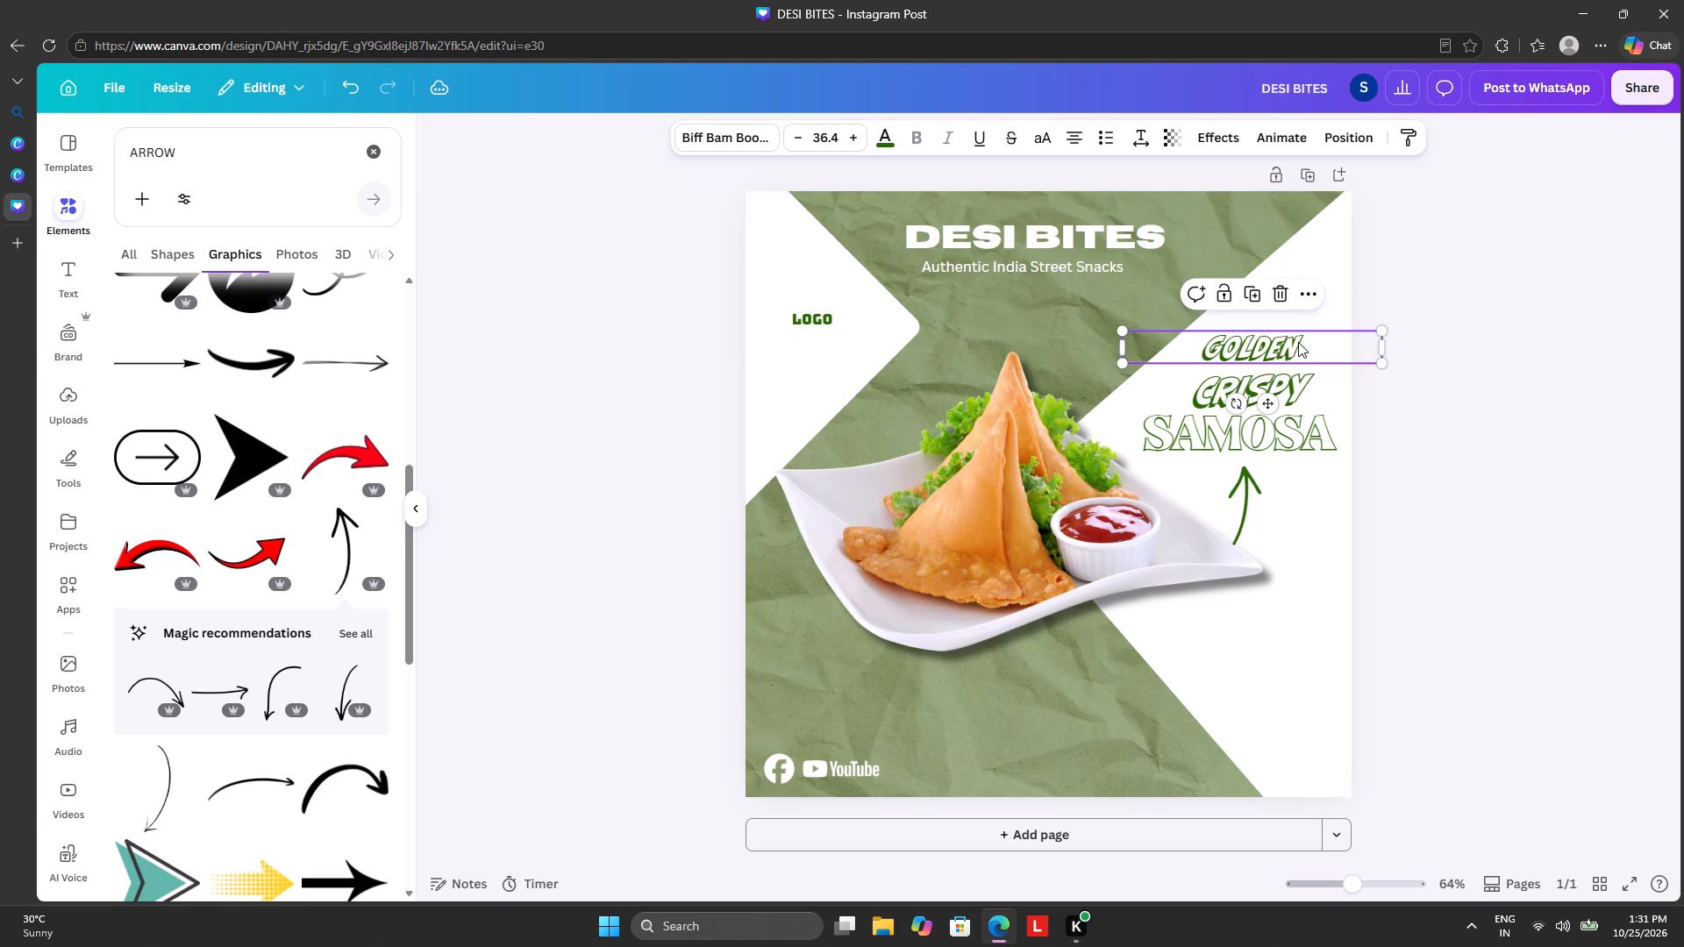
{"action": "left_click", "coordinate": [1301, 337]}
{"action": "left_click_drag", "start_coordinate": [1301, 338], "coordinate": [1195, 367]}
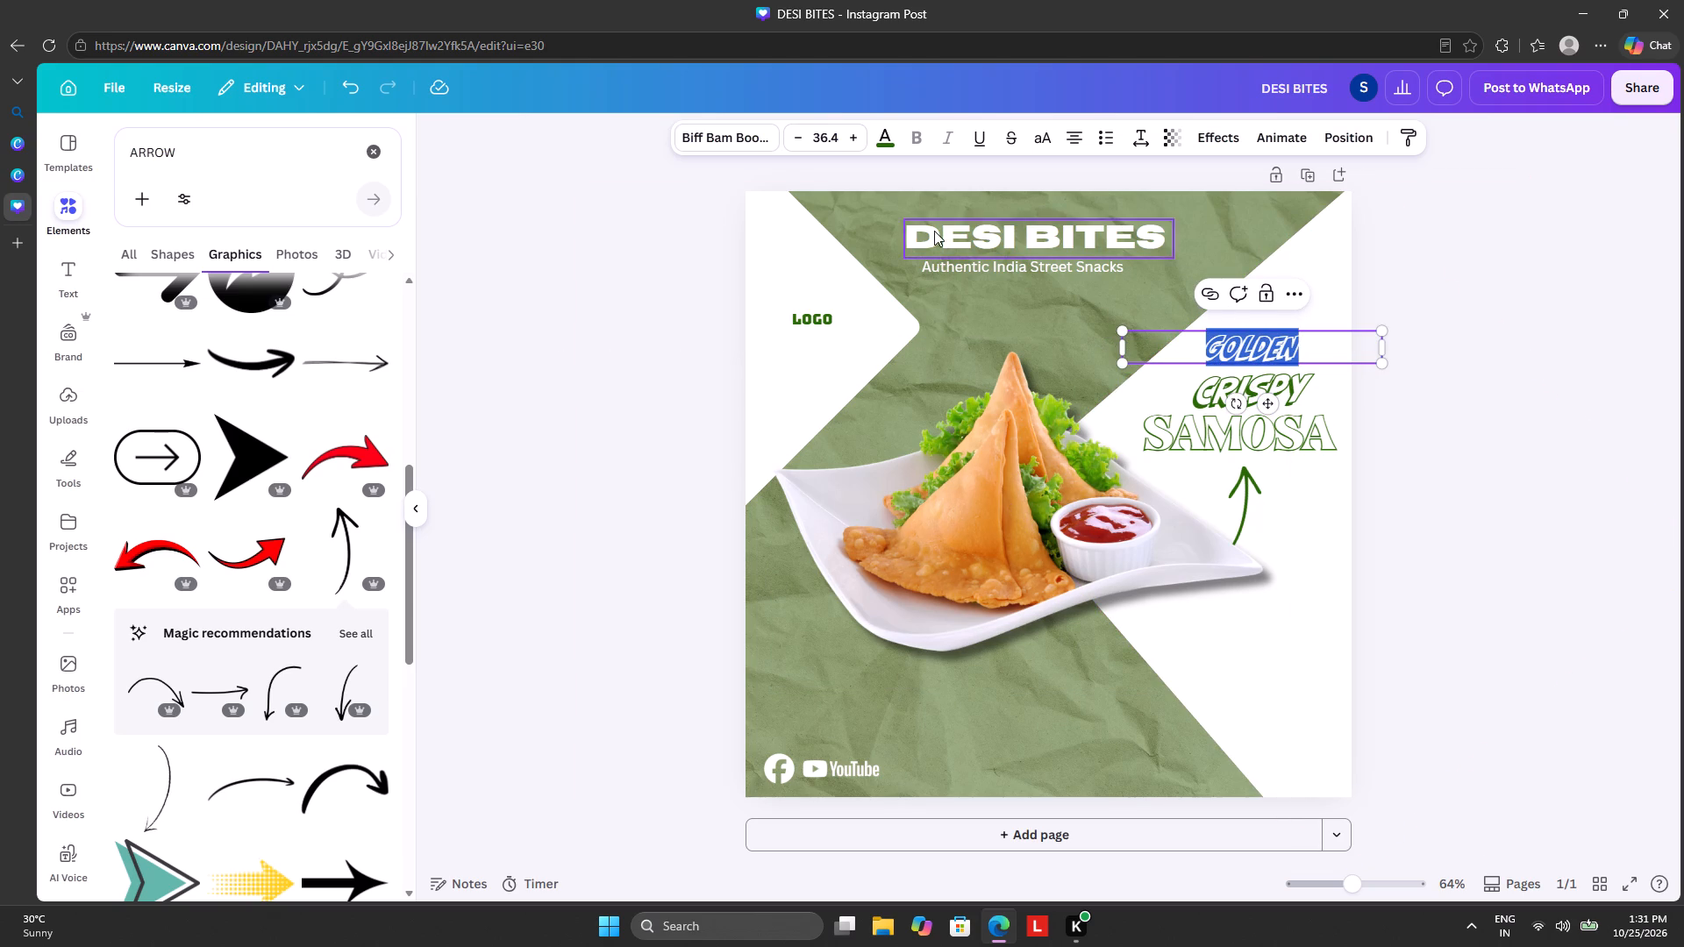
{"action": "left_click", "coordinate": [764, 133]}
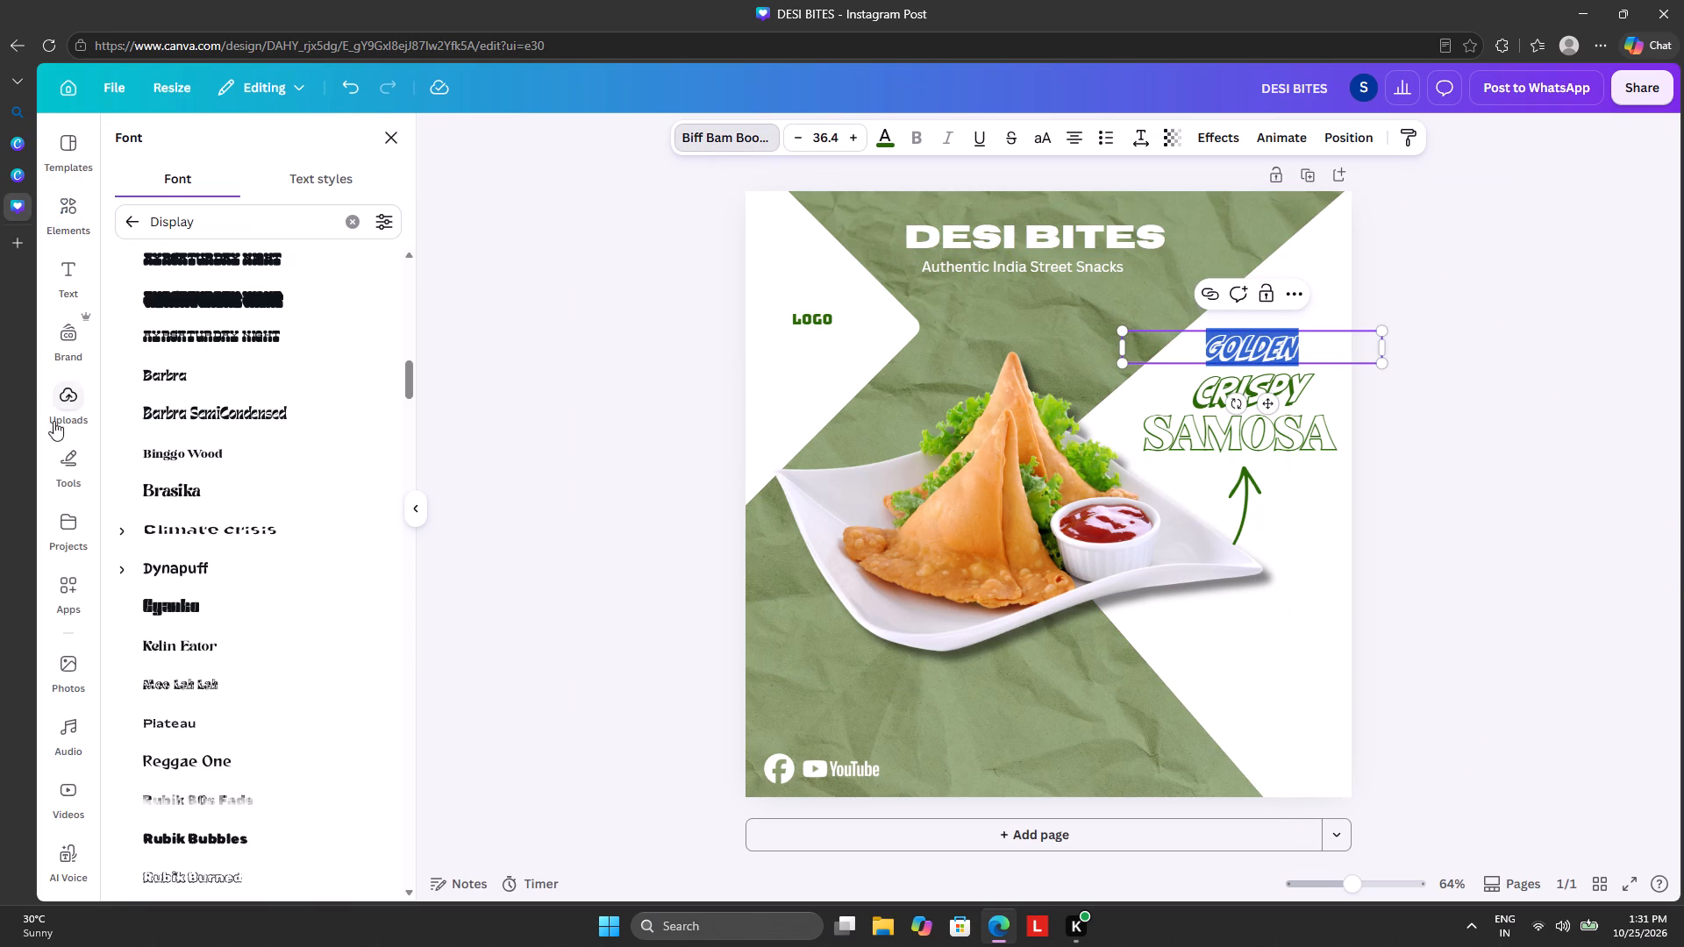
{"action": "left_click", "coordinate": [189, 562]}
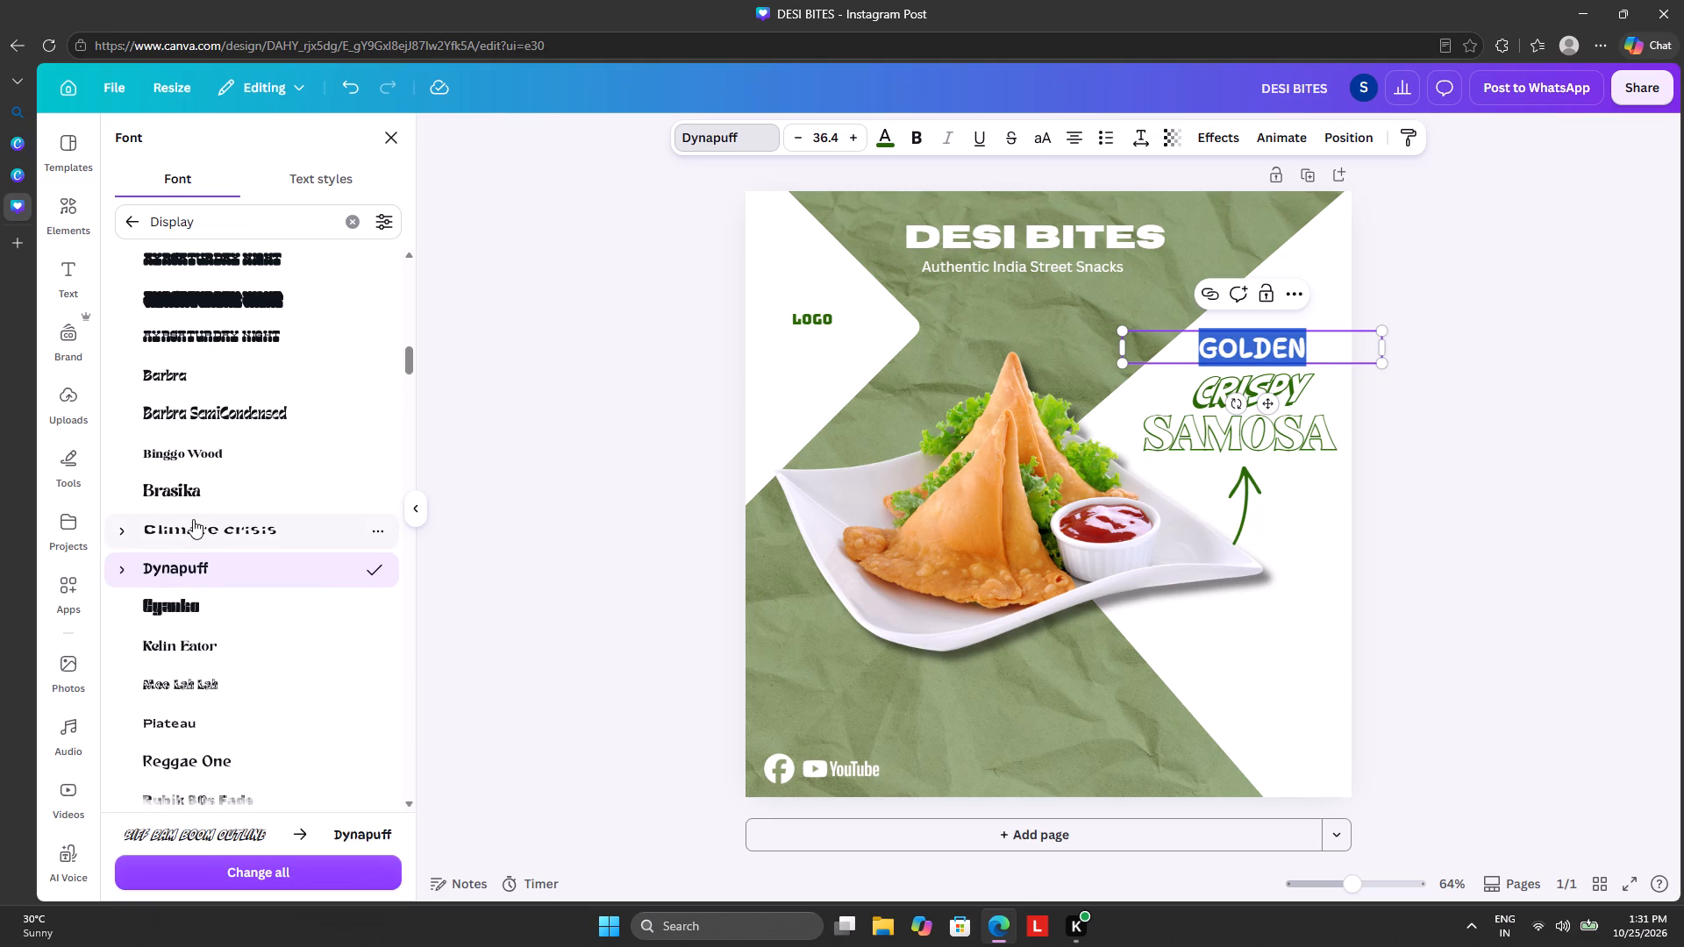
{"action": "left_click", "coordinate": [194, 491]}
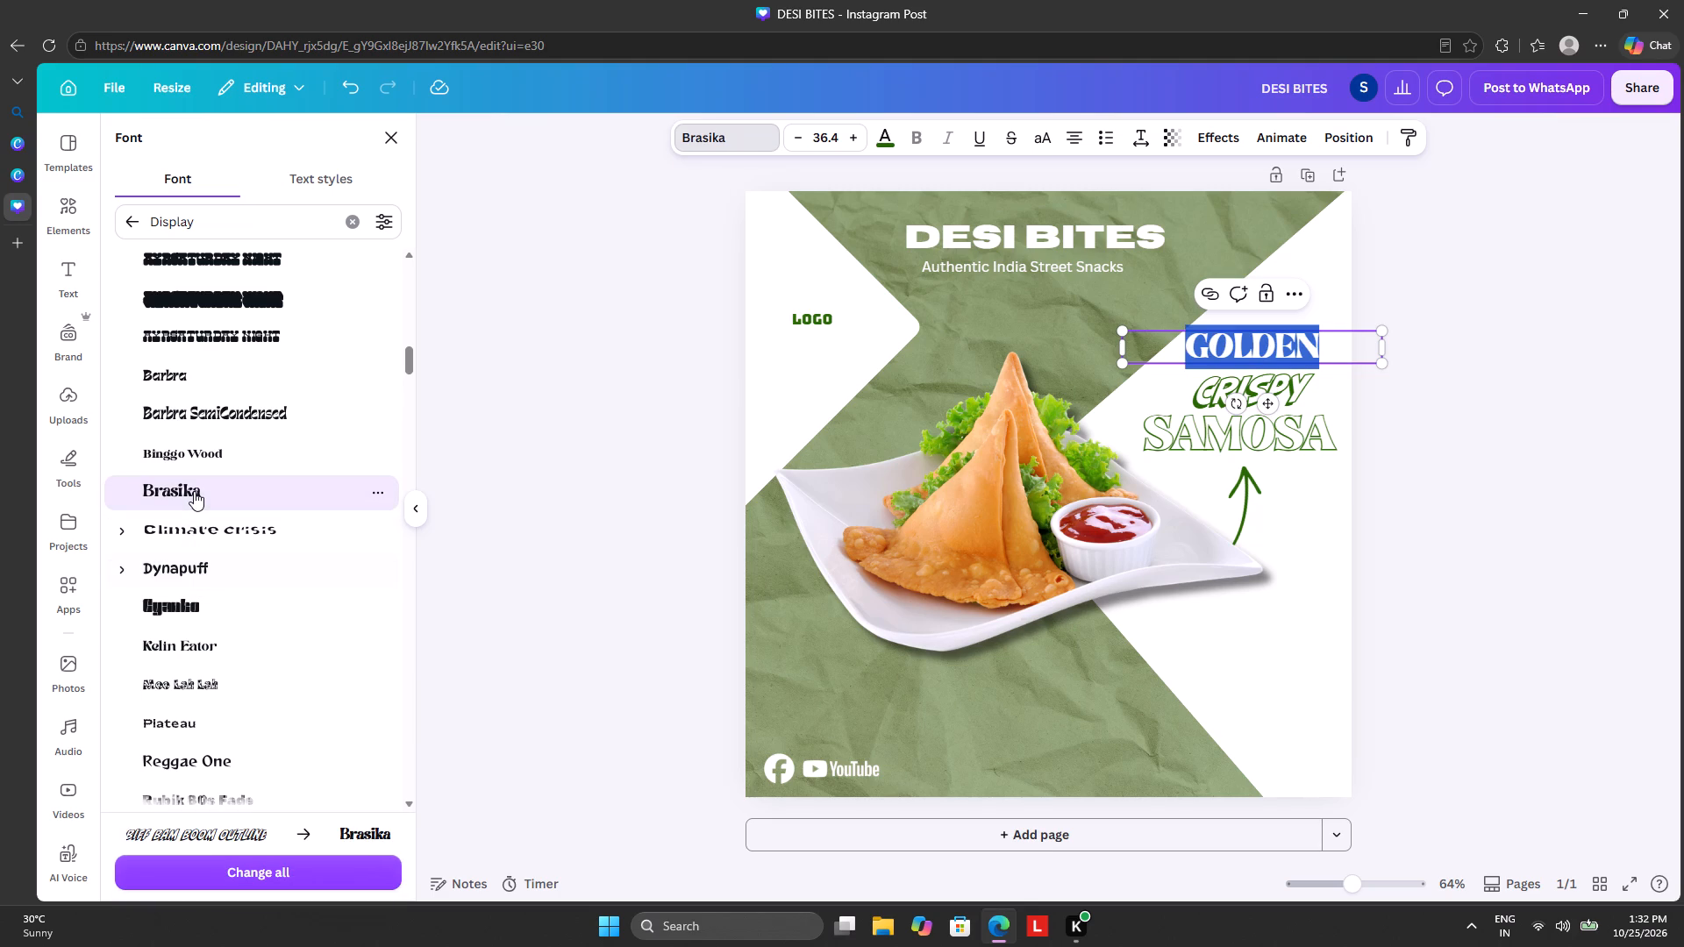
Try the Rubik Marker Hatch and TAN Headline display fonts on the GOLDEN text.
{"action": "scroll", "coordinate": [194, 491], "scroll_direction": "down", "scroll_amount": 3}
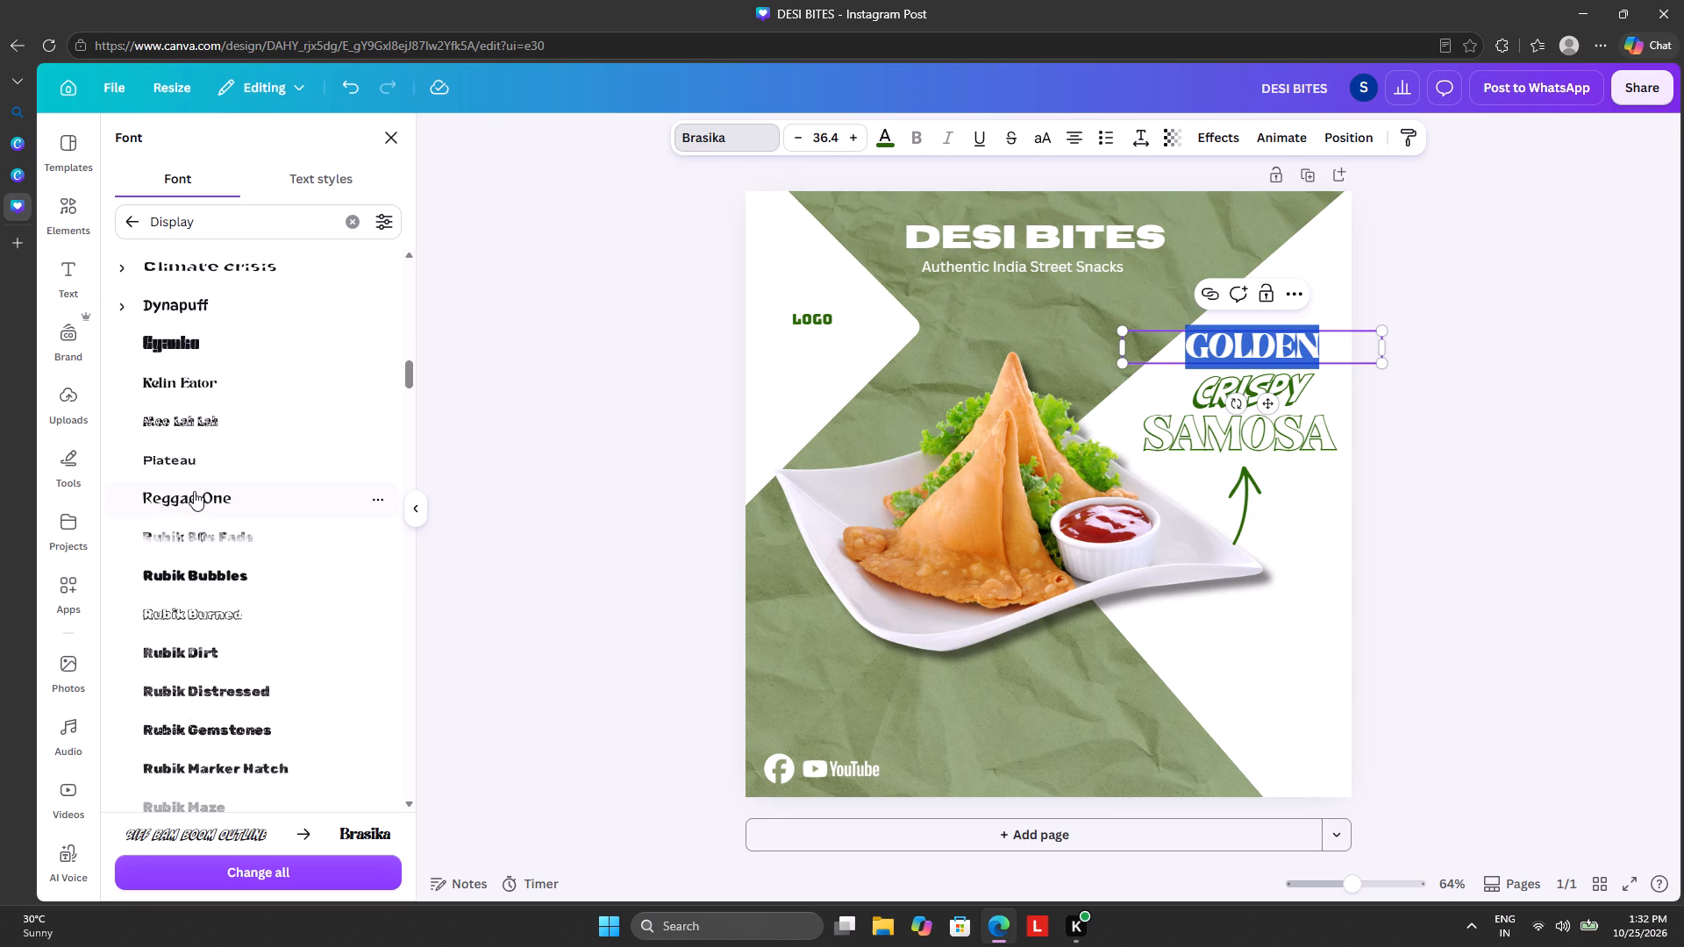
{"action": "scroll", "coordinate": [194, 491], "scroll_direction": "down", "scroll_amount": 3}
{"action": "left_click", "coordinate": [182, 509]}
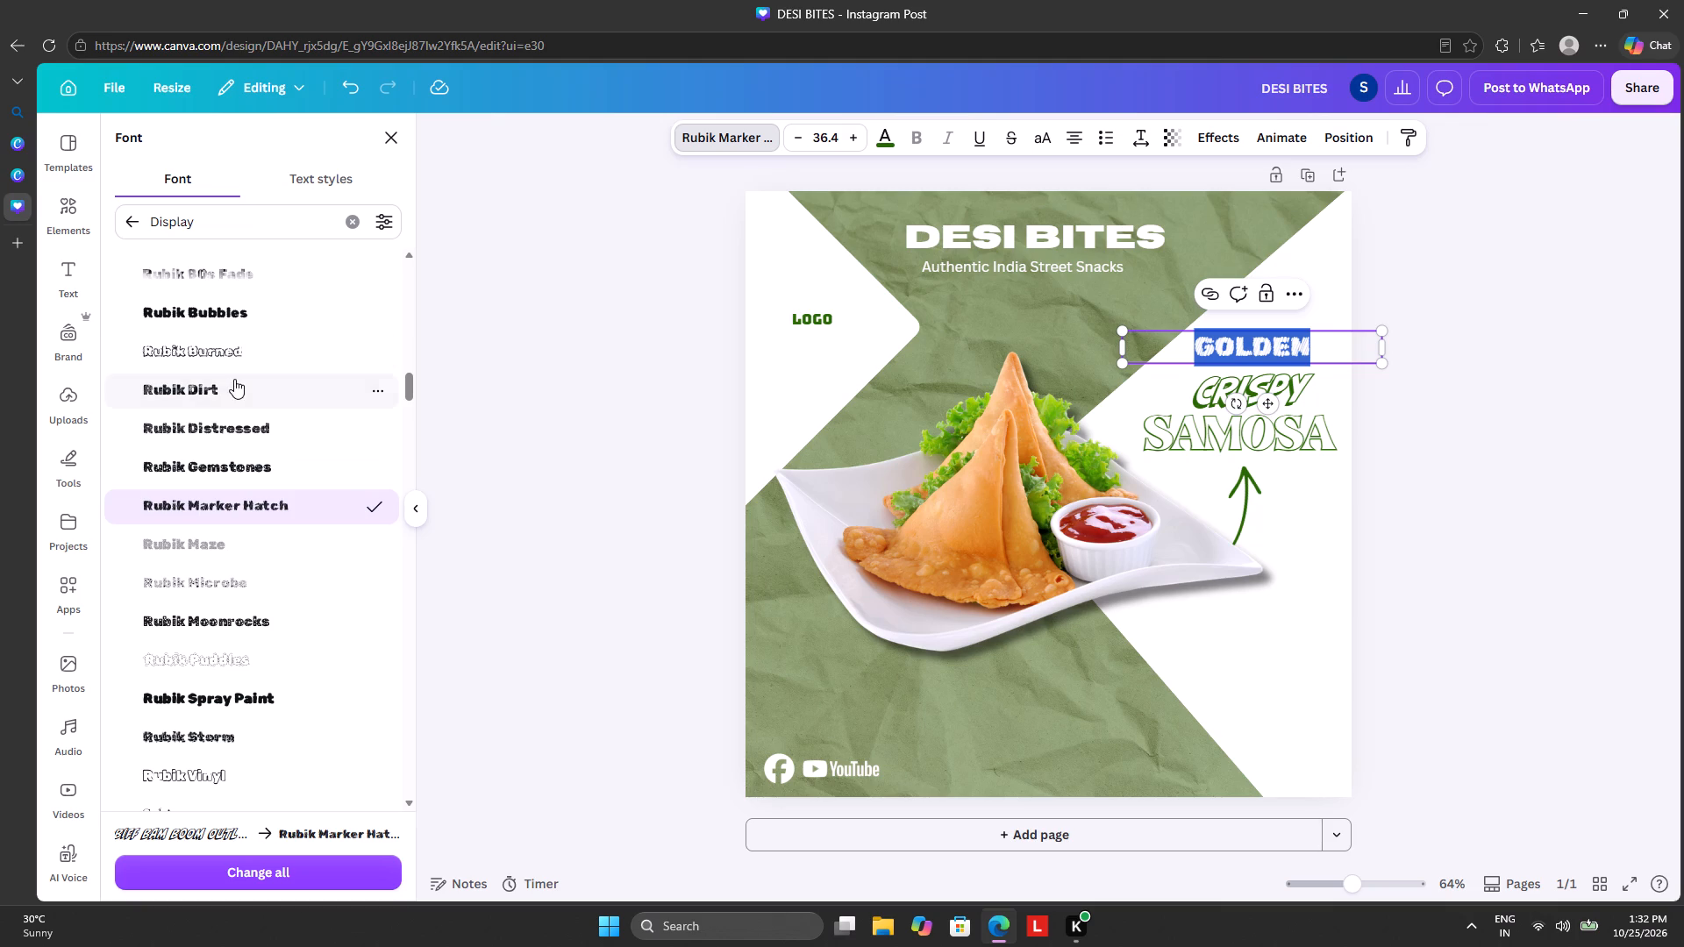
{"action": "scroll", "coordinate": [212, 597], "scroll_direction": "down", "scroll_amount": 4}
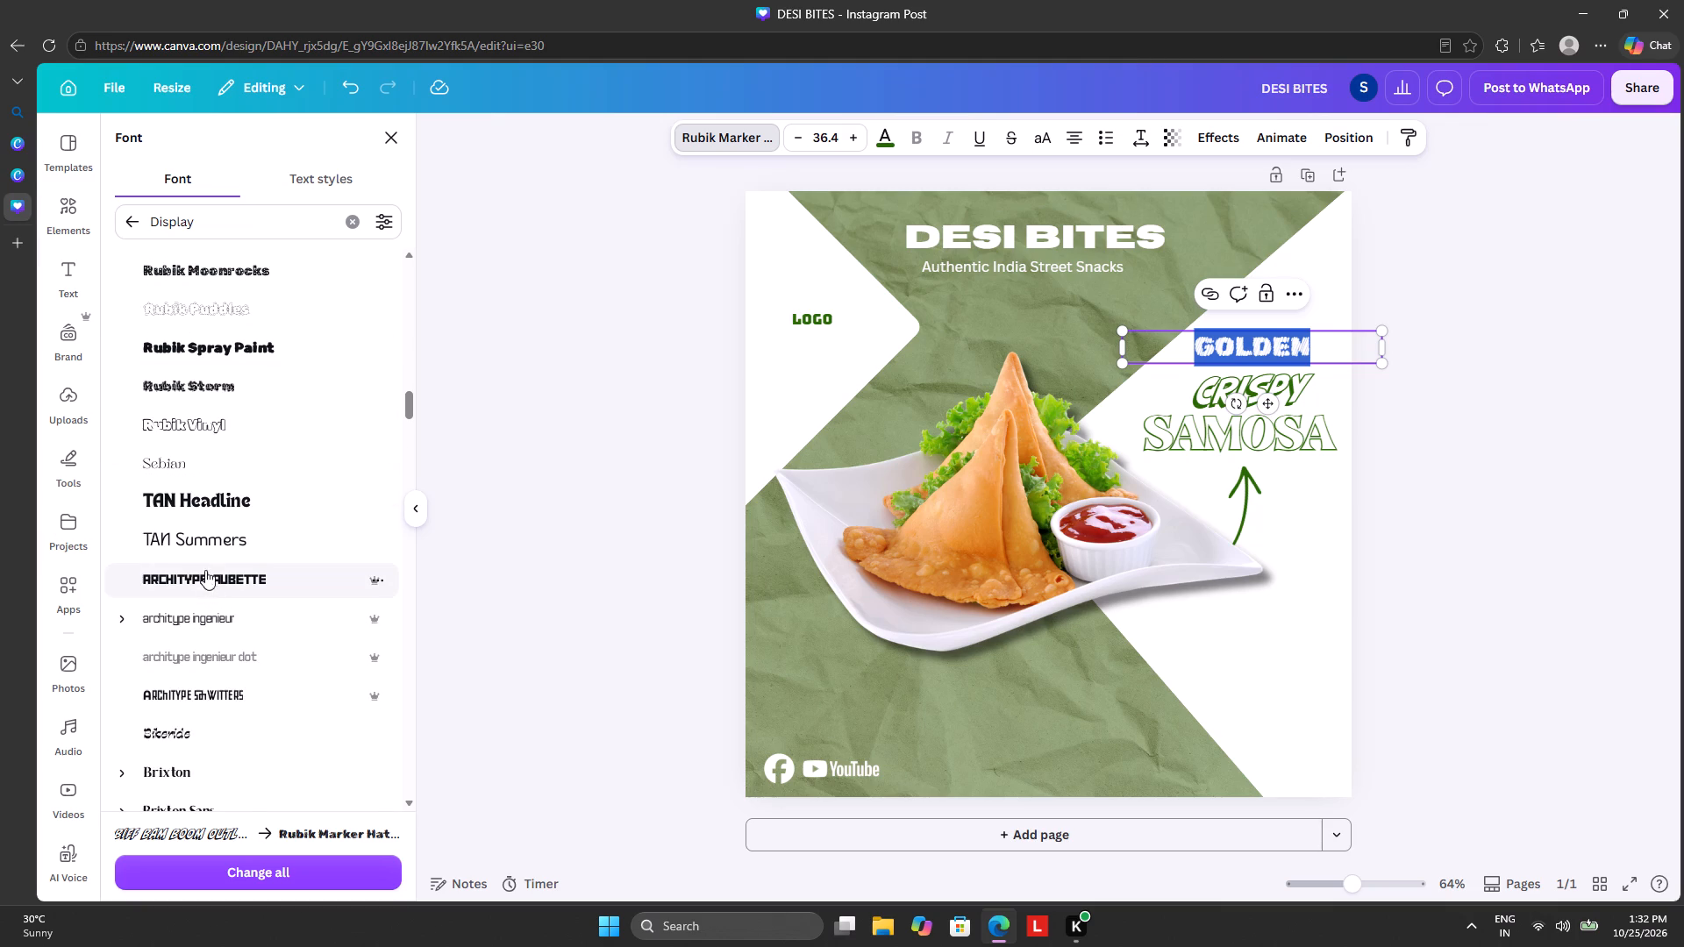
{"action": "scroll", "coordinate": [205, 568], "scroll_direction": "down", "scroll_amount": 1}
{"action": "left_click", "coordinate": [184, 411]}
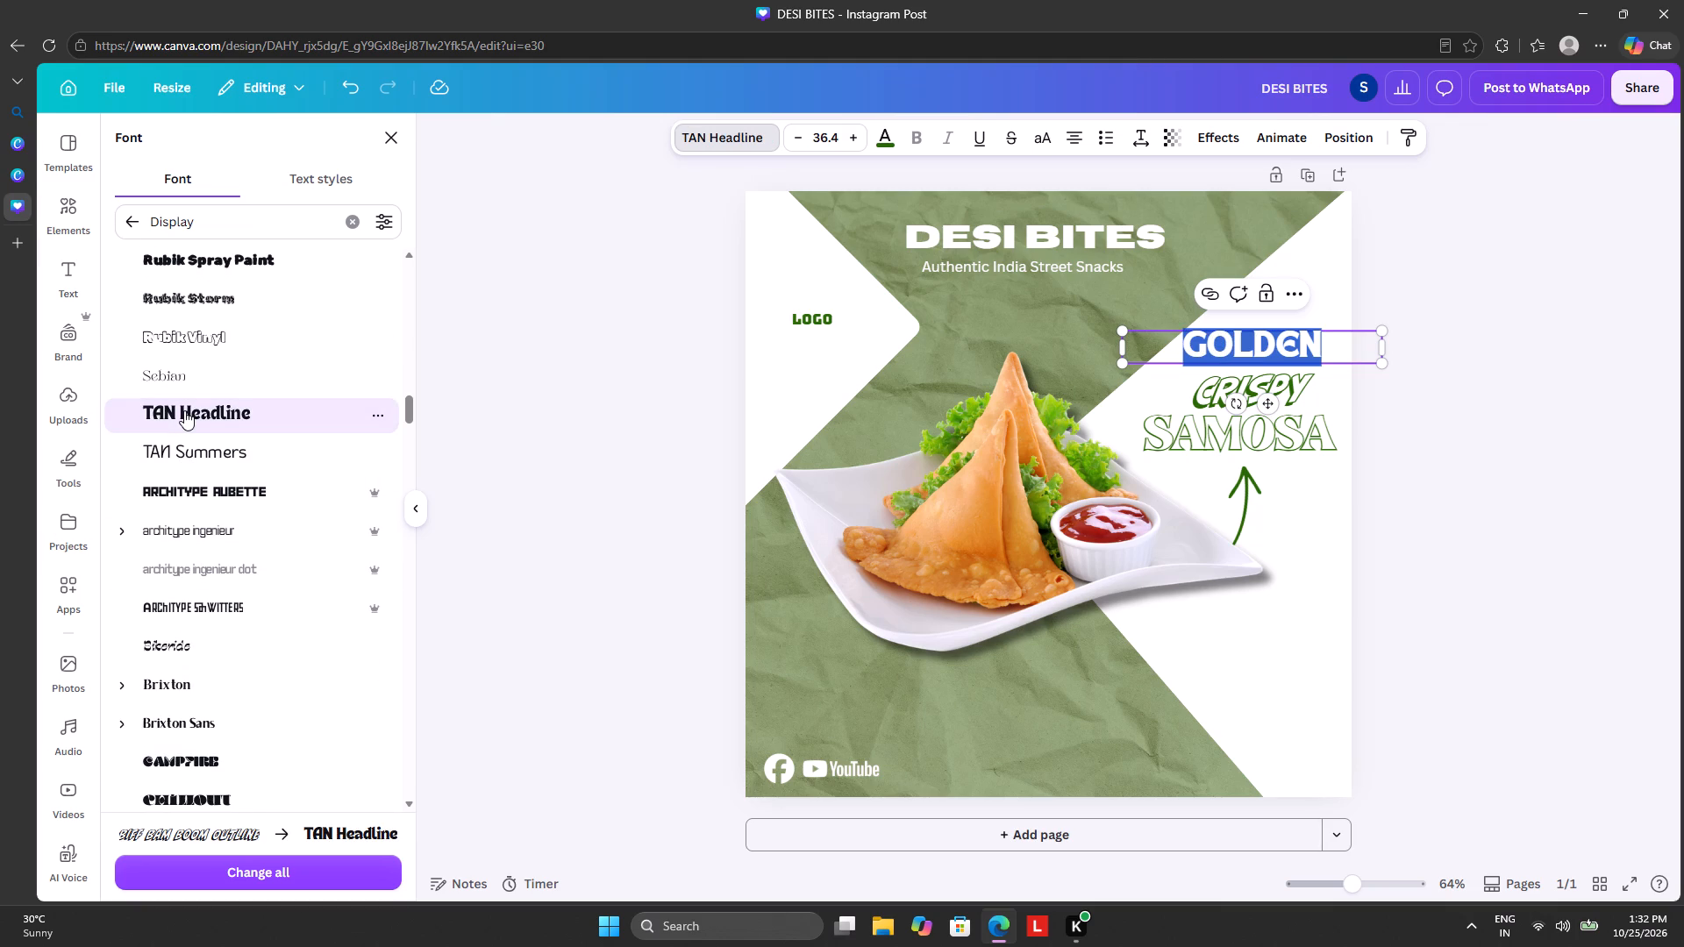
Set the GOLDEN text's font to Visconte from the display fonts.
{"action": "scroll", "coordinate": [202, 658], "scroll_direction": "down", "scroll_amount": 4}
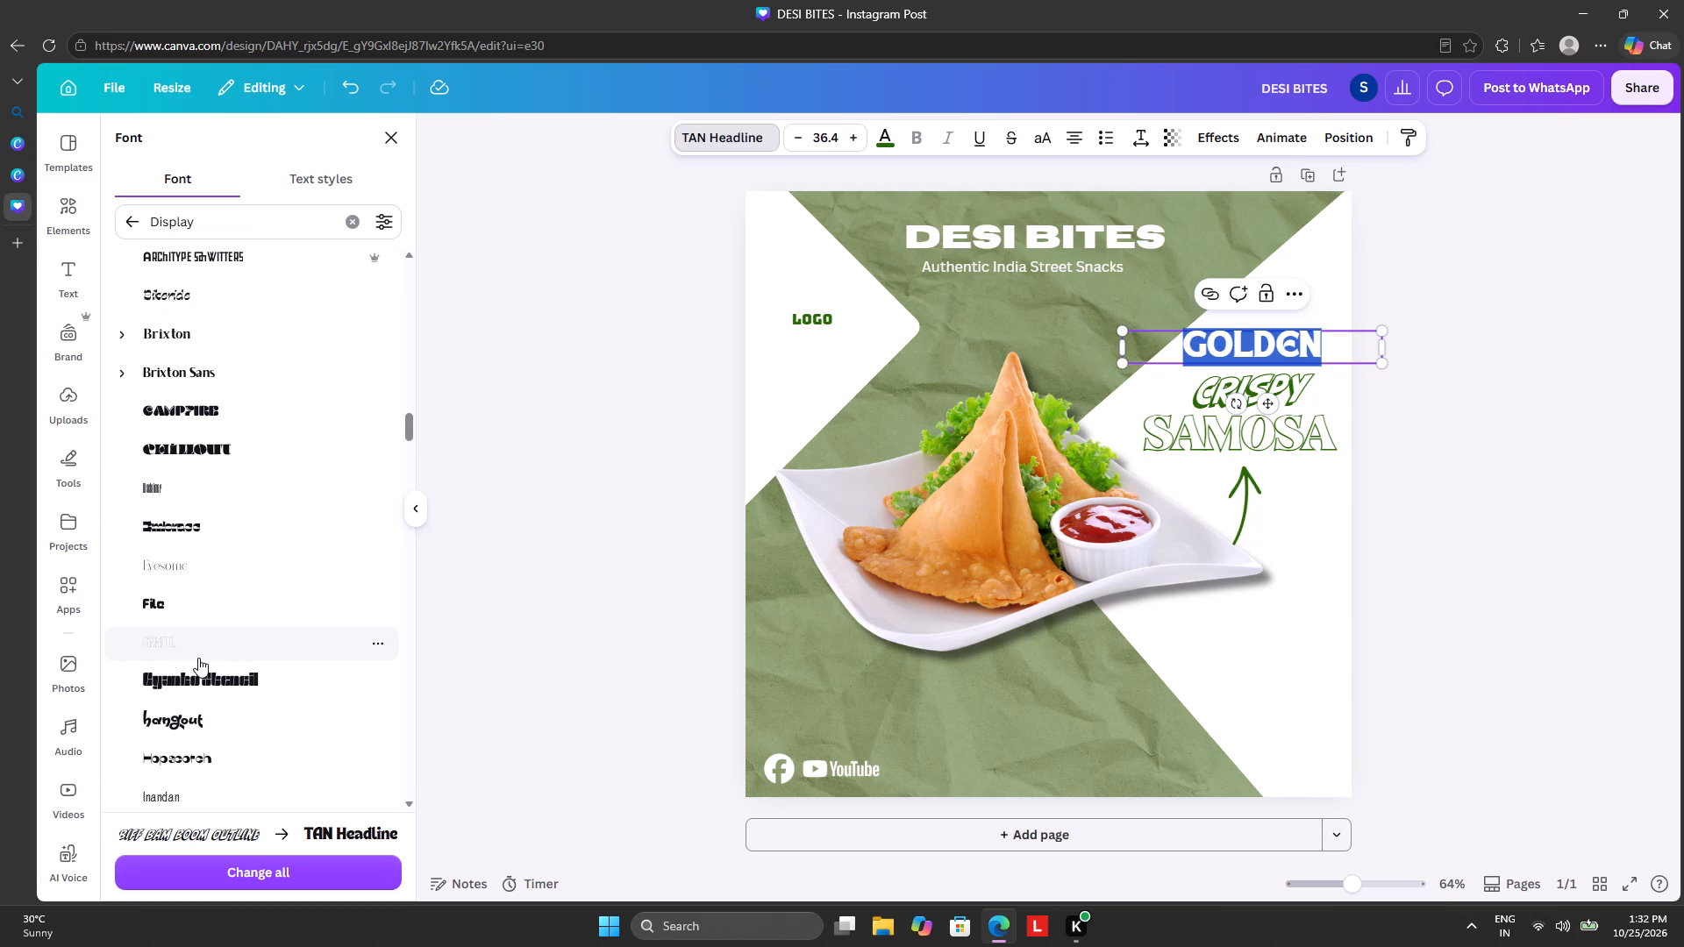
{"action": "scroll", "coordinate": [198, 658], "scroll_direction": "down", "scroll_amount": 10}
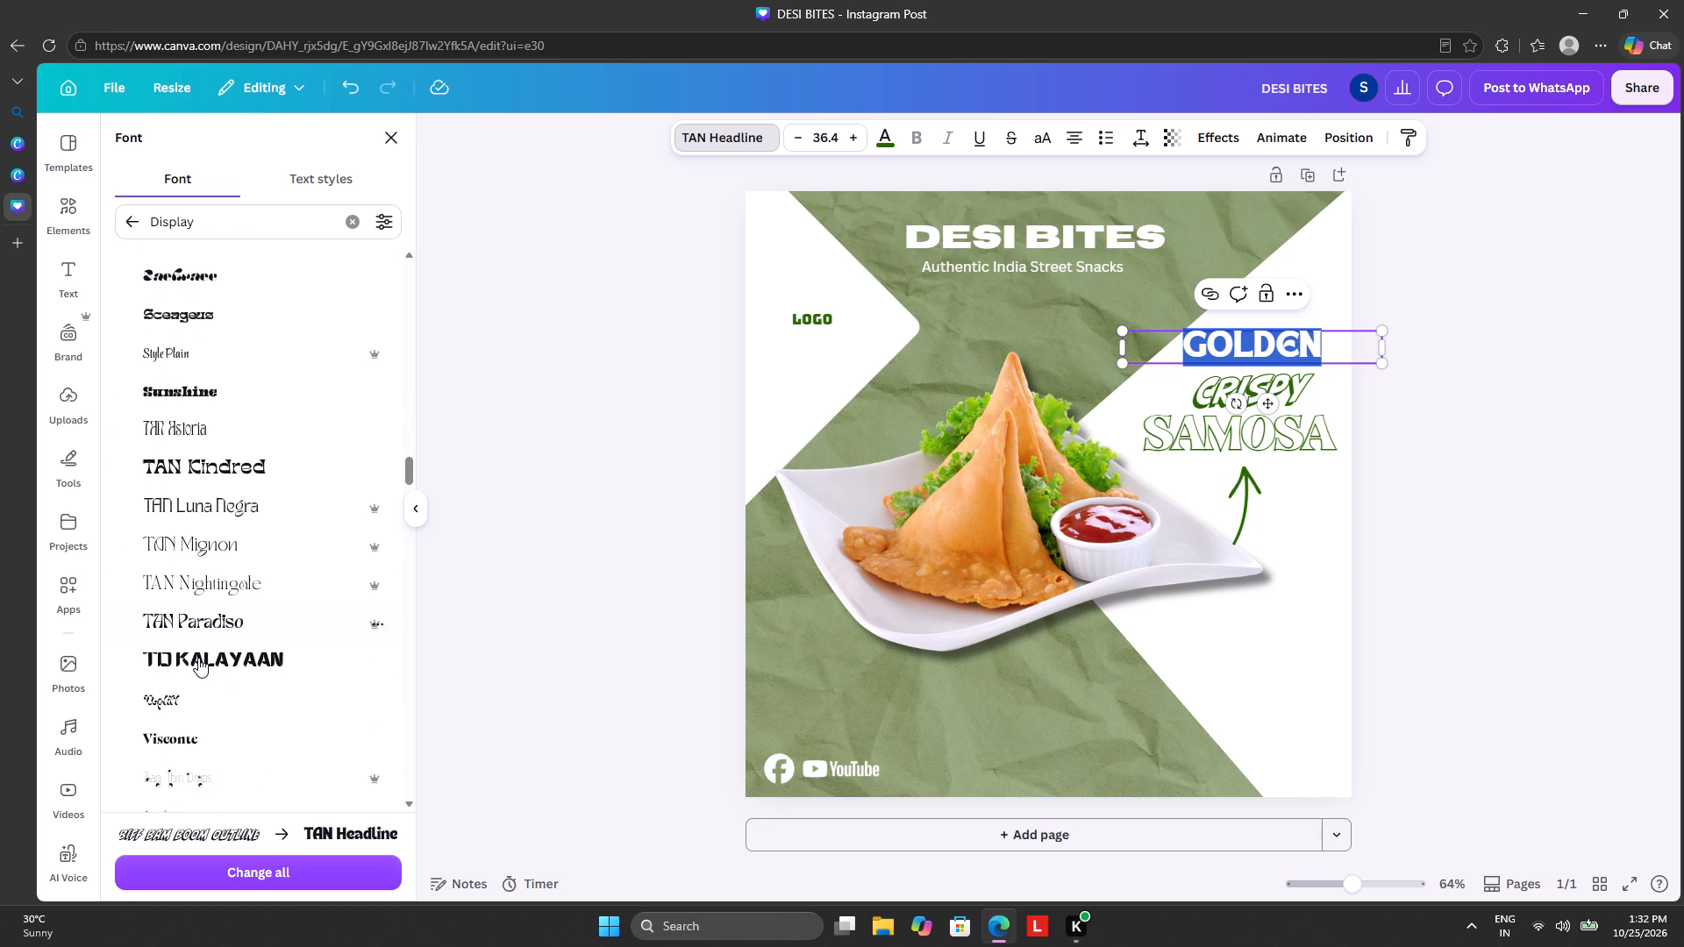
{"action": "scroll", "coordinate": [198, 658], "scroll_direction": "down", "scroll_amount": 3}
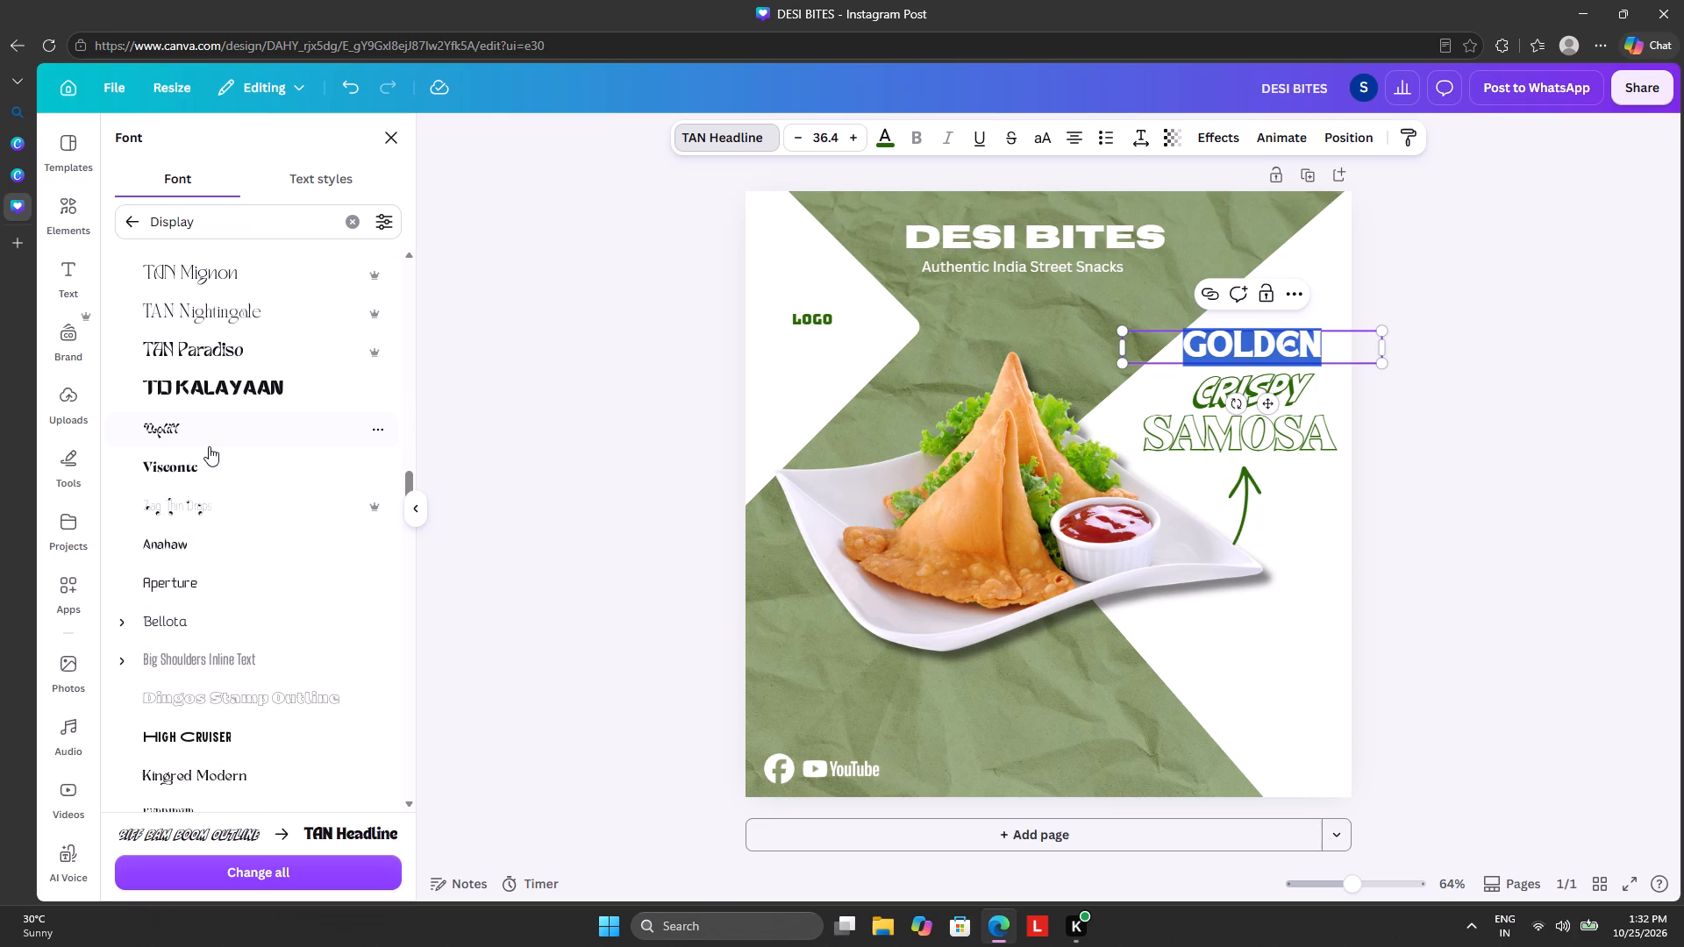
{"action": "left_click", "coordinate": [203, 477]}
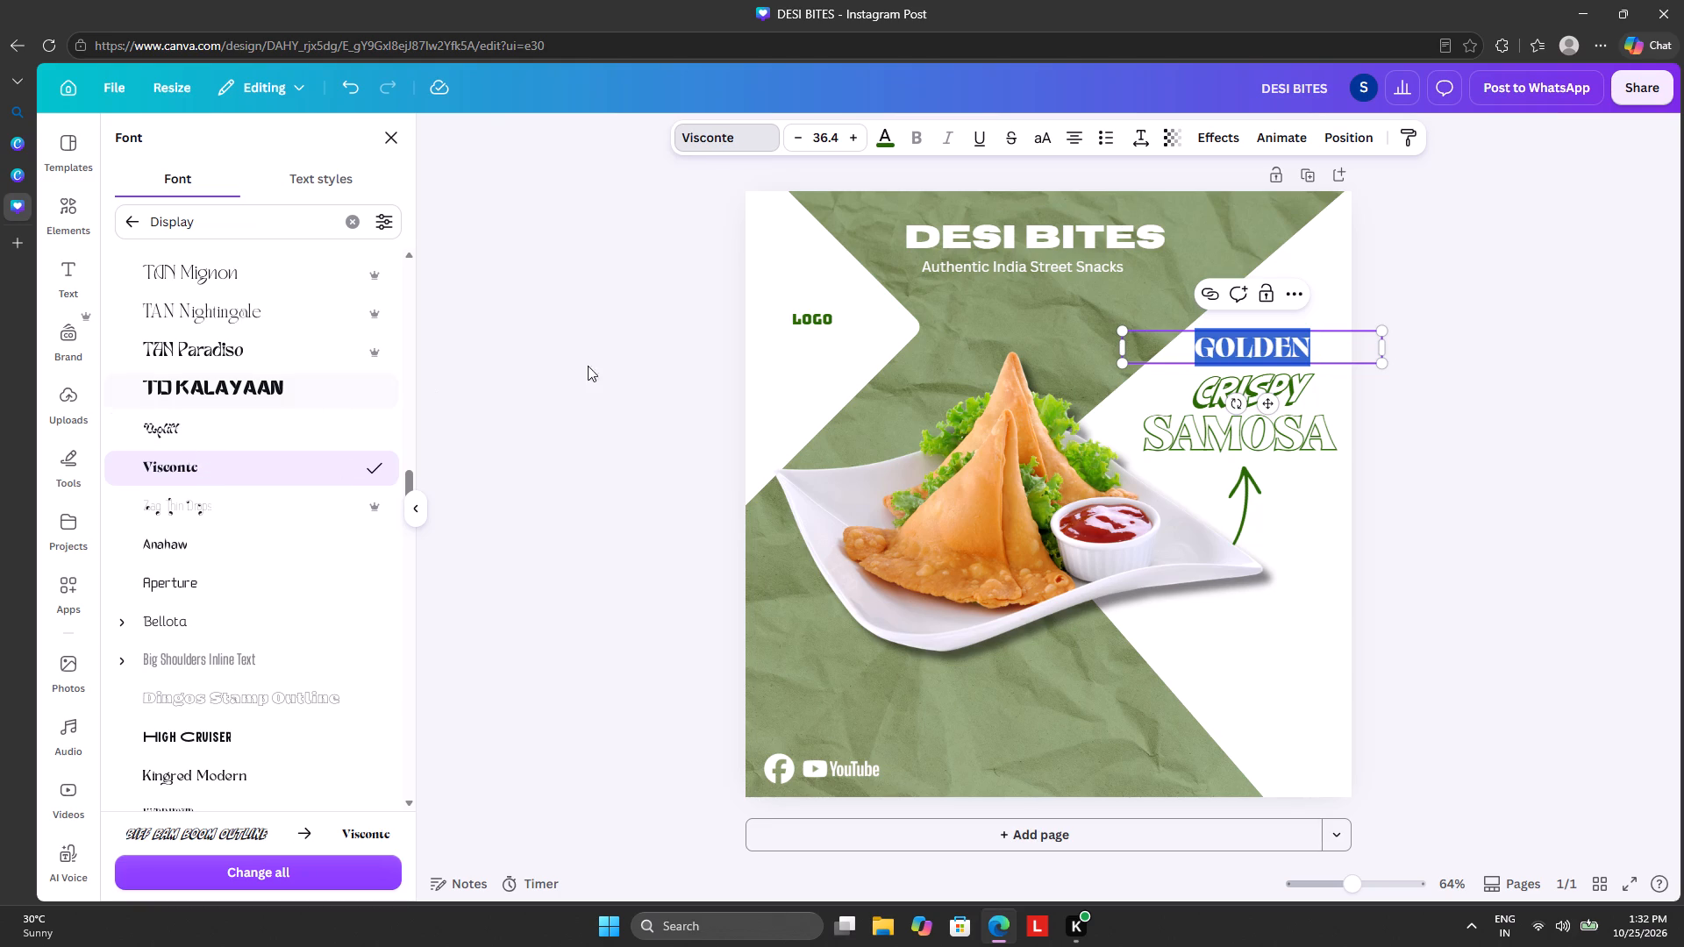
{"action": "left_click", "coordinate": [644, 394]}
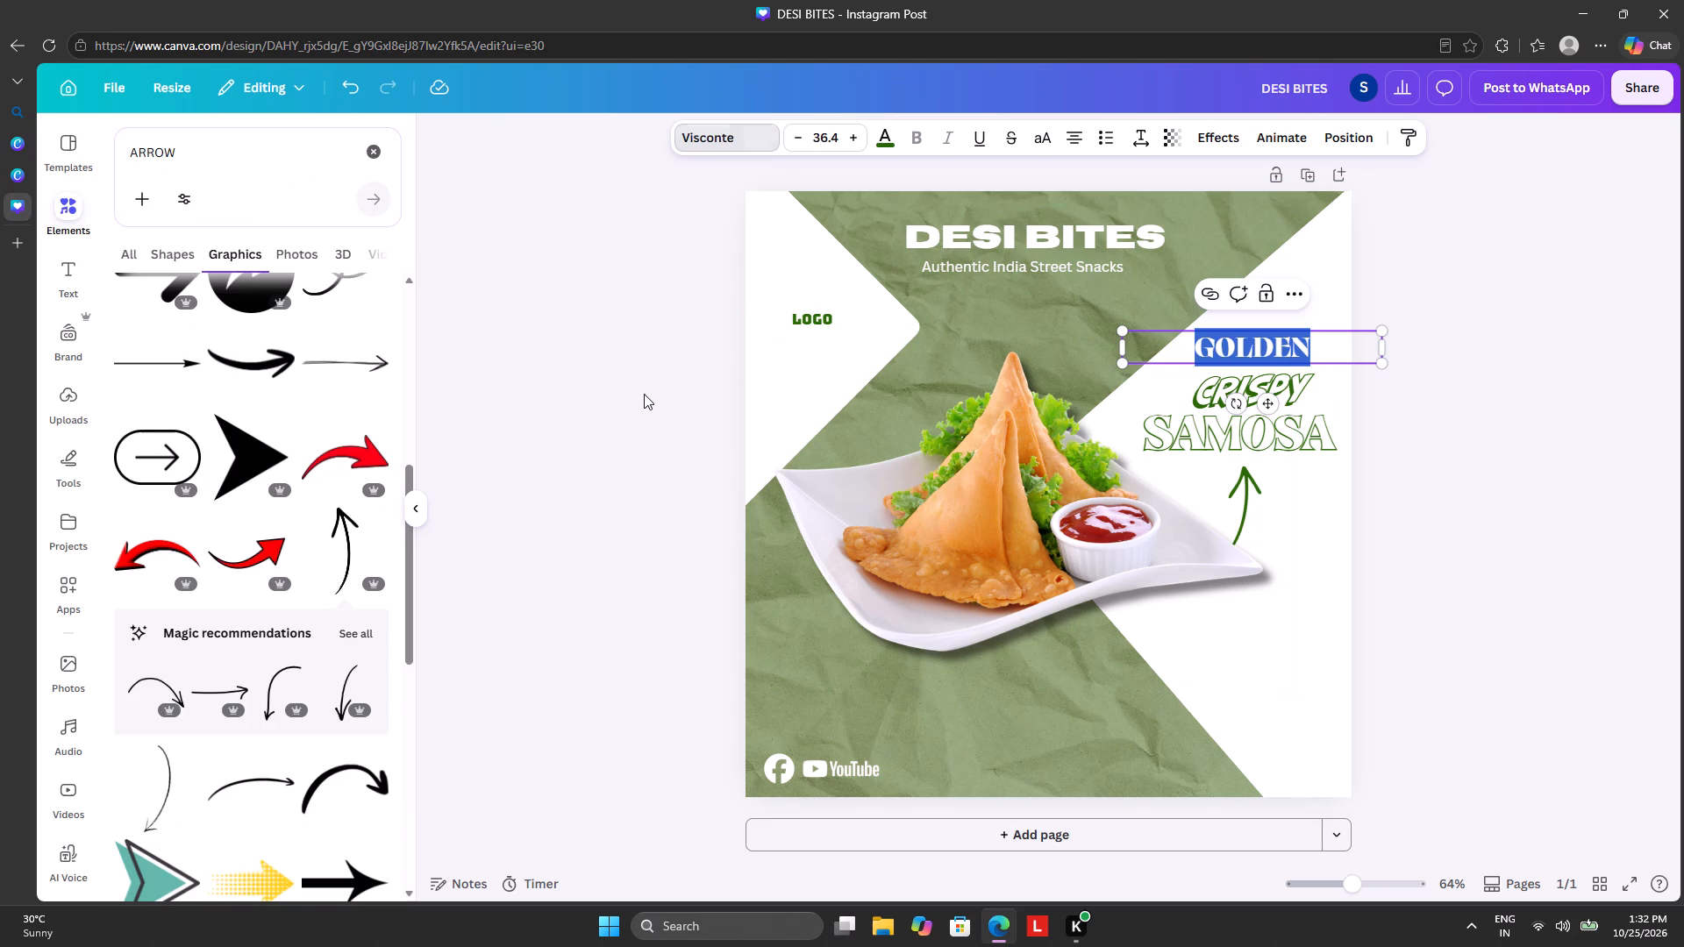
{"action": "left_click_drag", "start_coordinate": [644, 500], "coordinate": [647, 510]}
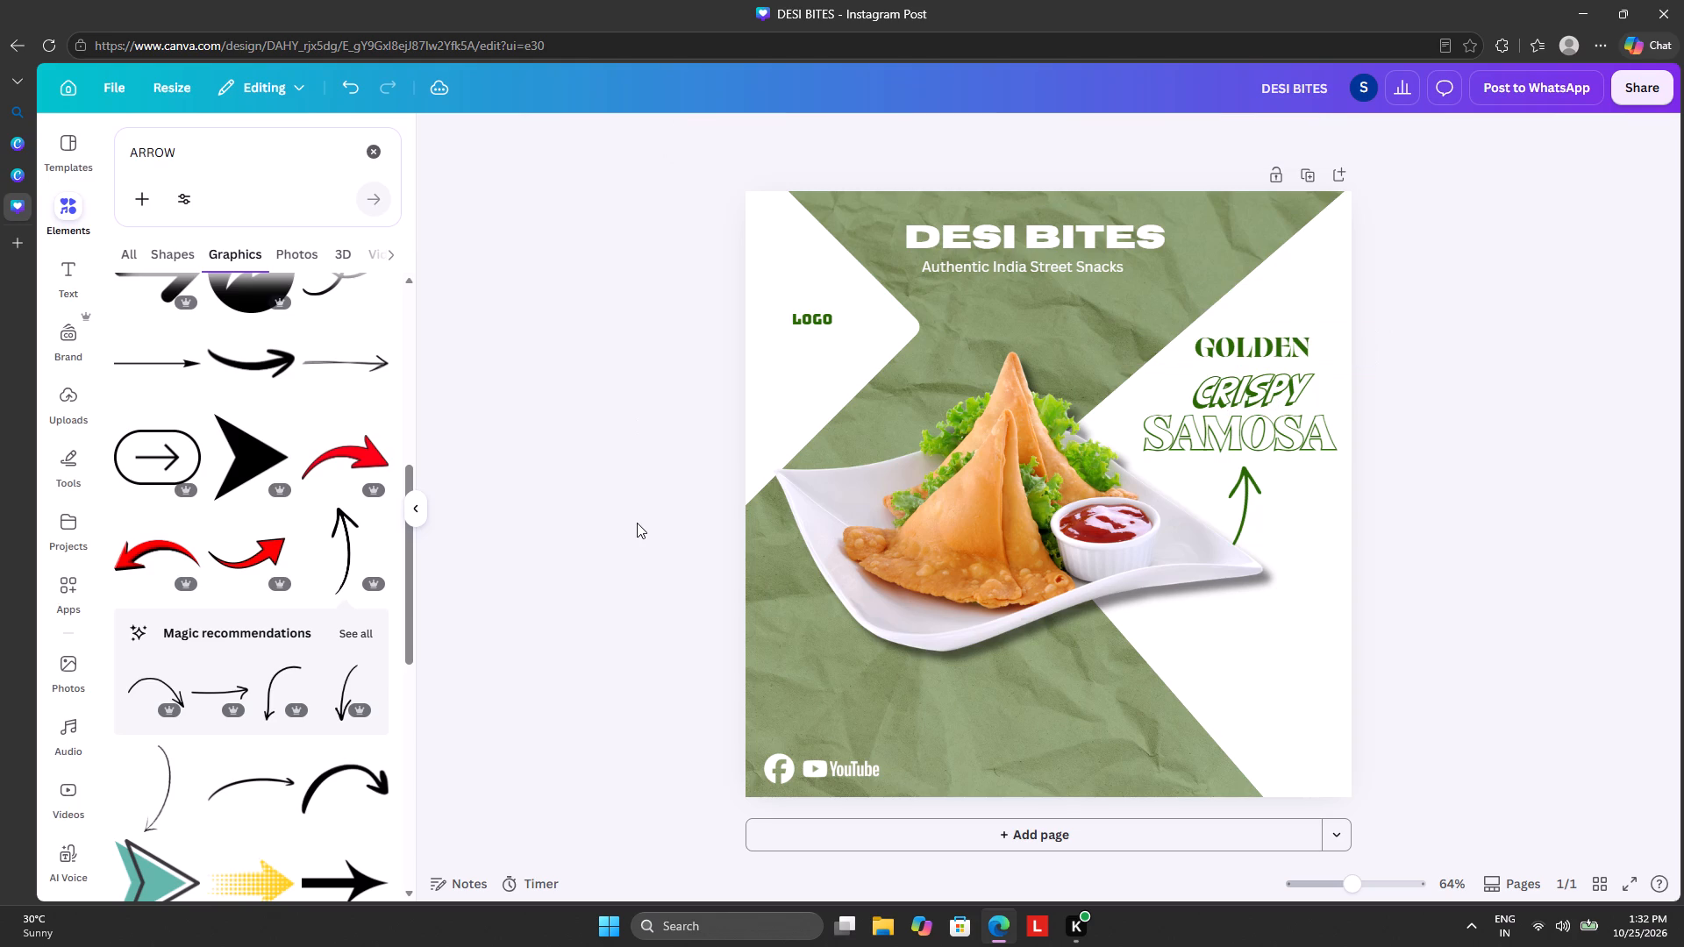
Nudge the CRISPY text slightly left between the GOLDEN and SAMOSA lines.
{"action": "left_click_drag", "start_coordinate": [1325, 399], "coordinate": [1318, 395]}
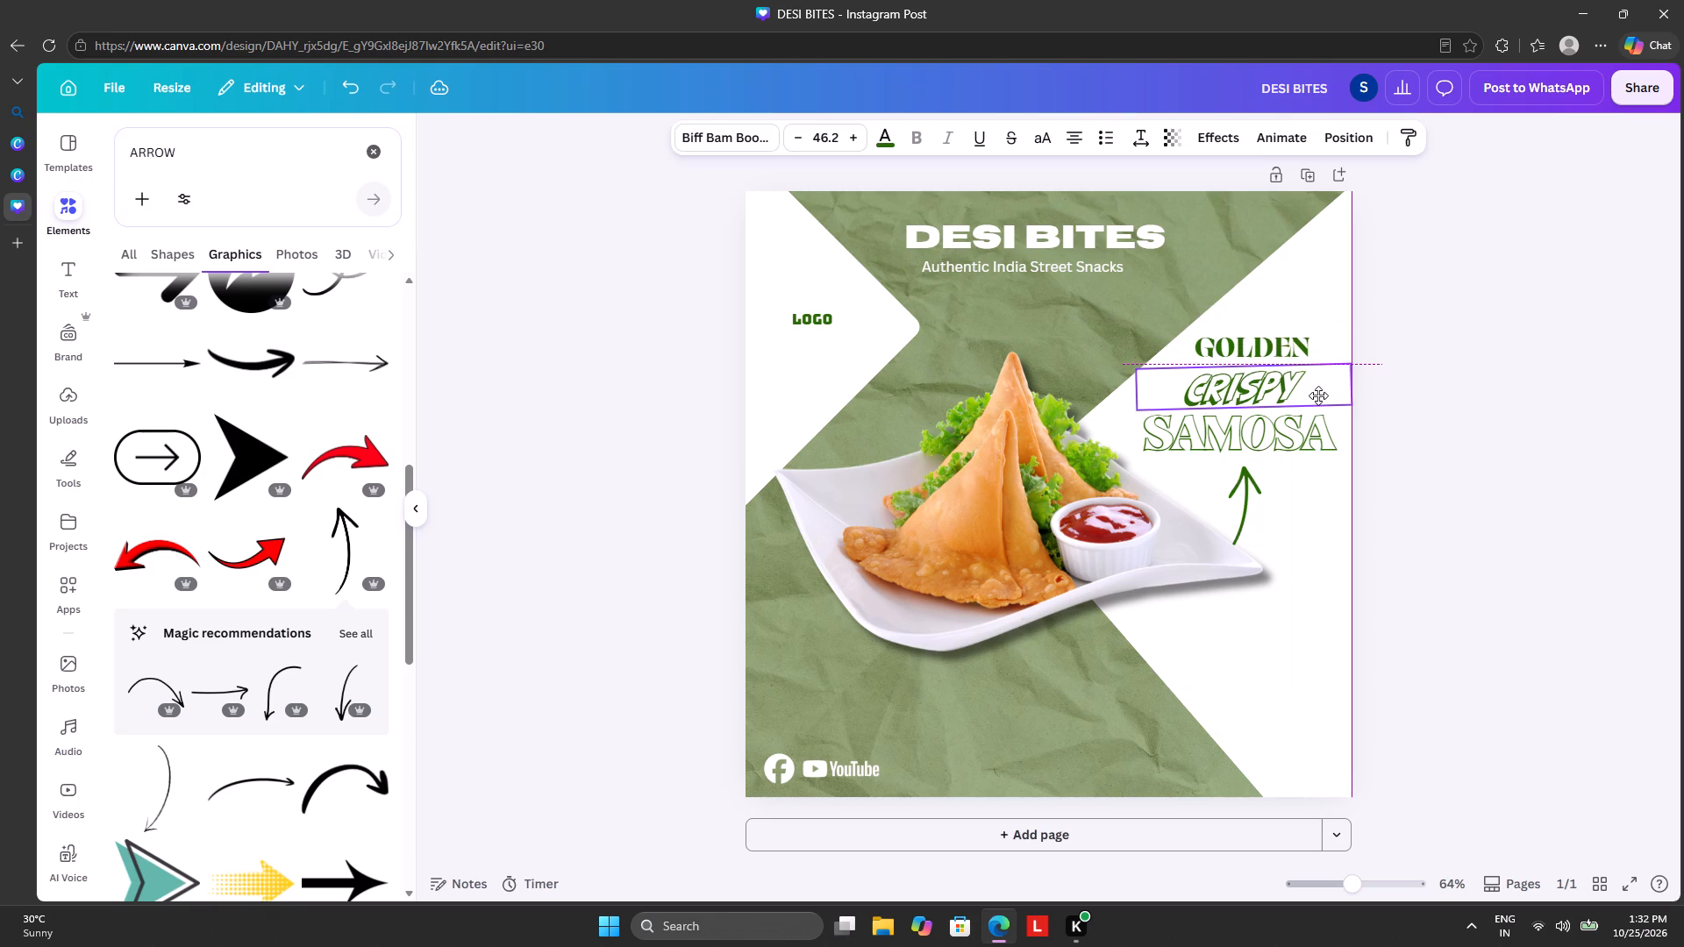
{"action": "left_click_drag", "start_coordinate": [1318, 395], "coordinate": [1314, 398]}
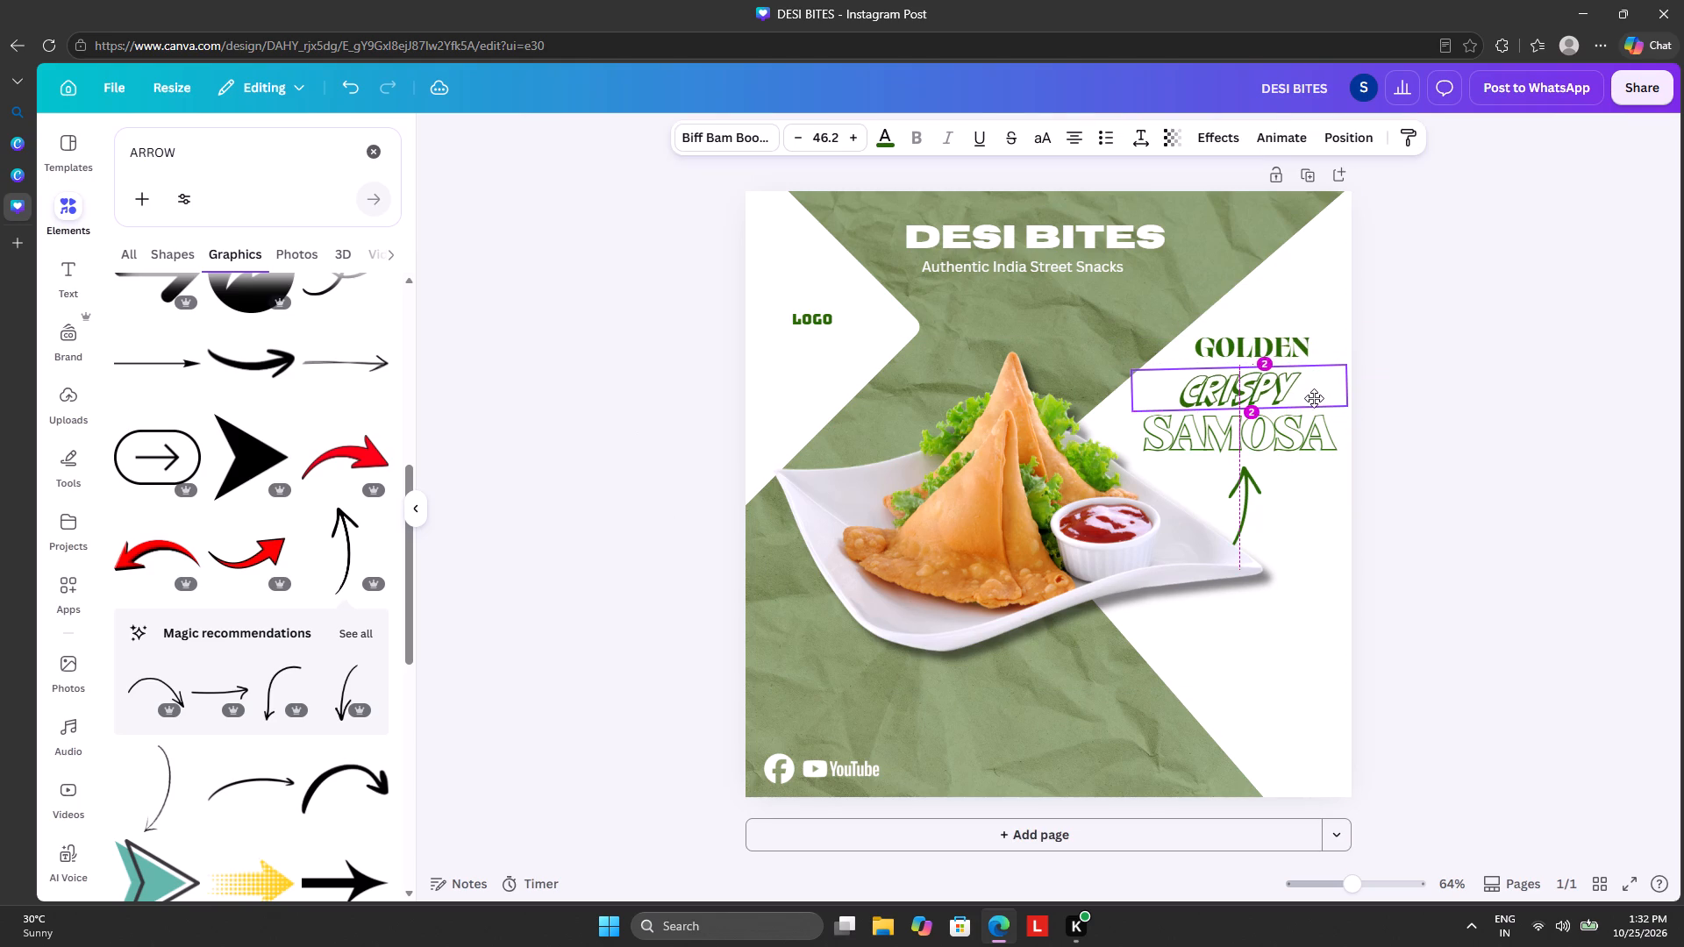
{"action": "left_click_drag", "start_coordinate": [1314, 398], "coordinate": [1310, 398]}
Reduce the whole CRISPY text to font size 42.2.
{"action": "left_click", "coordinate": [1295, 381]}
{"action": "left_click_drag", "start_coordinate": [1295, 381], "coordinate": [1262, 390]}
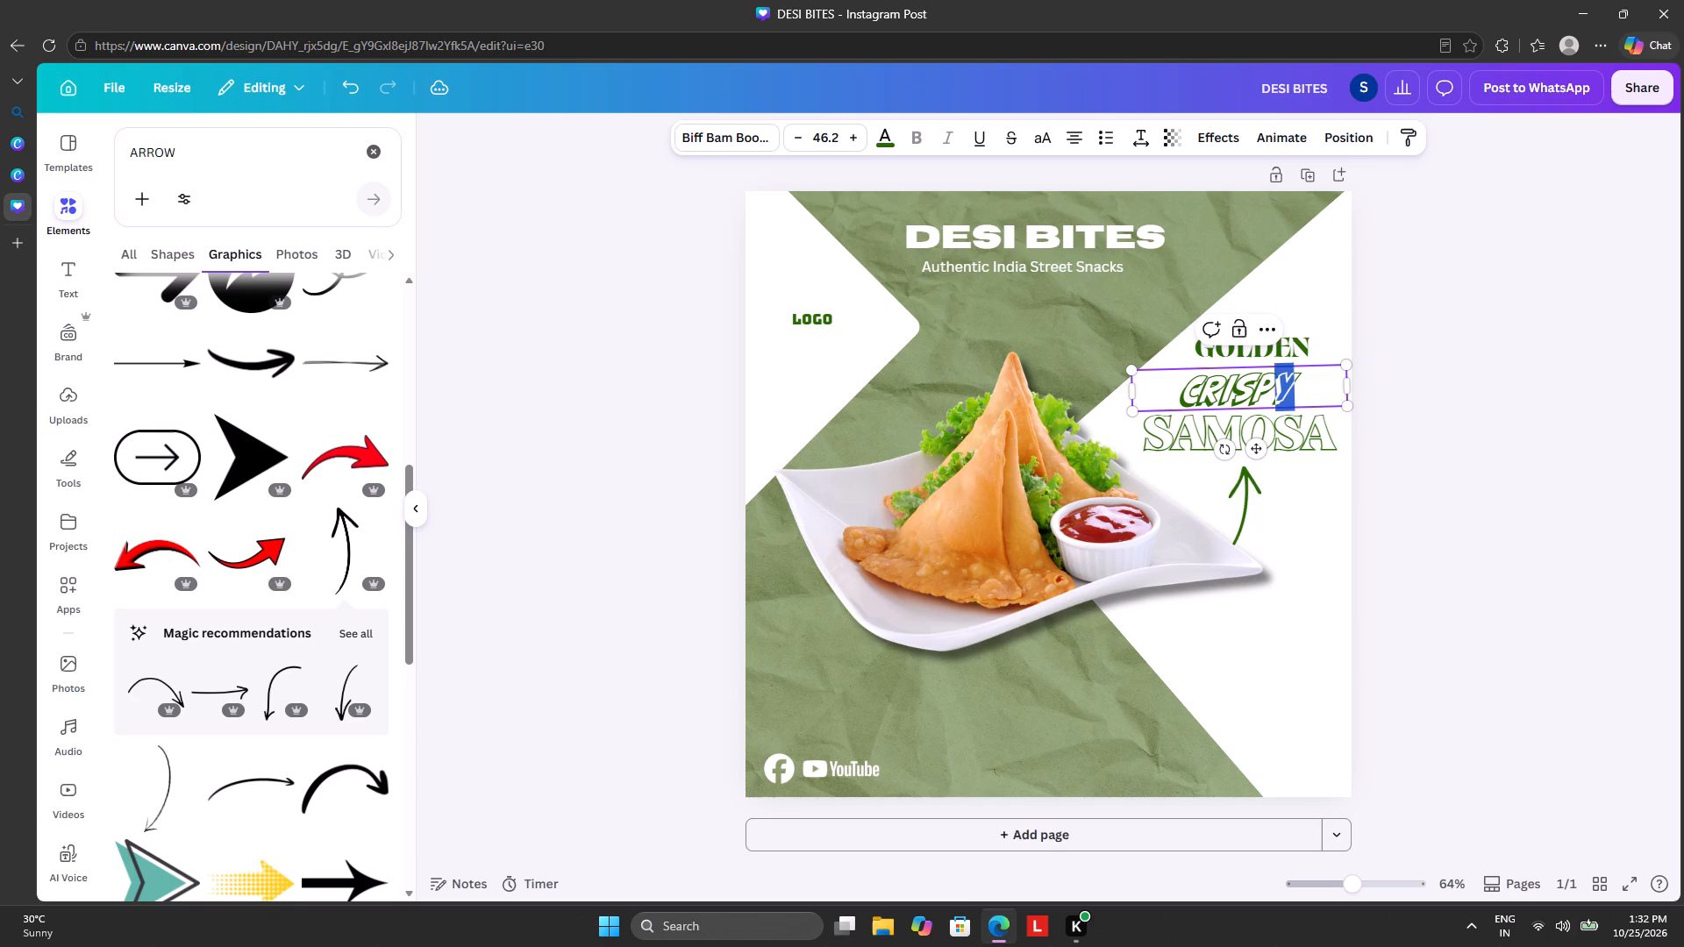
{"action": "left_click_drag", "start_coordinate": [1262, 390], "coordinate": [1179, 385]}
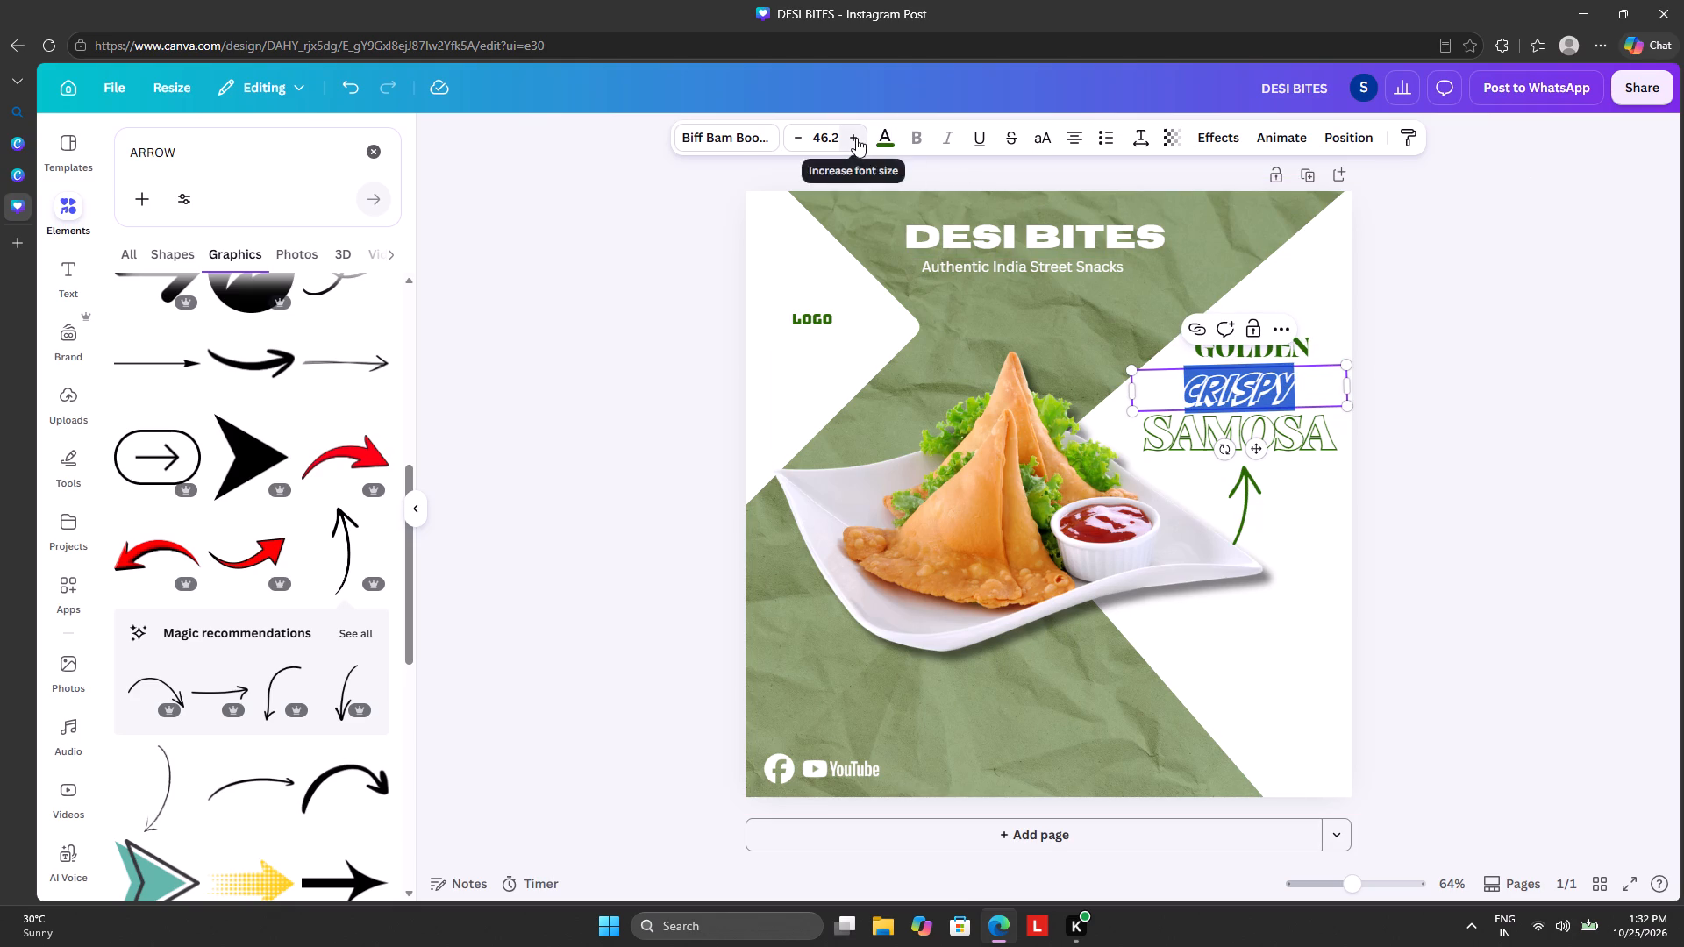
{"action": "left_click", "coordinate": [856, 138]}
{"action": "left_click", "coordinate": [856, 138]}
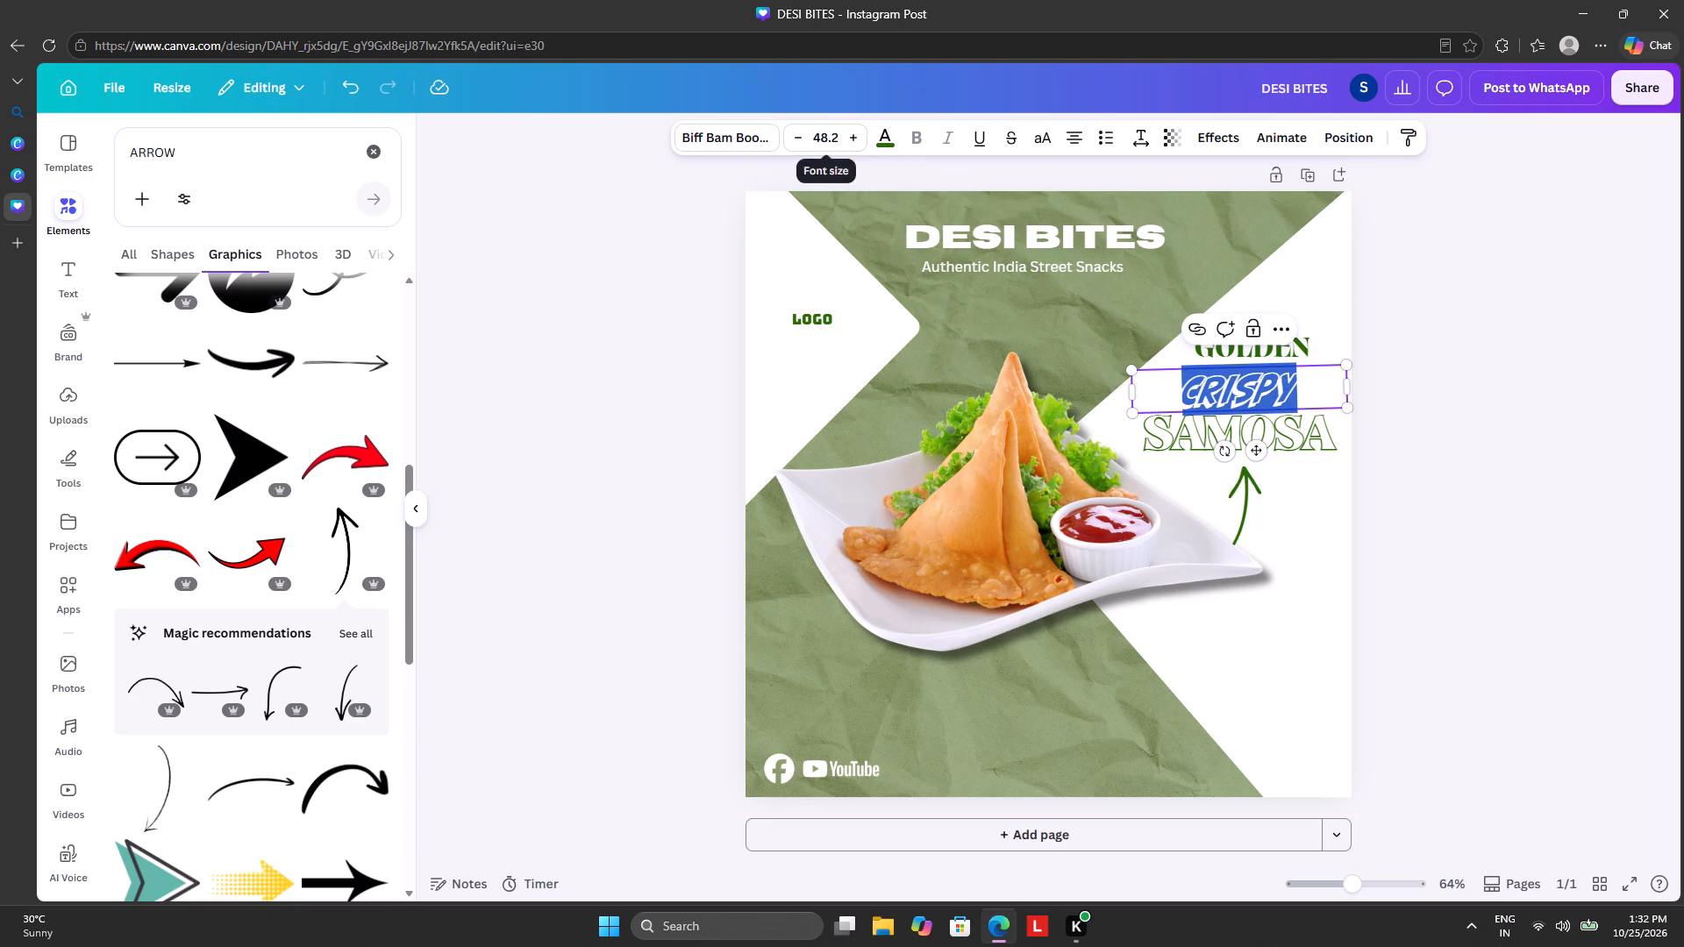
{"action": "triple_click", "coordinate": [796, 133]}
{"action": "triple_click", "coordinate": [796, 133]}
{"action": "triple_click", "coordinate": [796, 133]}
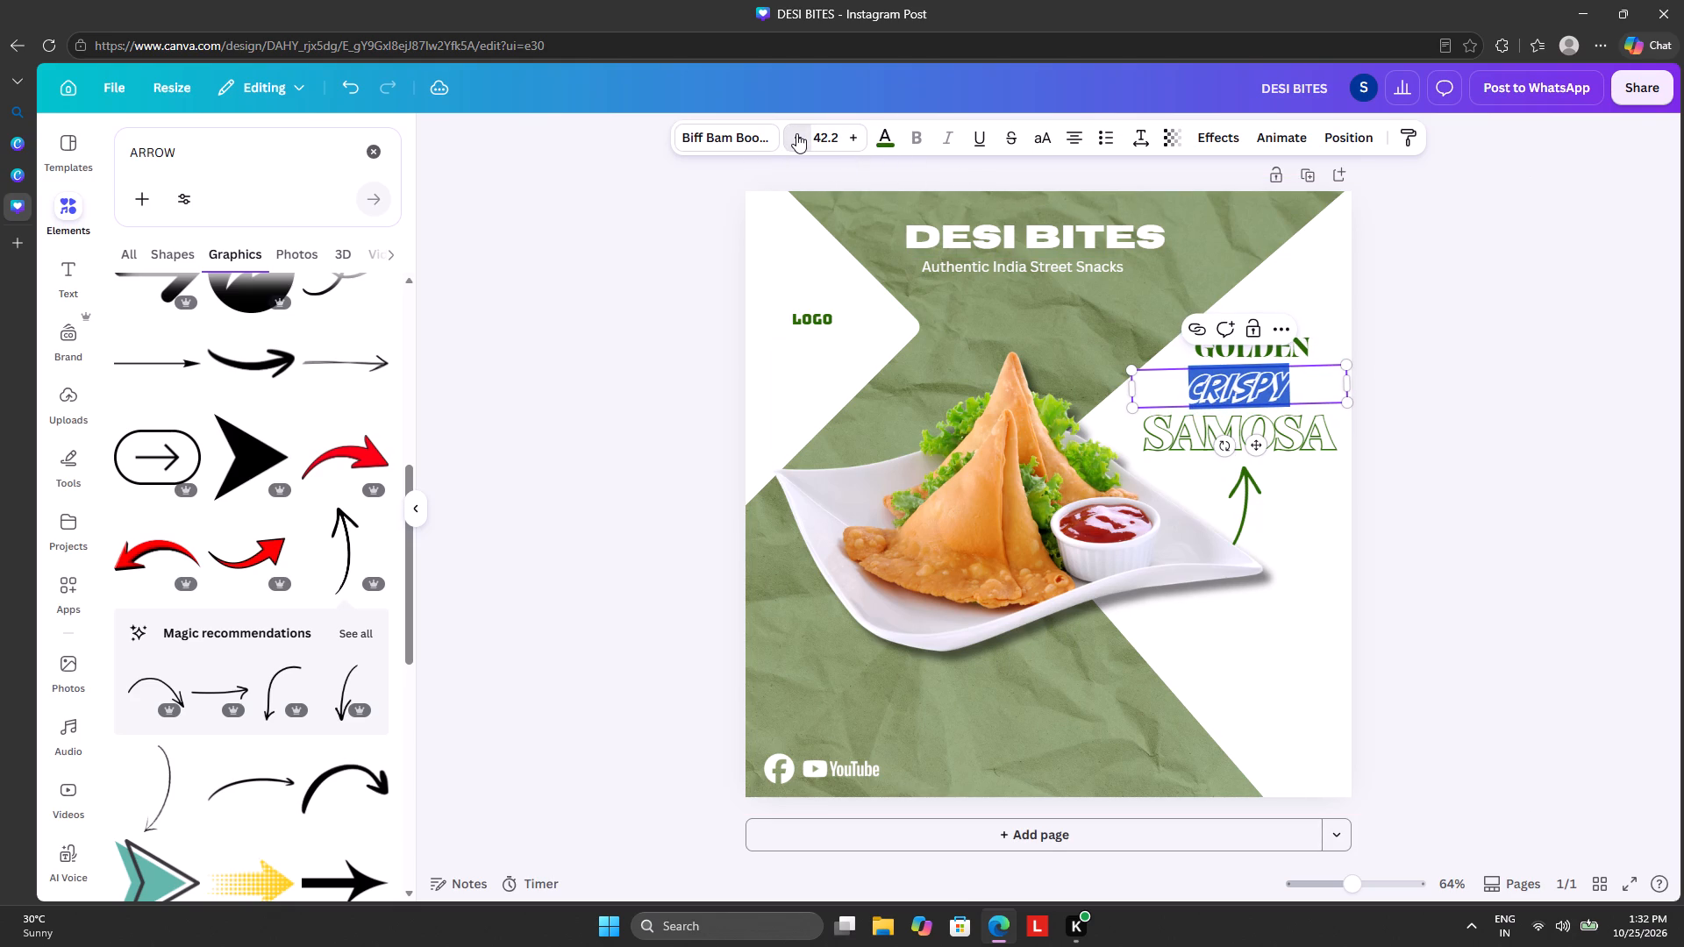
{"action": "left_click", "coordinate": [596, 411]}
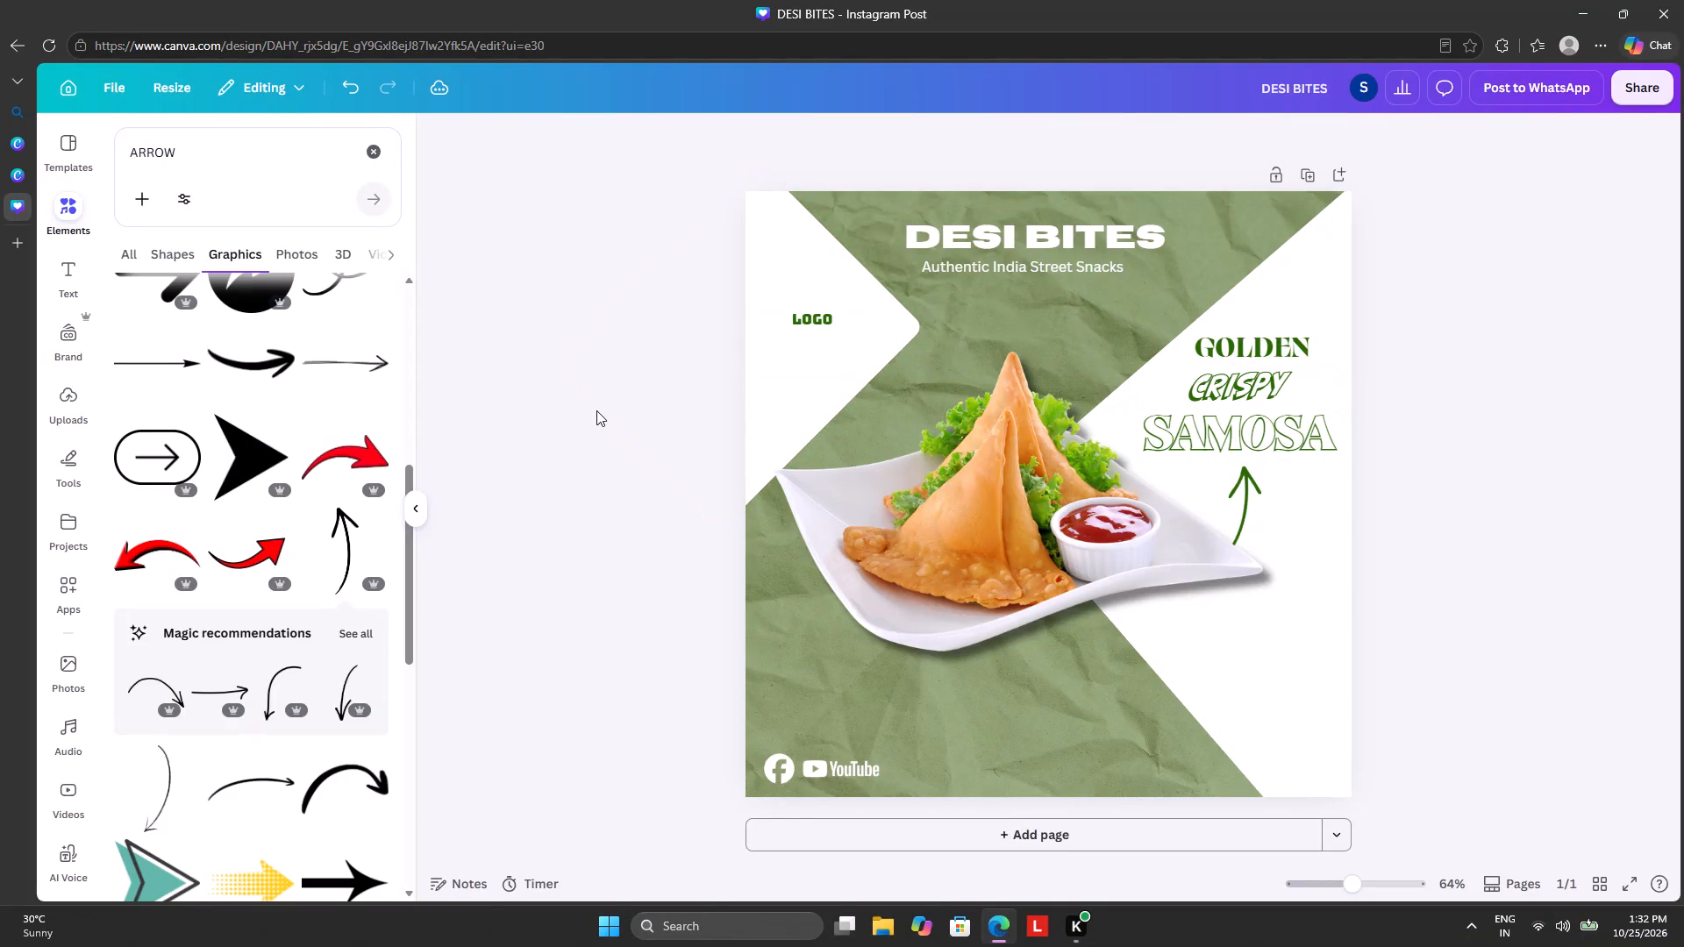
Centre the CRISPY text beneath GOLDEN and raise the SAMOSA text closer under it.
{"action": "left_click", "coordinate": [1237, 389]}
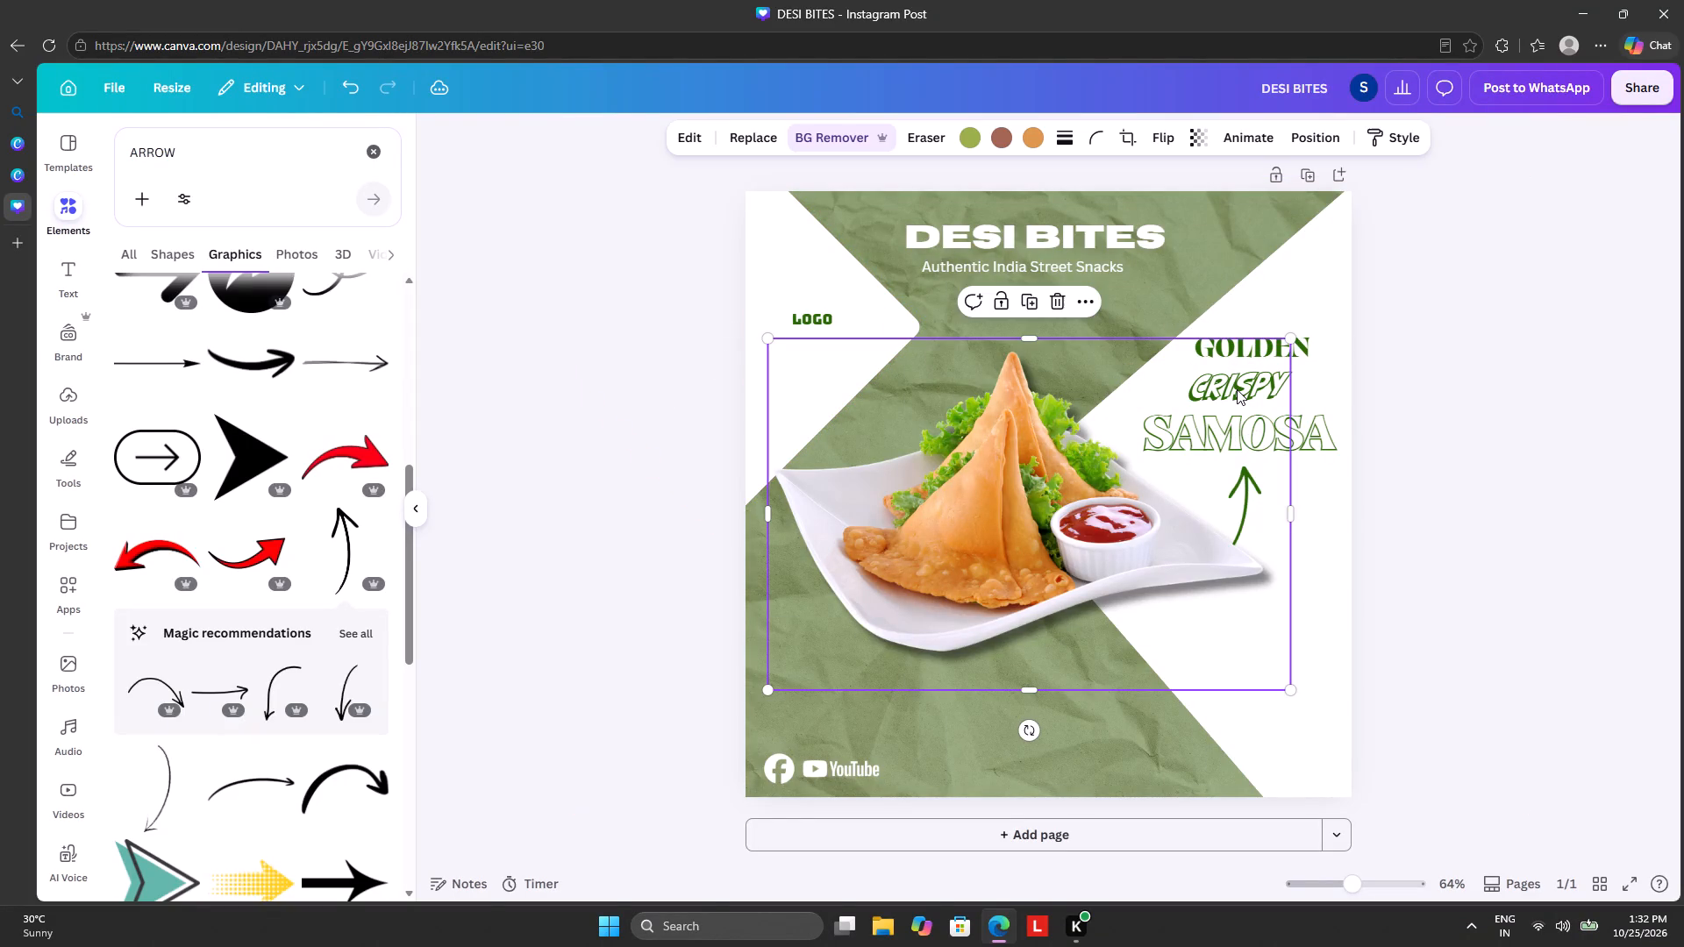
{"action": "left_click_drag", "start_coordinate": [1316, 389], "coordinate": [1331, 385]}
{"action": "left_click", "coordinate": [1302, 440]}
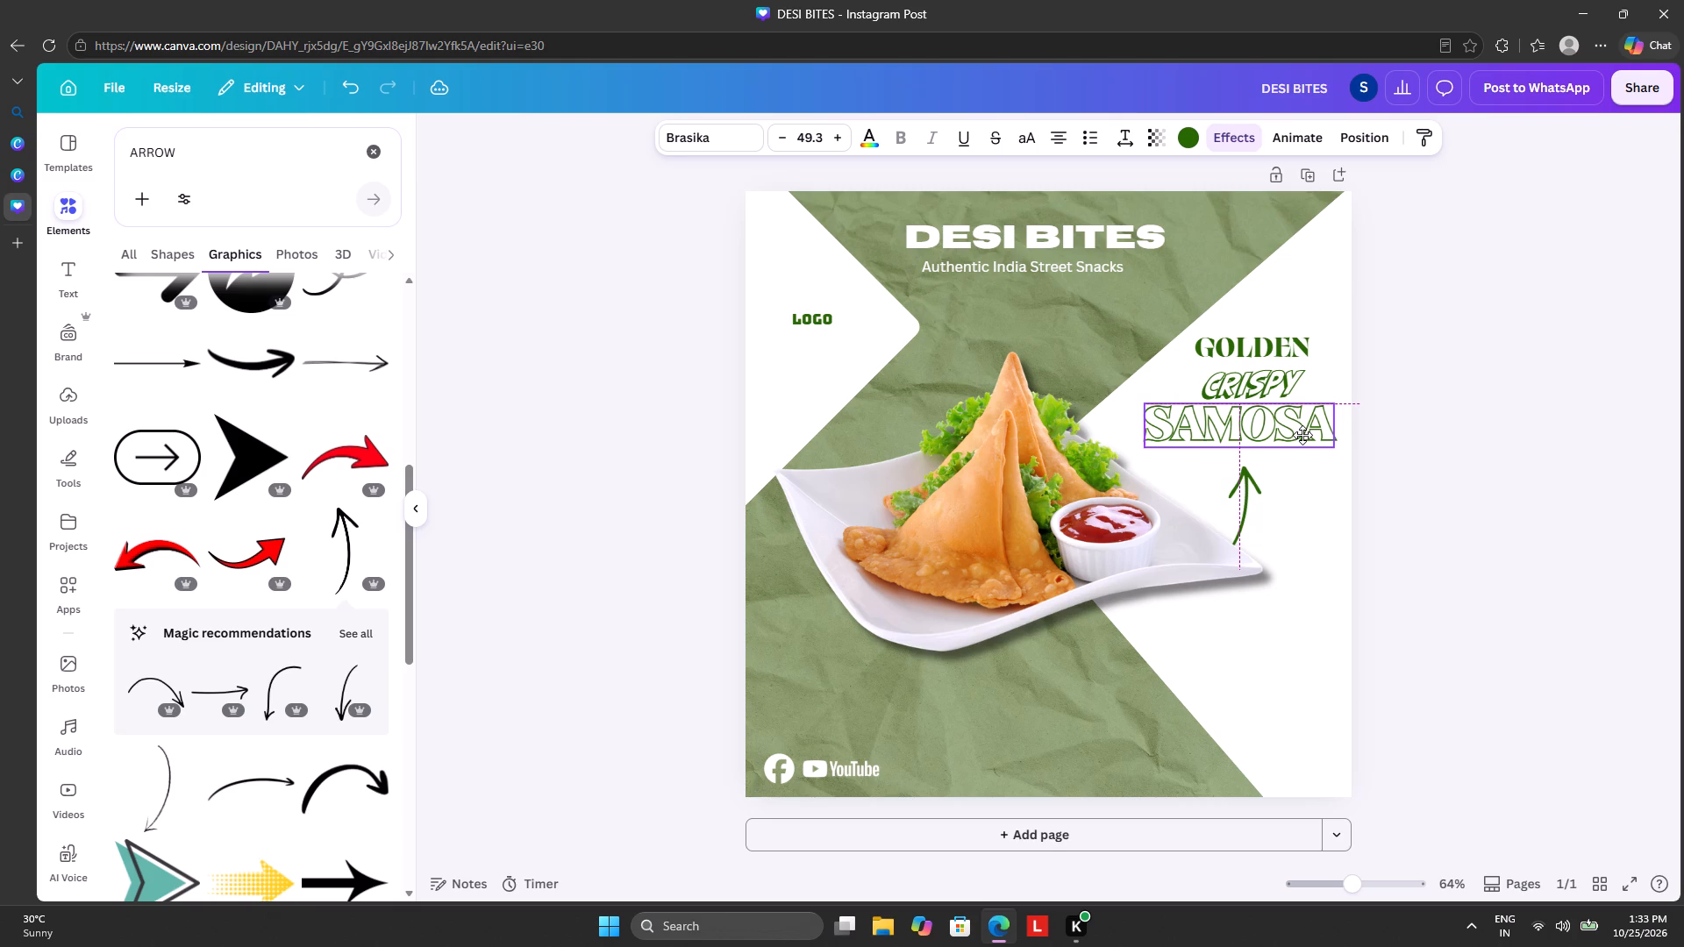
Shift the samosa photo aside to free the green arrow, and park the arrow above the GOLDEN text near the post's upper-right corner.
{"action": "left_click", "coordinate": [1243, 509]}
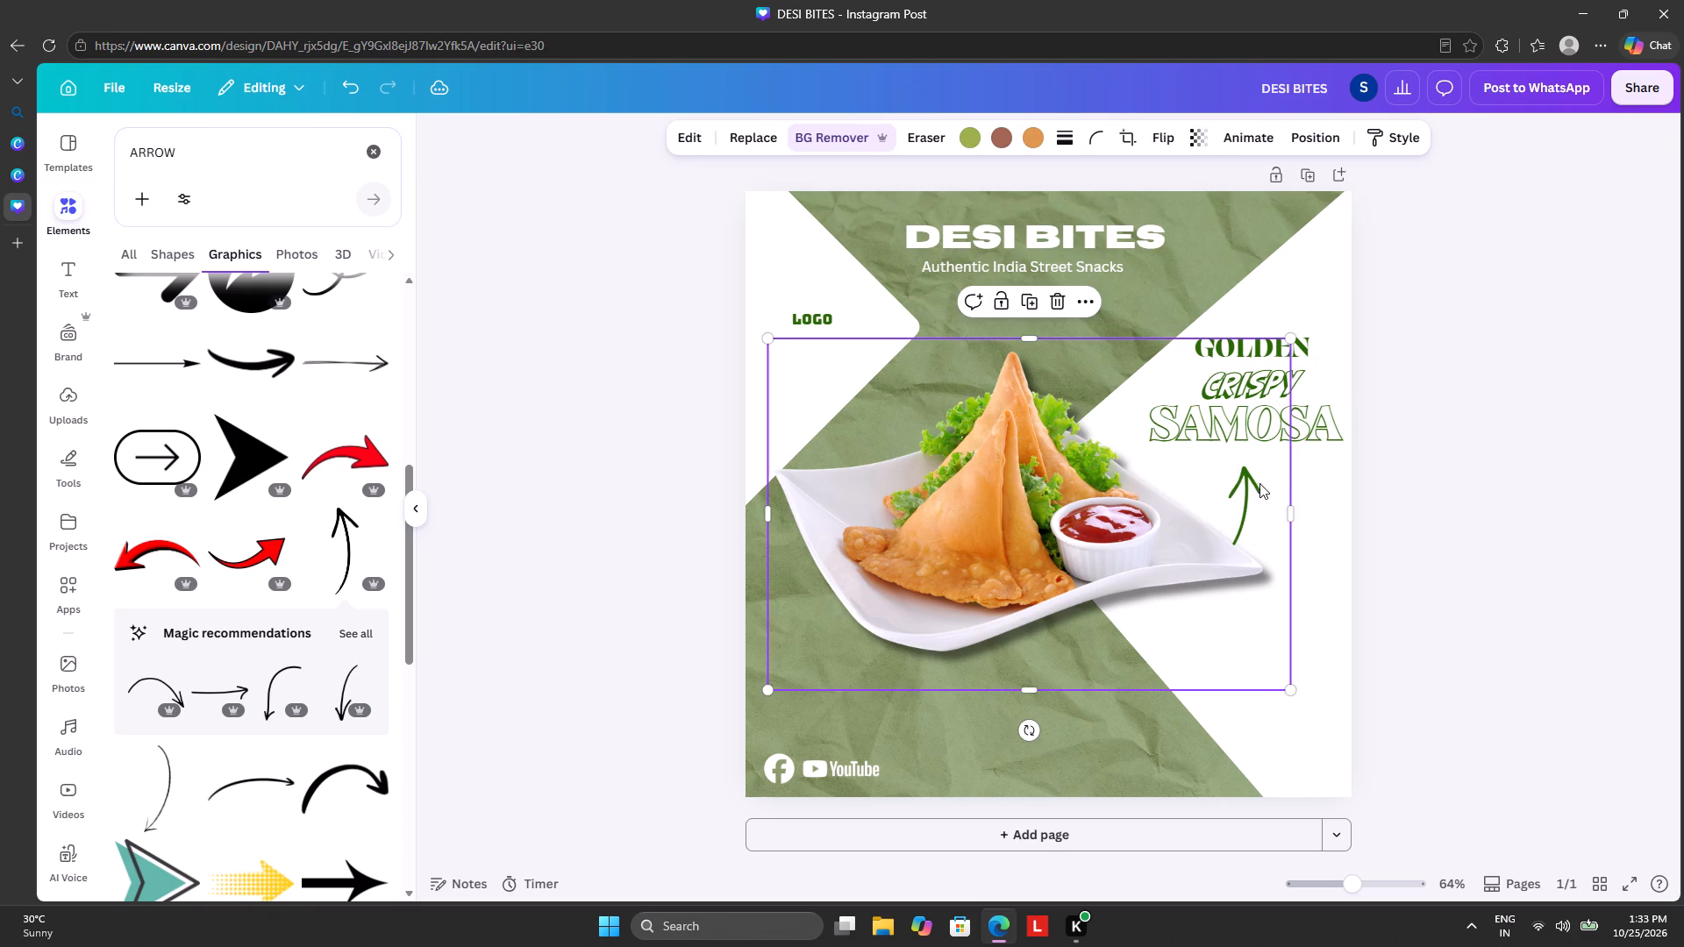
{"action": "left_click", "coordinate": [1238, 490]}
{"action": "left_click", "coordinate": [1291, 481]}
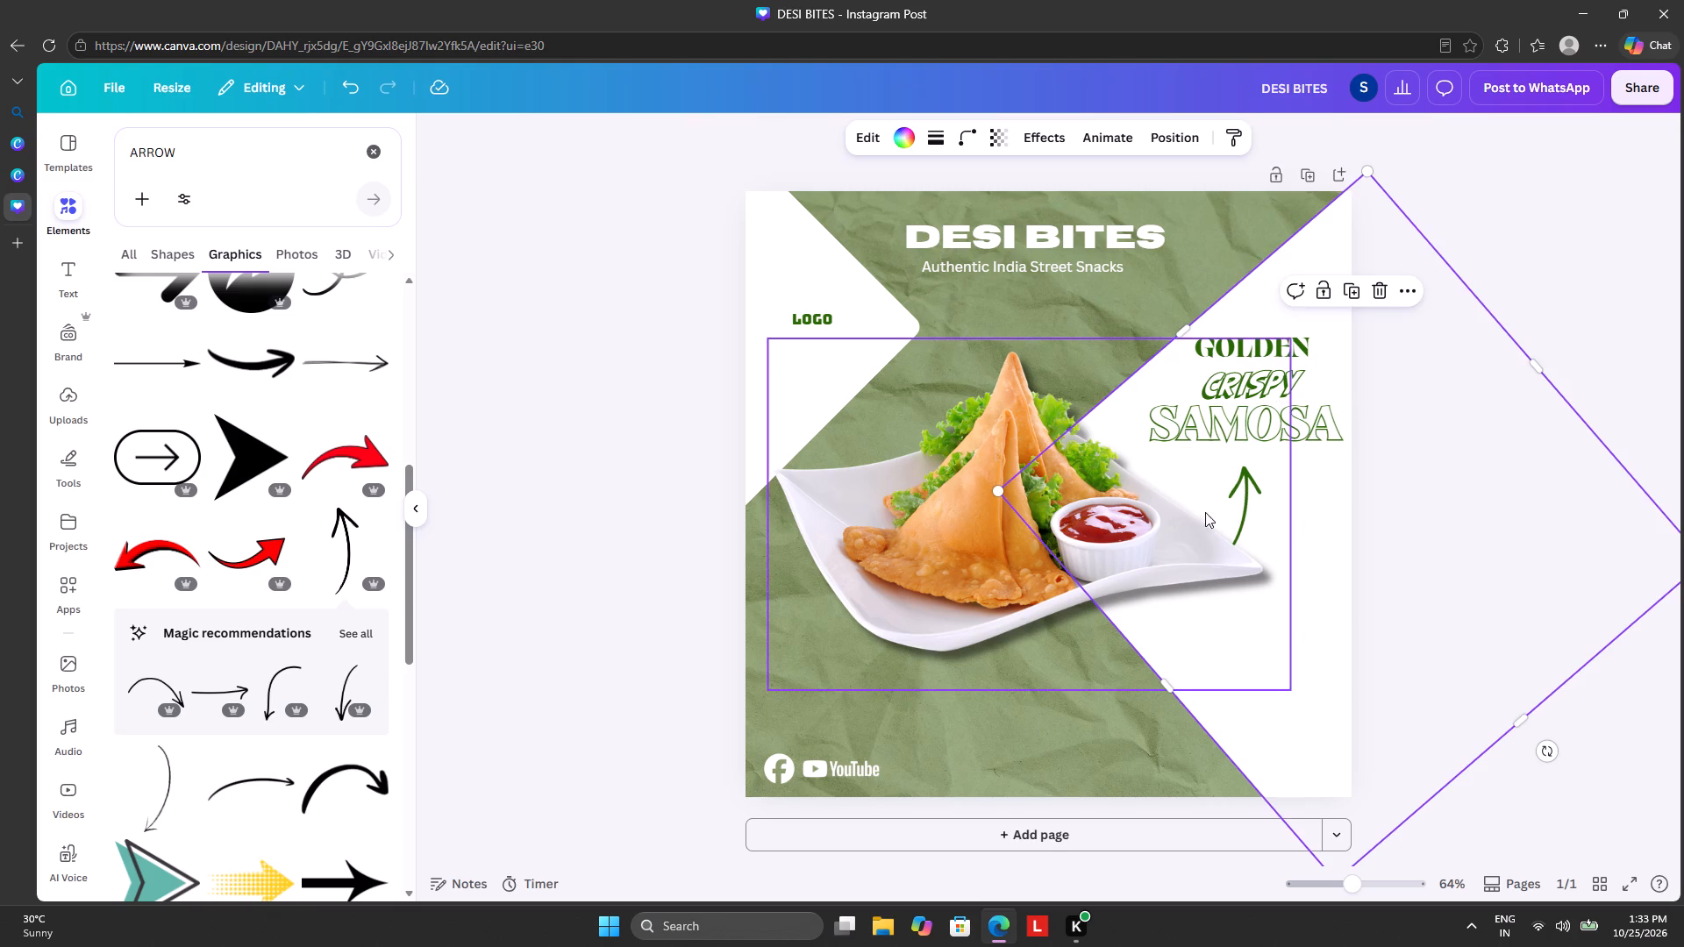
{"action": "left_click_drag", "start_coordinate": [1045, 687], "coordinate": [973, 649]}
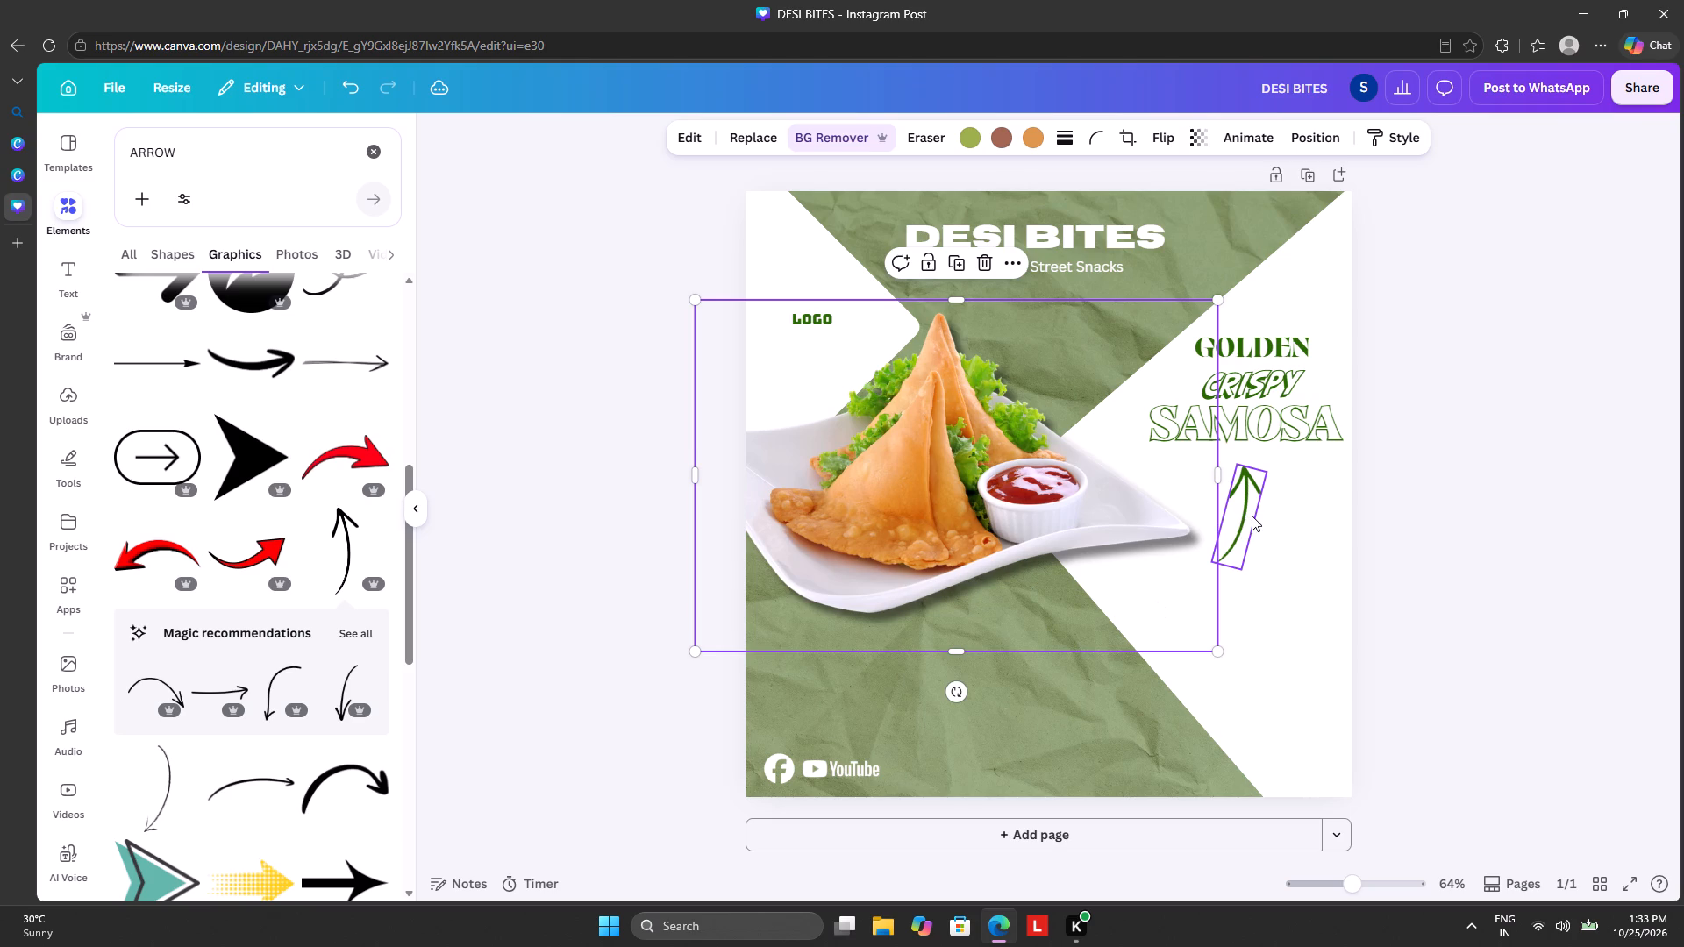
{"action": "left_click", "coordinate": [1252, 516]}
{"action": "left_click_drag", "start_coordinate": [1251, 516], "coordinate": [1229, 528]}
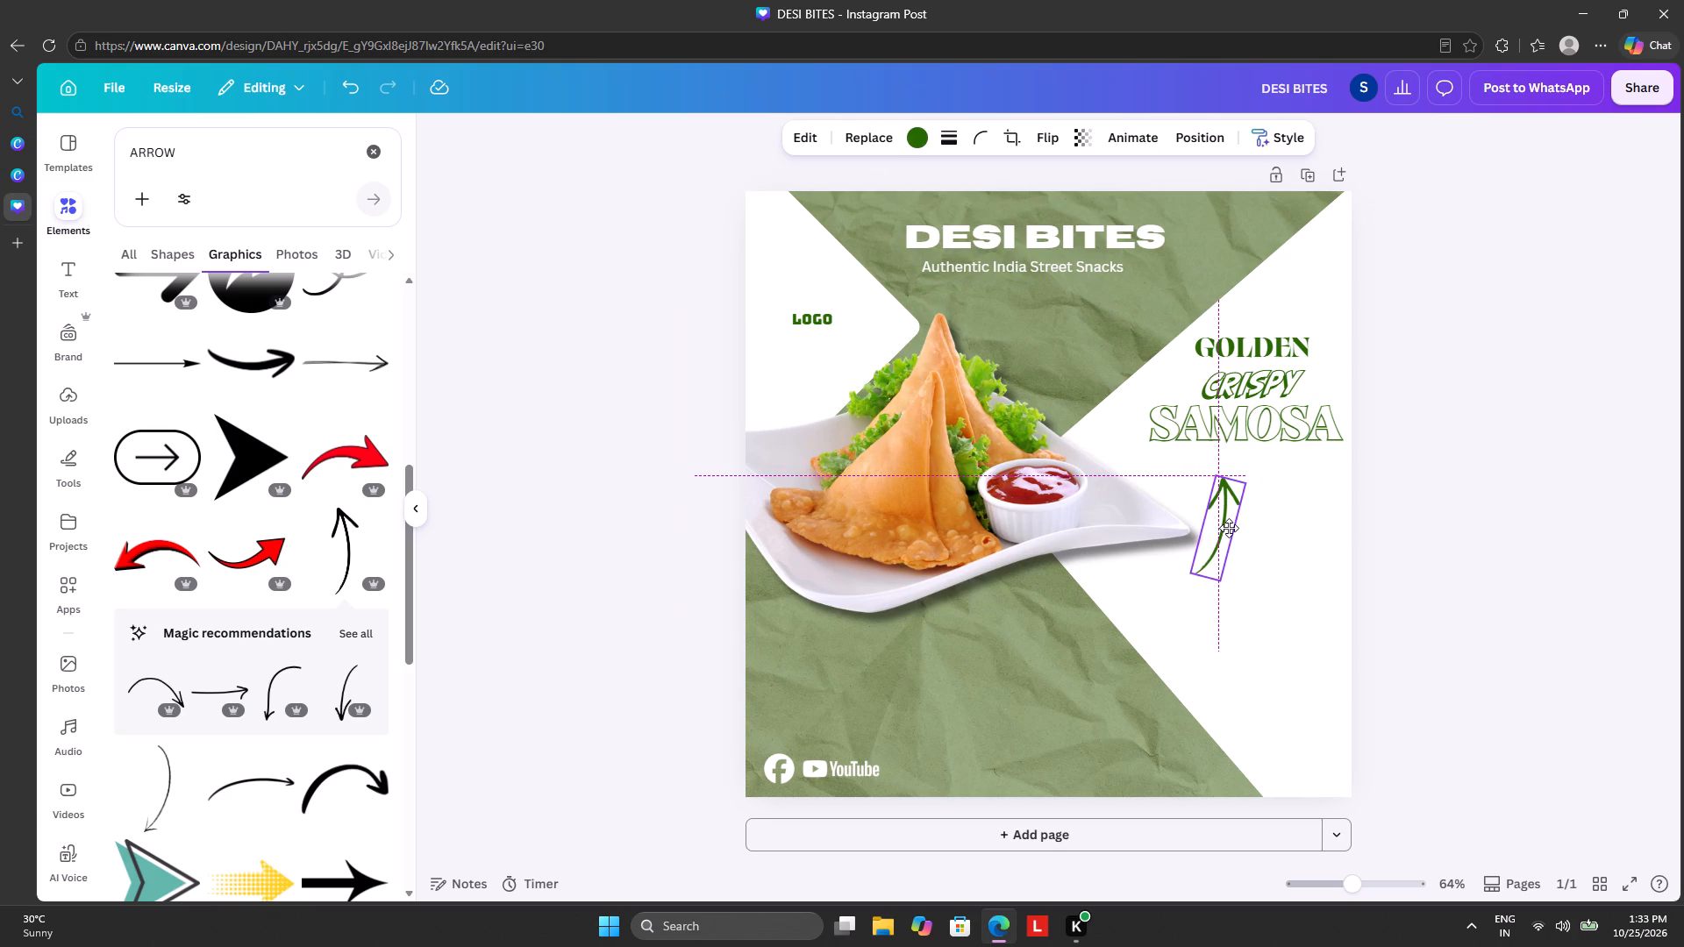
{"action": "left_click_drag", "start_coordinate": [1229, 528], "coordinate": [1305, 252]}
Move the samosa photo back to the middle of the post, with the plate extending beneath the SAMOSA text.
{"action": "left_click_drag", "start_coordinate": [1029, 552], "coordinate": [1069, 573]}
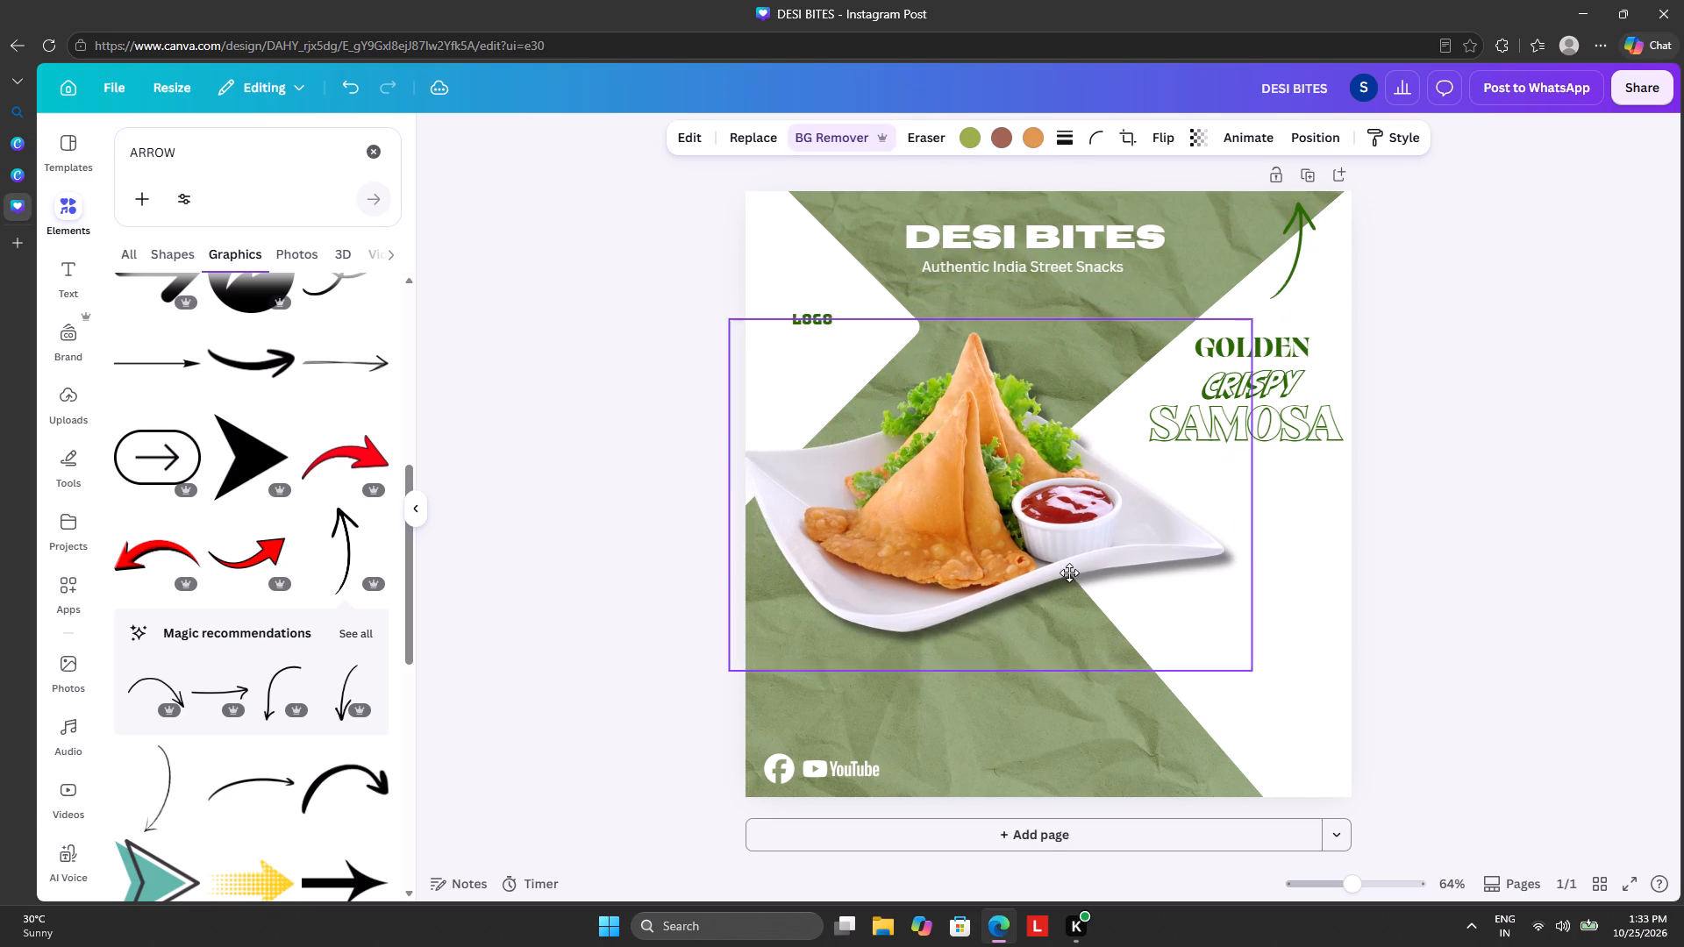
{"action": "left_click_drag", "start_coordinate": [1069, 573], "coordinate": [1103, 580]}
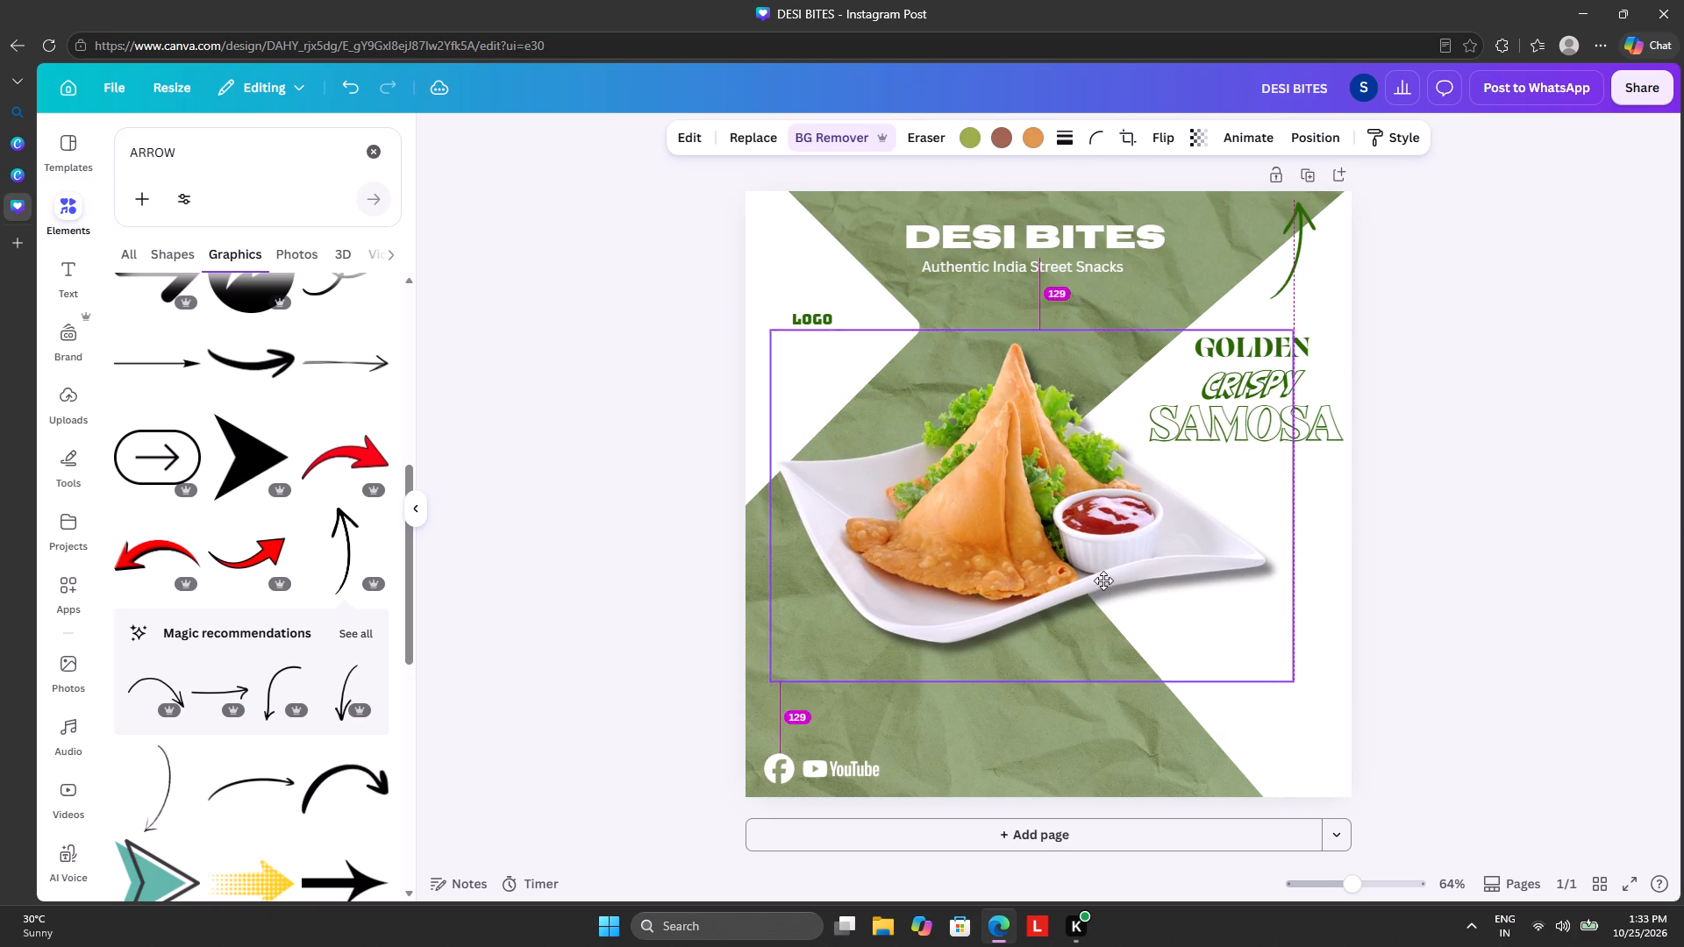
{"action": "left_click_drag", "start_coordinate": [1103, 580], "coordinate": [1117, 603]}
Place the green arrow just below the SAMOSA text, left of its middle, with its tail tucked behind the plate.
{"action": "left_click_drag", "start_coordinate": [1300, 234], "coordinate": [1300, 313]}
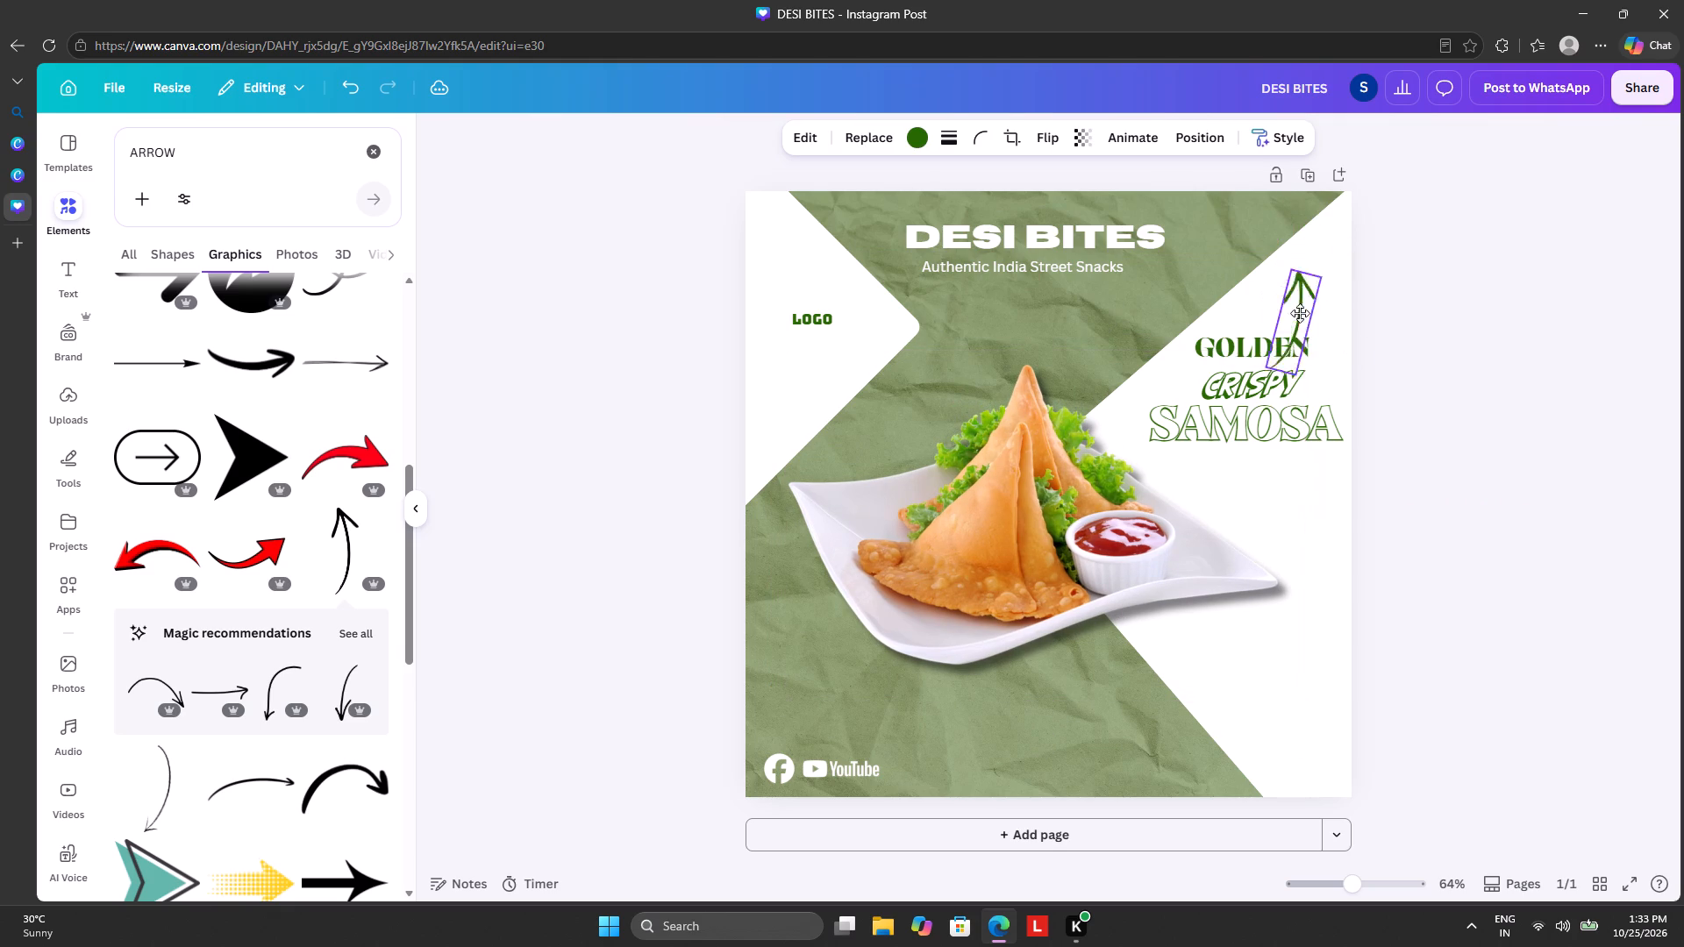
{"action": "left_click_drag", "start_coordinate": [1300, 313], "coordinate": [1262, 492]}
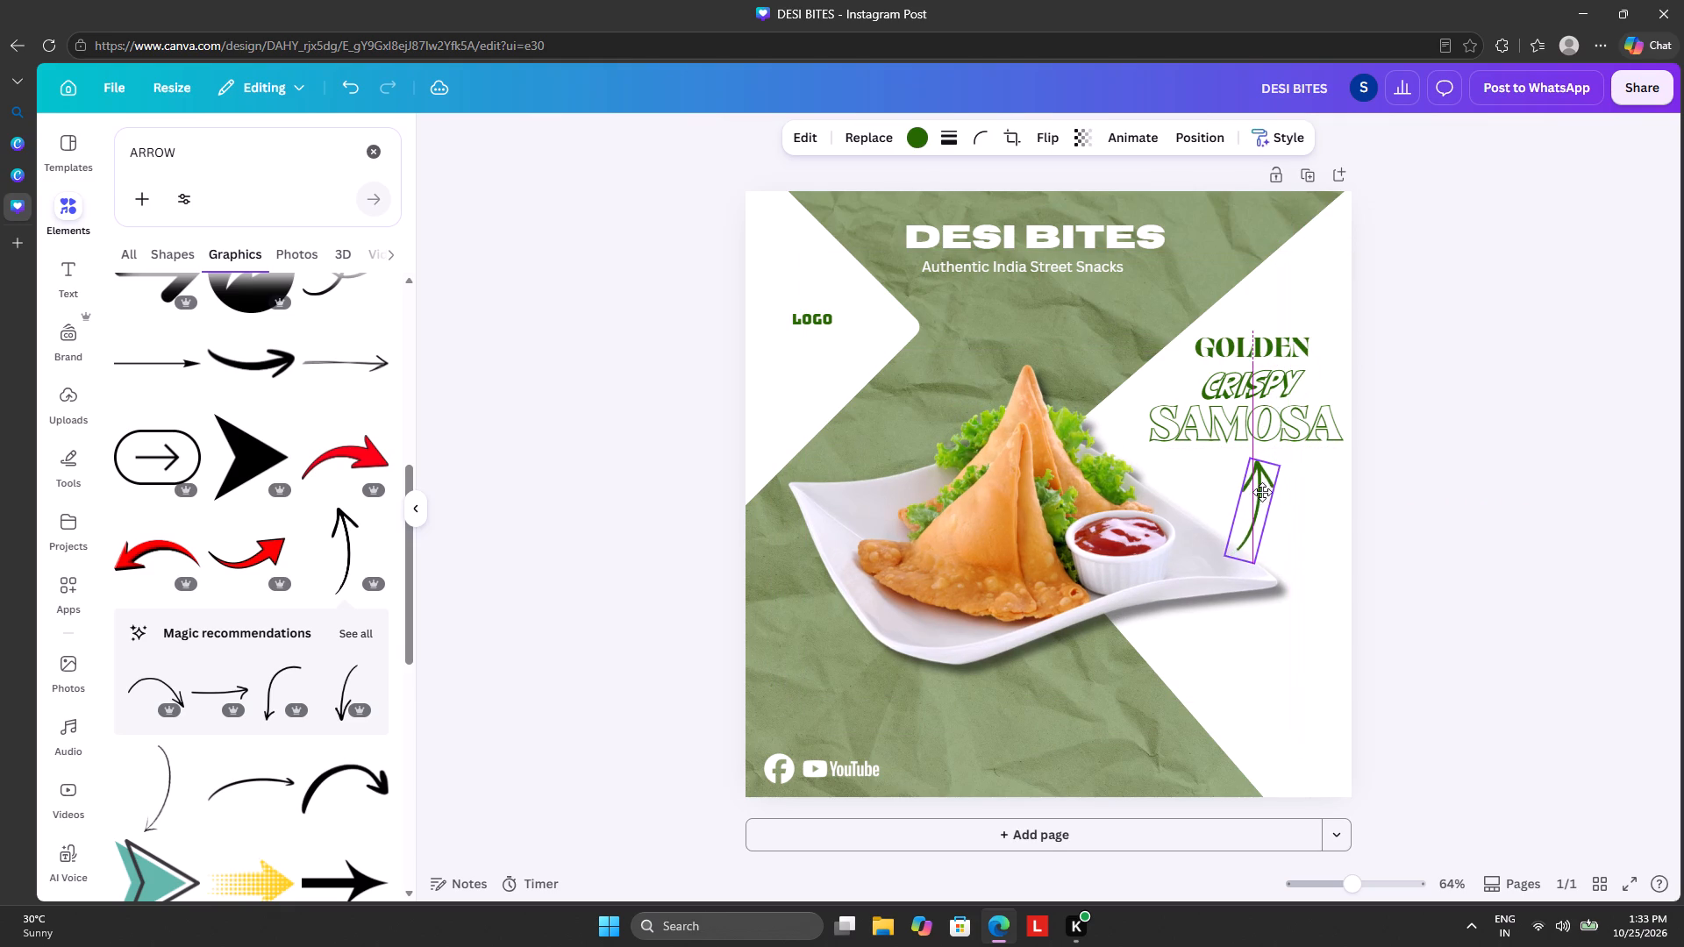
{"action": "left_click_drag", "start_coordinate": [1262, 492], "coordinate": [1219, 488]}
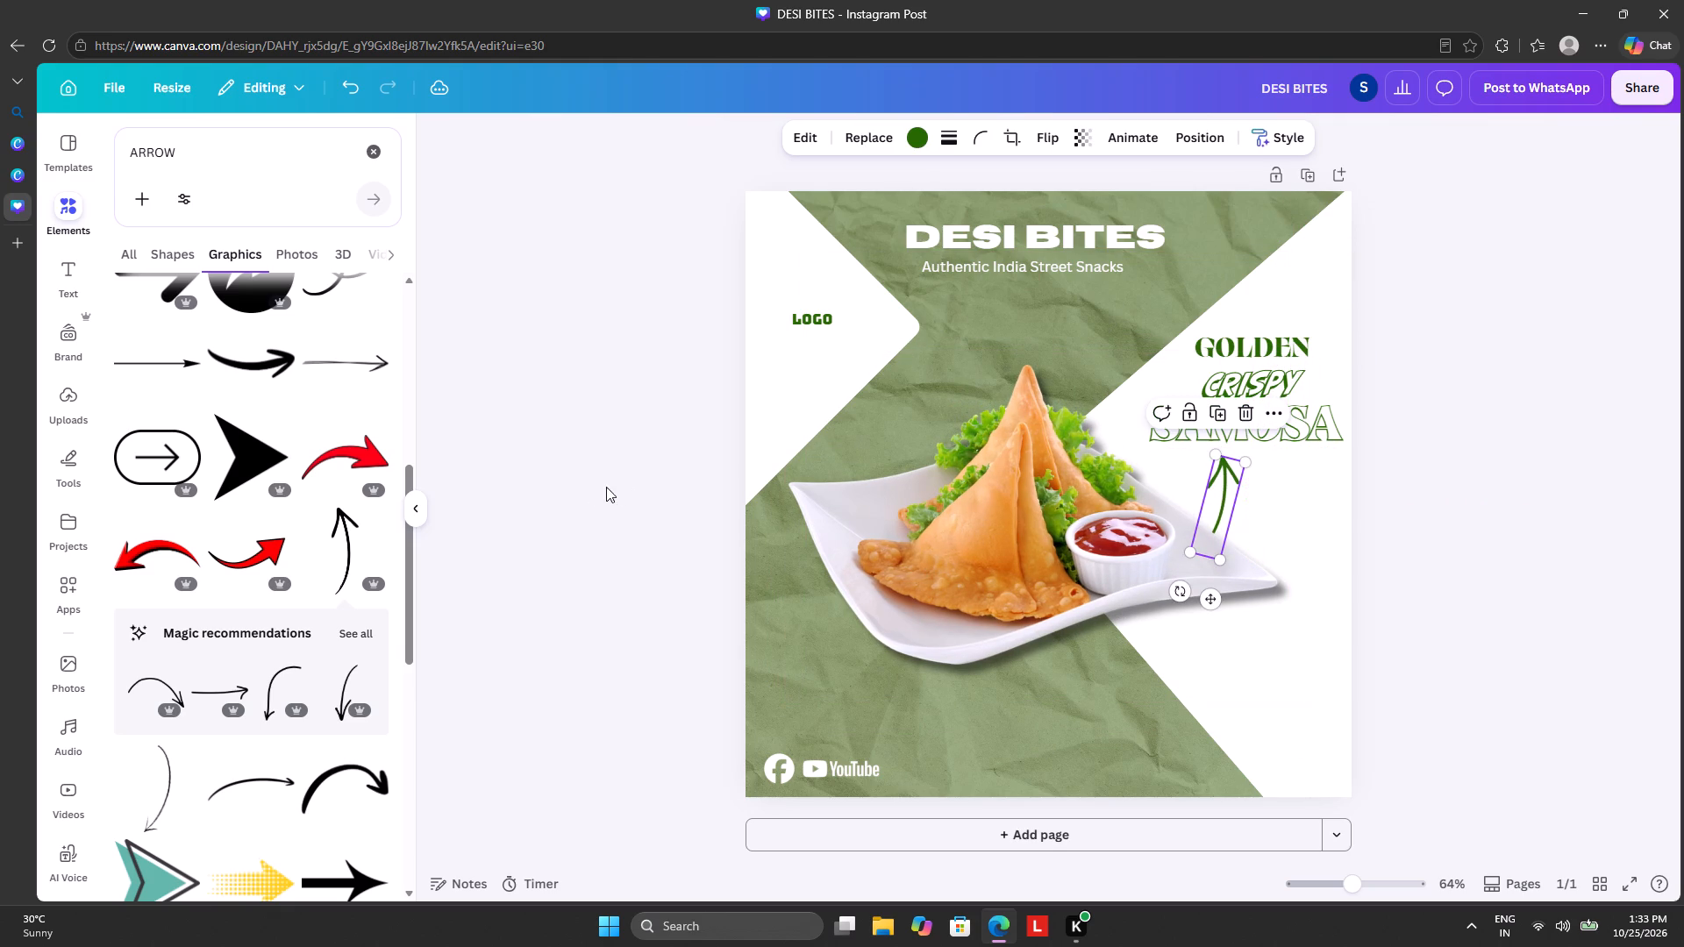
{"action": "left_click", "coordinate": [582, 488]}
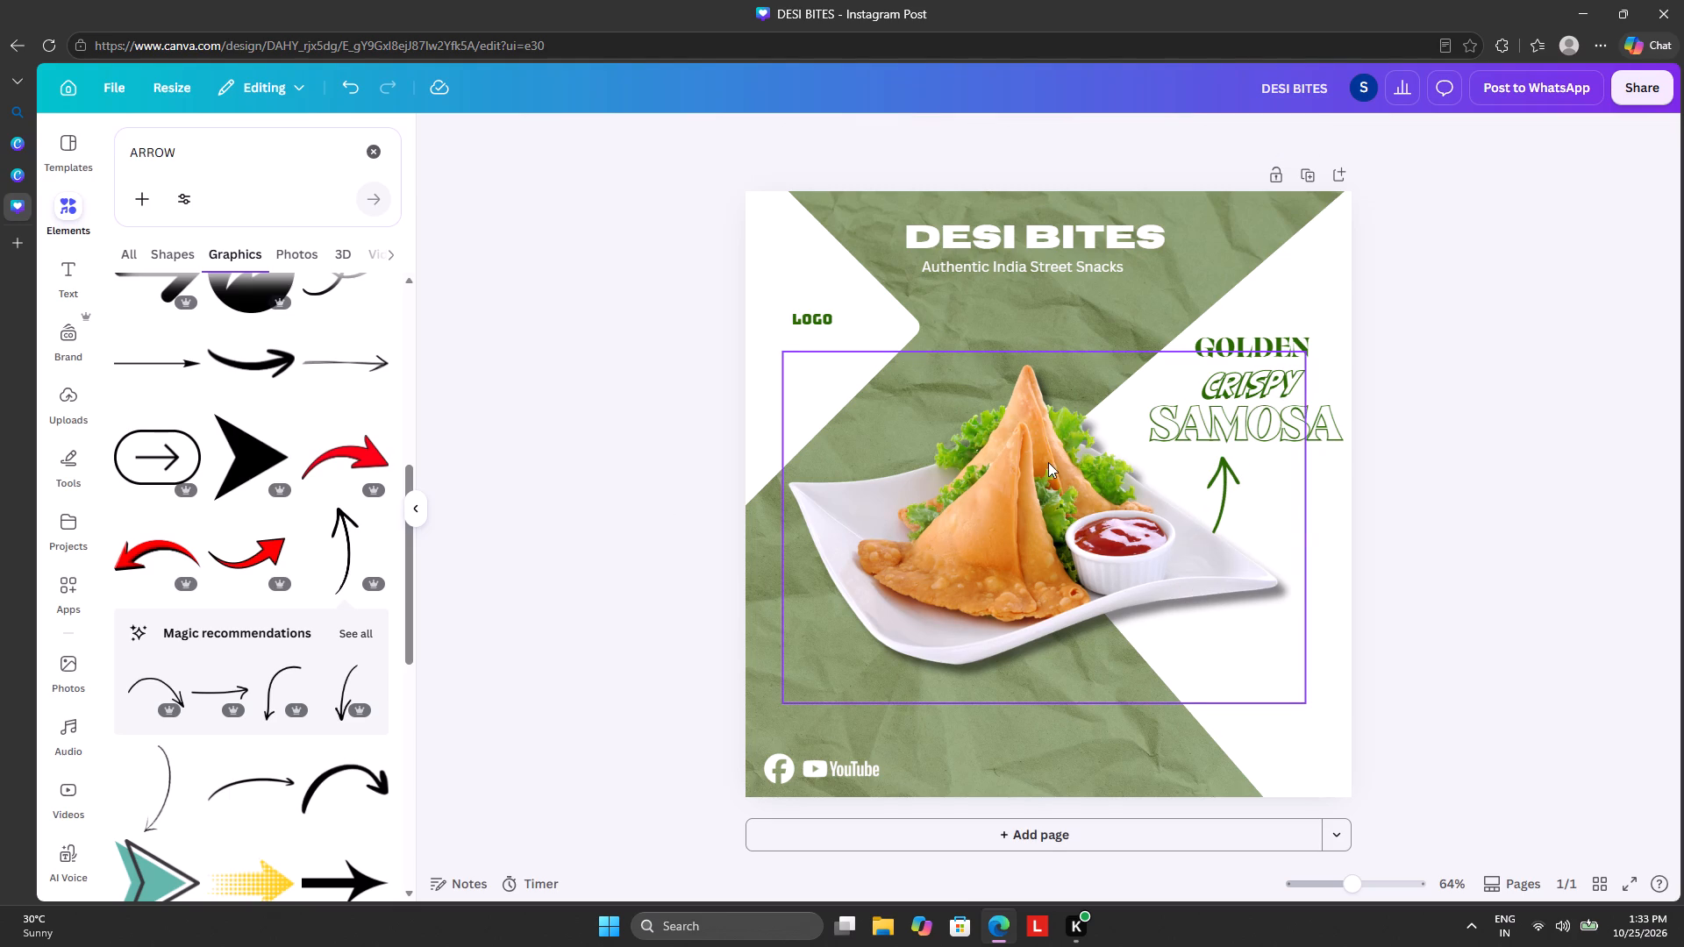
Shift the samosa photo slightly left so the plate's edge meets the arrow's tail.
{"action": "left_click_drag", "start_coordinate": [1074, 508], "coordinate": [1053, 511]}
{"action": "left_click", "coordinate": [605, 450]}
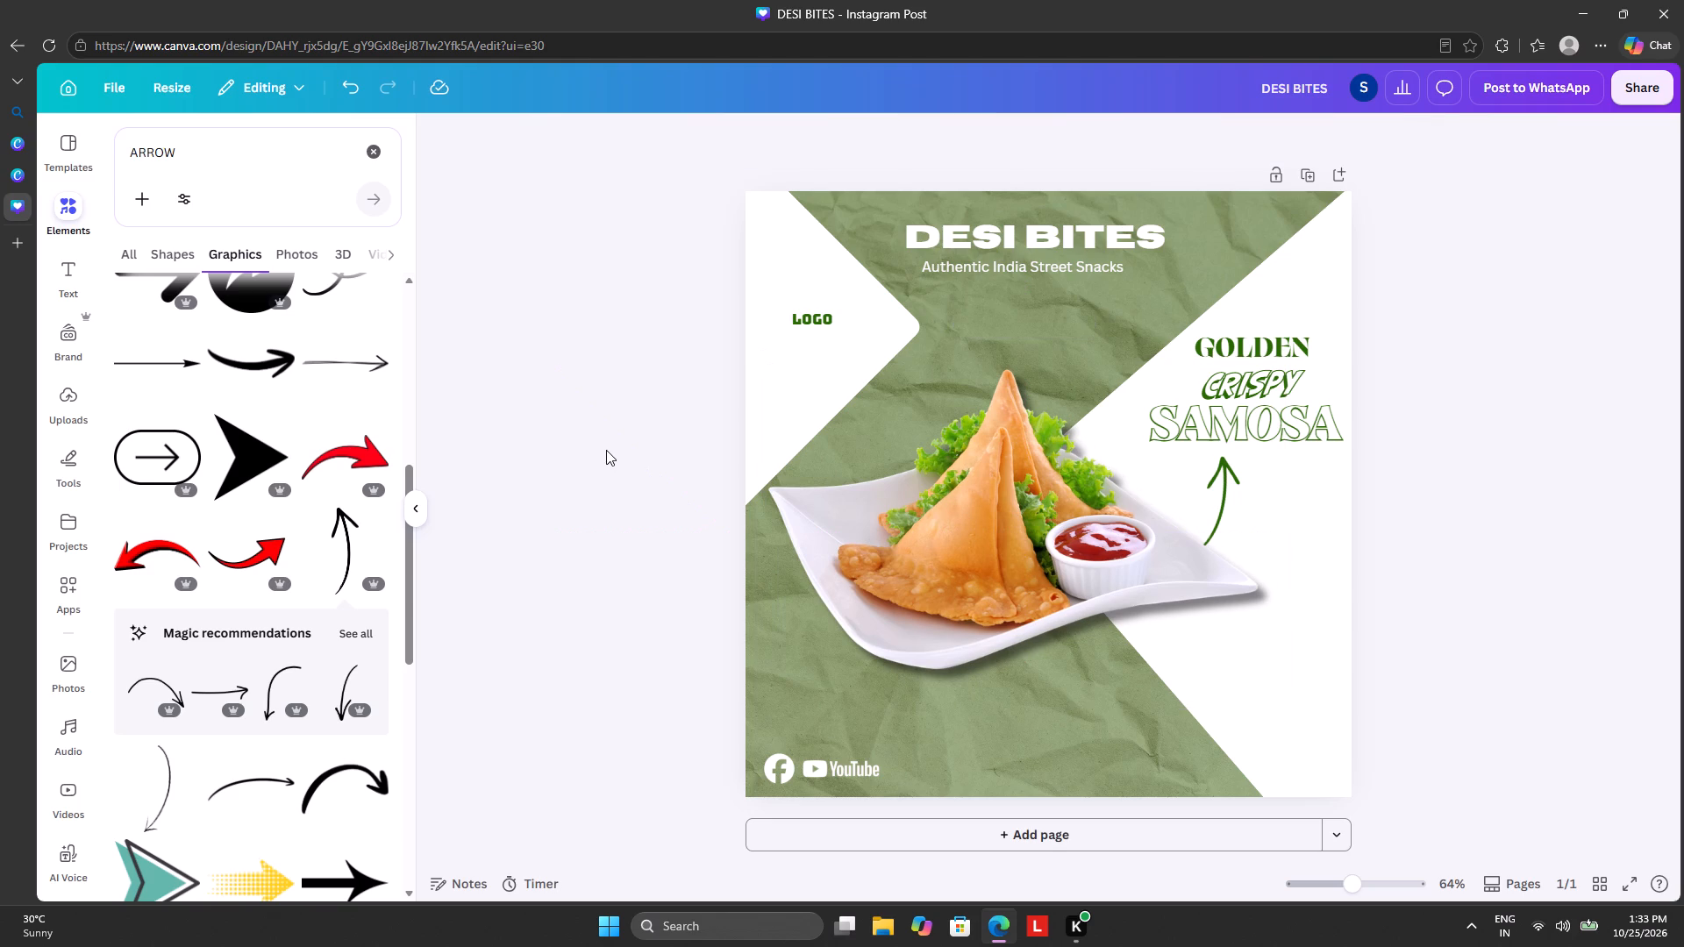
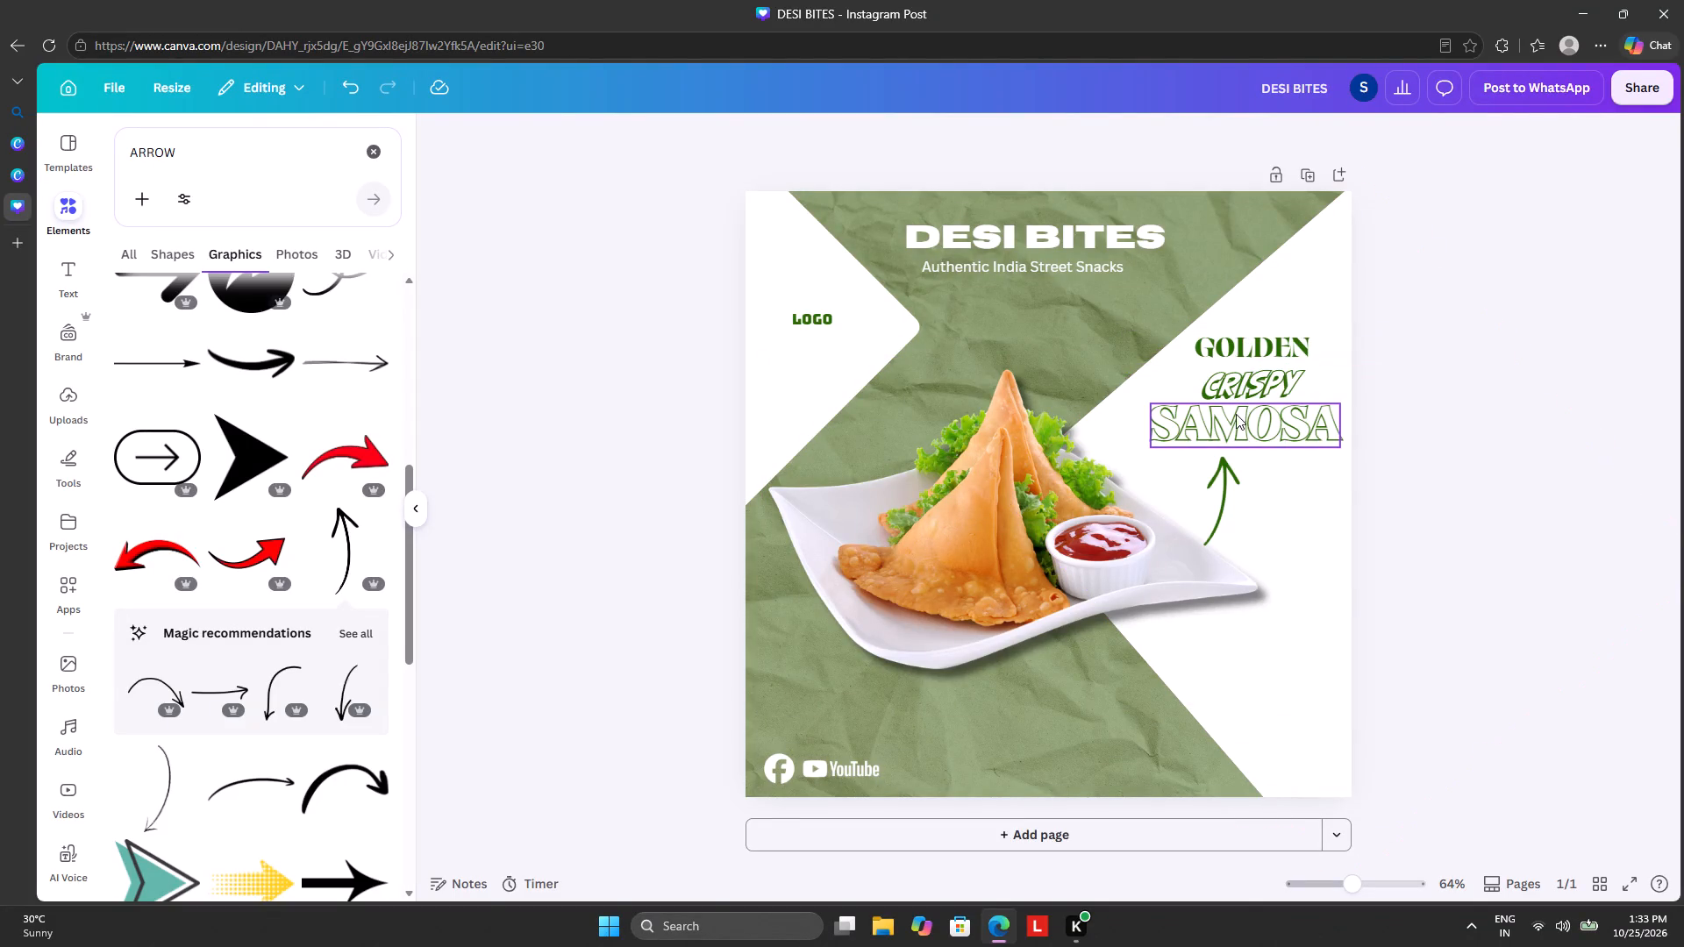
Change the font of the outlined SAMOSA text from the Display font list to JA Jayagiri Sans.
{"action": "left_click", "coordinate": [1161, 419]}
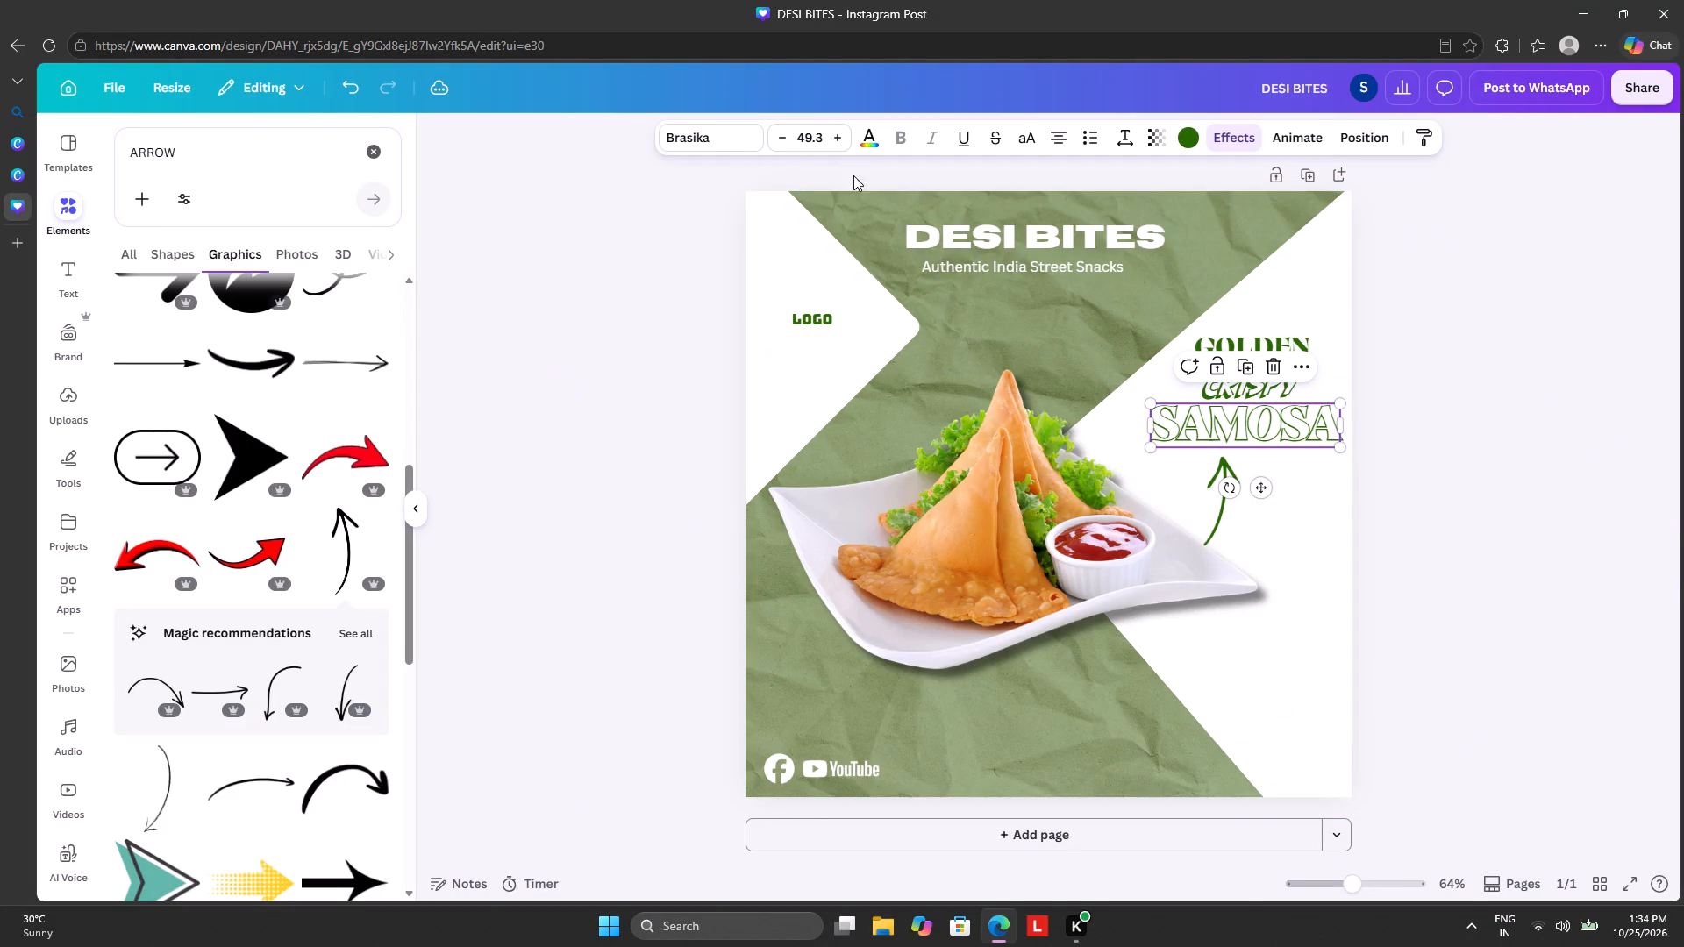
{"action": "left_click", "coordinate": [724, 145]}
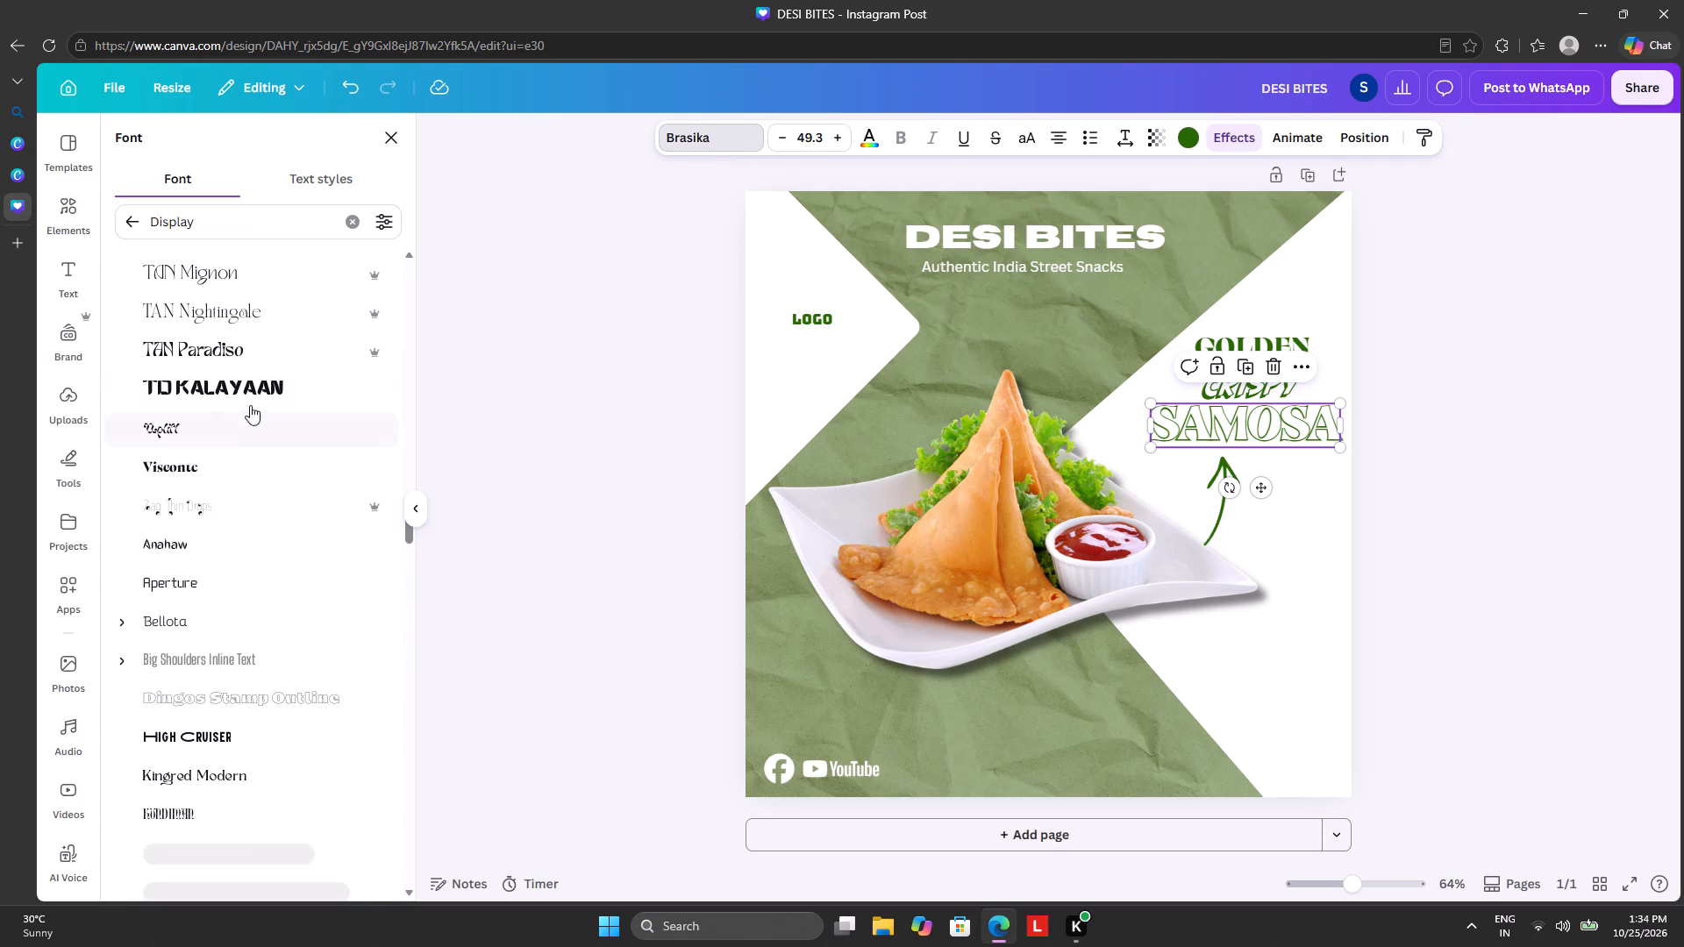
{"action": "scroll", "coordinate": [227, 473], "scroll_direction": "up", "scroll_amount": 4}
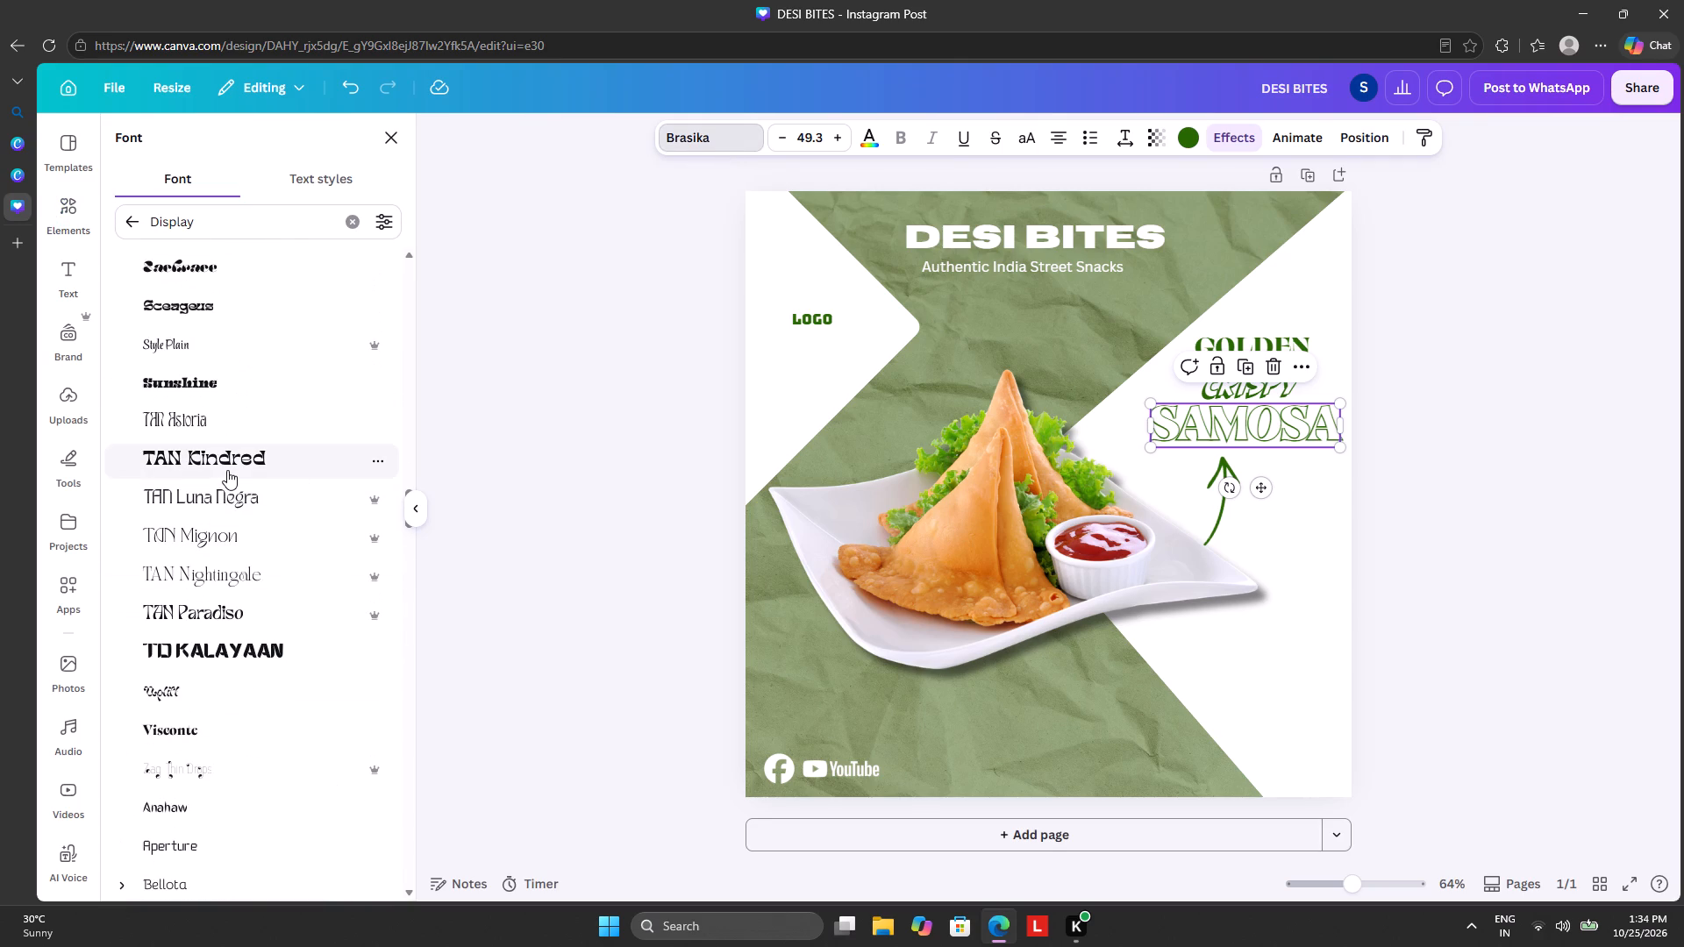
{"action": "scroll", "coordinate": [227, 470], "scroll_direction": "up", "scroll_amount": 5}
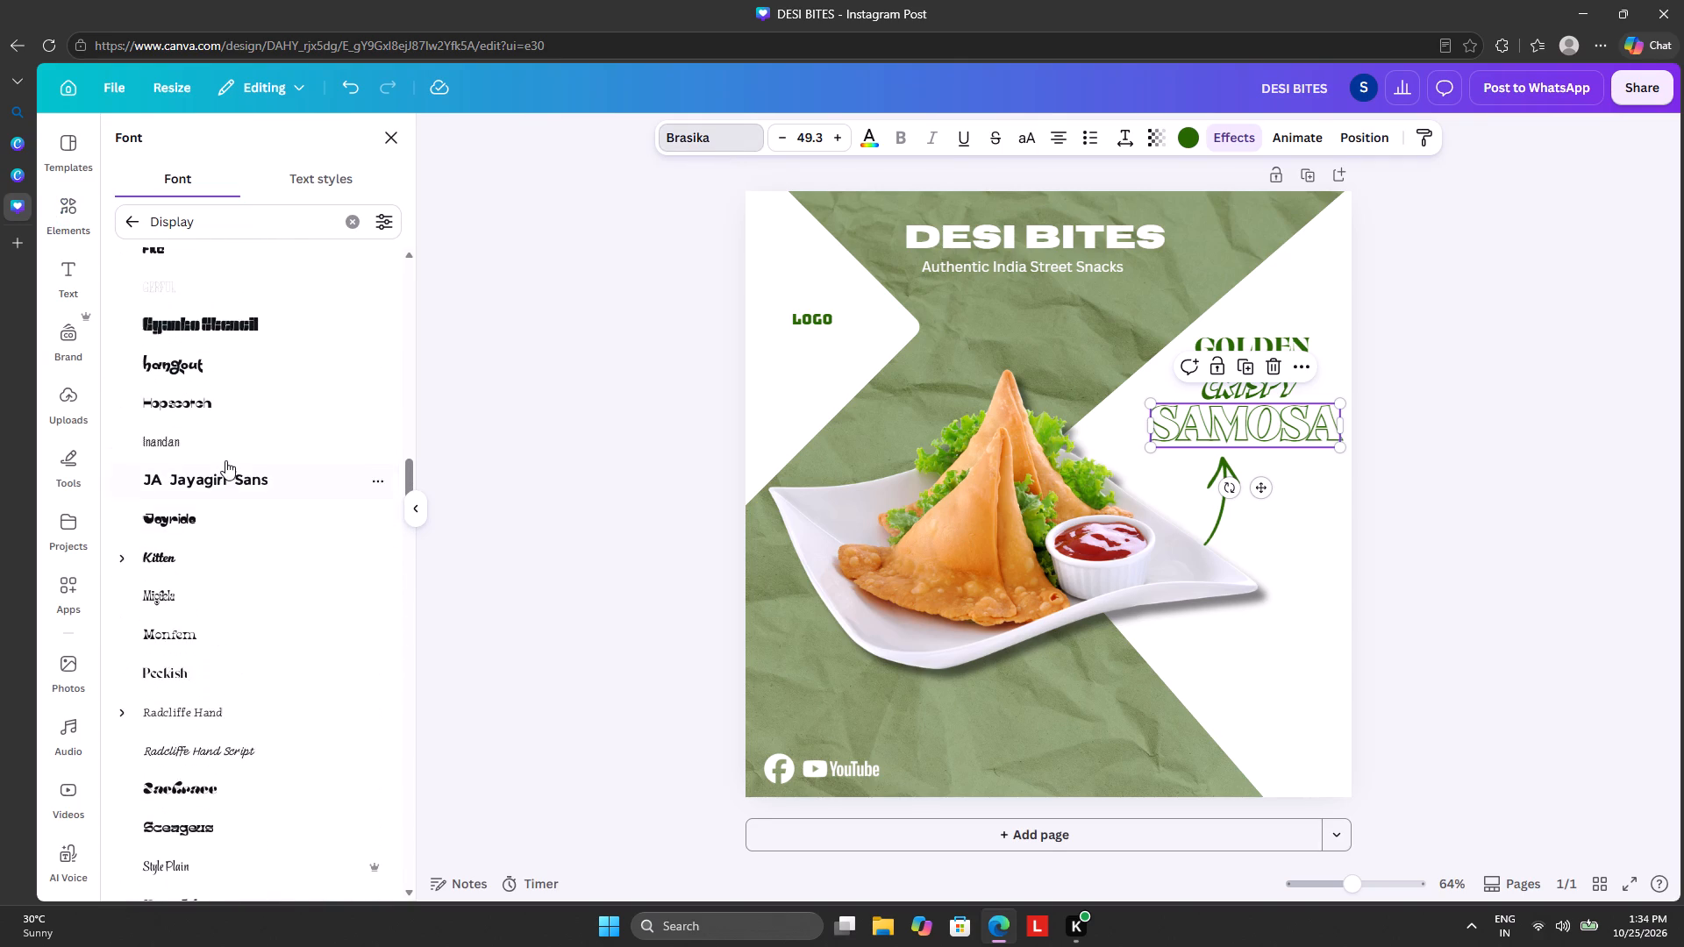
{"action": "scroll", "coordinate": [225, 460], "scroll_direction": "up", "scroll_amount": 1}
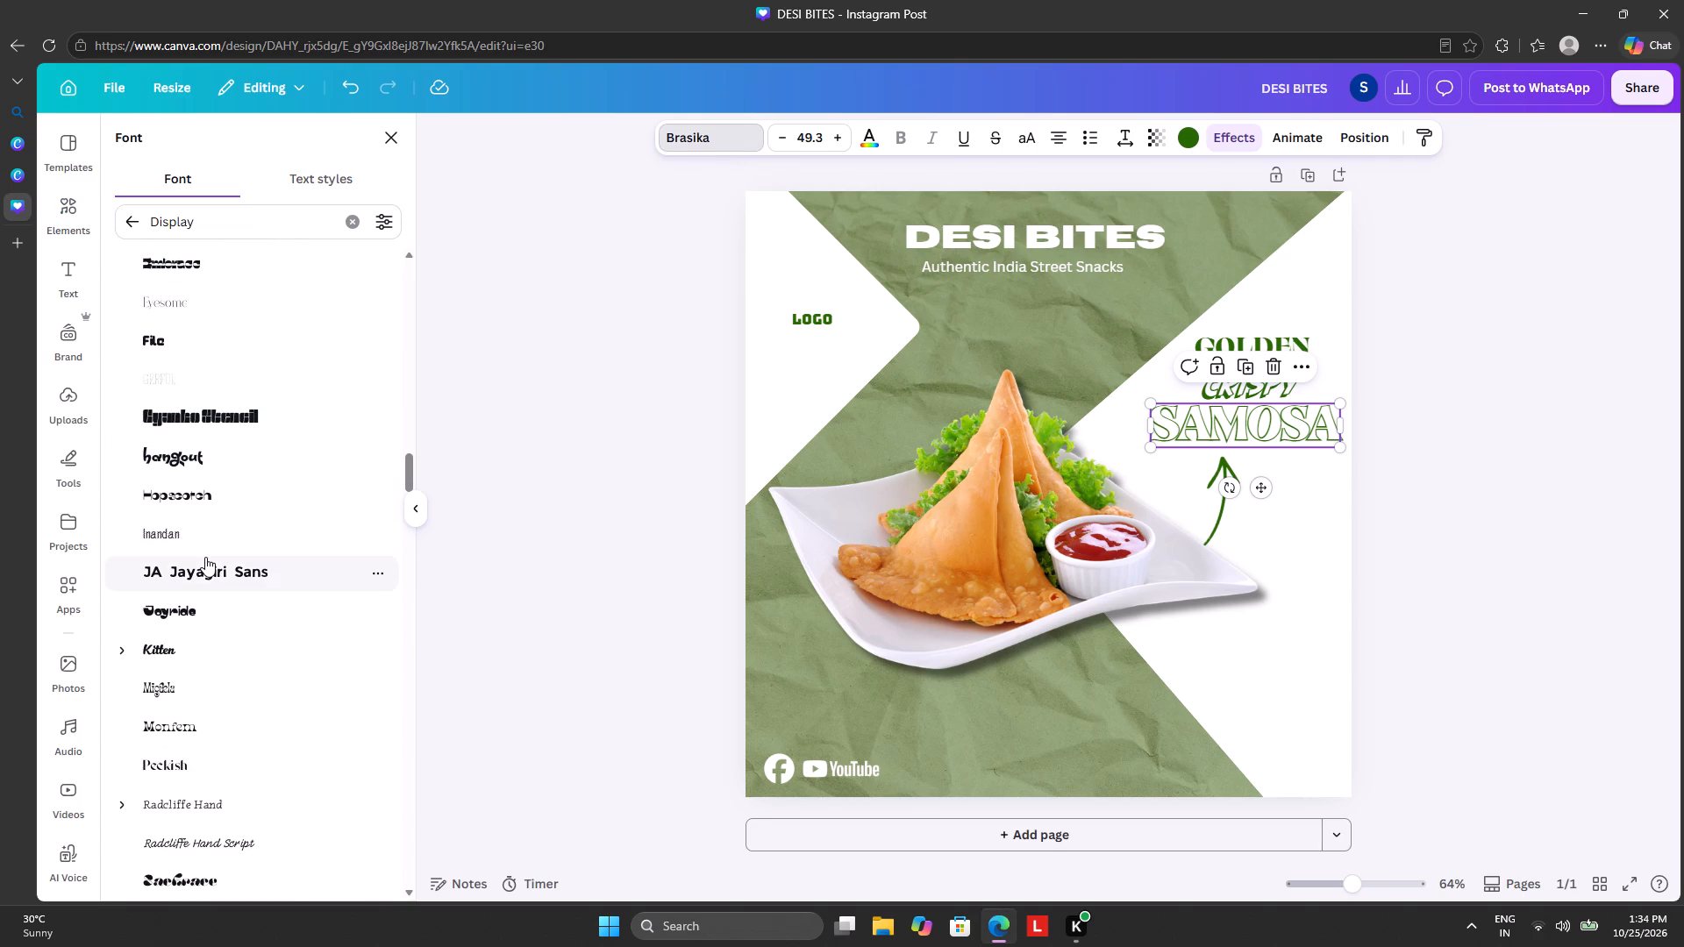
{"action": "left_click", "coordinate": [205, 561]}
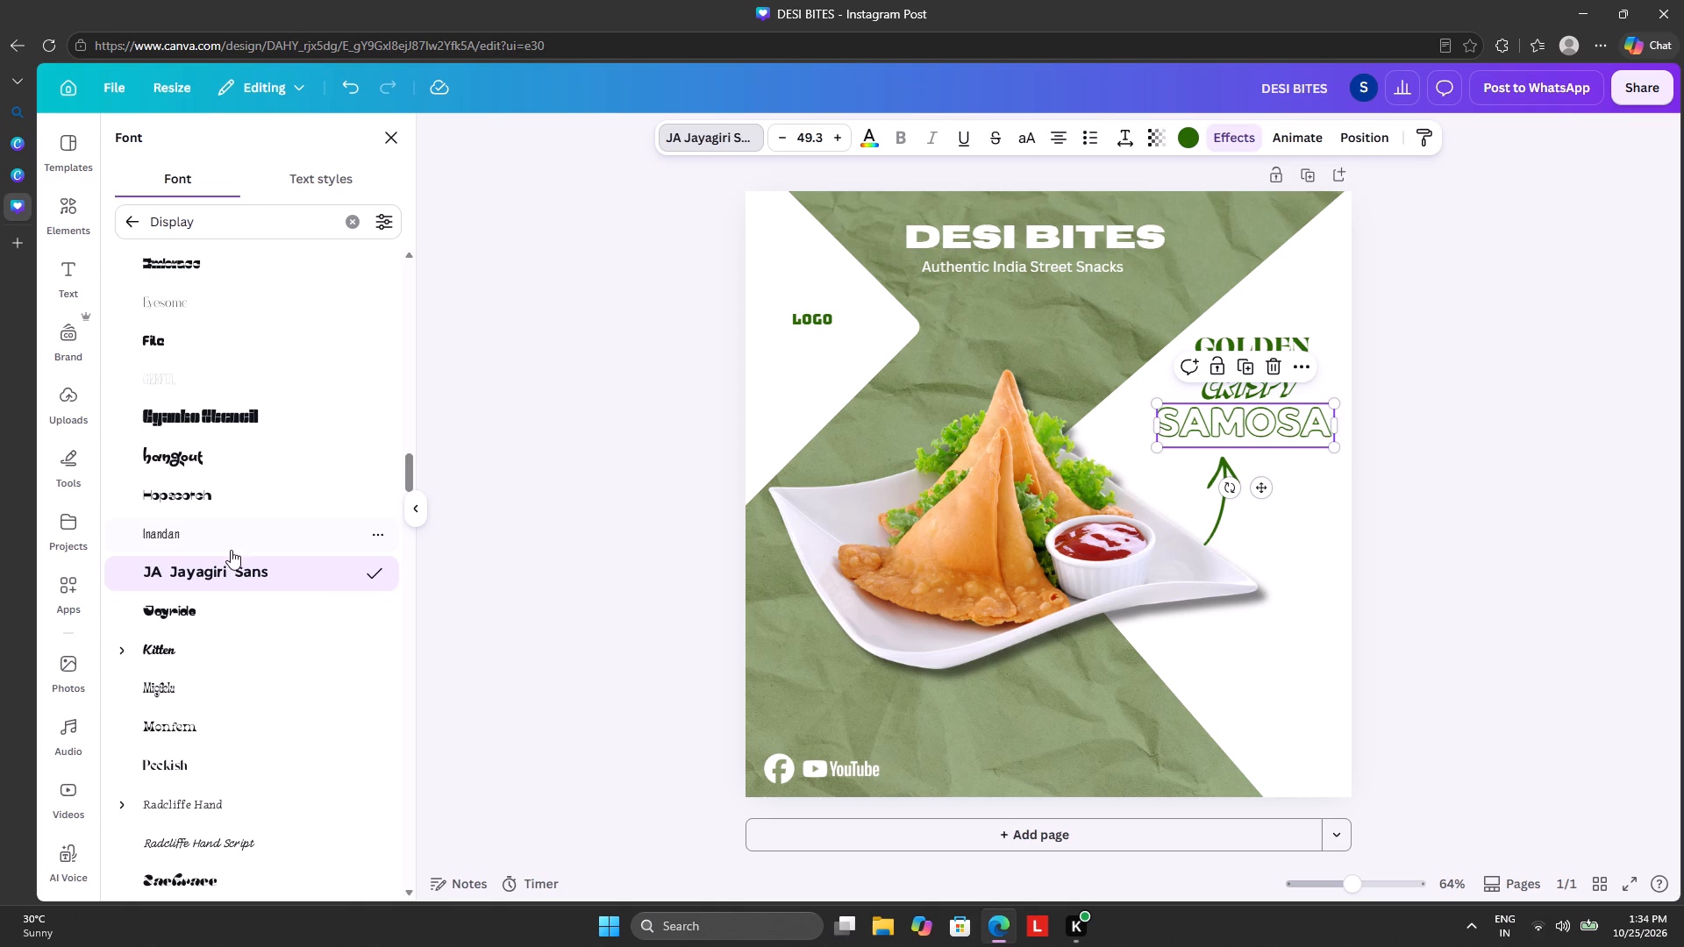
Deselect the SAMOSA text and open the download settings for the DESI BITES post.
{"action": "left_click", "coordinate": [535, 483]}
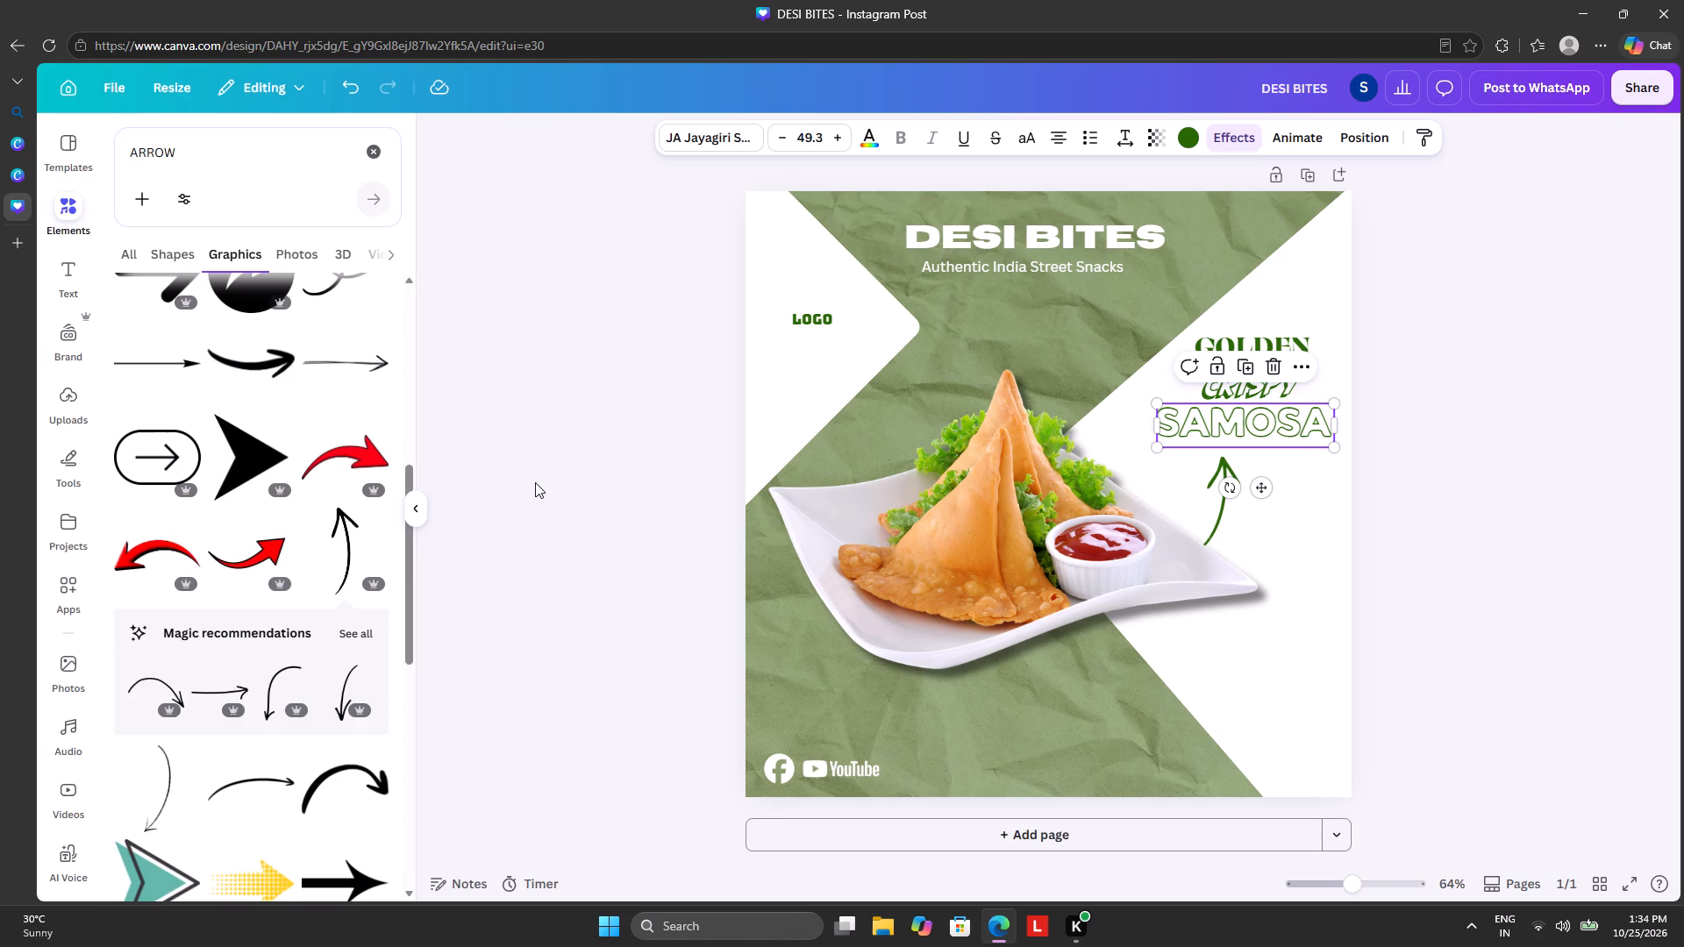
{"action": "left_click", "coordinate": [592, 462]}
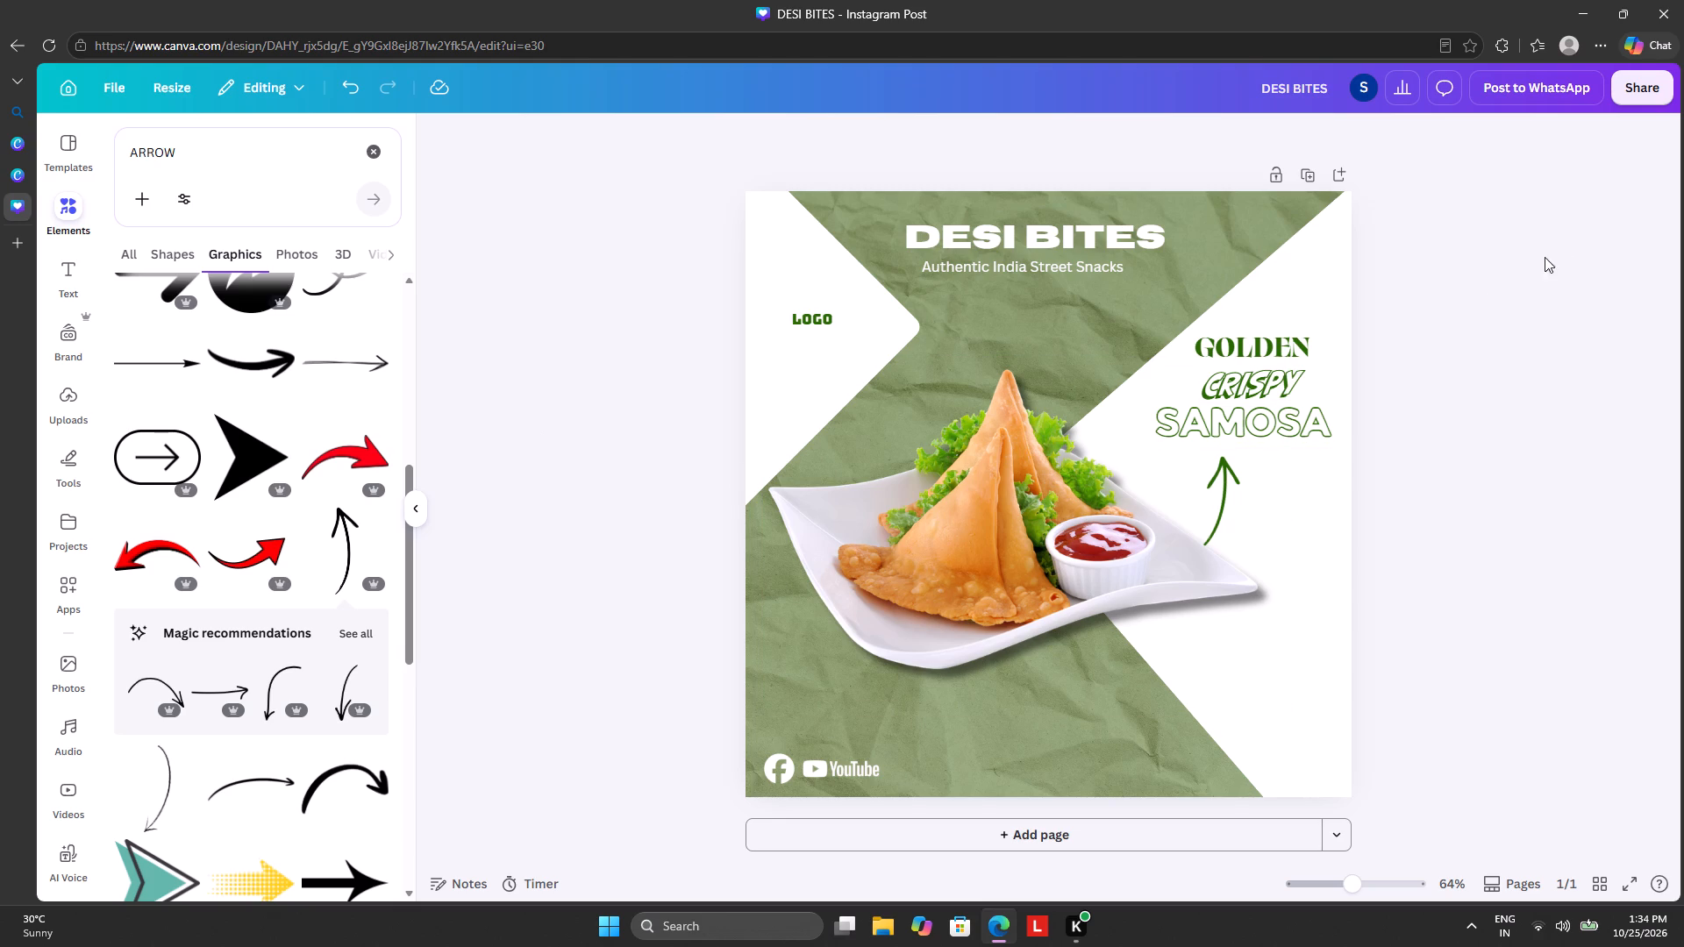
{"action": "left_click", "coordinate": [1656, 87]}
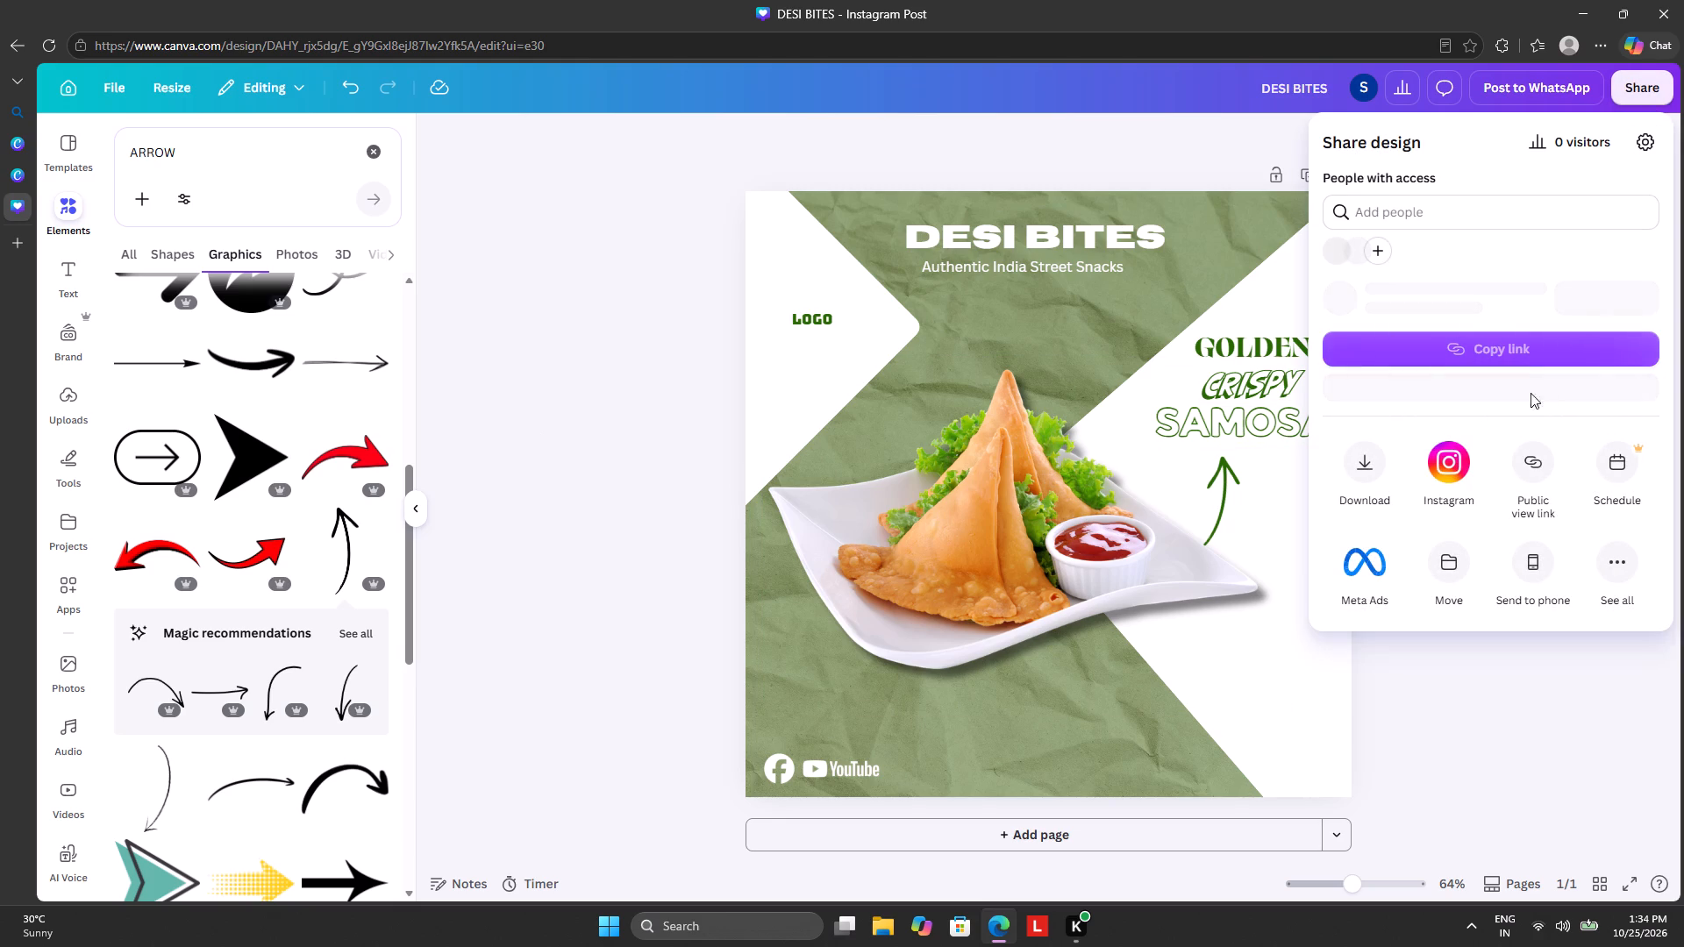
{"action": "left_click", "coordinate": [1368, 470]}
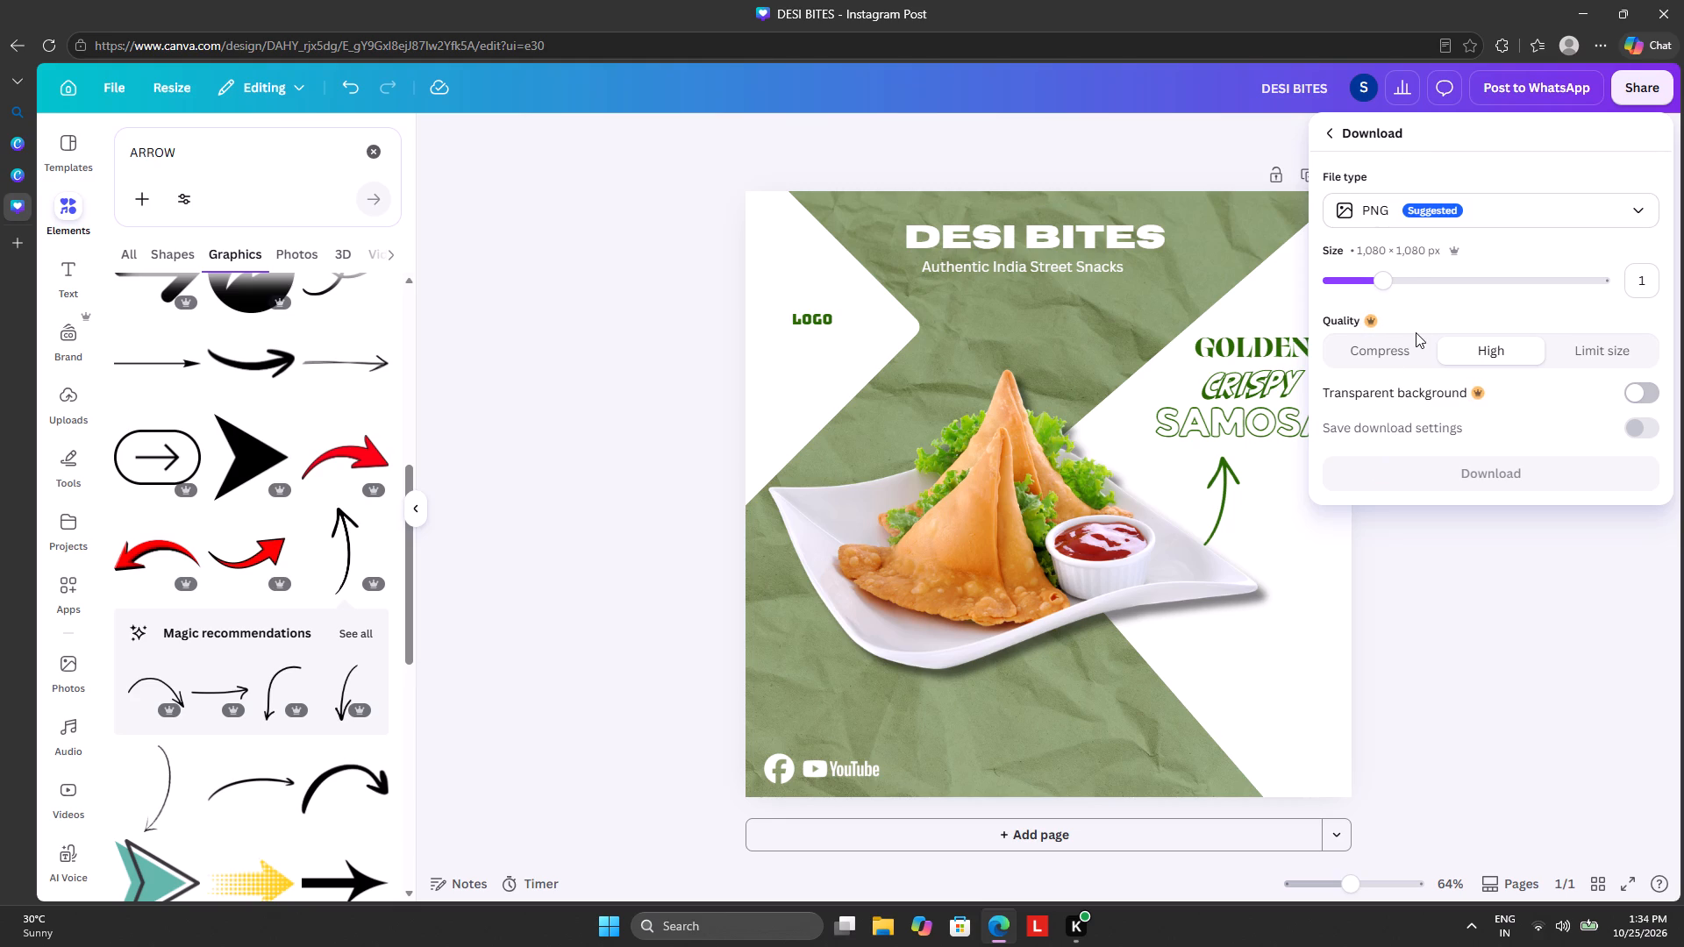
Choose PNG as the file type for downloading the post.
{"action": "left_click", "coordinate": [1643, 203]}
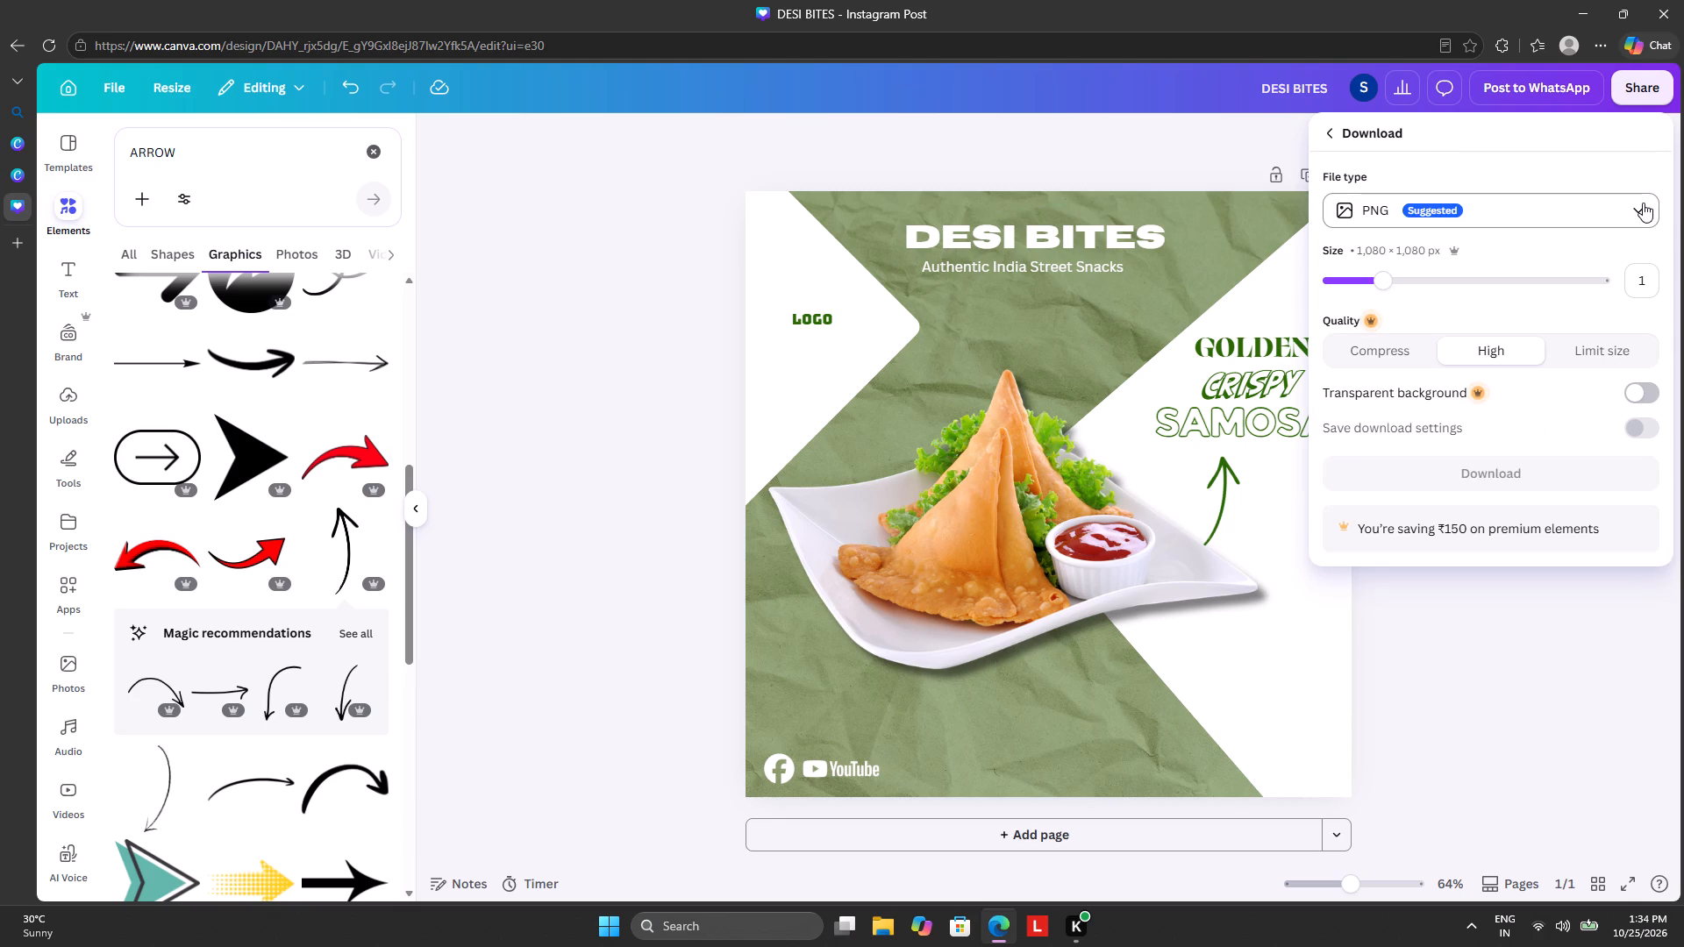
{"action": "left_click", "coordinate": [1643, 203]}
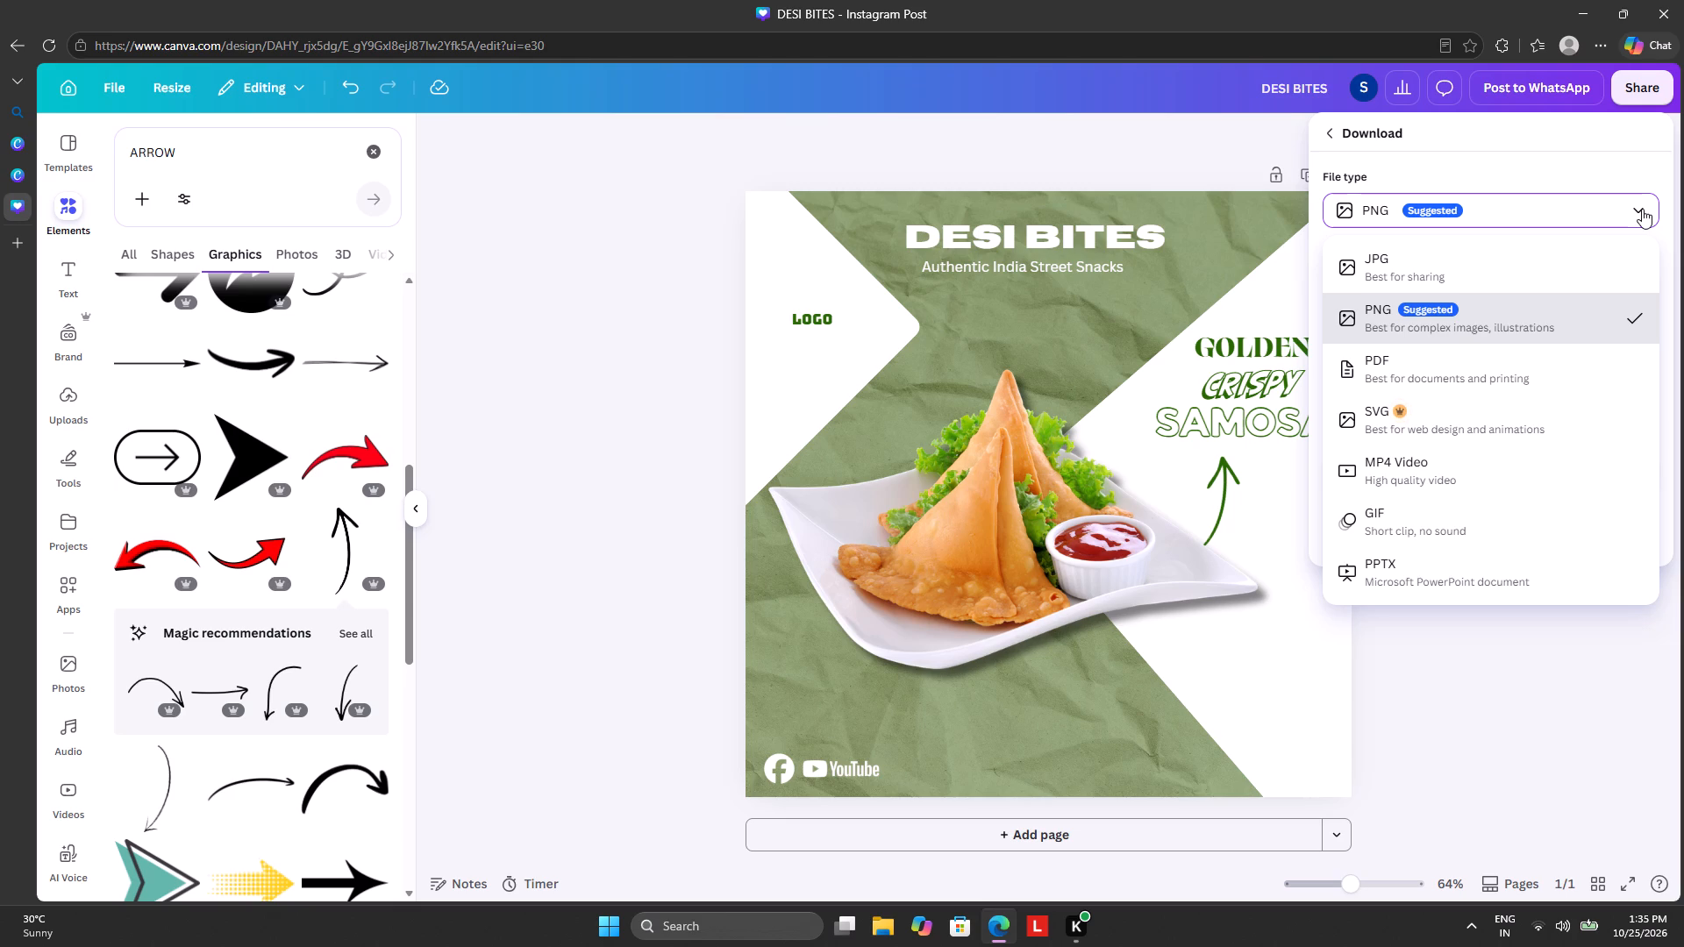
{"action": "left_click", "coordinate": [1510, 322]}
Download the DESI BITES post as a PNG image and dismiss the browser's downloads list.
{"action": "left_click", "coordinate": [1481, 471]}
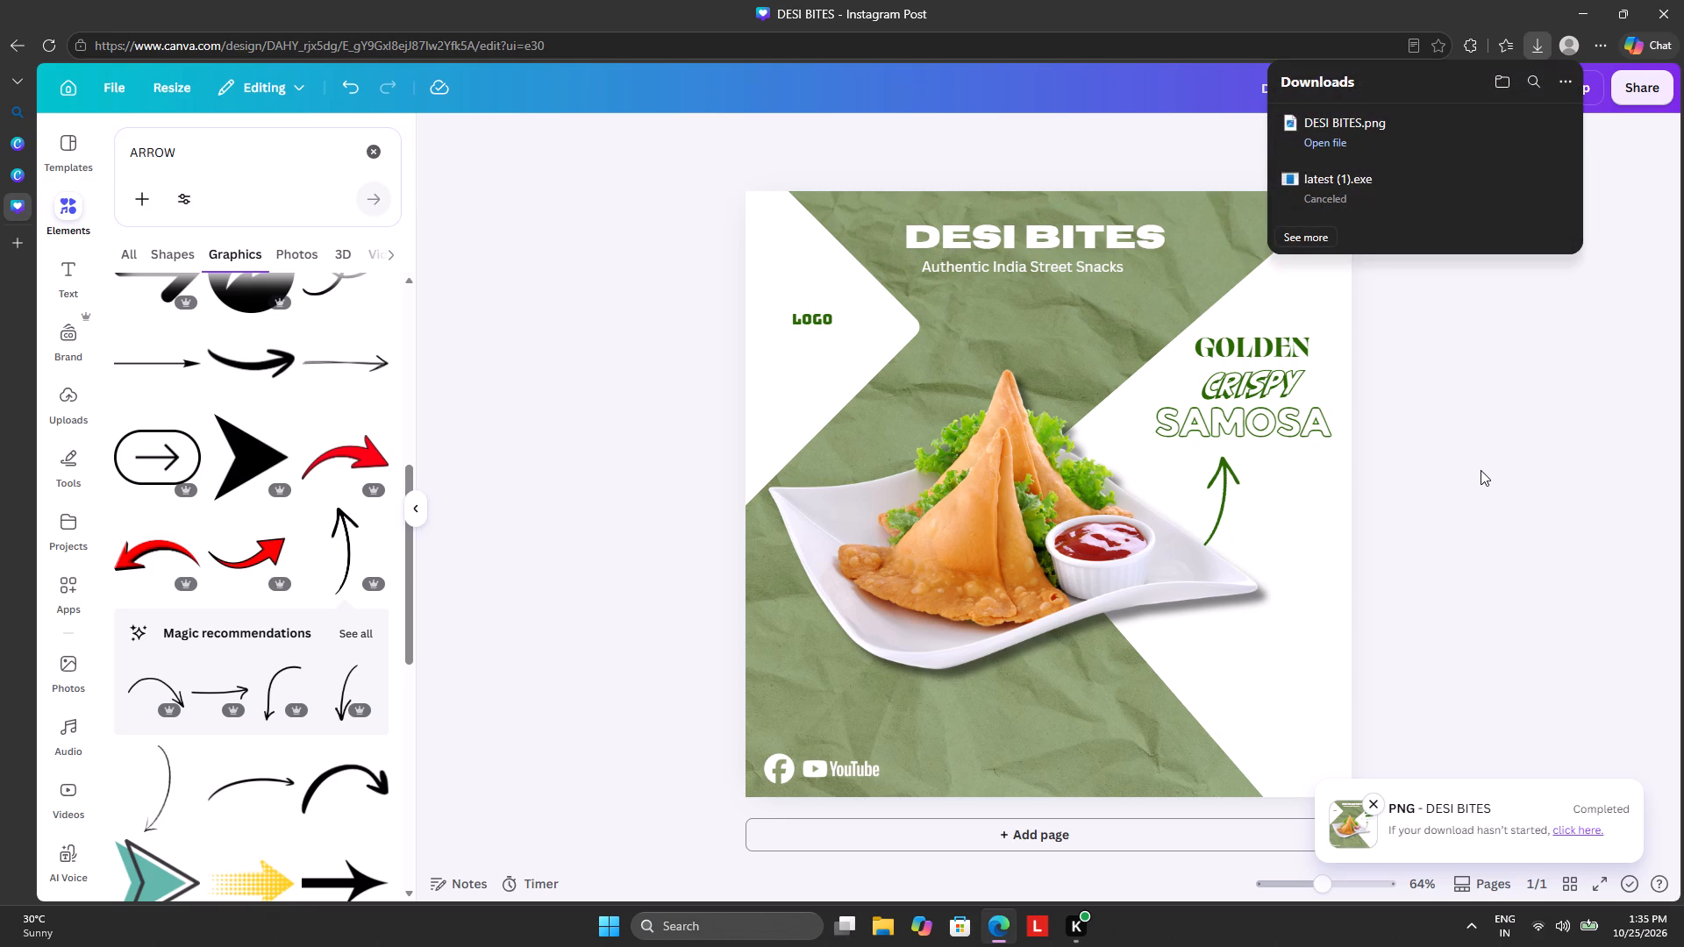
{"action": "left_click", "coordinate": [1436, 573]}
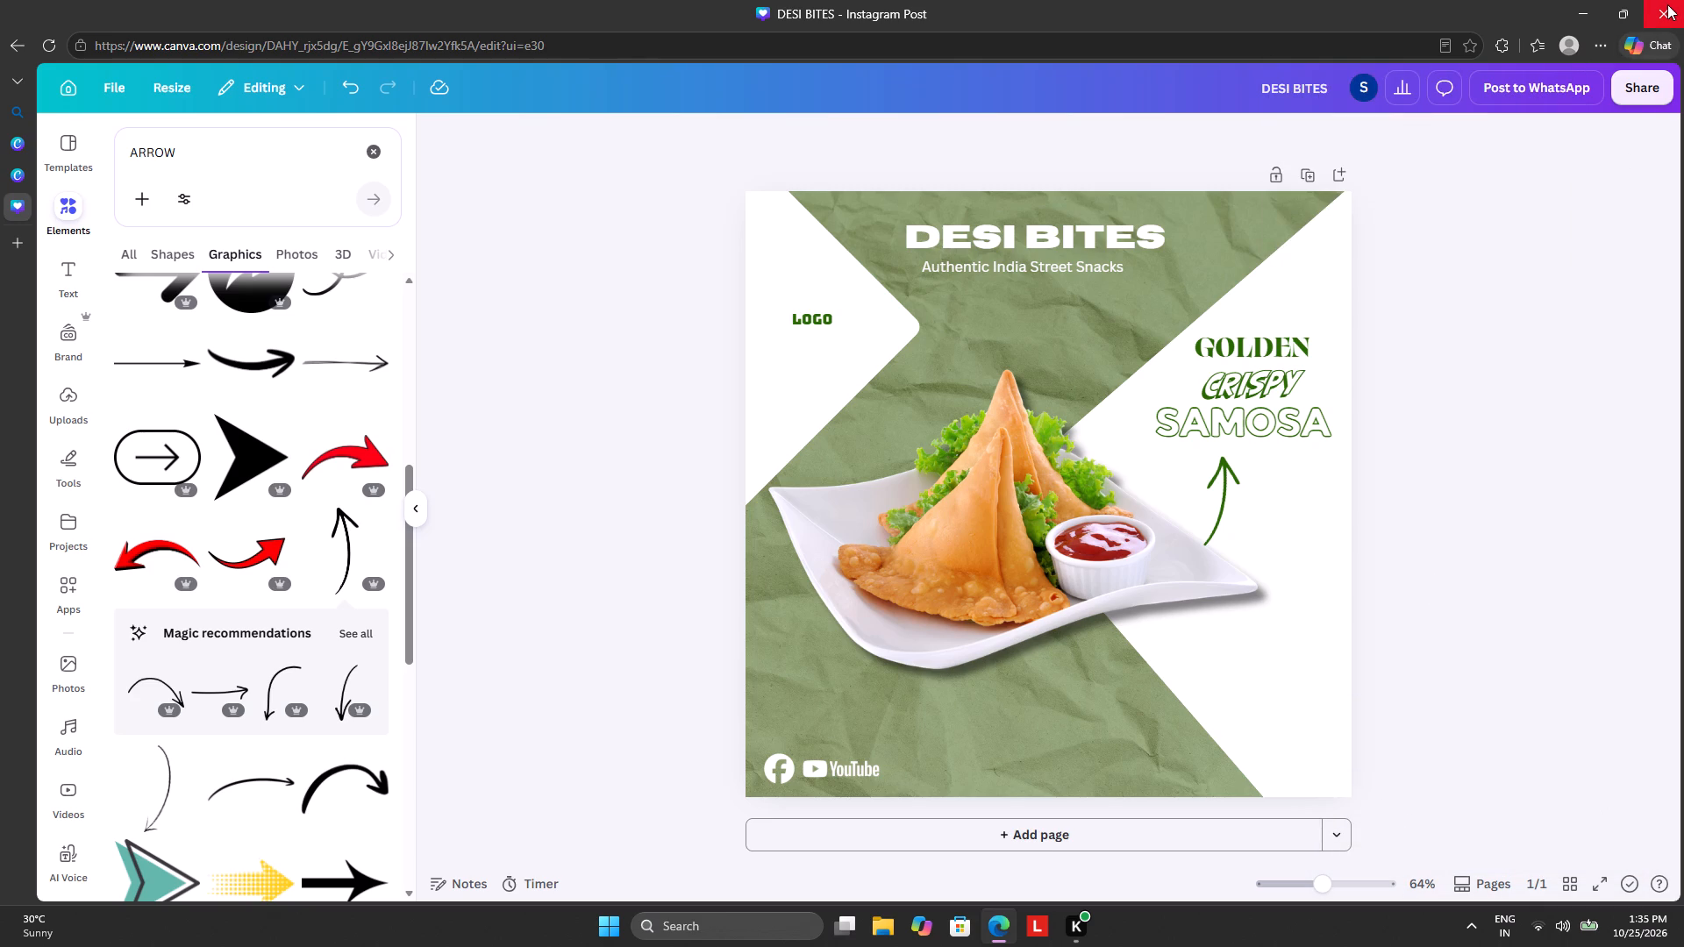